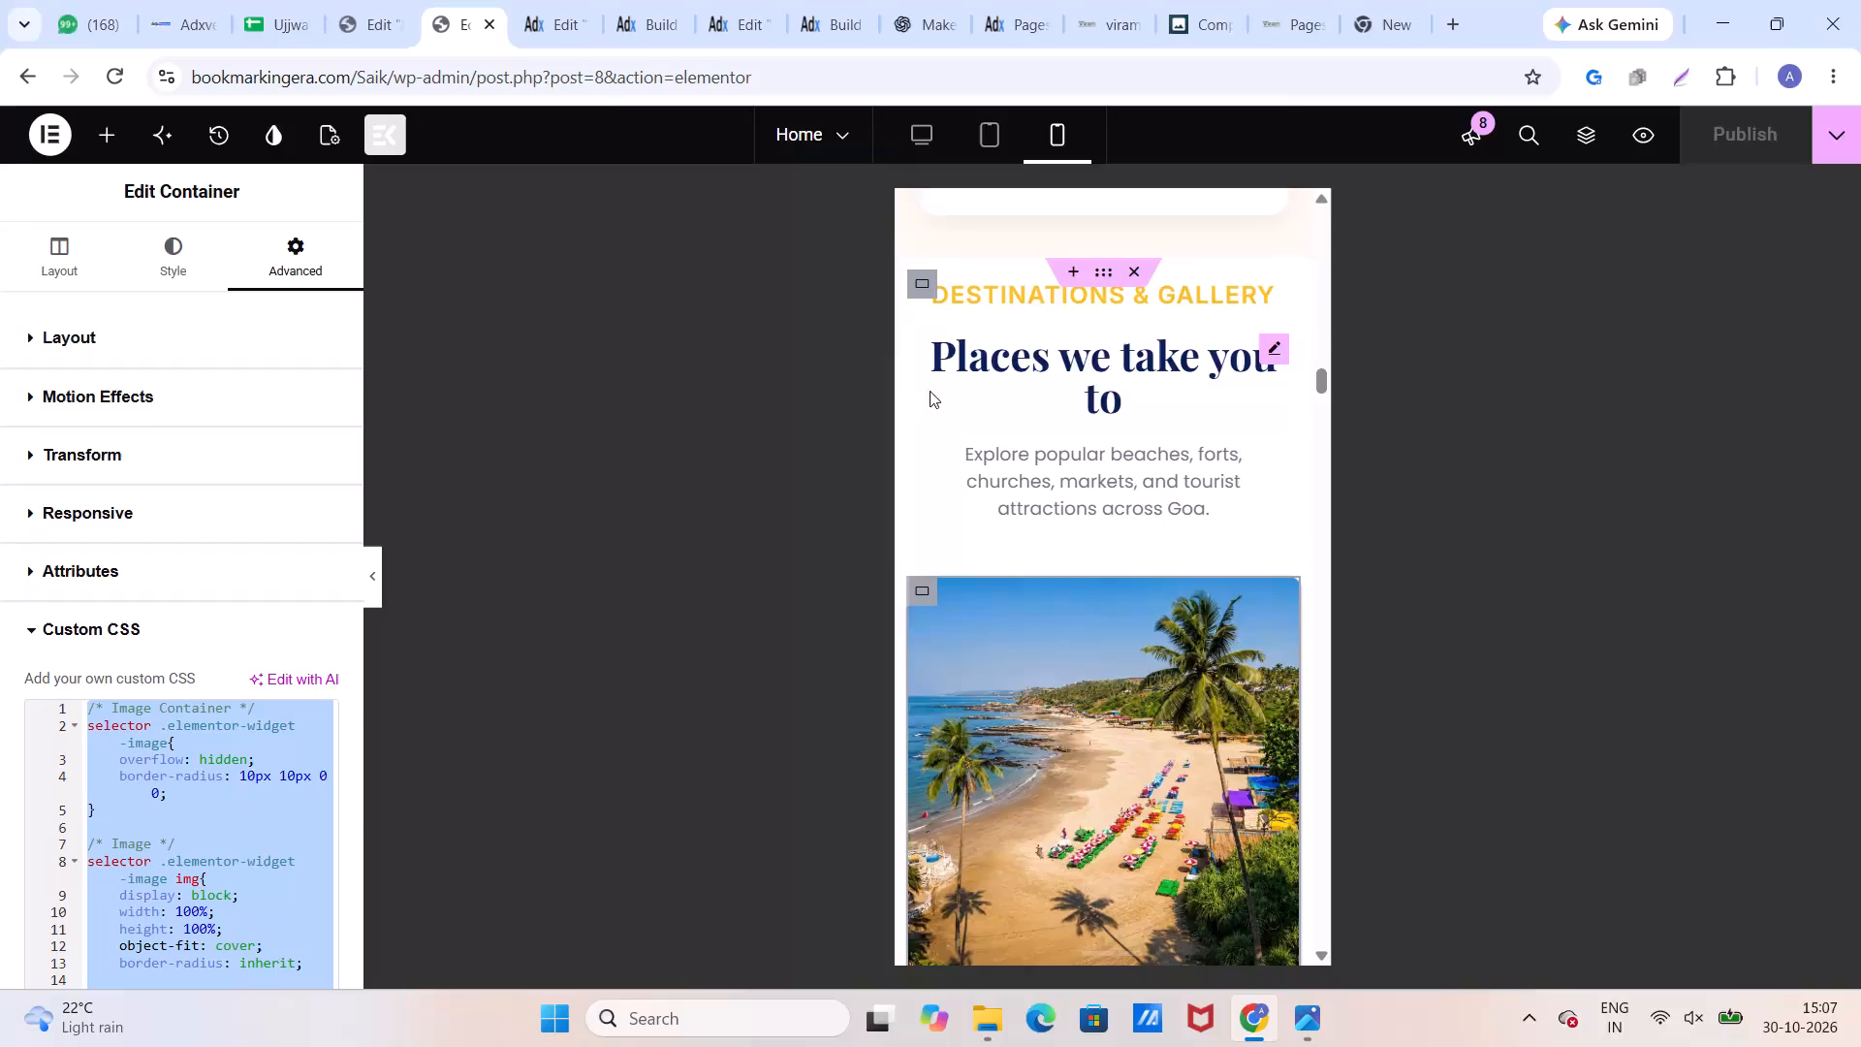
Check the destination cards under Places we take you to in the Home page's mobile preview.
scroll(964, 390, down, 2)
scroll(945, 296, down, 5)
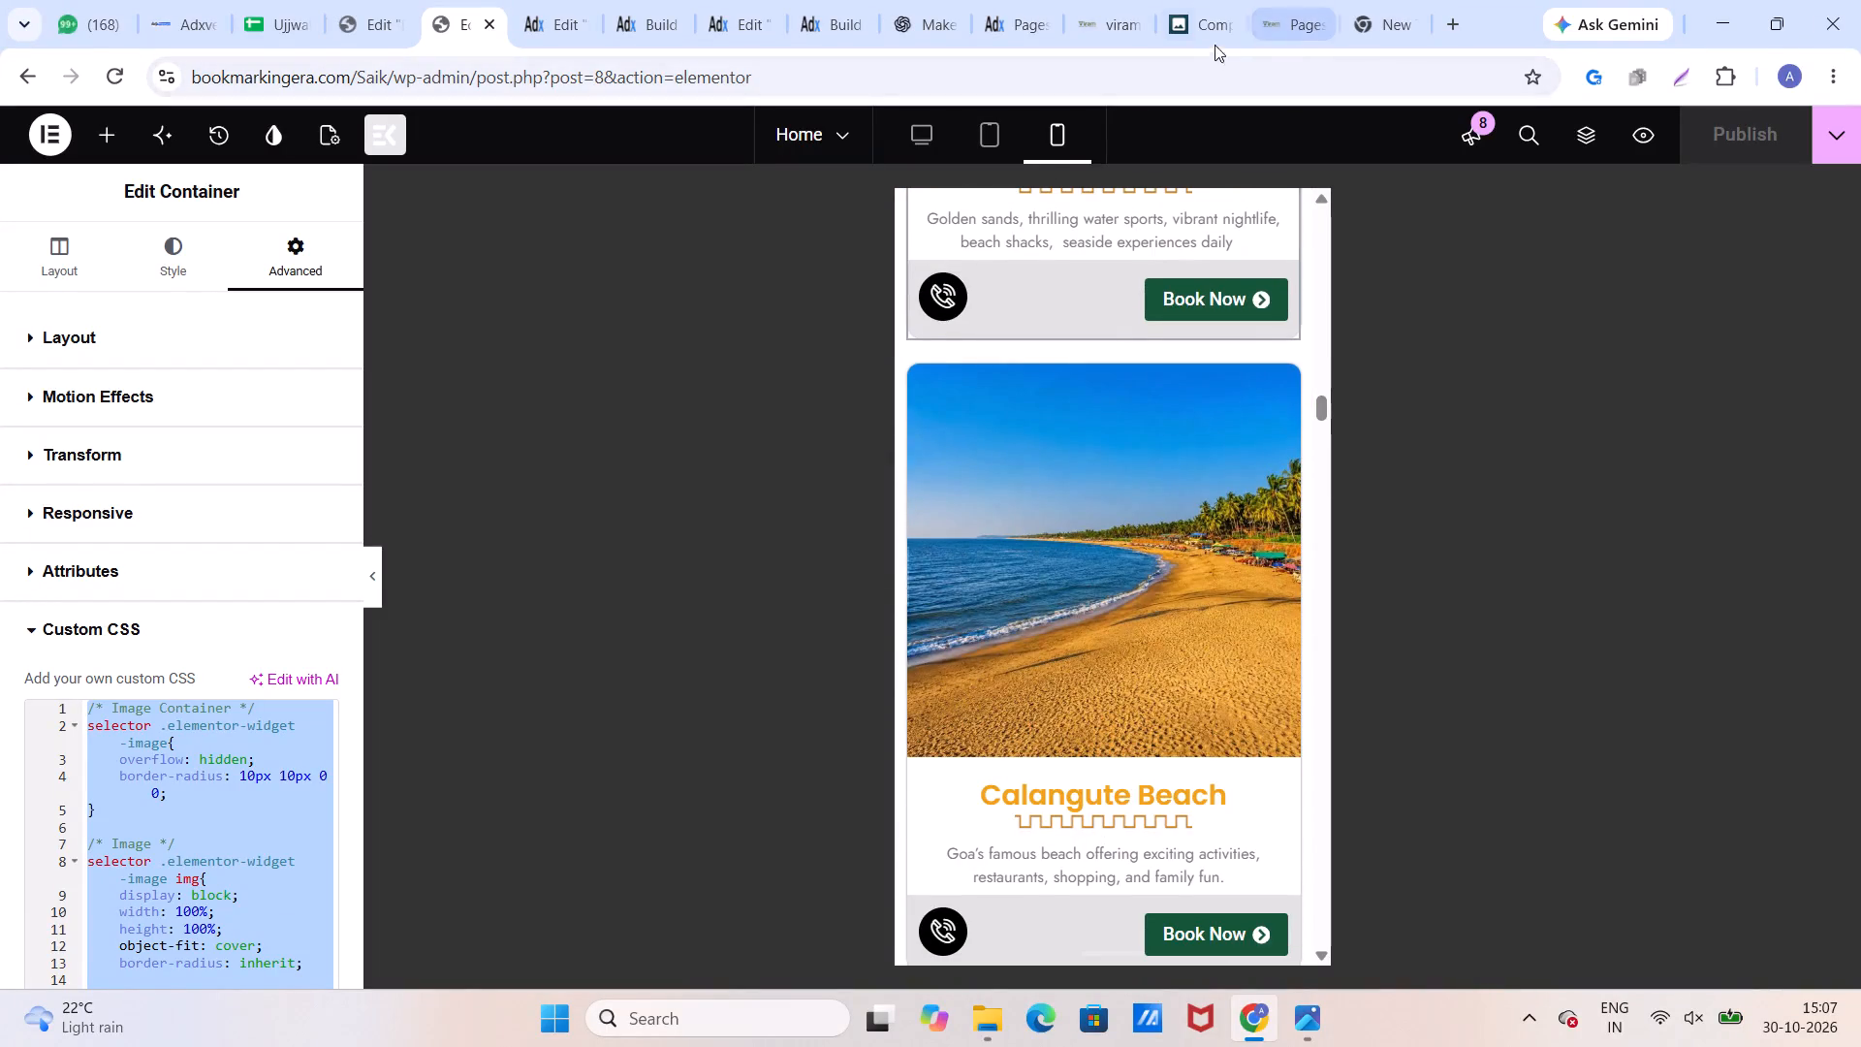
Switch to the live viramtoursandtravels.com home page and examine it from the destination cards up to the hero slider and header.
click(1270, 22)
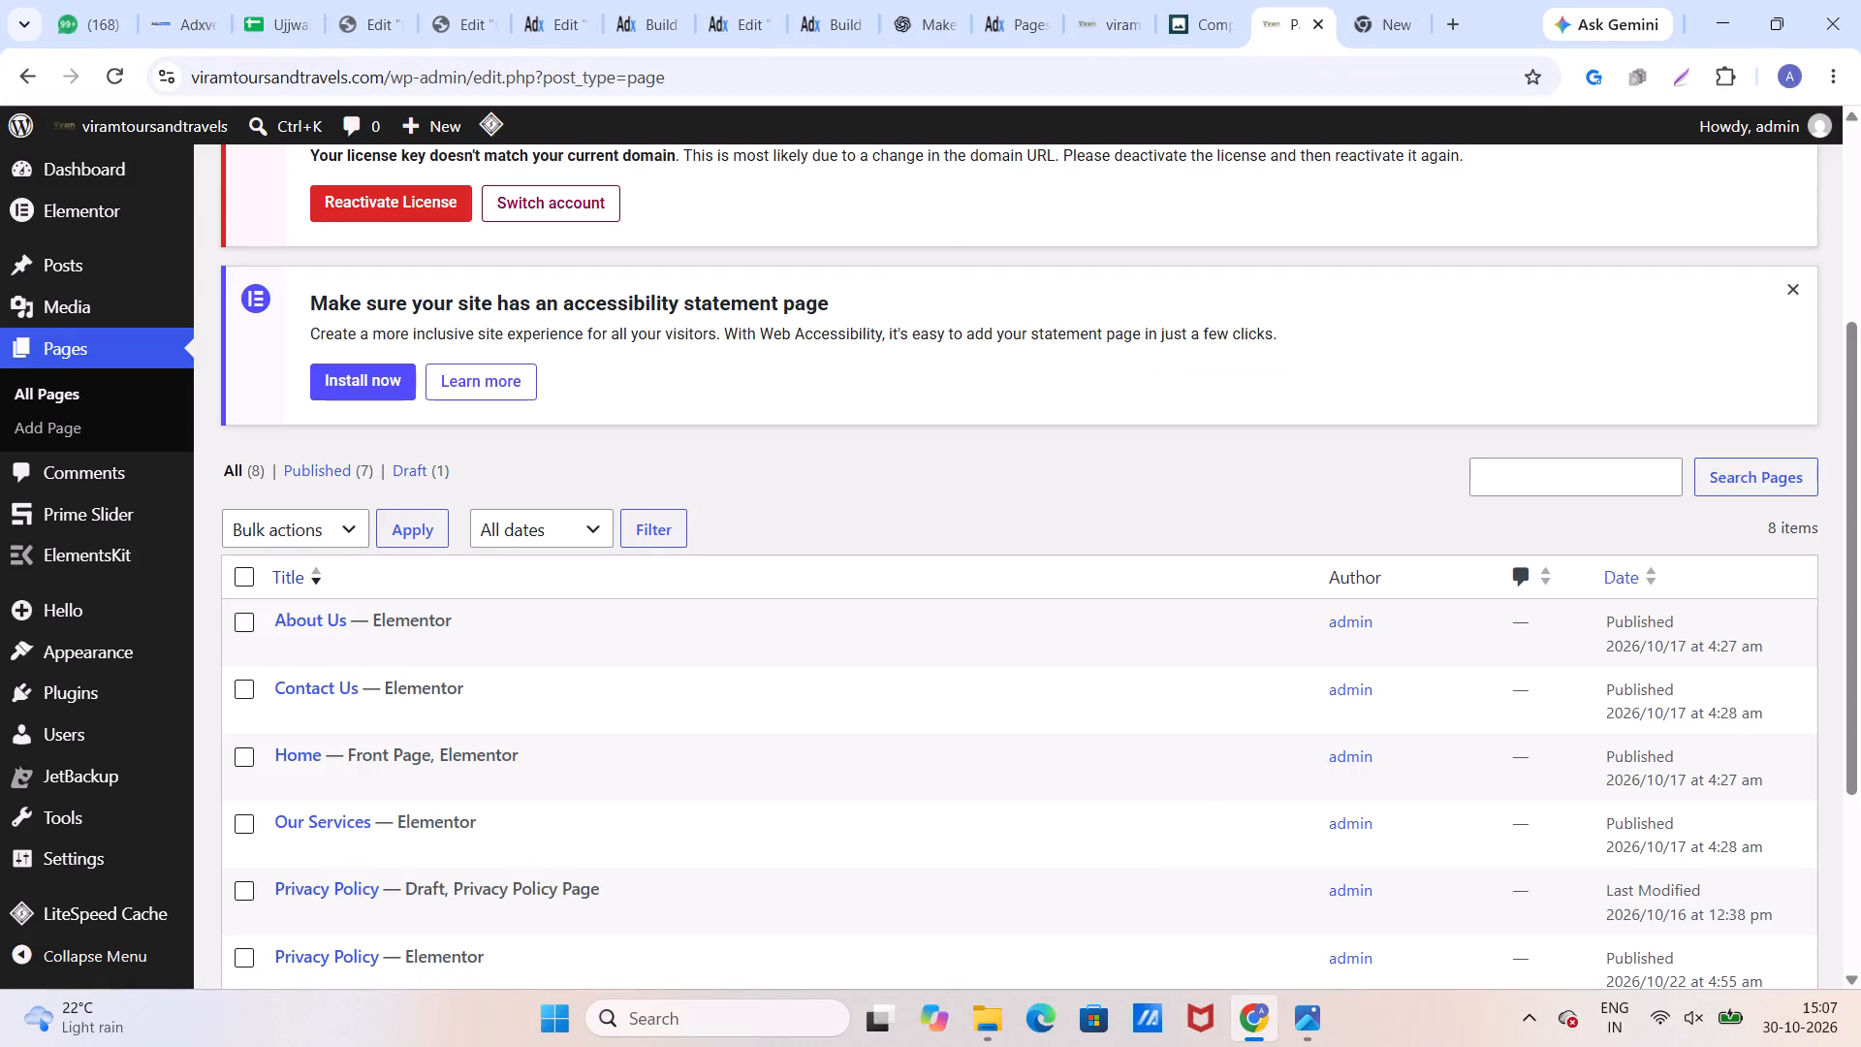
click(1088, 40)
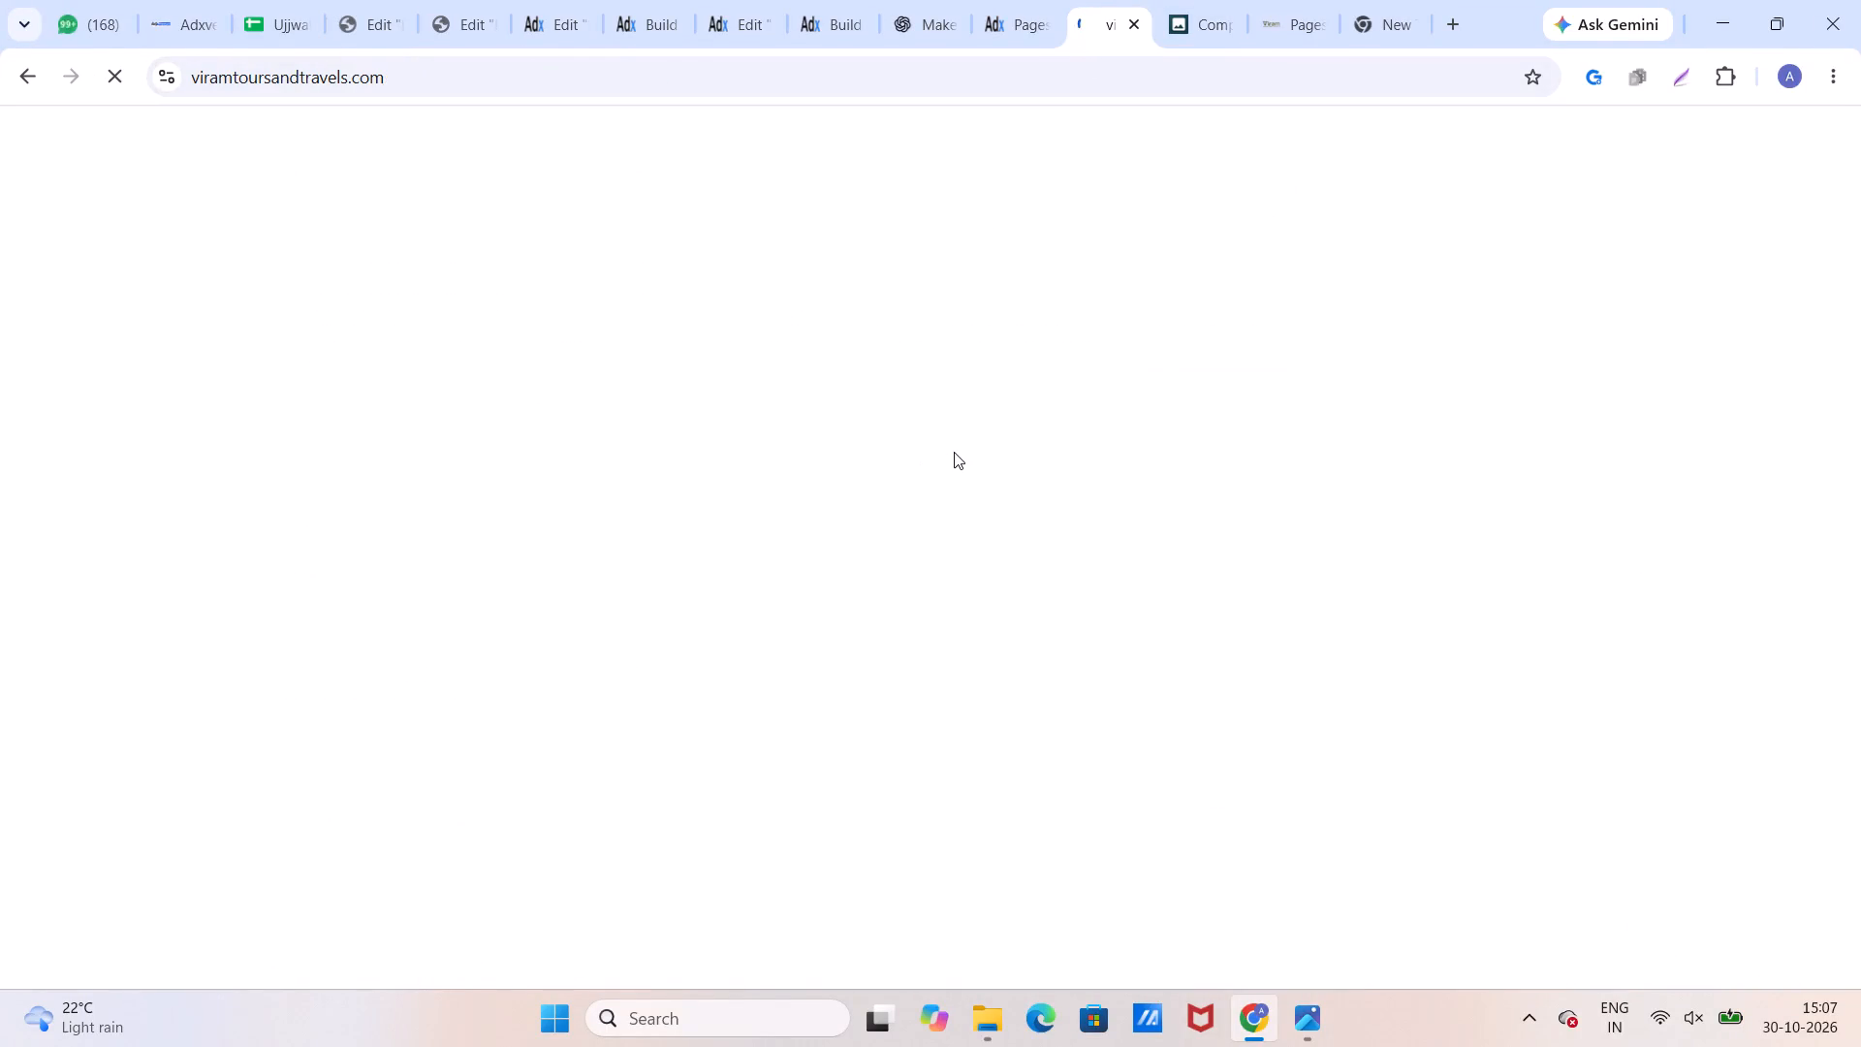
scroll(880, 529, up, 4)
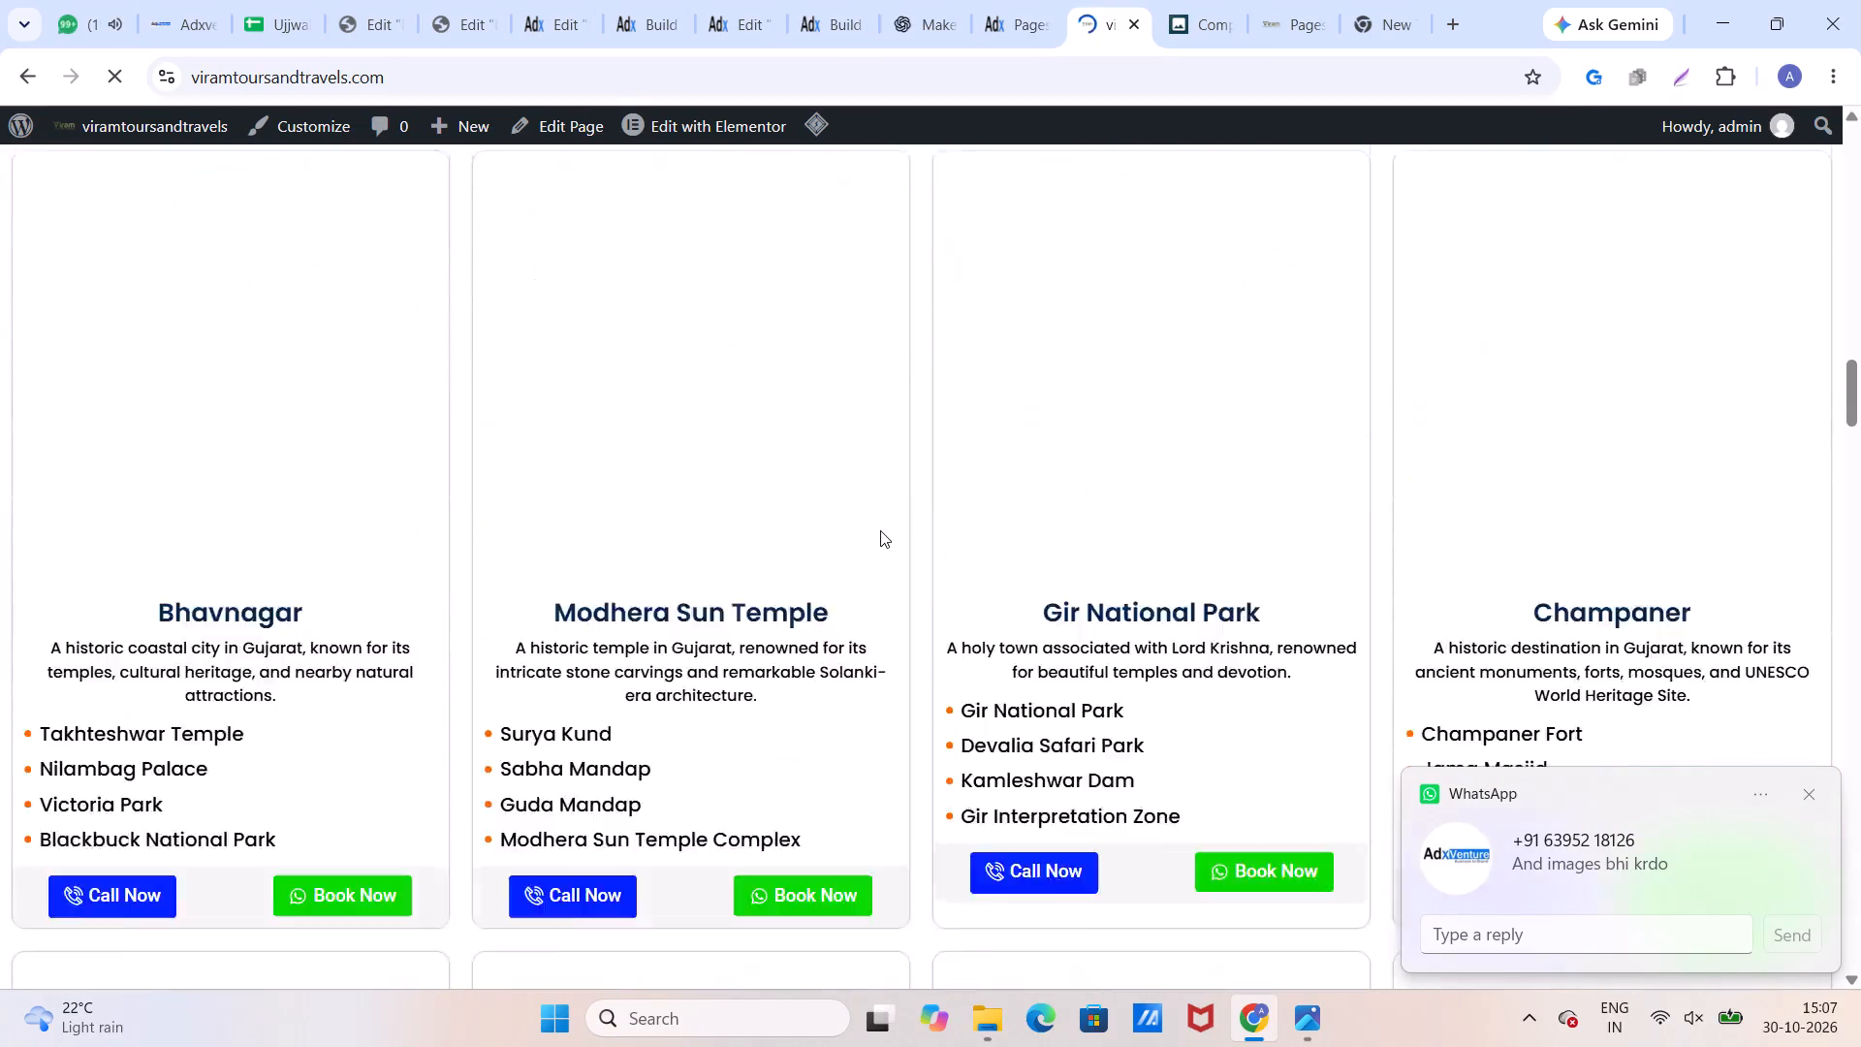
scroll(880, 530, up, 11)
scroll(869, 512, up, 13)
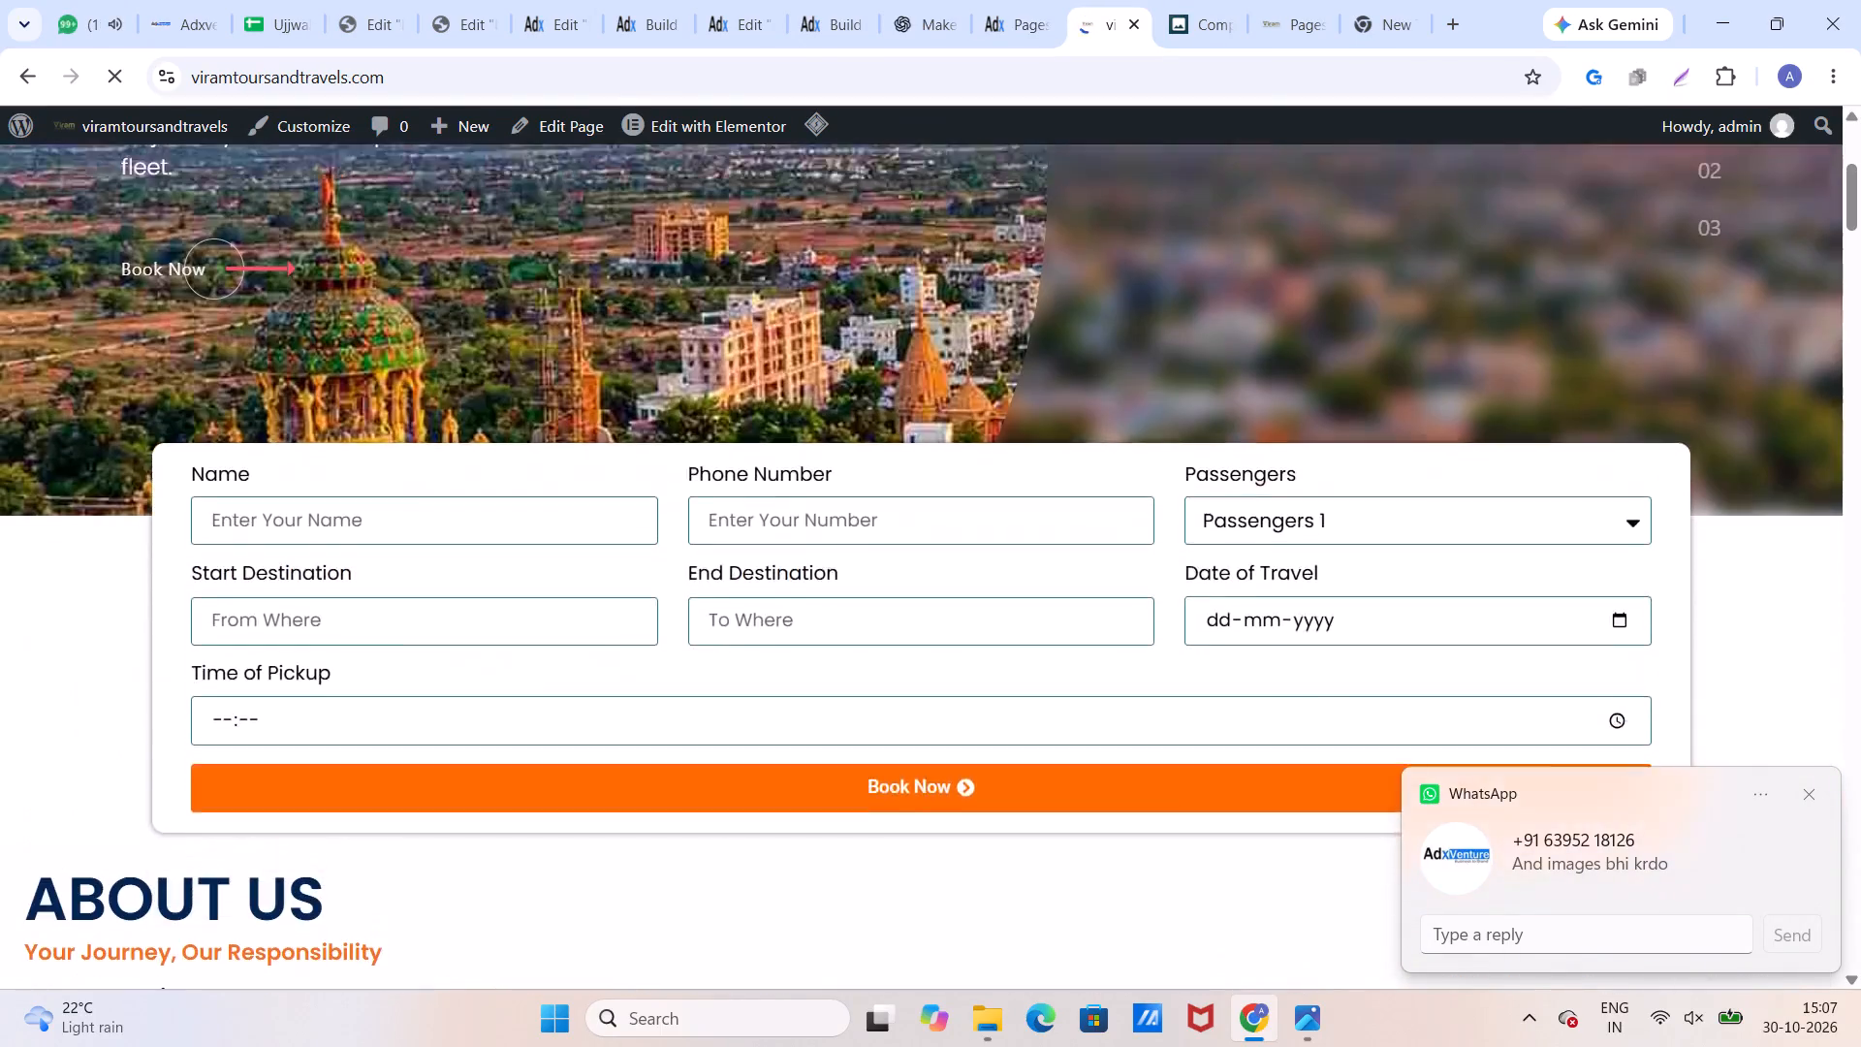
scroll(931, 497, up, 1)
scroll(931, 497, down, 1)
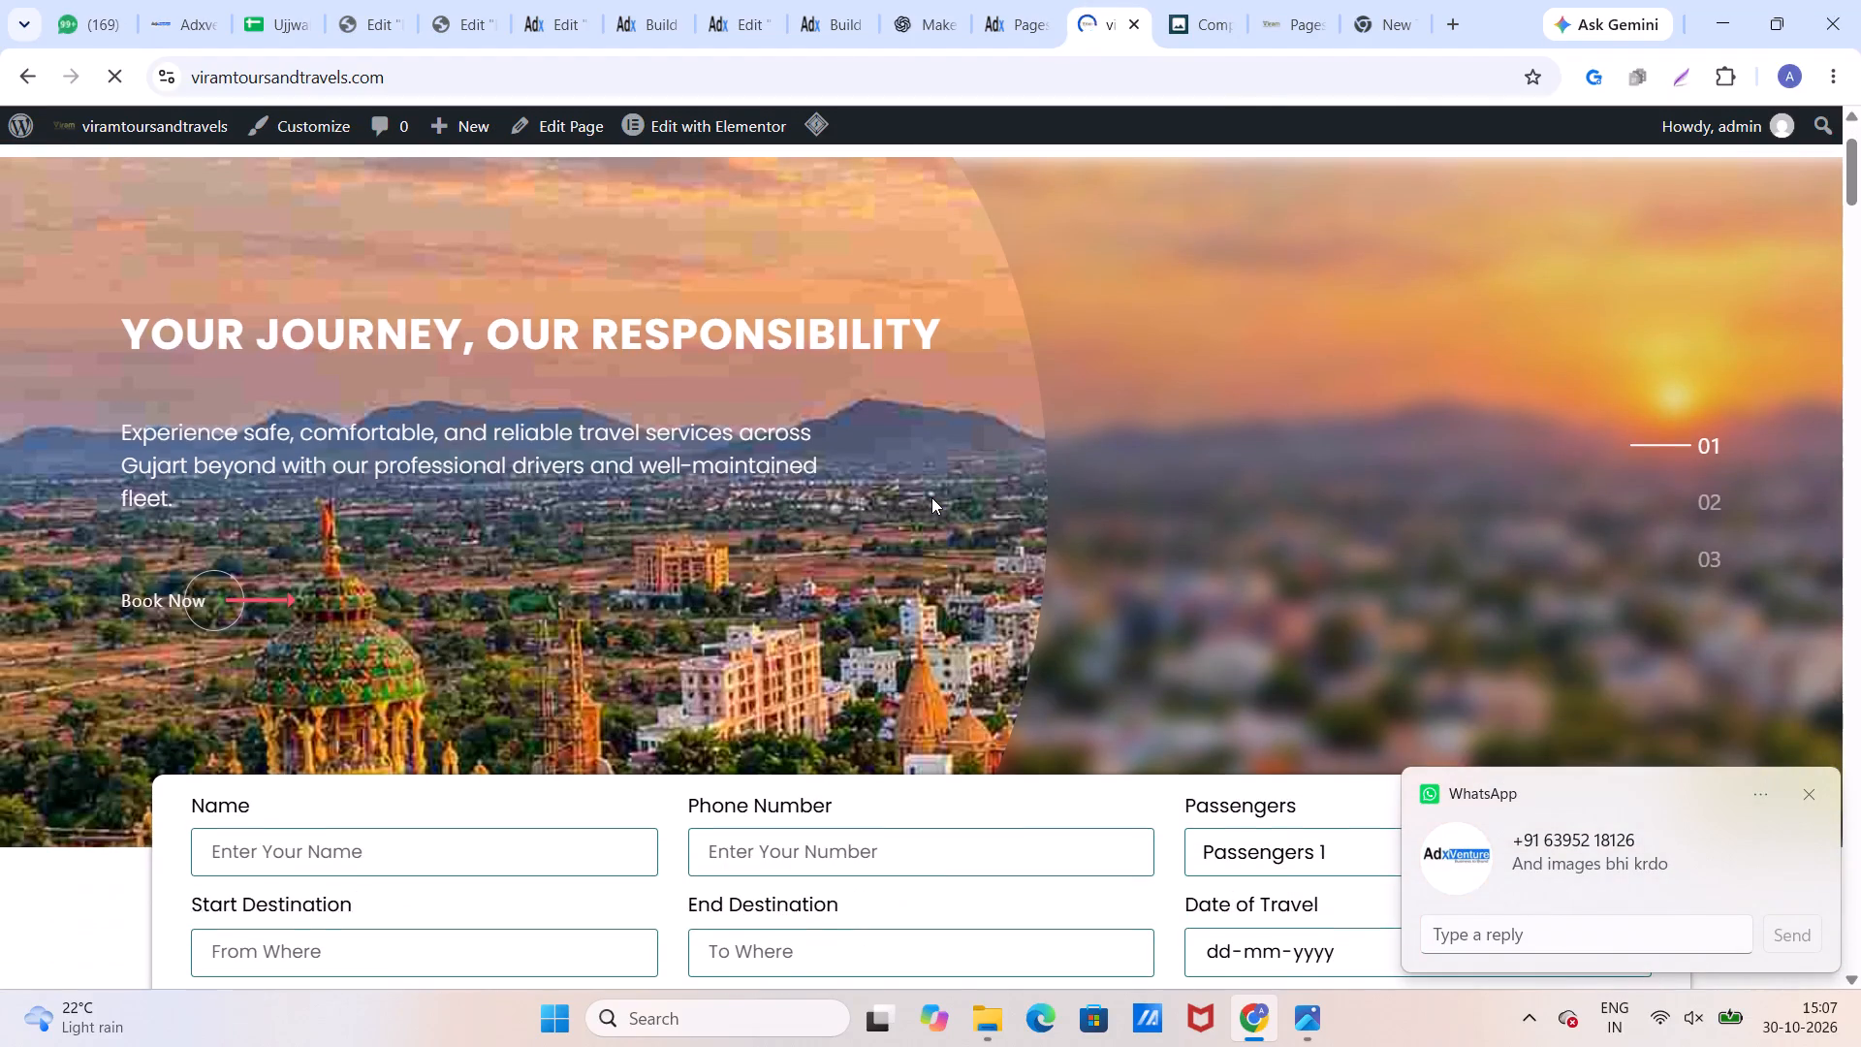
scroll(931, 497, up, 2)
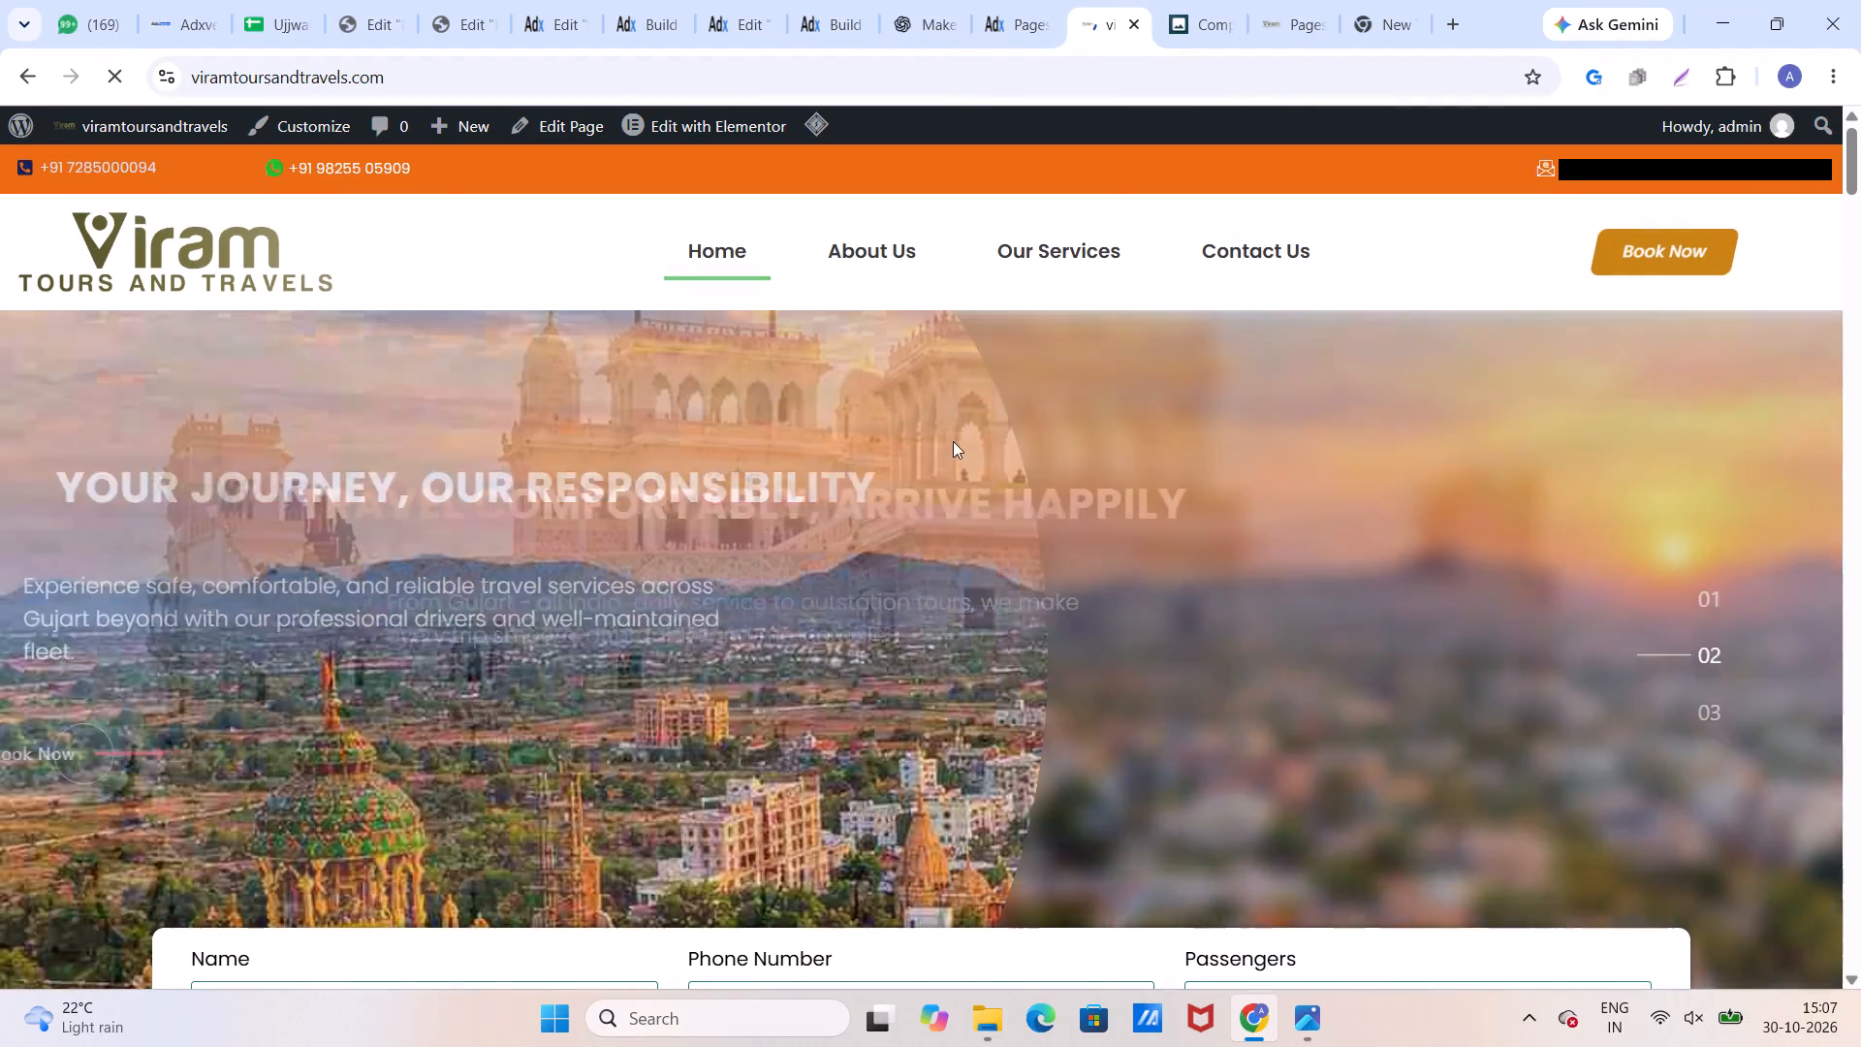
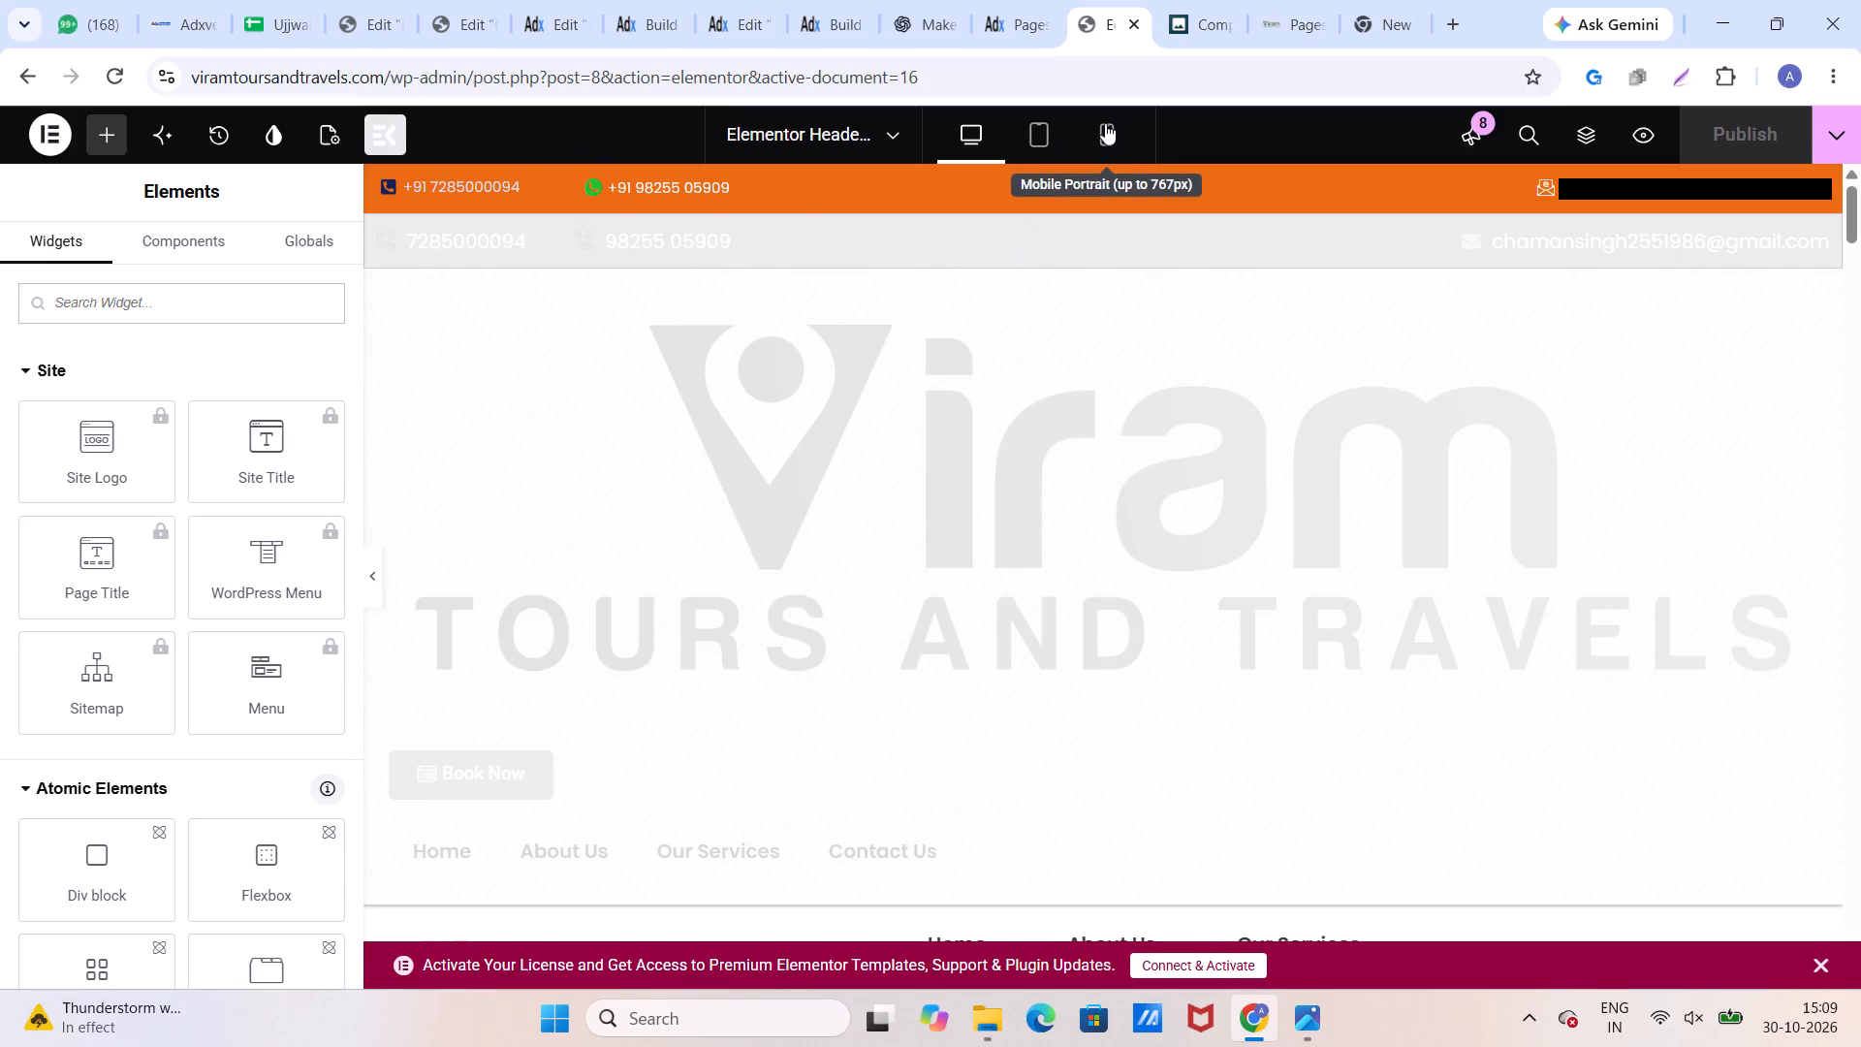
Open the email address item of the icon list in the mobile header's orange contact bar for editing.
click(1094, 432)
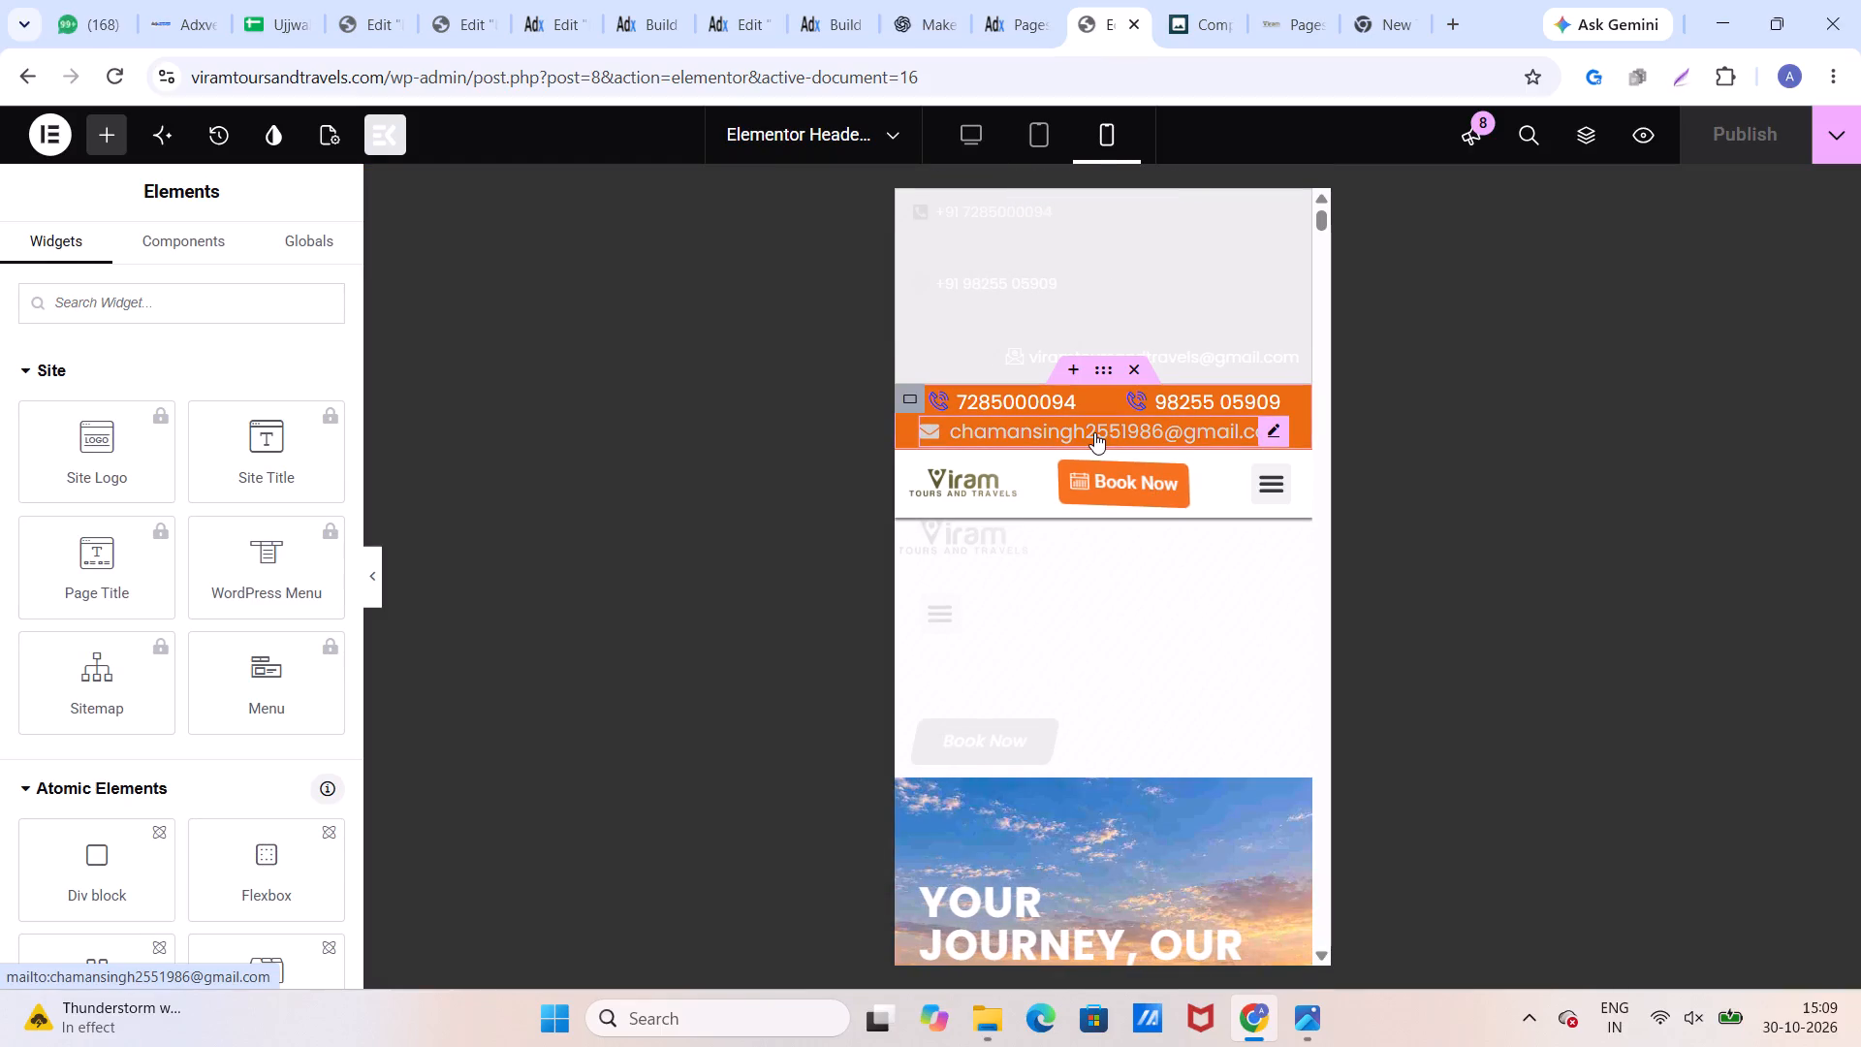
click(264, 481)
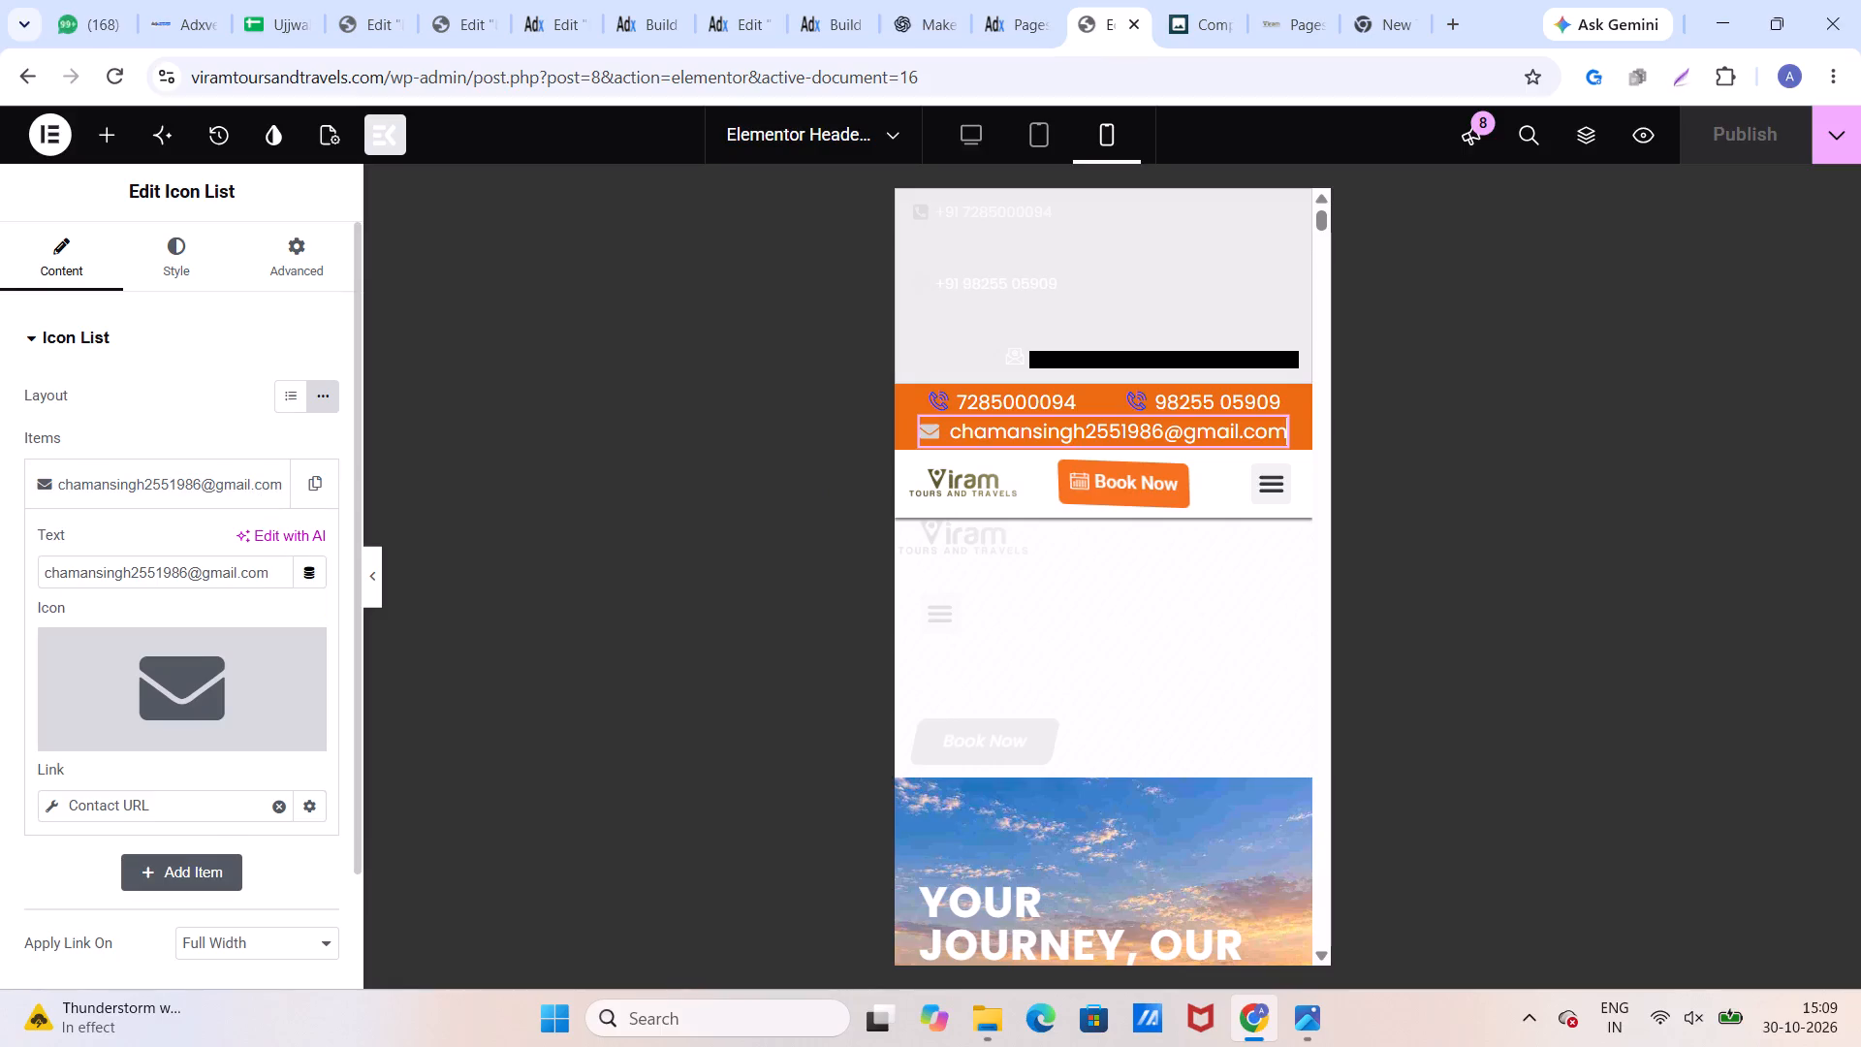
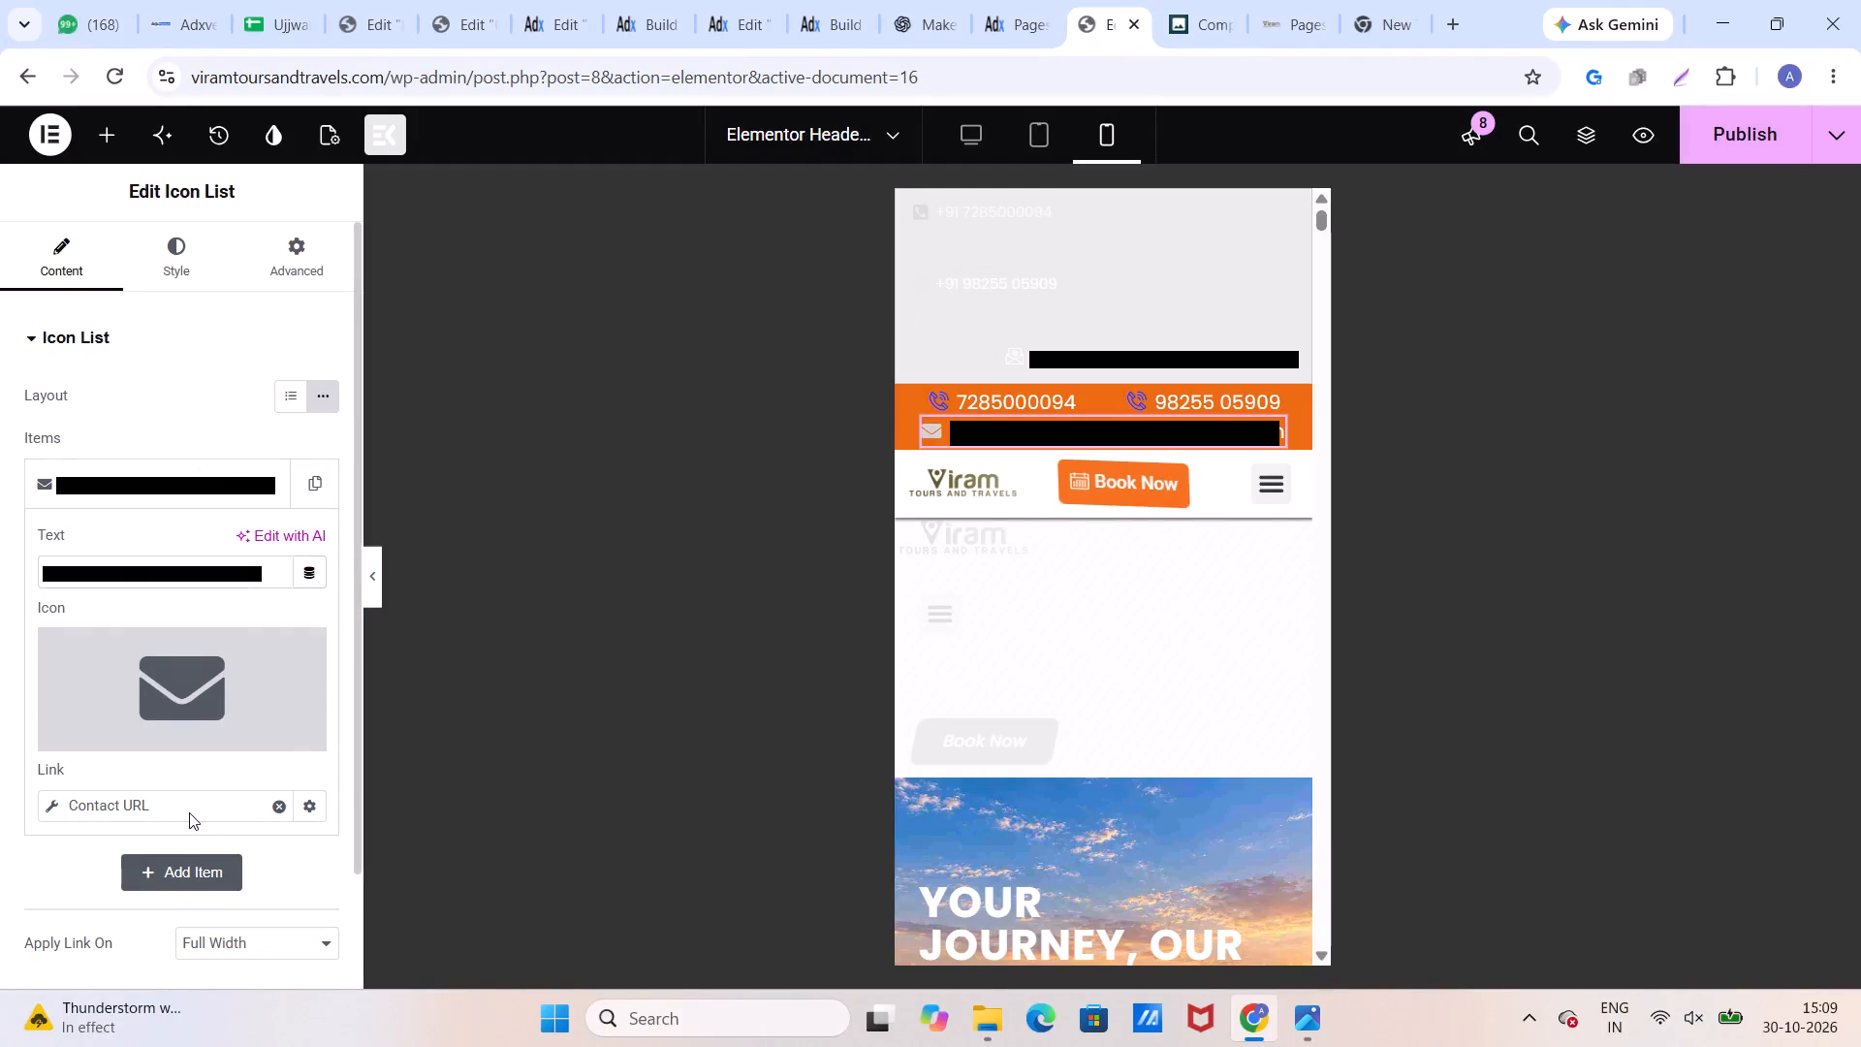
Replace the recipient address in the email item's contact link with the copied email address.
click(246, 523)
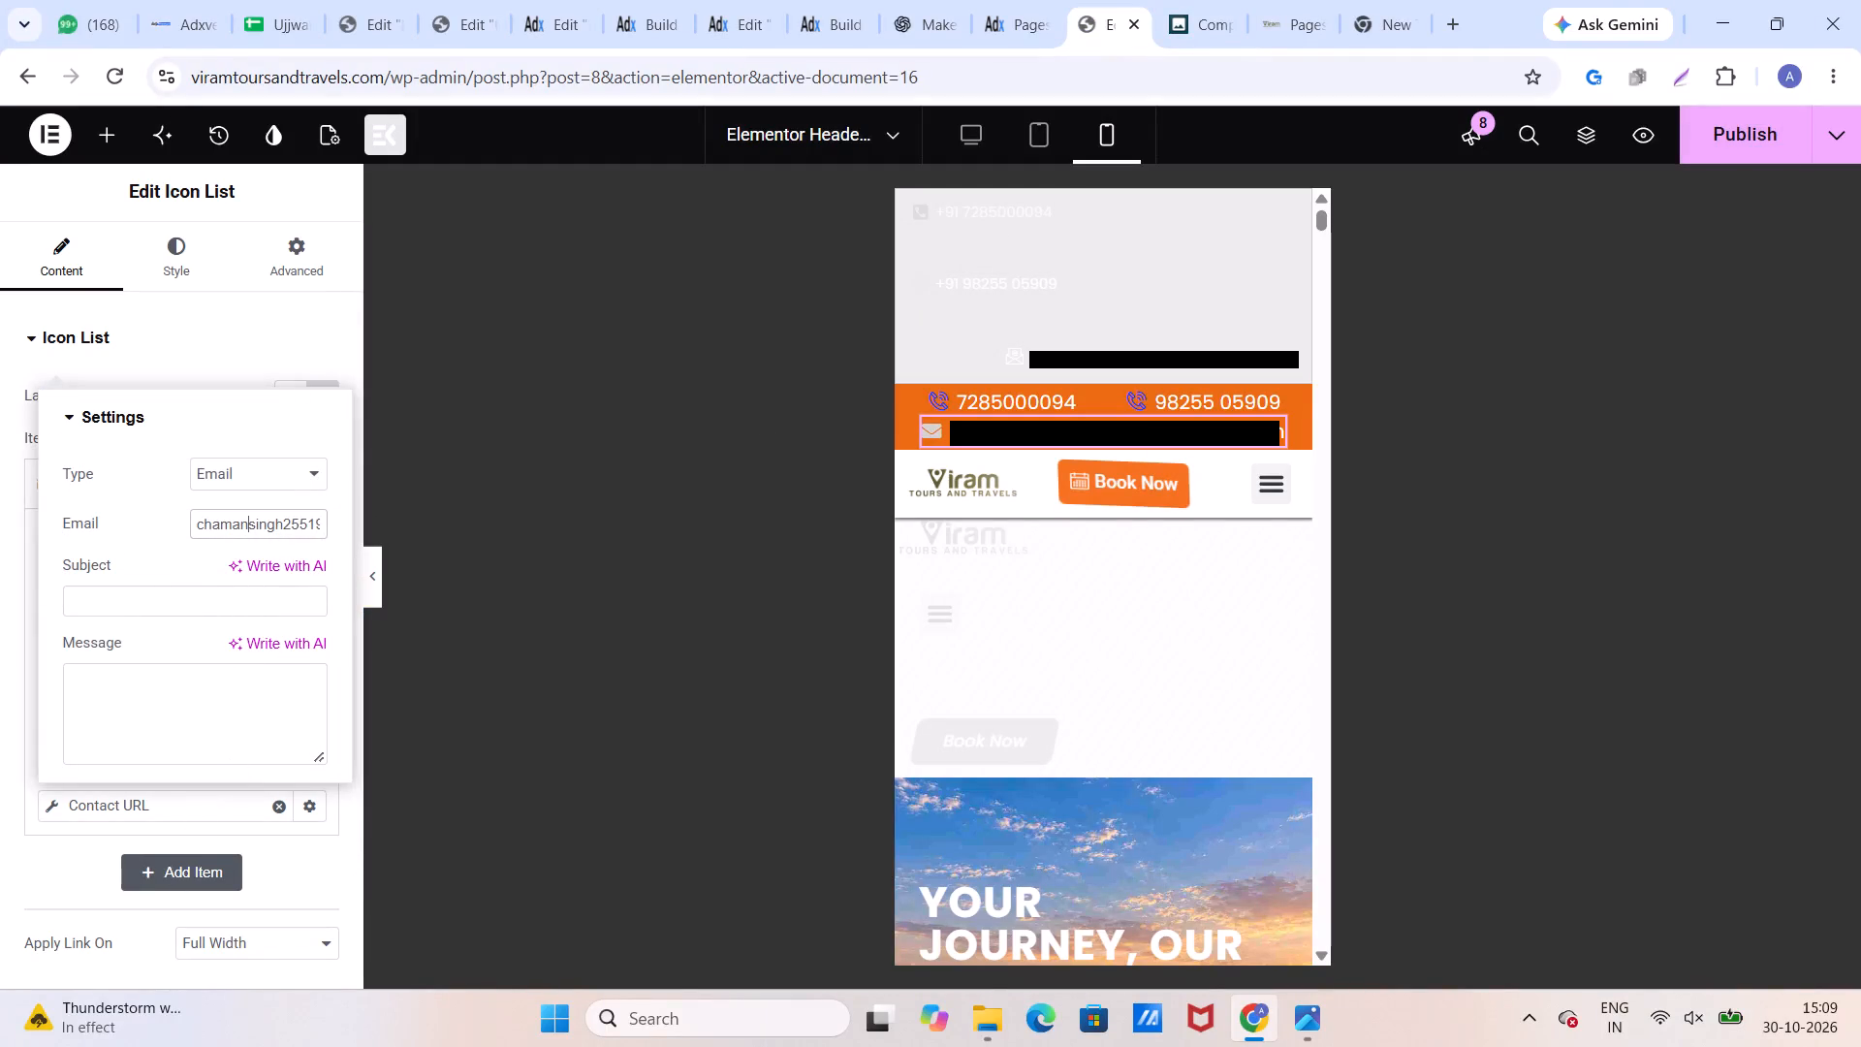
key(ctrl+a)
key(ctrl+v)
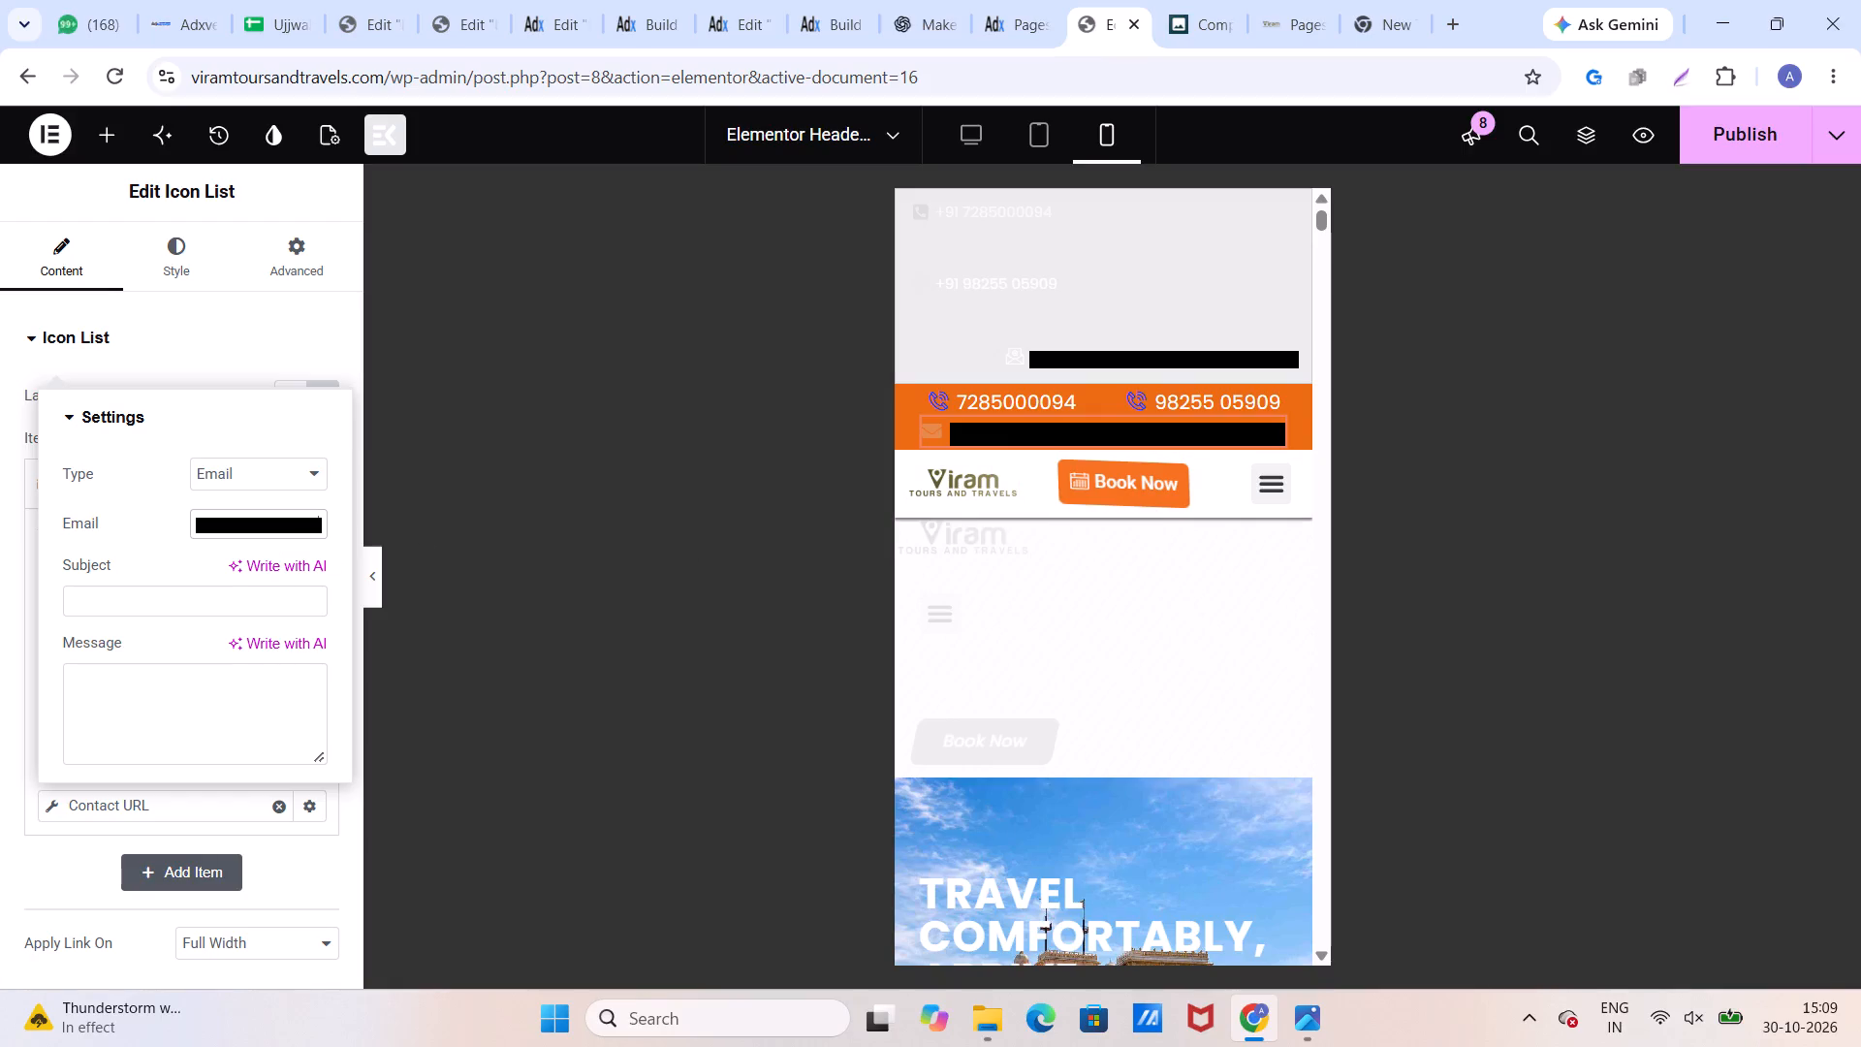
Check the pasted recipient address in the contact link settings back to its beginning.
click(255, 522)
key(Left)
key(Left)
key(Left)
key(Left)
key(Left)
key(Left)
key(Left)
key(Left)
key(Left)
key(Left)
key(Left)
key(Left)
key(Left)
key(Left)
key(Left)
key(Left)
key(Left)
key(Left)
key(Left)
key(Left)
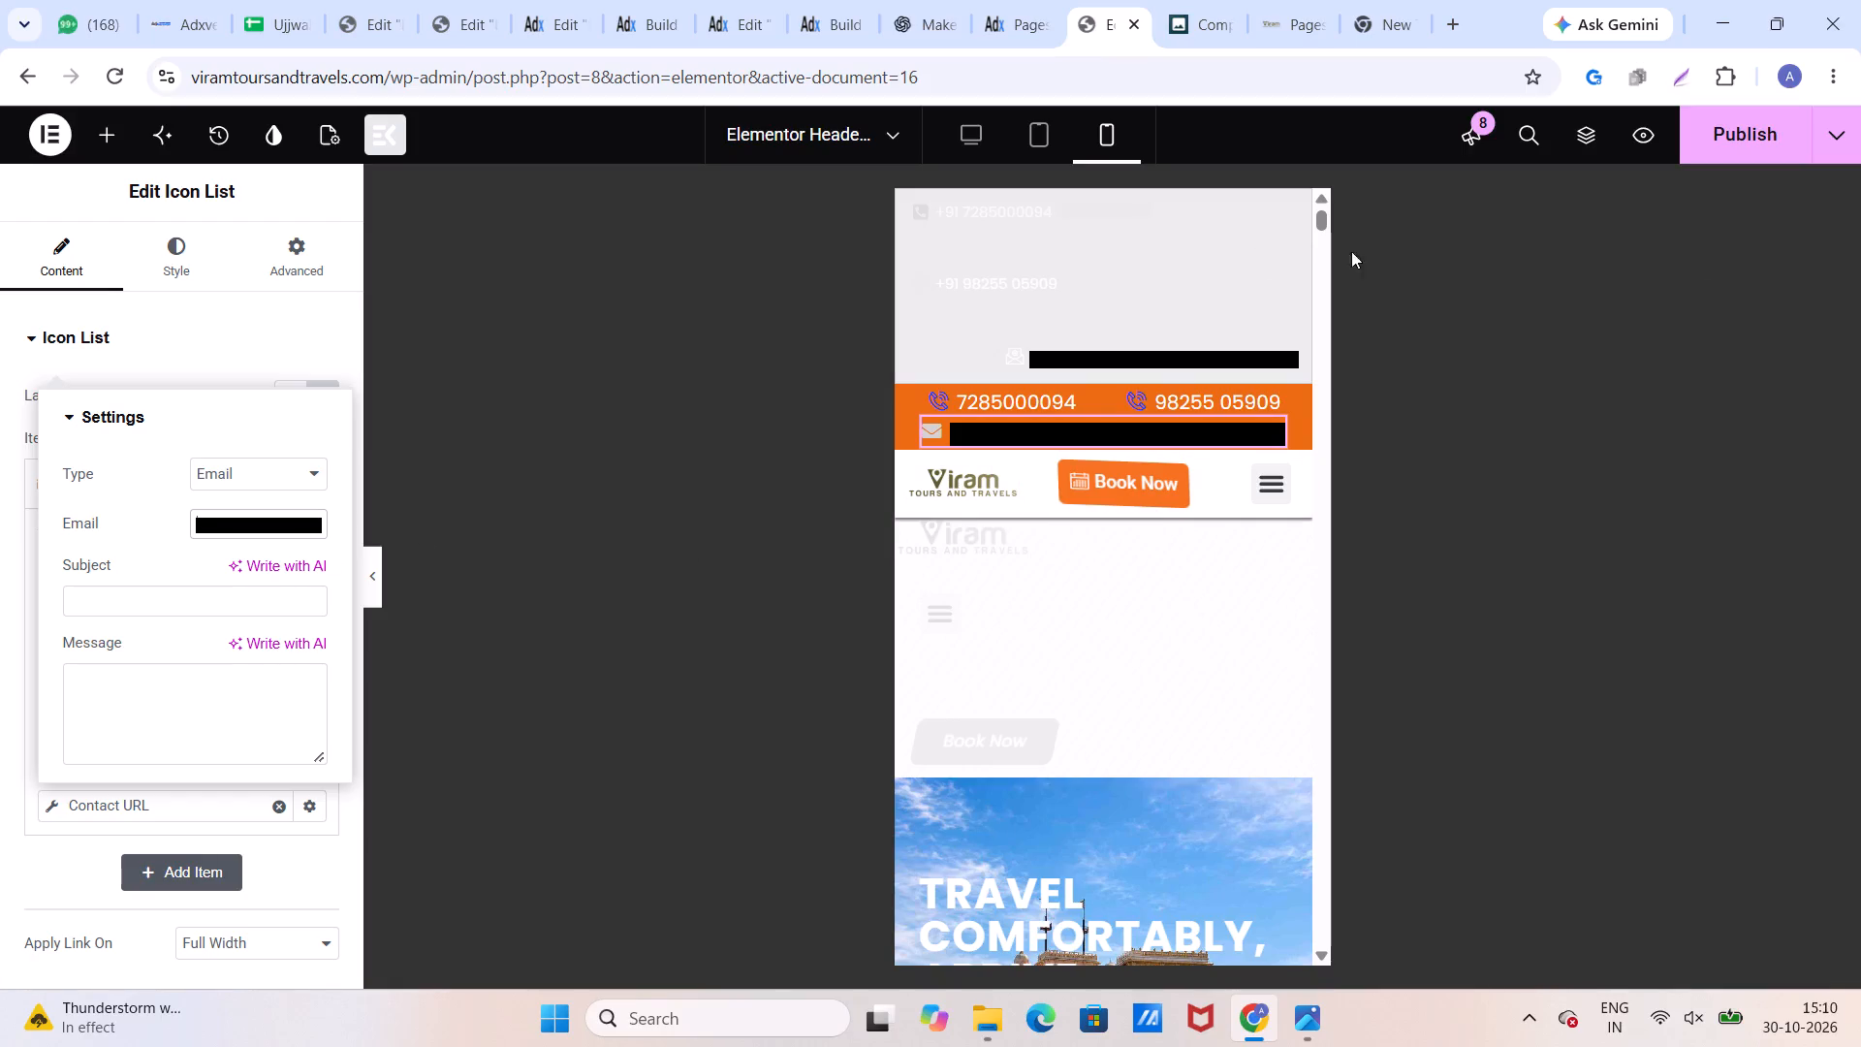
Publish the changes to the Elementor header.
click(1742, 126)
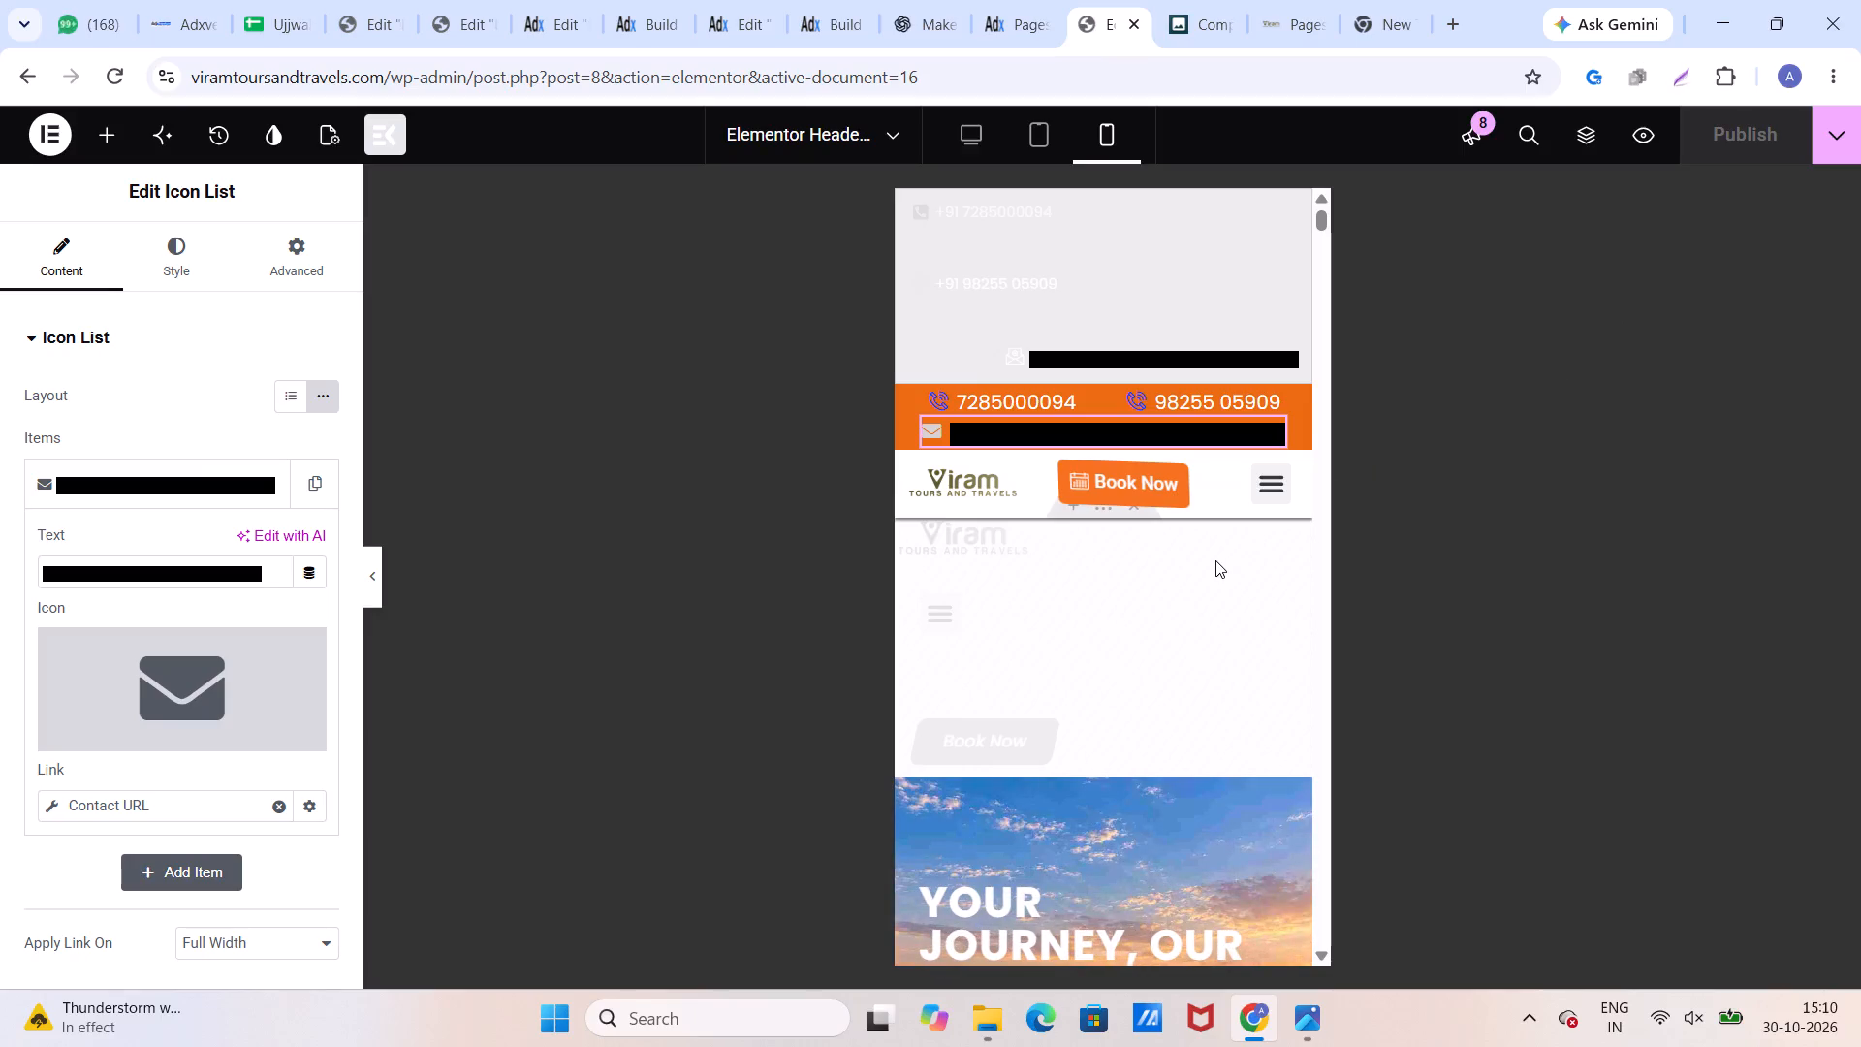
Examine the page's mobile layout from the header down through the about text and the destination cards.
scroll(1215, 560, down, 17)
scroll(1215, 560, up, 1)
scroll(1215, 560, down, 1)
scroll(1215, 560, up, 1)
scroll(1215, 560, down, 1)
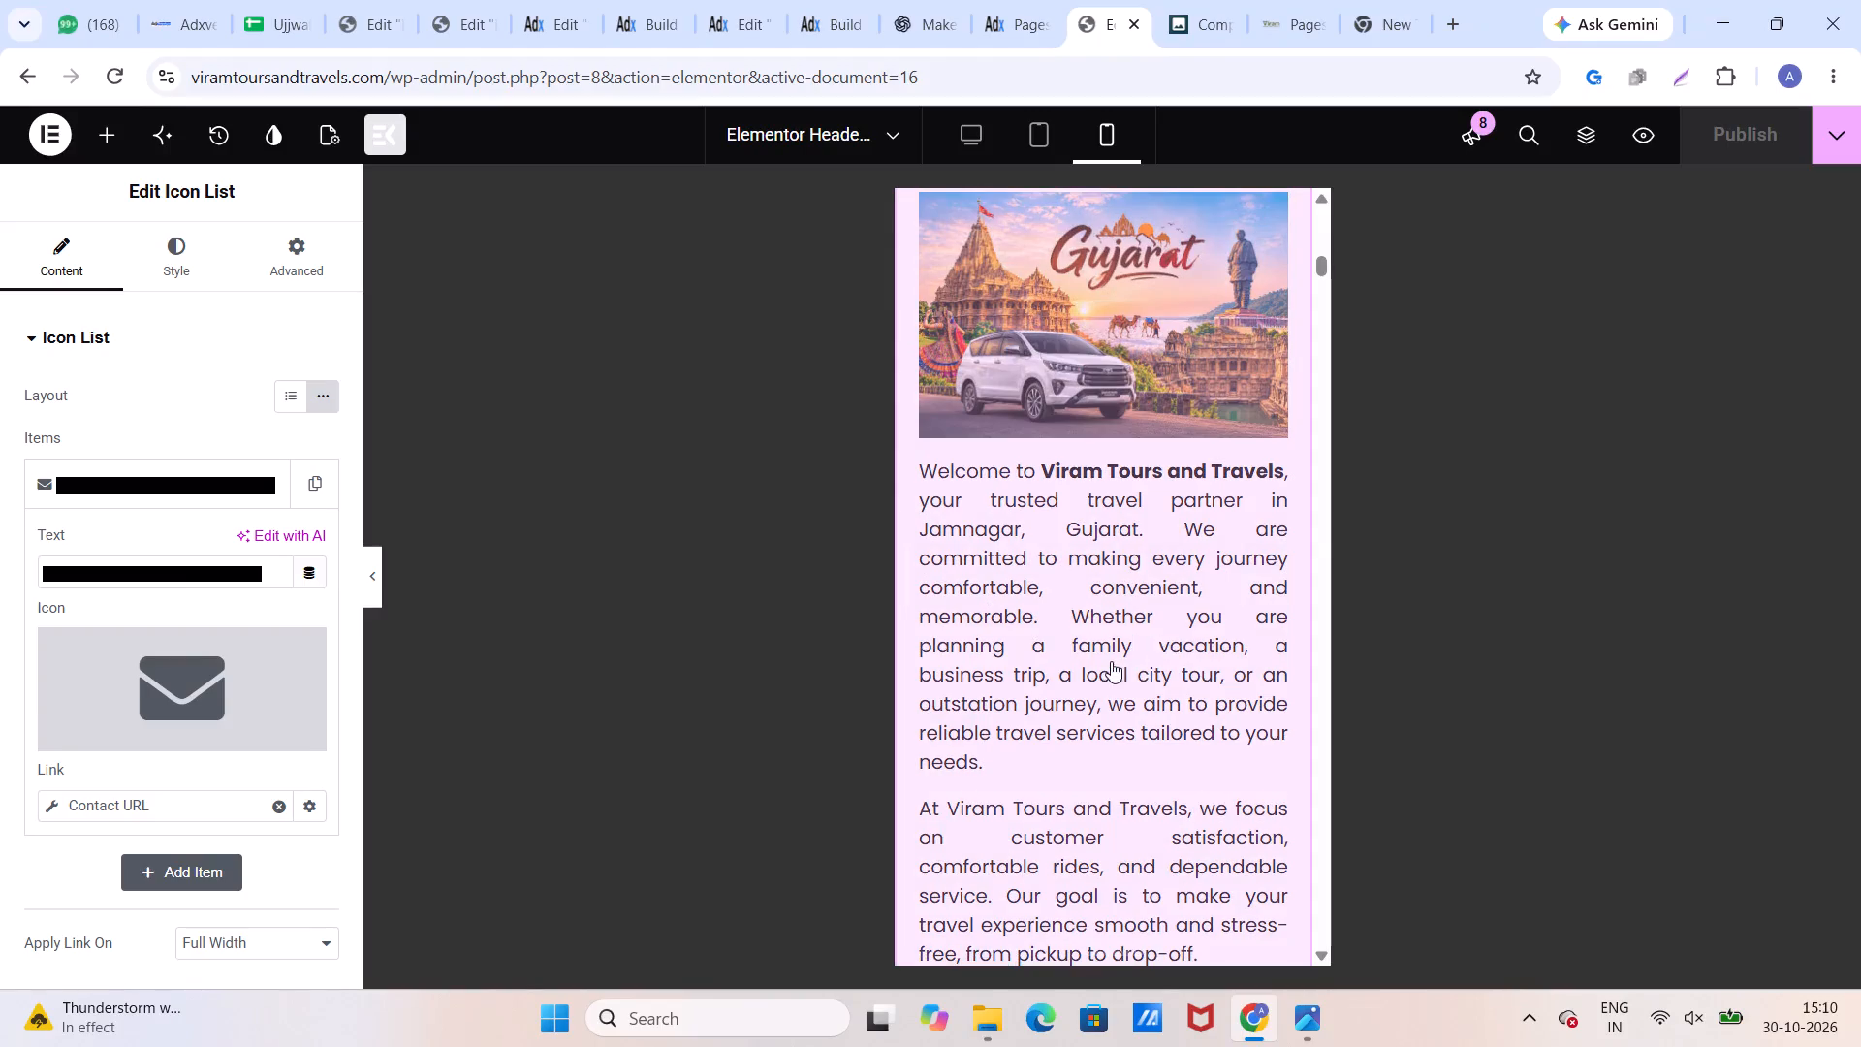
scroll(1163, 630, down, 12)
scroll(1163, 630, up, 1)
scroll(1163, 630, down, 5)
scroll(1163, 627, up, 1)
scroll(1163, 627, down, 1)
scroll(1163, 627, up, 1)
scroll(1163, 627, down, 1)
scroll(1163, 627, up, 1)
scroll(1164, 627, down, 1)
scroll(1164, 627, up, 1)
scroll(1164, 627, down, 1)
scroll(1164, 627, up, 1)
scroll(1164, 627, down, 1)
scroll(1164, 627, up, 1)
scroll(1164, 627, down, 3)
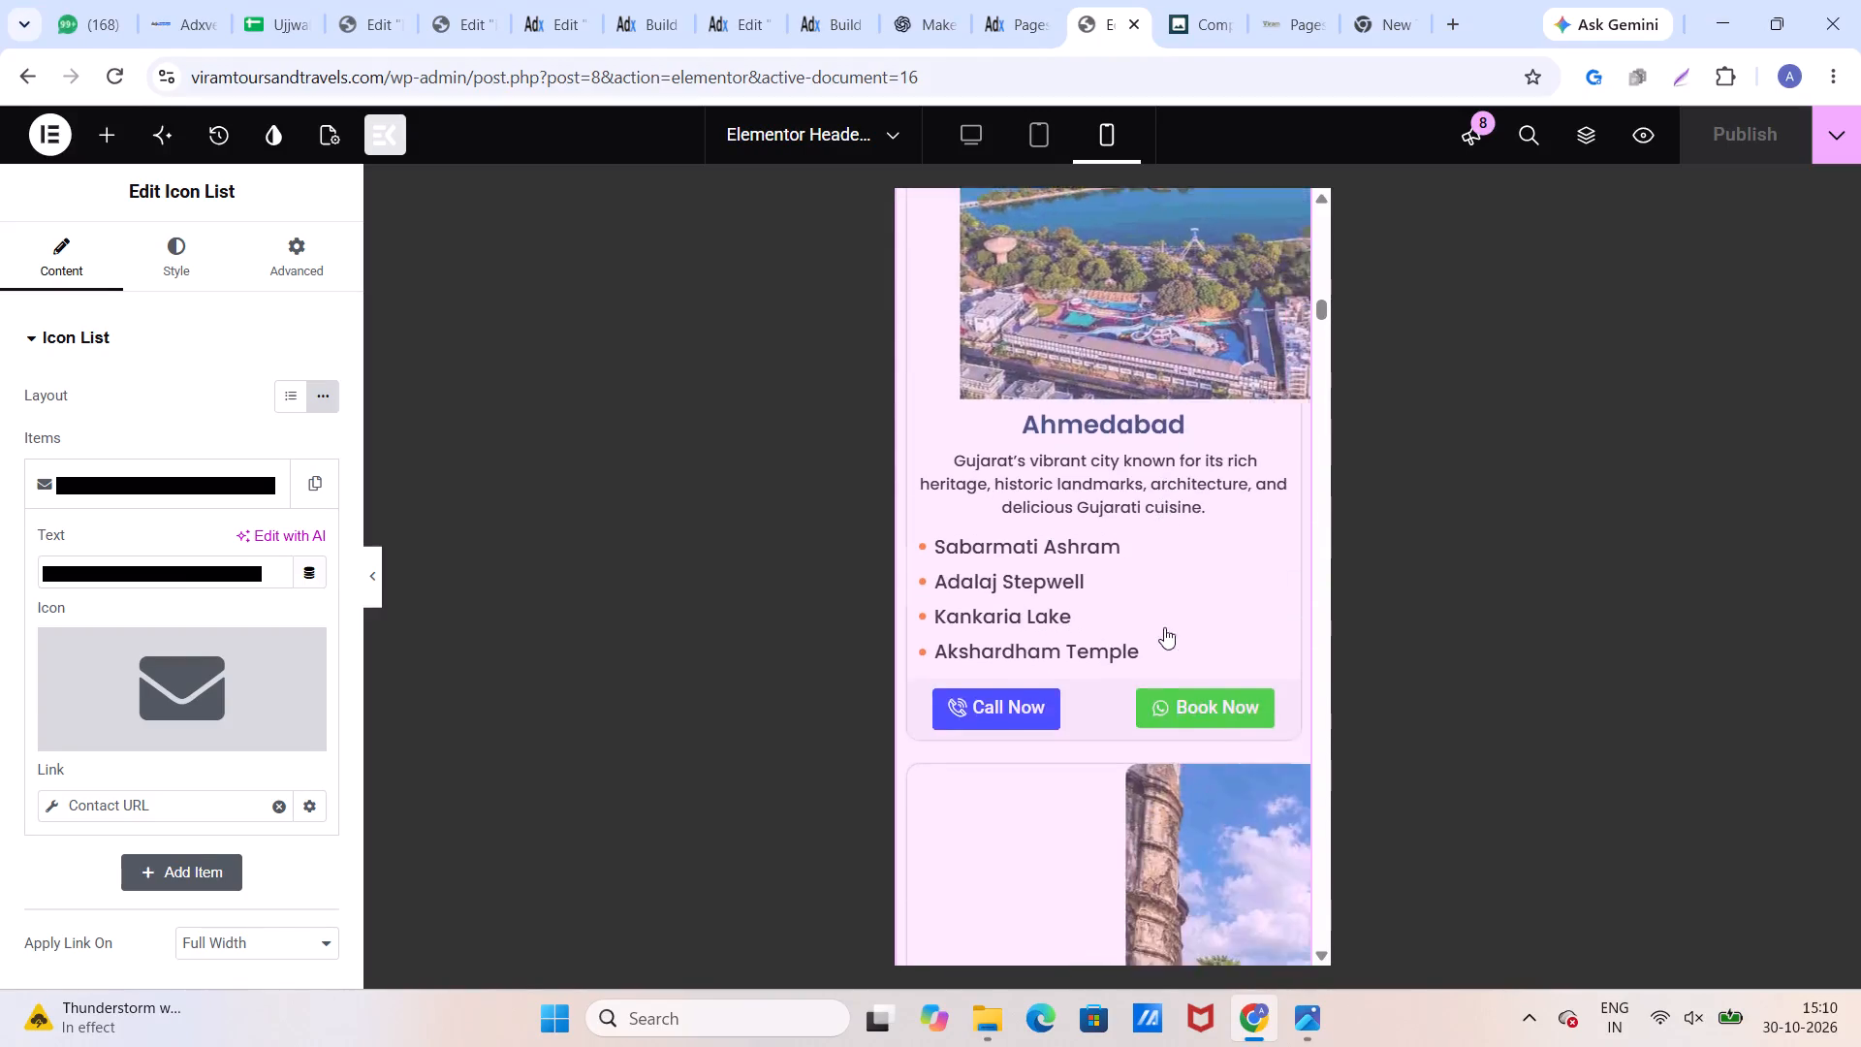
scroll(1164, 627, down, 4)
scroll(1164, 627, up, 1)
scroll(1164, 627, down, 5)
scroll(1164, 627, up, 1)
scroll(1164, 627, down, 1)
scroll(1164, 627, up, 1)
scroll(1164, 627, down, 3)
scroll(1164, 627, up, 1)
scroll(1164, 627, down, 1)
scroll(1164, 627, up, 1)
scroll(1164, 627, down, 12)
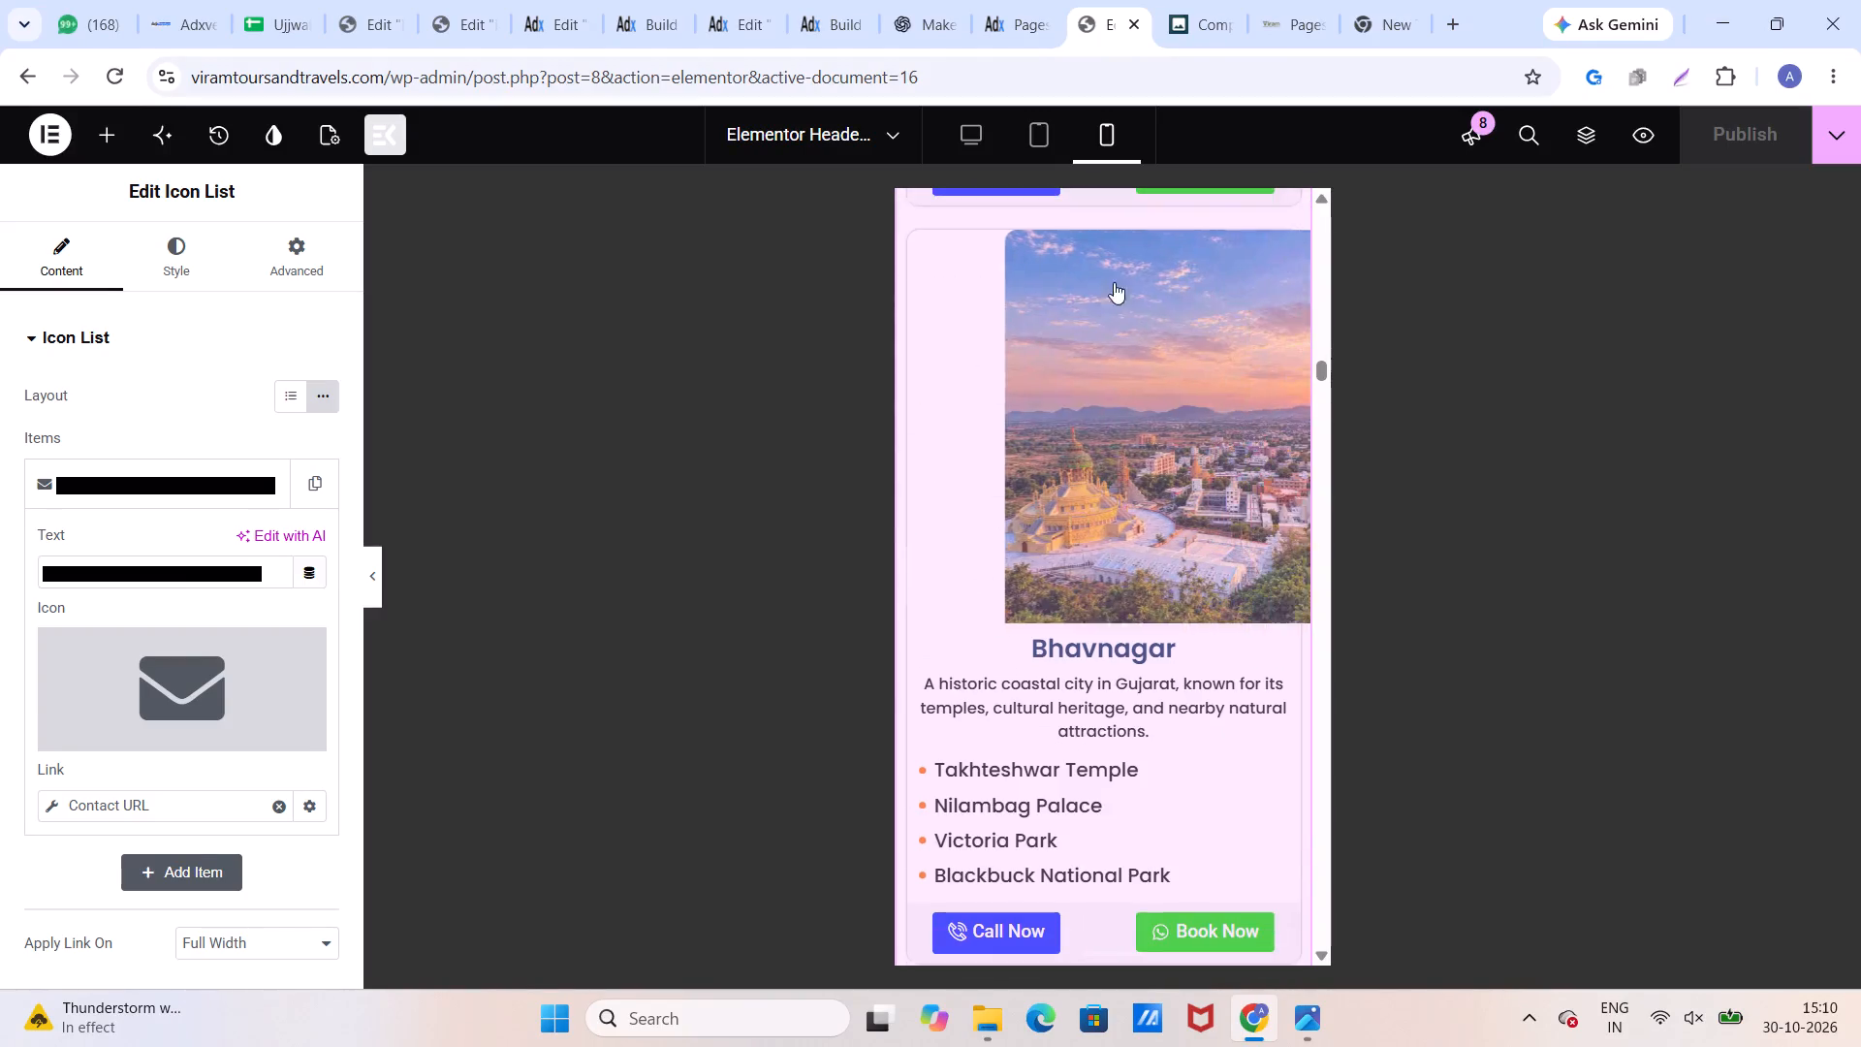
Switch the preview to desktop view and open the Home page content for editing.
click(965, 123)
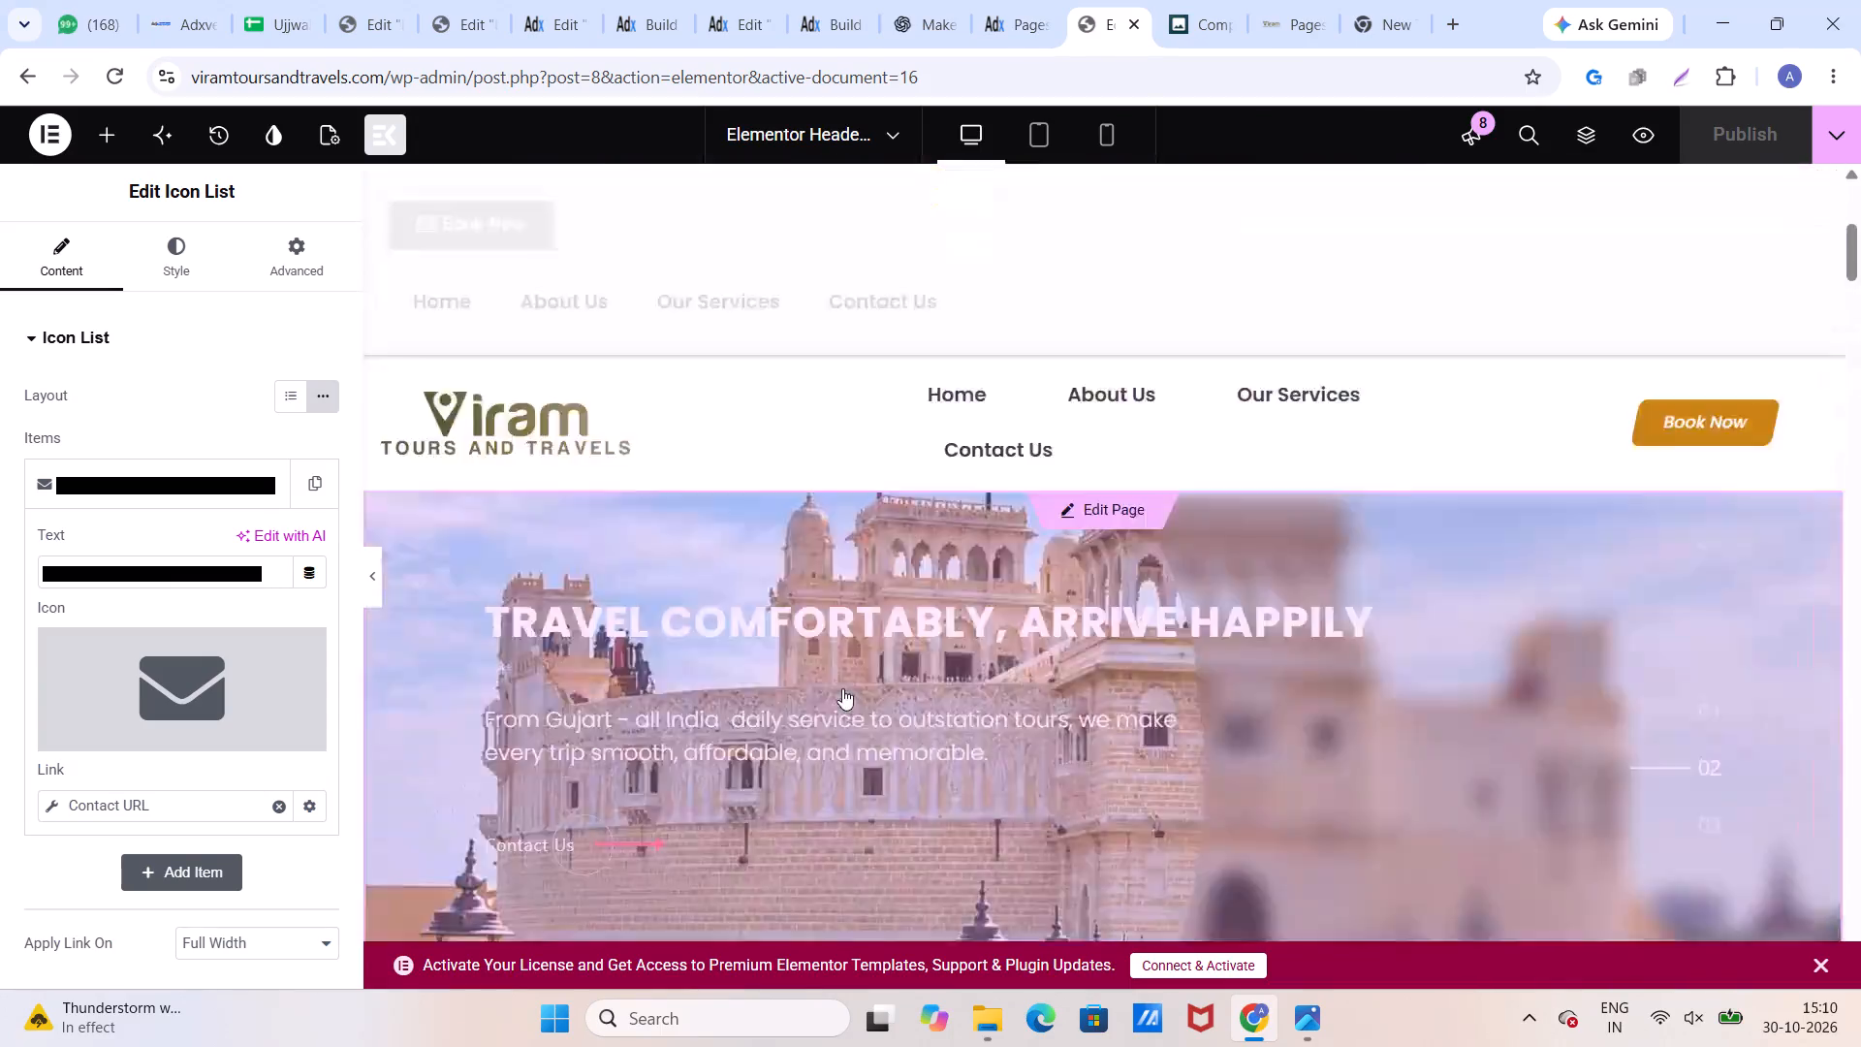
scroll(848, 682, down, 7)
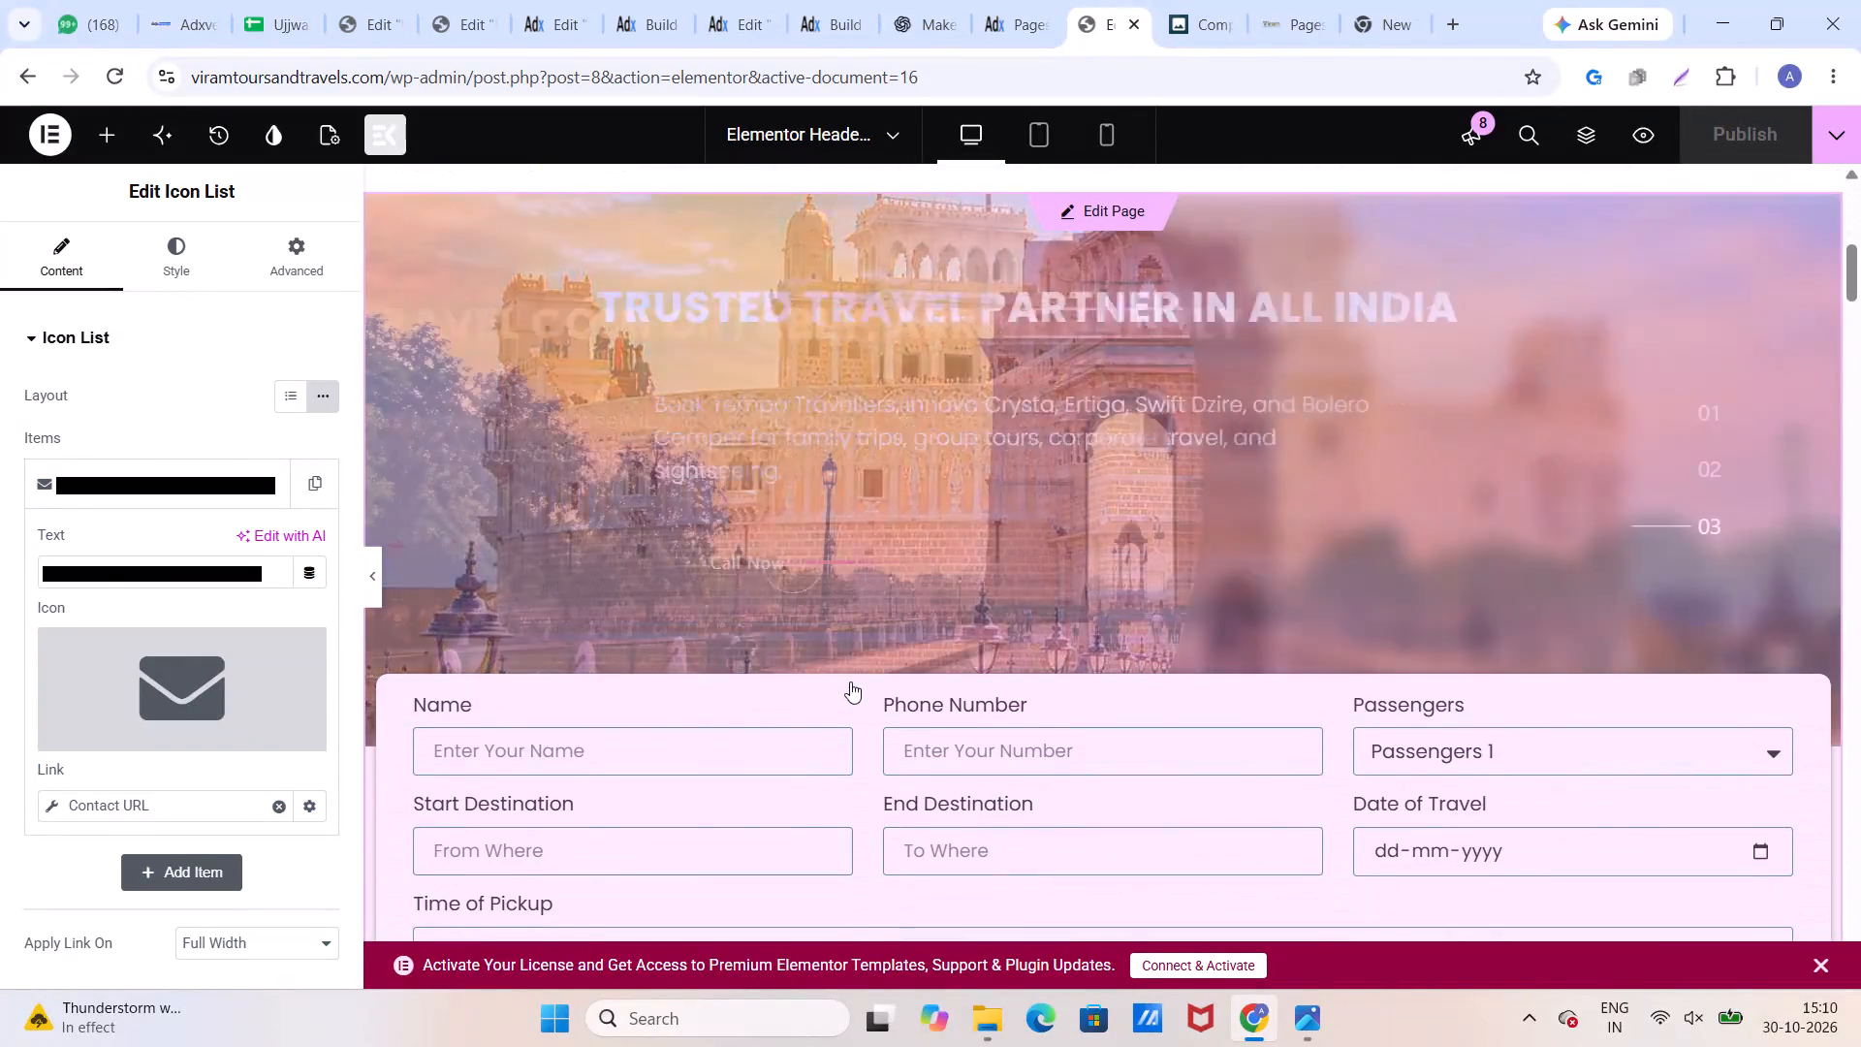
click(856, 682)
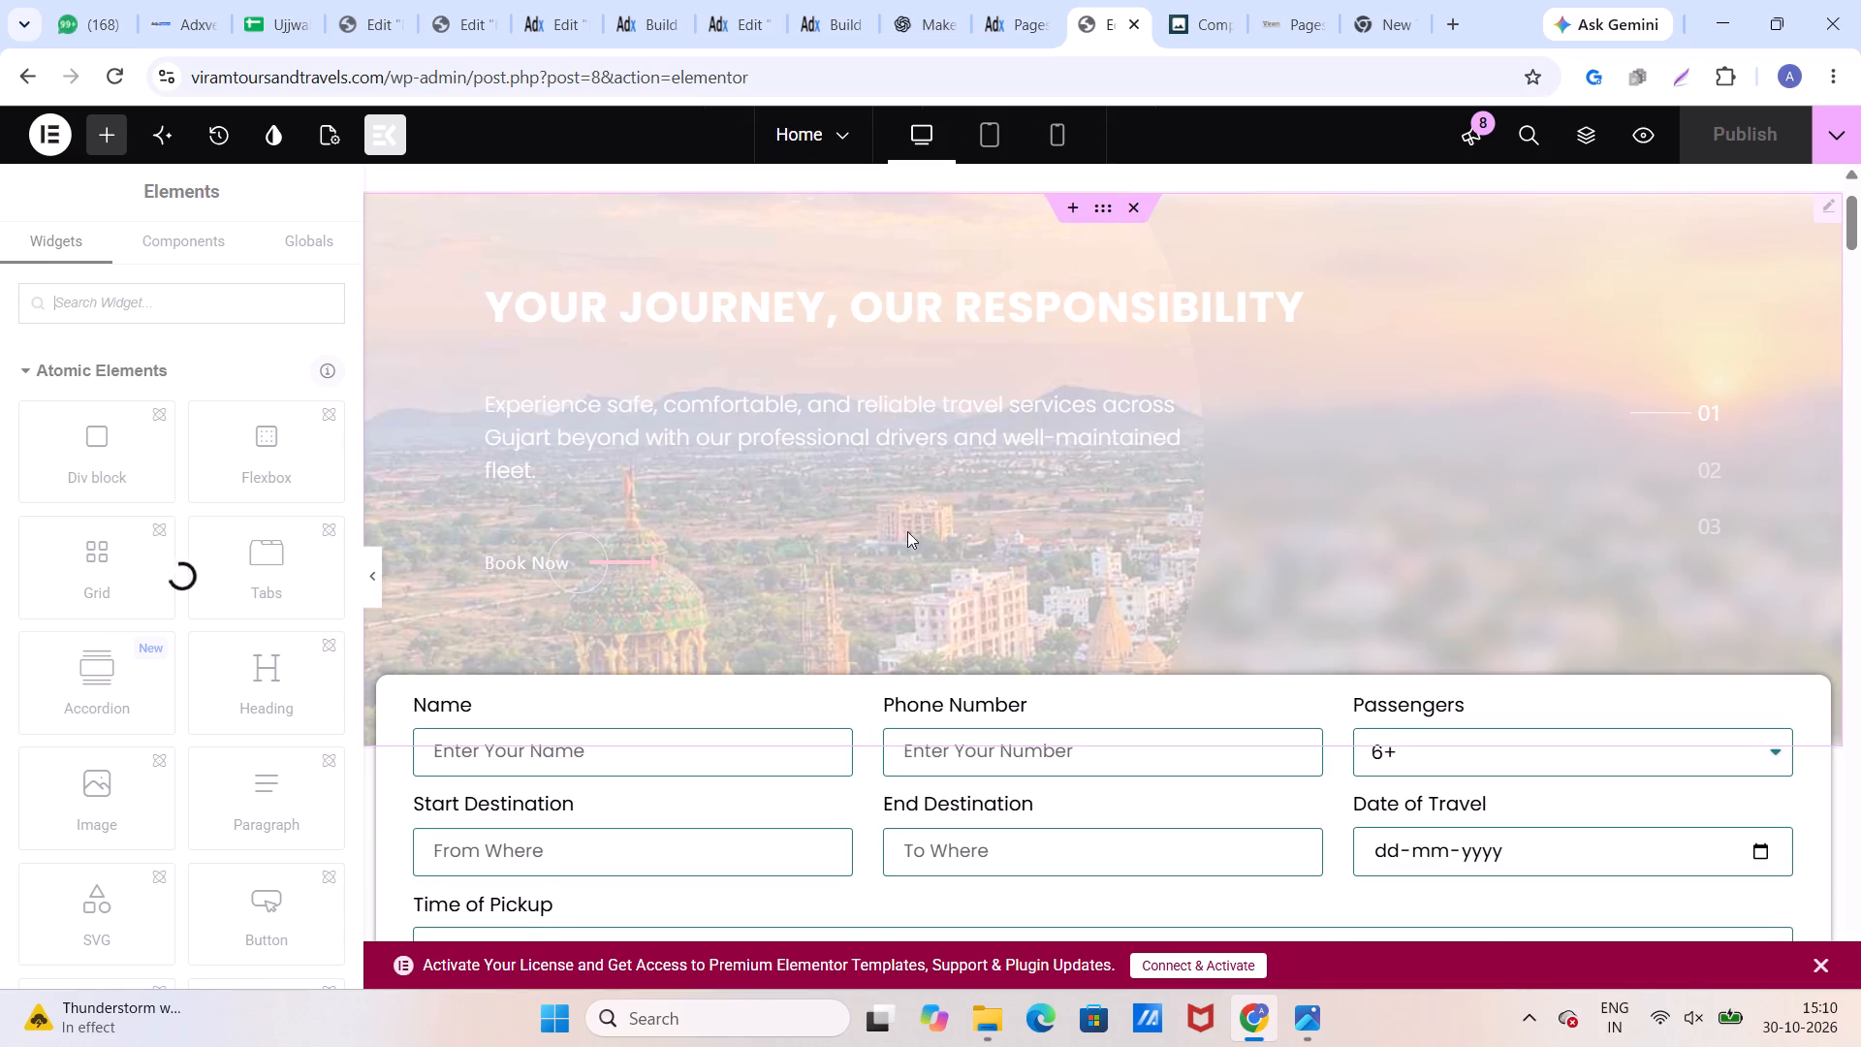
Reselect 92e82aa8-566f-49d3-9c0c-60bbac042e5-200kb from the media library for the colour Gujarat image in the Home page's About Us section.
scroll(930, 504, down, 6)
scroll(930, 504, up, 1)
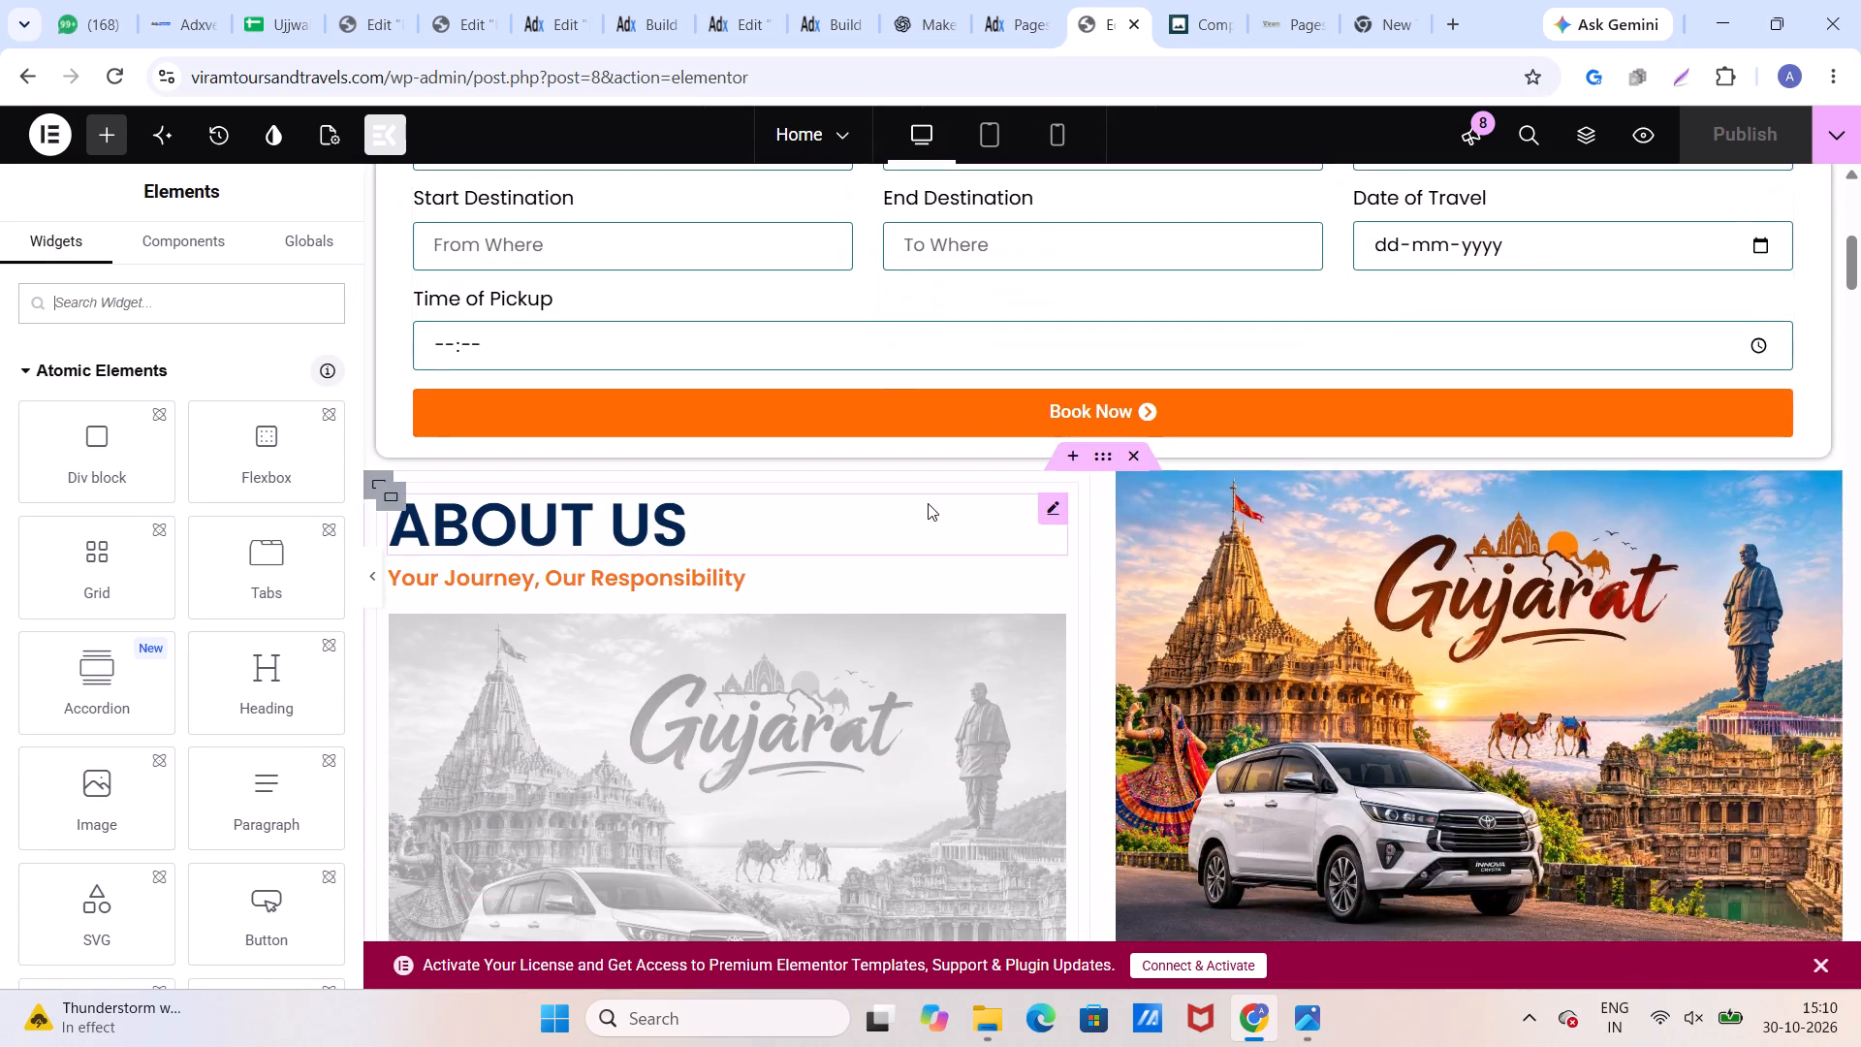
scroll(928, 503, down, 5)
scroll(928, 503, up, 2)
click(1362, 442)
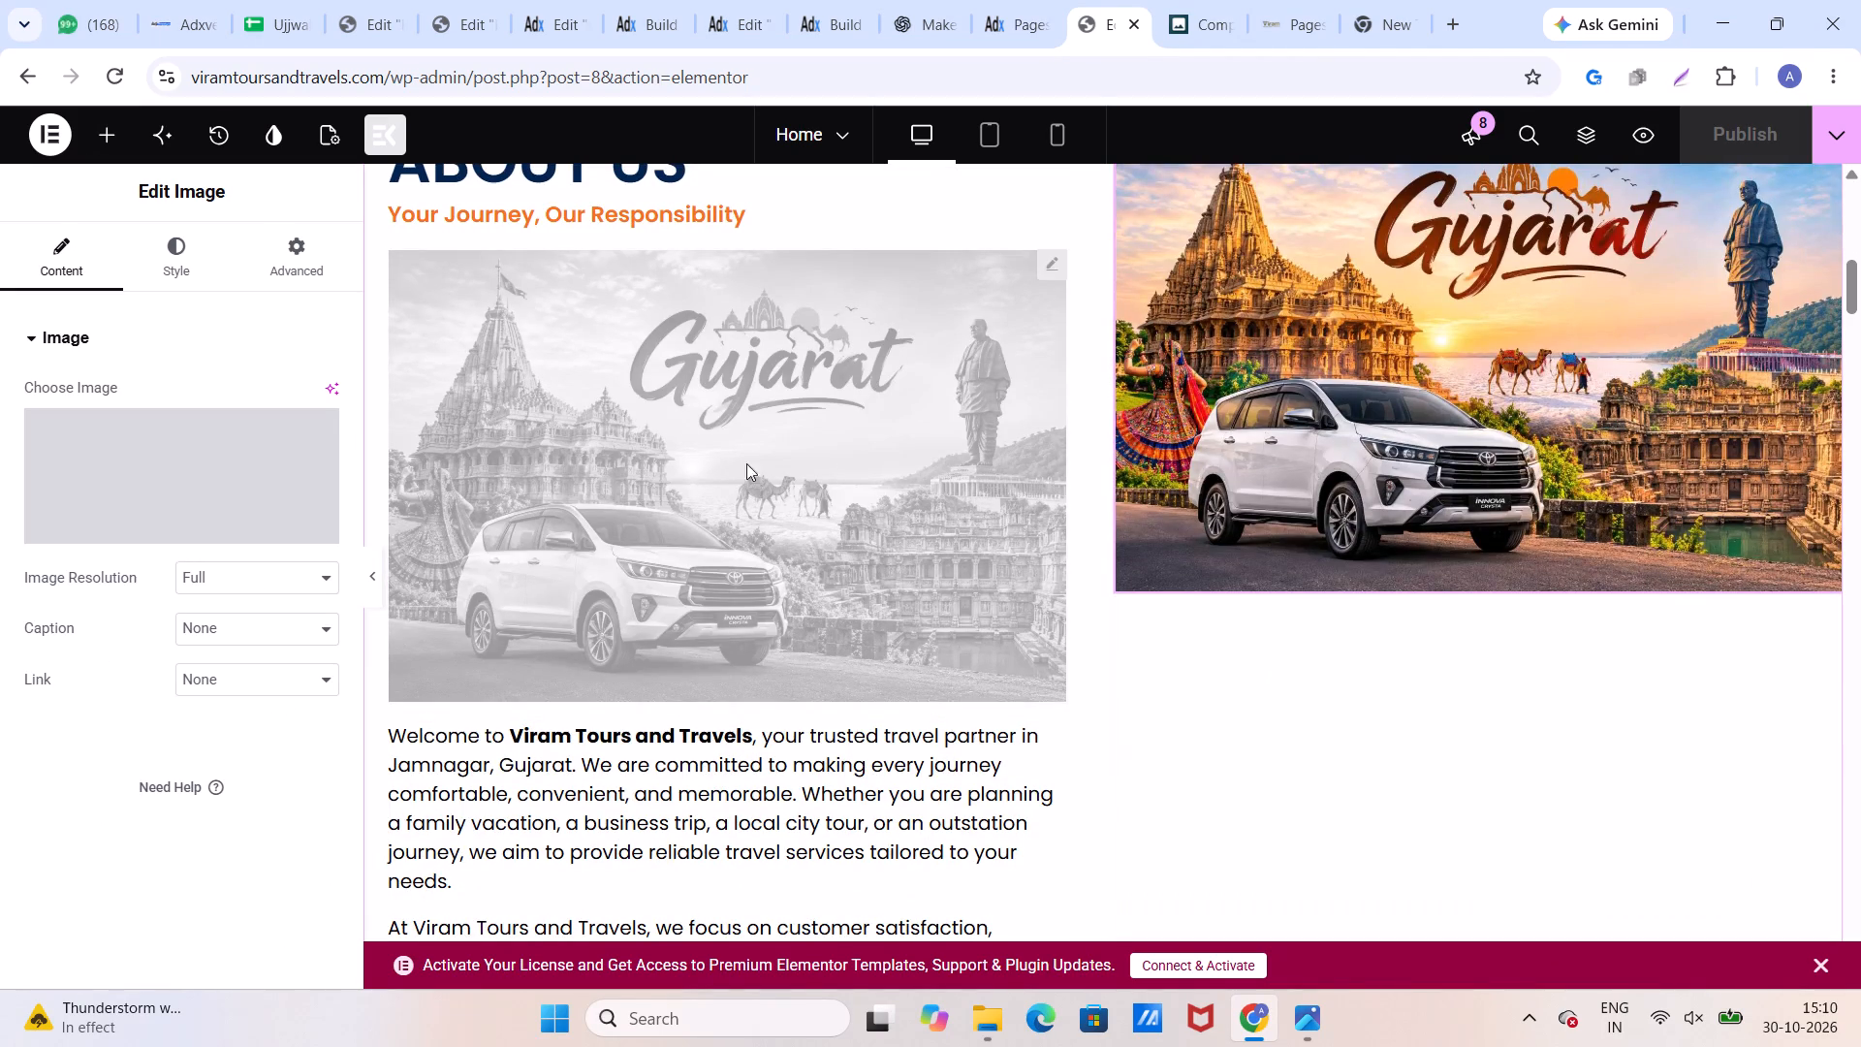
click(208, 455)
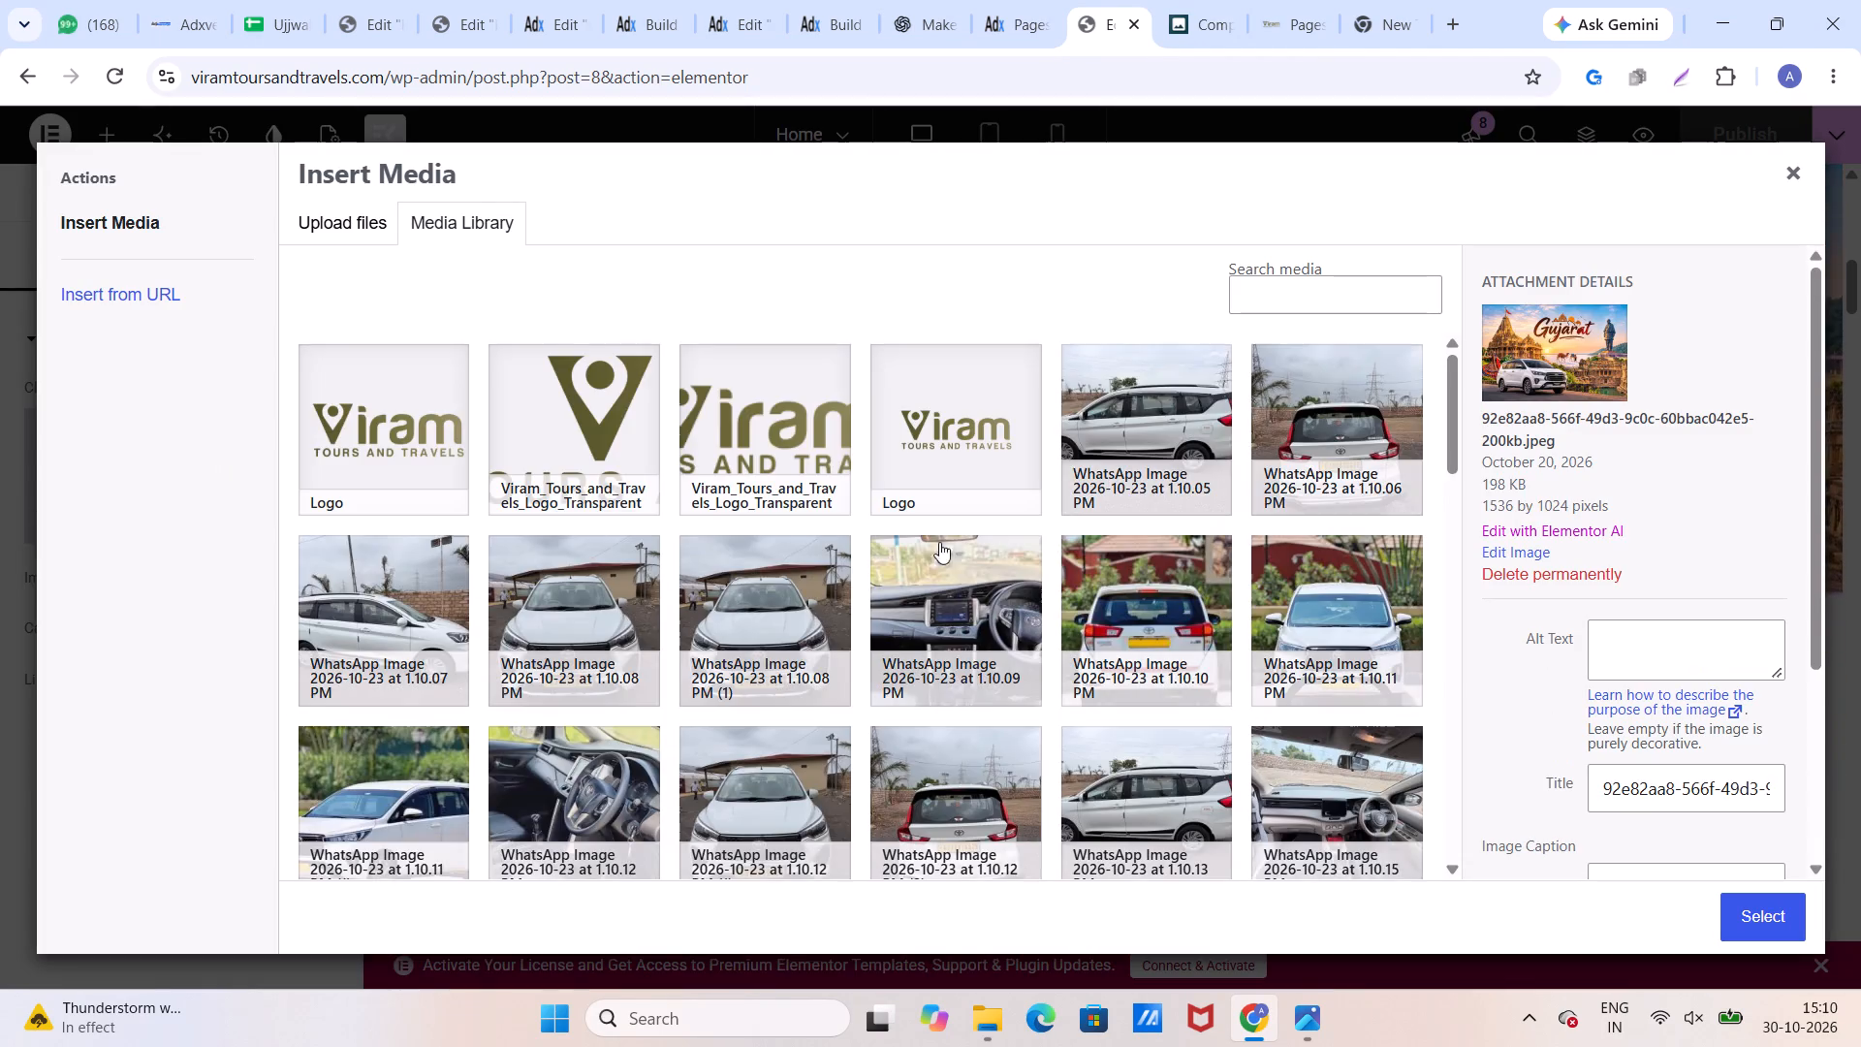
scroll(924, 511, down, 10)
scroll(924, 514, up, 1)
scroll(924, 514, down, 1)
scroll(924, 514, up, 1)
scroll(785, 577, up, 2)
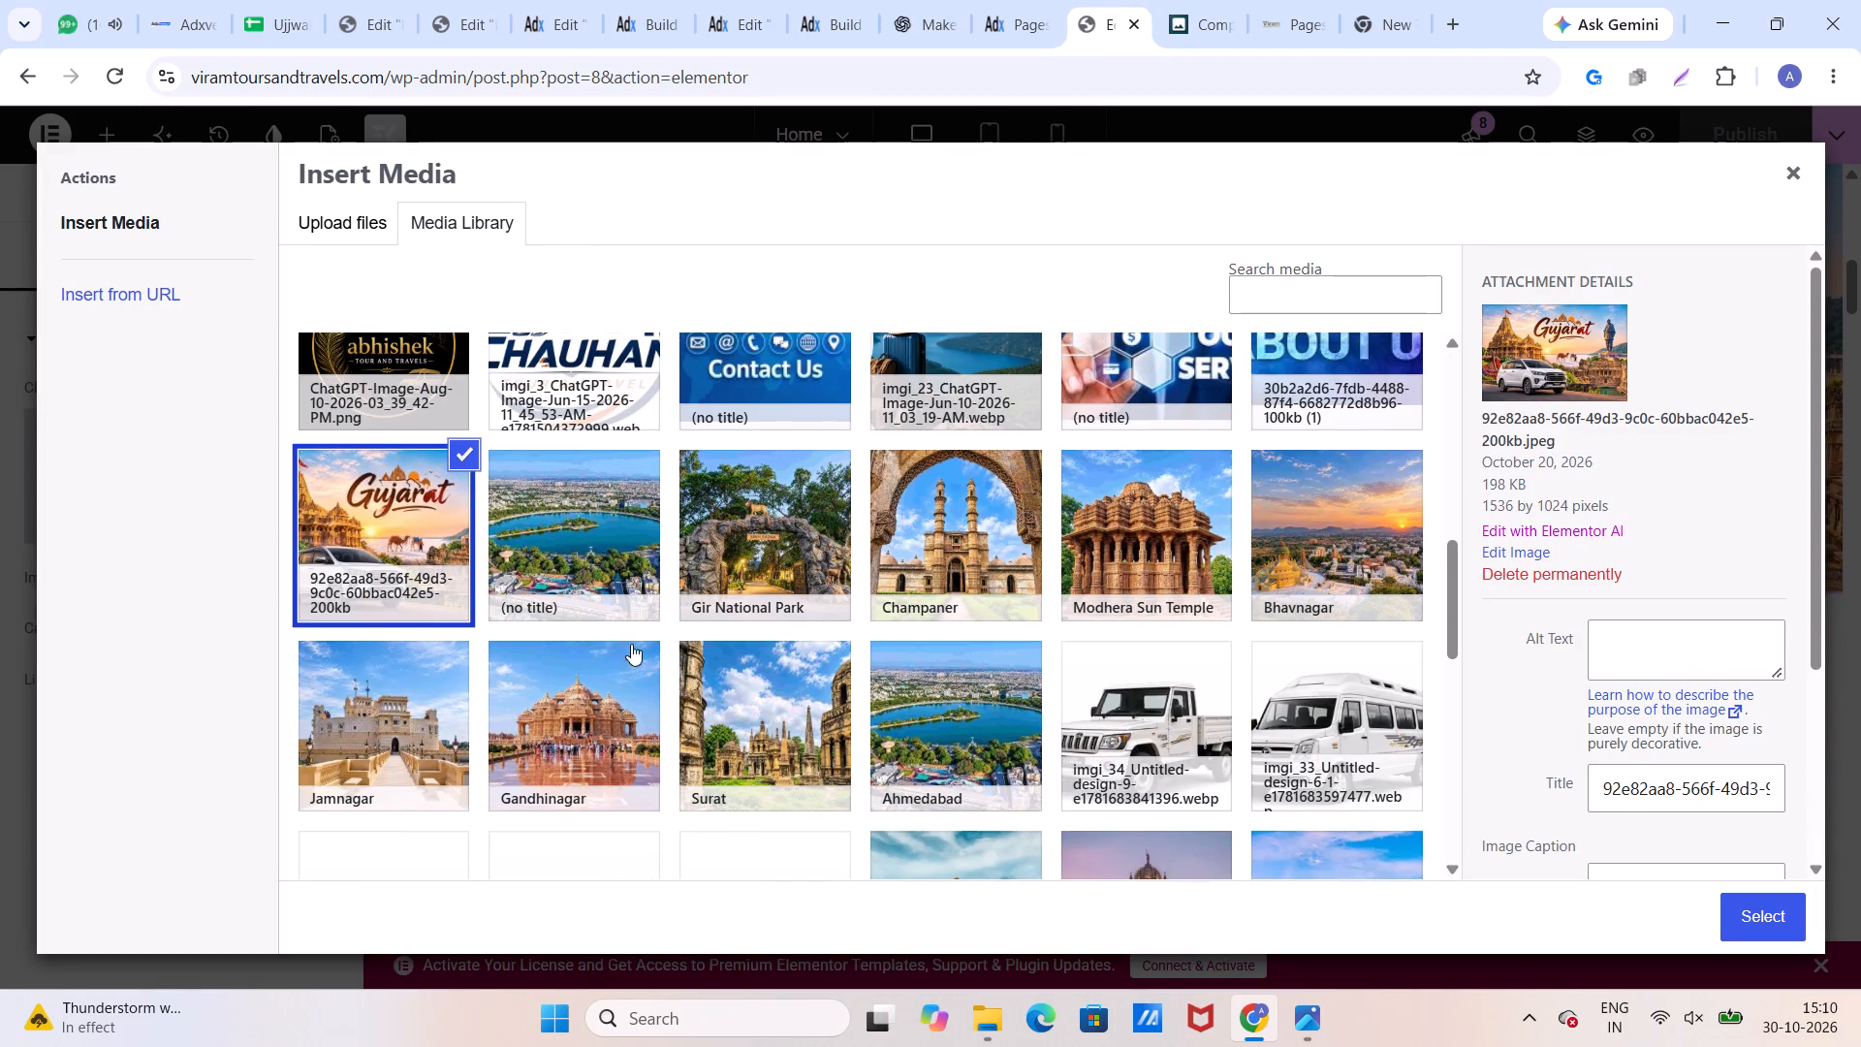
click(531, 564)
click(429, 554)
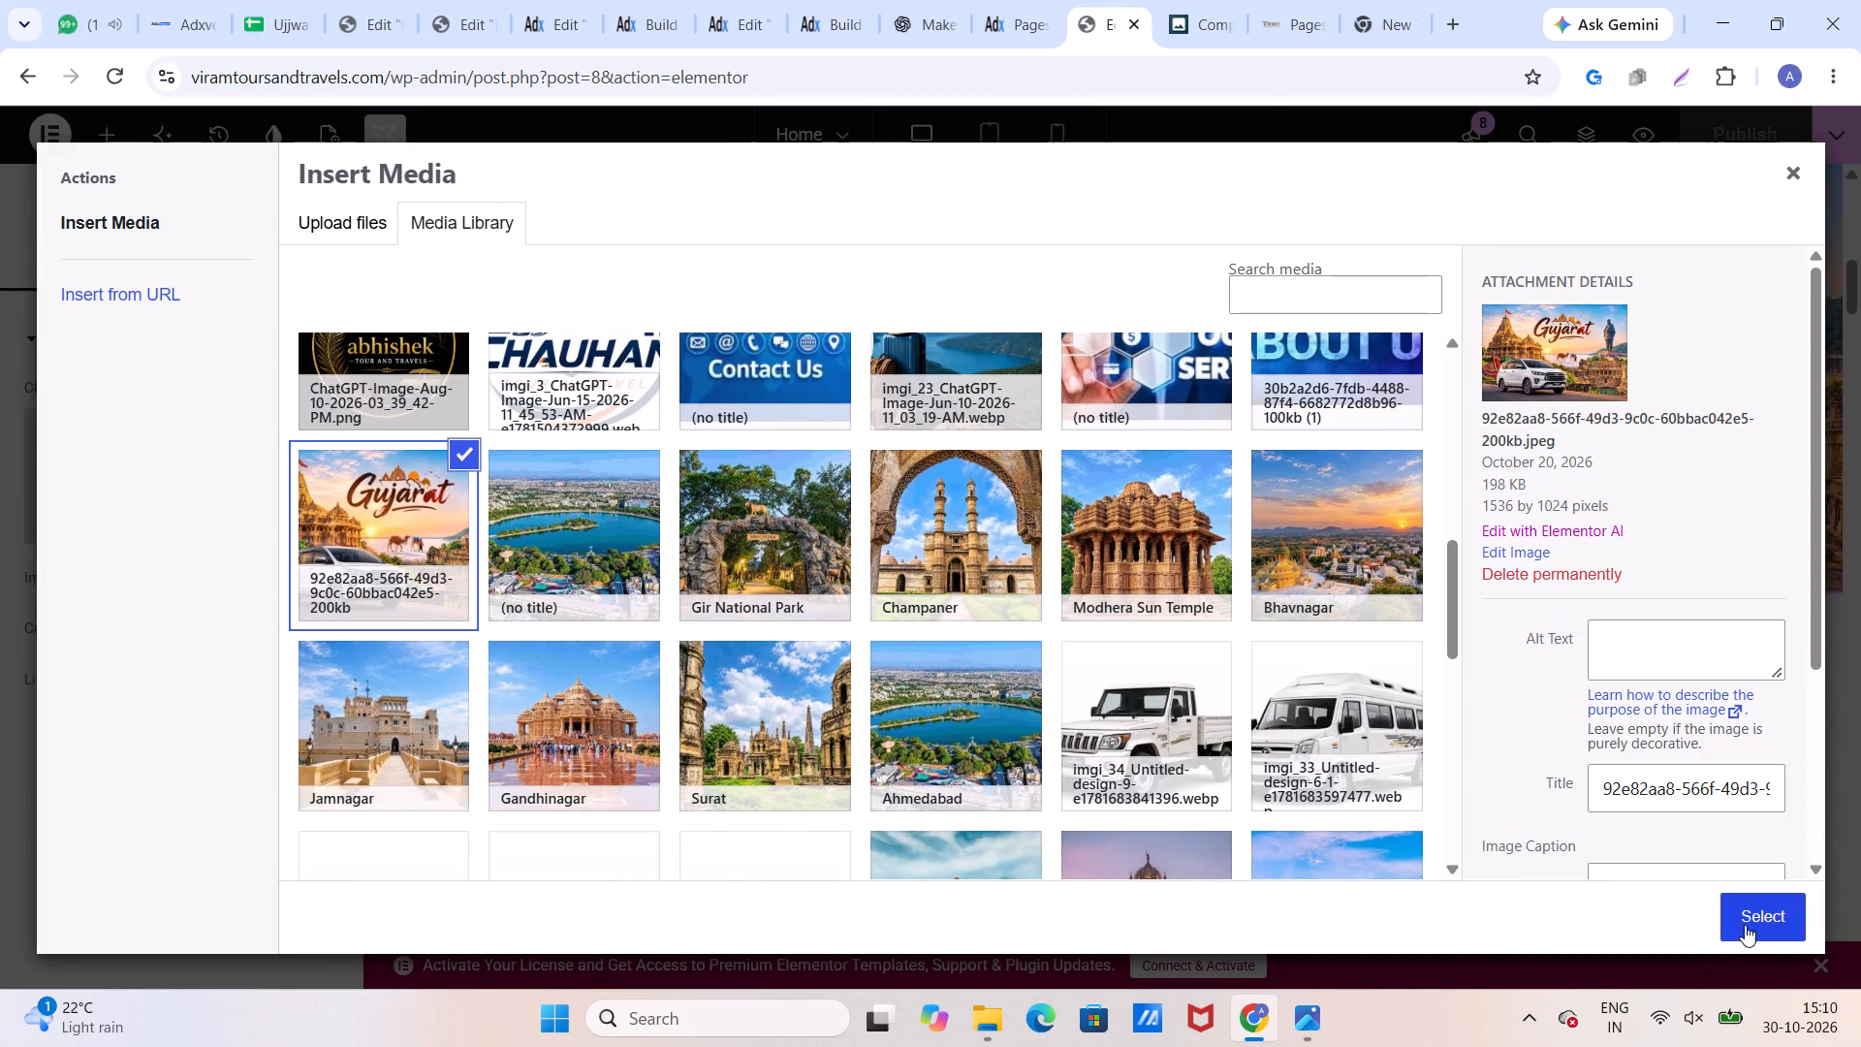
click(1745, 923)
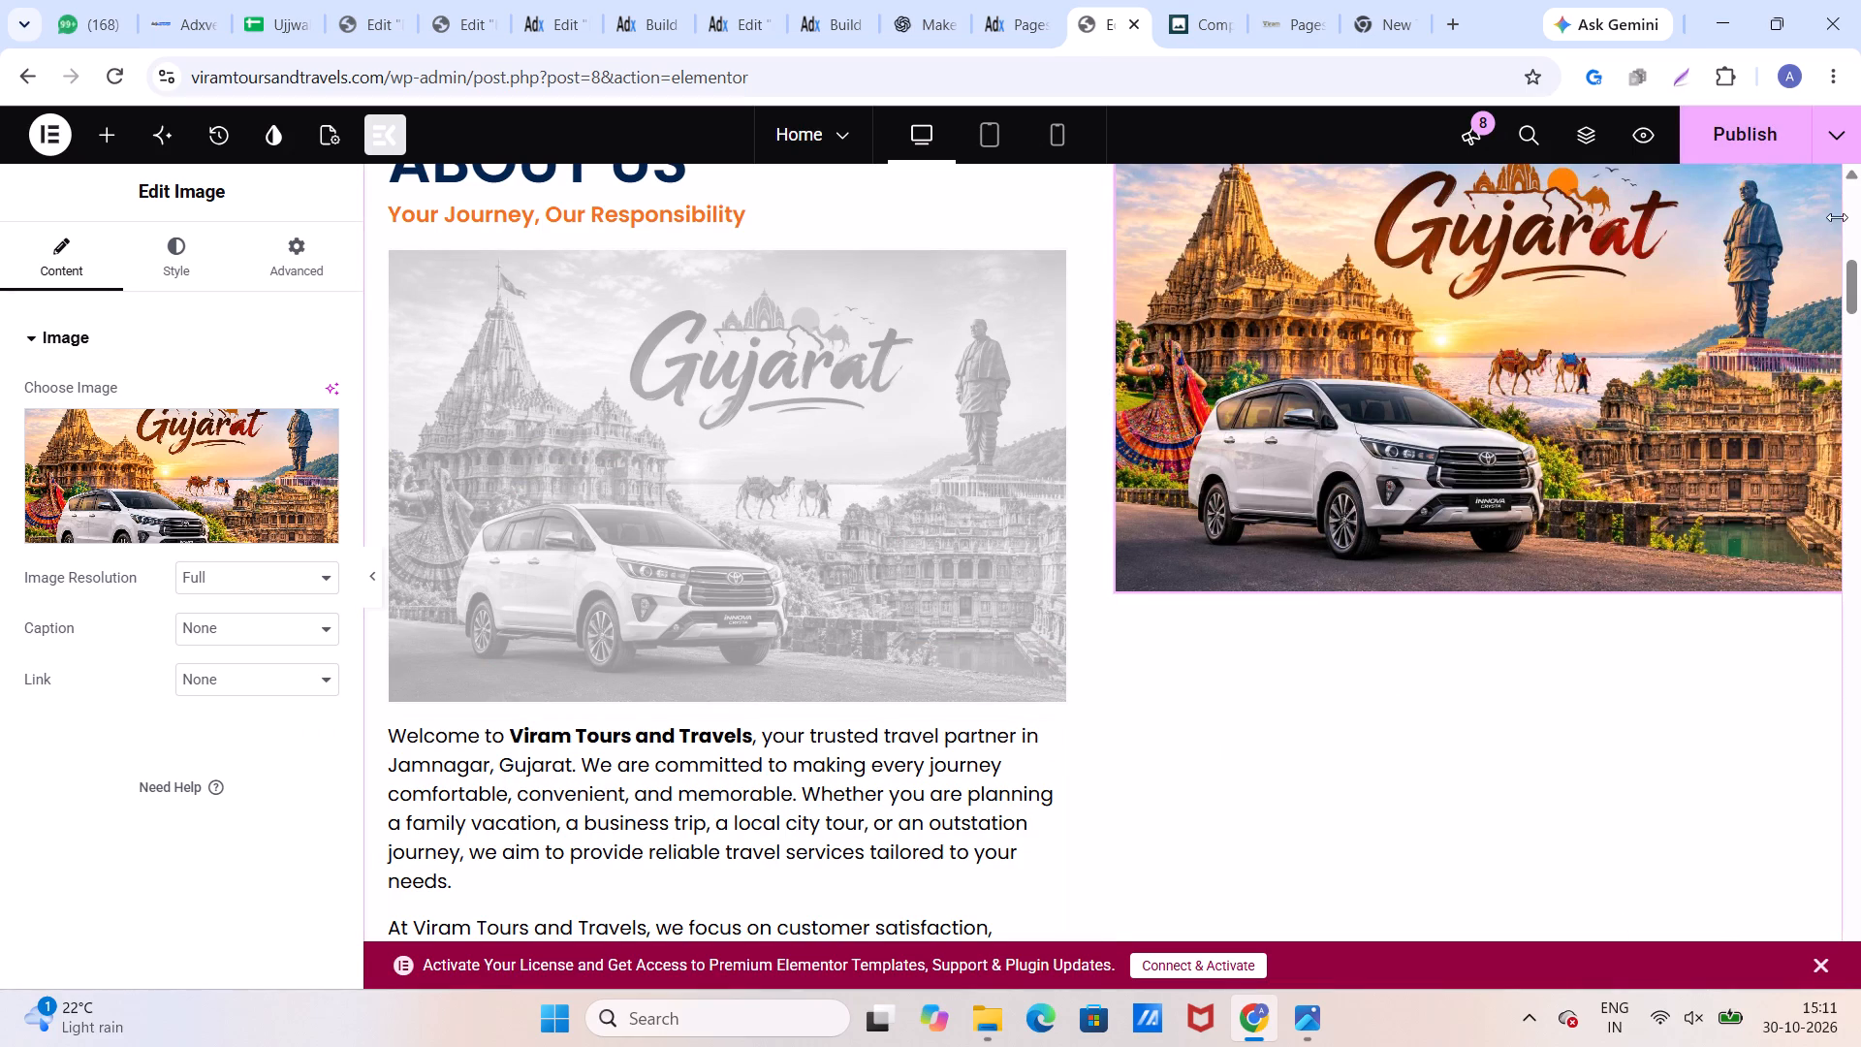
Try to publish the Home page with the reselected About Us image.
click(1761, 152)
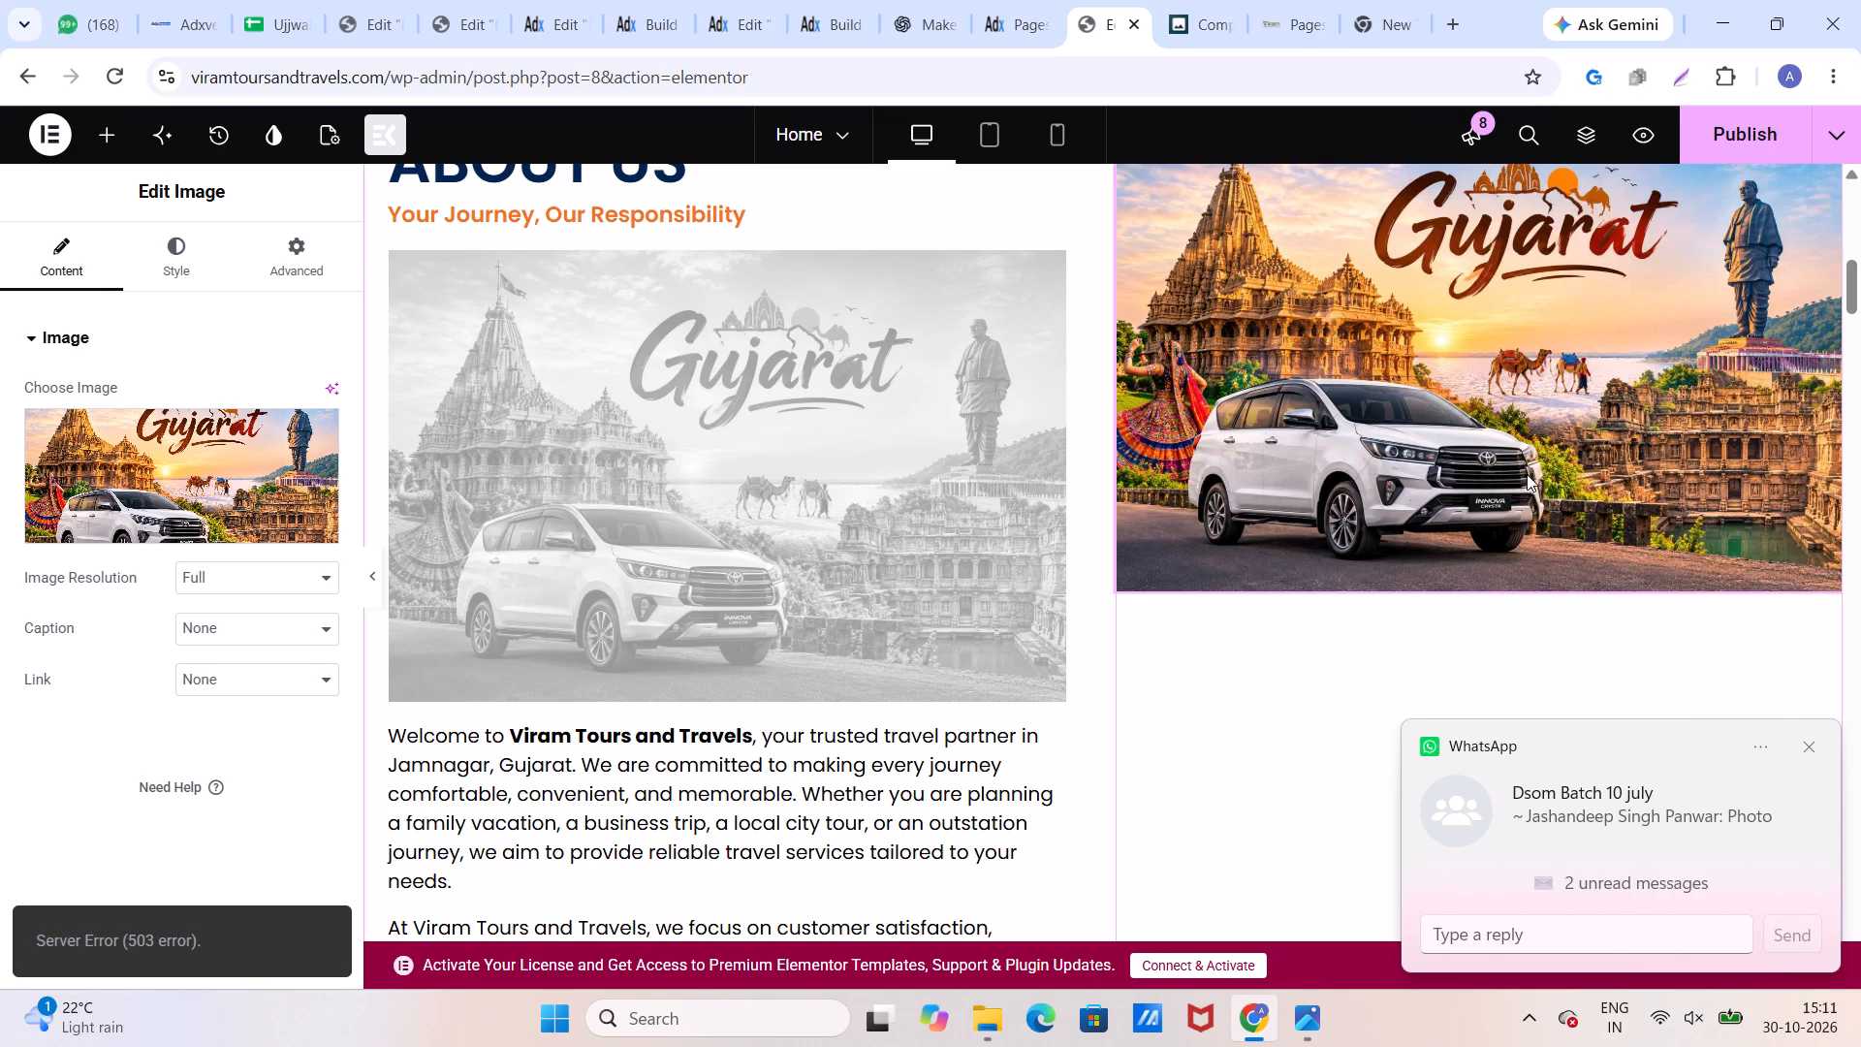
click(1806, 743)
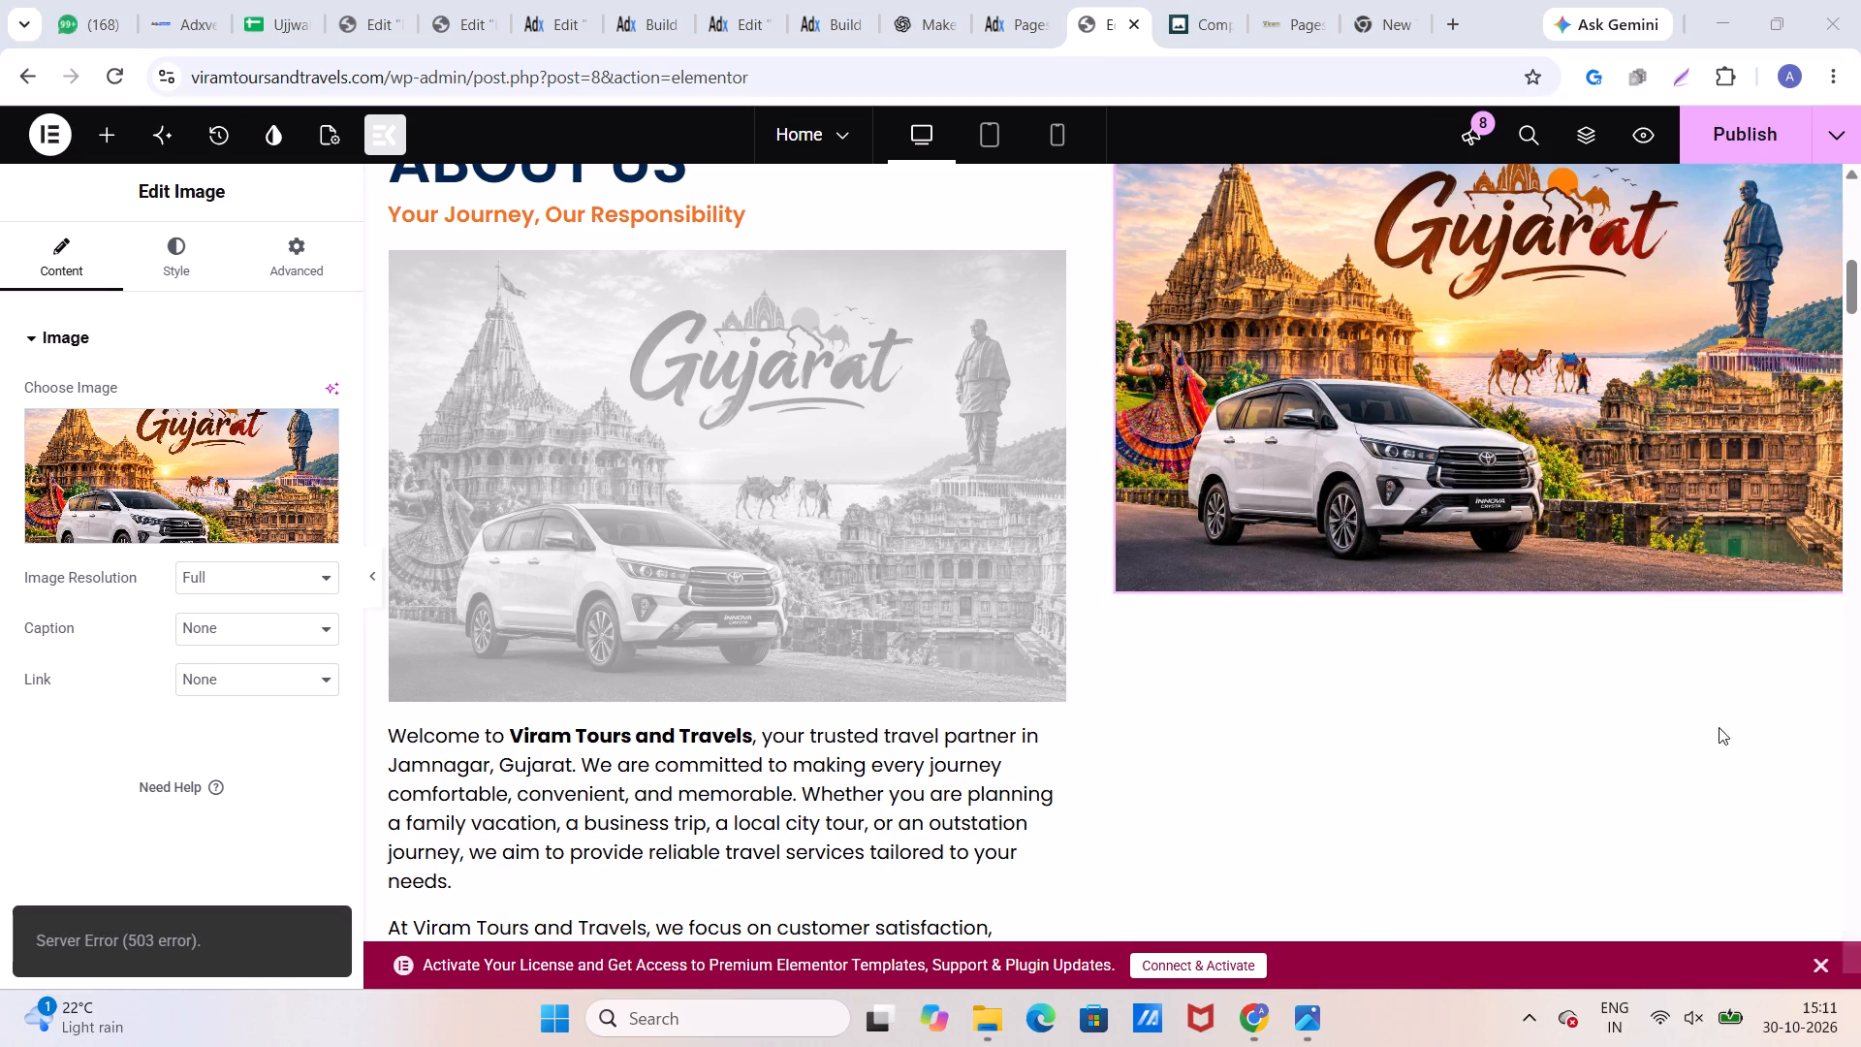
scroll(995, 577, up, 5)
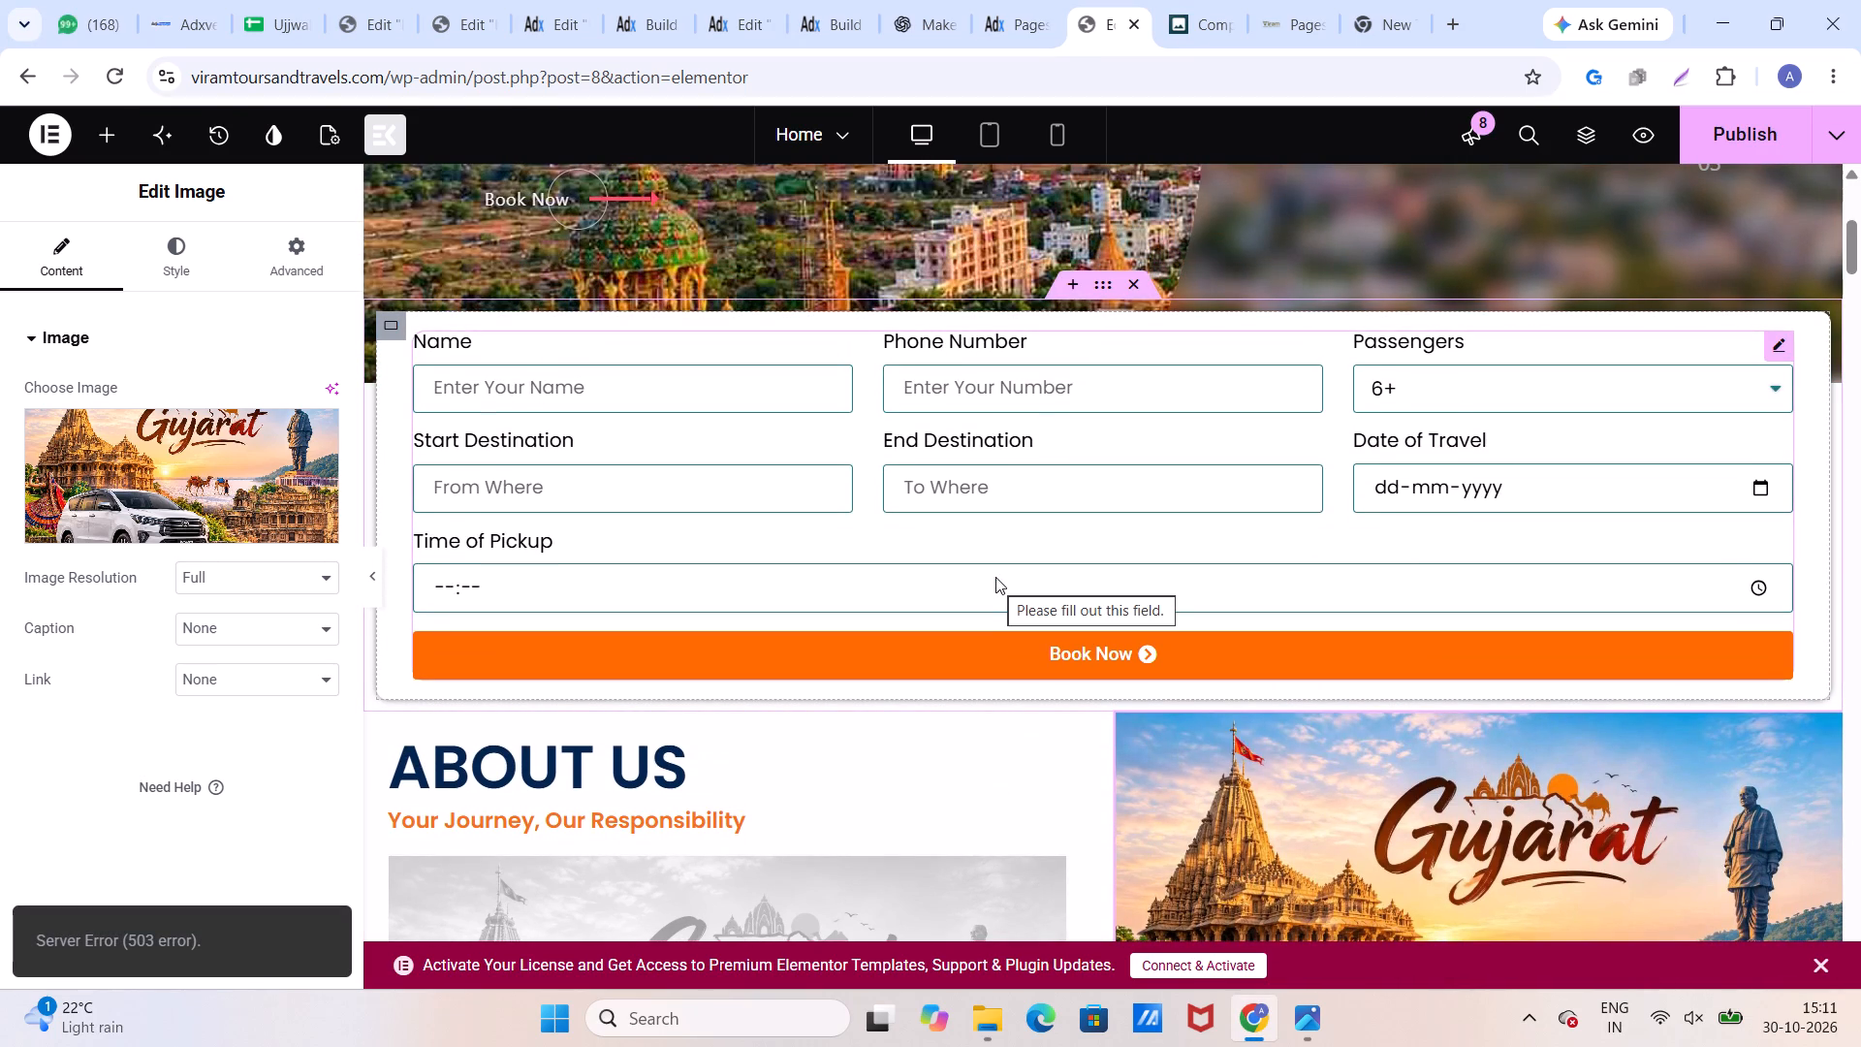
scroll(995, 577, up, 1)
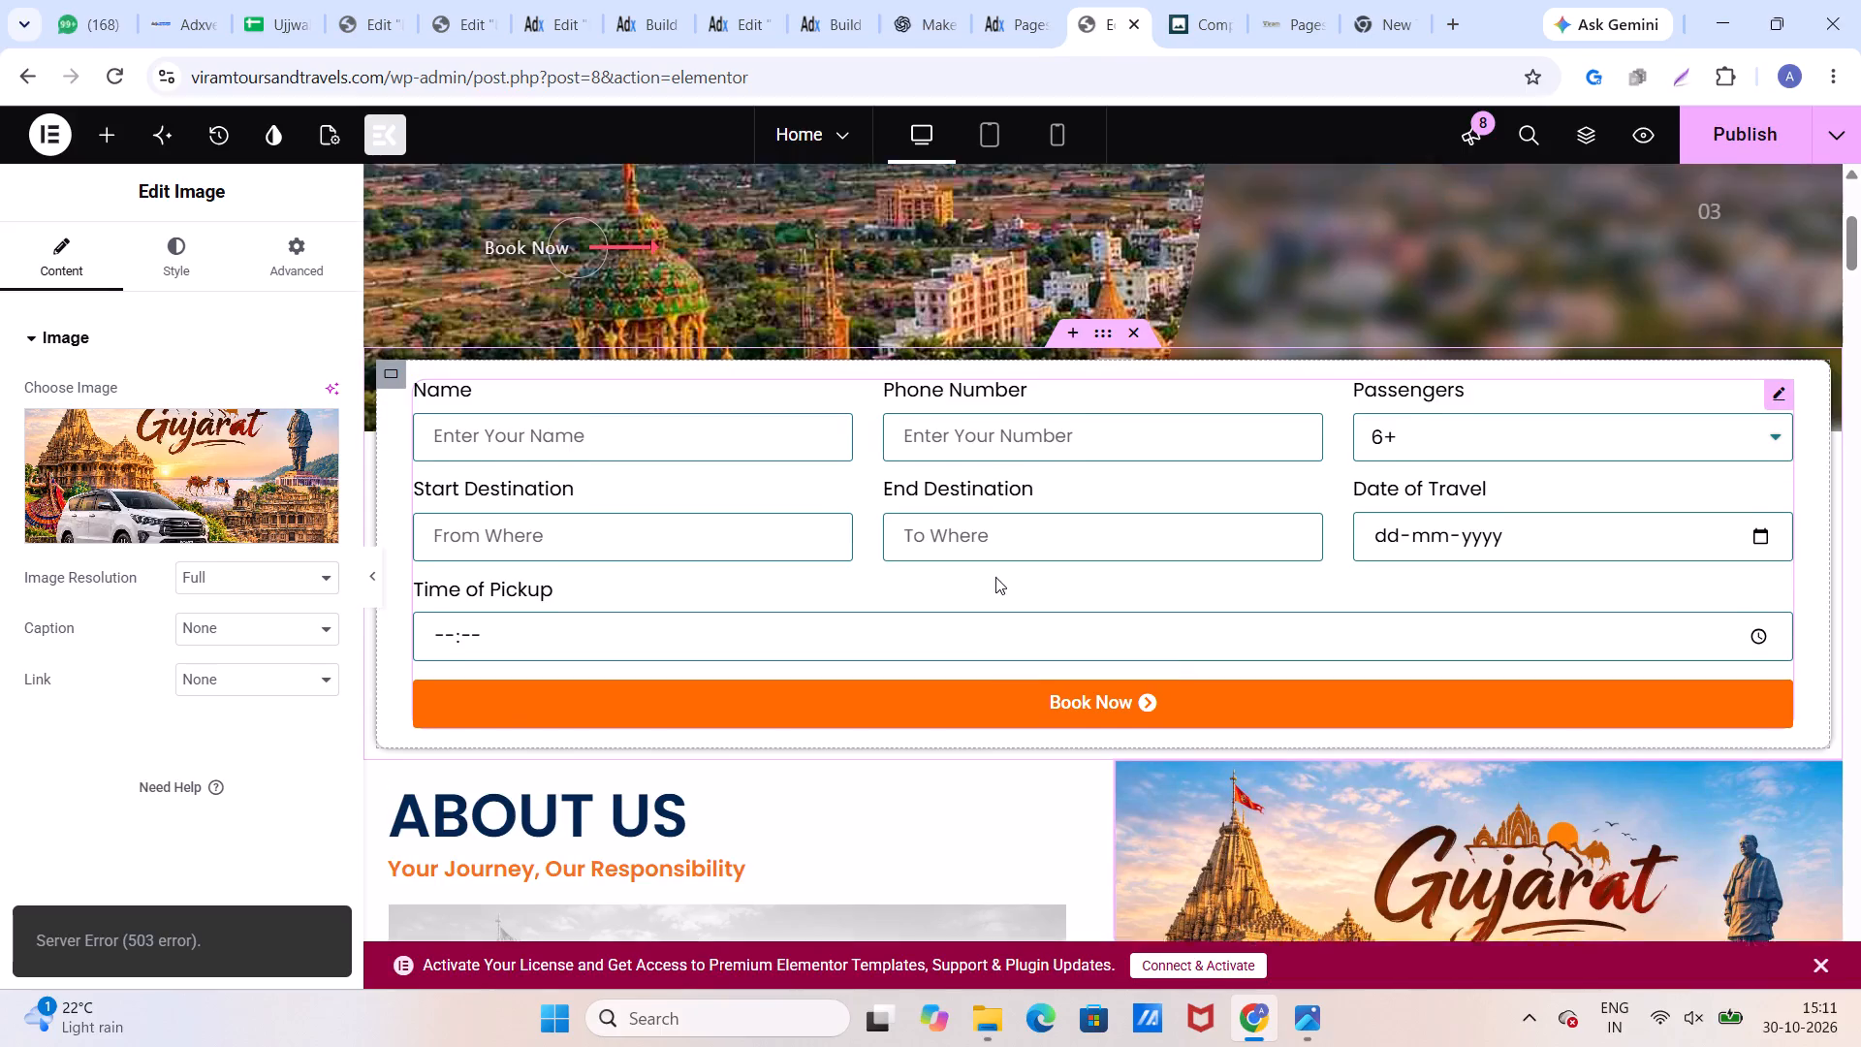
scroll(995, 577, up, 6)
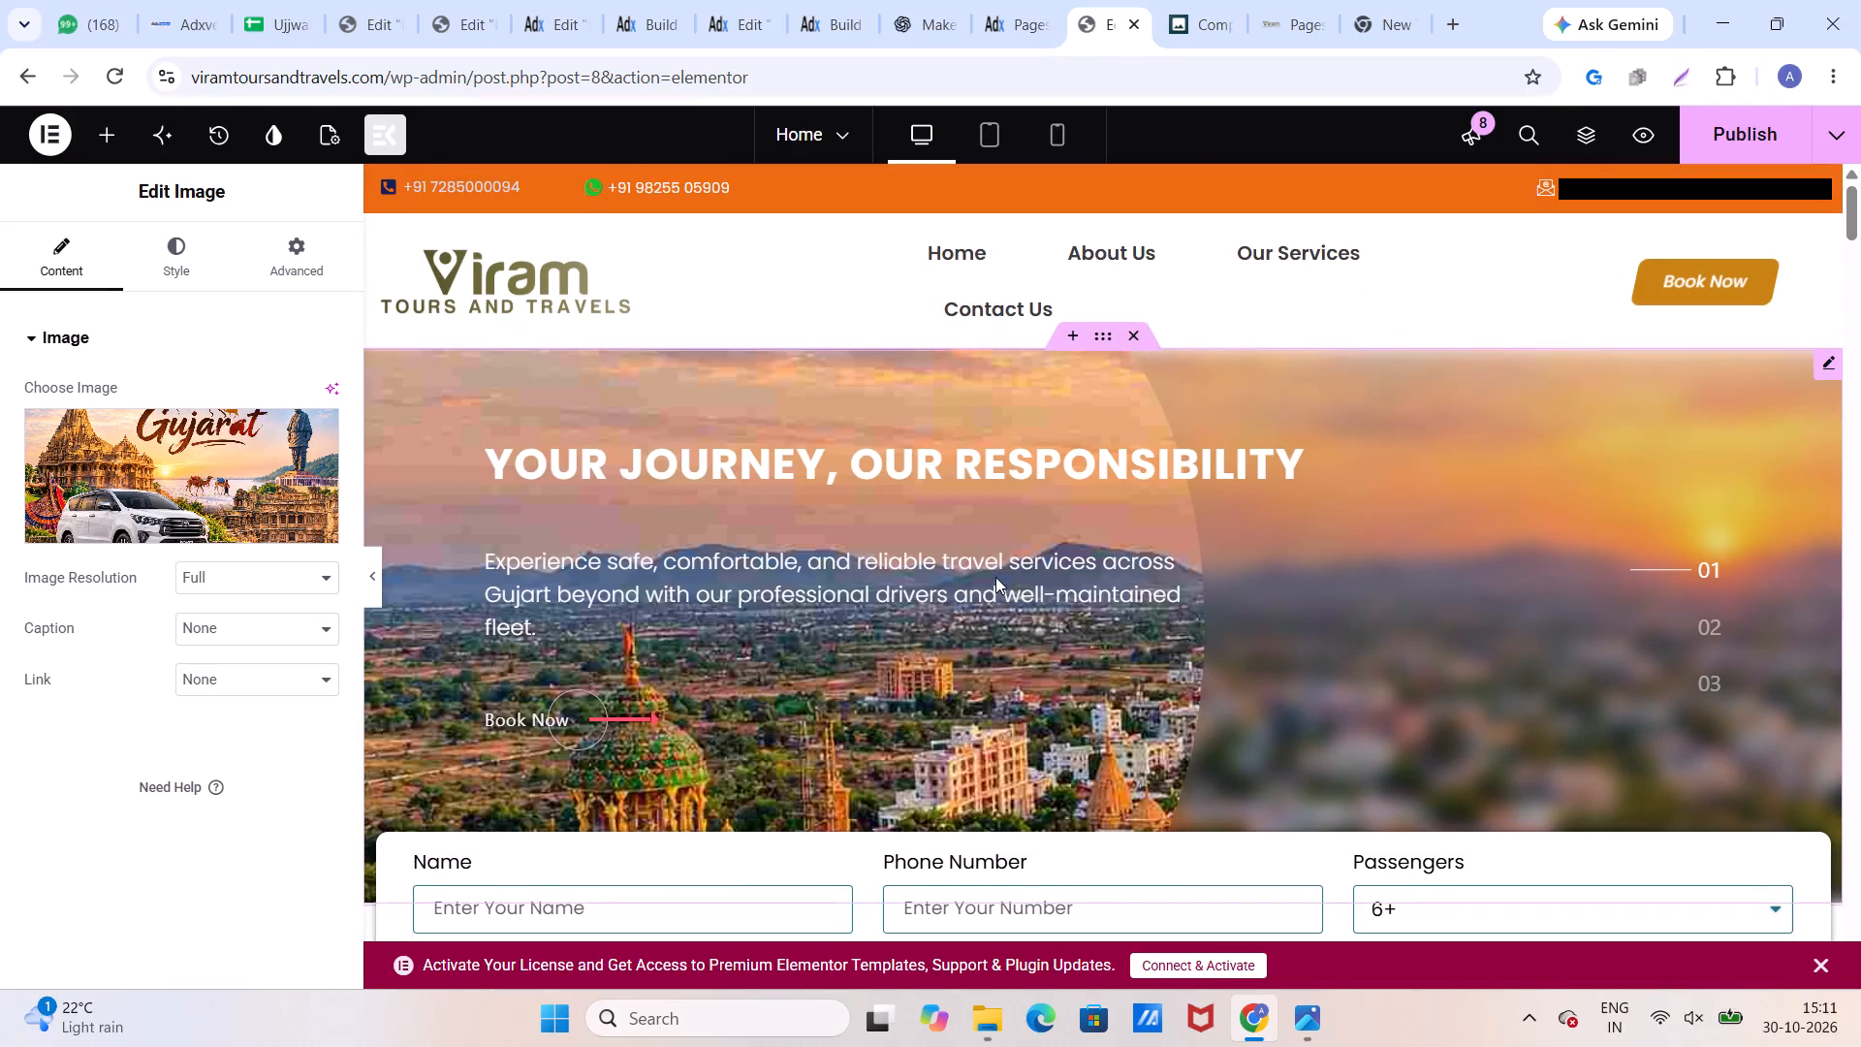
Exit the Home page's Elementor editor to WordPress.
click(835, 127)
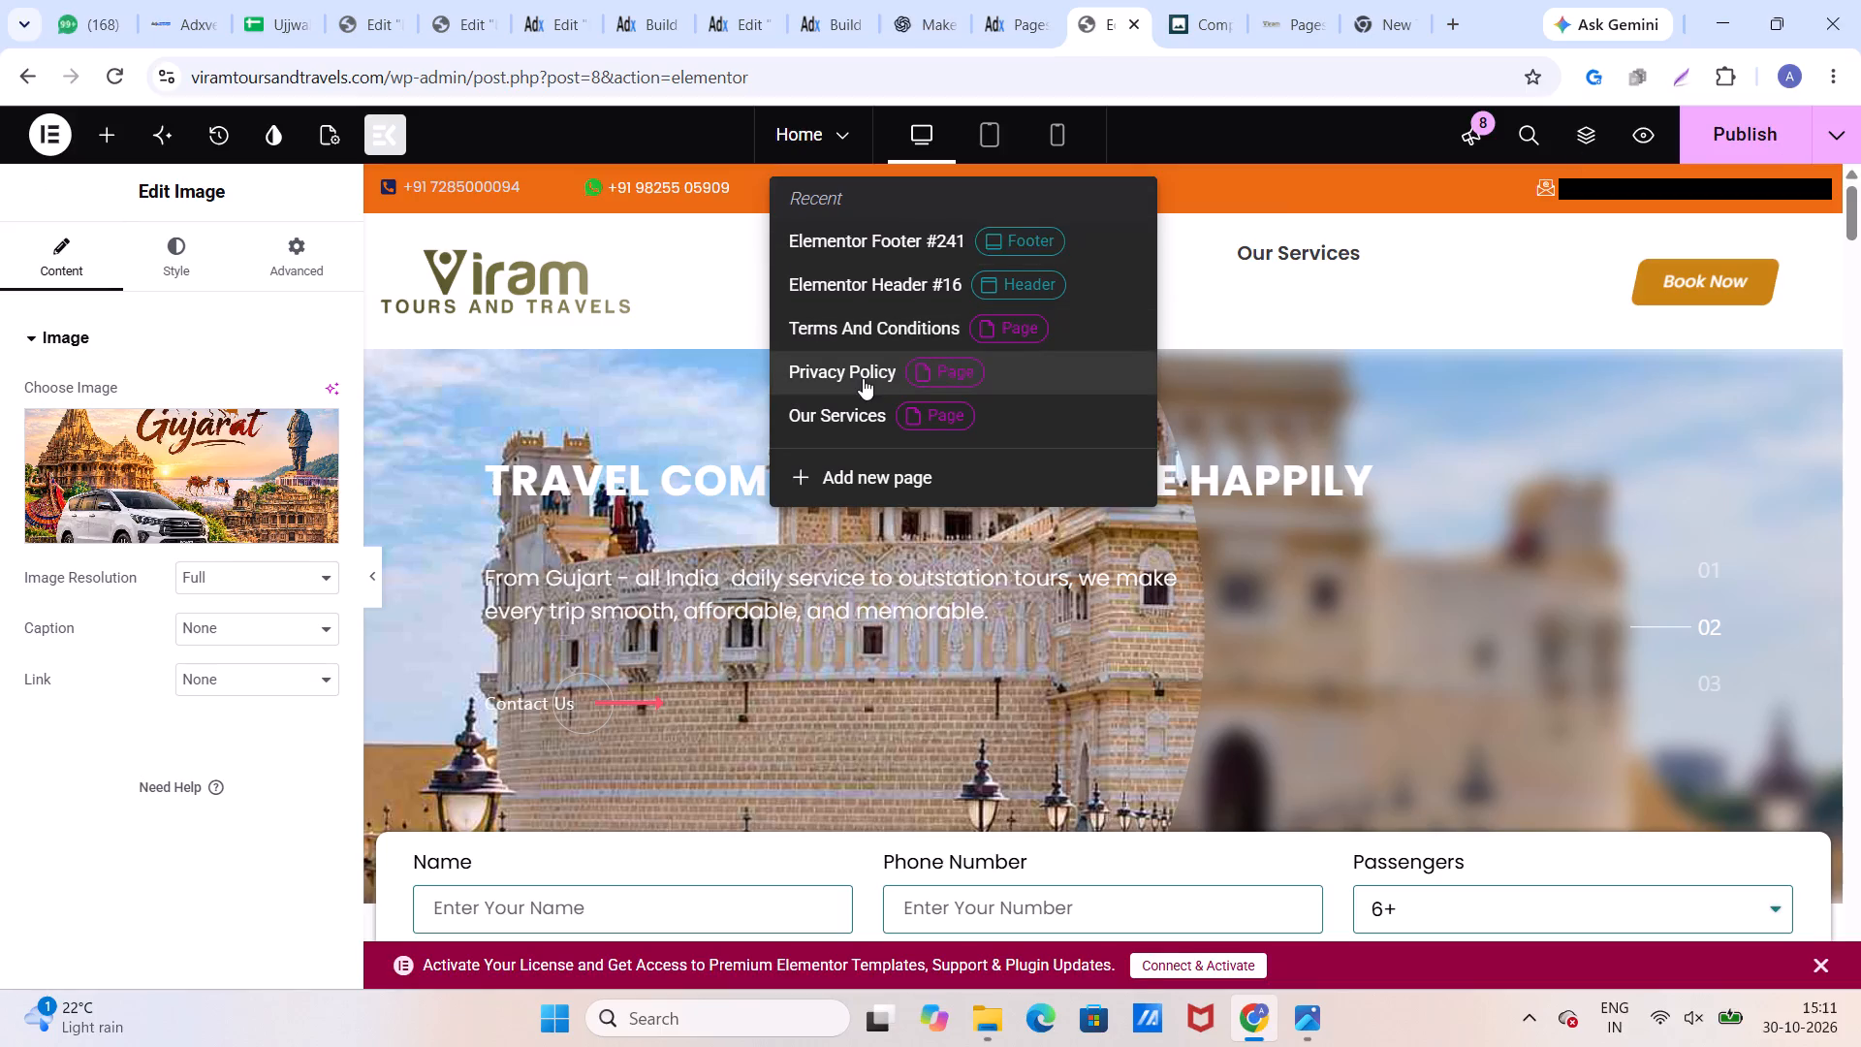
click(42, 133)
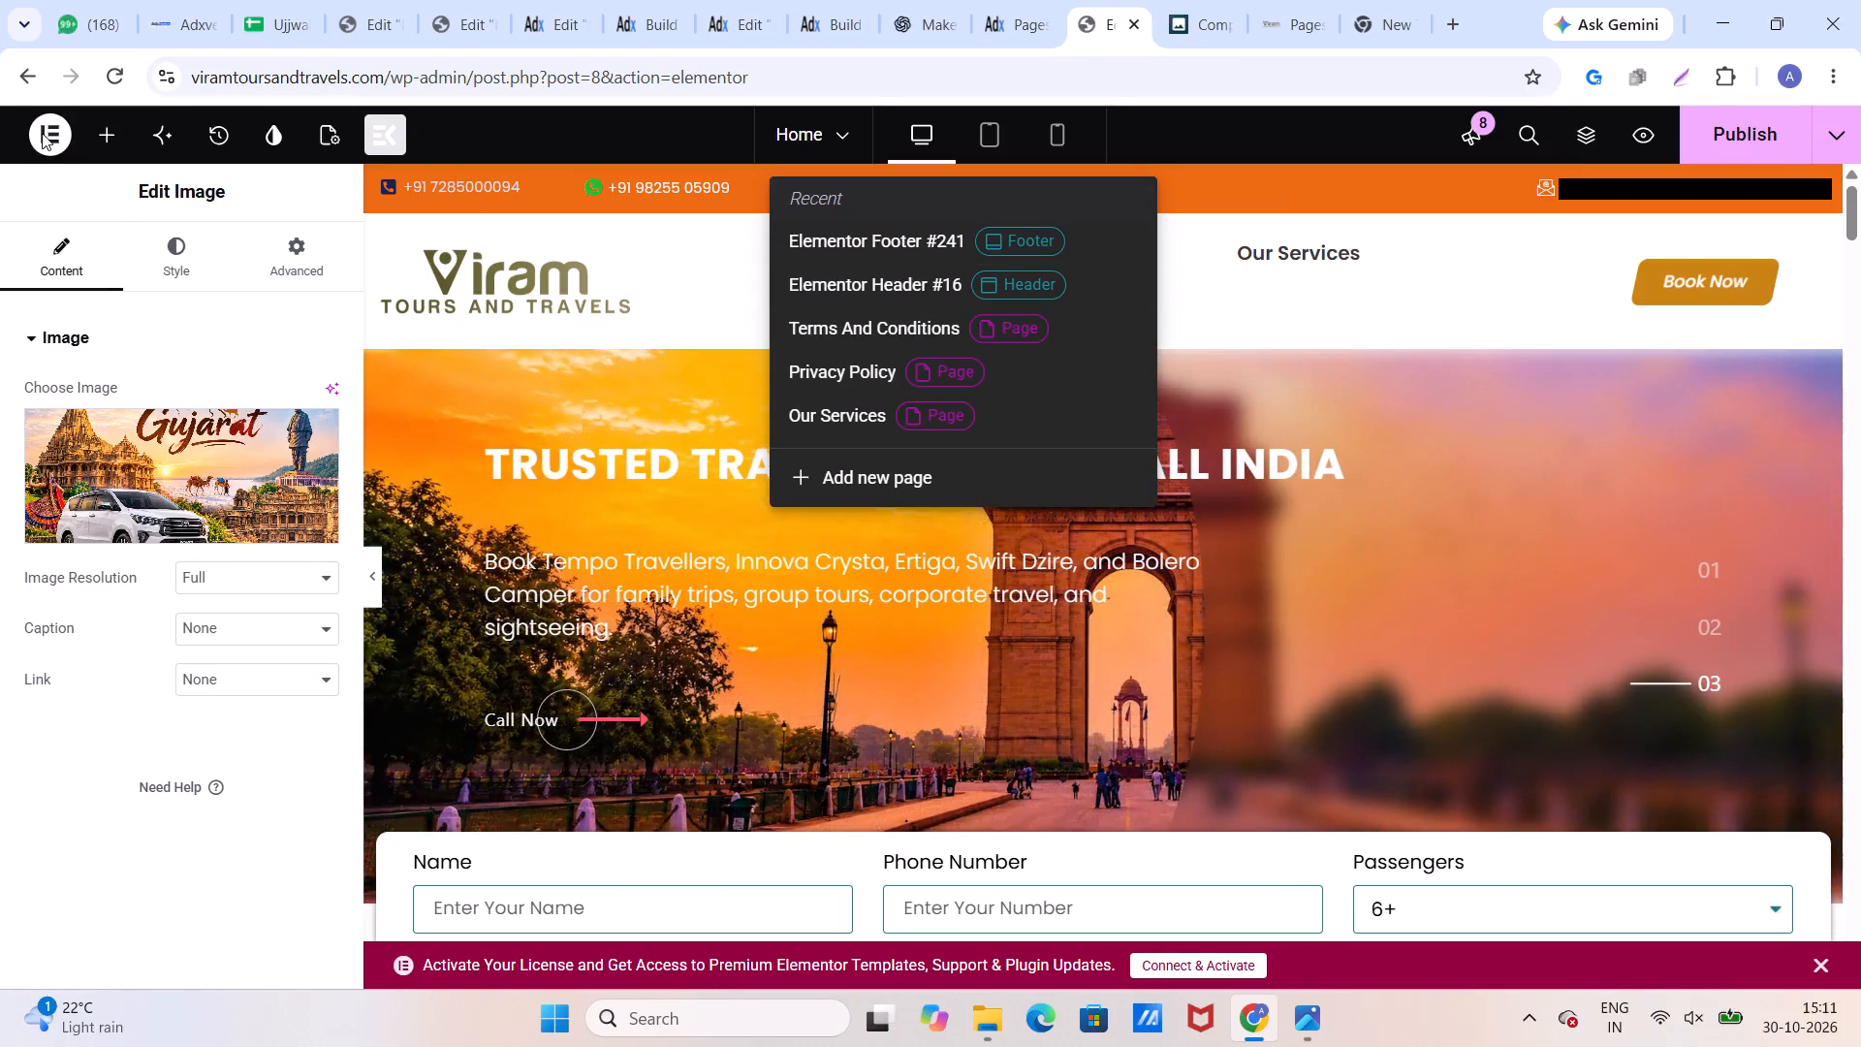
click(37, 126)
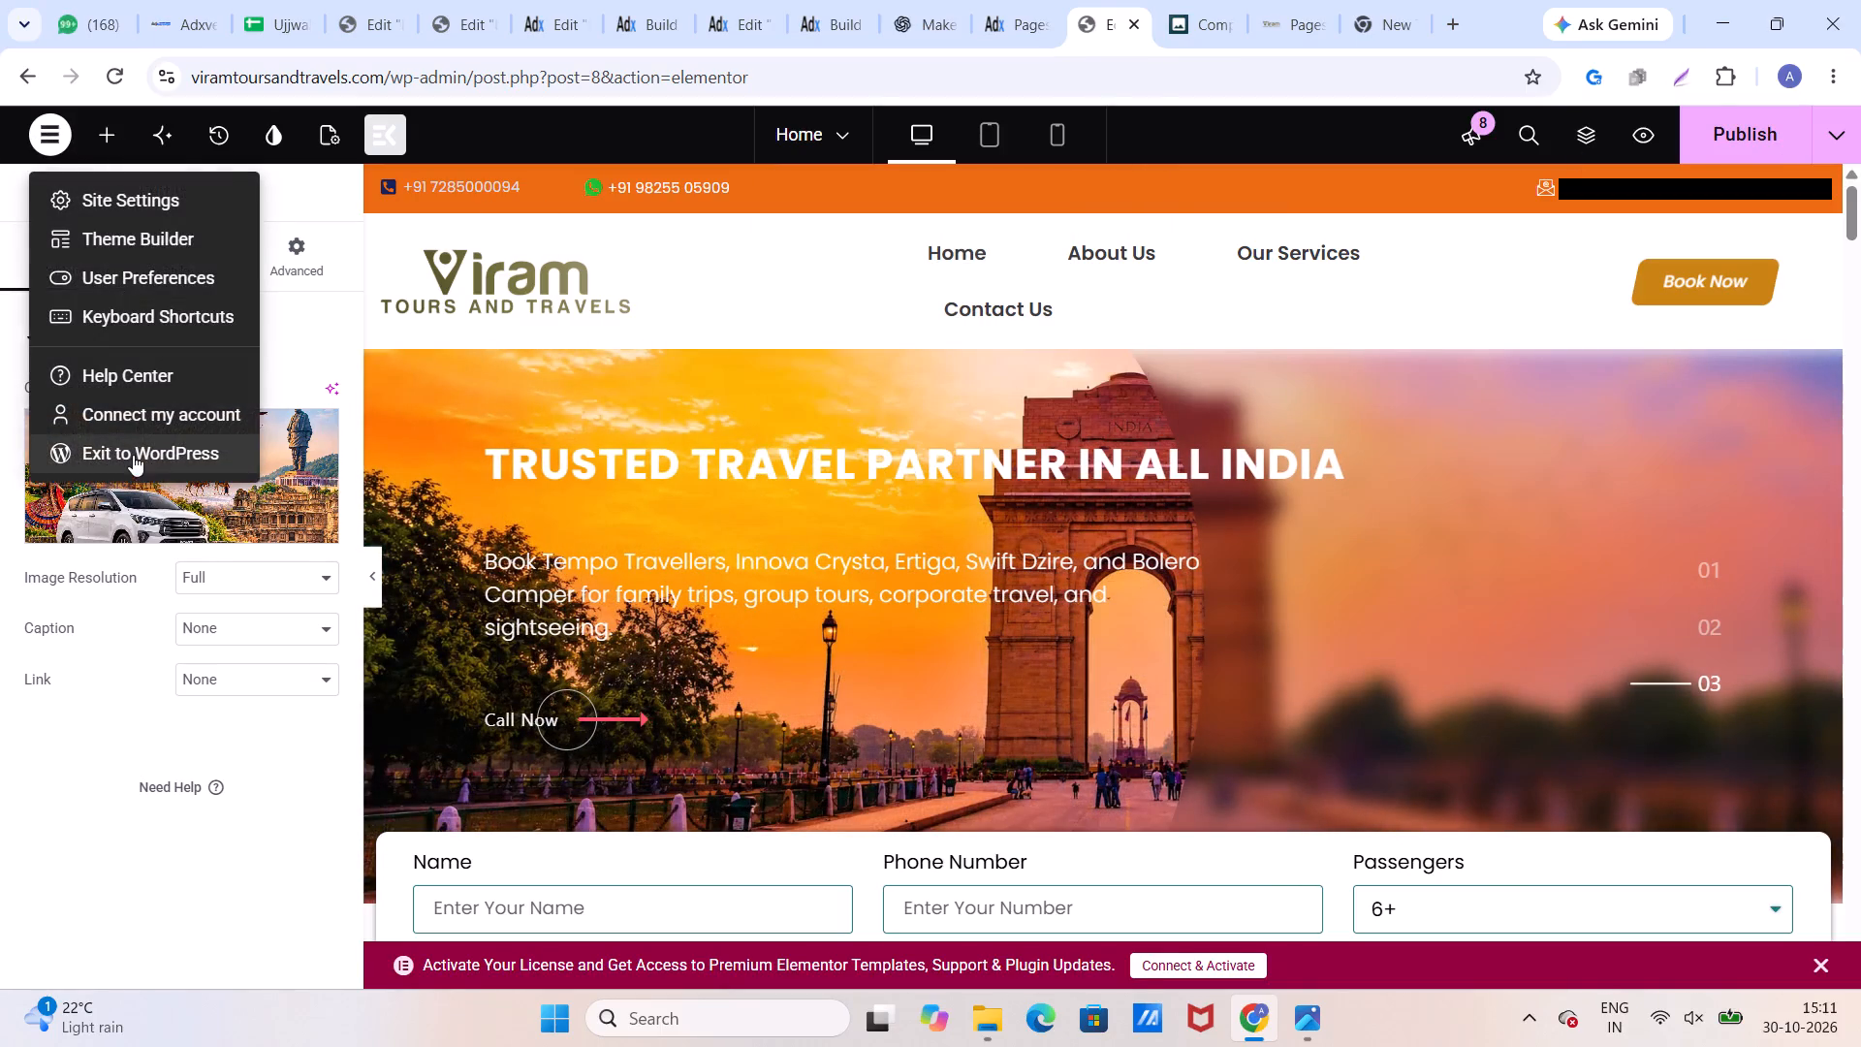
click(133, 455)
click(1022, 231)
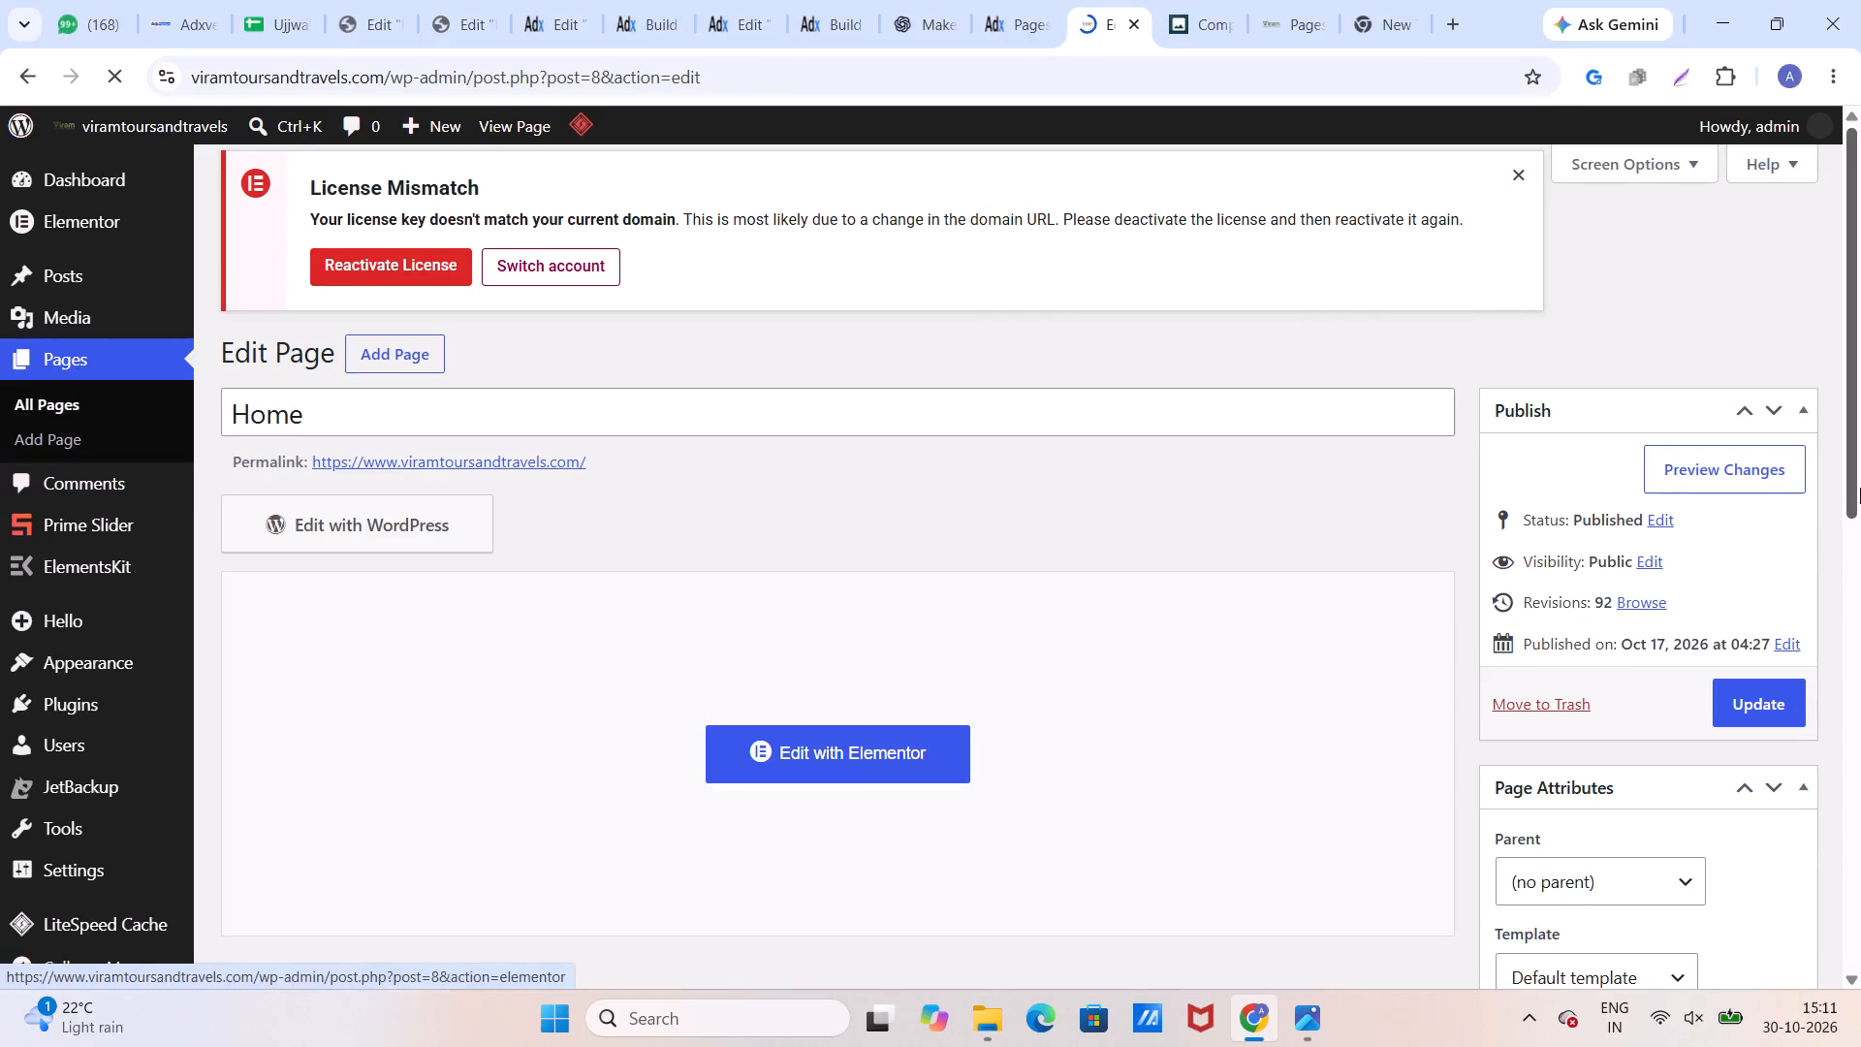
Open the About Us page from the list of all pages for editing with Elementor.
click(53, 409)
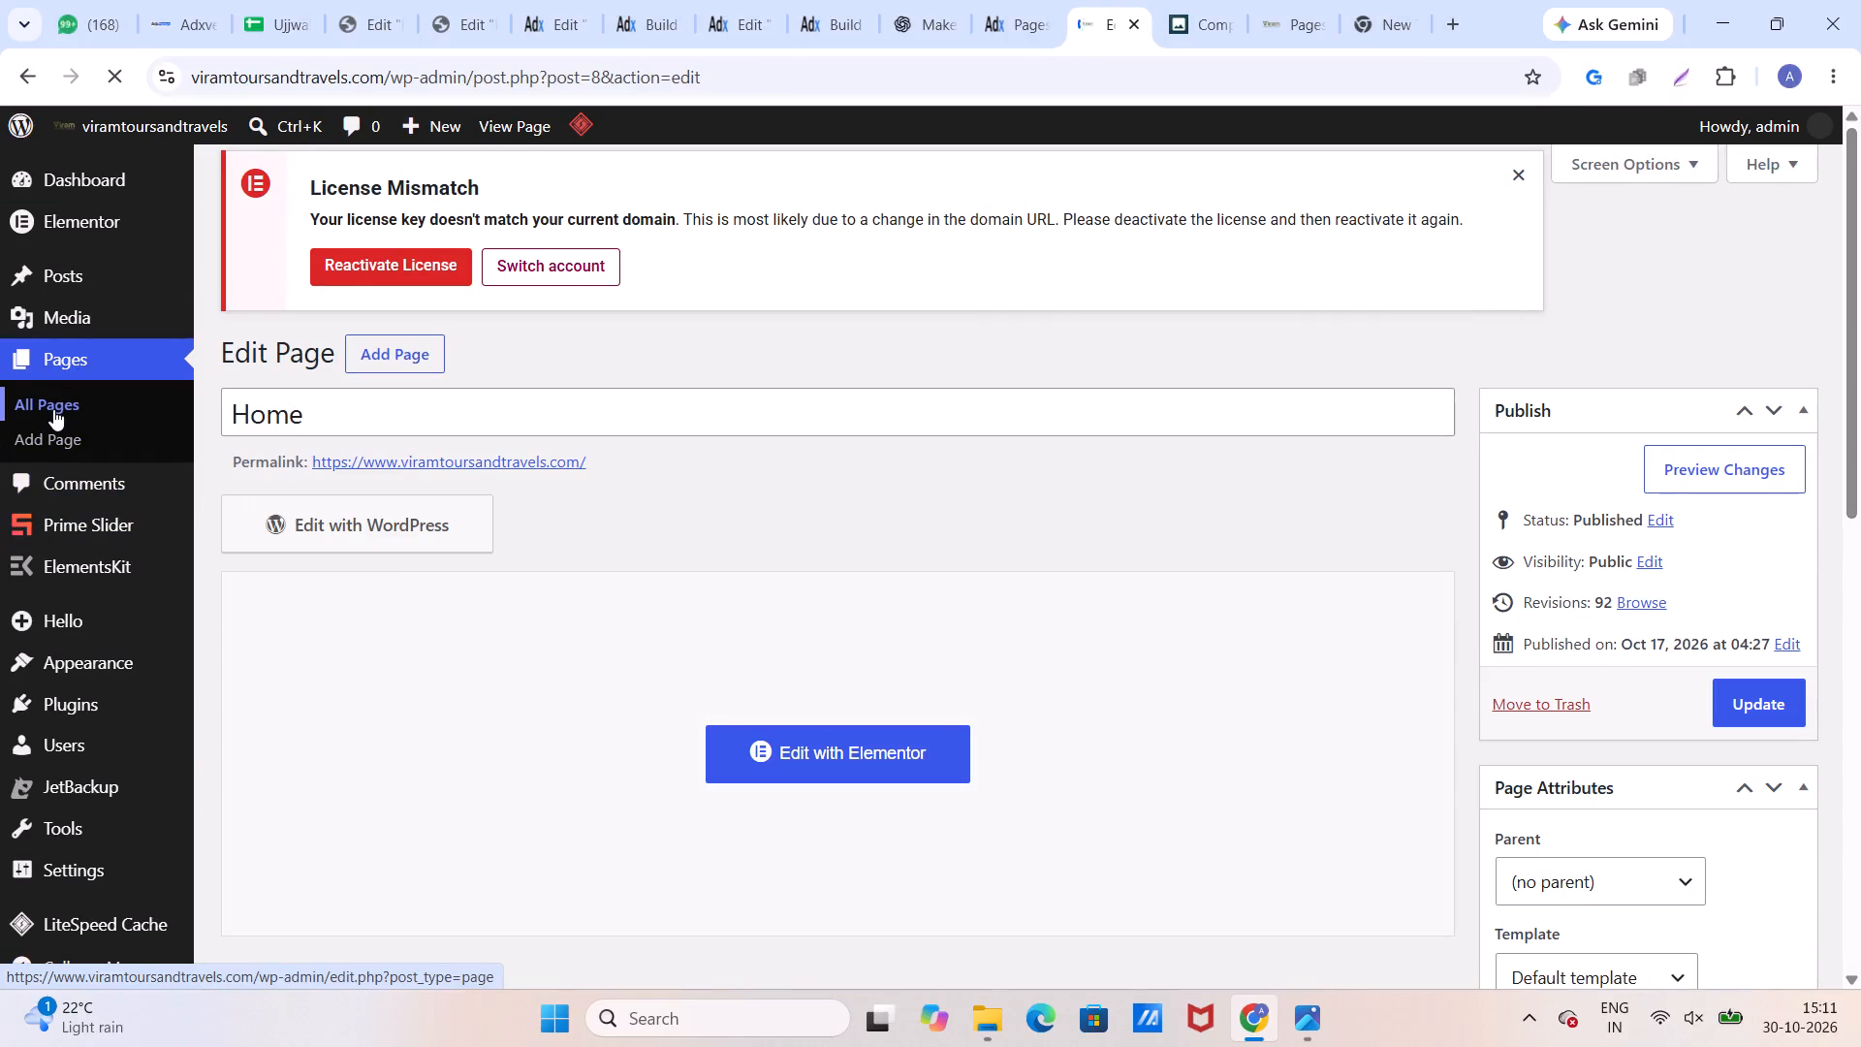
scroll(451, 522, down, 1)
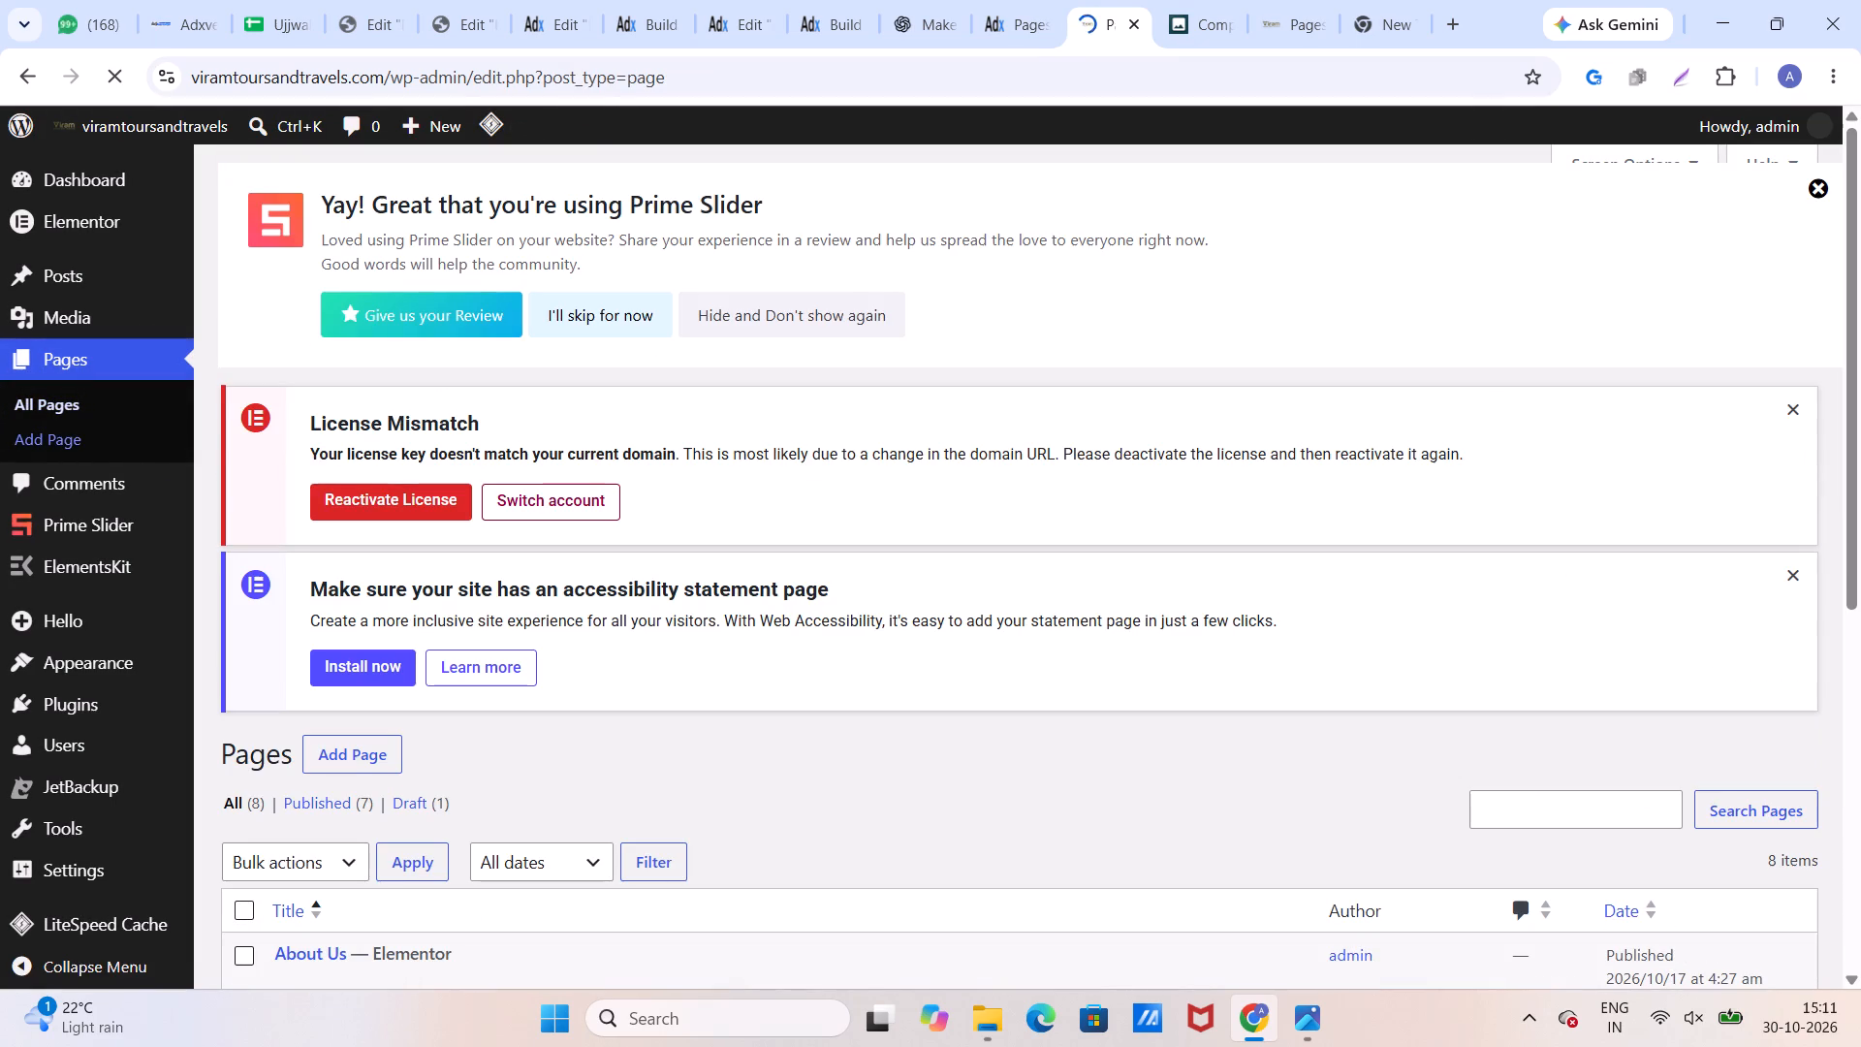
scroll(451, 522, down, 6)
scroll(632, 623, down, 5)
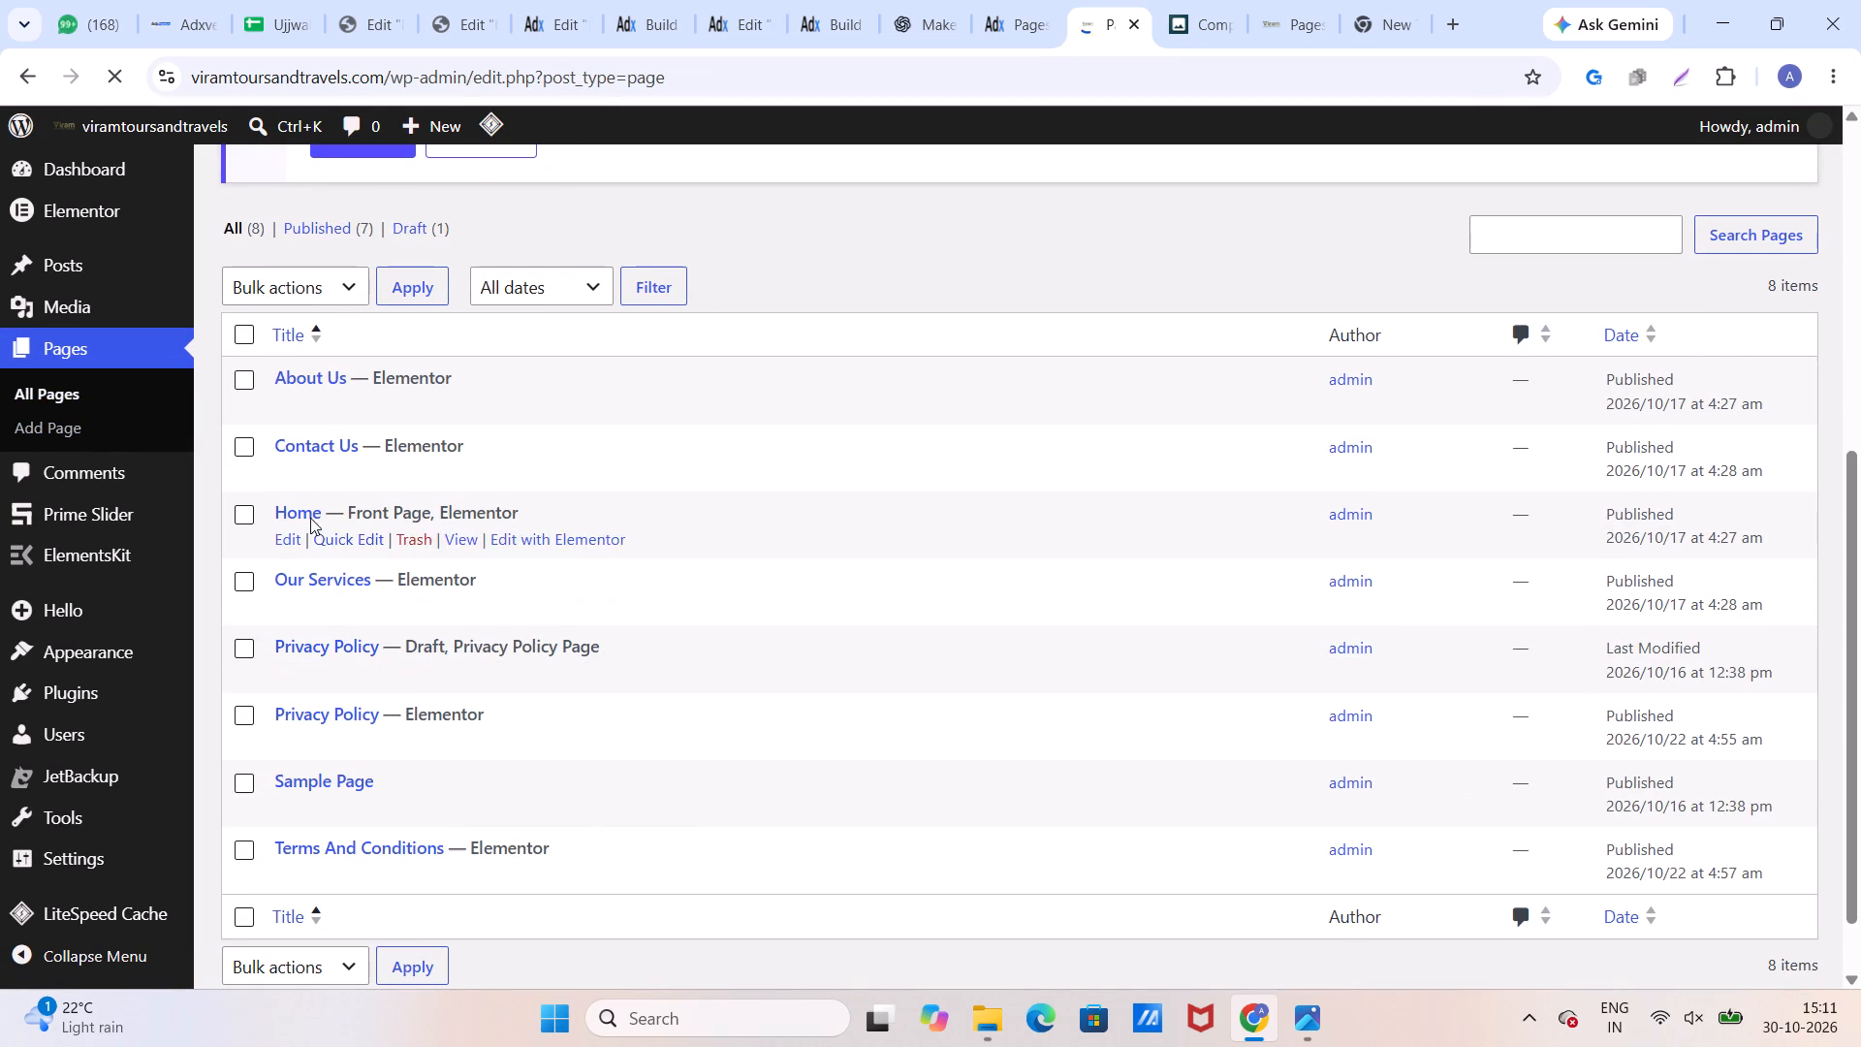
click(523, 397)
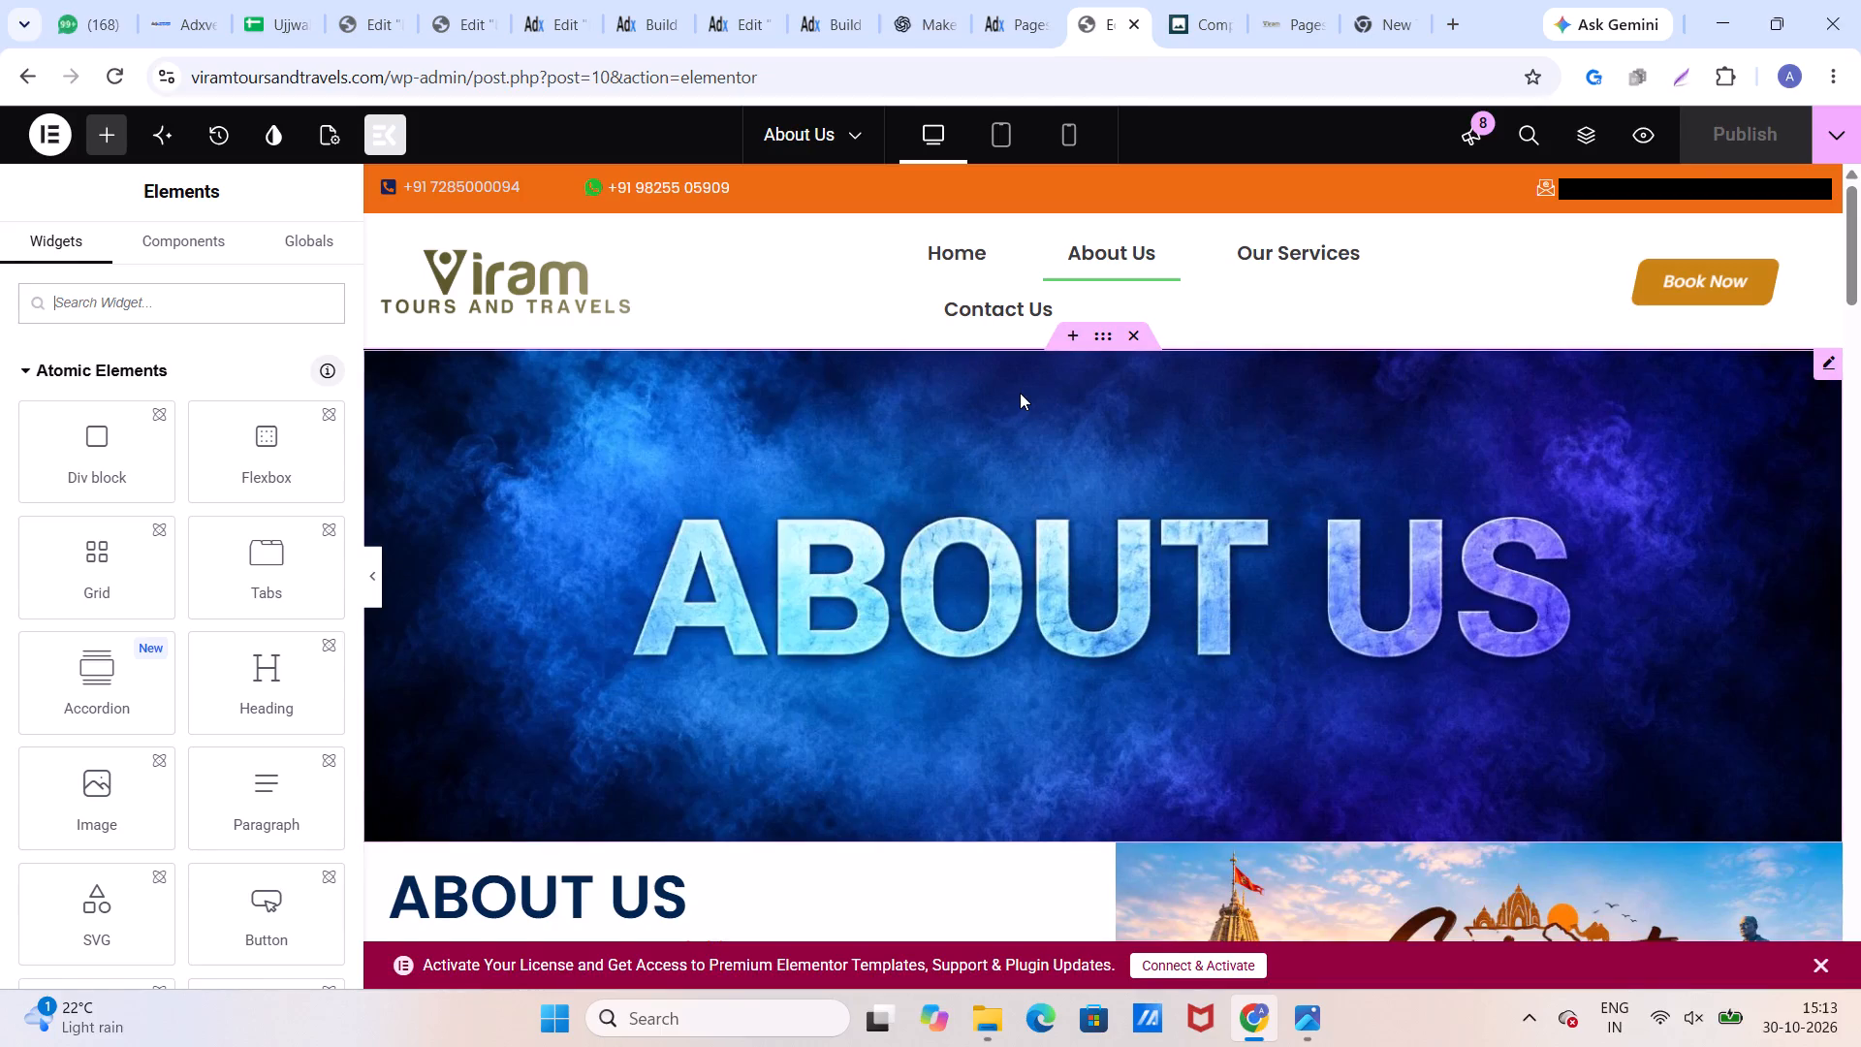
Open the media library for the colour Gujarat image beside the About Us text and browse to the current picture.
scroll(1020, 393, down, 7)
scroll(1013, 387, up, 2)
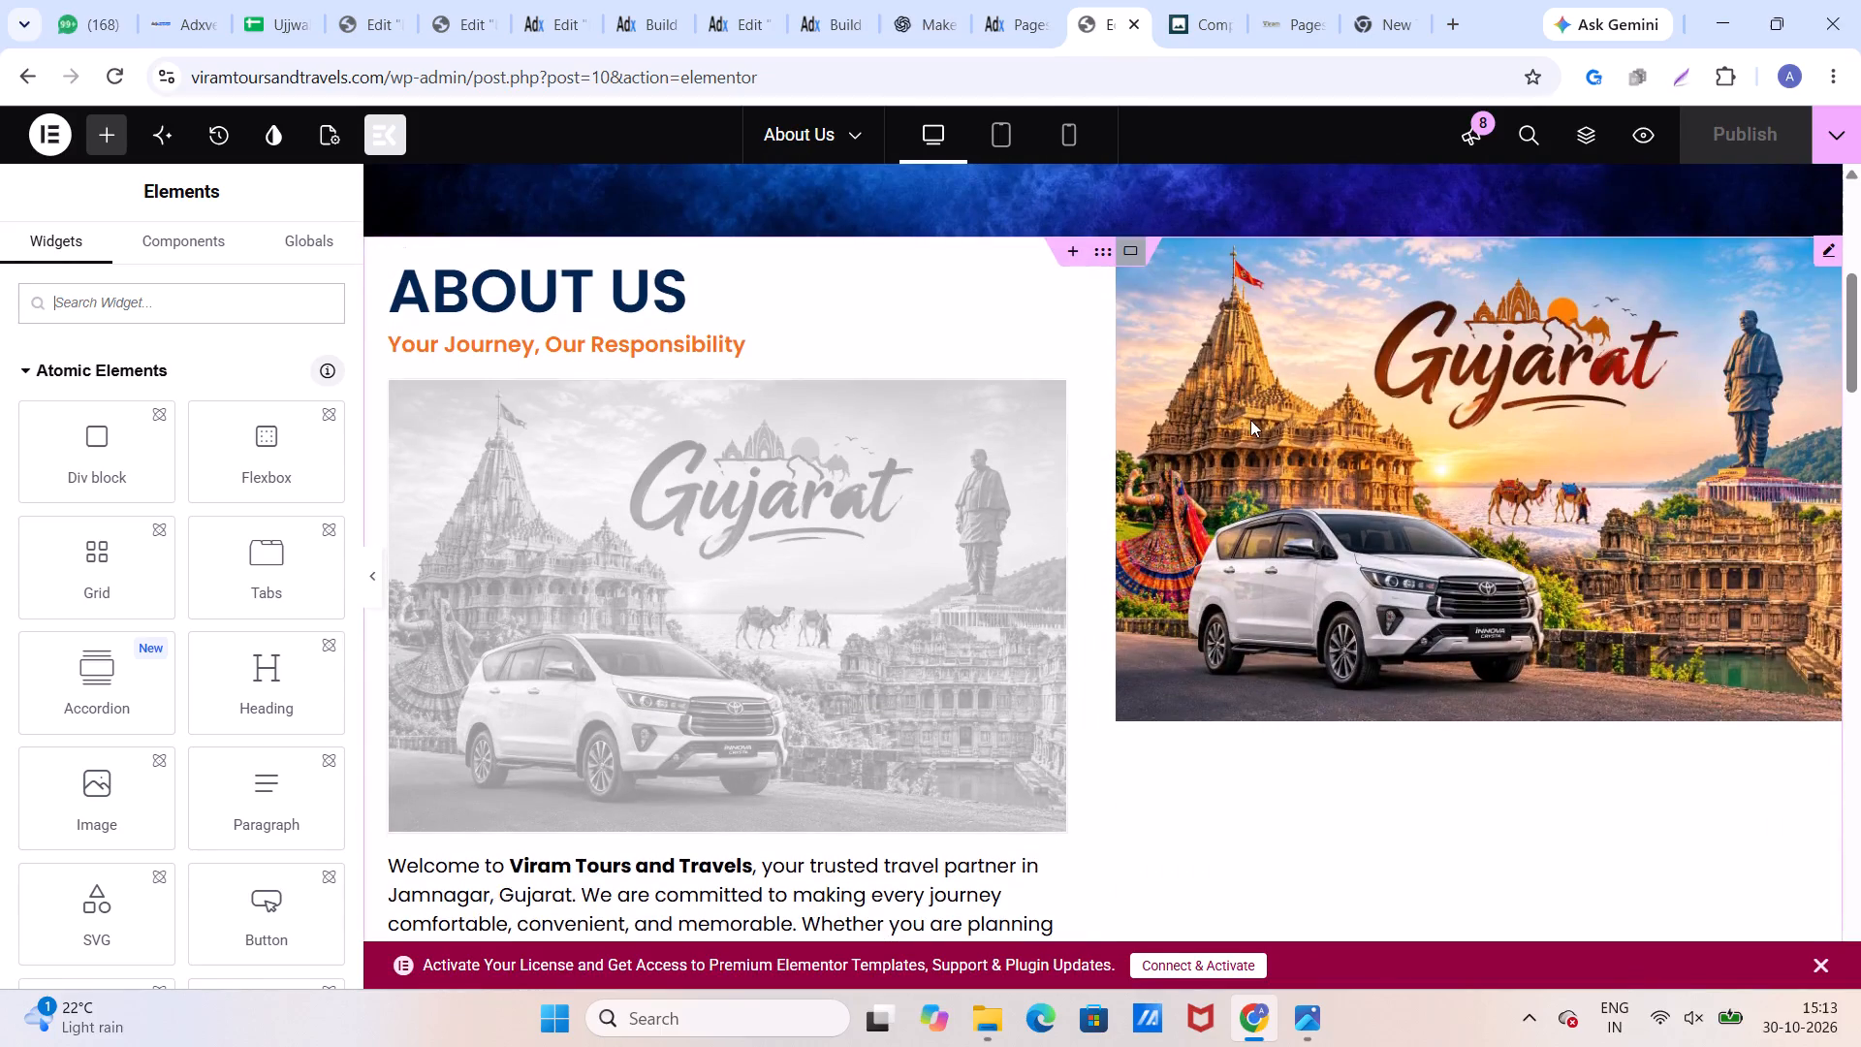
click(1253, 420)
click(179, 457)
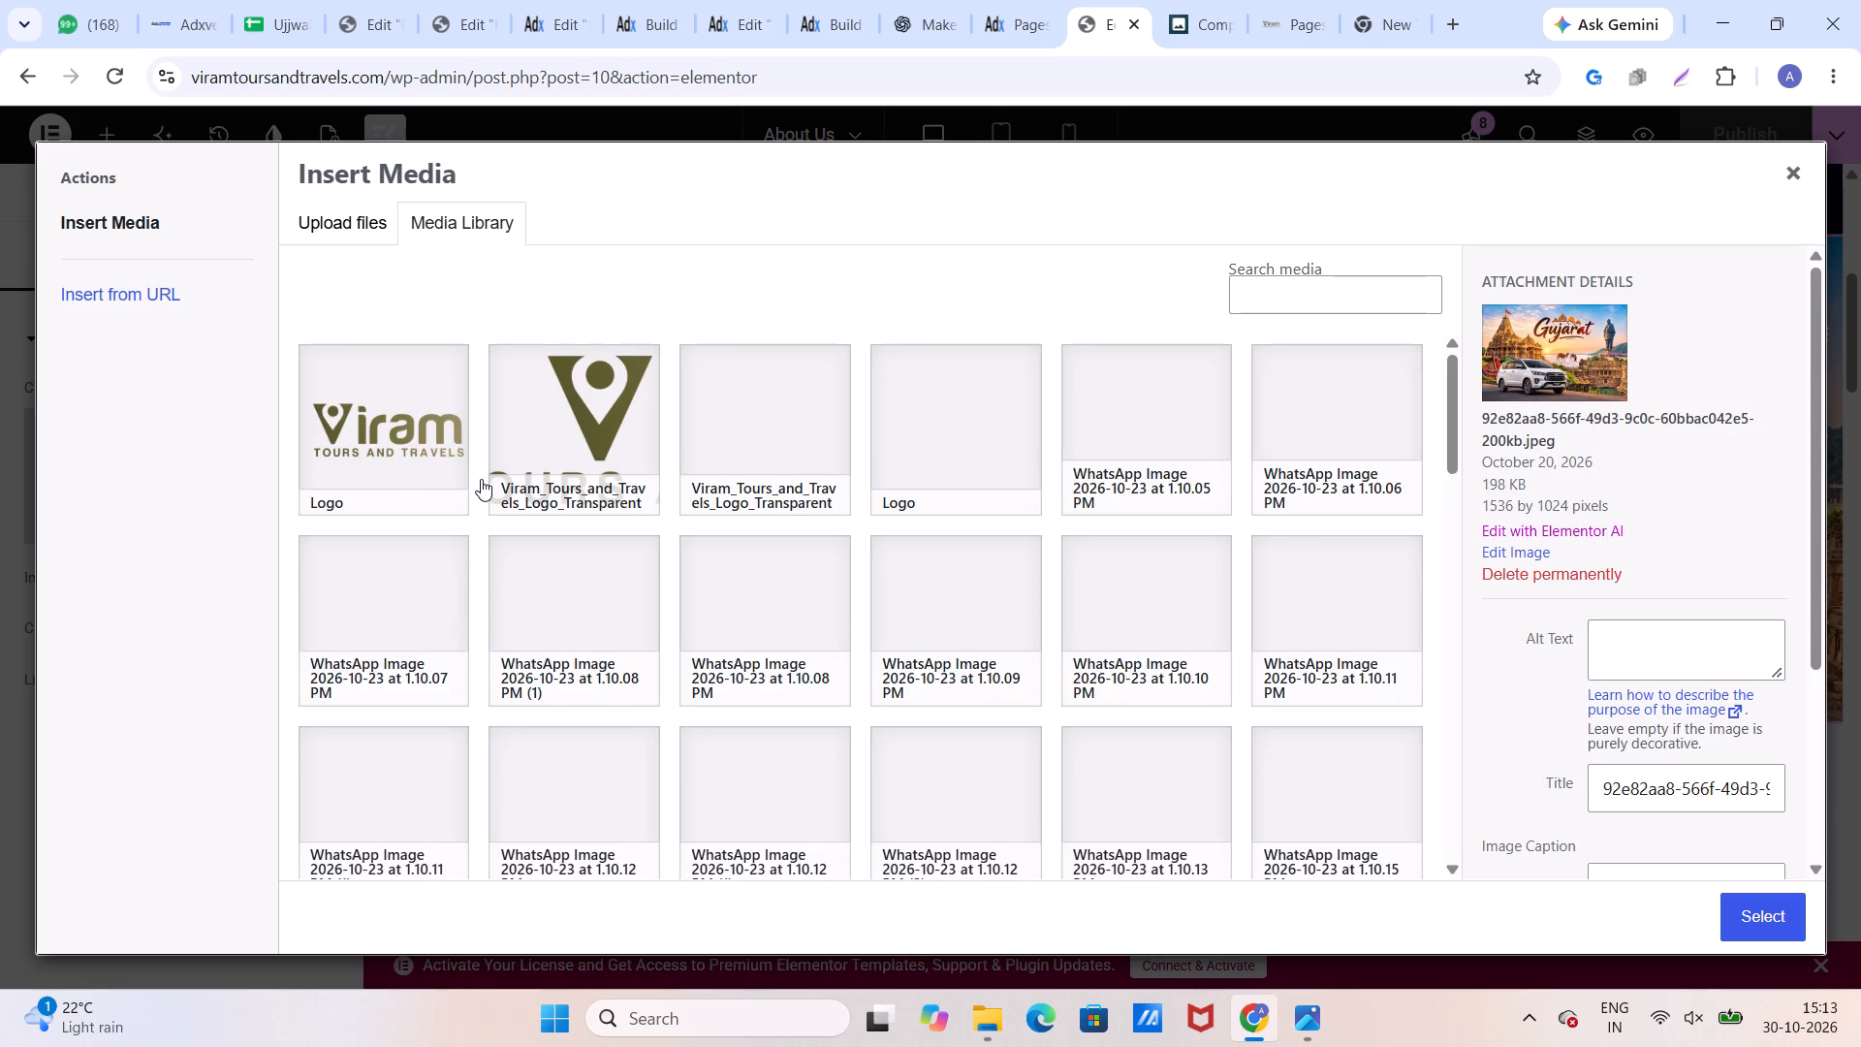
scroll(481, 479, down, 6)
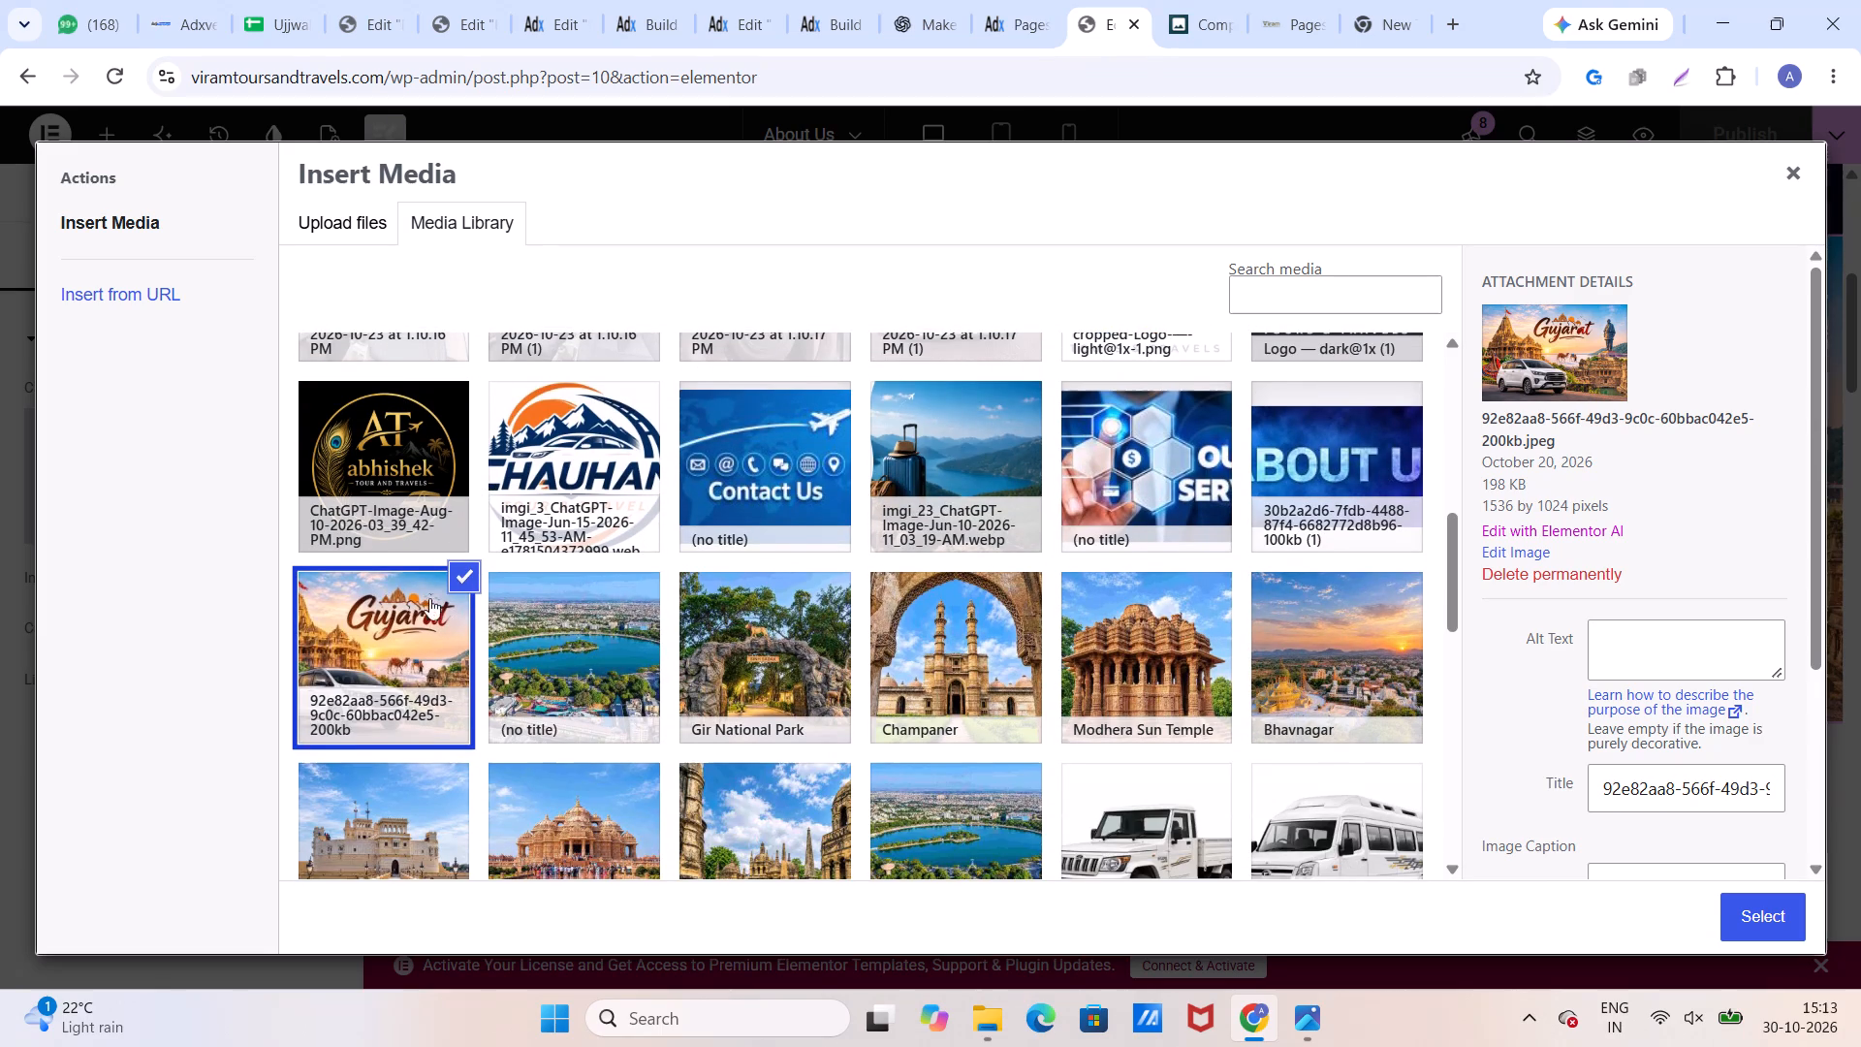
Reselect the Gujarat picture with the white car from the media library for the colour image beside the About Us text.
click(519, 635)
click(456, 635)
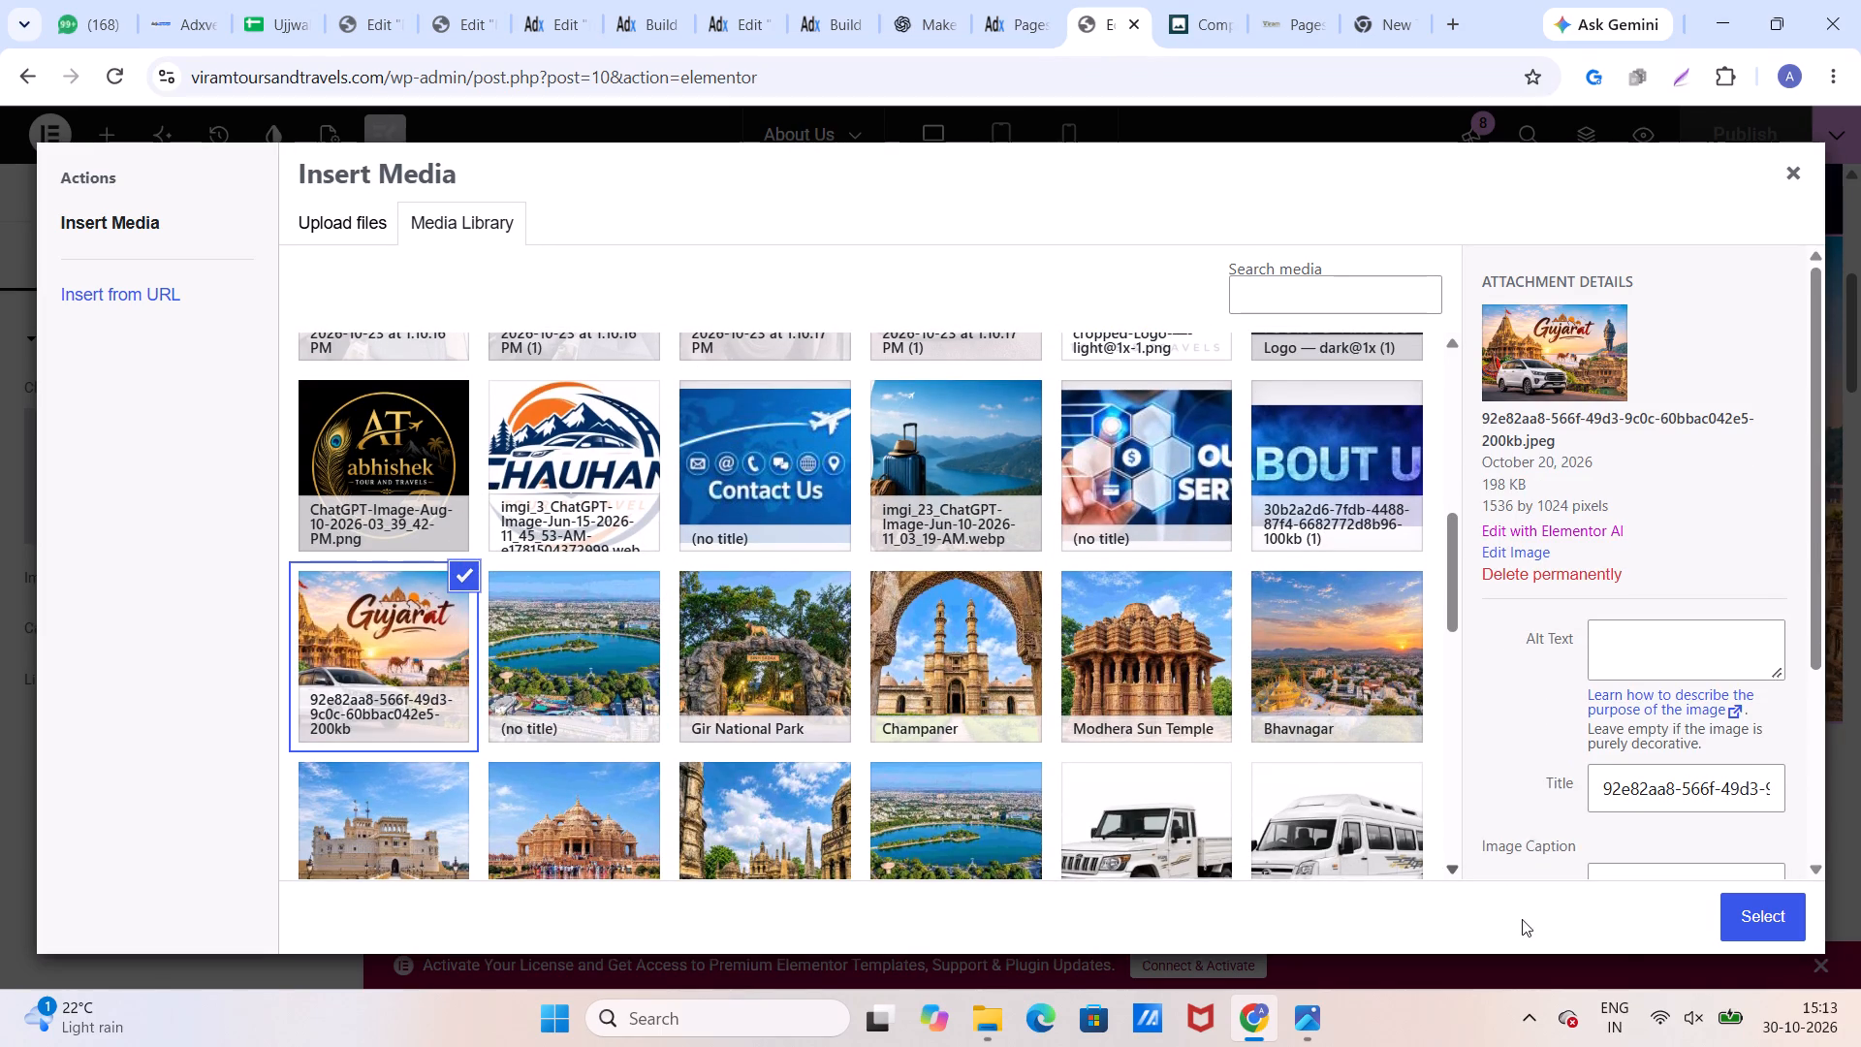
click(1790, 919)
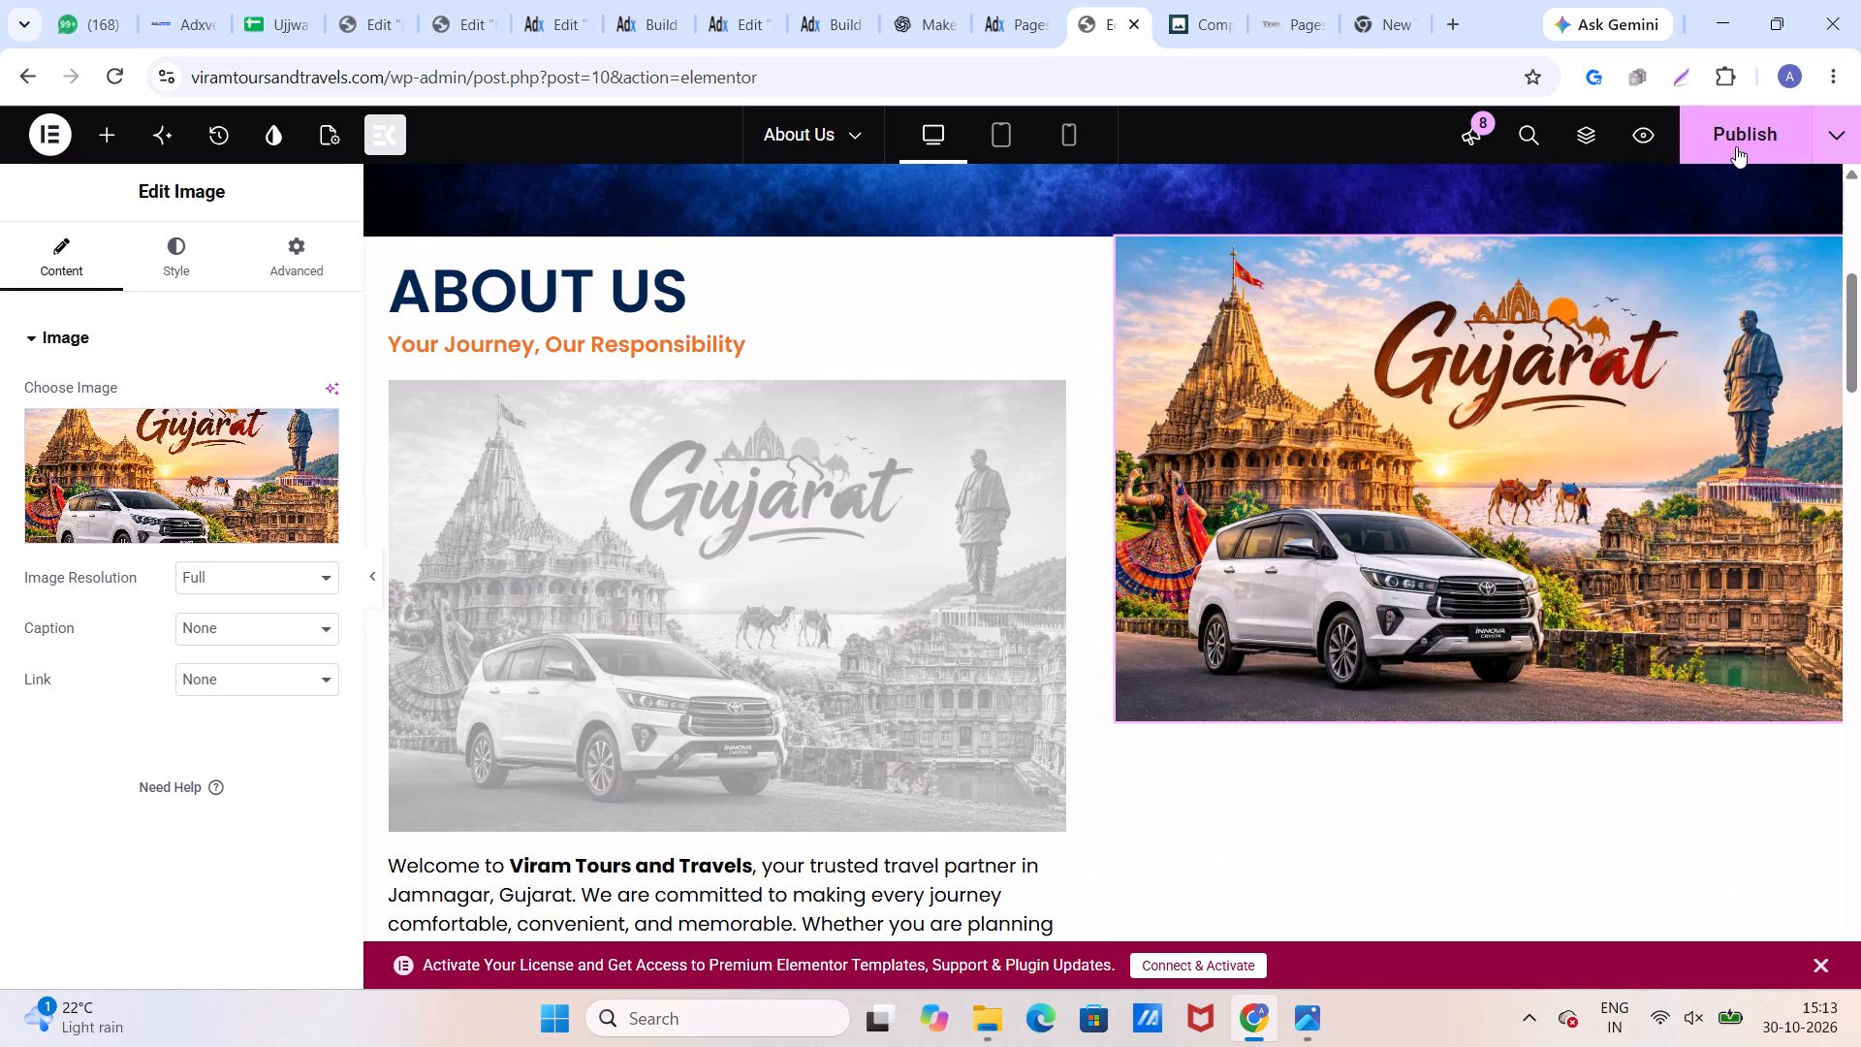
Publish the About Us page.
click(1736, 146)
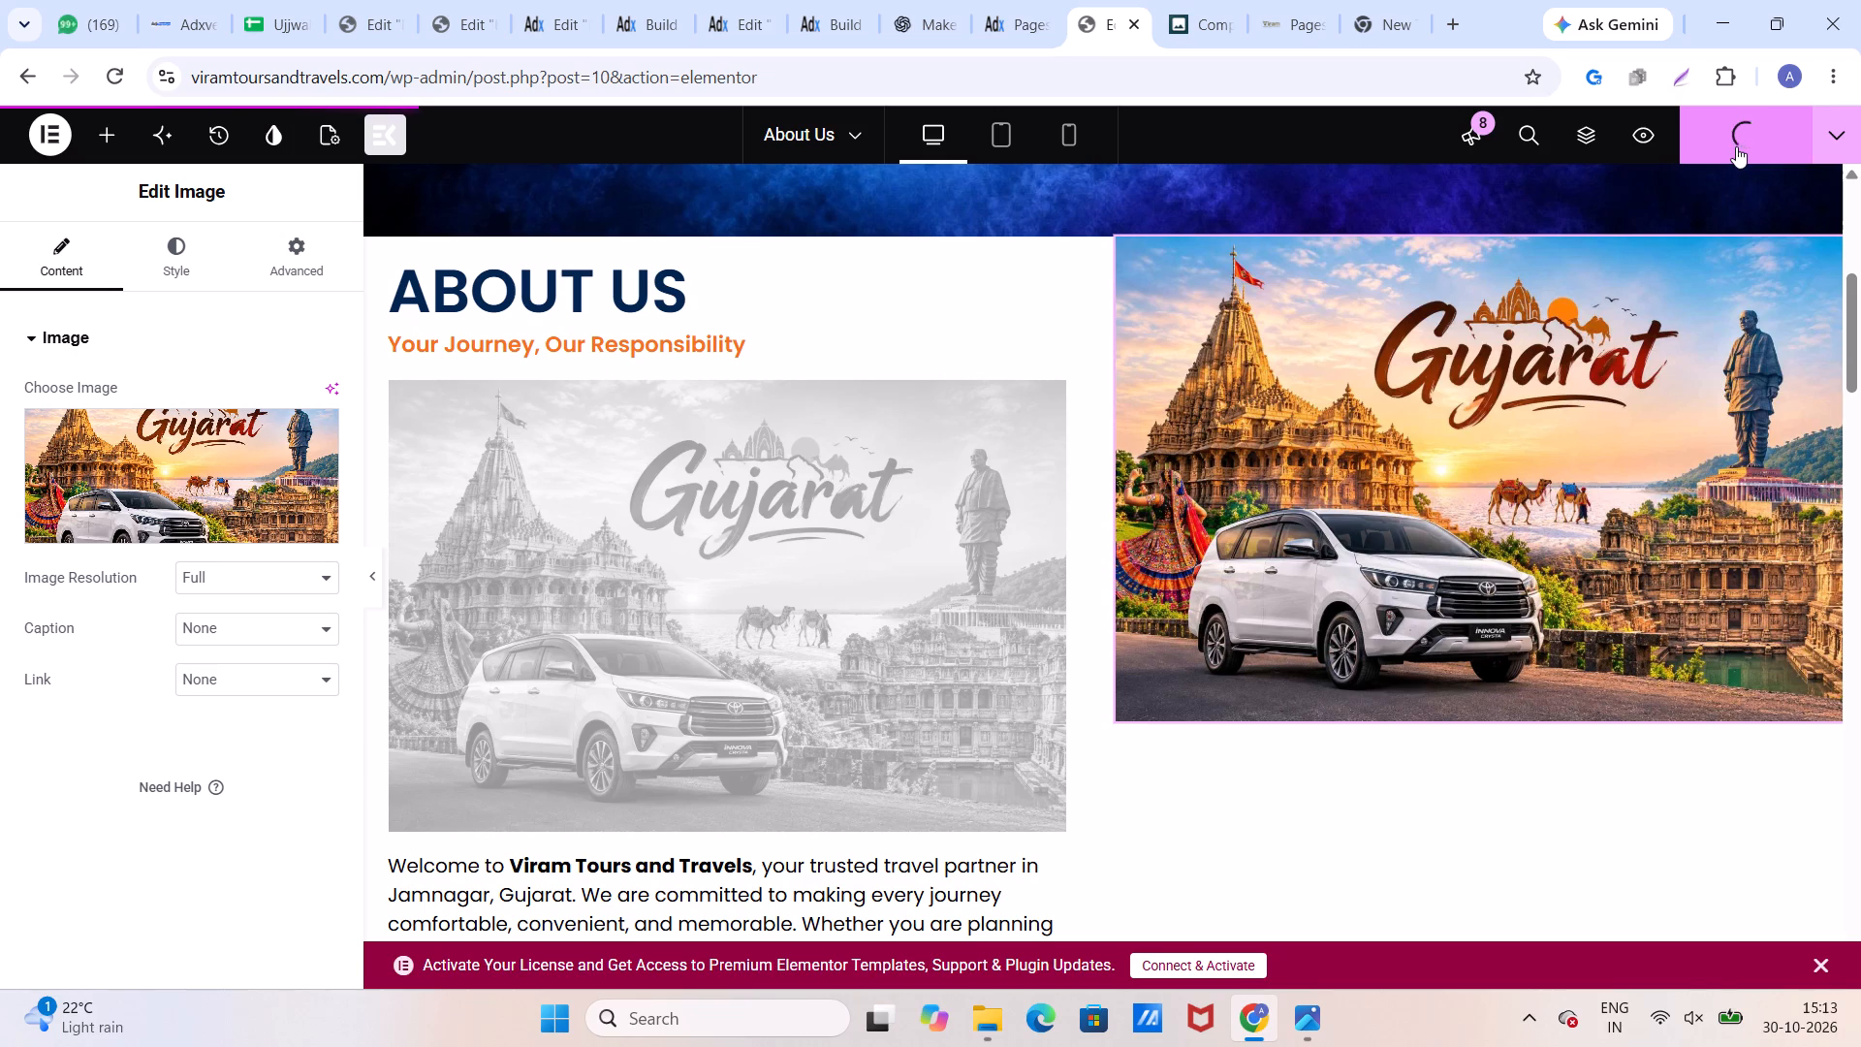
Review the About Us page from the welcome text and services list down to the Why Choose Us cards.
scroll(922, 458, down, 2)
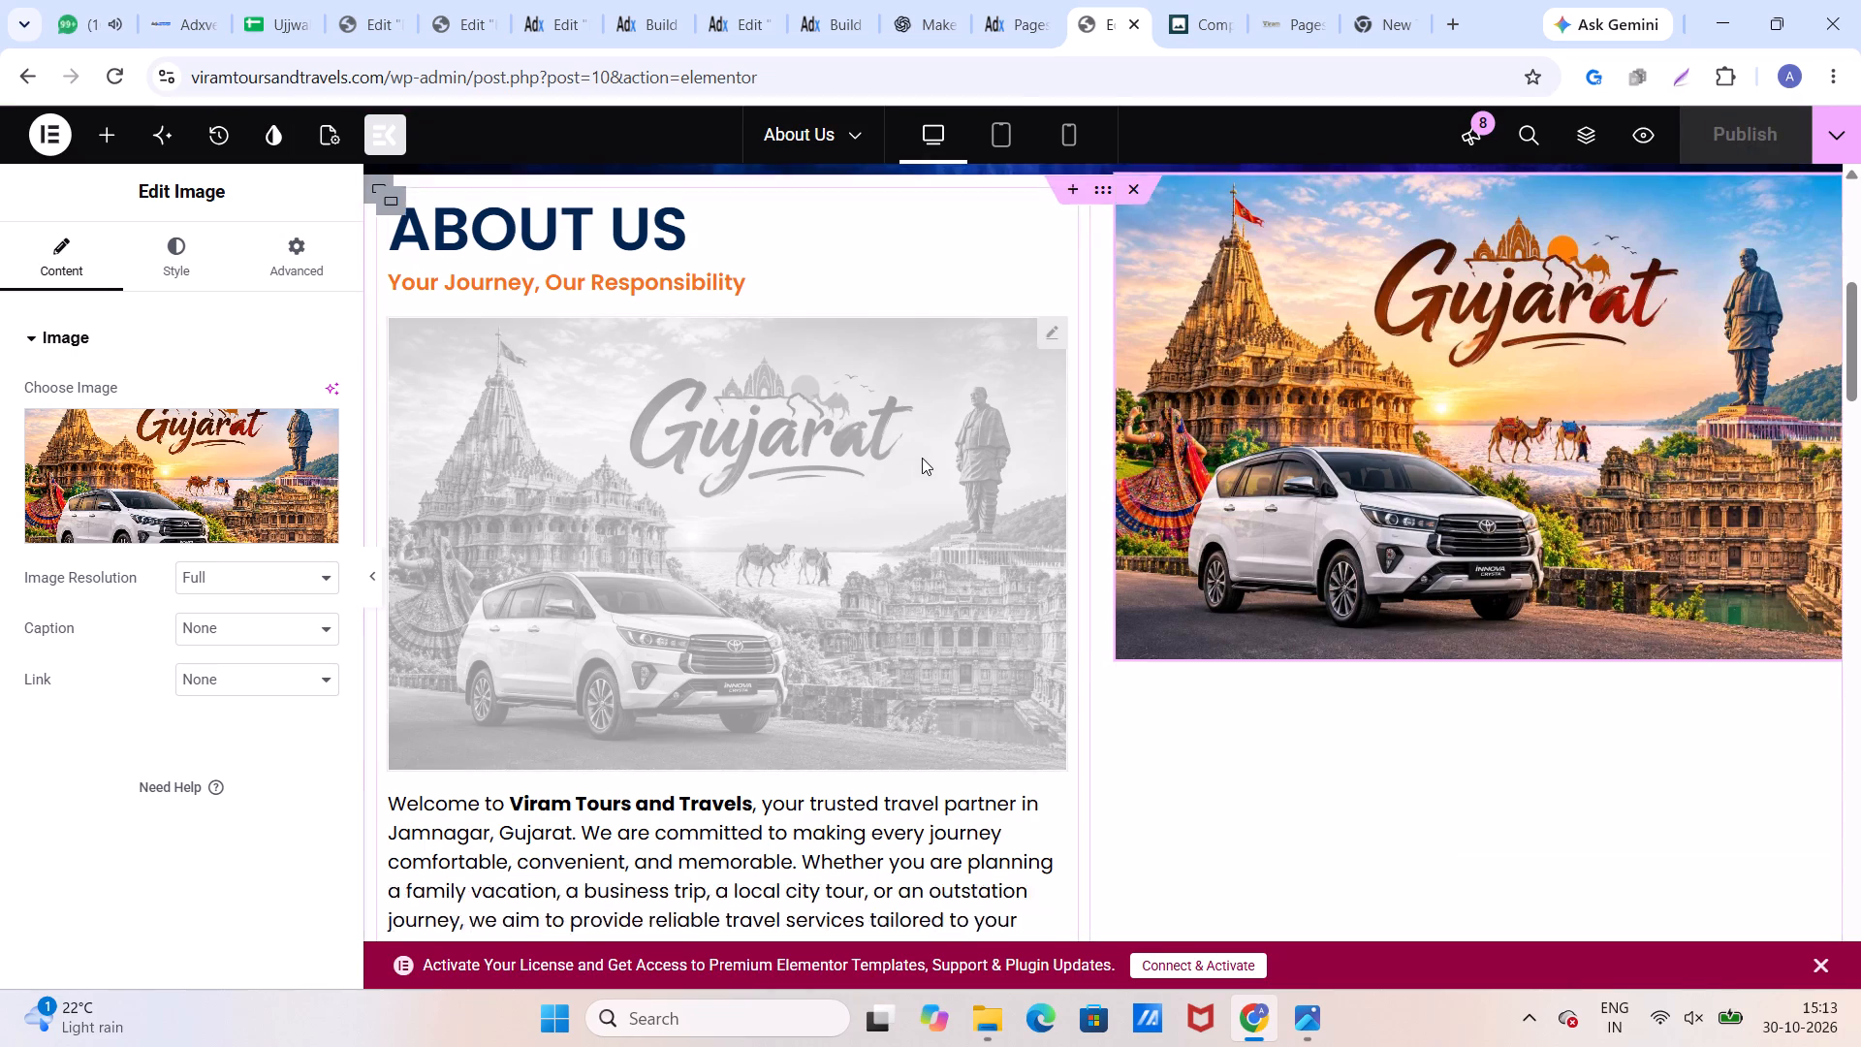
scroll(922, 458, down, 8)
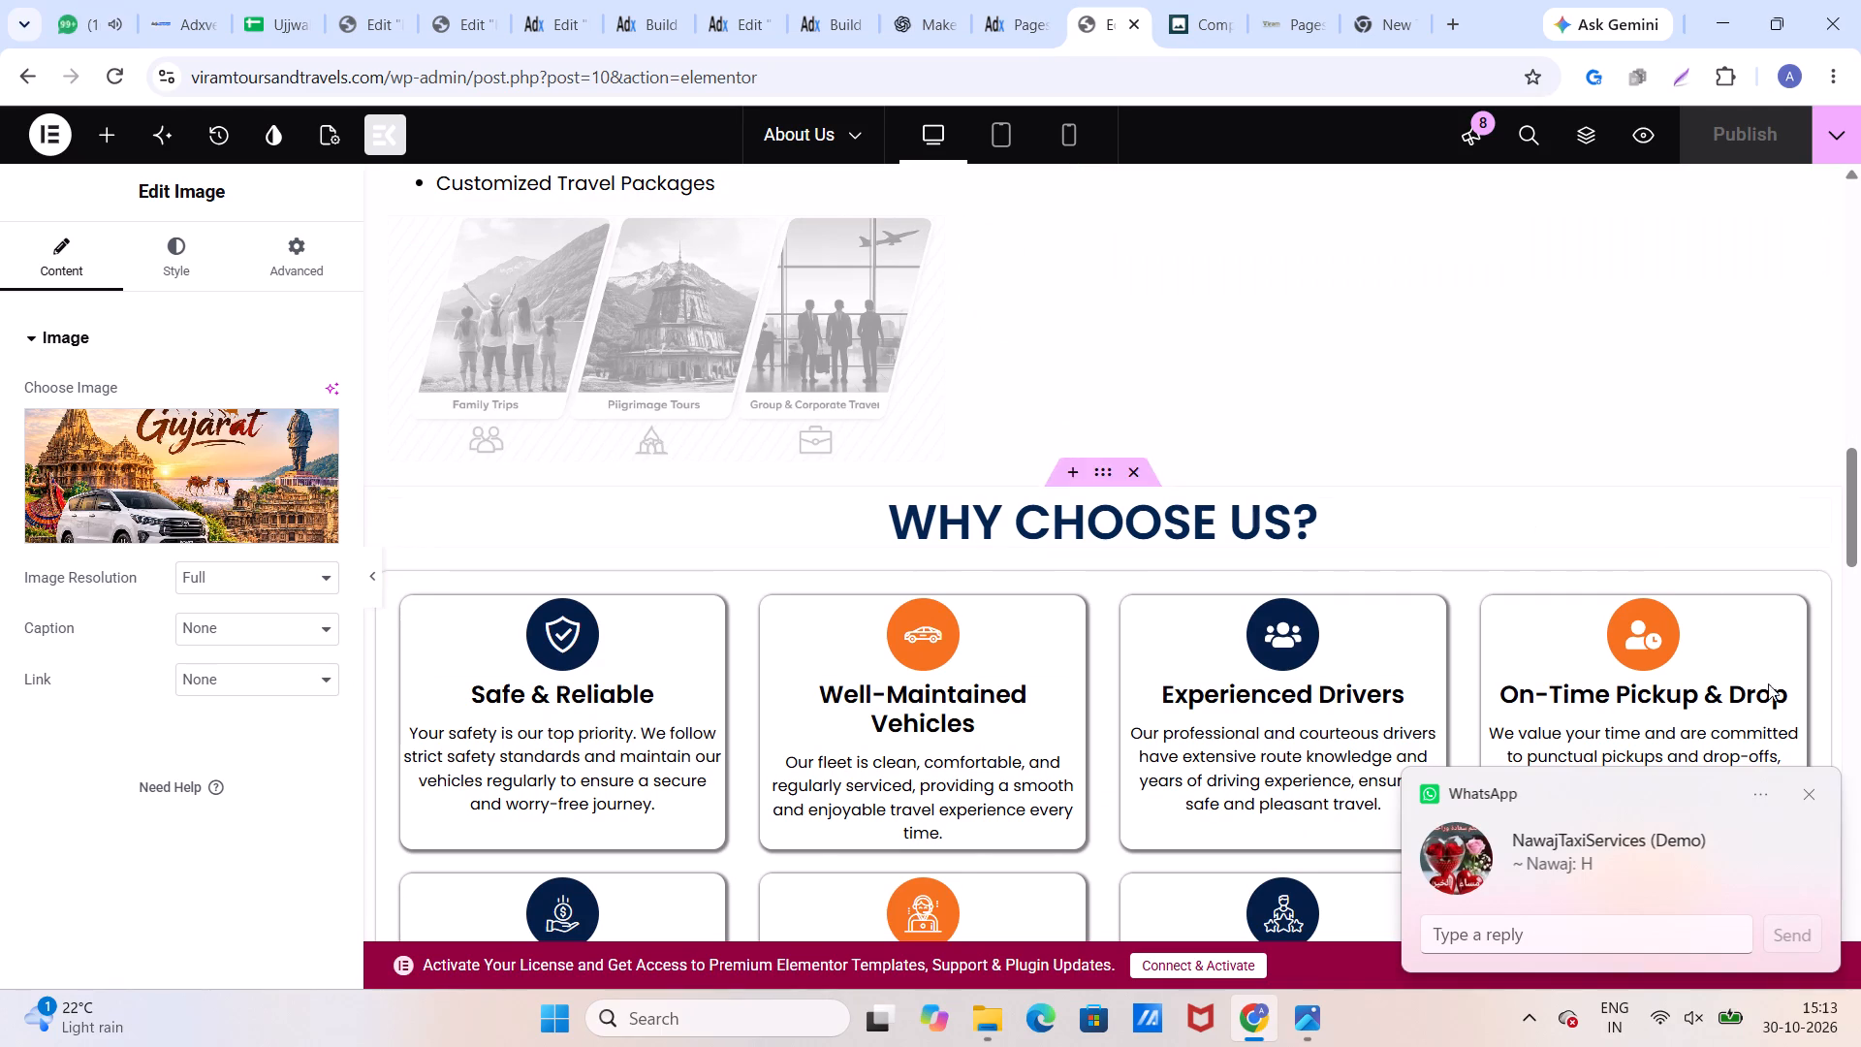
click(1816, 804)
scroll(1112, 512, down, 3)
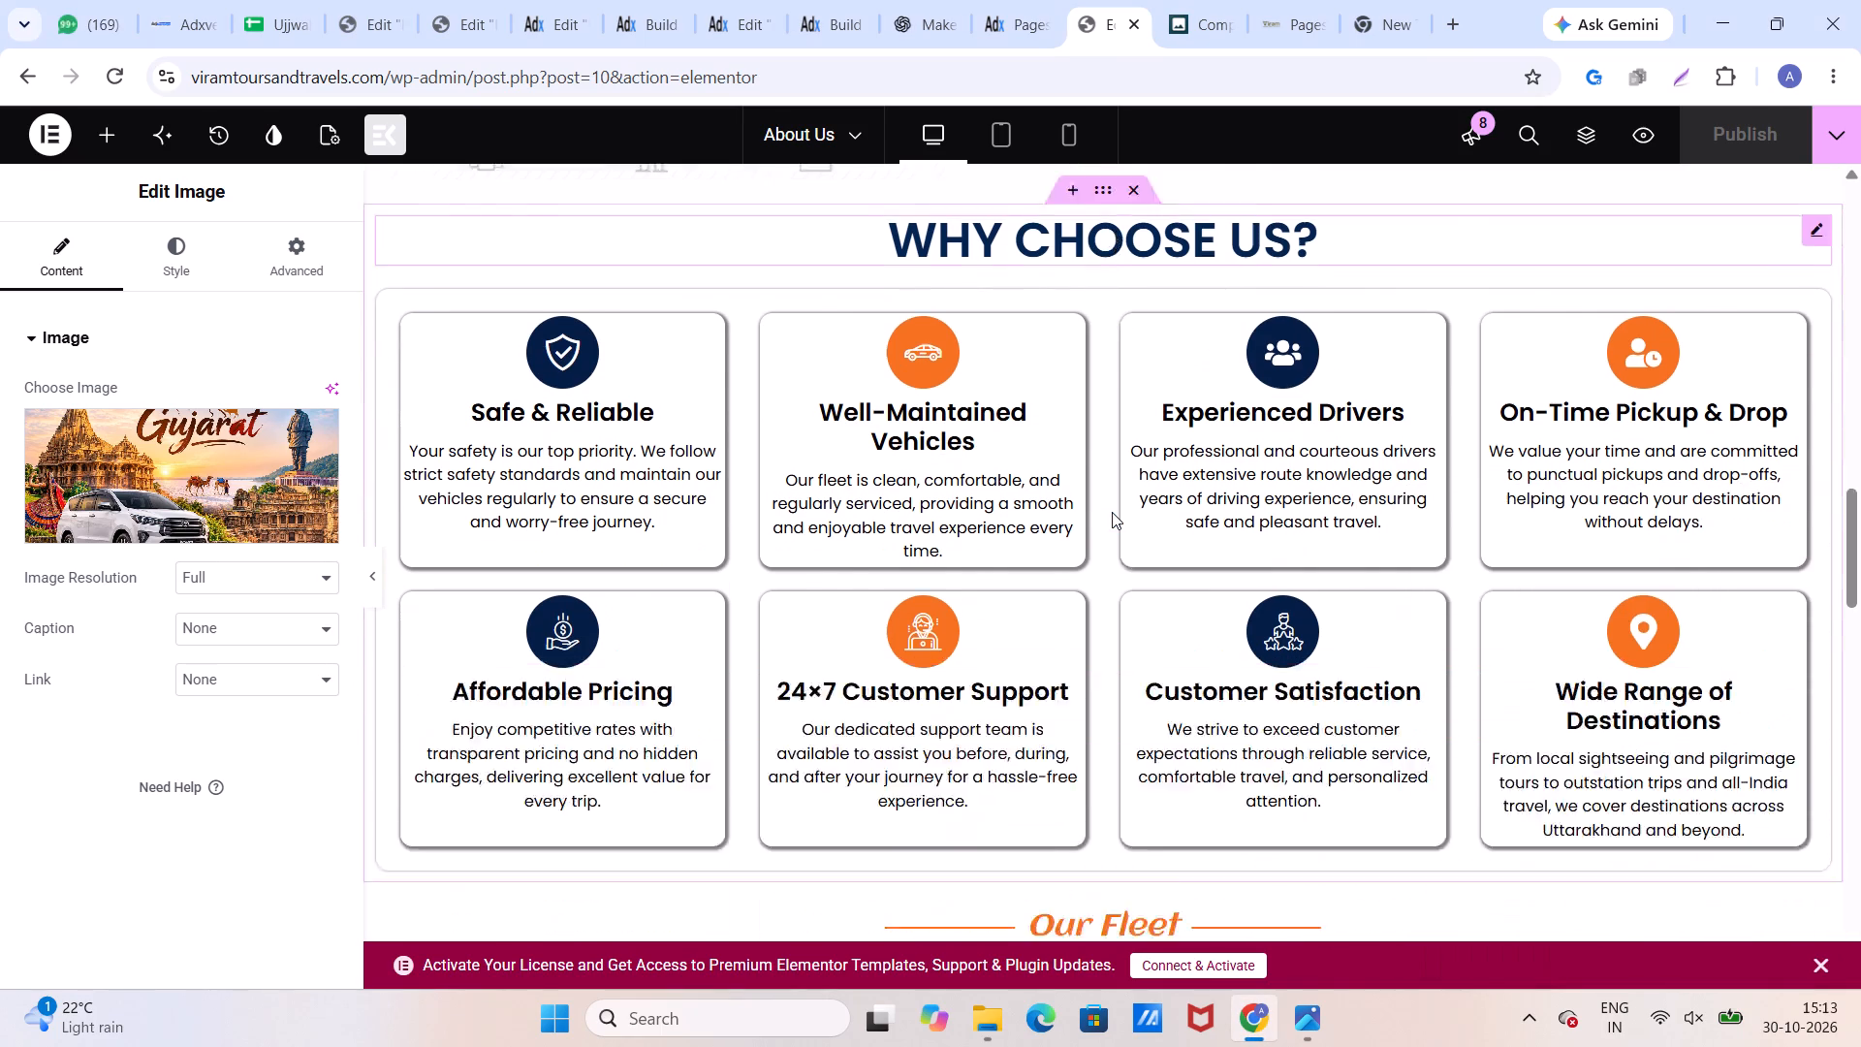
scroll(1112, 509, up, 7)
scroll(943, 511, down, 2)
scroll(943, 511, up, 5)
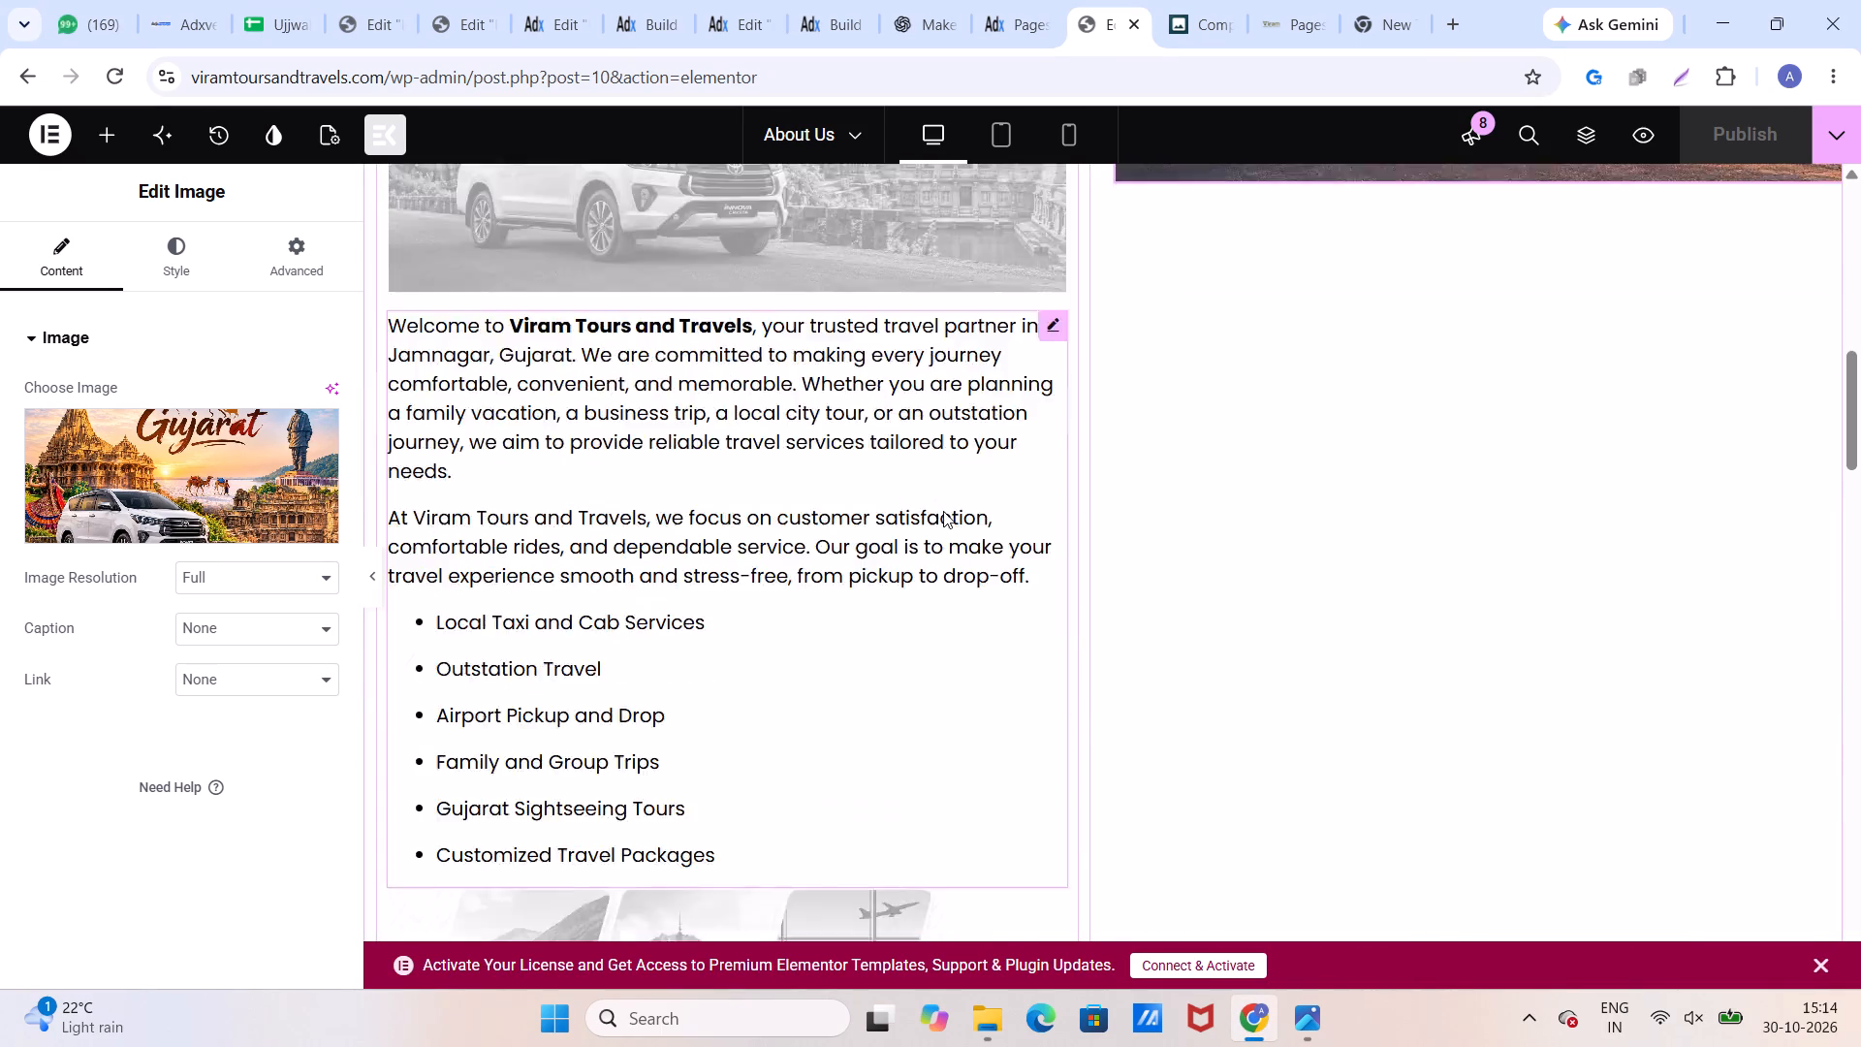
Reselect the Gujarat picture with the white car from the media library for the greyed-out image above the welcome text.
click(771, 364)
click(140, 454)
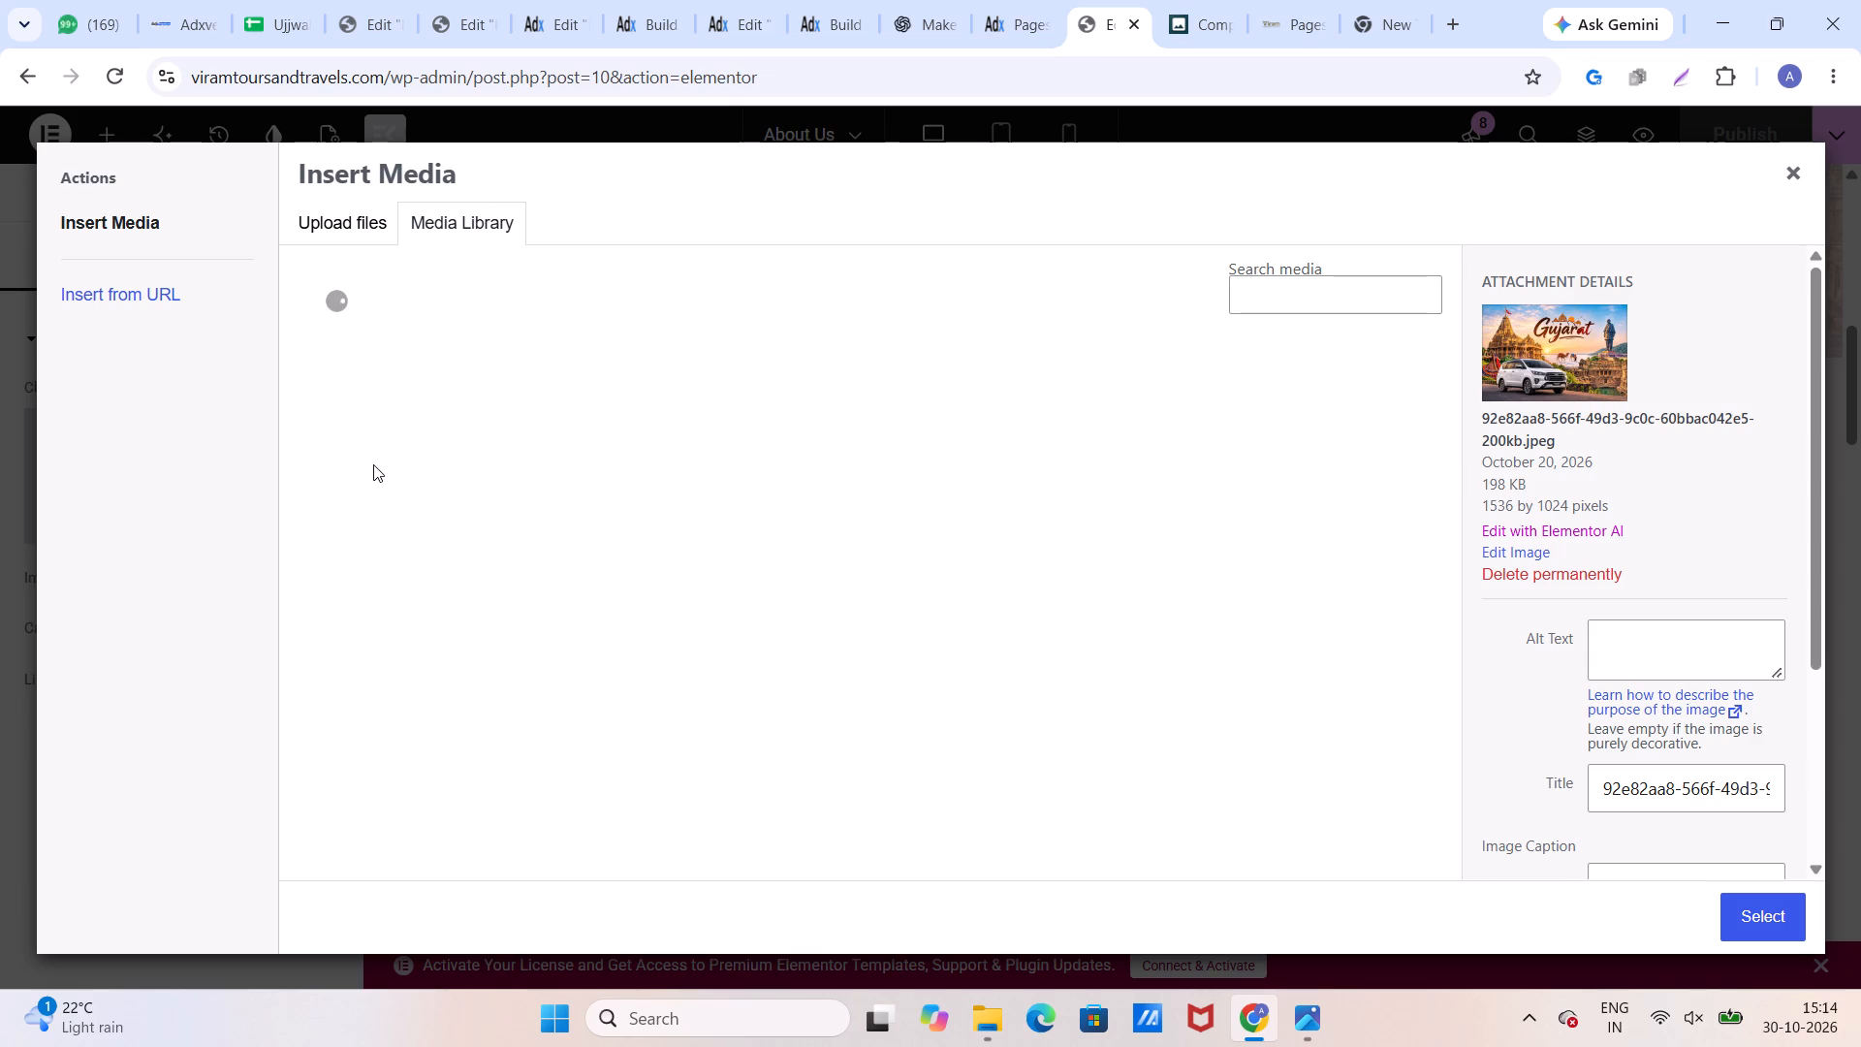
scroll(567, 471, down, 2)
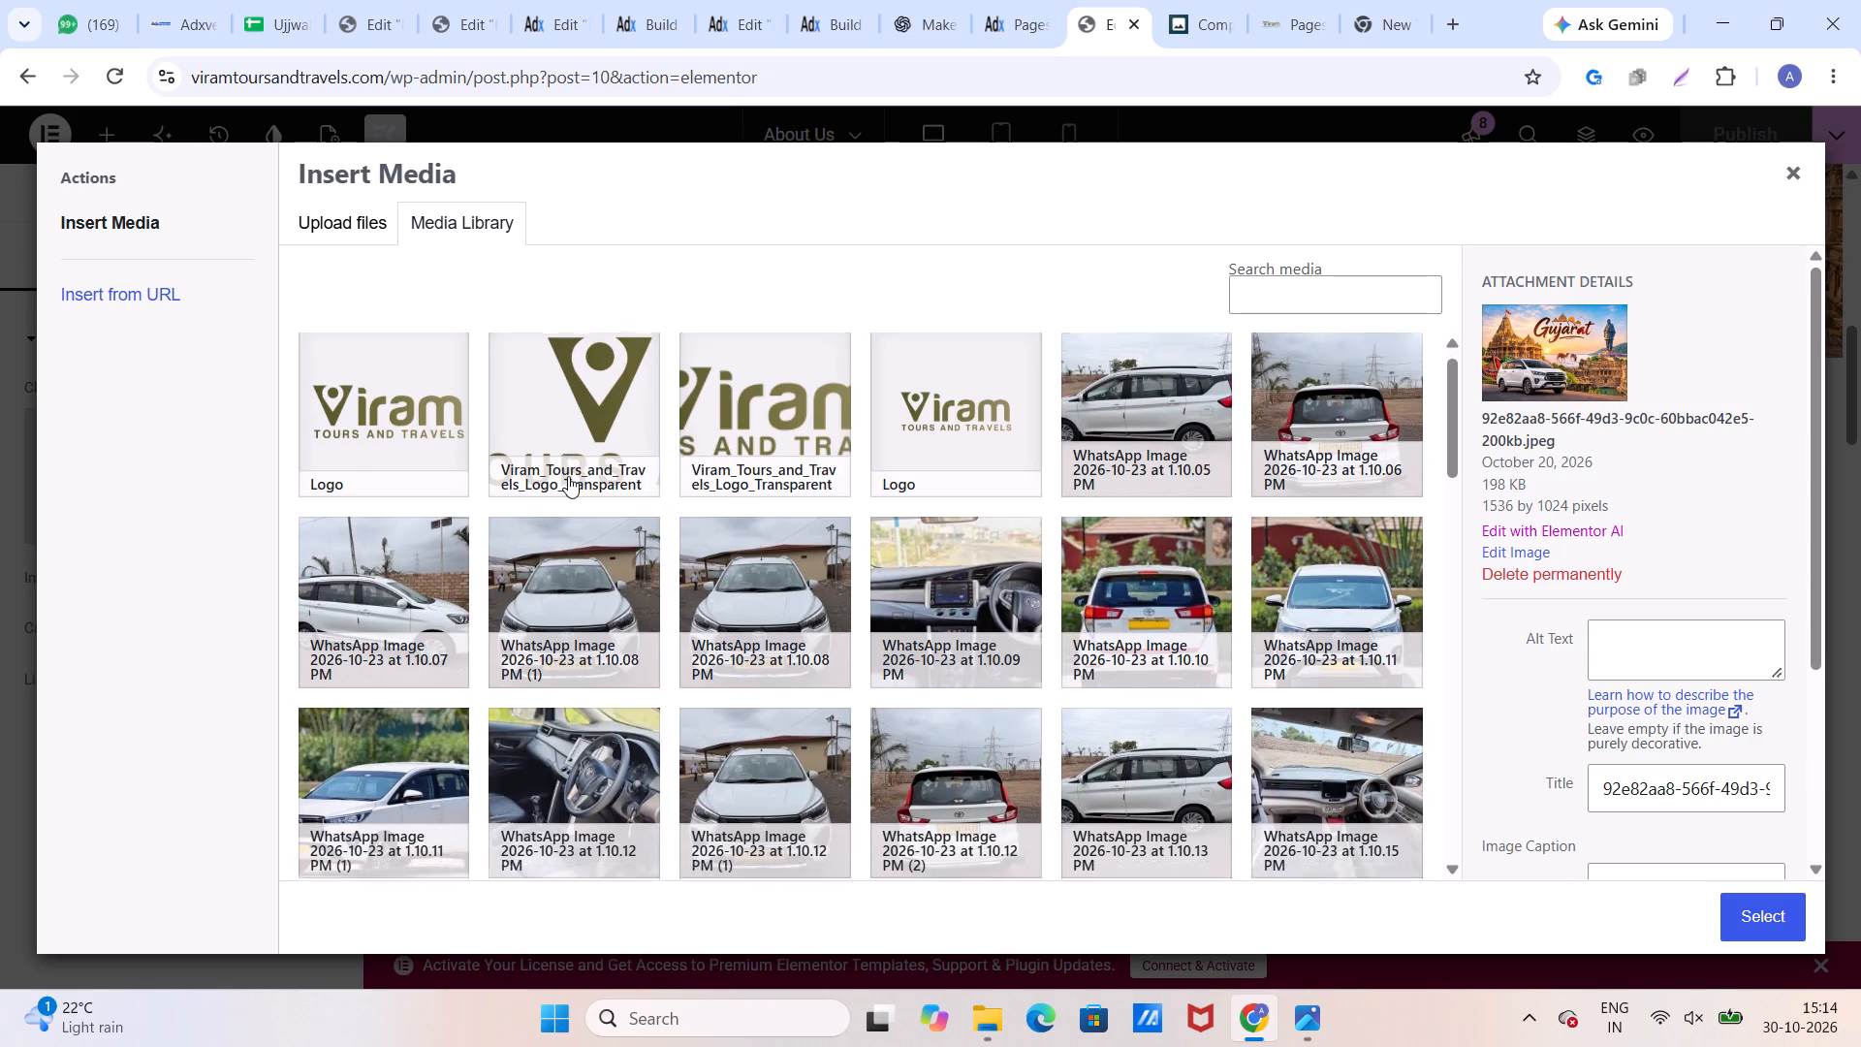
scroll(568, 476, down, 3)
click(517, 741)
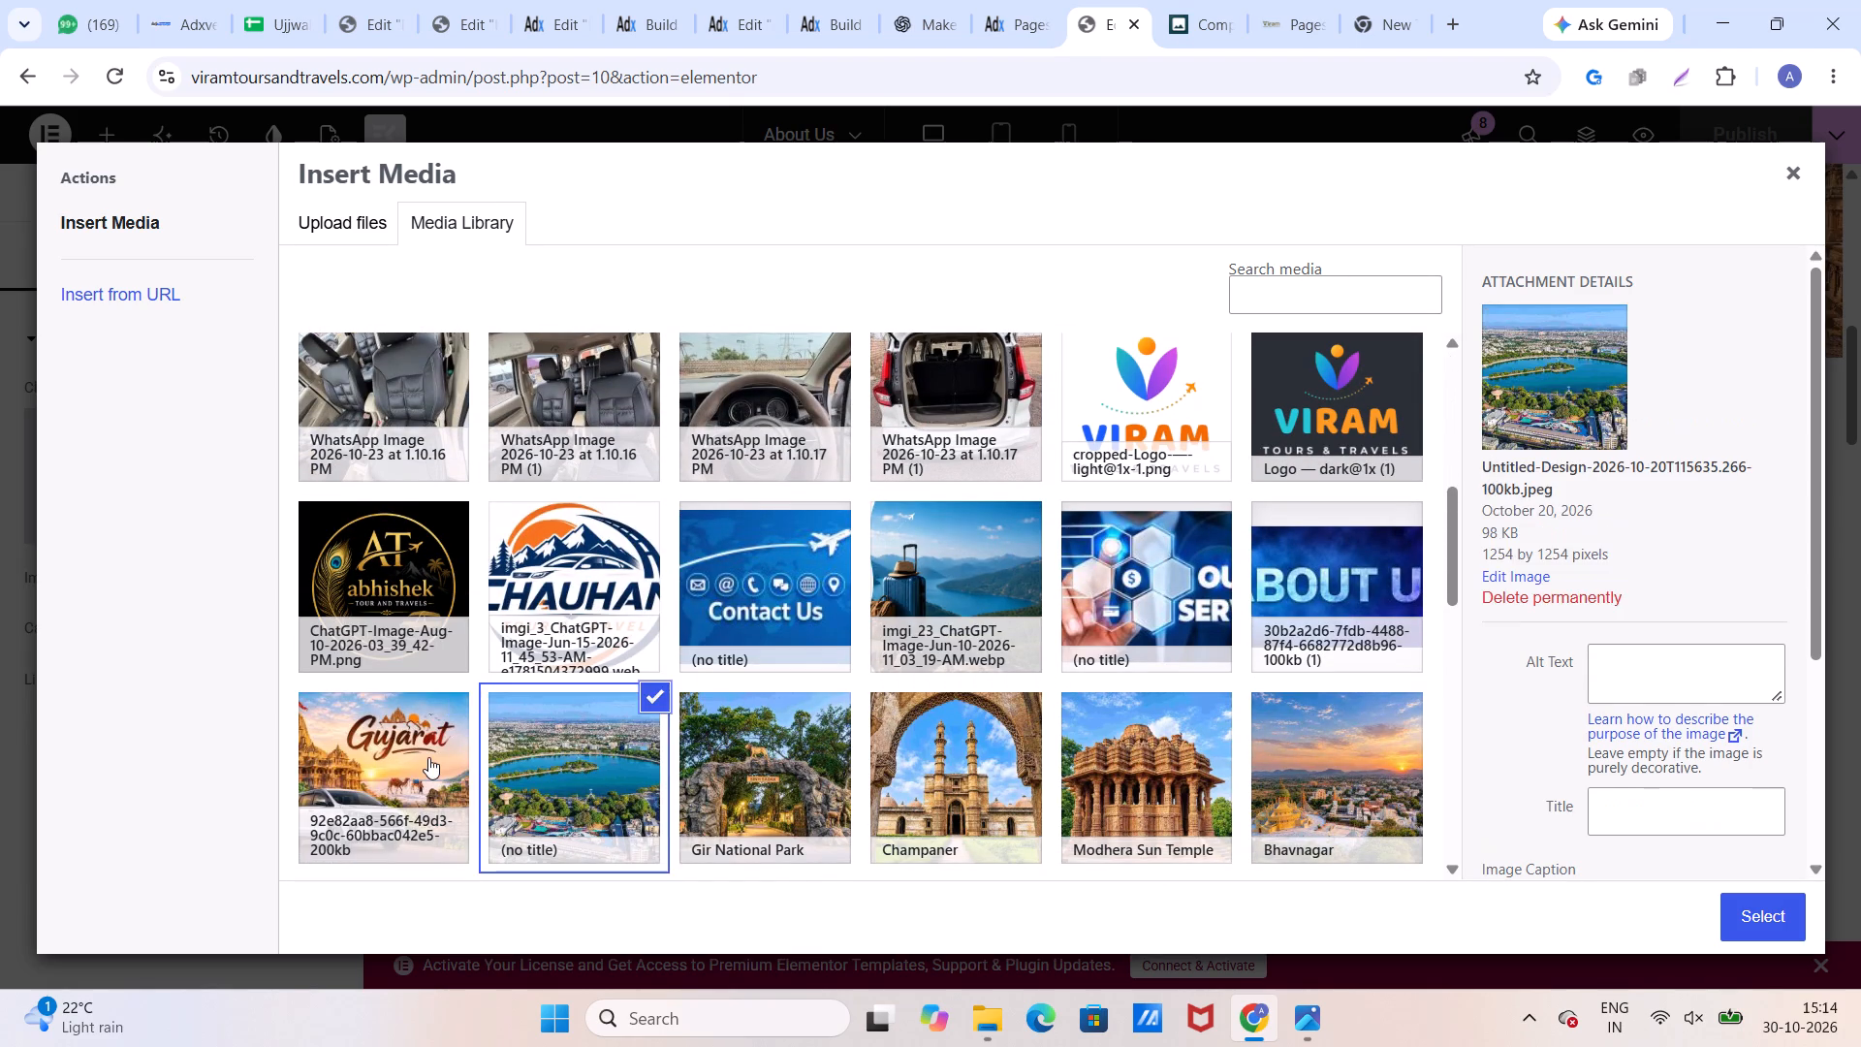
click(428, 757)
click(1736, 904)
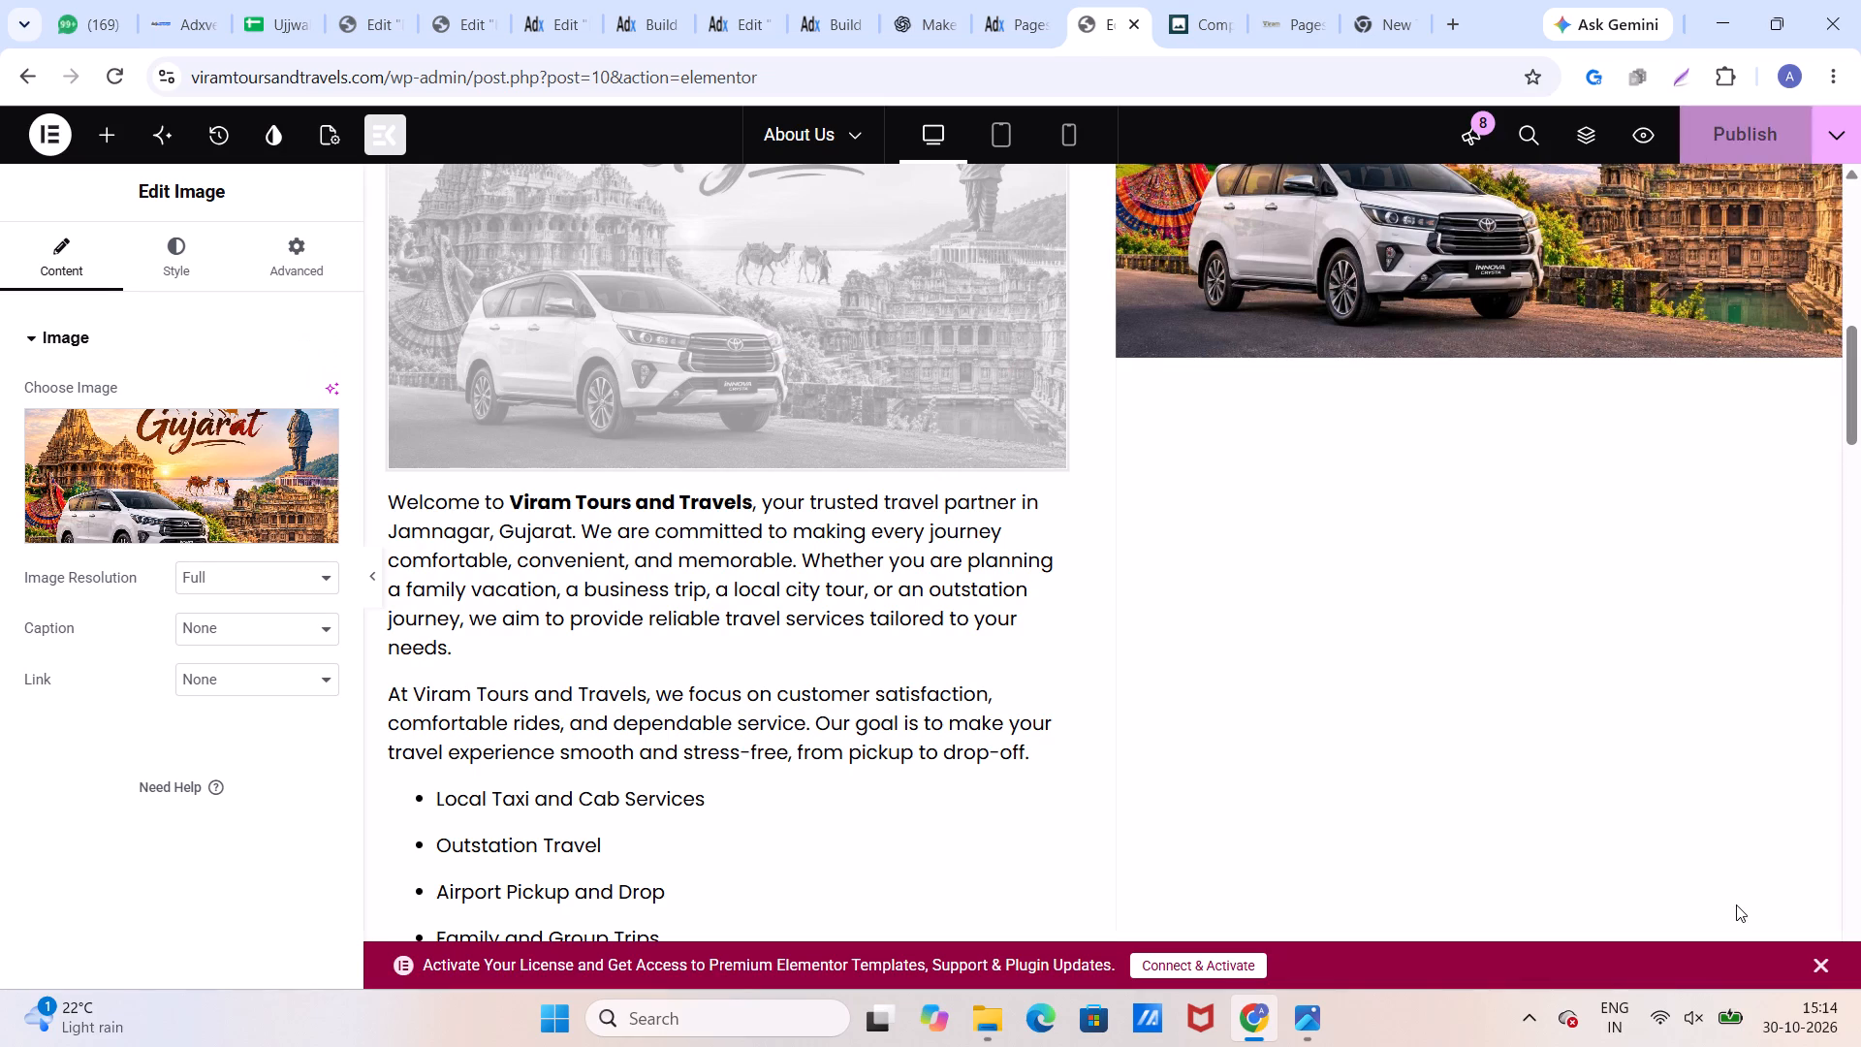
Open the media library for the greyed-out Family Trips, Pilgrimage Tours and Group & Corporate Travel image below the services list.
scroll(896, 510, down, 9)
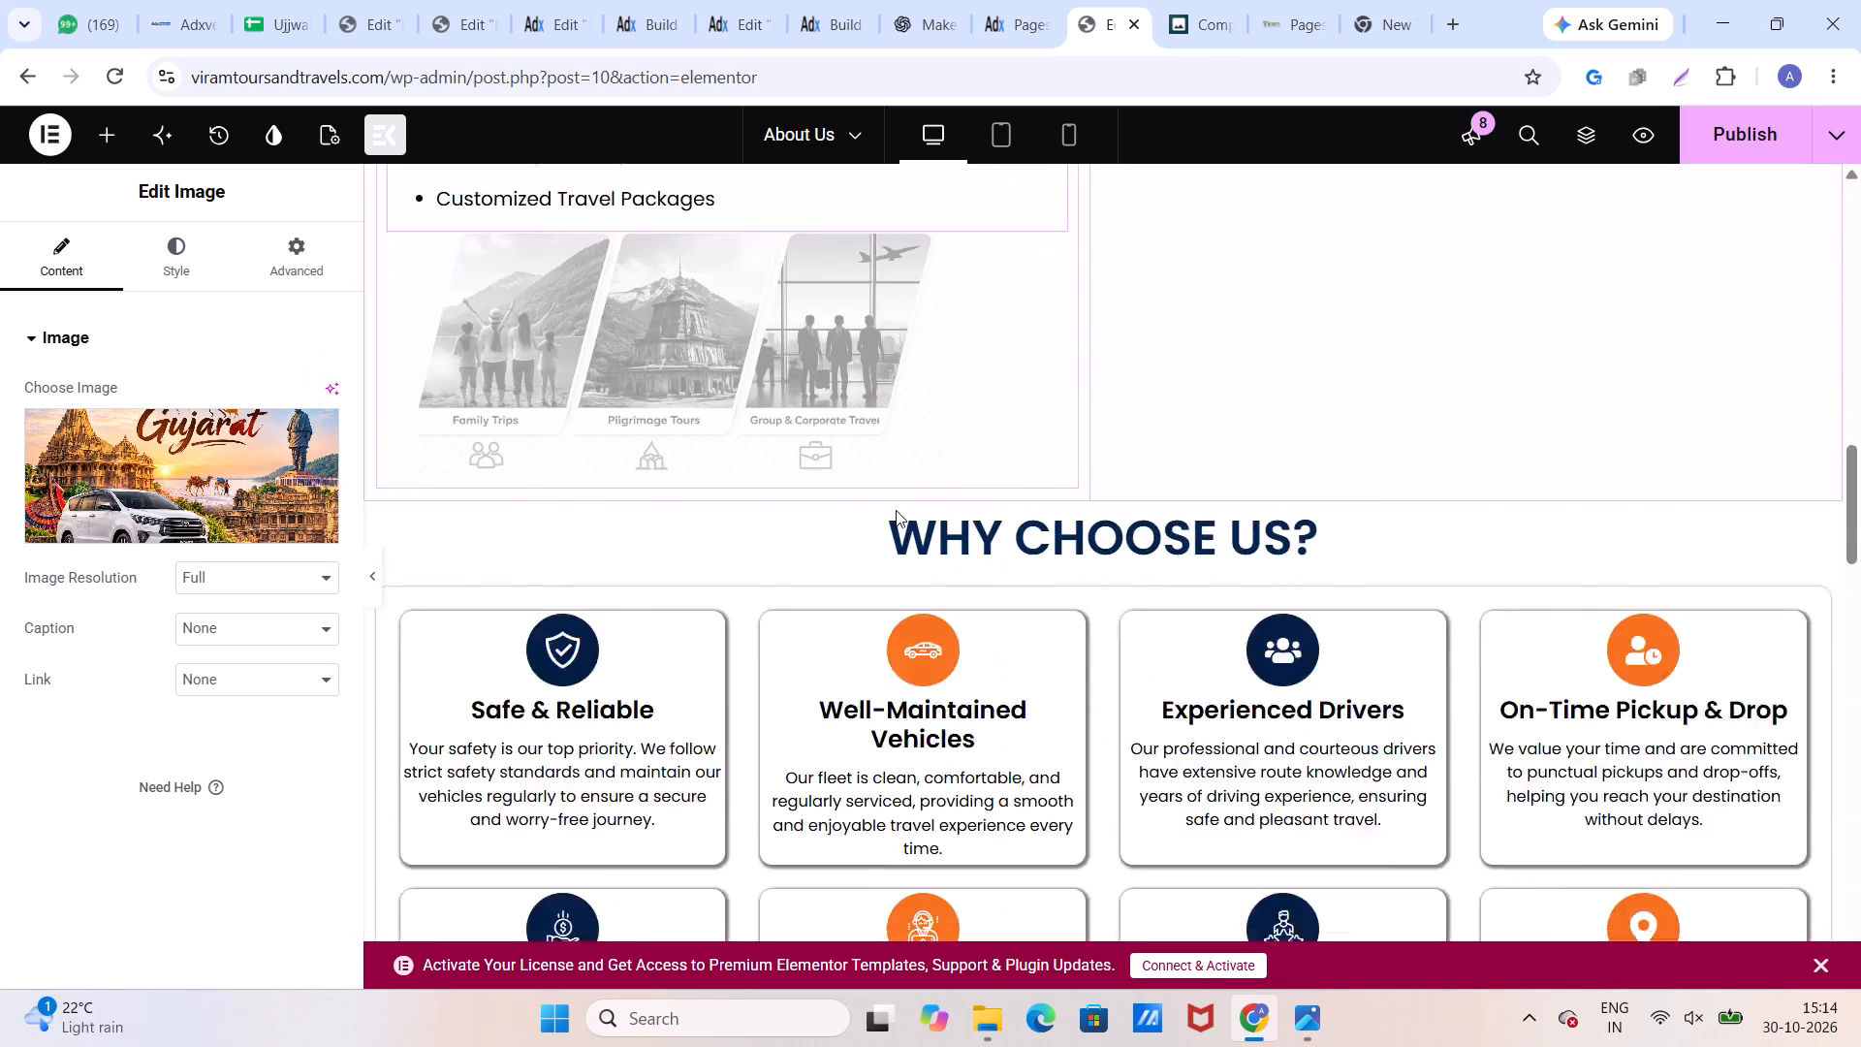
scroll(887, 501, up, 4)
click(708, 575)
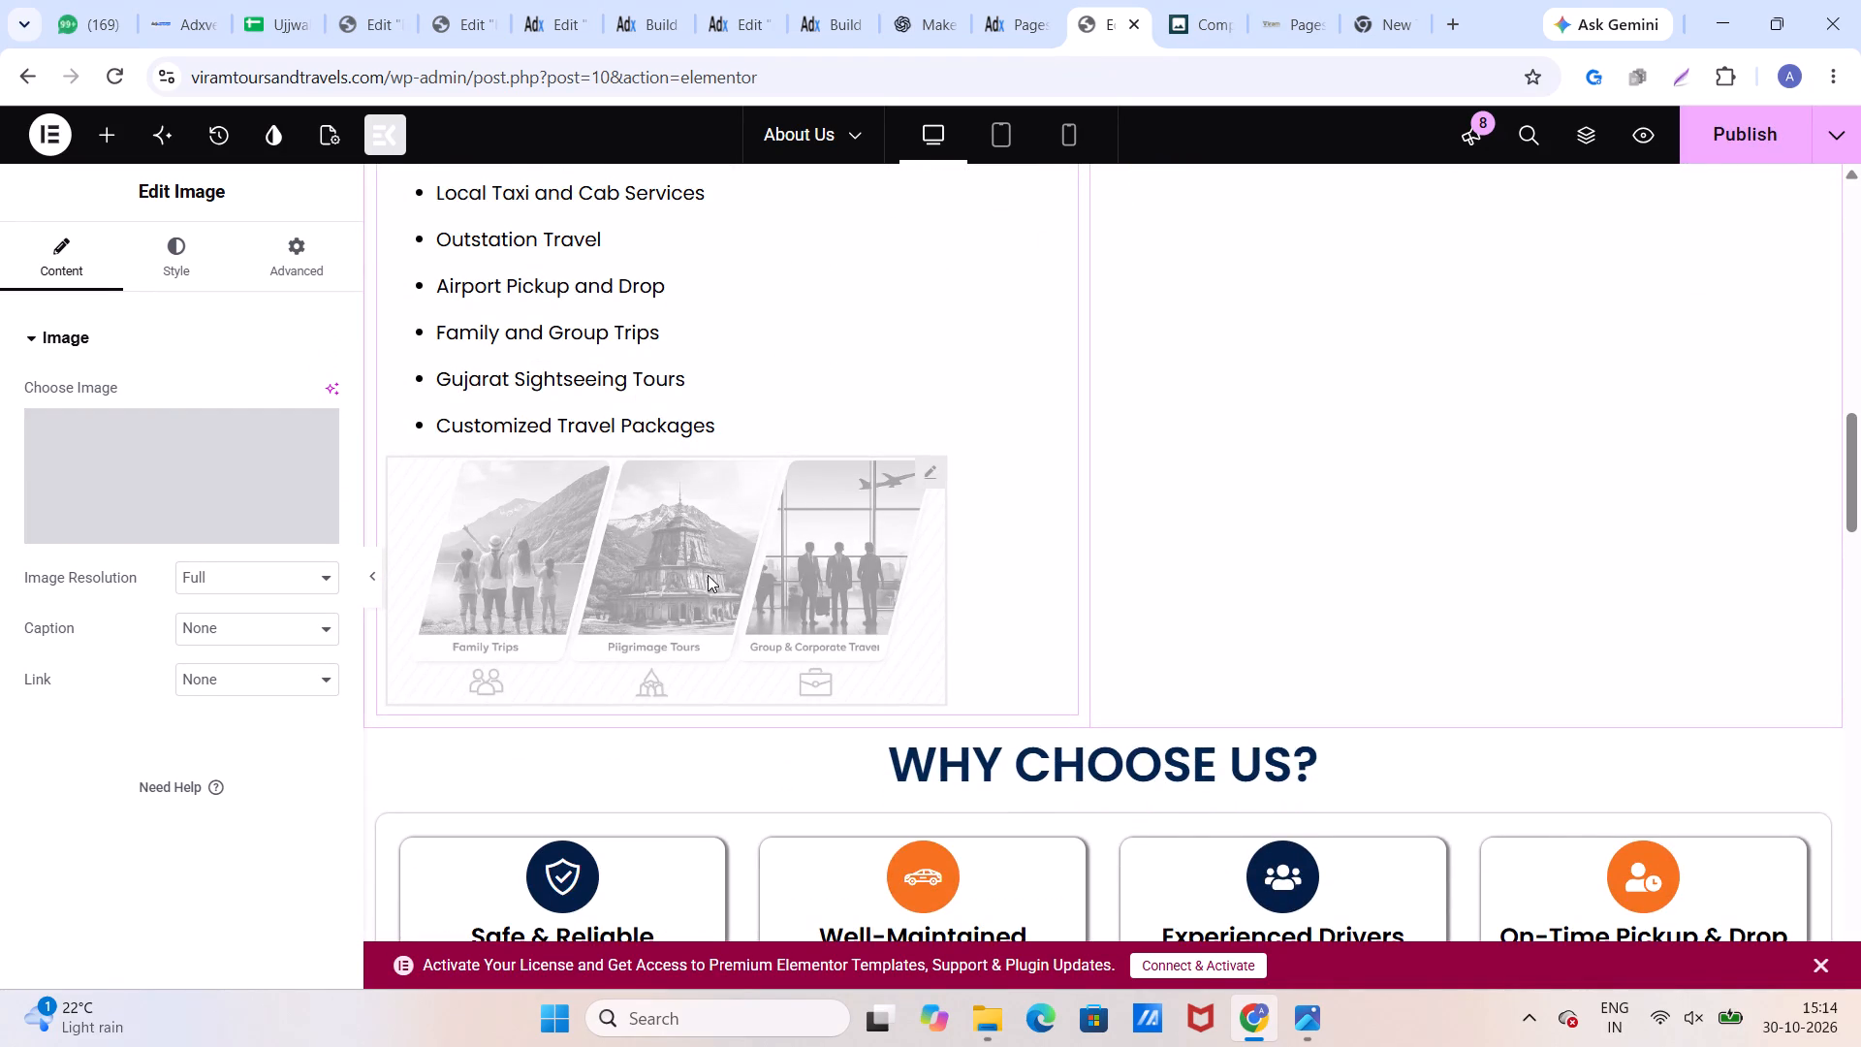
click(219, 478)
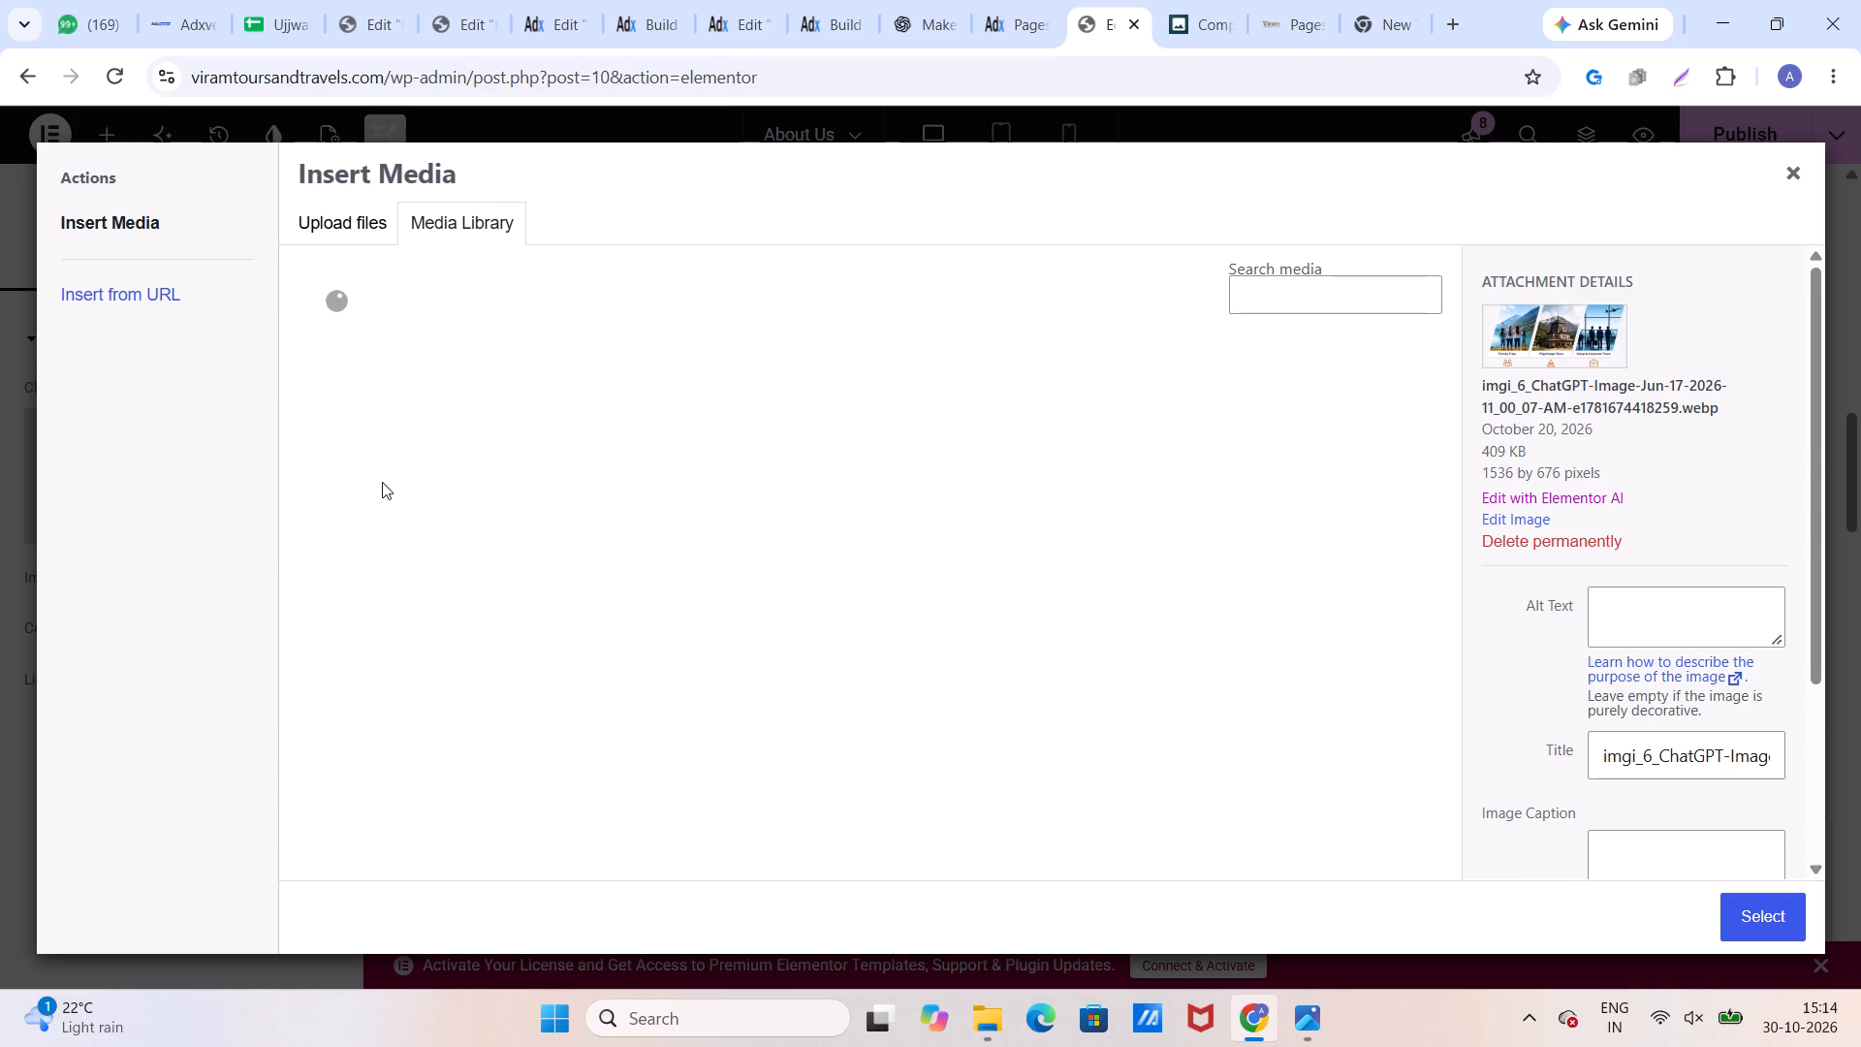
Reselect imgi_6_ChatGPT-Image-Jun-17-2026-11_00_07-AM-e1781674418259.webp from the media library for the travel types image below the services list.
scroll(436, 463, down, 7)
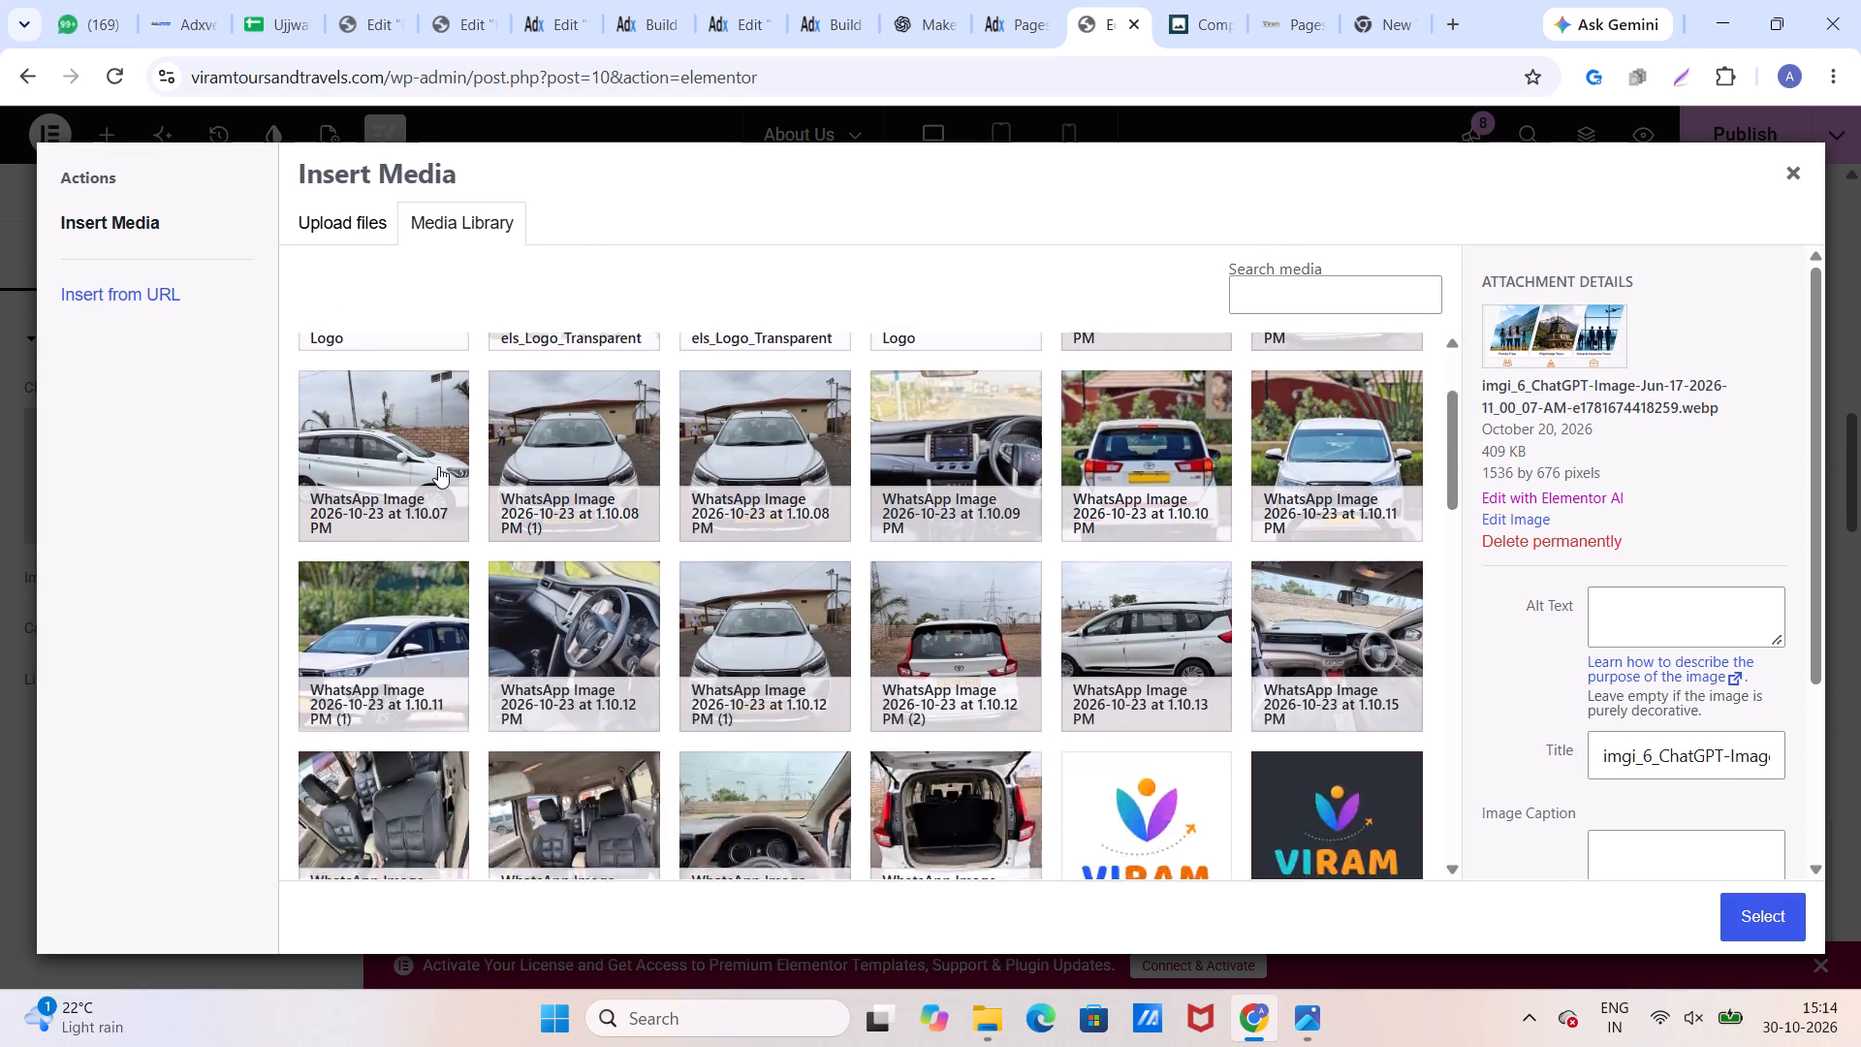
scroll(438, 468, down, 2)
scroll(438, 468, up, 2)
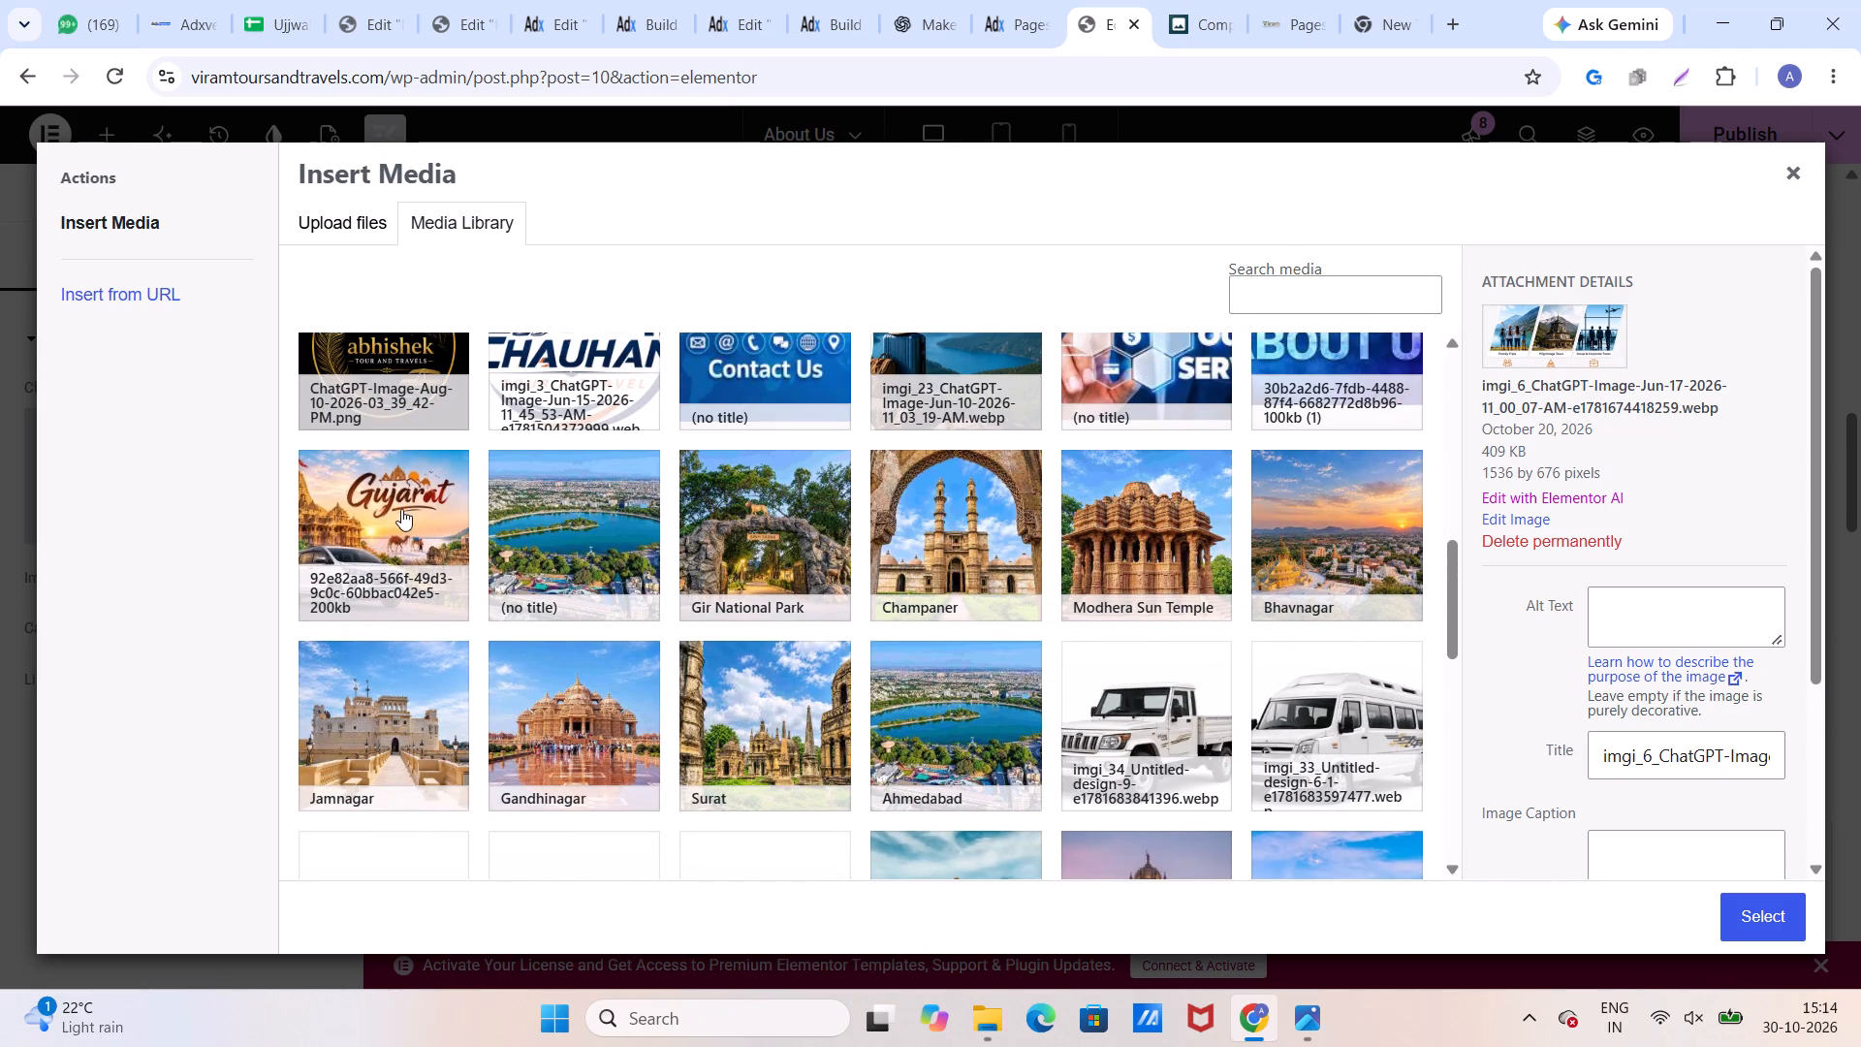
scroll(659, 499, down, 11)
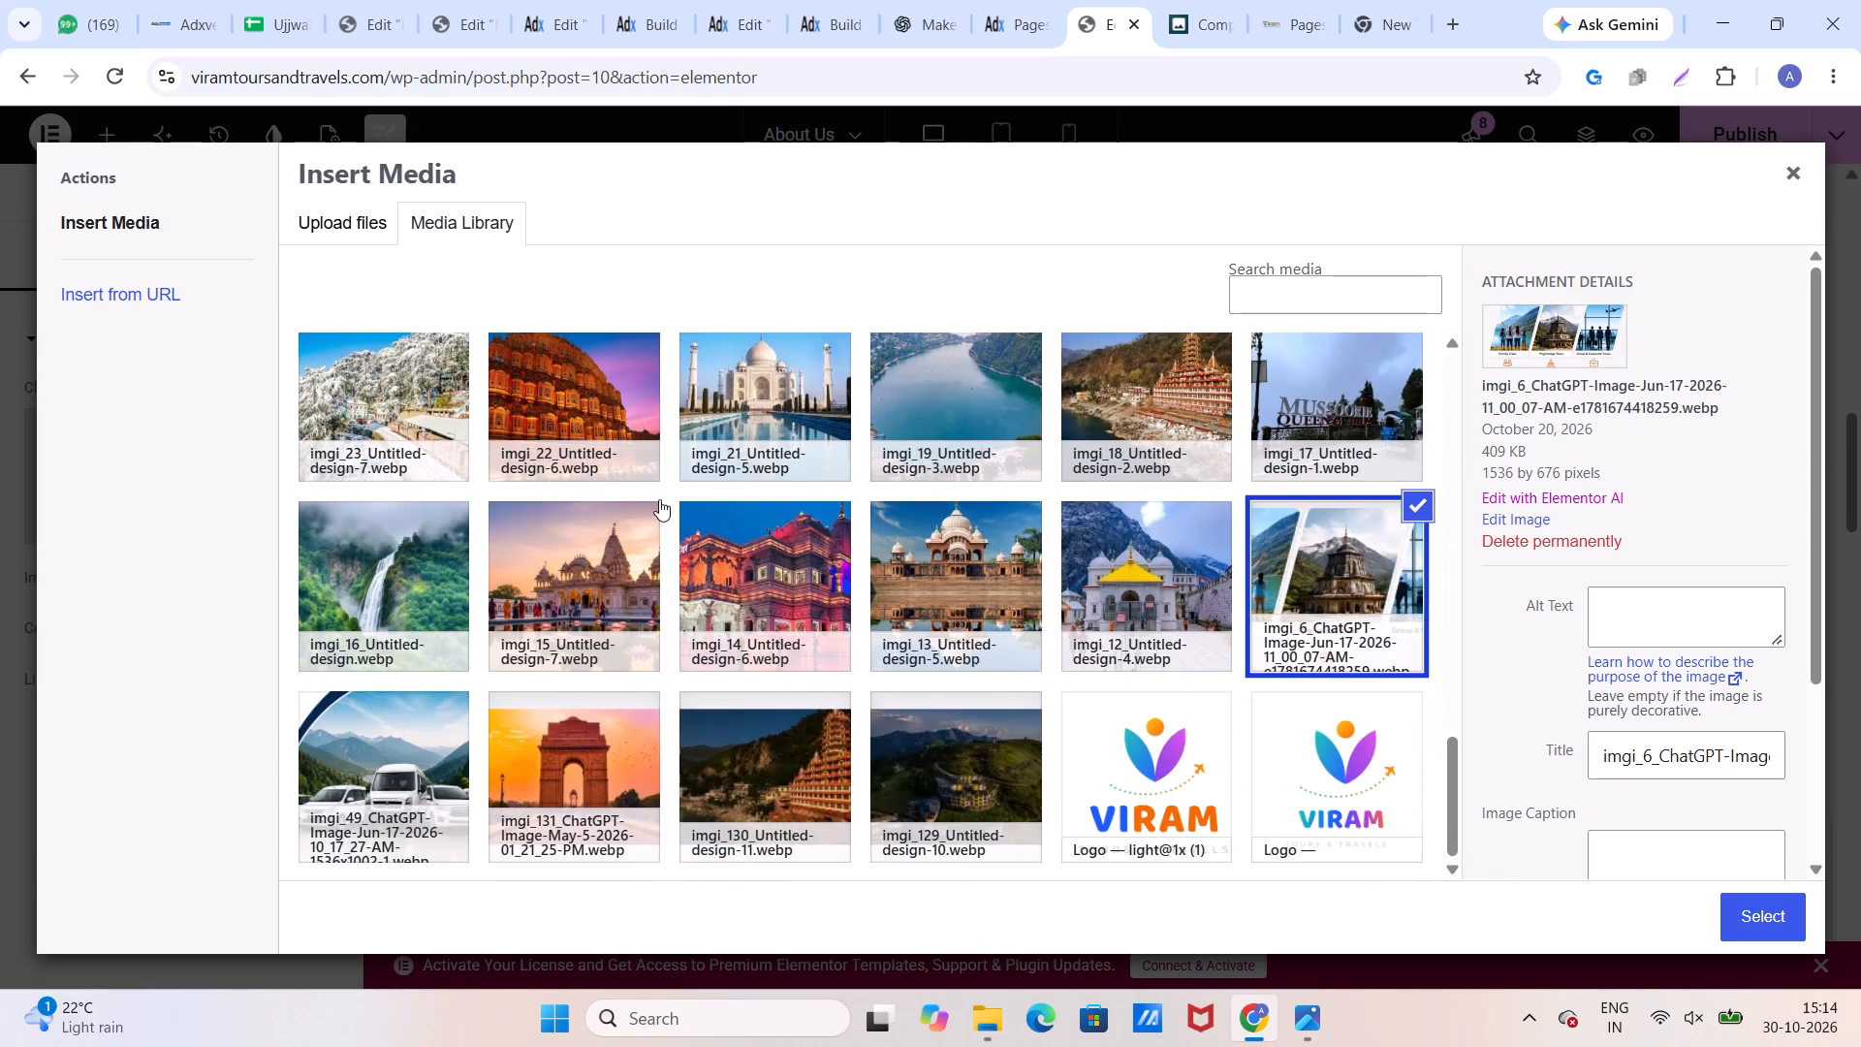
click(1136, 598)
click(1285, 594)
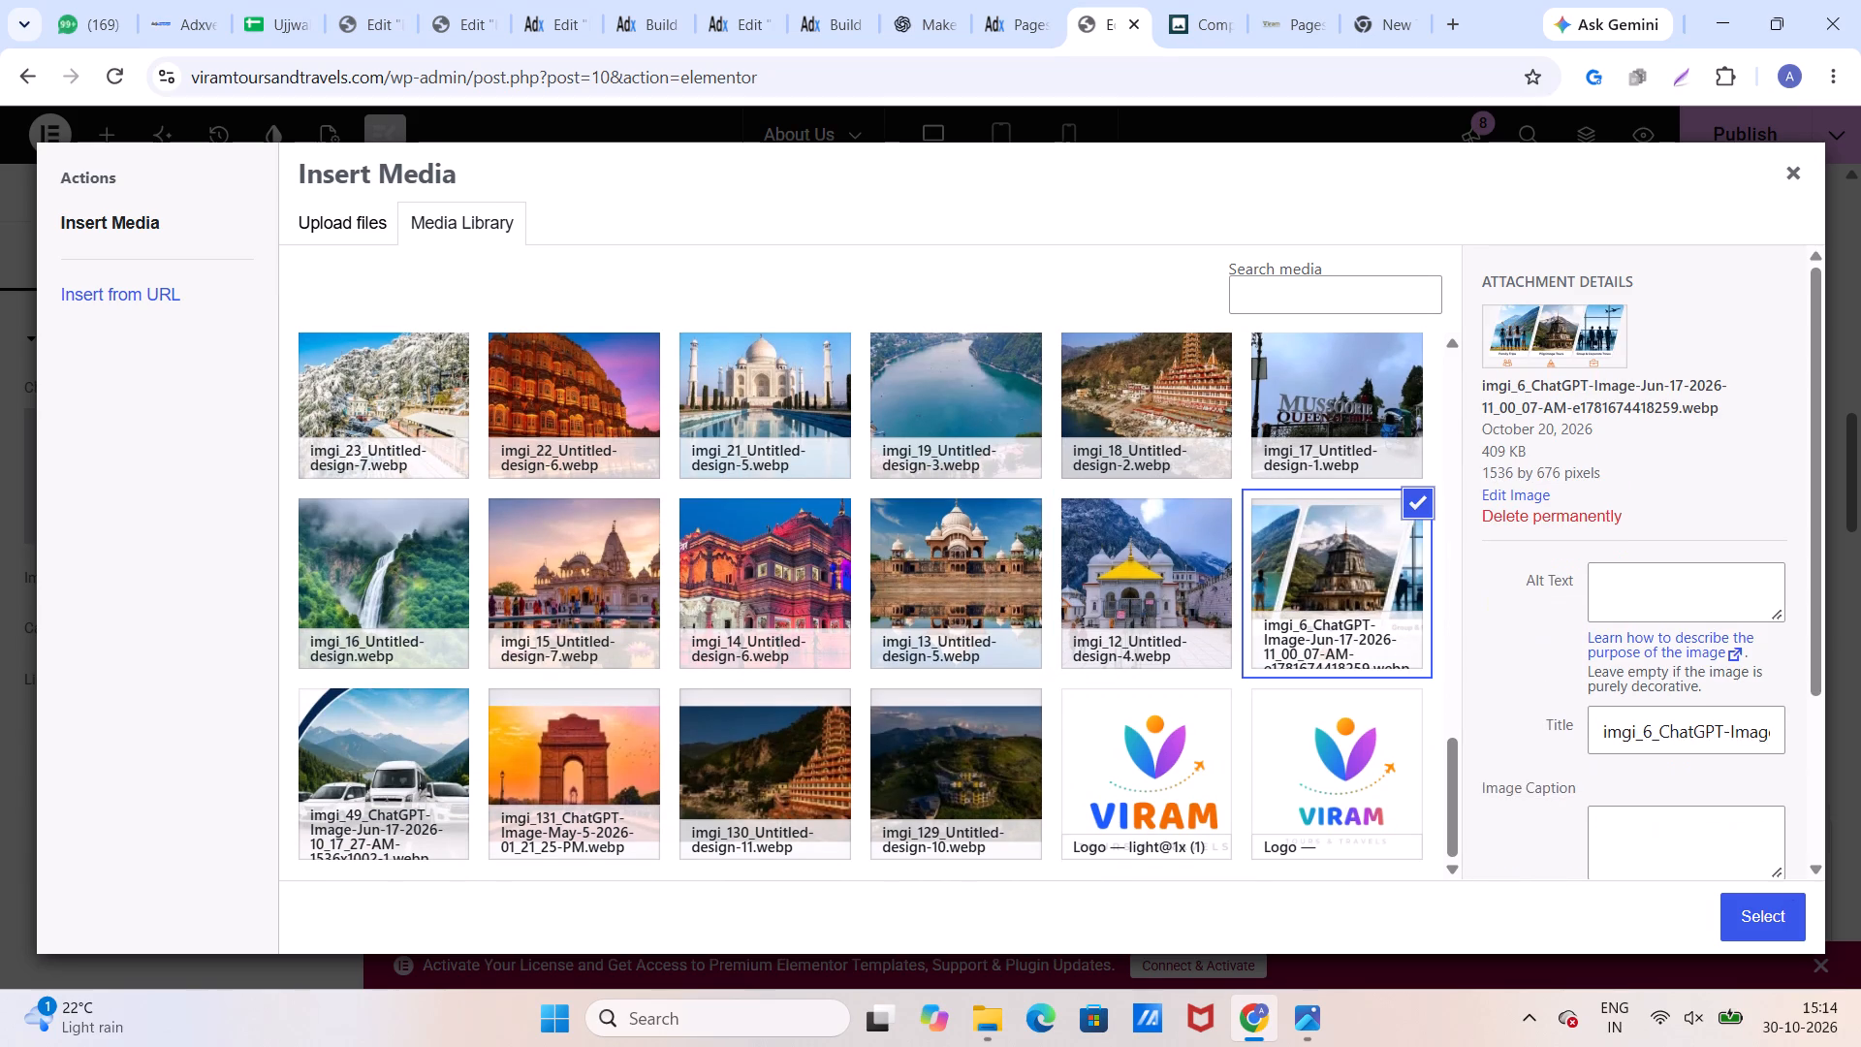
click(1776, 913)
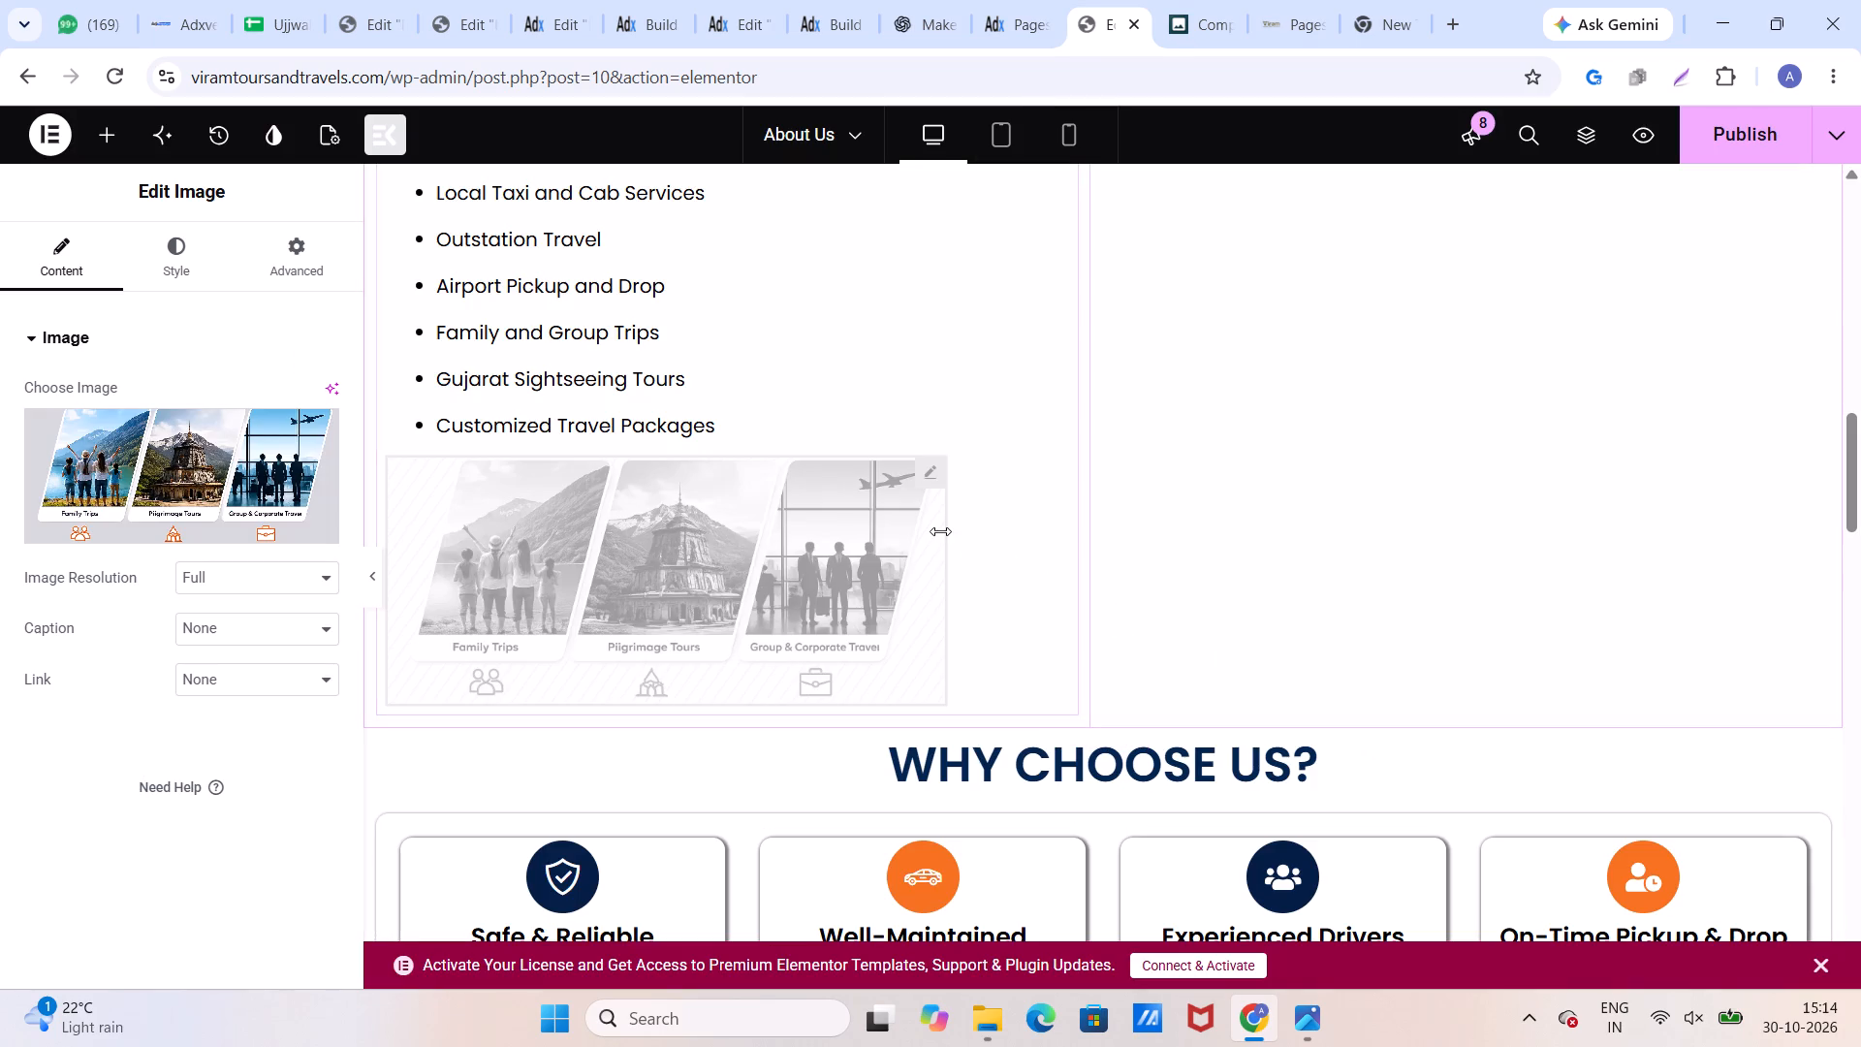
scroll(940, 531, up, 8)
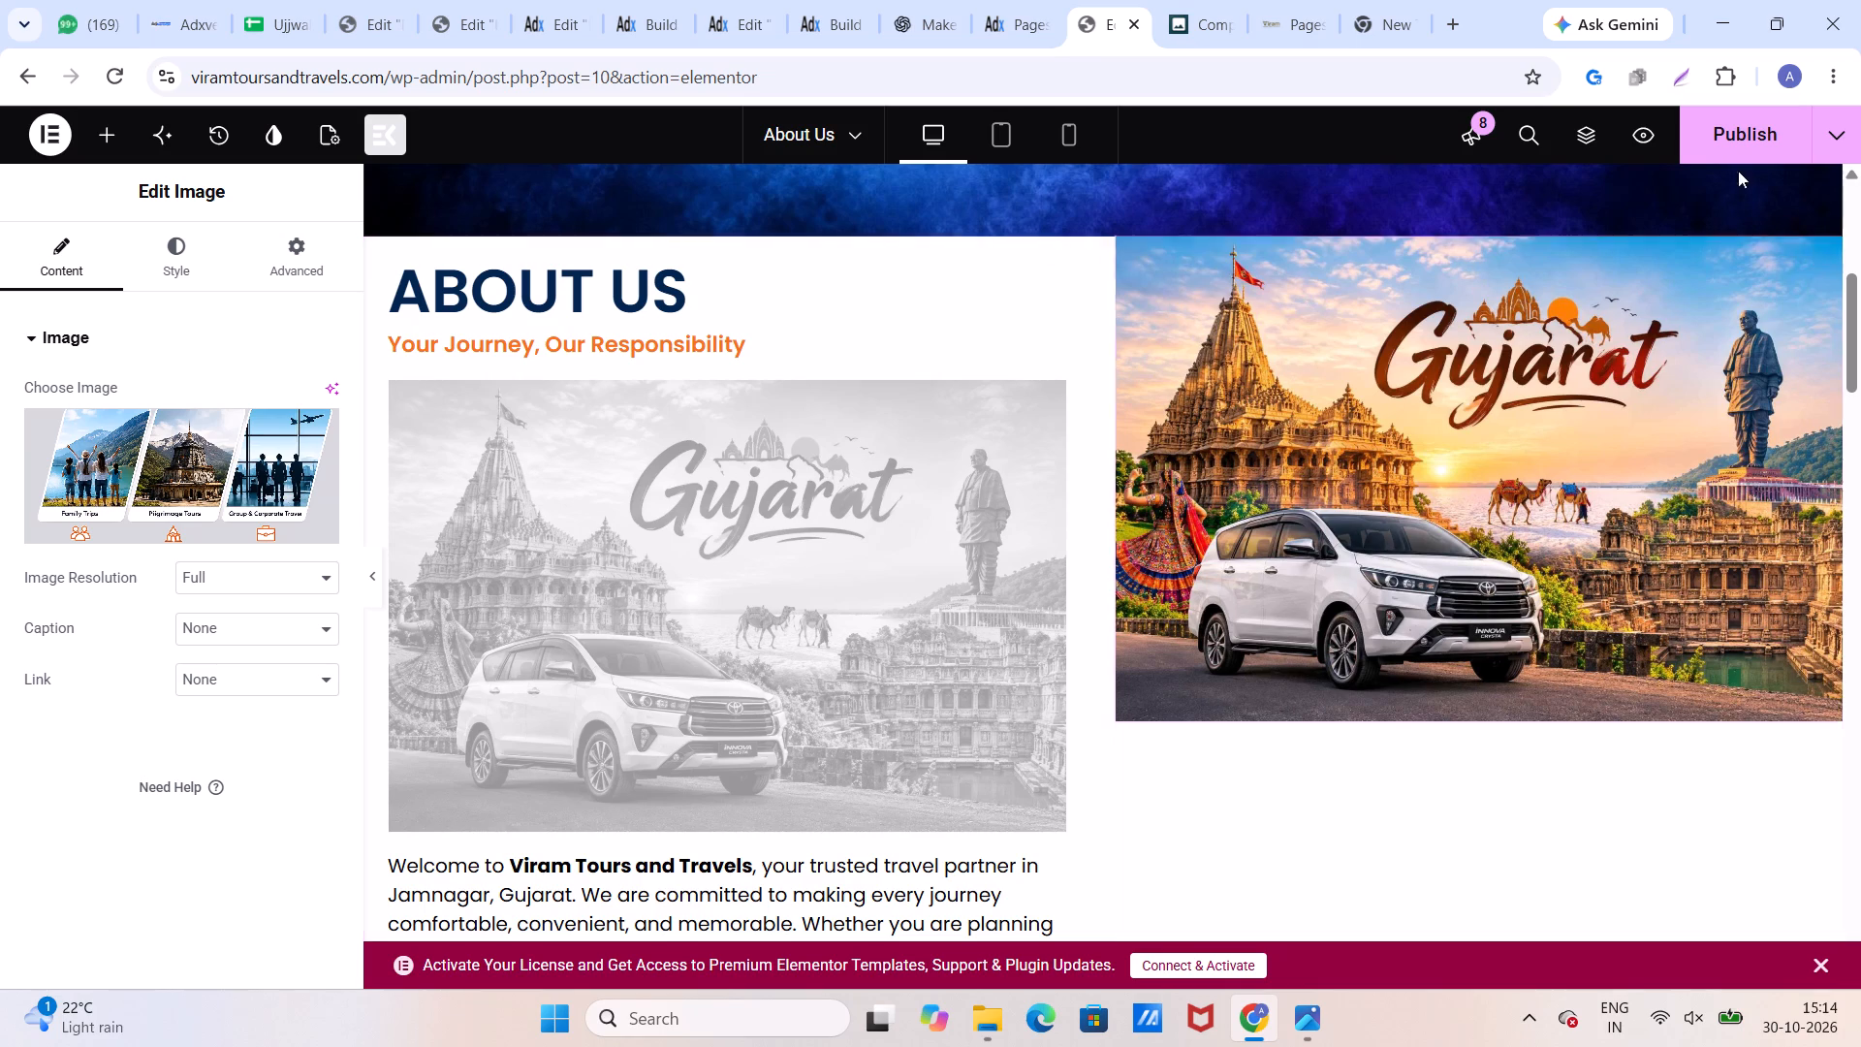
Publish the About Us page with the reselected travel types image.
click(1746, 144)
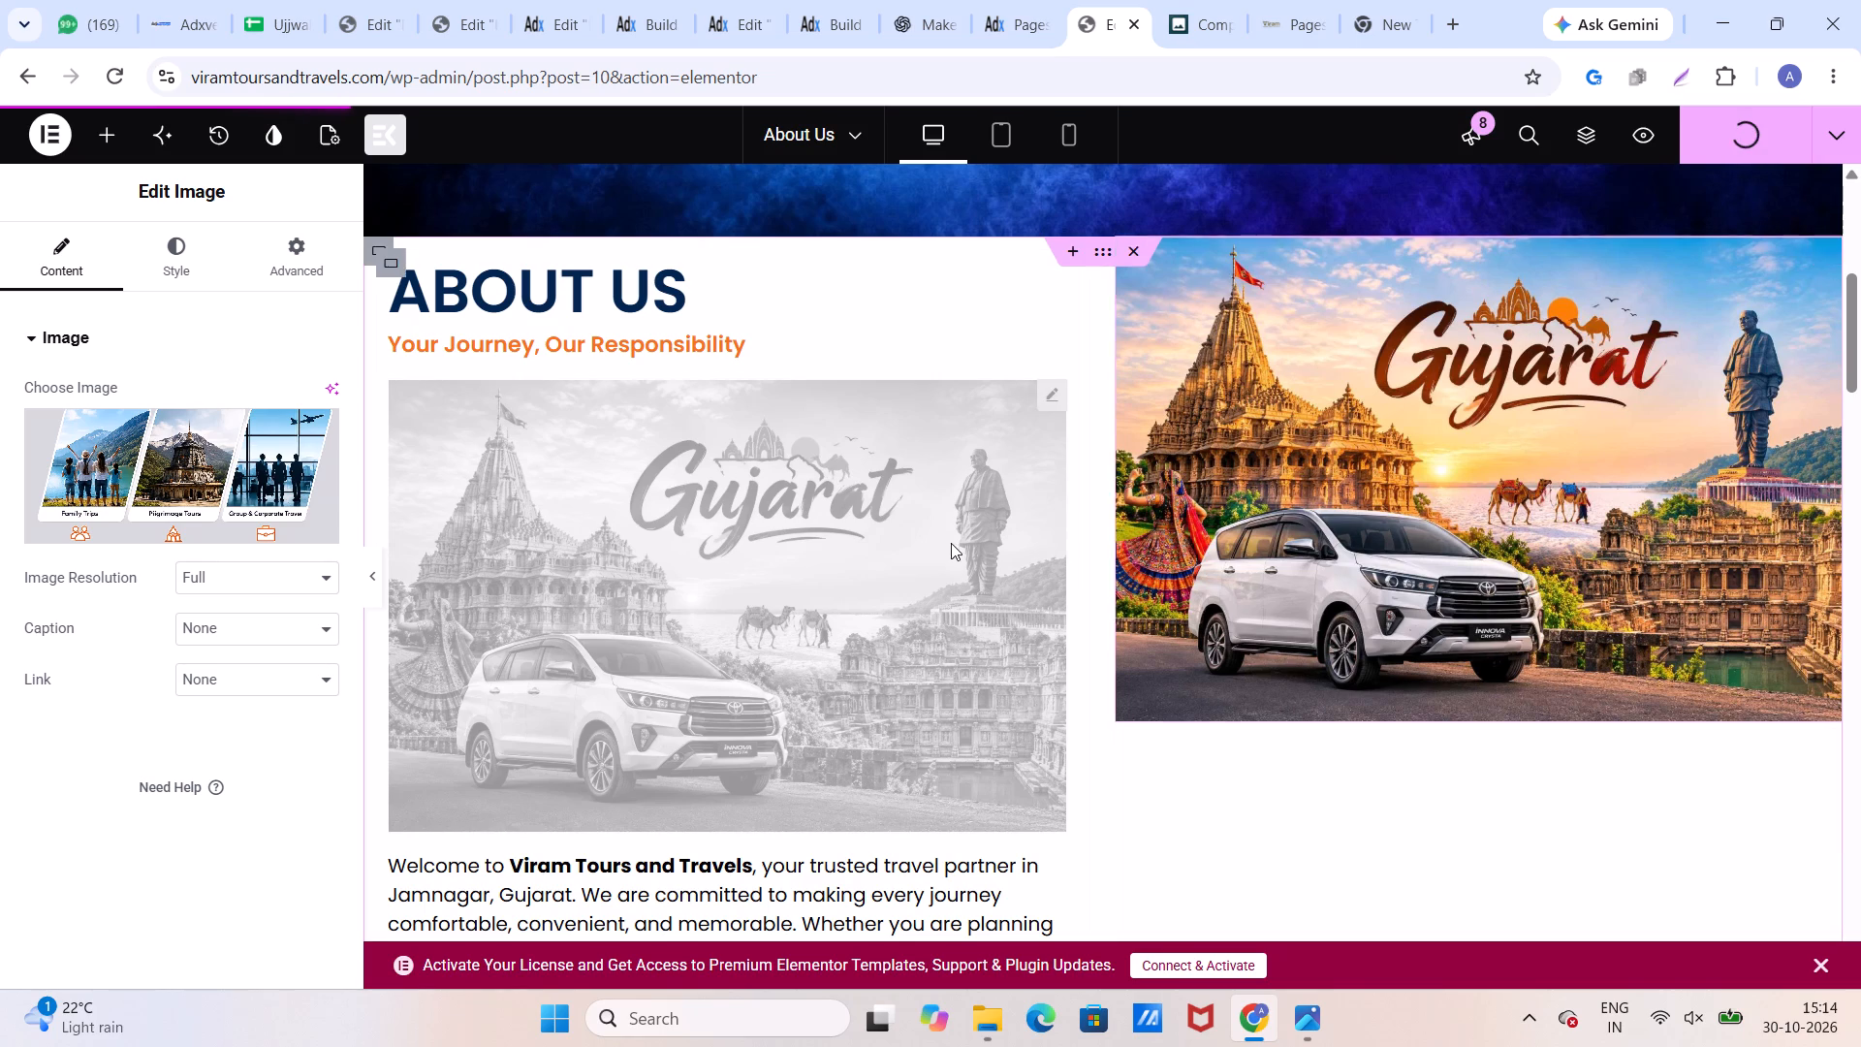
Reselect imgi_35_Untitled-design-2-1-e1781683619819.webp from the media library for the Maruti Suzuki Ertiga image in the taxi carousel.
scroll(949, 542, down, 9)
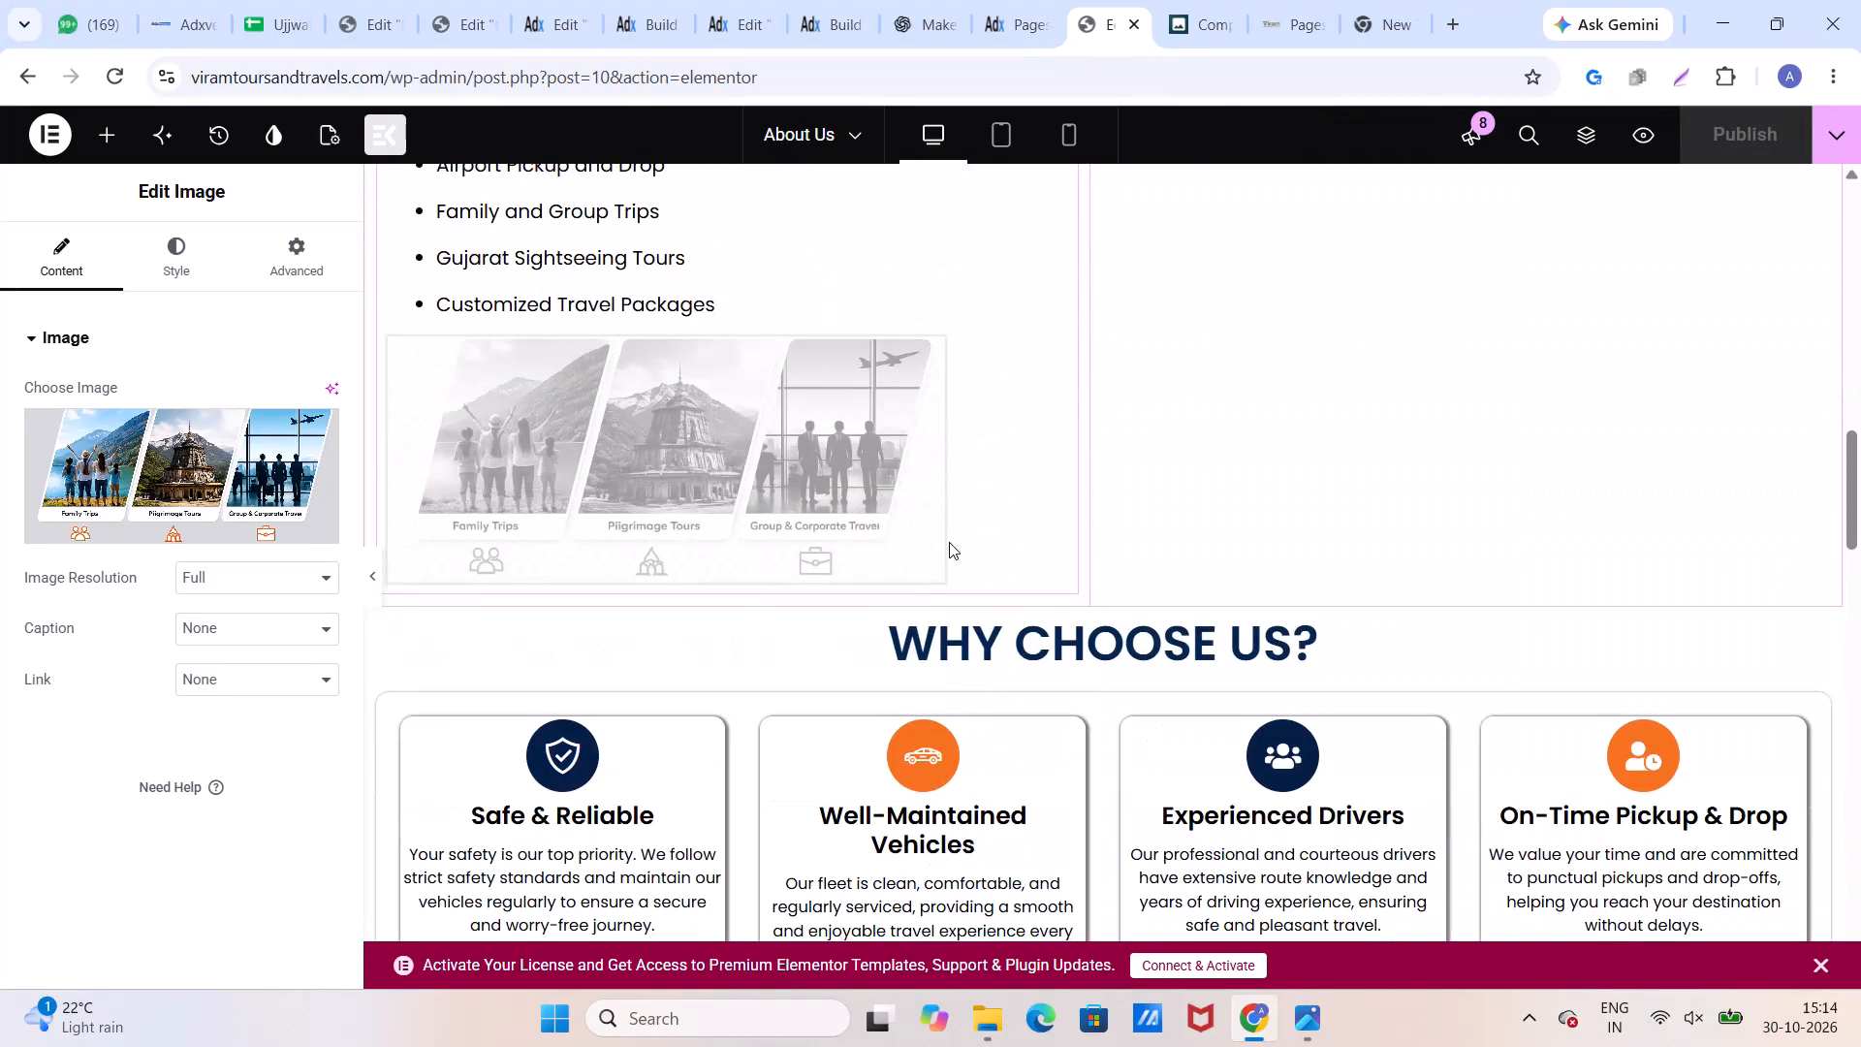
scroll(949, 542, down, 12)
scroll(949, 542, up, 1)
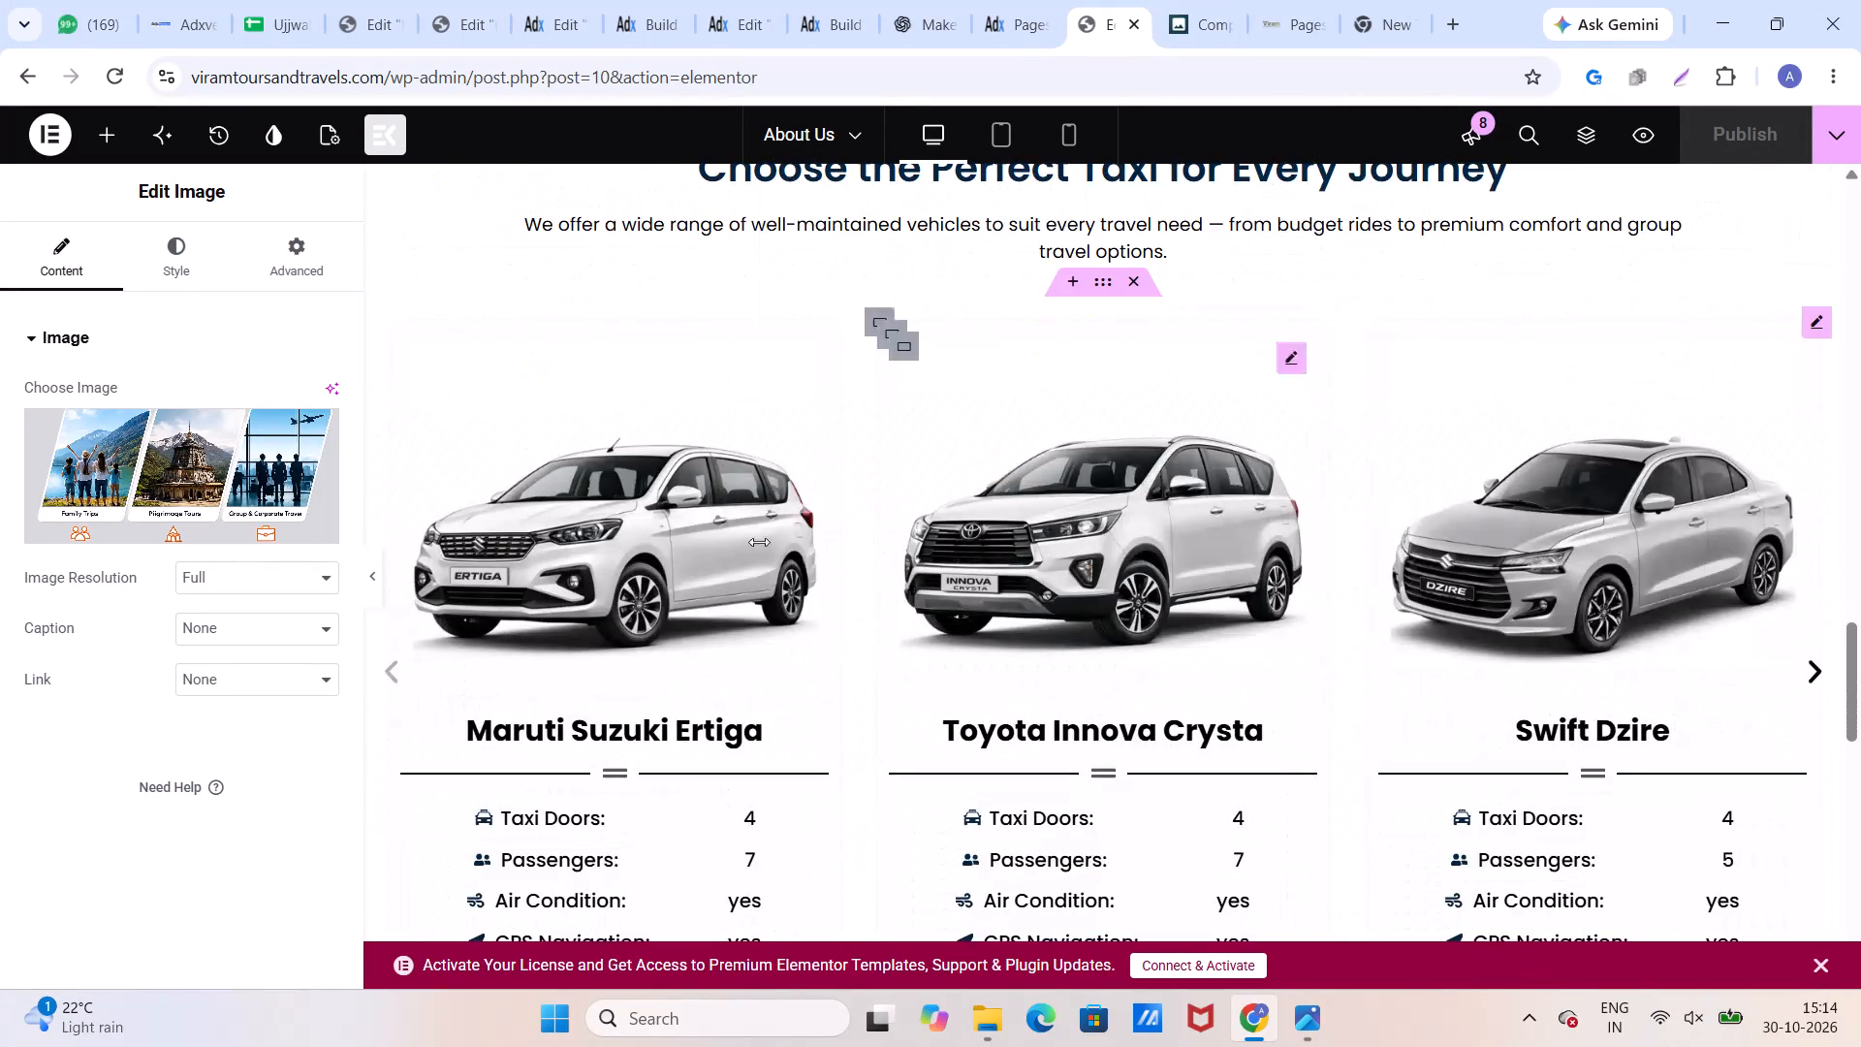
click(649, 541)
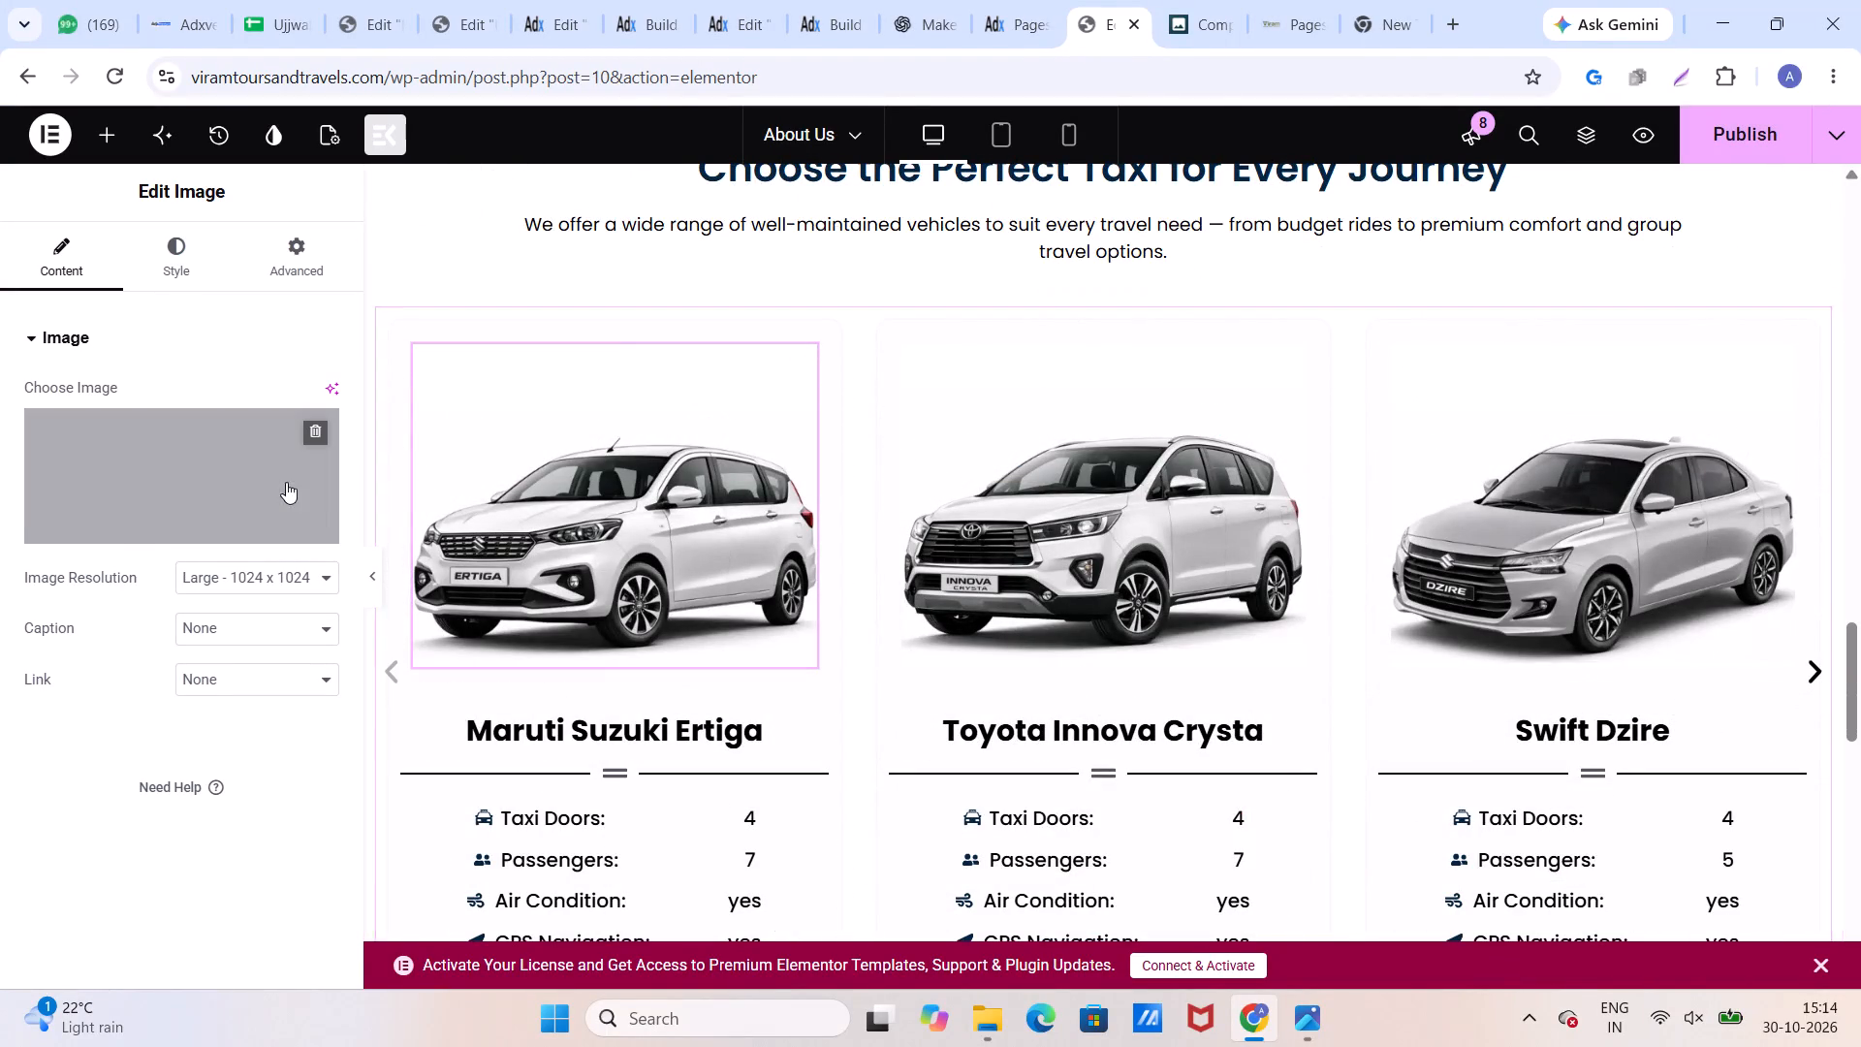
click(240, 464)
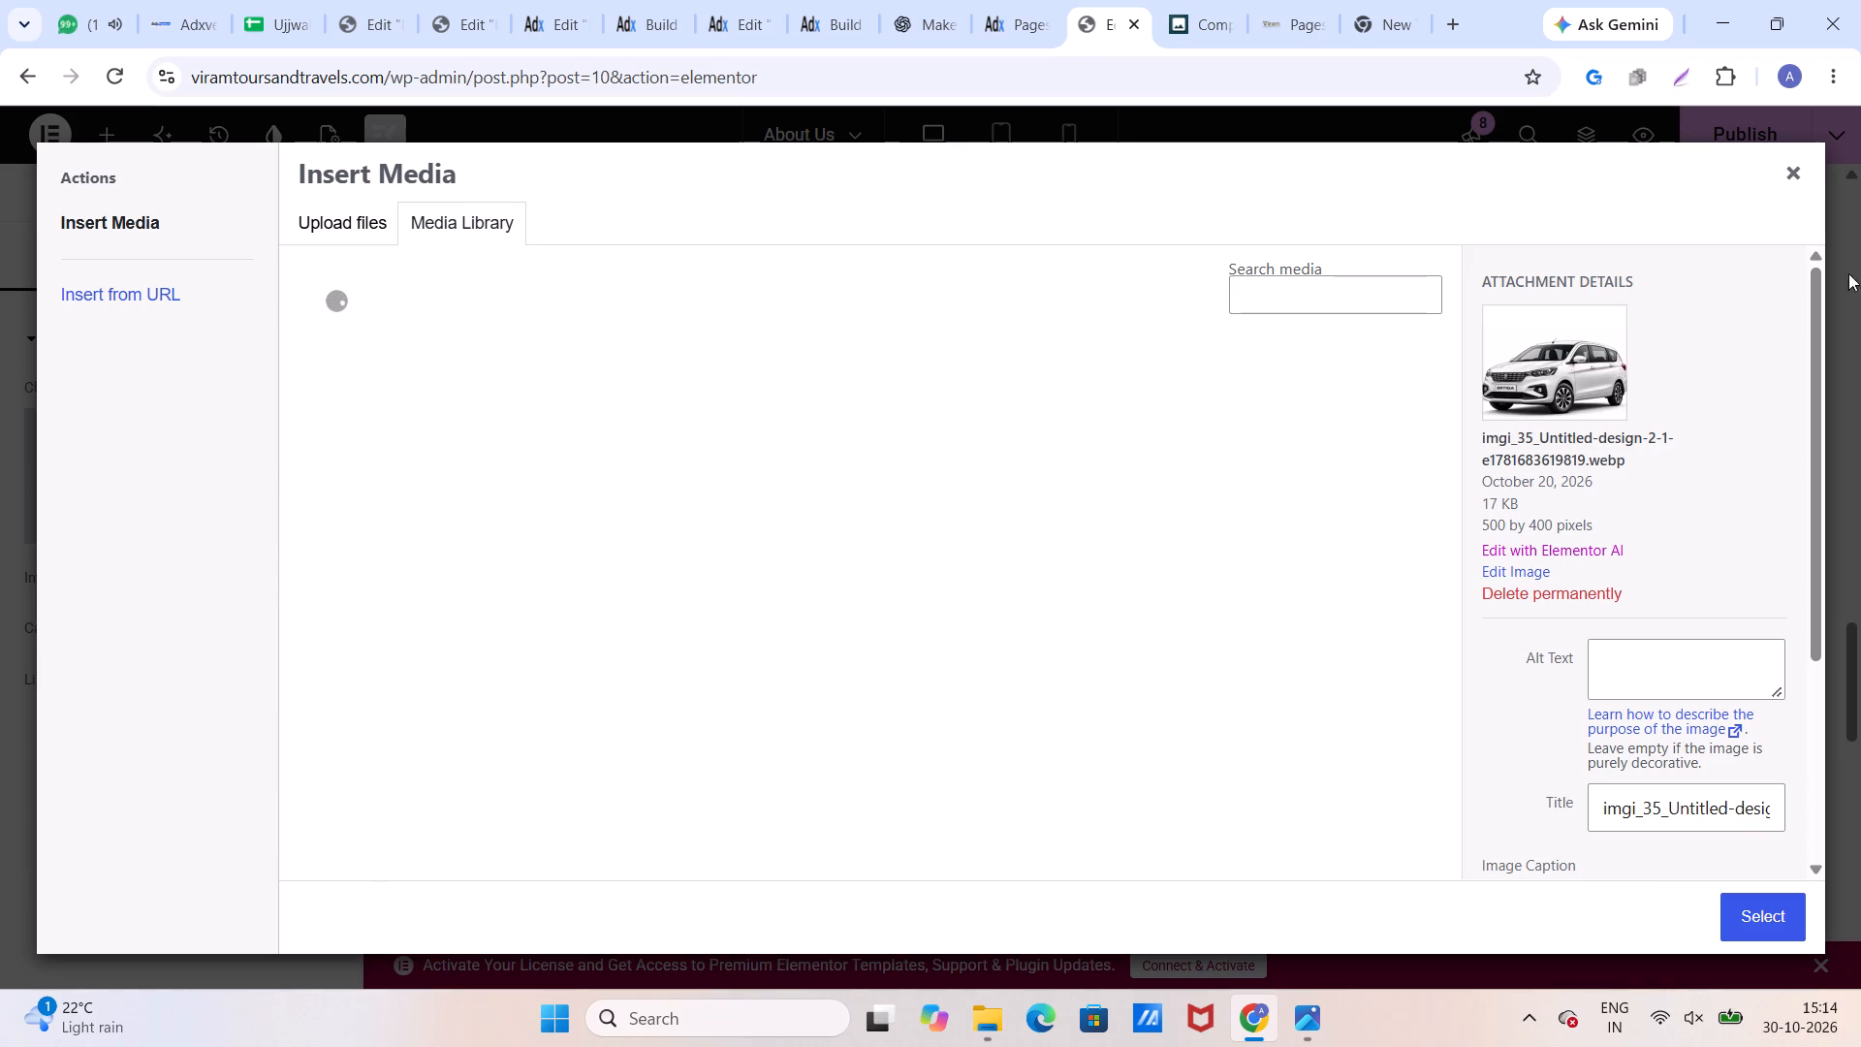
click(1794, 165)
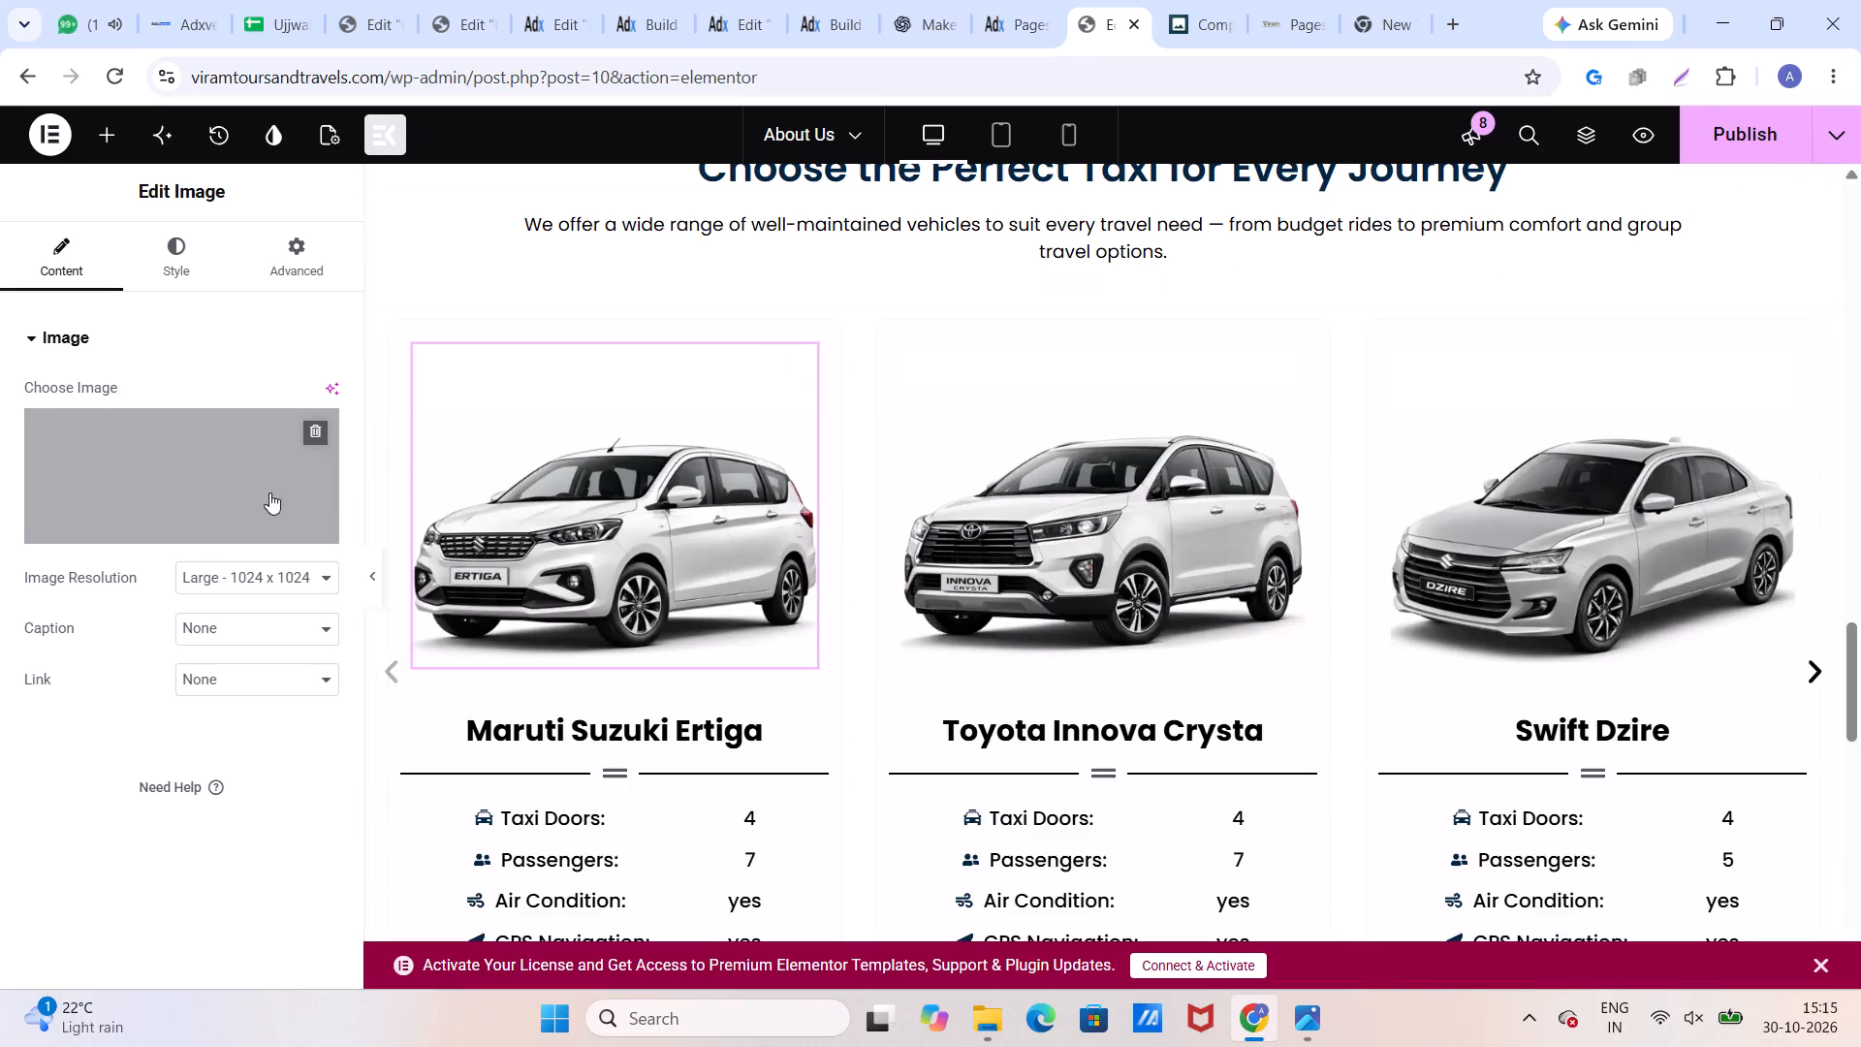
click(257, 475)
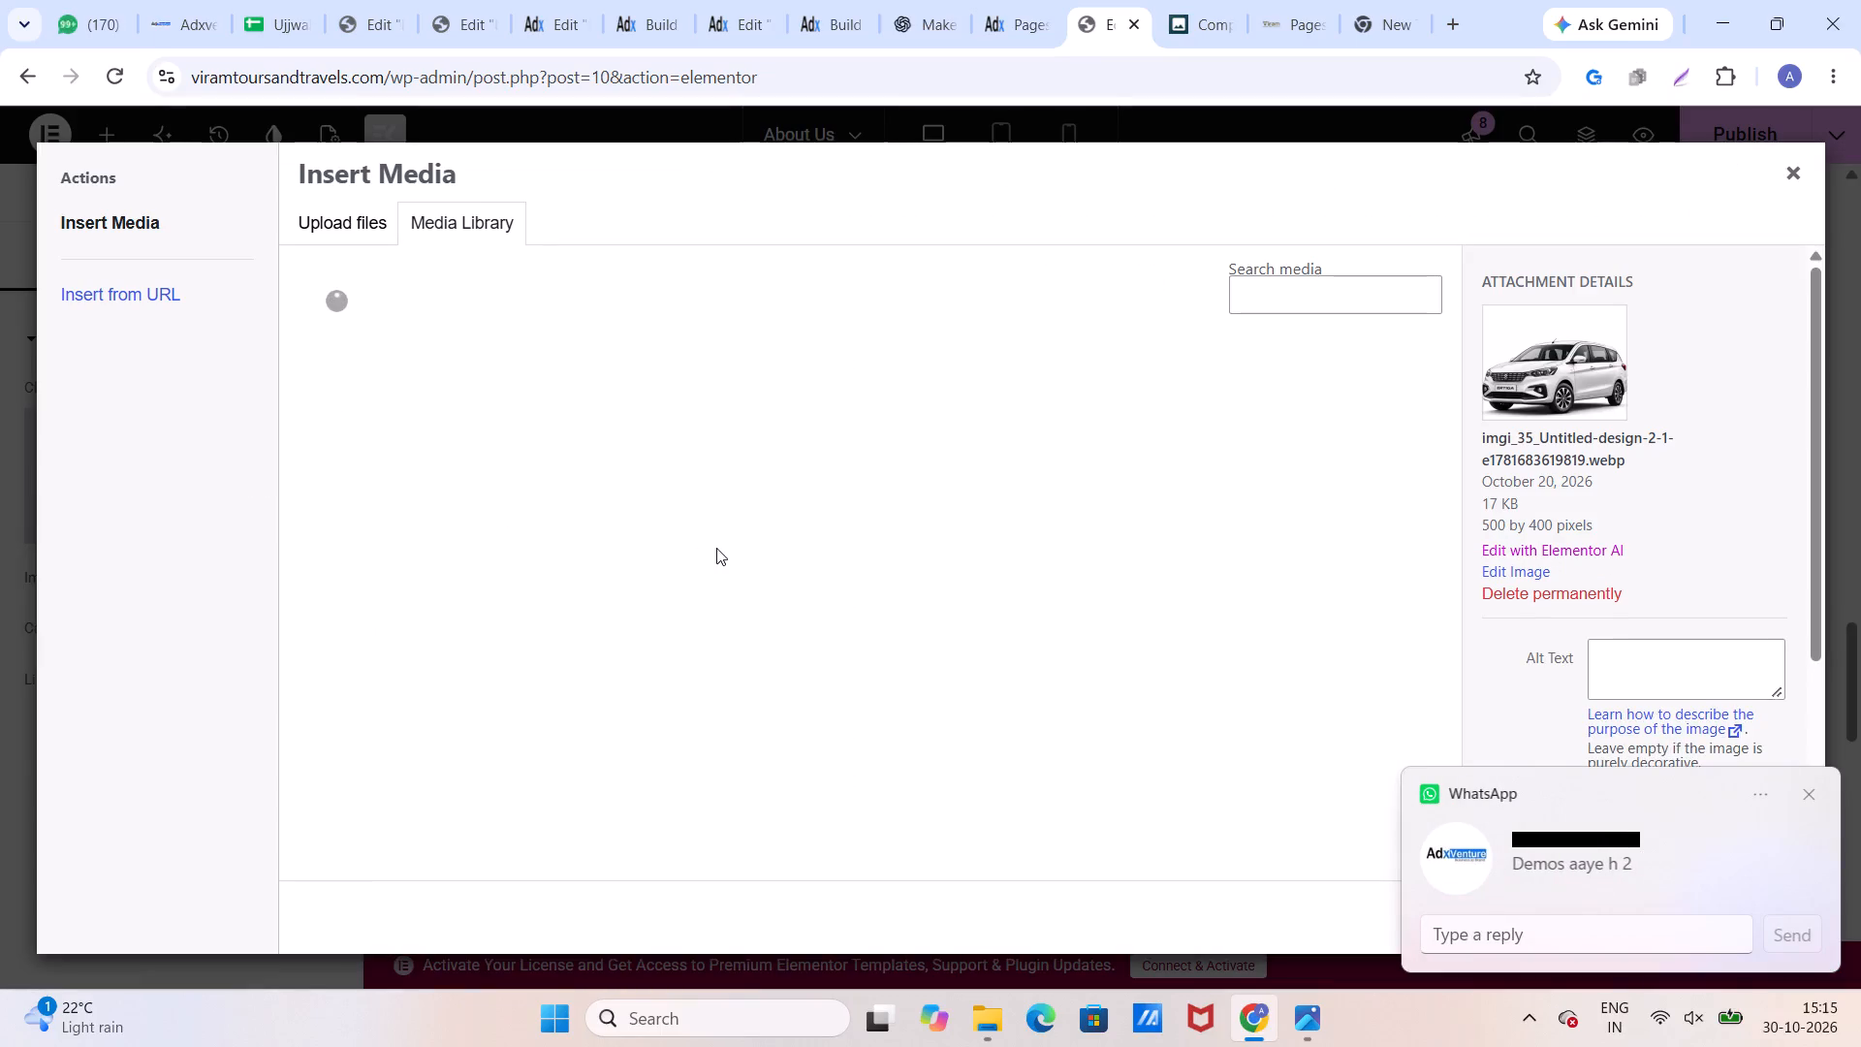
click(358, 244)
click(484, 237)
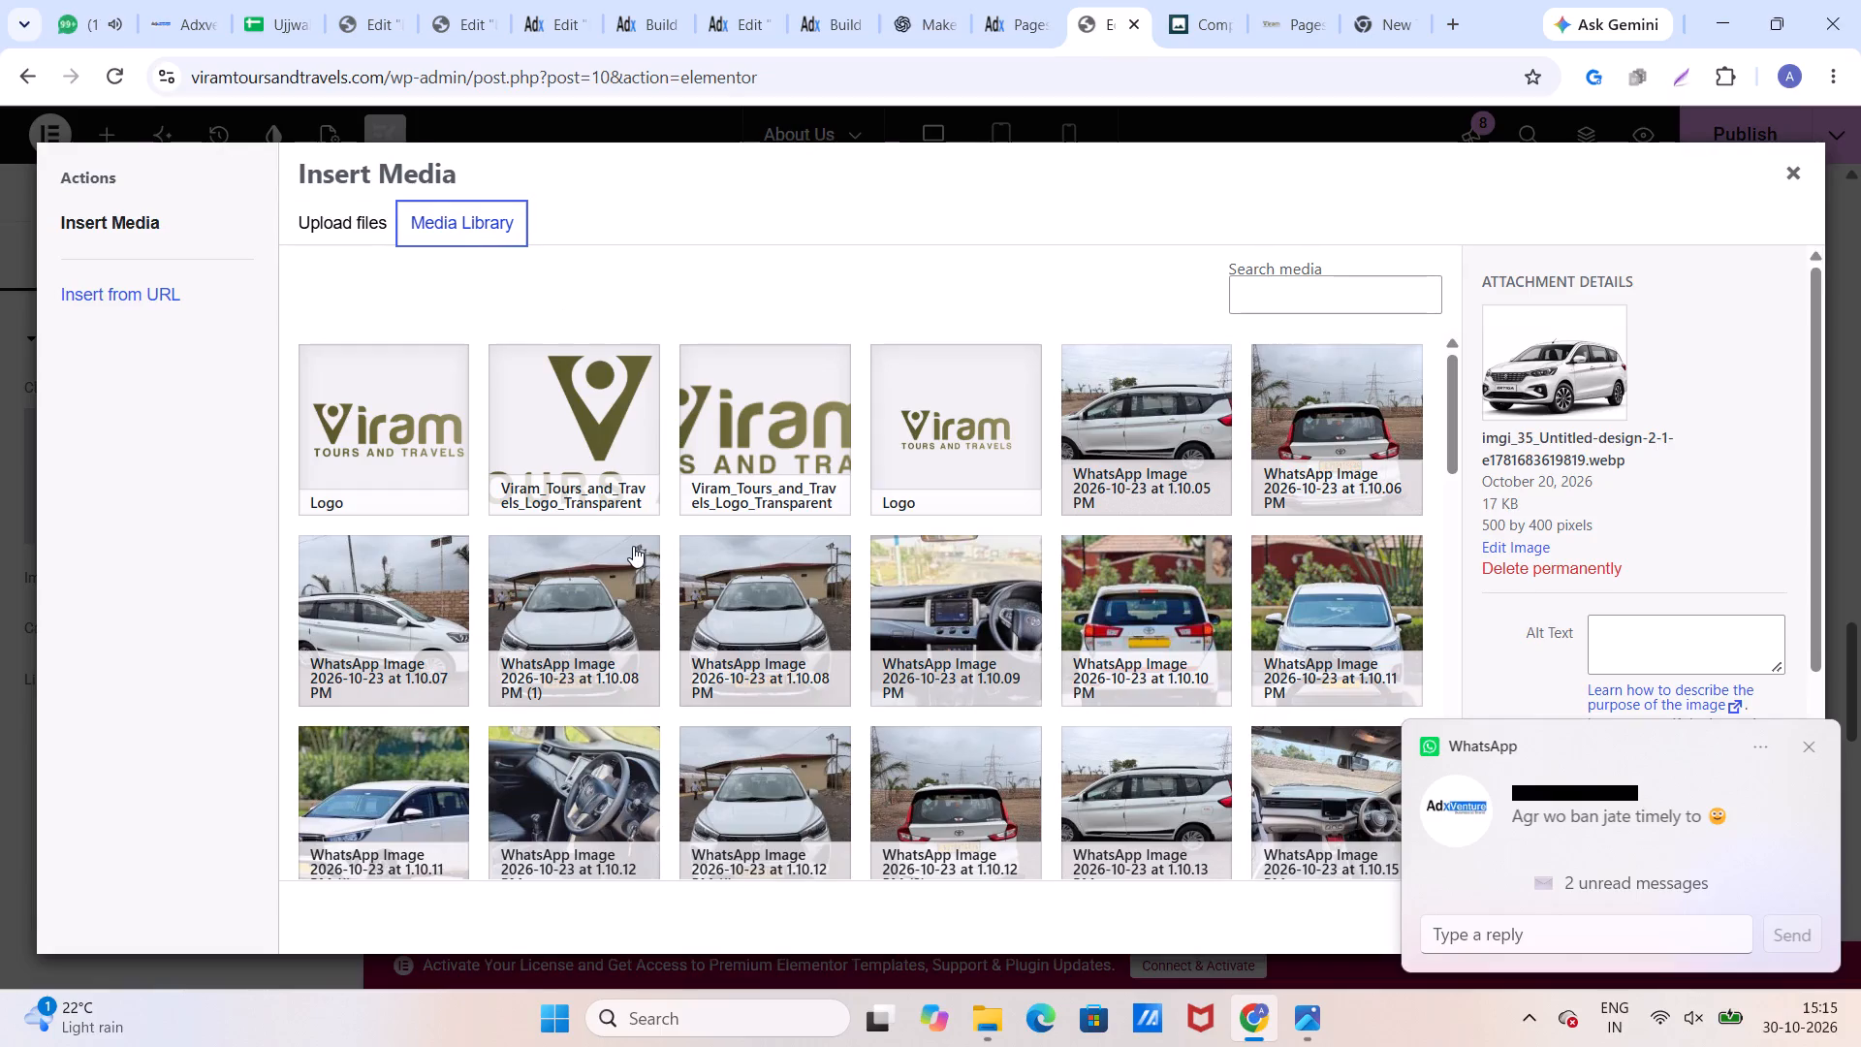
scroll(633, 546, down, 13)
scroll(633, 546, up, 5)
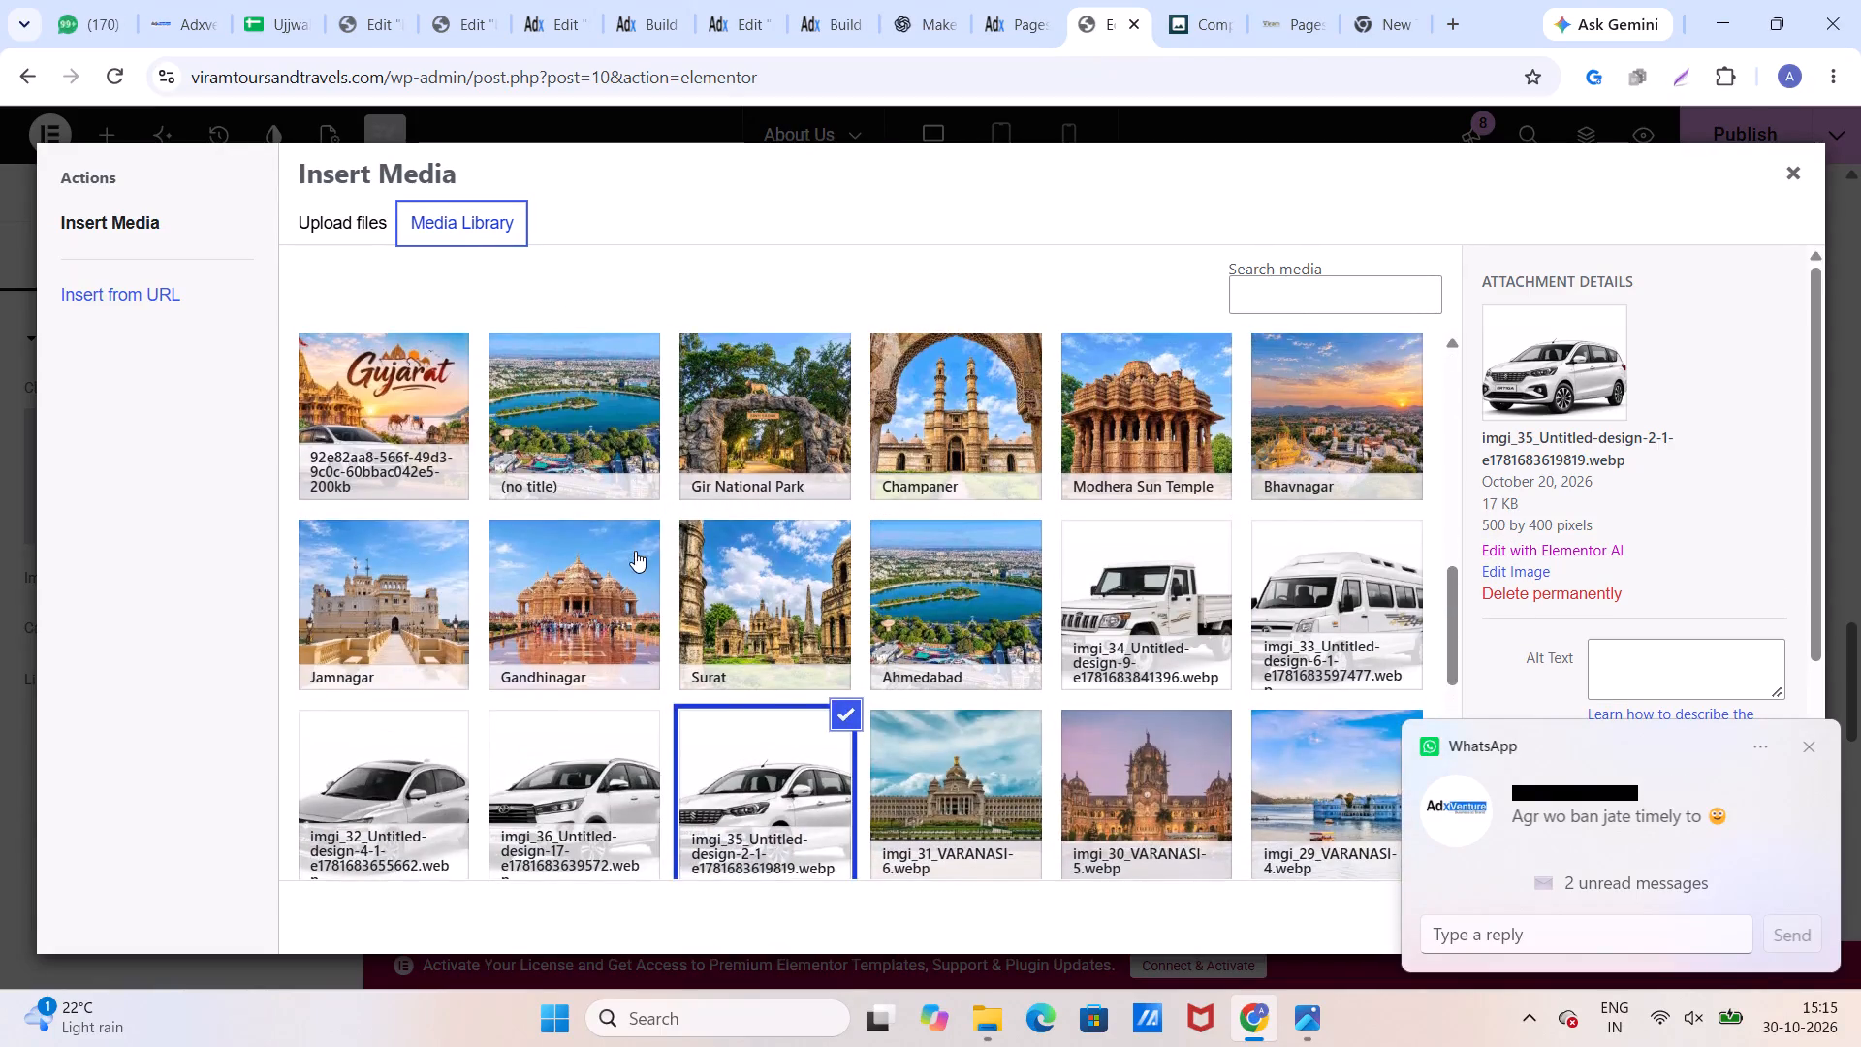
scroll(635, 552, down, 2)
click(951, 558)
click(787, 548)
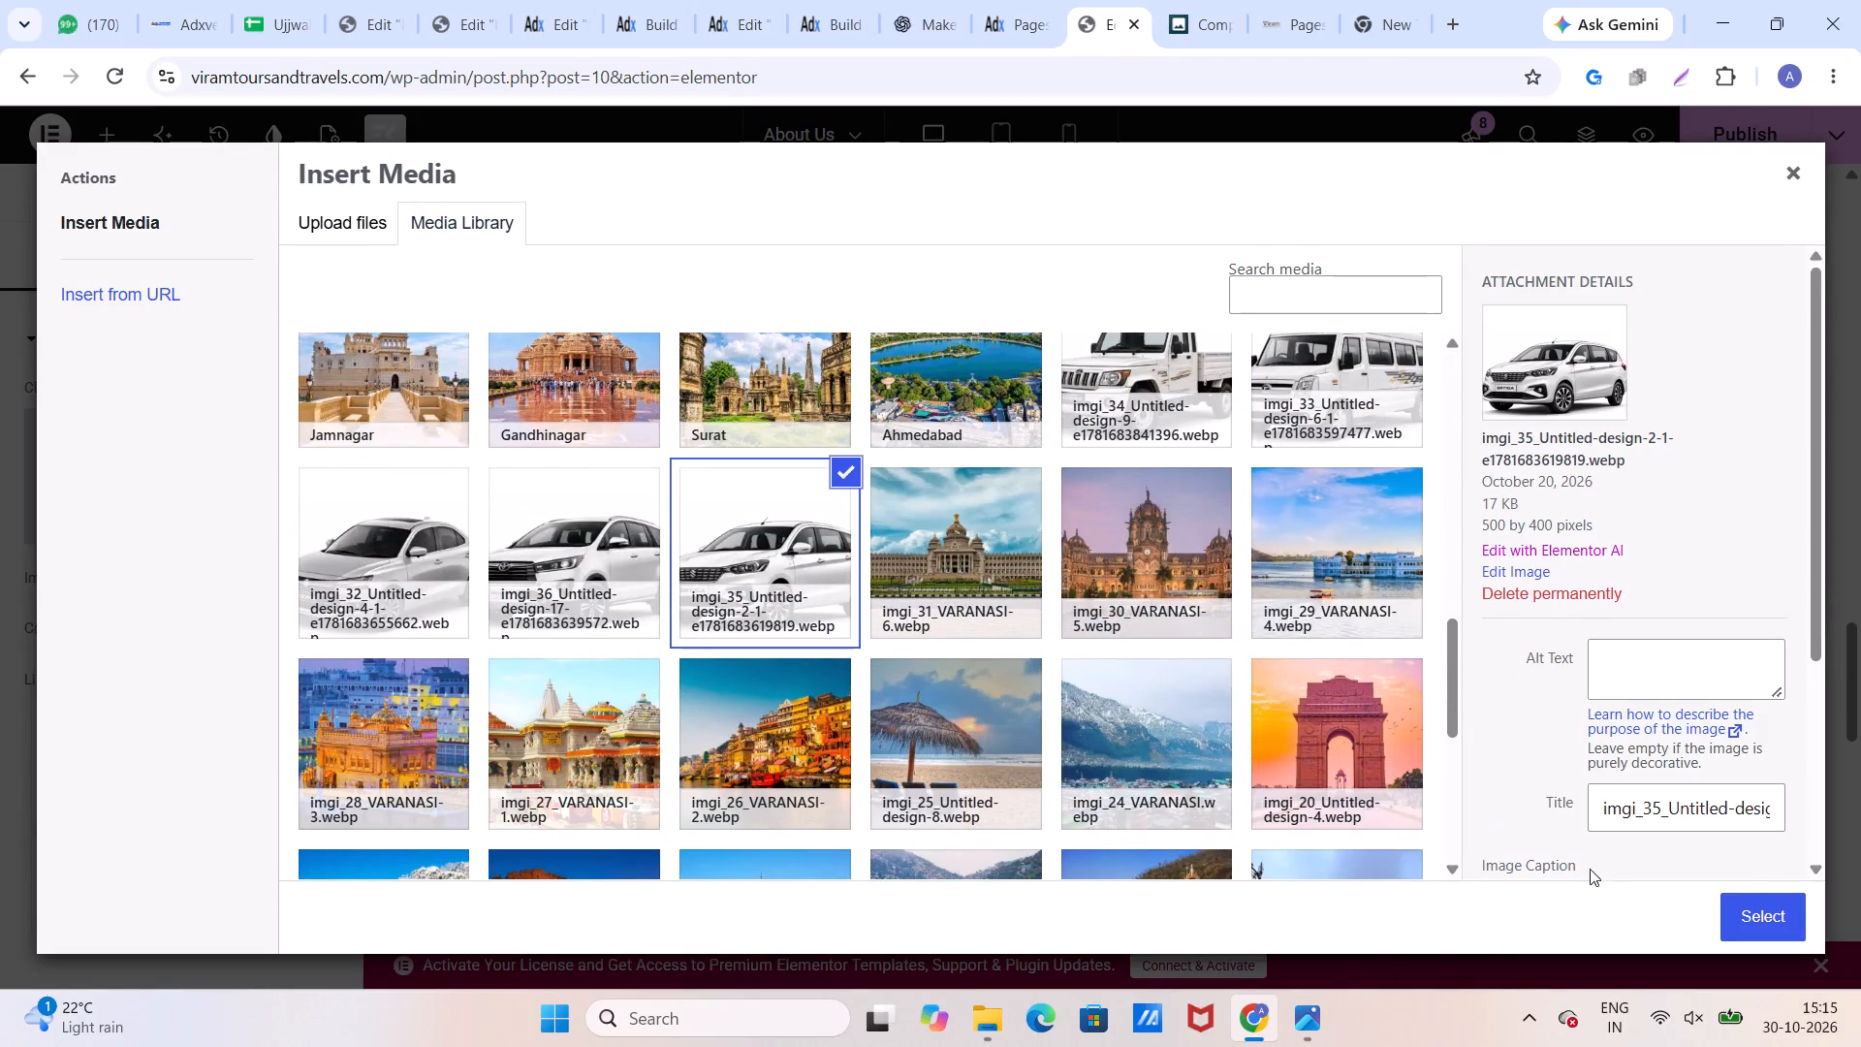
click(1777, 908)
Reselect imgi_36_Untitled-design-17-e1781683639572.webp from the media library for the Toyota Innova Crysta image in the taxi carousel.
click(1000, 529)
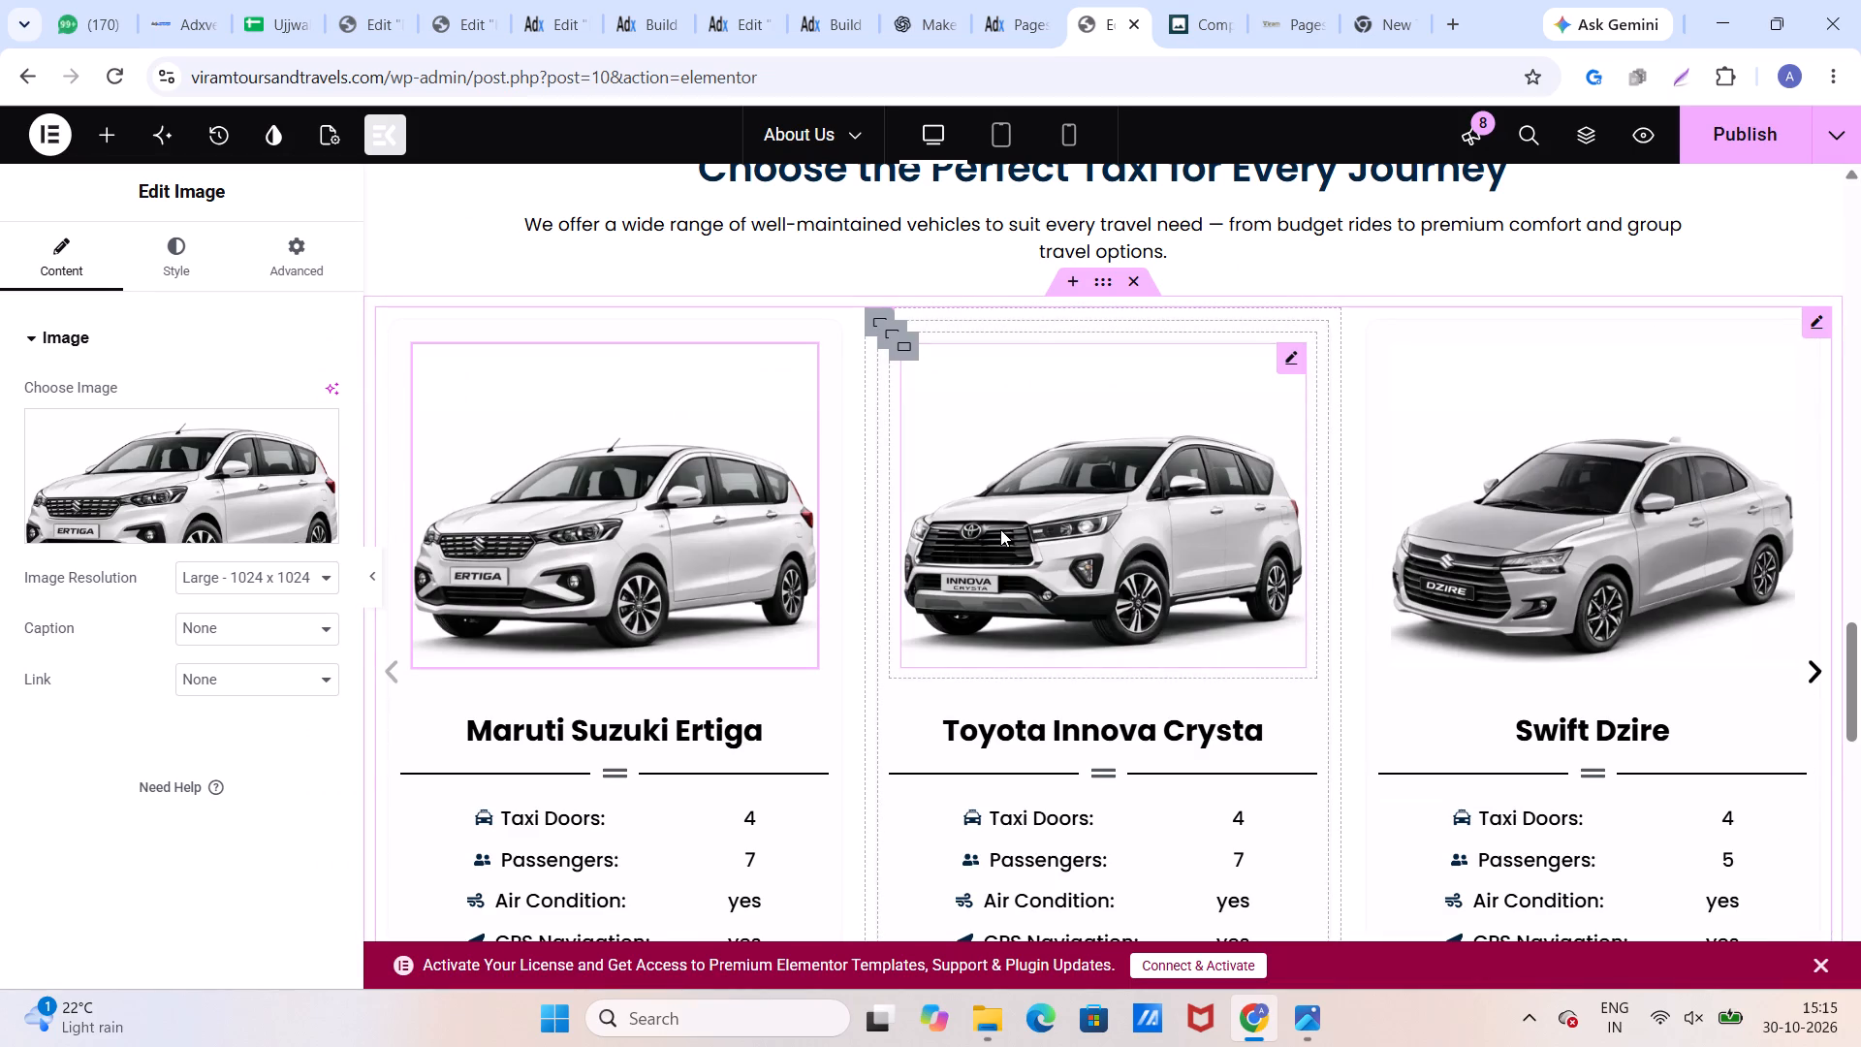
click(190, 482)
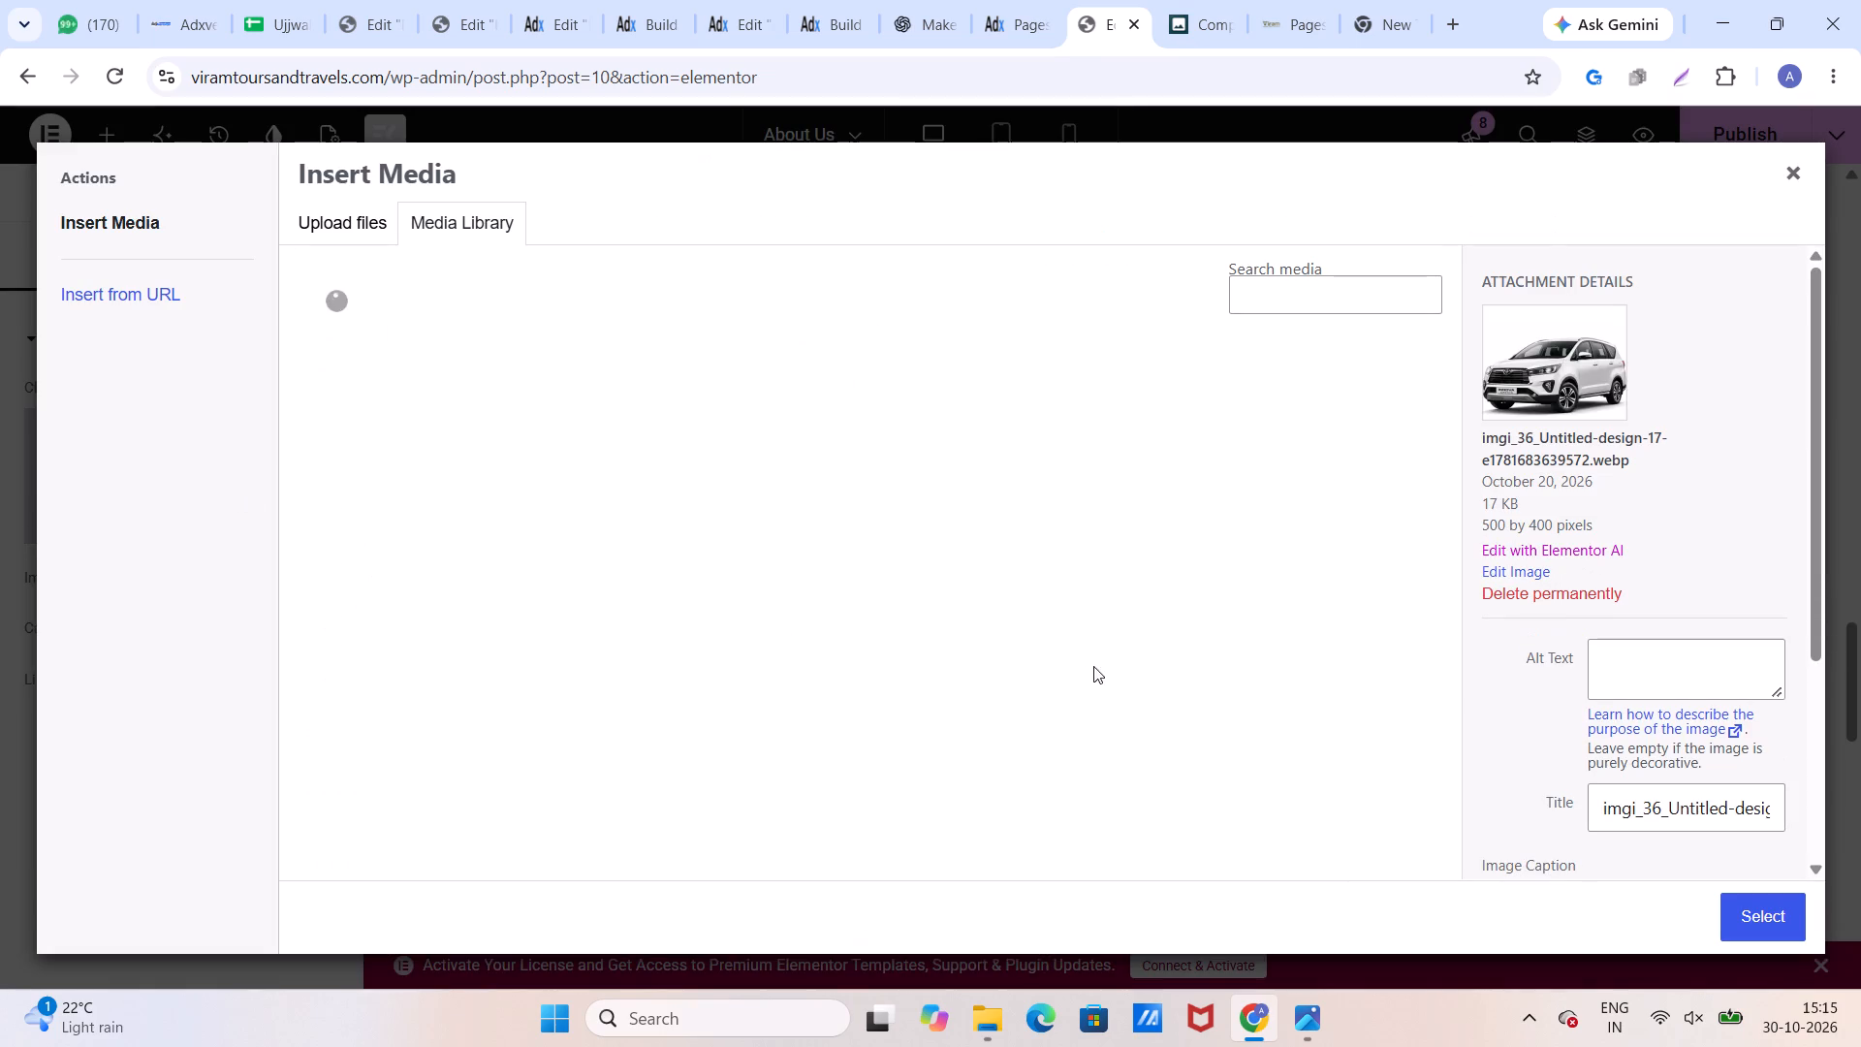
scroll(1016, 624, down, 13)
scroll(1008, 622, up, 1)
scroll(1008, 622, down, 2)
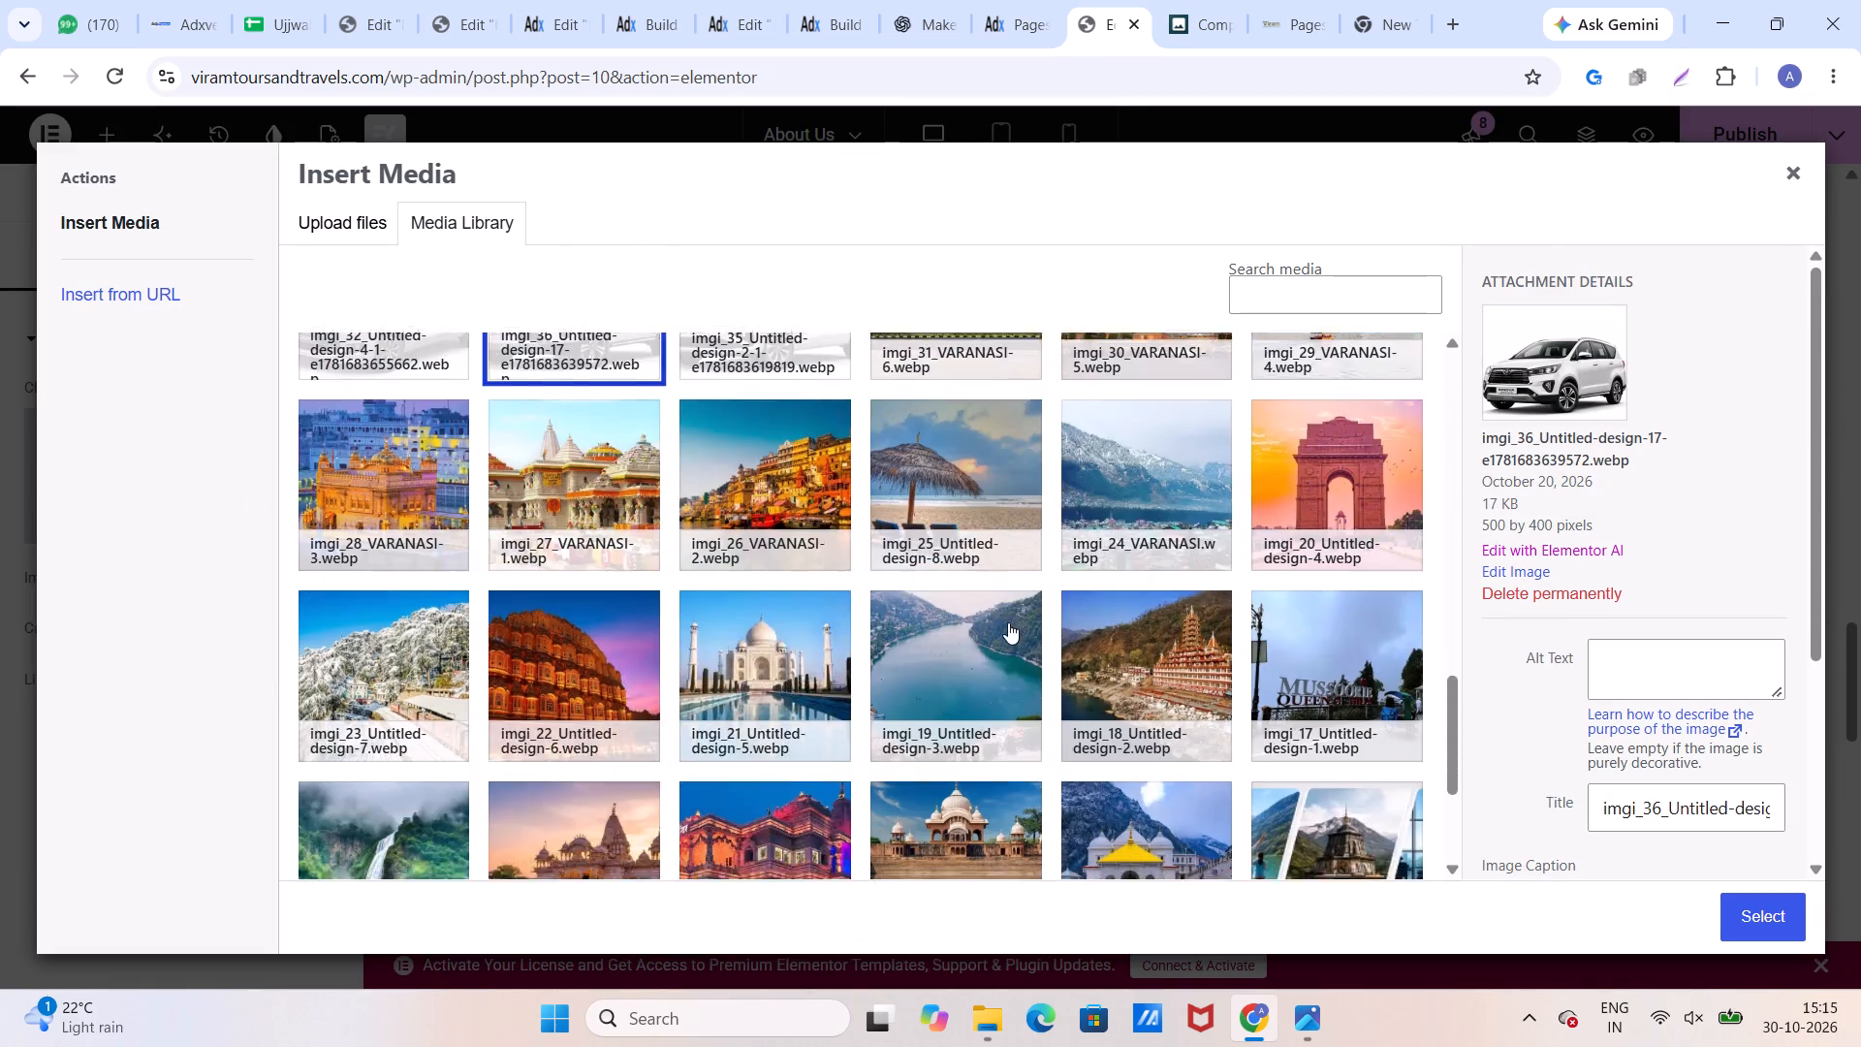
scroll(1008, 622, down, 2)
scroll(1005, 622, up, 4)
click(760, 569)
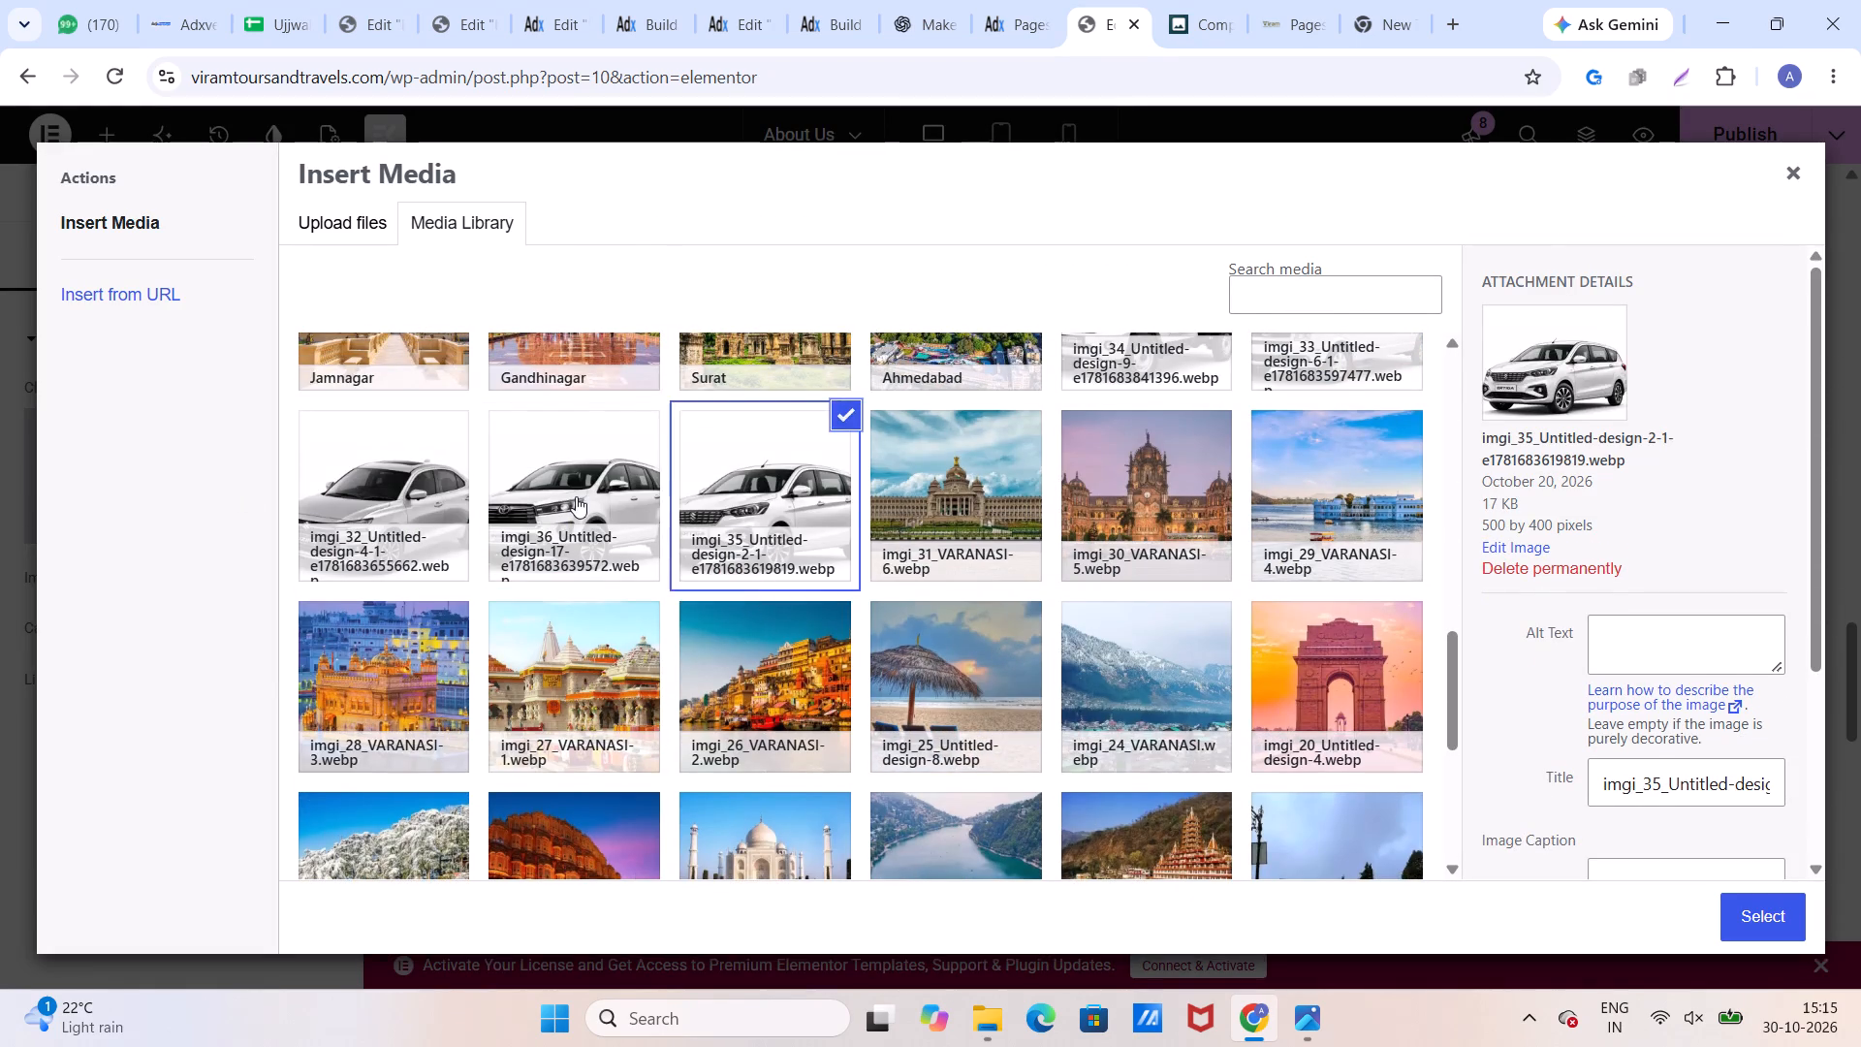
click(576, 496)
click(1745, 902)
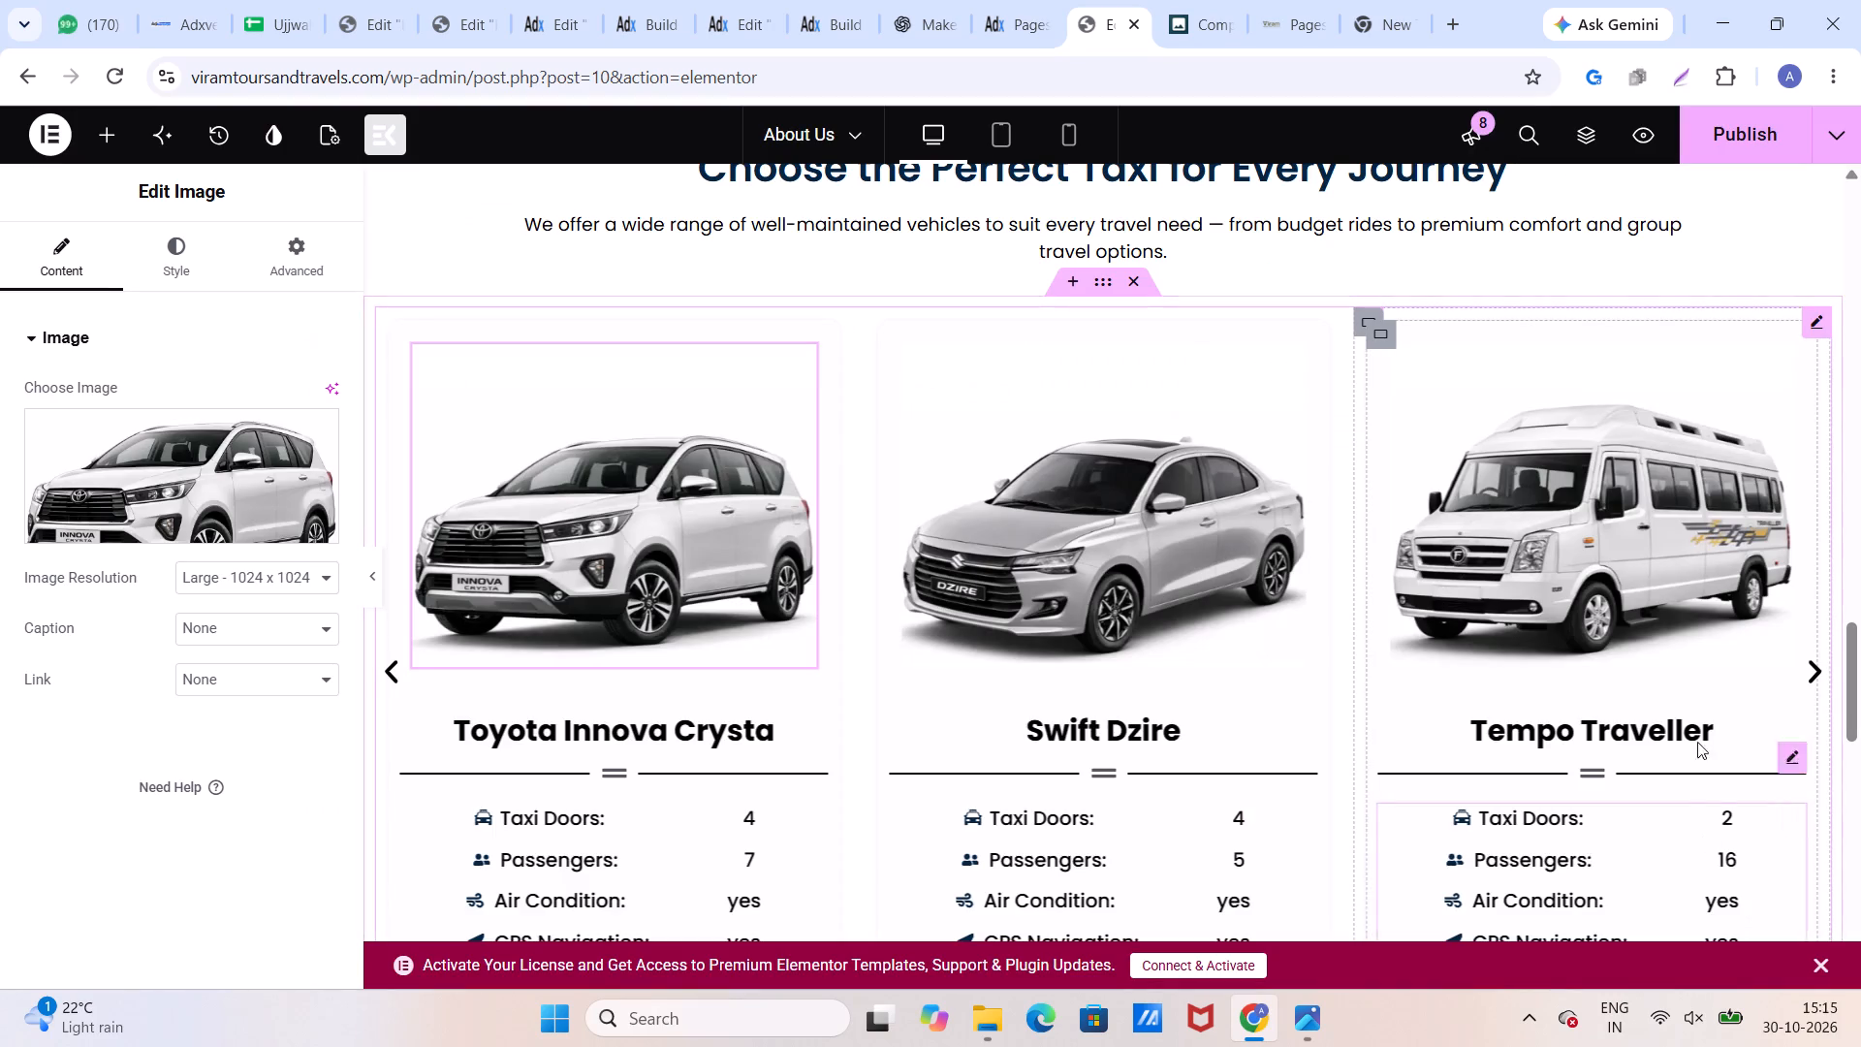
Reselect imgi_33_Untitled-design-6-1-e1781683597477.webp from the media library for the Tempo Traveller image in the taxi carousel.
click(1619, 554)
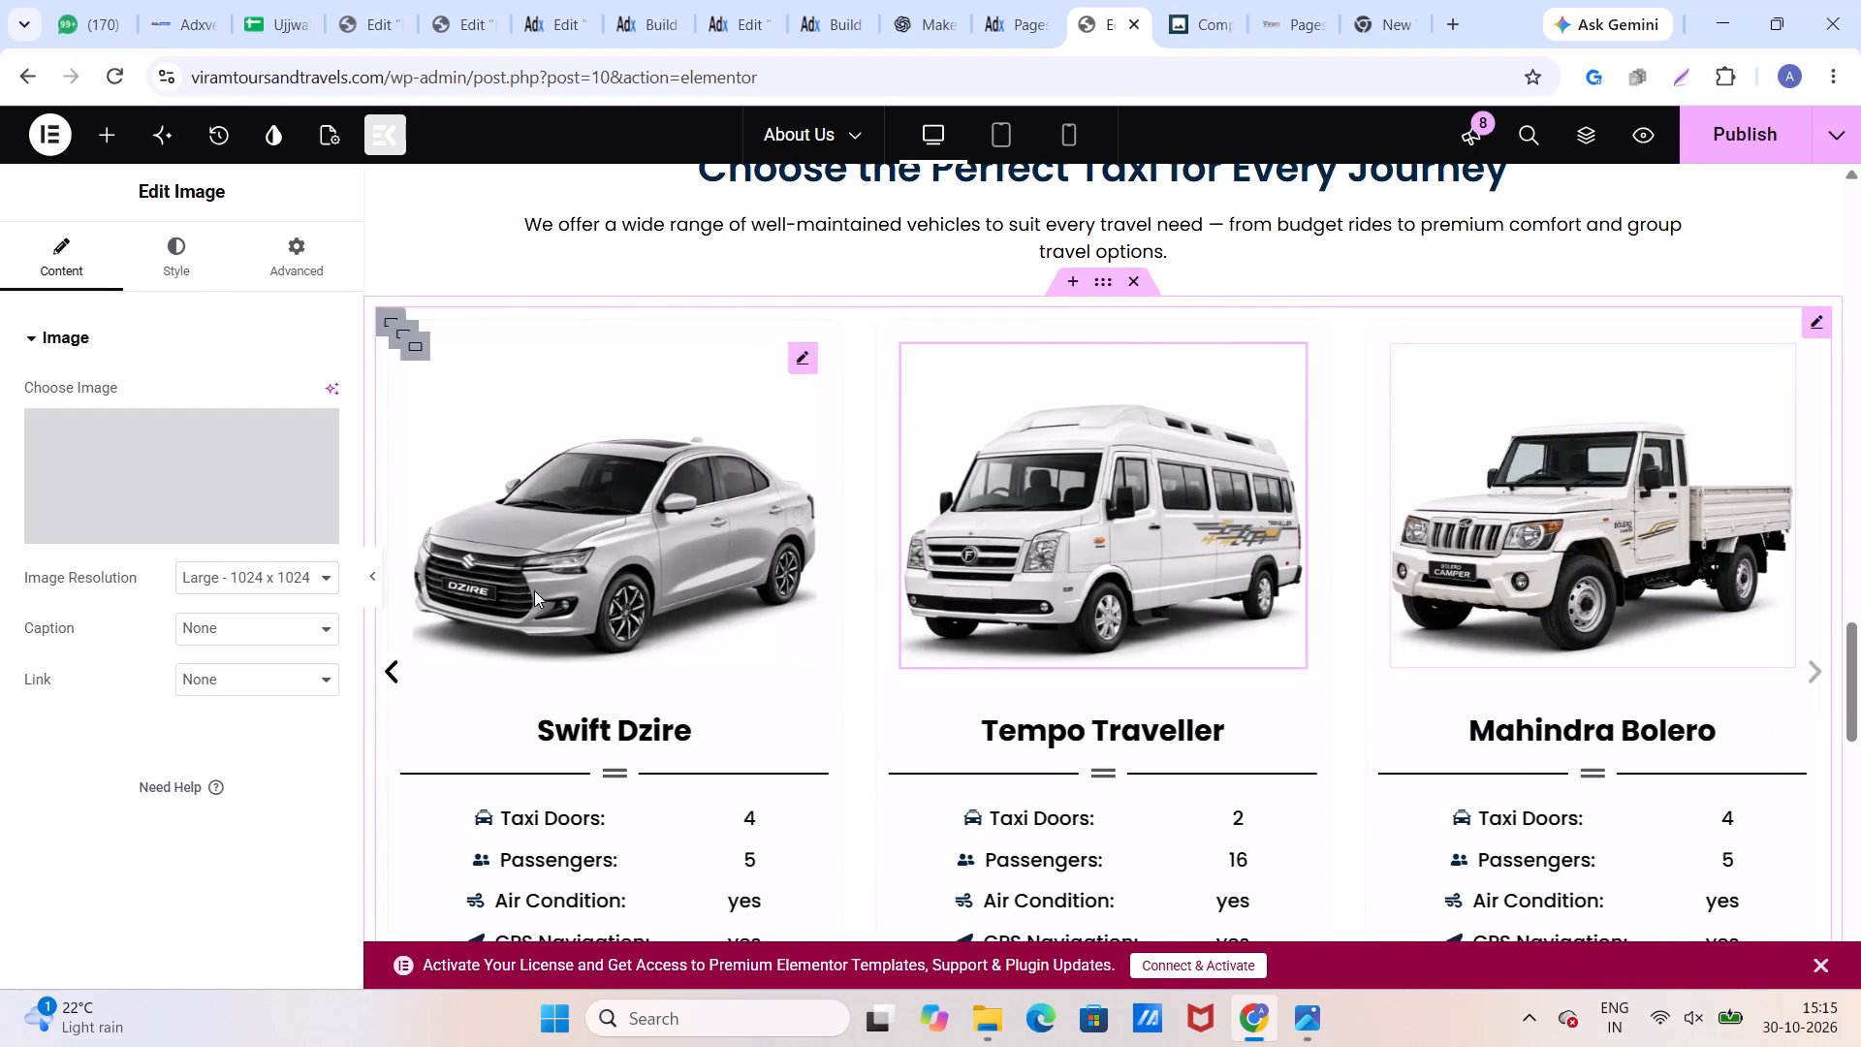
click(249, 456)
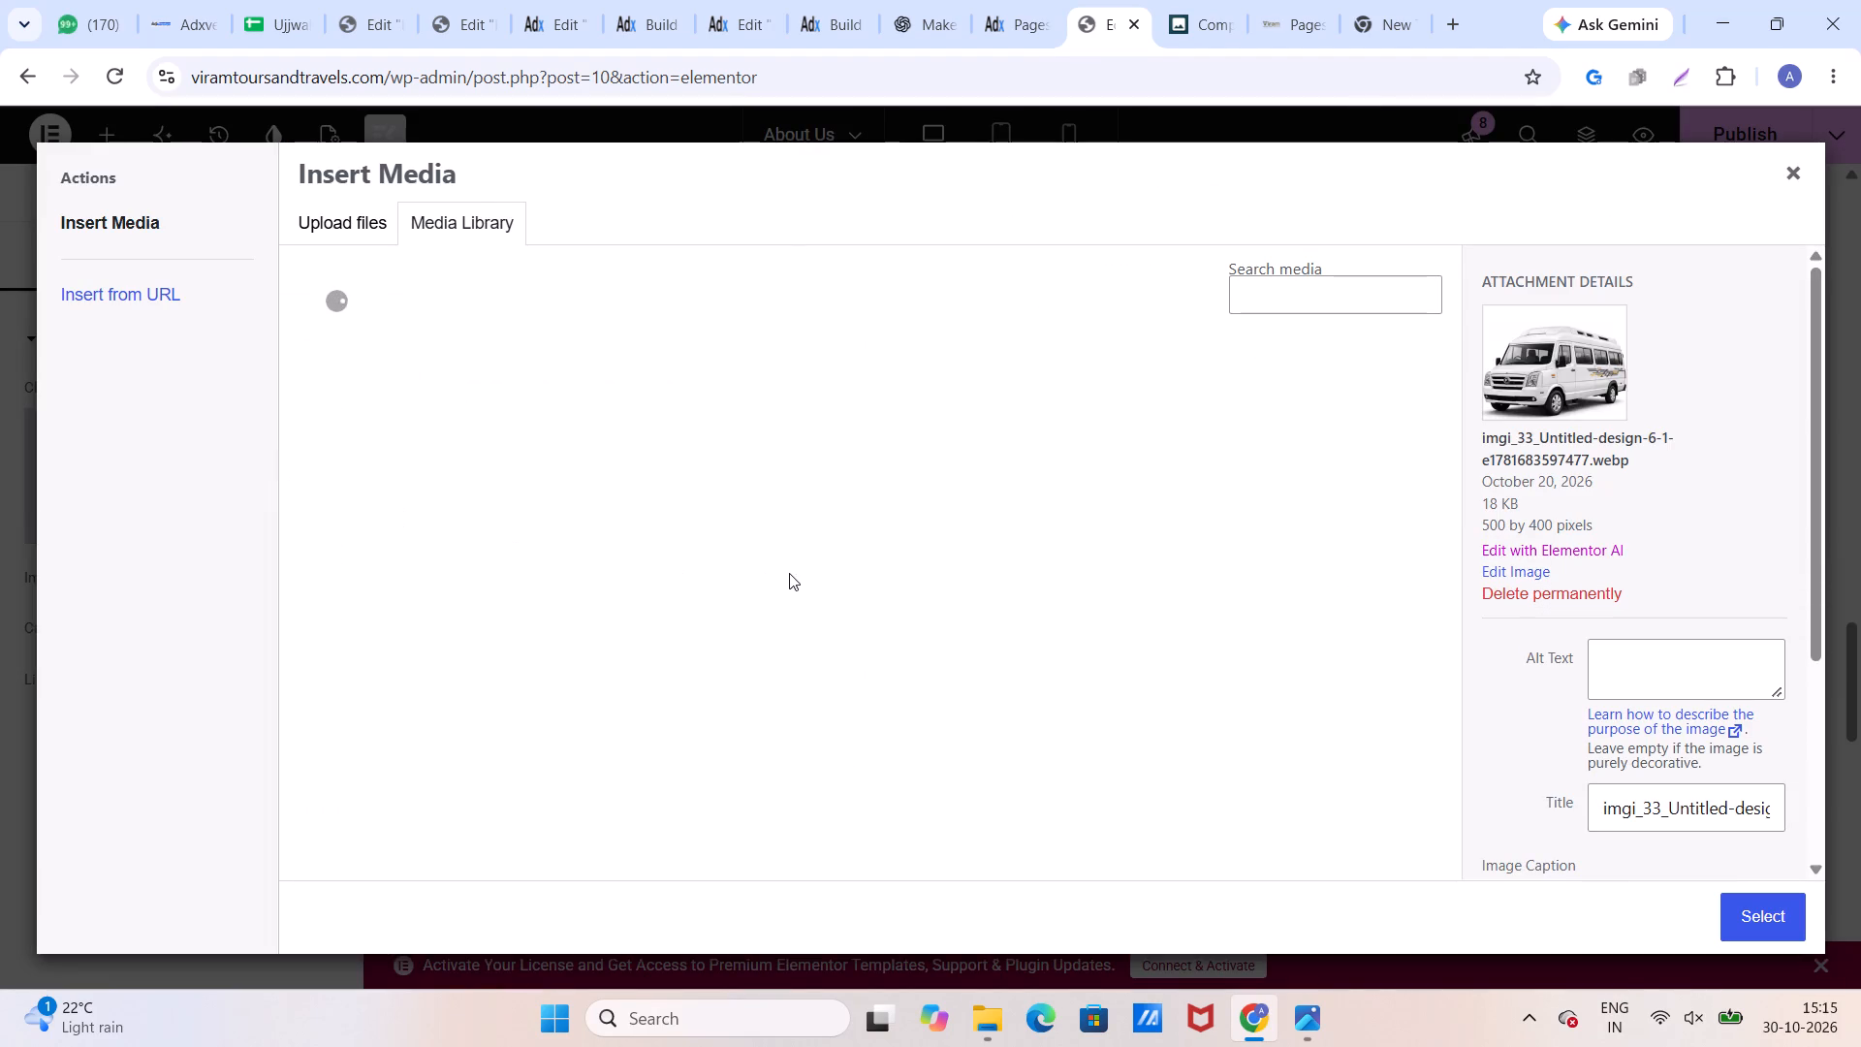
scroll(806, 578, down, 9)
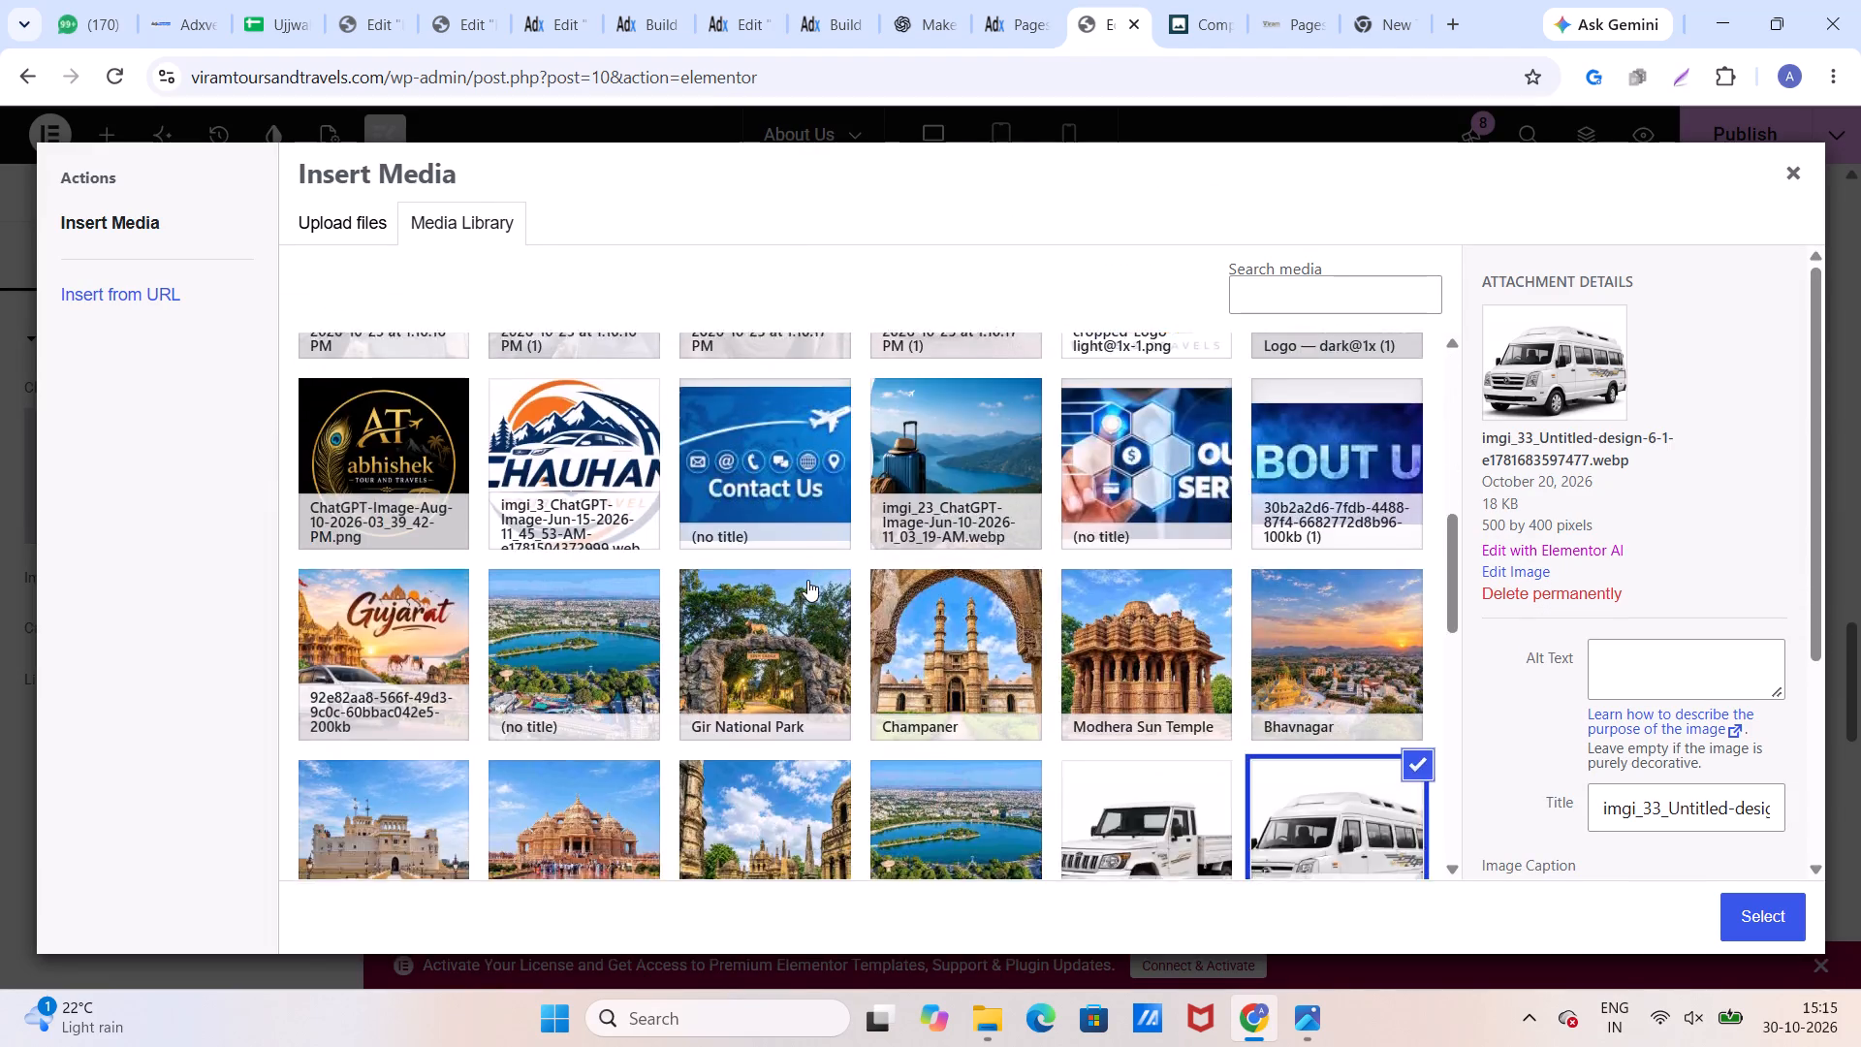
scroll(807, 580, down, 3)
scroll(807, 583, up, 3)
click(1117, 535)
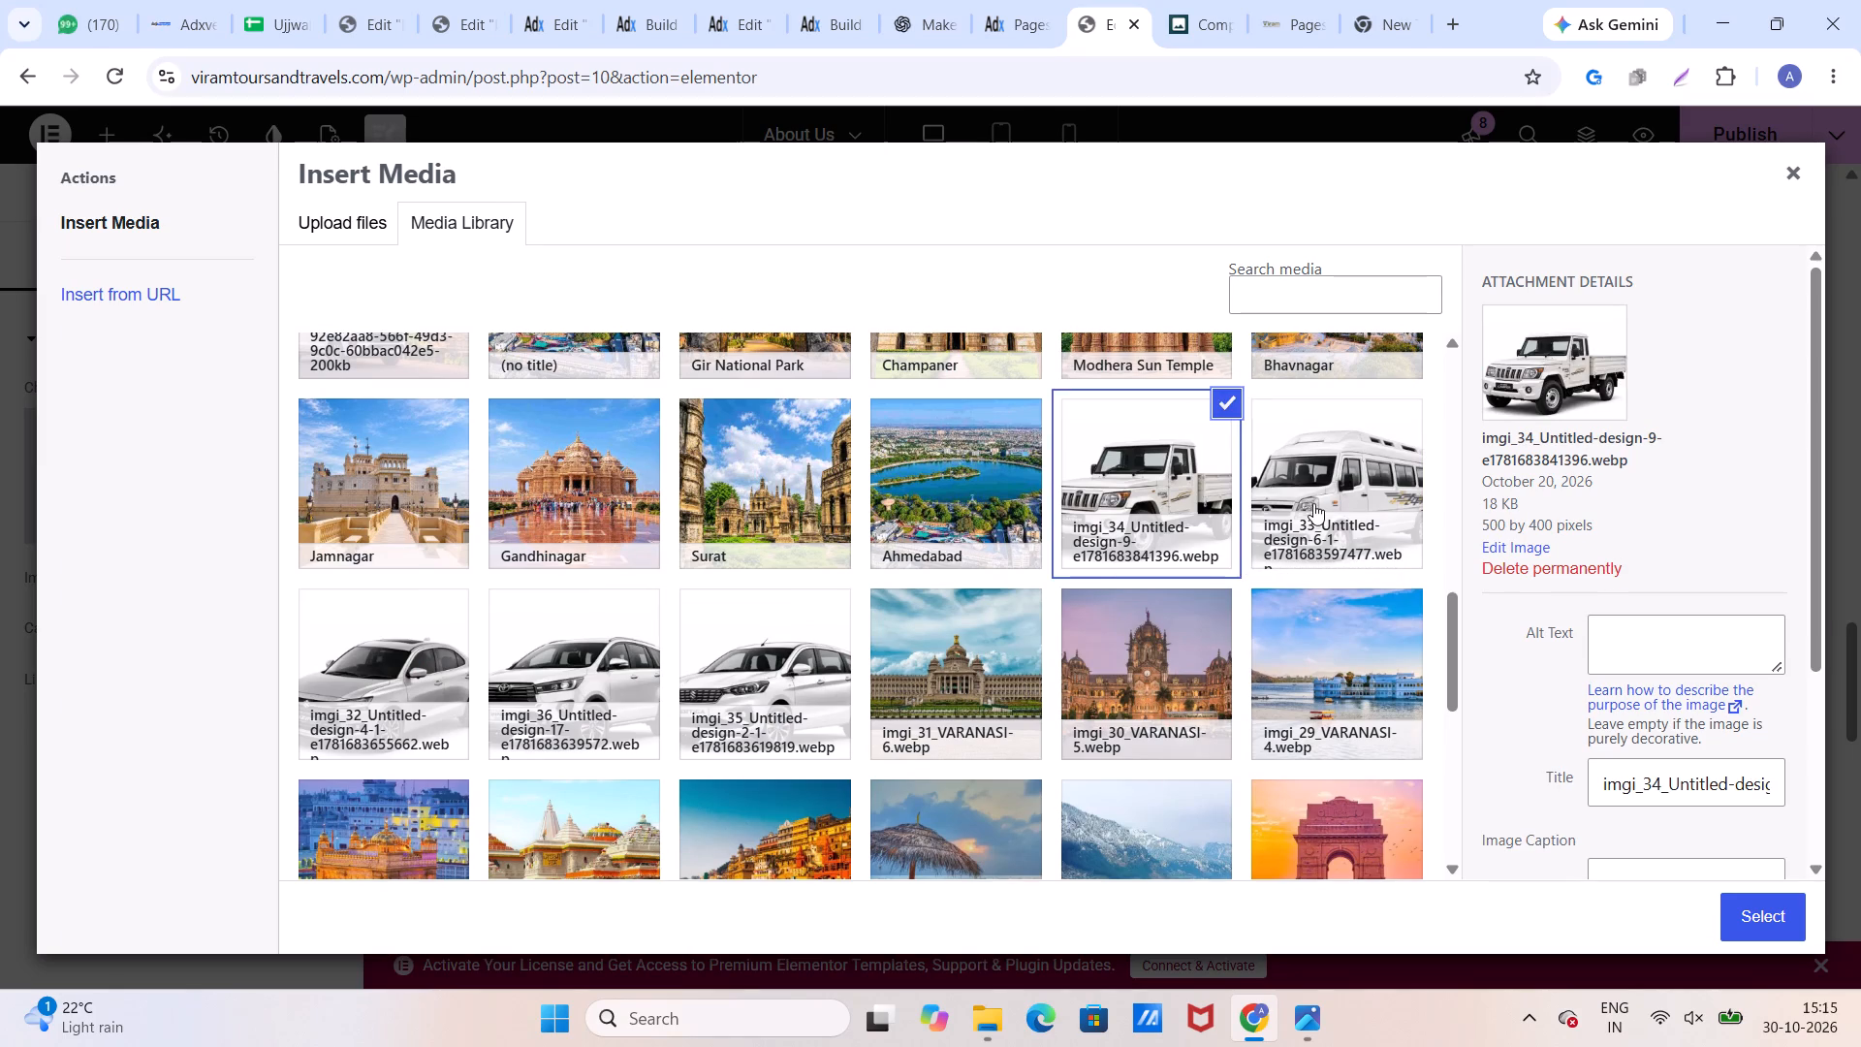
click(1325, 496)
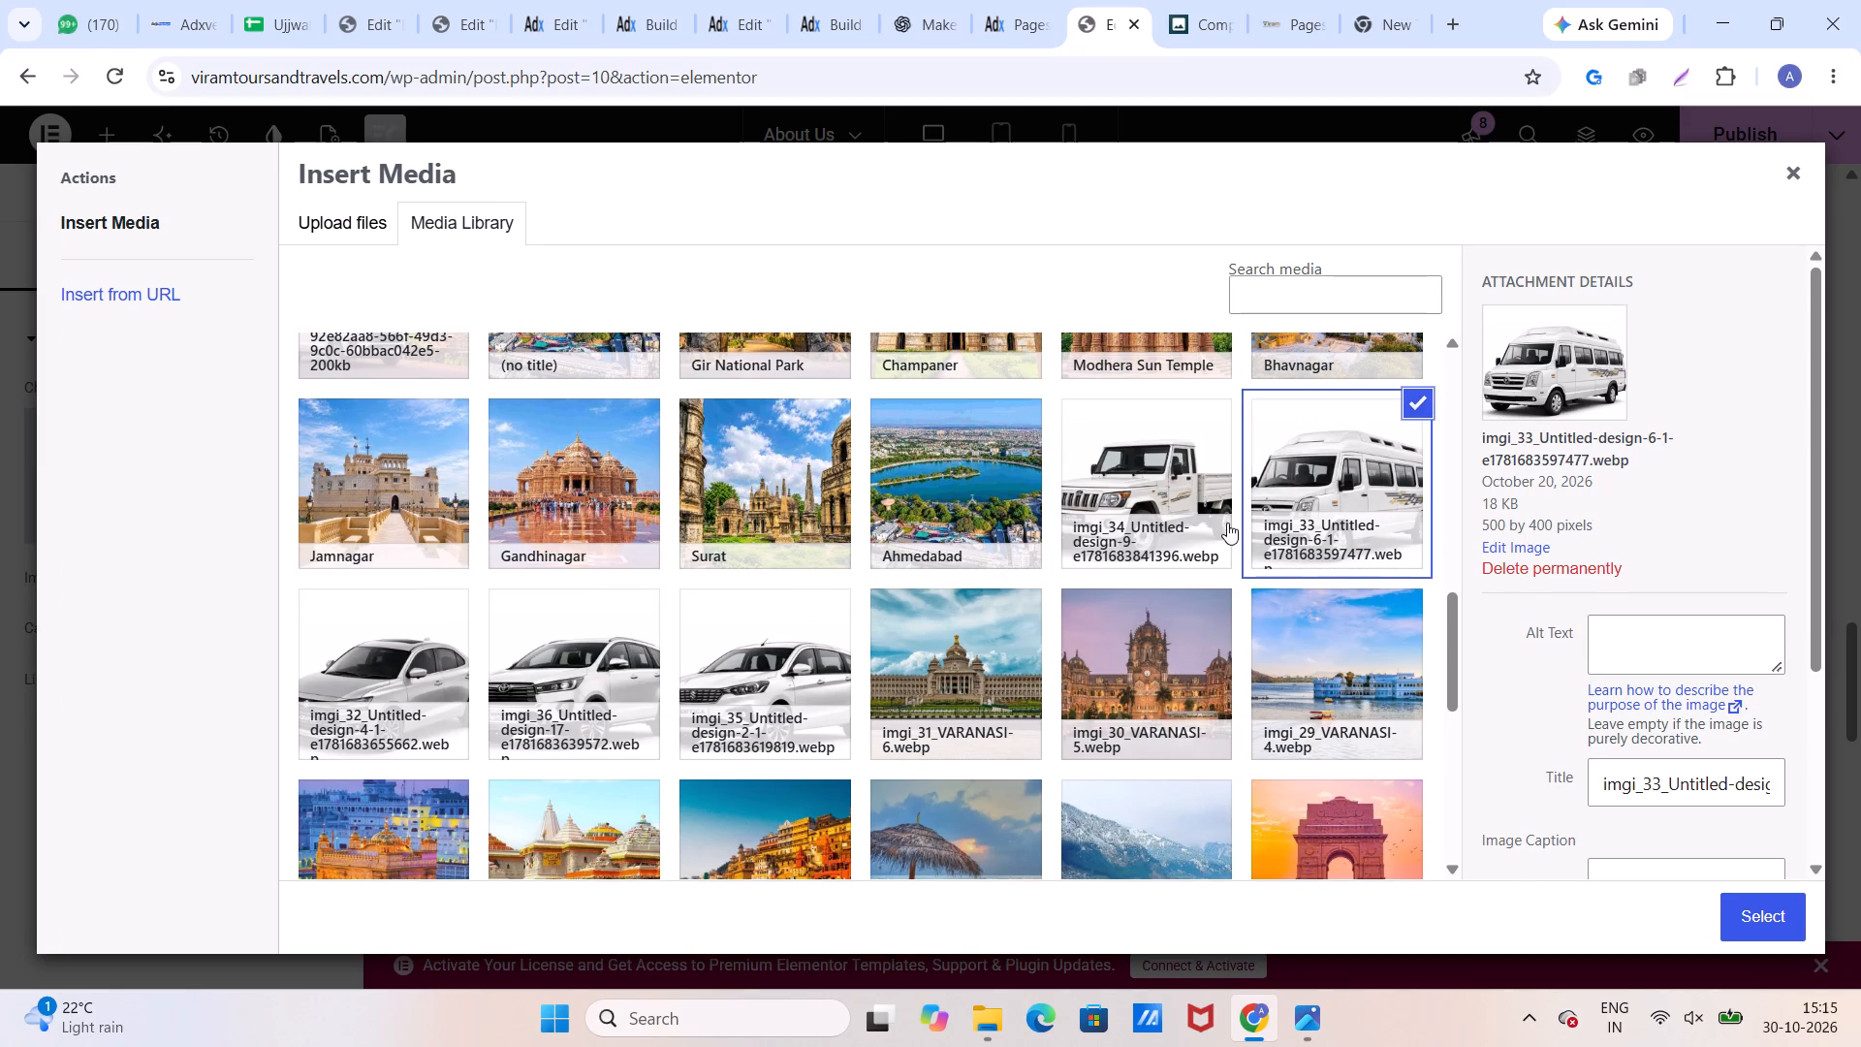
click(1795, 175)
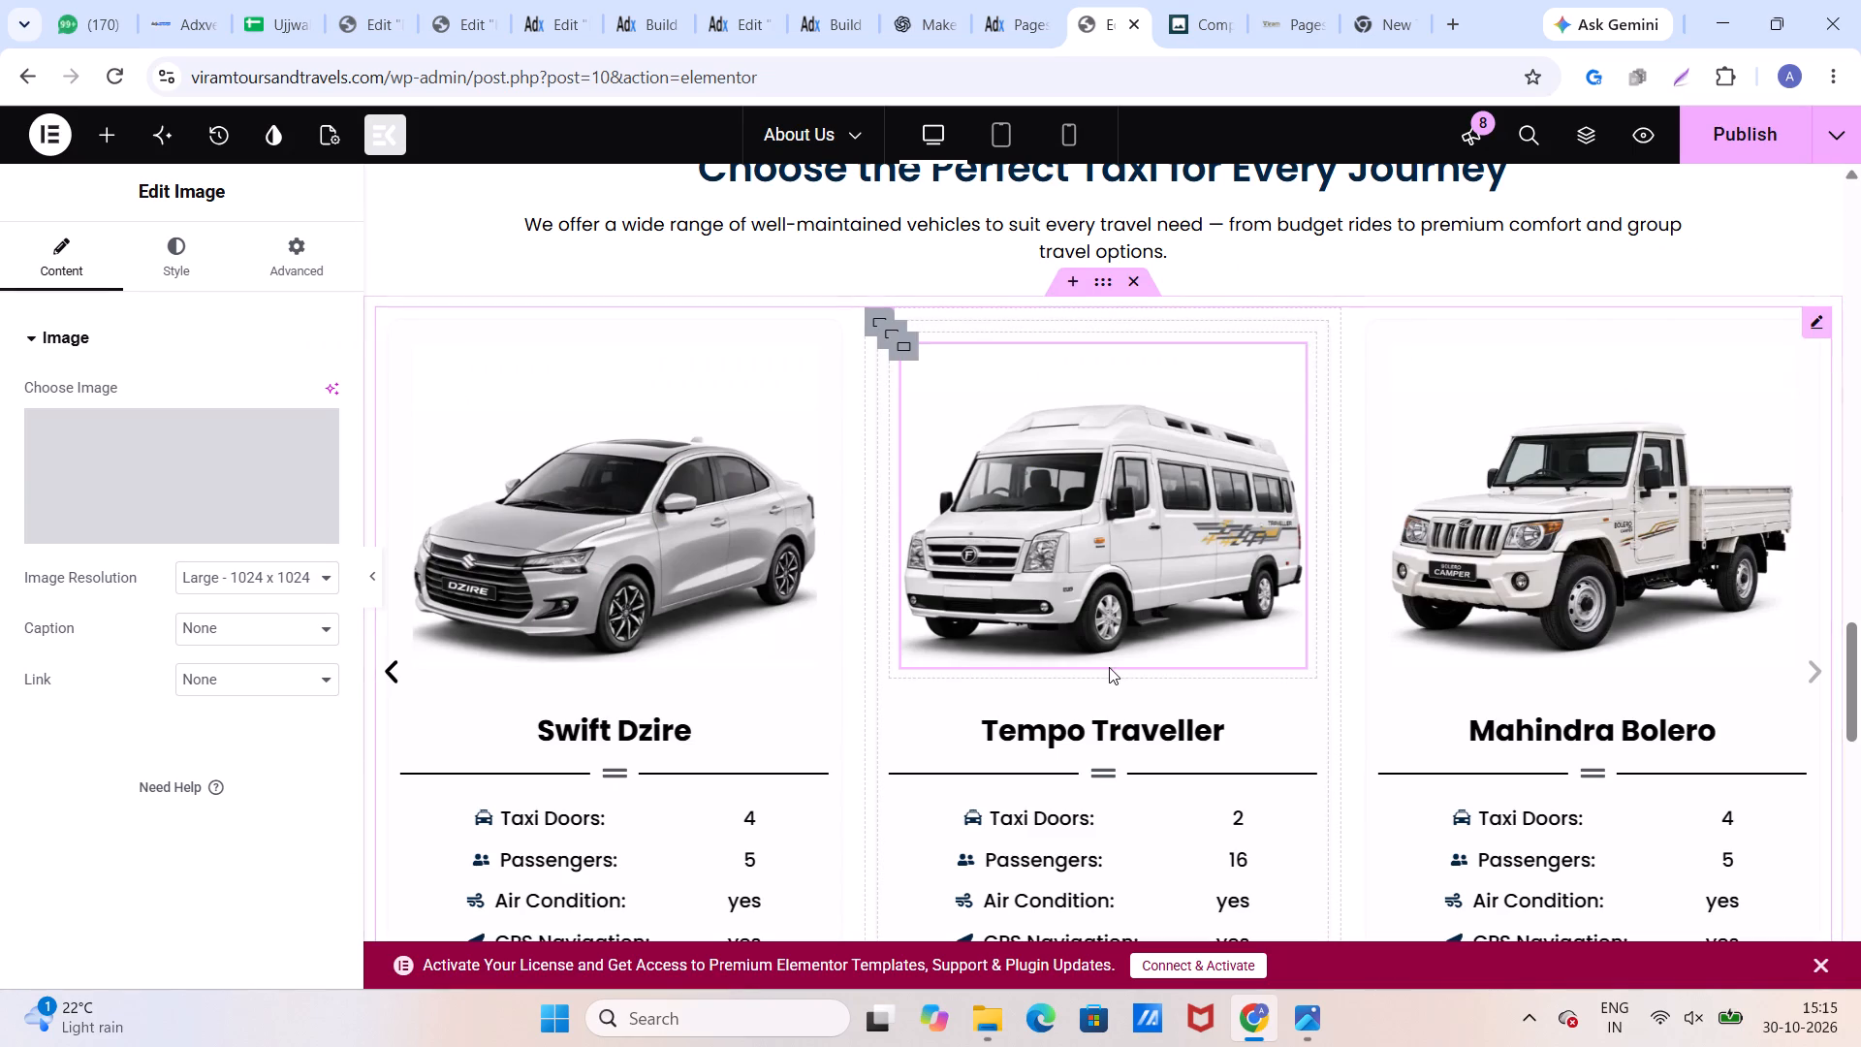
click(205, 456)
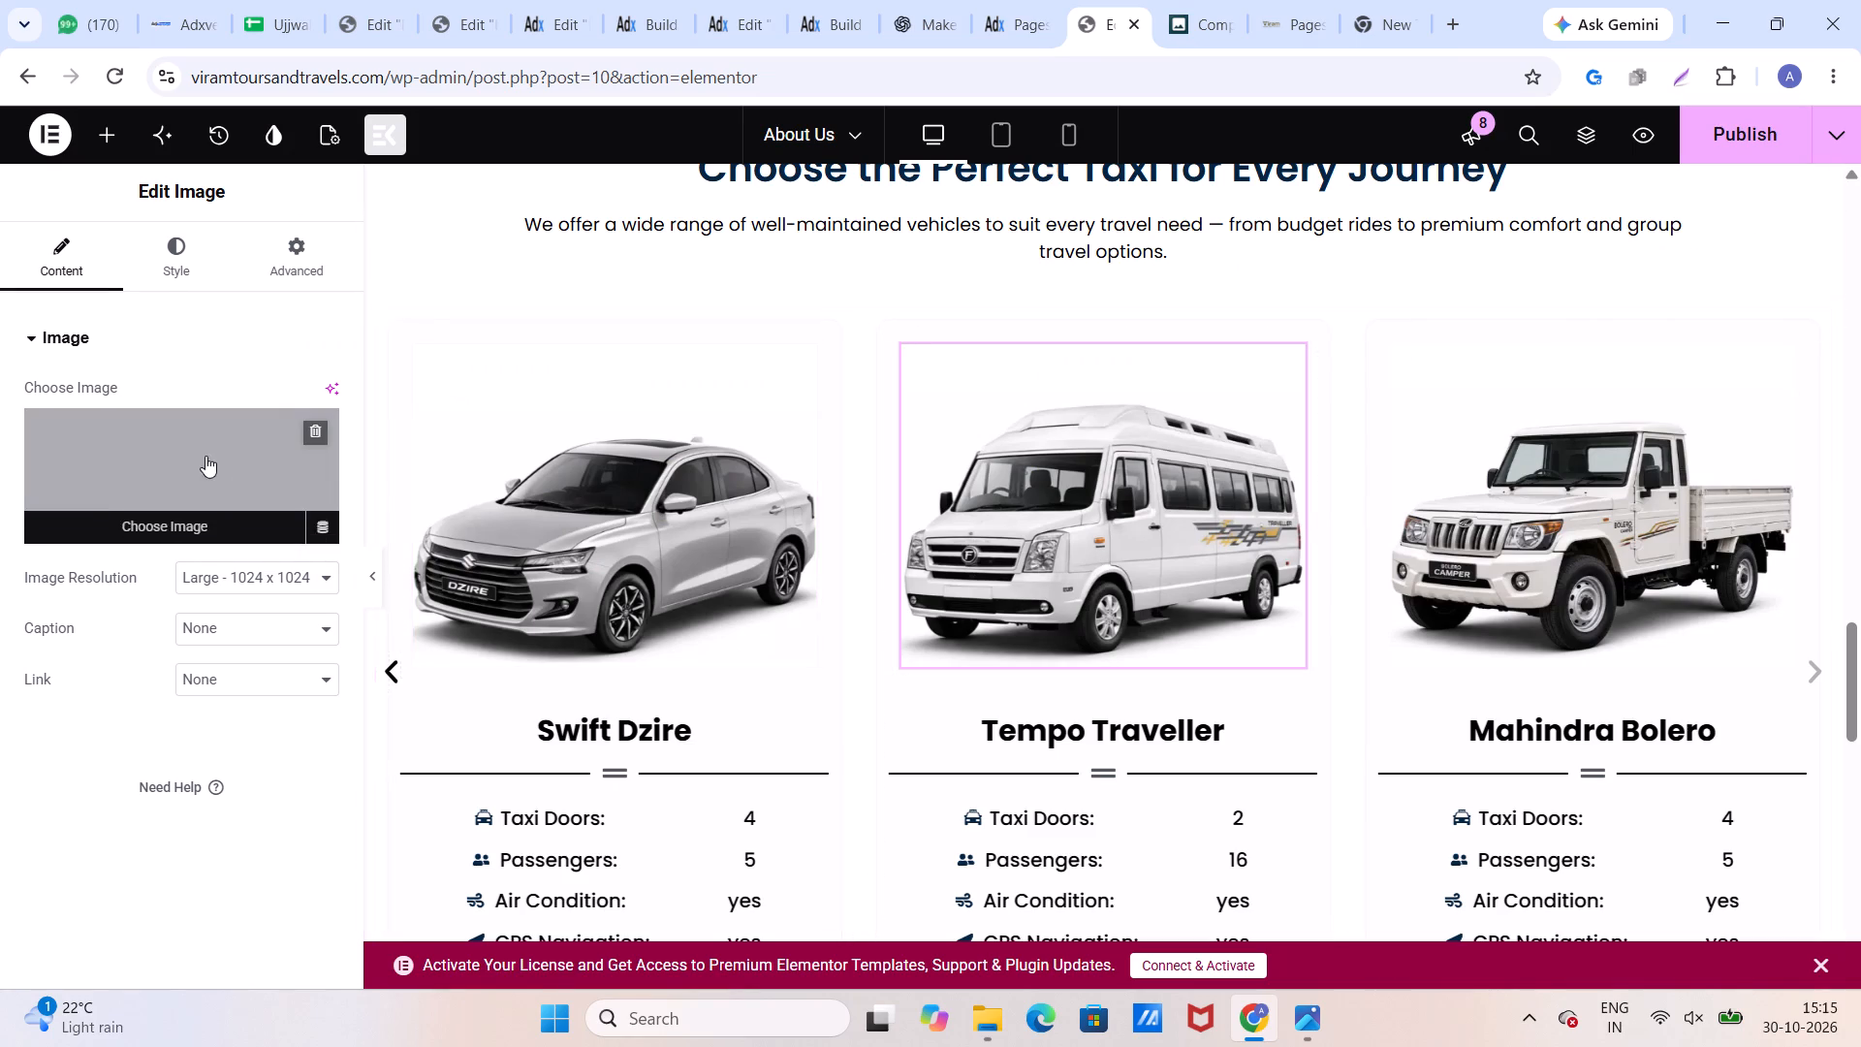
click(1171, 506)
click(1307, 511)
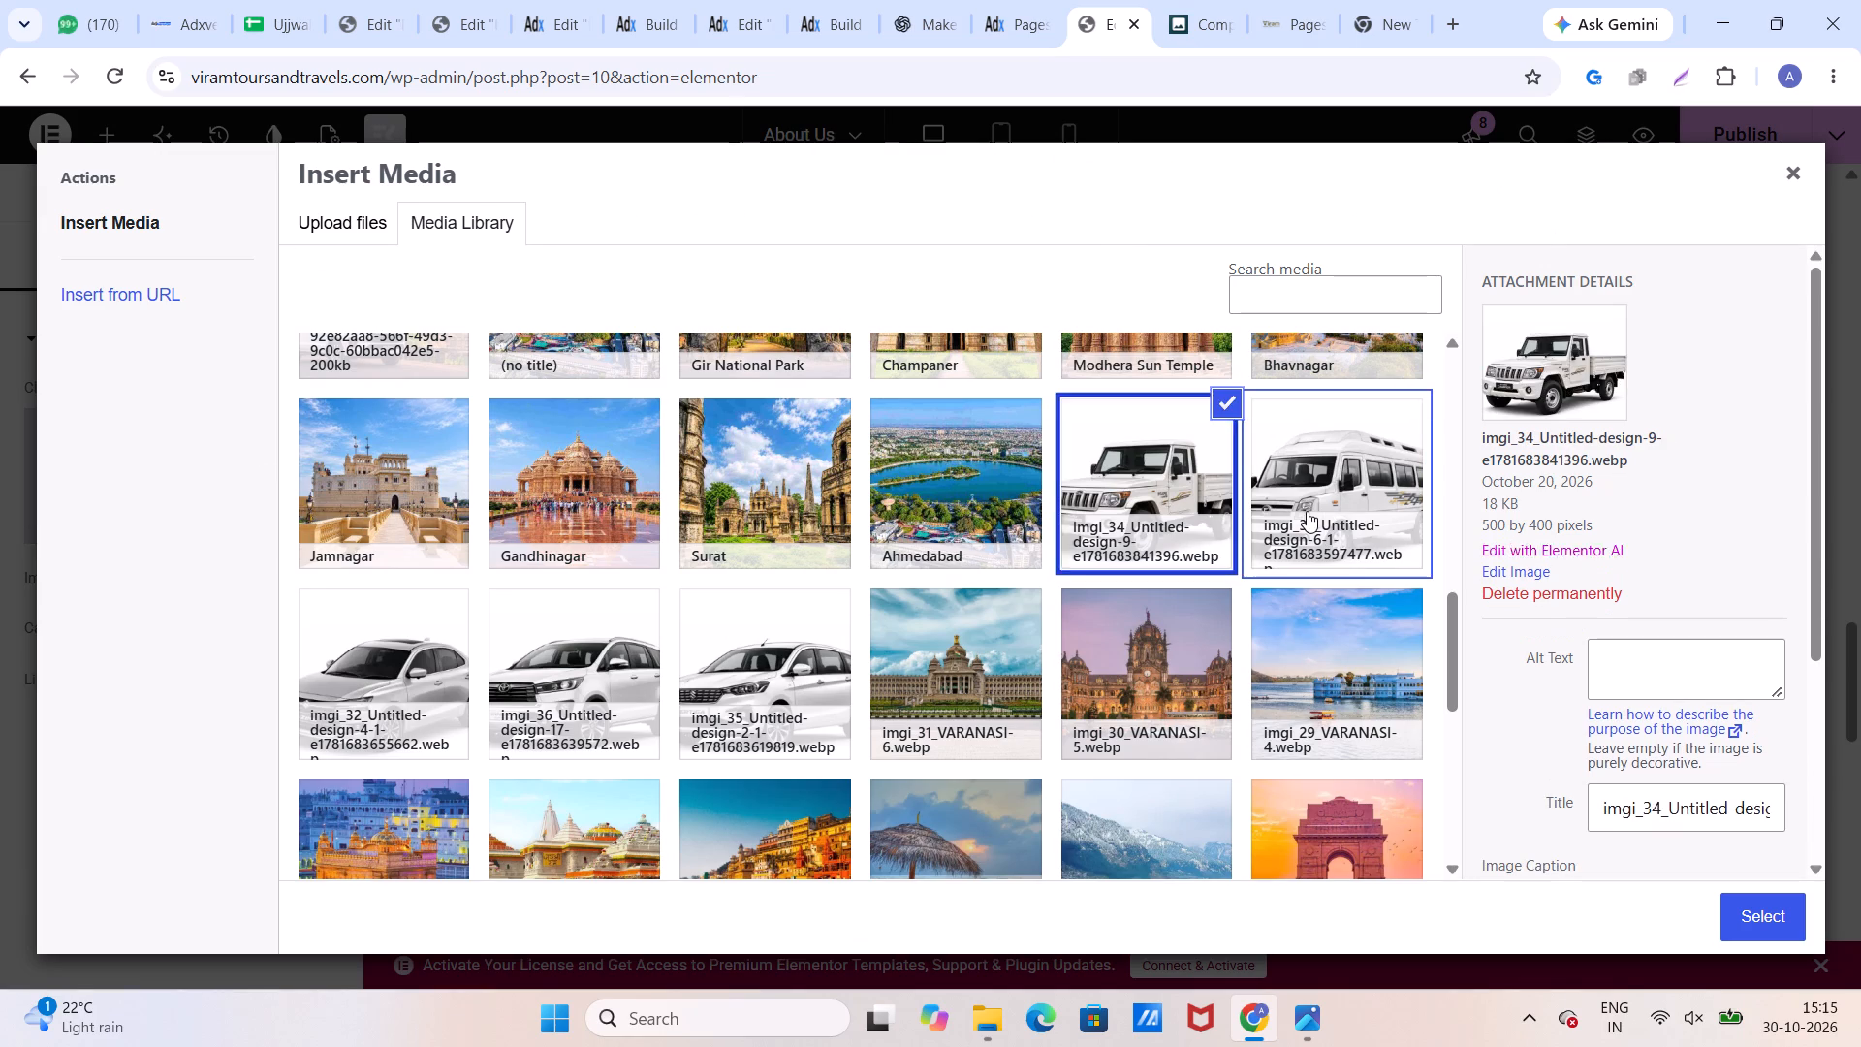
click(1780, 909)
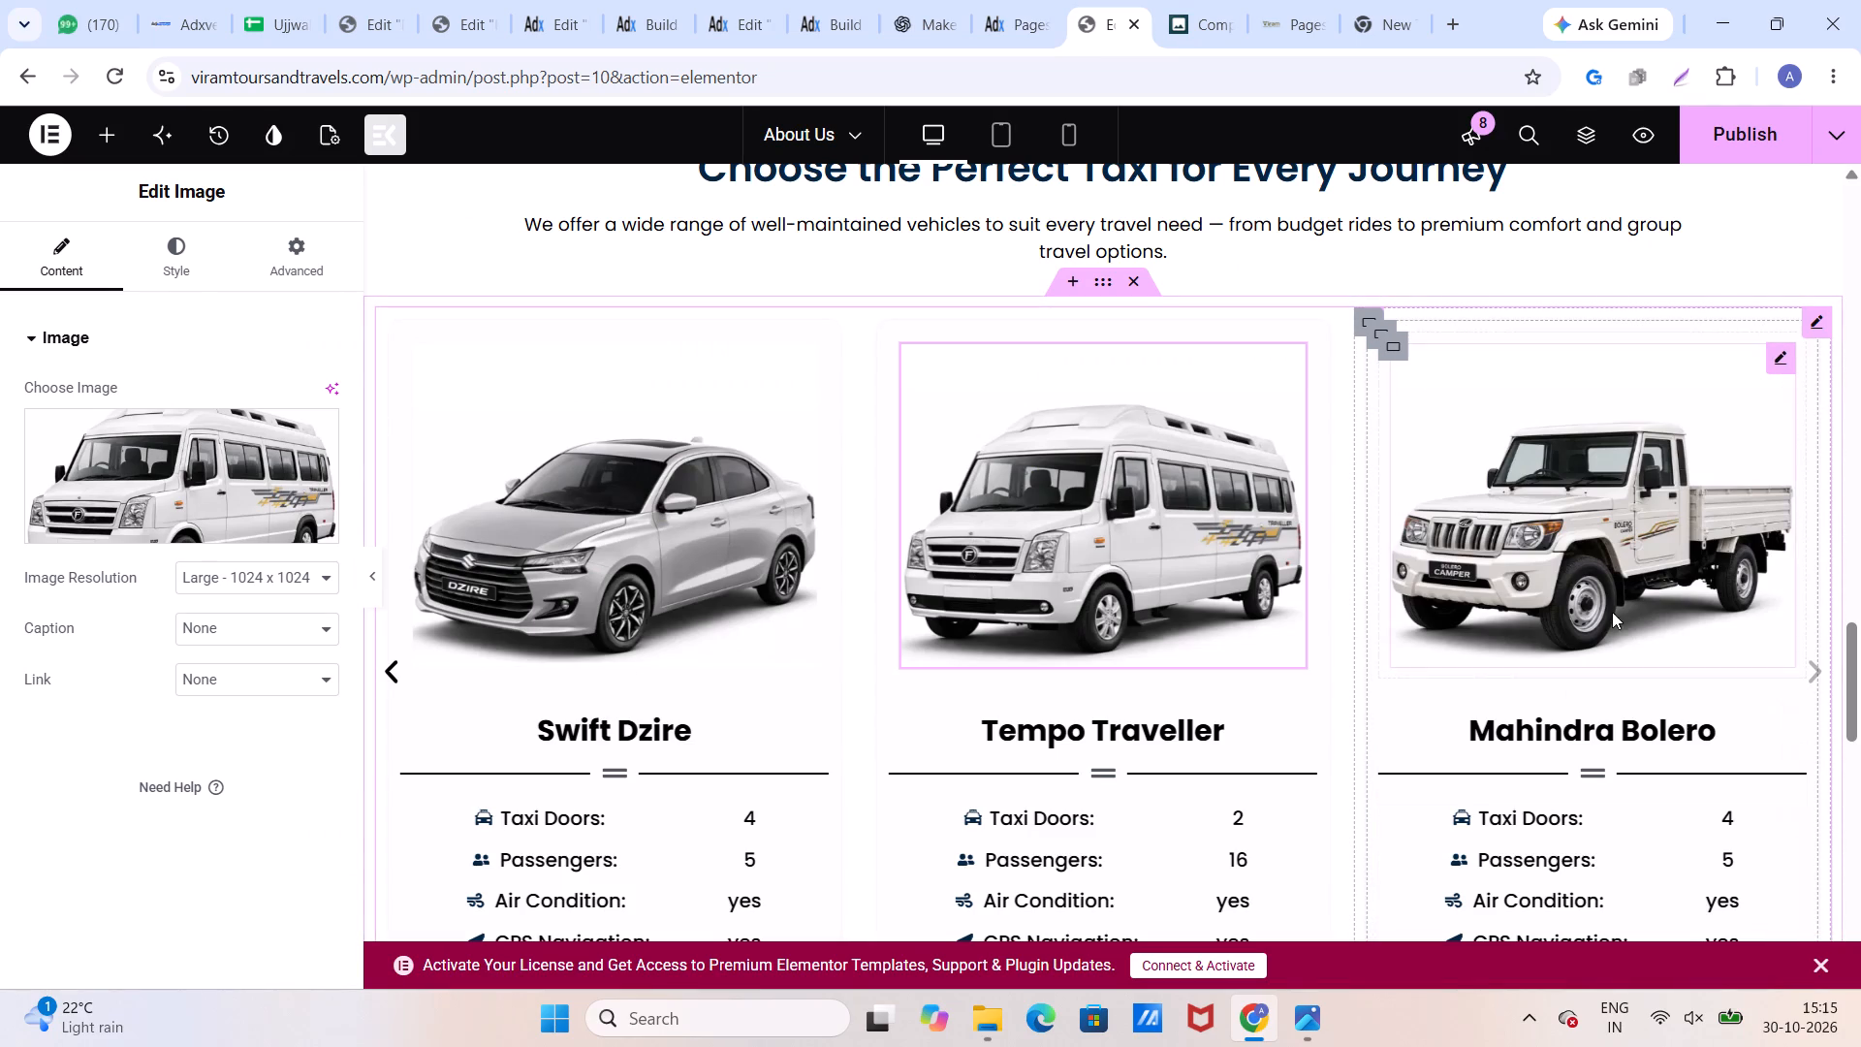
Reselect imgi_34_Untitled-design-9-e1781683841396.webp from the media library for the Mahindra Bolero image in the taxi carousel.
click(1605, 583)
click(279, 467)
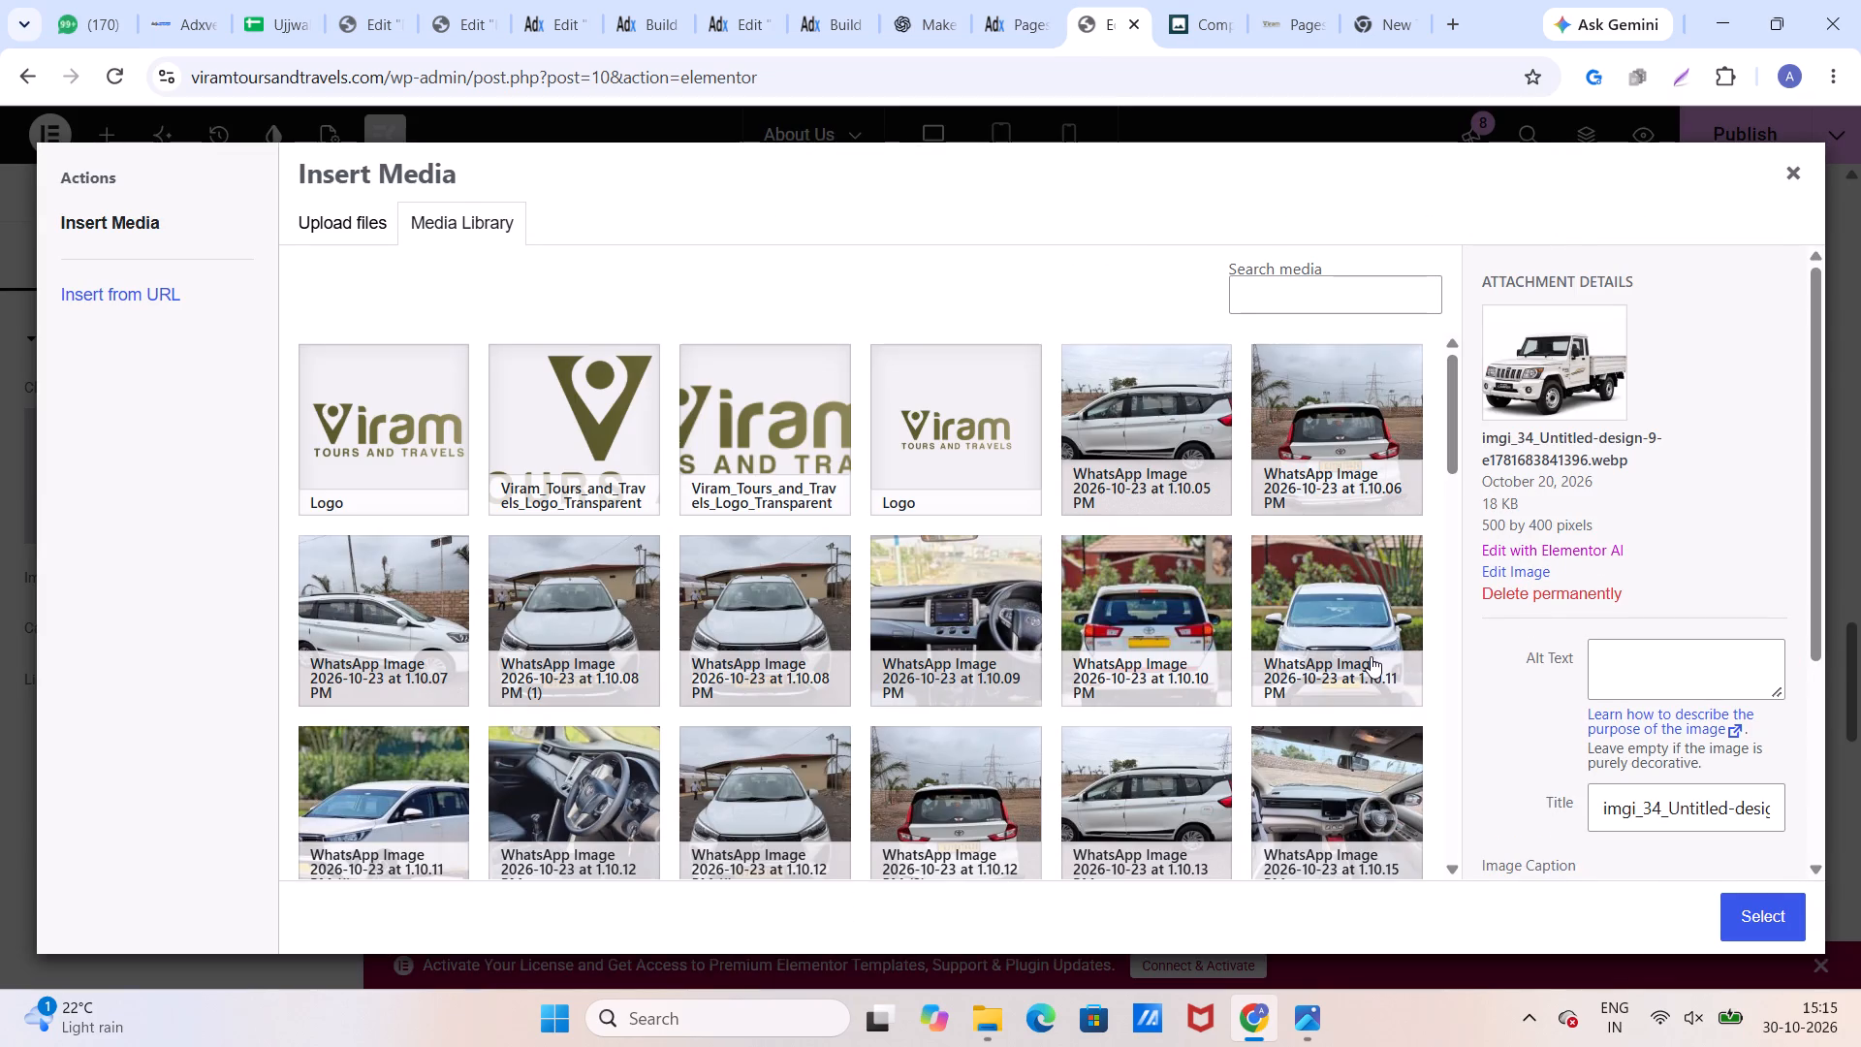
scroll(1144, 667, down, 10)
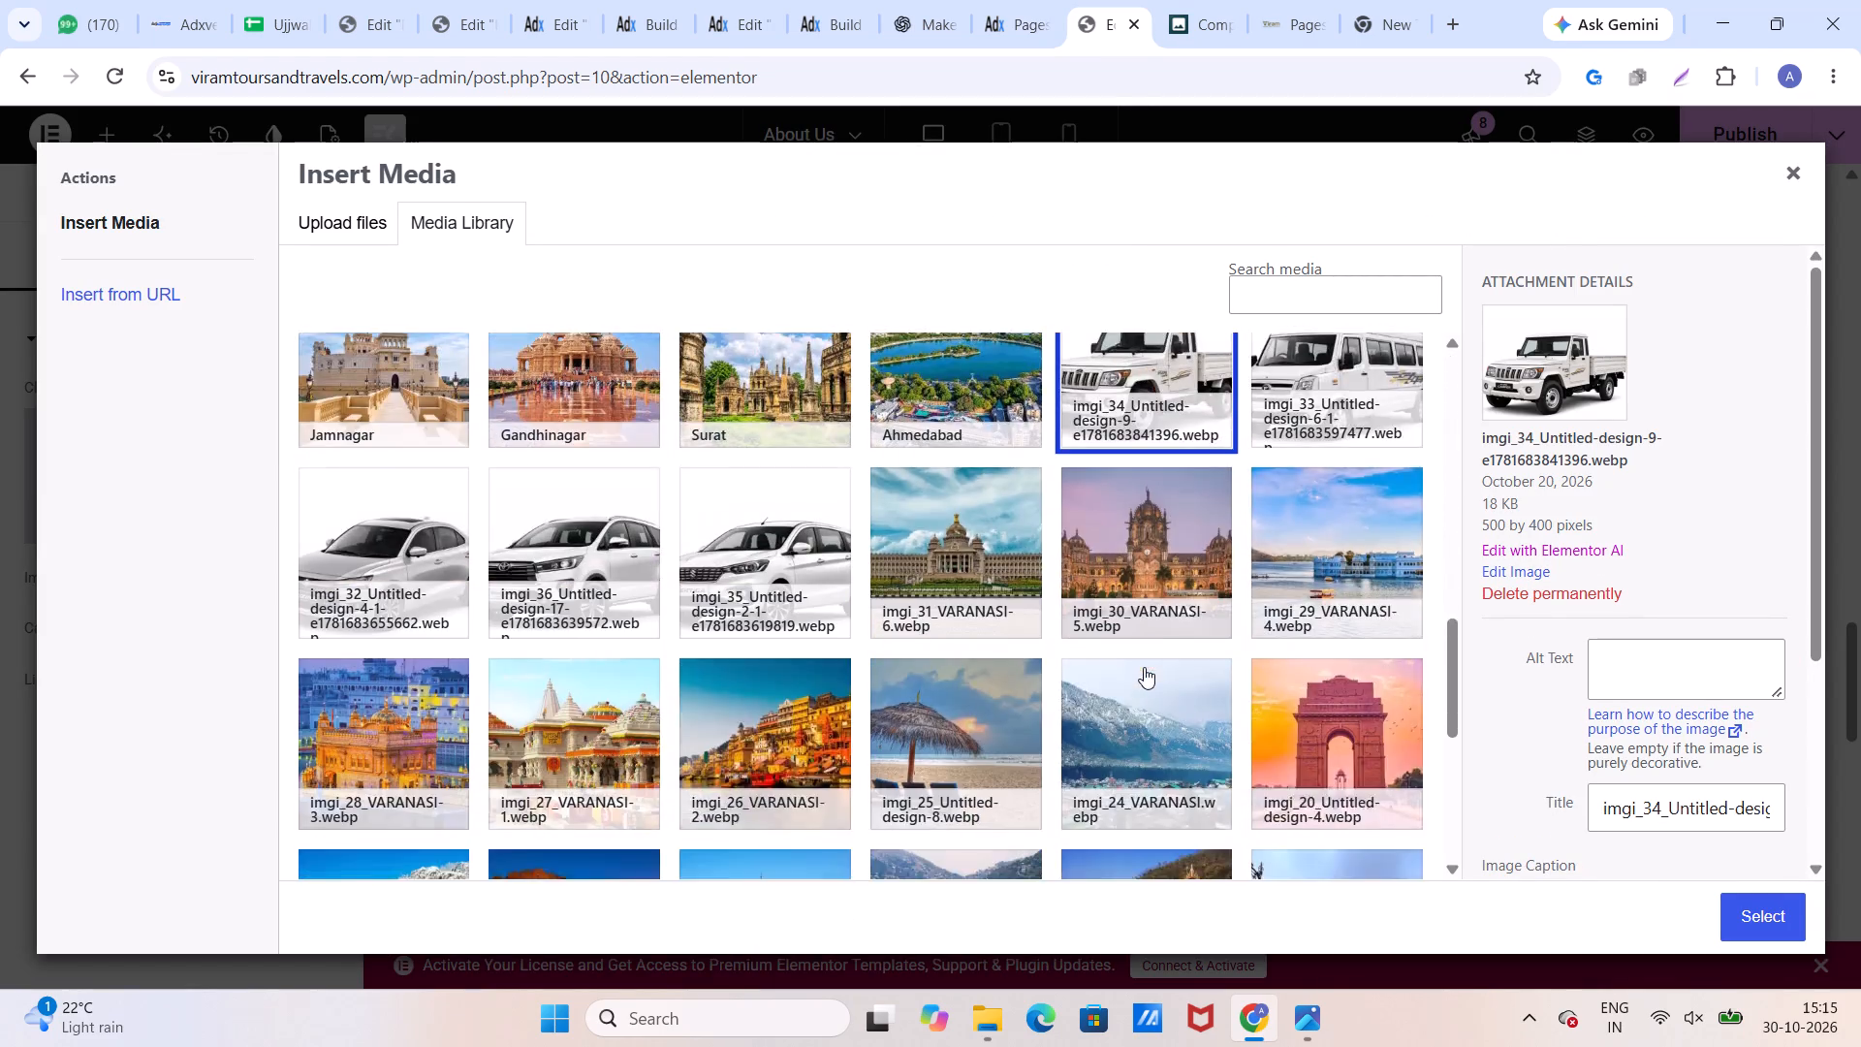
scroll(1144, 667, down, 10)
scroll(1163, 672, up, 4)
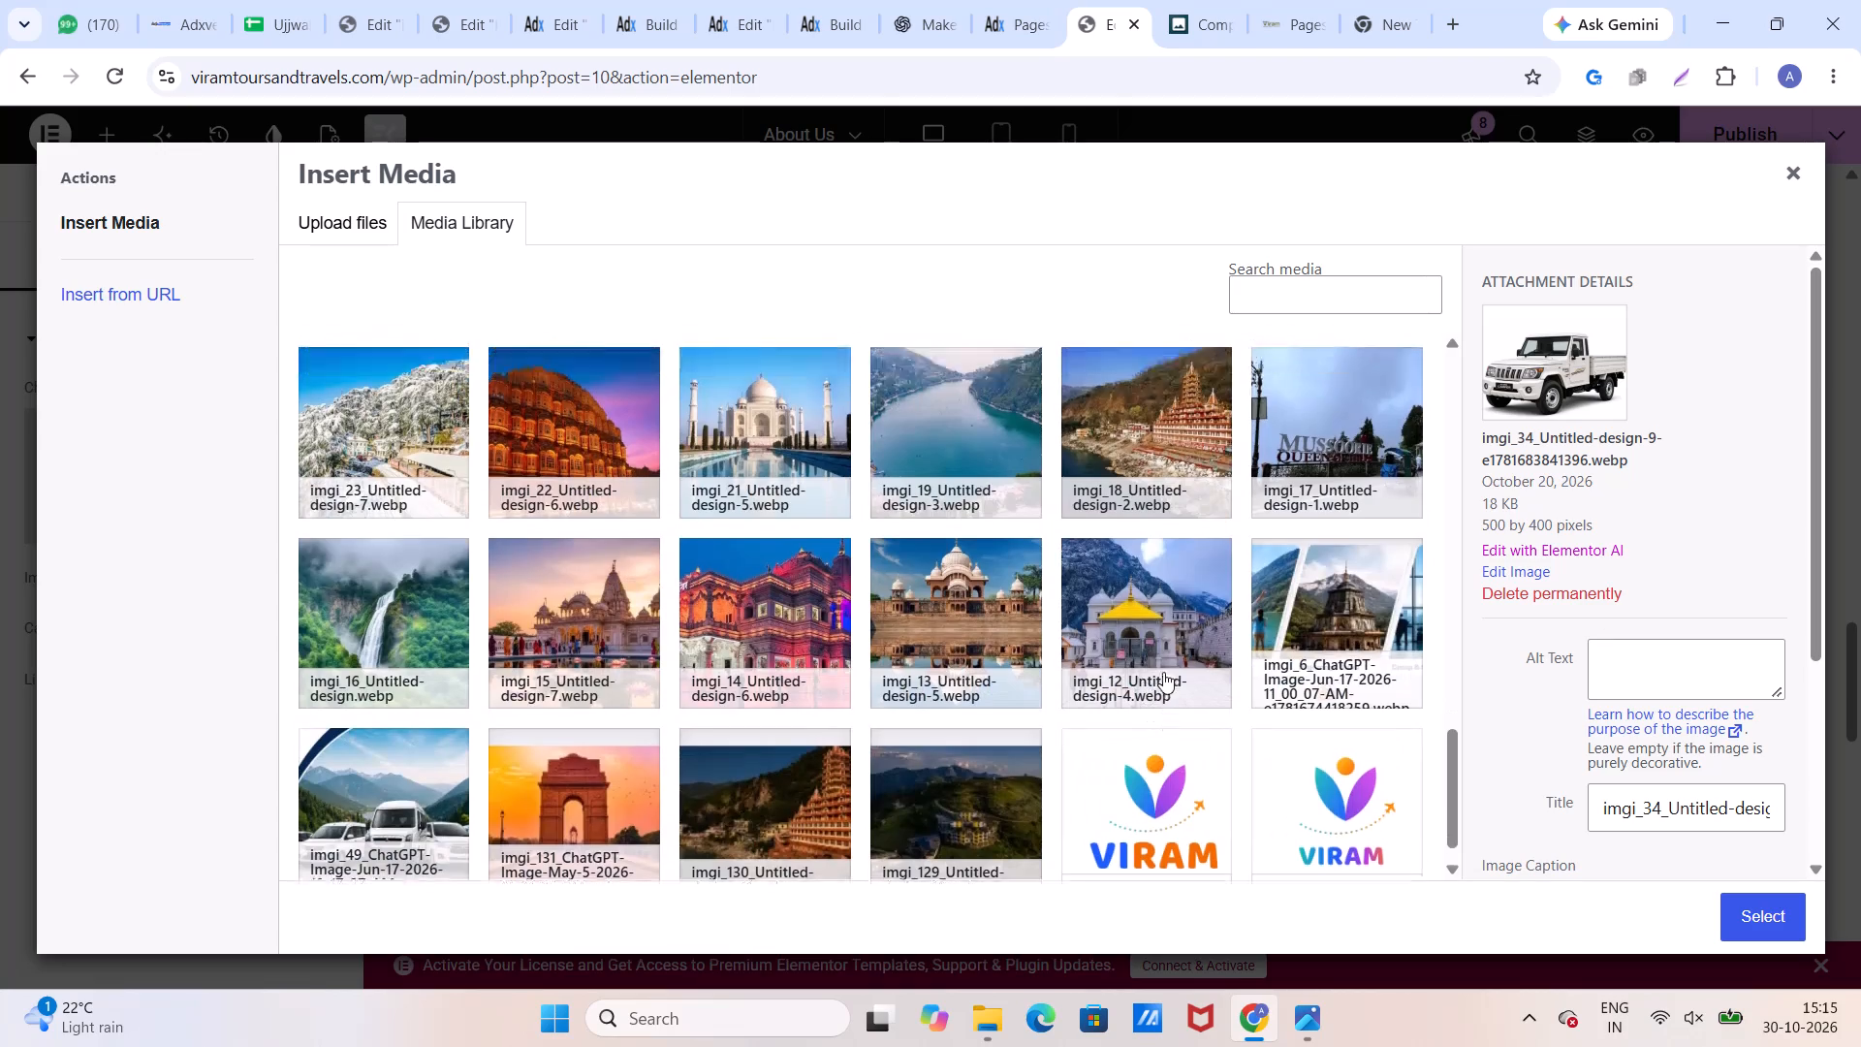
scroll(1163, 672, up, 15)
scroll(1163, 672, down, 5)
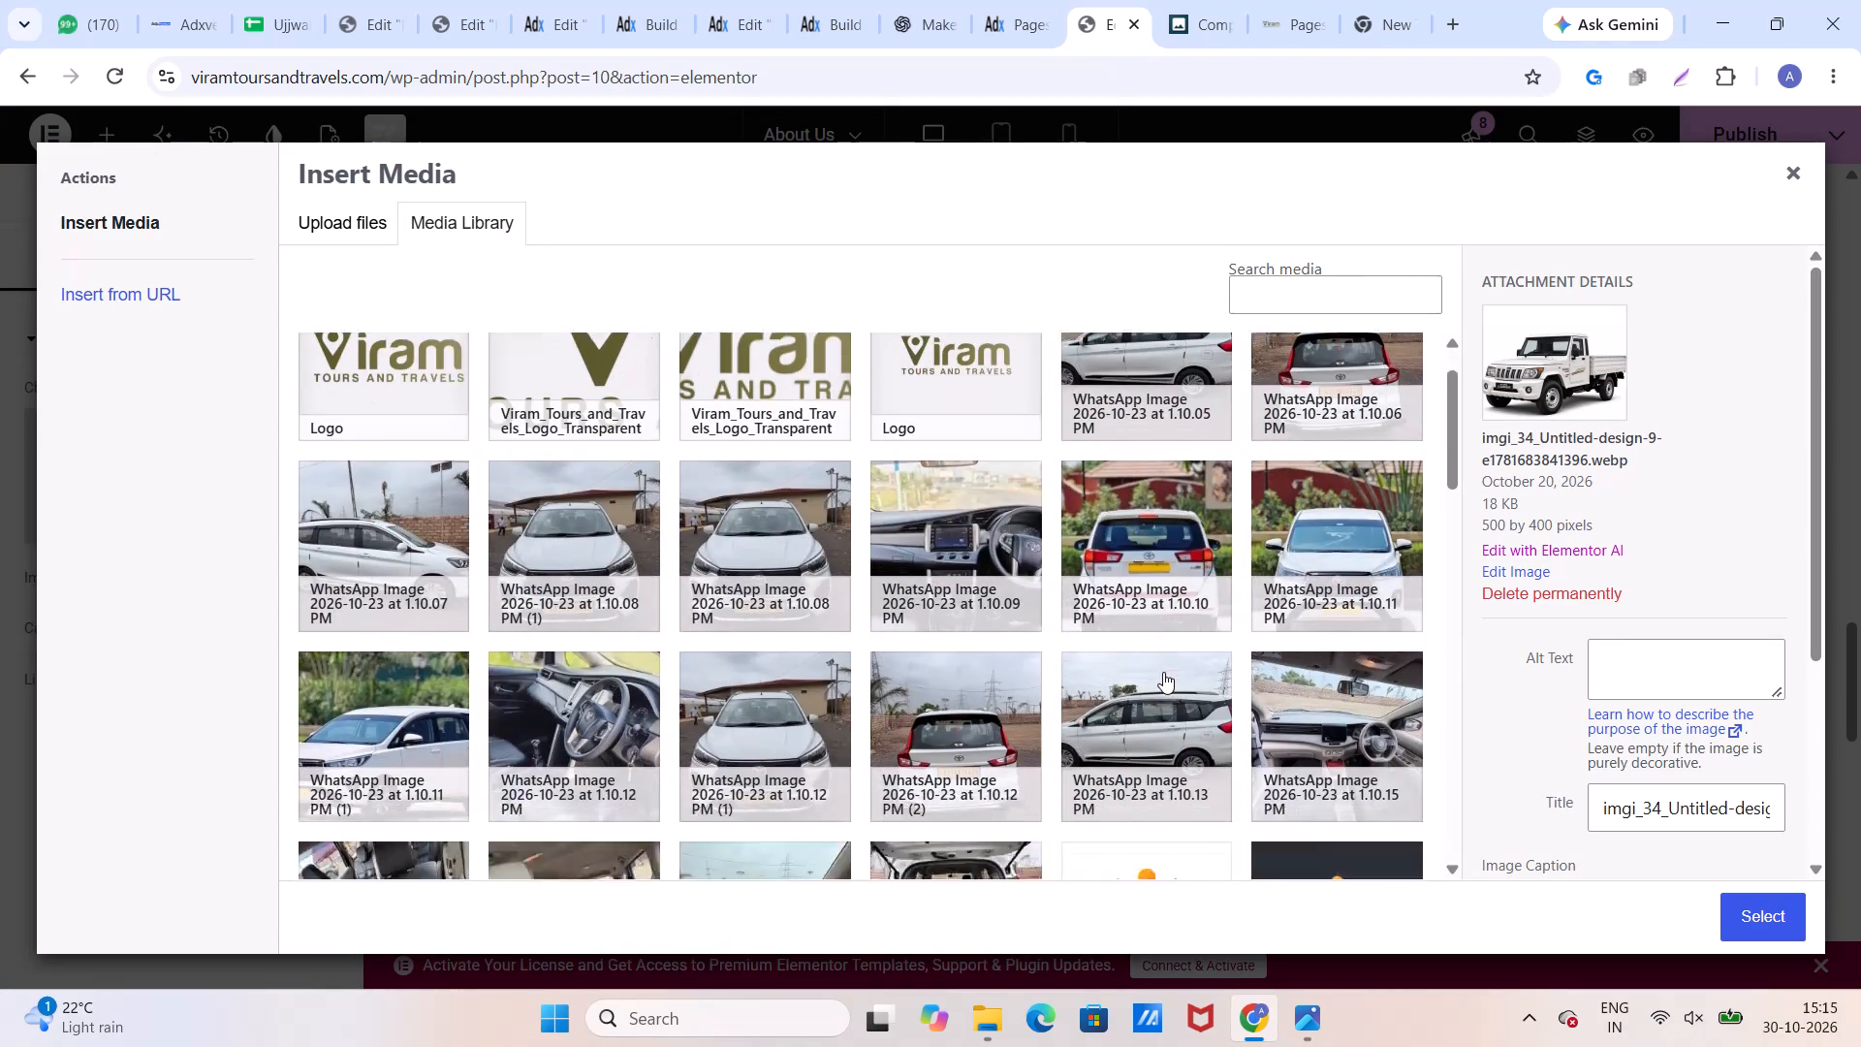
scroll(1163, 672, down, 4)
scroll(1163, 672, up, 1)
scroll(1163, 672, down, 3)
scroll(1163, 672, up, 2)
click(1311, 529)
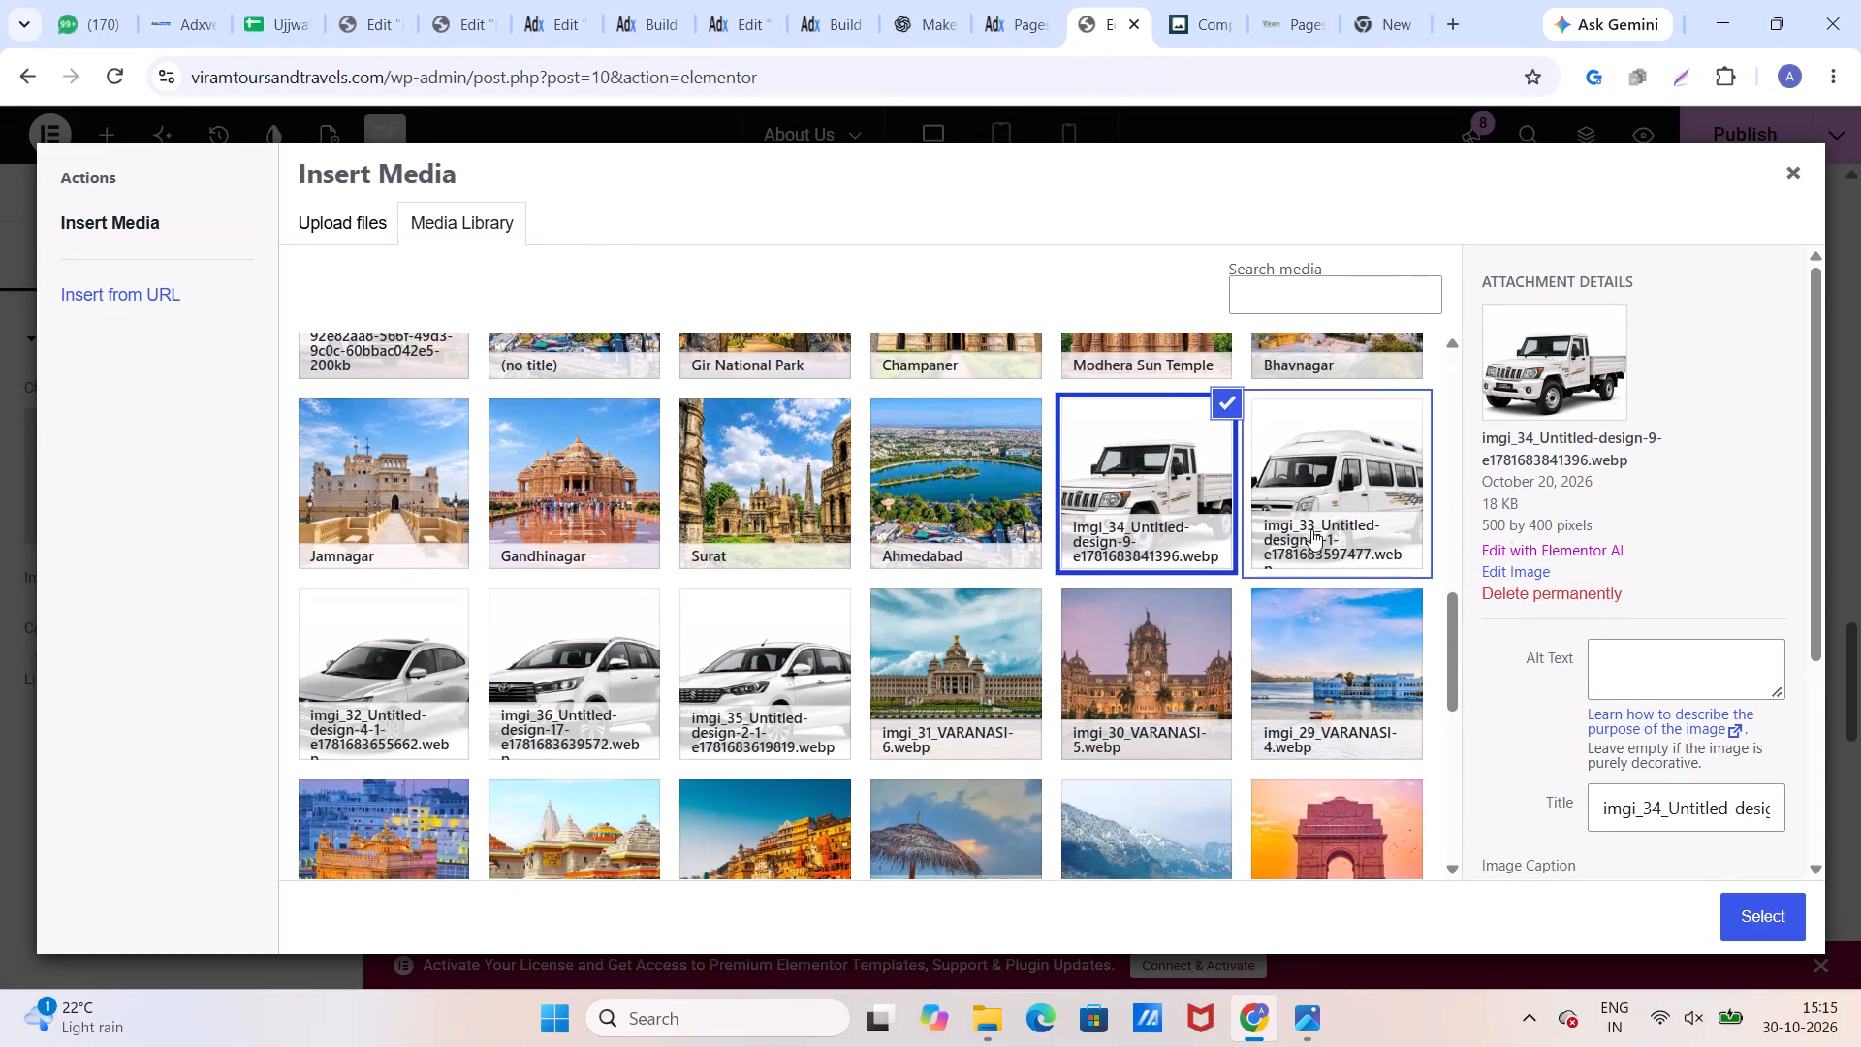
click(1173, 503)
click(1749, 914)
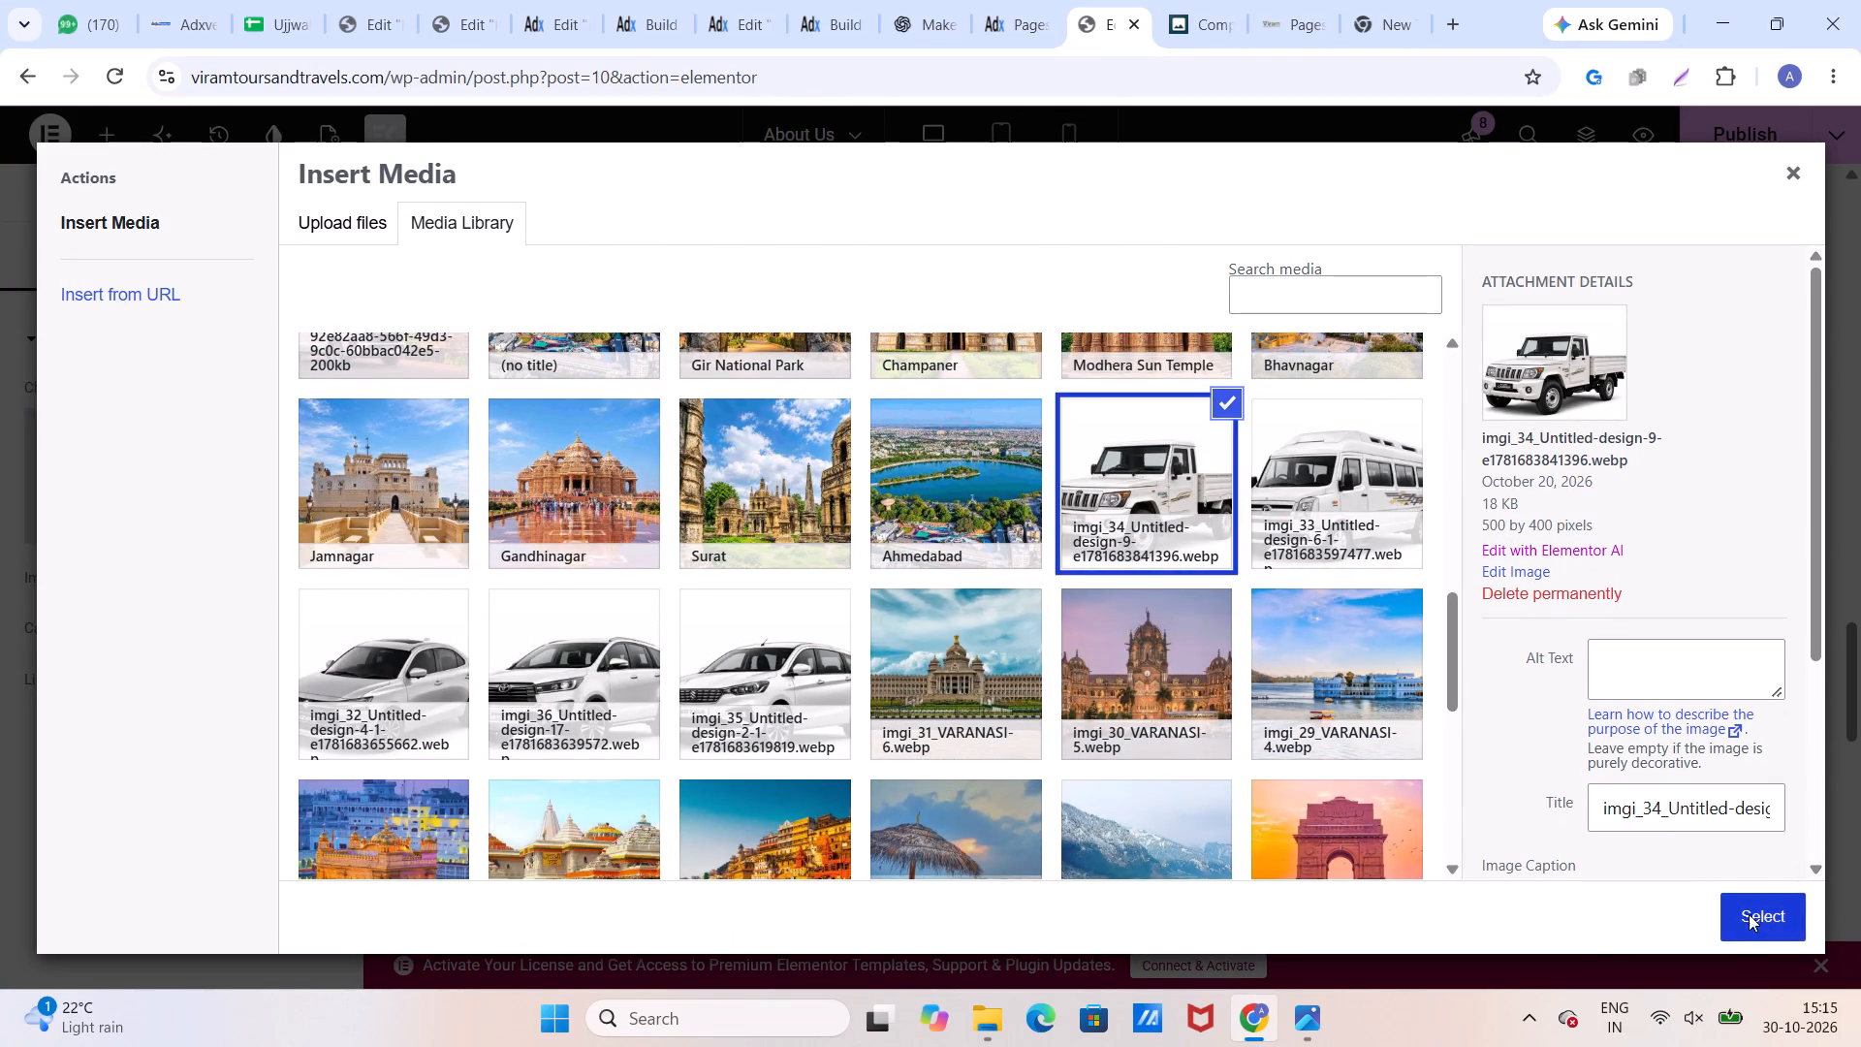
Check the taxi carousel for further slides and publish the About Us page with the reselected vehicle images.
click(1820, 671)
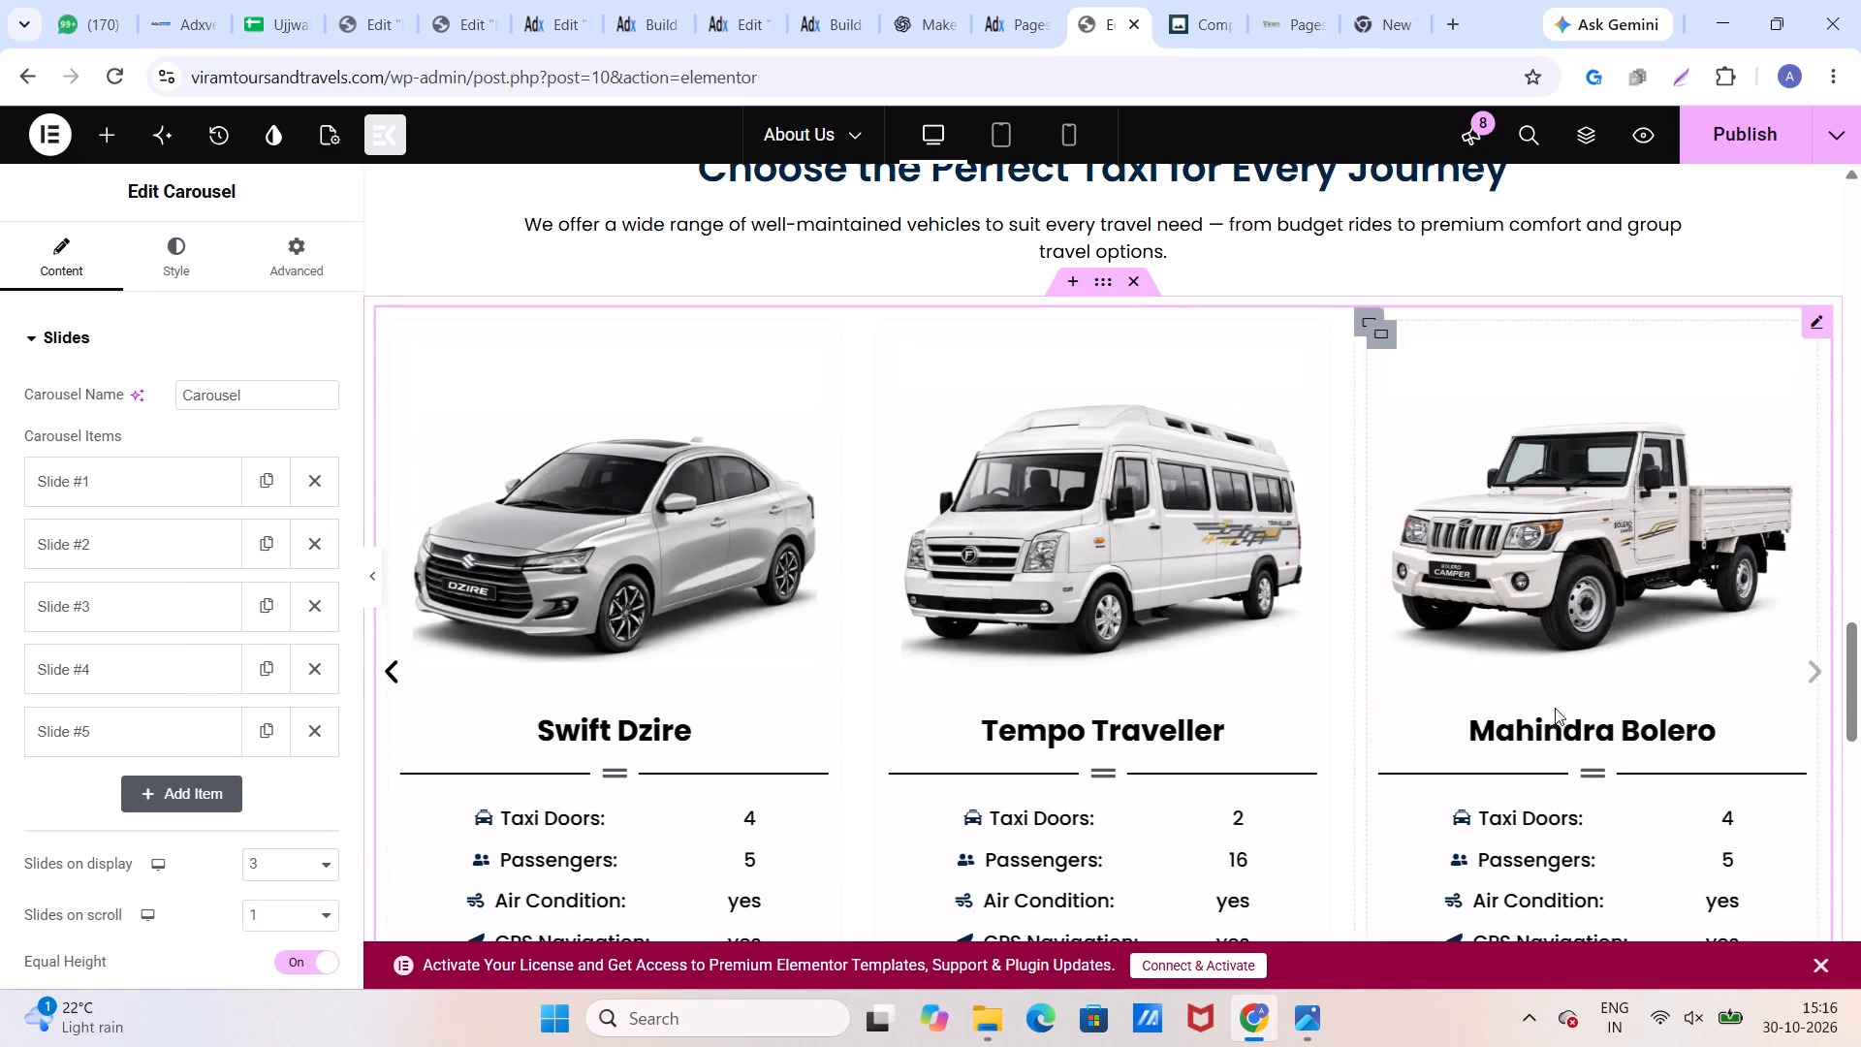
scroll(891, 587, down, 3)
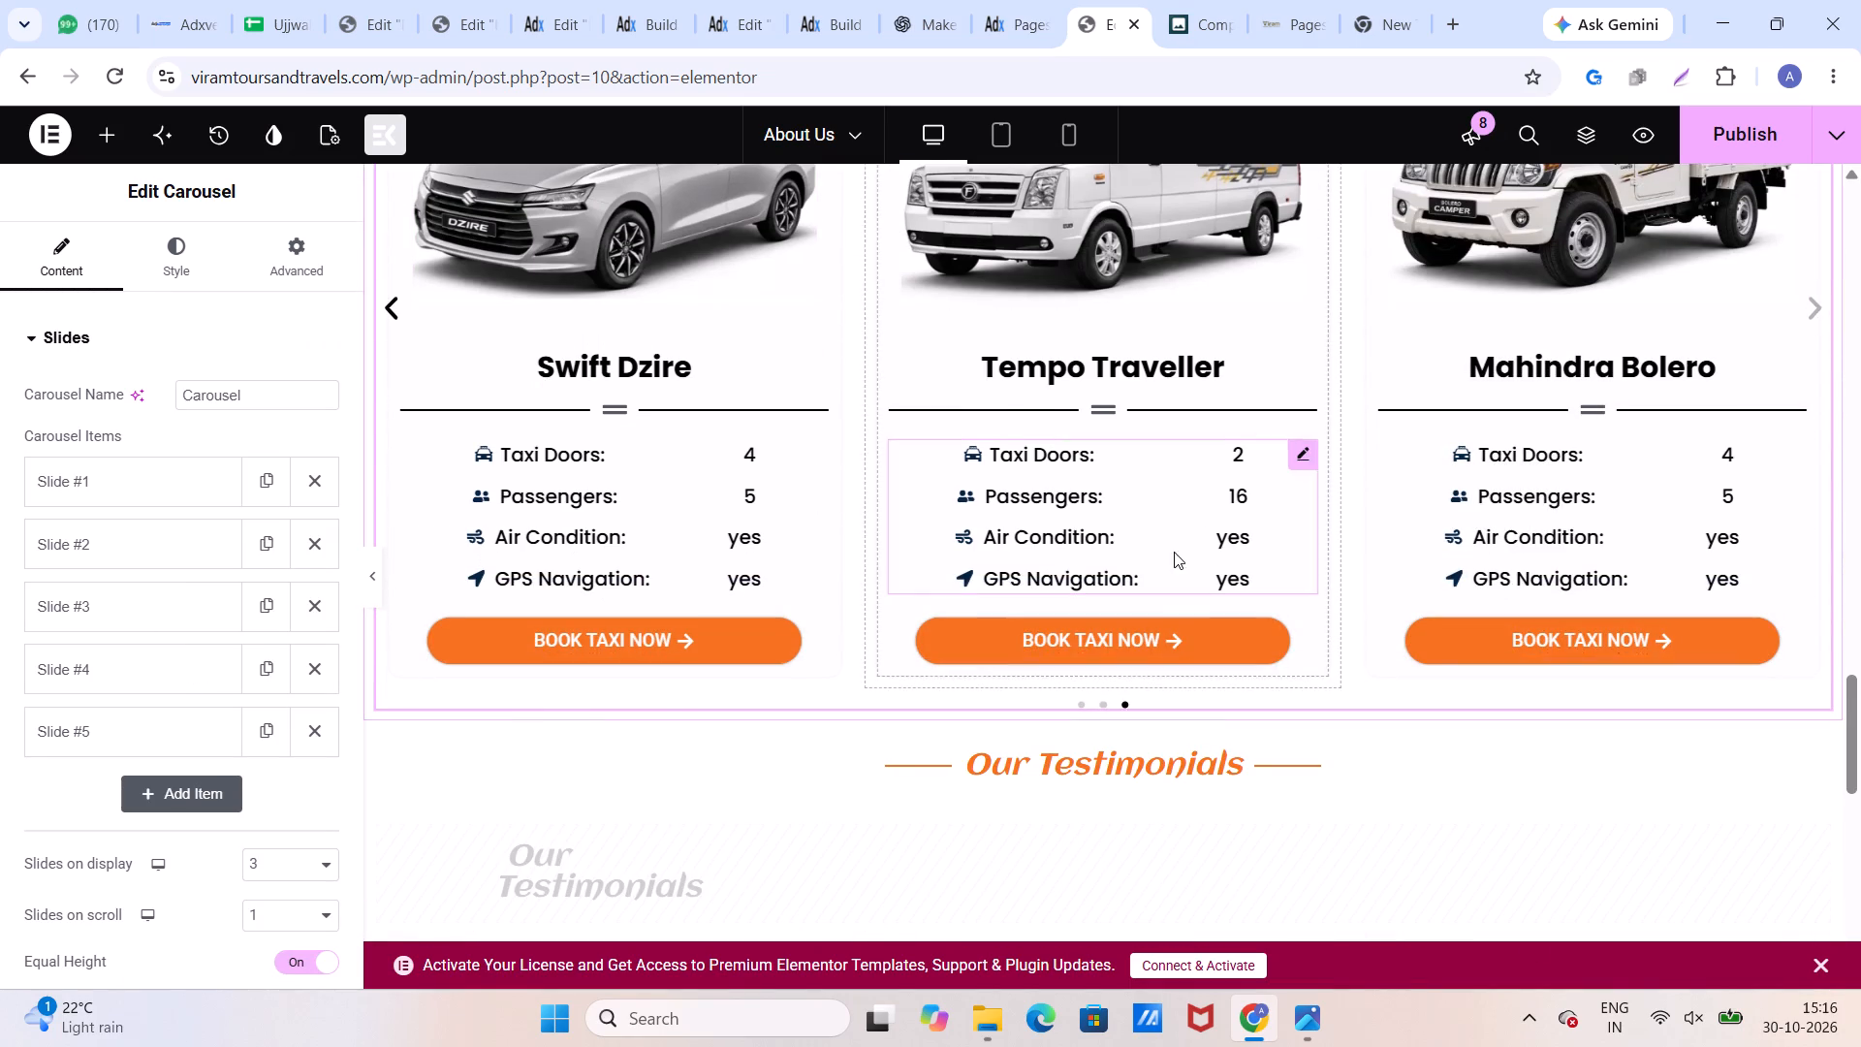
click(1805, 305)
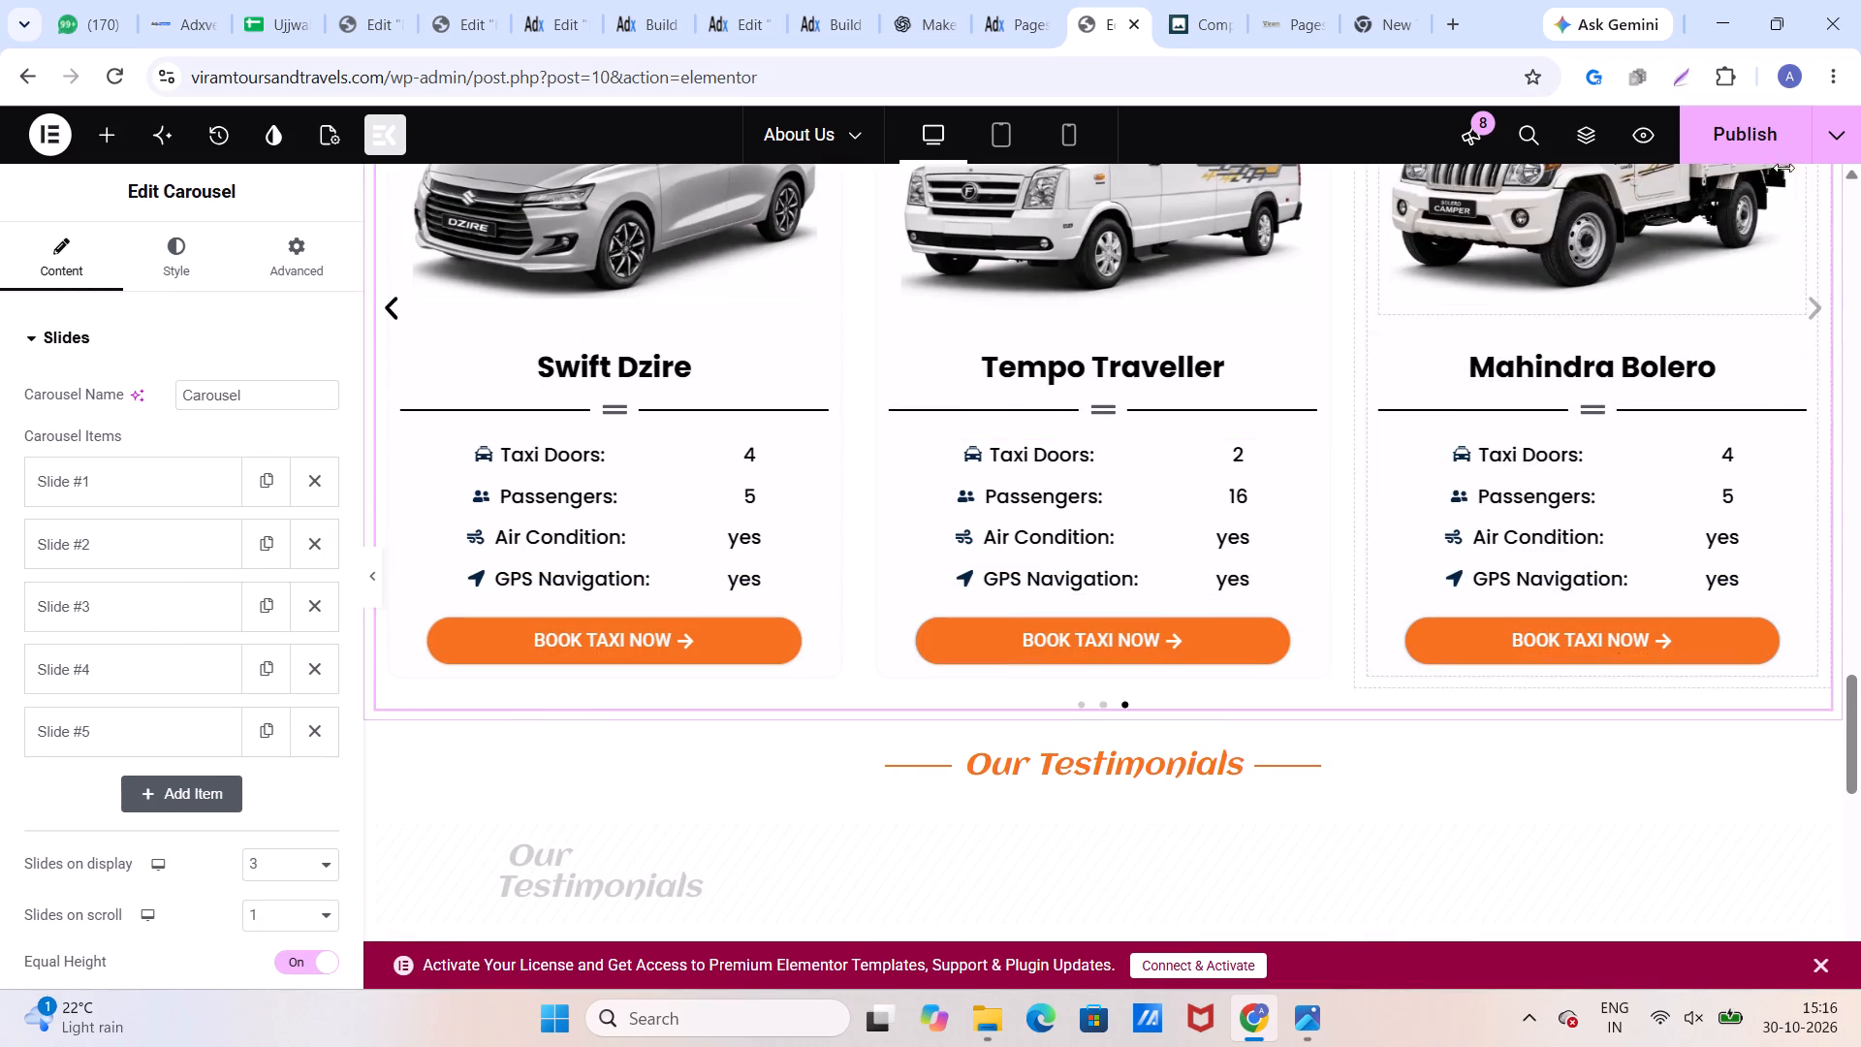
click(1744, 151)
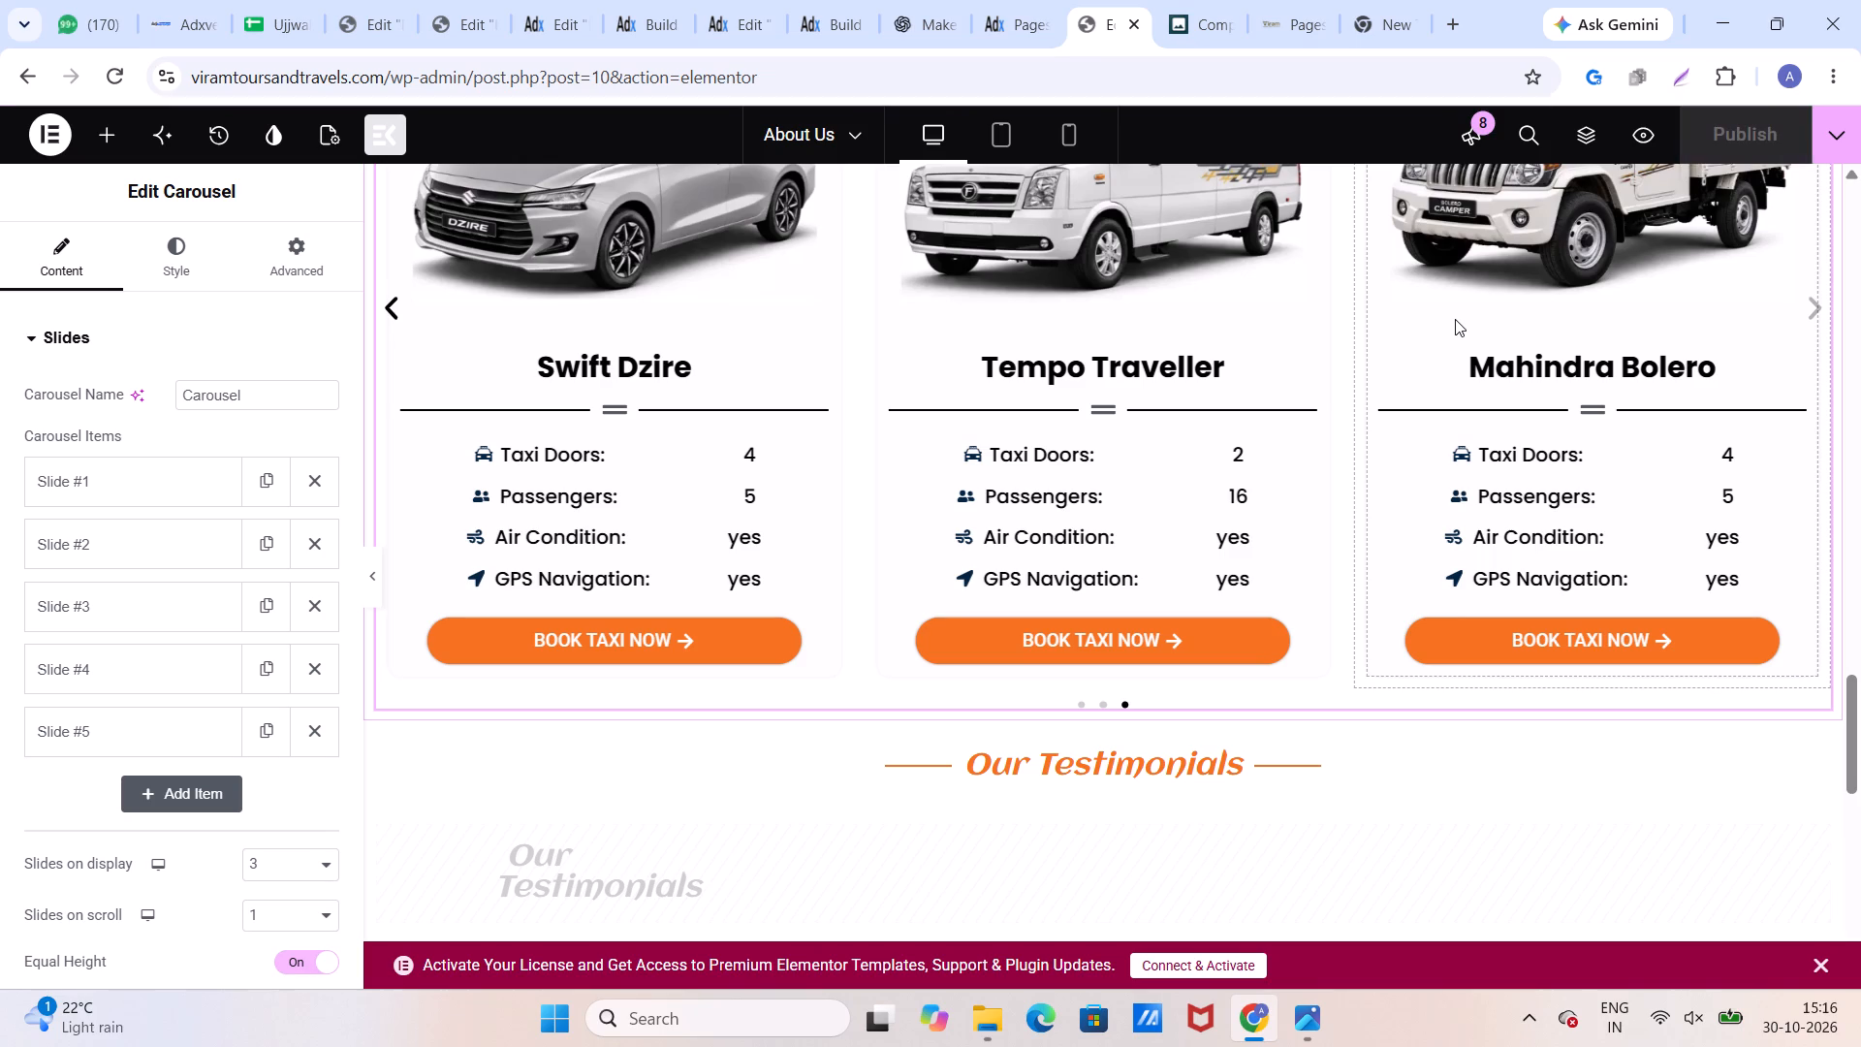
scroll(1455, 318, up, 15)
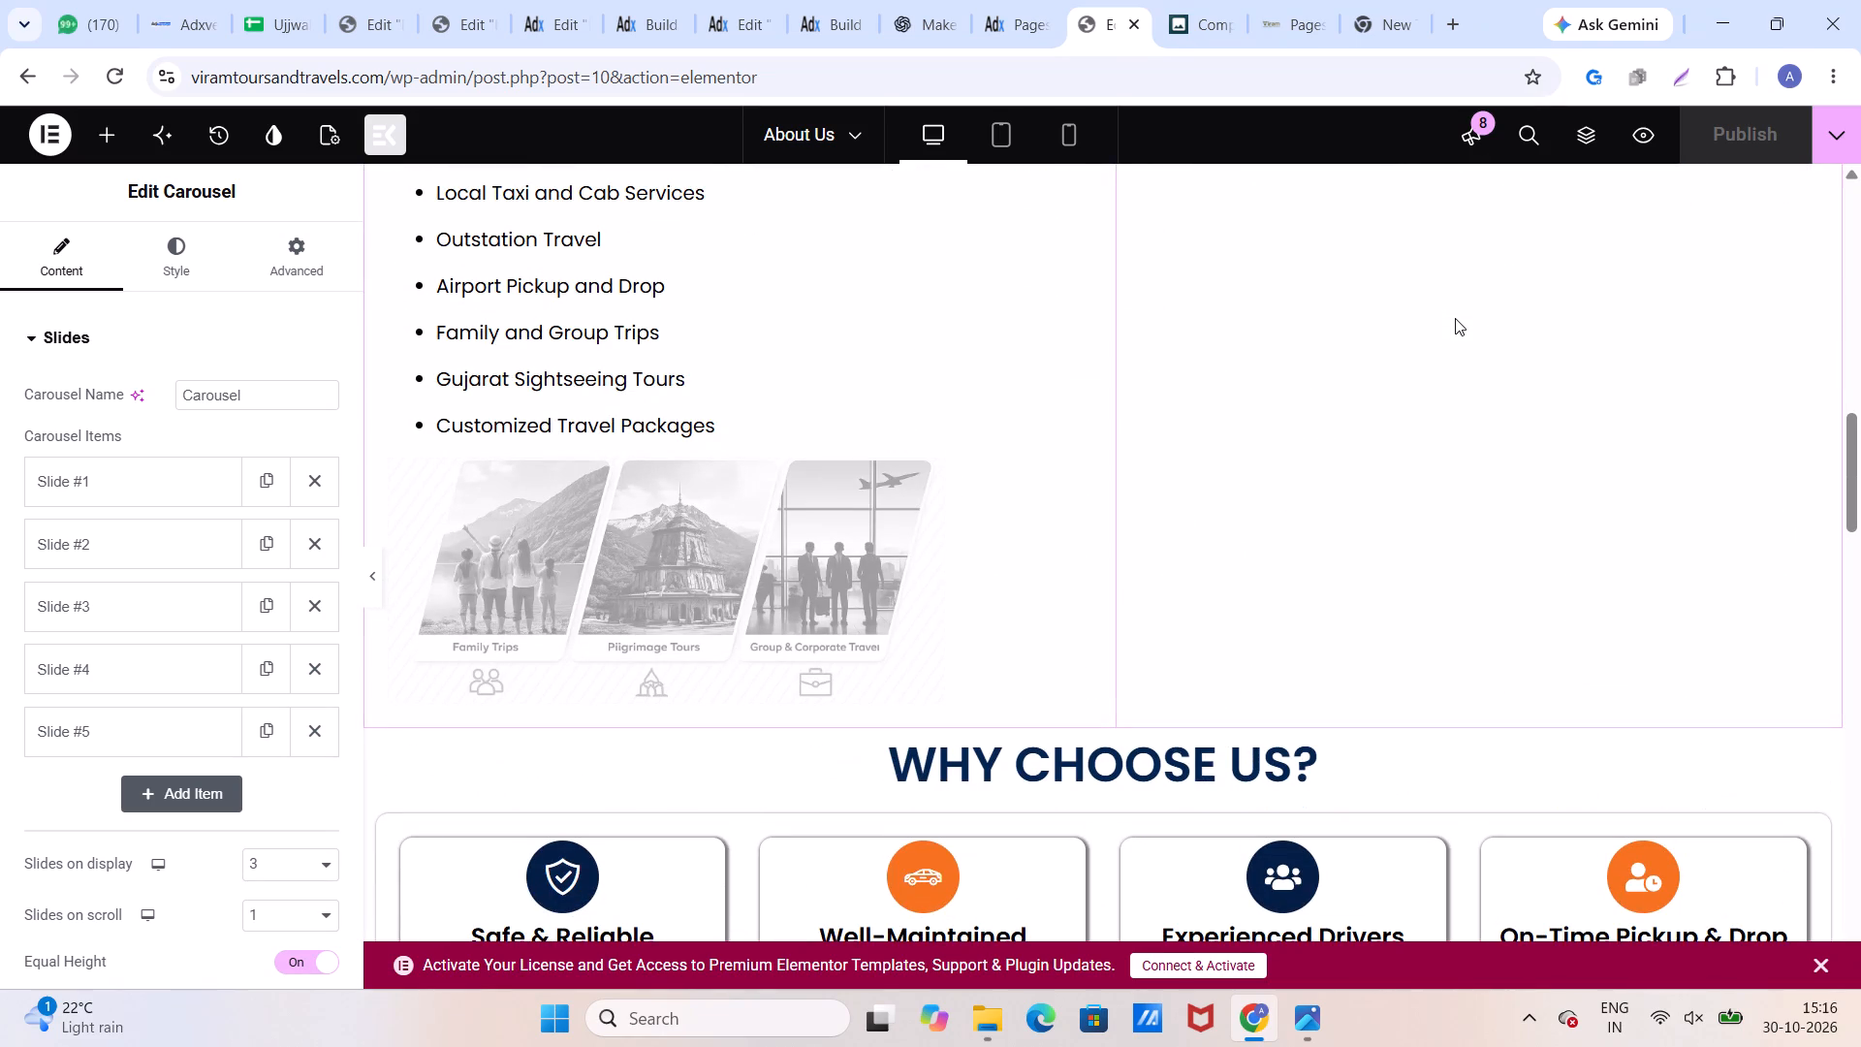
Check the slides of the taxi carousel on the About Us page, including the image settings of the Toyota Innova Crysta picture.
scroll(1455, 318, down, 17)
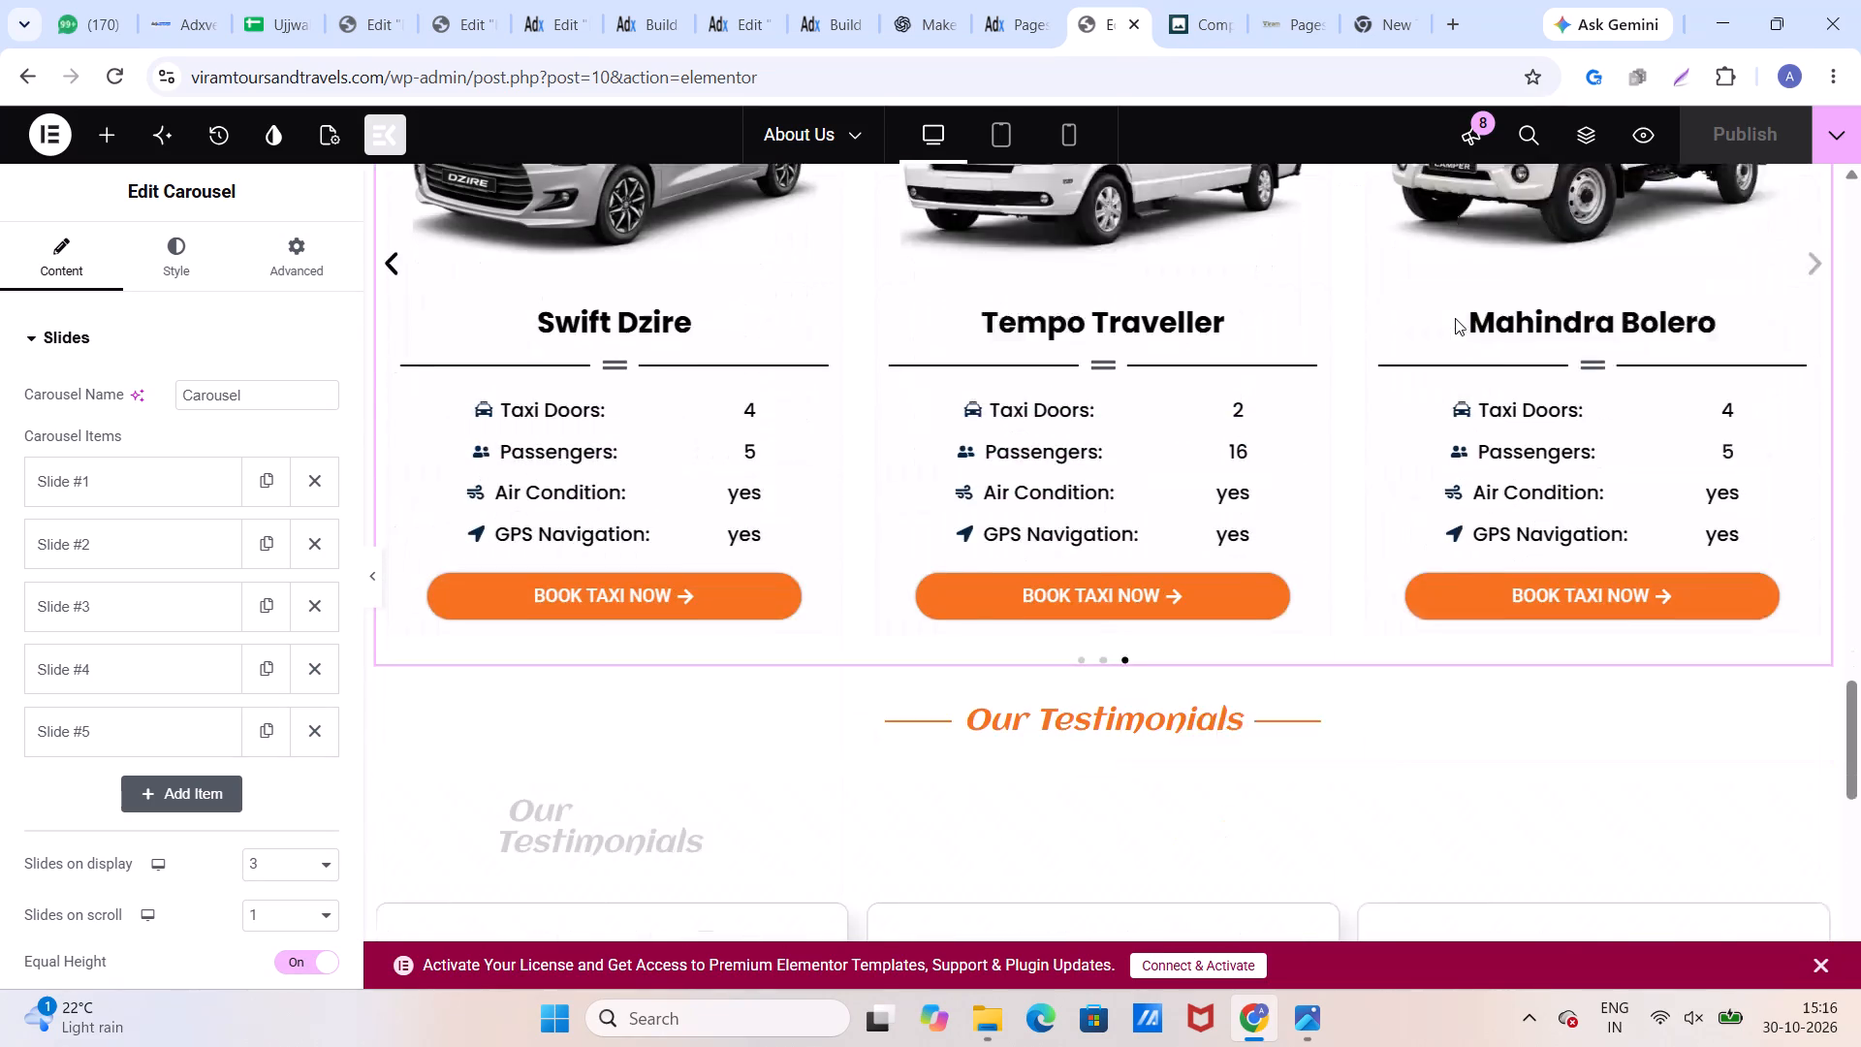
scroll(1455, 318, up, 5)
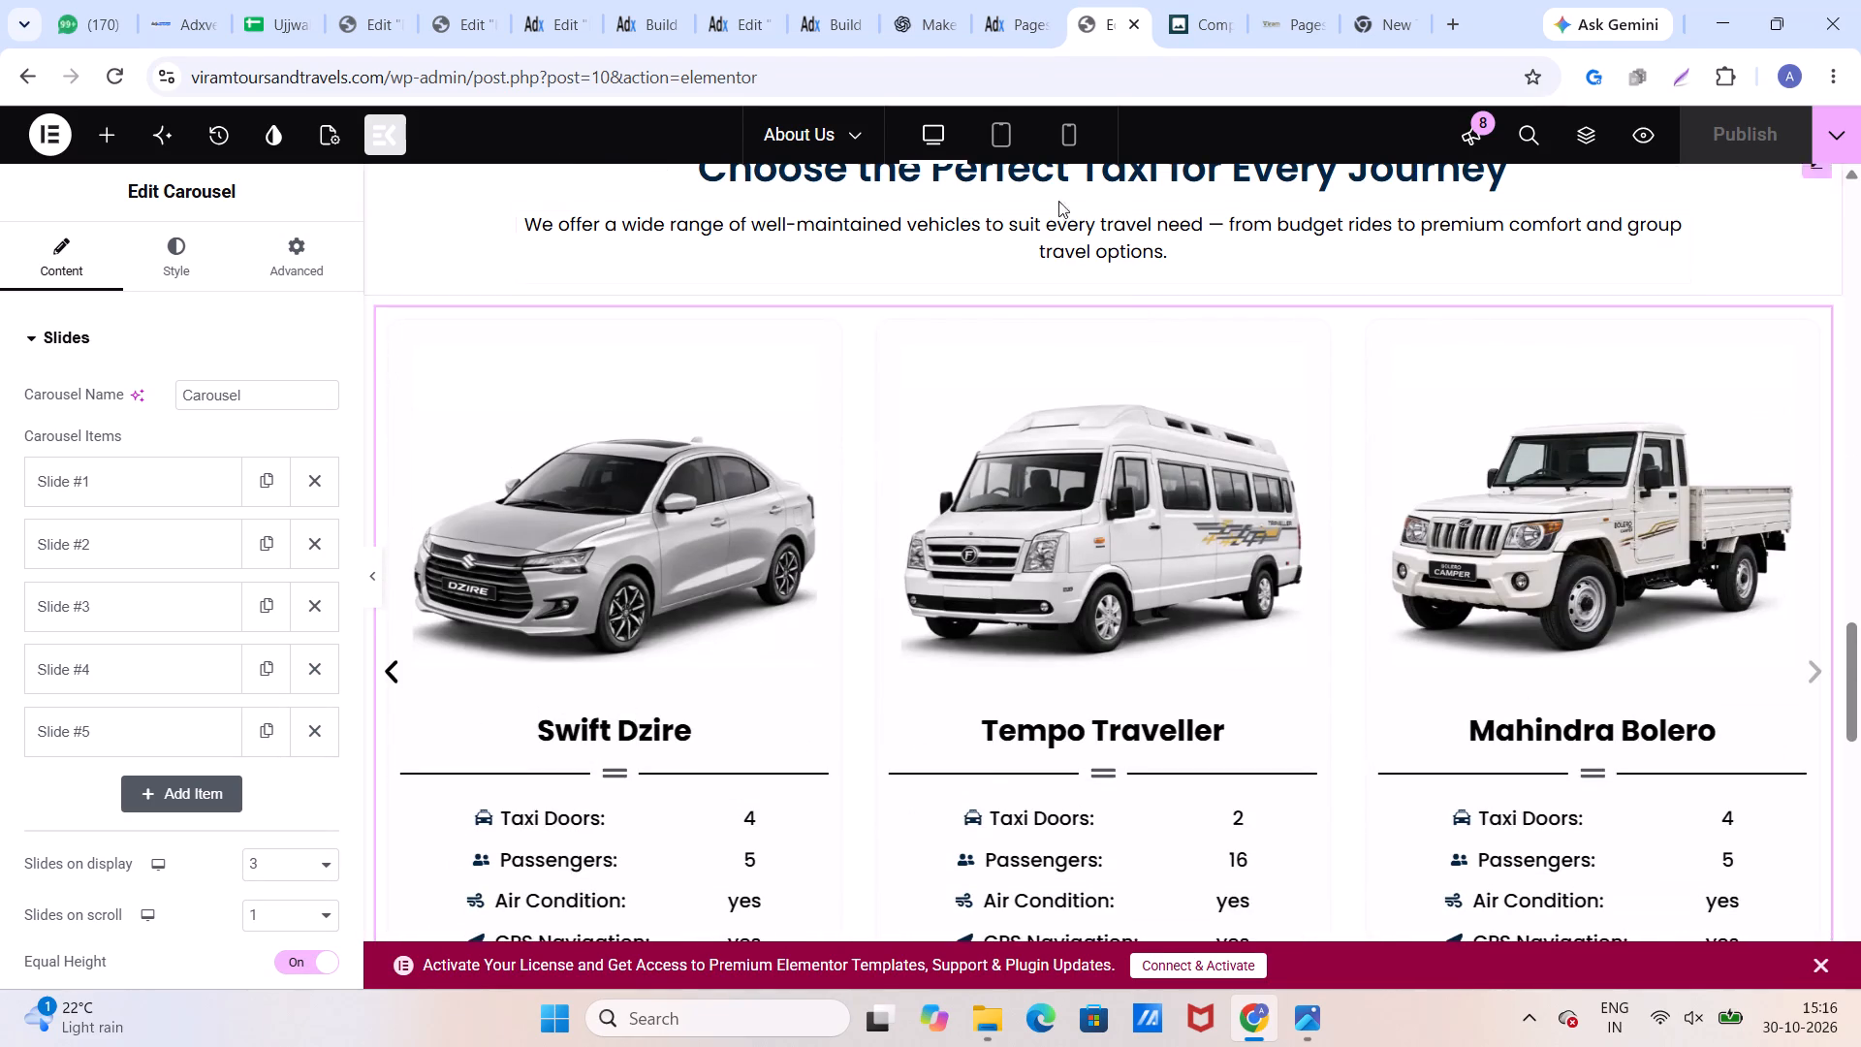
click(141, 746)
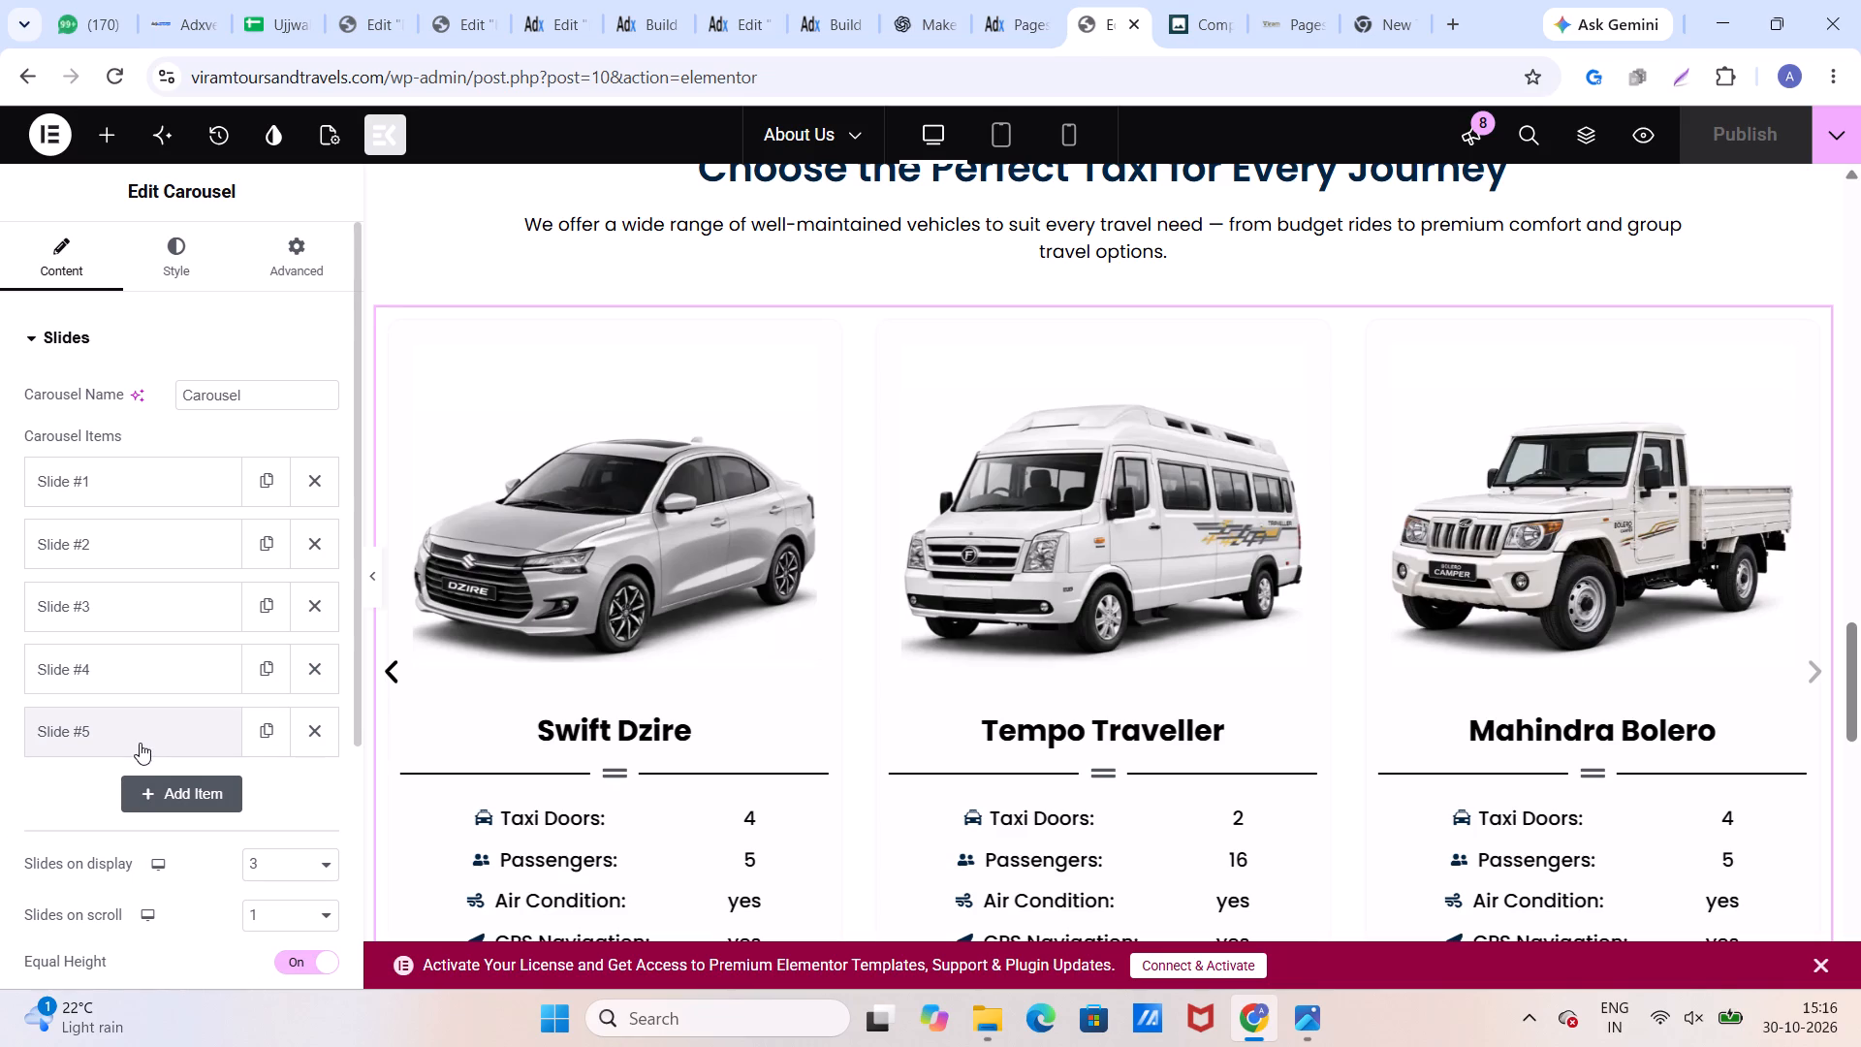
click(140, 731)
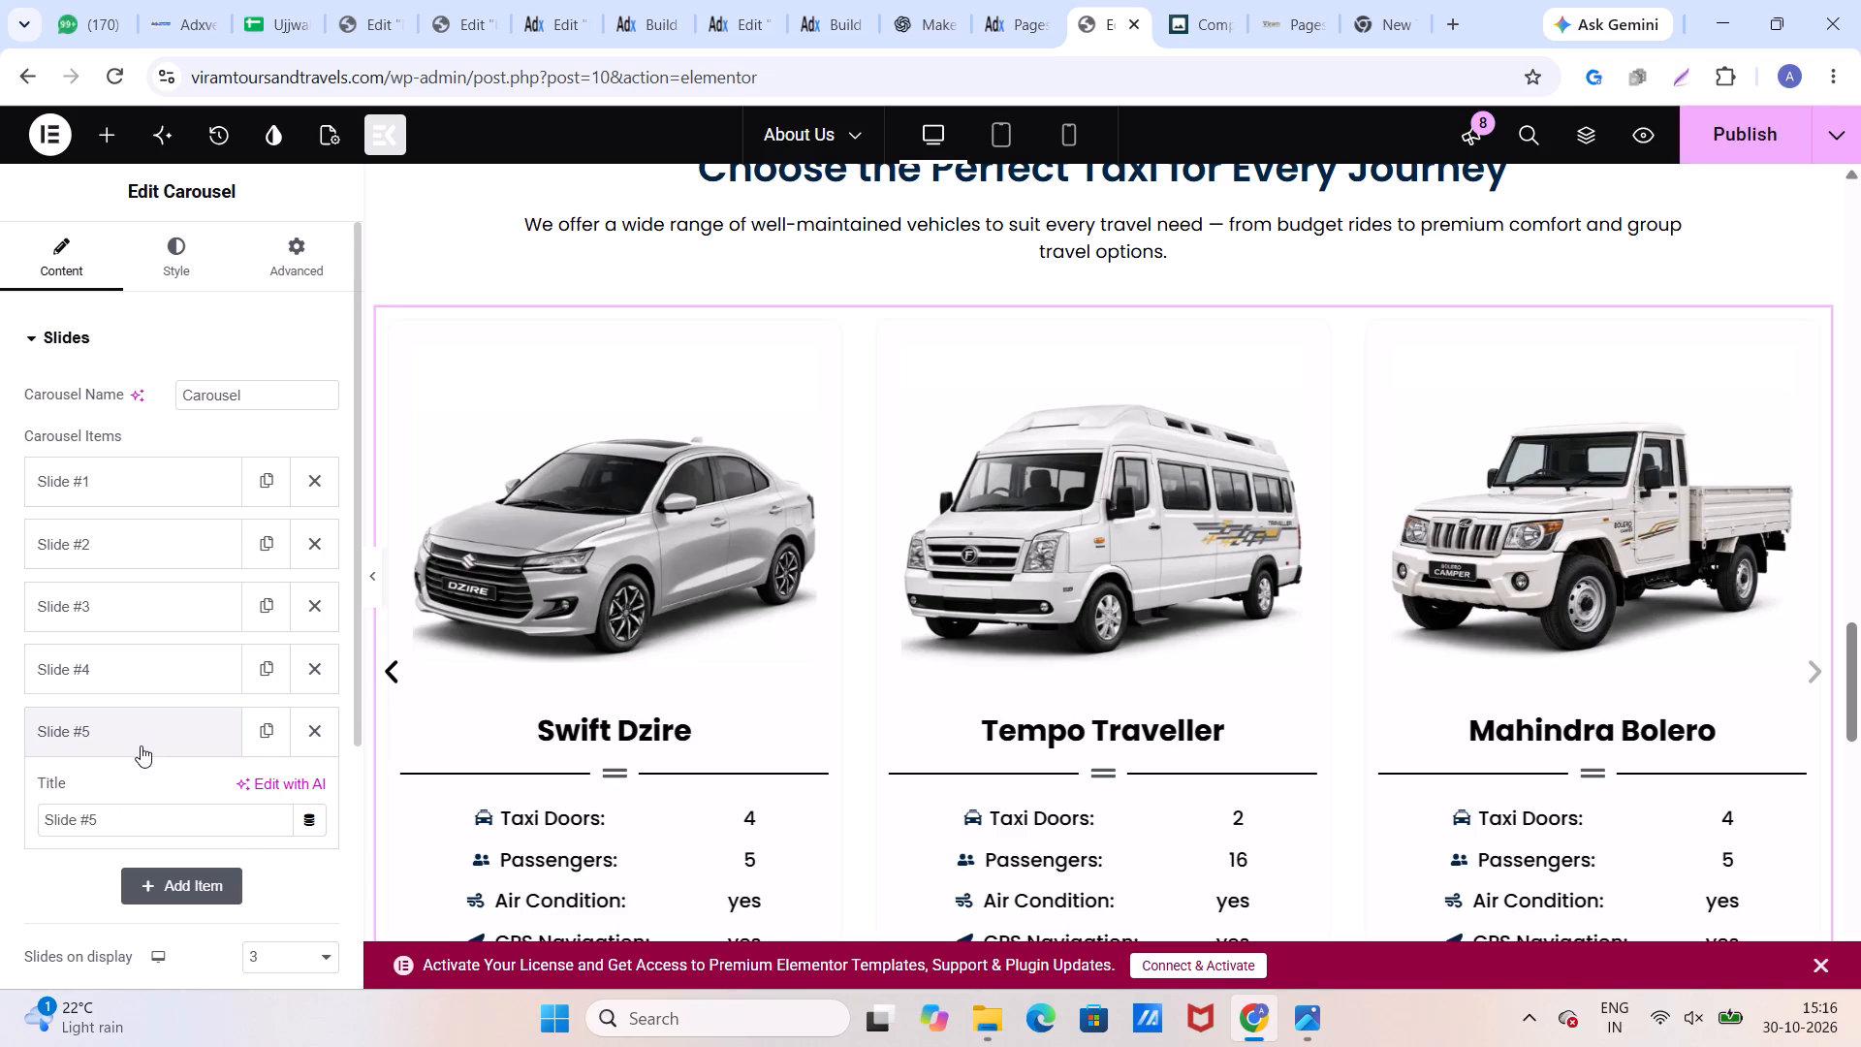
click(141, 740)
scroll(970, 789, down, 3)
scroll(970, 789, up, 2)
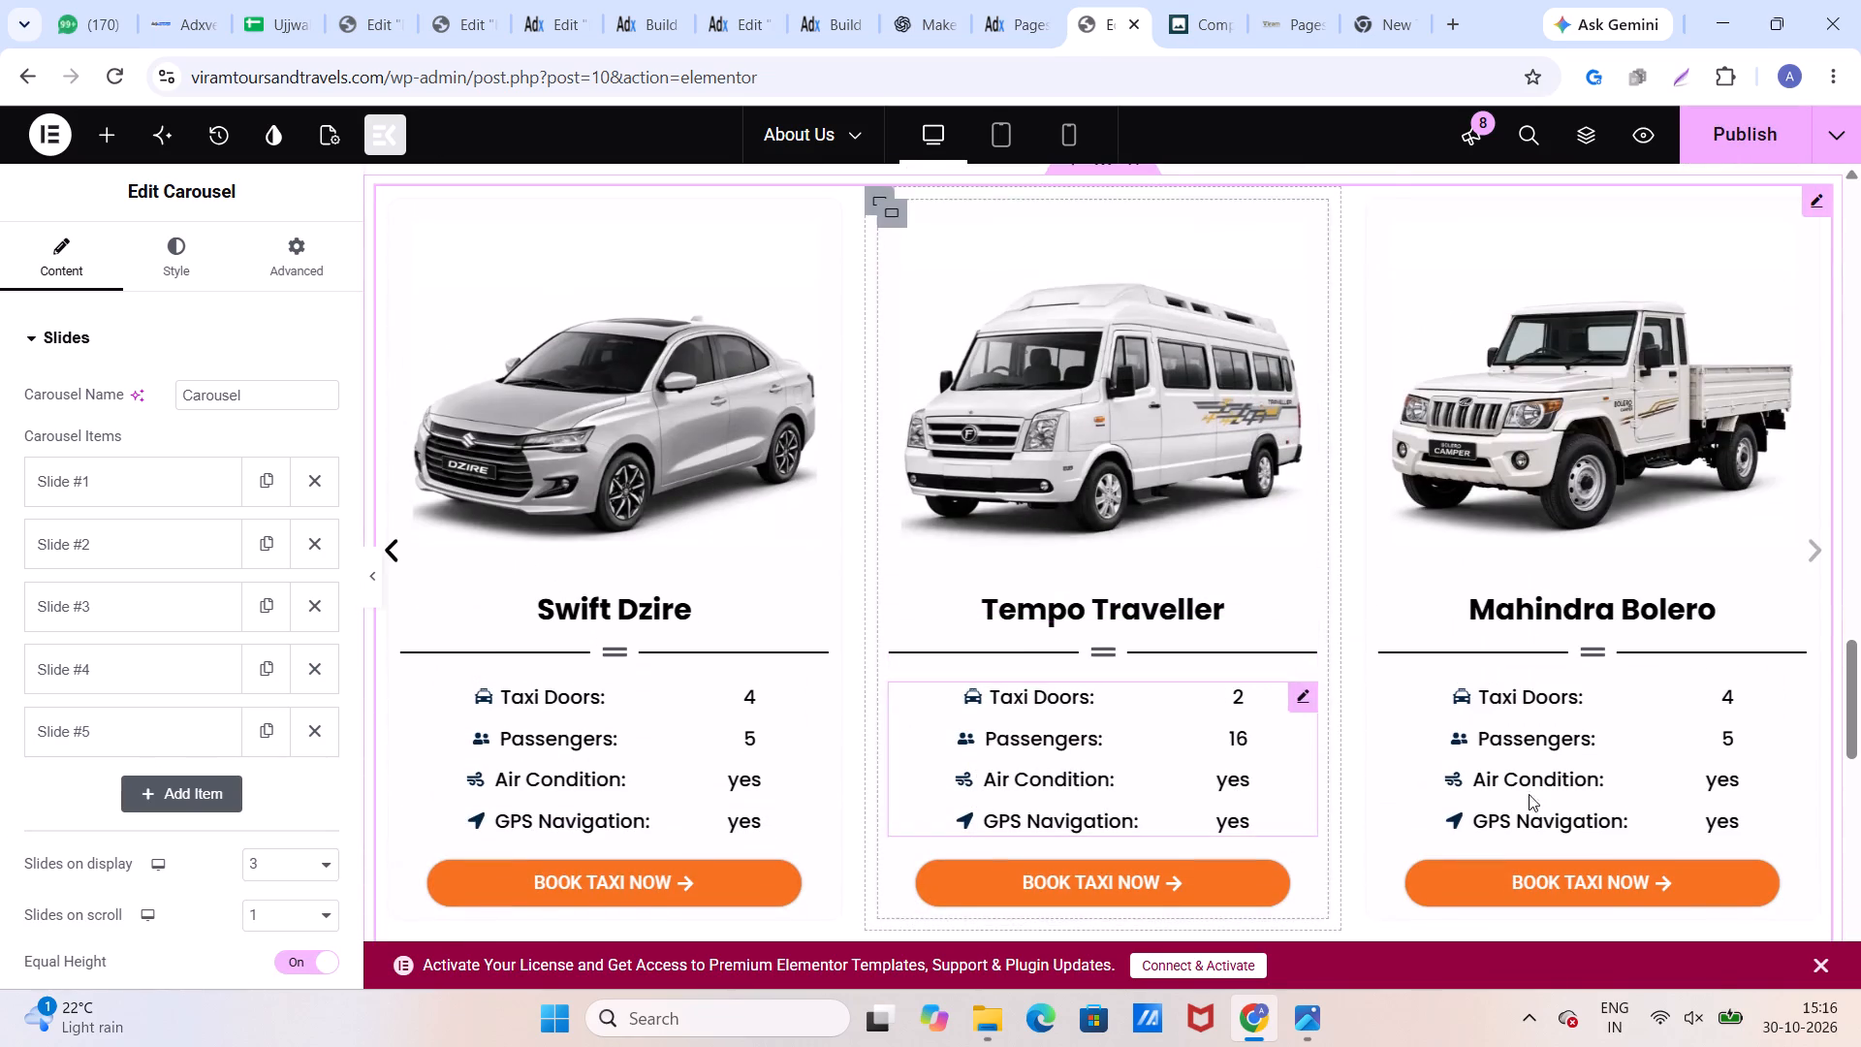
click(1819, 550)
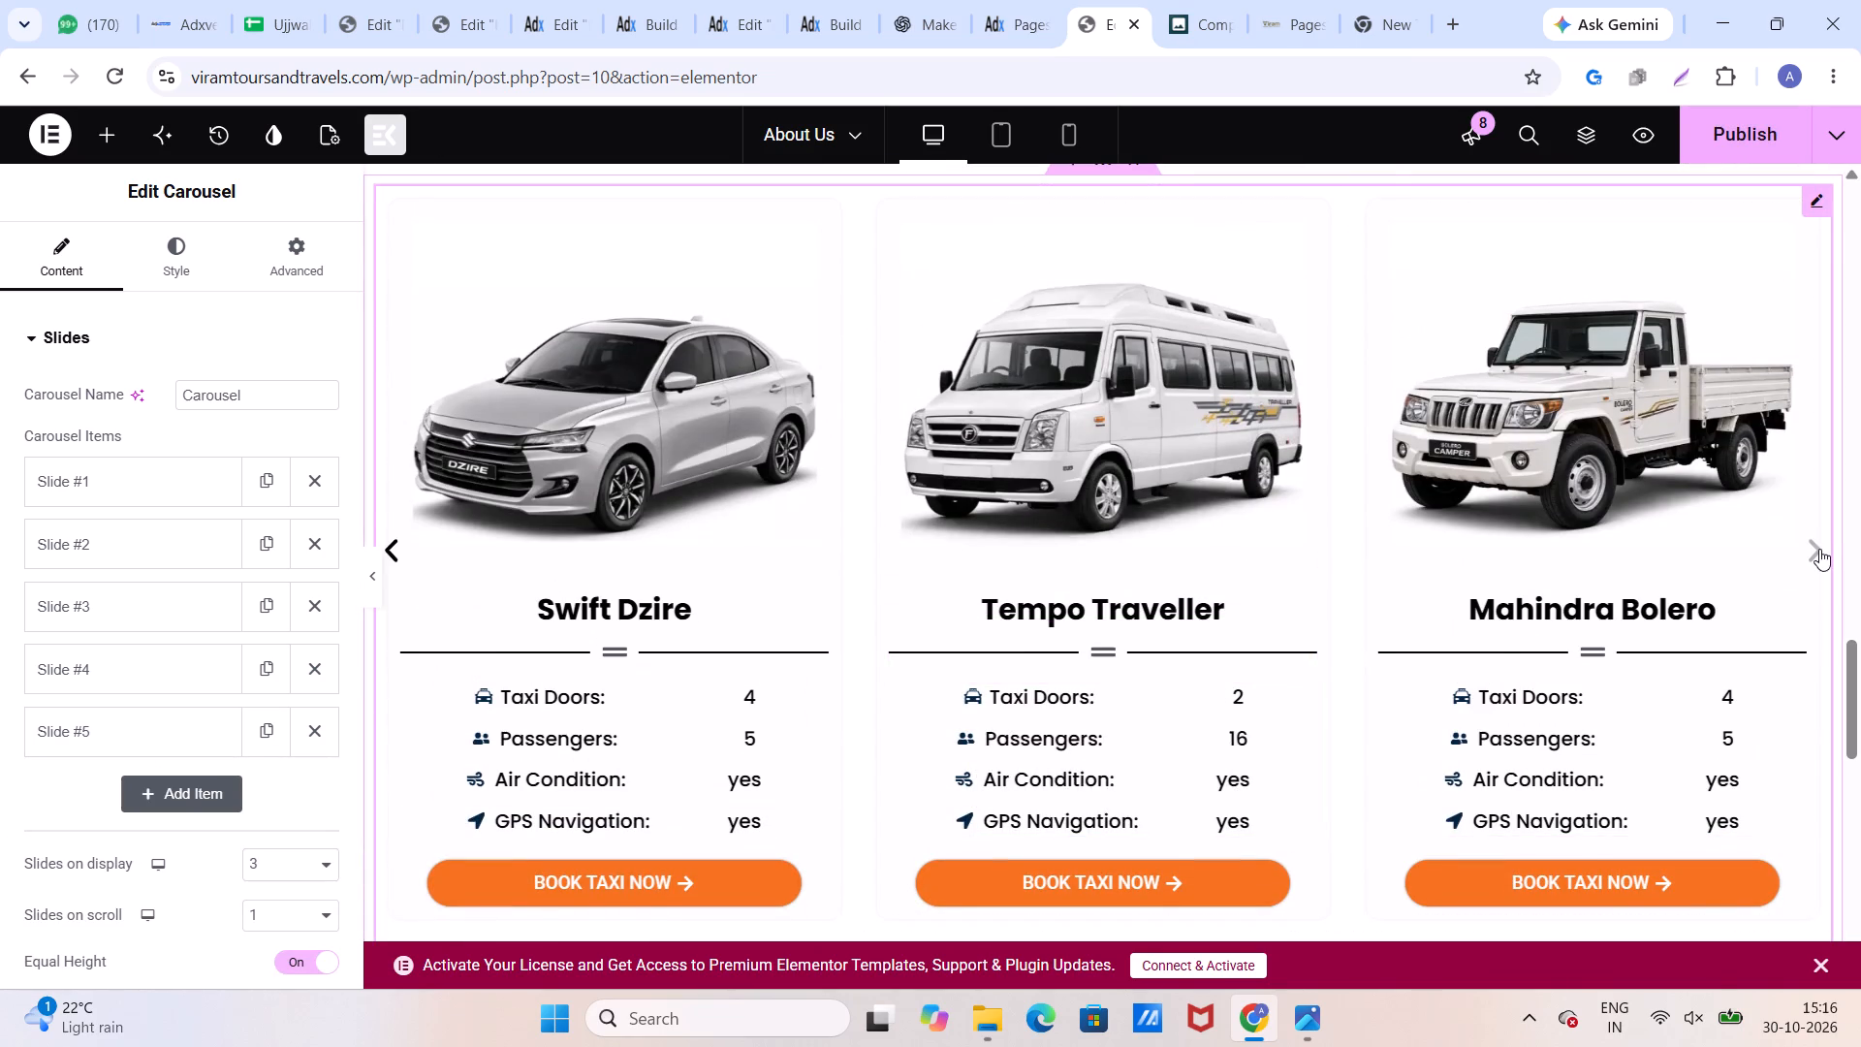
click(136, 459)
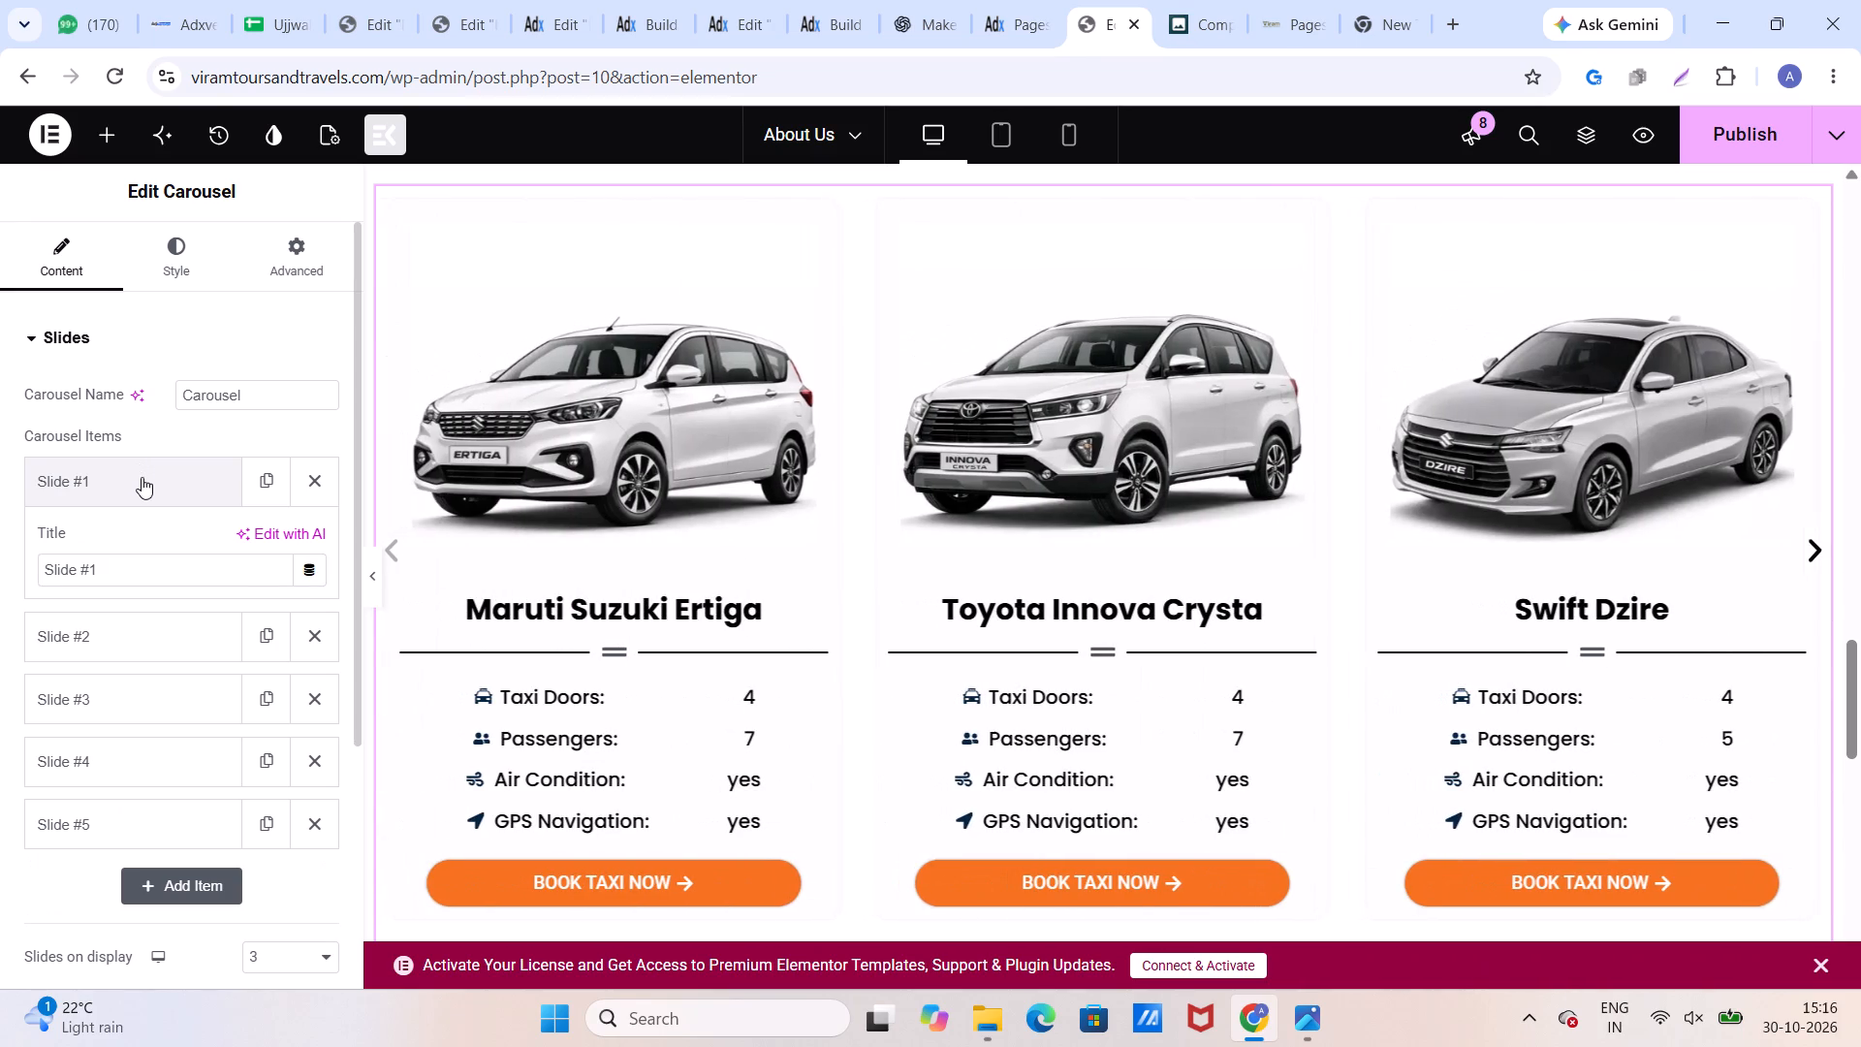
click(68, 645)
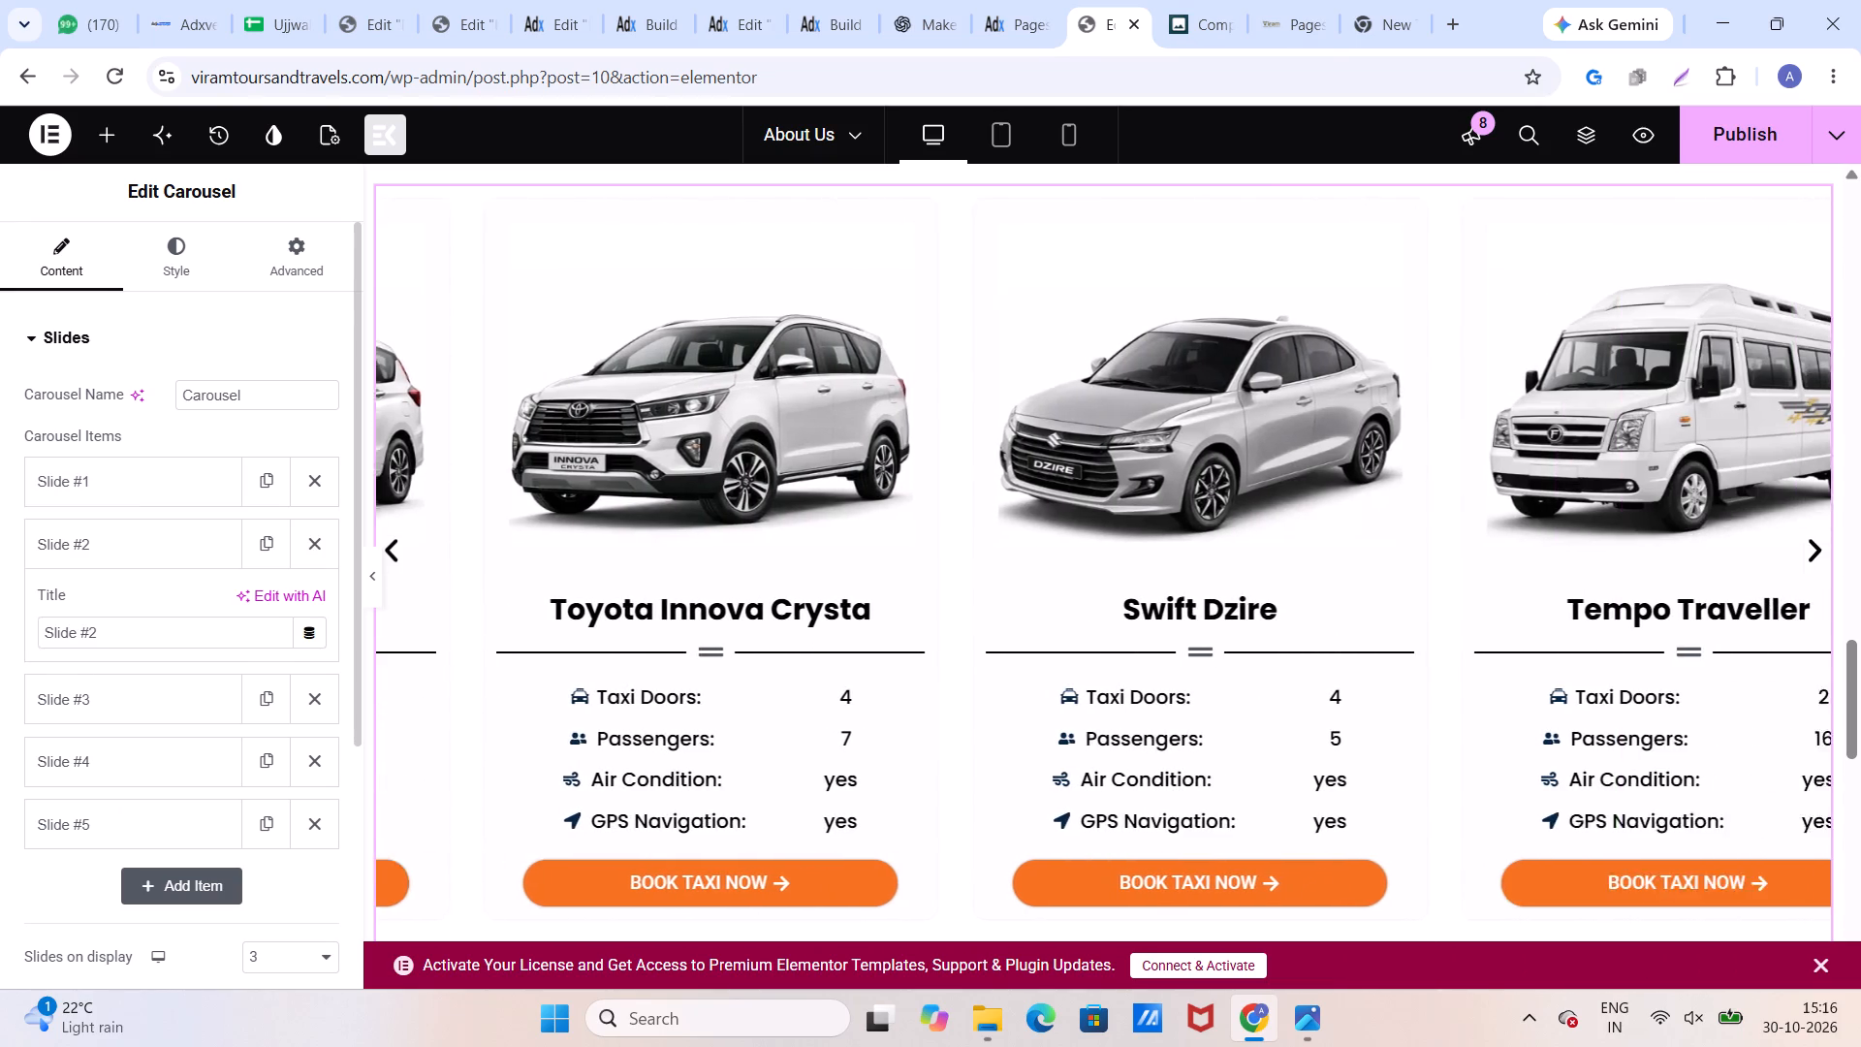
click(599, 473)
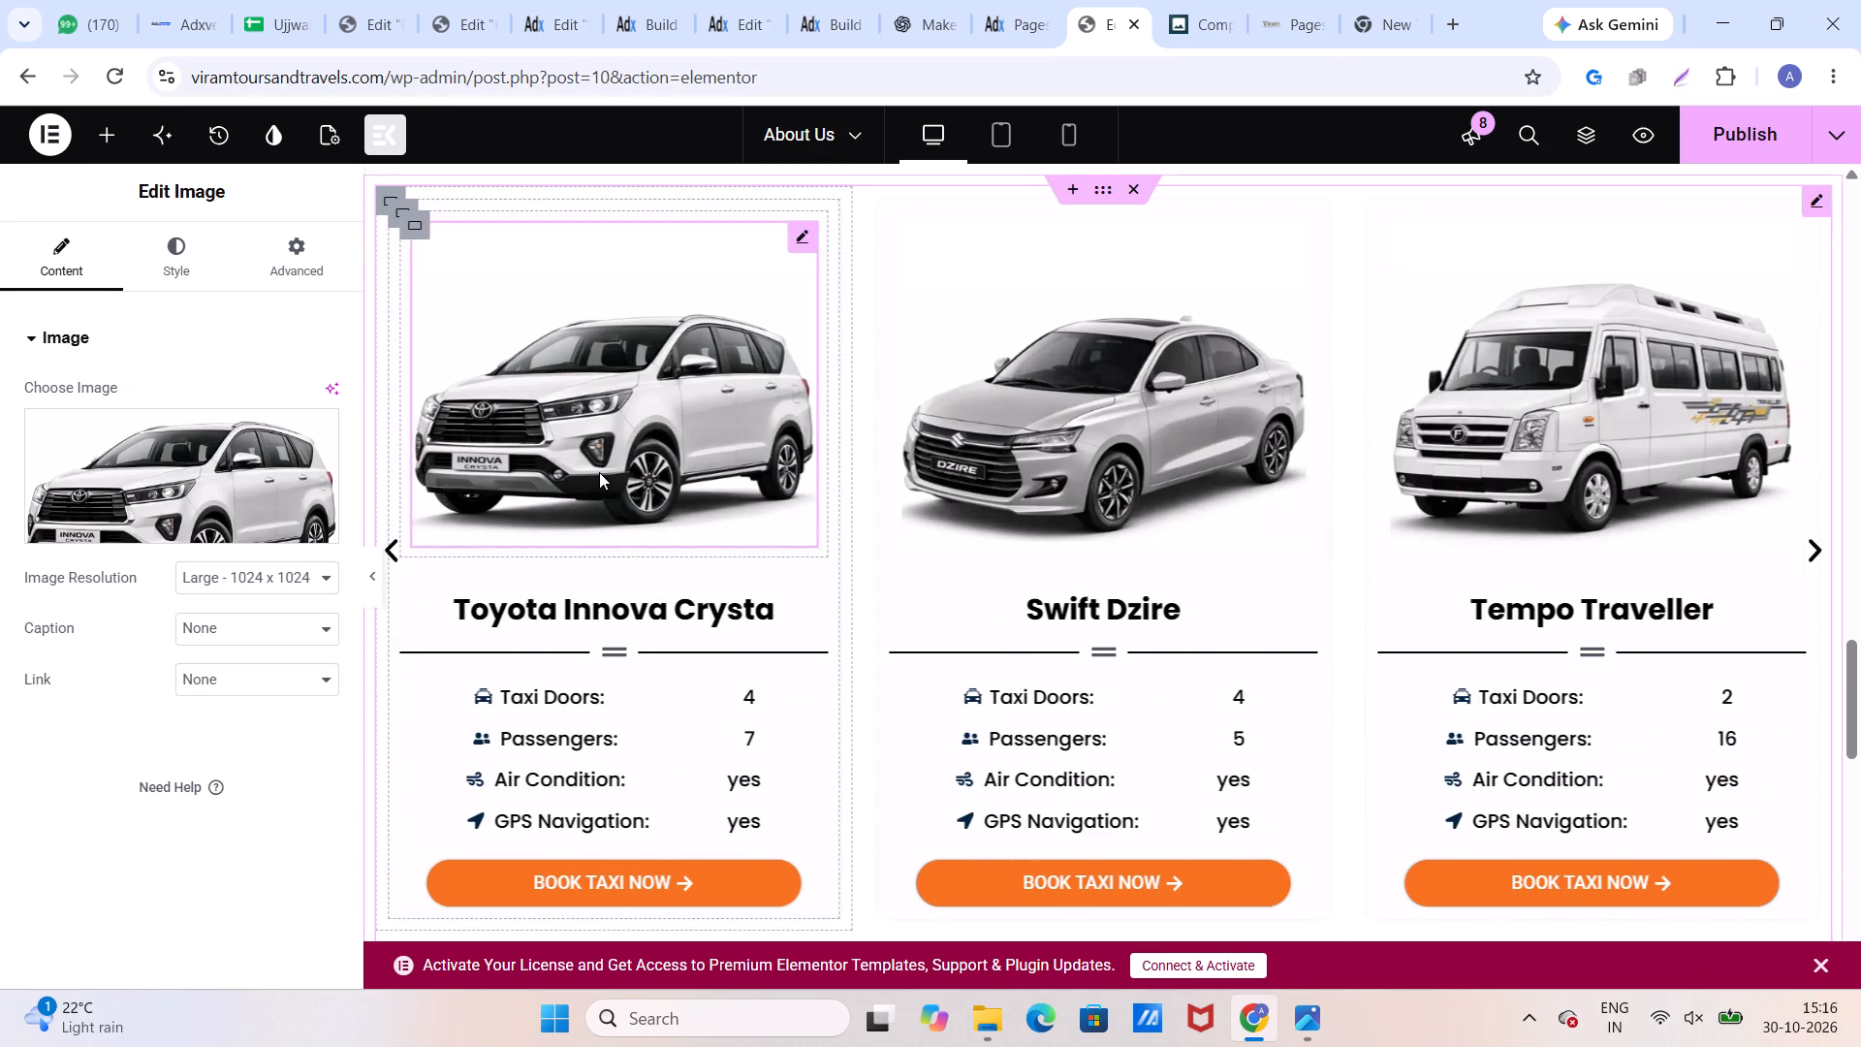
click(71, 318)
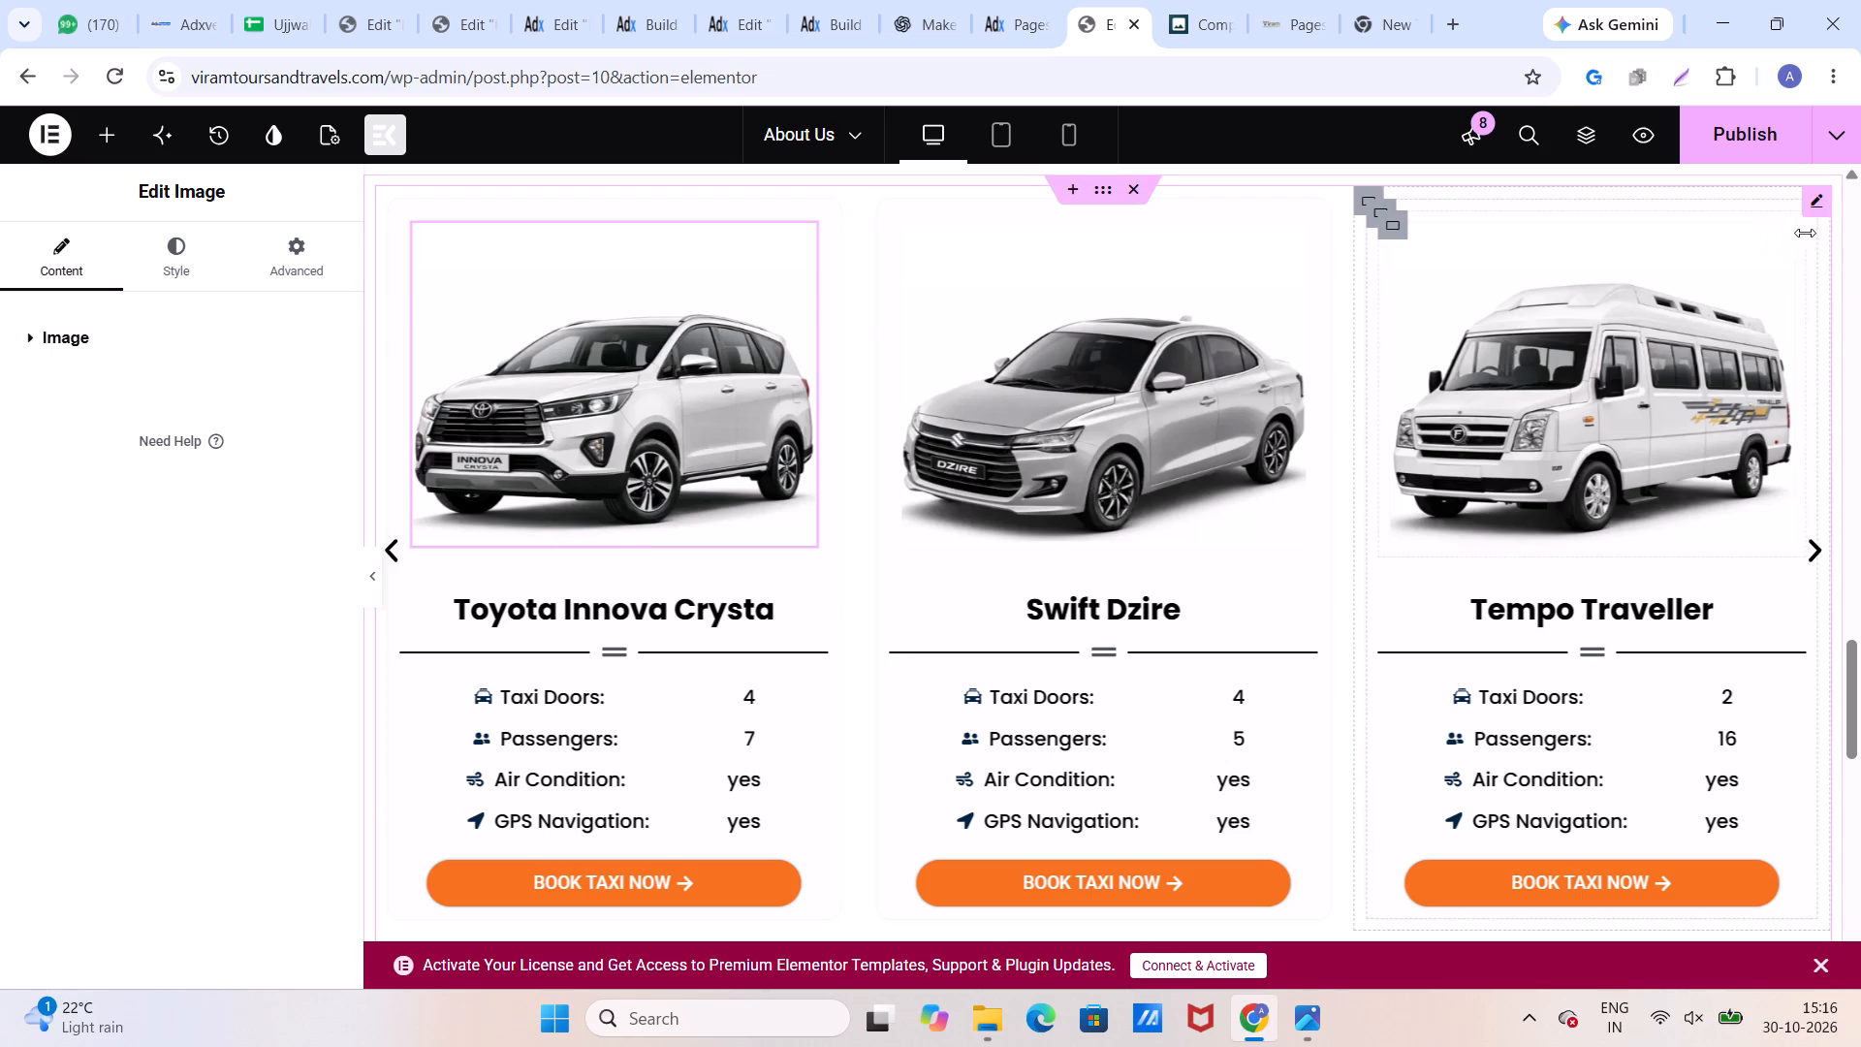
click(1815, 203)
click(133, 654)
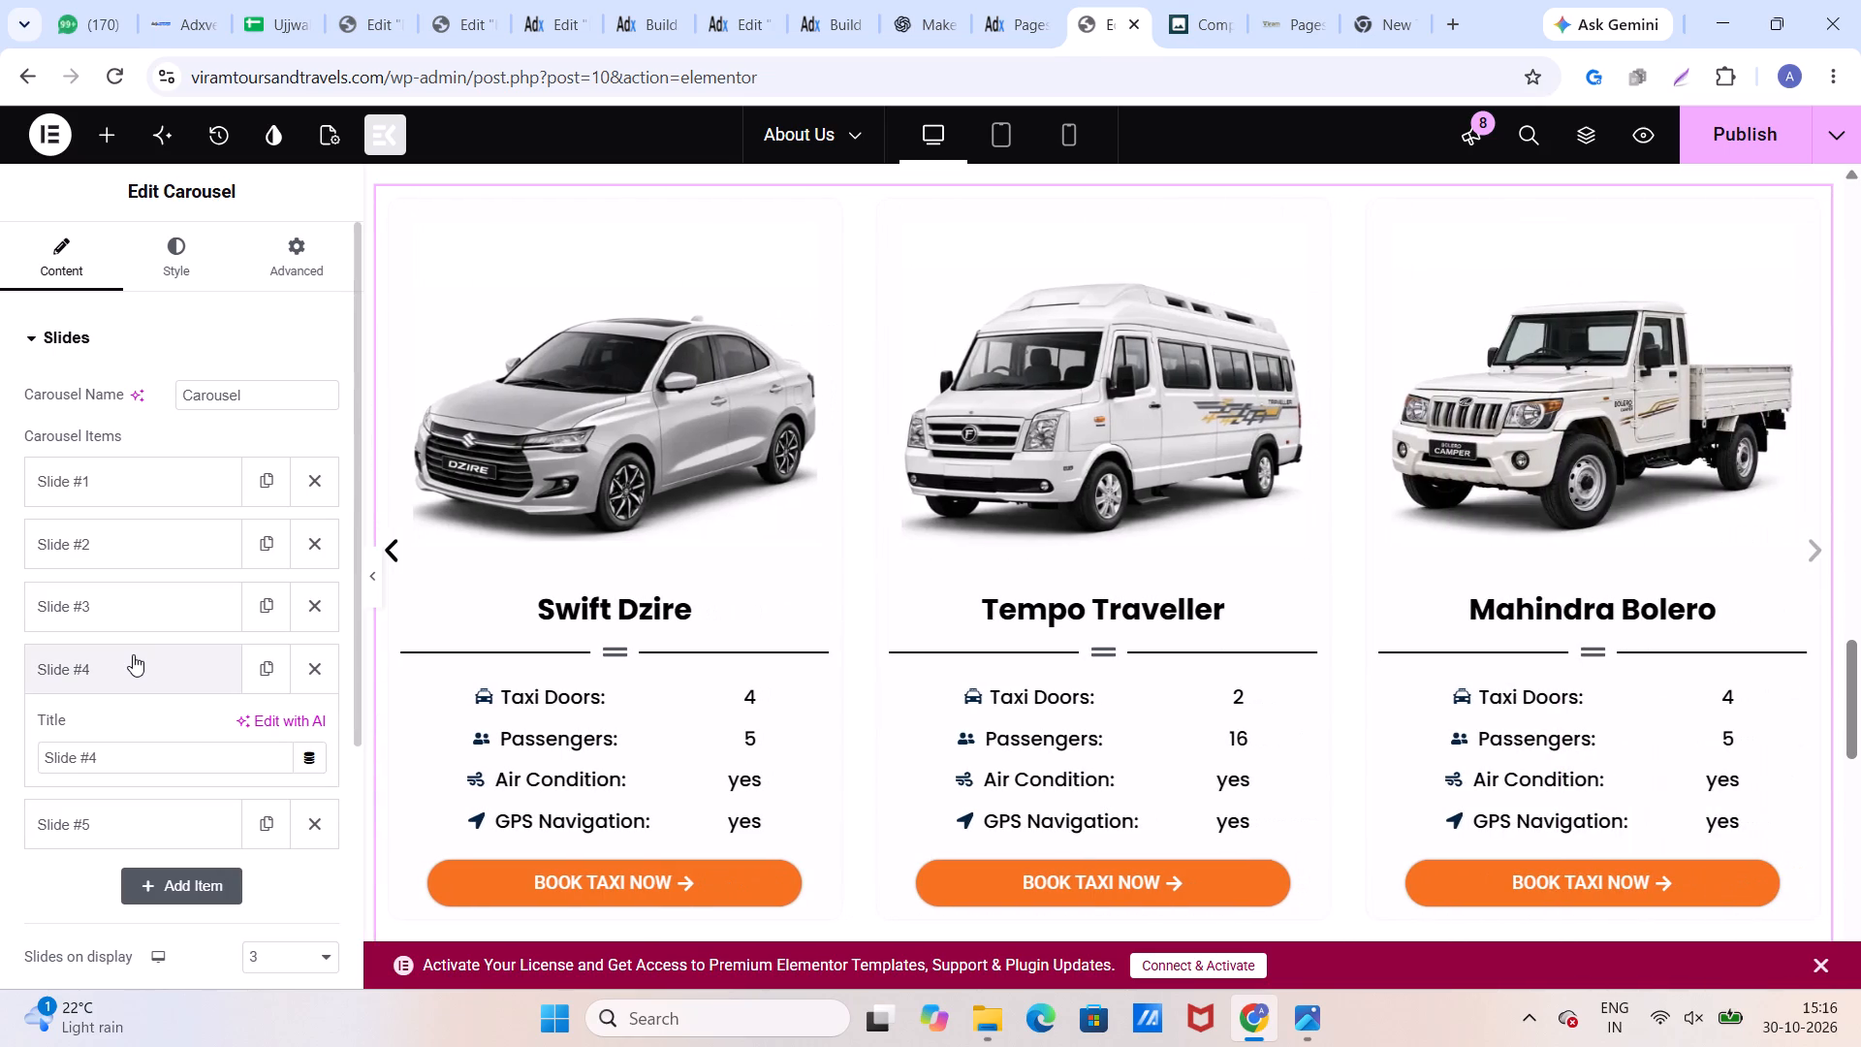
Review the About Us page in desktop layout, from the testimonials and footer back up to the banner.
scroll(1167, 639, down, 1)
scroll(1168, 639, up, 1)
scroll(1169, 639, down, 4)
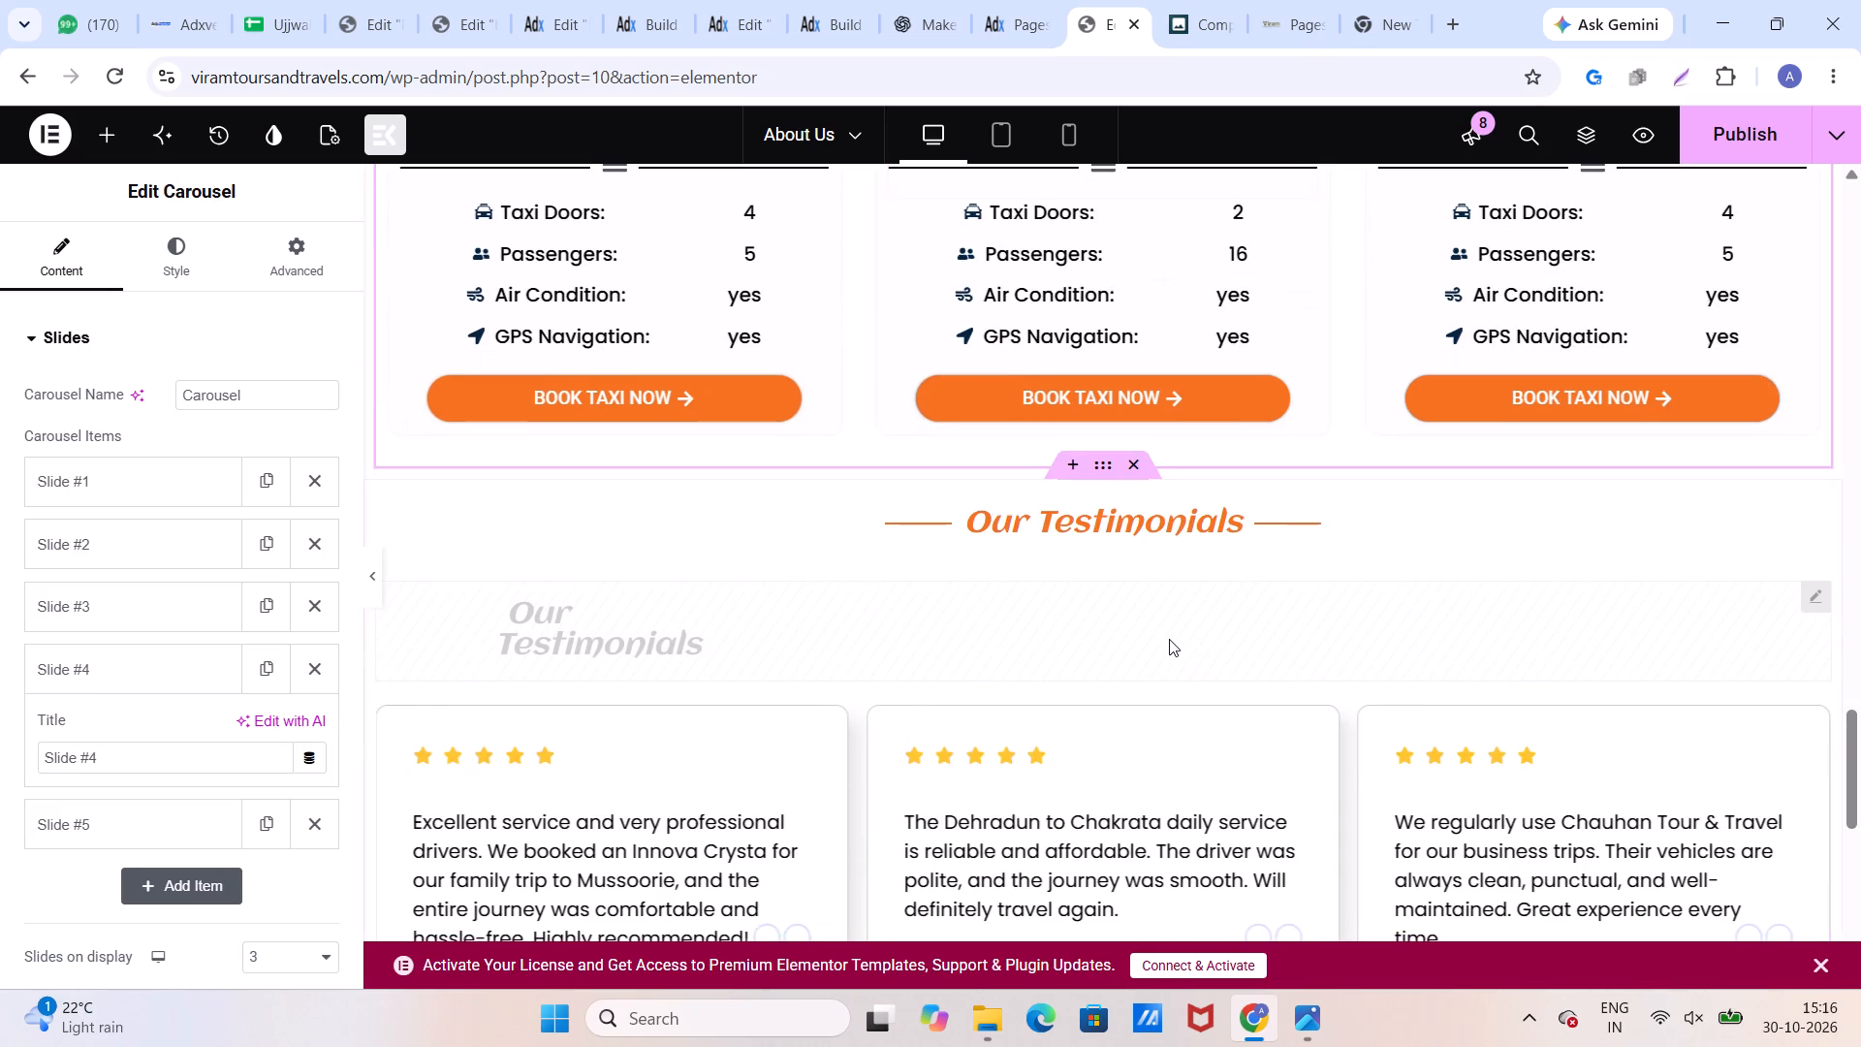
scroll(1169, 639, down, 1)
scroll(1169, 639, up, 1)
scroll(1169, 639, down, 5)
scroll(1168, 639, up, 1)
scroll(1168, 638, down, 3)
scroll(1165, 638, up, 1)
scroll(1165, 638, down, 2)
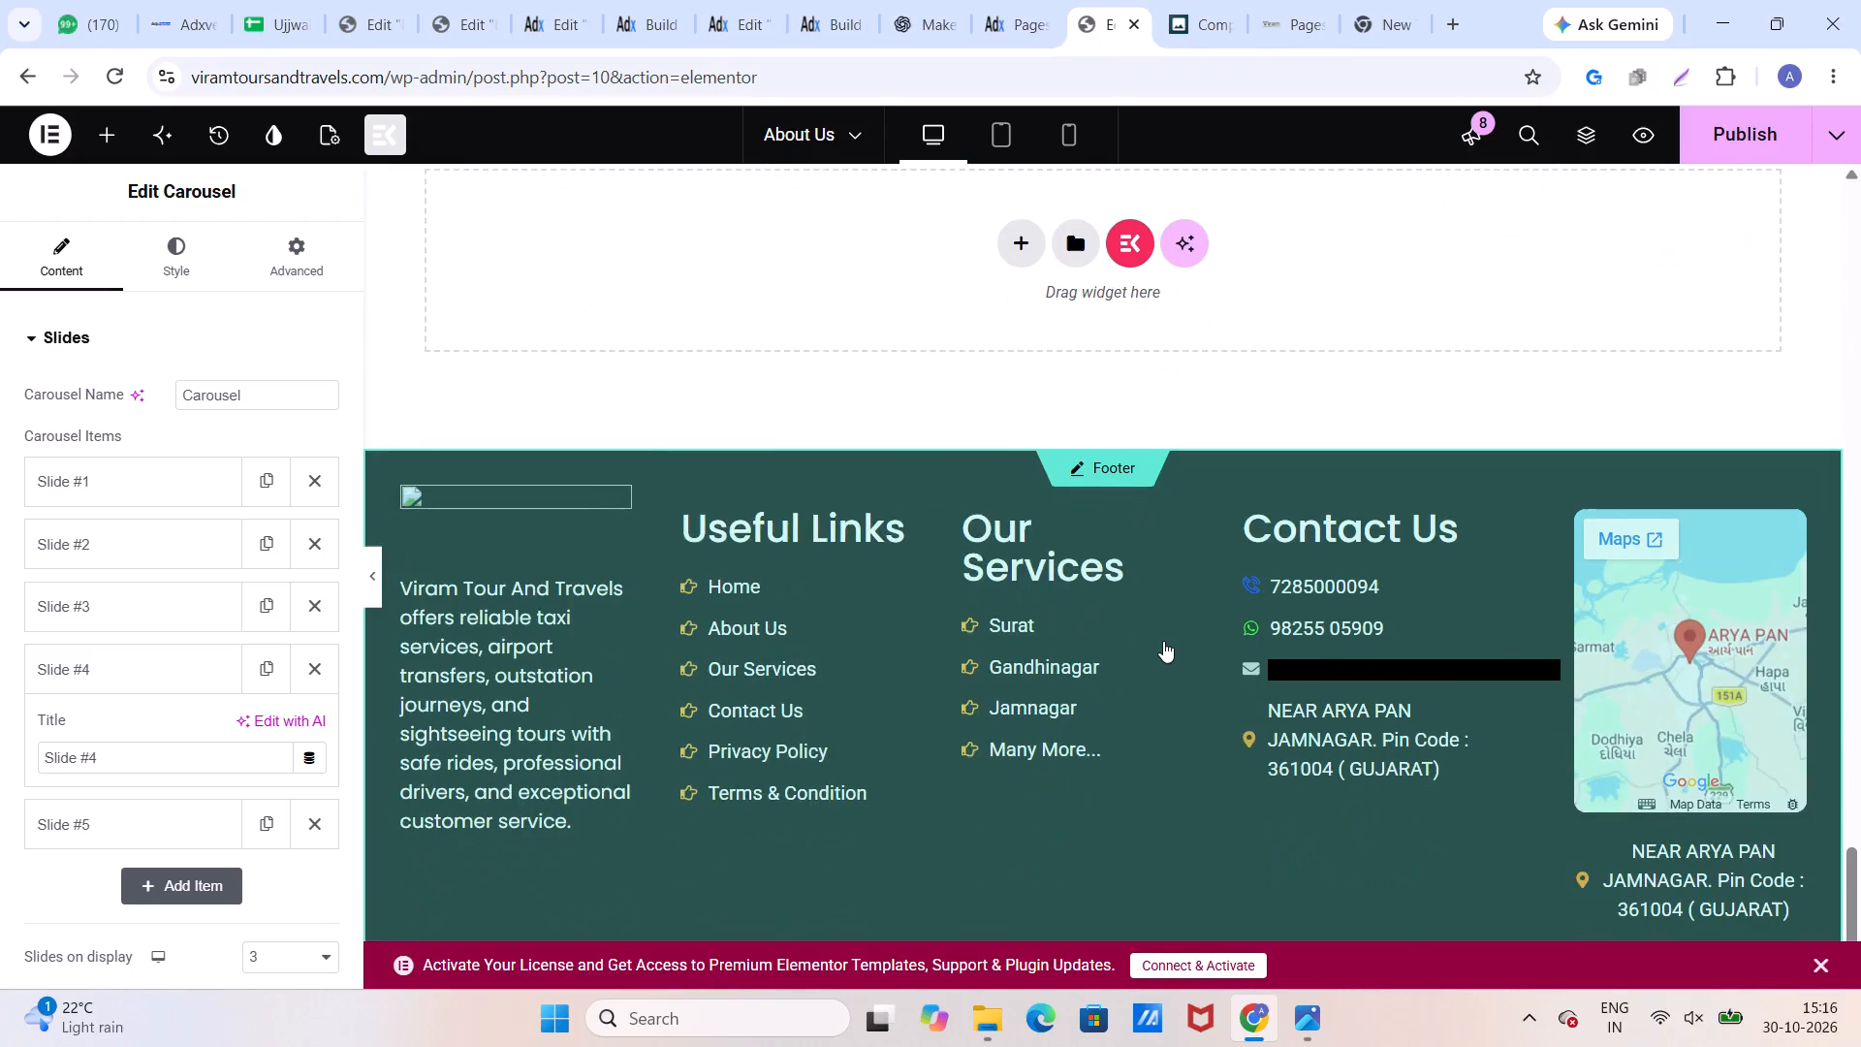
scroll(1163, 641, up, 11)
scroll(1354, 666, up, 13)
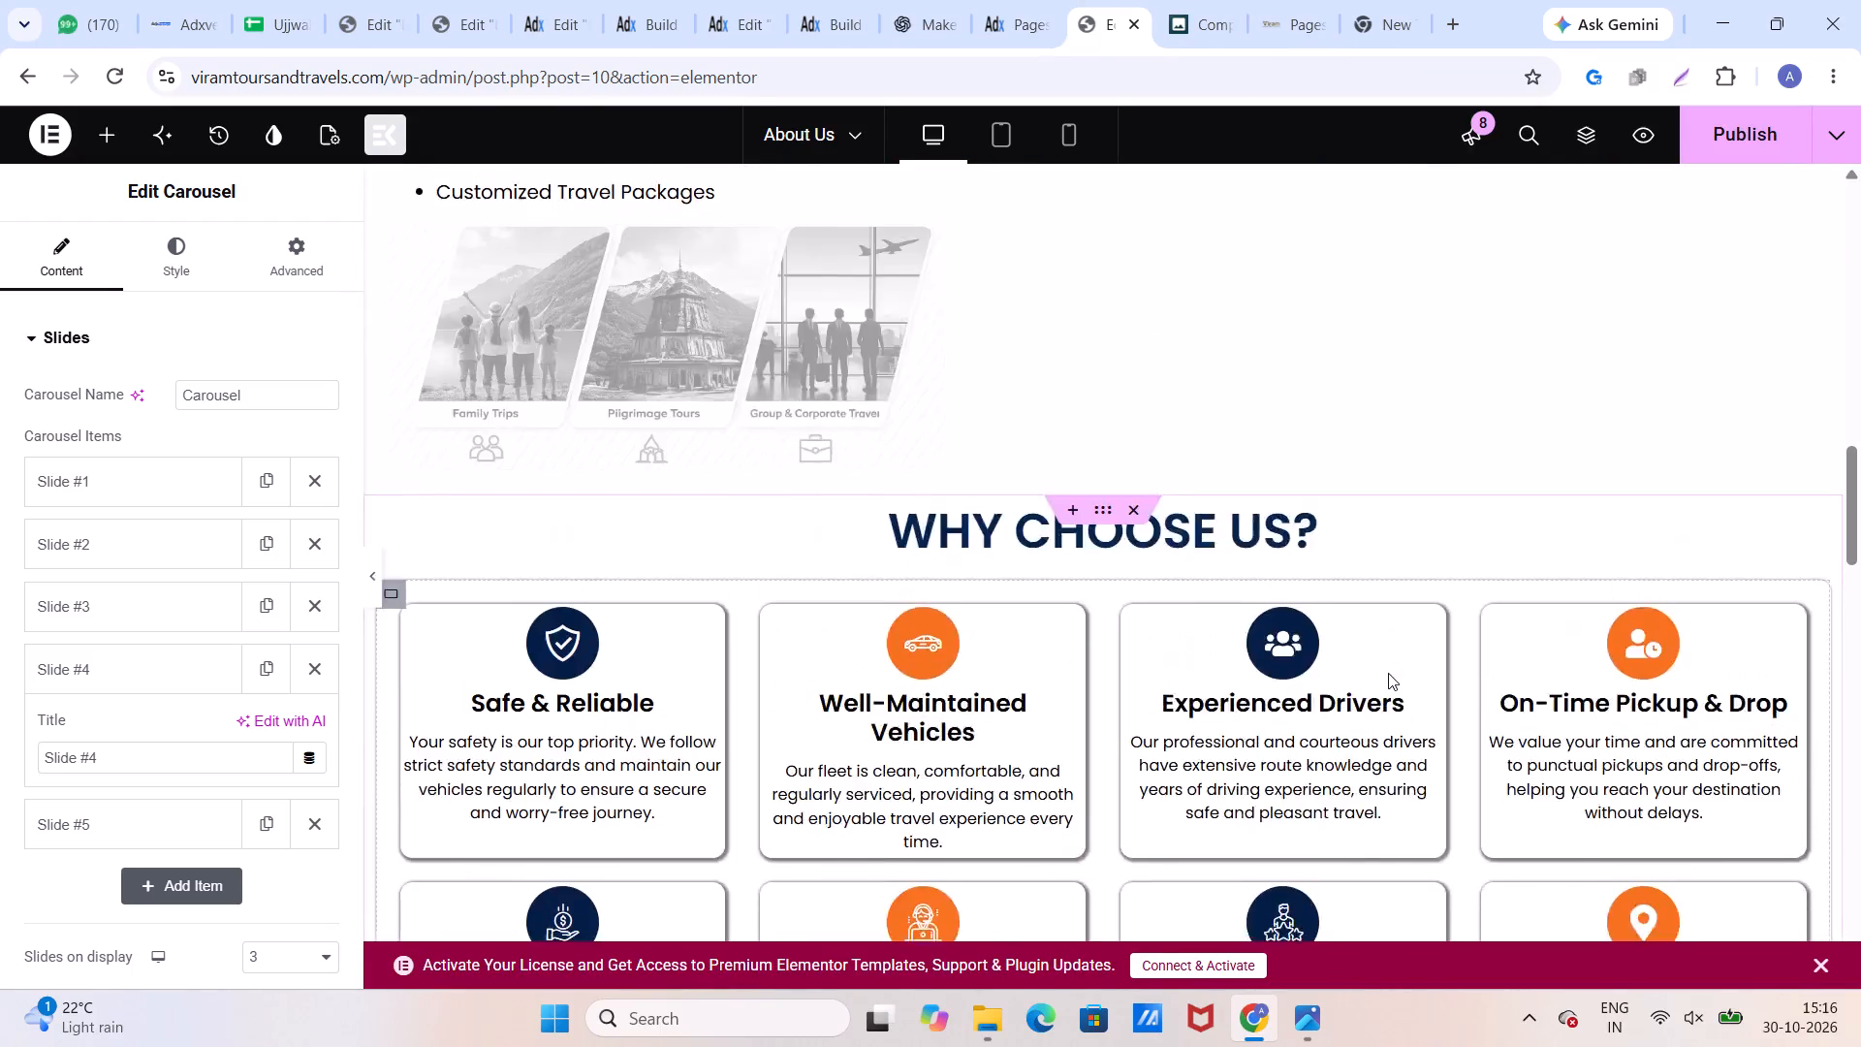
scroll(1388, 673, up, 7)
scroll(1385, 673, down, 9)
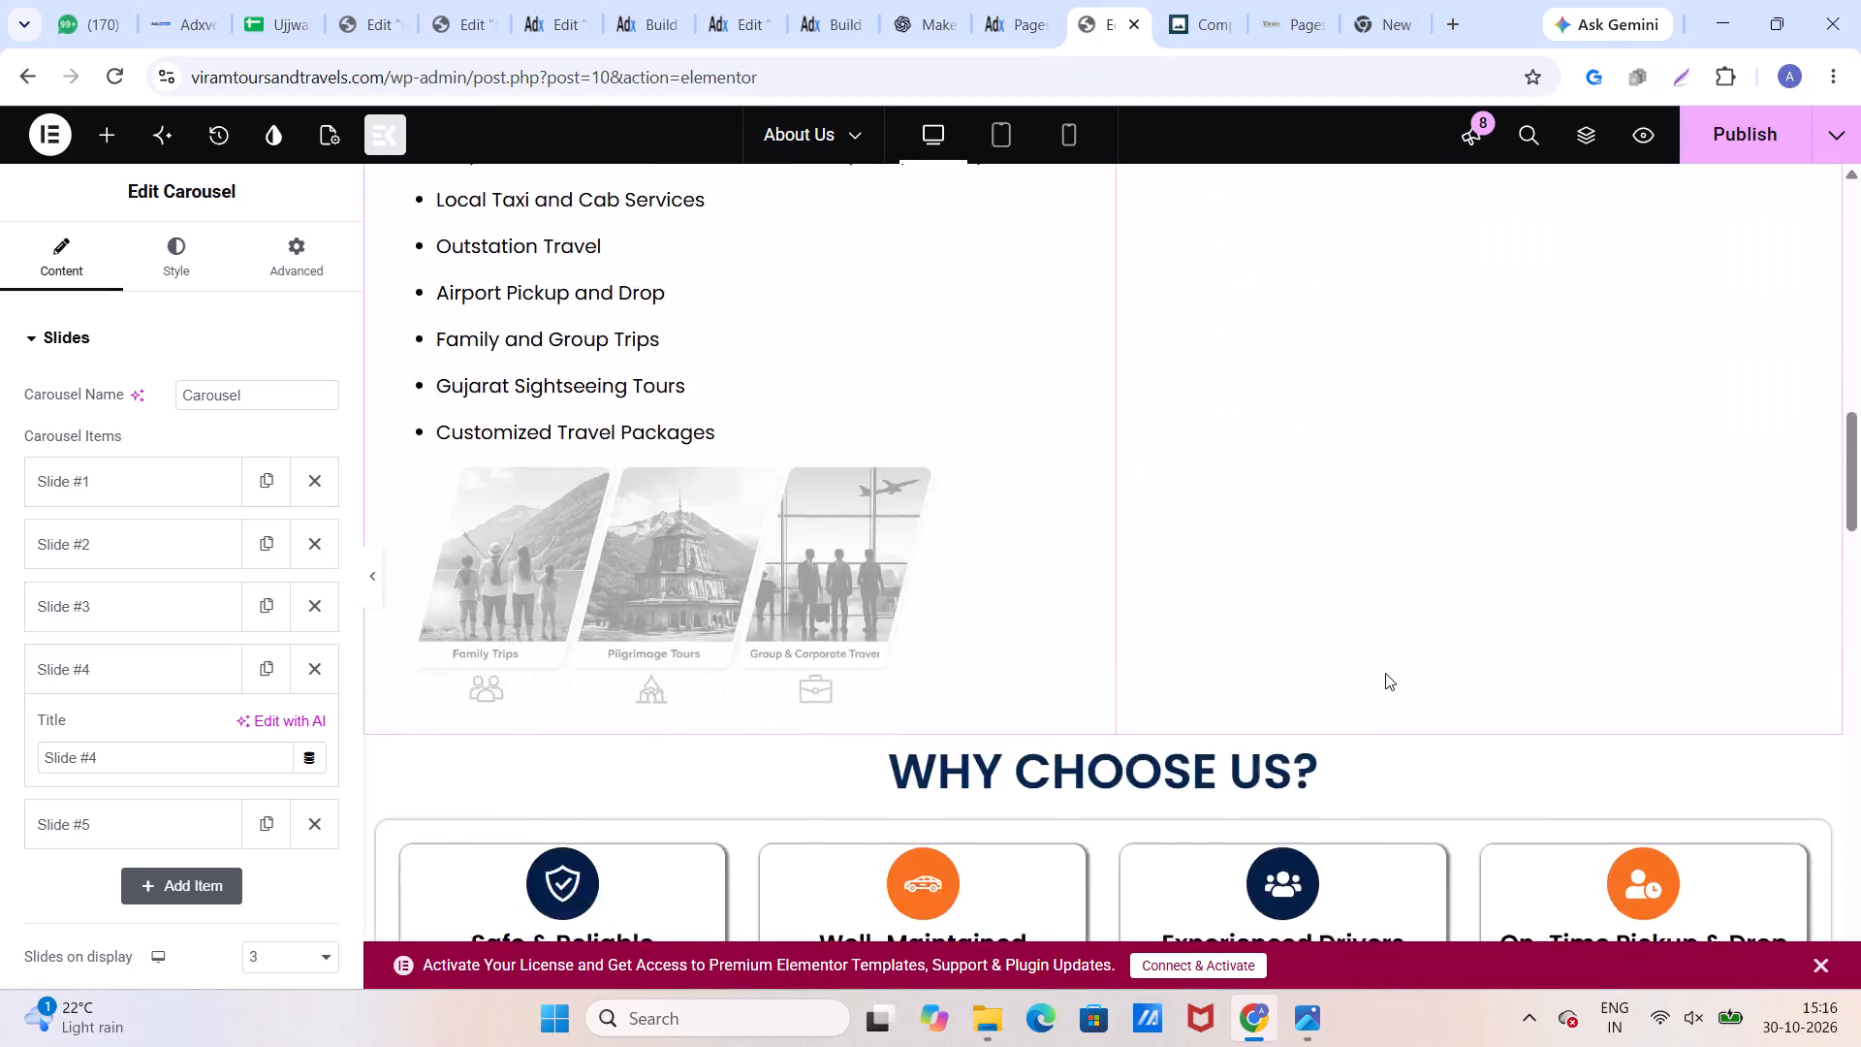
scroll(1385, 673, up, 1)
scroll(1385, 673, down, 2)
scroll(1385, 673, up, 15)
scroll(1385, 673, down, 2)
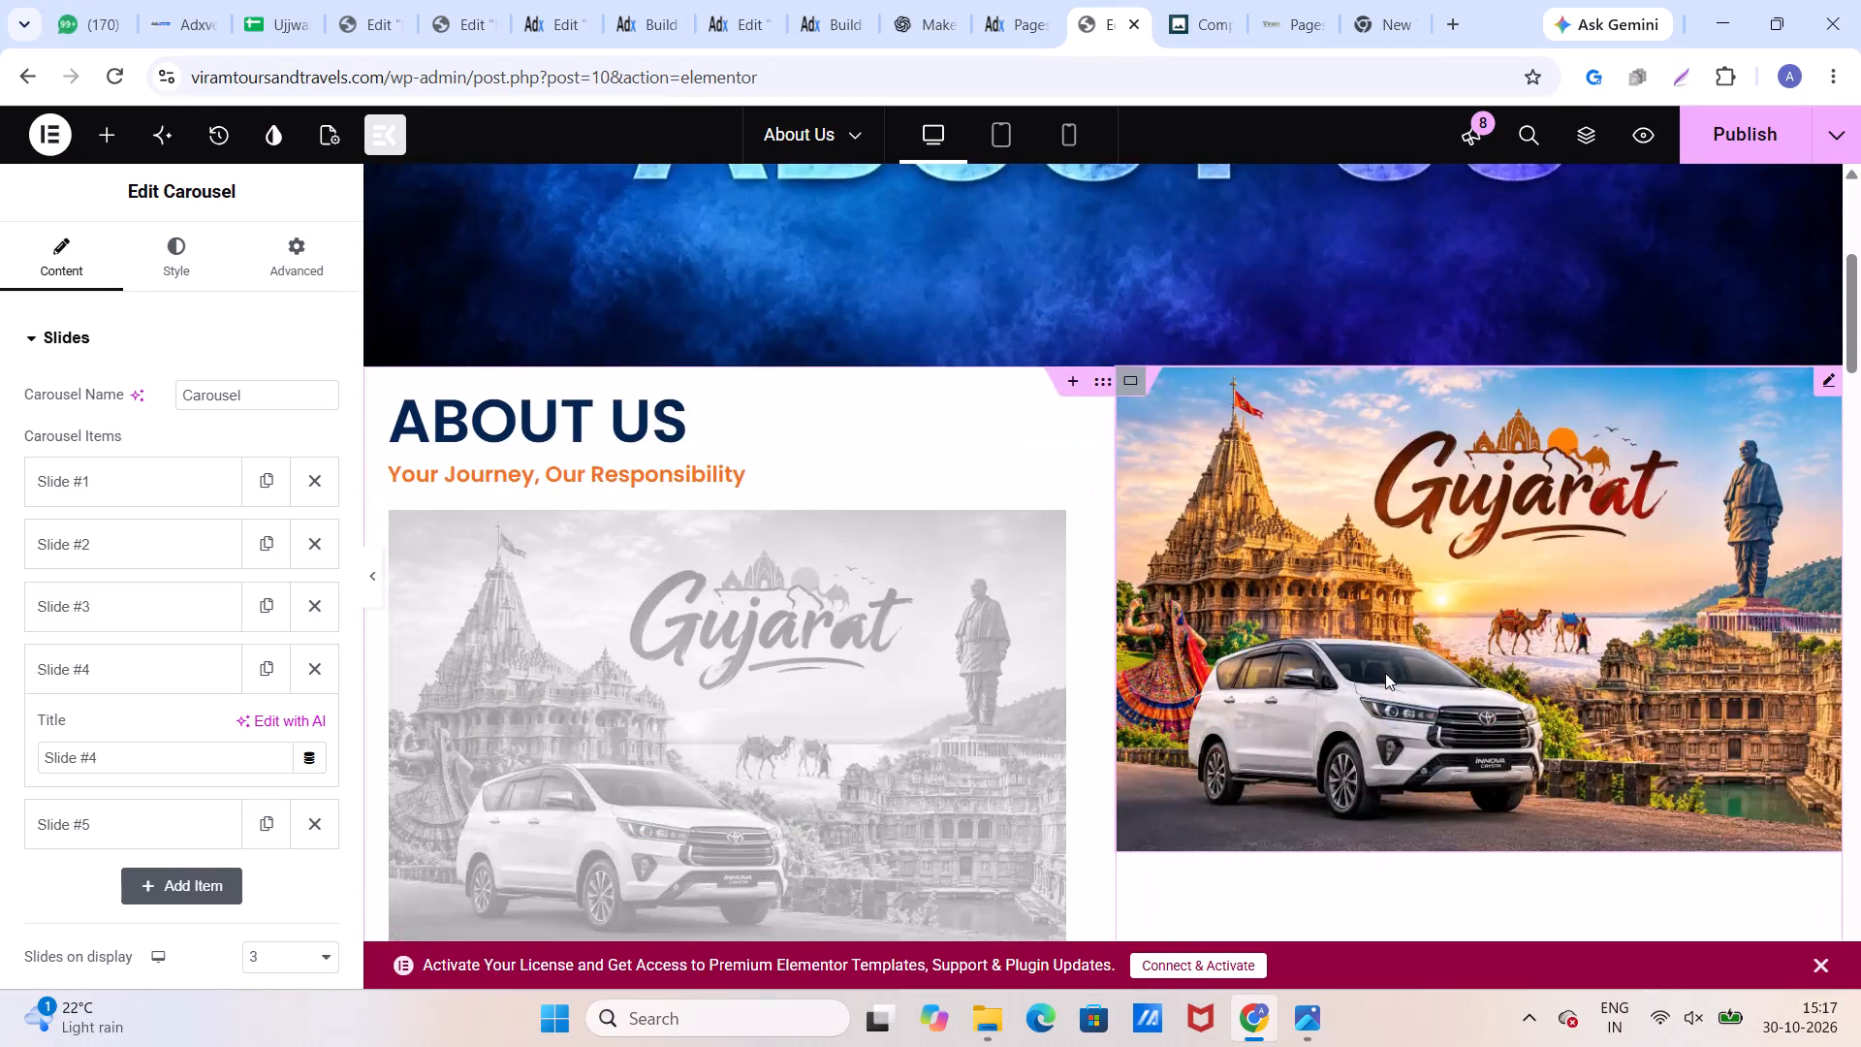
scroll(1385, 673, down, 5)
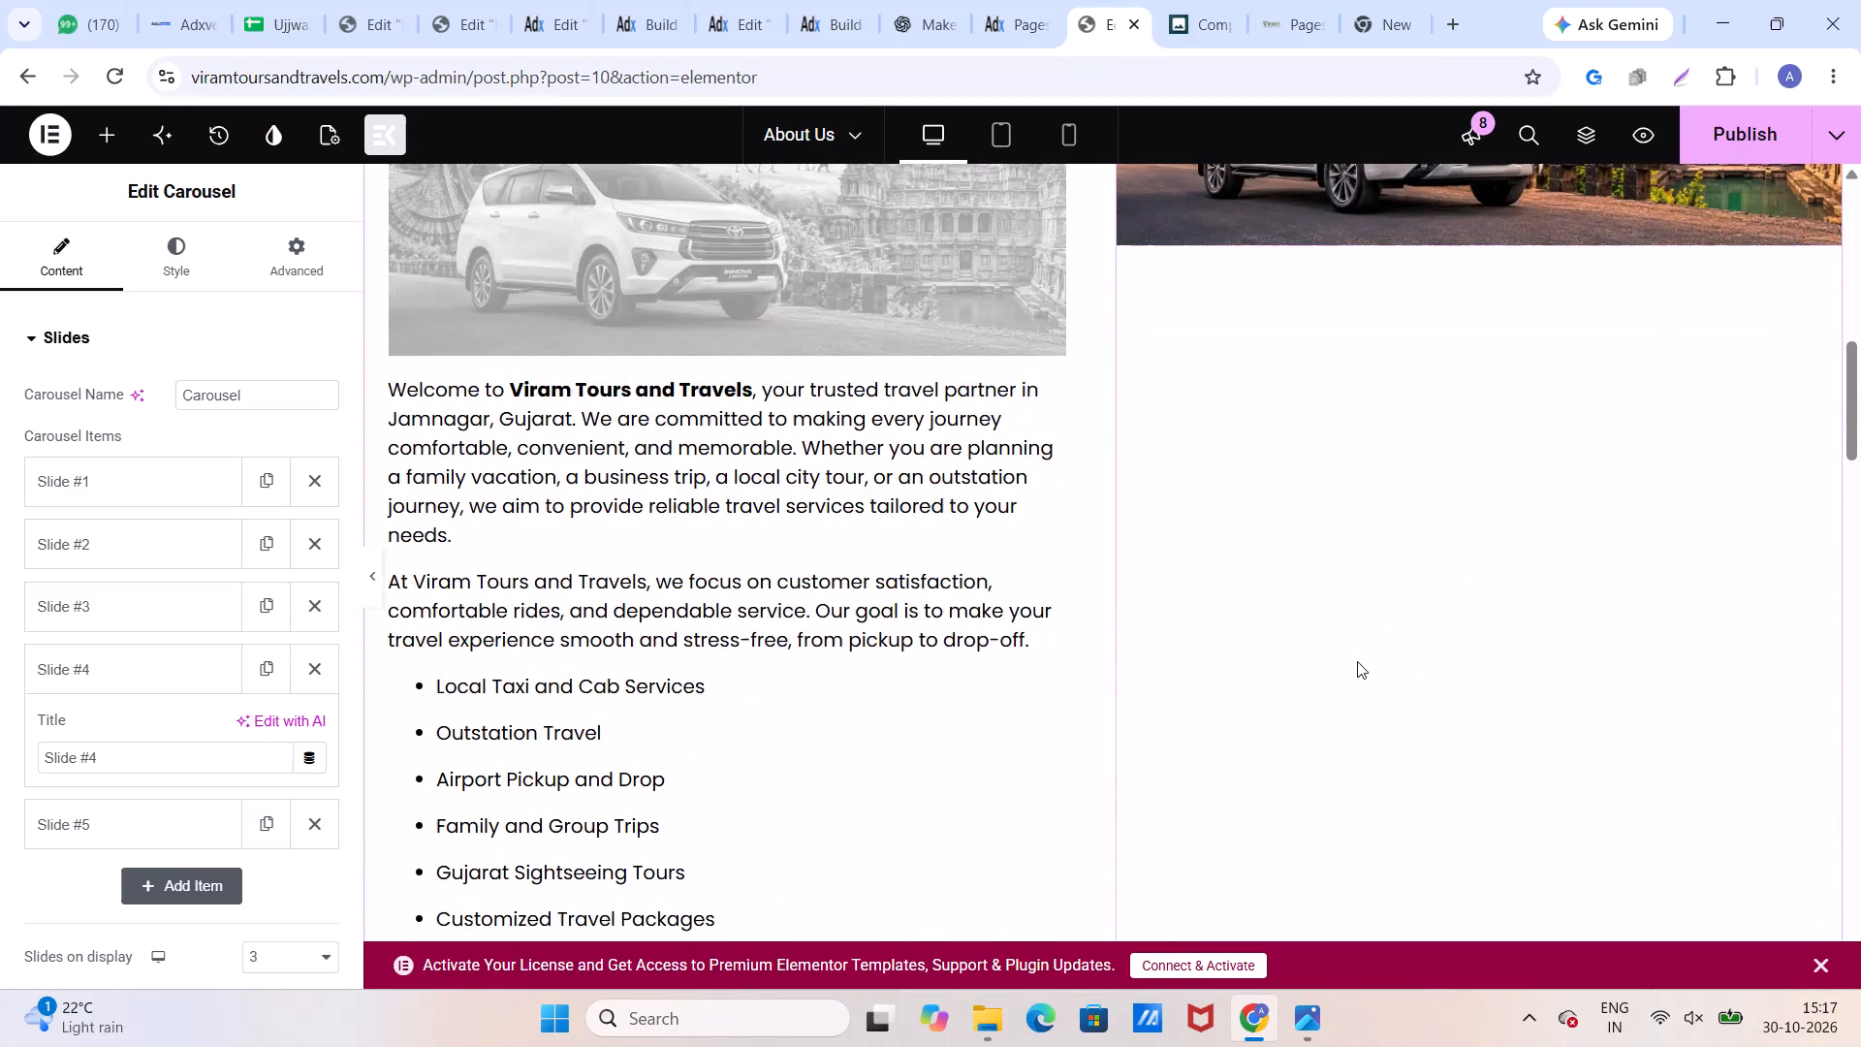
scroll(1357, 661, up, 5)
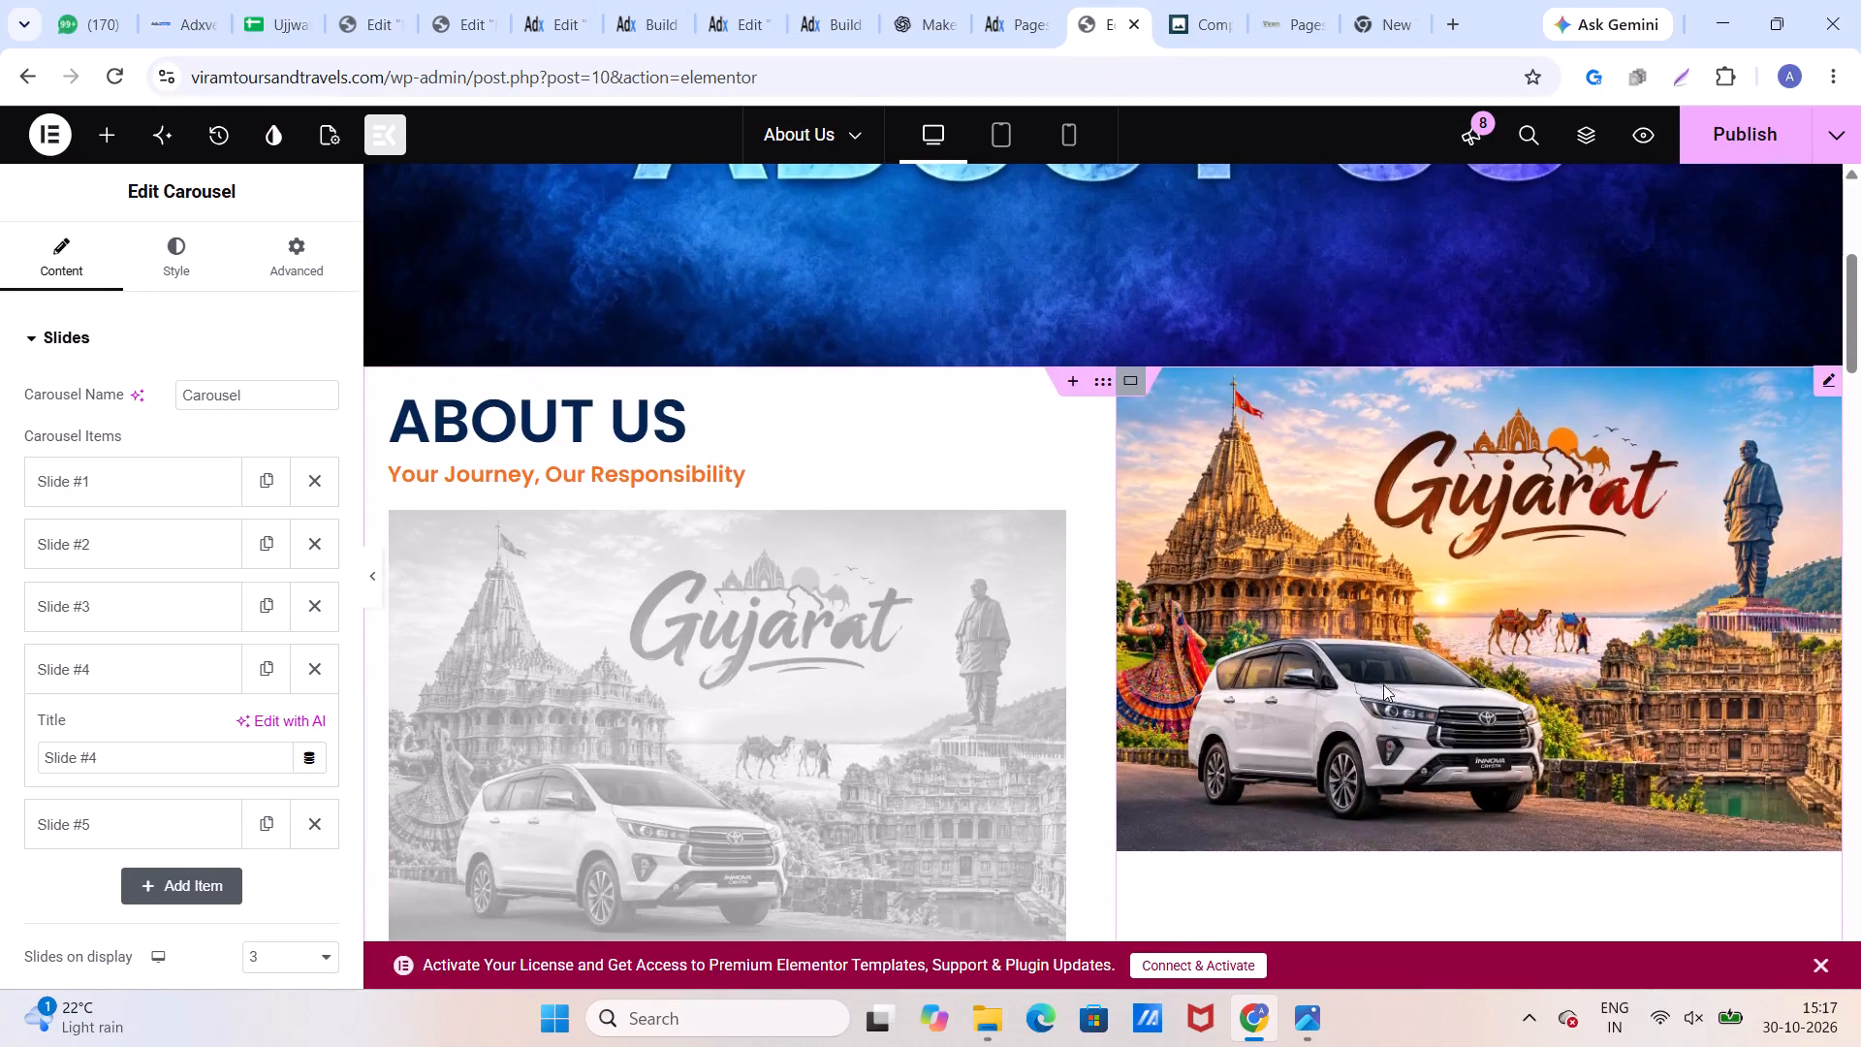
scroll(1382, 725, up, 11)
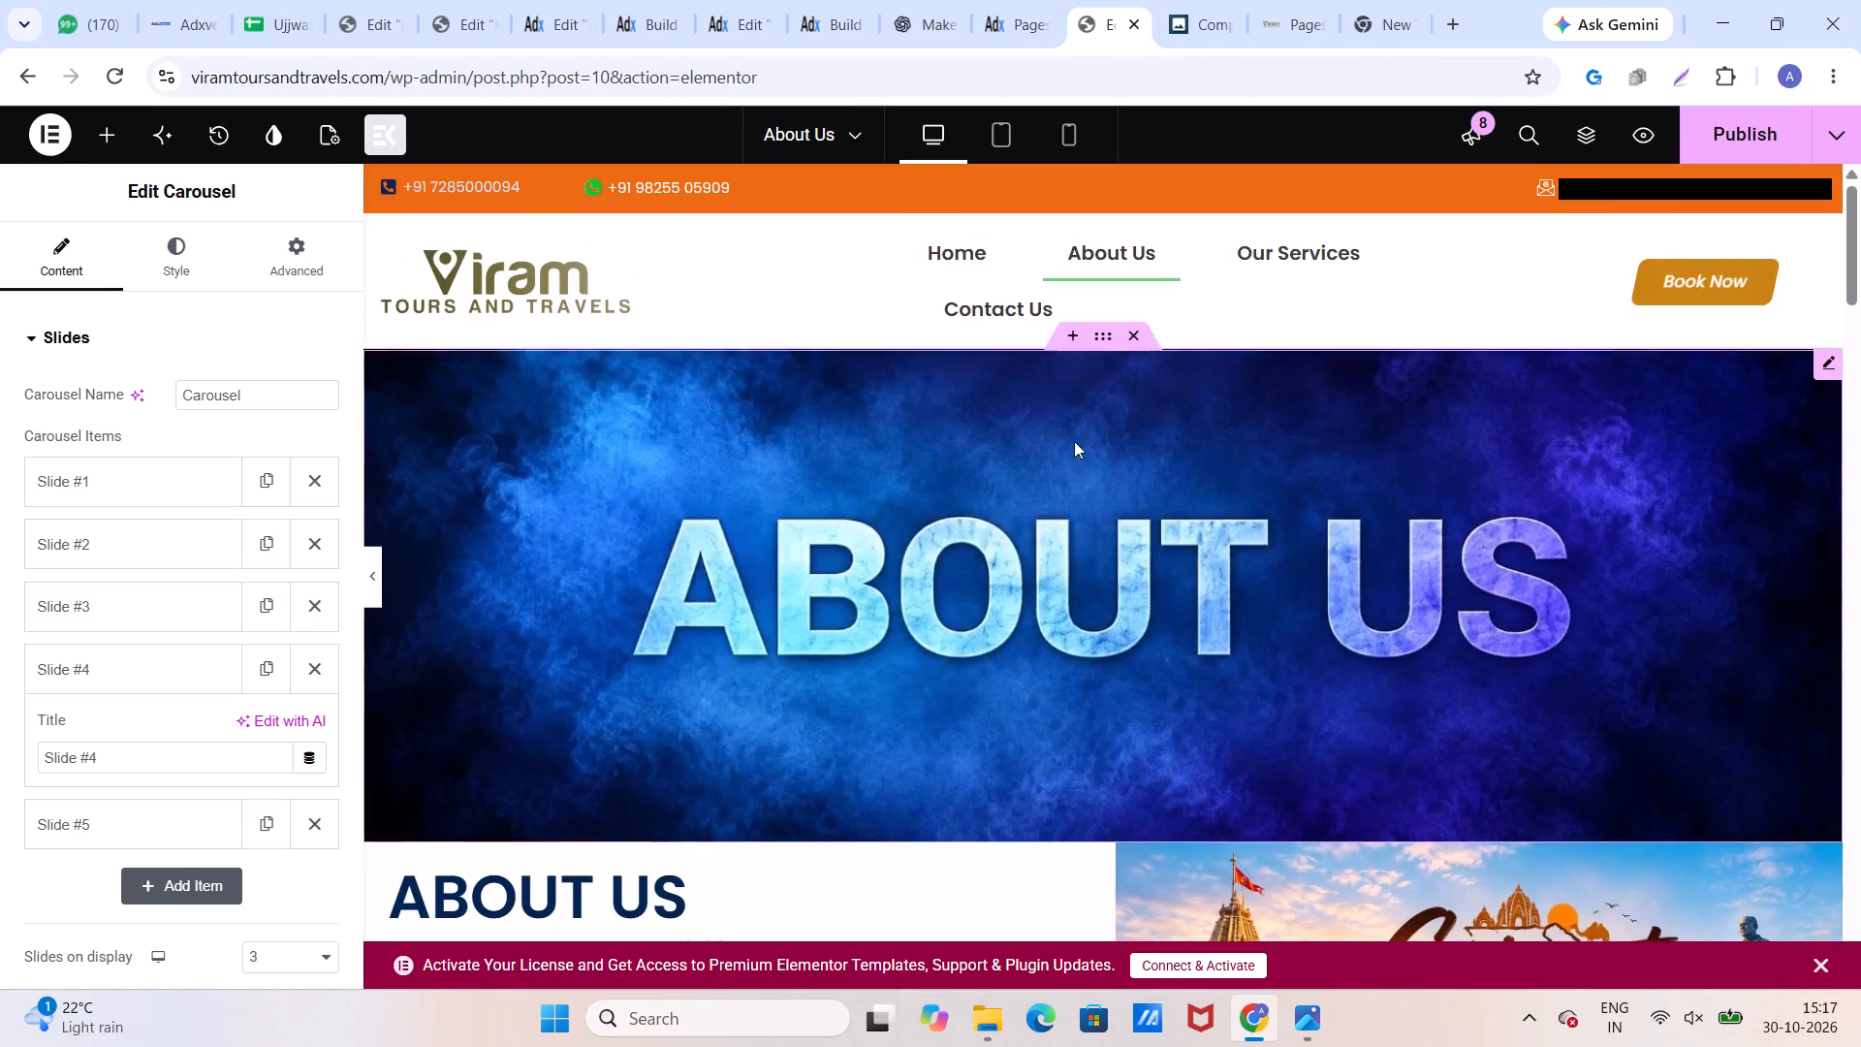
Switch the About Us page to the mobile portrait view and look over its content down to the fleet section.
click(1066, 137)
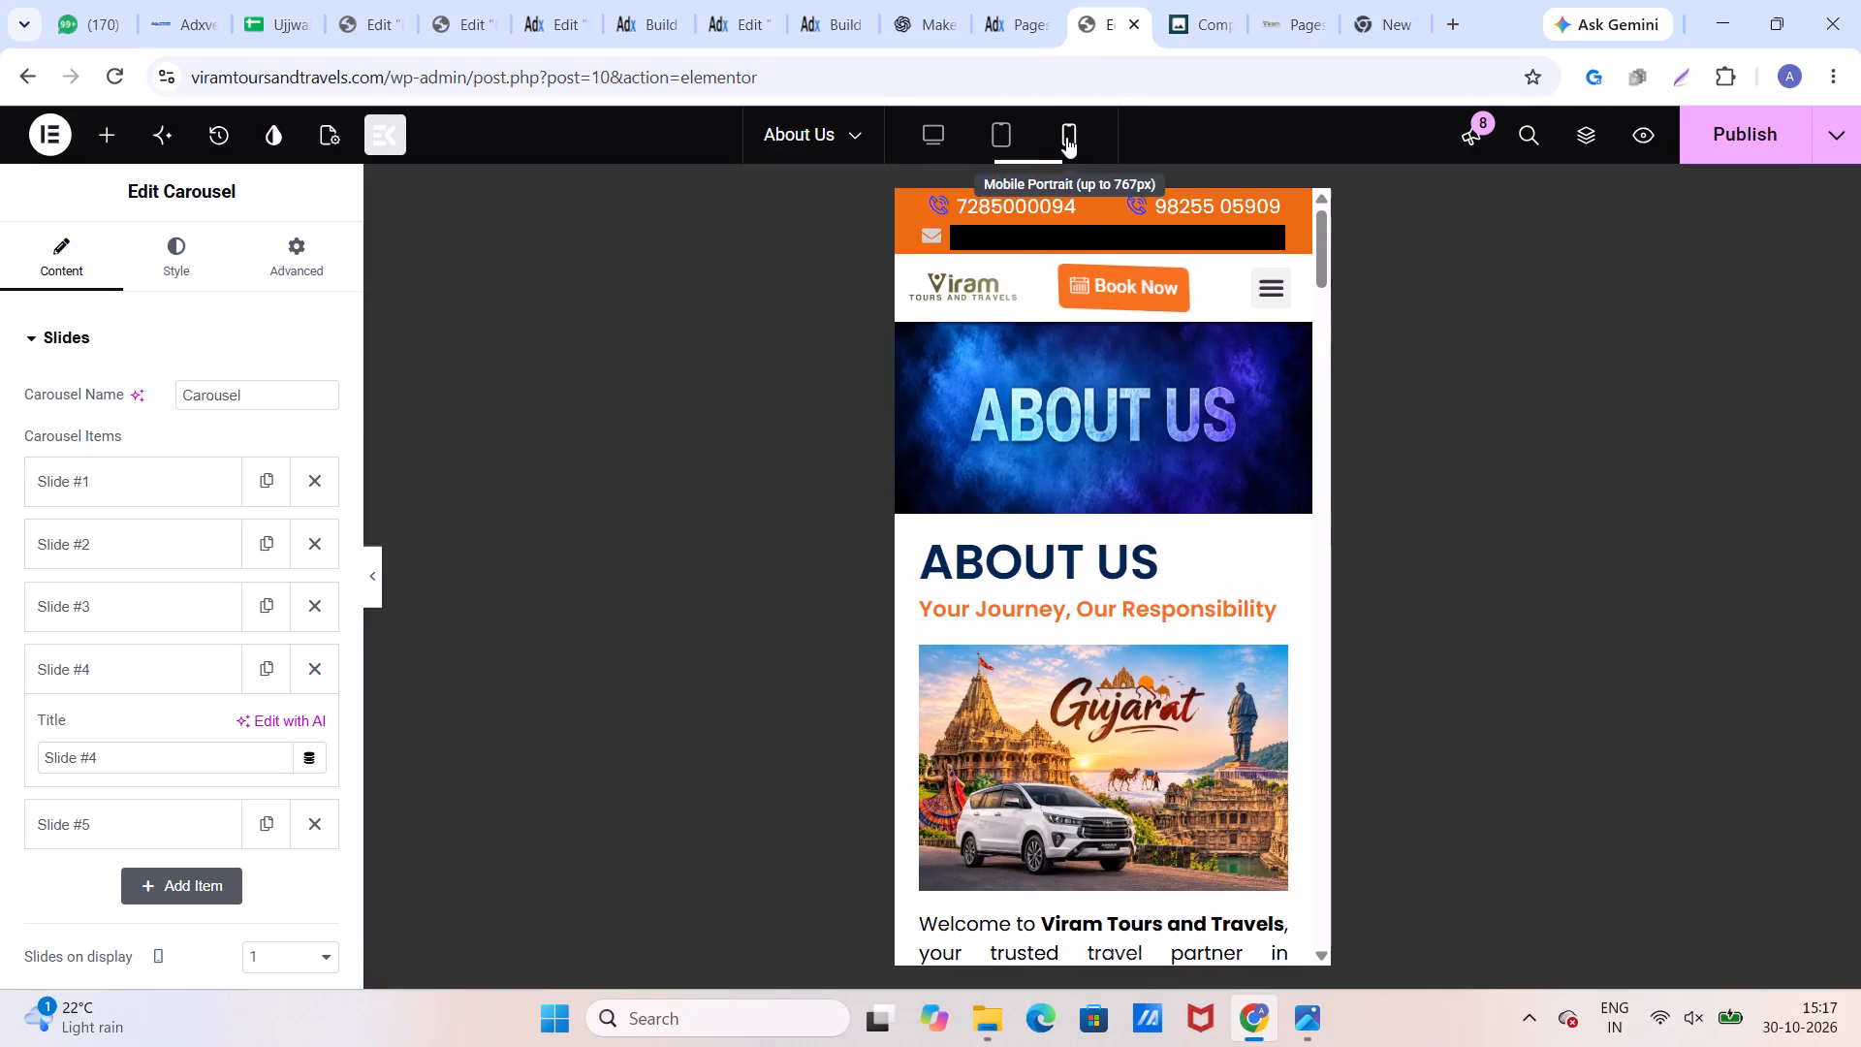
scroll(1088, 445, up, 1)
scroll(1089, 445, down, 1)
scroll(1091, 445, up, 1)
scroll(1093, 446, down, 1)
scroll(1101, 448, up, 7)
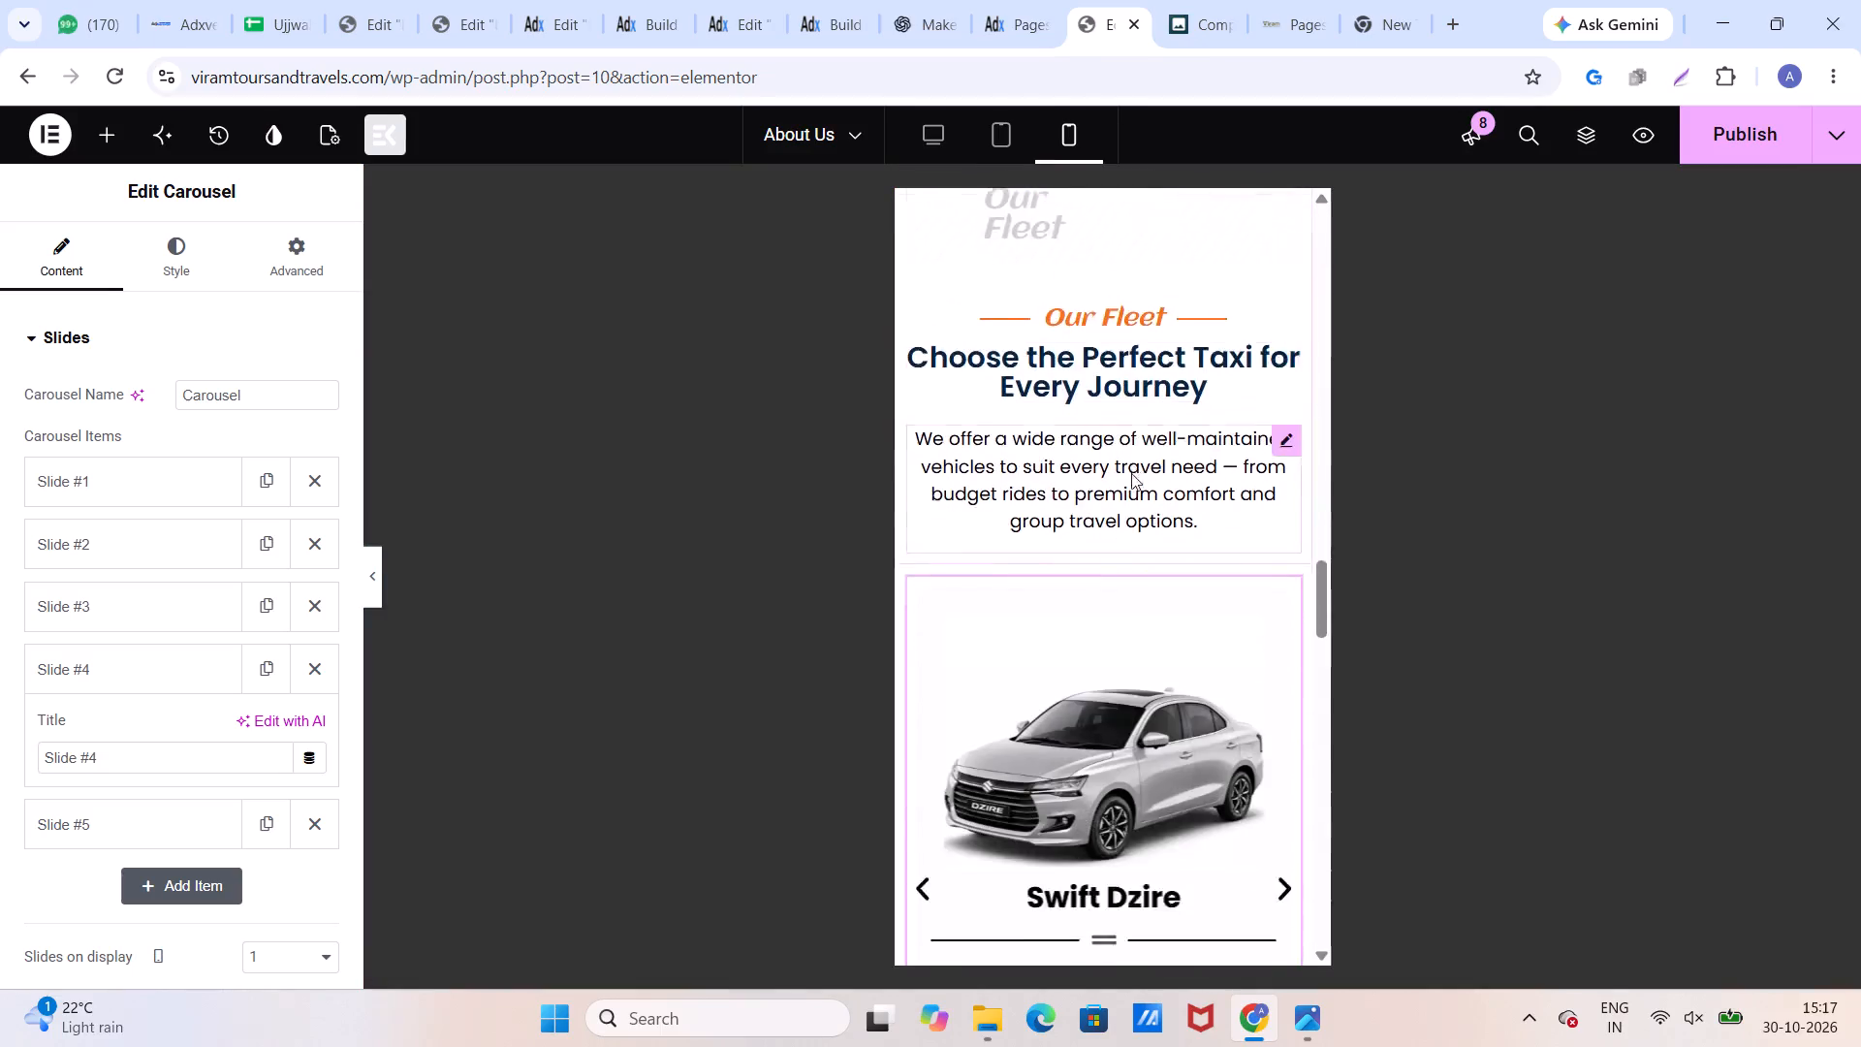
scroll(1131, 473, up, 16)
scroll(1157, 475, down, 1)
scroll(1157, 475, up, 17)
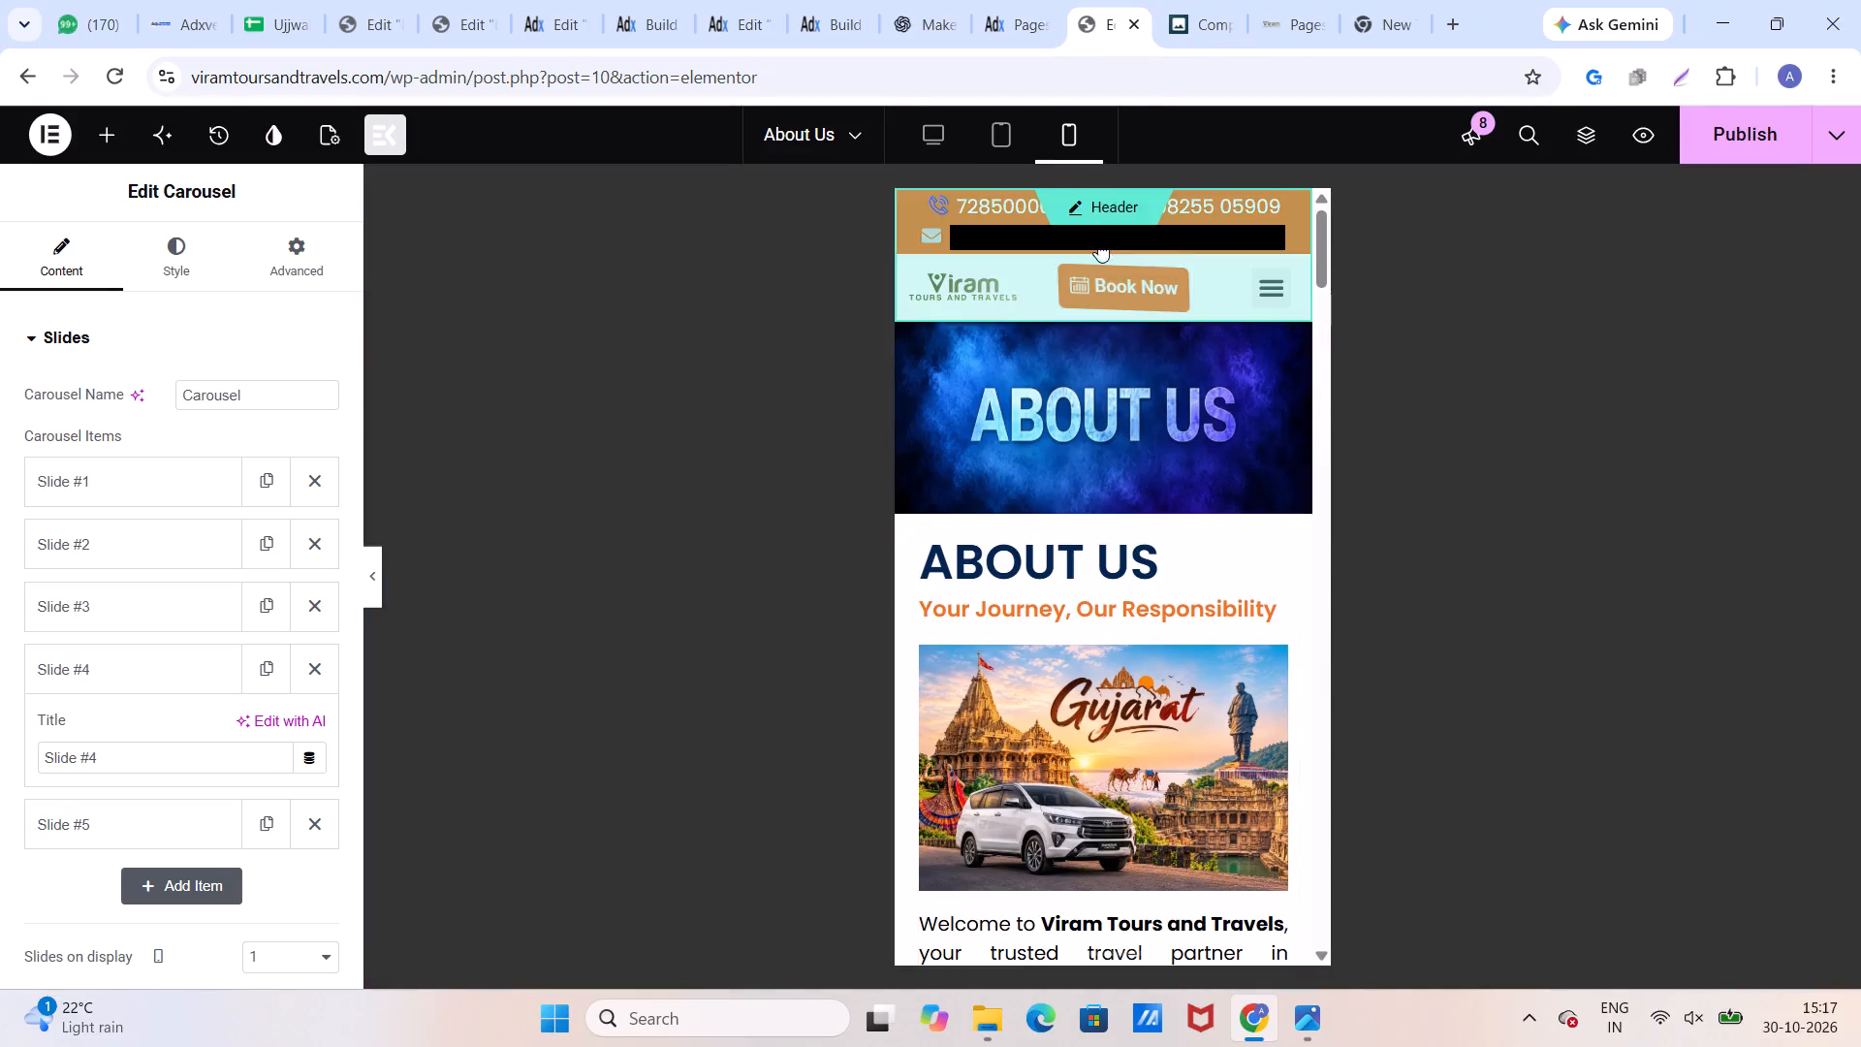
Stay on the About Us page instead of leaving for the header, and publish its pending changes.
click(1092, 222)
click(960, 615)
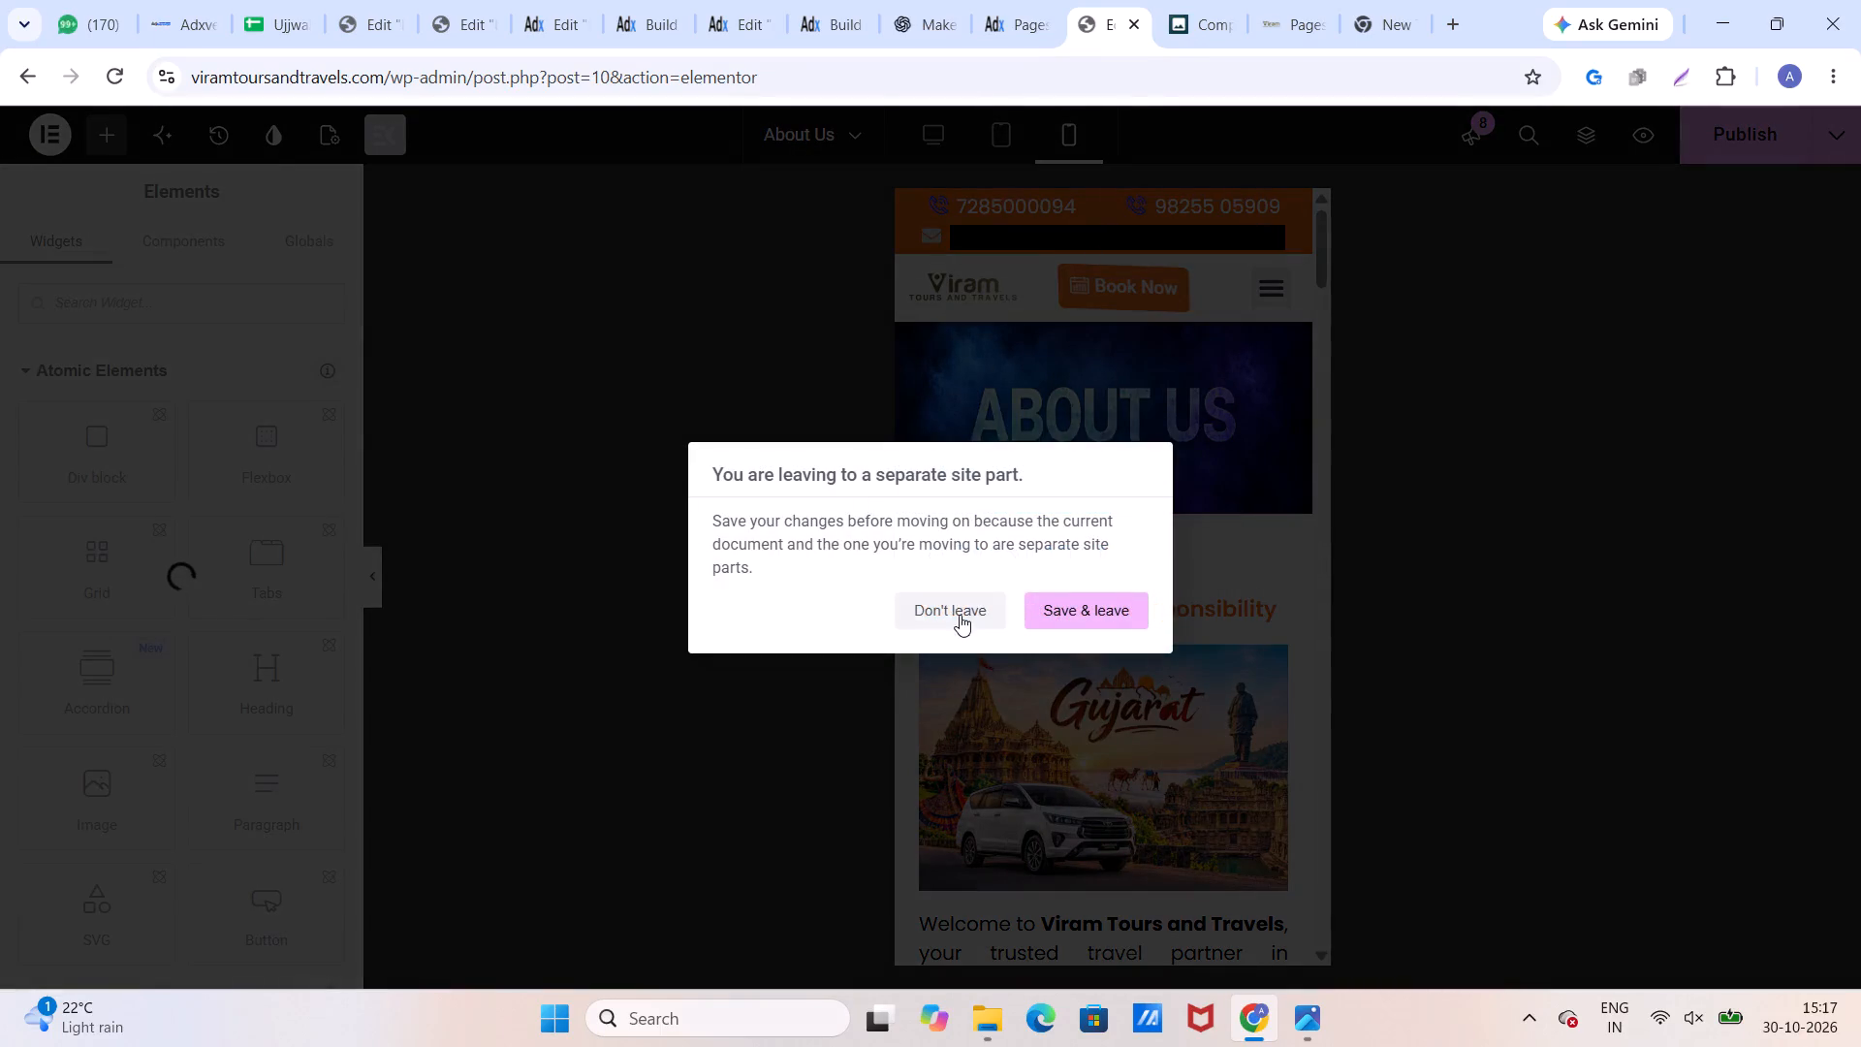
click(1771, 134)
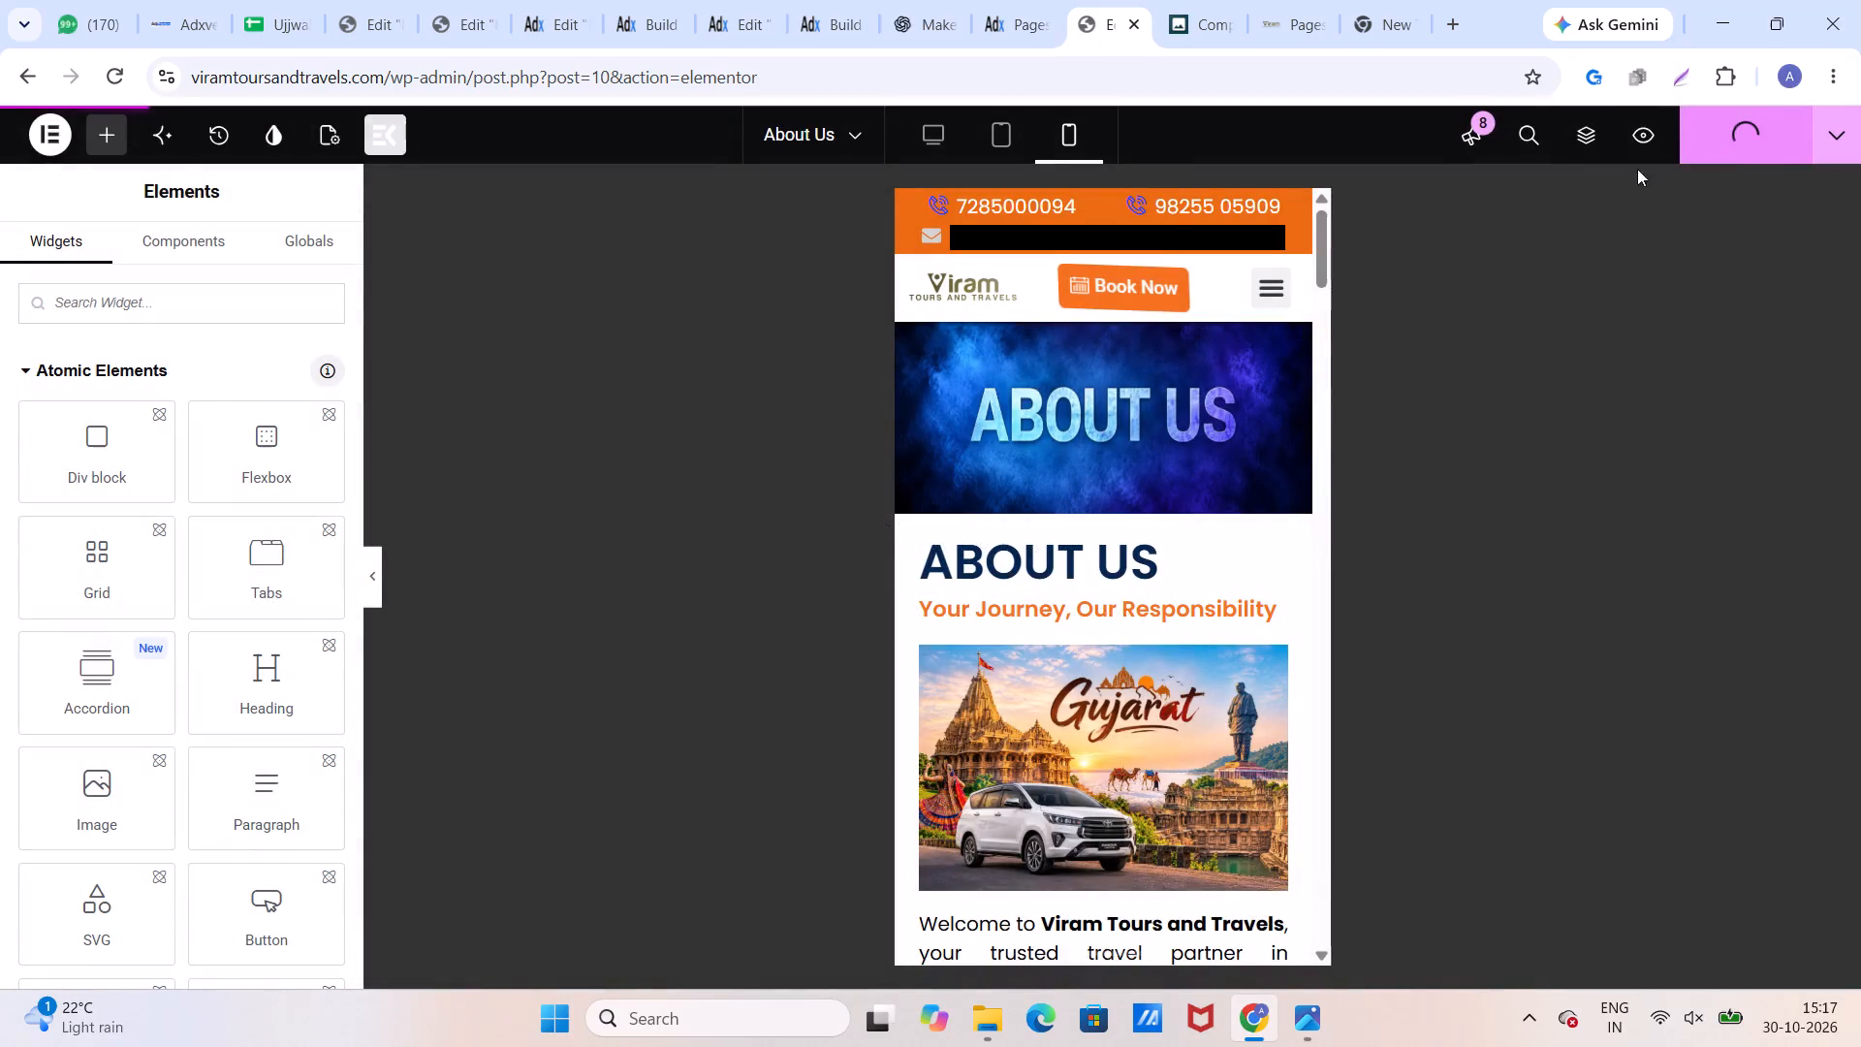
Review the whole About Us page in mobile portrait view, including the images, taxi carousel, testimonials and footer.
scroll(1225, 561, down, 7)
scroll(1225, 561, up, 1)
scroll(1225, 561, down, 8)
scroll(1225, 561, up, 3)
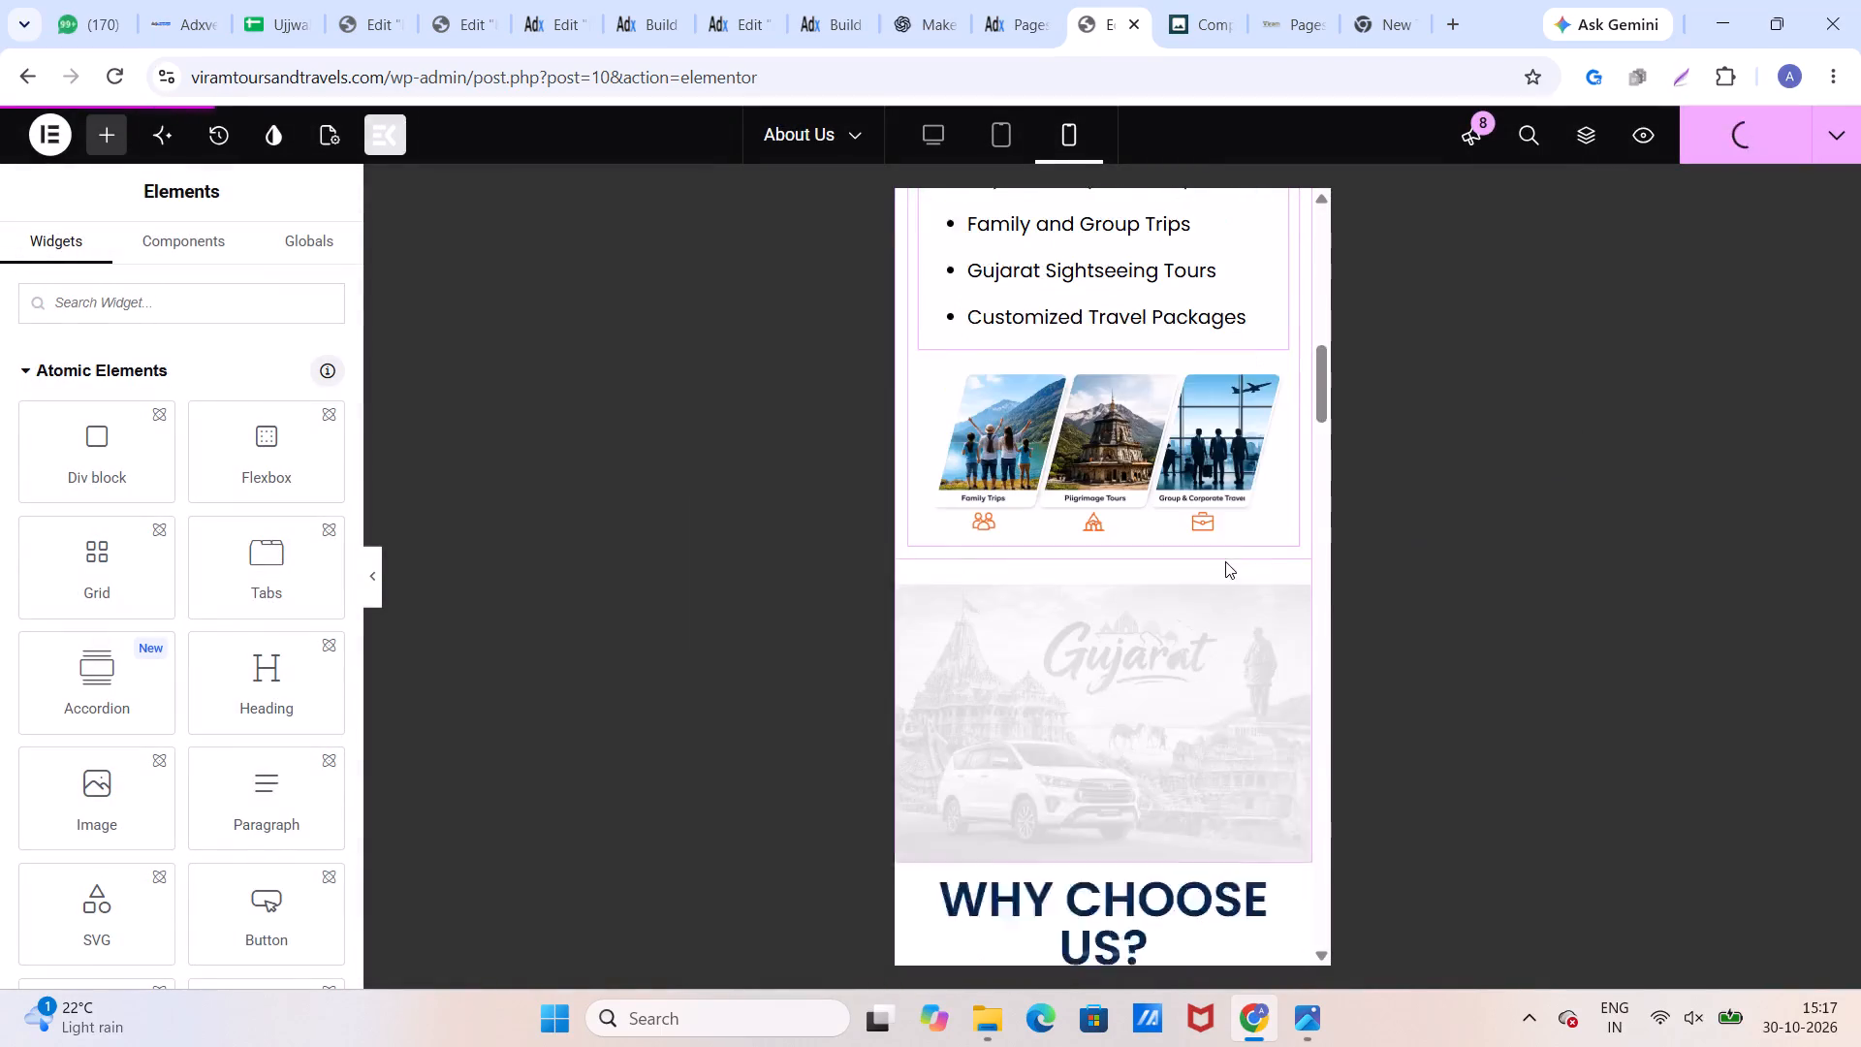
scroll(1225, 561, up, 1)
scroll(1225, 561, down, 1)
scroll(1225, 561, up, 1)
scroll(1225, 561, down, 1)
scroll(1225, 561, up, 1)
scroll(1225, 561, down, 1)
scroll(1225, 561, up, 1)
scroll(1225, 561, down, 3)
scroll(1225, 561, up, 1)
scroll(1225, 561, down, 13)
scroll(1225, 561, up, 1)
scroll(1225, 561, down, 8)
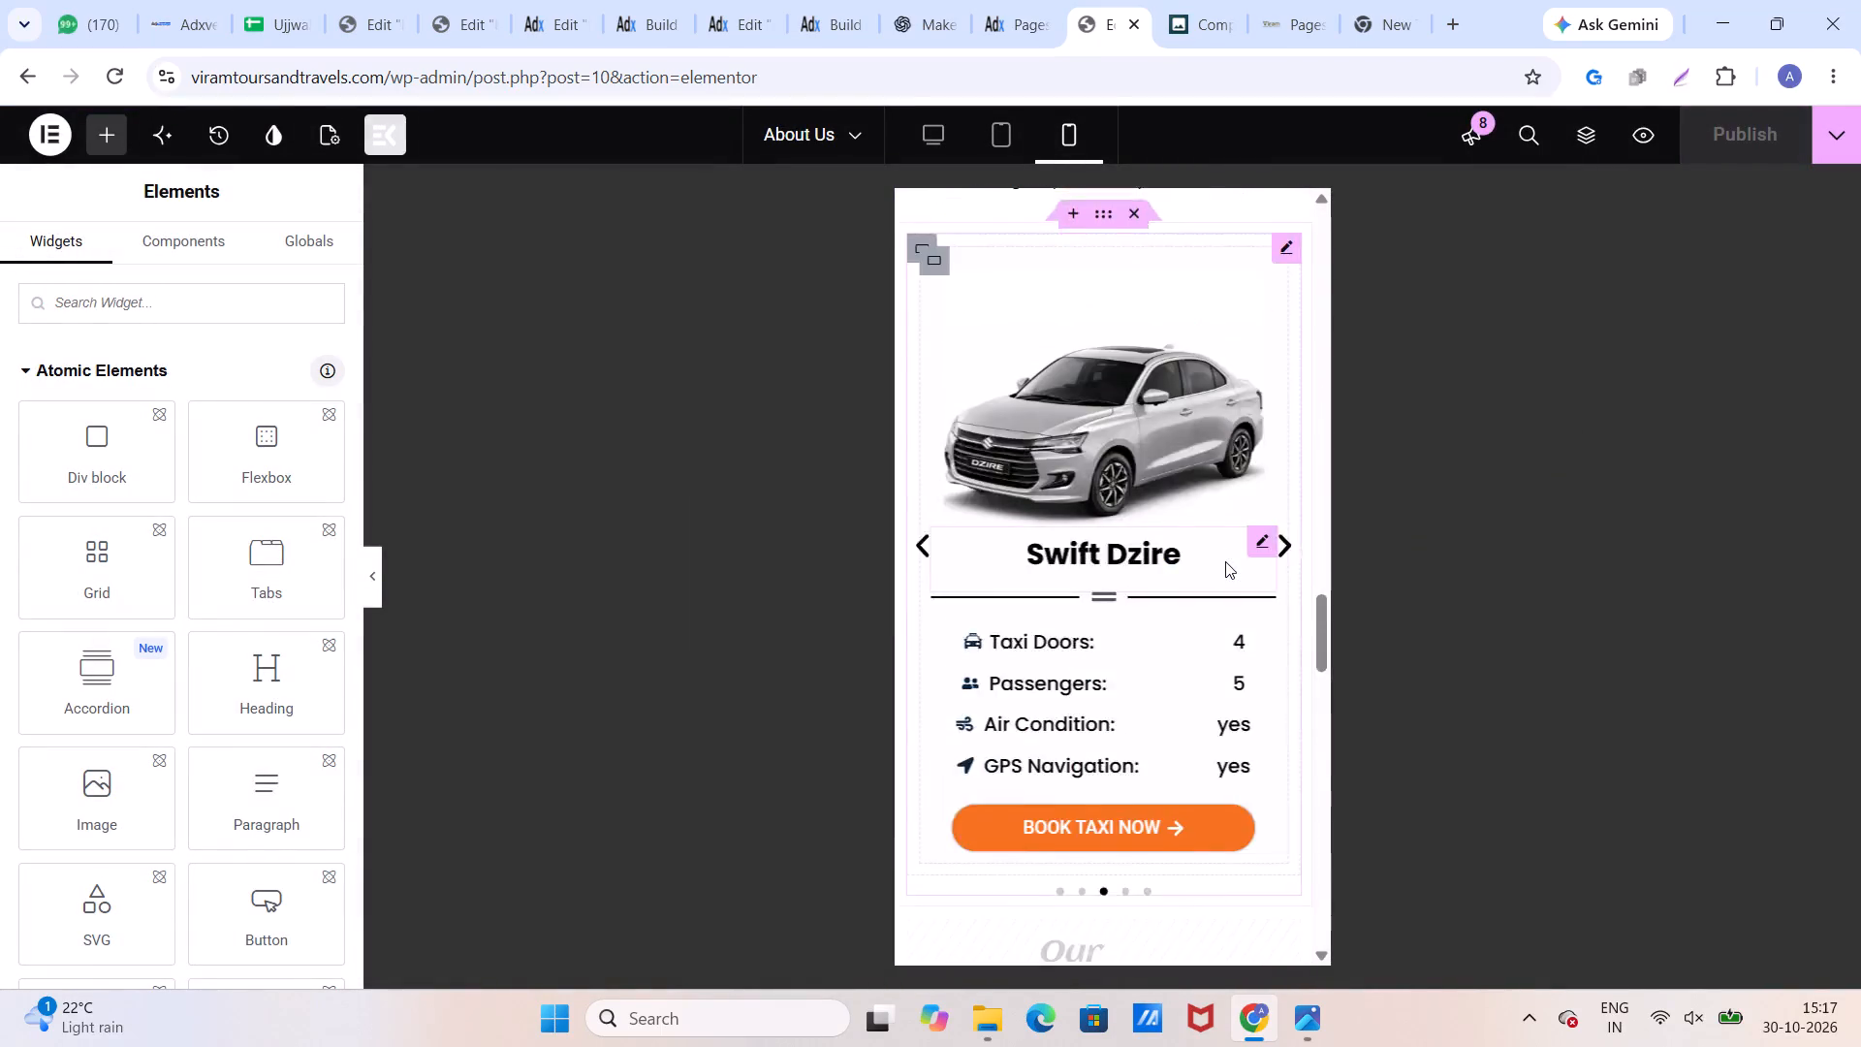
scroll(1225, 561, down, 9)
scroll(1225, 561, up, 1)
scroll(1225, 561, down, 7)
scroll(1225, 561, up, 1)
scroll(1225, 561, down, 9)
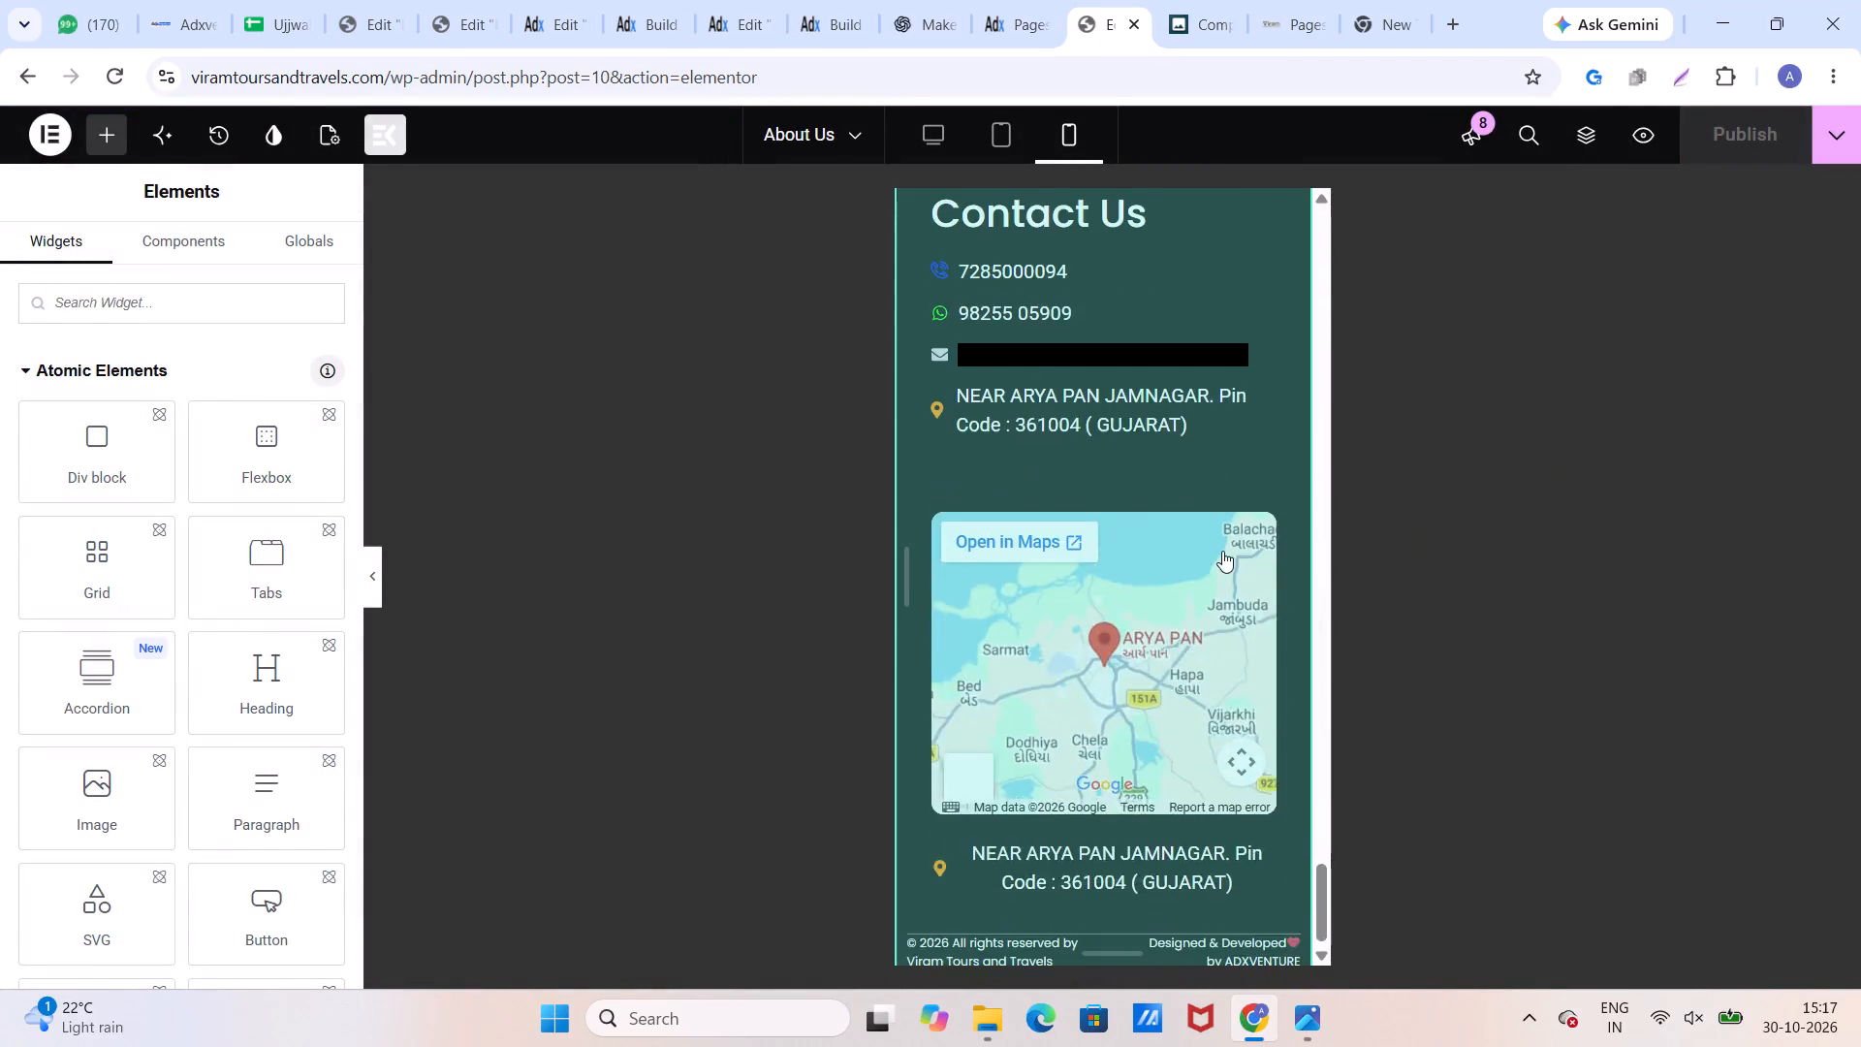
scroll(1222, 551, up, 15)
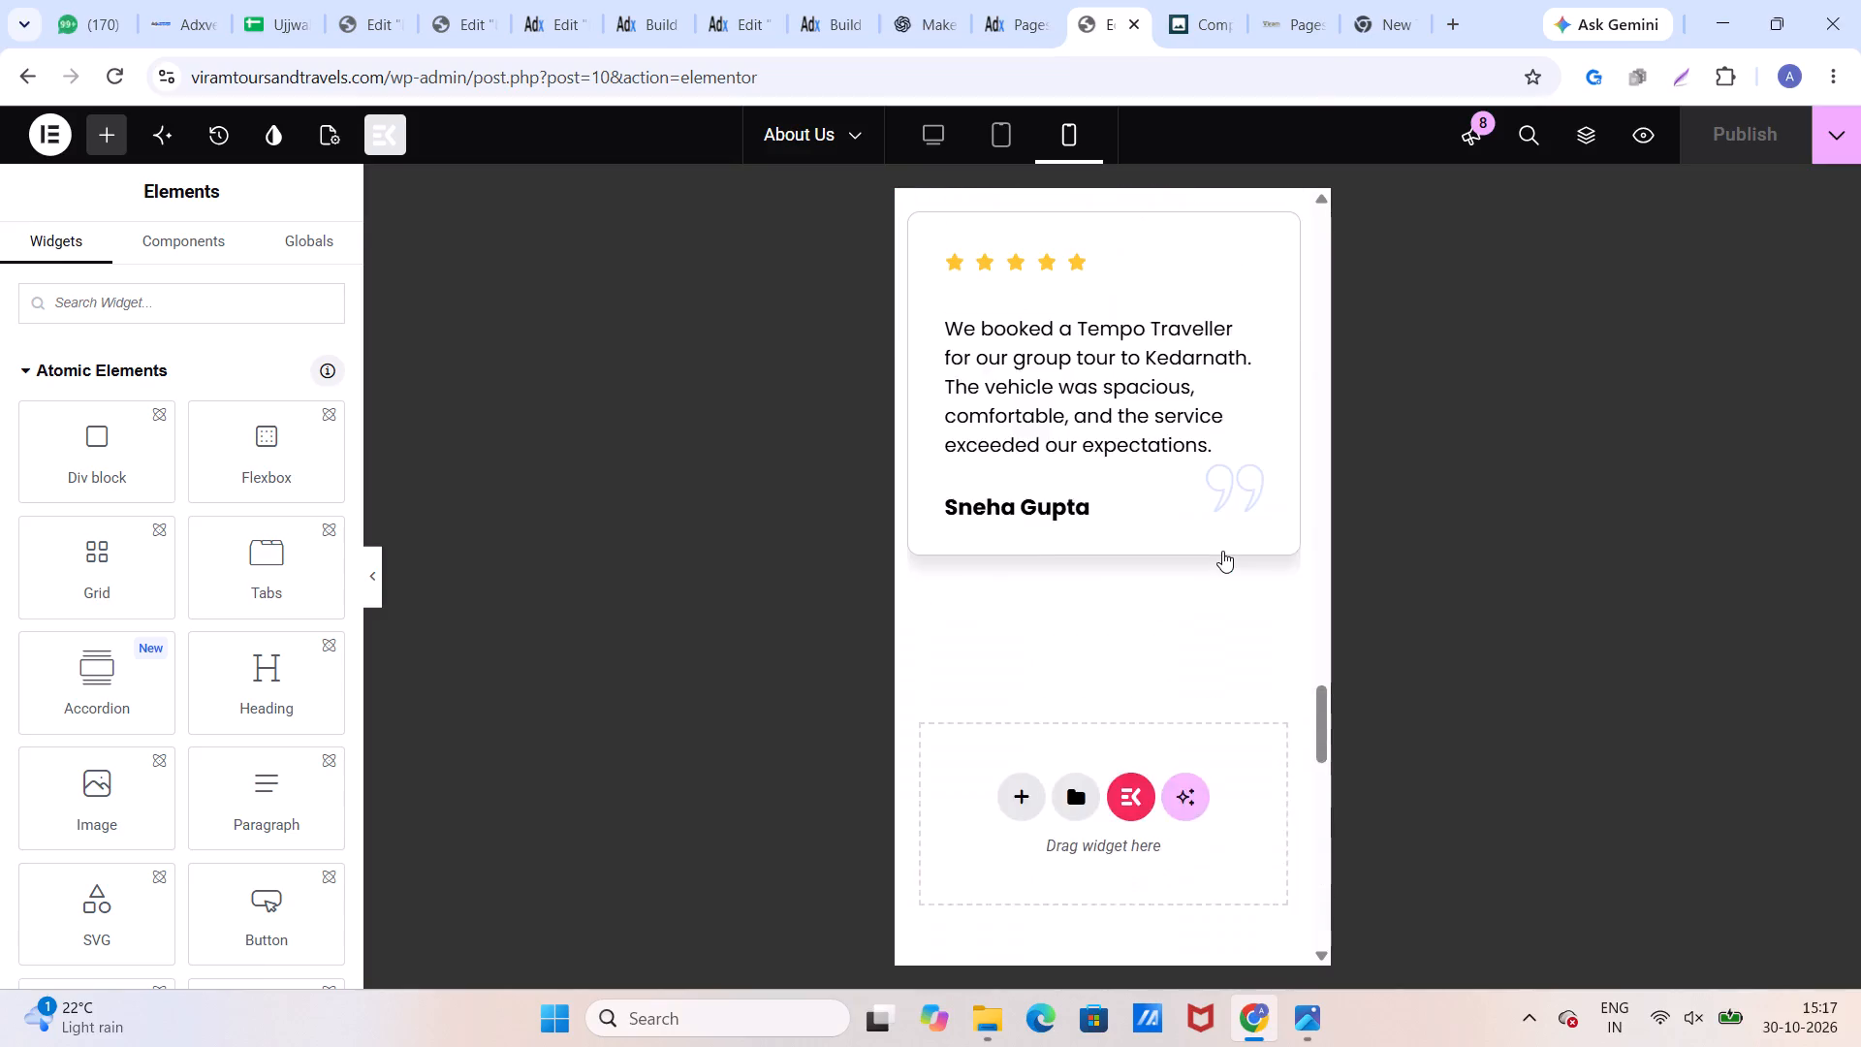
scroll(1222, 551, up, 11)
scroll(1225, 551, down, 2)
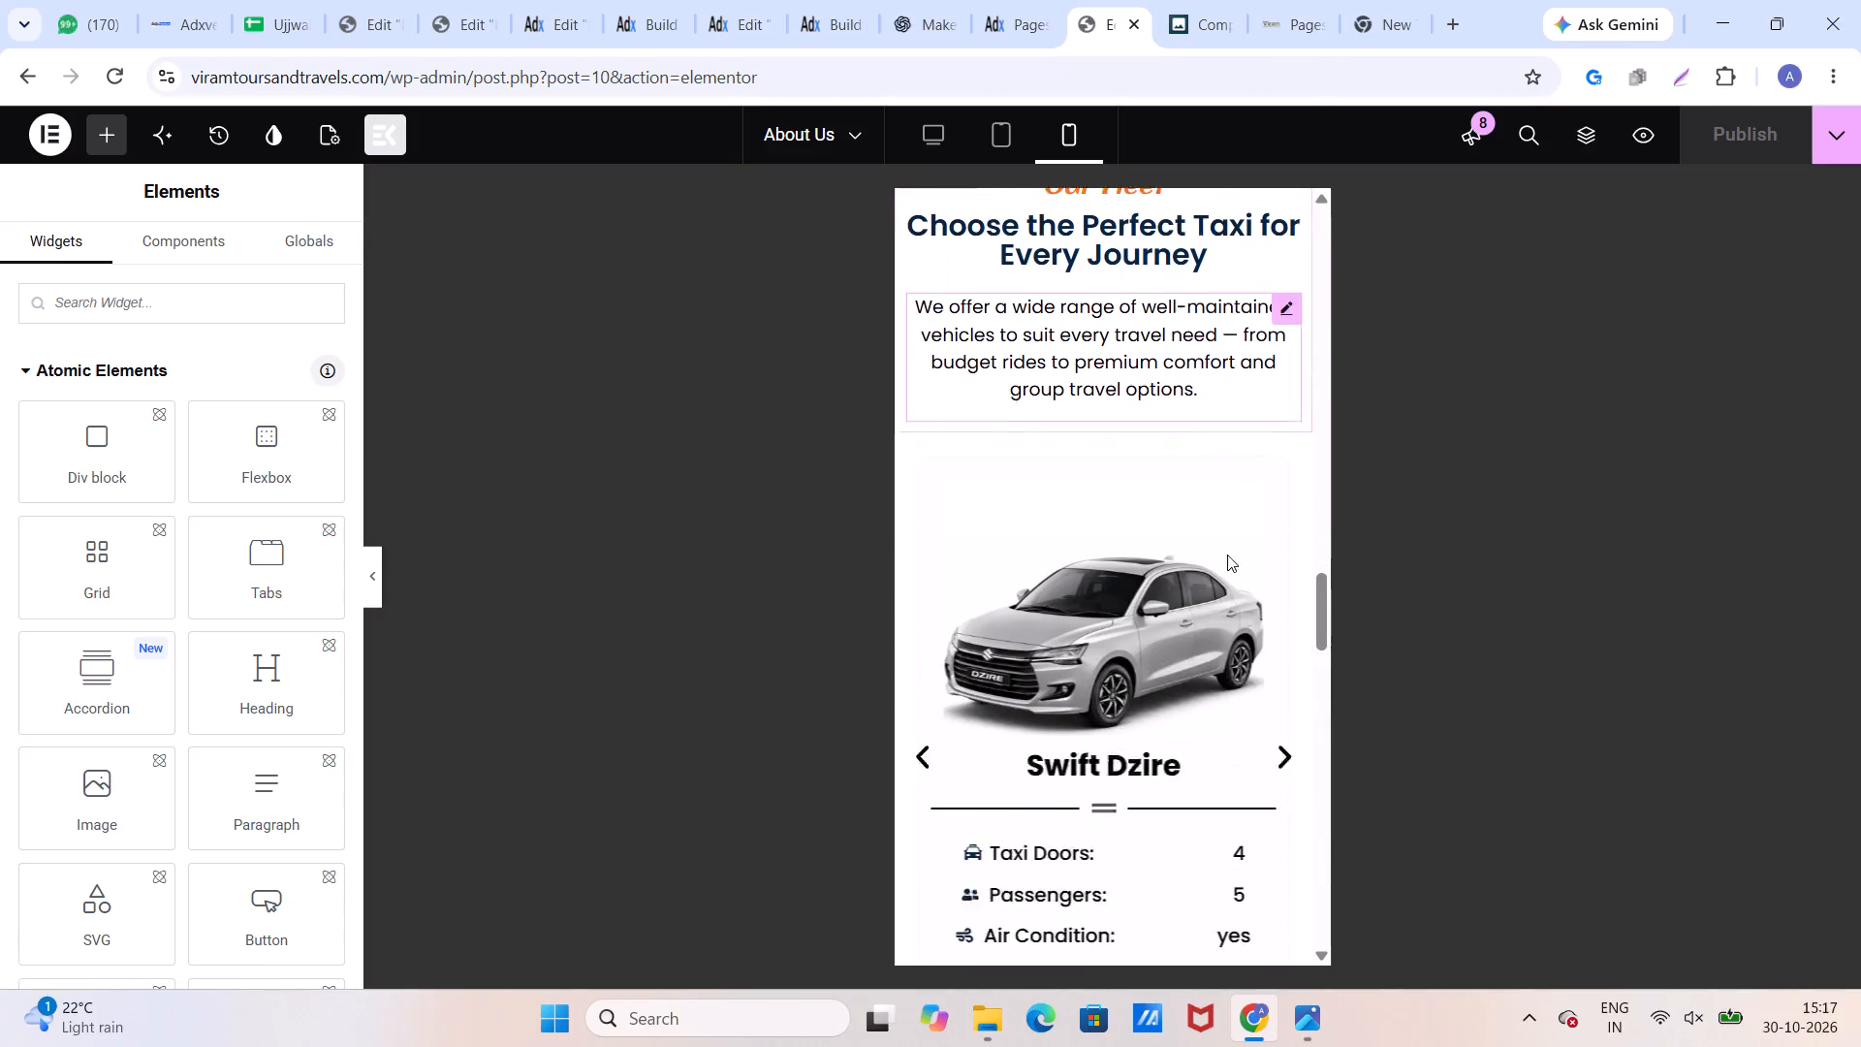
scroll(1152, 614, up, 20)
scroll(1152, 614, up, 9)
scroll(1184, 606, down, 1)
scroll(1184, 606, up, 8)
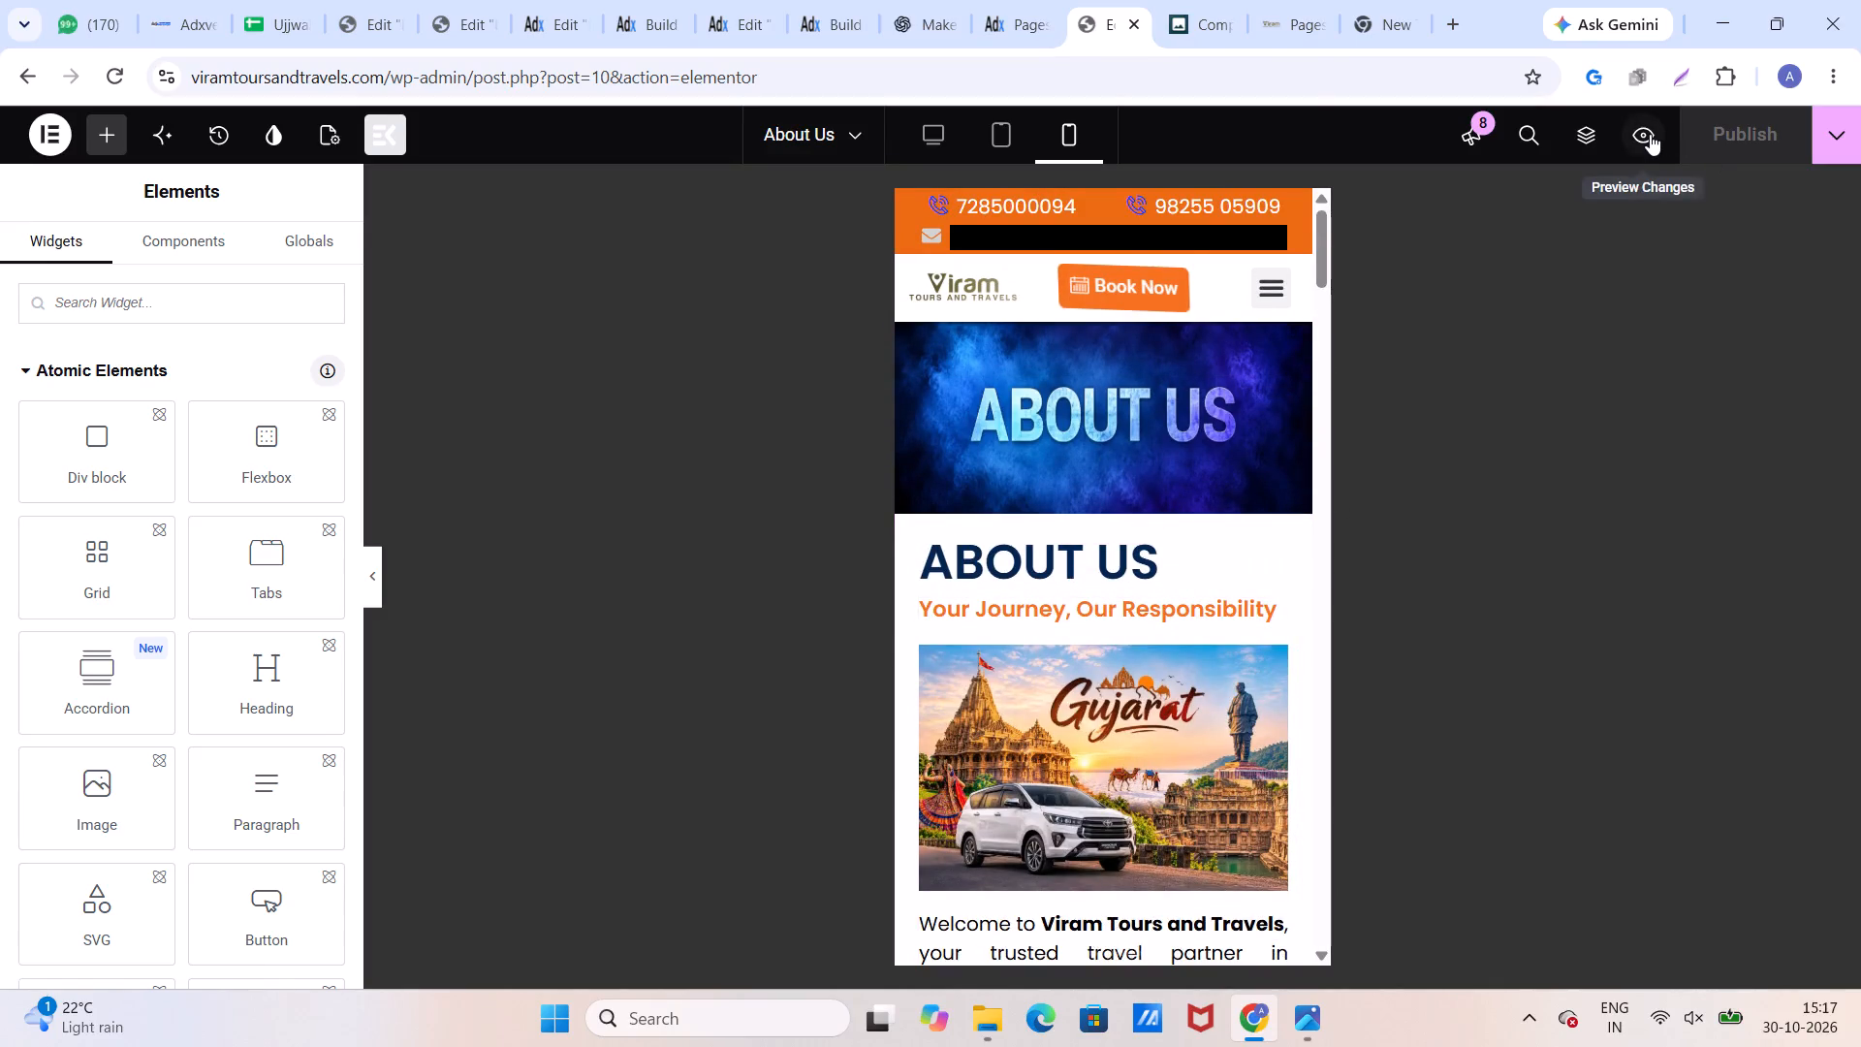
Open the header for editing, clear the custom link URL of the mobile logo image, and publish the header.
click(1162, 242)
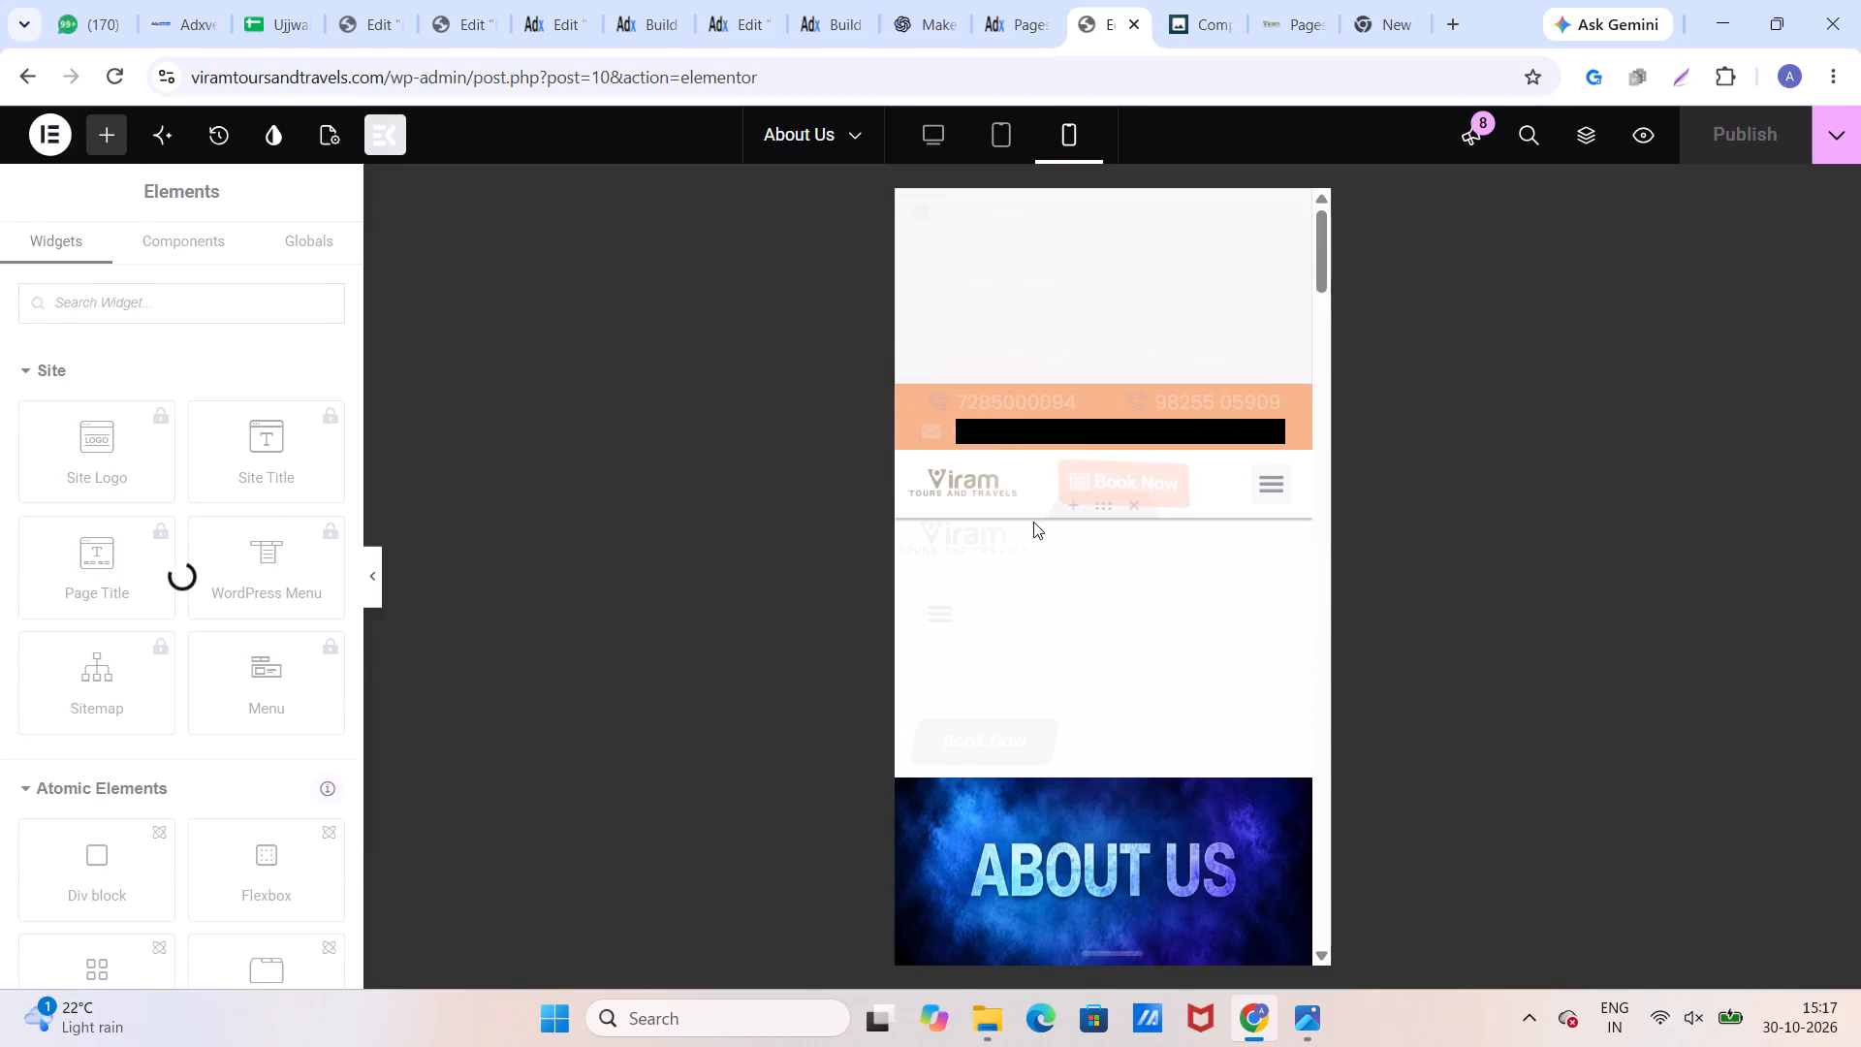
click(979, 488)
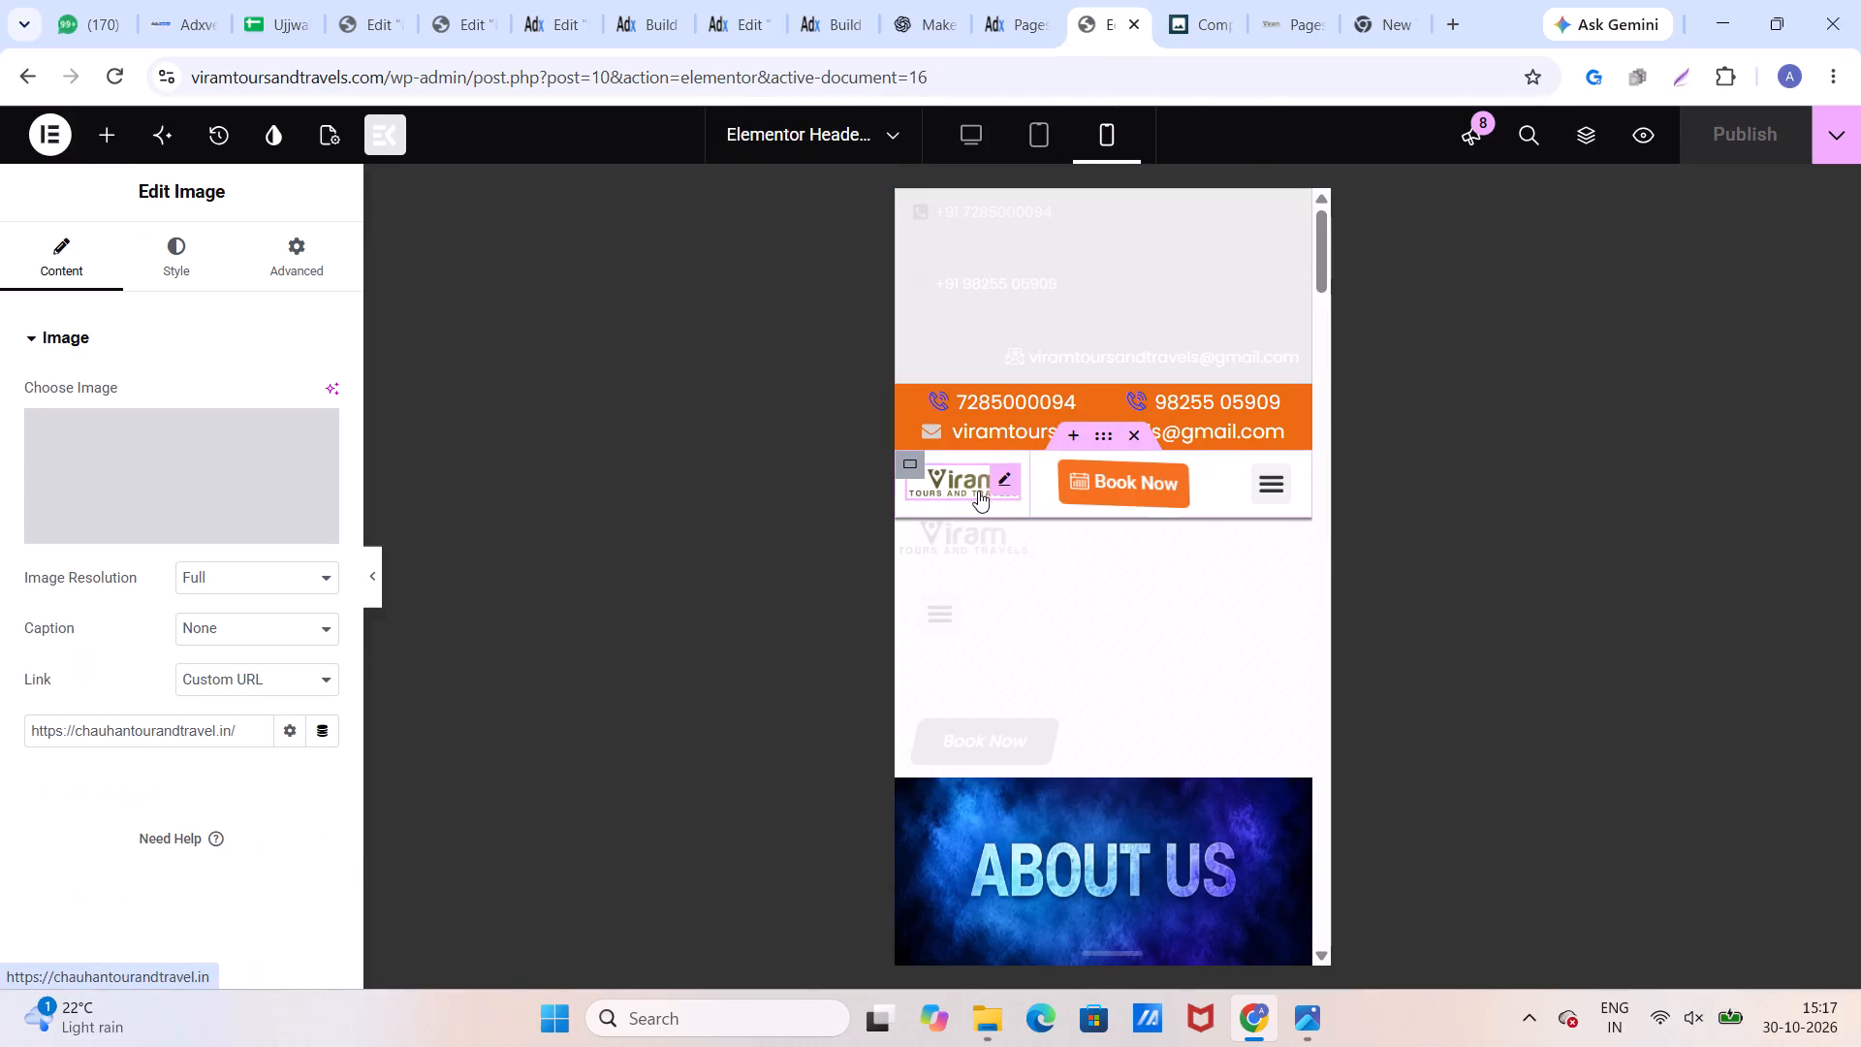
click(241, 723)
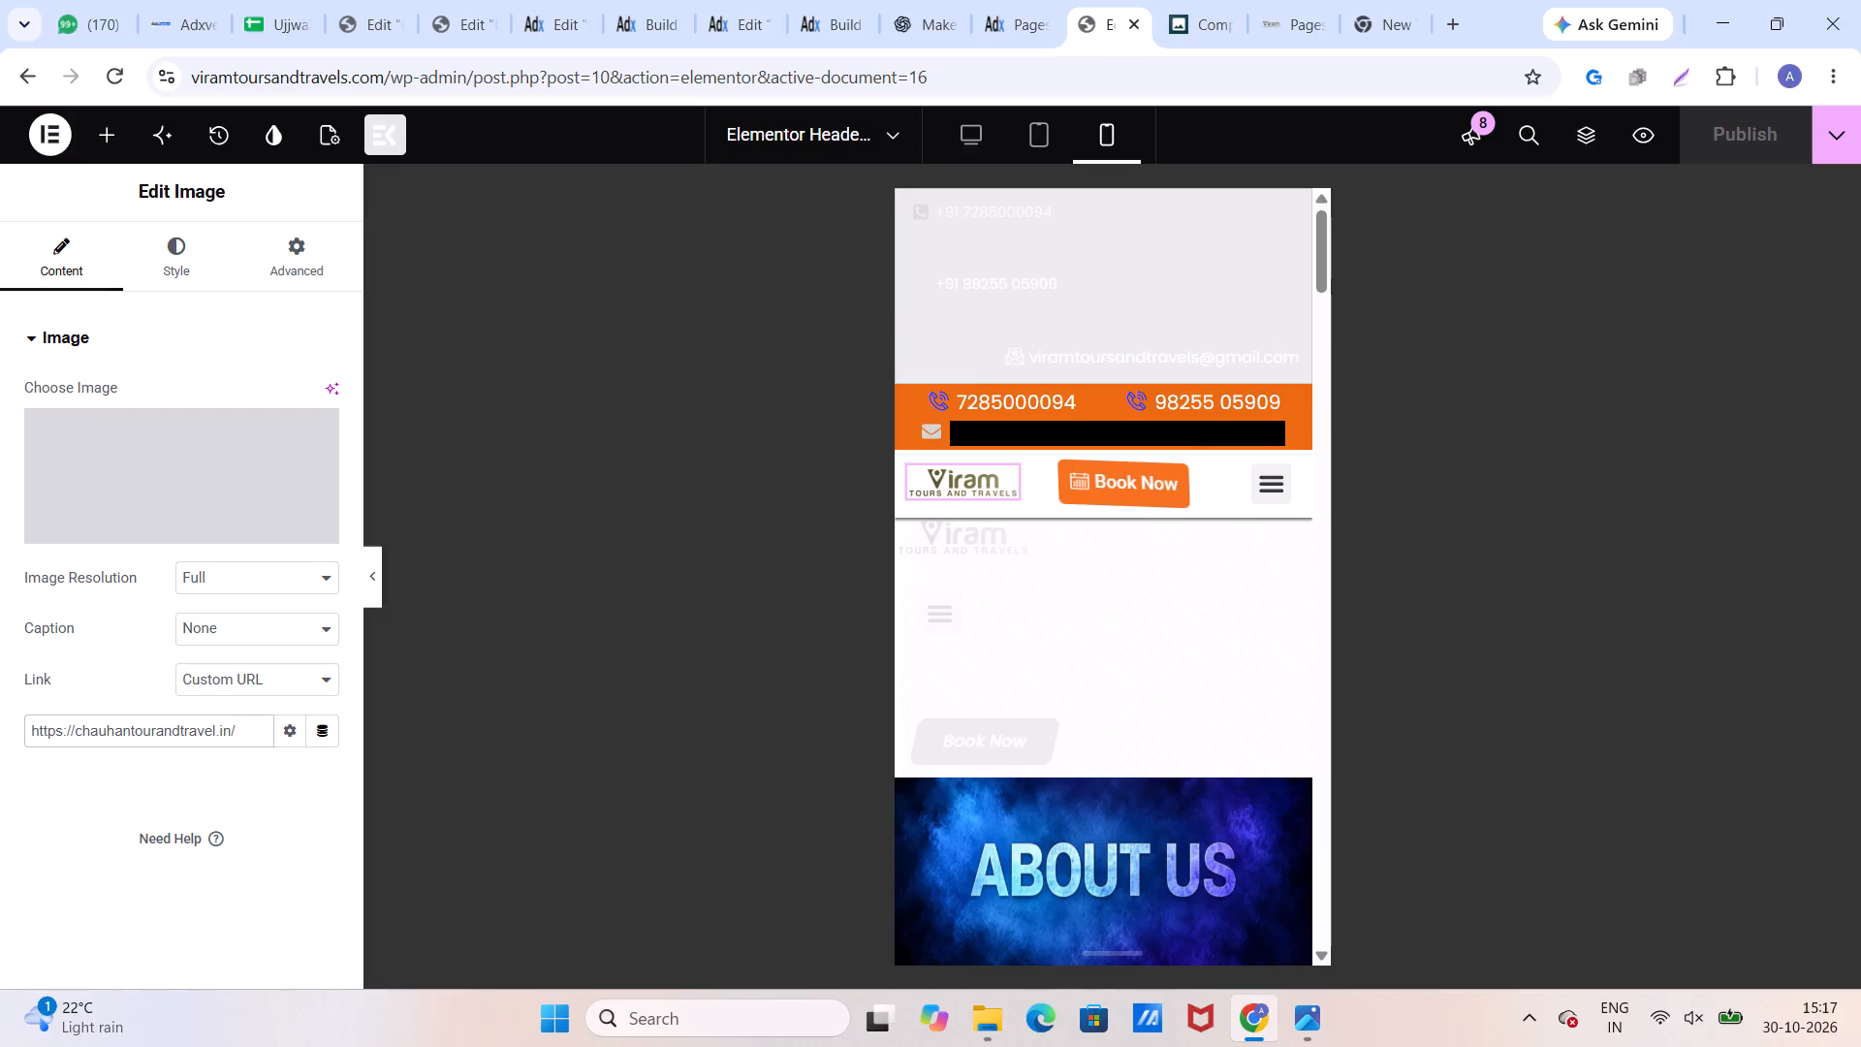
key(ctrl+a)
key(BackSpace)
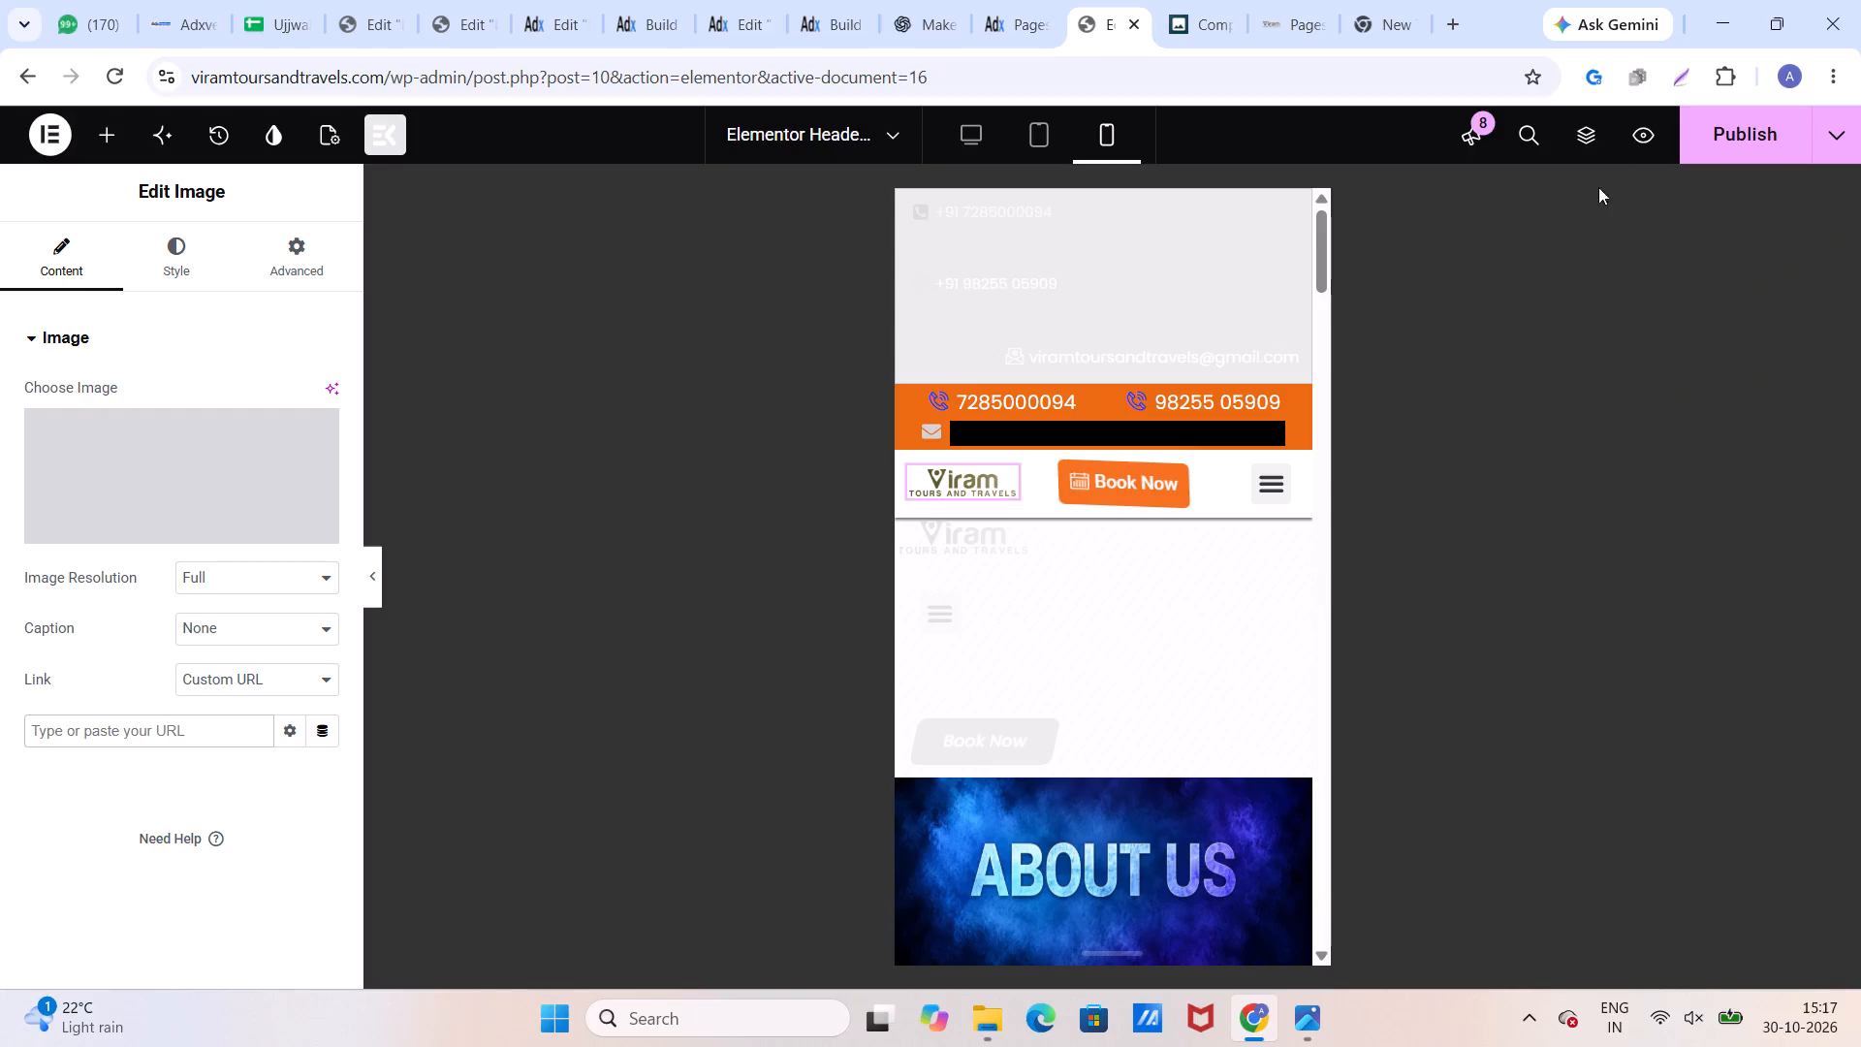
click(1763, 136)
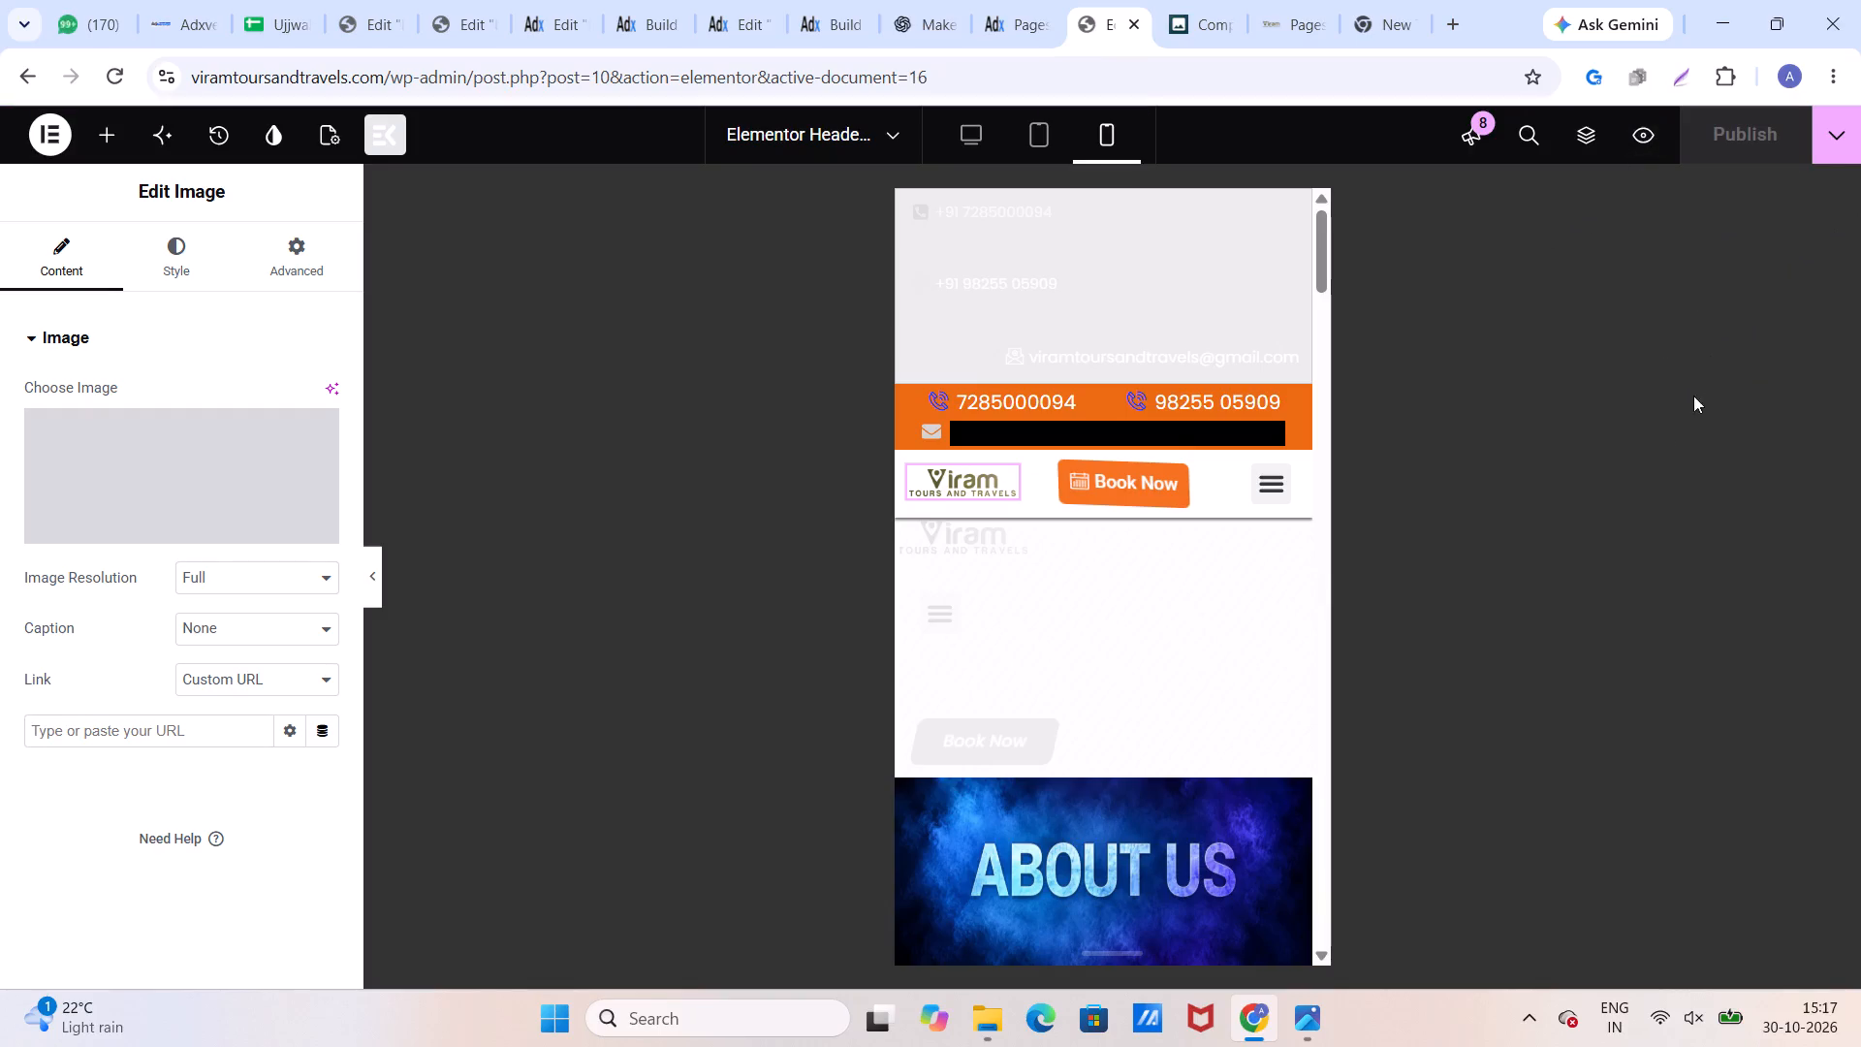
Preview the About Us page on the live site and look it over from the header down to the footer.
click(1637, 134)
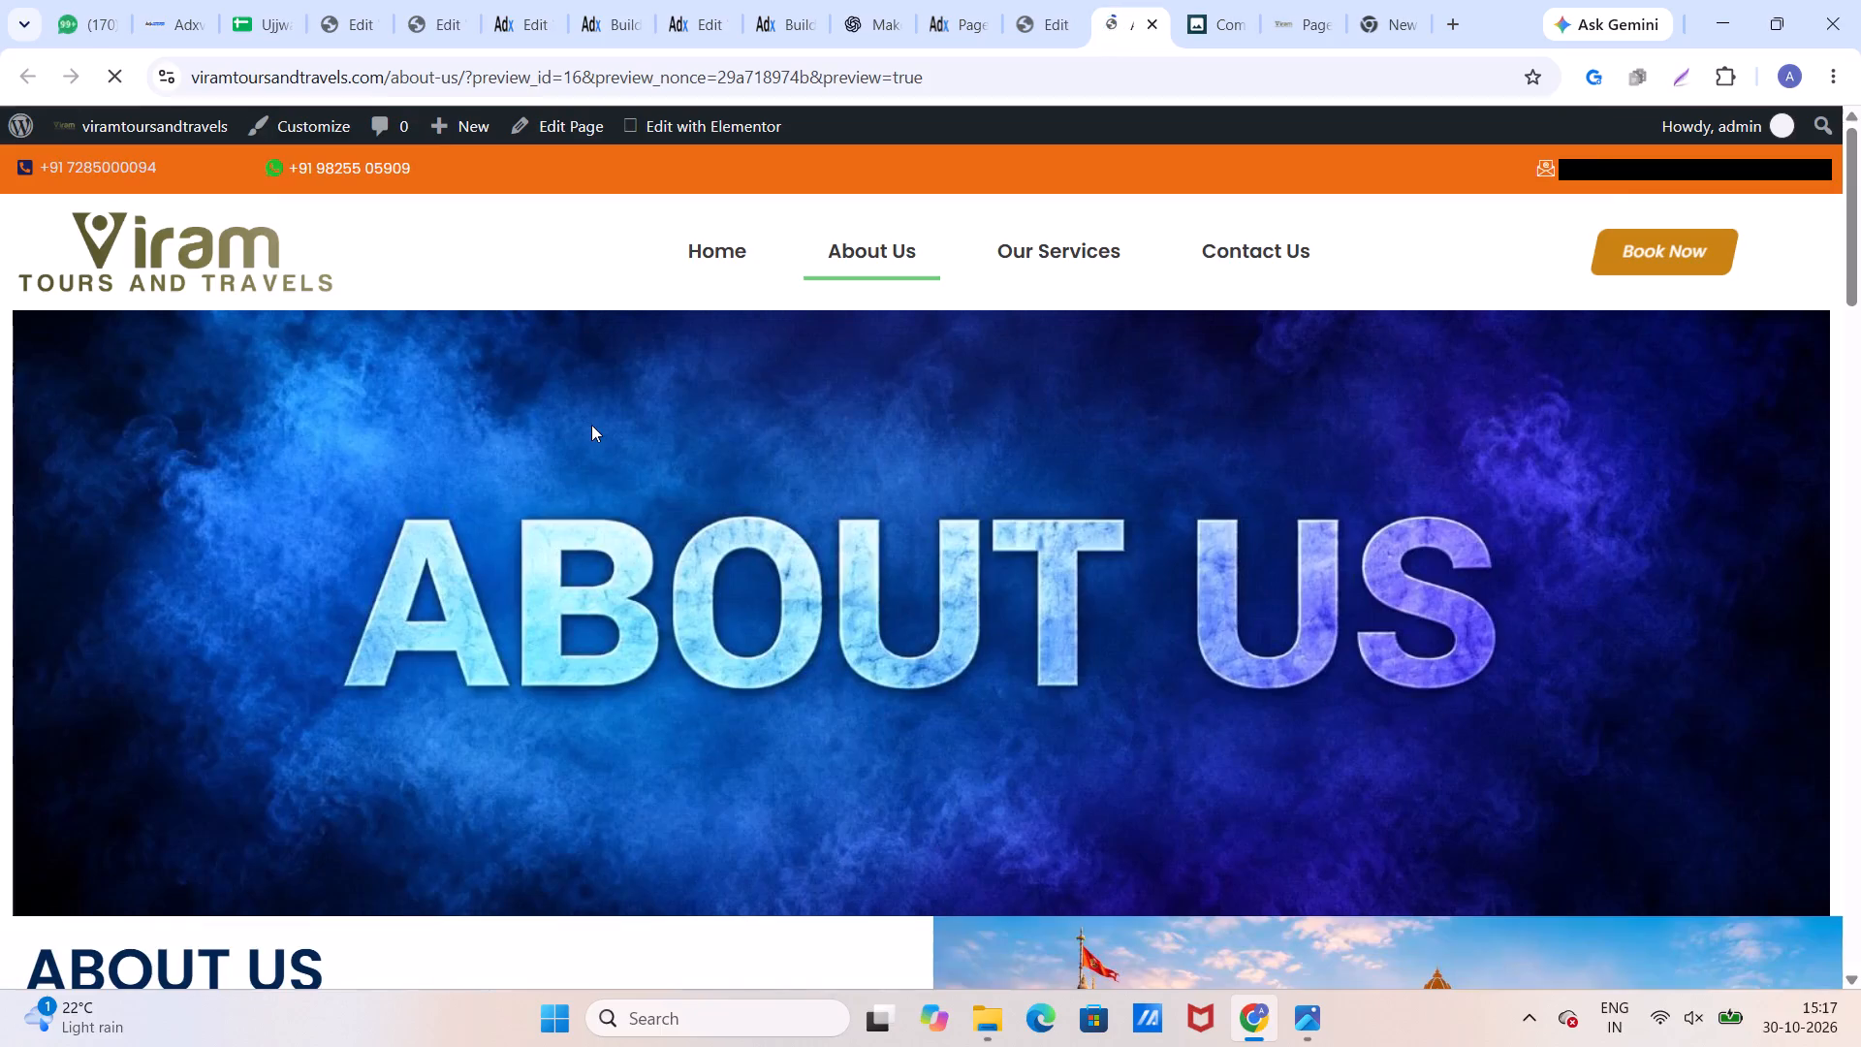
scroll(777, 420, down, 5)
scroll(777, 420, up, 5)
scroll(777, 420, down, 1)
scroll(777, 420, up, 1)
scroll(777, 420, down, 1)
scroll(777, 420, up, 1)
scroll(777, 420, down, 1)
scroll(777, 420, up, 1)
scroll(777, 420, down, 5)
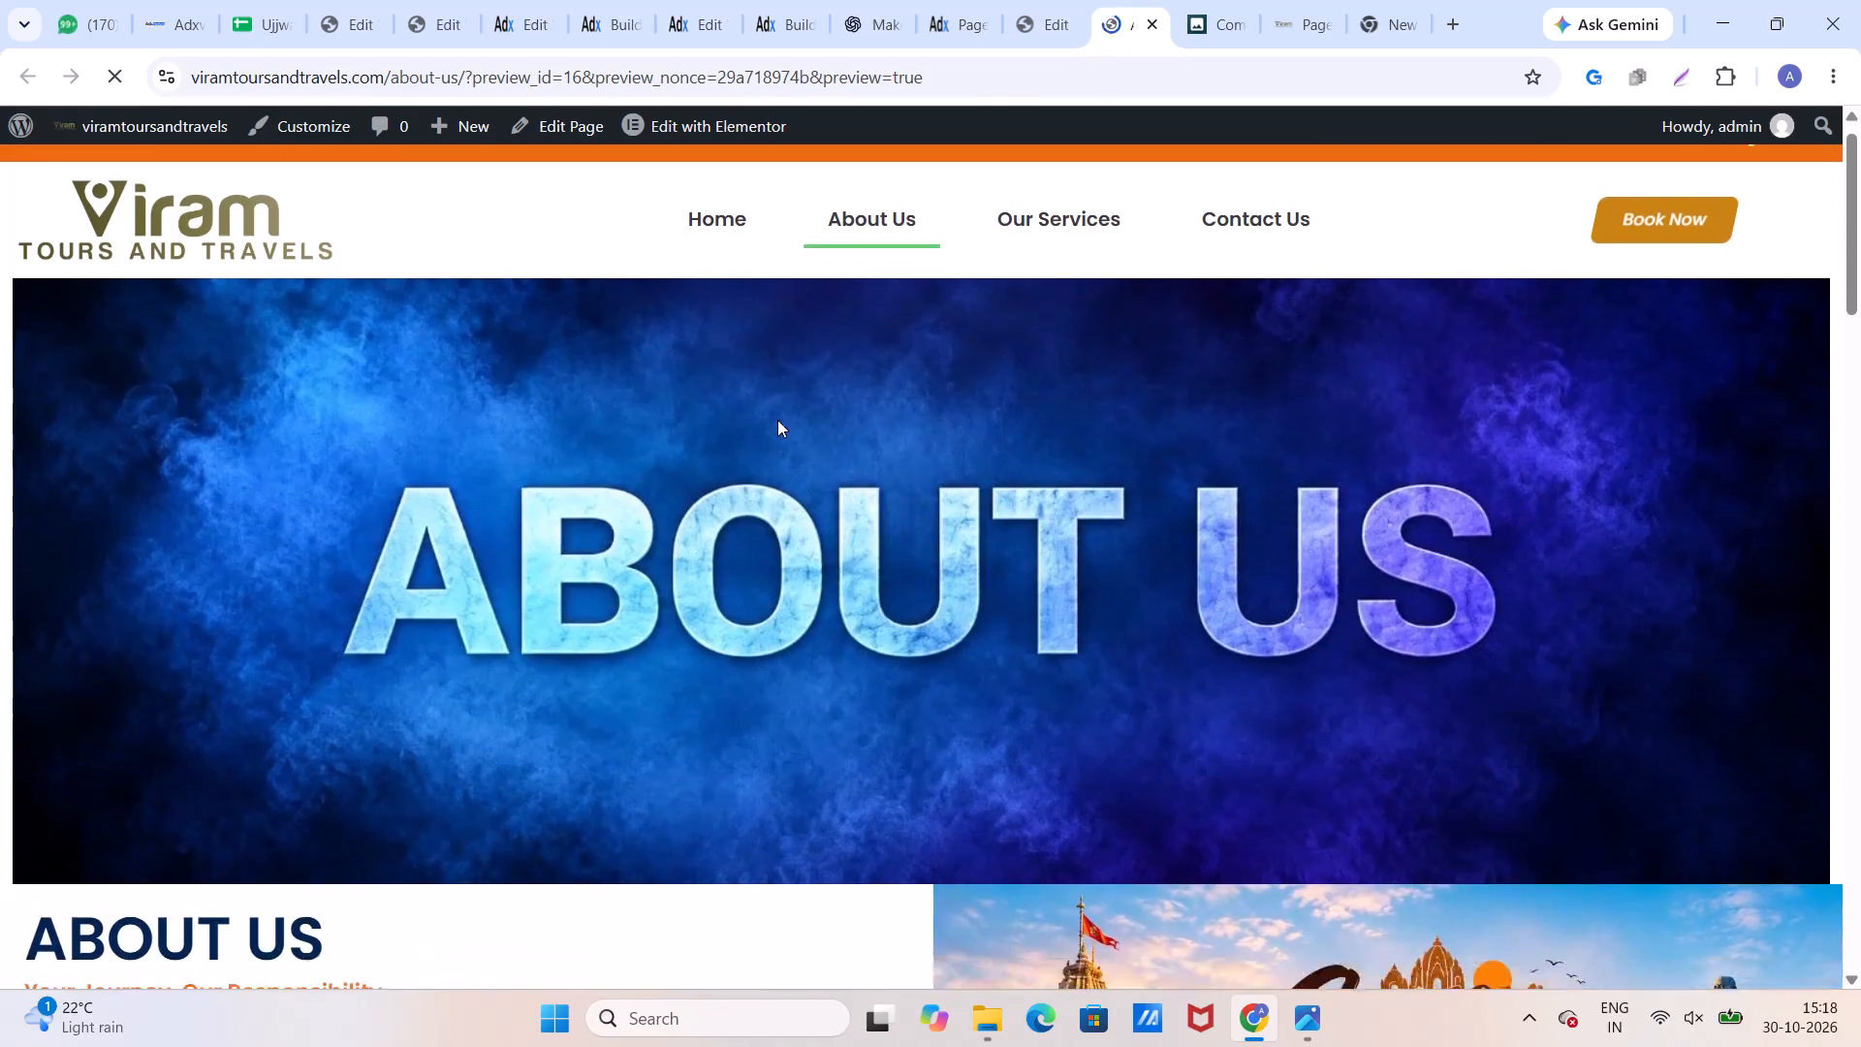
scroll(777, 420, down, 16)
scroll(784, 439, up, 1)
scroll(784, 439, down, 16)
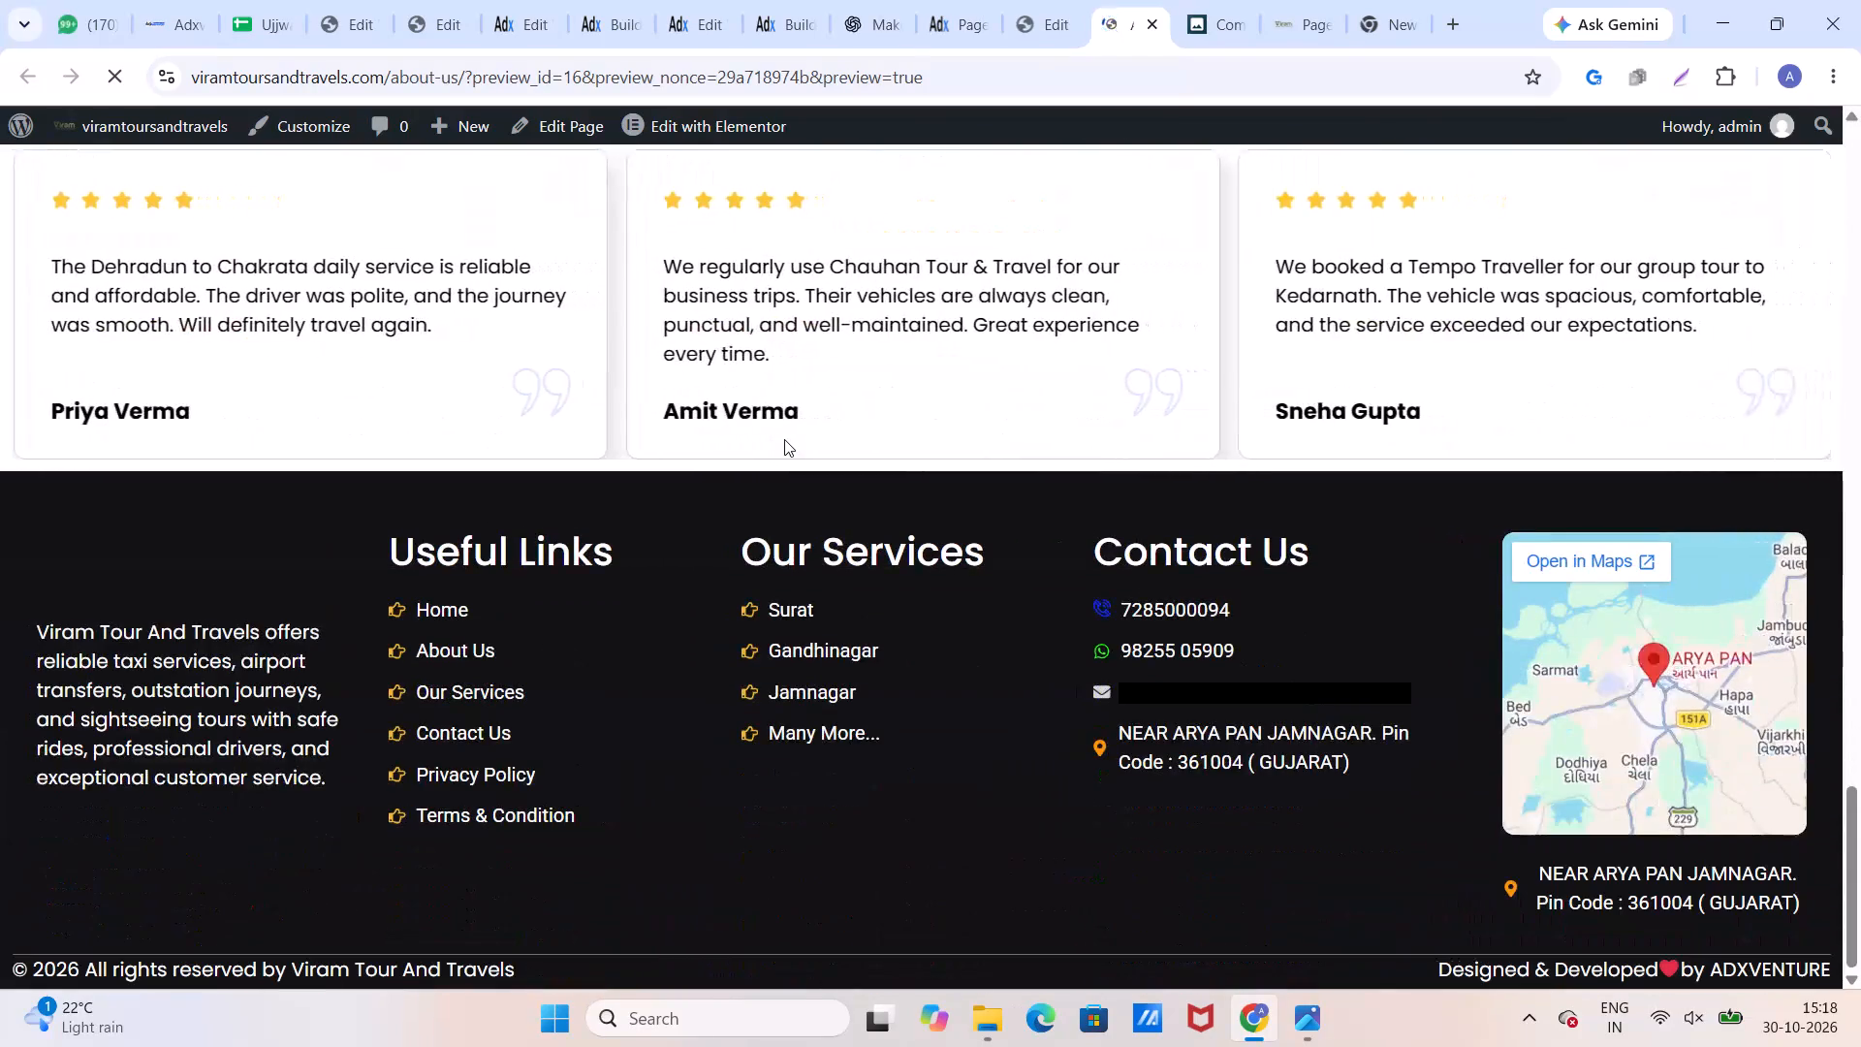
scroll(784, 439, up, 20)
scroll(784, 439, up, 8)
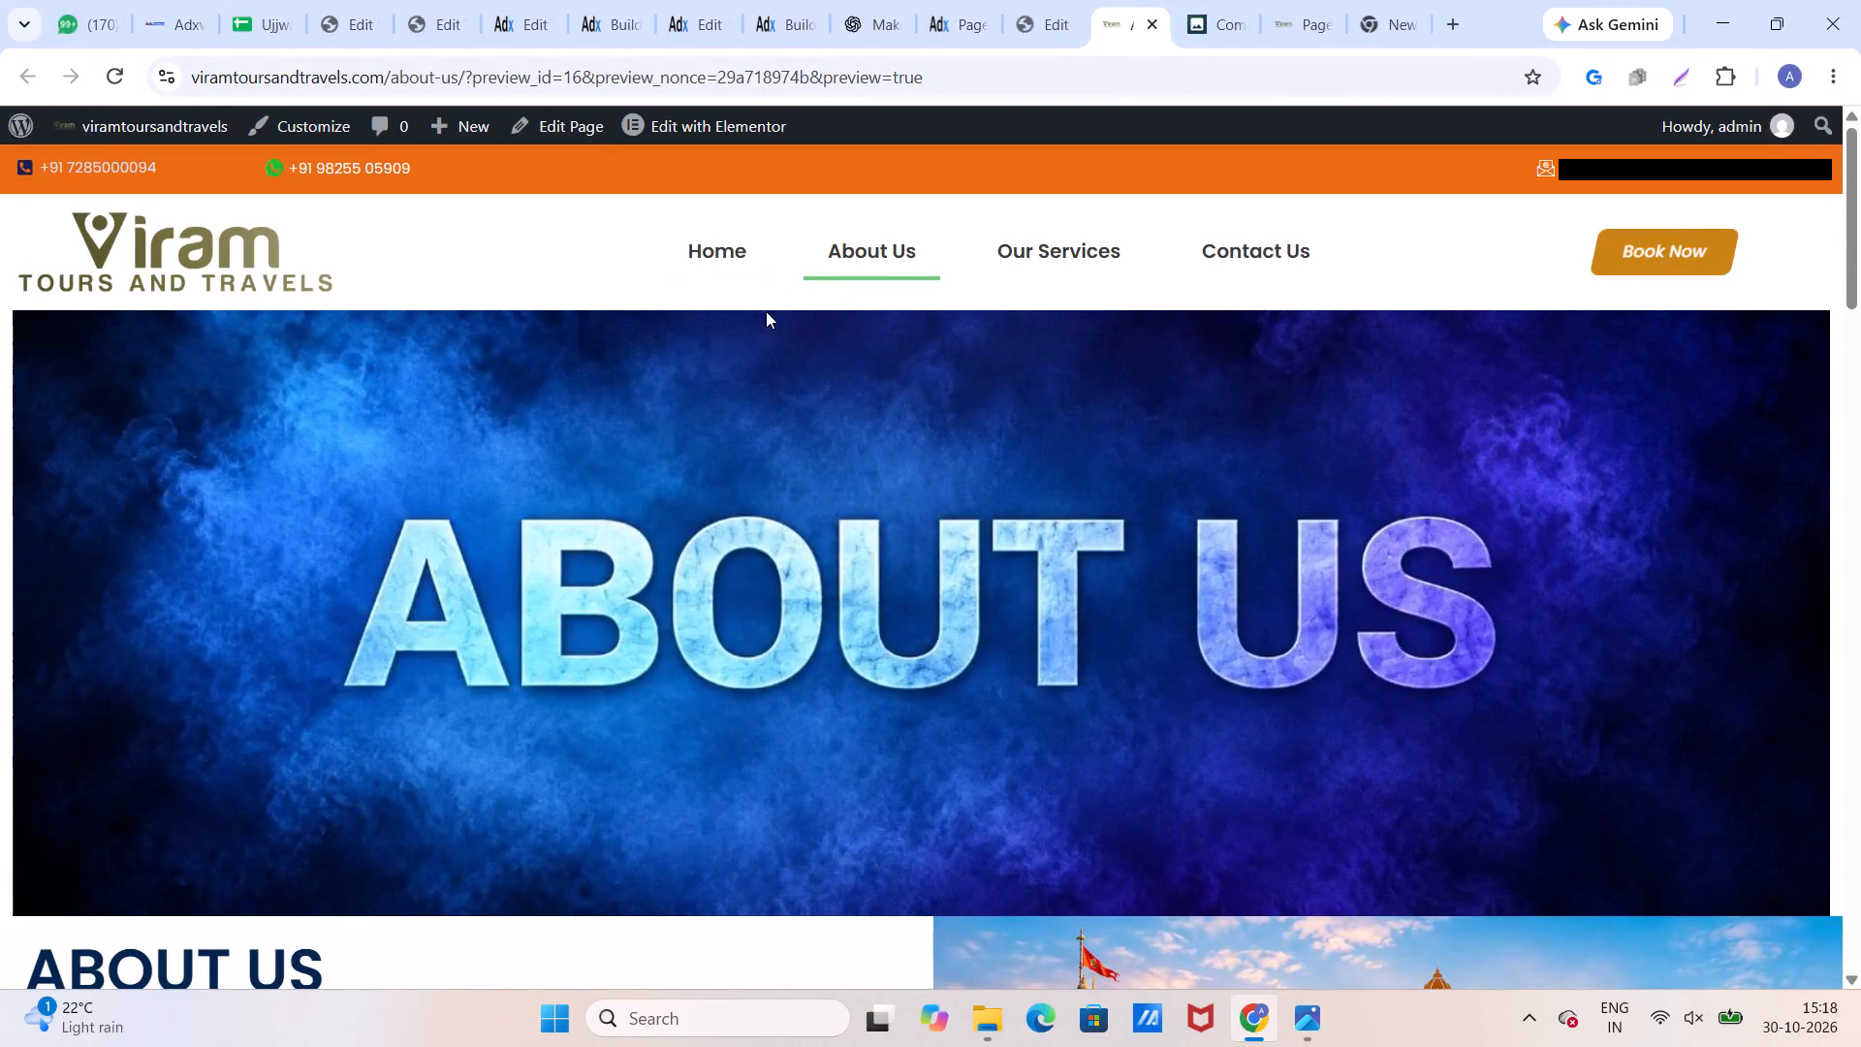
click(741, 252)
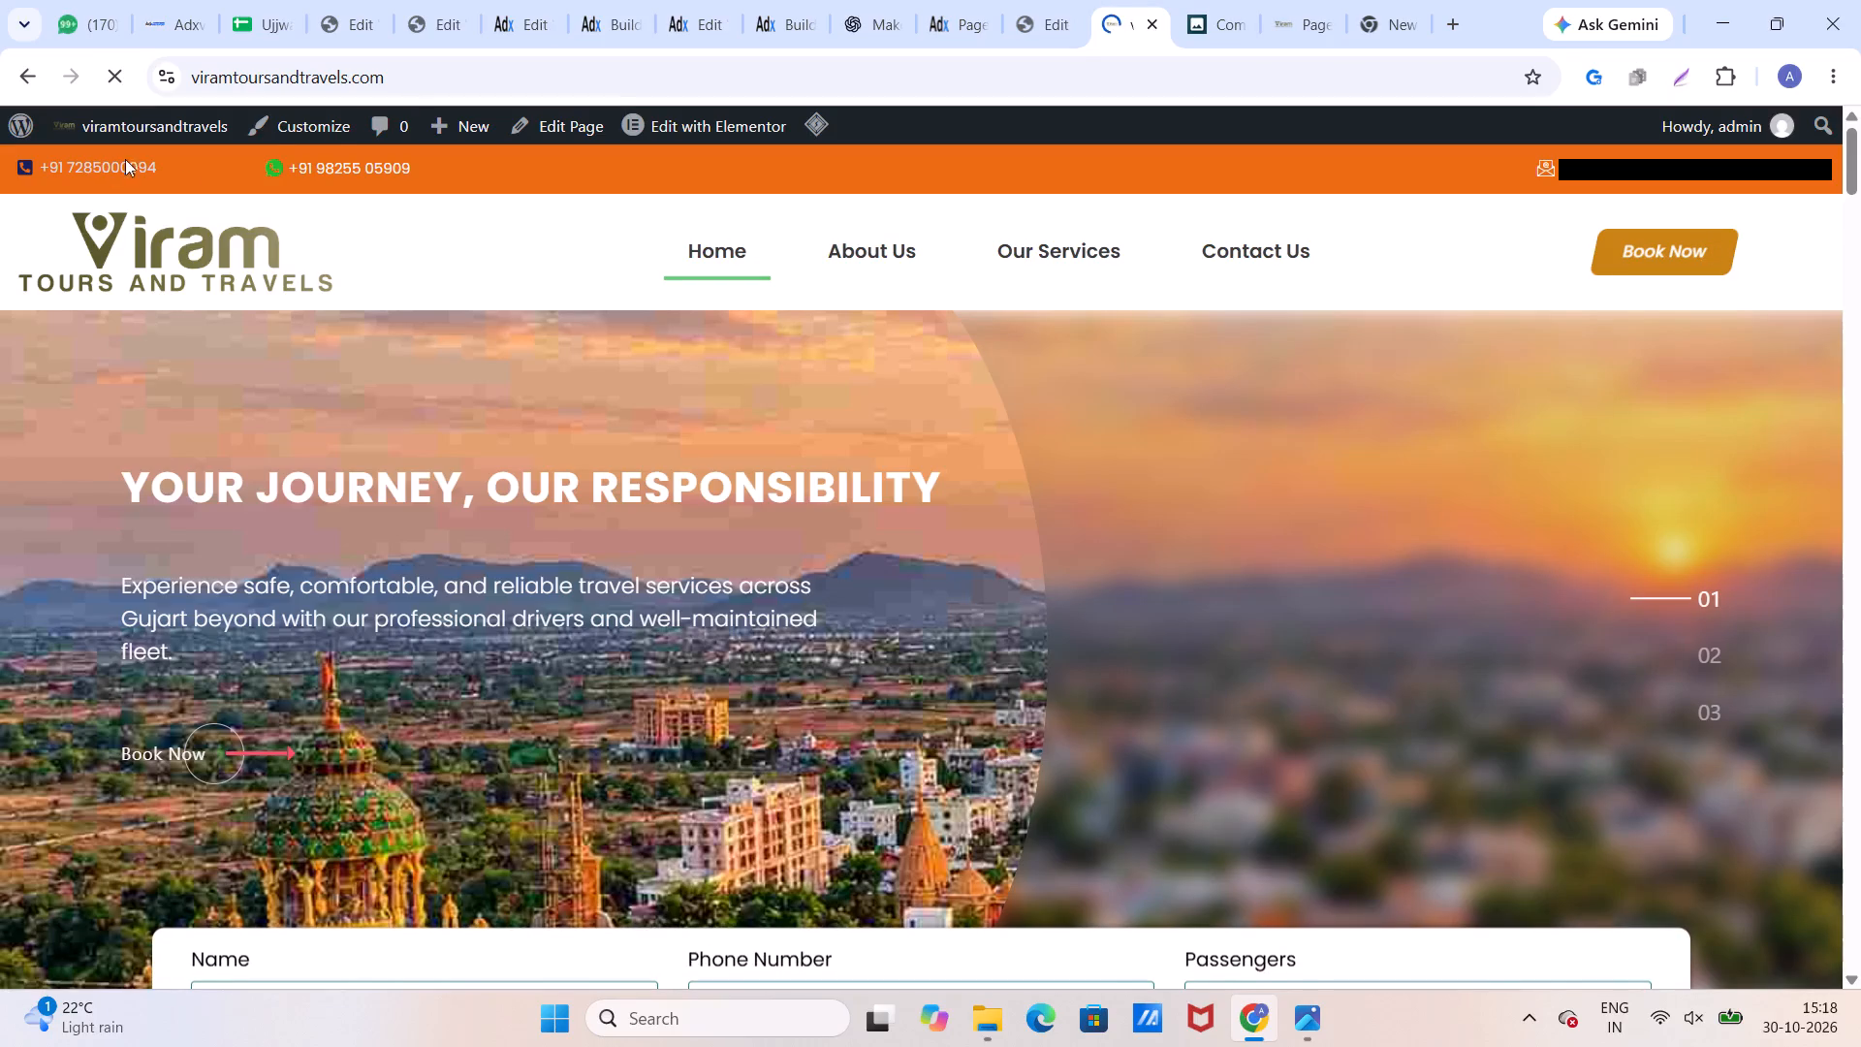
click(701, 244)
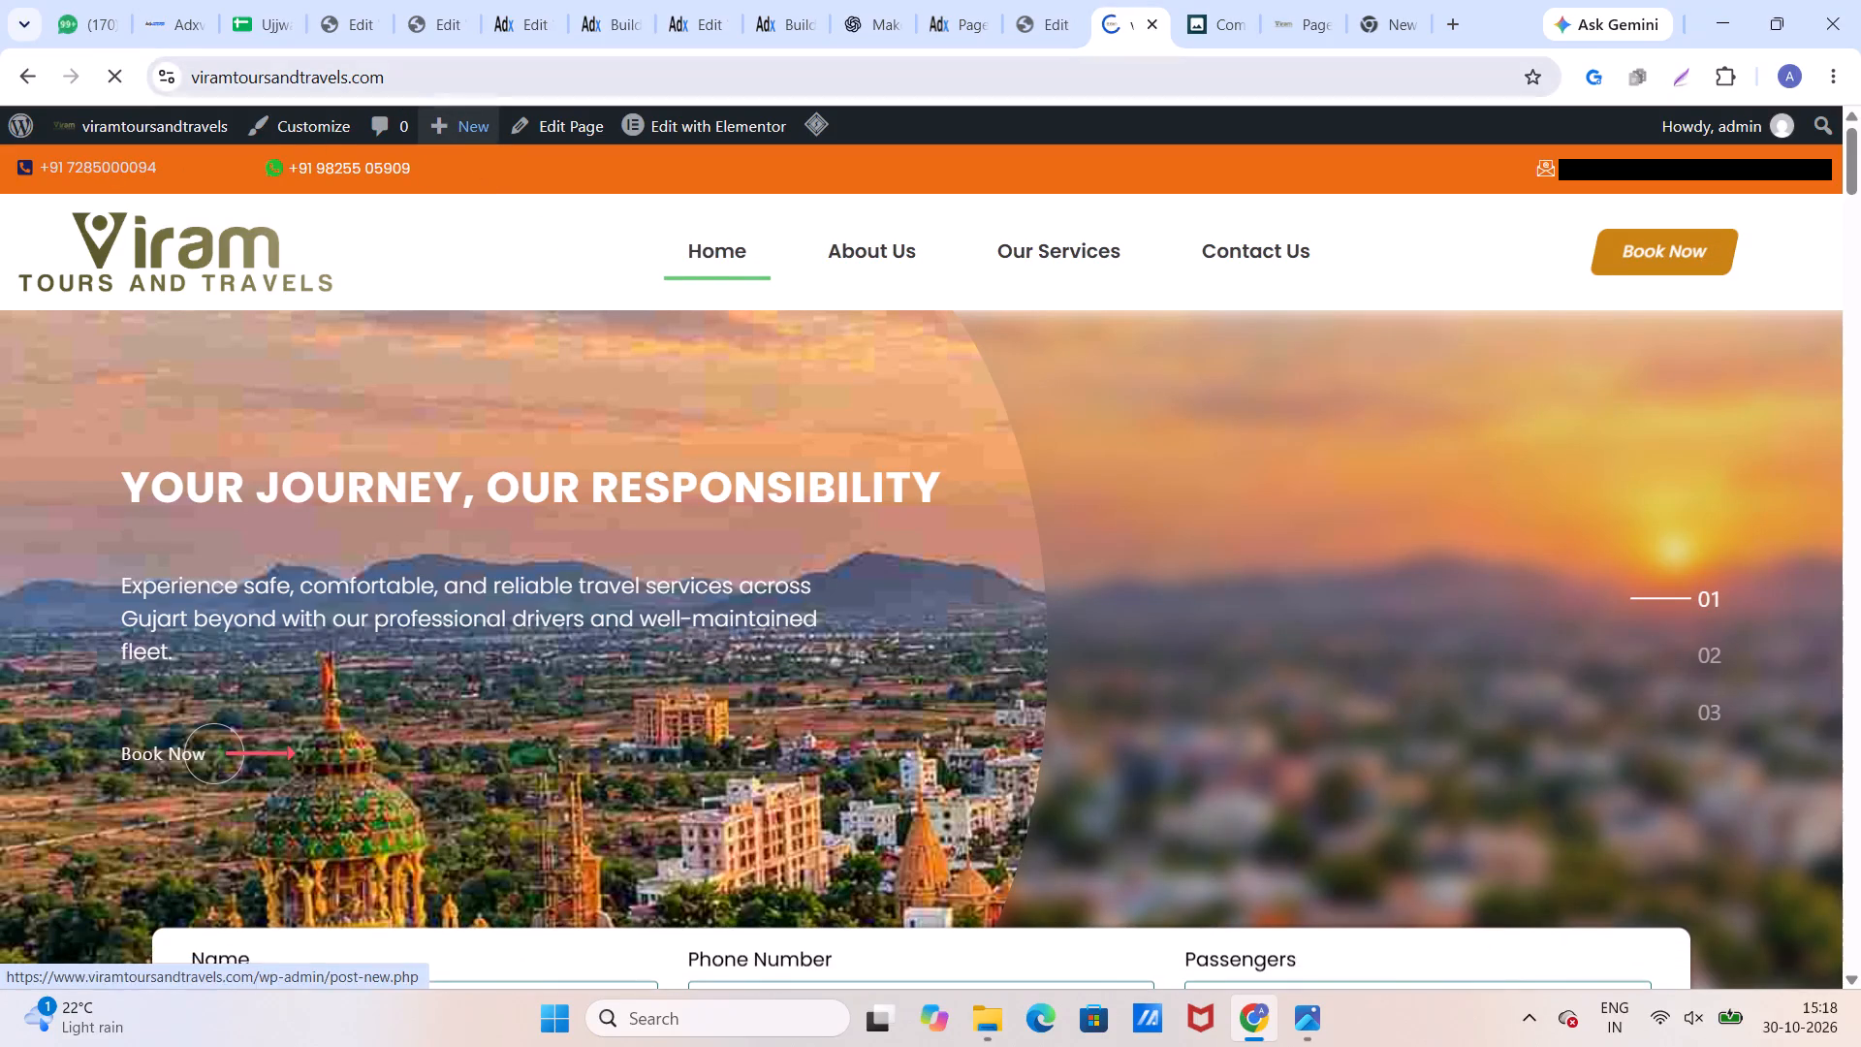
drag(412, 77, 174, 104)
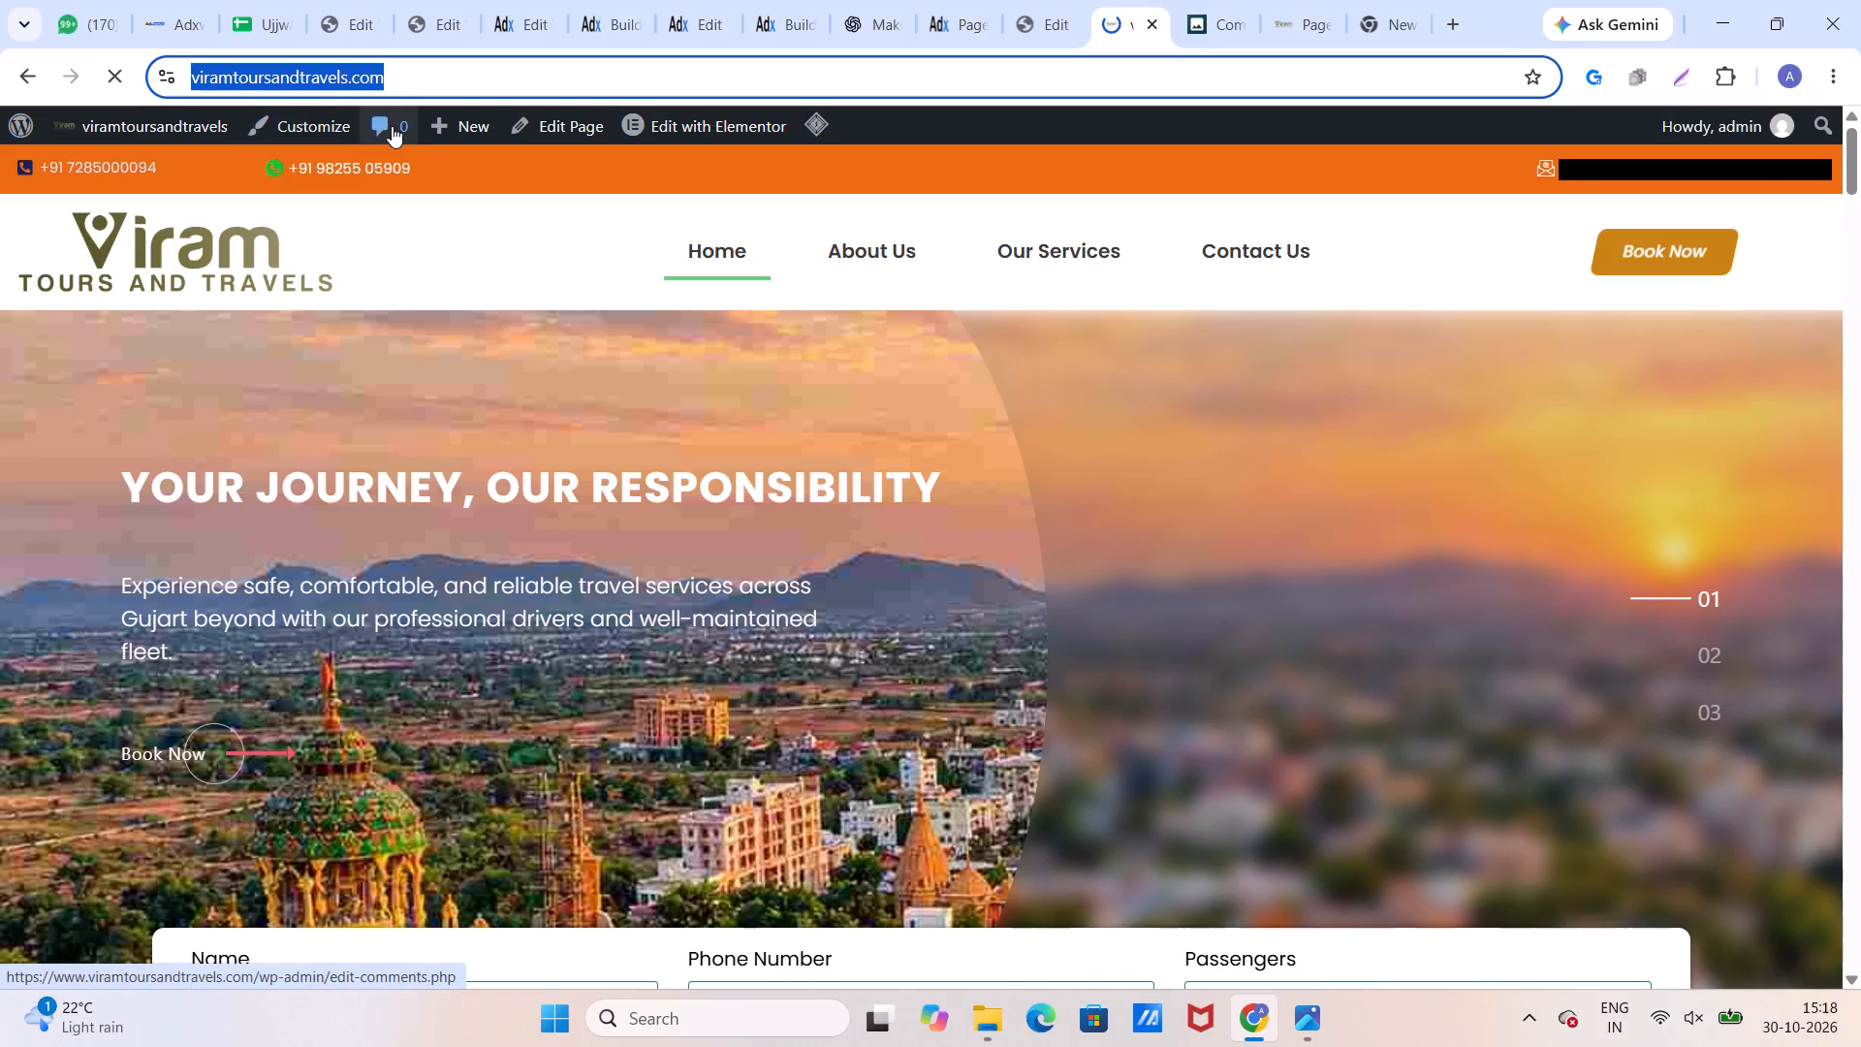
key(ctrl+c)
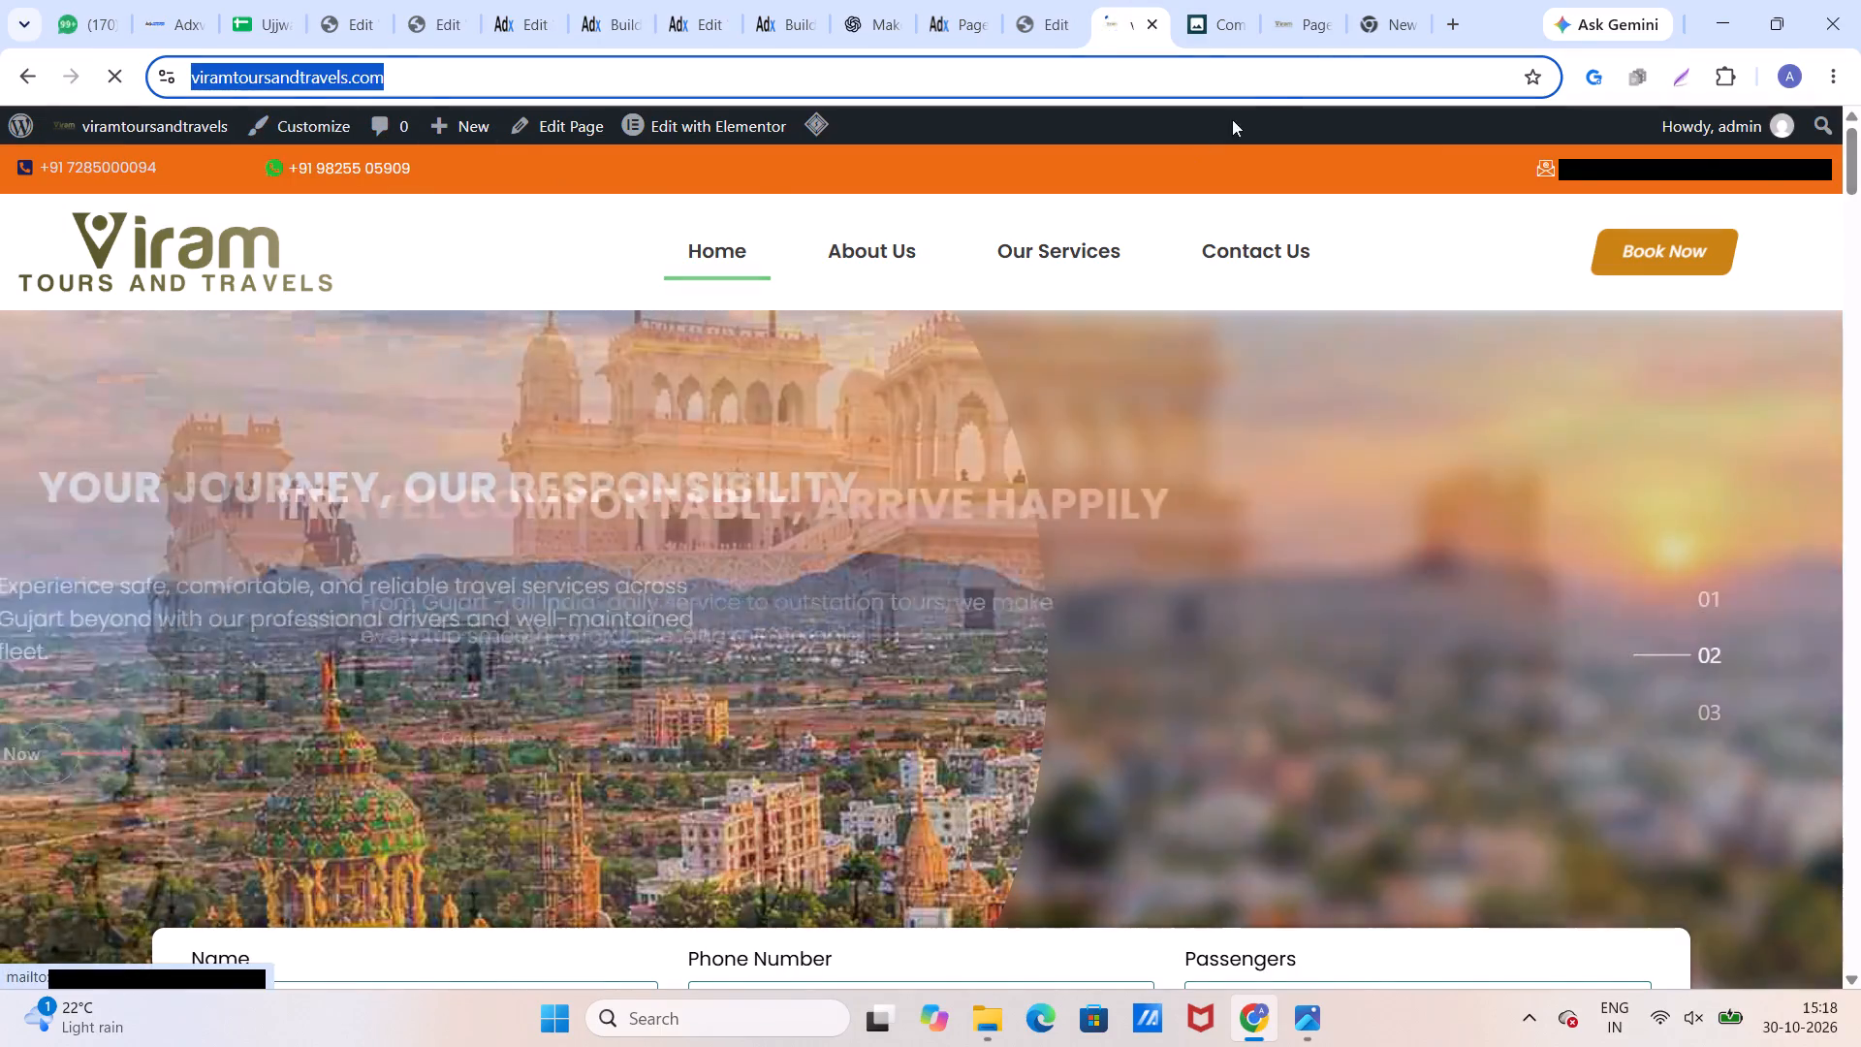
click(341, 24)
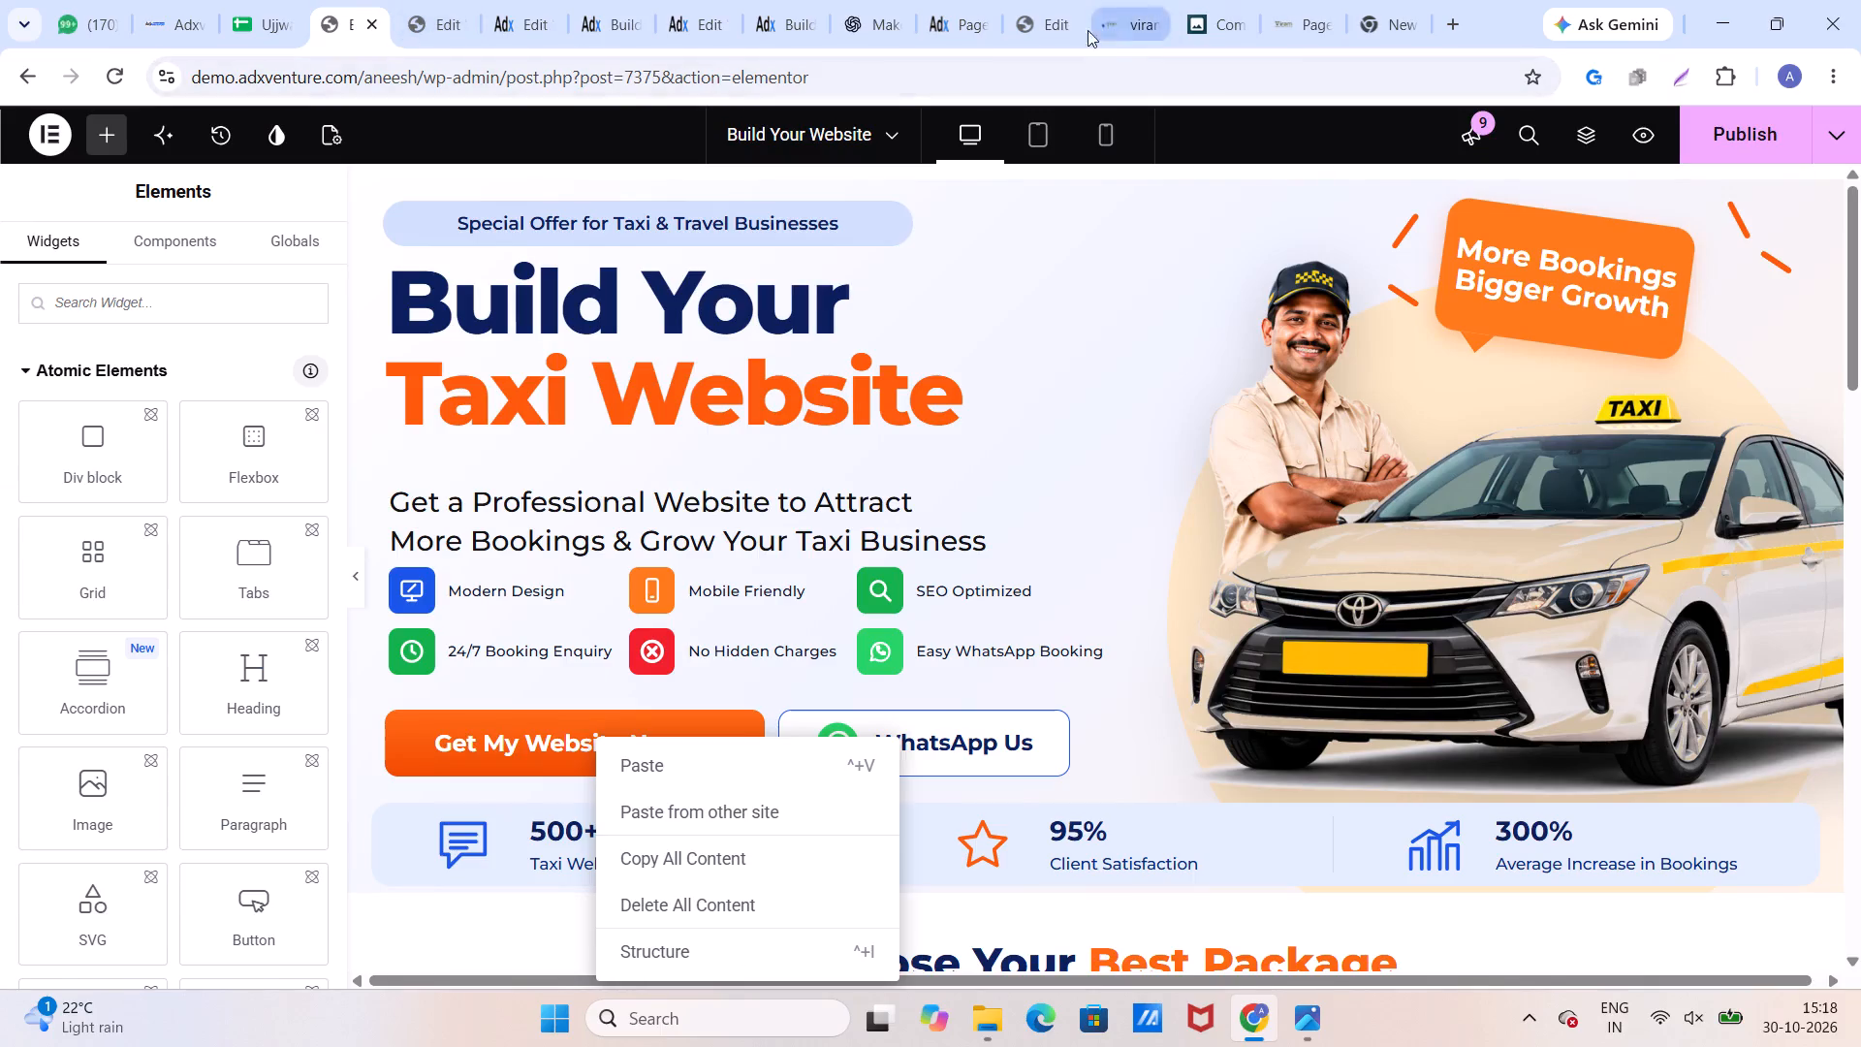
click(1049, 16)
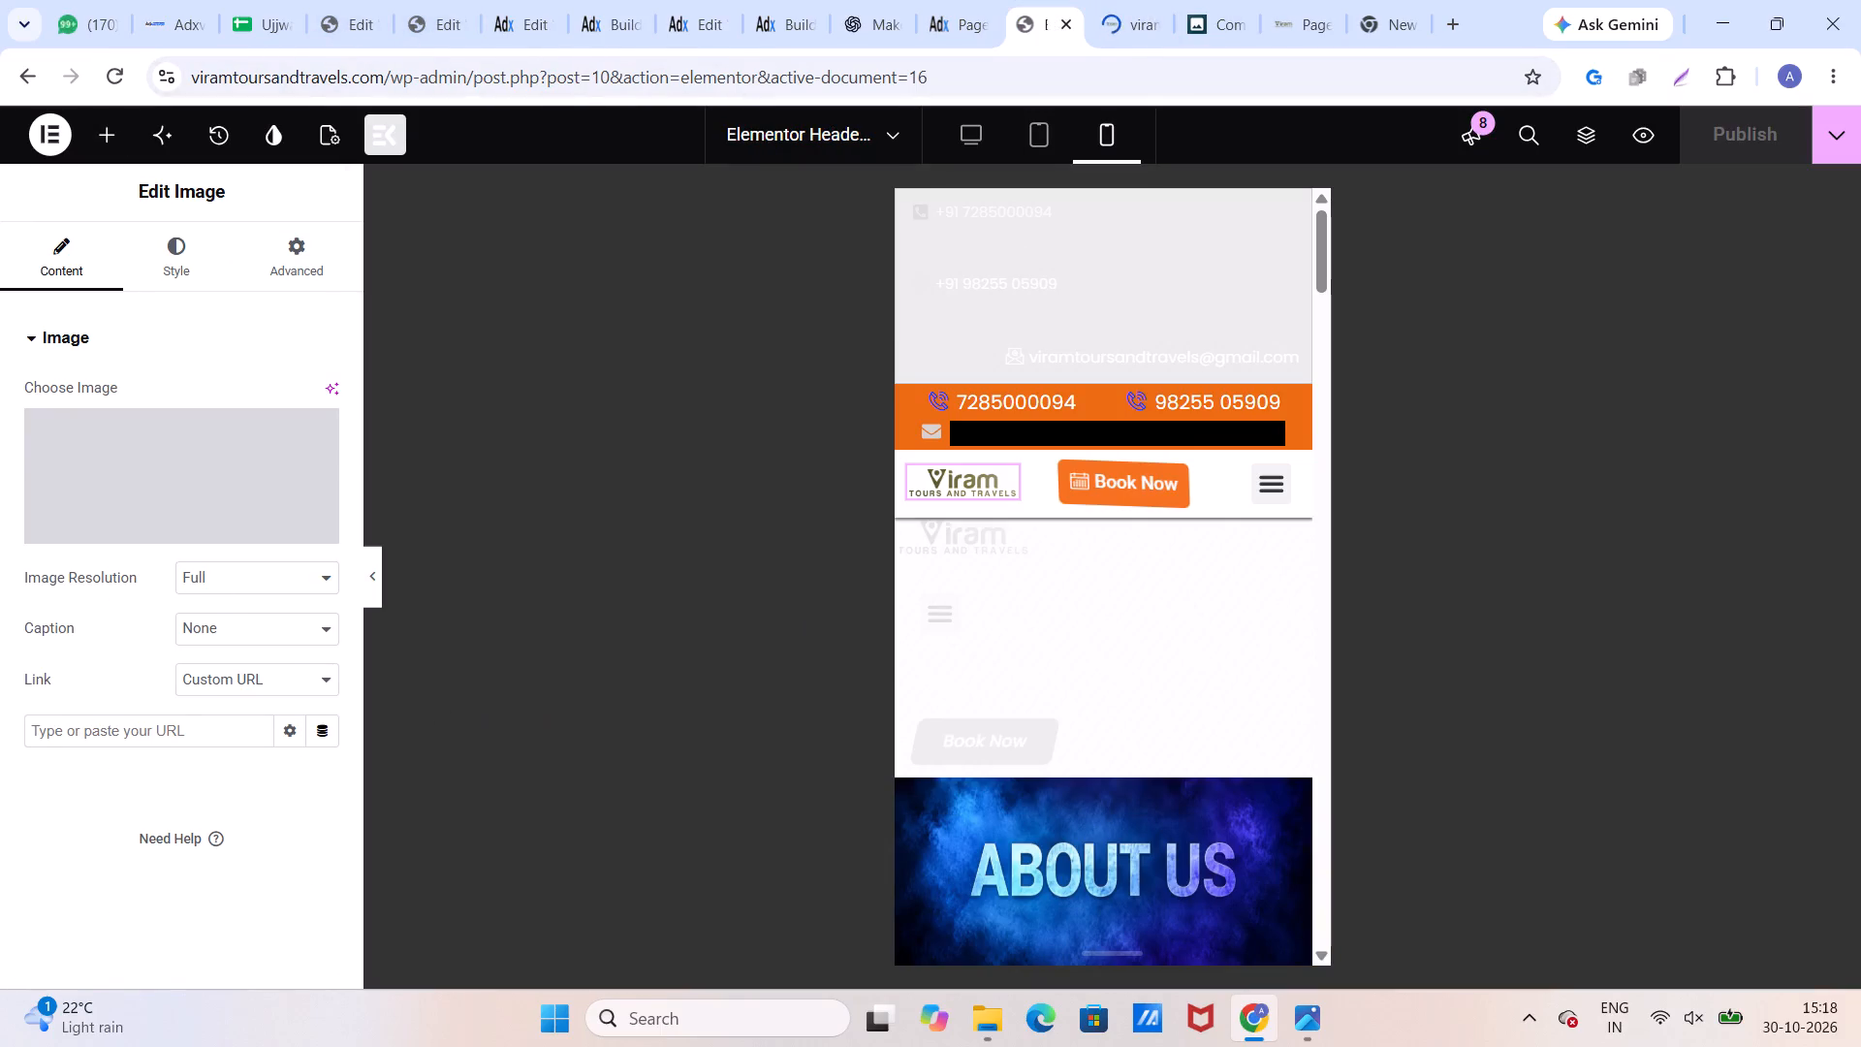
click(148, 742)
key(ctrl+v)
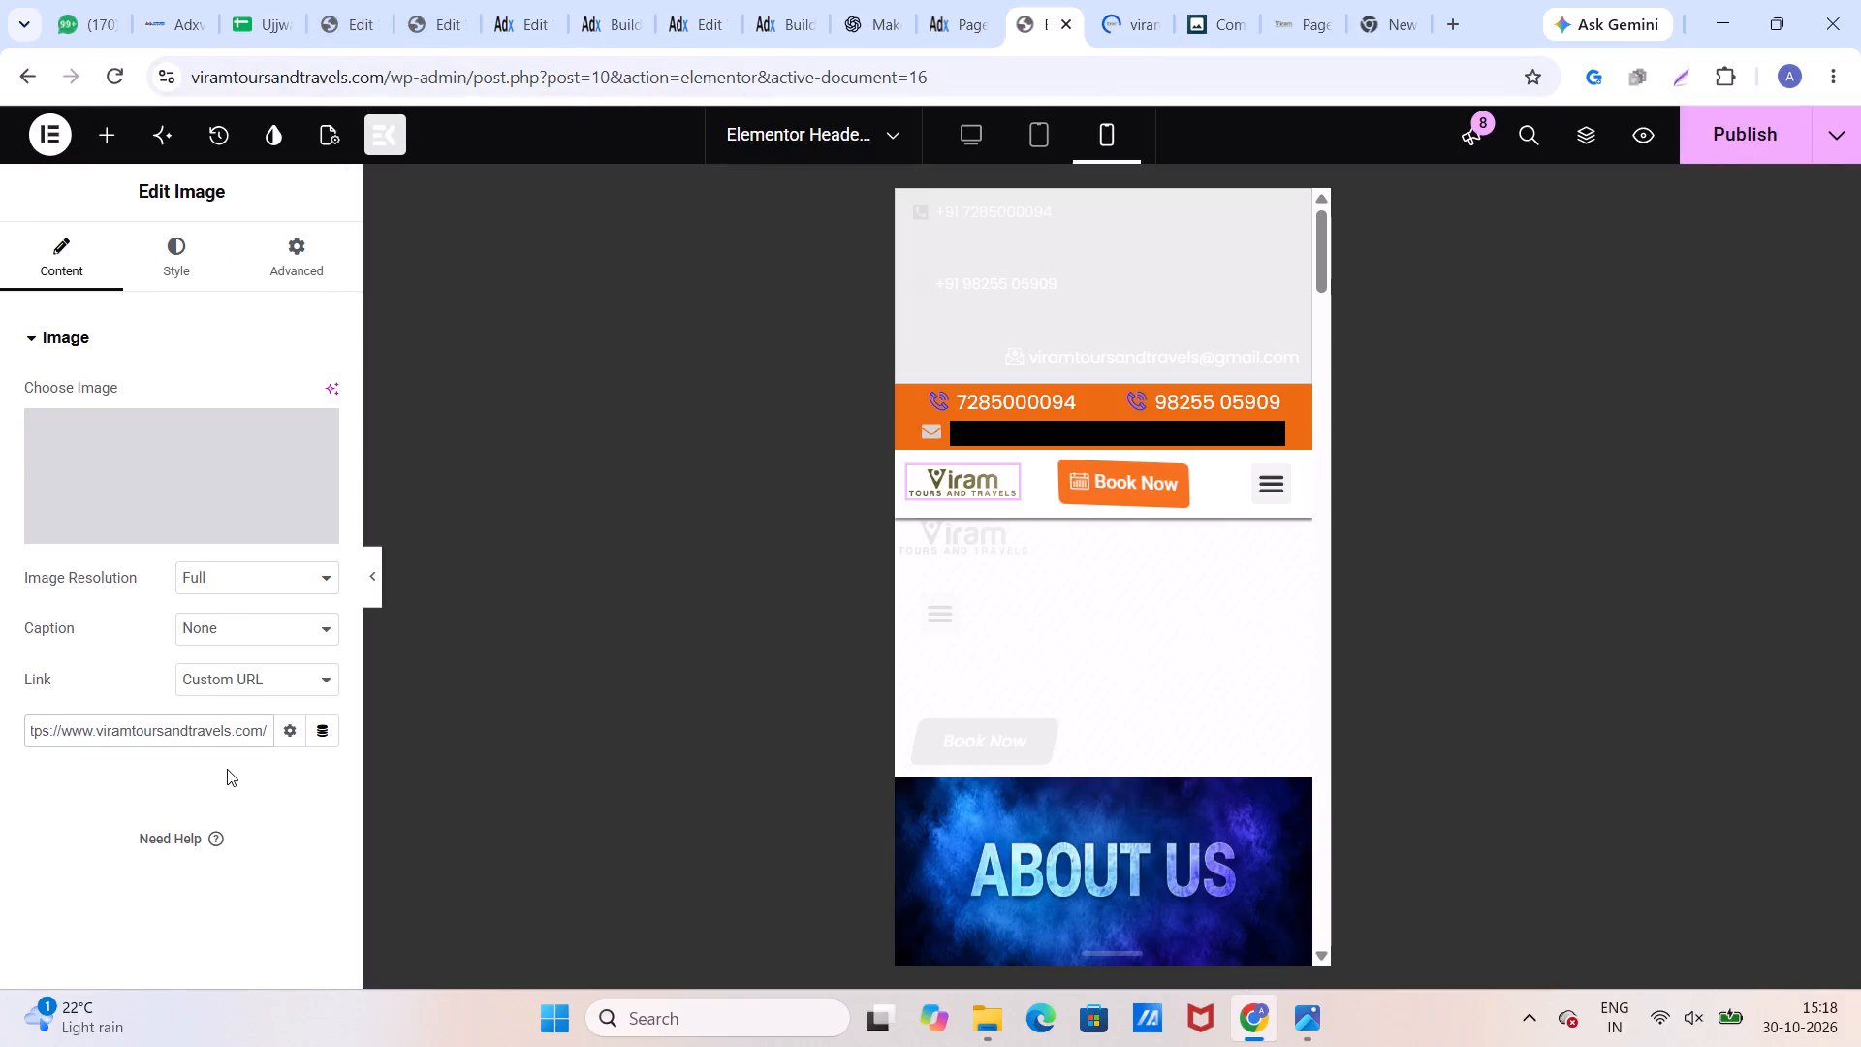
click(1729, 124)
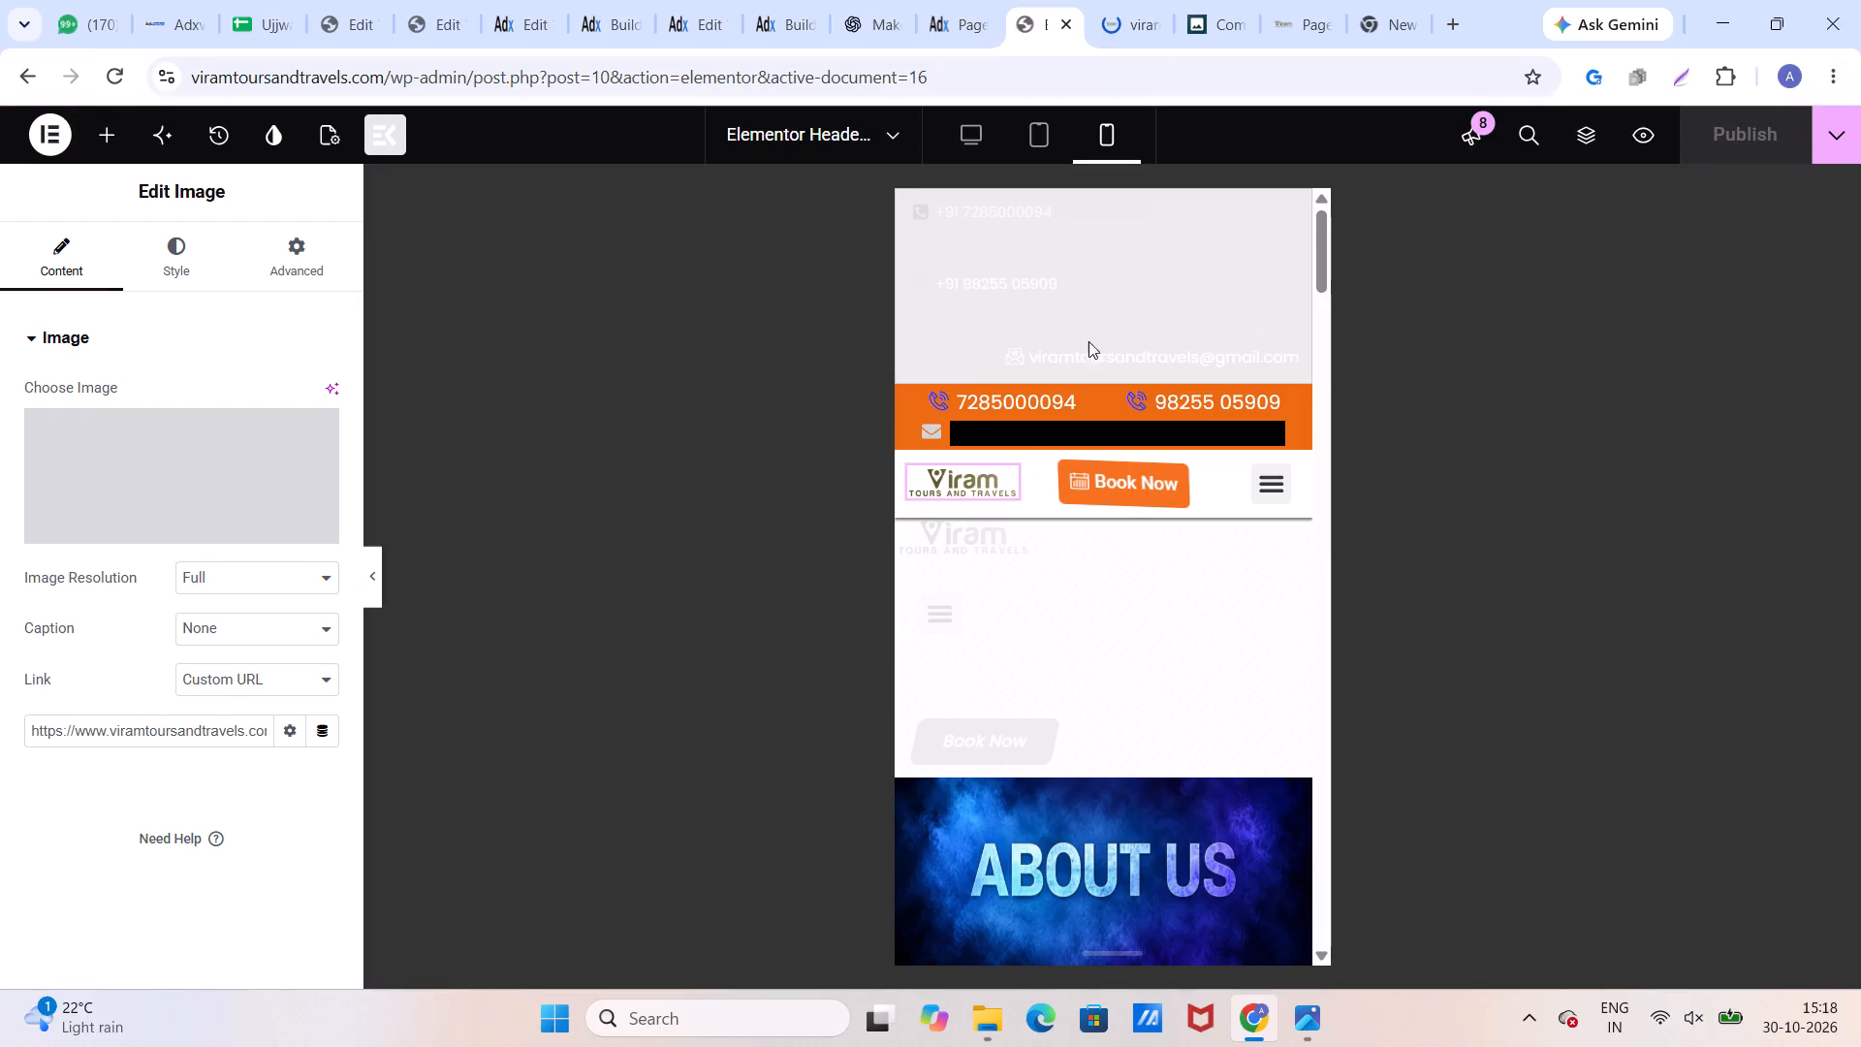
Switch the header to desktop view and examine the logo image's link and style settings and its container's layout settings.
click(963, 132)
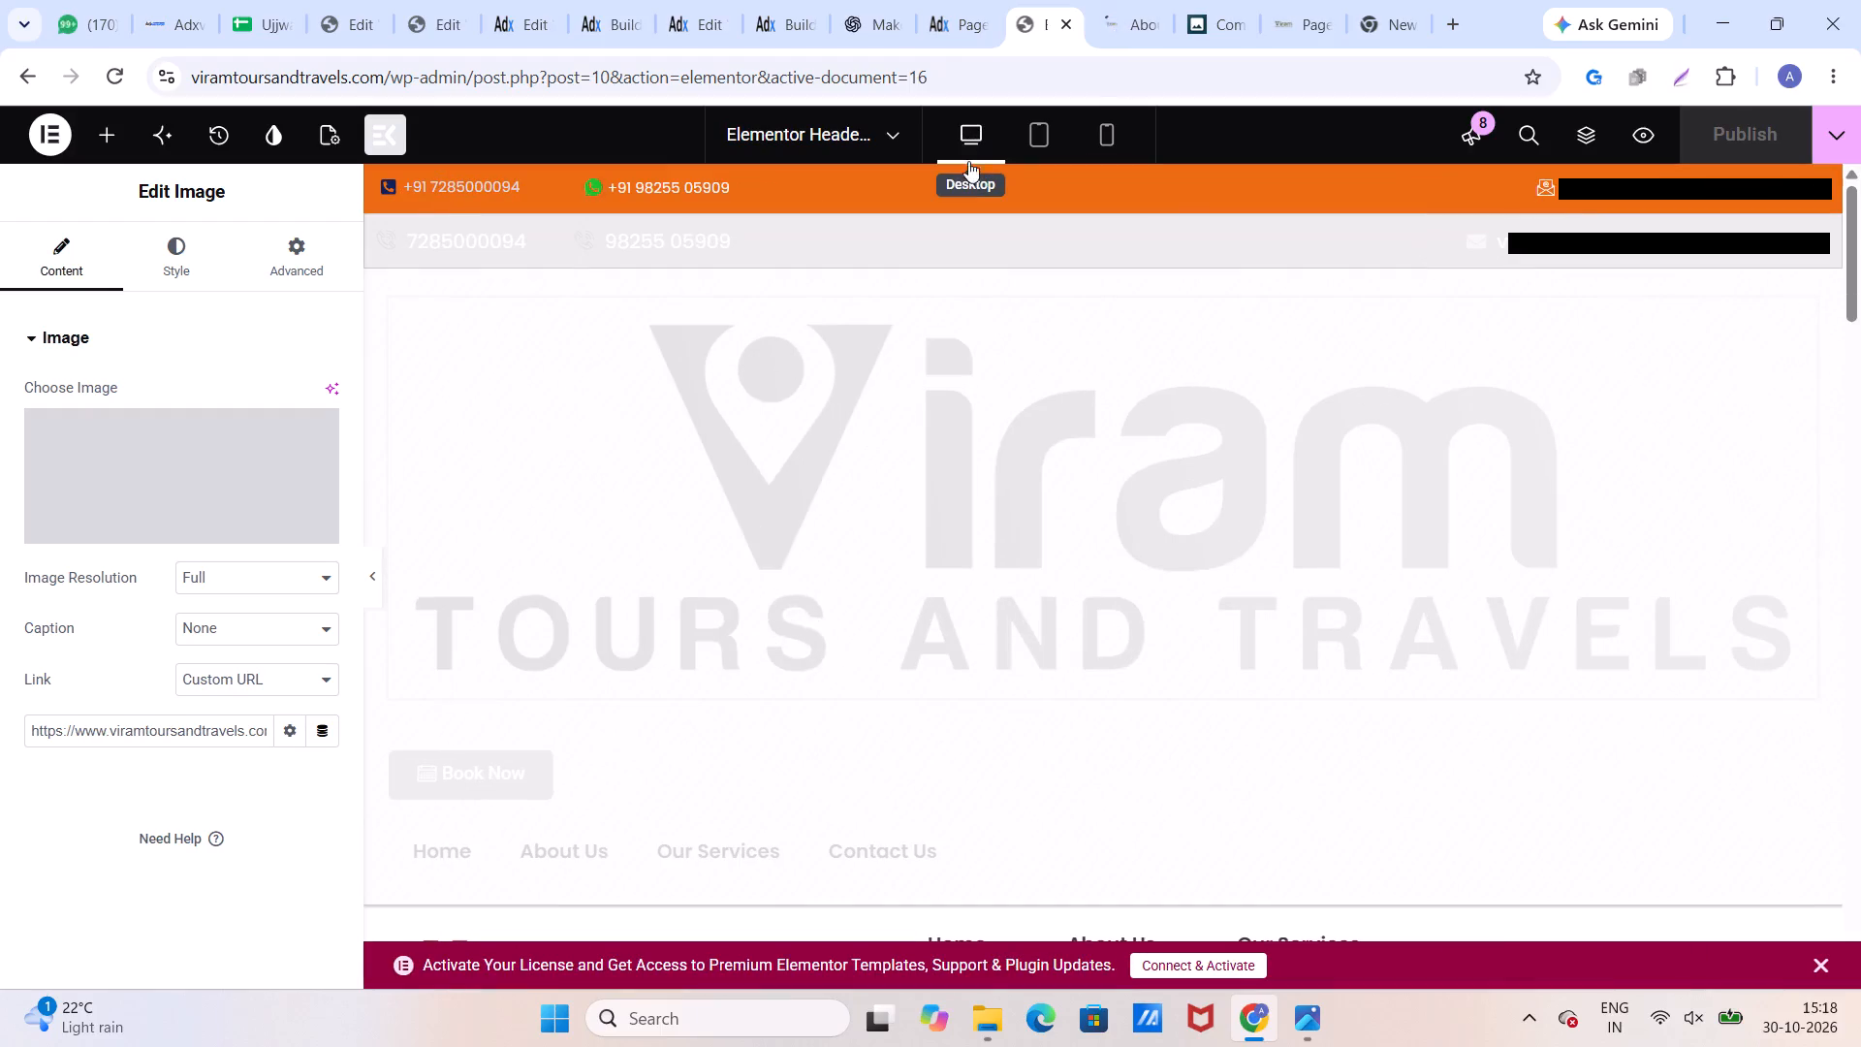
scroll(763, 468, down, 6)
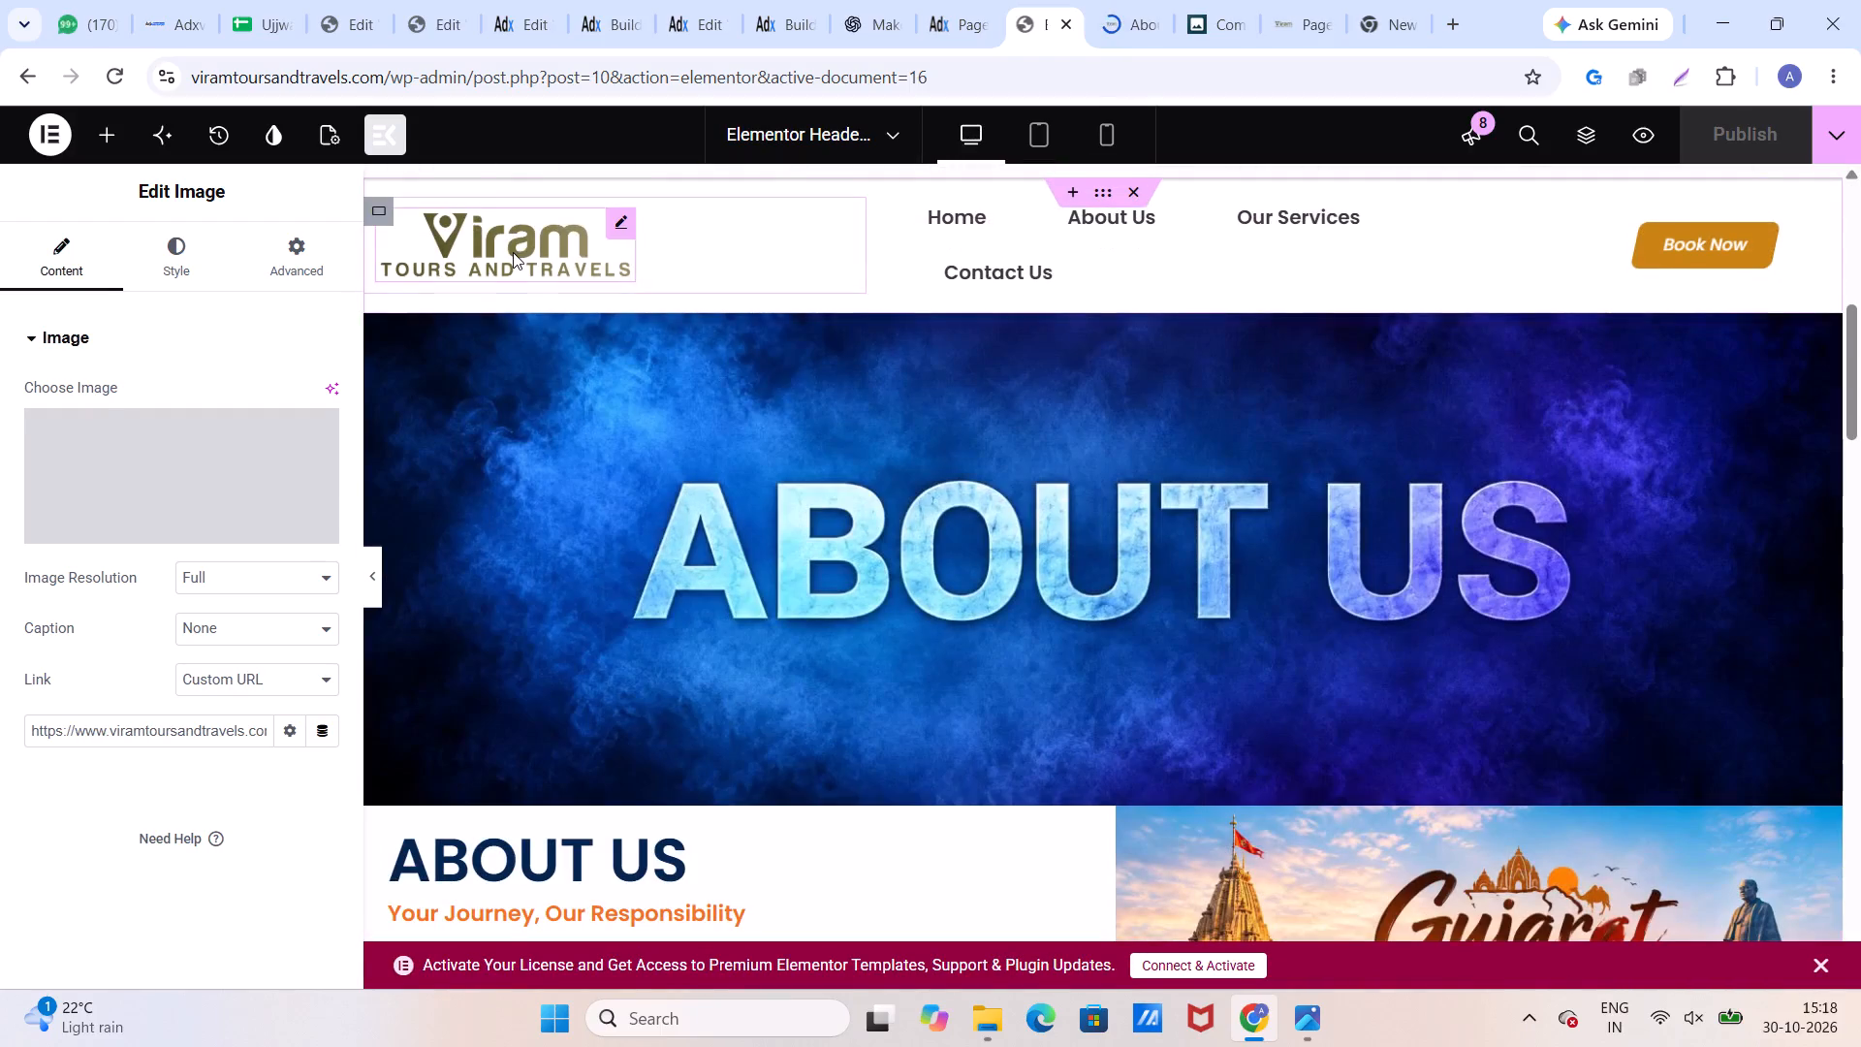
click(513, 252)
click(508, 264)
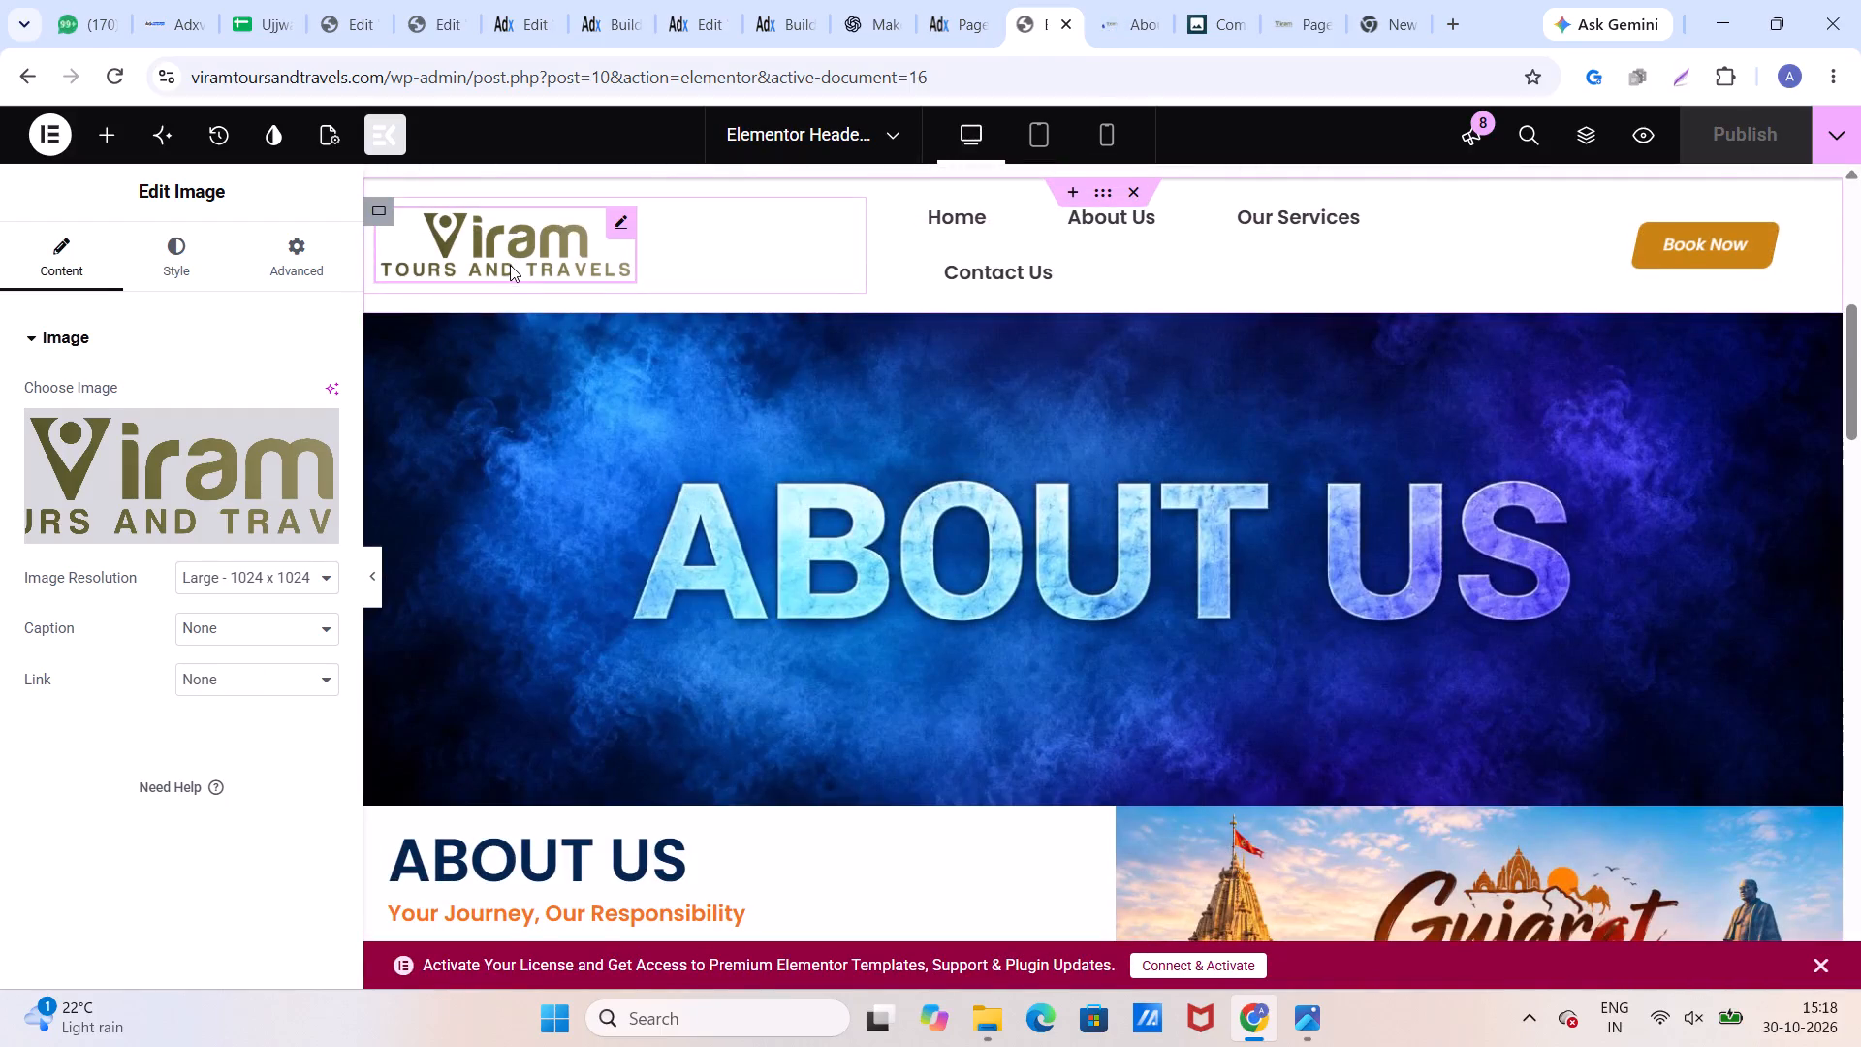
click(177, 267)
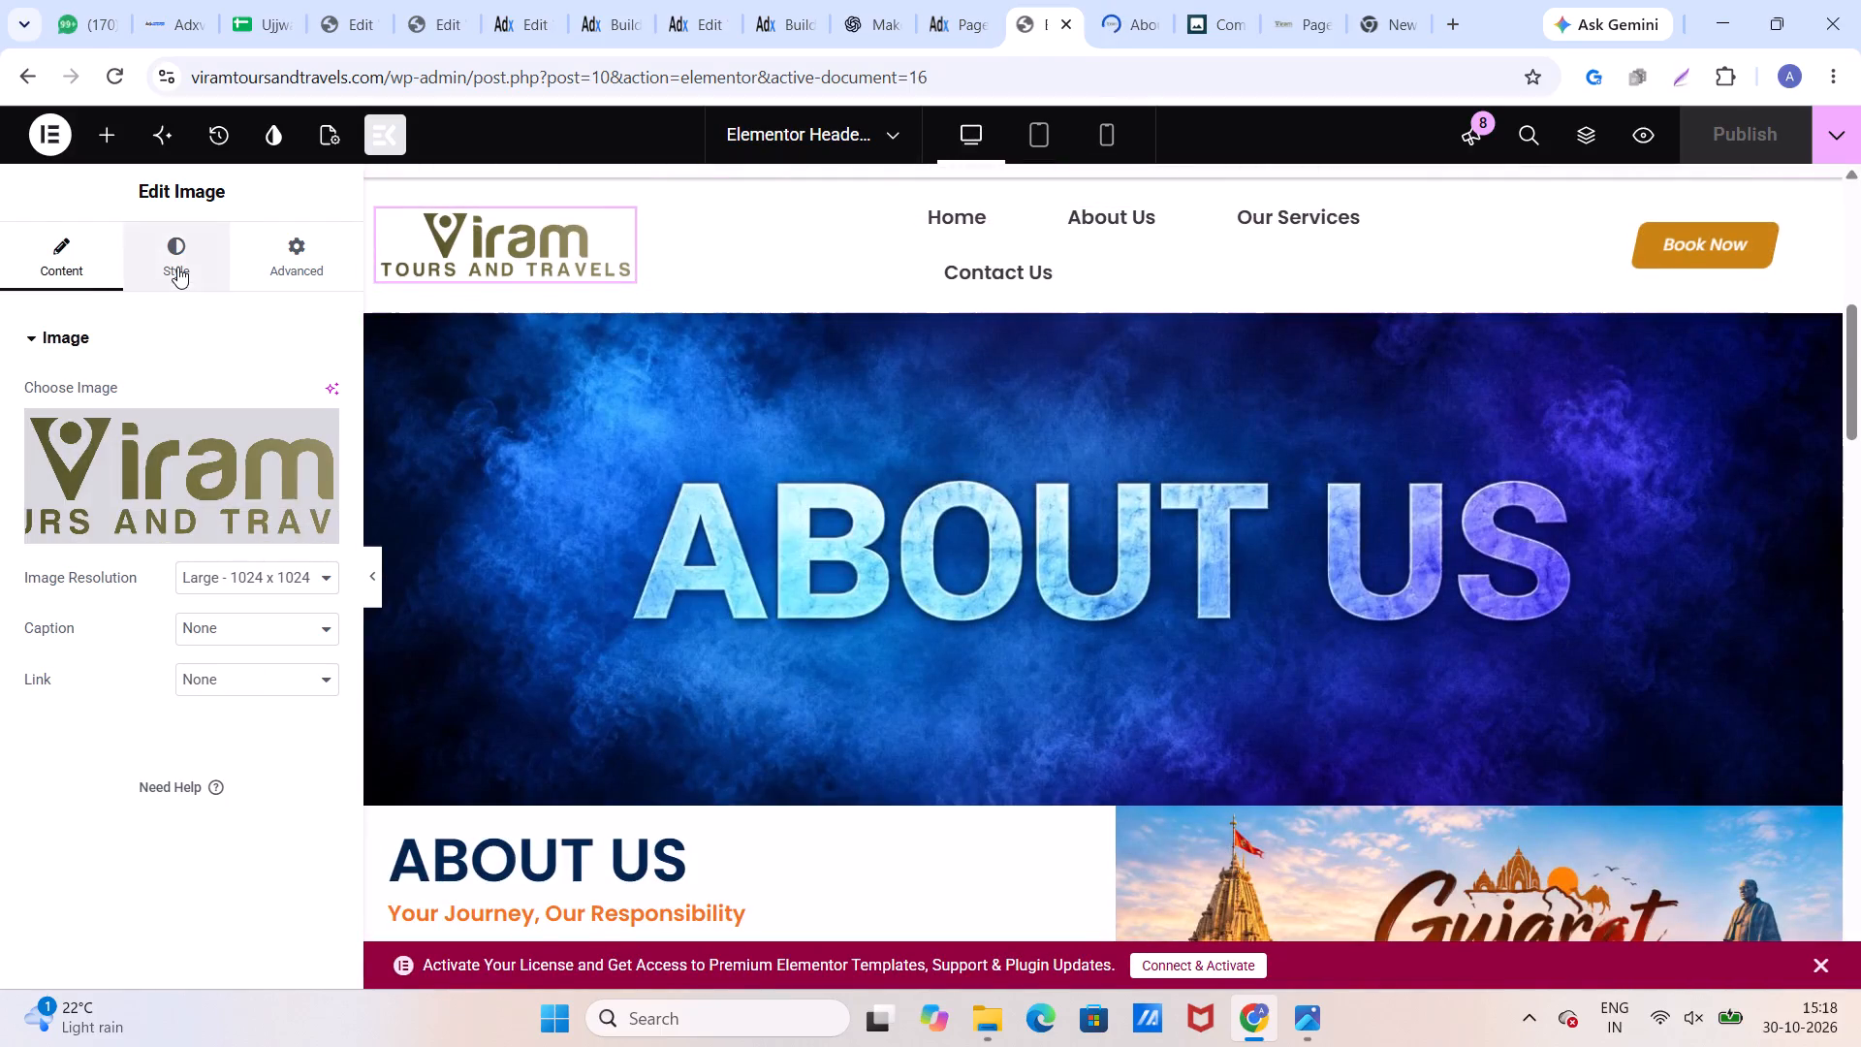
click(620, 218)
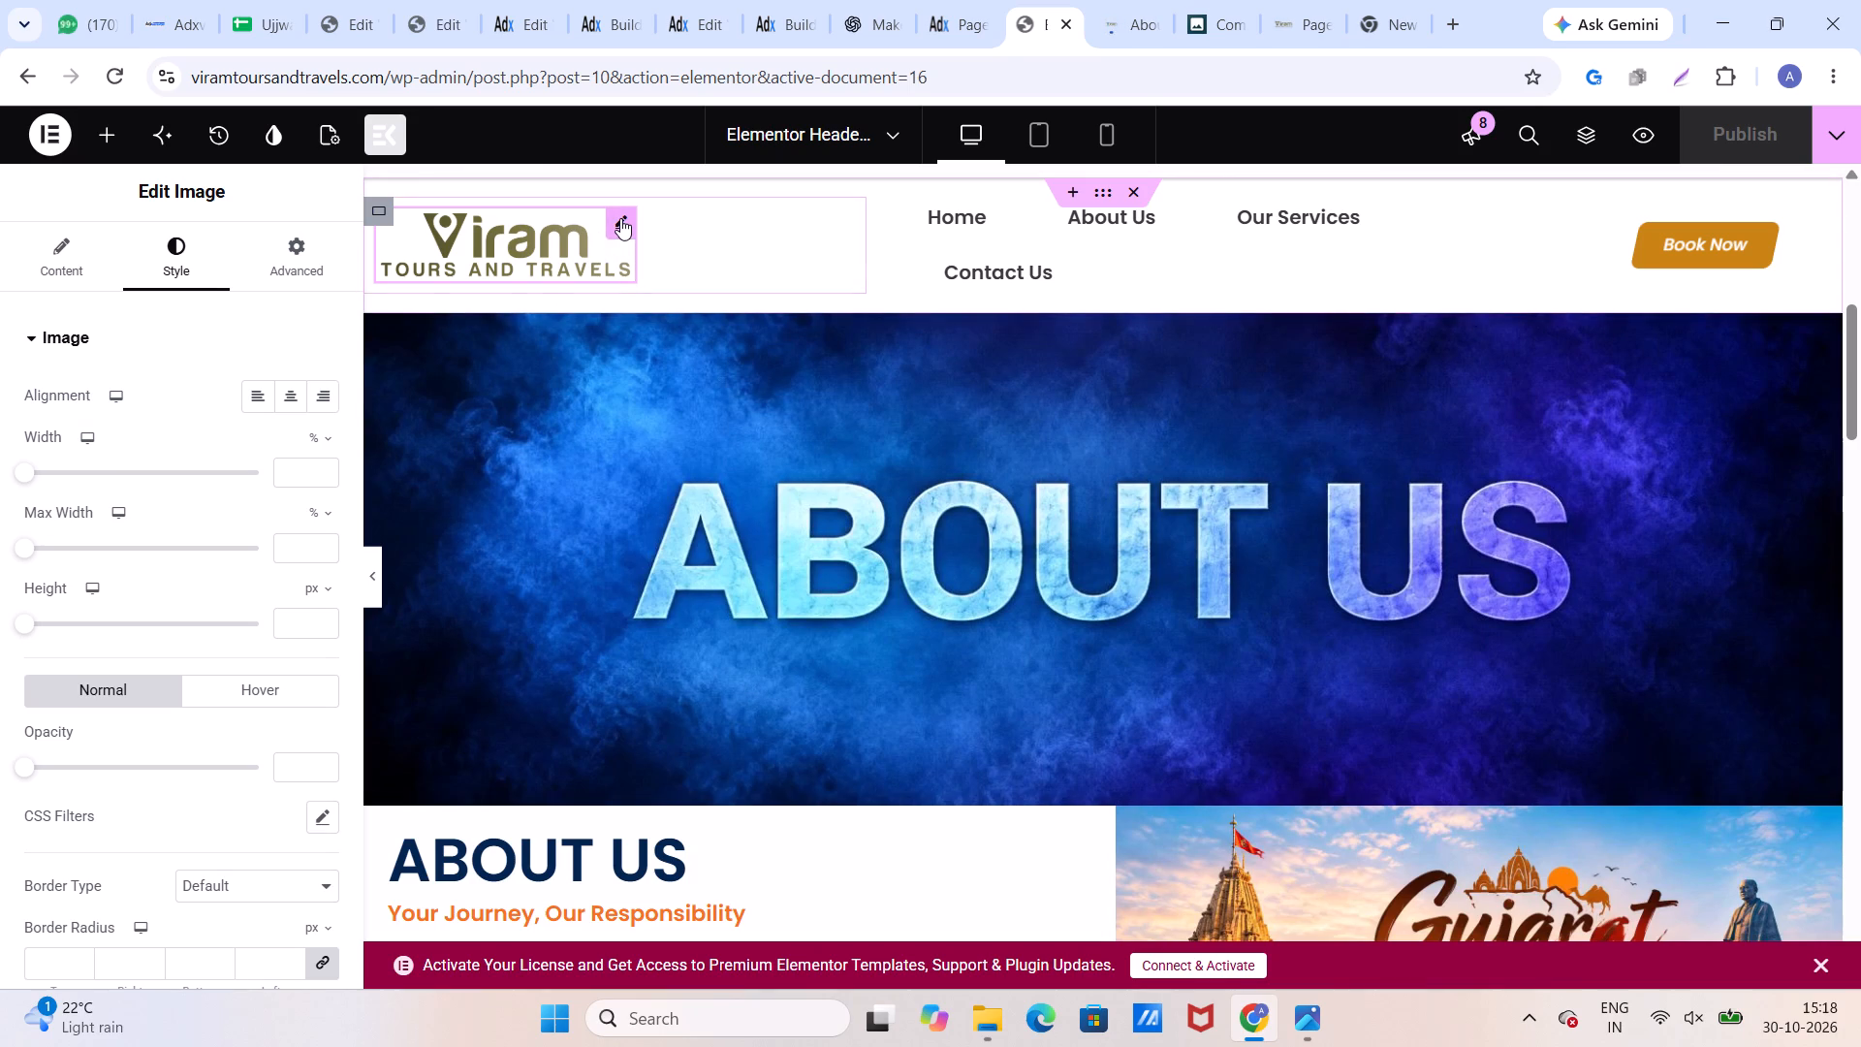
click(501, 241)
click(373, 213)
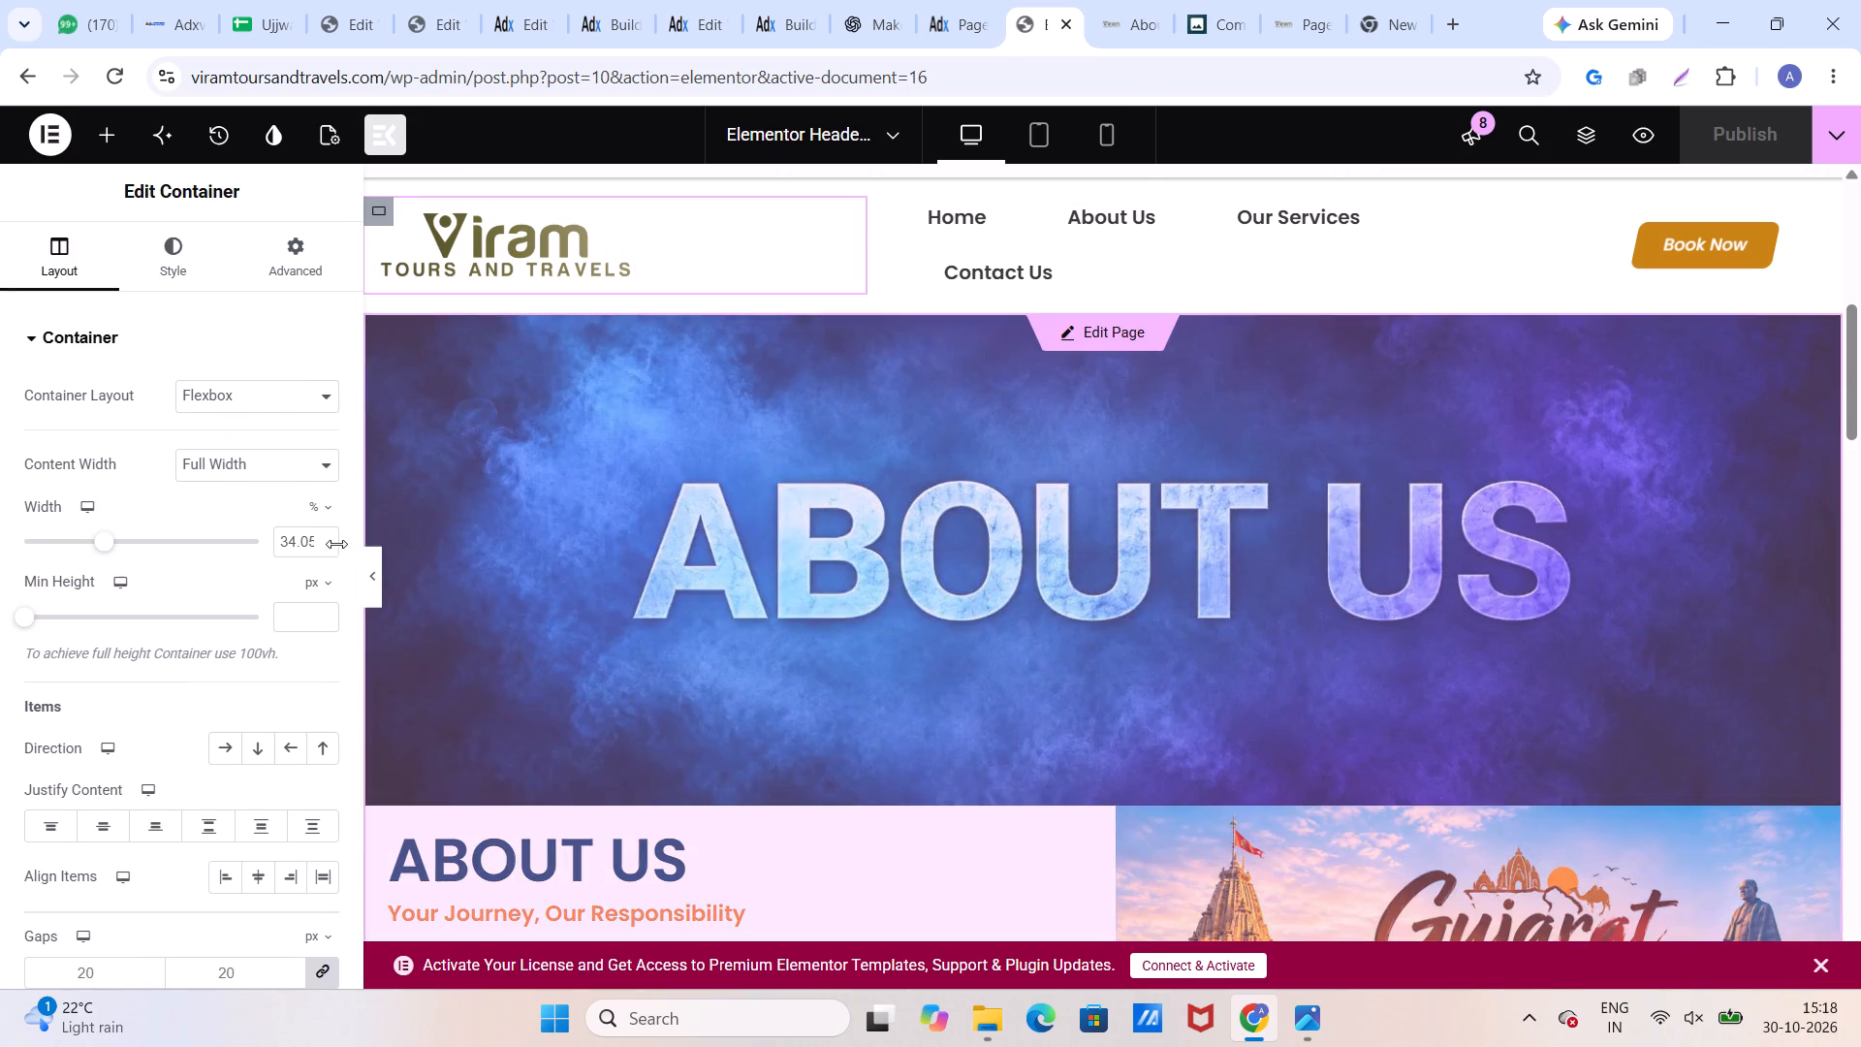
scroll(228, 546, down, 2)
Look over the desktop header and the About Us content below it in the editor.
scroll(1018, 412, up, 2)
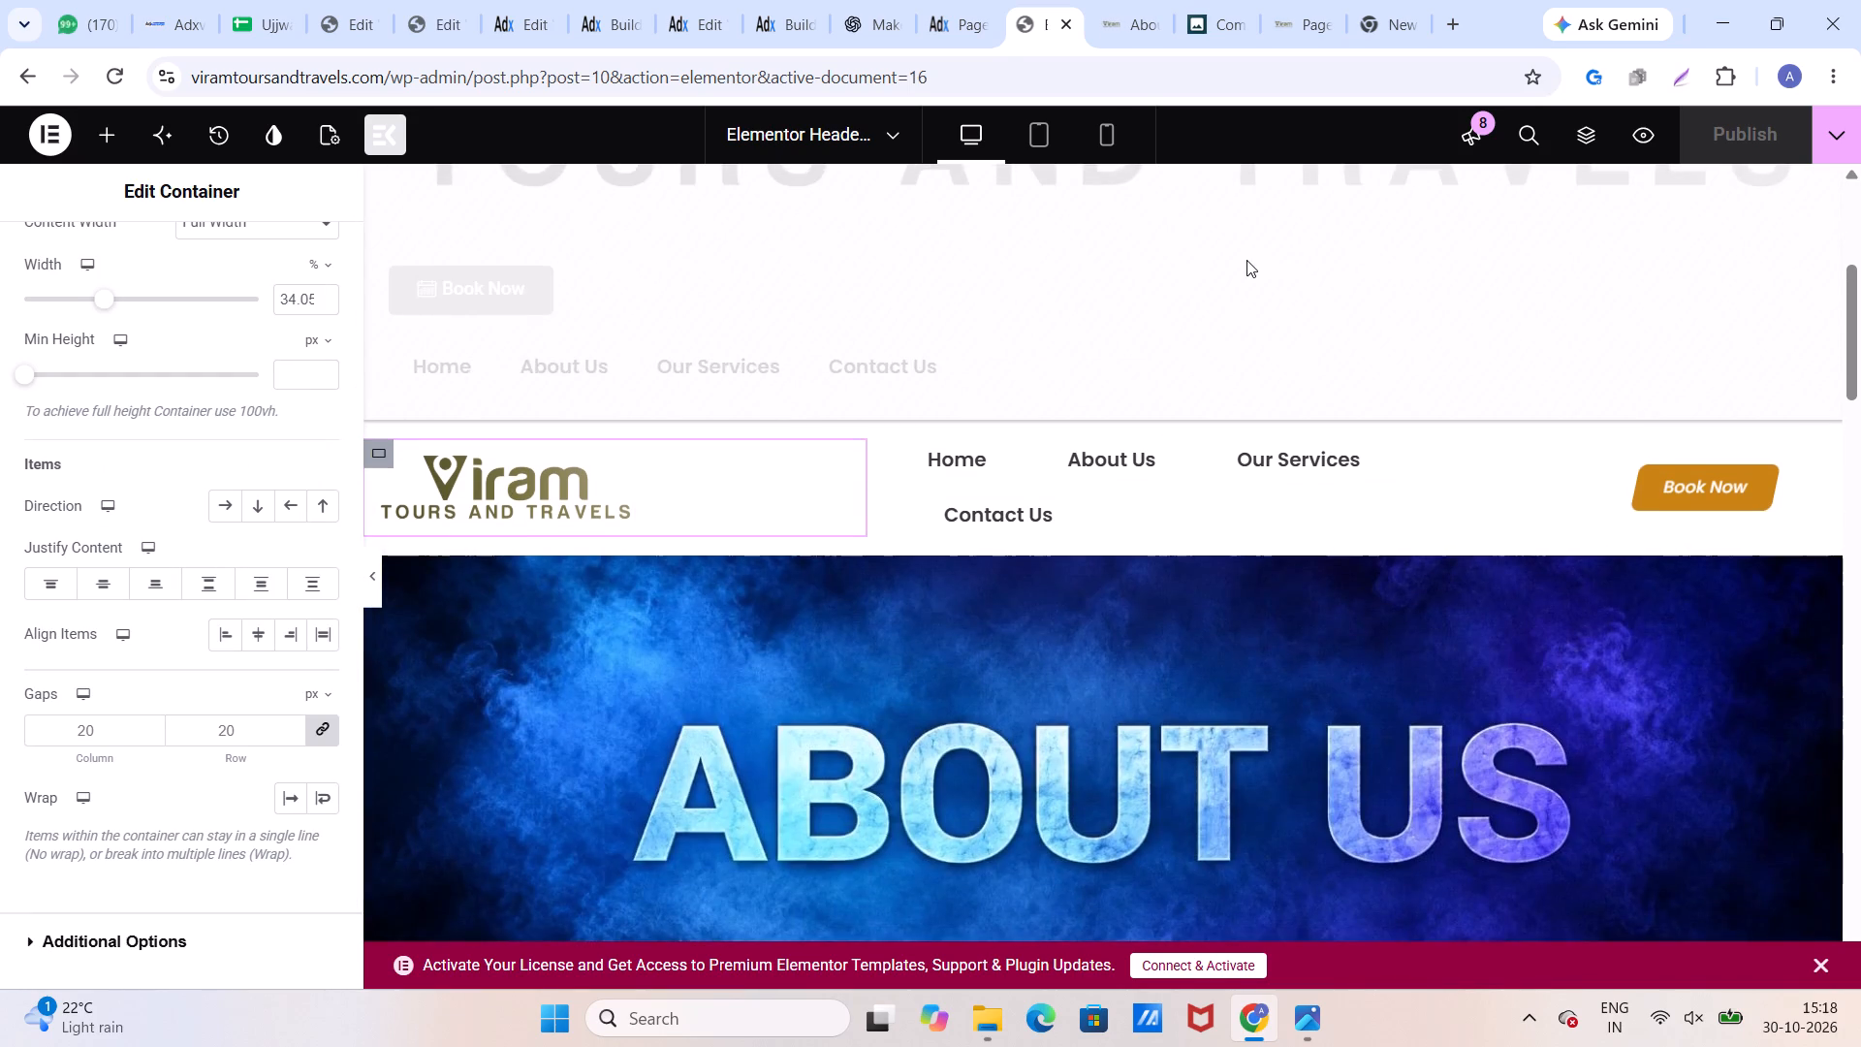
scroll(1246, 260, down, 9)
scroll(1194, 368, down, 4)
scroll(1194, 369, up, 5)
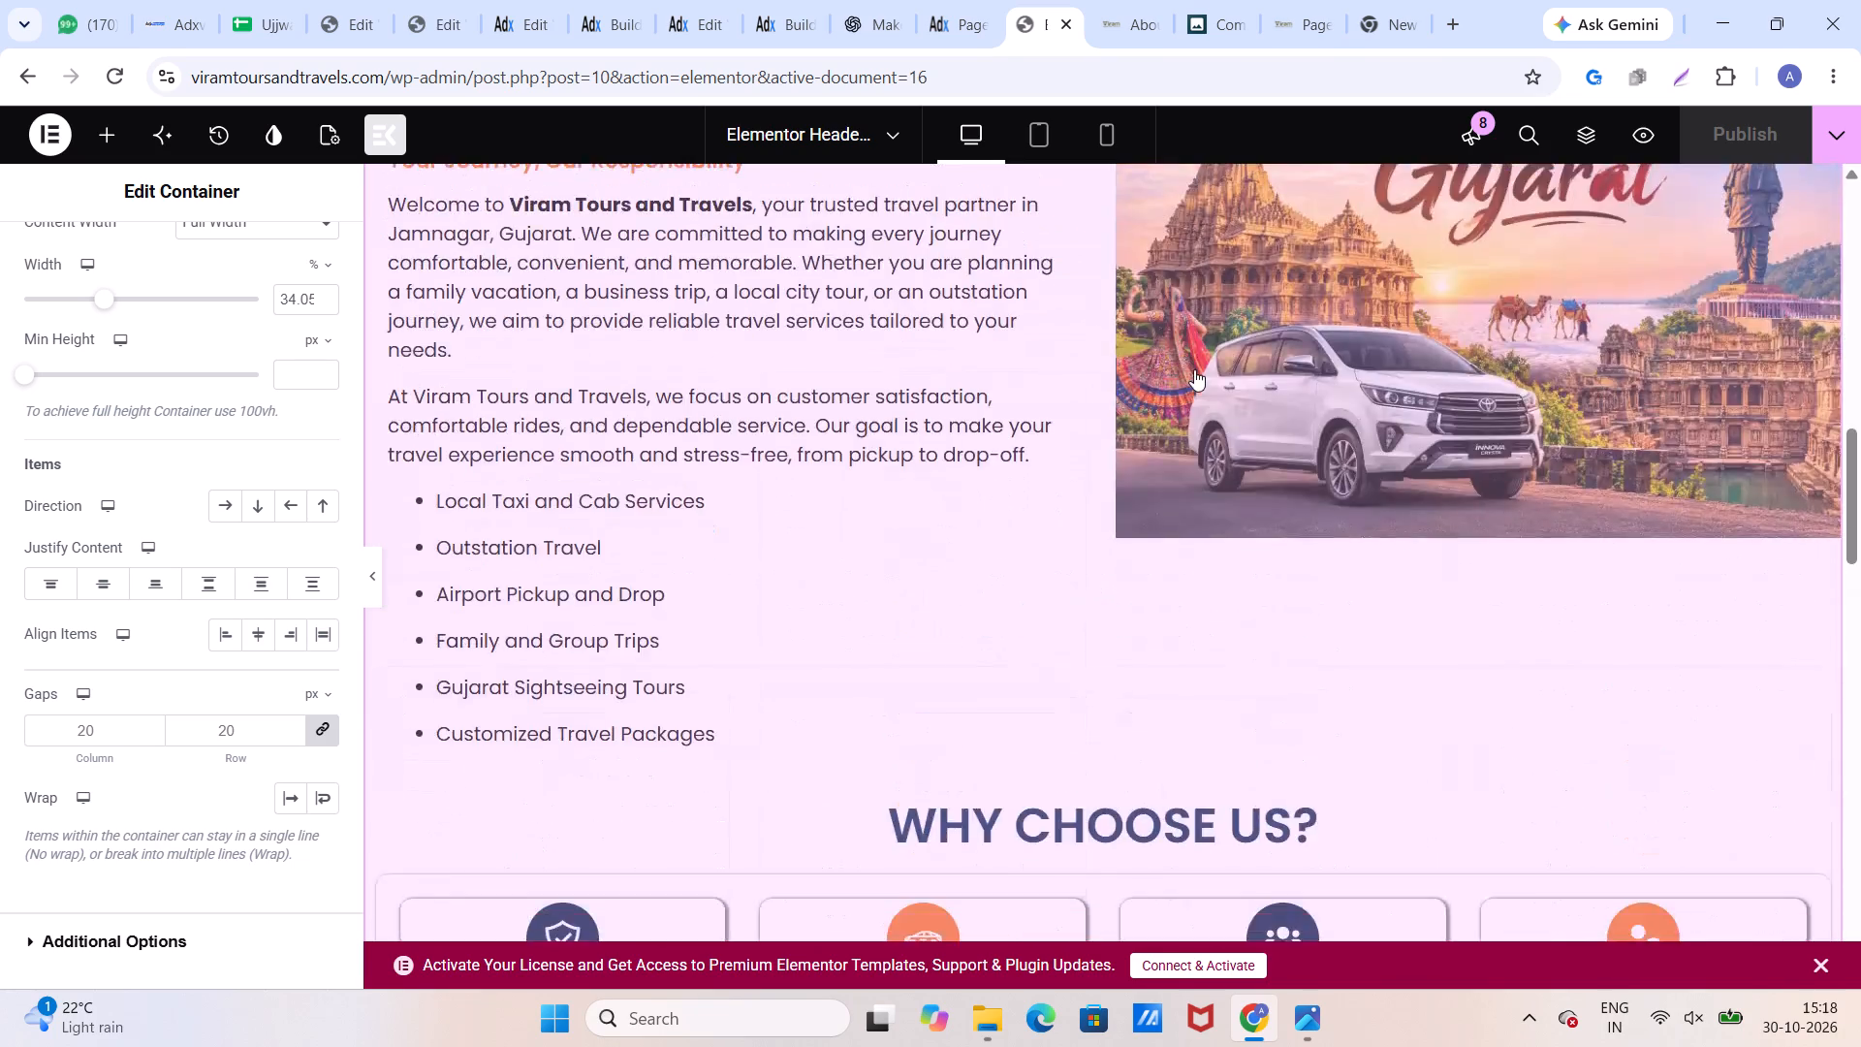
scroll(1194, 369, up, 11)
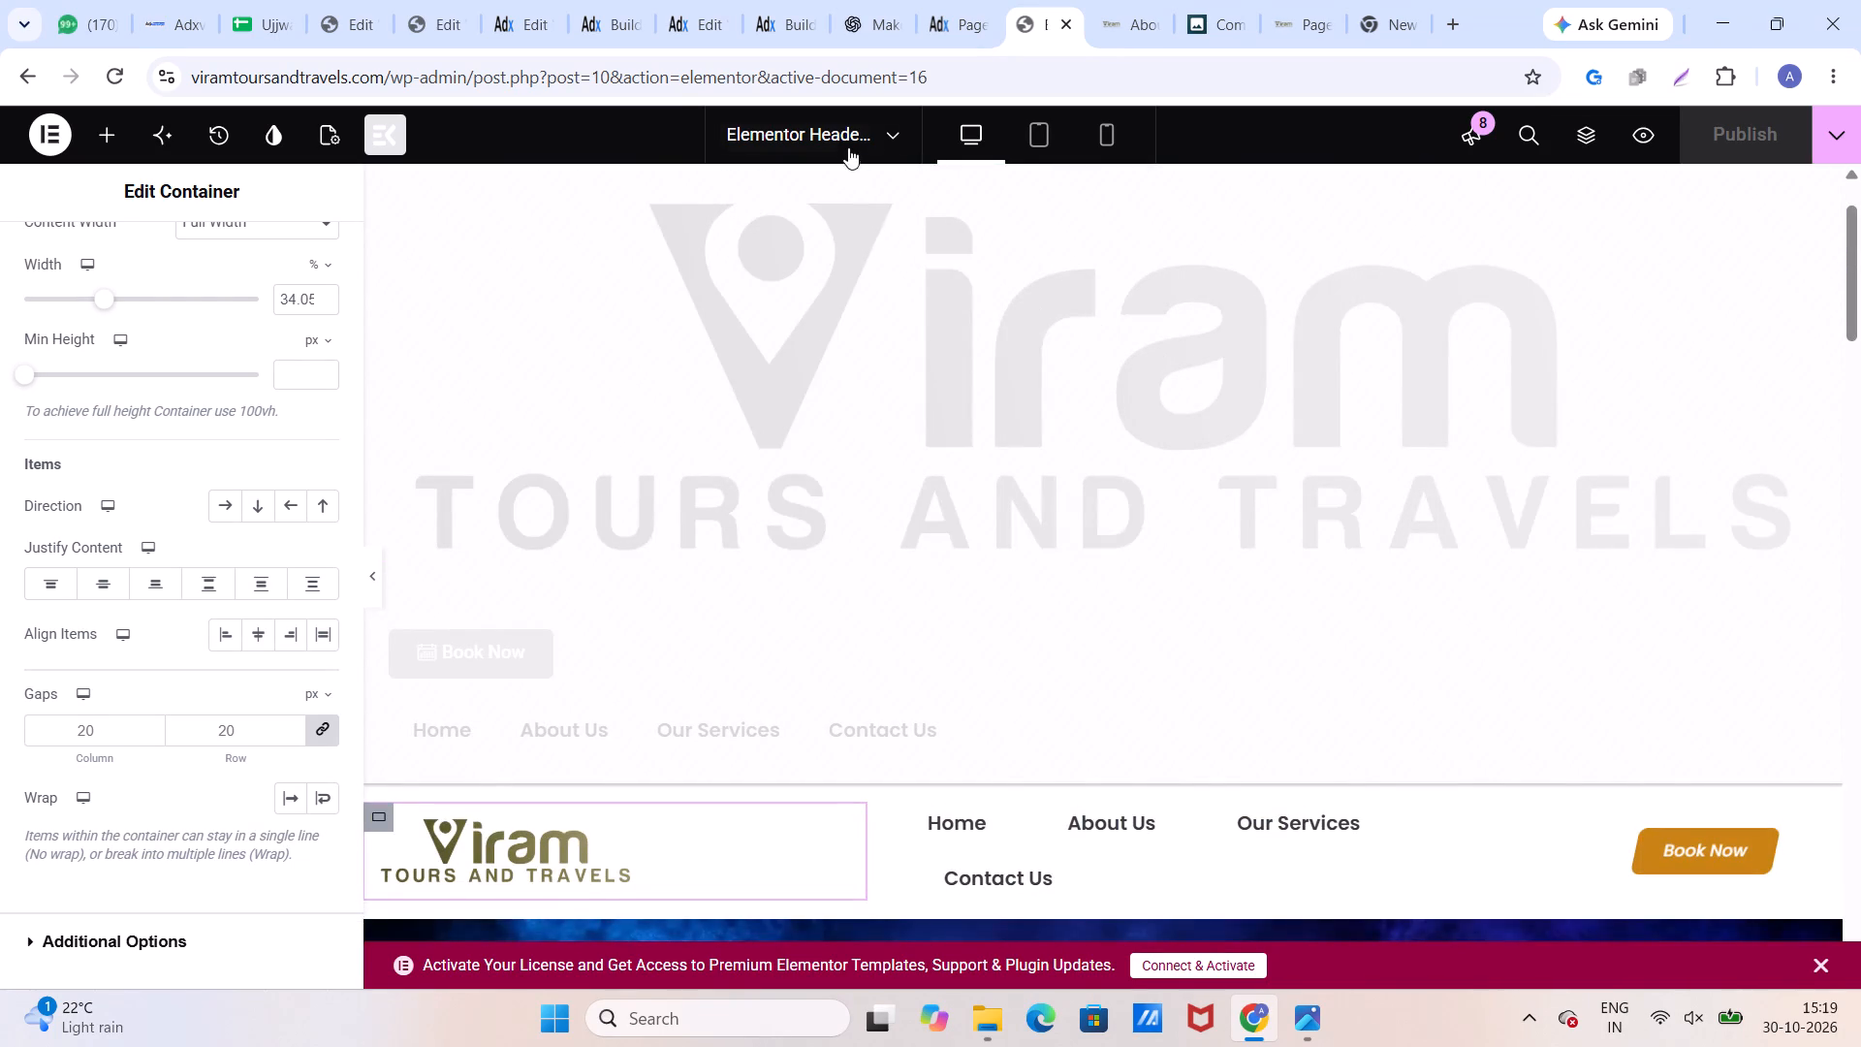
click(848, 143)
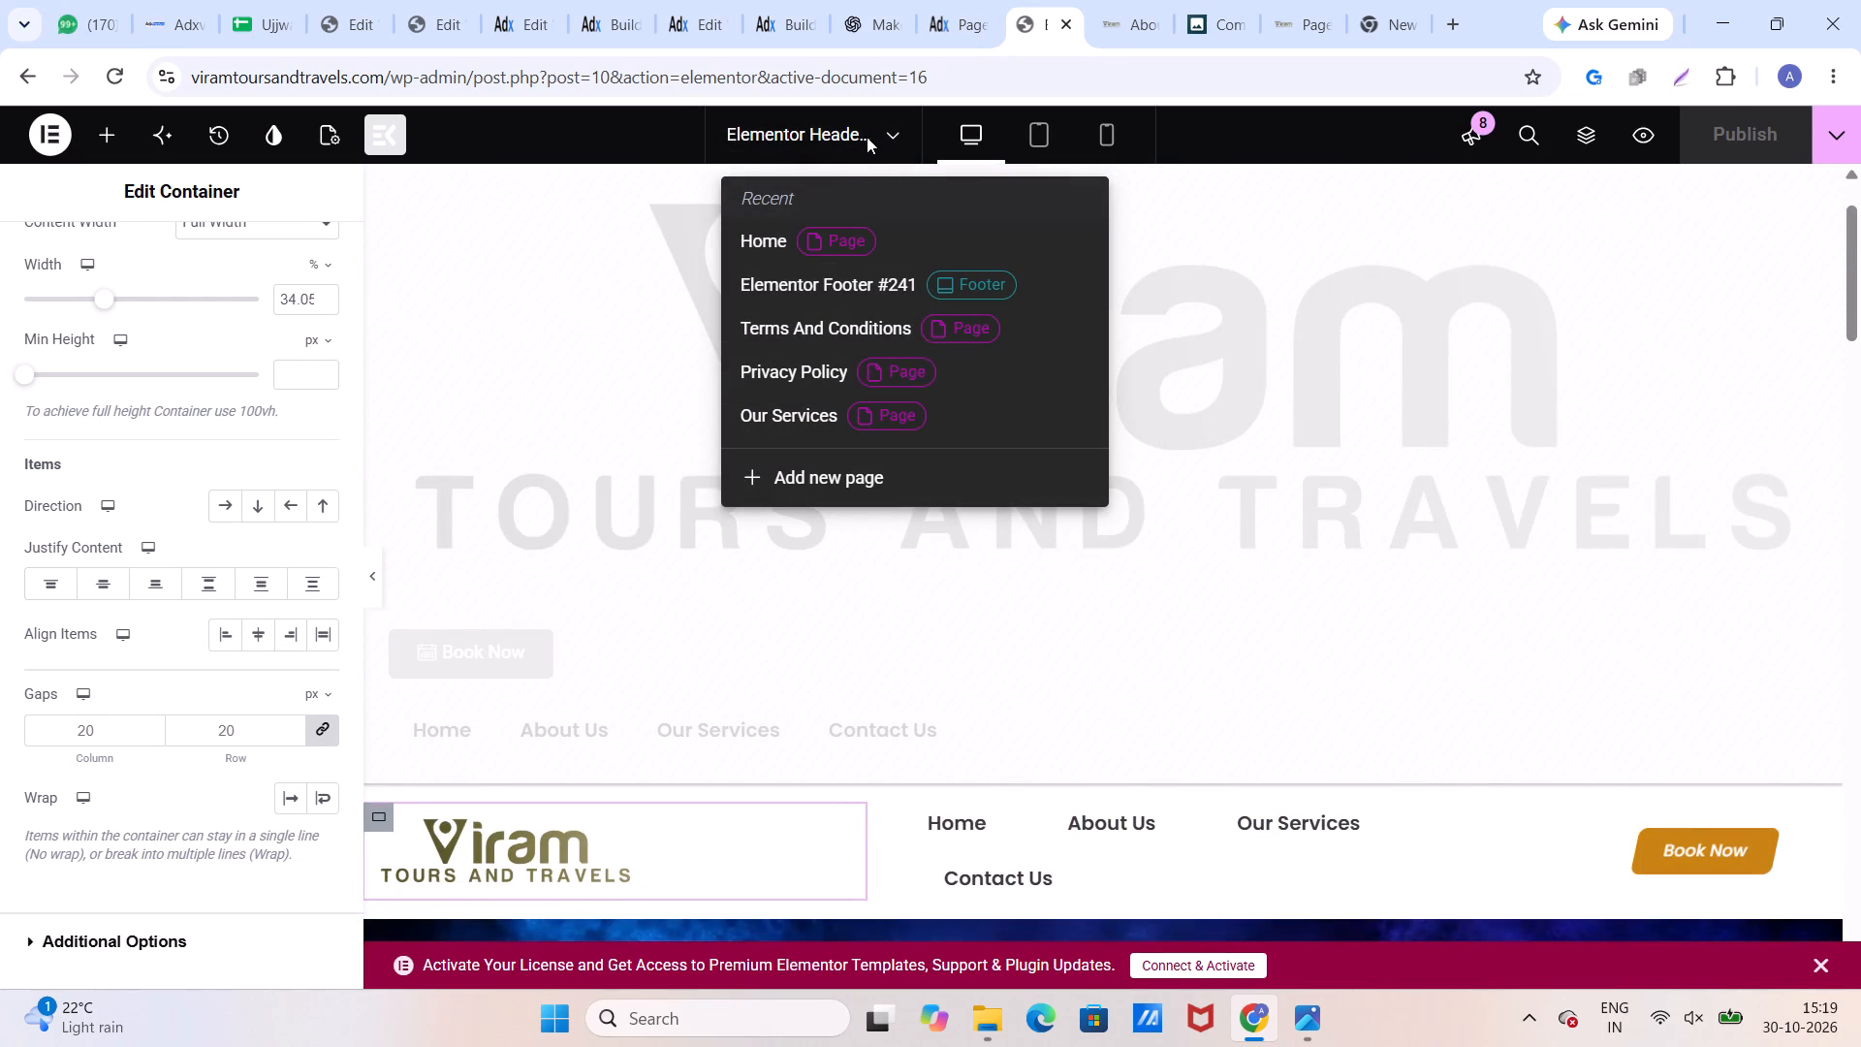
Leave the header template and switch back to editing the About Us page content.
click(867, 137)
scroll(1066, 692, down, 9)
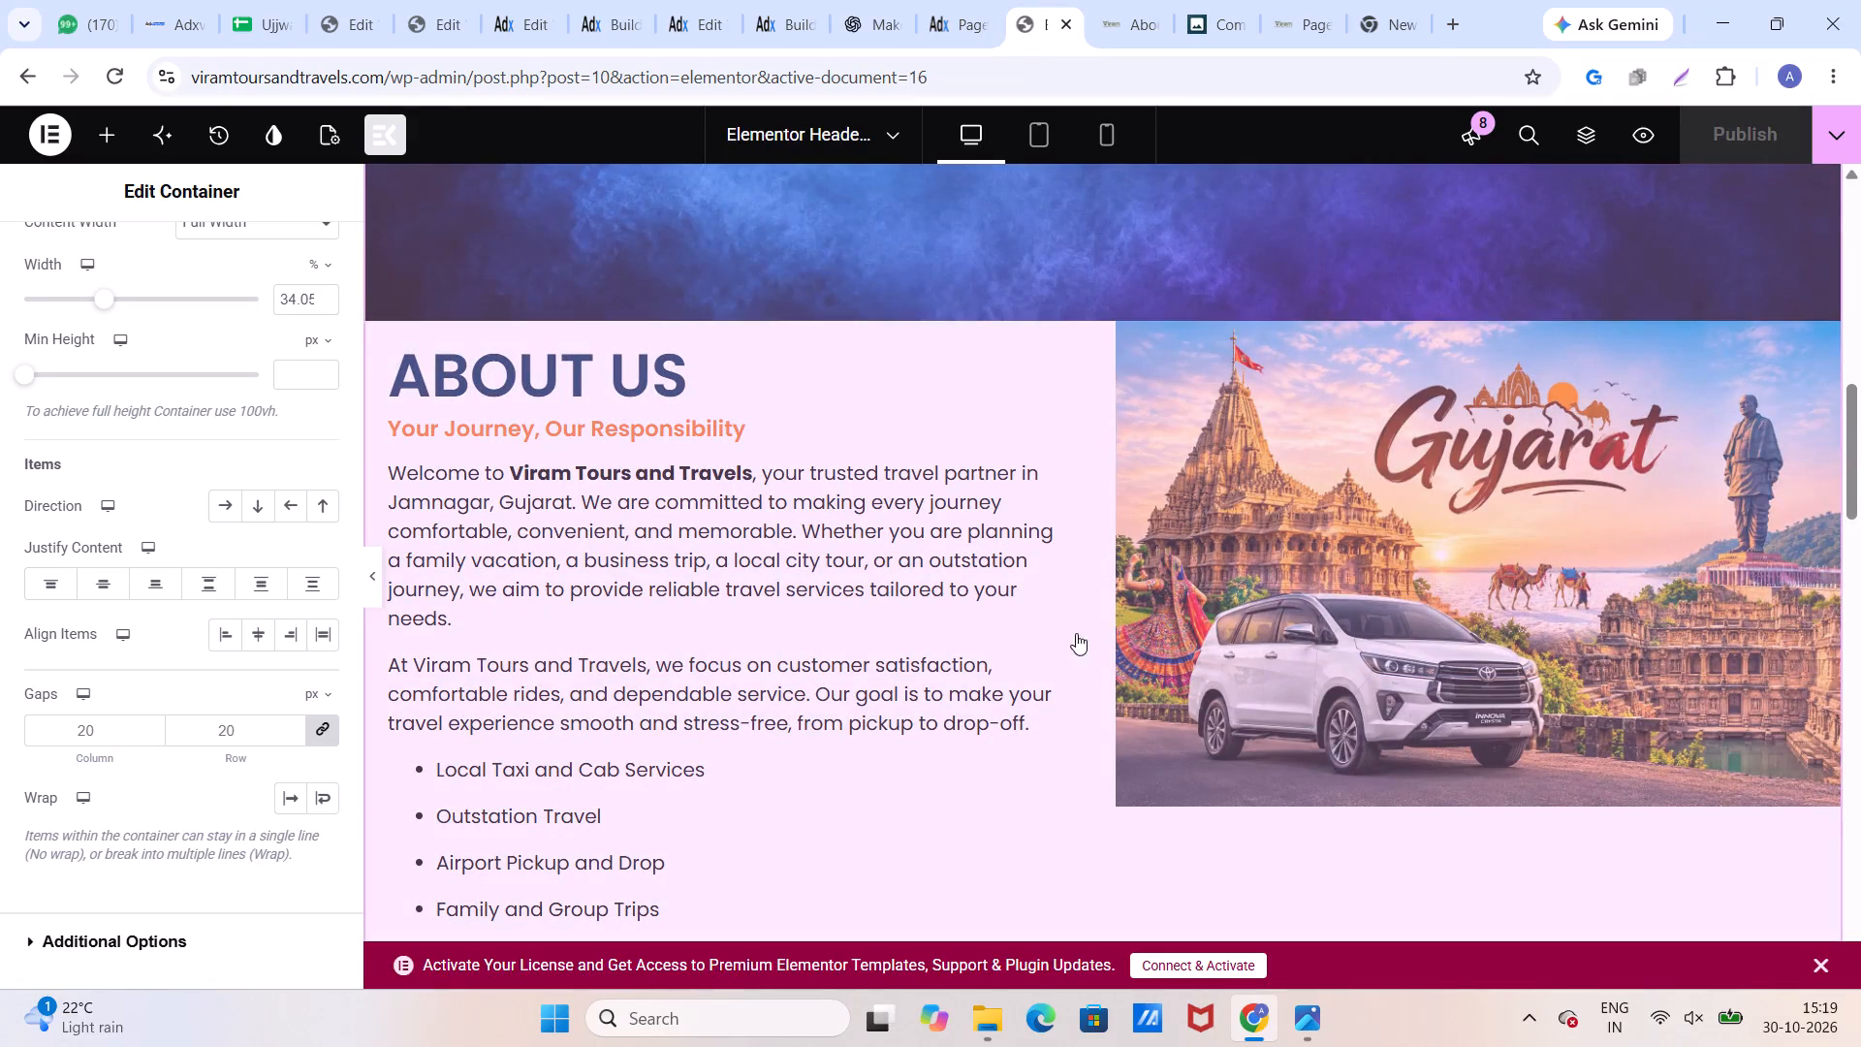
click(1042, 629)
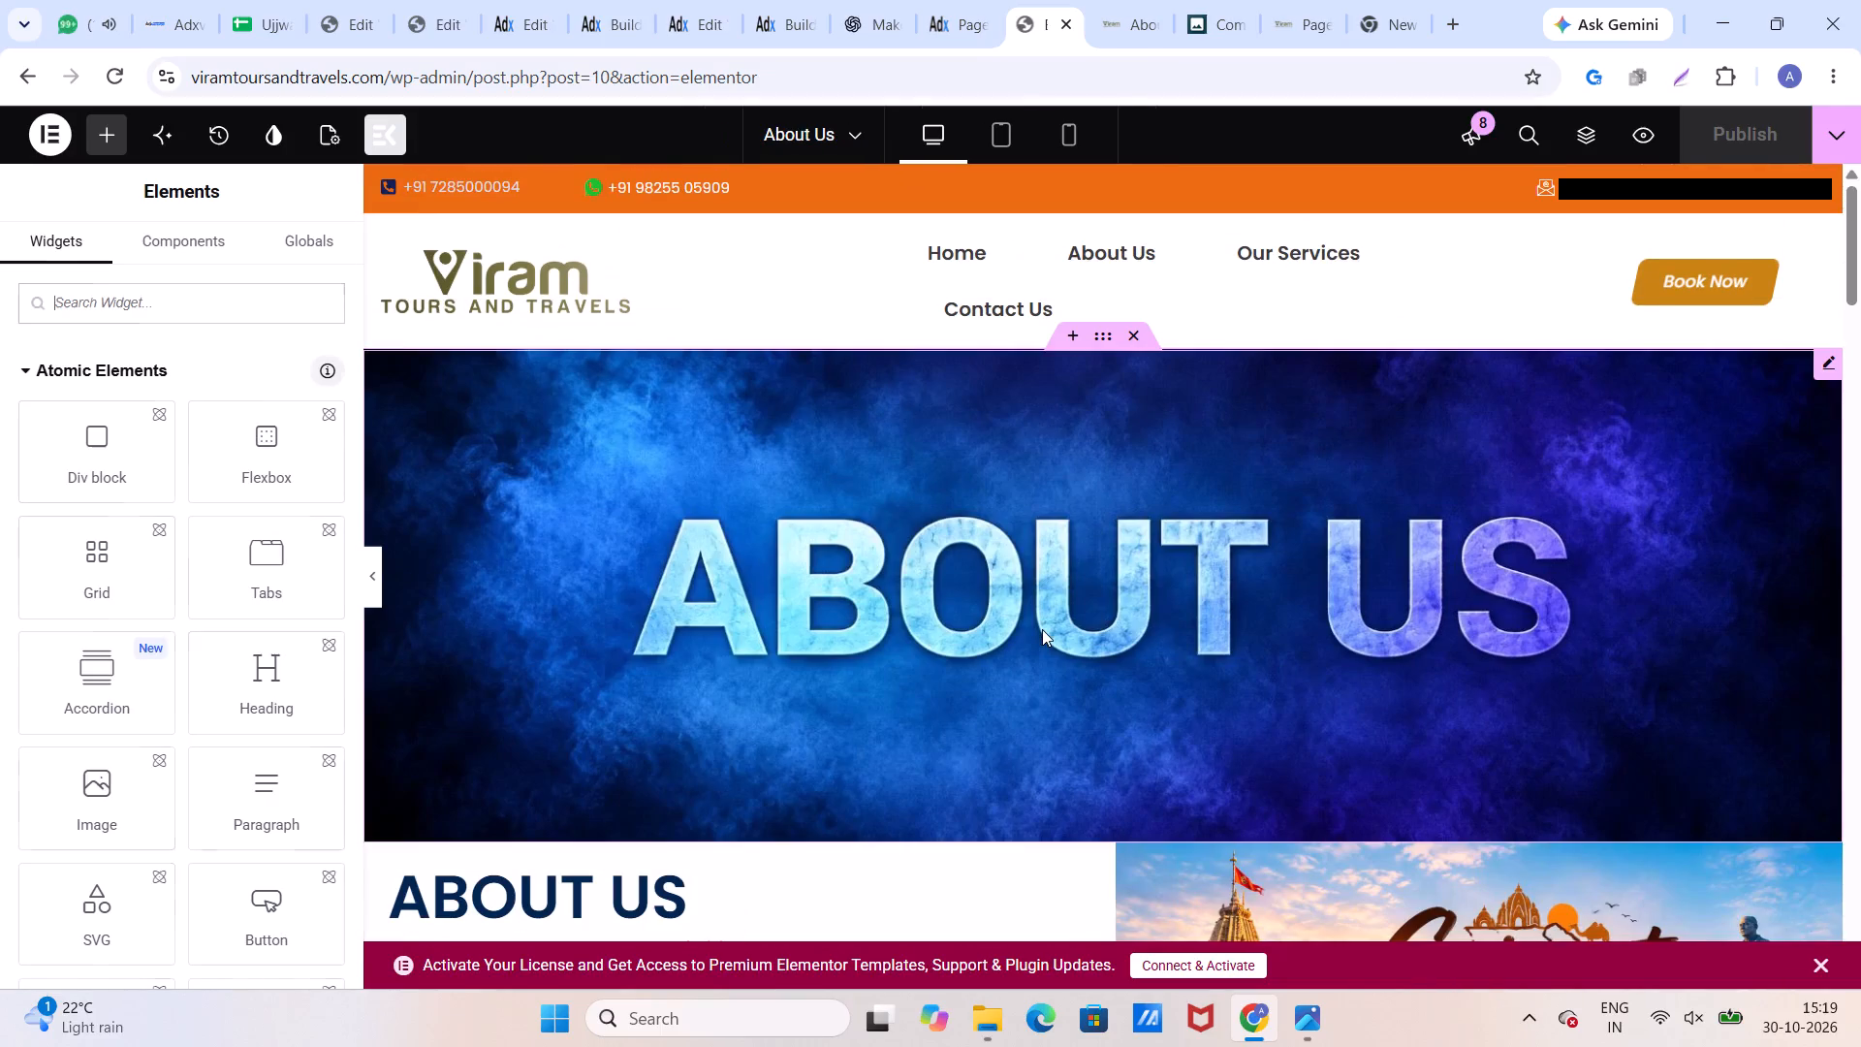
Look over the About Us page in the editor, from the banner through the fleet and testimonials to the footer.
scroll(1042, 629, down, 20)
scroll(1042, 629, down, 1)
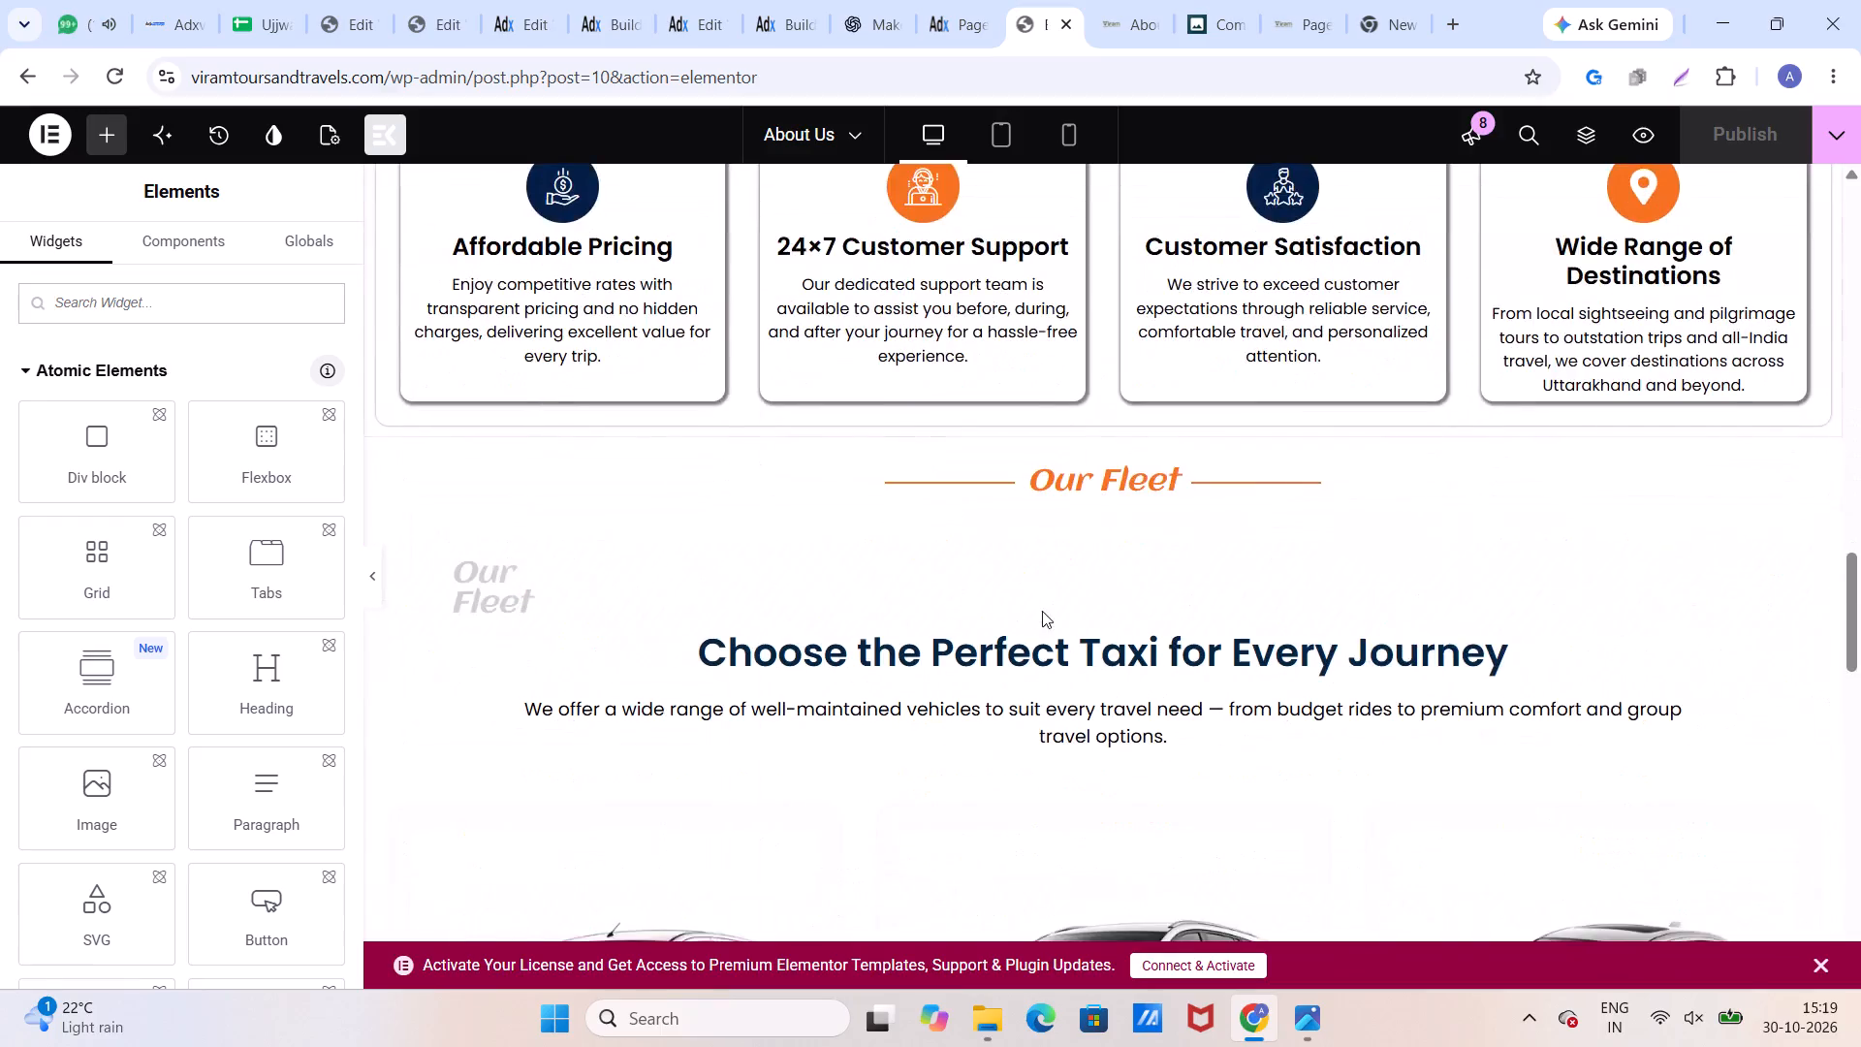
scroll(1042, 613, down, 17)
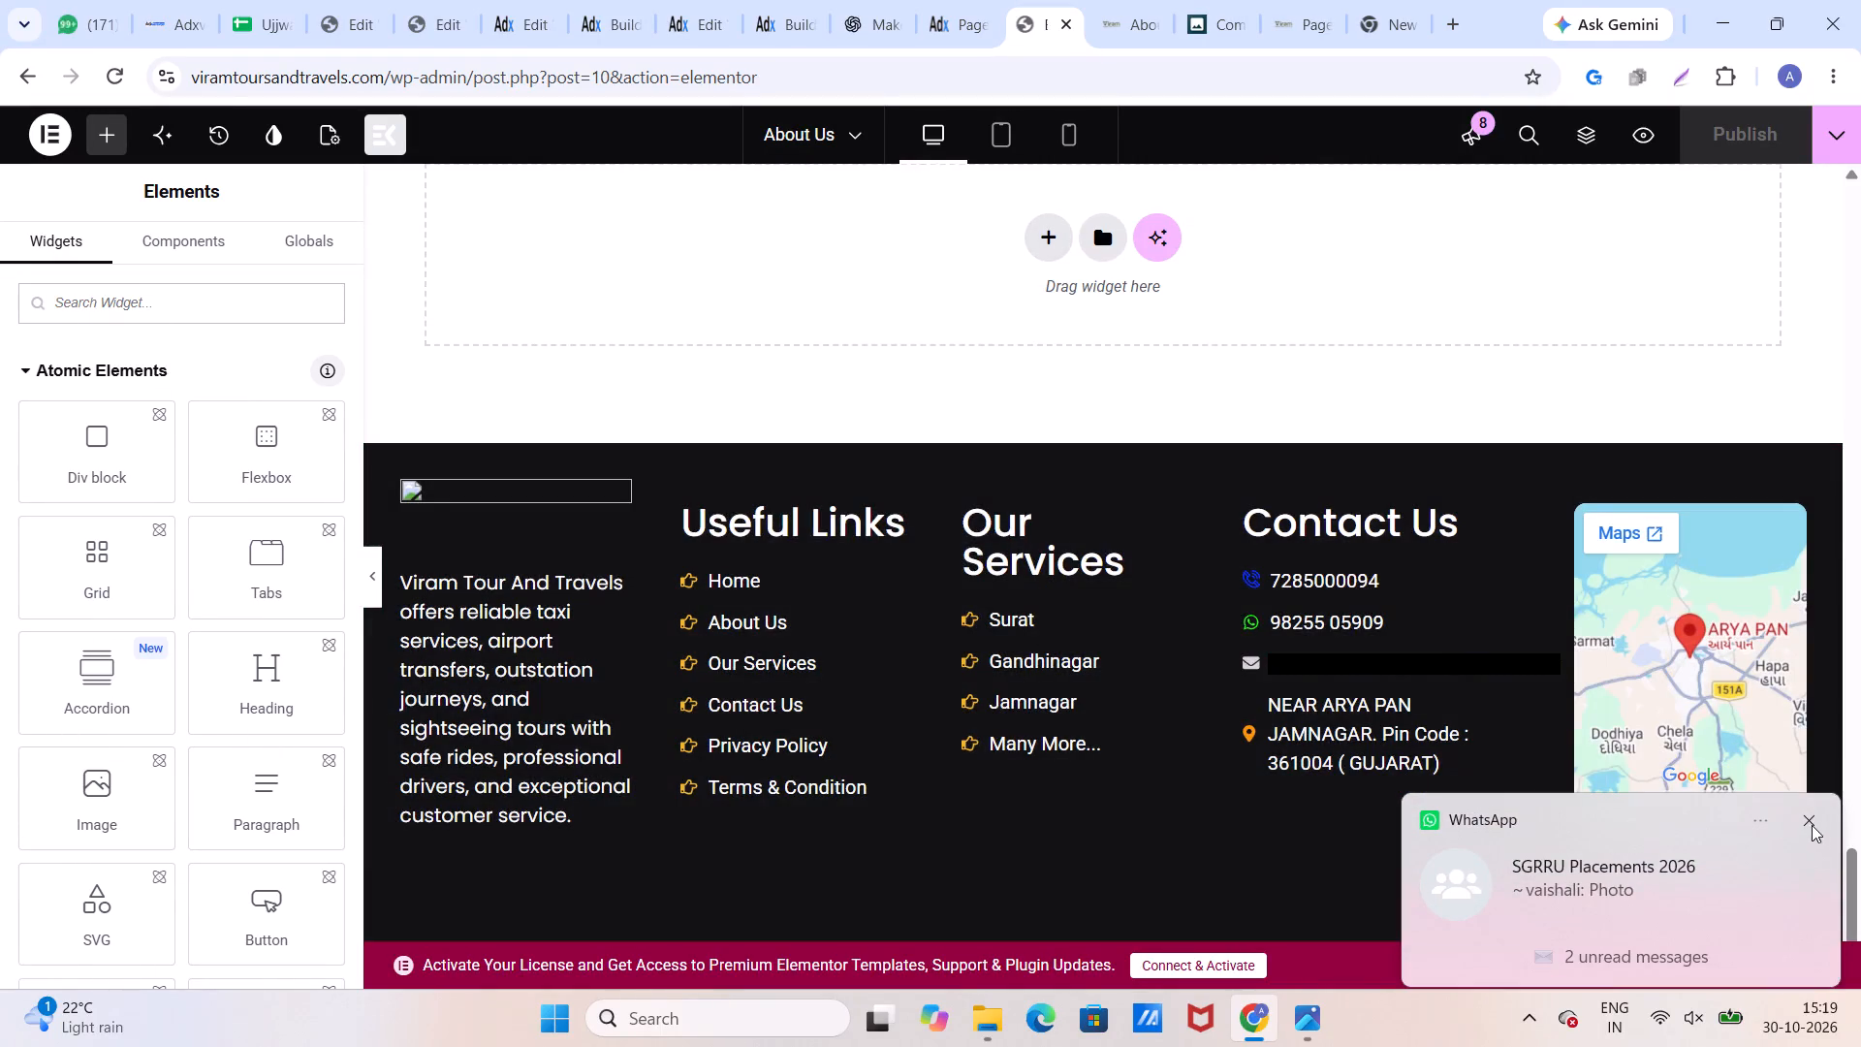
click(1812, 825)
scroll(827, 600, up, 5)
scroll(923, 466, up, 4)
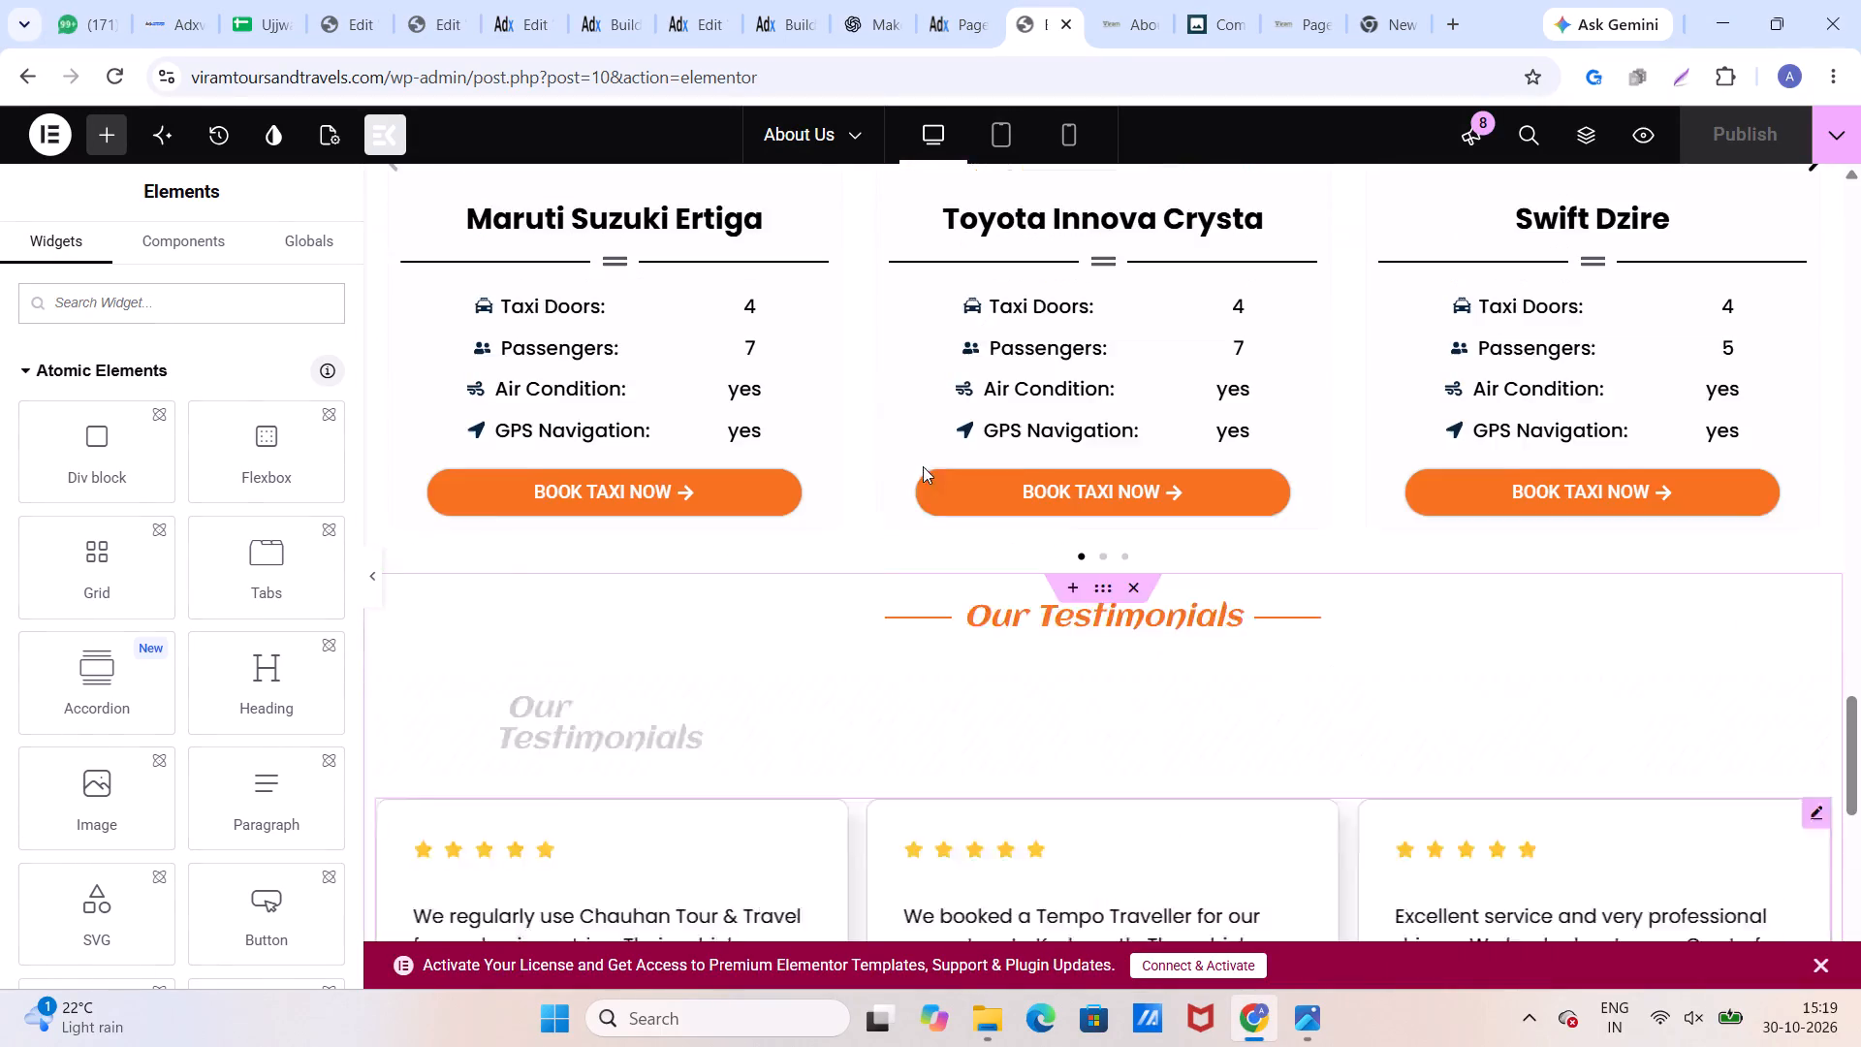
scroll(923, 466, up, 17)
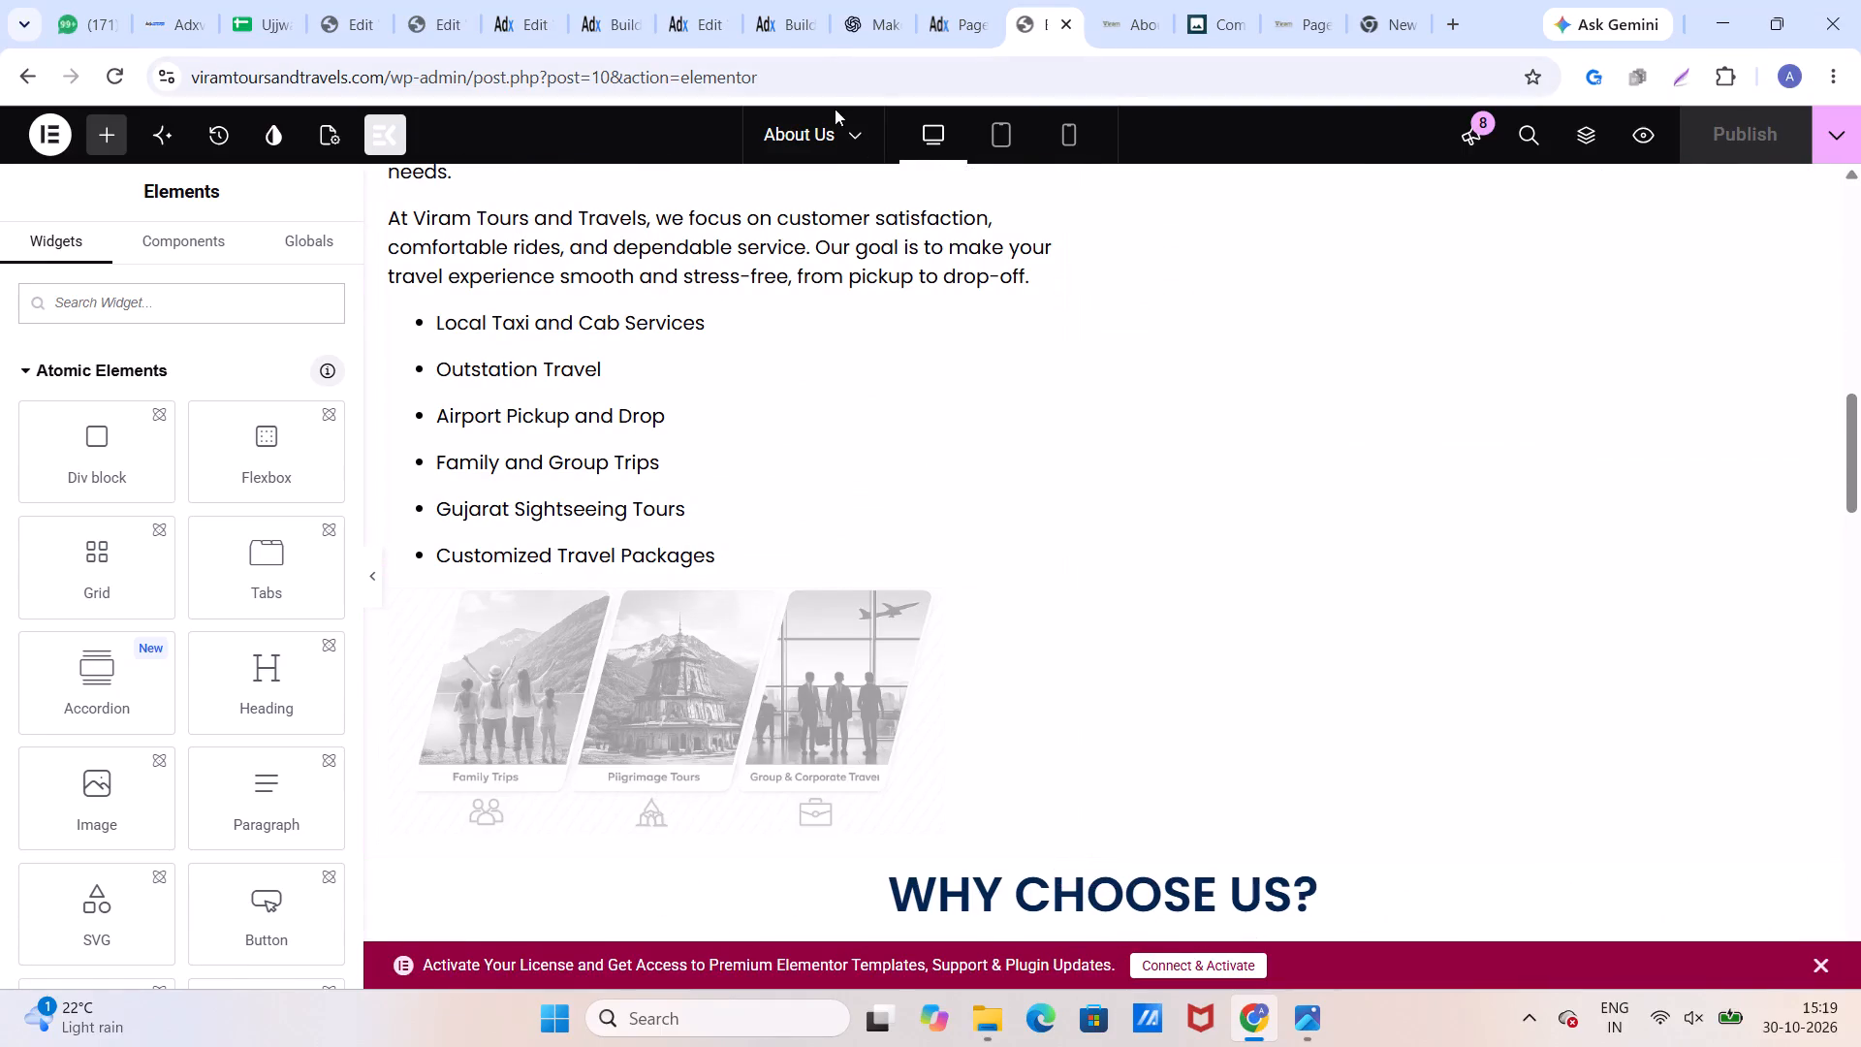
Preview the About Us page on the live site.
click(842, 125)
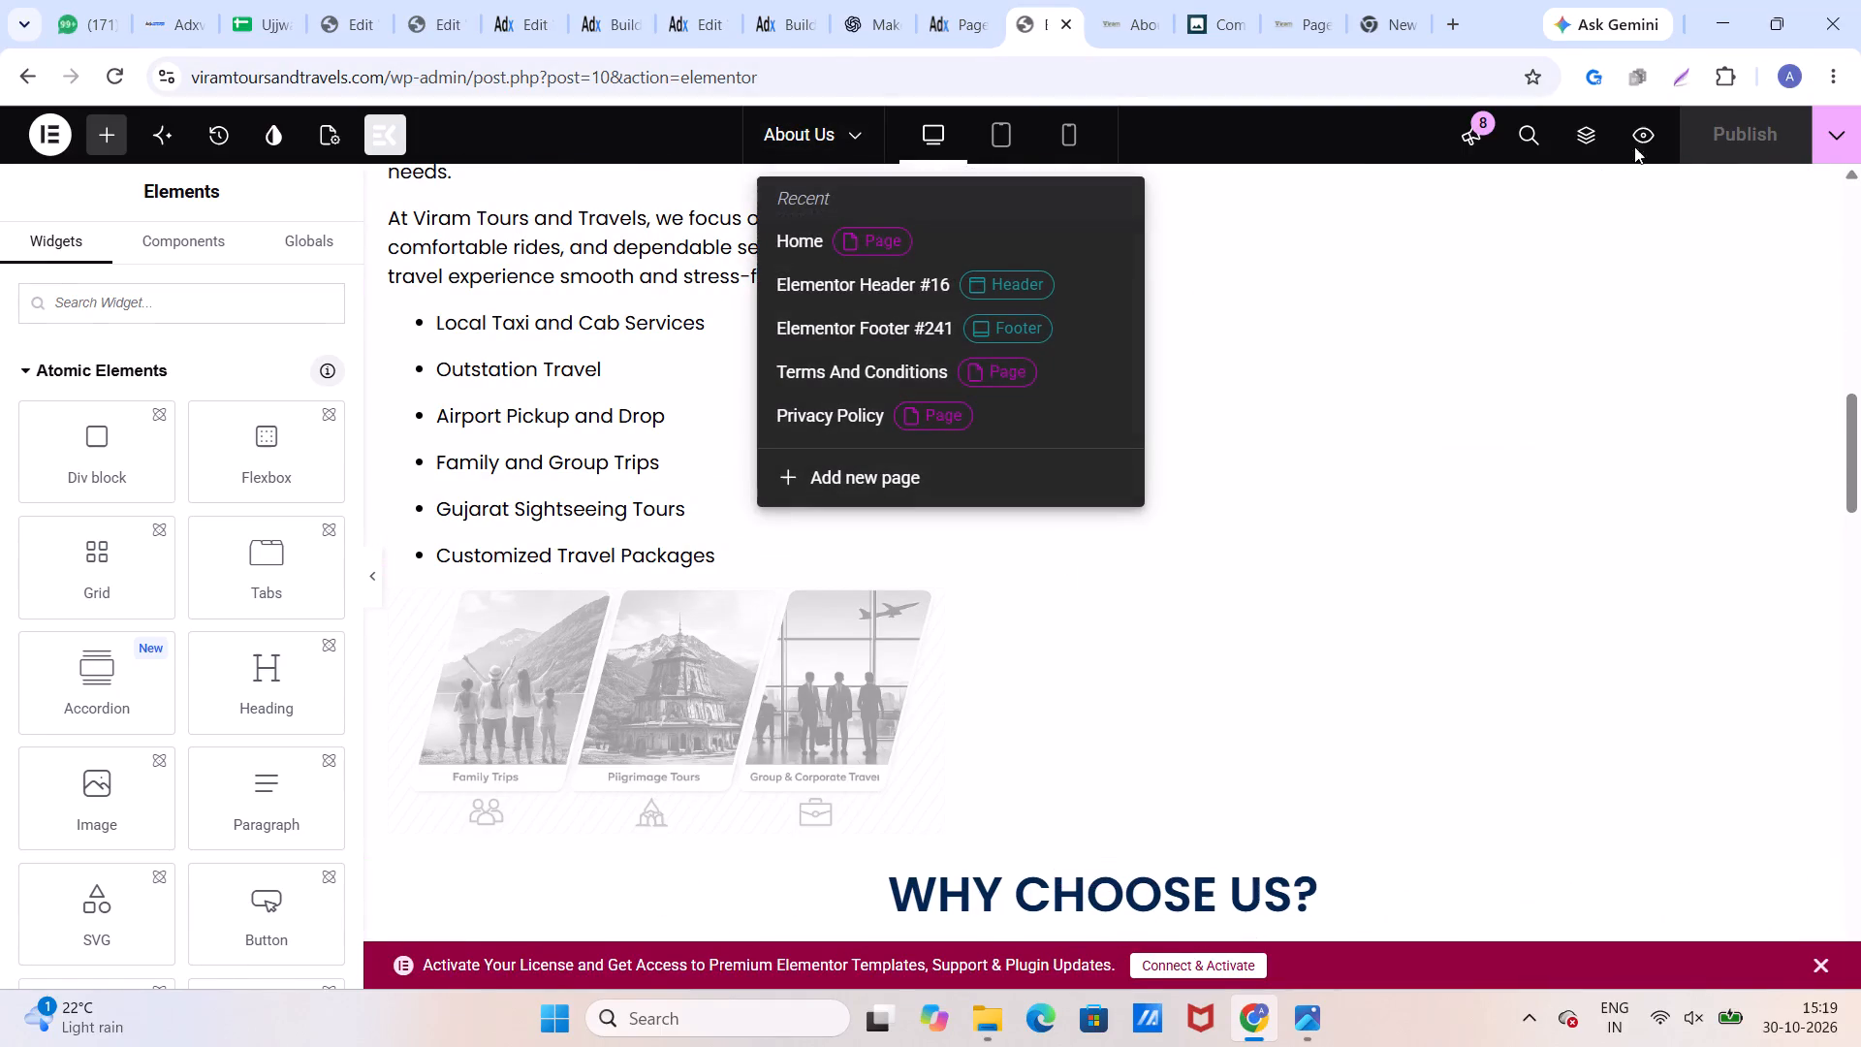
click(1649, 129)
click(1643, 133)
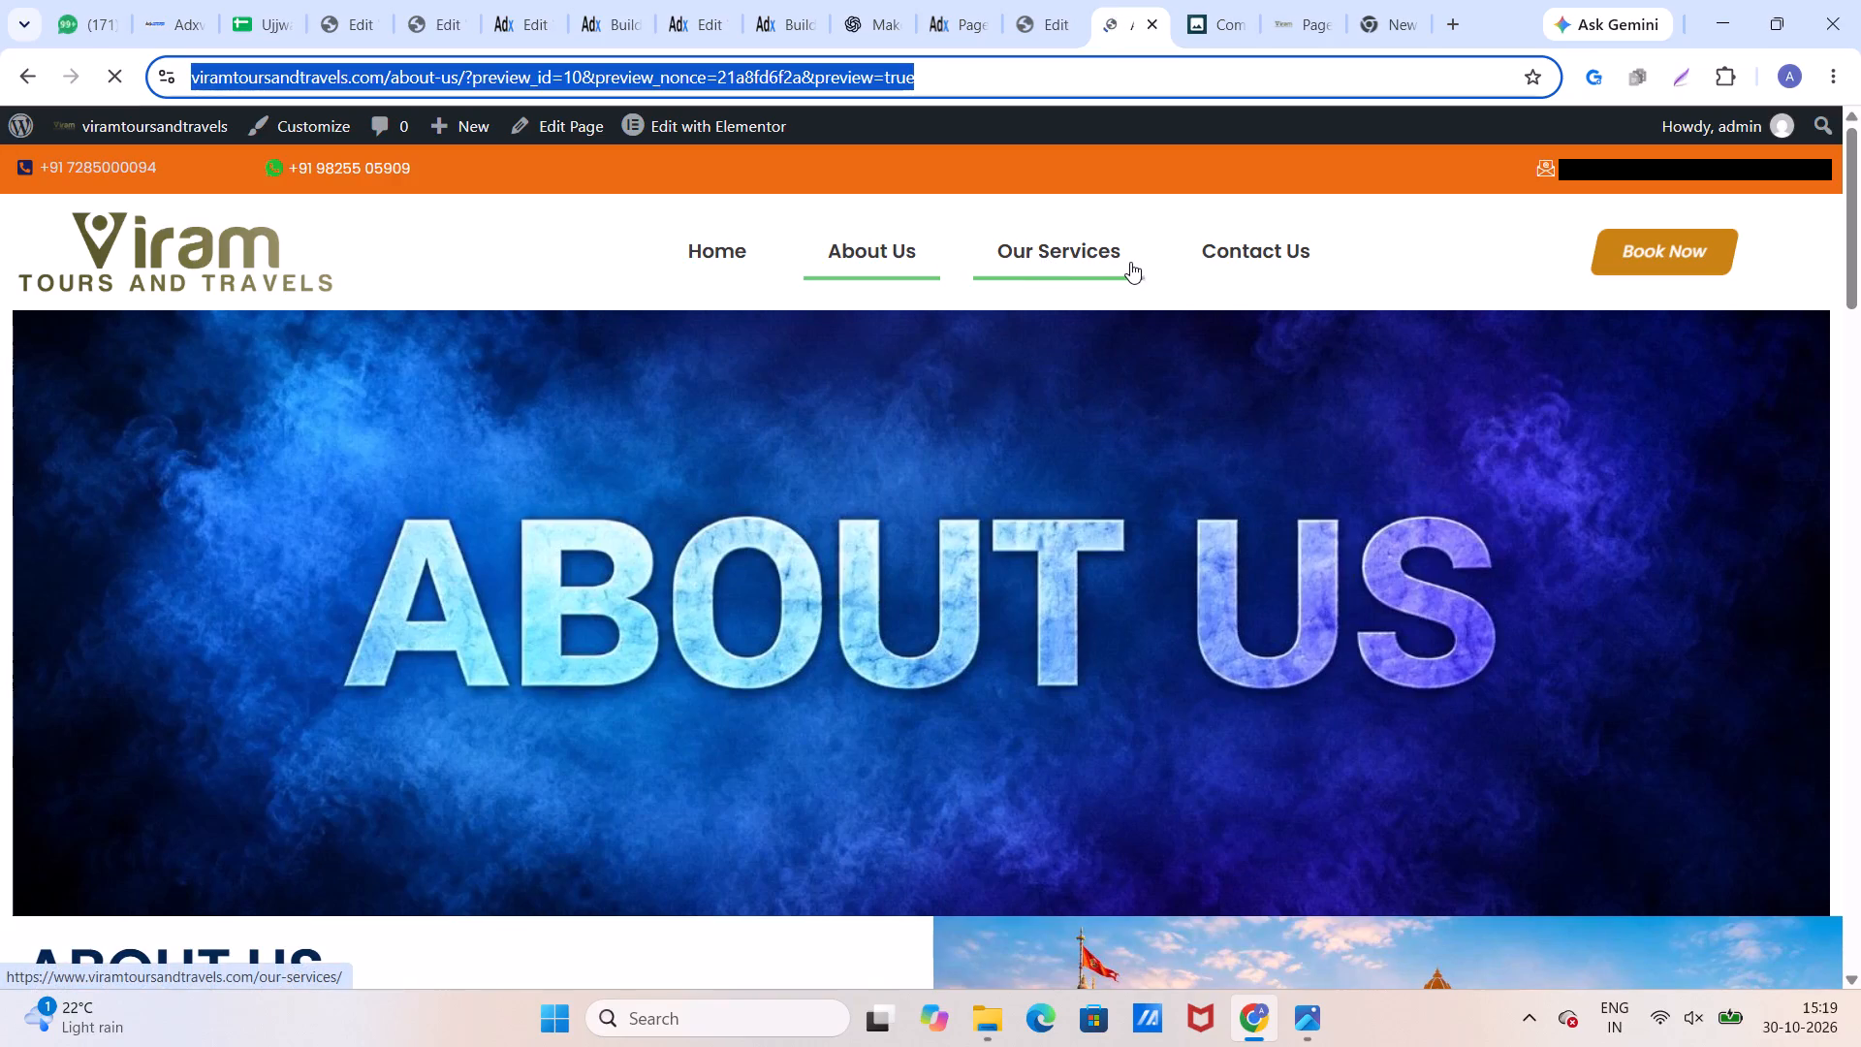
Open the Our Services page on the live site and look over its banner and content.
click(1092, 254)
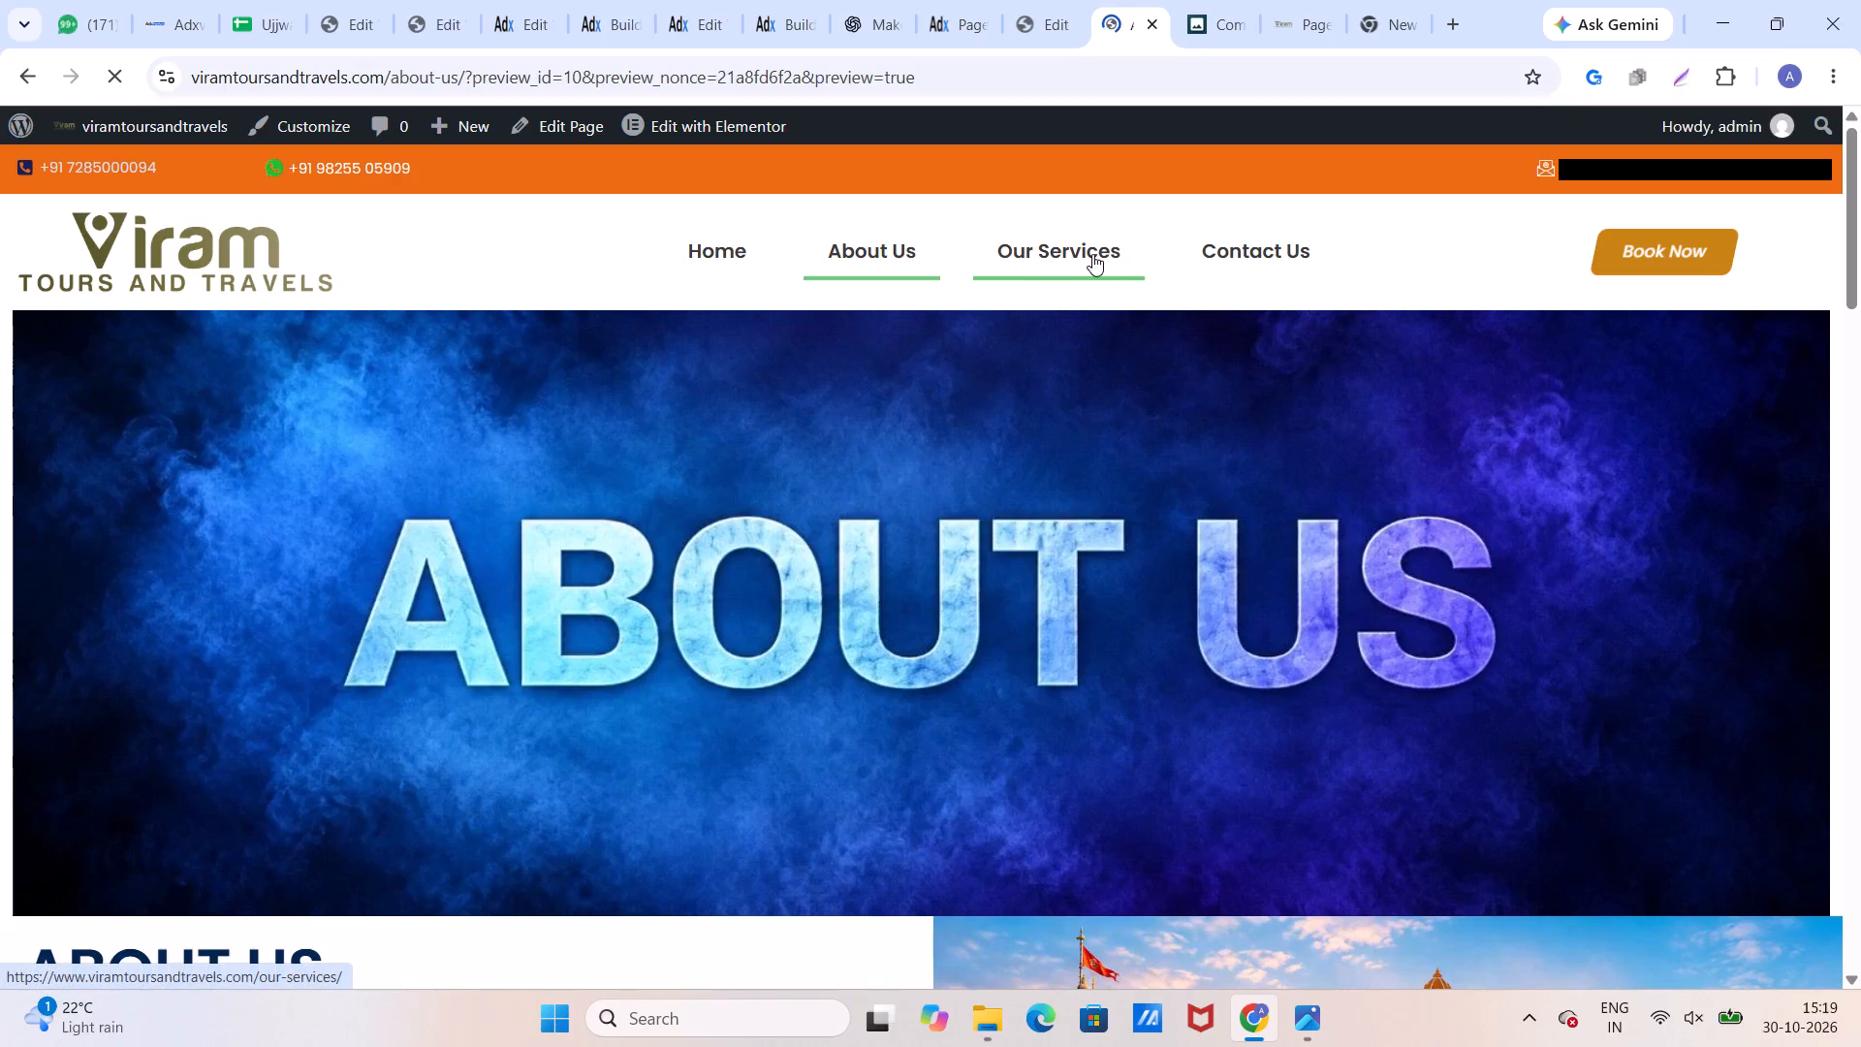
scroll(804, 393, down, 1)
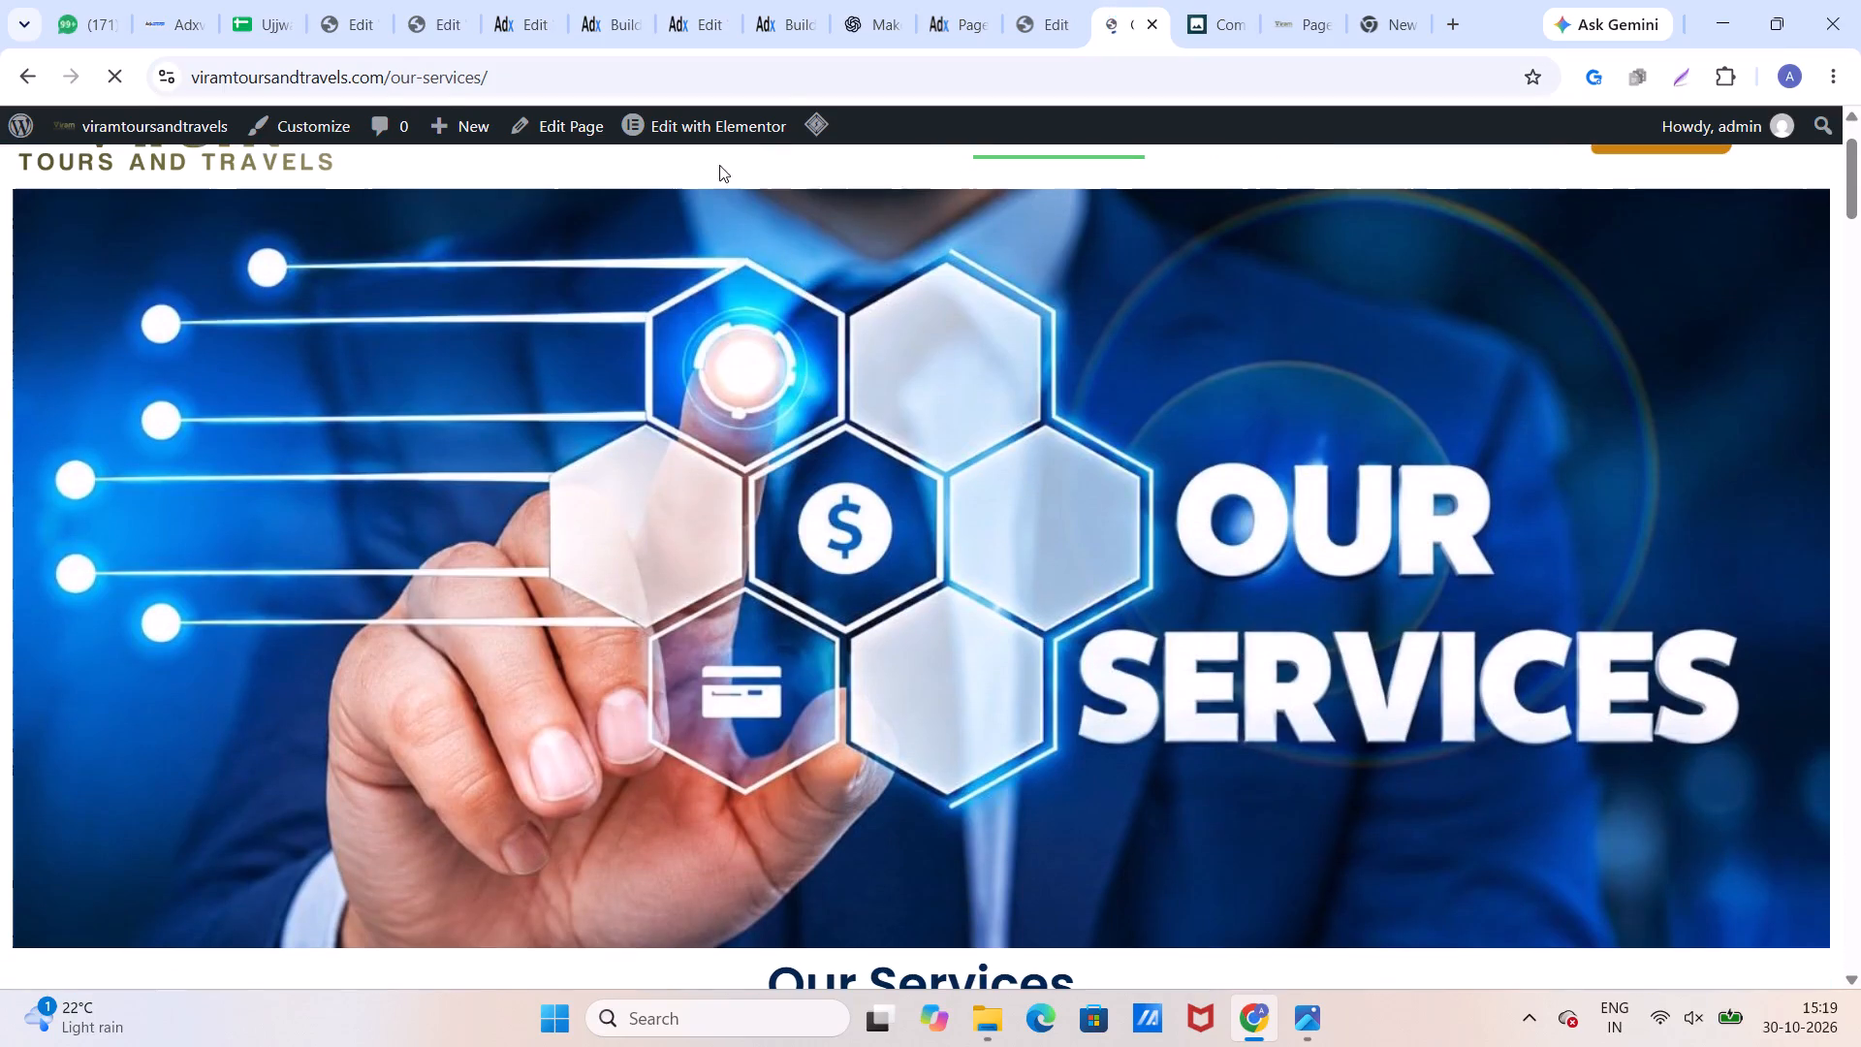
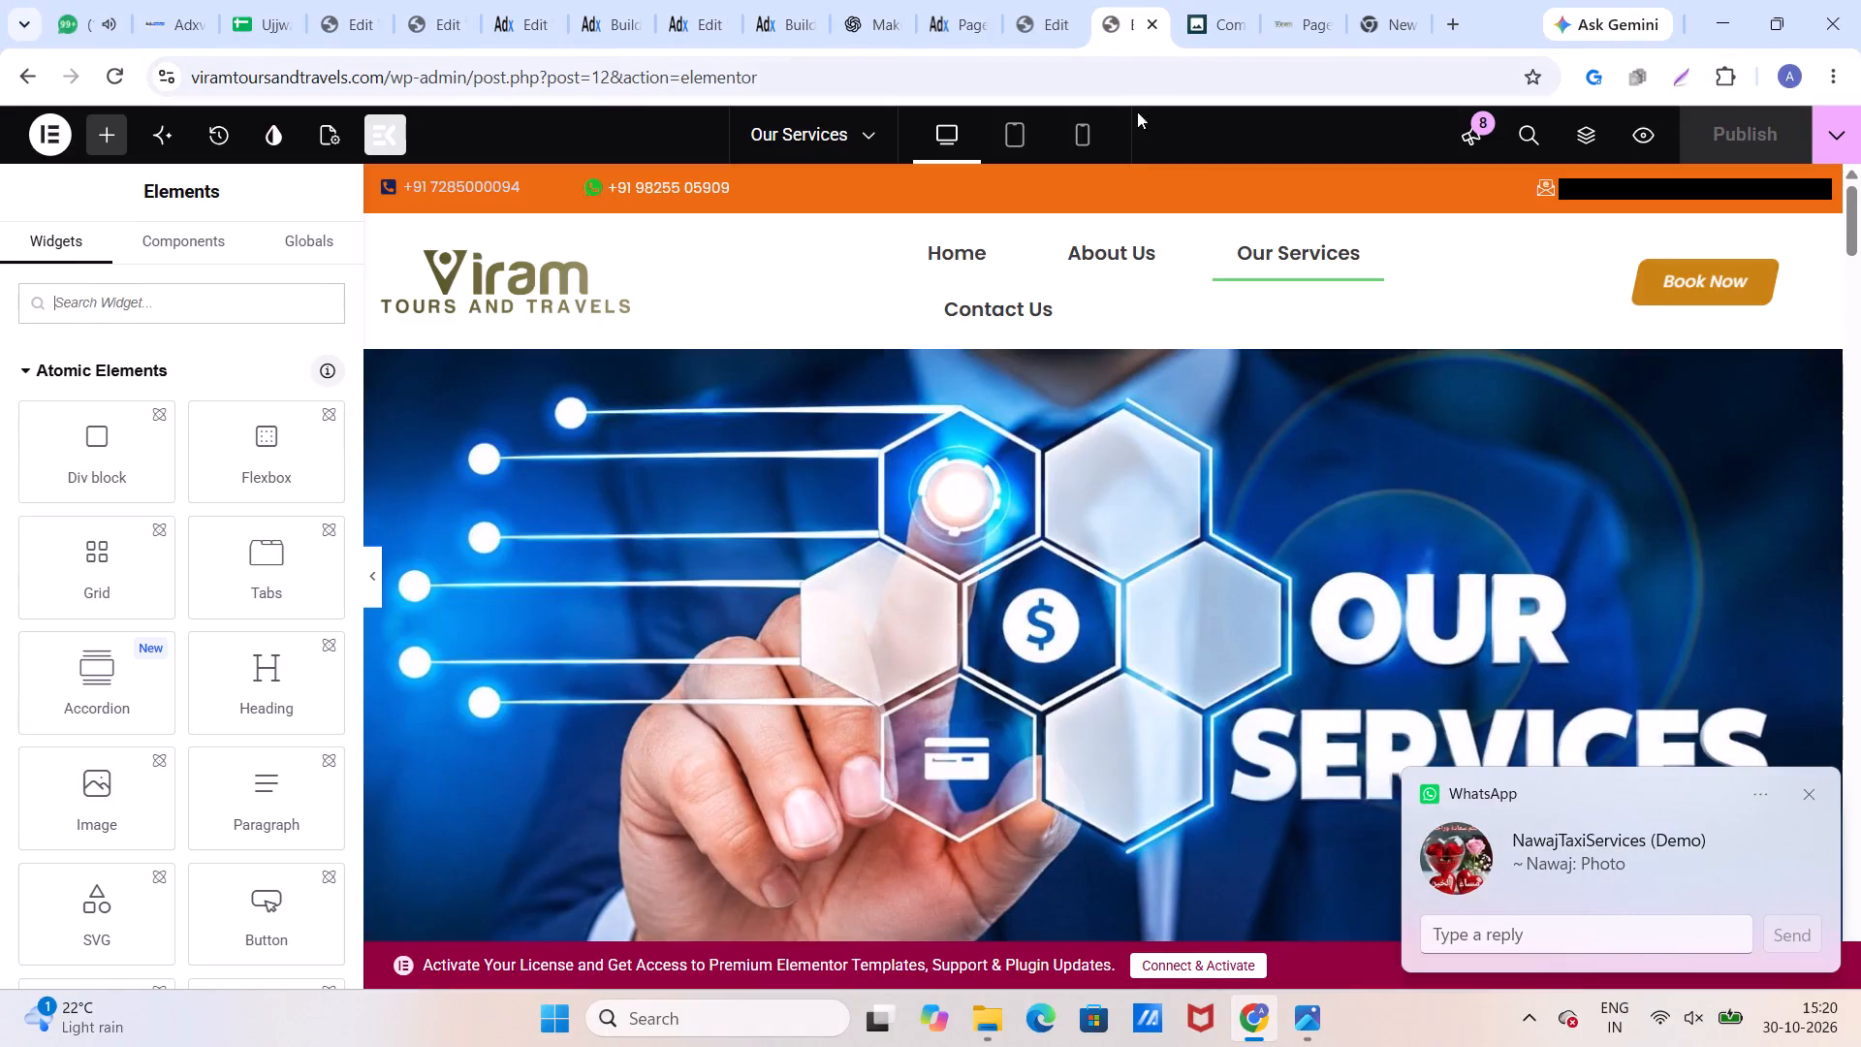
Reselect the untitled lake-view picture from the media library as the Ahmedabad card's image in the Our Services section.
scroll(1151, 628, down, 3)
click(1805, 797)
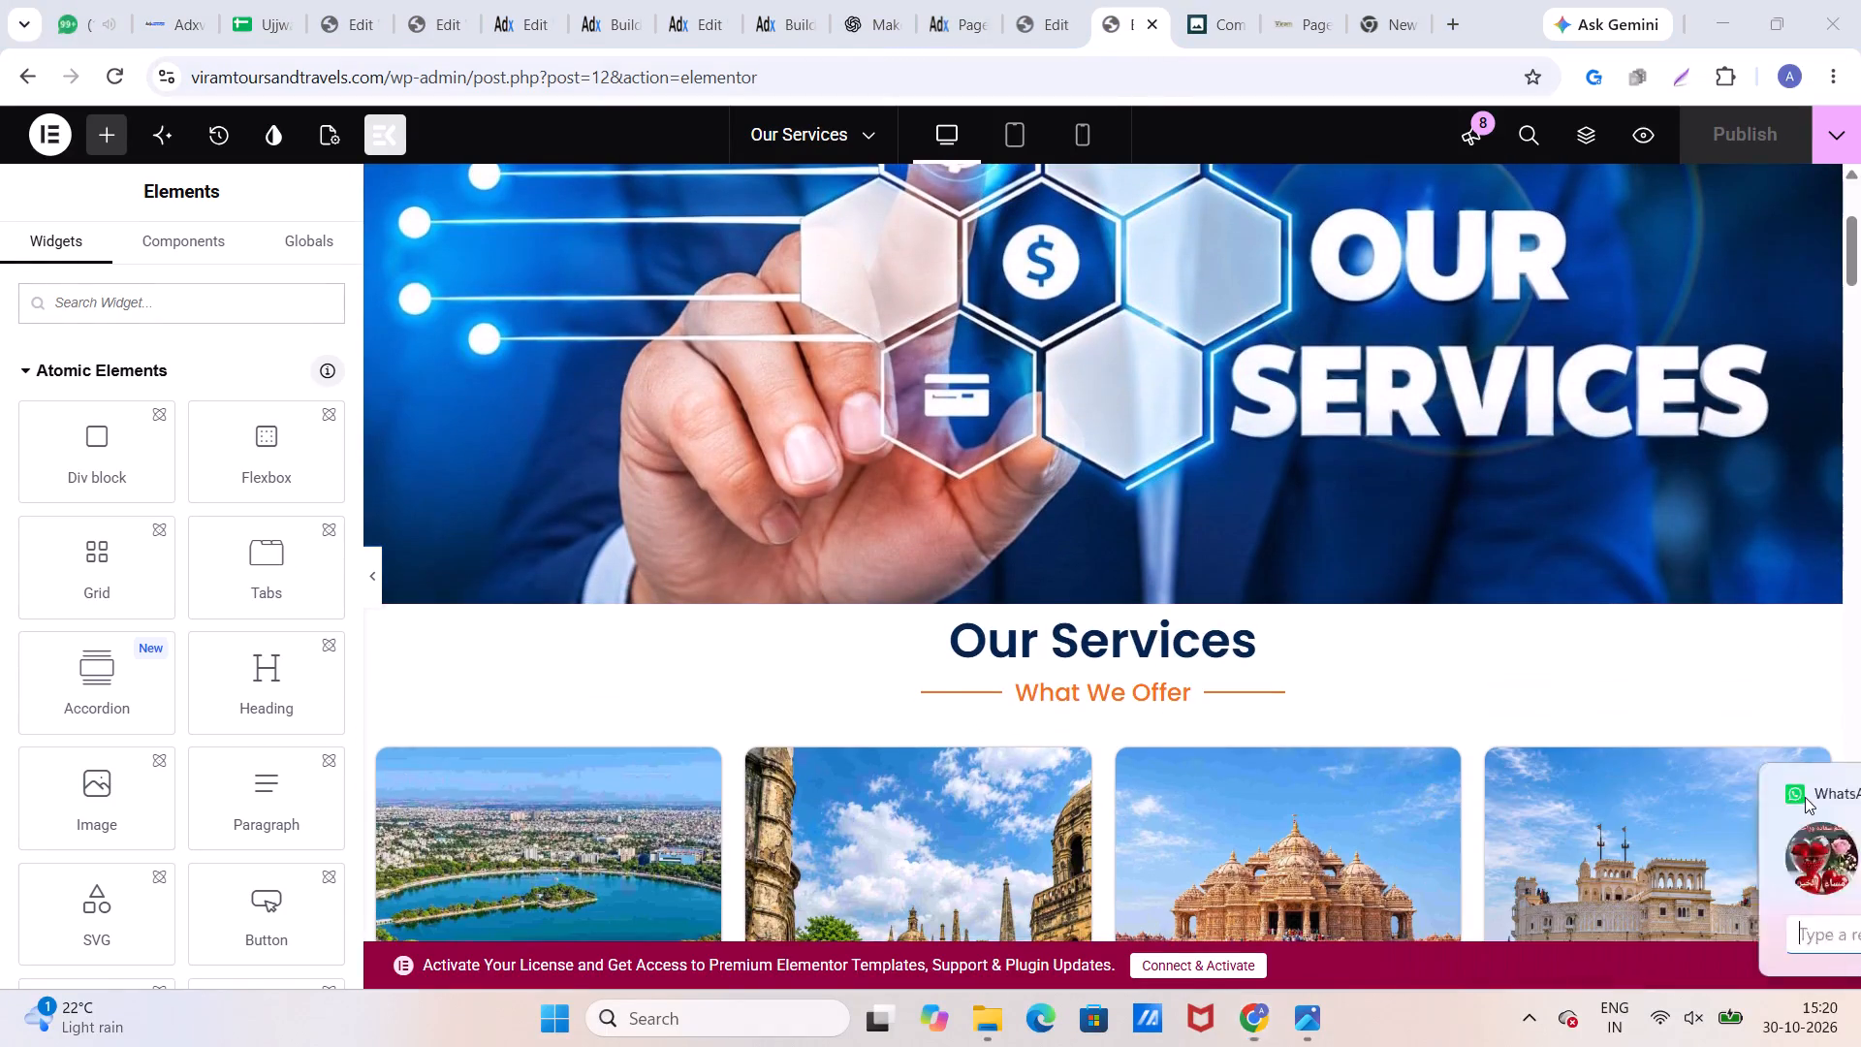
scroll(1288, 682, down, 4)
click(644, 479)
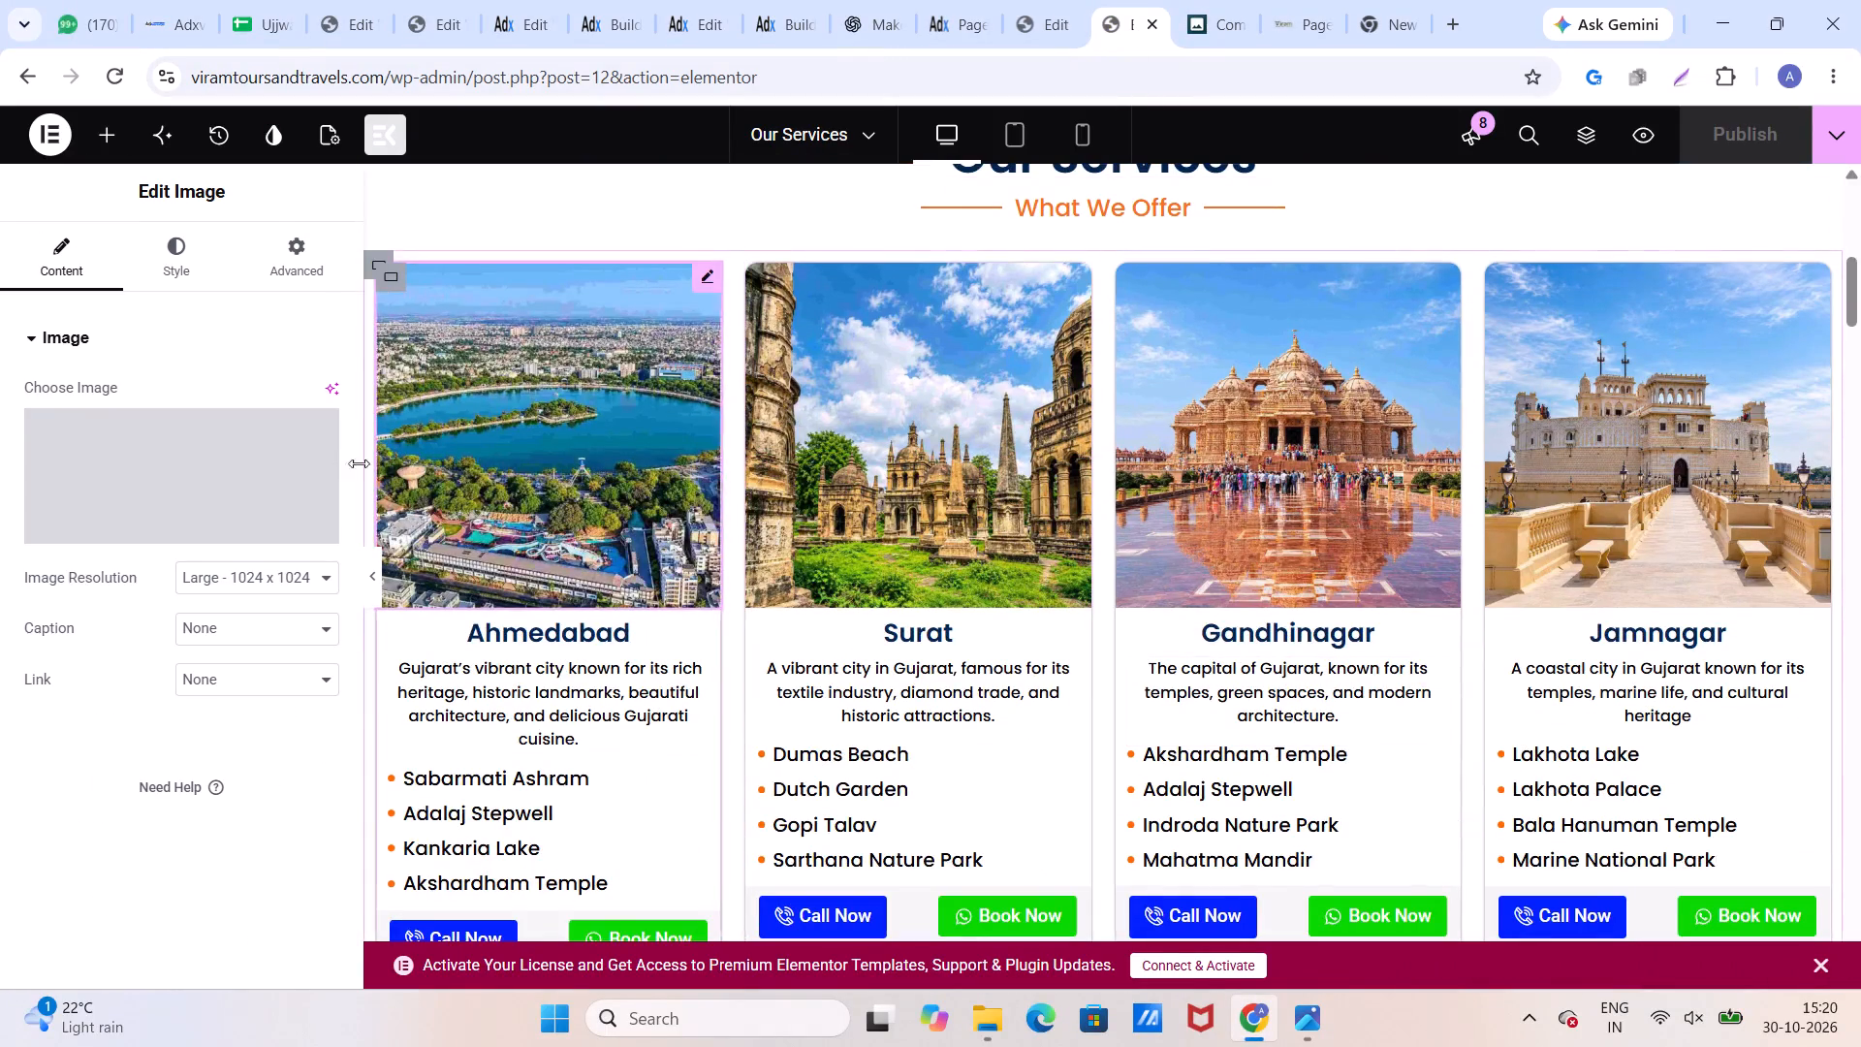
click(217, 463)
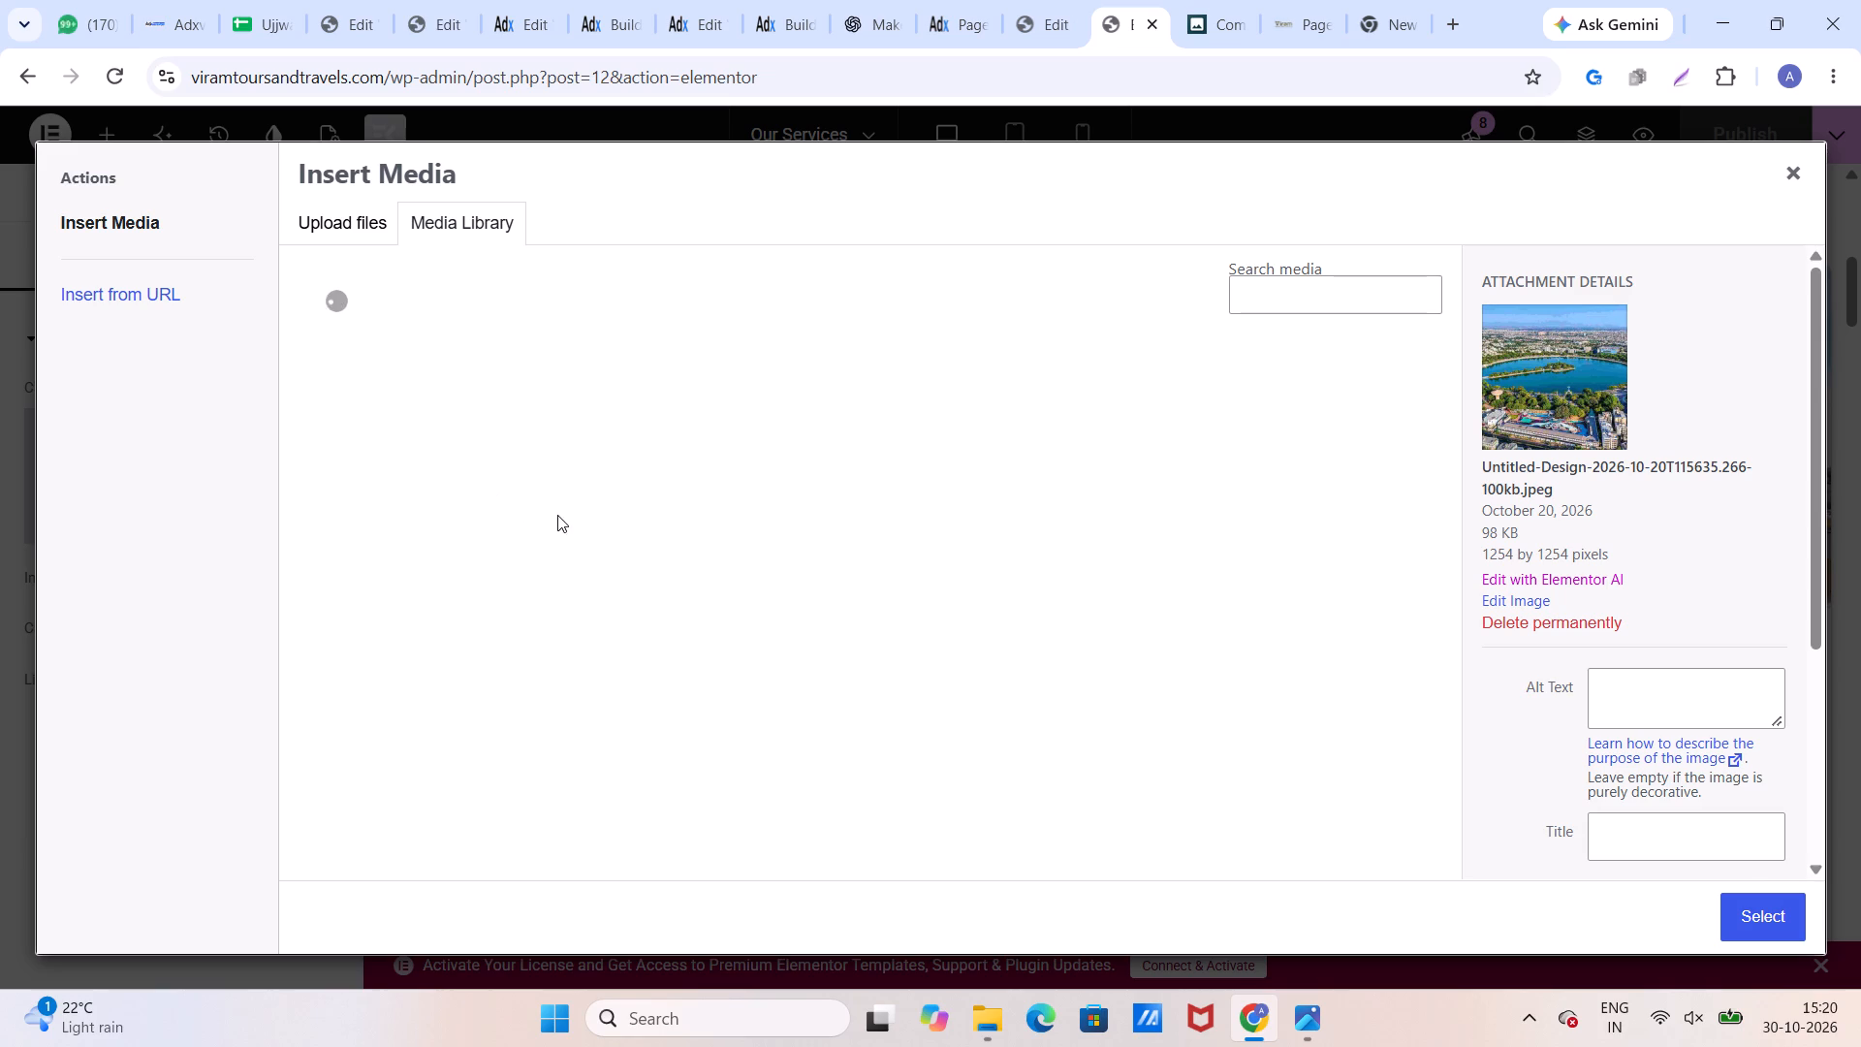
scroll(660, 565, down, 13)
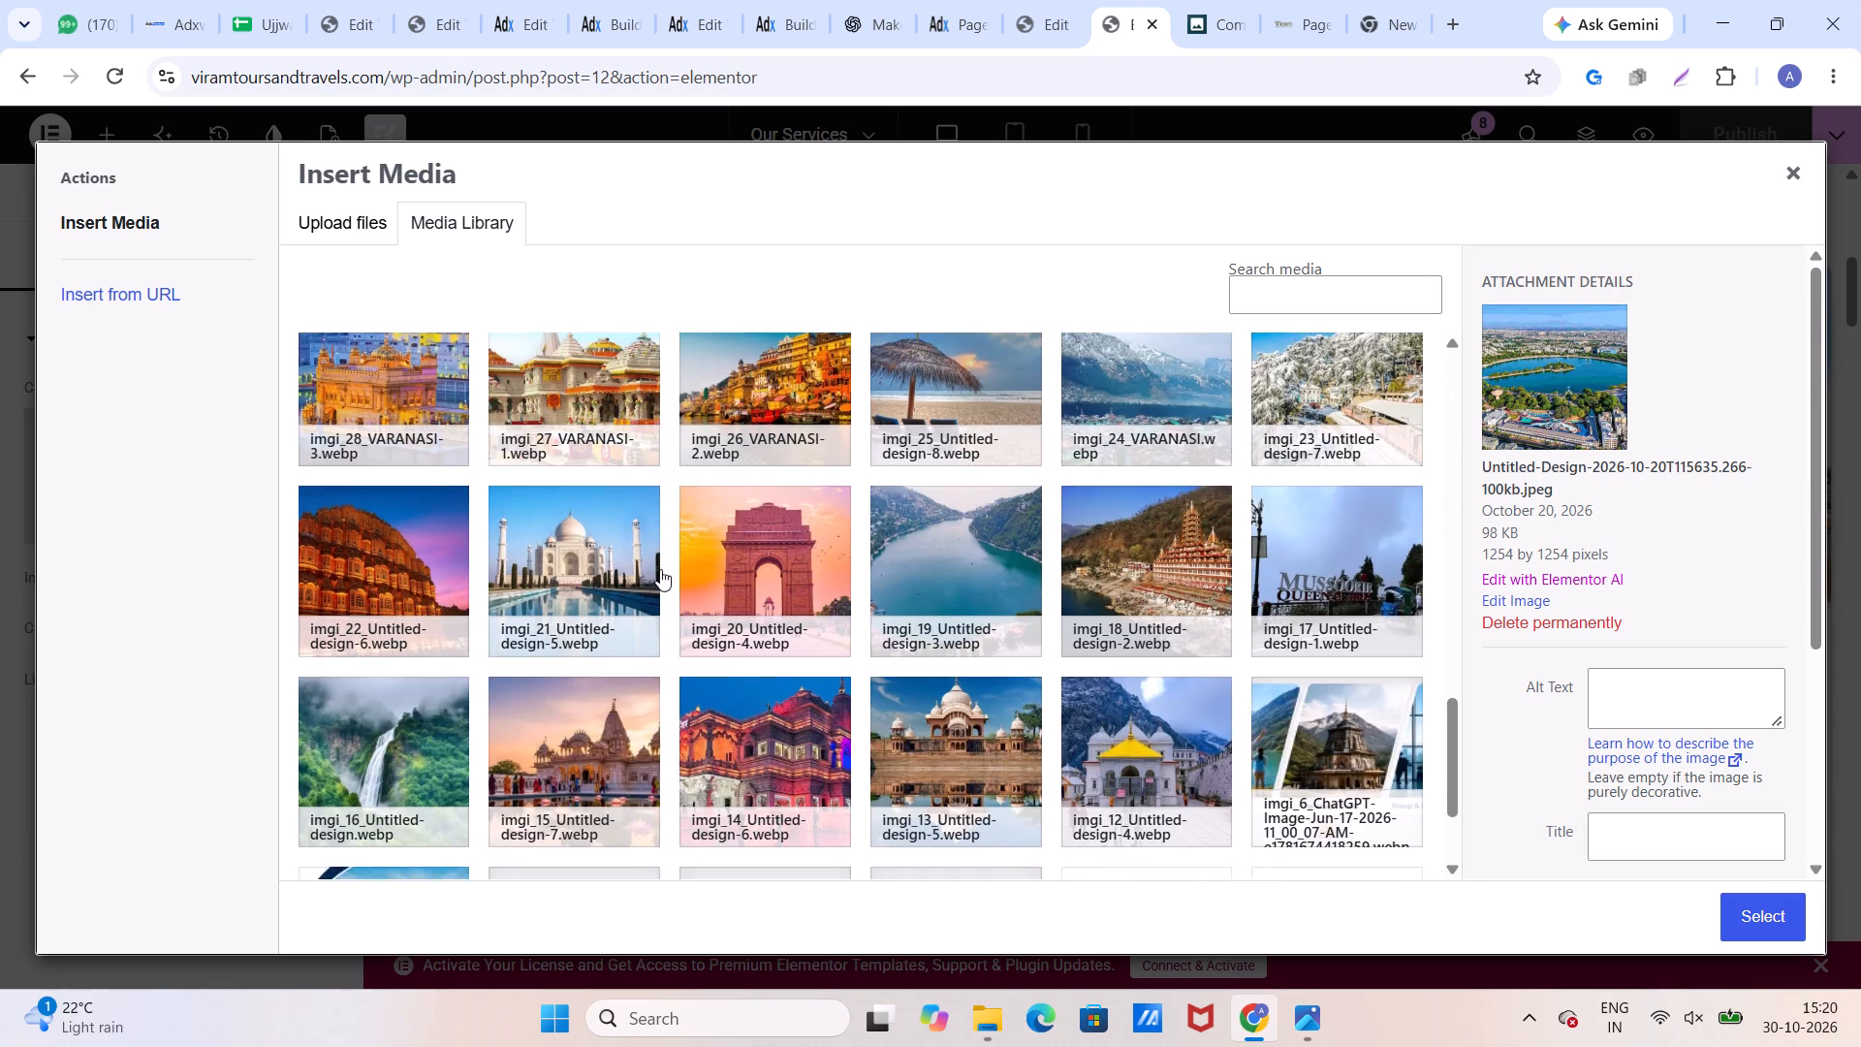
scroll(658, 569, down, 9)
scroll(657, 568, up, 6)
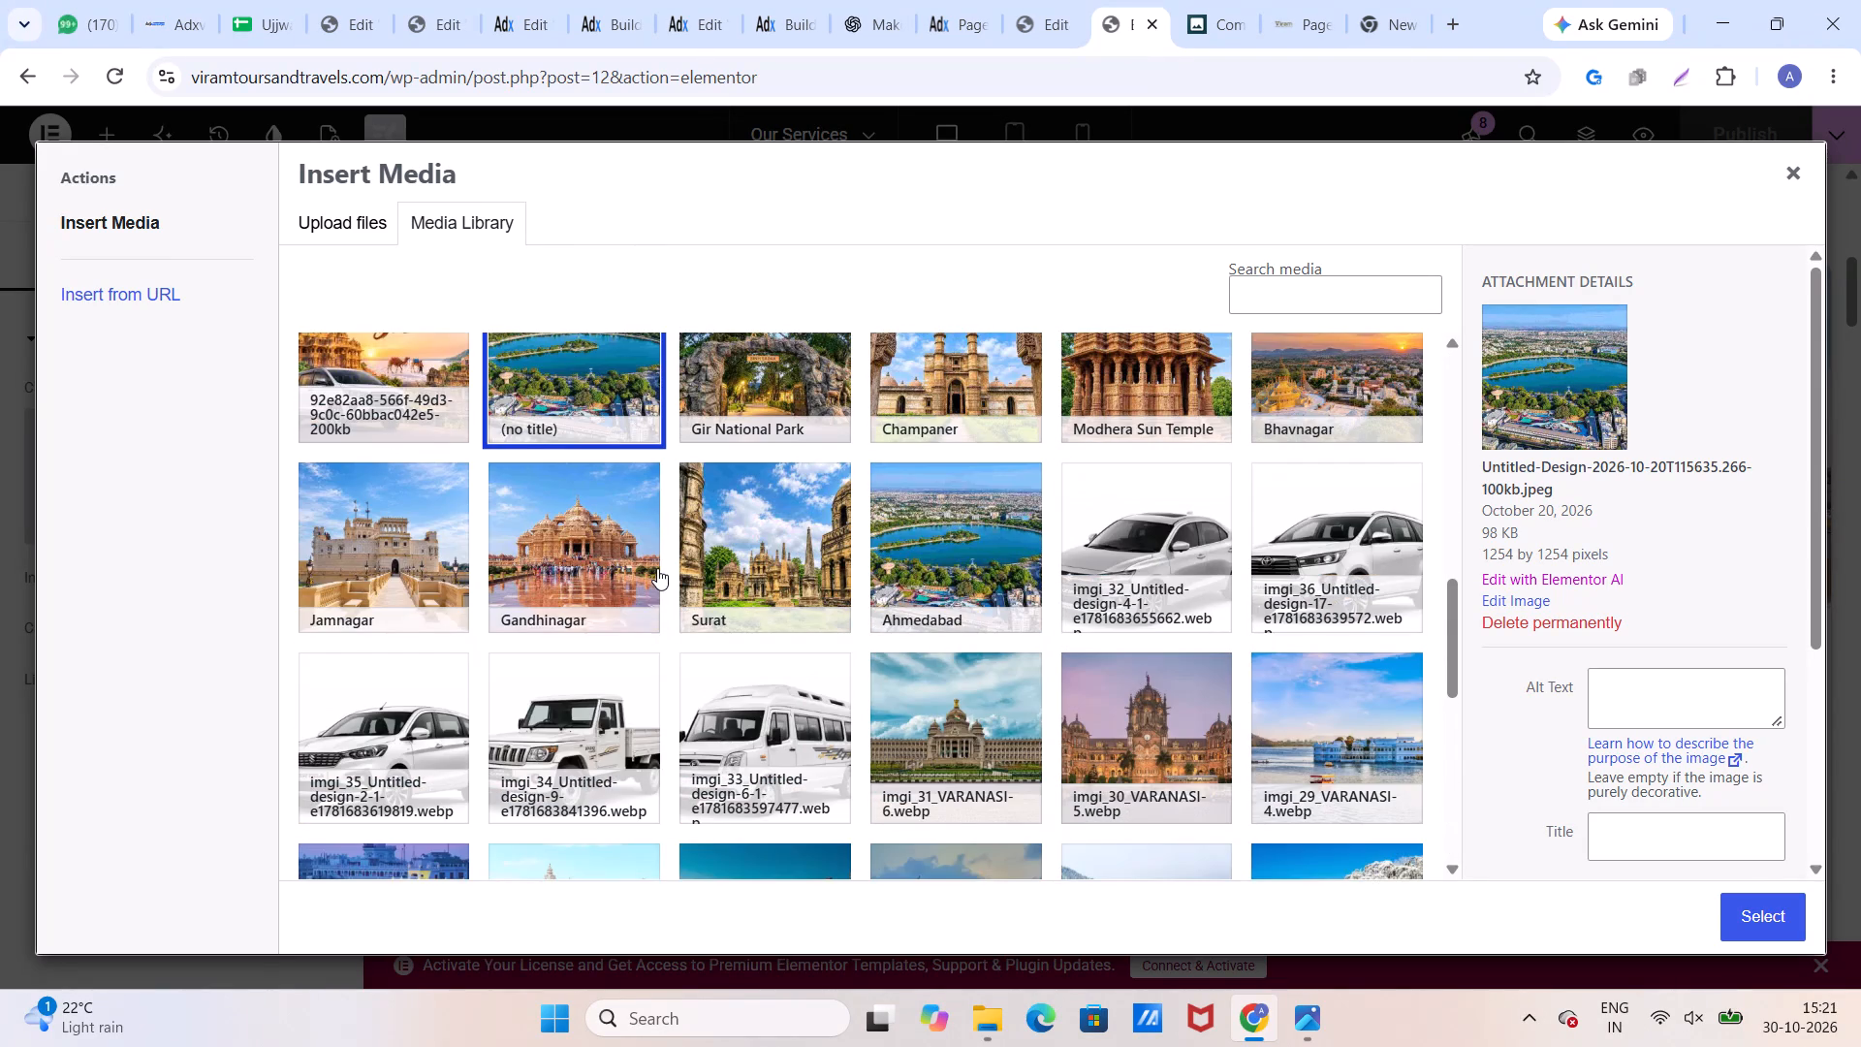
scroll(719, 423, up, 2)
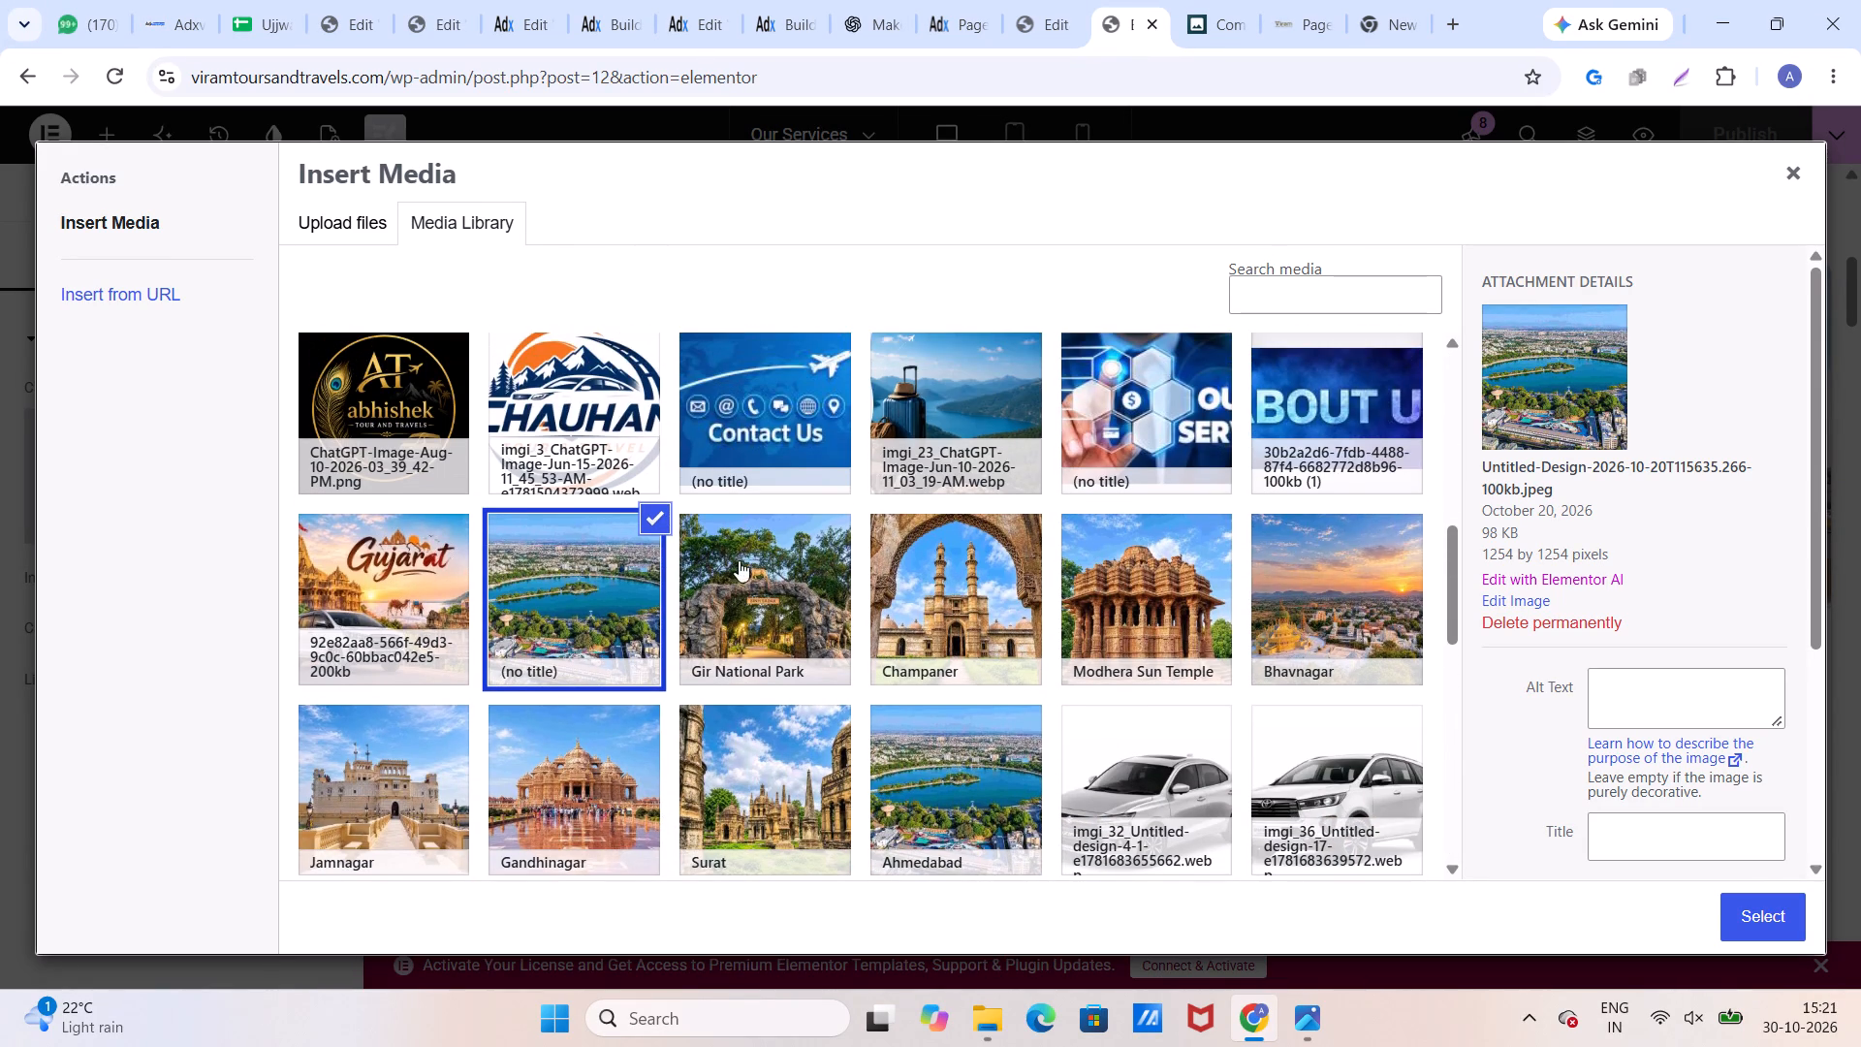
click(743, 586)
click(588, 592)
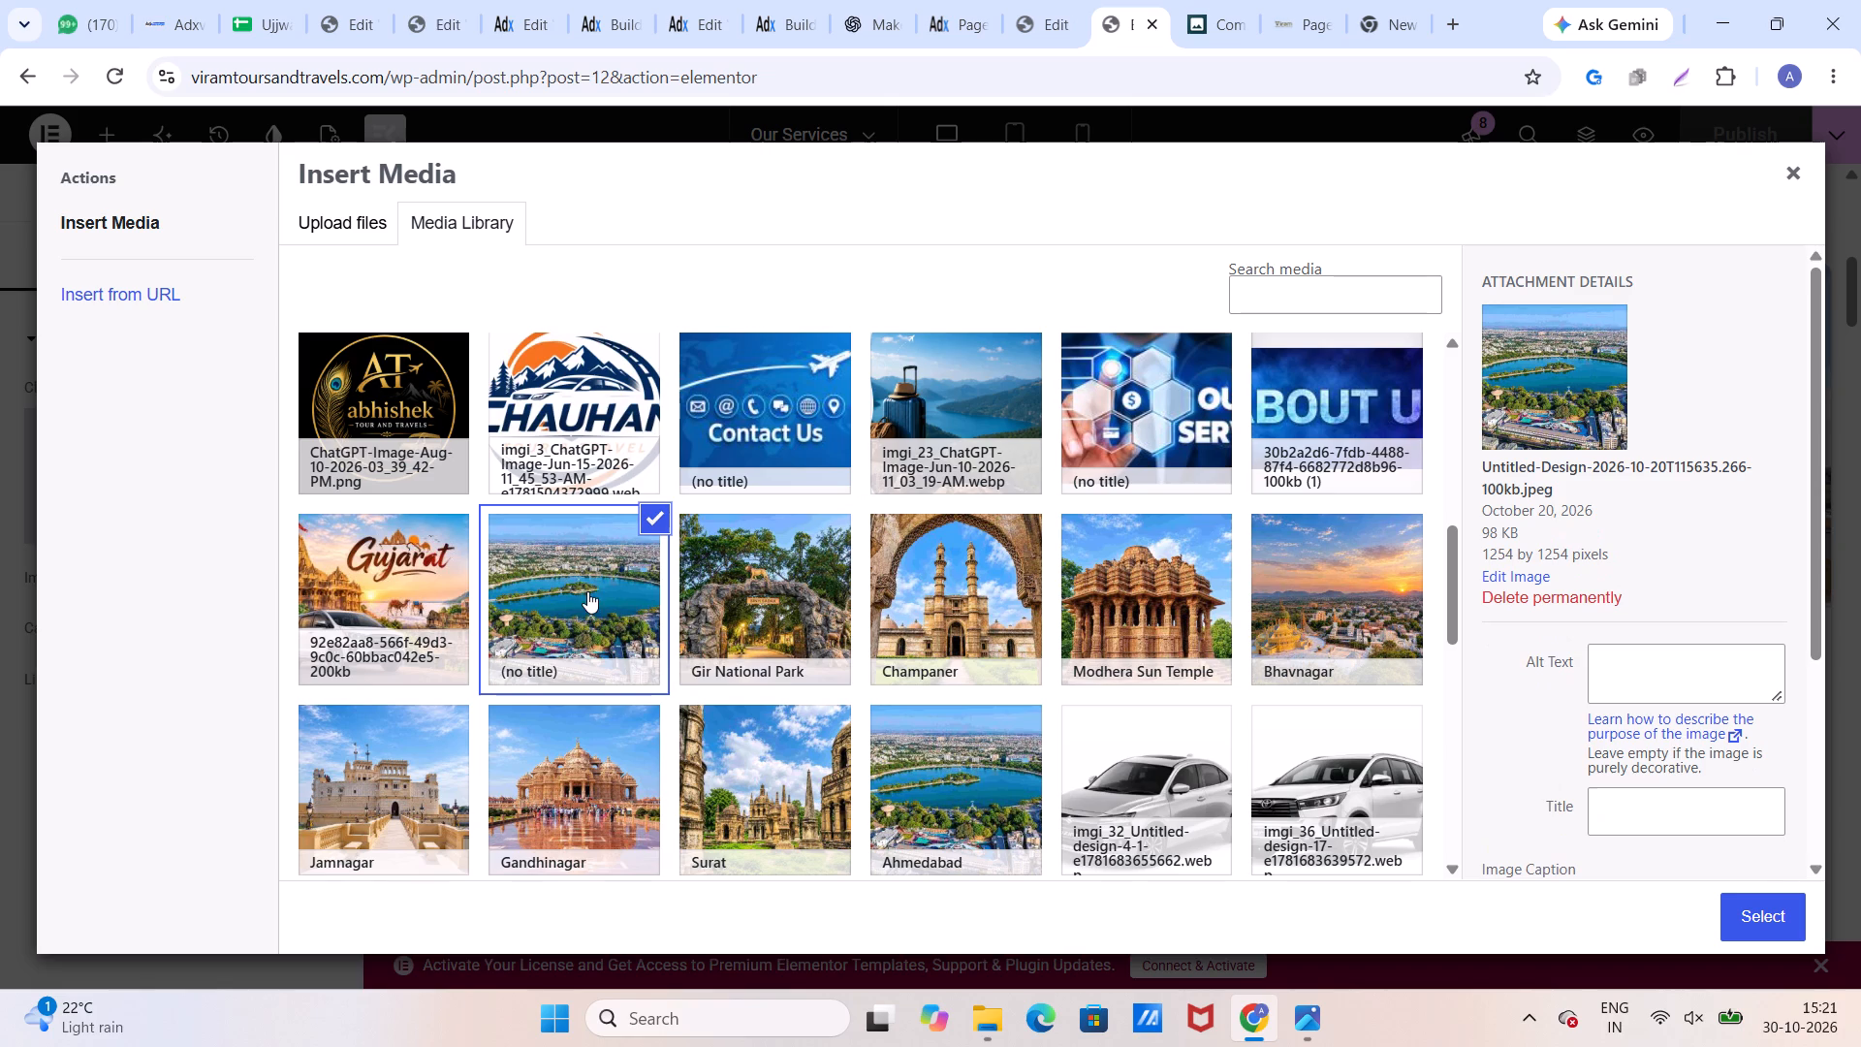
click(1730, 905)
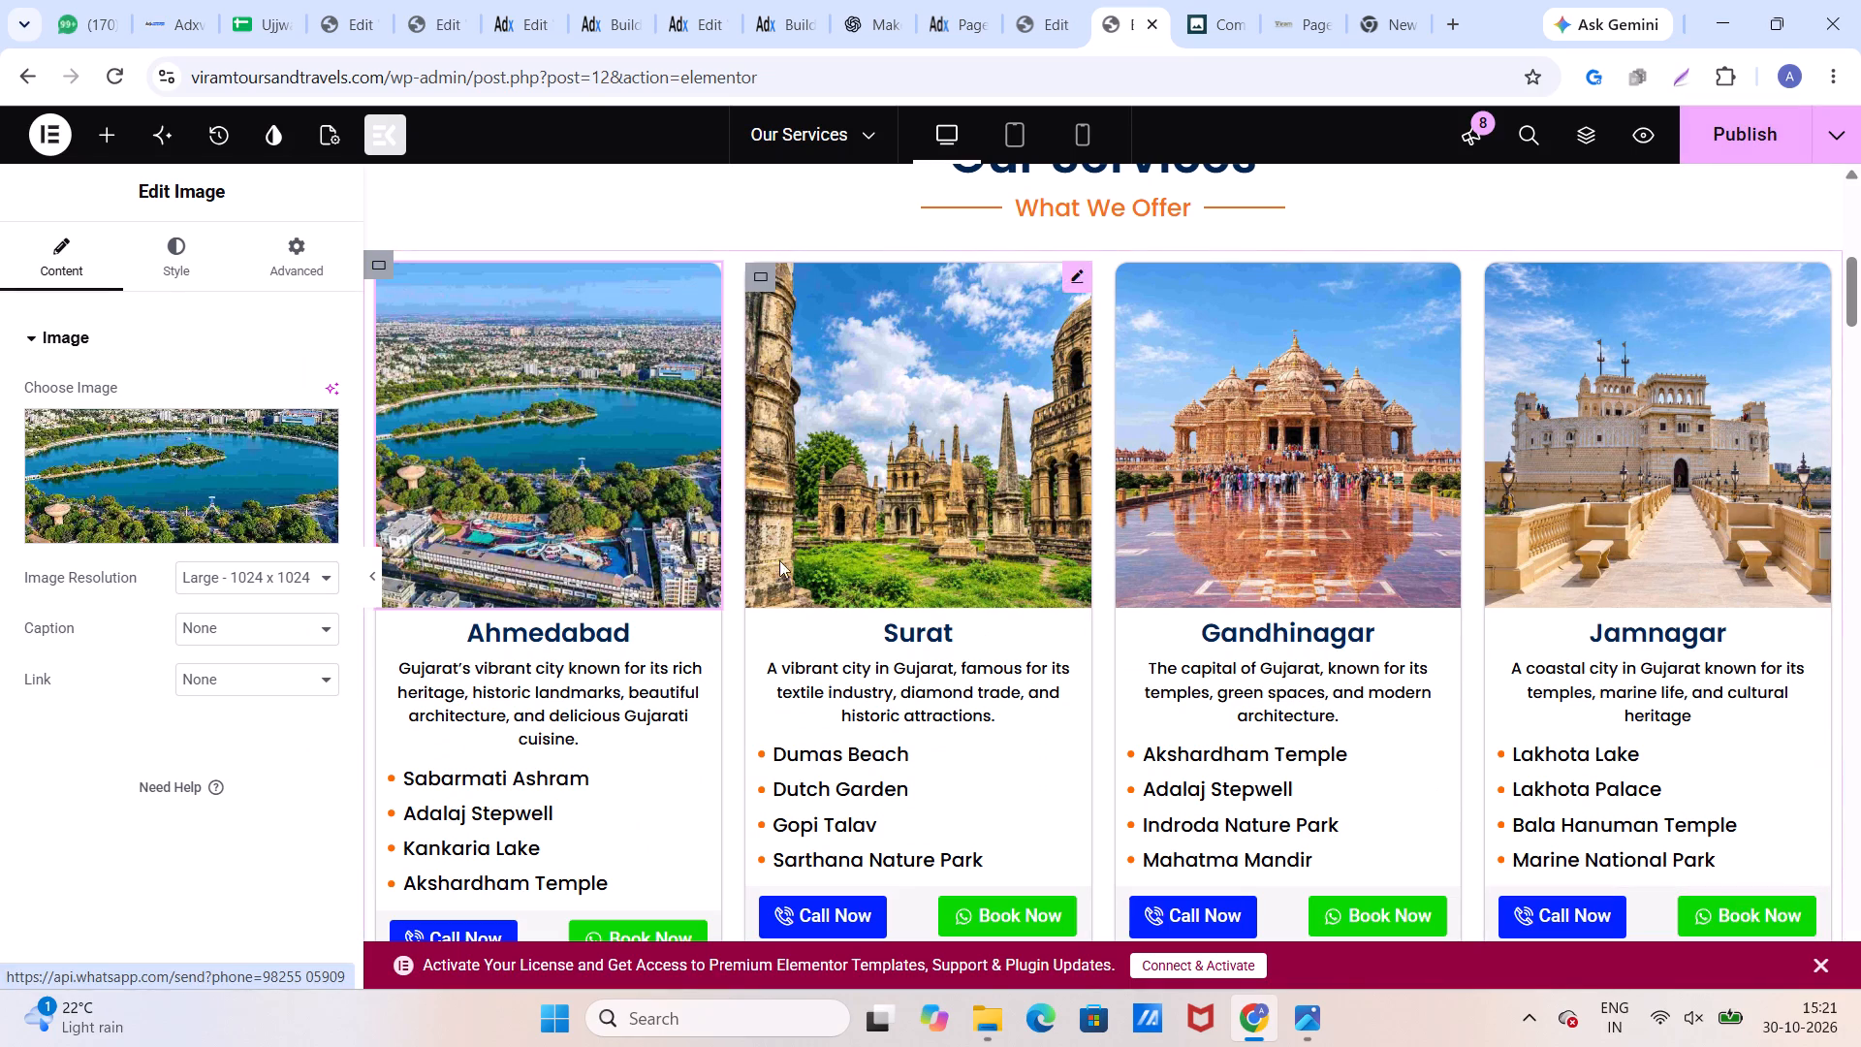
Open the media library for the Surat card's image in the Our Services section.
click(912, 483)
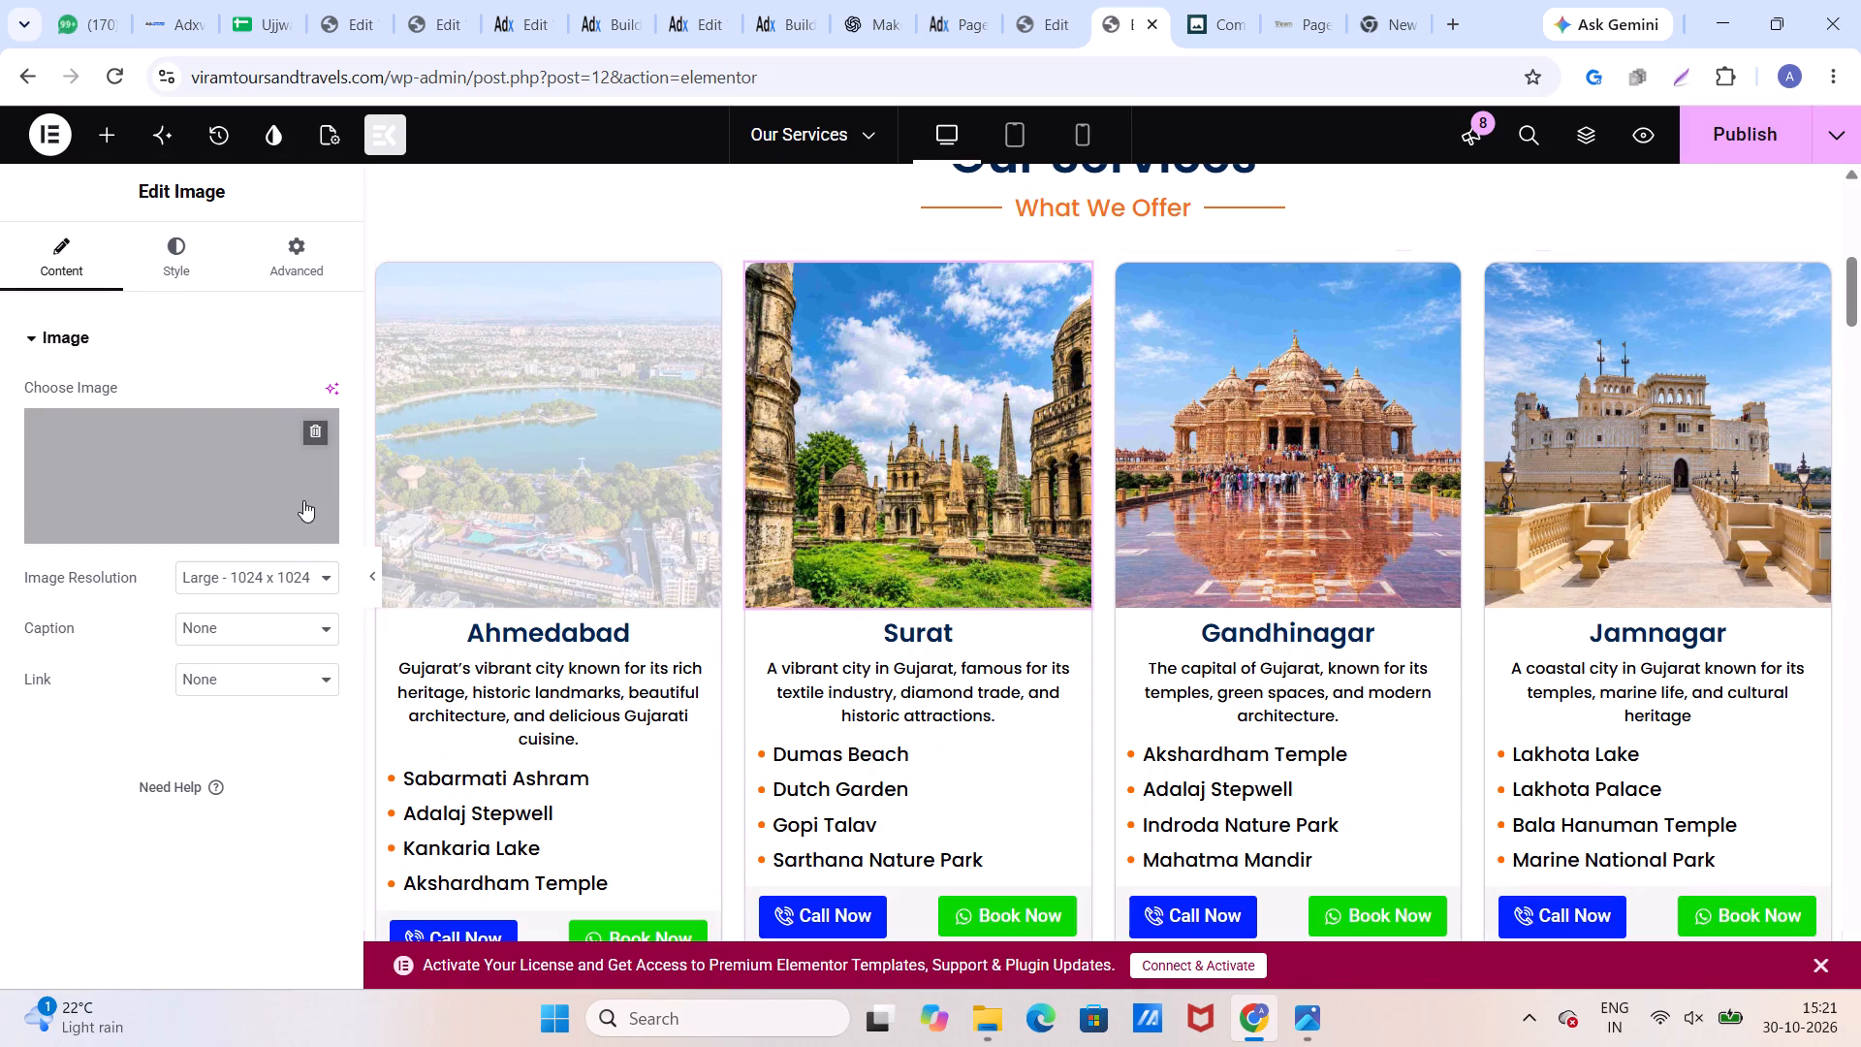
click(238, 473)
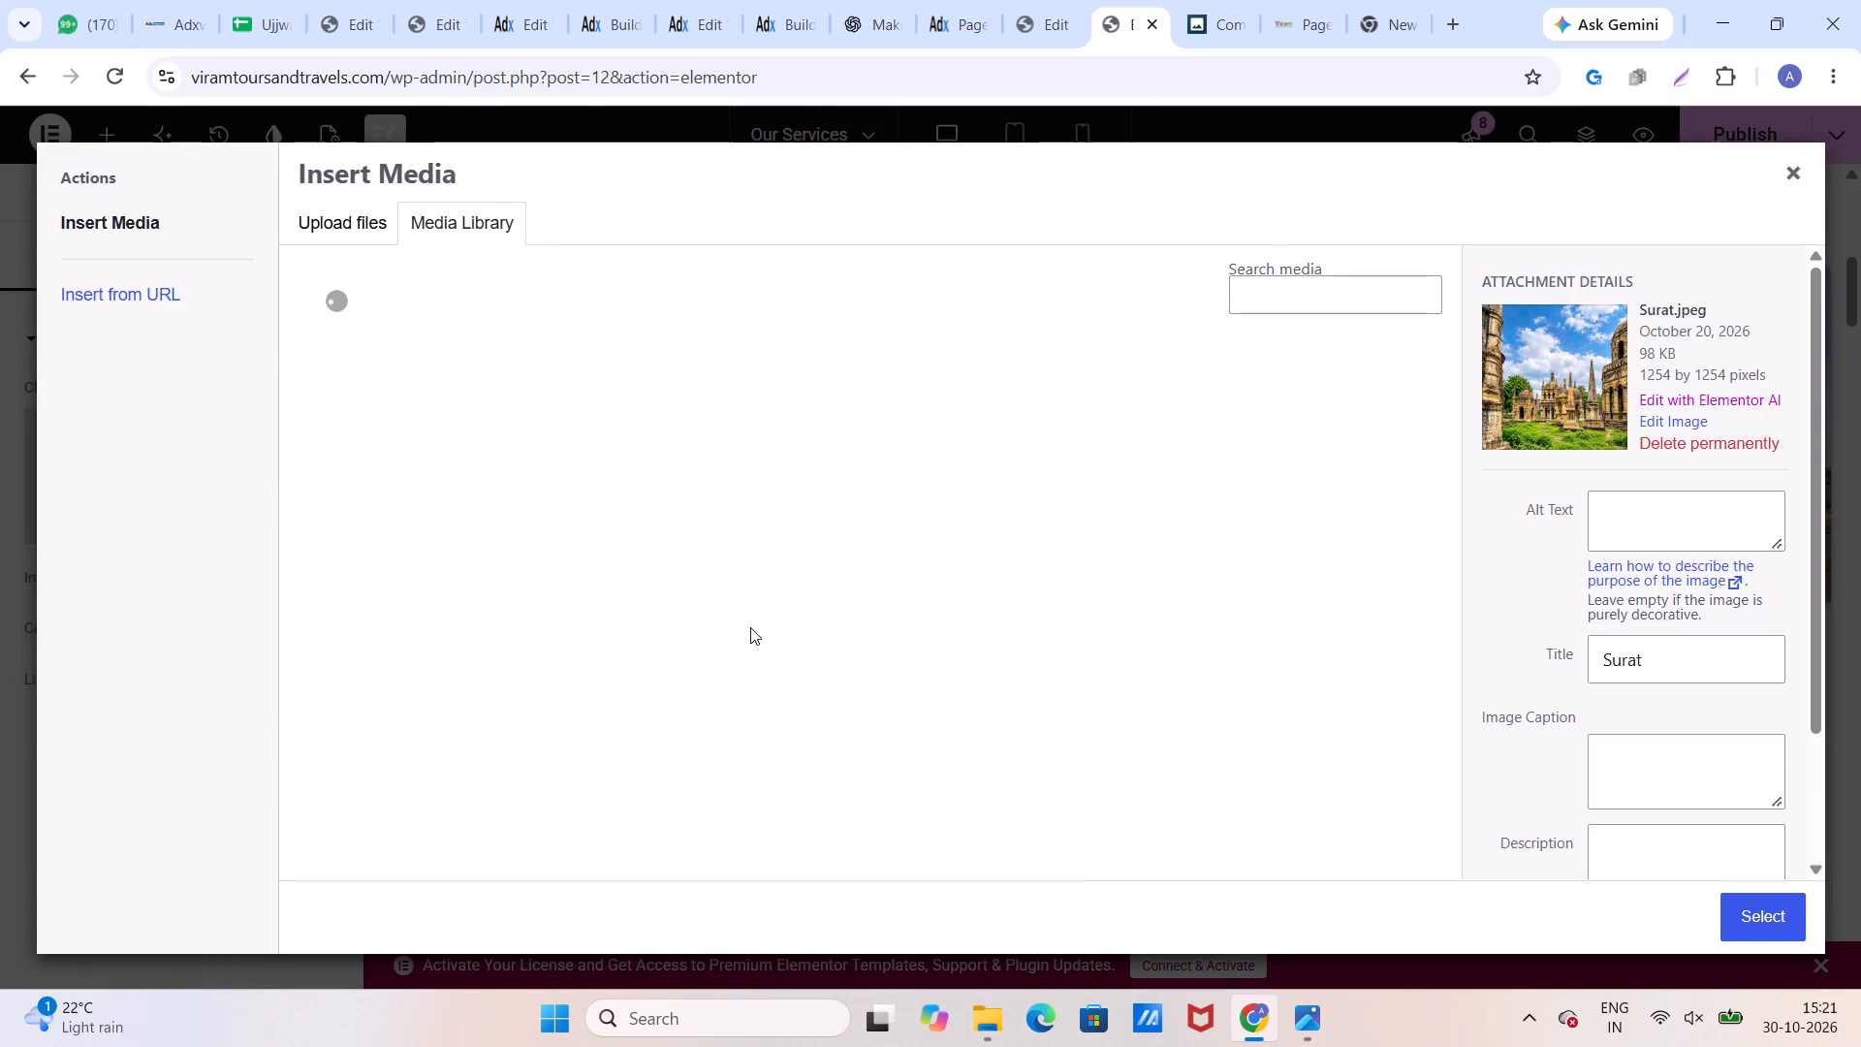
Reselect the Surat image from the media library for the Surat card's image.
scroll(767, 604, down, 5)
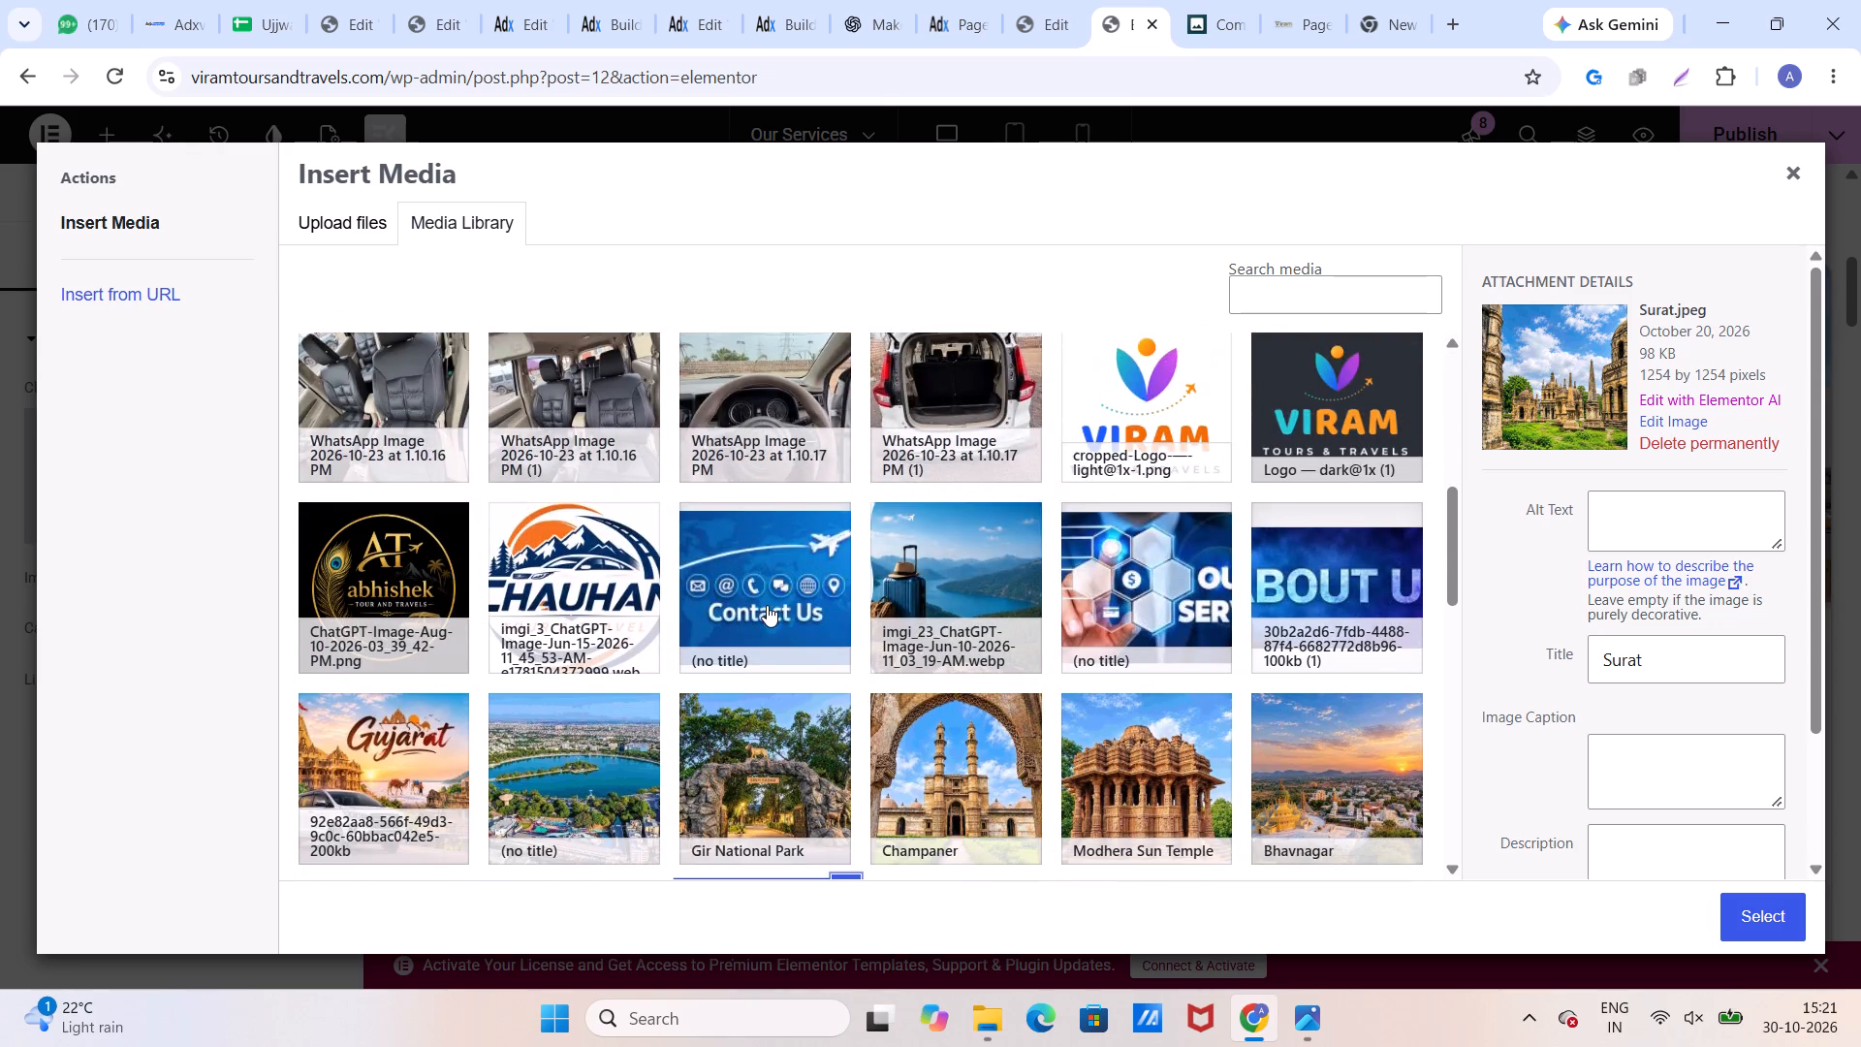
scroll(767, 605, down, 2)
click(930, 726)
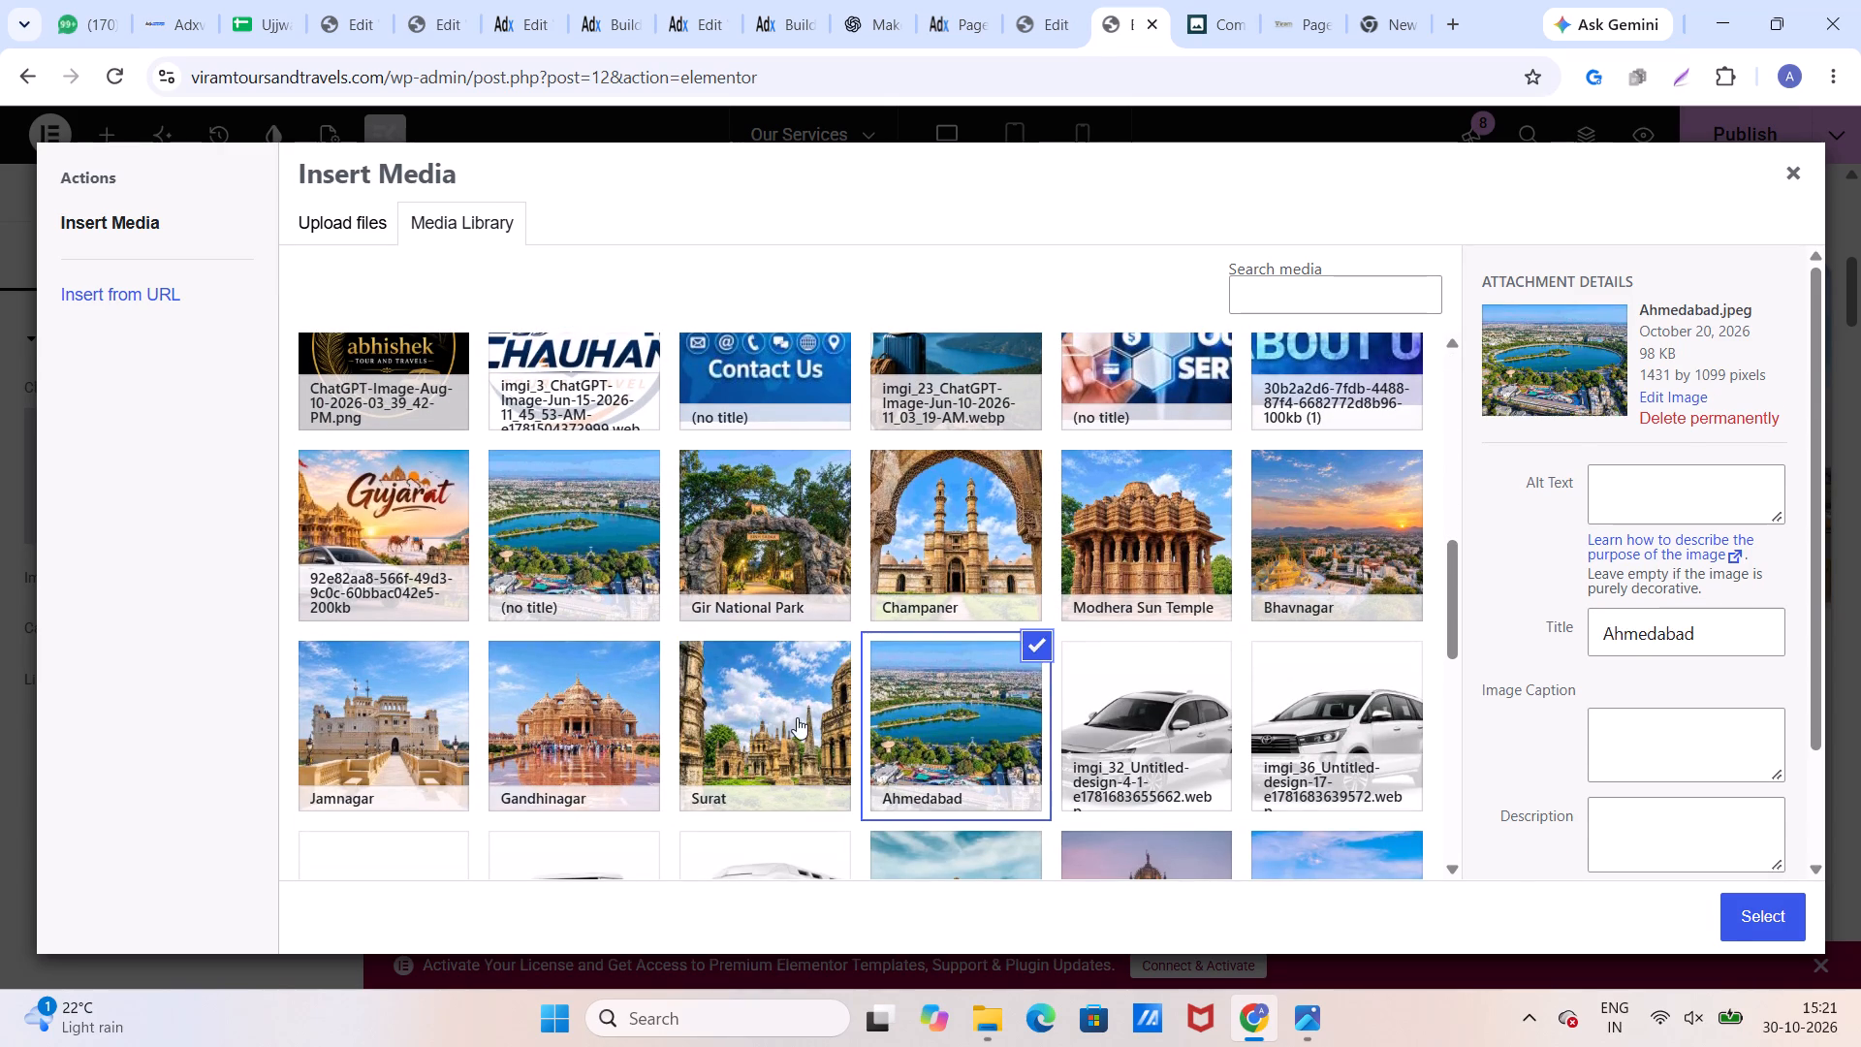
click(791, 716)
click(1729, 897)
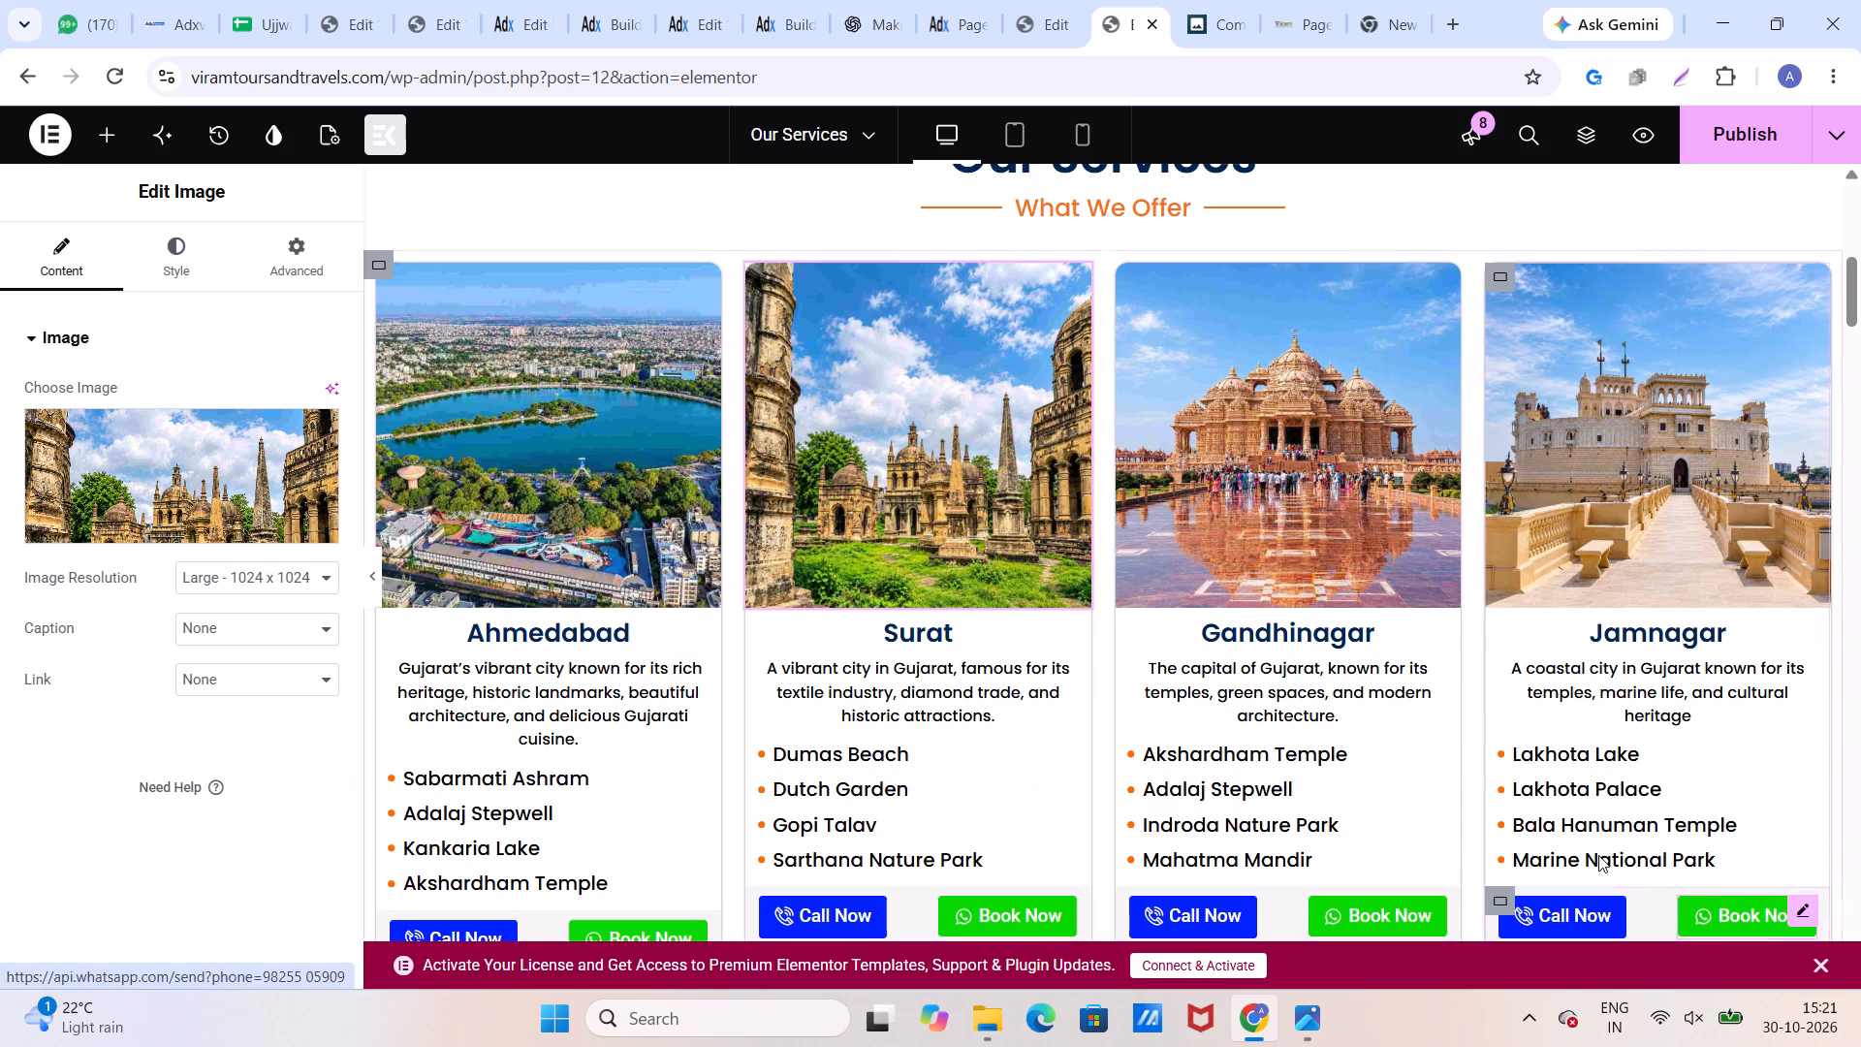
Reselect the Gandhinagar image from the media library for the Gandhinagar card in the Our Services section.
click(1271, 451)
click(231, 455)
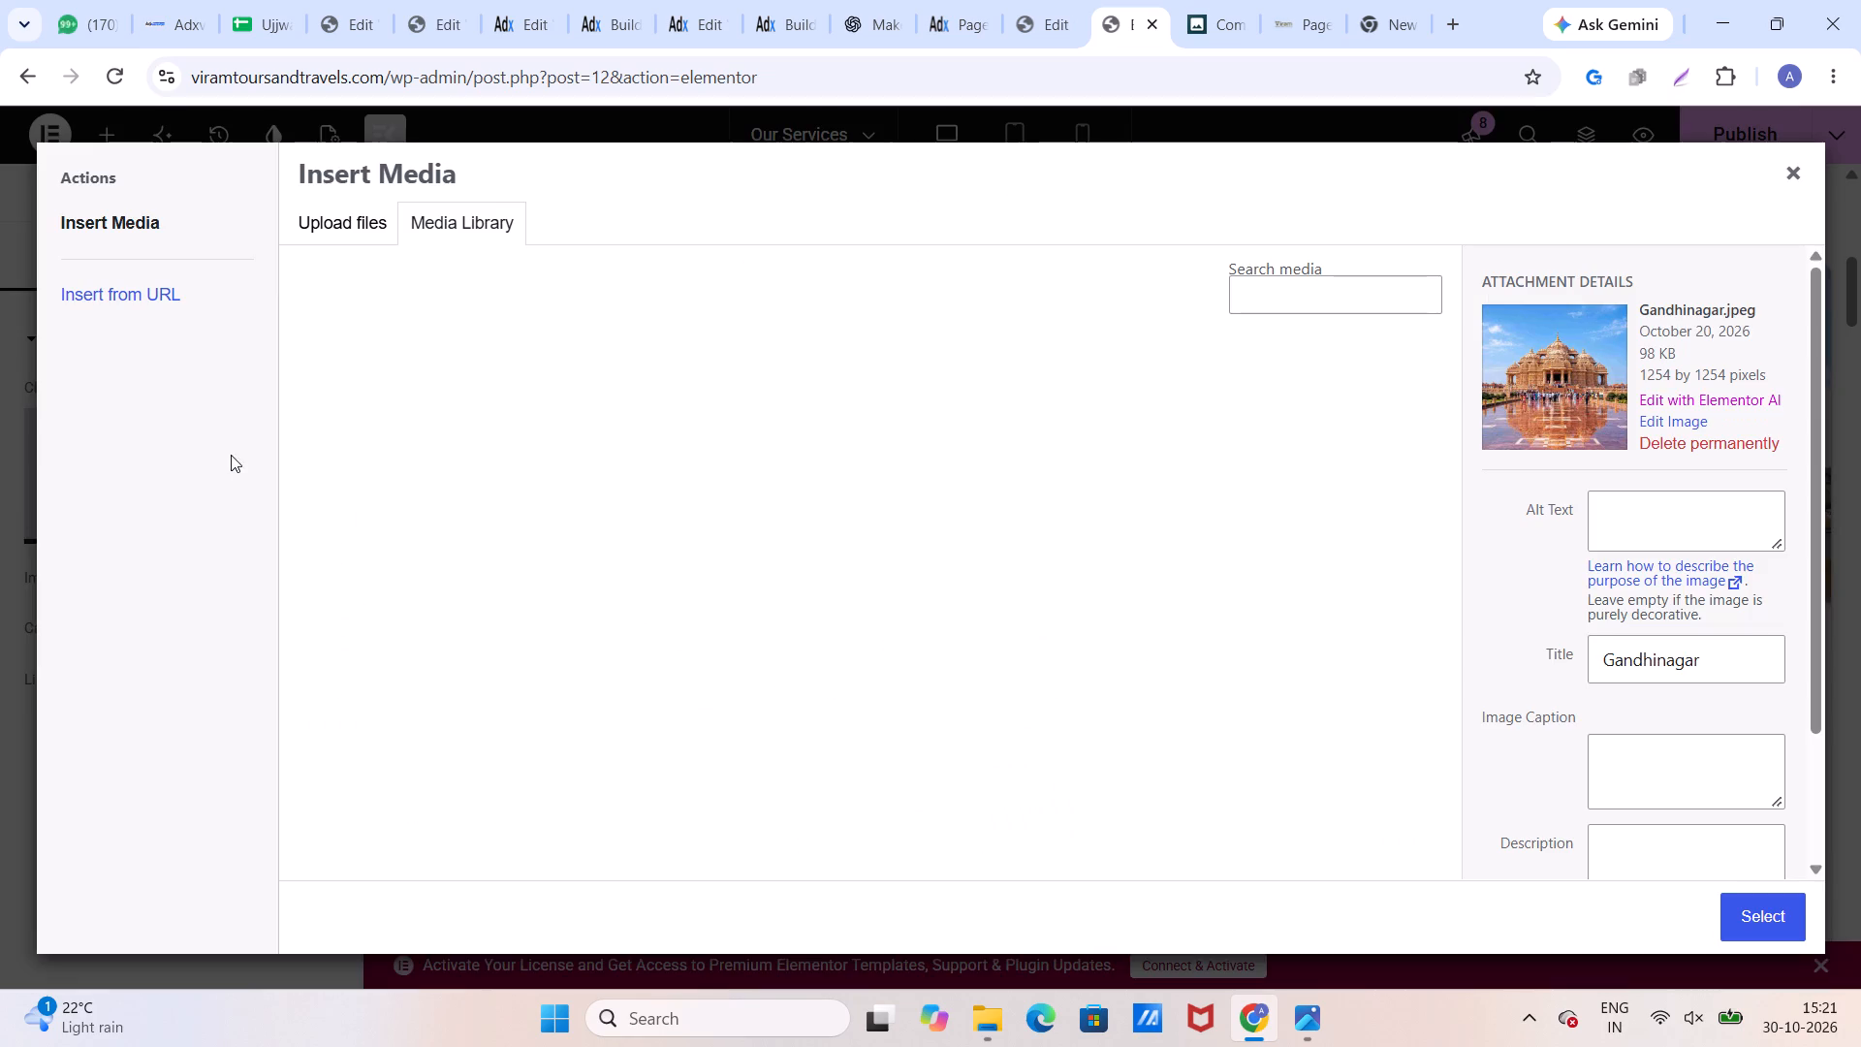
scroll(720, 554, down, 6)
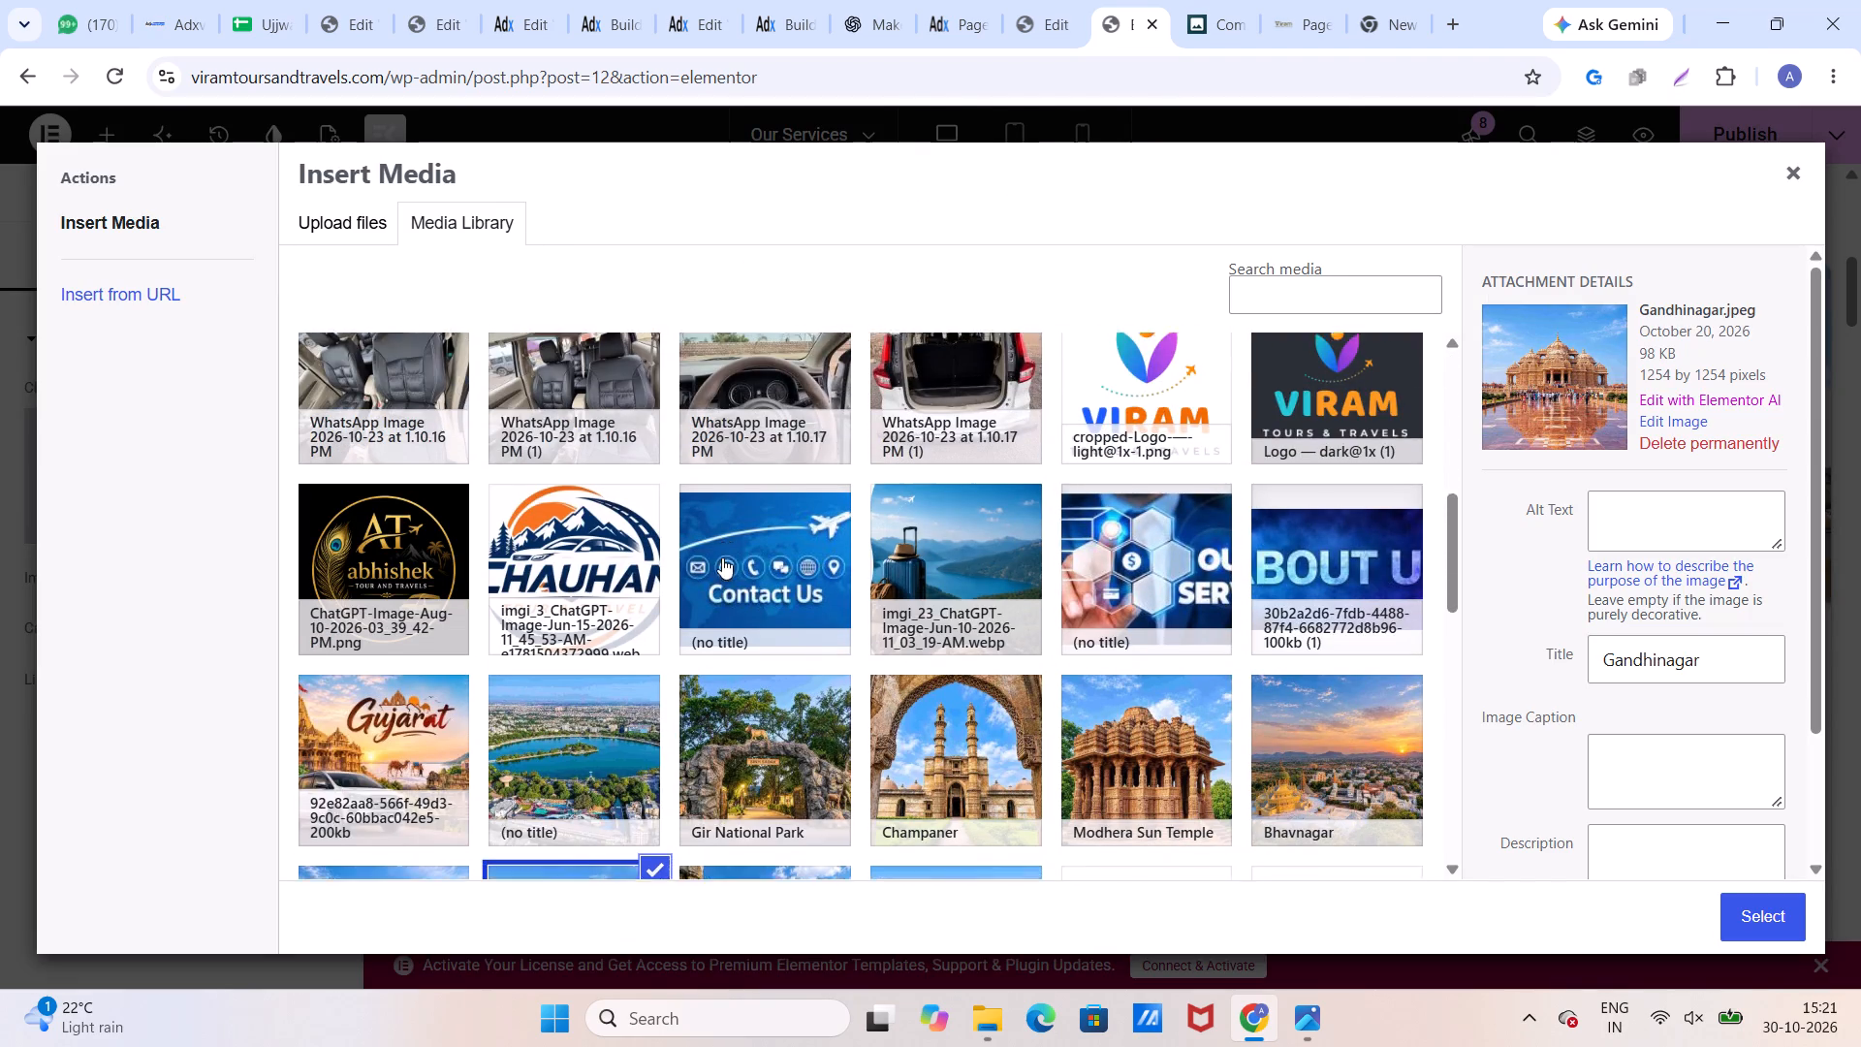
scroll(717, 615, down, 2)
click(725, 618)
click(543, 618)
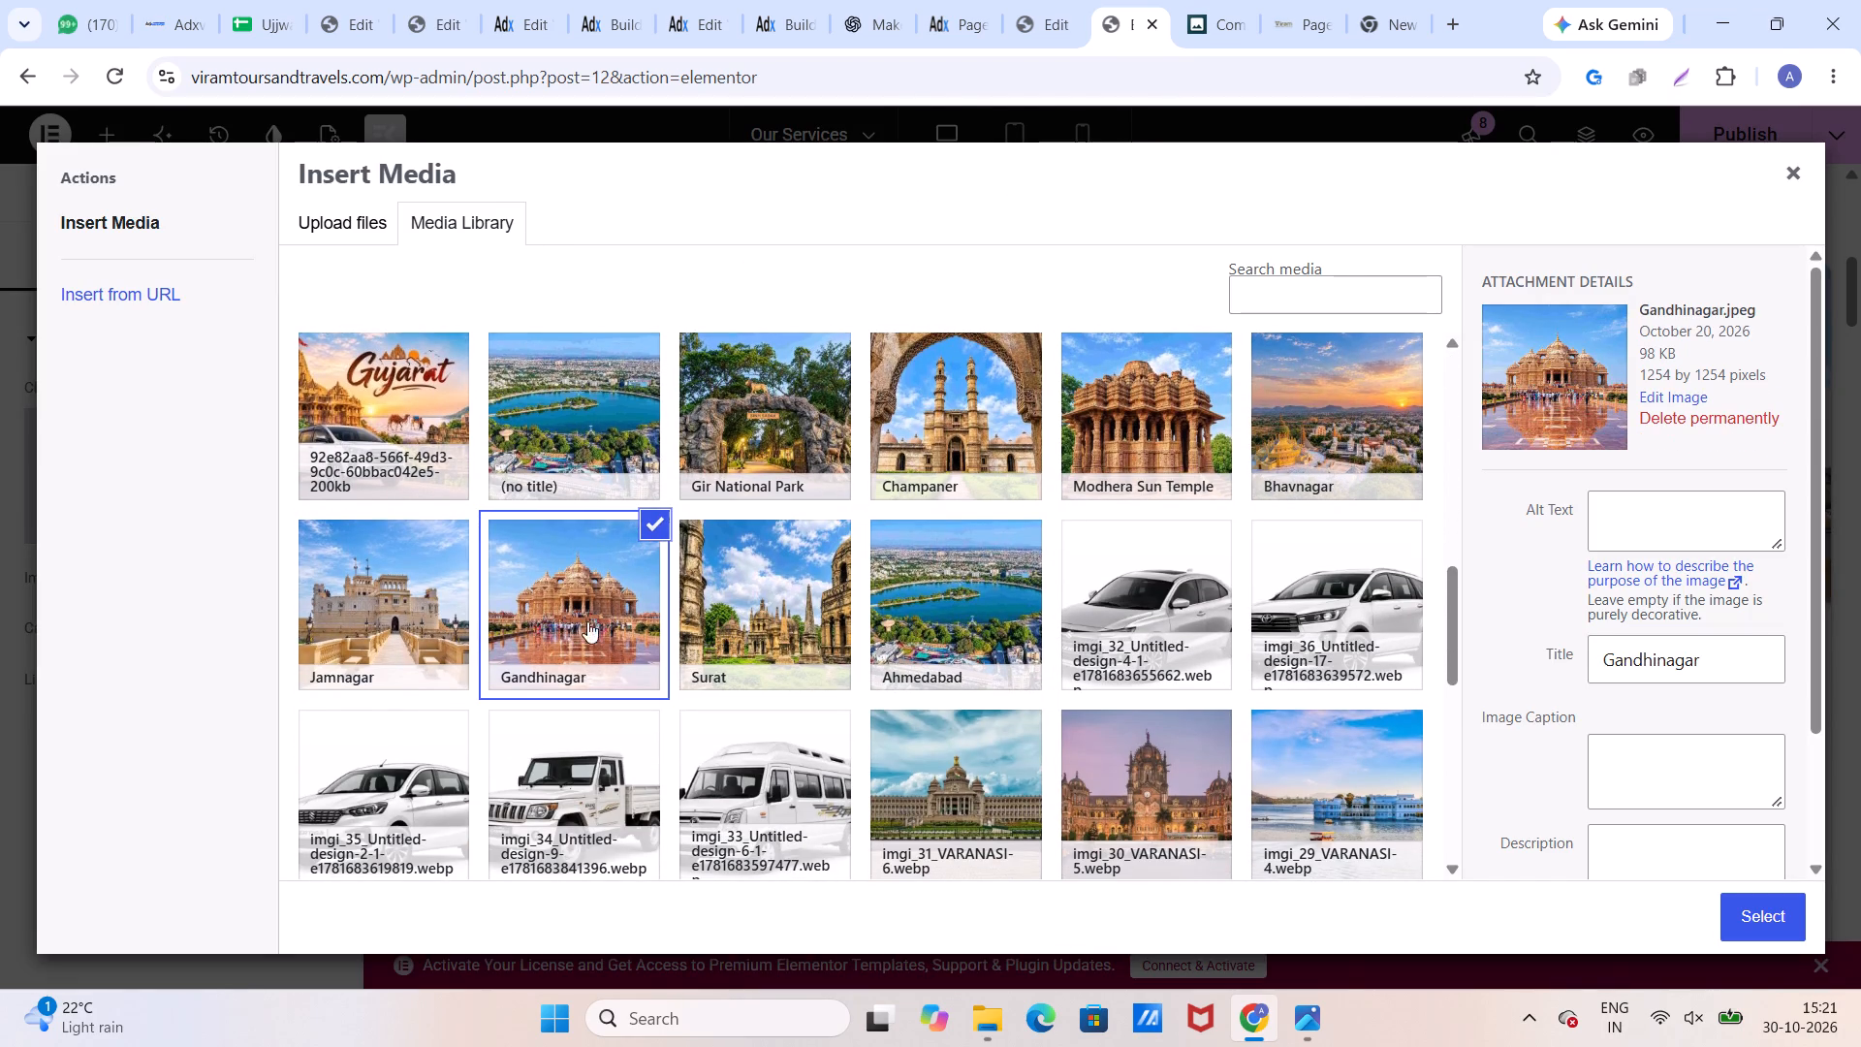
click(1742, 909)
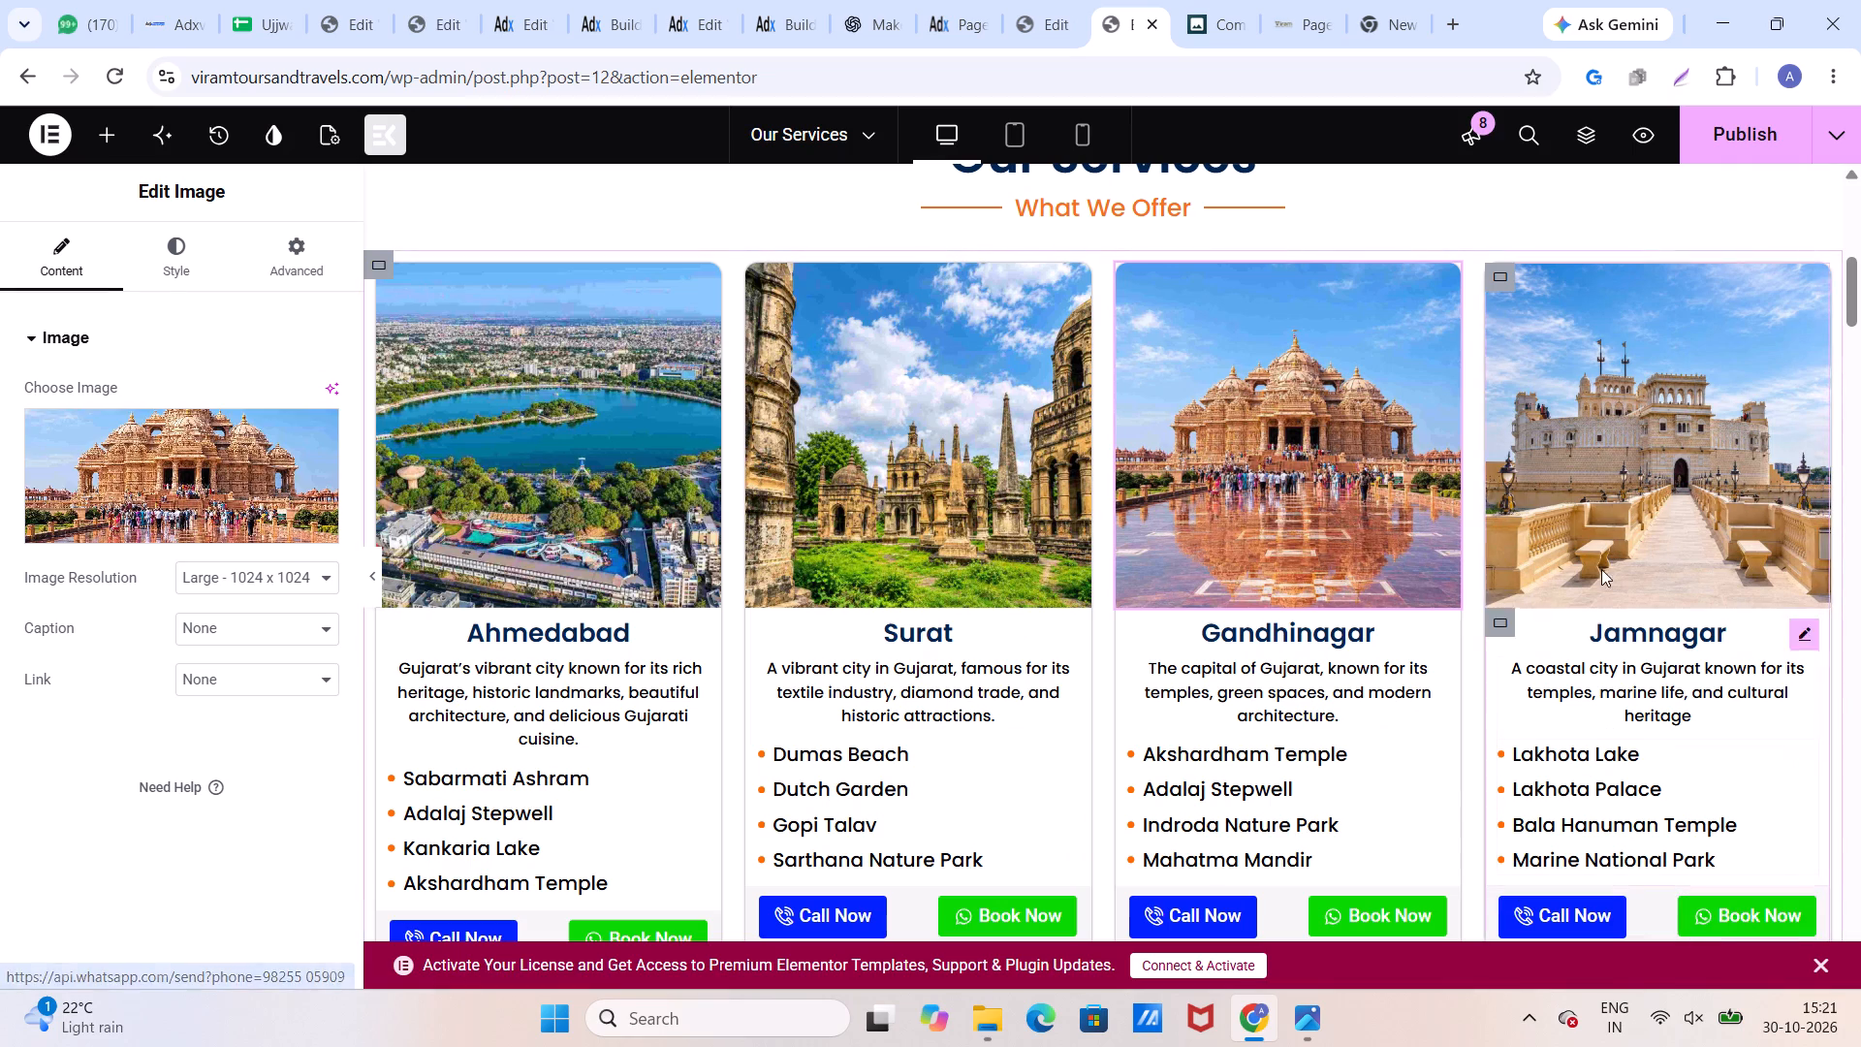
Reselect the Jamnagar image from the media library for the Jamnagar card's image.
click(1612, 513)
click(119, 473)
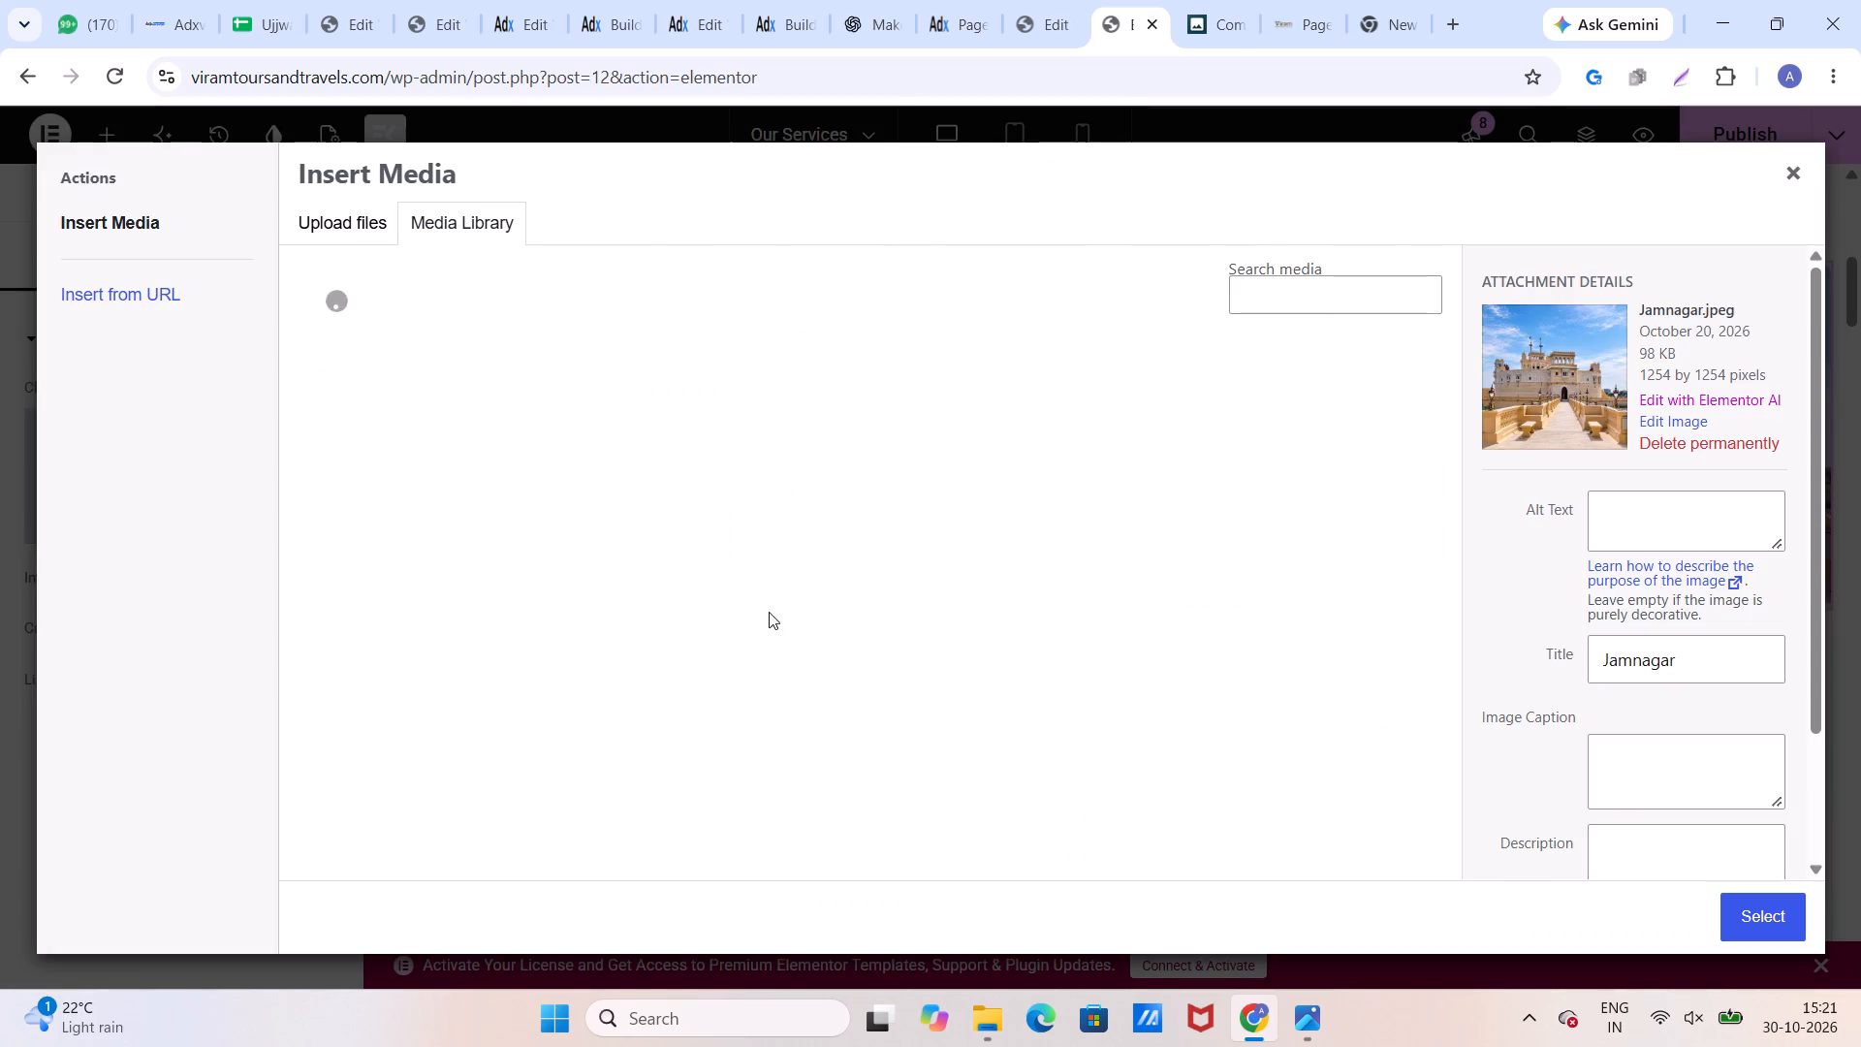
scroll(773, 614, down, 8)
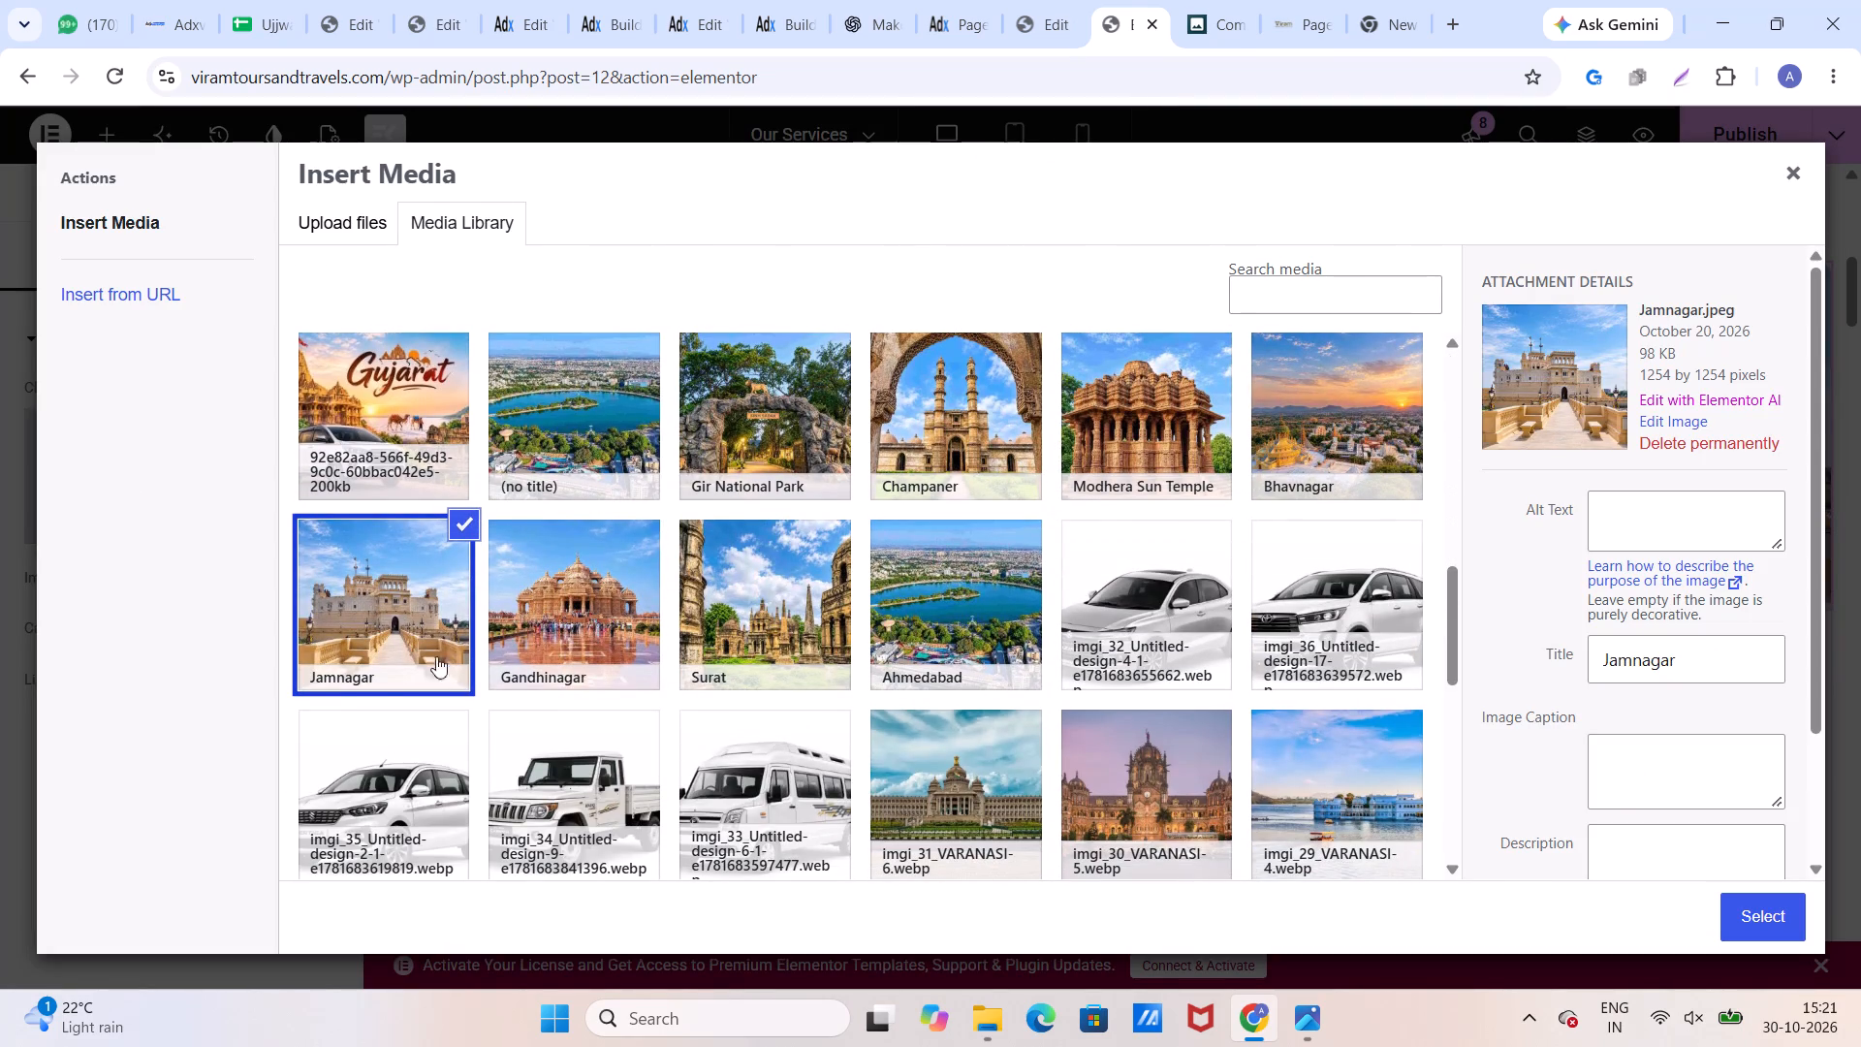
click(532, 614)
click(406, 607)
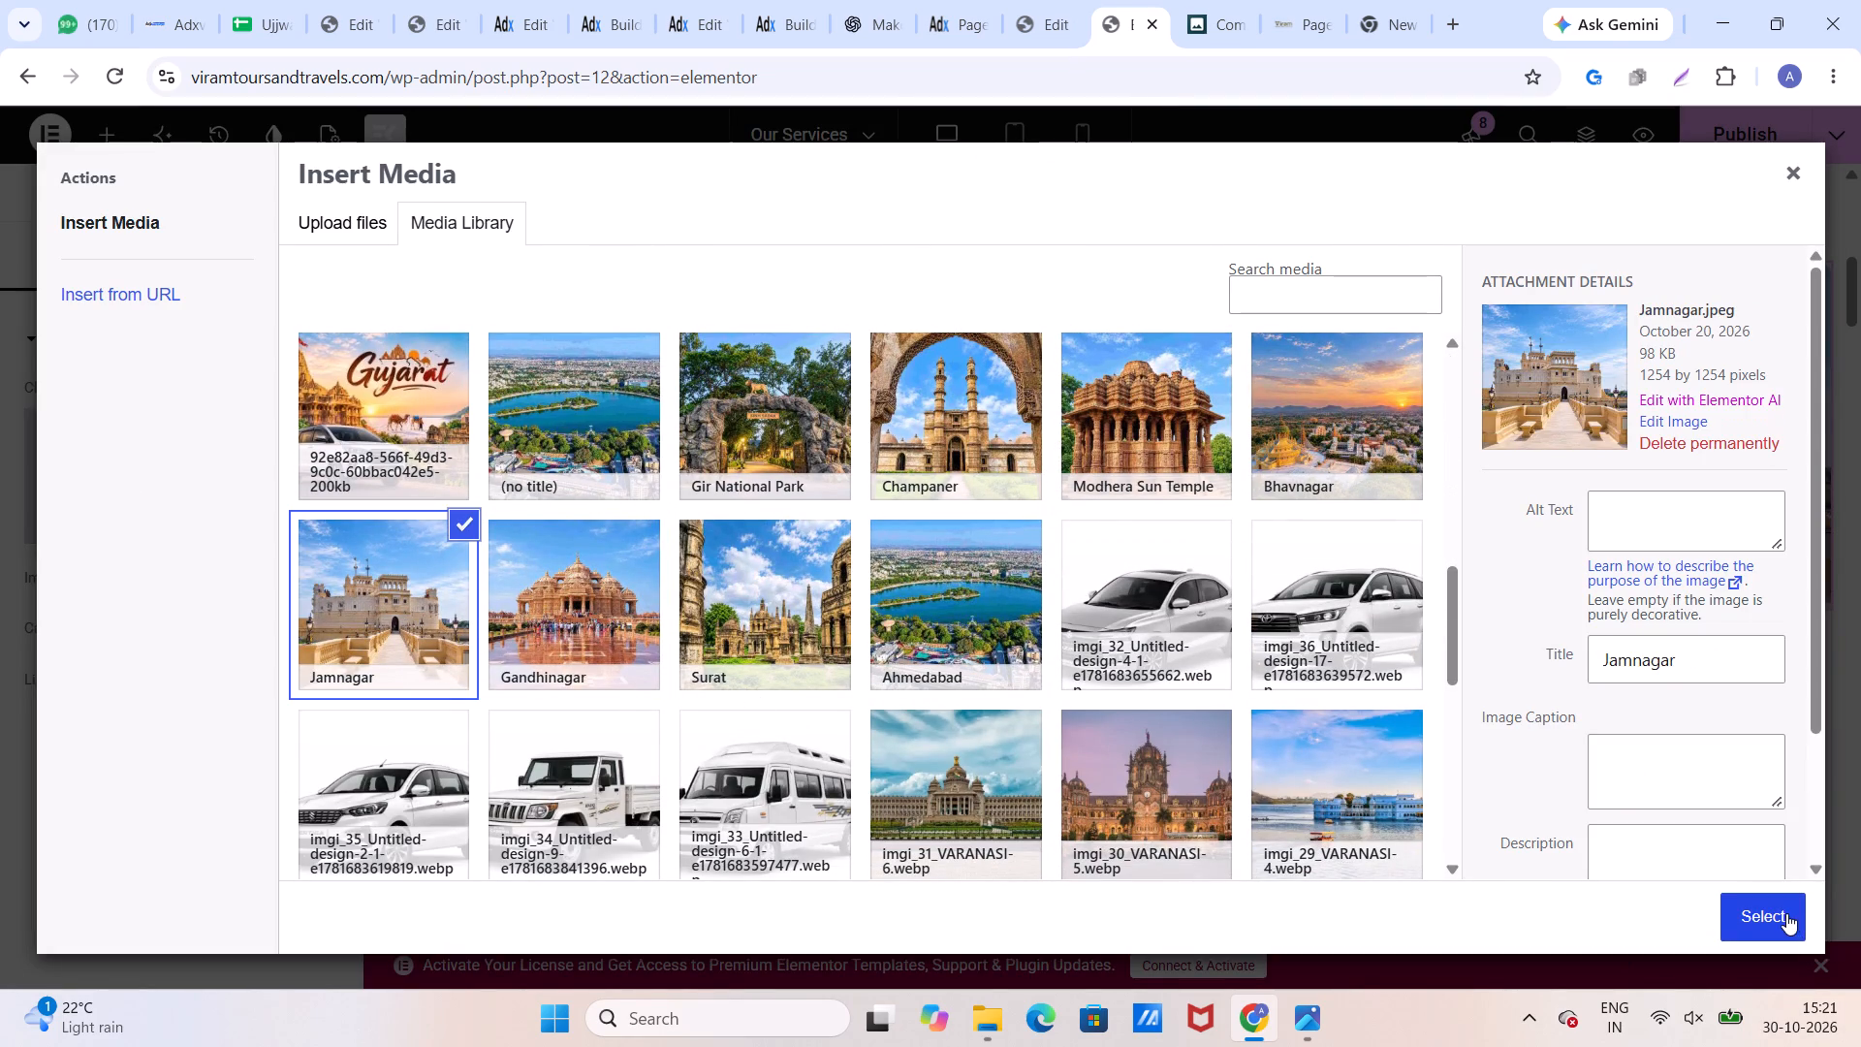
click(1786, 913)
Reselect the Bhavnagar image from the media library for the Bhavnagar card in the second row.
scroll(864, 625, down, 6)
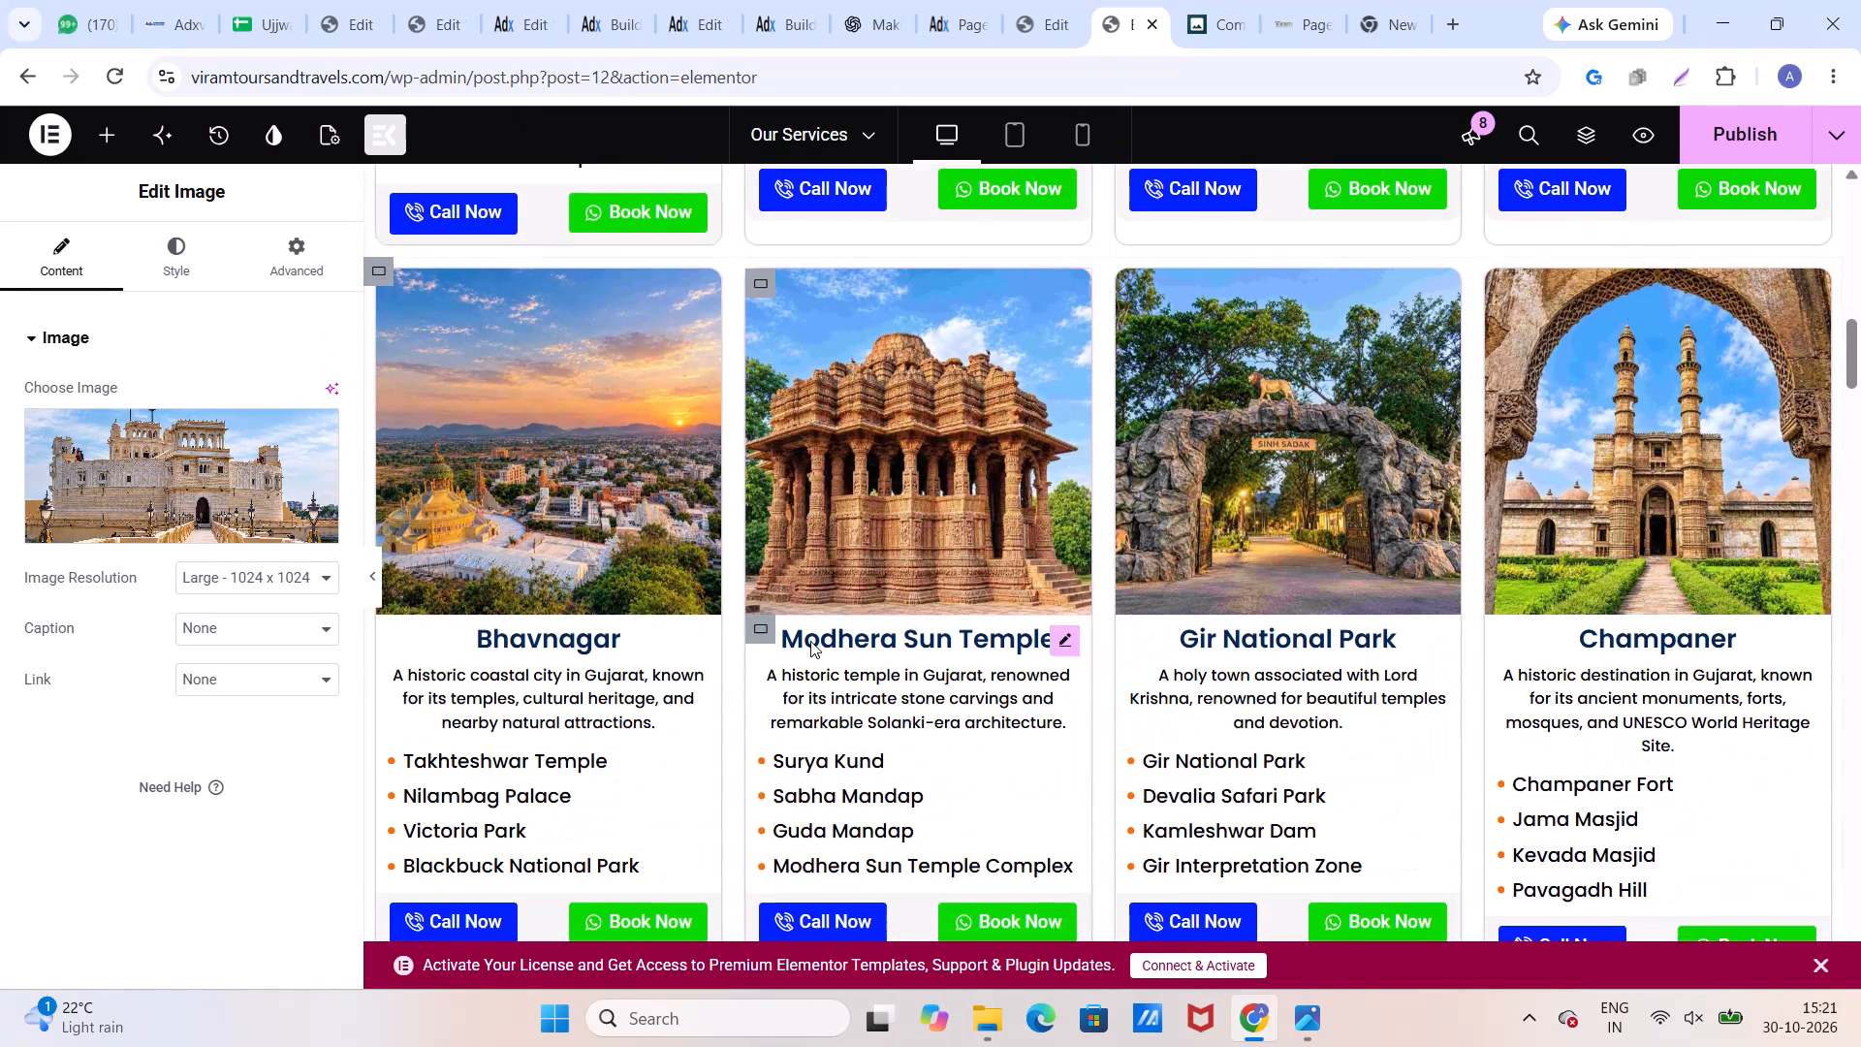
click(573, 550)
click(200, 467)
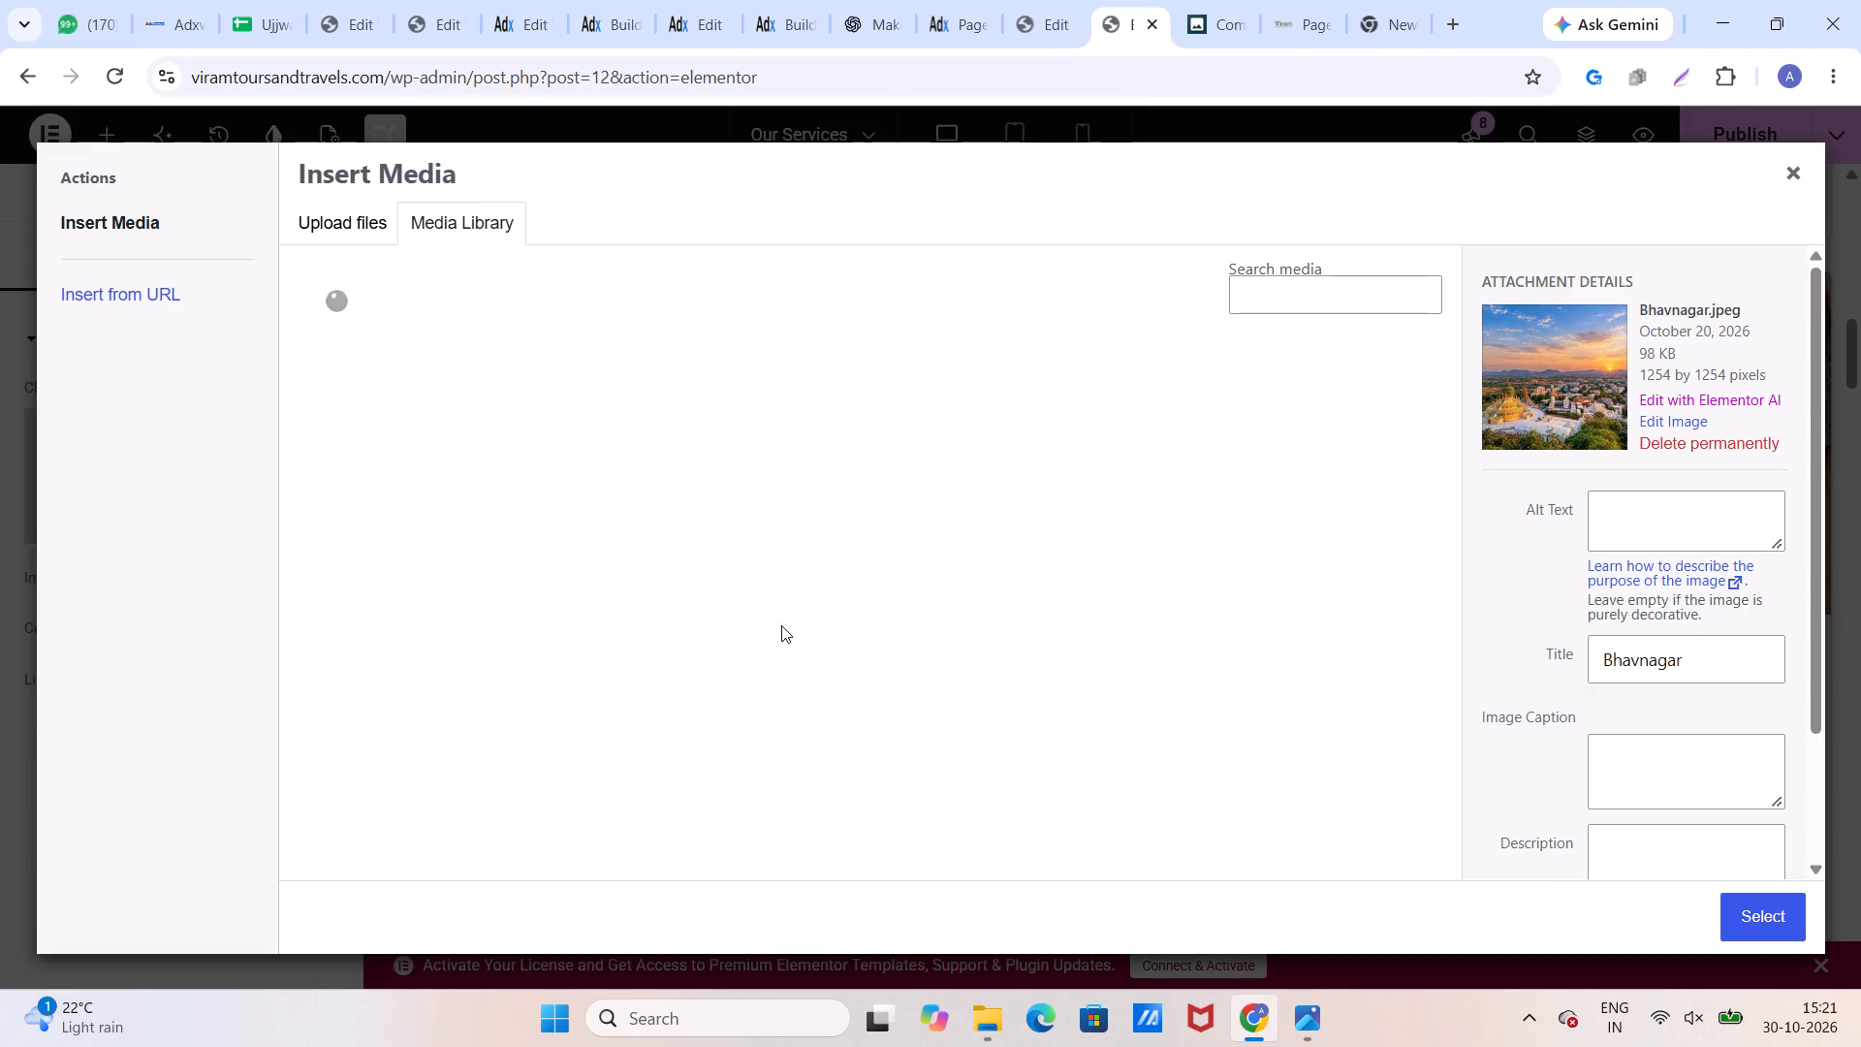
scroll(786, 625, down, 6)
click(1200, 638)
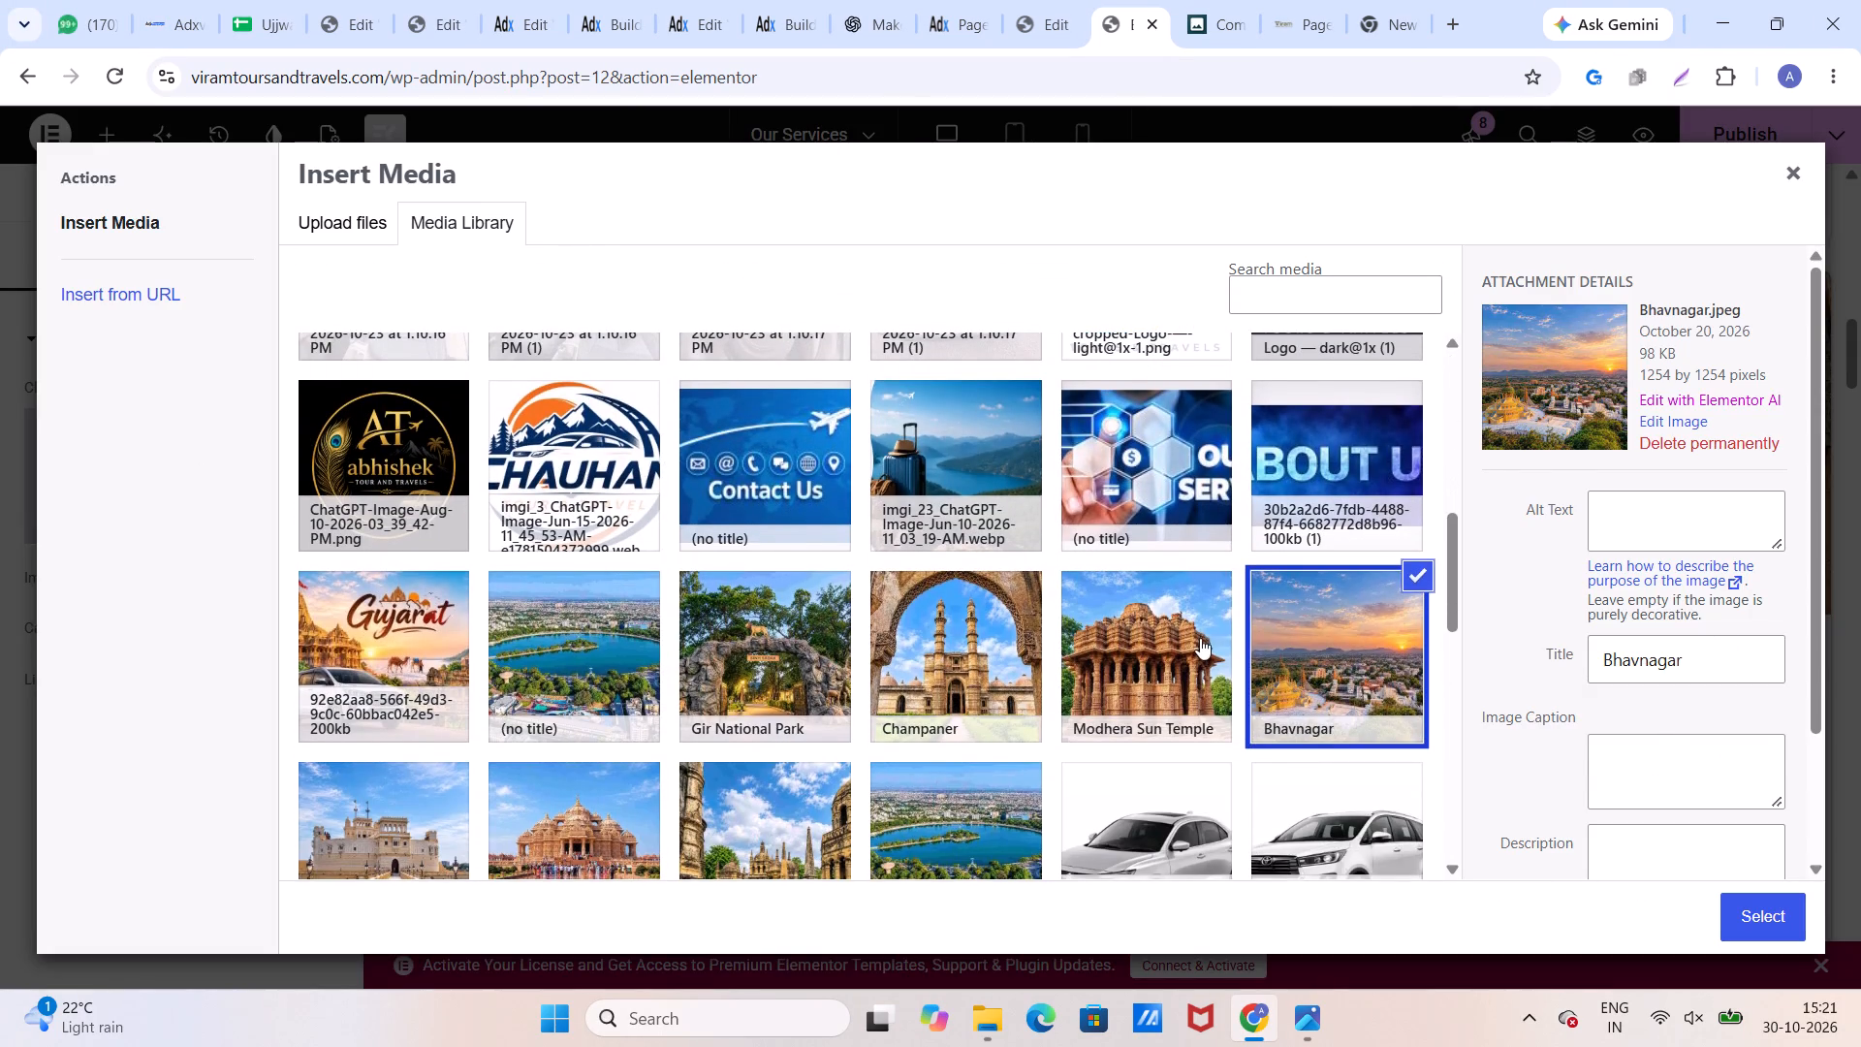
click(1309, 651)
click(1758, 910)
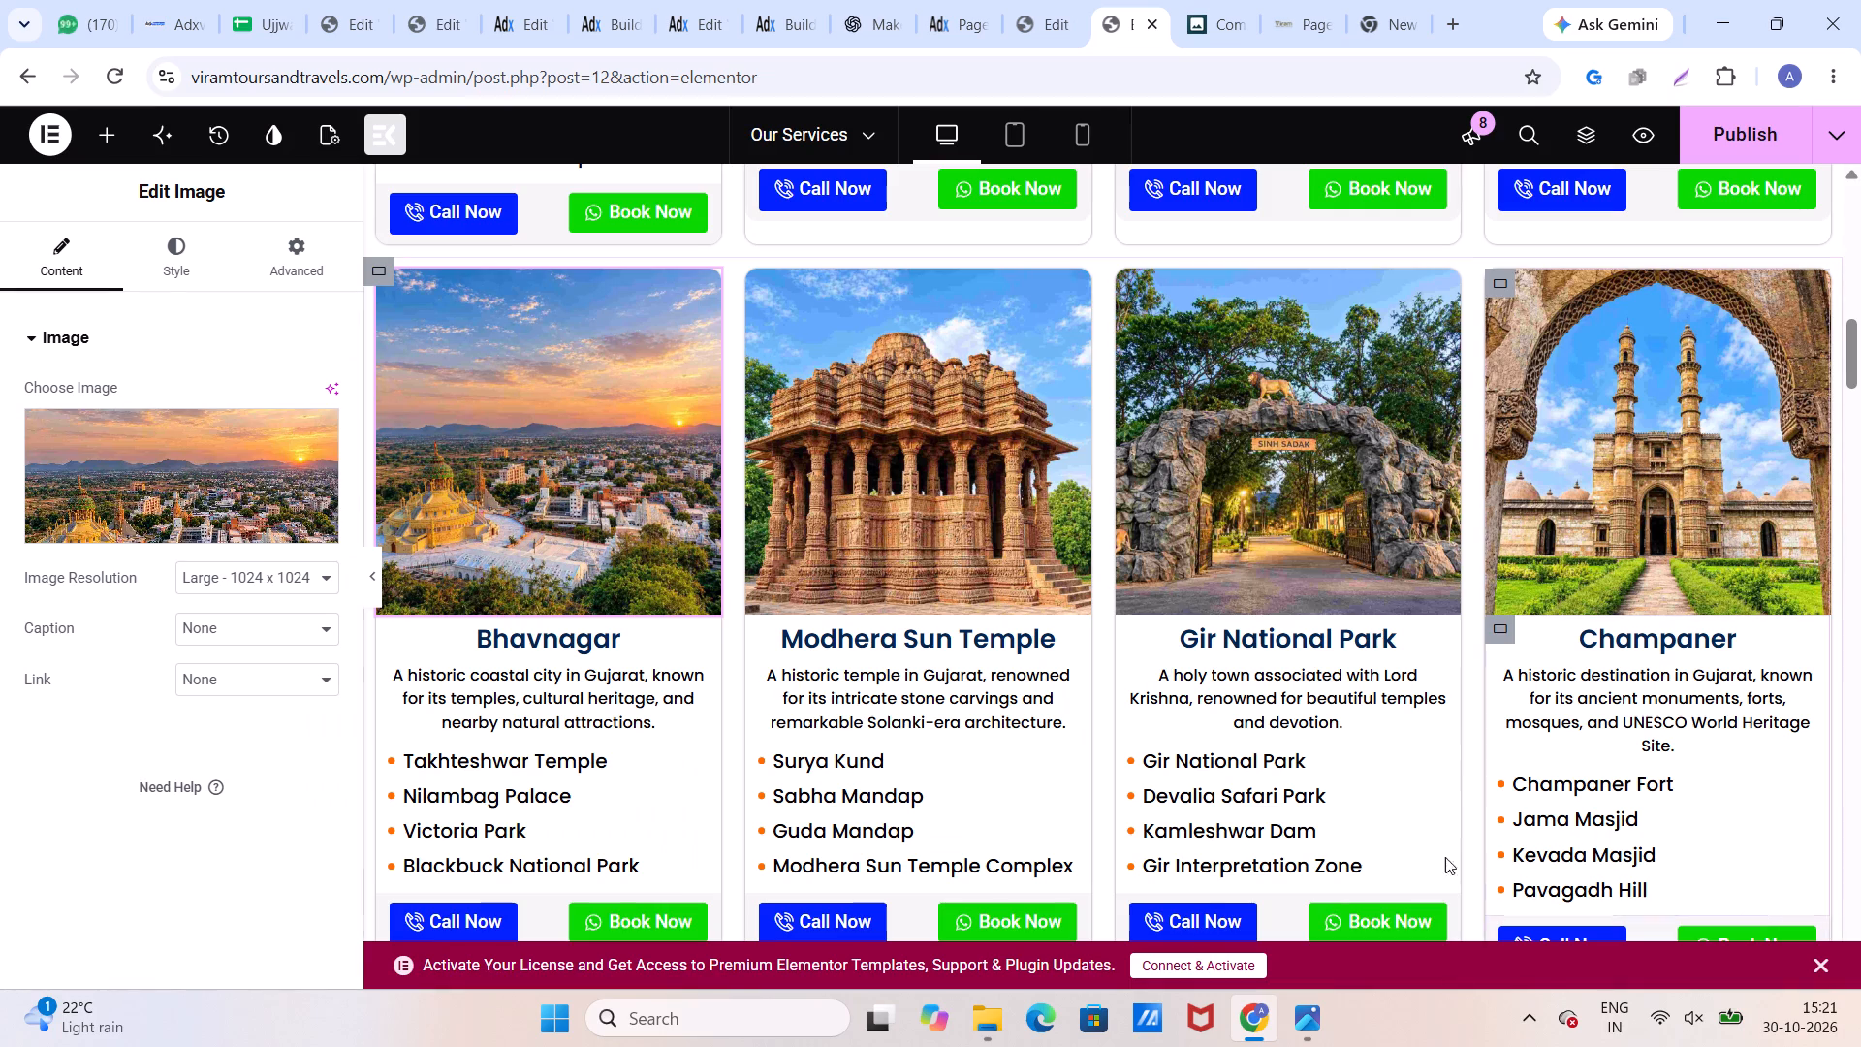
Reselect the Modhera Sun Temple image from the media library for the Modhera Sun Temple card.
click(841, 467)
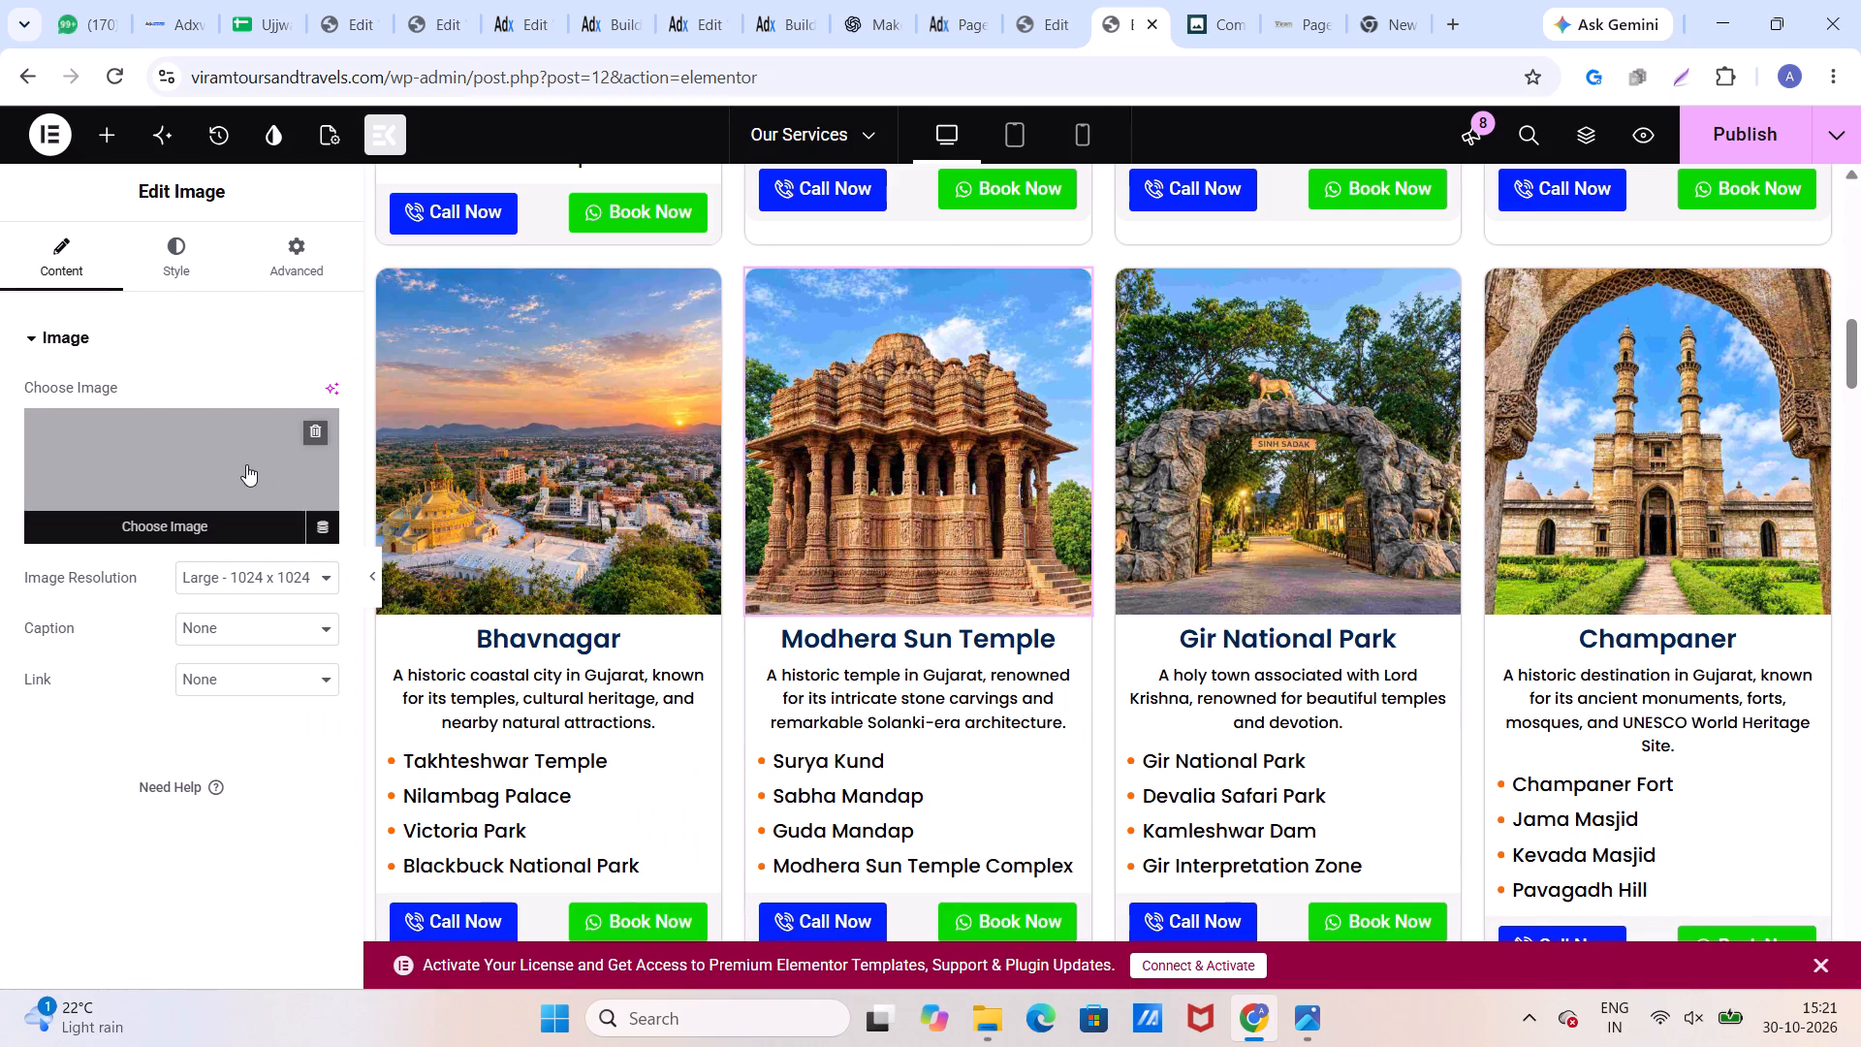
click(246, 464)
scroll(1173, 617, down, 5)
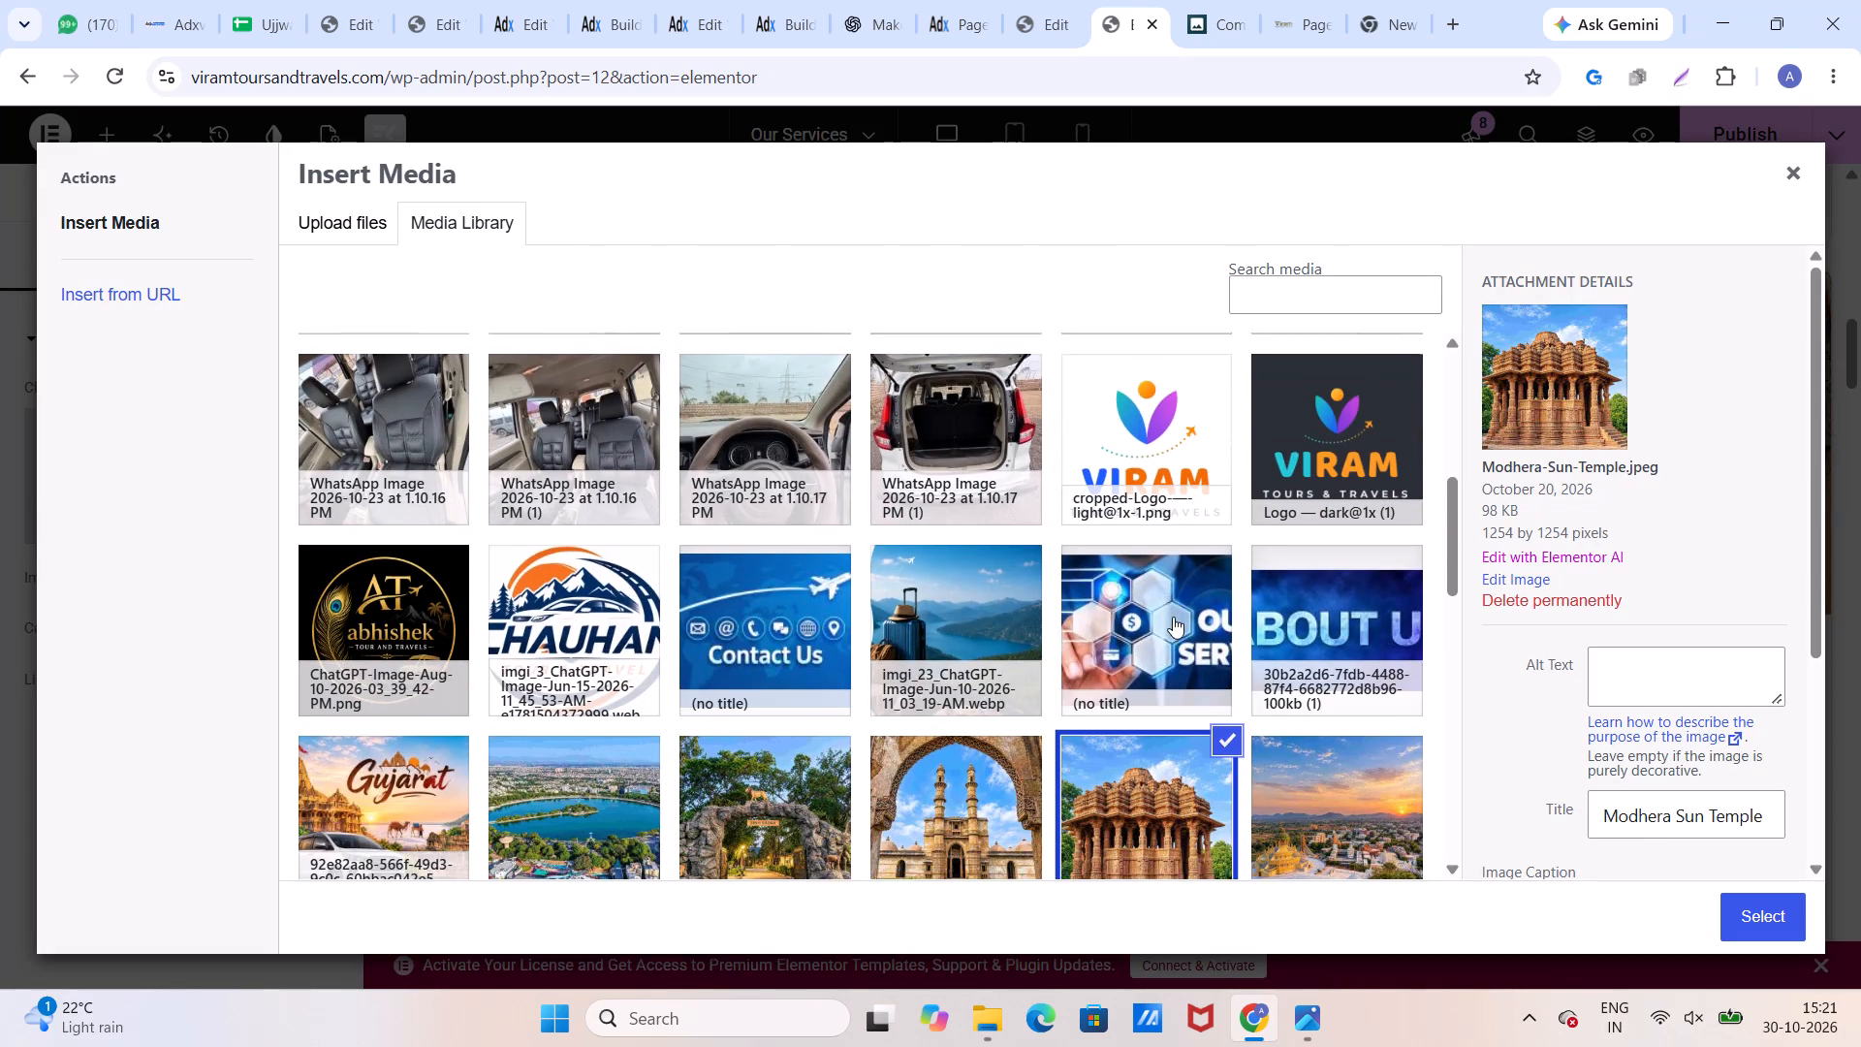
scroll(1173, 617, down, 1)
click(994, 663)
click(1087, 655)
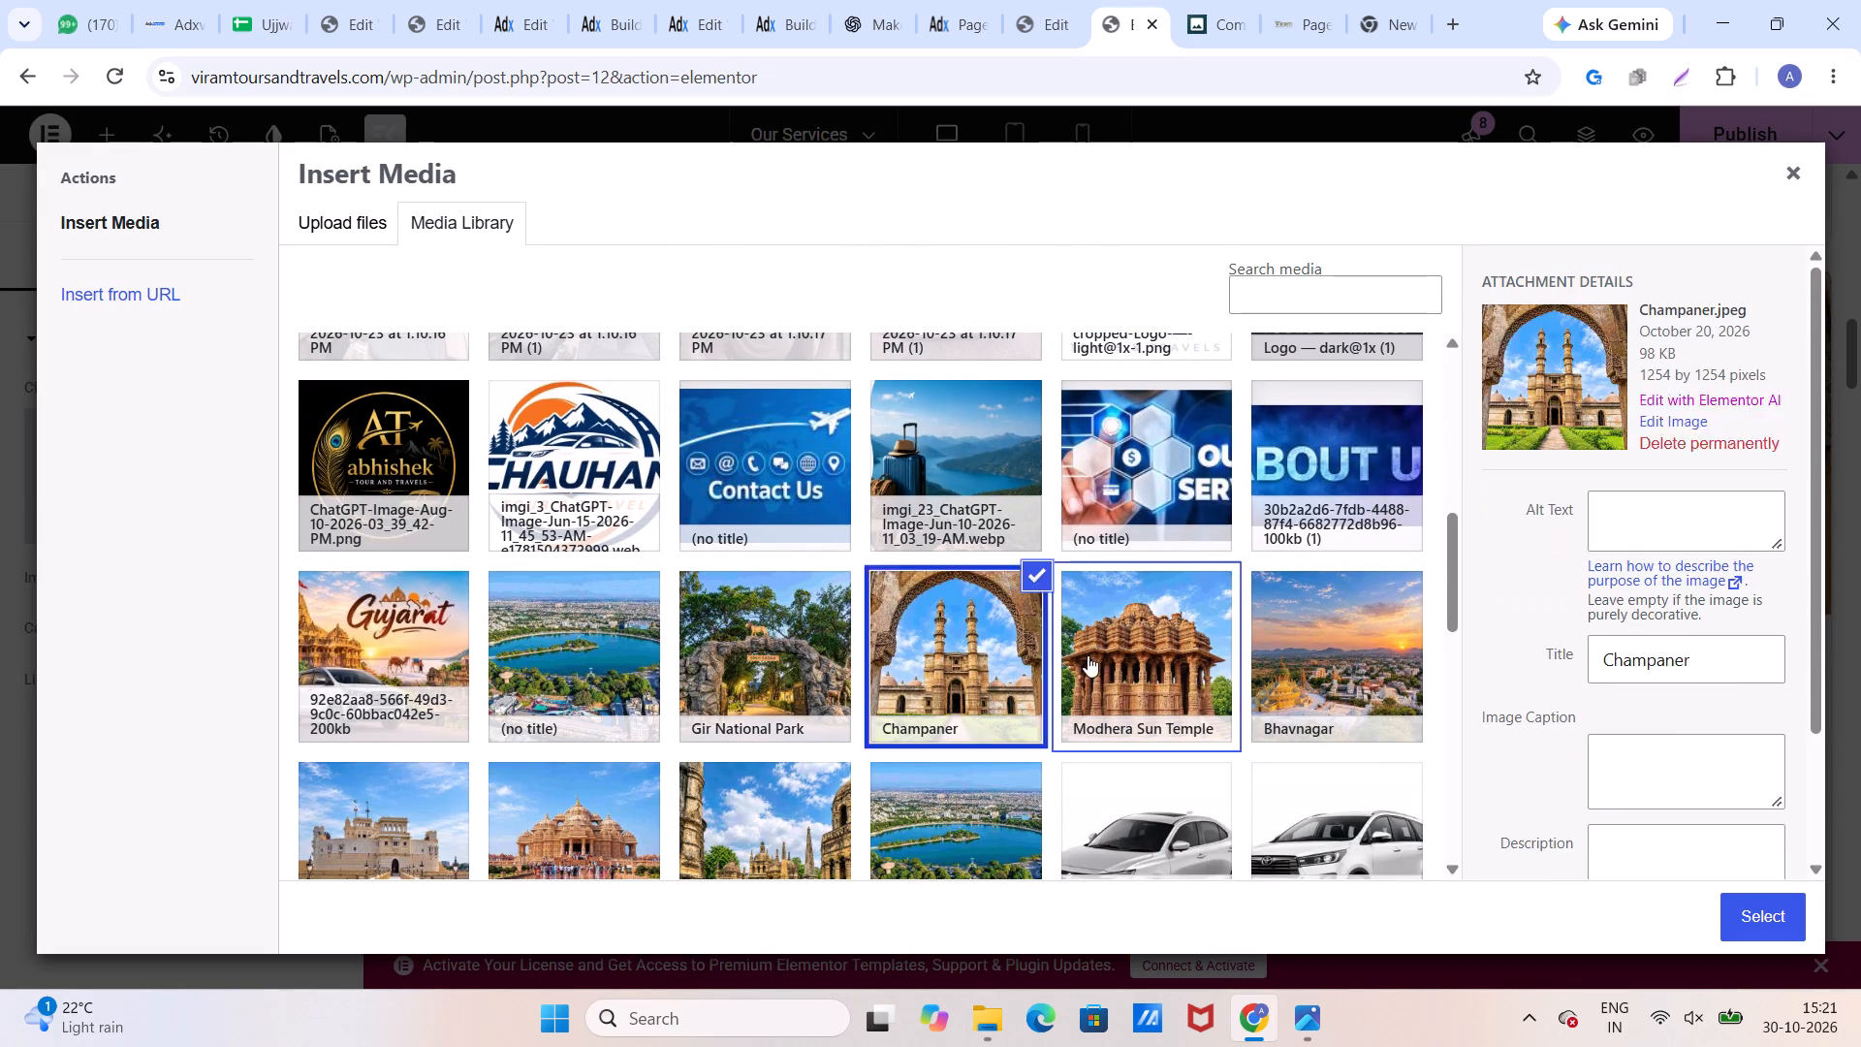
click(1746, 908)
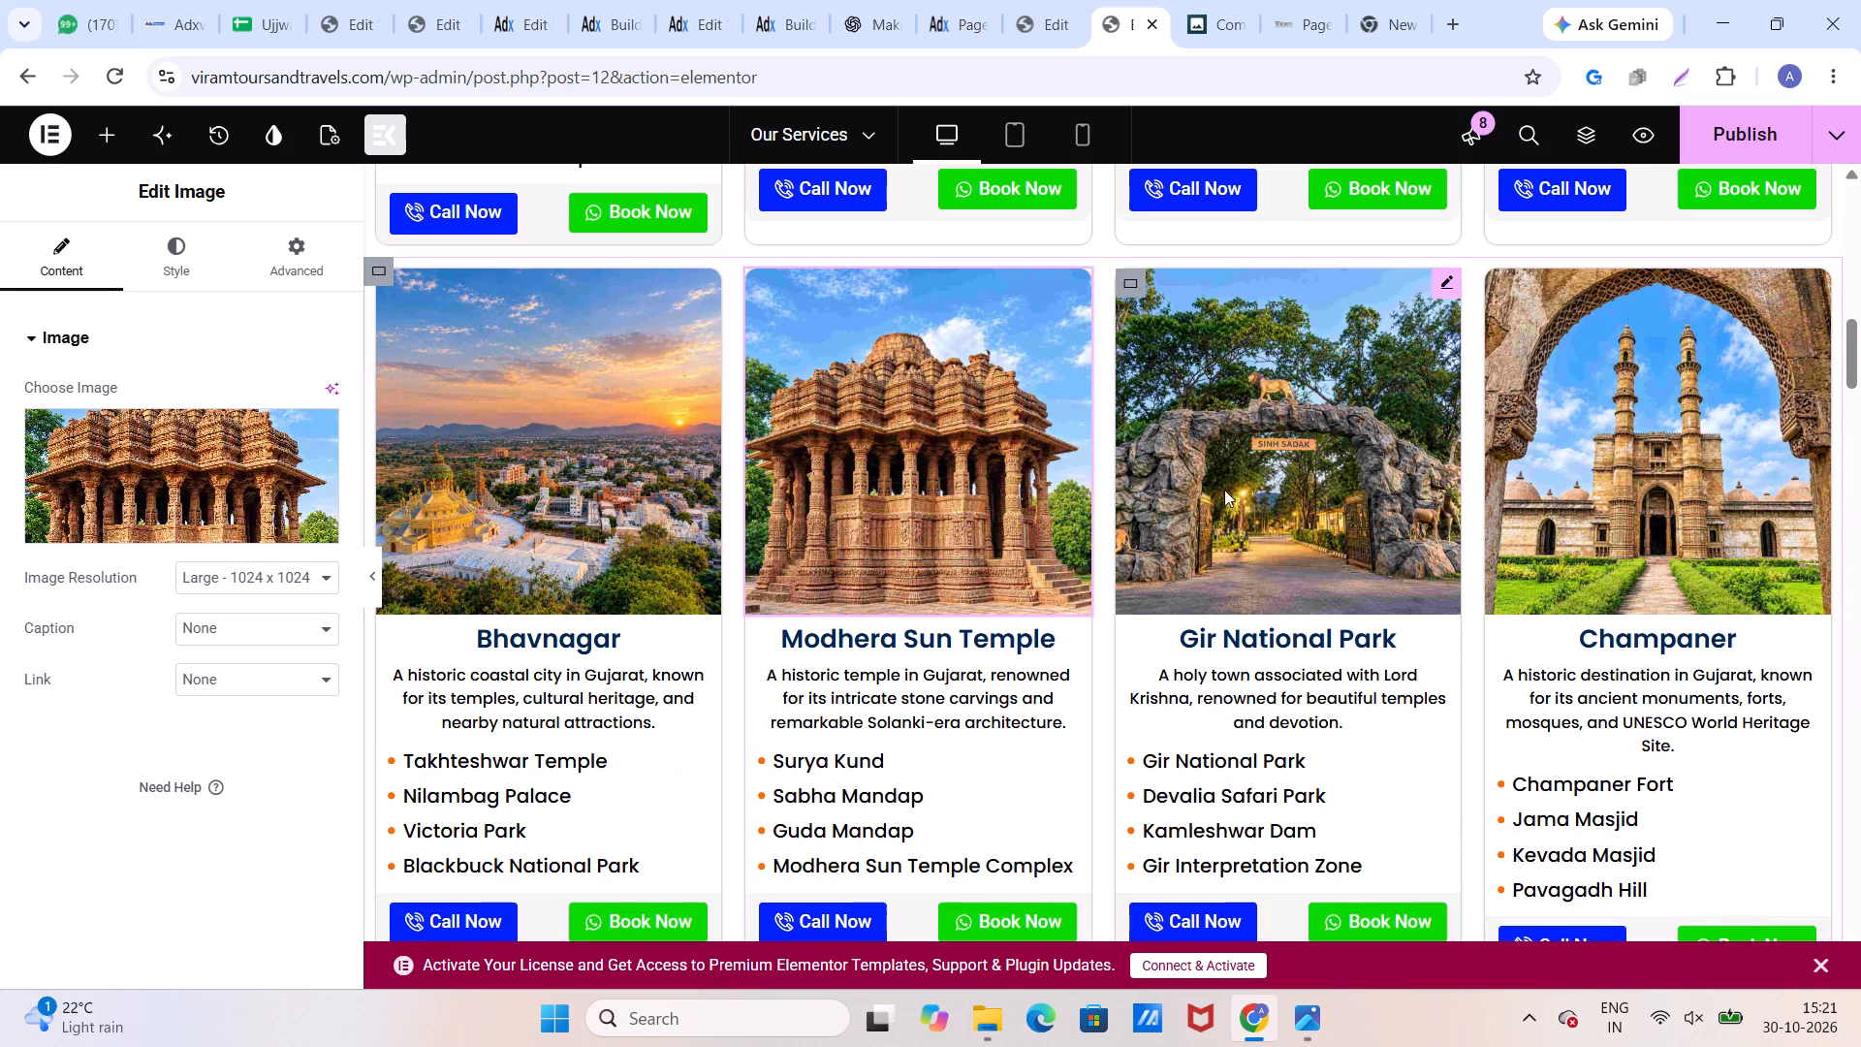
Reselect the Gir National Park image from the media library for the Gir National Park card.
click(1241, 480)
click(241, 439)
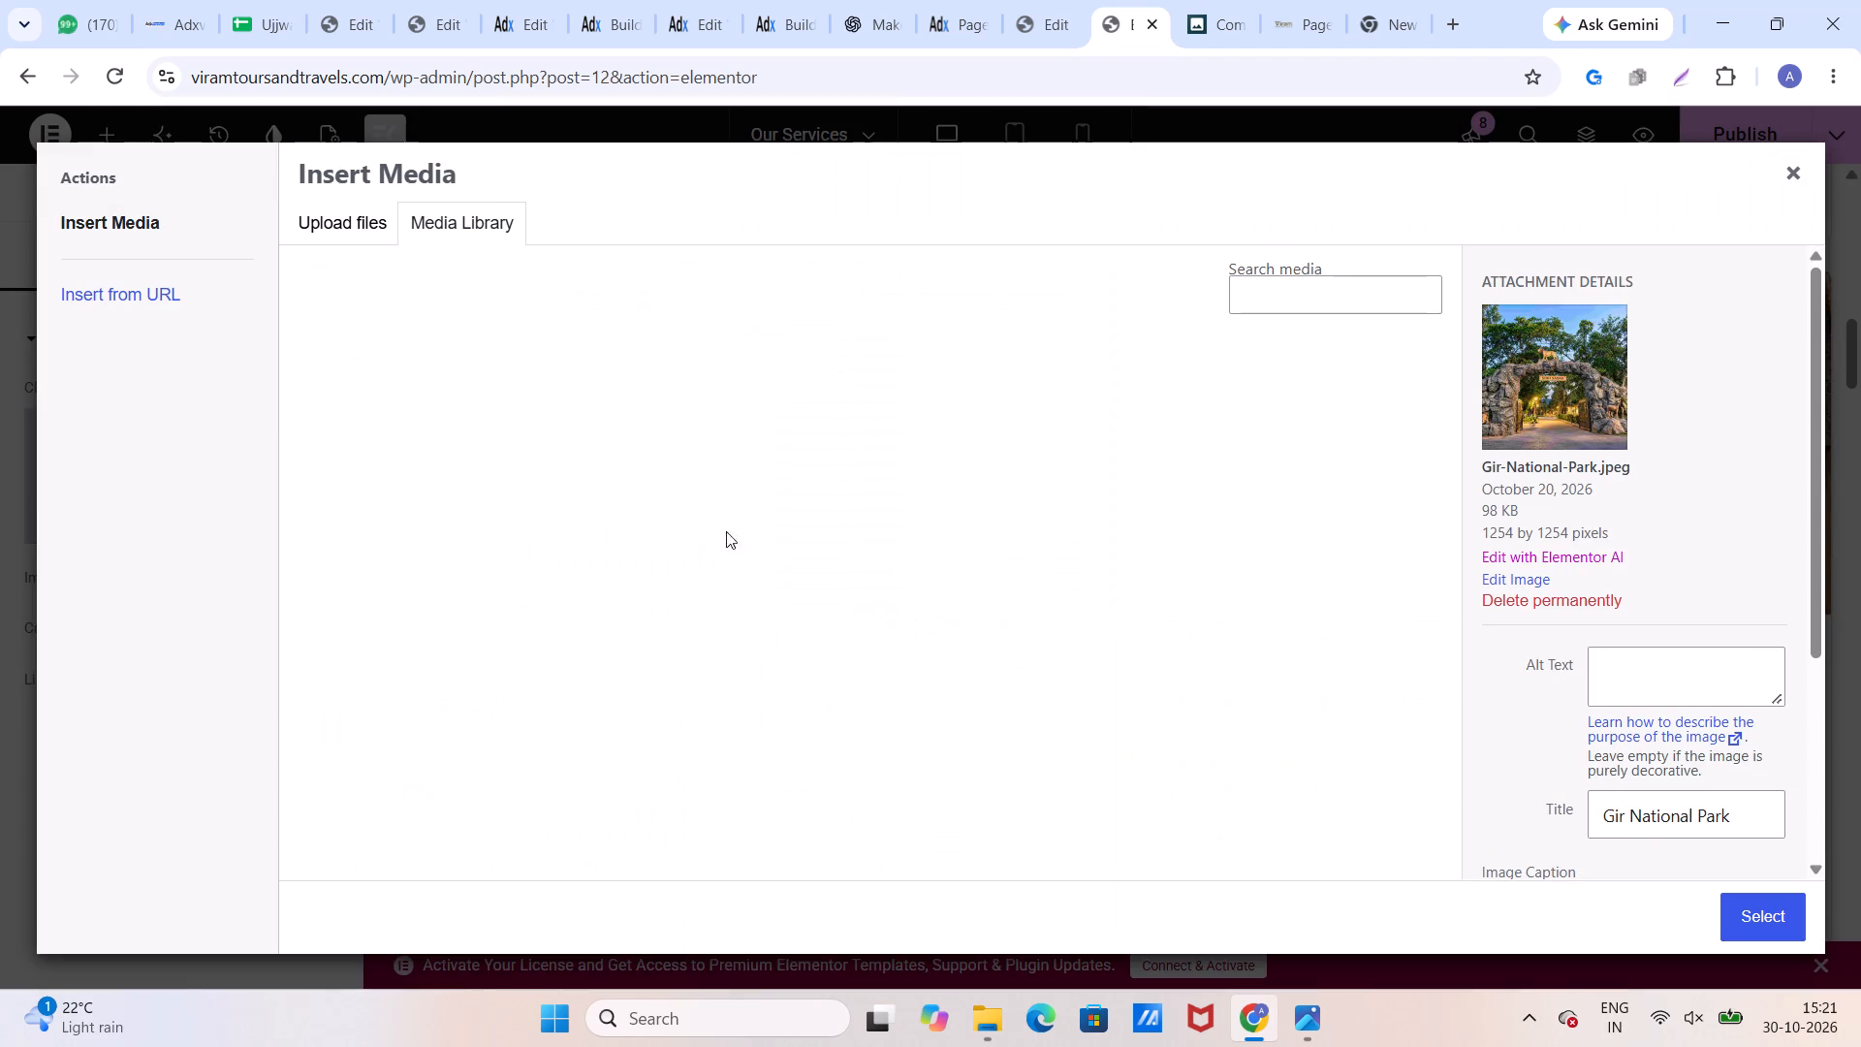
scroll(772, 544, down, 10)
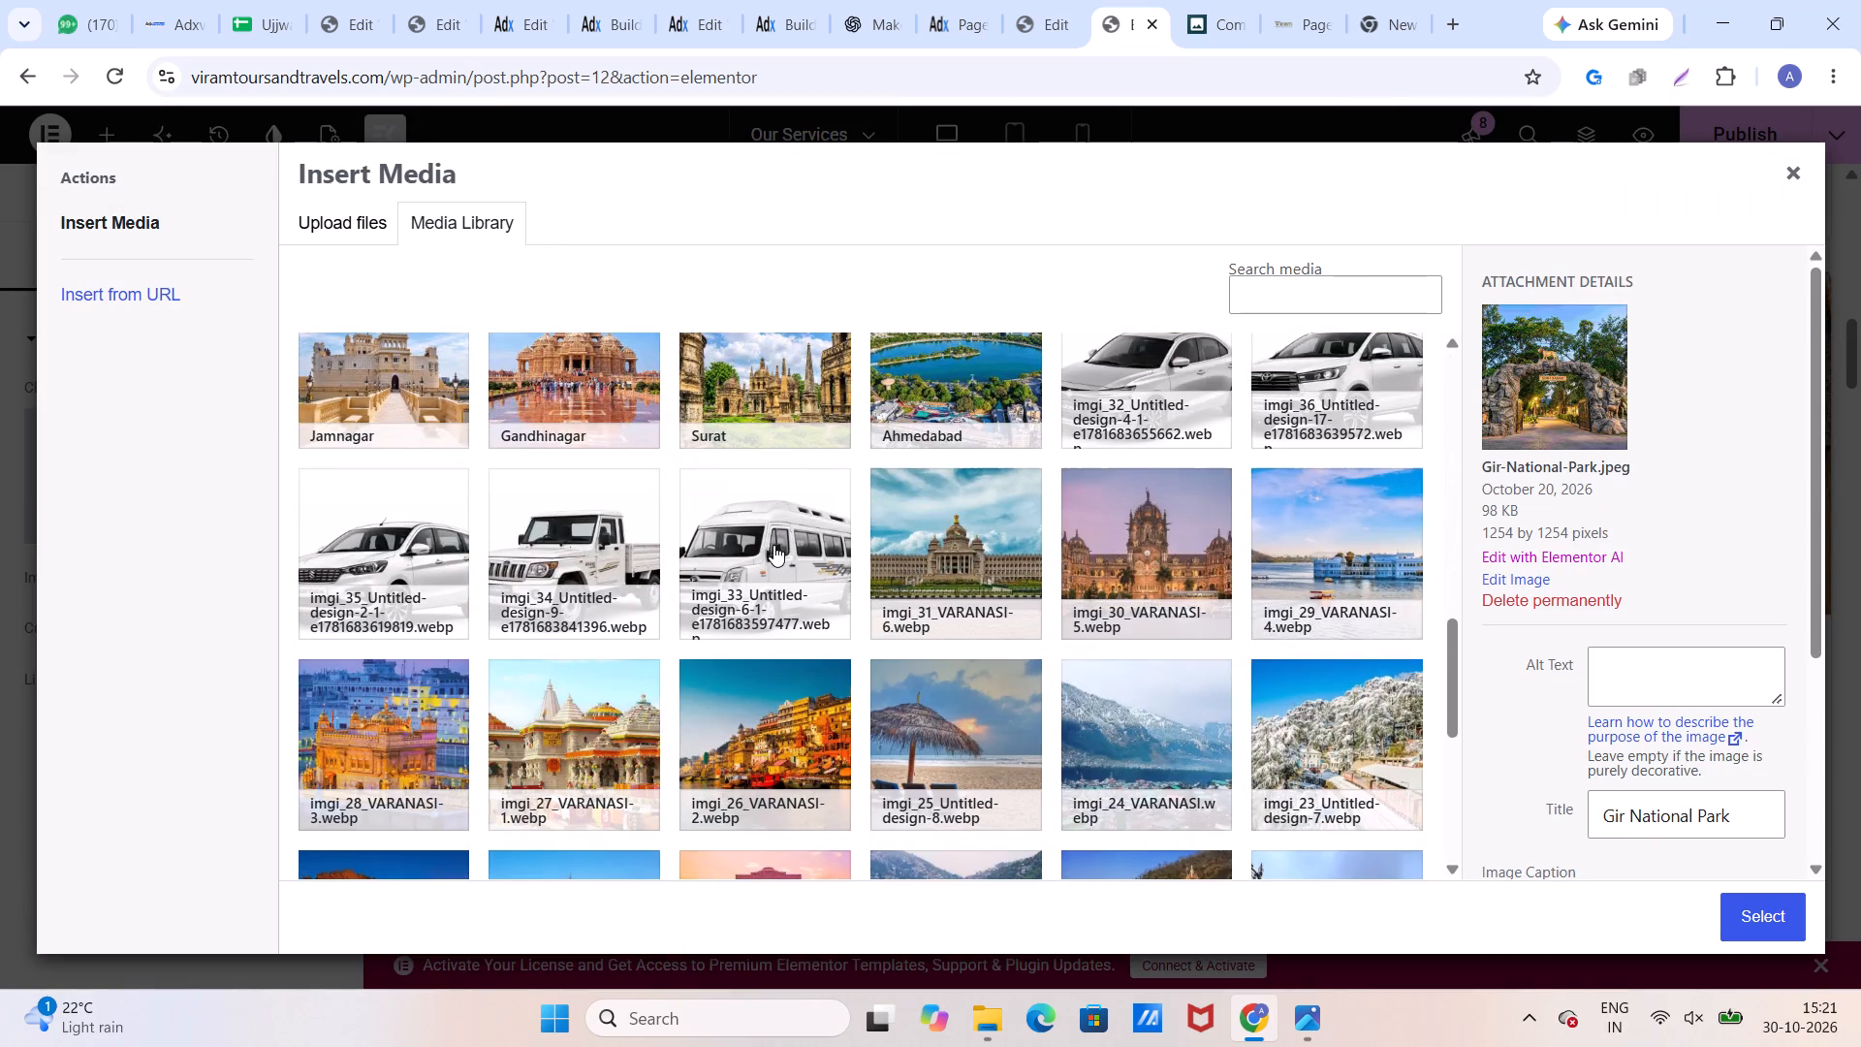
scroll(773, 545, down, 8)
scroll(773, 545, up, 6)
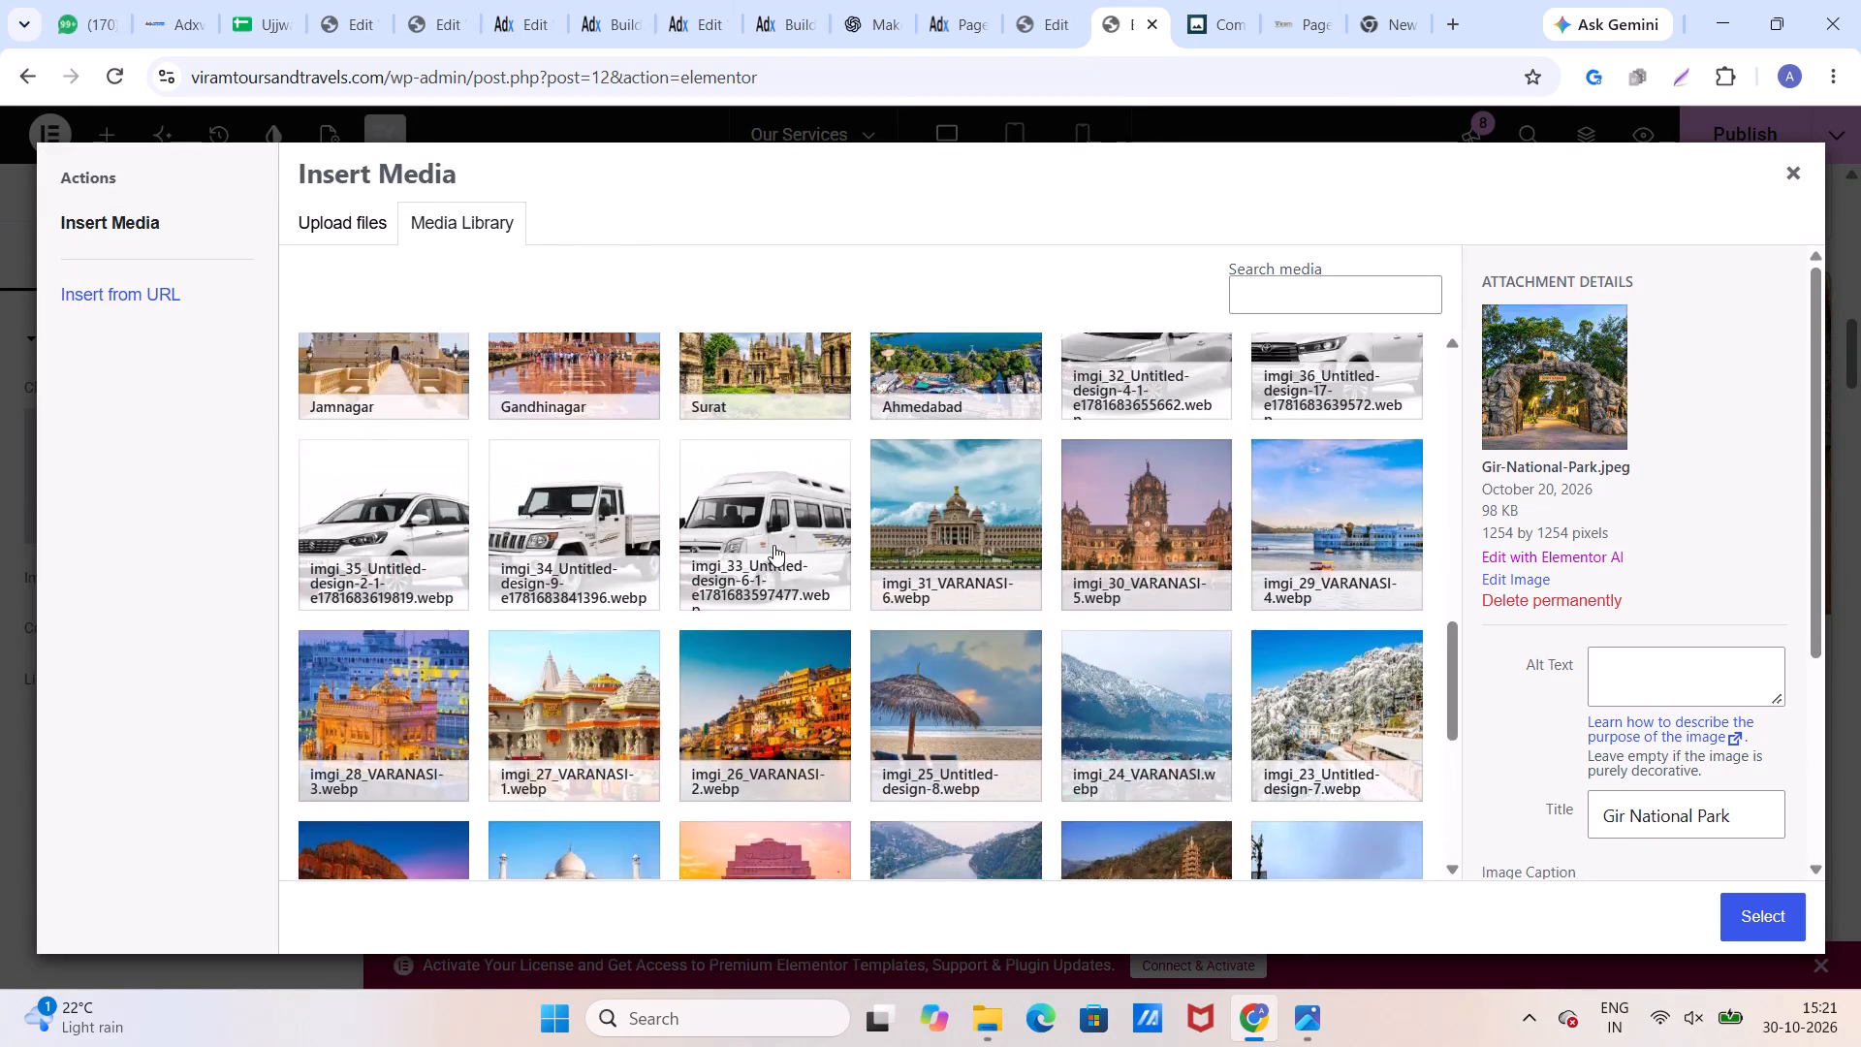
scroll(773, 545, up, 1)
click(969, 497)
click(770, 491)
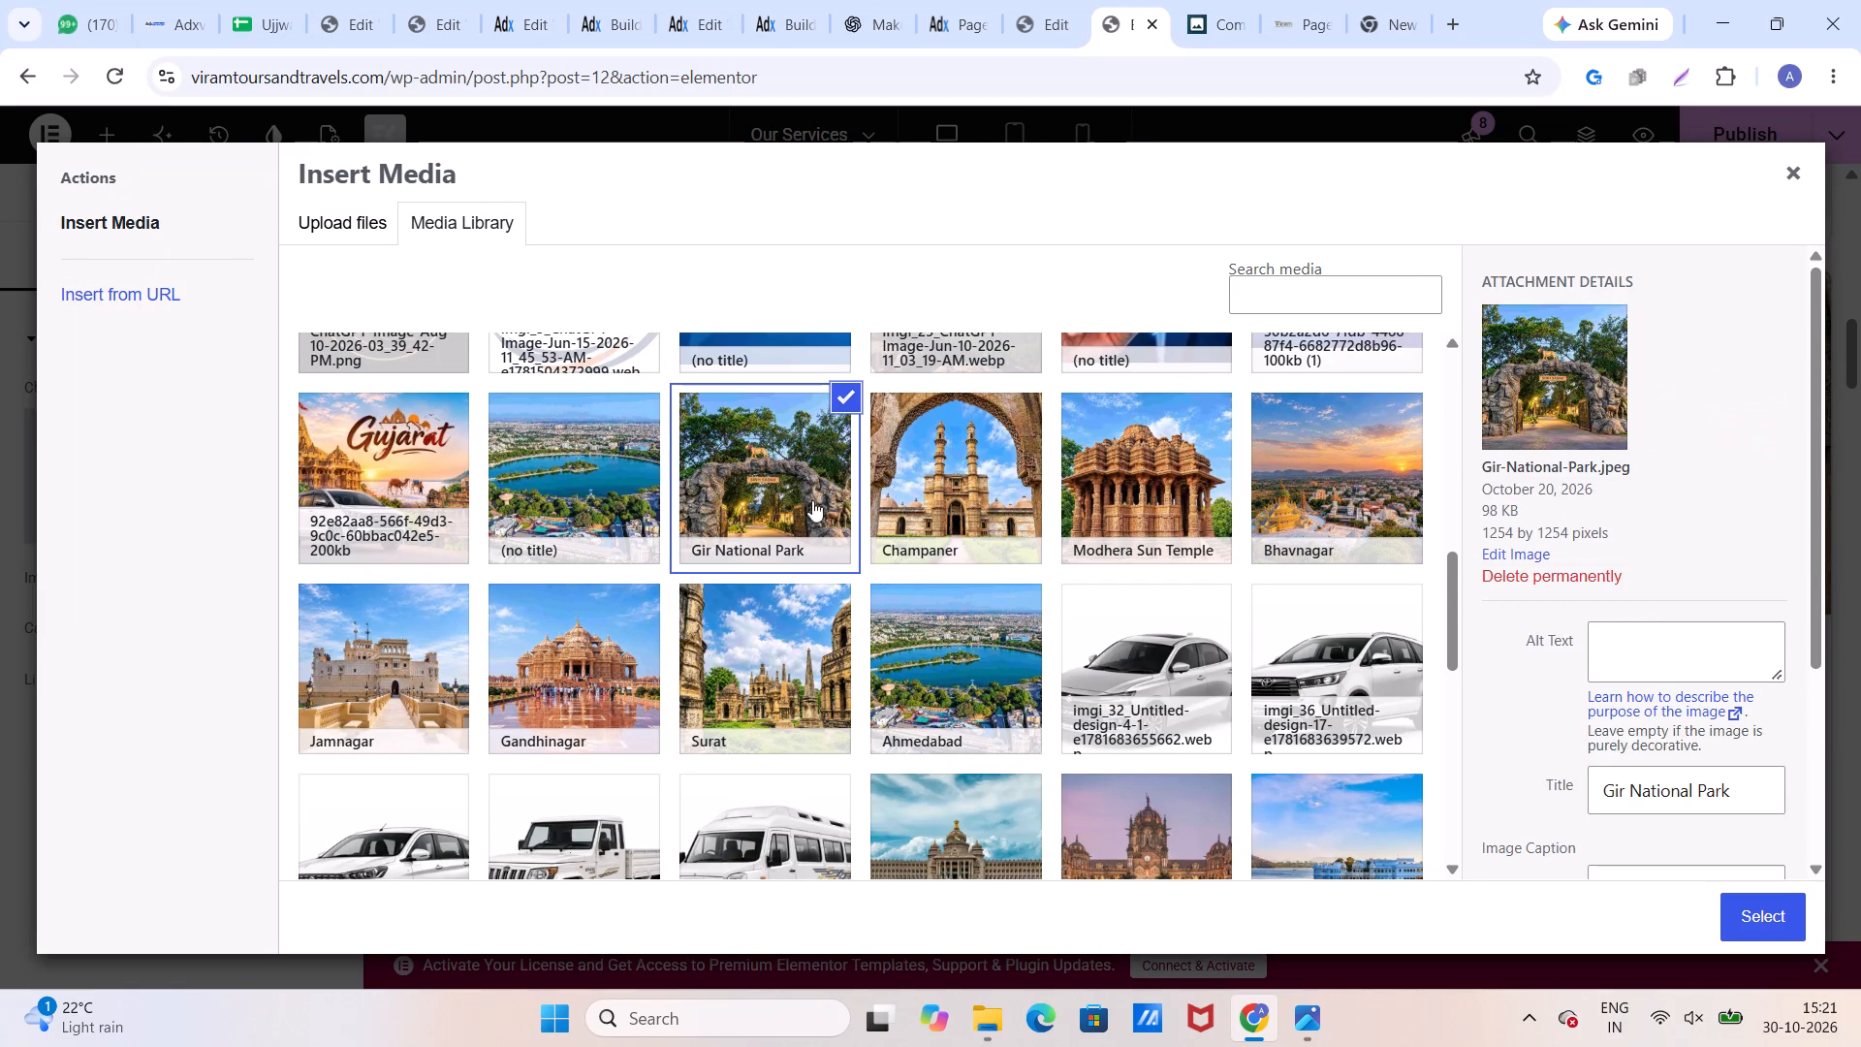
click(1753, 915)
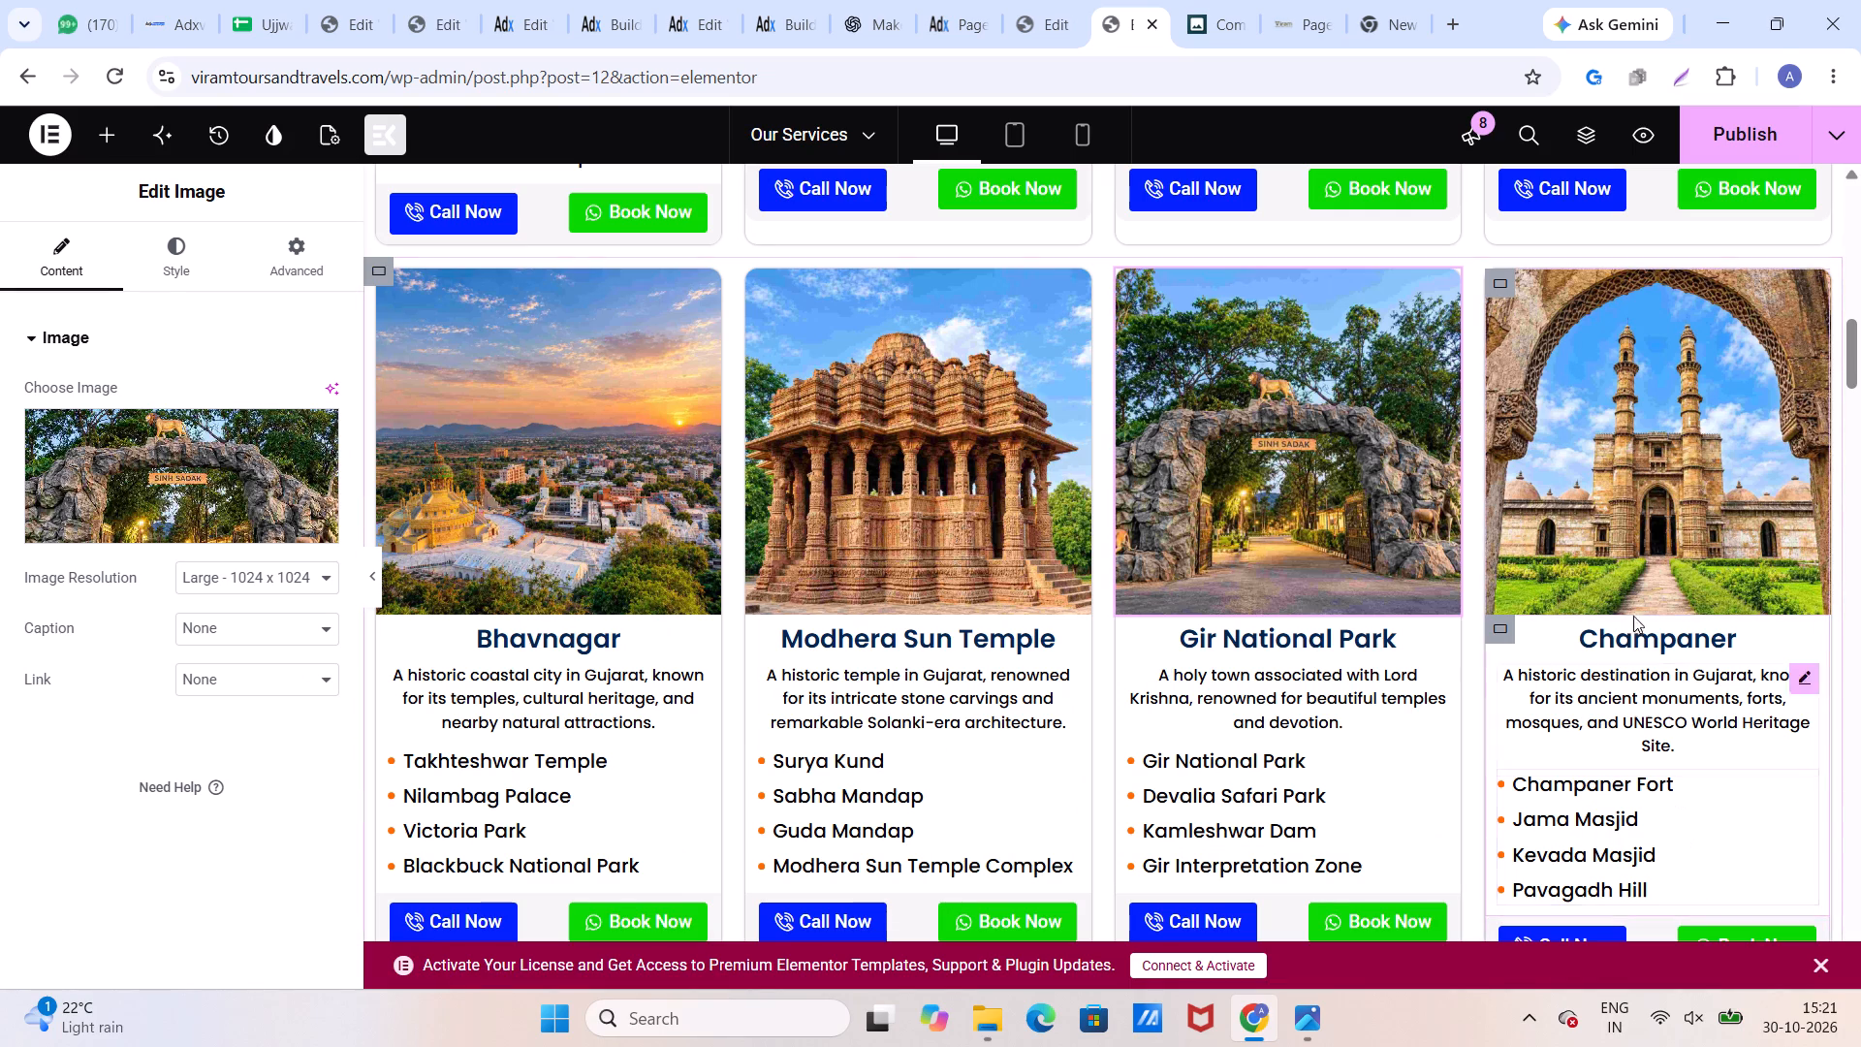
Reselect the Champaner image from the media library for the Champaner card's image.
click(1624, 512)
click(250, 469)
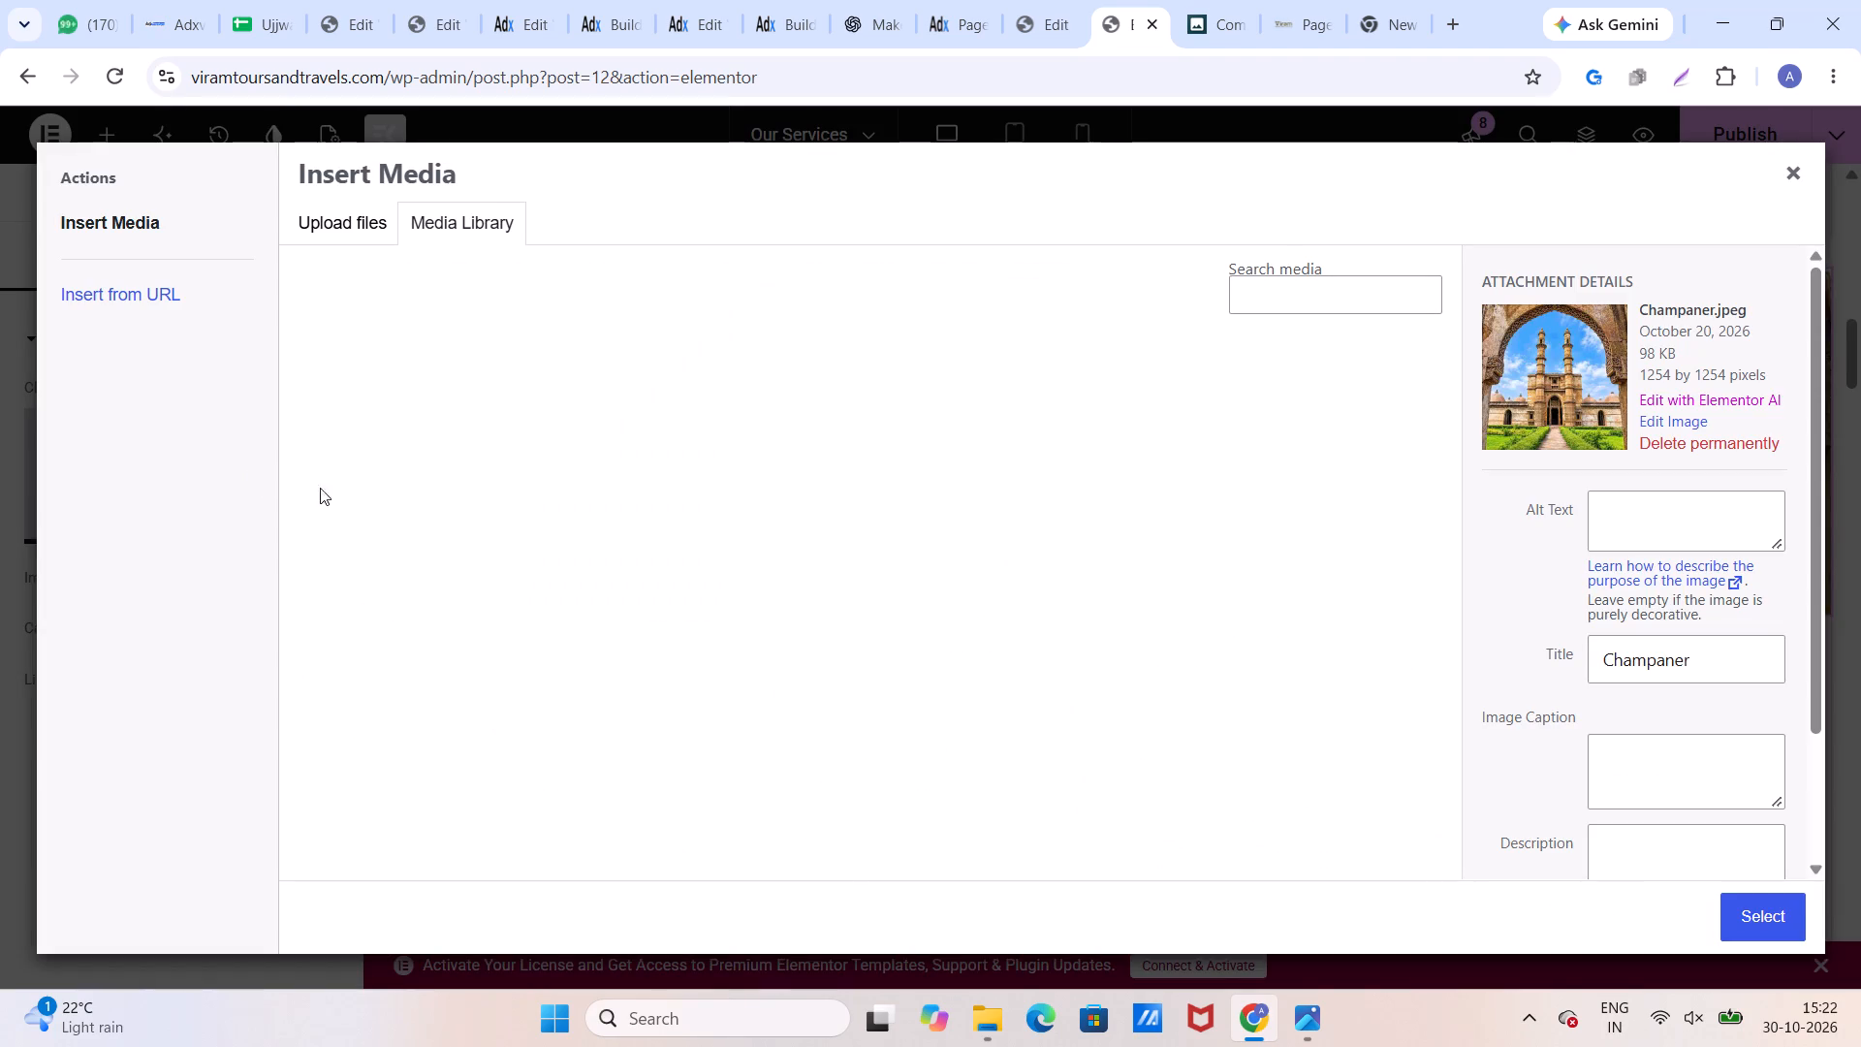
scroll(854, 606, down, 5)
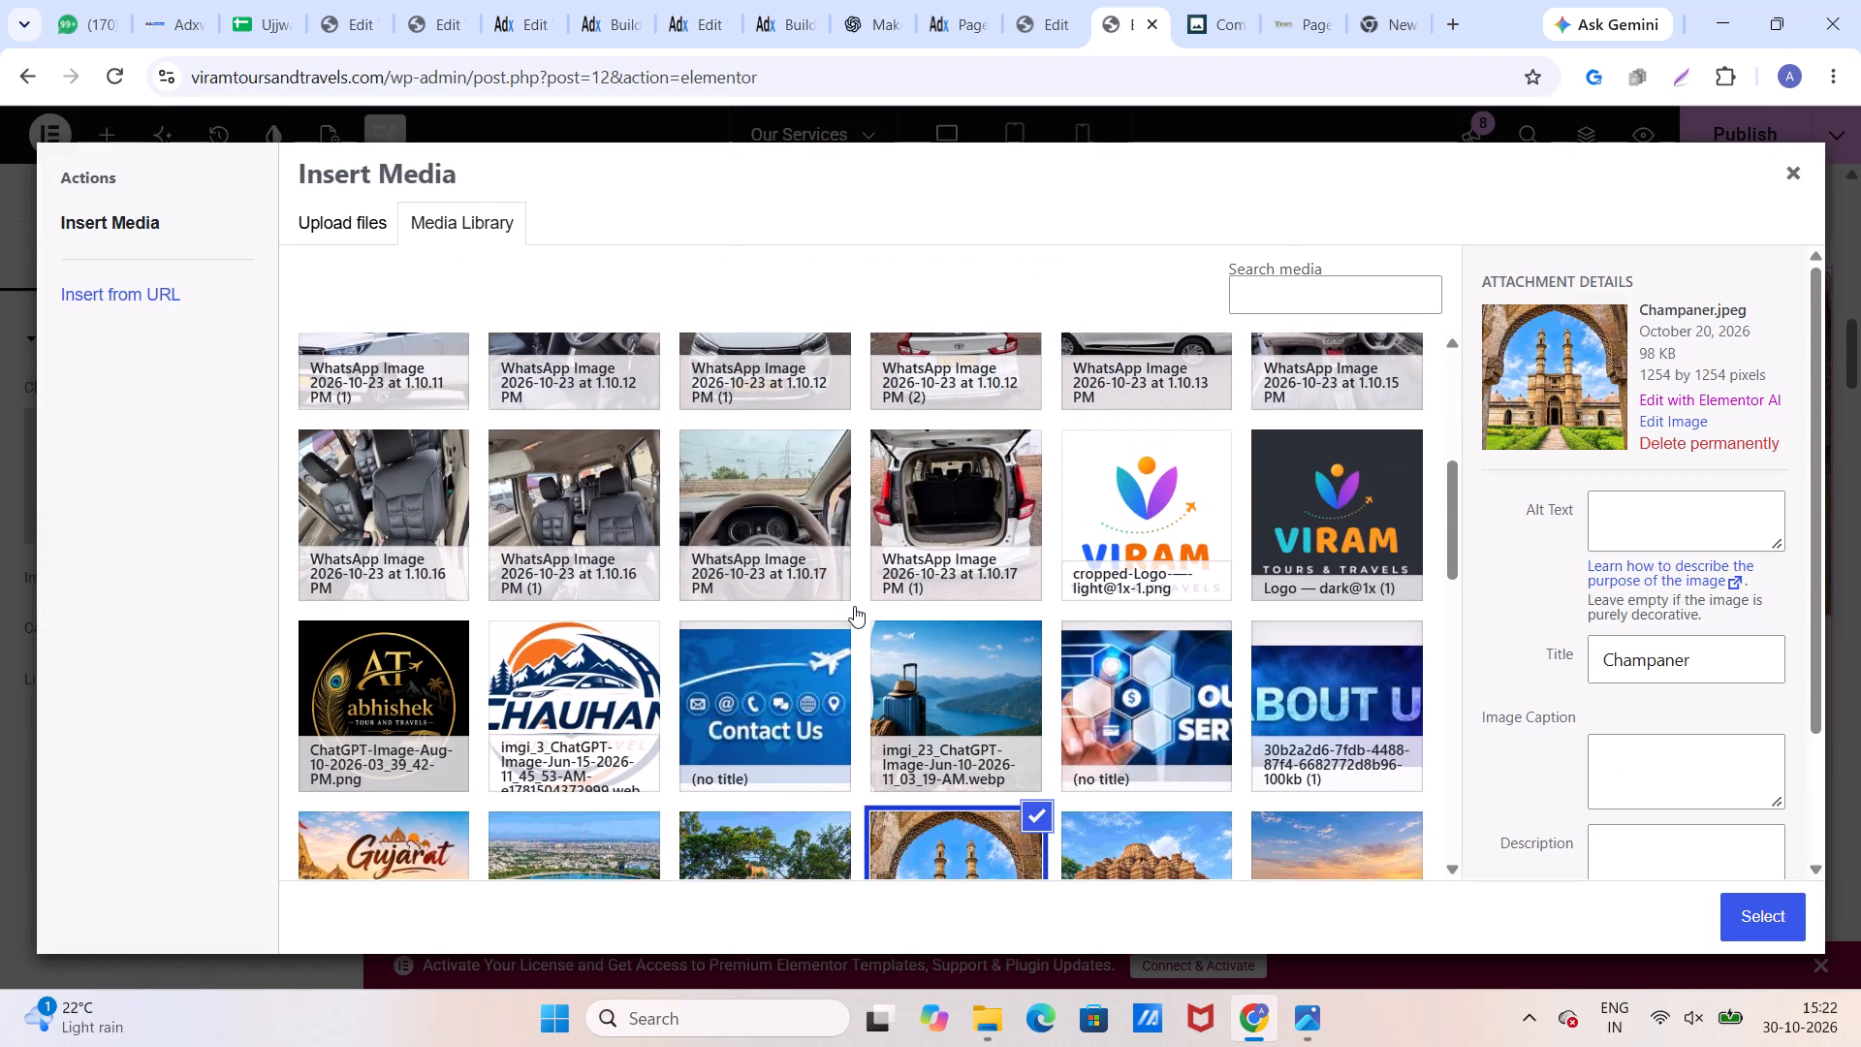
scroll(854, 606, down, 2)
click(1124, 585)
click(939, 555)
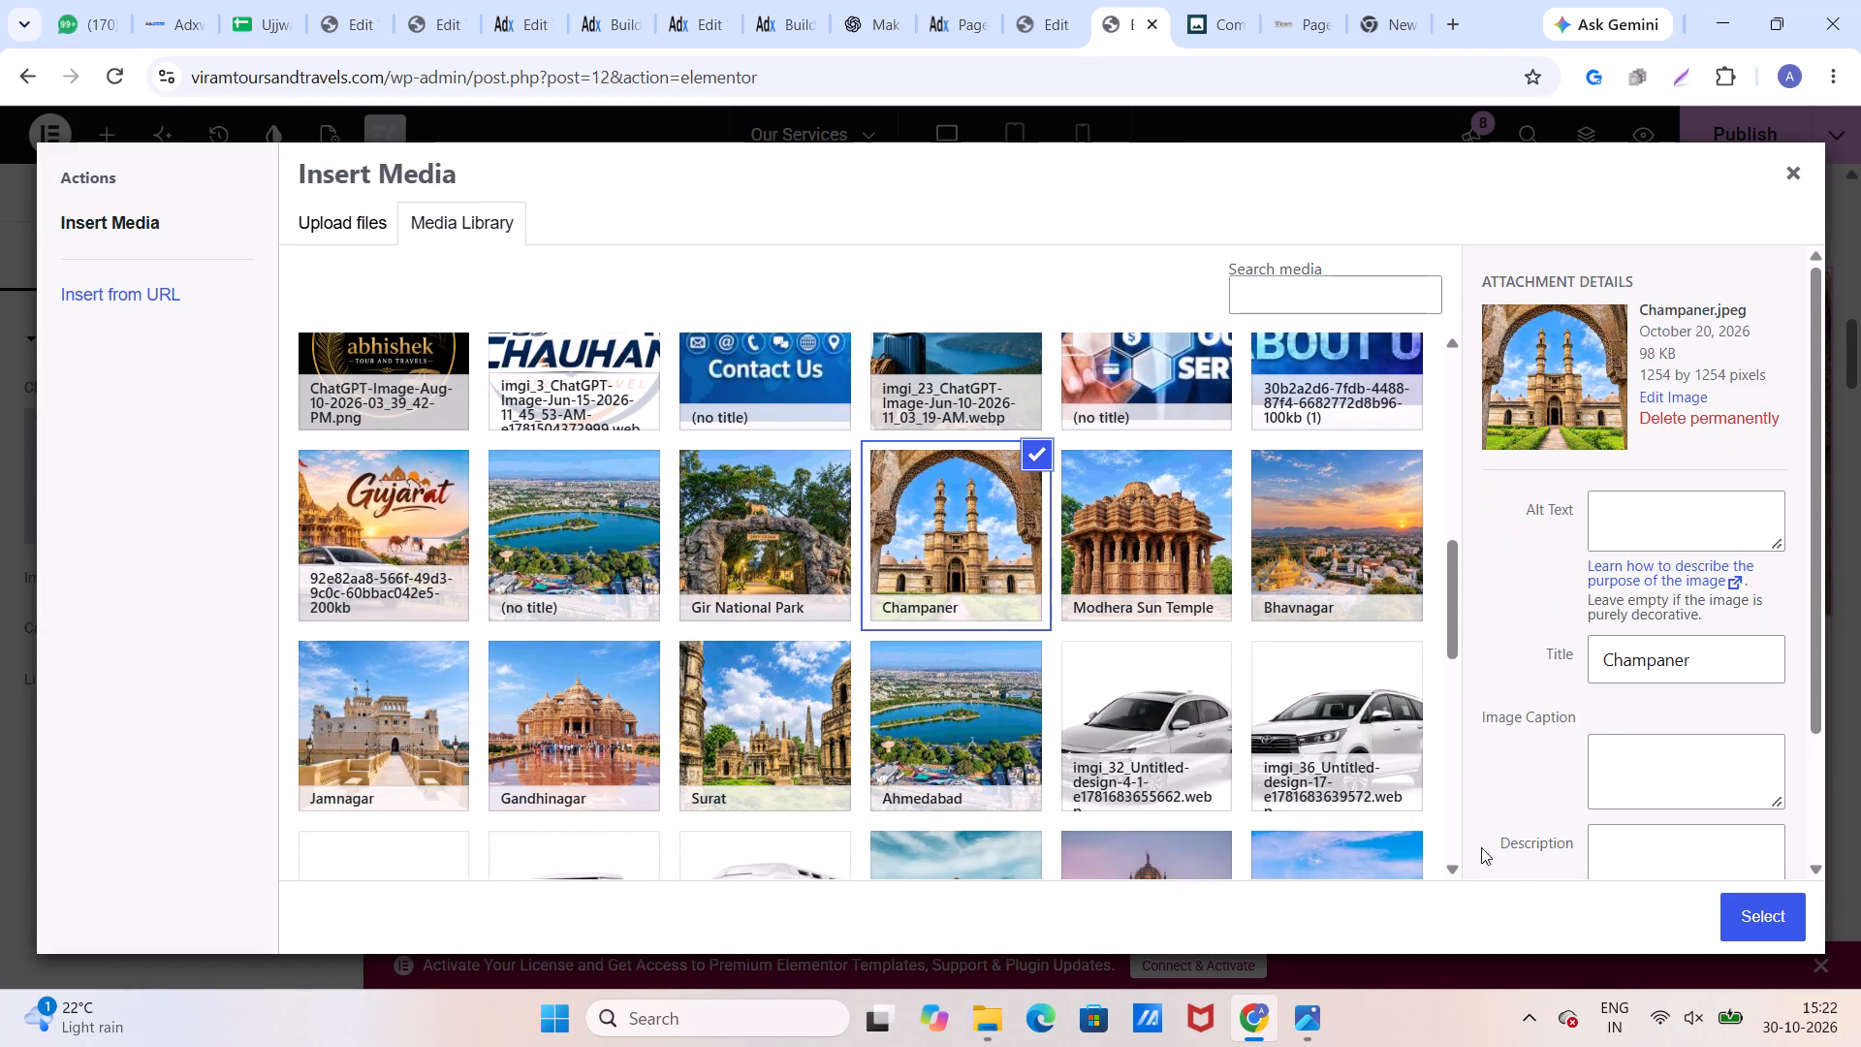
click(1729, 904)
Reselect imgi_12_Untitled-design-4.webp from the media library for the Gangotri card's image in the third row.
scroll(1091, 629, down, 5)
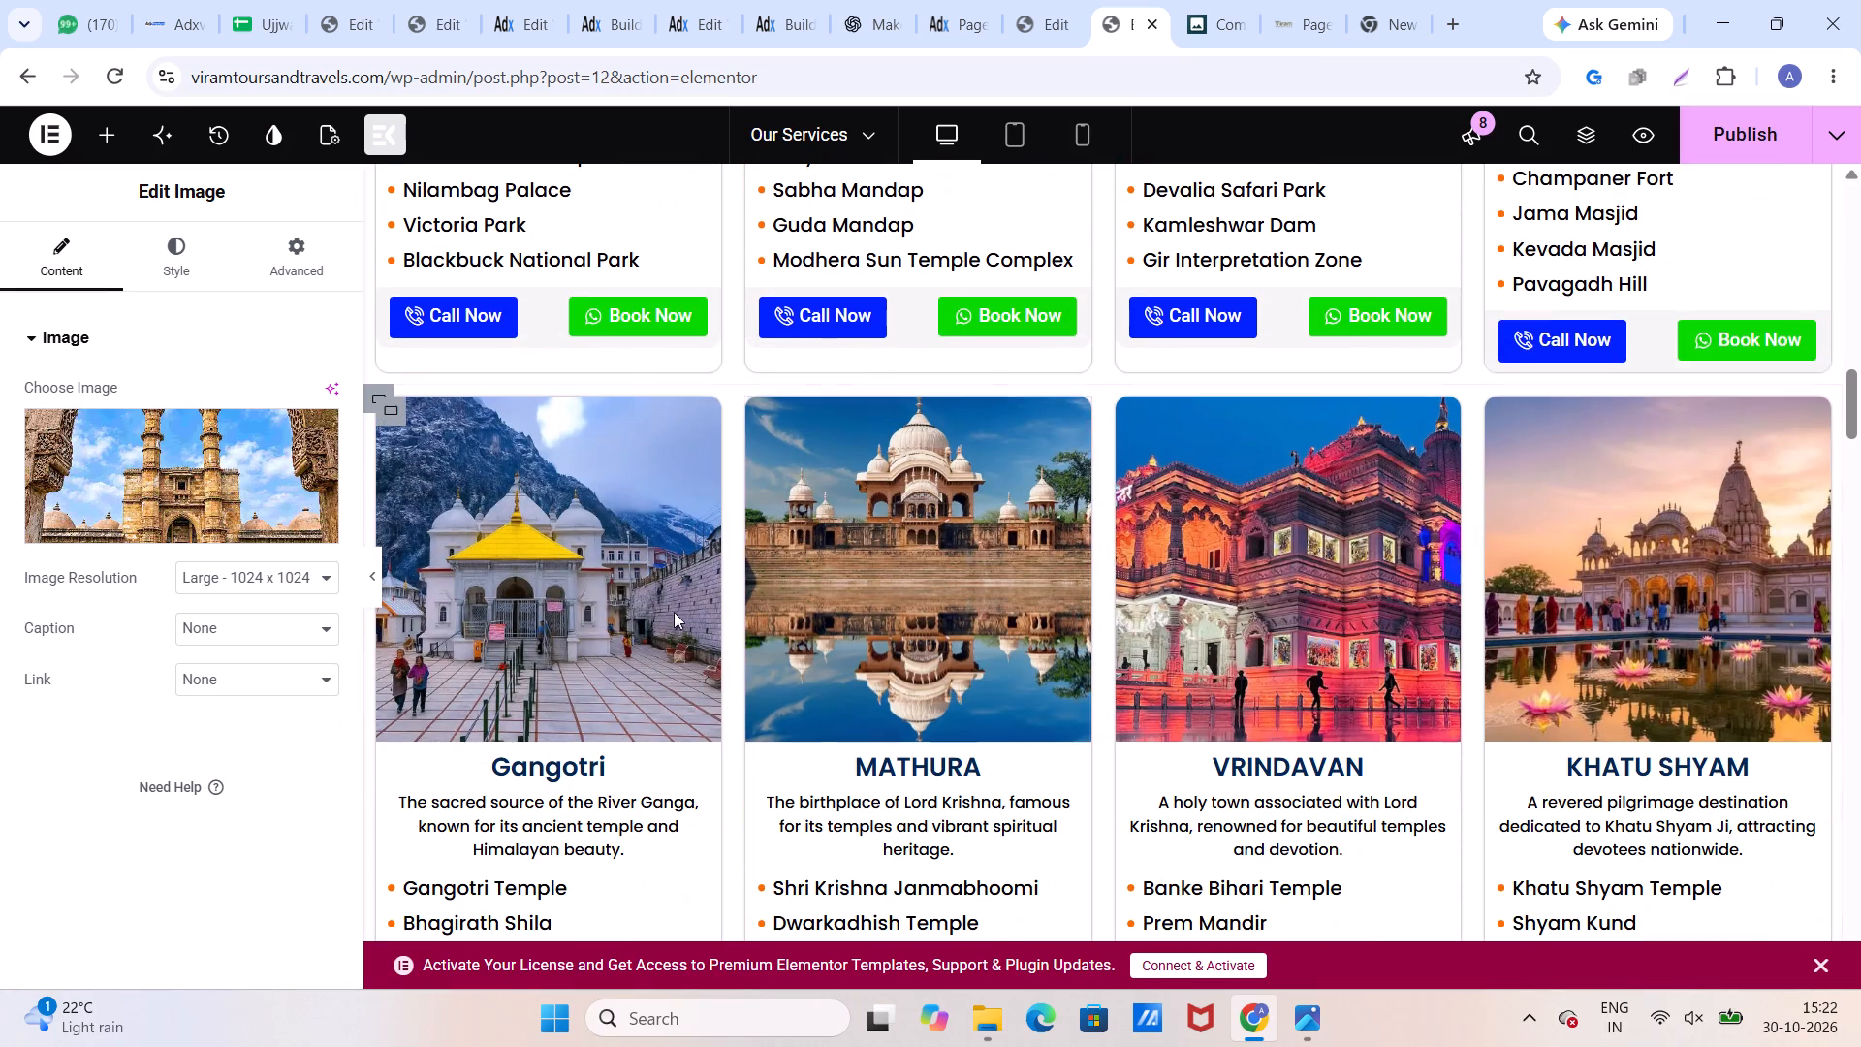
click(584, 578)
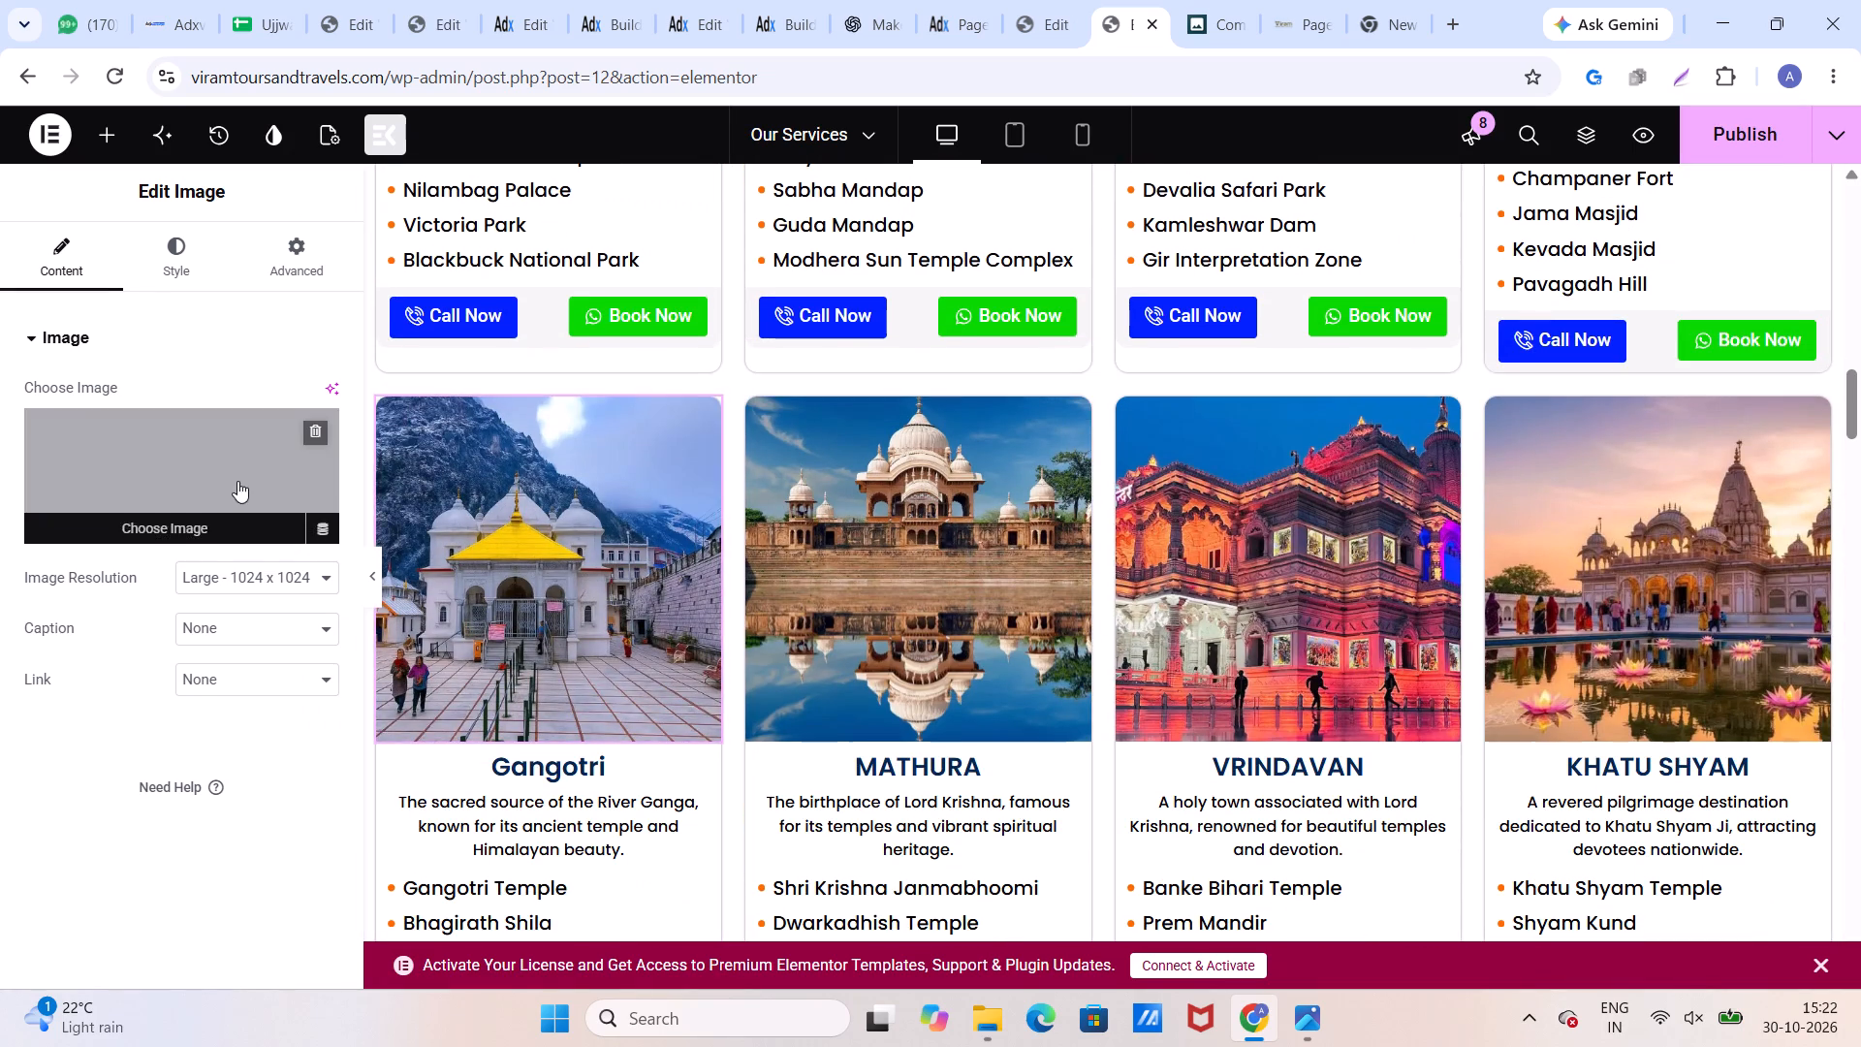
click(231, 478)
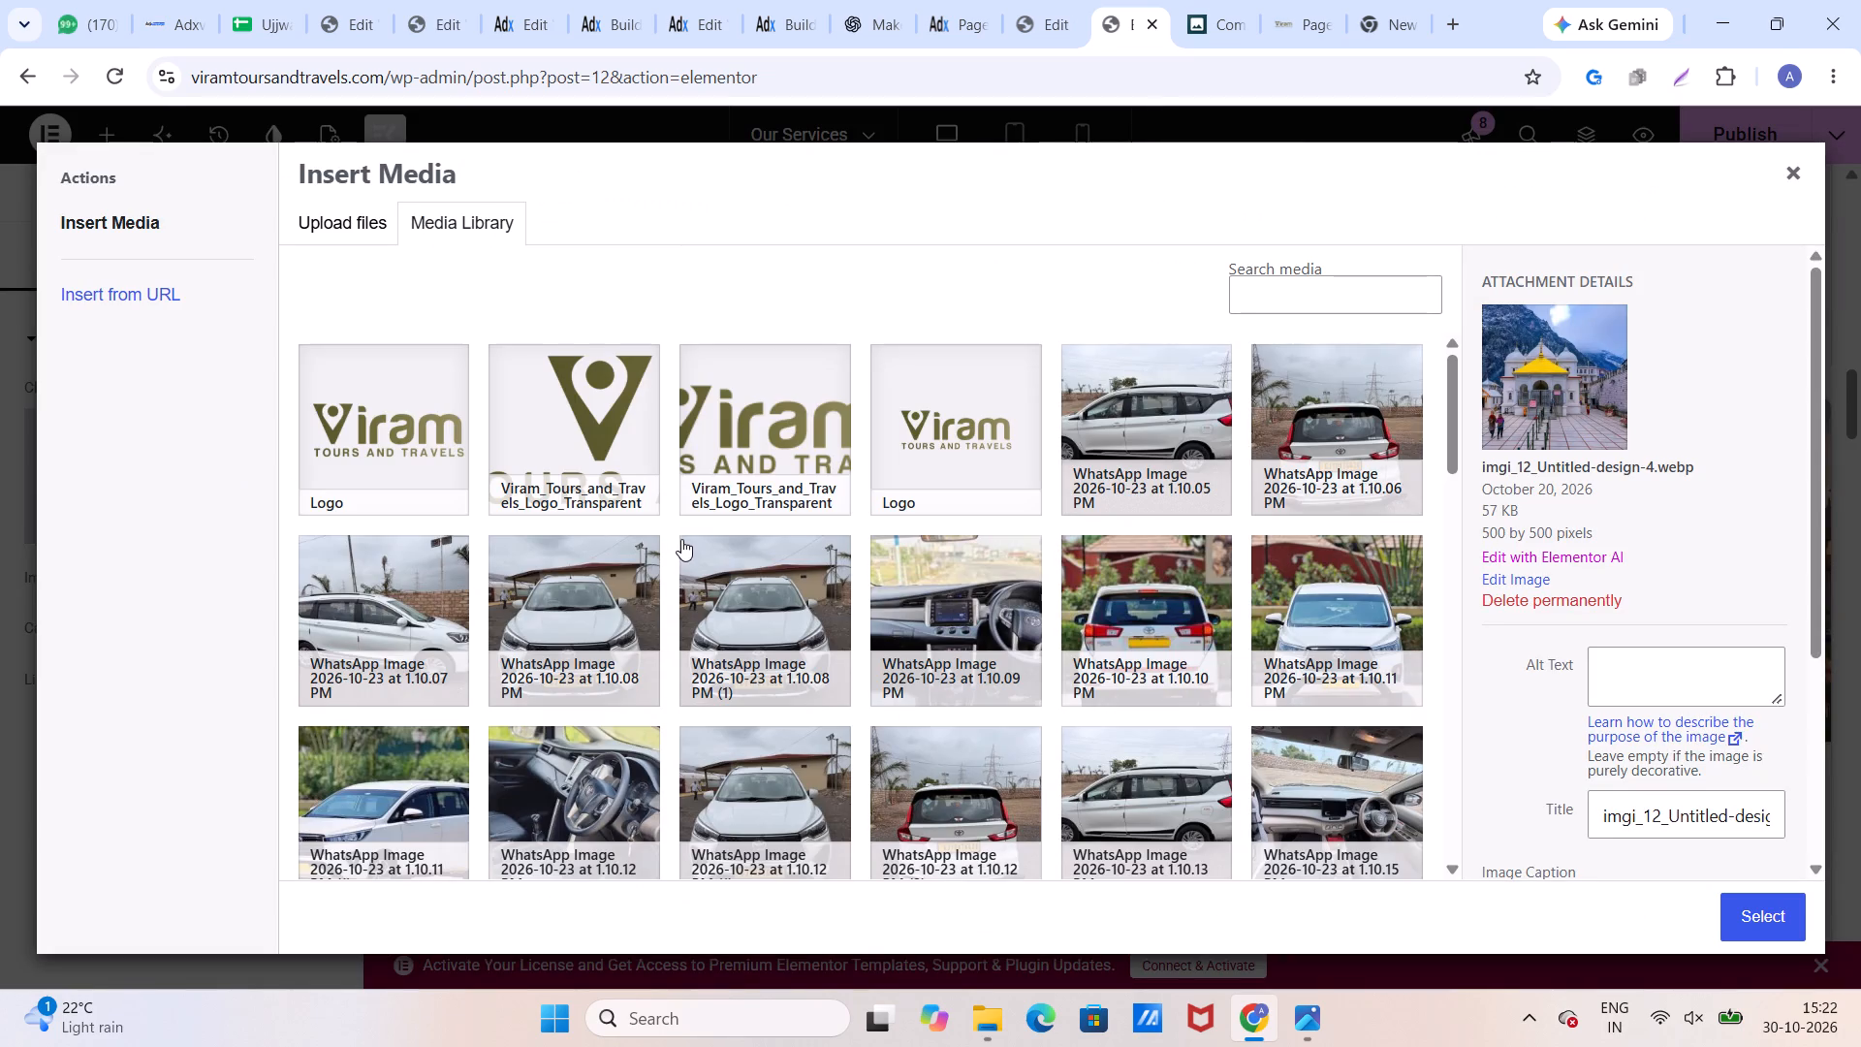
scroll(697, 545, down, 11)
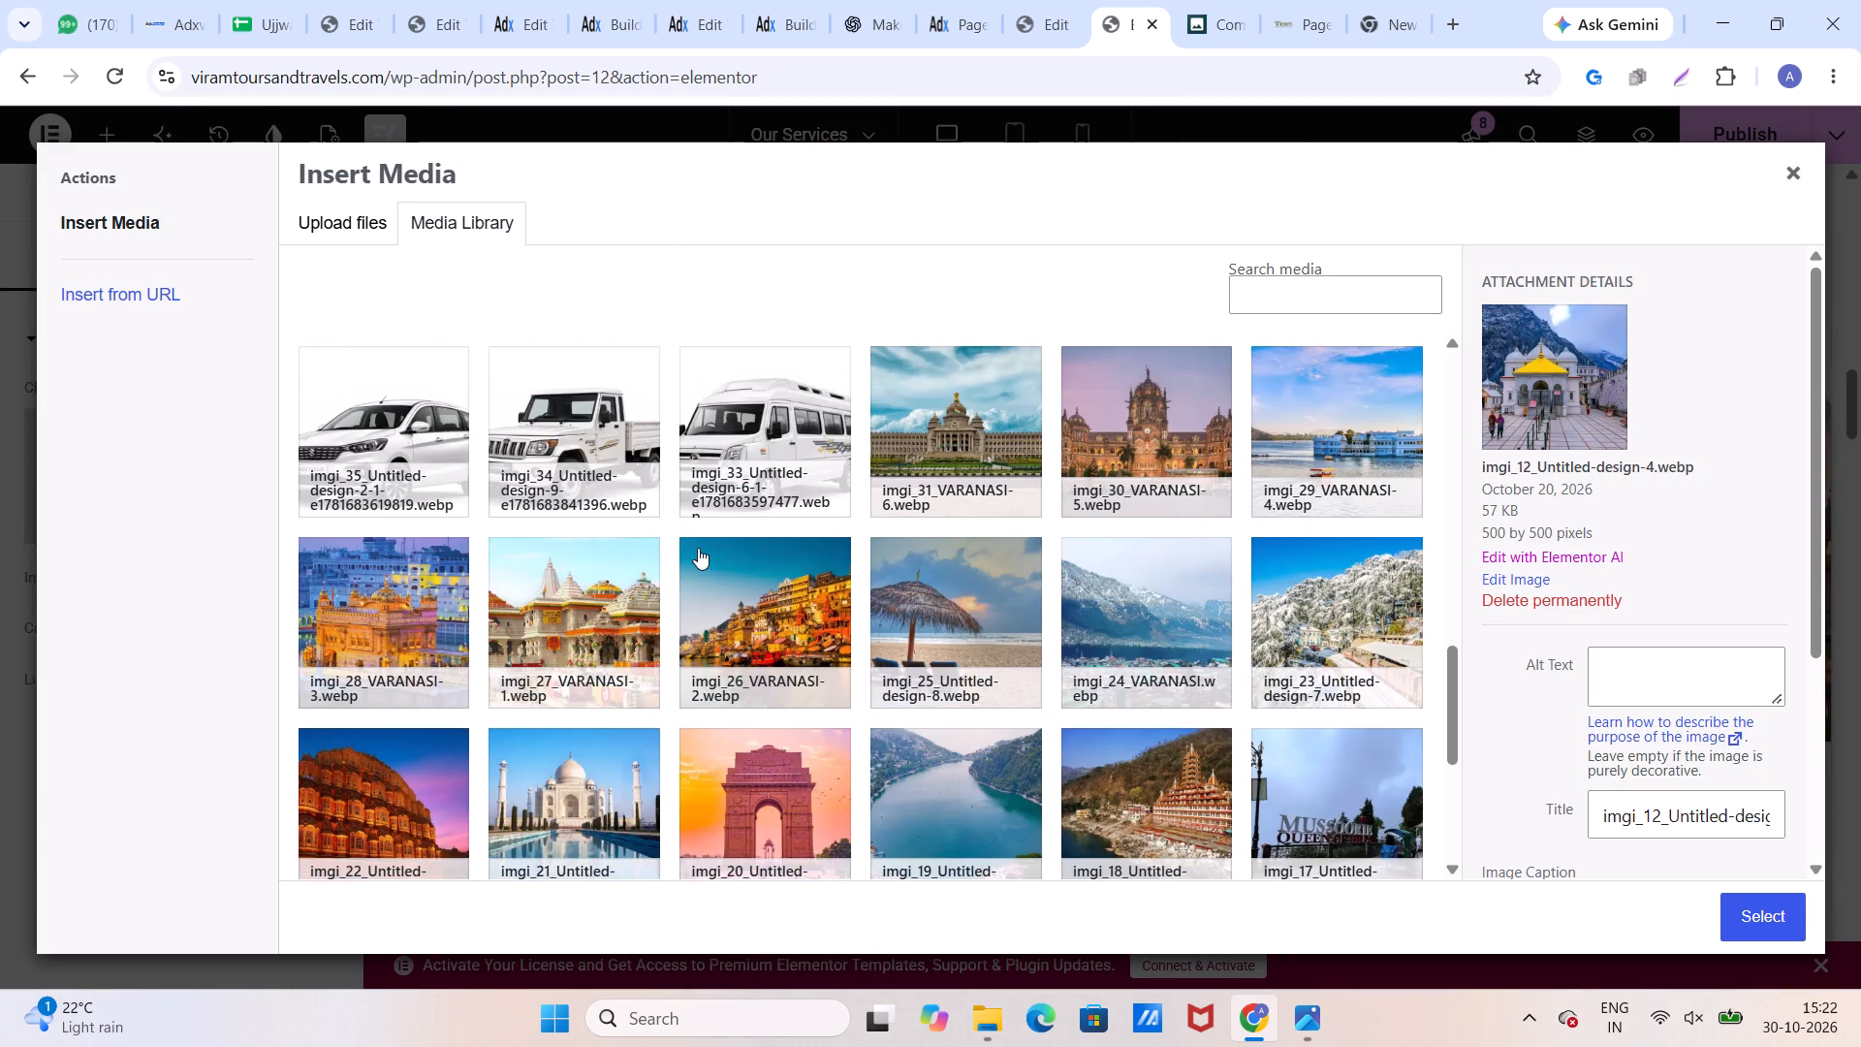
scroll(698, 548, down, 5)
click(937, 578)
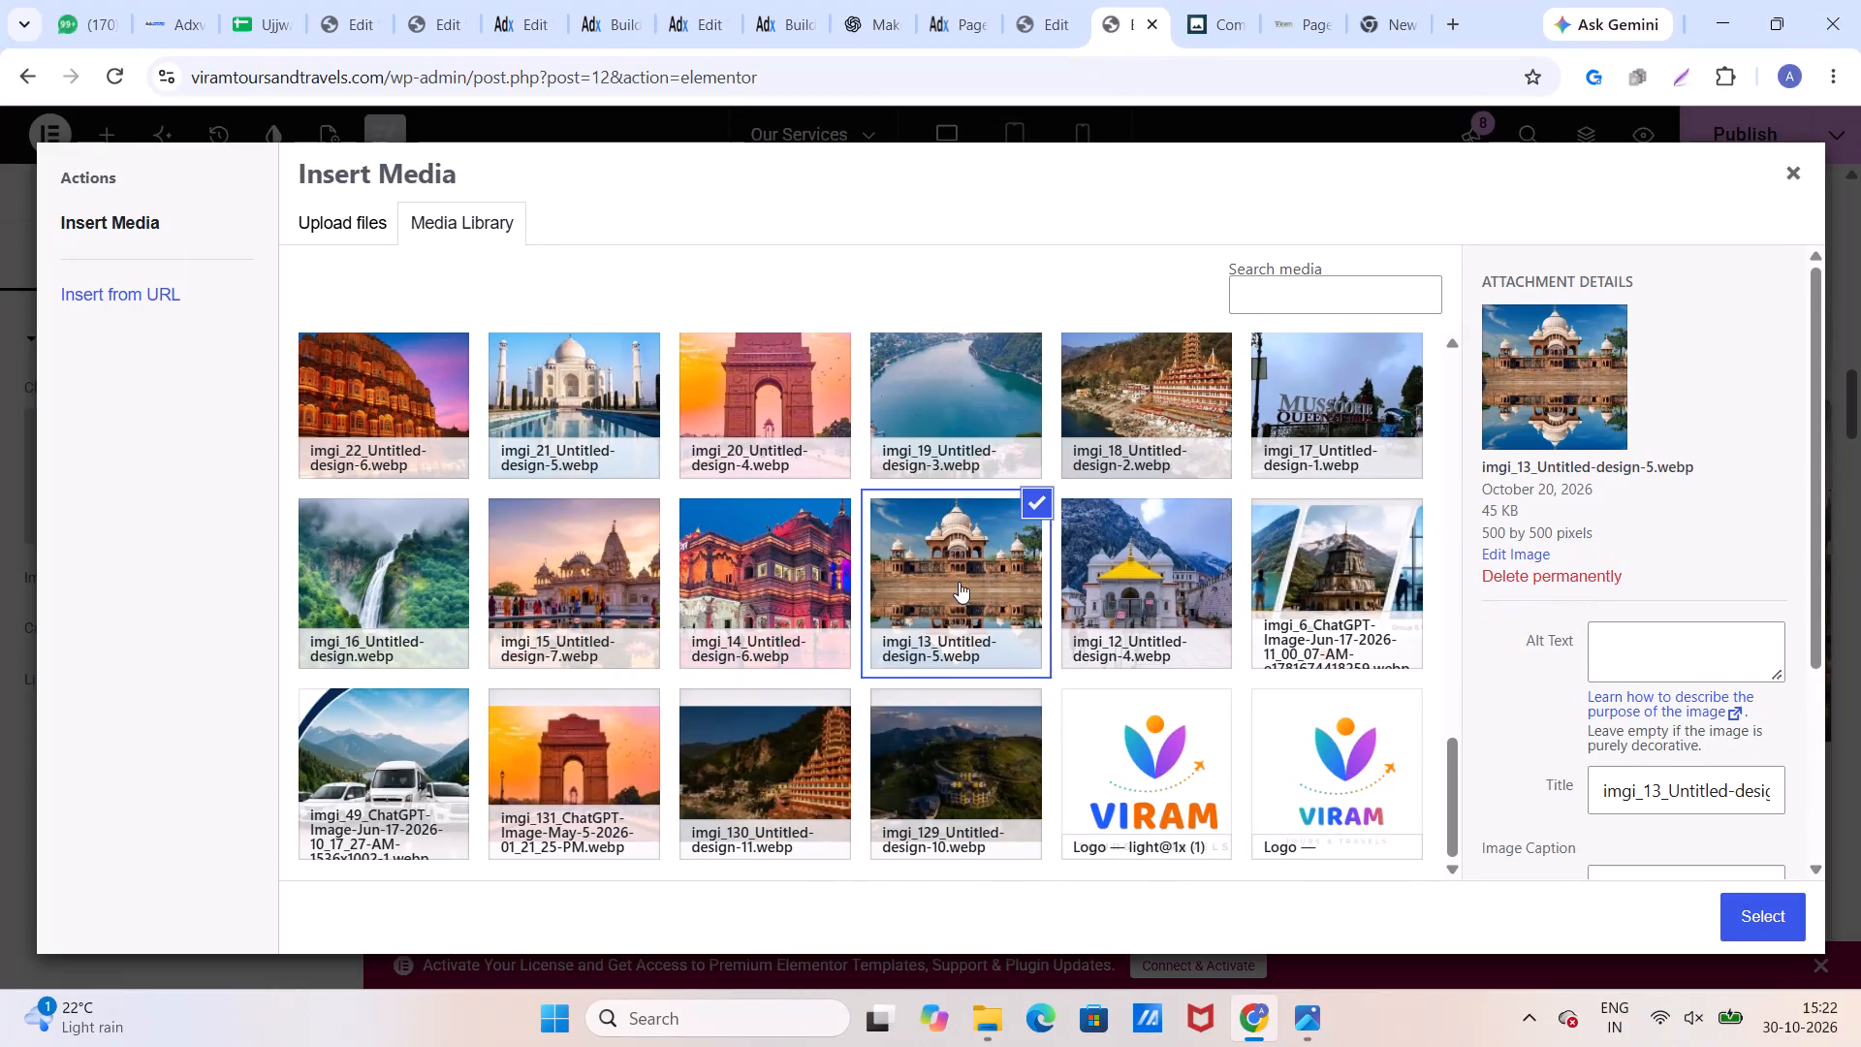
click(1169, 596)
click(1765, 914)
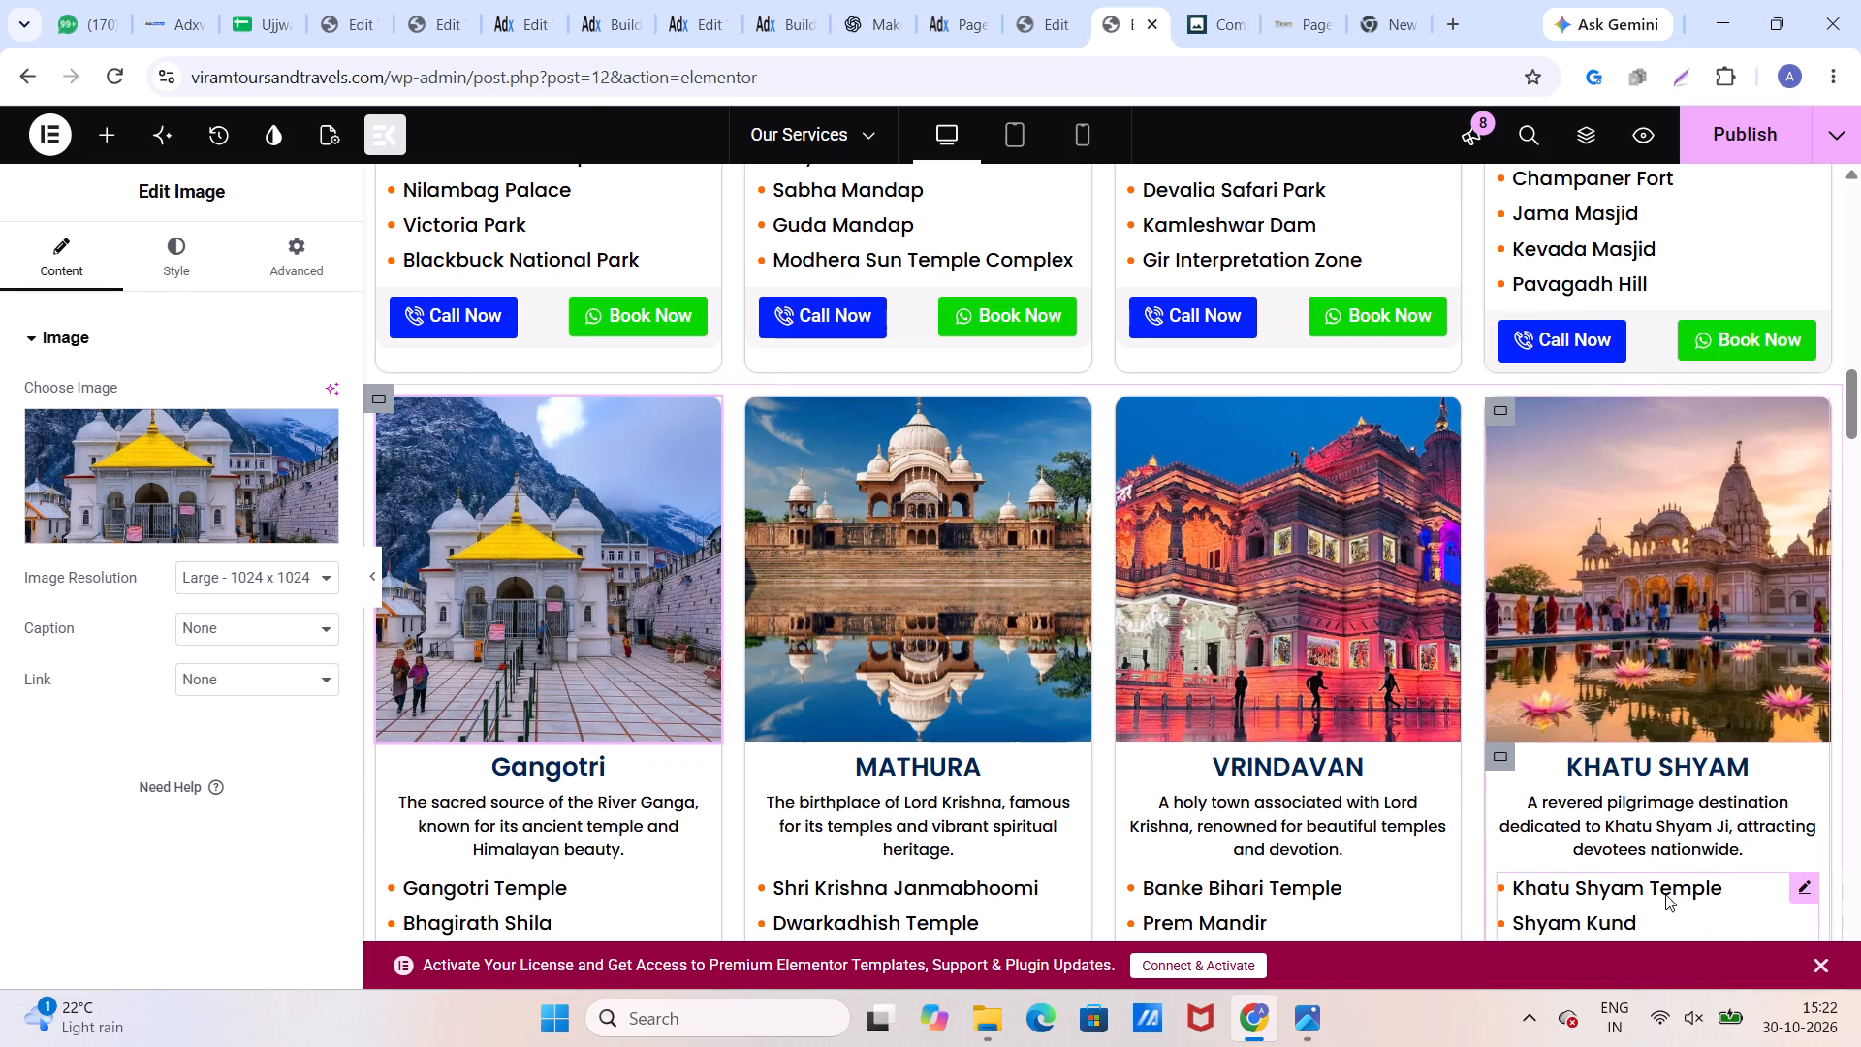
Look over the images in the first rows of destination cards in the Our Services section.
scroll(951, 655, up, 1)
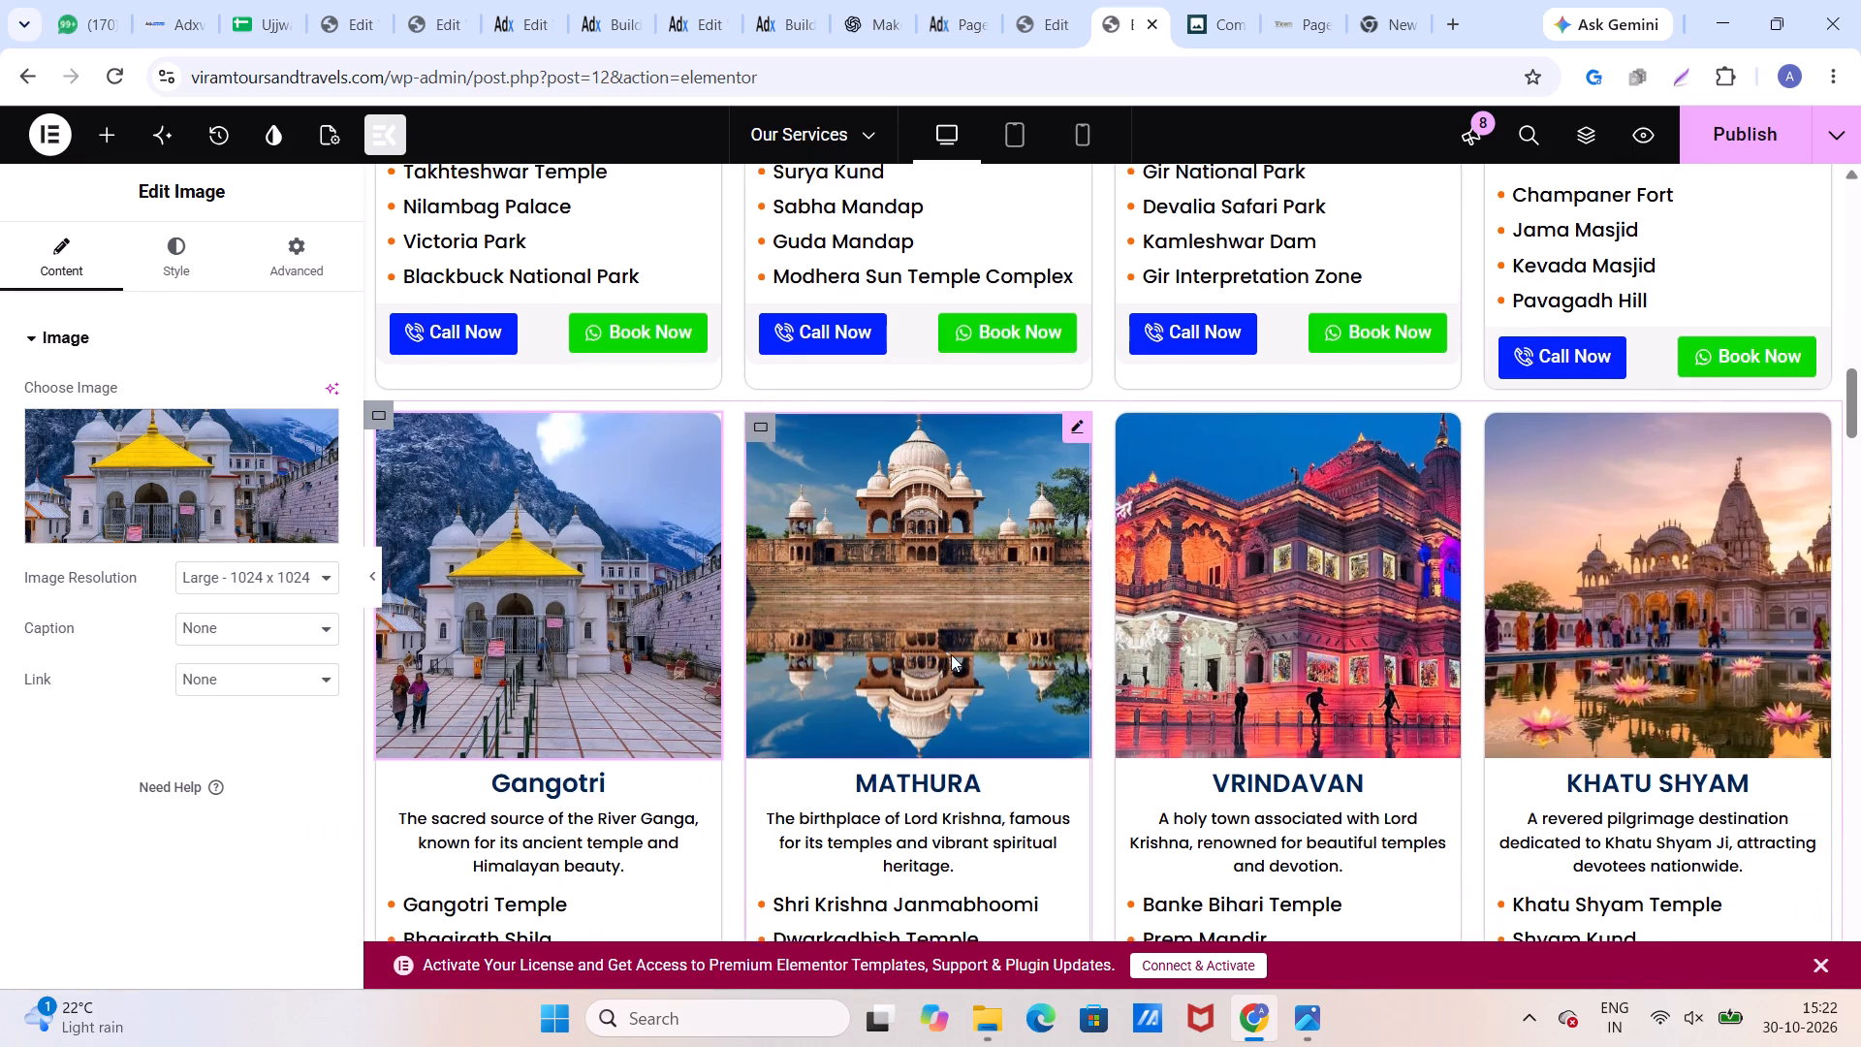
scroll(951, 654, up, 7)
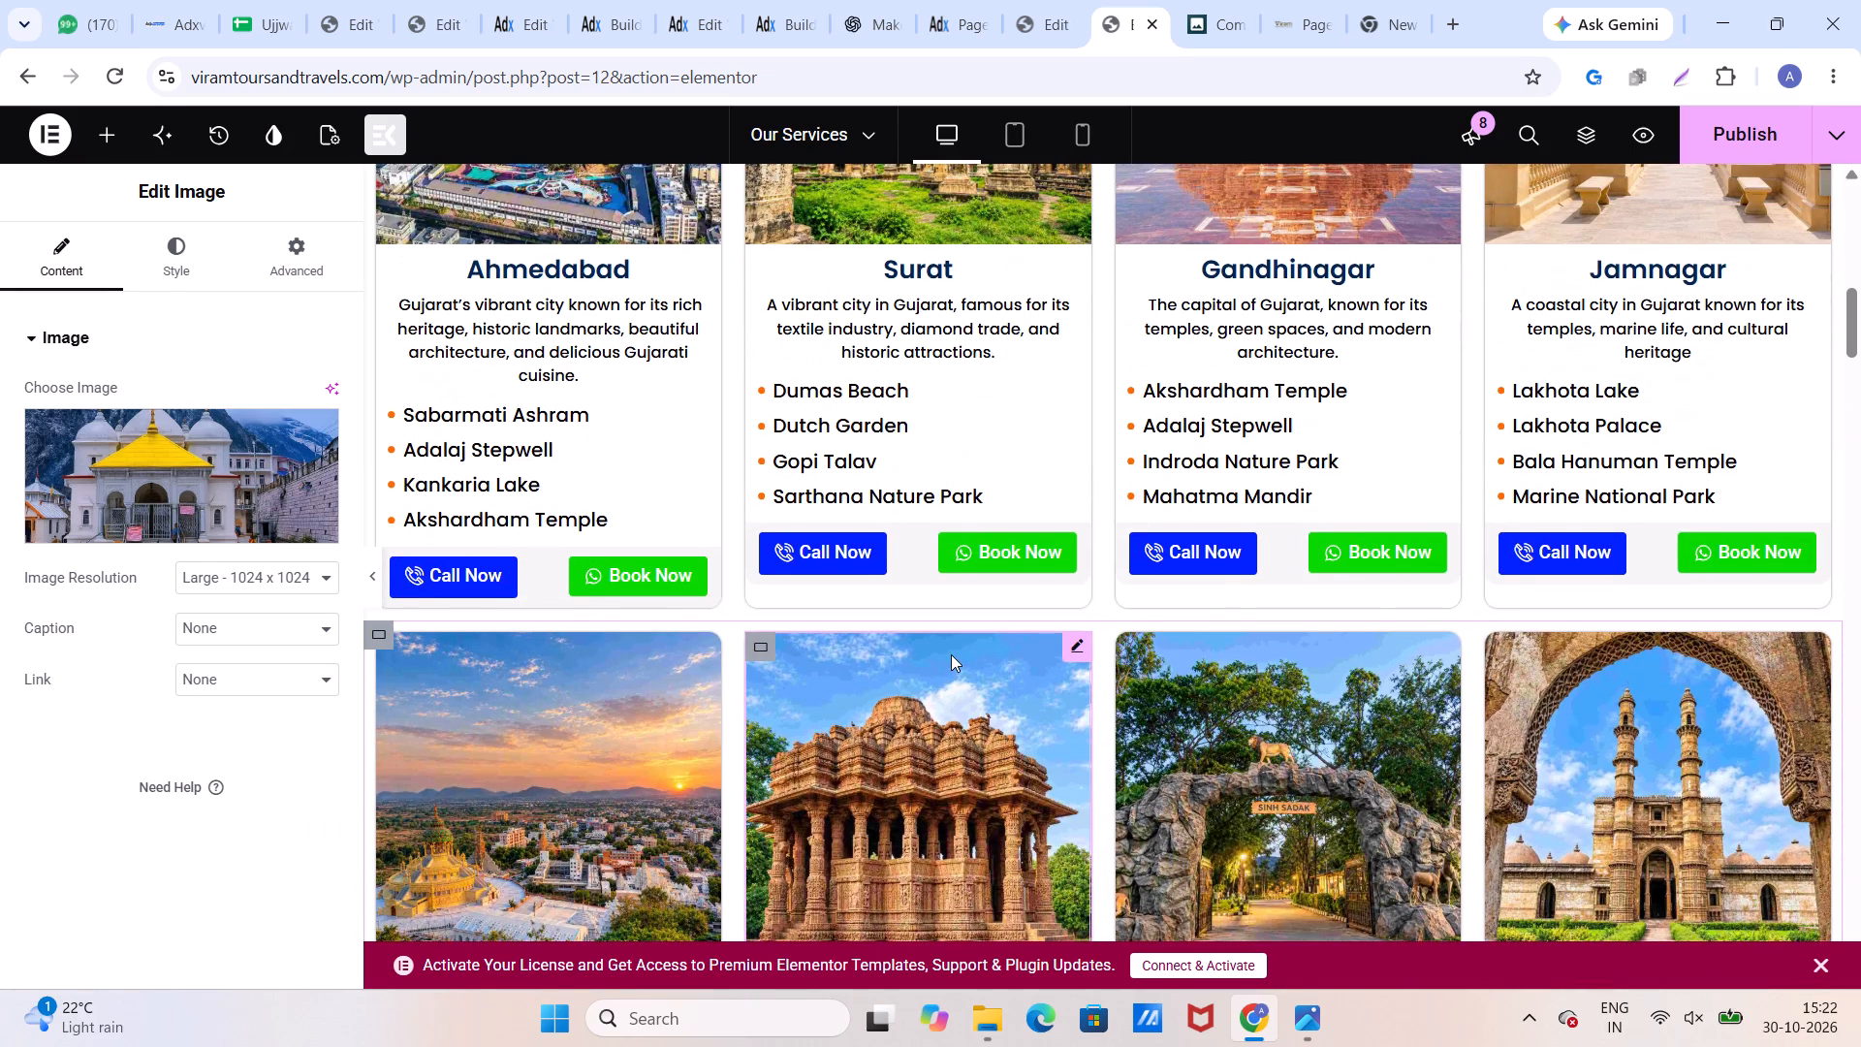
scroll(951, 654, up, 1)
scroll(951, 654, down, 10)
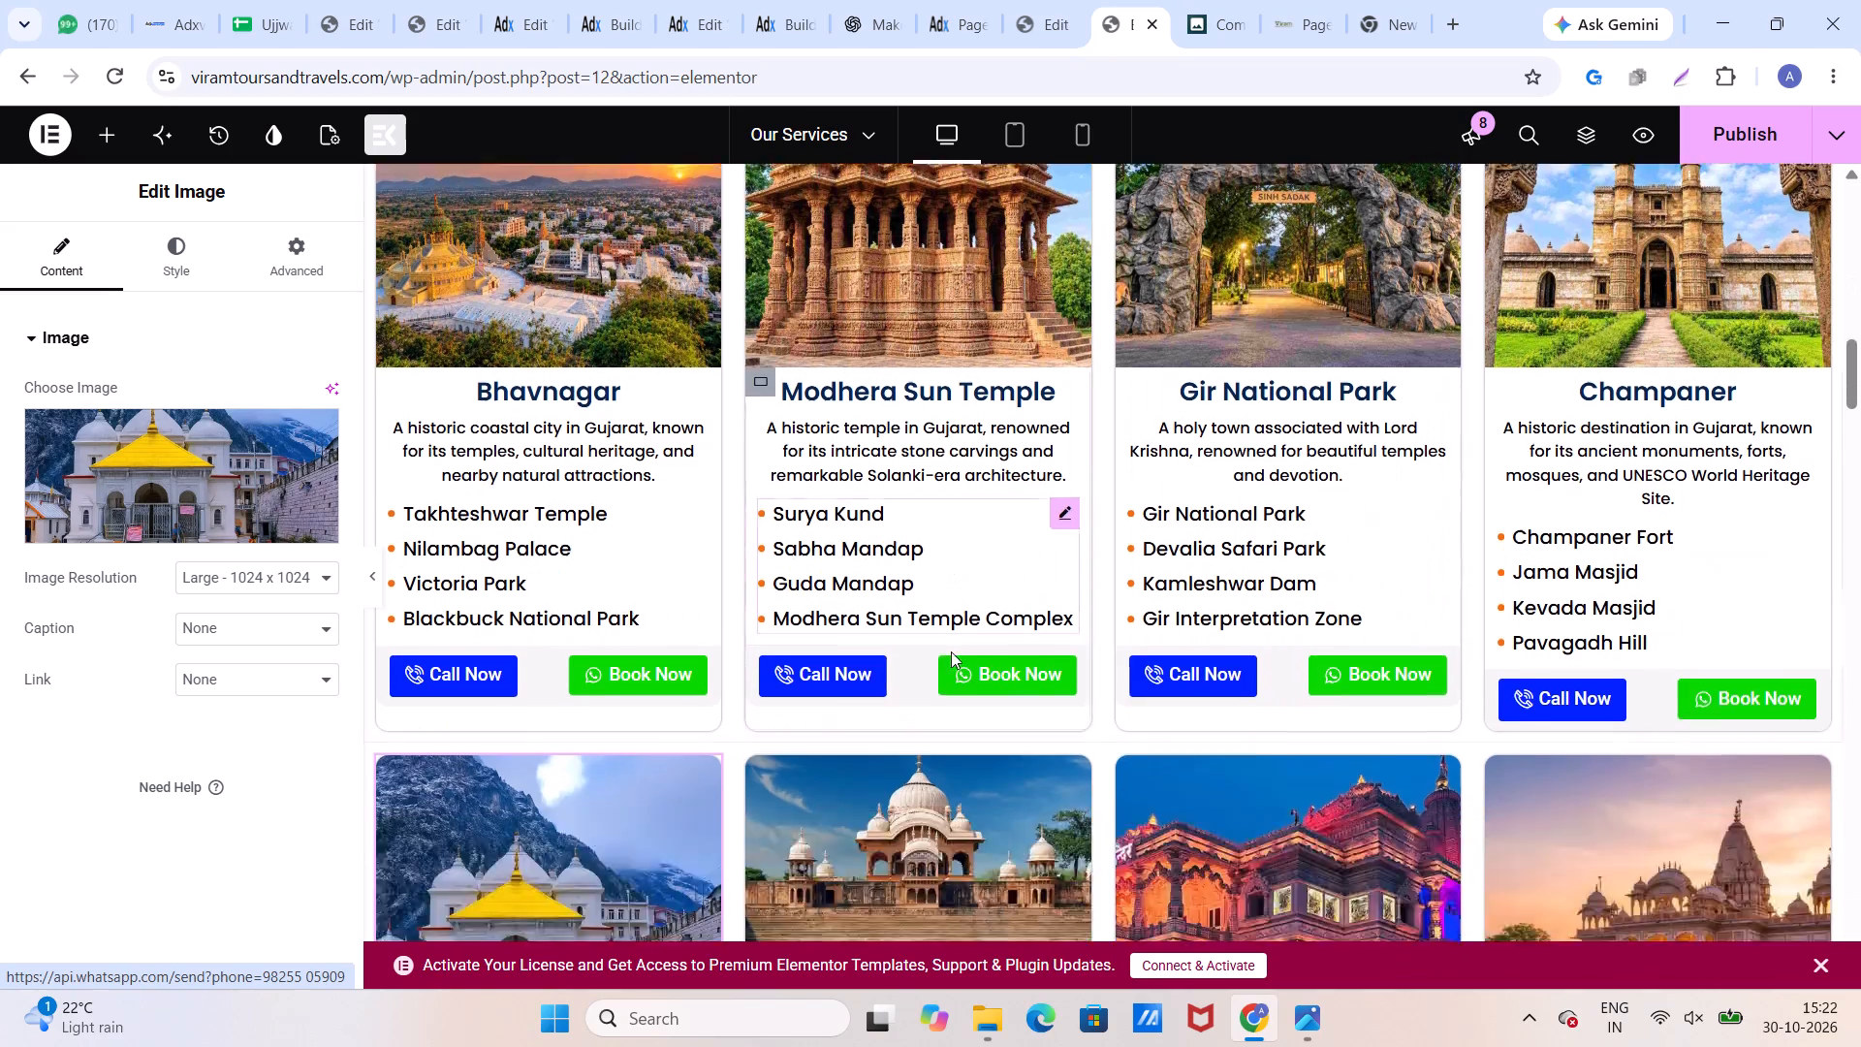
Reselect imgi_13_Untitled-design-5.webp from the media library for the Mathura card's image.
click(805, 500)
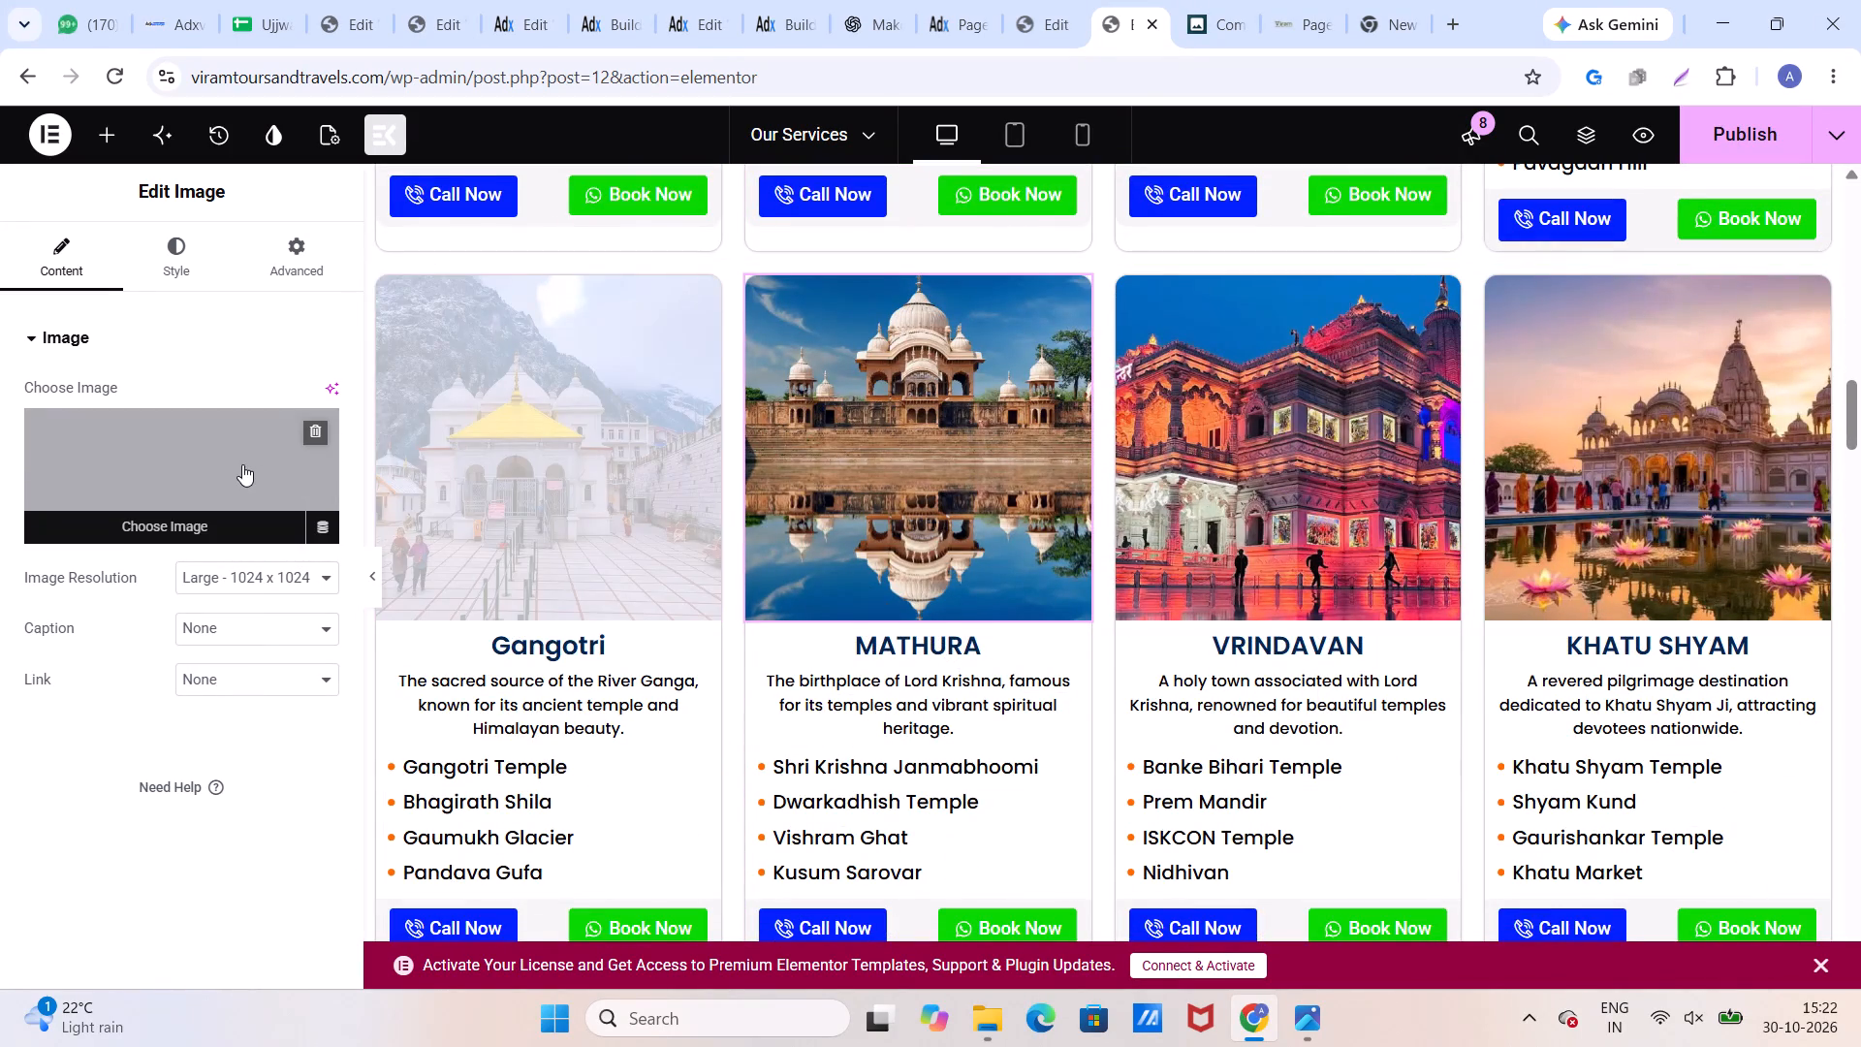
click(242, 464)
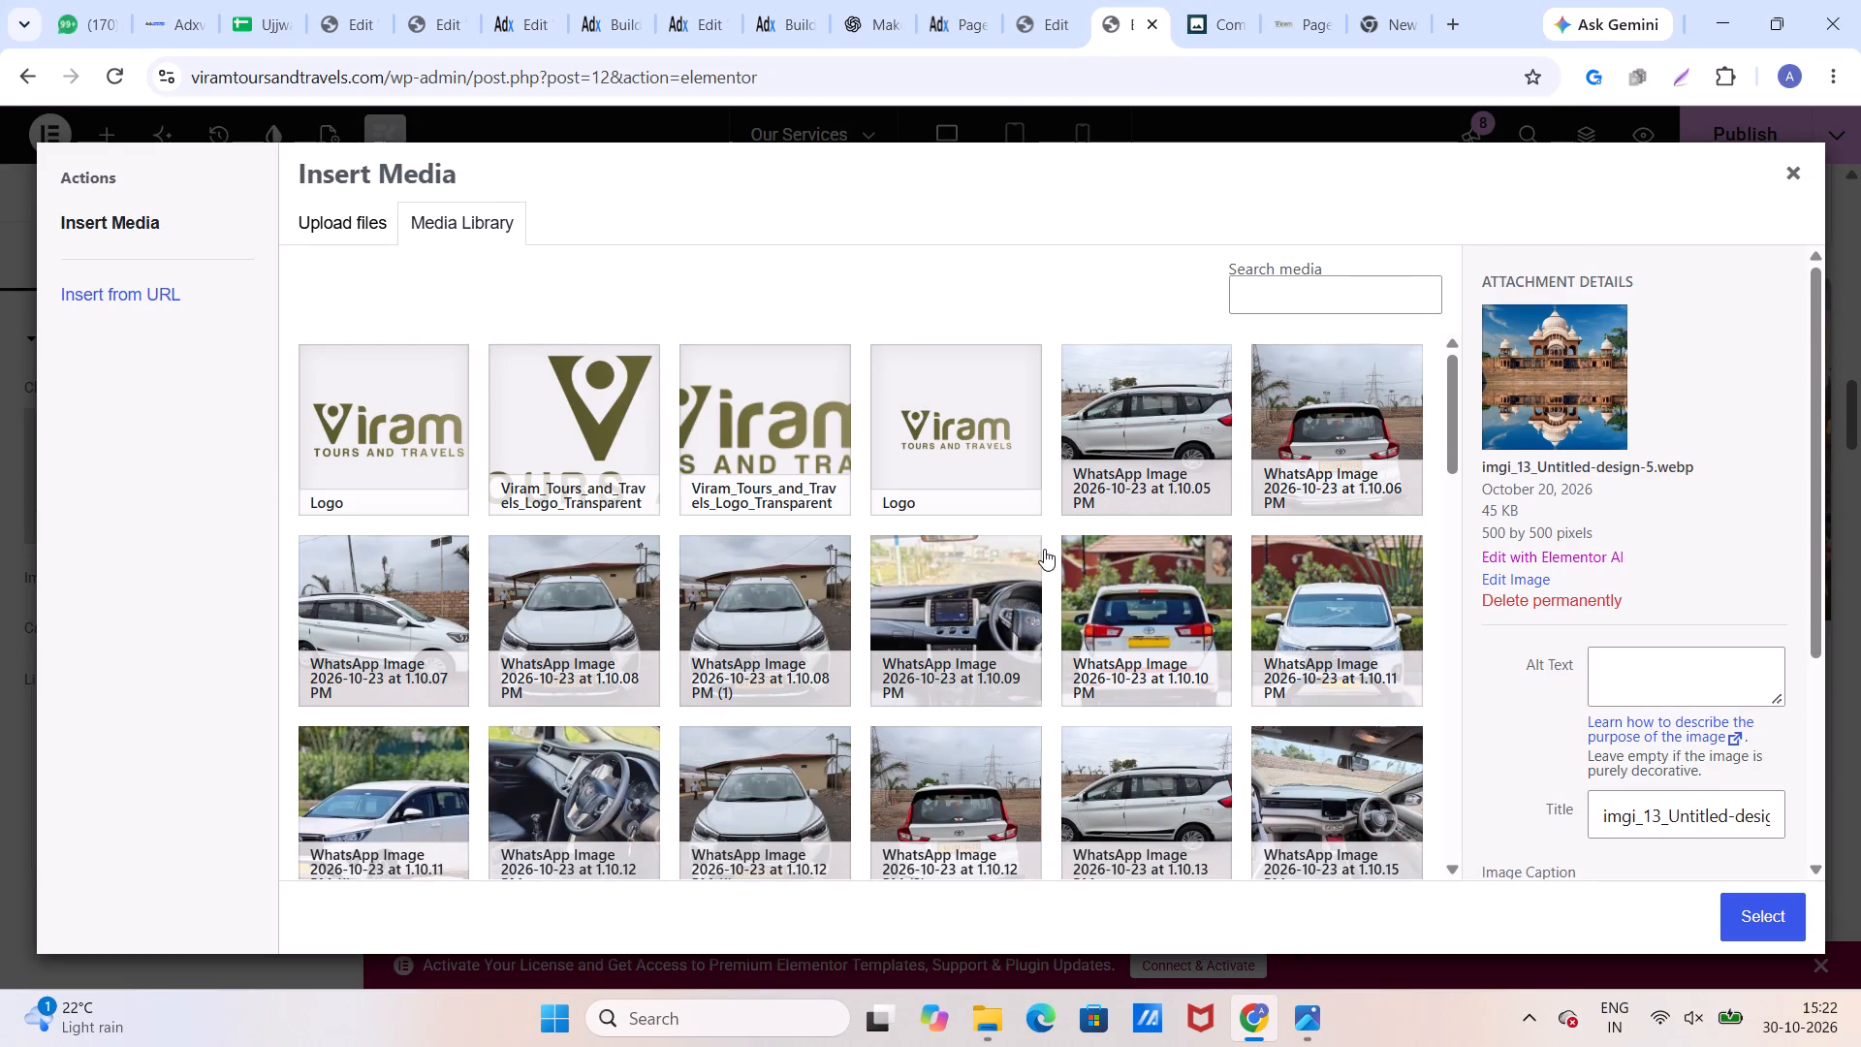
scroll(953, 584, down, 8)
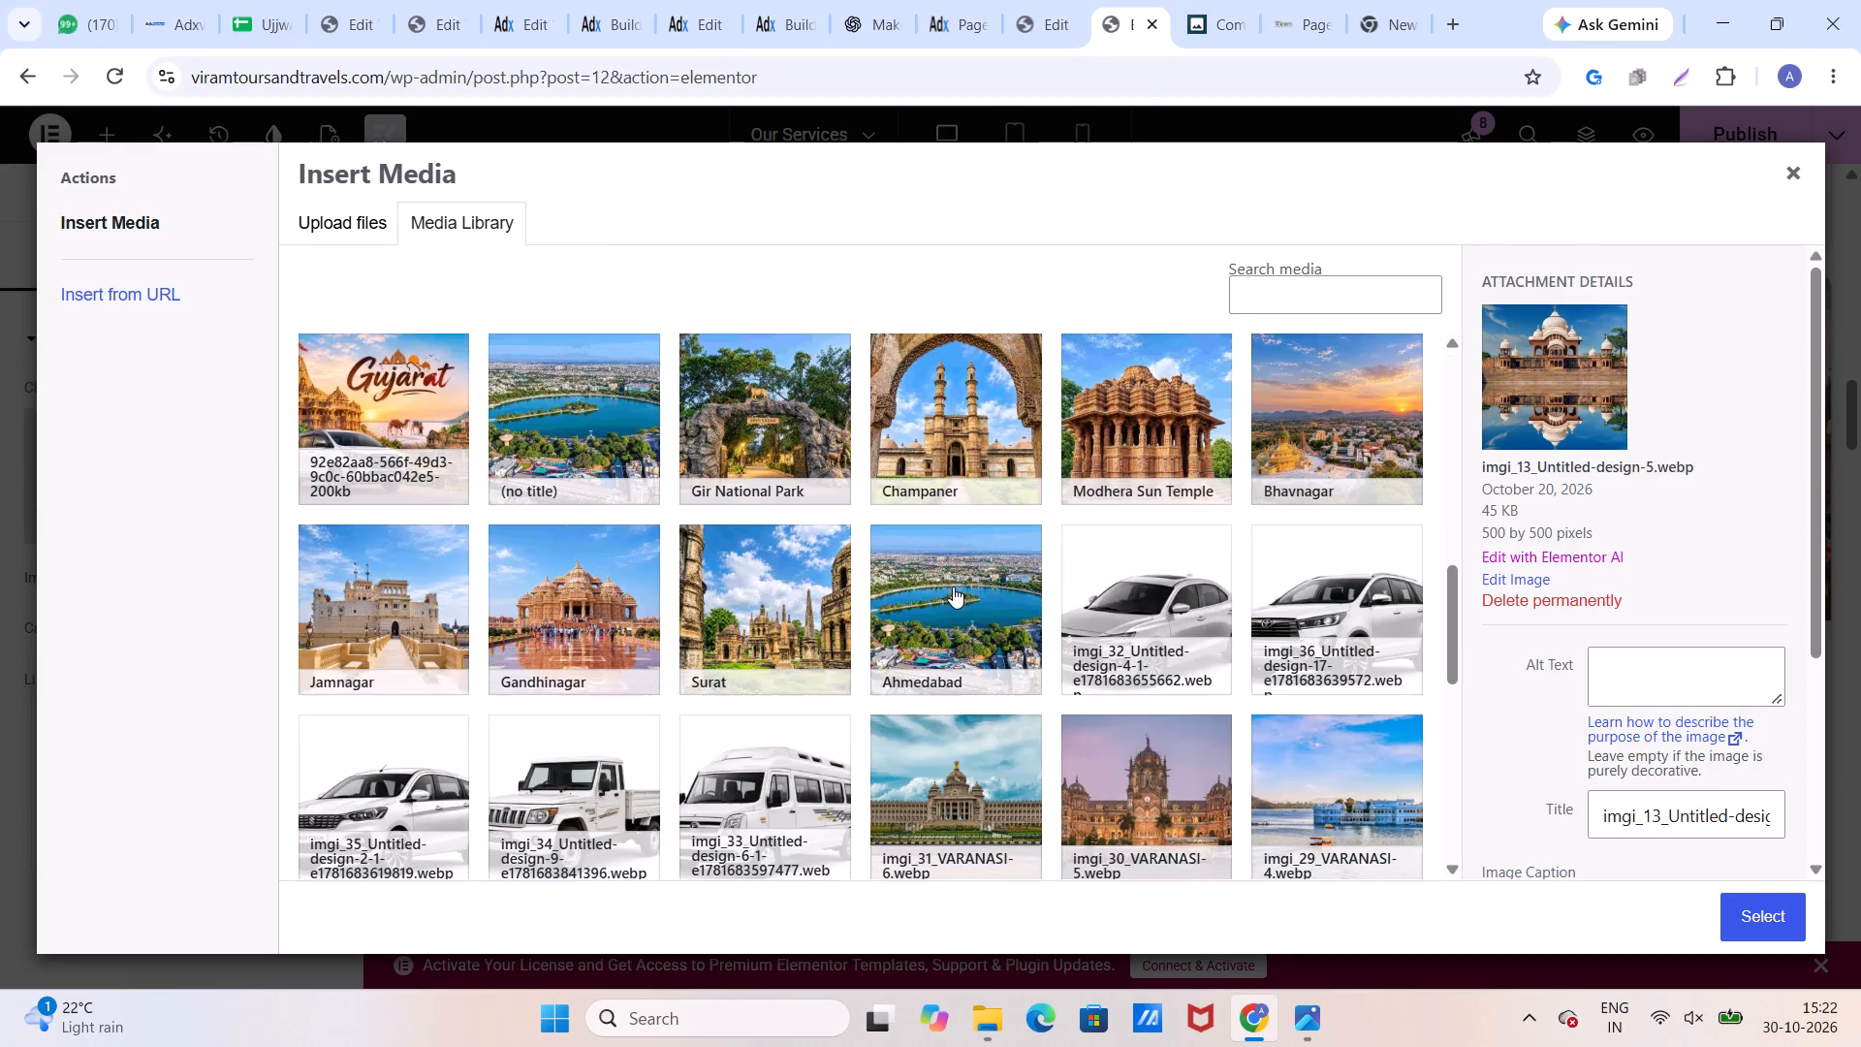
scroll(953, 587, down, 5)
click(829, 717)
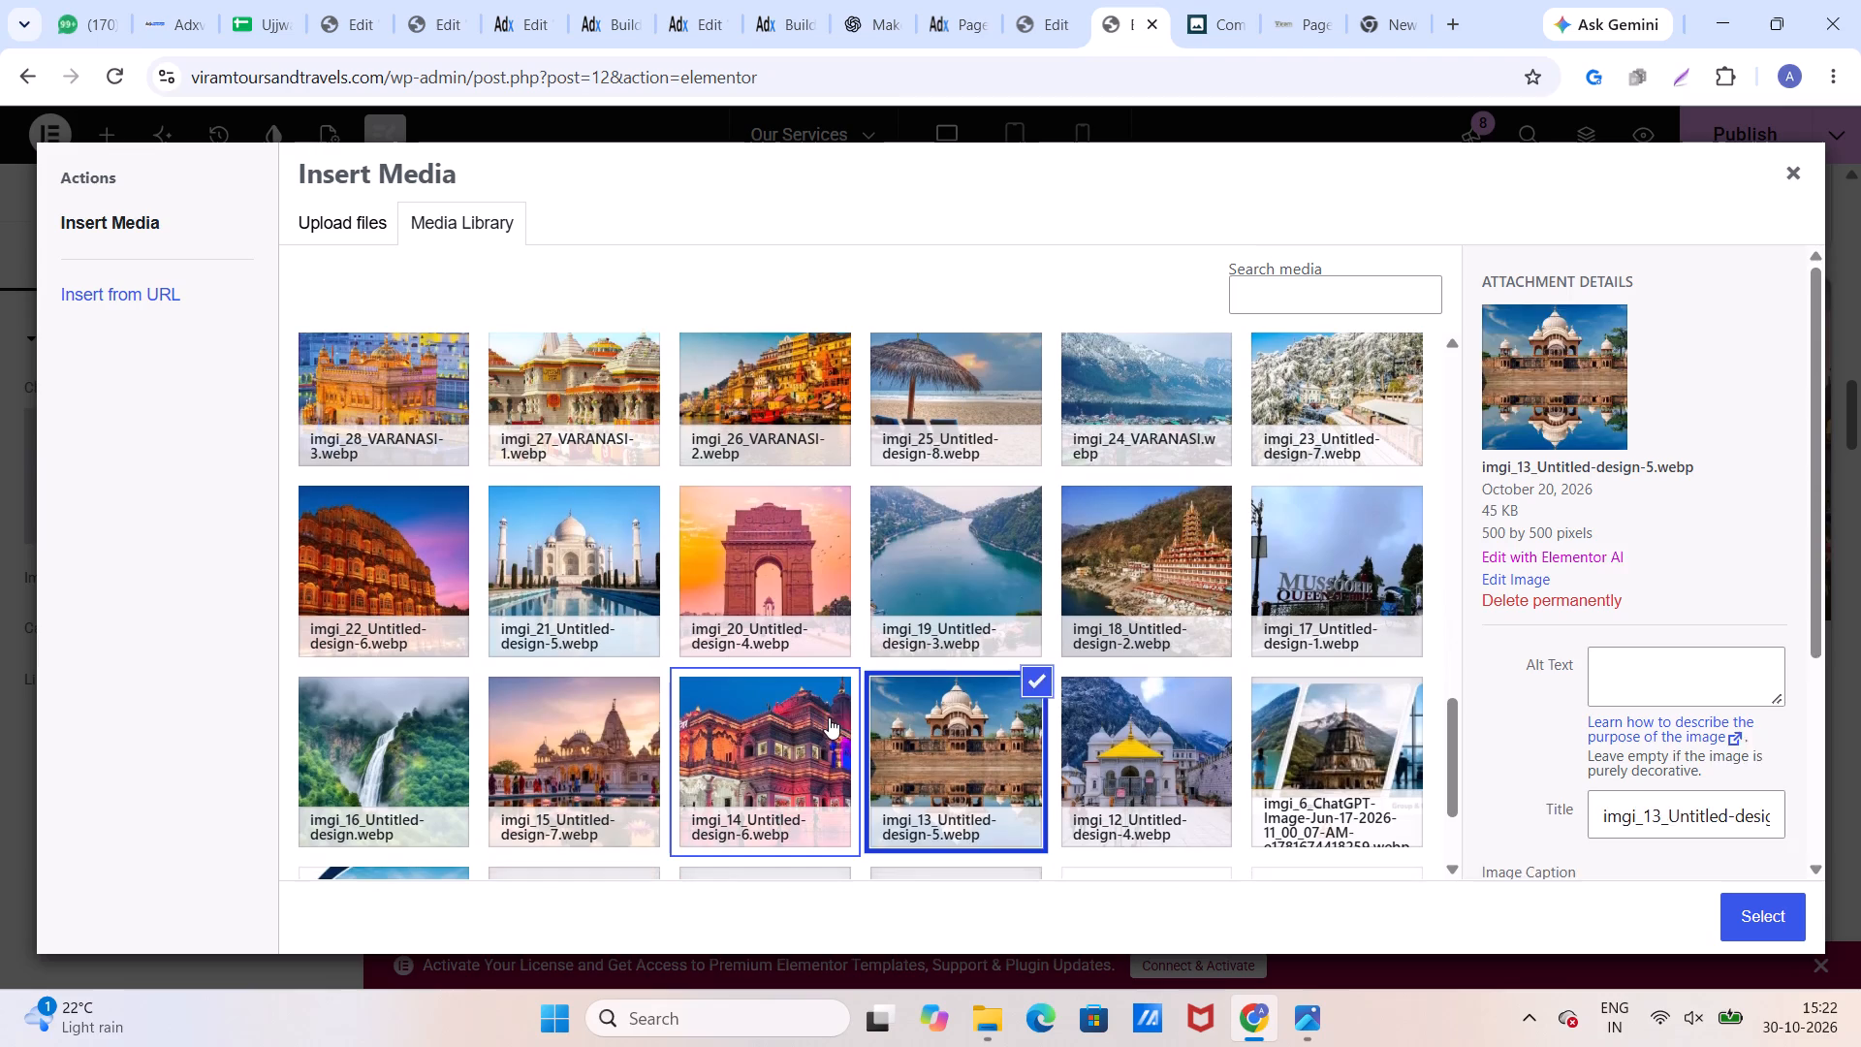
click(980, 730)
click(1763, 905)
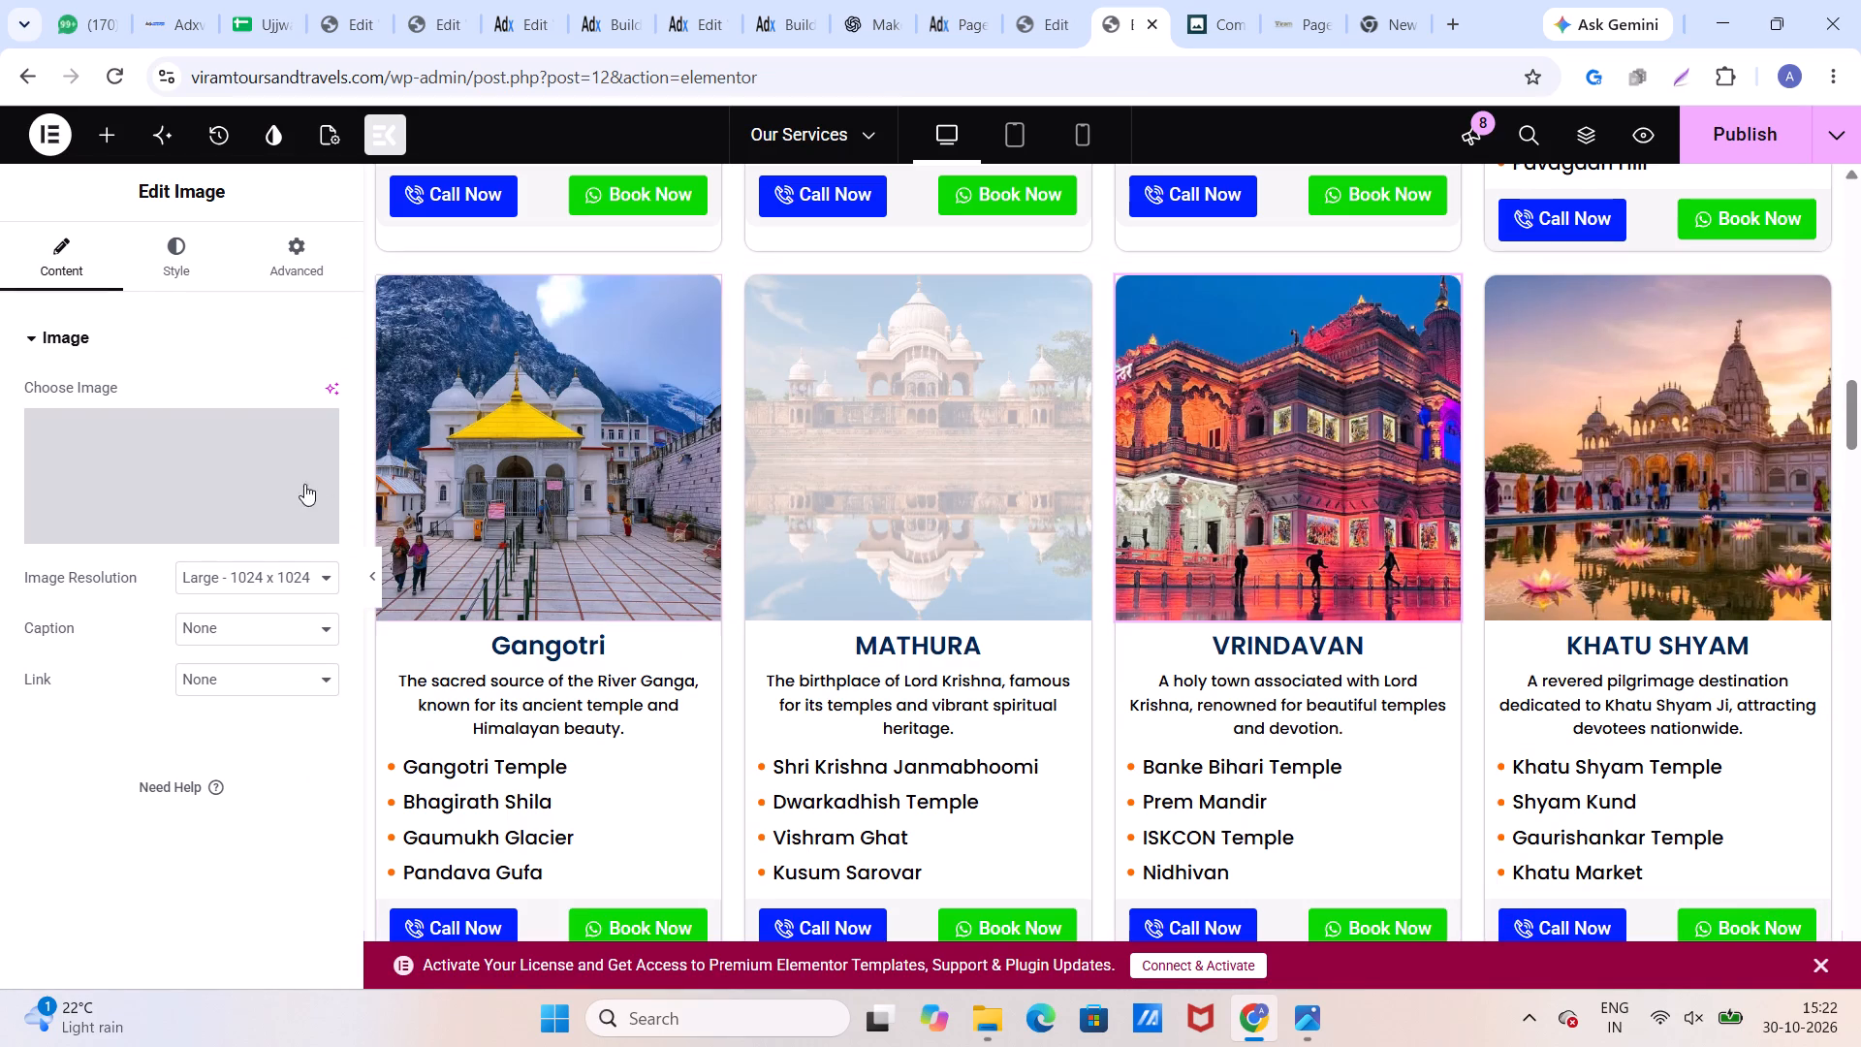
Reselect imgi_14_Untitled-design-6.webp from the media library for the Vrindavan card's image.
click(253, 460)
scroll(913, 658, down, 6)
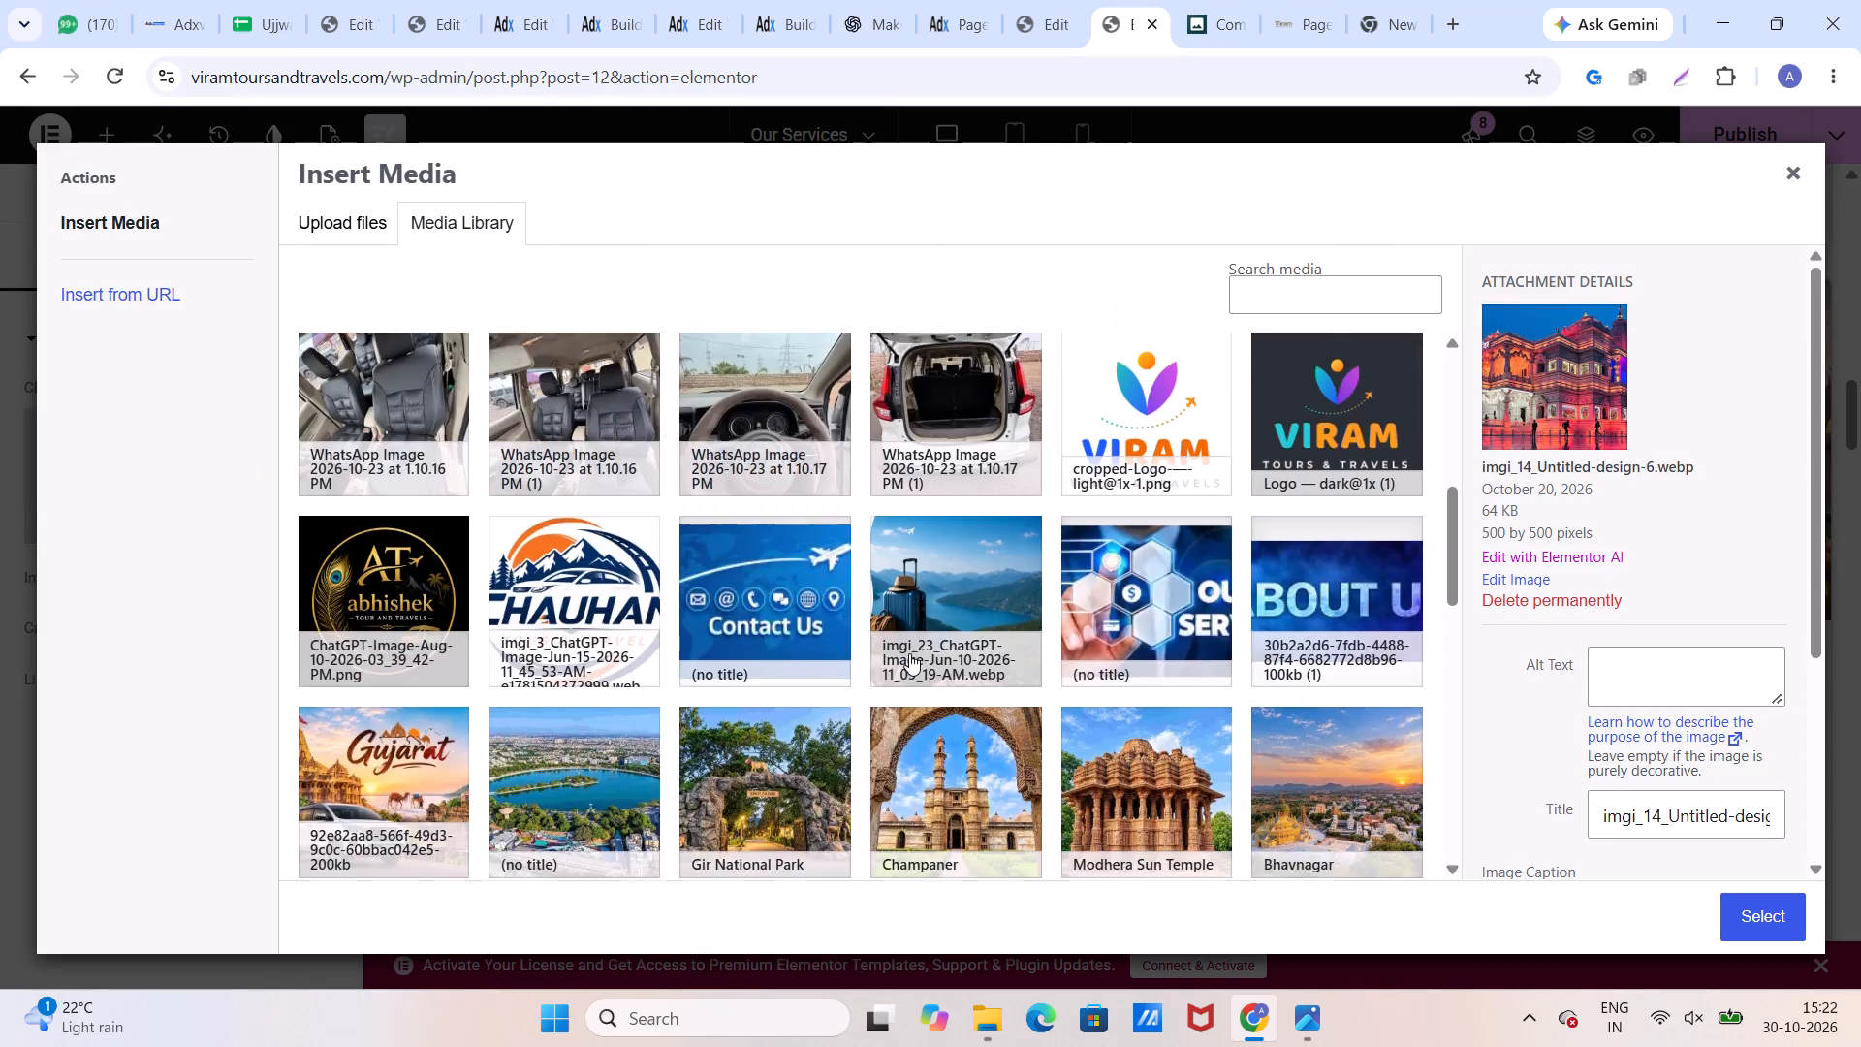
scroll(909, 653, down, 6)
scroll(909, 650, up, 1)
scroll(909, 650, down, 2)
click(568, 769)
click(761, 759)
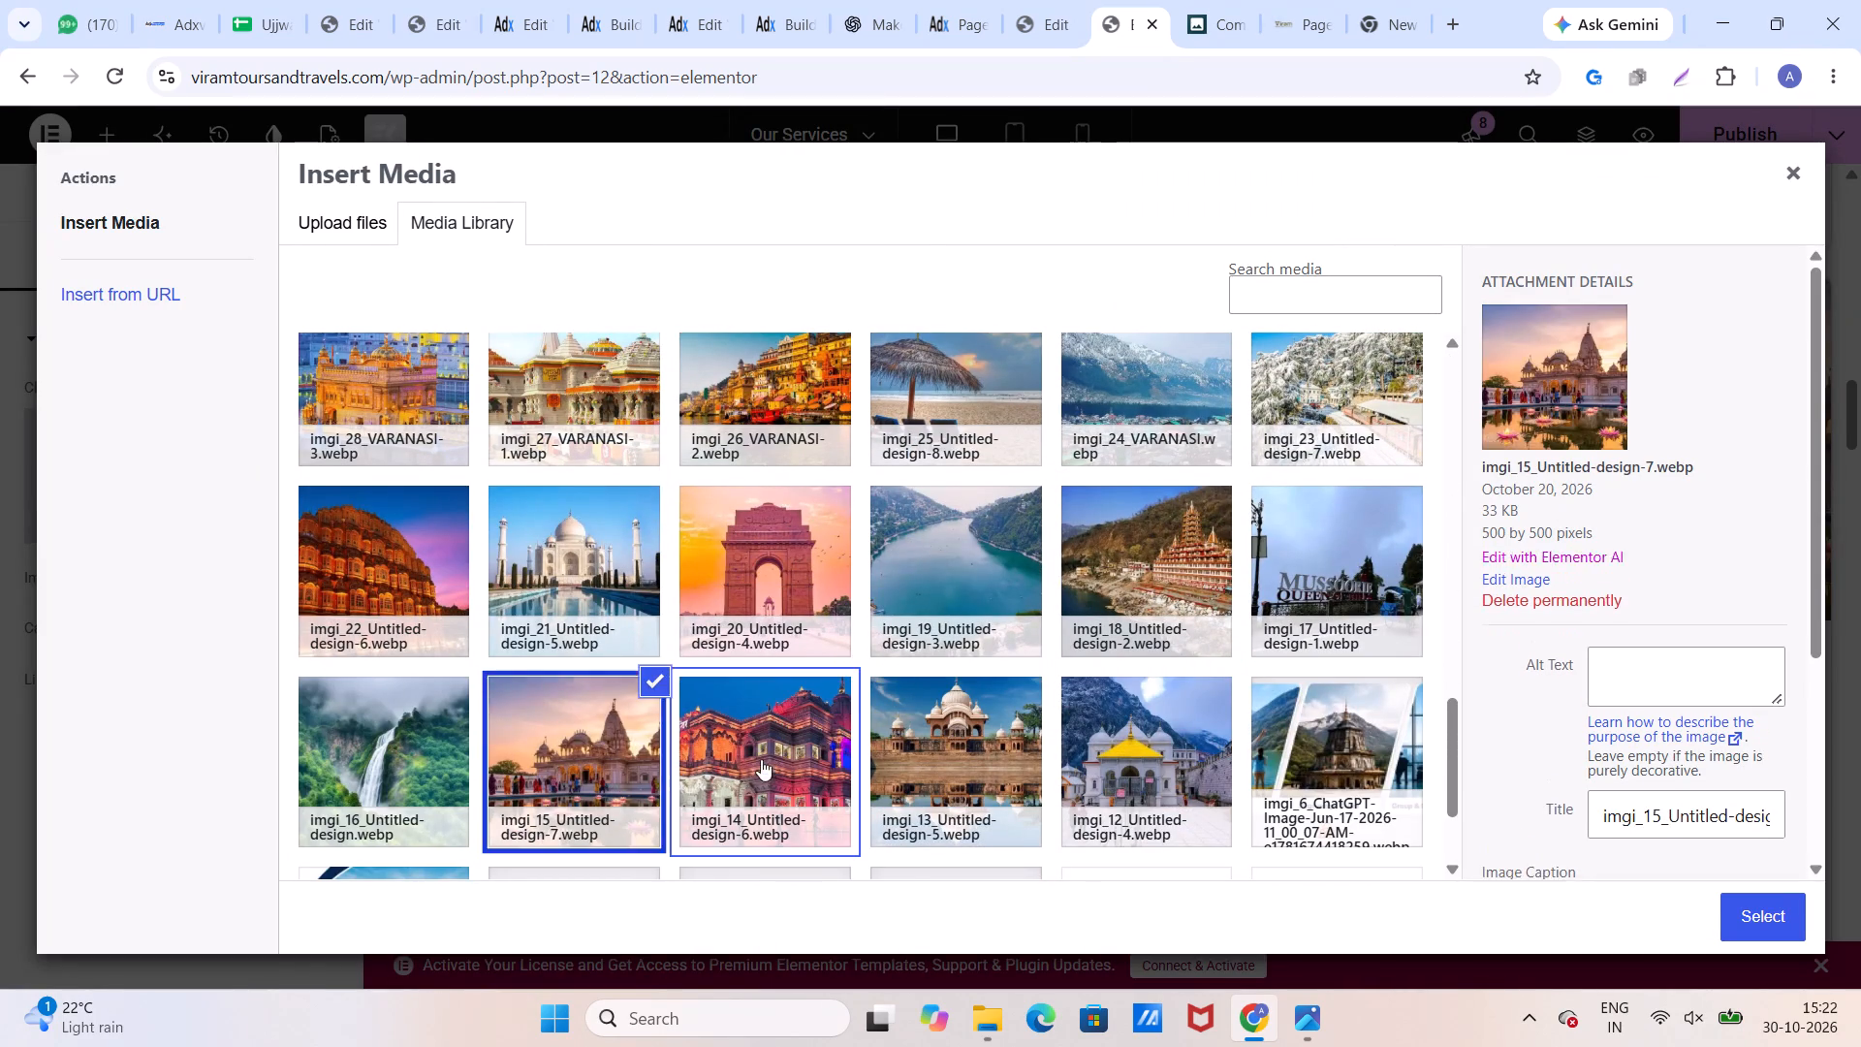
click(1784, 914)
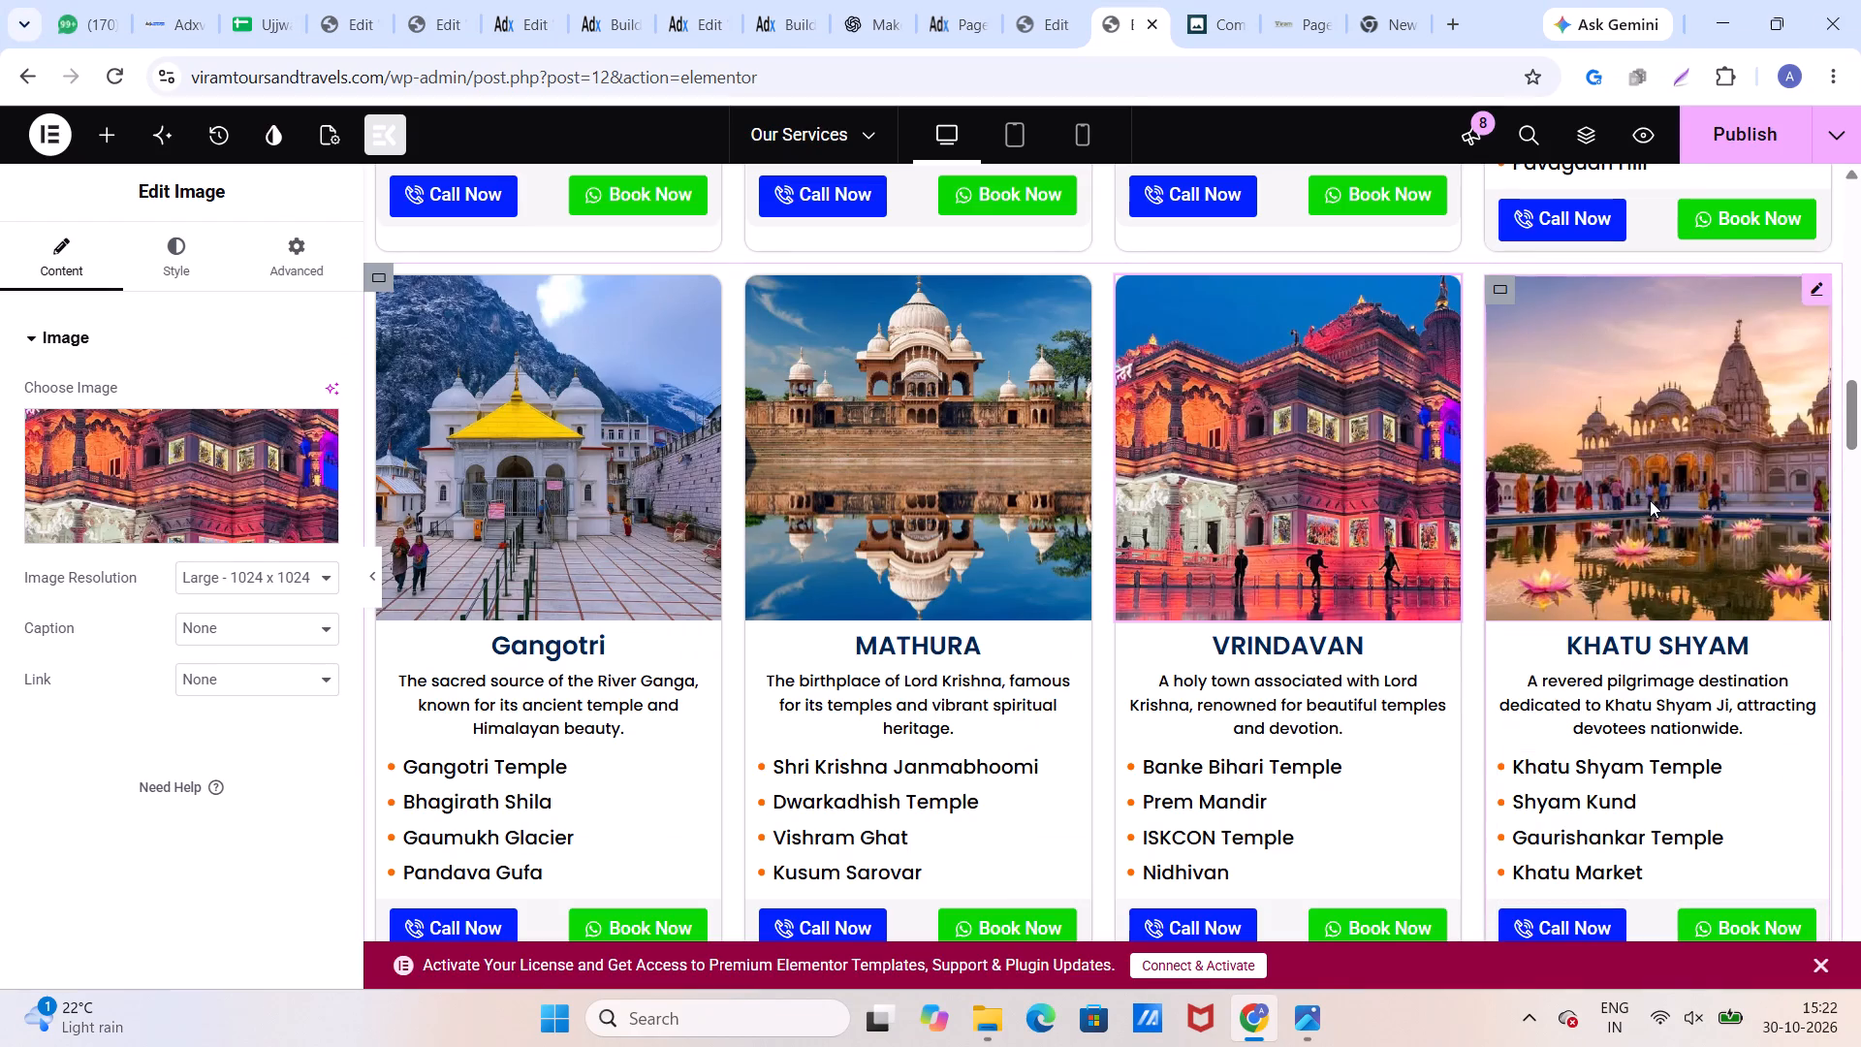
Reselect imgi_15_Untitled-design-7.webp from the media library for the Khatu Shyam card's image.
click(1650, 500)
click(228, 469)
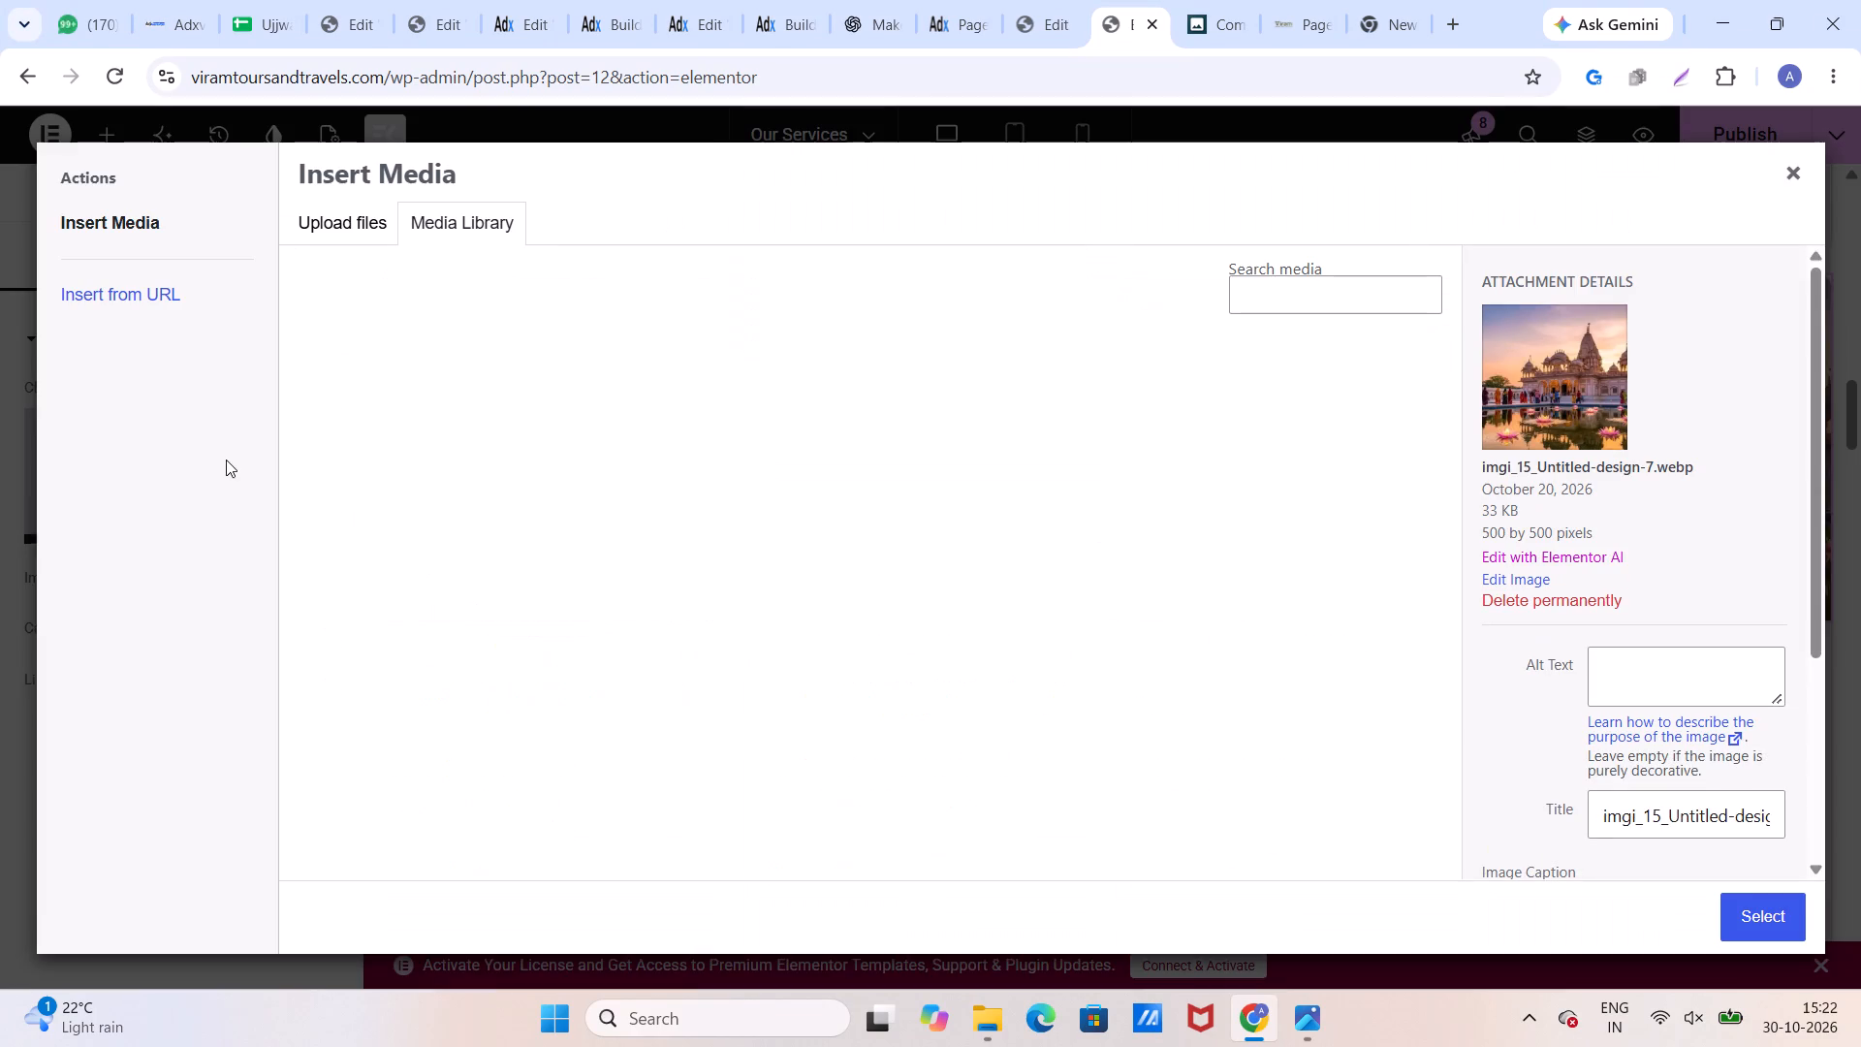
scroll(1047, 580, down, 1)
scroll(1047, 580, up, 1)
scroll(1047, 580, down, 15)
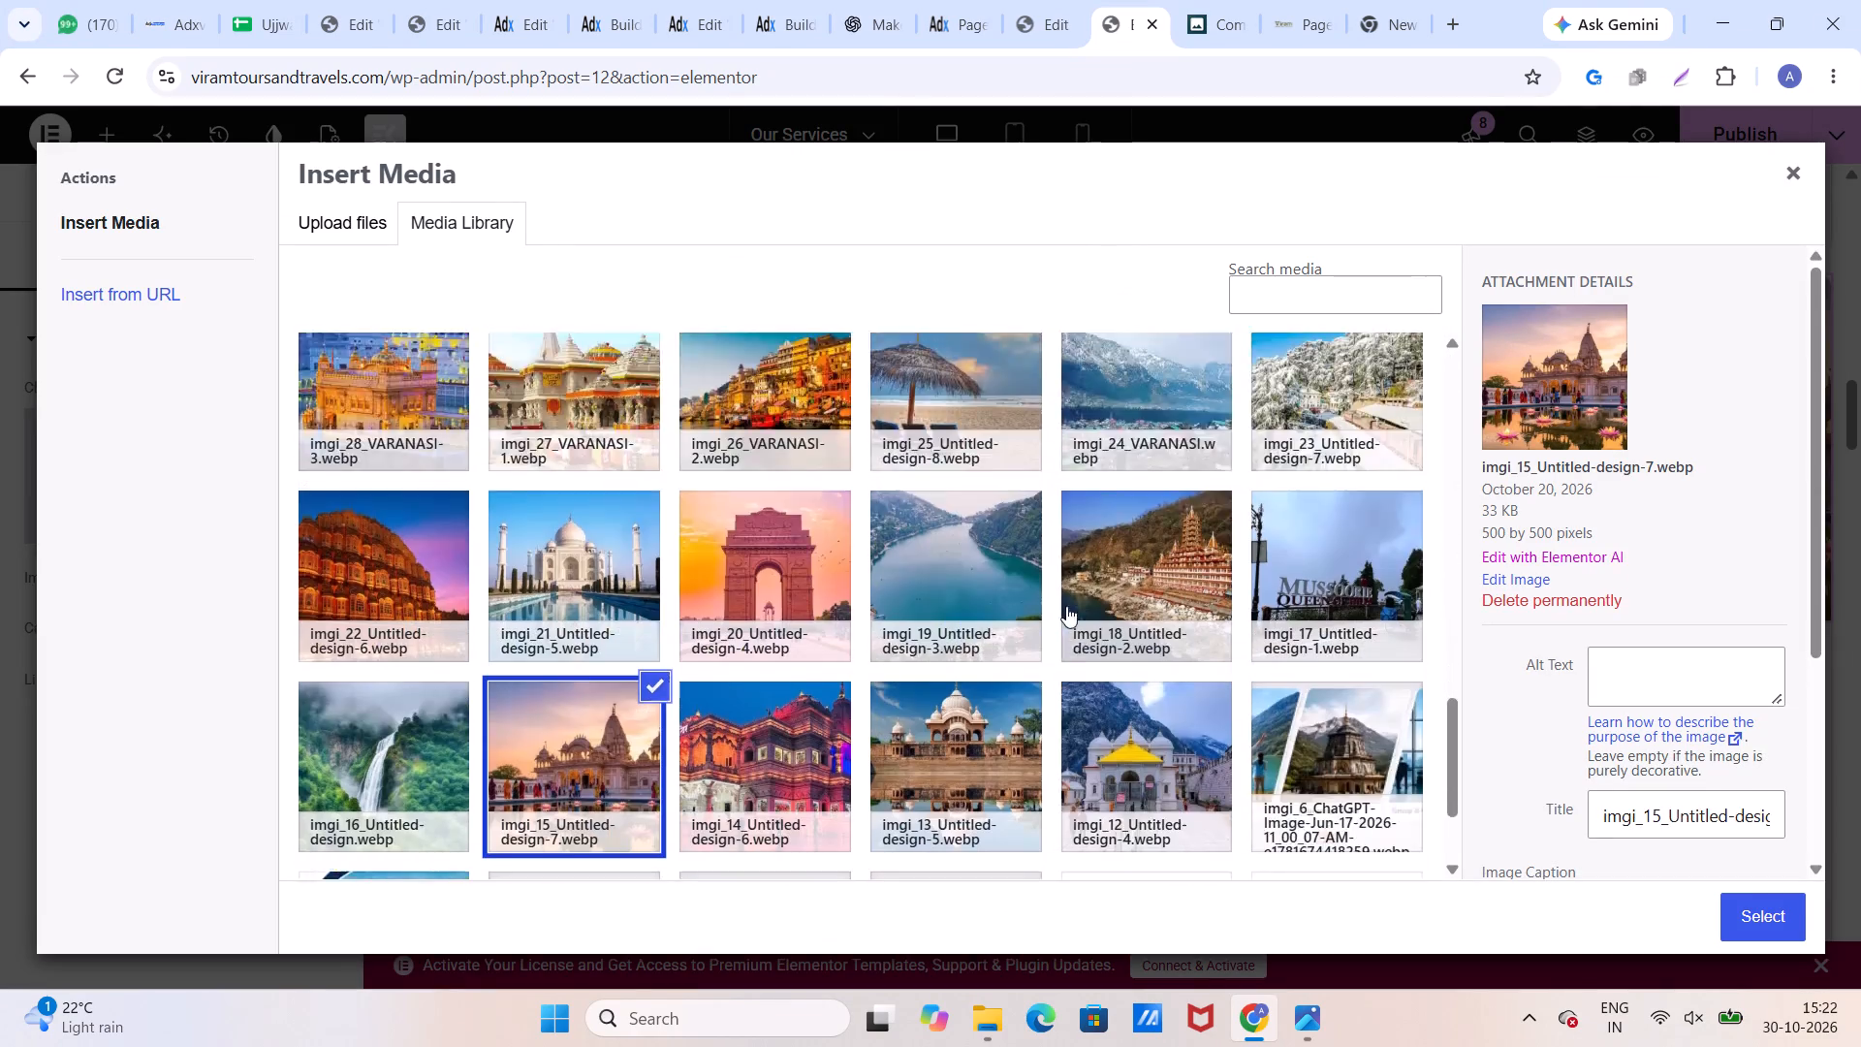
scroll(1066, 606, down, 2)
click(758, 591)
click(592, 587)
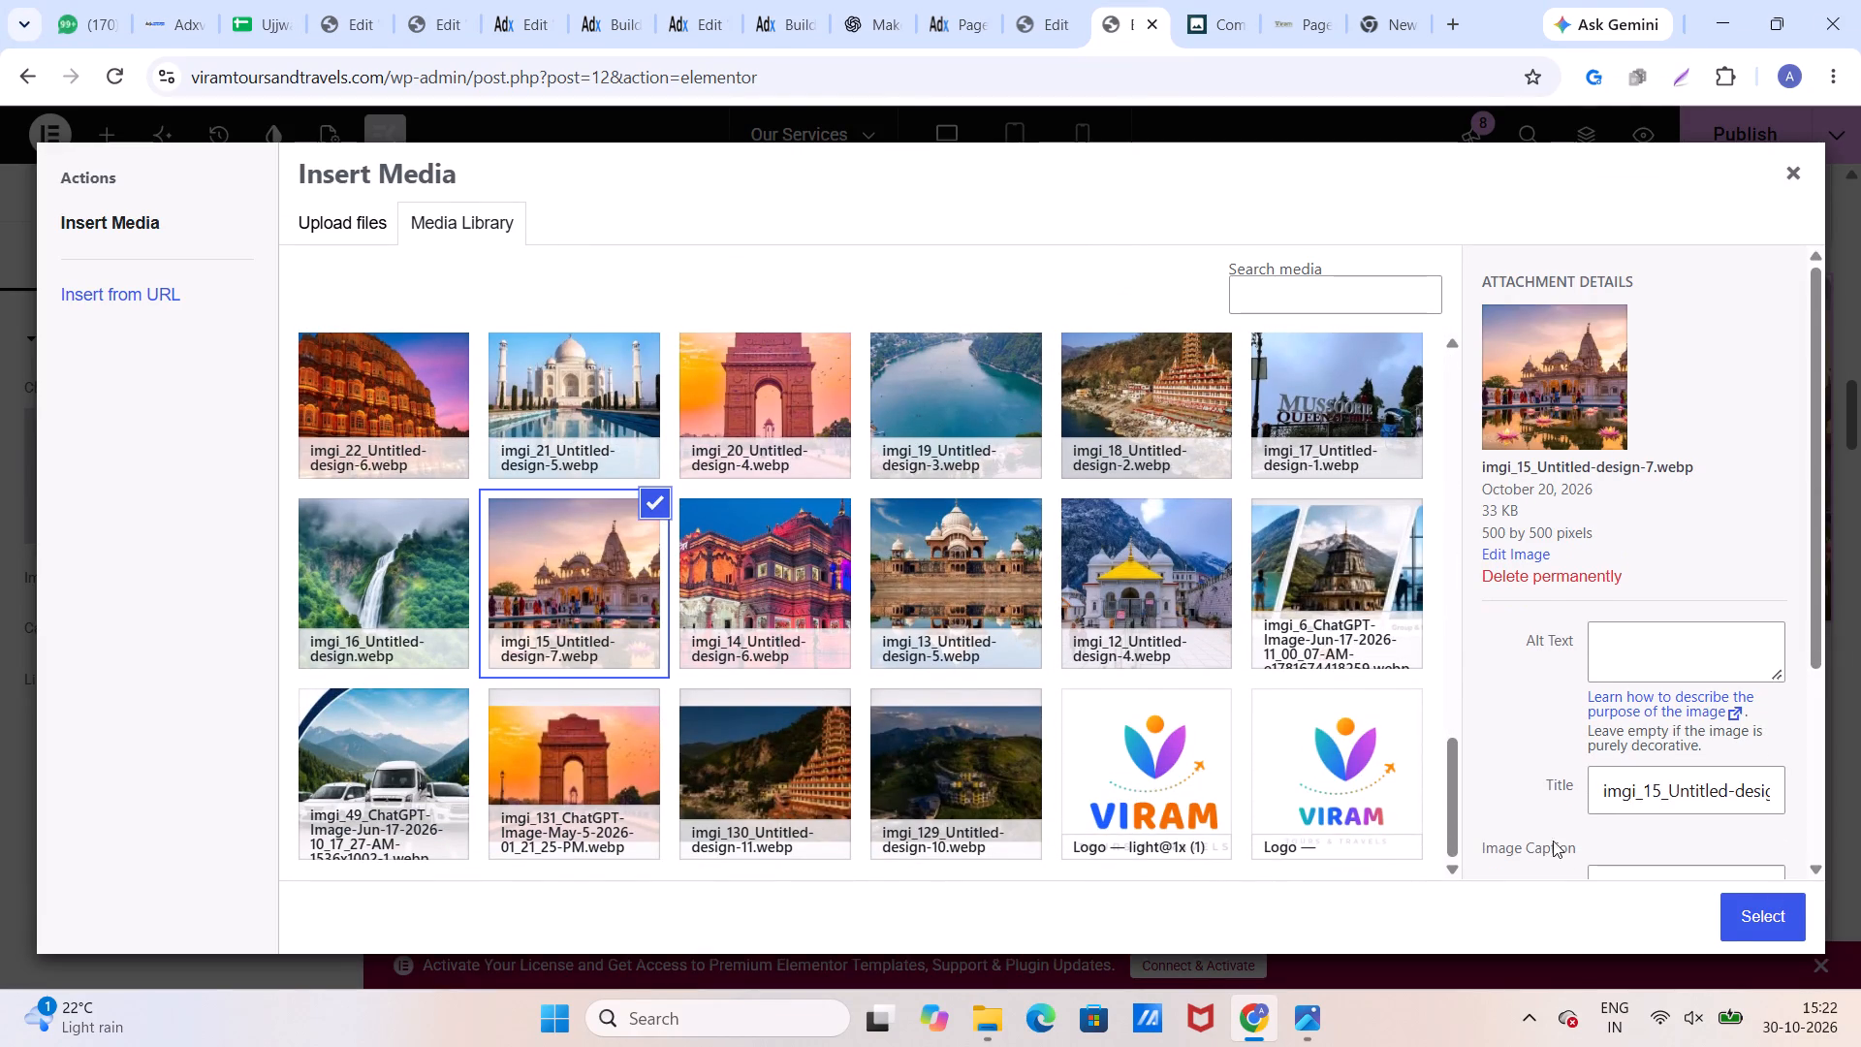
click(1776, 917)
Reselect imgi_16_Untitled-design.webp from the media library for the Chakrata card's image in the fourth row.
scroll(1193, 631, down, 5)
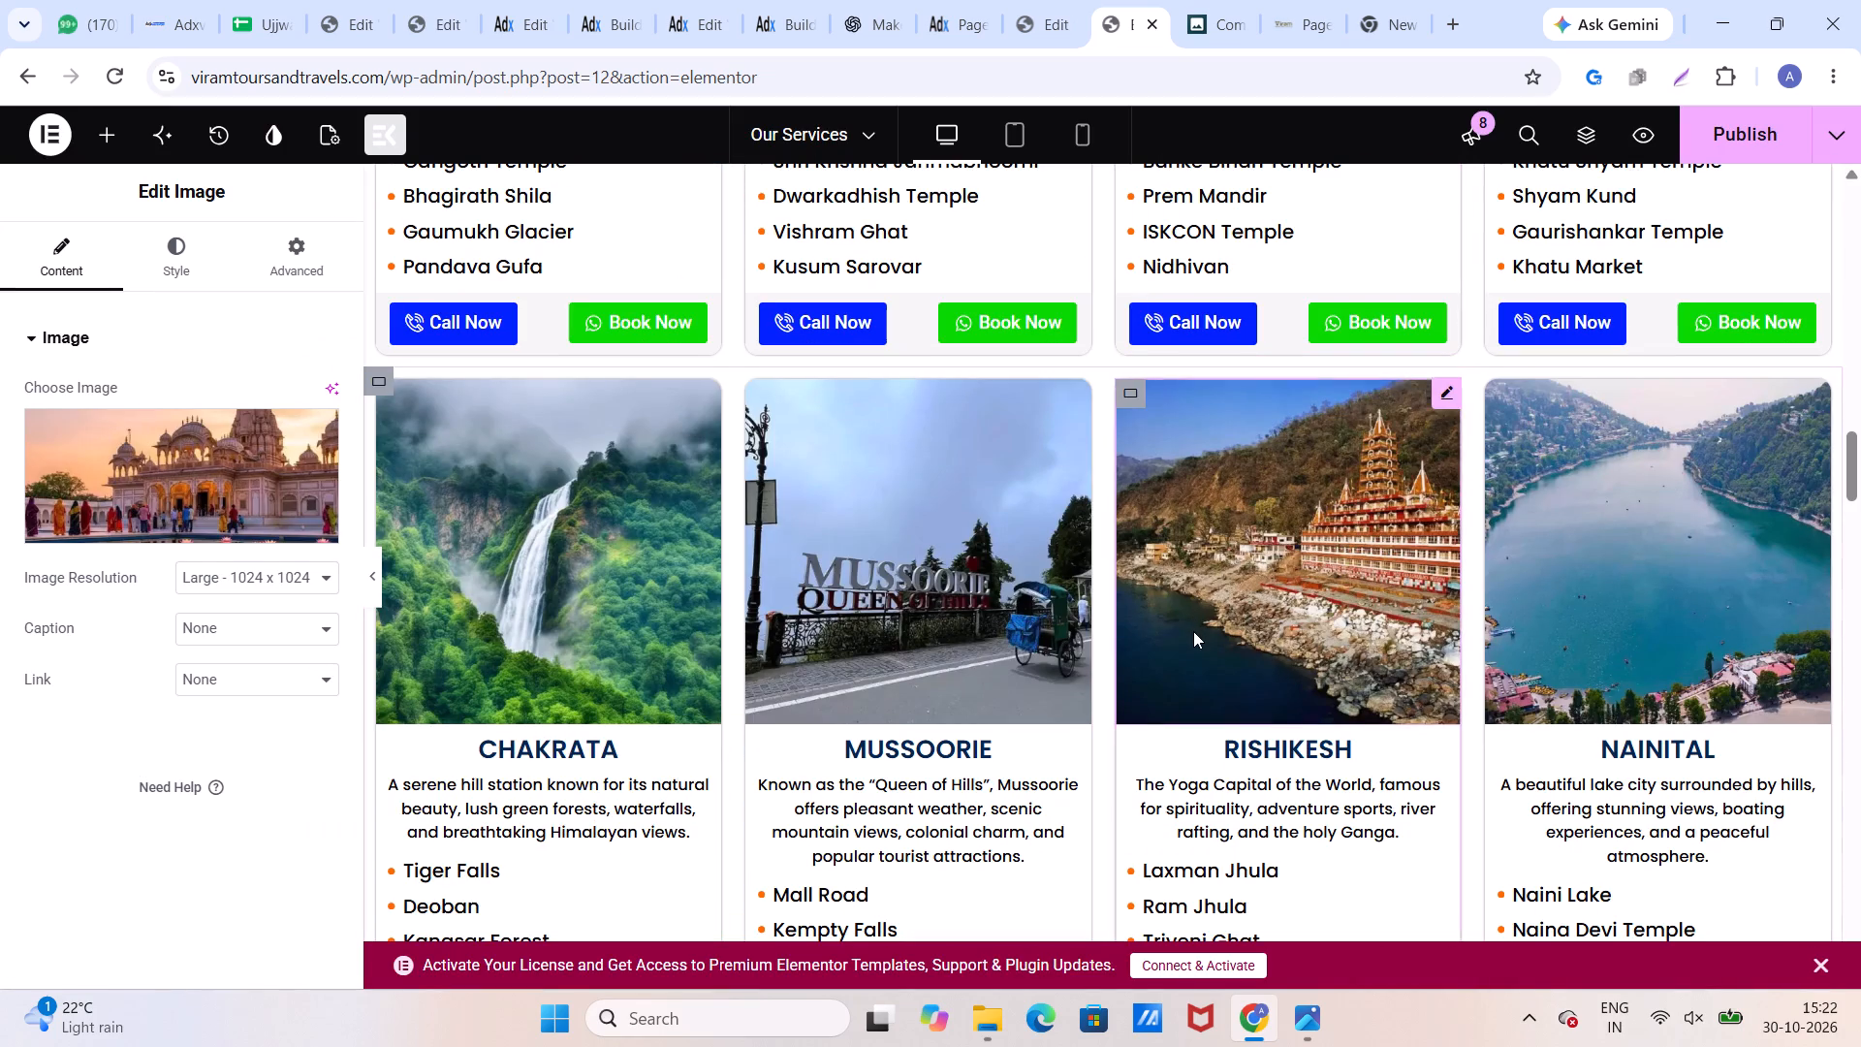
click(617, 638)
click(235, 471)
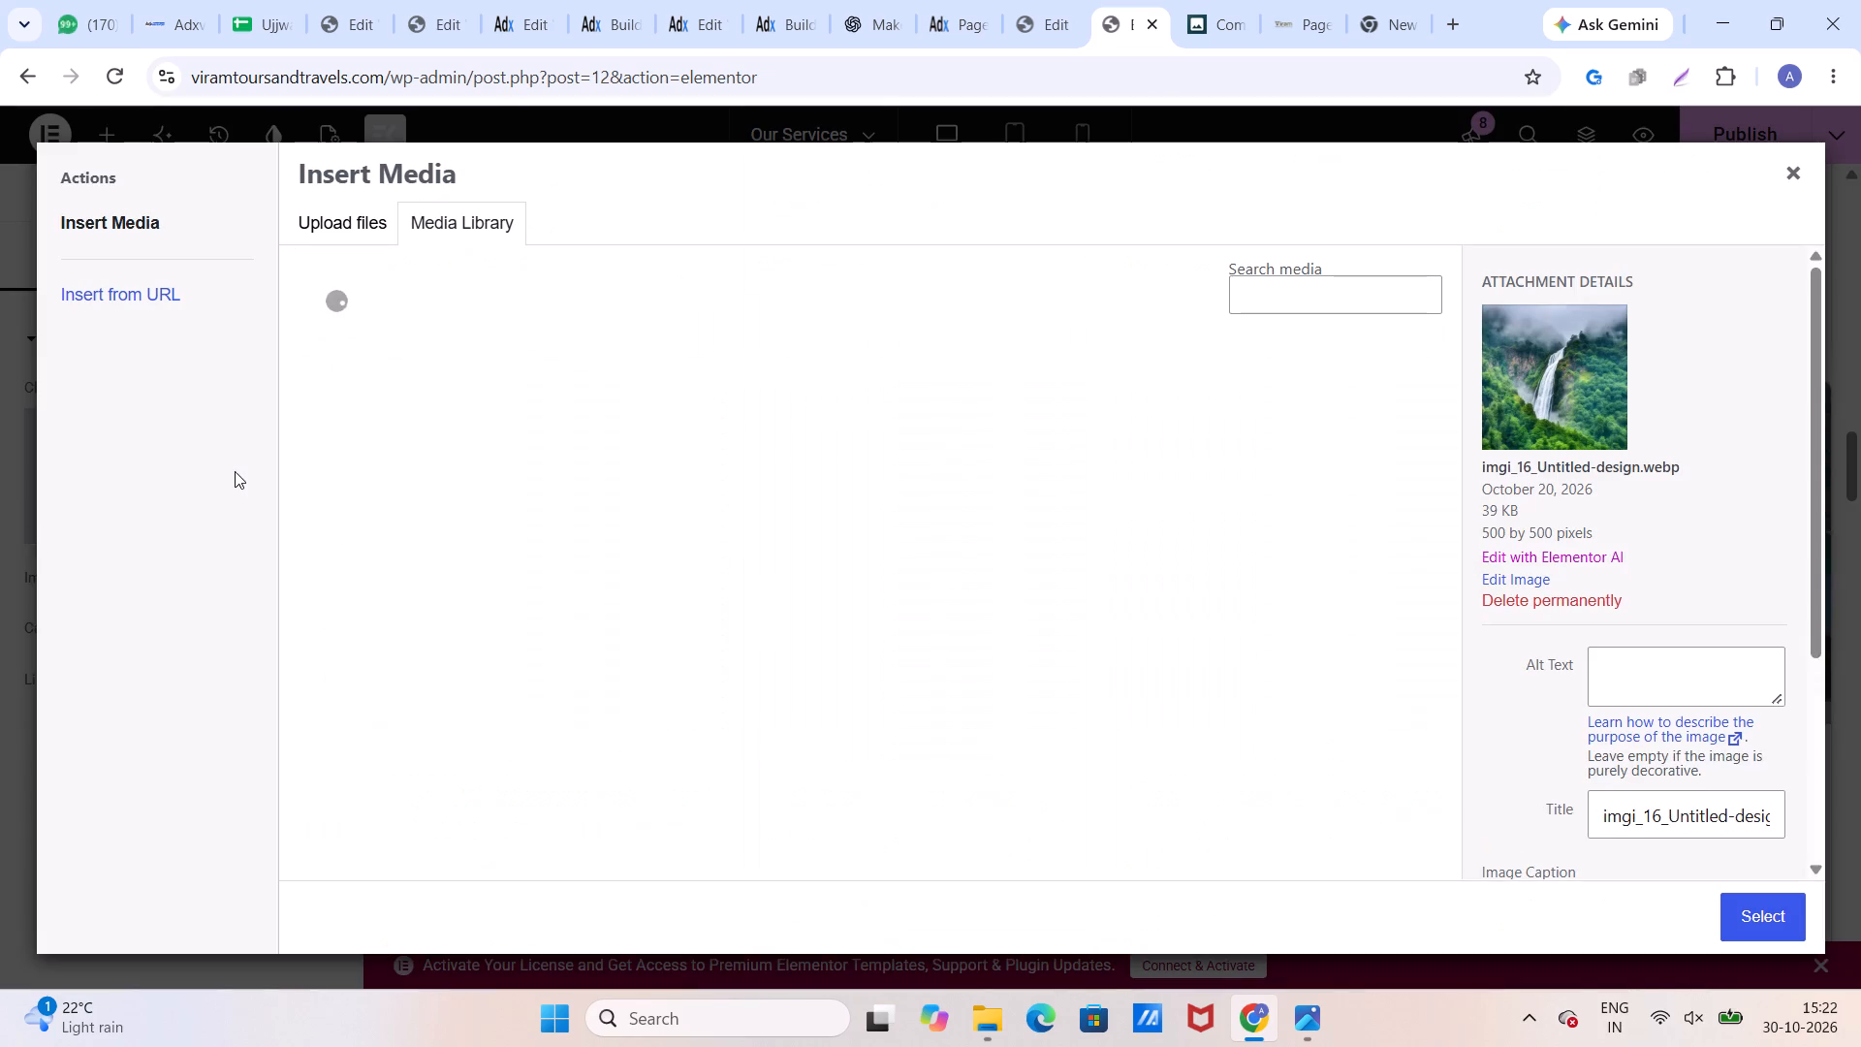
scroll(566, 560, down, 15)
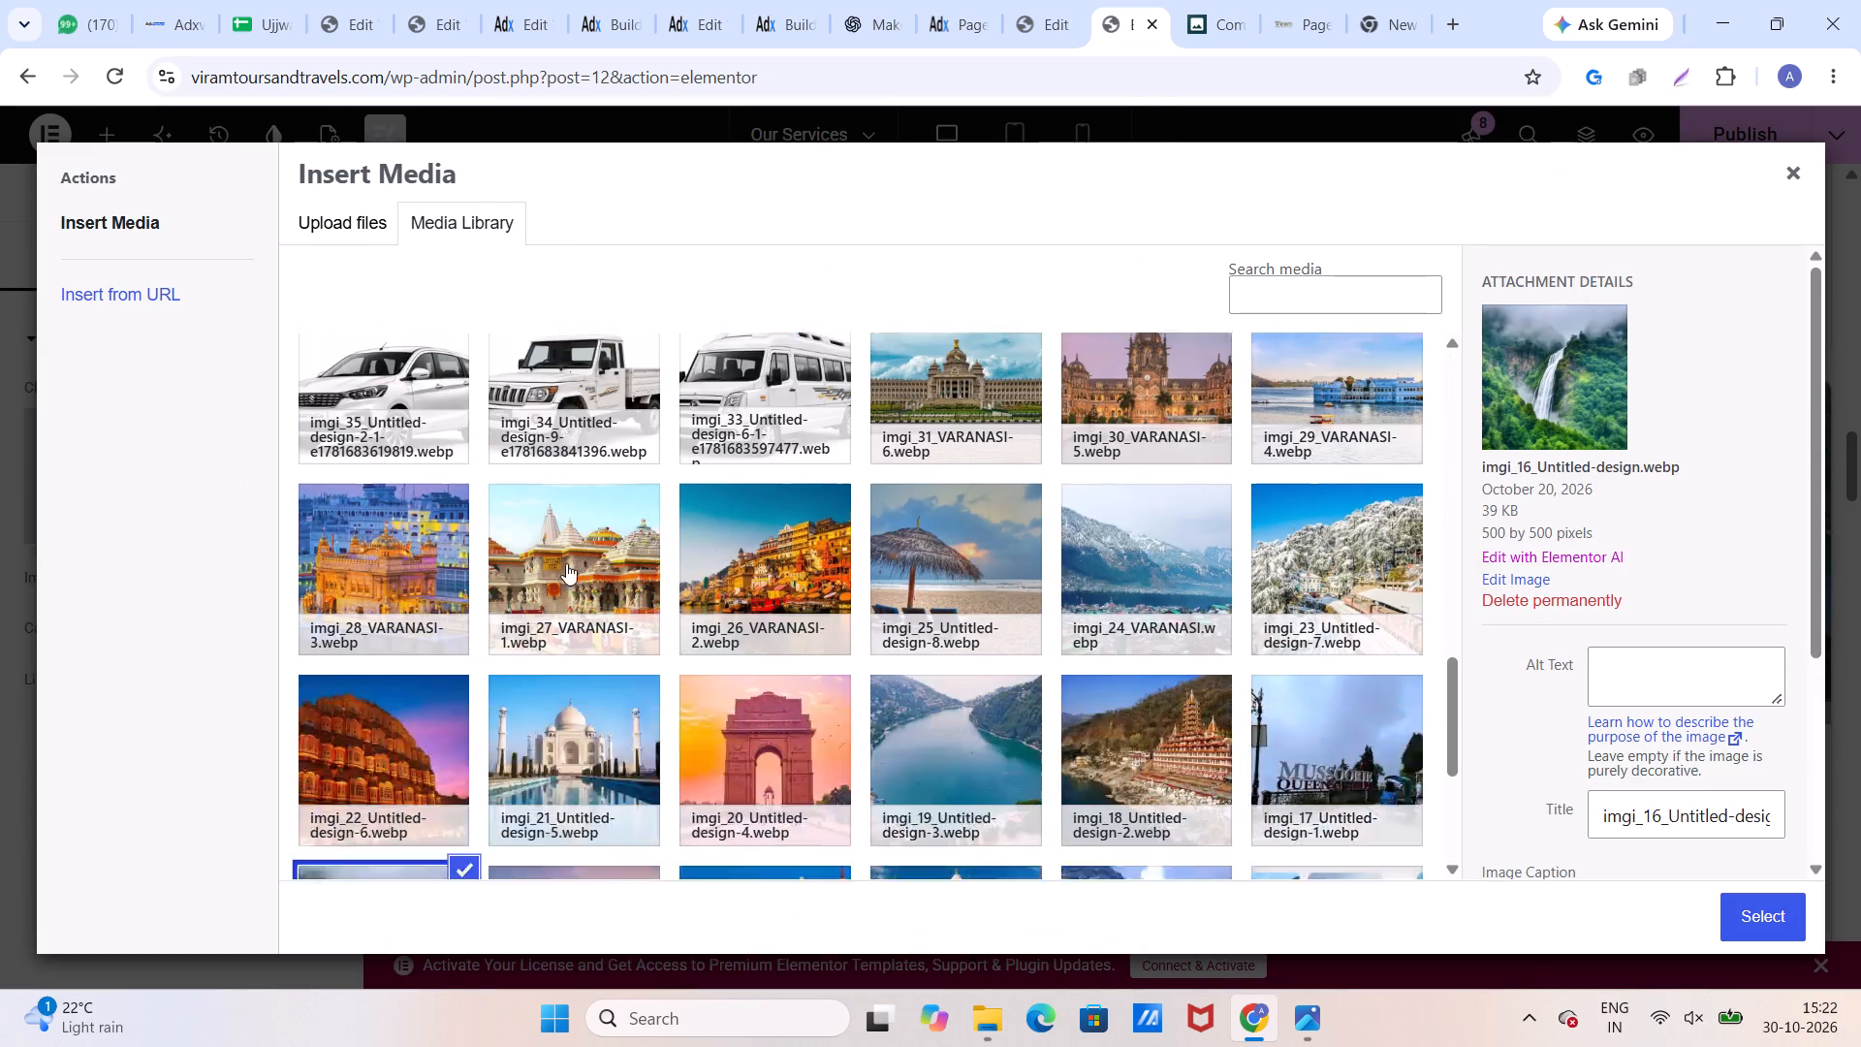
click(537, 602)
click(389, 599)
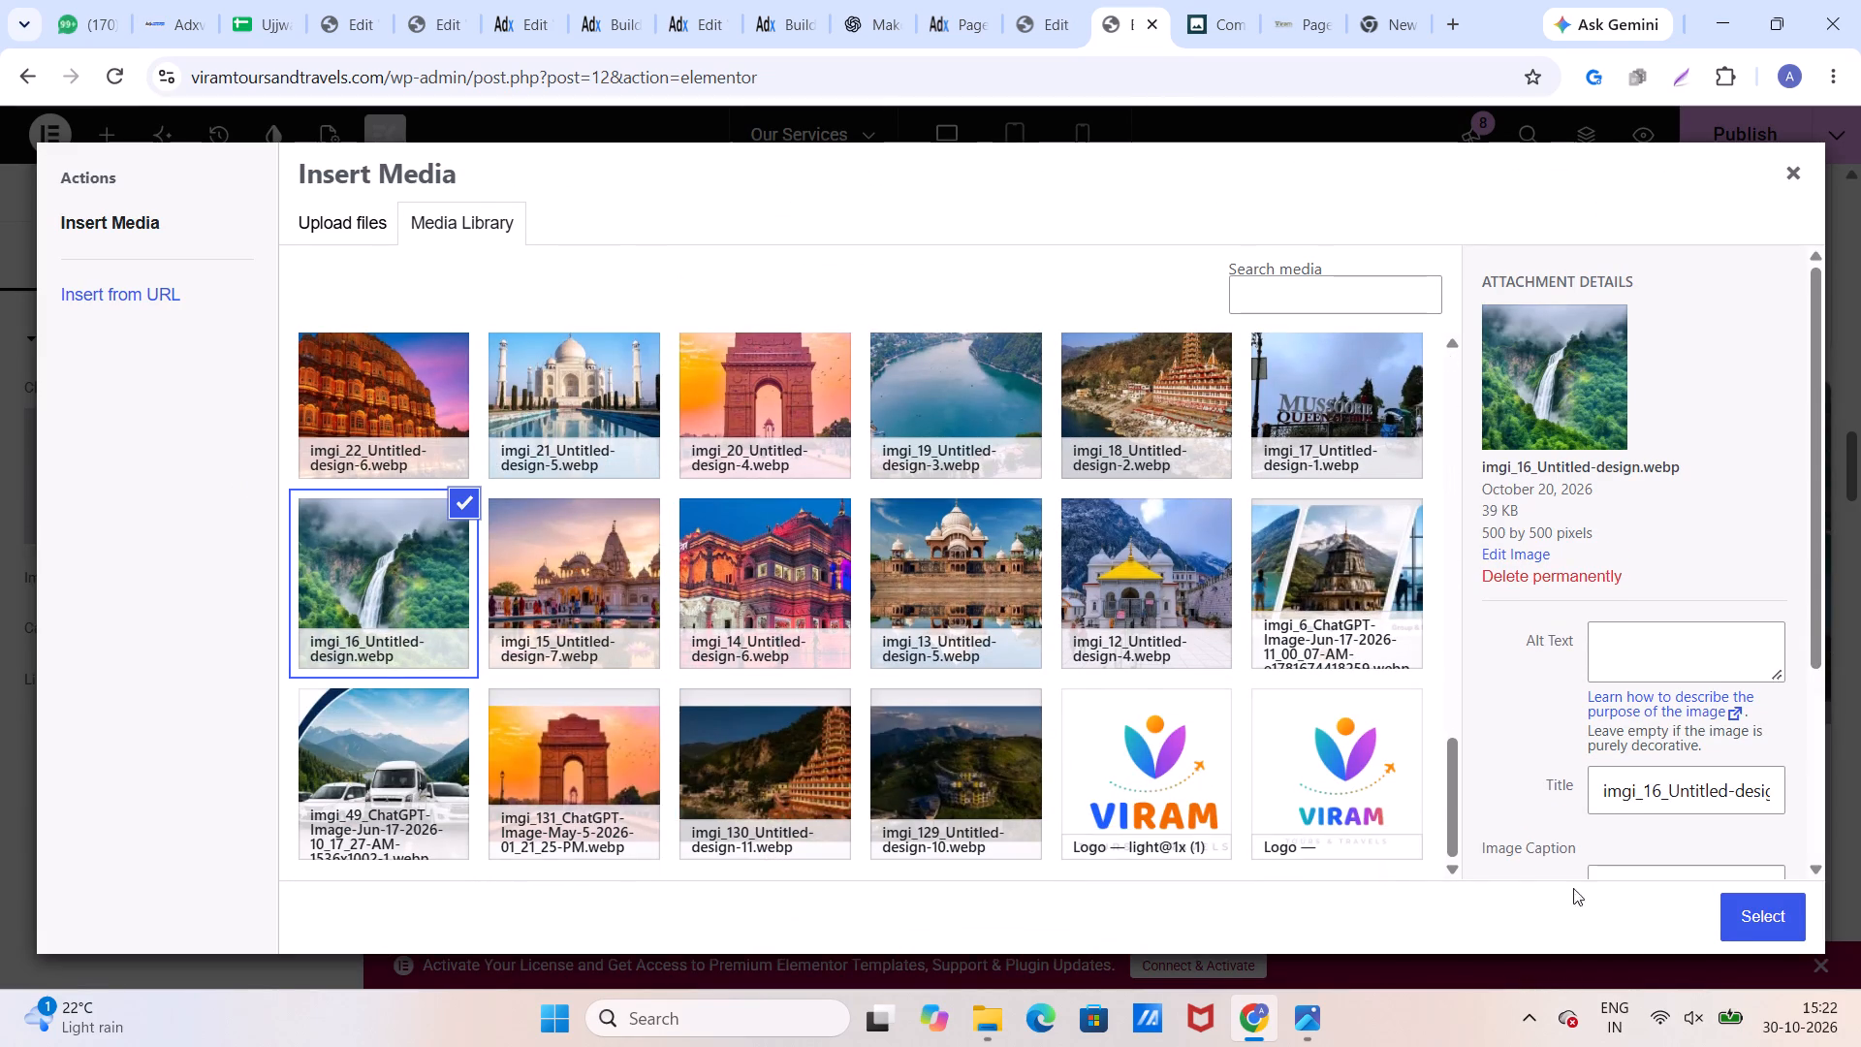
click(1745, 929)
Reselect imgi_17_Untitled-design-1.webp from the media library for the Mussoorie card's image.
scroll(1030, 600, down, 2)
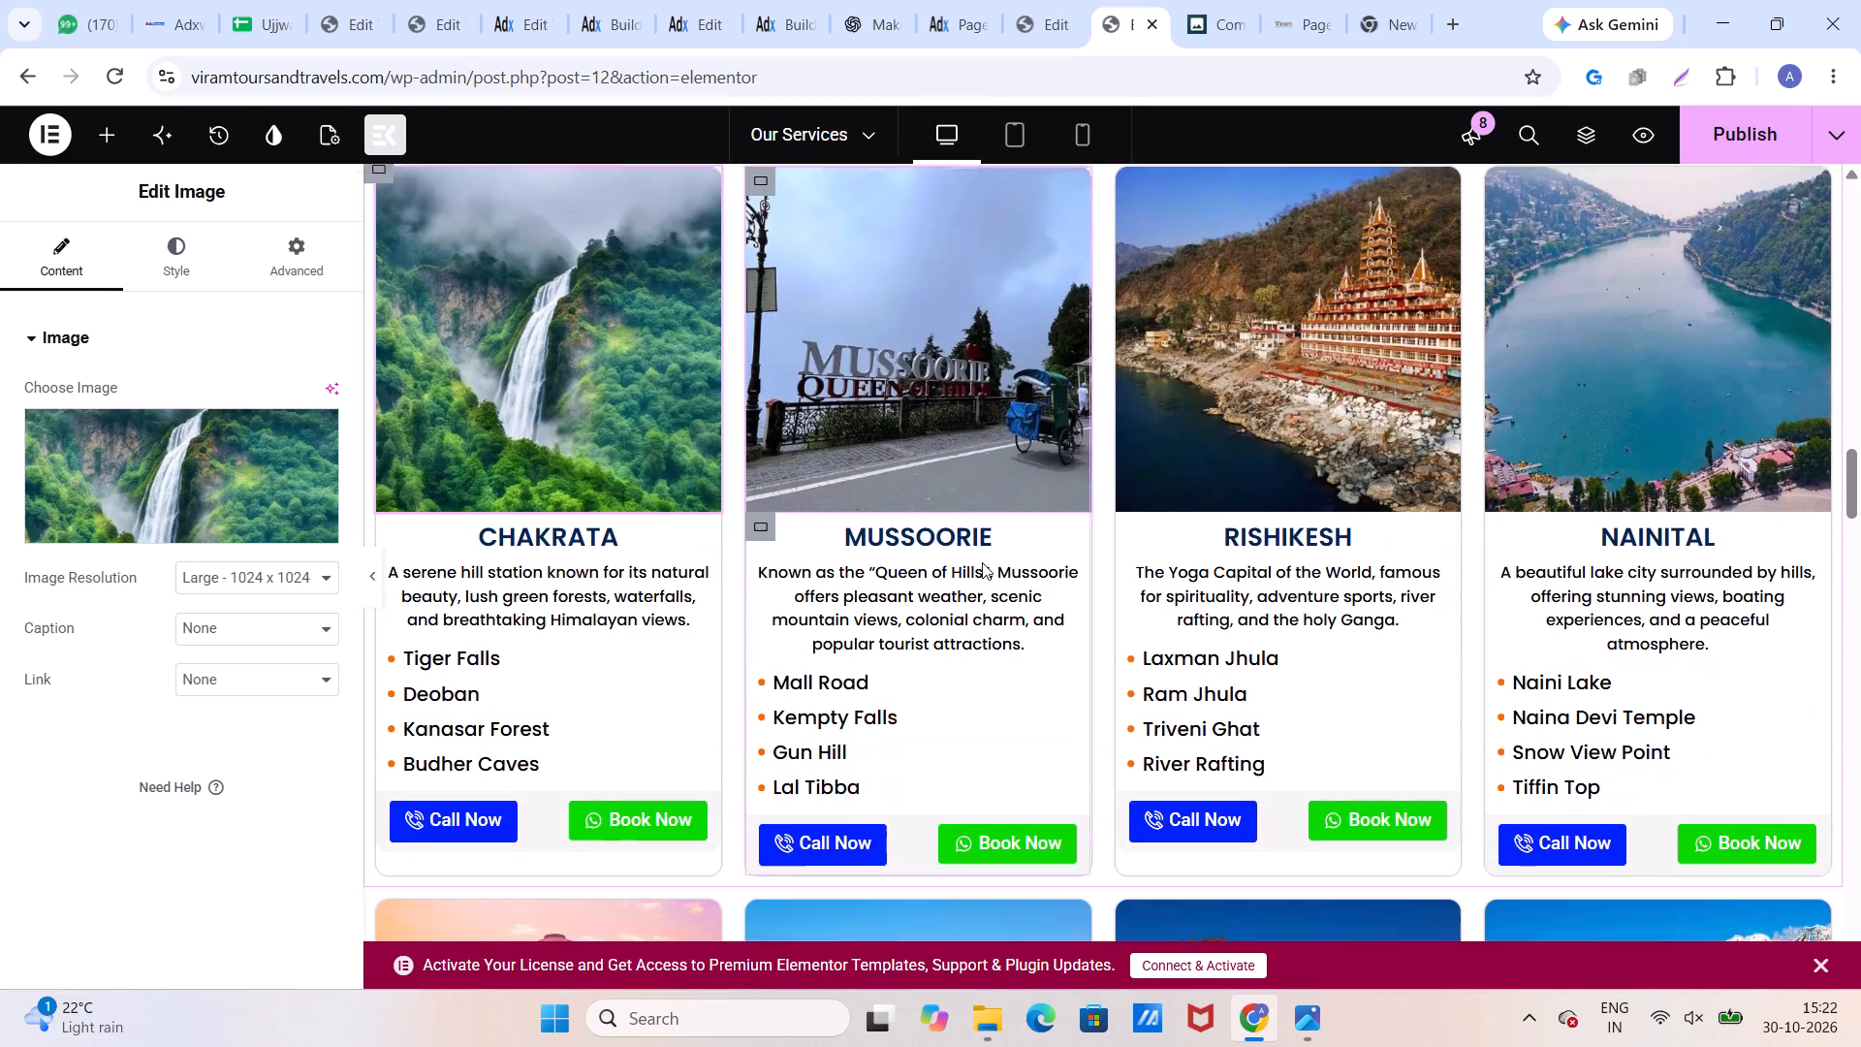
click(914, 387)
click(152, 441)
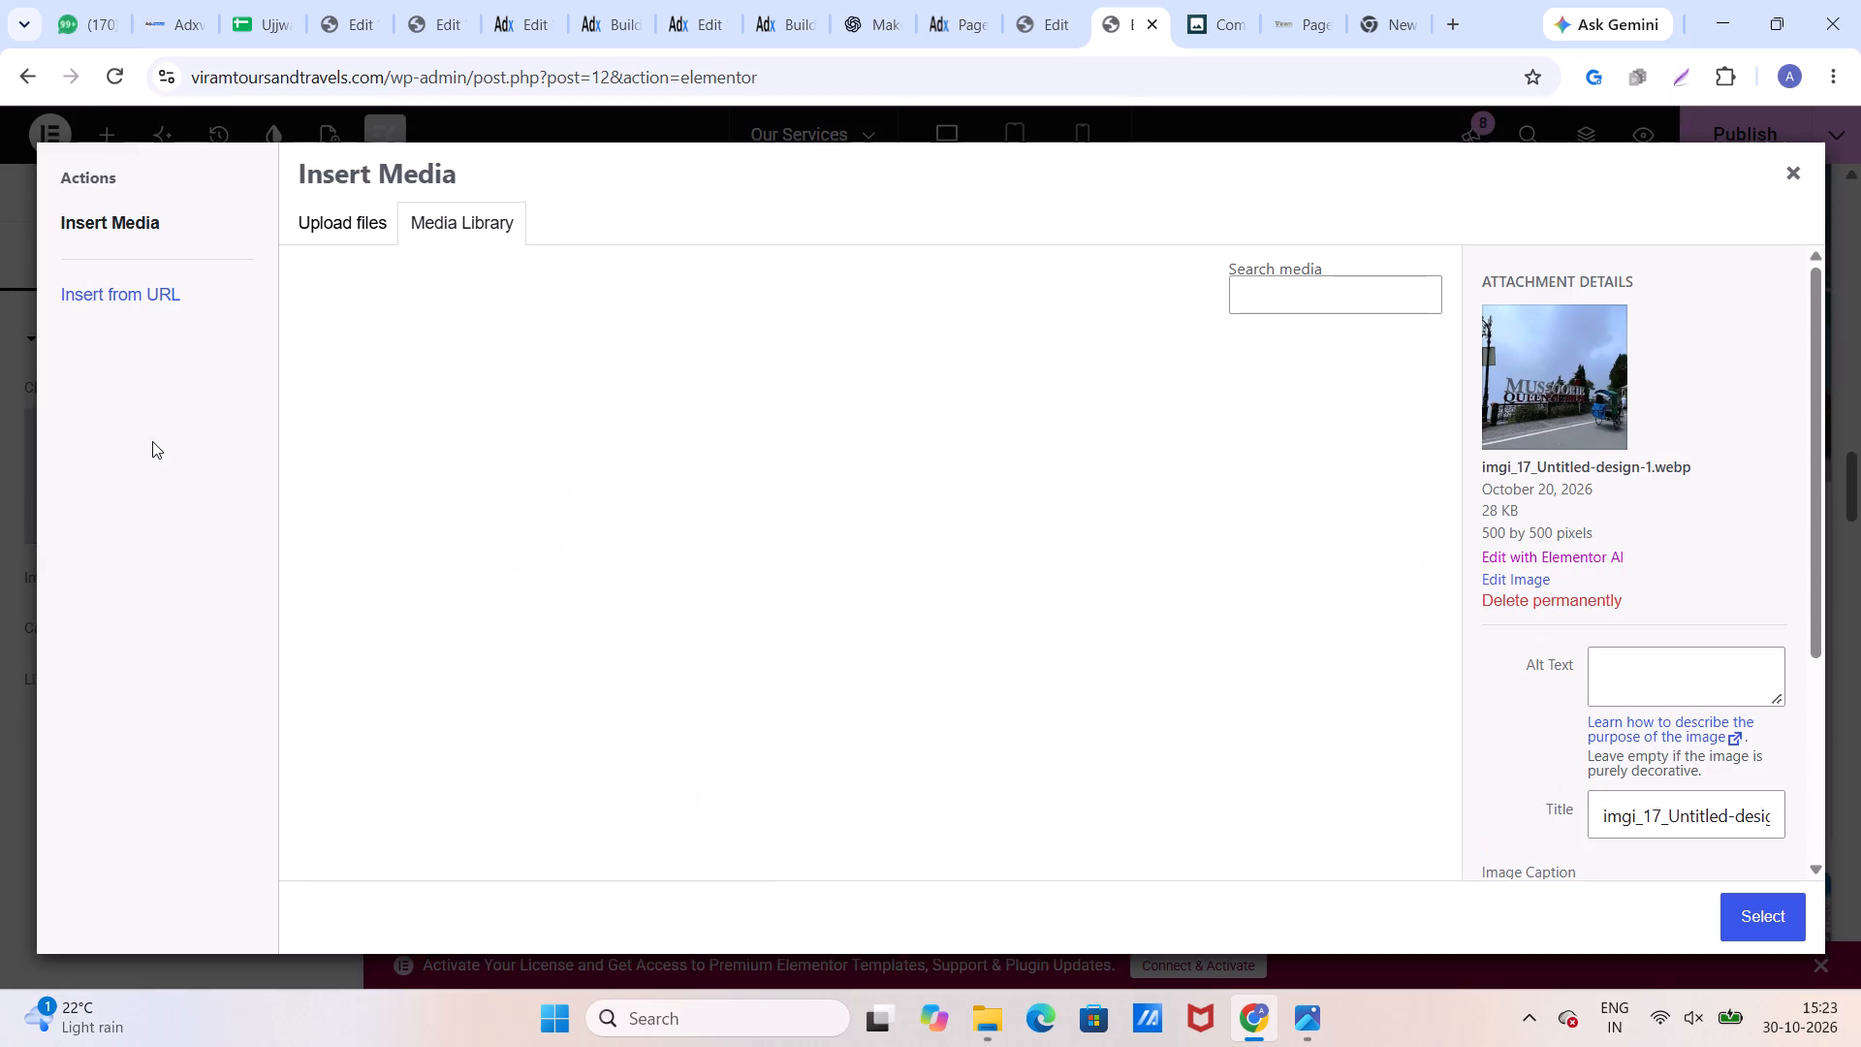
scroll(733, 597, down, 9)
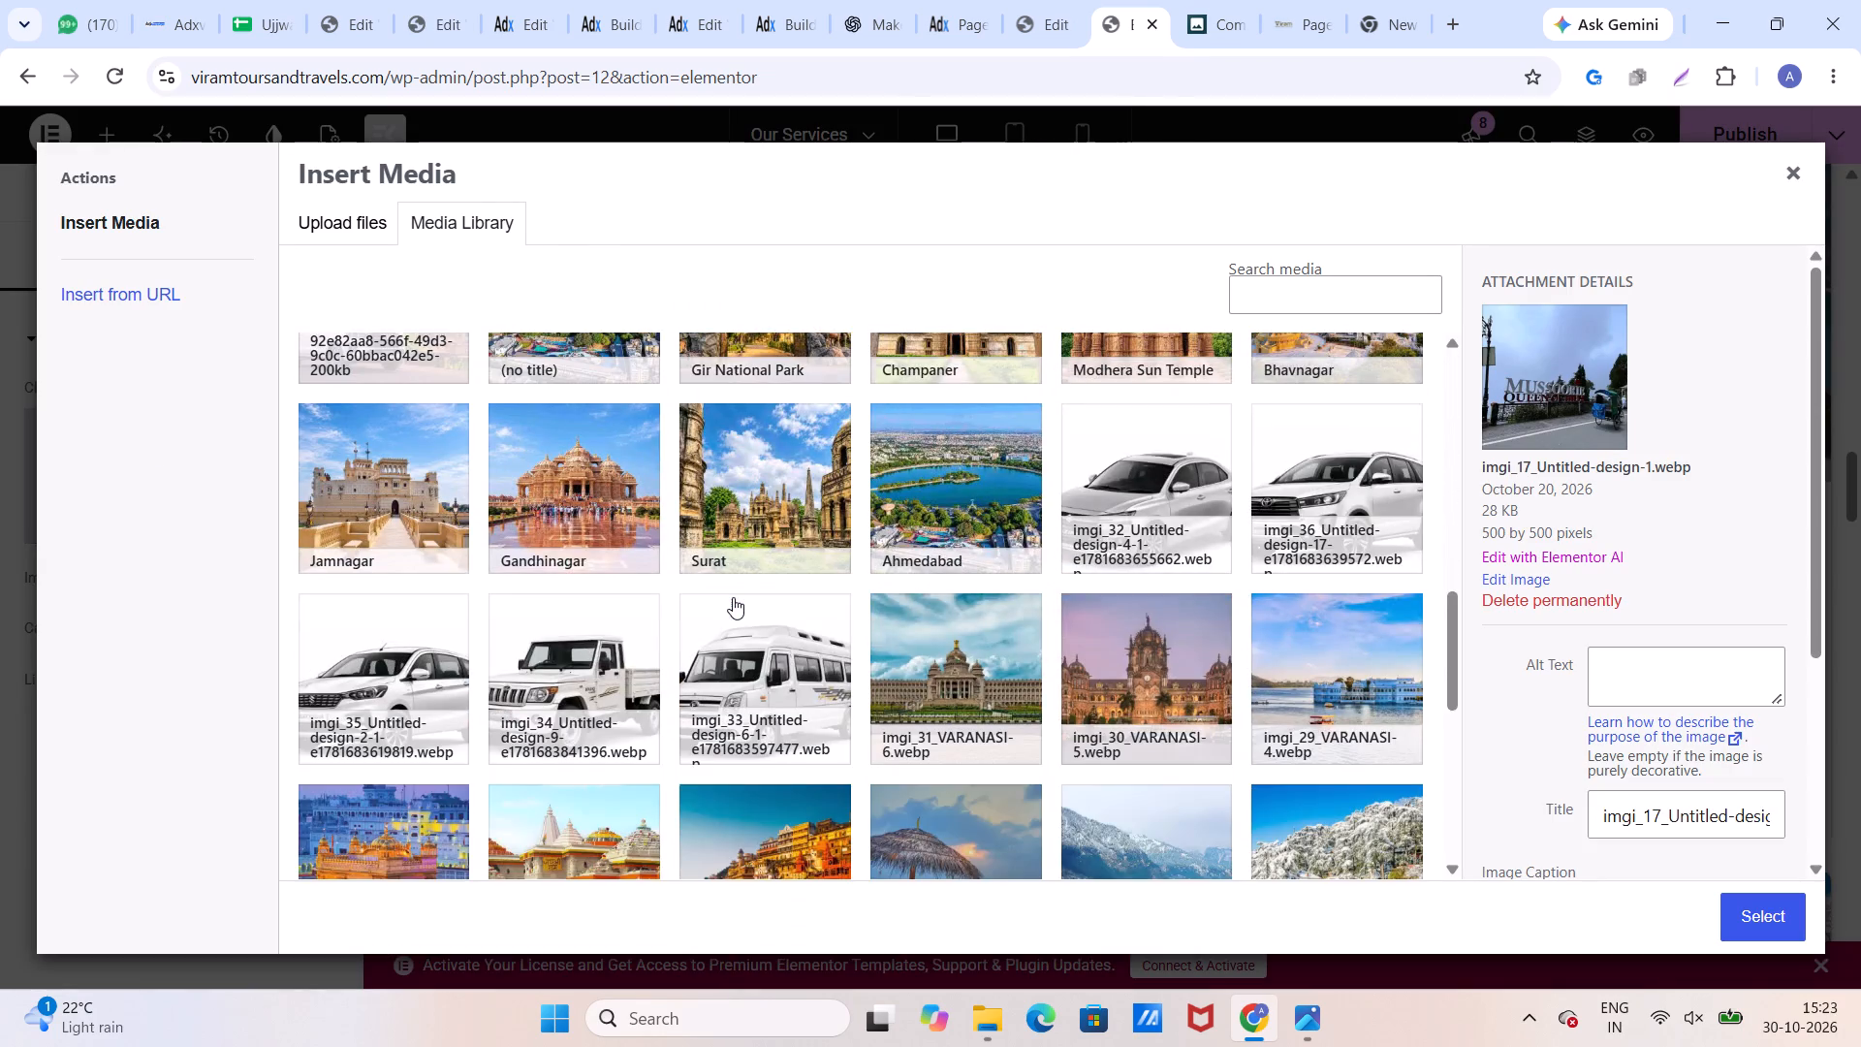
scroll(733, 597, down, 13)
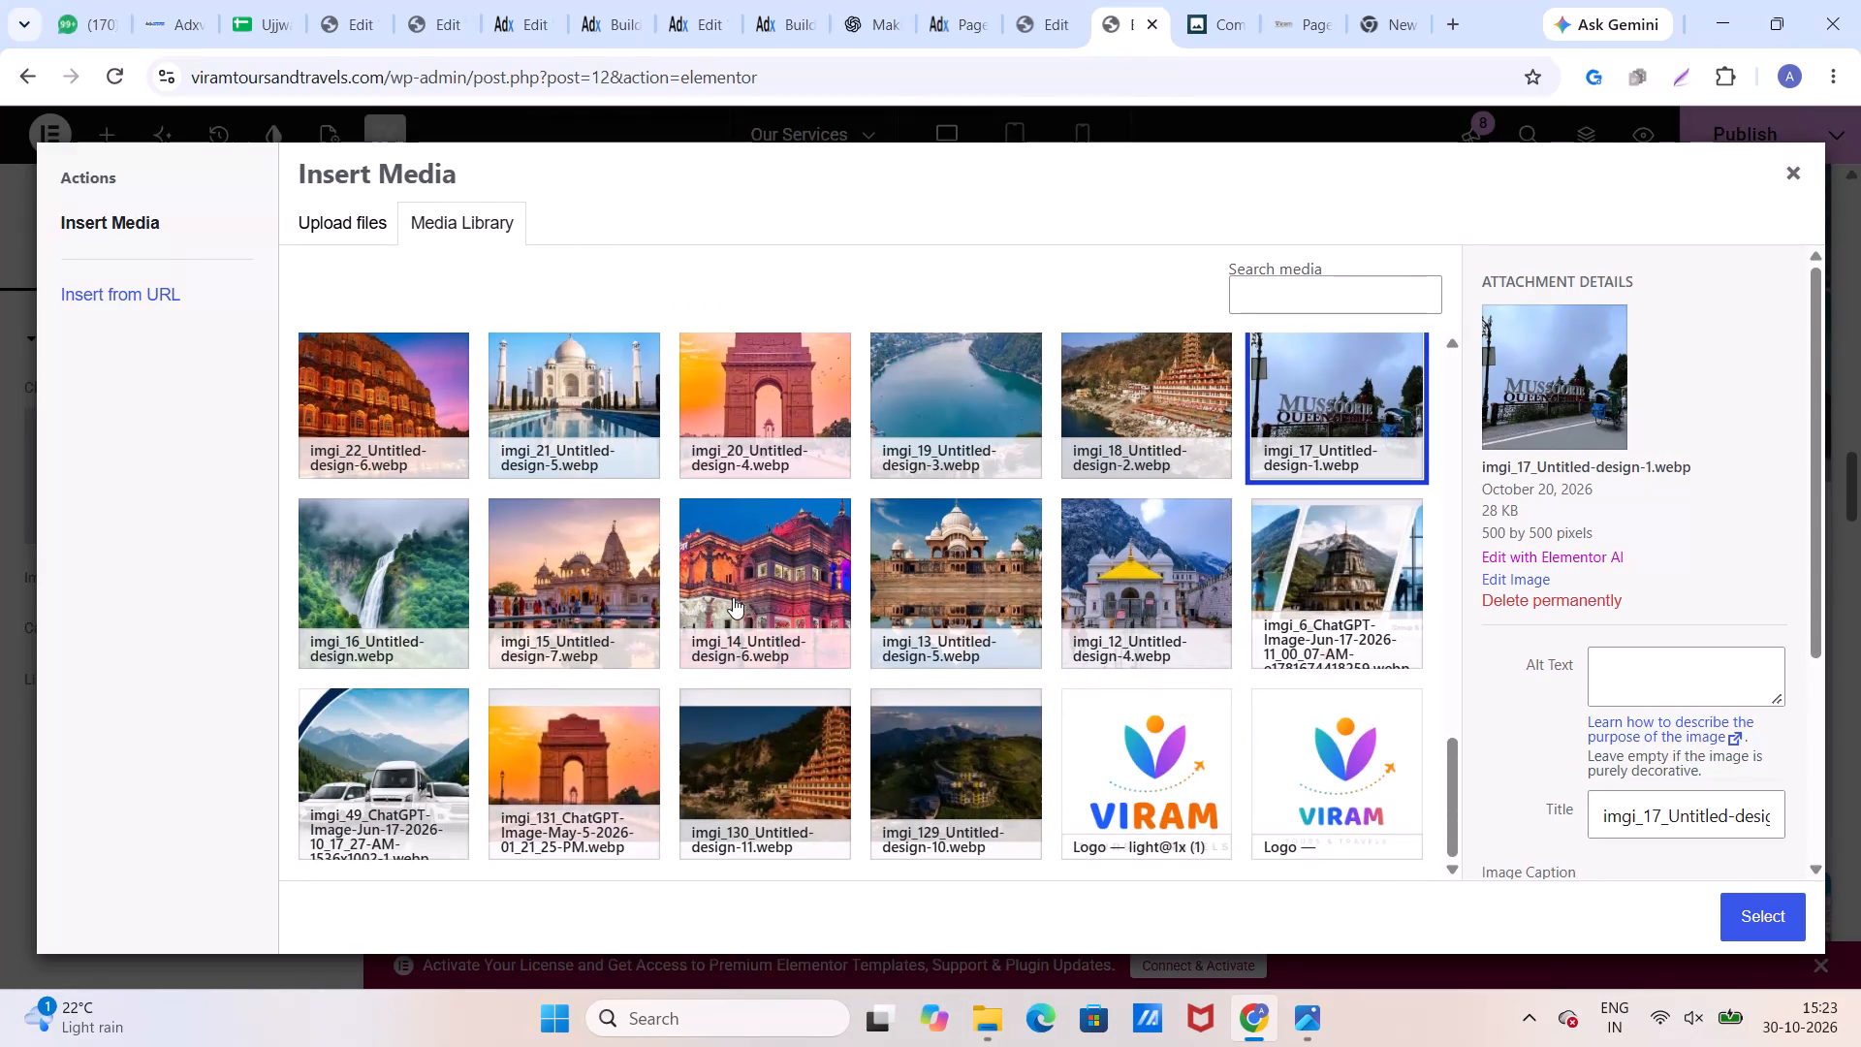
scroll(733, 597, up, 3)
click(1144, 749)
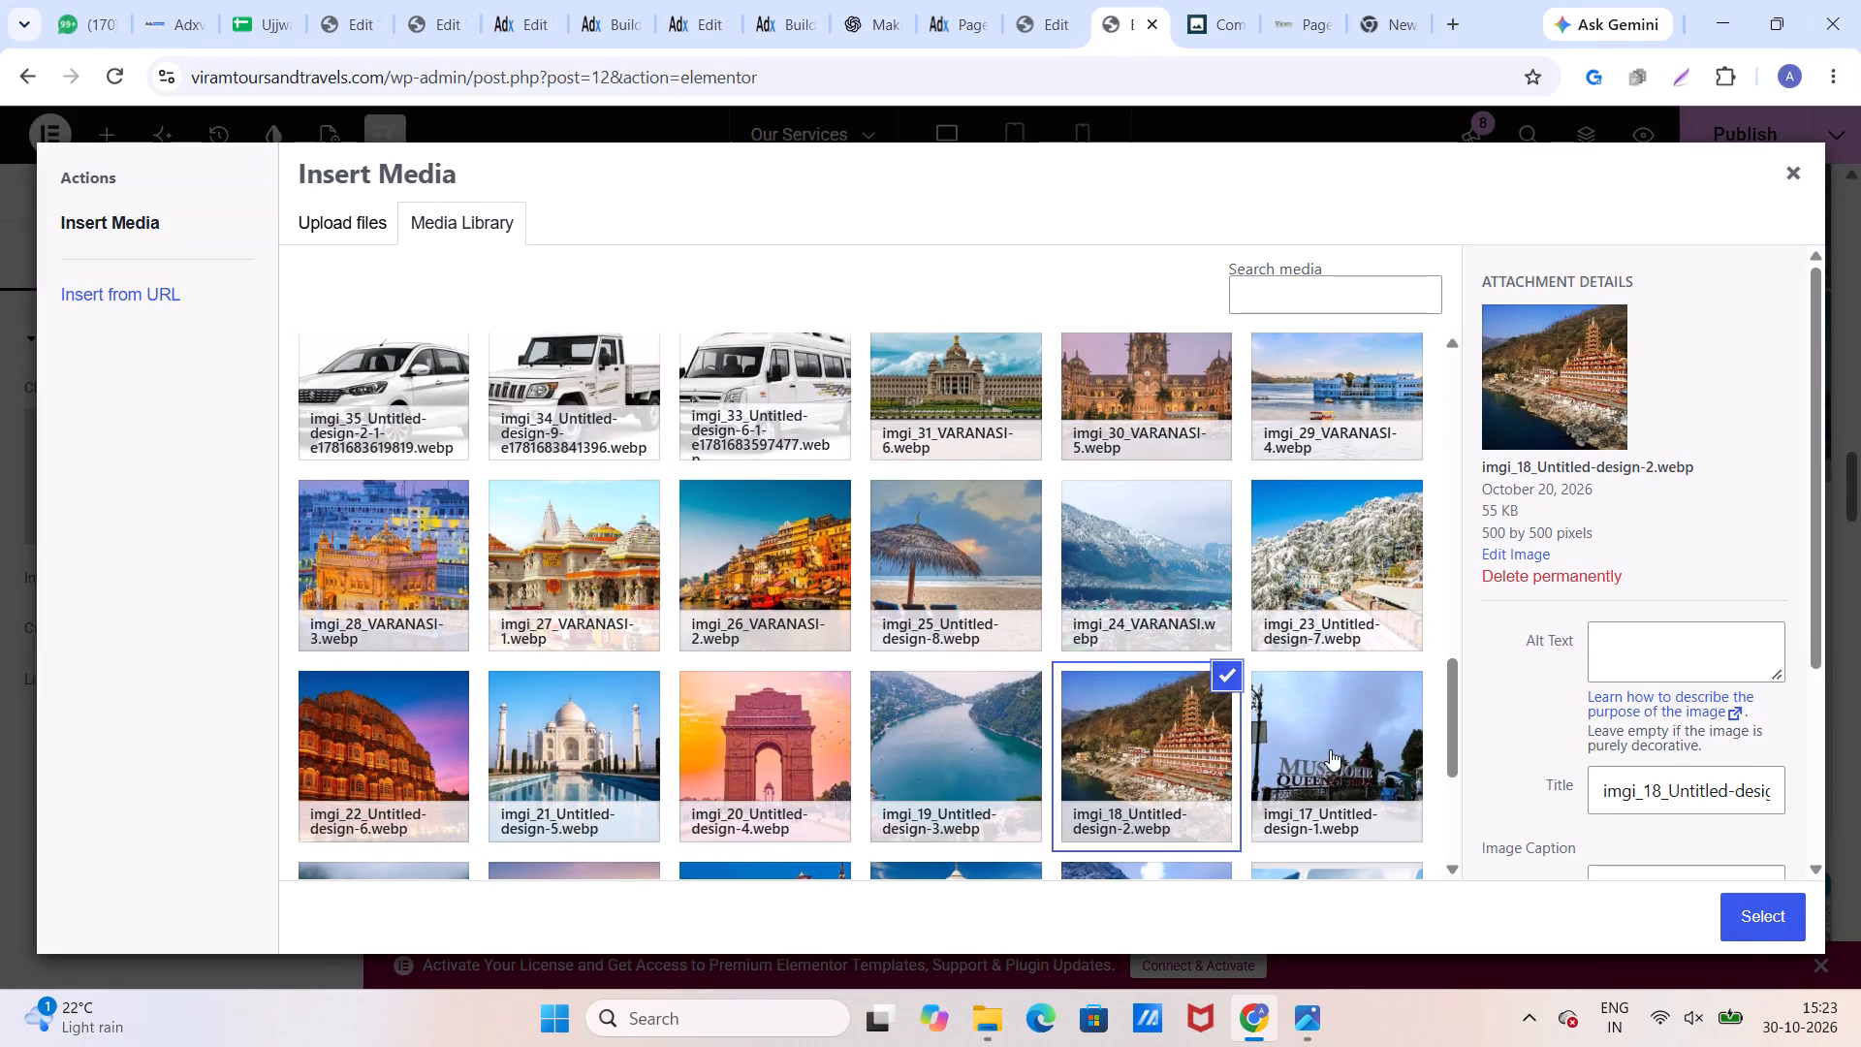
click(1330, 749)
click(1776, 919)
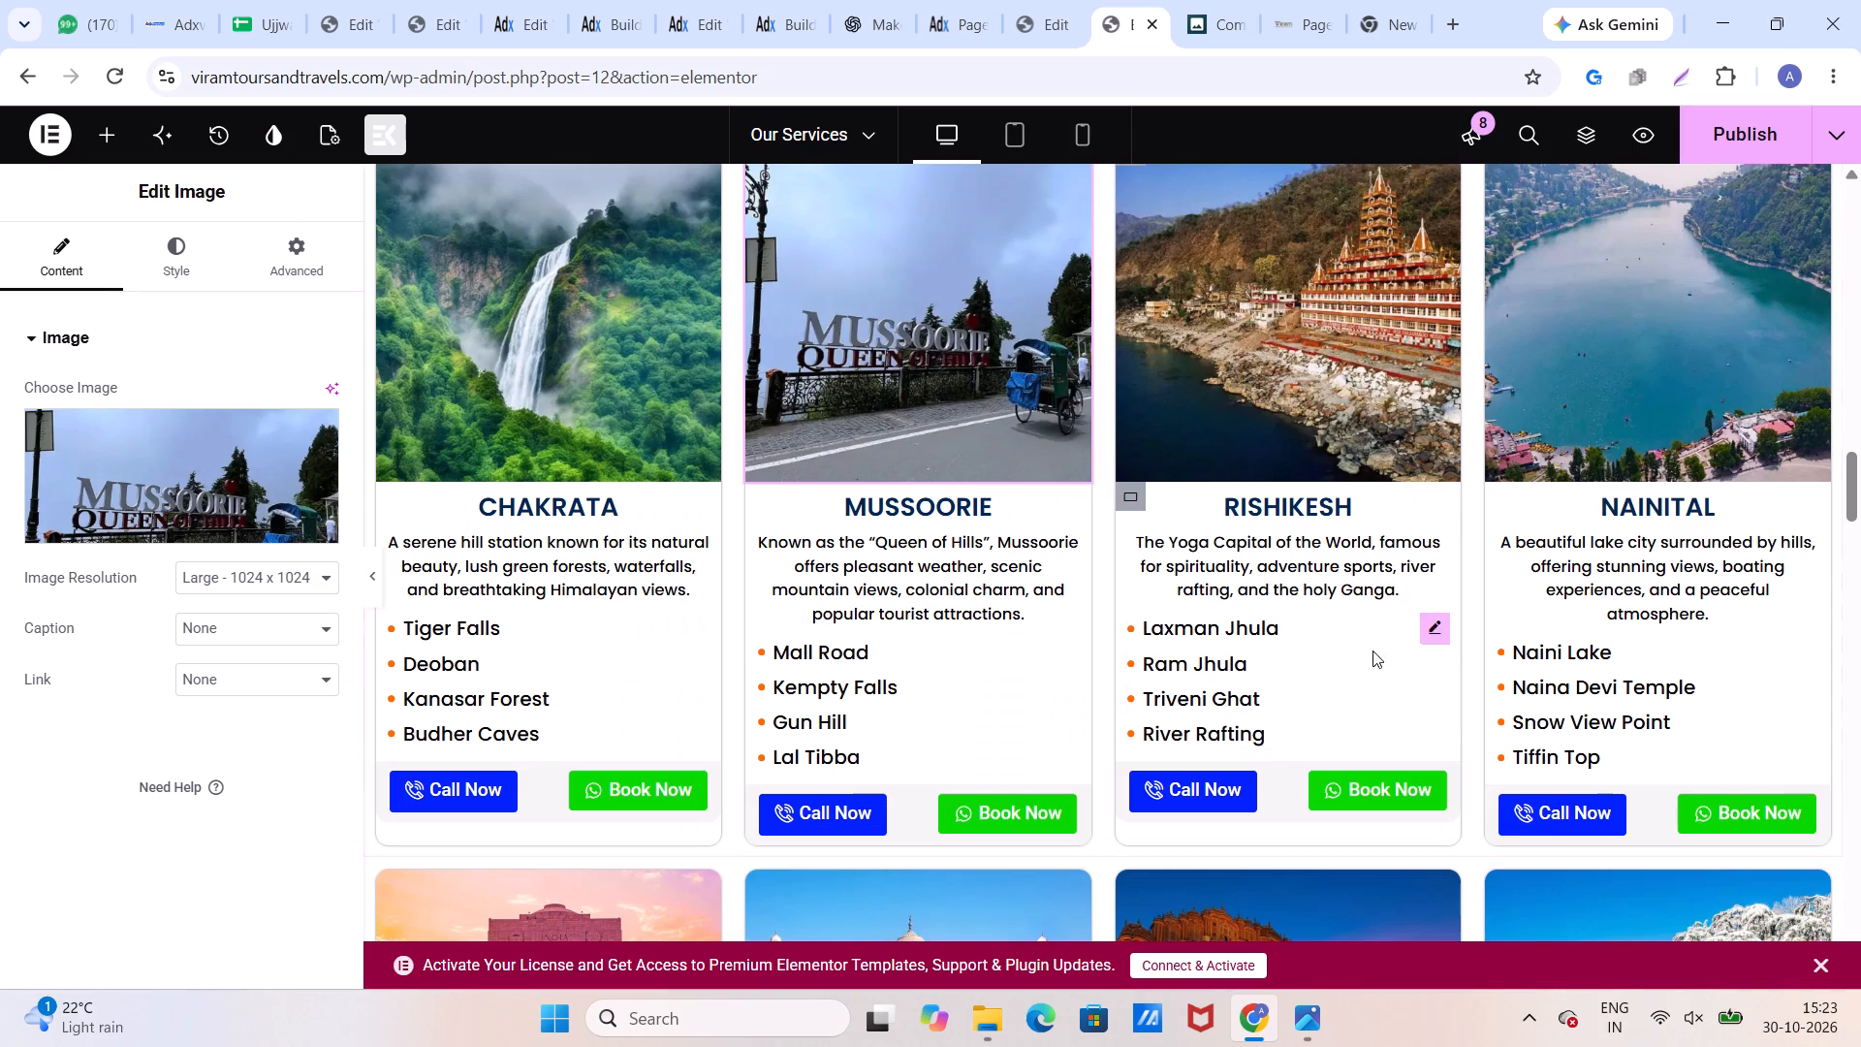
Reselect imgi_18_Untitled-design-2.webp from the media library for the Rishikesh card's image.
click(1274, 392)
click(205, 445)
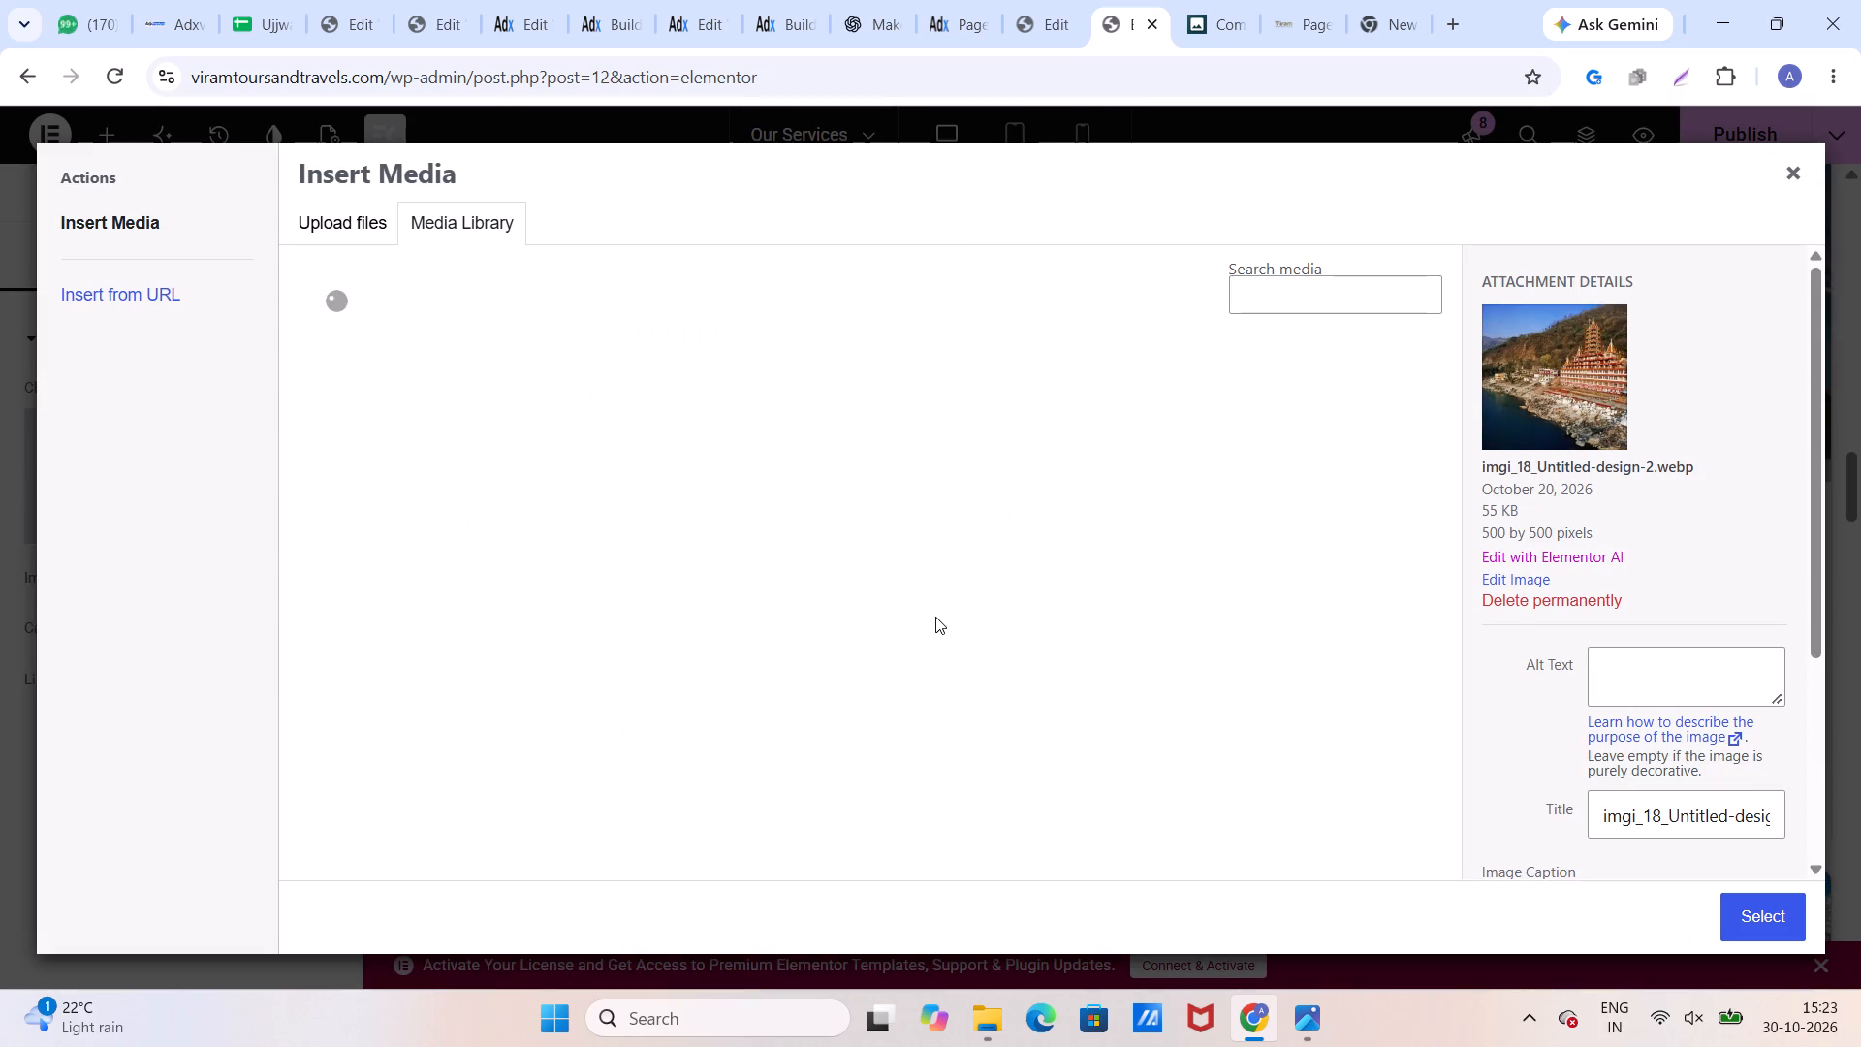
scroll(927, 646, down, 3)
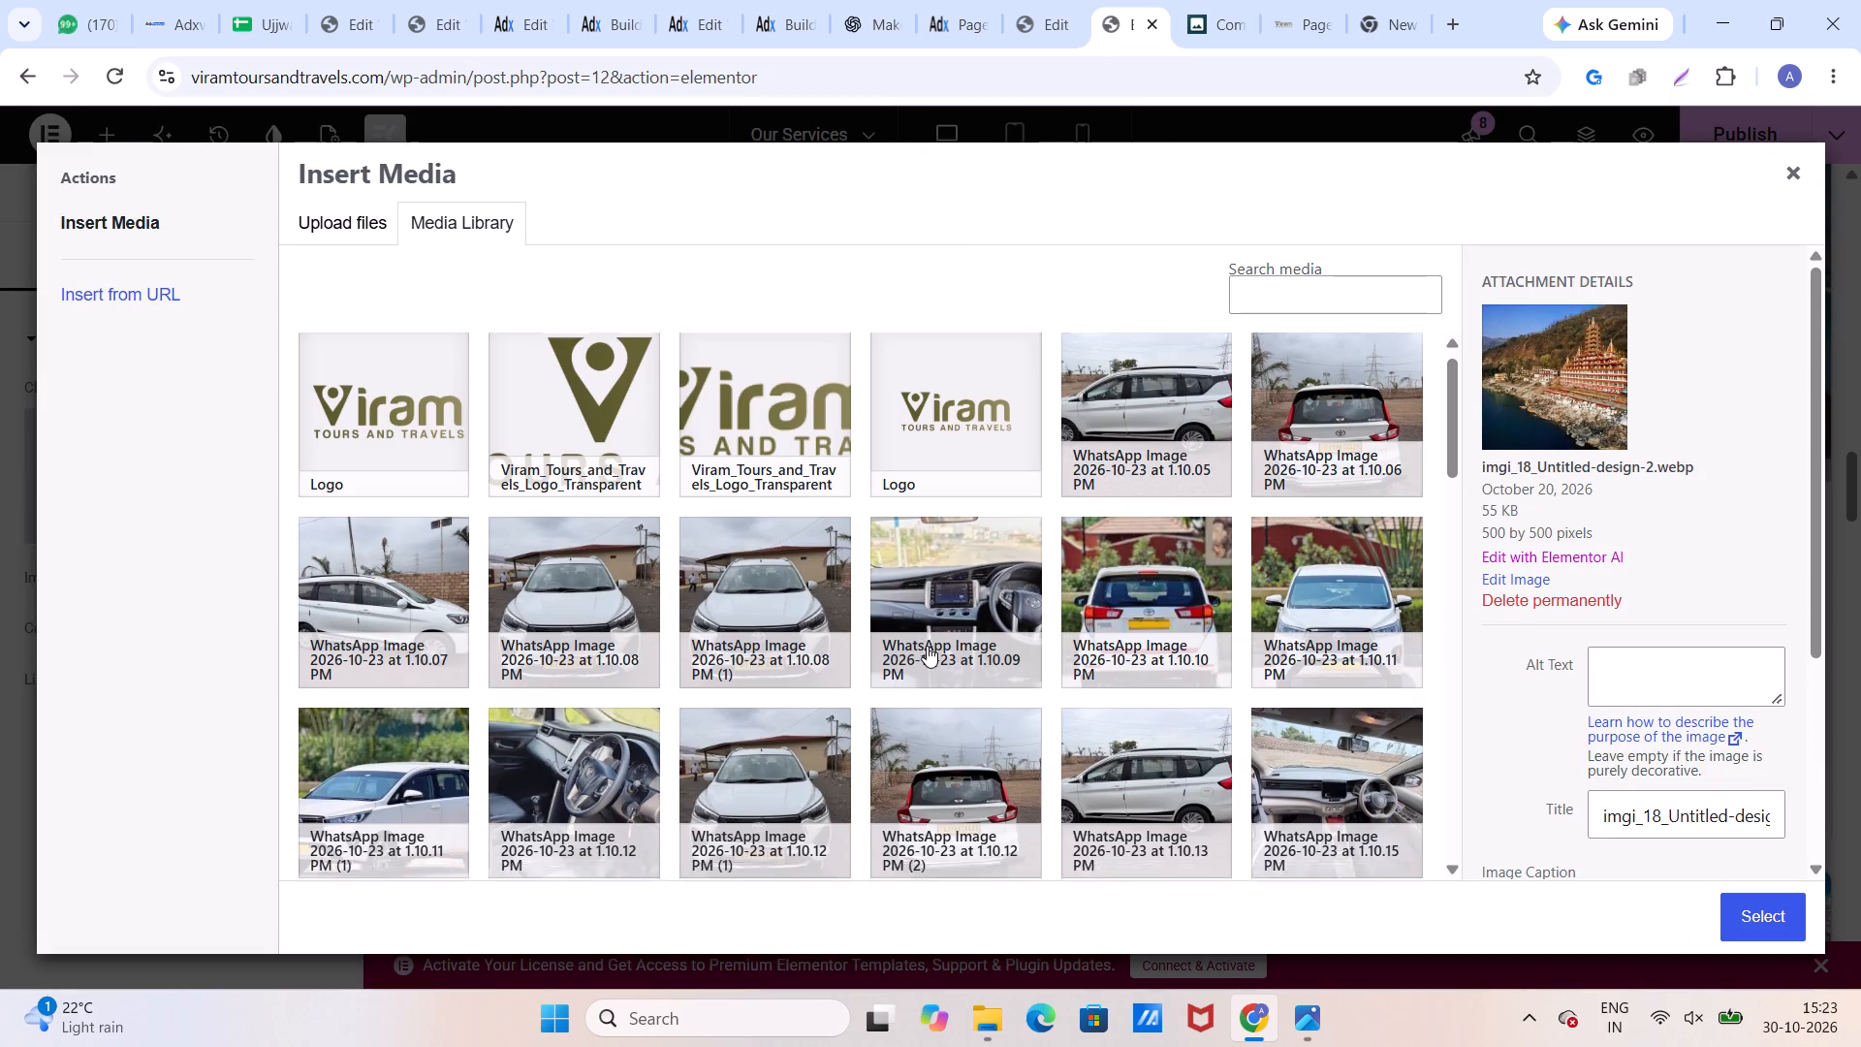
scroll(927, 646, down, 12)
scroll(1110, 640, up, 2)
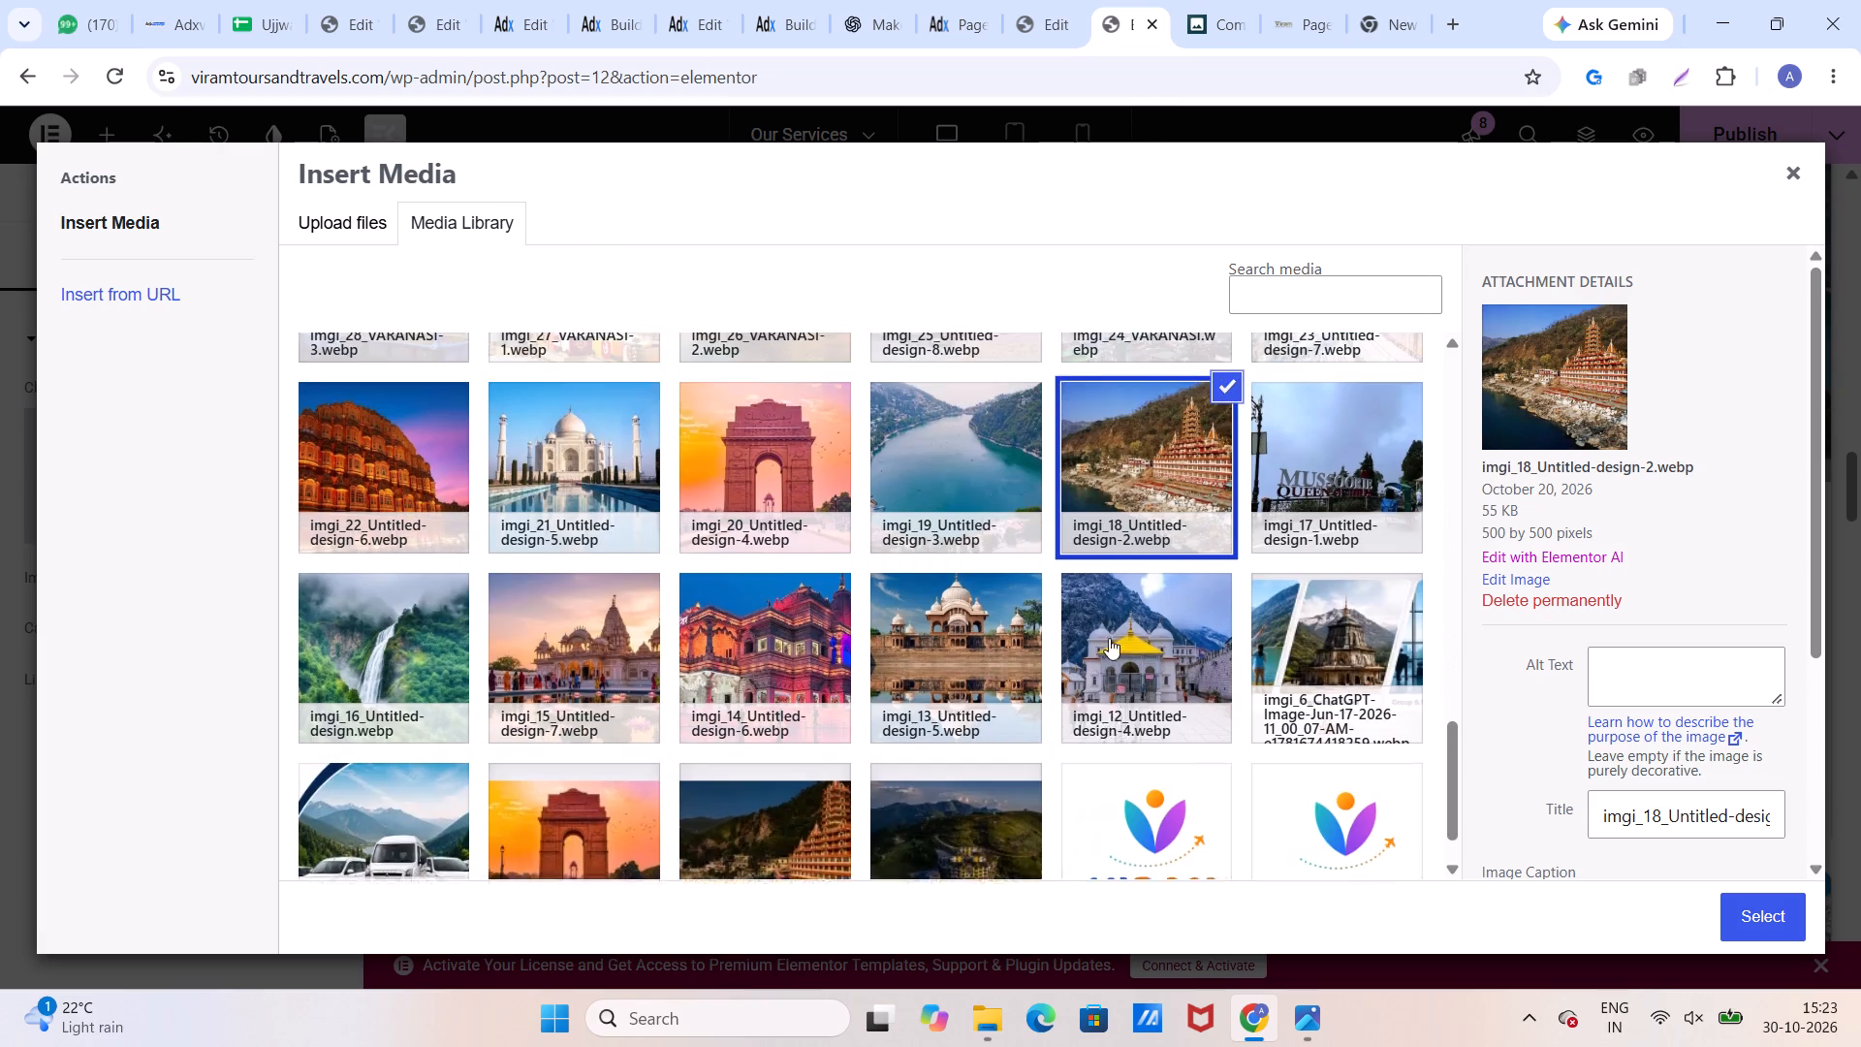
click(1026, 613)
click(1127, 621)
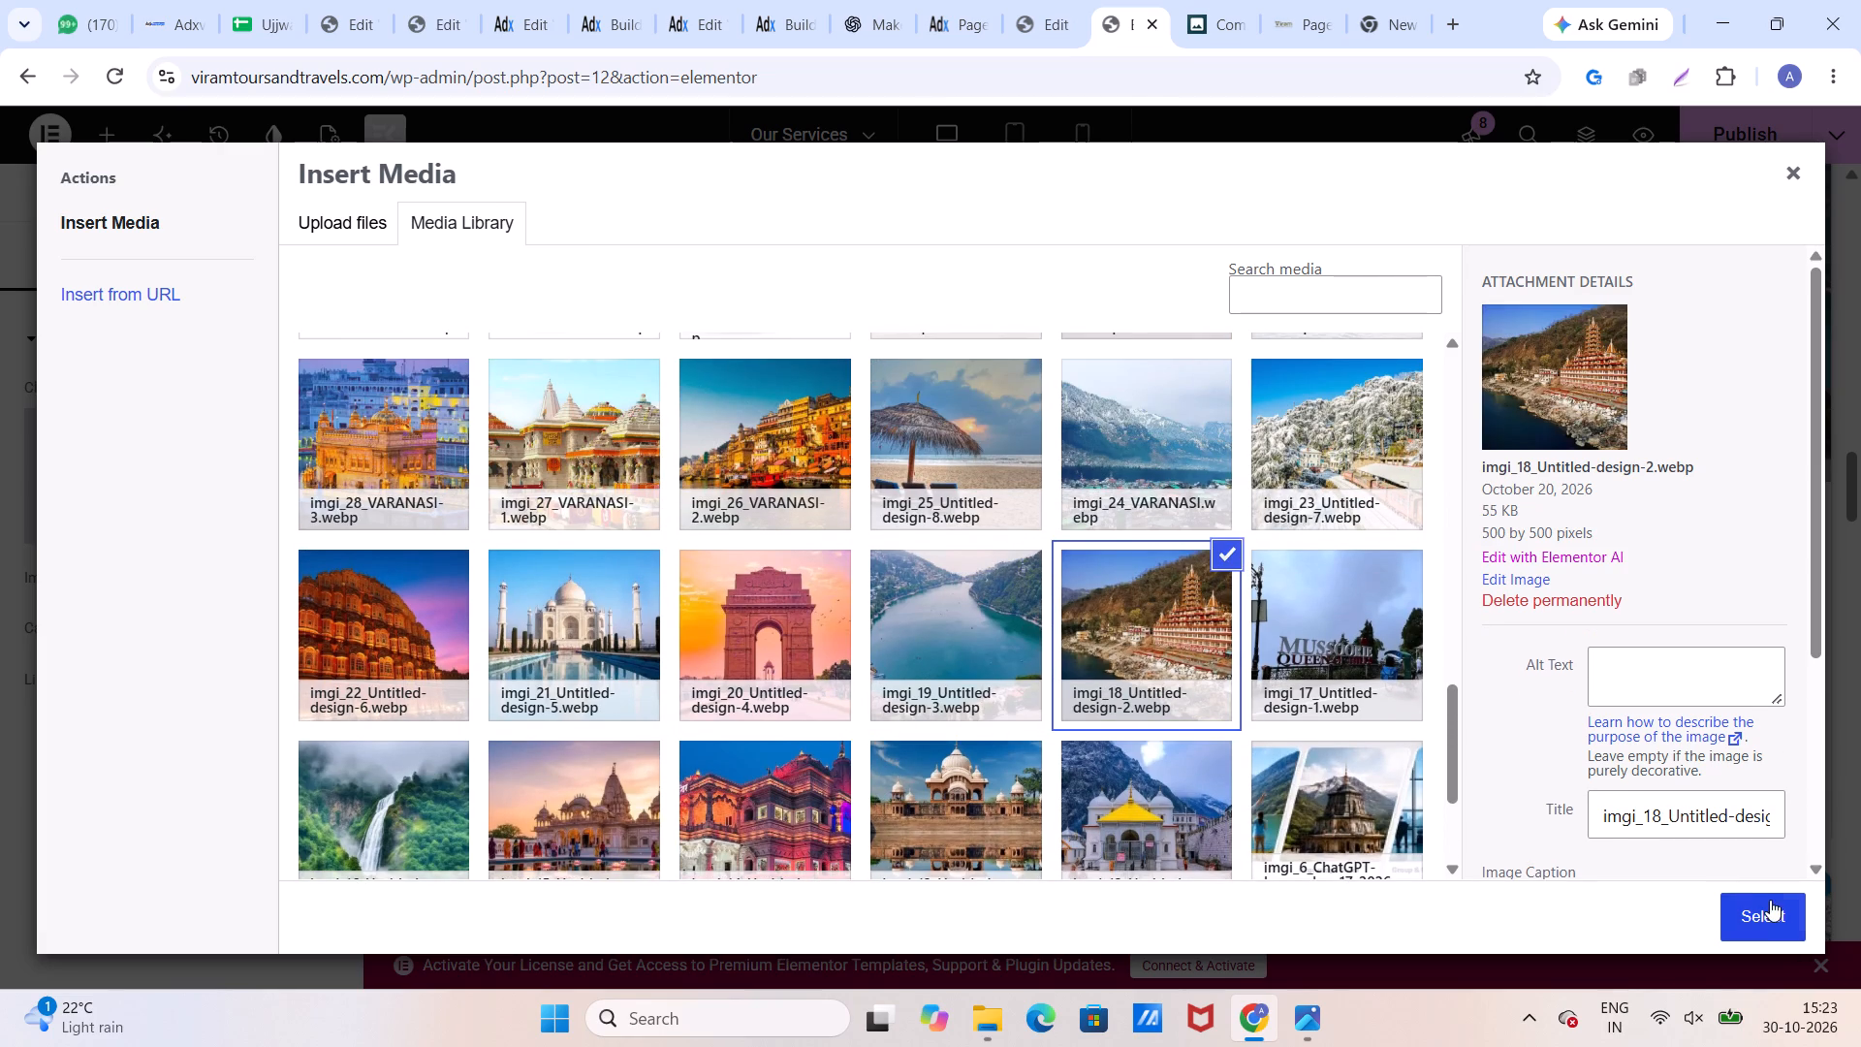
click(1772, 907)
Reselect imgi_19_Untitled-design-3.webp from the media library for the Nainital card's image.
click(1651, 387)
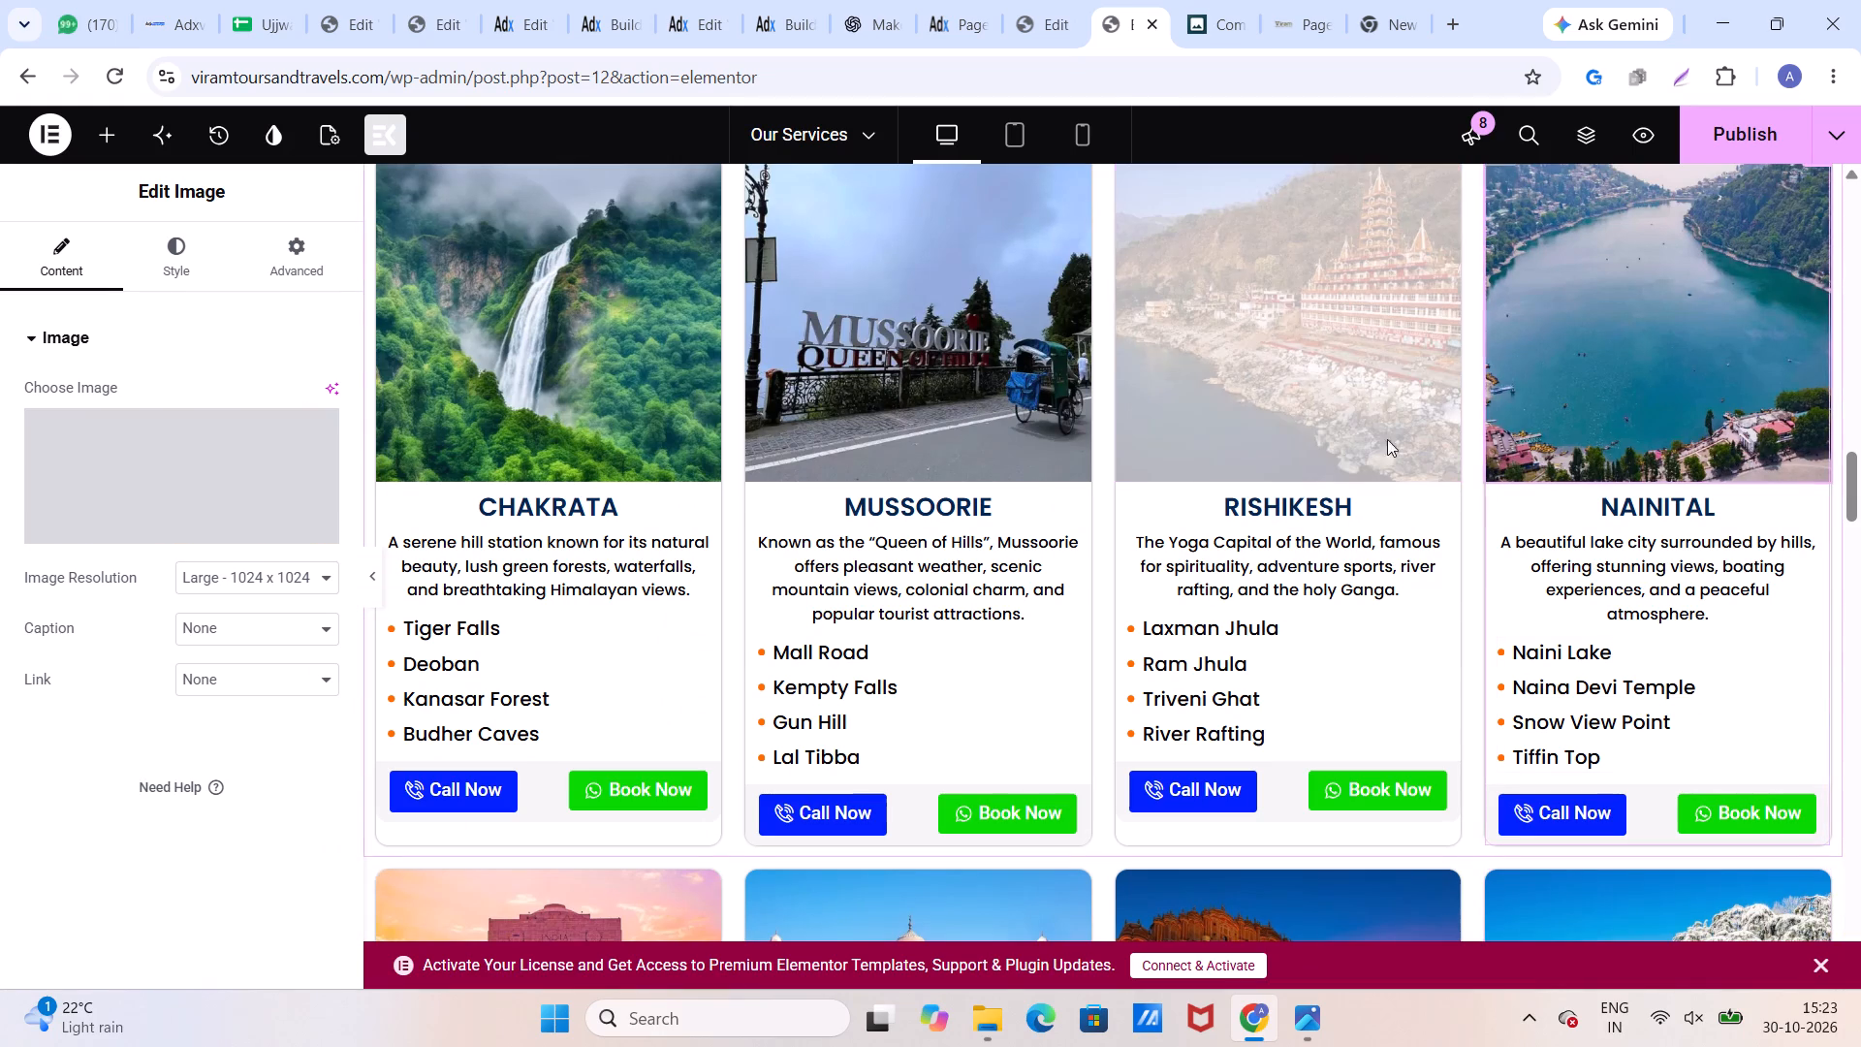
click(295, 446)
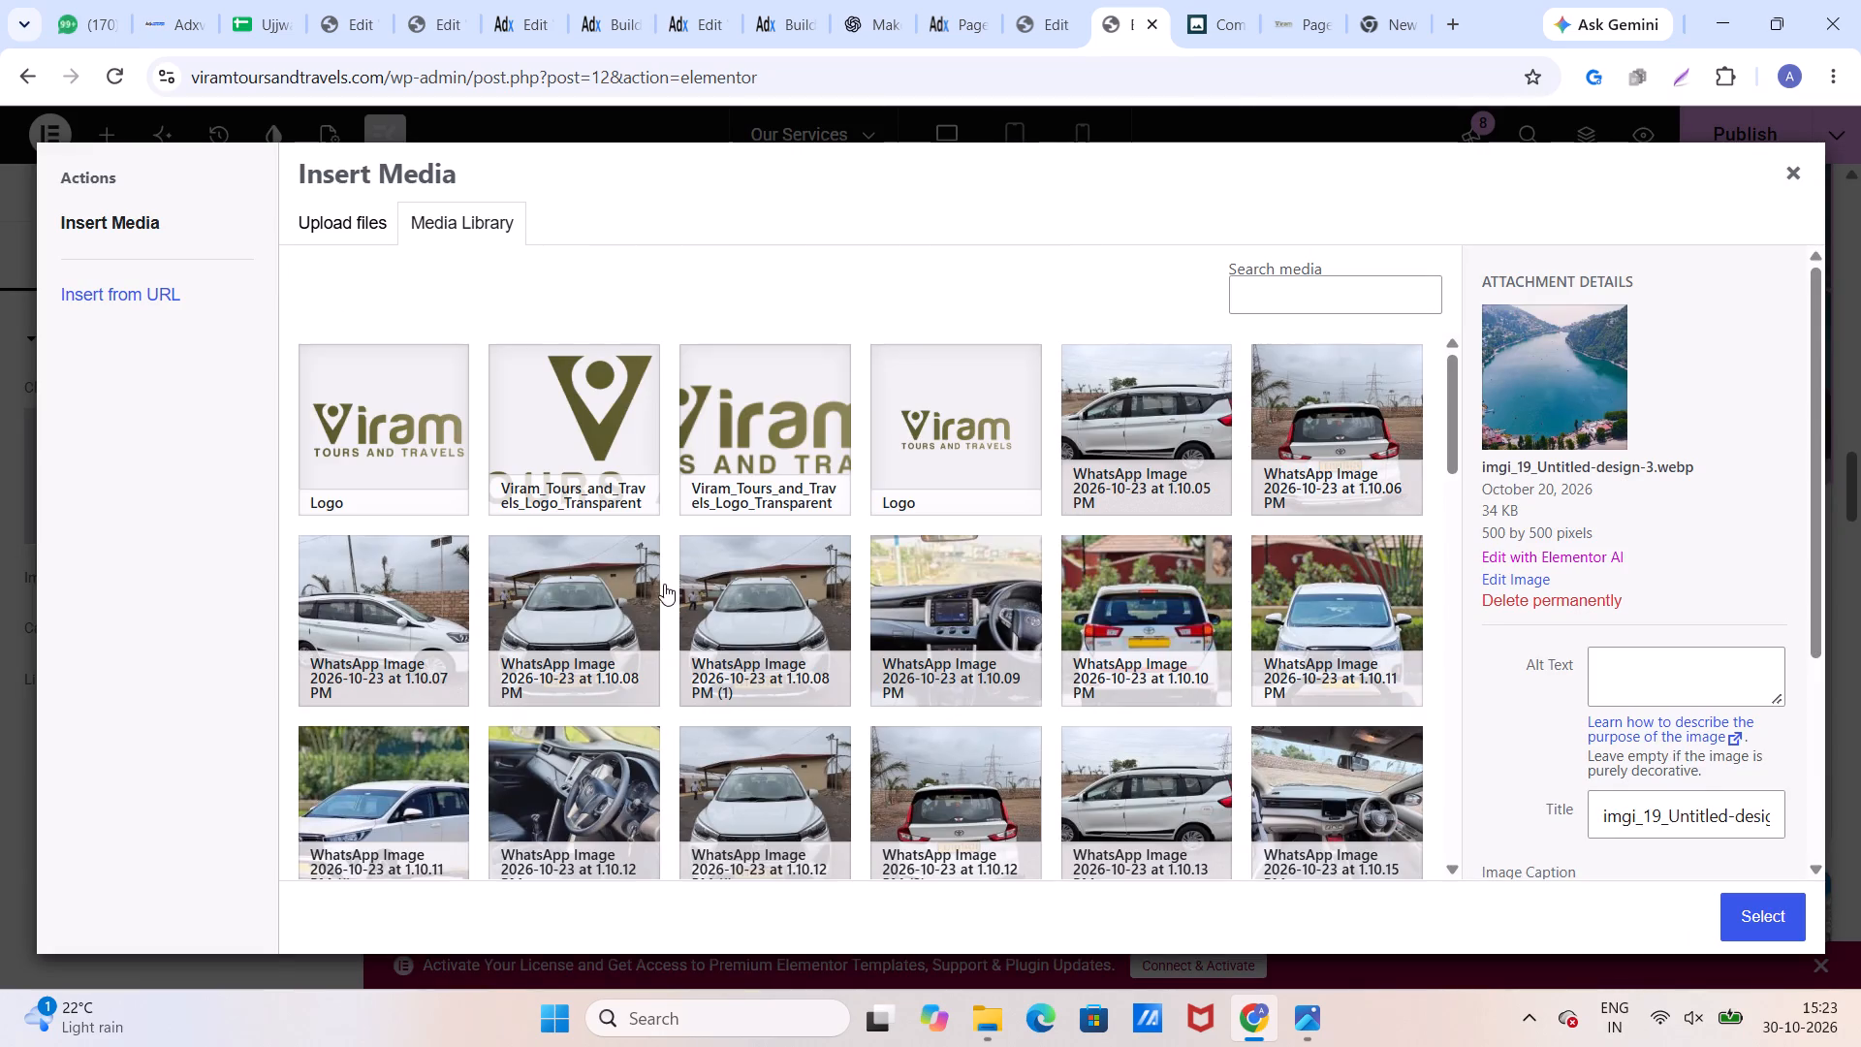
scroll(742, 631, down, 9)
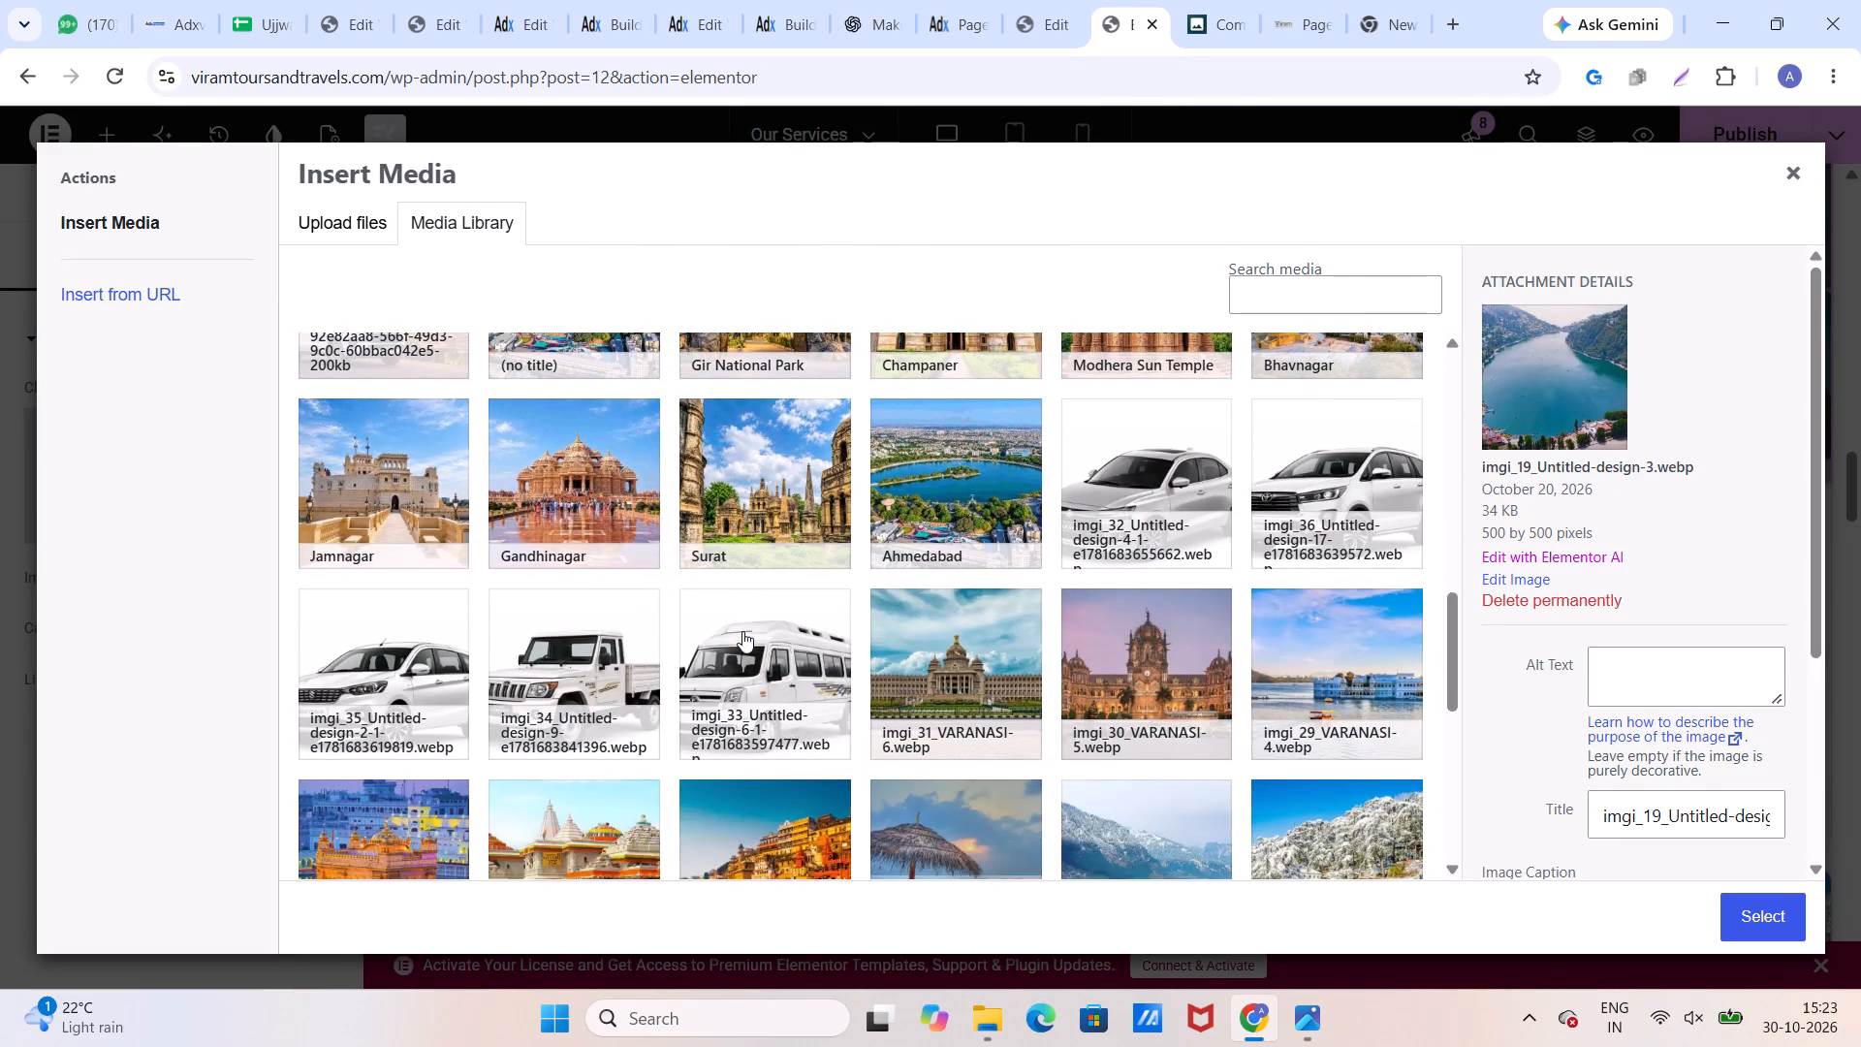
scroll(742, 631, down, 3)
click(742, 631)
click(954, 675)
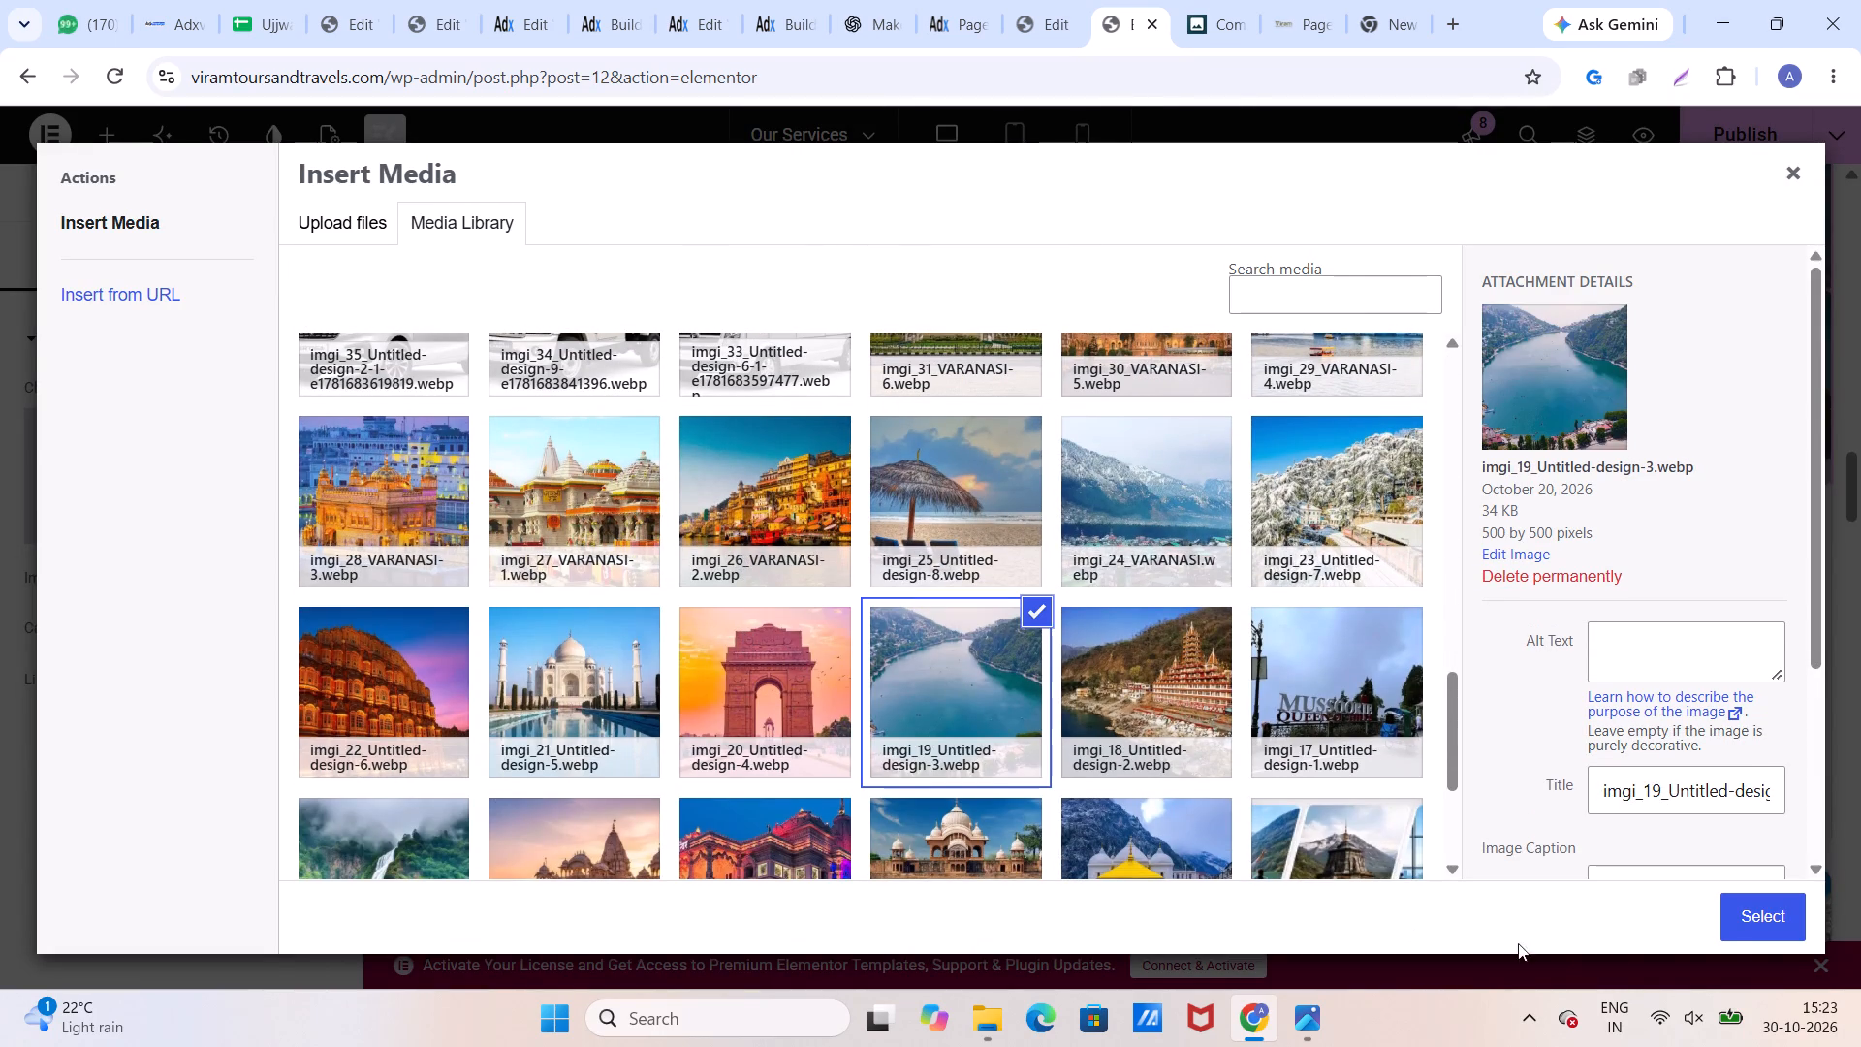
click(1735, 910)
Reselect imgi_20_Untitled-design-4.webp from the media library for the Delhi card's image.
scroll(988, 580, down, 6)
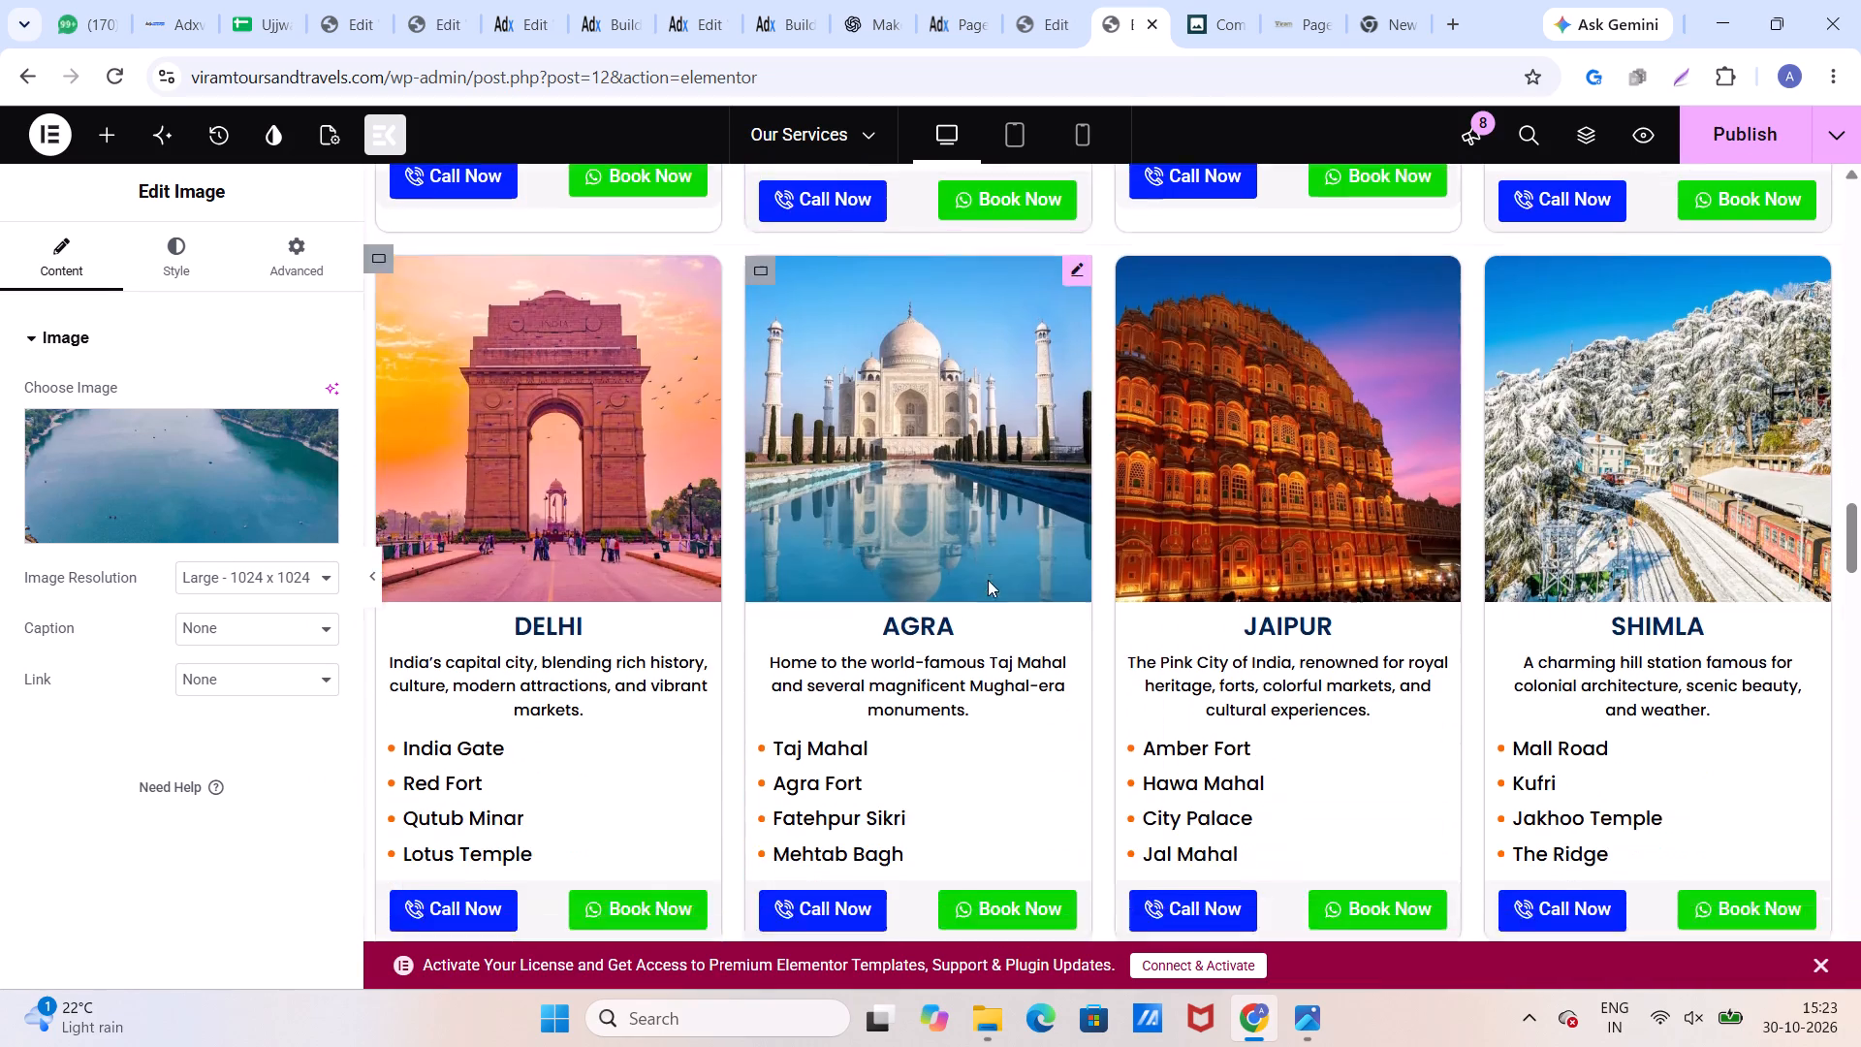
scroll(988, 580, down, 1)
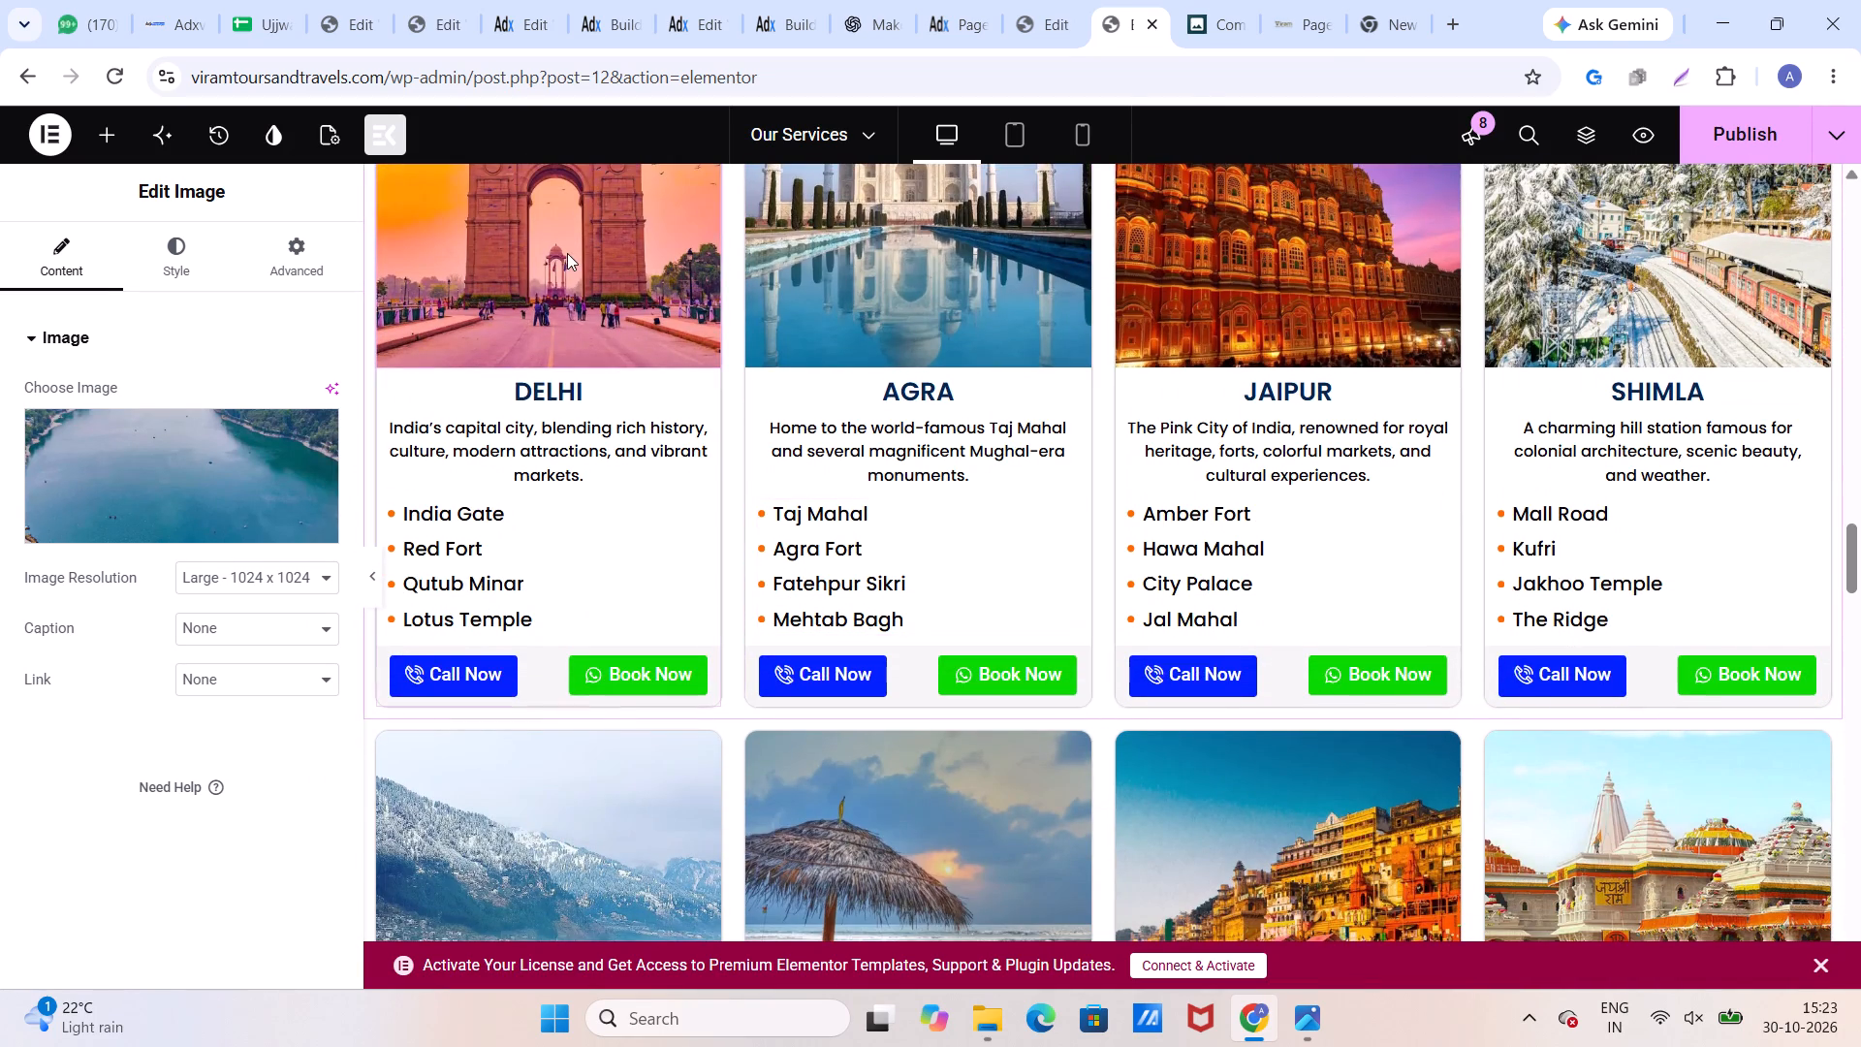
click(567, 253)
click(153, 448)
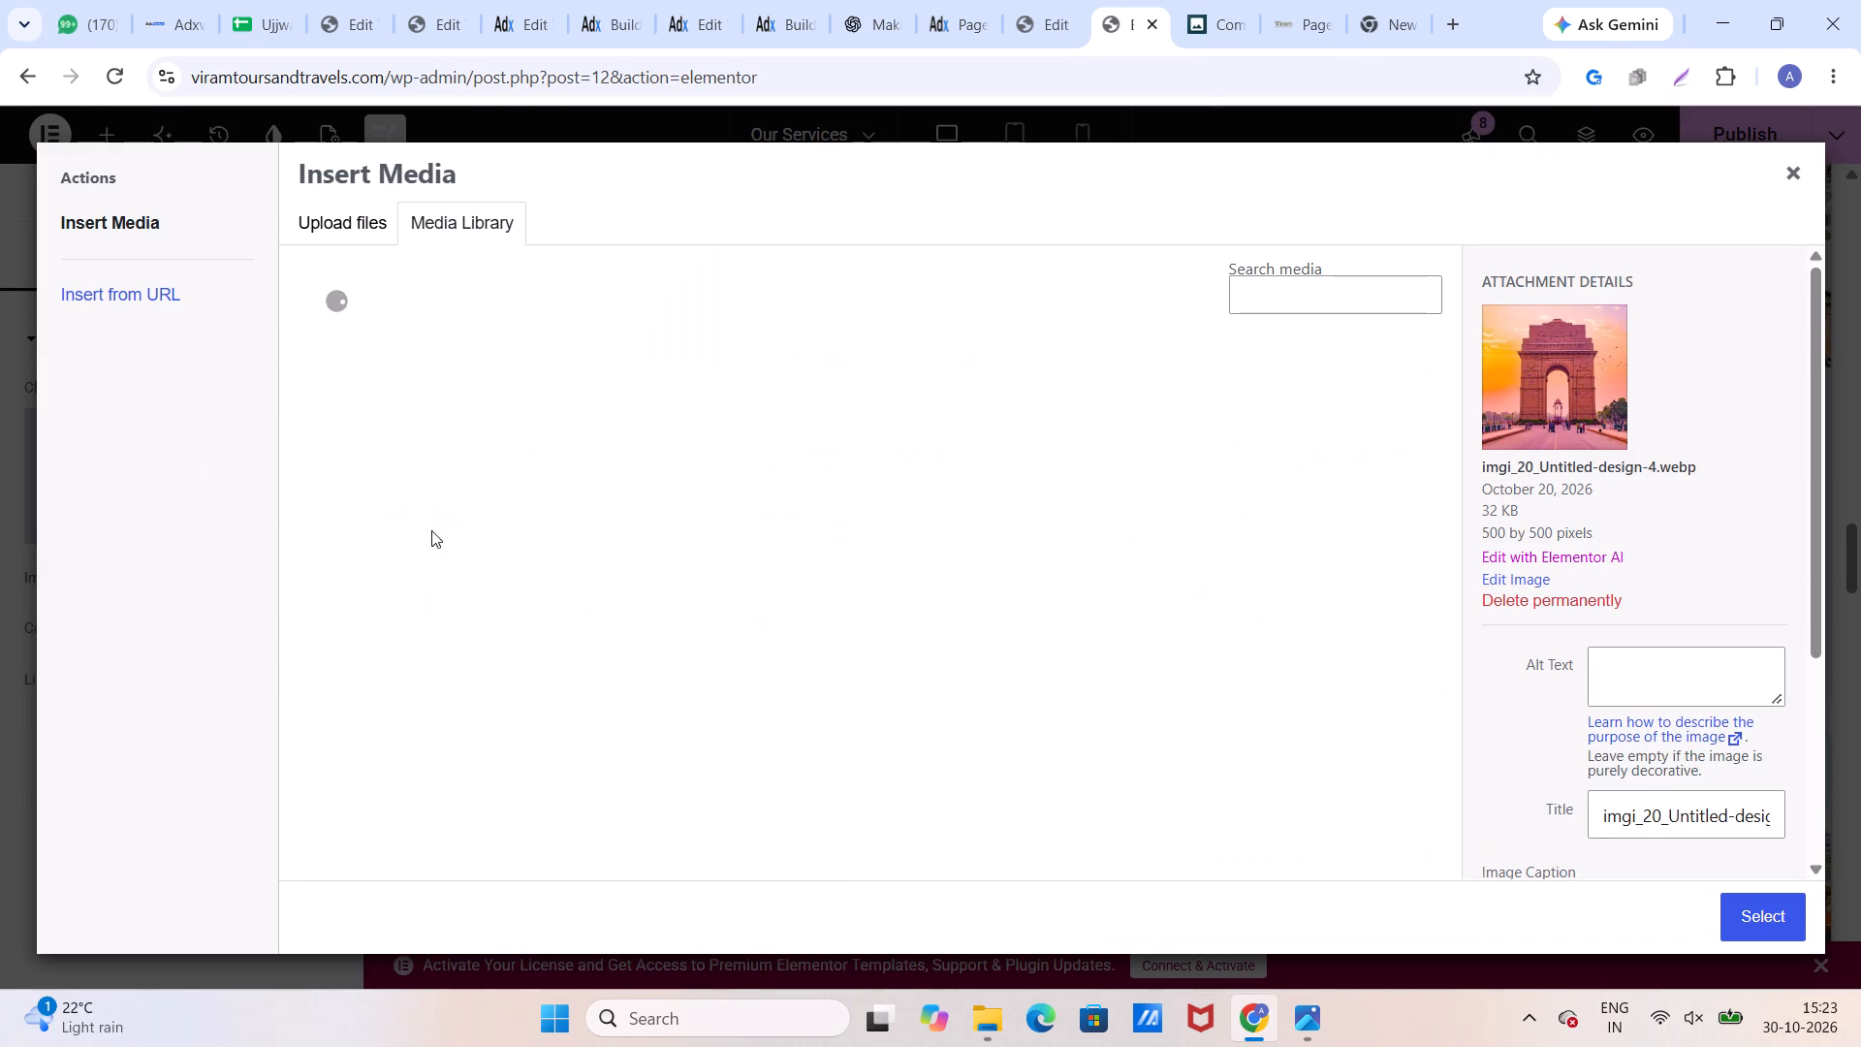
scroll(686, 611, down, 7)
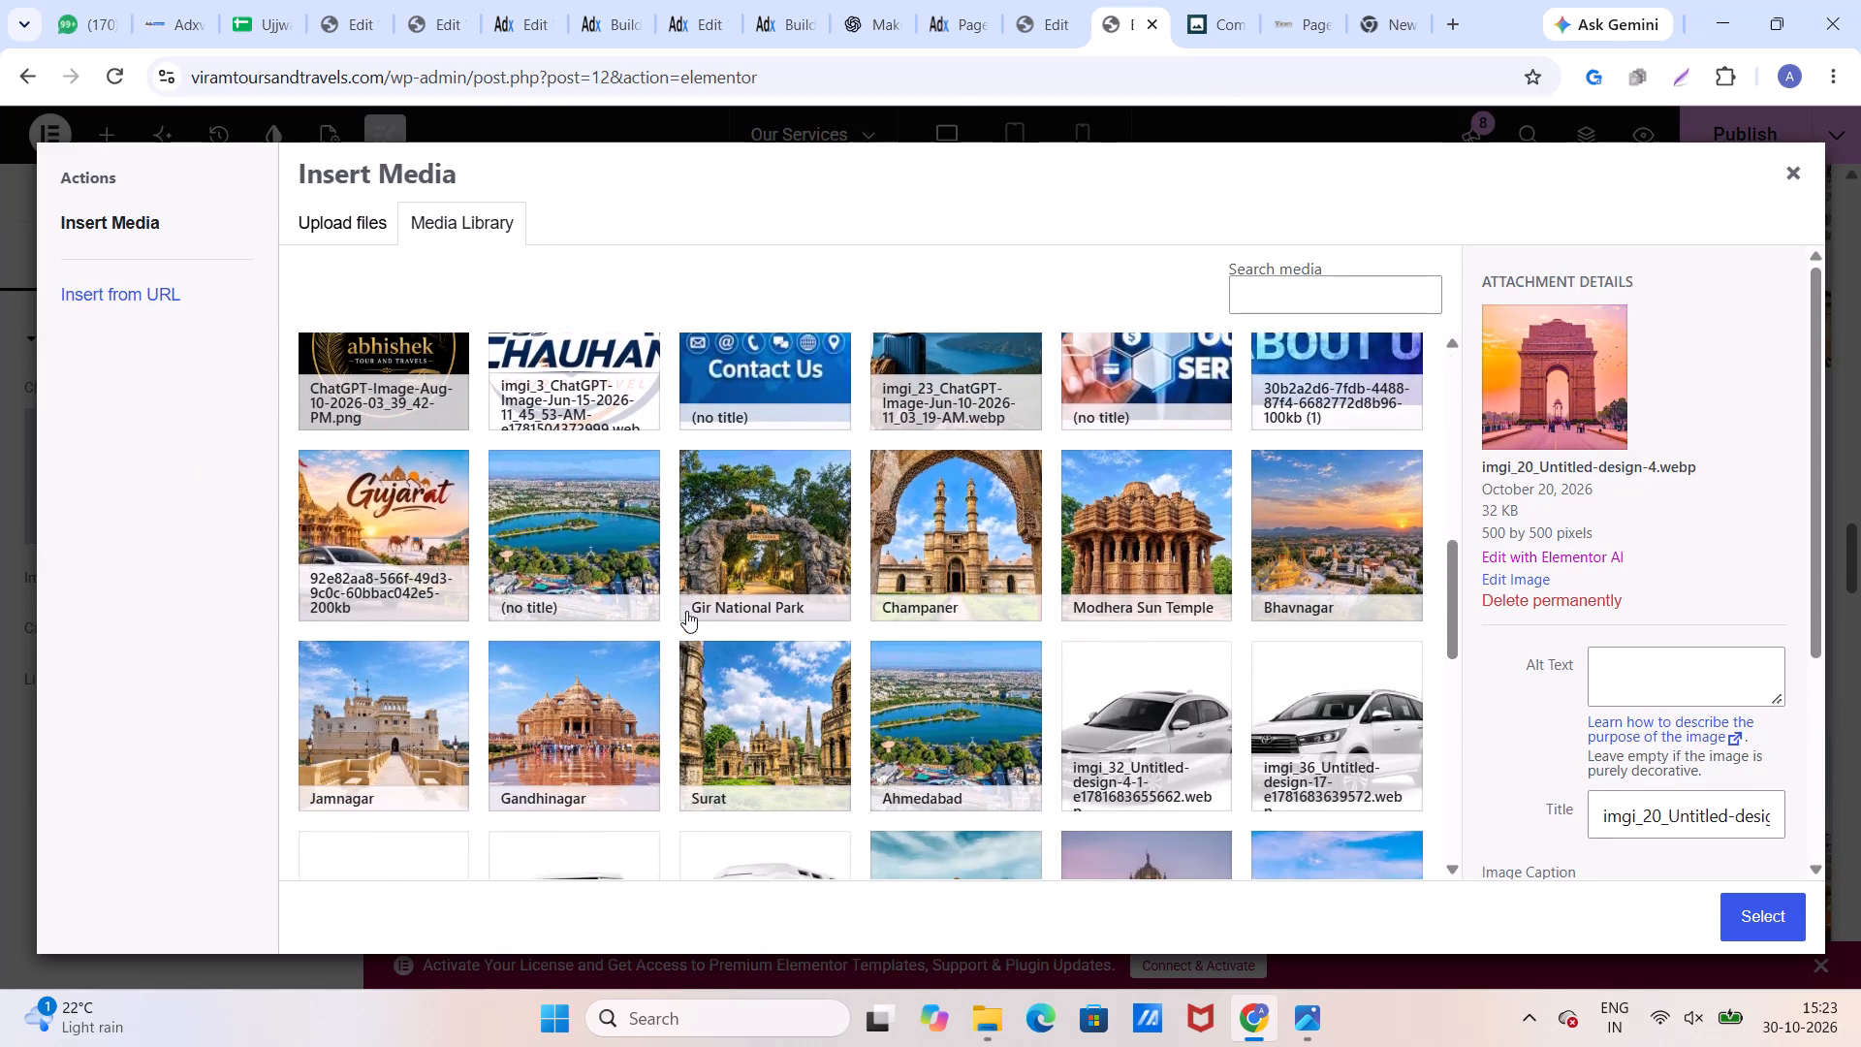
scroll(686, 611, down, 6)
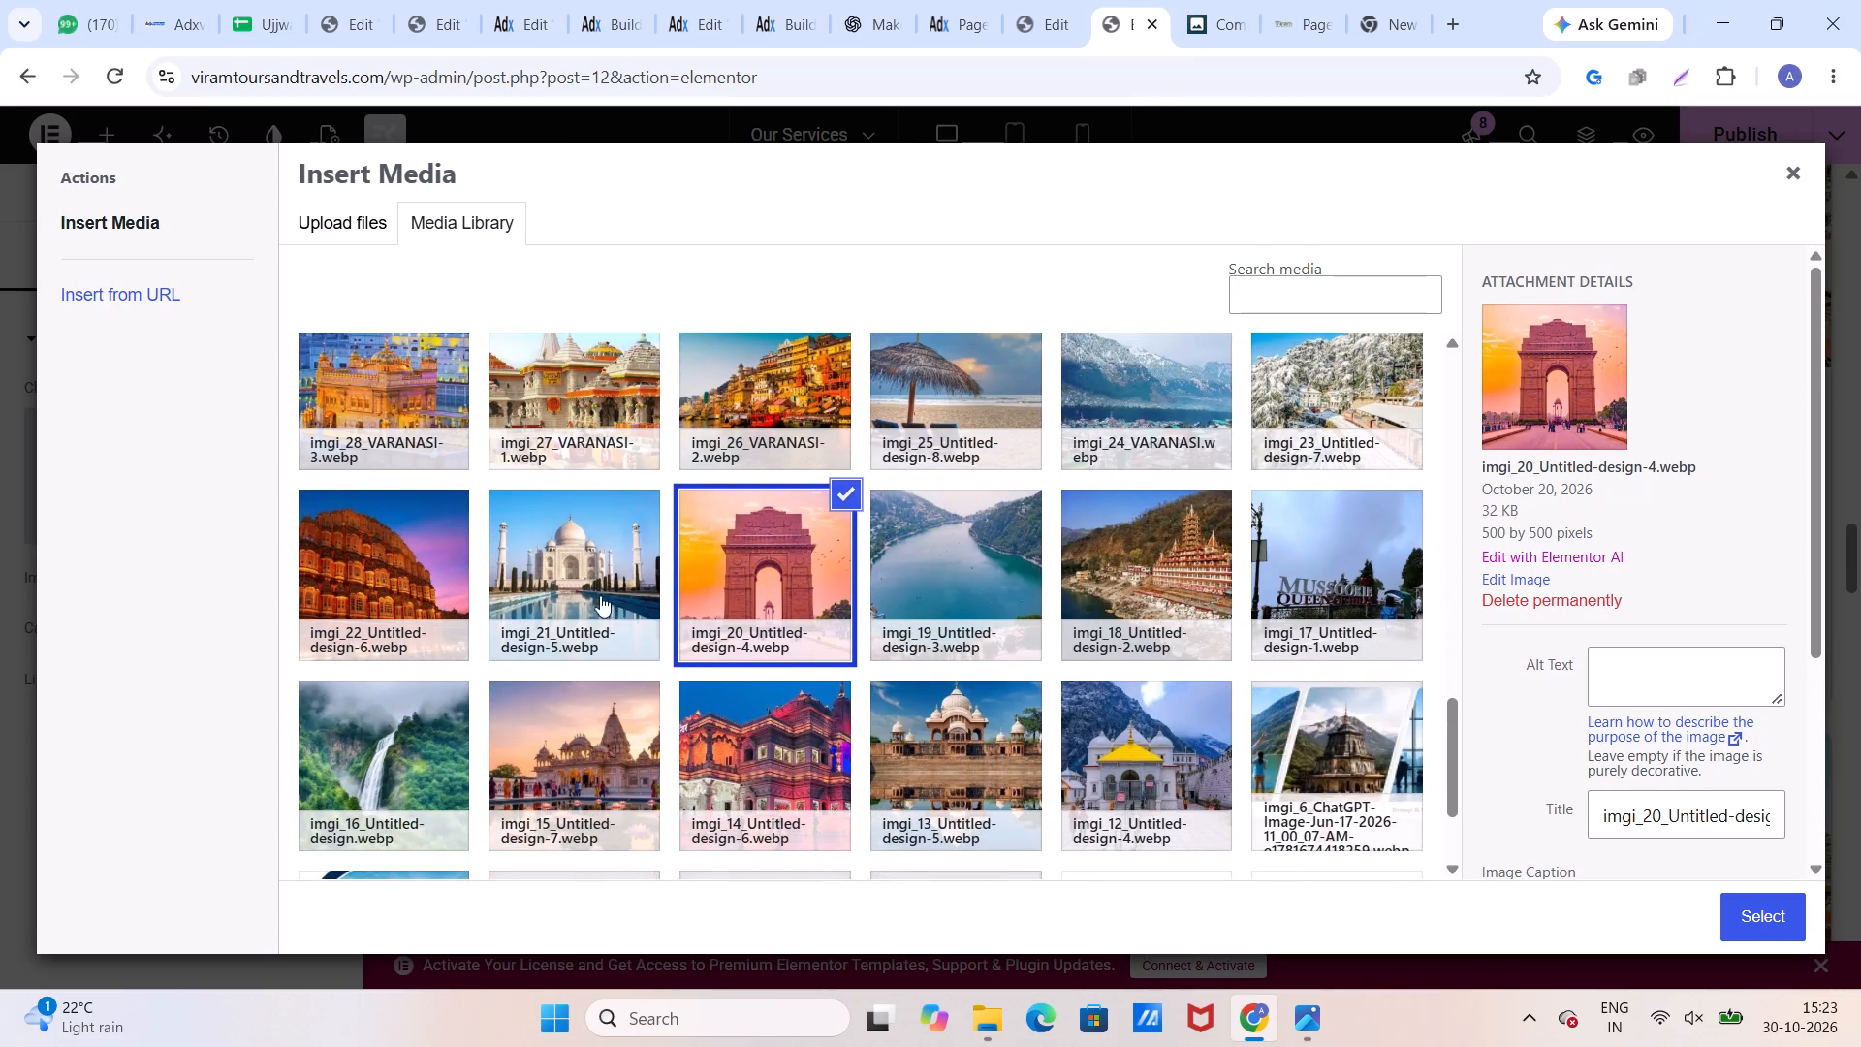
click(594, 594)
click(702, 595)
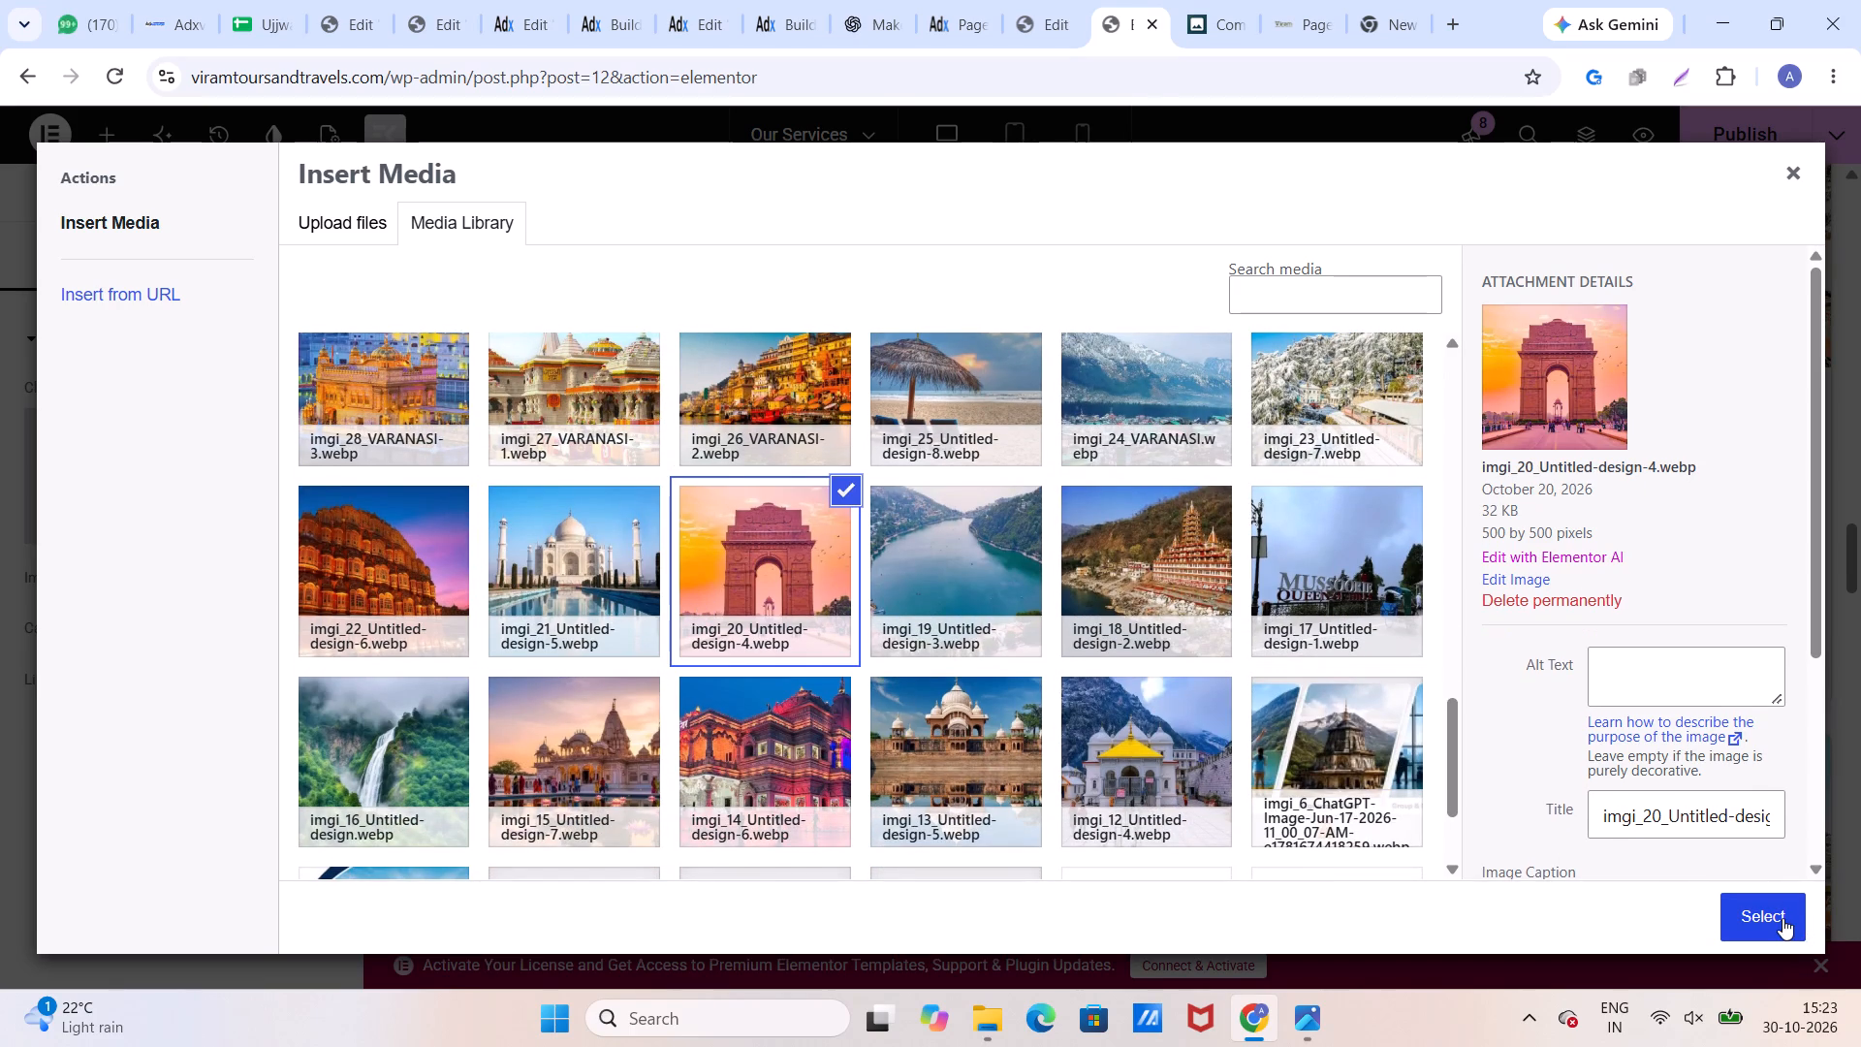
click(1765, 914)
Reselect imgi_21_Untitled-design-5.webp from the media library for the Agra card's image.
click(942, 300)
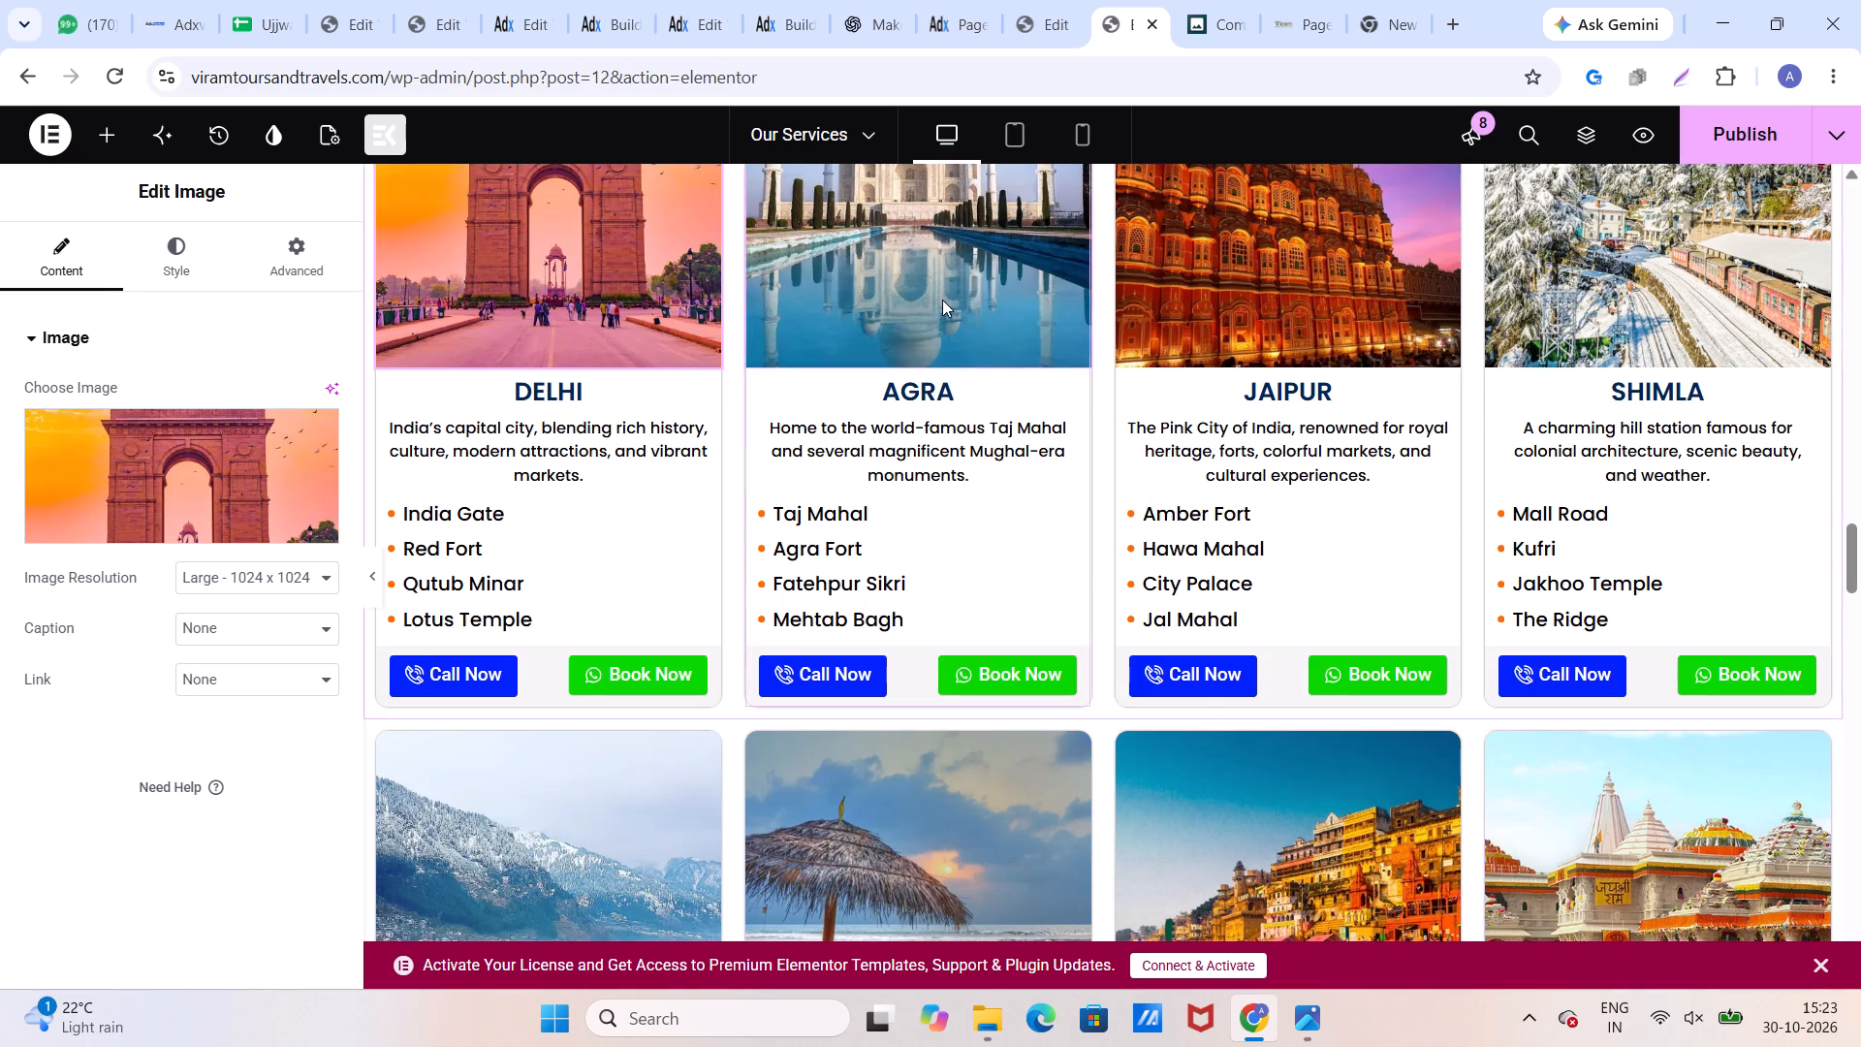
click(262, 460)
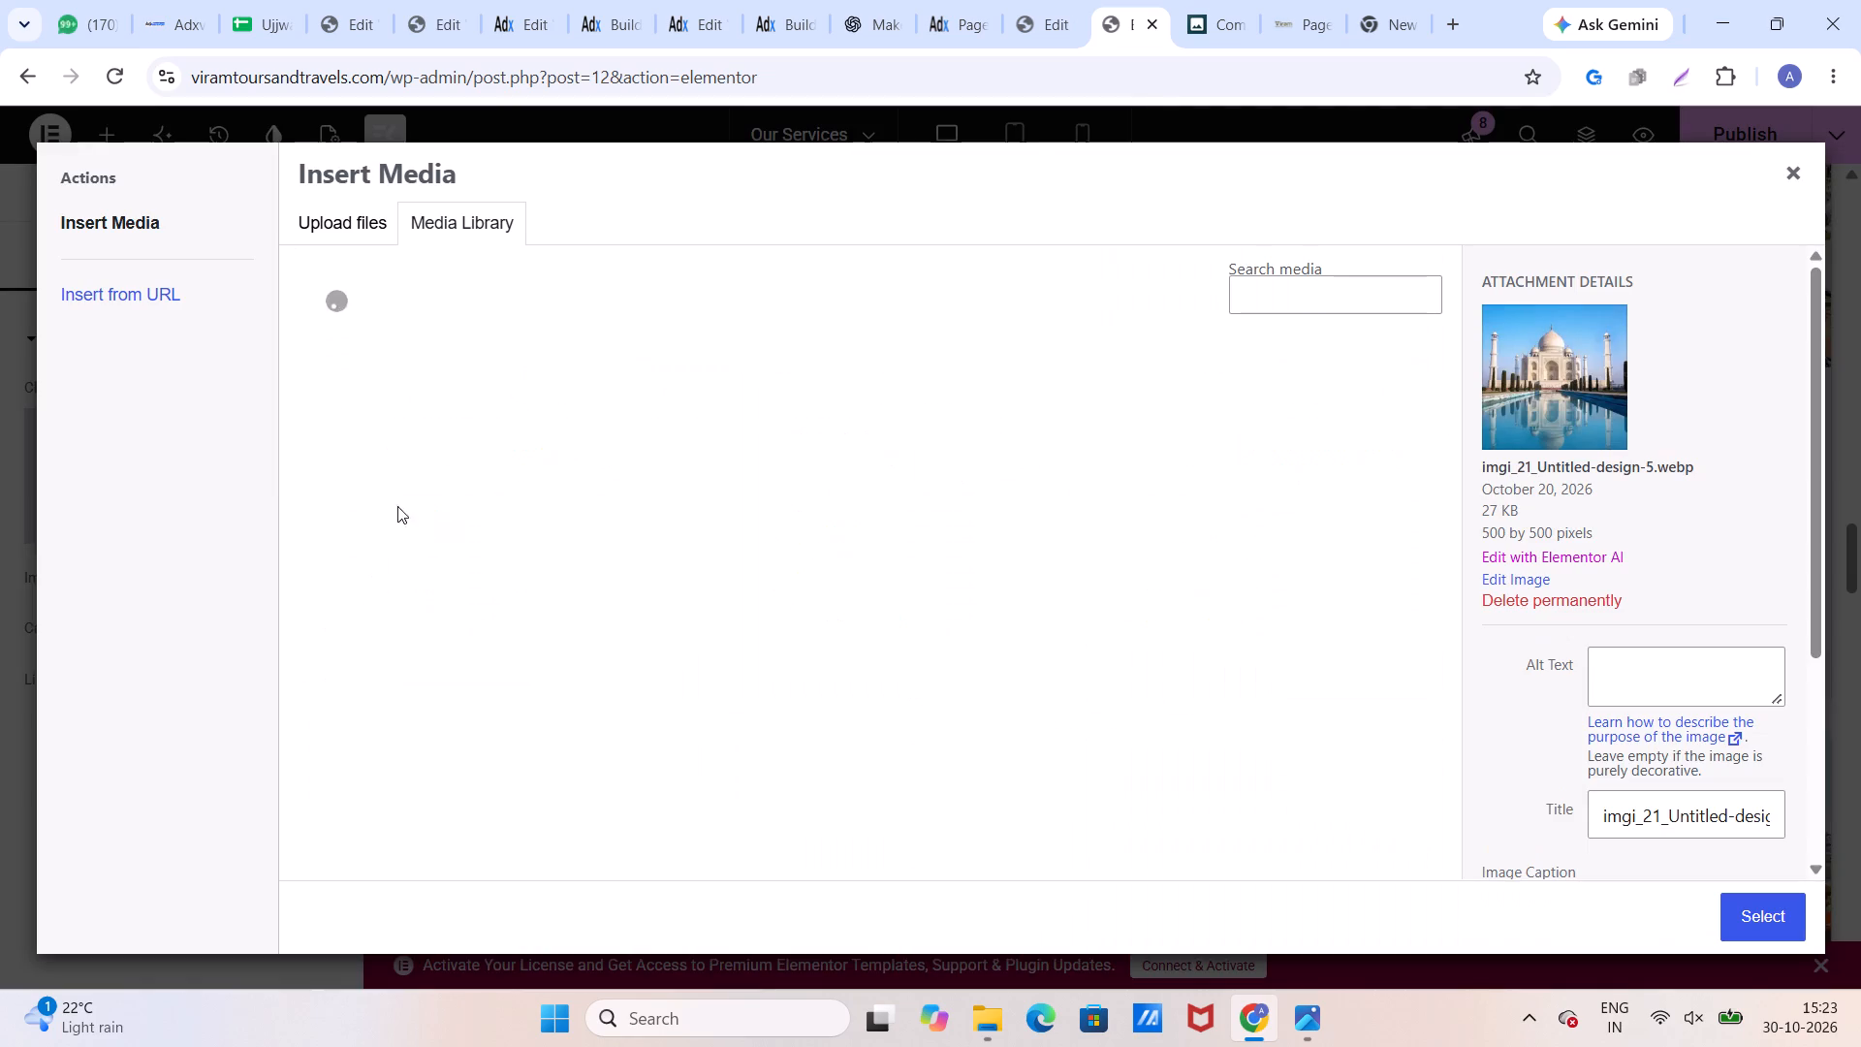
scroll(780, 626, down, 7)
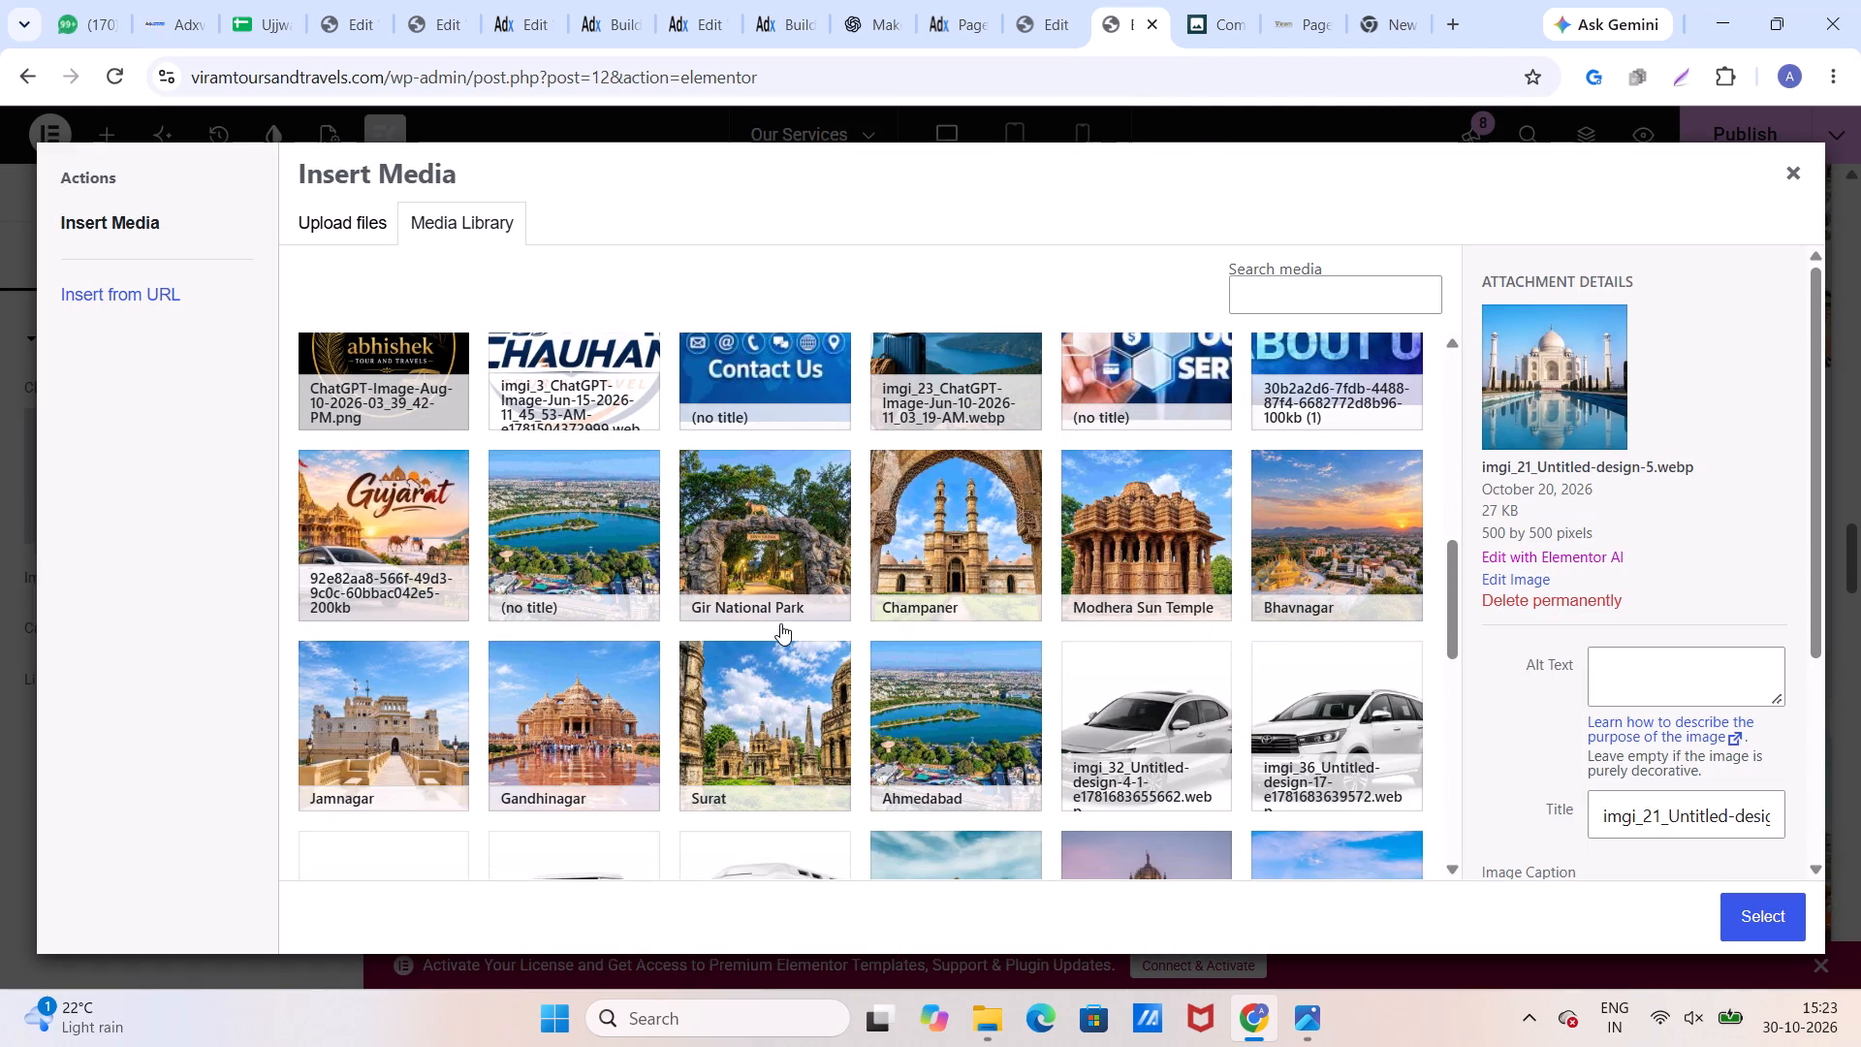
scroll(780, 623, down, 5)
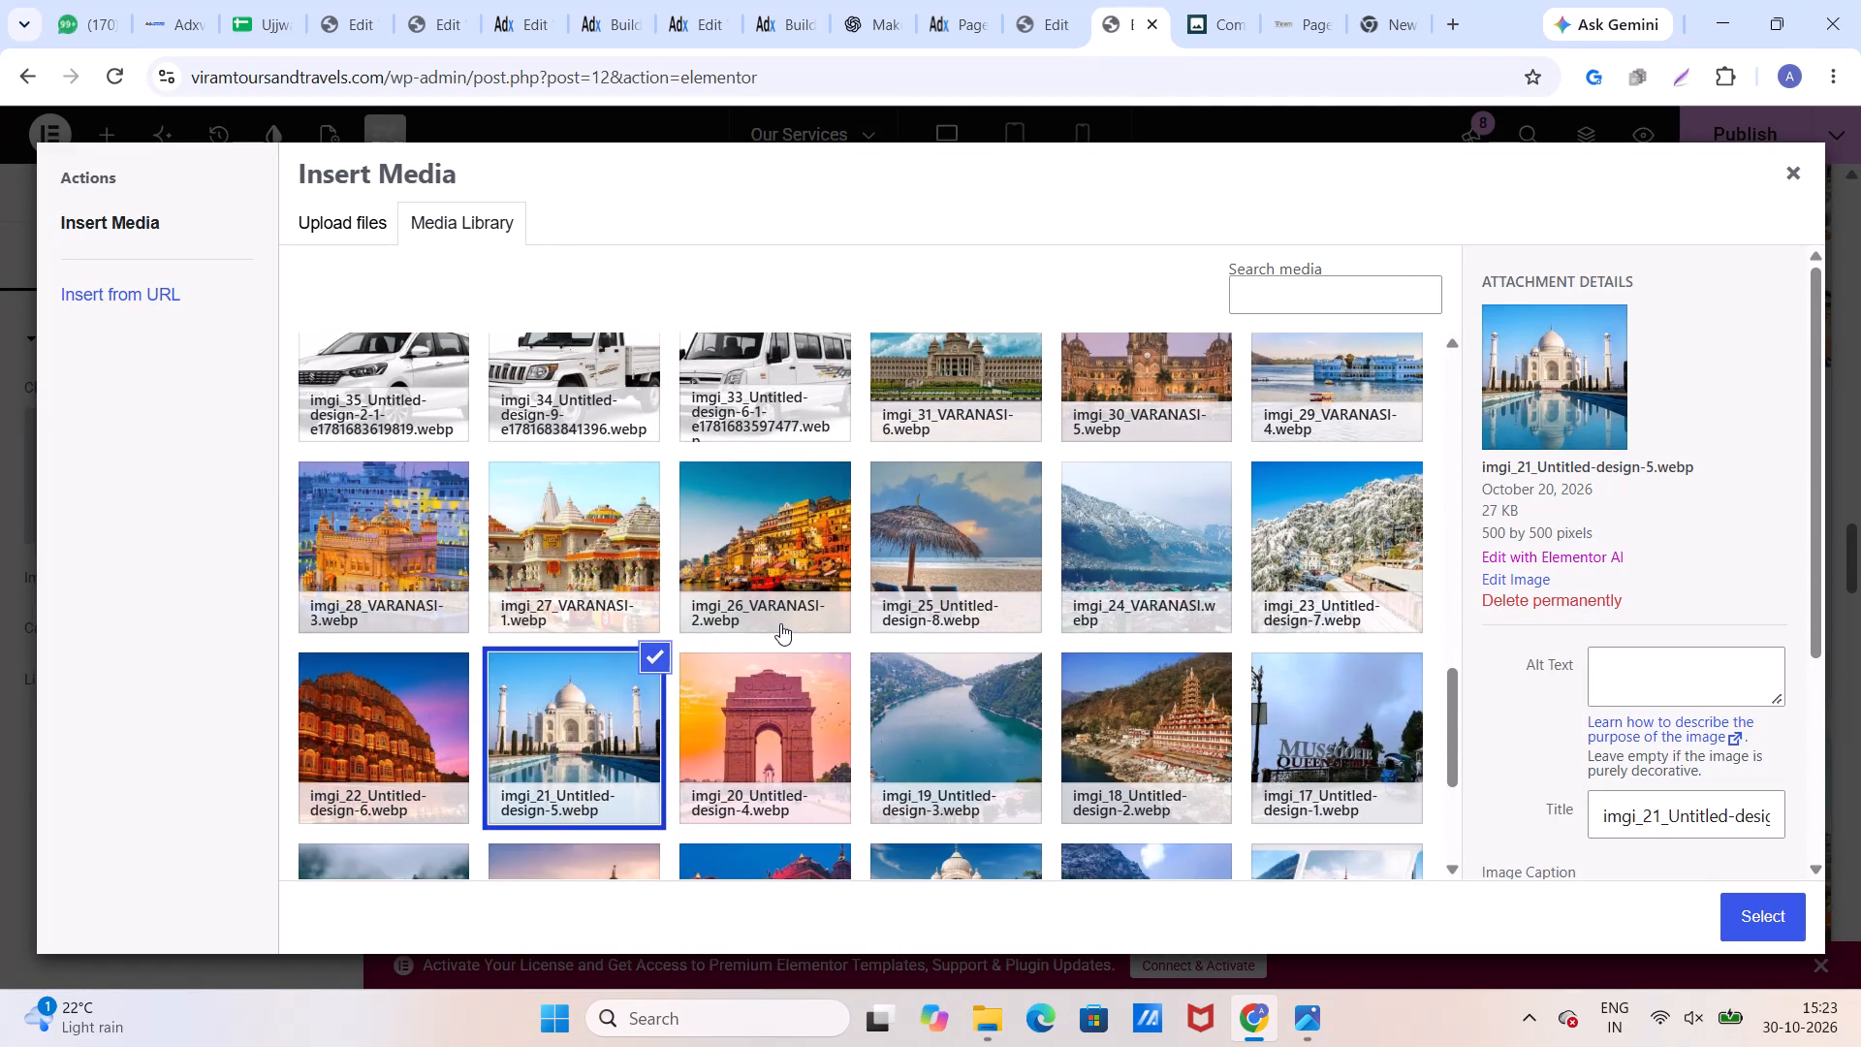
click(729, 679)
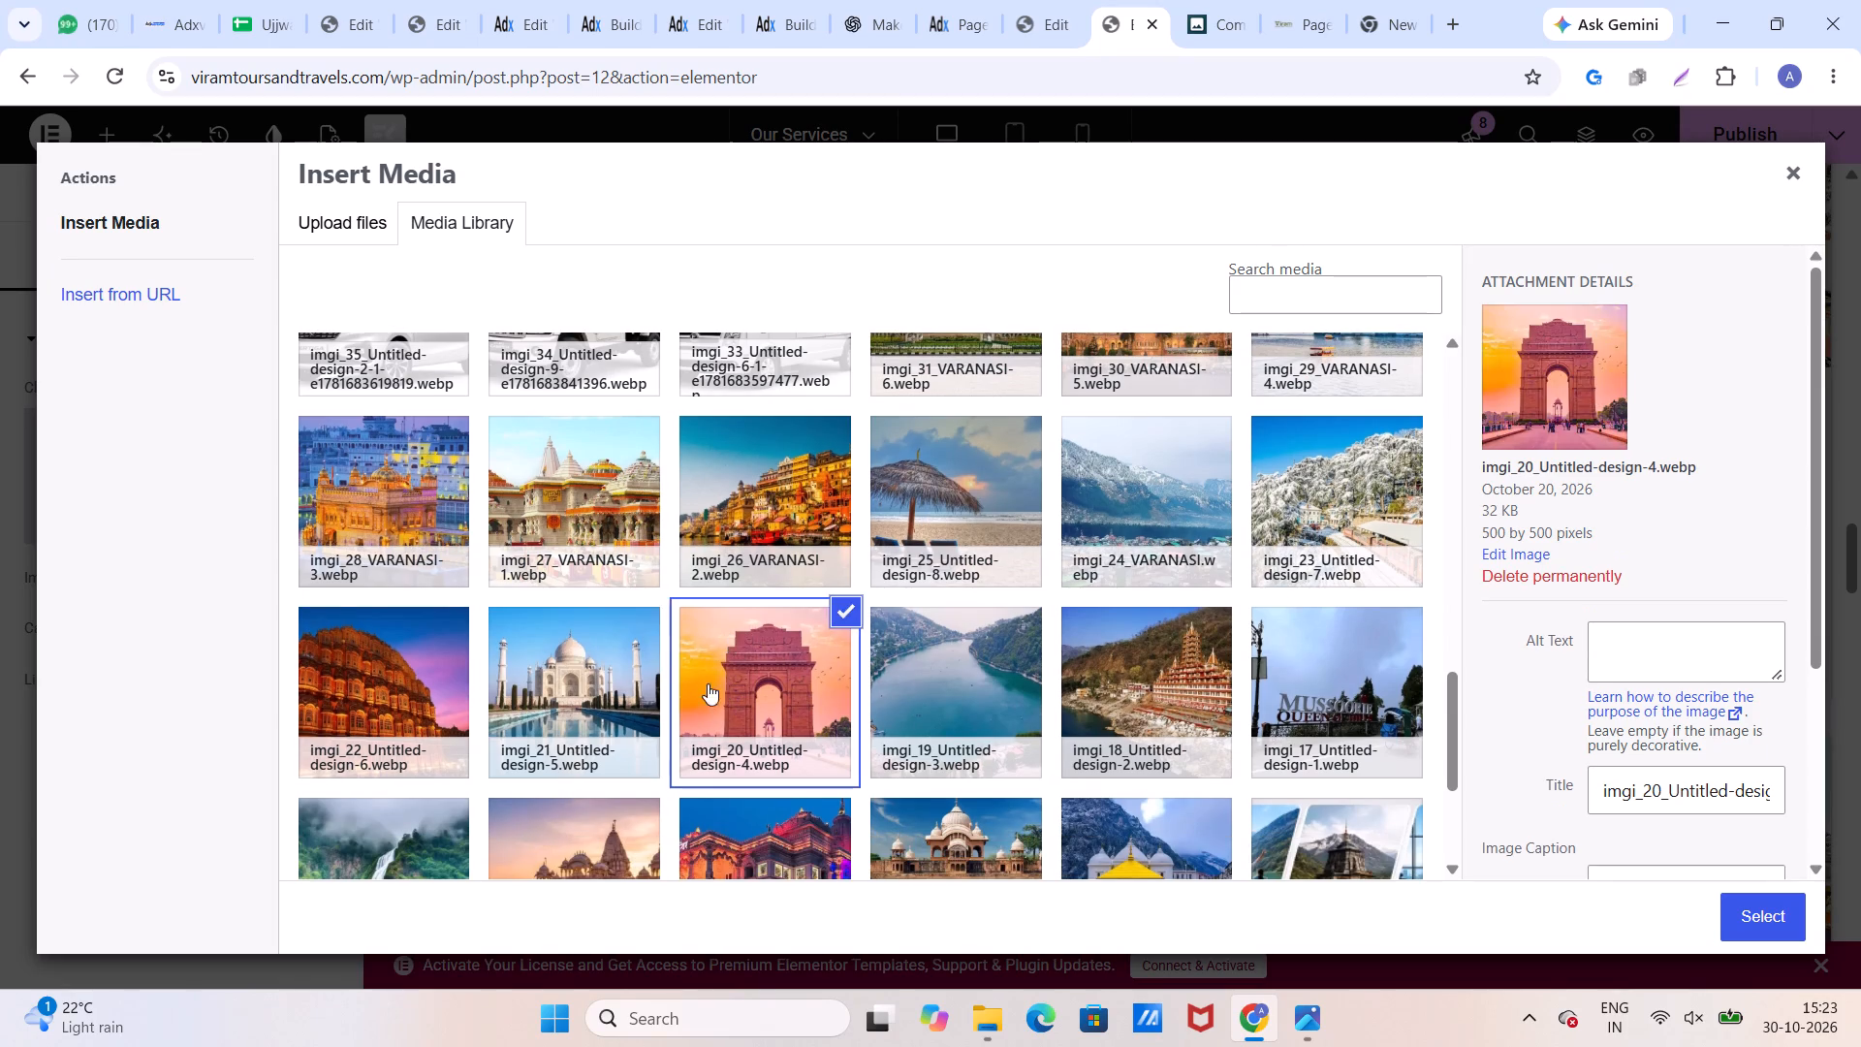
click(609, 689)
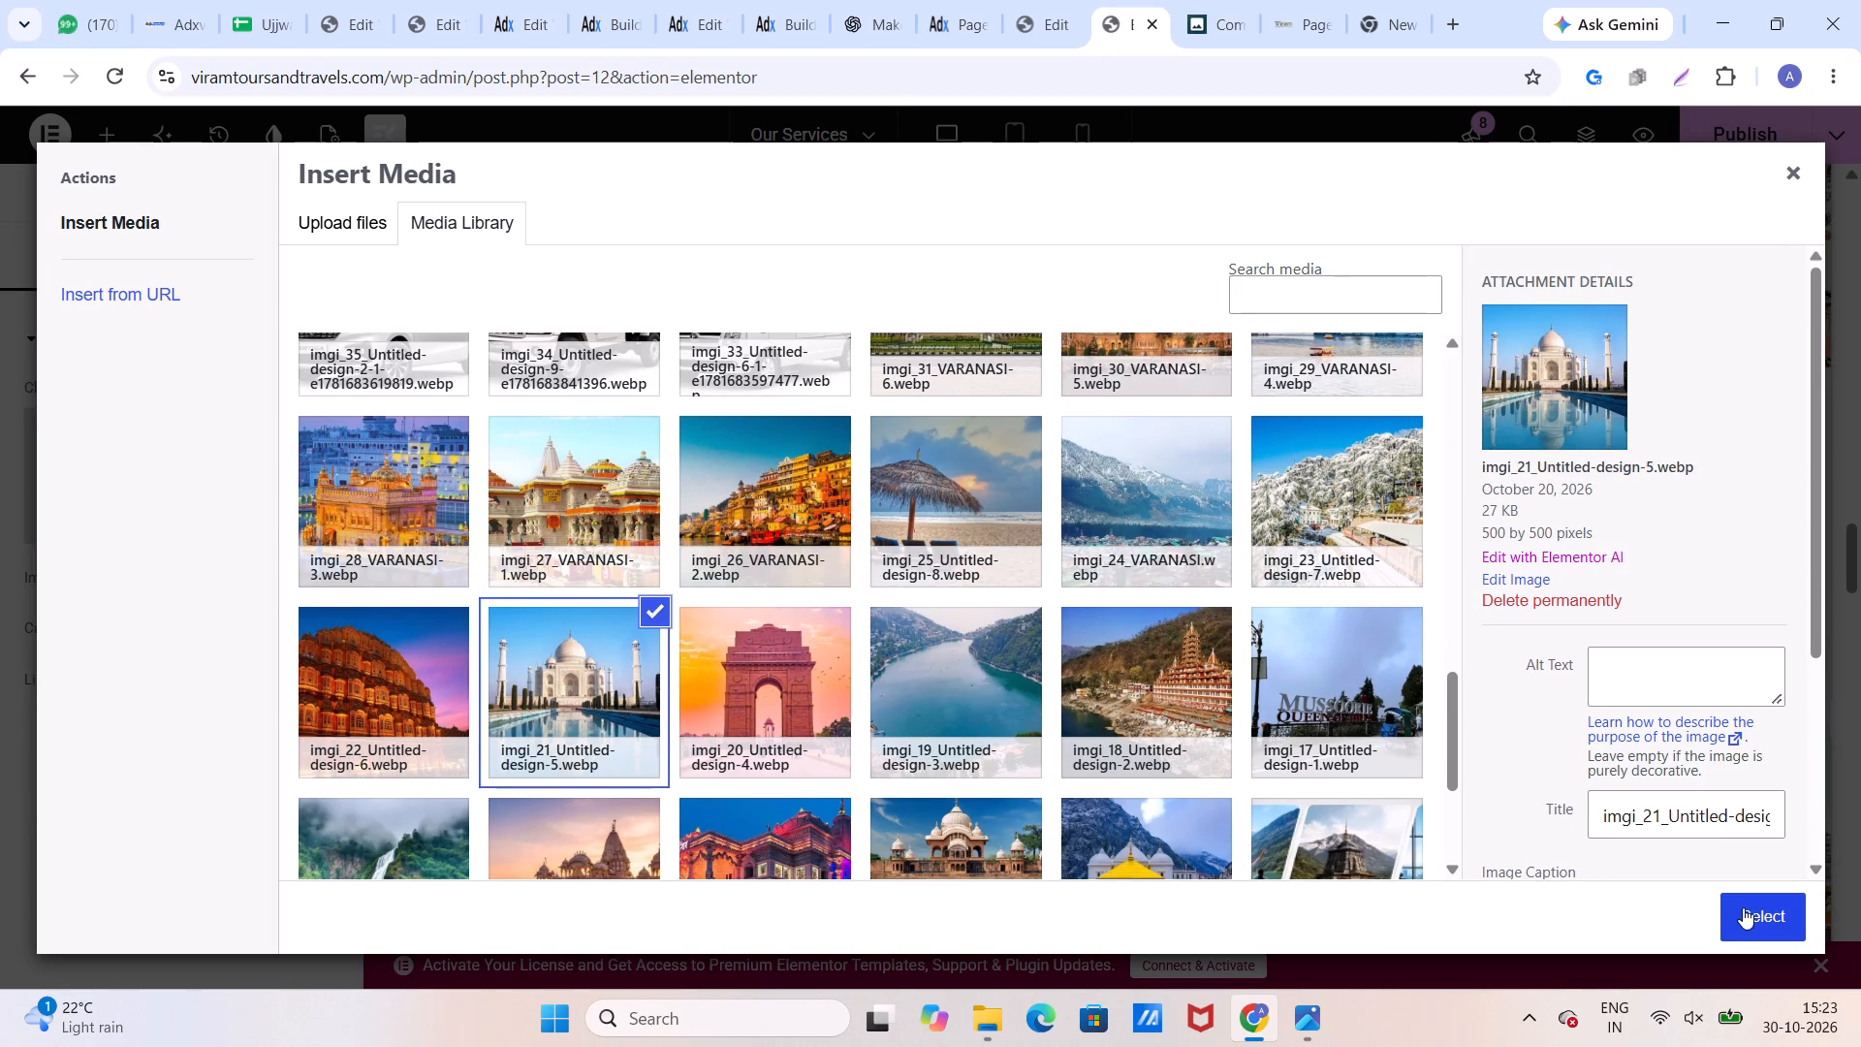
click(1743, 907)
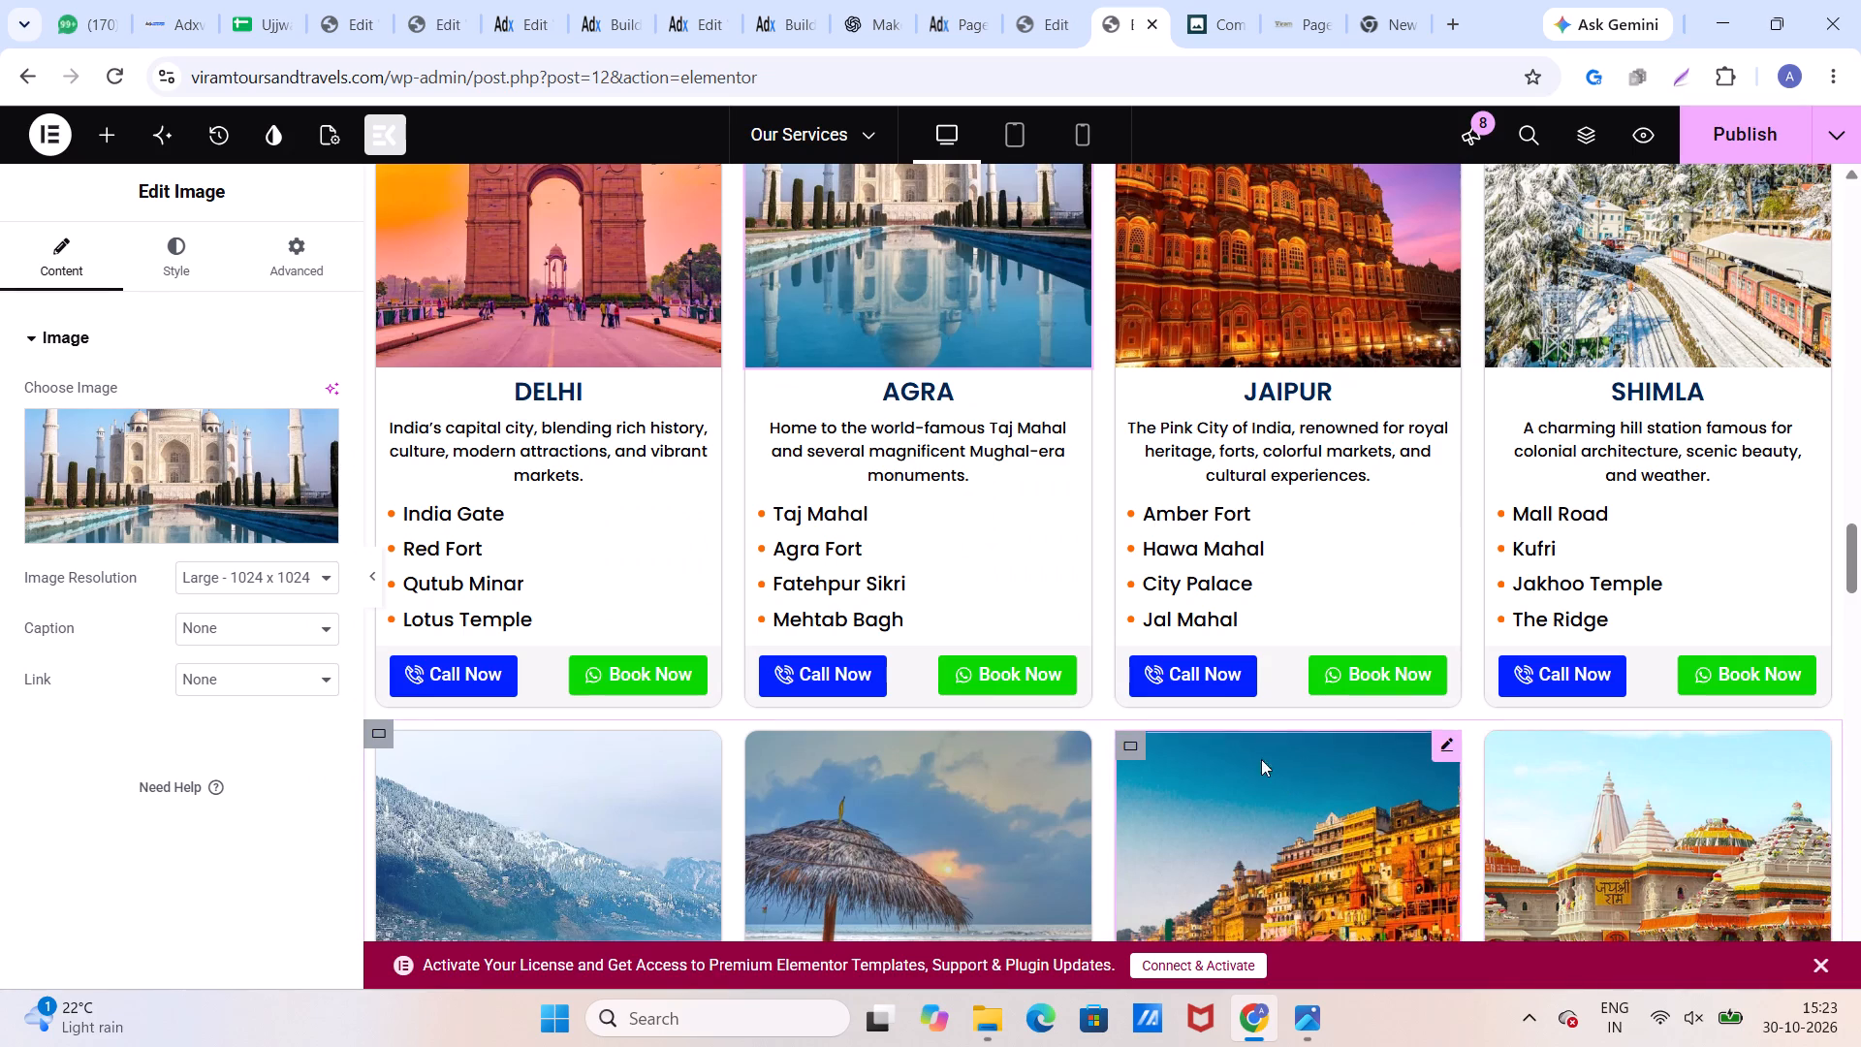
click(770, 273)
Reselect imgi_22_Untitled-design-6.webp from the media library for the Jaipur card's image.
click(1206, 264)
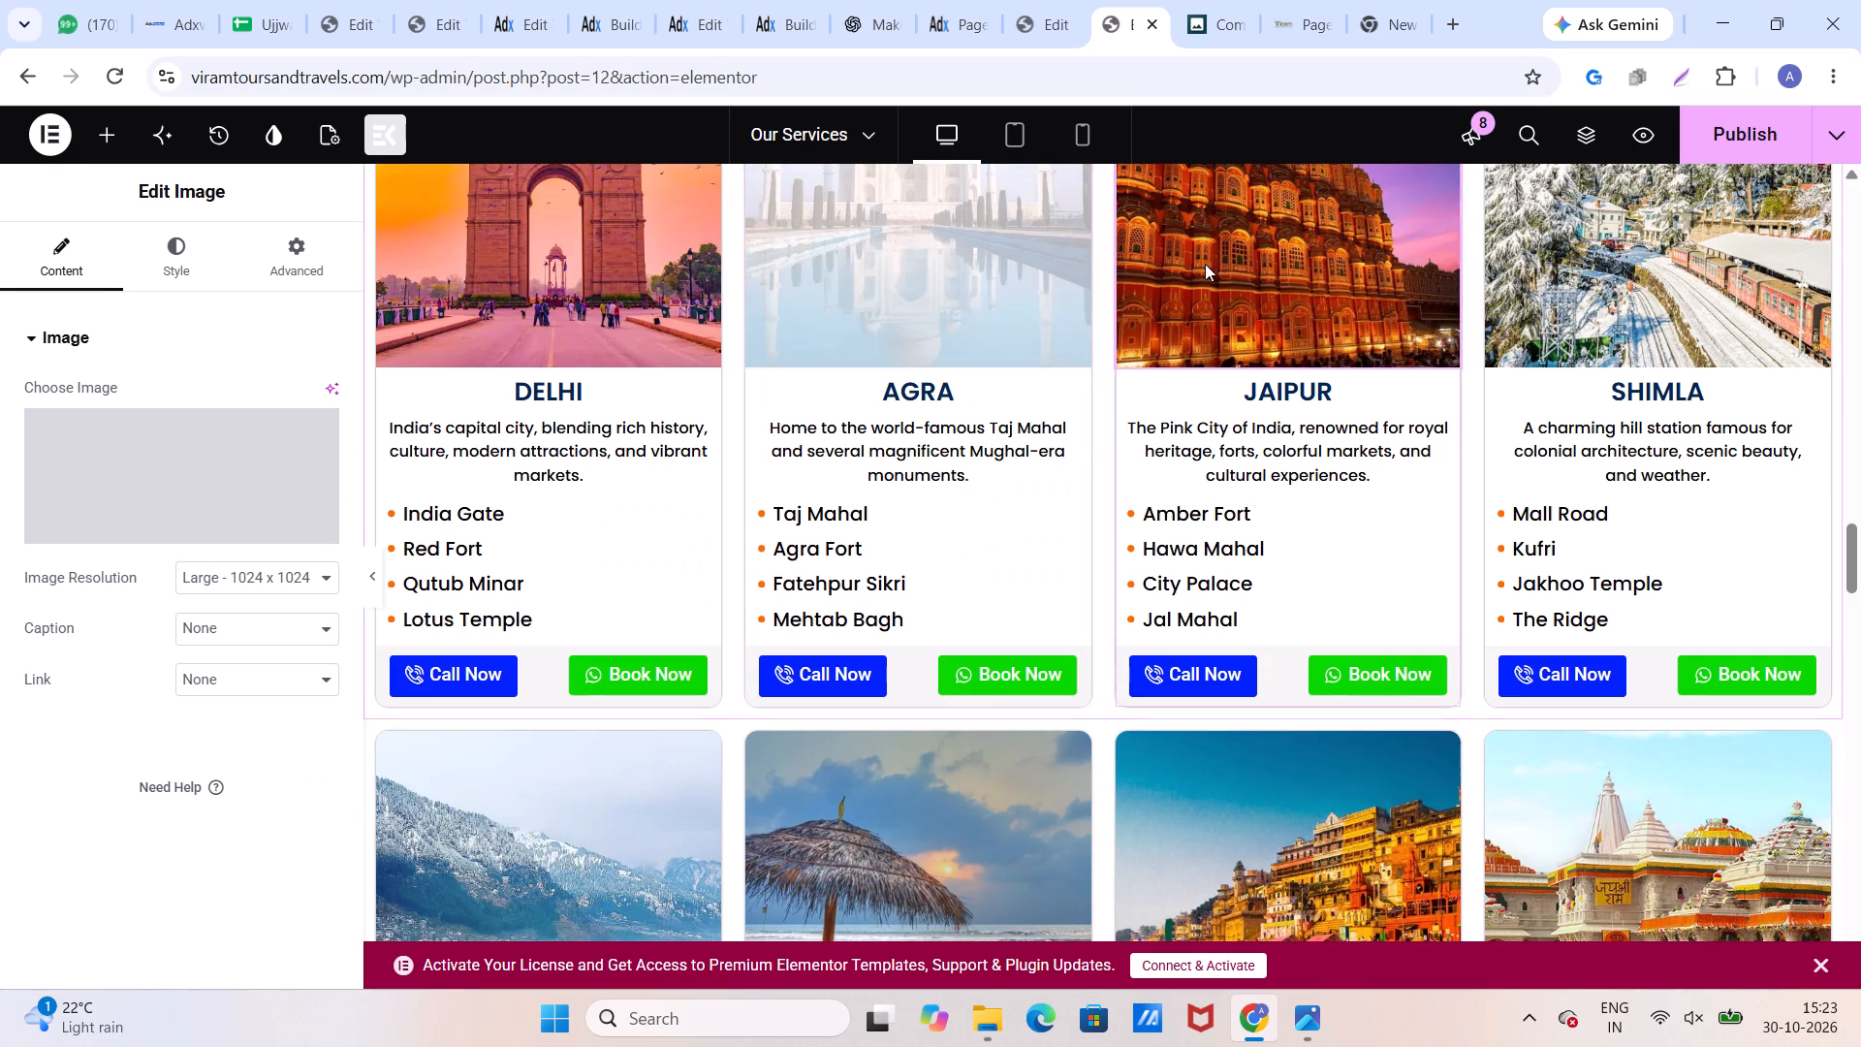
click(173, 459)
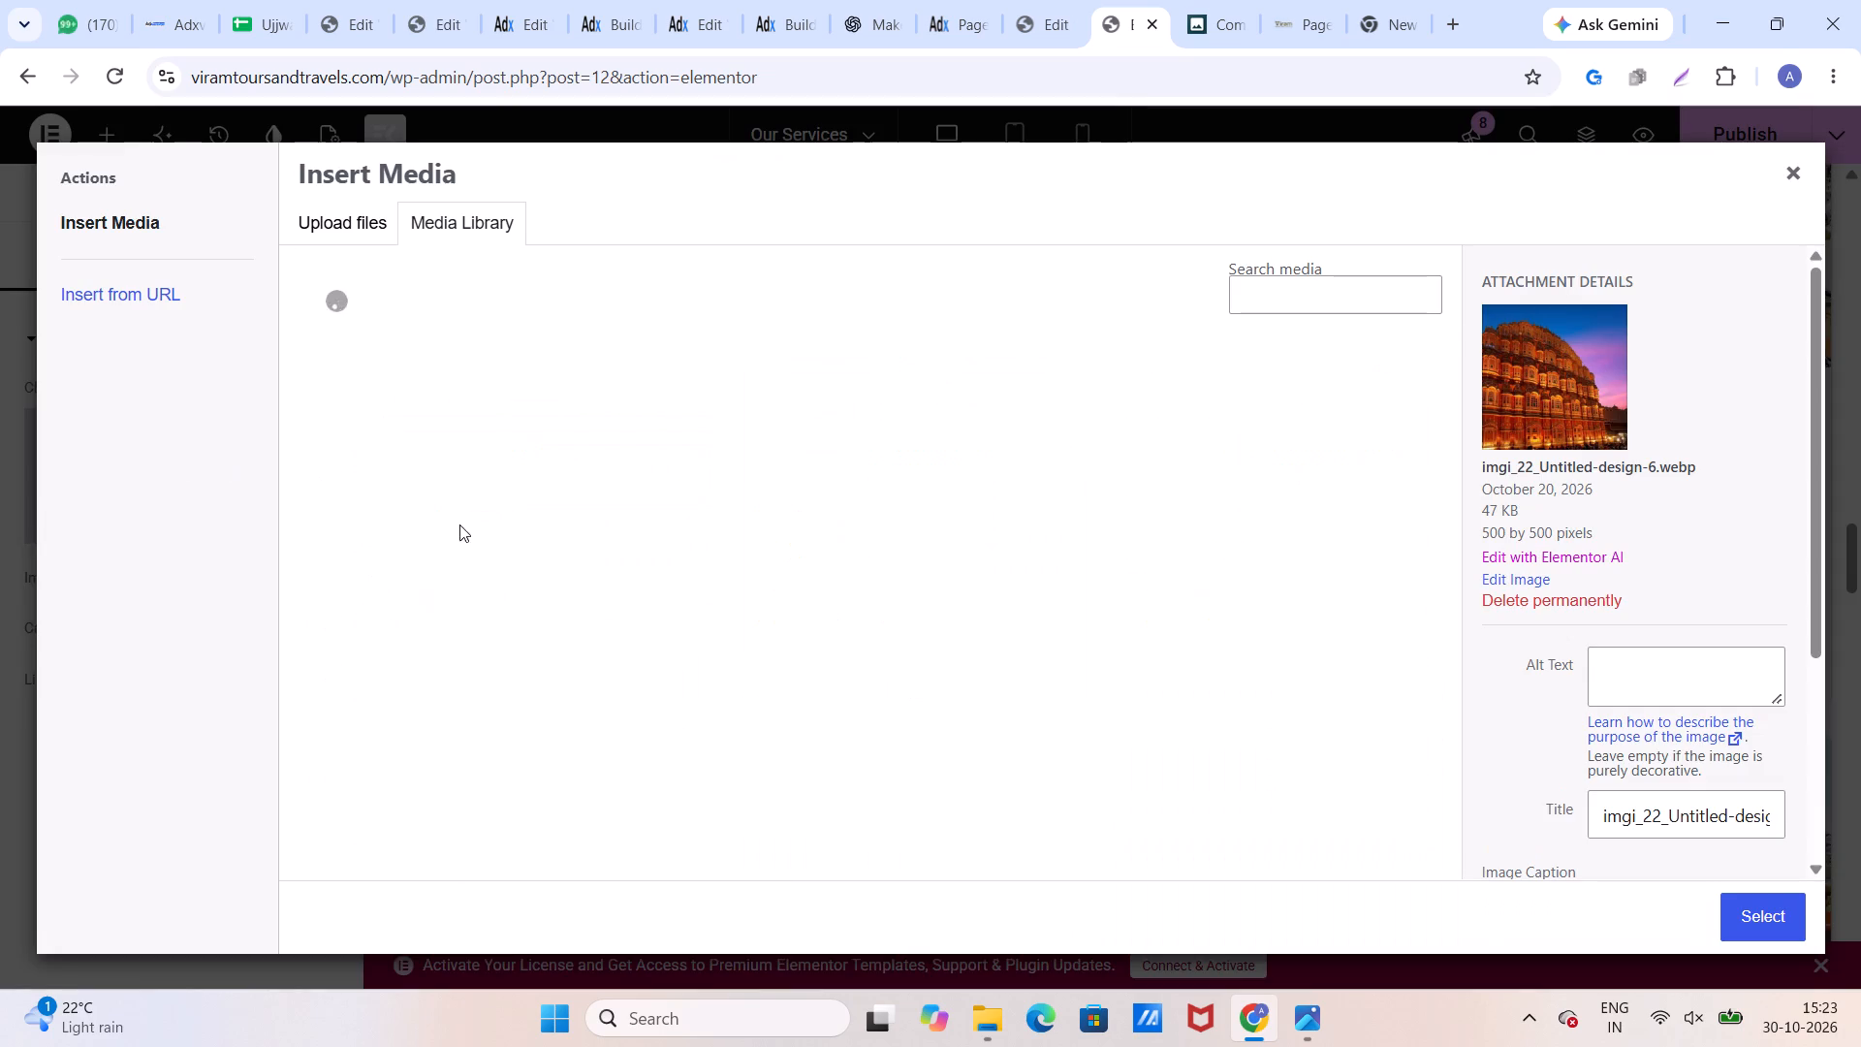
scroll(665, 550, down, 11)
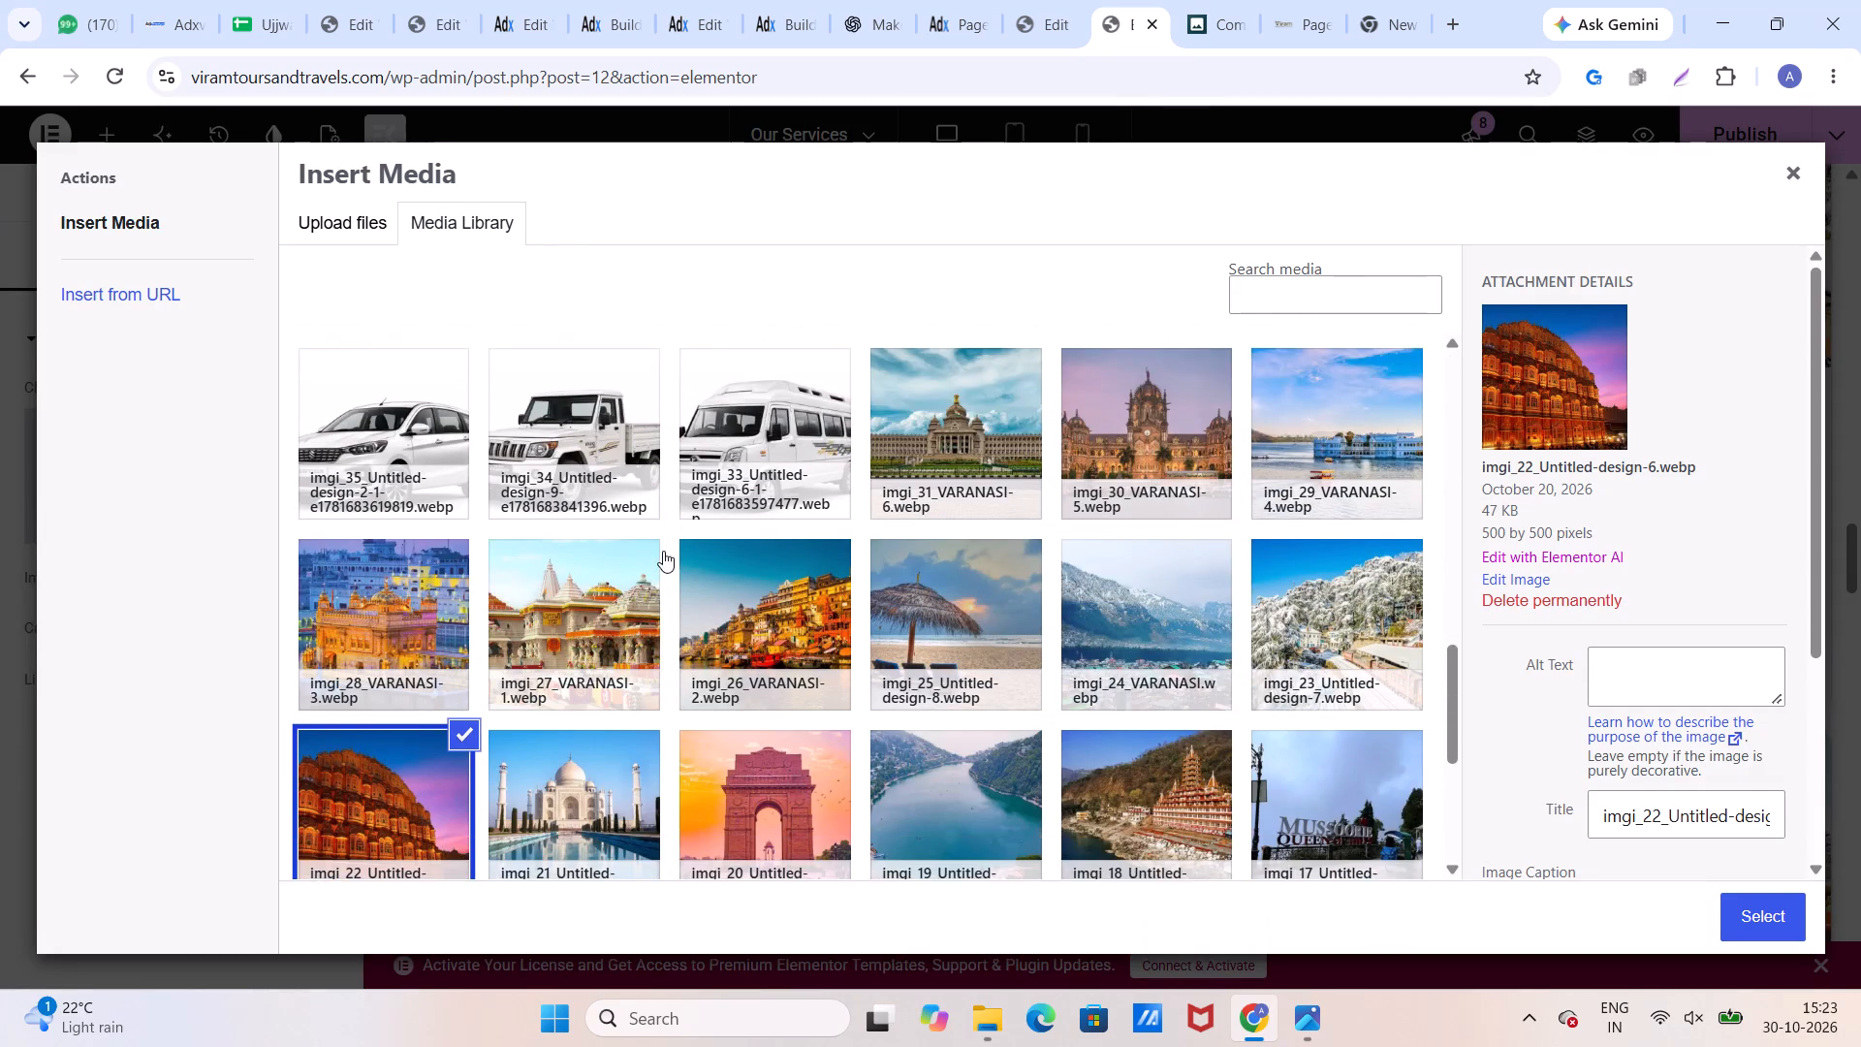
scroll(663, 551, down, 1)
click(579, 636)
click(392, 695)
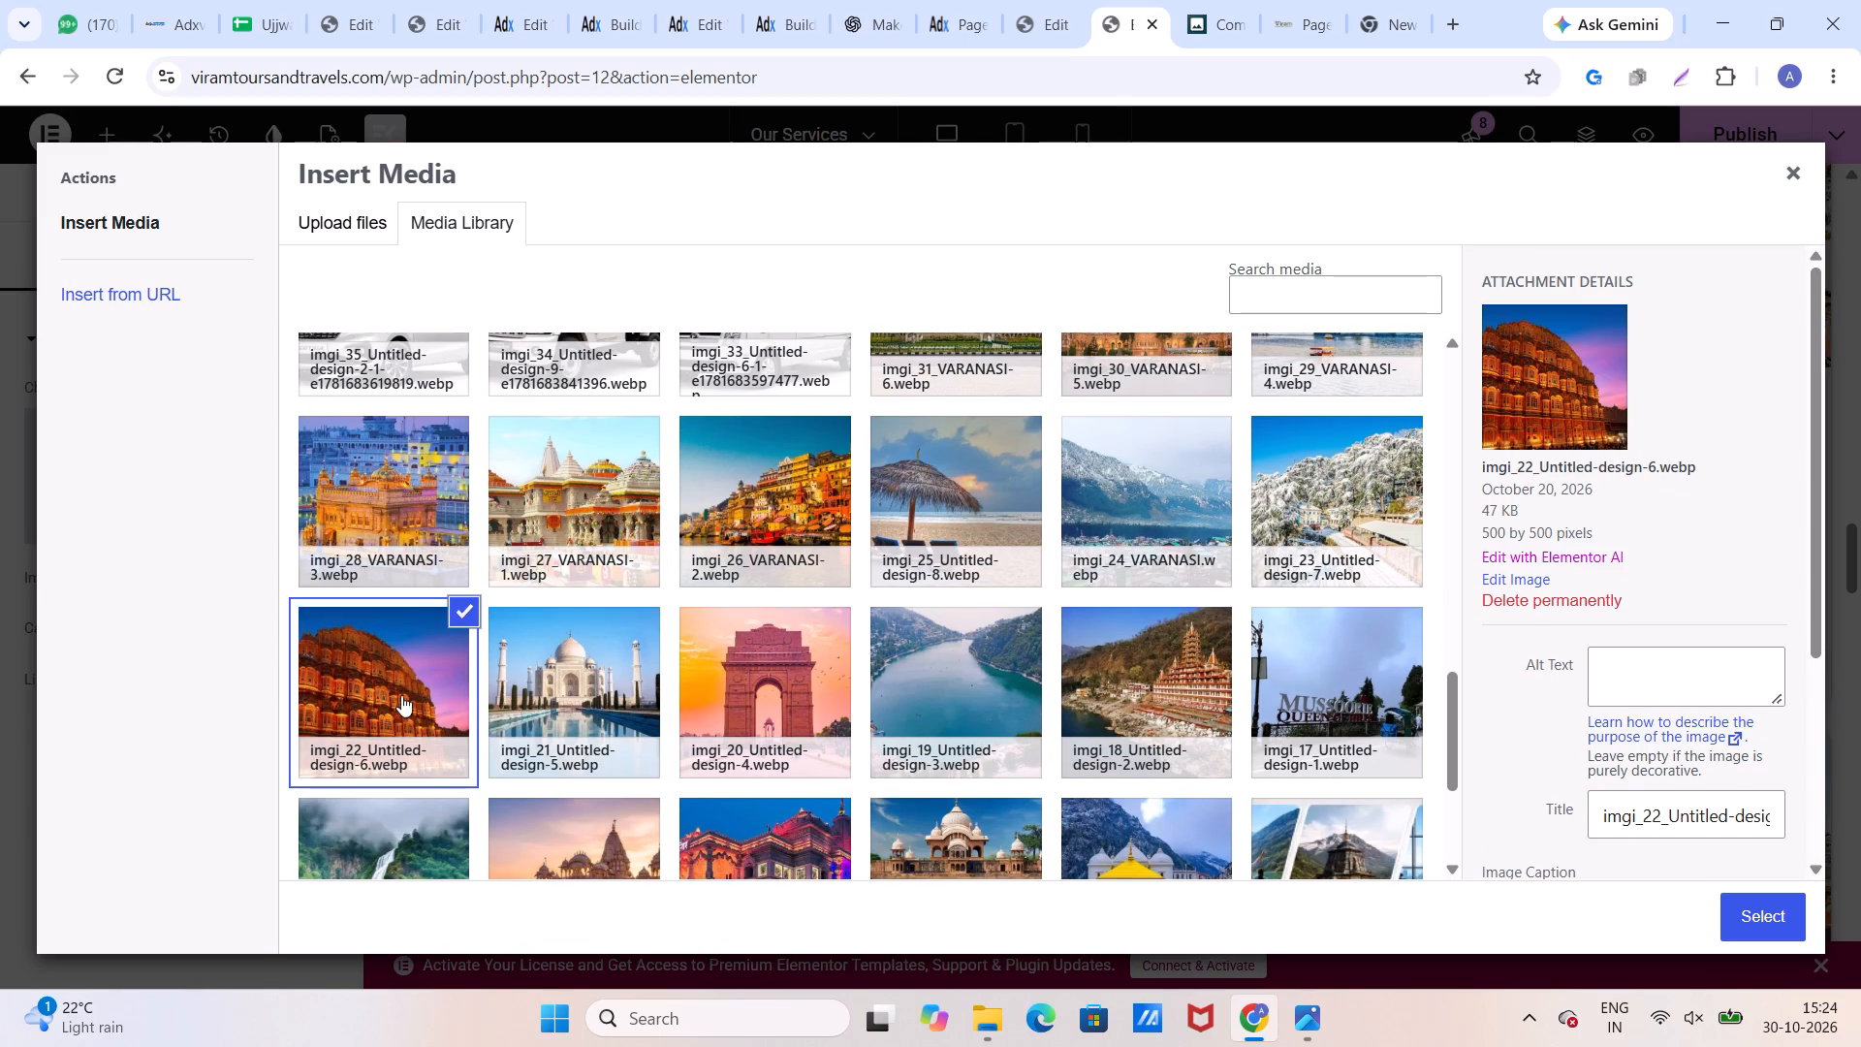
click(1750, 918)
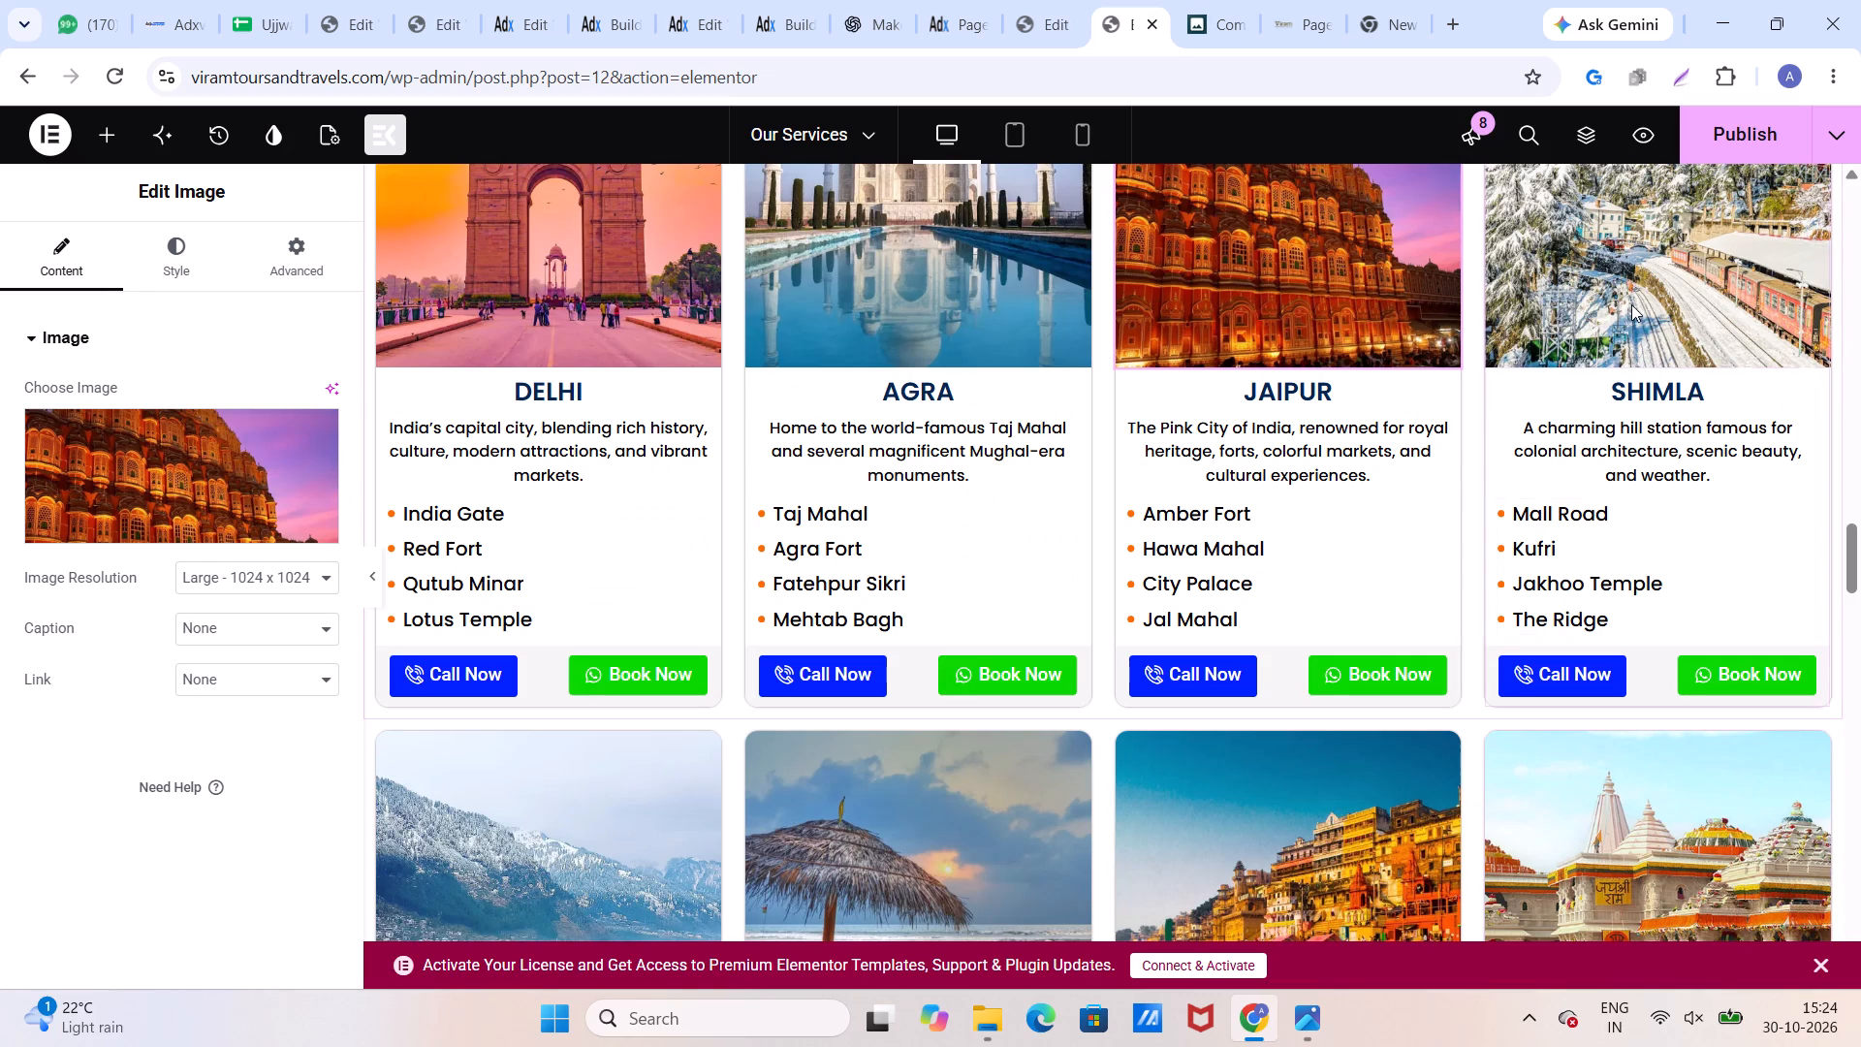
Reselect imgi_23_Untitled-design-7.webp from the media library for the Shimla card's image.
click(1630, 303)
click(251, 482)
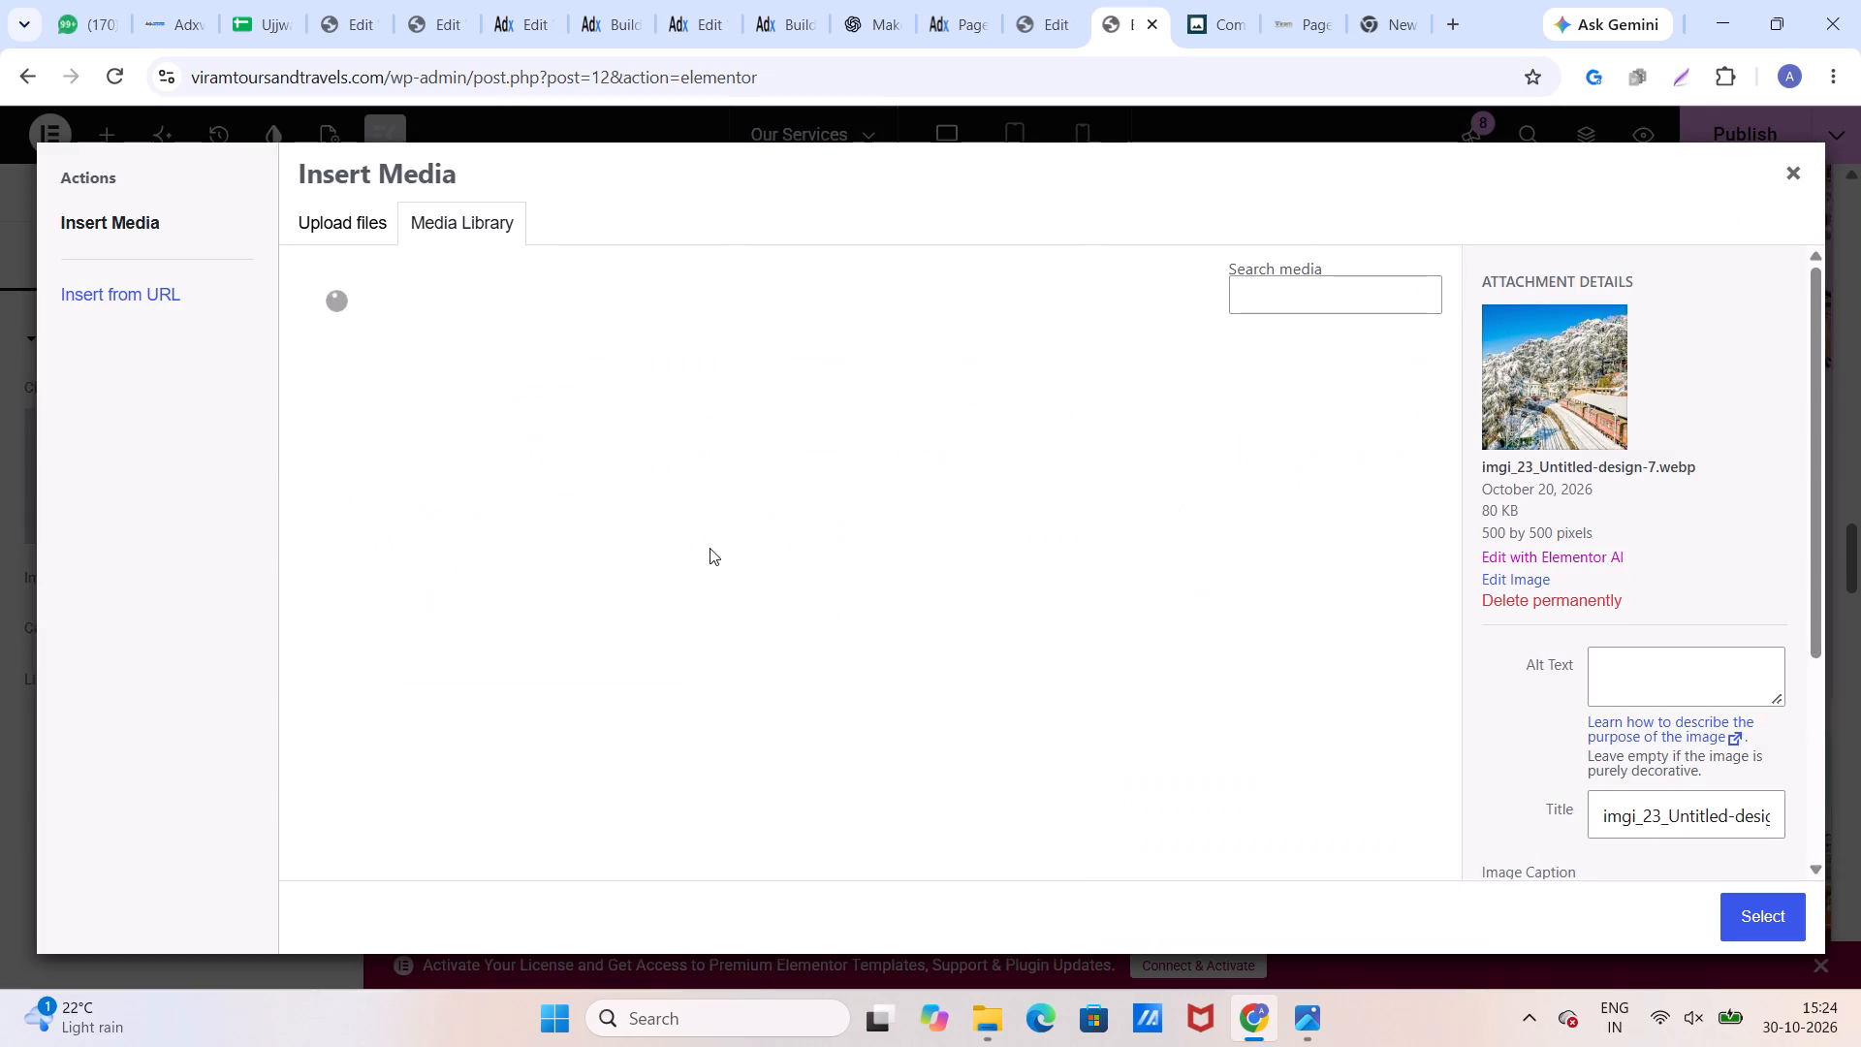
scroll(838, 558, down, 11)
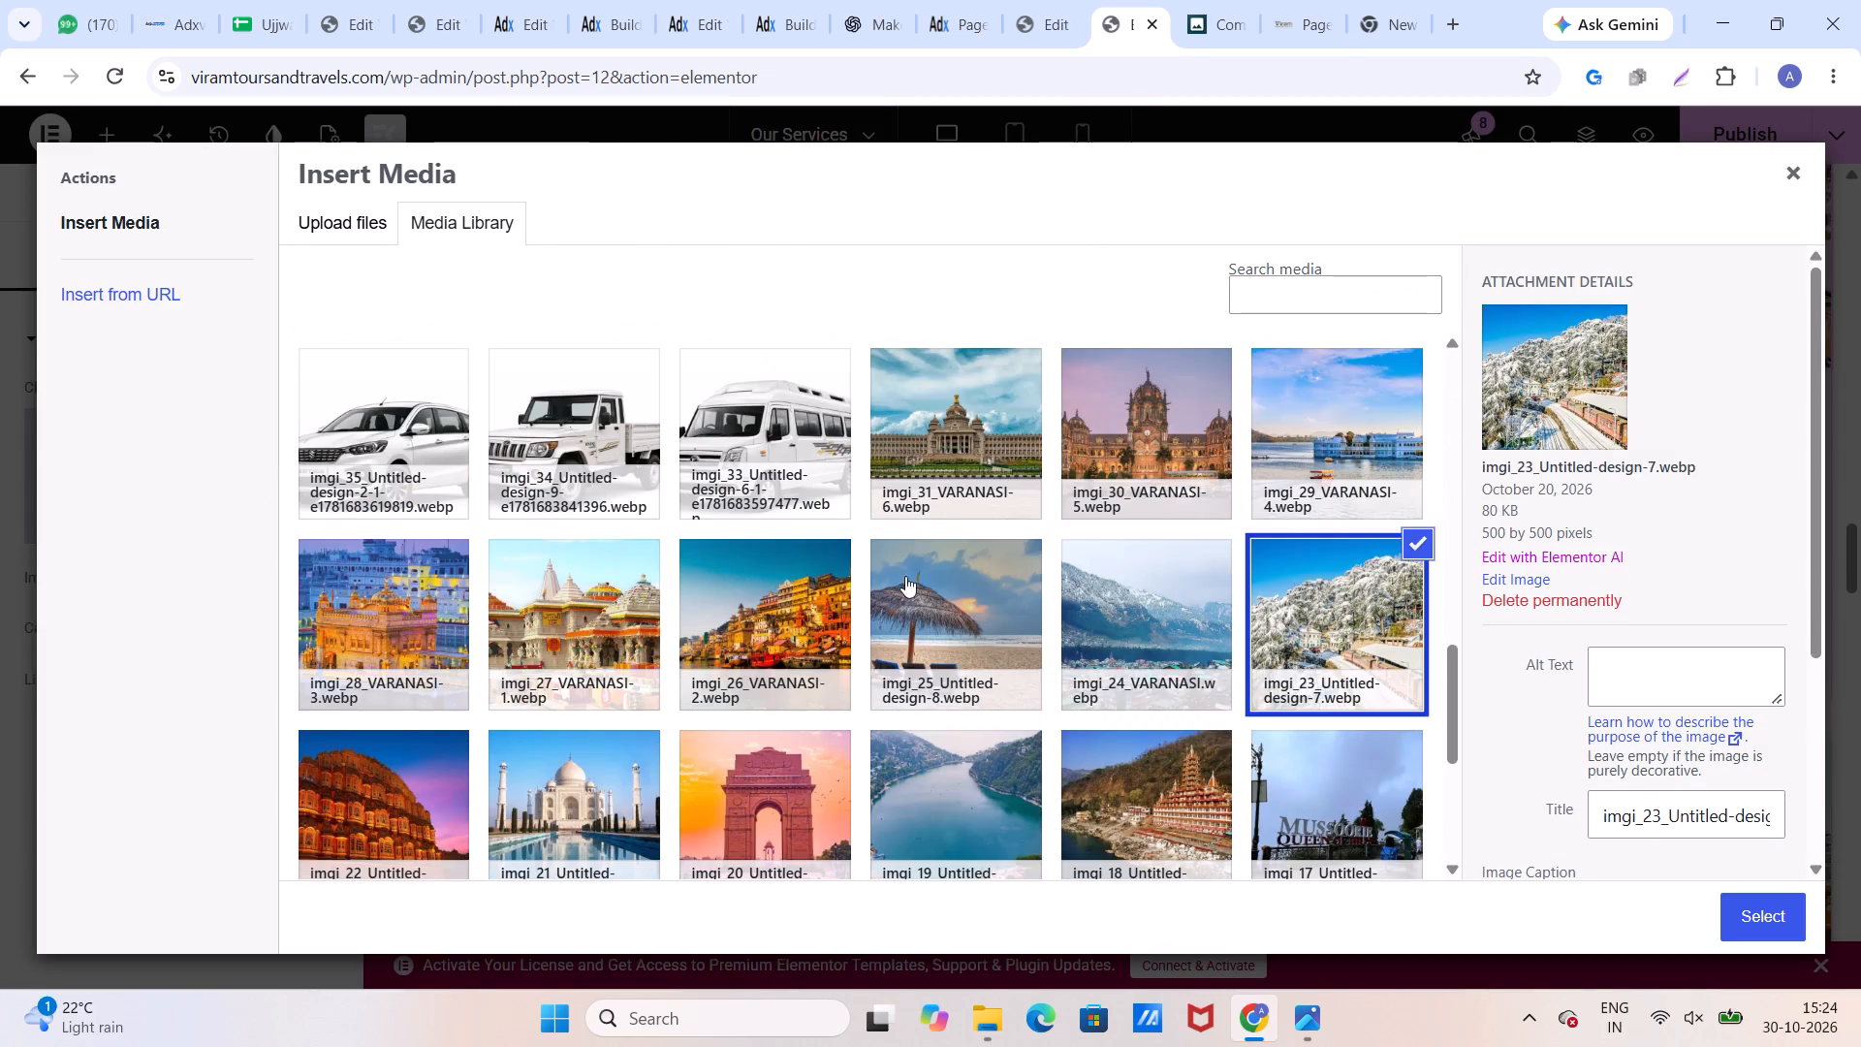
click(1130, 565)
click(1328, 627)
click(1758, 913)
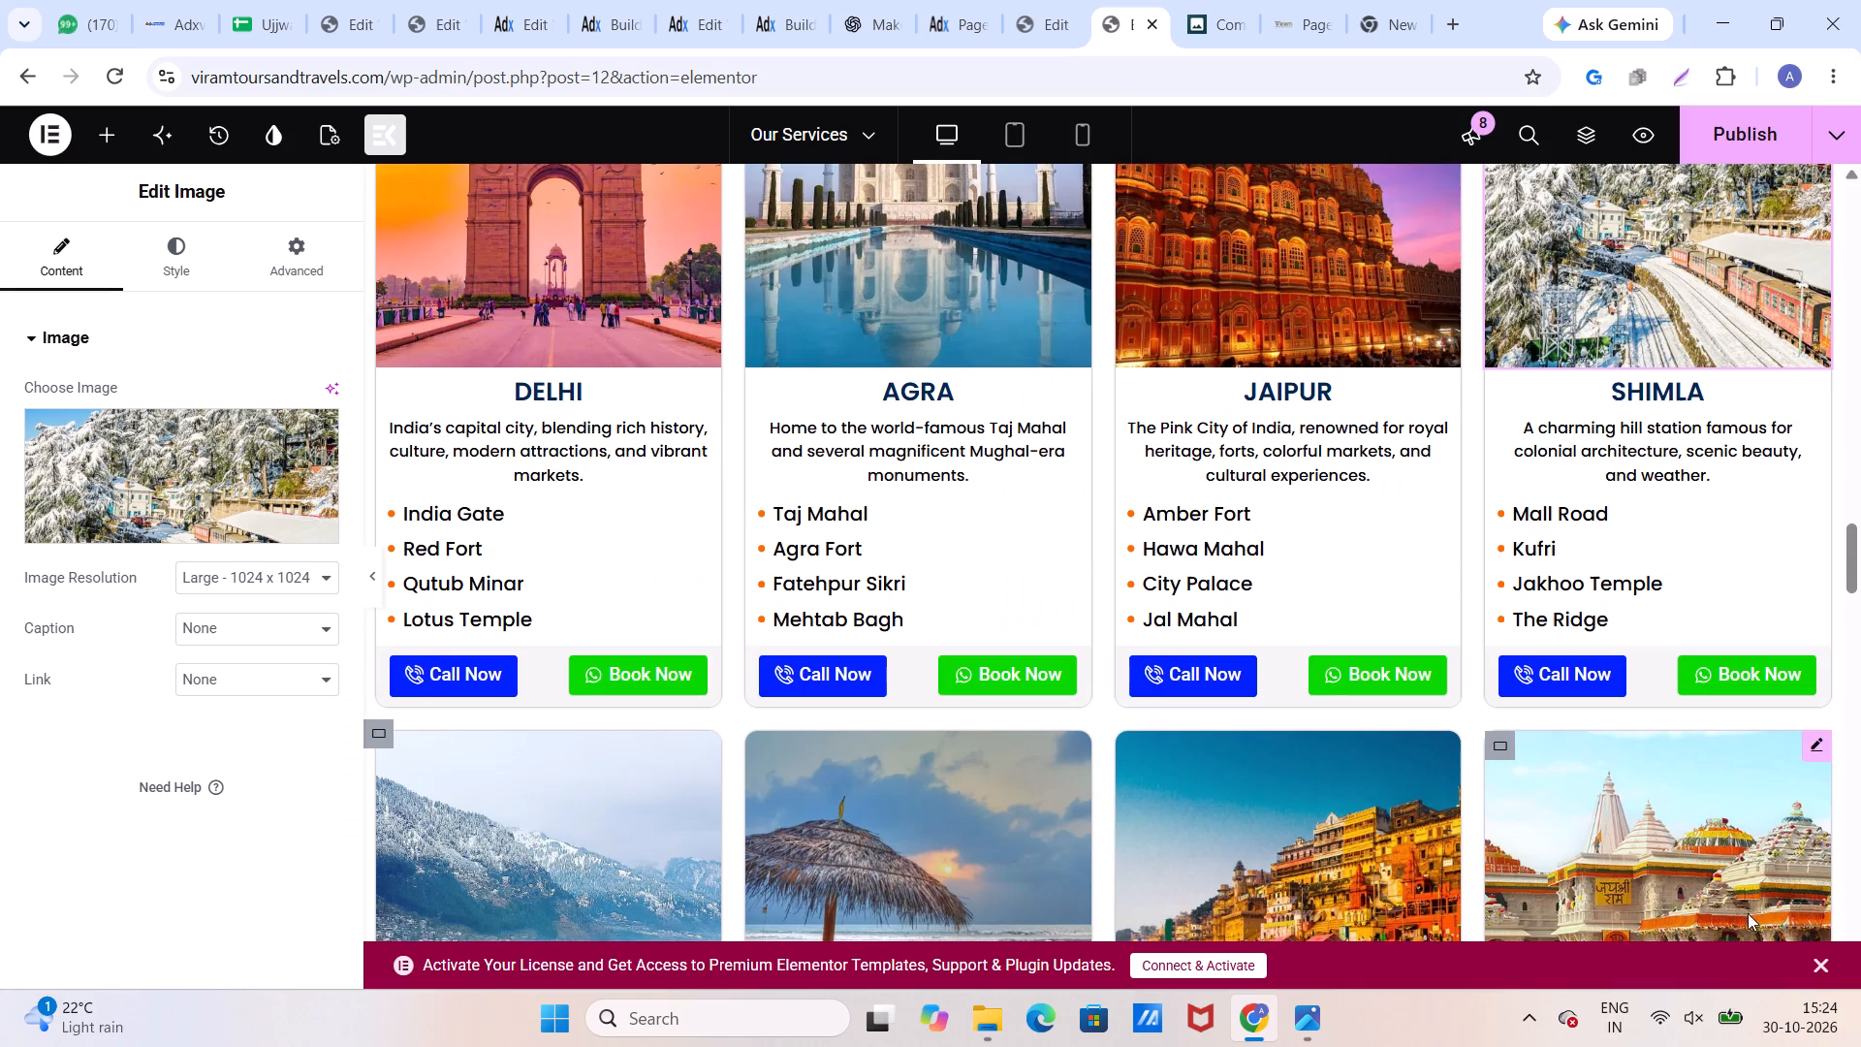
Reselect imgi_24_VARANASI.webp from the media library for the Manali card's image in the following row.
scroll(1165, 600, down, 5)
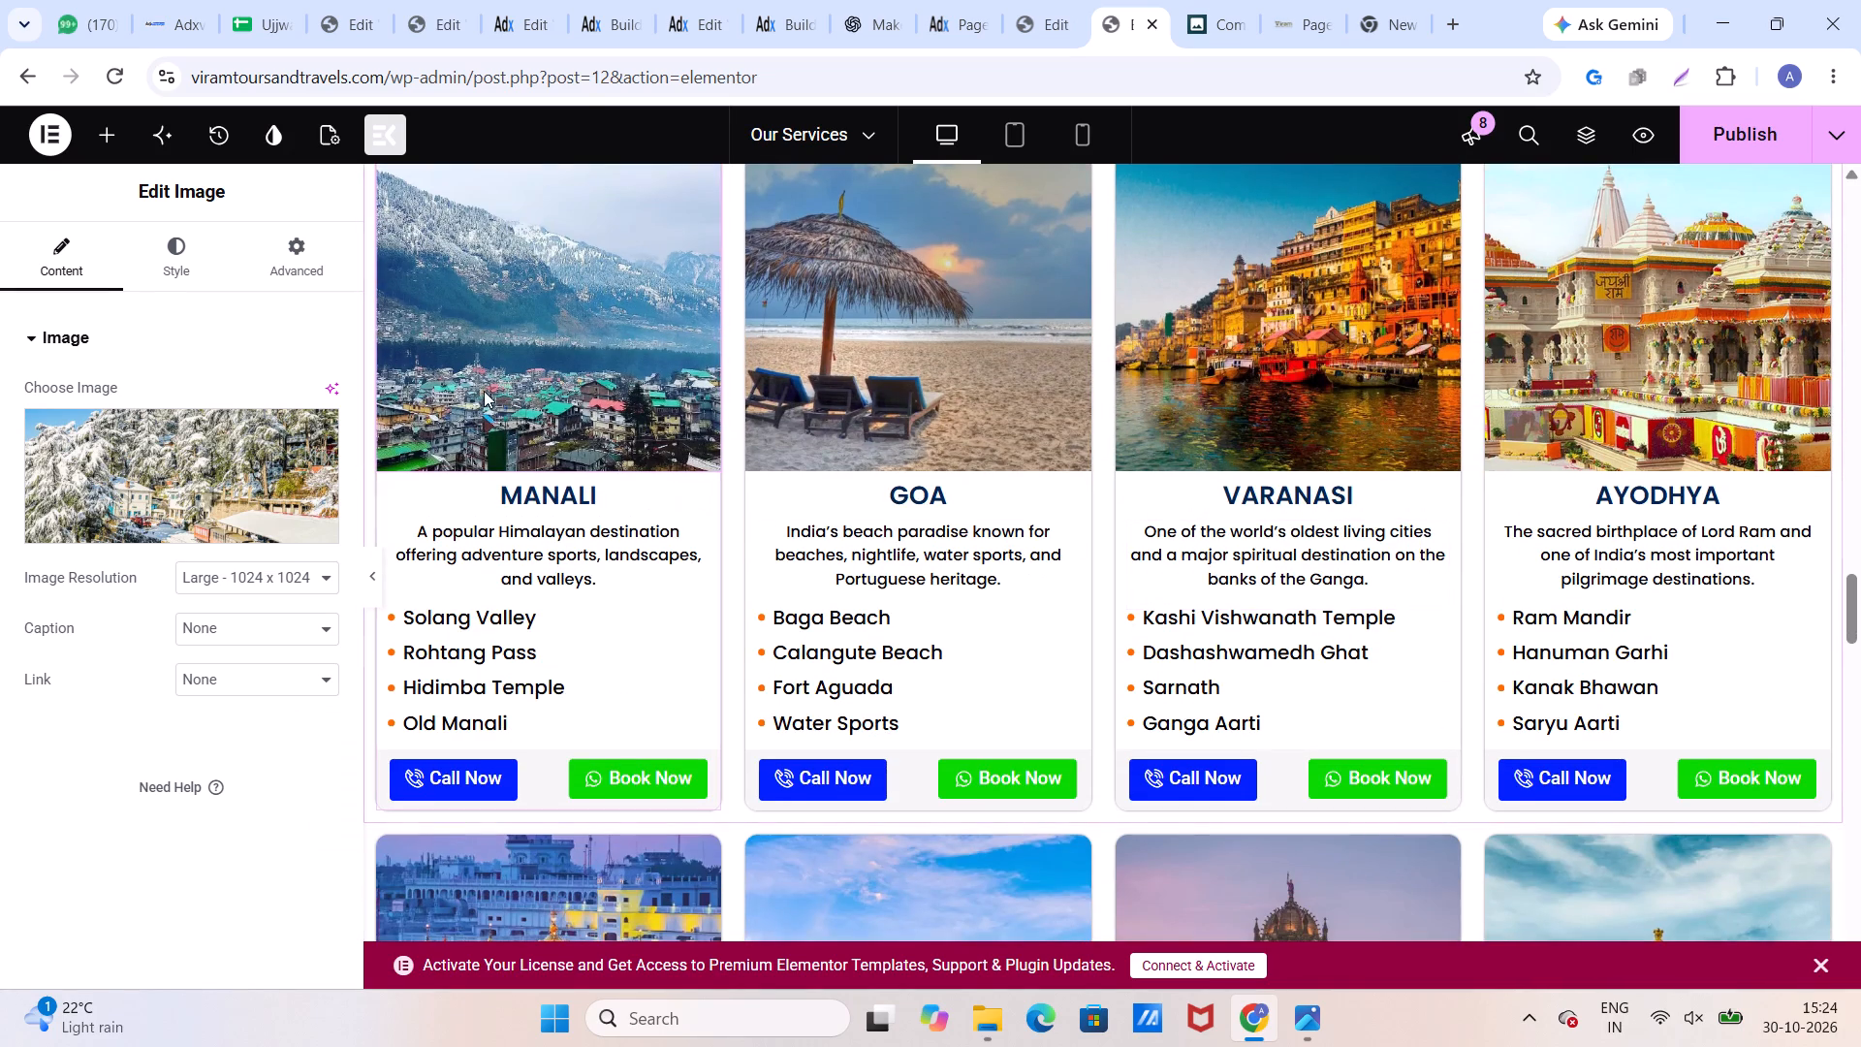
click(485, 391)
click(204, 462)
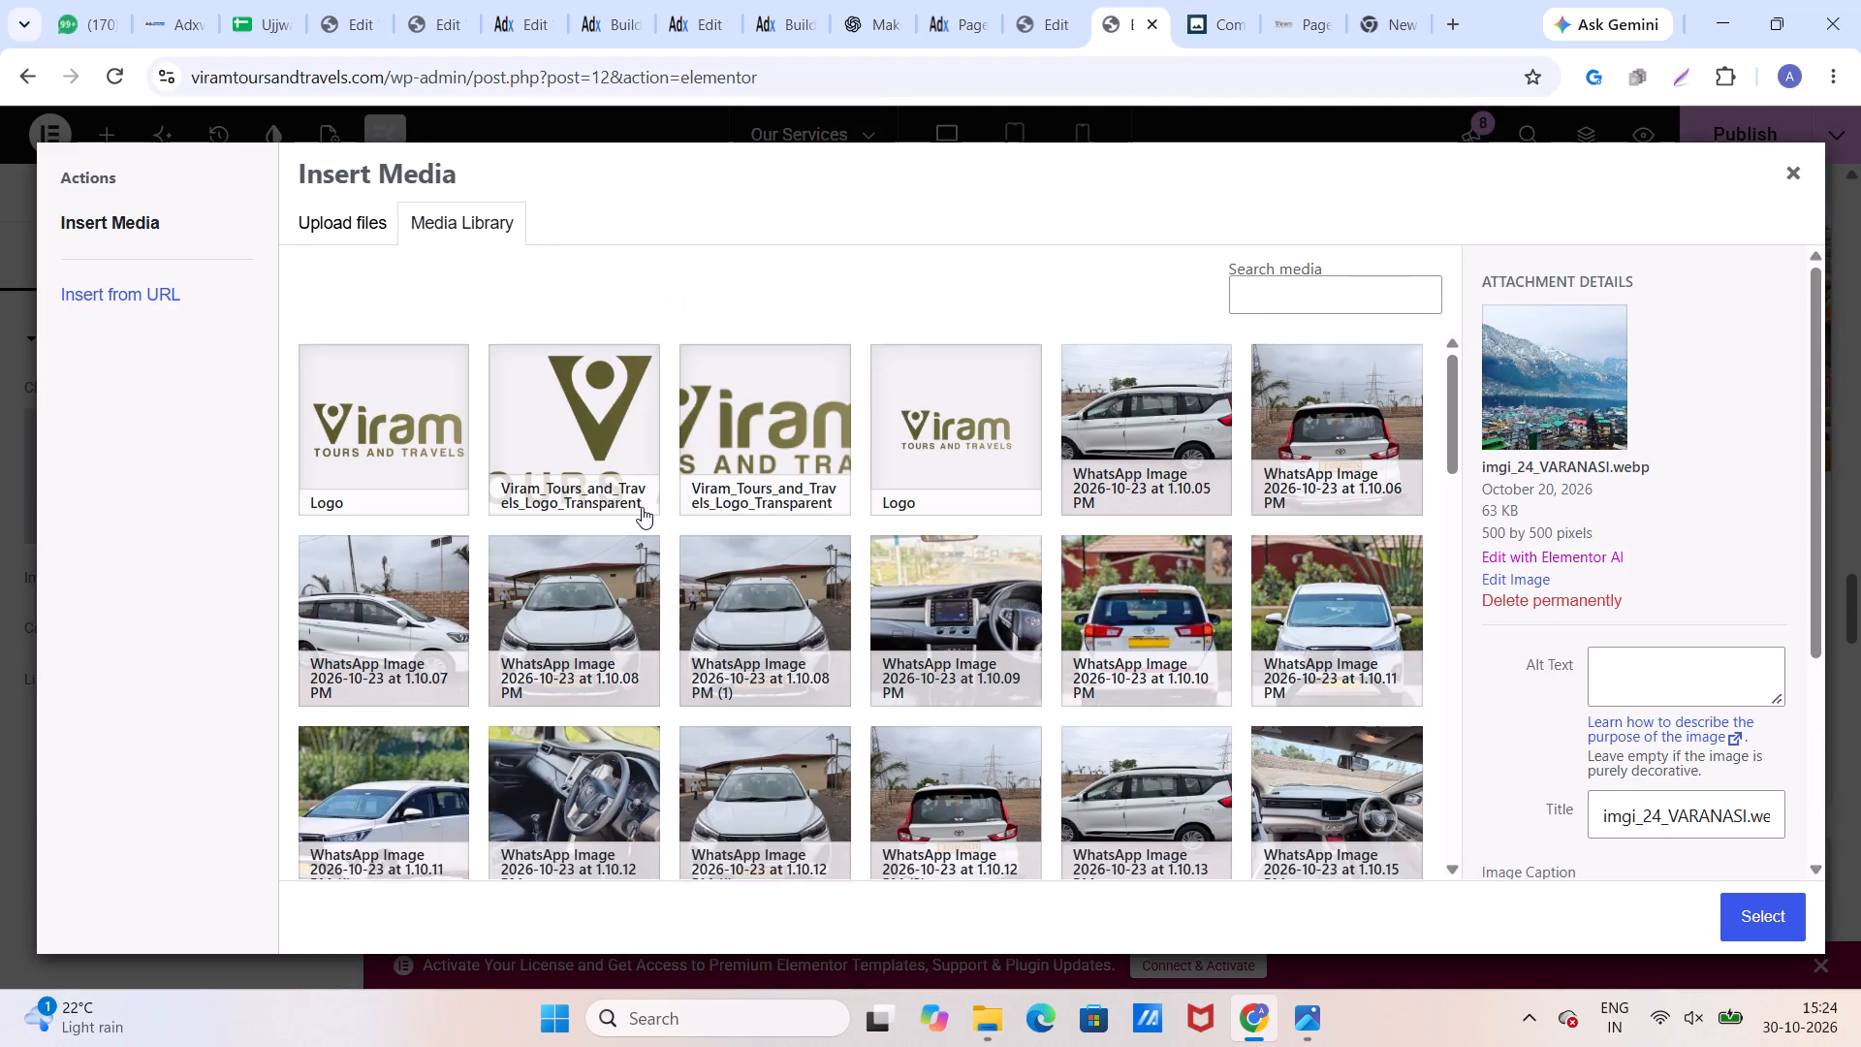
scroll(701, 564, down, 10)
click(942, 713)
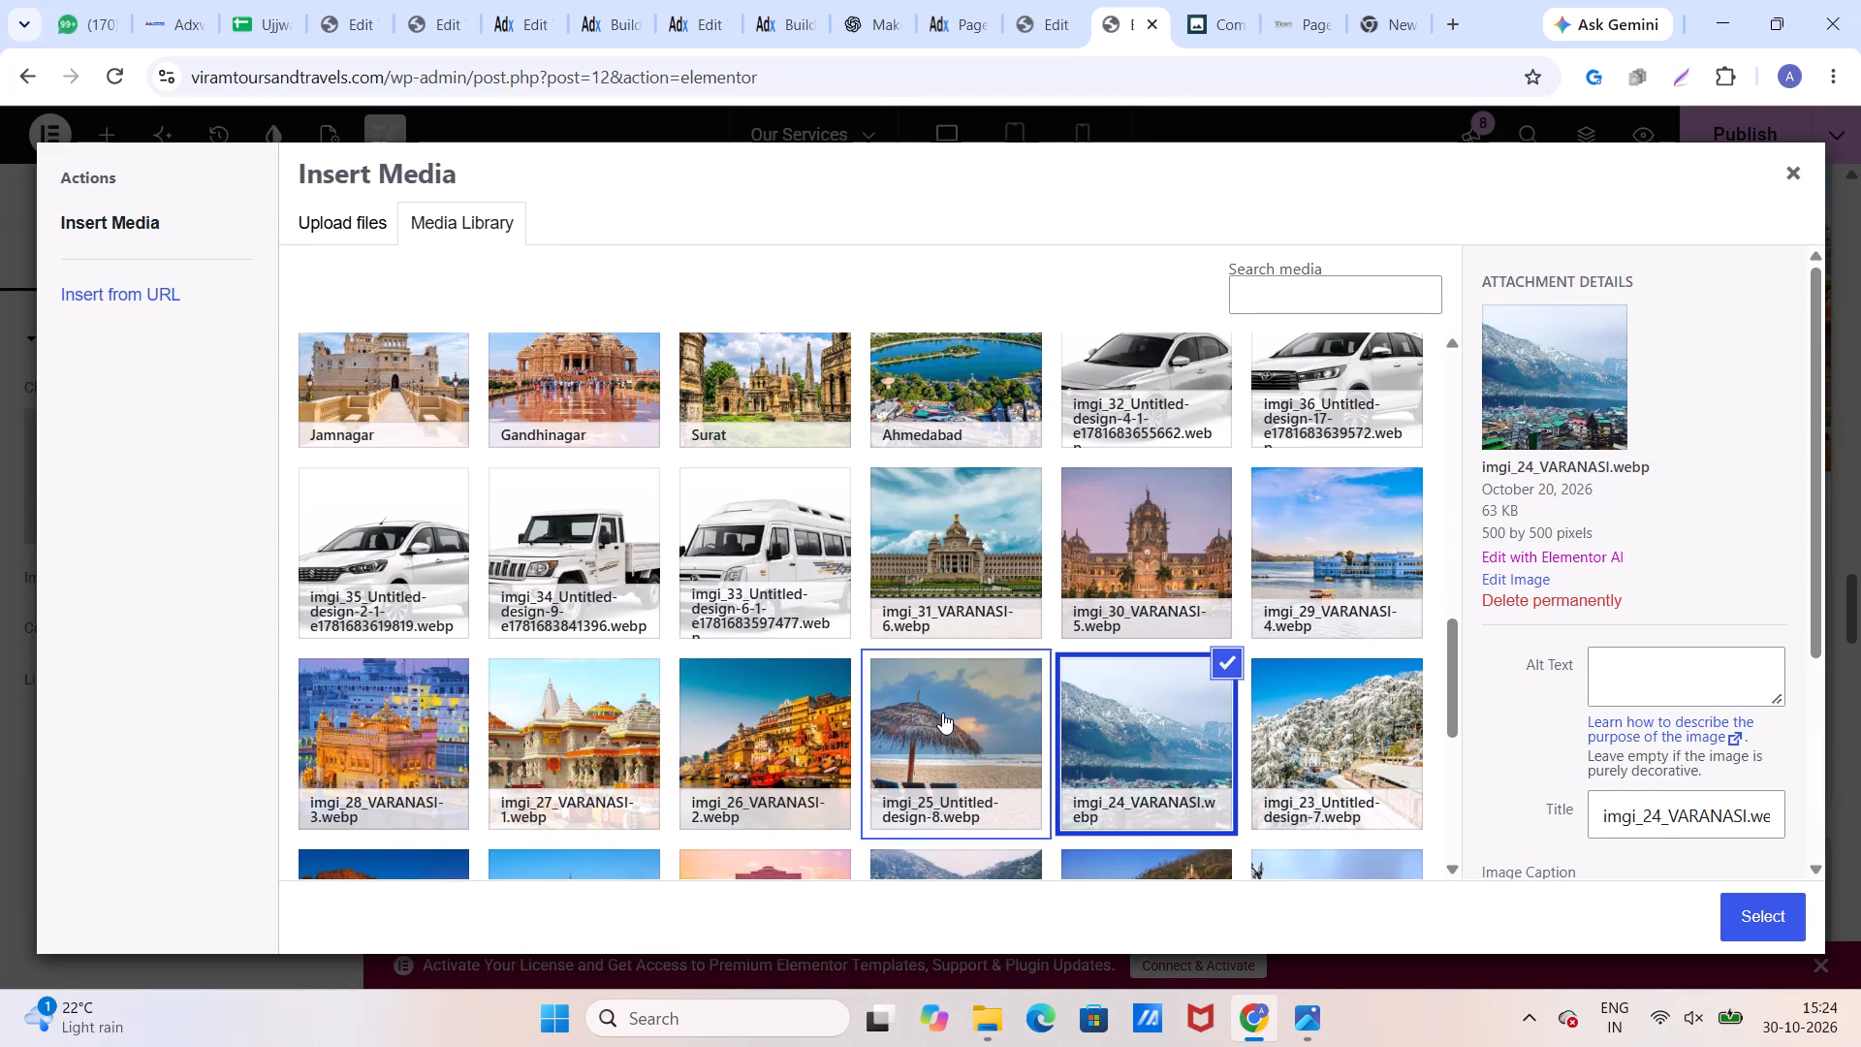
click(1104, 757)
click(1752, 915)
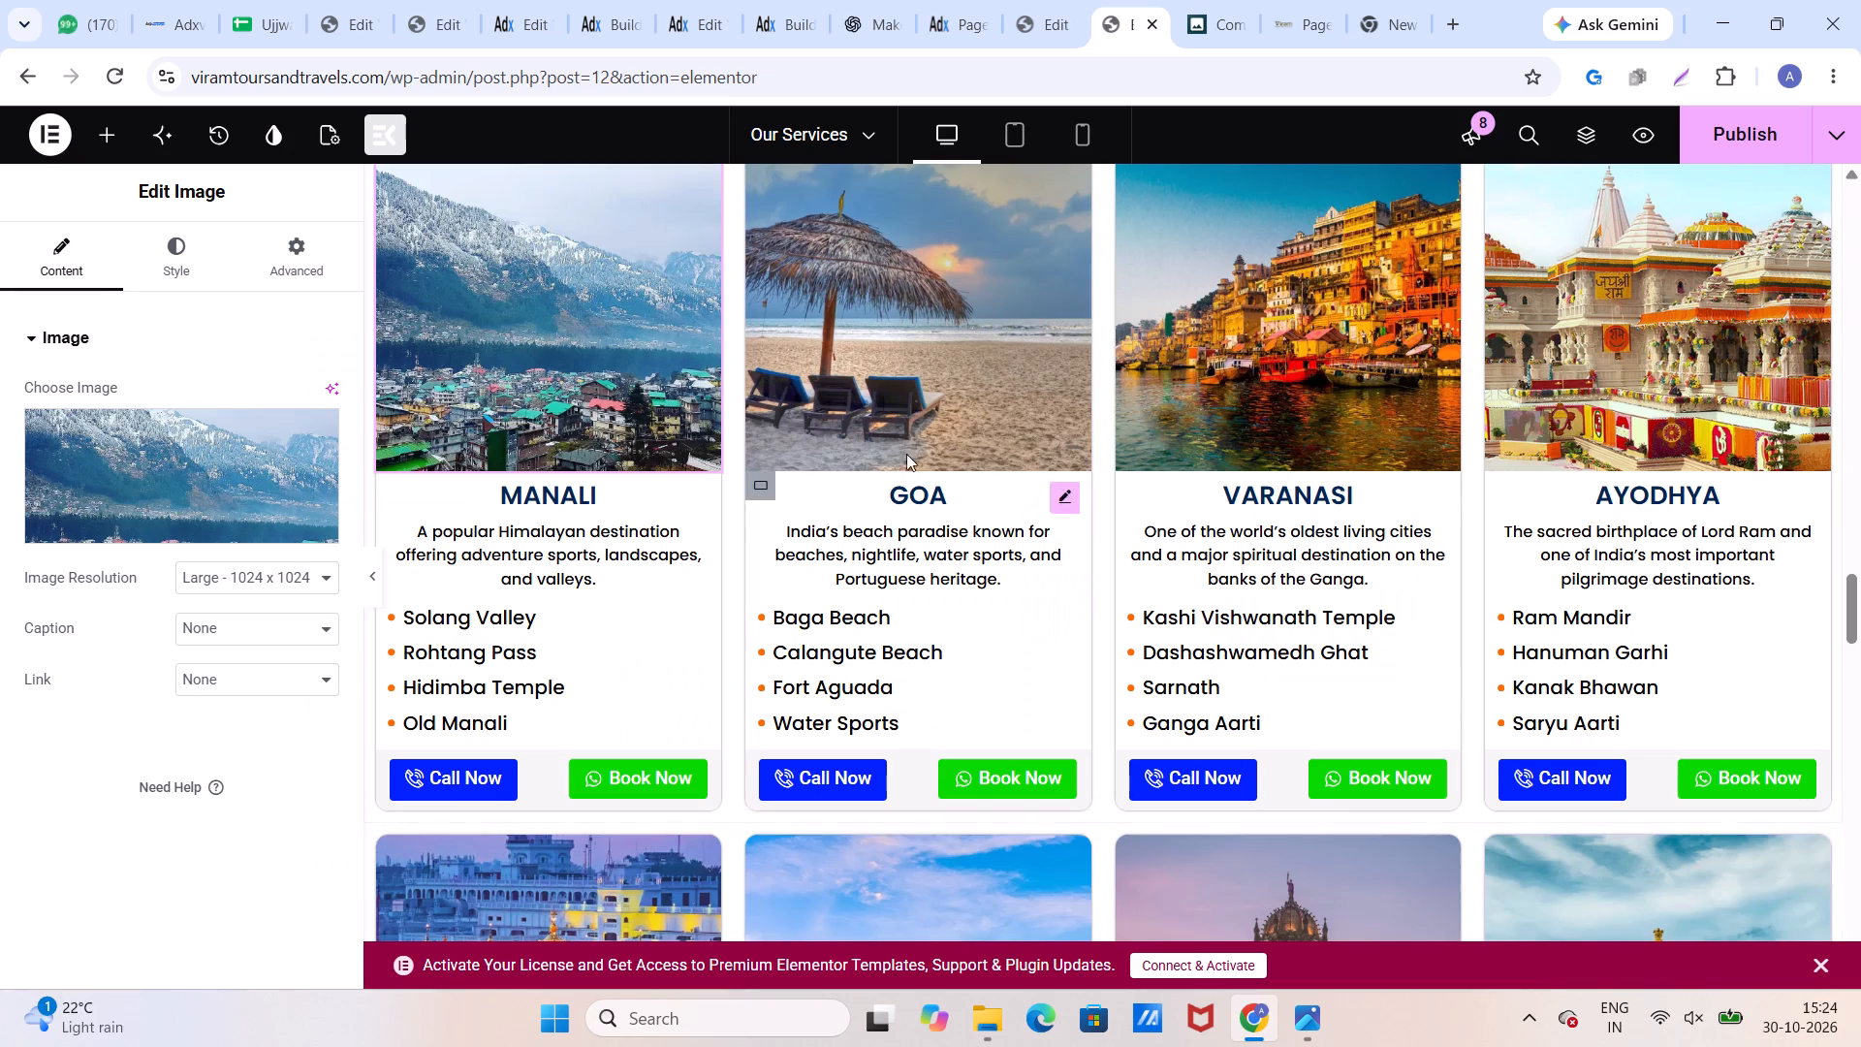
Reselect imgi_25_Untitled-design-8.webp from the media library for the Goa card's image.
click(875, 366)
click(250, 448)
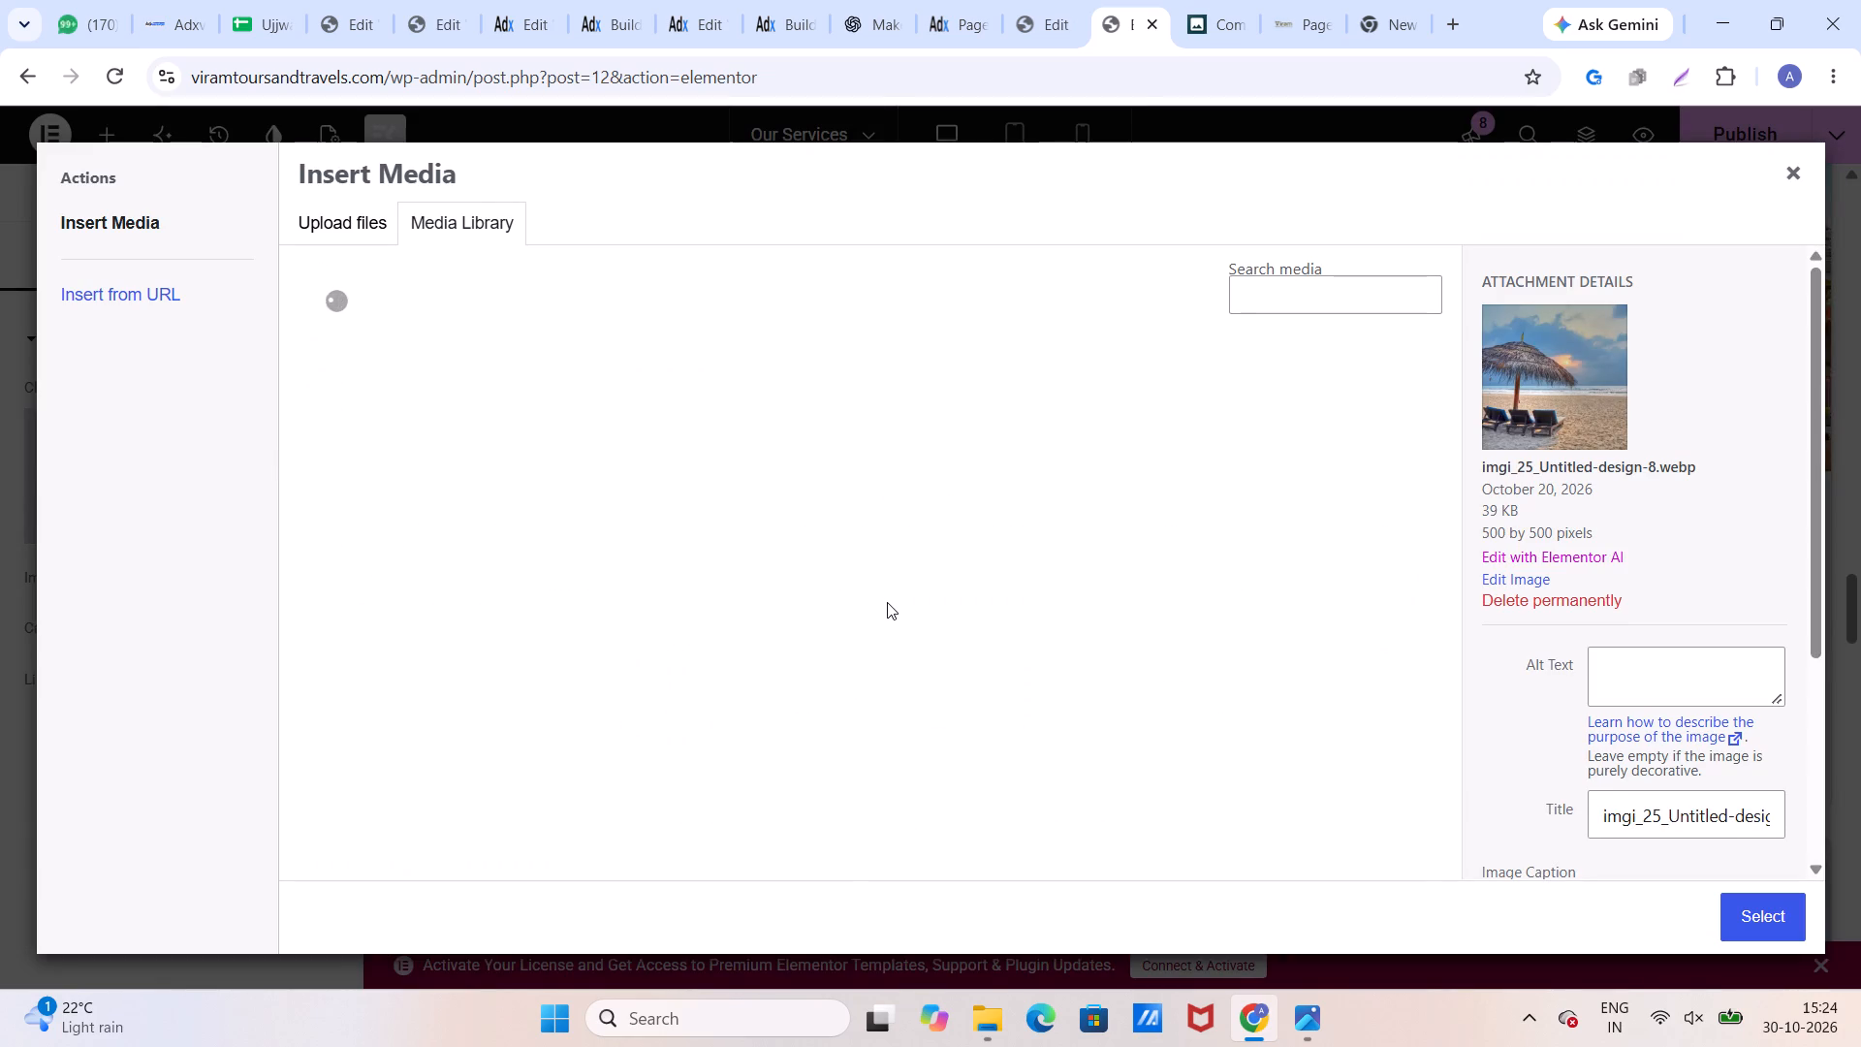
scroll(887, 602, down, 10)
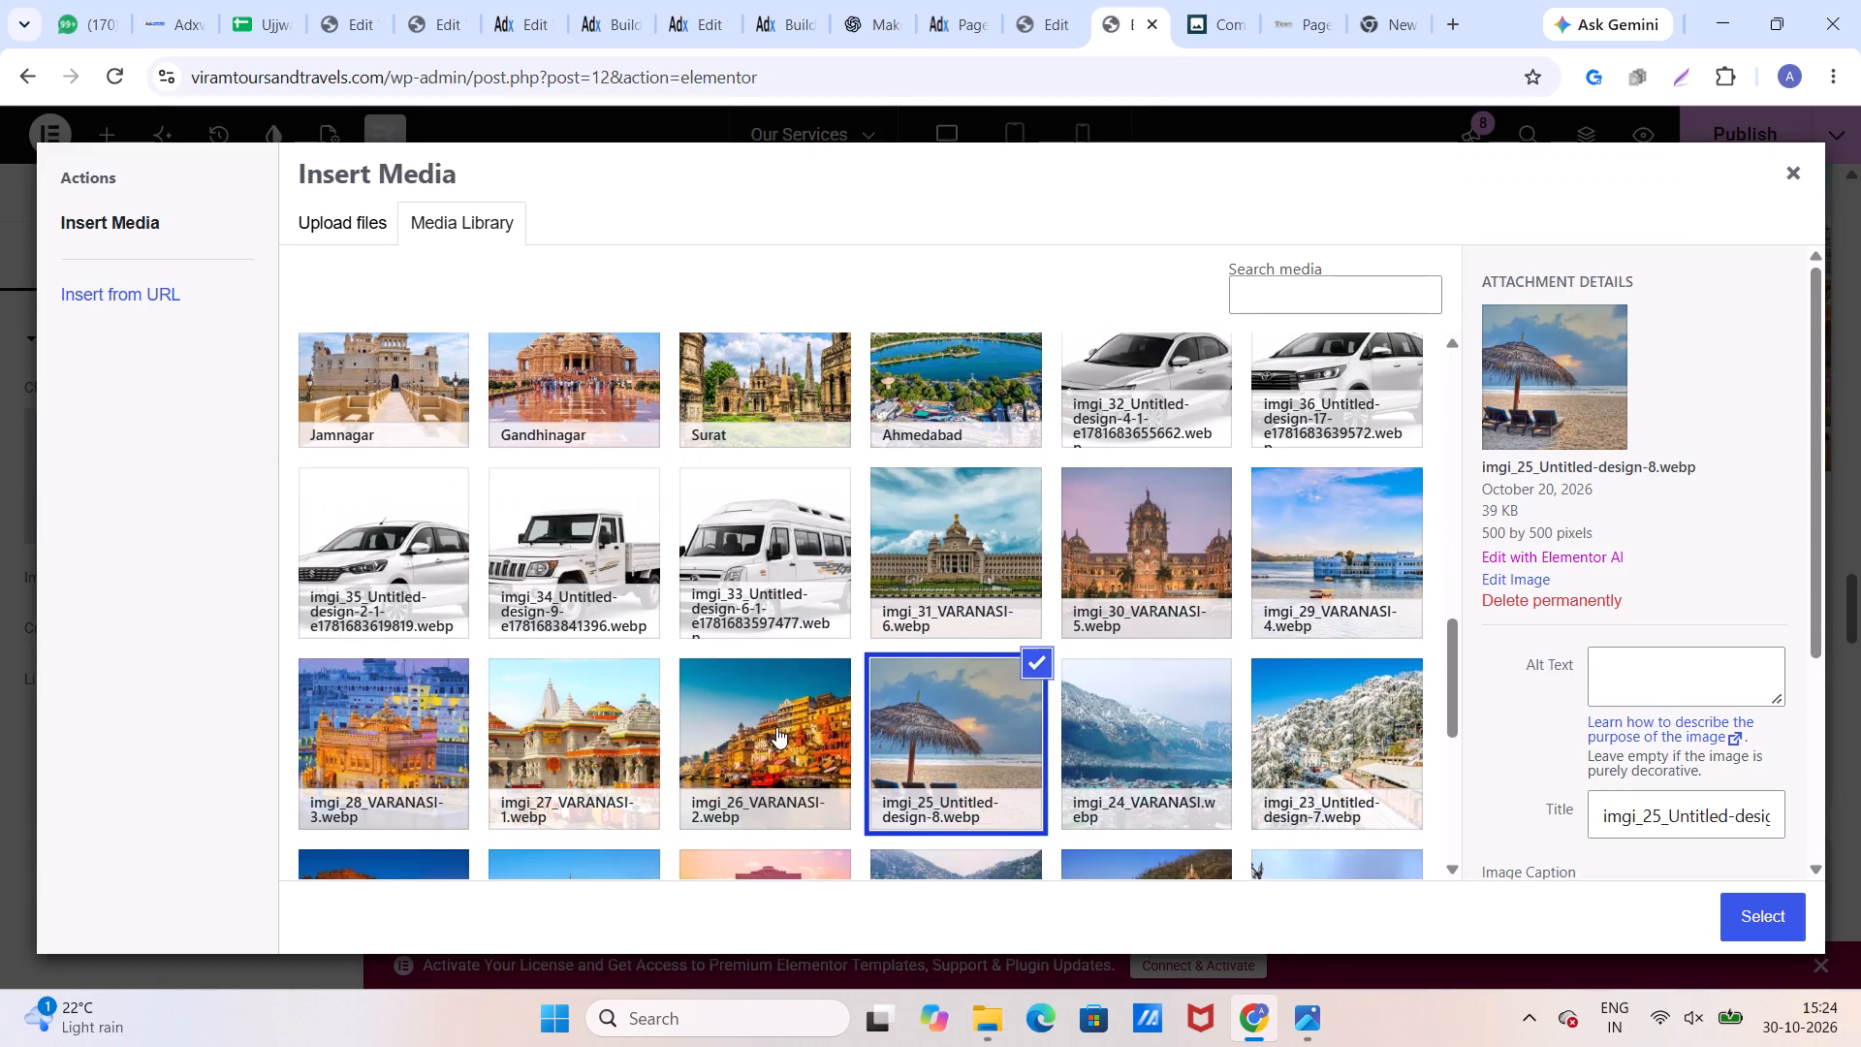
click(776, 727)
click(919, 733)
click(1772, 911)
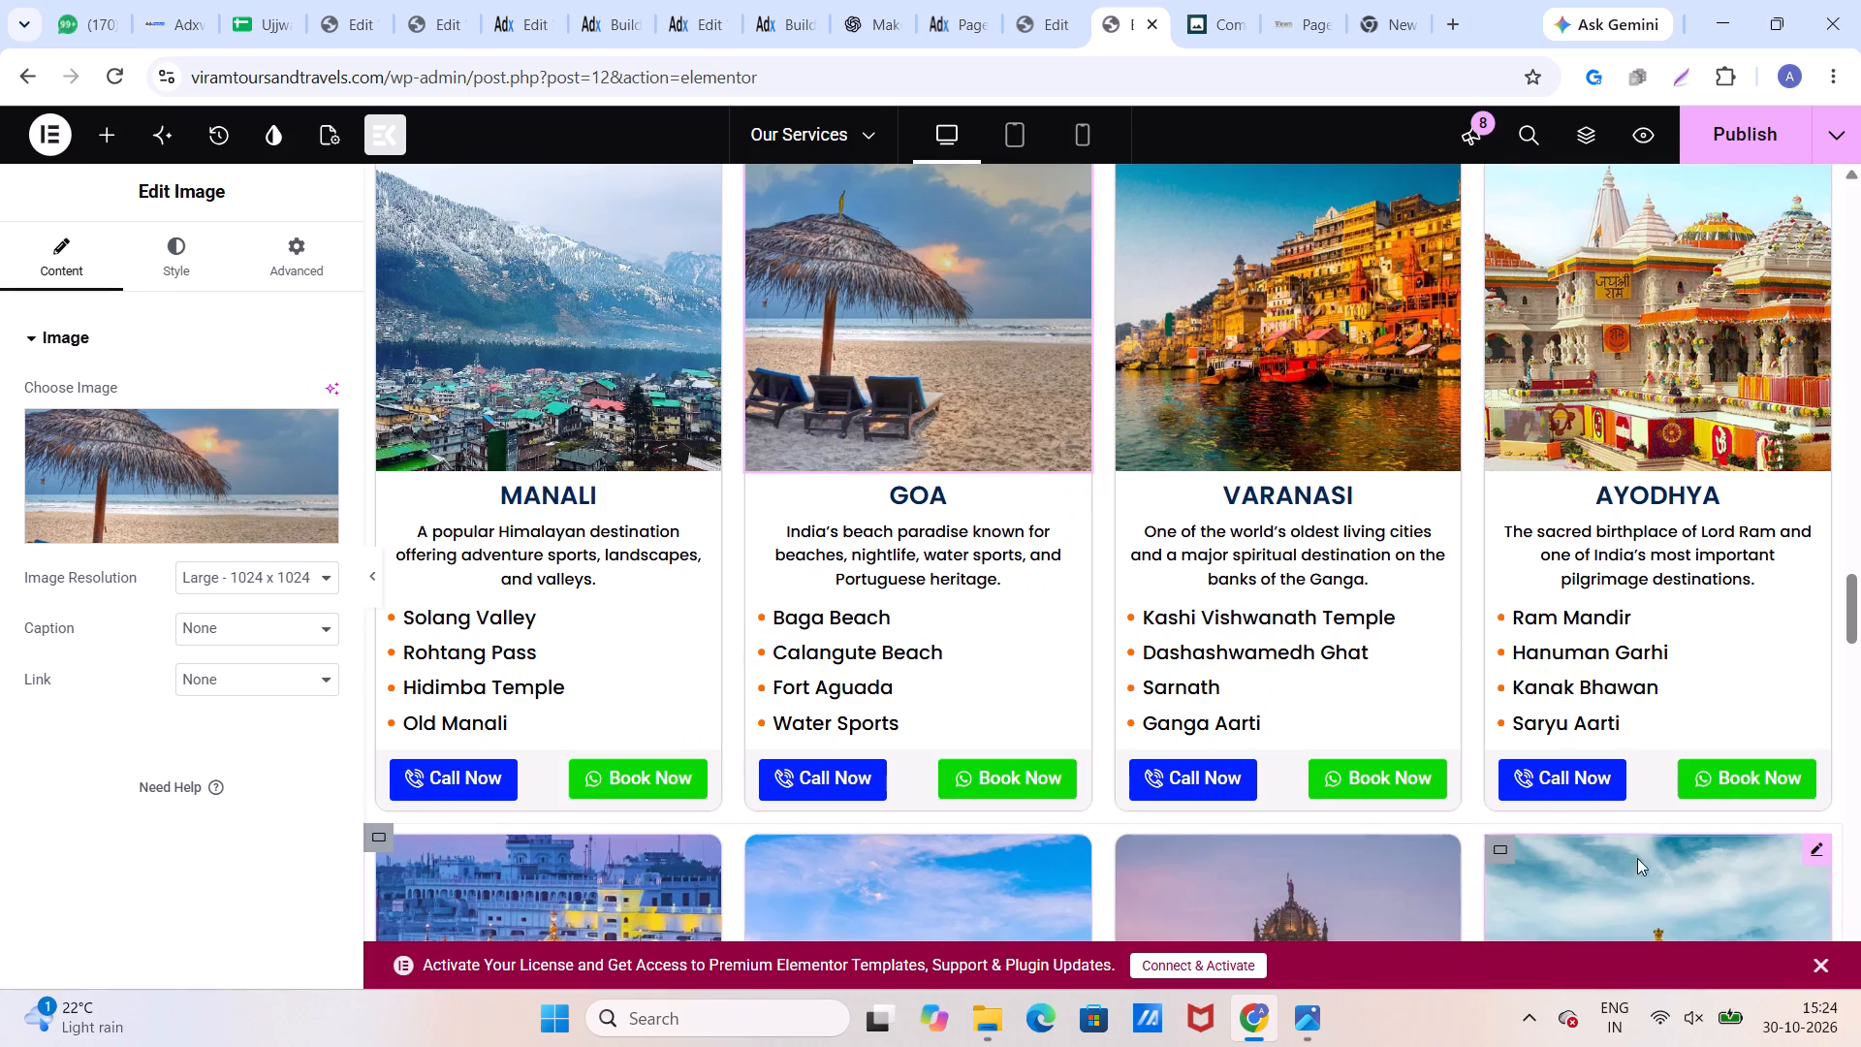
Reselect imgi_26_VARANASI-2.webp from the media library for the Varanasi card's image.
click(1223, 359)
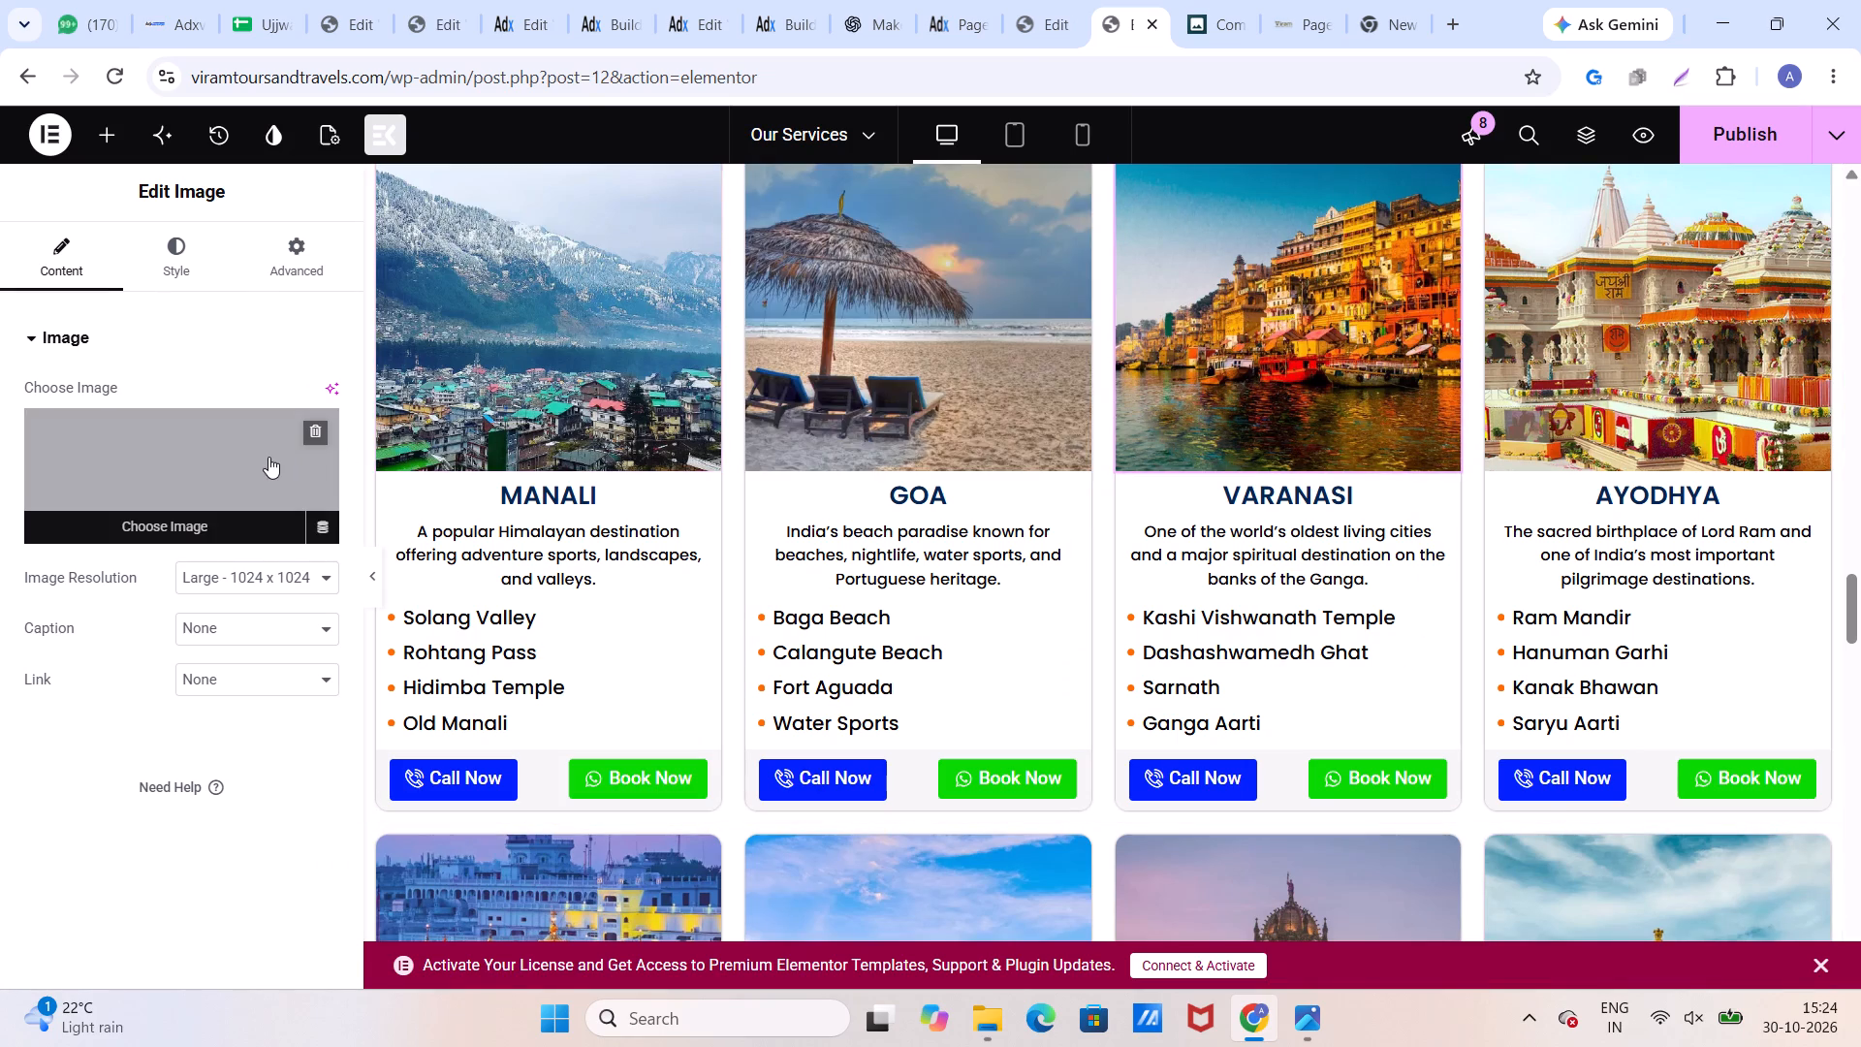
click(268, 457)
scroll(779, 514, down, 4)
scroll(779, 514, up, 1)
scroll(779, 514, down, 1)
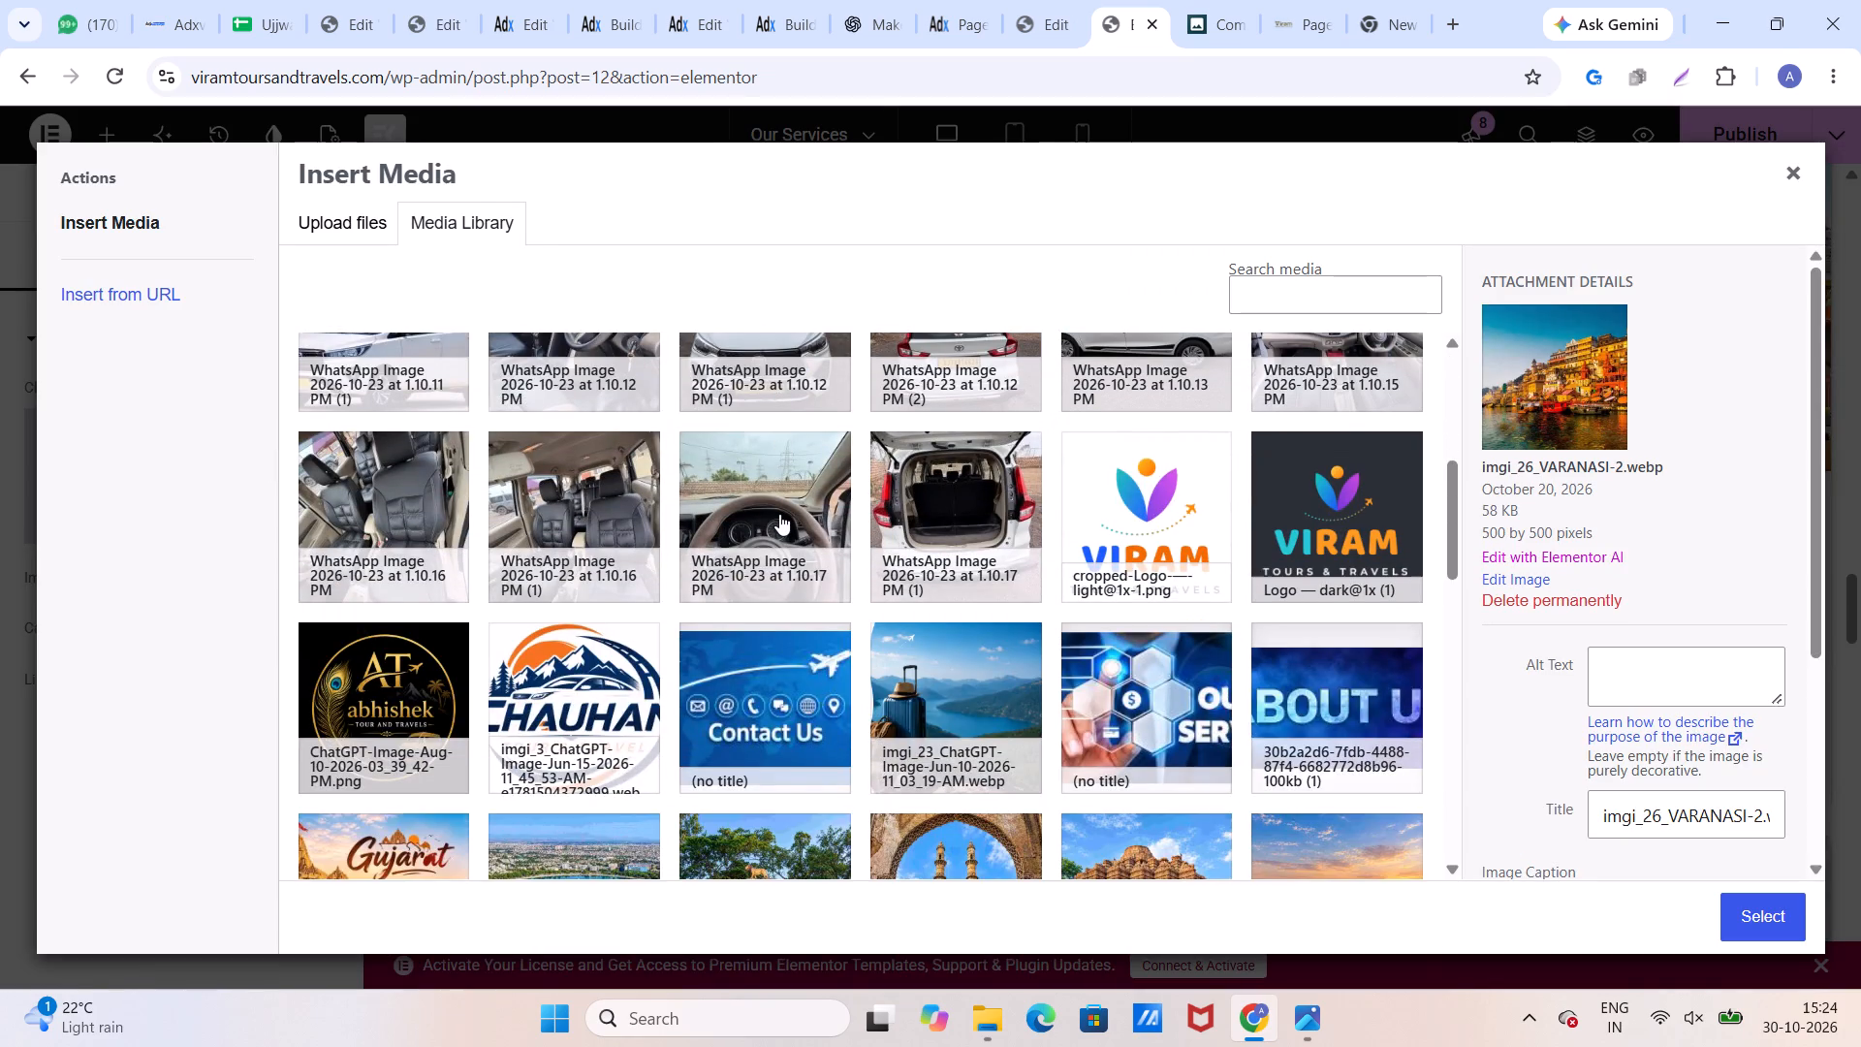
scroll(779, 514, down, 5)
scroll(772, 650, down, 3)
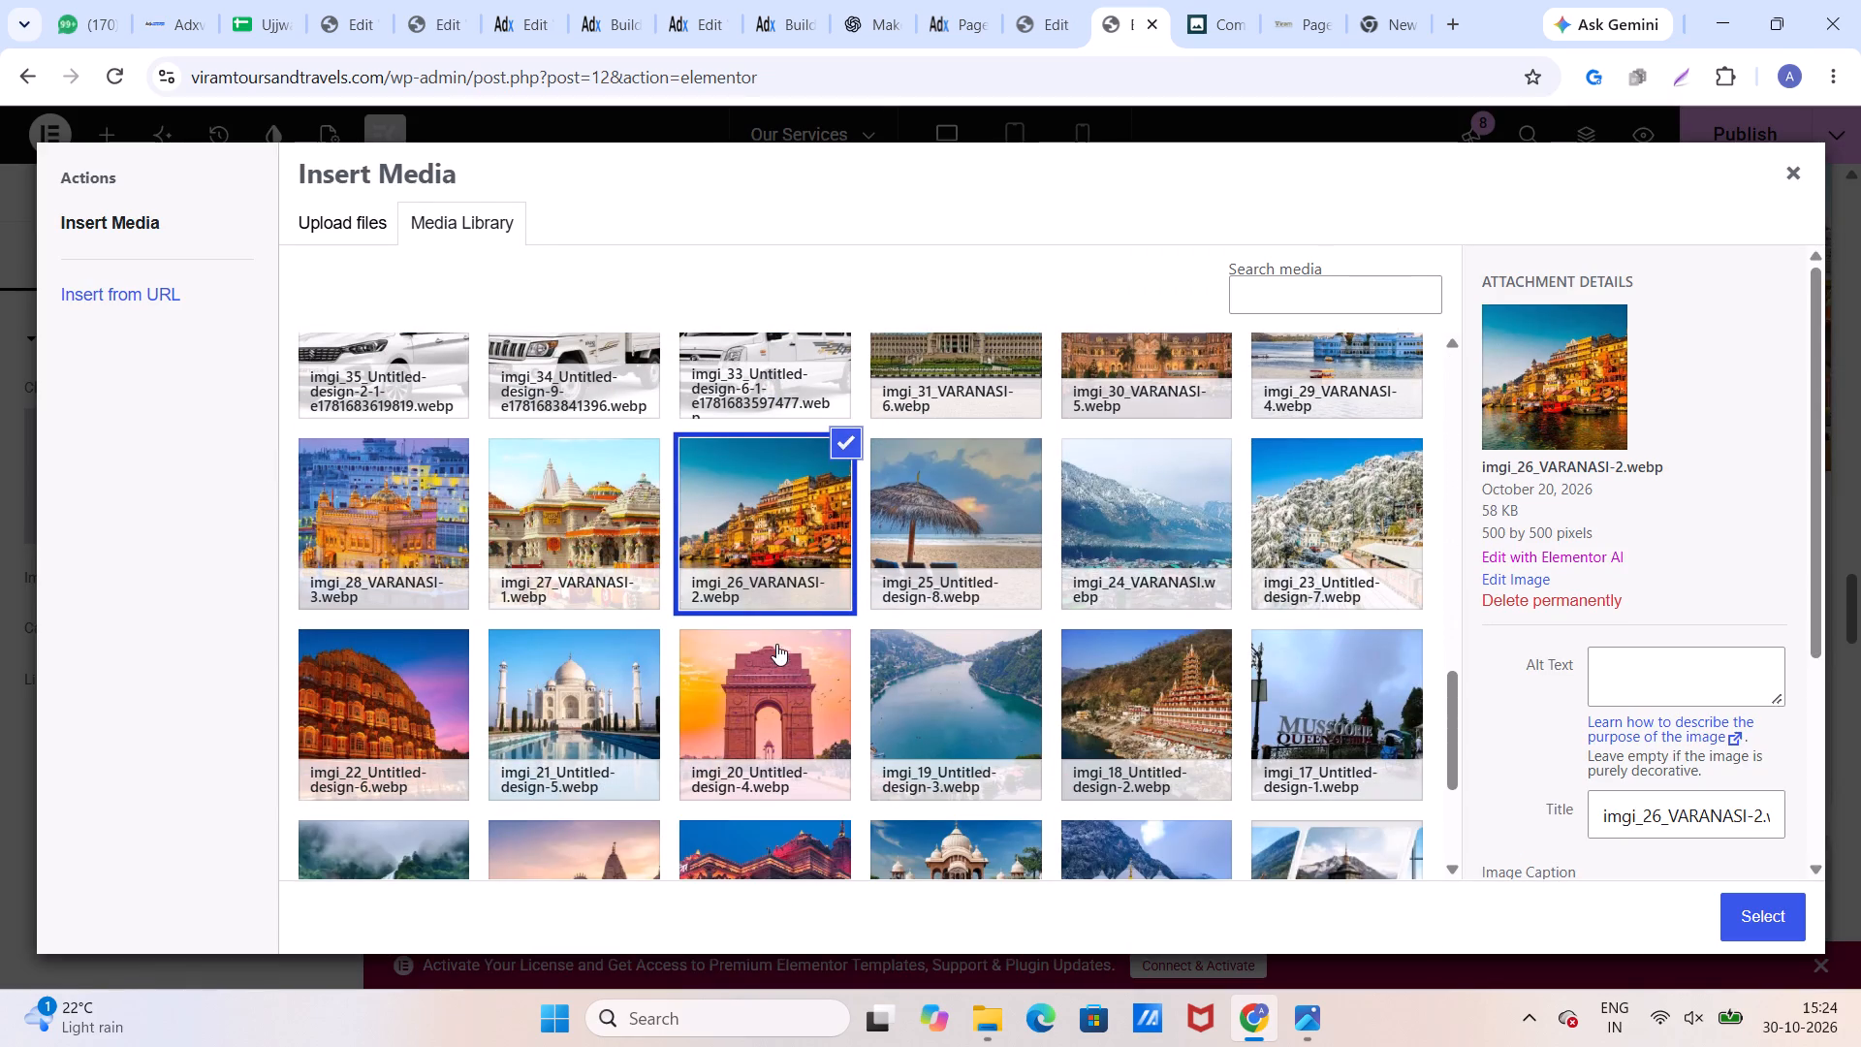
click(595, 530)
click(725, 523)
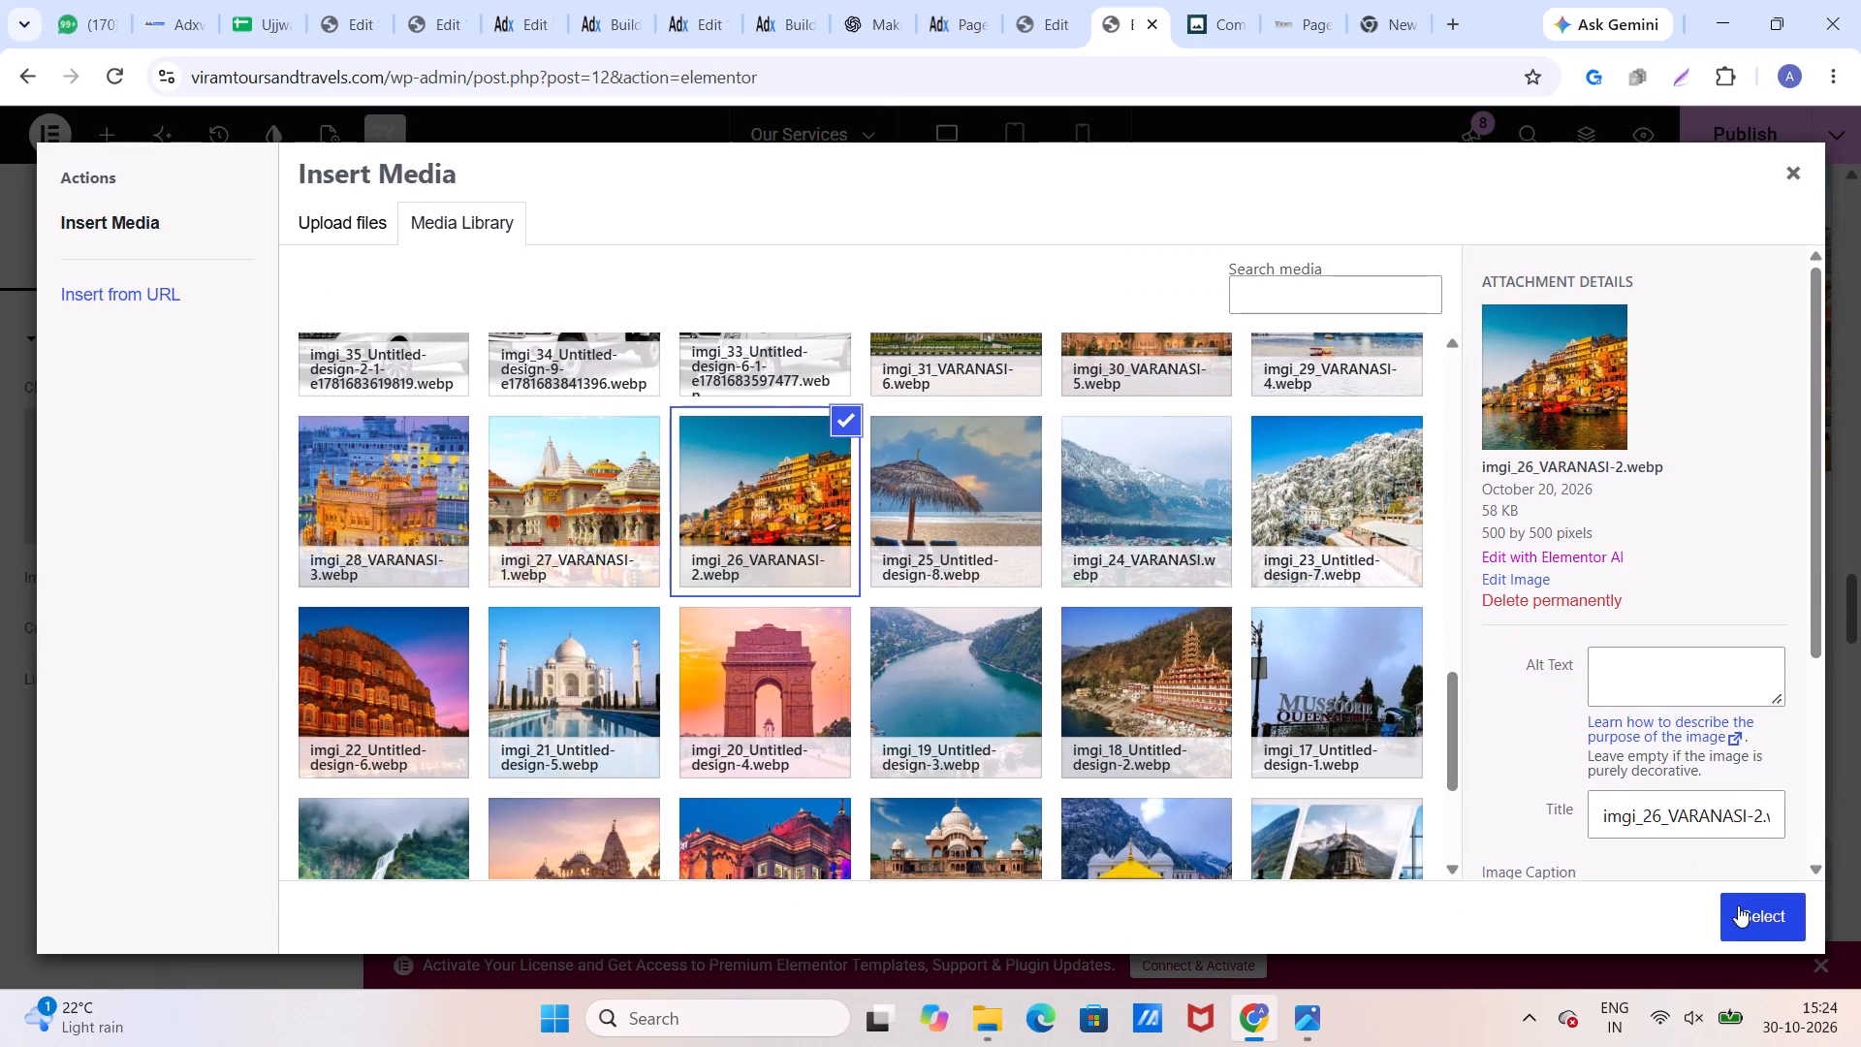
click(1738, 905)
Reselect imgi_27_VARANASI-1.webp from the media library for the Ayodhya card's image.
click(1668, 402)
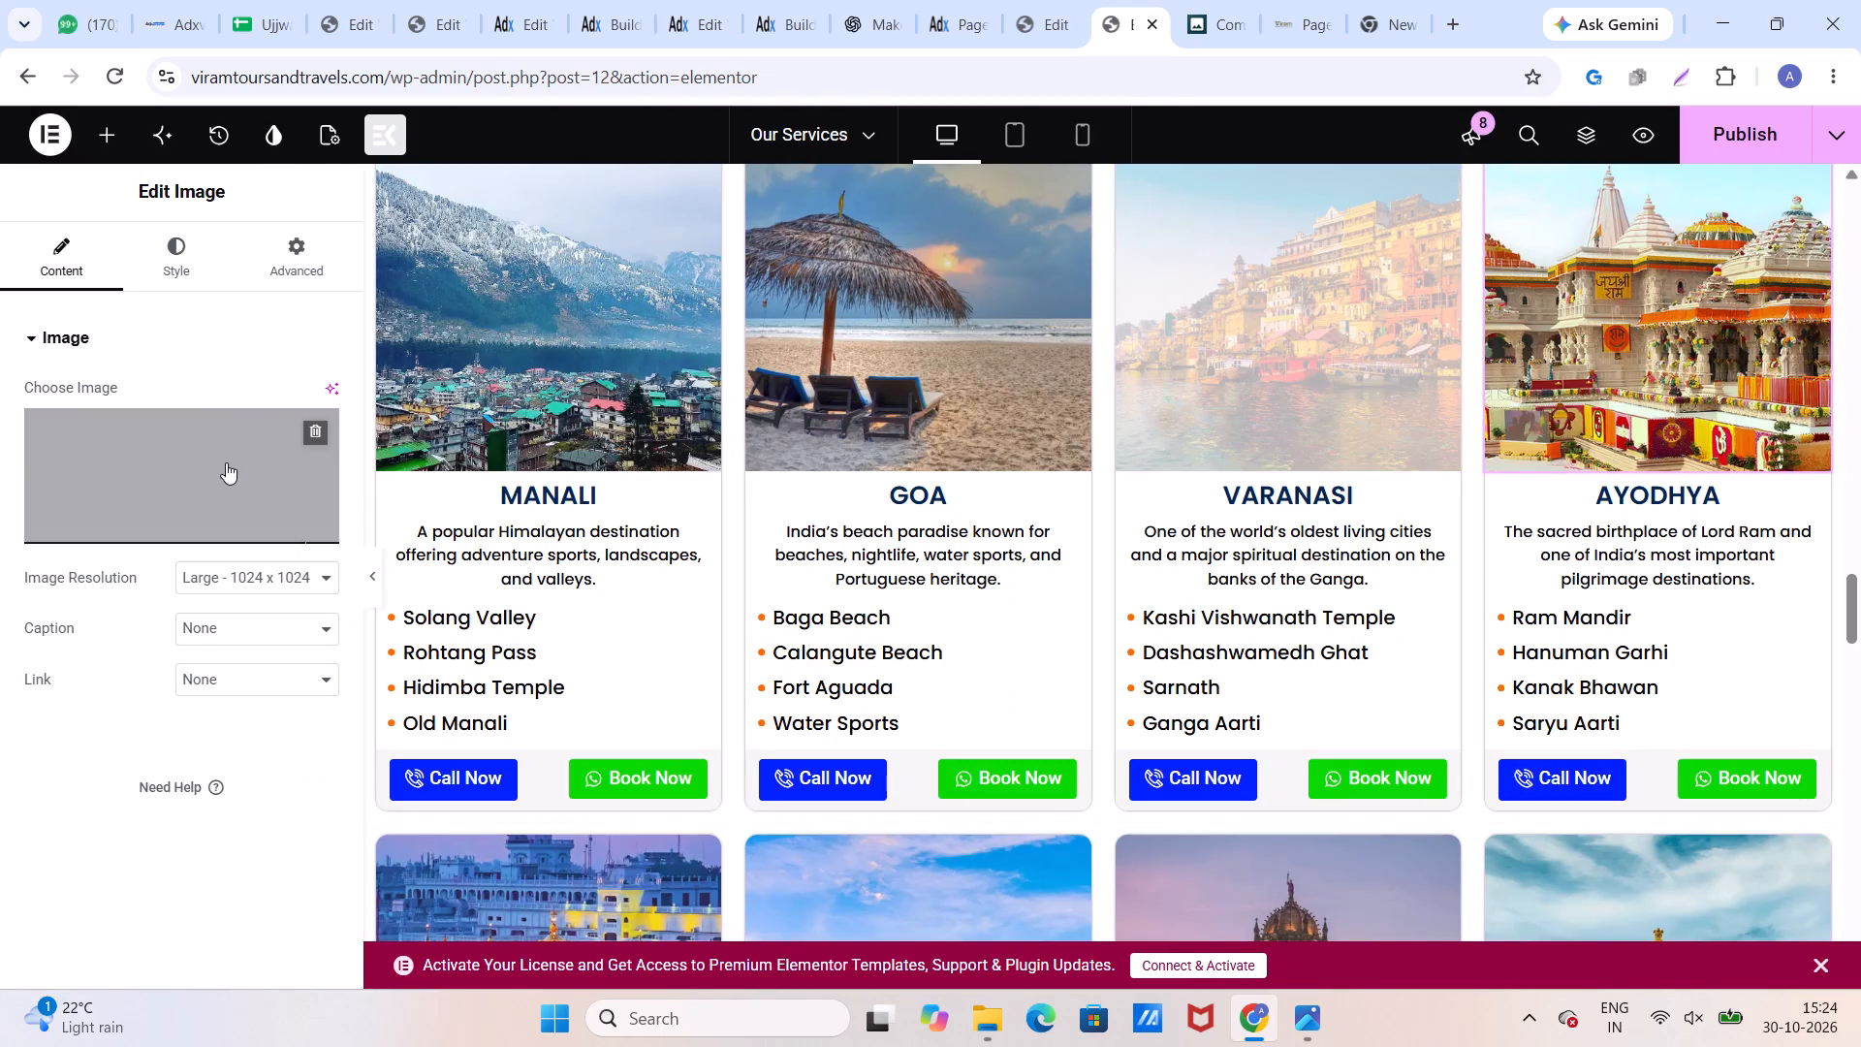
click(226, 462)
scroll(585, 505, down, 10)
scroll(588, 511, up, 1)
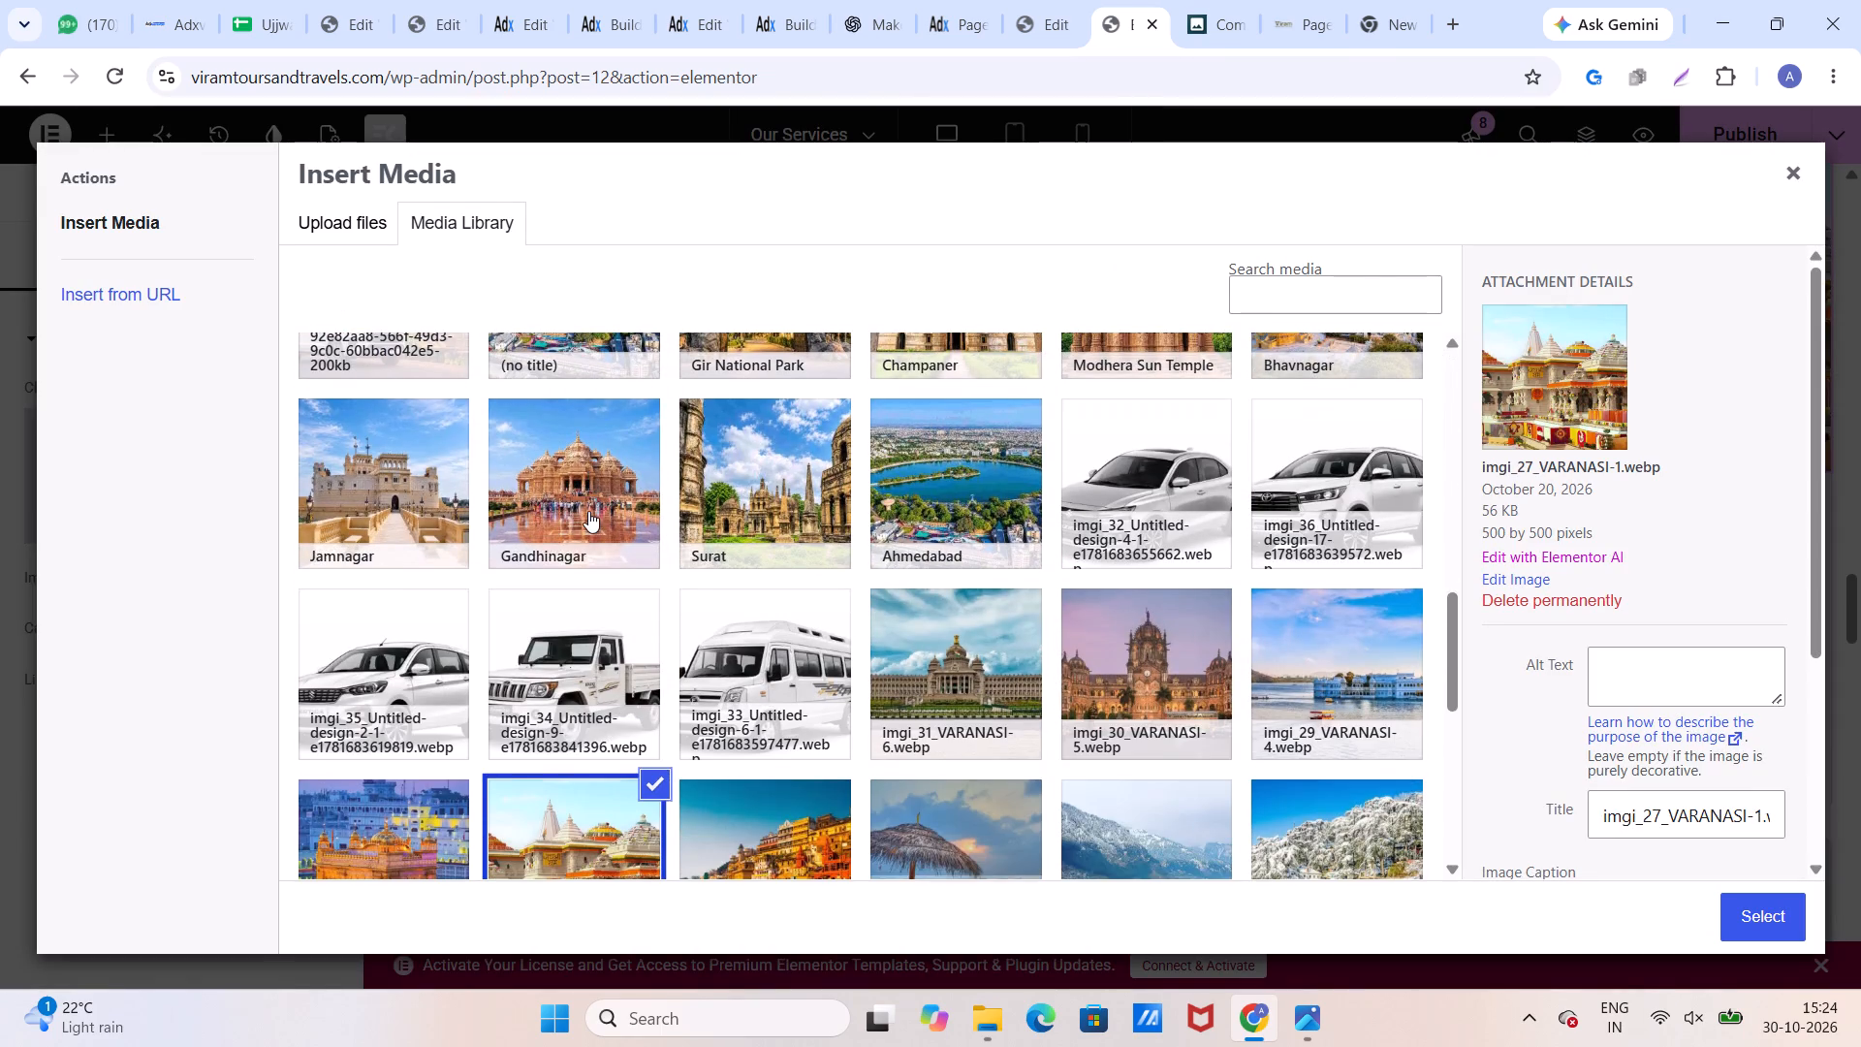
scroll(573, 599, down, 3)
click(725, 506)
click(564, 509)
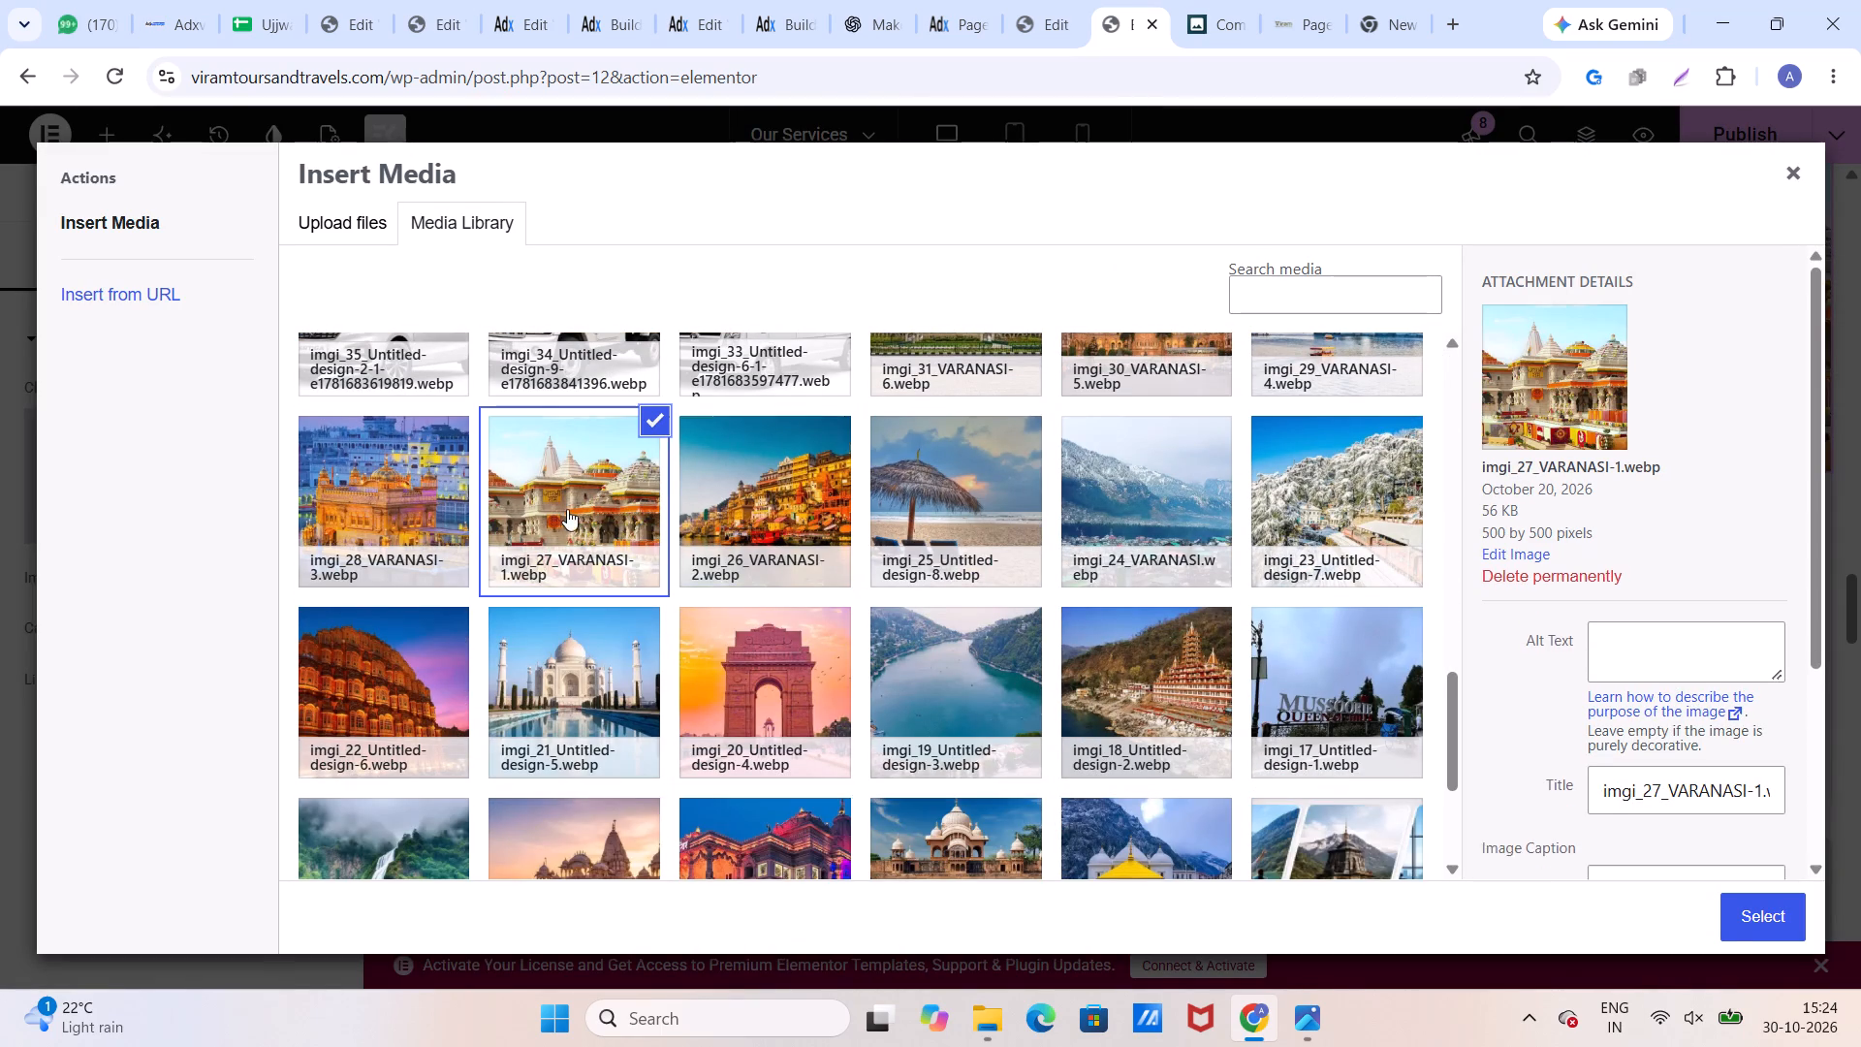
click(1768, 905)
Reselect imgi_28_VARANASI-3.webp from the media library for the Amritsar card's image in the following row.
scroll(1110, 600, down, 2)
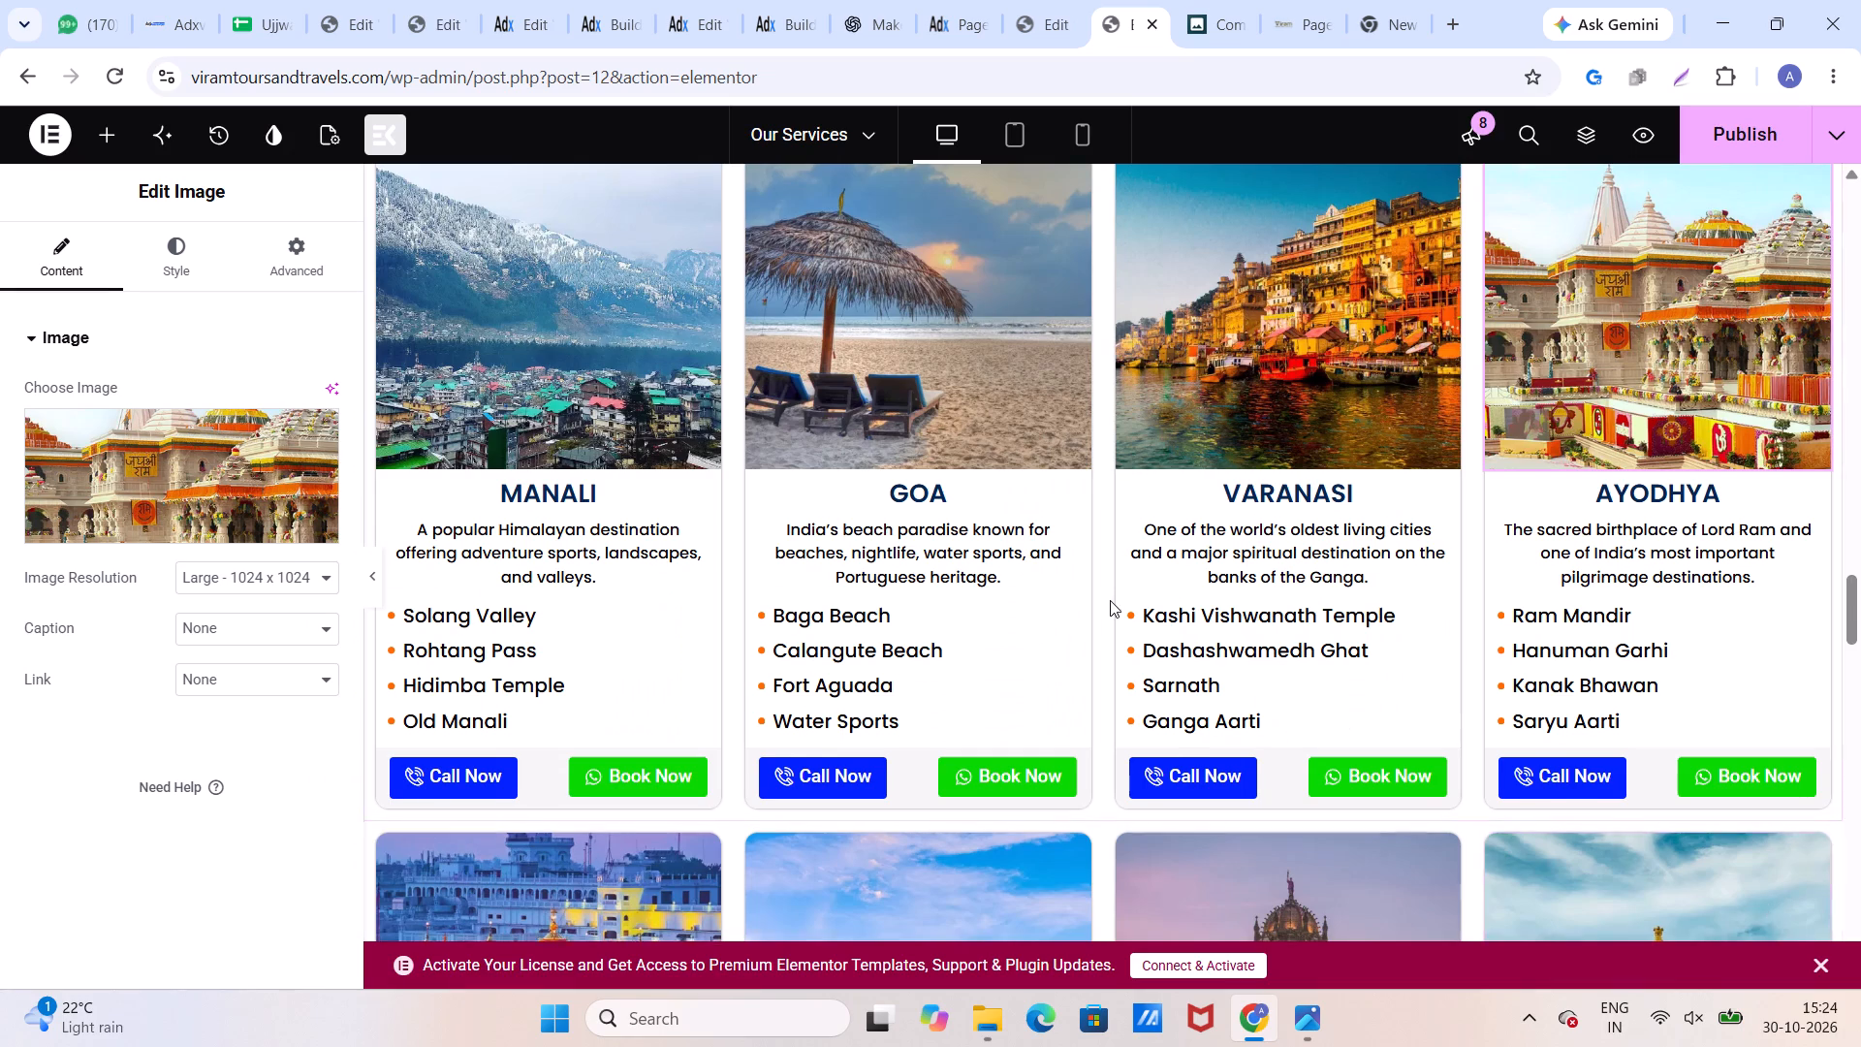
scroll(1110, 600, down, 6)
scroll(1110, 600, up, 2)
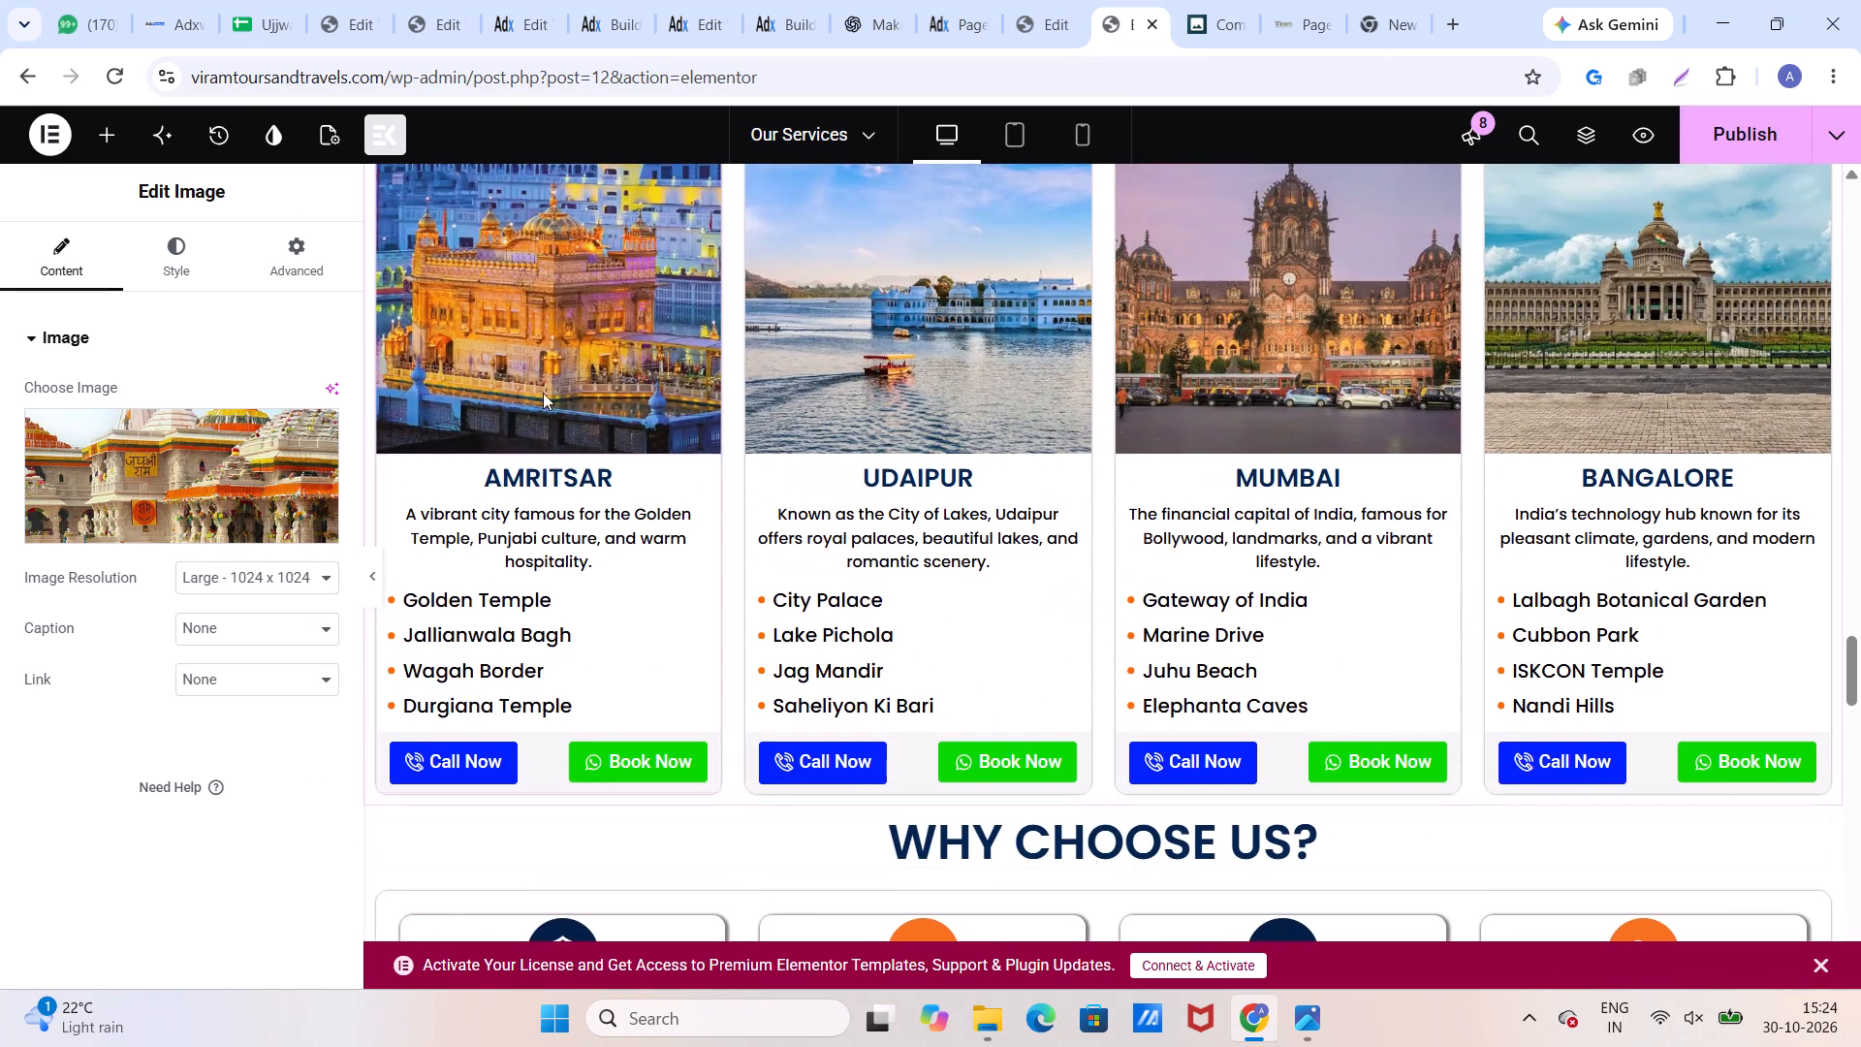
click(586, 374)
click(162, 452)
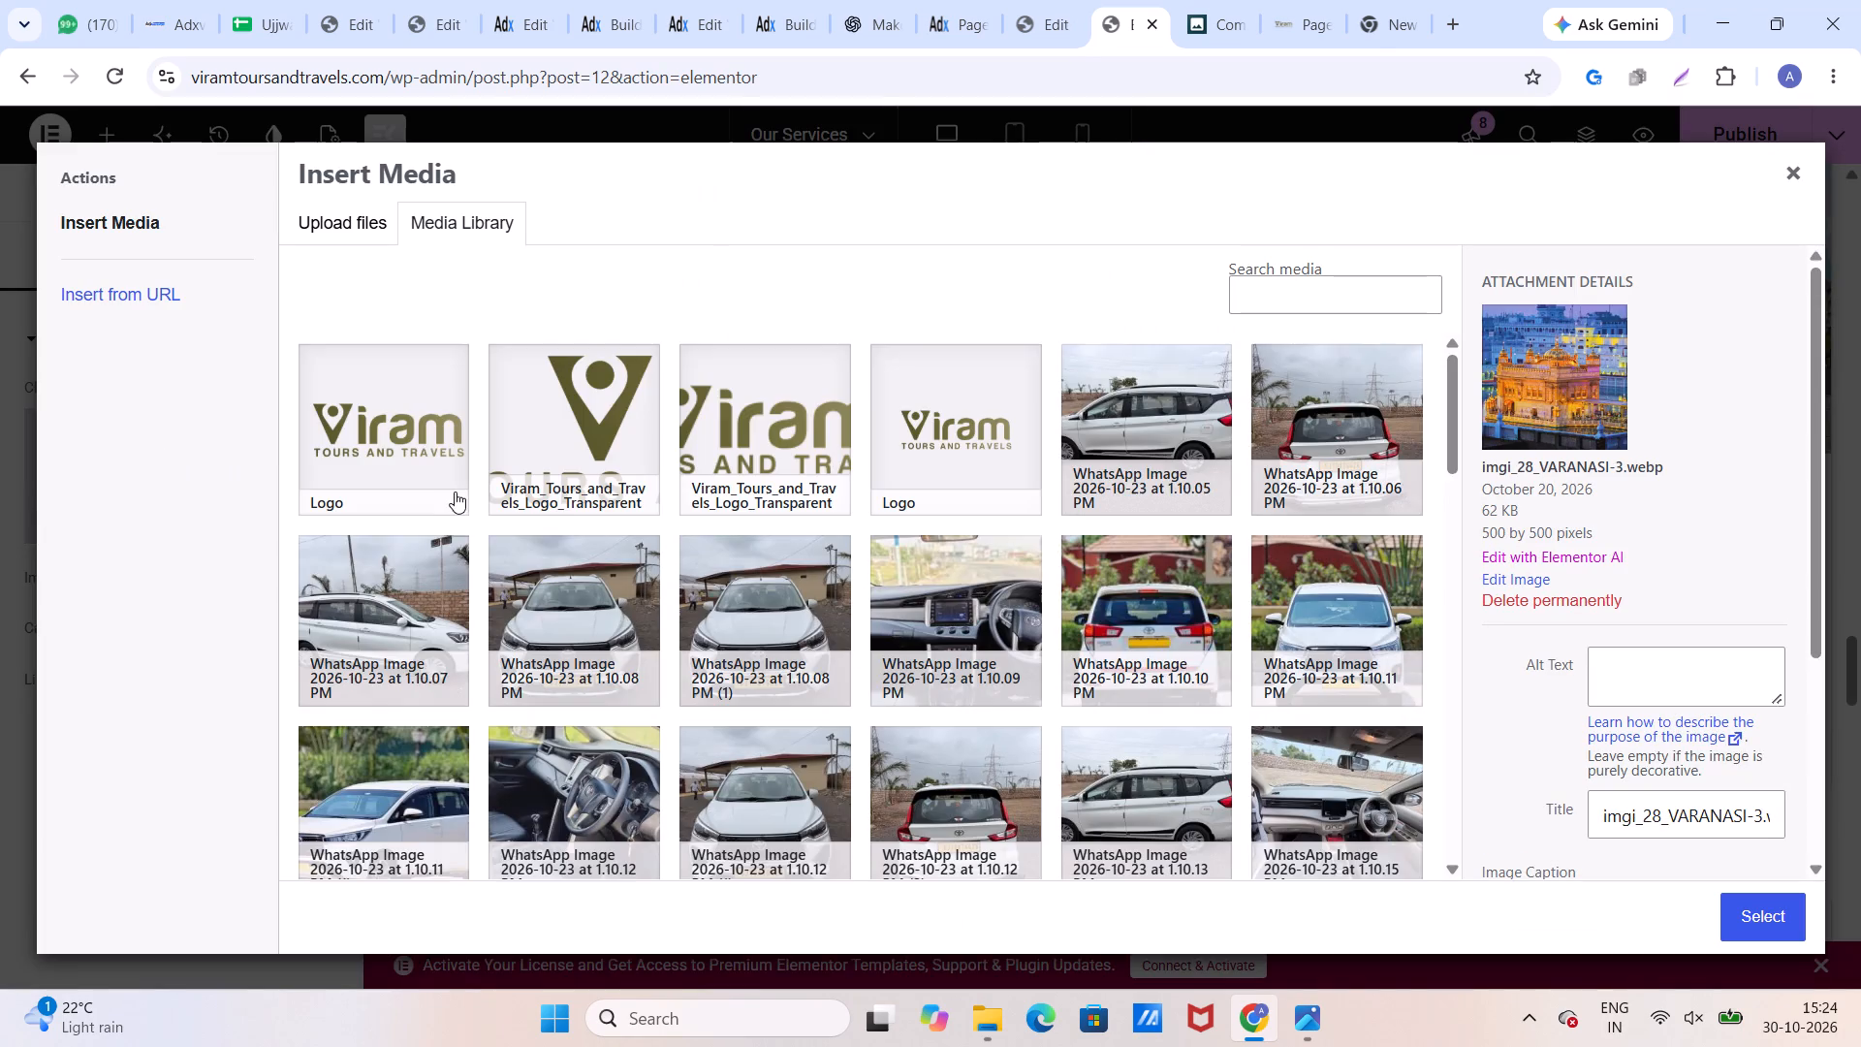
scroll(579, 530, down, 11)
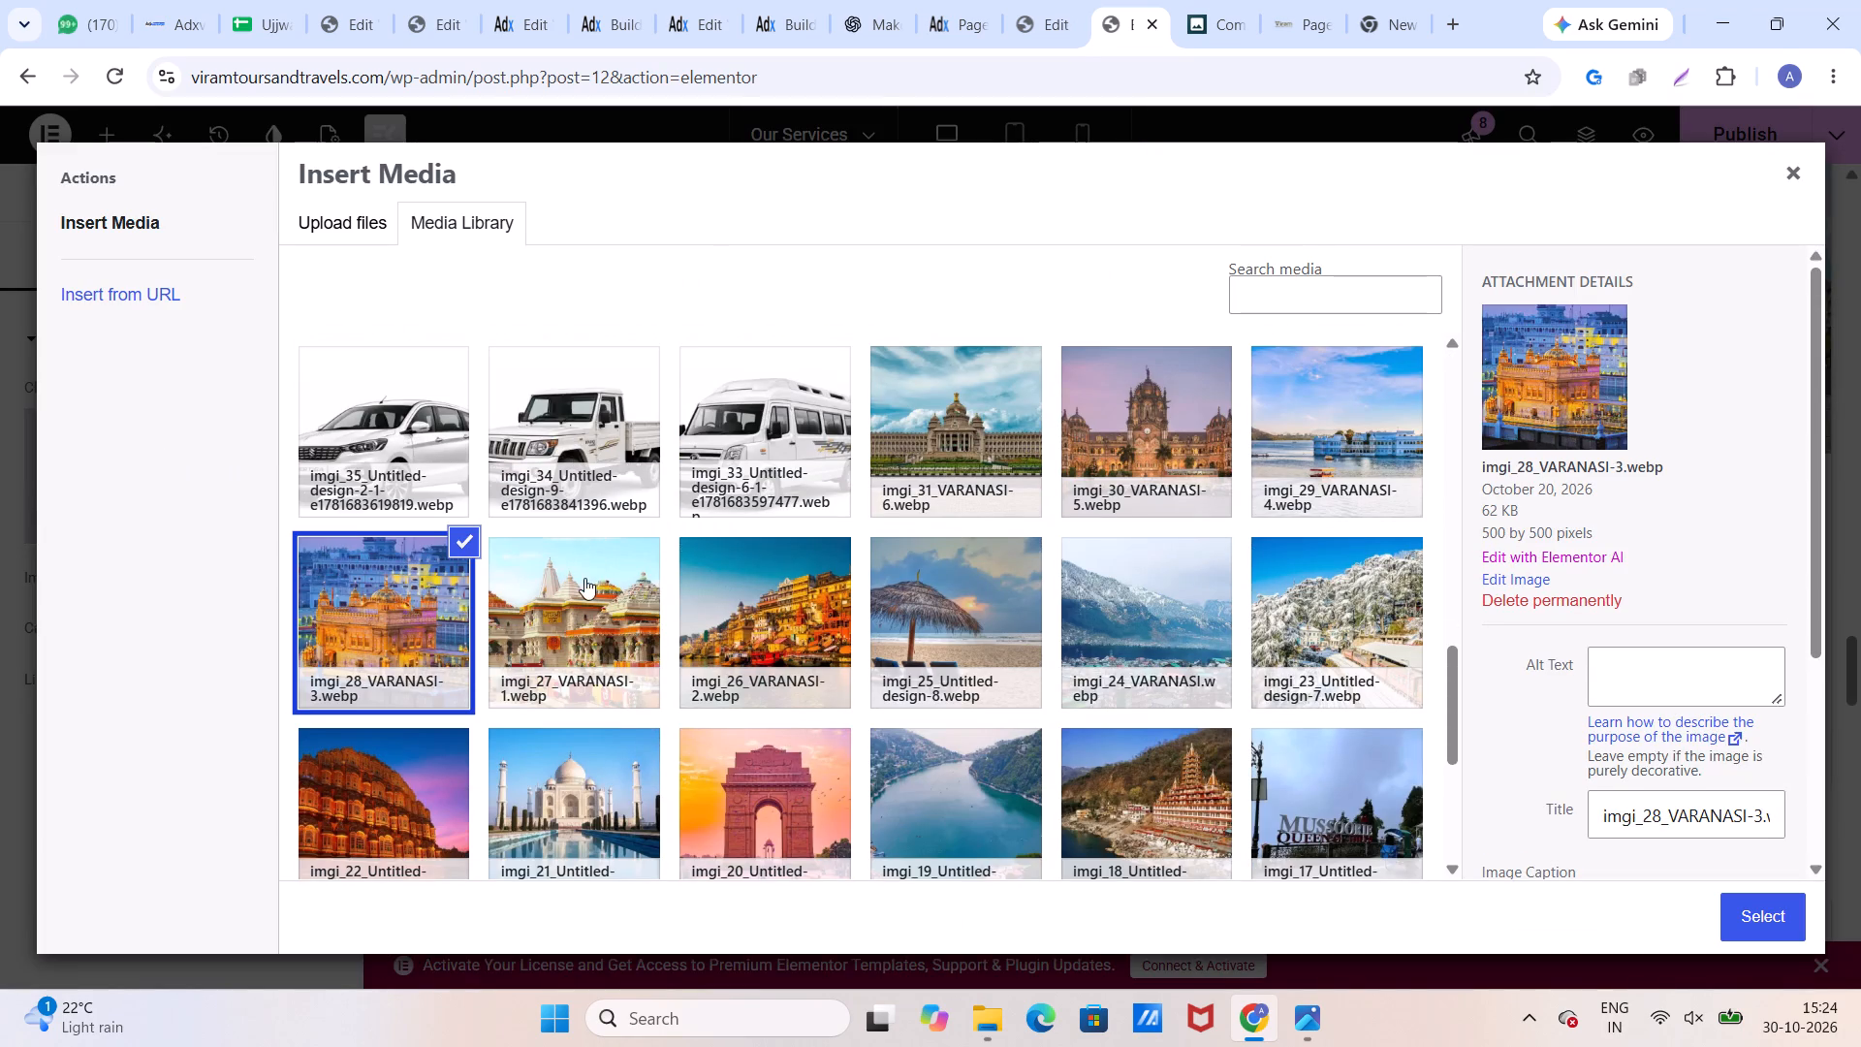
click(584, 578)
click(380, 614)
click(1738, 908)
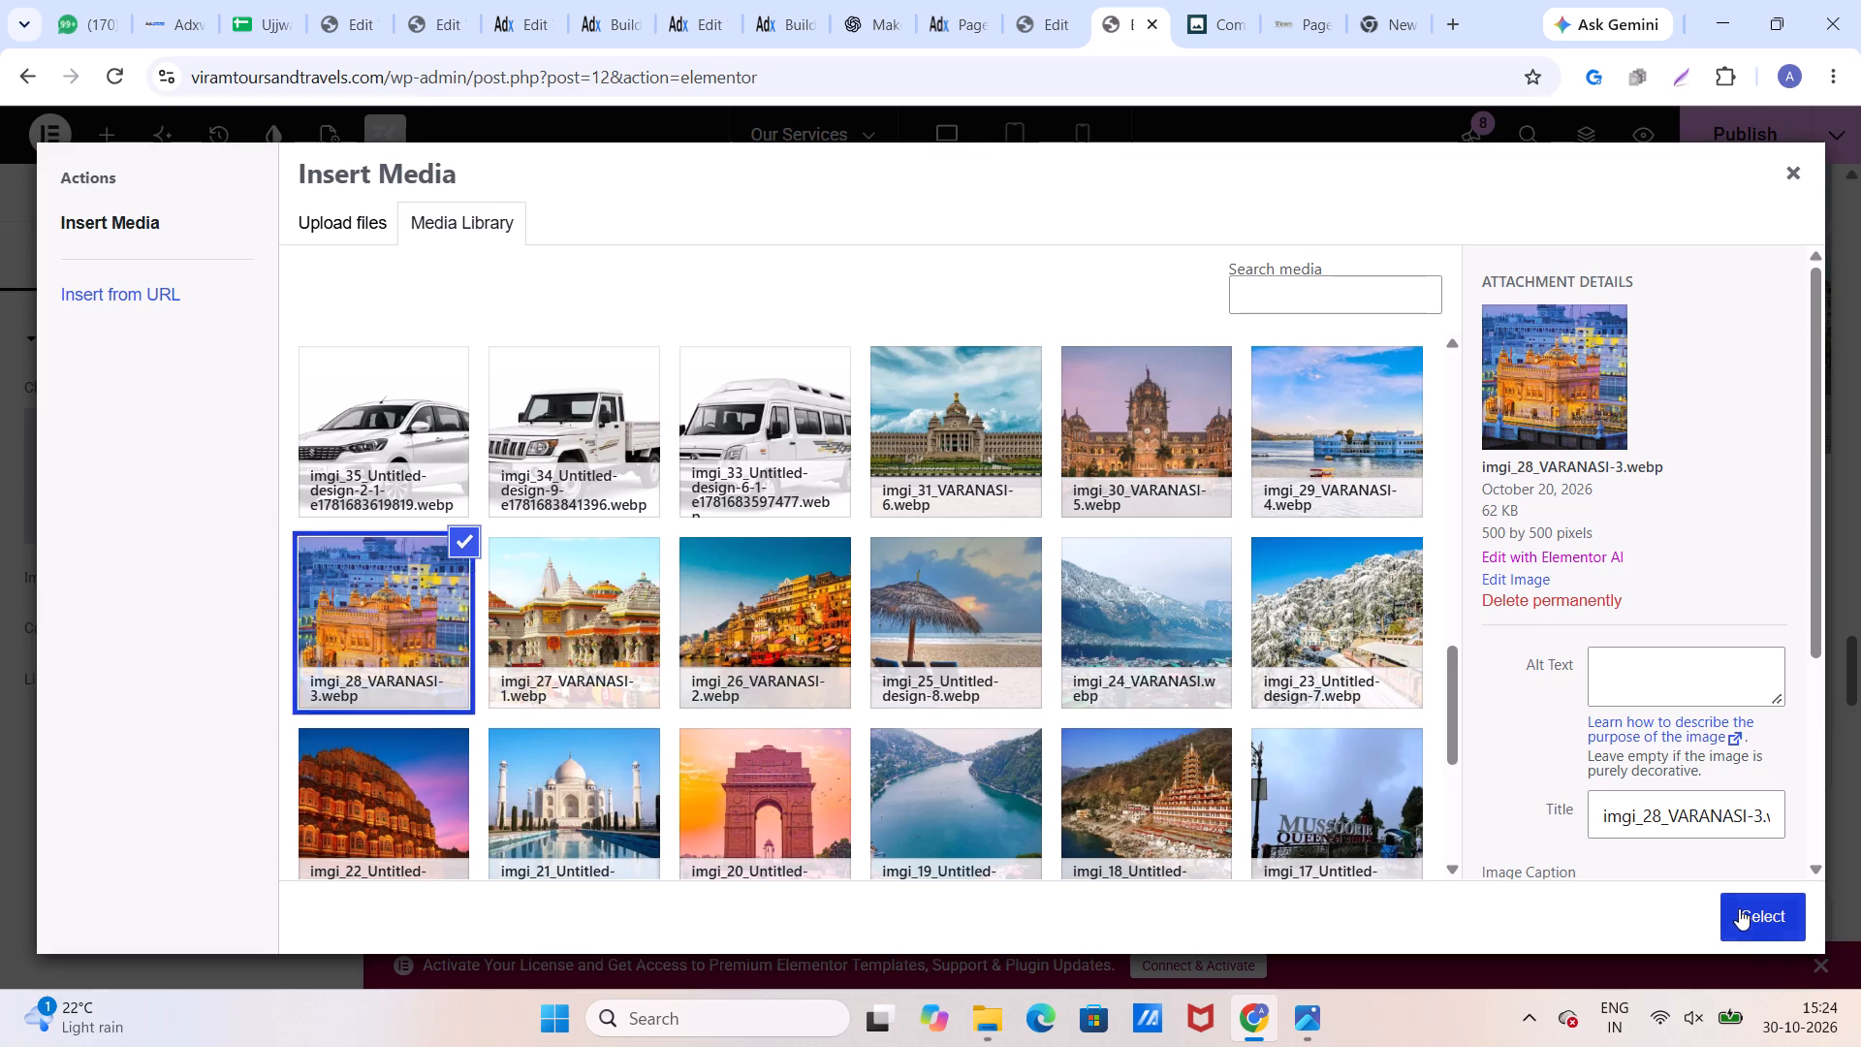
Reselect imgi_29_VARANASI-4.webp from the media library for the Udaipur card's image.
click(824, 360)
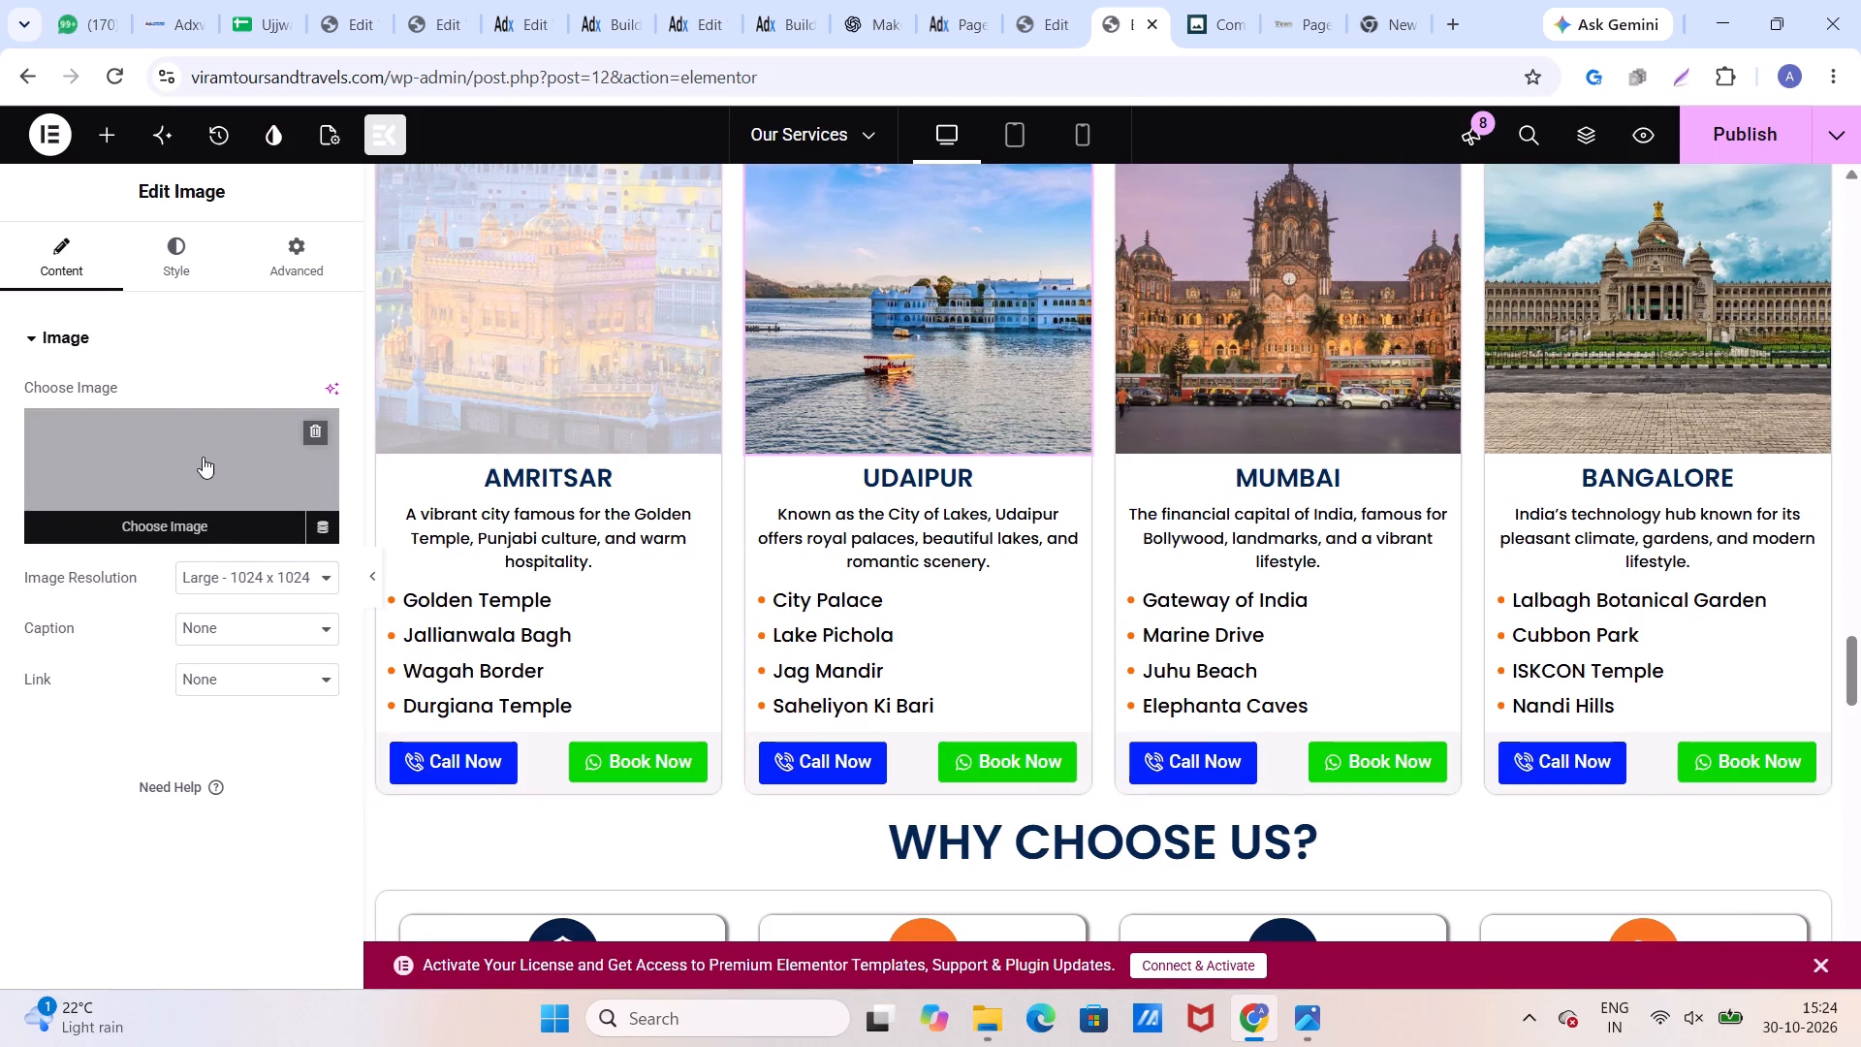
click(203, 457)
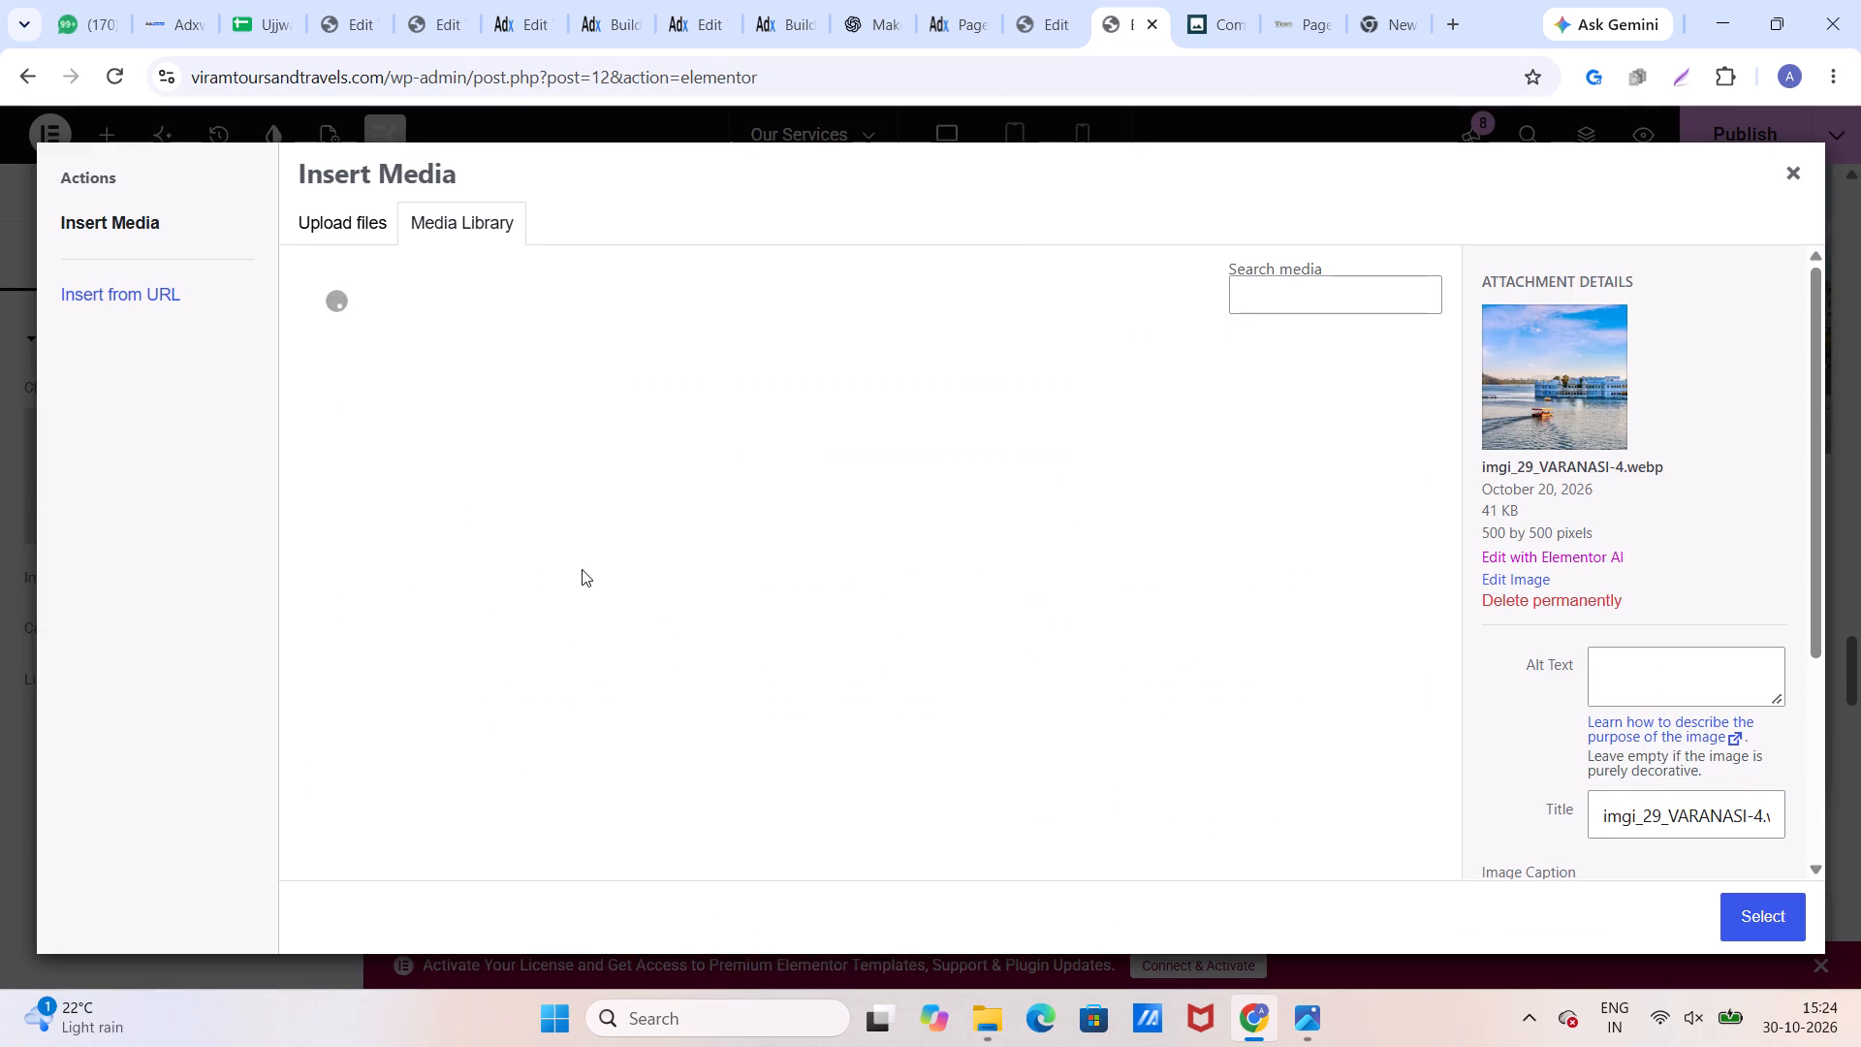
scroll(589, 576, down, 11)
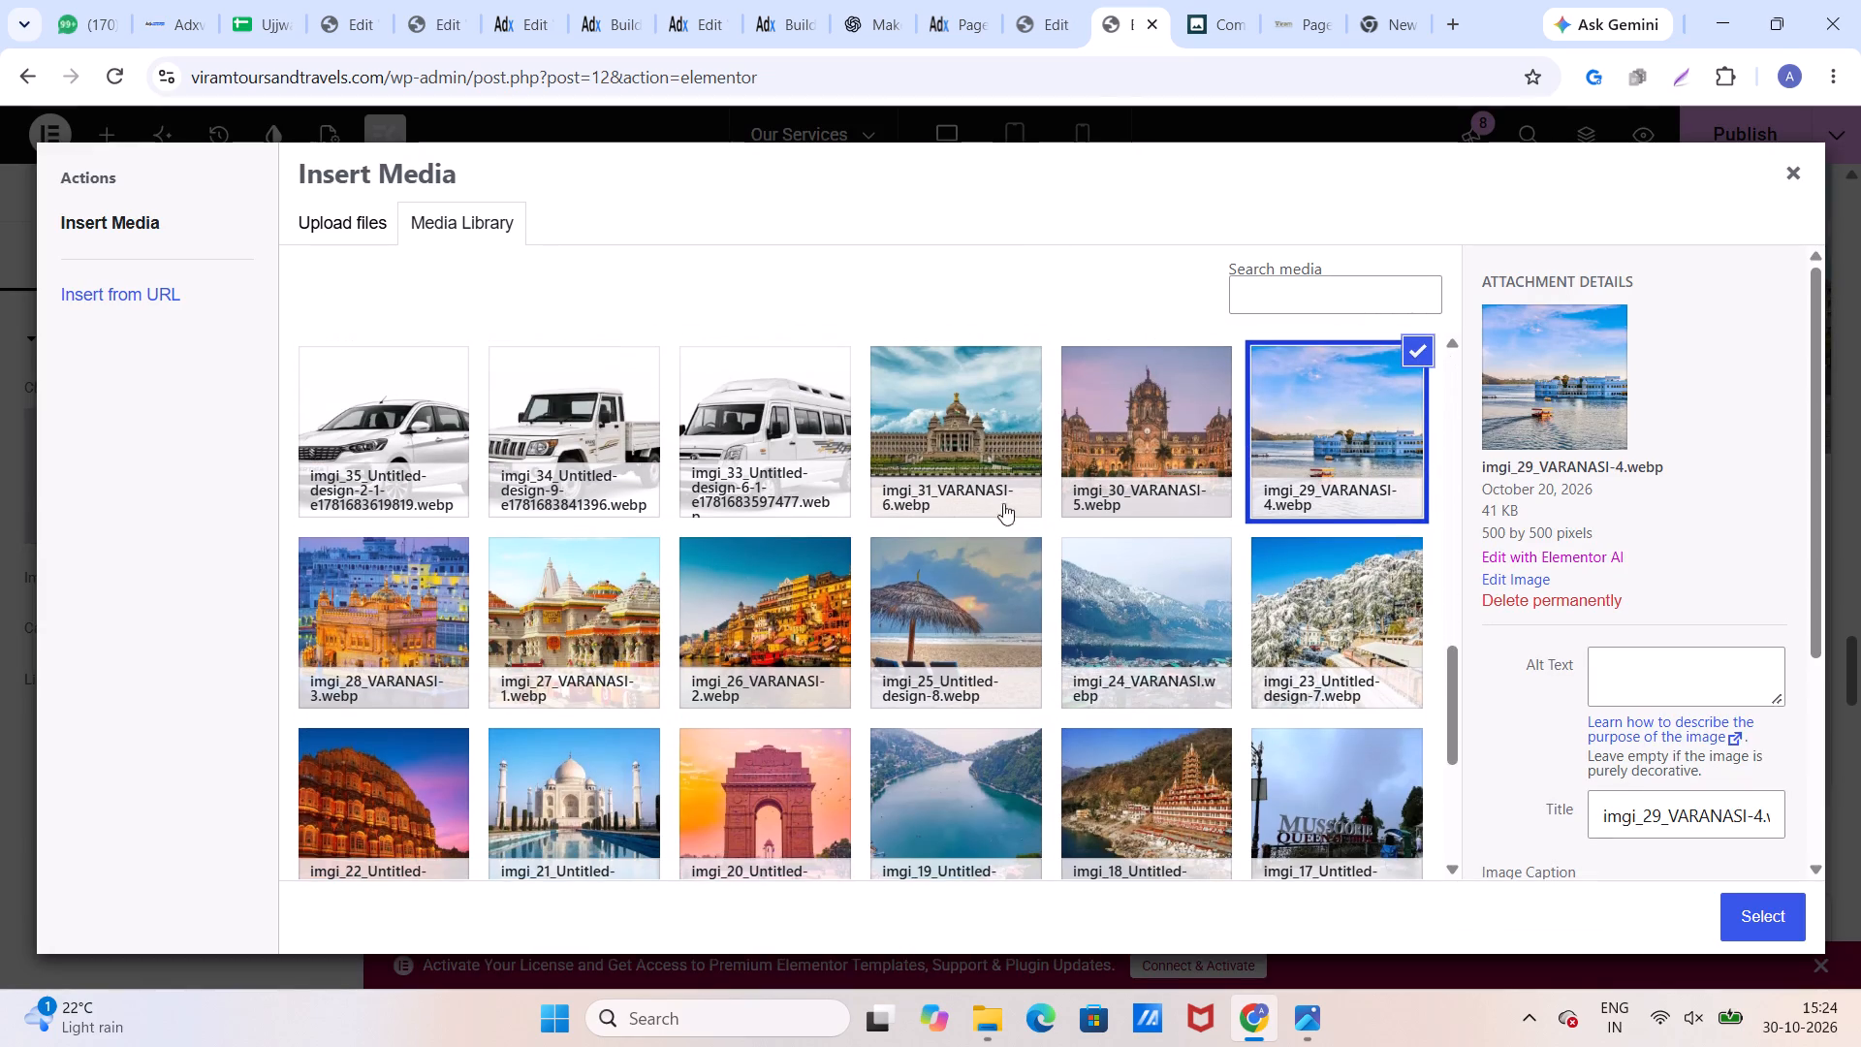
click(1188, 439)
click(1350, 454)
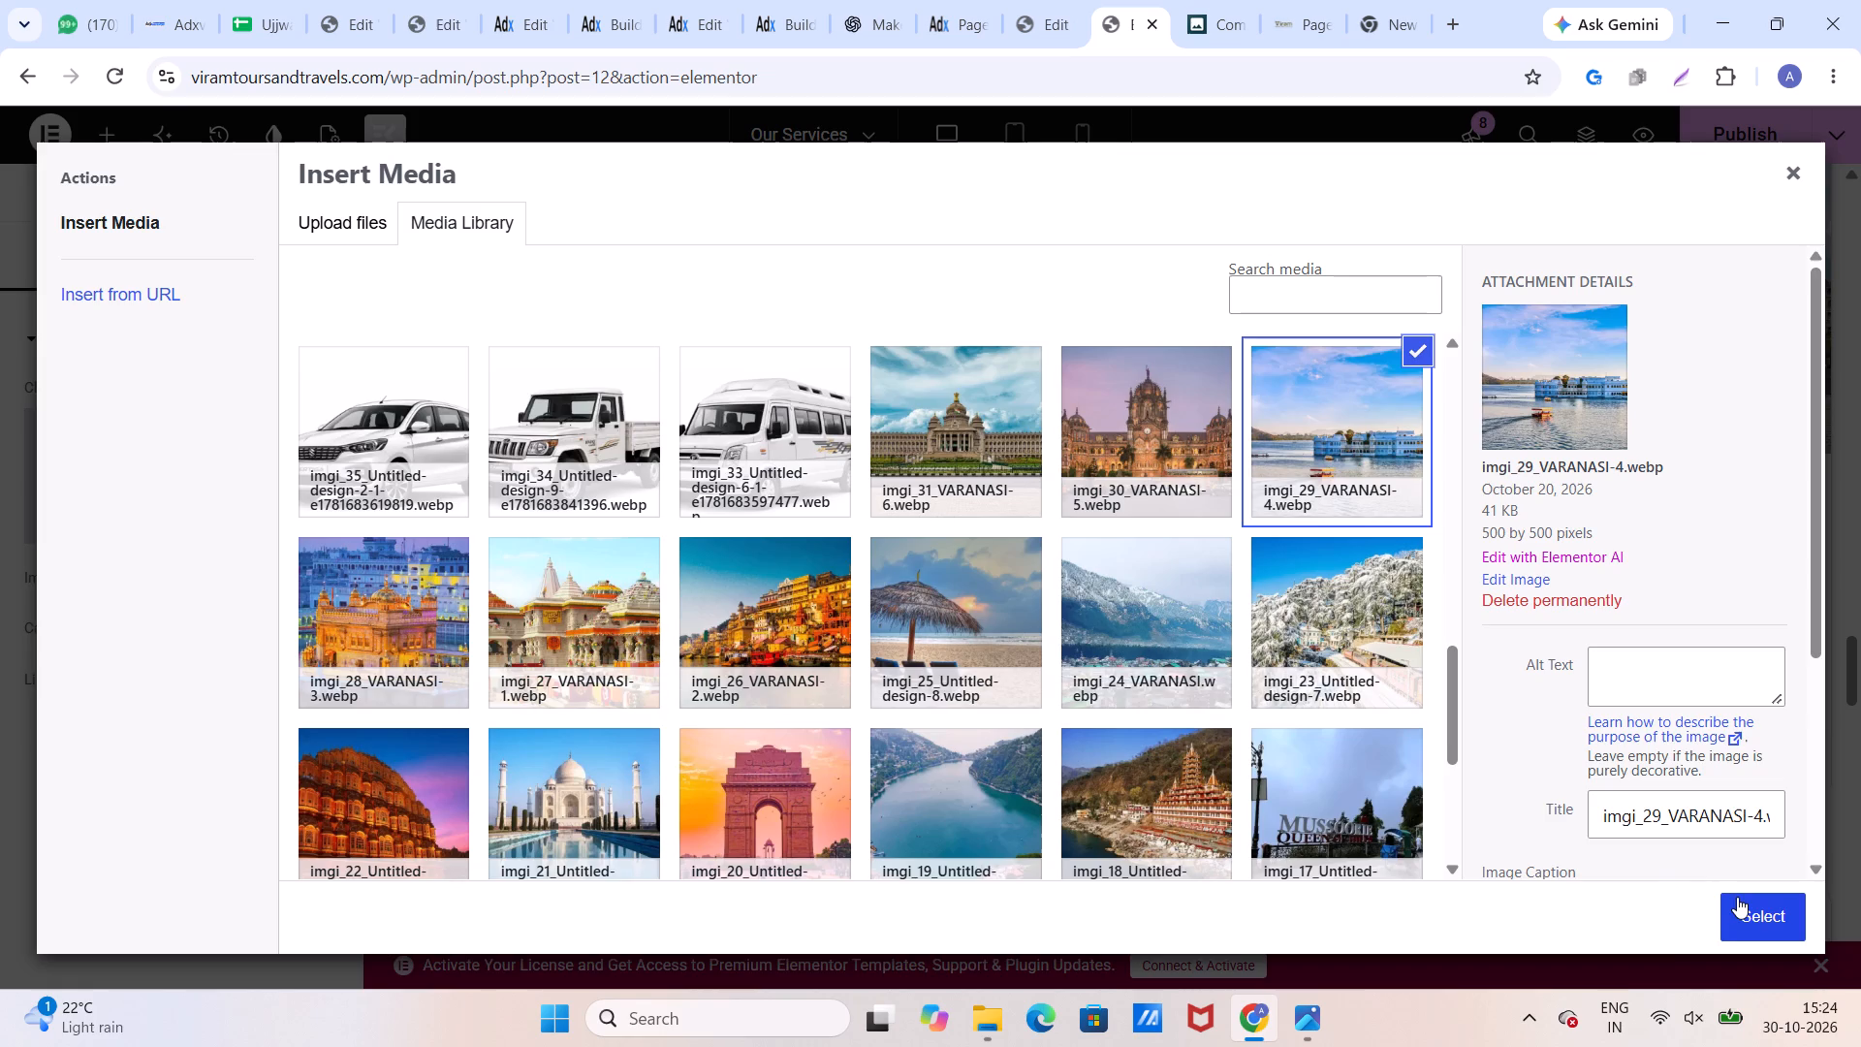
click(1740, 898)
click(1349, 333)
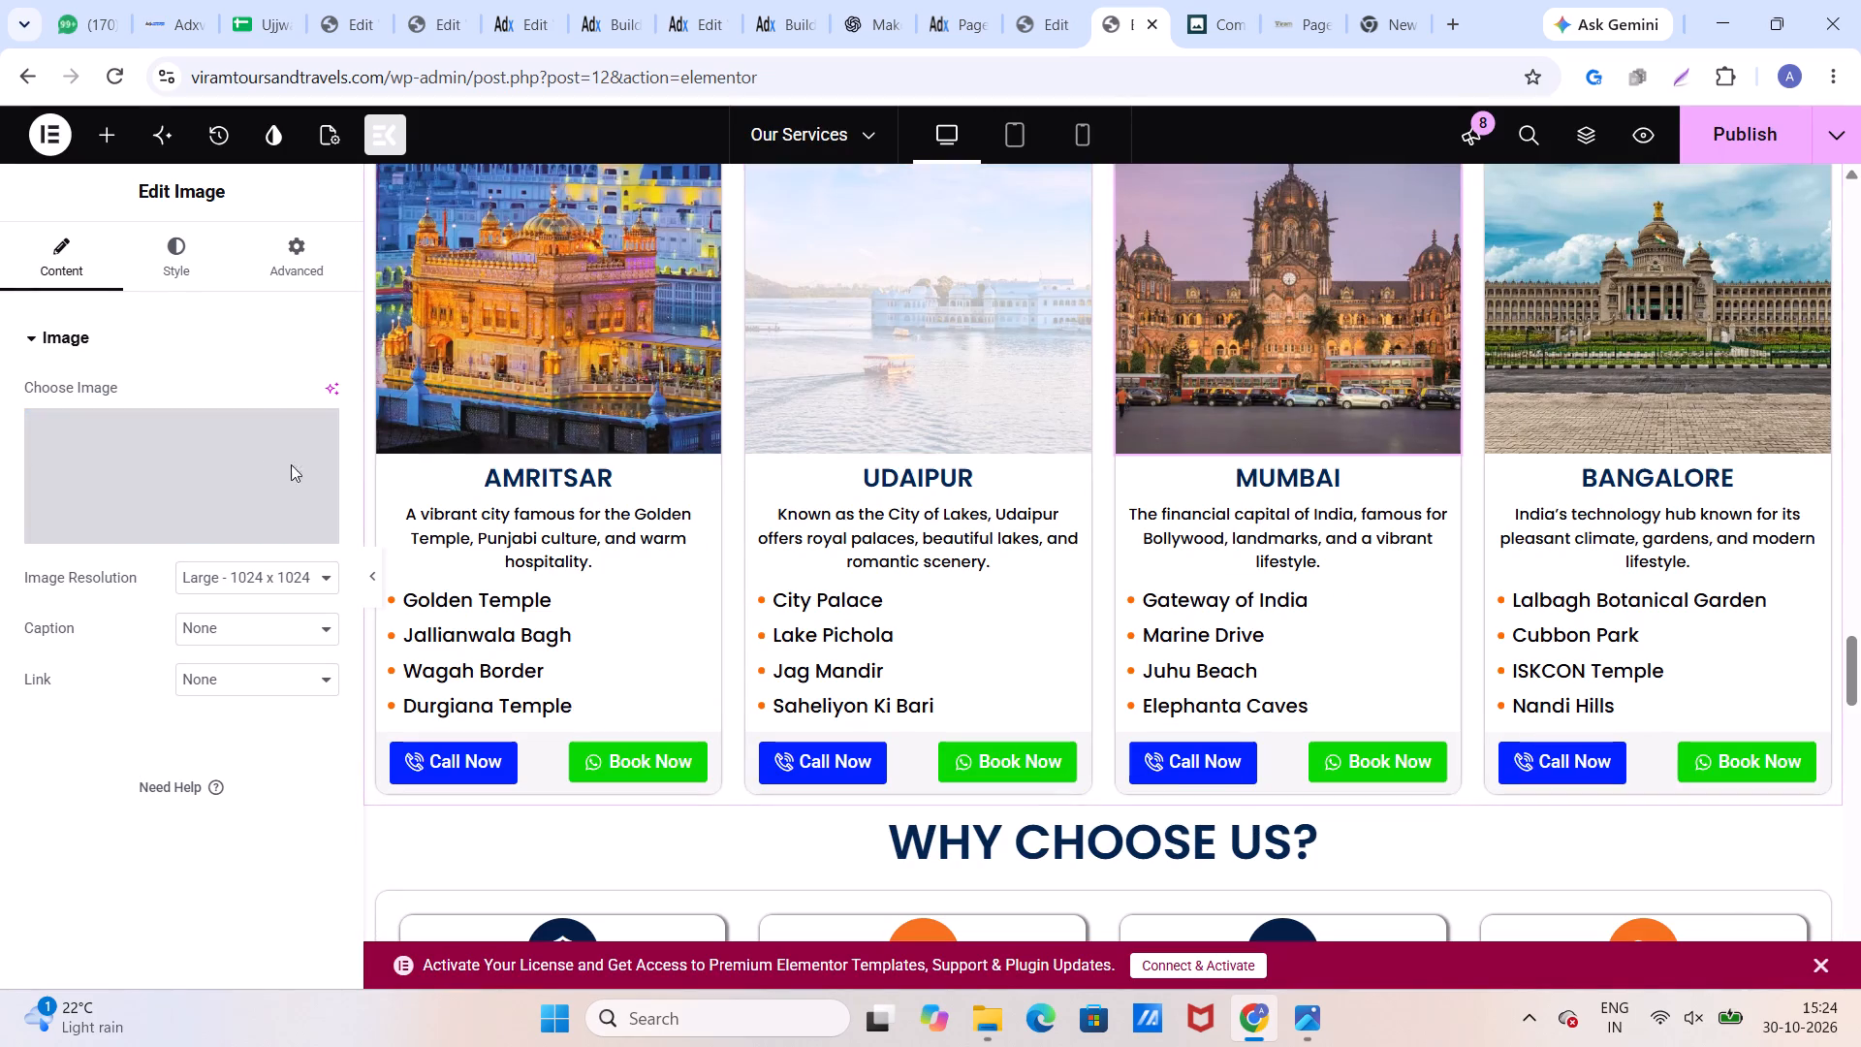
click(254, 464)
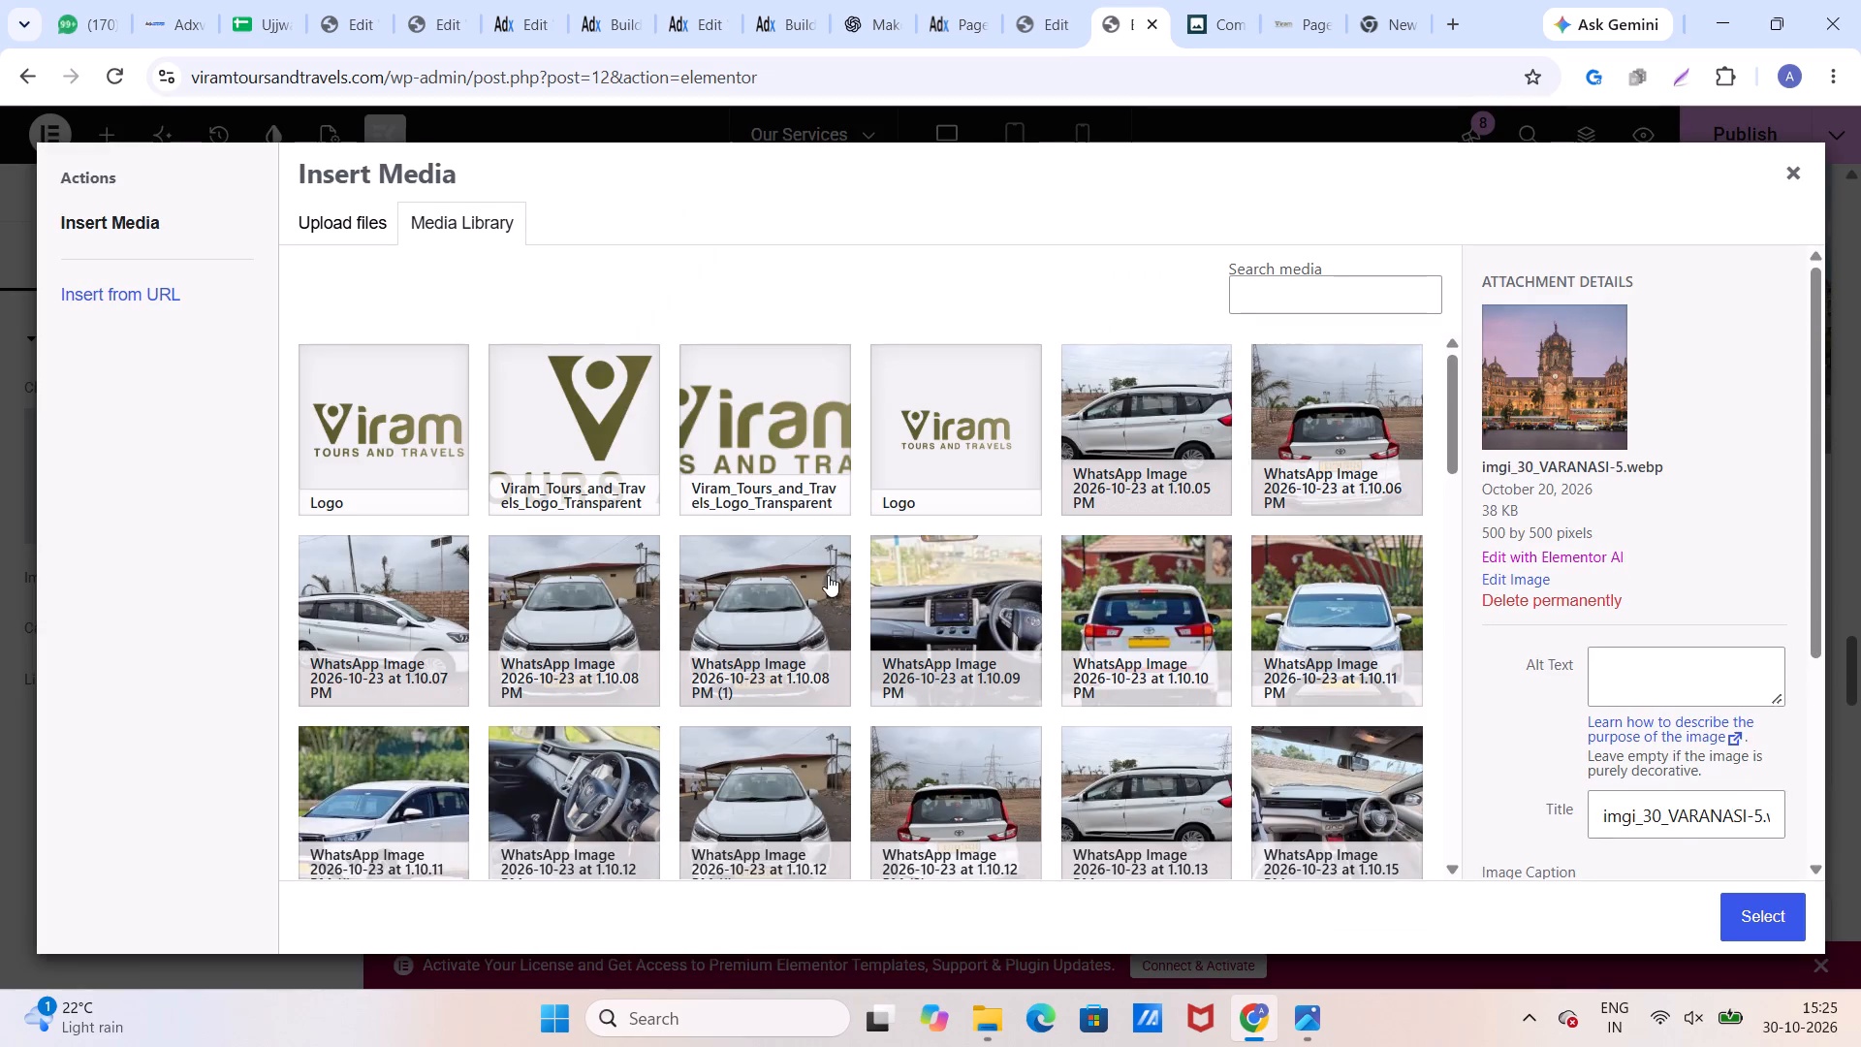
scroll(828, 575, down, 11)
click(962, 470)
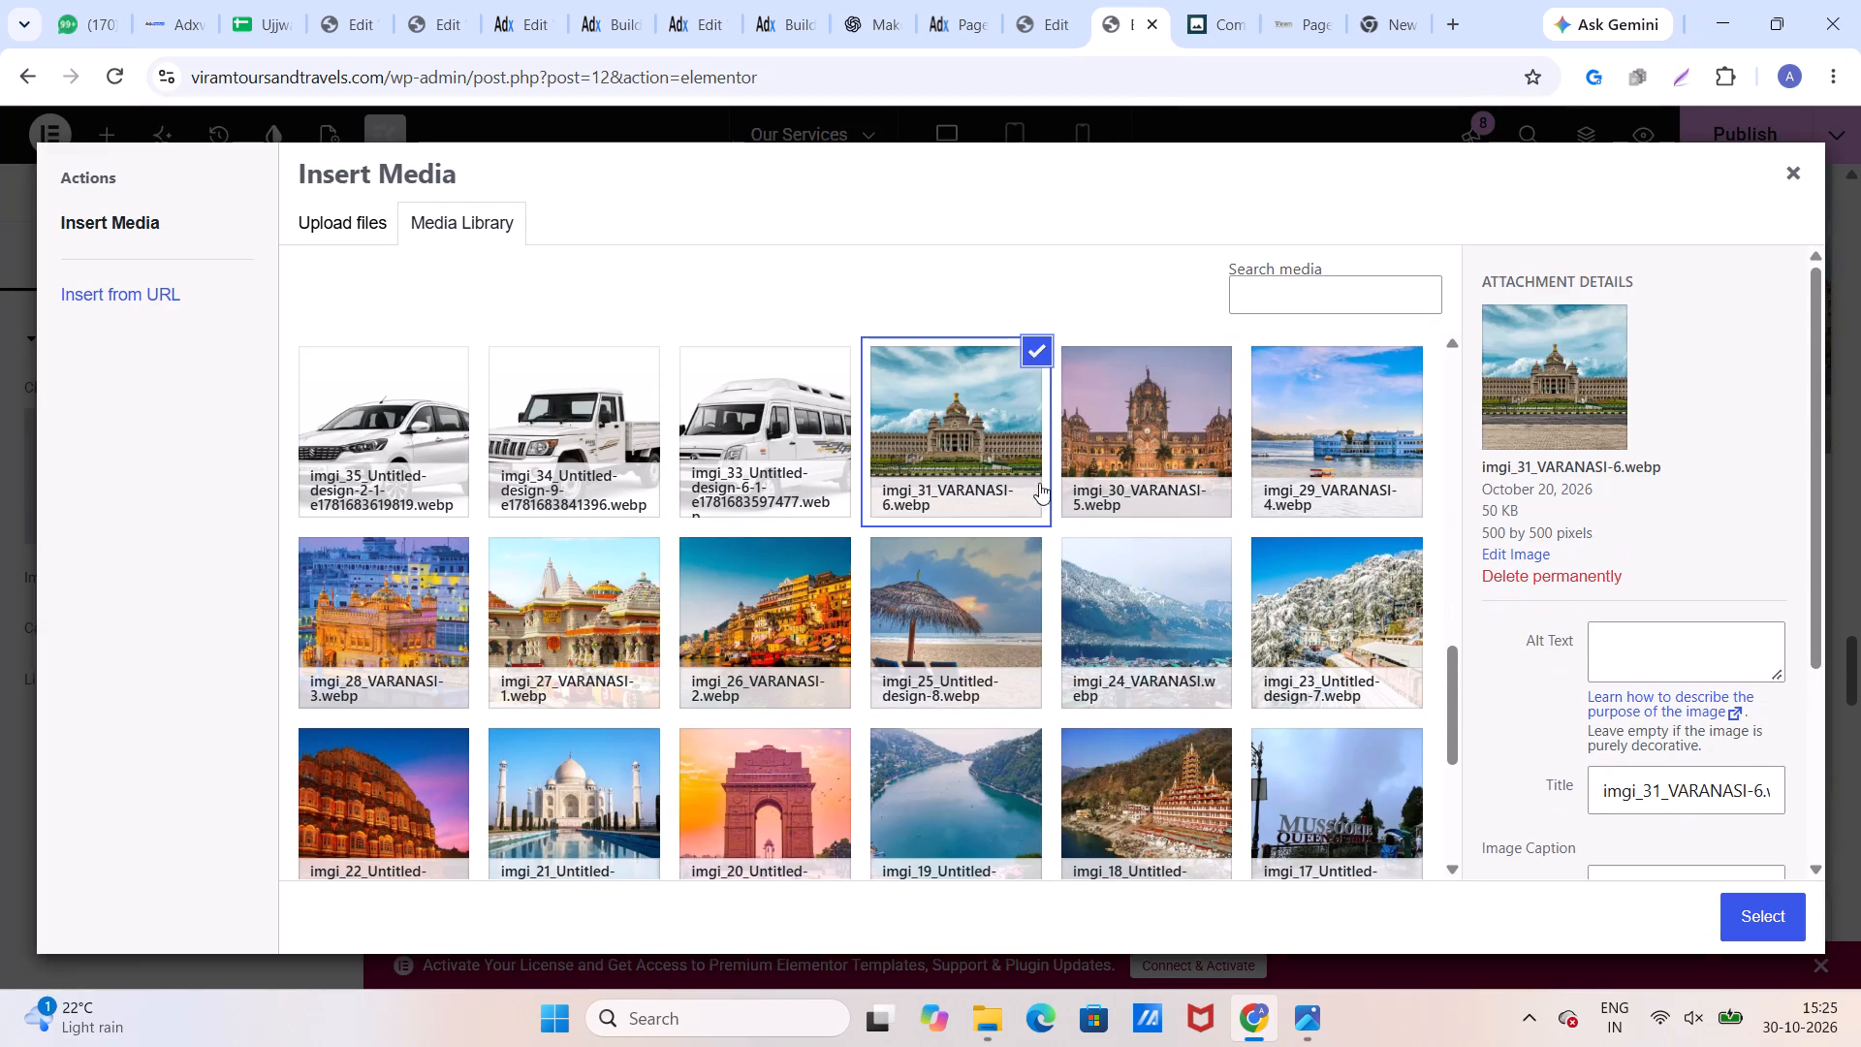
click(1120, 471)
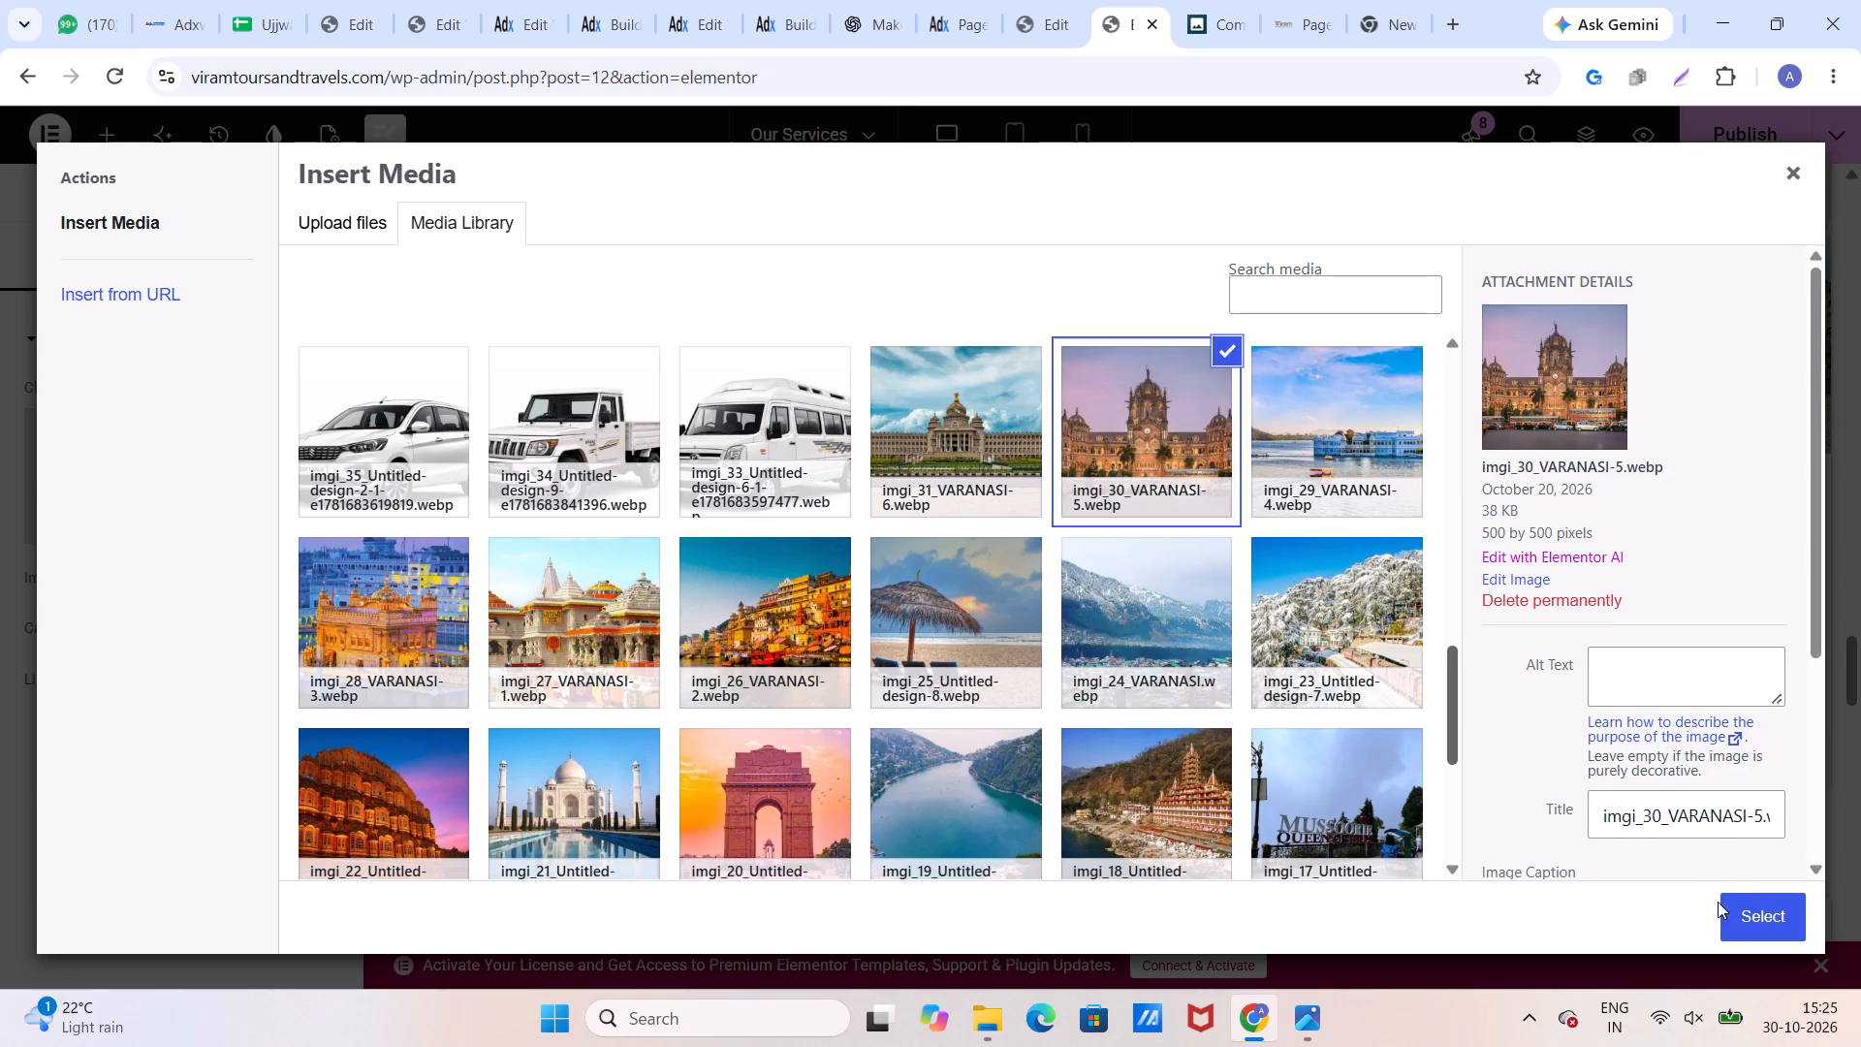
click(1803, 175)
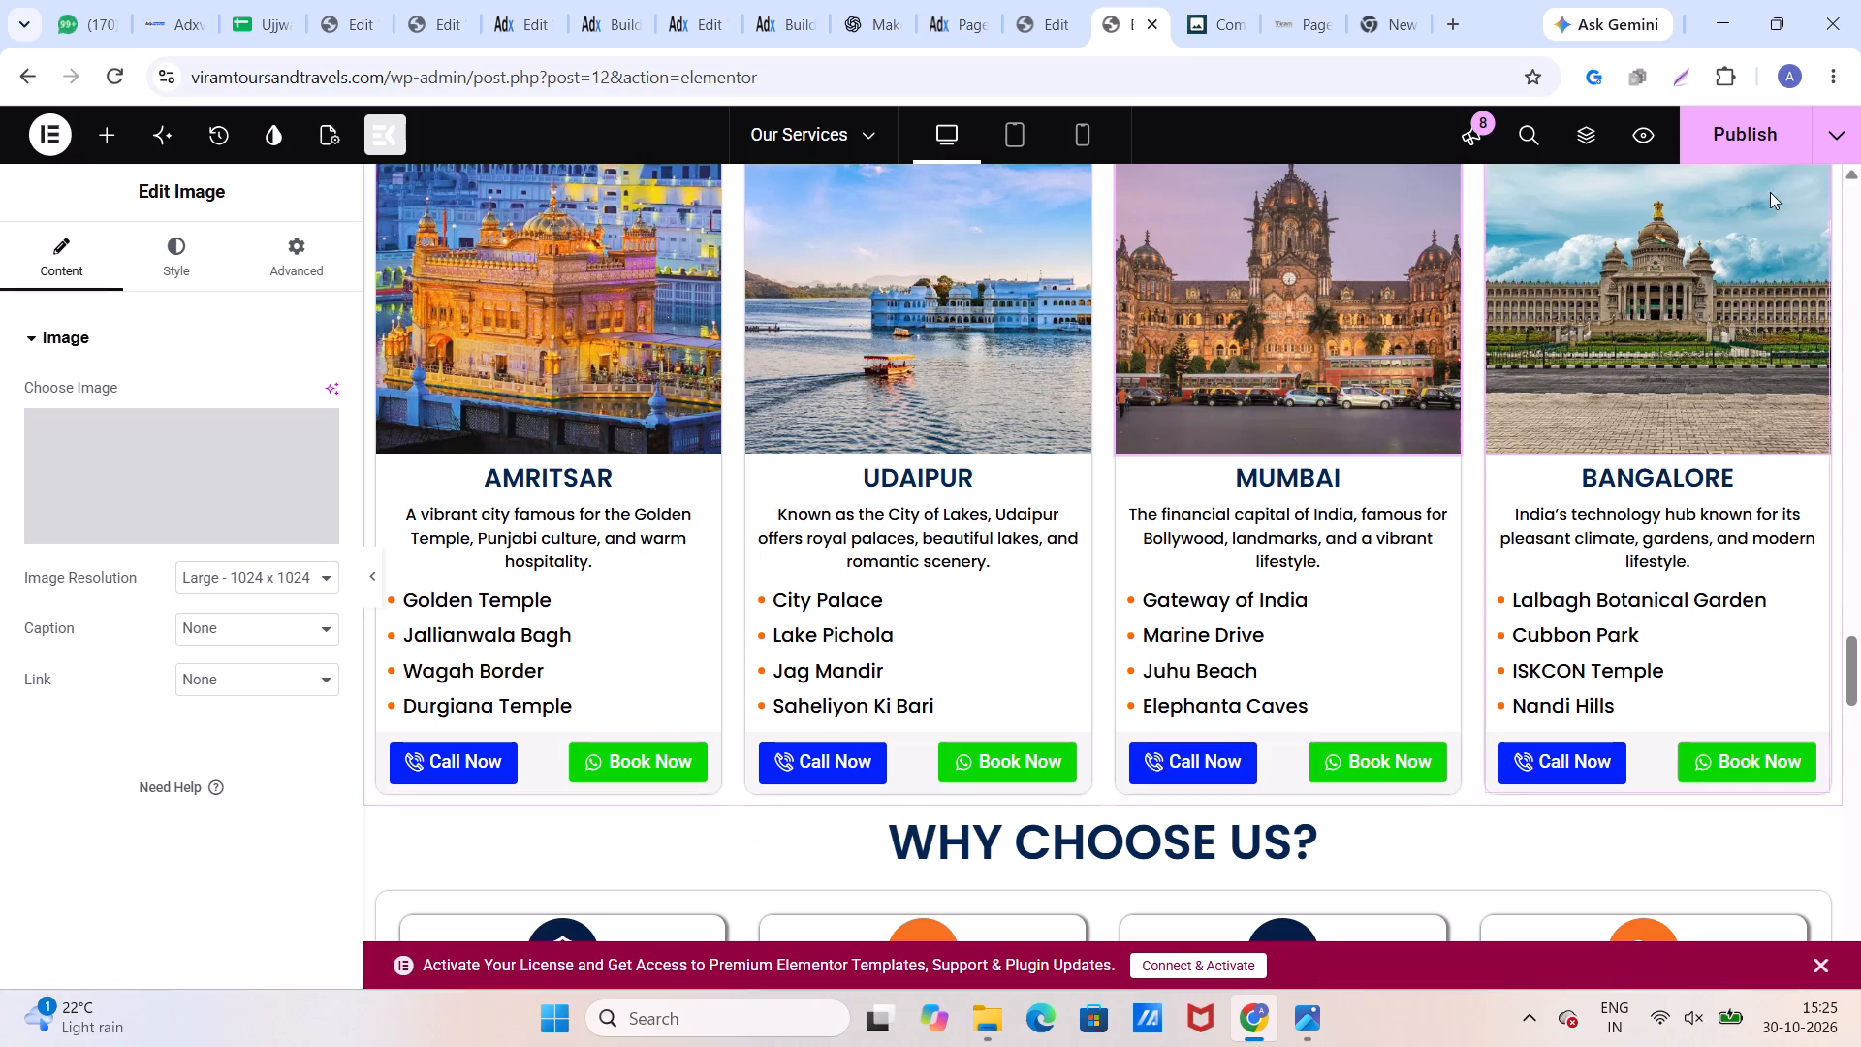
Reselect imgi_30_VARANASI-5.webp from the media library for the Mumbai card's image.
click(1231, 343)
click(121, 443)
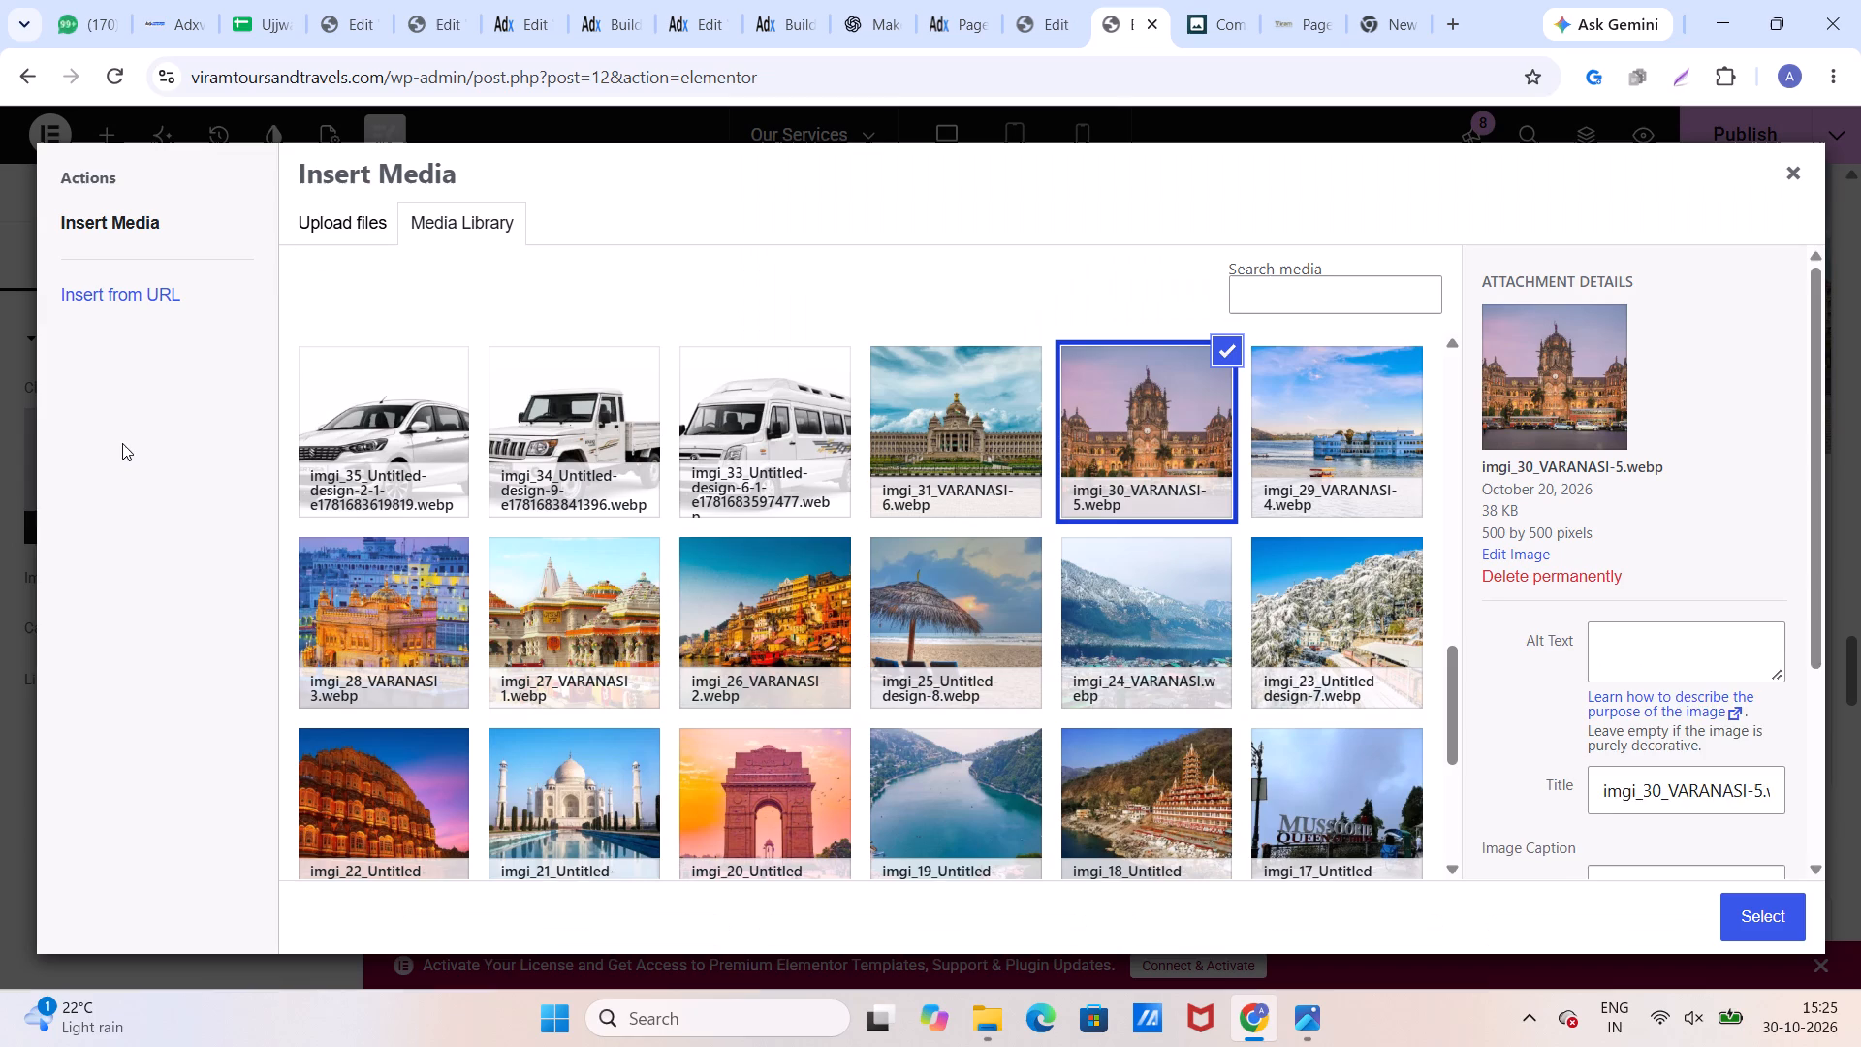
click(1760, 924)
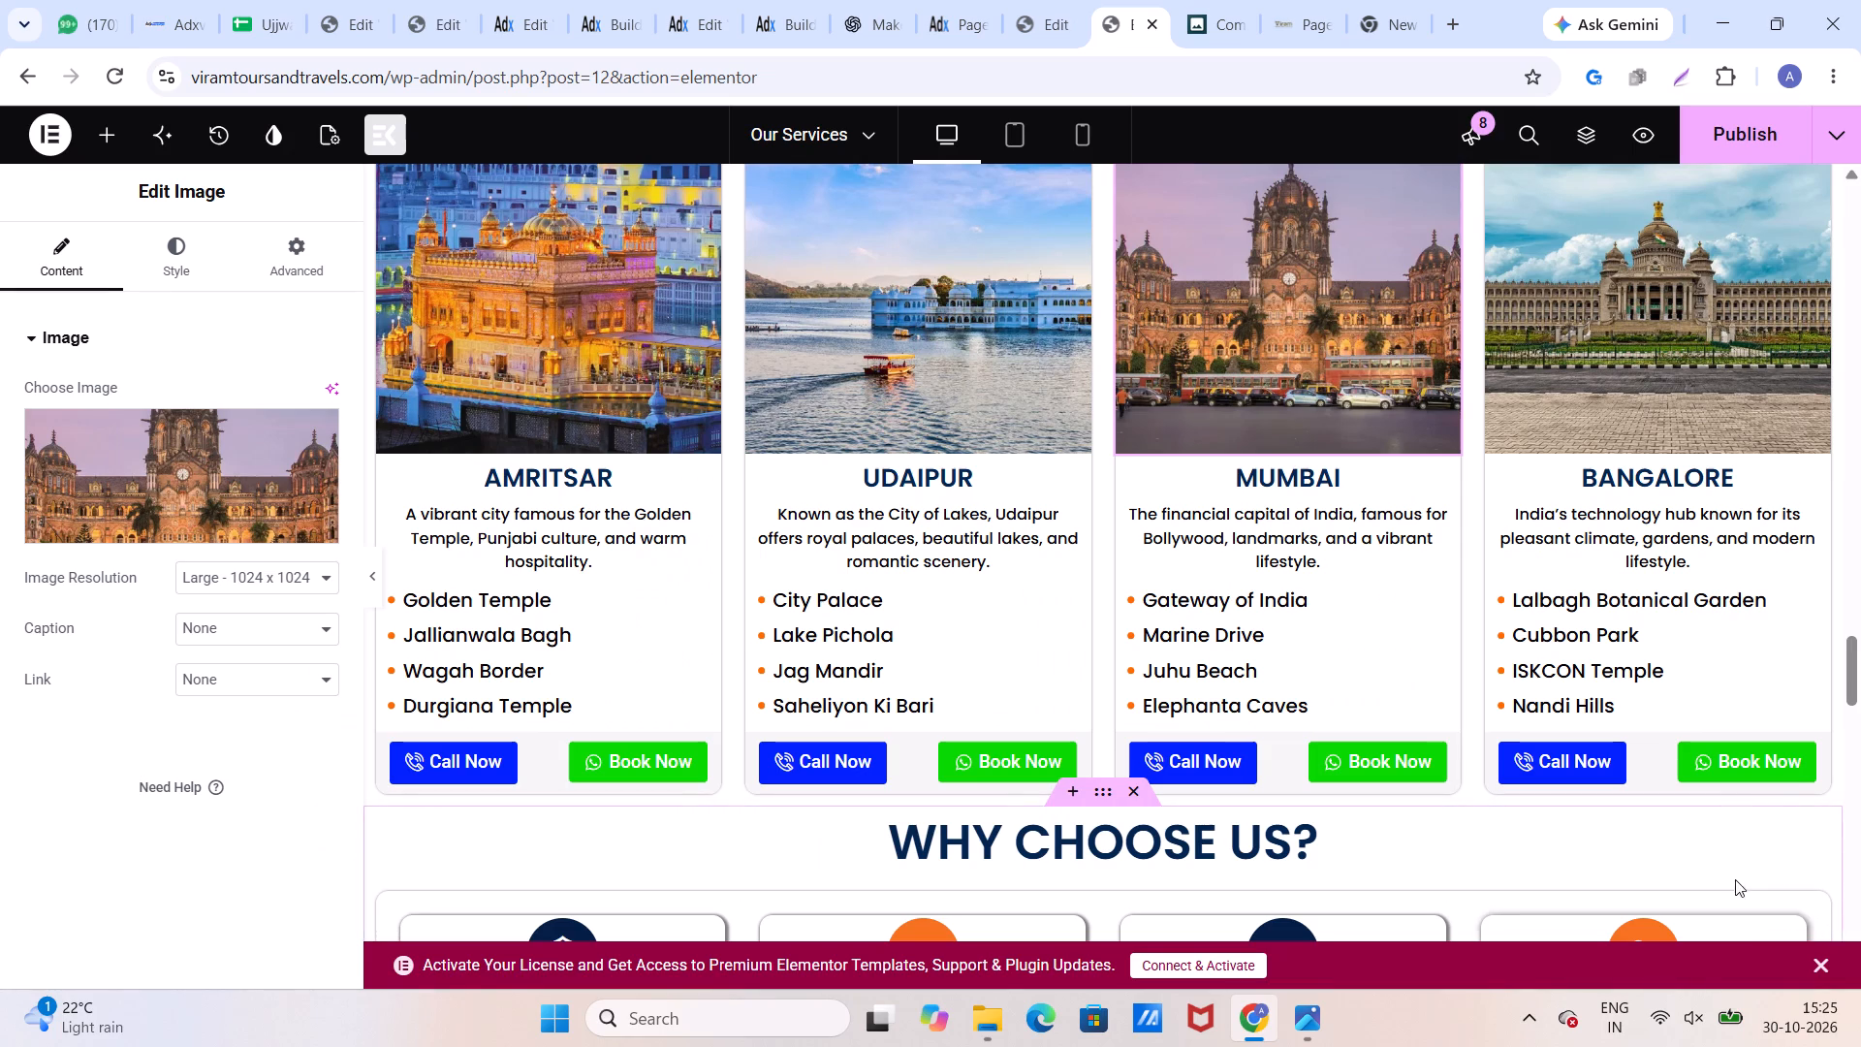
Reselect imgi_31_VARANASI-6.webp from the media library for the Bangalore card's image.
click(1654, 308)
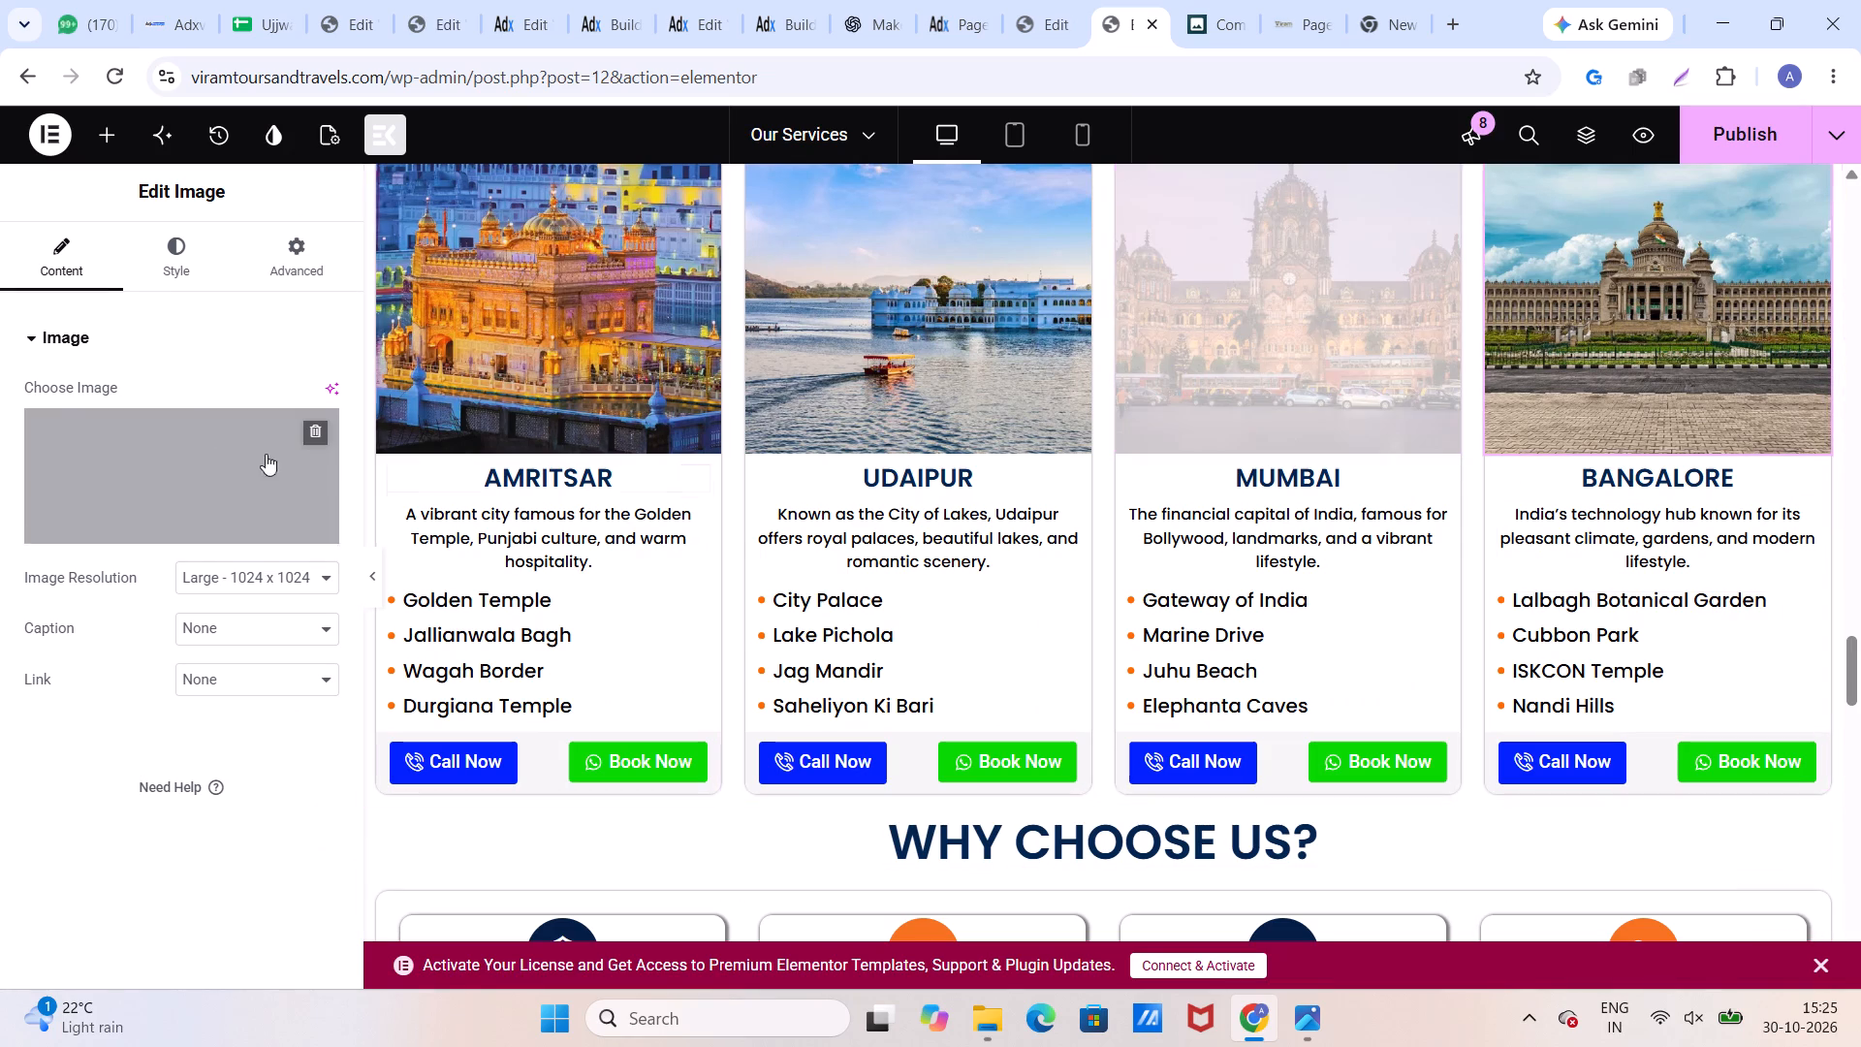
click(180, 446)
scroll(715, 537, down, 5)
scroll(715, 539, up, 1)
scroll(710, 529, down, 1)
scroll(710, 529, up, 1)
scroll(710, 529, down, 6)
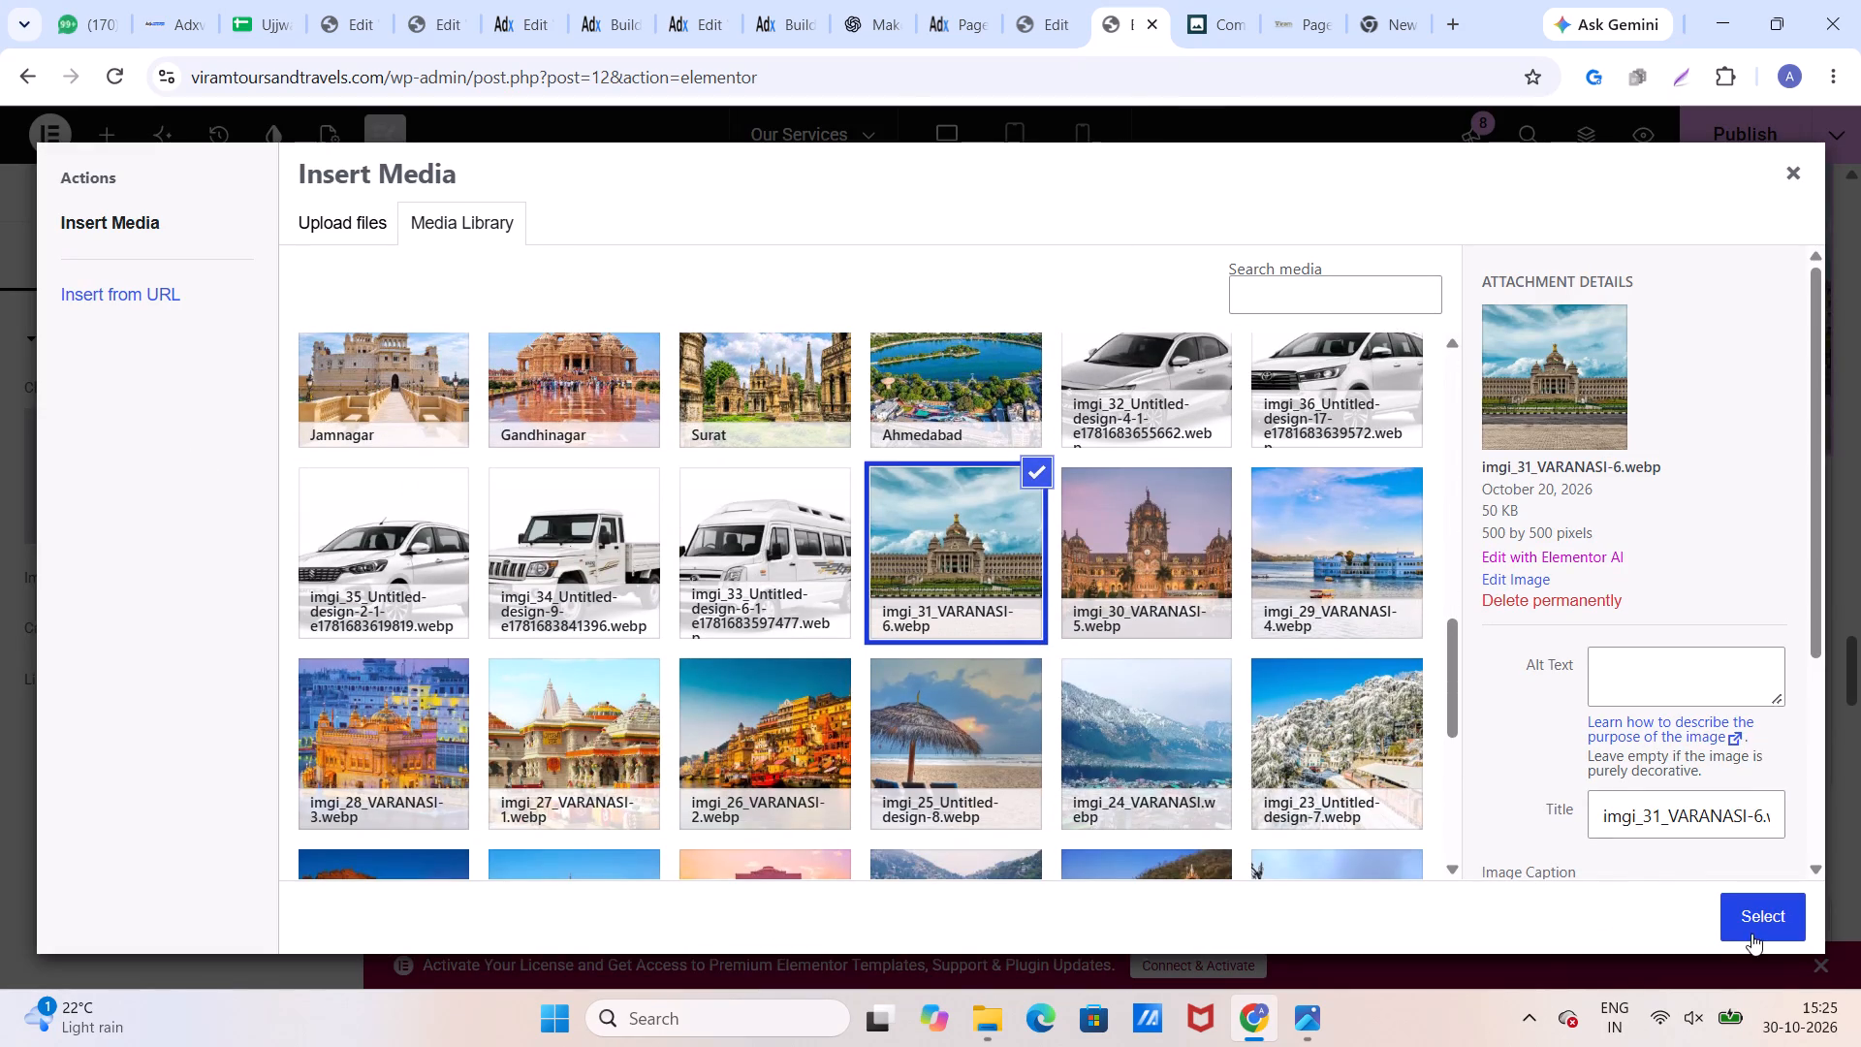
click(1160, 557)
click(962, 548)
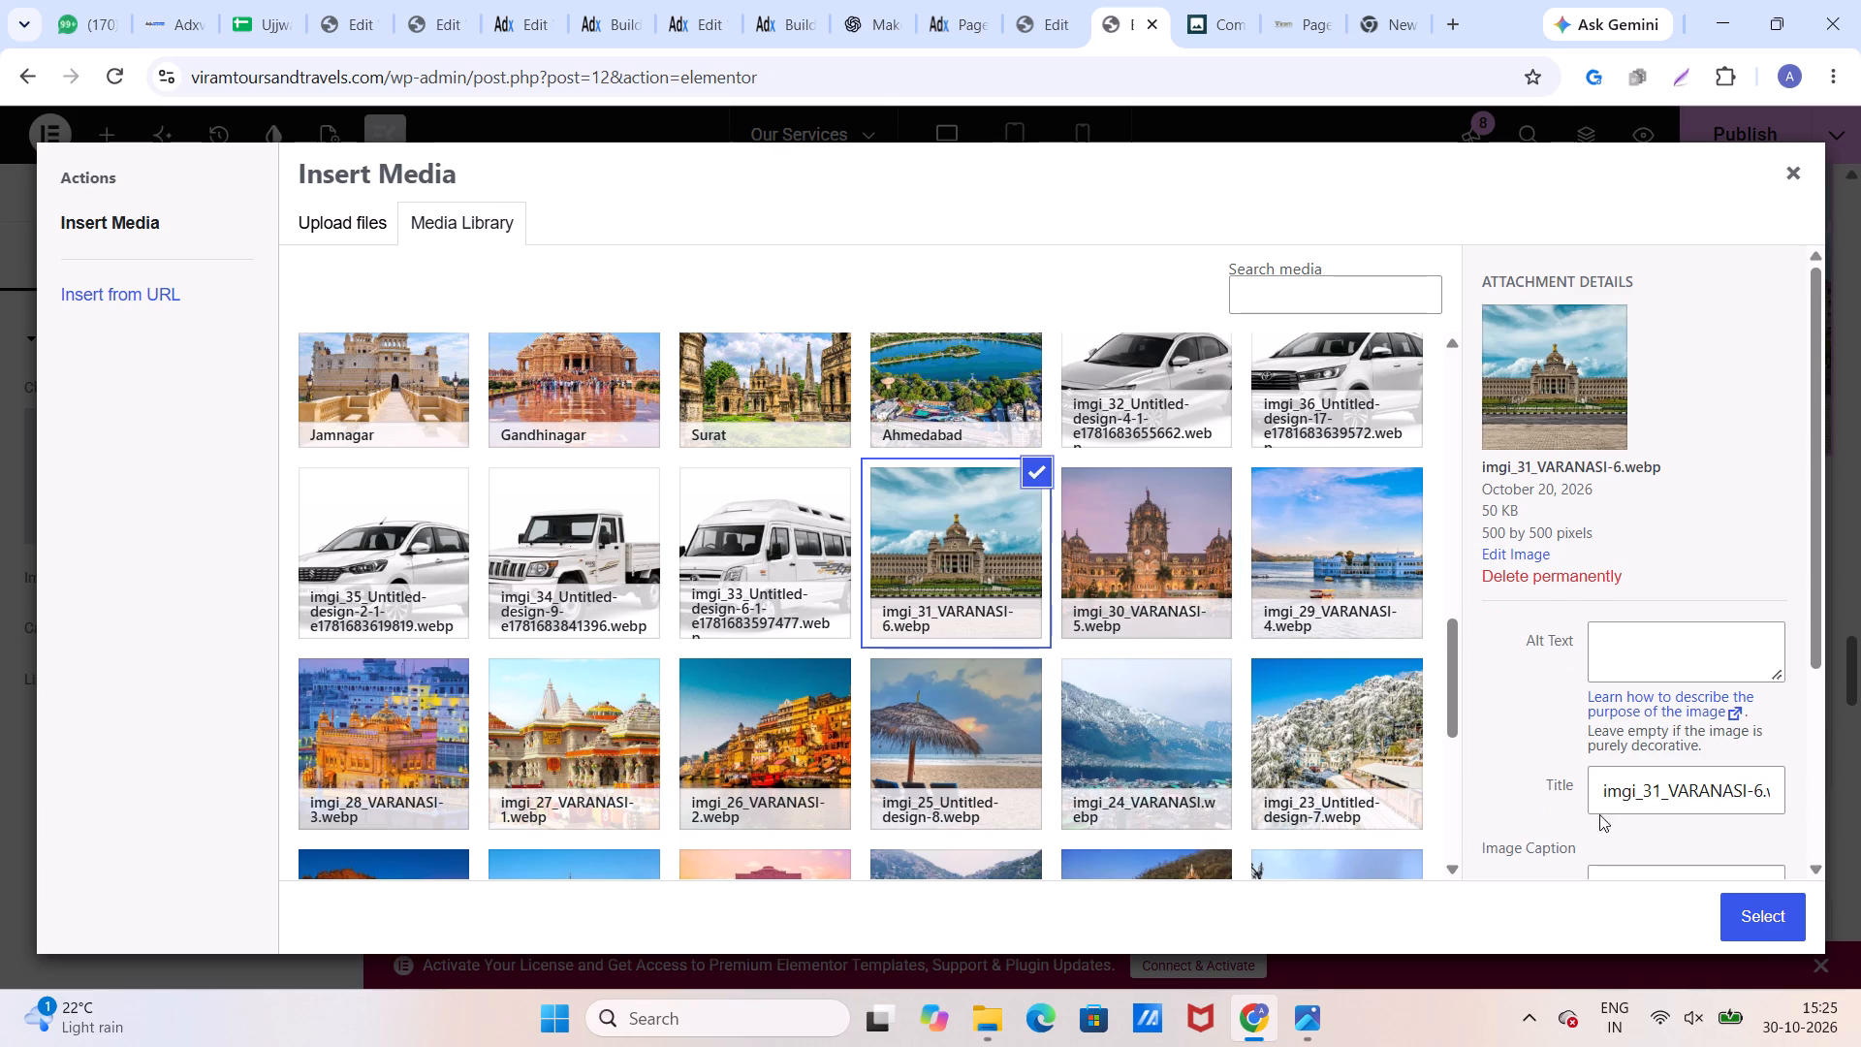
click(1749, 915)
click(1345, 371)
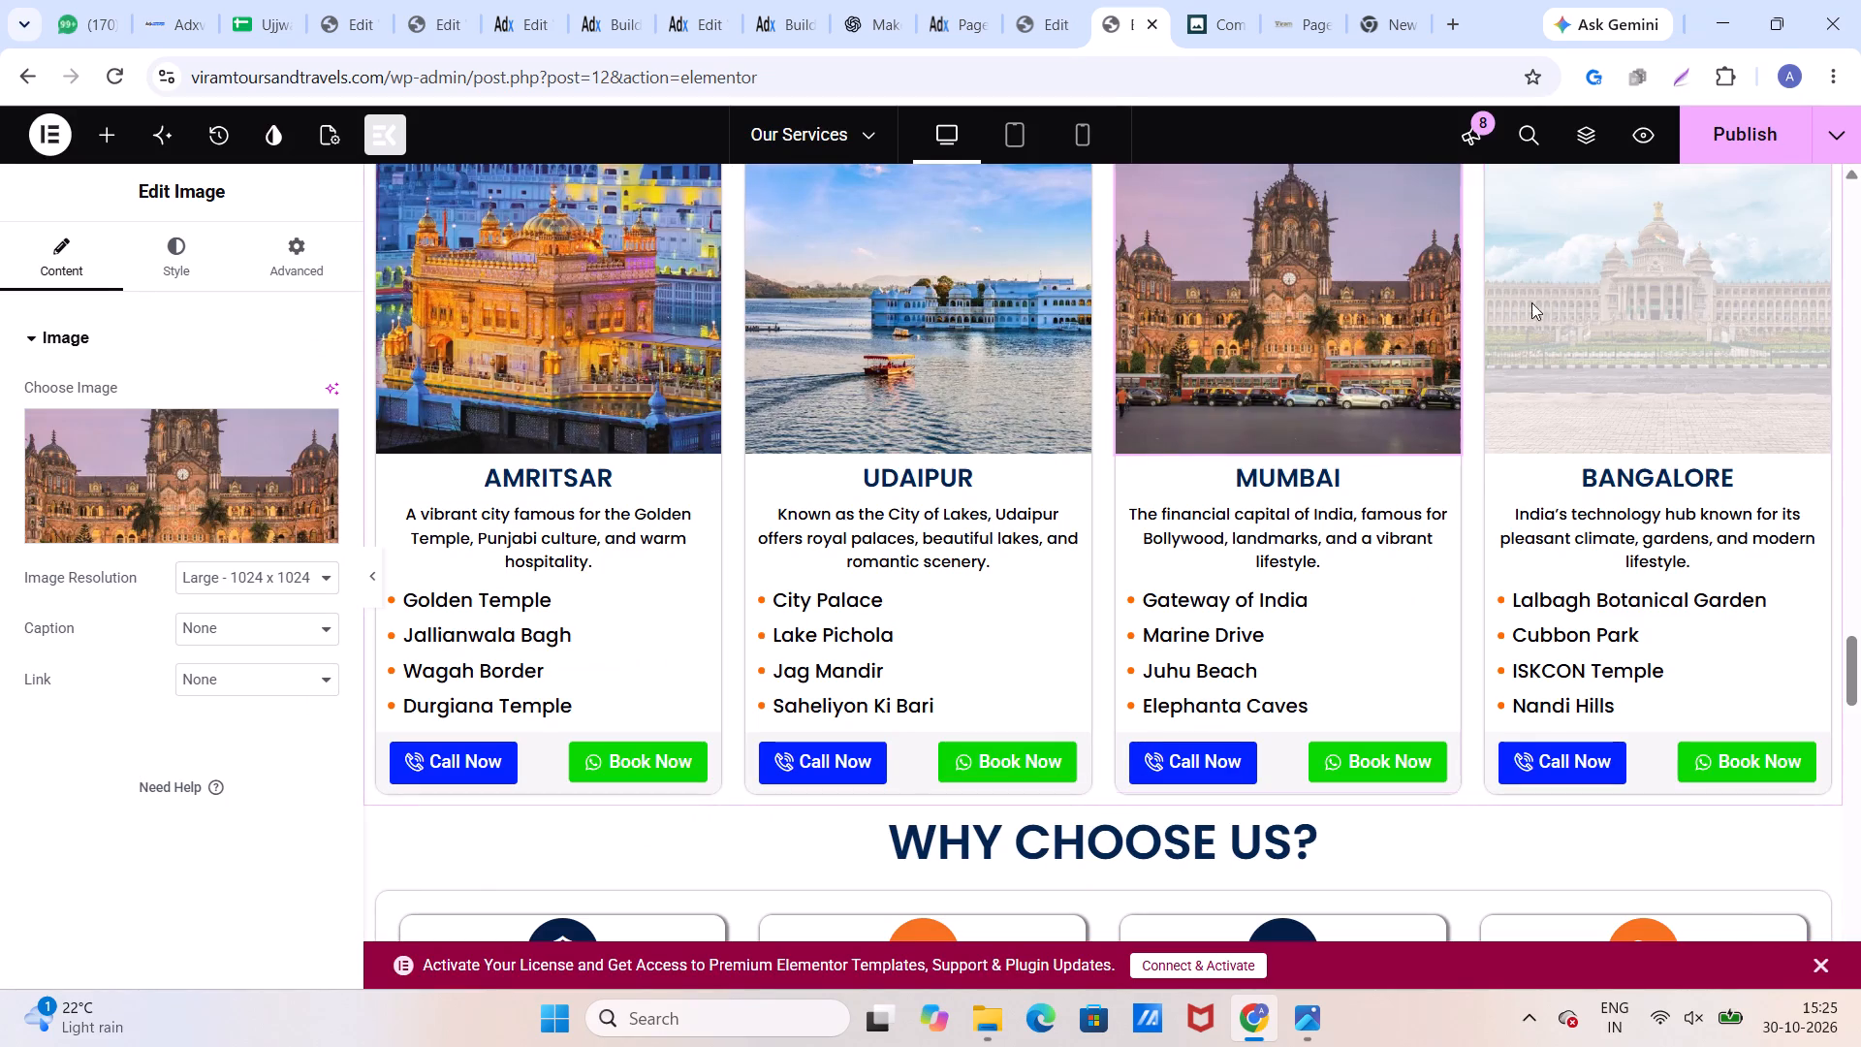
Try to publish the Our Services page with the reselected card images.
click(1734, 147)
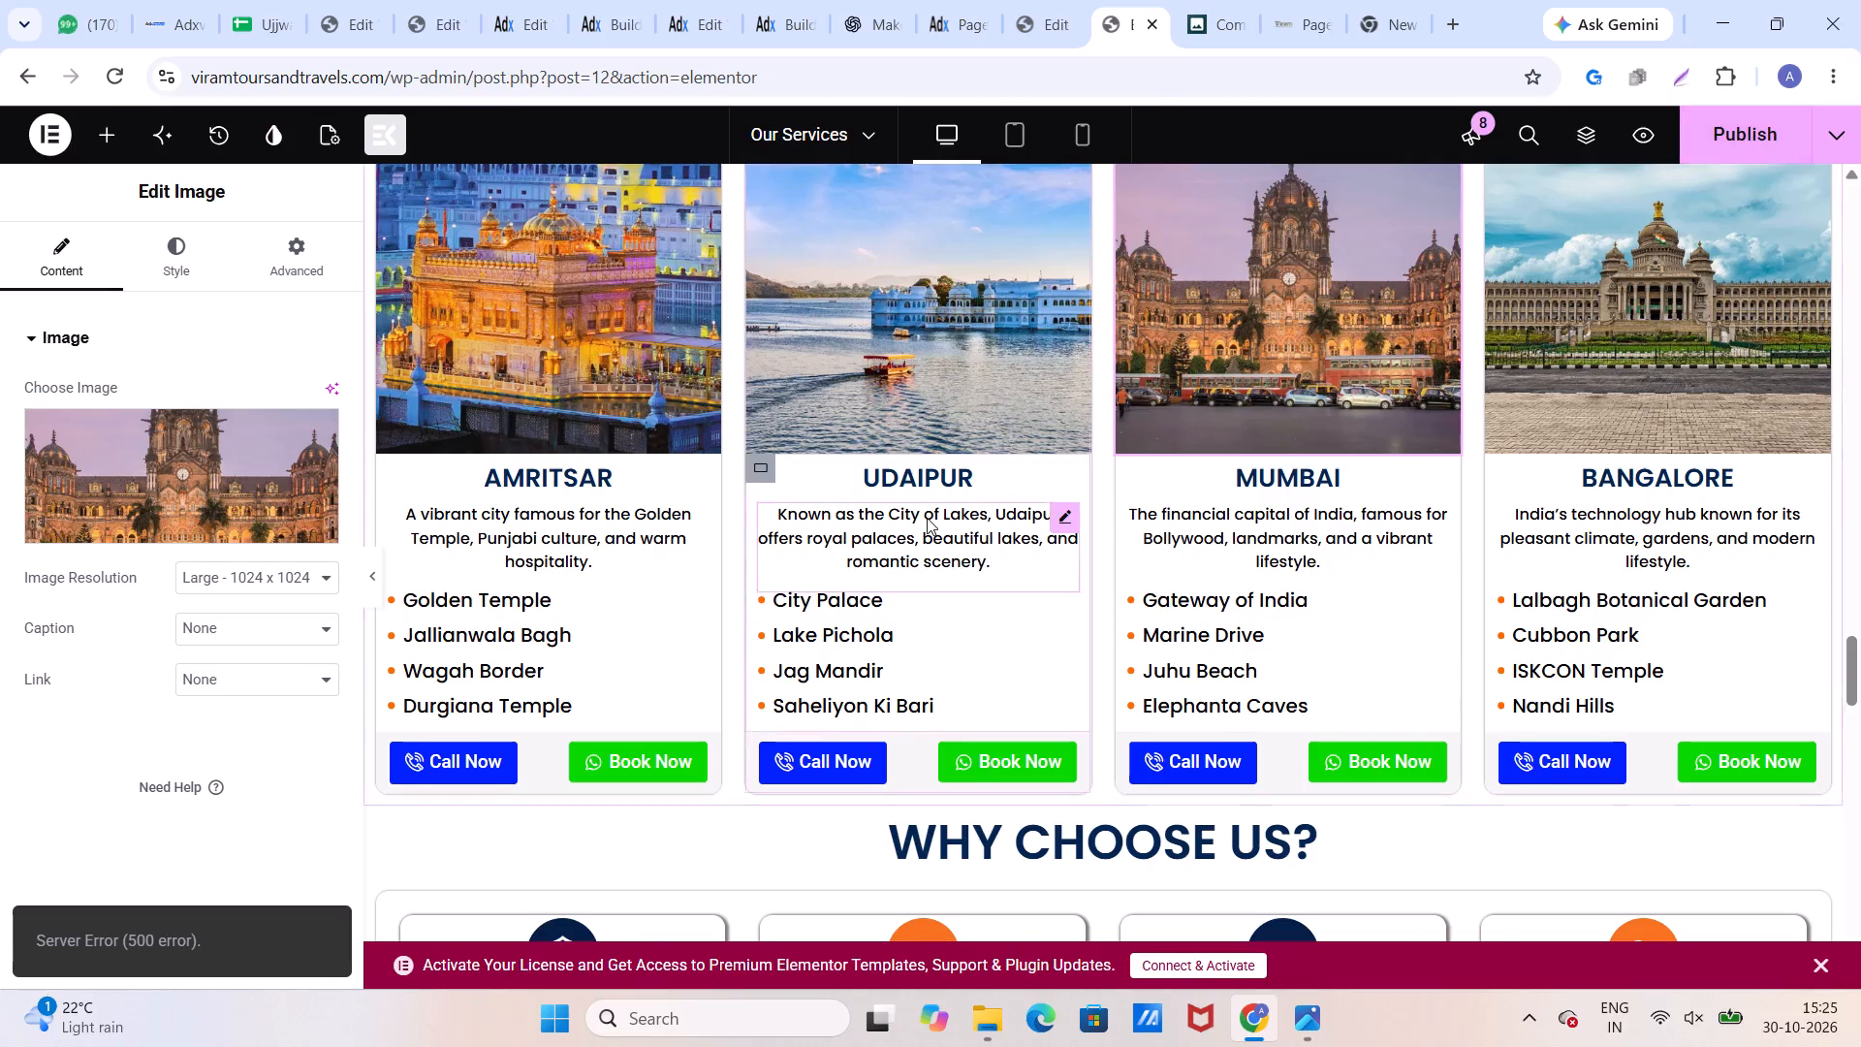
Review the Our Services page down to the footer and back up through the destination cards to the header.
scroll(927, 518, down, 16)
scroll(927, 518, down, 14)
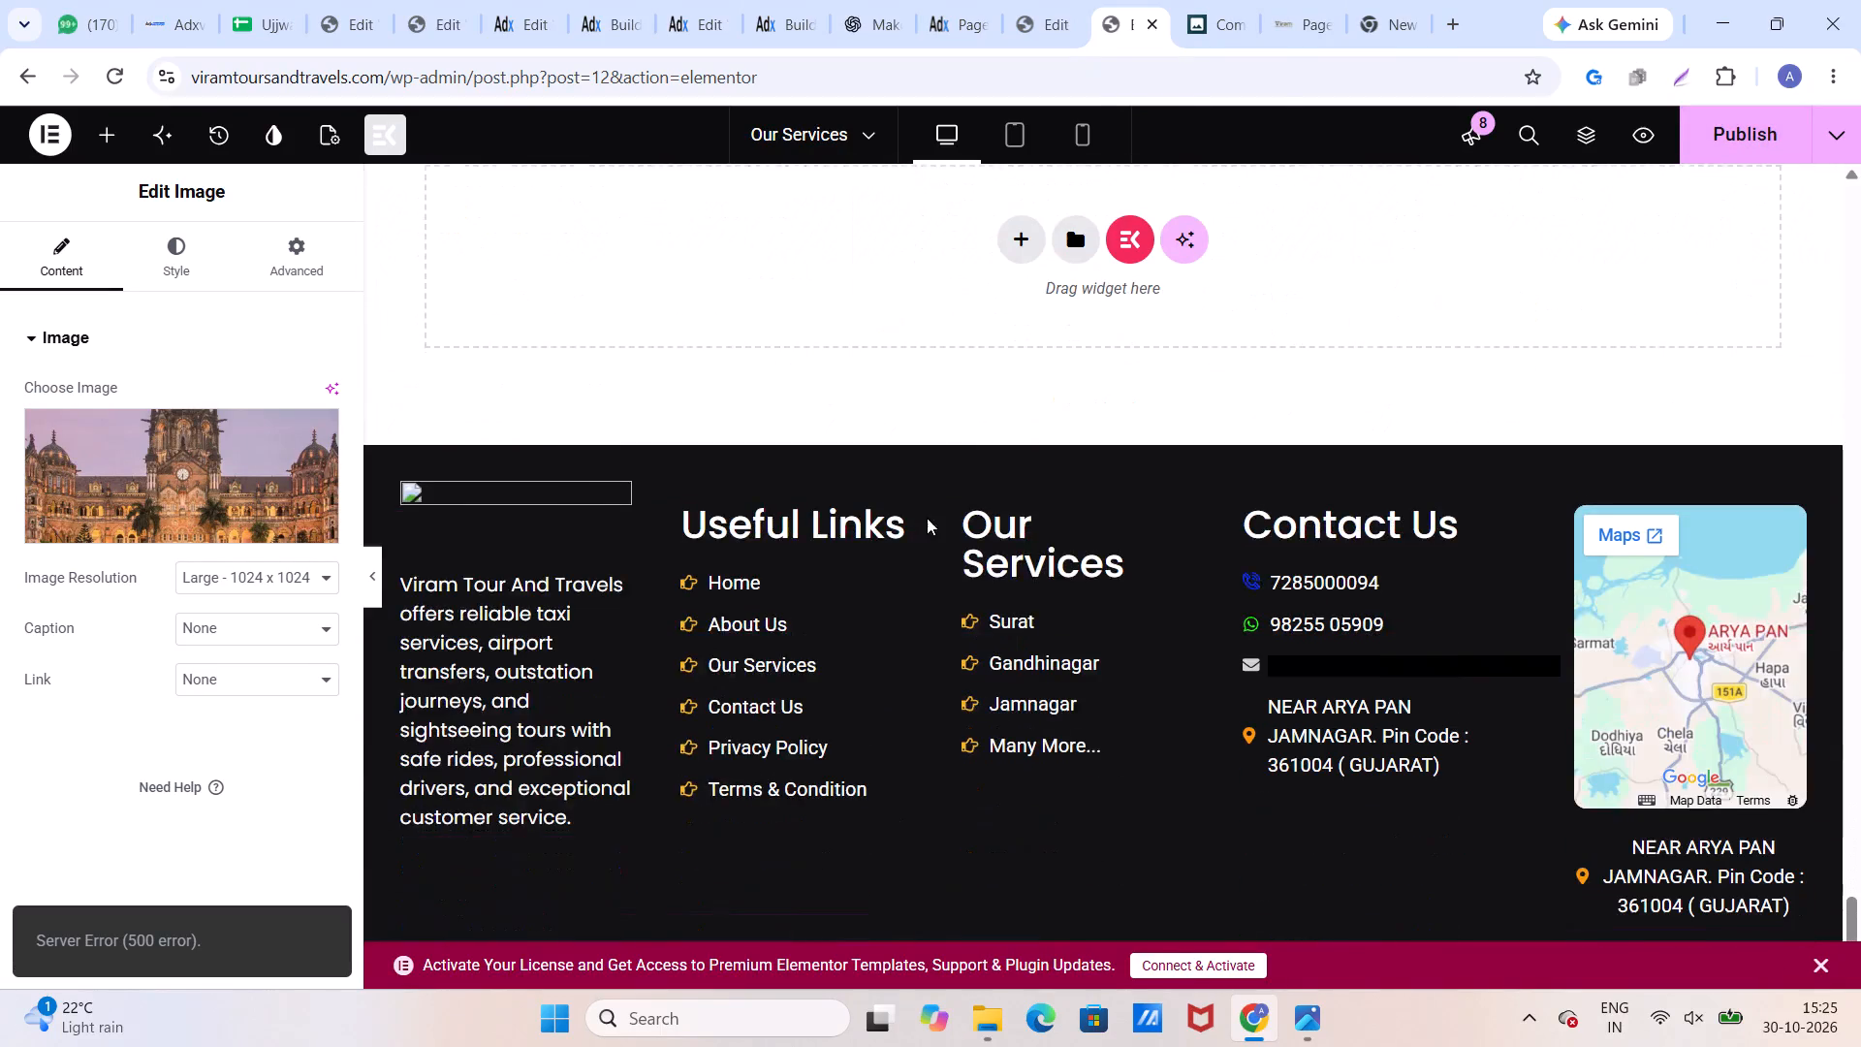
scroll(927, 518, down, 3)
scroll(927, 520, up, 9)
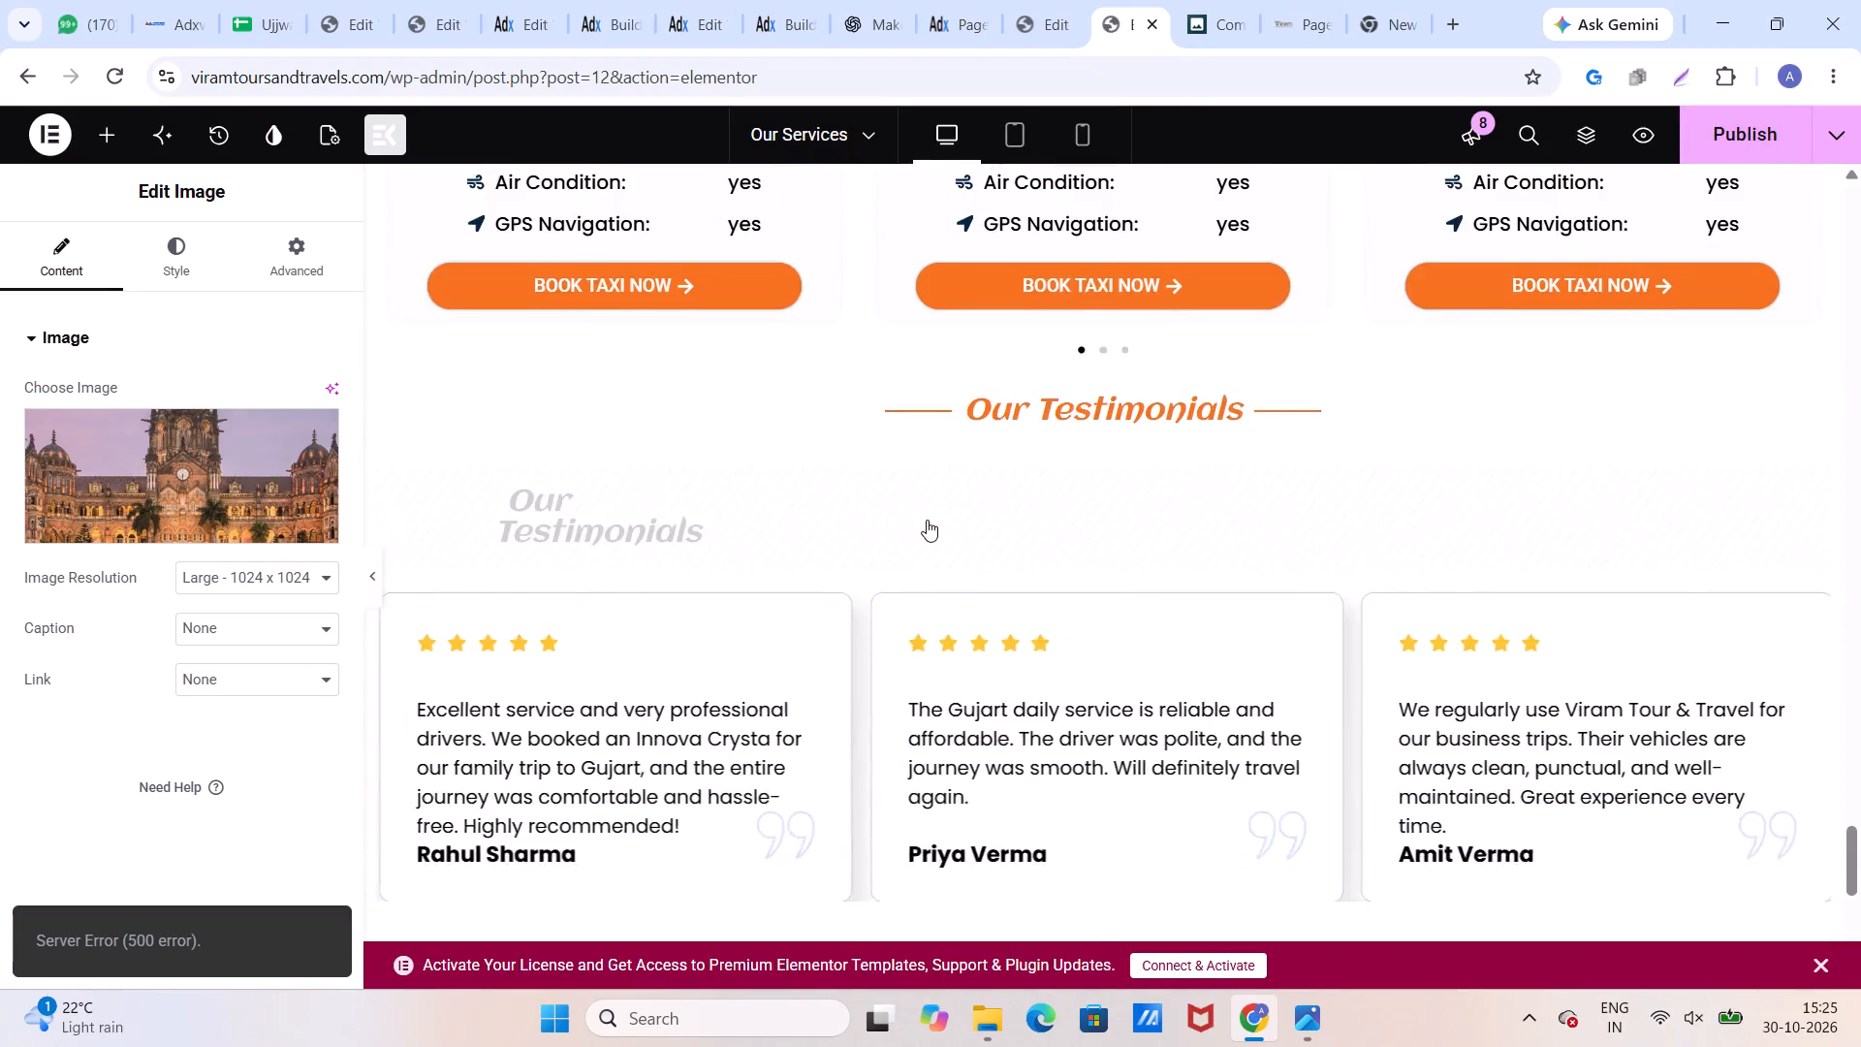
scroll(927, 520, up, 16)
scroll(927, 514, up, 11)
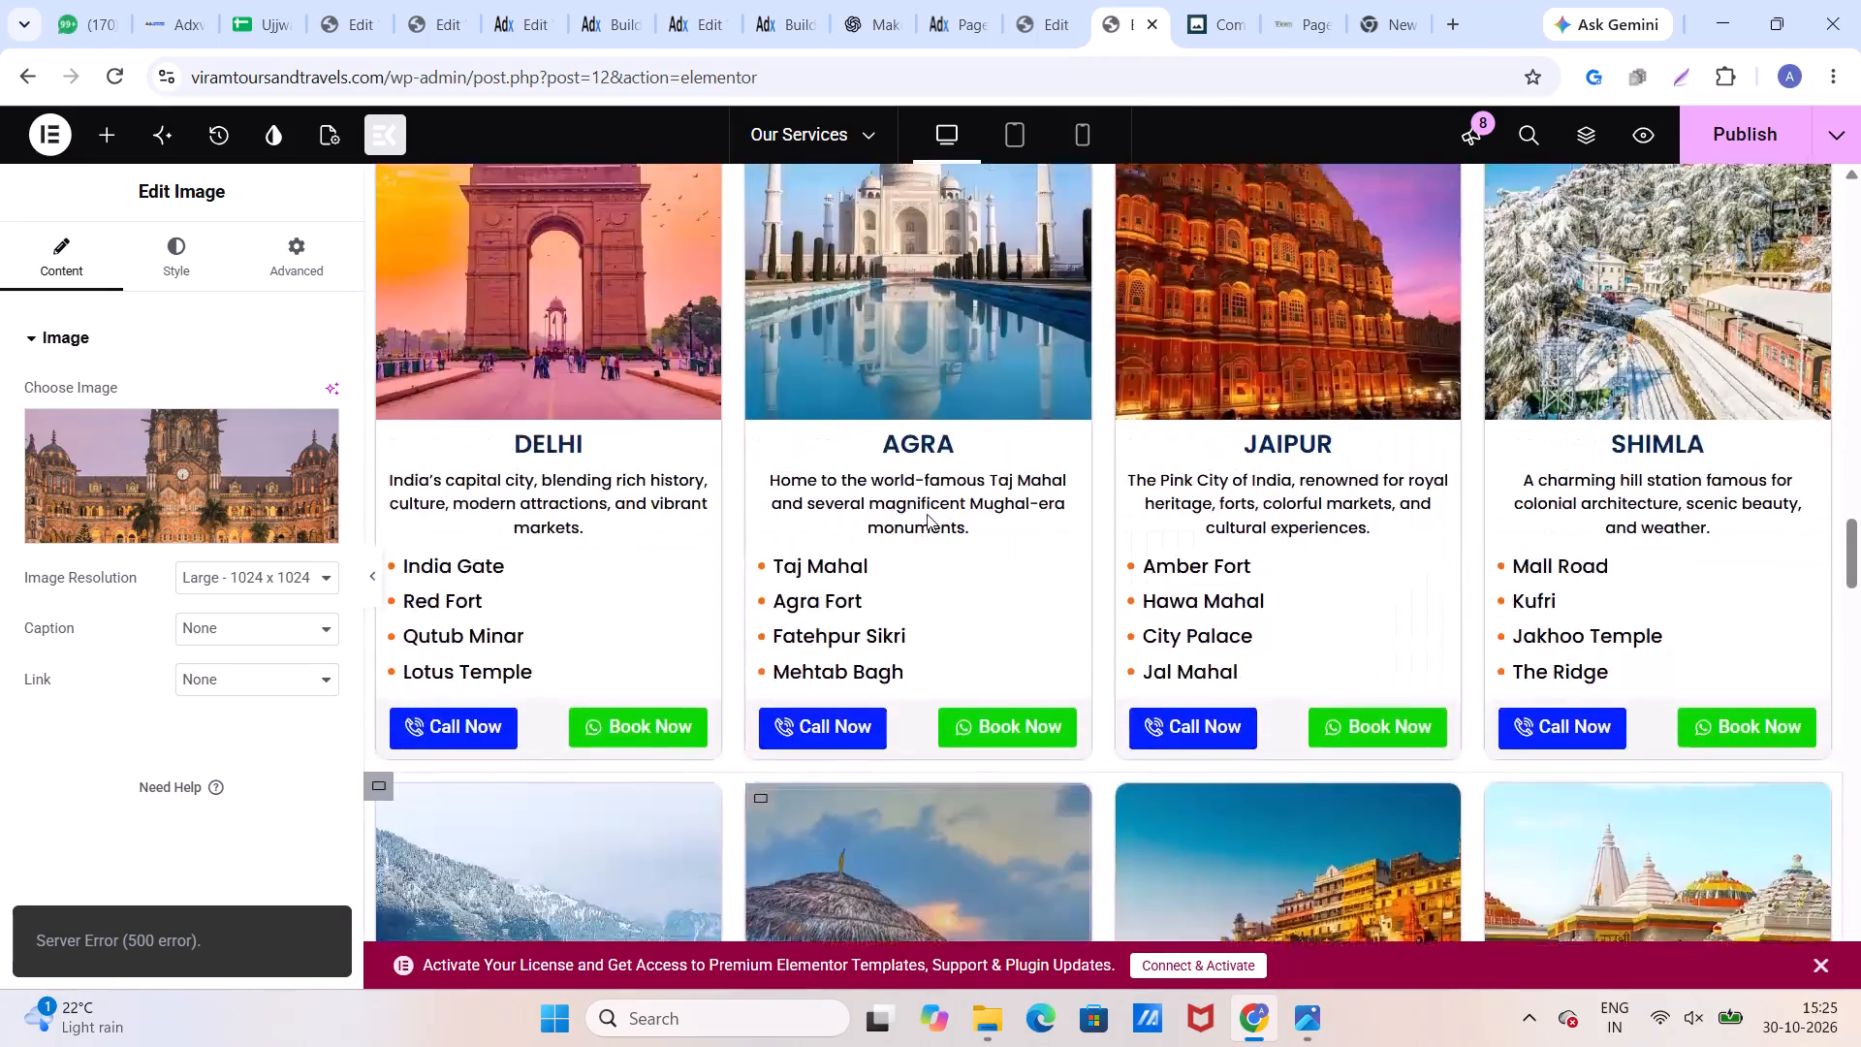
scroll(927, 514, up, 20)
scroll(927, 514, up, 4)
scroll(932, 512, down, 1)
scroll(932, 512, up, 9)
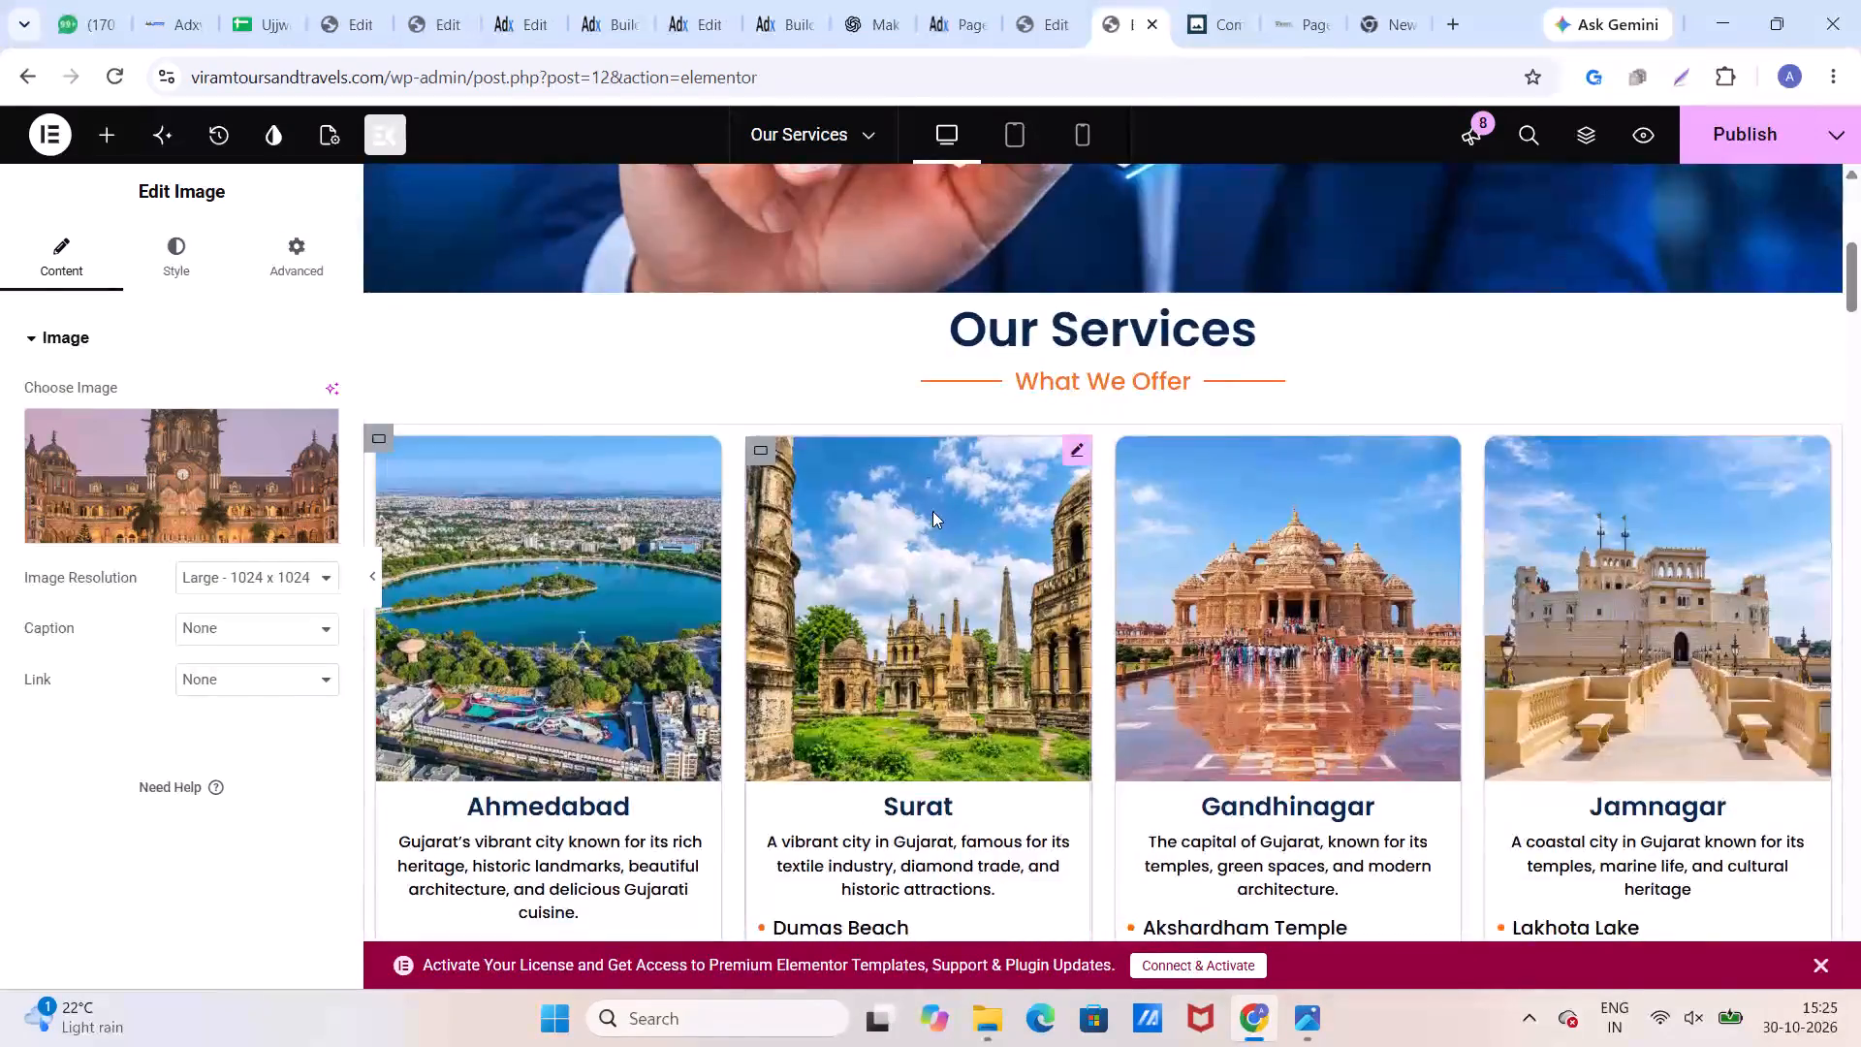
scroll(932, 511, up, 5)
scroll(935, 509, down, 2)
scroll(935, 509, up, 3)
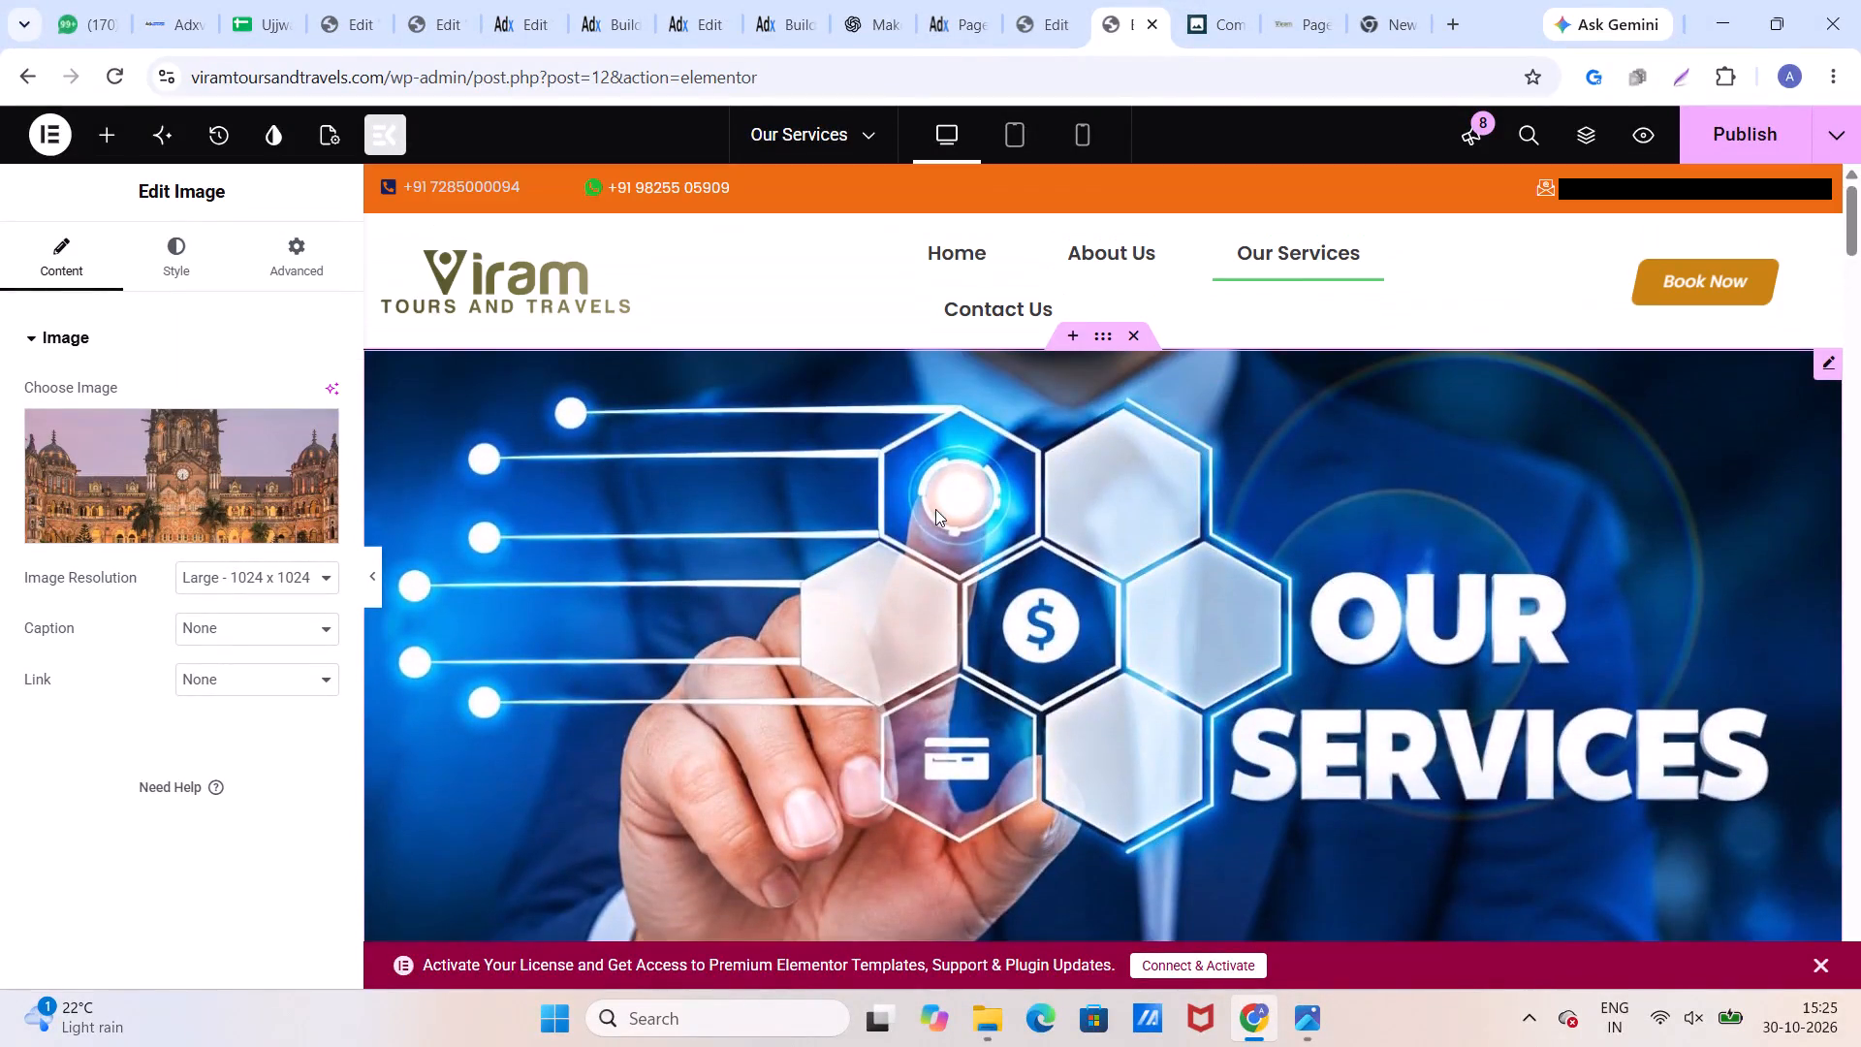
Publish the Our Services page again.
click(1739, 120)
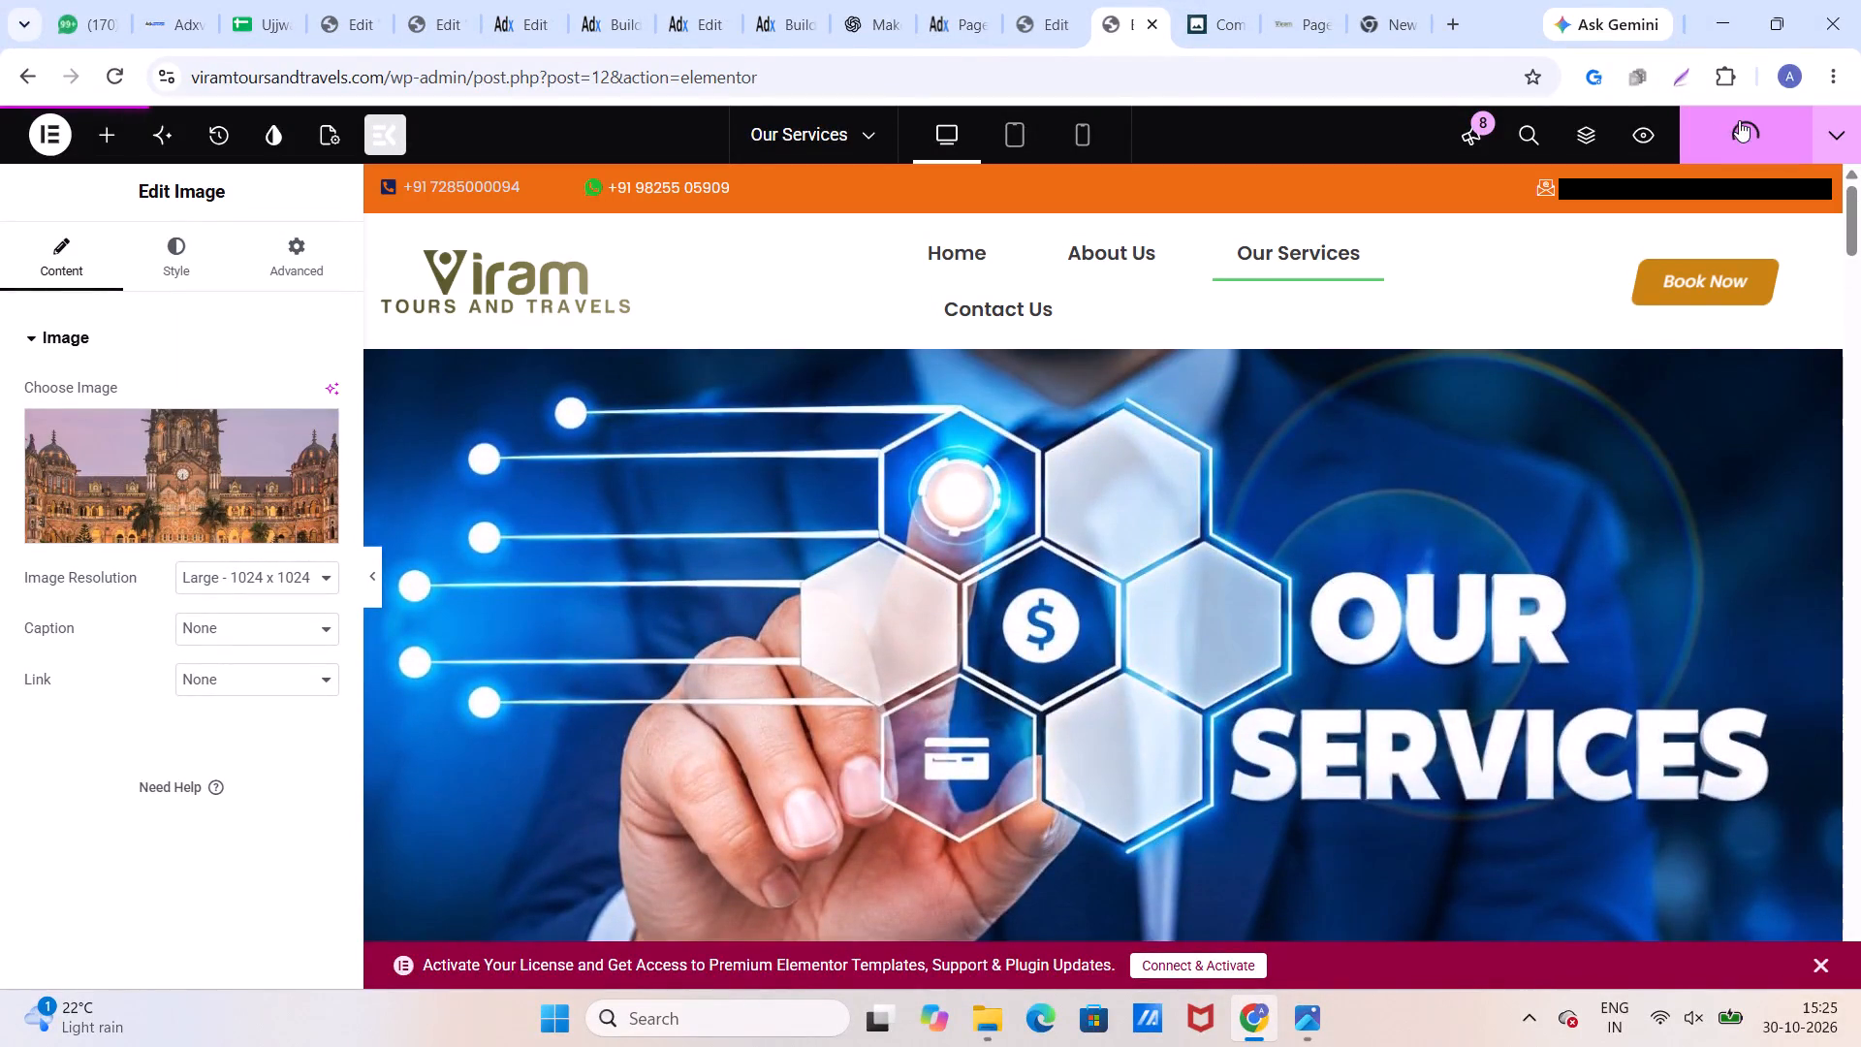
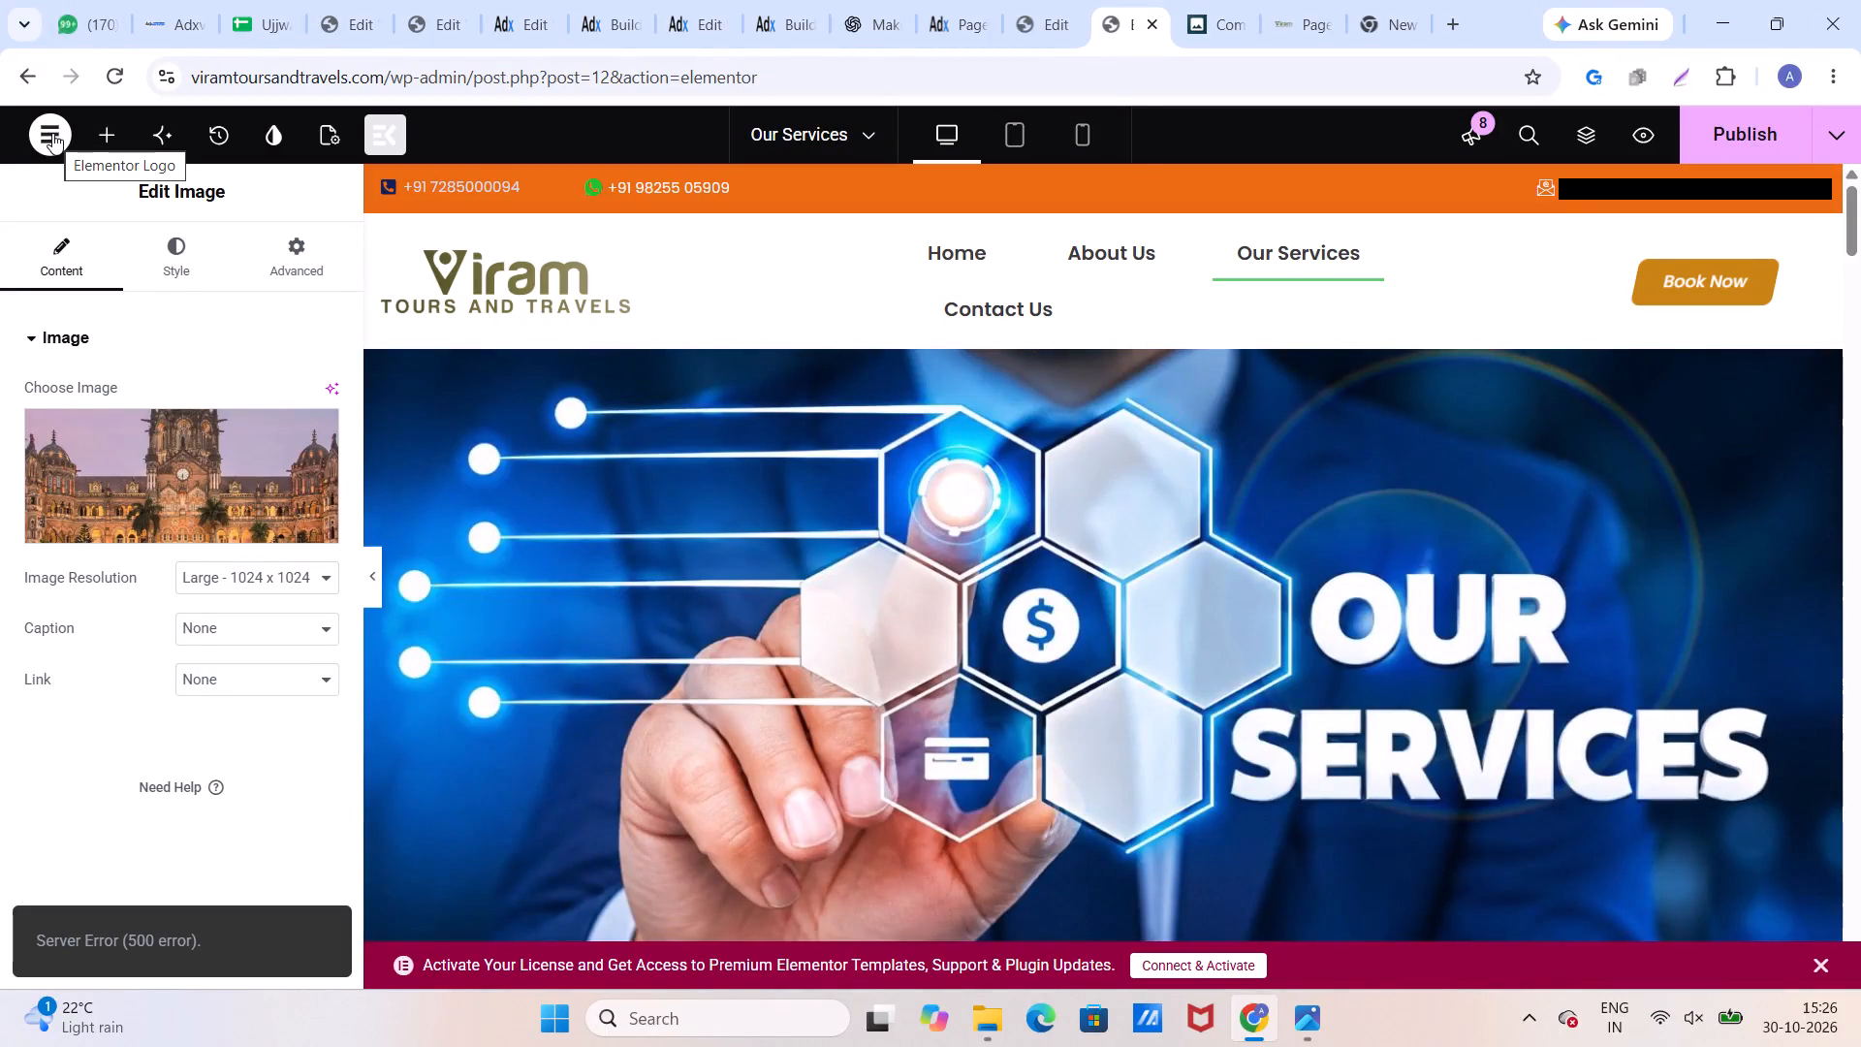
Exit the Our Services editor to WordPress, leaving without saving the pending changes.
click(52, 128)
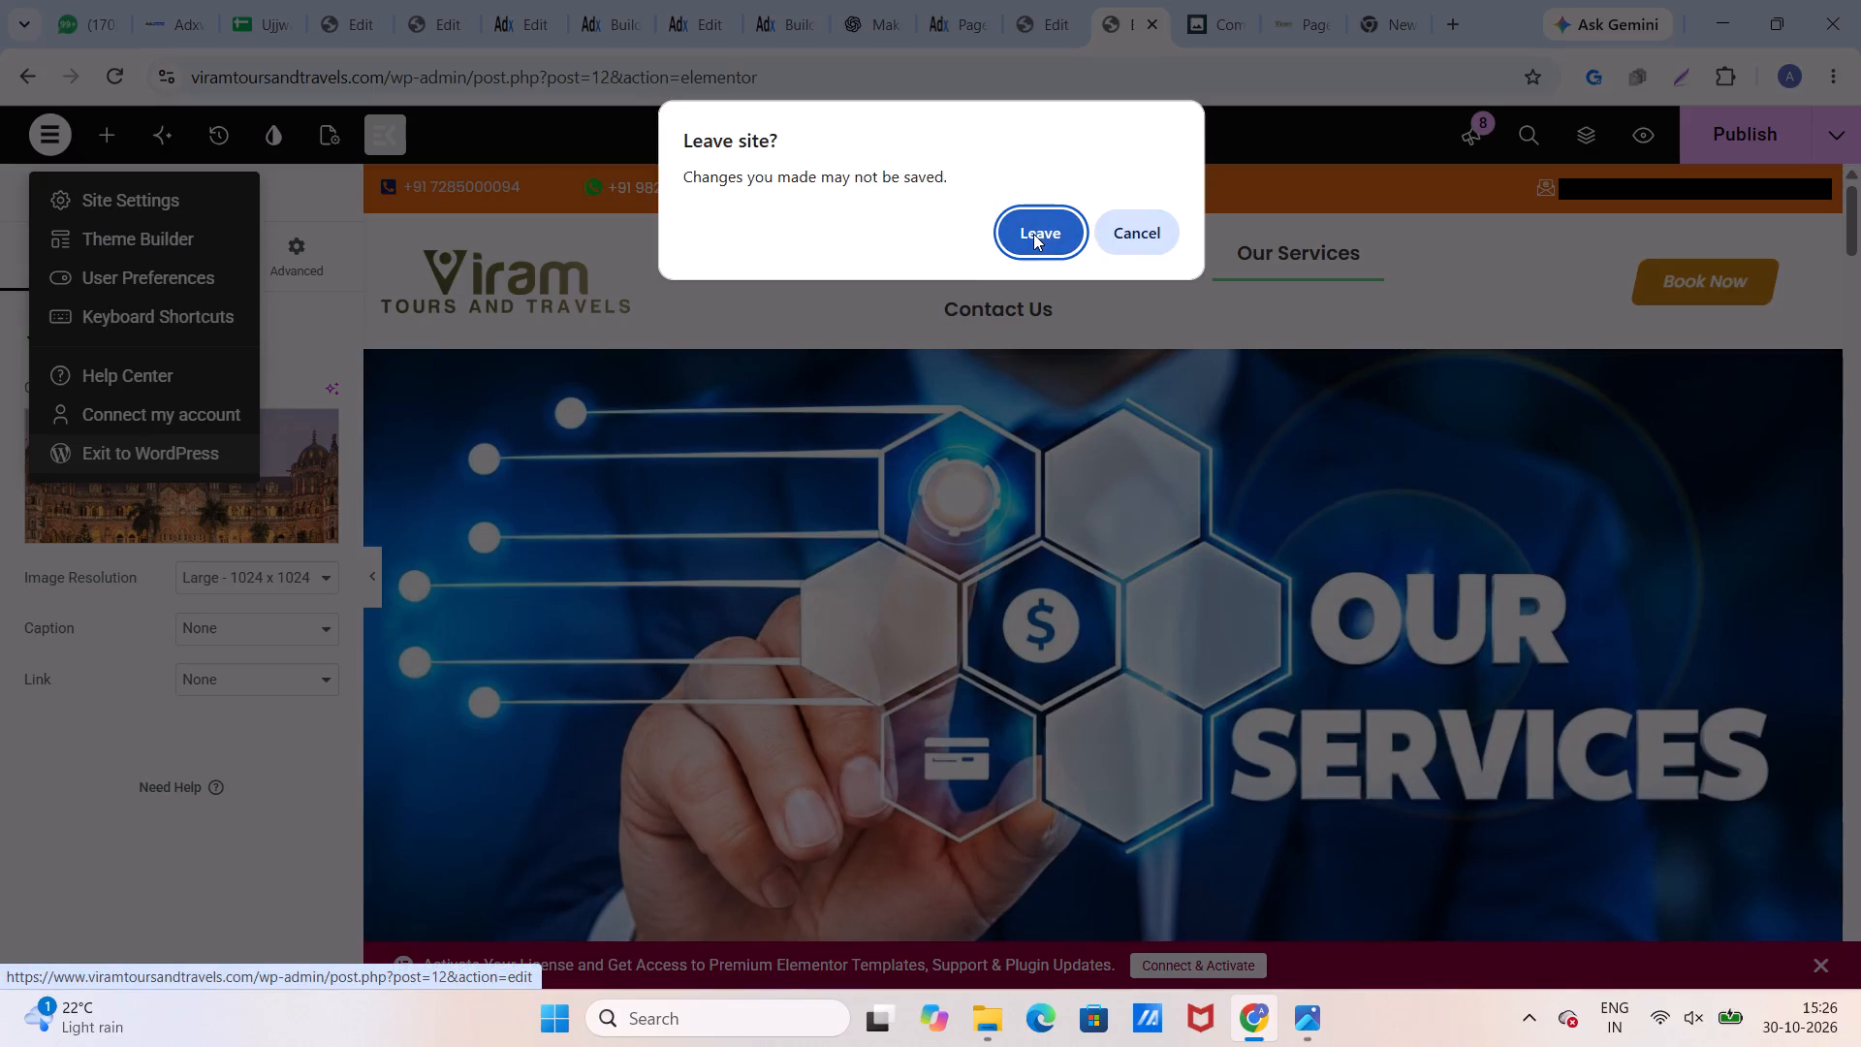
click(1033, 234)
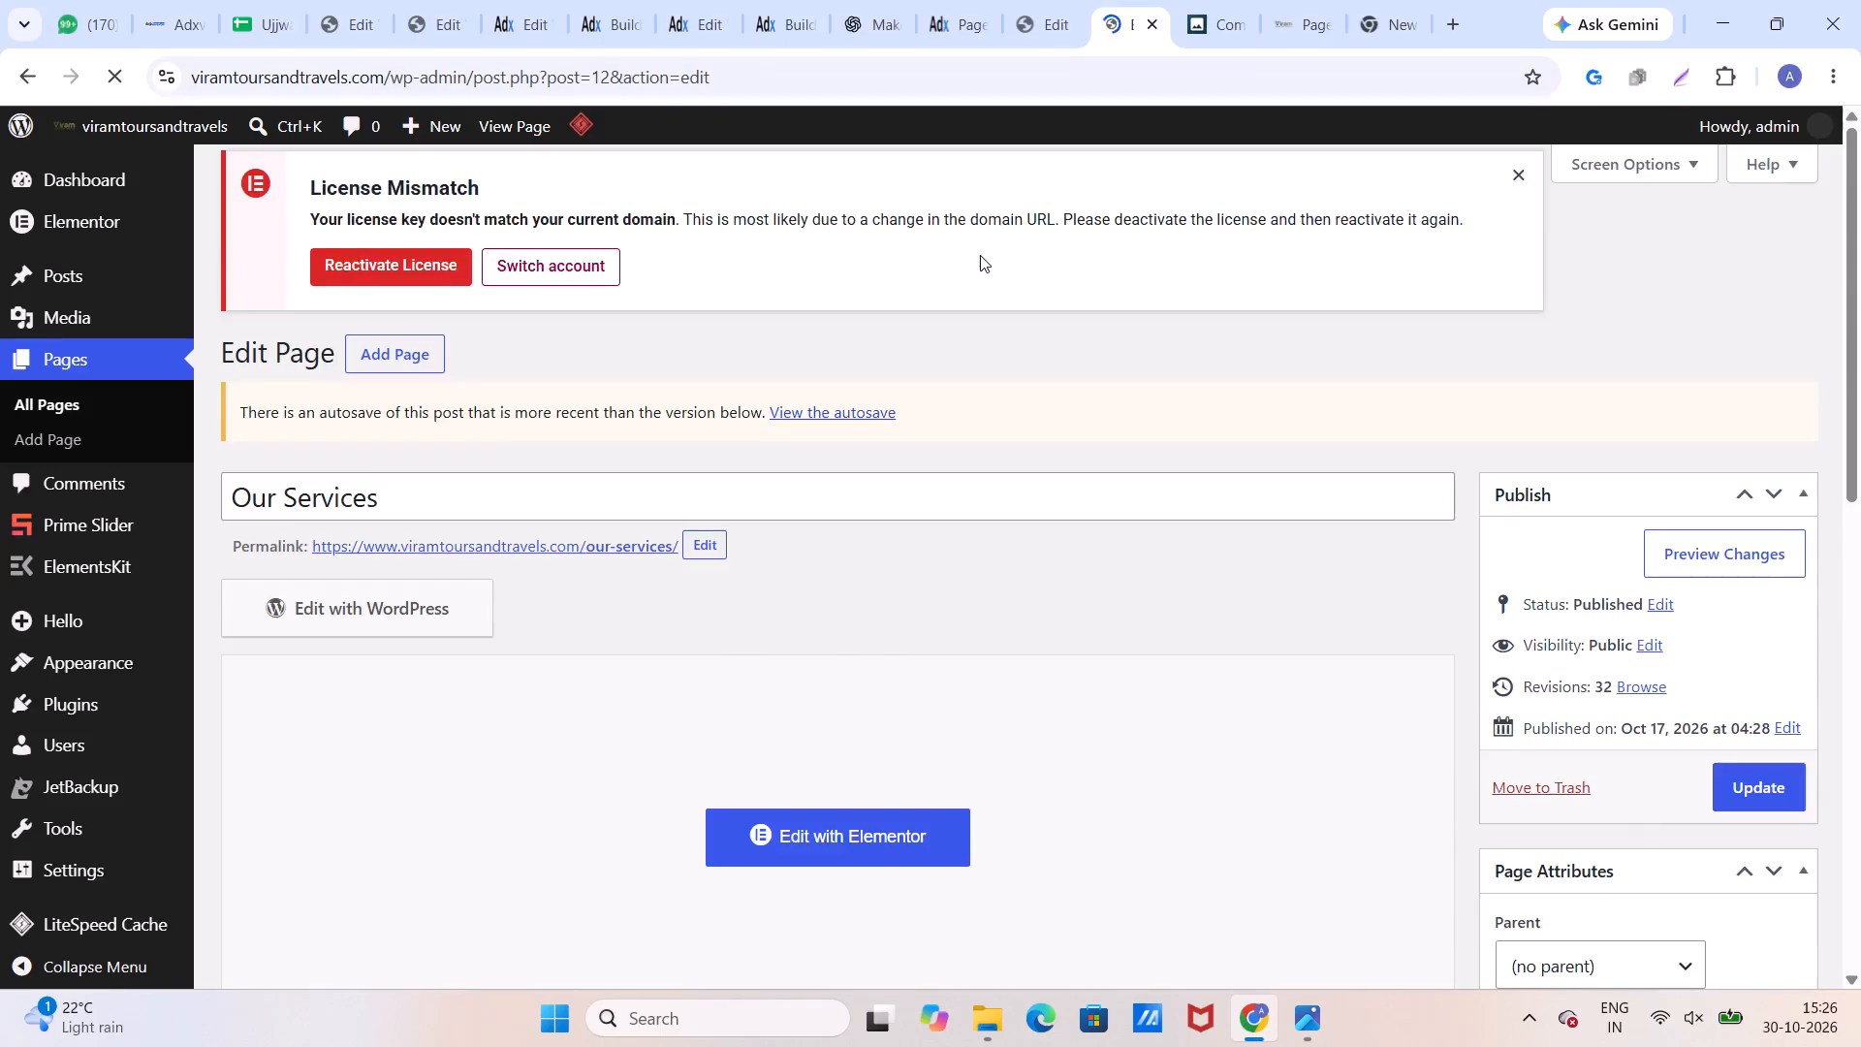
Open the list of all WordPress pages and look through its entries.
scroll(361, 584, down, 3)
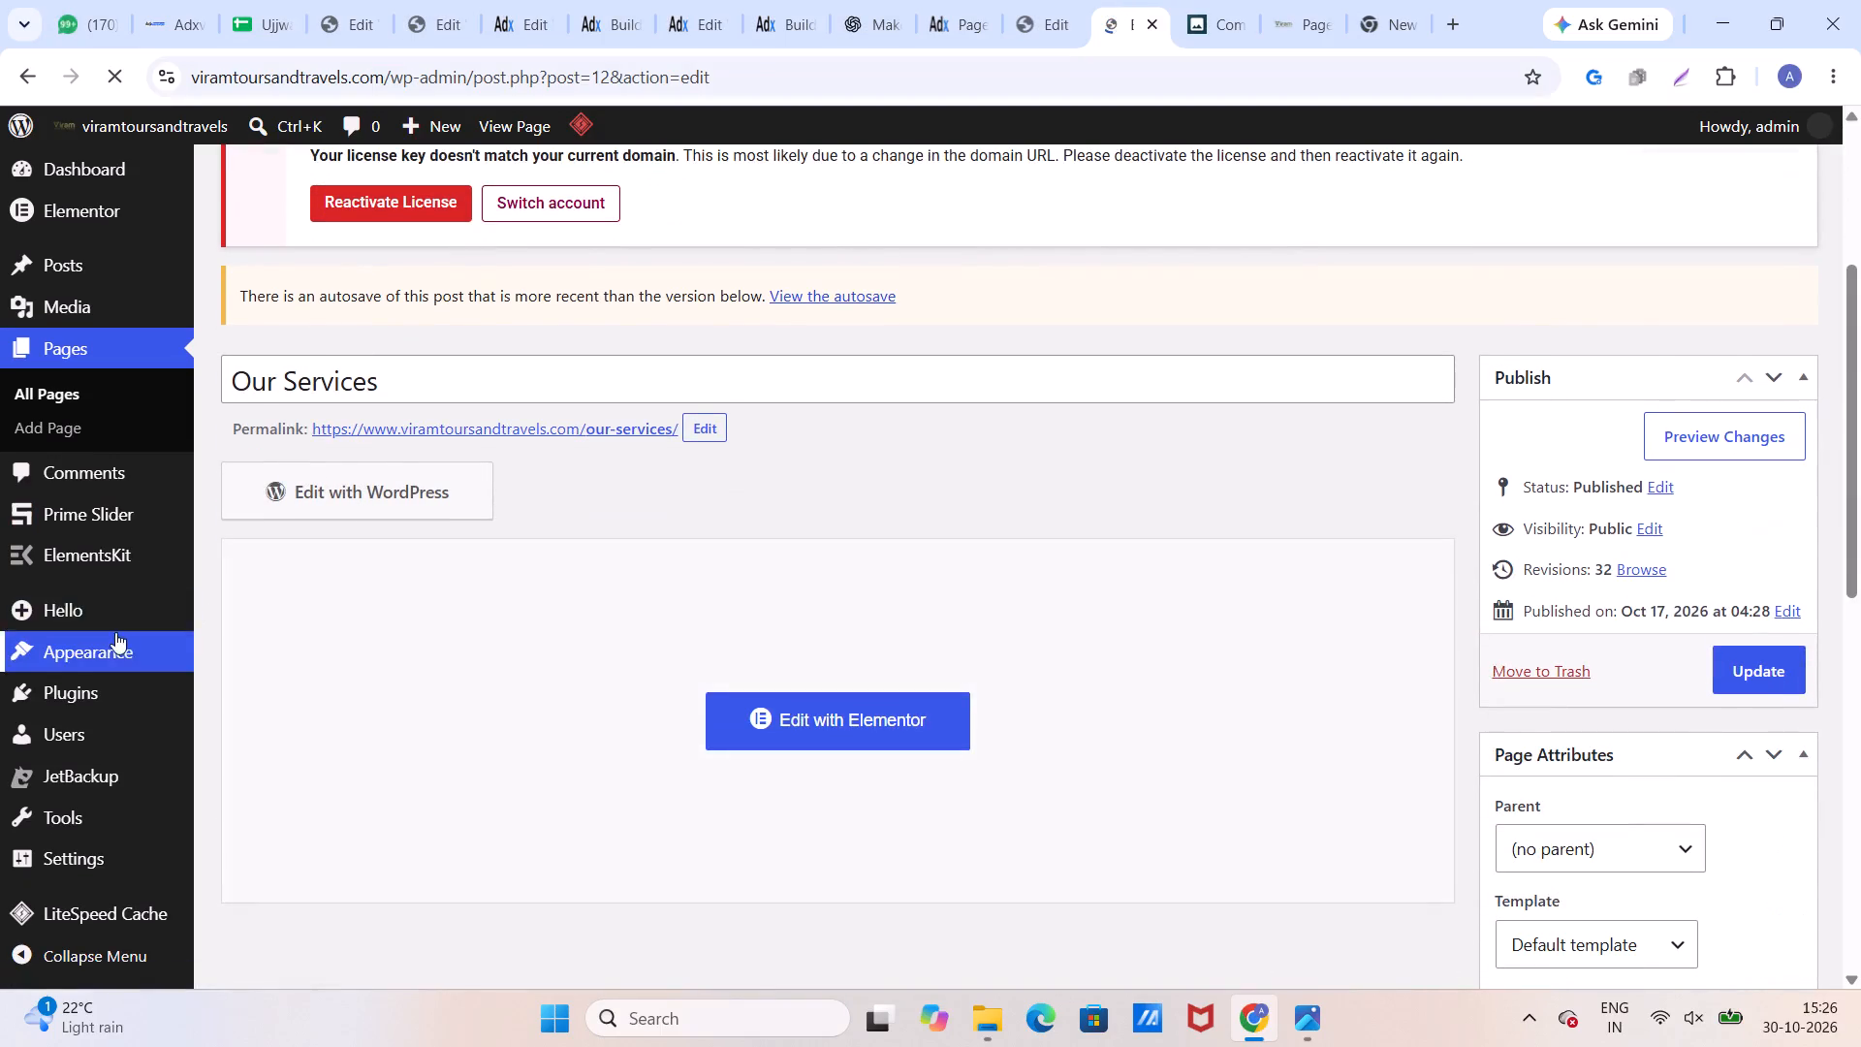
click(108, 402)
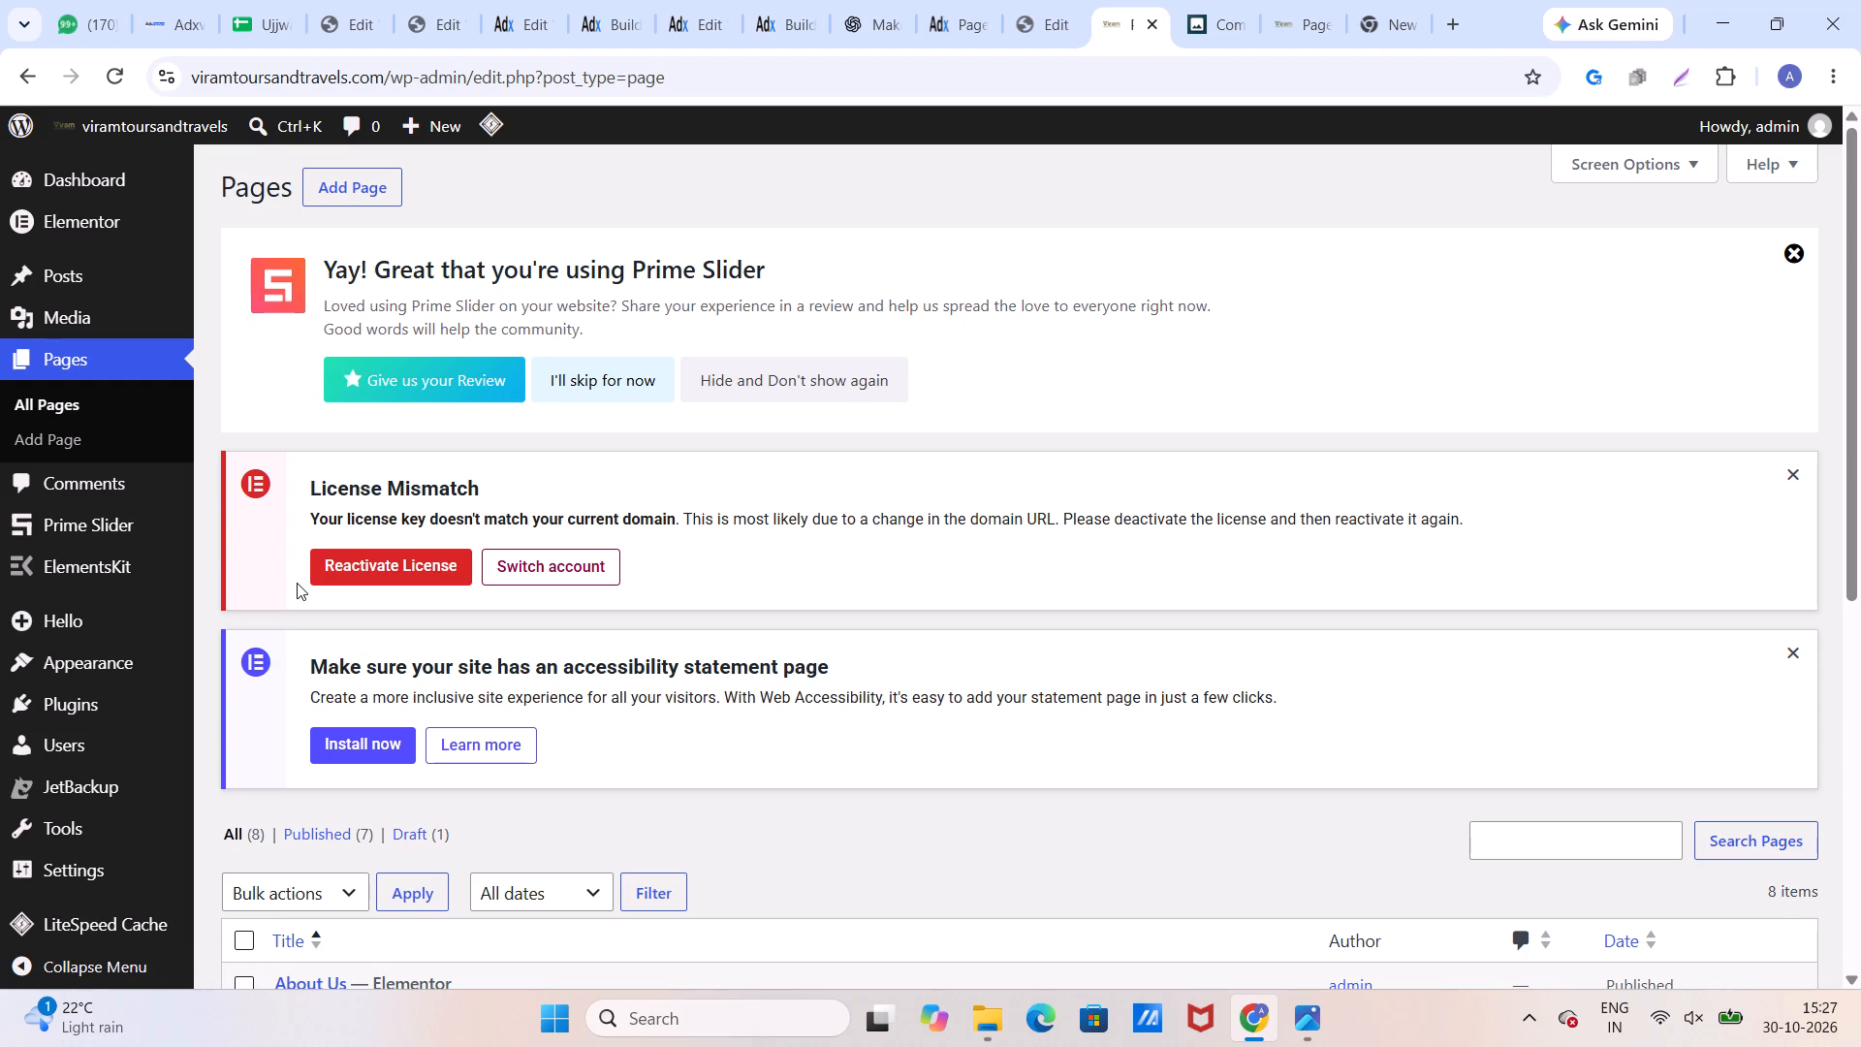
scroll(540, 393, down, 3)
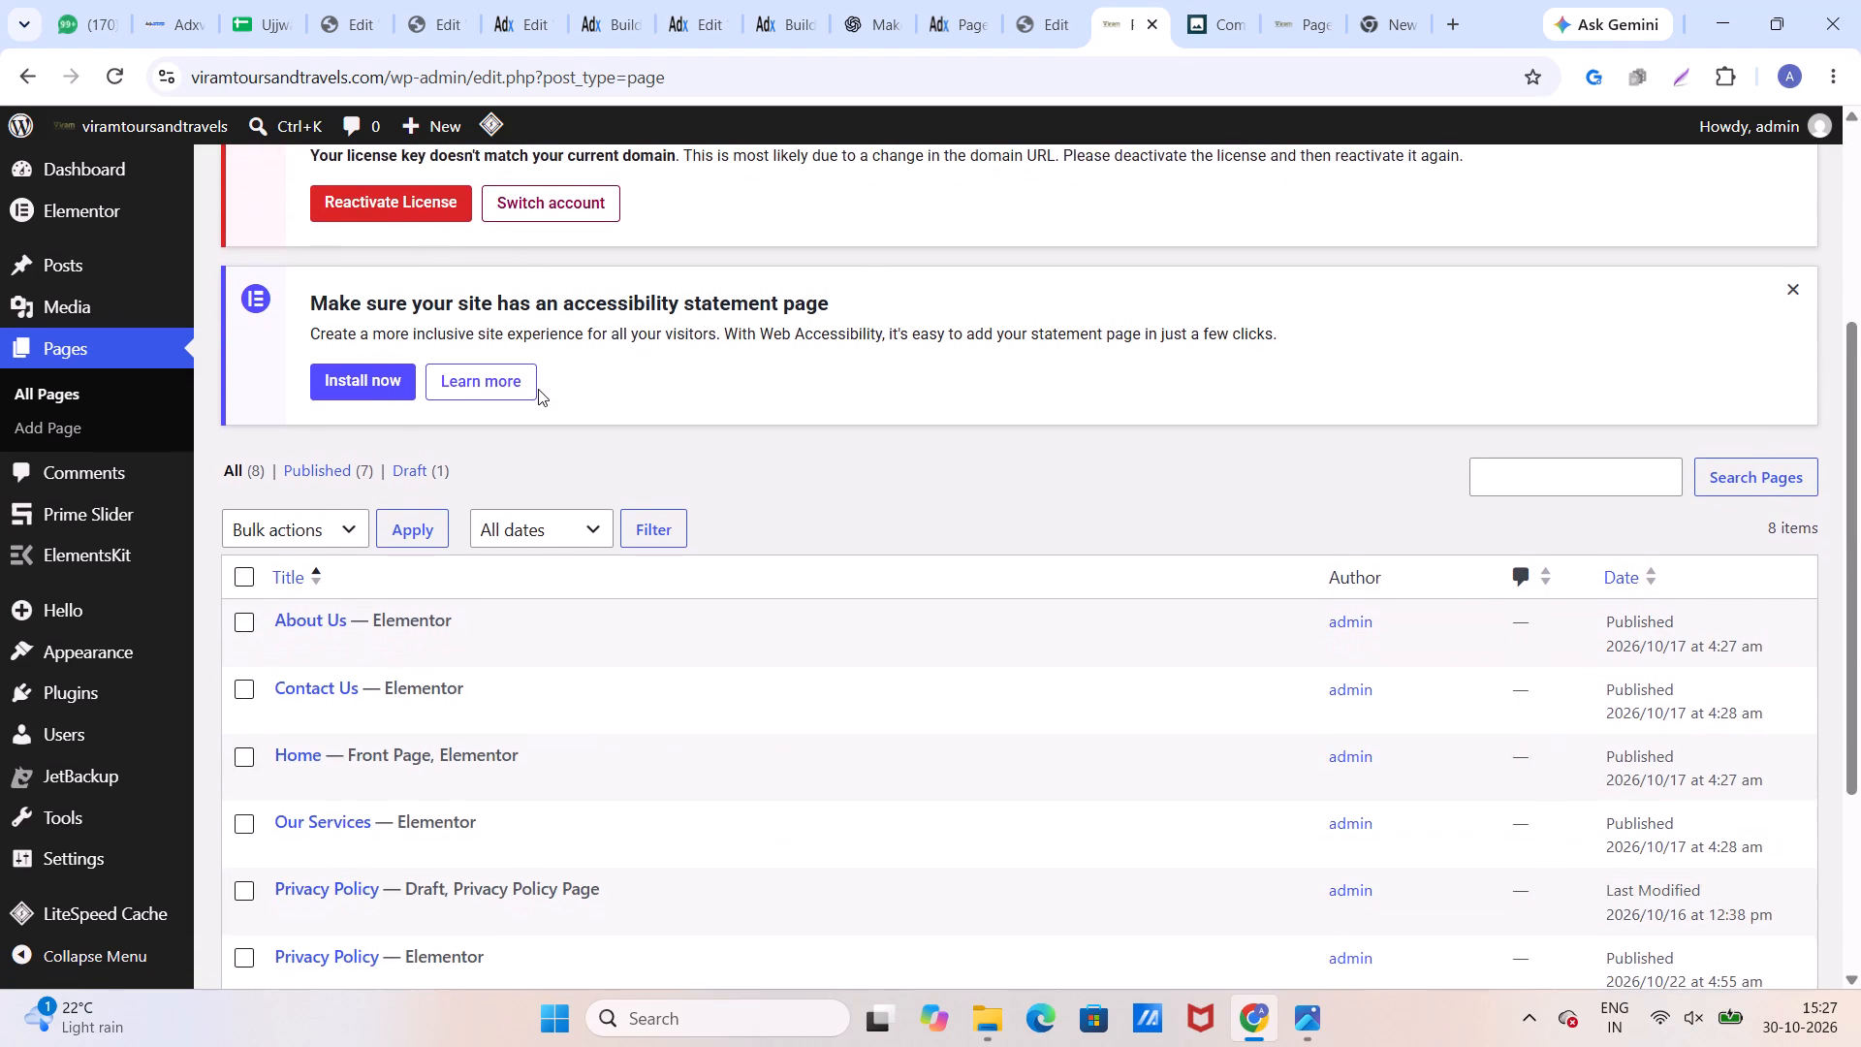
scroll(538, 389, down, 3)
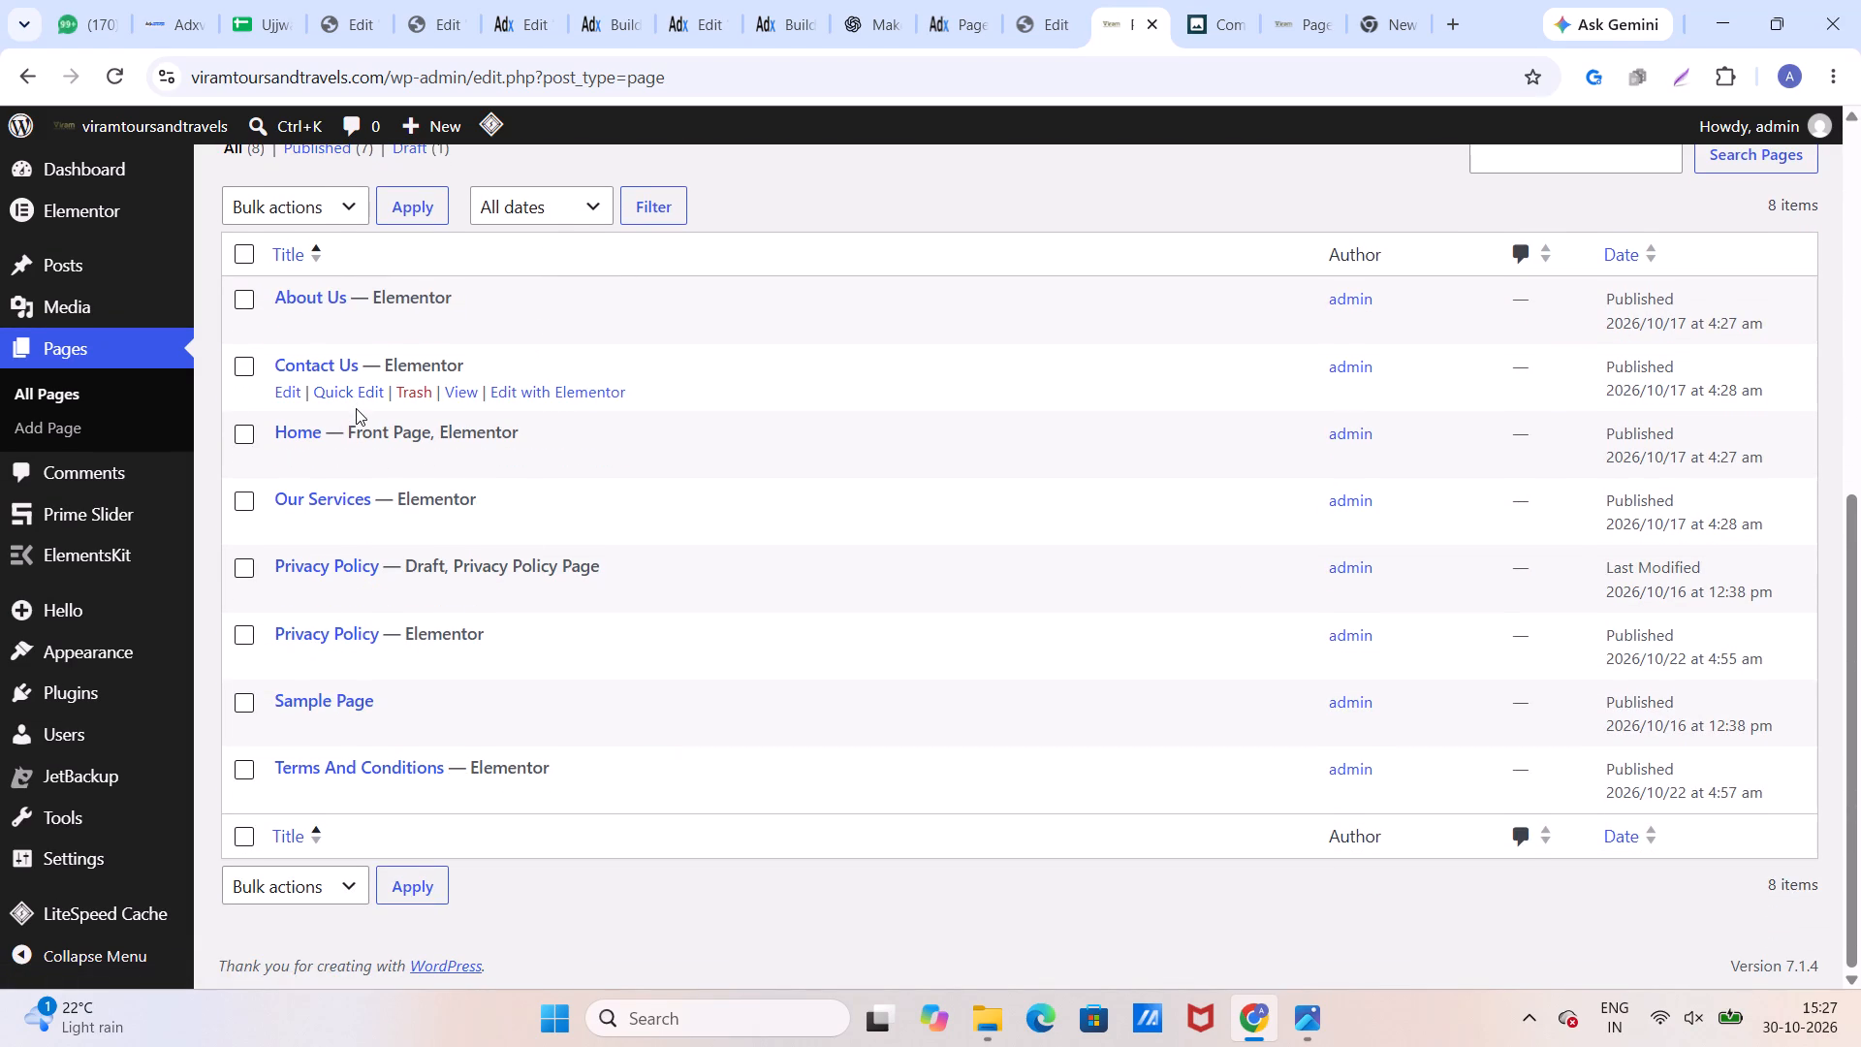
Switch to the open About Us page editor, check its recent documents, and preview the page.
click(1023, 23)
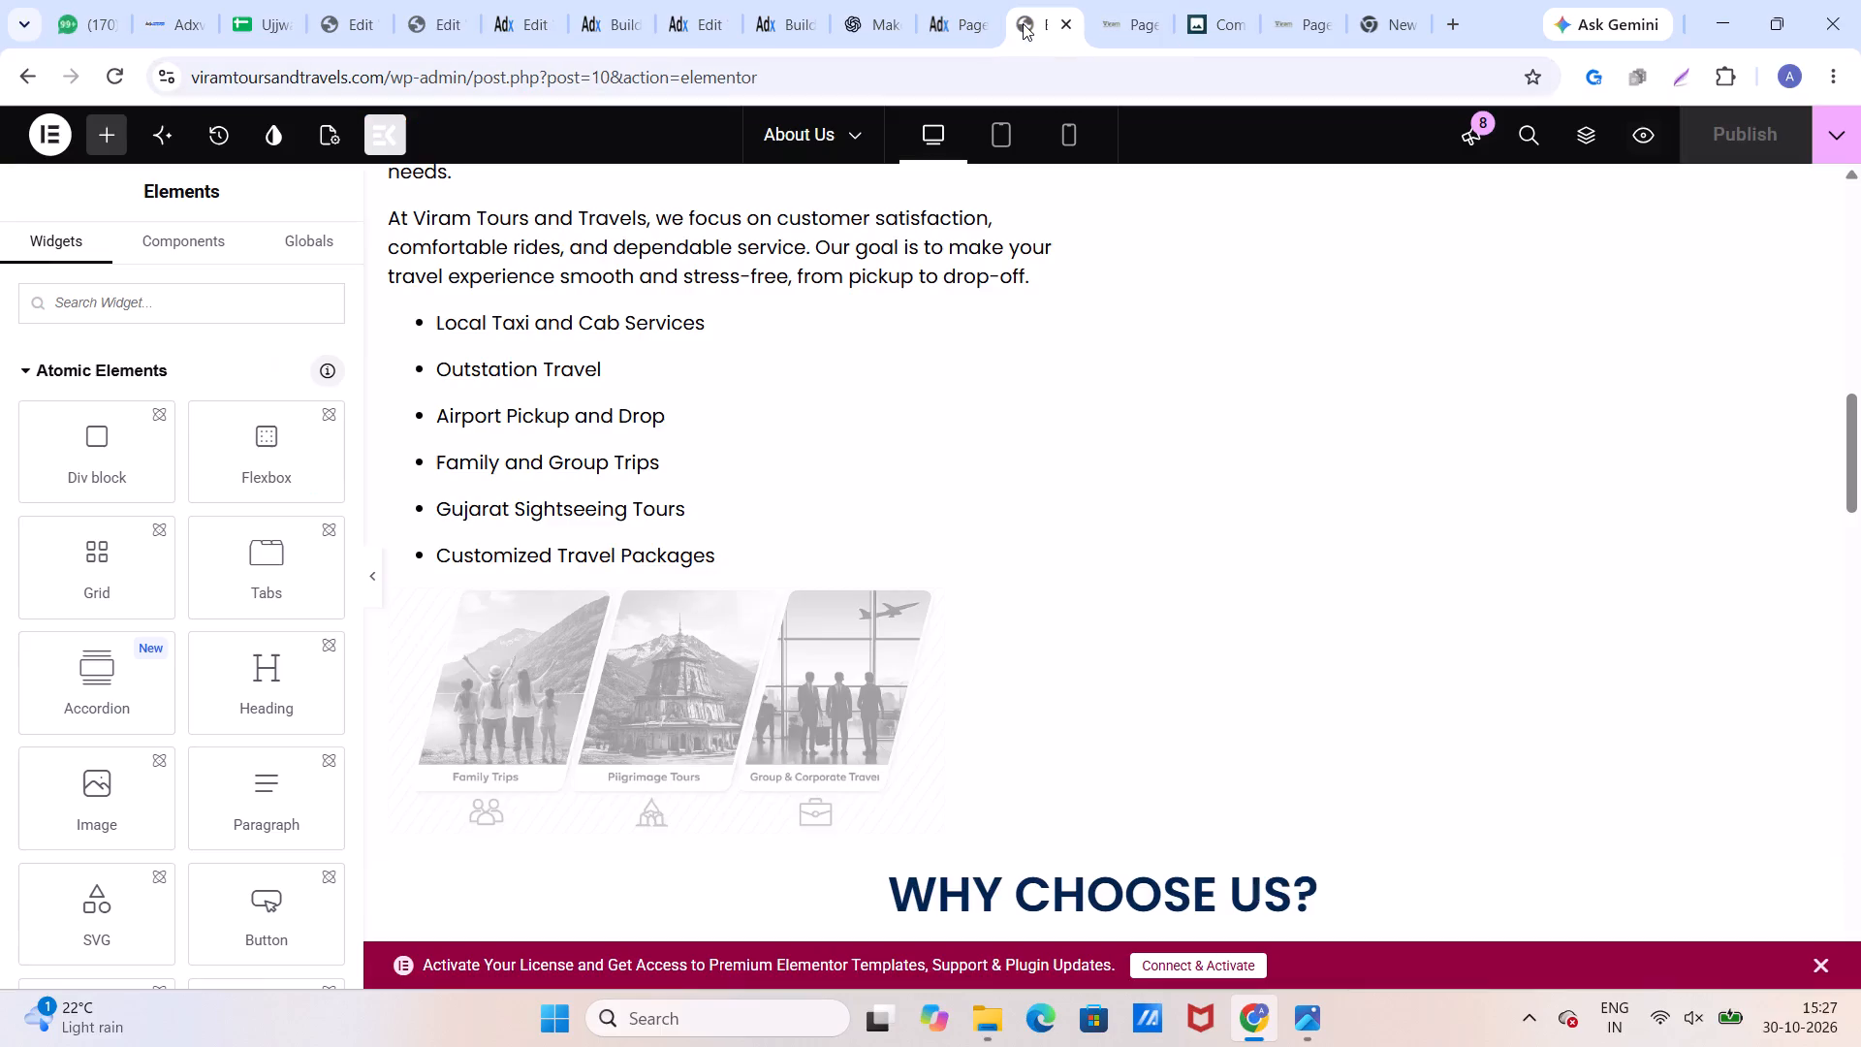
scroll(832, 386, up, 18)
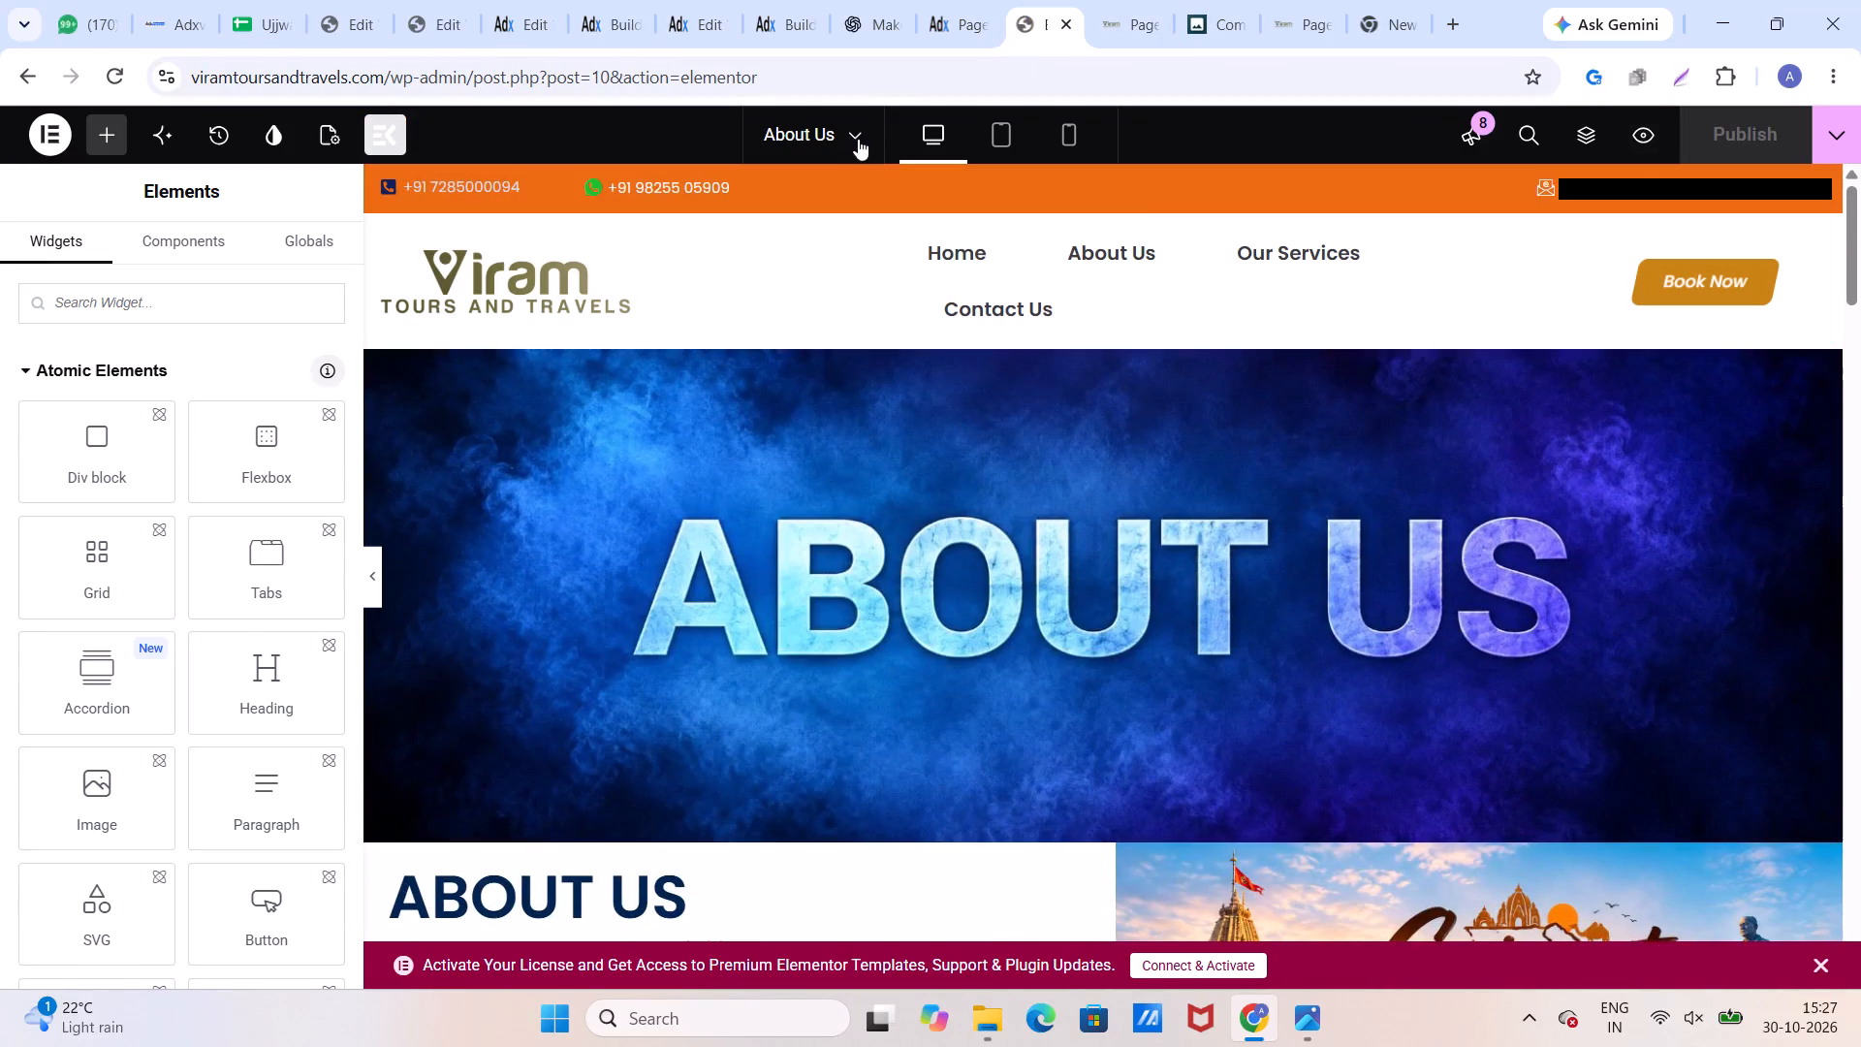
click(857, 137)
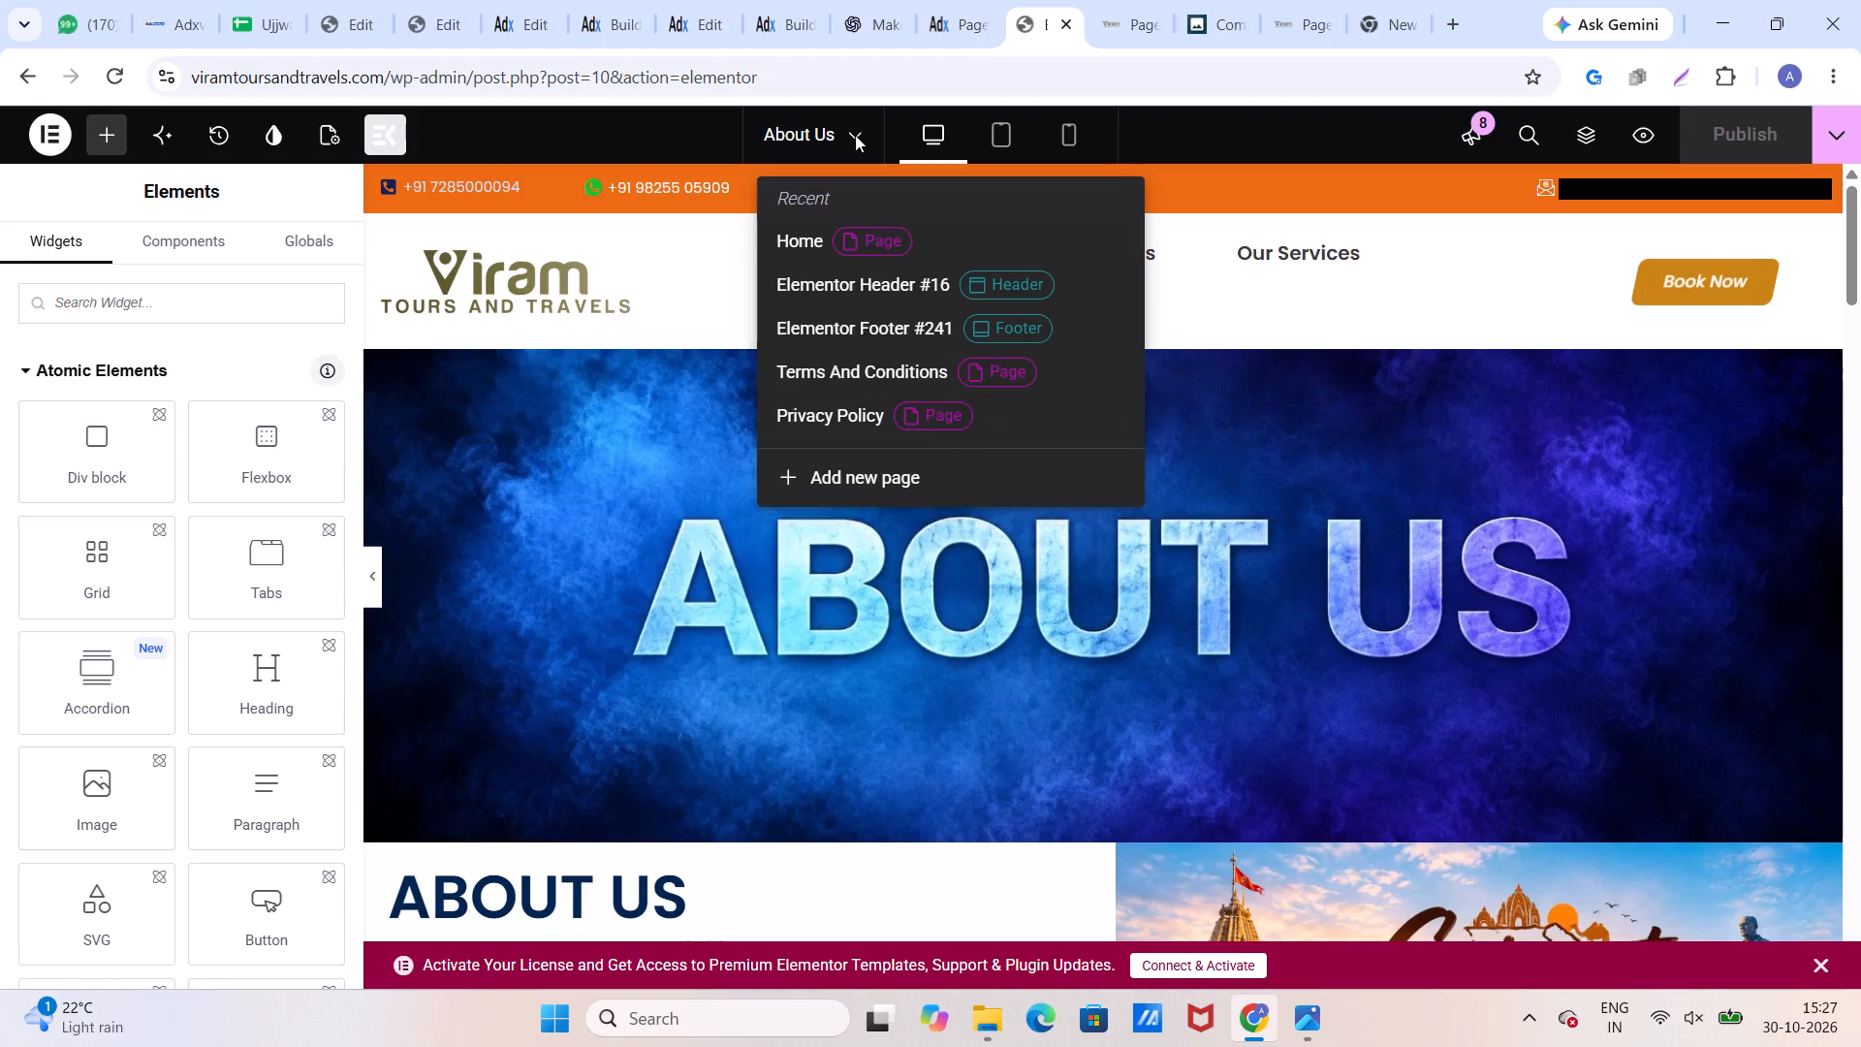
click(198, 350)
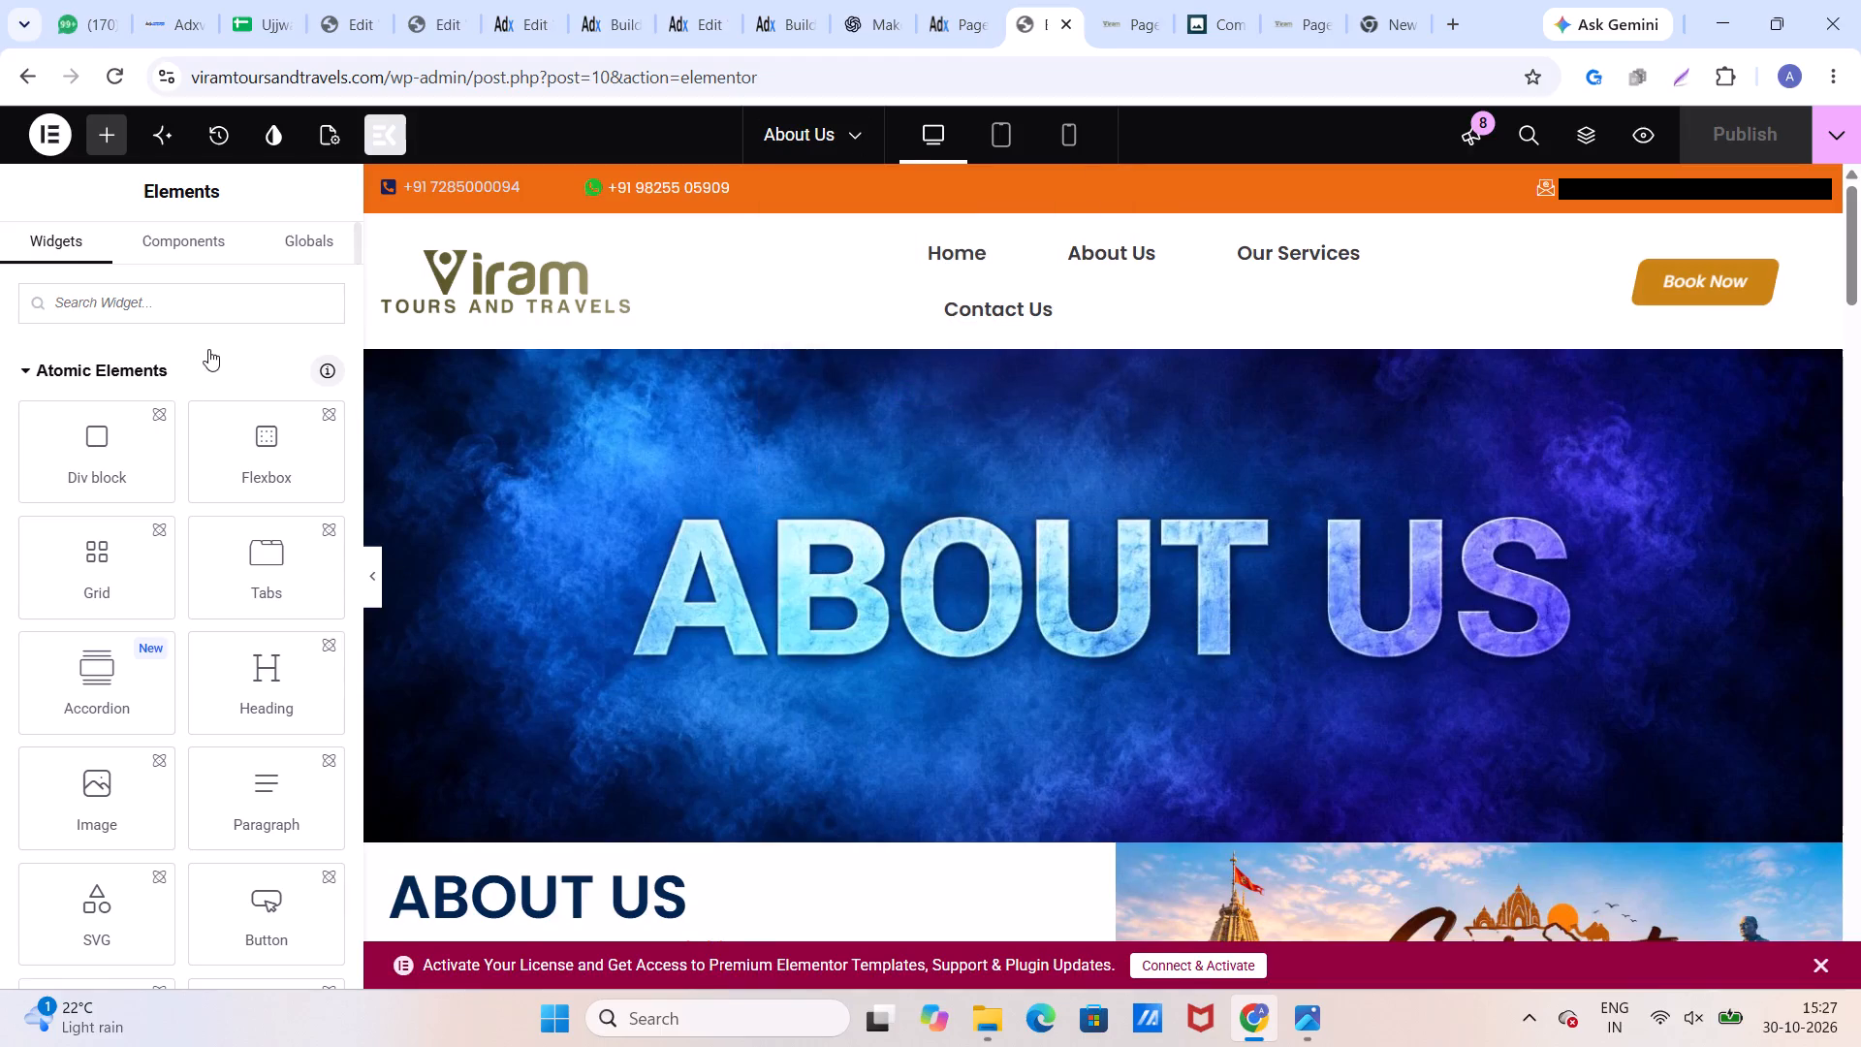
scroll(990, 458, down, 1)
scroll(1064, 444, up, 2)
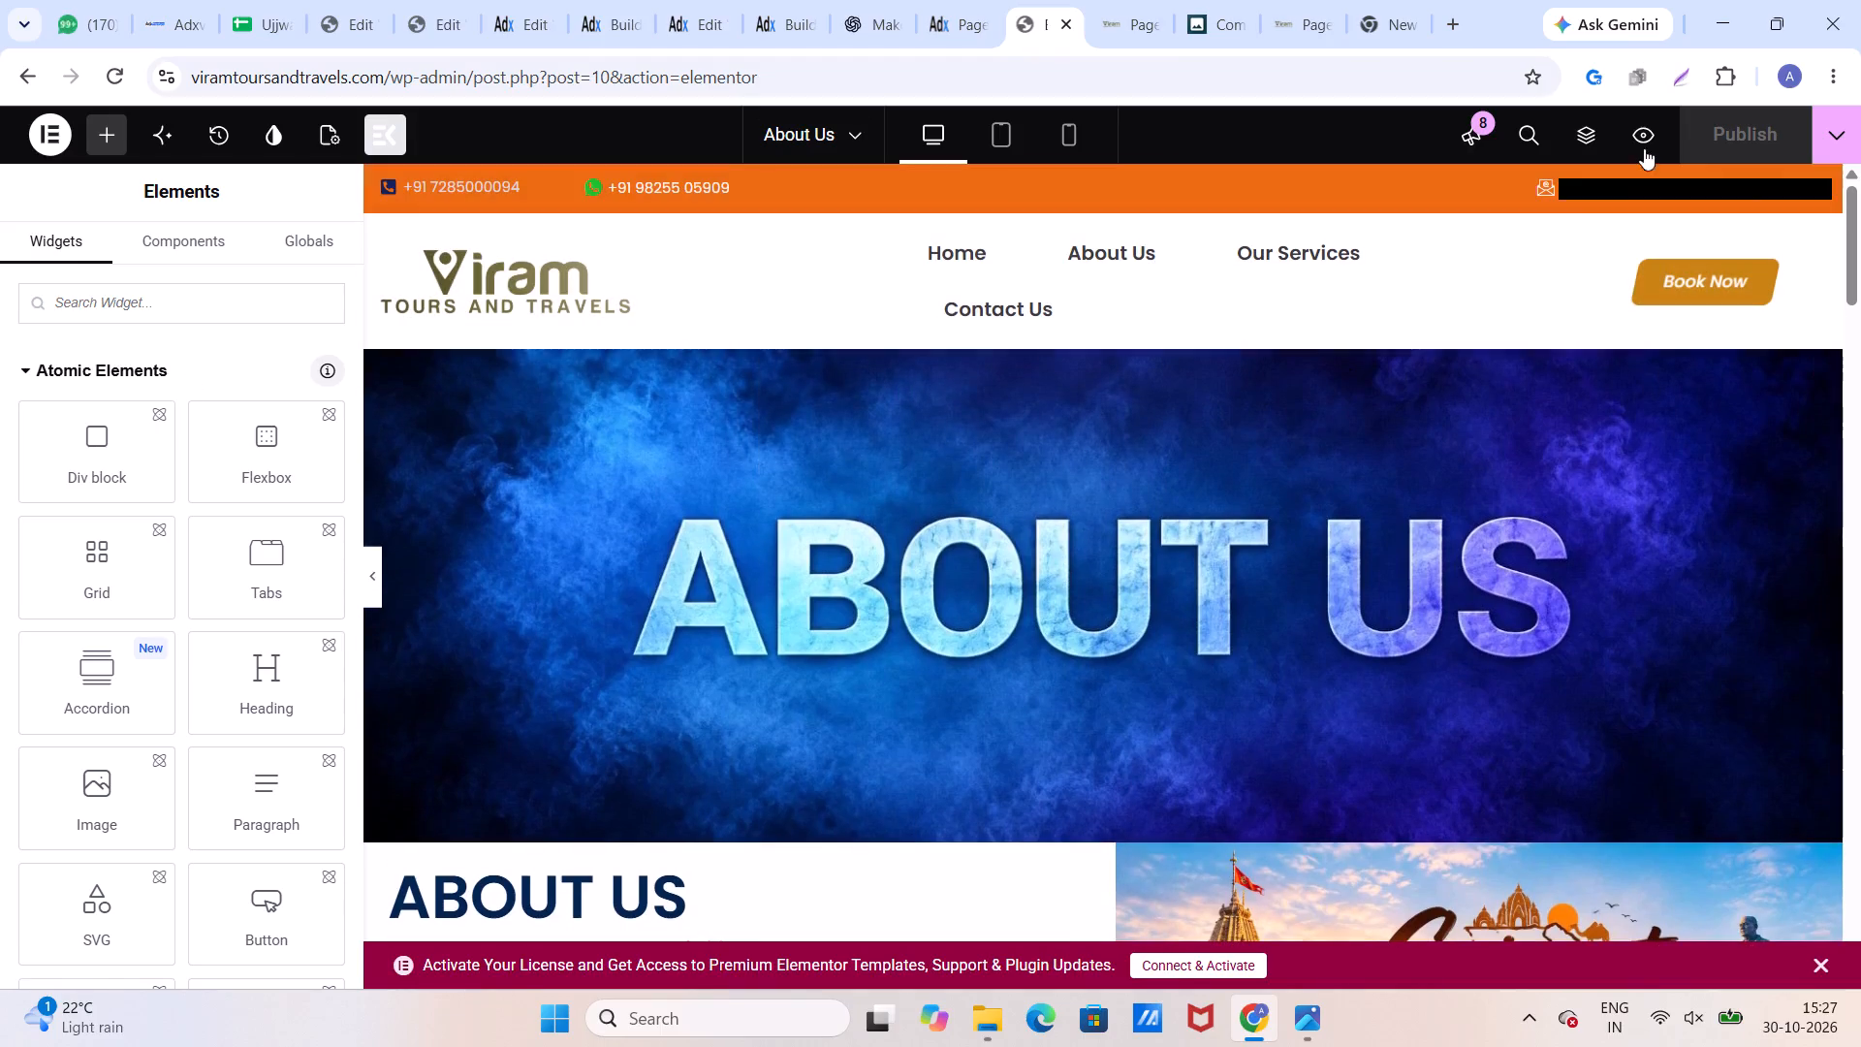
click(1642, 137)
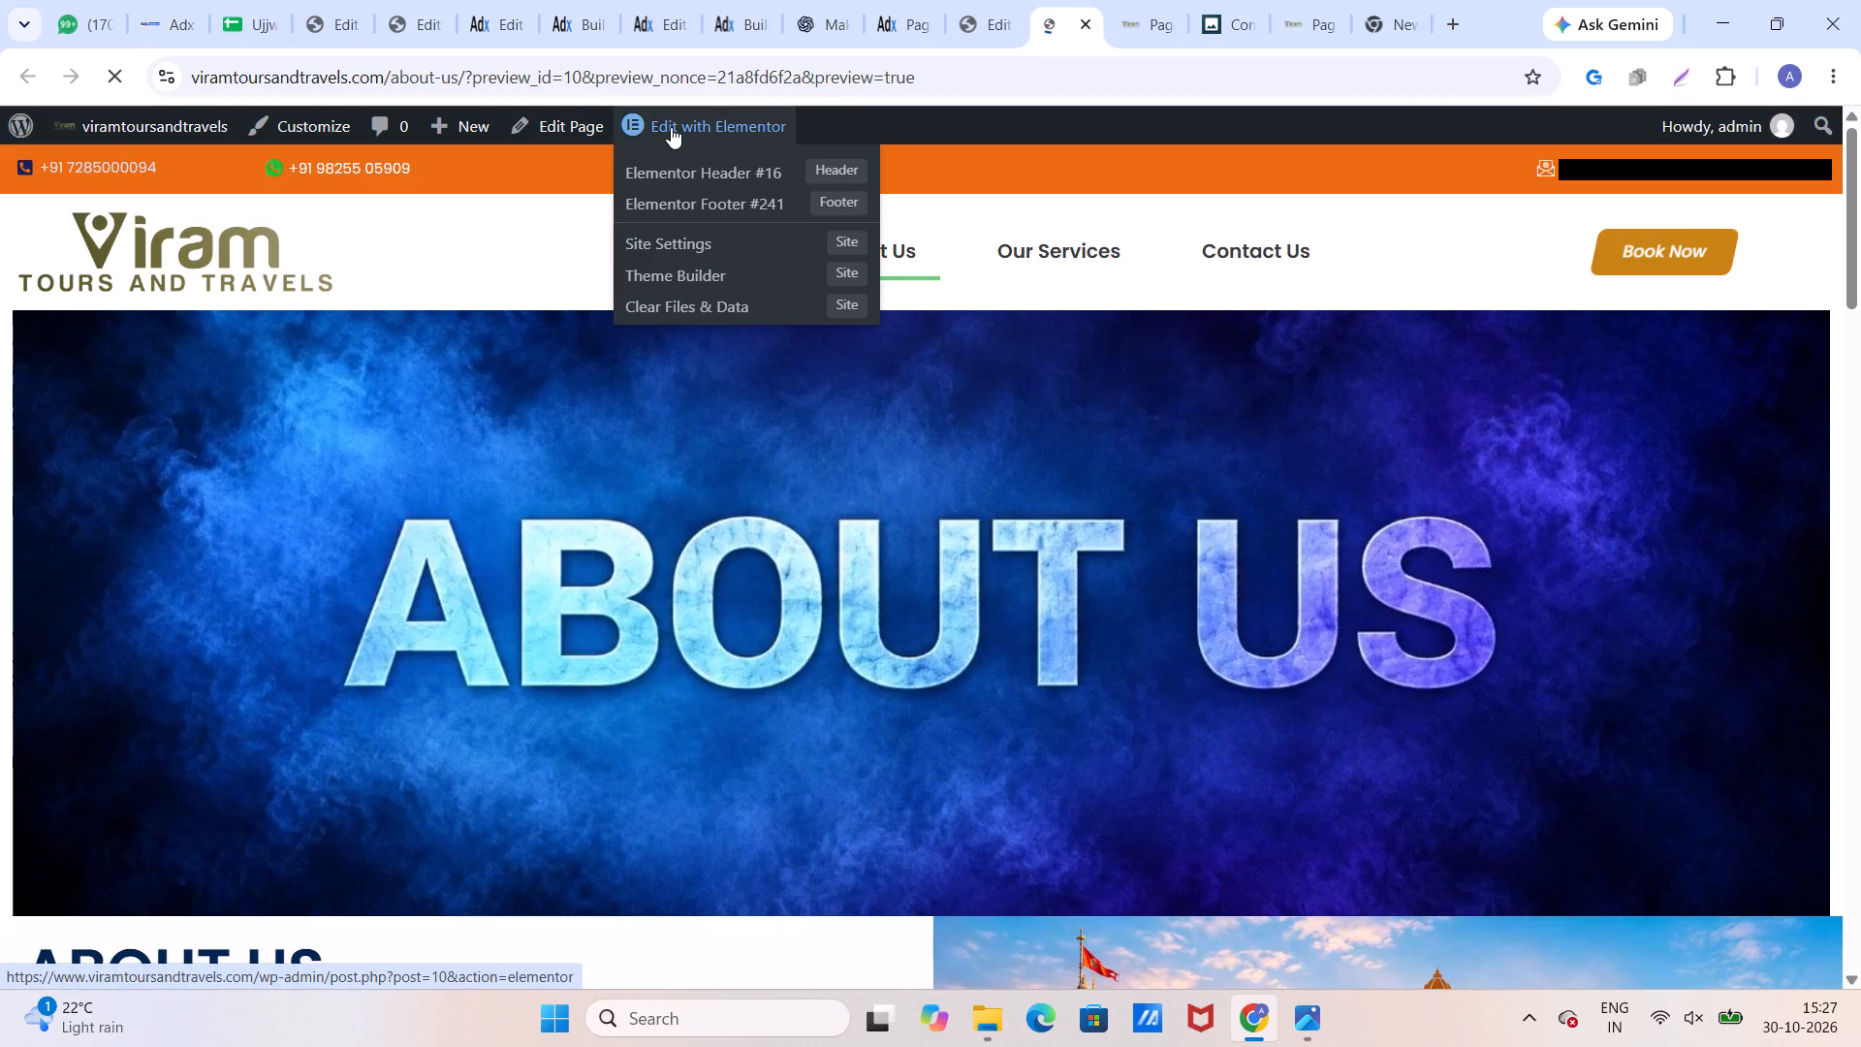
Go to the site's Home page from the preview and open it for editing with Elementor.
click(713, 253)
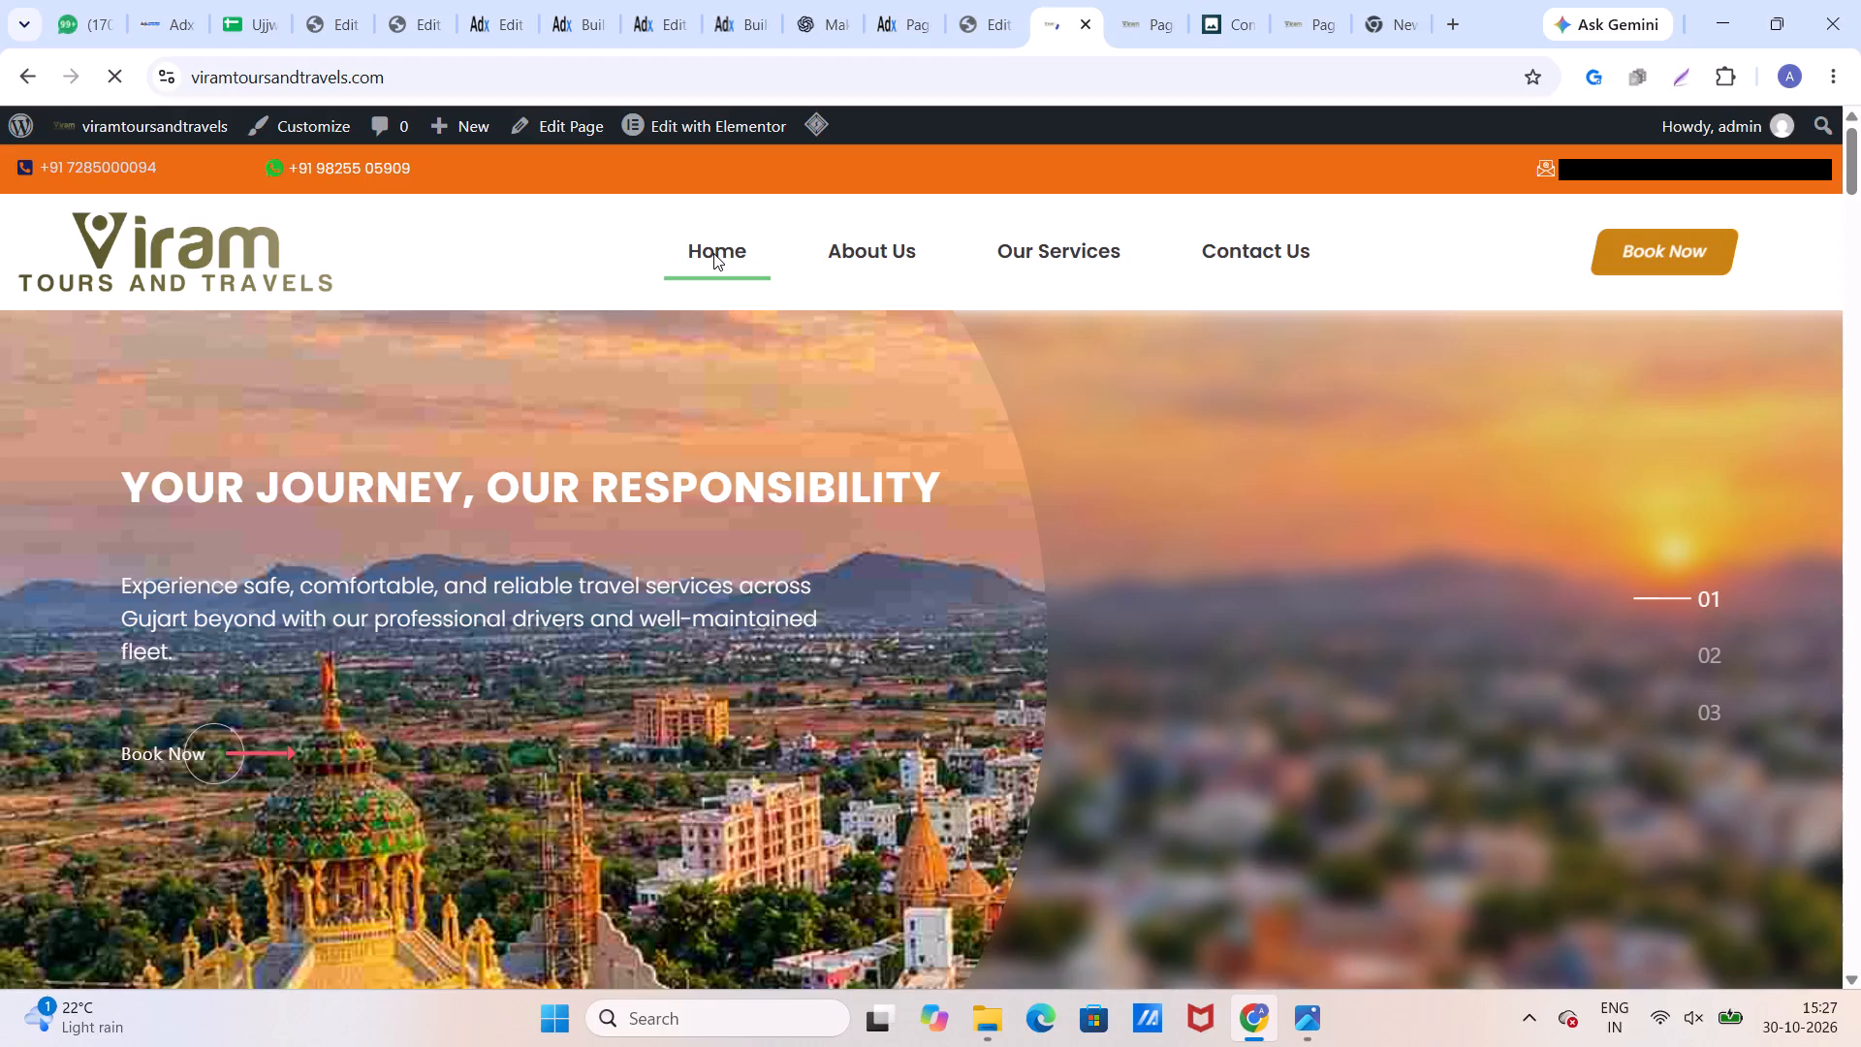
click(740, 123)
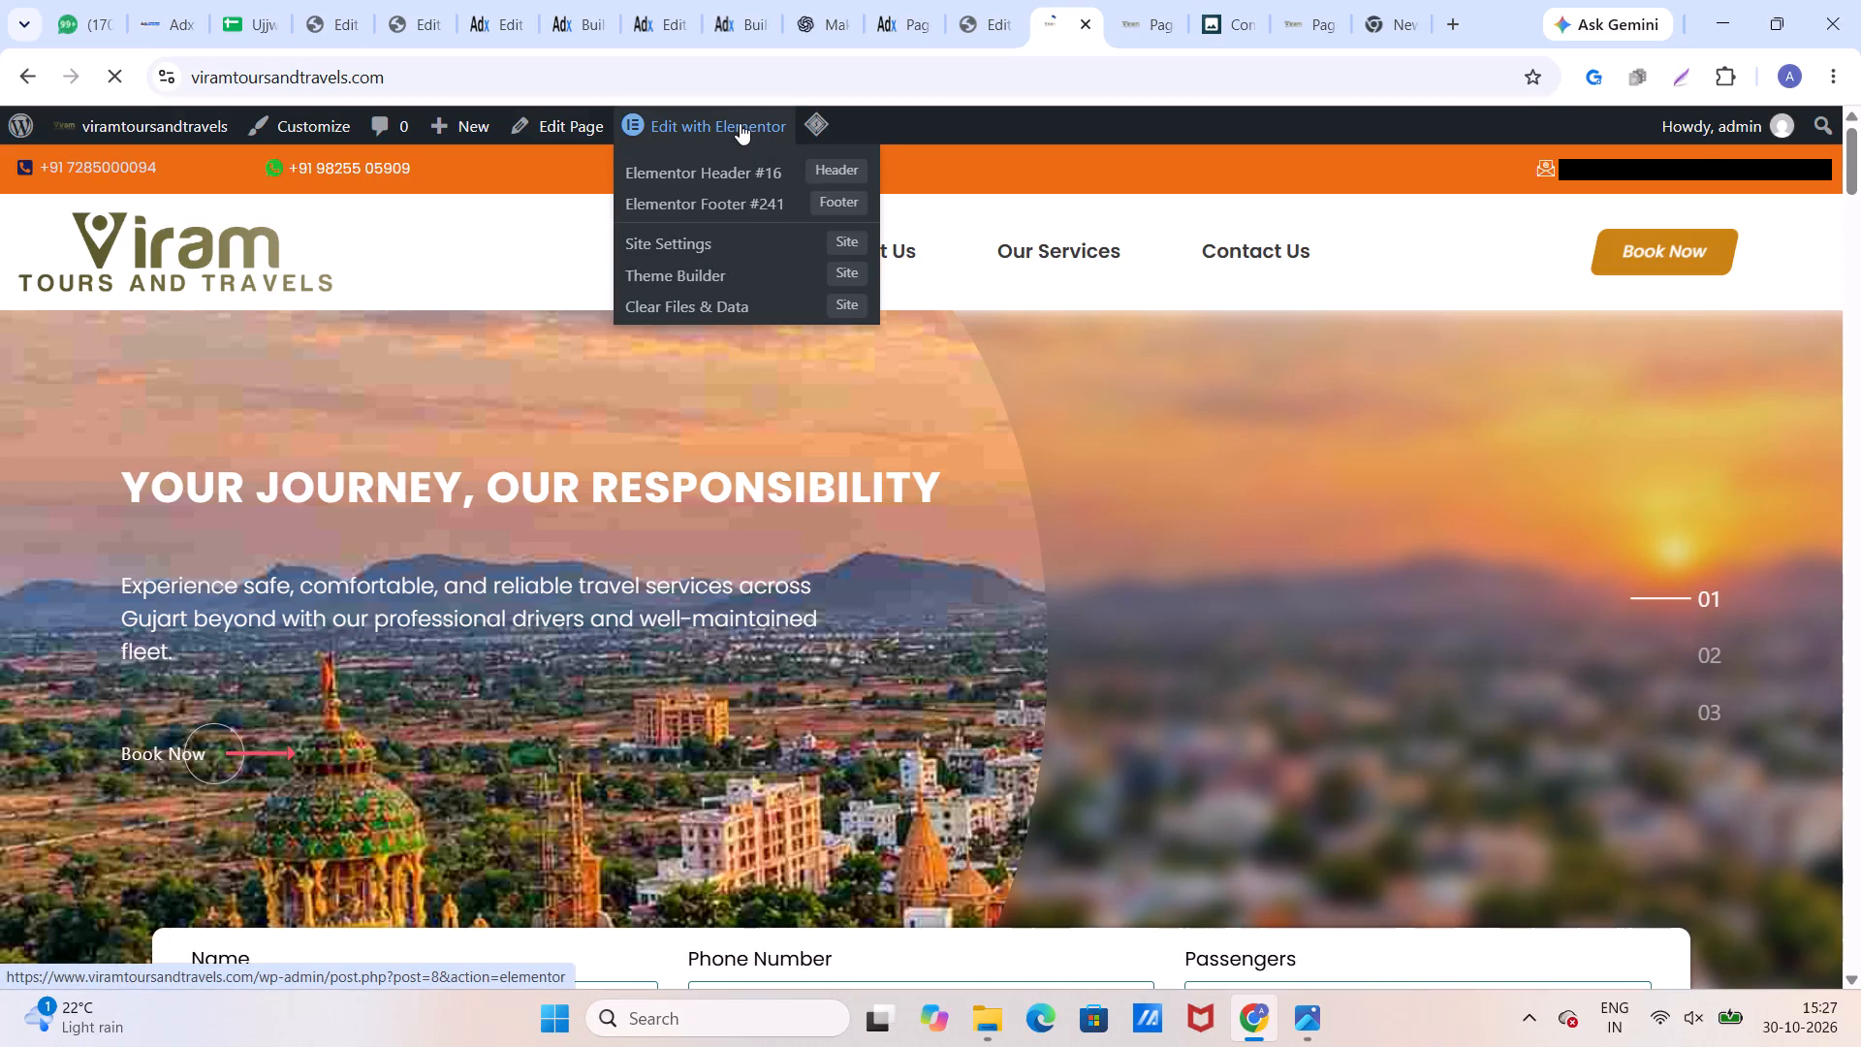
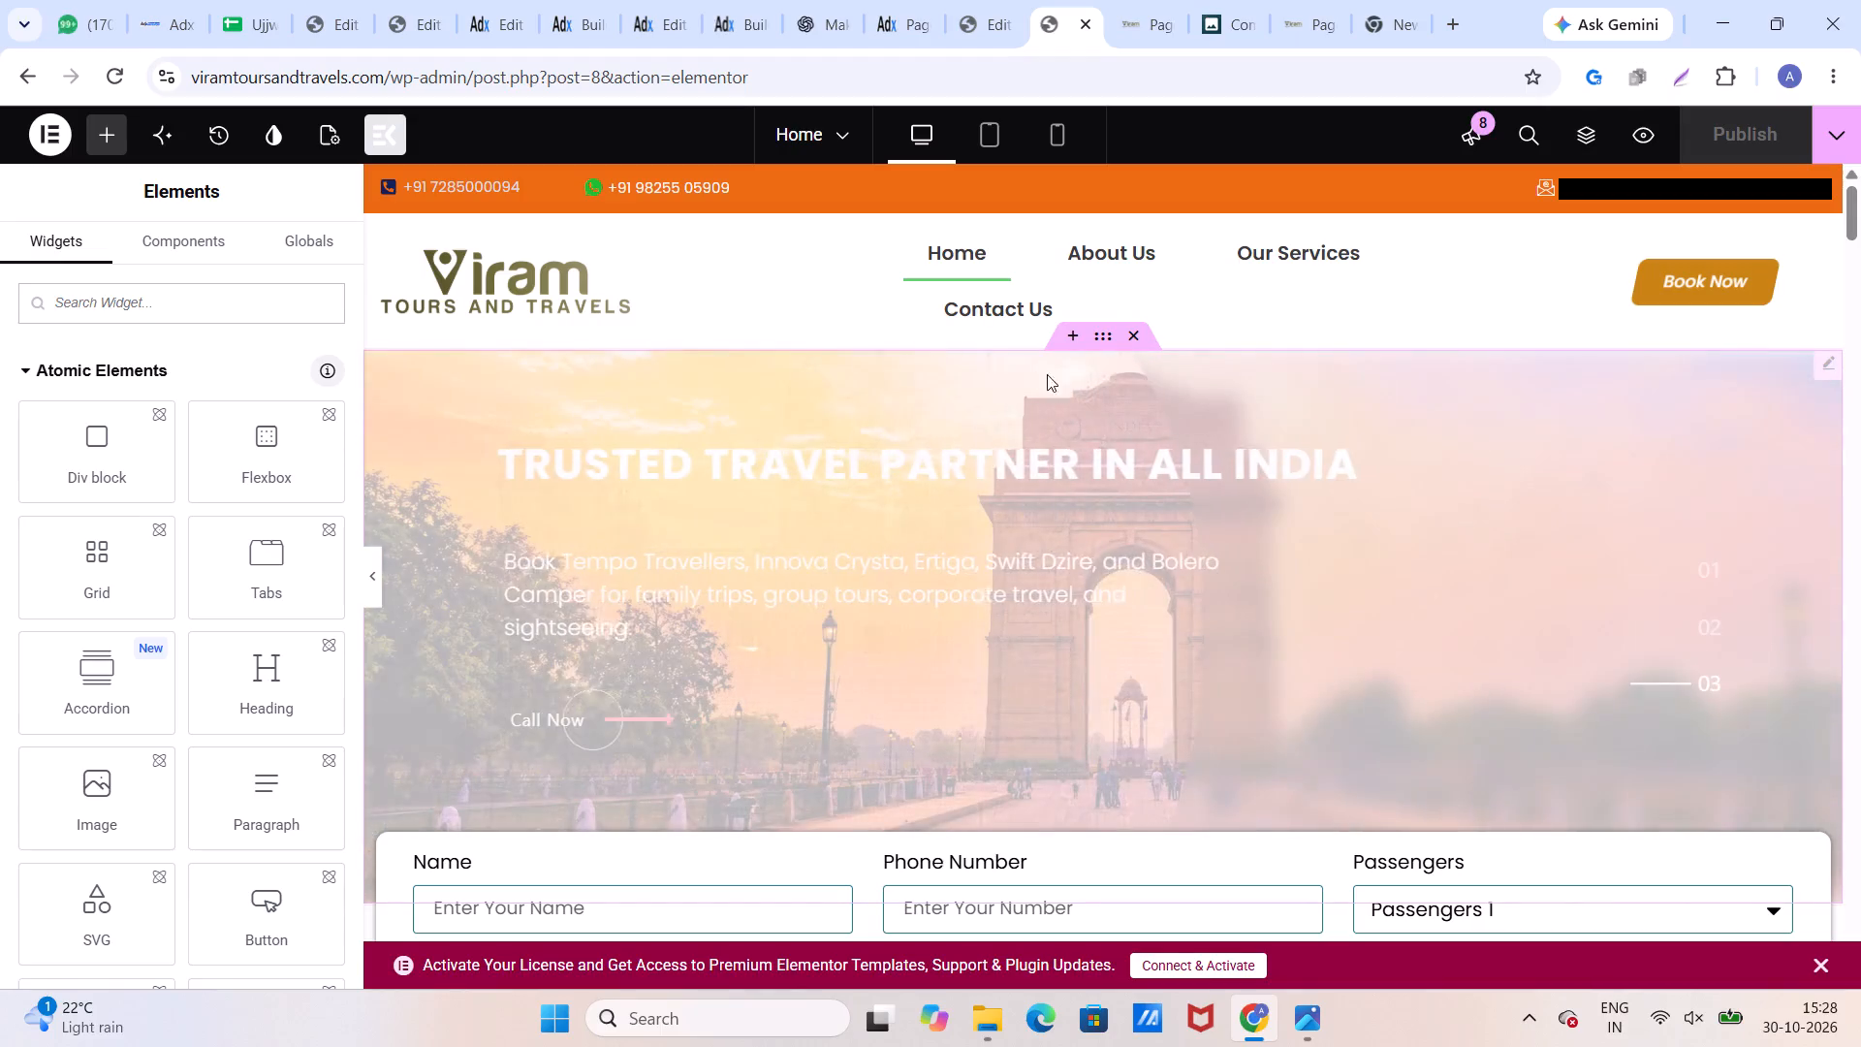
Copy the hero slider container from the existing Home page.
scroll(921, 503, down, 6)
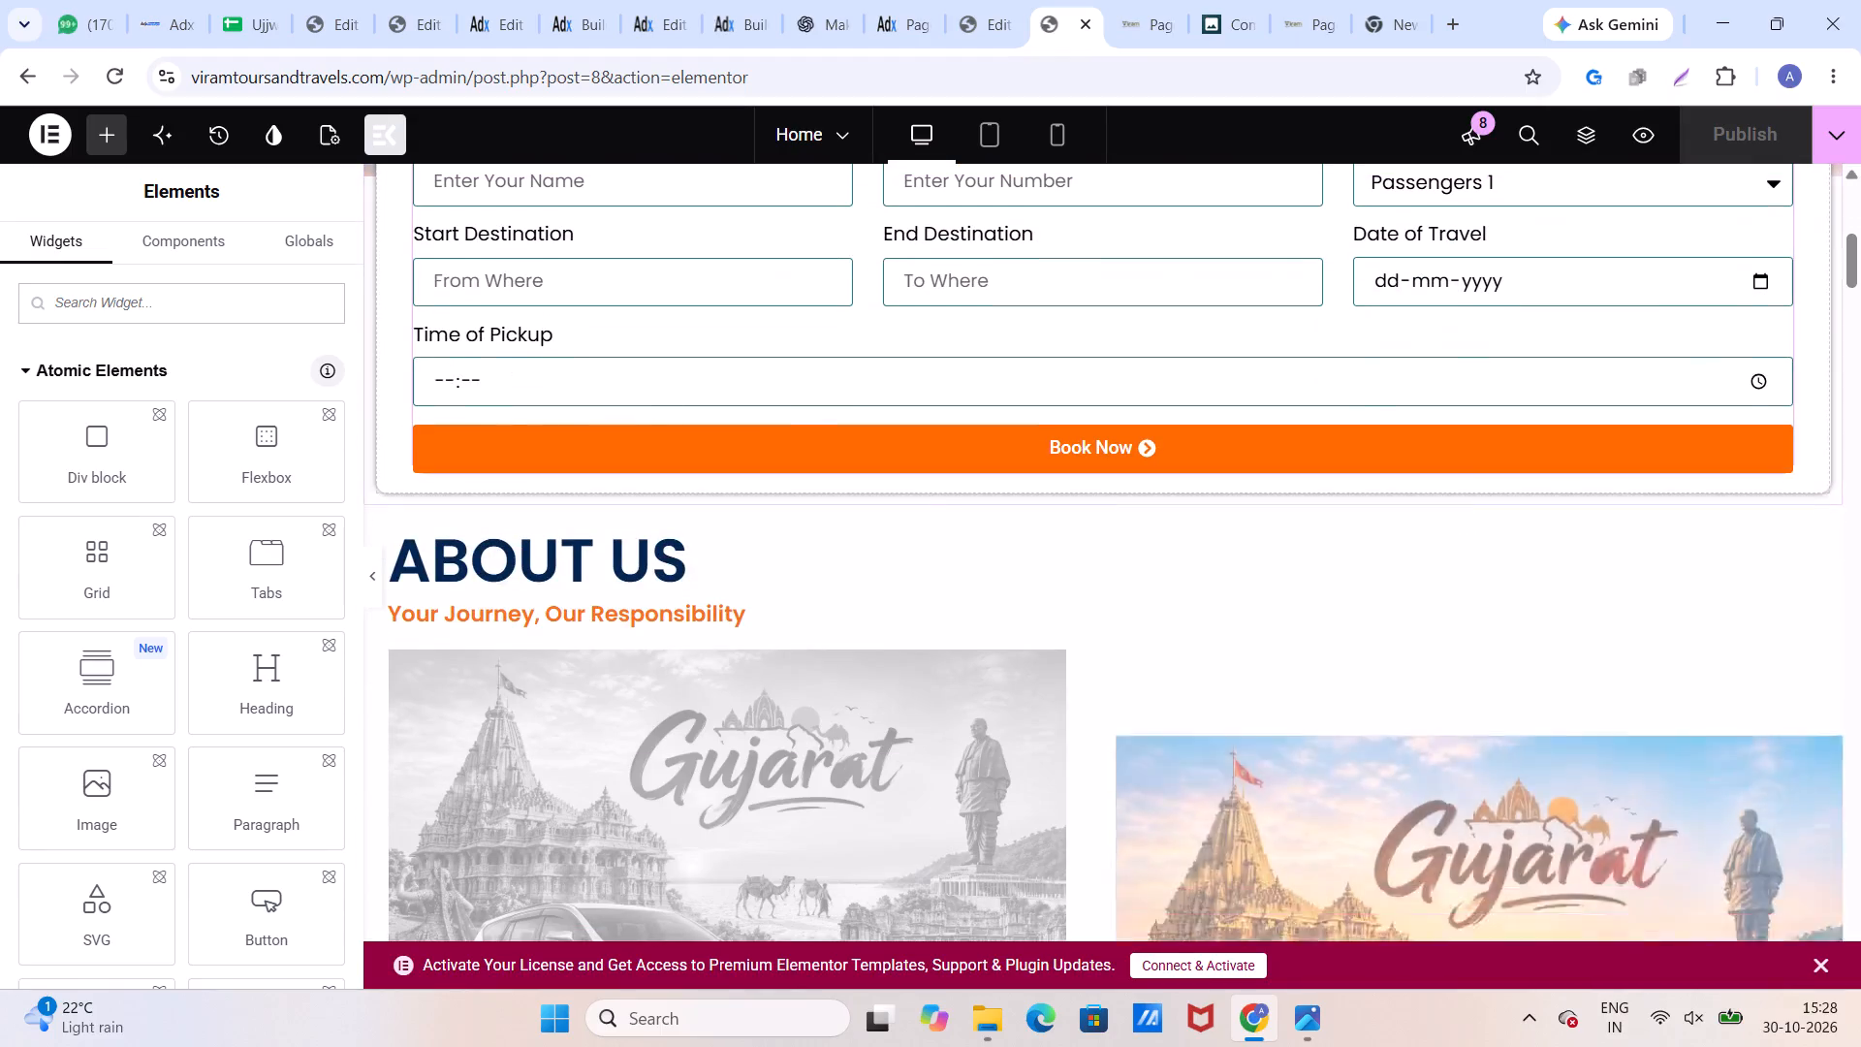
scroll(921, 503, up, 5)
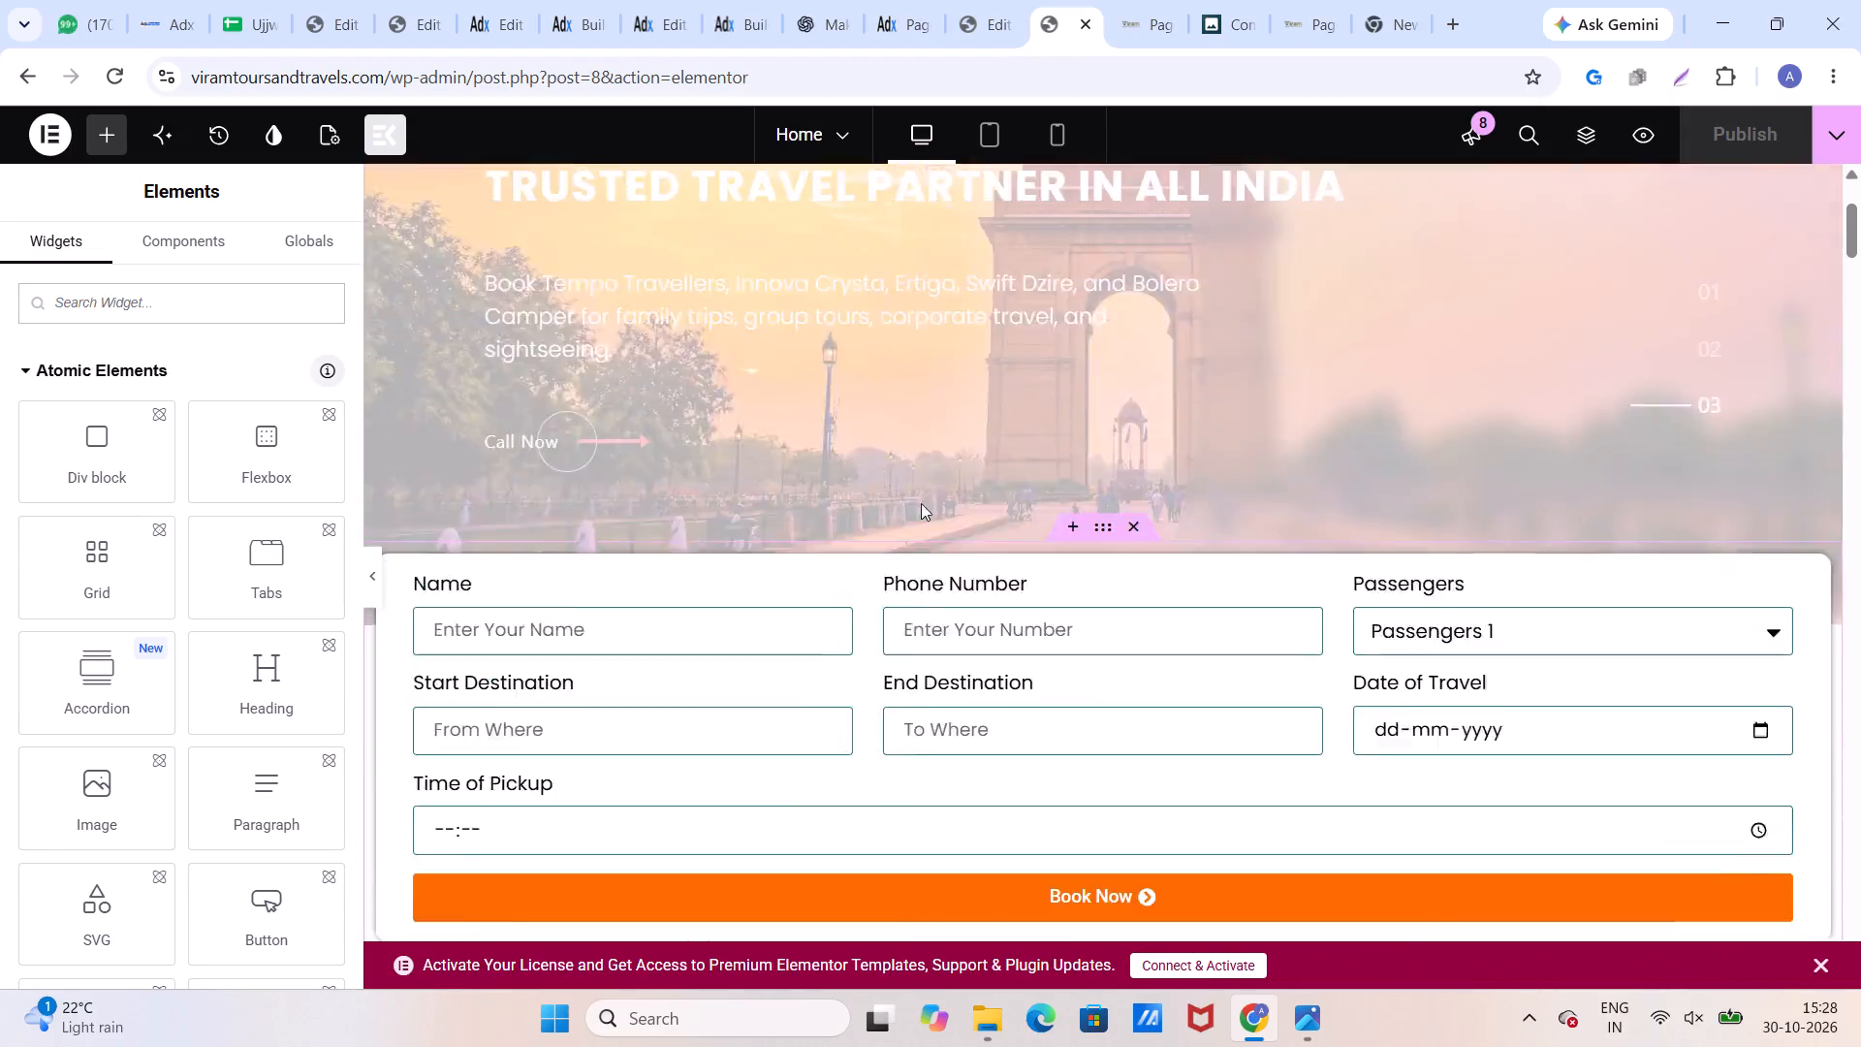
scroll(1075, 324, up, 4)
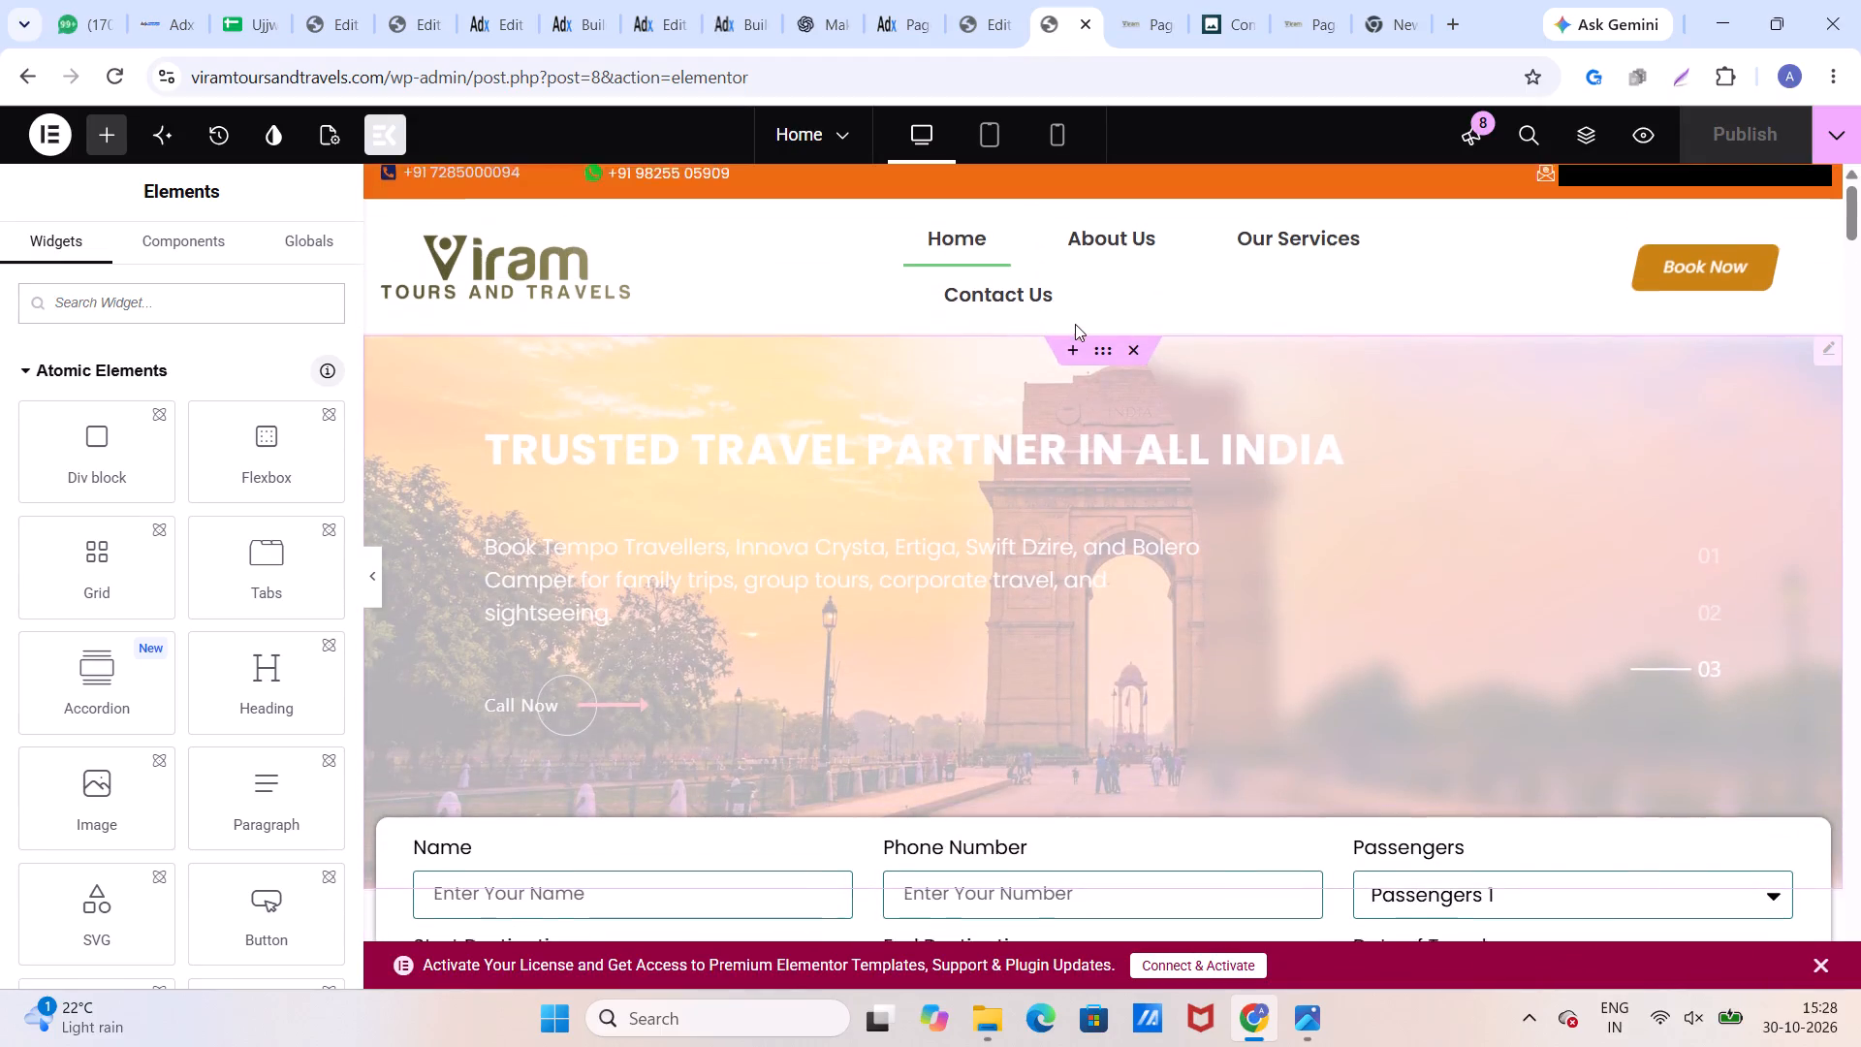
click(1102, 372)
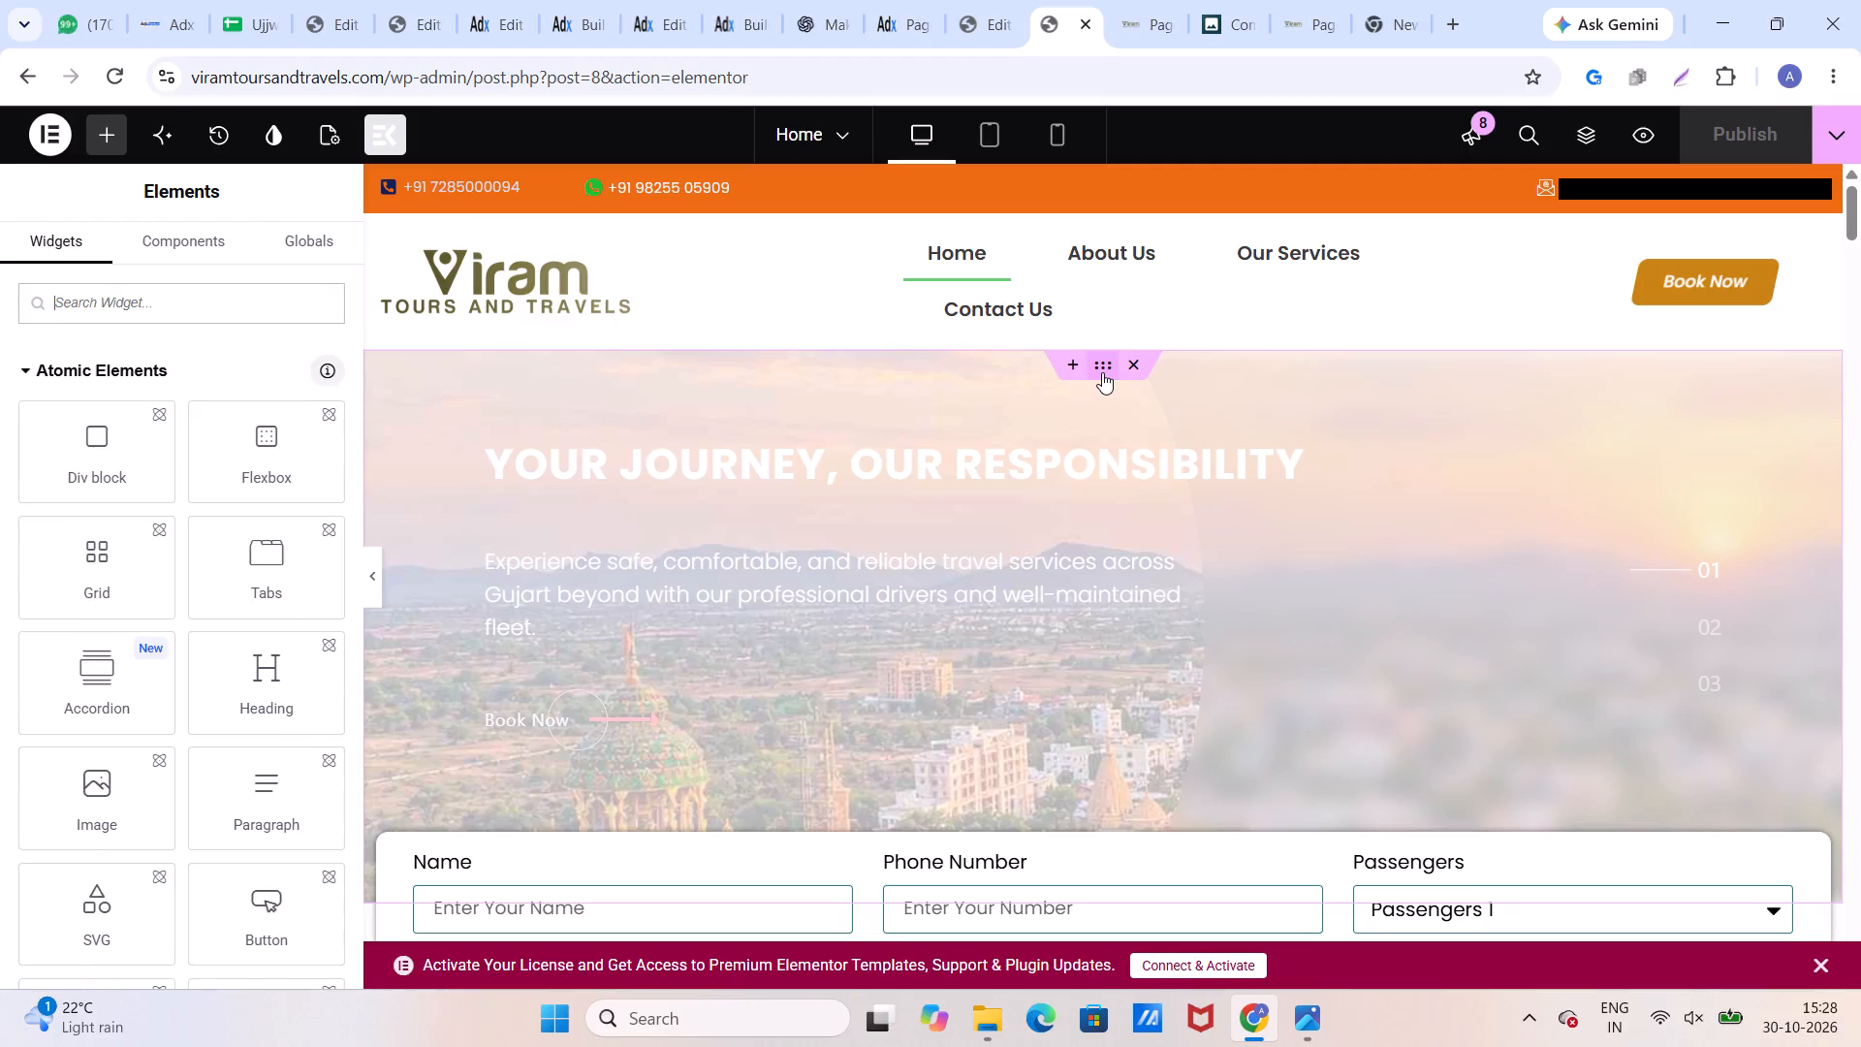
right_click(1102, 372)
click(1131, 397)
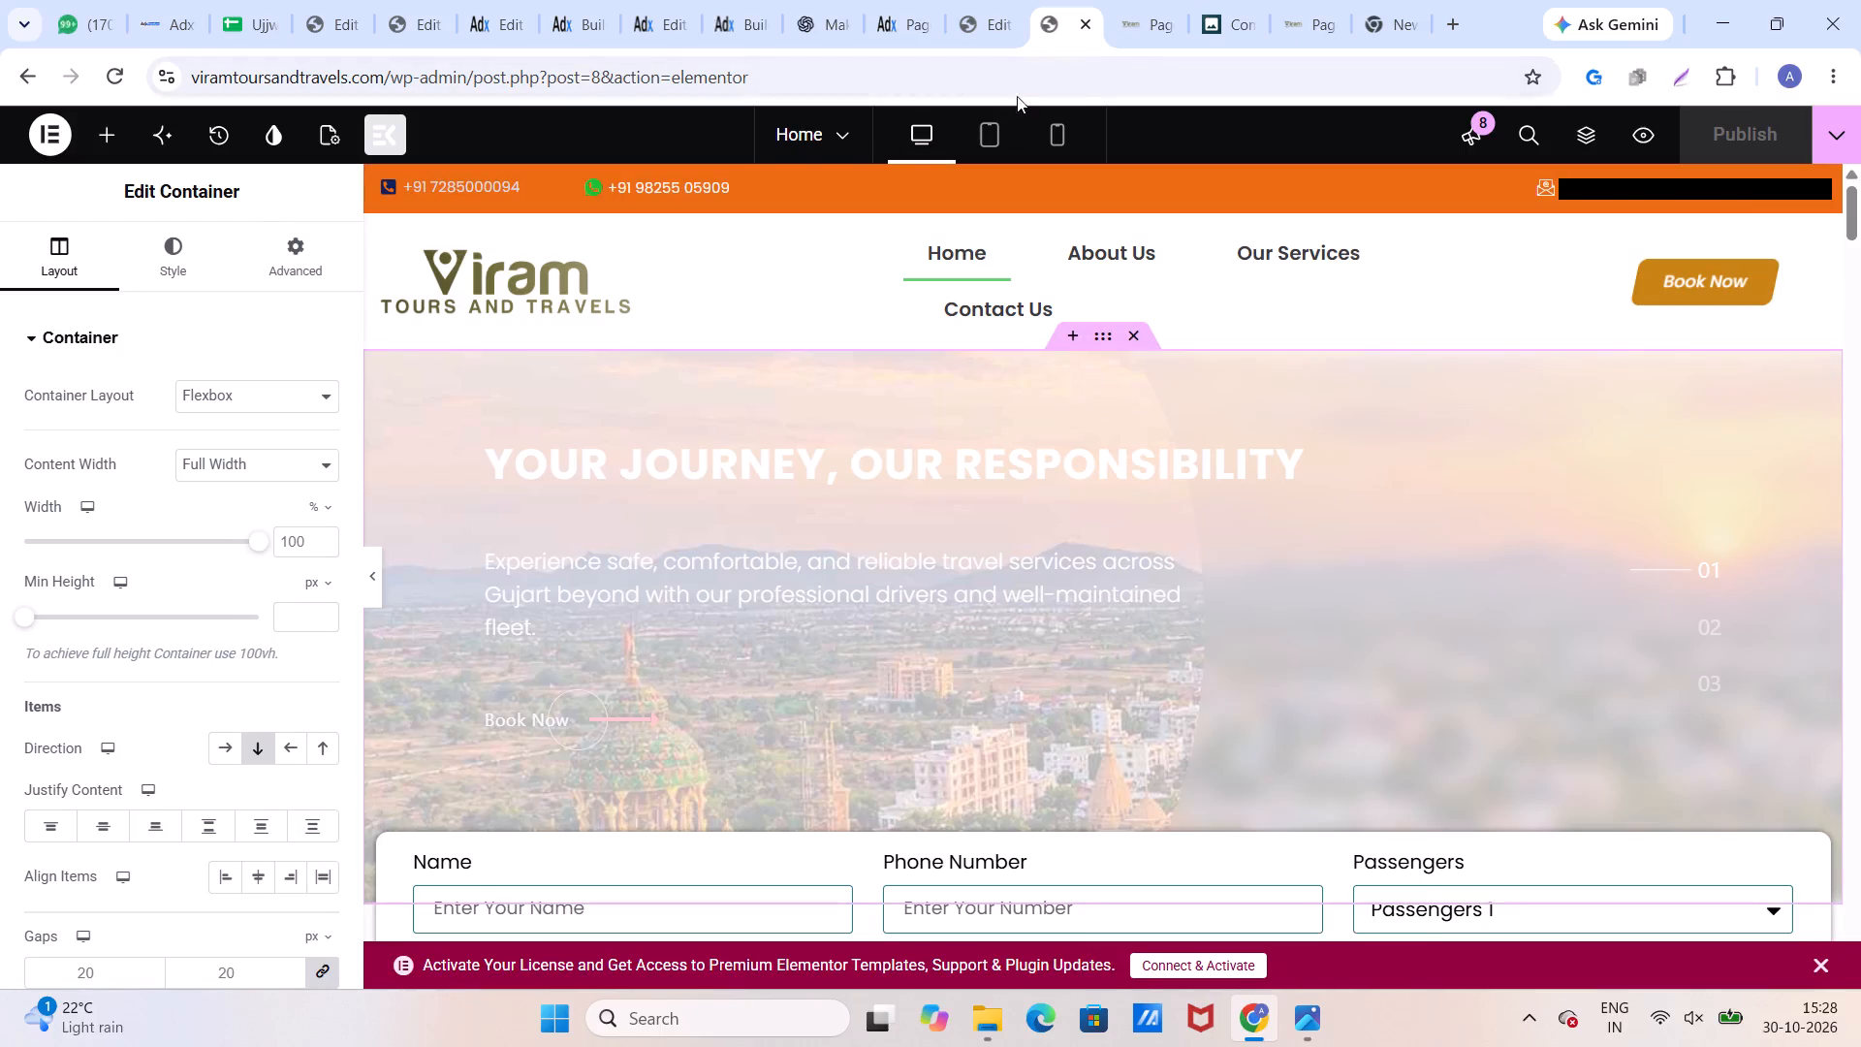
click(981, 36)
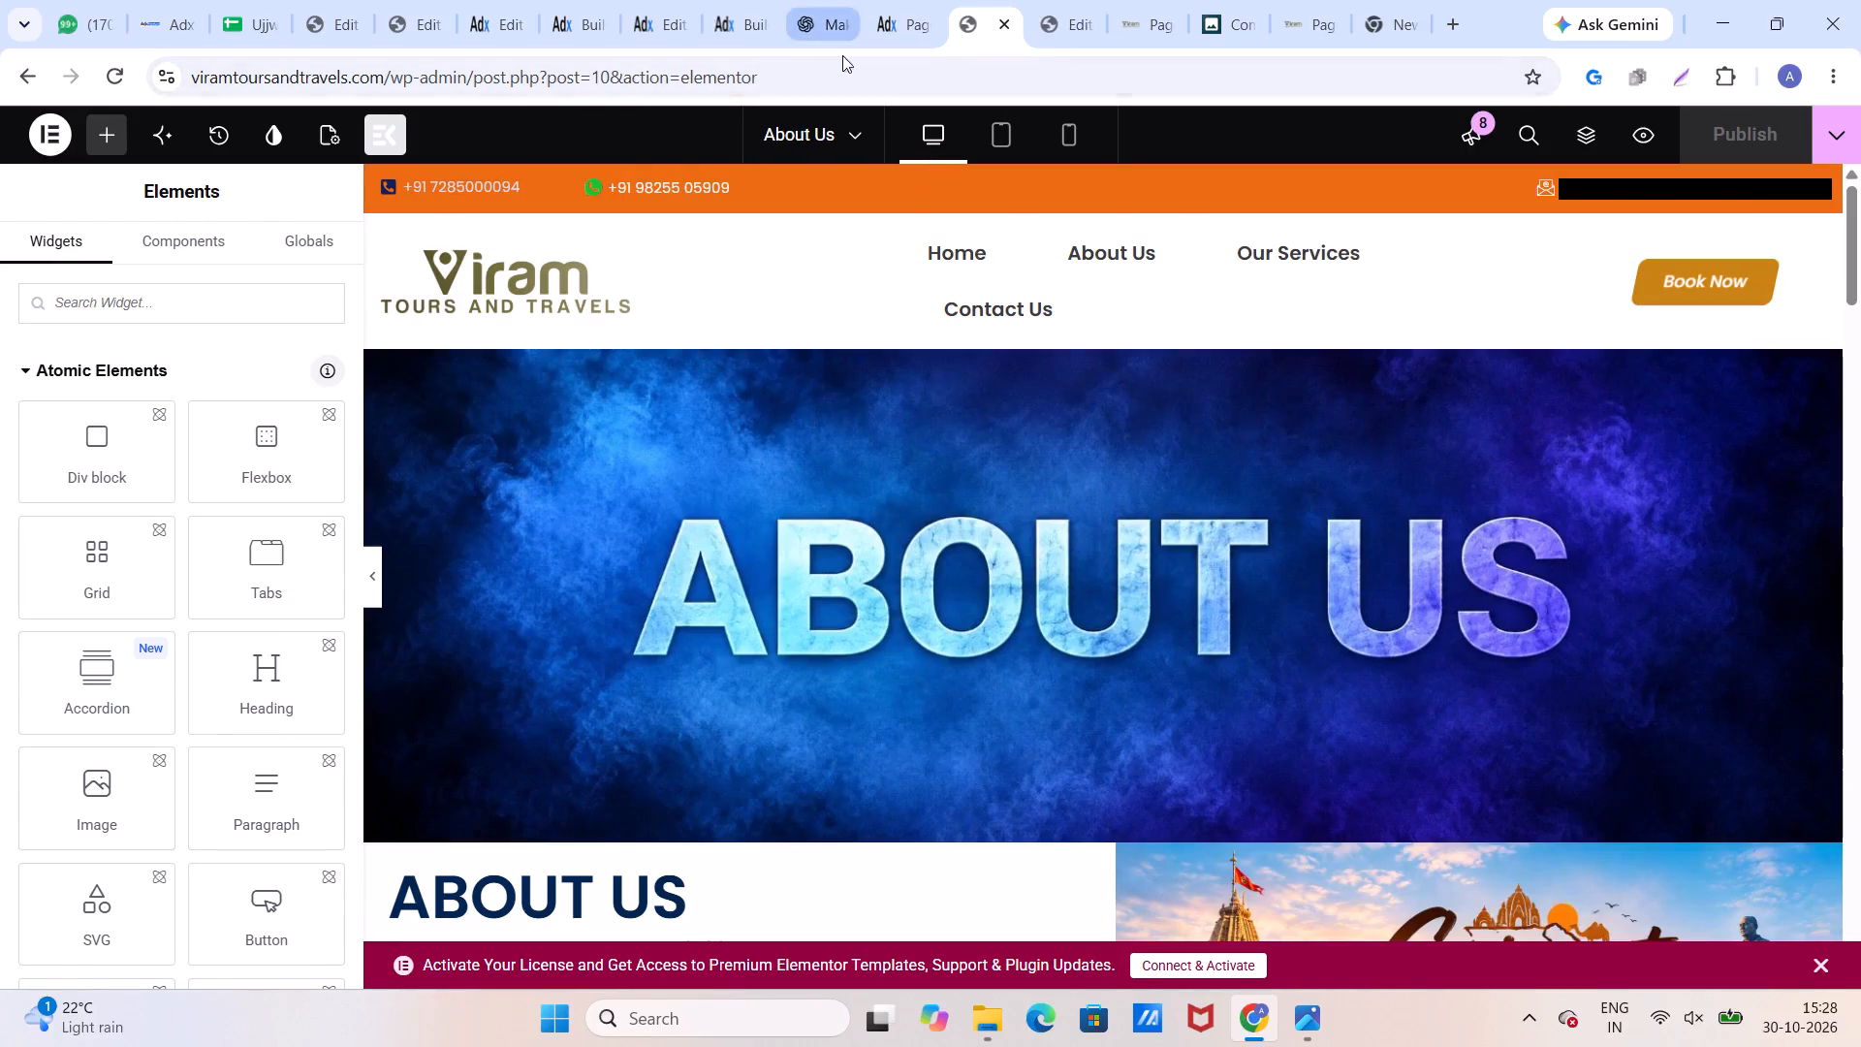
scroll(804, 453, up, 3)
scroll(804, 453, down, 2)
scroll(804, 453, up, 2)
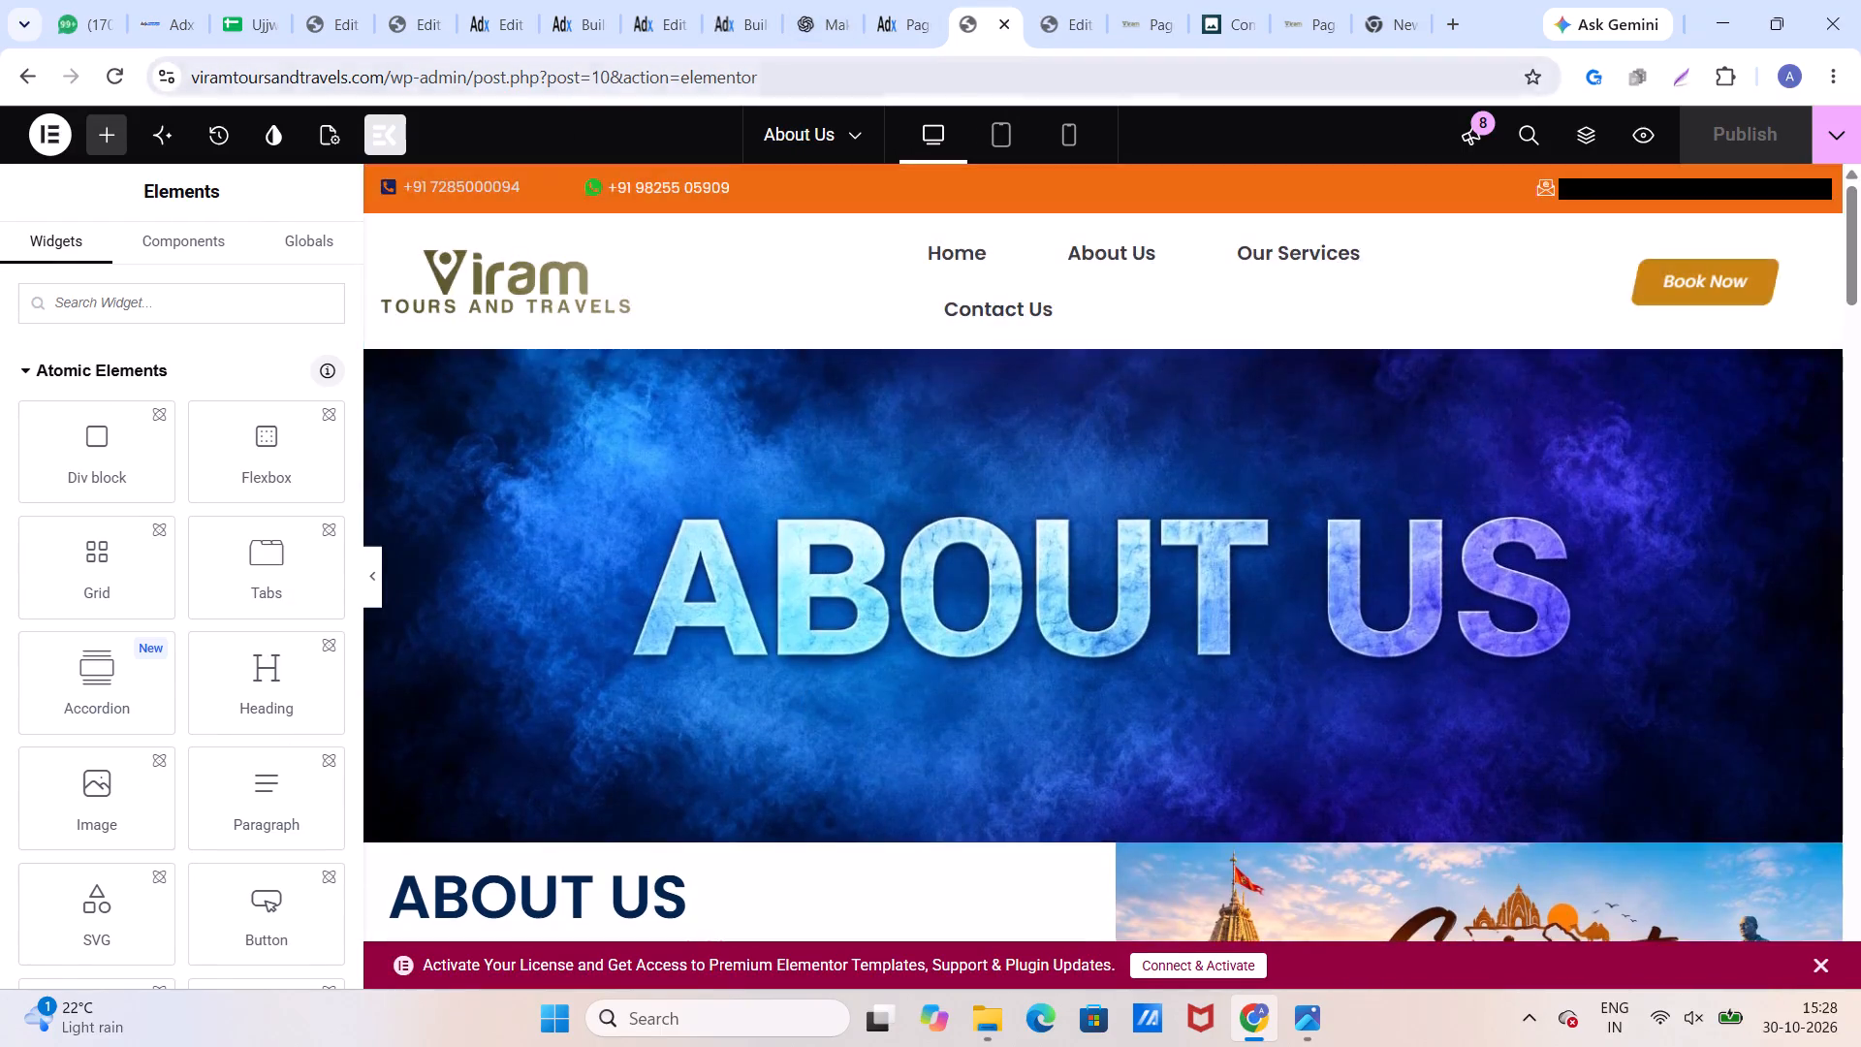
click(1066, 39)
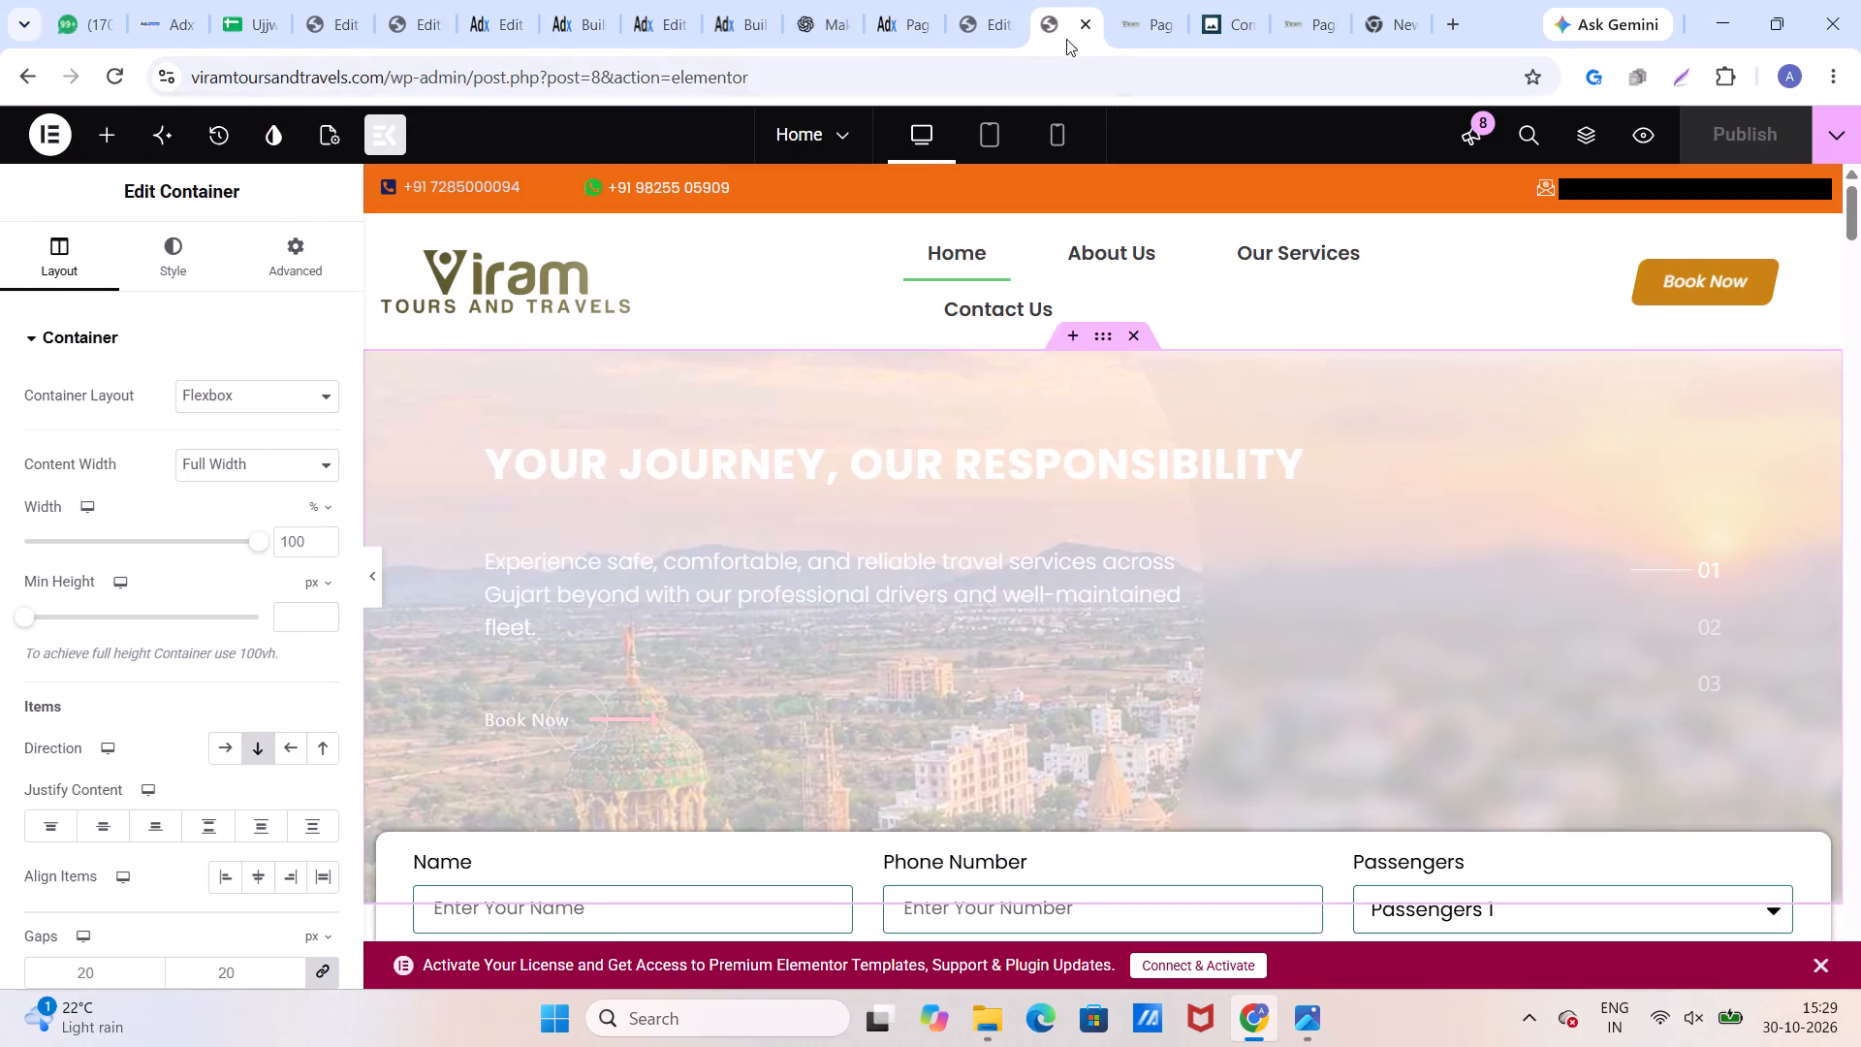
Add a new WordPress page titled Home and publish it.
click(1130, 29)
scroll(488, 446, up, 11)
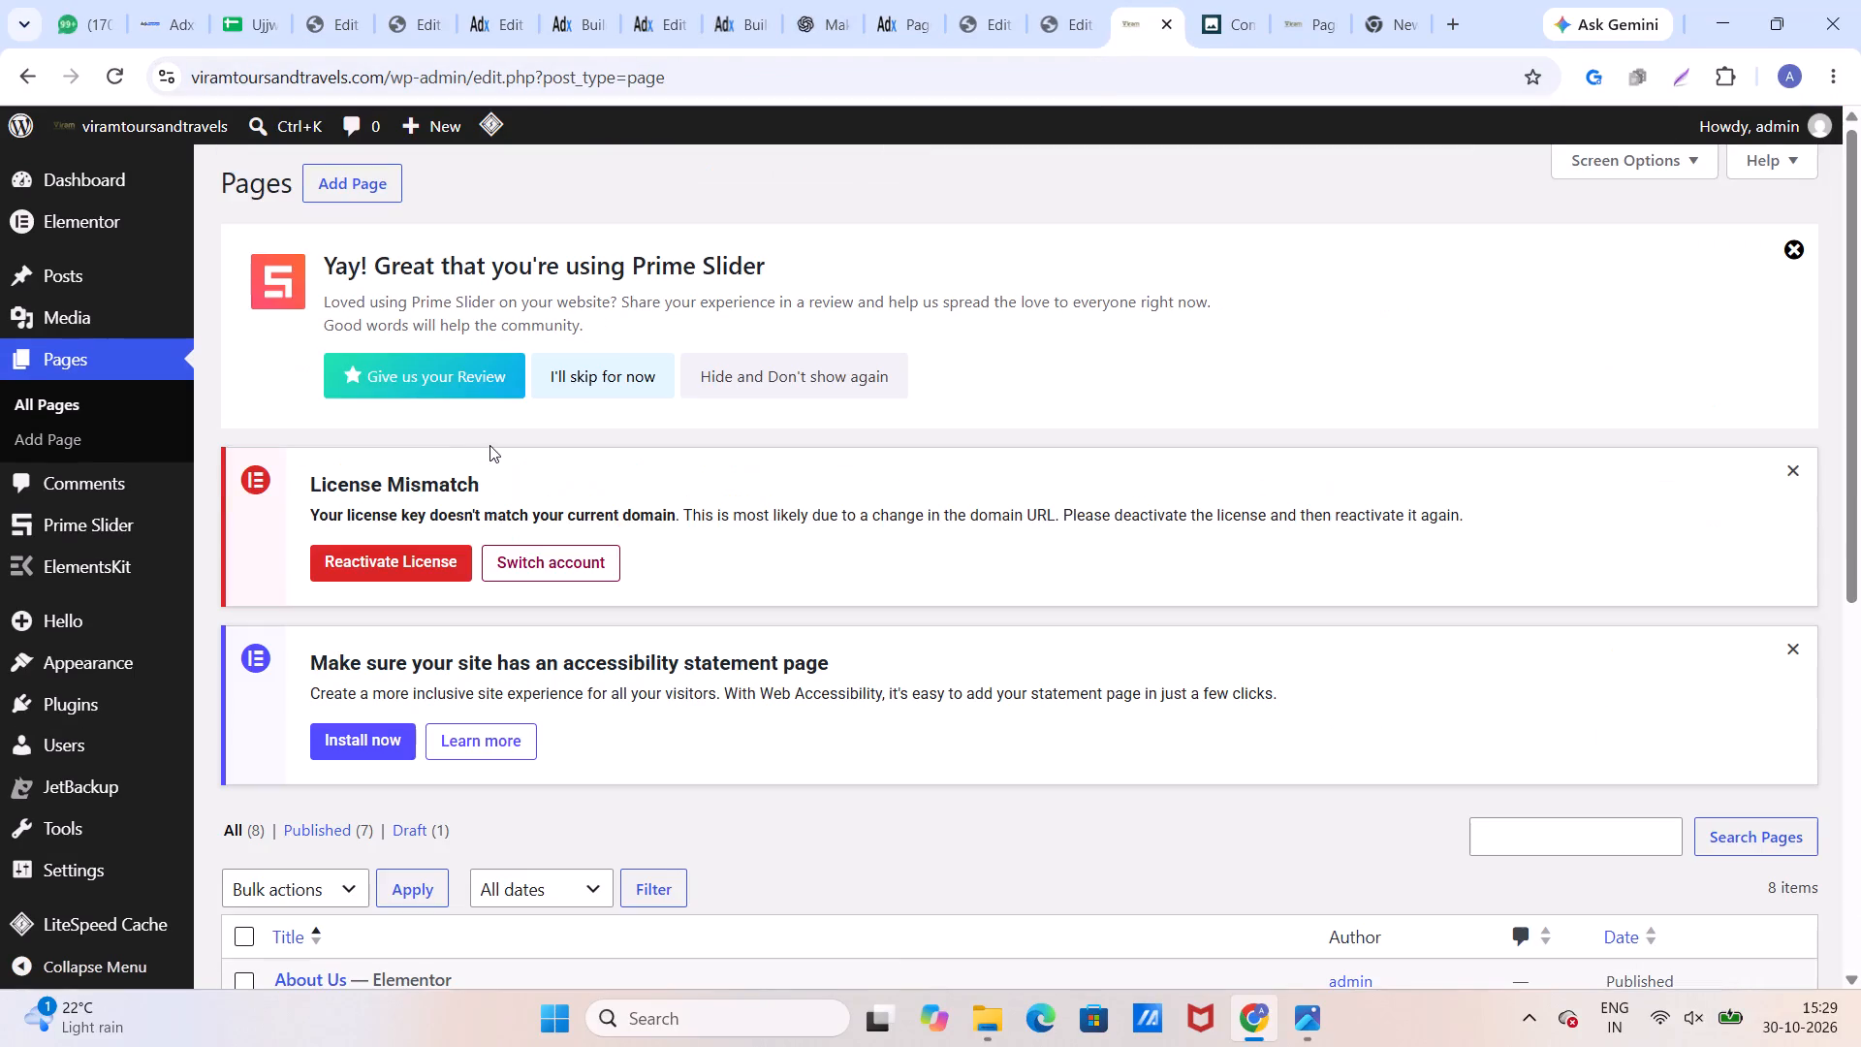
click(84, 431)
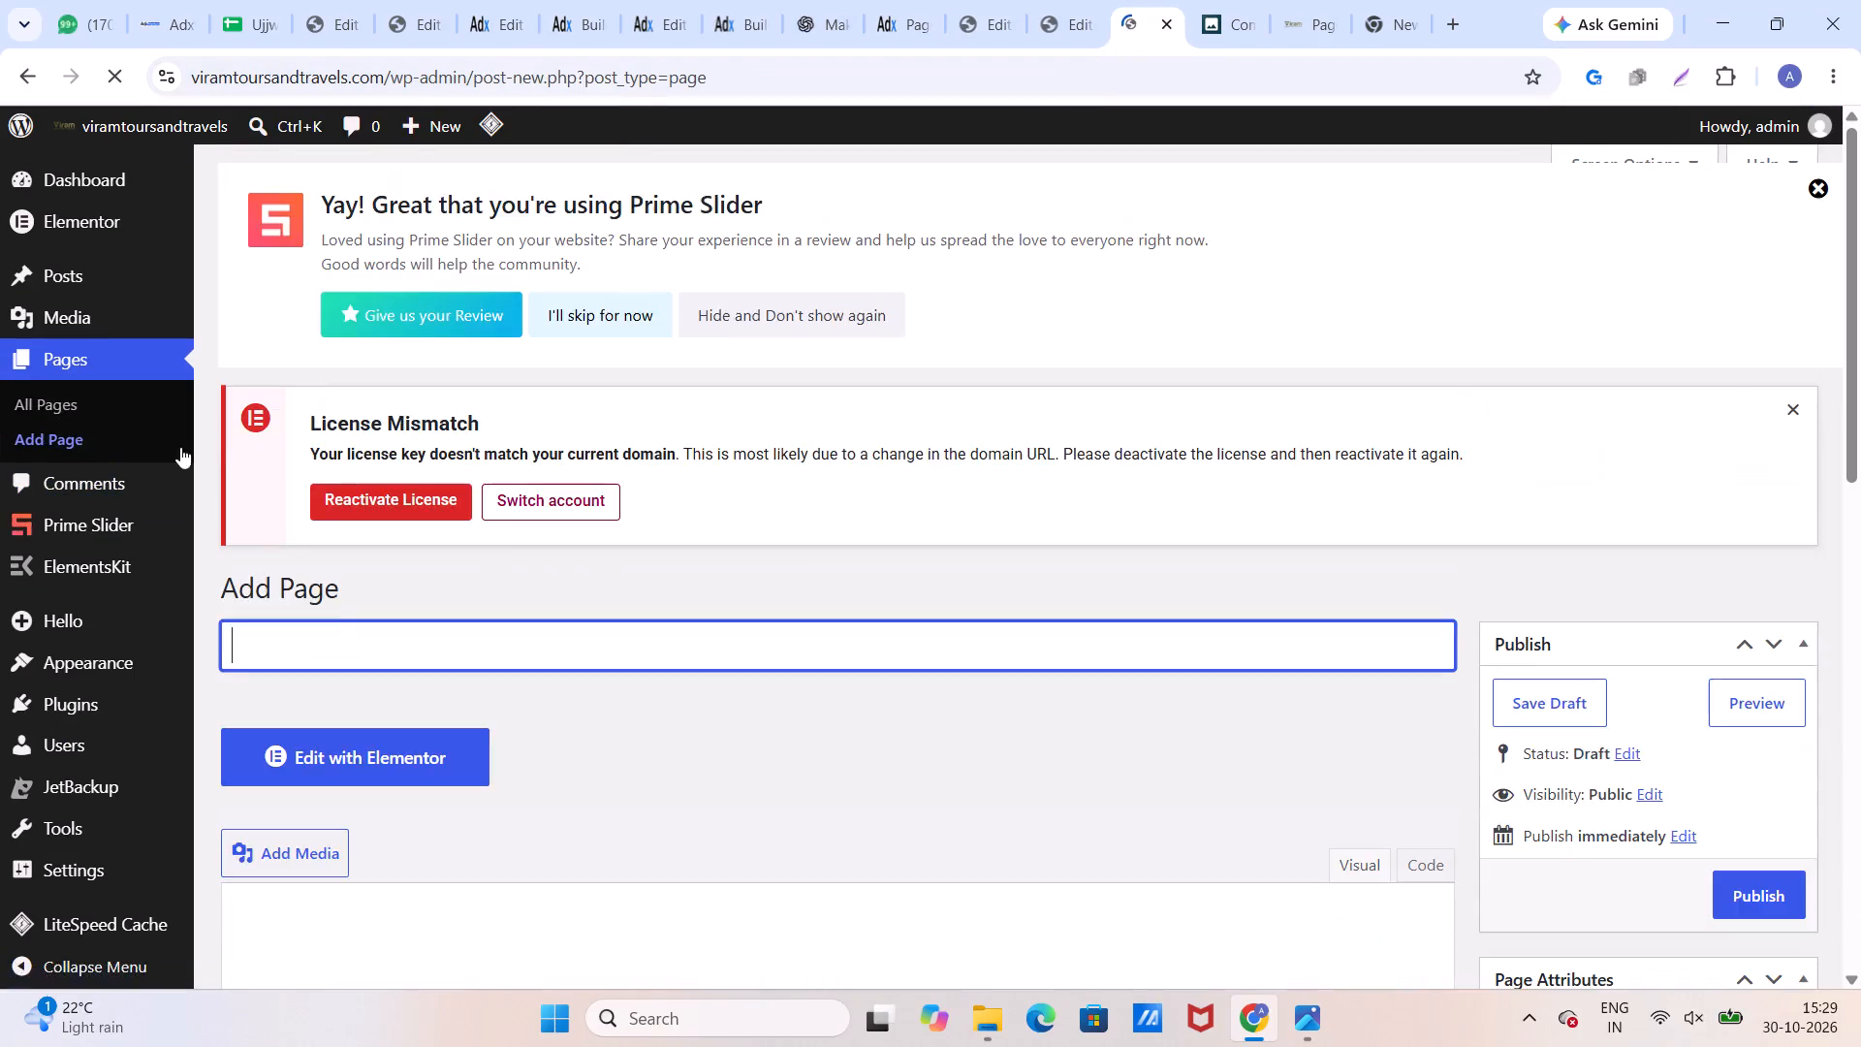
click(331, 647)
click(336, 657)
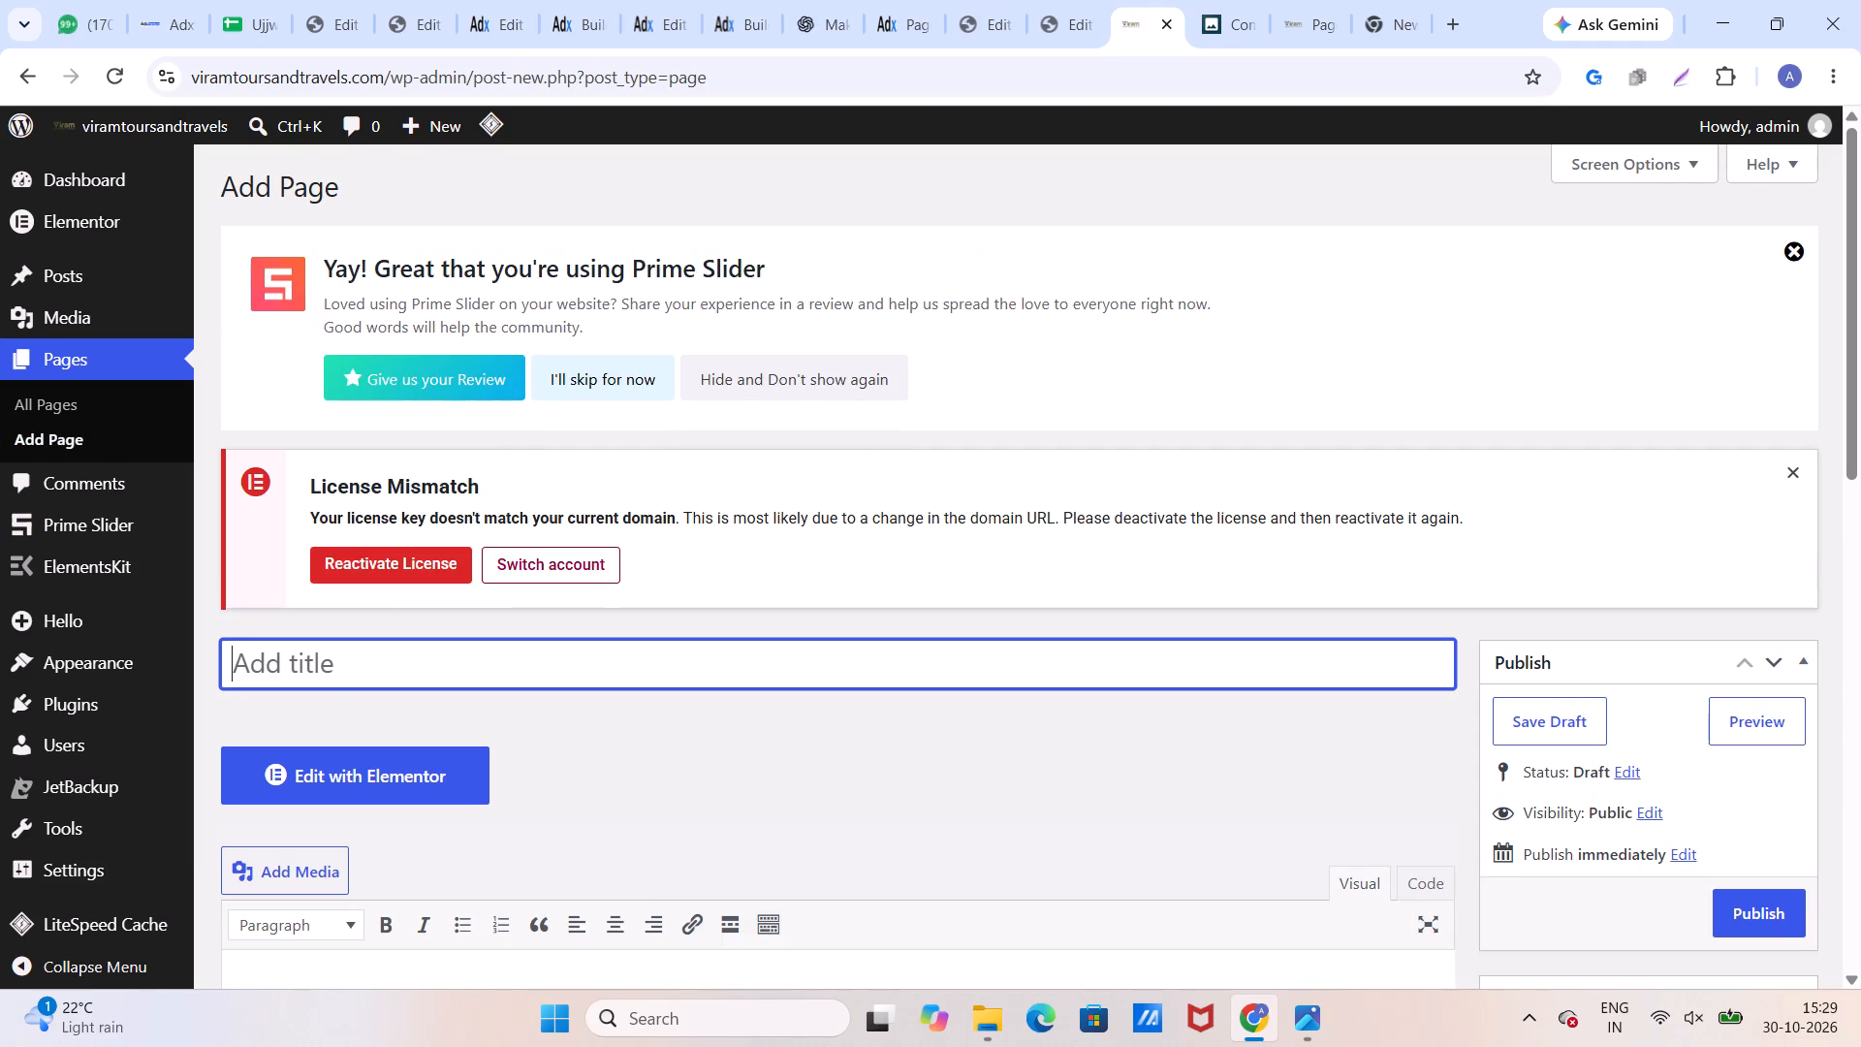
text(home)
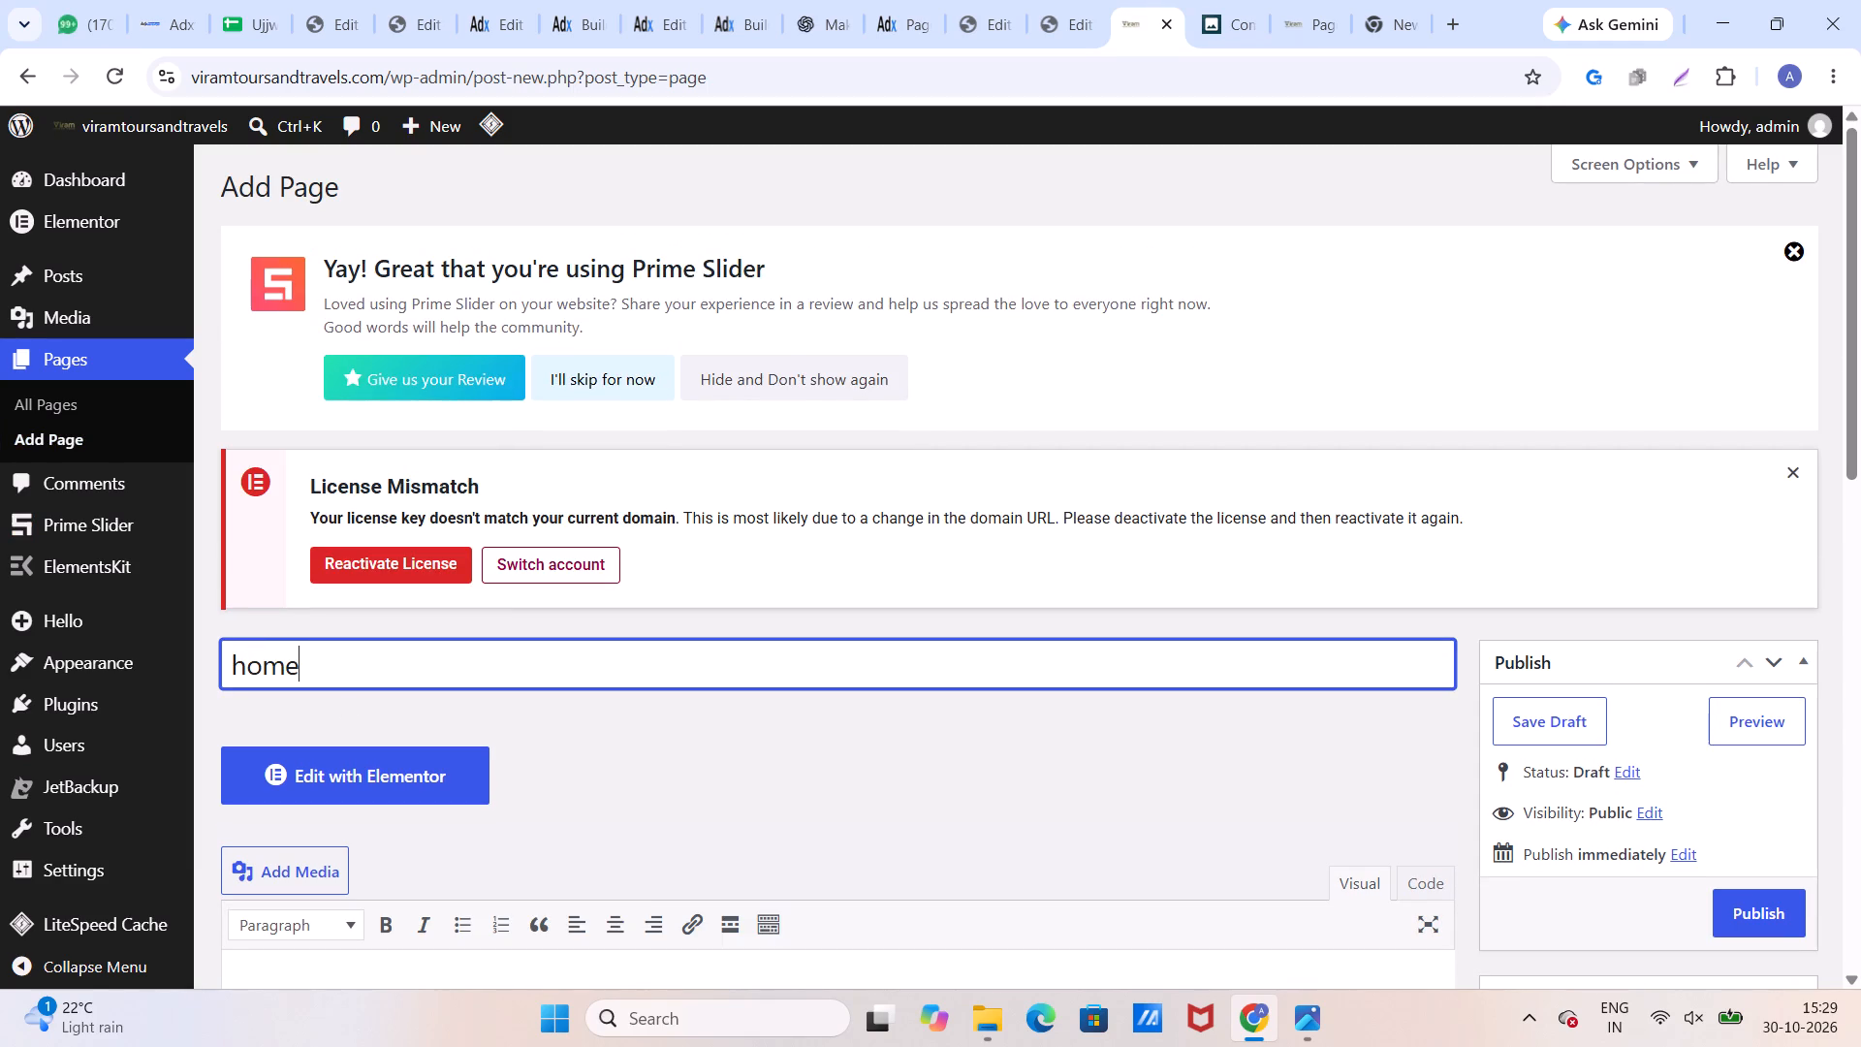
click(245, 662)
key(BackSpace)
key(shift+h)
scroll(716, 676, down, 2)
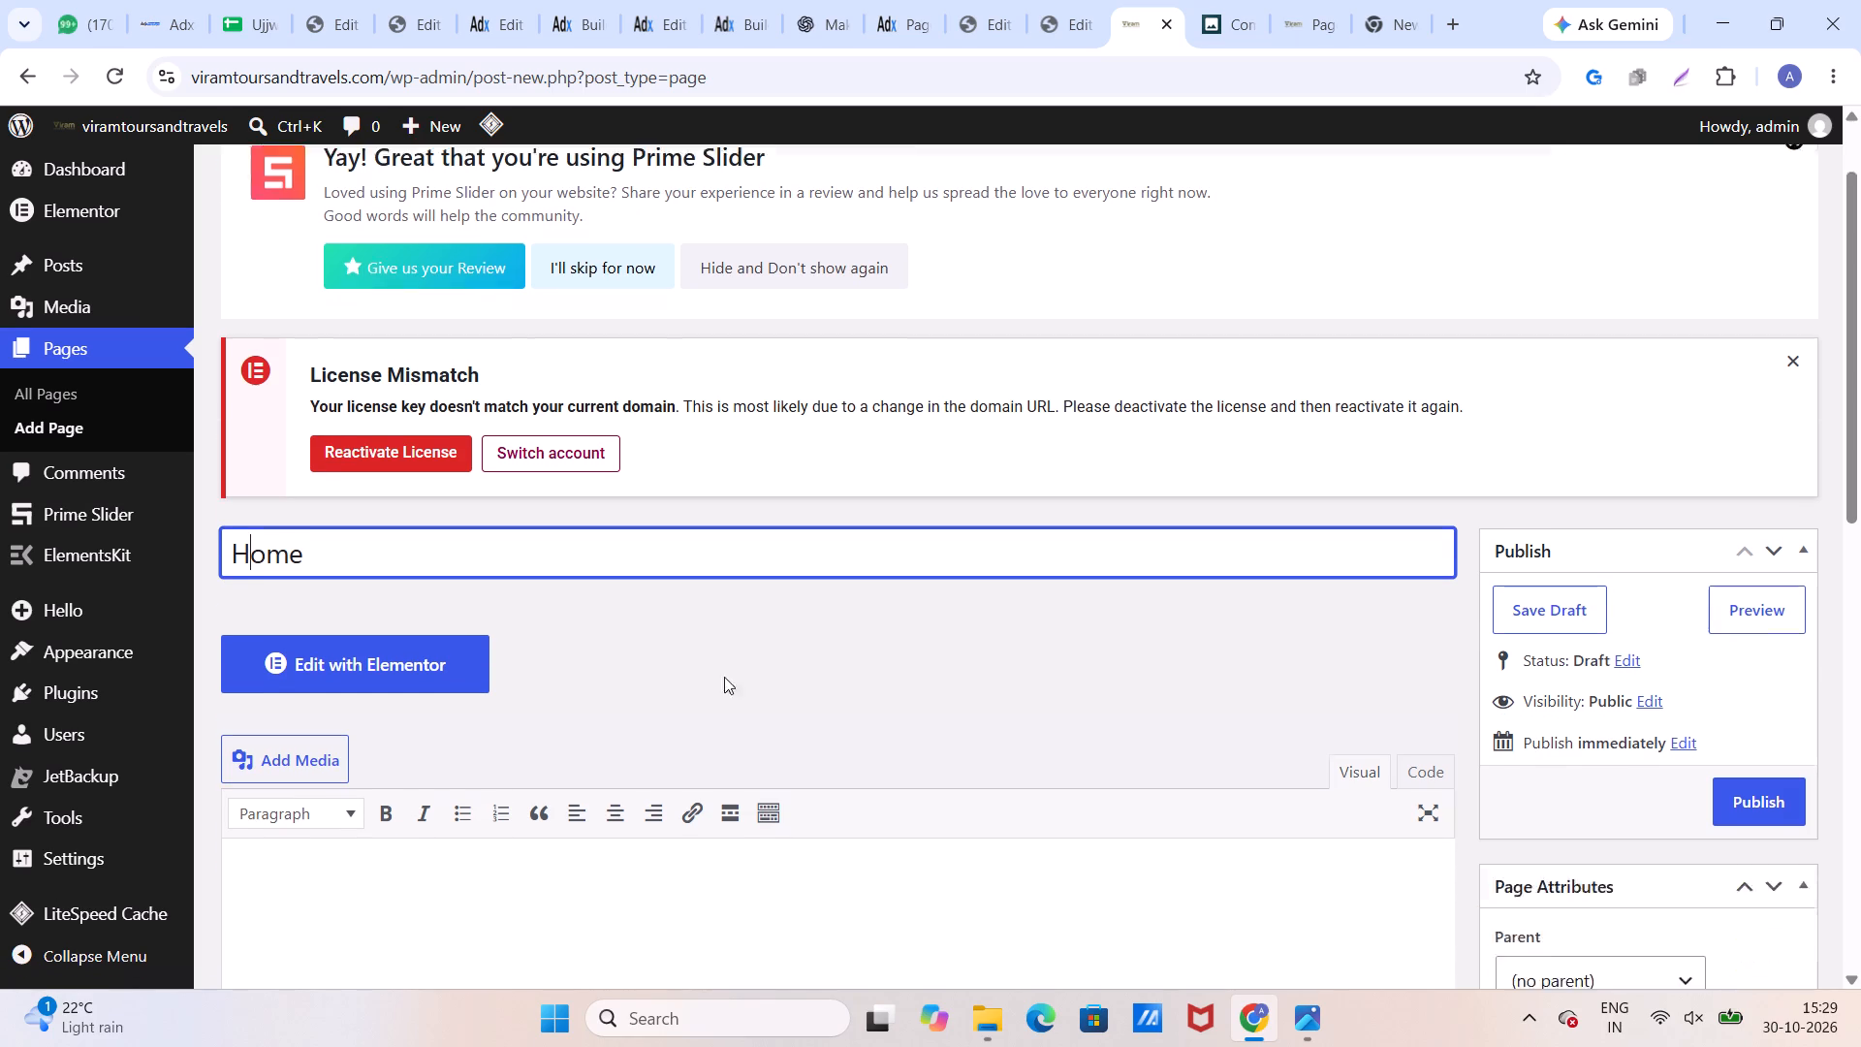
click(1750, 664)
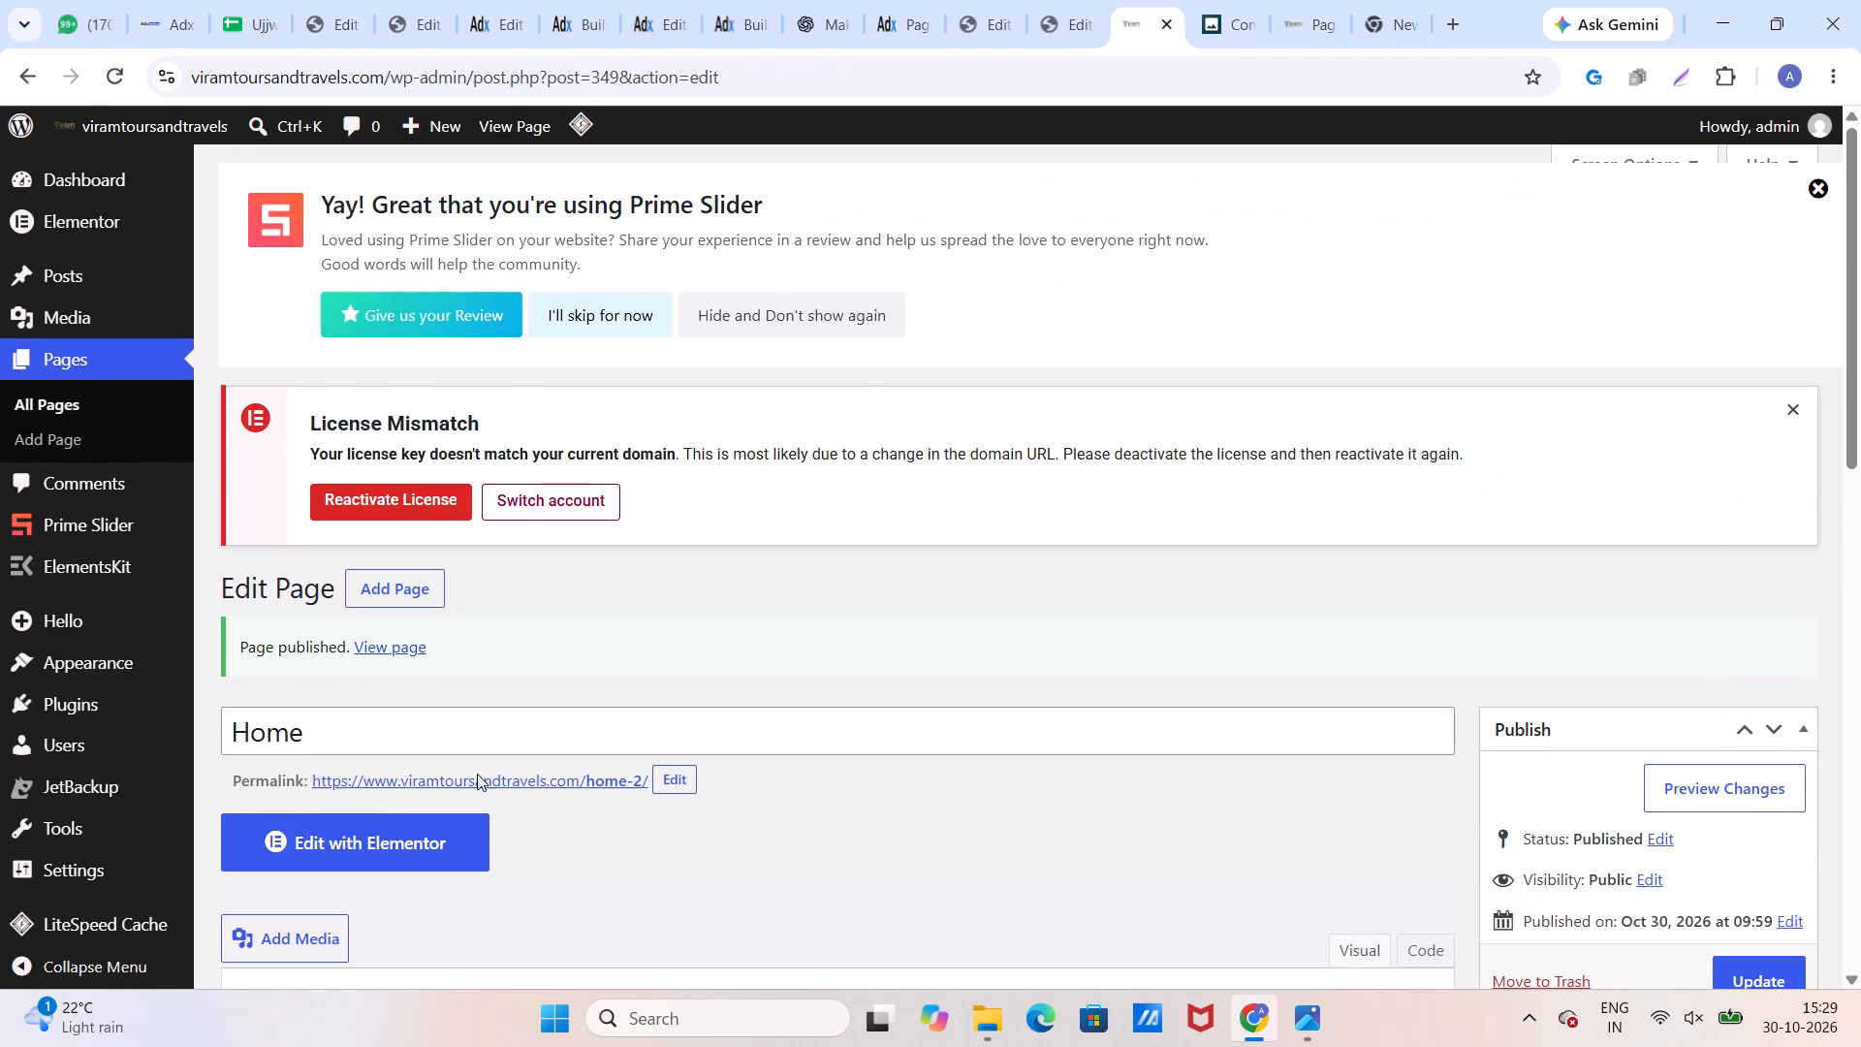
Open the new Home page for editing with Elementor and turn on Hide Title in its page settings.
click(371, 749)
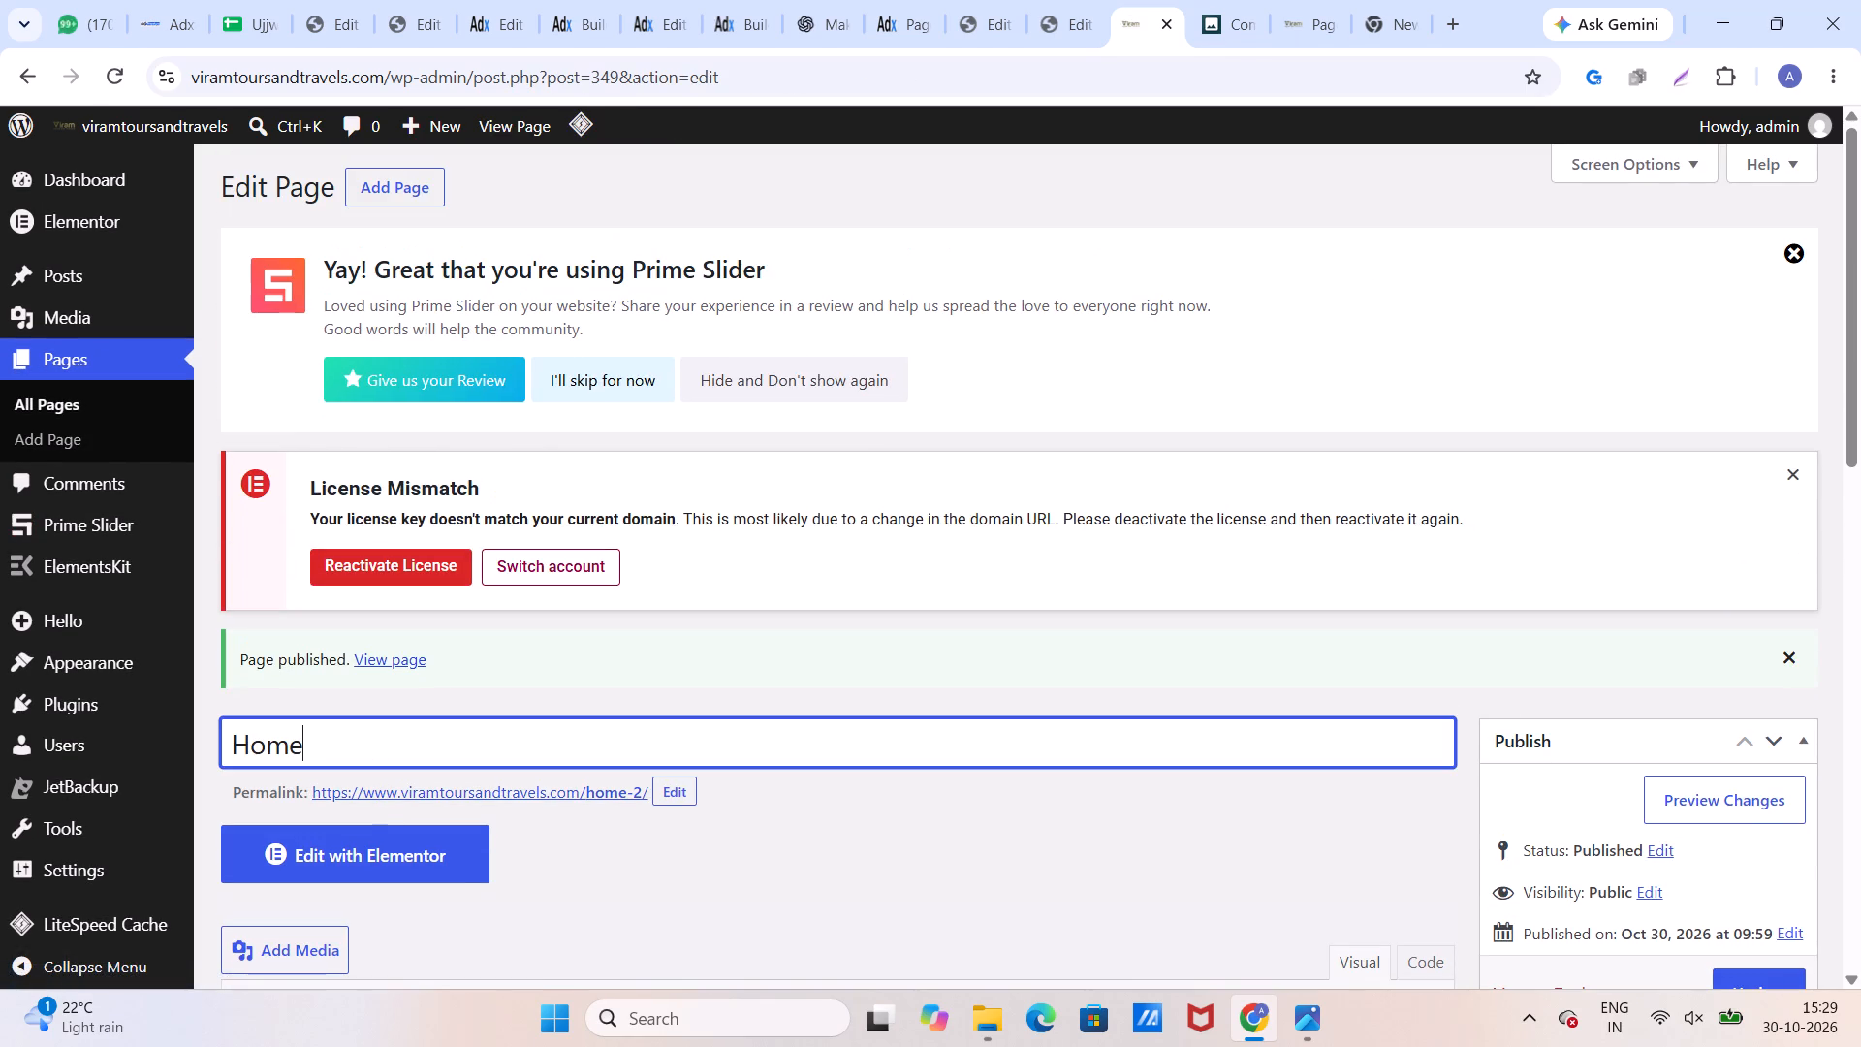
scroll(485, 793, down, 1)
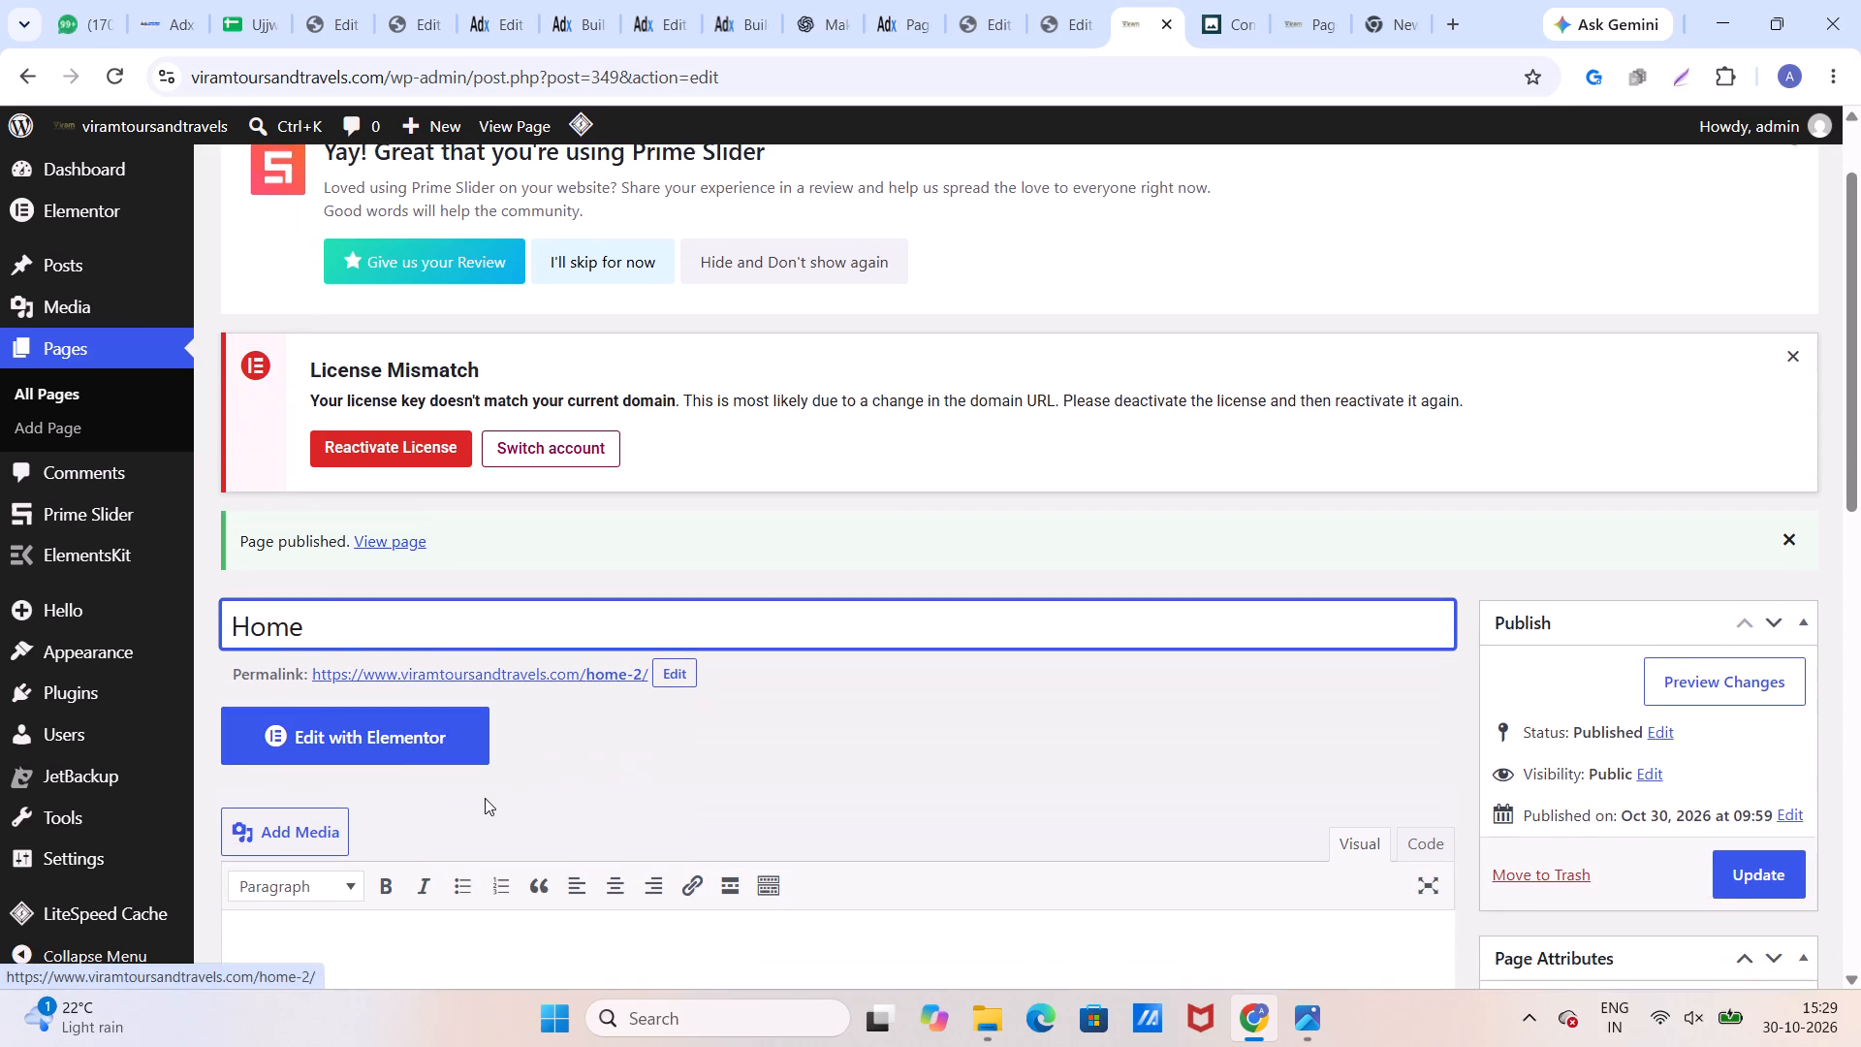
click(390, 746)
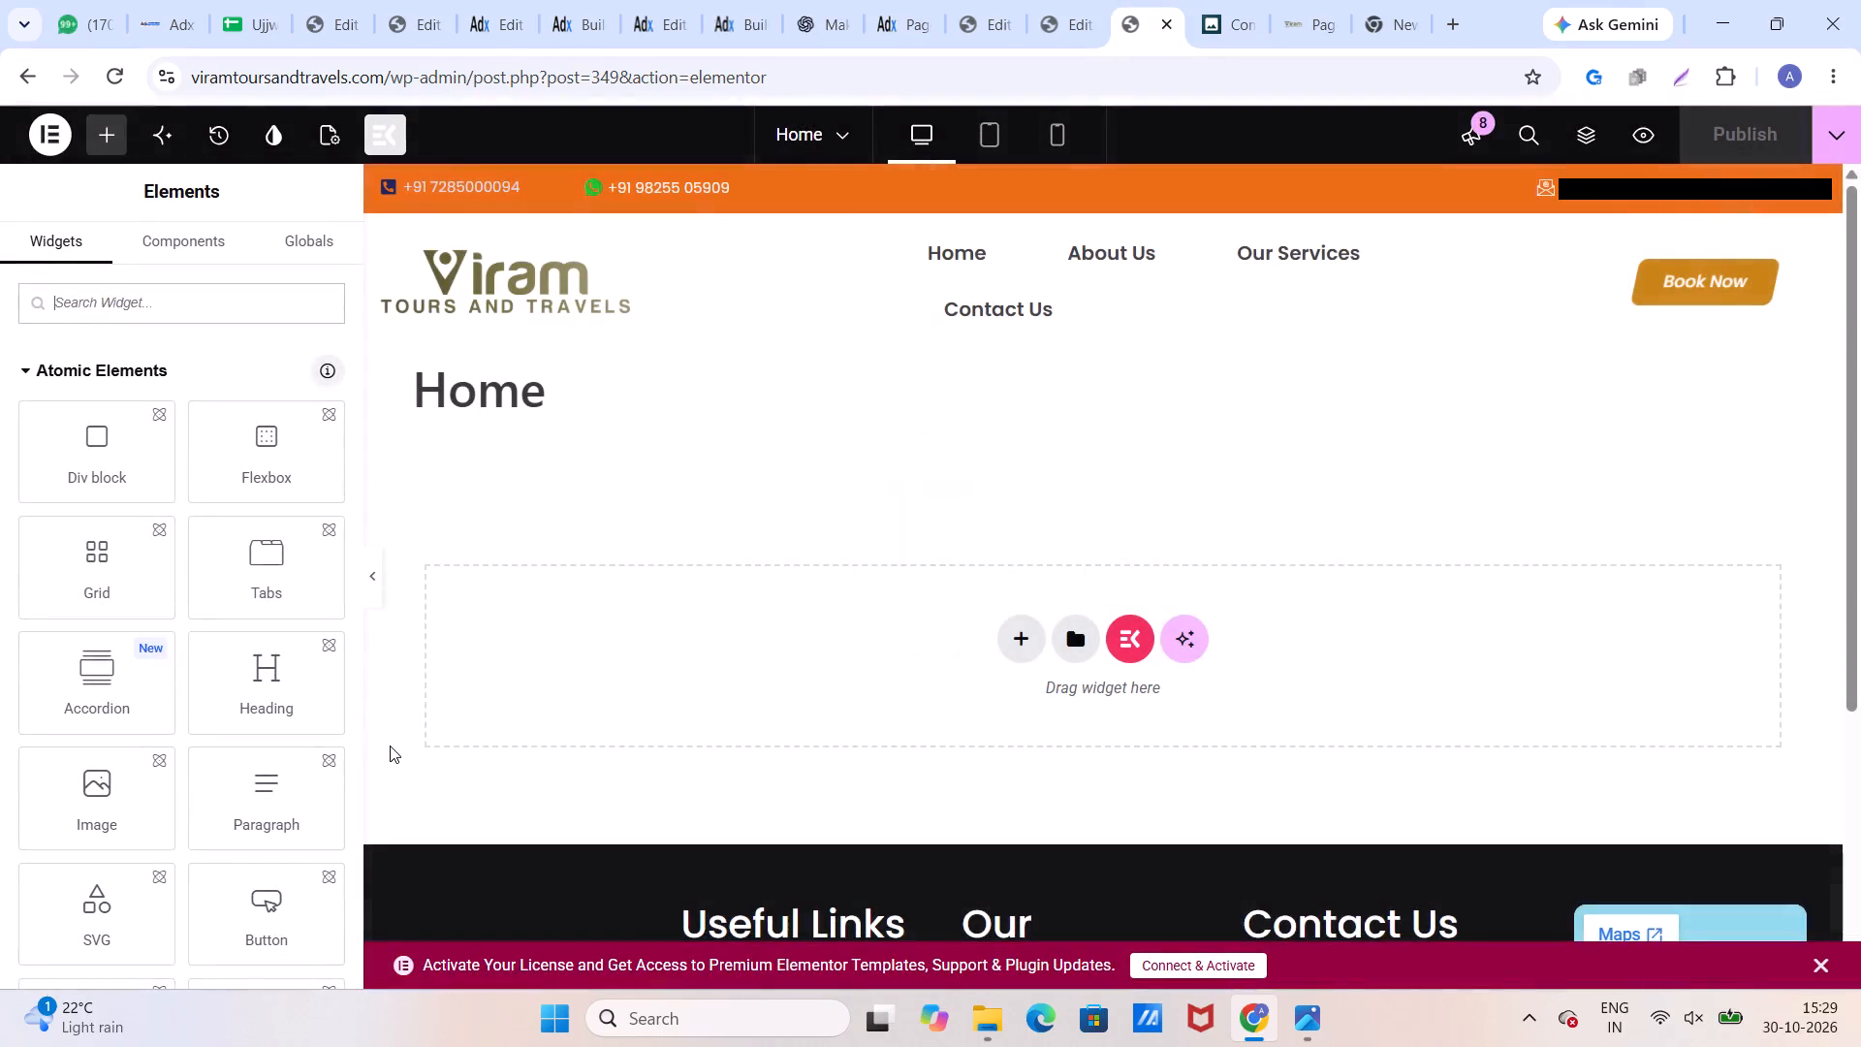
click(335, 137)
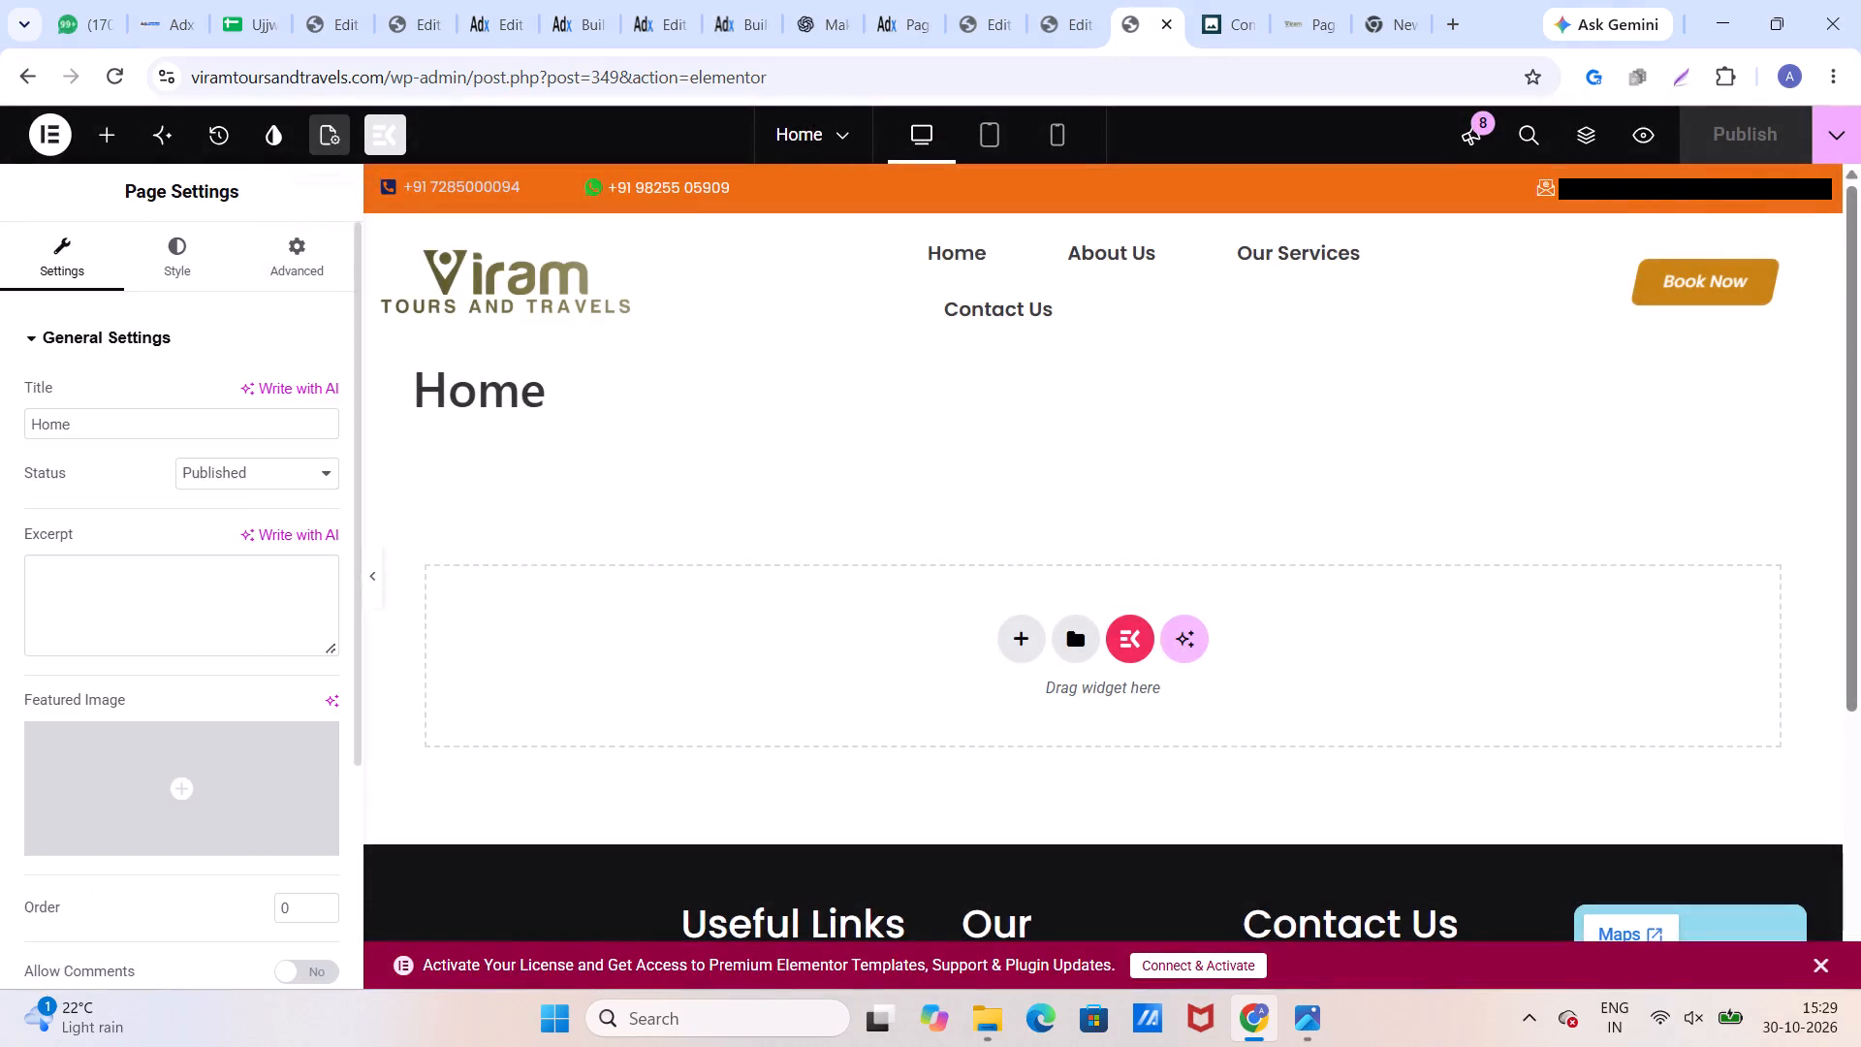
click(297, 477)
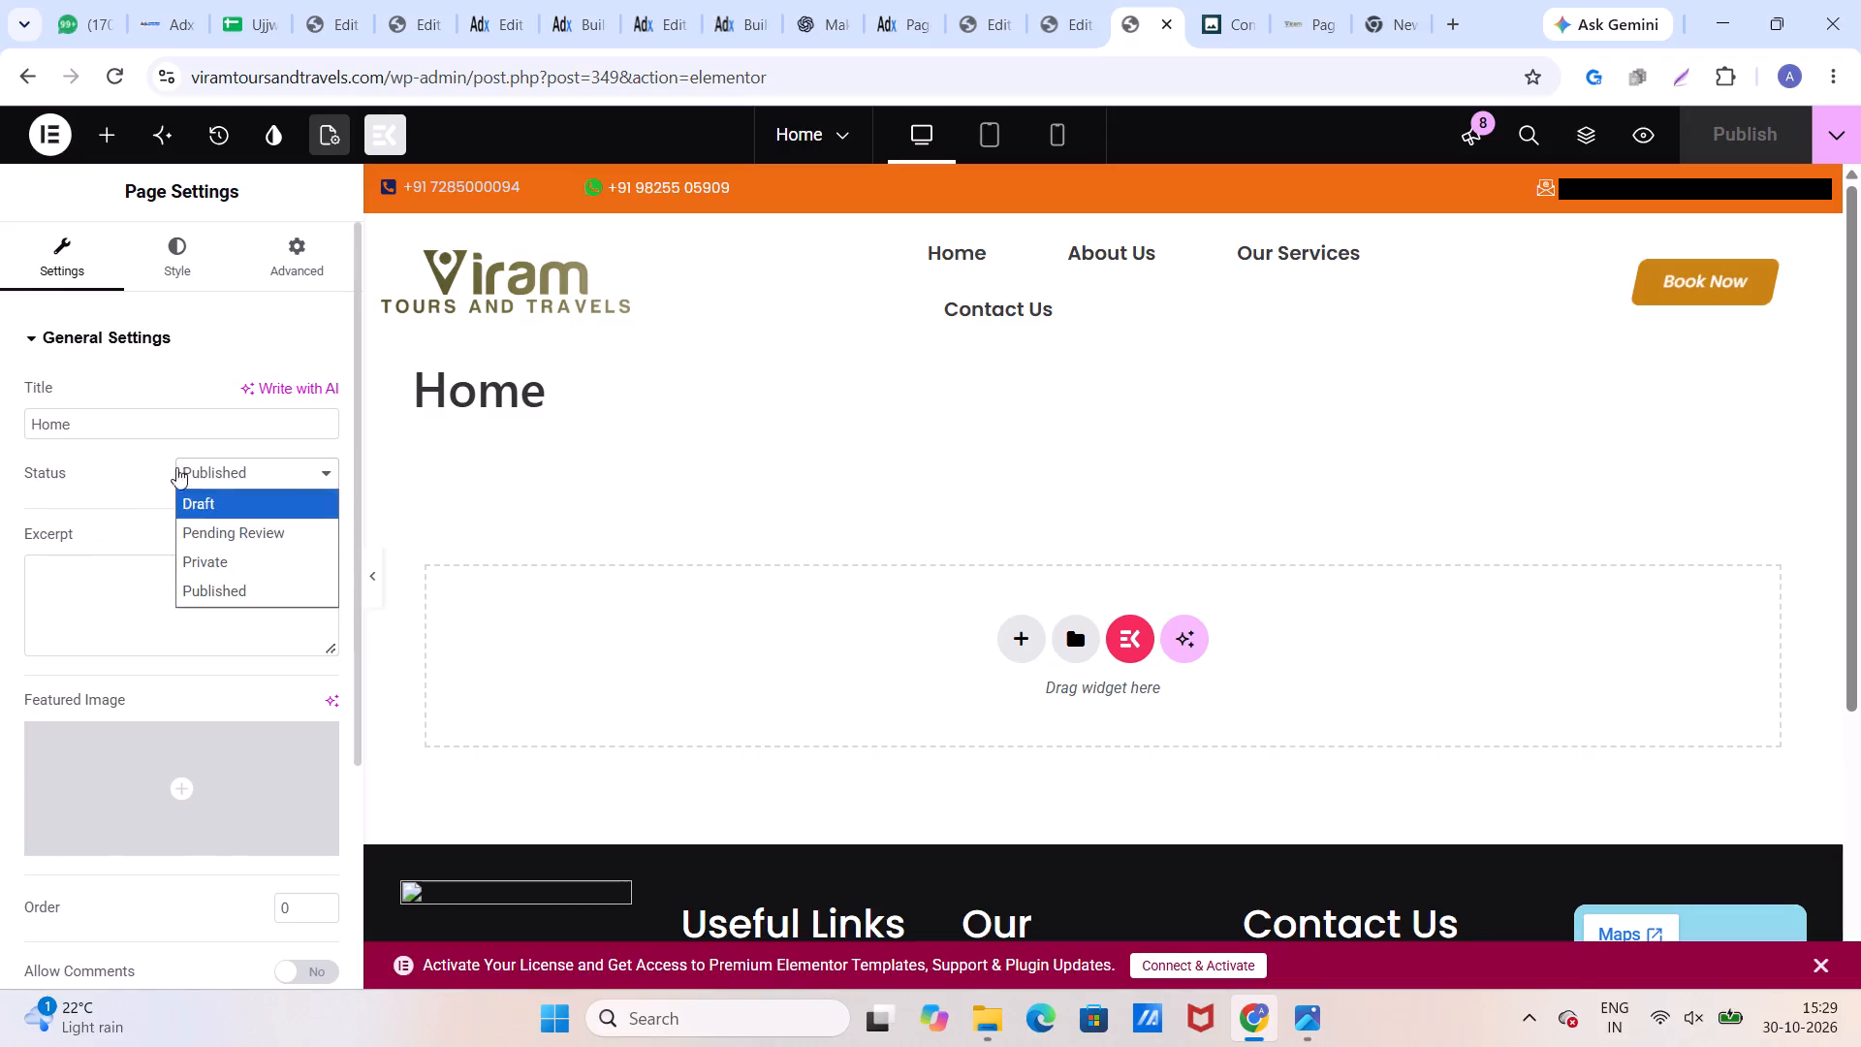
click(112, 469)
scroll(152, 458, down, 7)
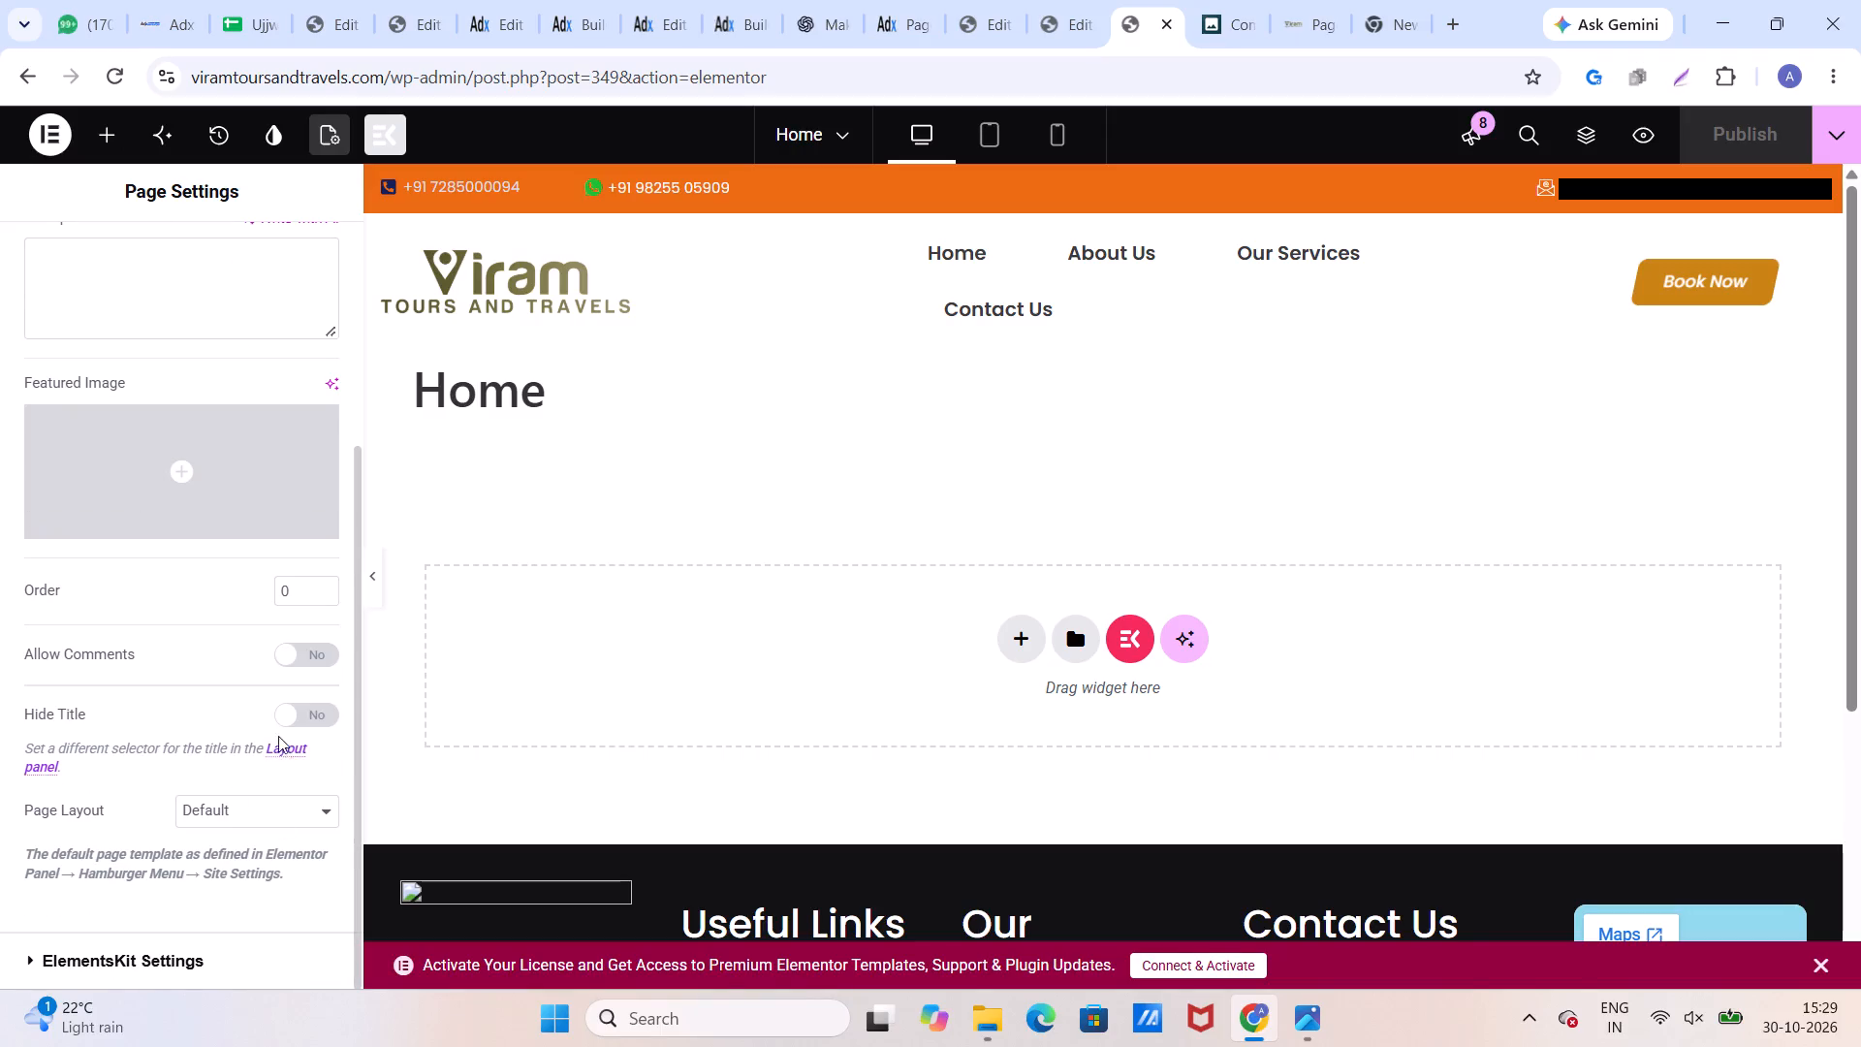
click(281, 717)
scroll(684, 600, up, 3)
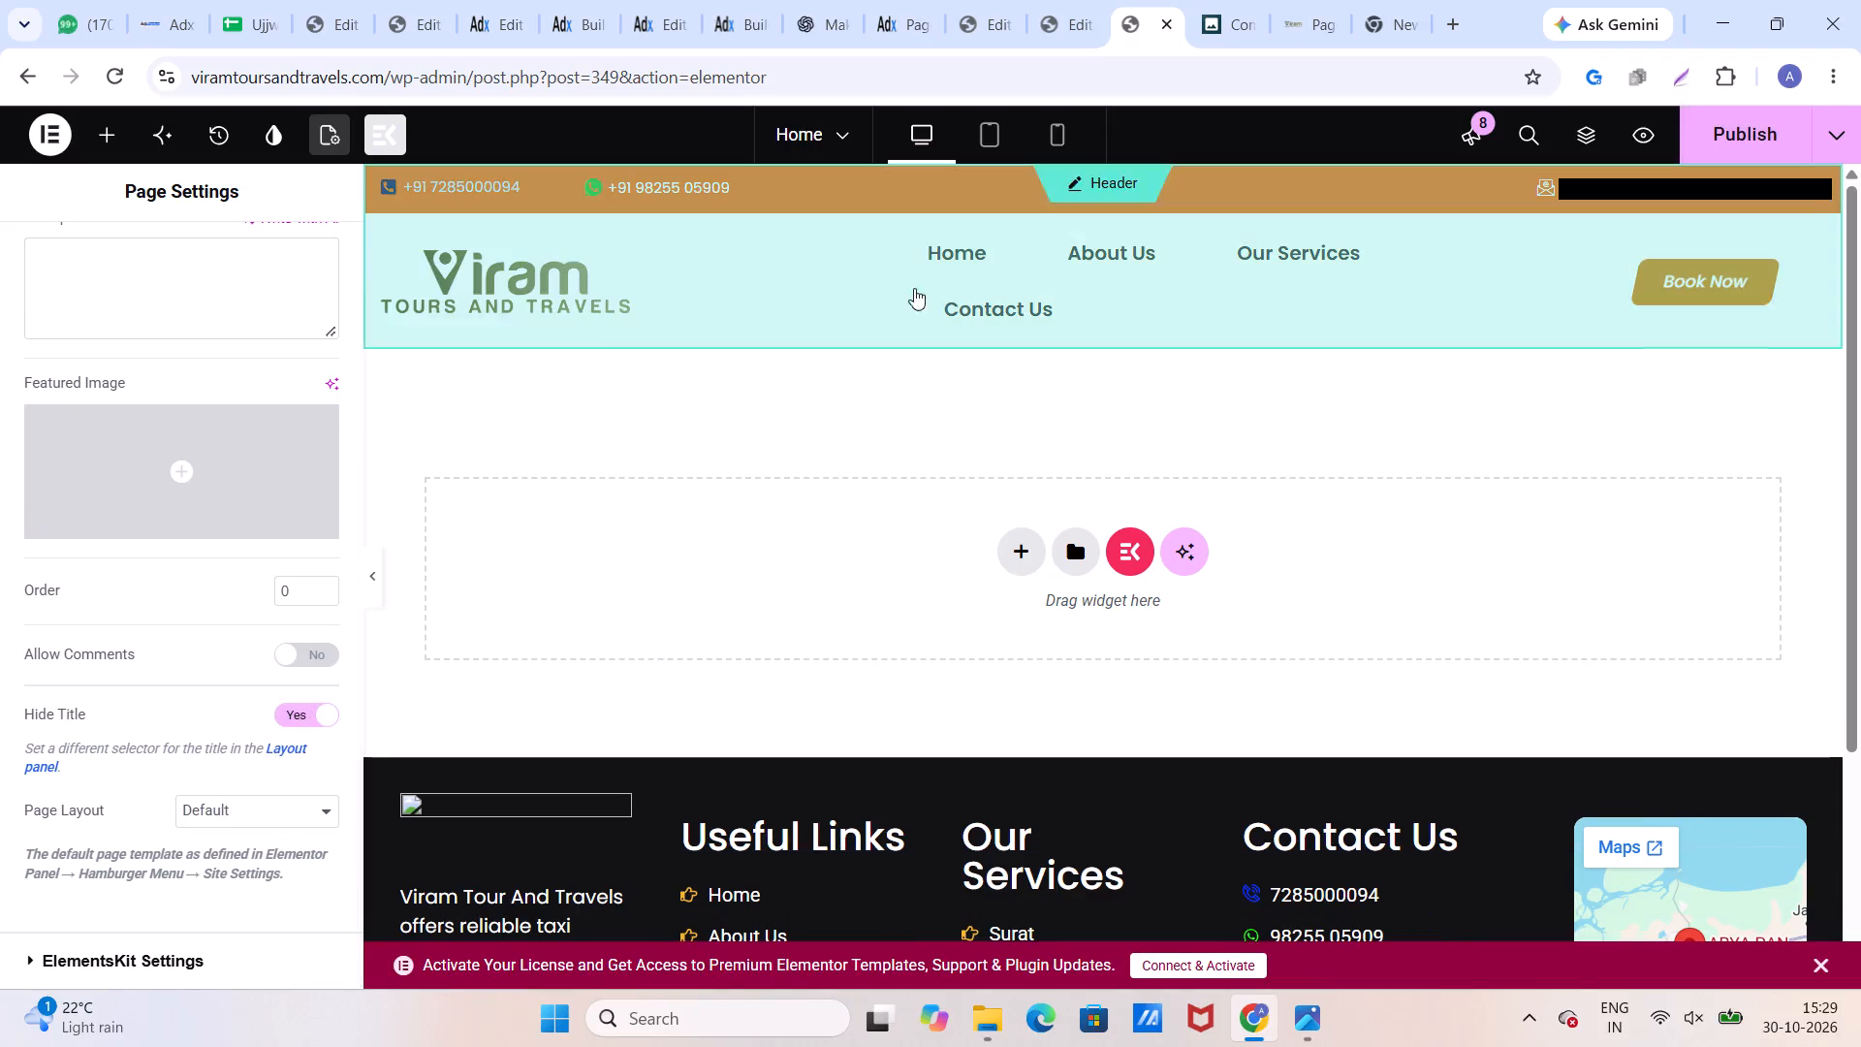
Copy the hero slider container in the original Home page's editor.
click(1316, 24)
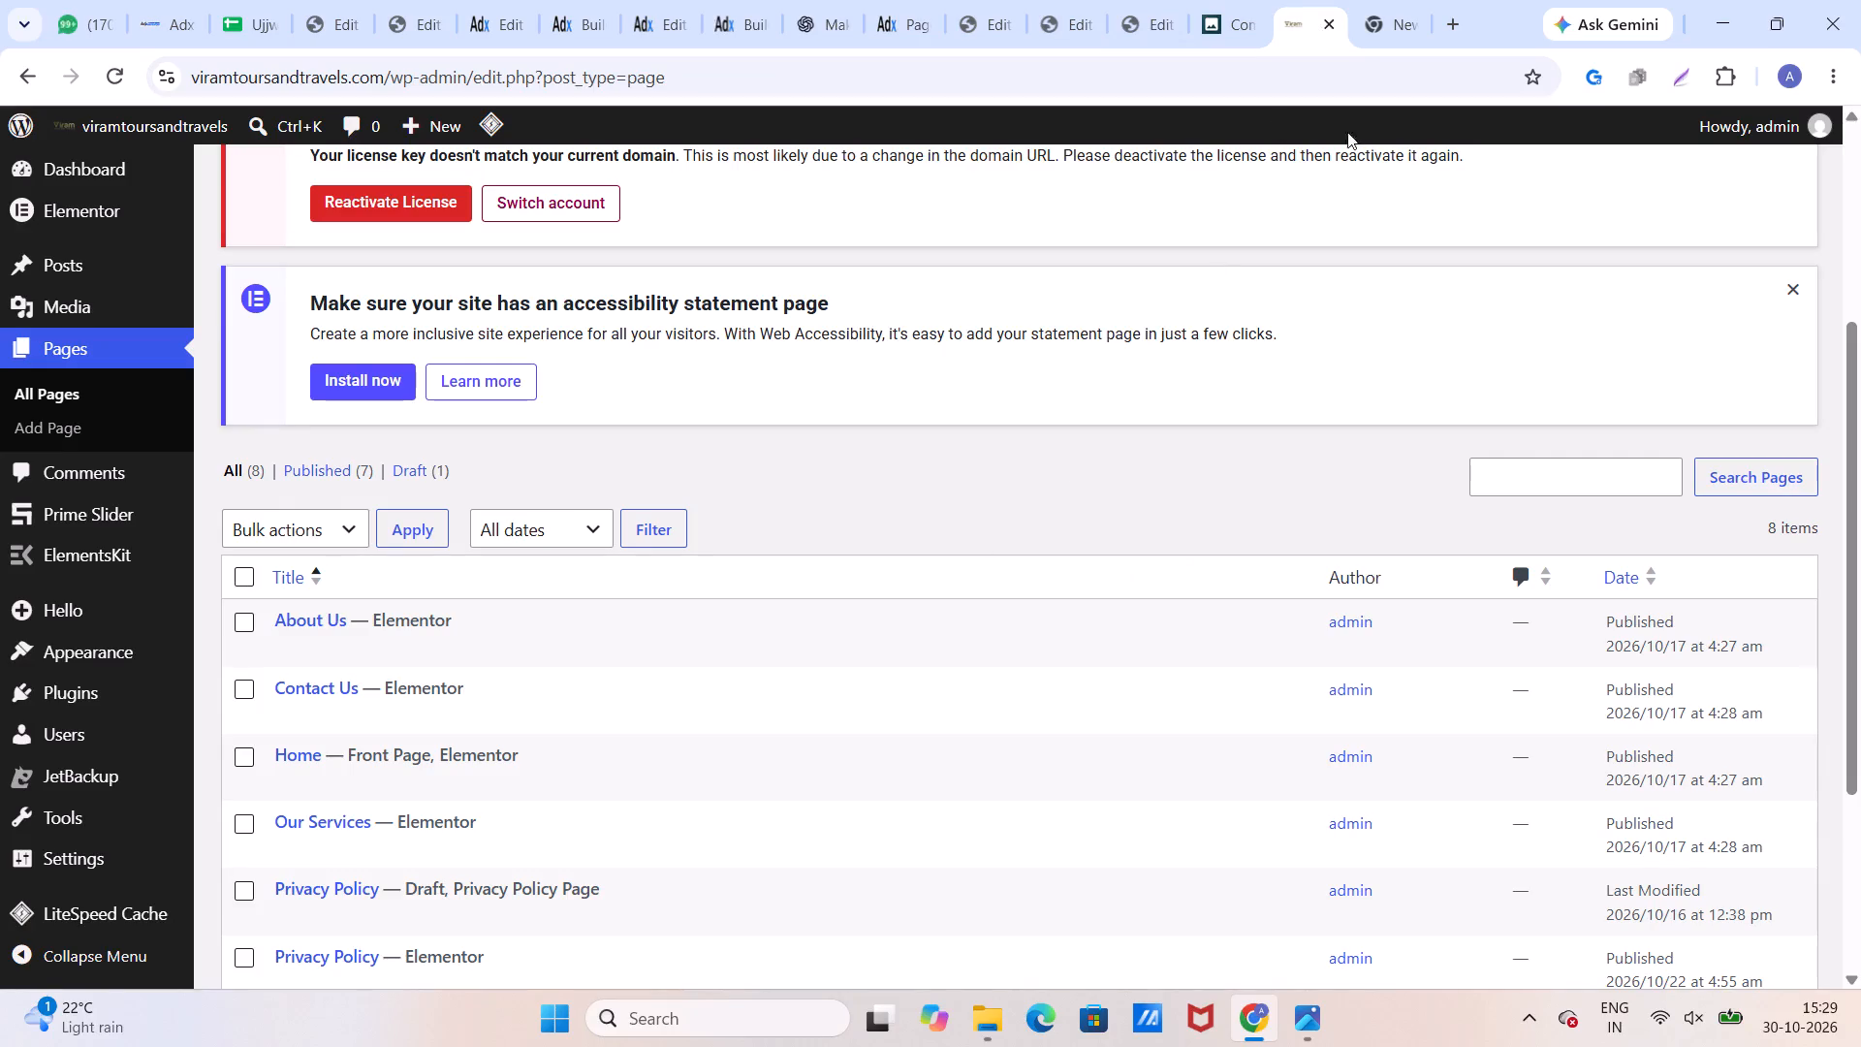
click(1236, 40)
click(1160, 30)
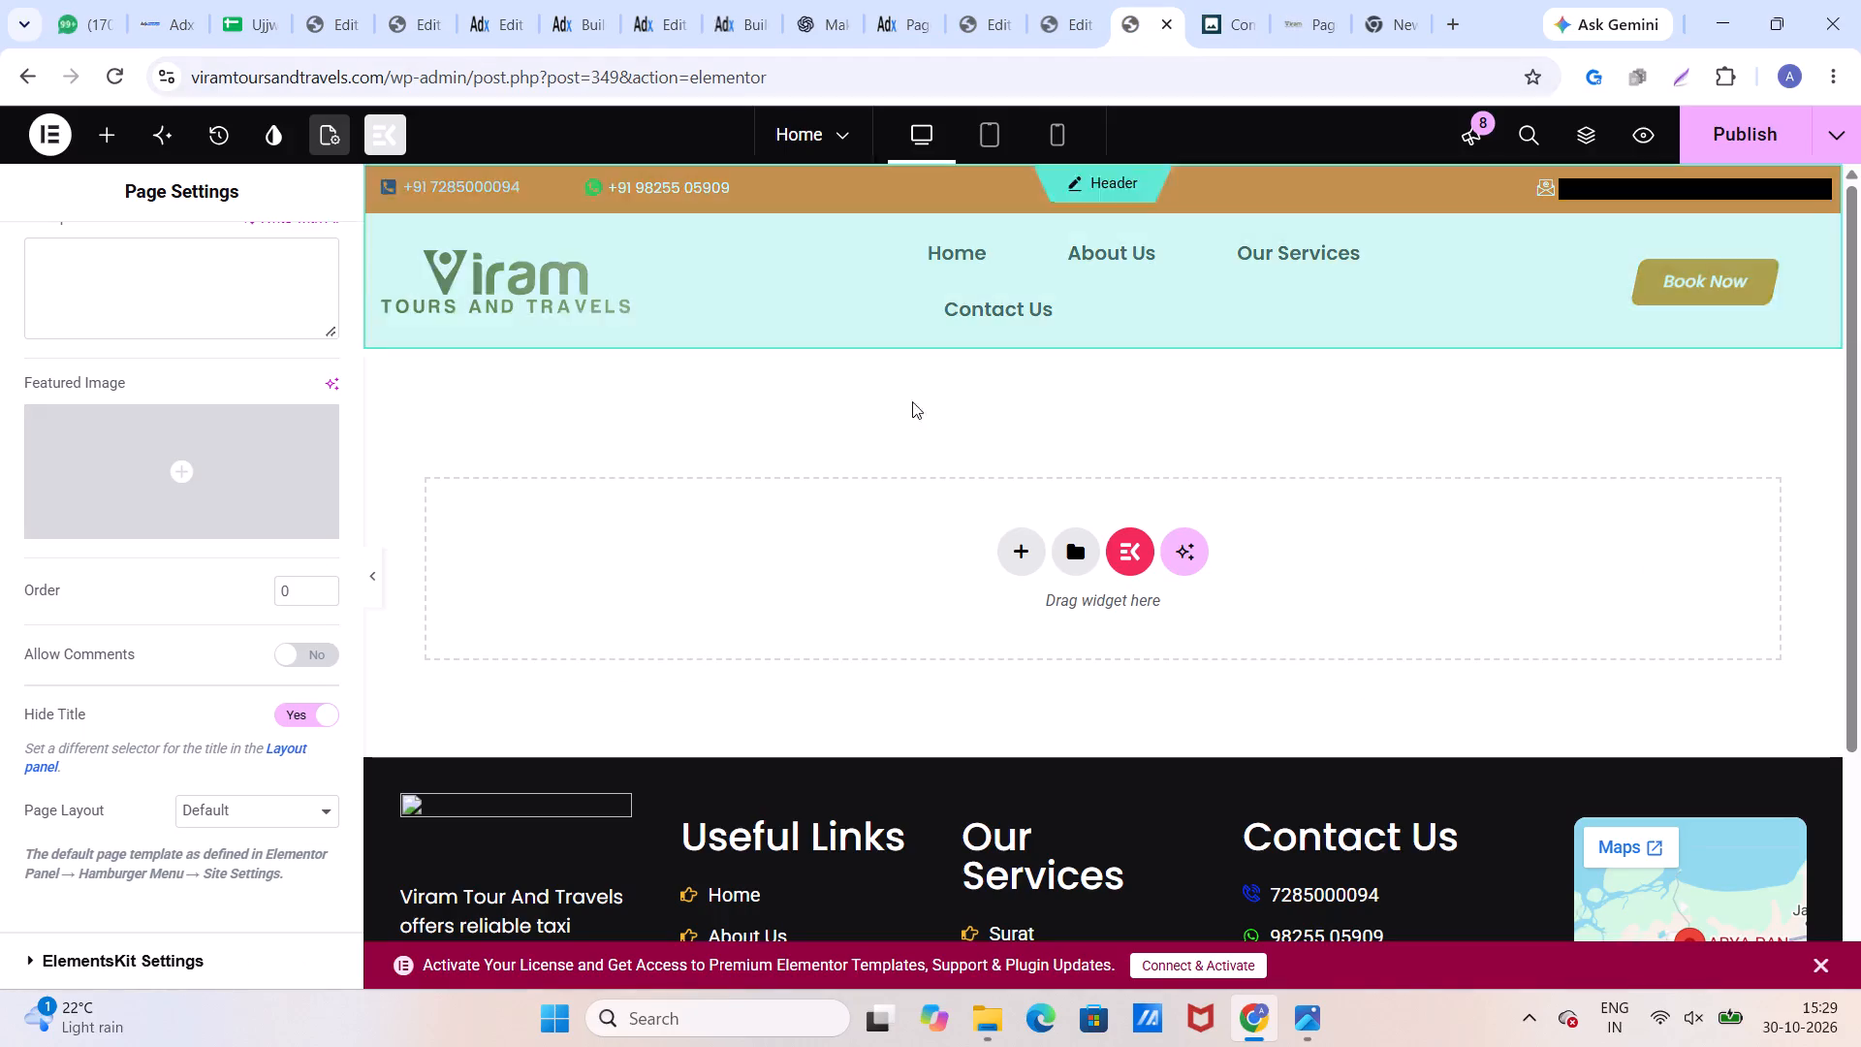
click(1061, 34)
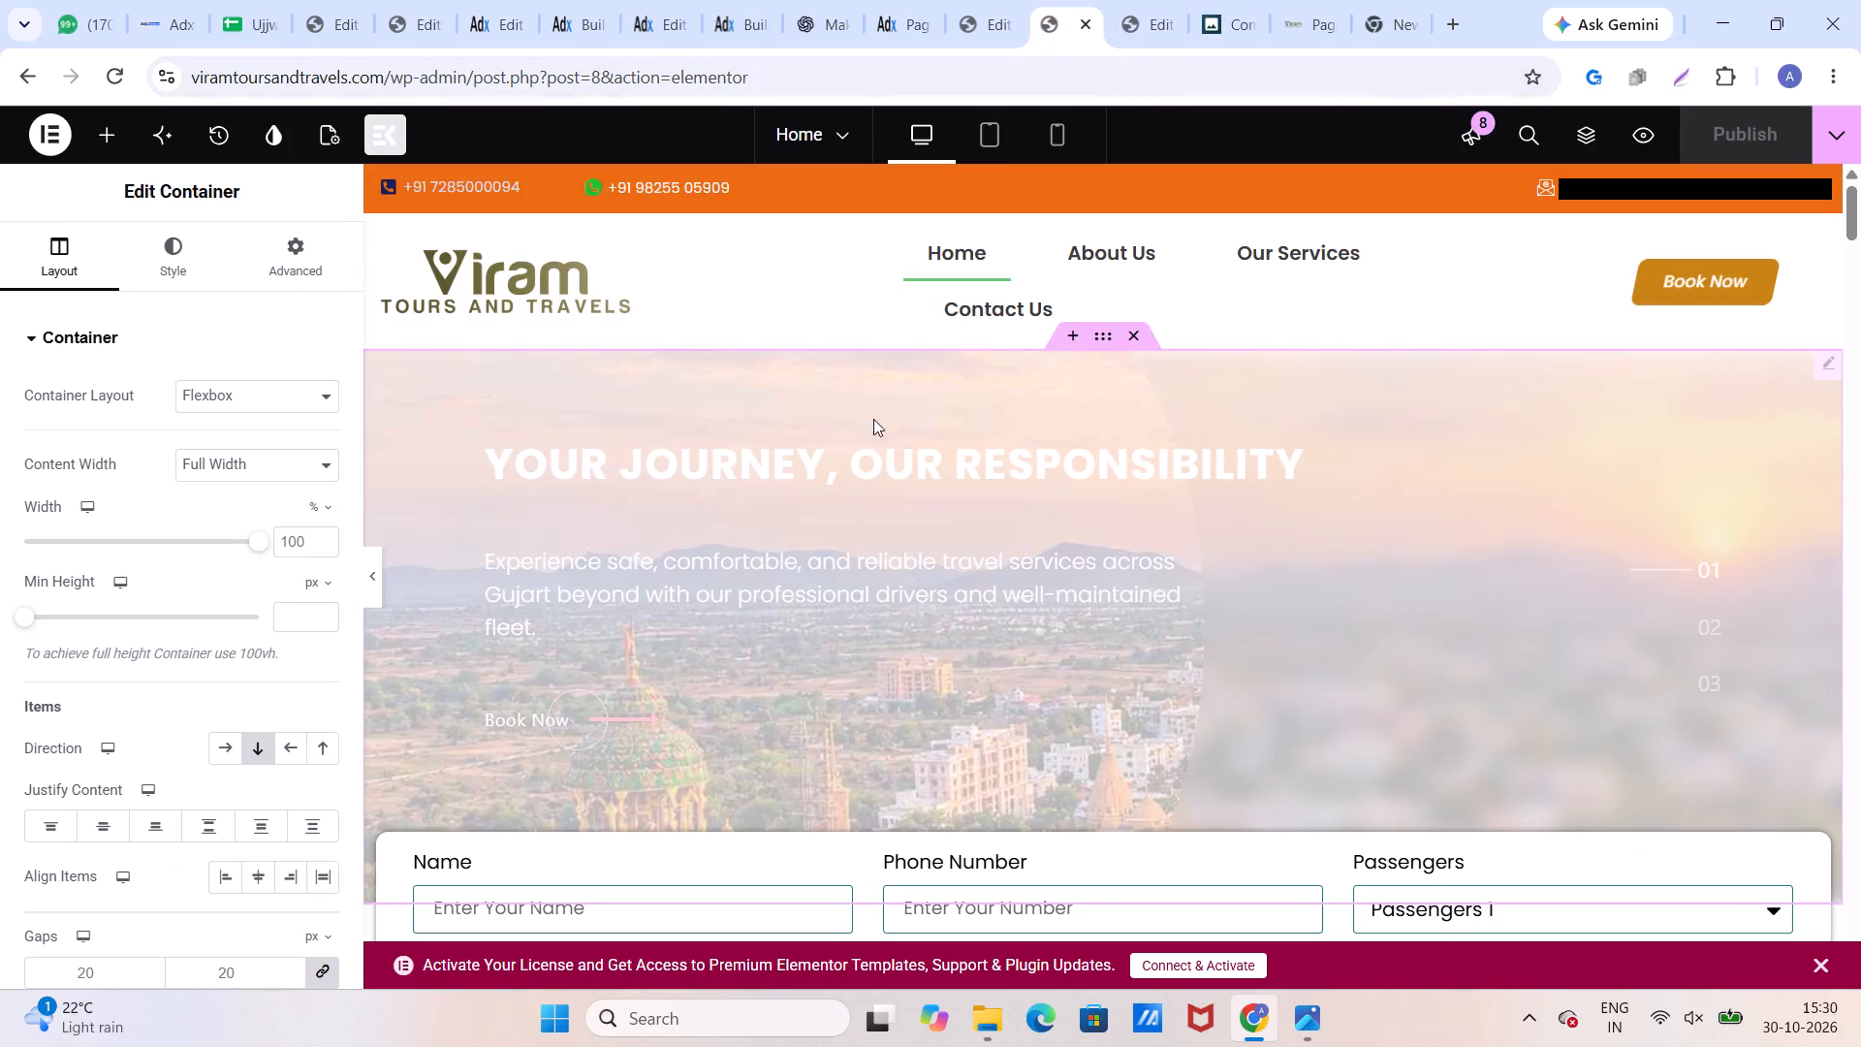
click(1103, 333)
right_click(1103, 333)
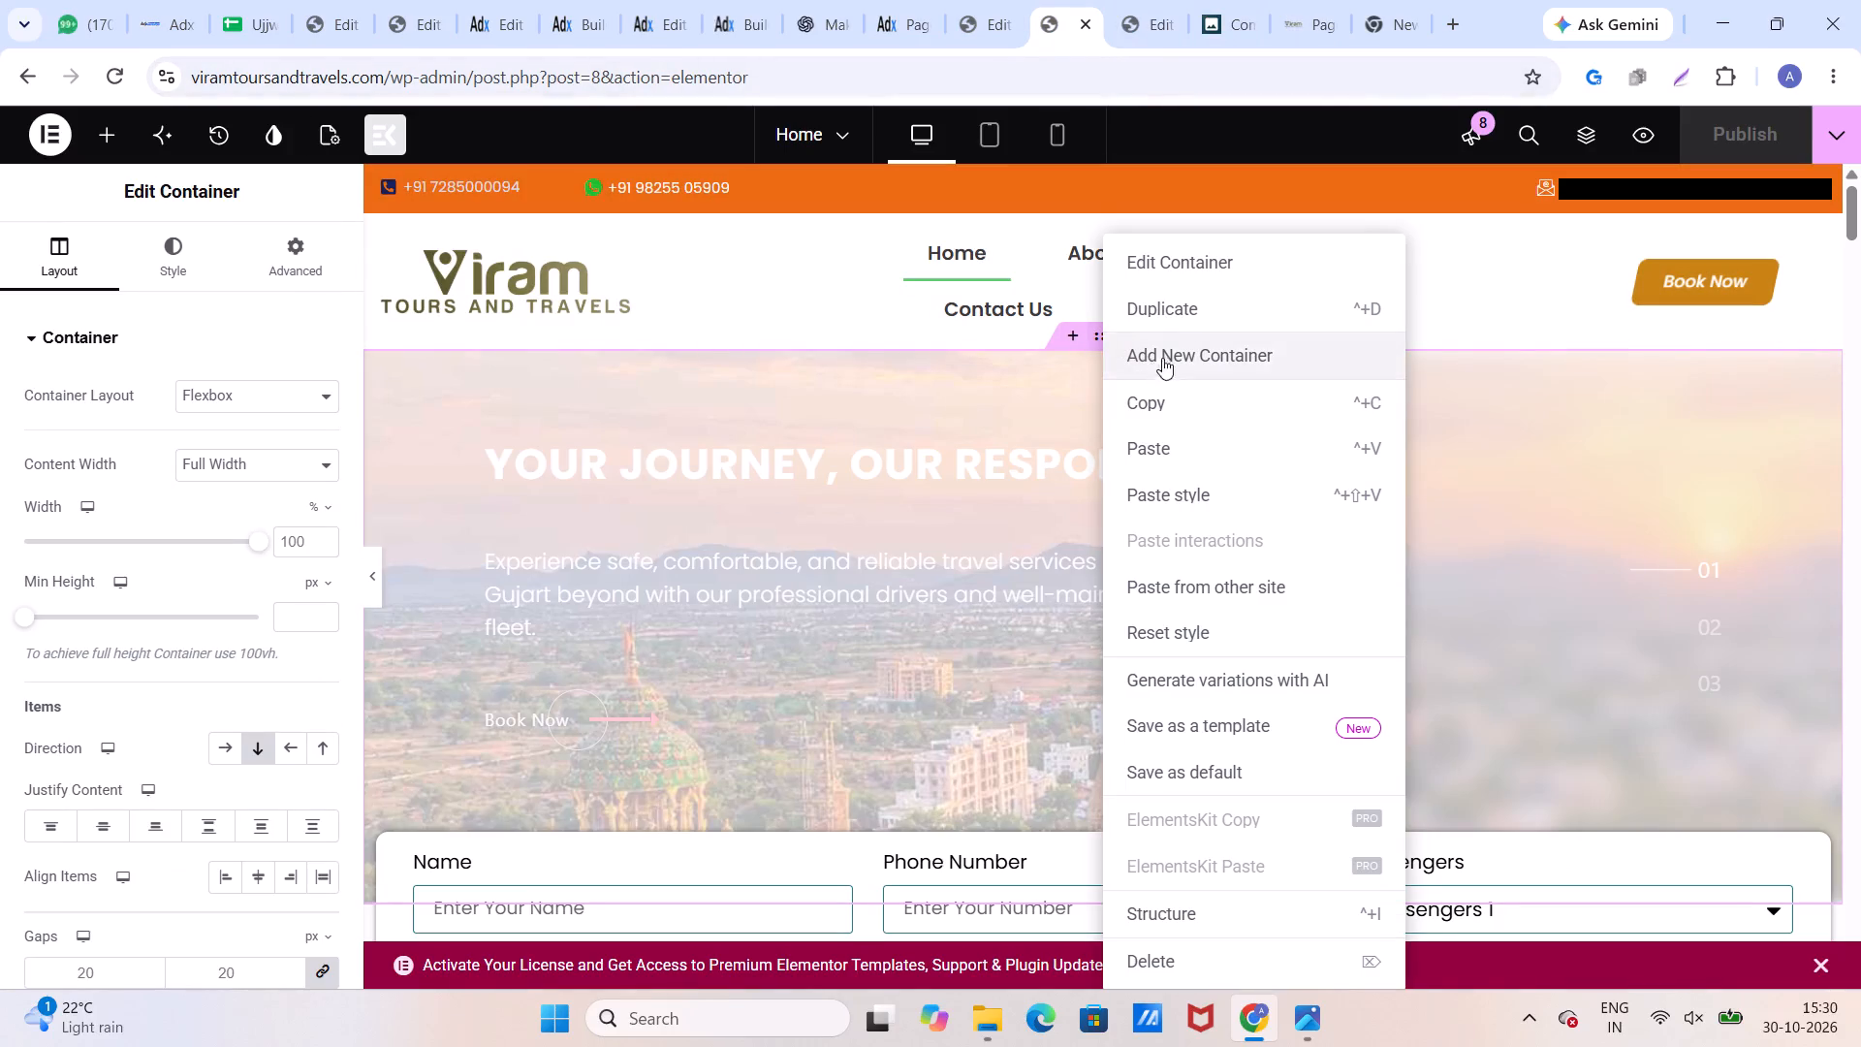
click(1164, 395)
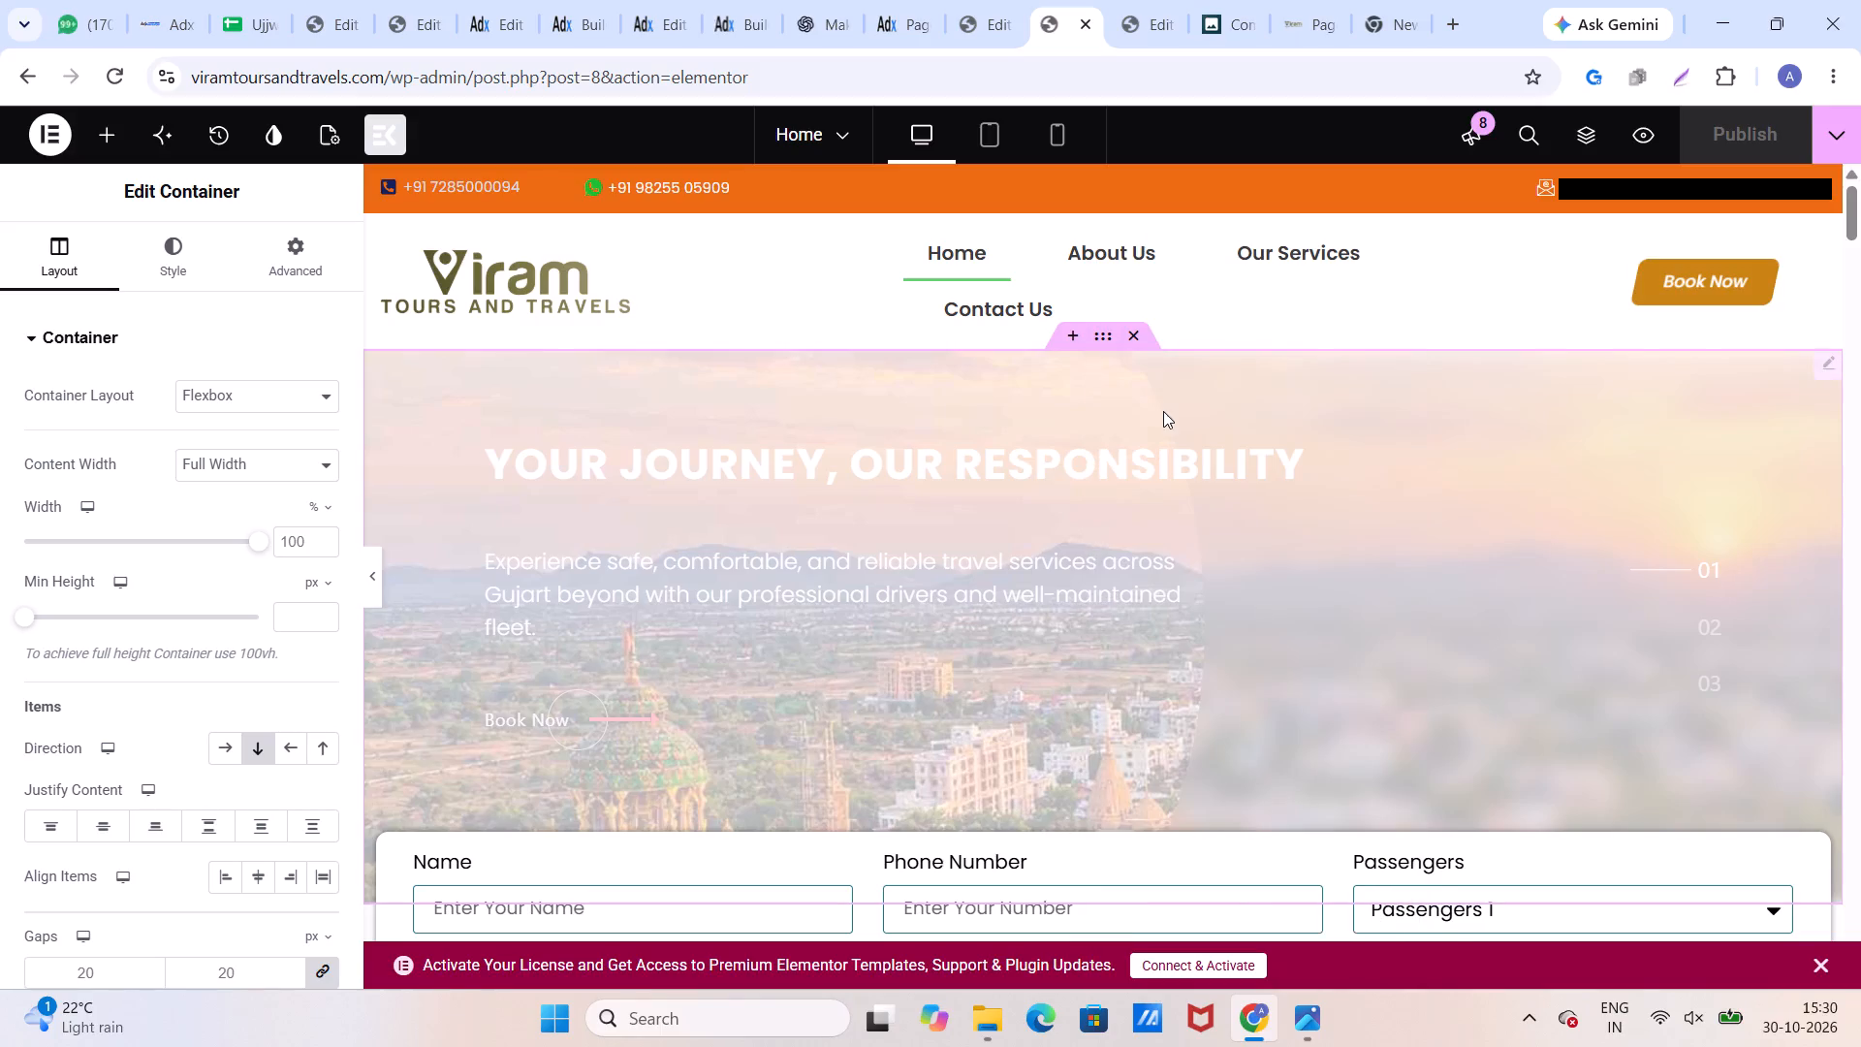
Paste the copied hero slider container into the empty new Home page using Paste from other site.
click(1153, 18)
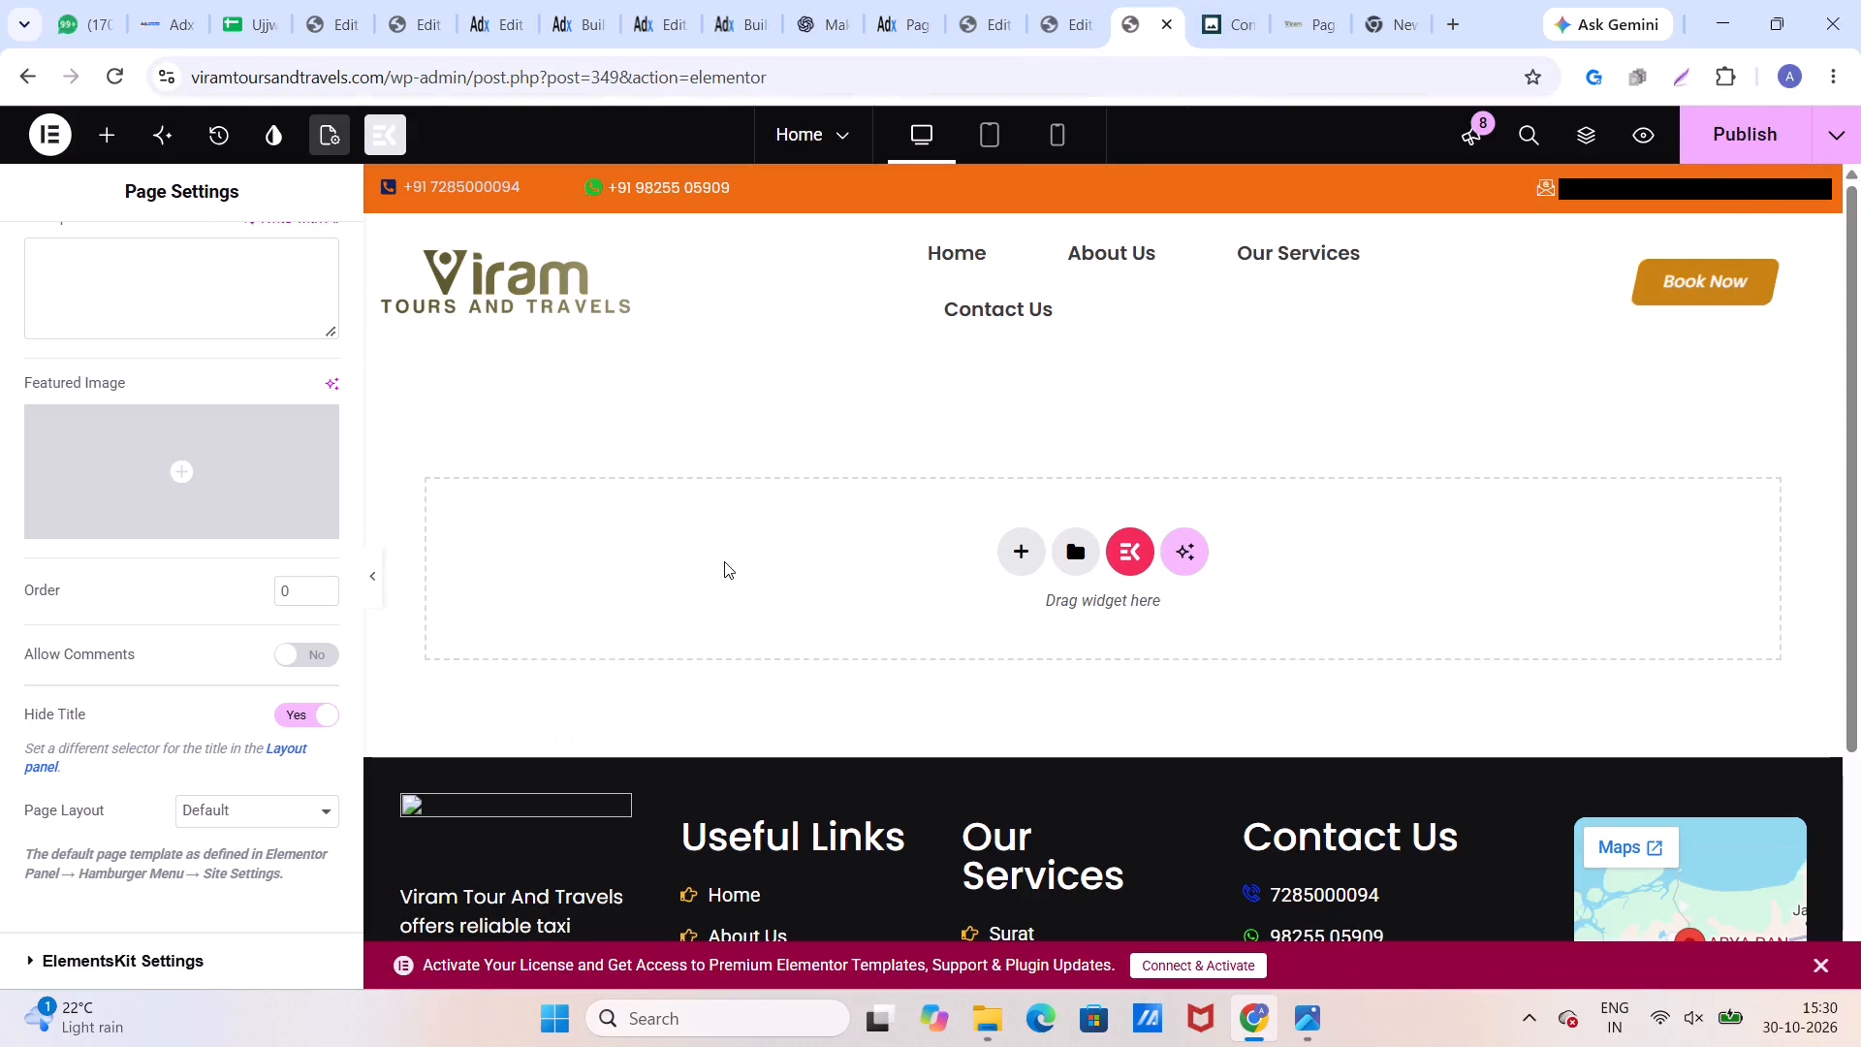
click(719, 562)
right_click(717, 558)
click(815, 632)
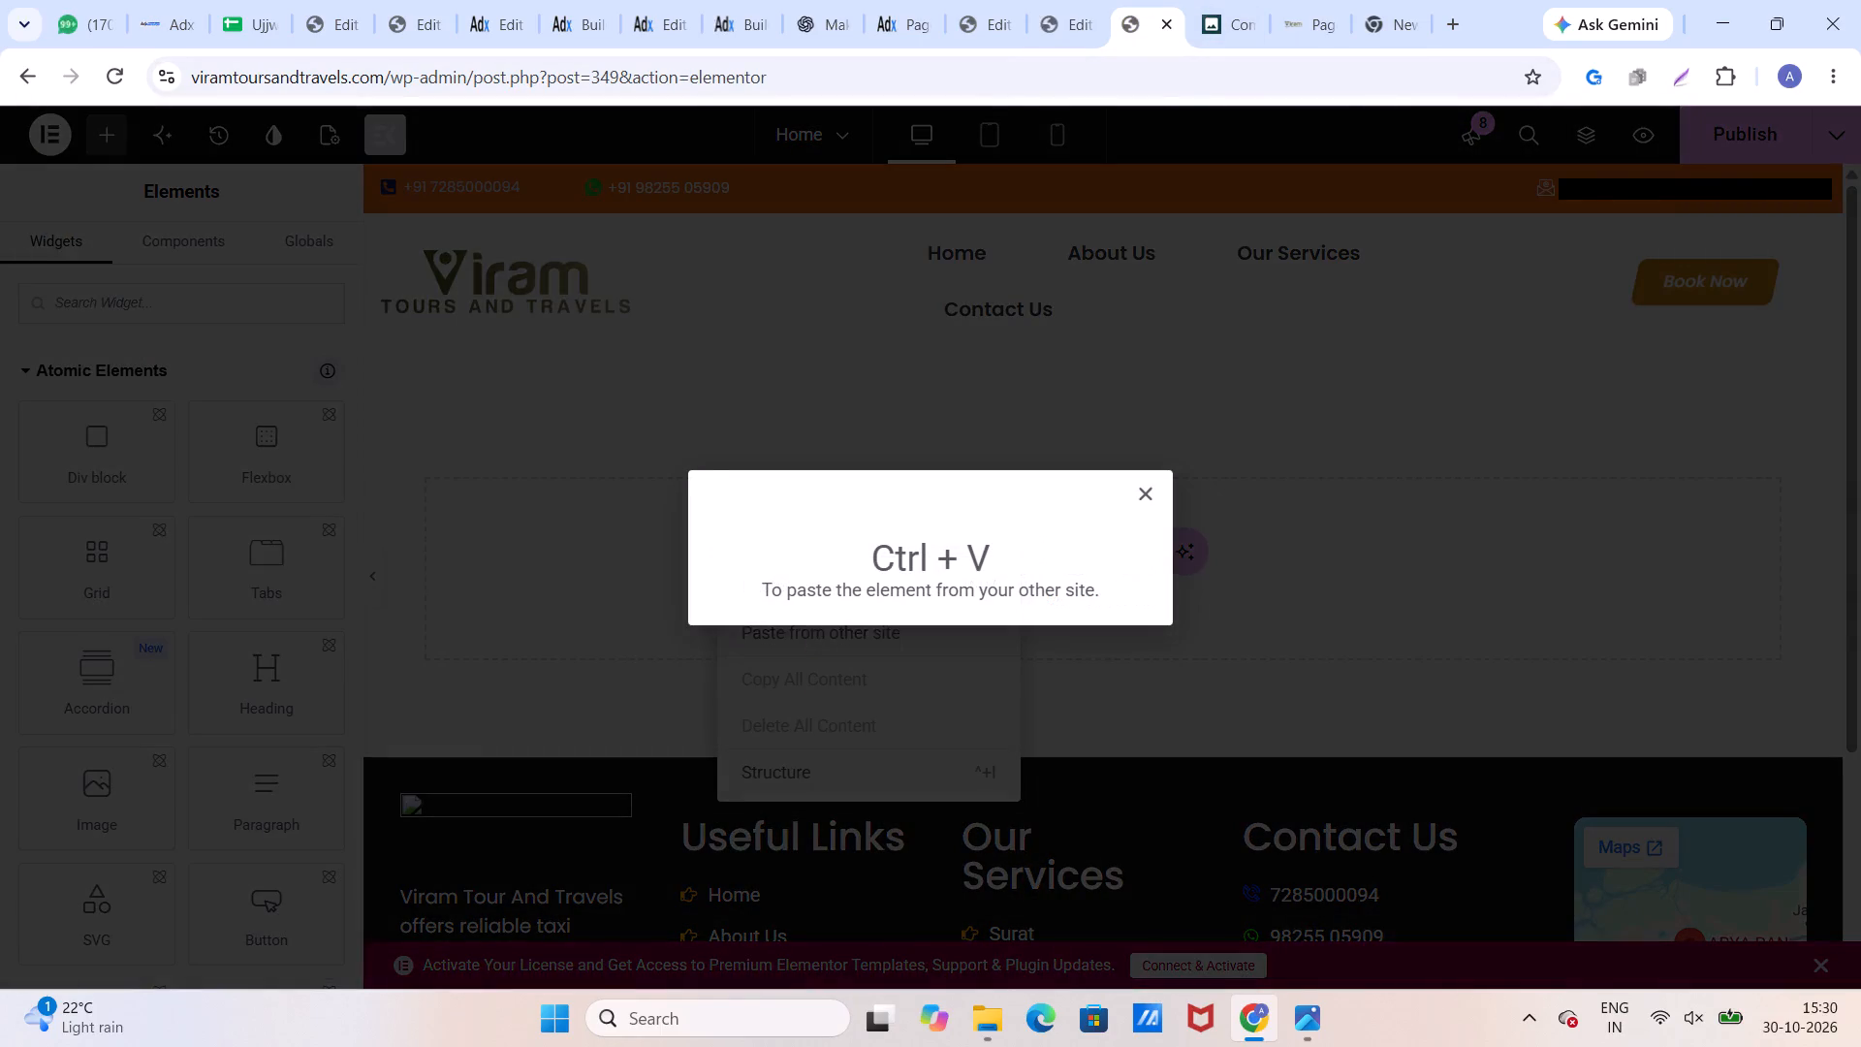
key(ctrl+v)
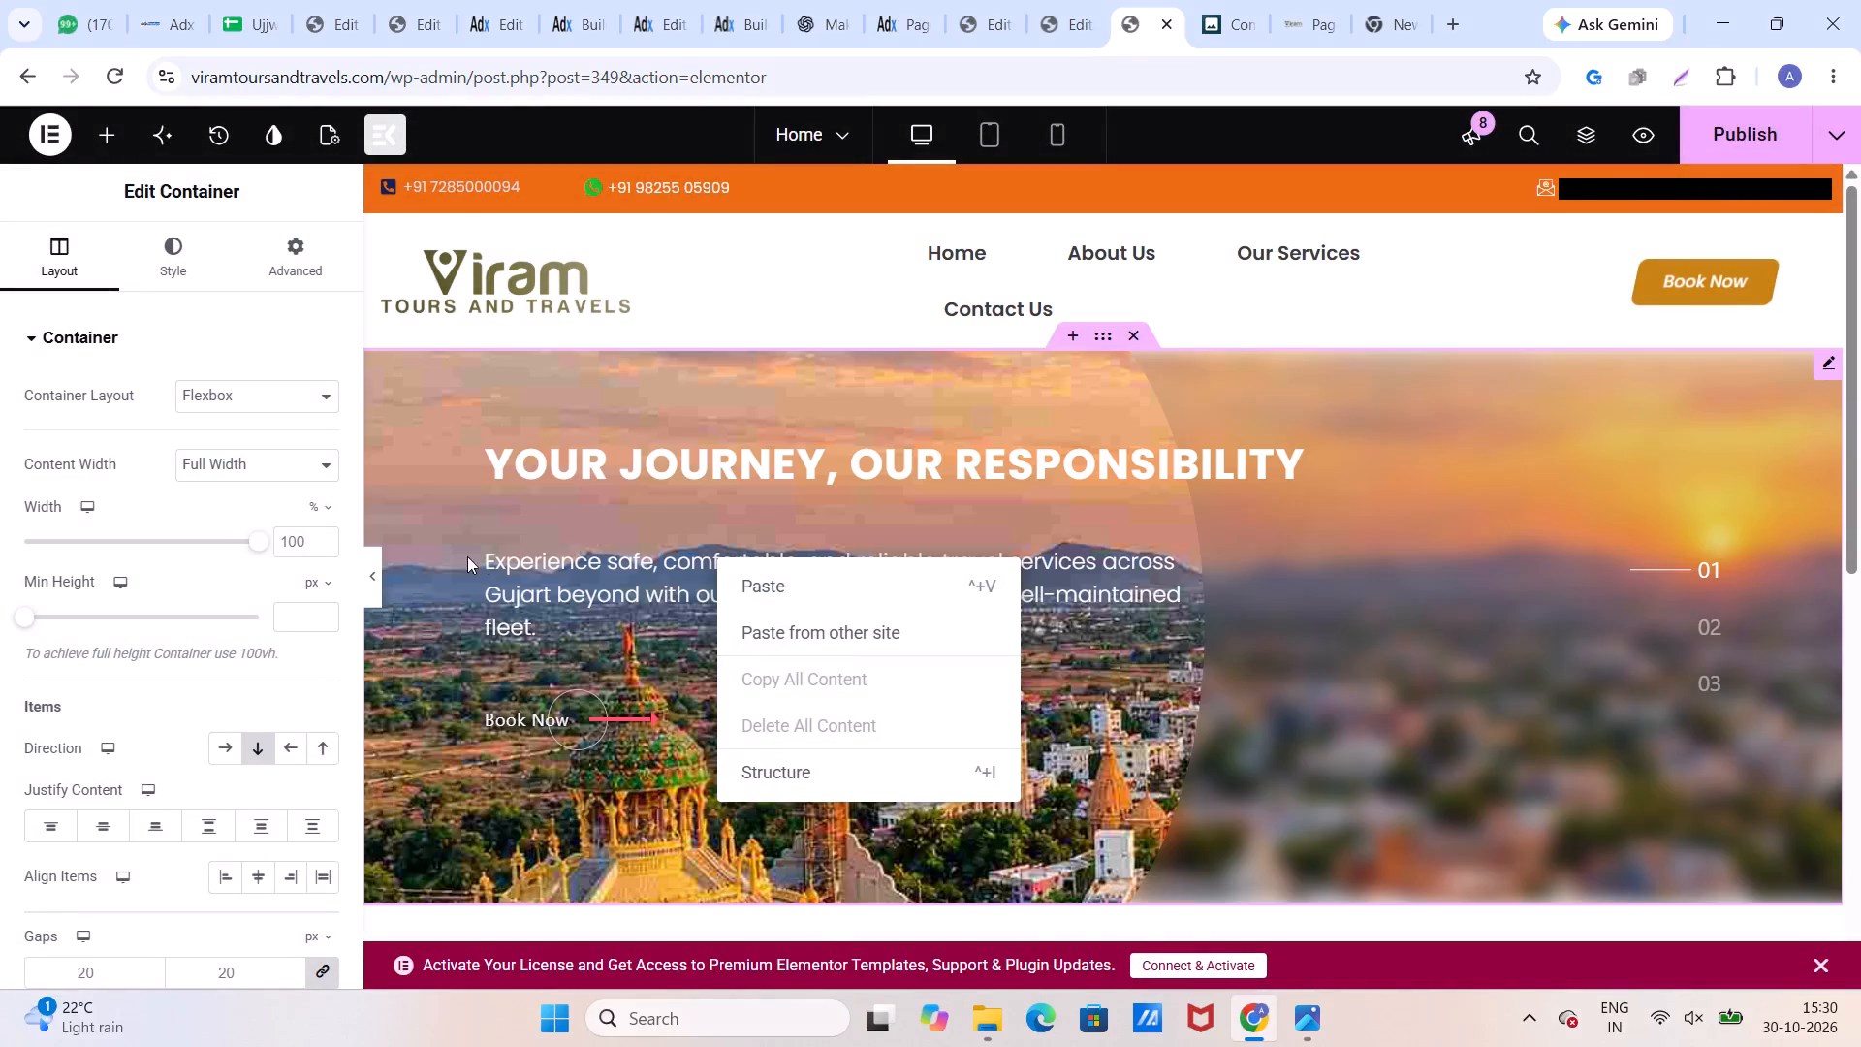
scroll(667, 570, down, 4)
scroll(667, 570, up, 2)
scroll(568, 575, up, 5)
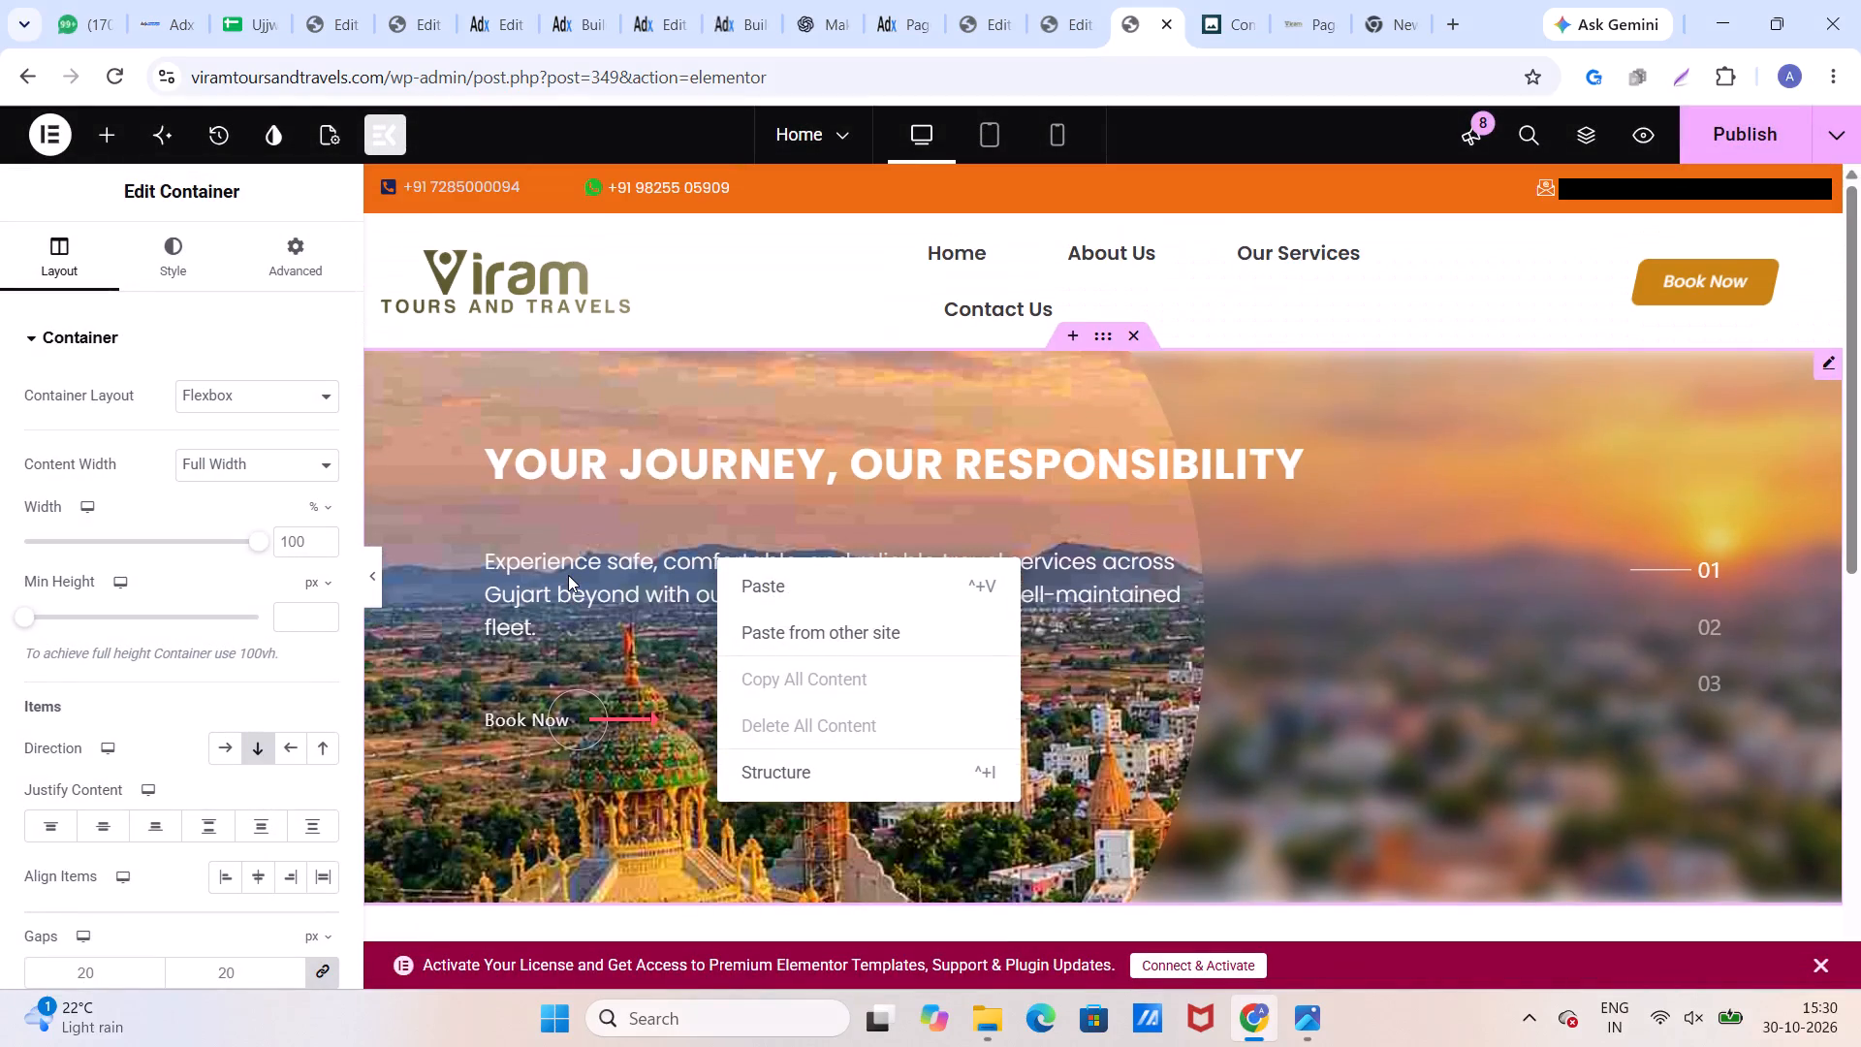
scroll(694, 563, down, 4)
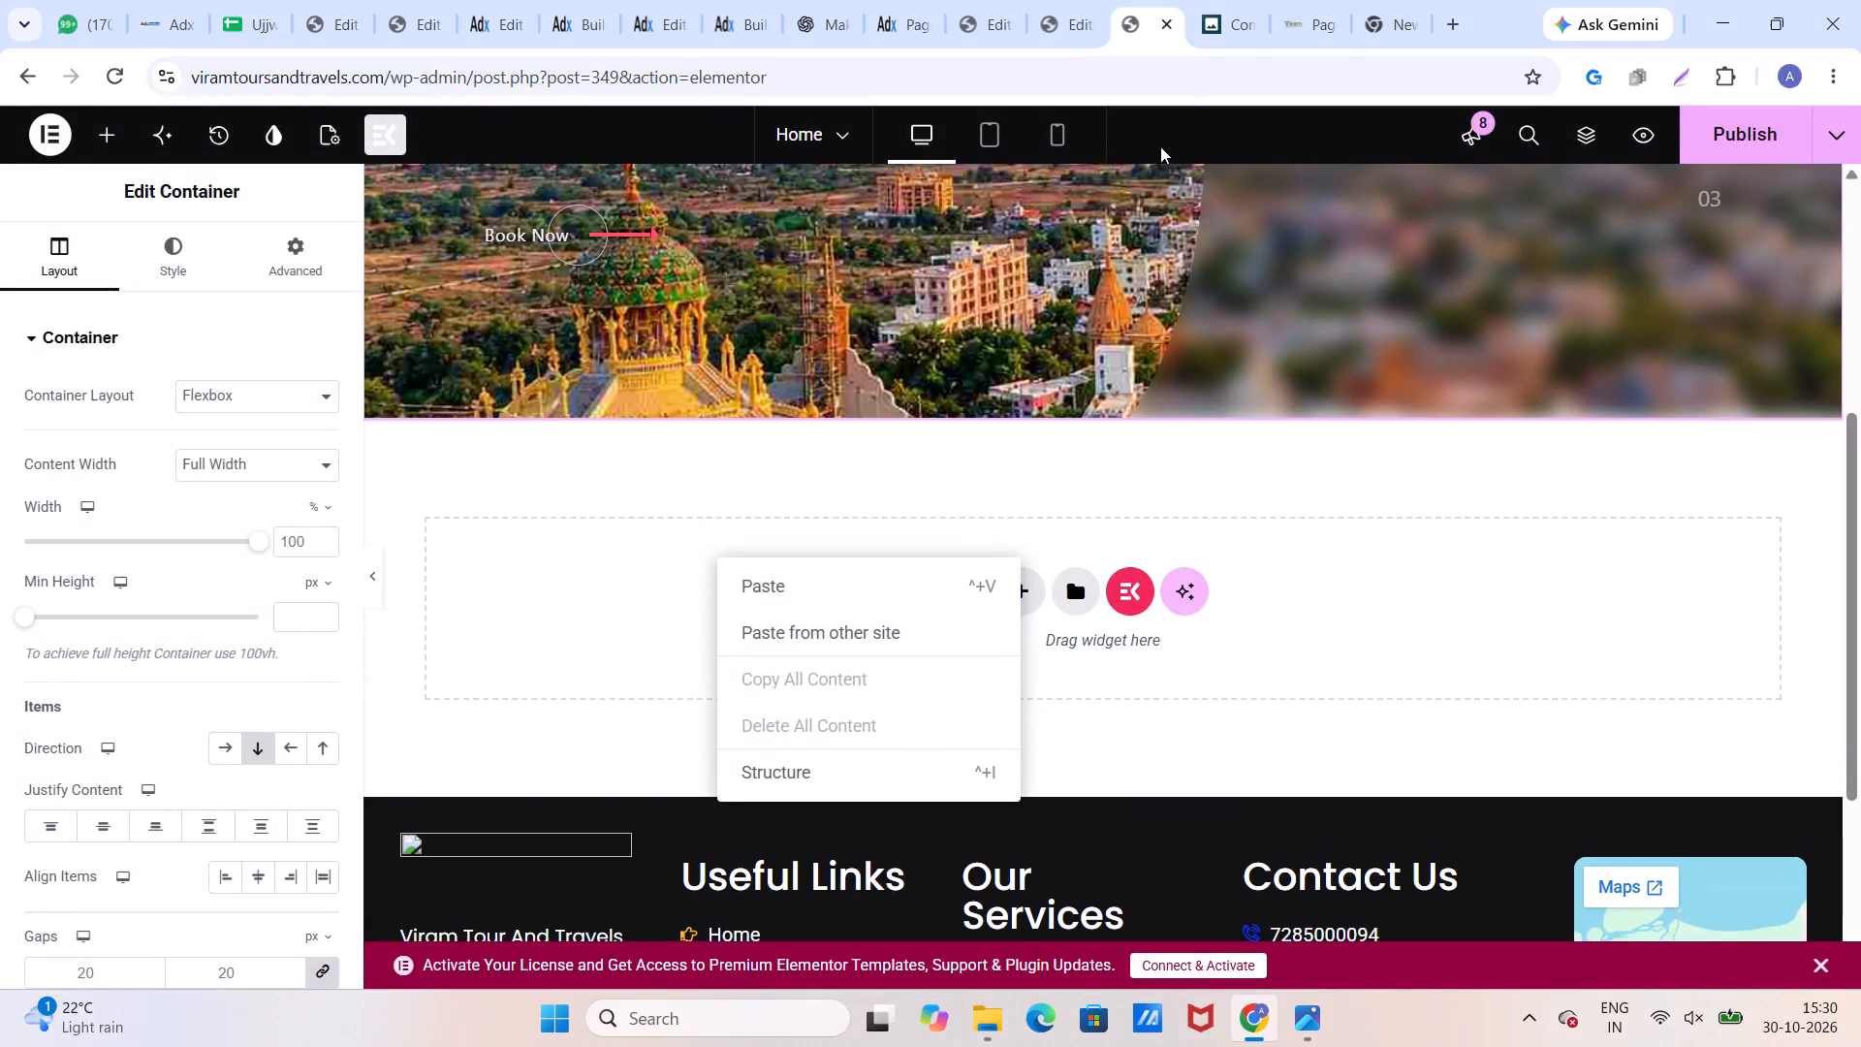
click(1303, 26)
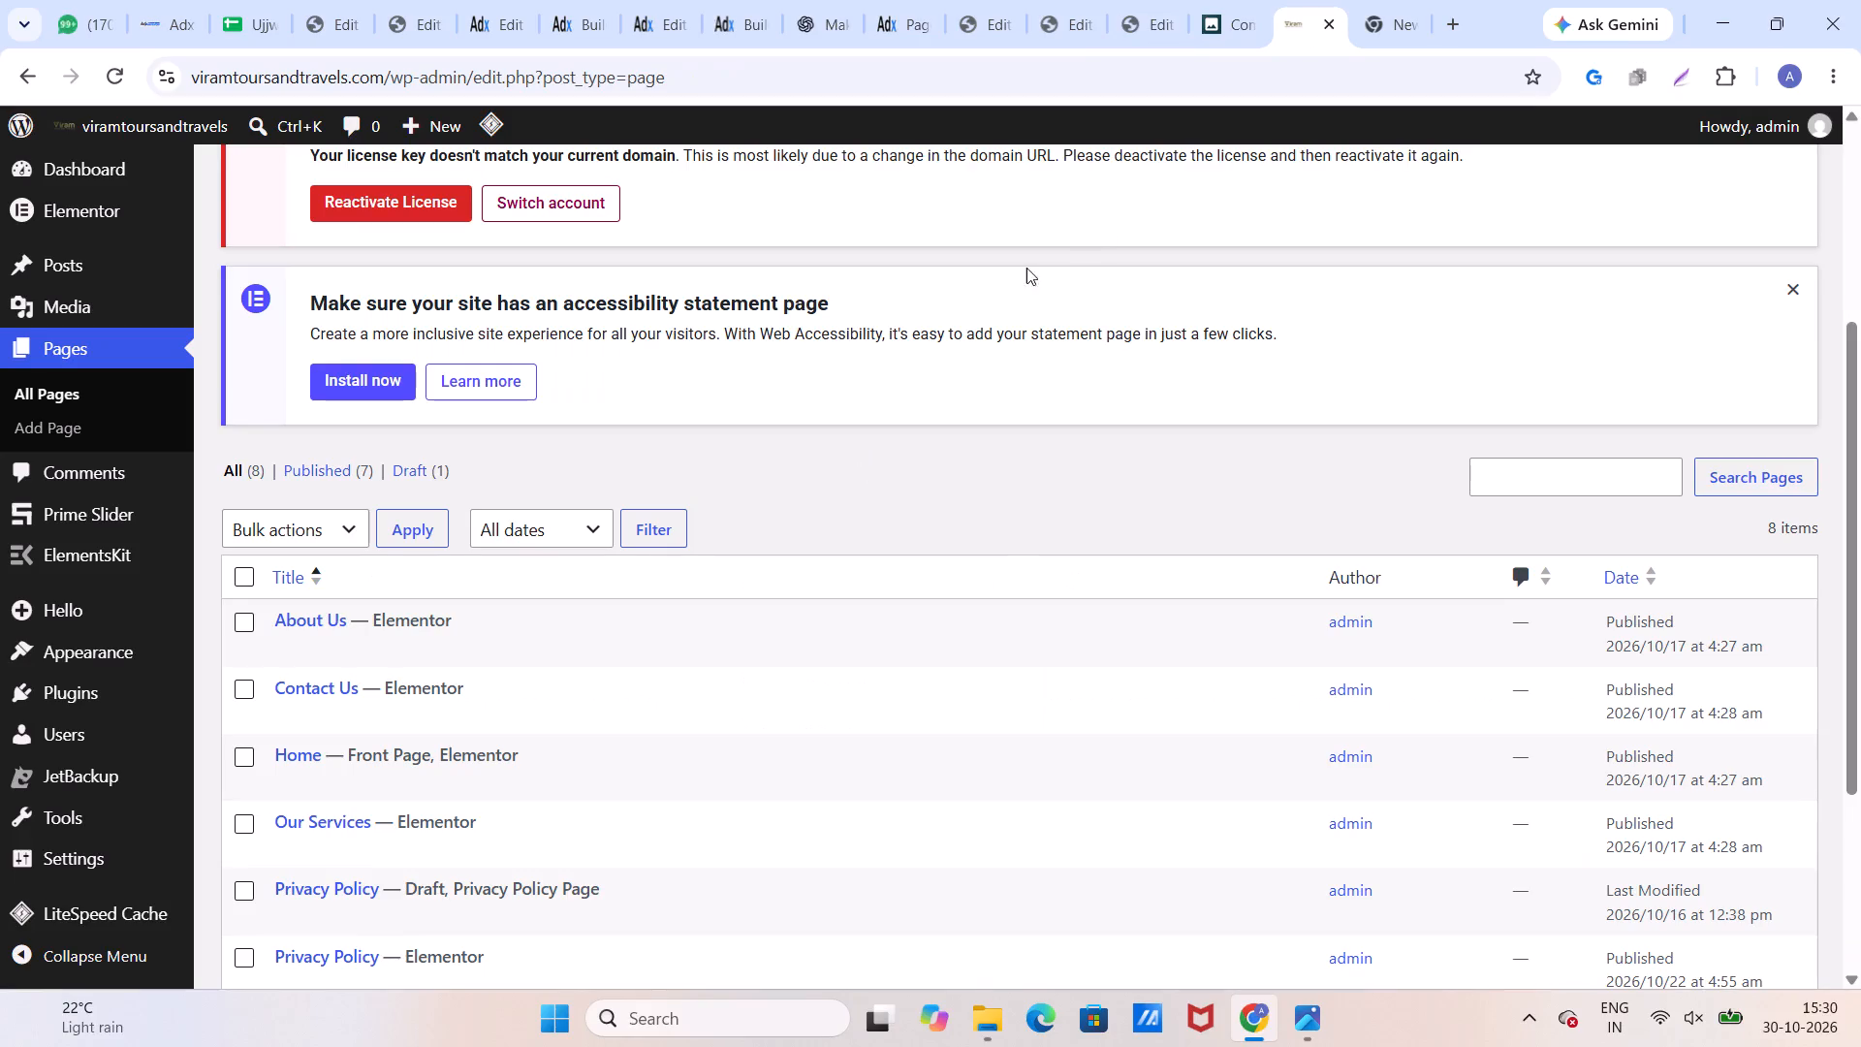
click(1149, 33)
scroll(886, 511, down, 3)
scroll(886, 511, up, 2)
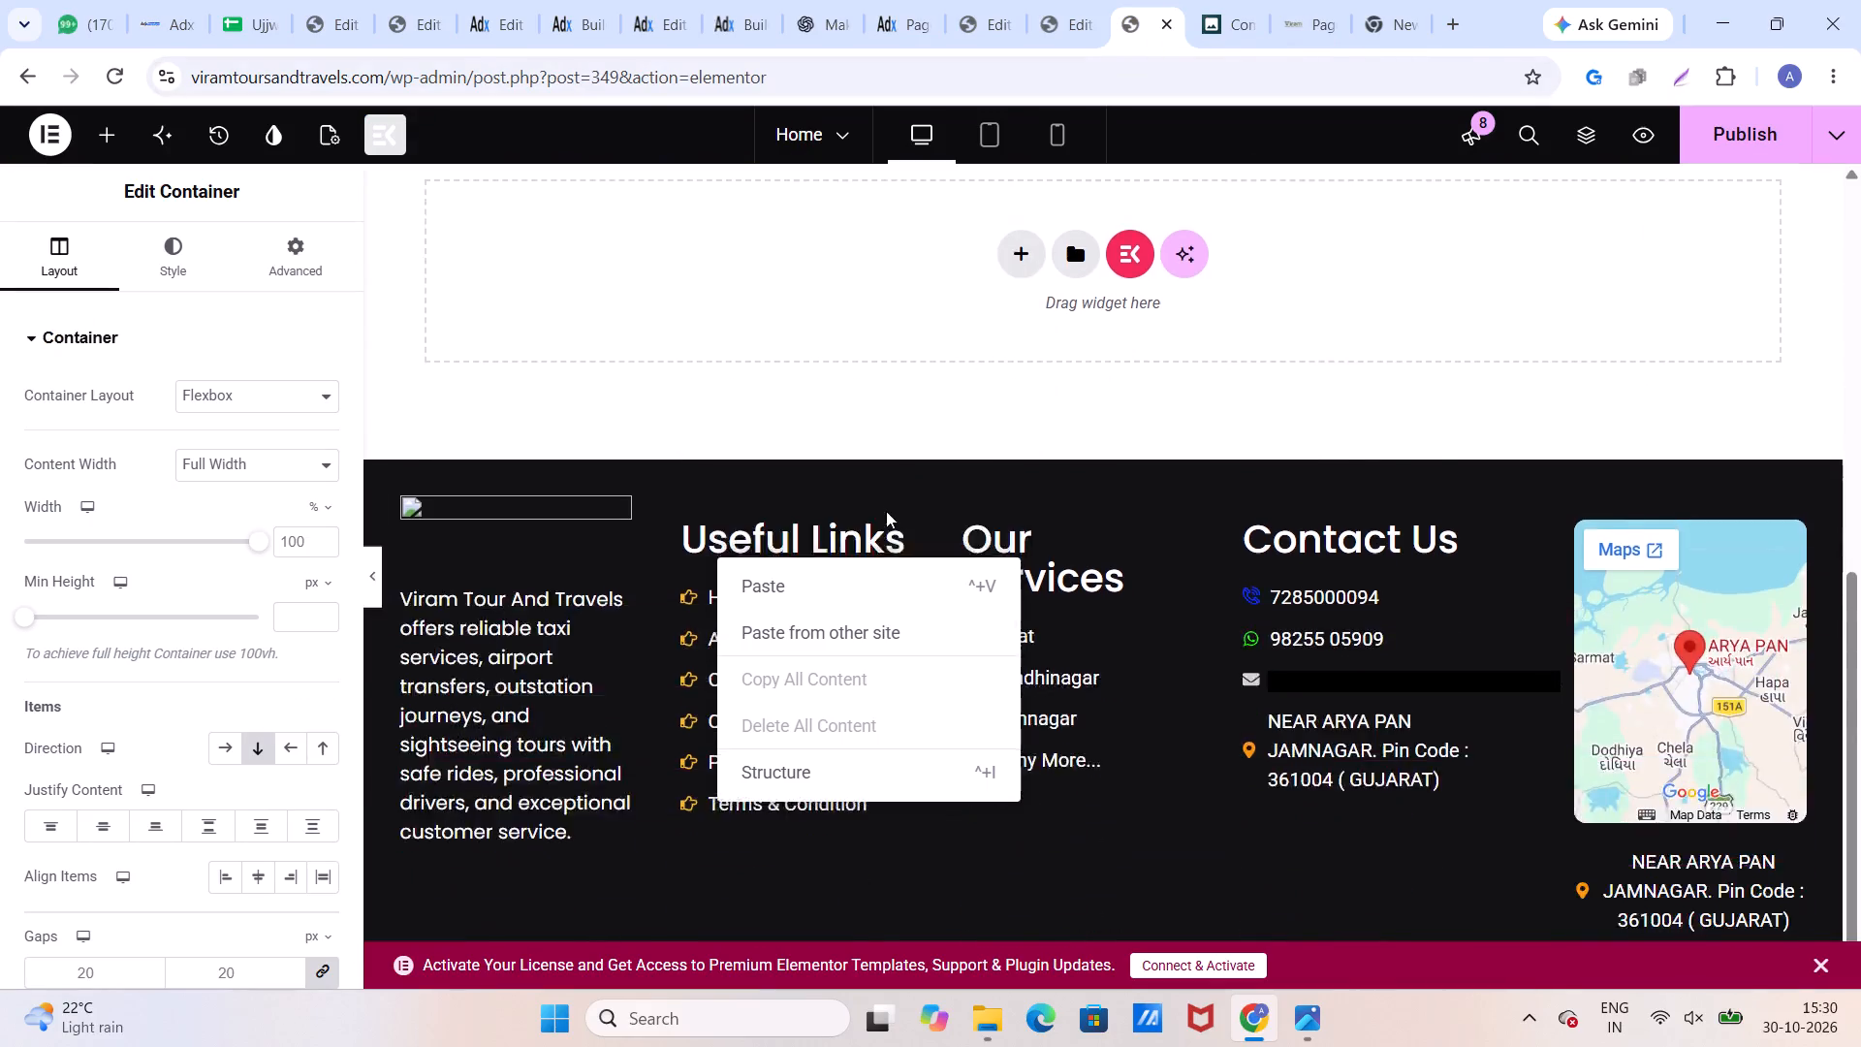
Copy the booking form container from the original Home page and paste it below the hero slider in the new Home page.
click(1082, 37)
scroll(891, 476, down, 4)
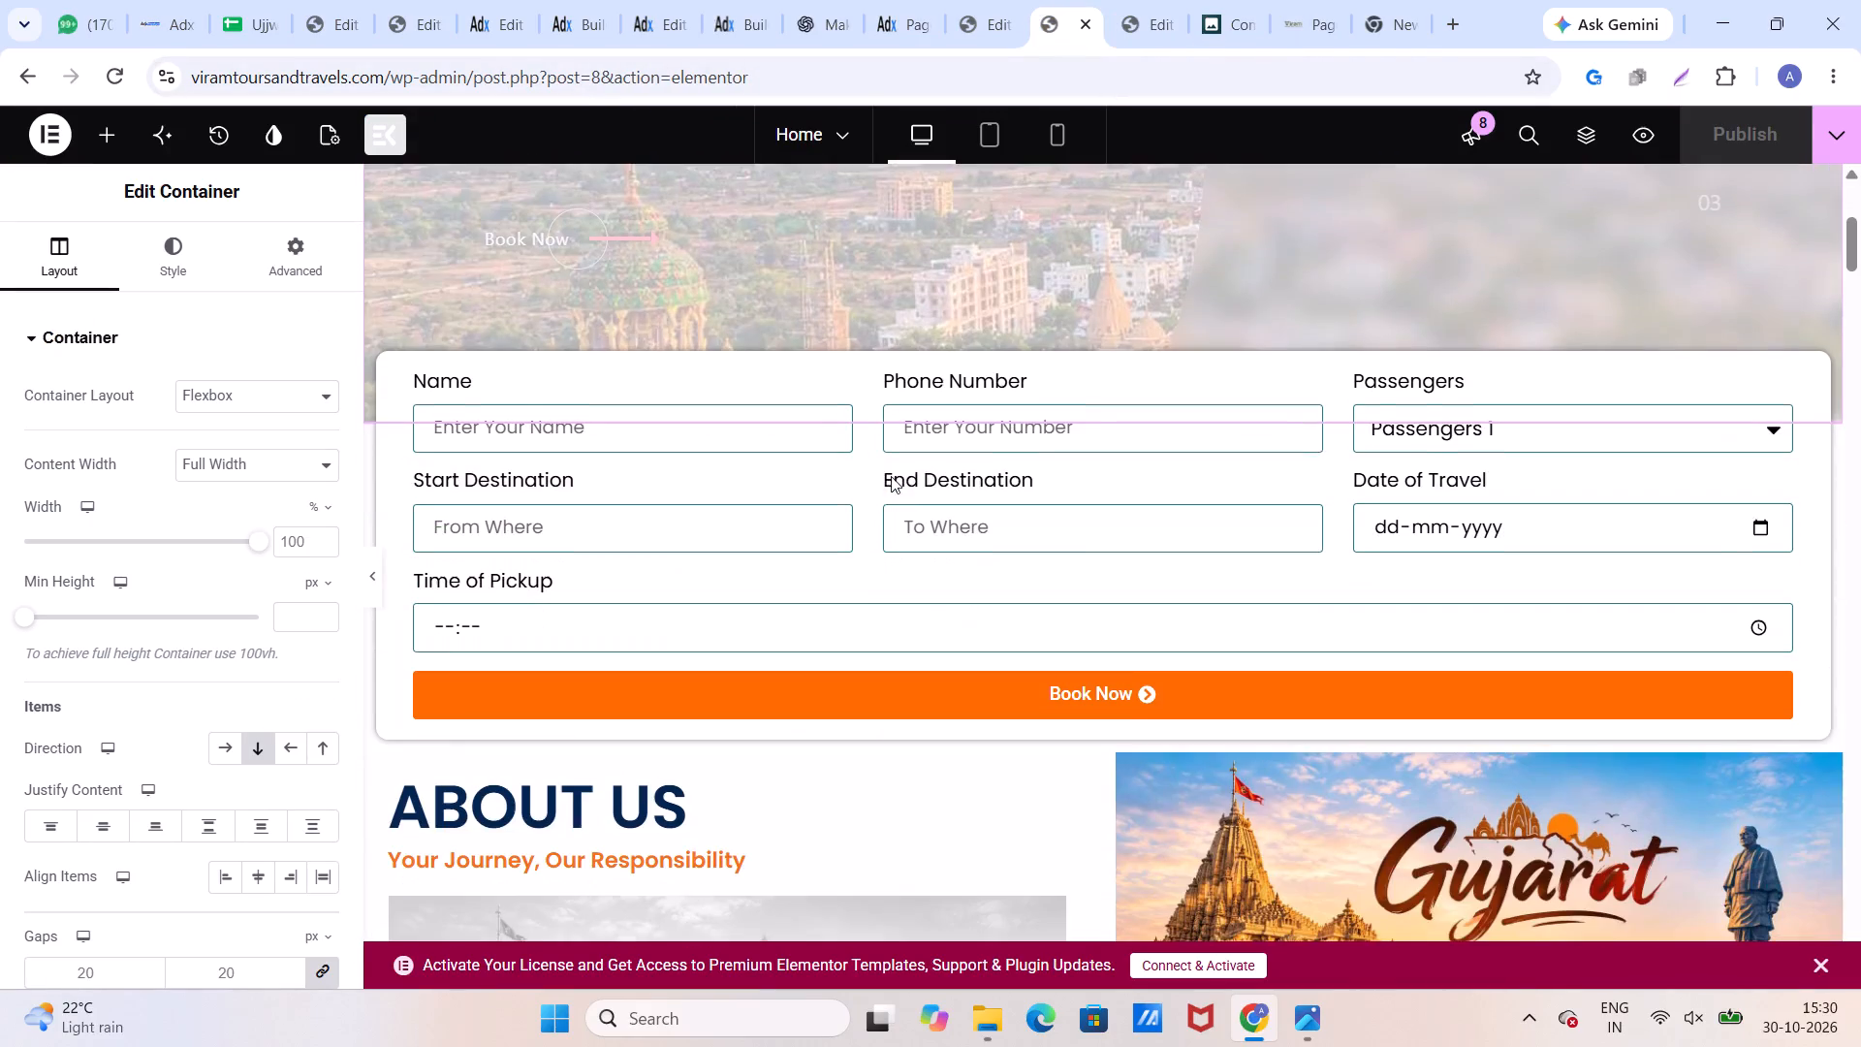
click(1106, 321)
right_click(1106, 321)
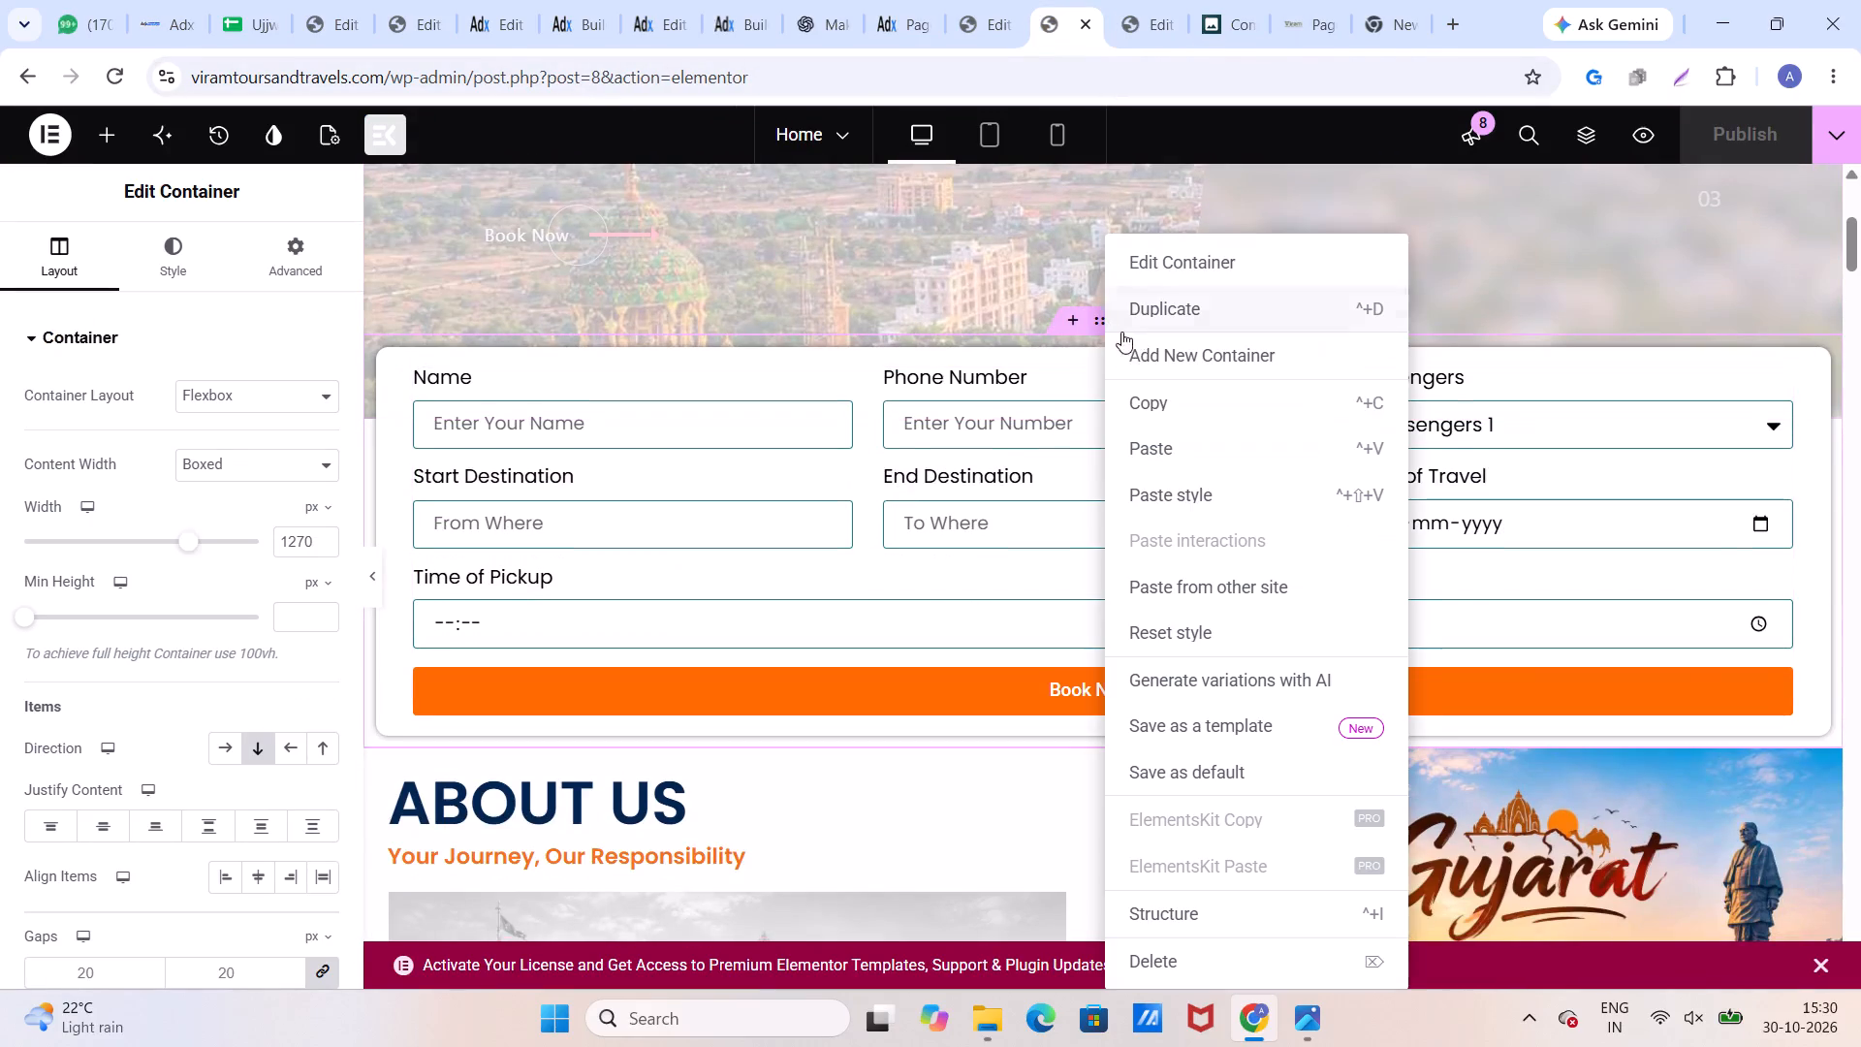
click(1161, 399)
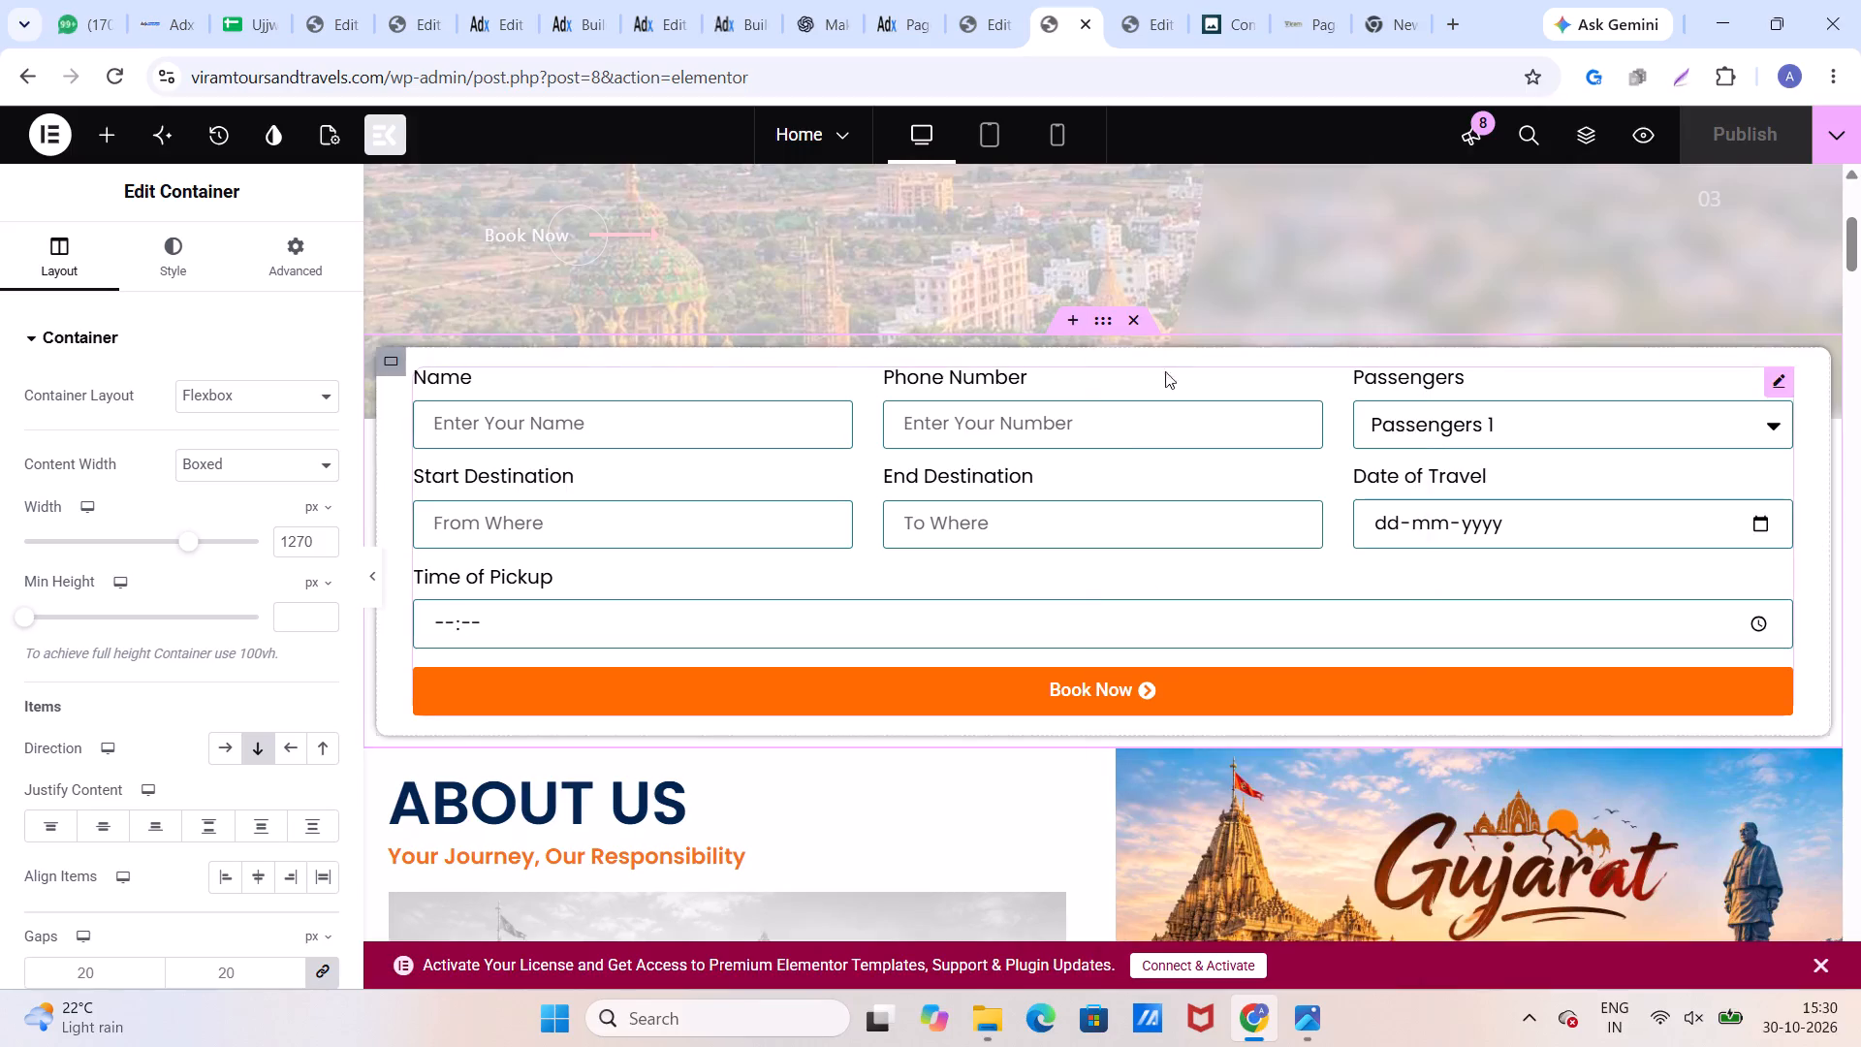
click(1126, 26)
click(665, 450)
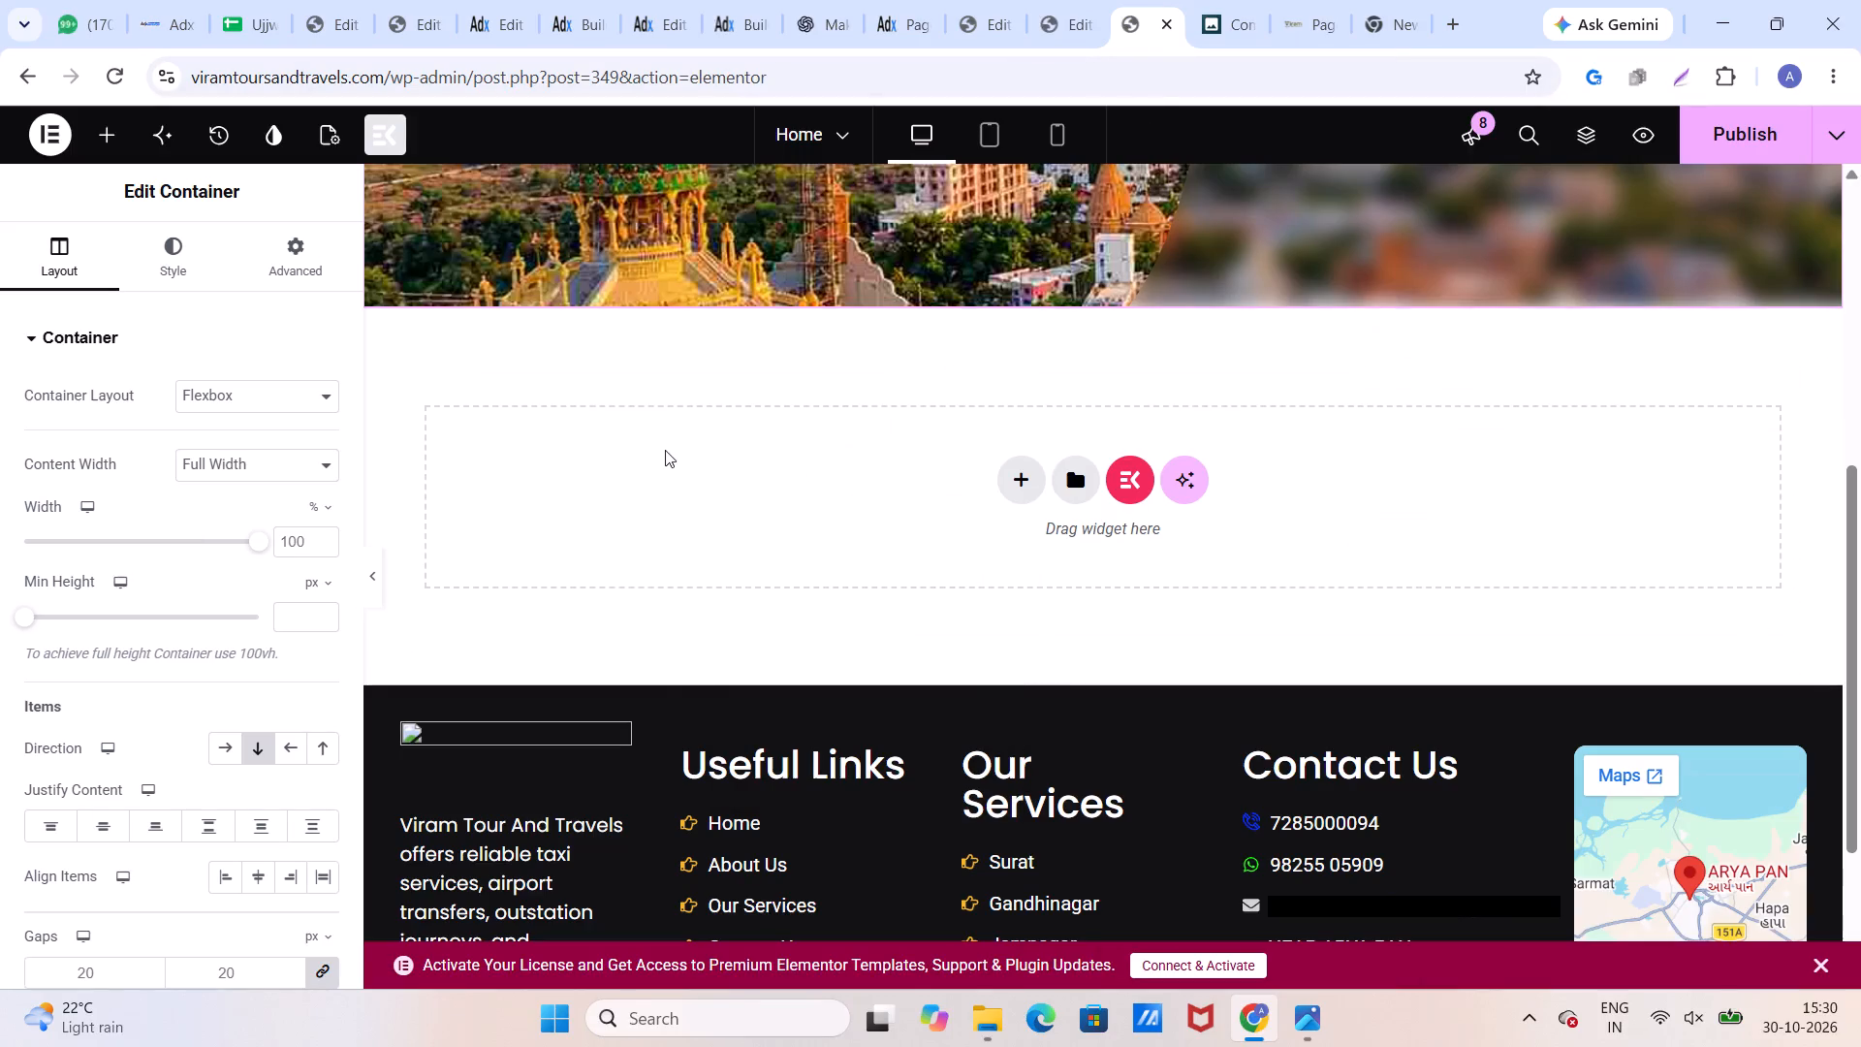
right_click(665, 450)
click(741, 483)
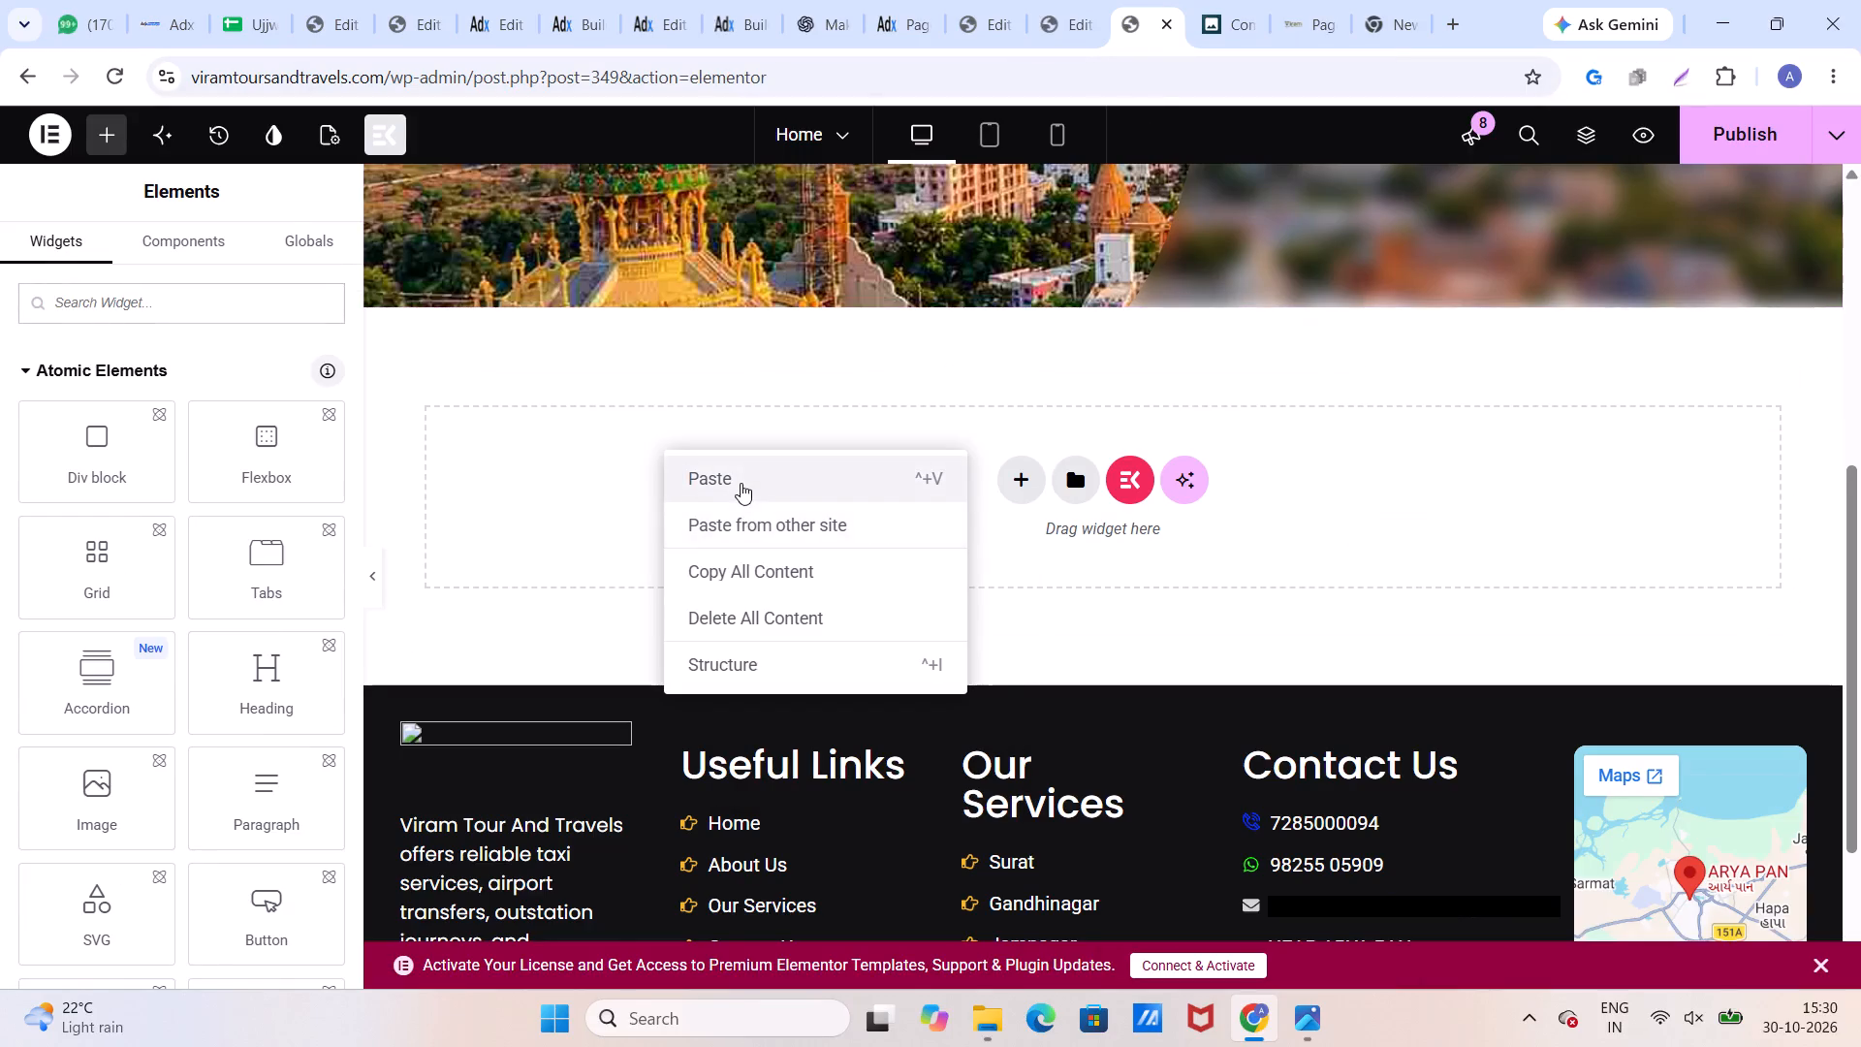
Copy the About Us container from the original Home page and paste it below the booking form in the new Home page.
click(1063, 38)
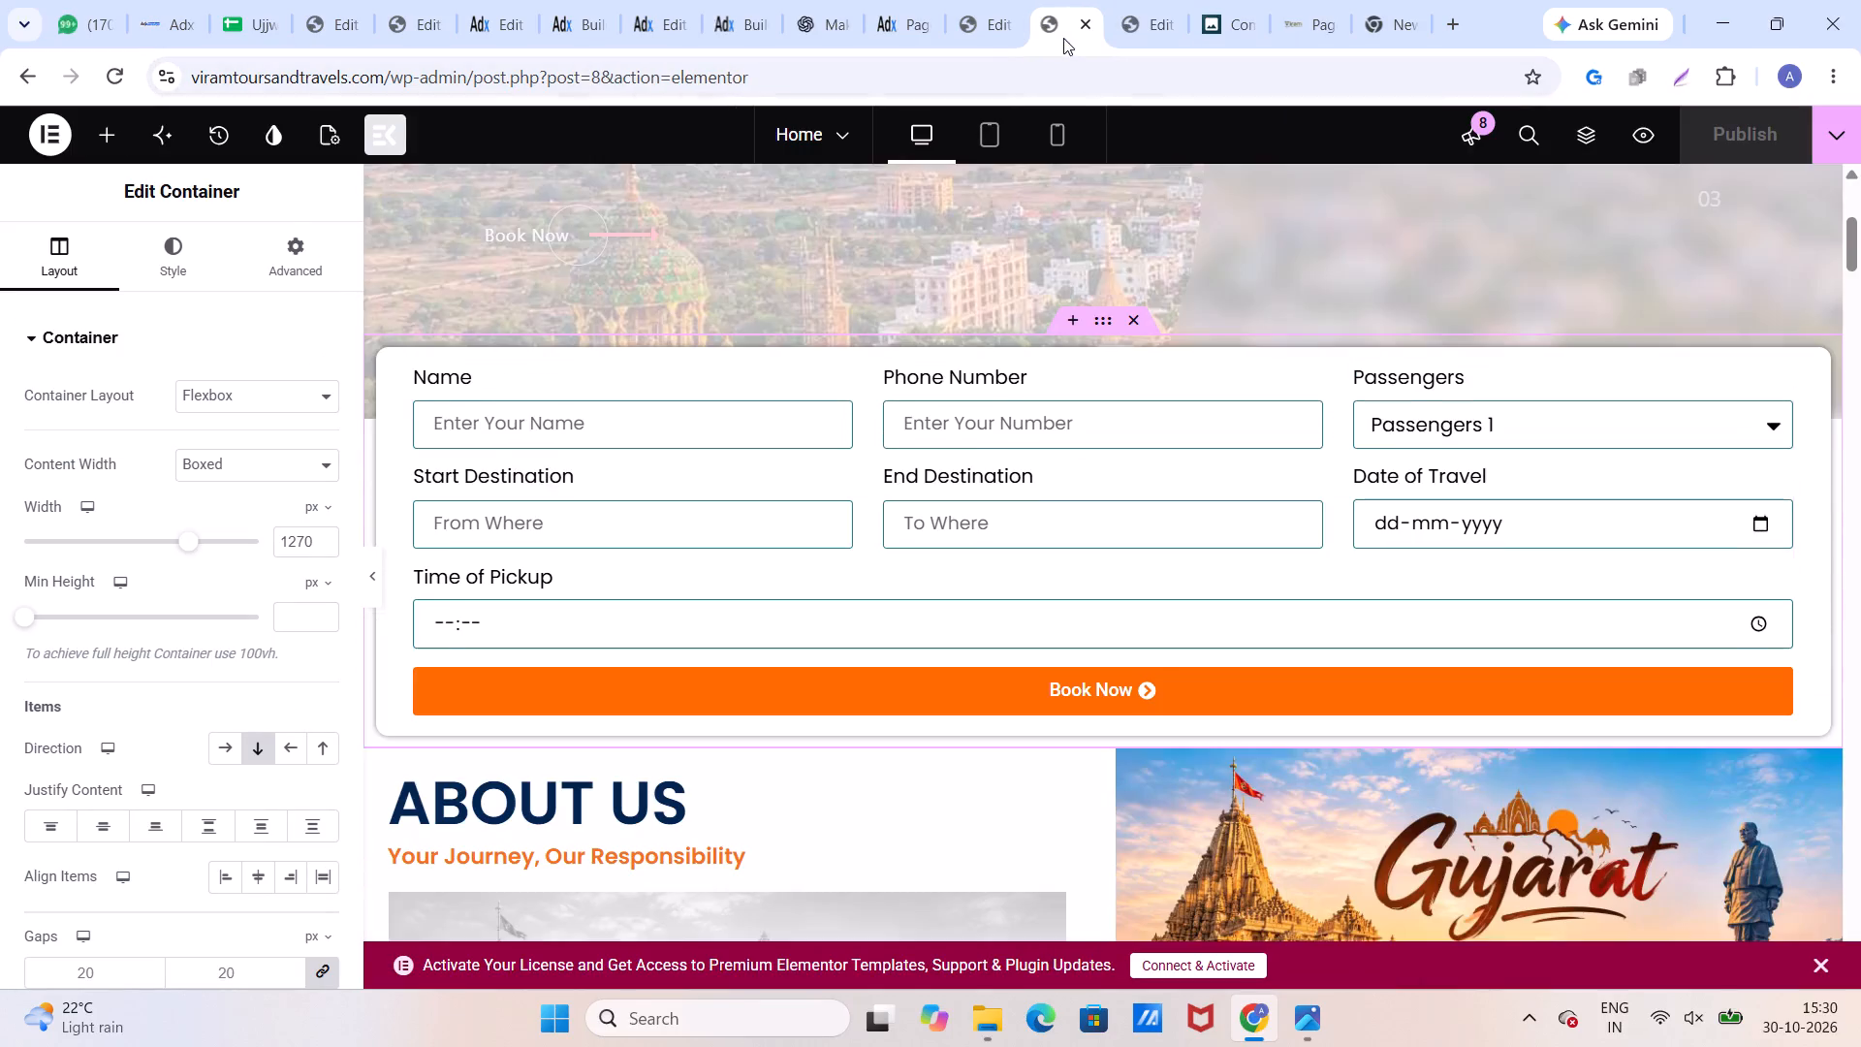
scroll(969, 348, down, 2)
click(1103, 502)
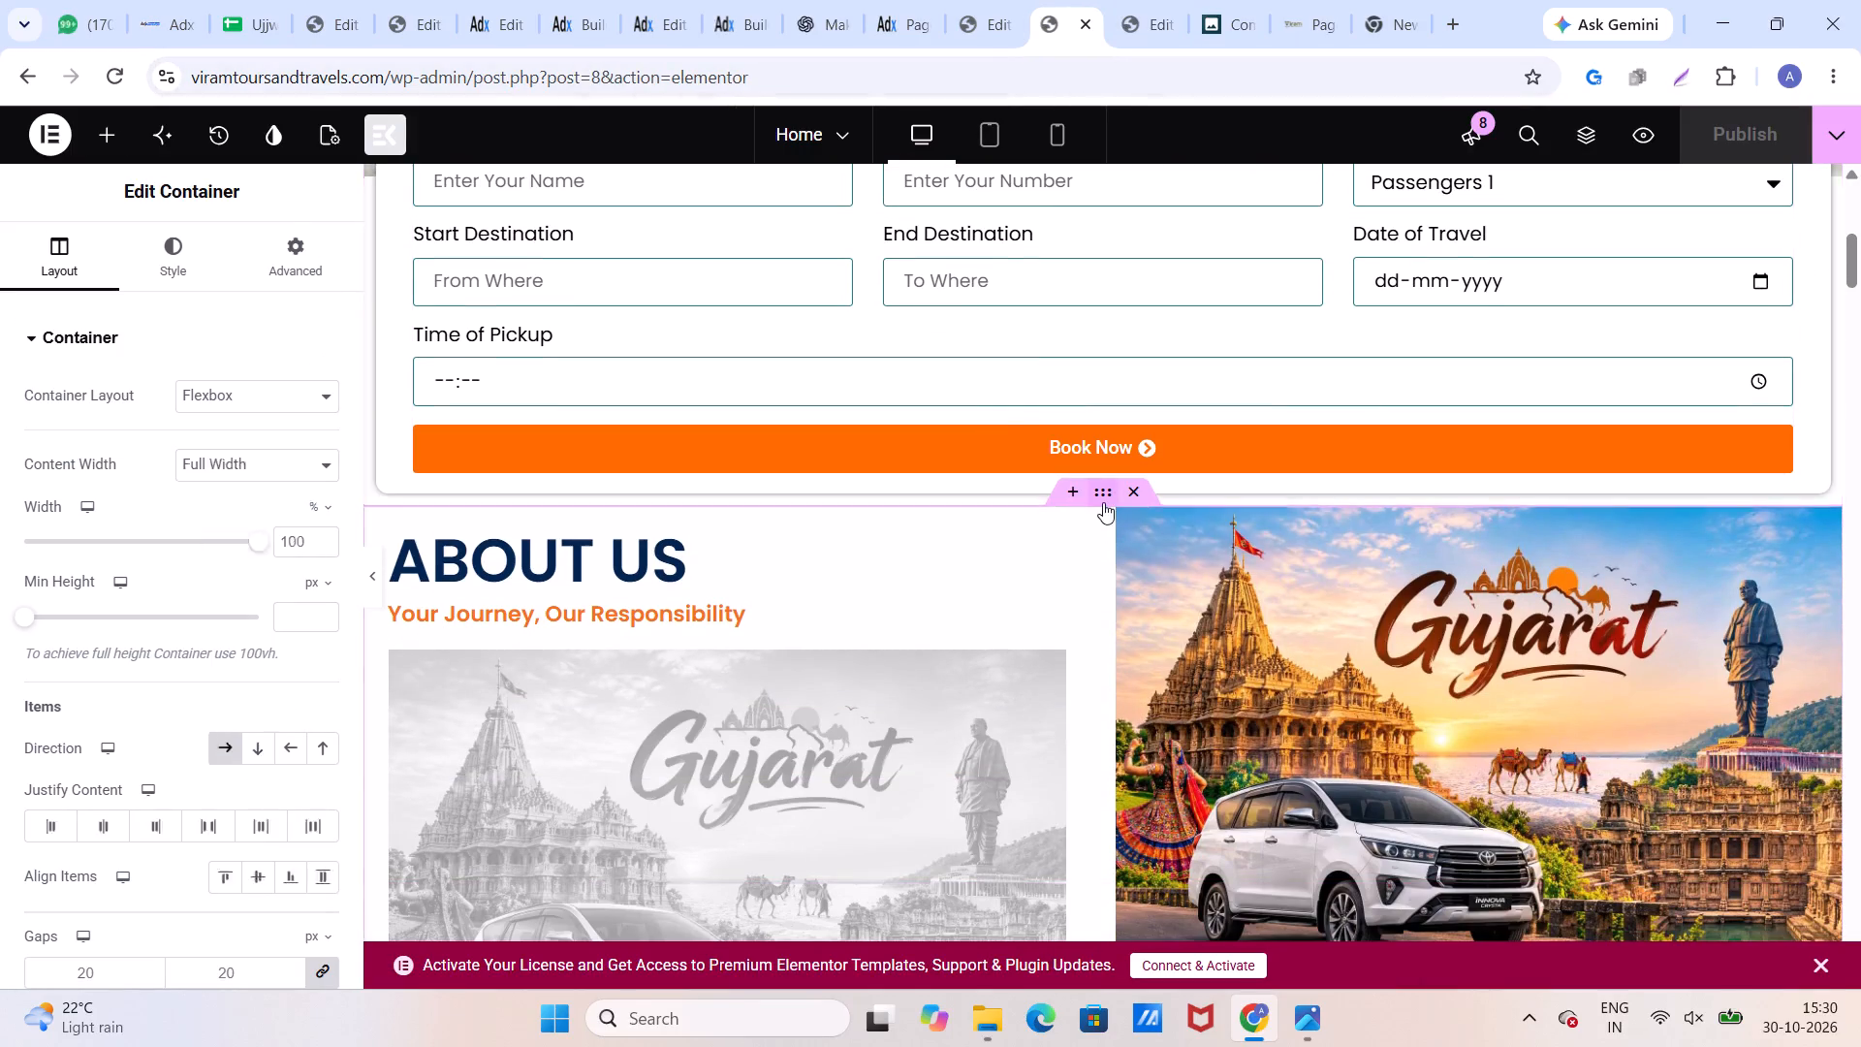
right_click(1103, 502)
click(1135, 403)
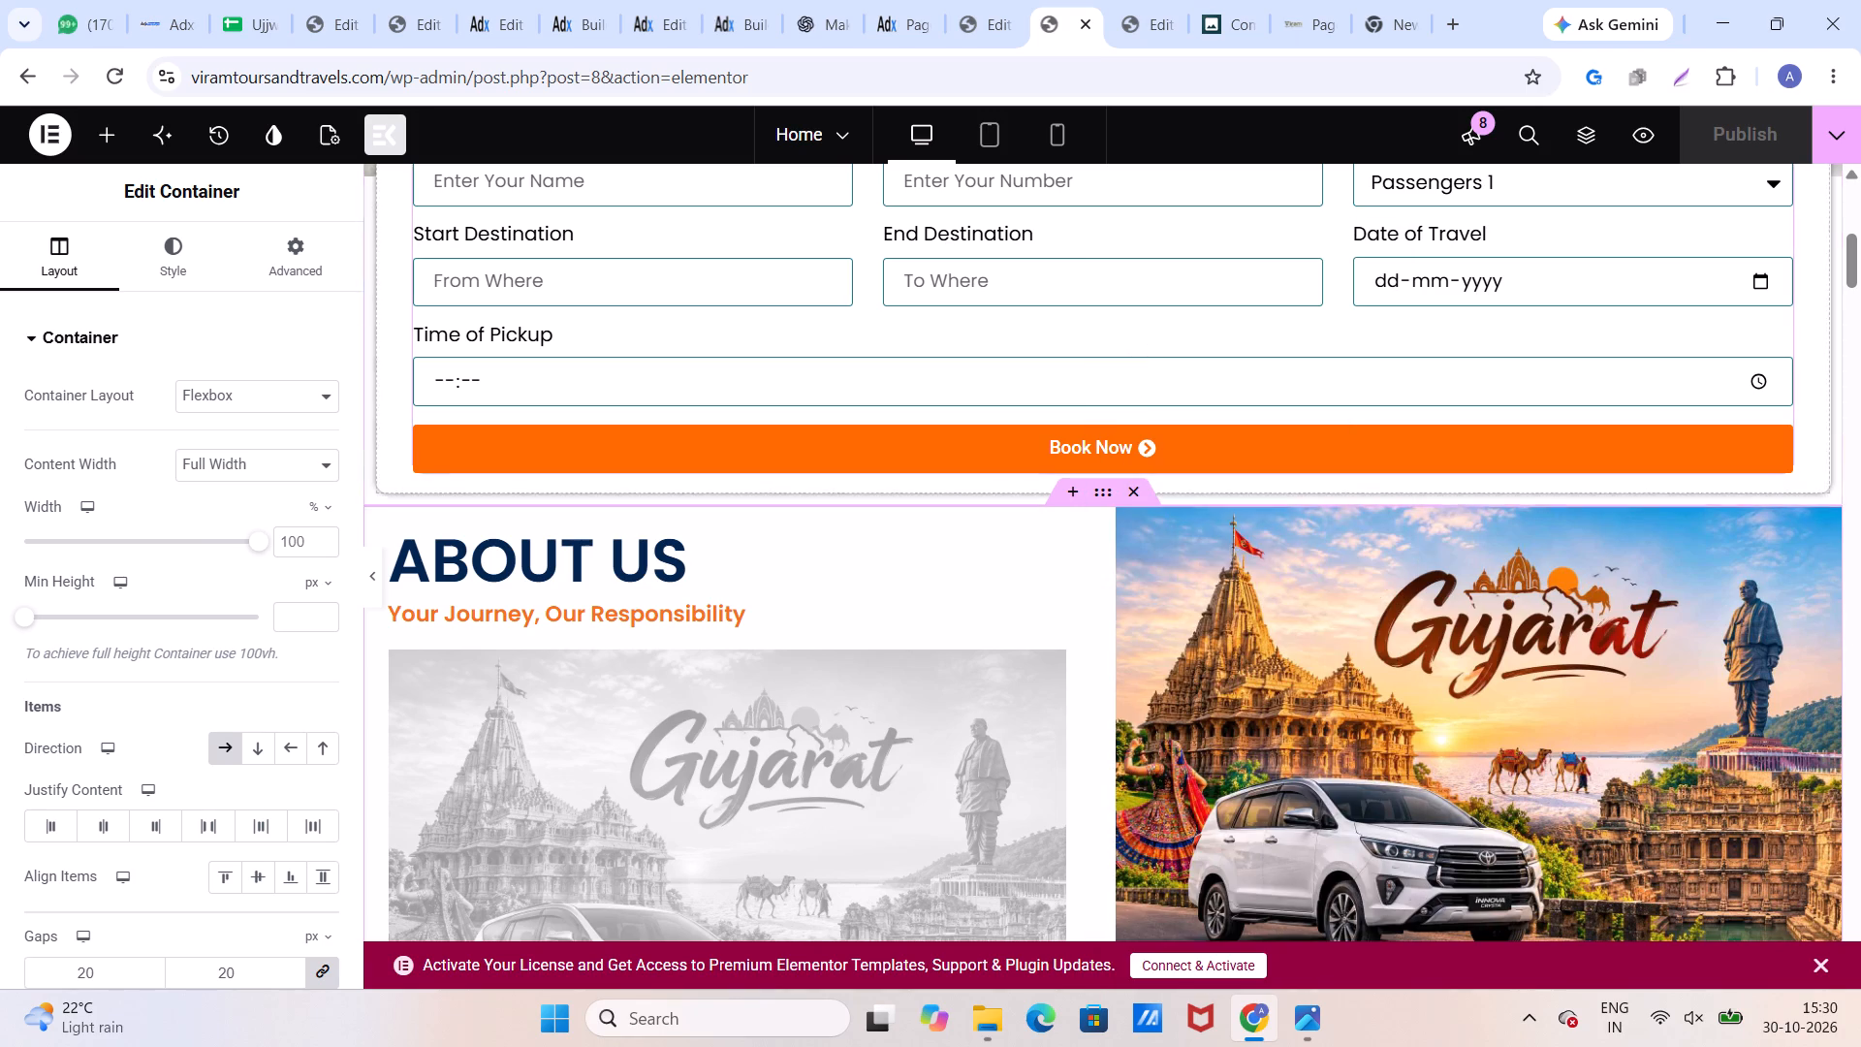
click(1142, 34)
scroll(1026, 417, down, 1)
click(682, 712)
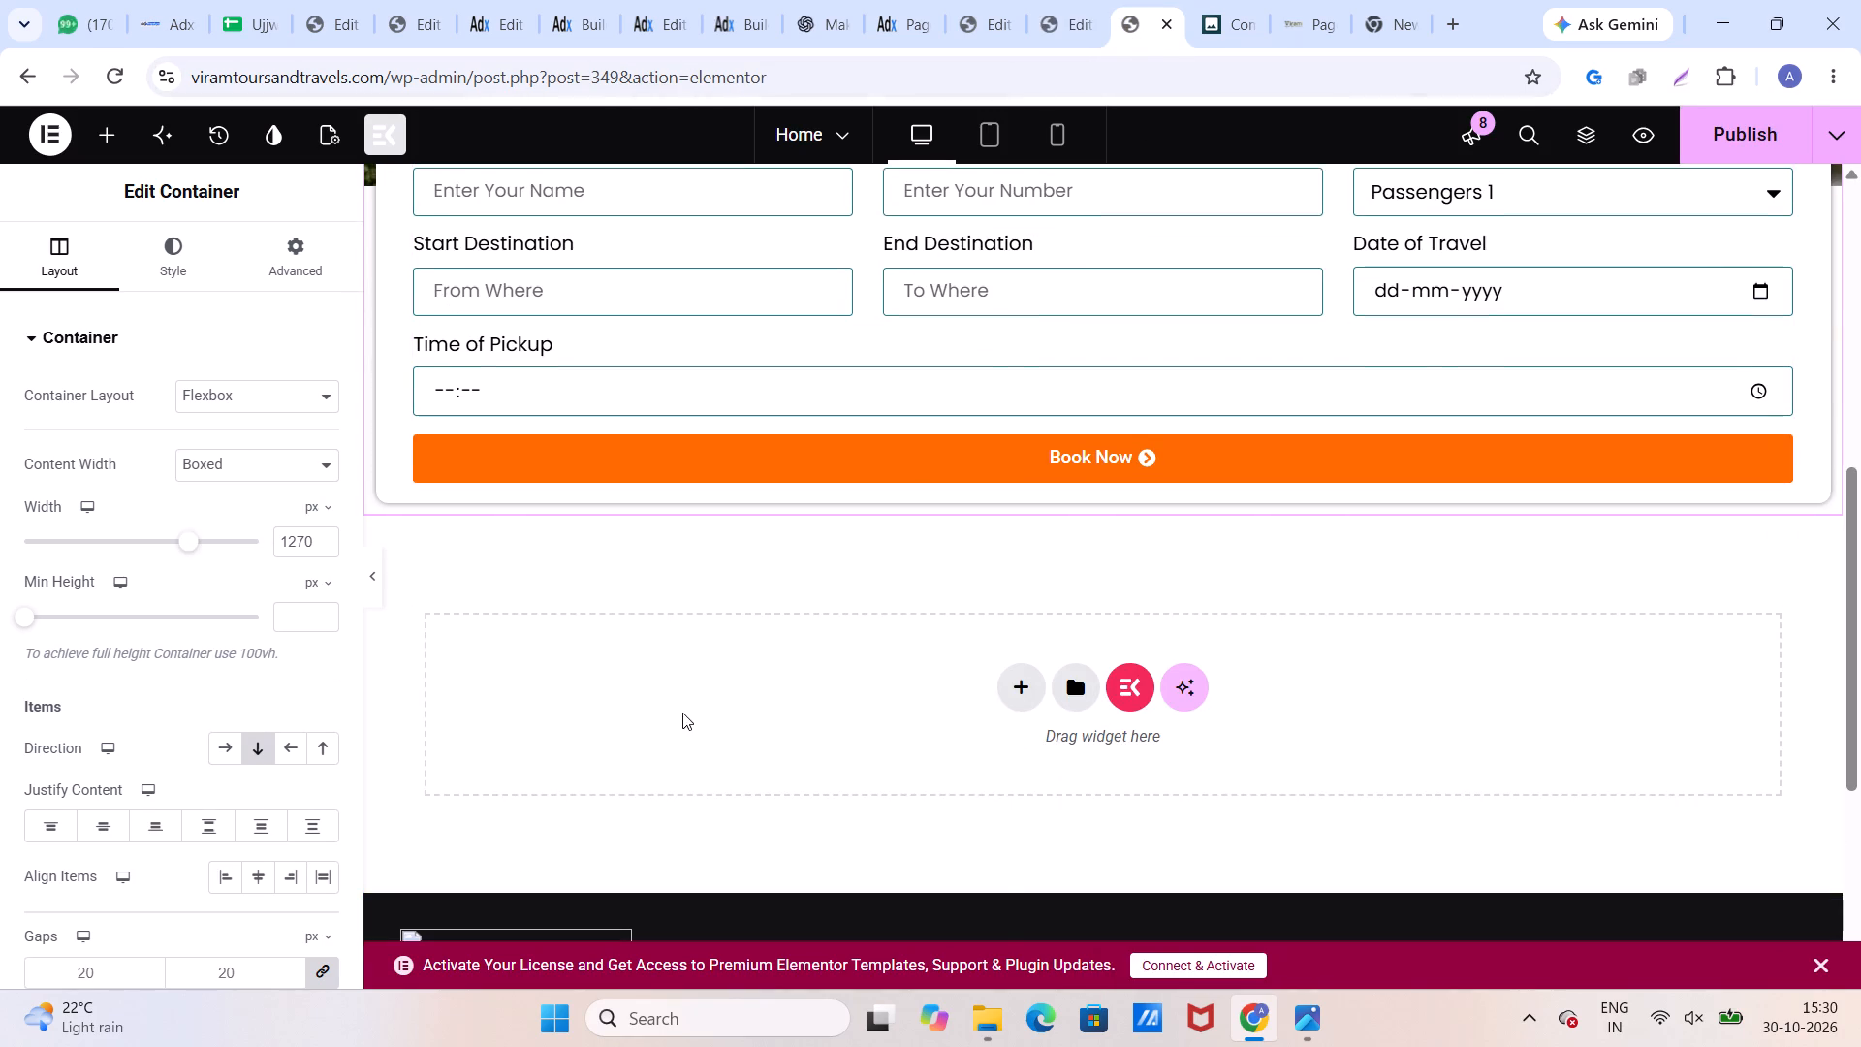
right_click(700, 696)
click(770, 718)
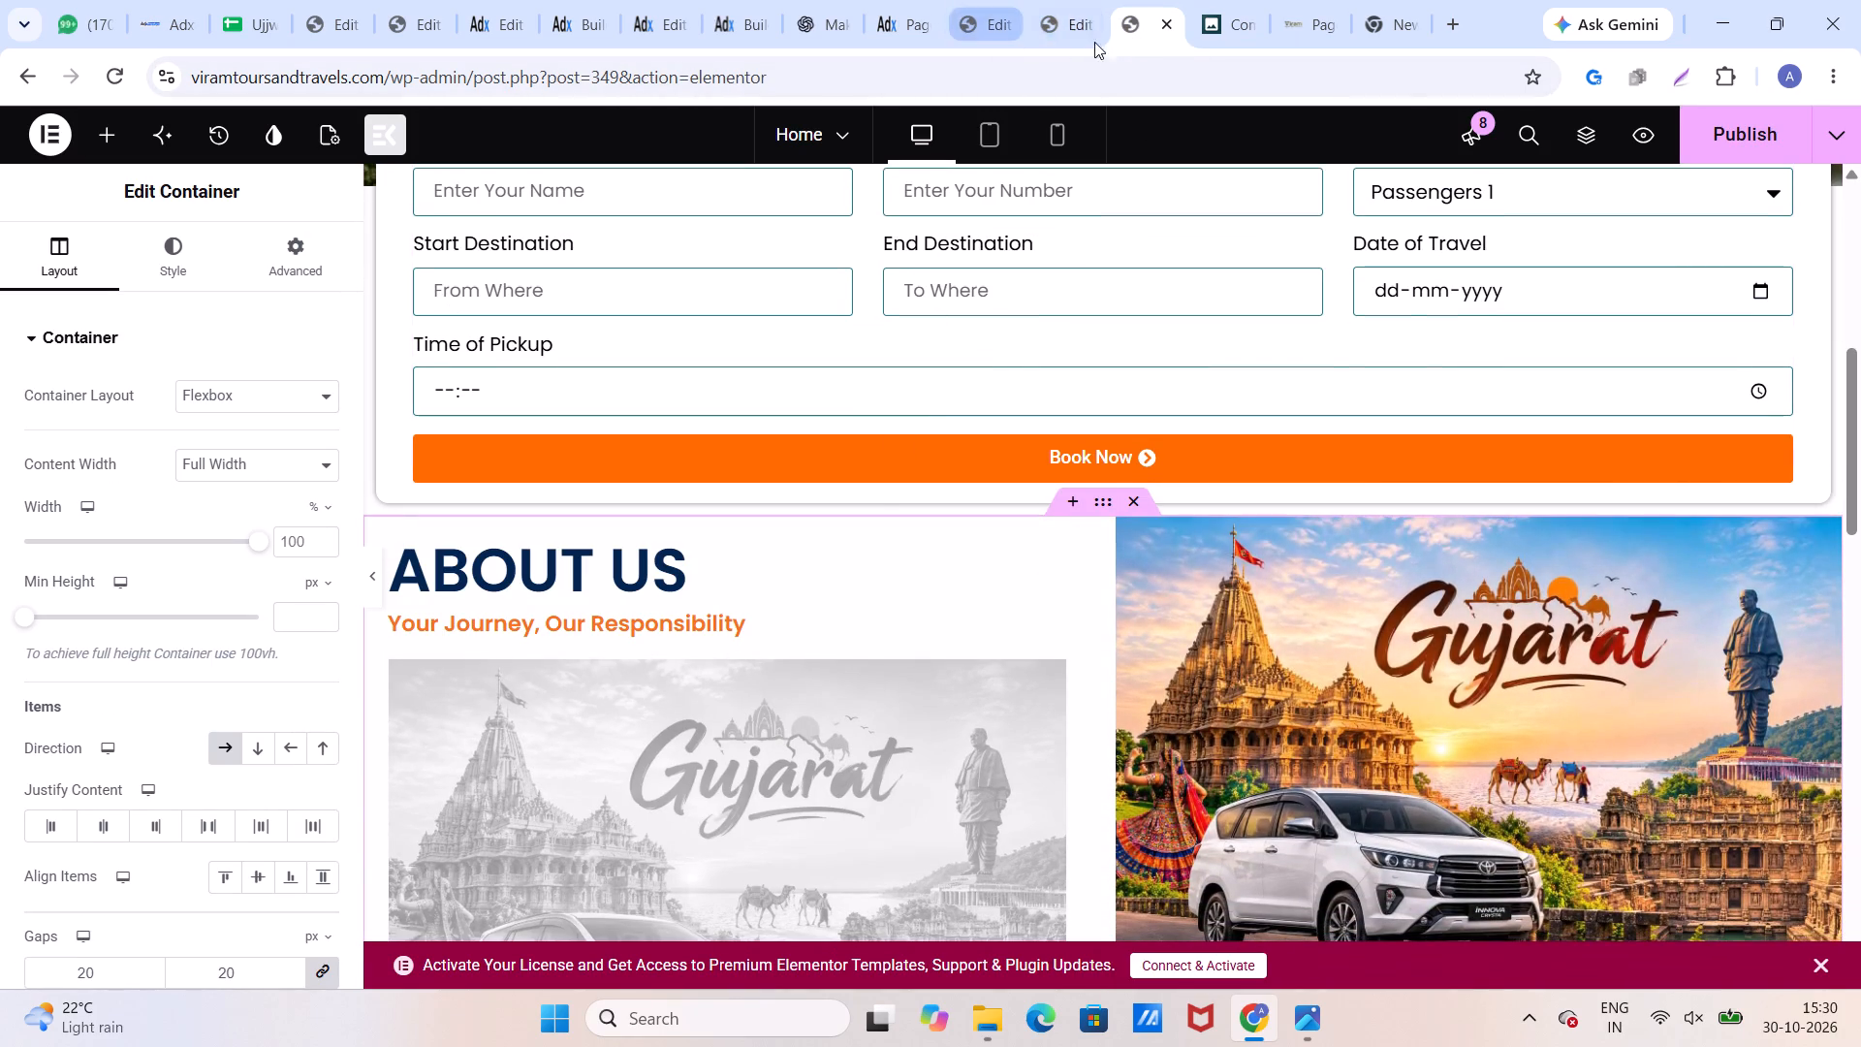
Copy the feature cards container starting with Safe & Reliable, below About Us, in the original Home page's editor.
click(998, 30)
click(1056, 32)
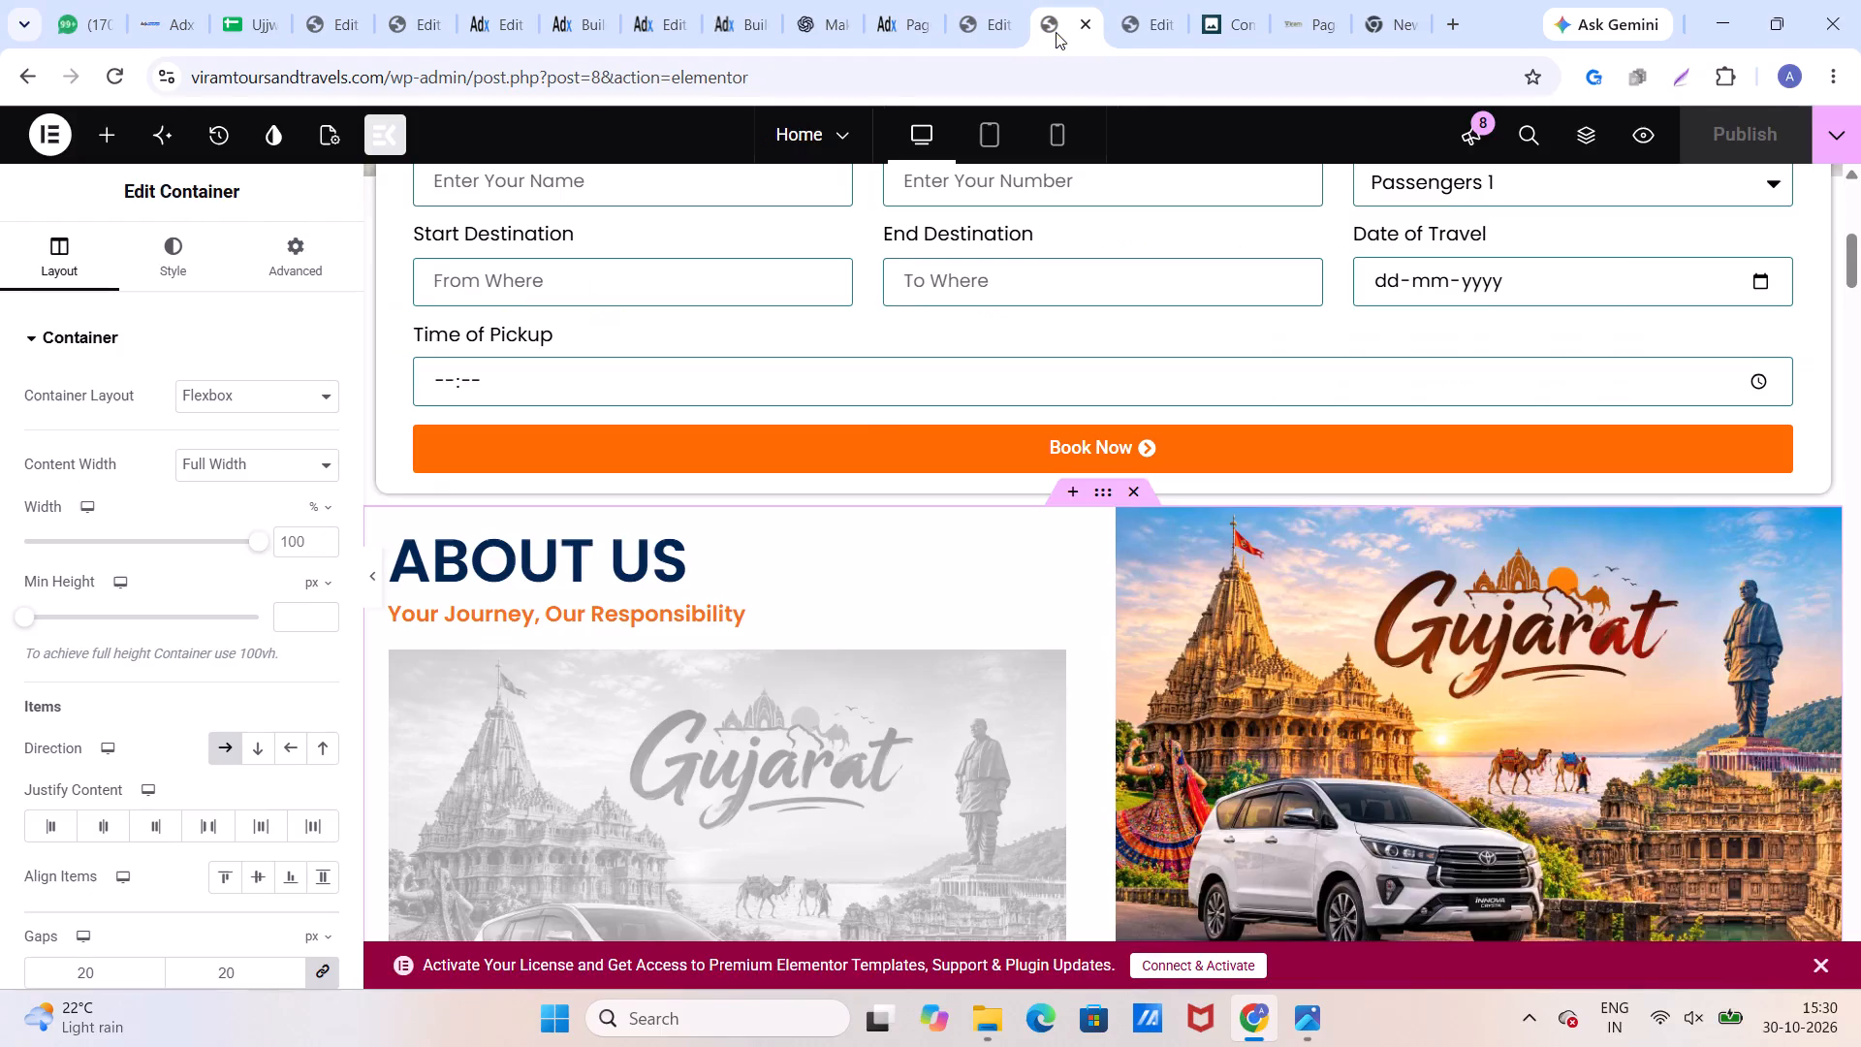
scroll(879, 429, down, 2)
scroll(879, 429, up, 1)
scroll(879, 429, down, 12)
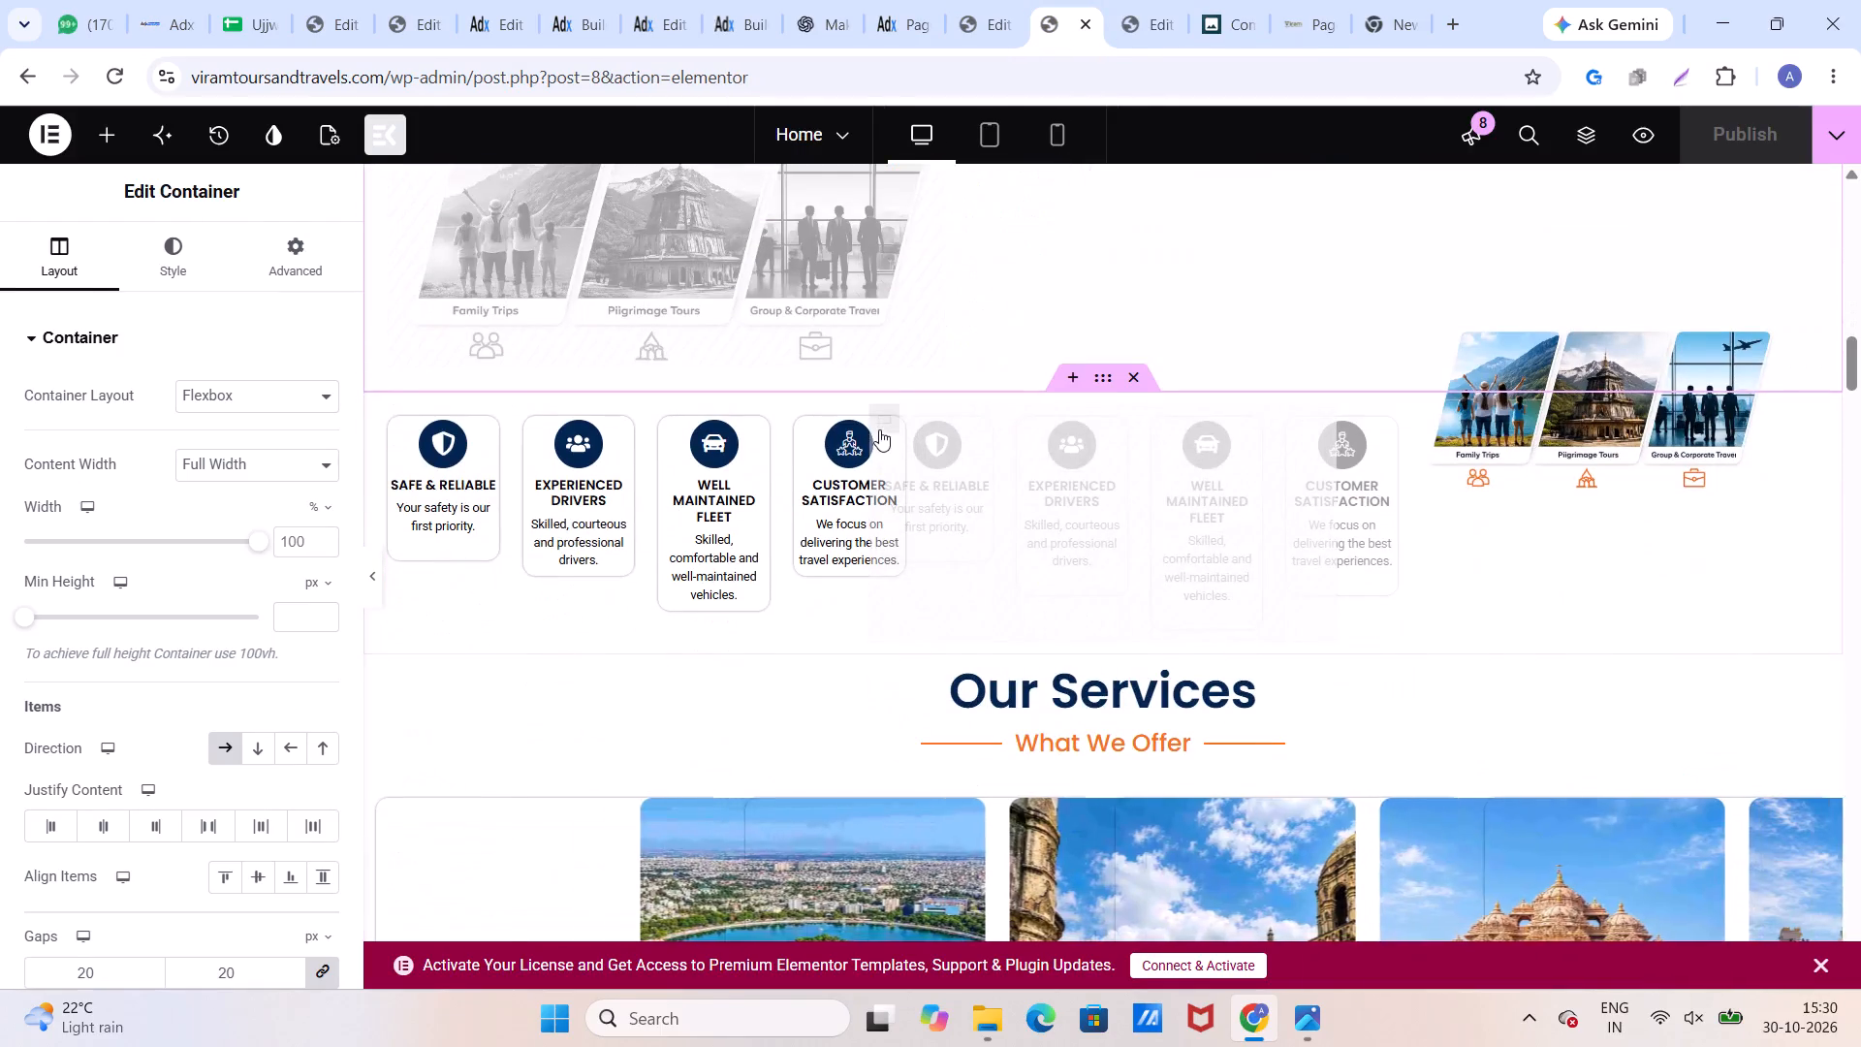
click(1106, 375)
right_click(1106, 375)
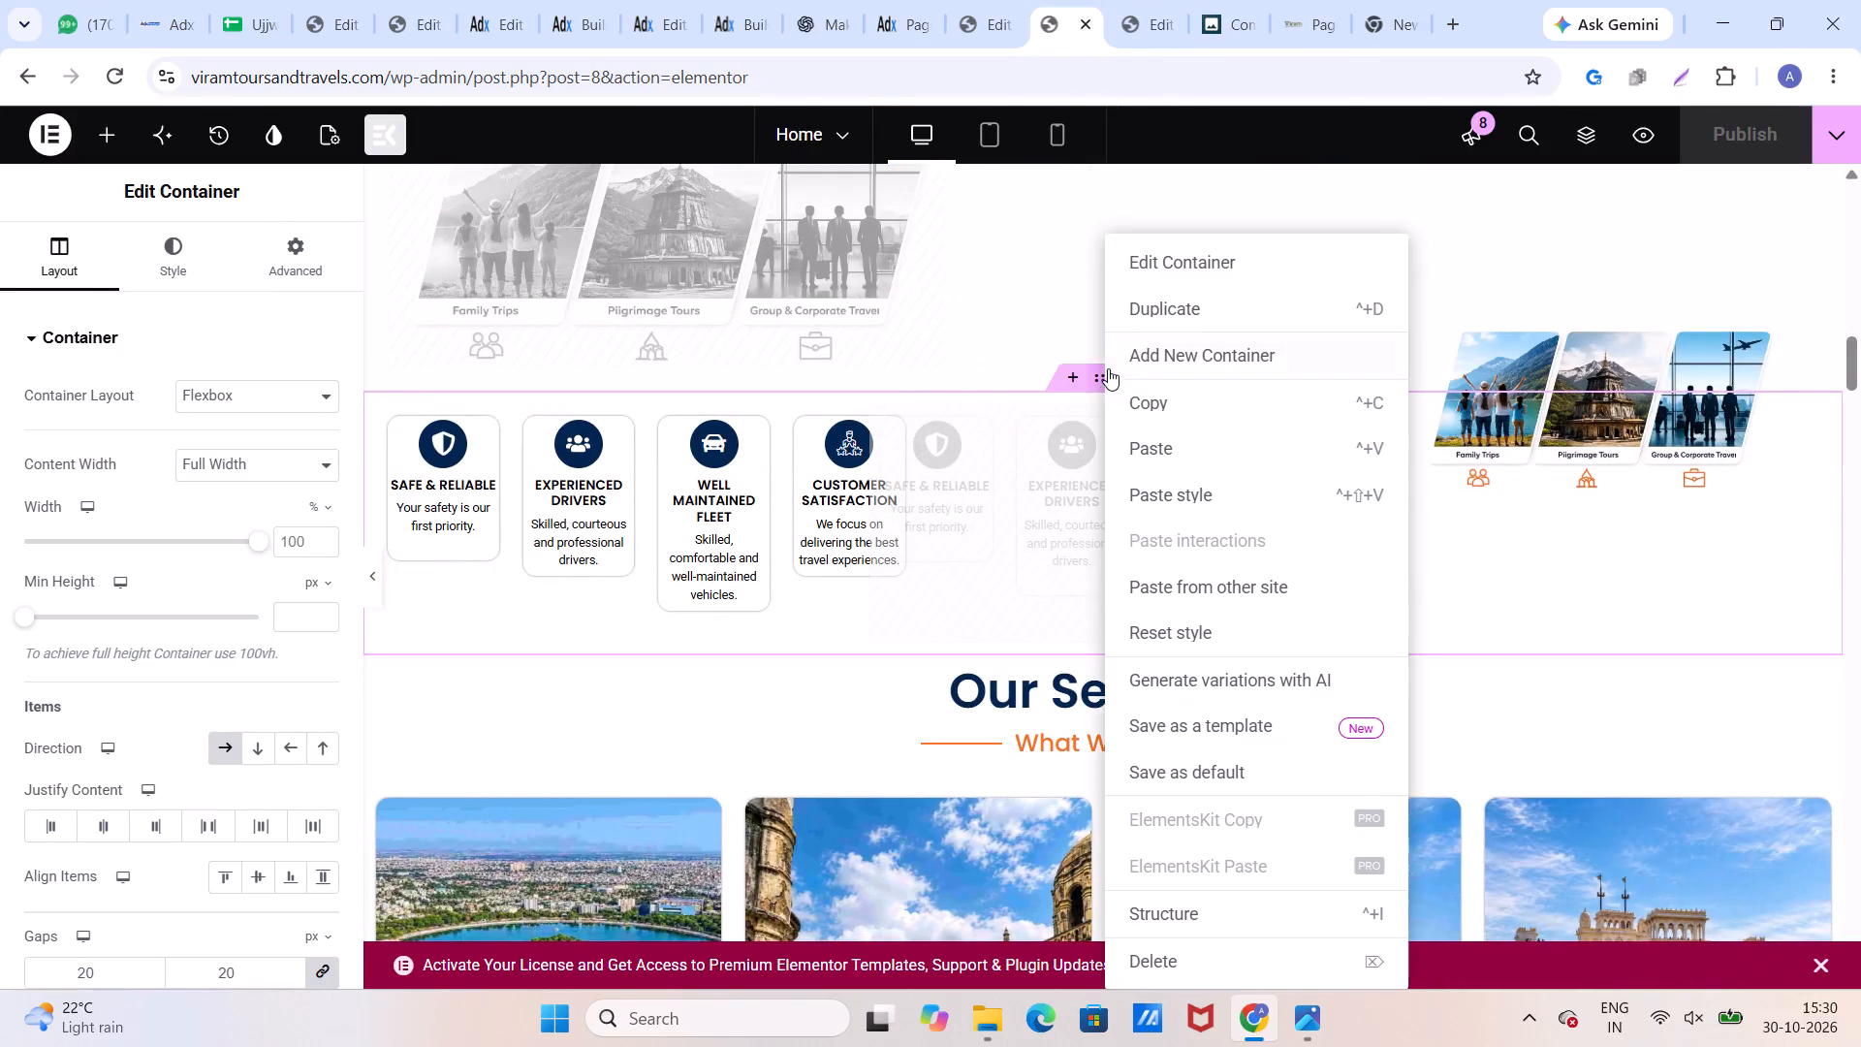
click(1151, 396)
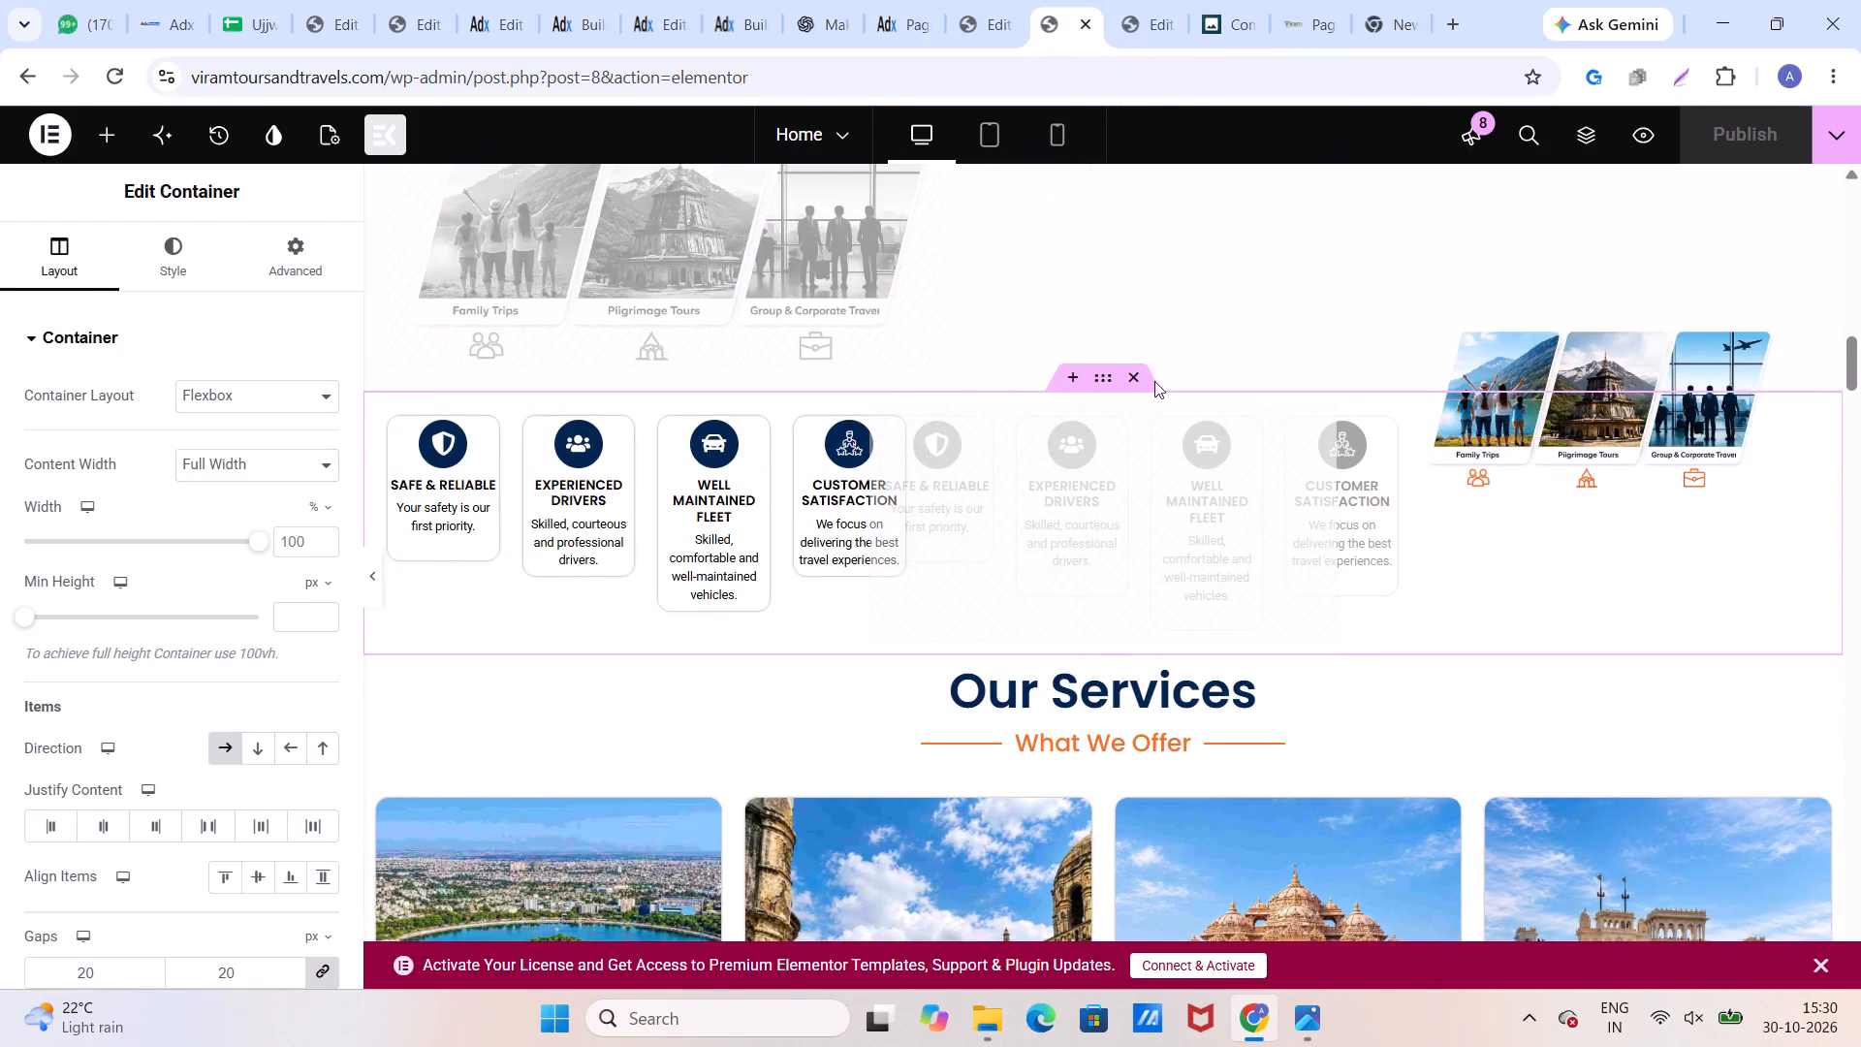
Paste the copied feature cards container below the About Us section in the new Home page.
click(1151, 24)
scroll(874, 570, down, 7)
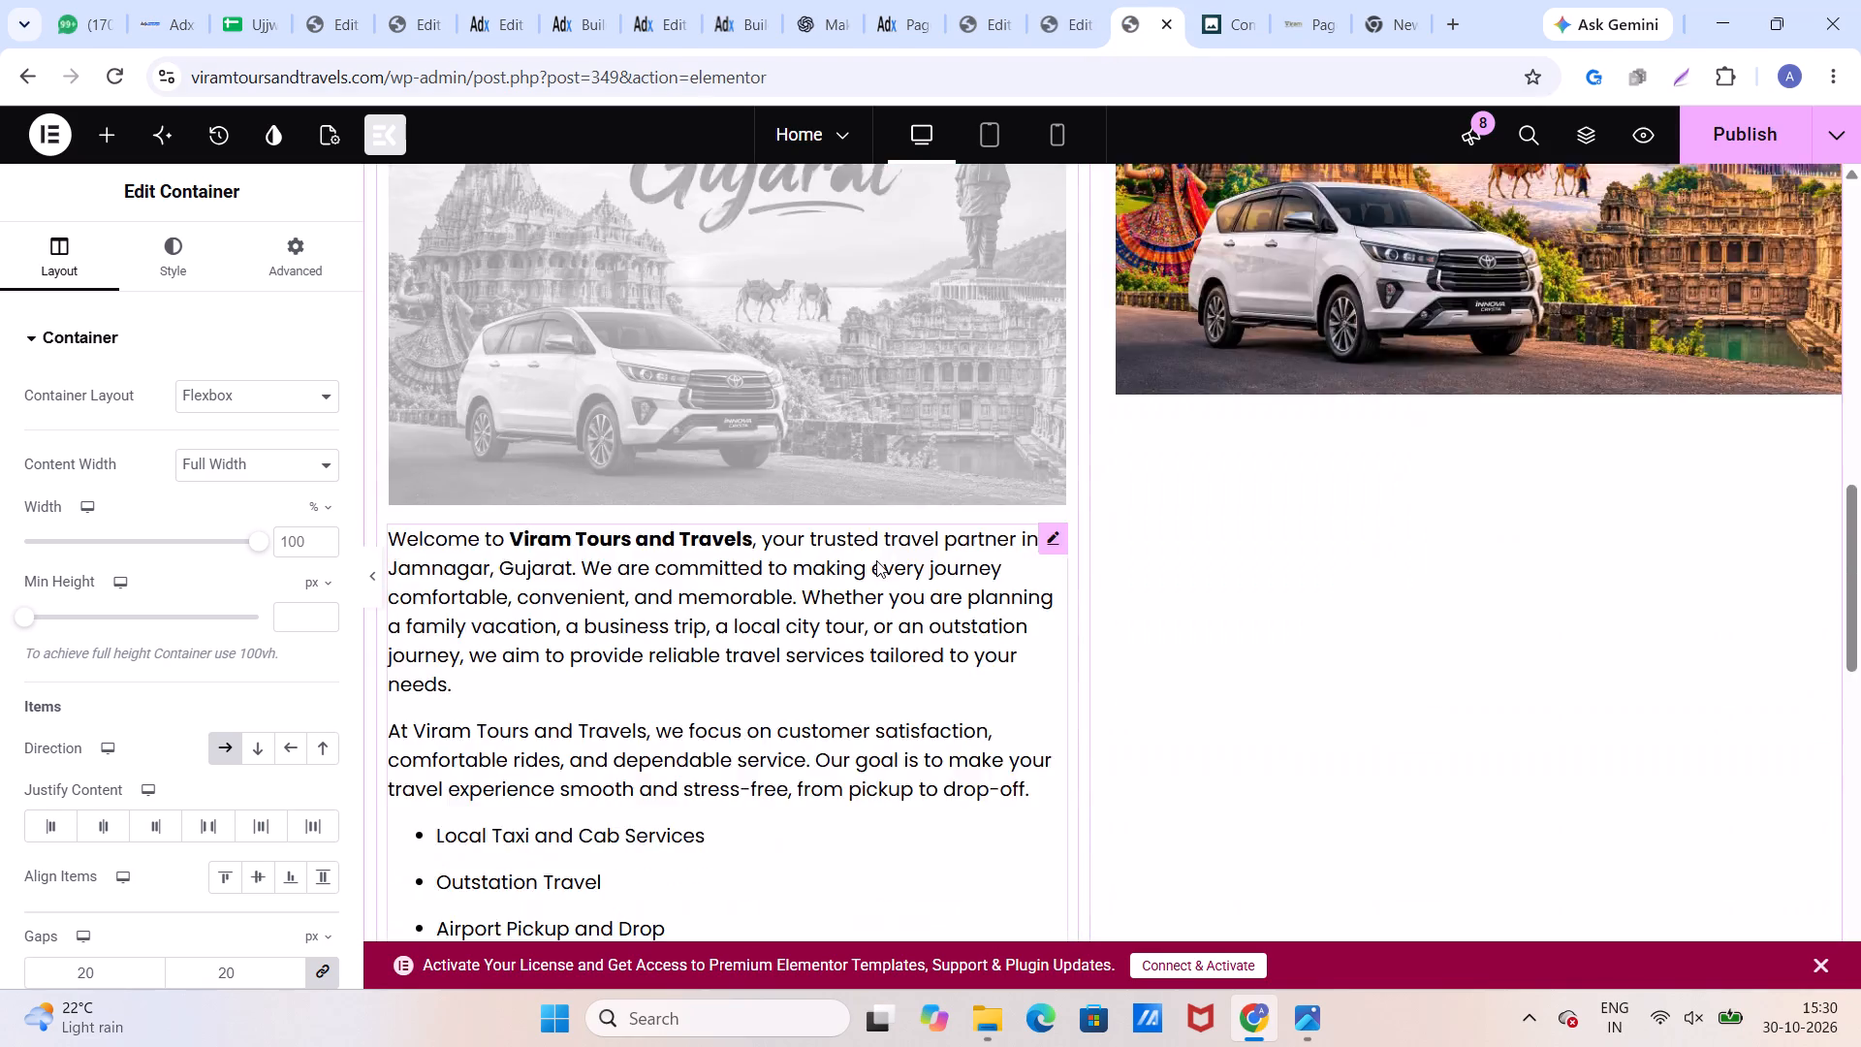
scroll(876, 560, down, 4)
scroll(876, 560, up, 1)
scroll(876, 560, down, 2)
click(788, 666)
right_click(794, 657)
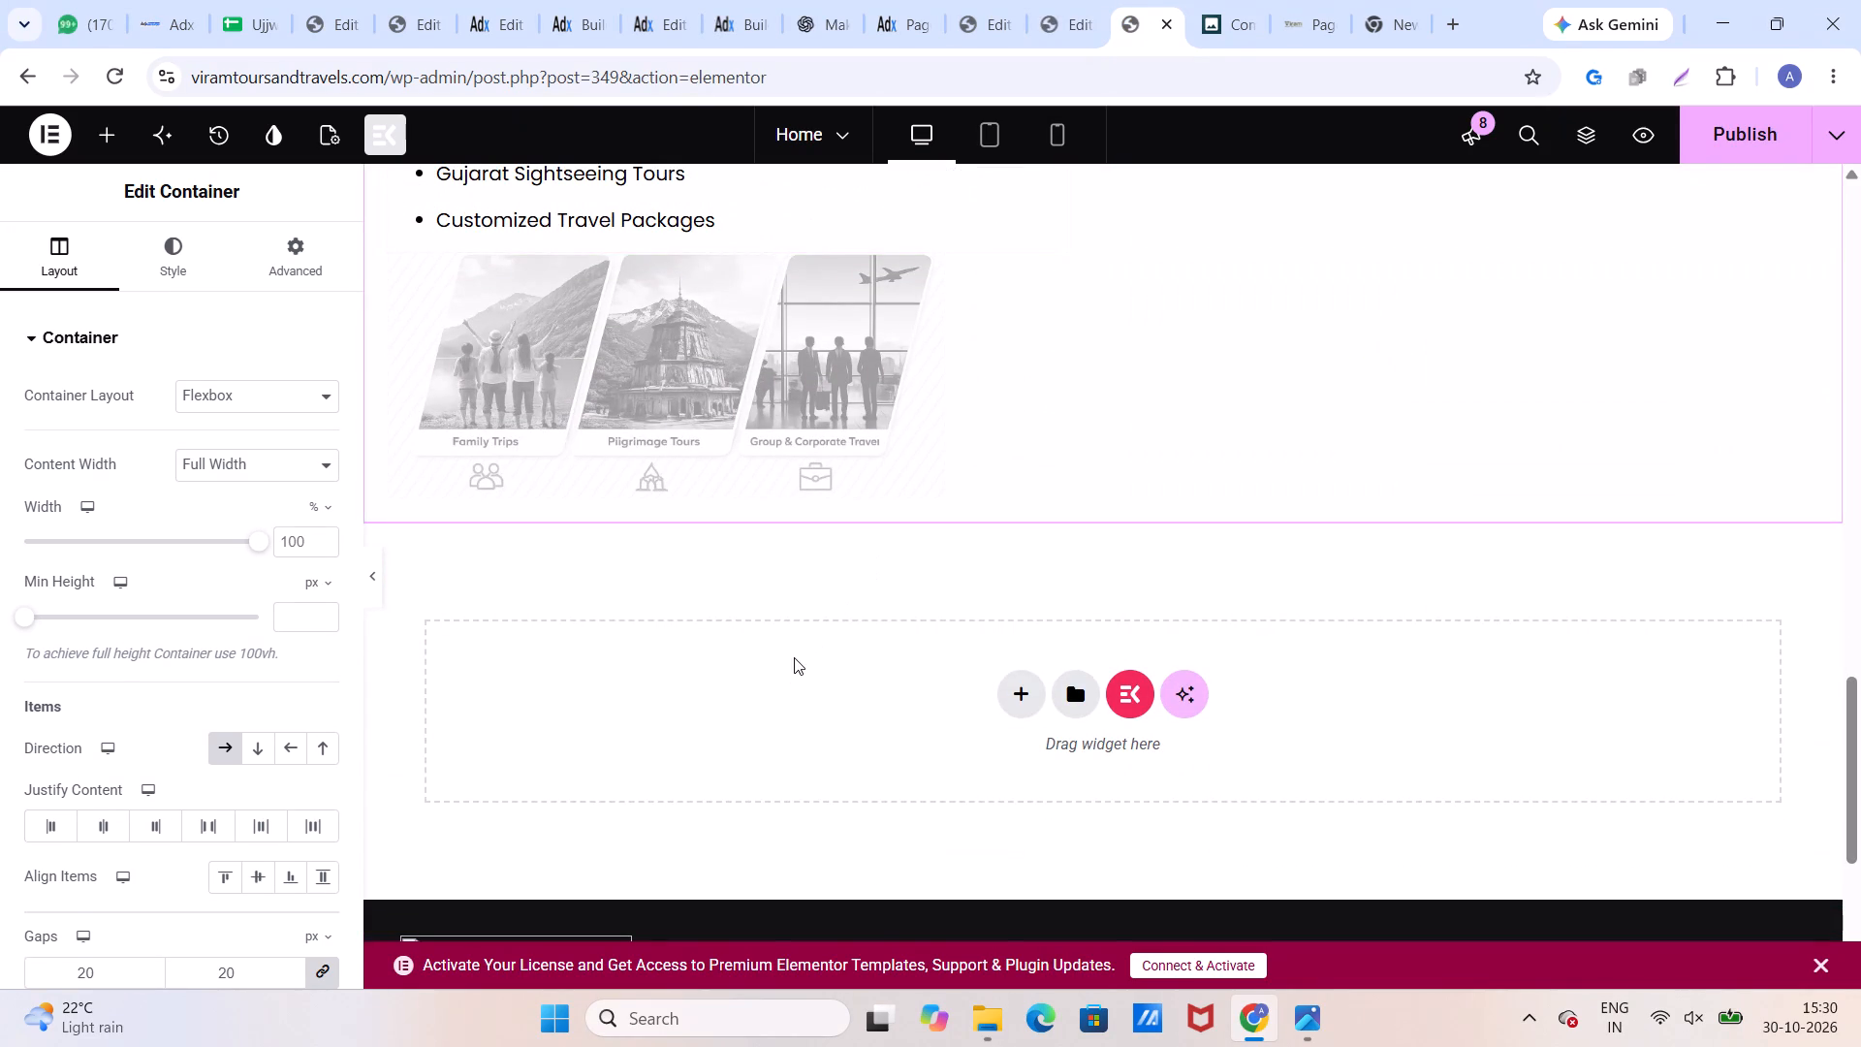
click(857, 682)
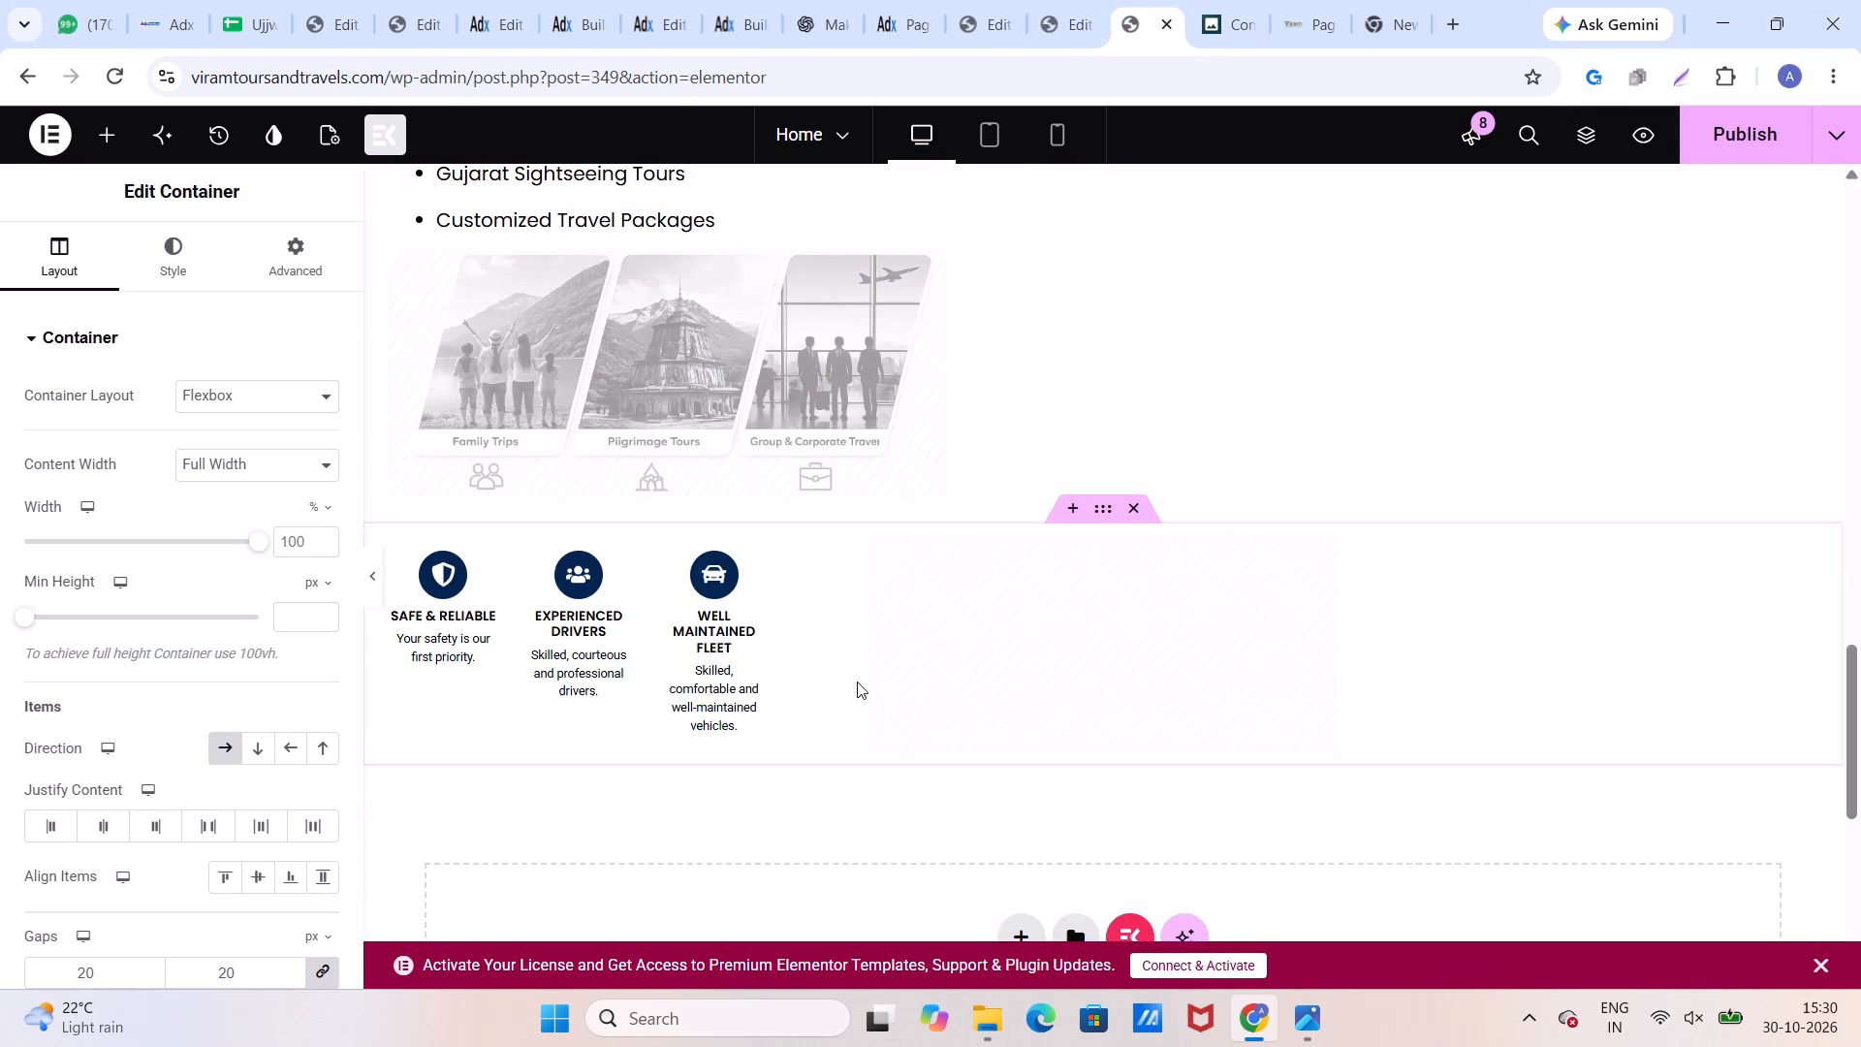
Copy the Our Services heading container from the original Home page and paste it below the feature cards in the new Home page.
click(1067, 20)
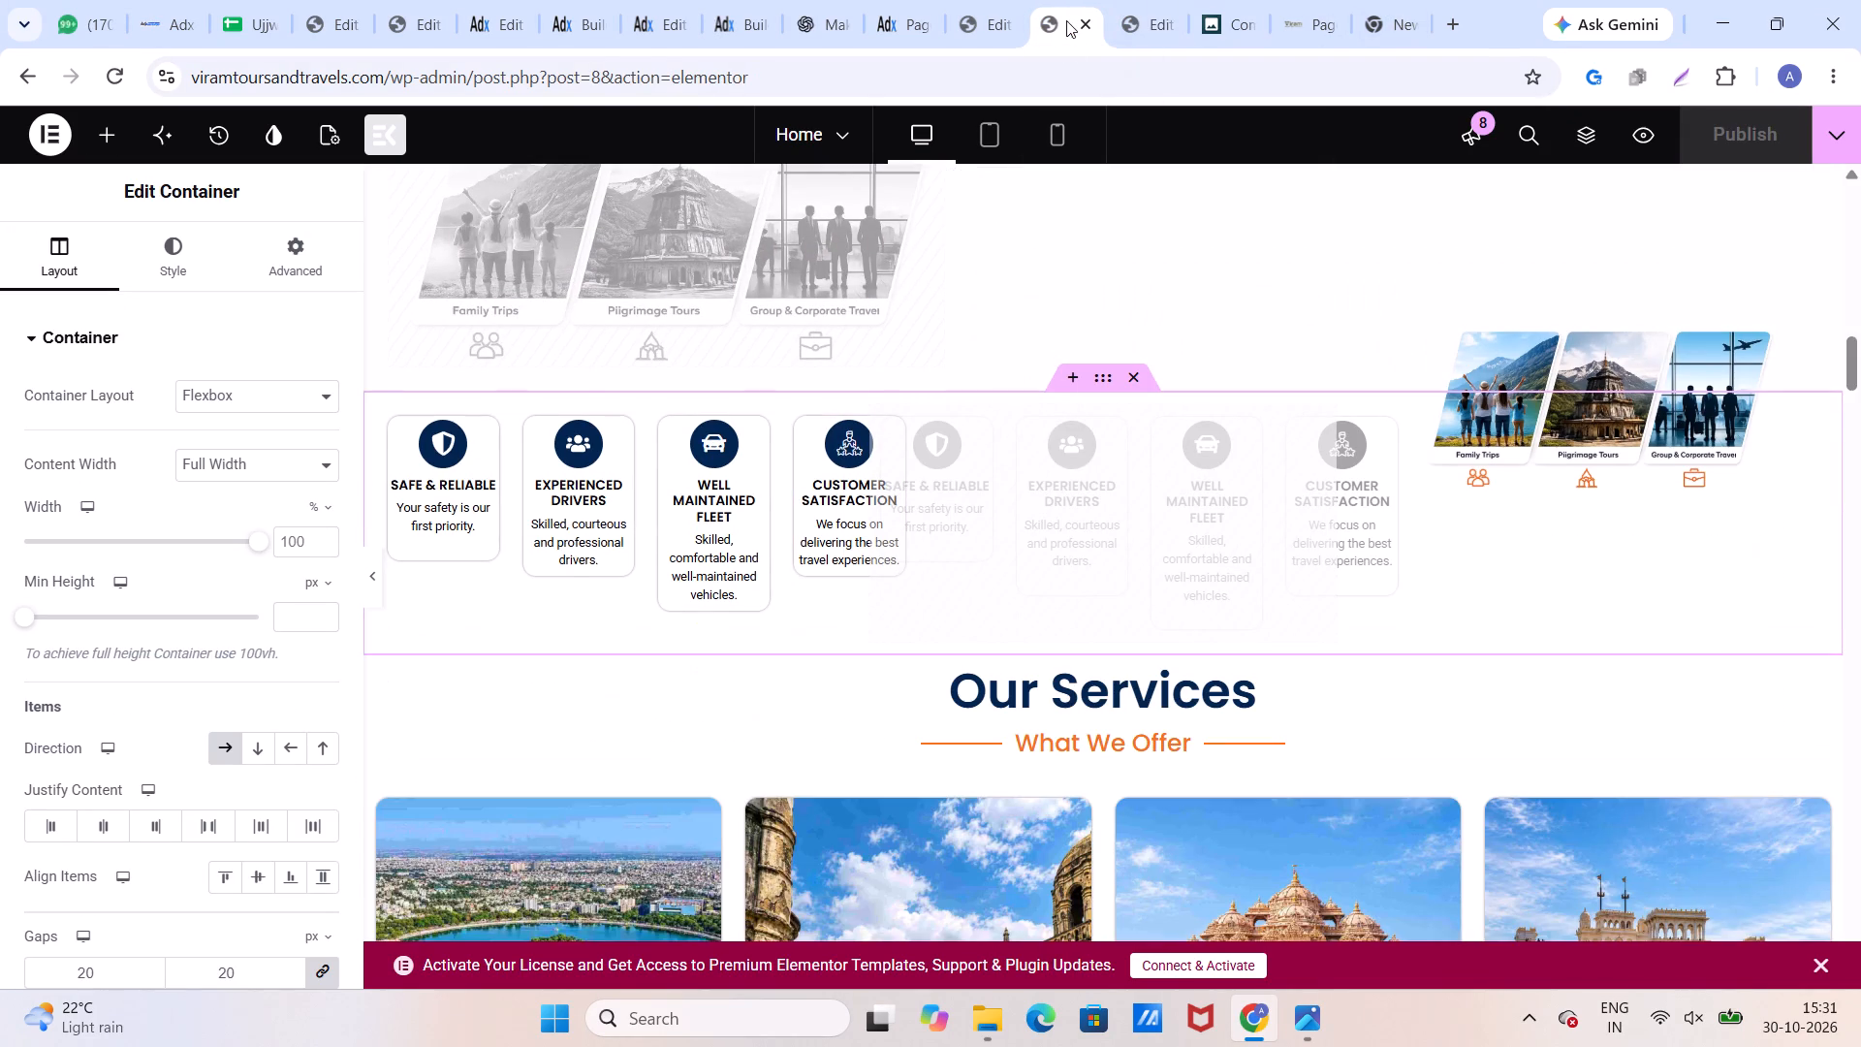
scroll(851, 449, down, 3)
click(1101, 284)
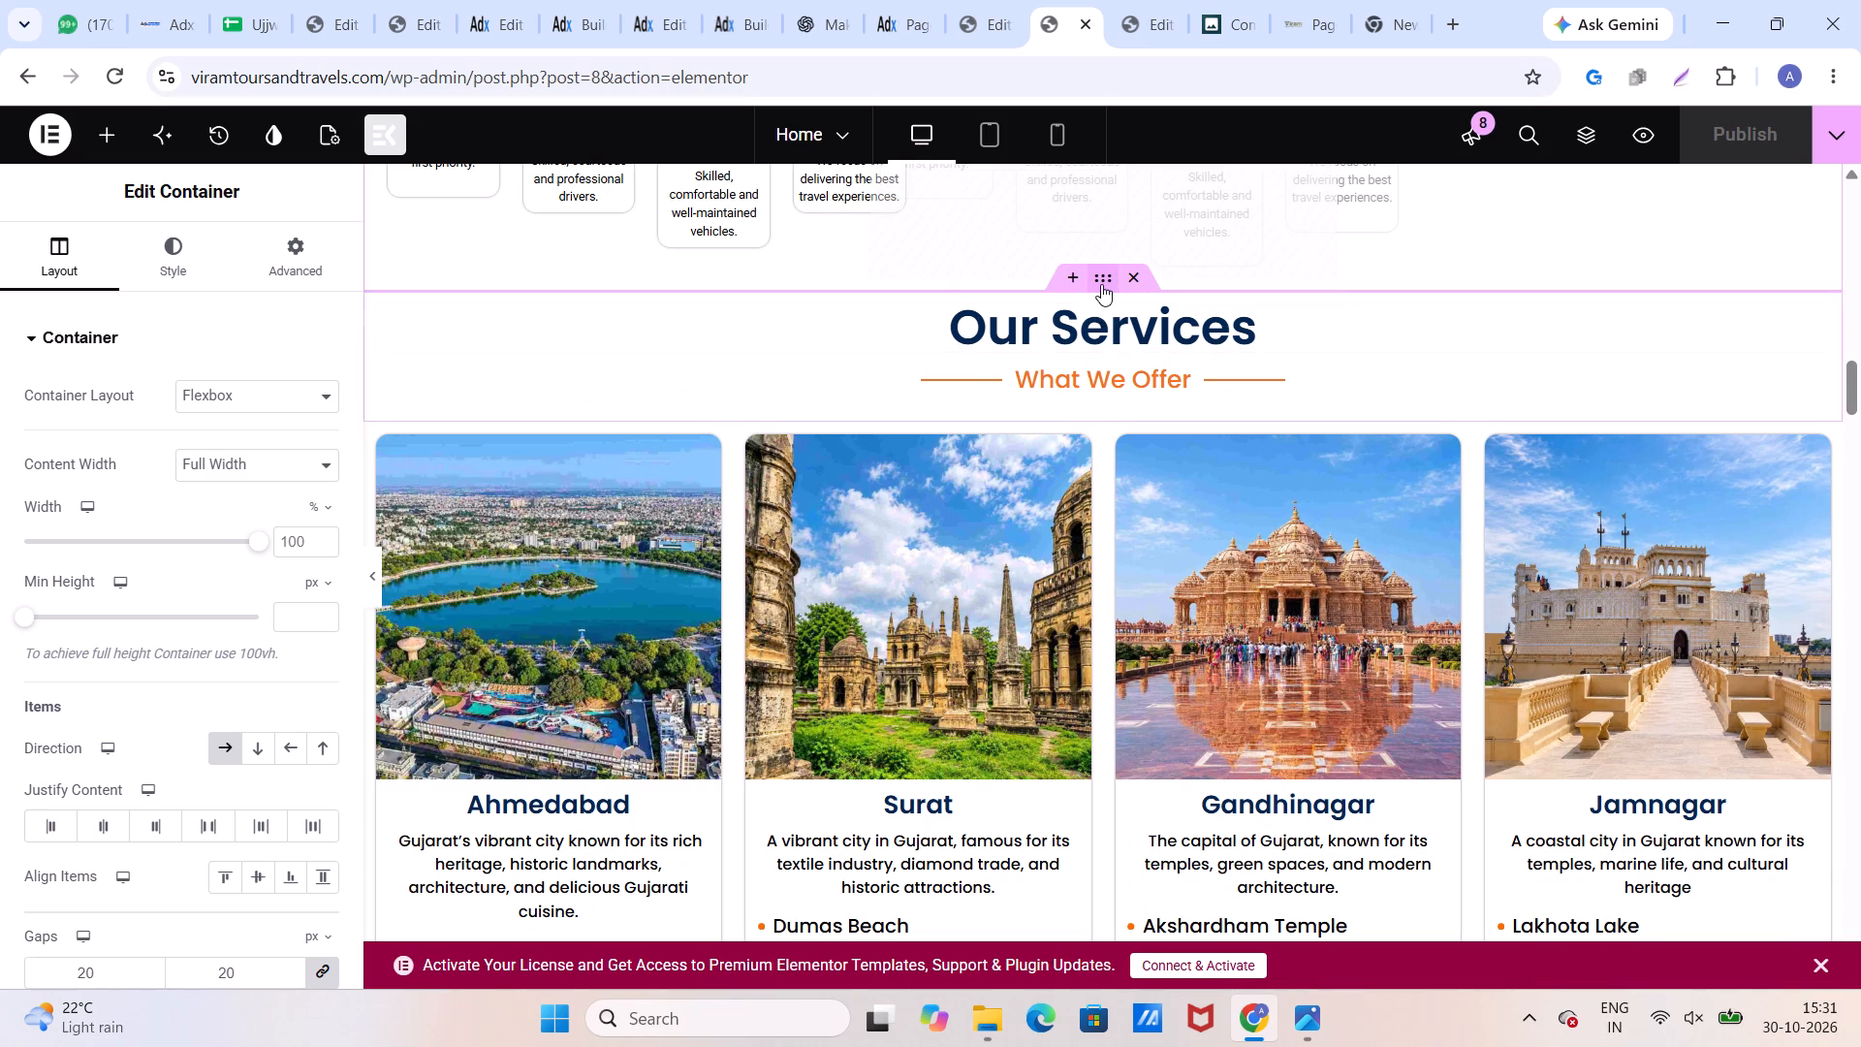
right_click(1101, 284)
click(1151, 405)
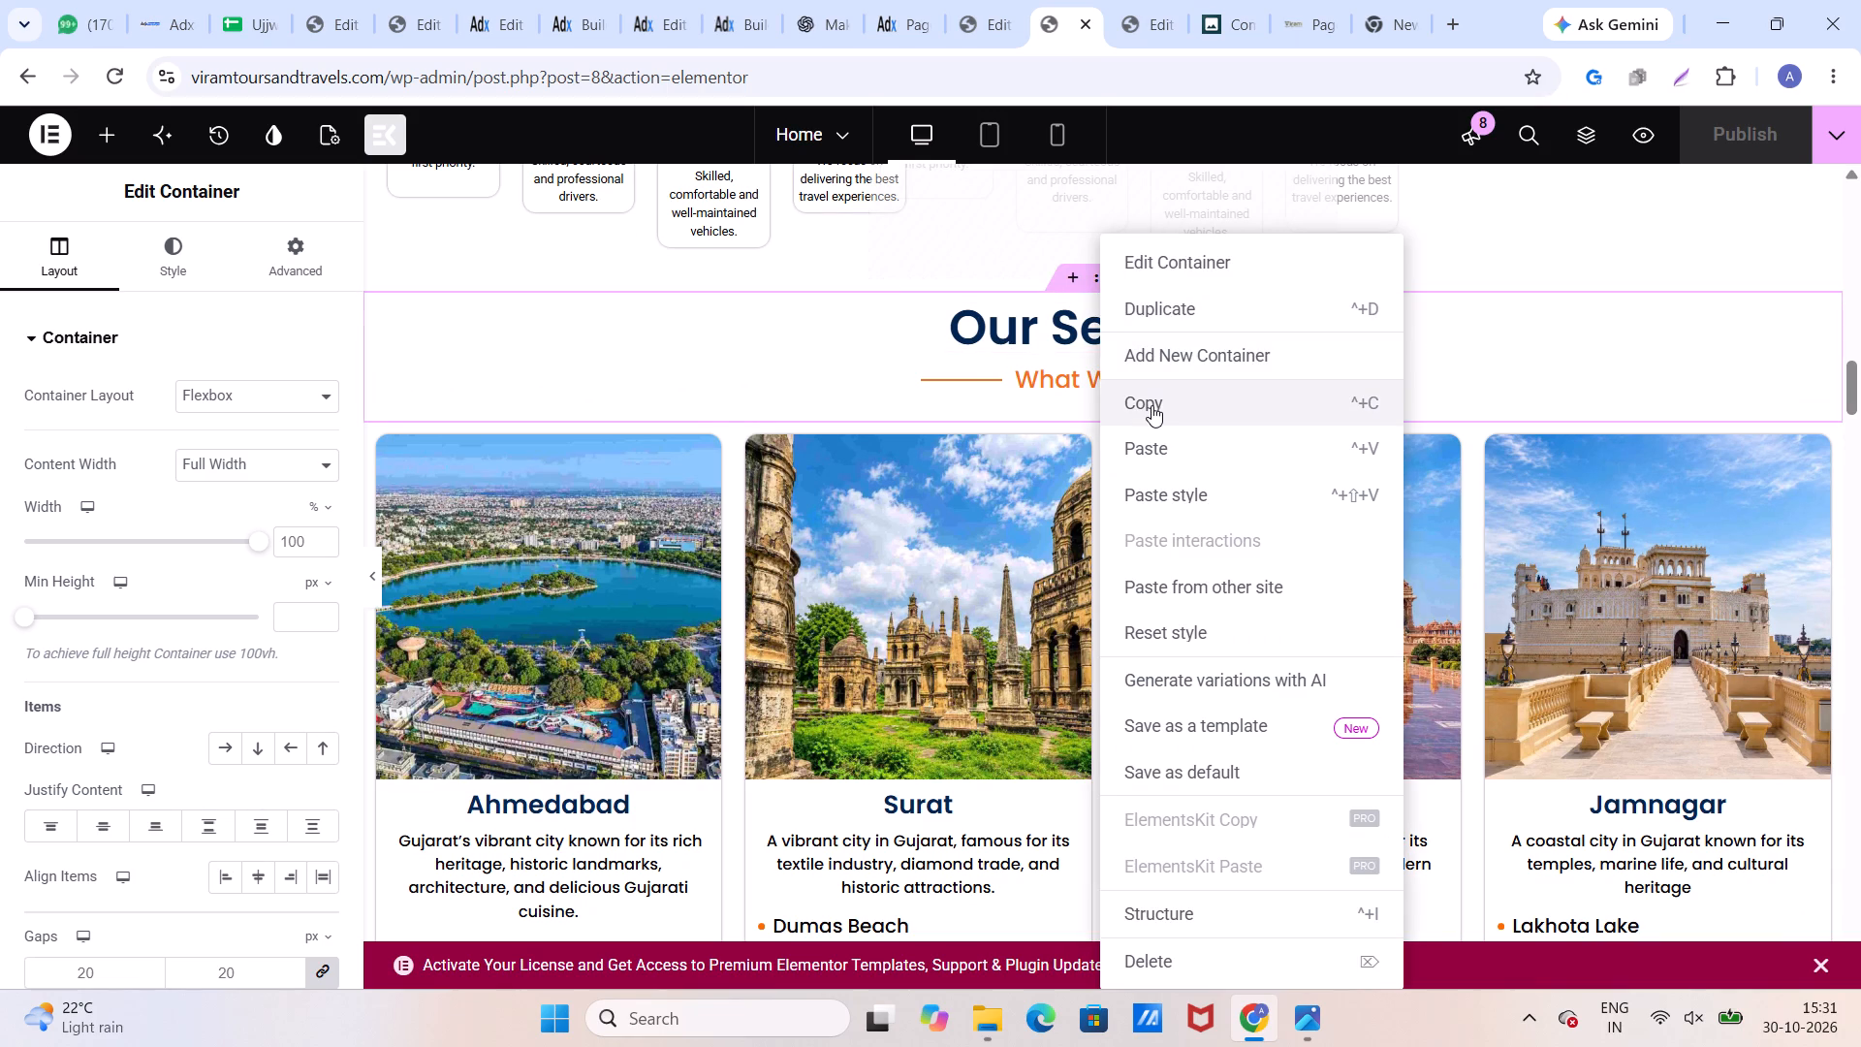
click(1144, 33)
scroll(934, 431, down, 3)
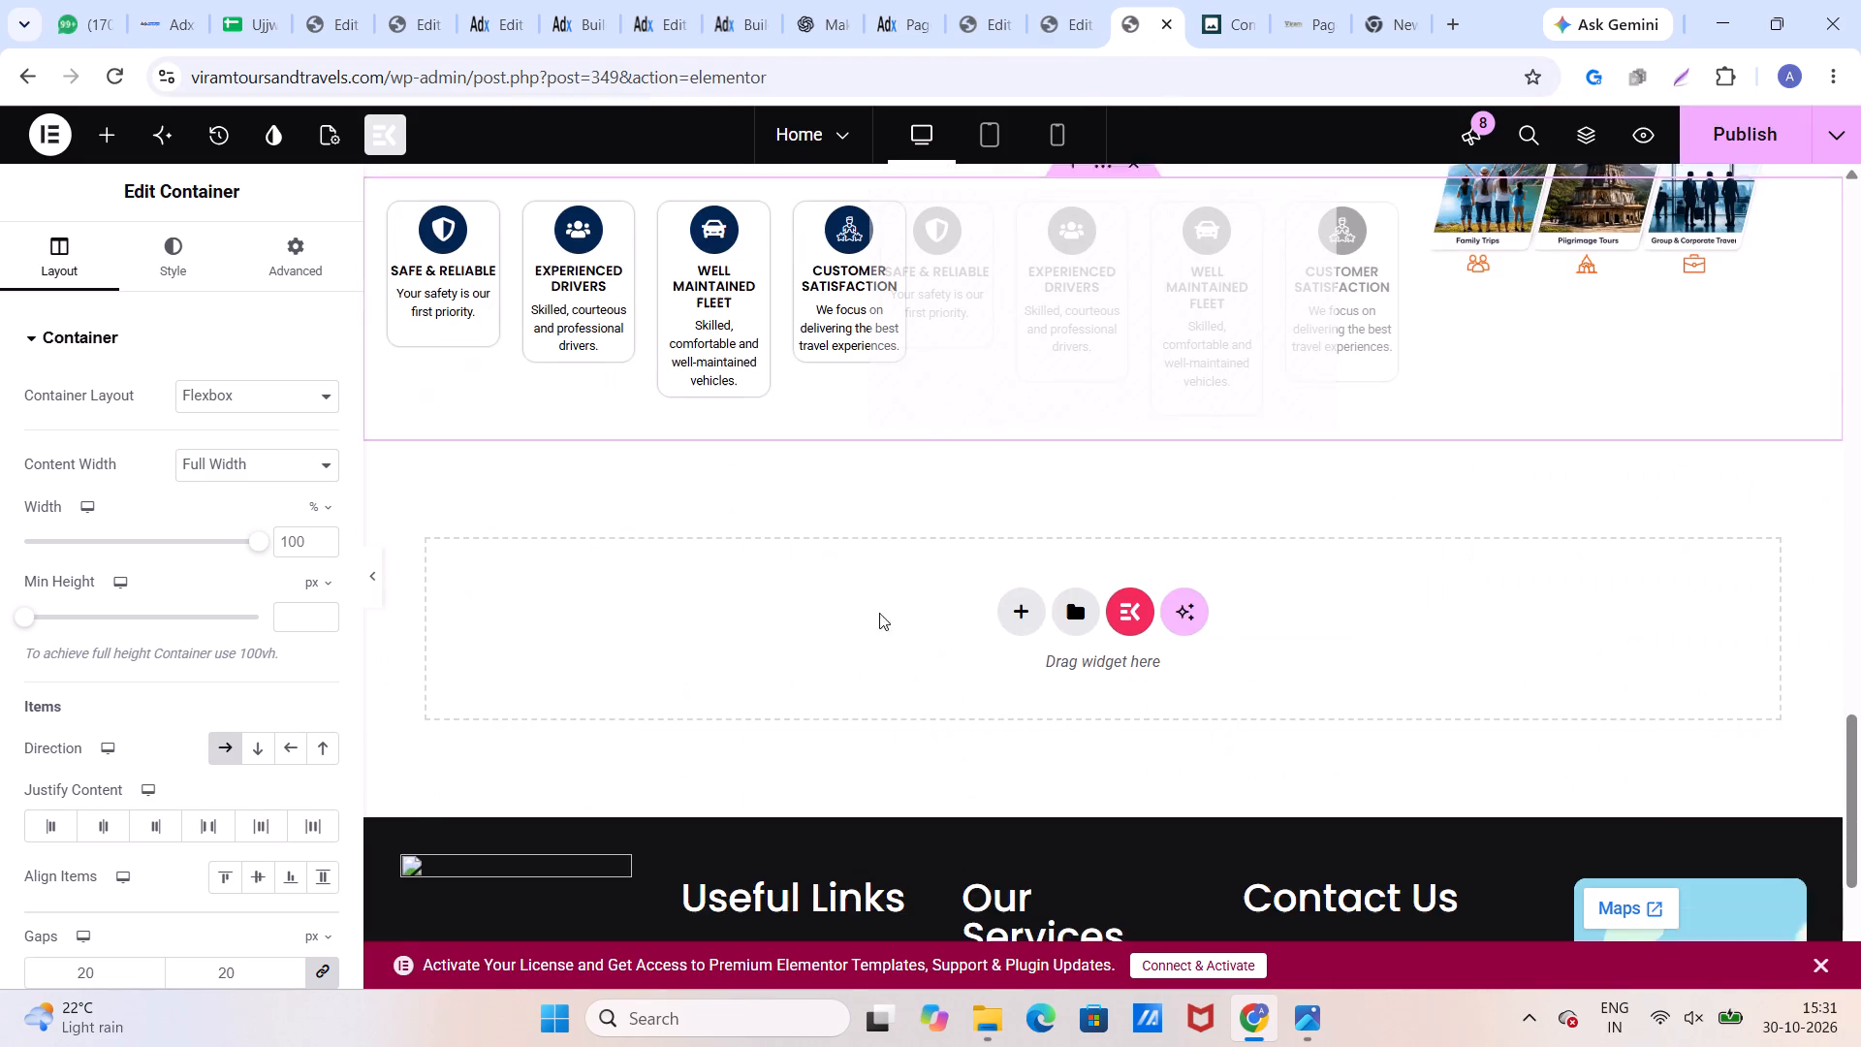
right_click(812, 571)
click(877, 602)
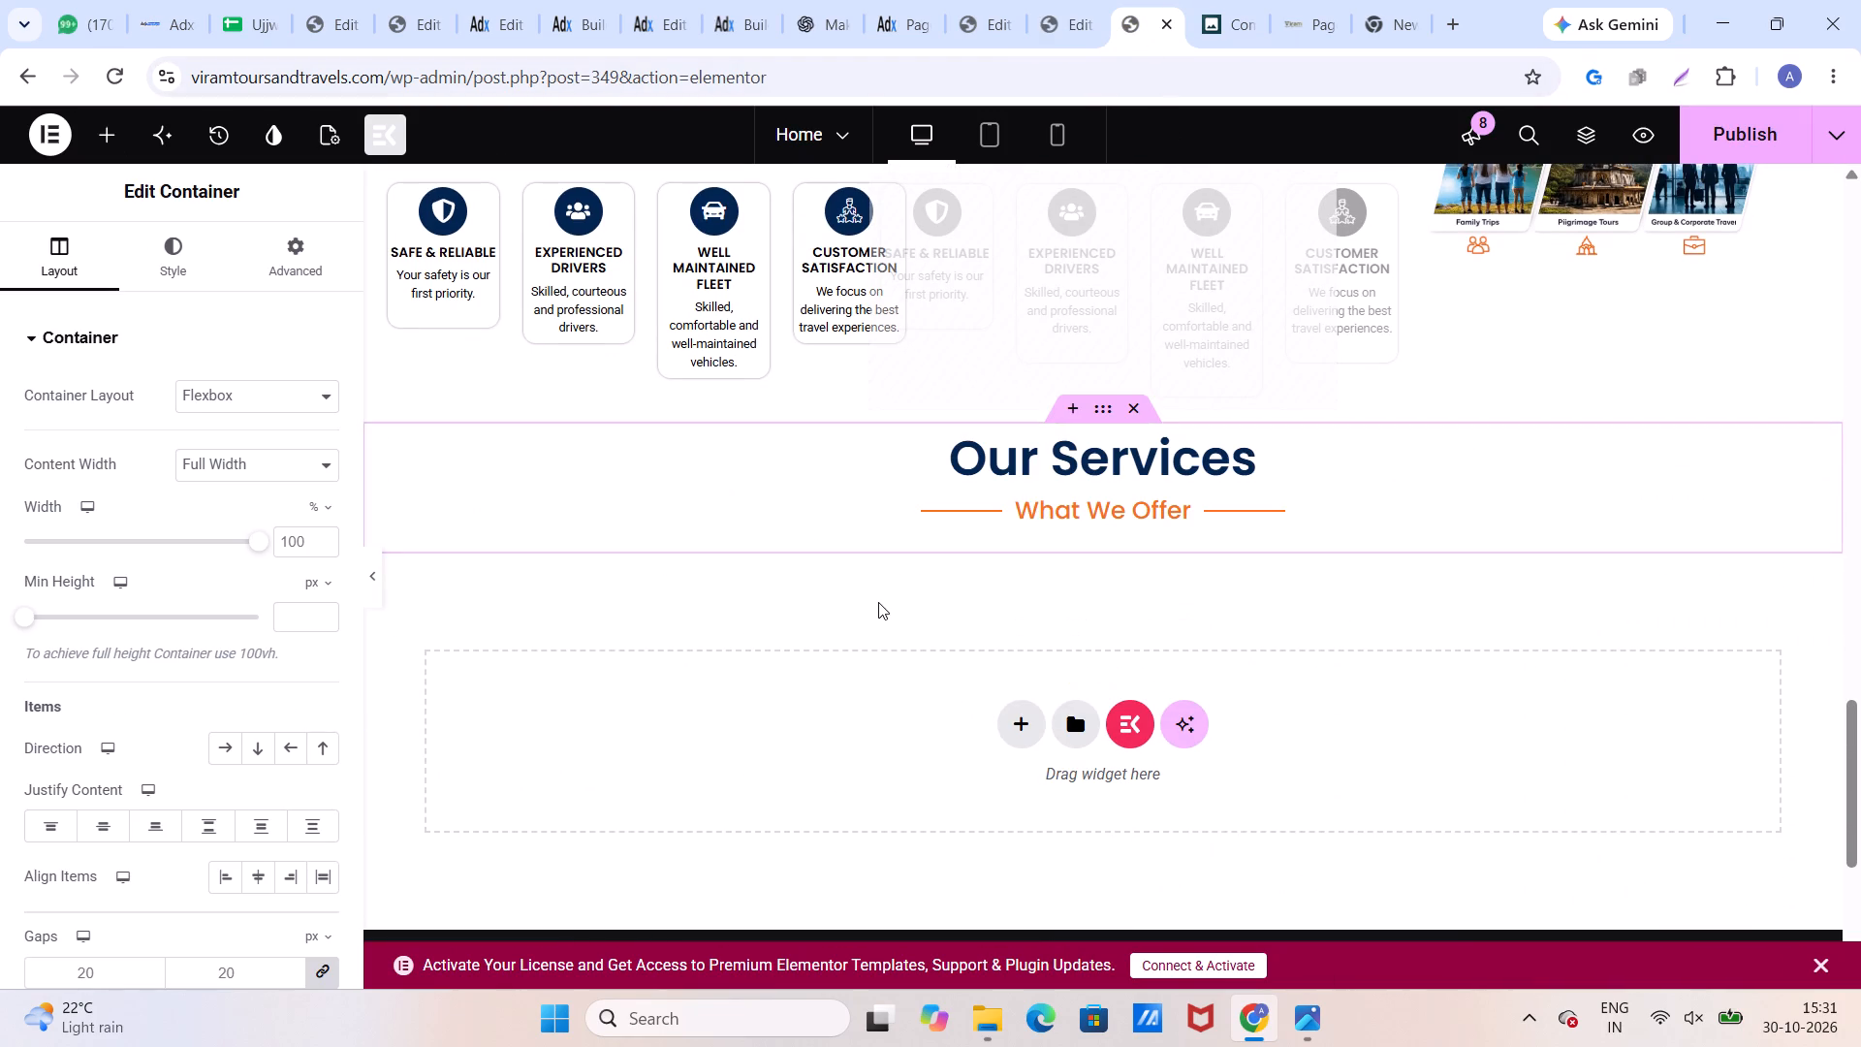
Copy the Ahmedabad-to-Jamnagar service card row from the original Home page and paste it below the Our Services heading in the new page.
click(1061, 26)
scroll(972, 299, down, 2)
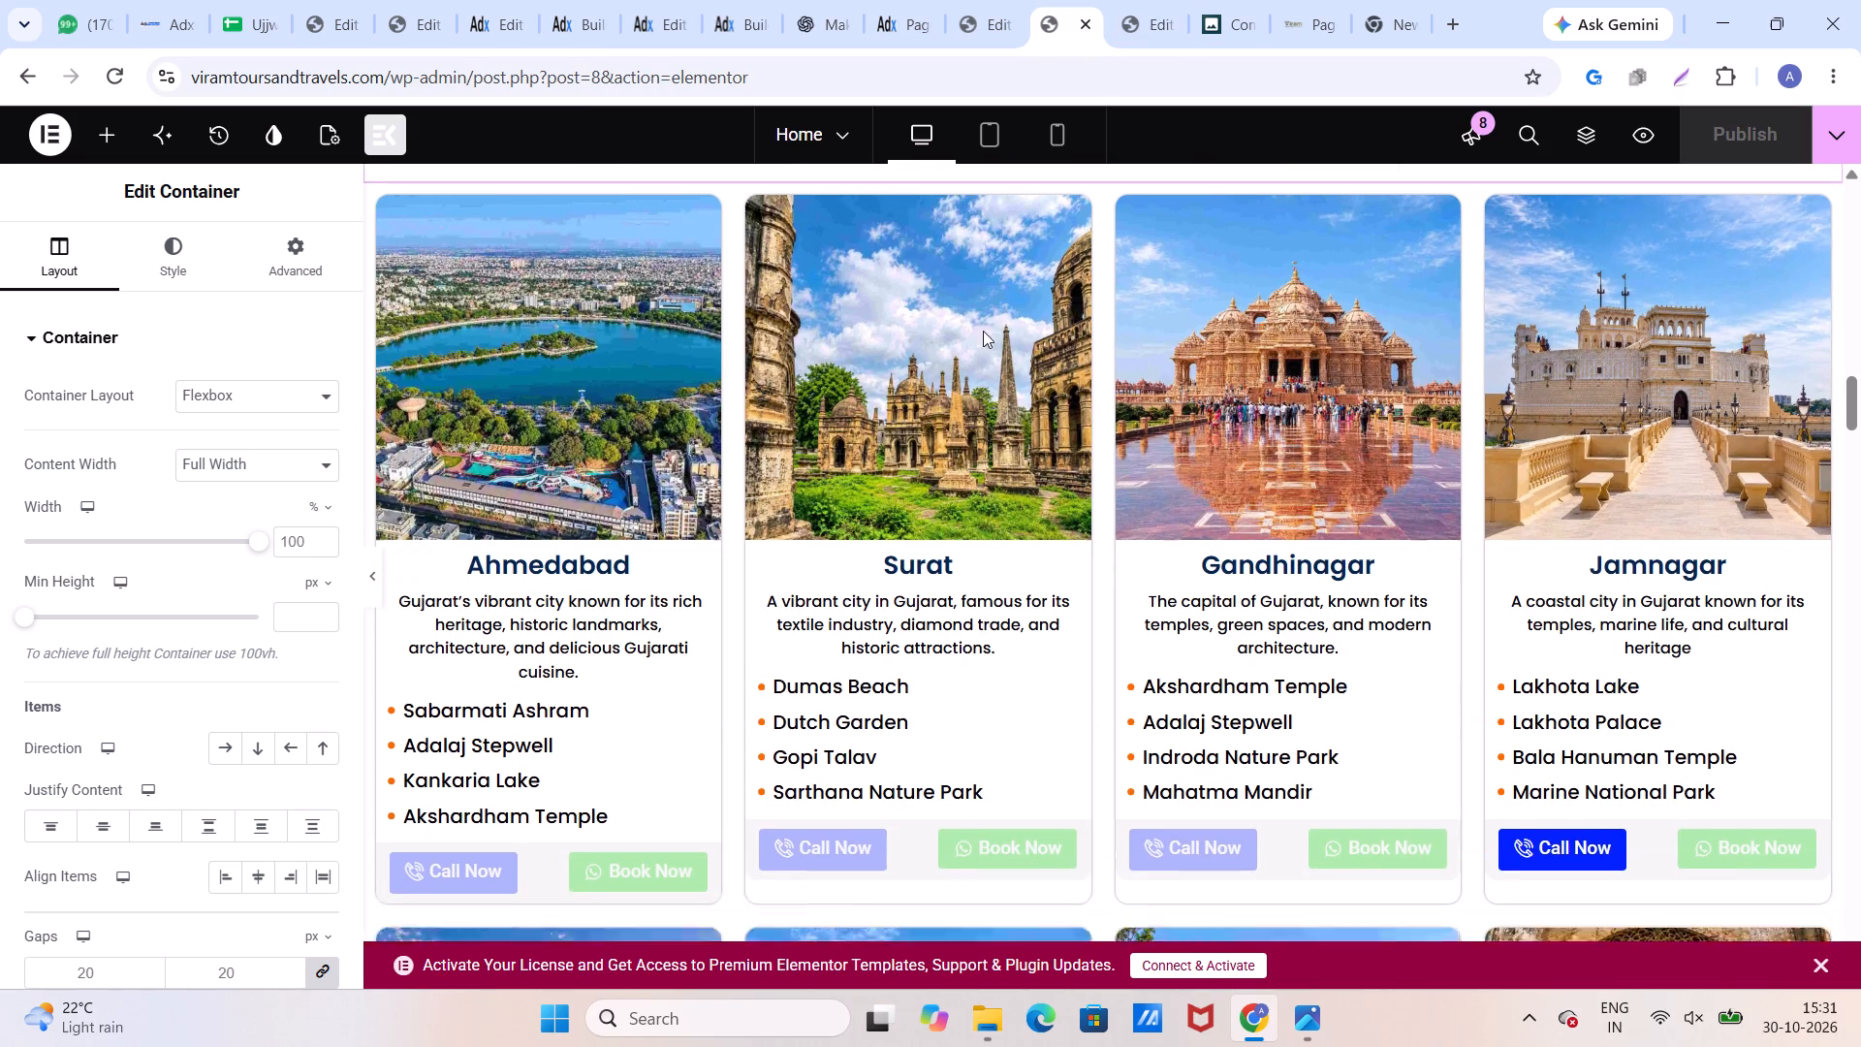
click(381, 186)
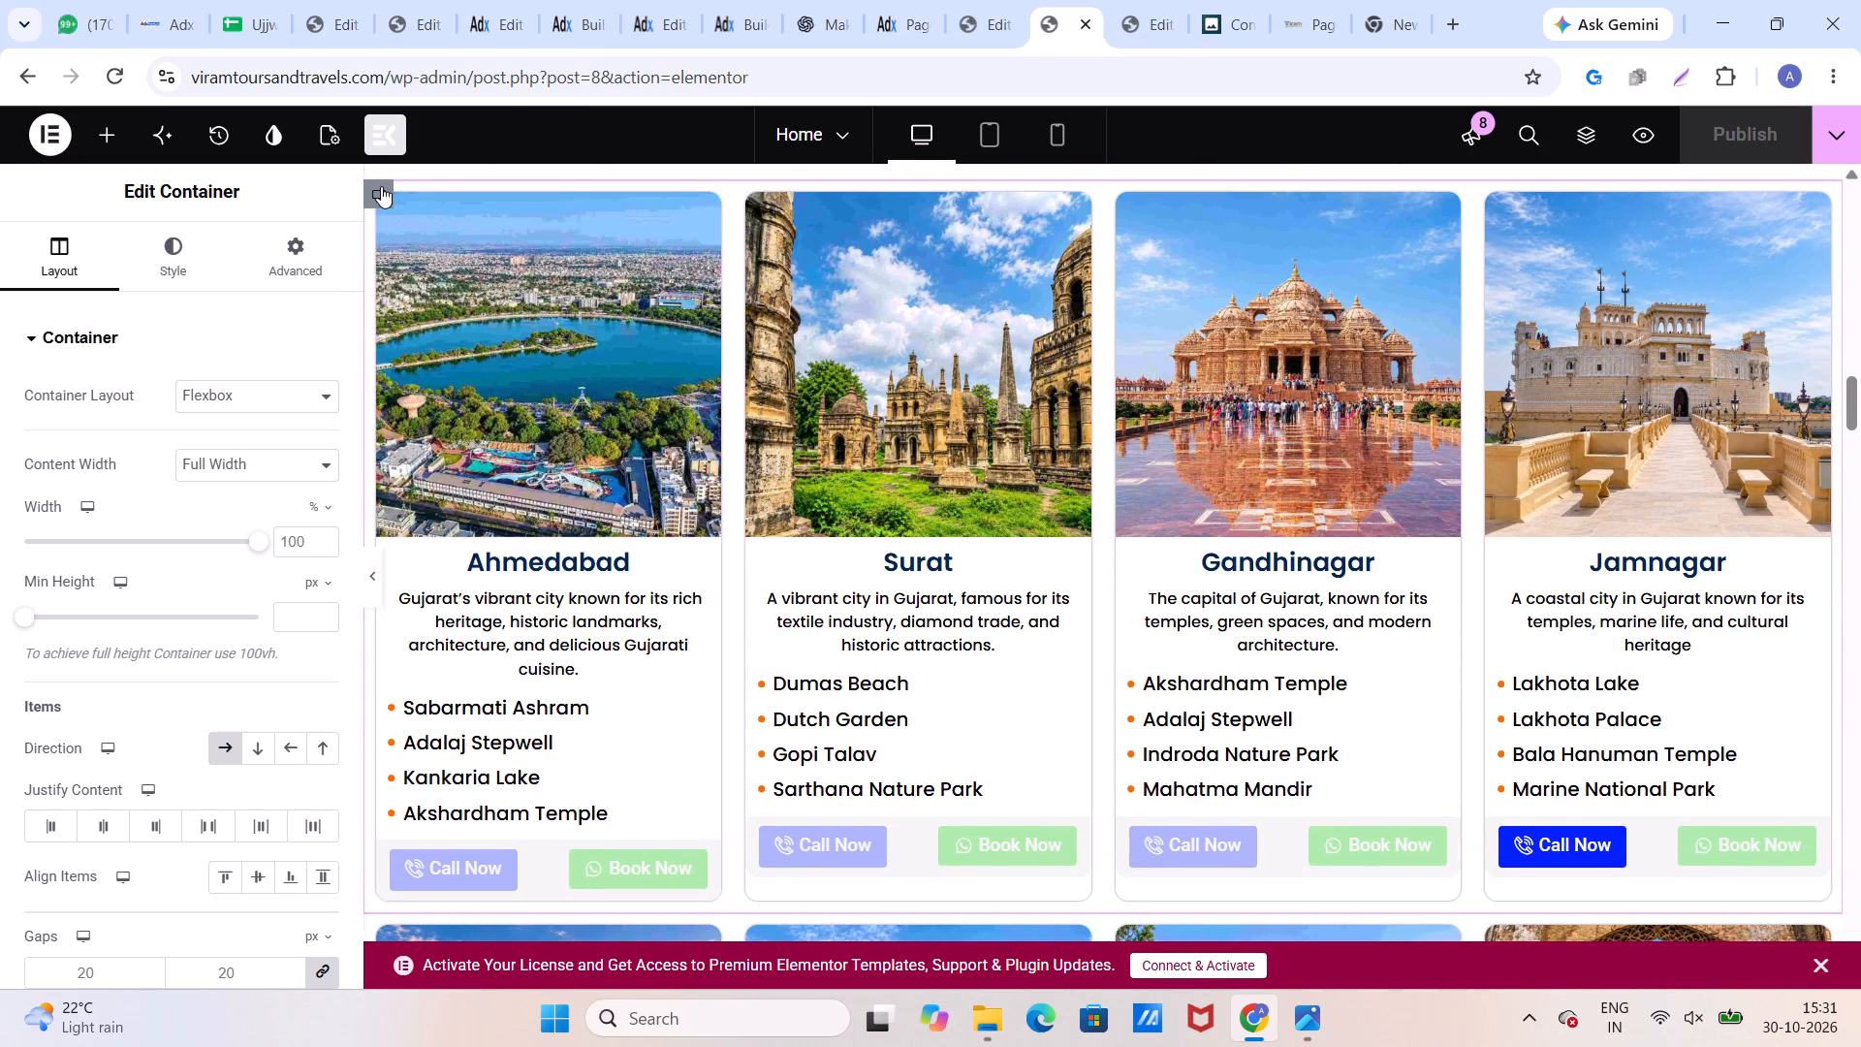
right_click(381, 186)
click(466, 349)
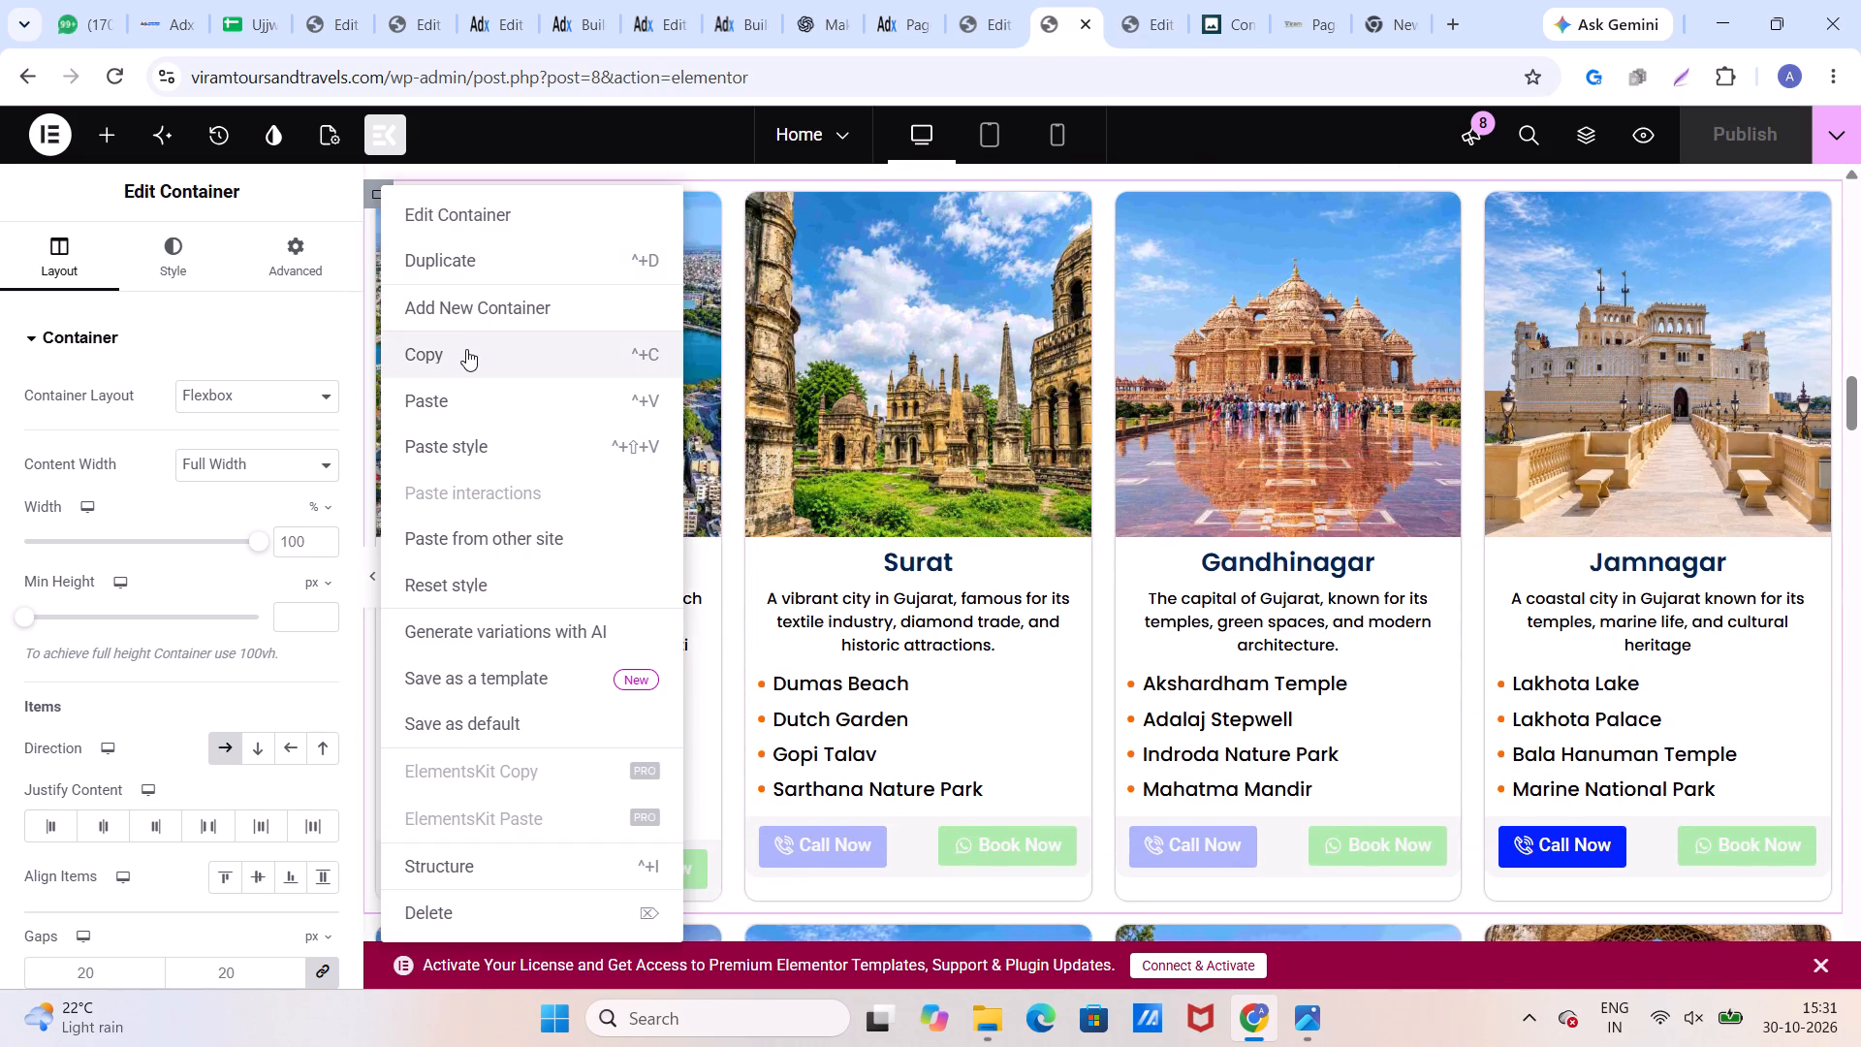
click(989, 29)
scroll(952, 249, down, 1)
click(1056, 31)
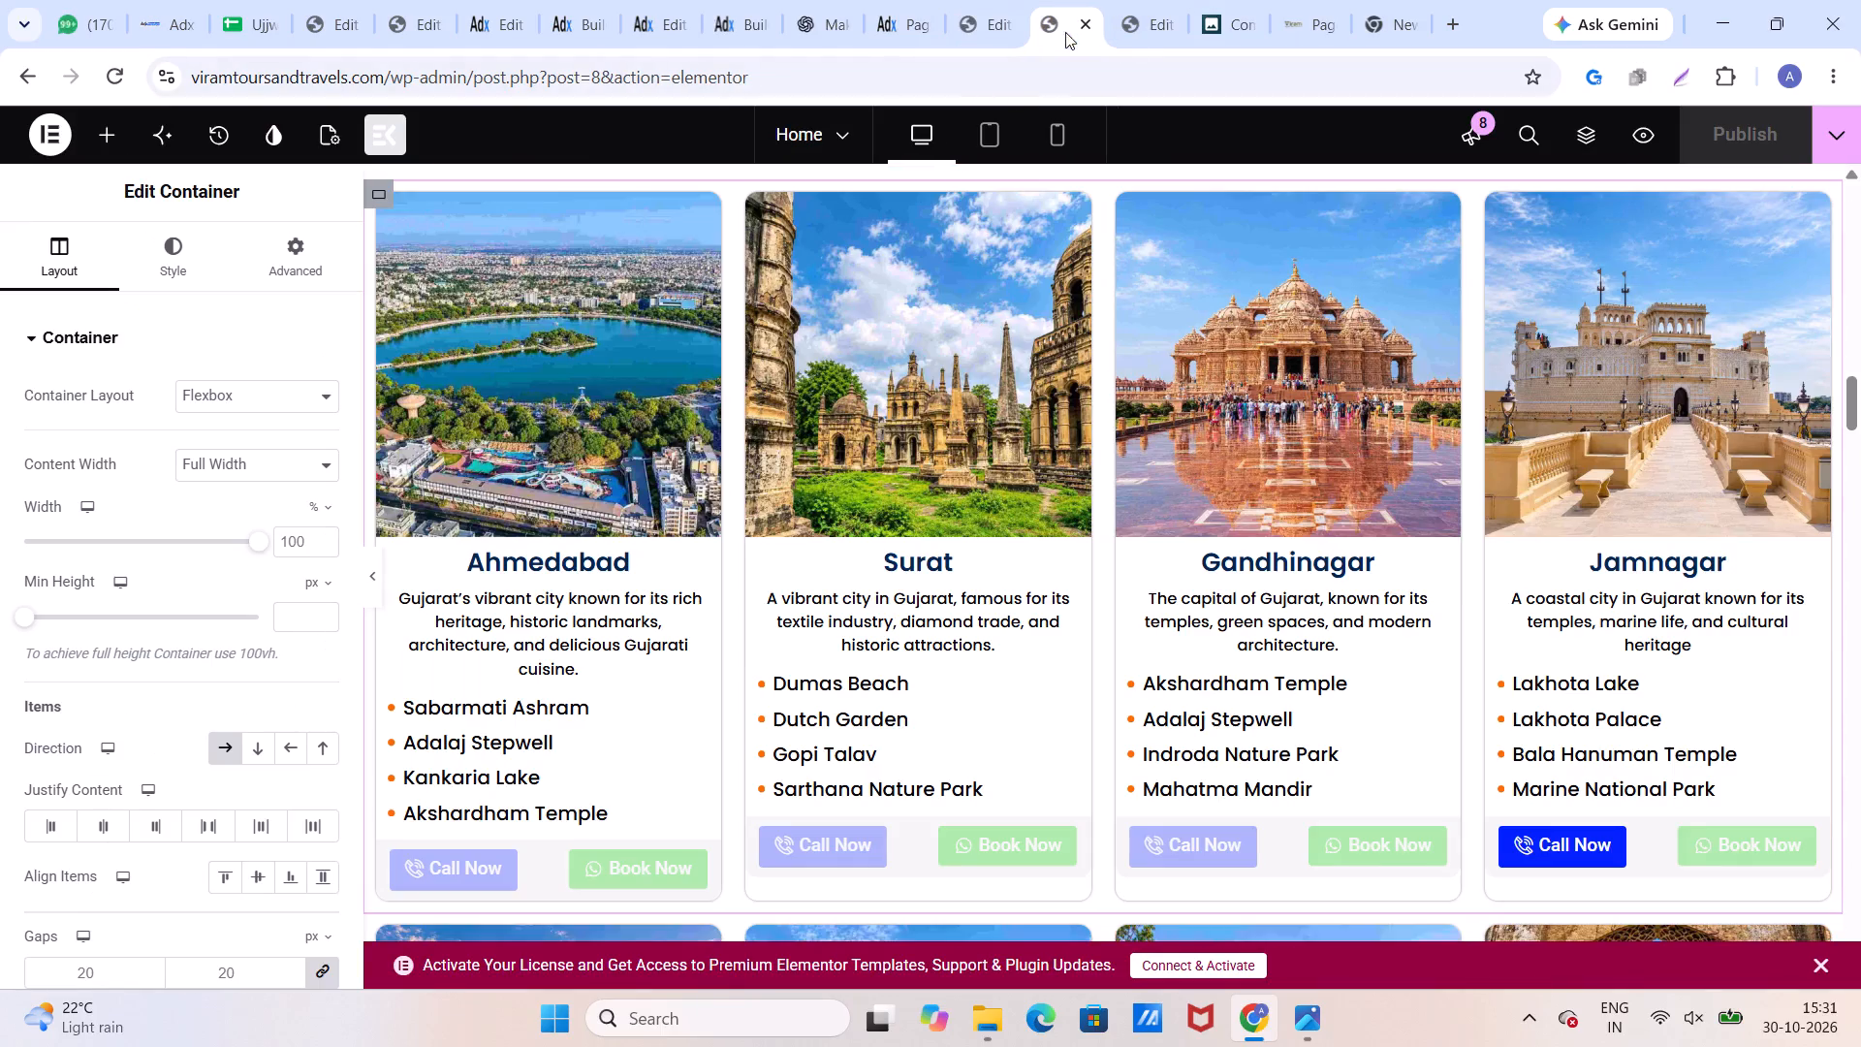
click(1134, 35)
right_click(715, 699)
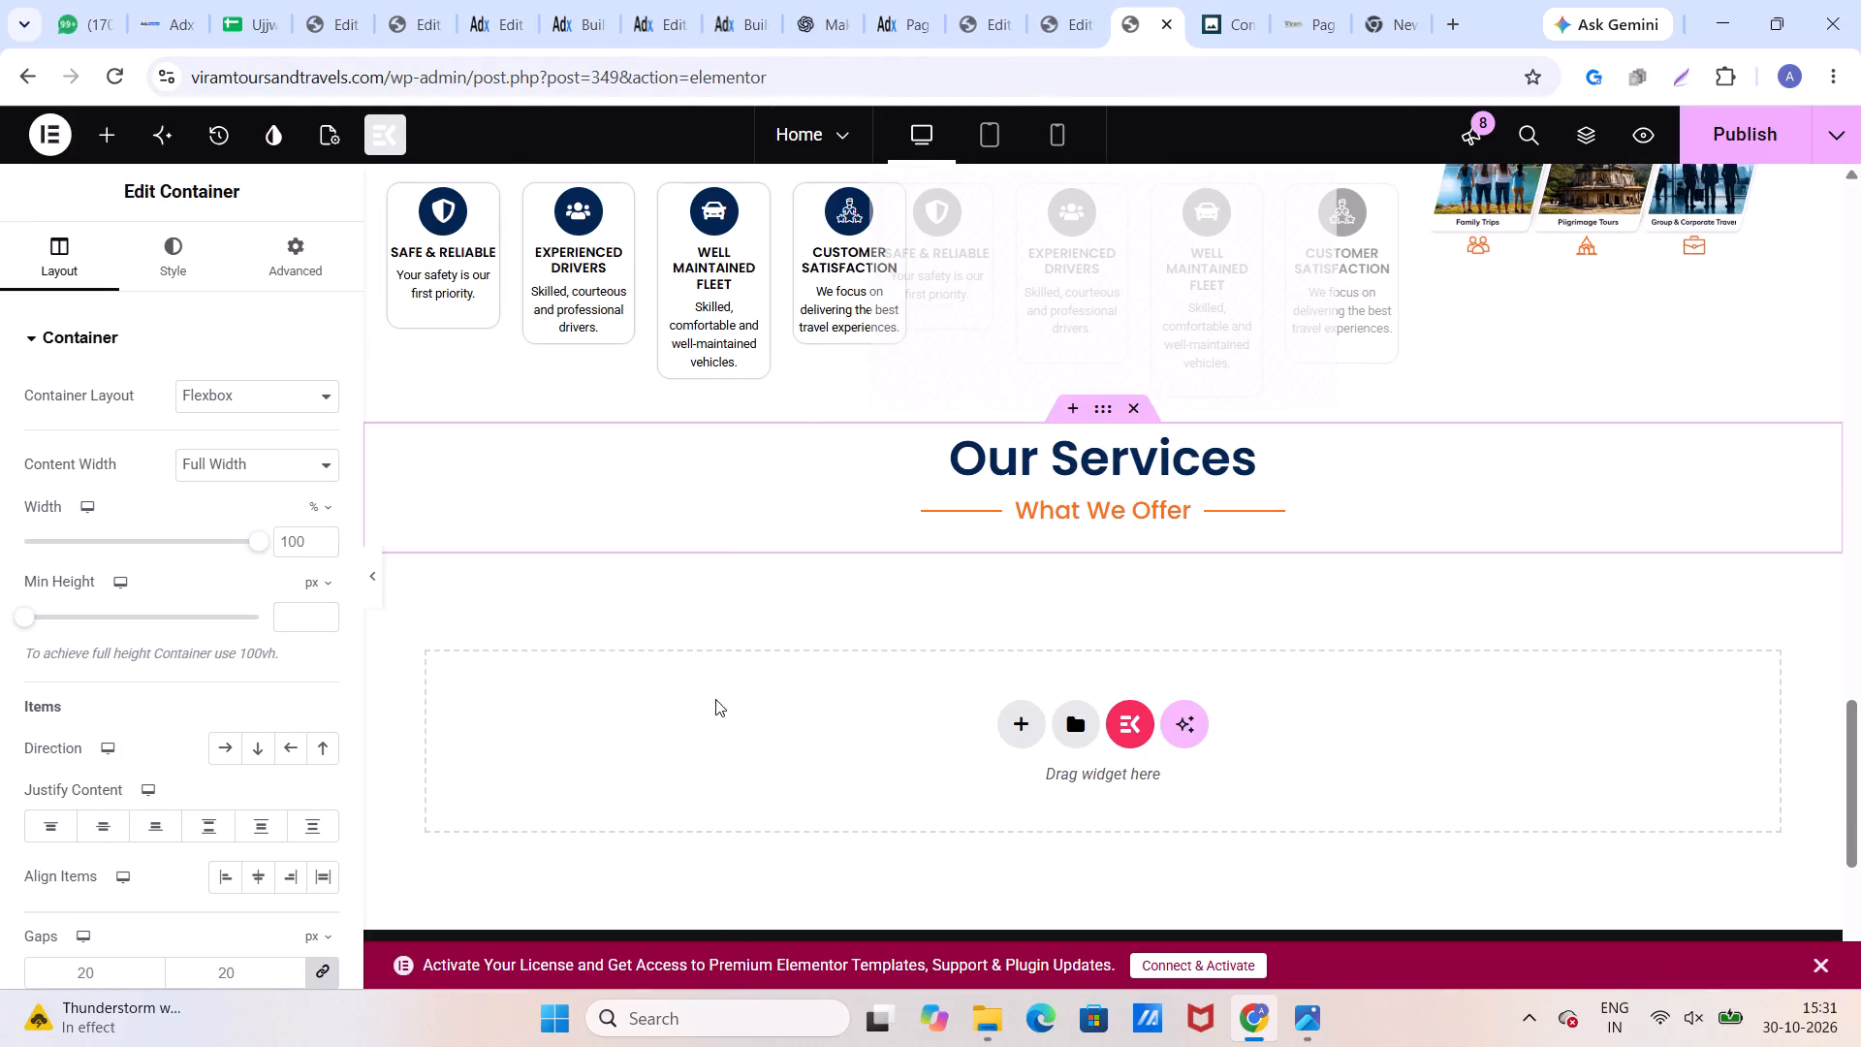
click(773, 714)
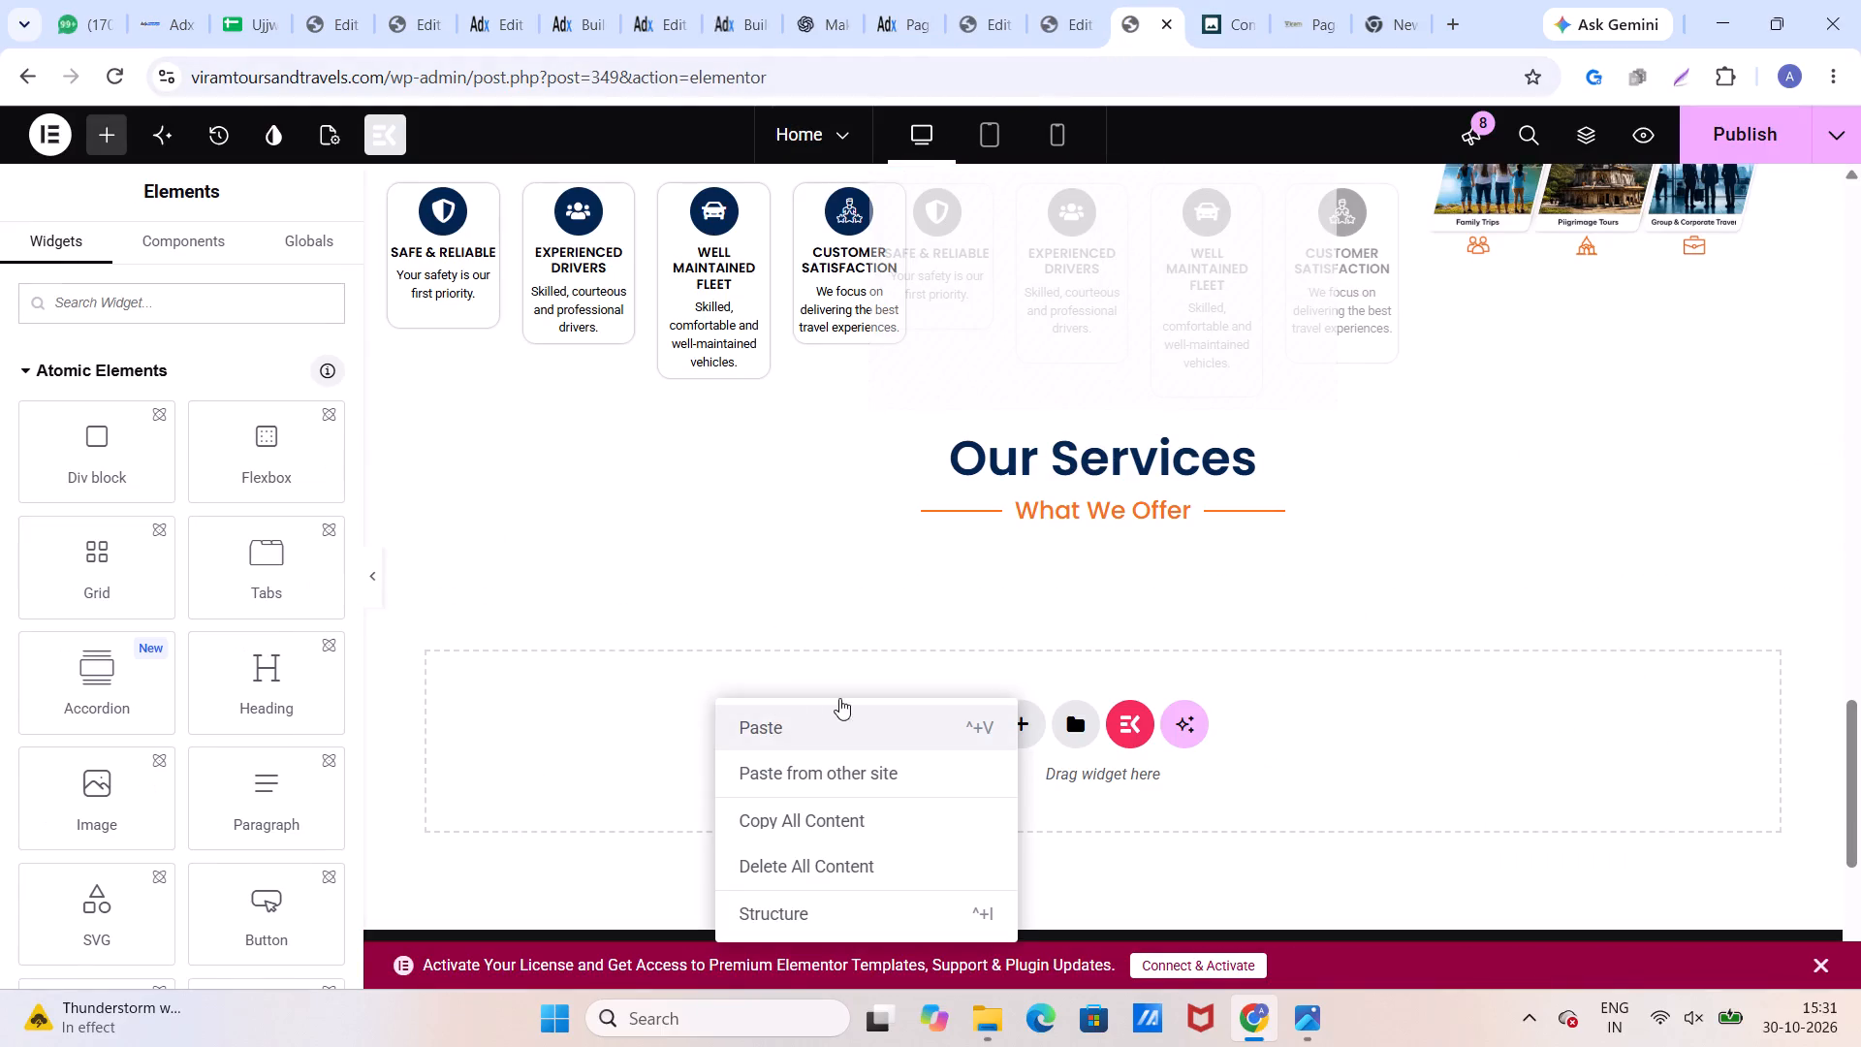
Copy the second service card row, from Bhavnagar to Champaner, in the original Home page's editor.
click(1072, 27)
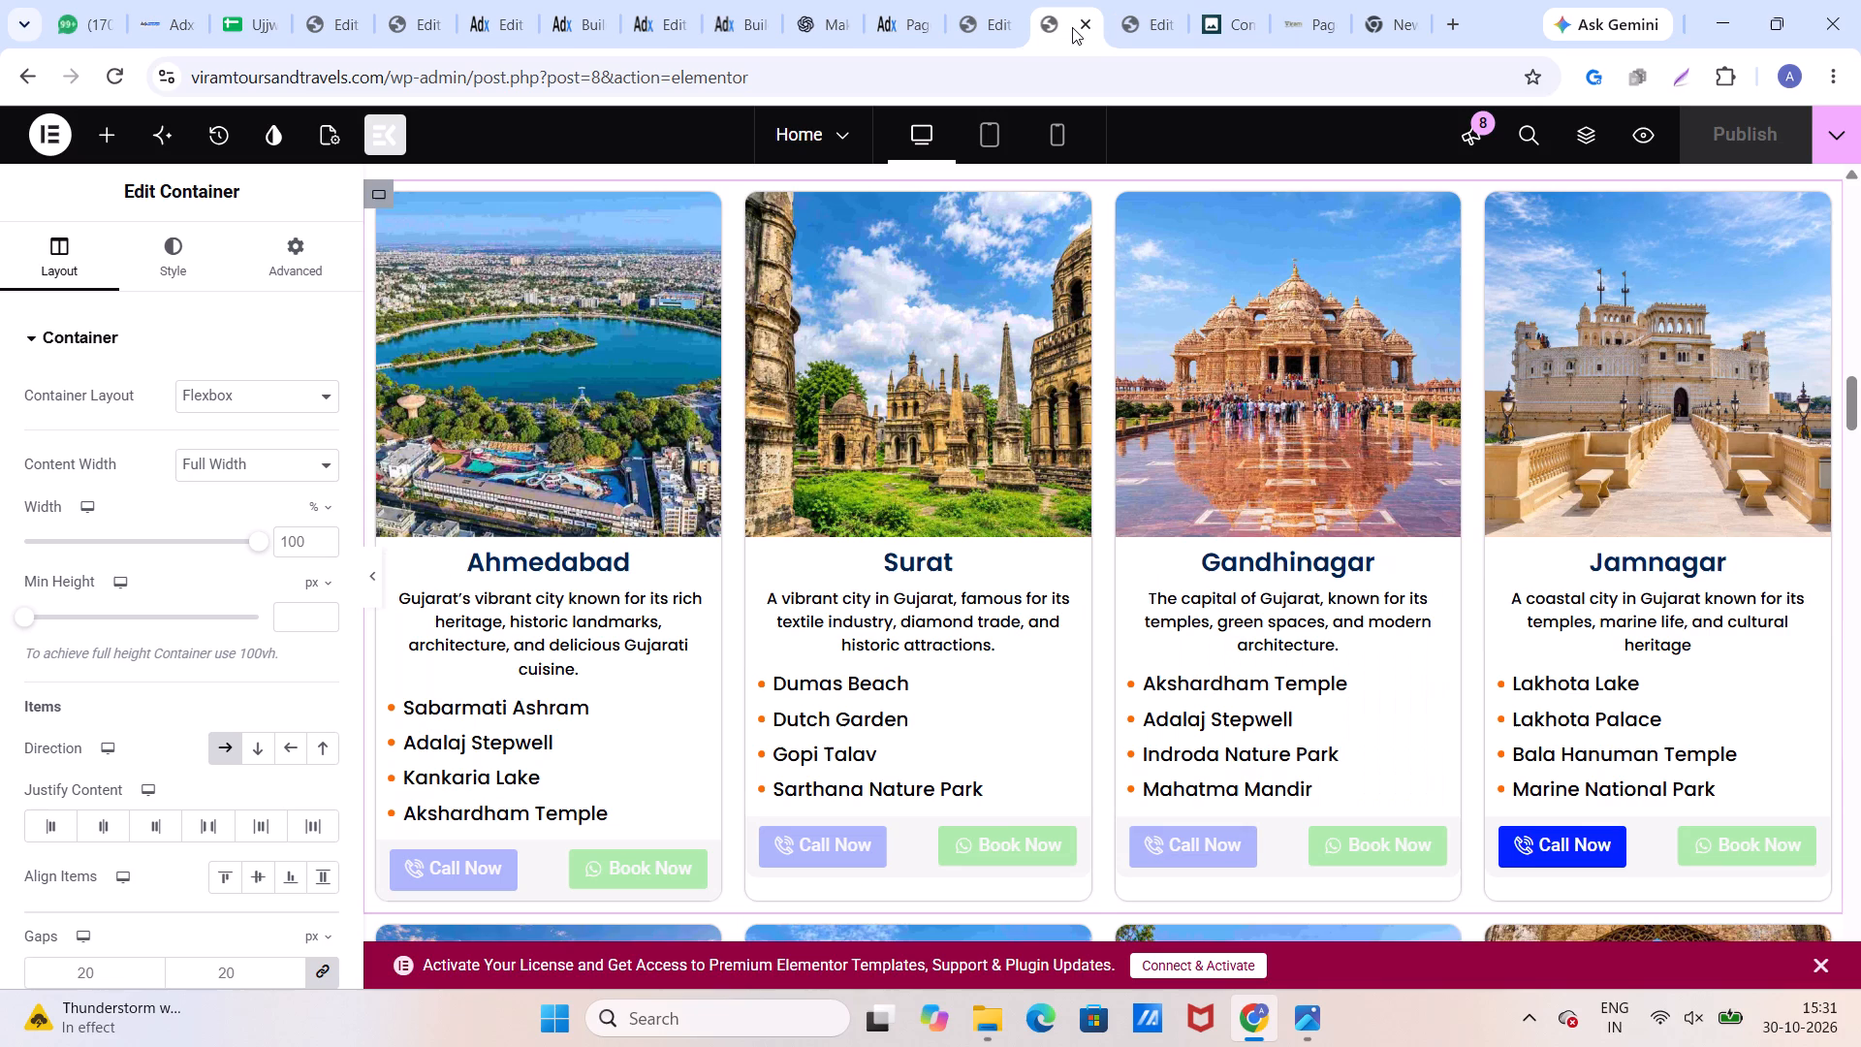
scroll(629, 435, down, 4)
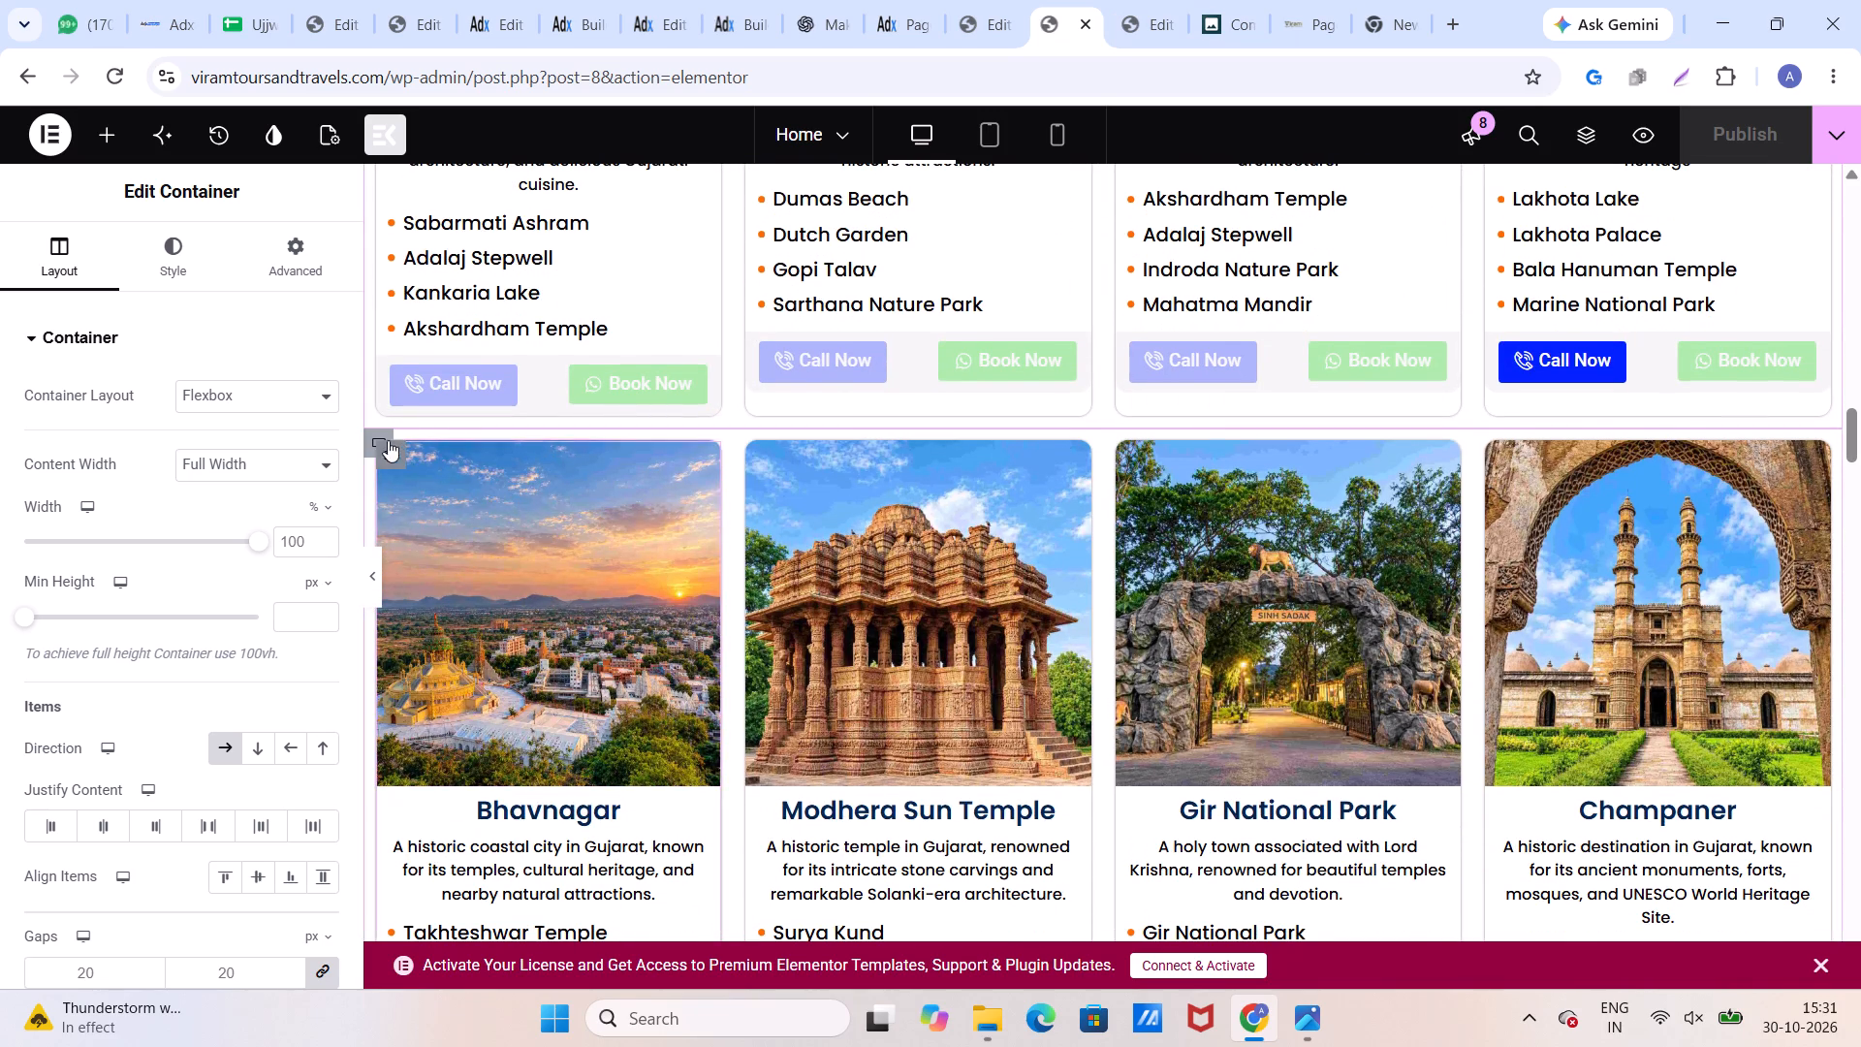
click(376, 432)
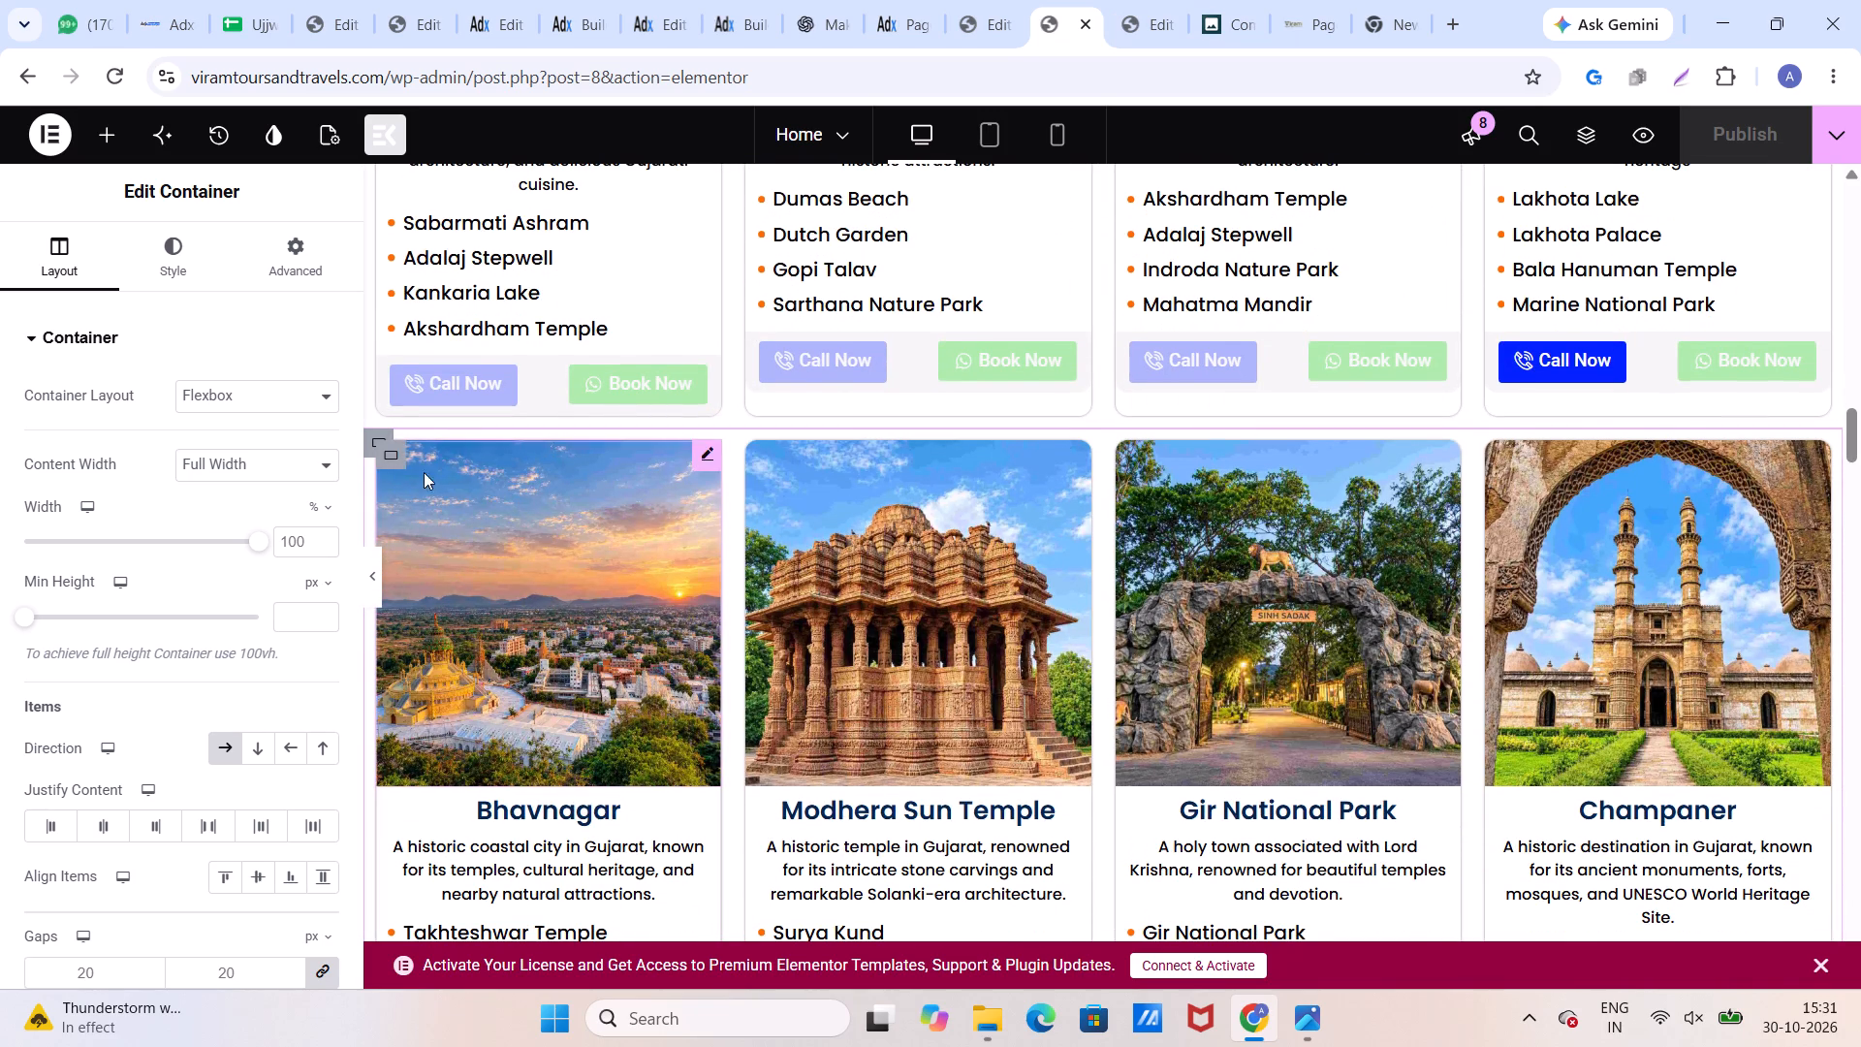
click(376, 435)
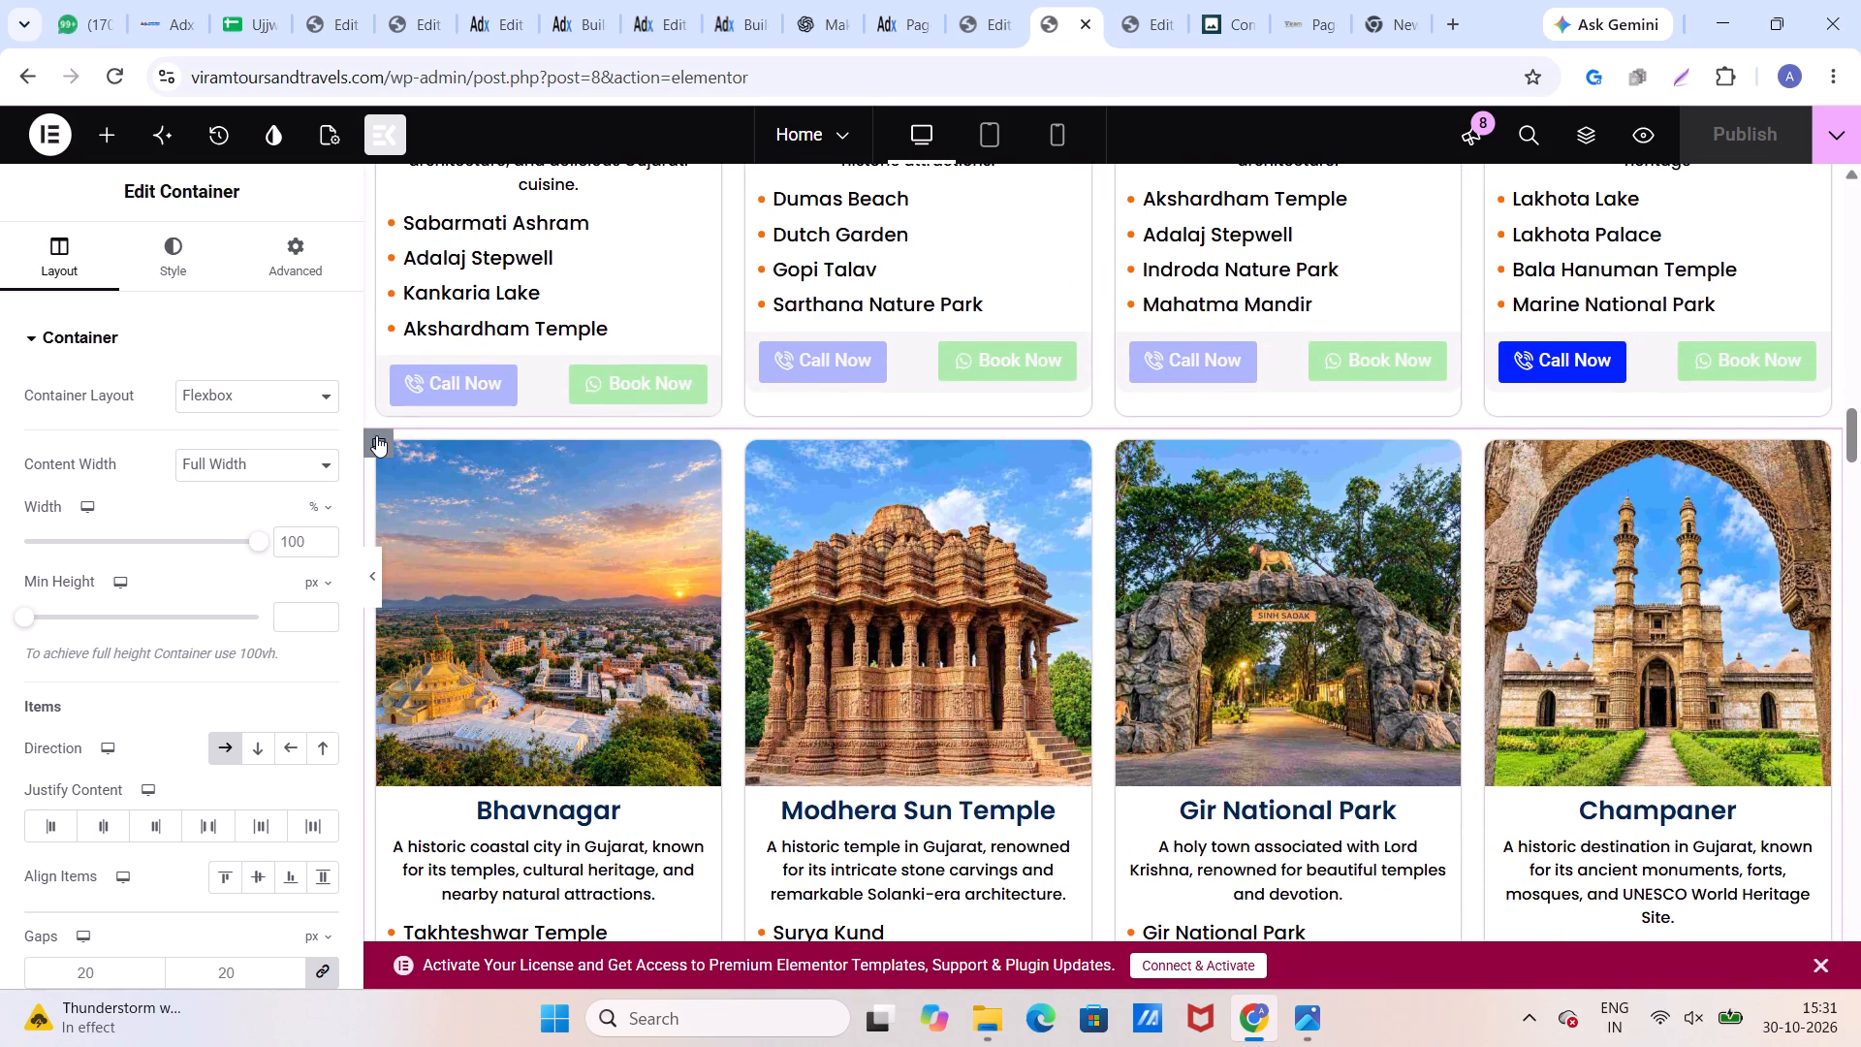
right_click(376, 435)
click(450, 397)
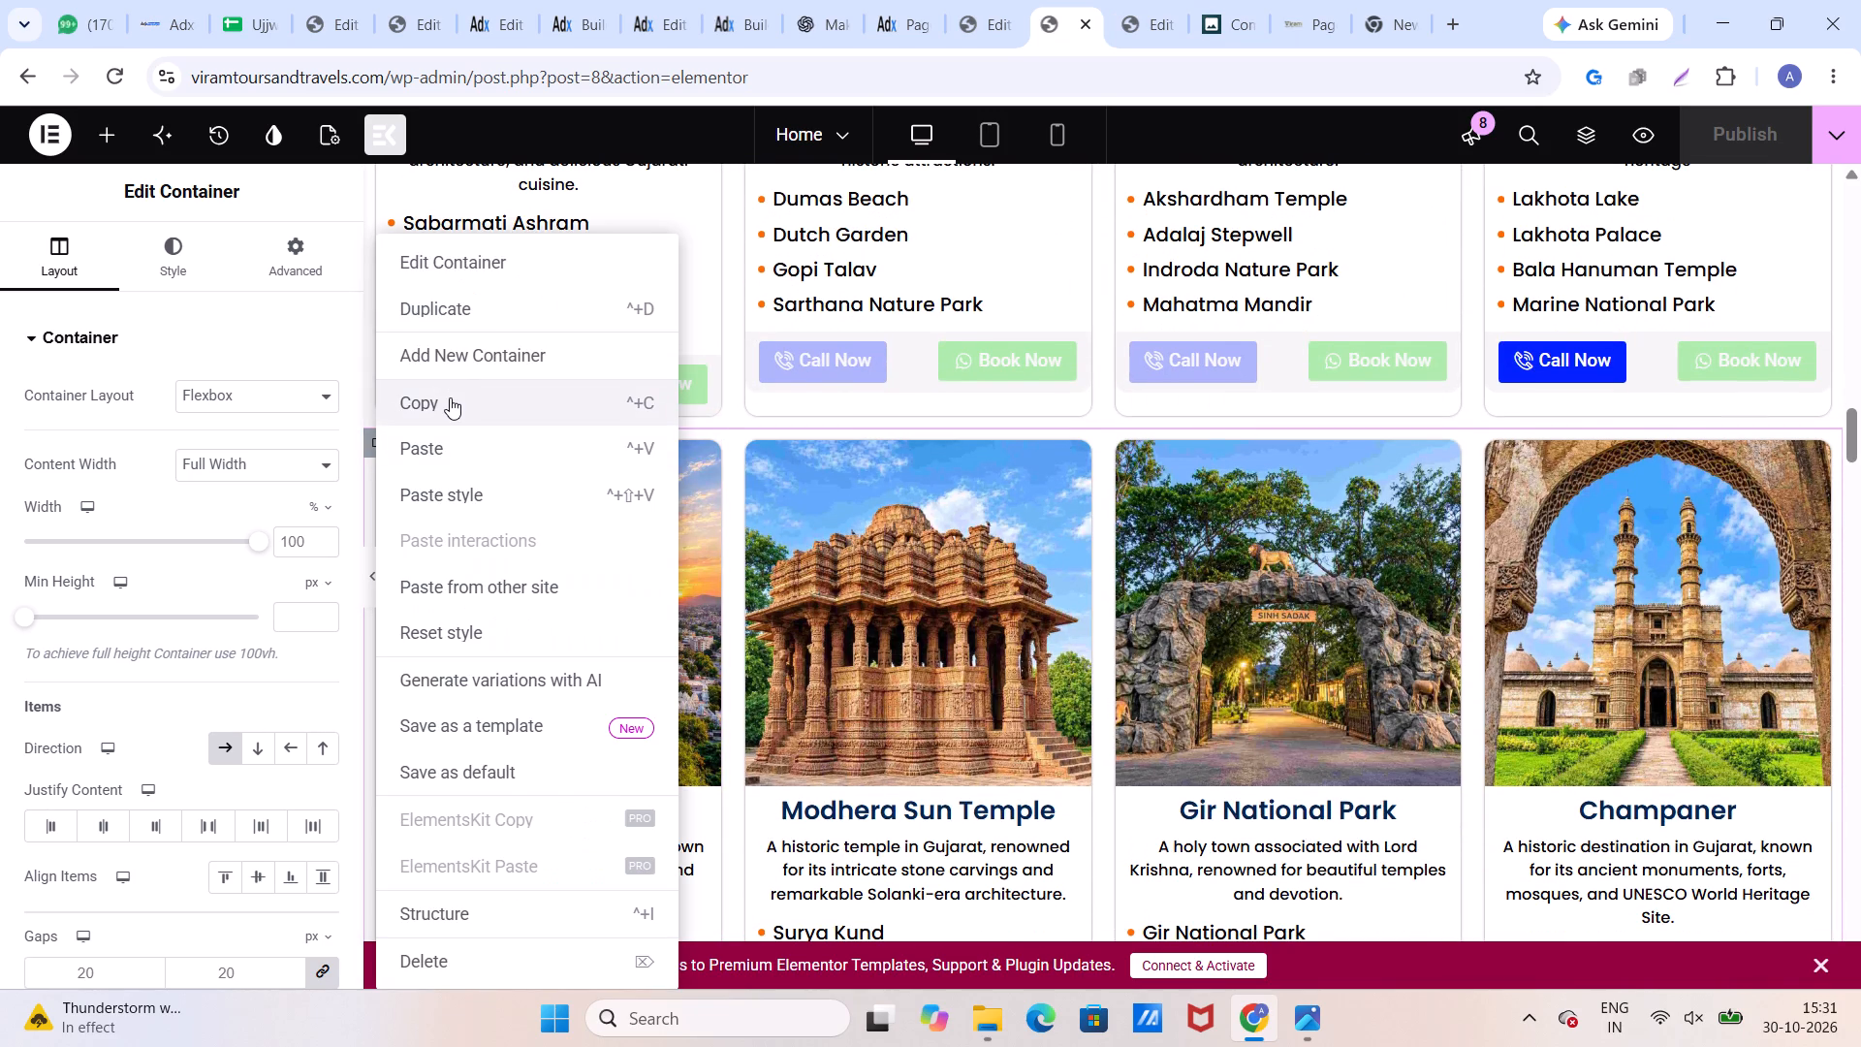
Paste the copied Bhavnagar-to-Champaner card row below the Ahmedabad-to-Jamnagar row in the new Home page.
click(987, 25)
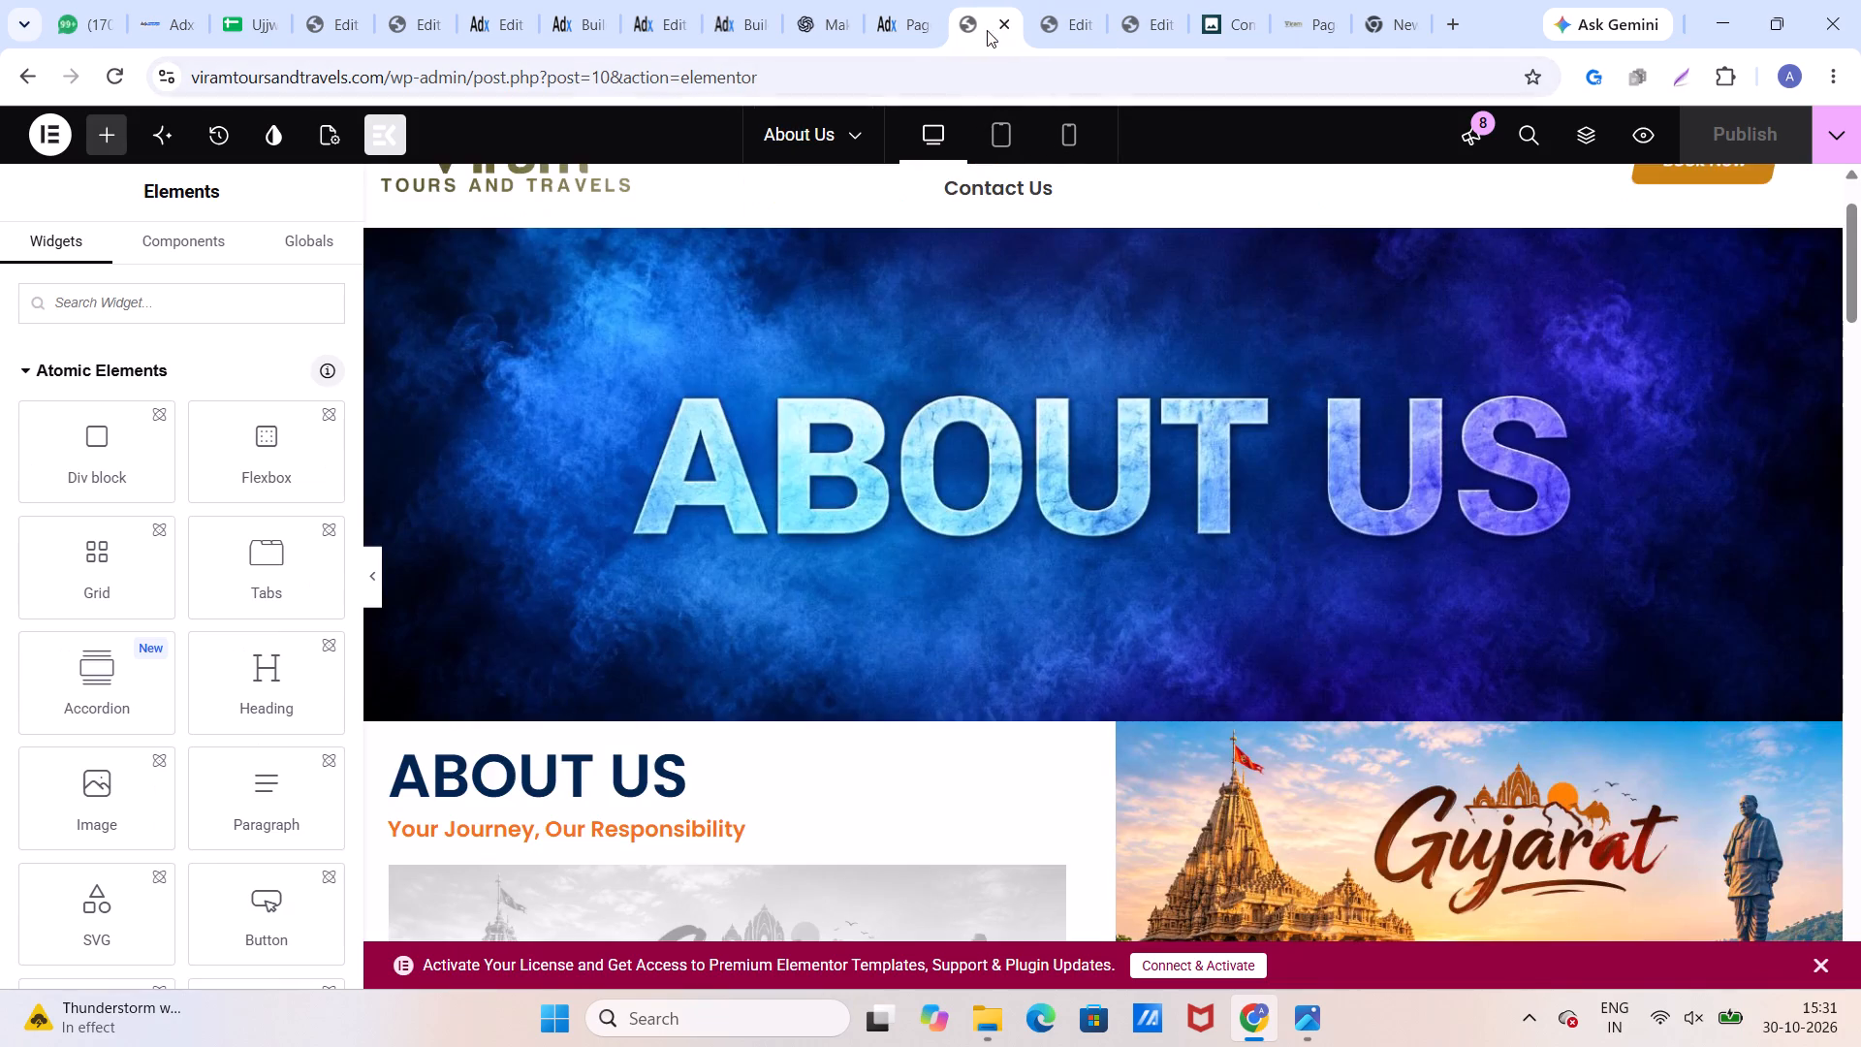
scroll(986, 291, down, 2)
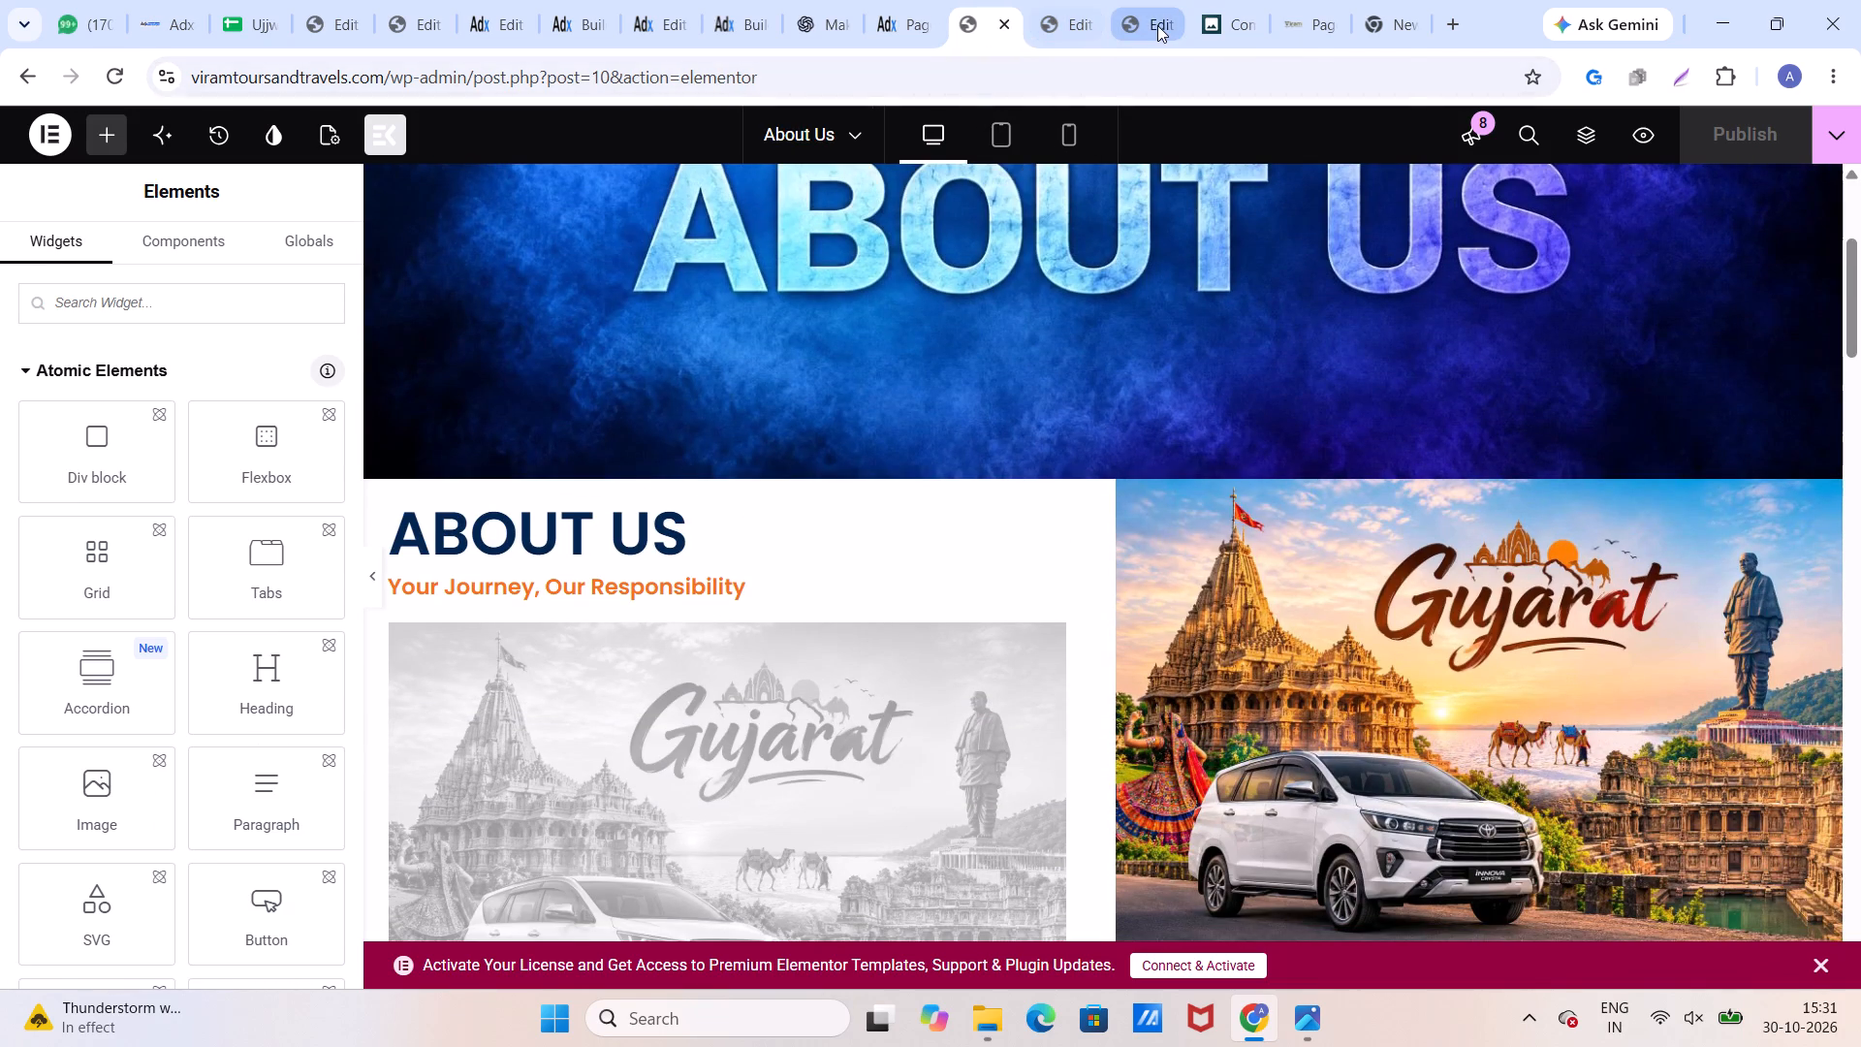
click(1157, 25)
scroll(911, 410, down, 2)
scroll(911, 410, up, 1)
scroll(911, 410, down, 6)
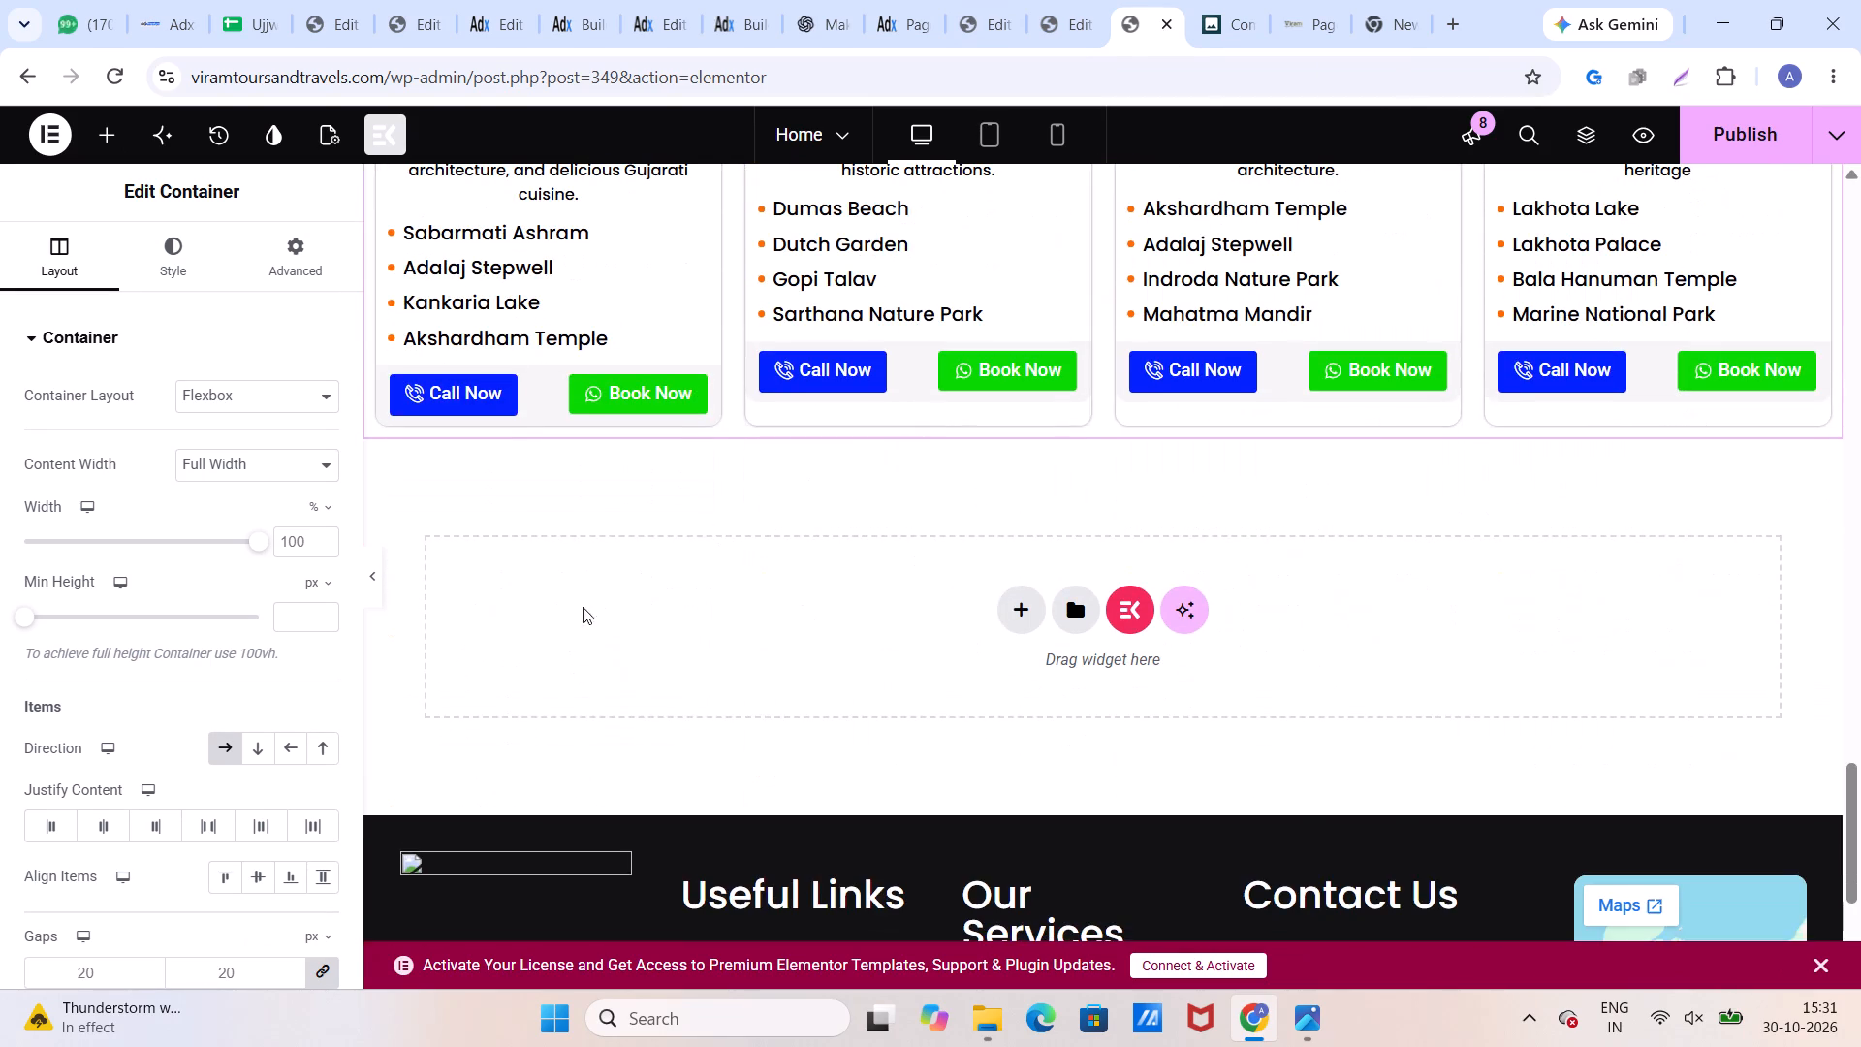
click(563, 597)
right_click(563, 597)
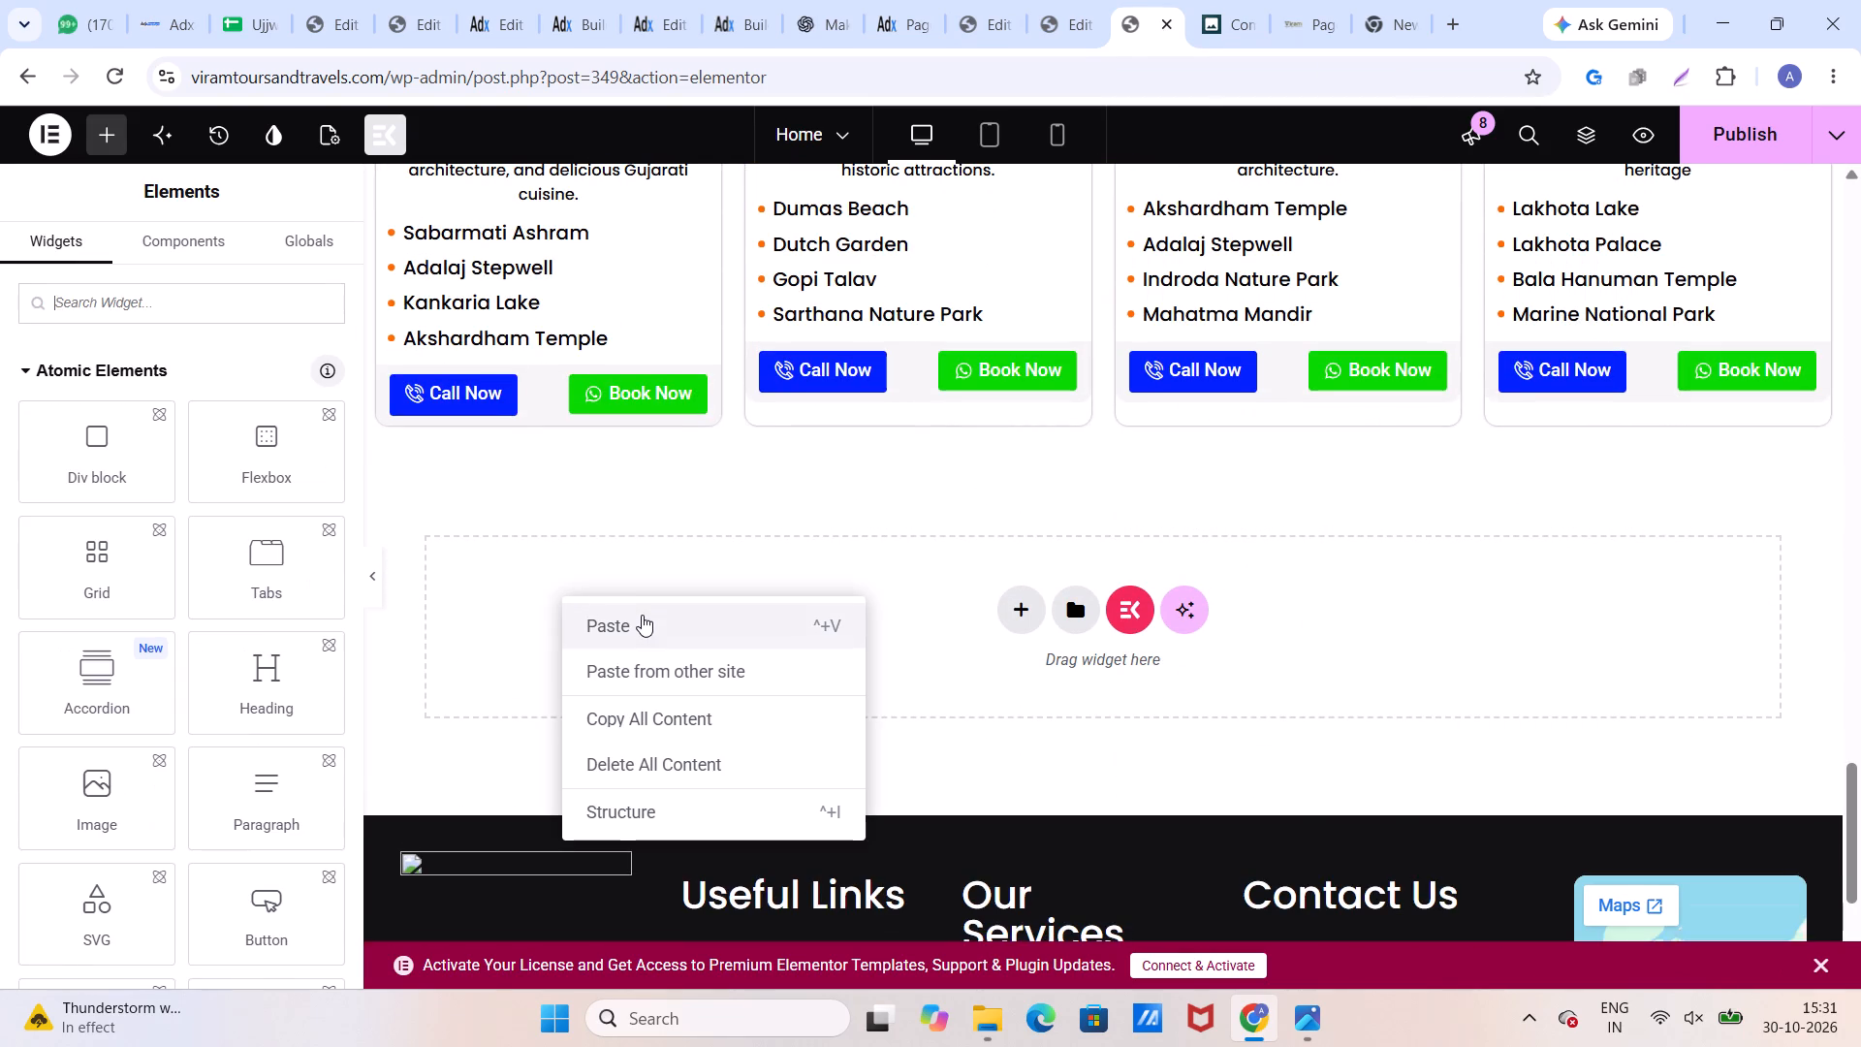
click(642, 619)
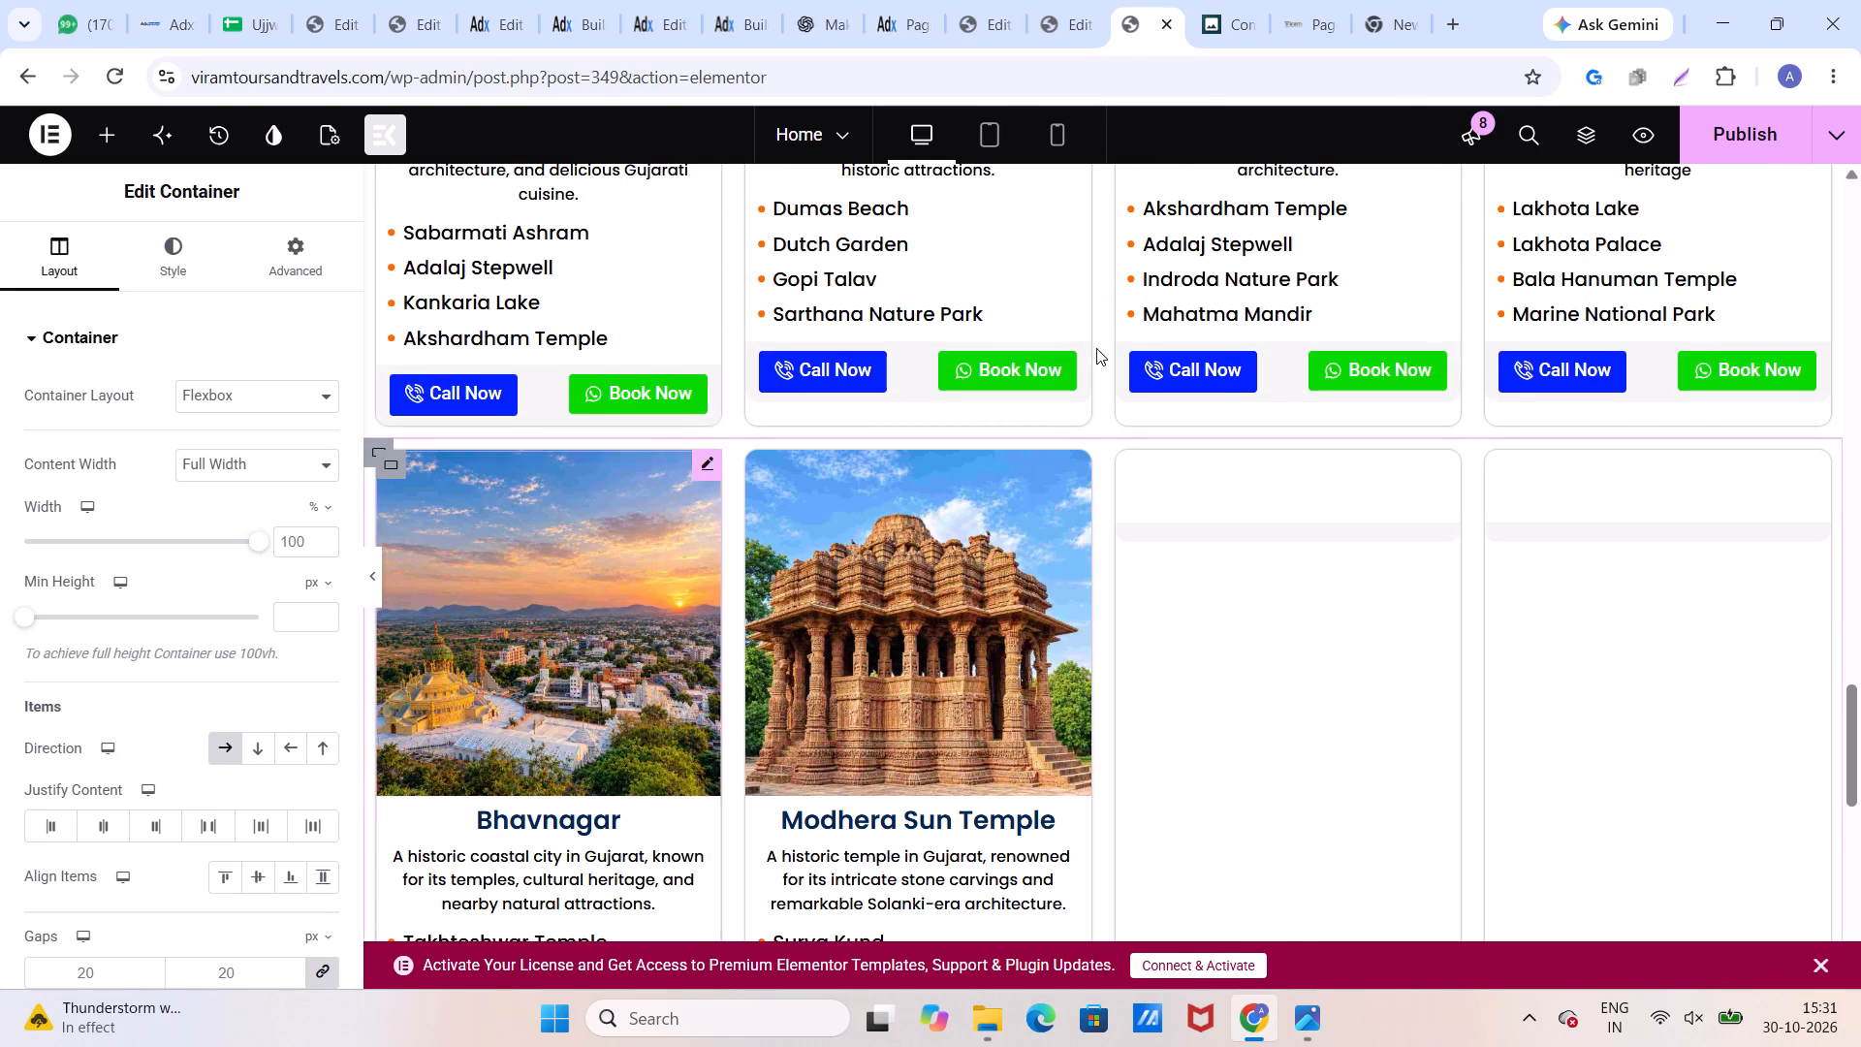
Copy the Gangotri-to-Khatu Shyam card row from the original Home page and paste it below the Bhavnagar-to-Champaner row in the new page.
click(1070, 25)
scroll(866, 463, down, 4)
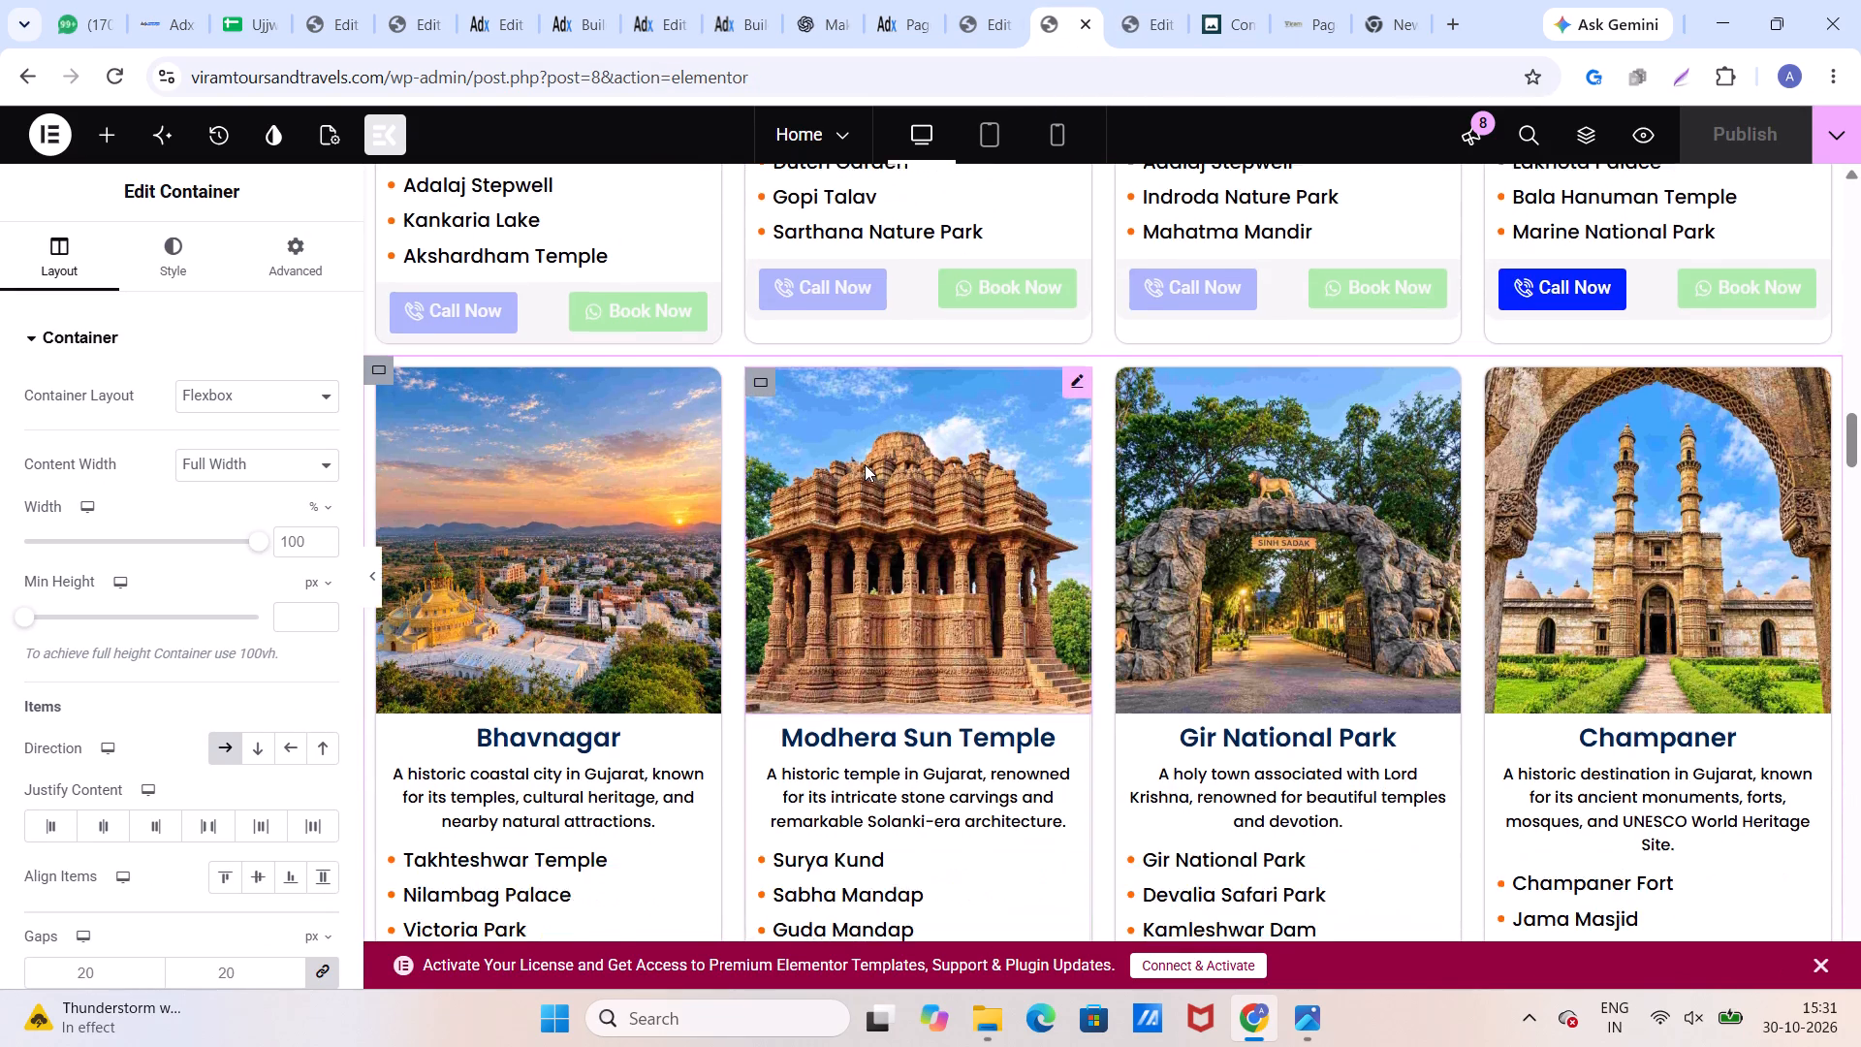
scroll(865, 464, down, 1)
scroll(568, 576, down, 1)
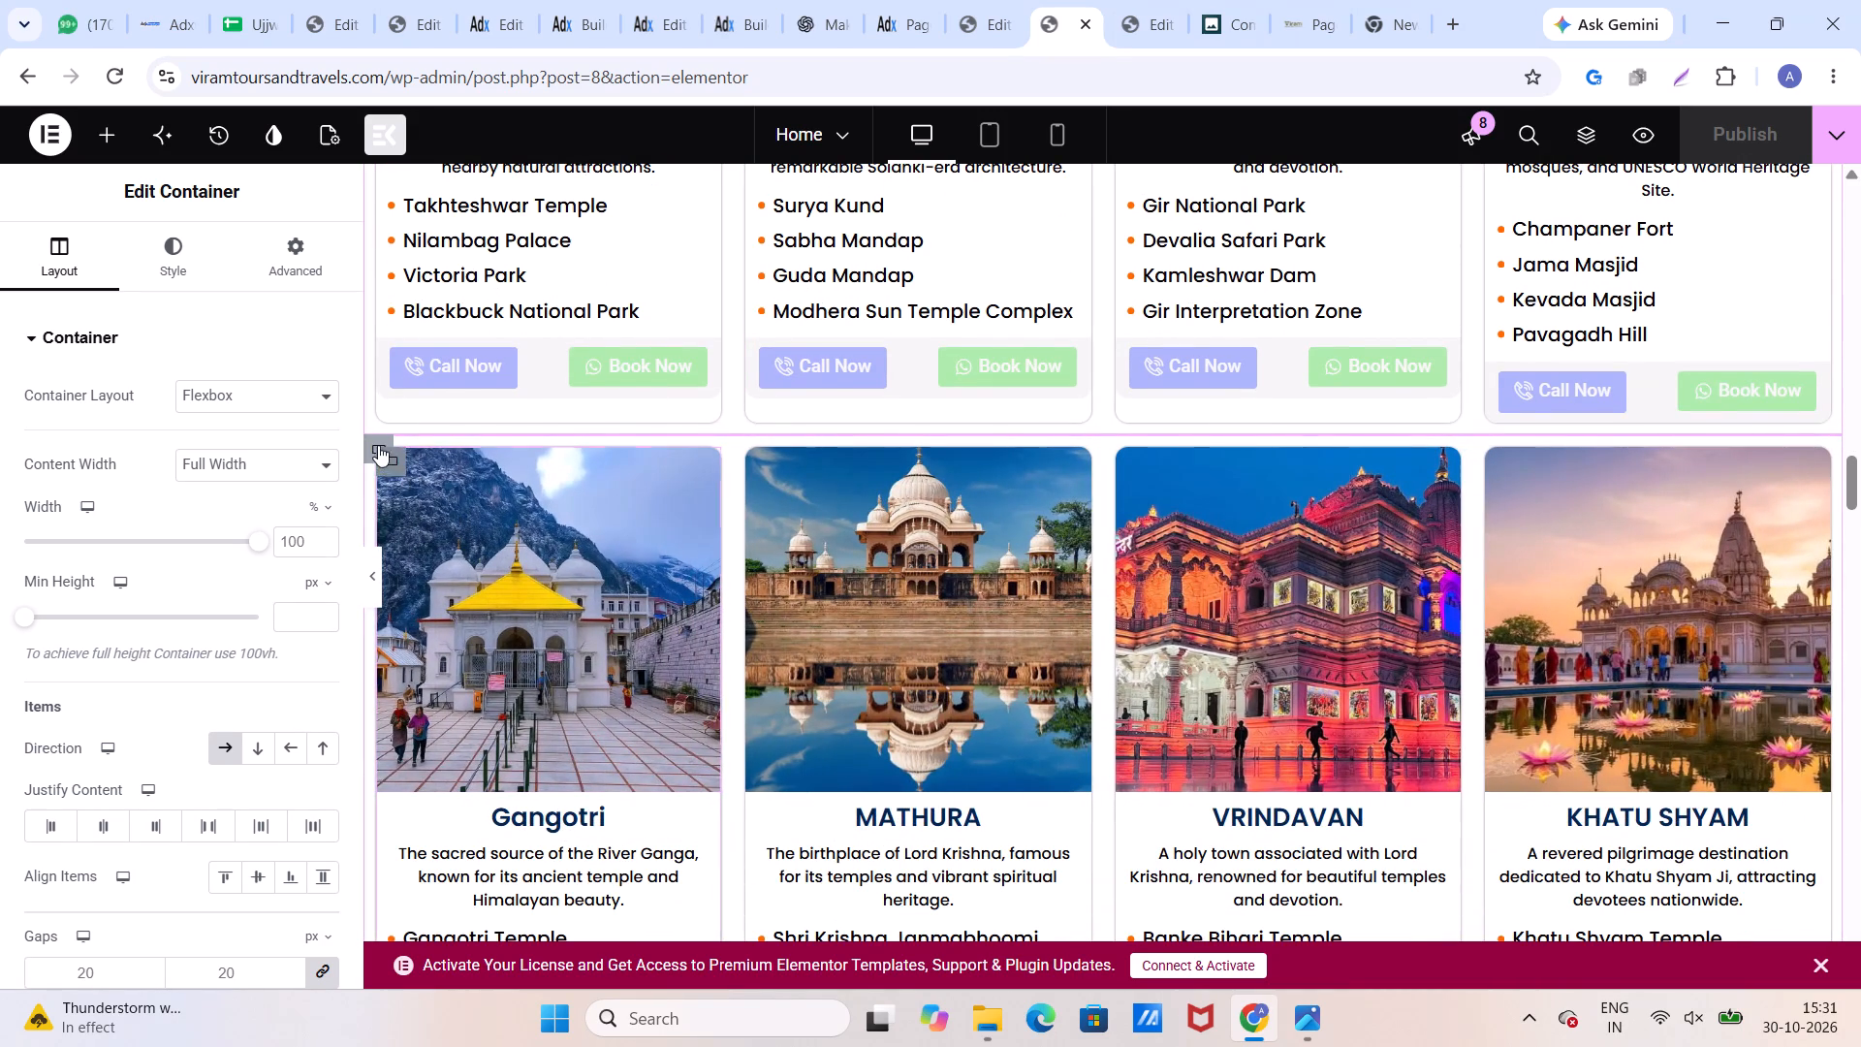
click(374, 439)
right_click(374, 439)
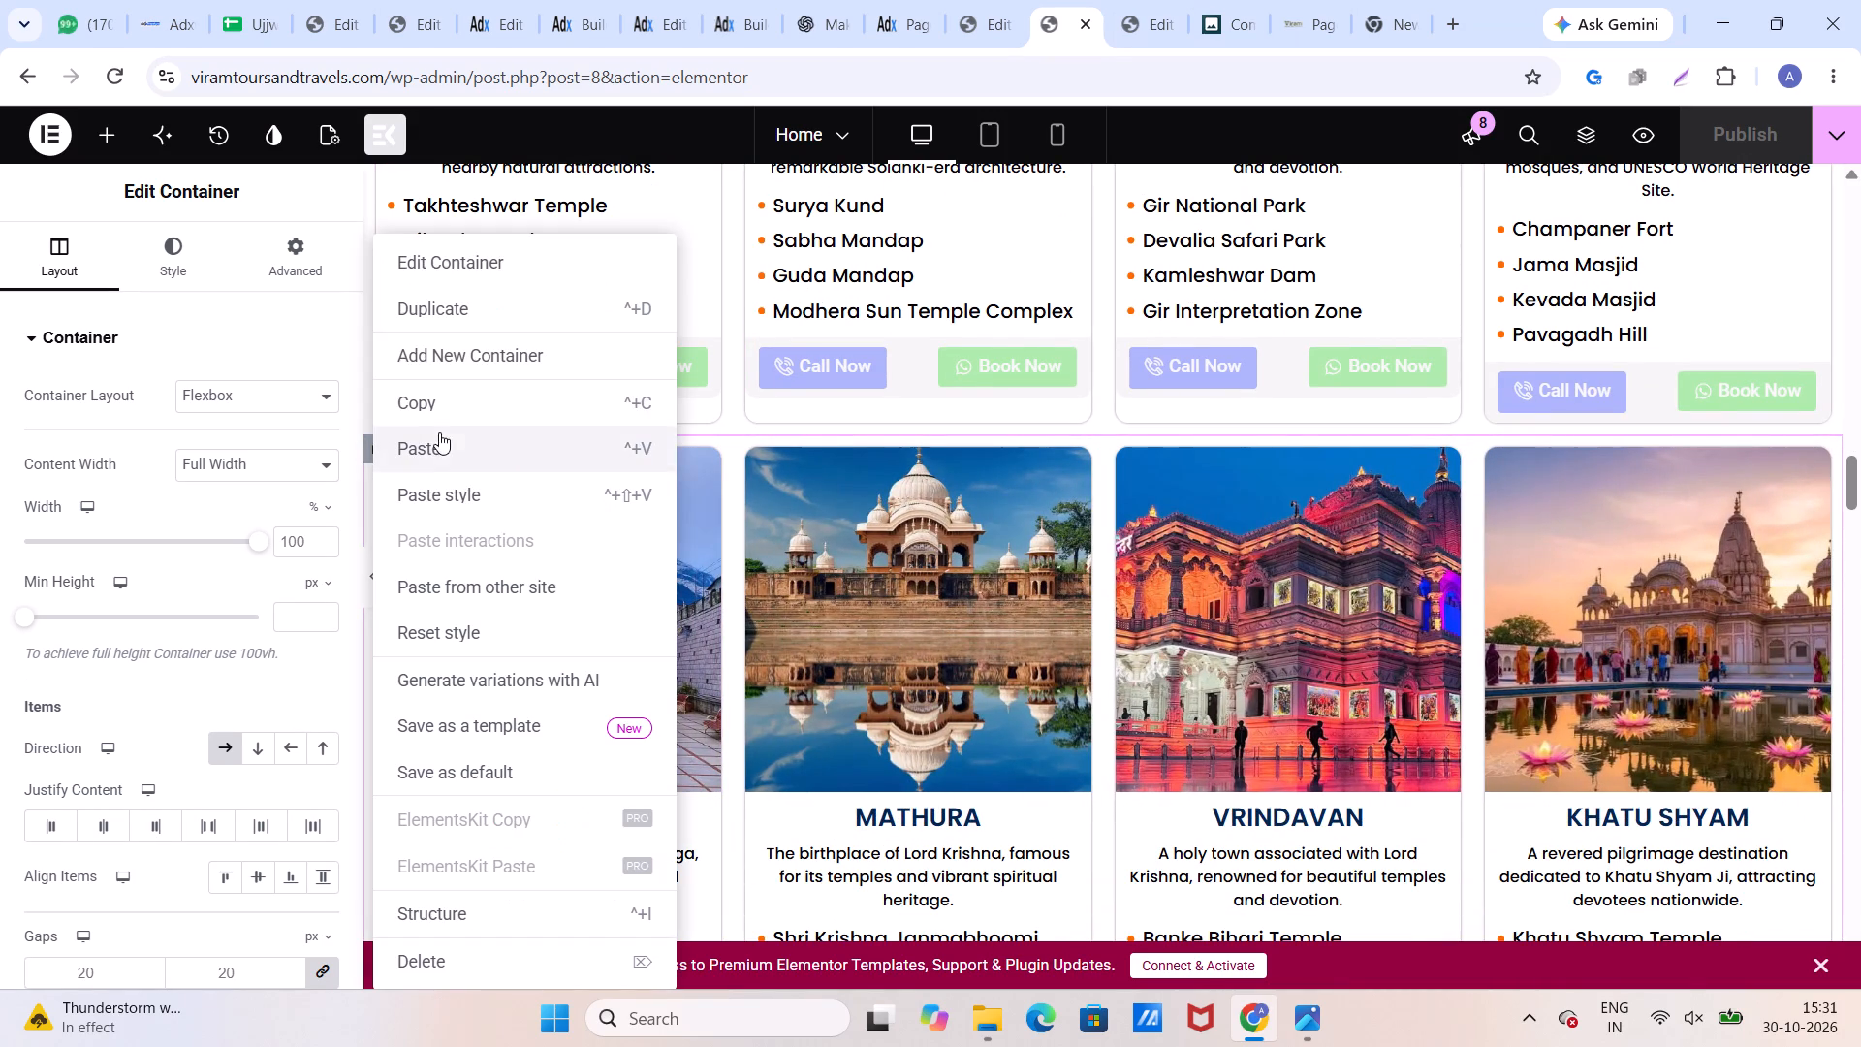
click(452, 394)
click(1131, 18)
scroll(1005, 334, down, 5)
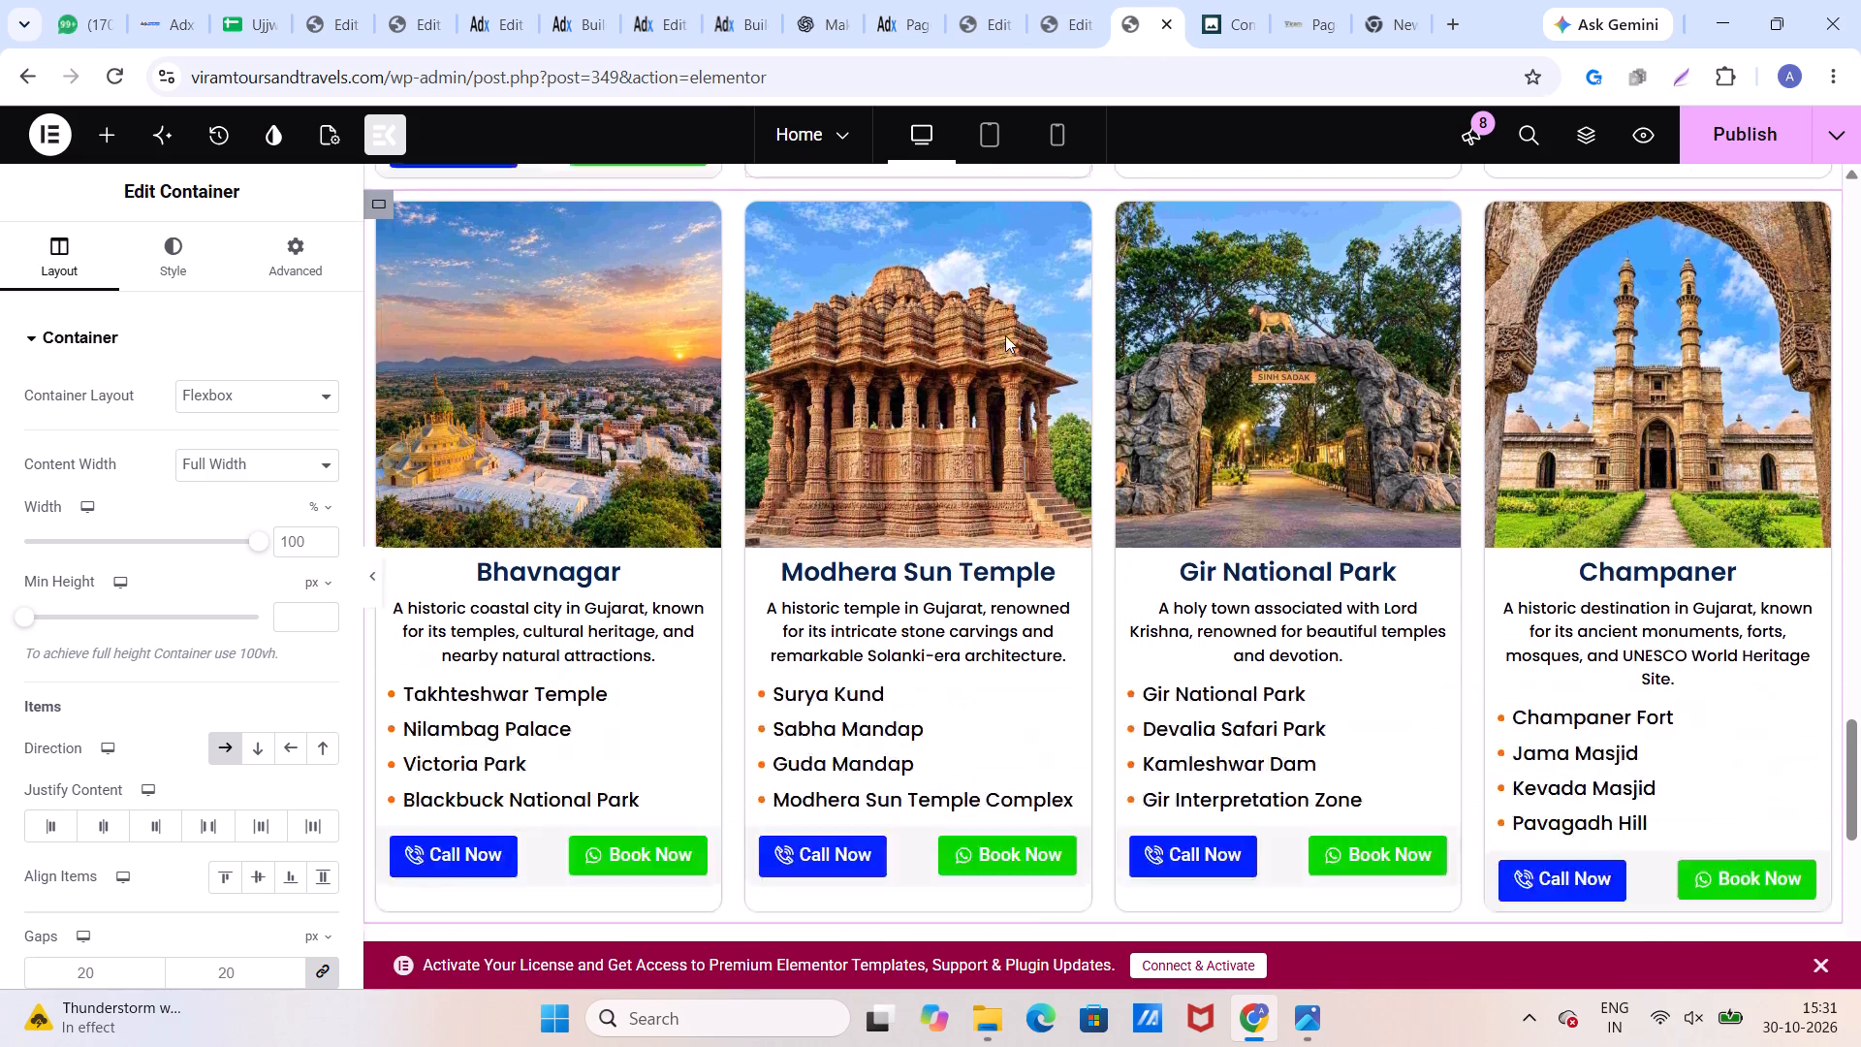
right_click(709, 748)
click(783, 773)
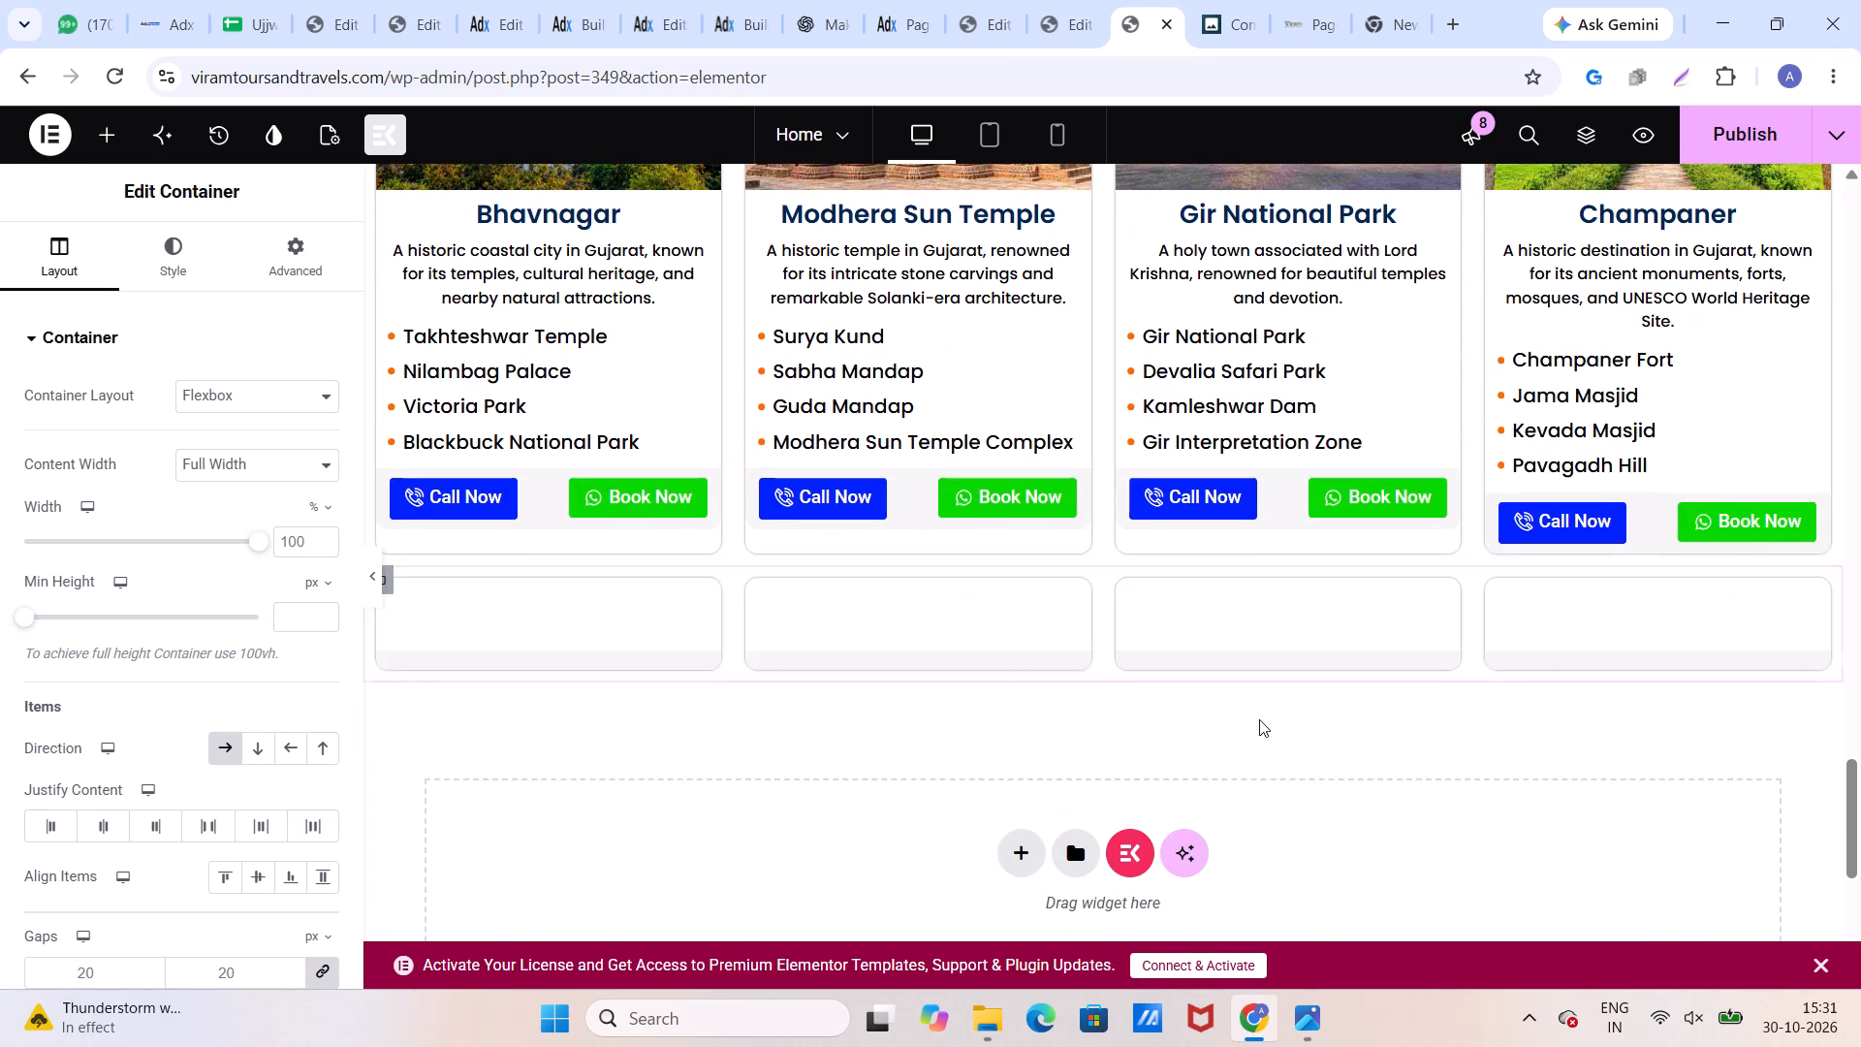
scroll(973, 718, down, 2)
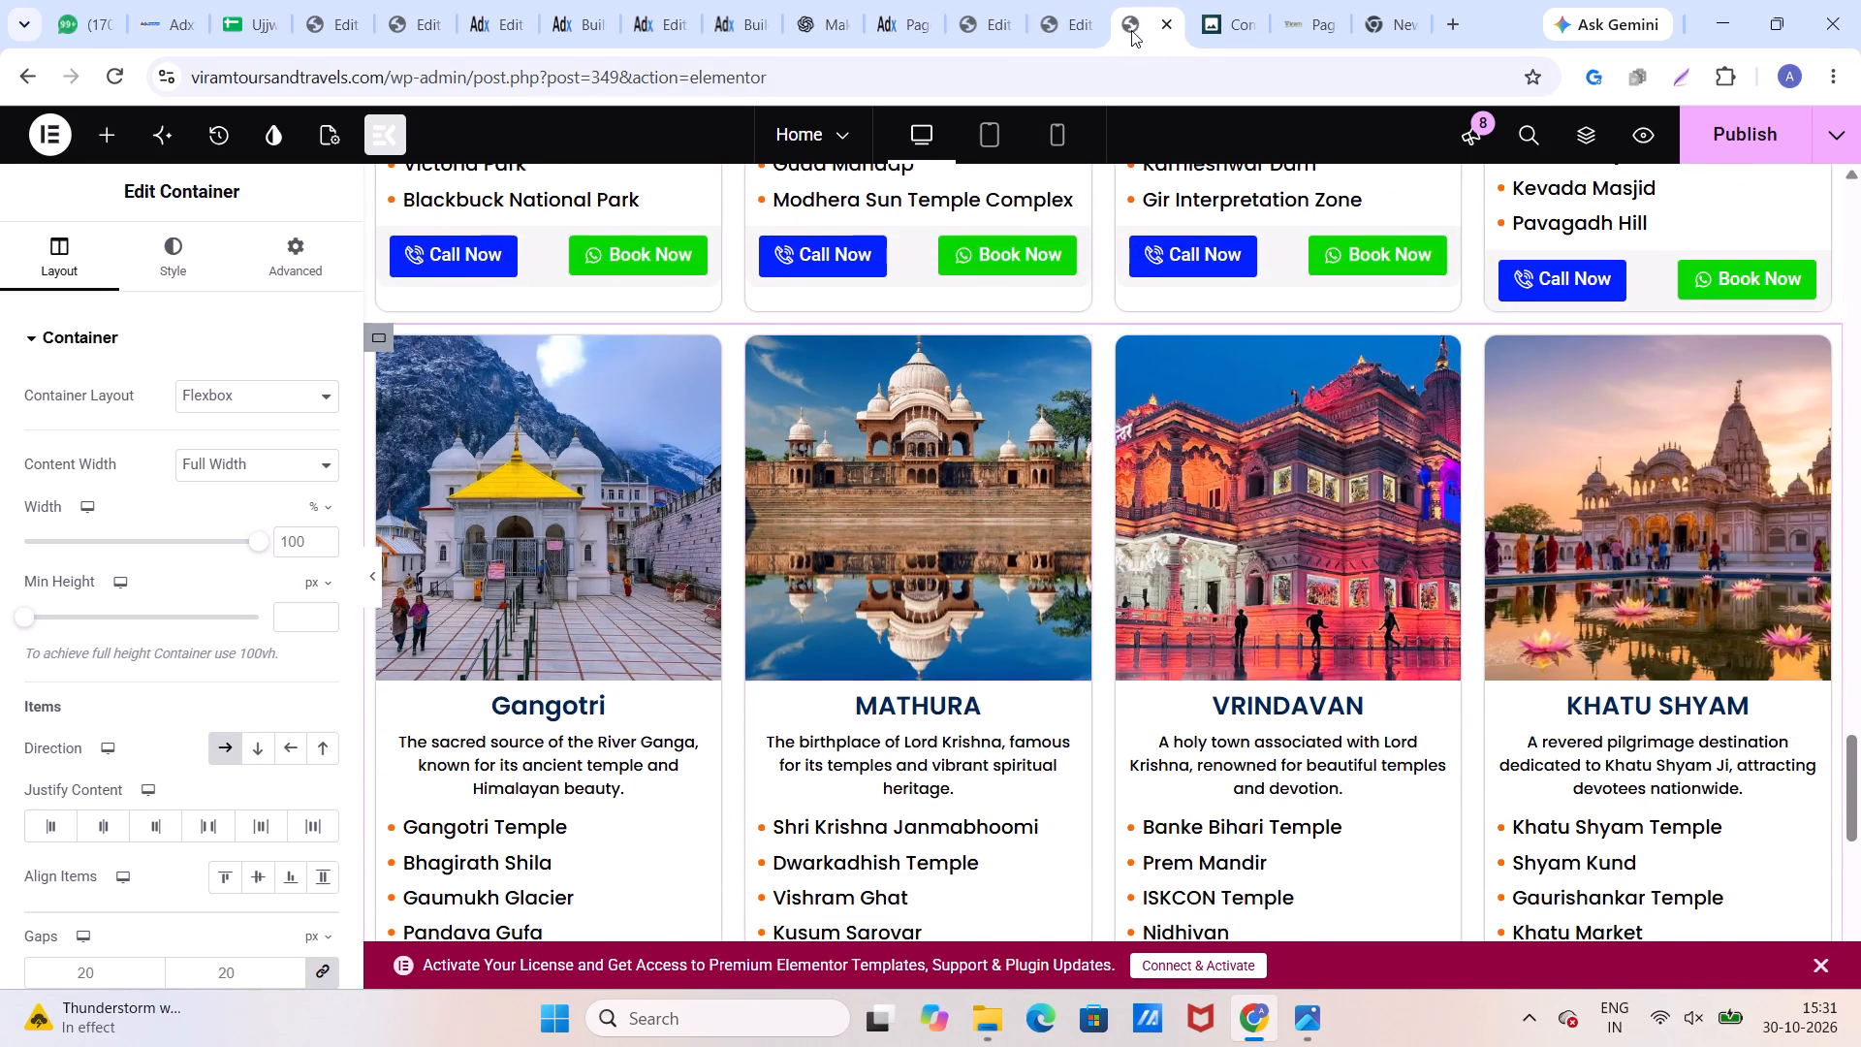
Copy the Chakrata-to-Nainital card row from the original Home page and paste it below the Gangotri-to-Khatu Shyam row in the new page.
click(1070, 19)
scroll(921, 411, down, 5)
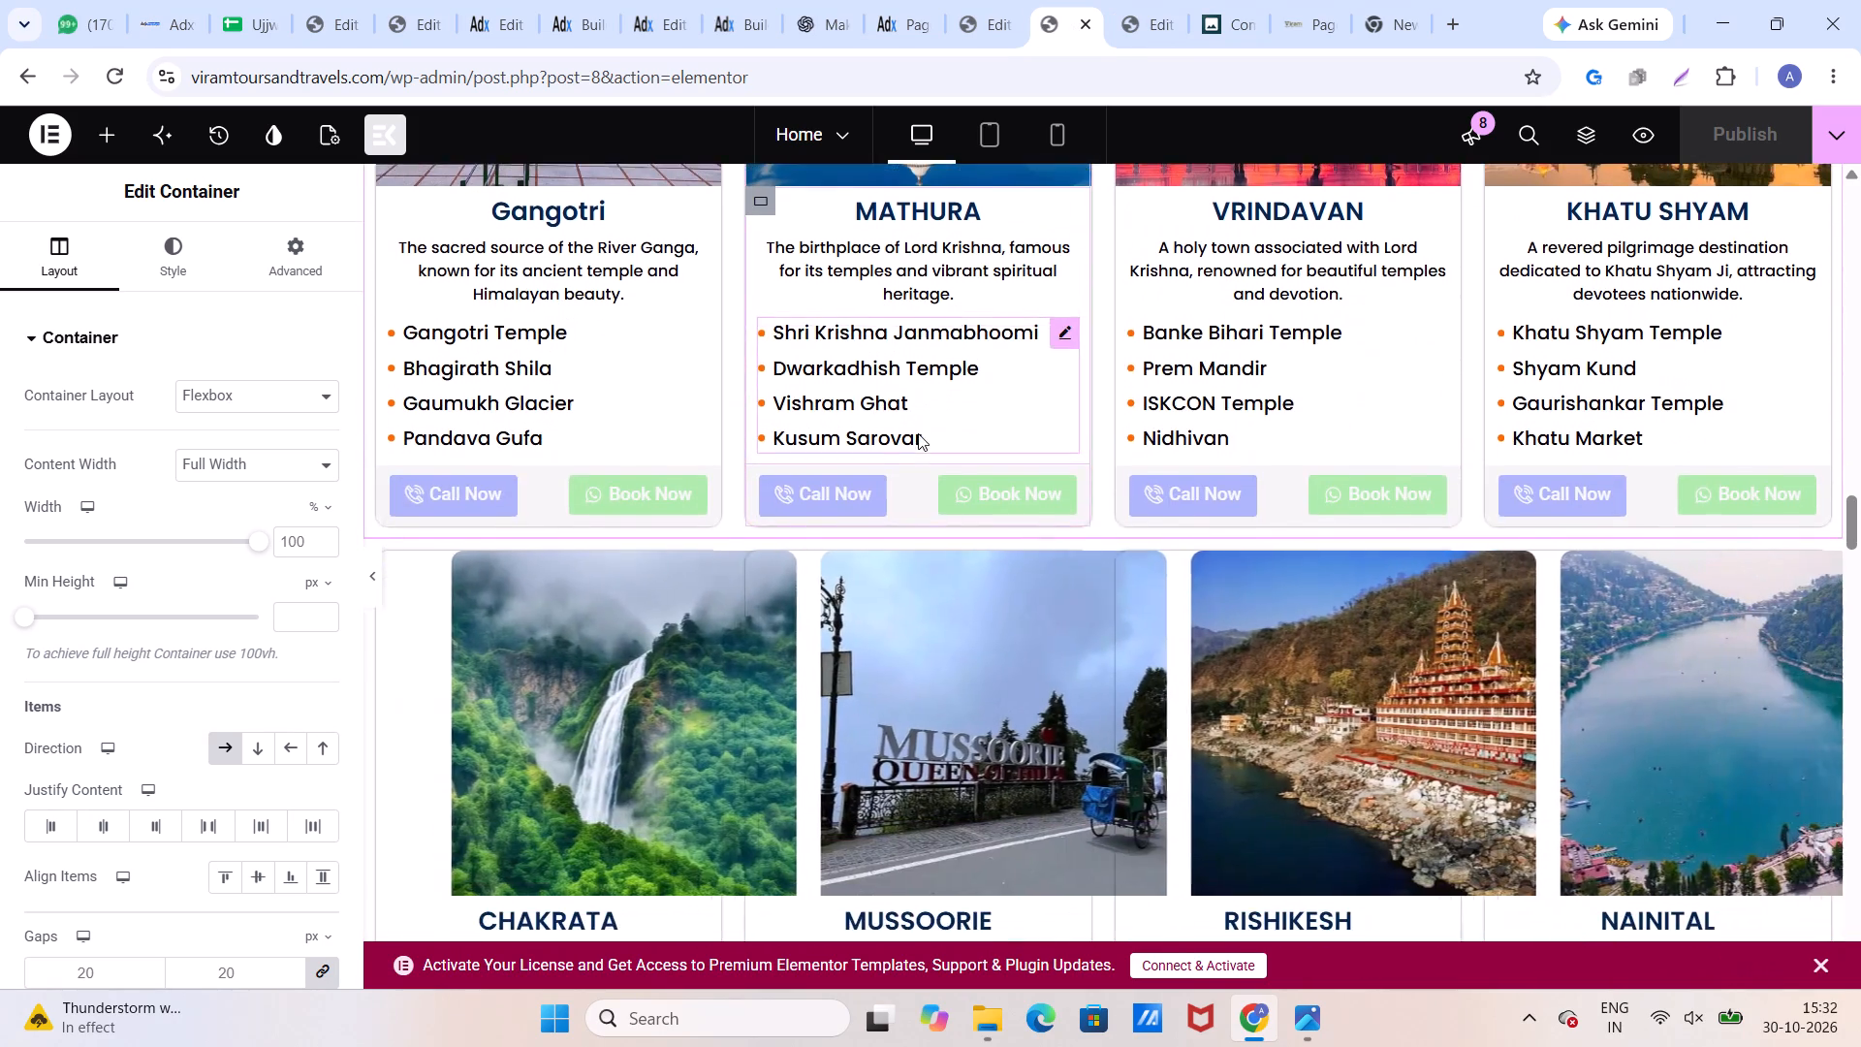
scroll(917, 434, down, 2)
click(380, 302)
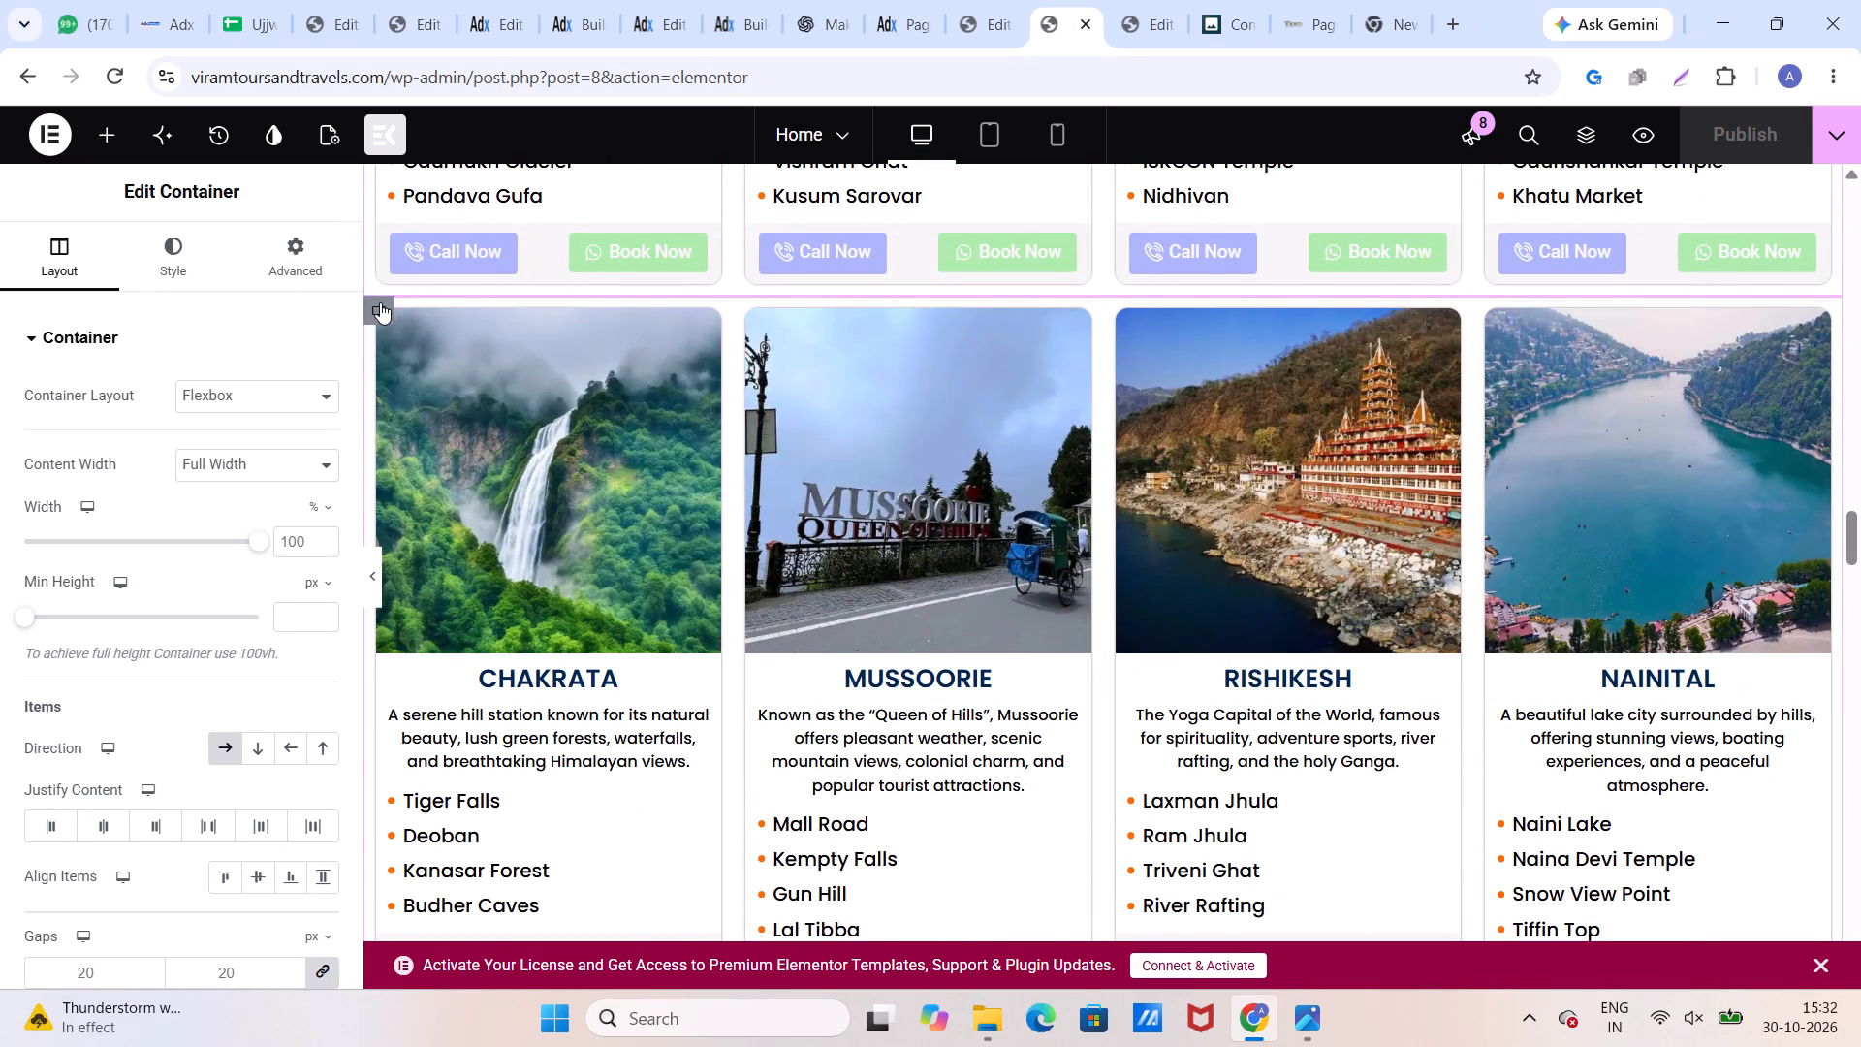
right_click(380, 302)
click(486, 398)
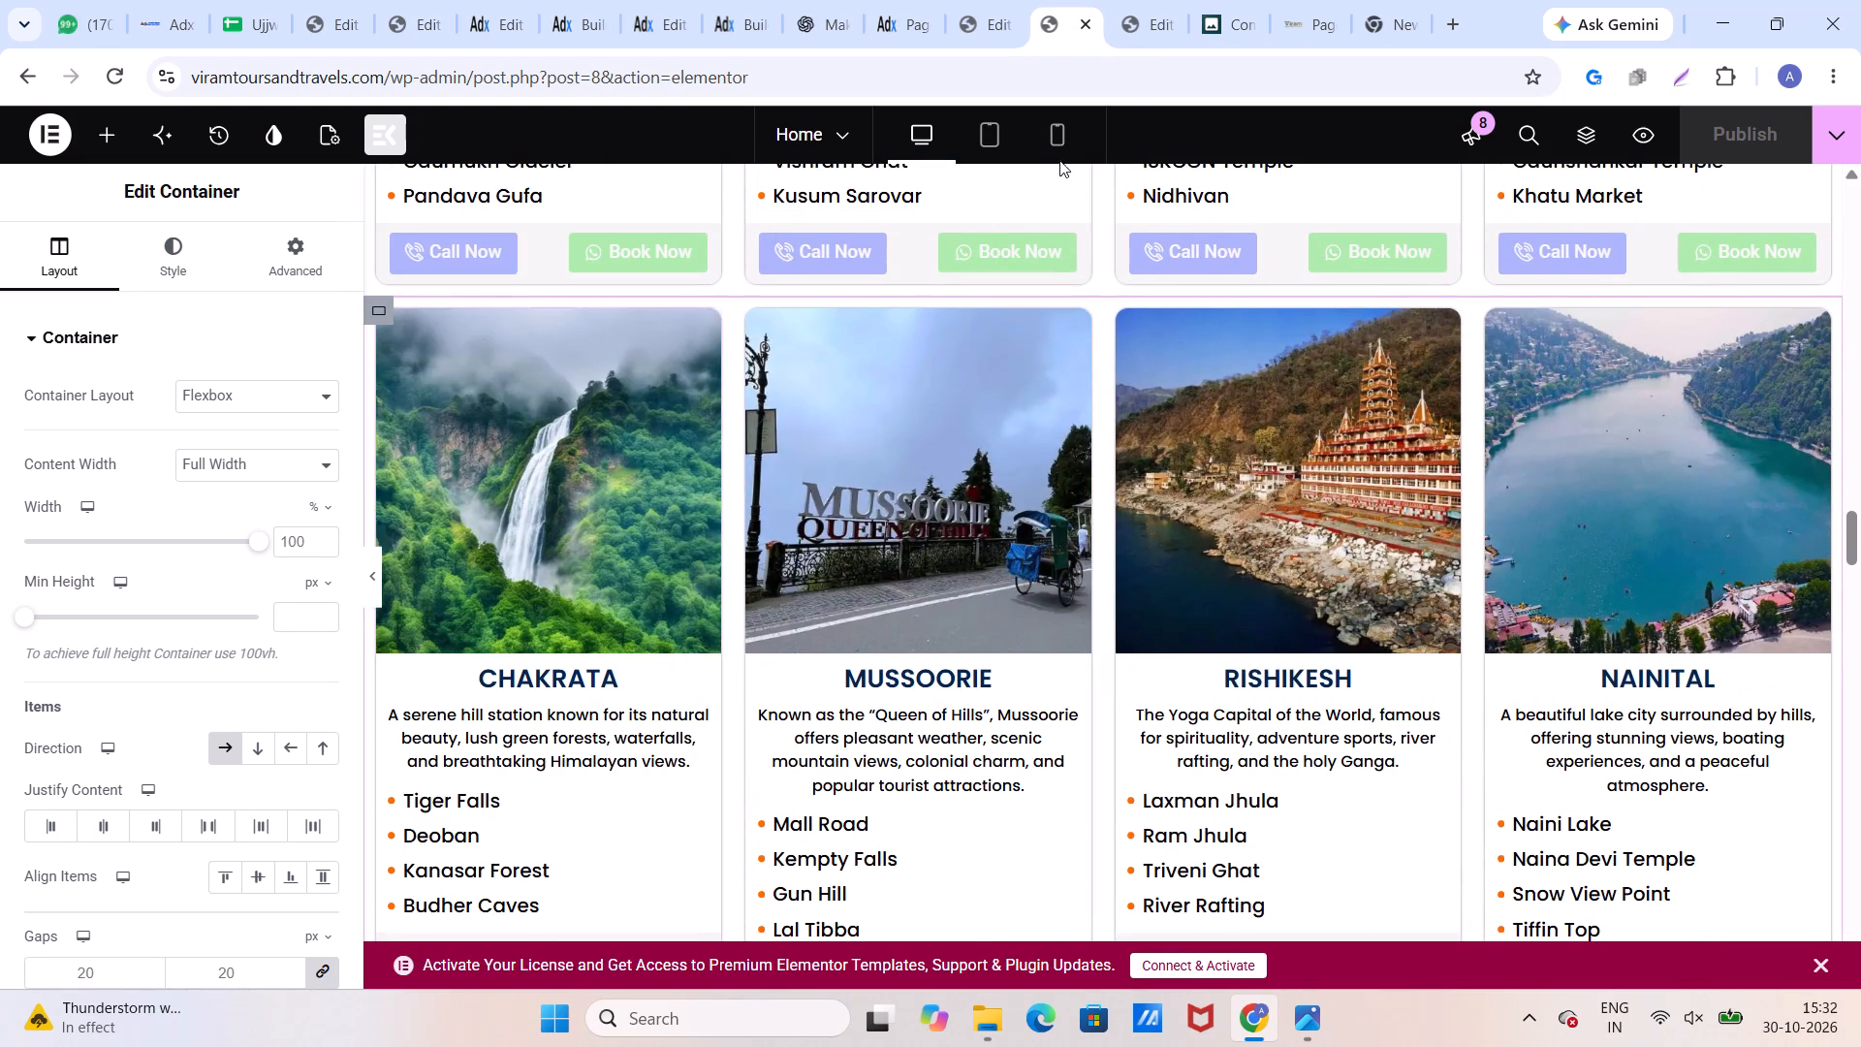
click(1138, 26)
scroll(885, 444, down, 6)
right_click(713, 460)
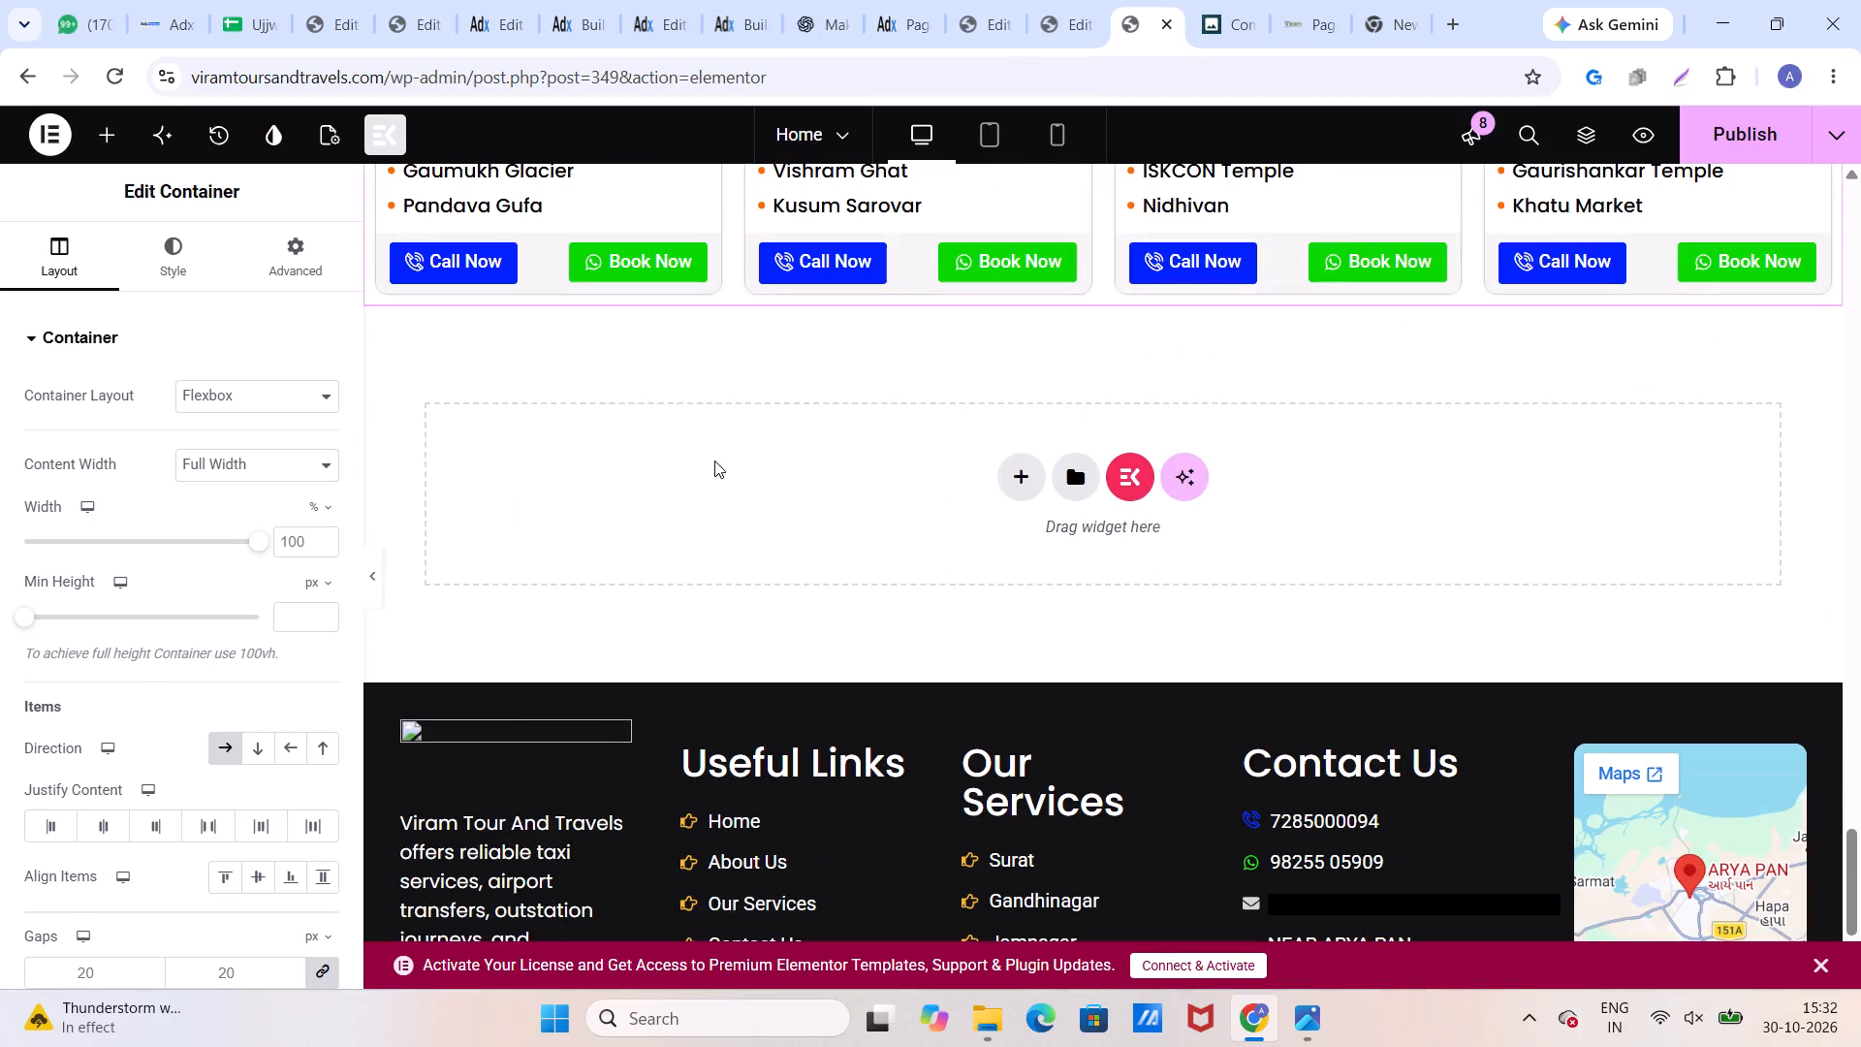
click(789, 492)
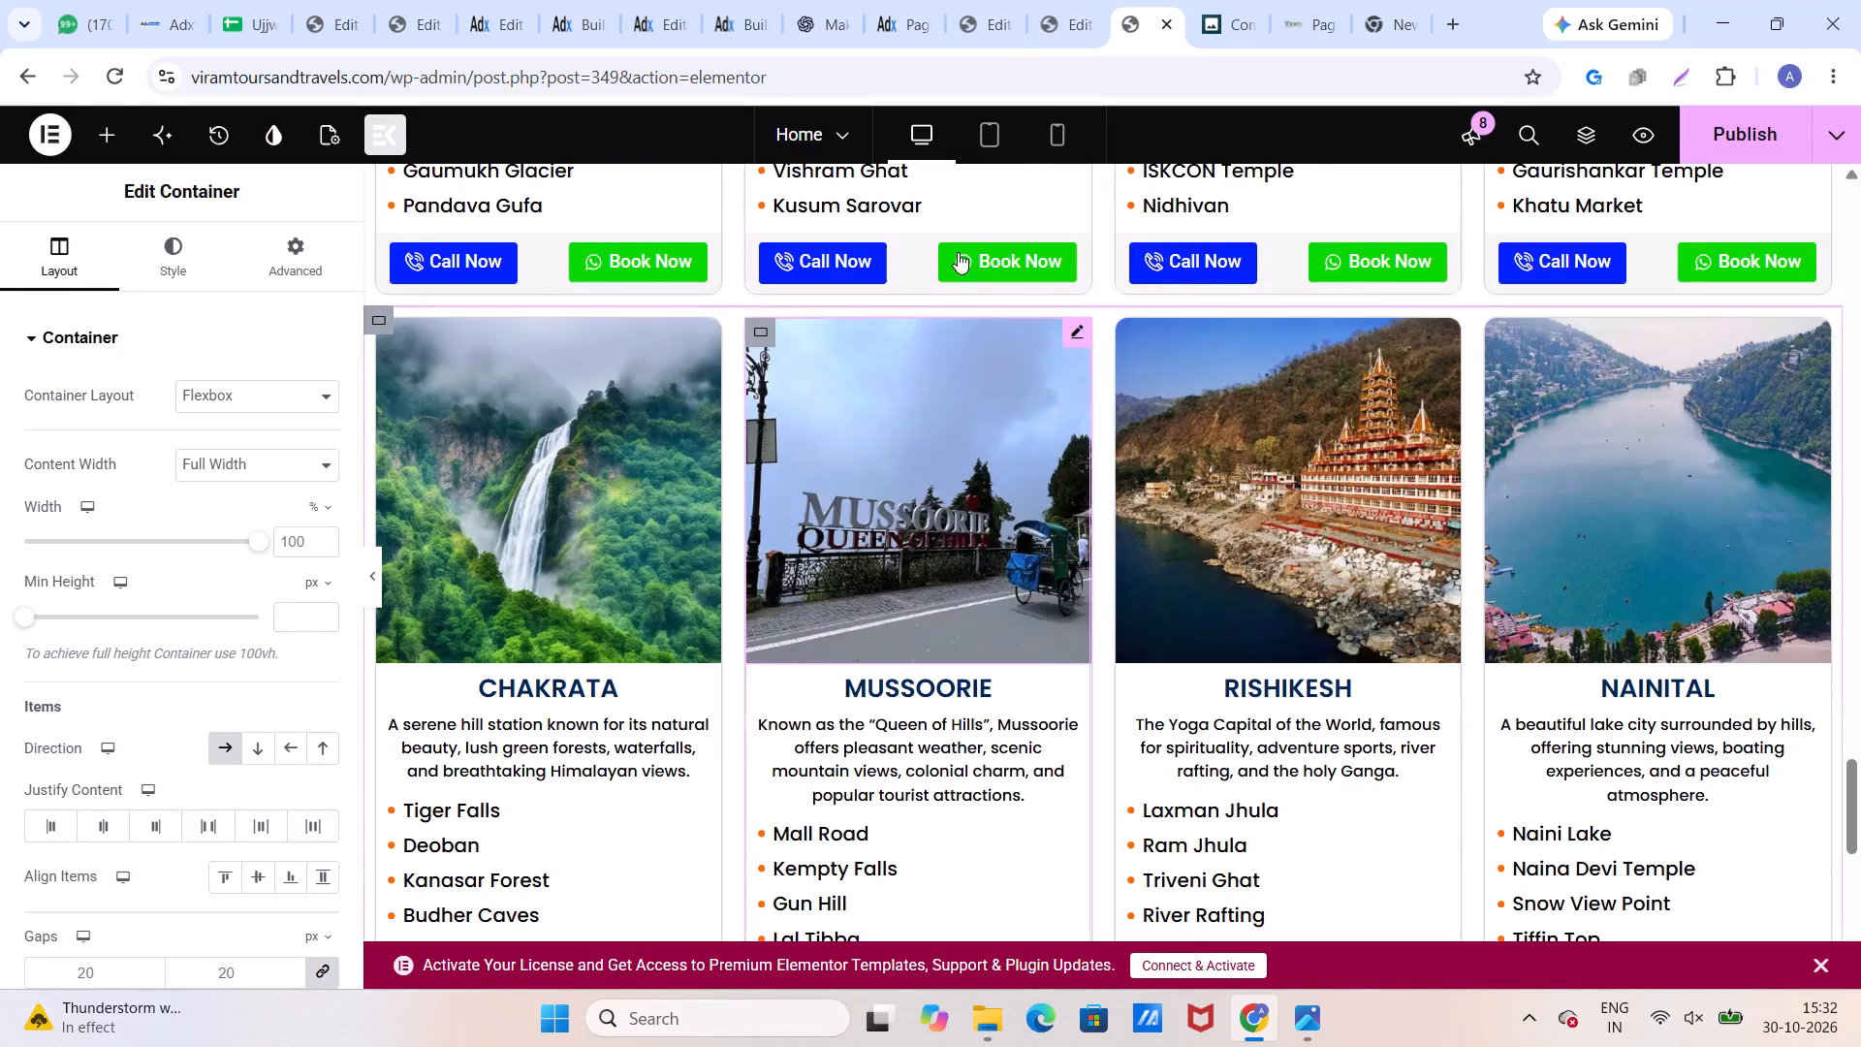
Copy the Delhi-to-Shimla card row from the original Home page and paste it below the Chakrata-to-Nainital row in the new page.
click(1059, 19)
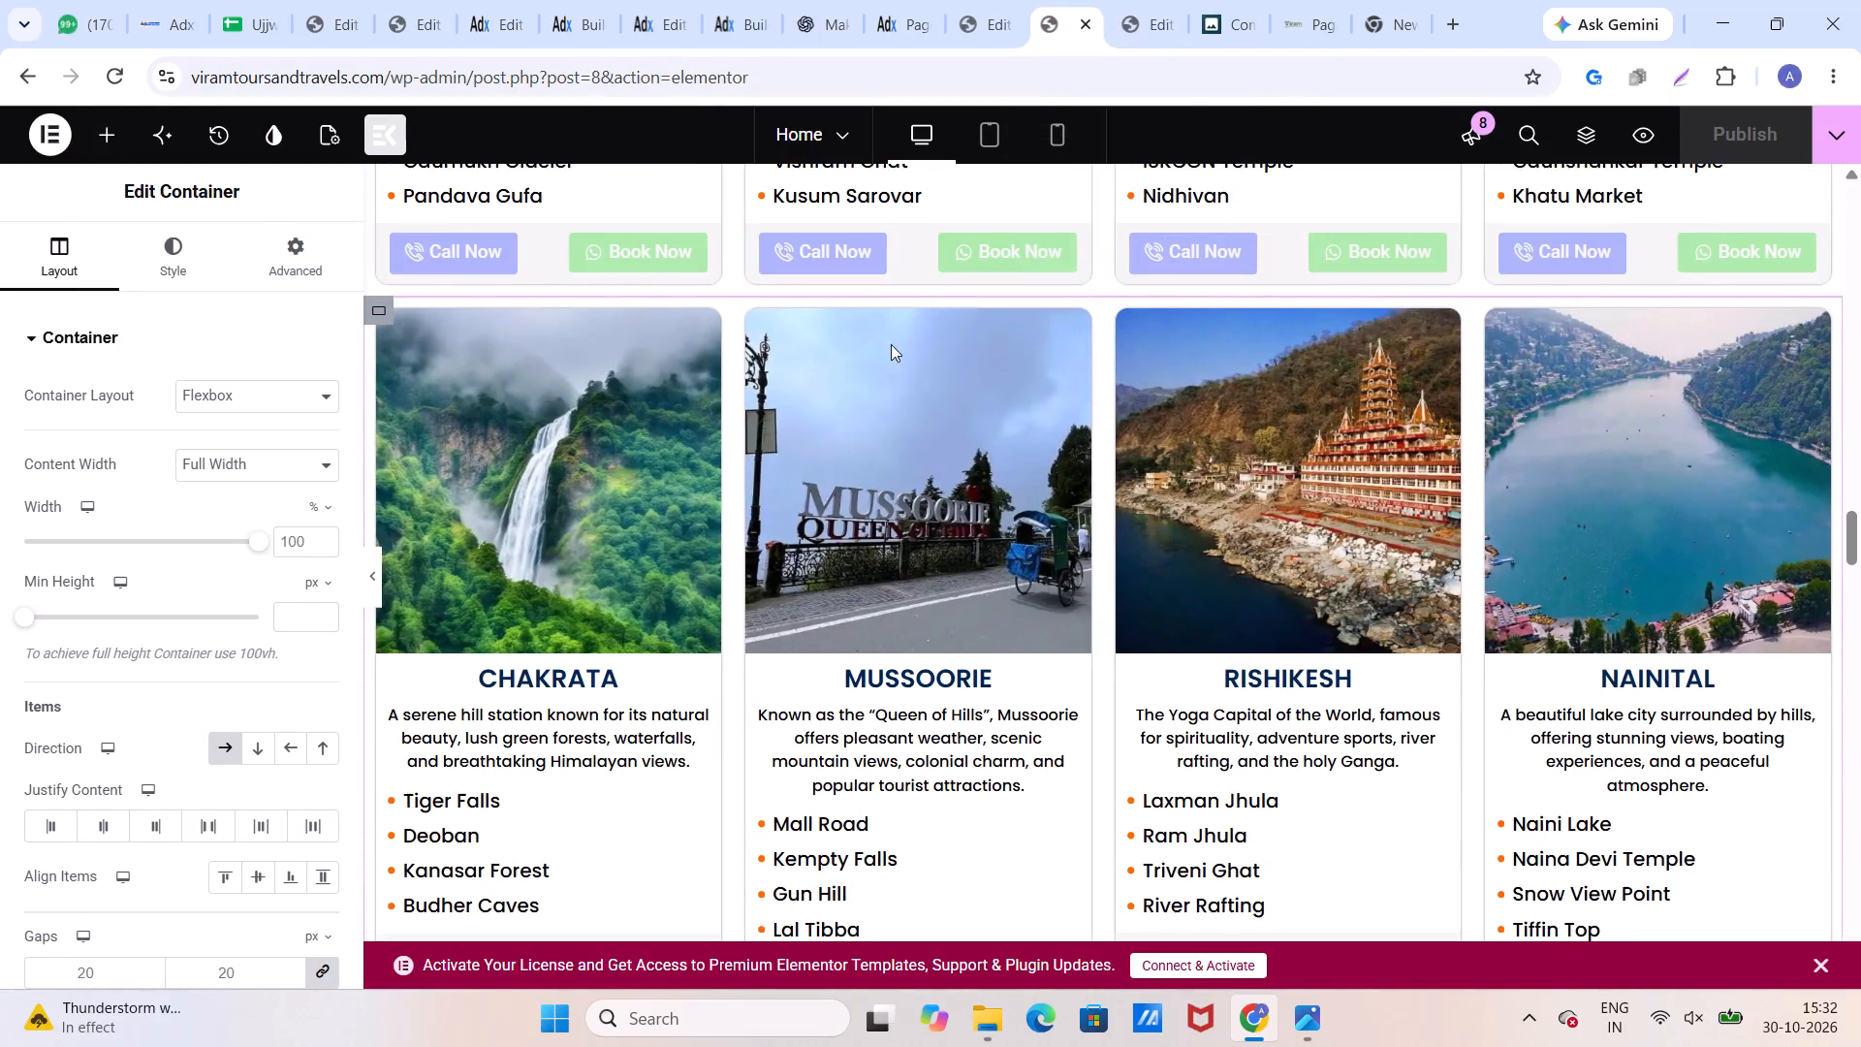
scroll(857, 424, down, 6)
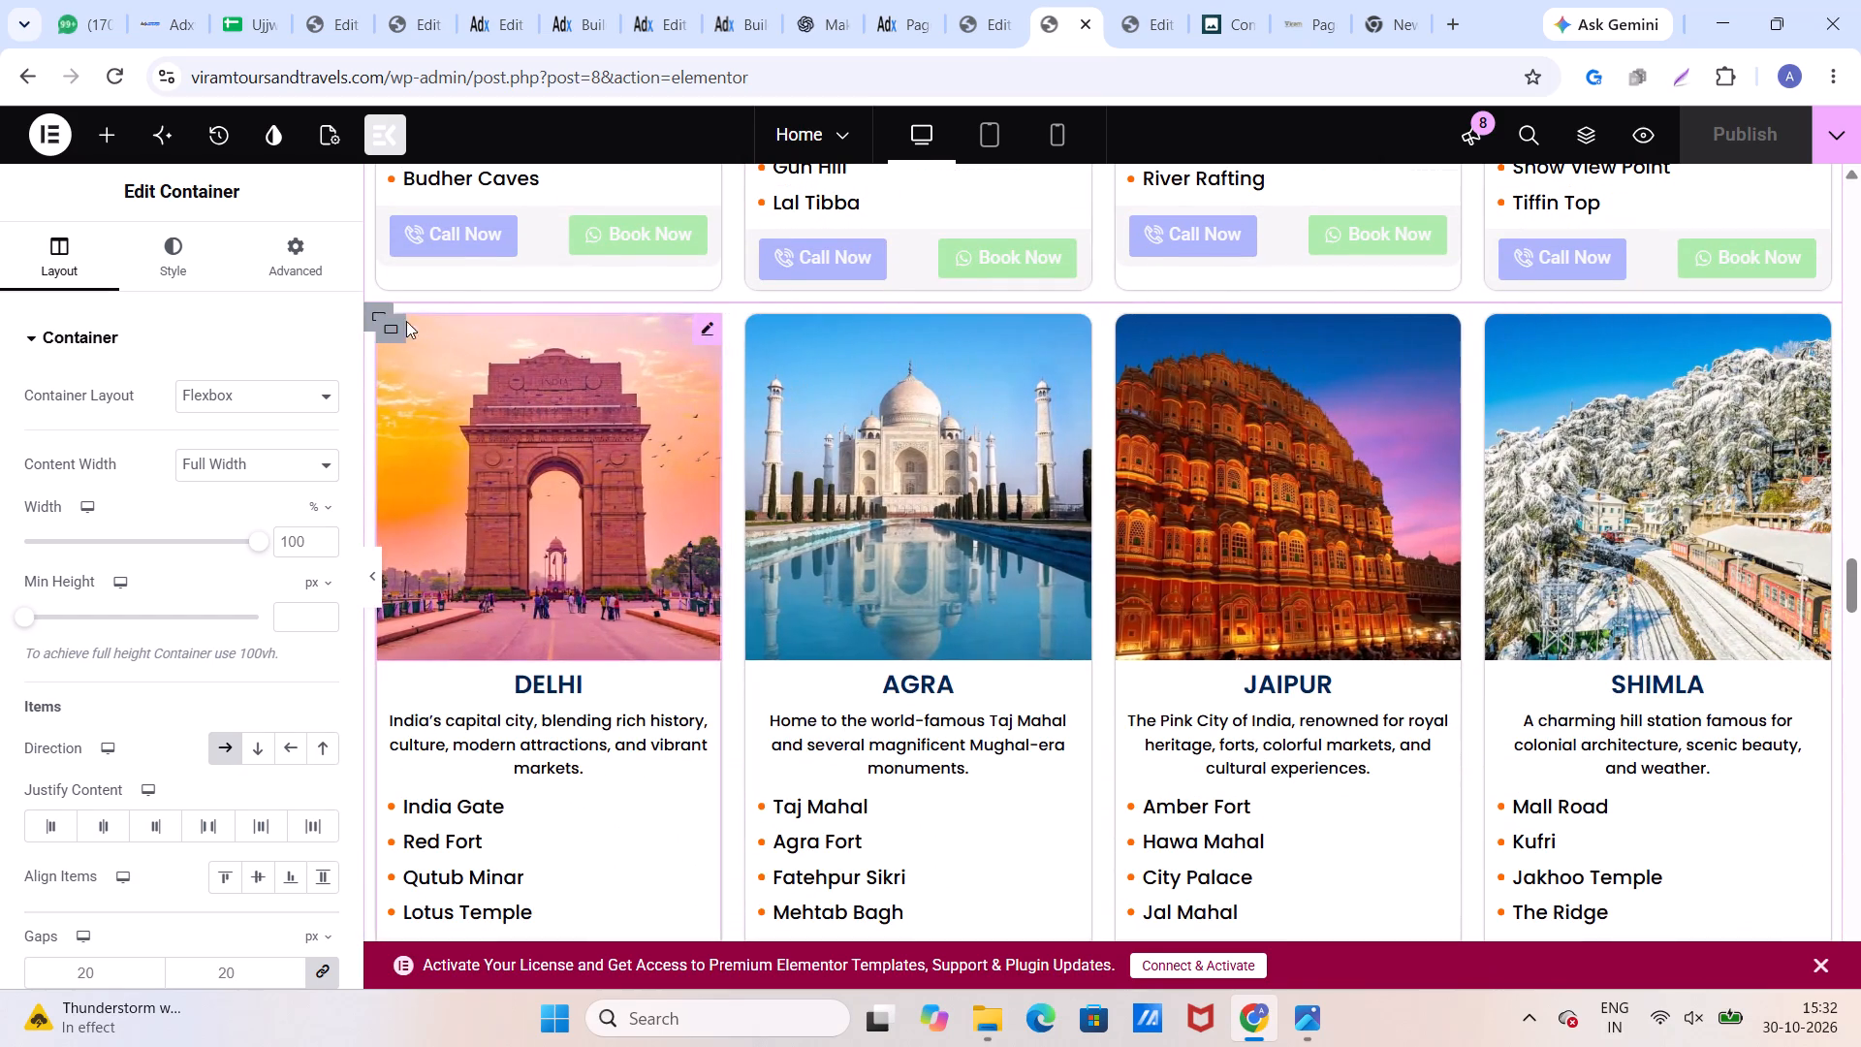
click(377, 303)
right_click(377, 303)
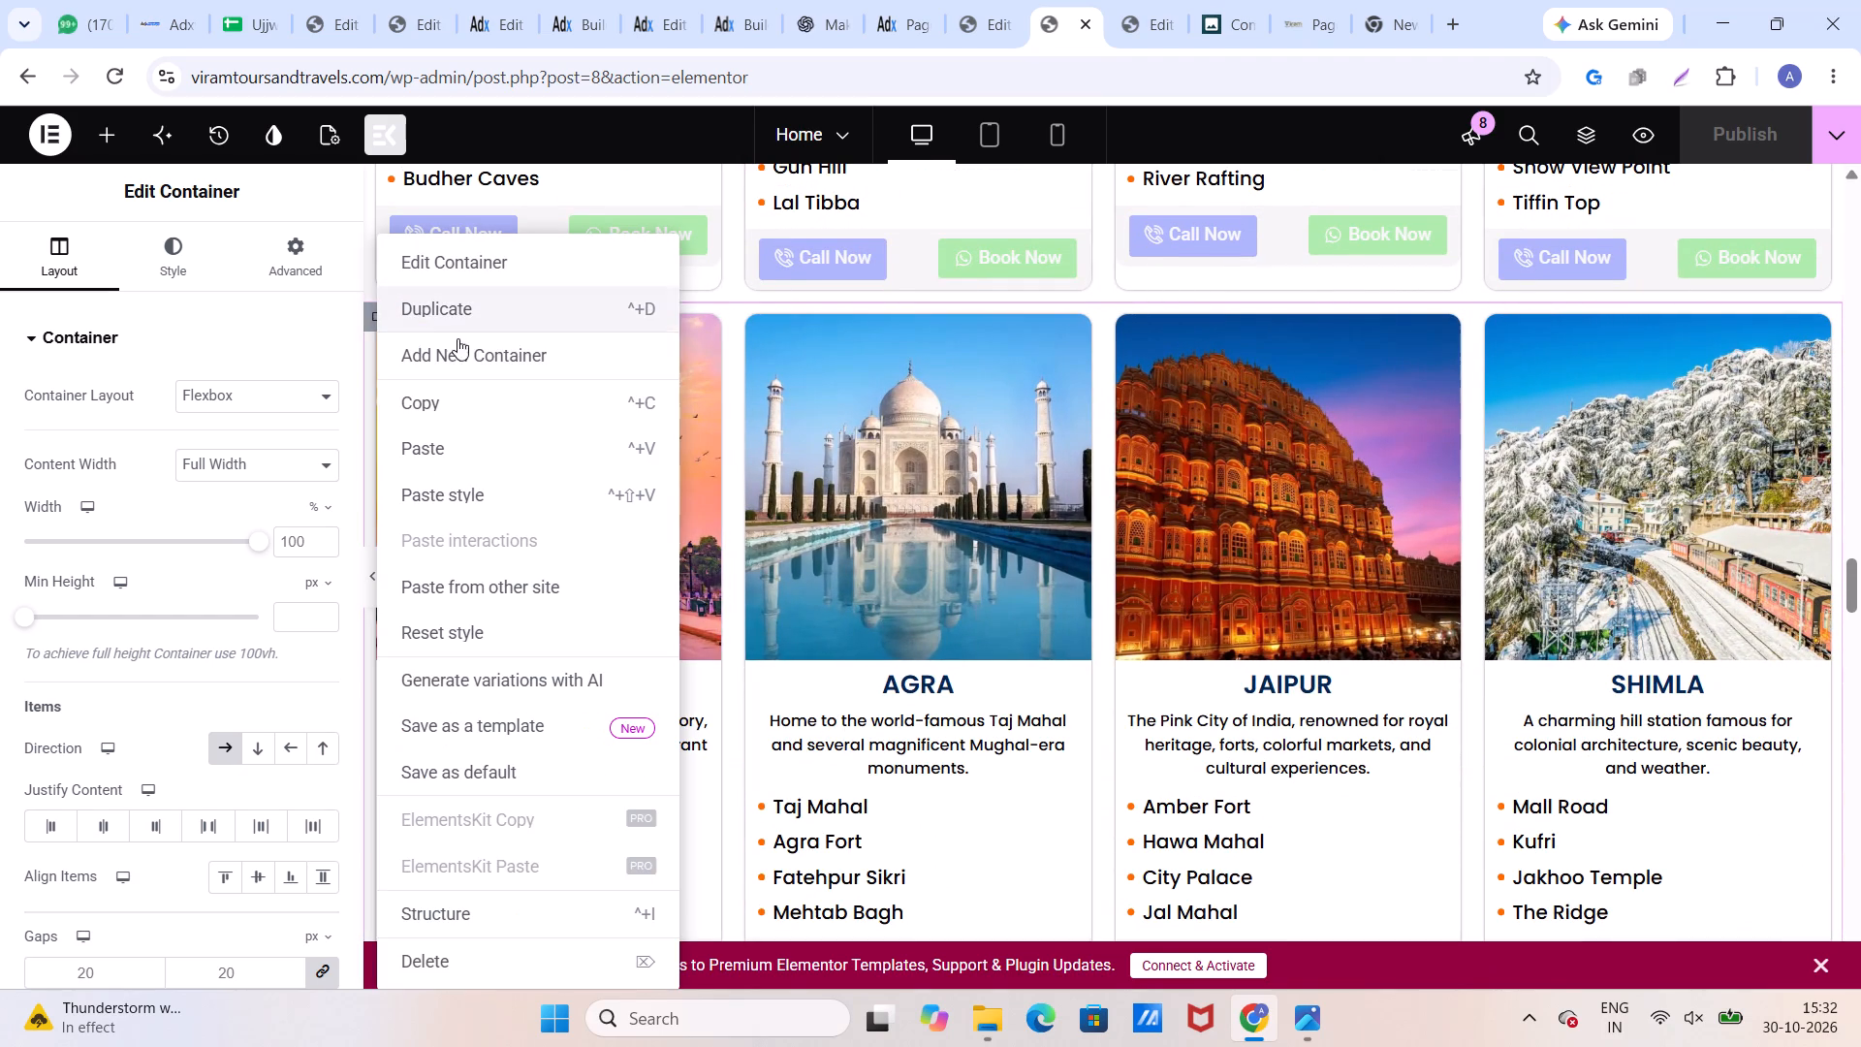
click(478, 406)
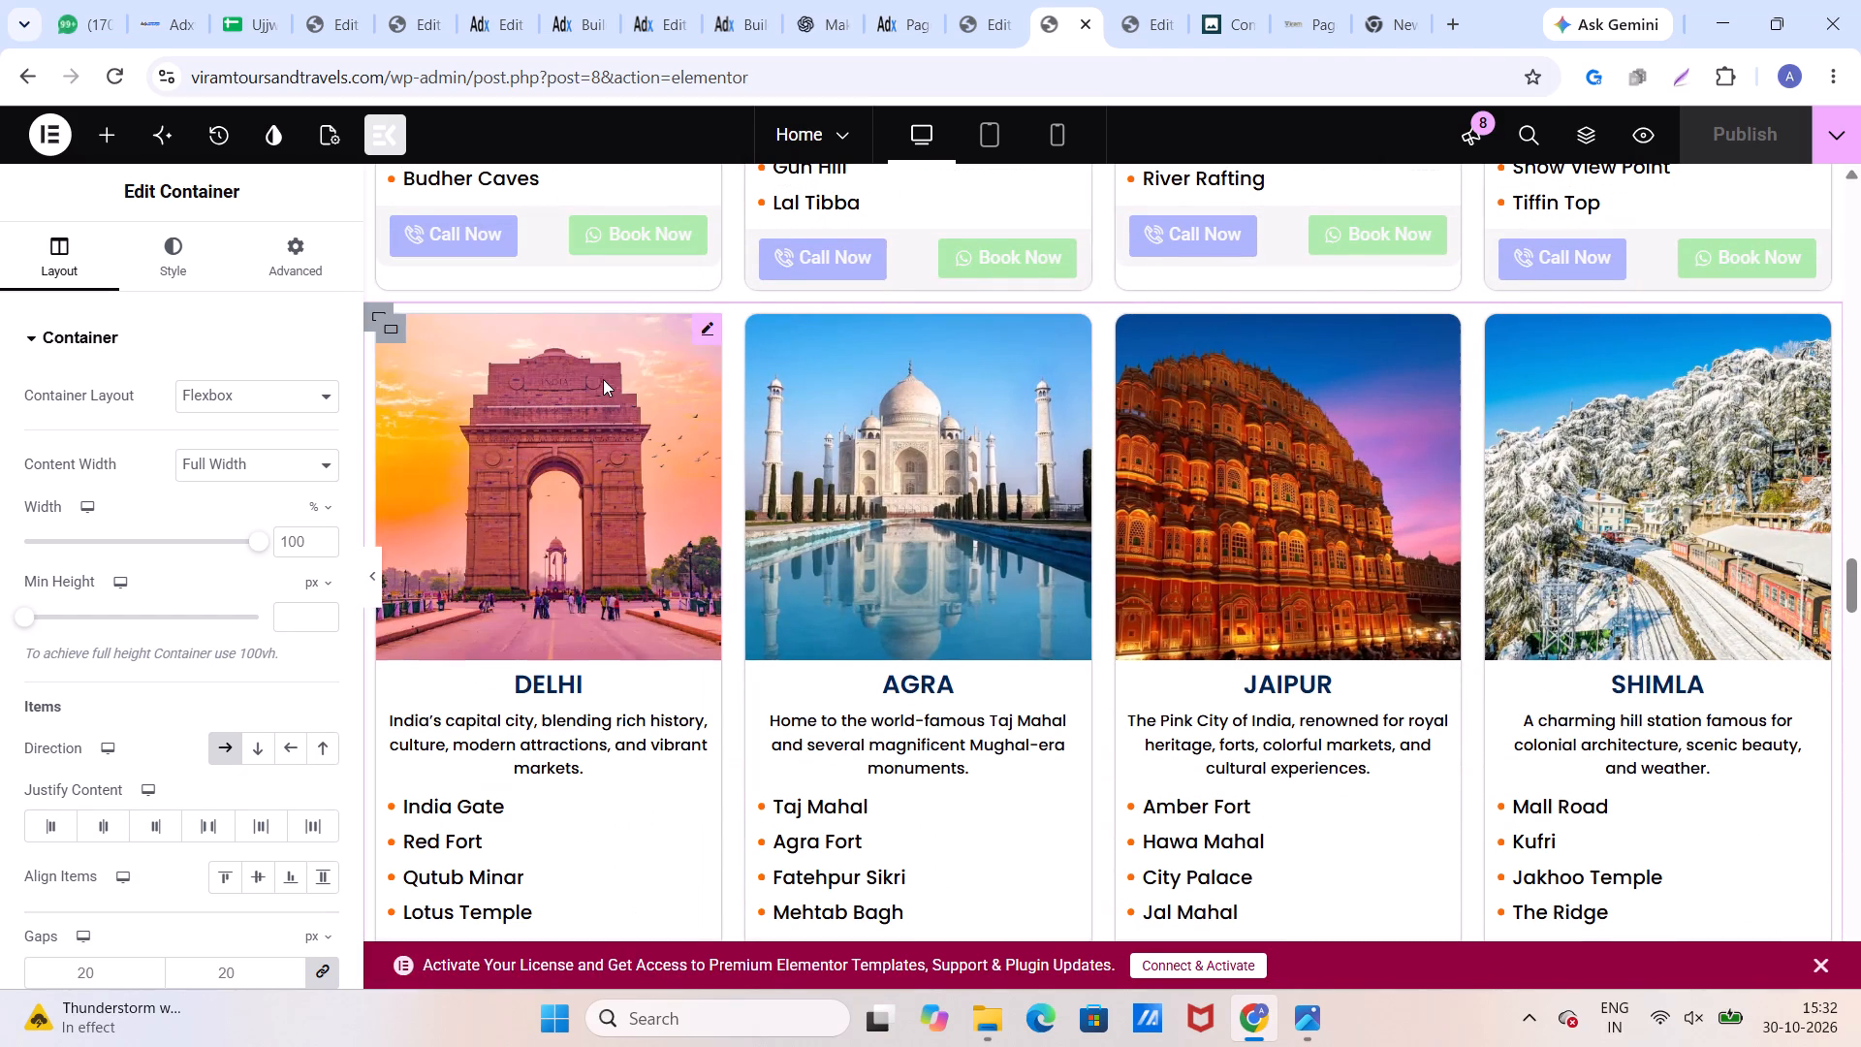
click(1135, 18)
scroll(1068, 256, down, 5)
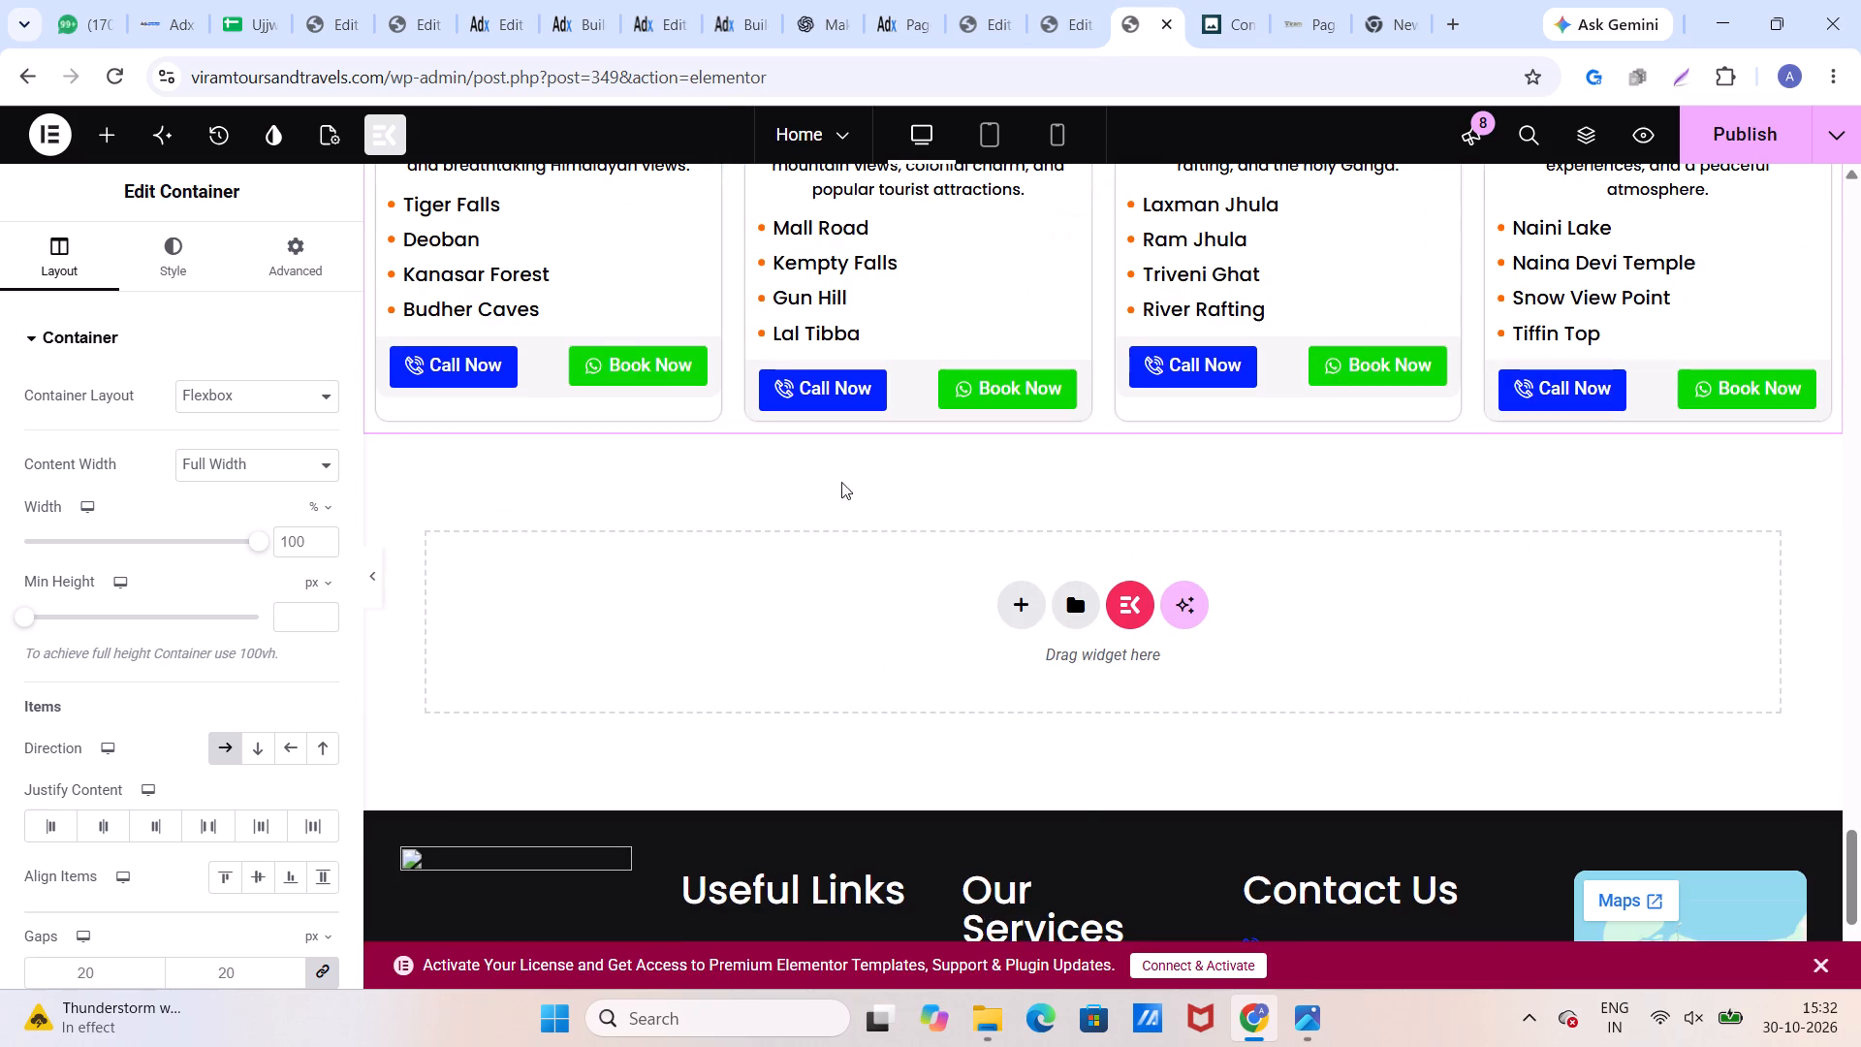
right_click(789, 606)
click(839, 633)
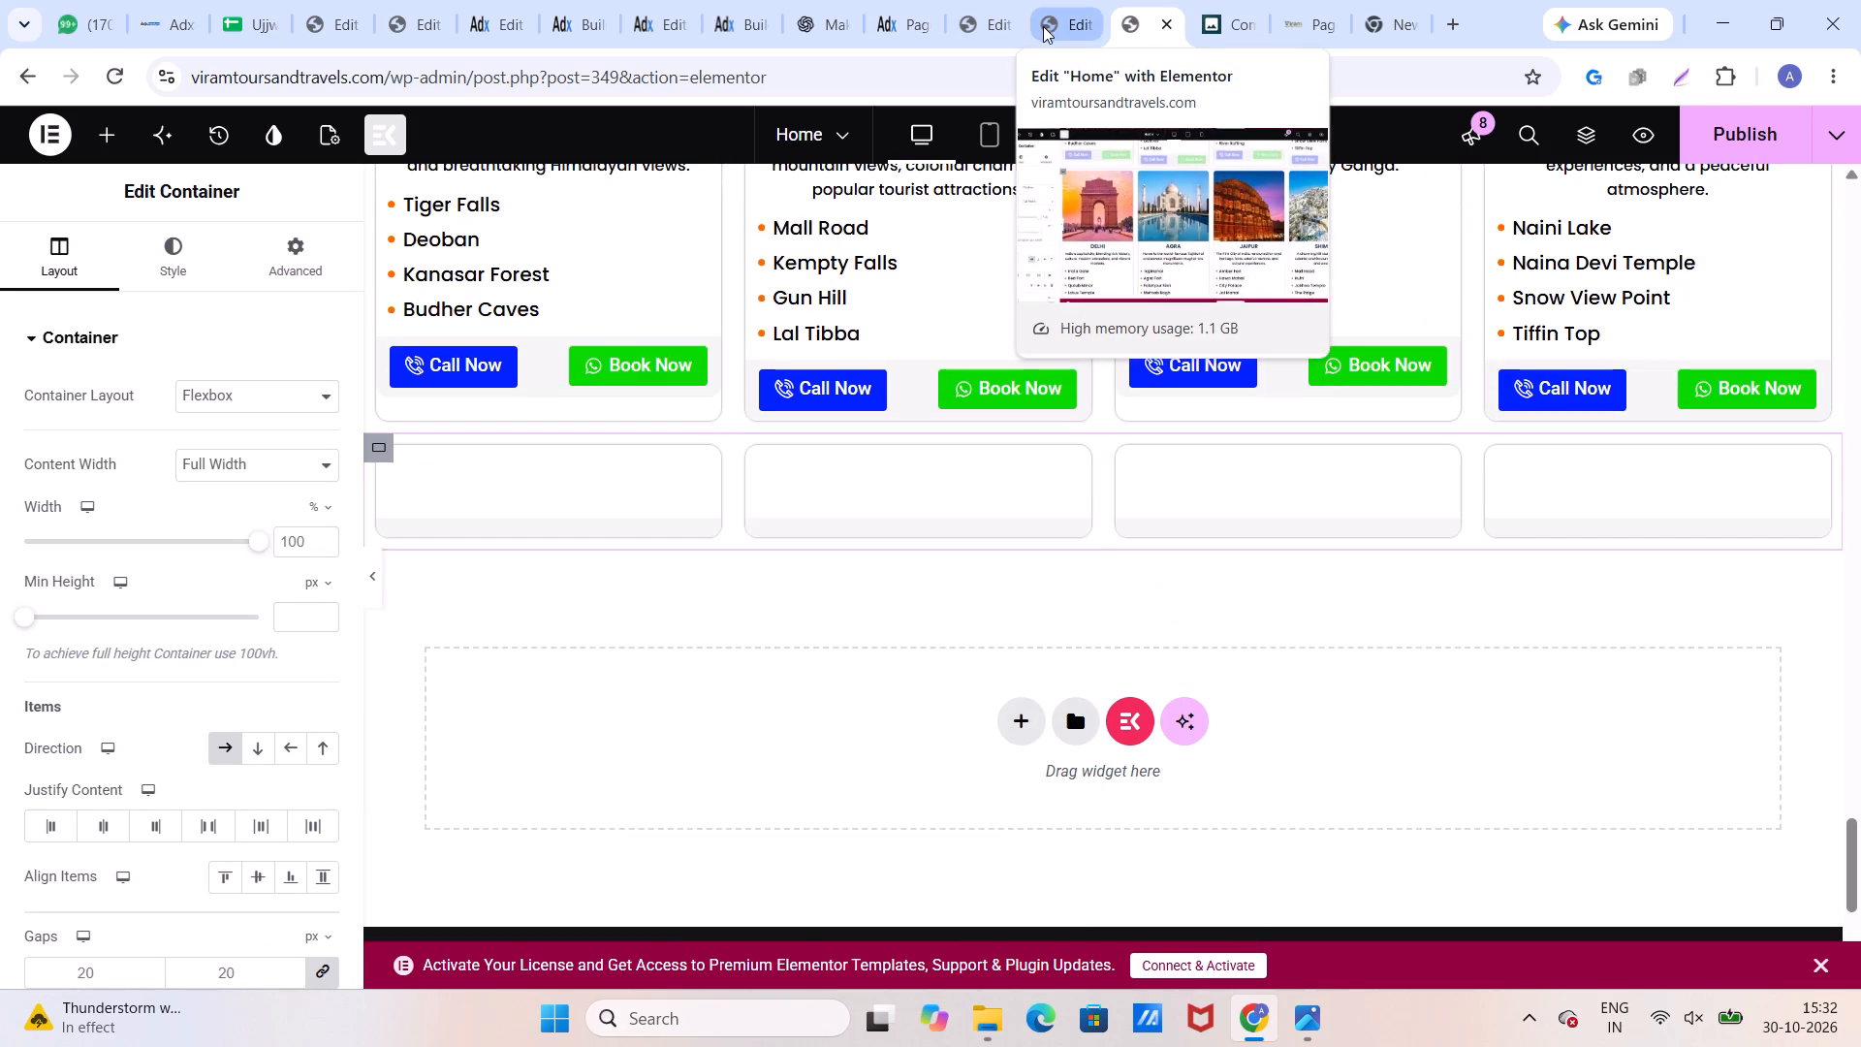
Copy the Manali-to-Ayodhya card row container in the original Home page's editor.
click(1068, 17)
scroll(815, 430, down, 8)
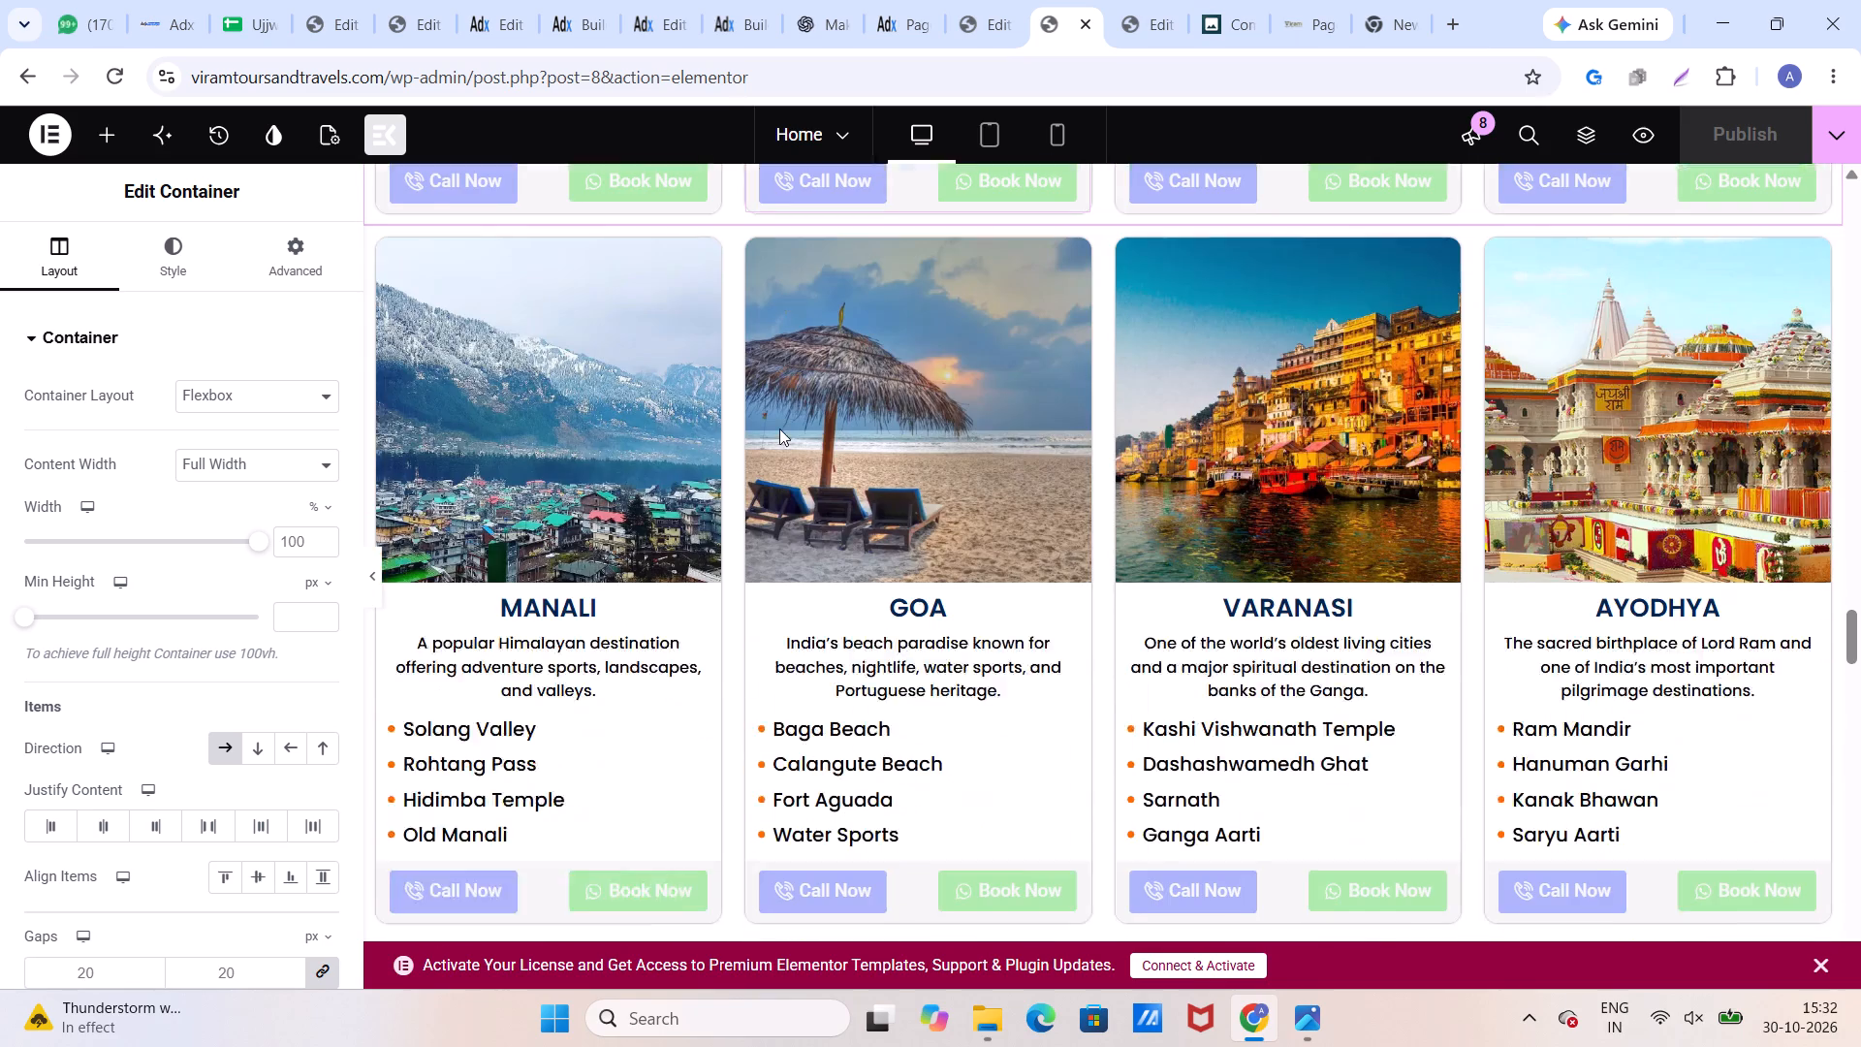
scroll(776, 428, up, 5)
scroll(776, 424, down, 2)
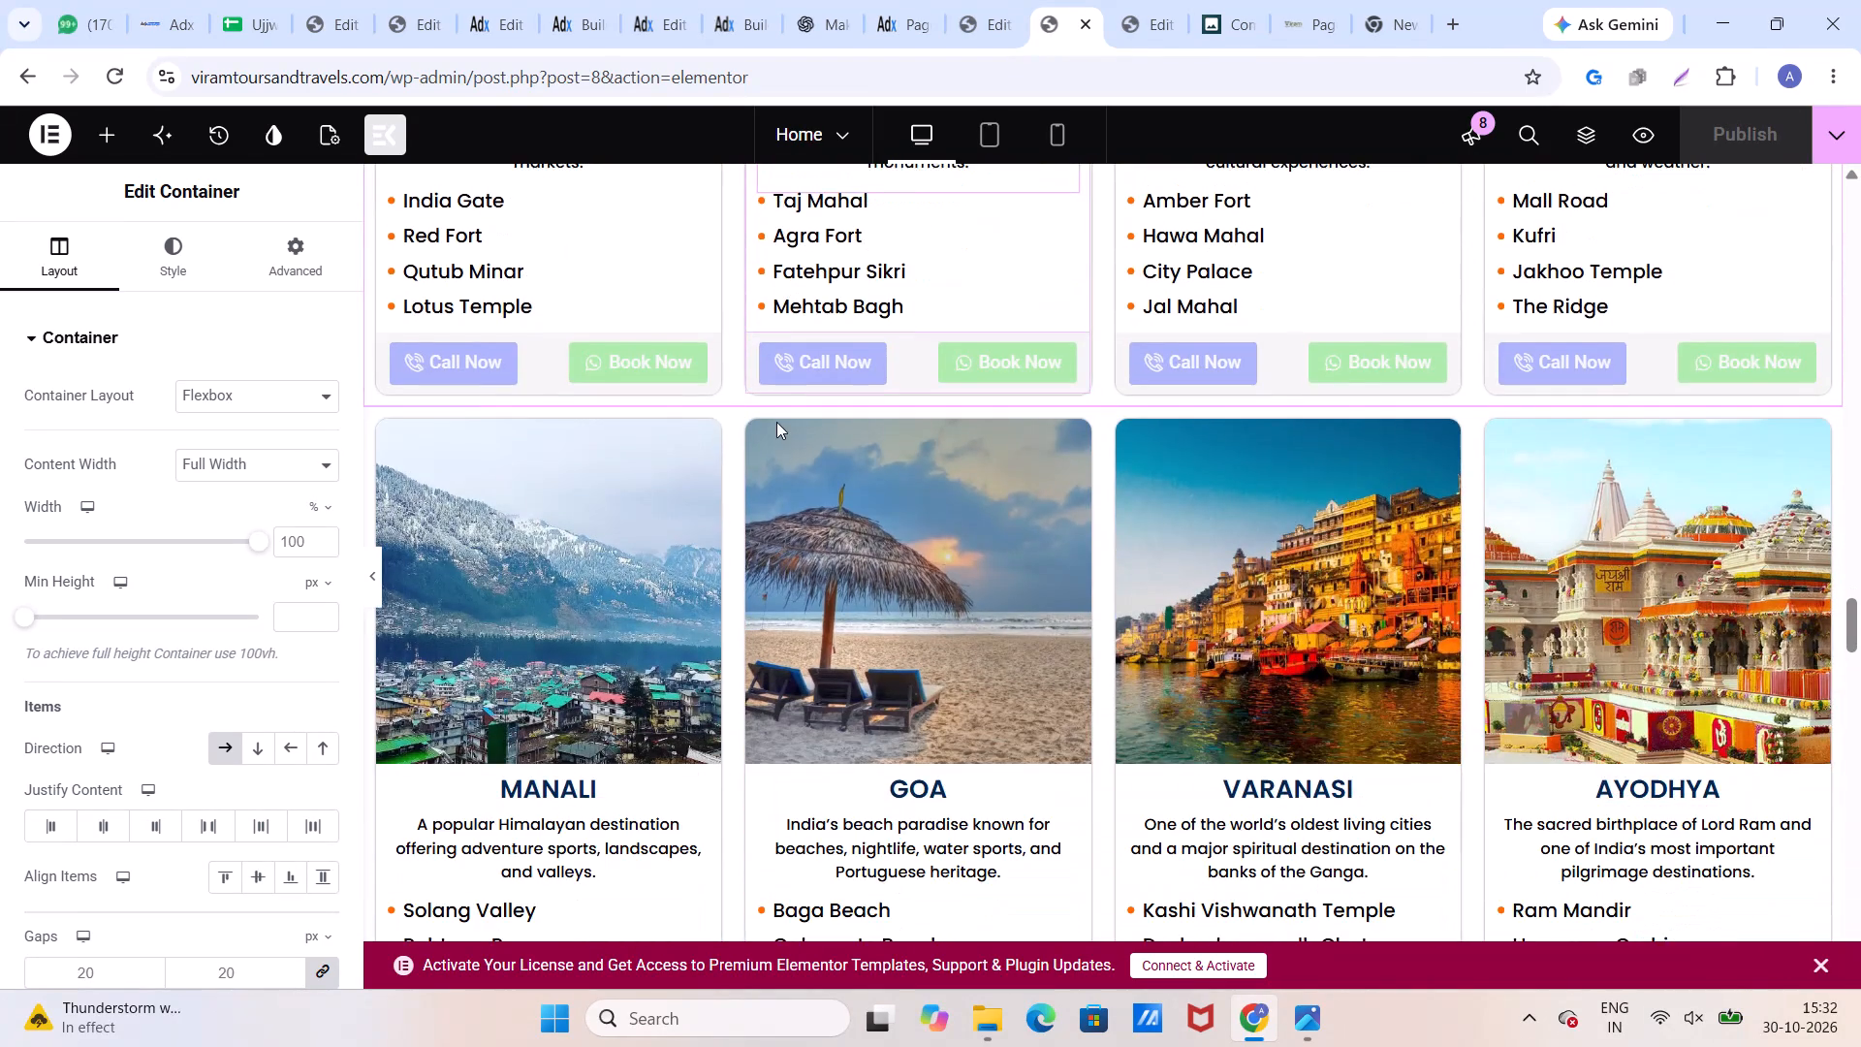
scroll(773, 415, down, 3)
scroll(741, 404, up, 1)
scroll(438, 274, up, 2)
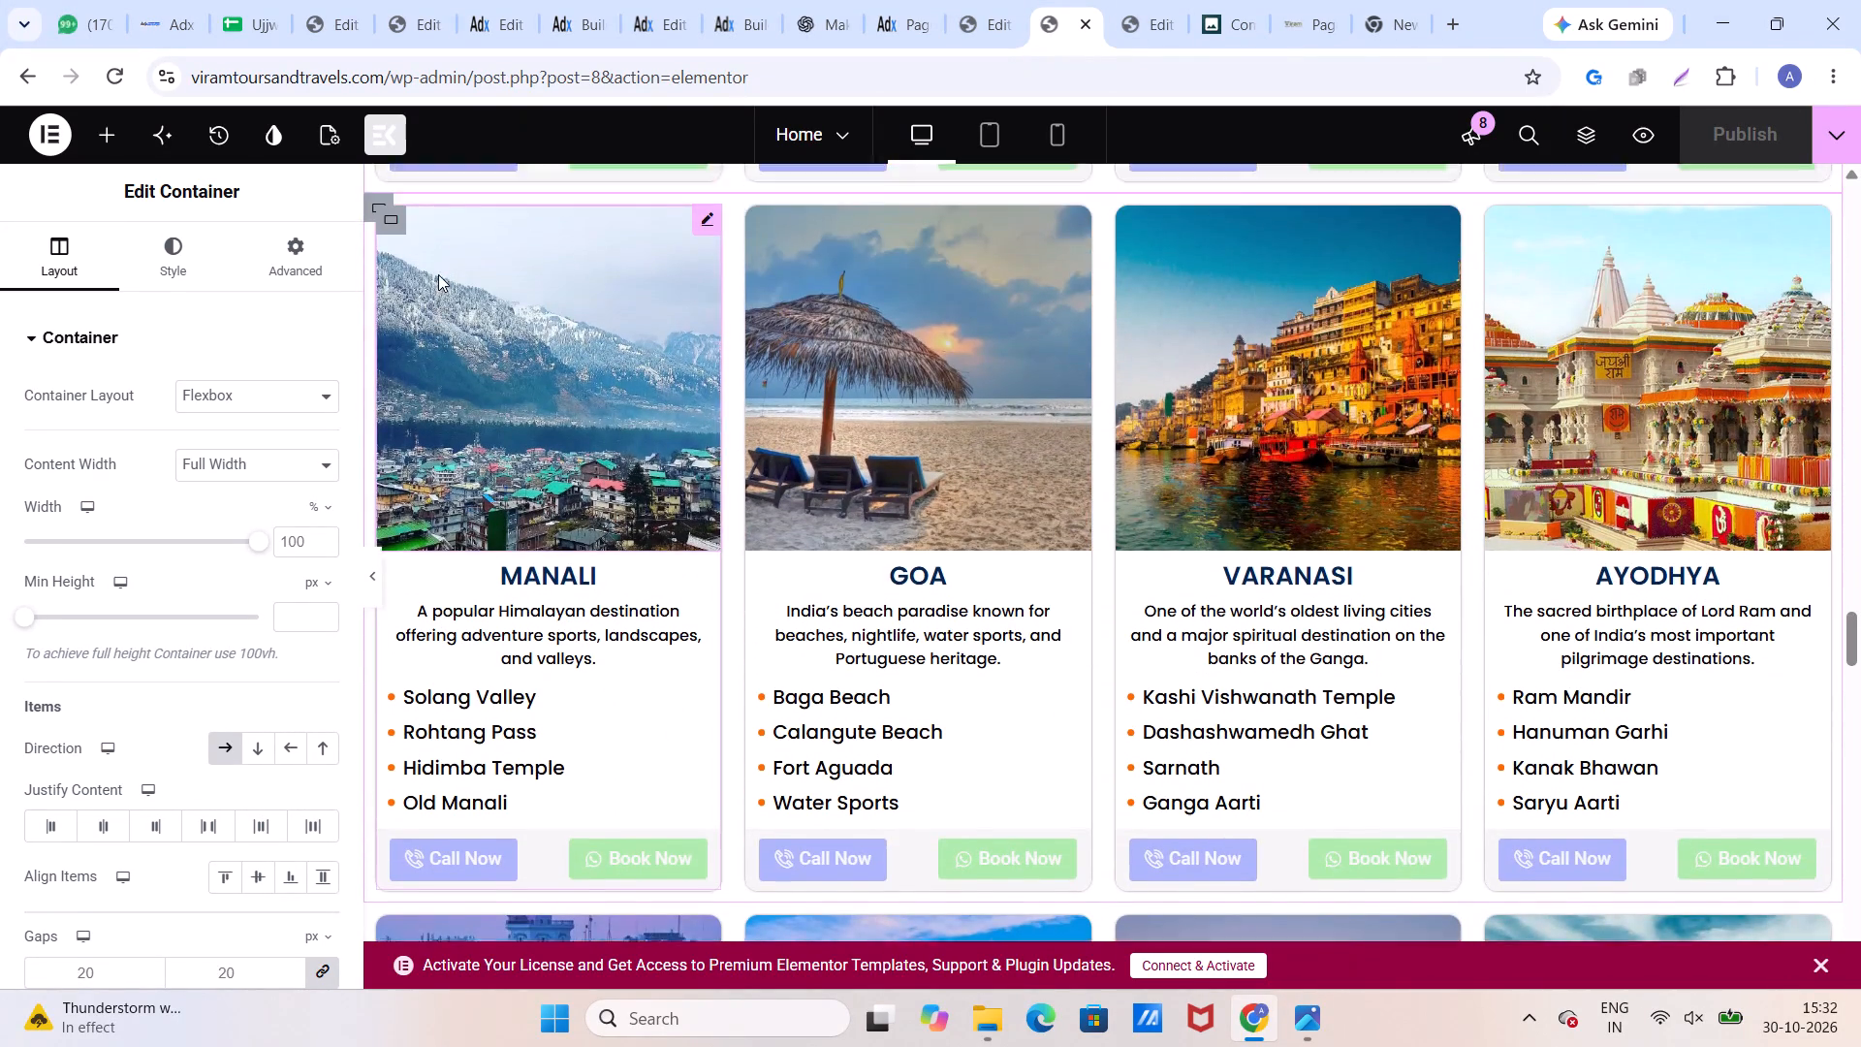
click(373, 410)
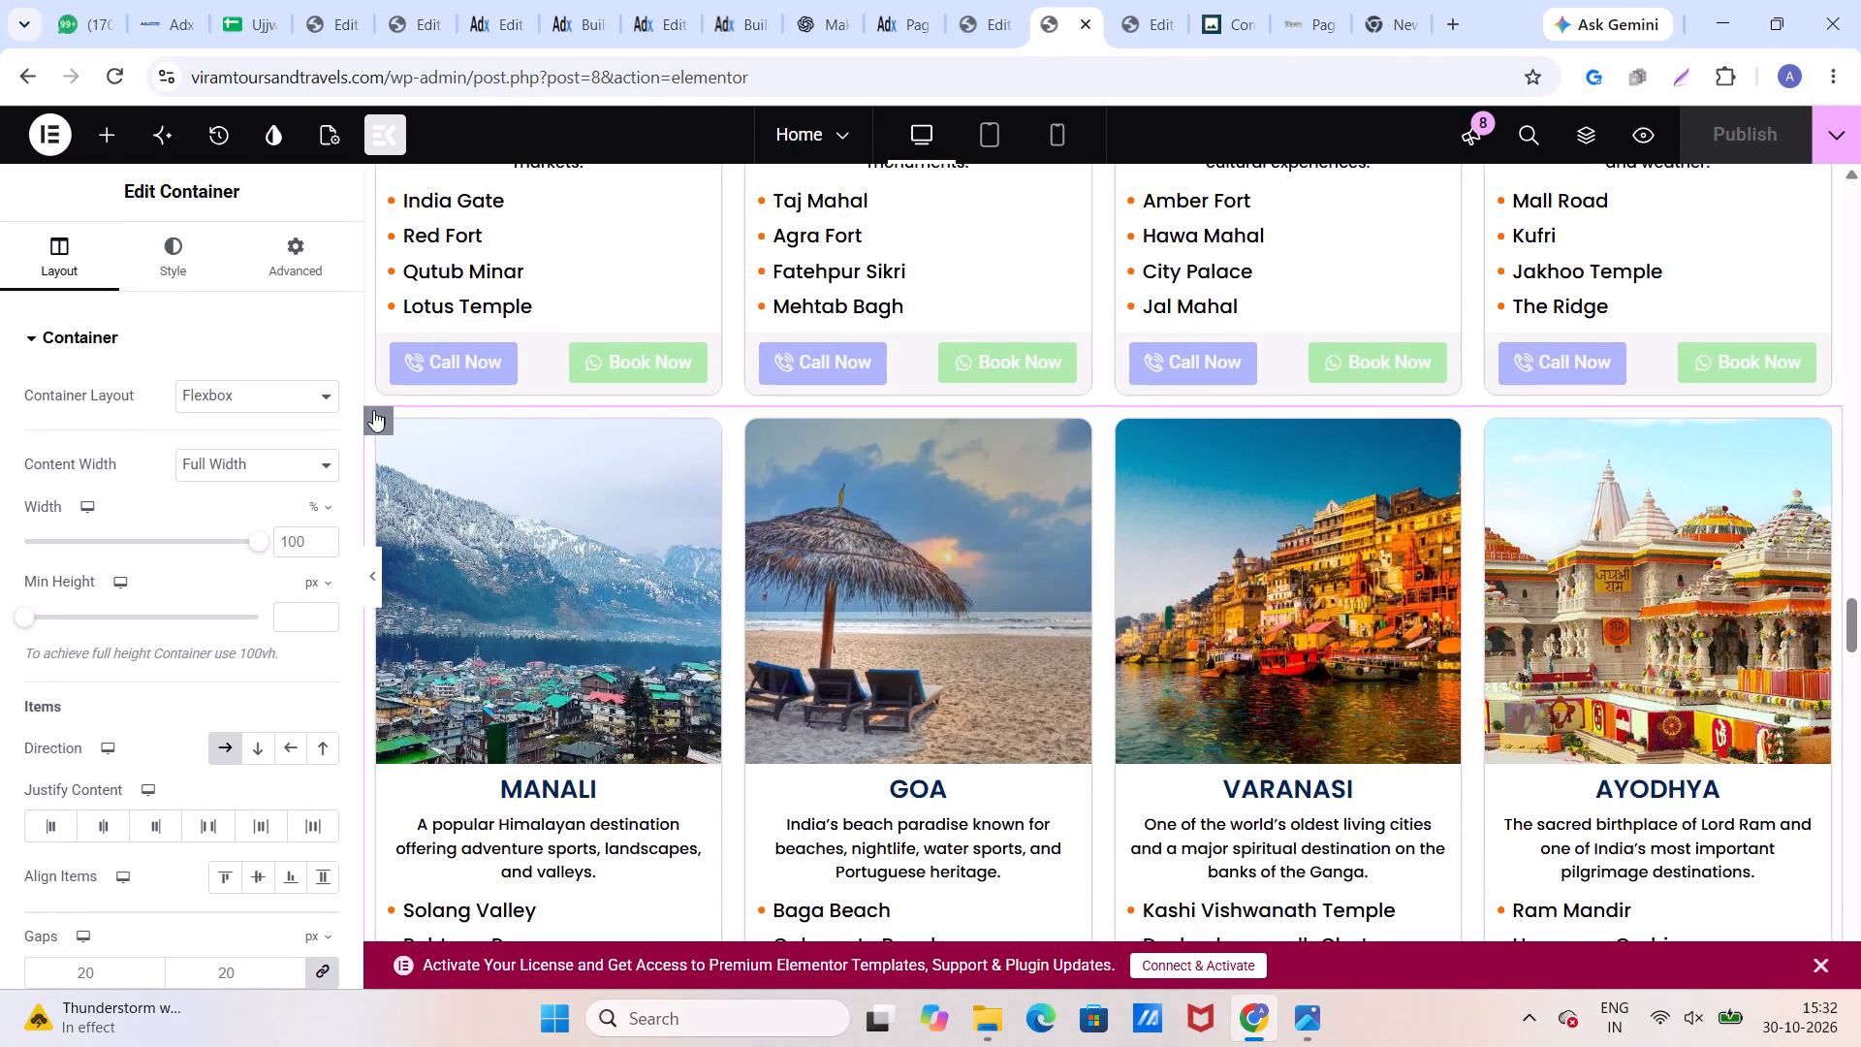
right_click(373, 410)
click(402, 402)
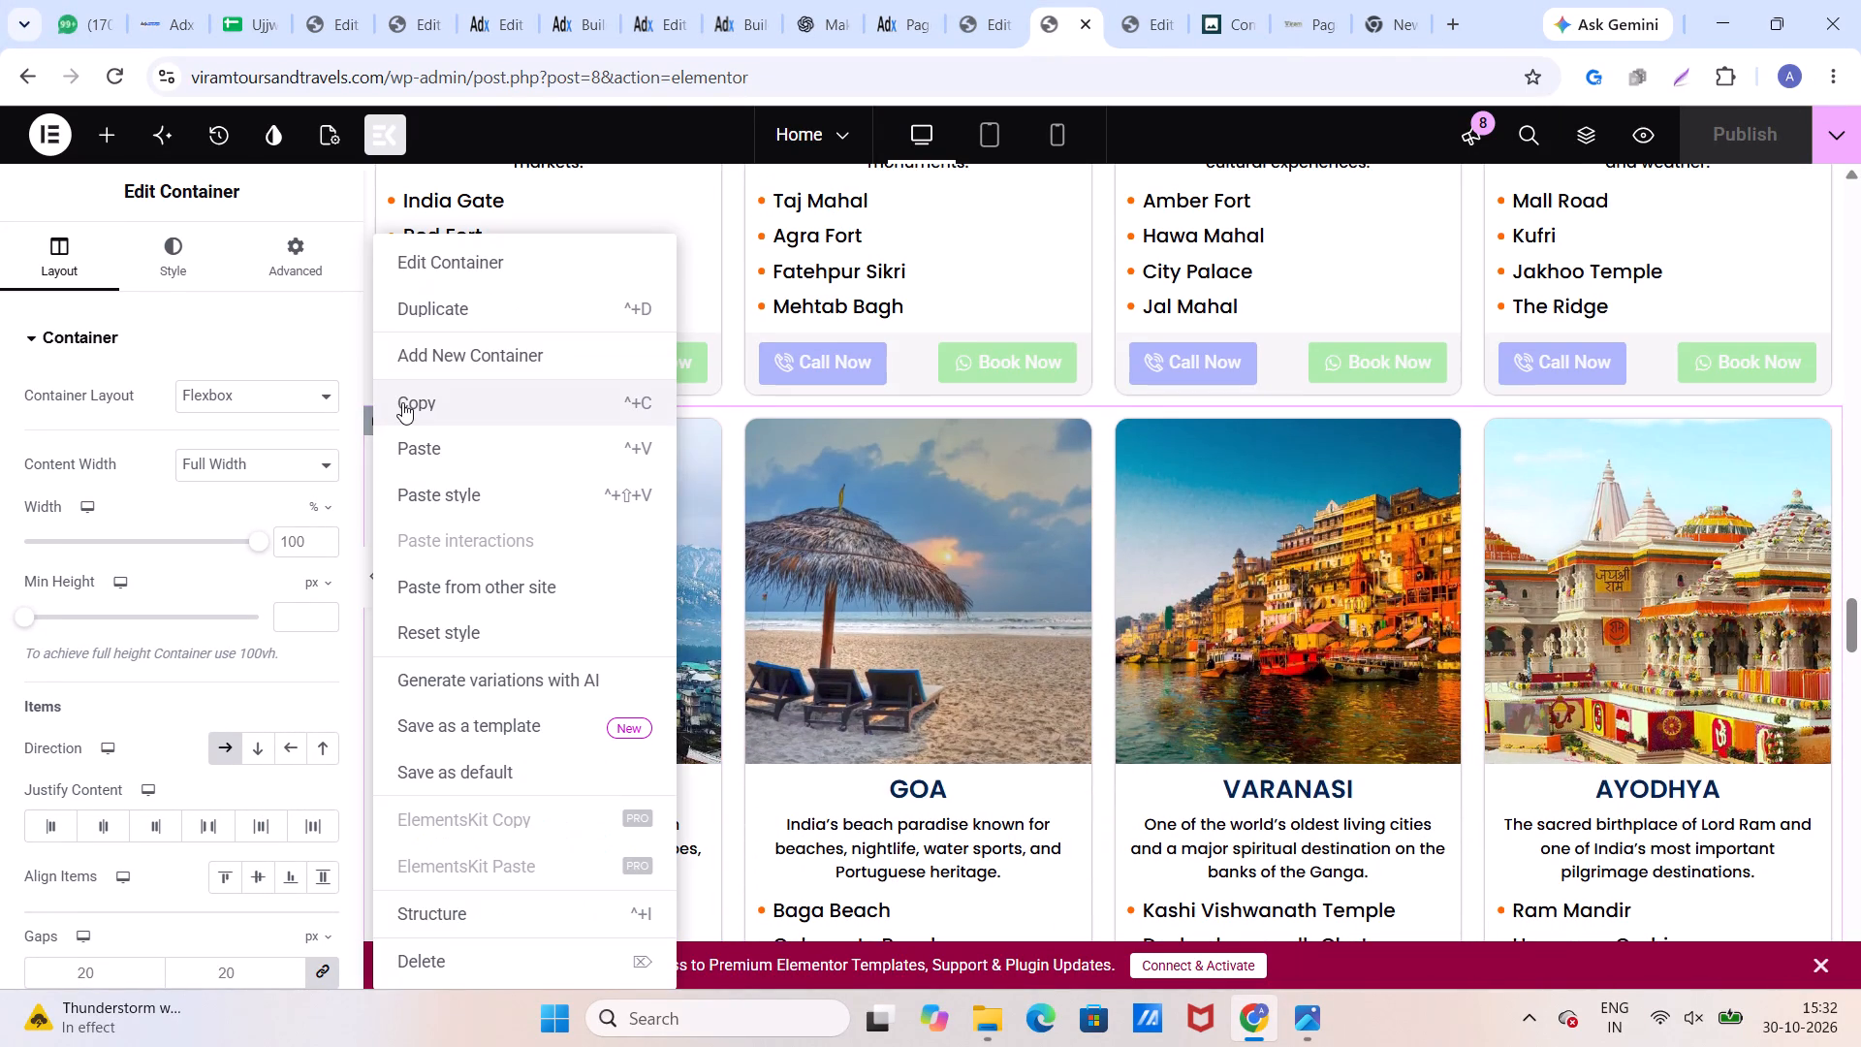
Paste the copied Manali-to-Ayodhya card row below the Delhi-to-Shimla row in the new Home page.
click(1147, 17)
scroll(1129, 124, down, 5)
scroll(937, 469, down, 7)
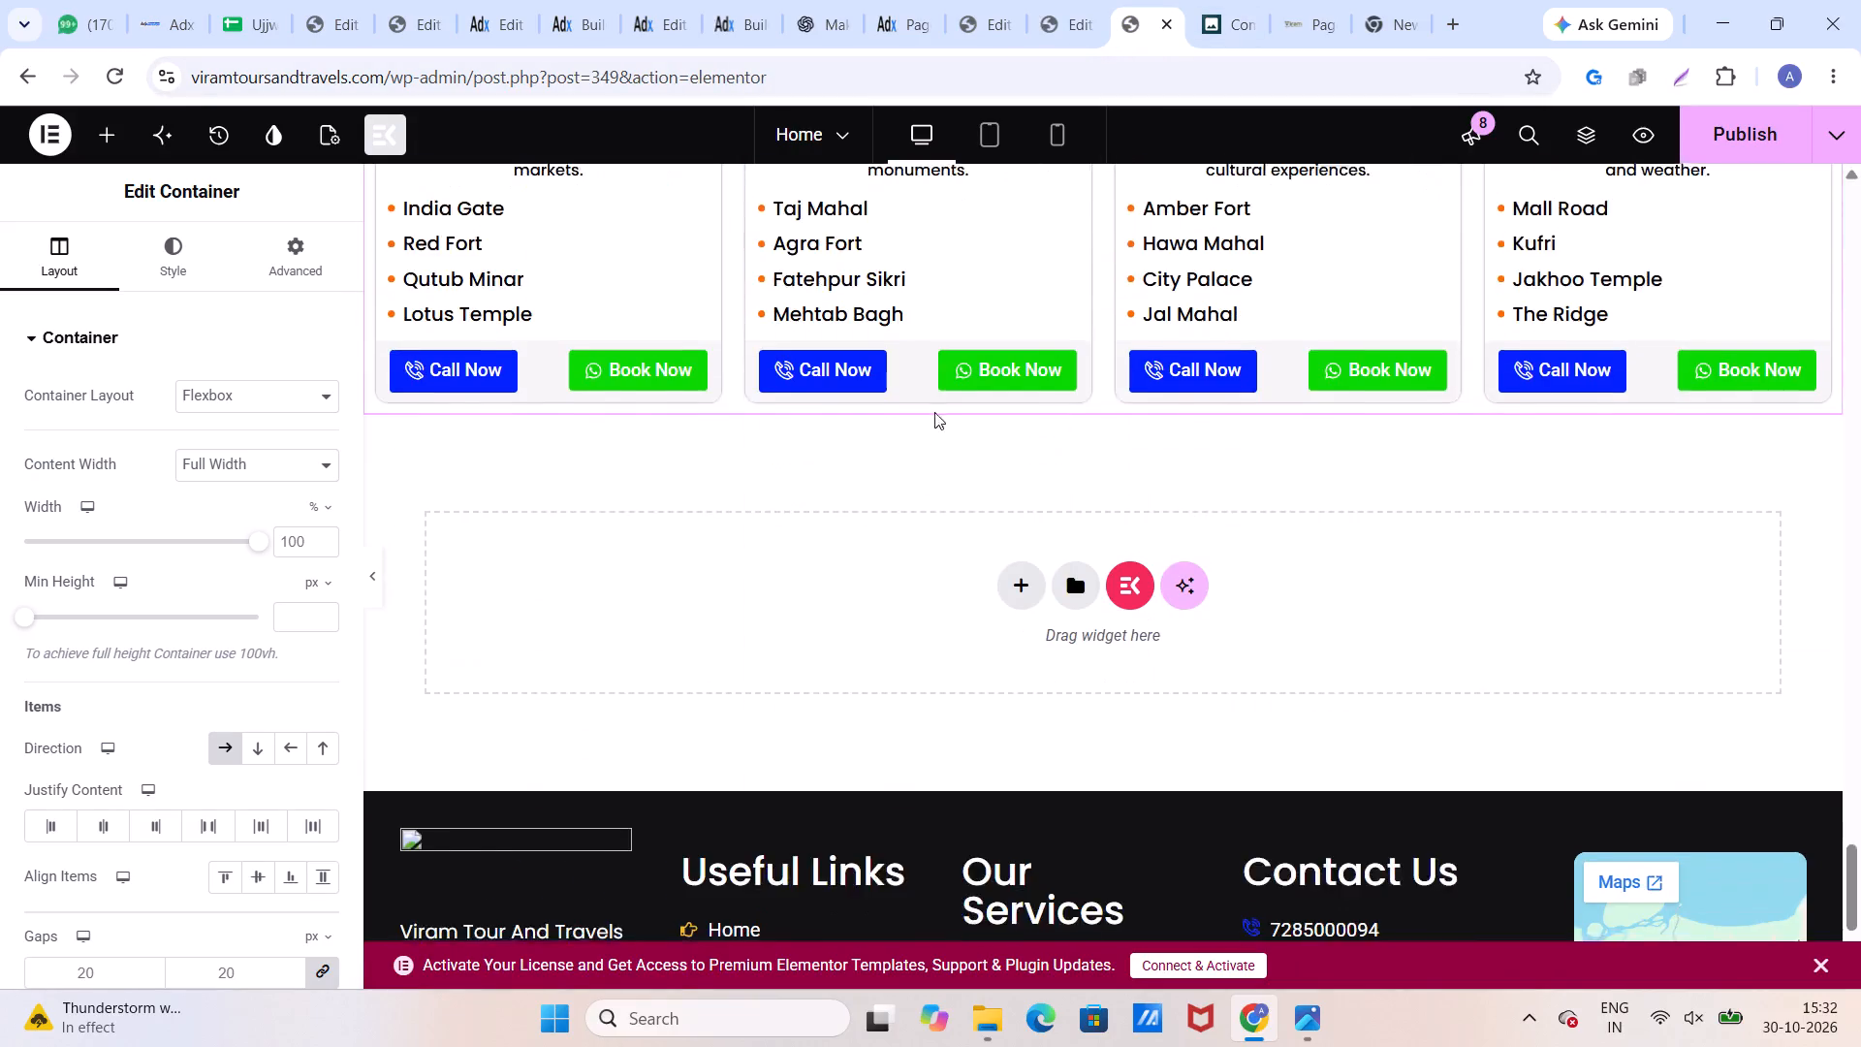
right_click(802, 451)
click(889, 485)
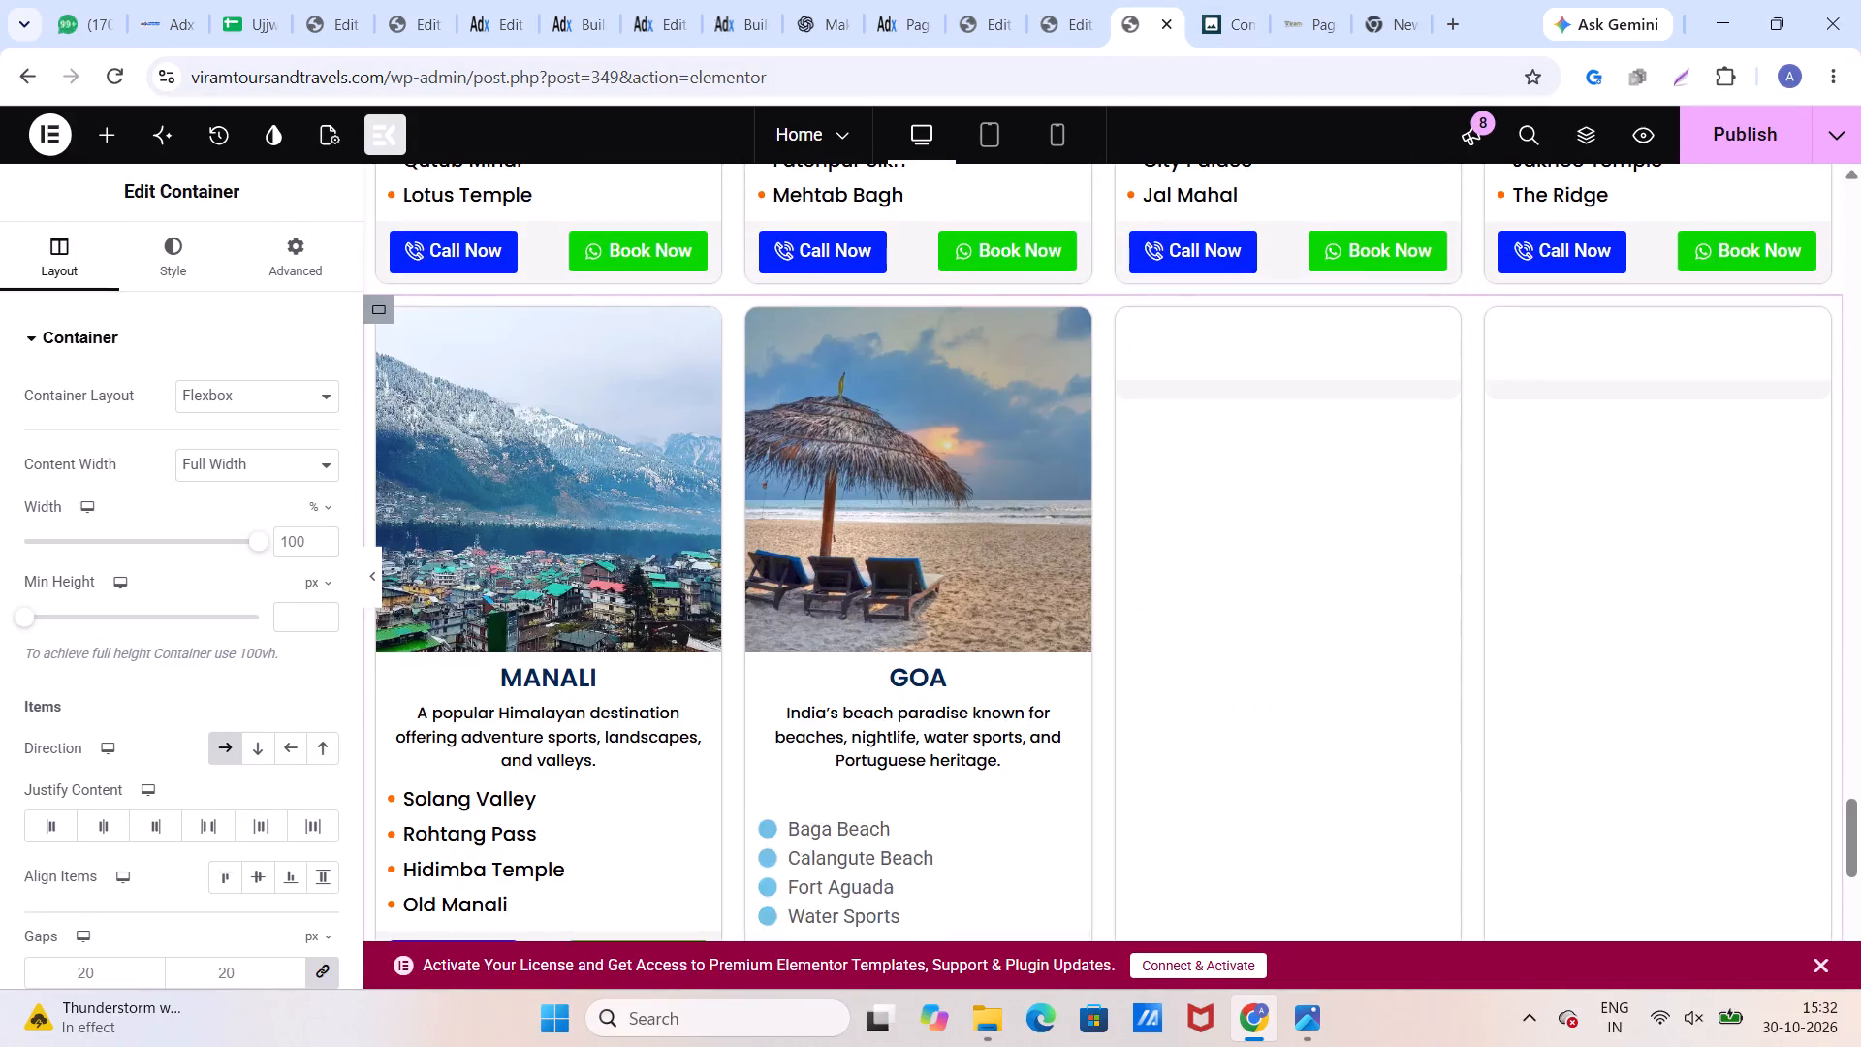
Copy the Amritsar-to-Bangalore card row from the original Home page and paste it below the Manali-to-Ayodhya row in the new page.
click(1067, 26)
scroll(767, 656, down, 7)
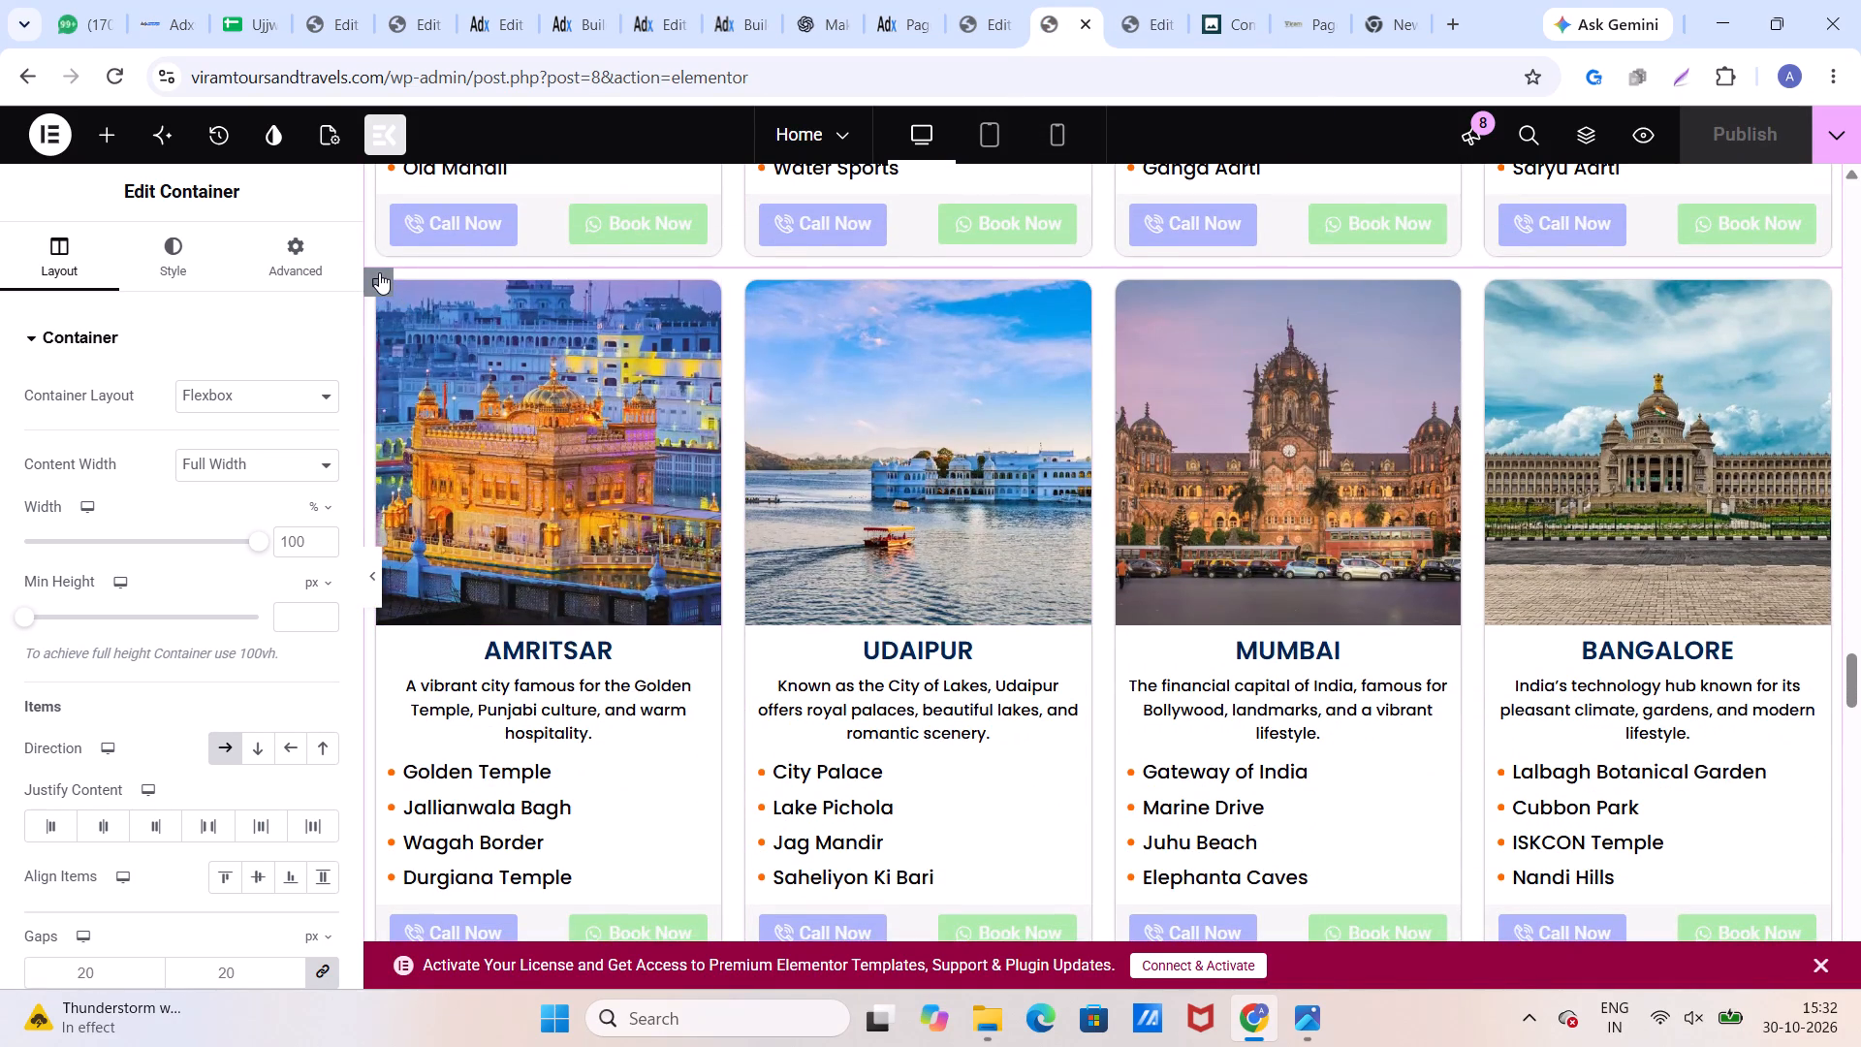
click(379, 272)
right_click(379, 272)
click(469, 397)
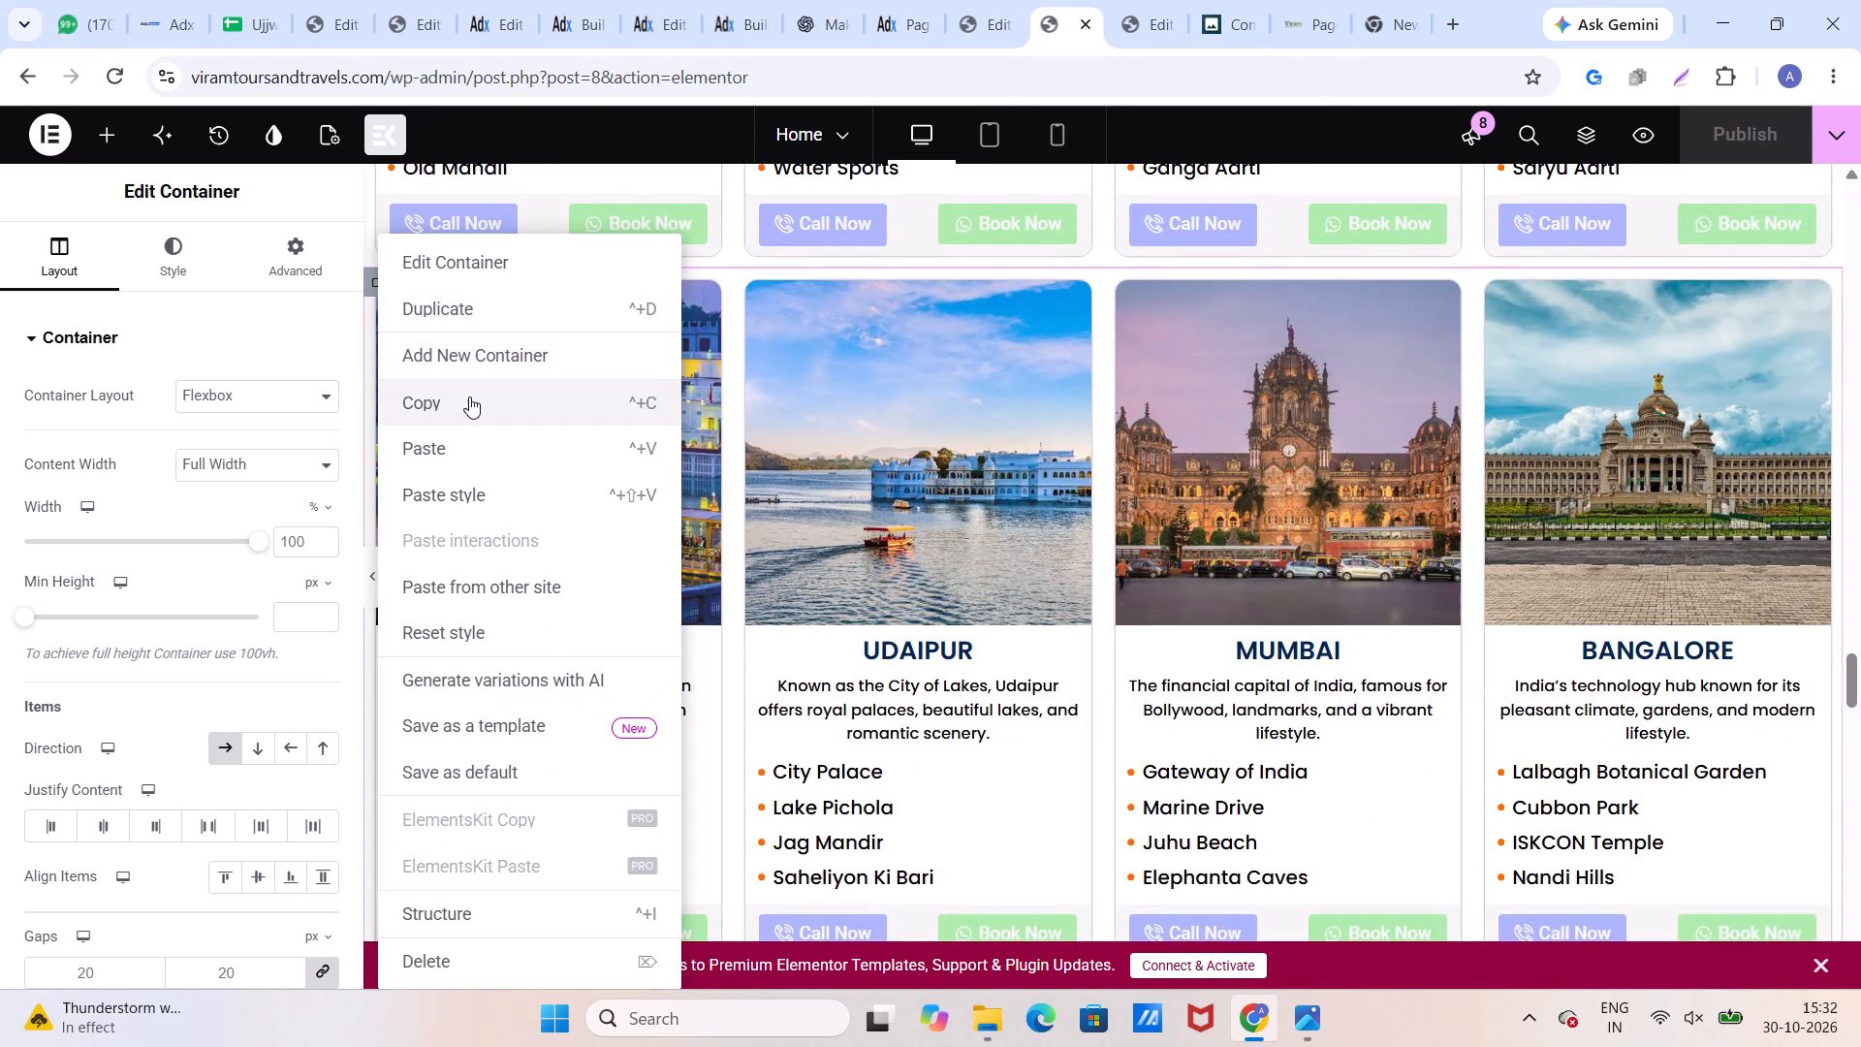
click(1143, 17)
scroll(1033, 313, down, 6)
right_click(807, 461)
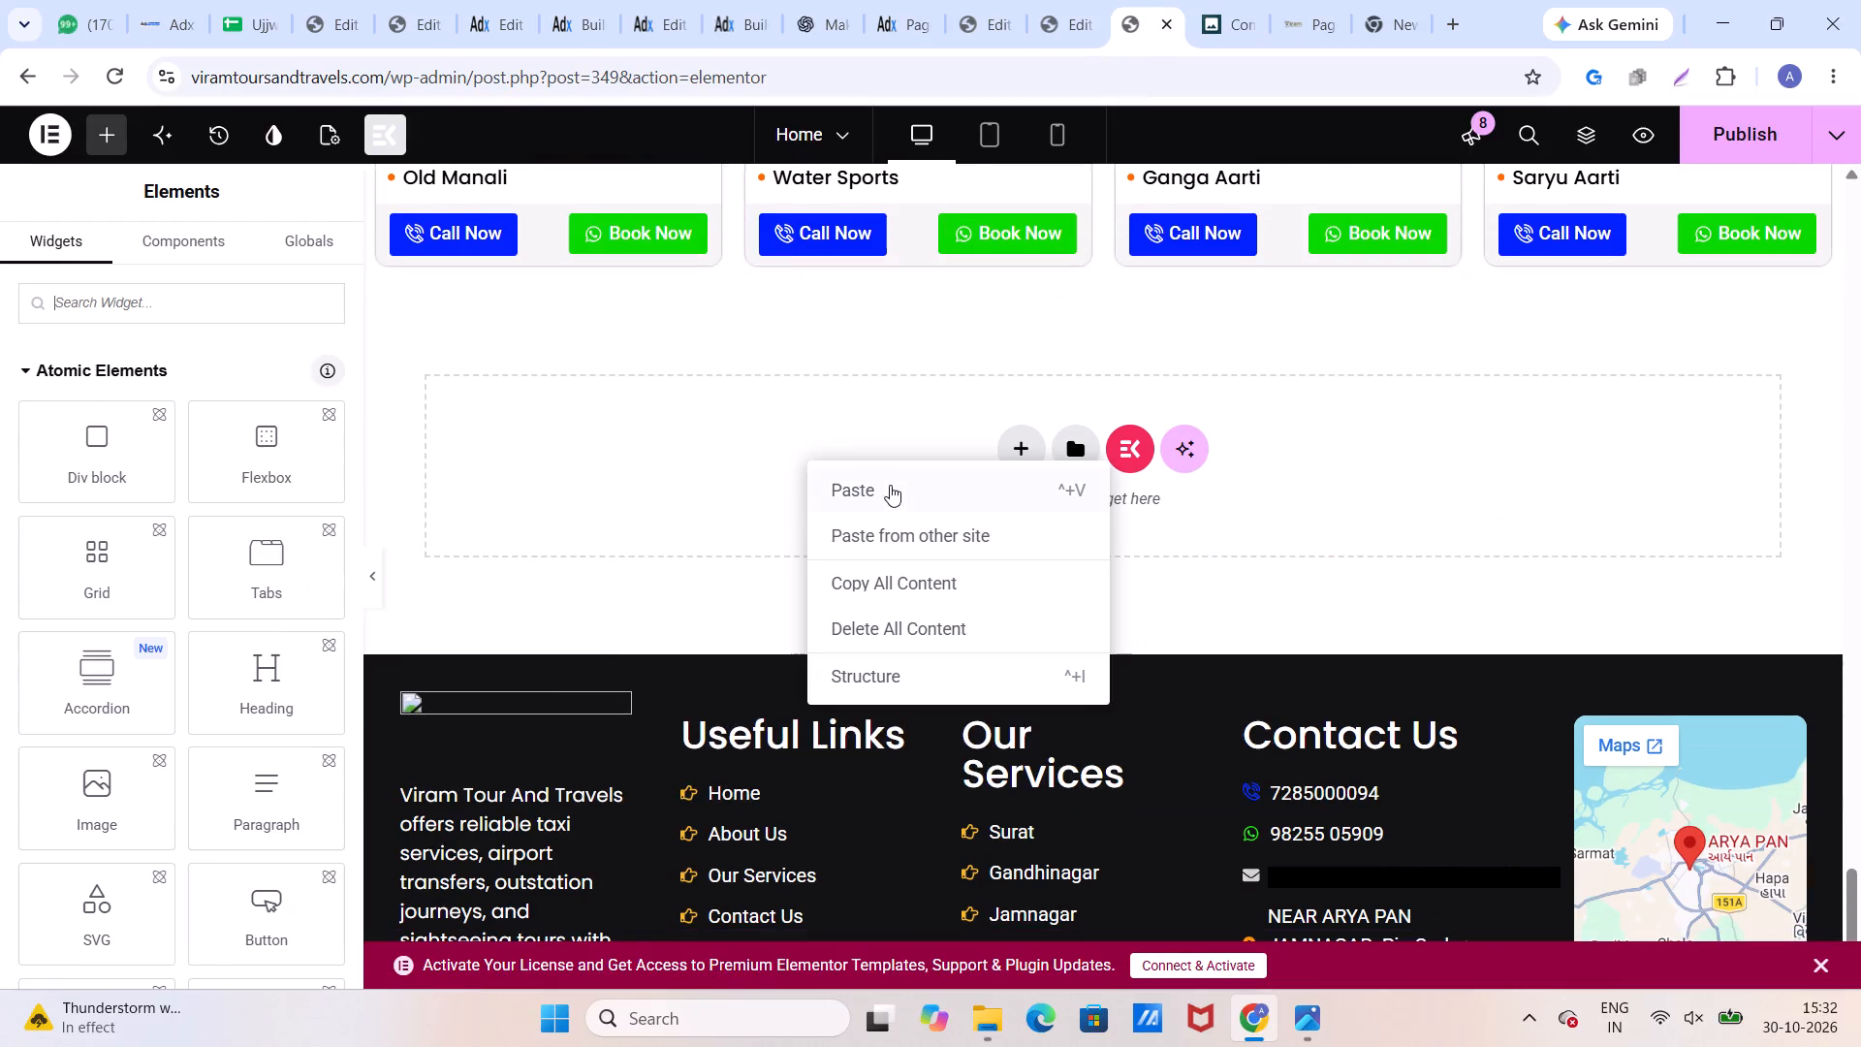
click(892, 488)
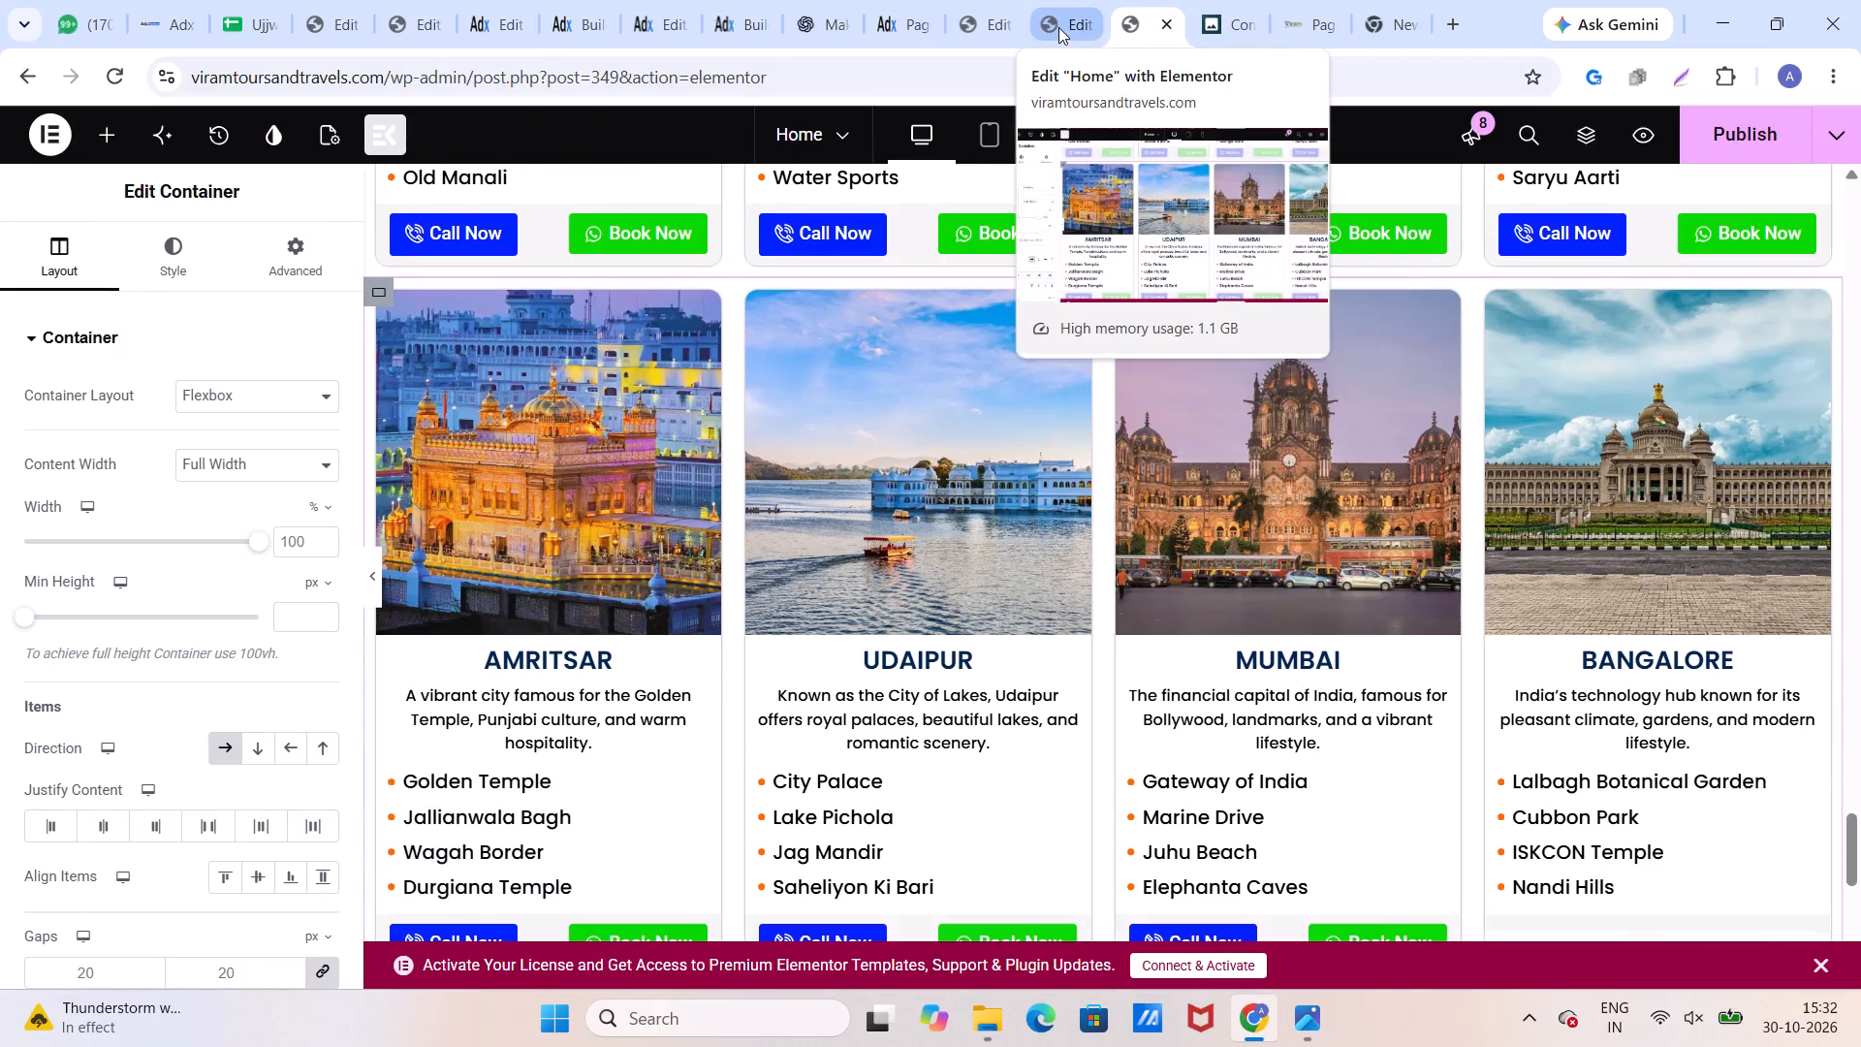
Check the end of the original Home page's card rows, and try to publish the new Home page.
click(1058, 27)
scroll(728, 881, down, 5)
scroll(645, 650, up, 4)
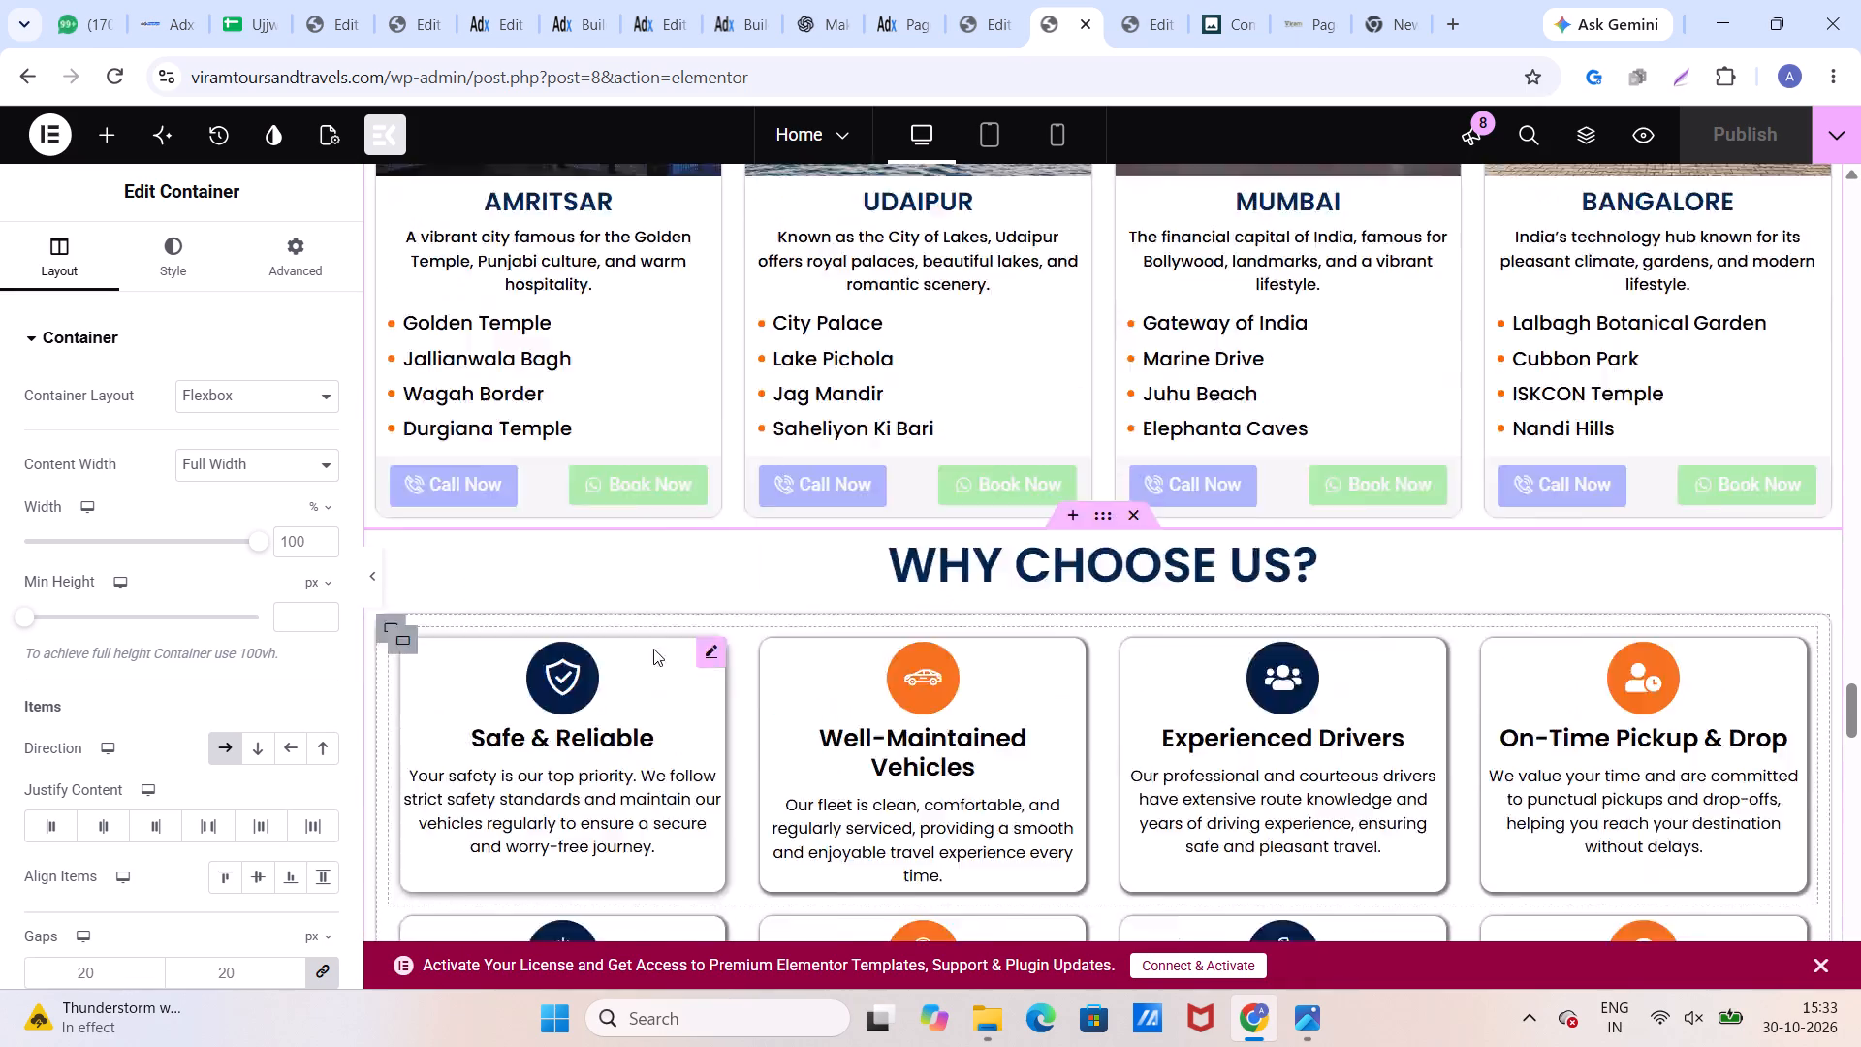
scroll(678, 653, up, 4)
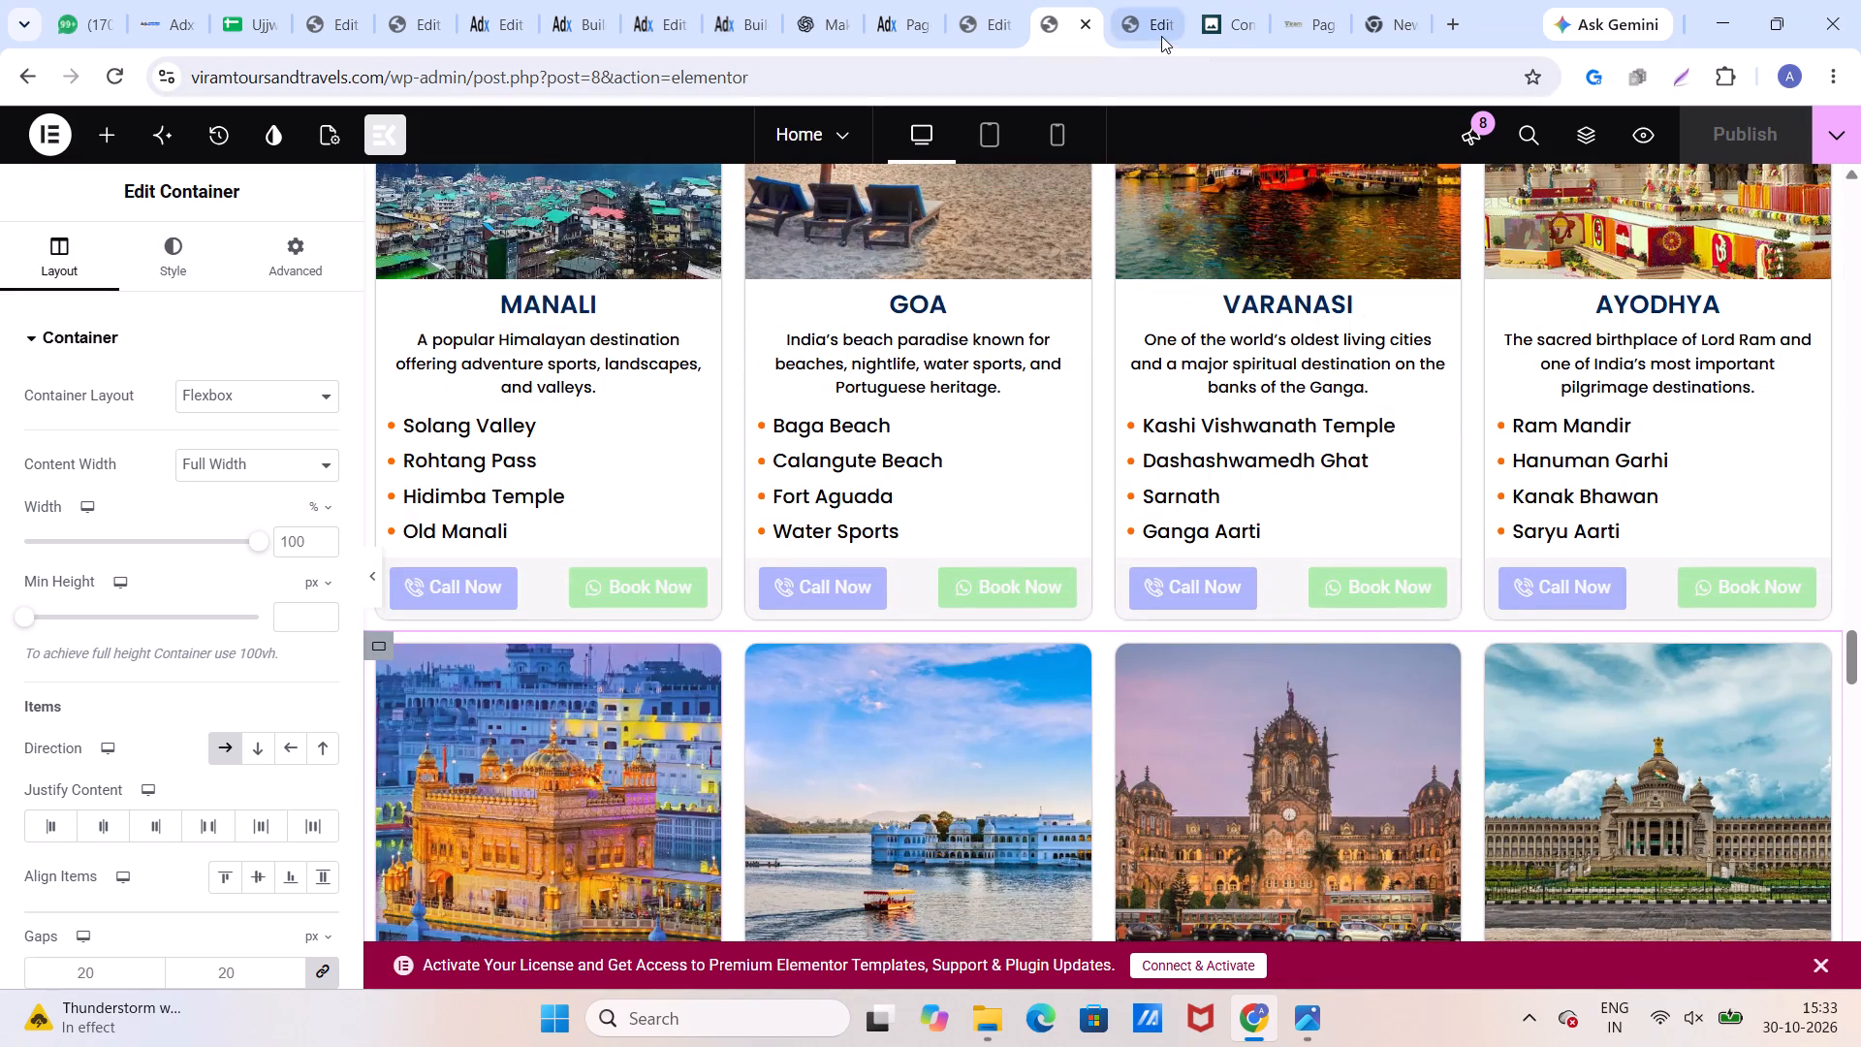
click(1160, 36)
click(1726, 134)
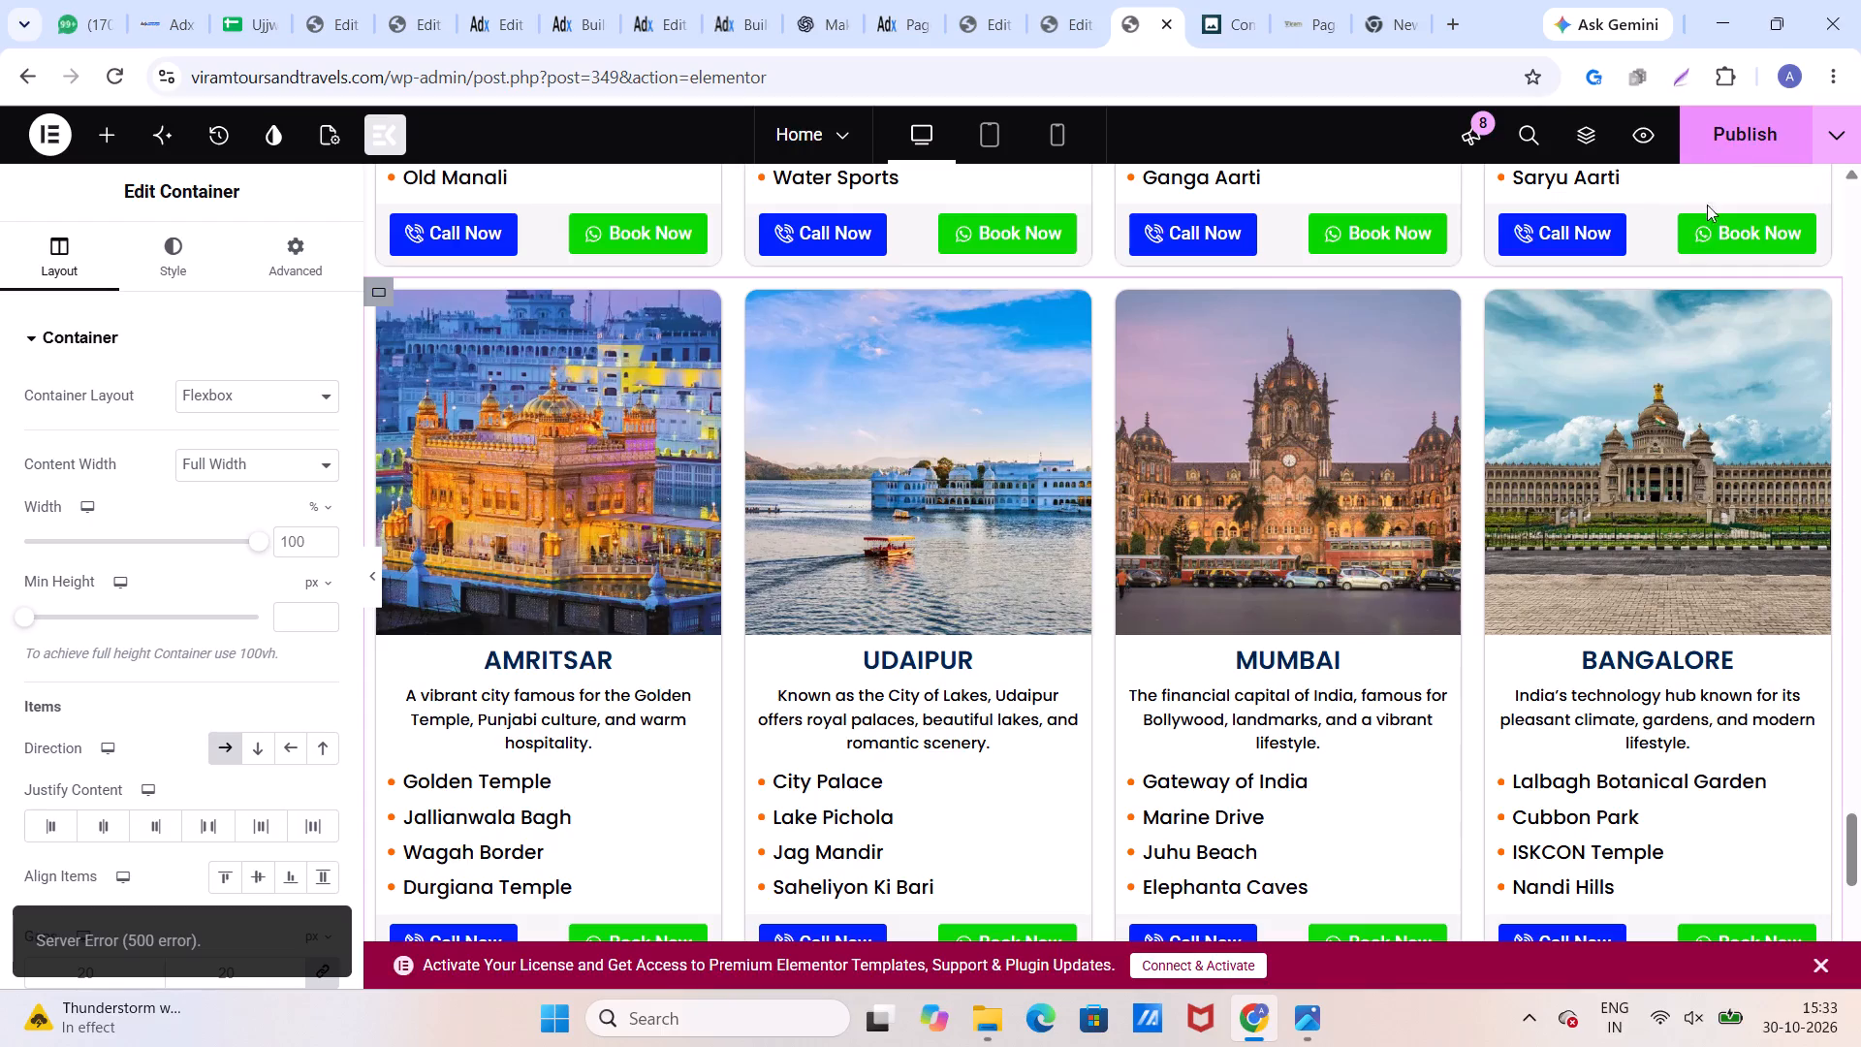
Review the sections and card rows of the new Home page against the original Home page.
scroll(1478, 507, up, 4)
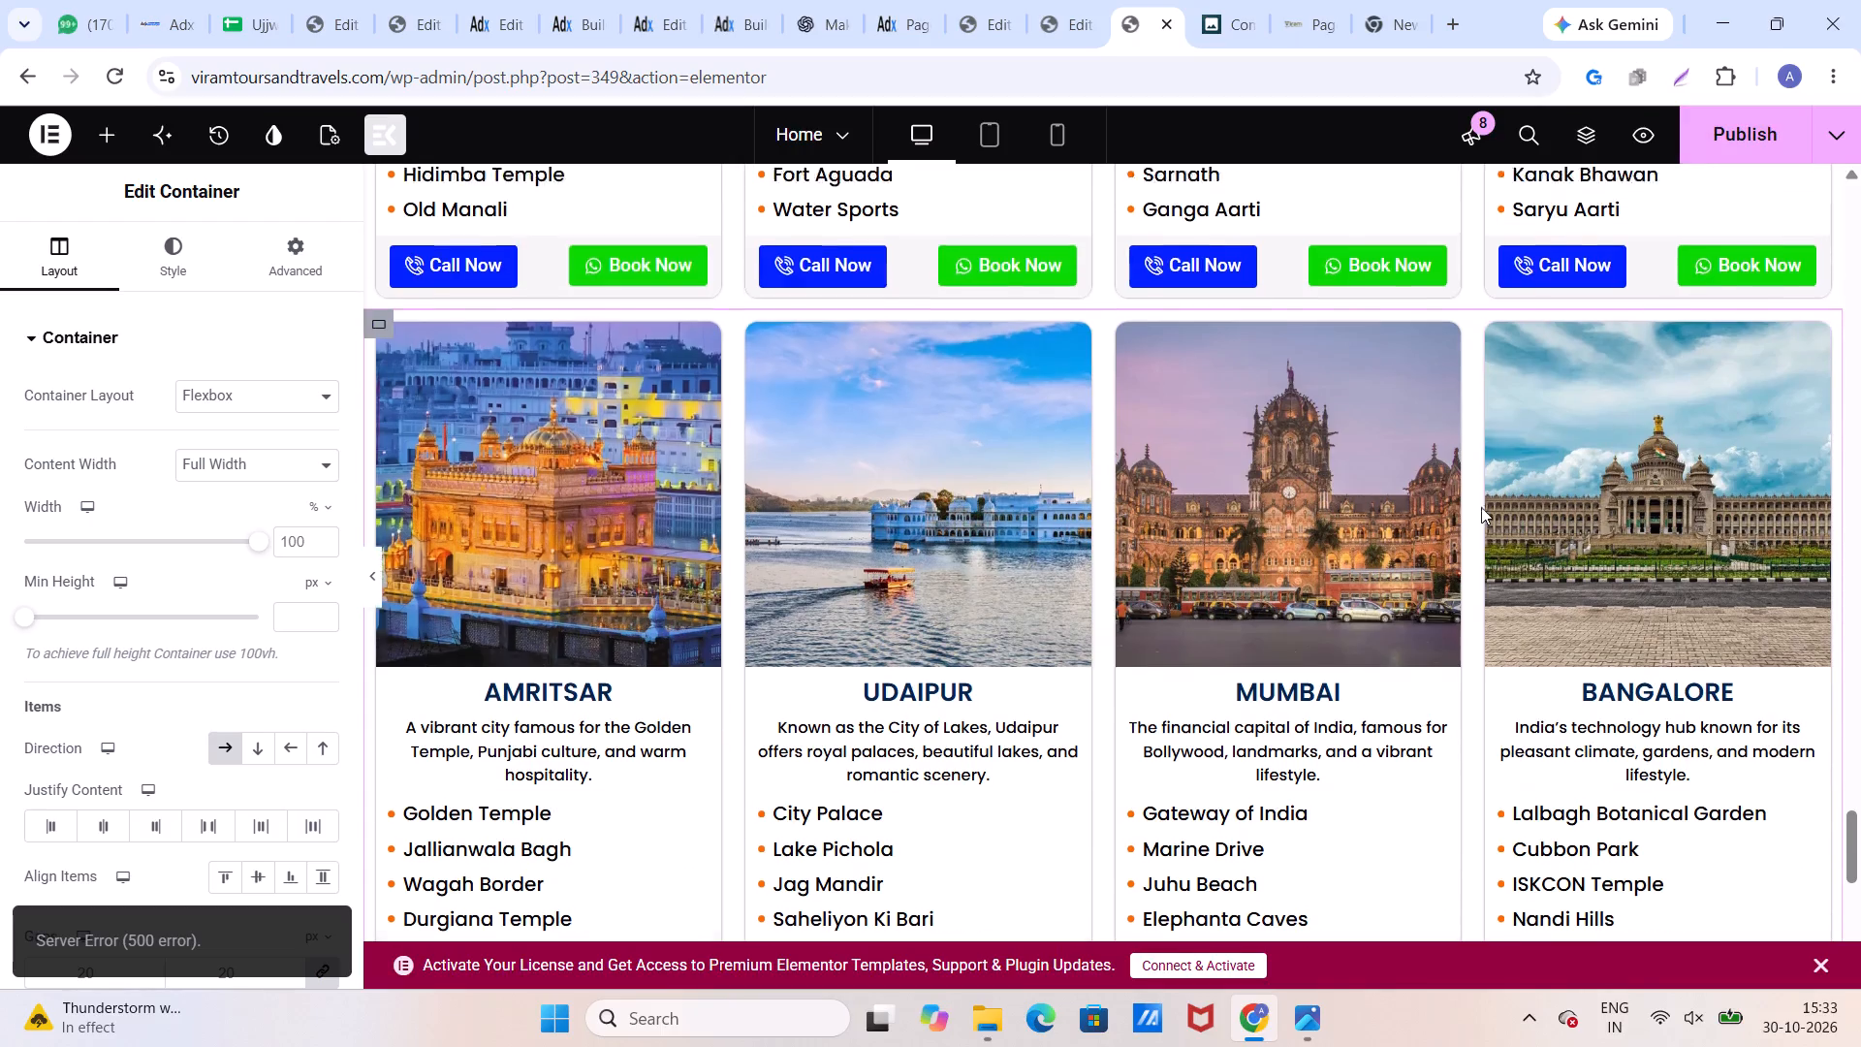
scroll(1481, 507, up, 1)
scroll(1481, 507, down, 15)
scroll(1482, 507, up, 5)
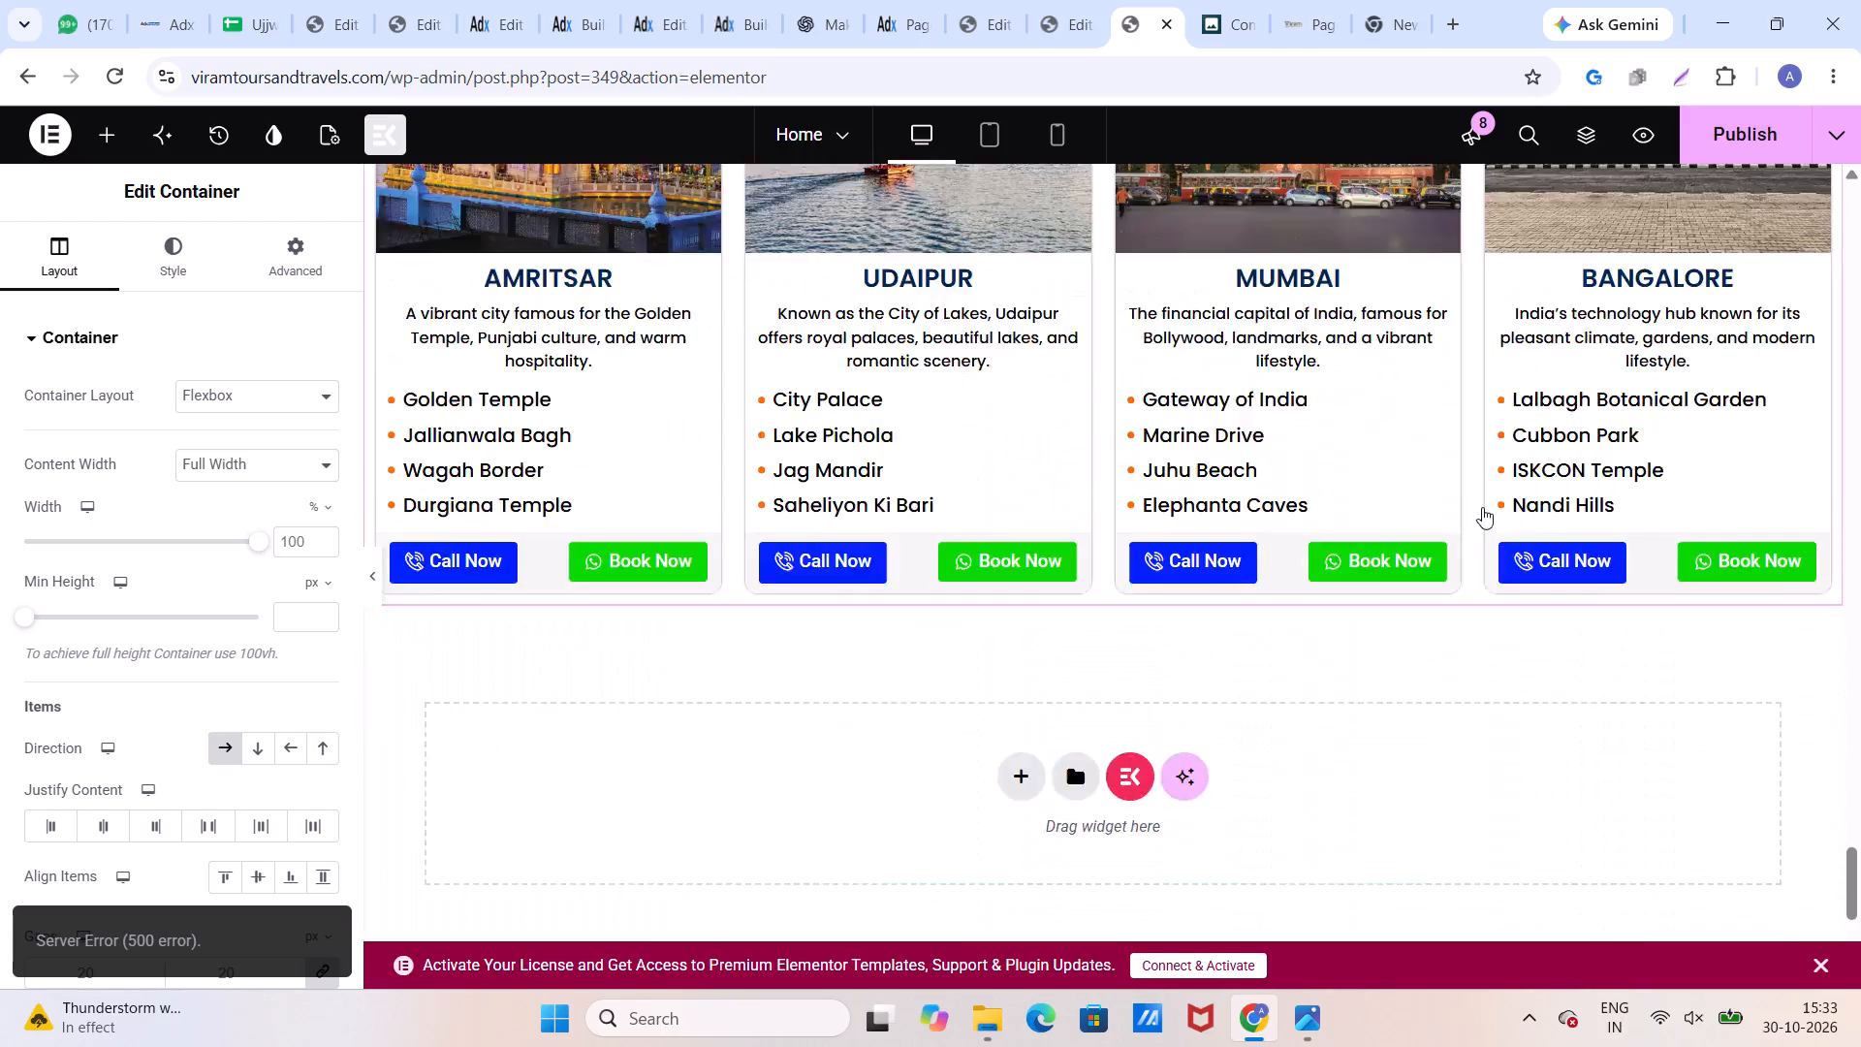
scroll(1482, 507, up, 14)
scroll(1482, 507, up, 12)
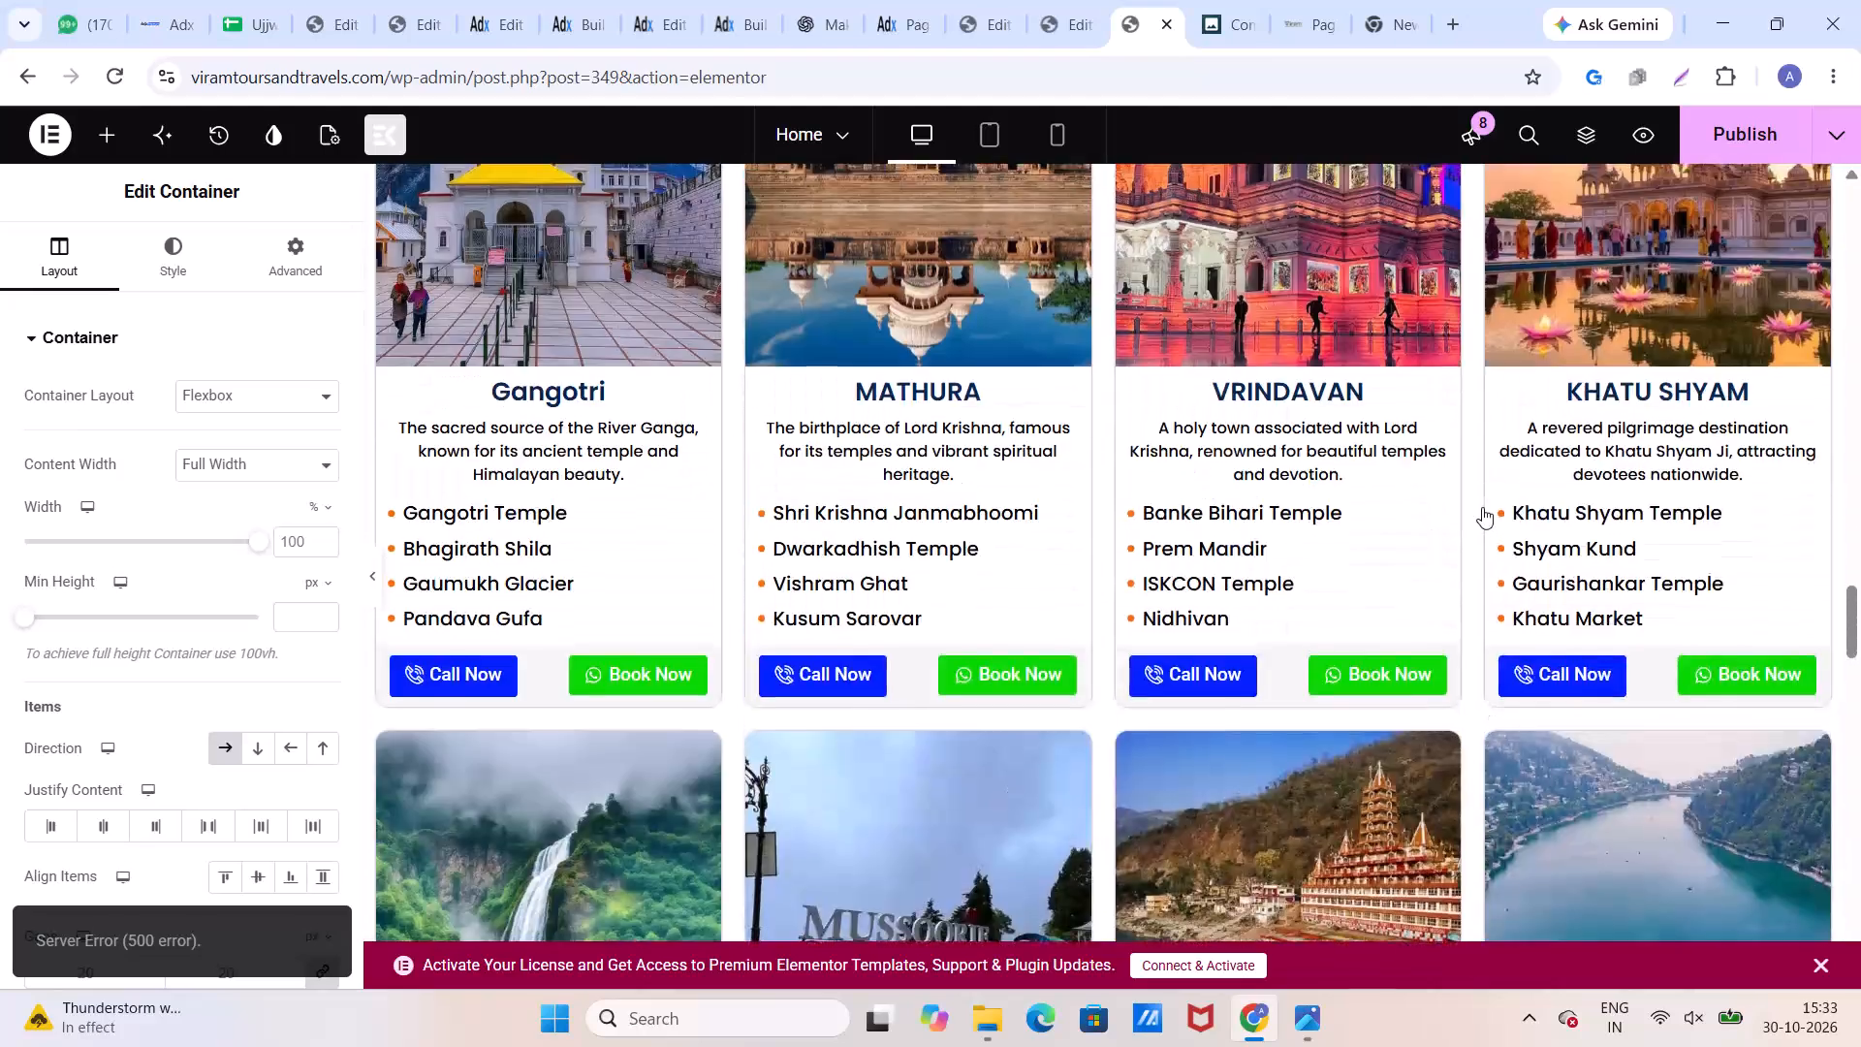
scroll(1482, 507, up, 20)
scroll(1482, 507, up, 8)
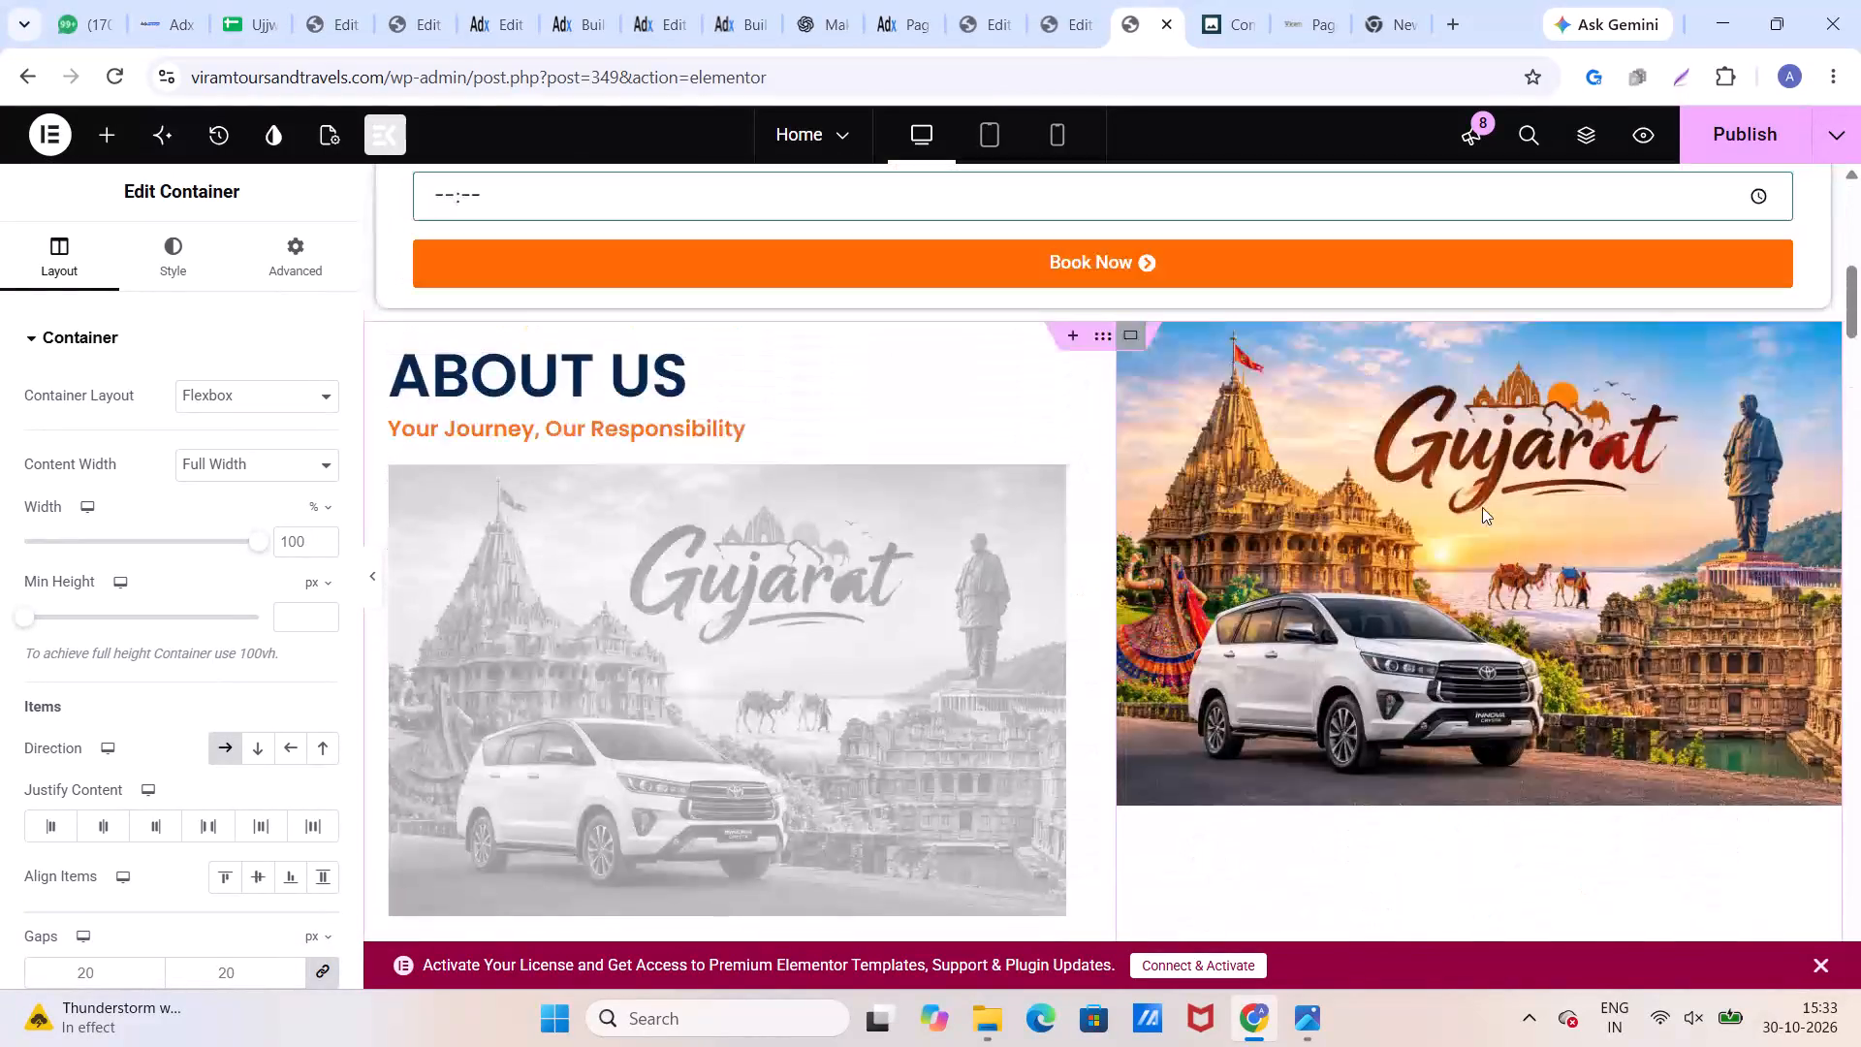
scroll(1482, 507, up, 3)
click(1077, 20)
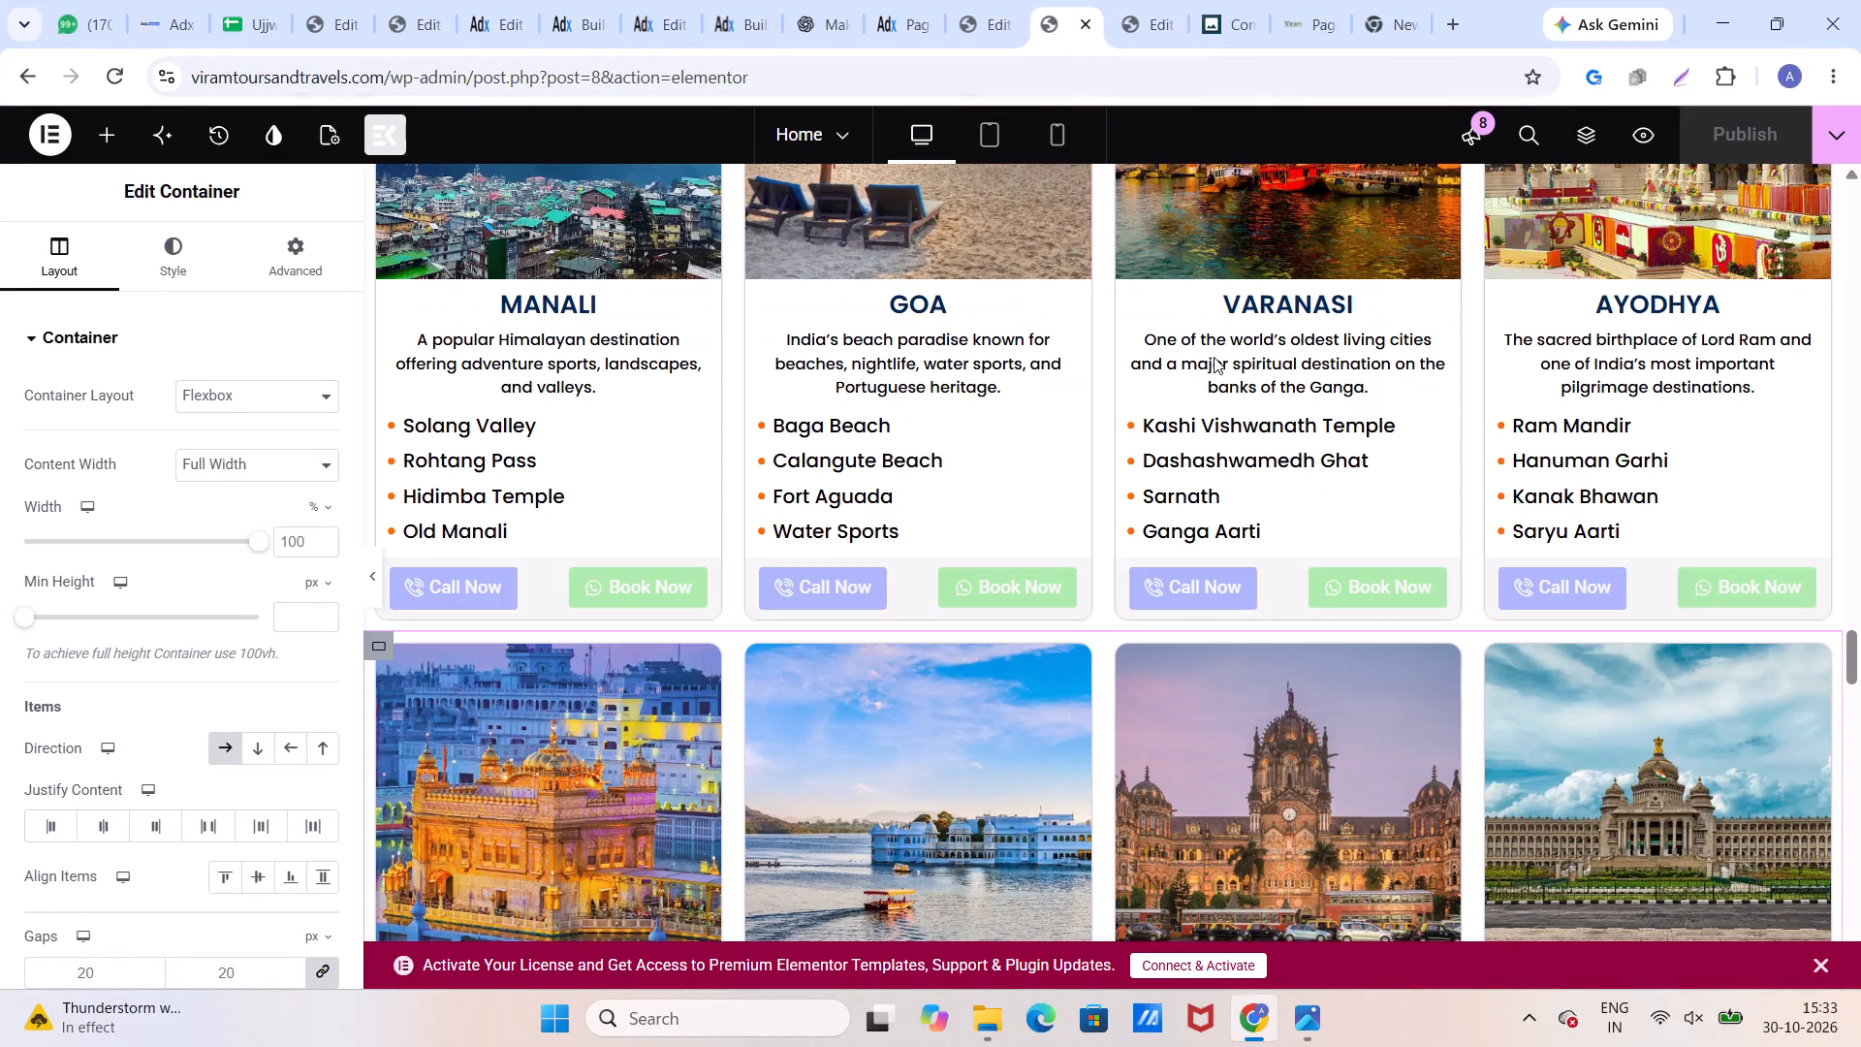
scroll(1509, 488, down, 9)
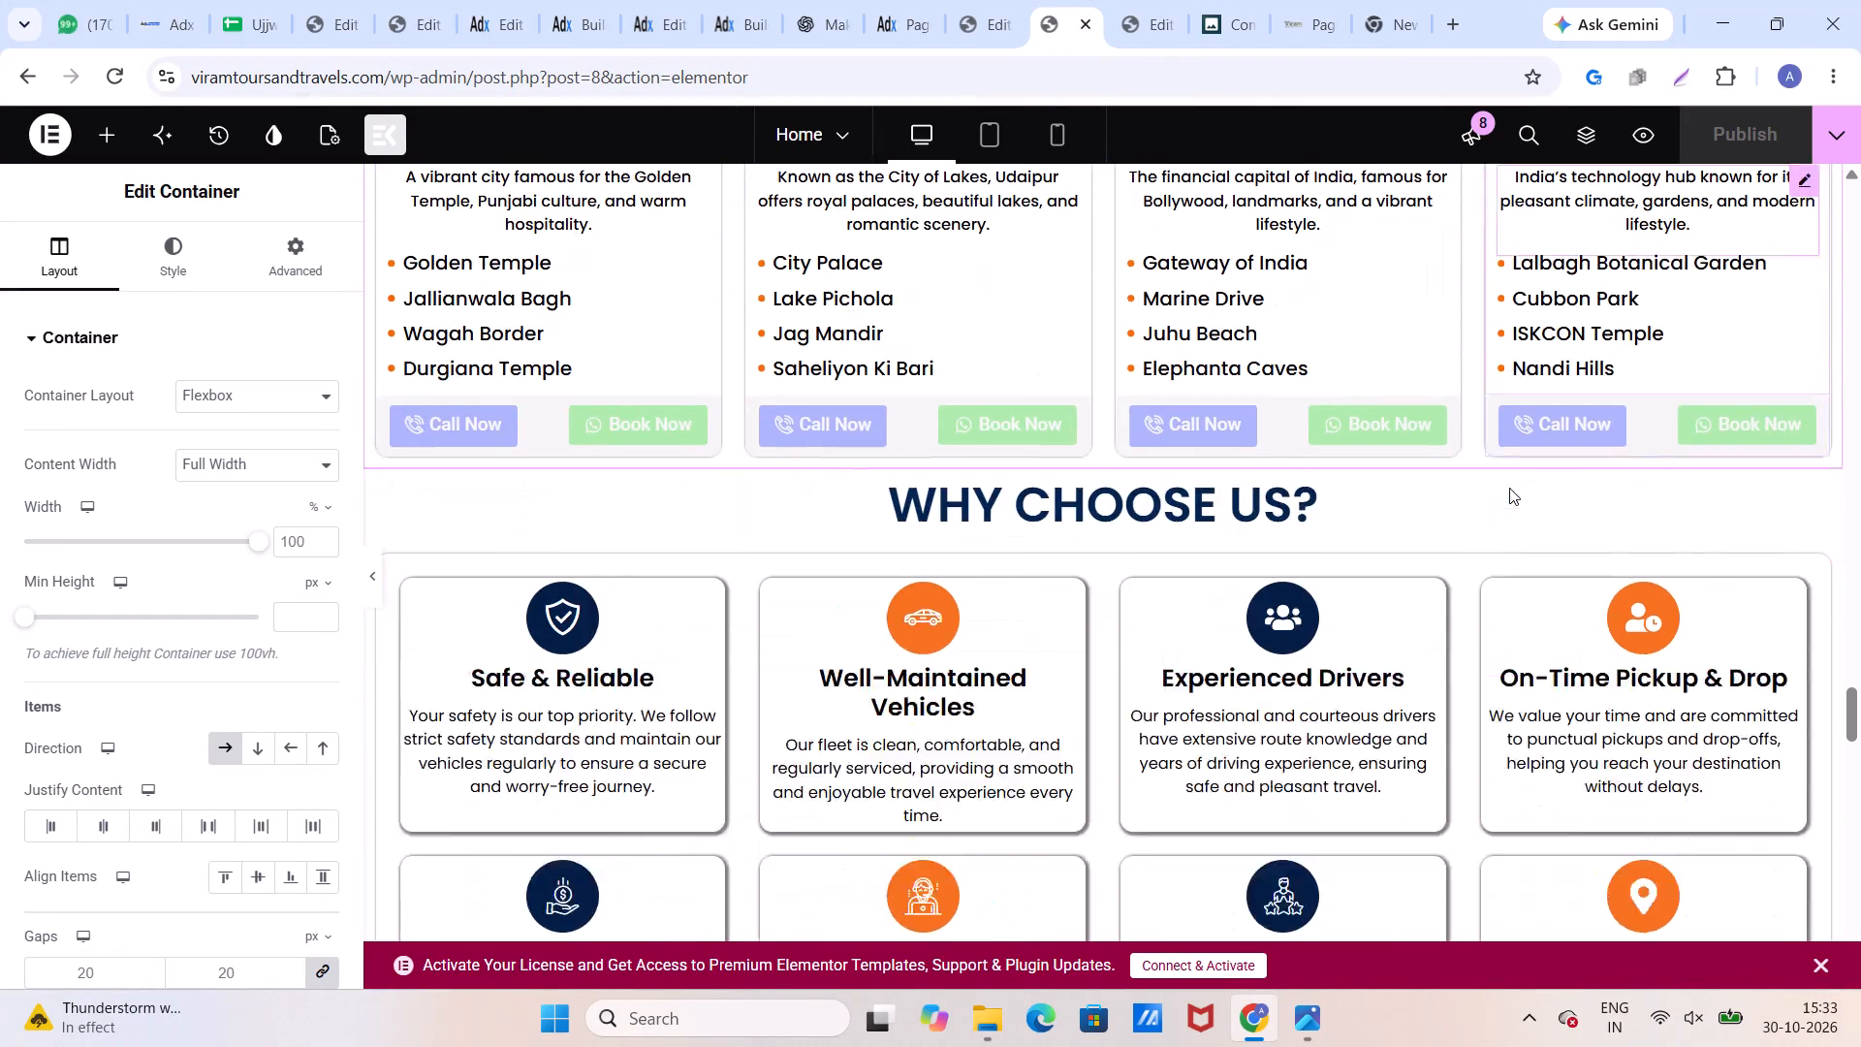
scroll(1509, 488, up, 20)
scroll(1509, 488, up, 6)
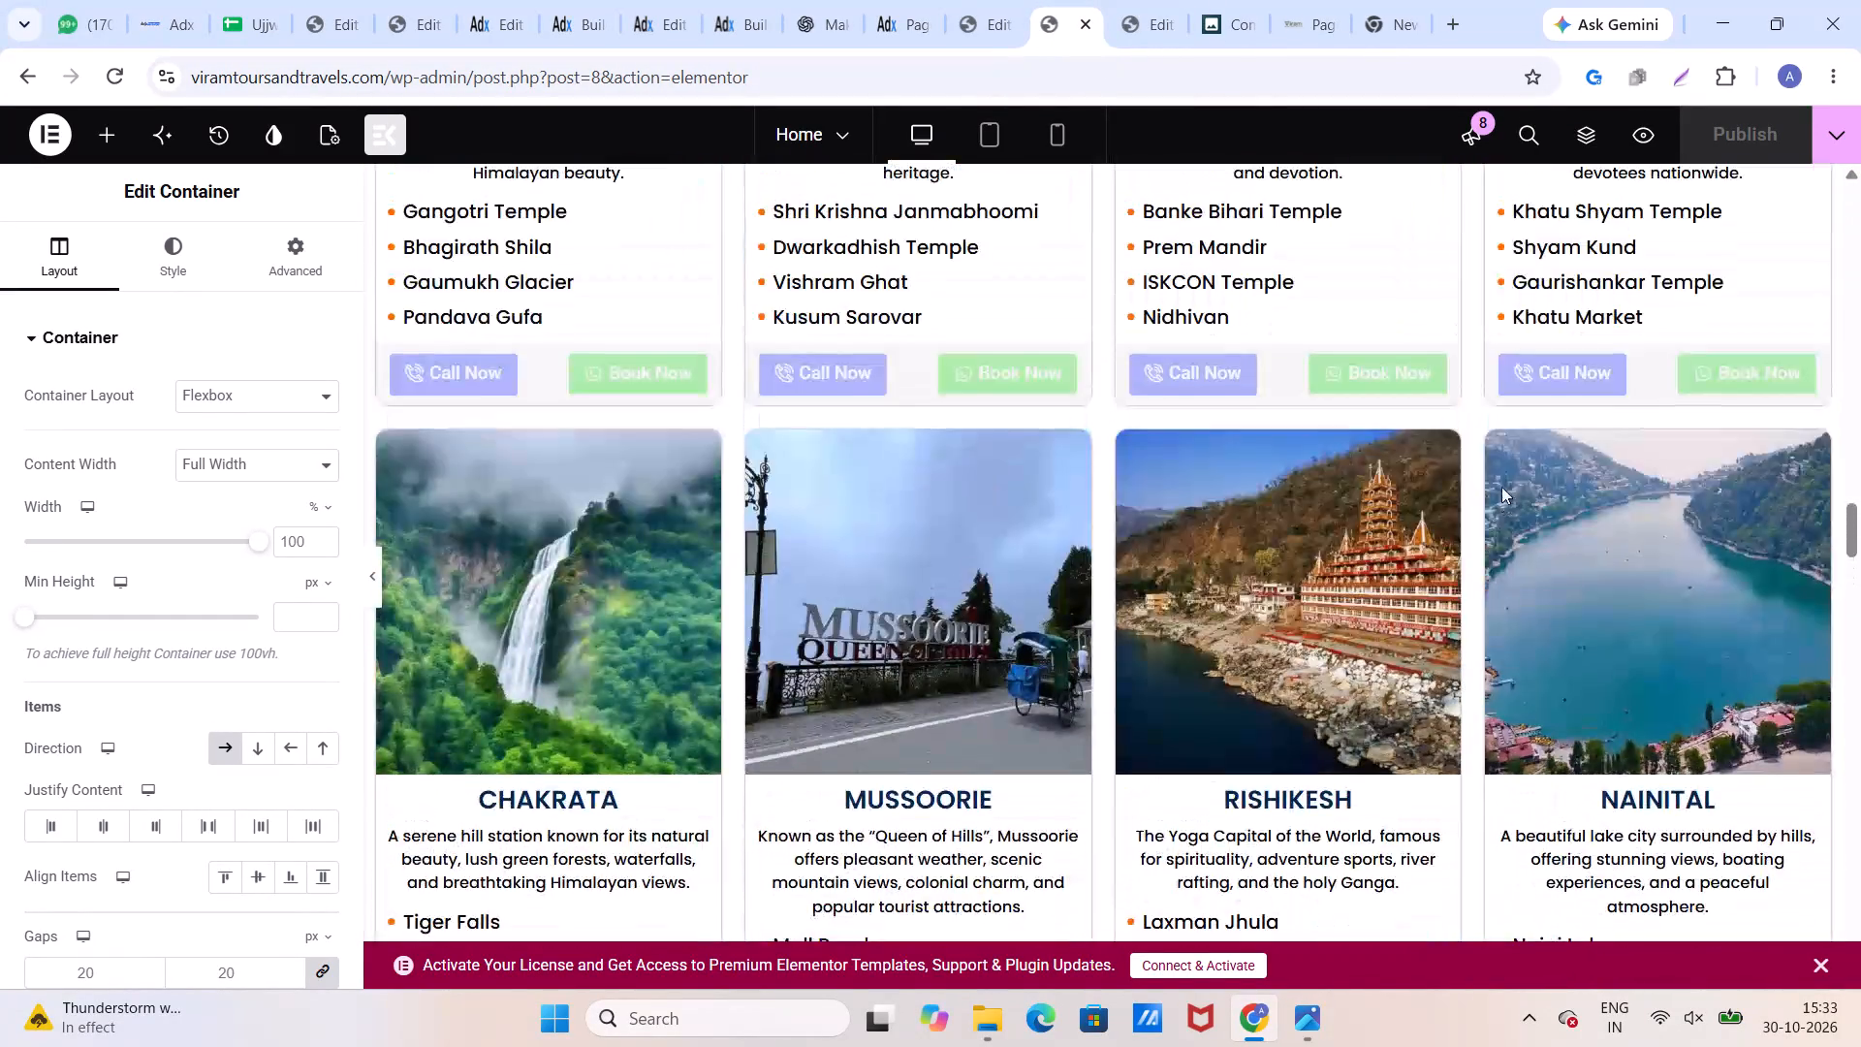
scroll(1501, 487, up, 7)
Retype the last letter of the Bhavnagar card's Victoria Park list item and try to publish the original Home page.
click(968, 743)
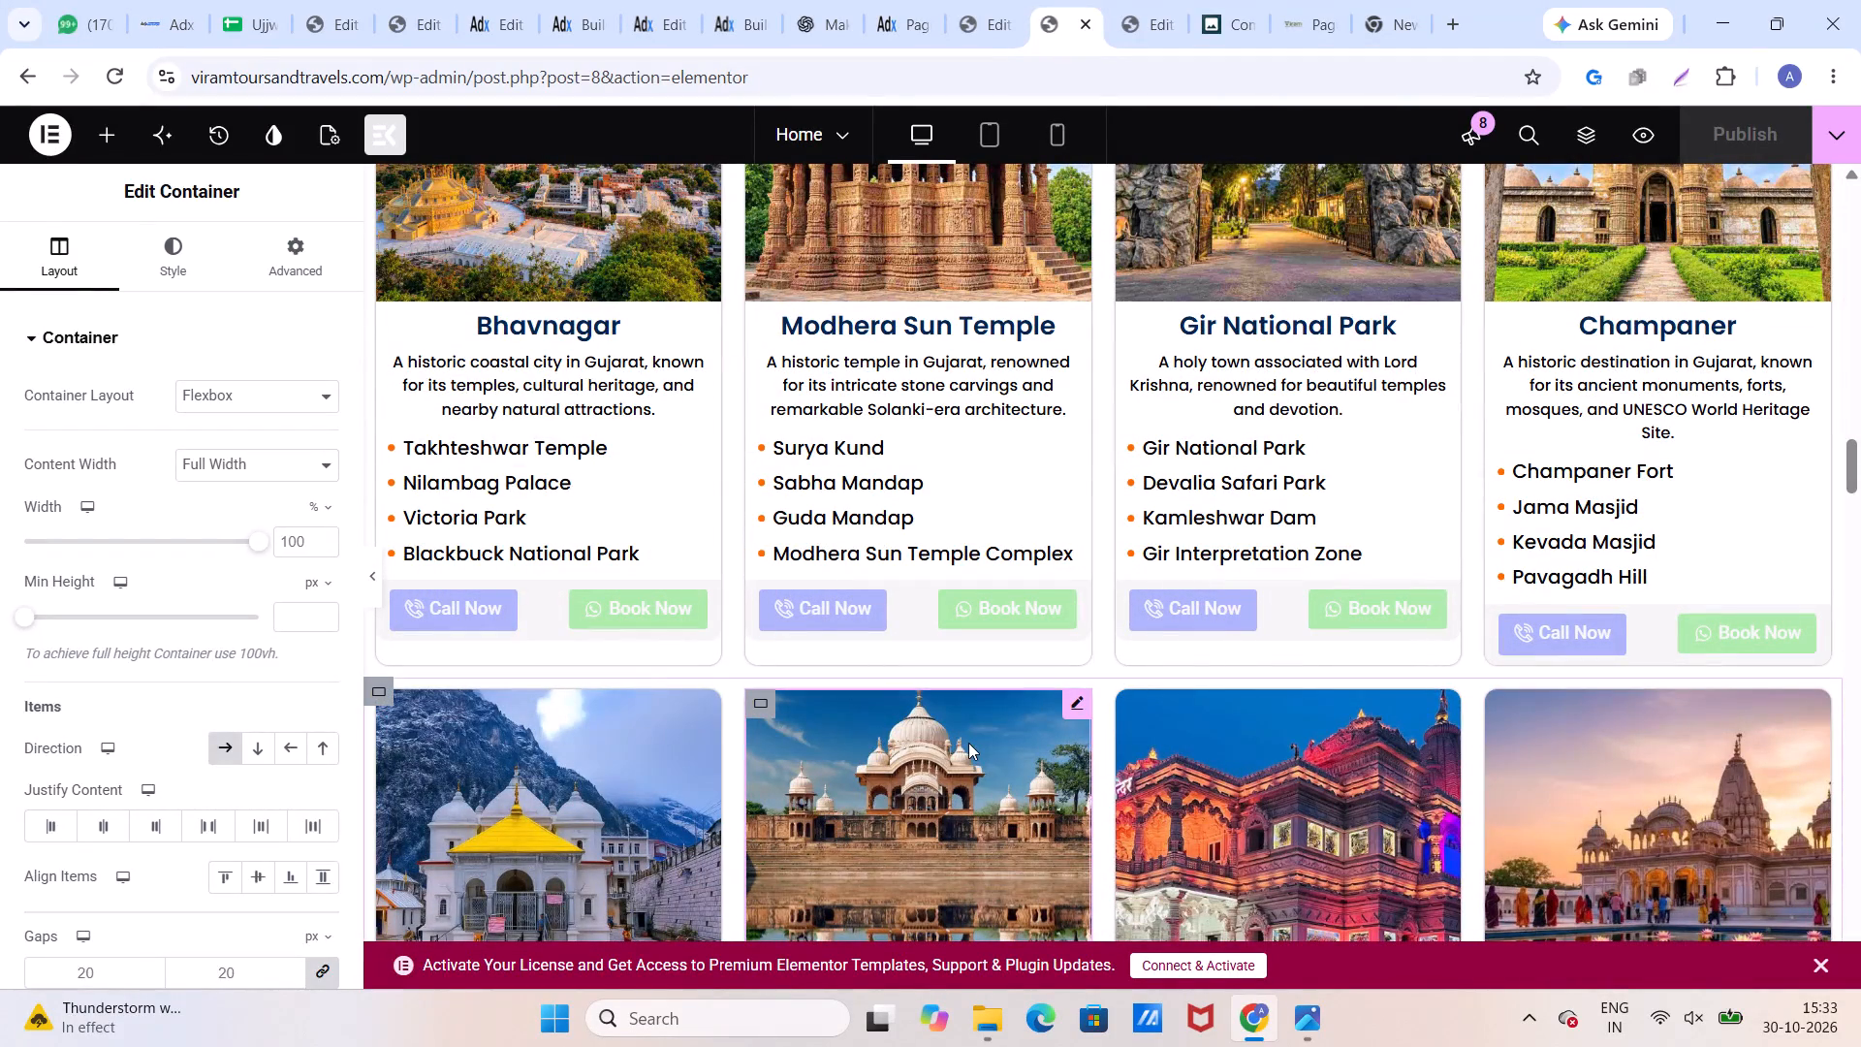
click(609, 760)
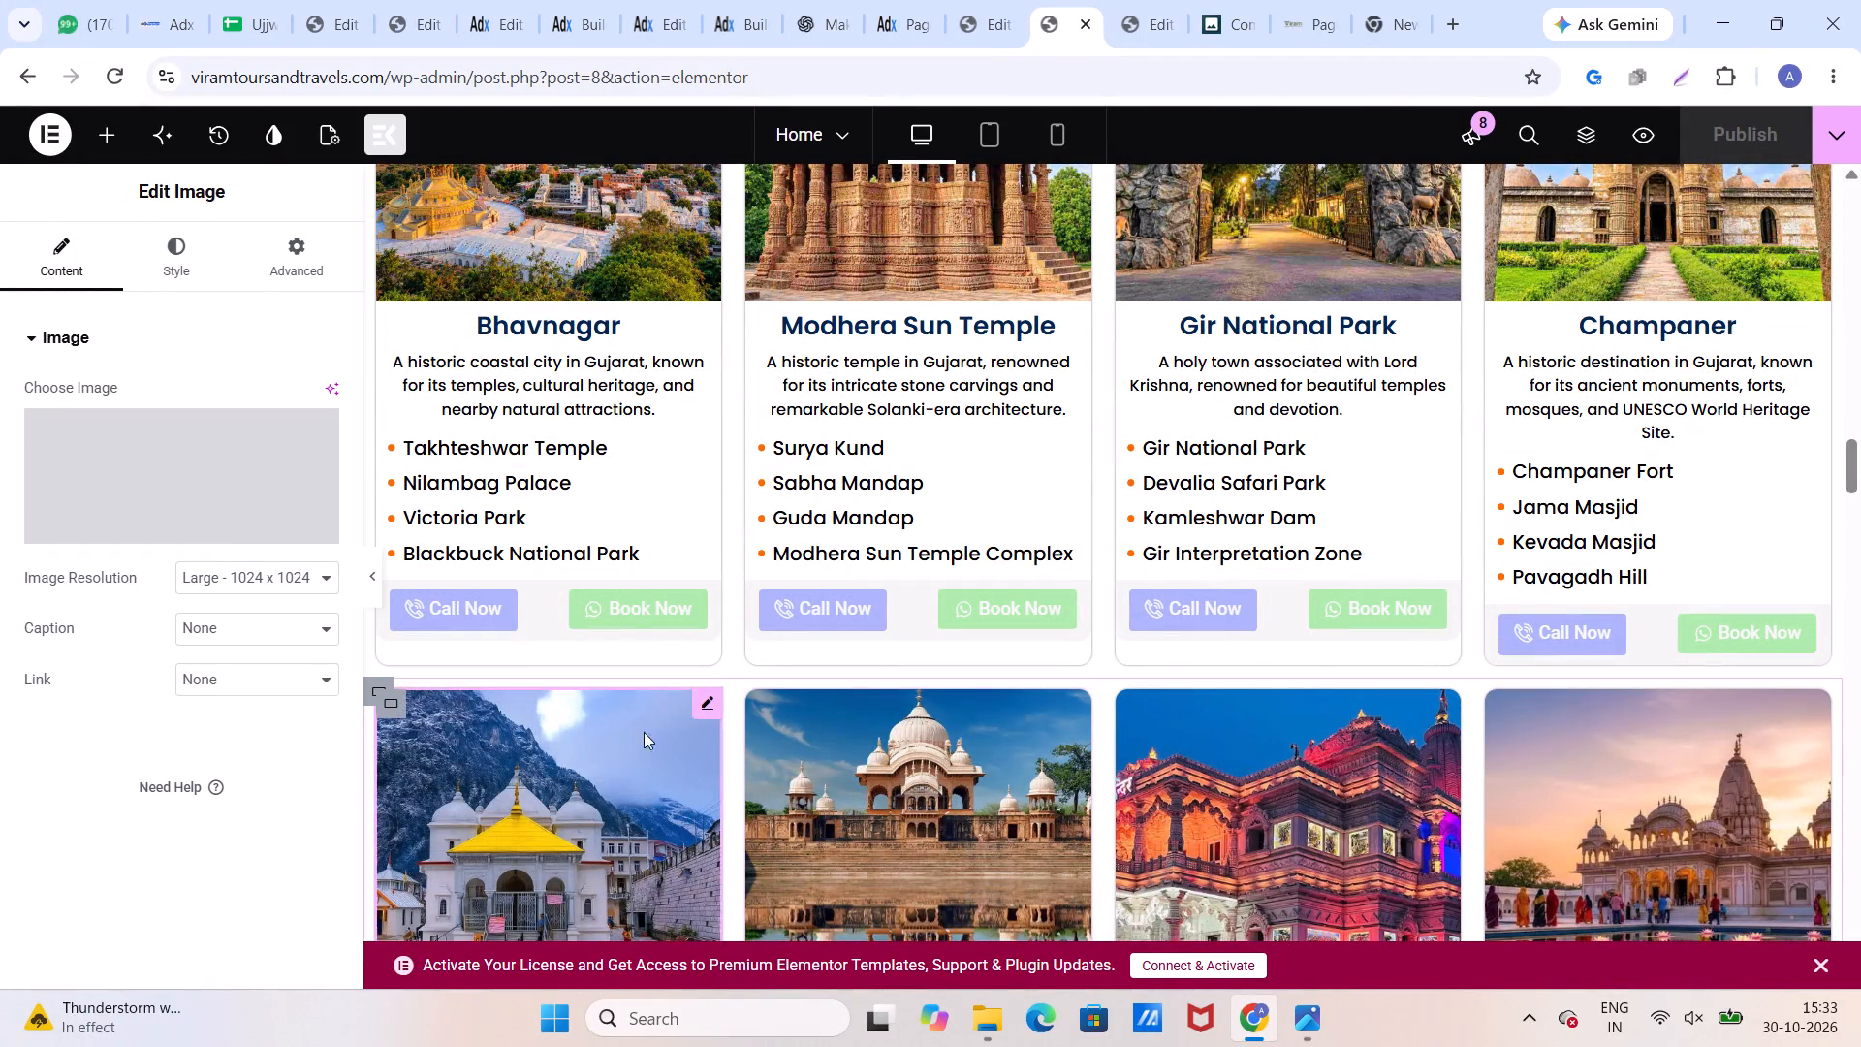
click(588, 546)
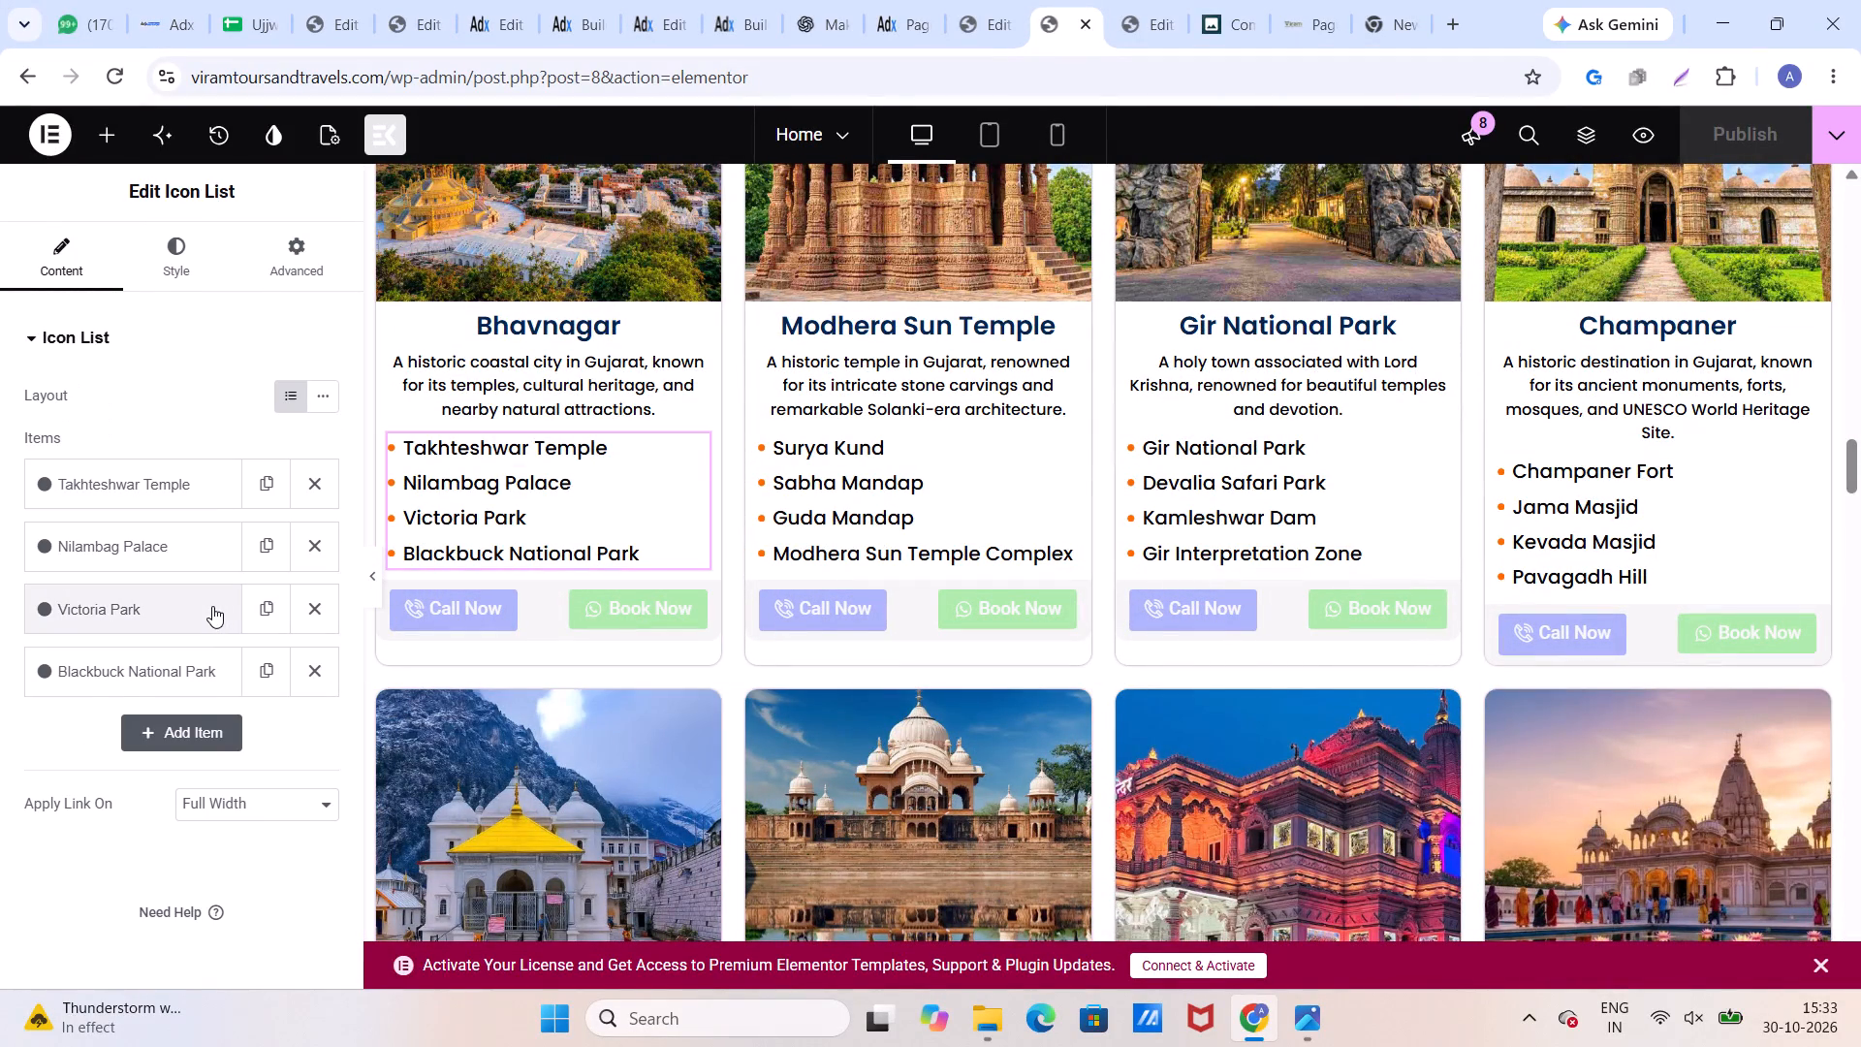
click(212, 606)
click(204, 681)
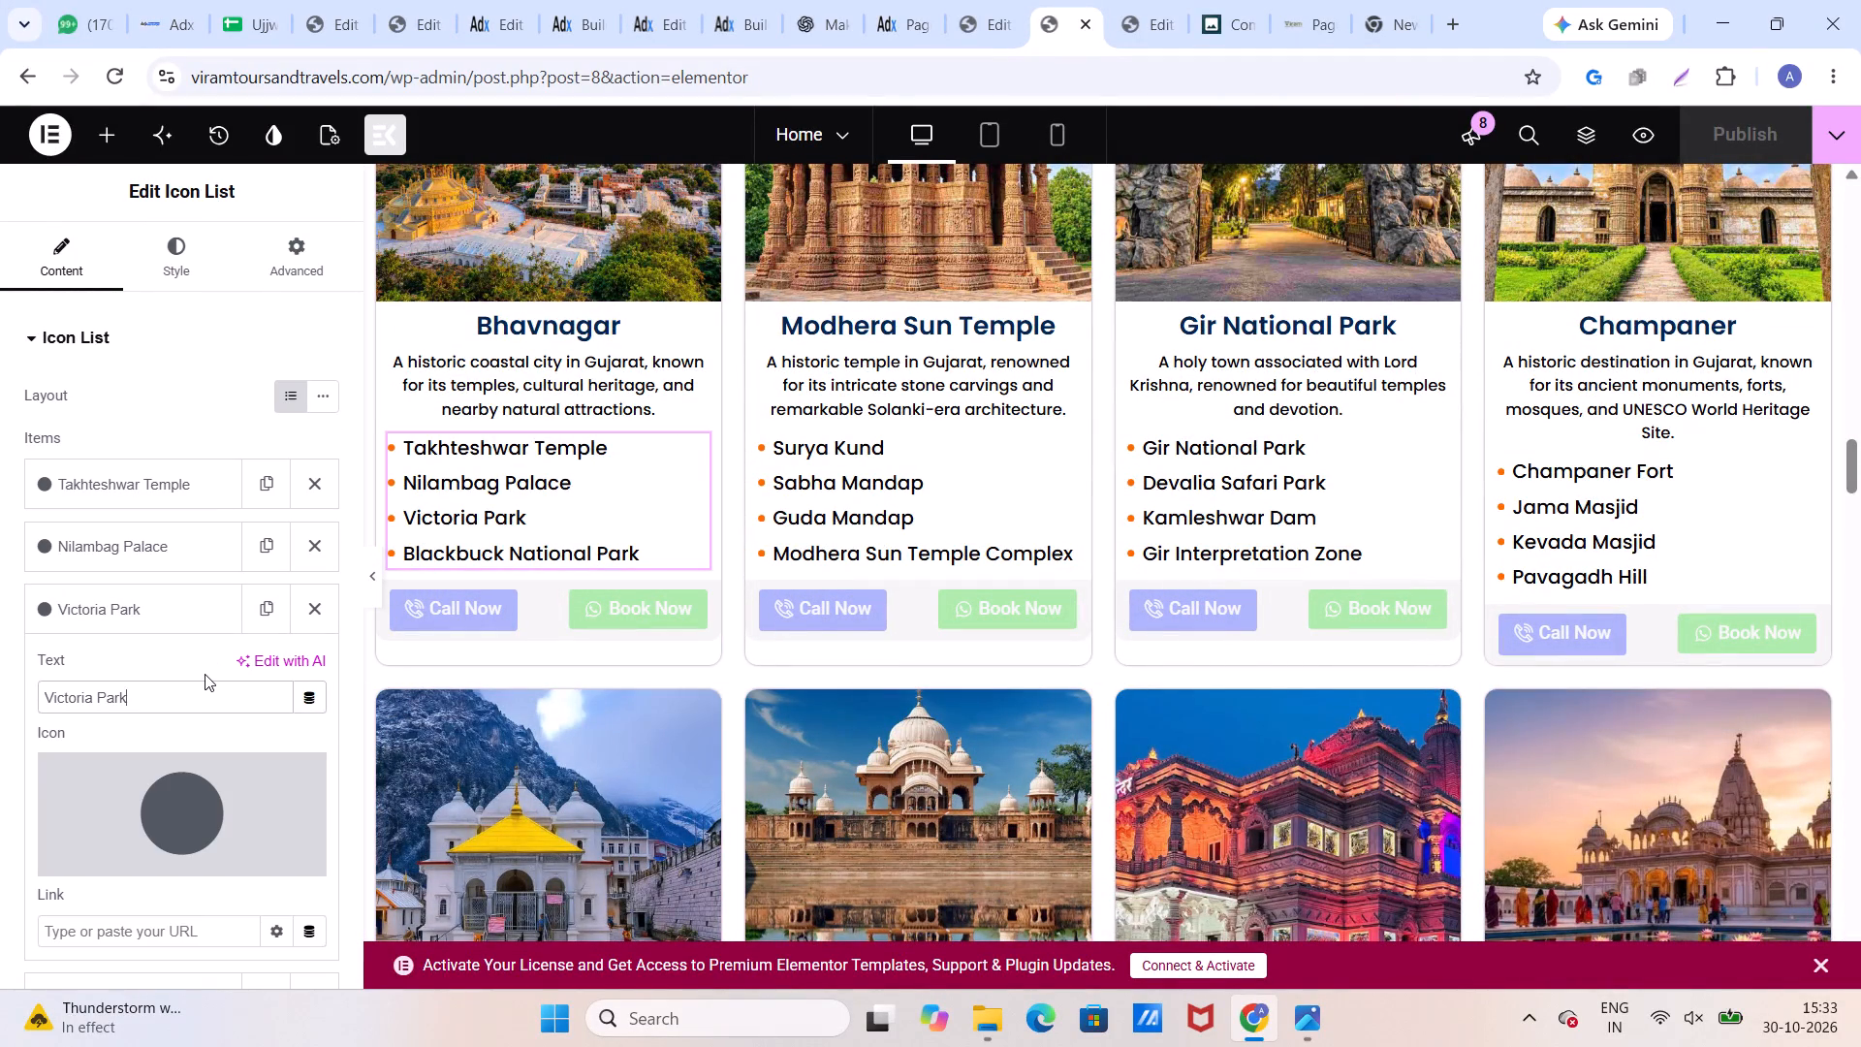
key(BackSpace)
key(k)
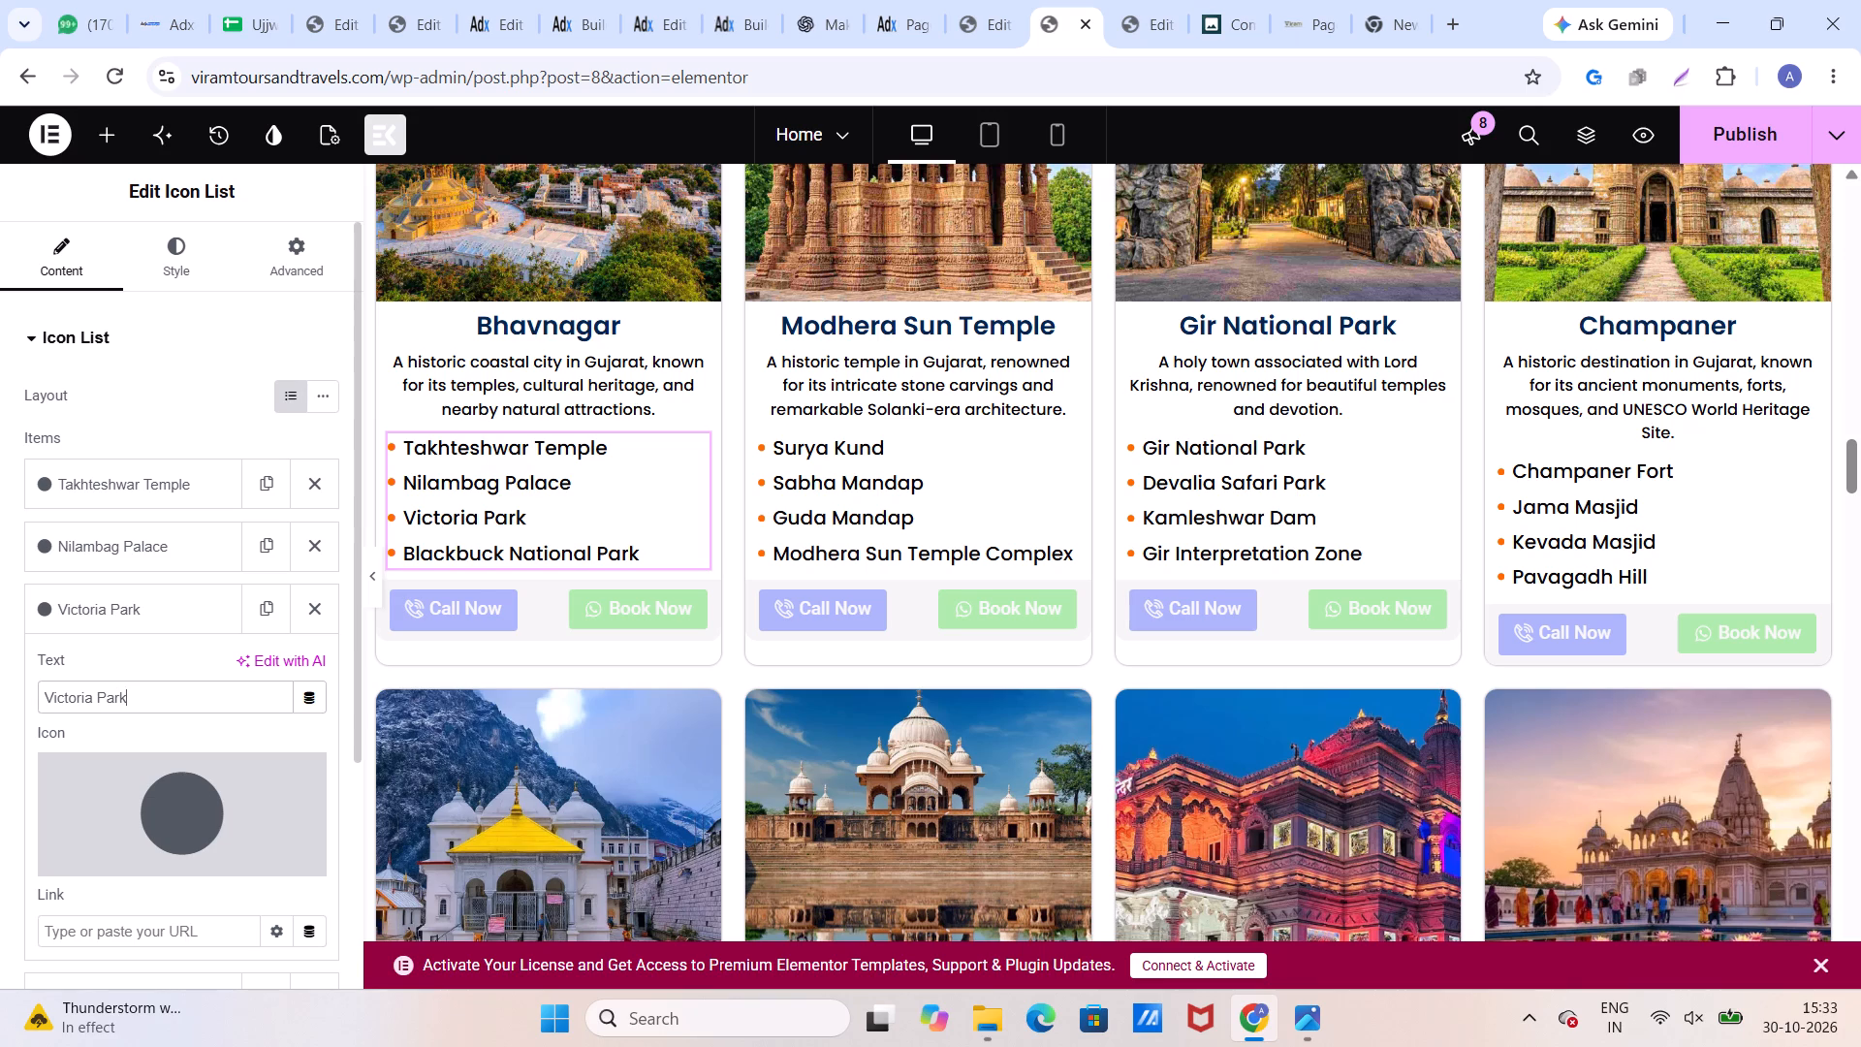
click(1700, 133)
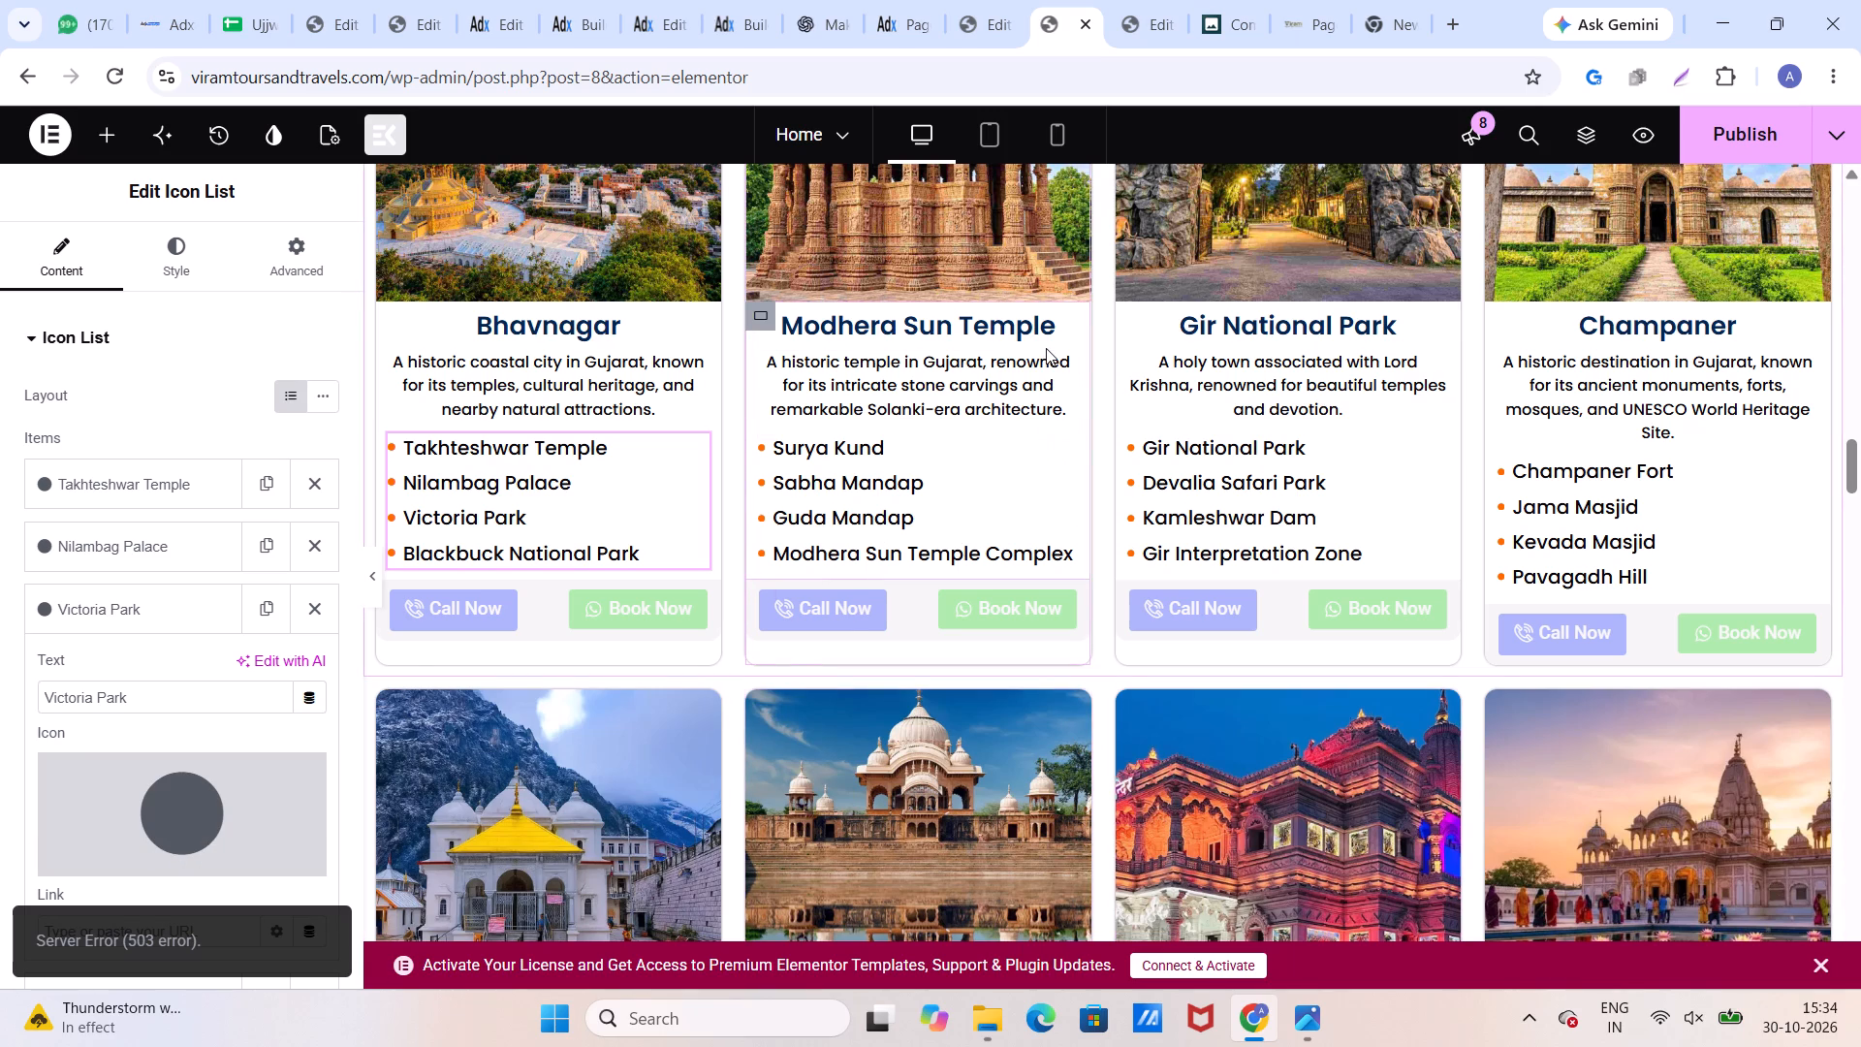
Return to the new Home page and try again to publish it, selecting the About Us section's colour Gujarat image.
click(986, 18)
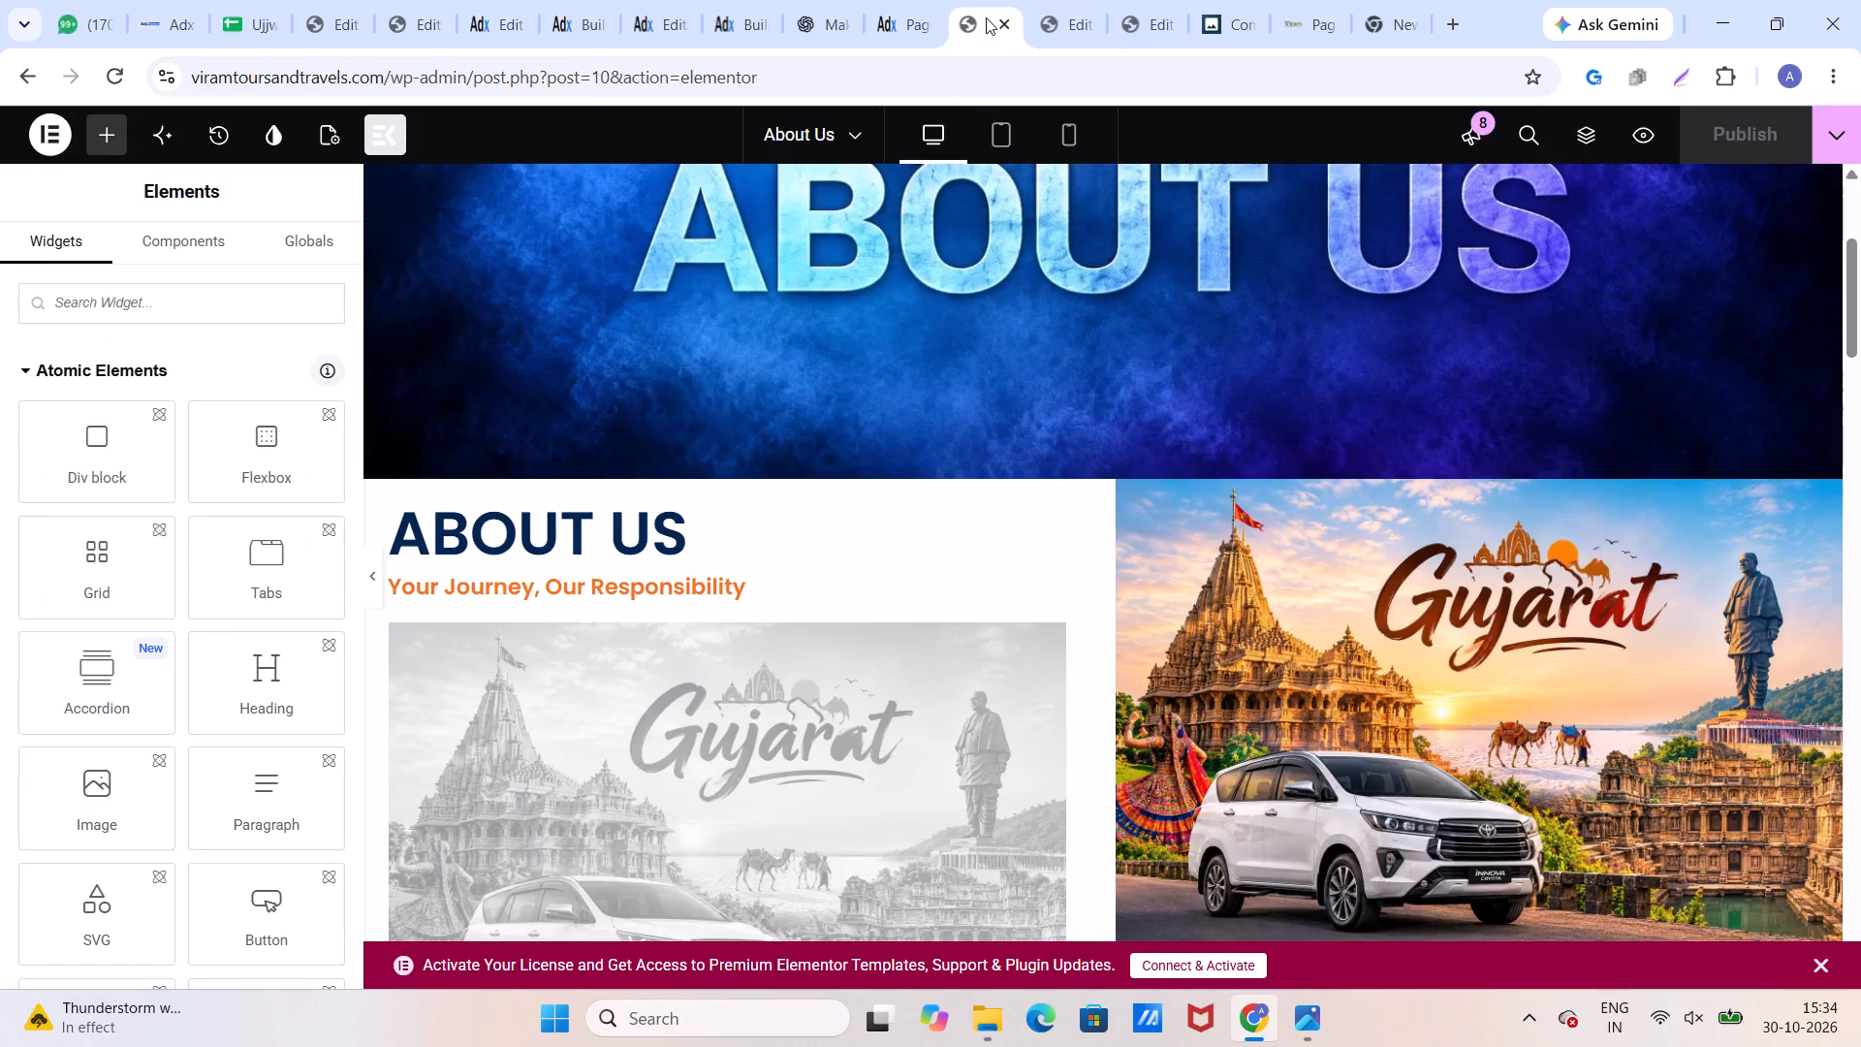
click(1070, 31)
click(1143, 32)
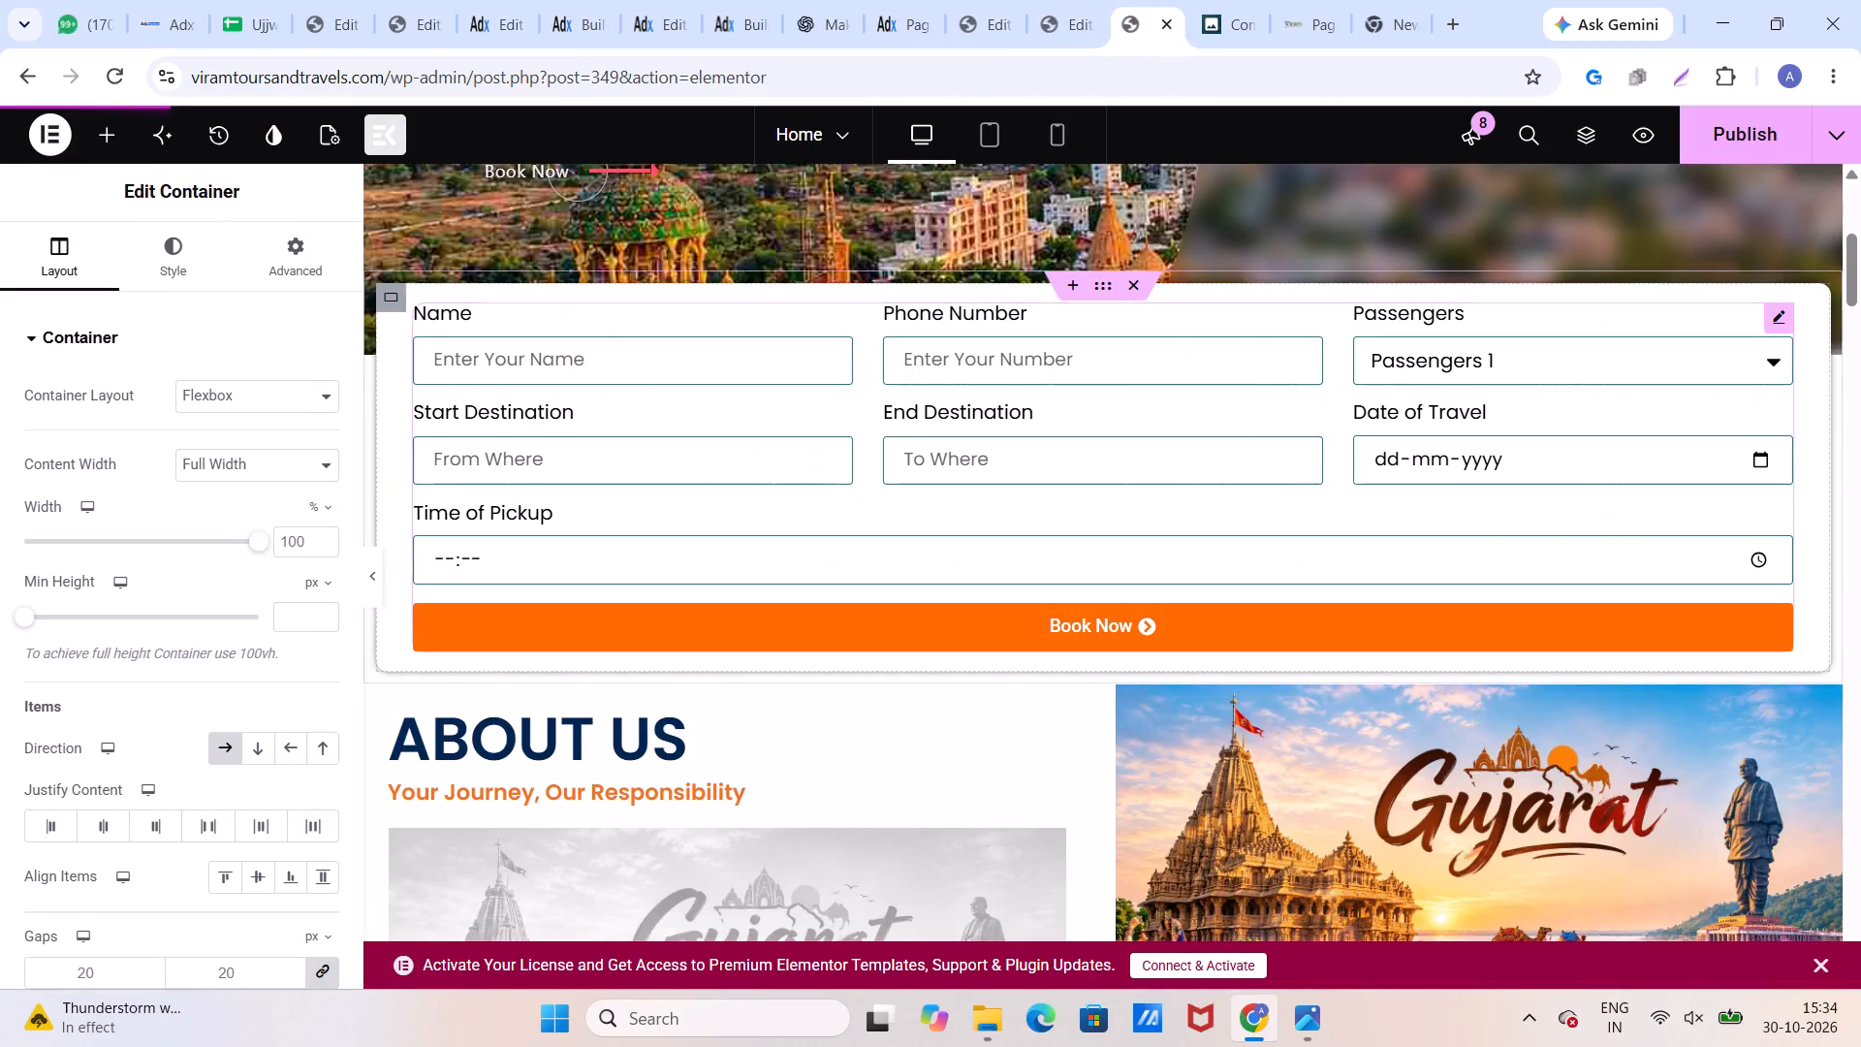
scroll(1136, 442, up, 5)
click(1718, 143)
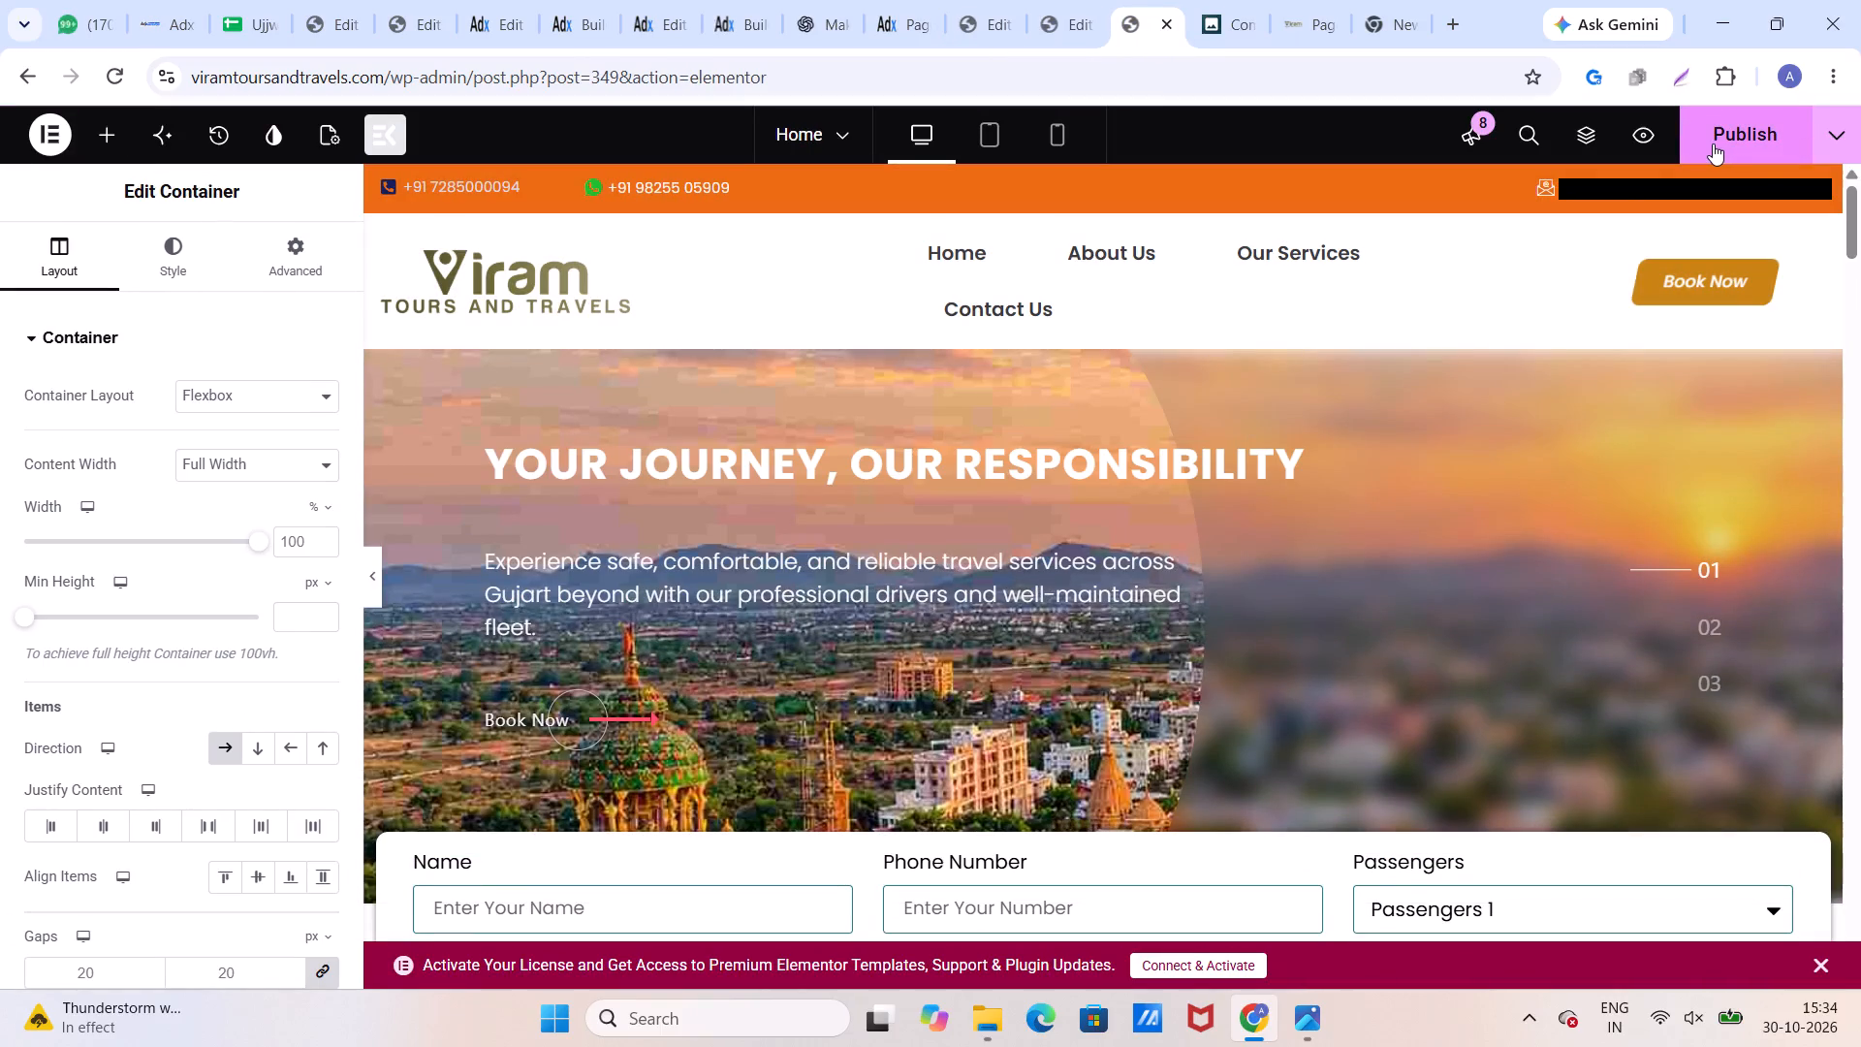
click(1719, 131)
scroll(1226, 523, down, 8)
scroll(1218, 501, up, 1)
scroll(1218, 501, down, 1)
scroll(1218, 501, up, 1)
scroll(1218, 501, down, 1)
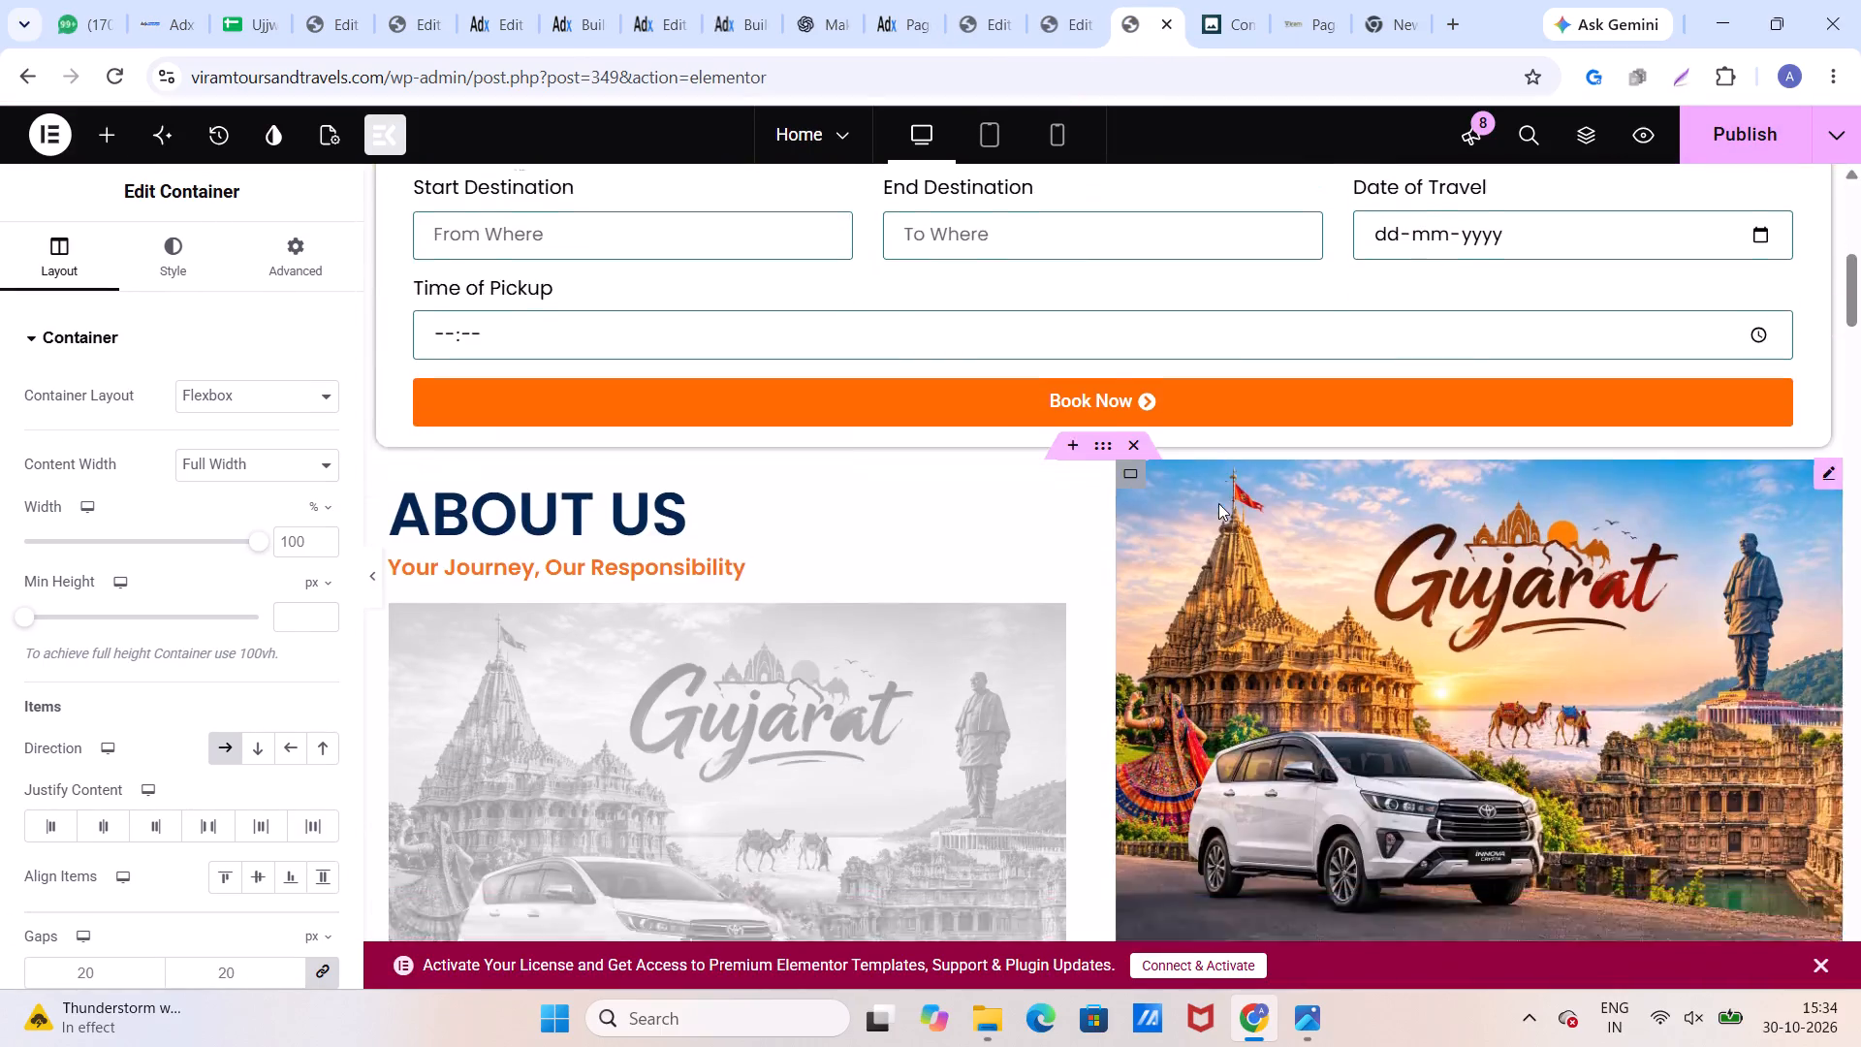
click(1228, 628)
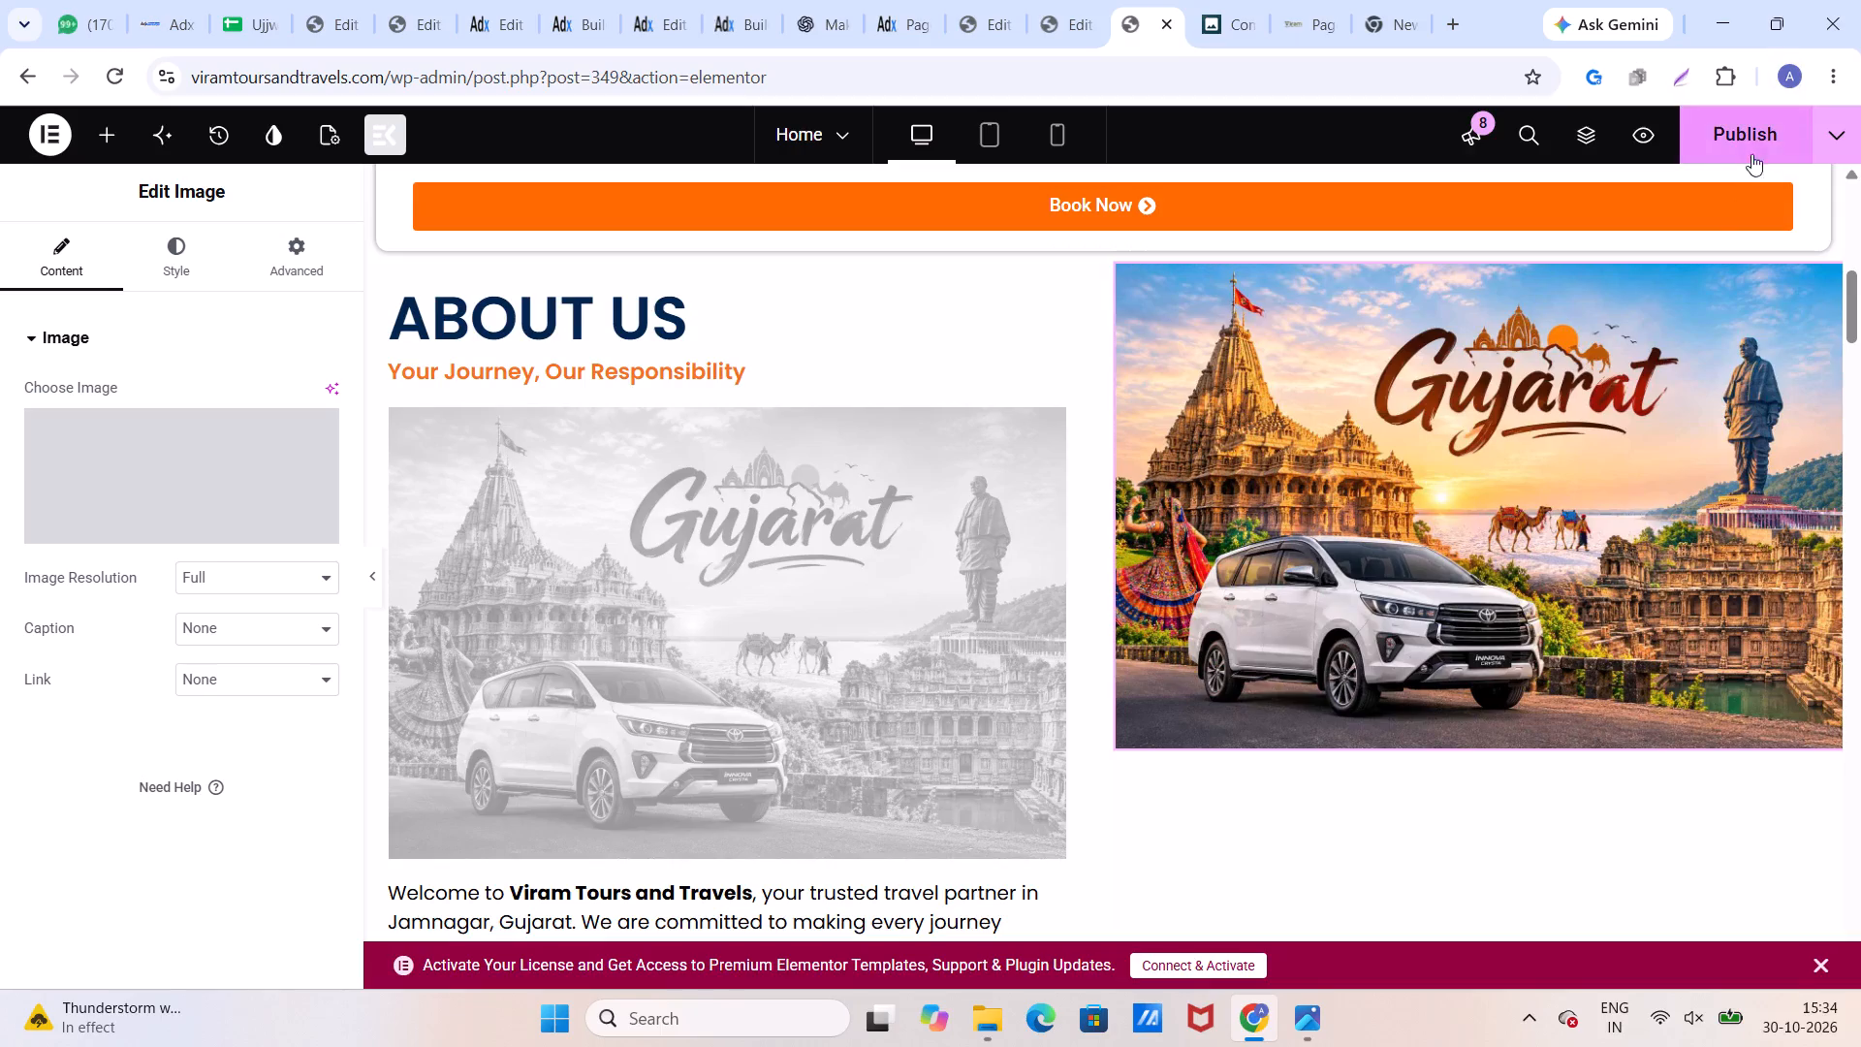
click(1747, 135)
Review the new Home page from the About Us section down to the Amritsar-to-Bangalore card row.
scroll(1155, 587, down, 5)
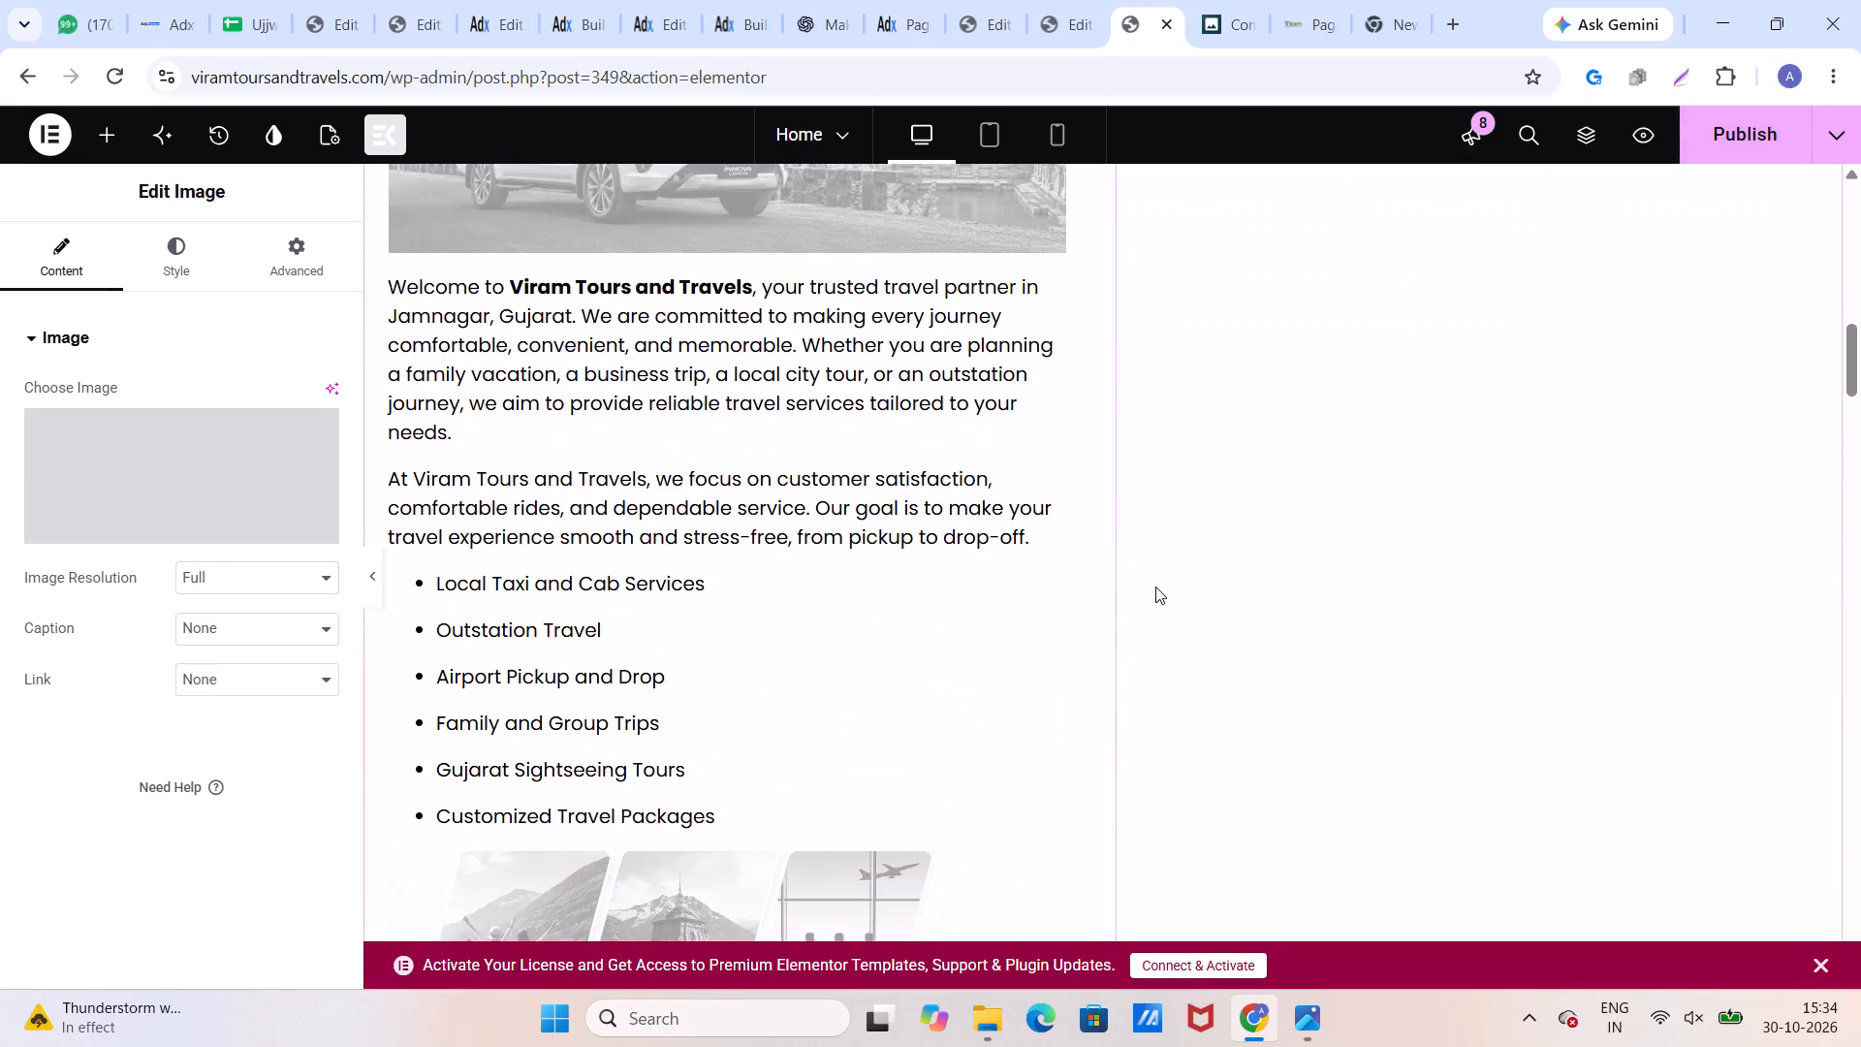
scroll(1155, 587, down, 13)
scroll(1153, 587, up, 1)
scroll(1153, 587, down, 3)
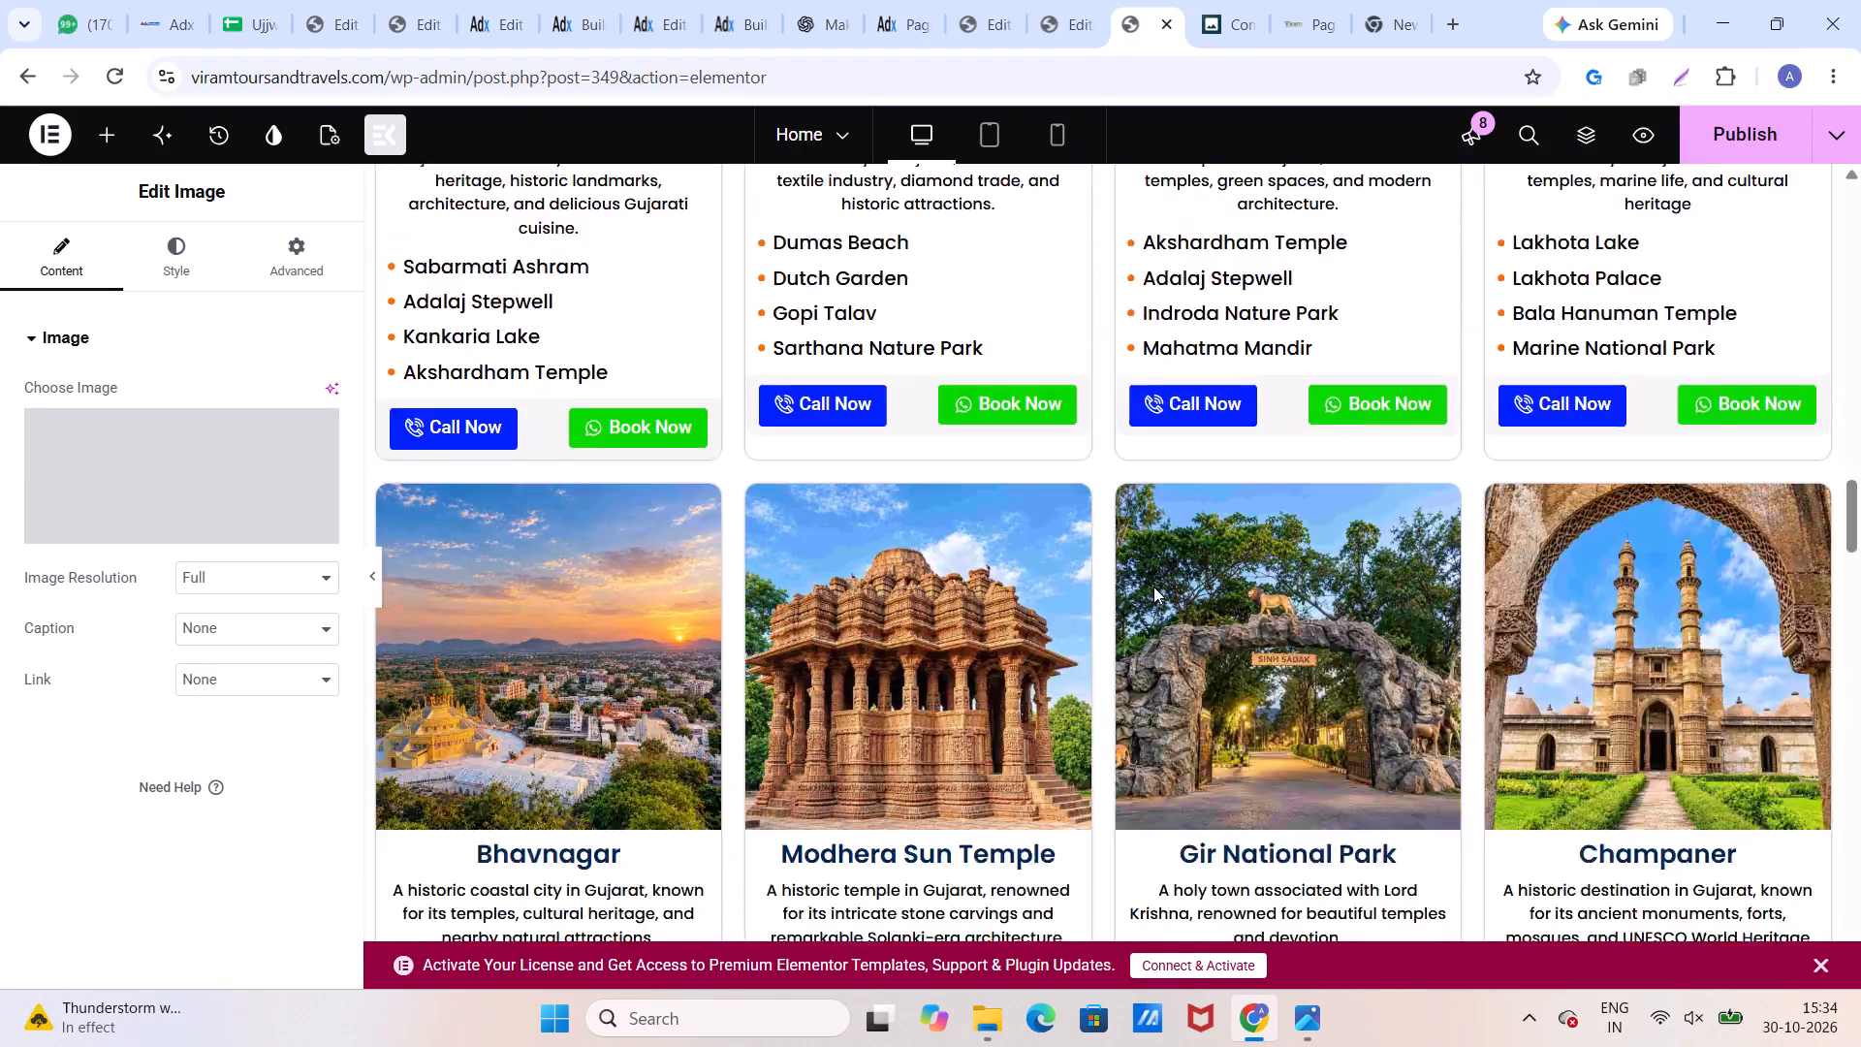
scroll(1153, 587, down, 4)
scroll(1153, 587, up, 1)
scroll(1153, 587, down, 11)
scroll(1153, 587, up, 1)
scroll(1153, 587, down, 4)
scroll(1153, 587, up, 1)
scroll(1152, 586, down, 3)
scroll(1152, 586, up, 1)
scroll(1152, 586, down, 1)
scroll(1152, 586, up, 1)
scroll(1152, 586, down, 5)
scroll(1152, 586, up, 1)
scroll(1152, 586, down, 7)
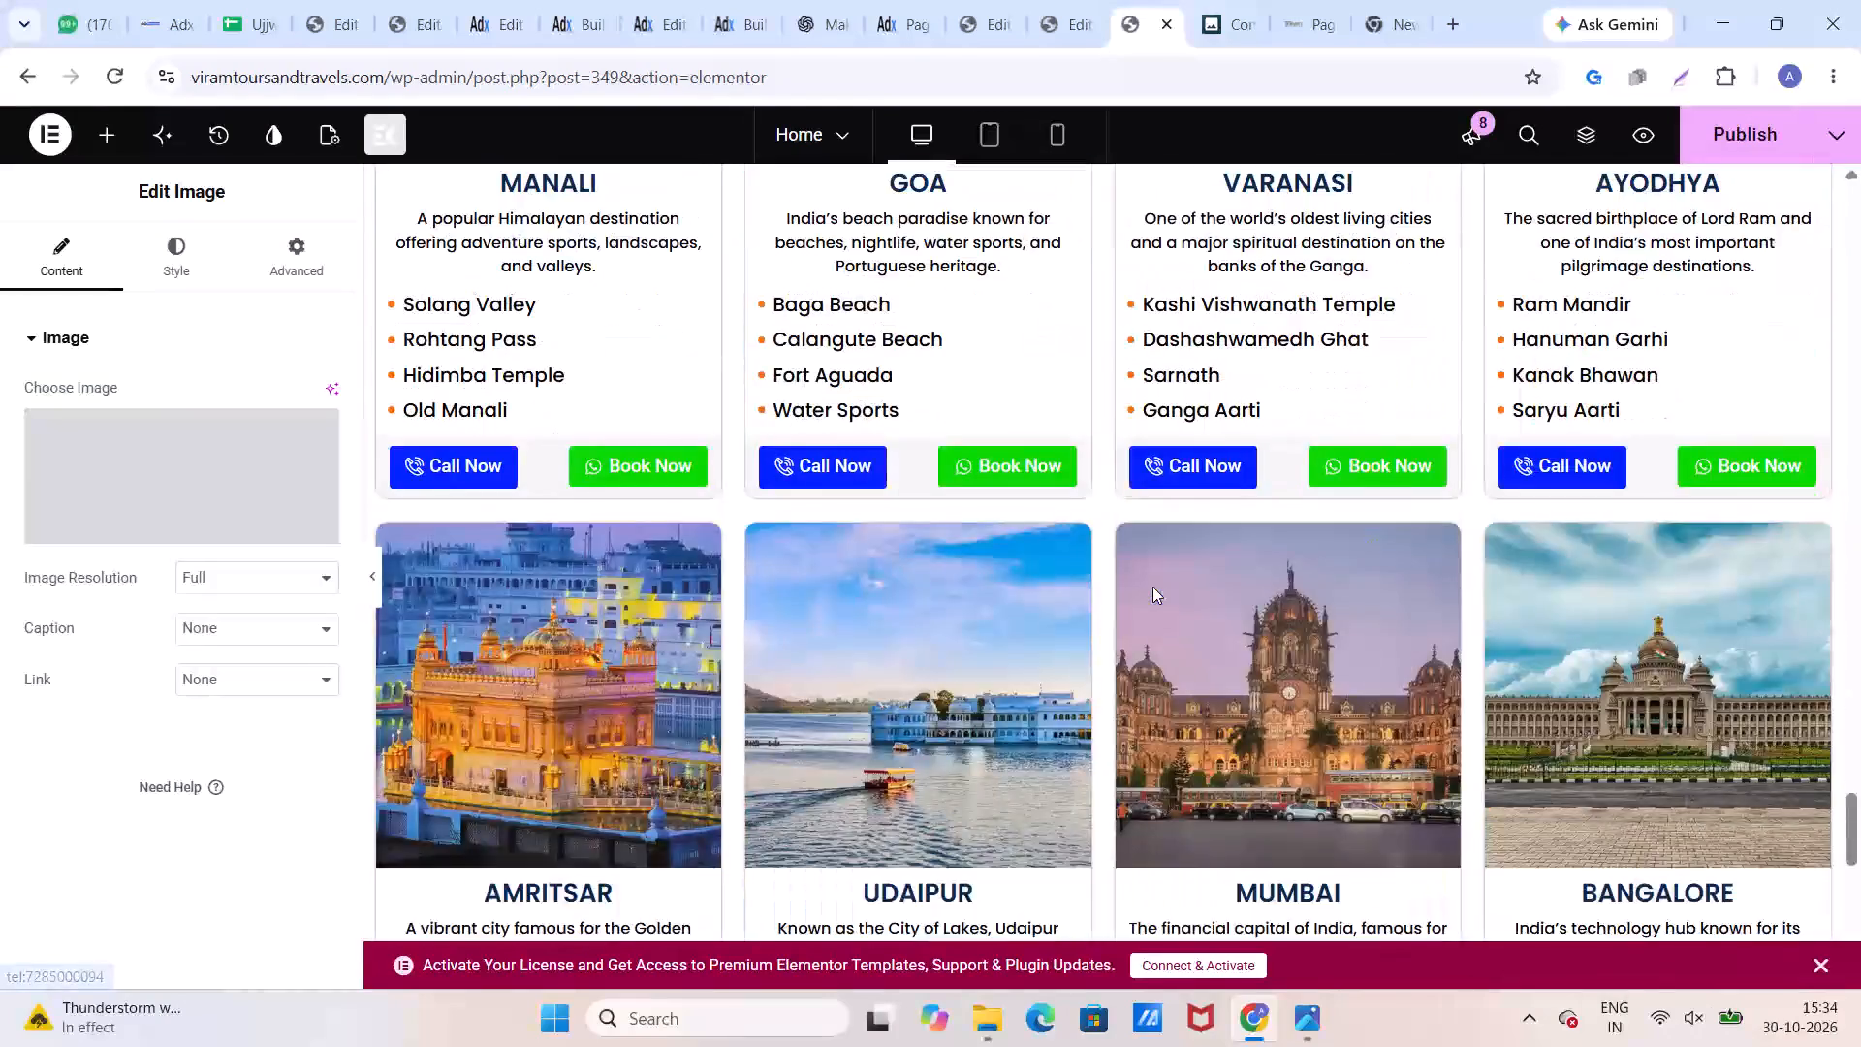
scroll(1152, 587, down, 2)
scroll(1152, 587, up, 1)
scroll(1152, 587, down, 15)
scroll(1152, 587, up, 1)
scroll(1152, 587, down, 2)
scroll(1152, 587, up, 5)
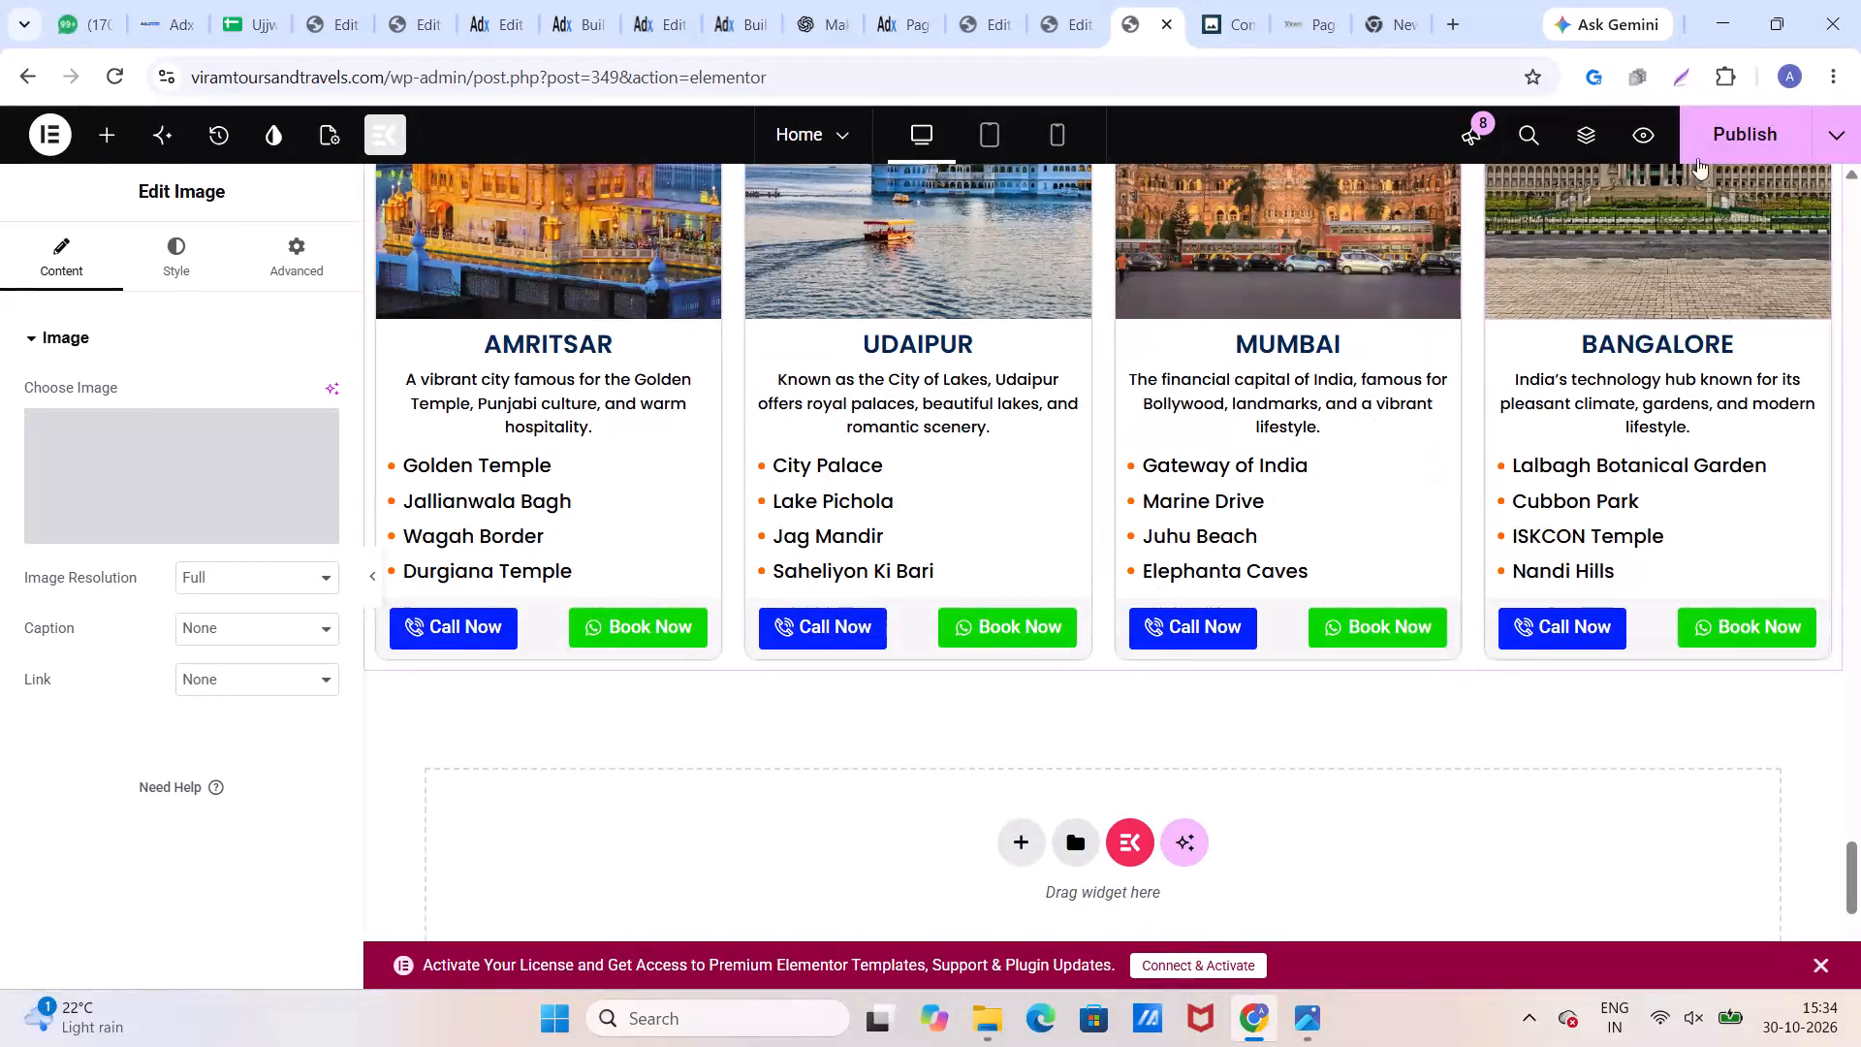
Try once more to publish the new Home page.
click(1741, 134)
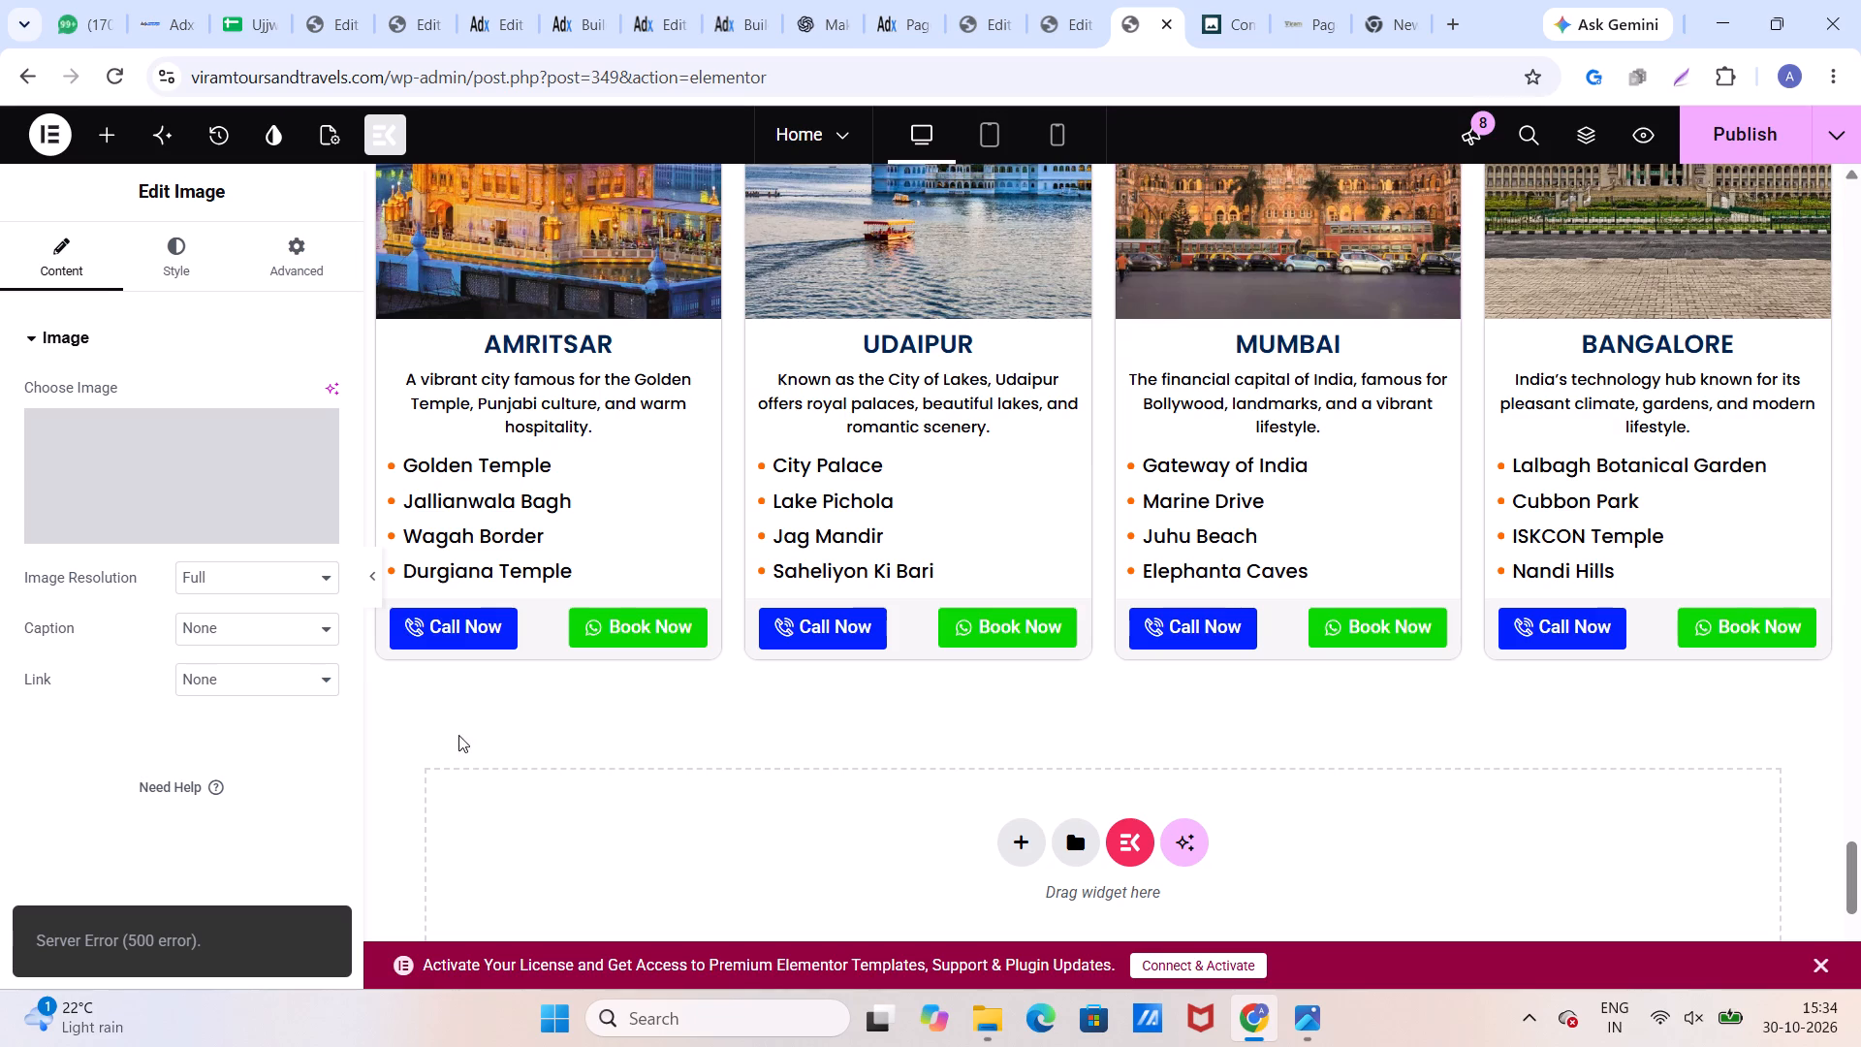
Exit the new Home page's Elementor editor to its WordPress edit page.
click(60, 140)
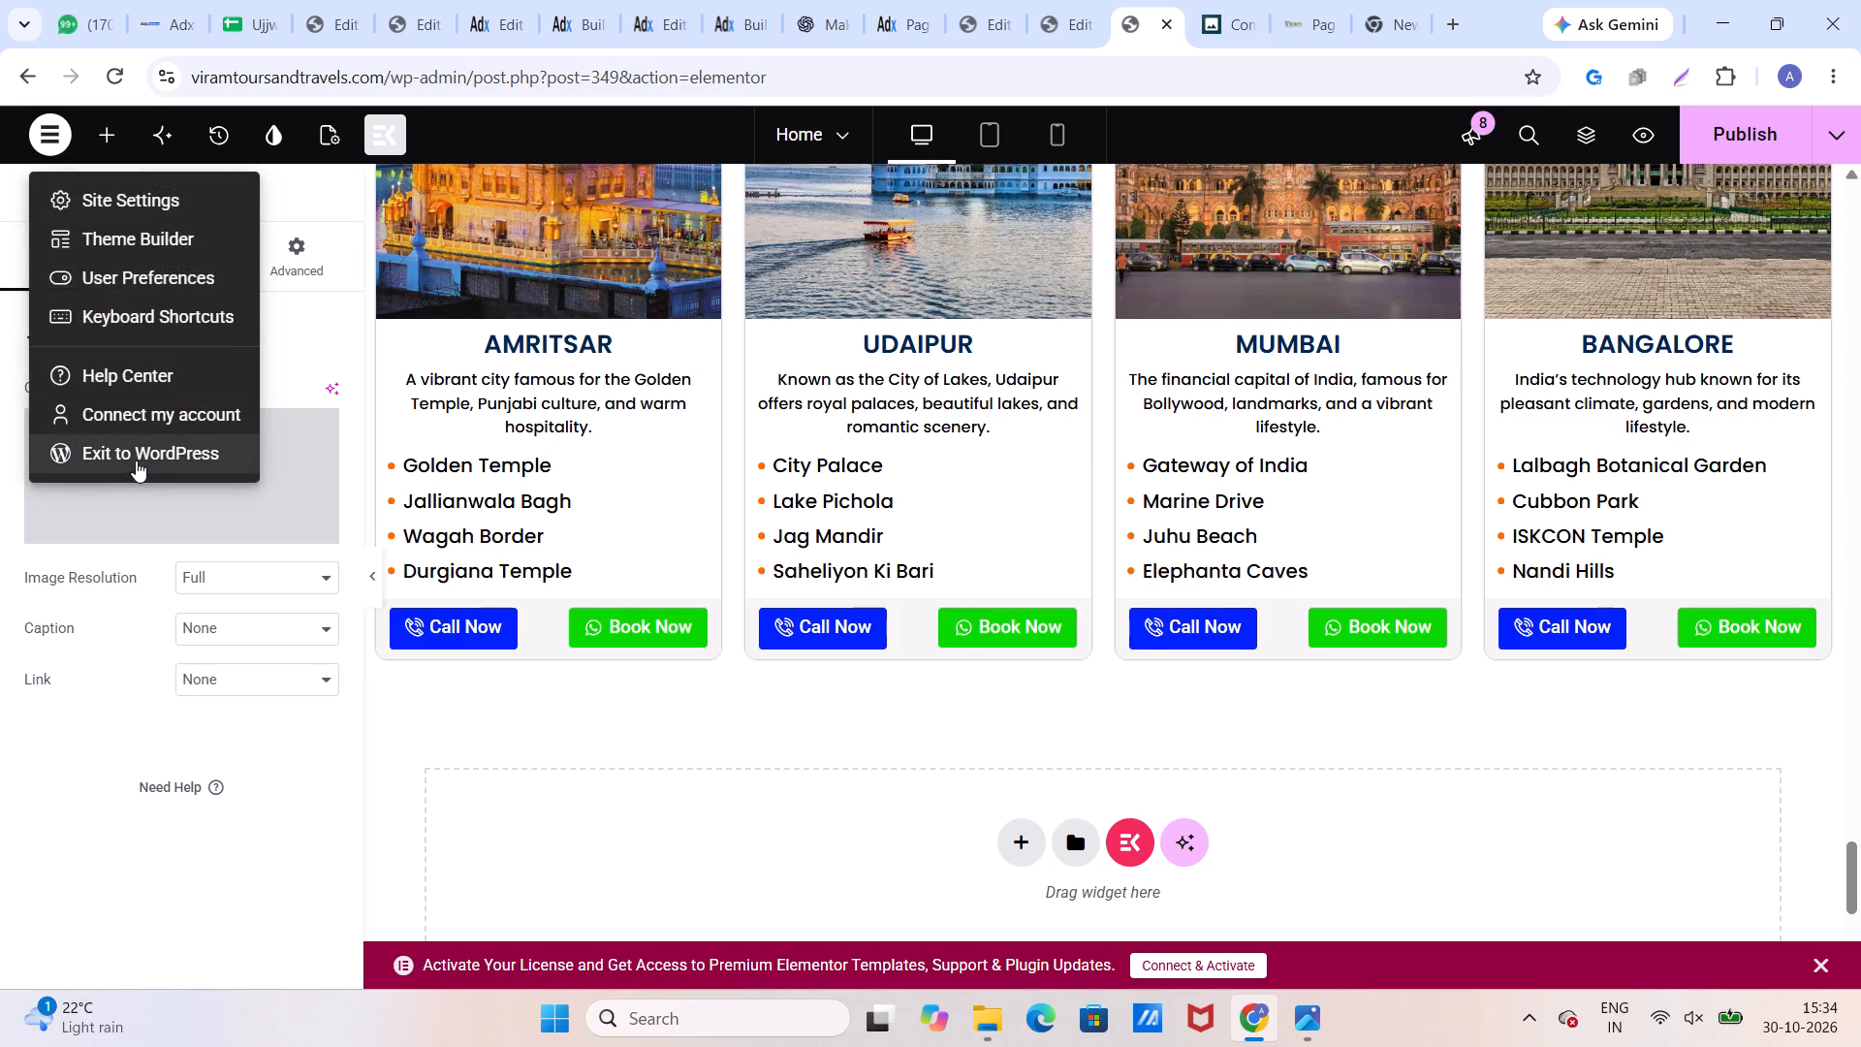
click(136, 460)
click(1022, 243)
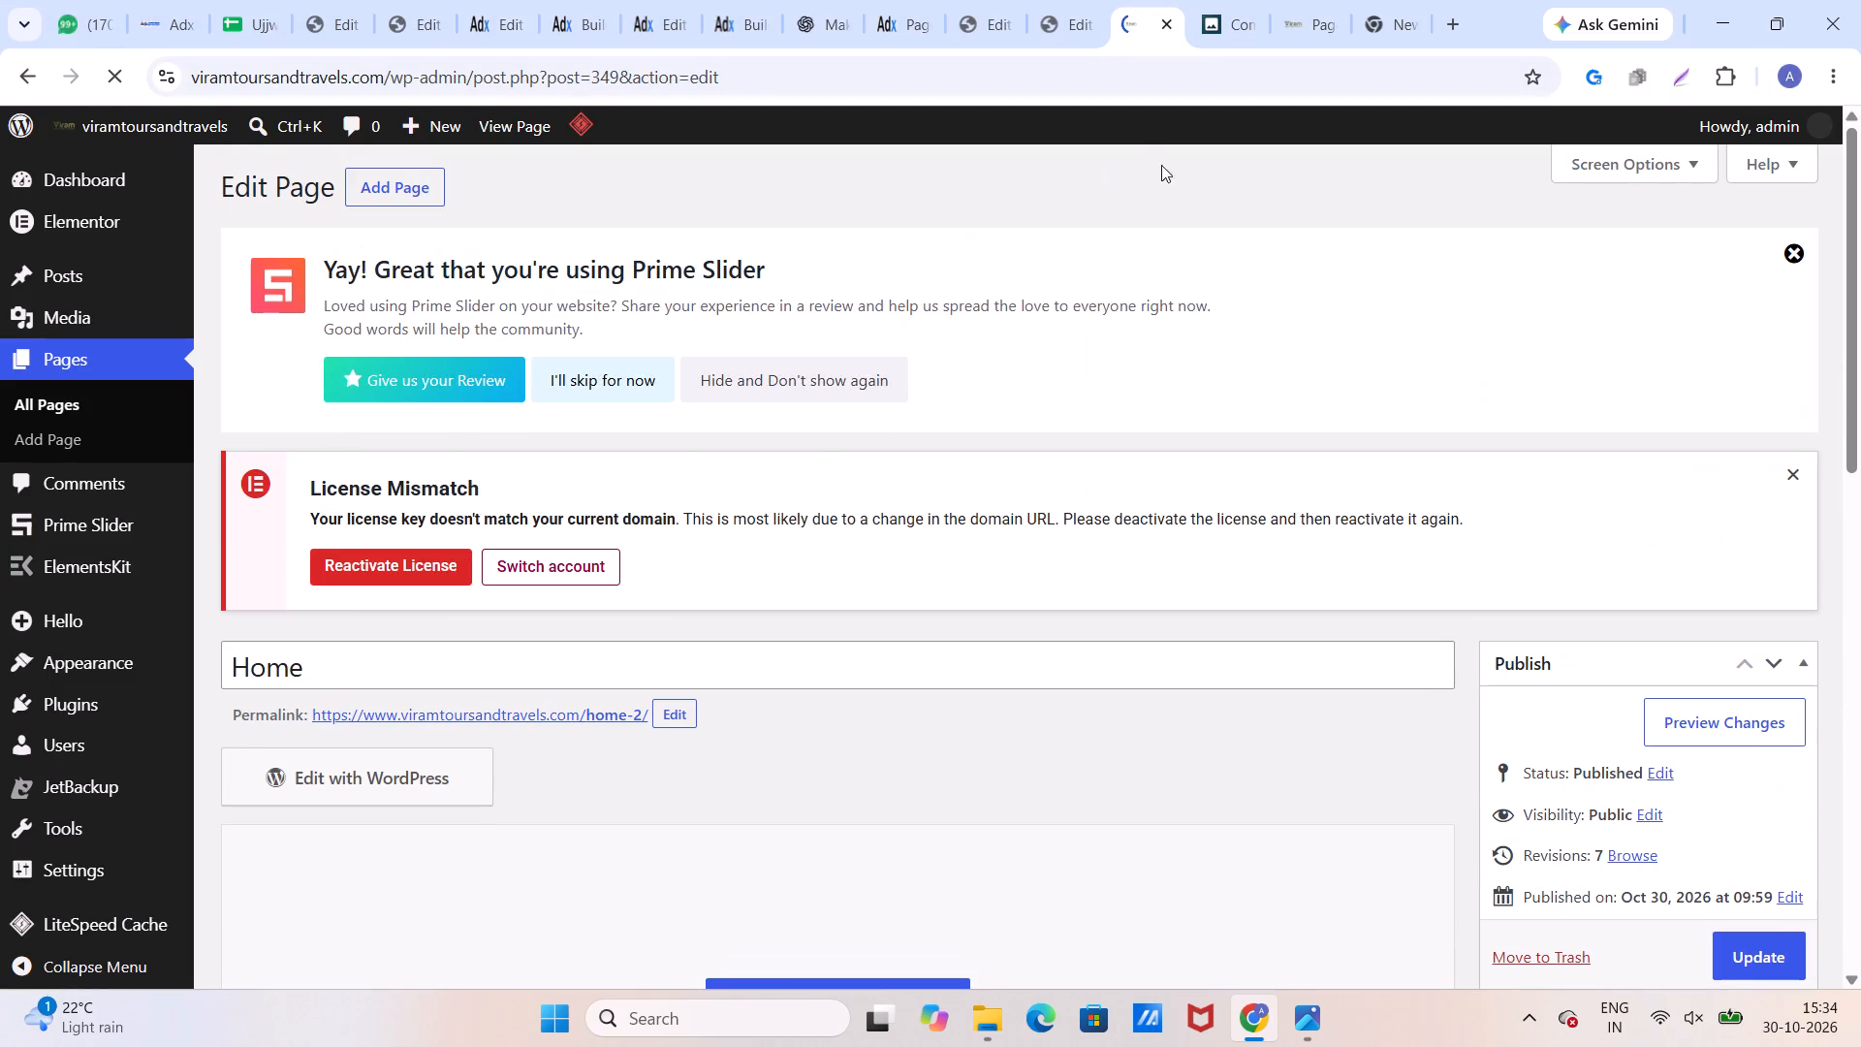
Purge all LSCache entries with LiteSpeed Cache.
click(562, 124)
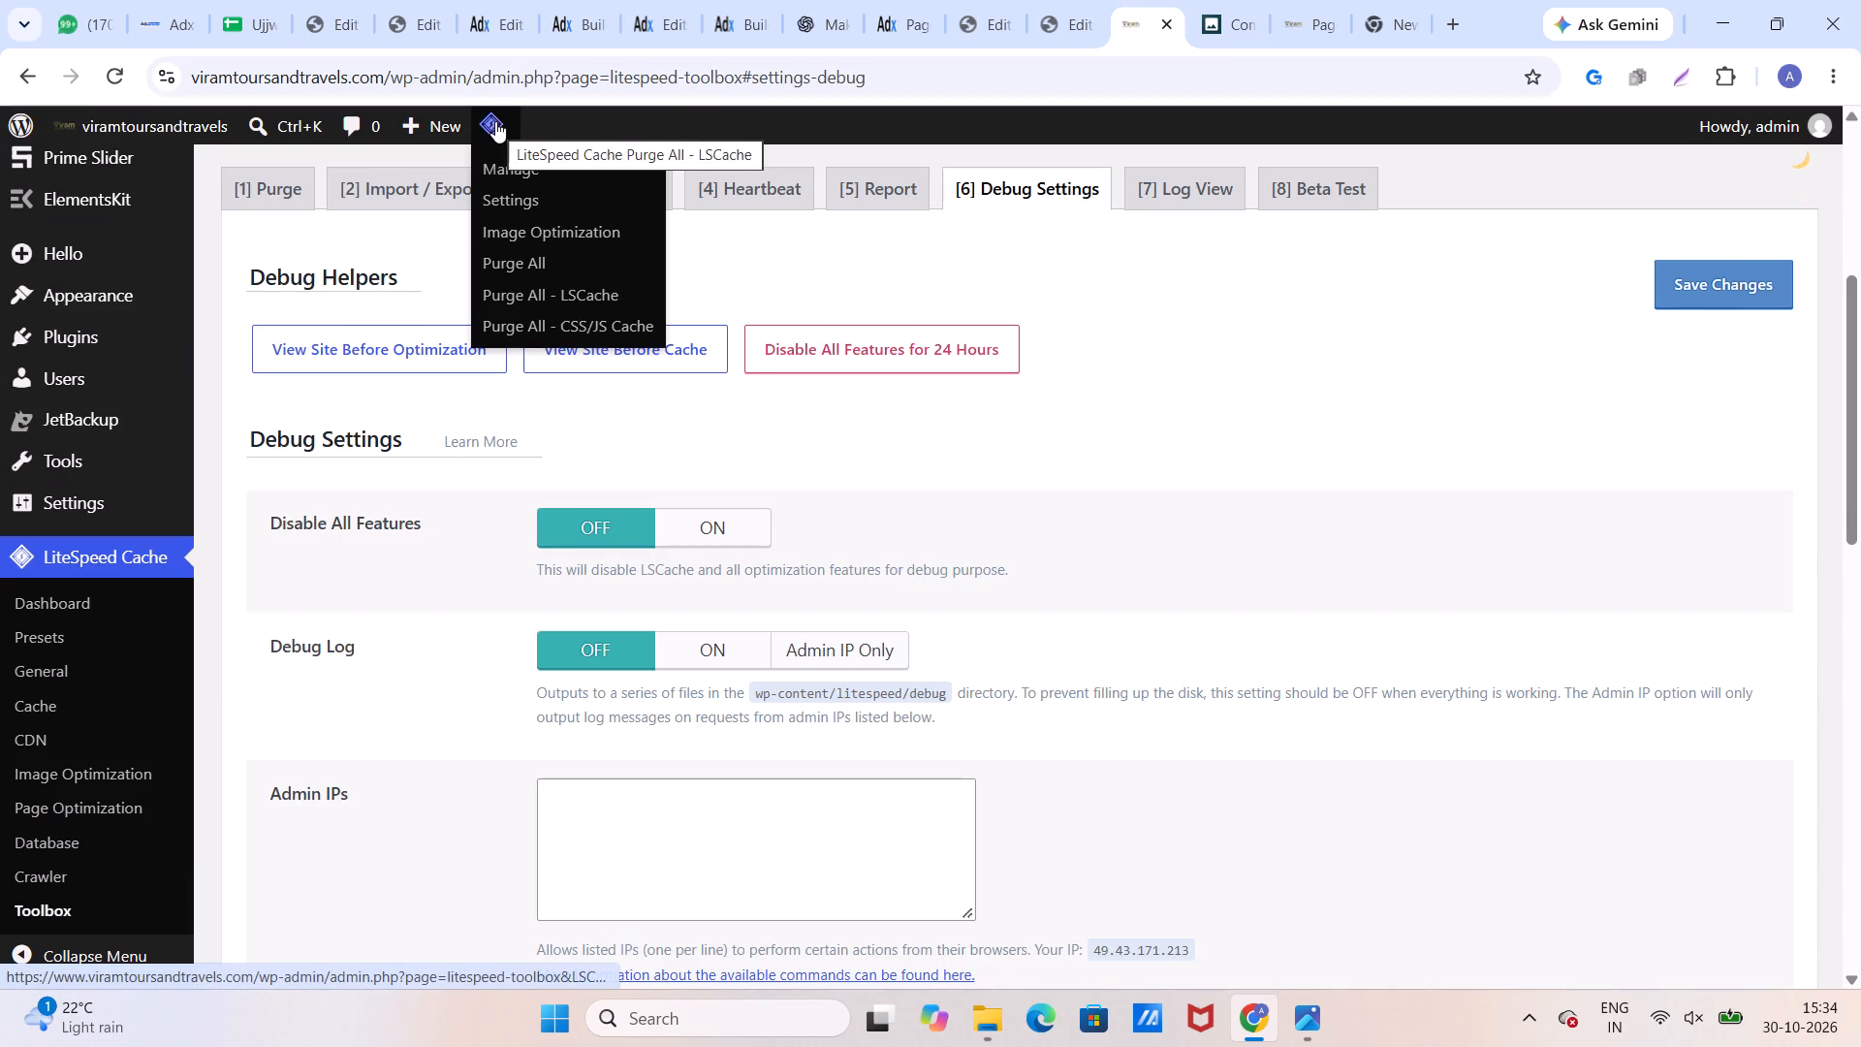
click(528, 287)
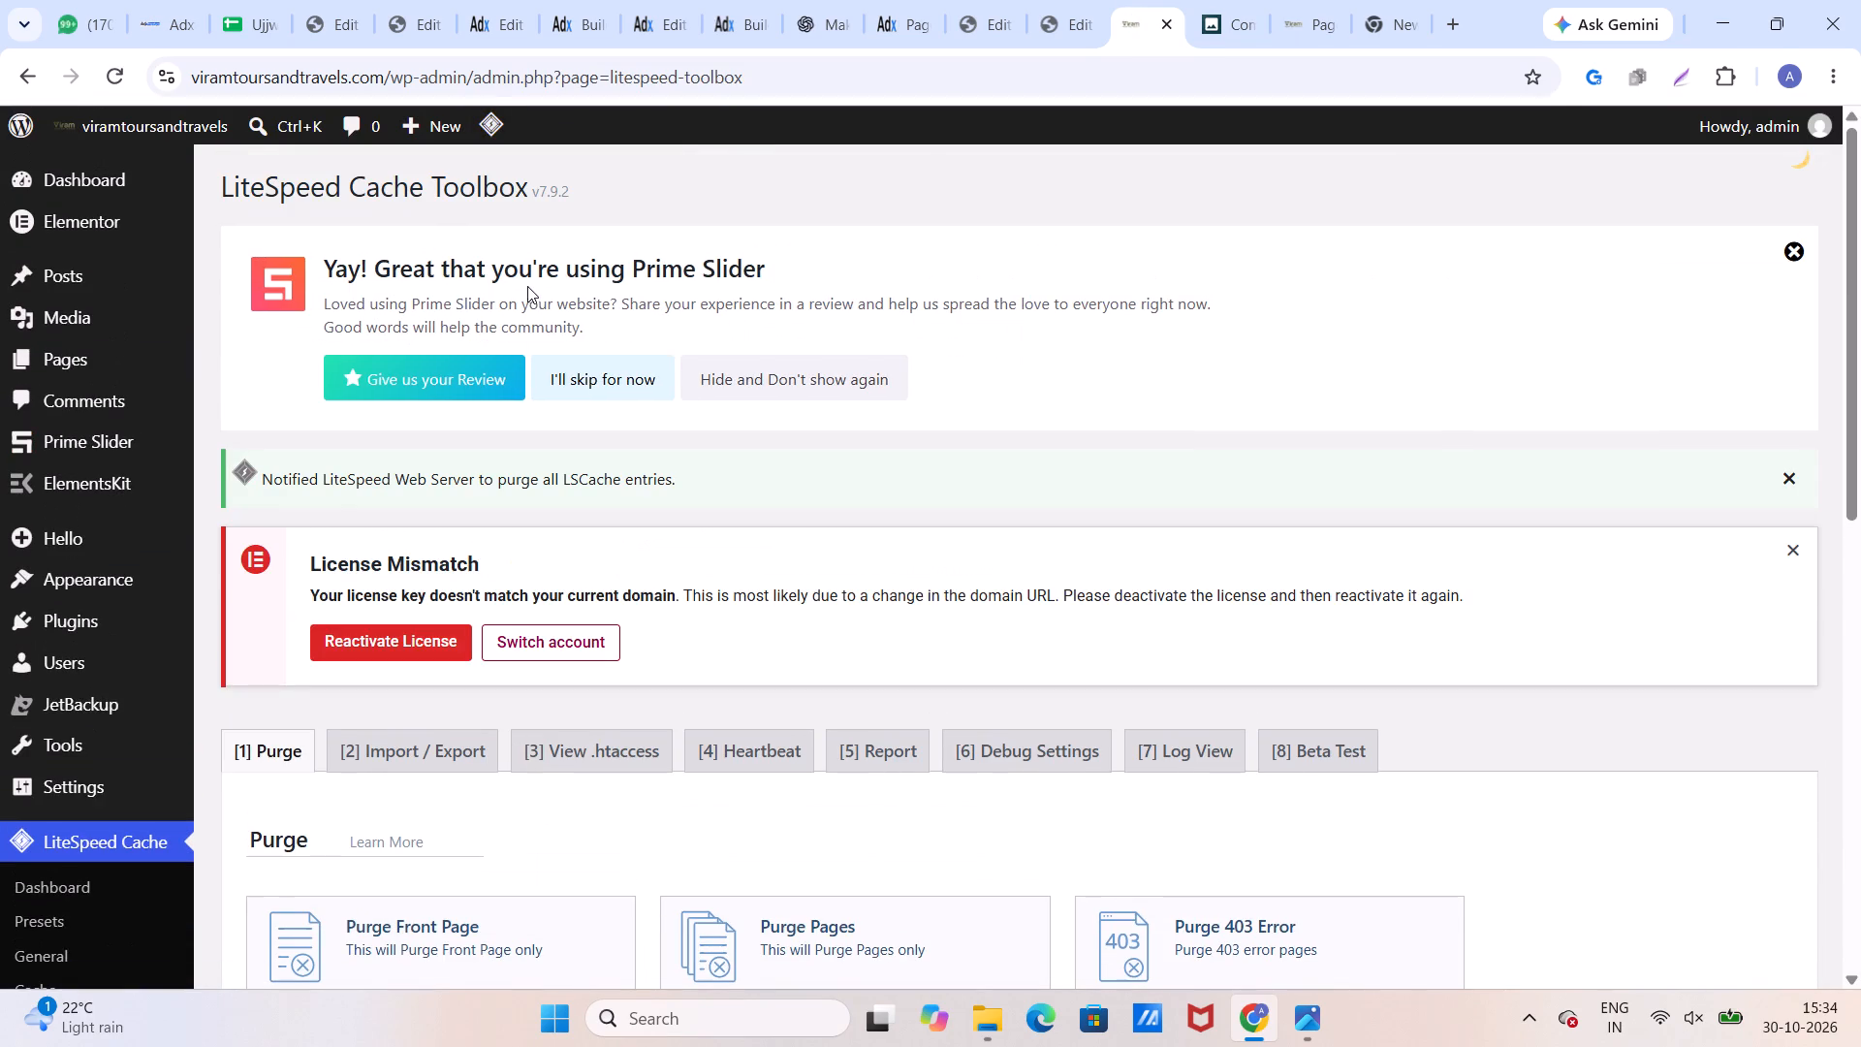
Find the Home page published 2026/10/30 in the site's page list and open it with Elementor.
click(83, 357)
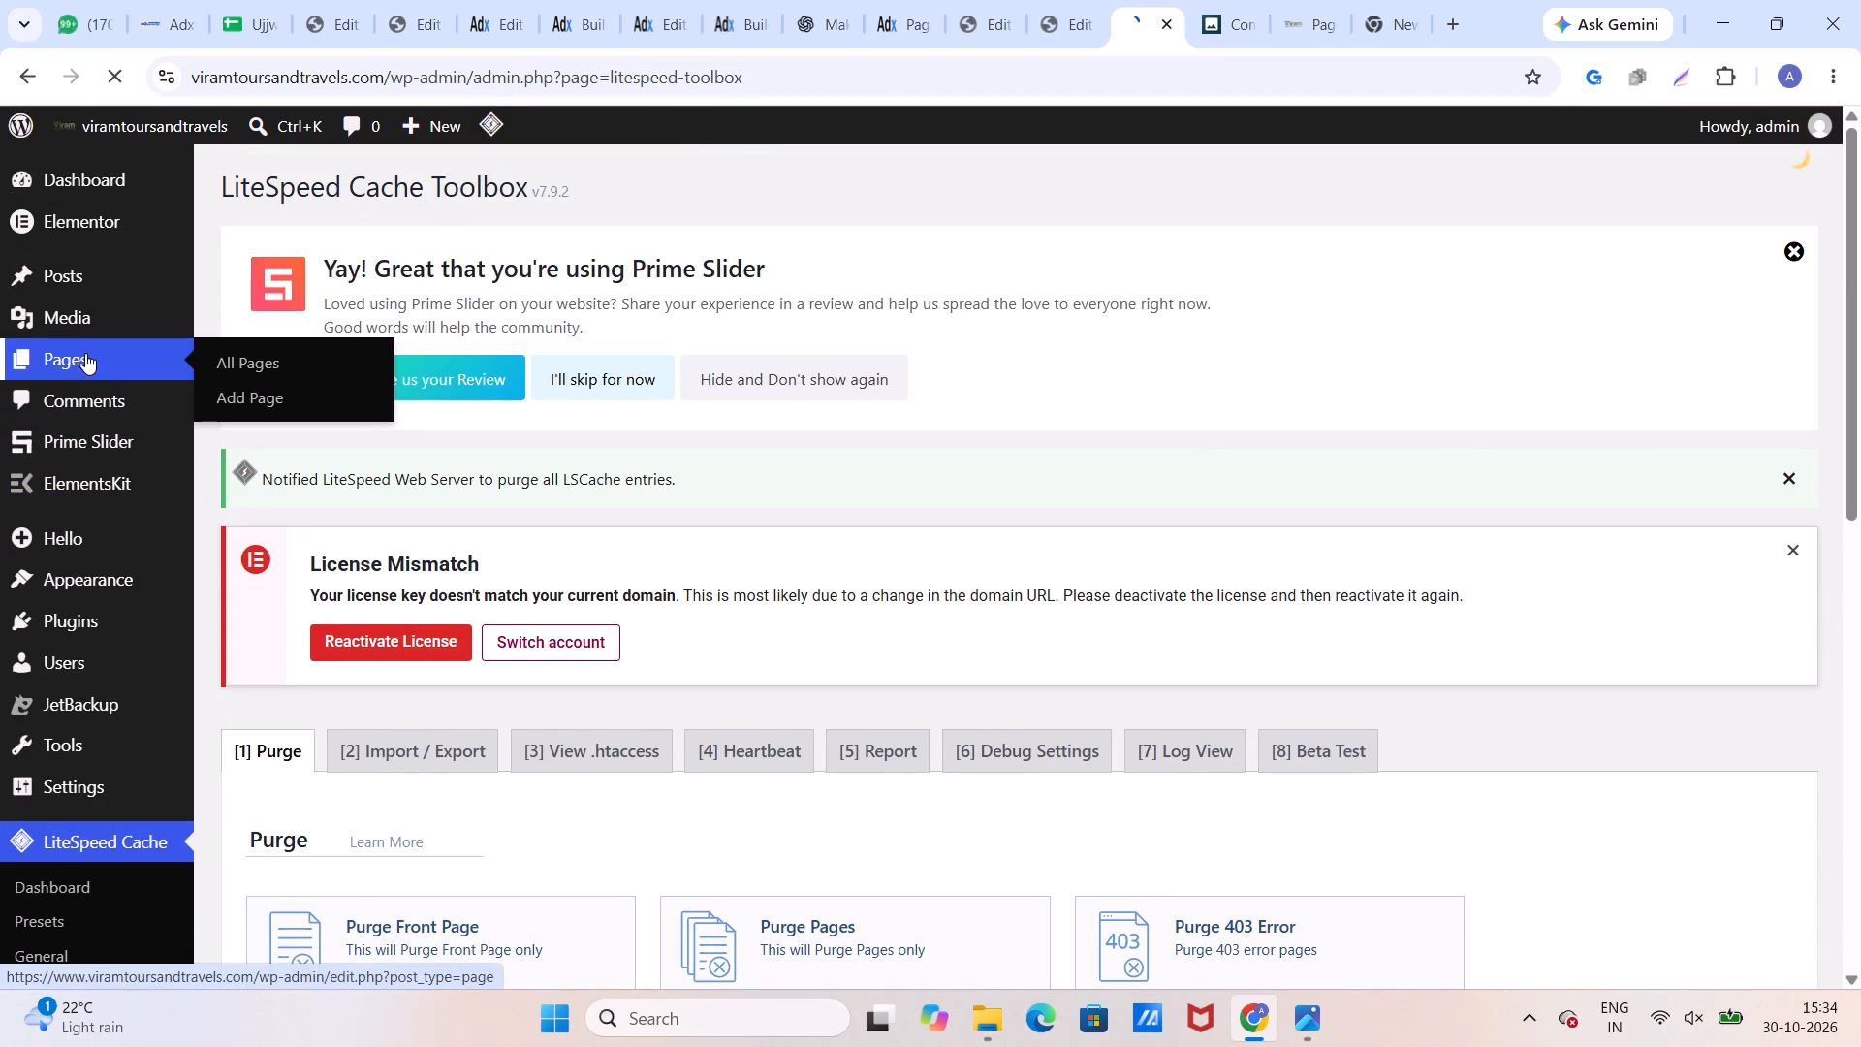
scroll(451, 743, down, 3)
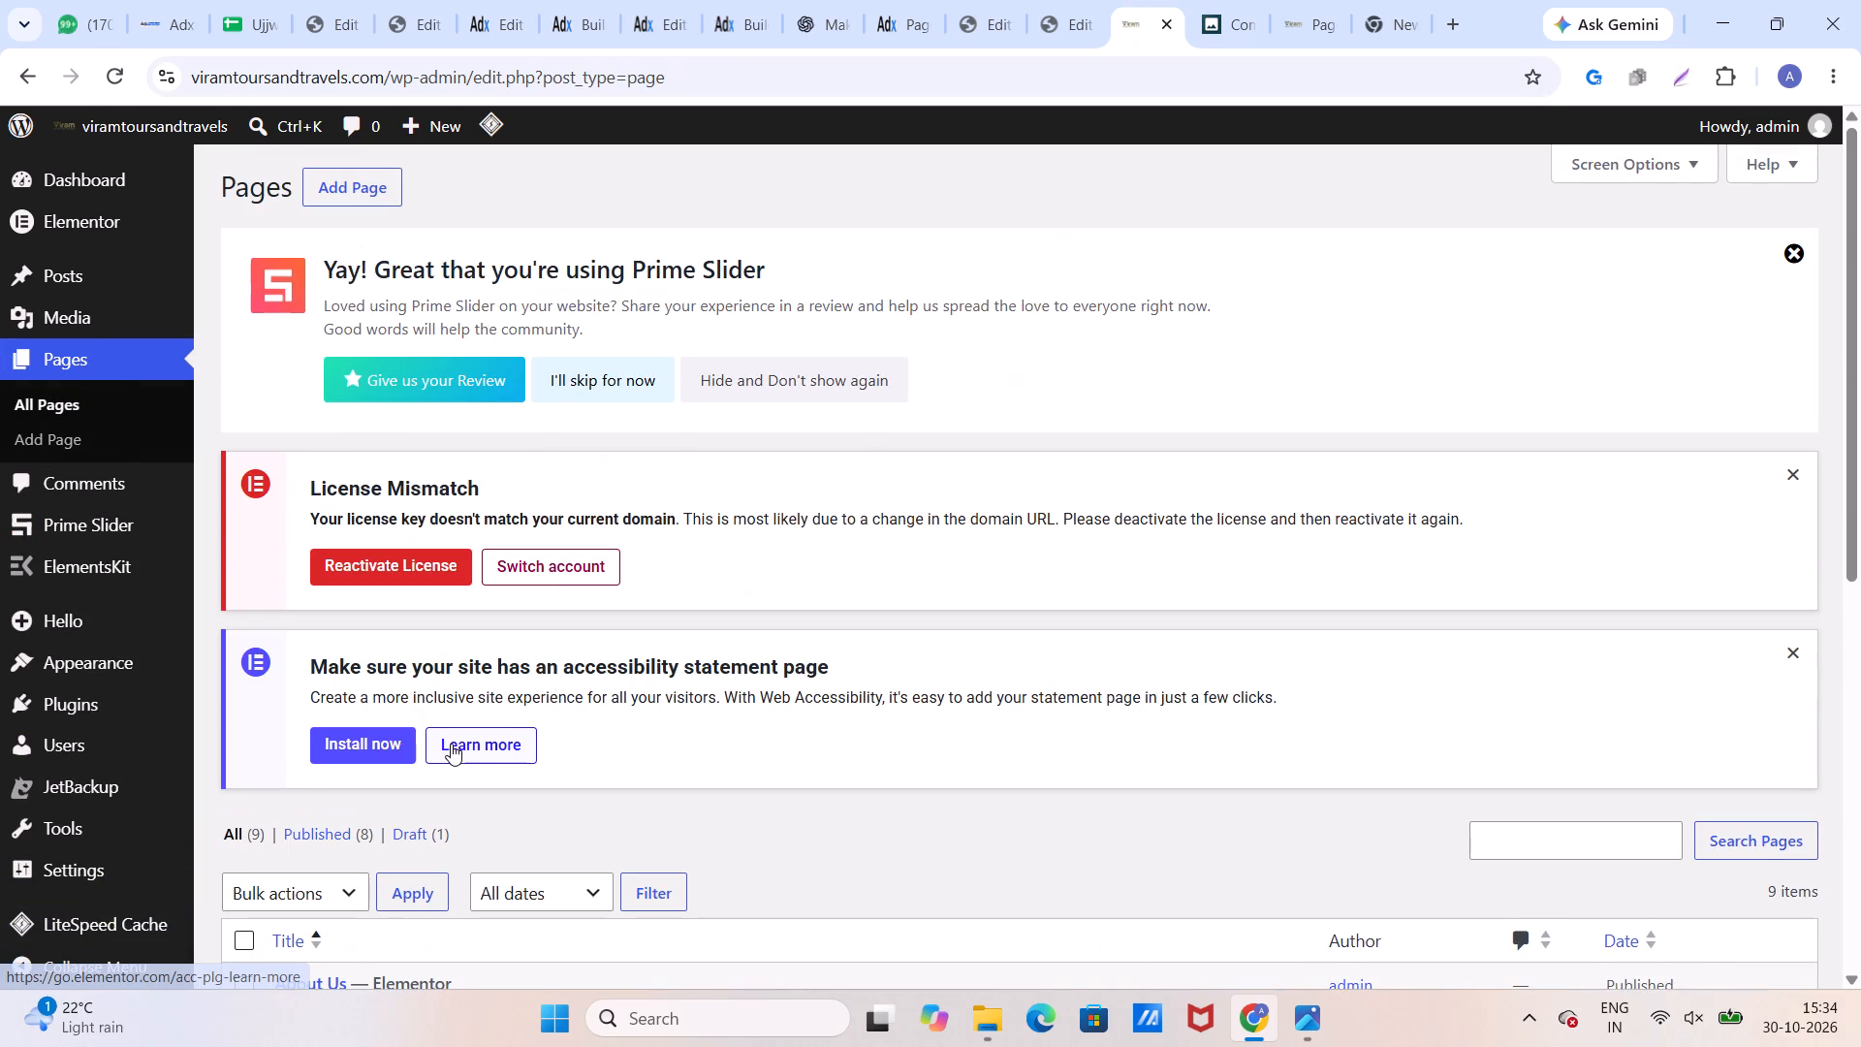
scroll(451, 744, down, 6)
scroll(697, 708, down, 6)
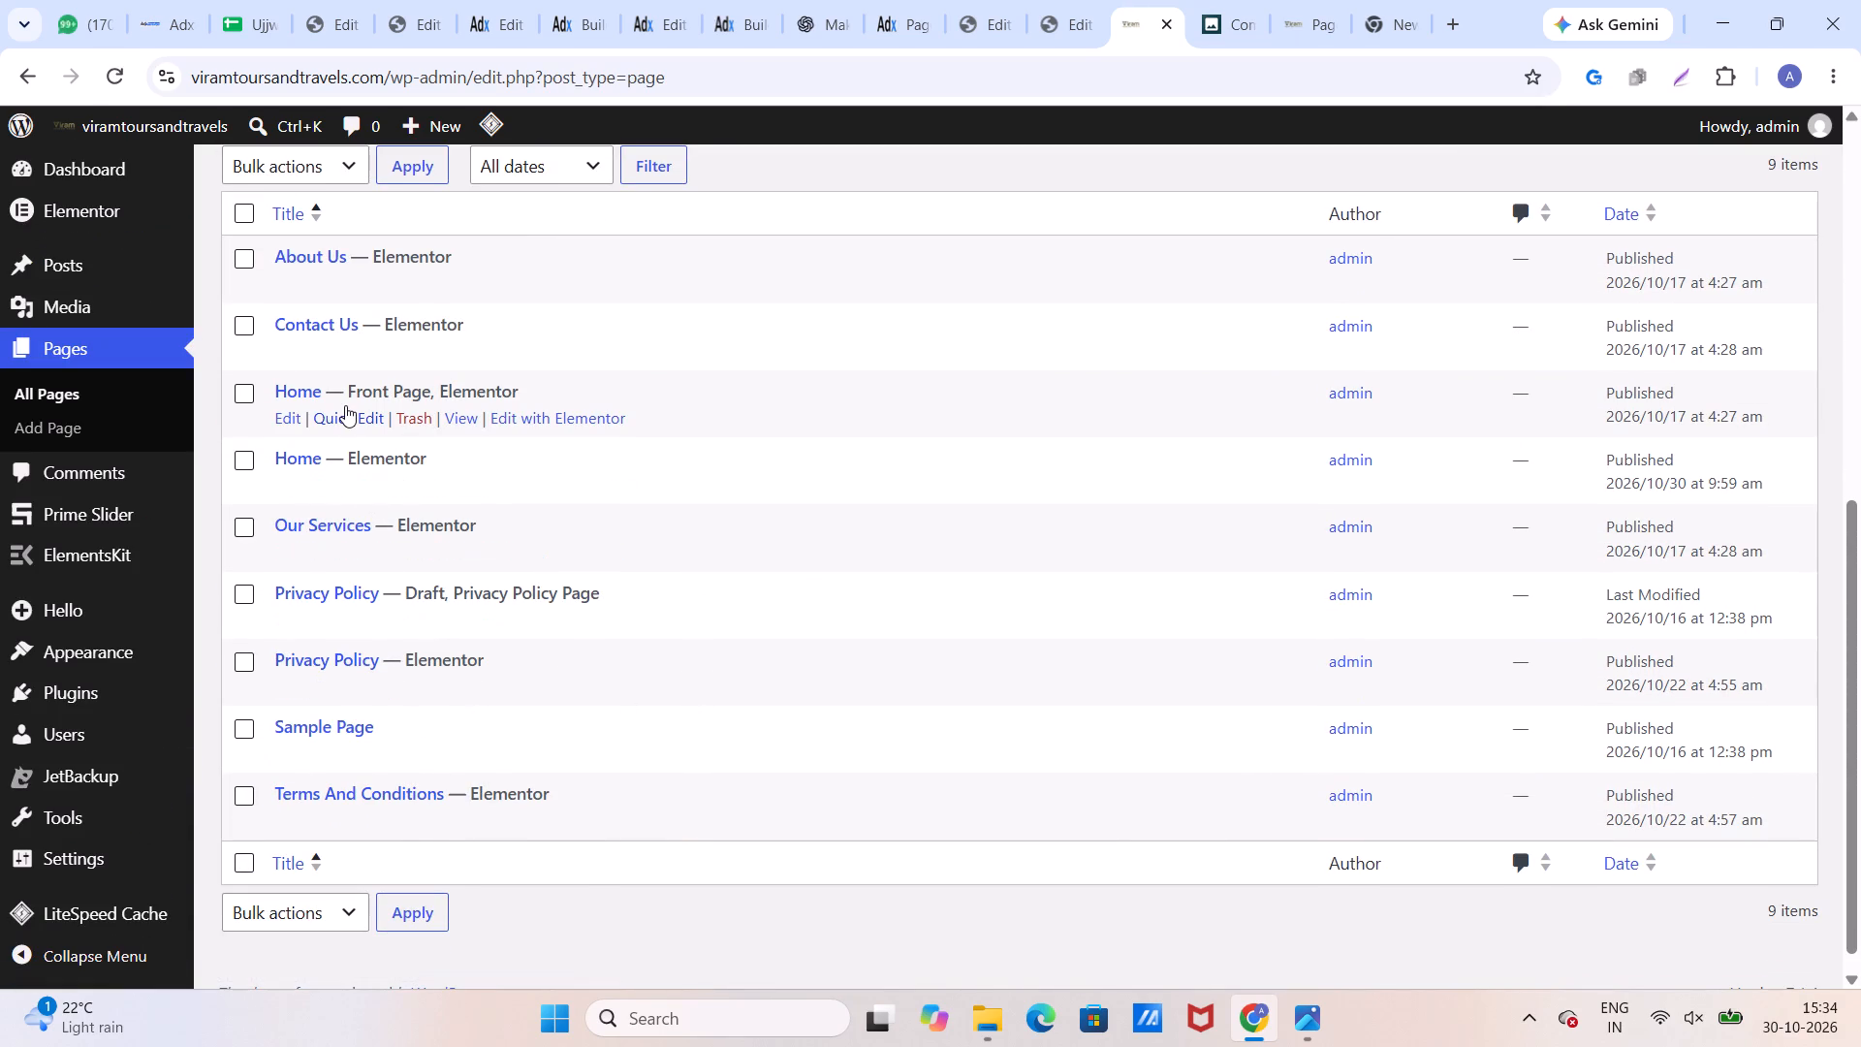
click(507, 492)
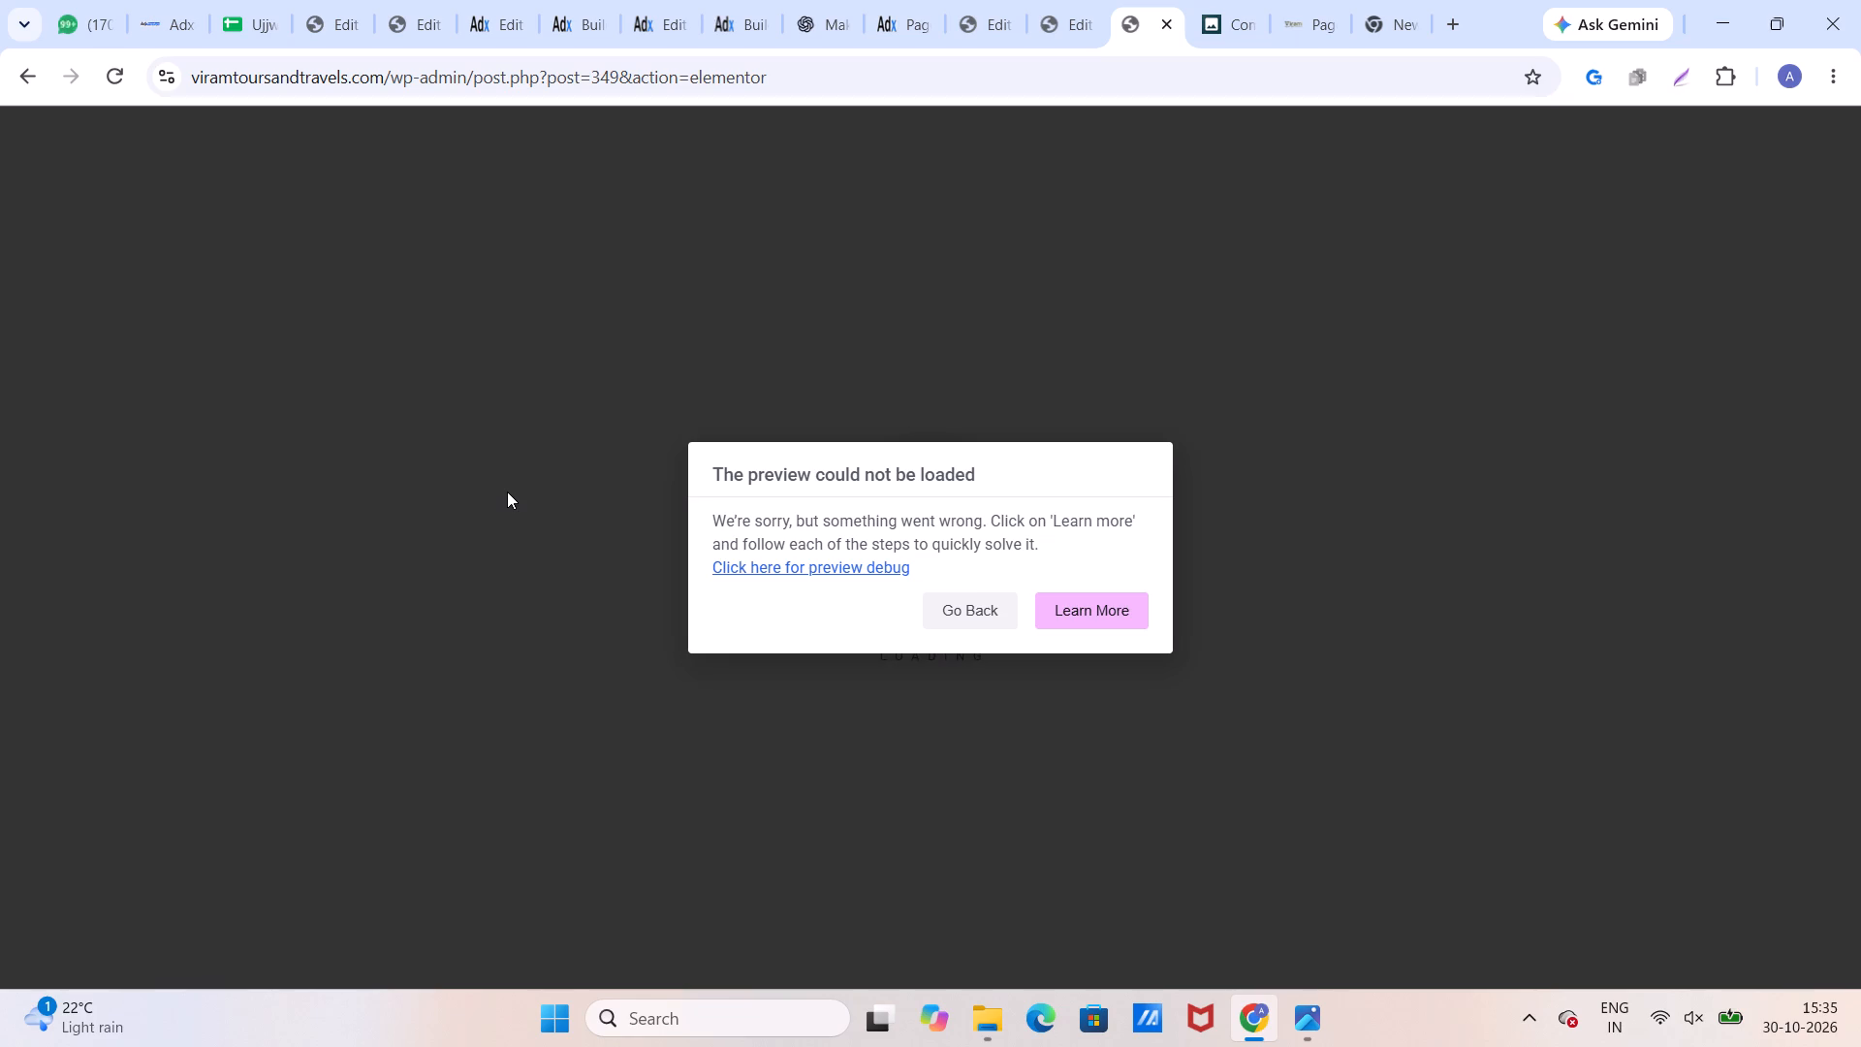
Go back to the page list and reopen the Home page published 2026/10/30 with Elementor.
click(985, 614)
scroll(884, 591, down, 6)
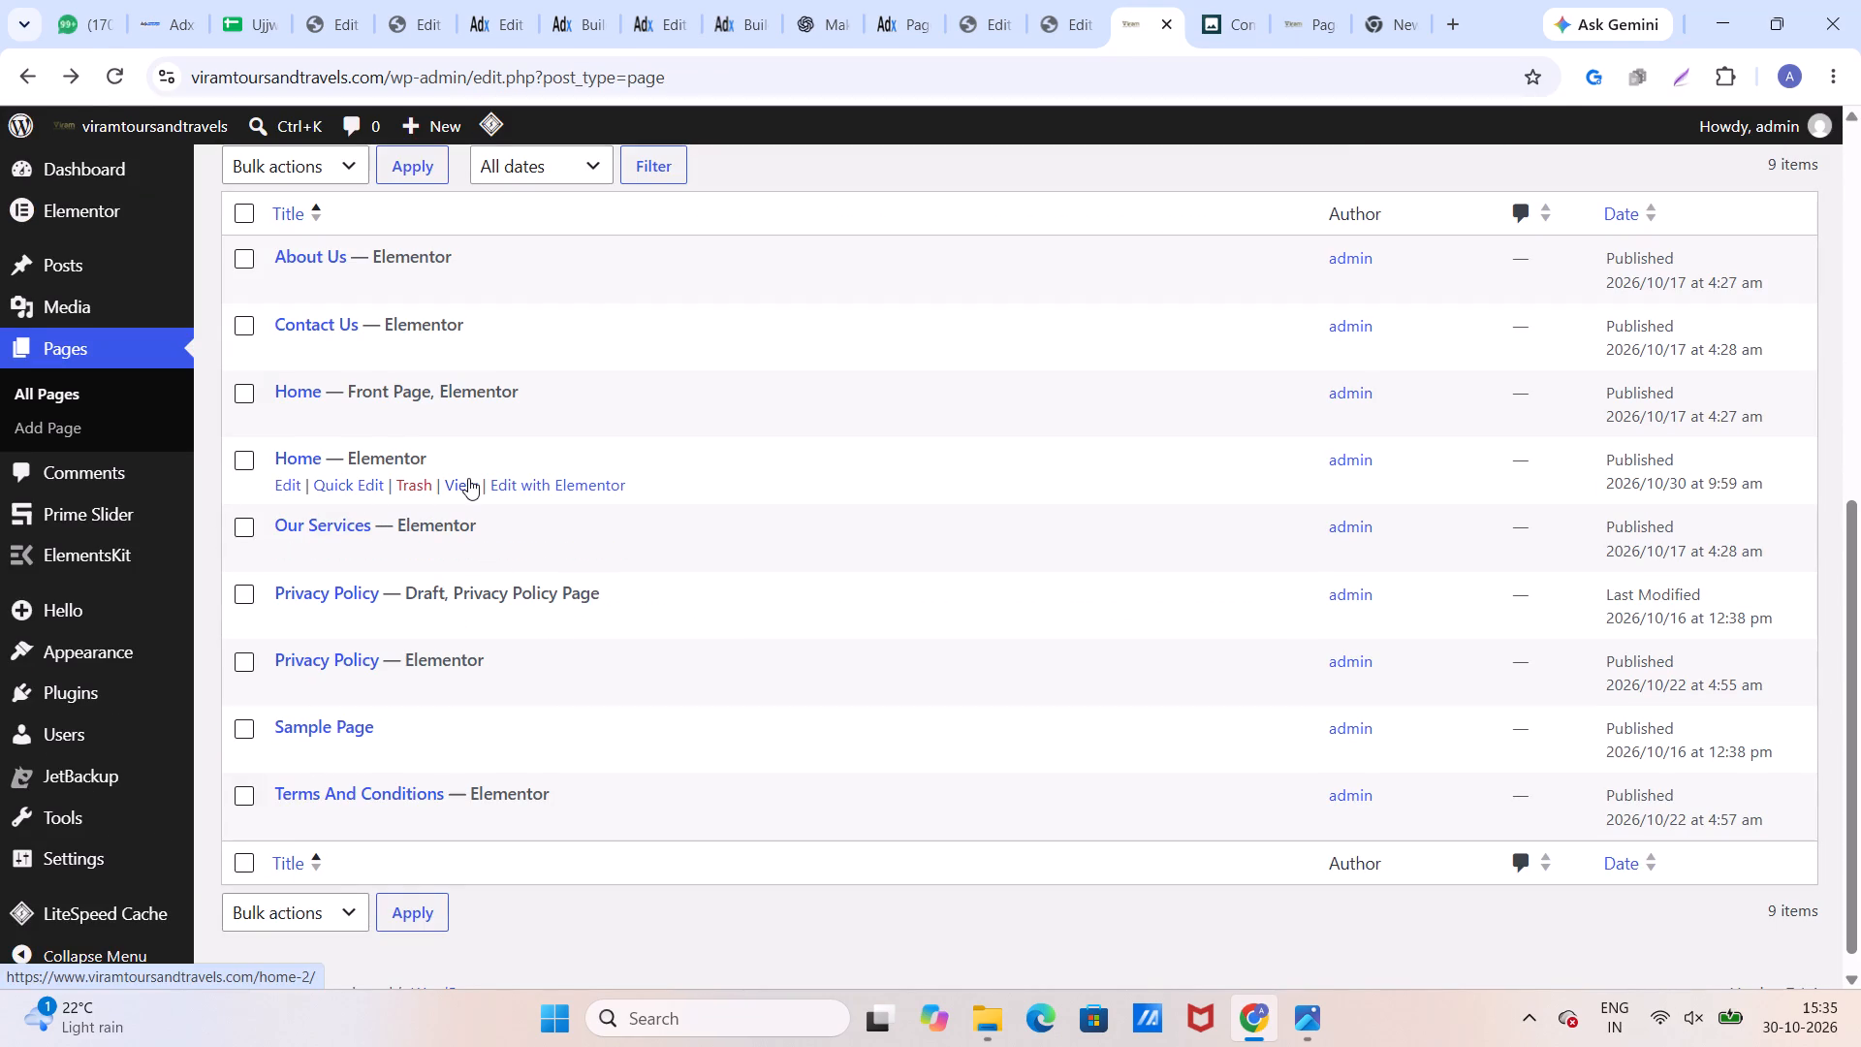
click(504, 483)
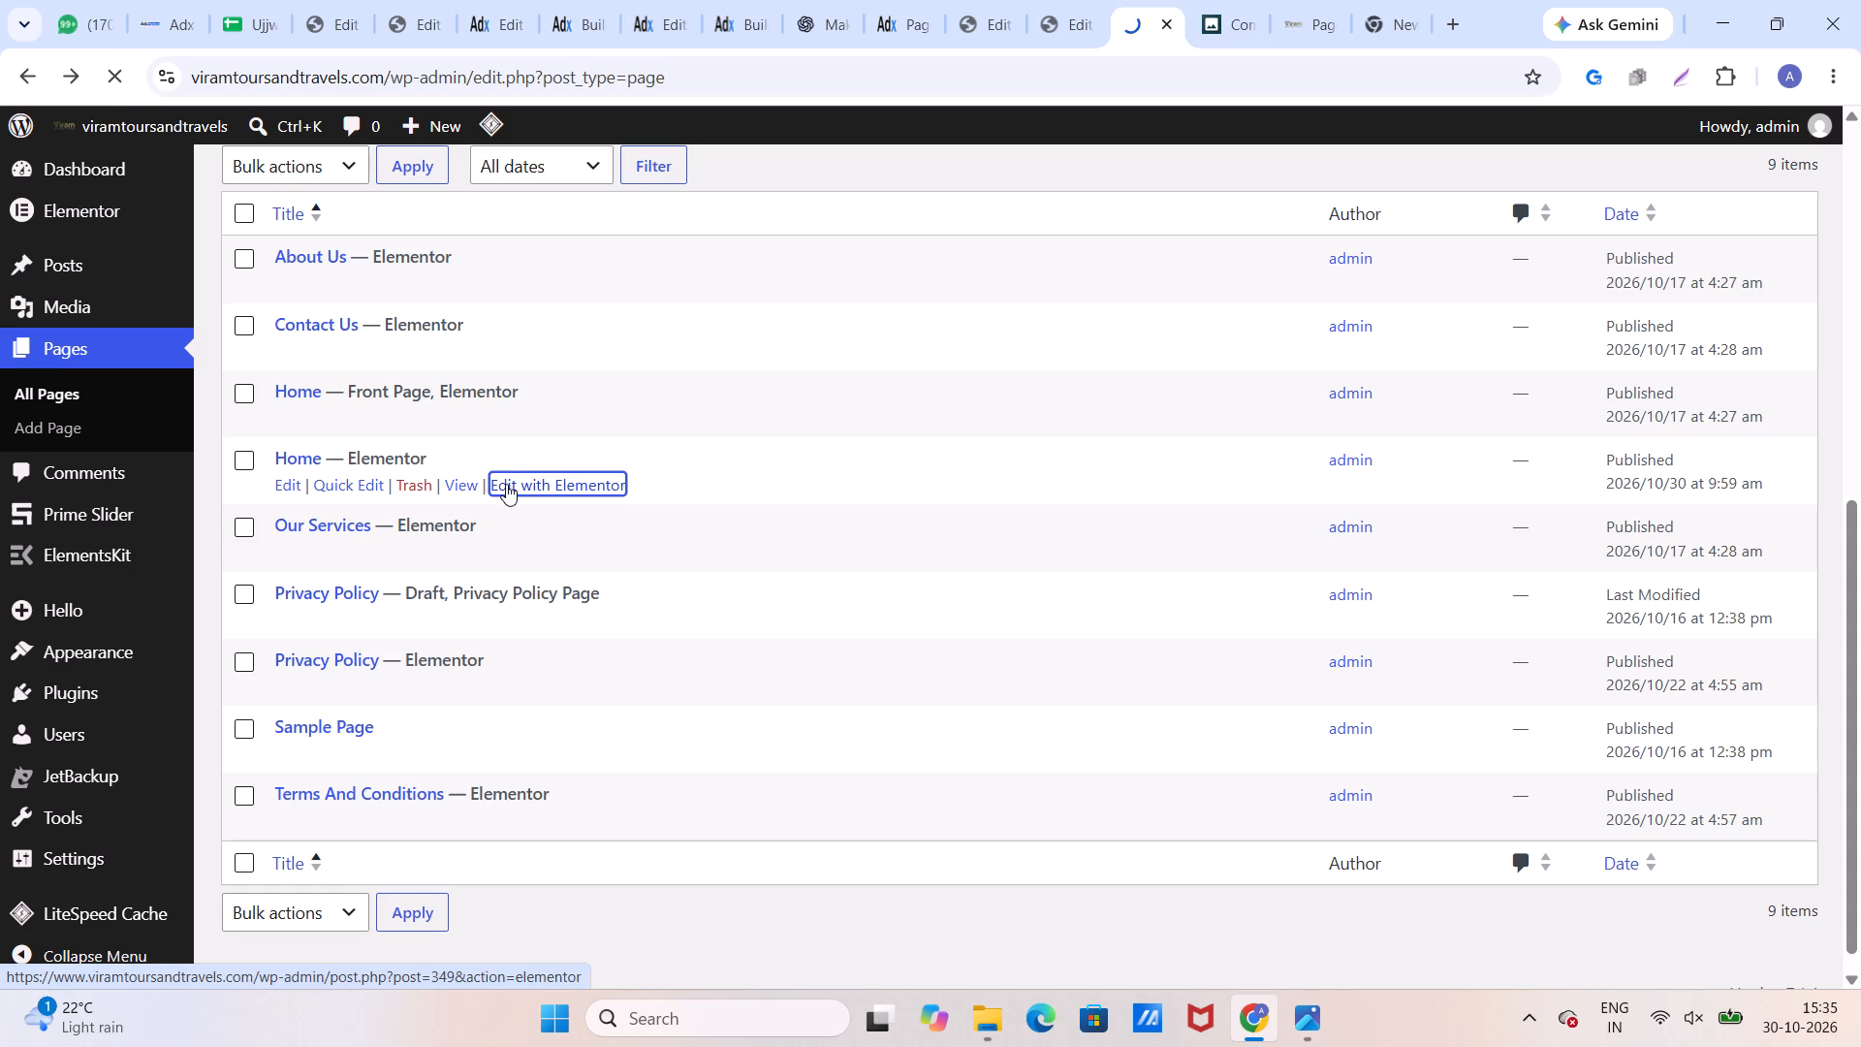
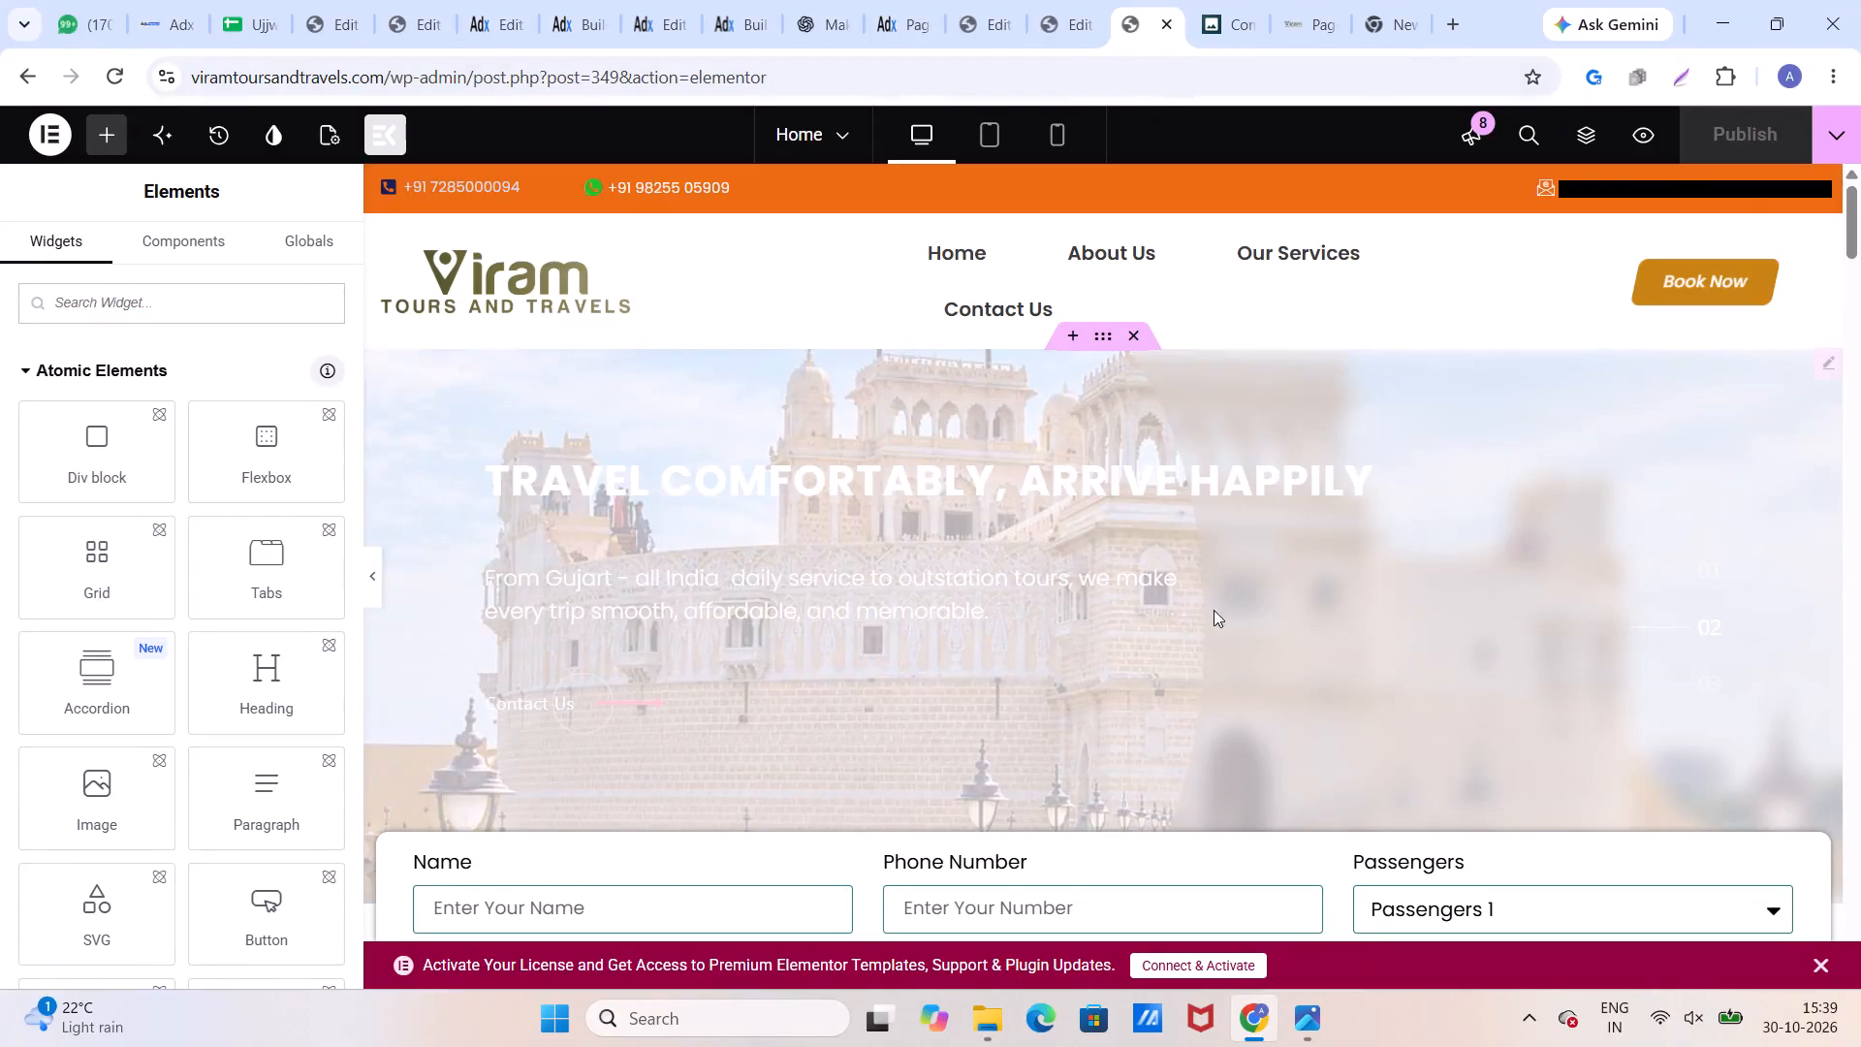
Check the new Home page's hero, booking form and About Us sections in the editor against the original Home page.
scroll(1214, 642, down, 8)
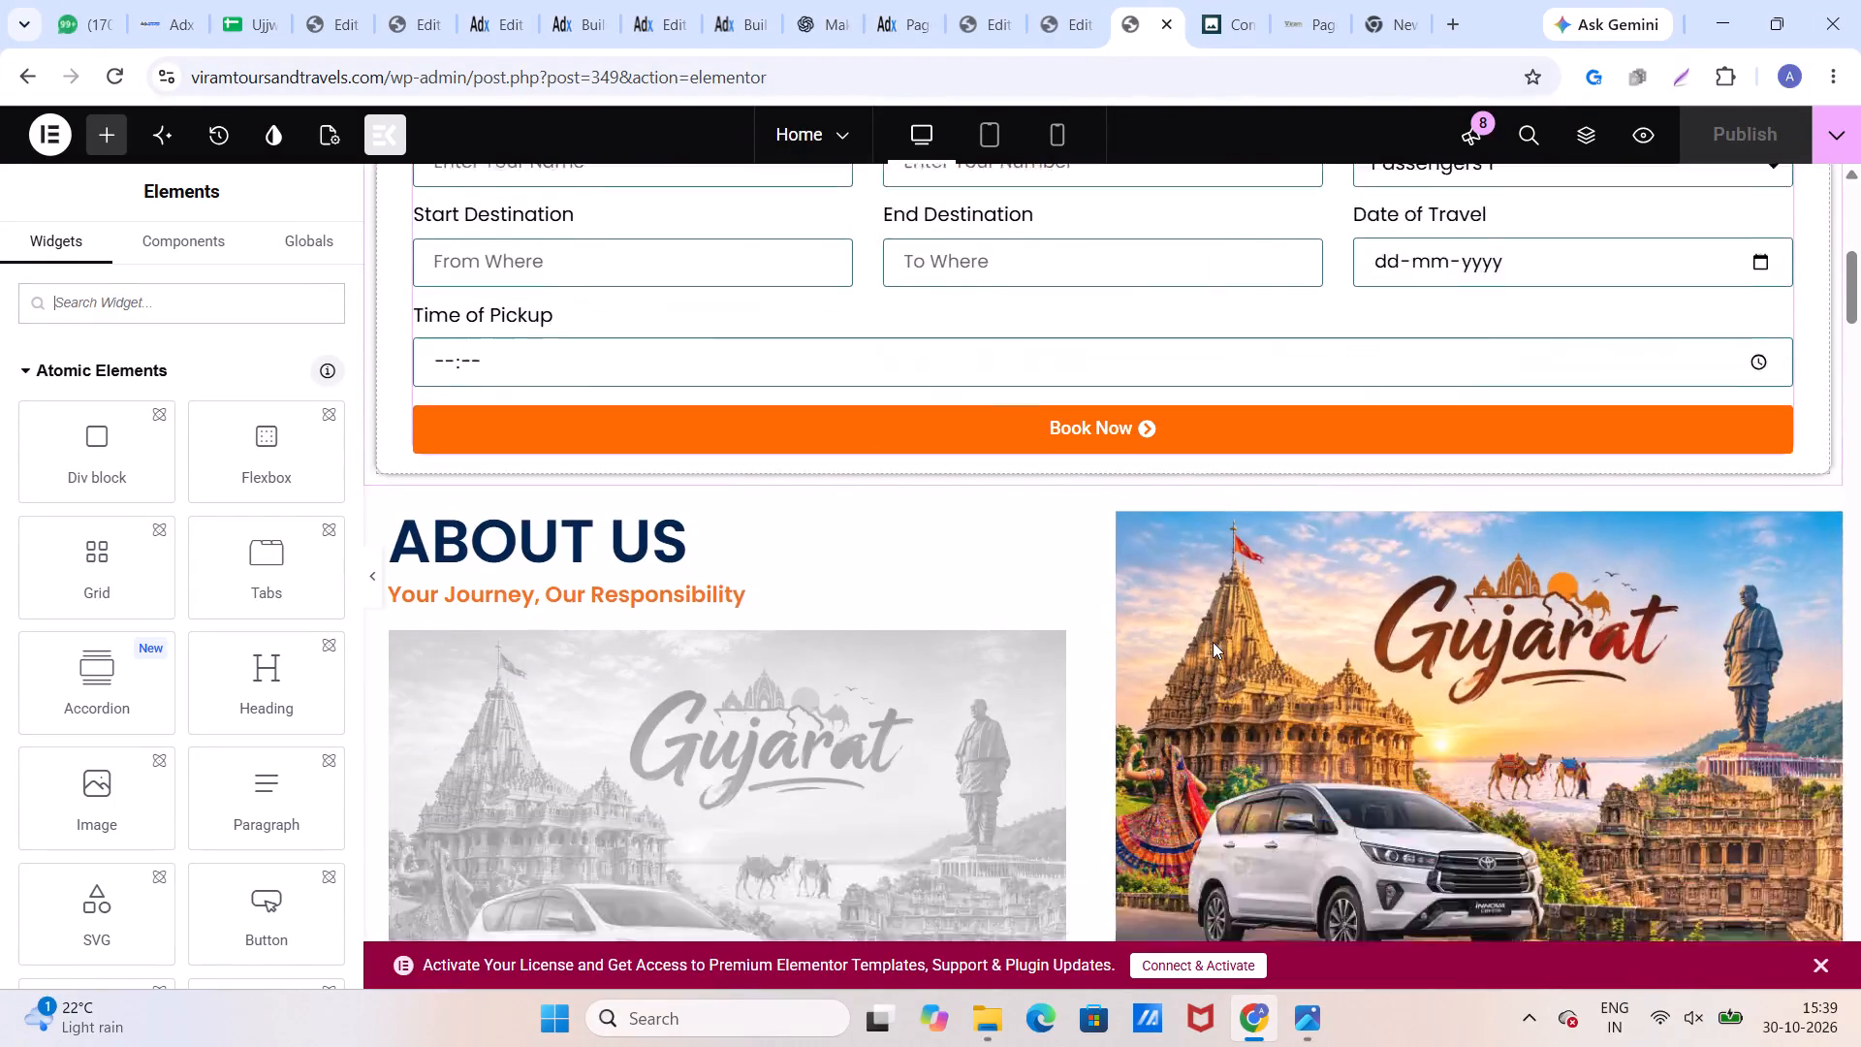
scroll(1213, 642, up, 6)
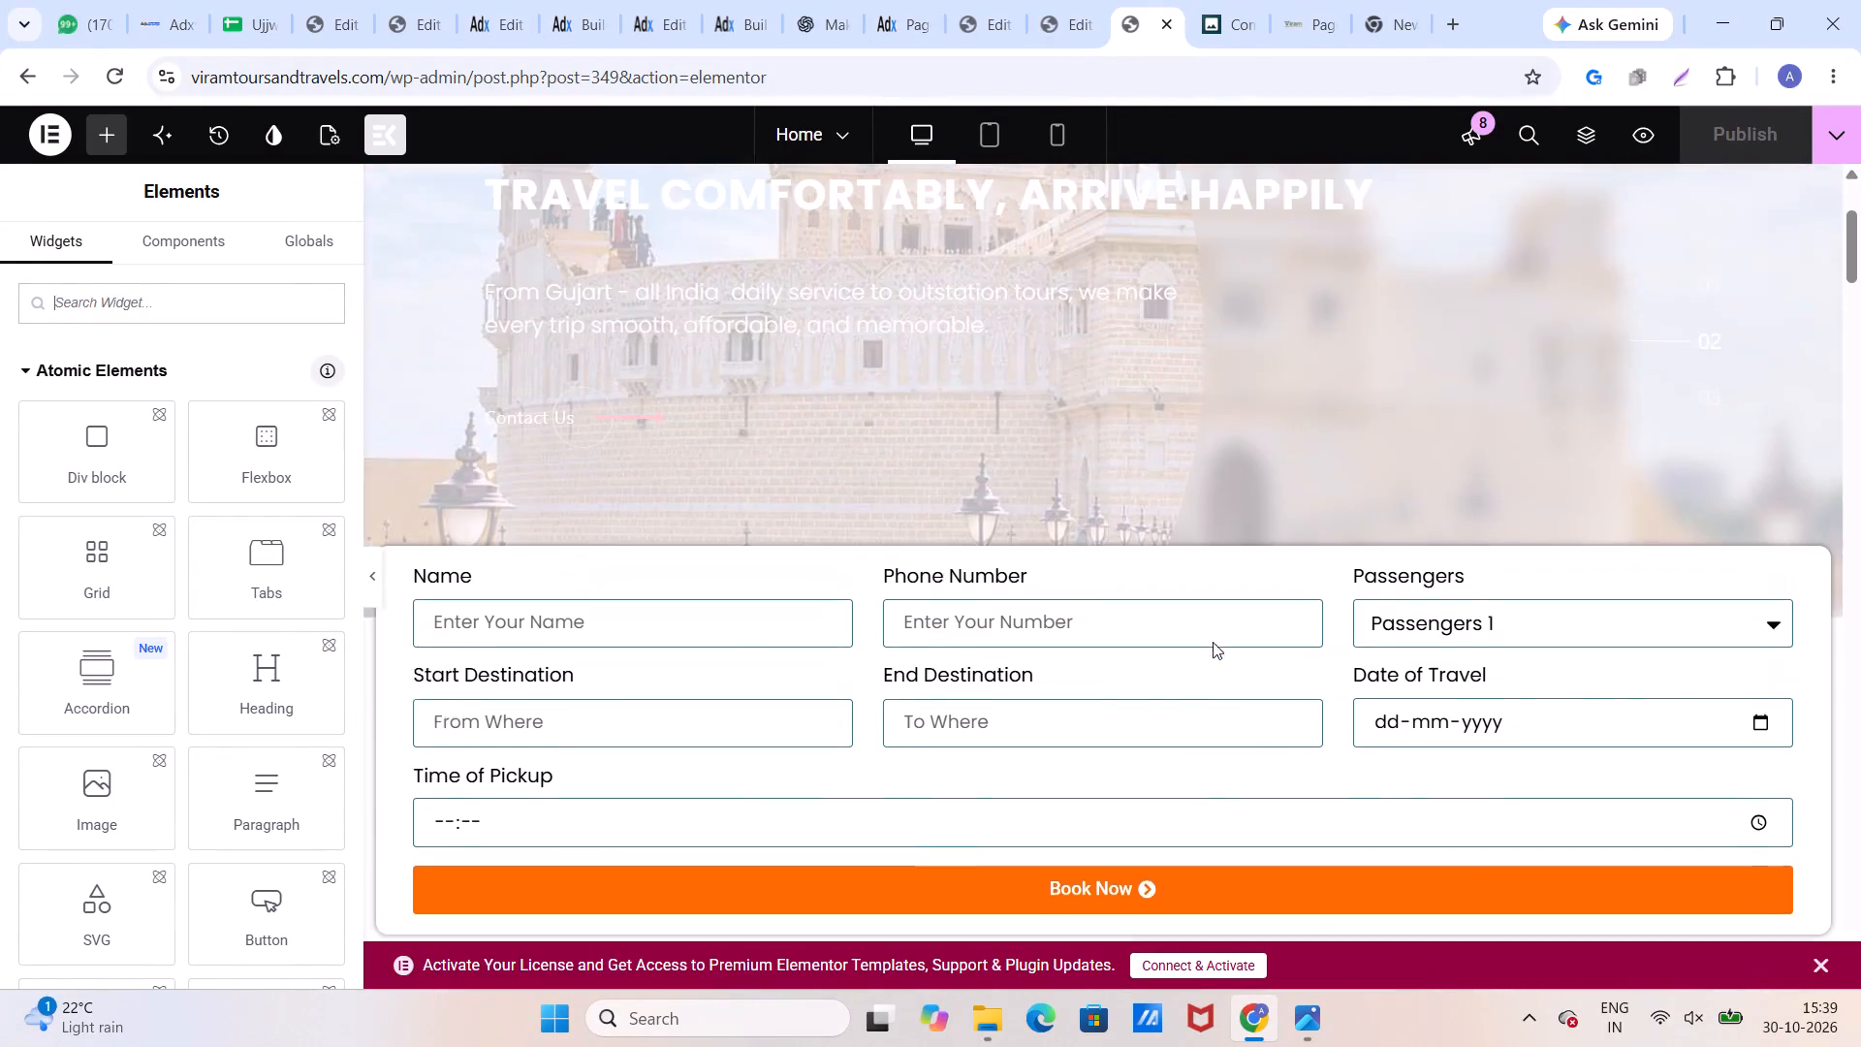
scroll(1213, 642, up, 5)
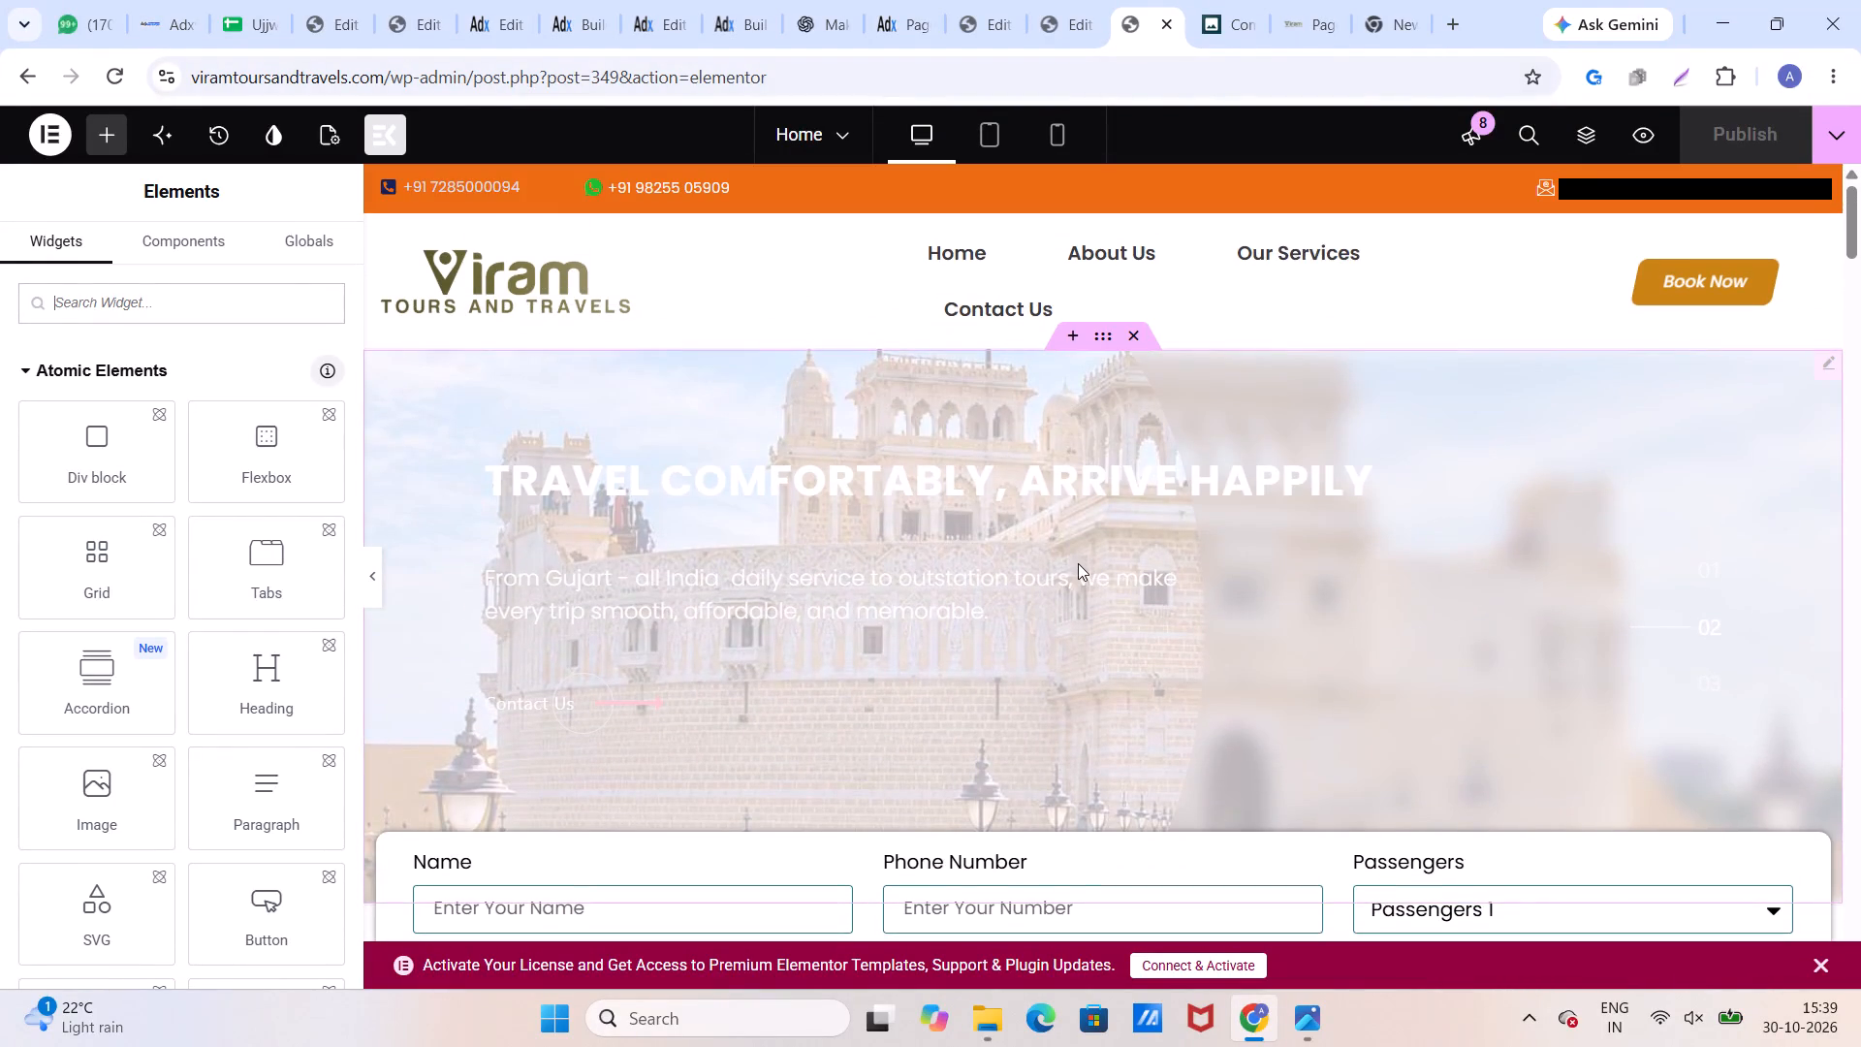
click(1068, 8)
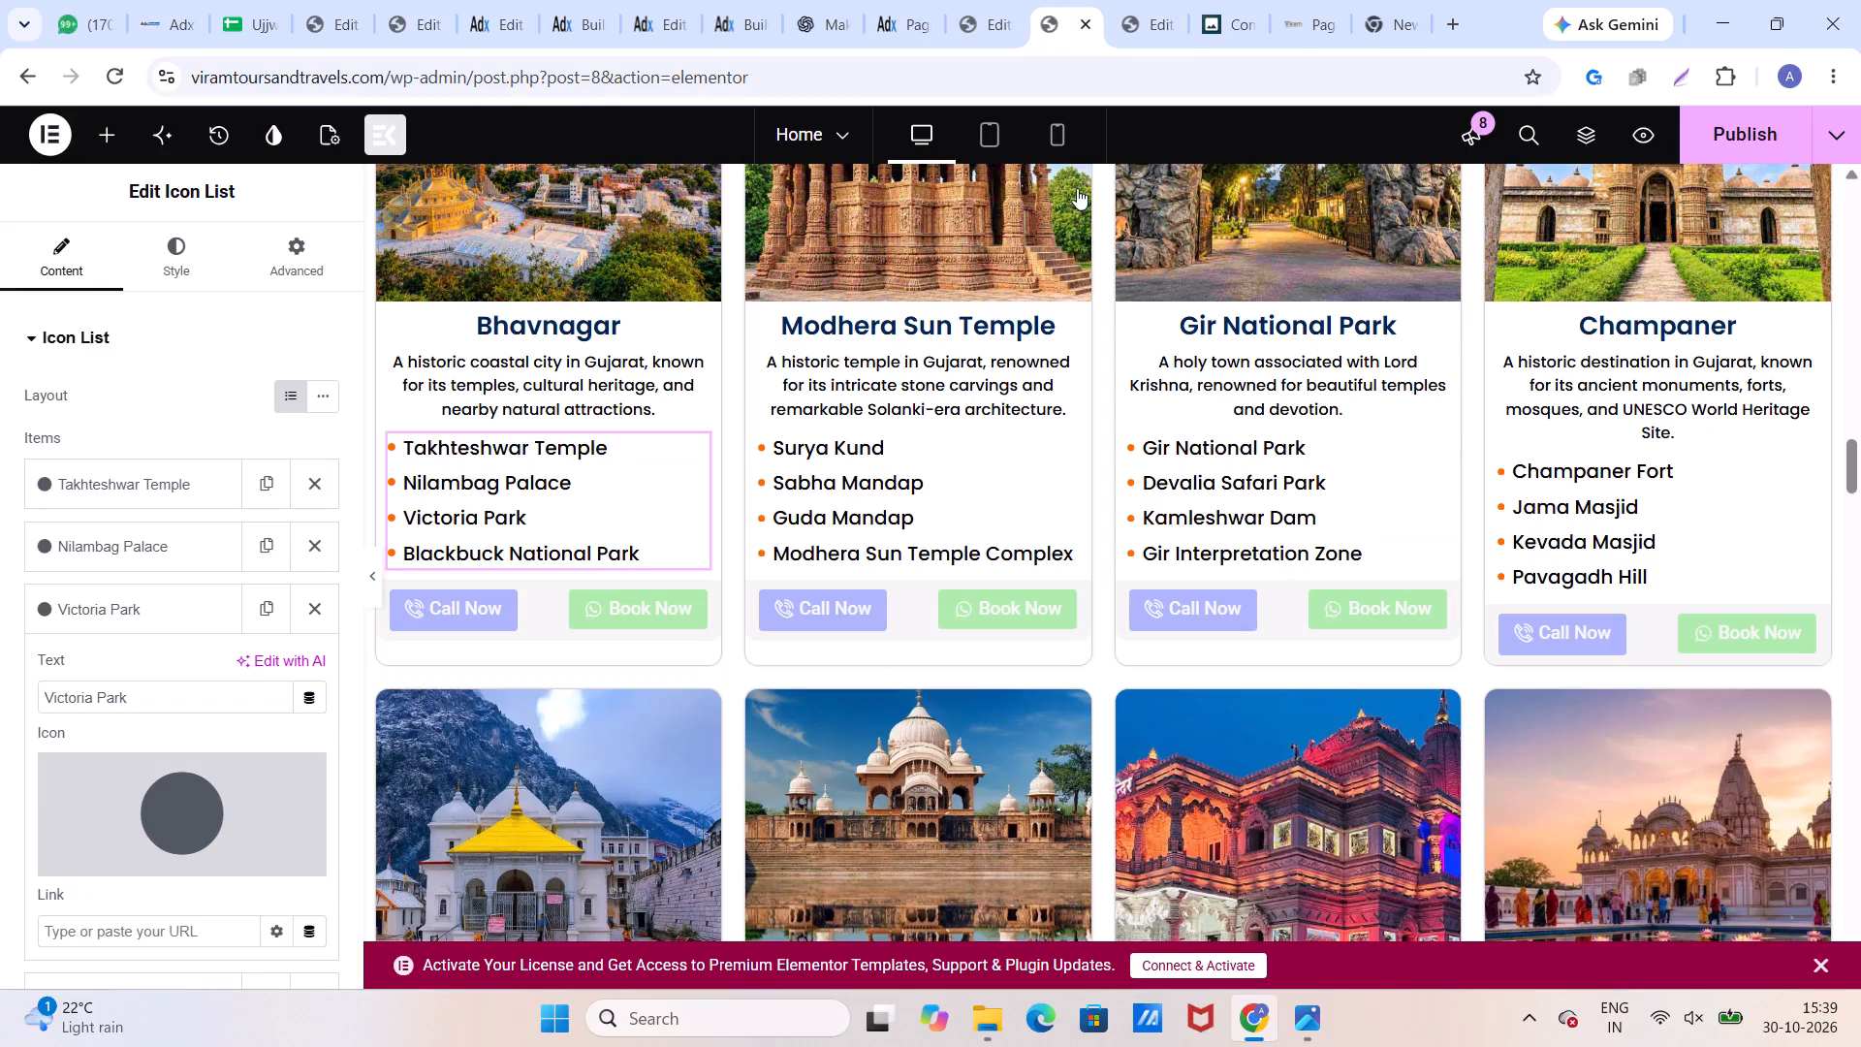
scroll(925, 563, up, 8)
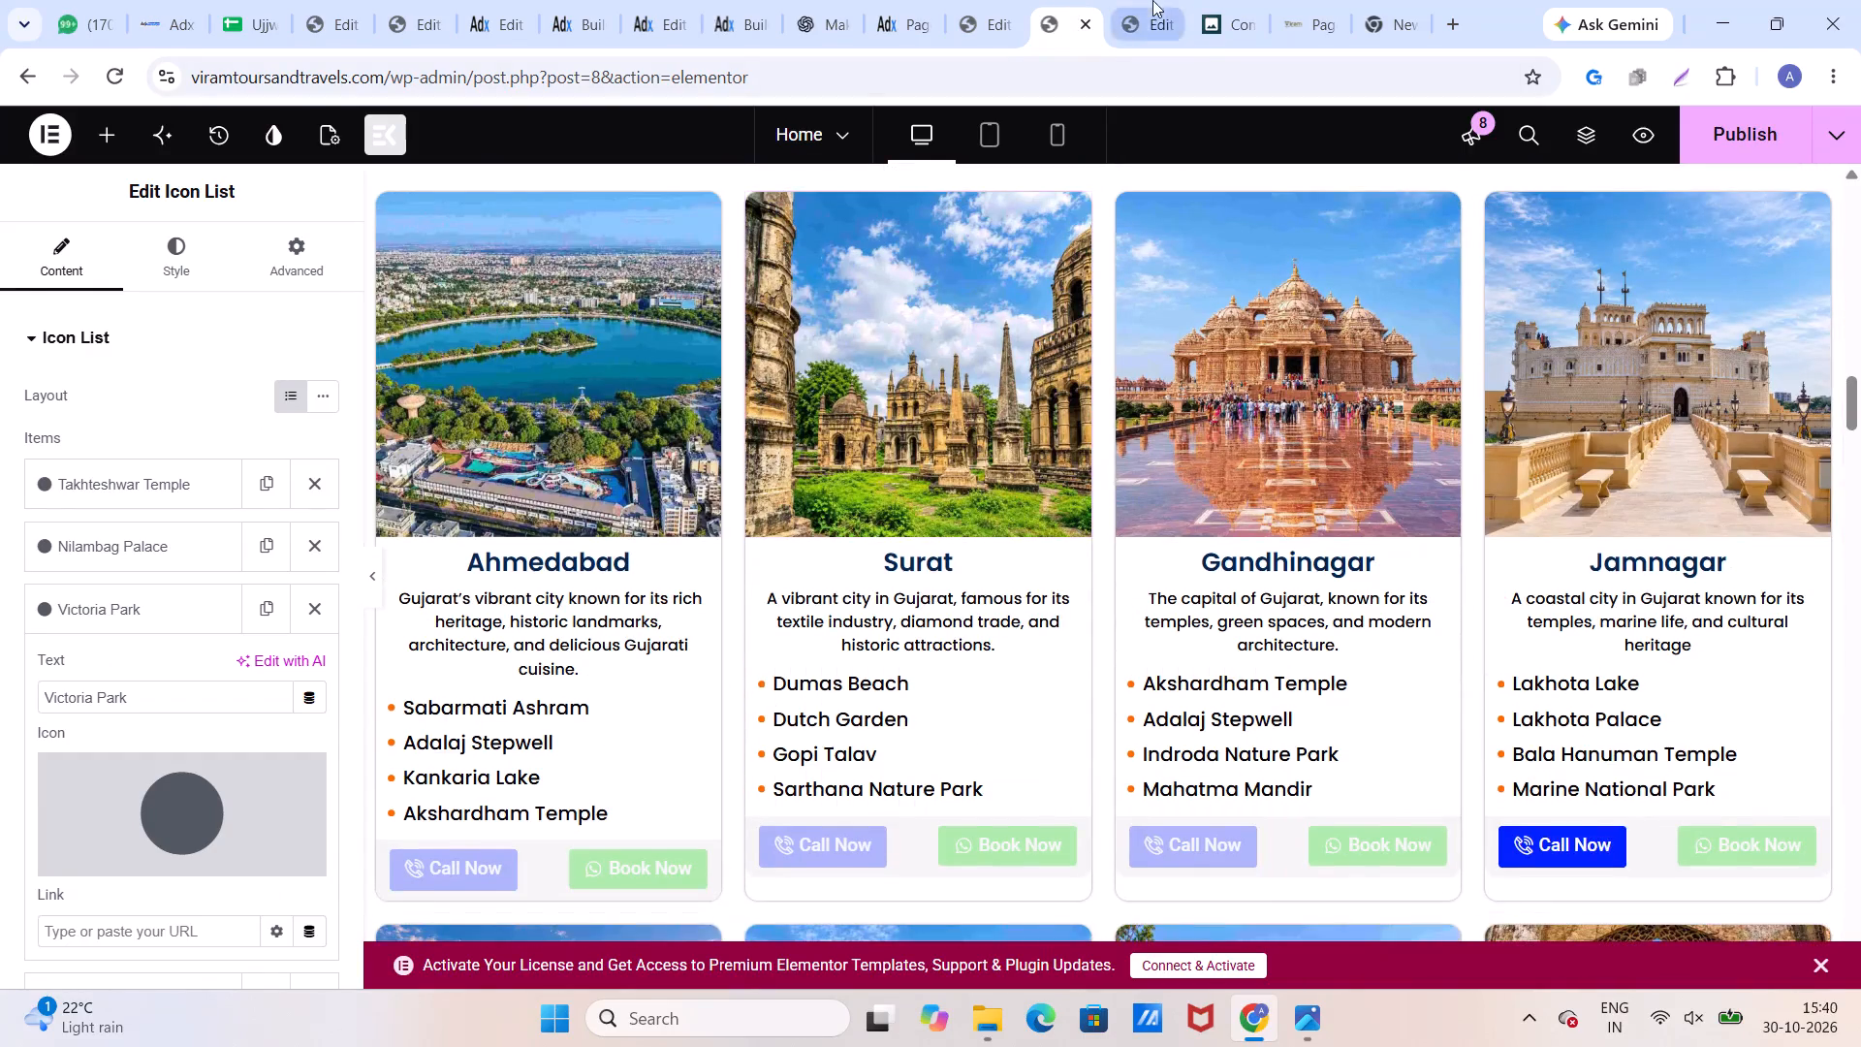
click(1151, 11)
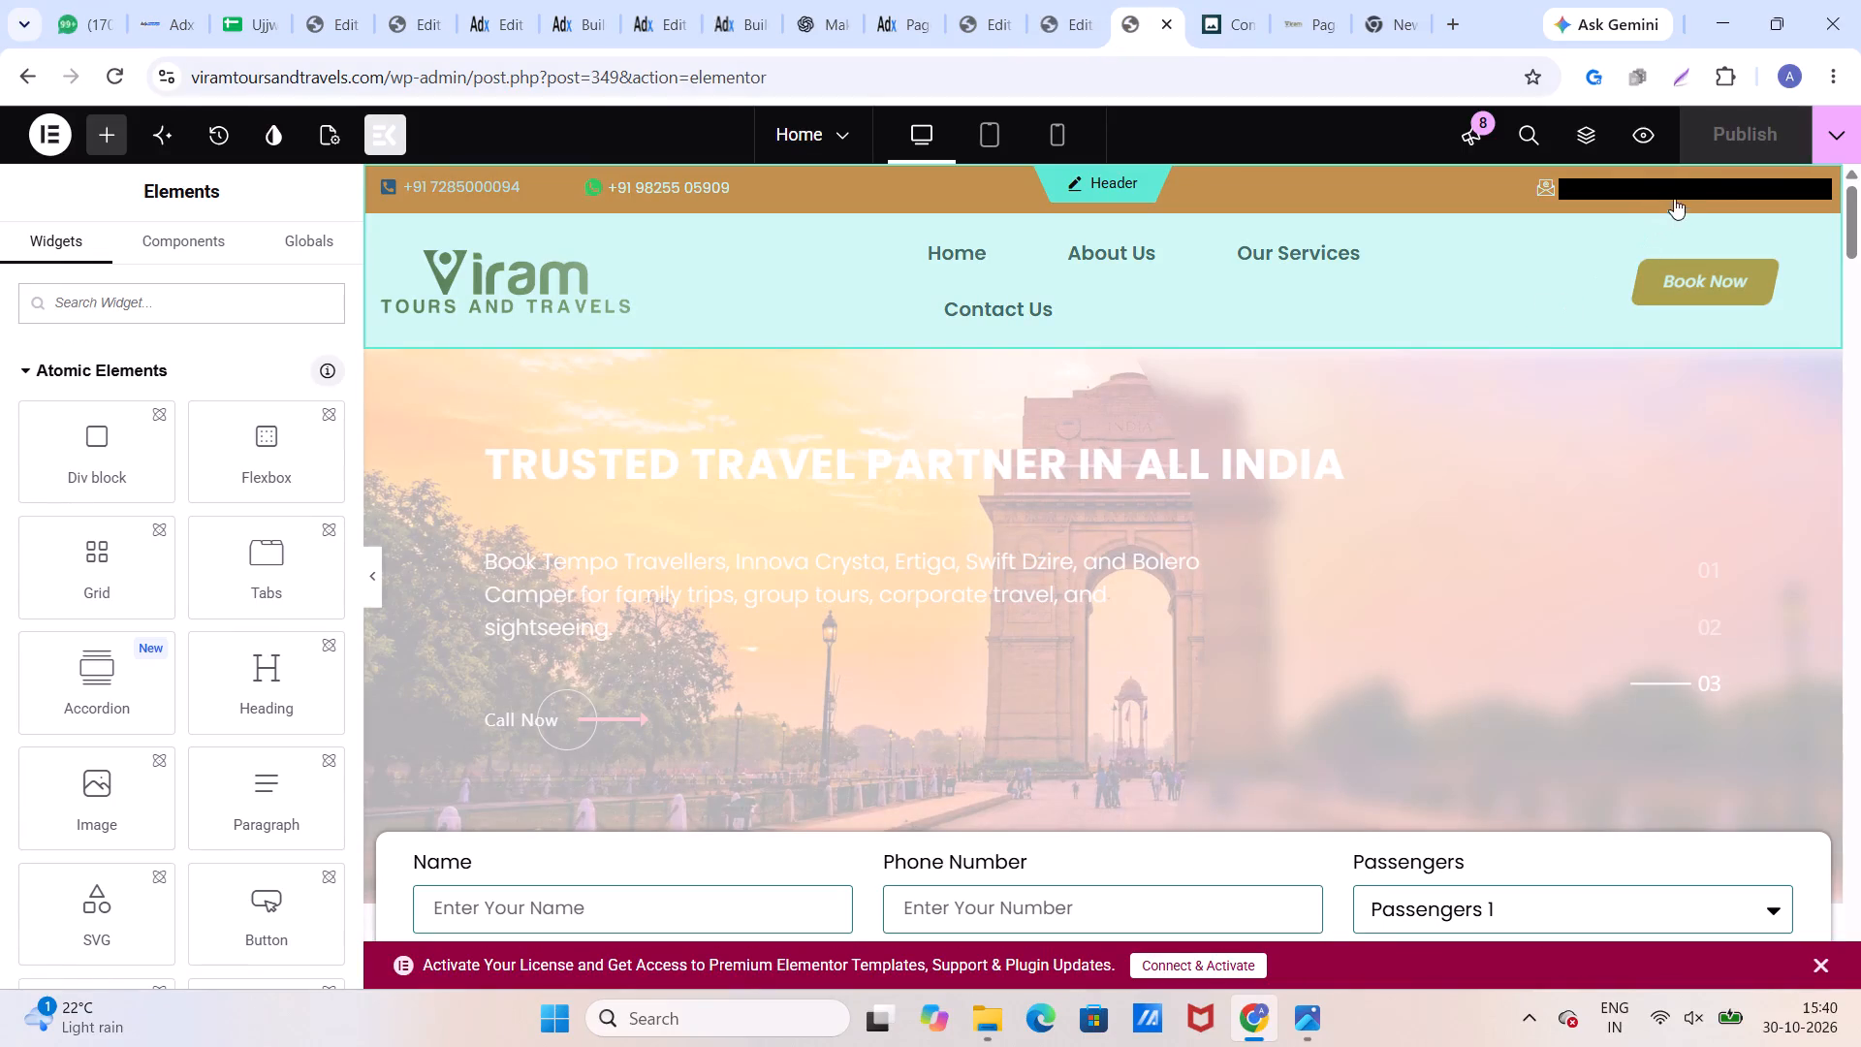
Preview the new Home page and compare its About Us and Our Services sections with the original page in its editor.
click(1640, 132)
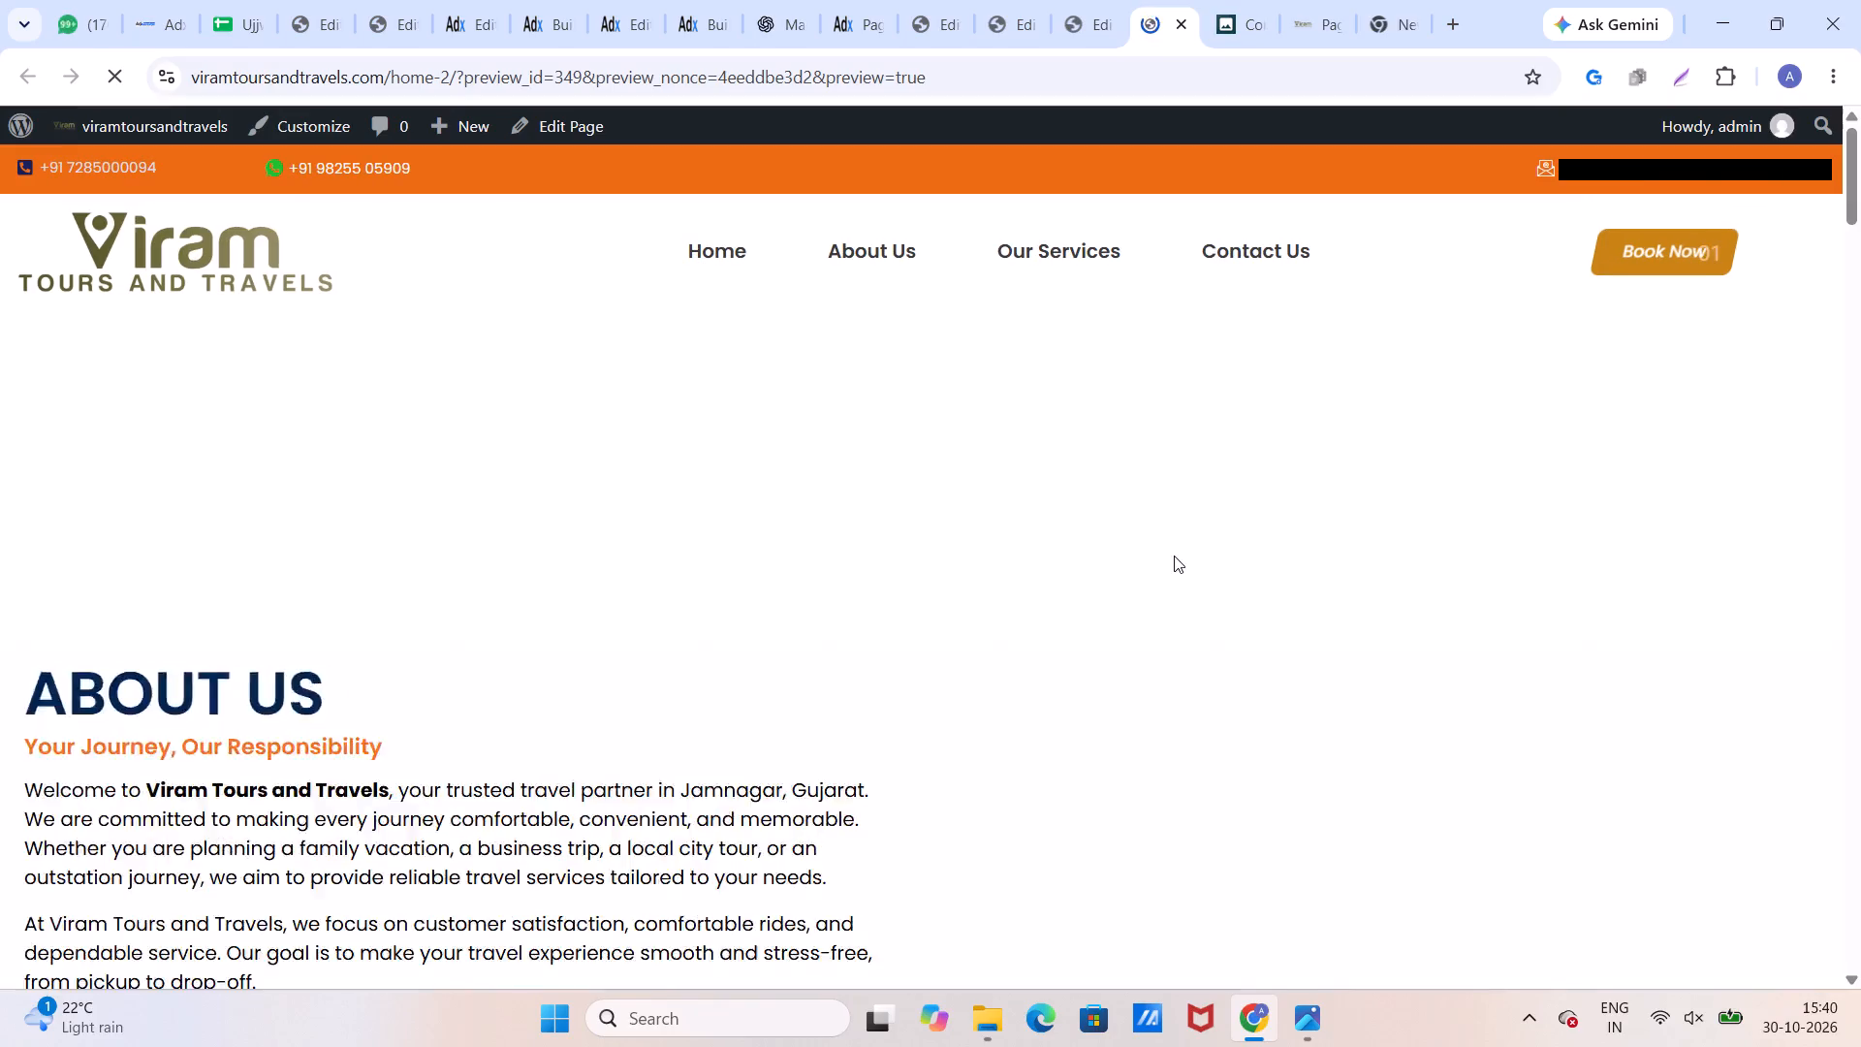
scroll(893, 652, down, 12)
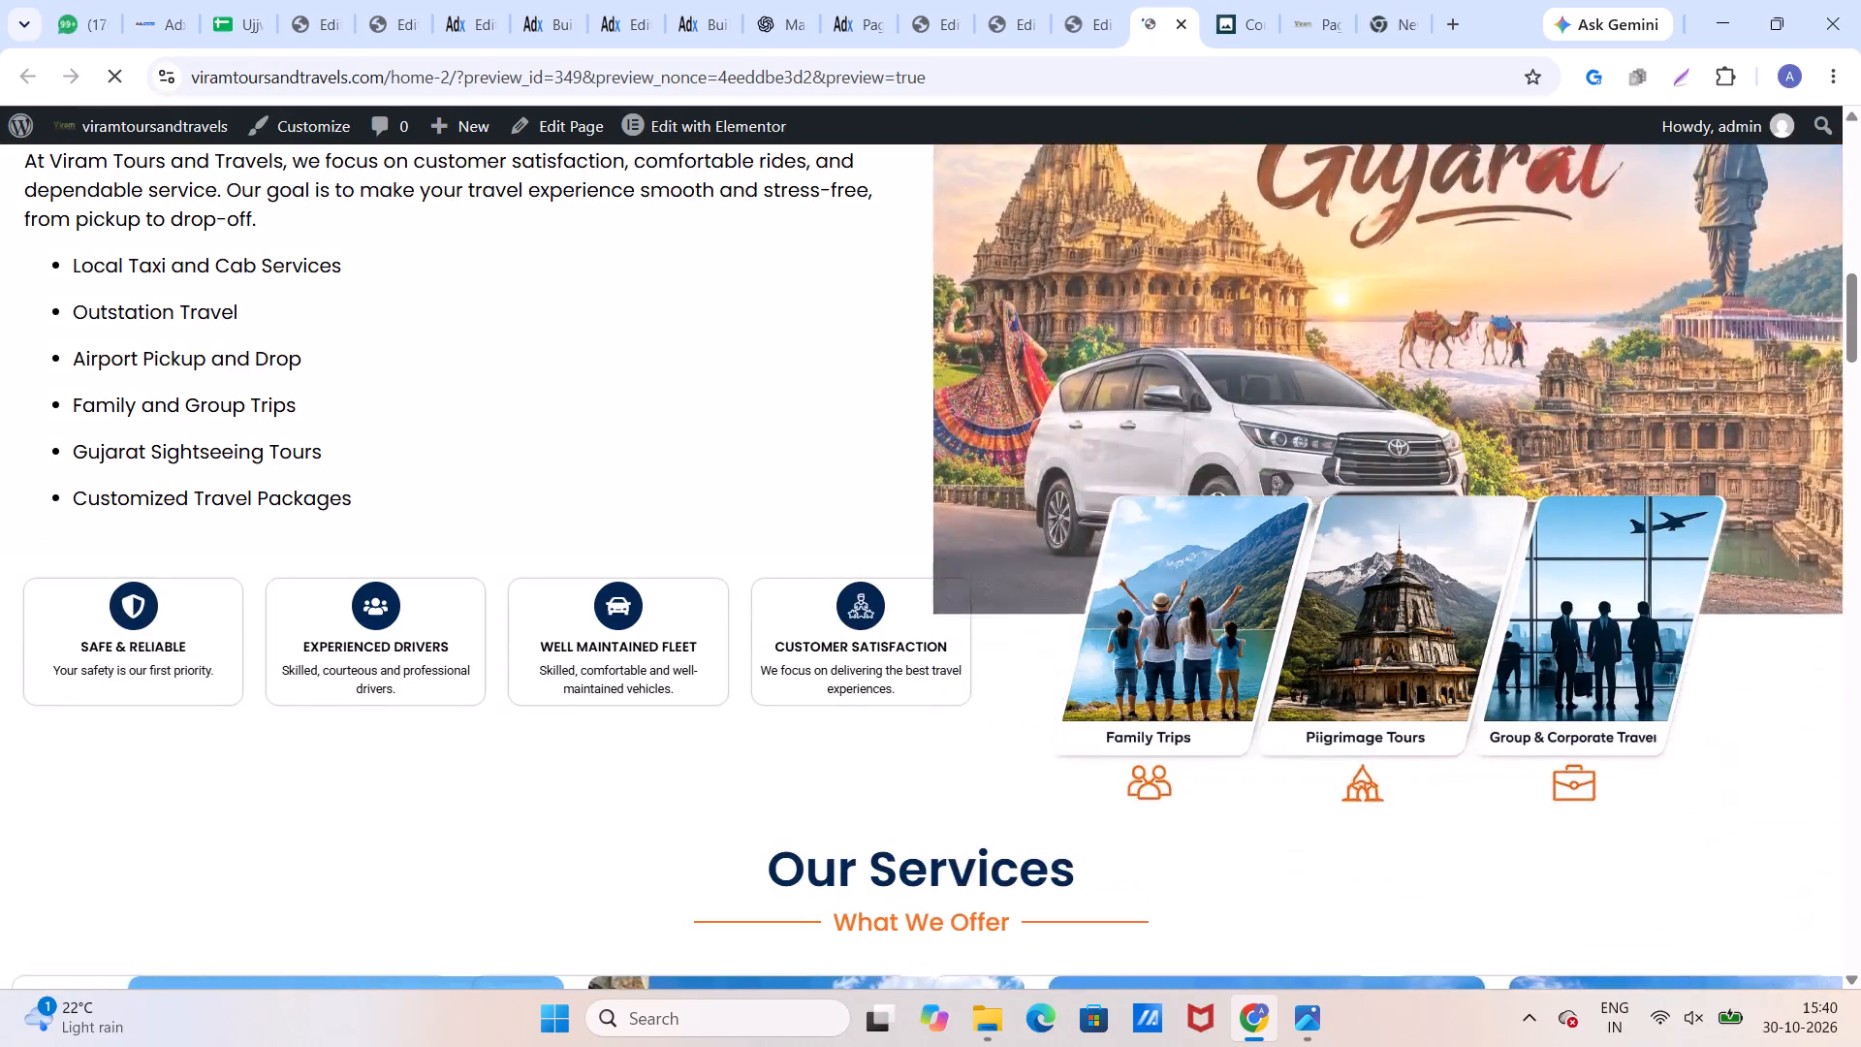
scroll(893, 652, down, 14)
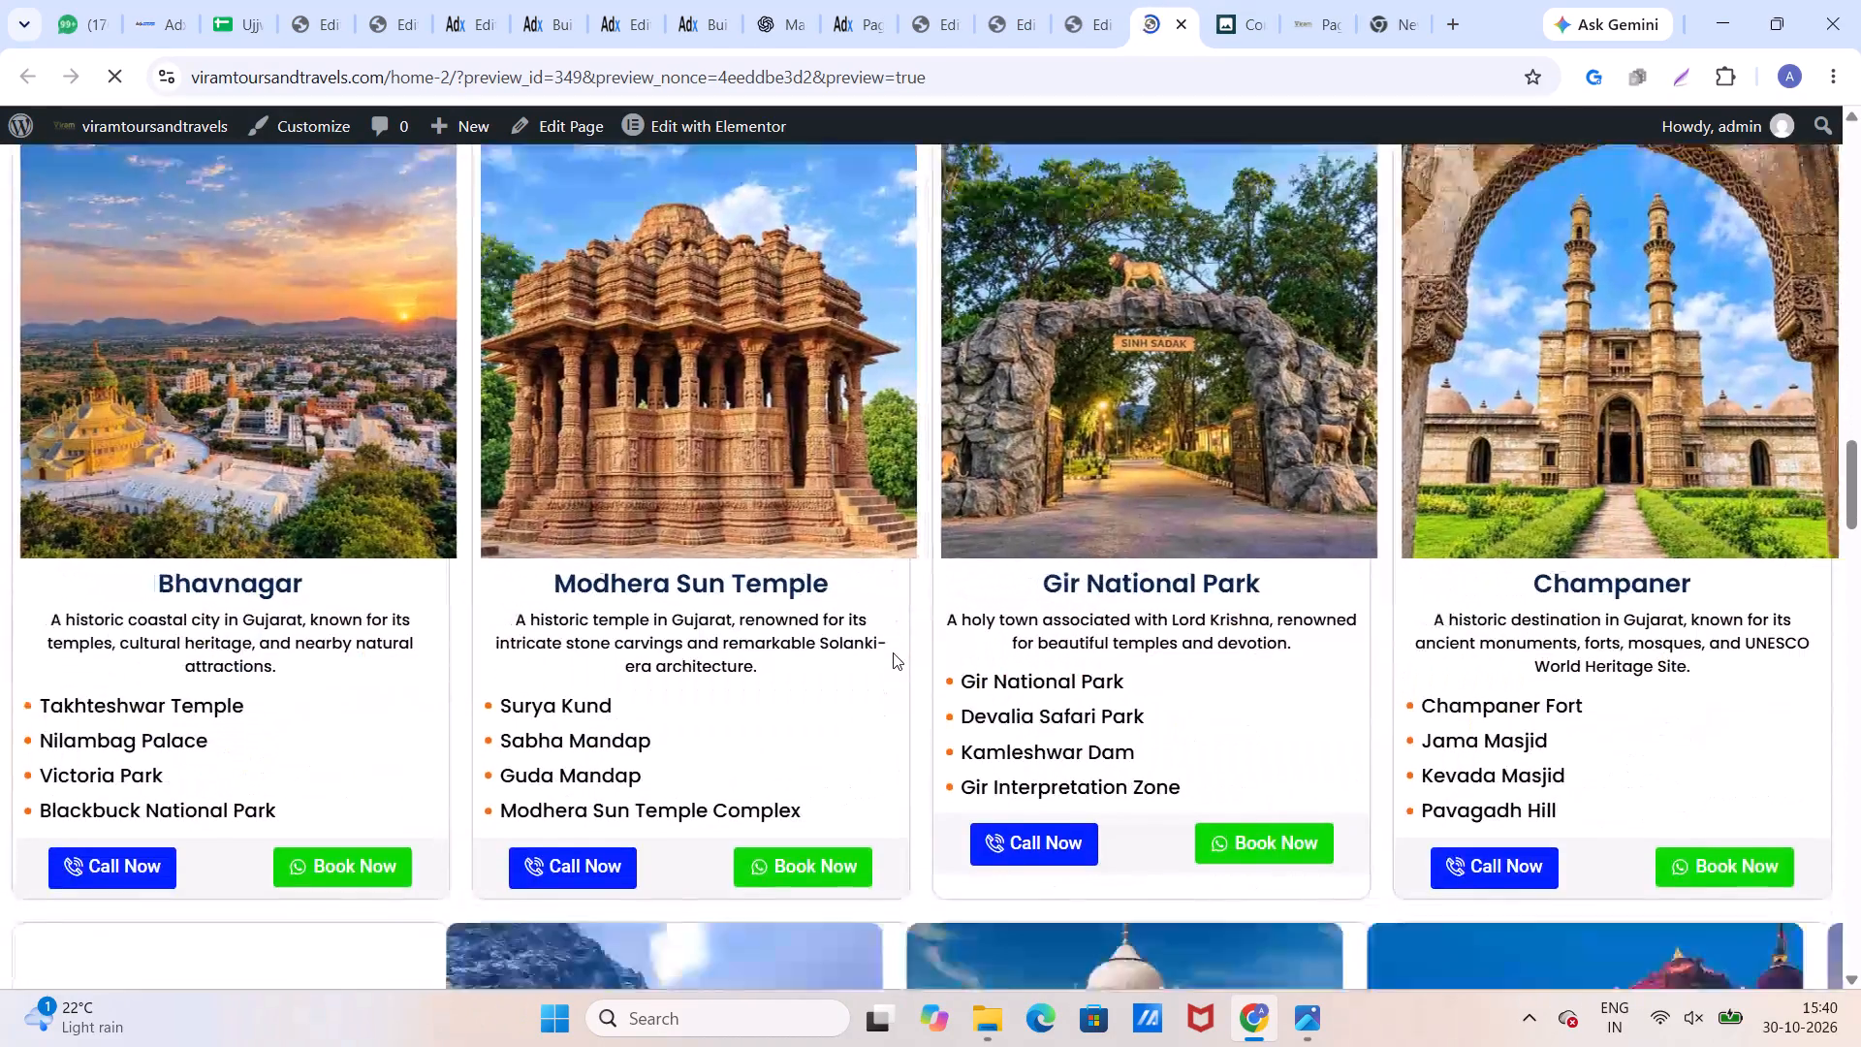
scroll(893, 652, down, 13)
scroll(893, 652, up, 2)
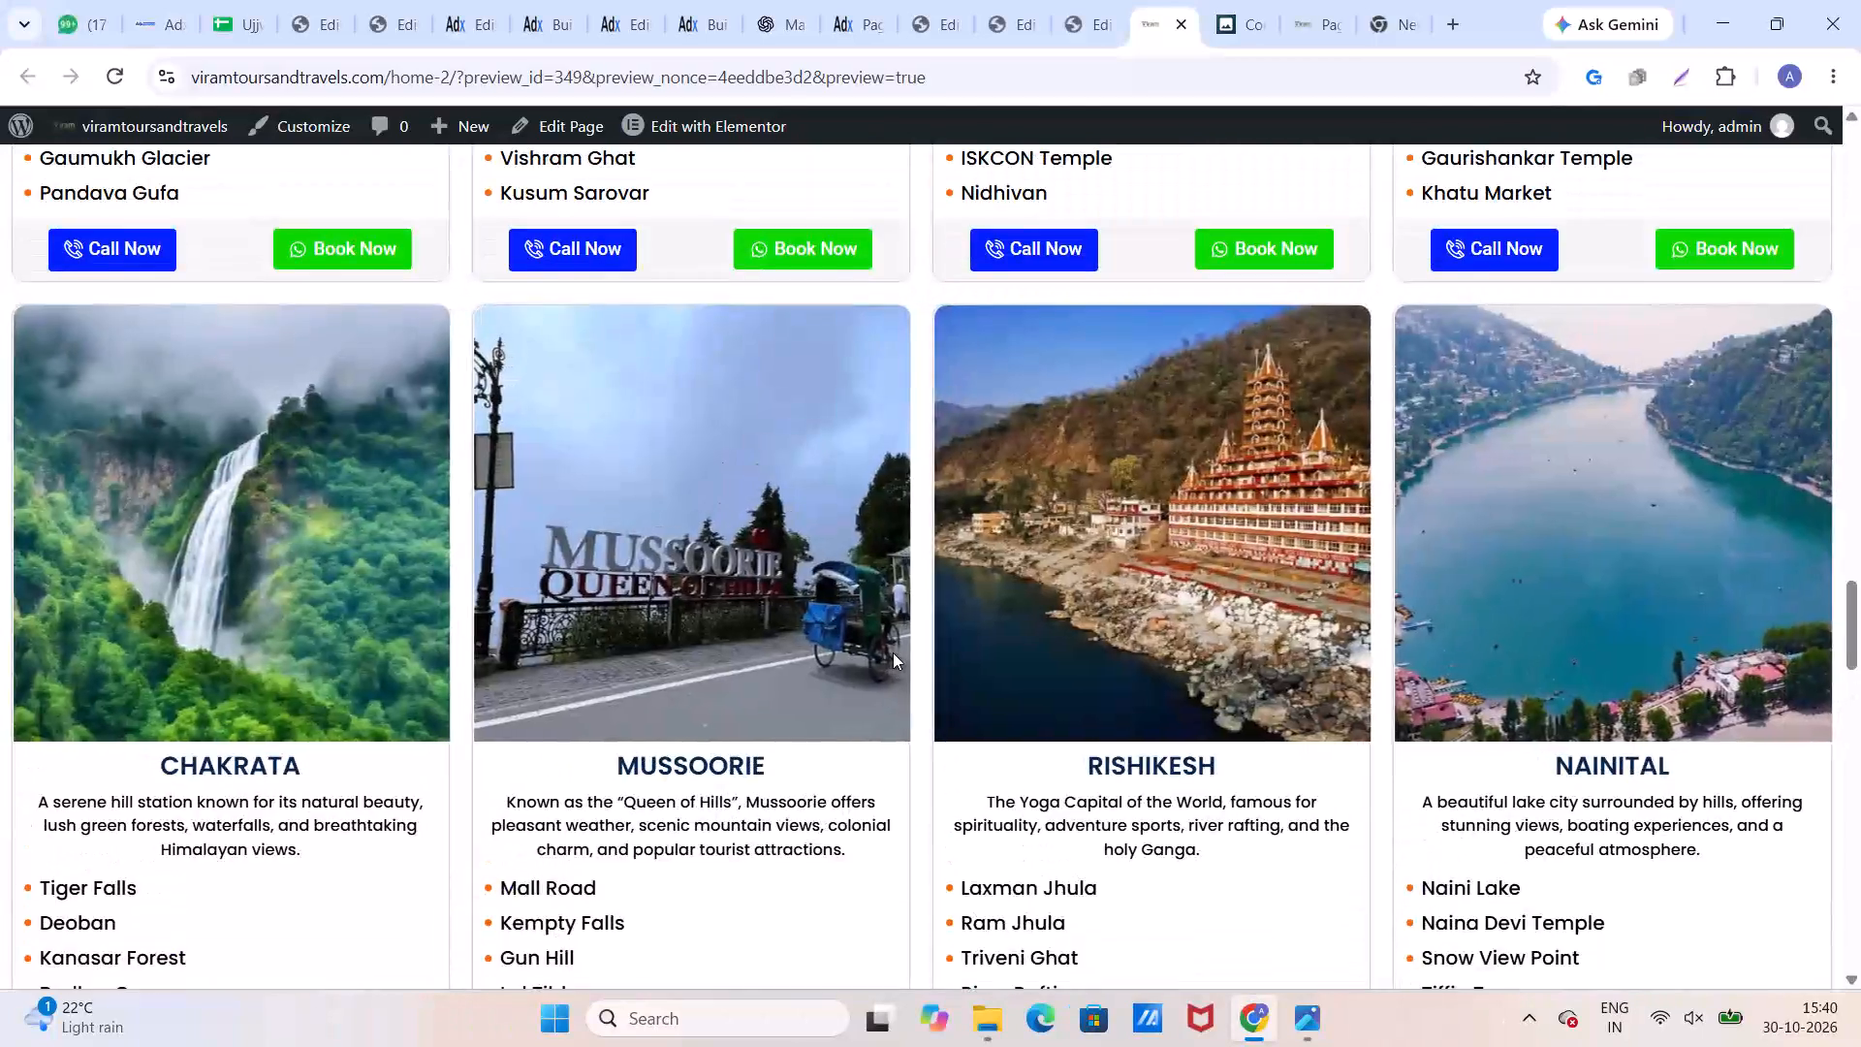
scroll(893, 652, up, 17)
scroll(877, 572, up, 3)
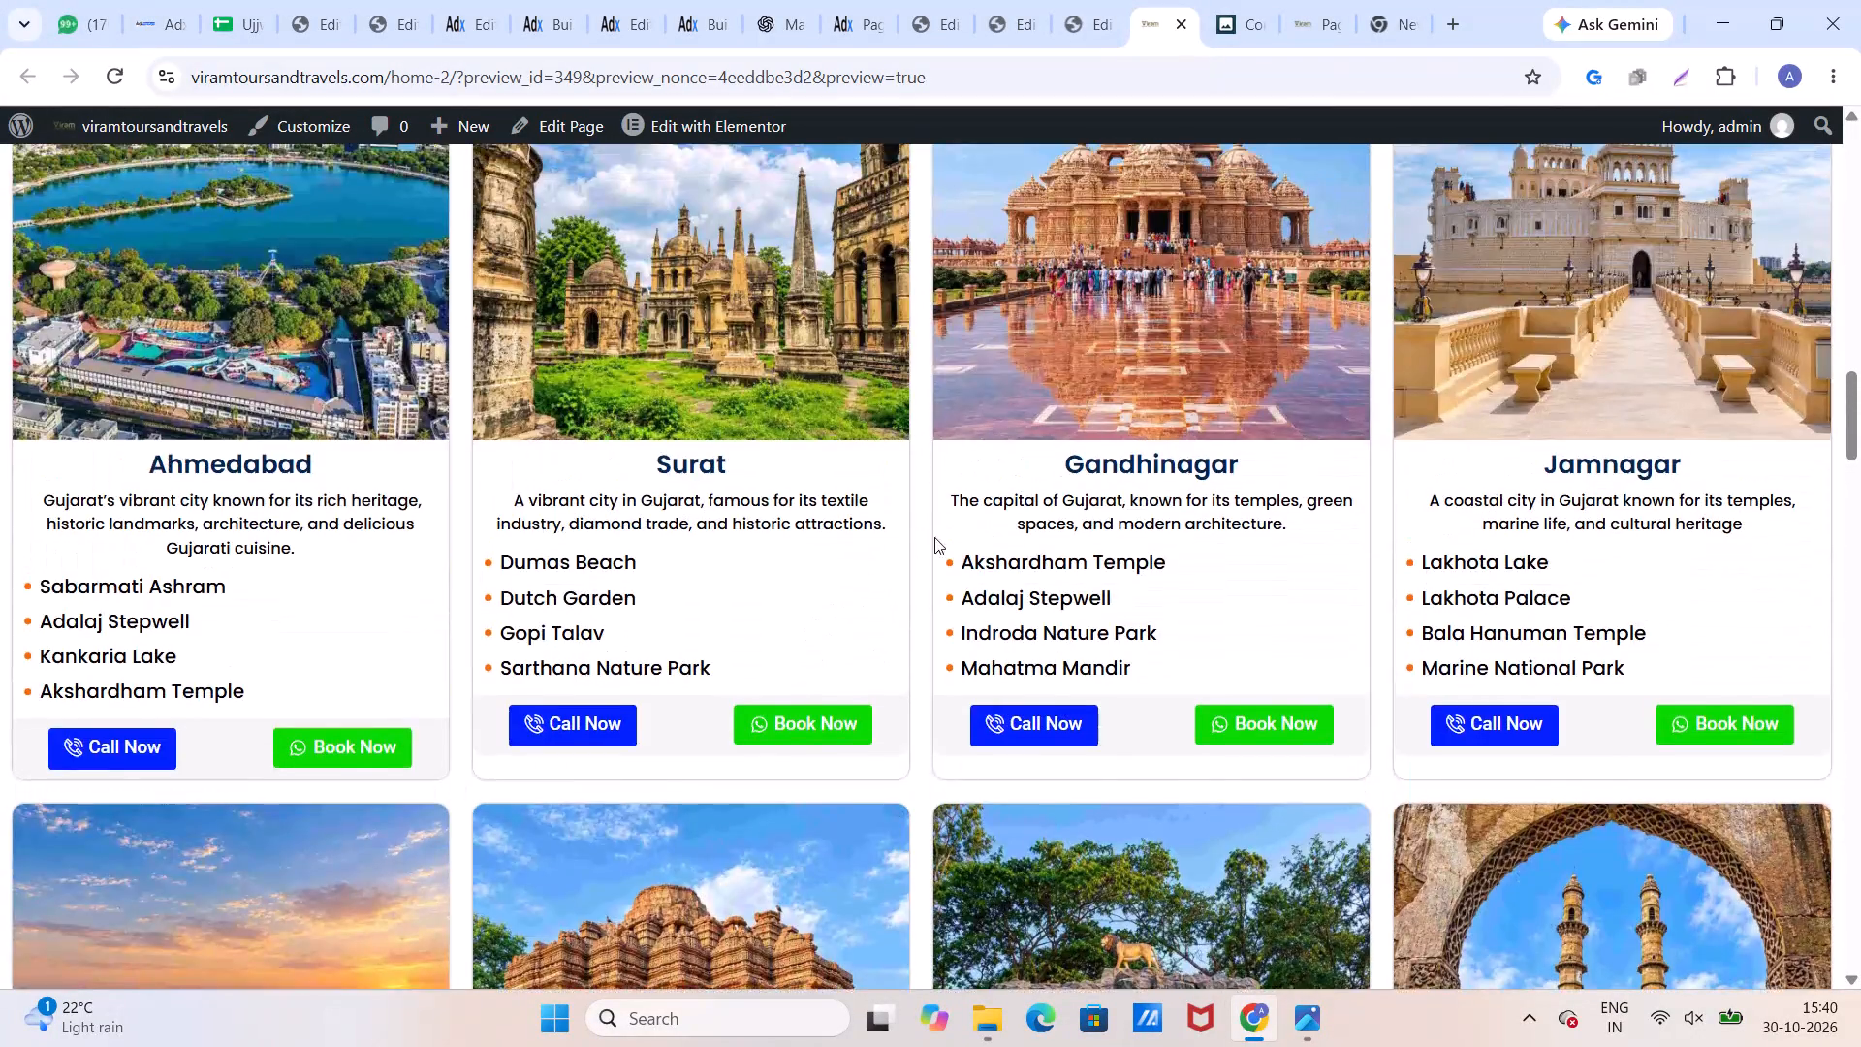
click(1091, 18)
click(1151, 24)
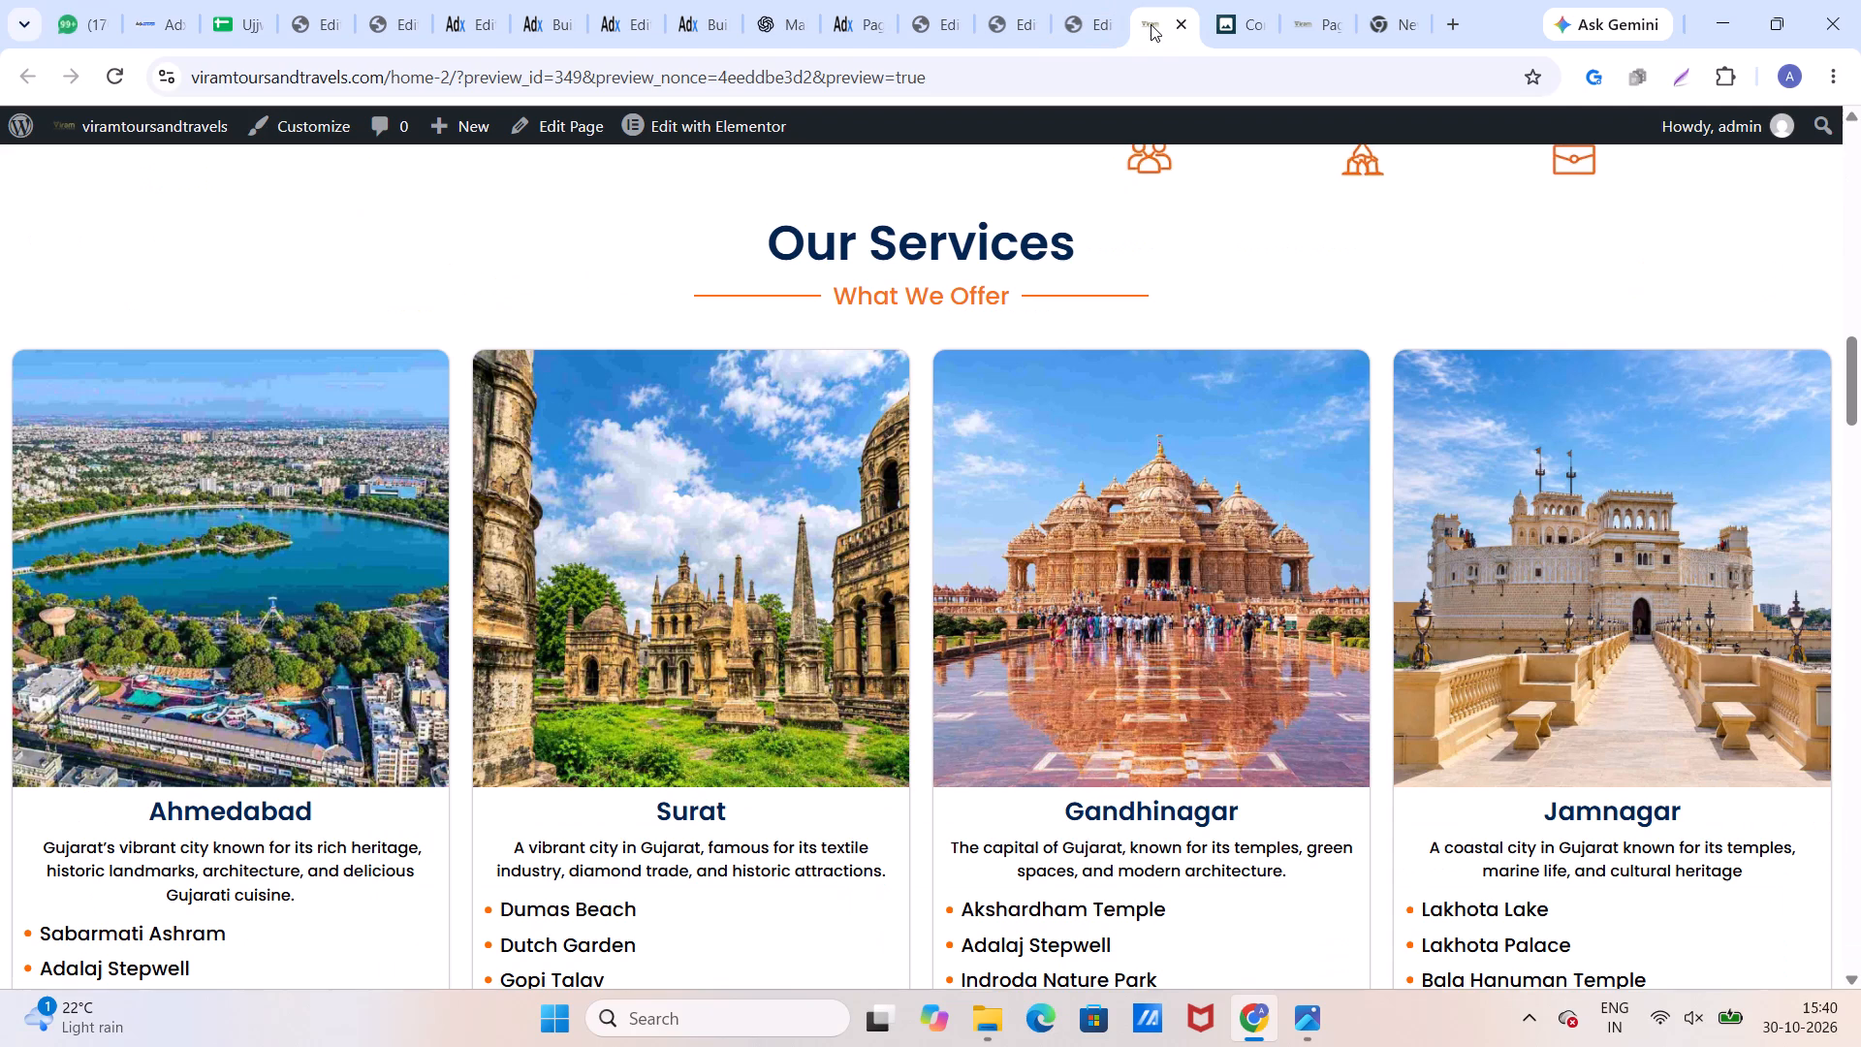
click(1016, 18)
scroll(734, 786, up, 4)
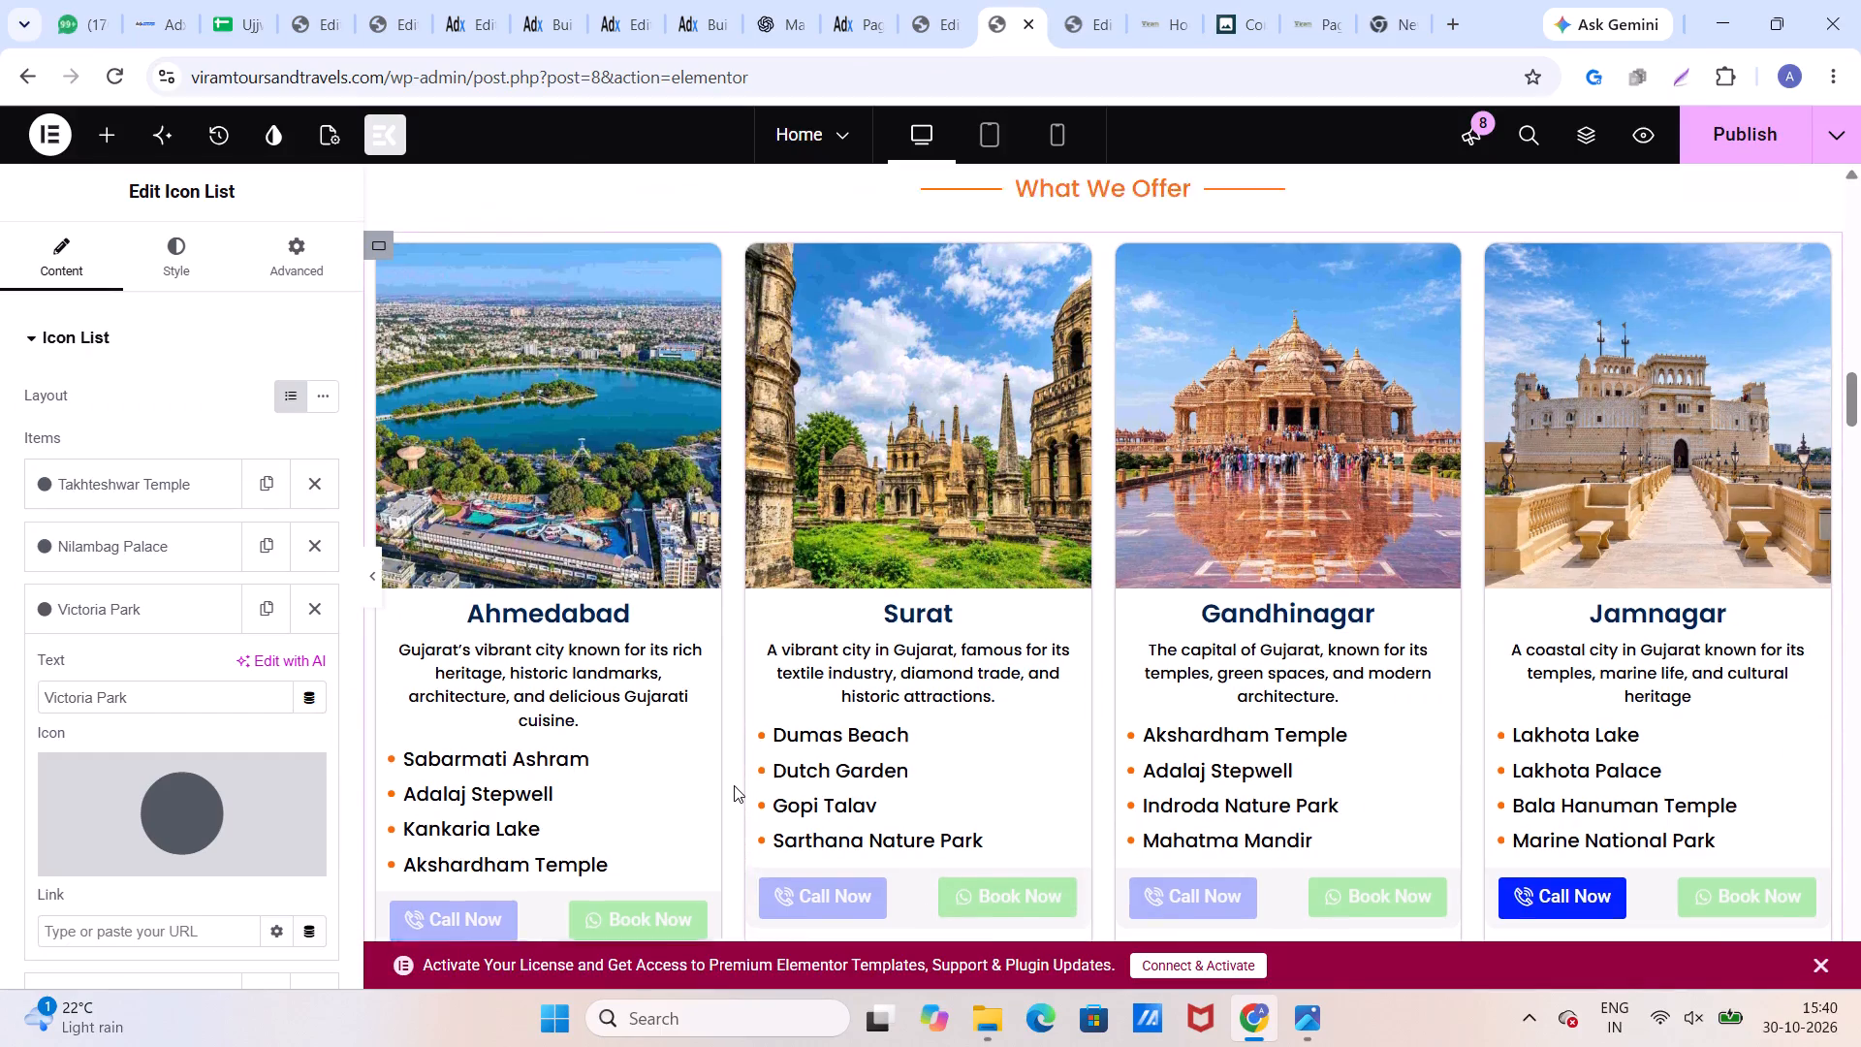
scroll(734, 785, up, 3)
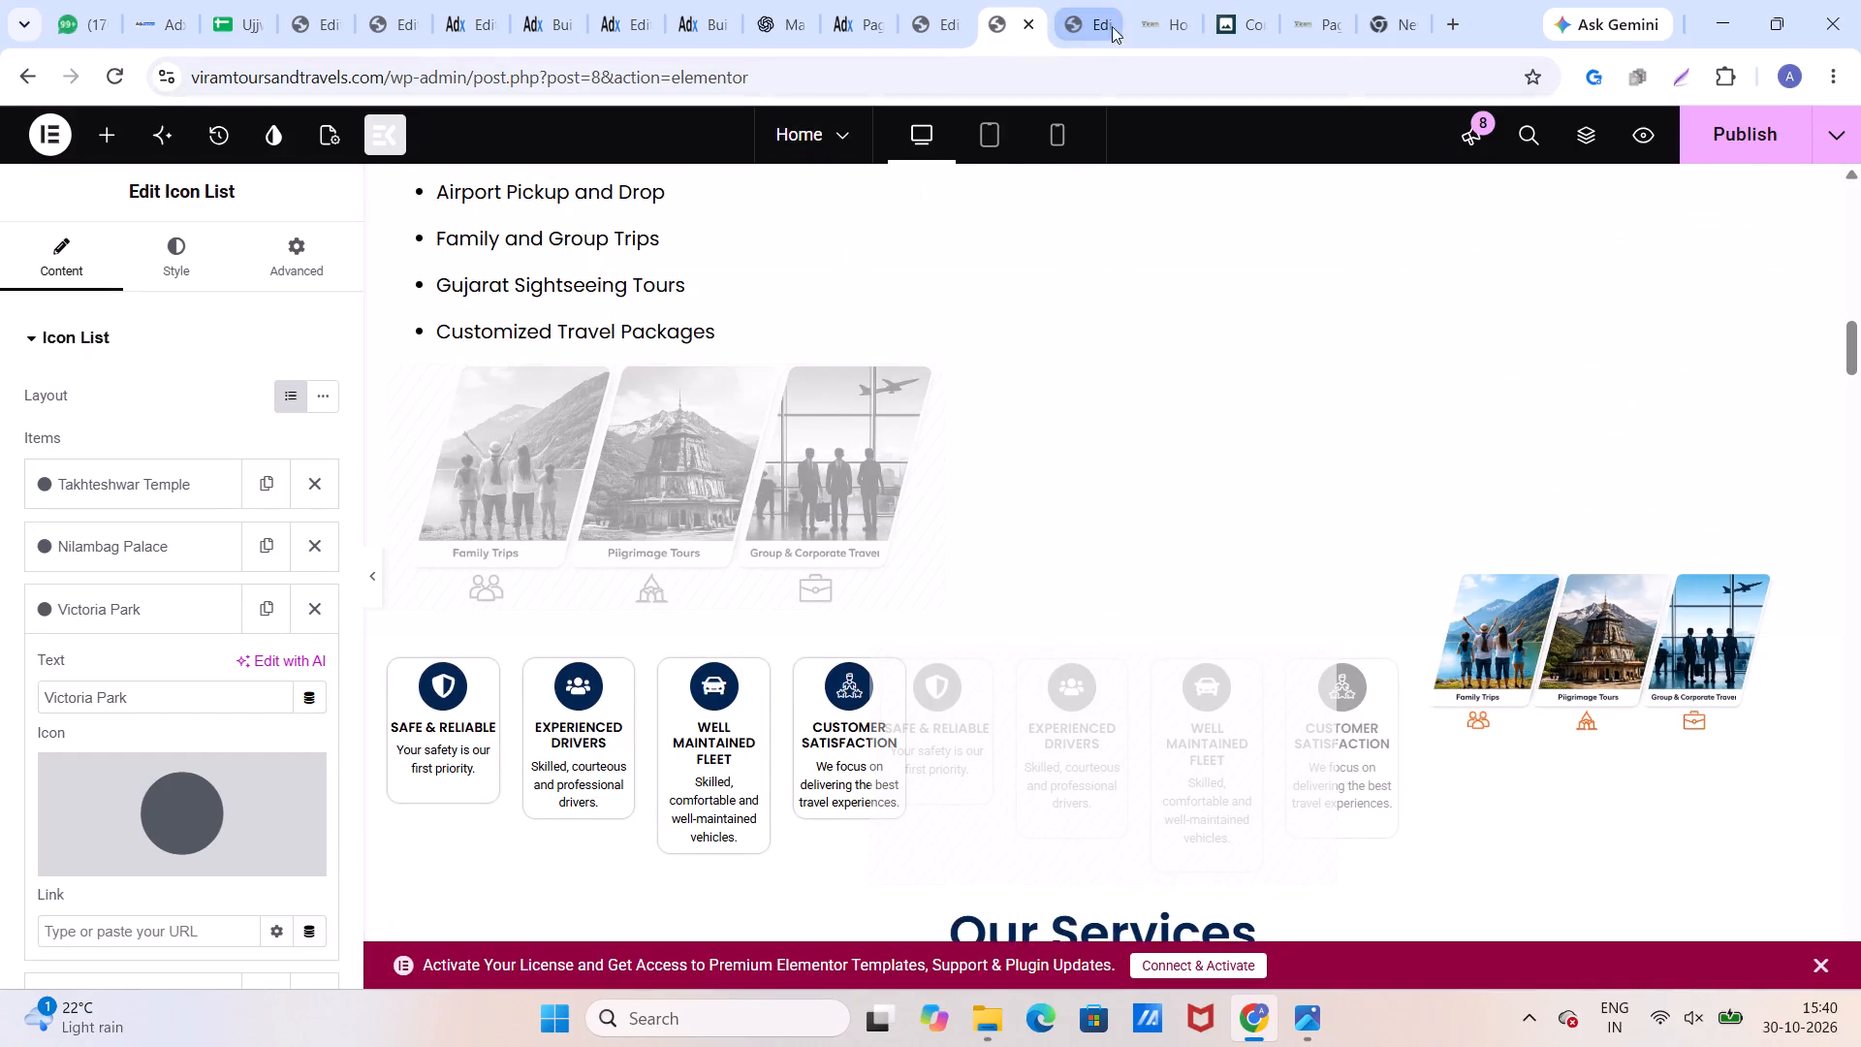
Exit the new Home page's Elementor editor to WordPress, retitle the page "Home 2" and update it.
click(1081, 25)
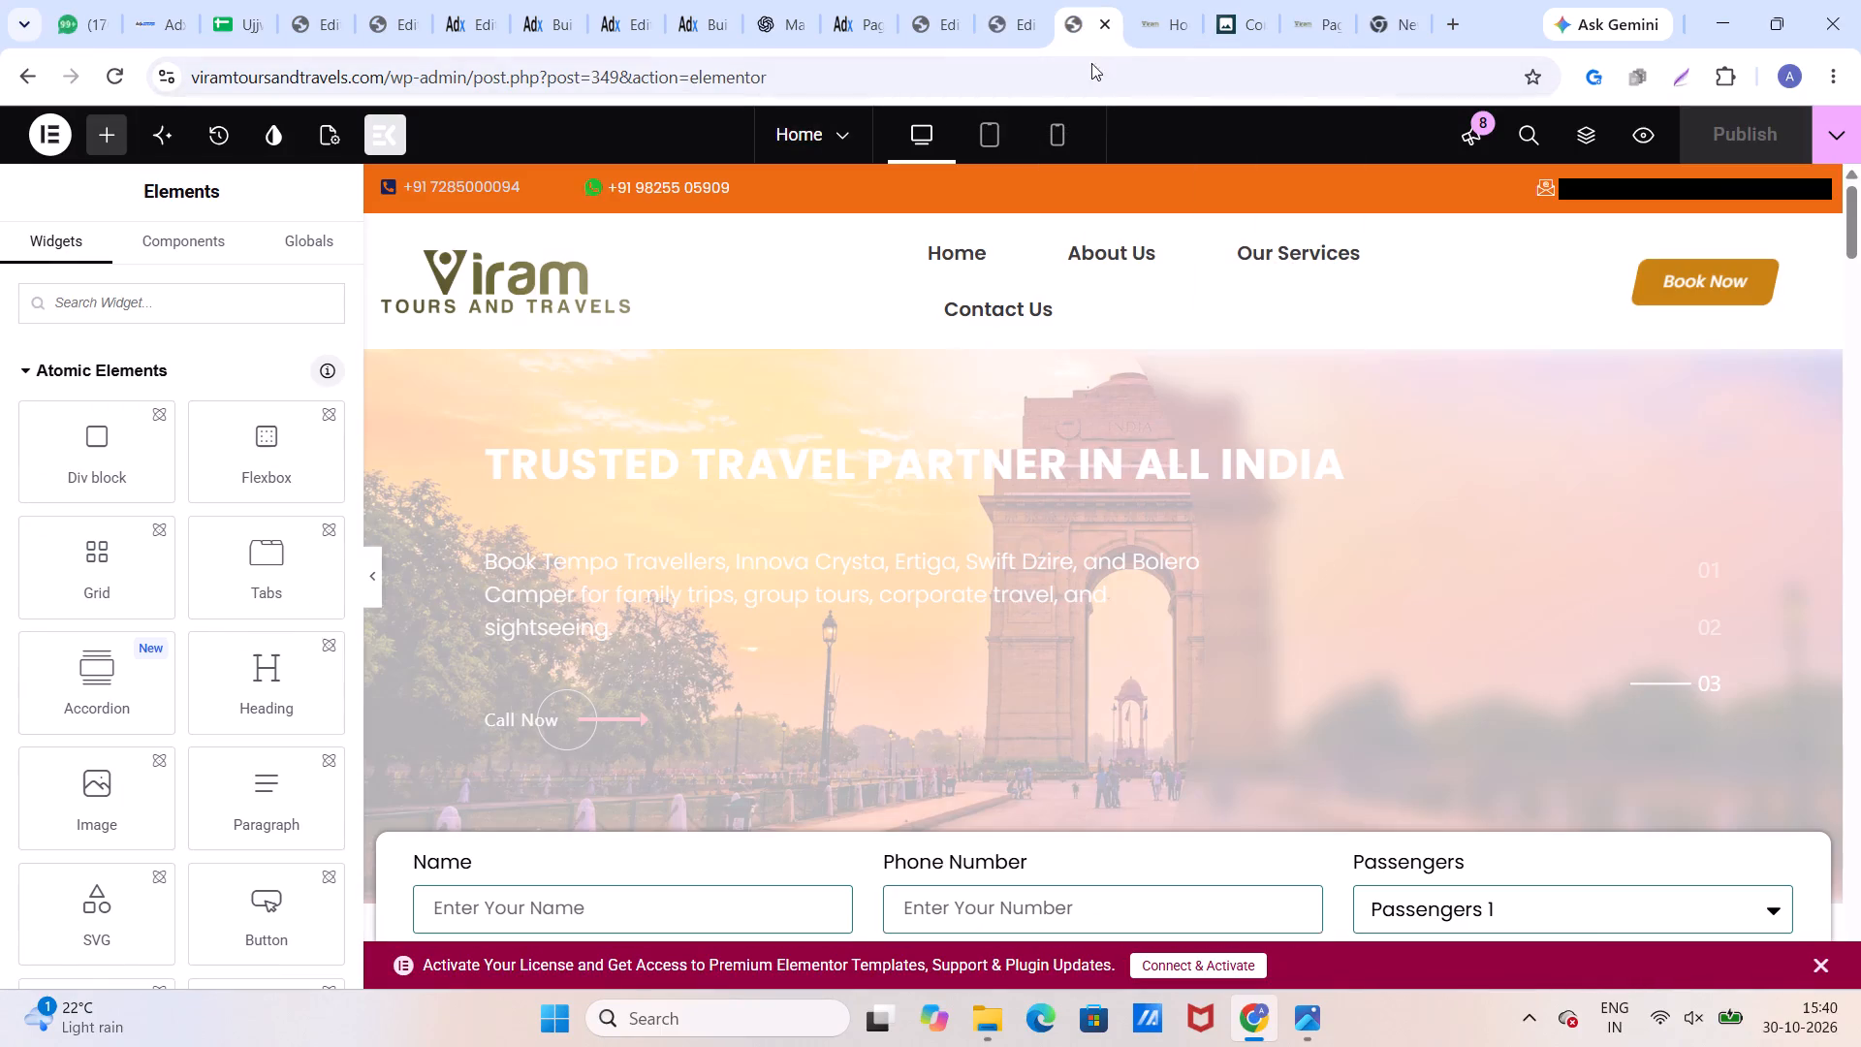
scroll(984, 593, down, 7)
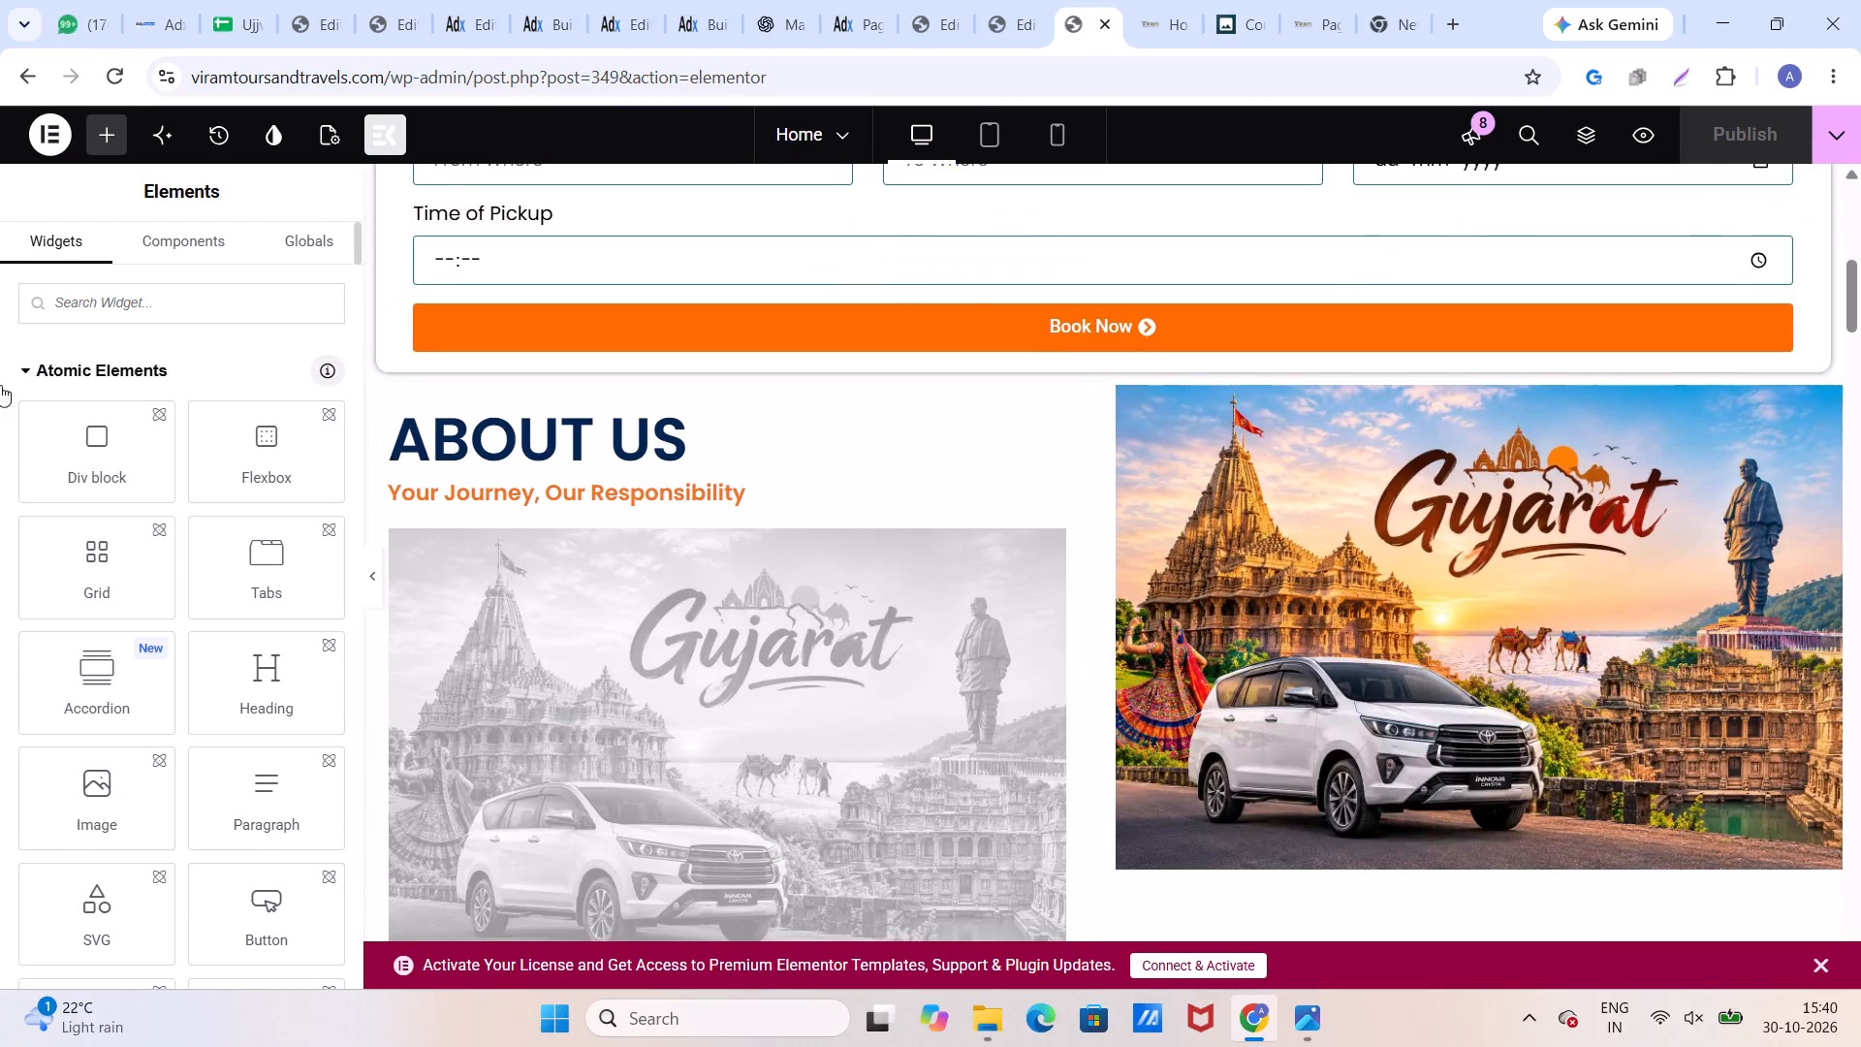
click(52, 129)
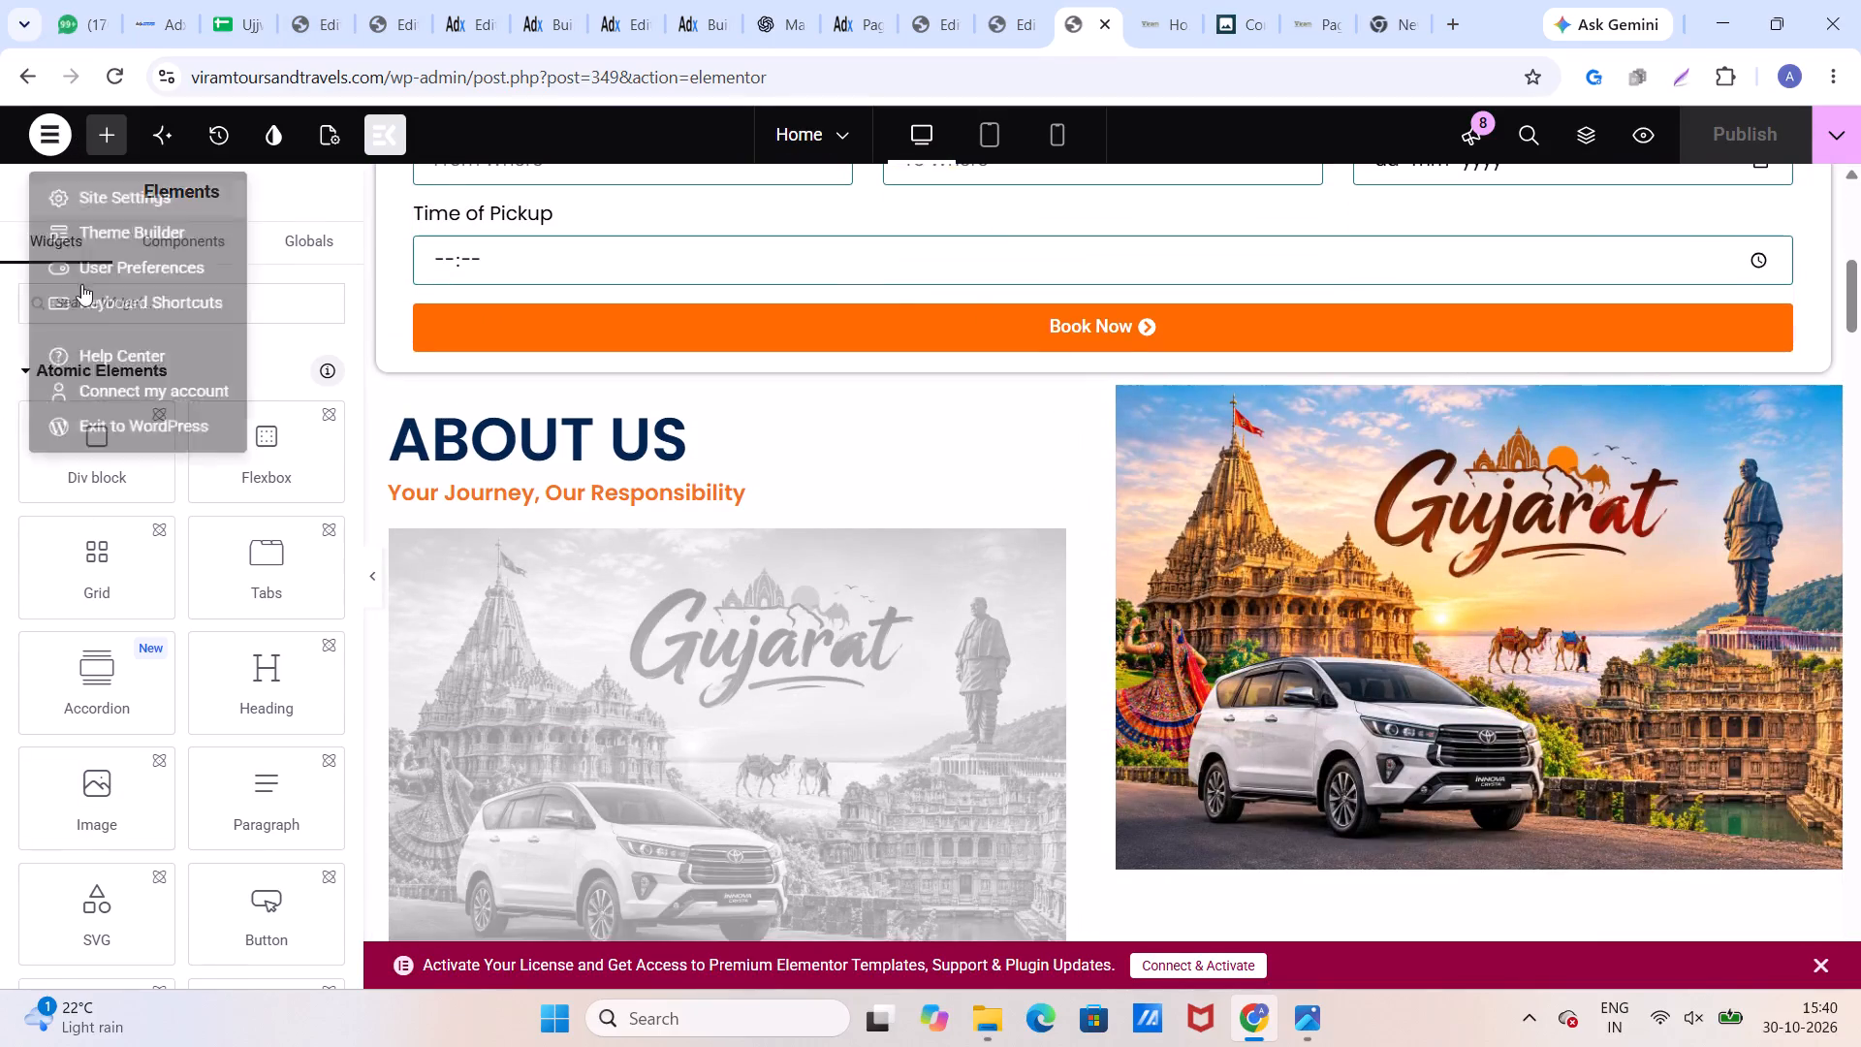
click(102, 454)
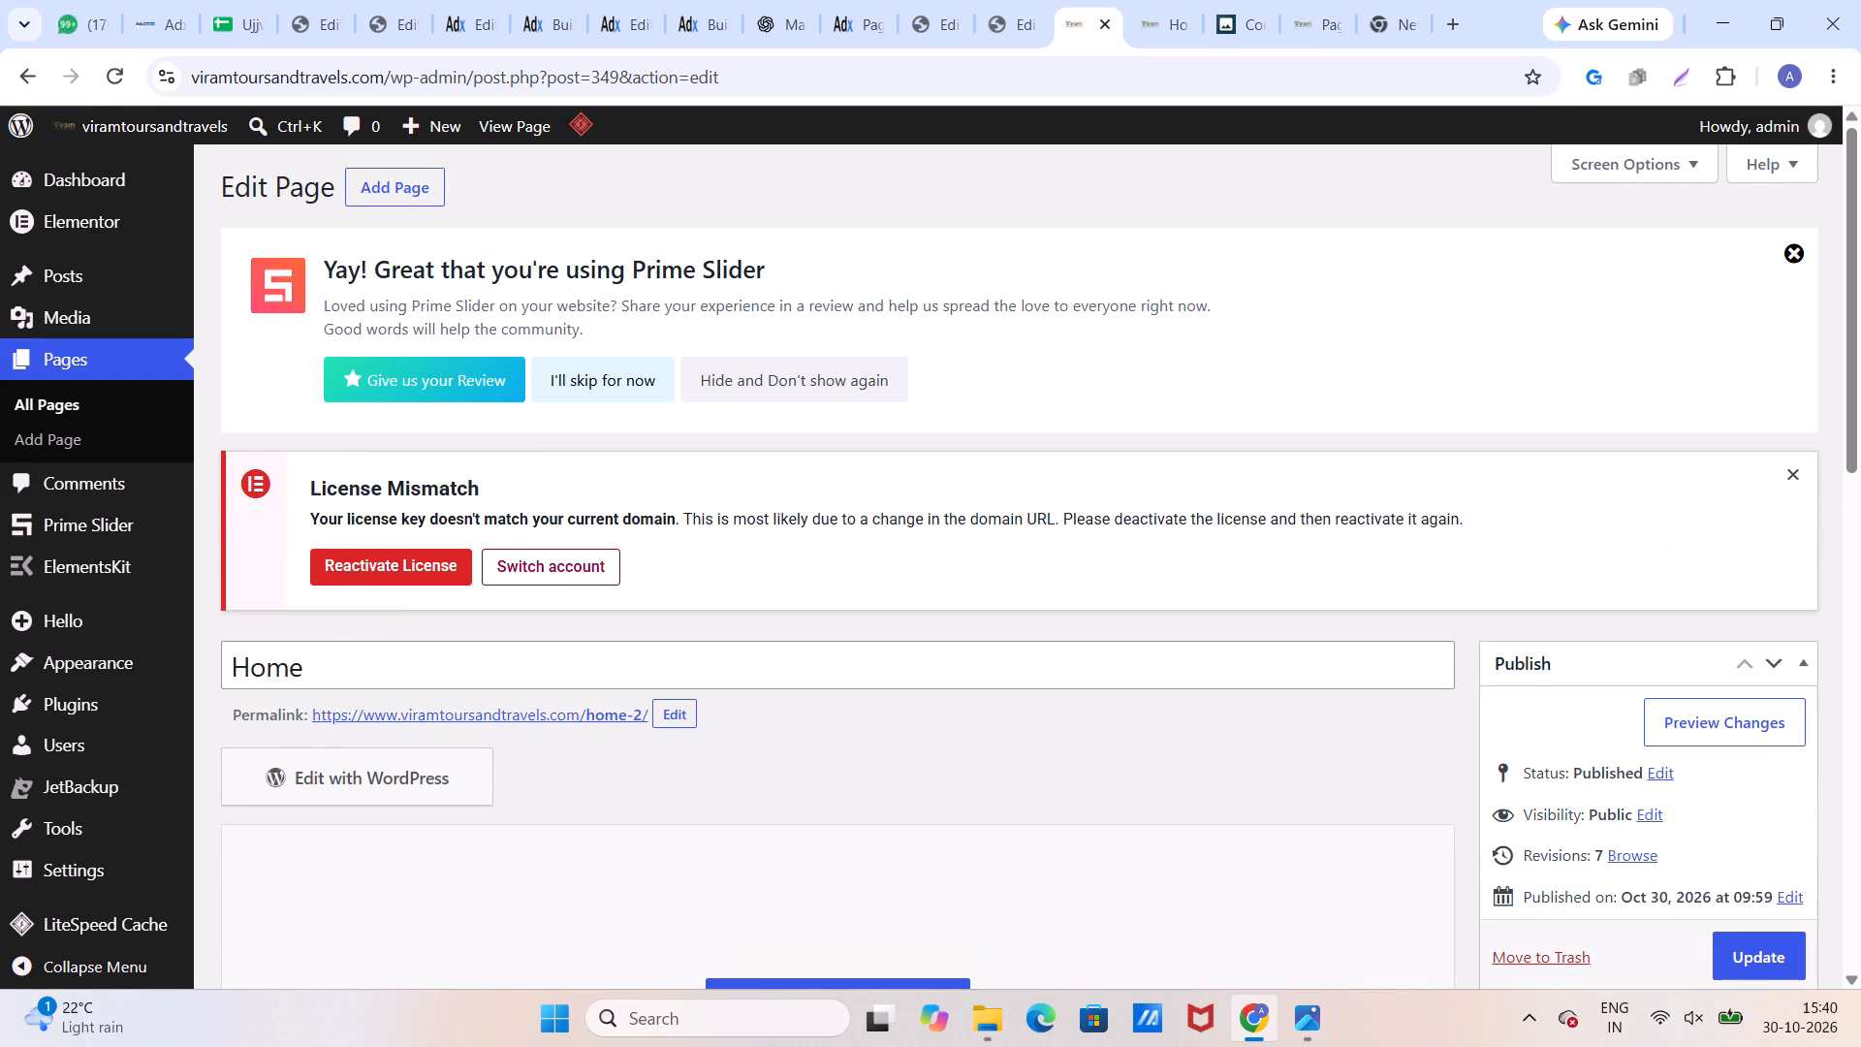
click(357, 670)
key(space)
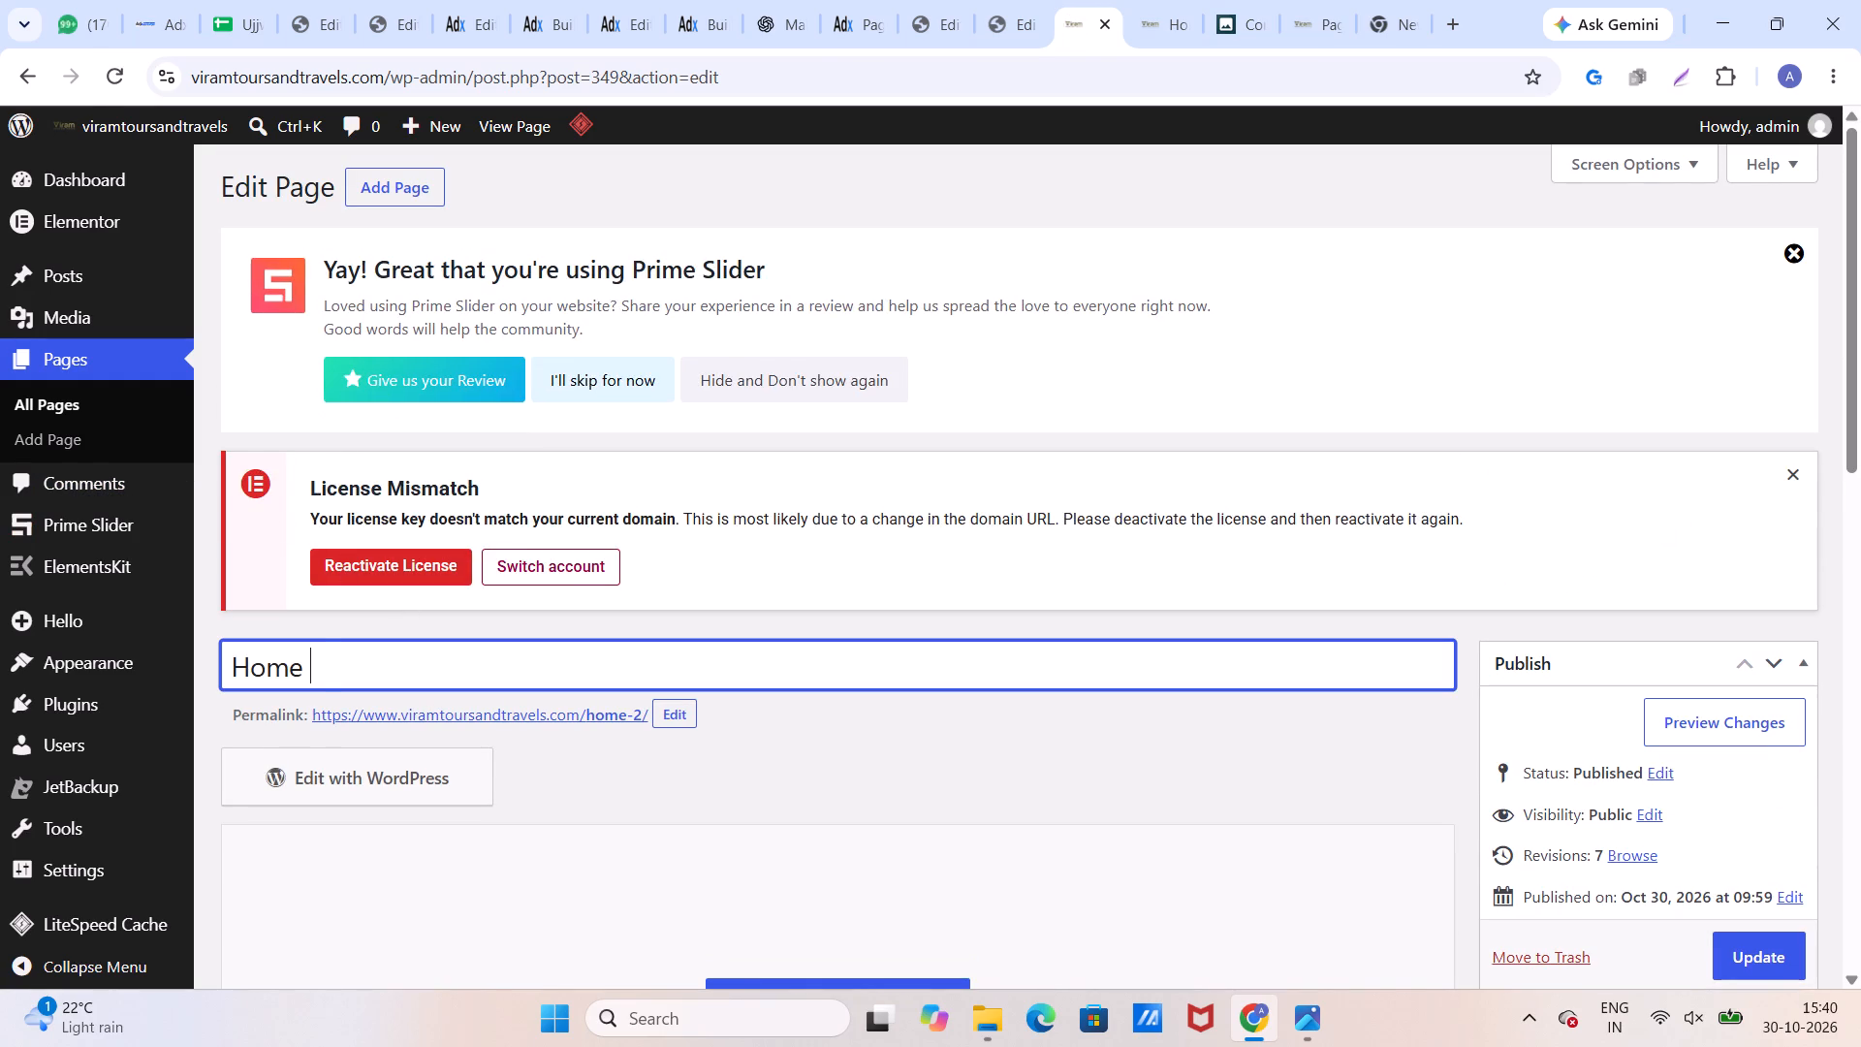
text(2)
click(1760, 942)
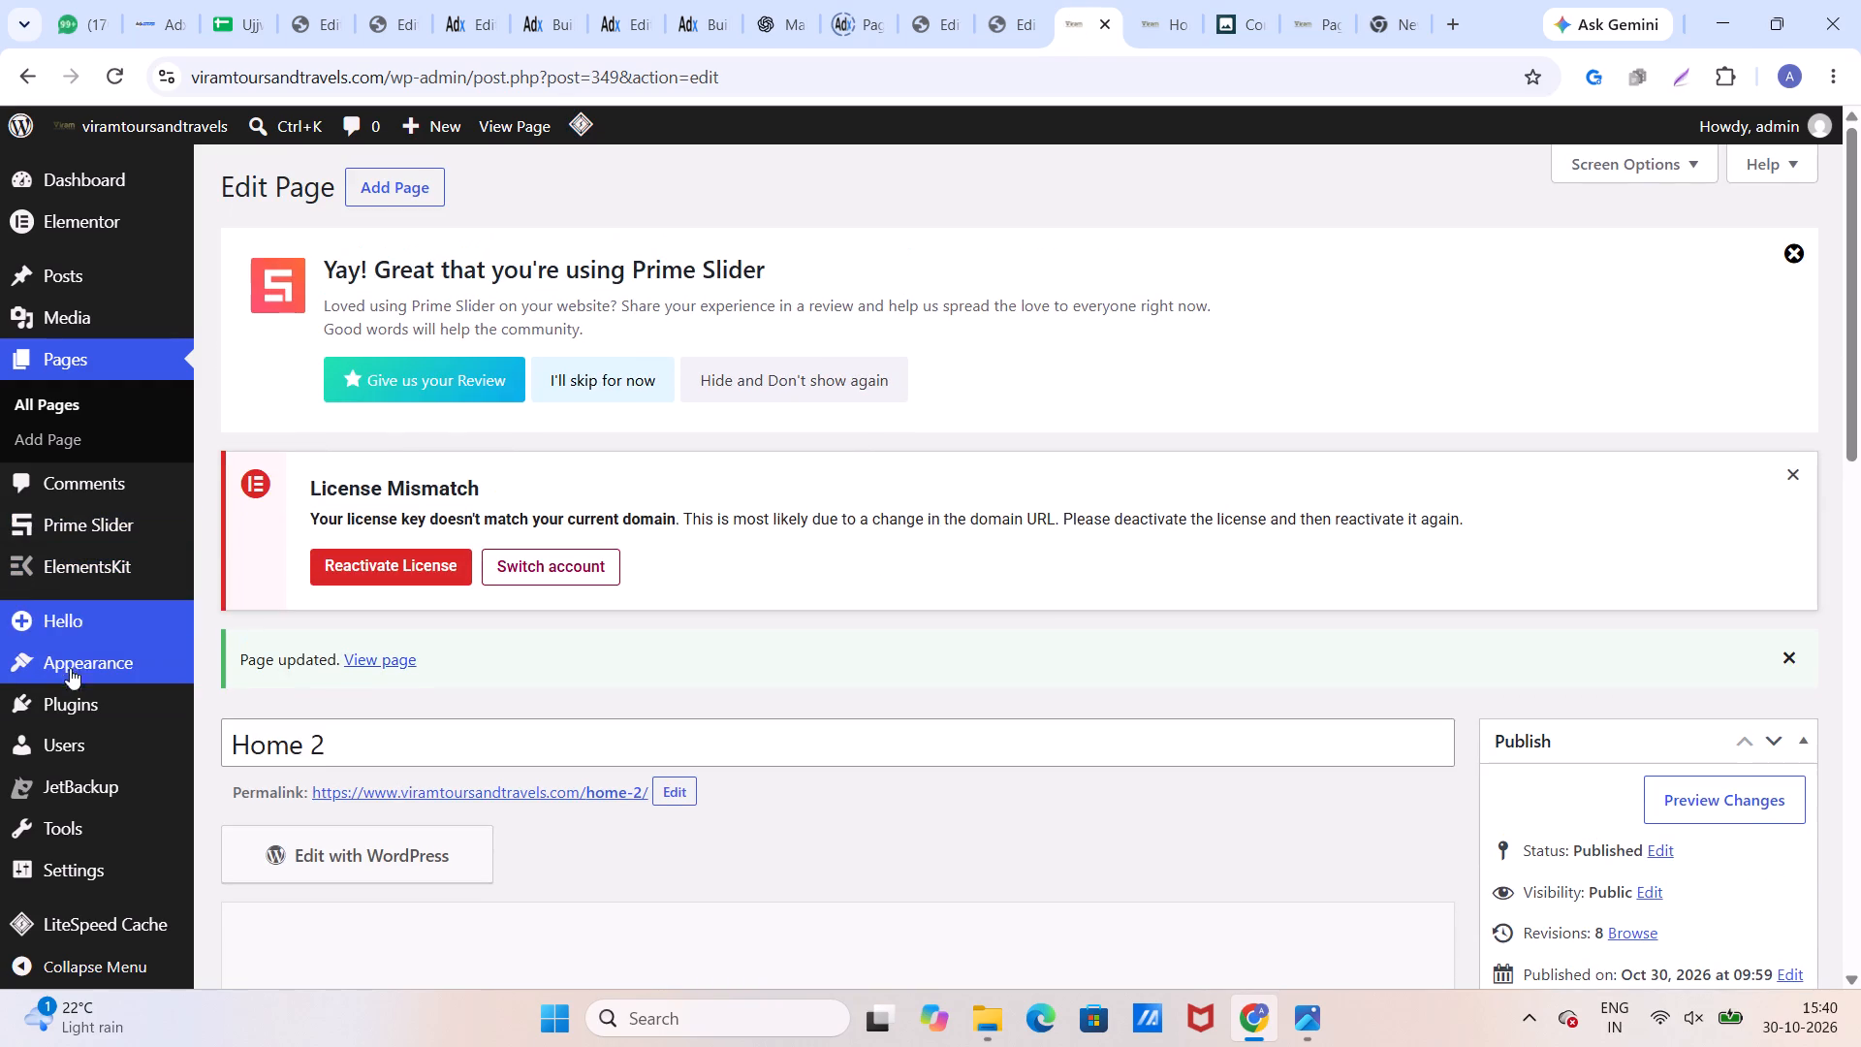
Try to move the original Home page, marked Front Page, to the trash from the site's page list.
click(63, 414)
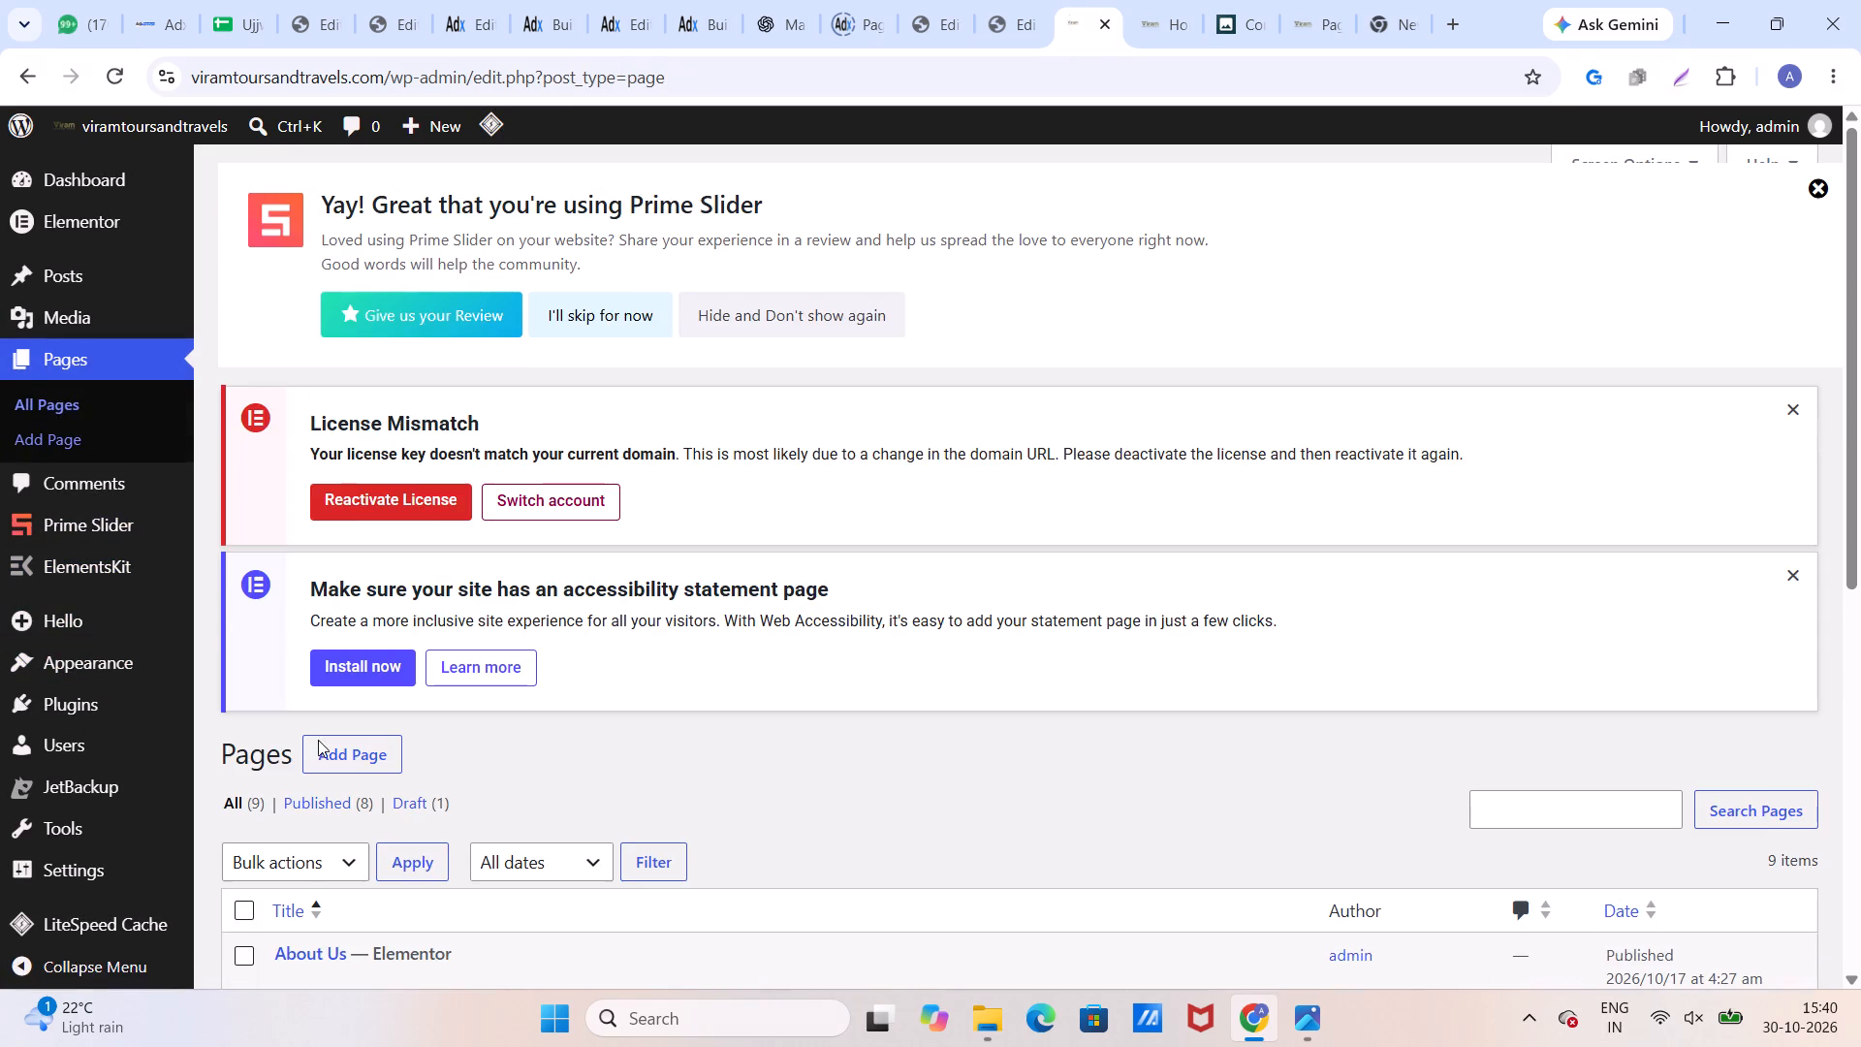
scroll(405, 866, down, 5)
scroll(450, 783, down, 2)
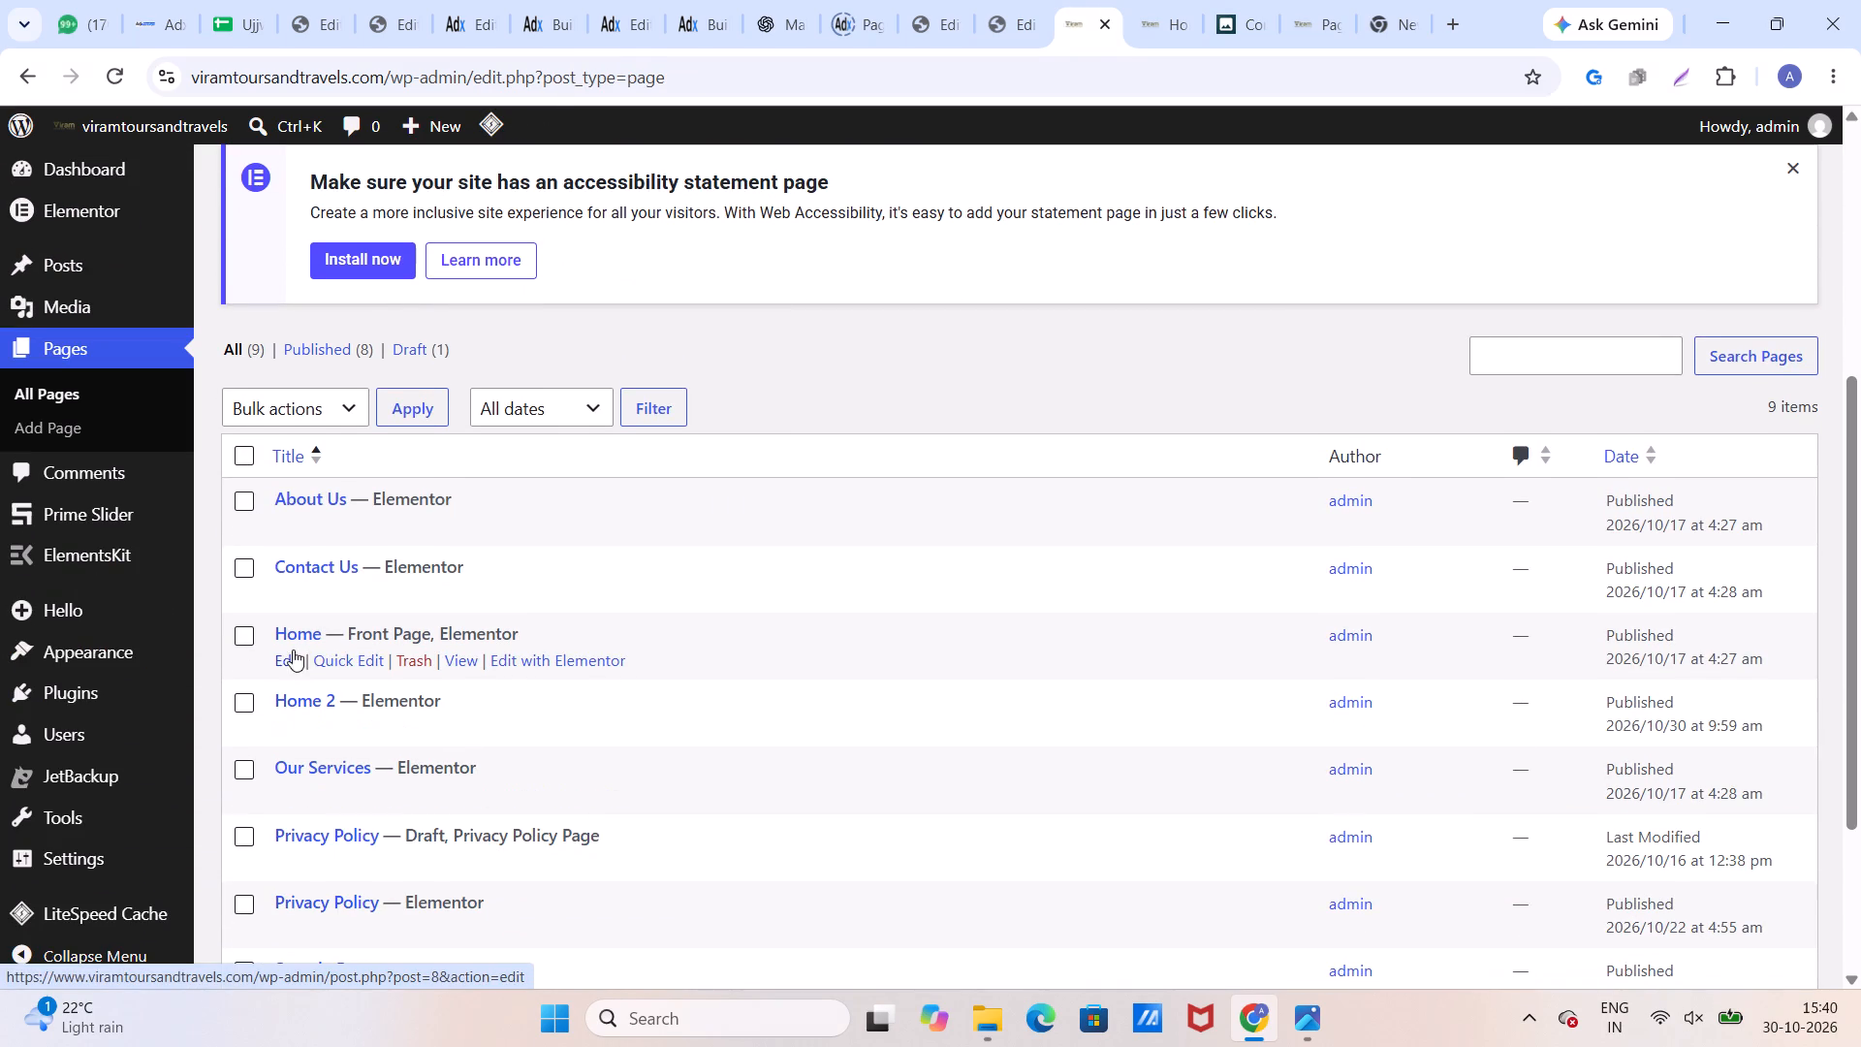
click(416, 664)
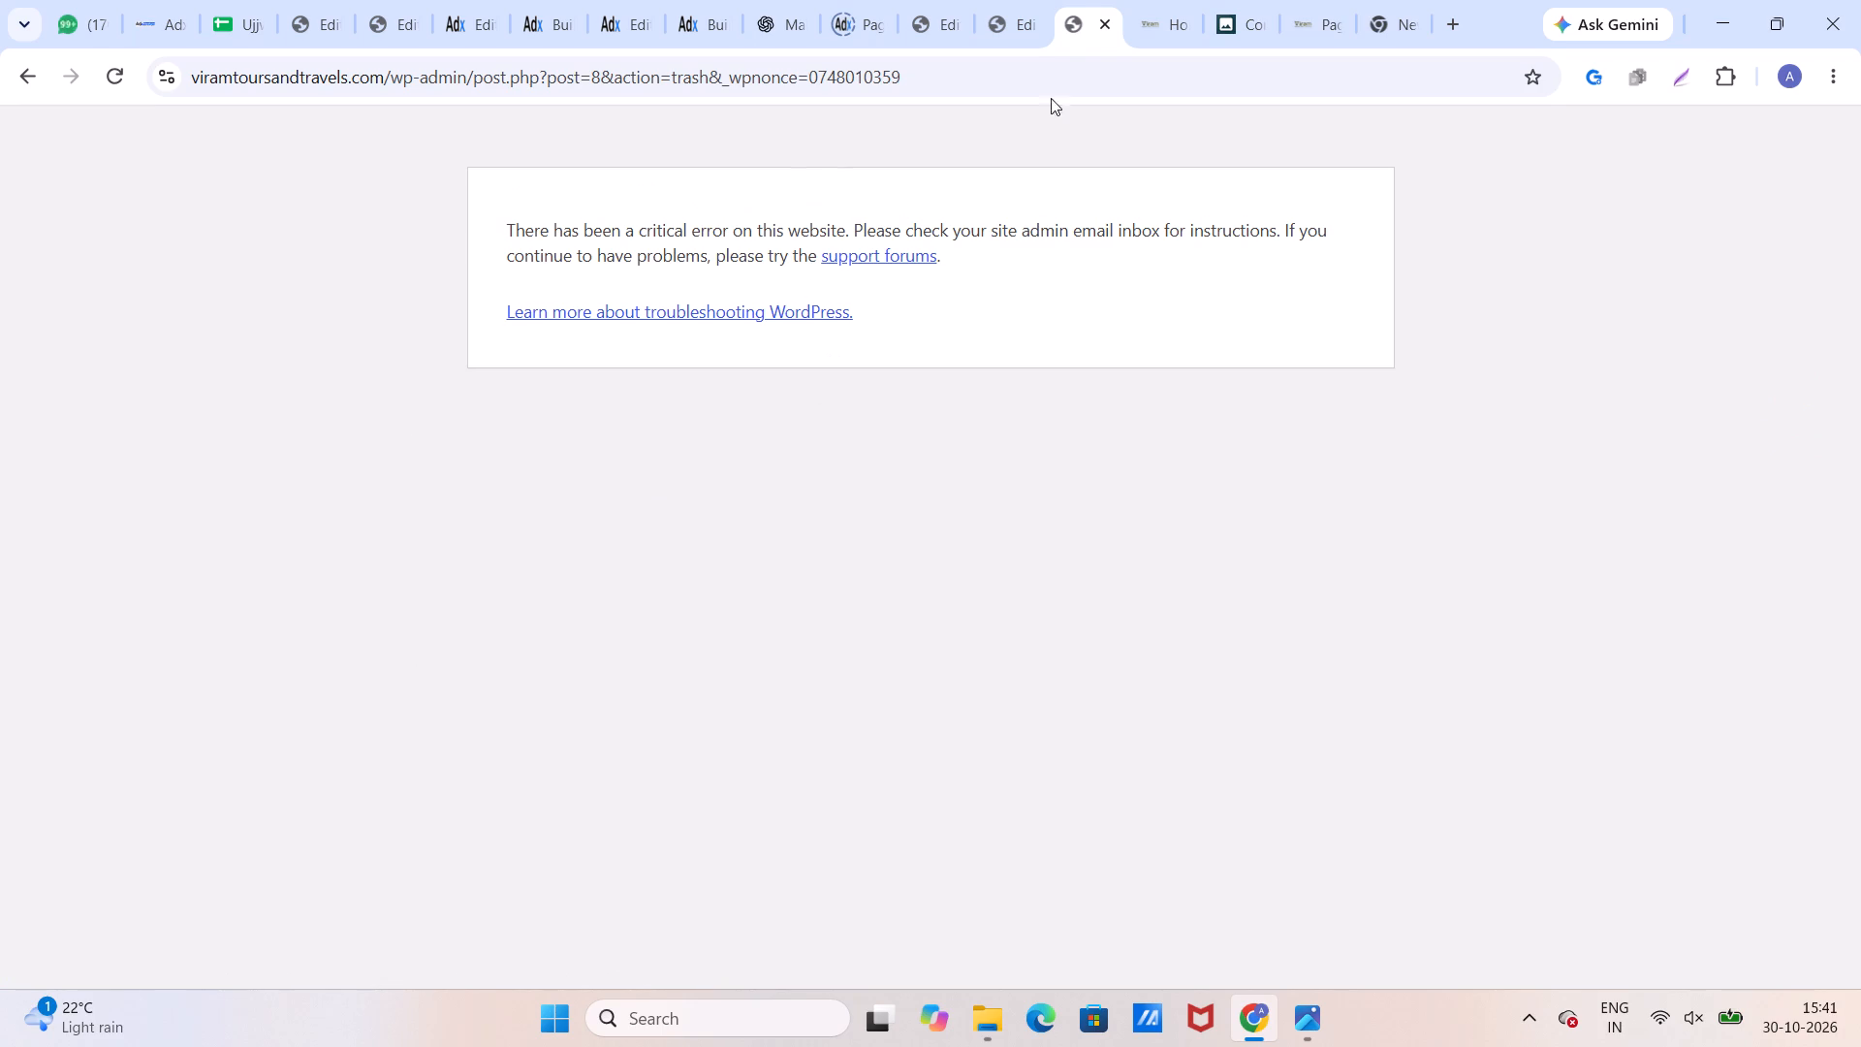
click(1017, 25)
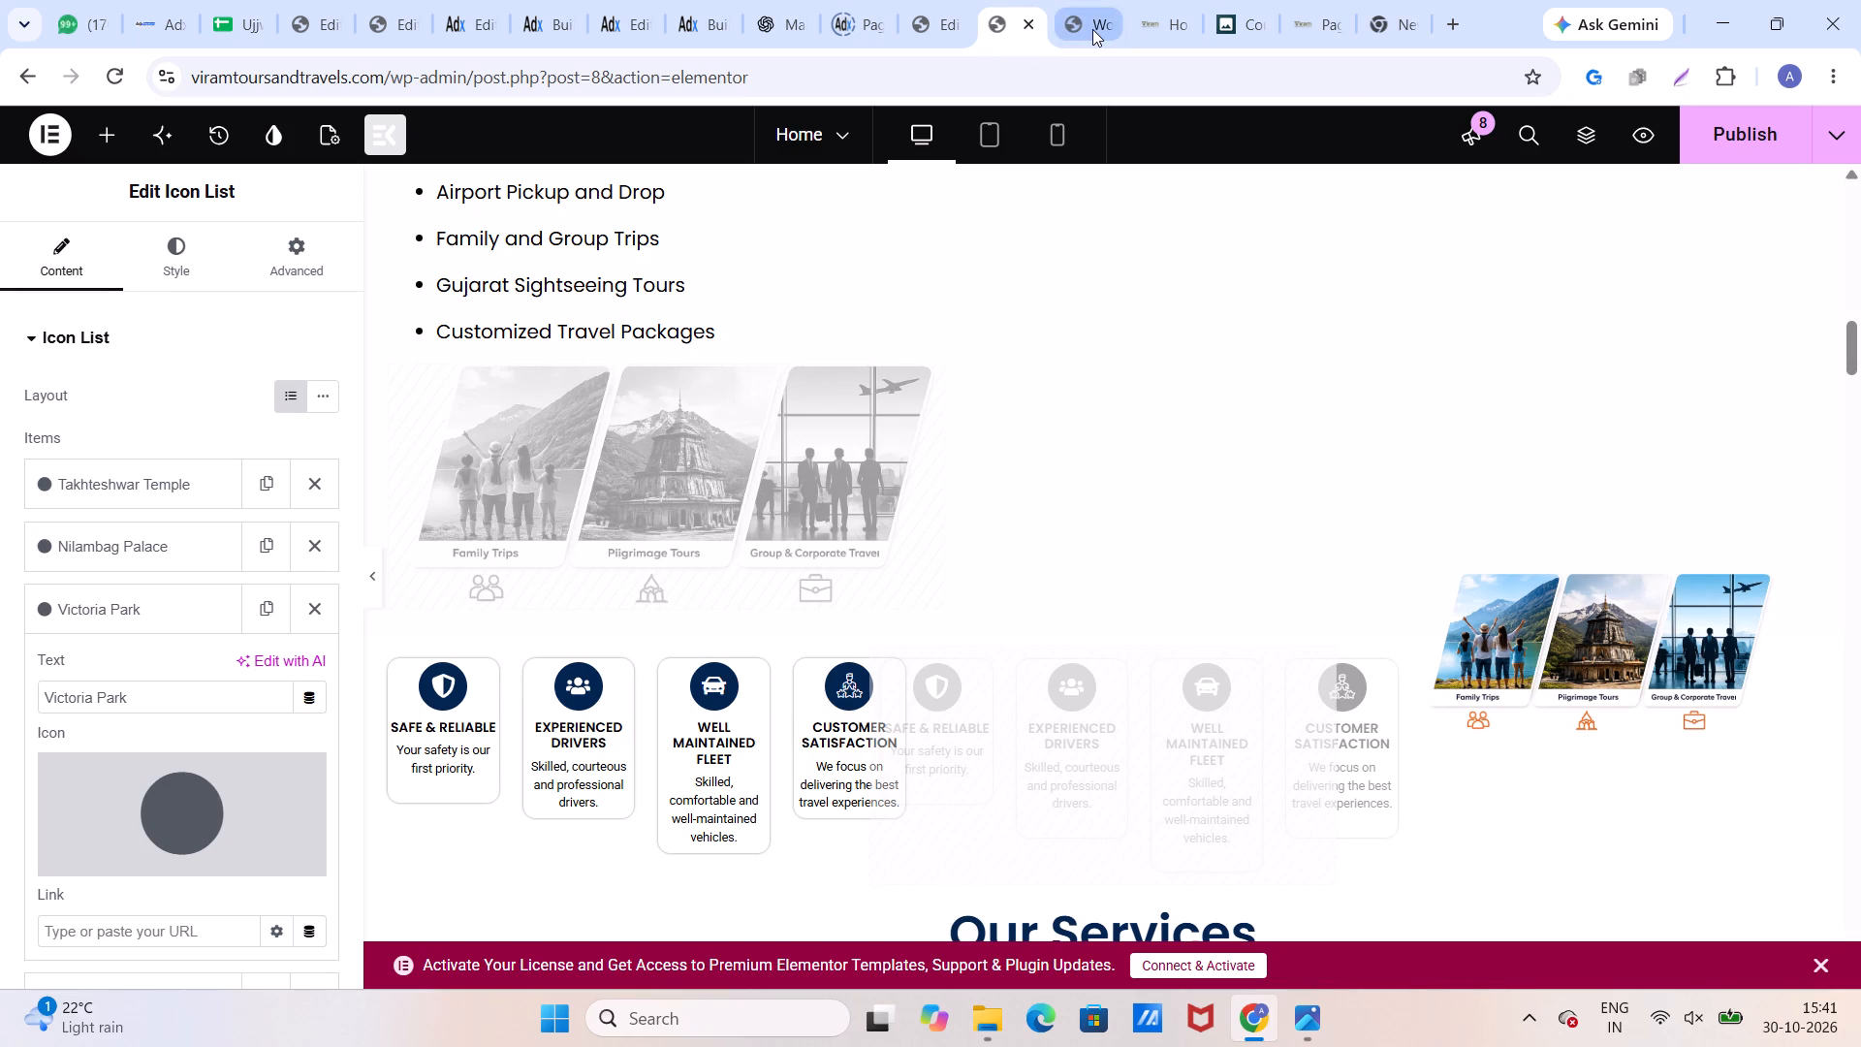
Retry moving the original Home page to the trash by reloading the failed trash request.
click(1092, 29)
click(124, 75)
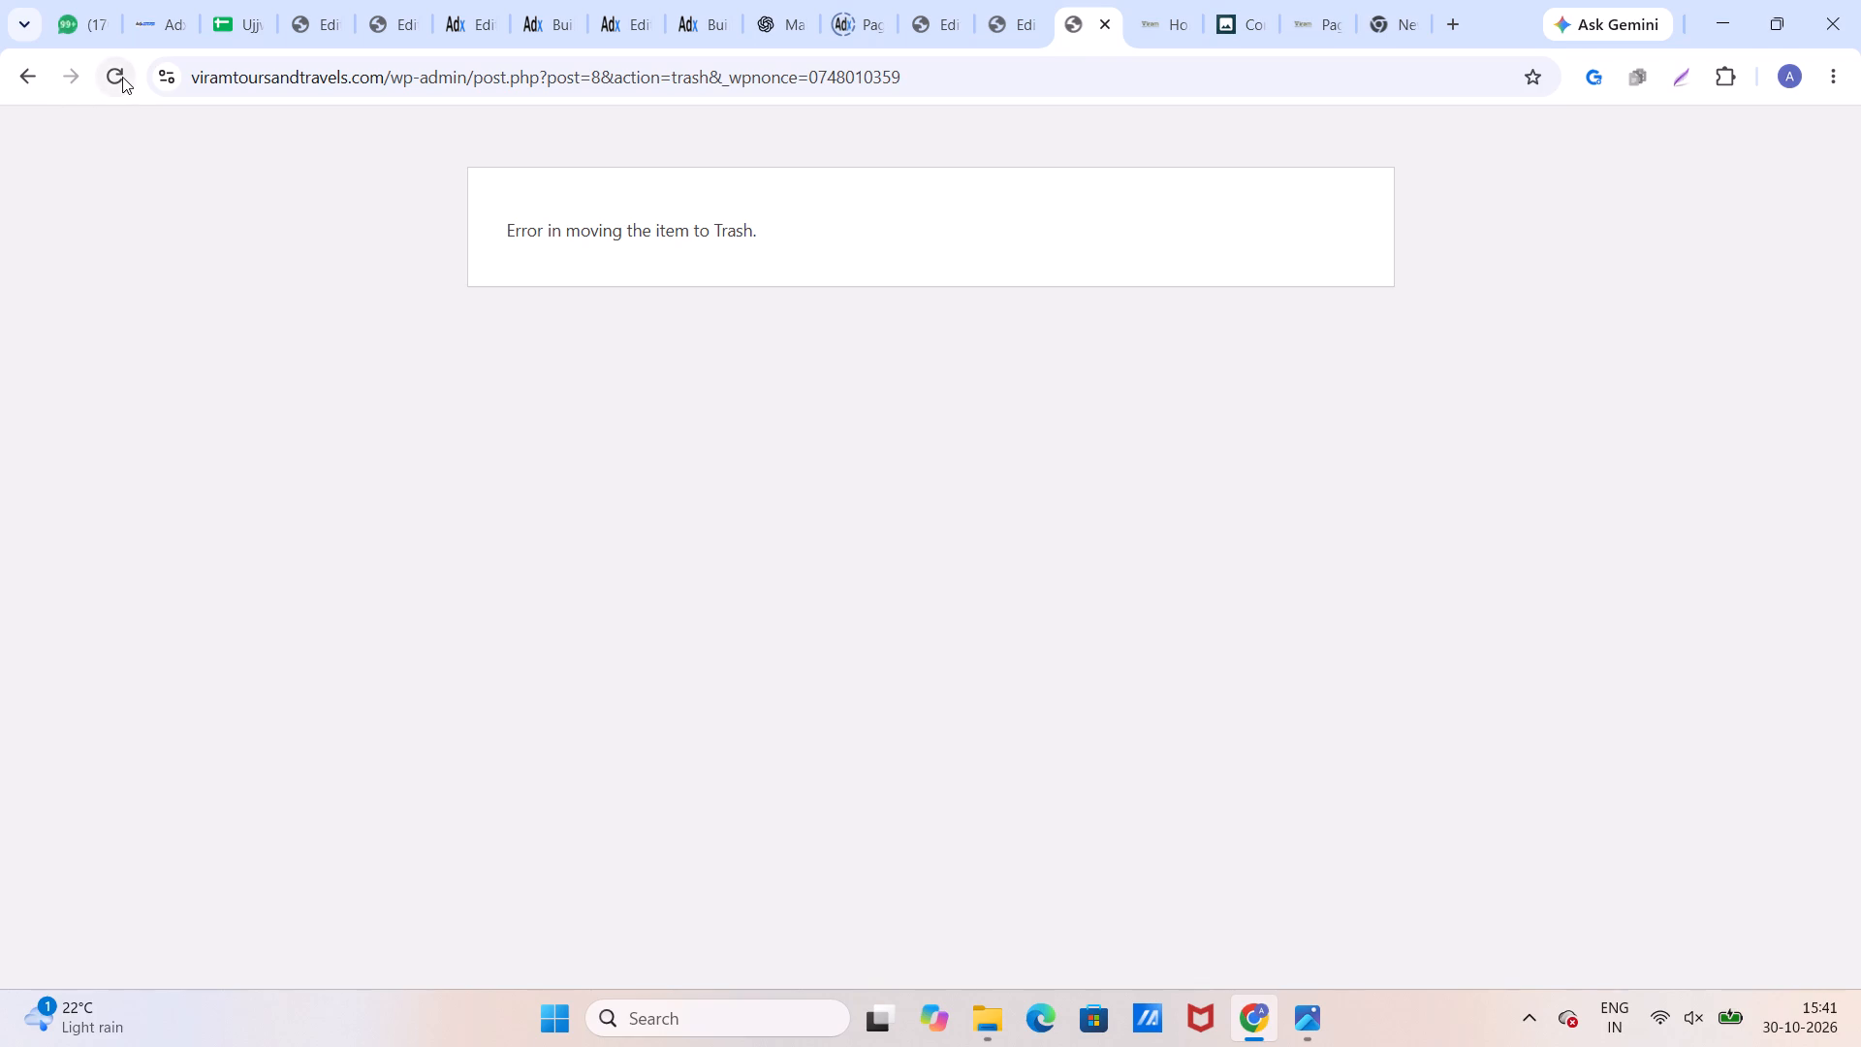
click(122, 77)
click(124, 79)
Exit the original Home page's Elementor editor to its WordPress edit screen.
click(1018, 21)
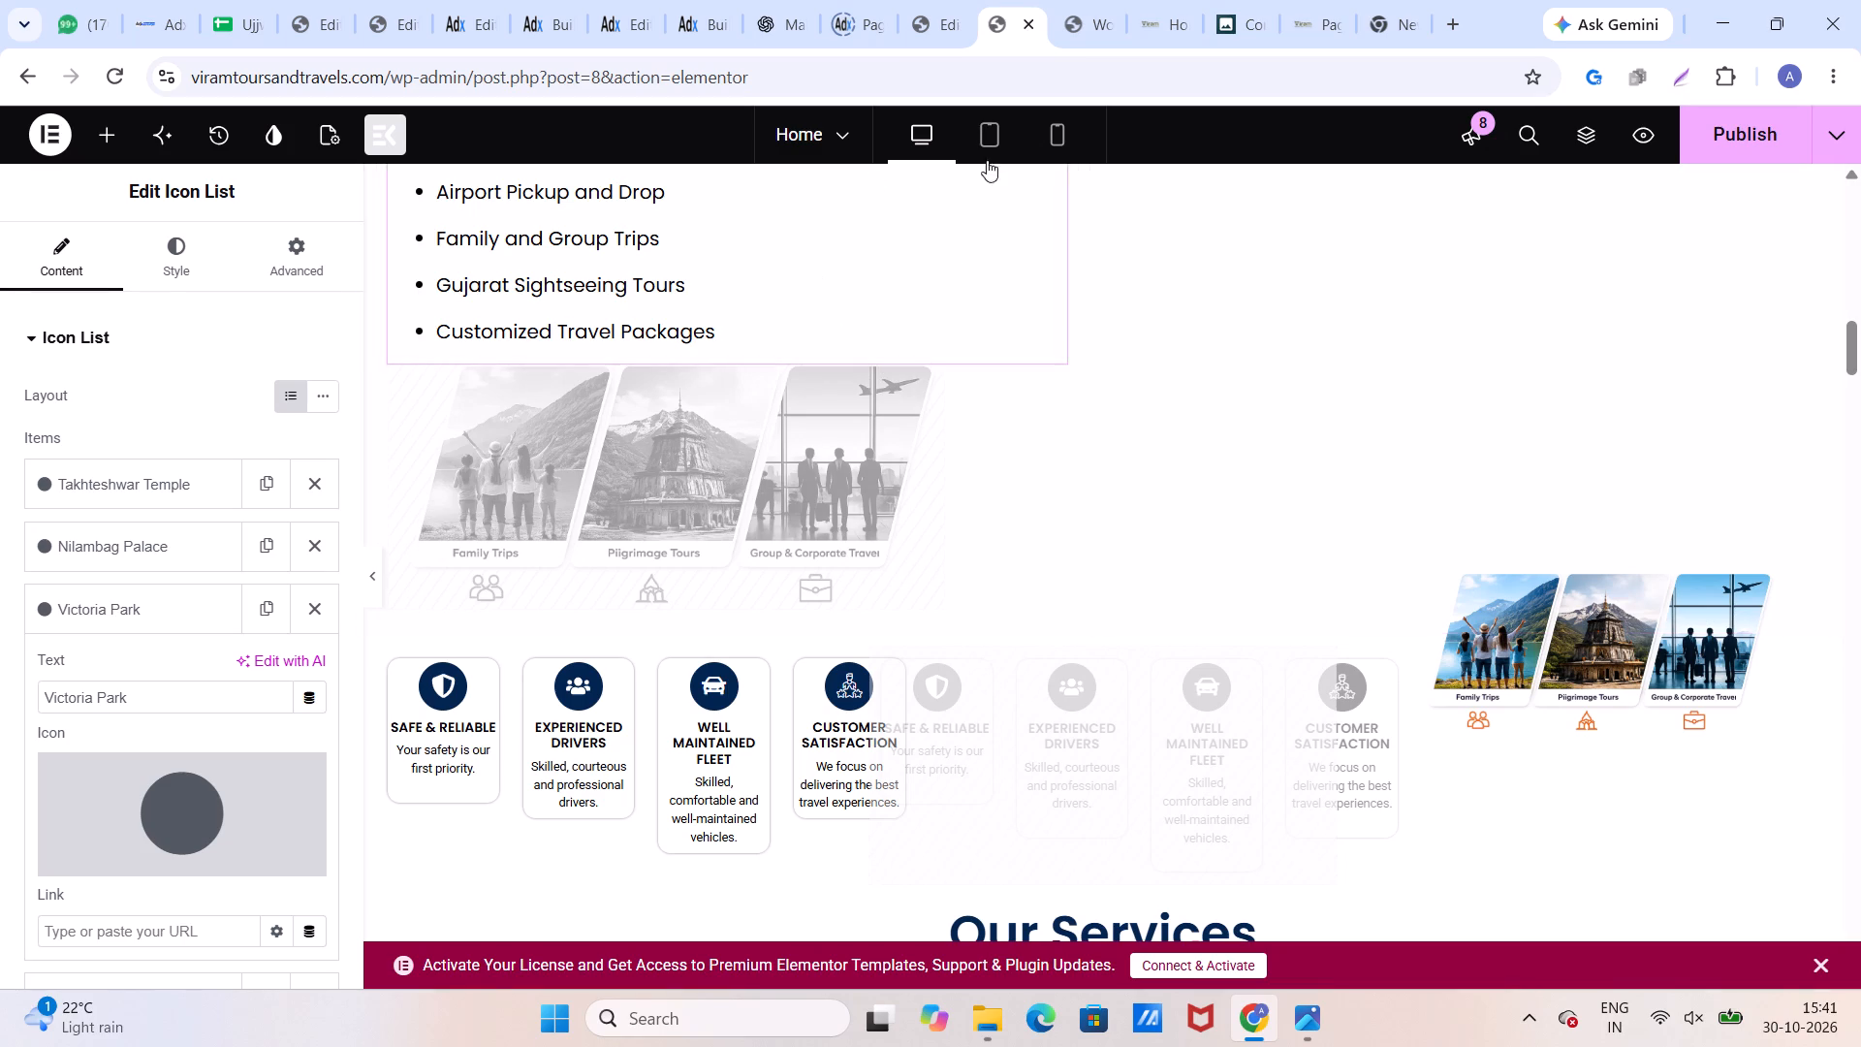
click(40, 131)
click(92, 442)
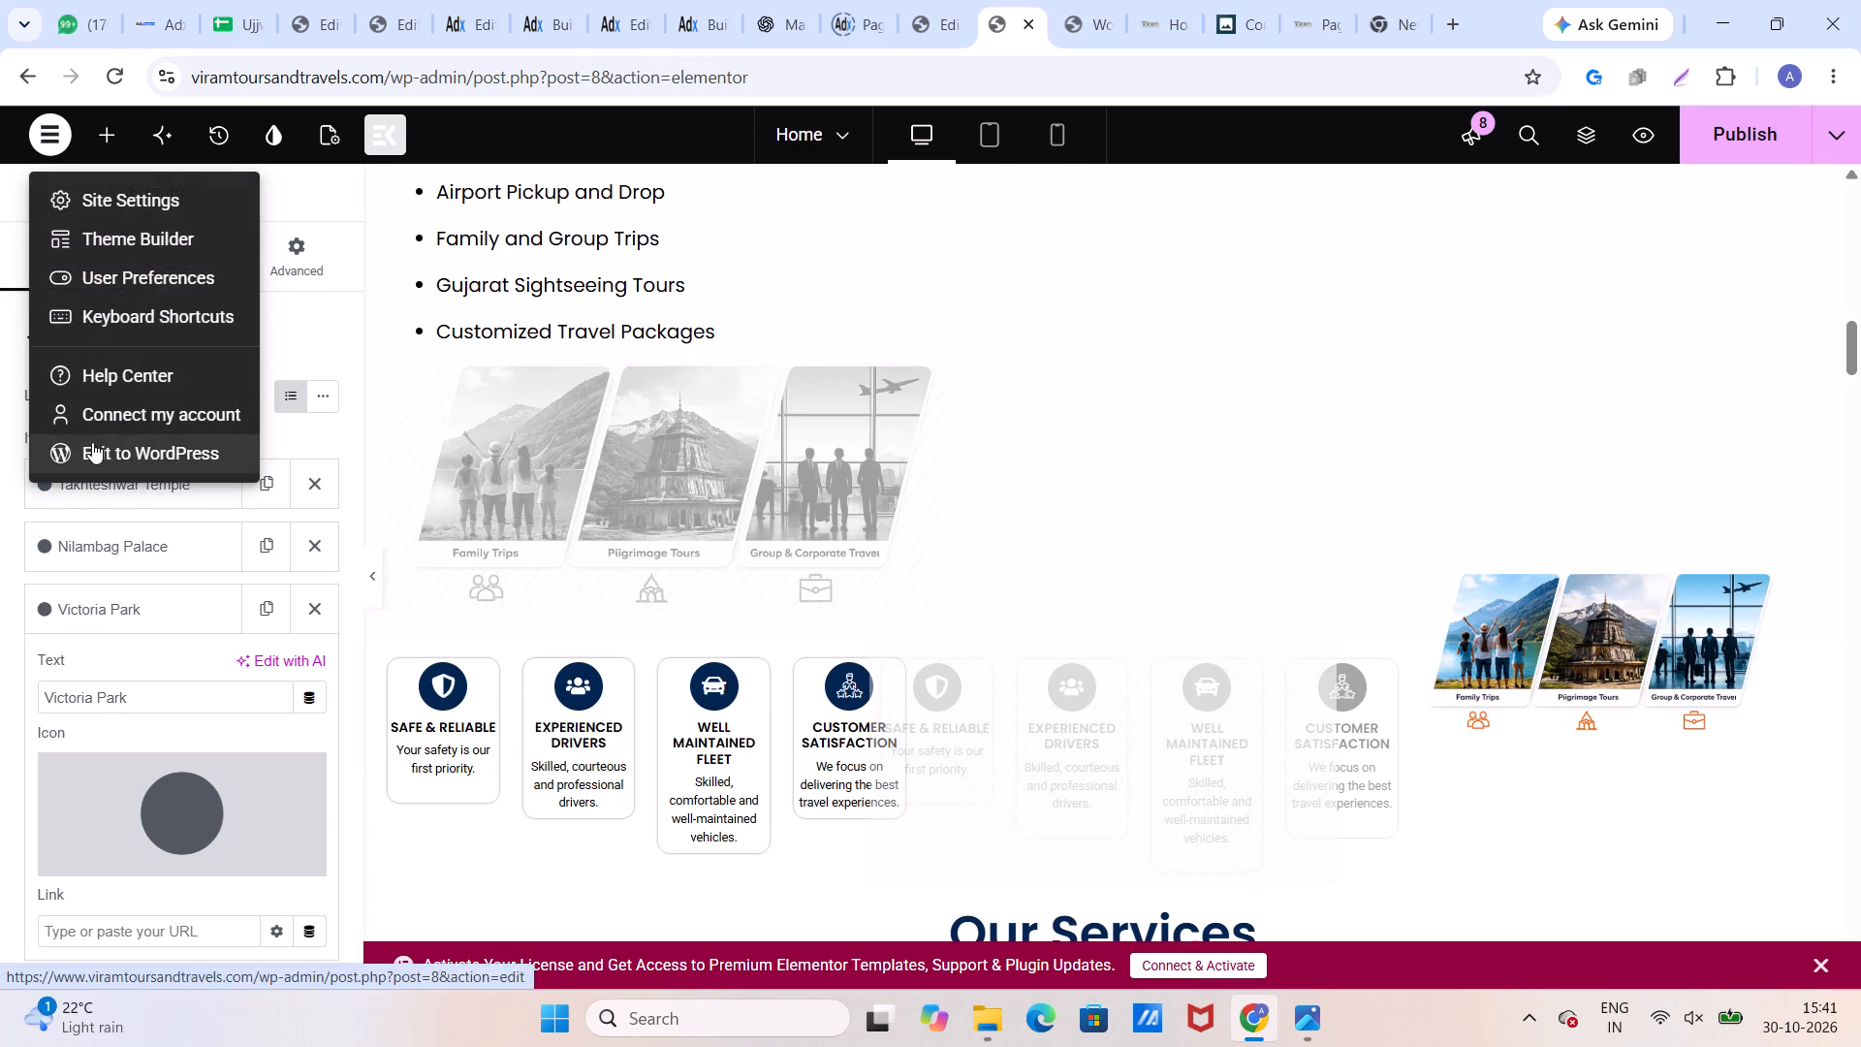
click(1014, 236)
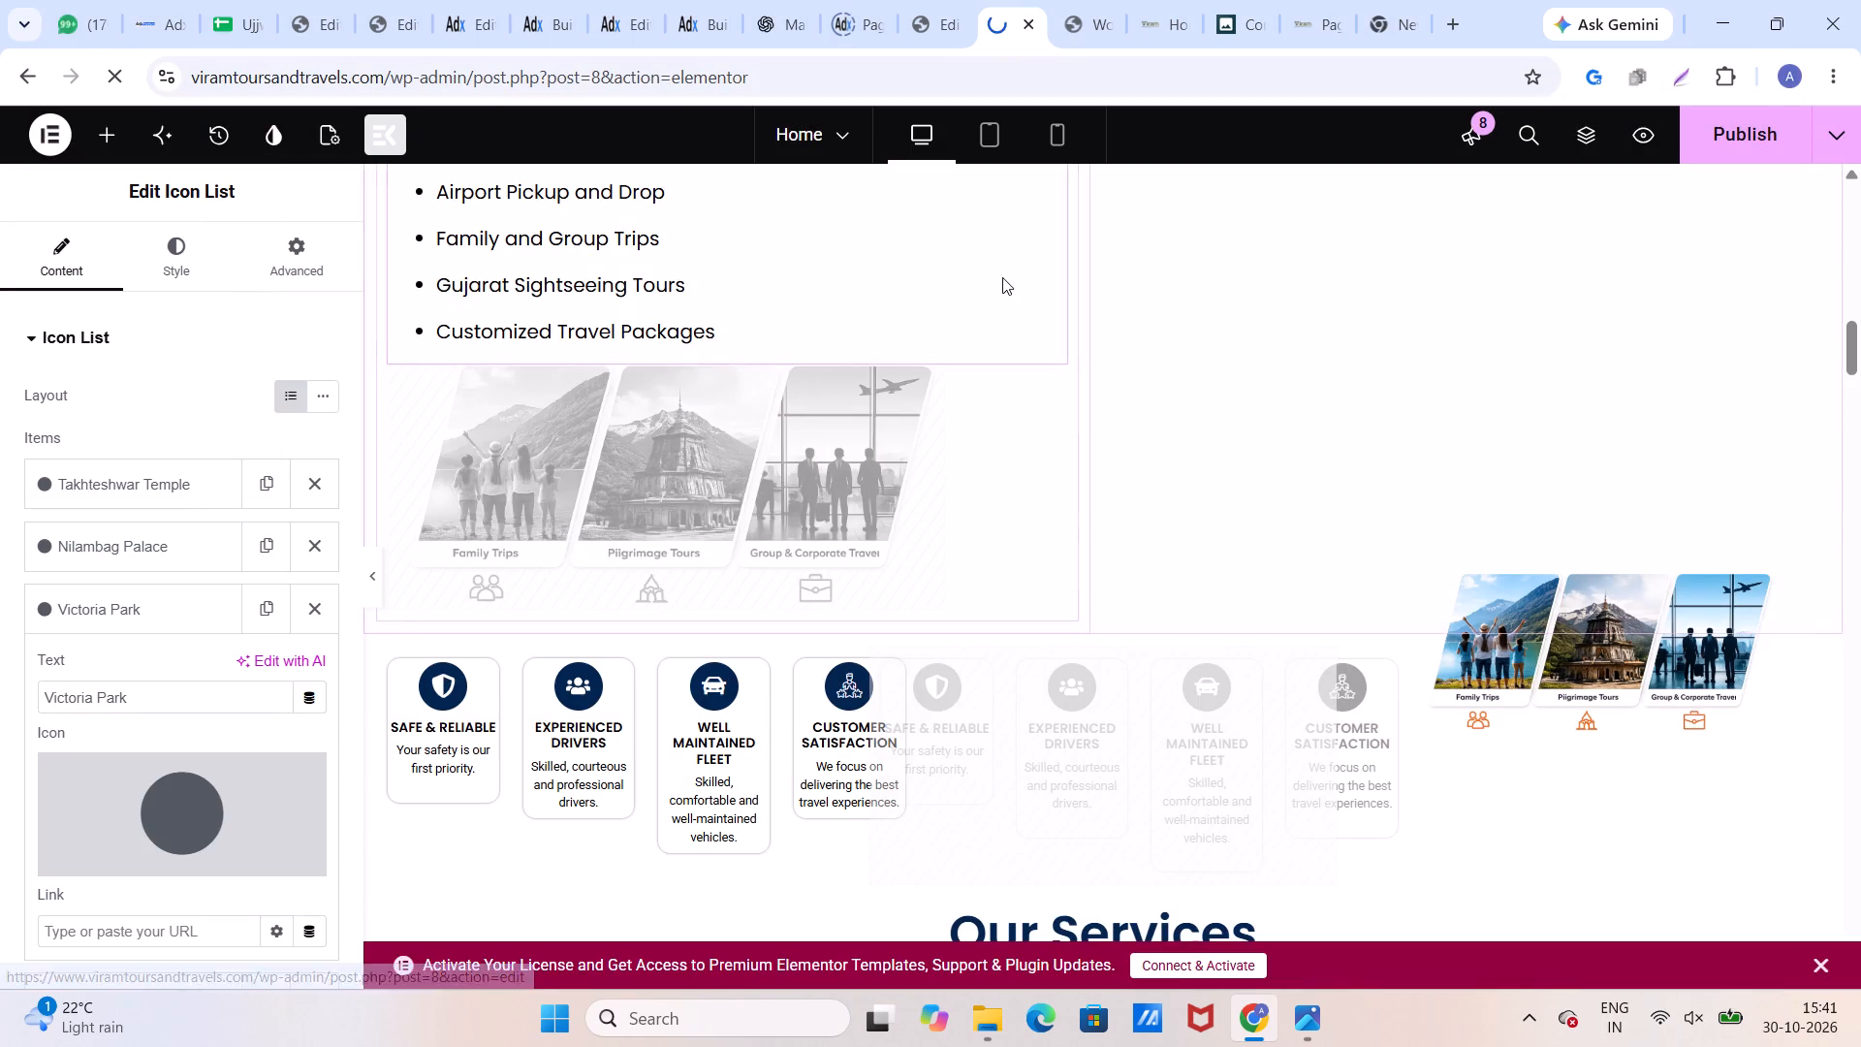
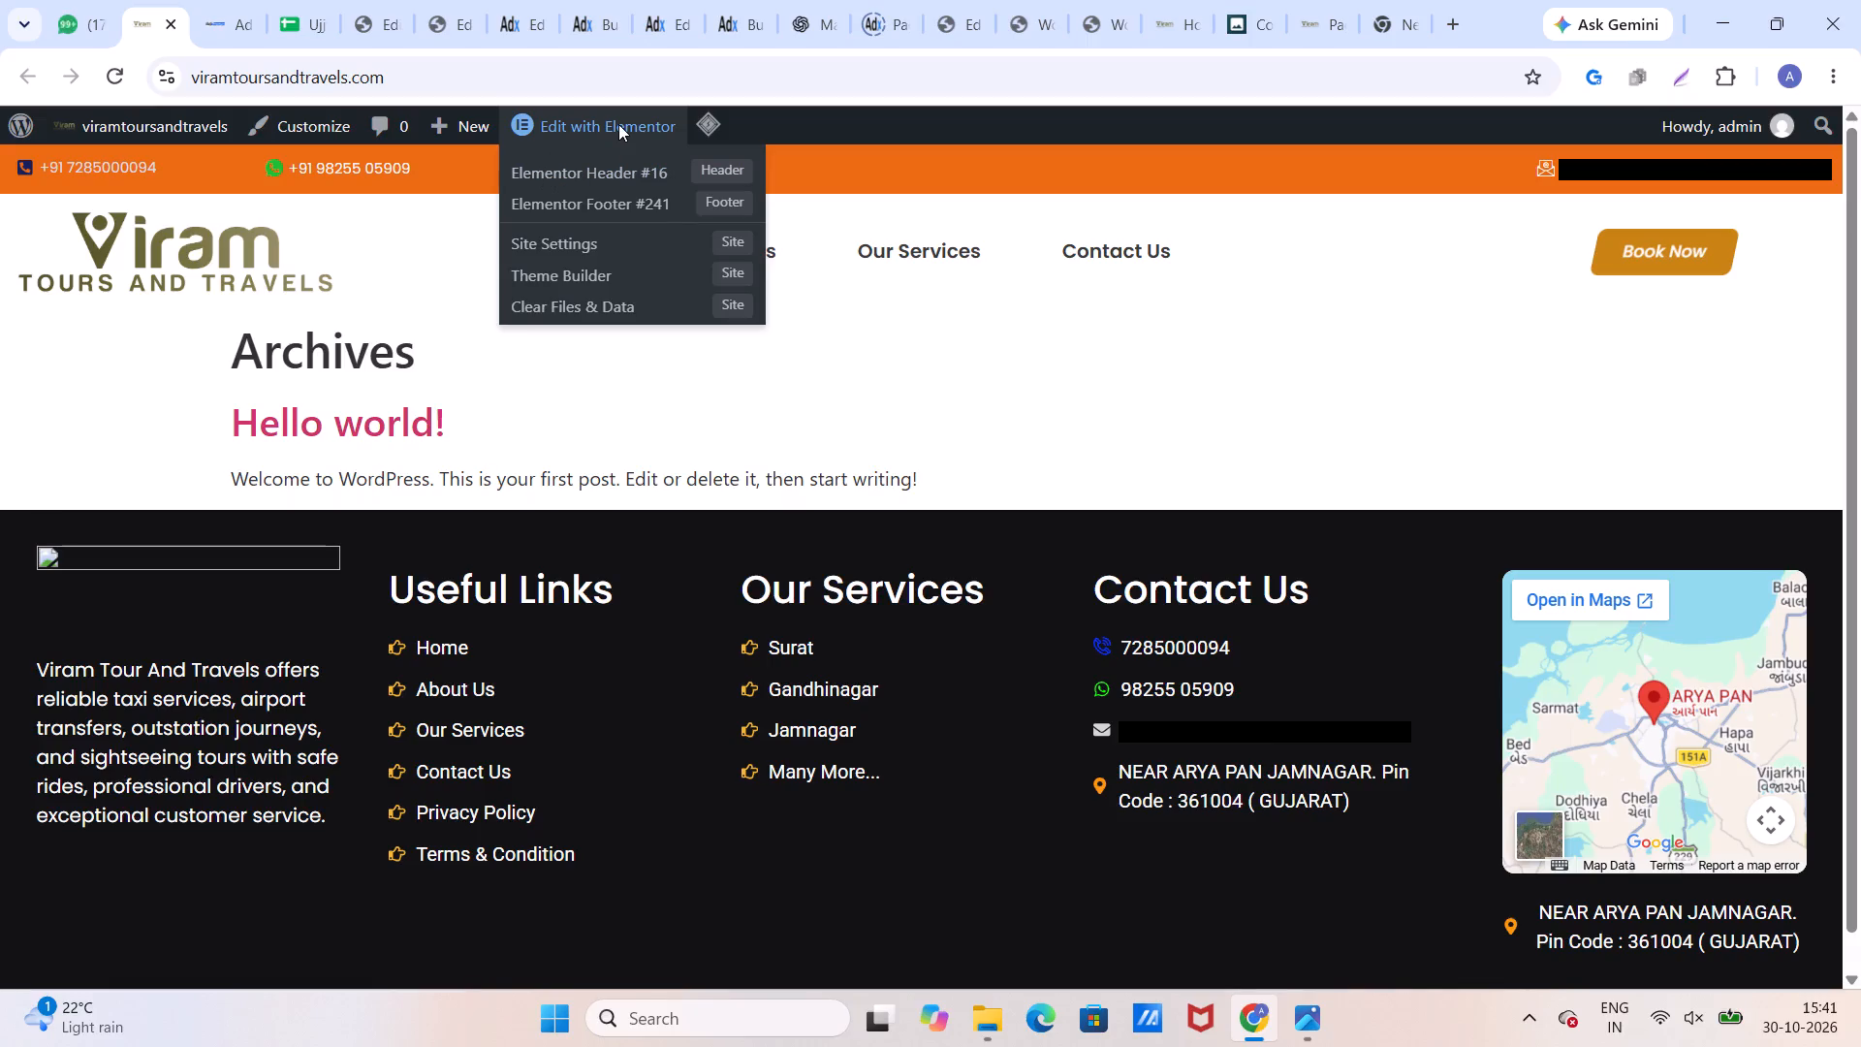
Open the site's header template, Elementor Header #16, for editing in Elementor from the live site.
click(610, 176)
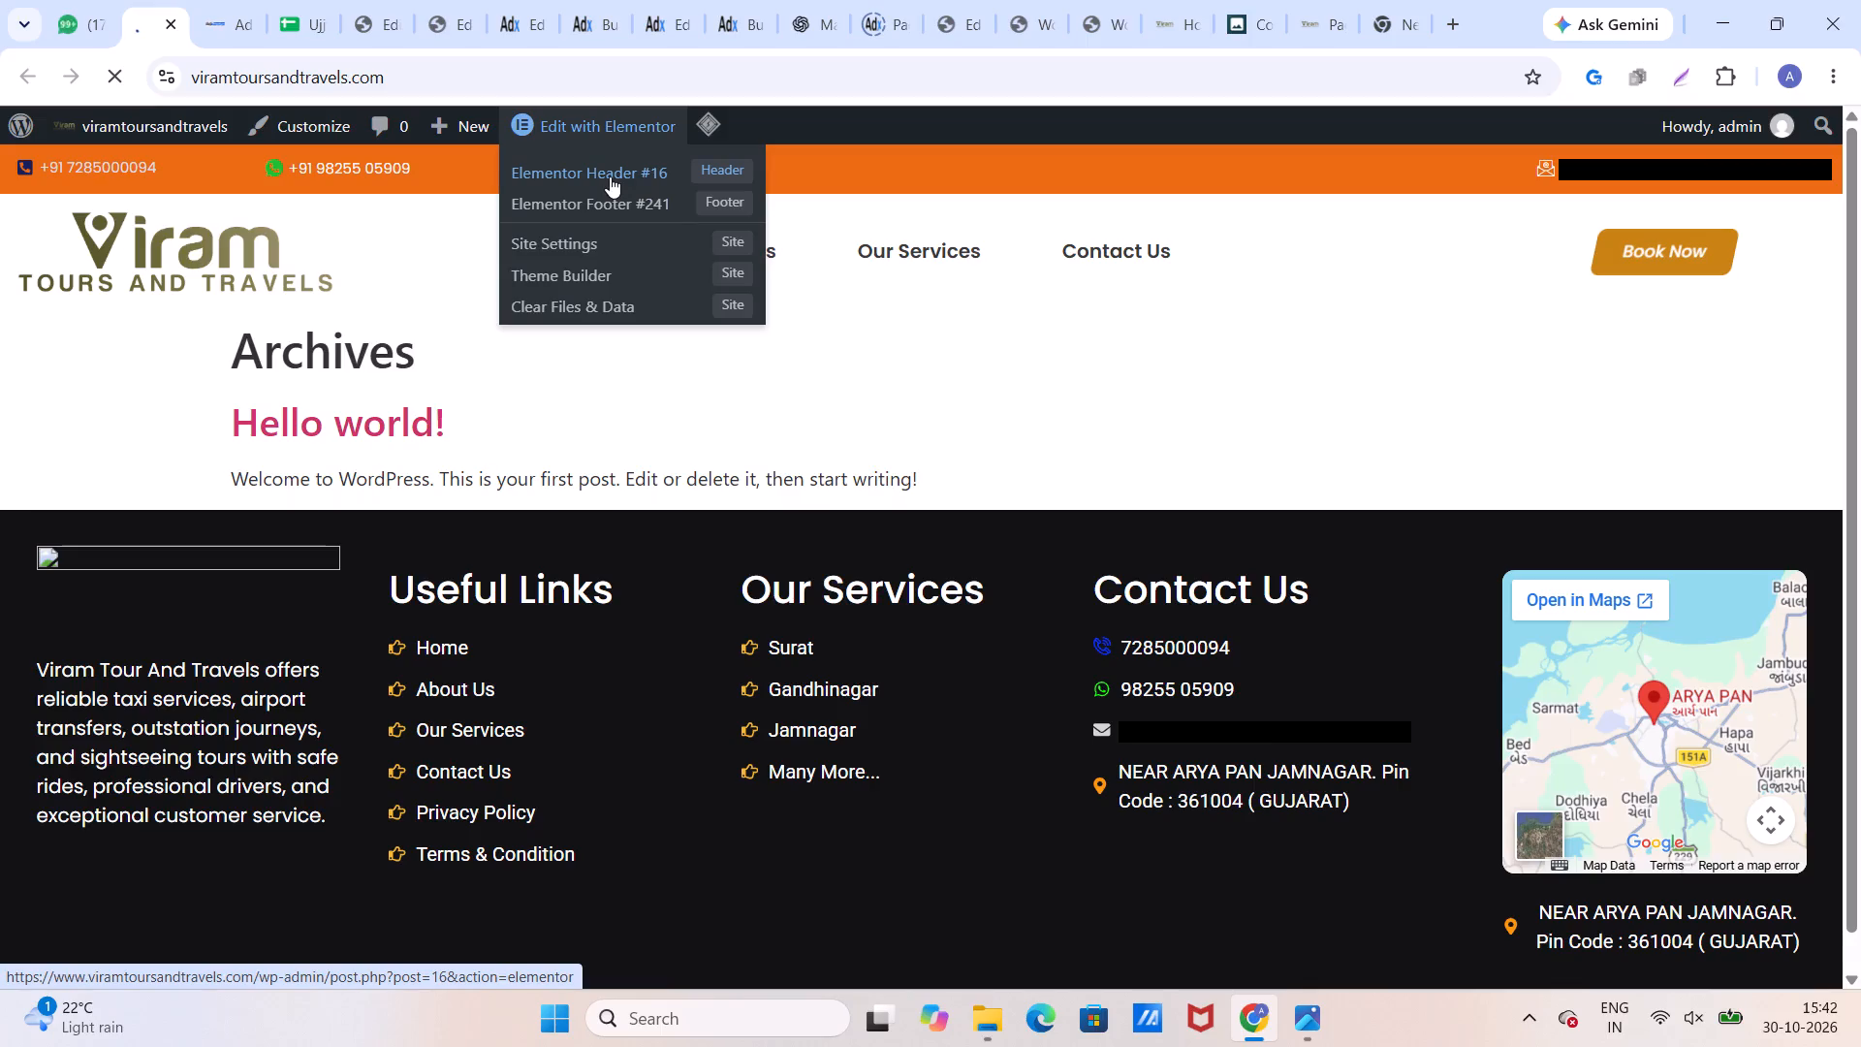
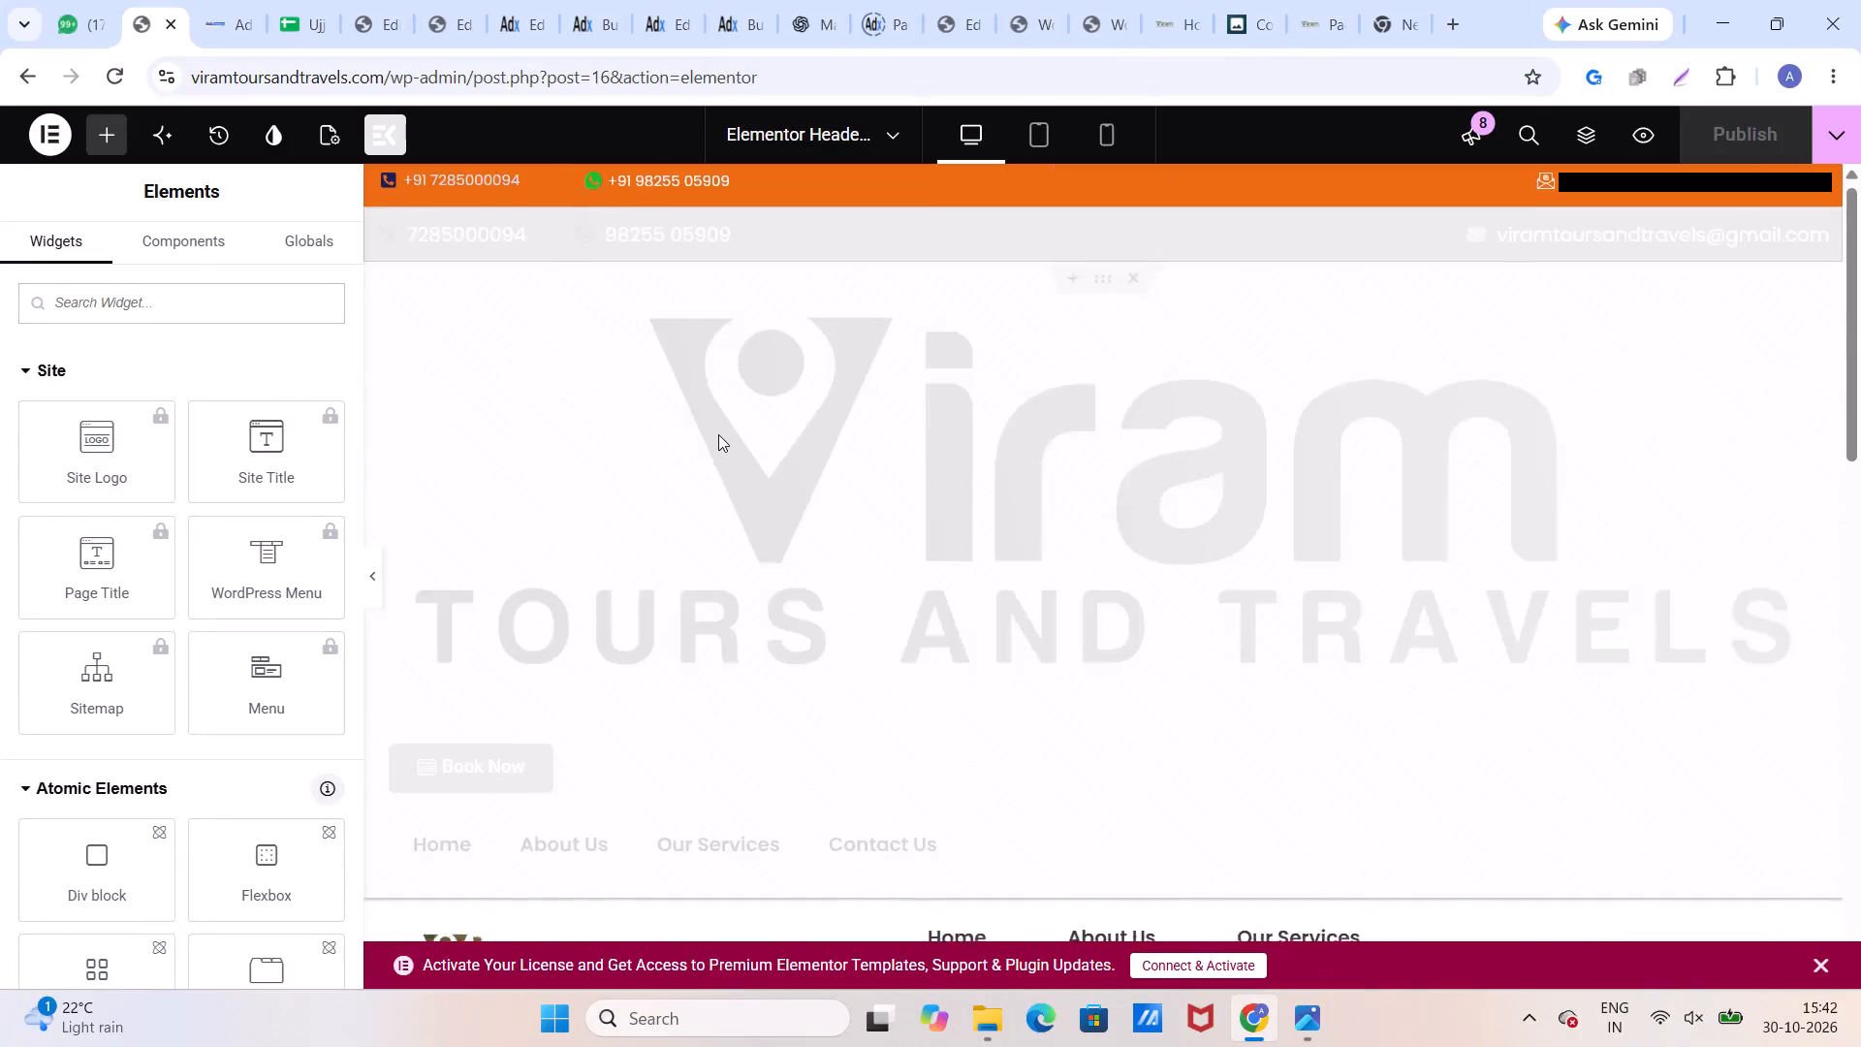
Look over the header template's layout and exit its Elementor editor to the WordPress edit screen.
scroll(718, 434, down, 2)
scroll(718, 434, up, 2)
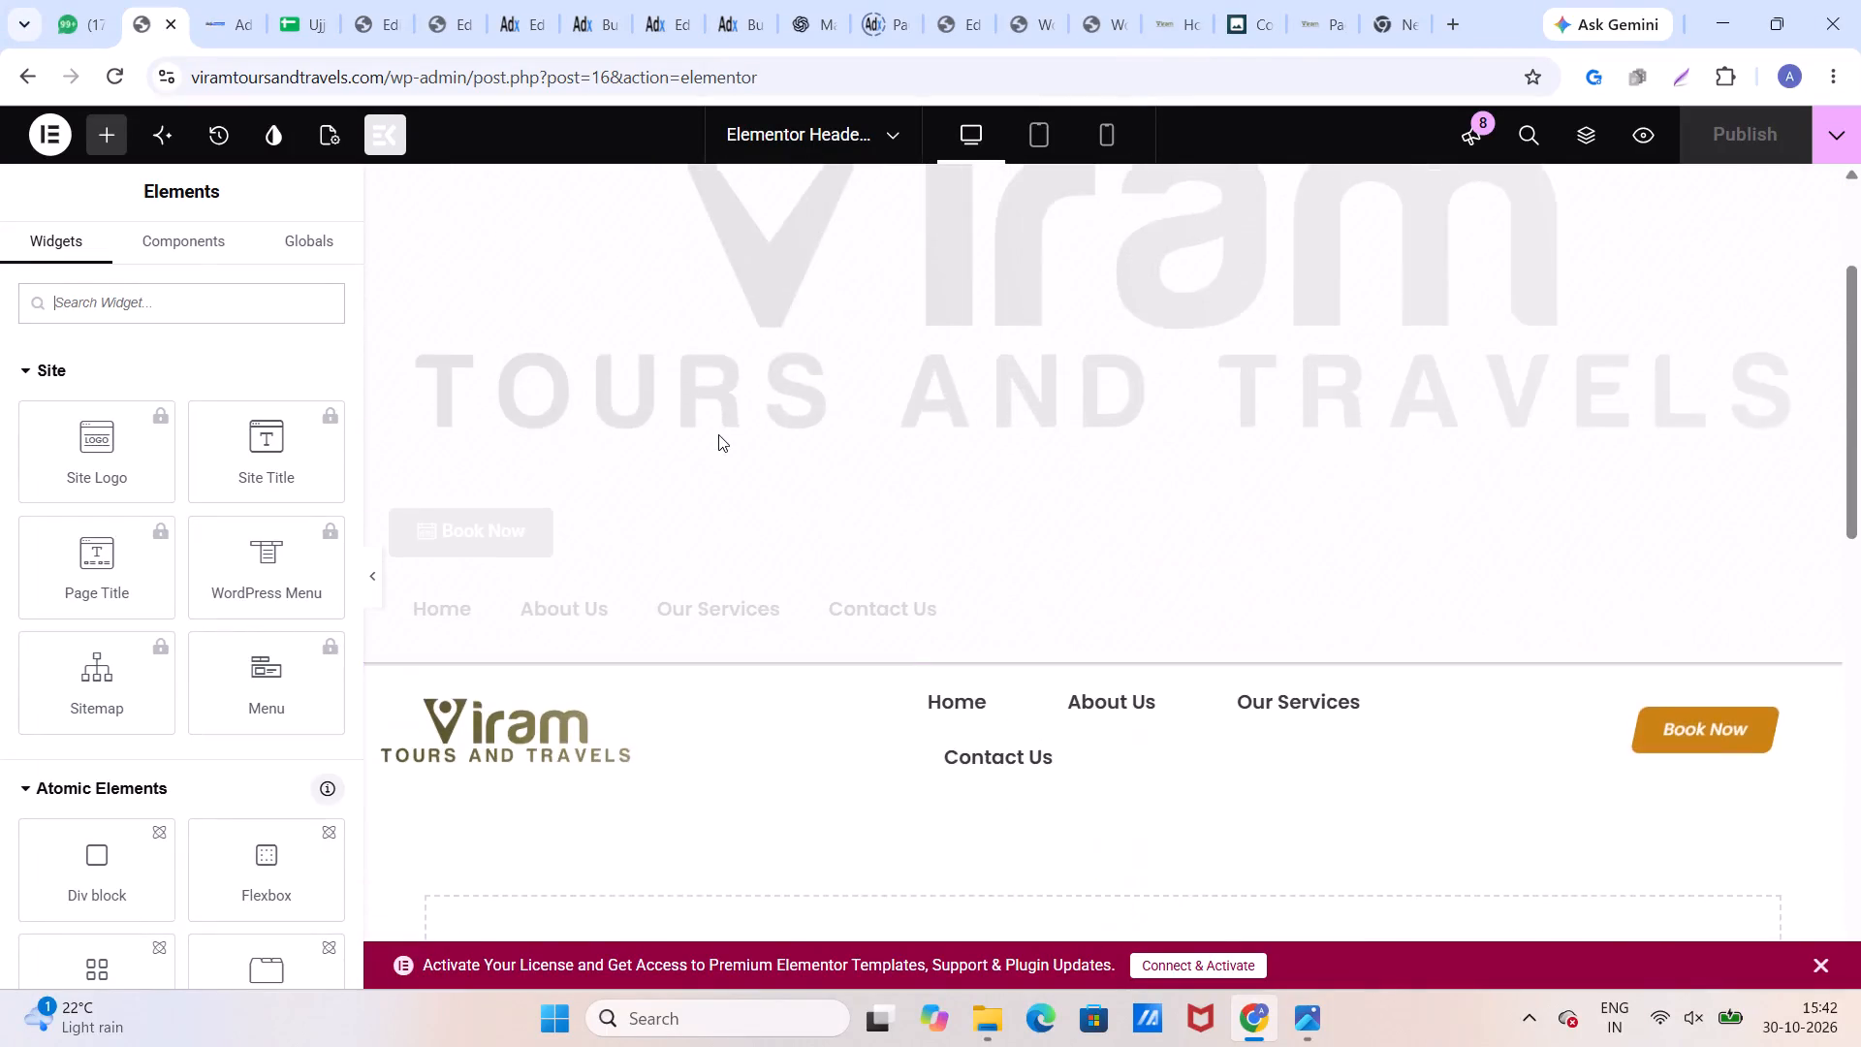
scroll(718, 434, up, 1)
click(48, 133)
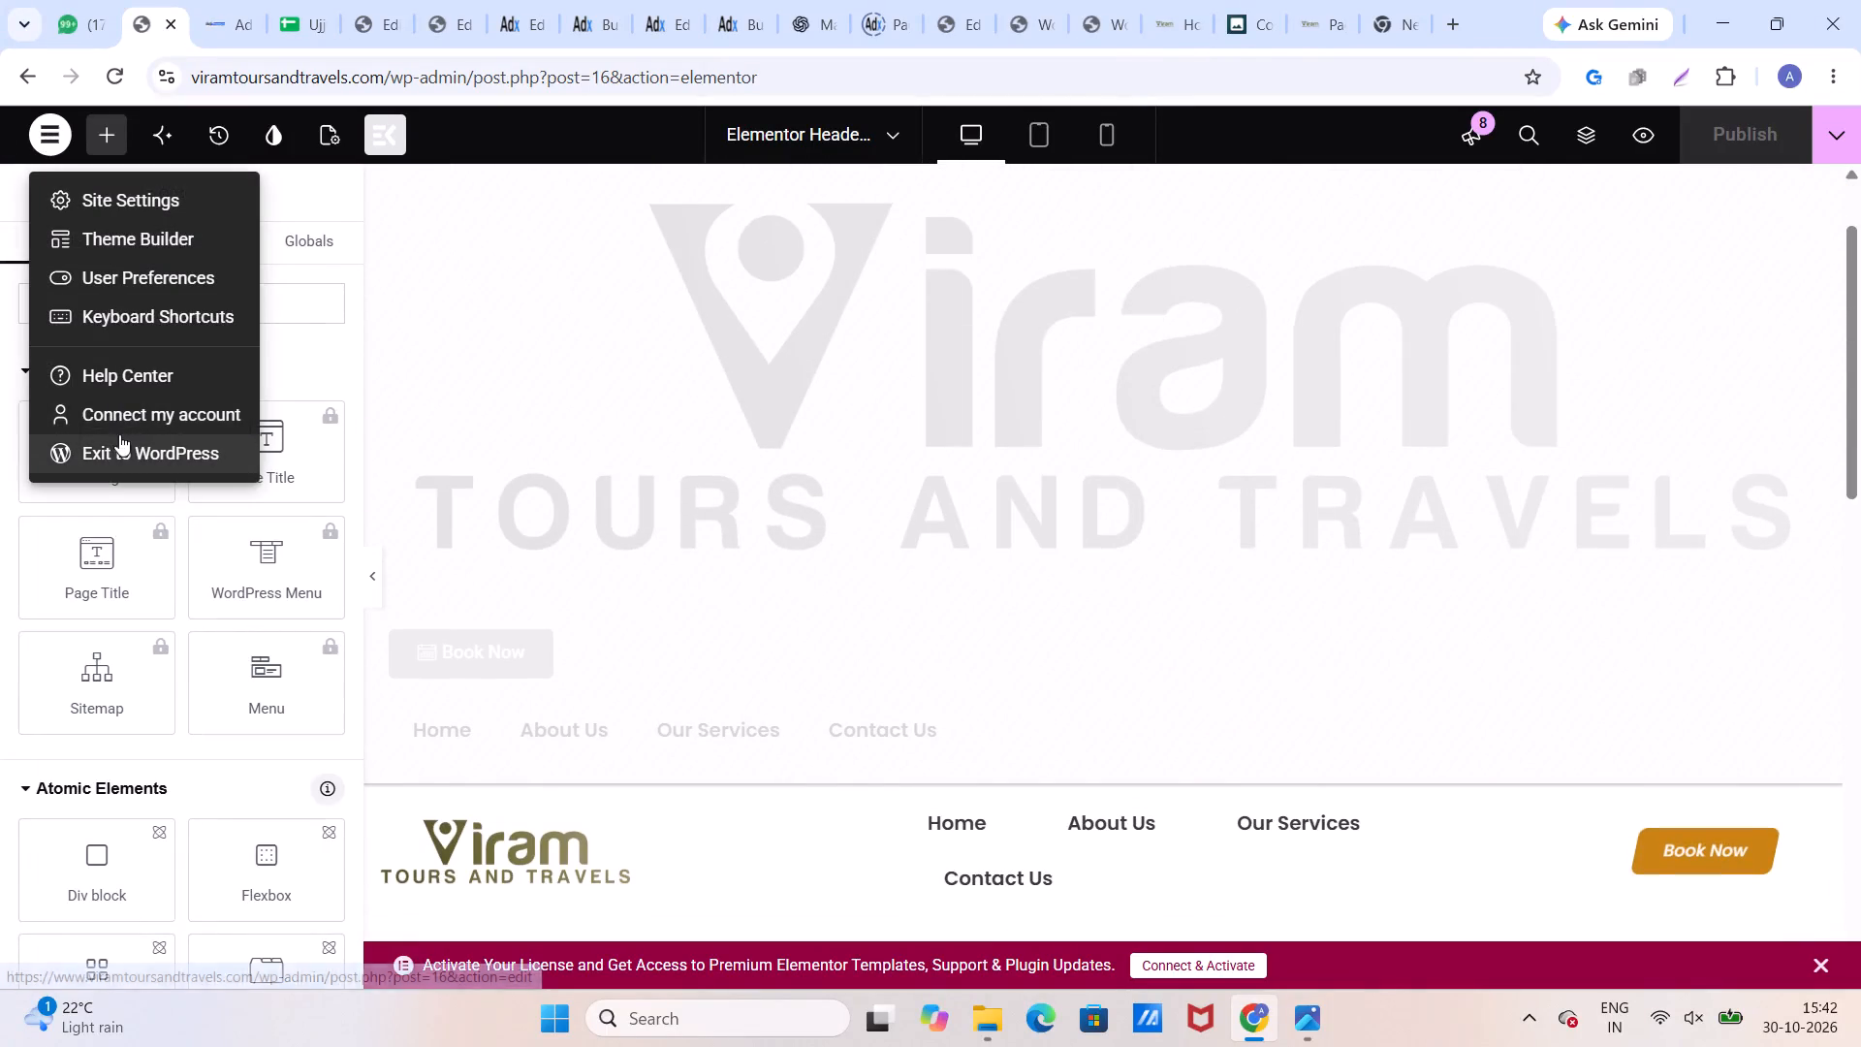
click(120, 443)
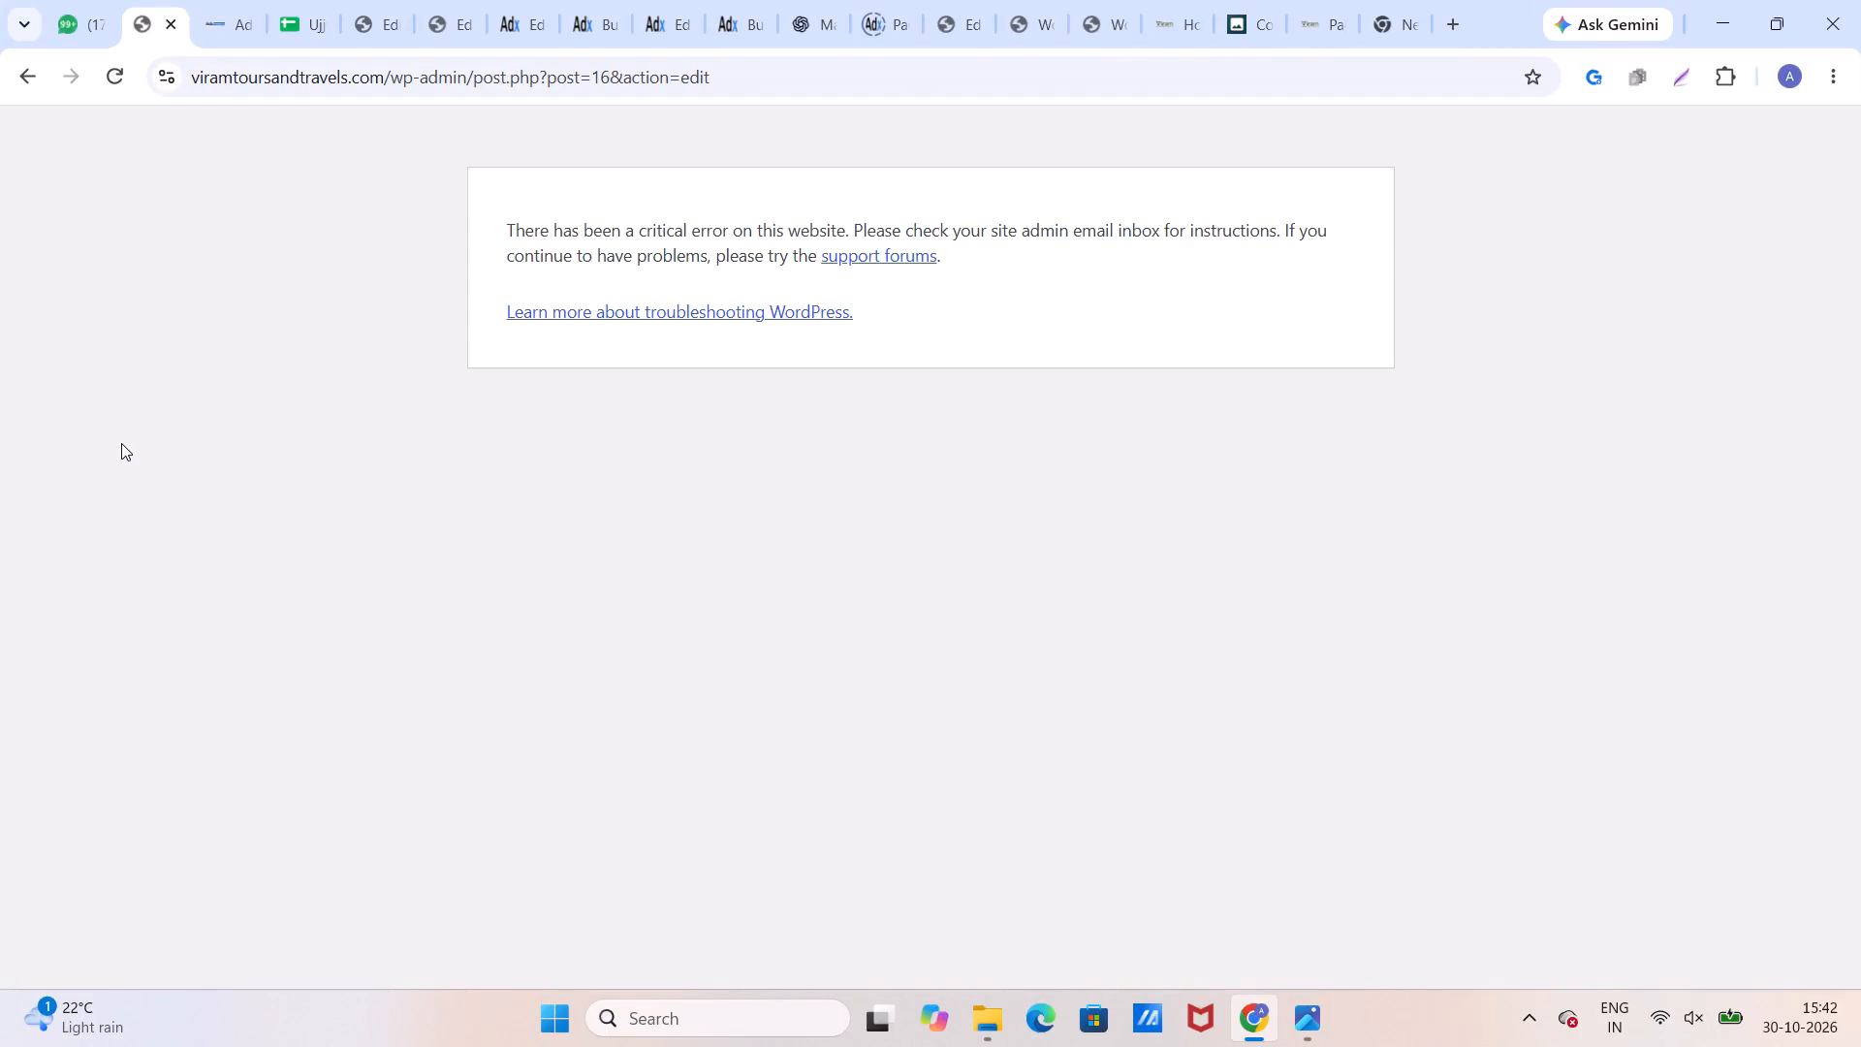
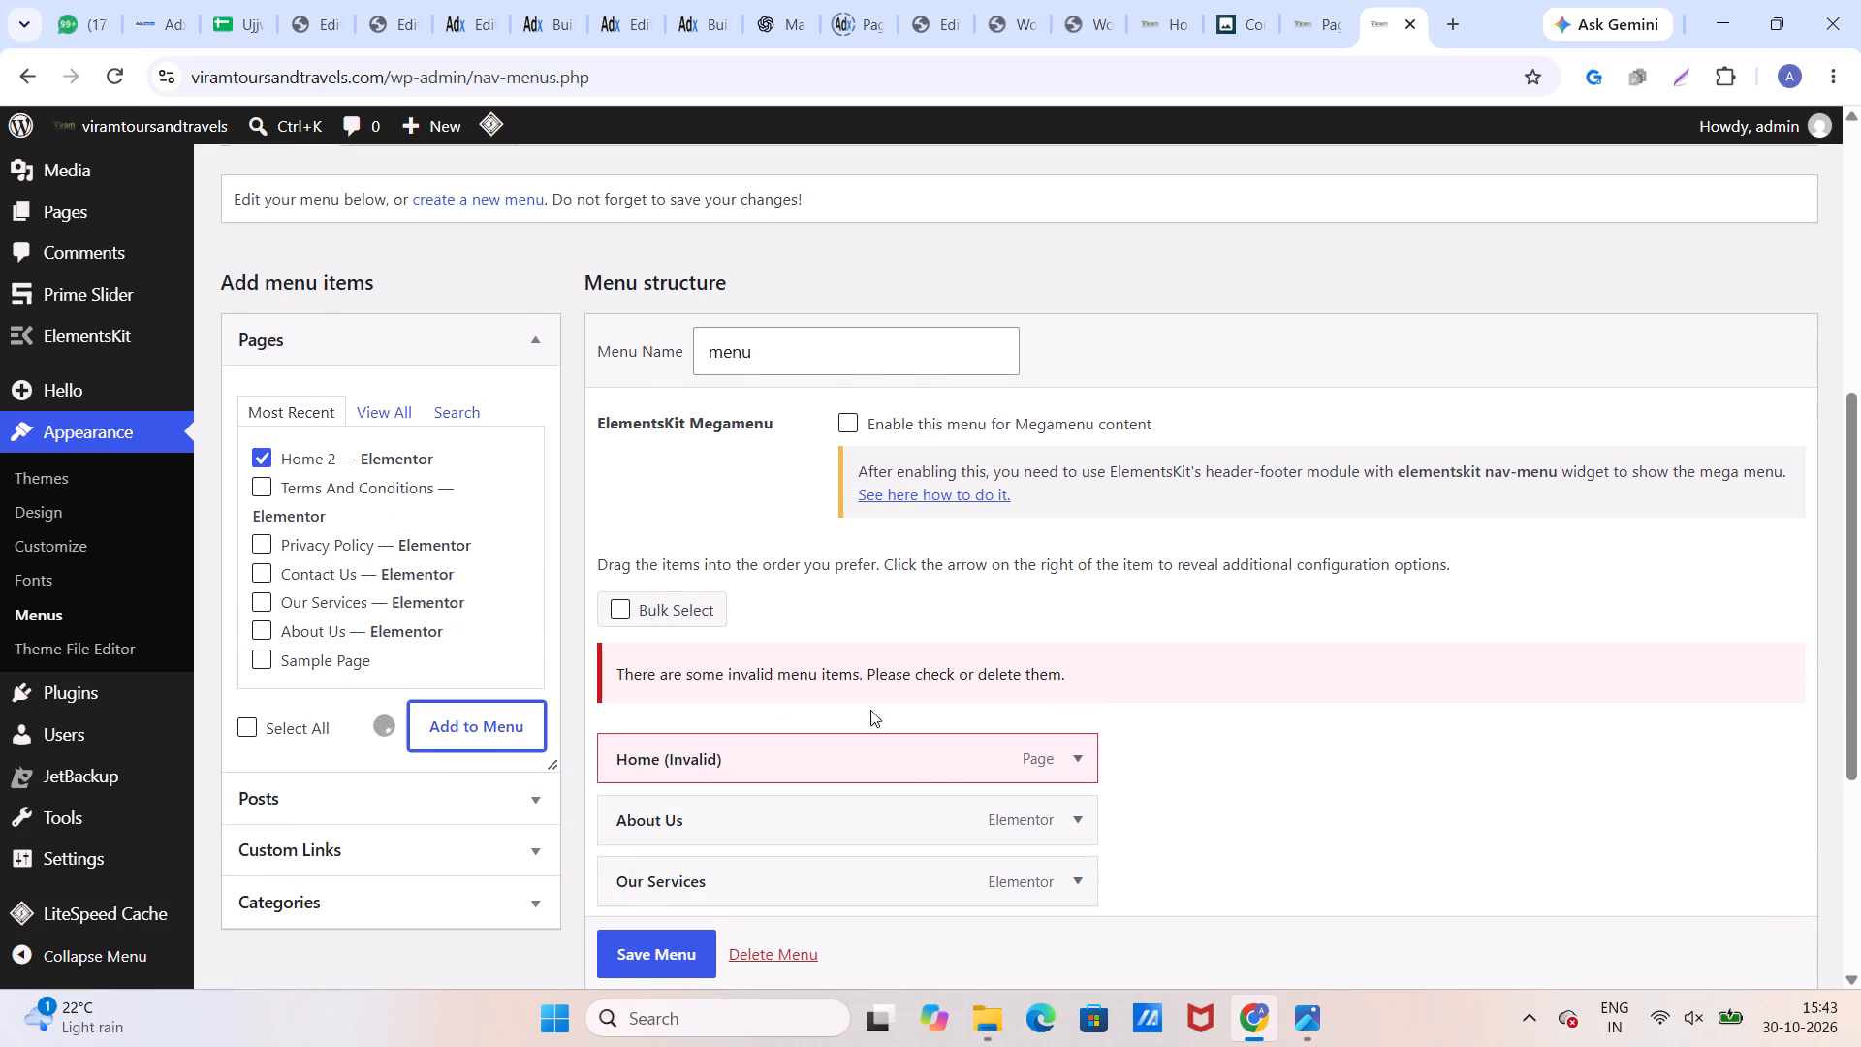
Move the Home 2 item to the first position in the site's navigation menu structure.
scroll(930, 707, down, 3)
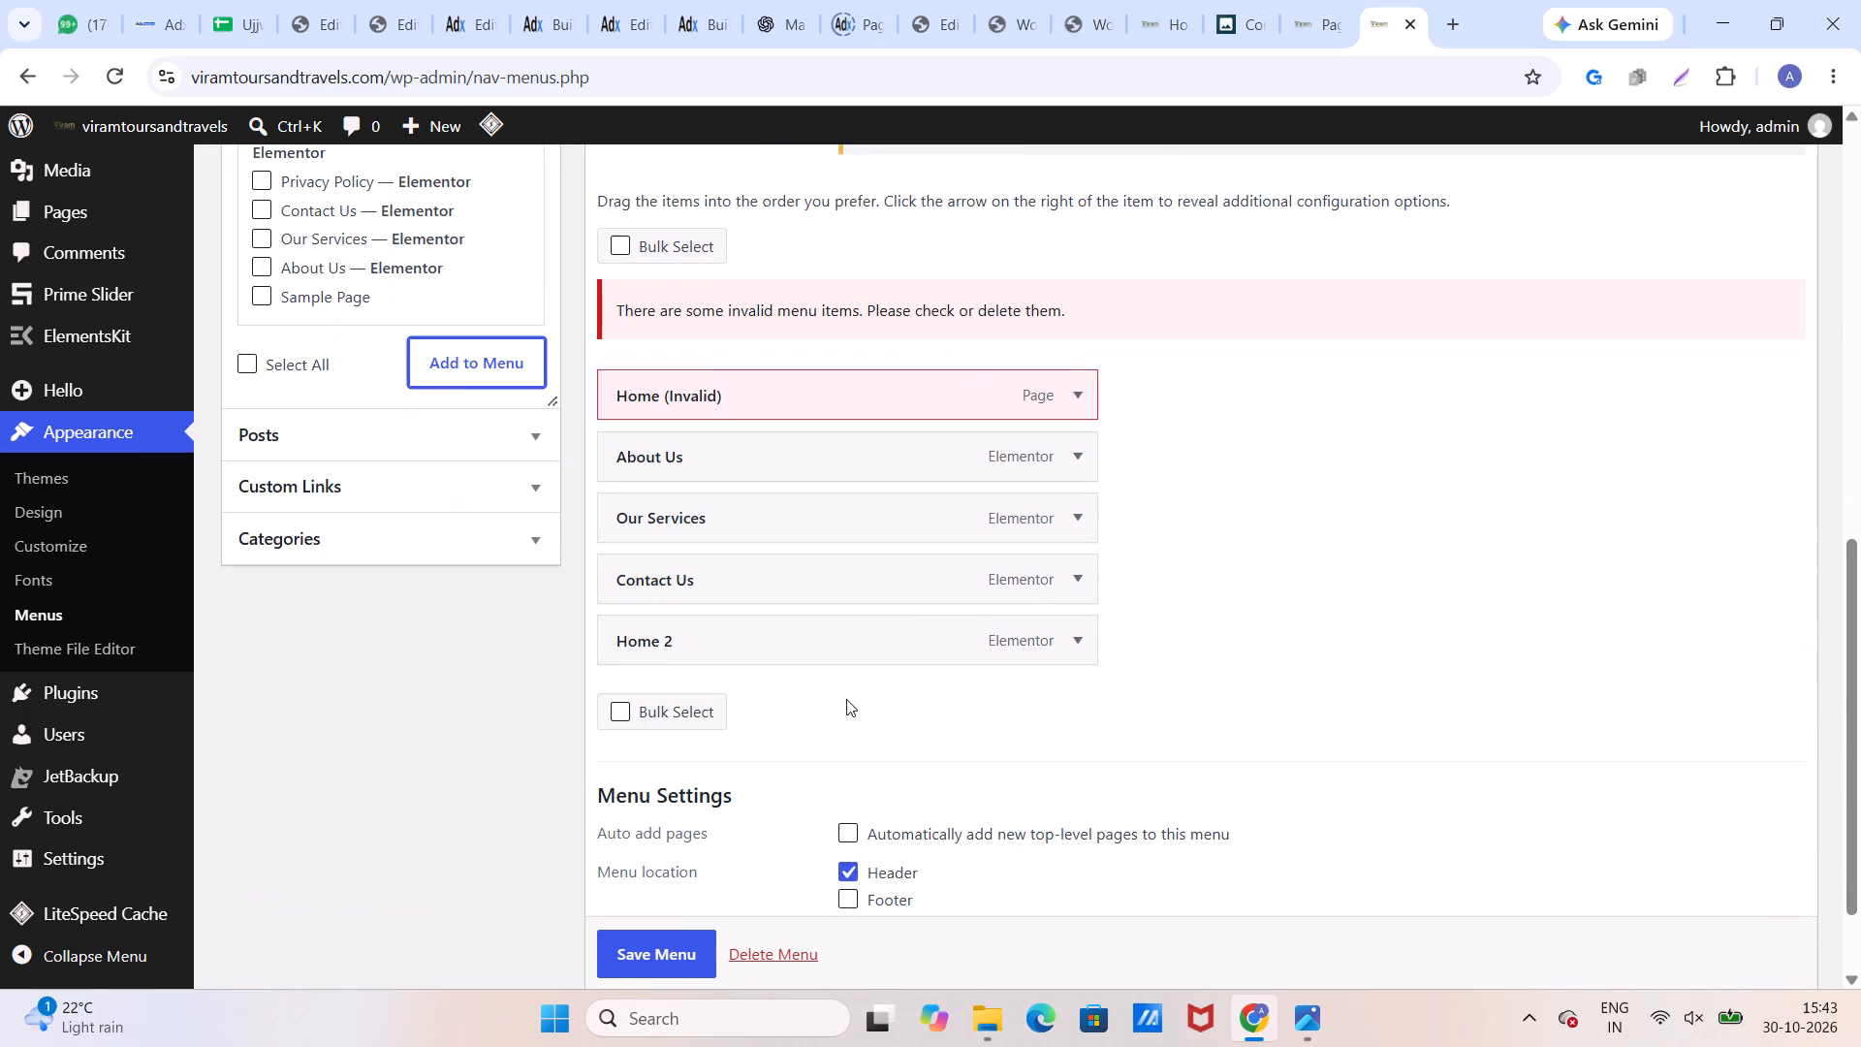
drag(803, 659, 770, 393)
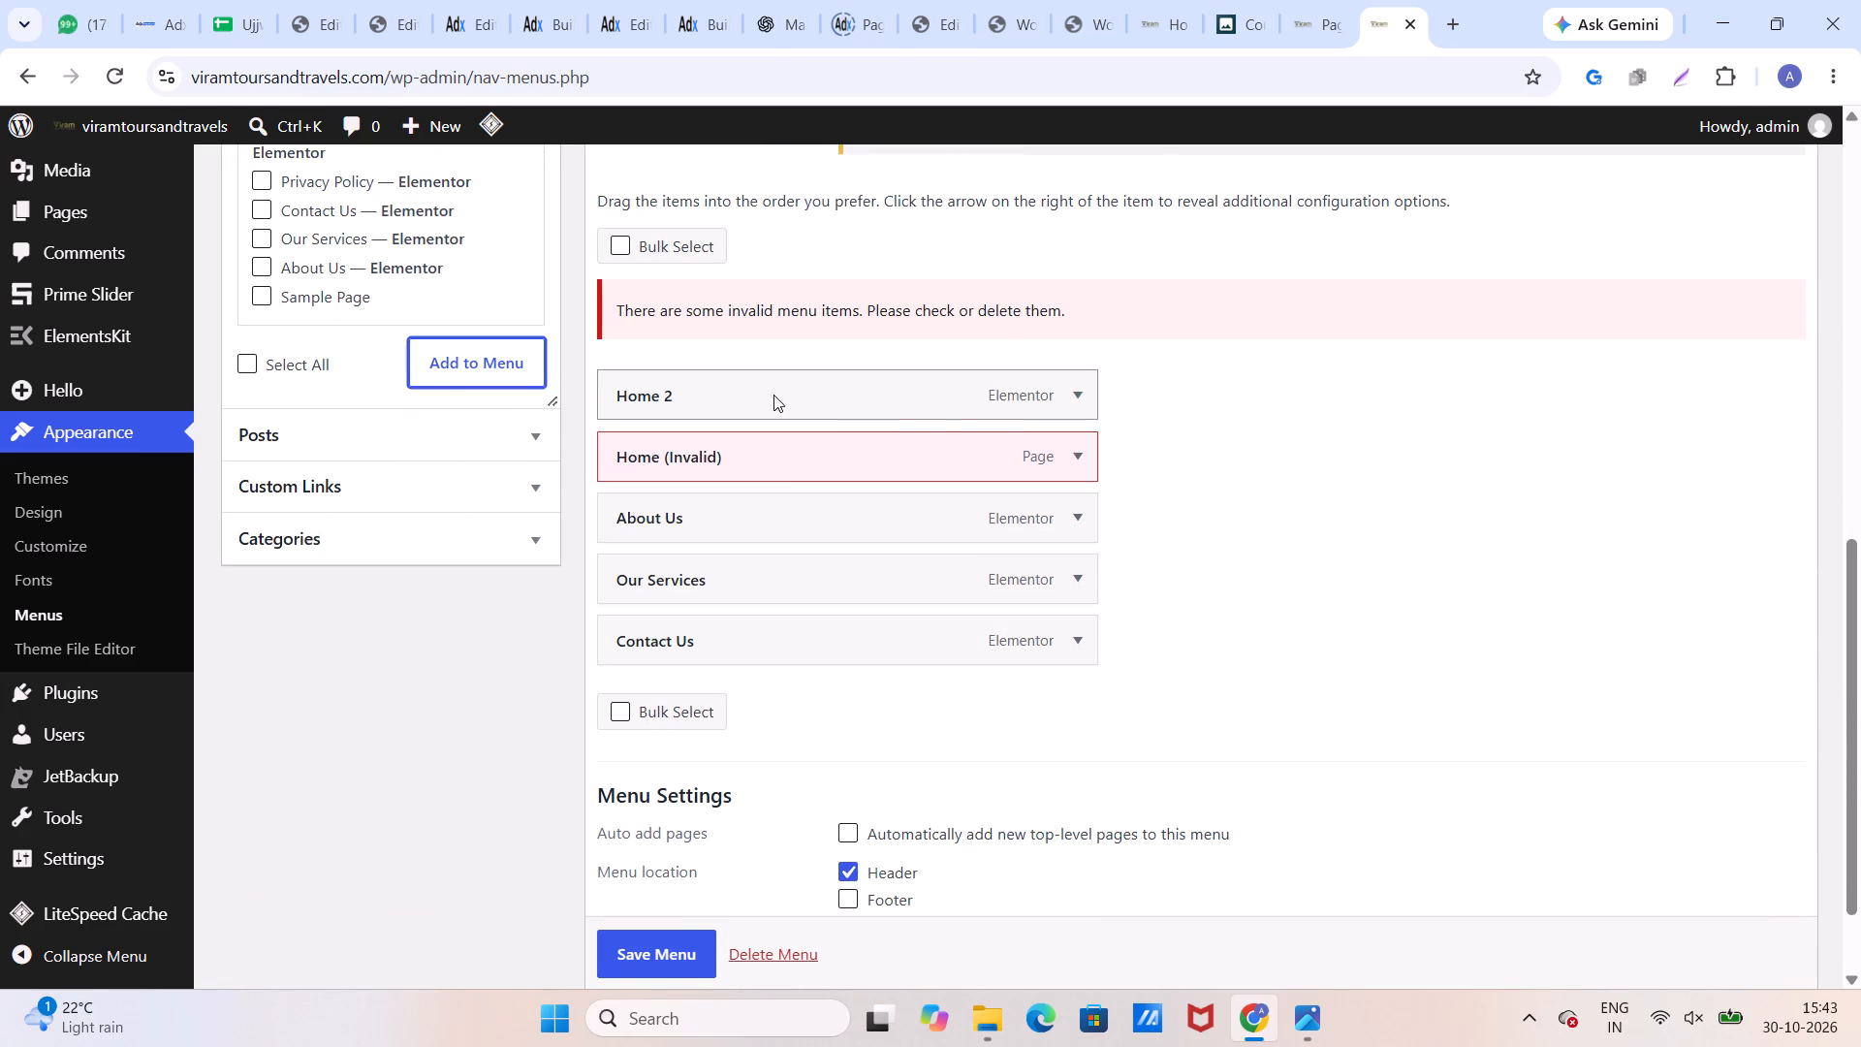
Remove the invalid Home item from the navigation menu and save the menu.
click(1078, 460)
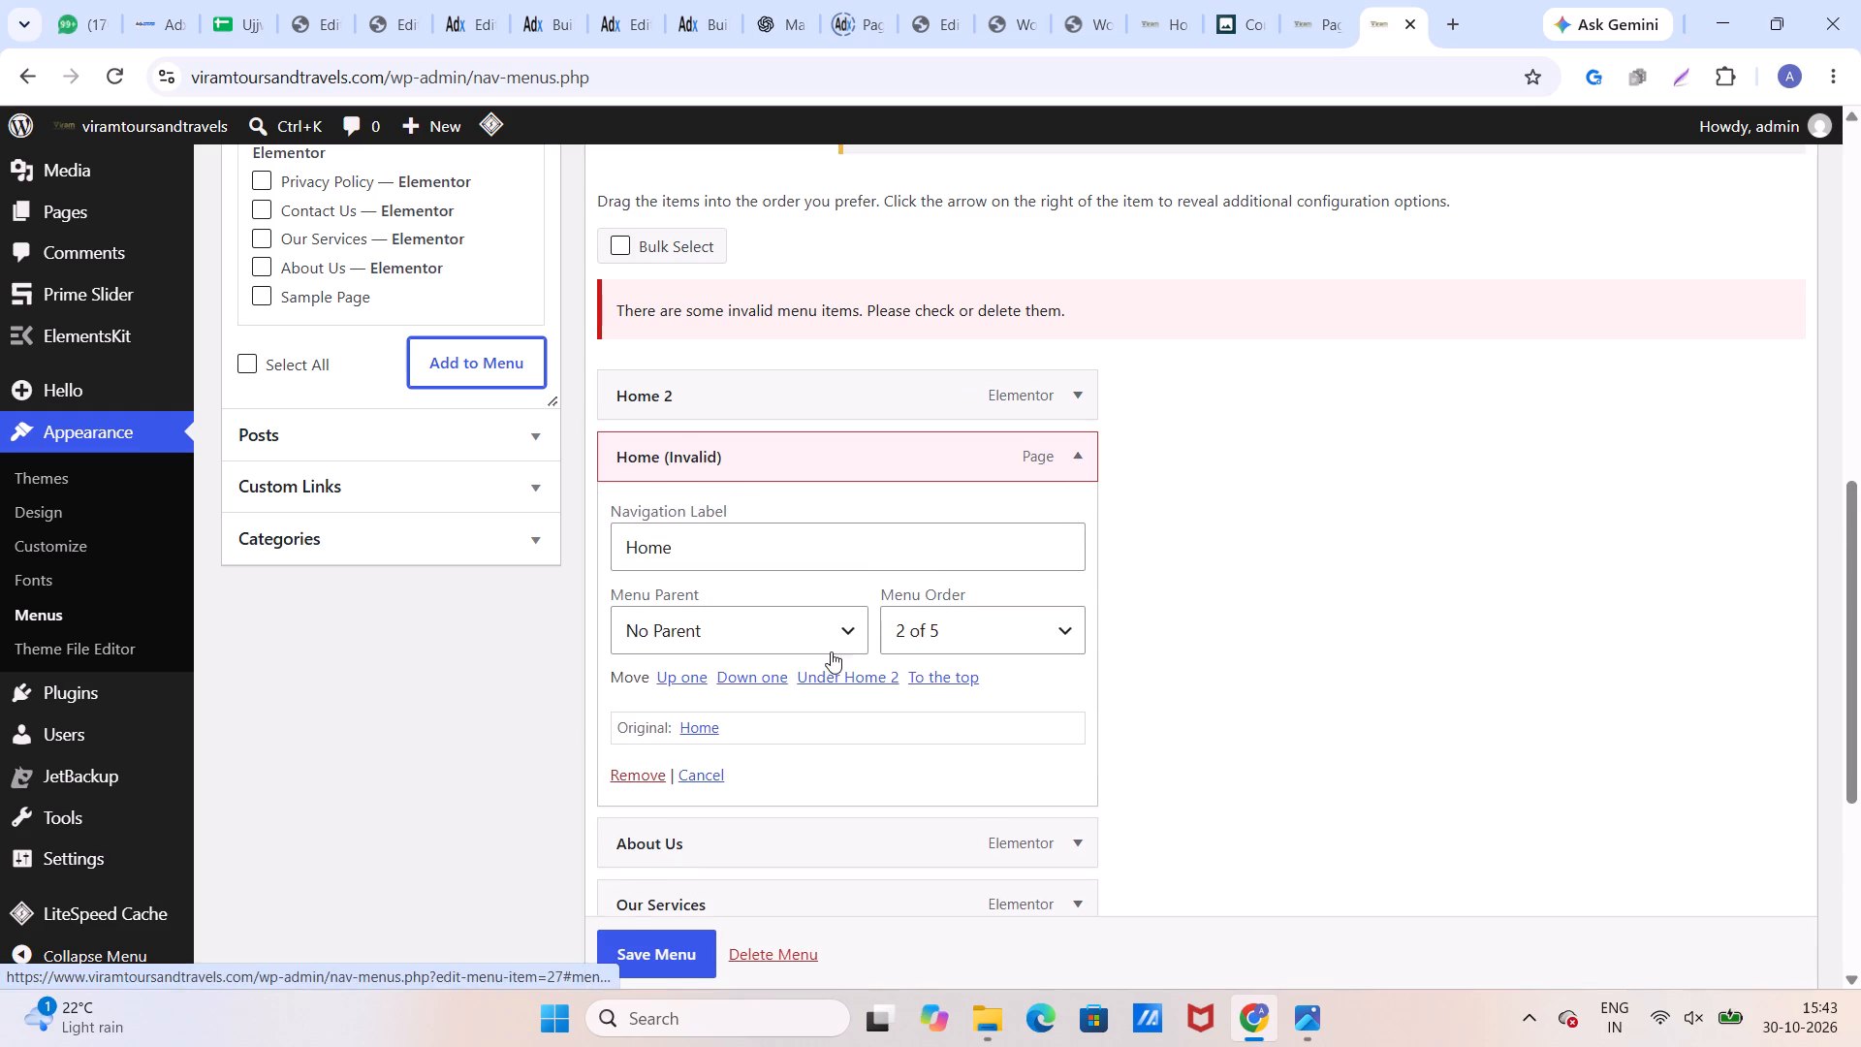
click(631, 778)
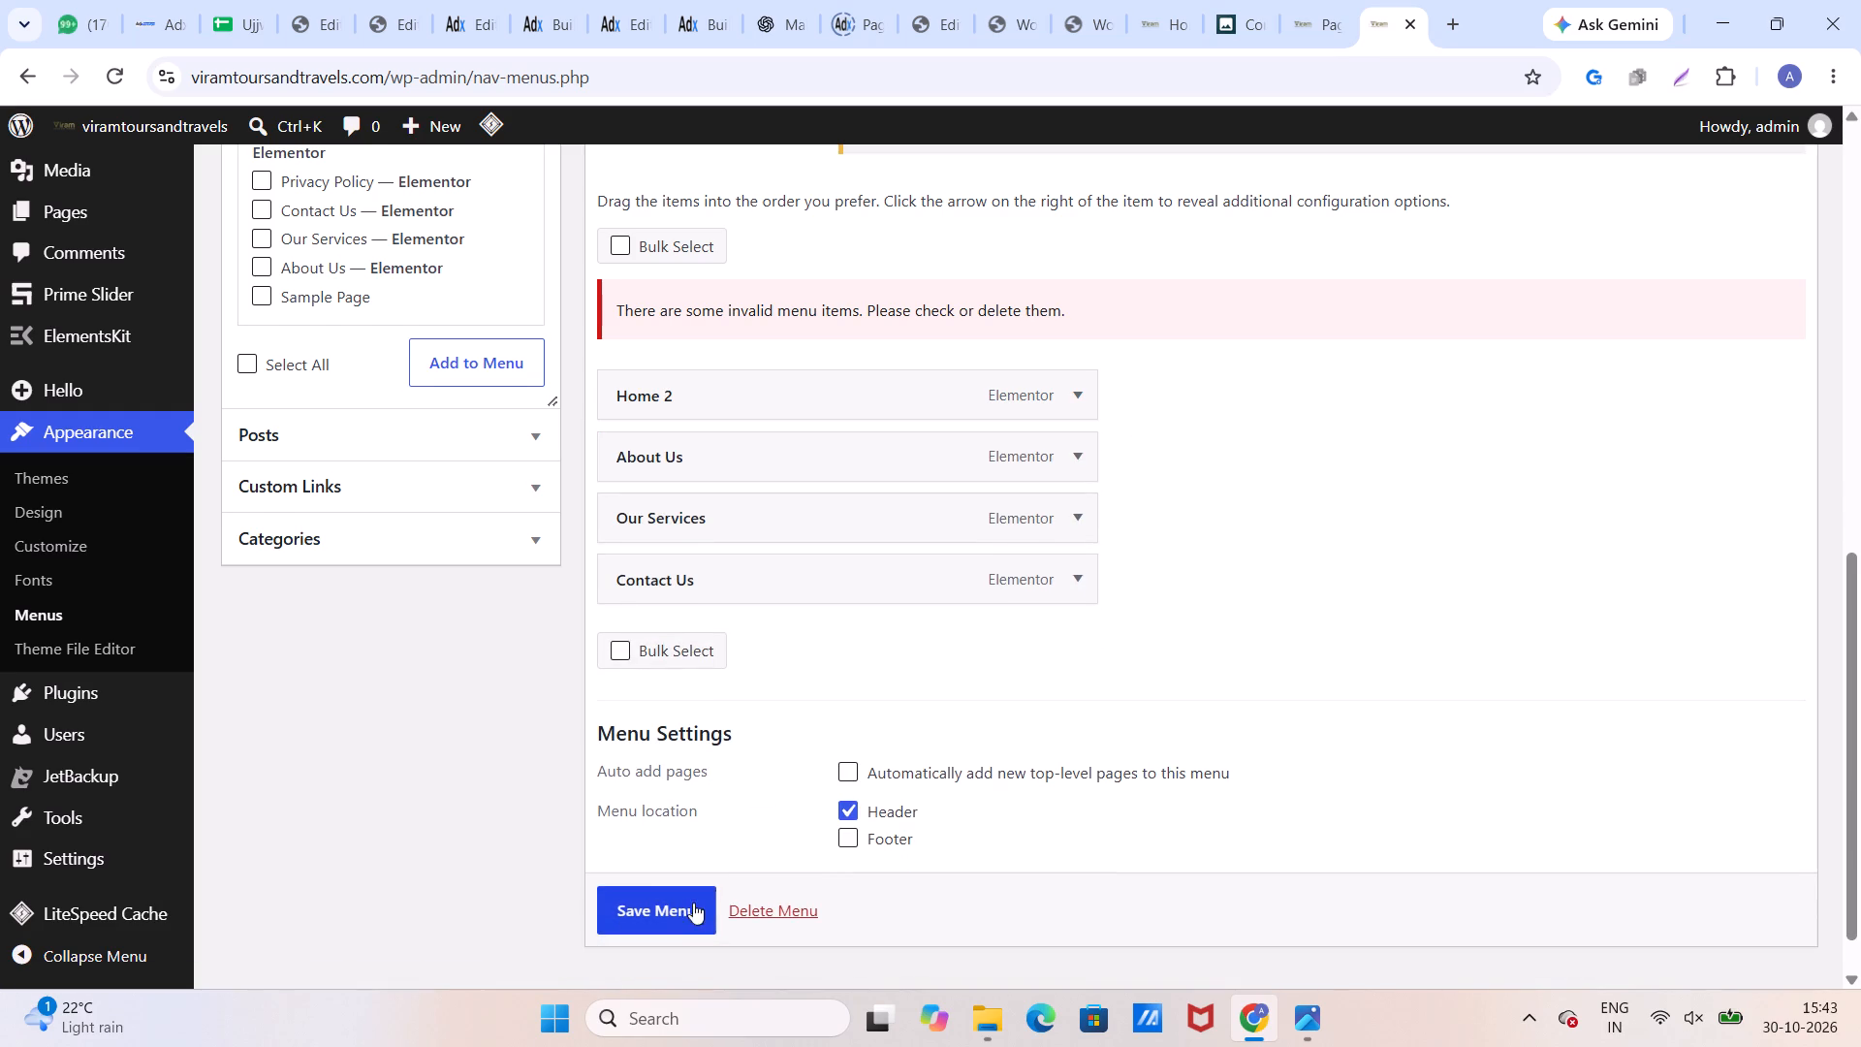
click(677, 911)
click(669, 883)
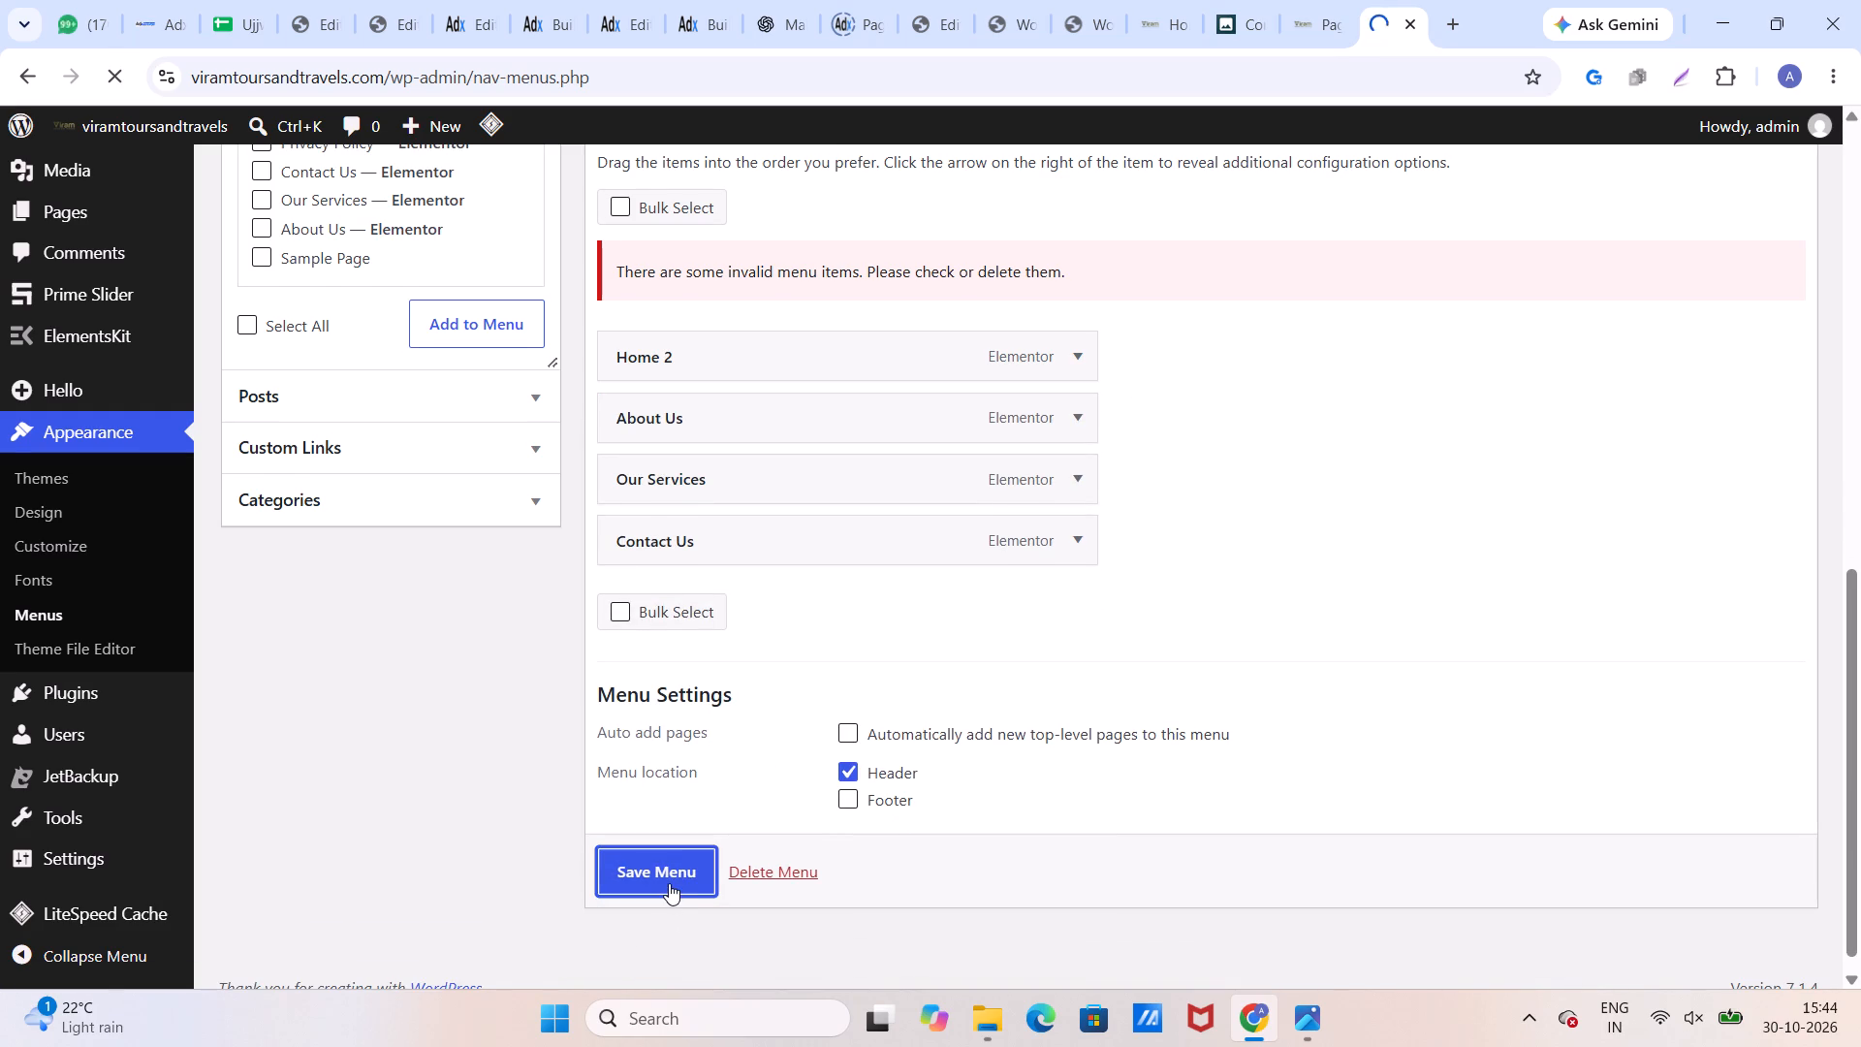
scroll(680, 811, down, 6)
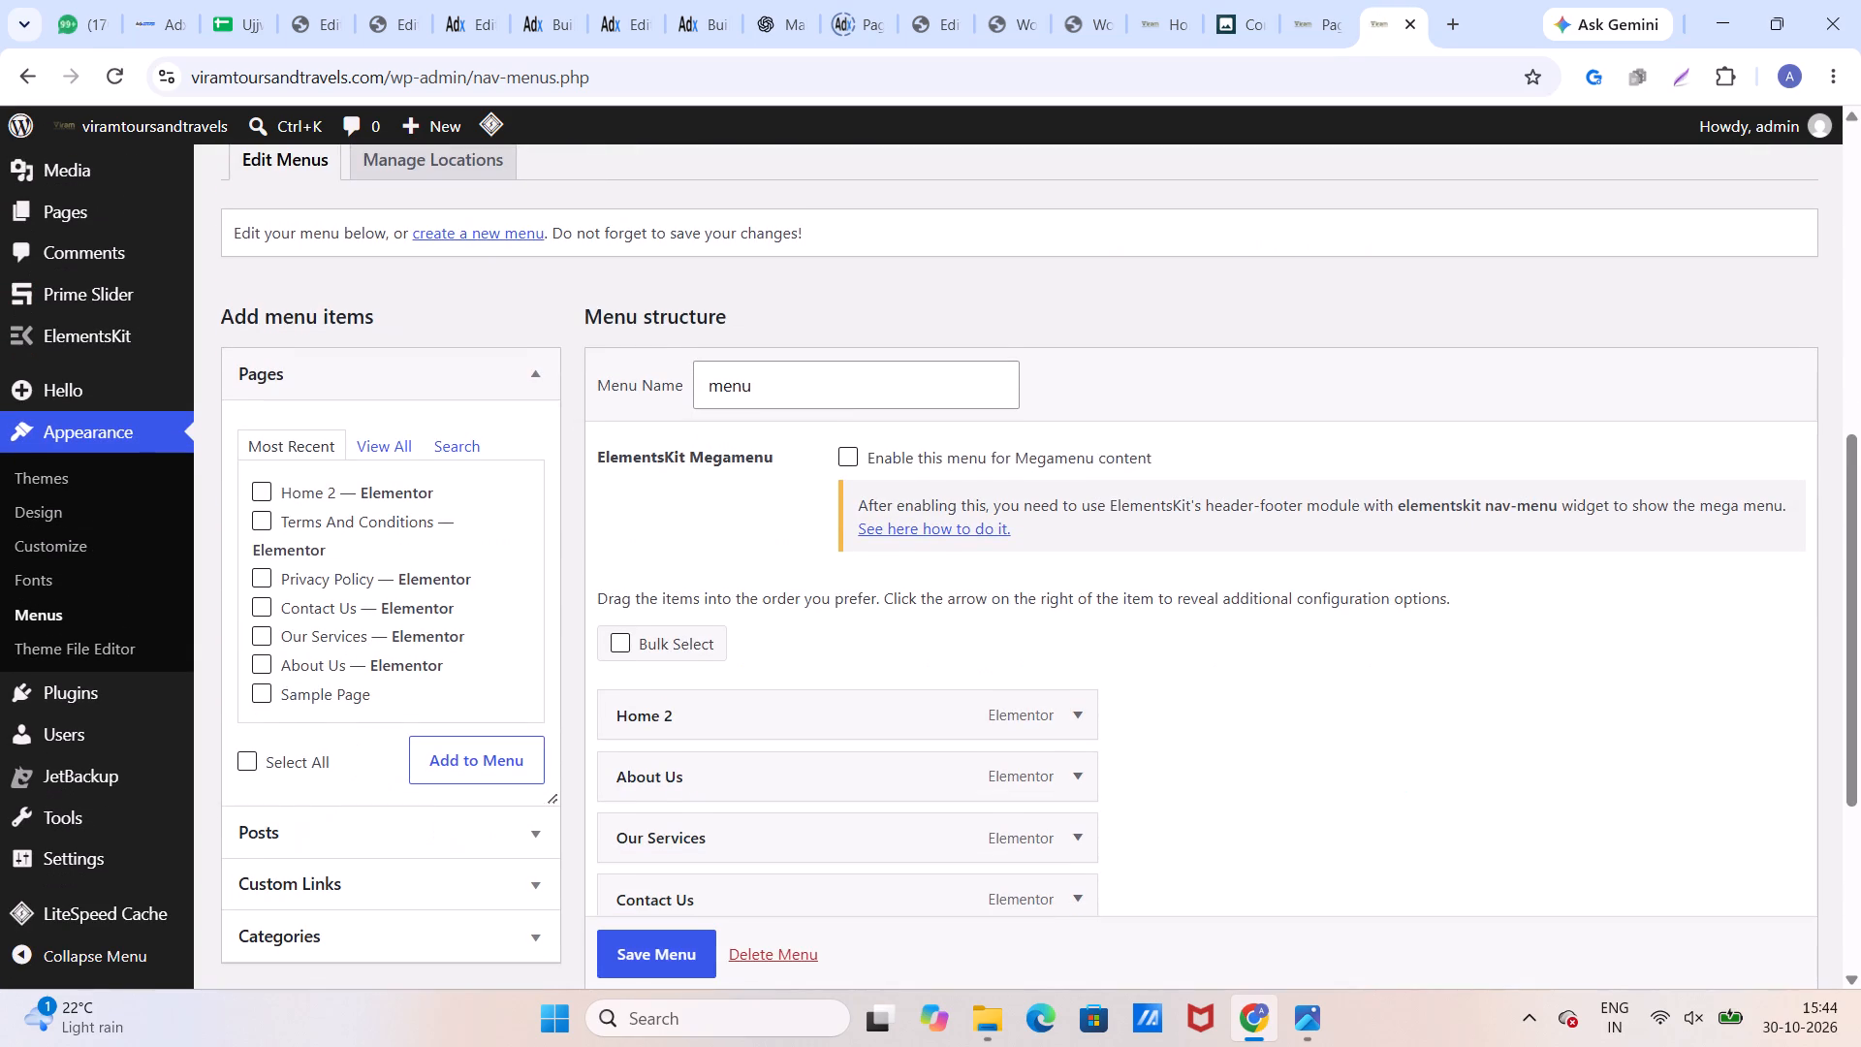
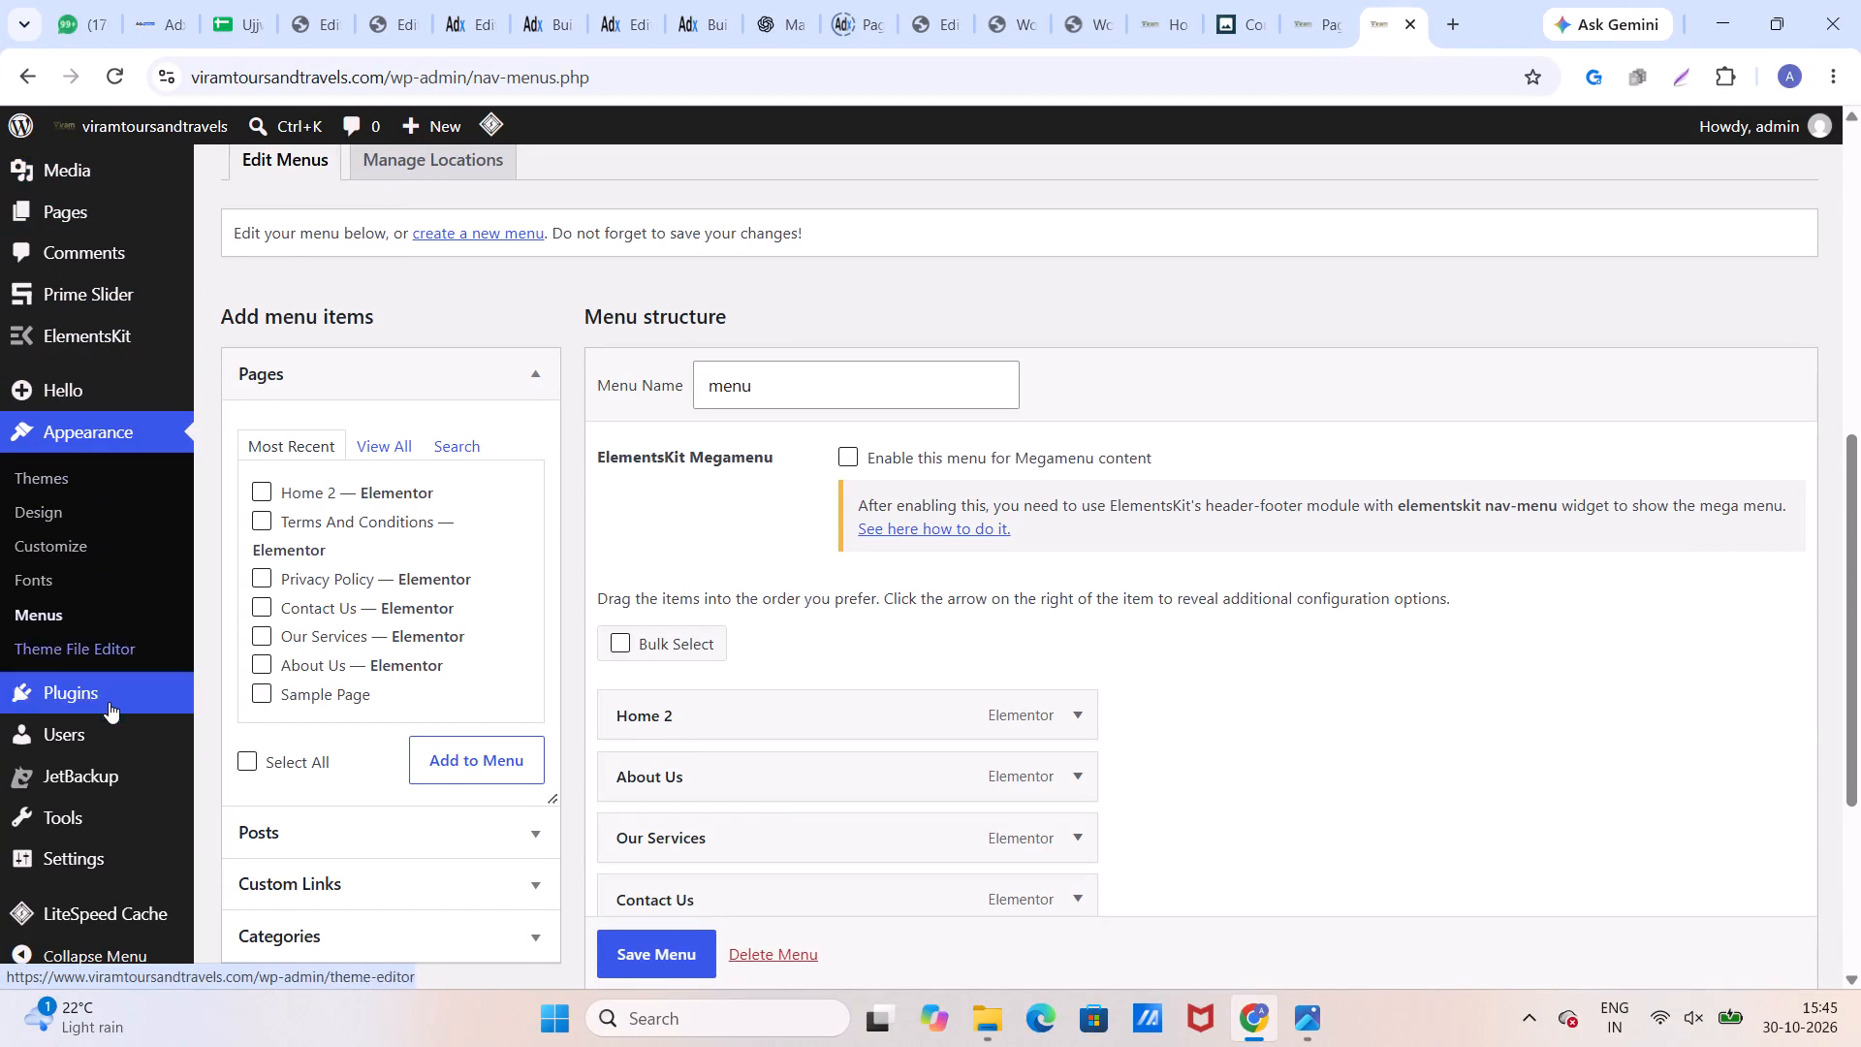
Open the Home 2 page for editing from the site's page list and change its title to Home.
scroll(103, 720, down, 5)
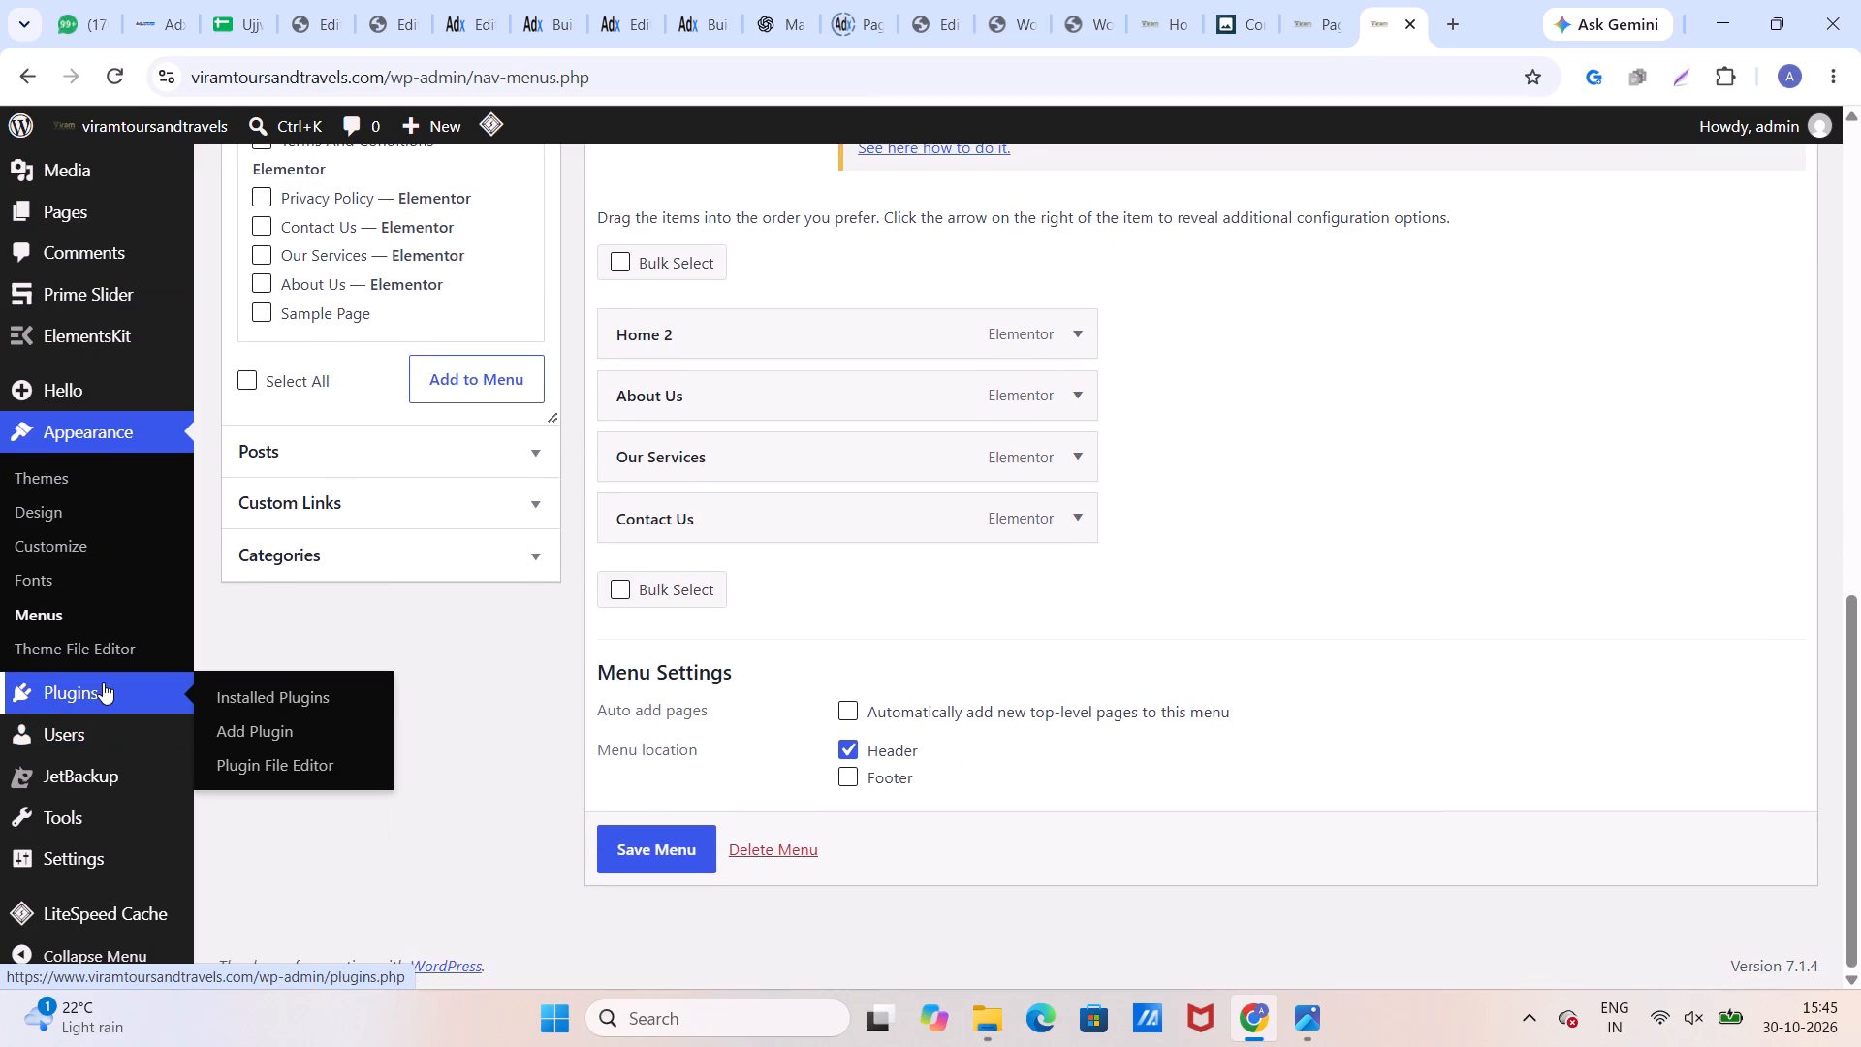
scroll(103, 682, up, 3)
click(87, 366)
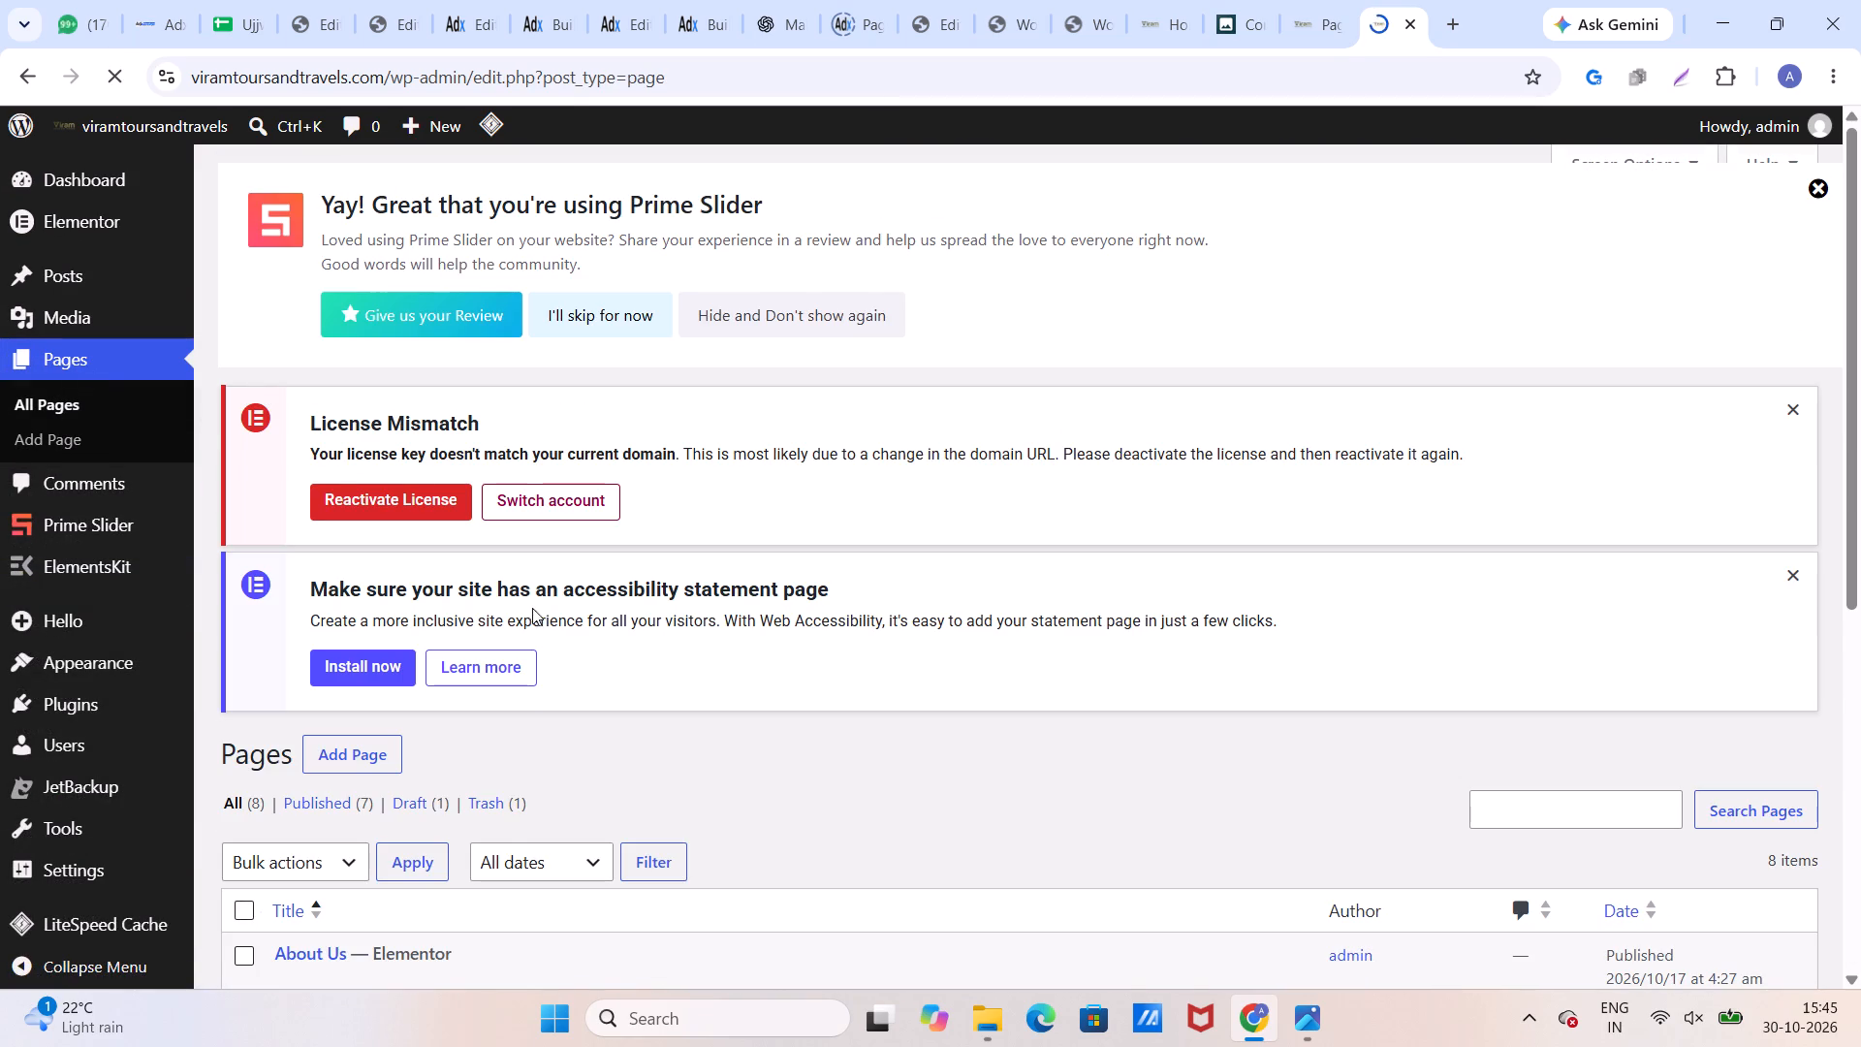
scroll(533, 613, down, 5)
scroll(545, 723, down, 15)
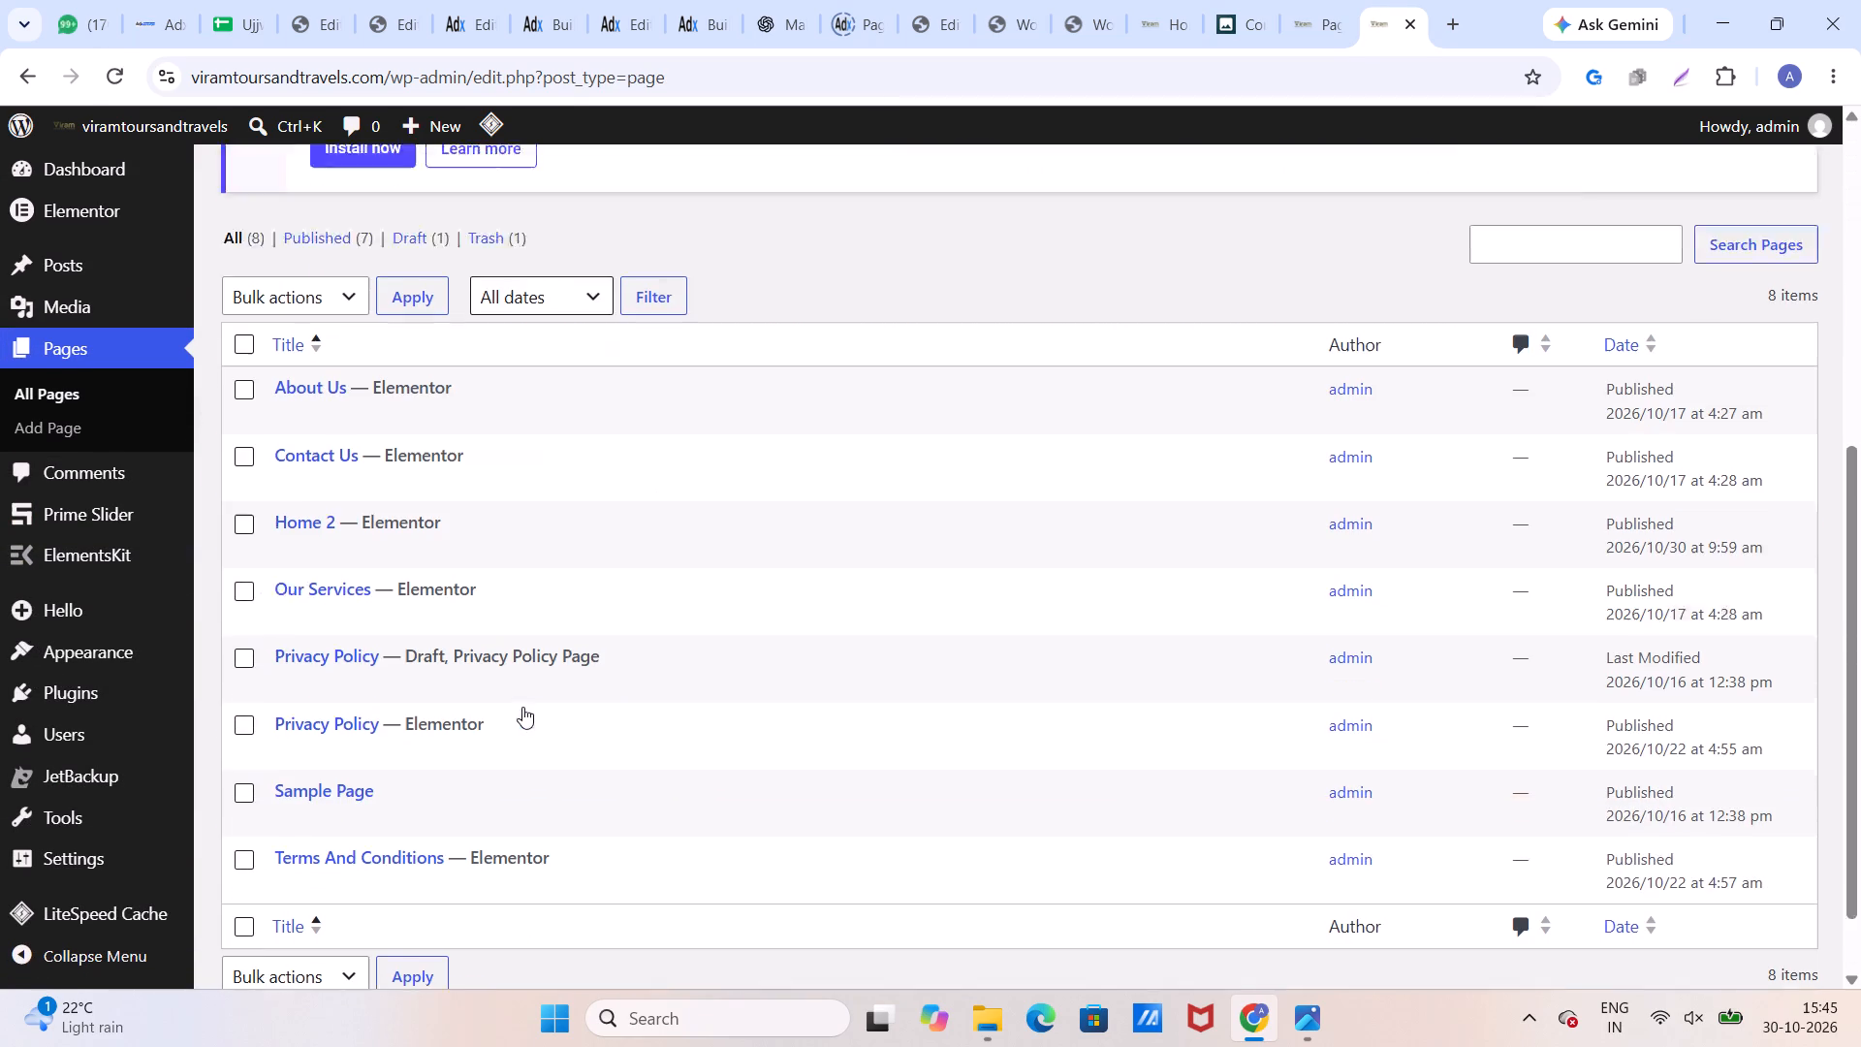
scroll(404, 583, up, 1)
click(317, 551)
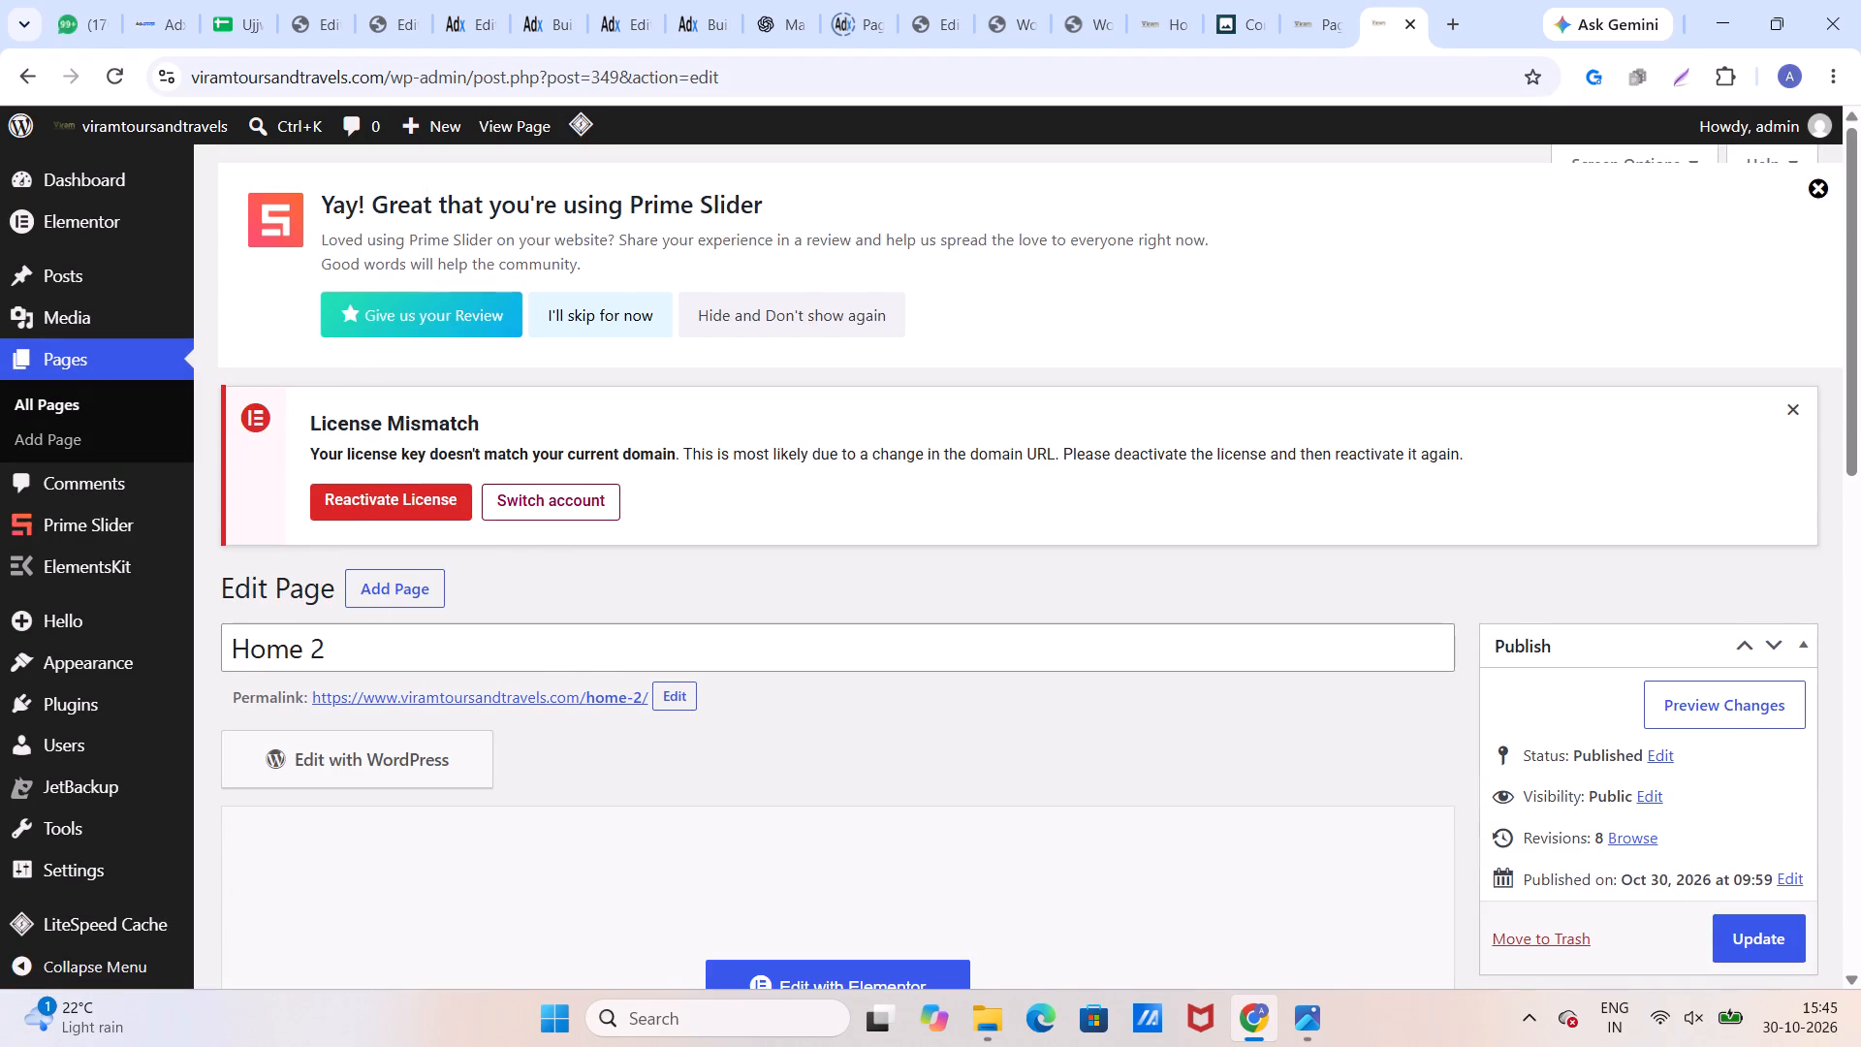
click(345, 650)
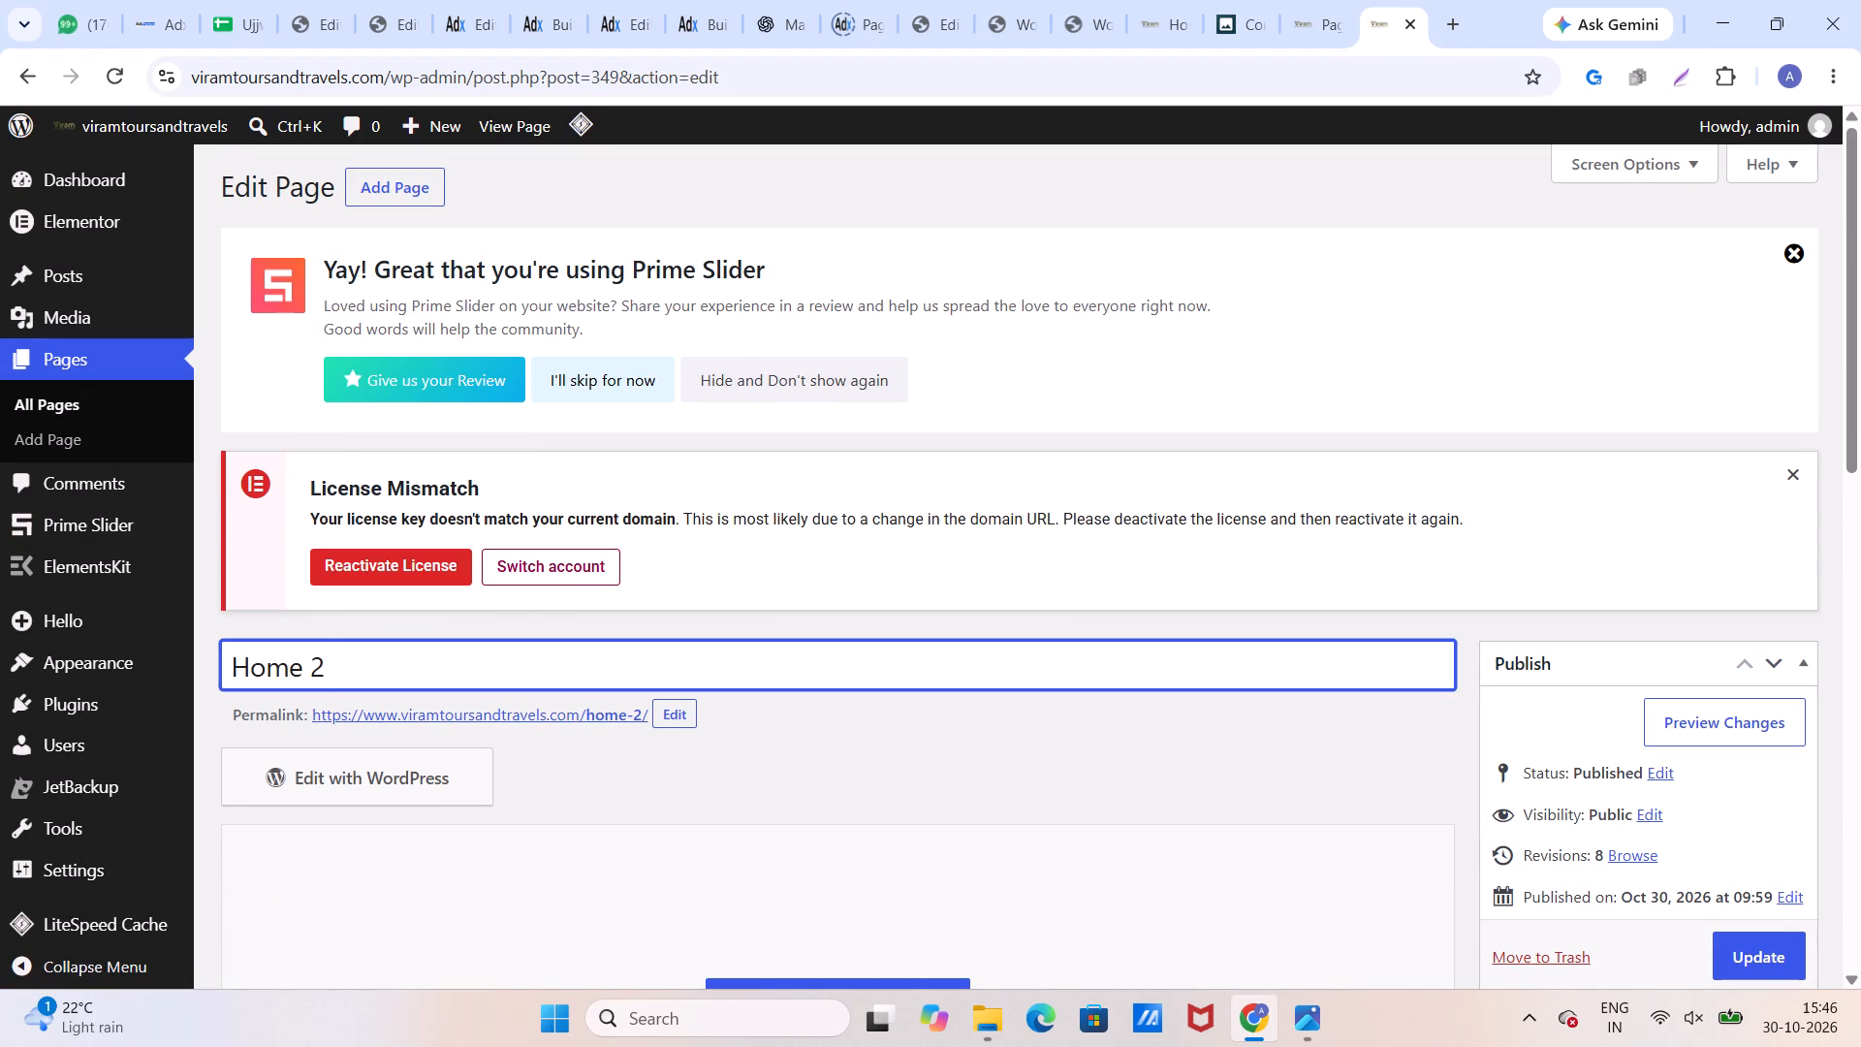
key(BackSpace)
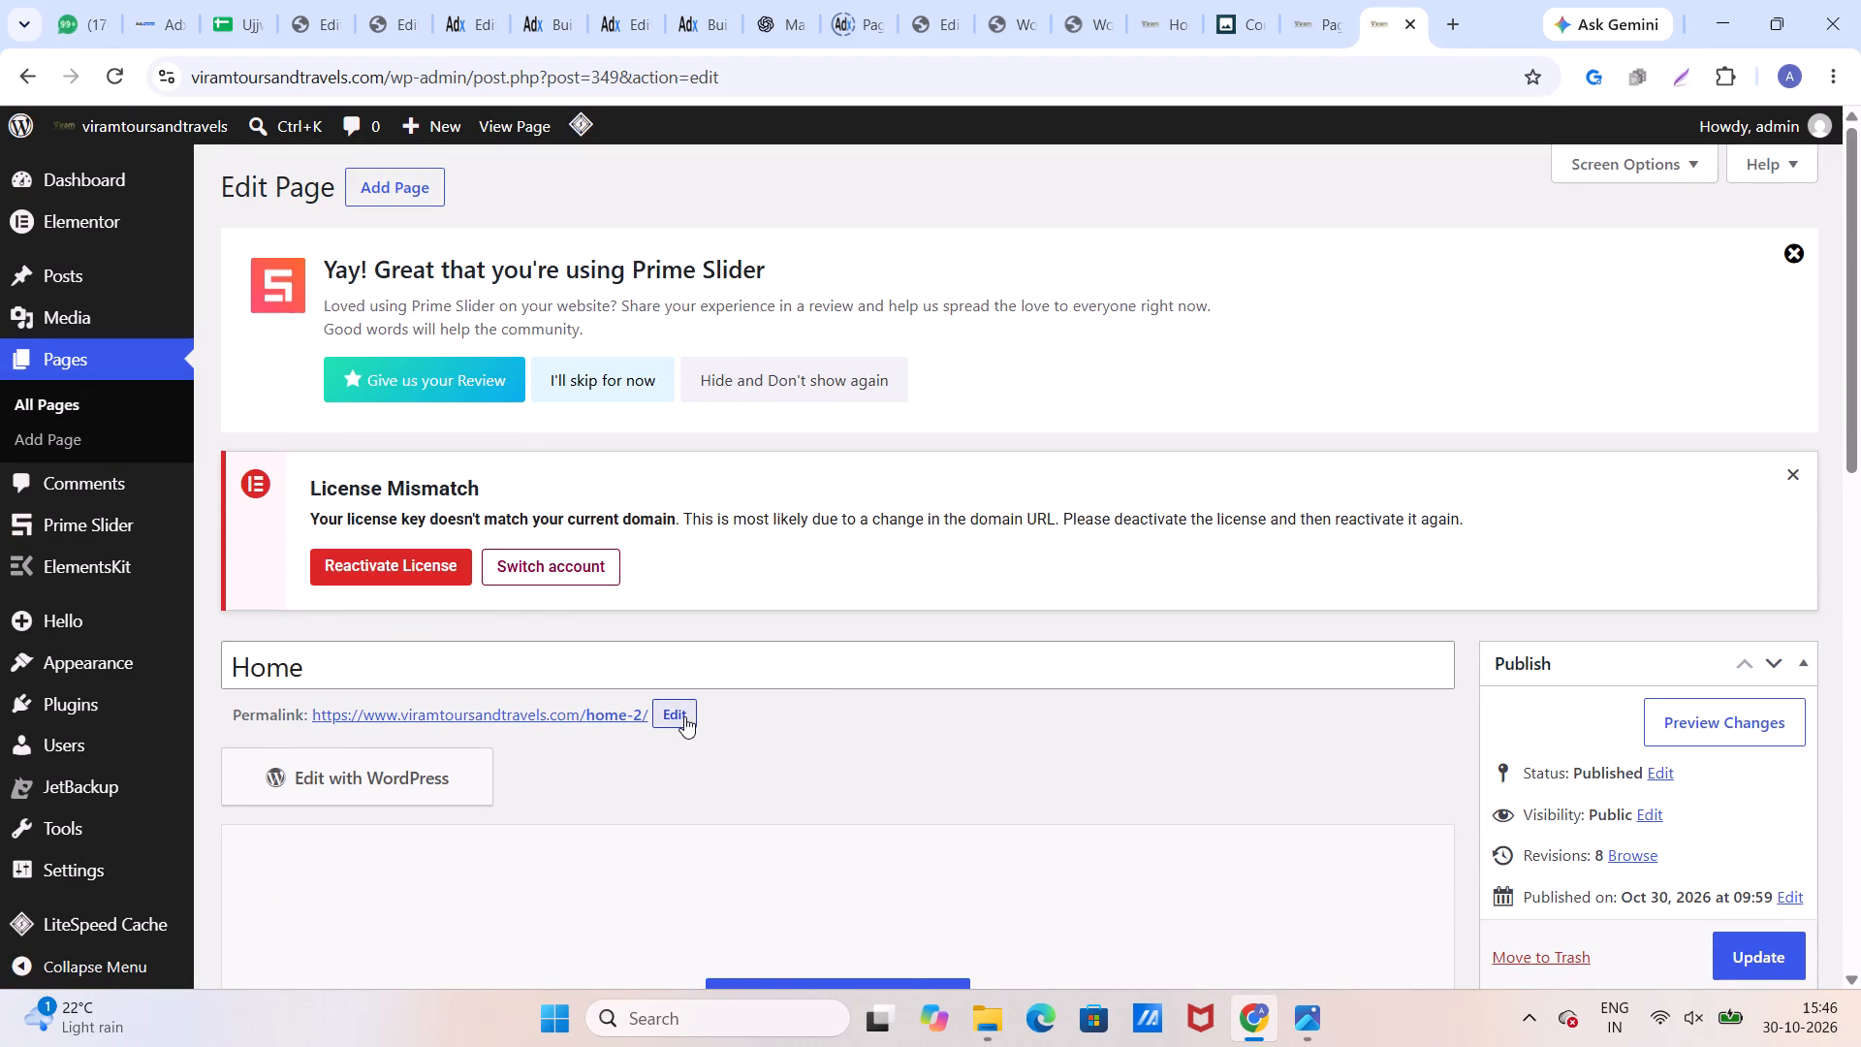
Change the page's permalink slug to home and update the page.
click(684, 716)
click(682, 721)
key(BackSpace)
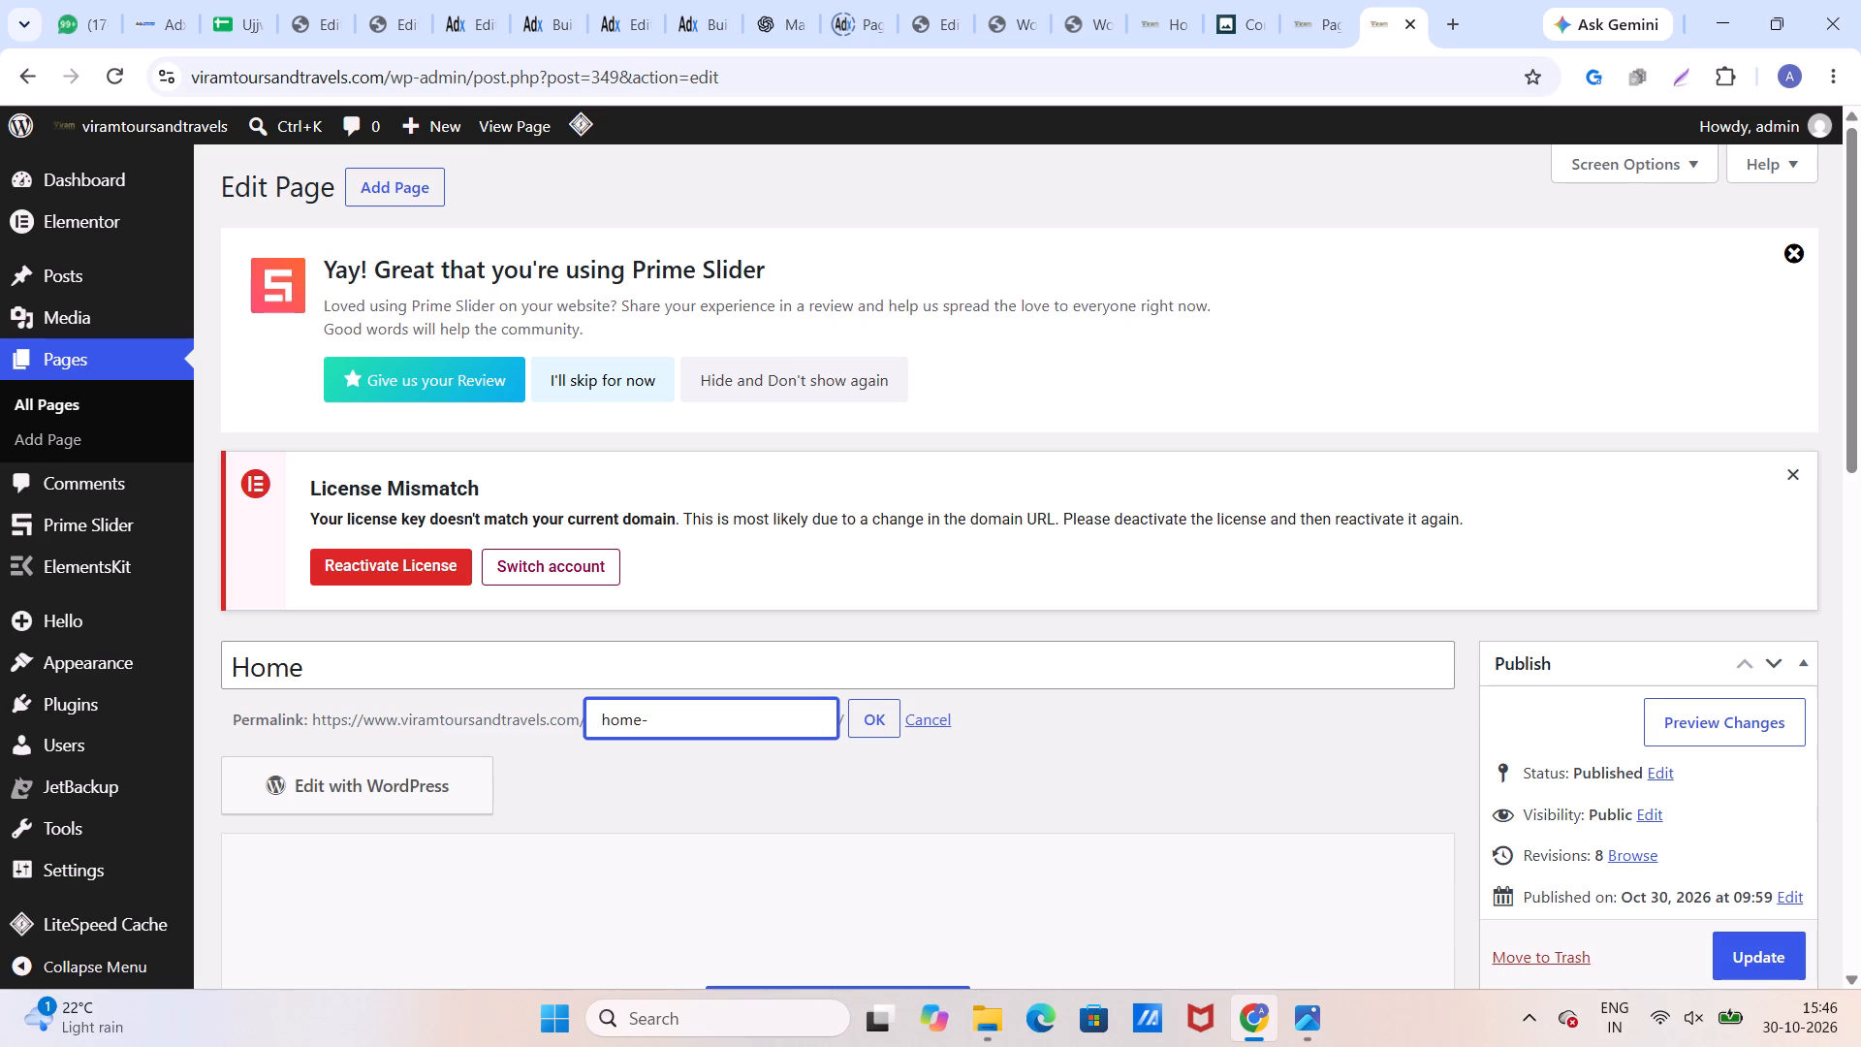
click(867, 717)
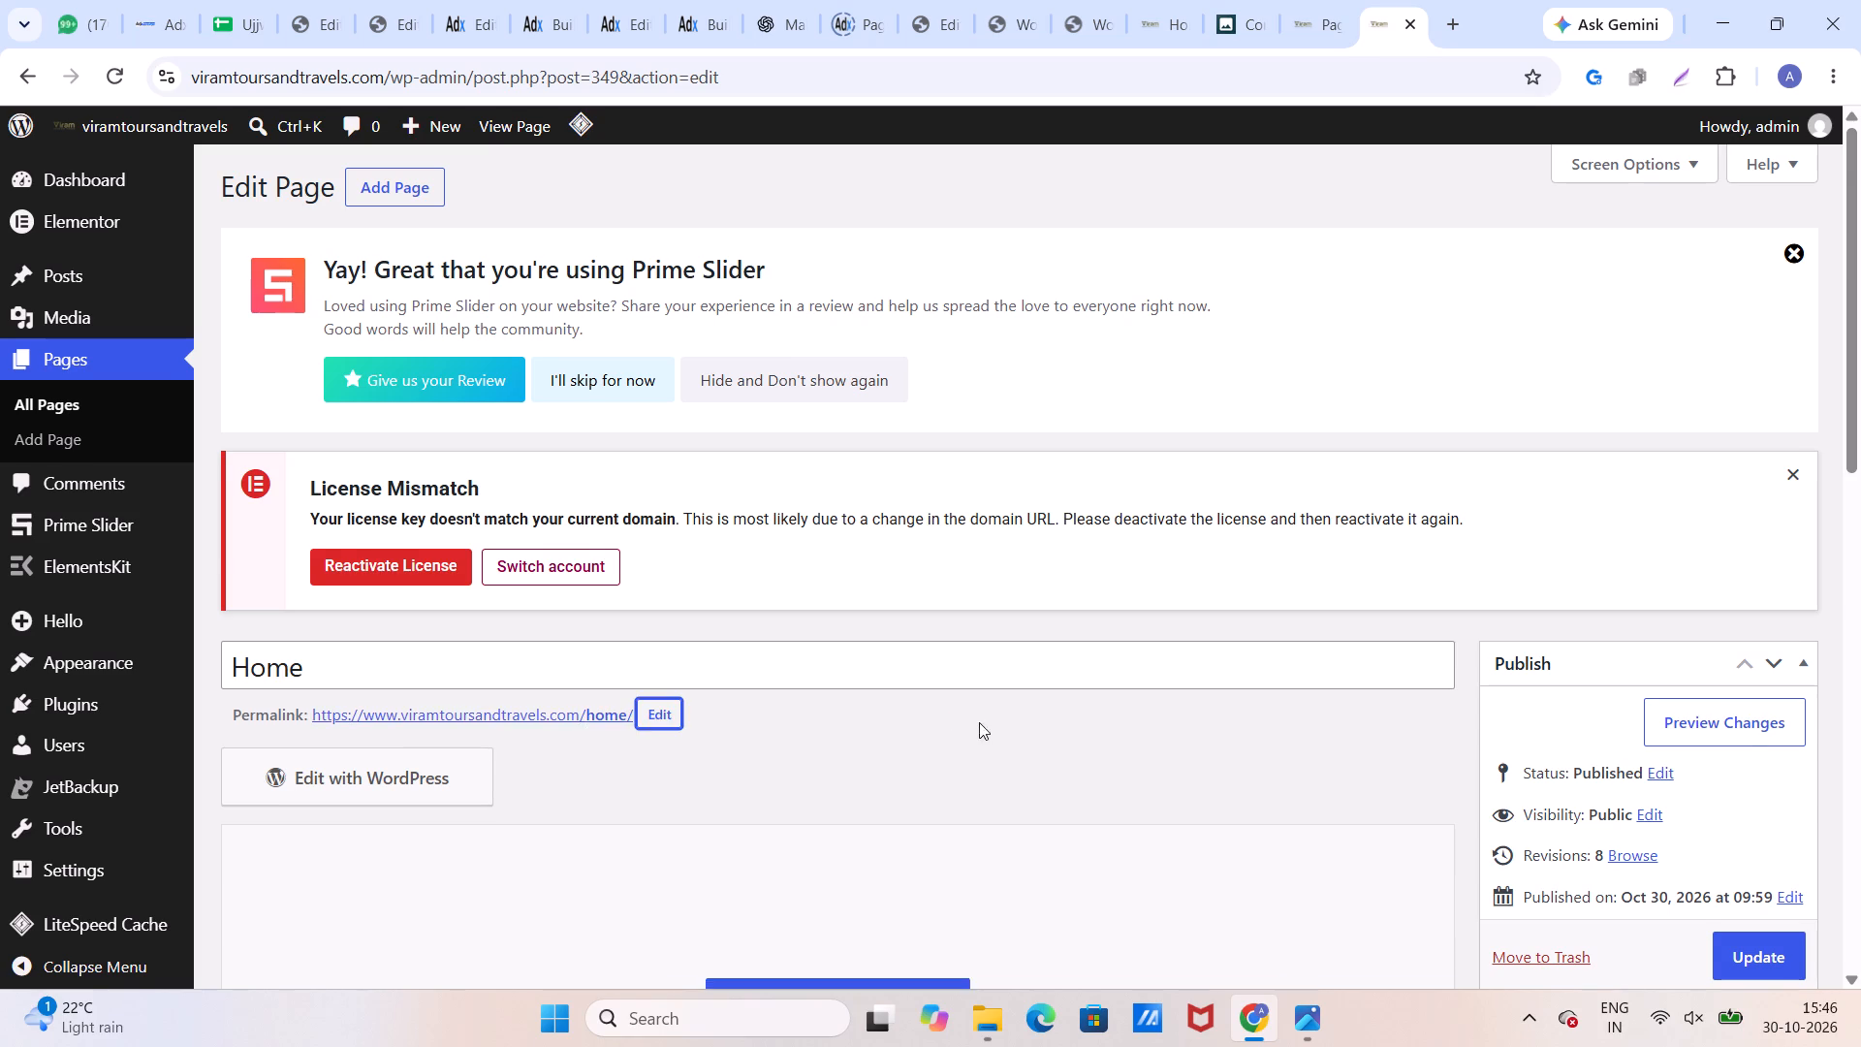
scroll(979, 722, down, 2)
click(1771, 703)
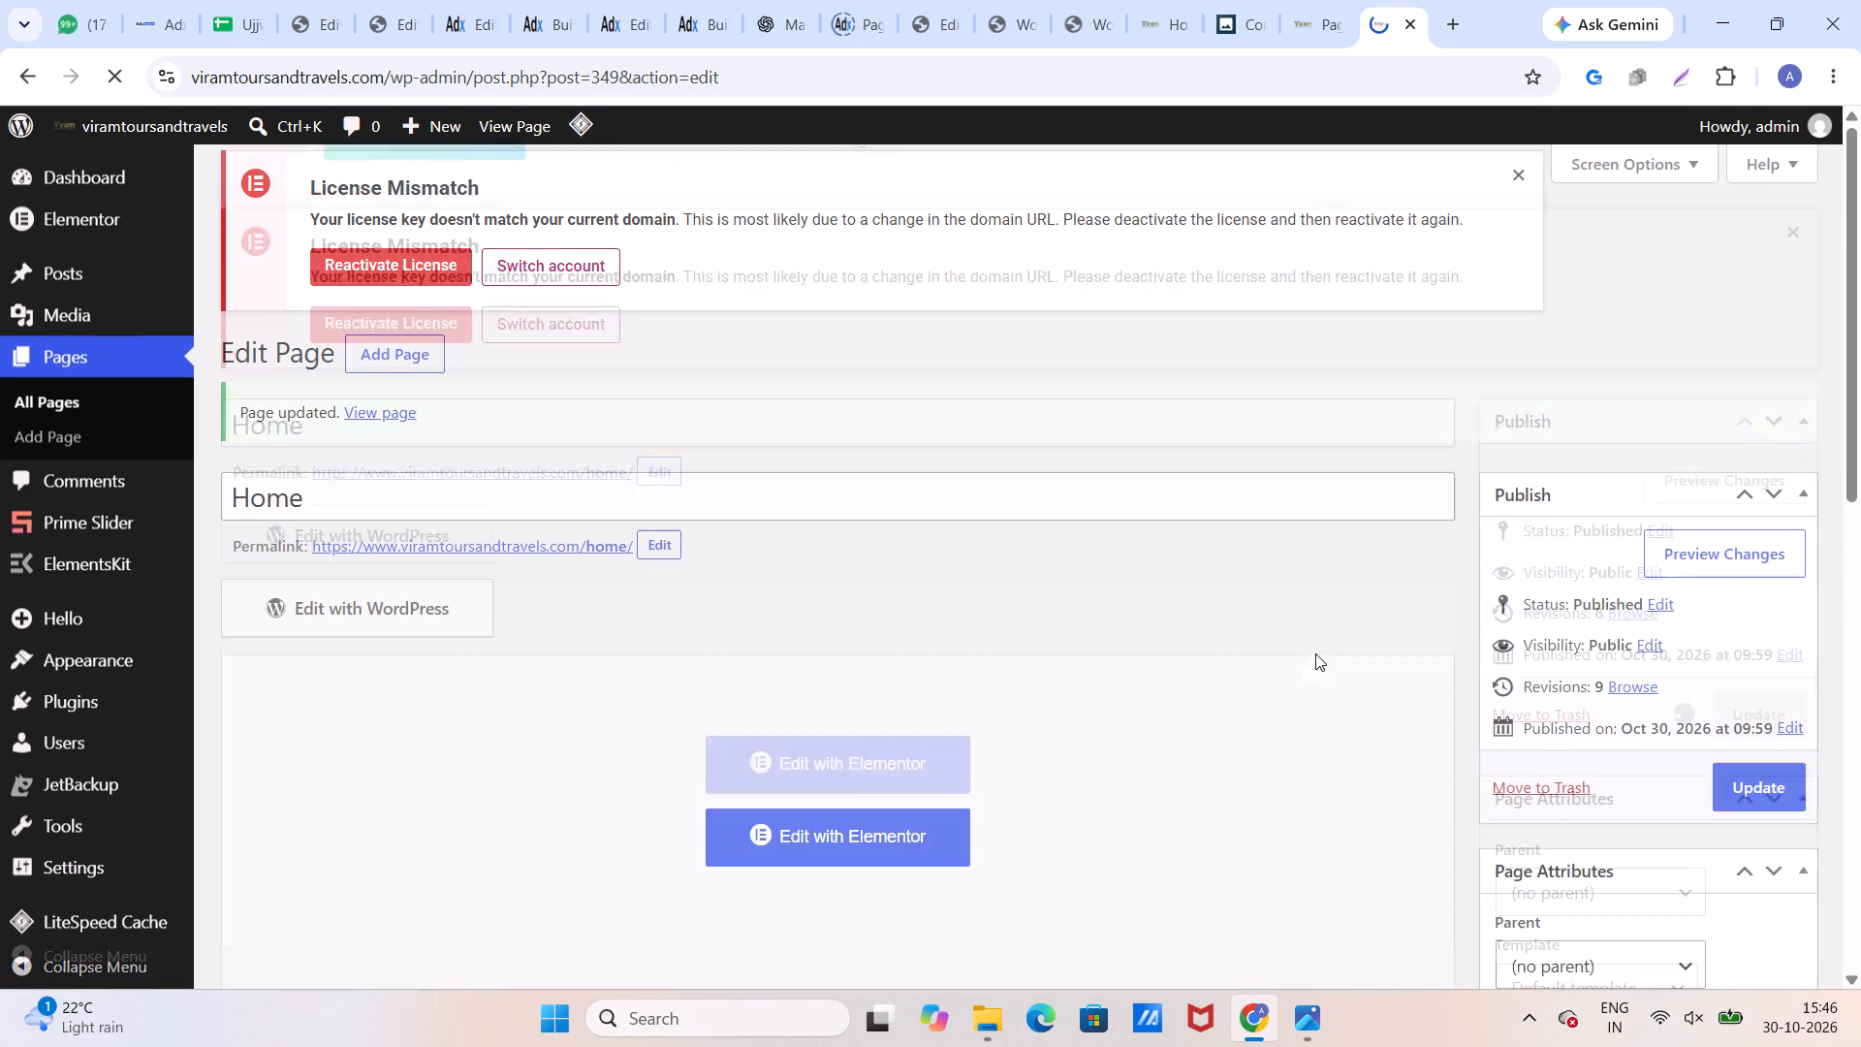
In the site's Reading settings, set the homepage to display the static page Home and save the changes.
scroll(37, 596, down, 6)
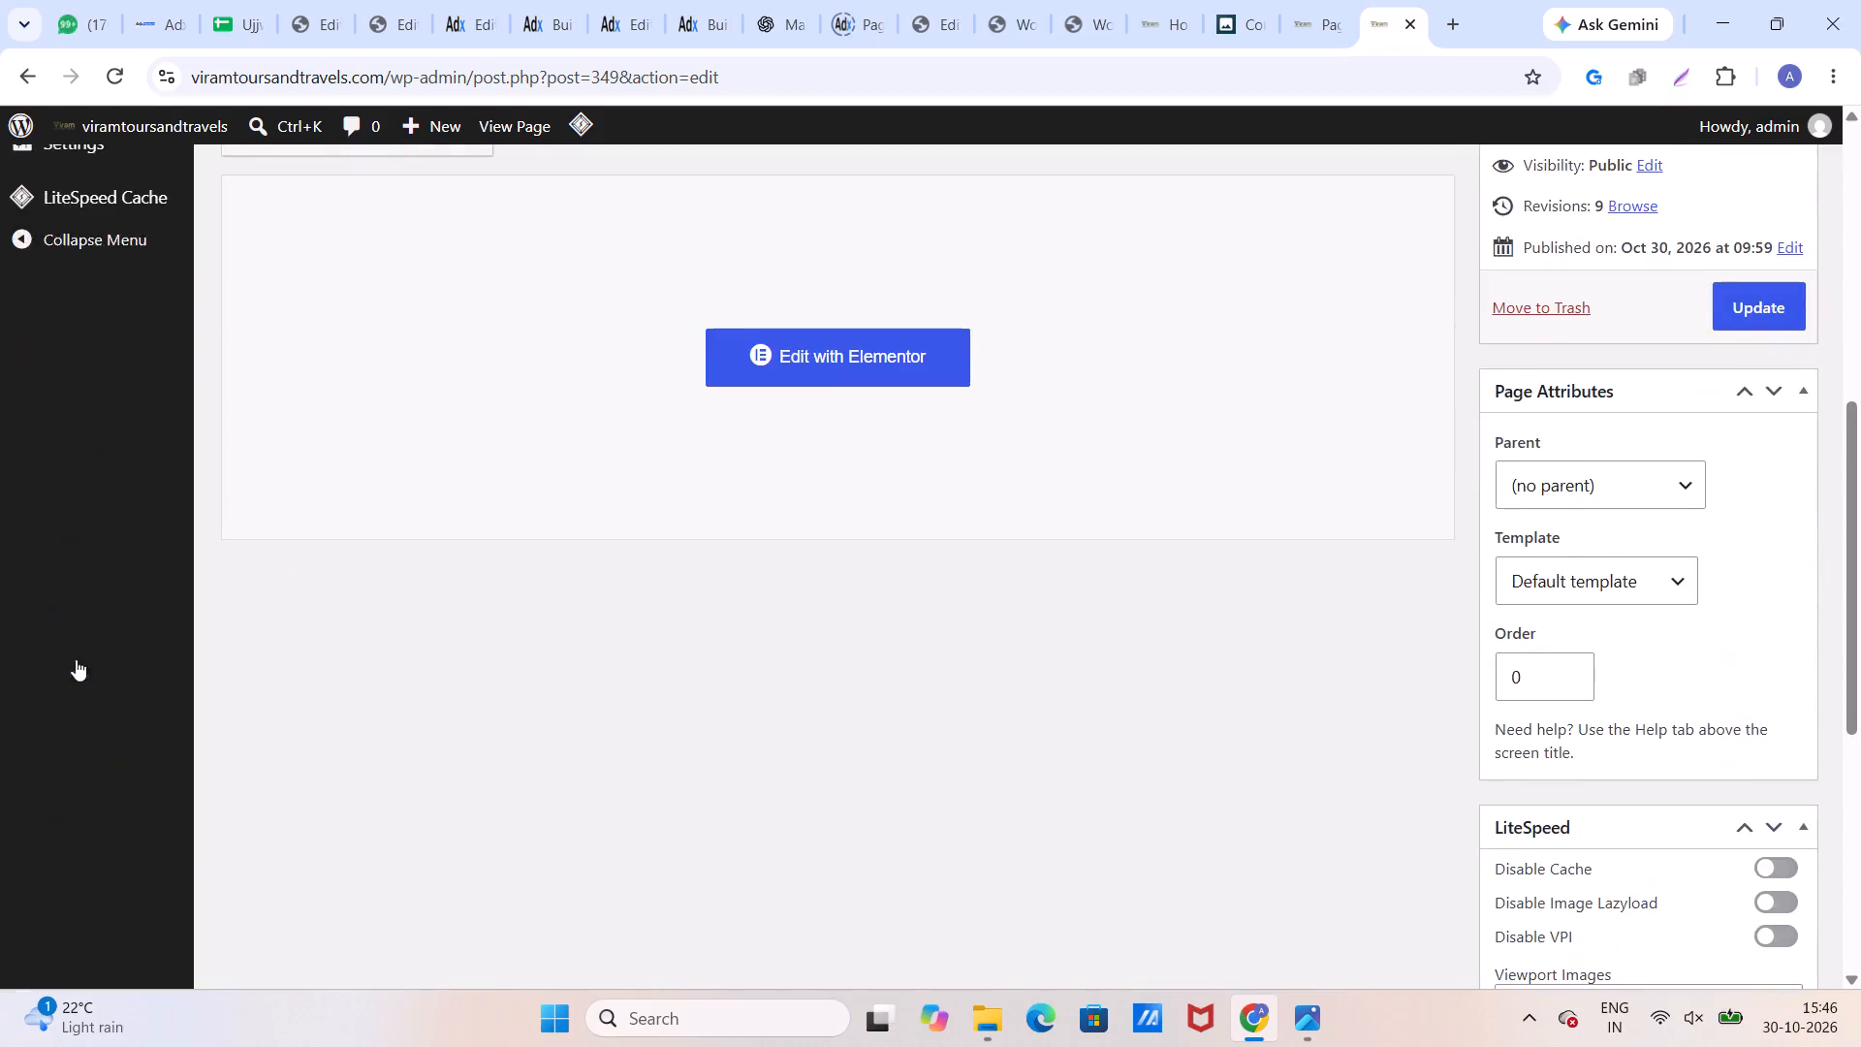
scroll(76, 654, up, 2)
scroll(76, 653, down, 2)
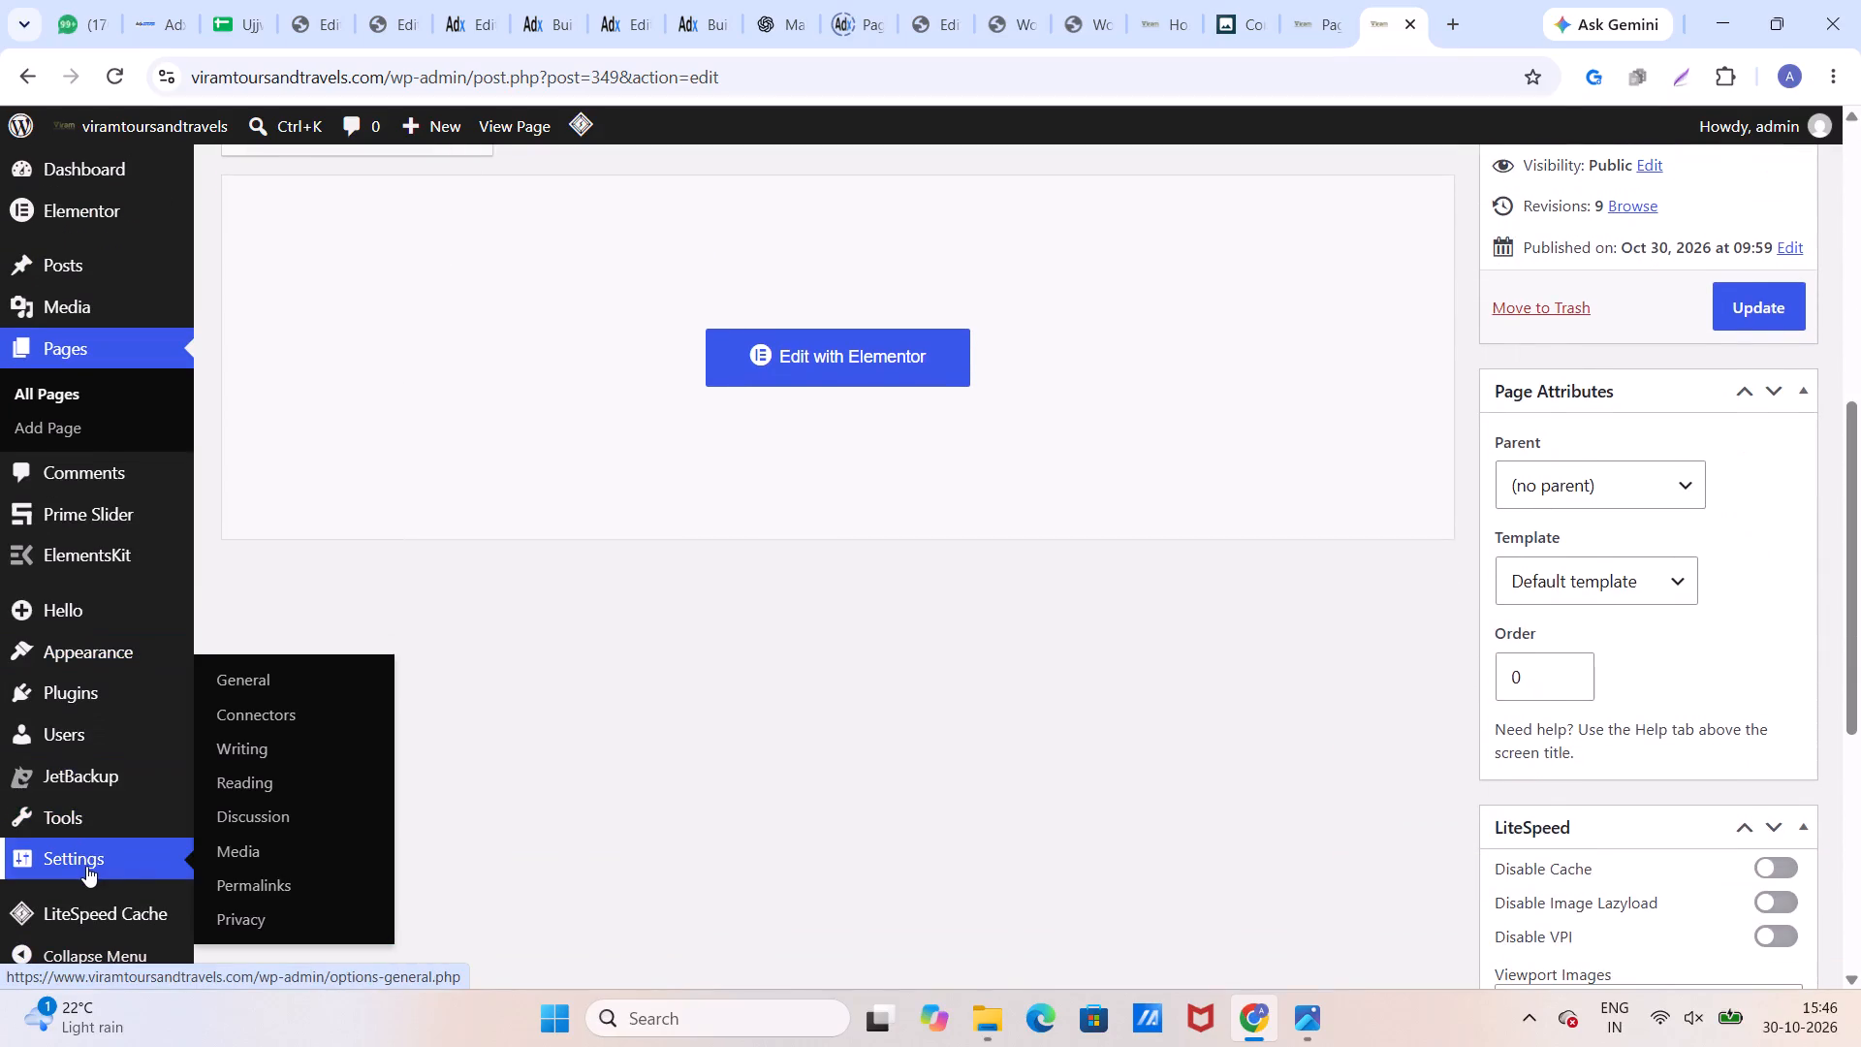
click(247, 685)
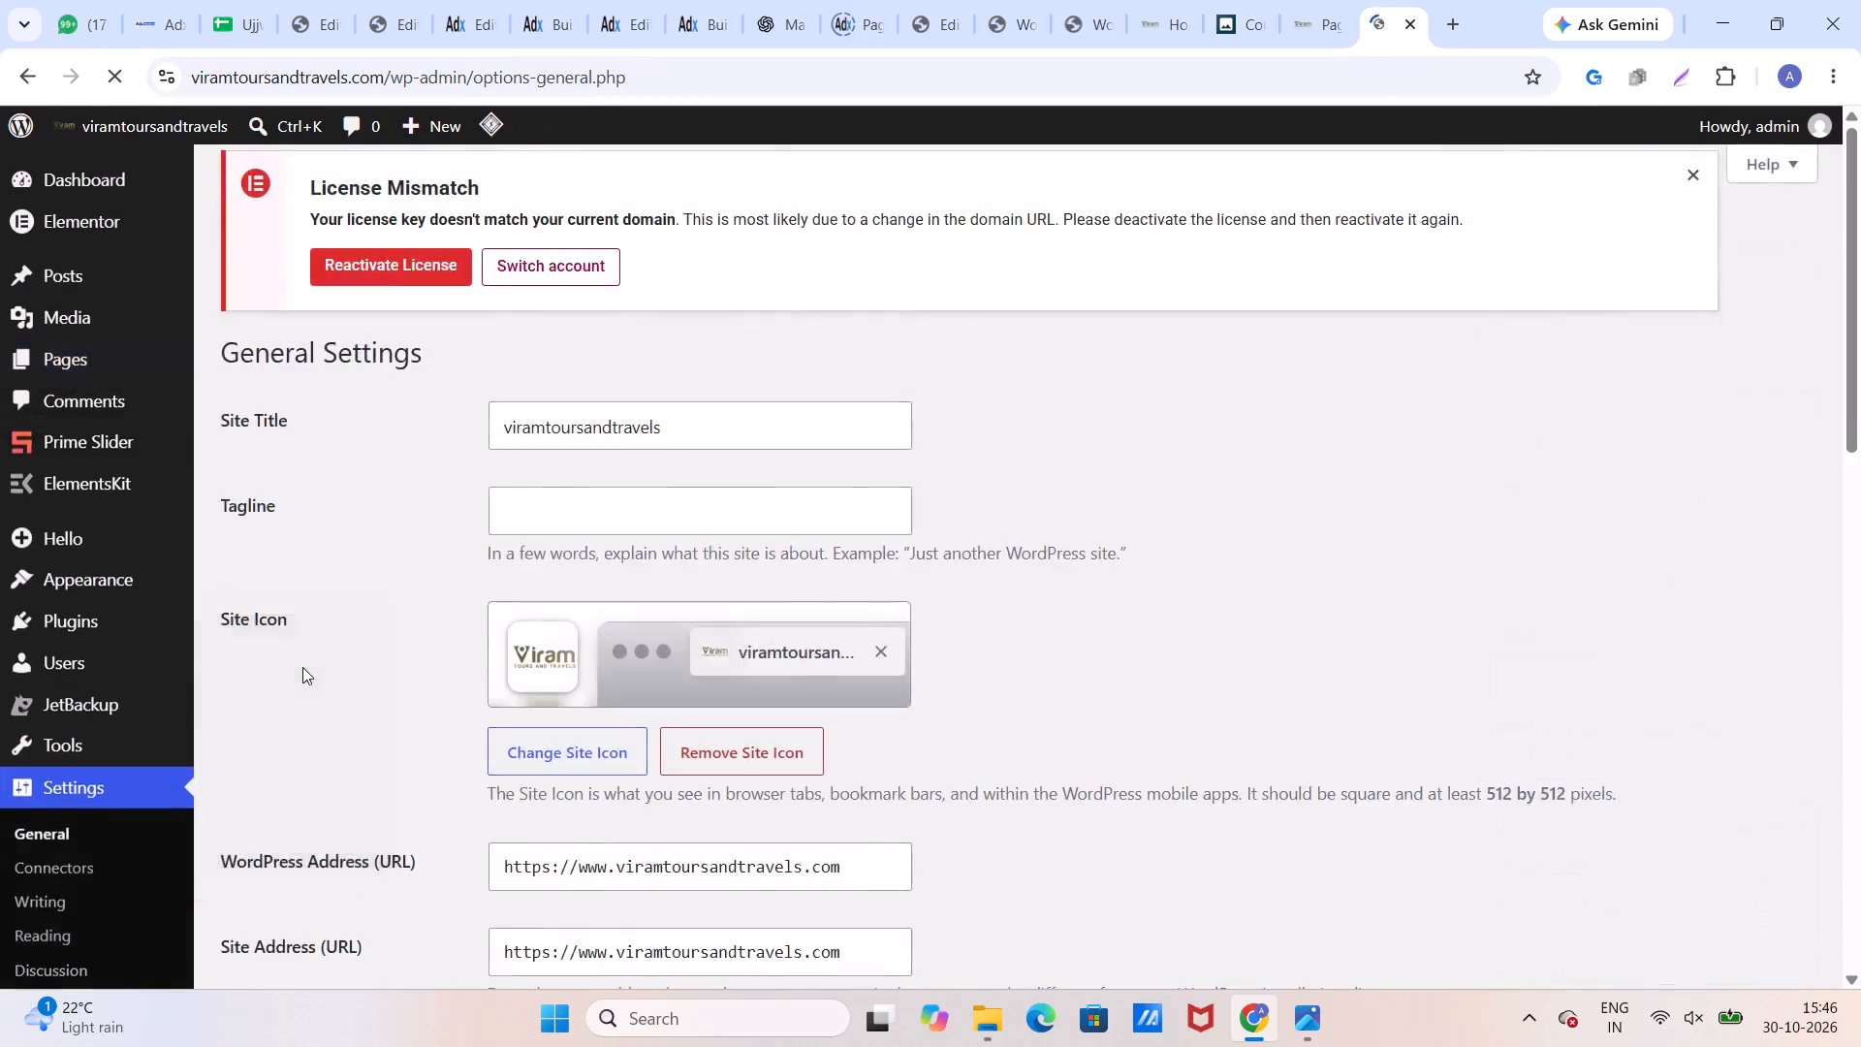
scroll(501, 644, down, 6)
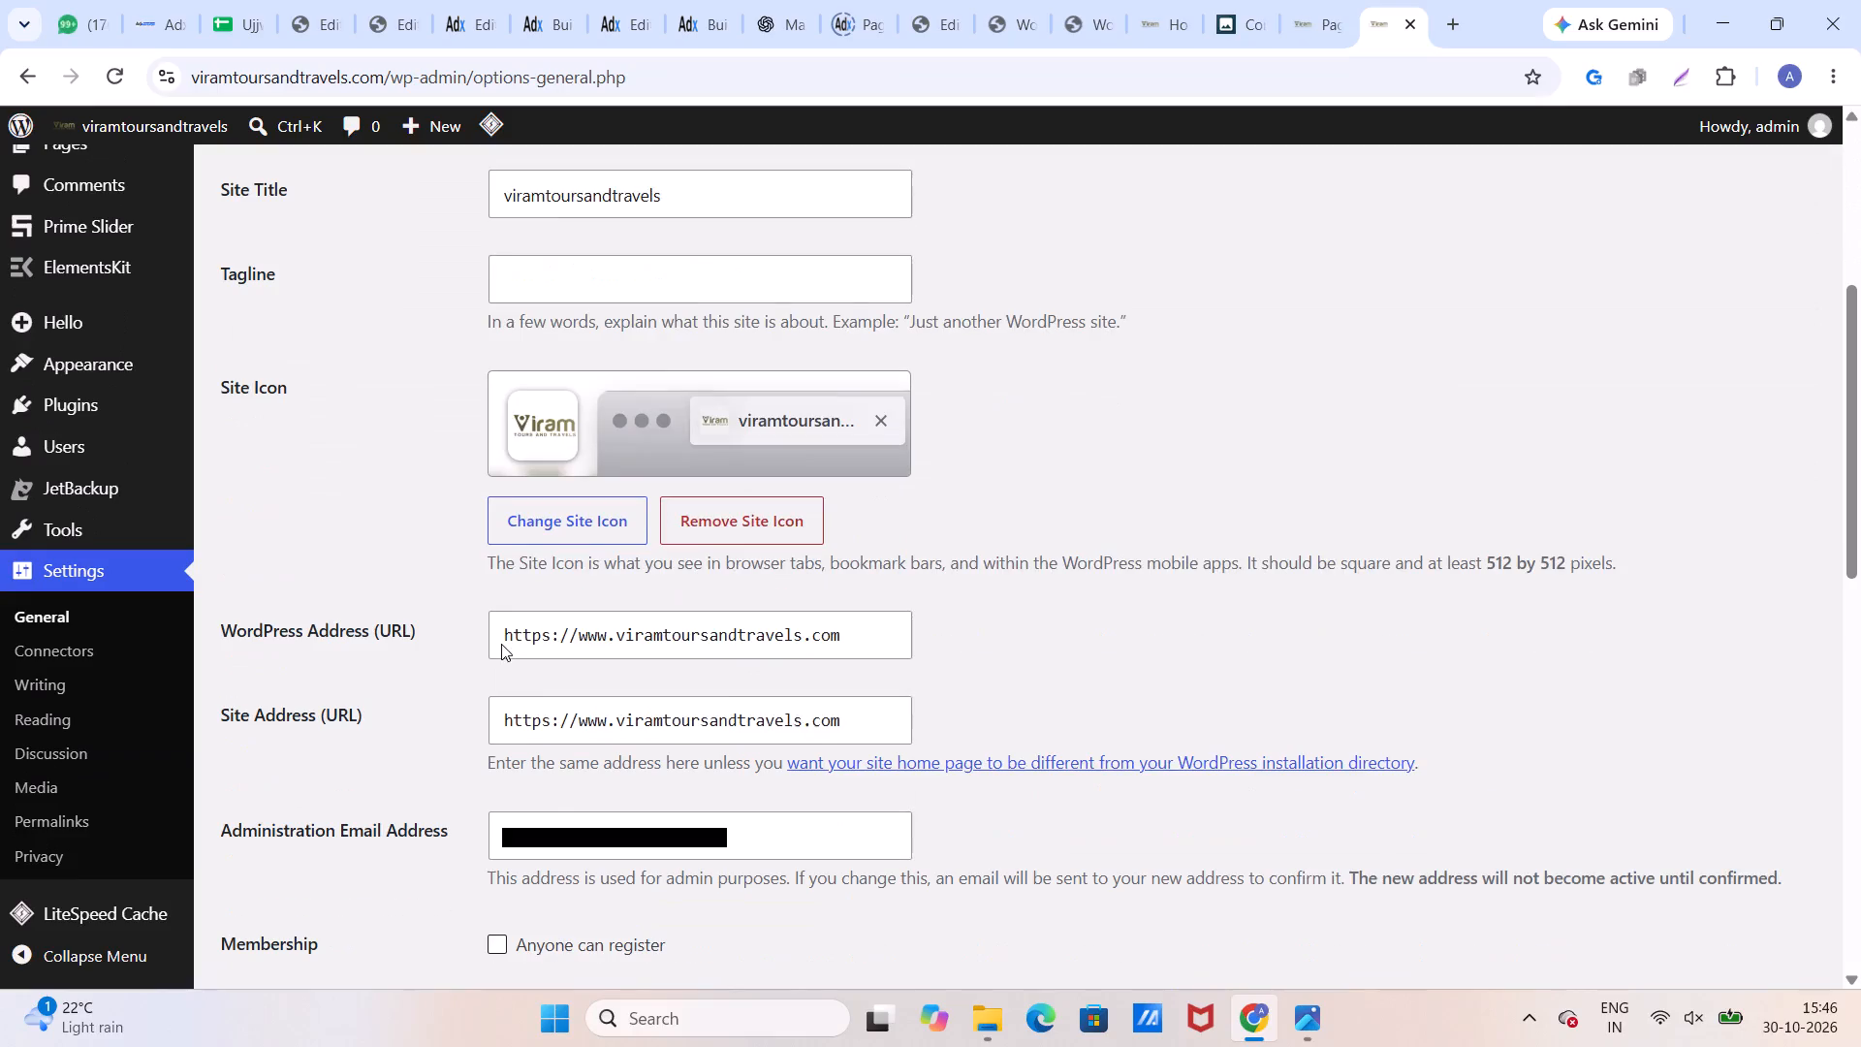
click(66, 726)
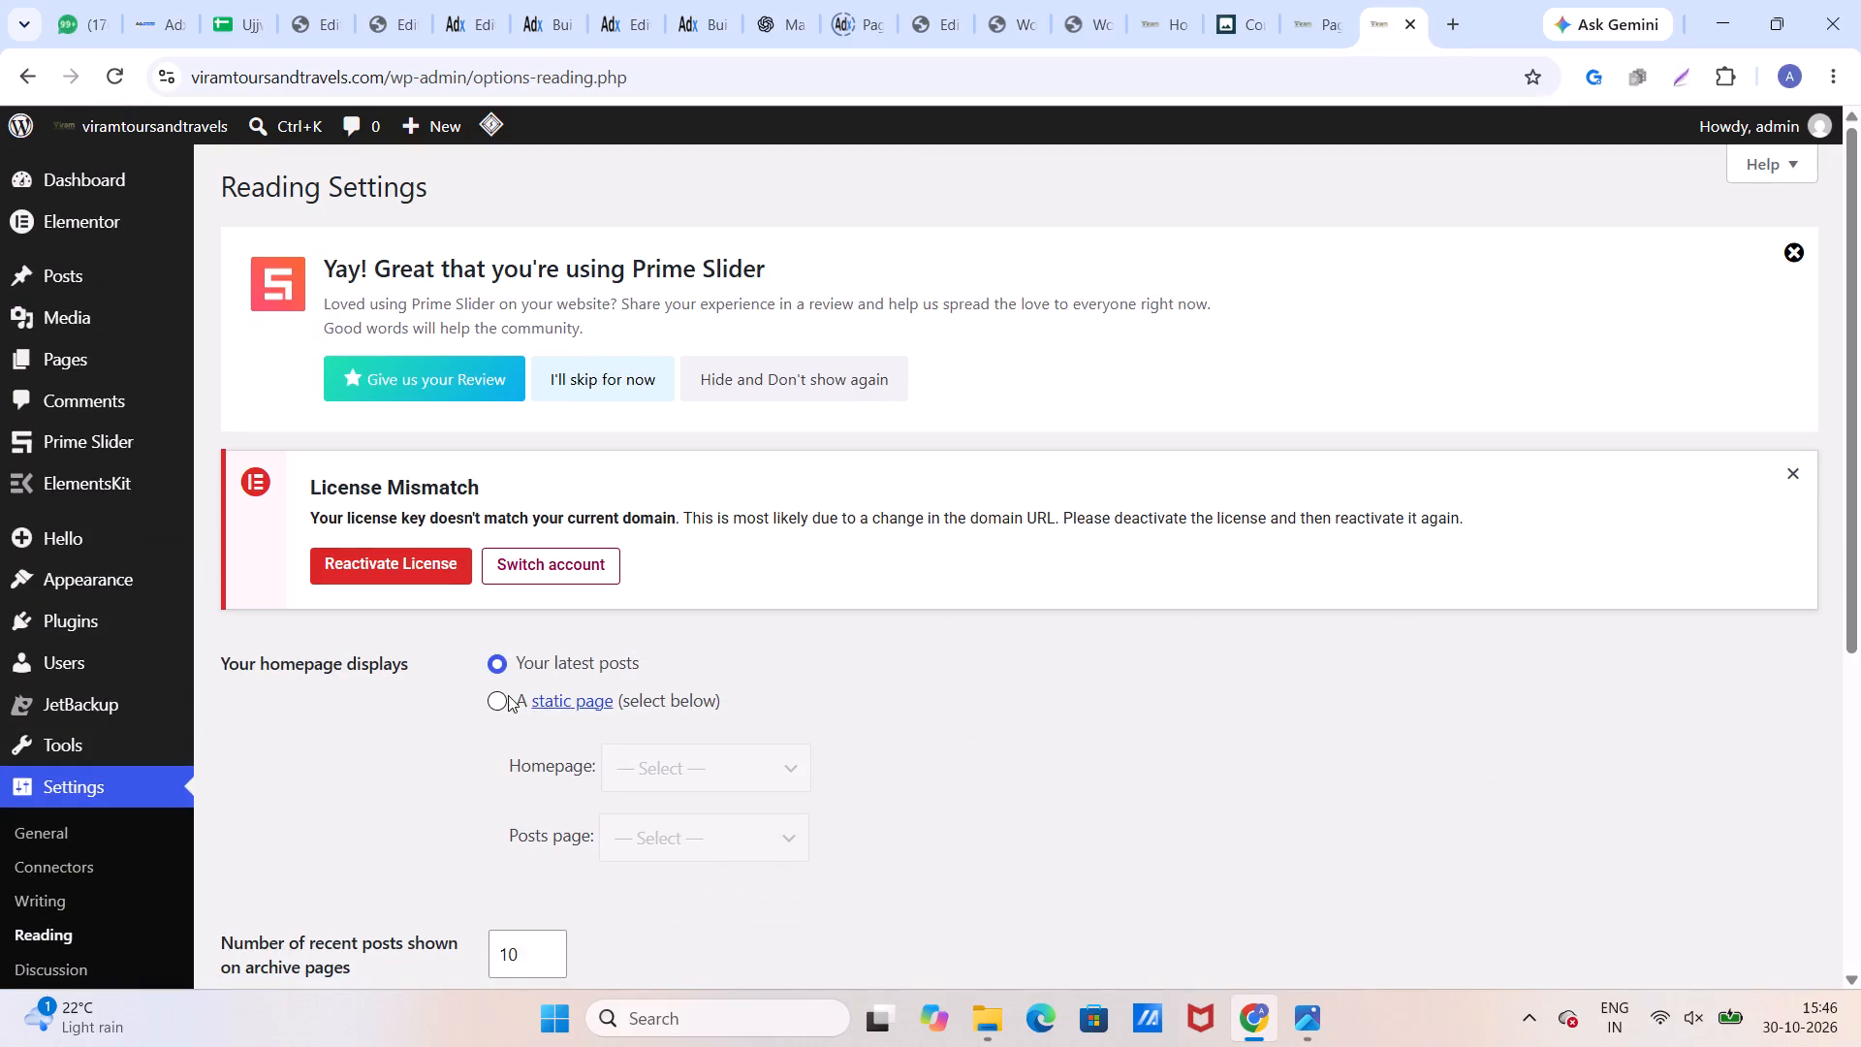
click(508, 695)
click(673, 767)
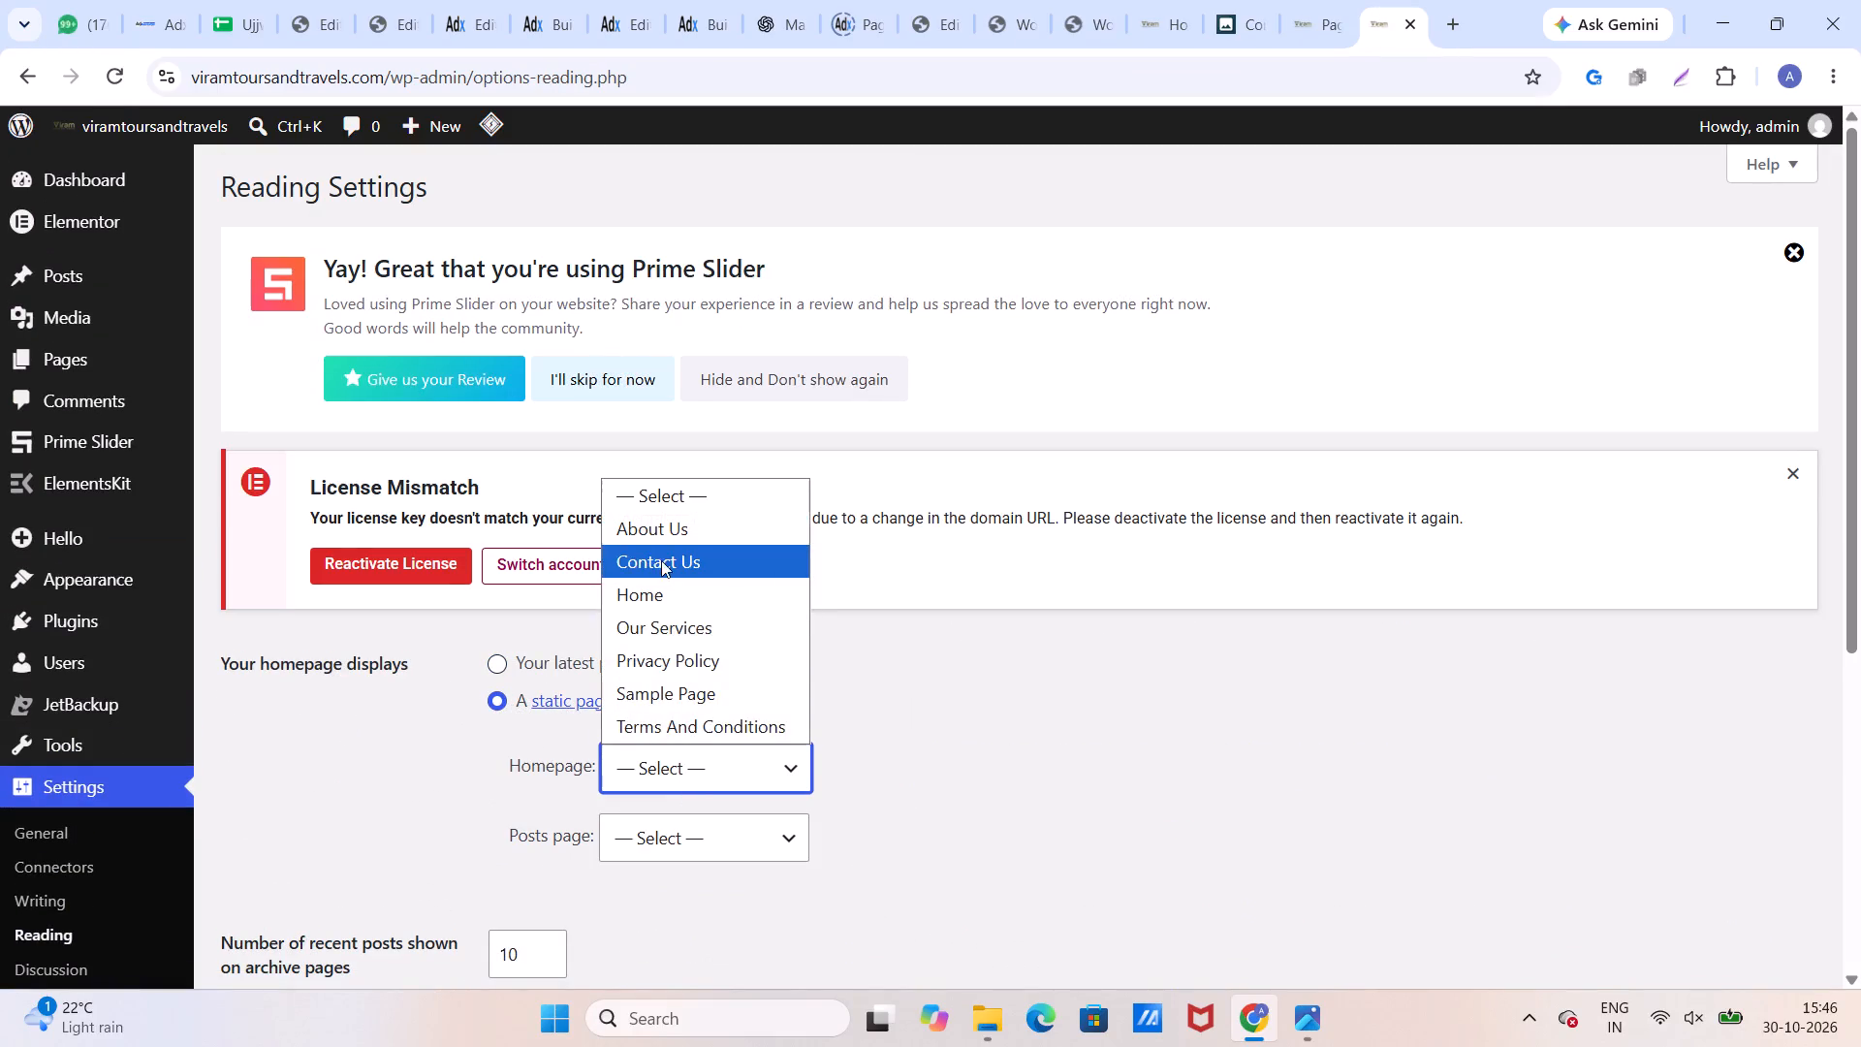
click(662, 589)
scroll(571, 810, down, 1)
scroll(571, 810, up, 1)
scroll(571, 810, down, 1)
scroll(571, 810, up, 1)
scroll(571, 810, down, 12)
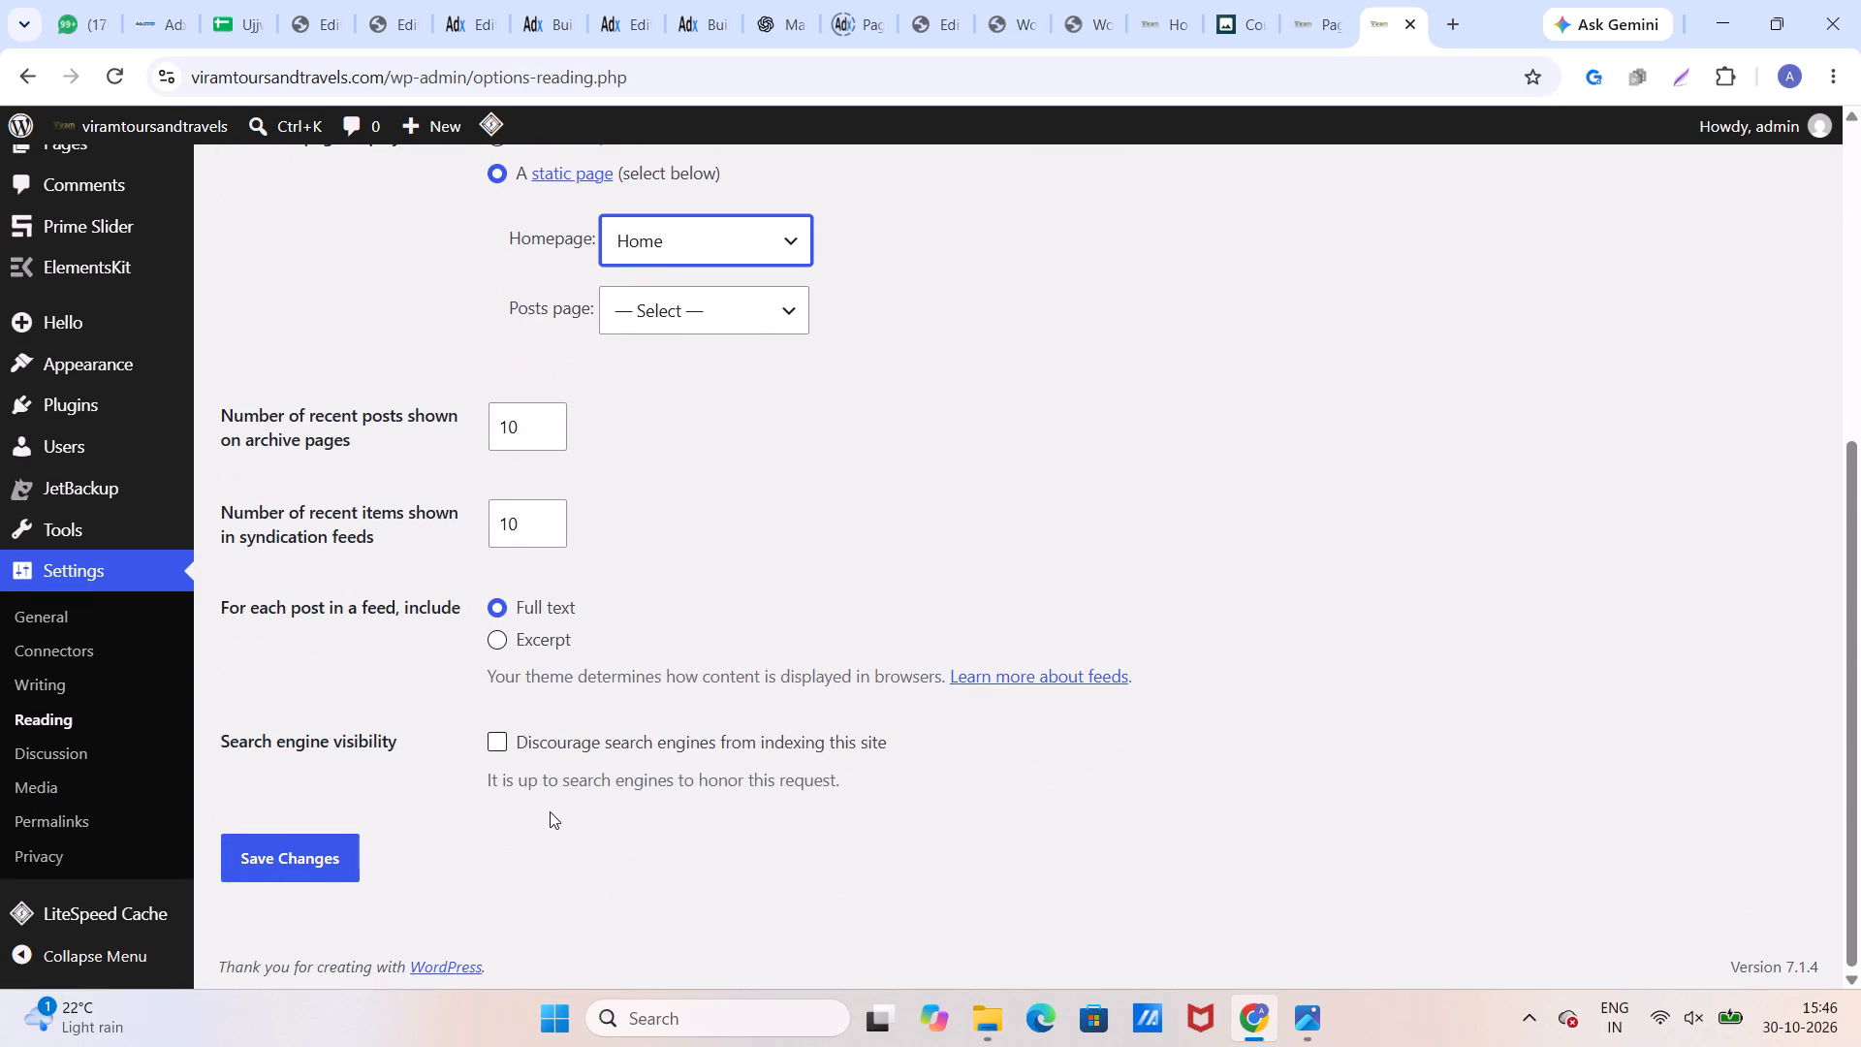
scroll(550, 811, down, 1)
click(327, 858)
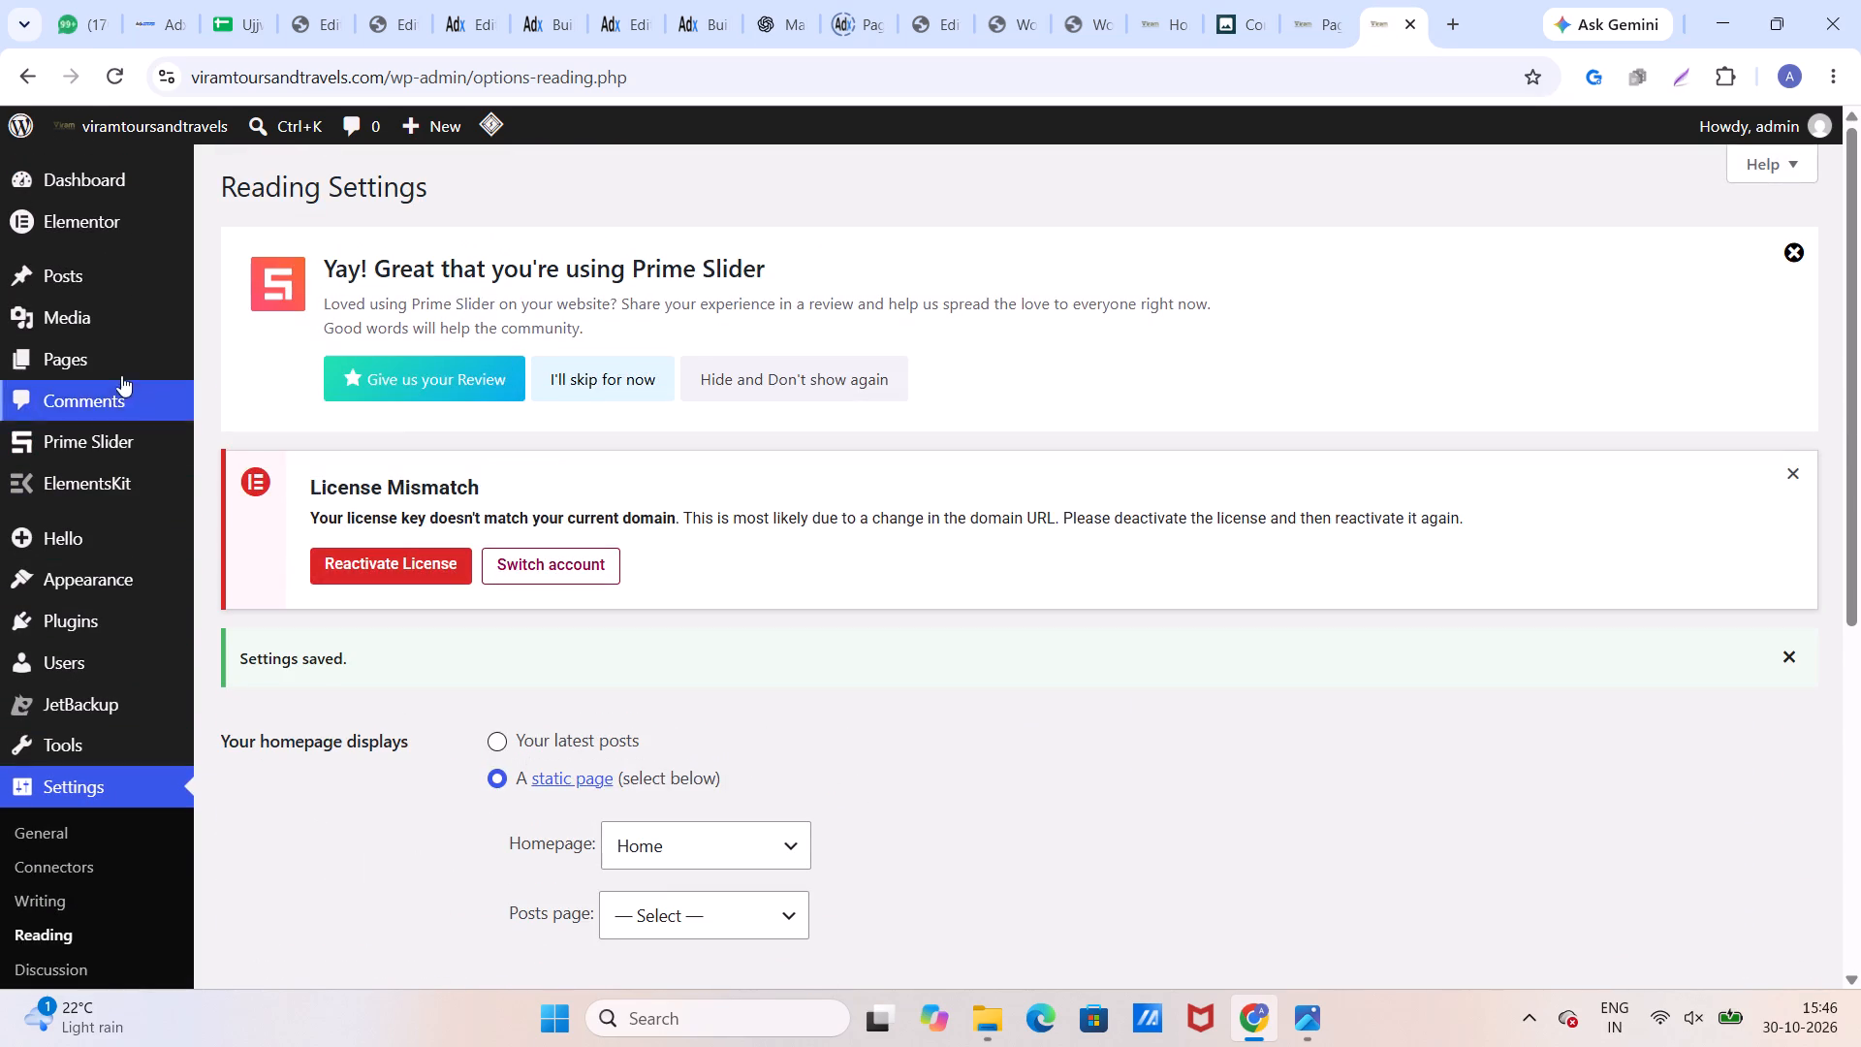
Open the Home front page from the page list for editing with Elementor.
click(120, 370)
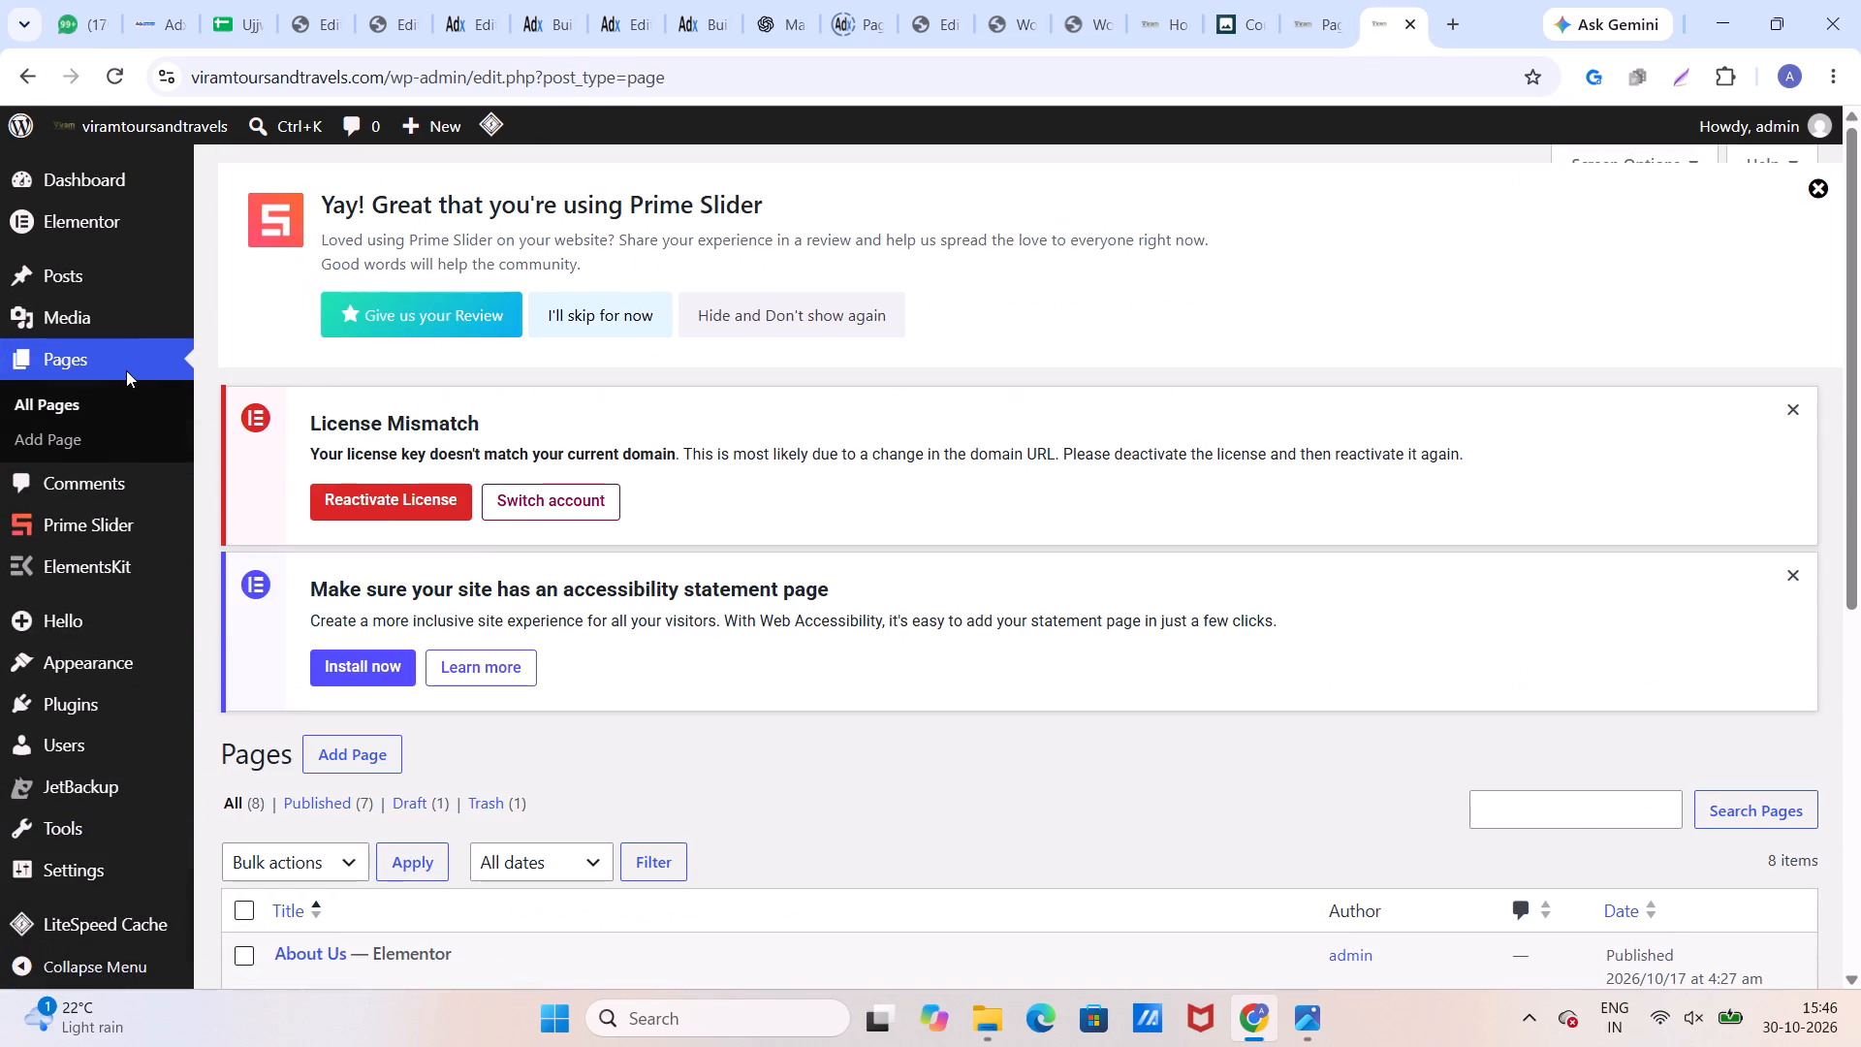
scroll(566, 495, down, 8)
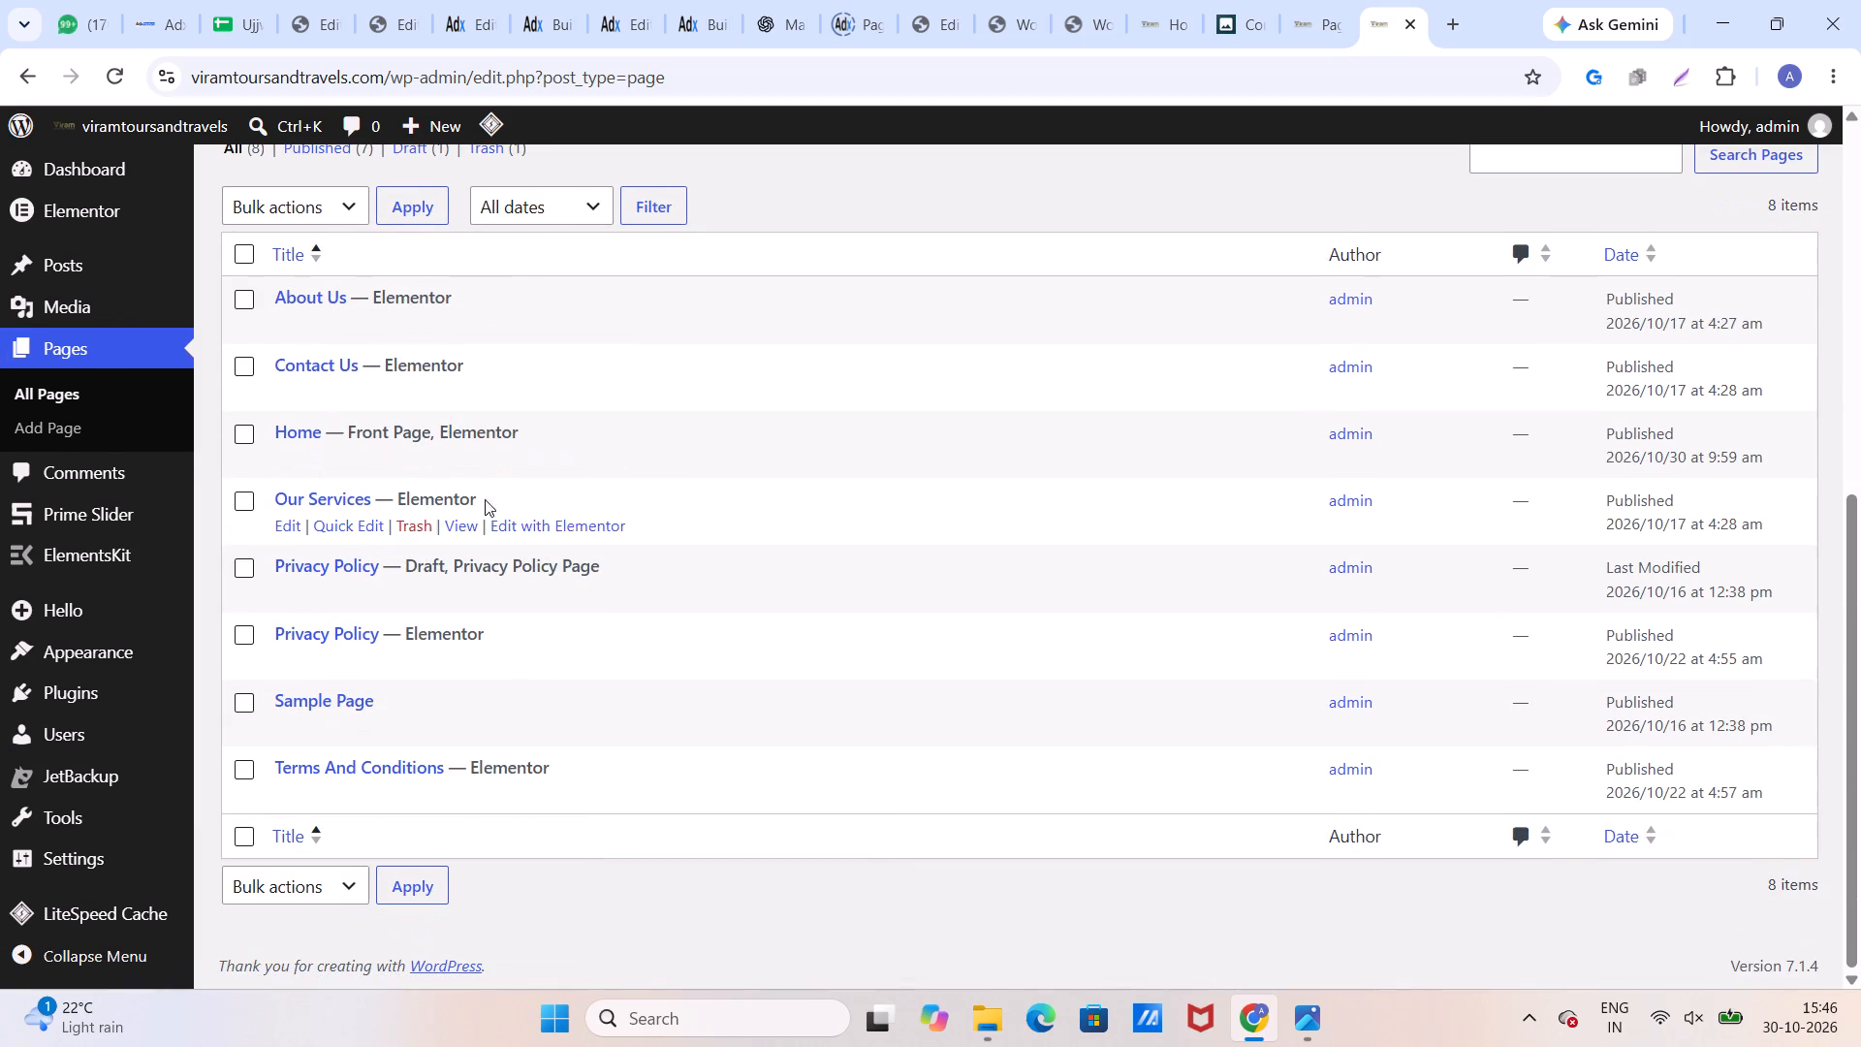
click(524, 463)
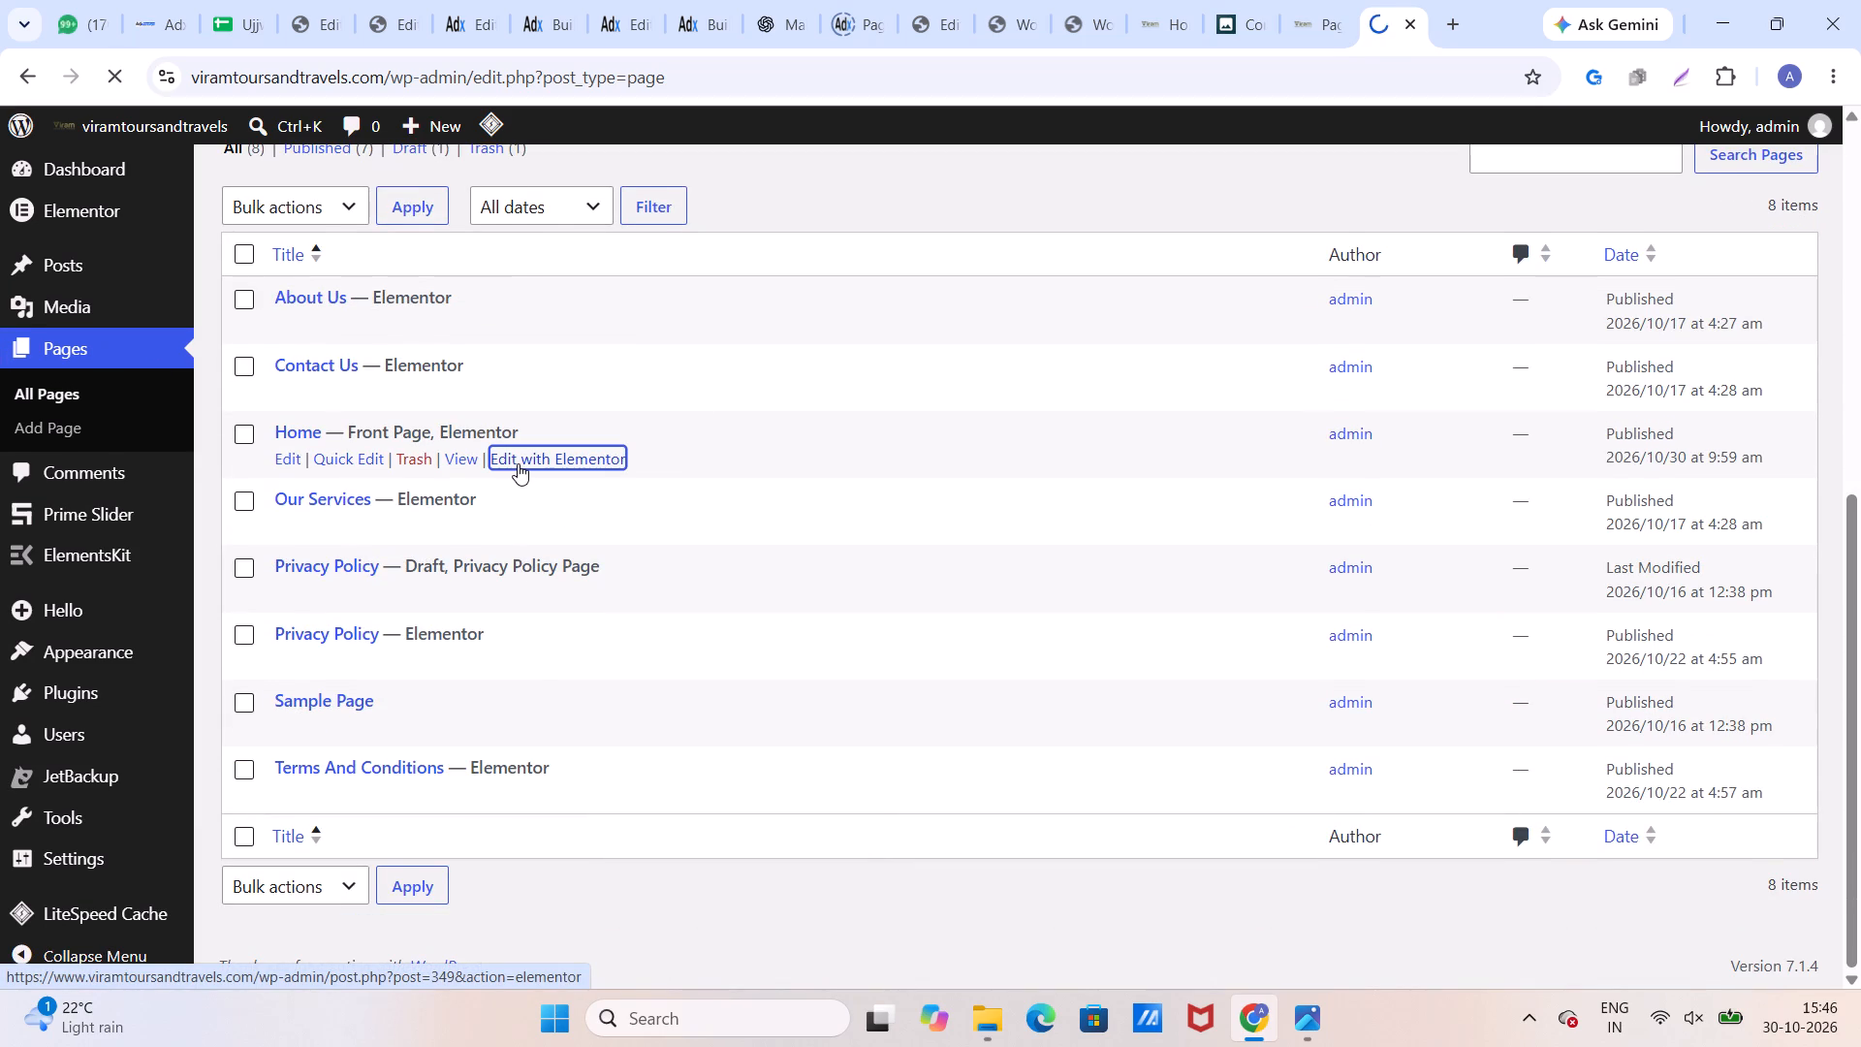
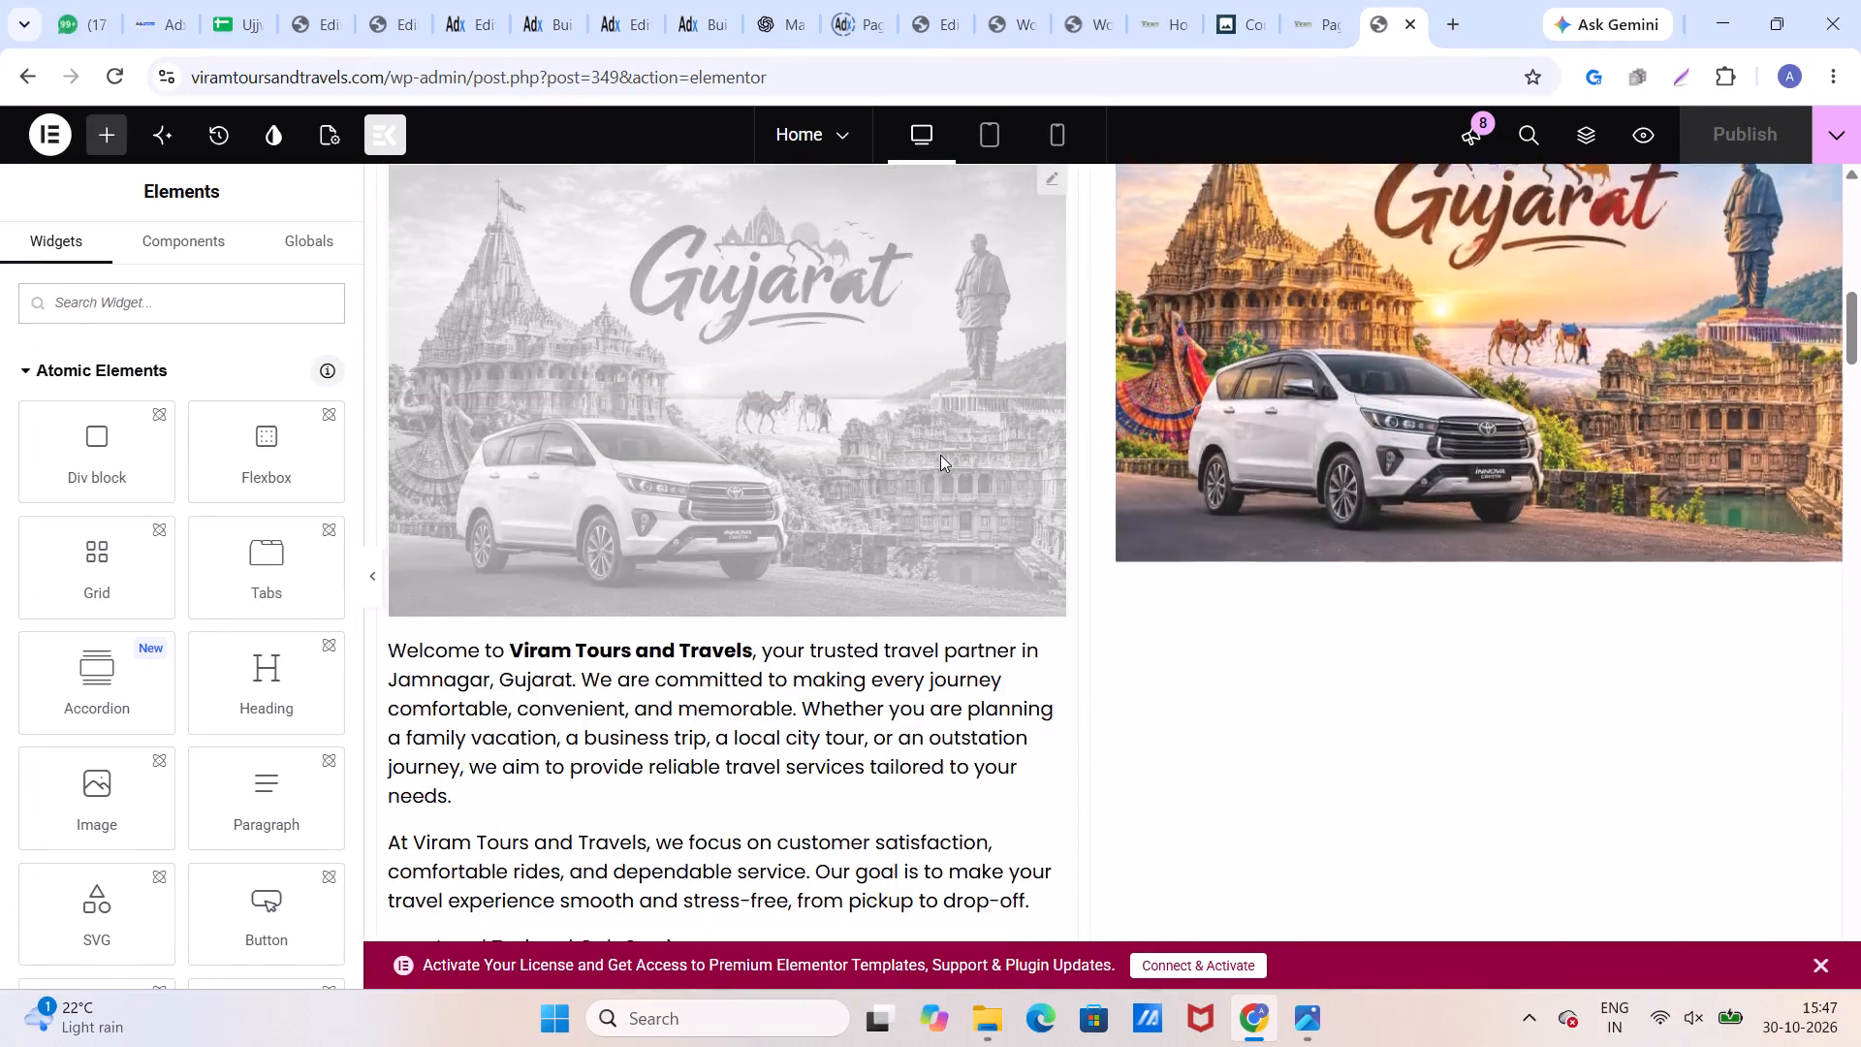
Duplicate the Our Services container row holding the Ahmedabad, Surat, Gandhinagar and Jamnagar cards.
scroll(939, 459, down, 15)
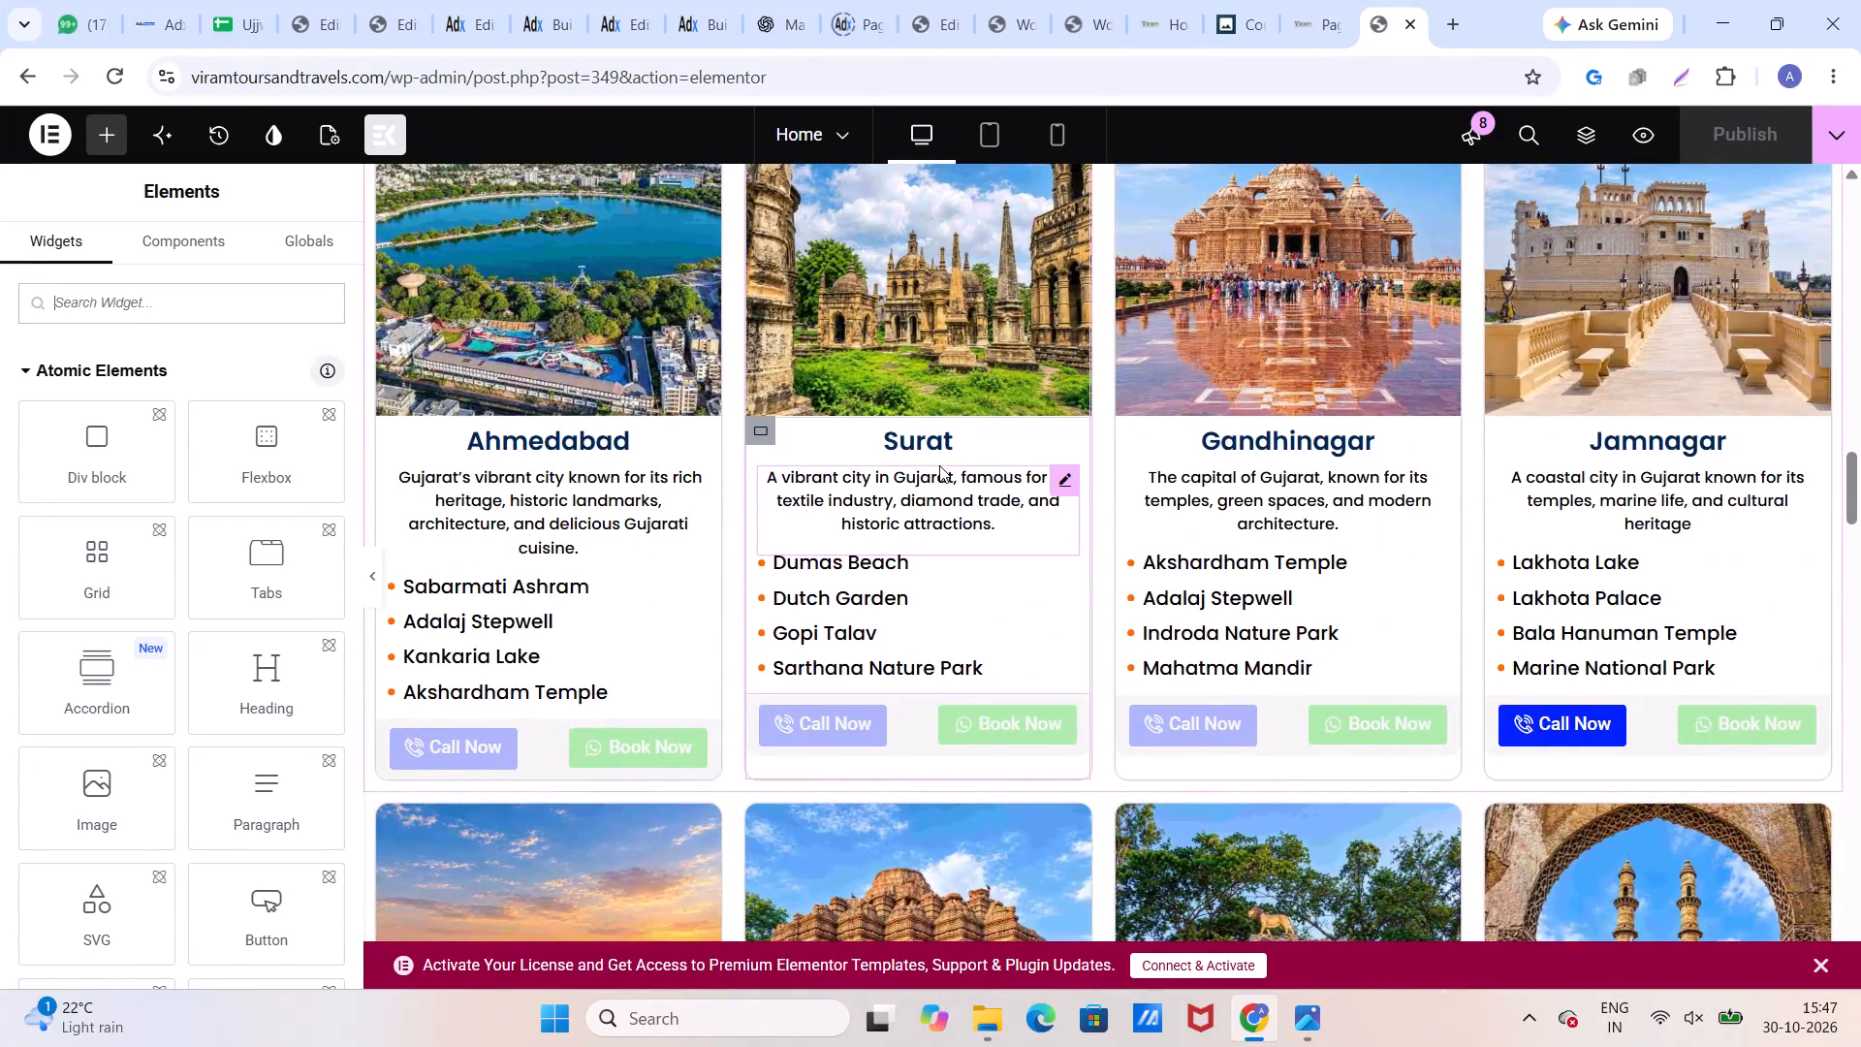
scroll(939, 465, down, 3)
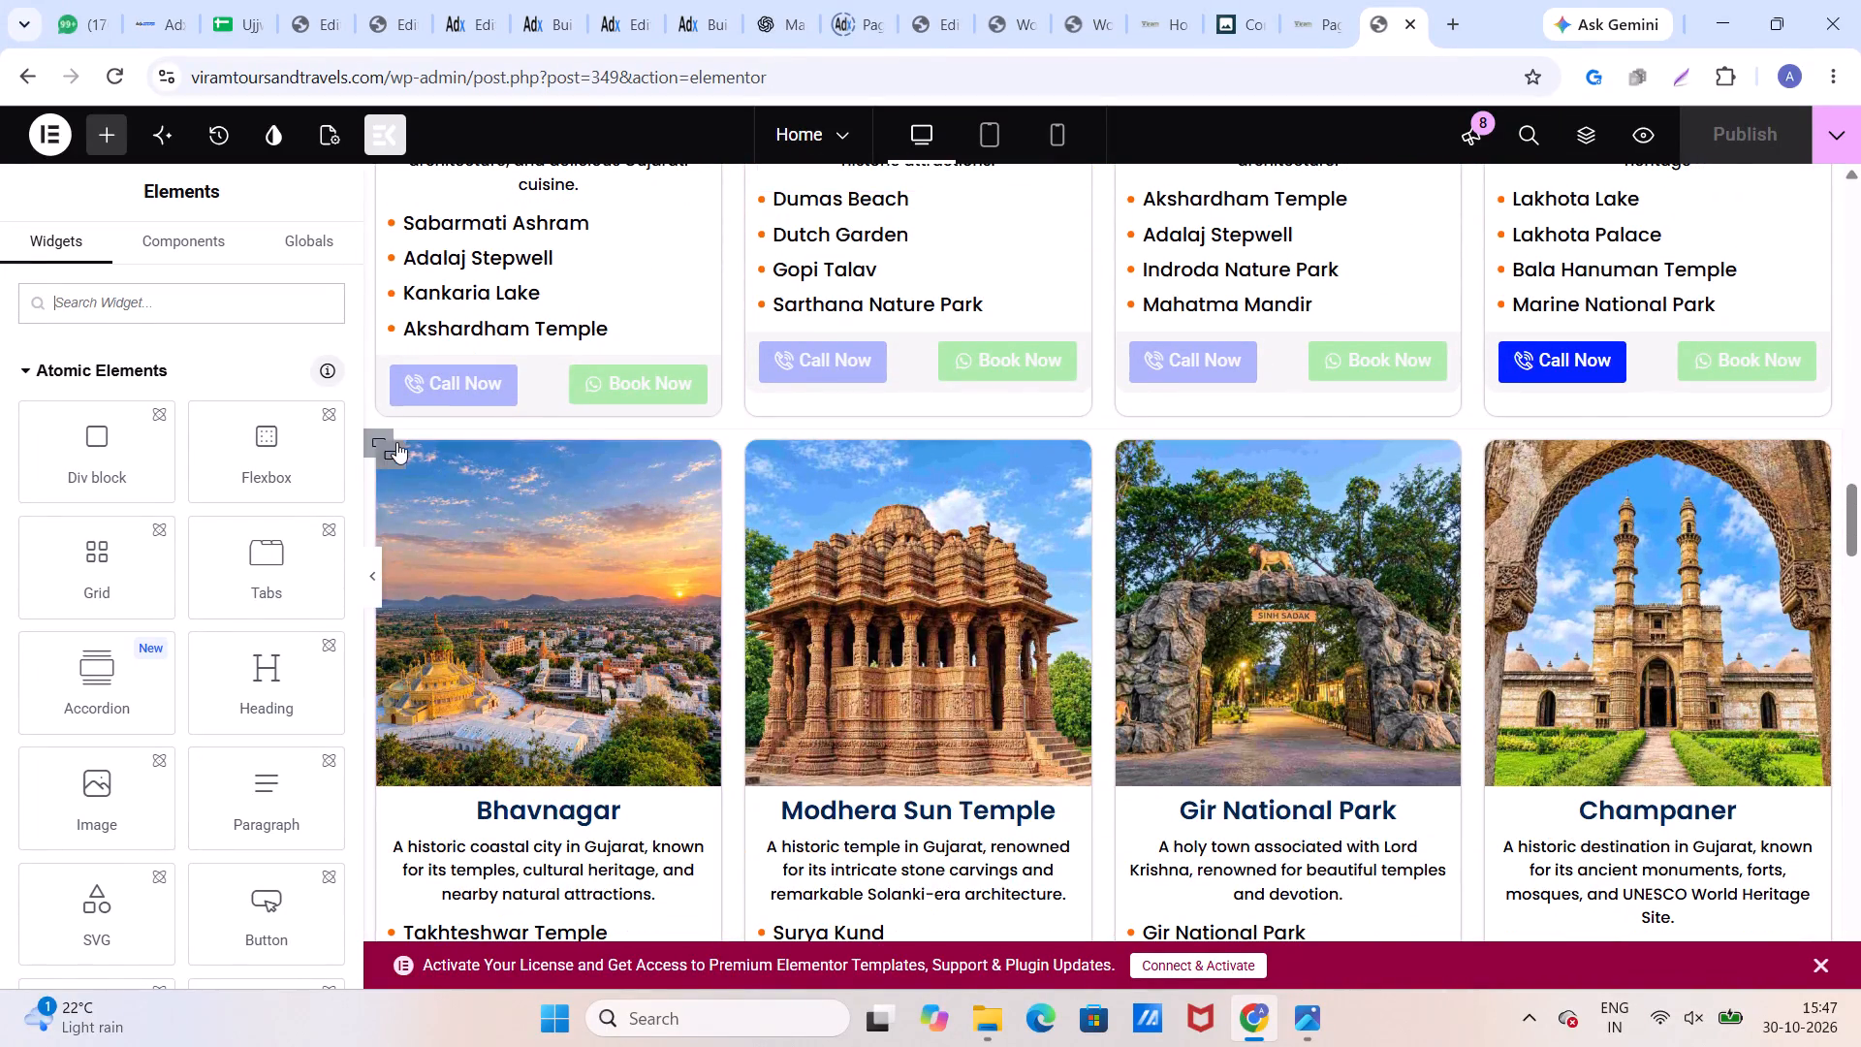
click(381, 434)
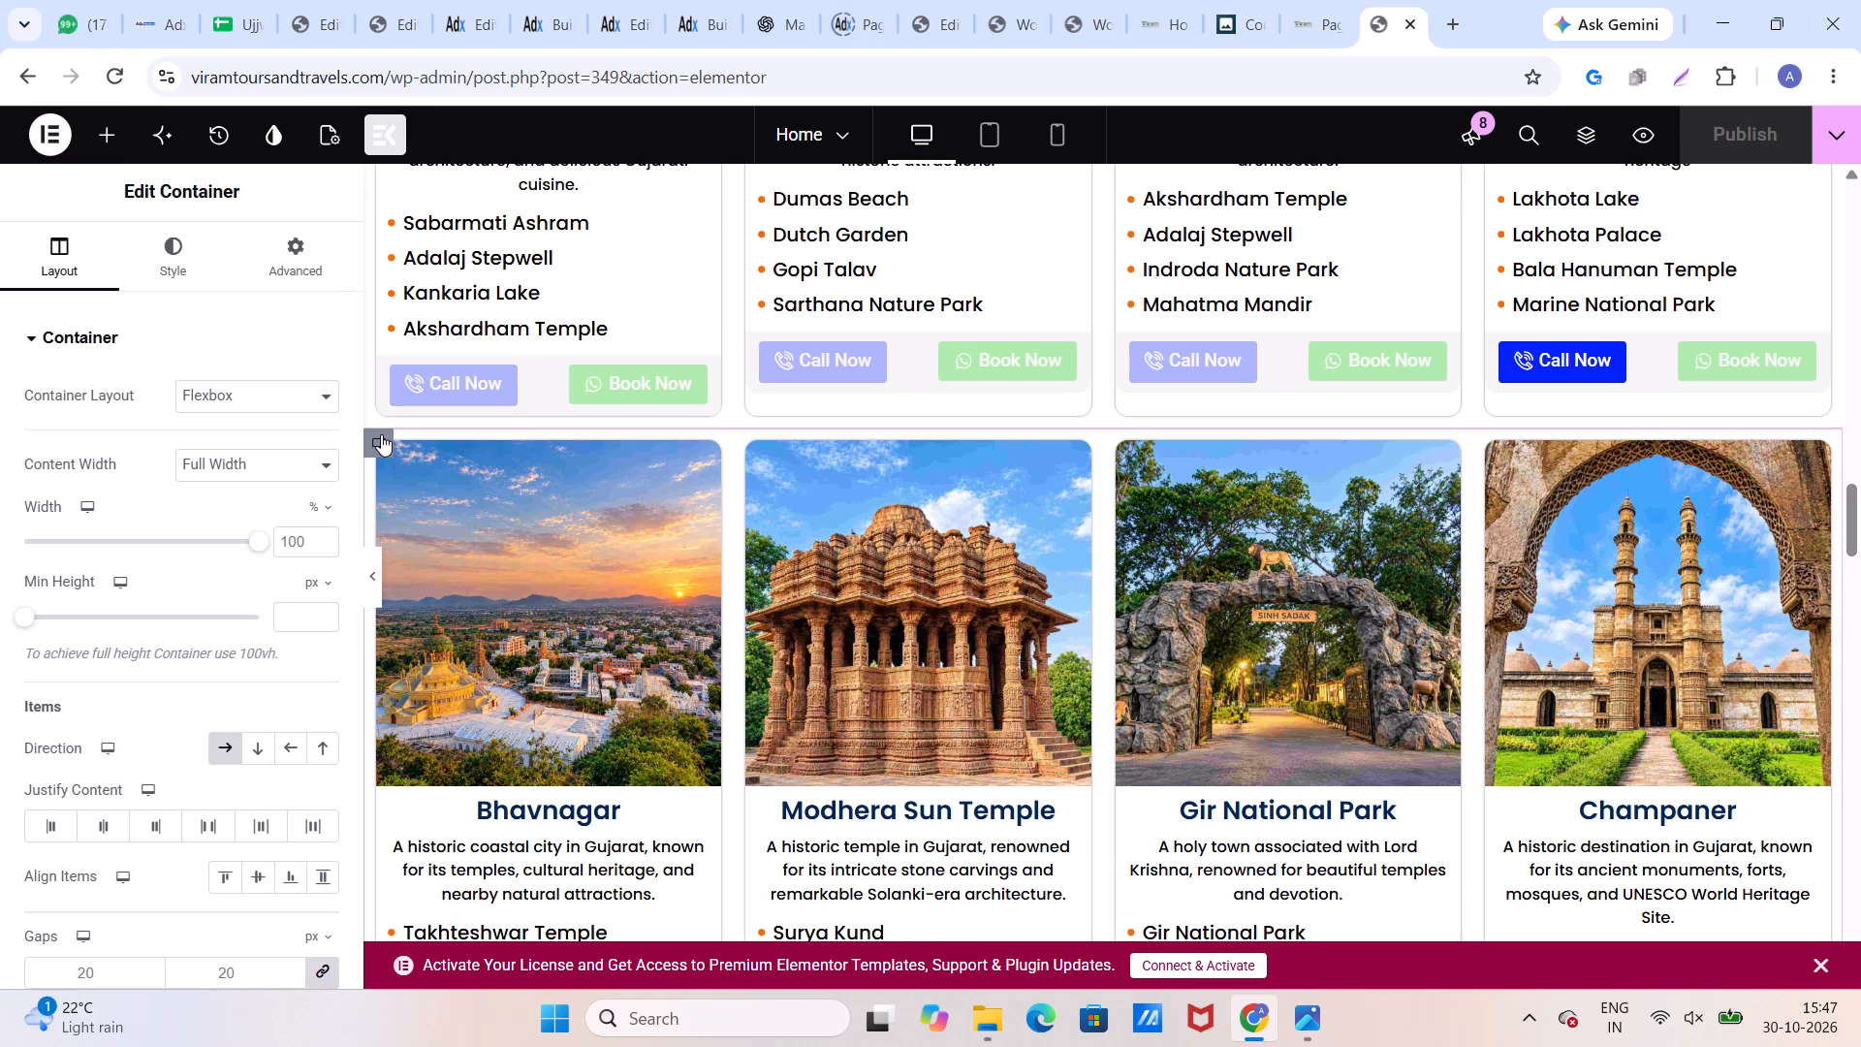
scroll(381, 434, up, 2)
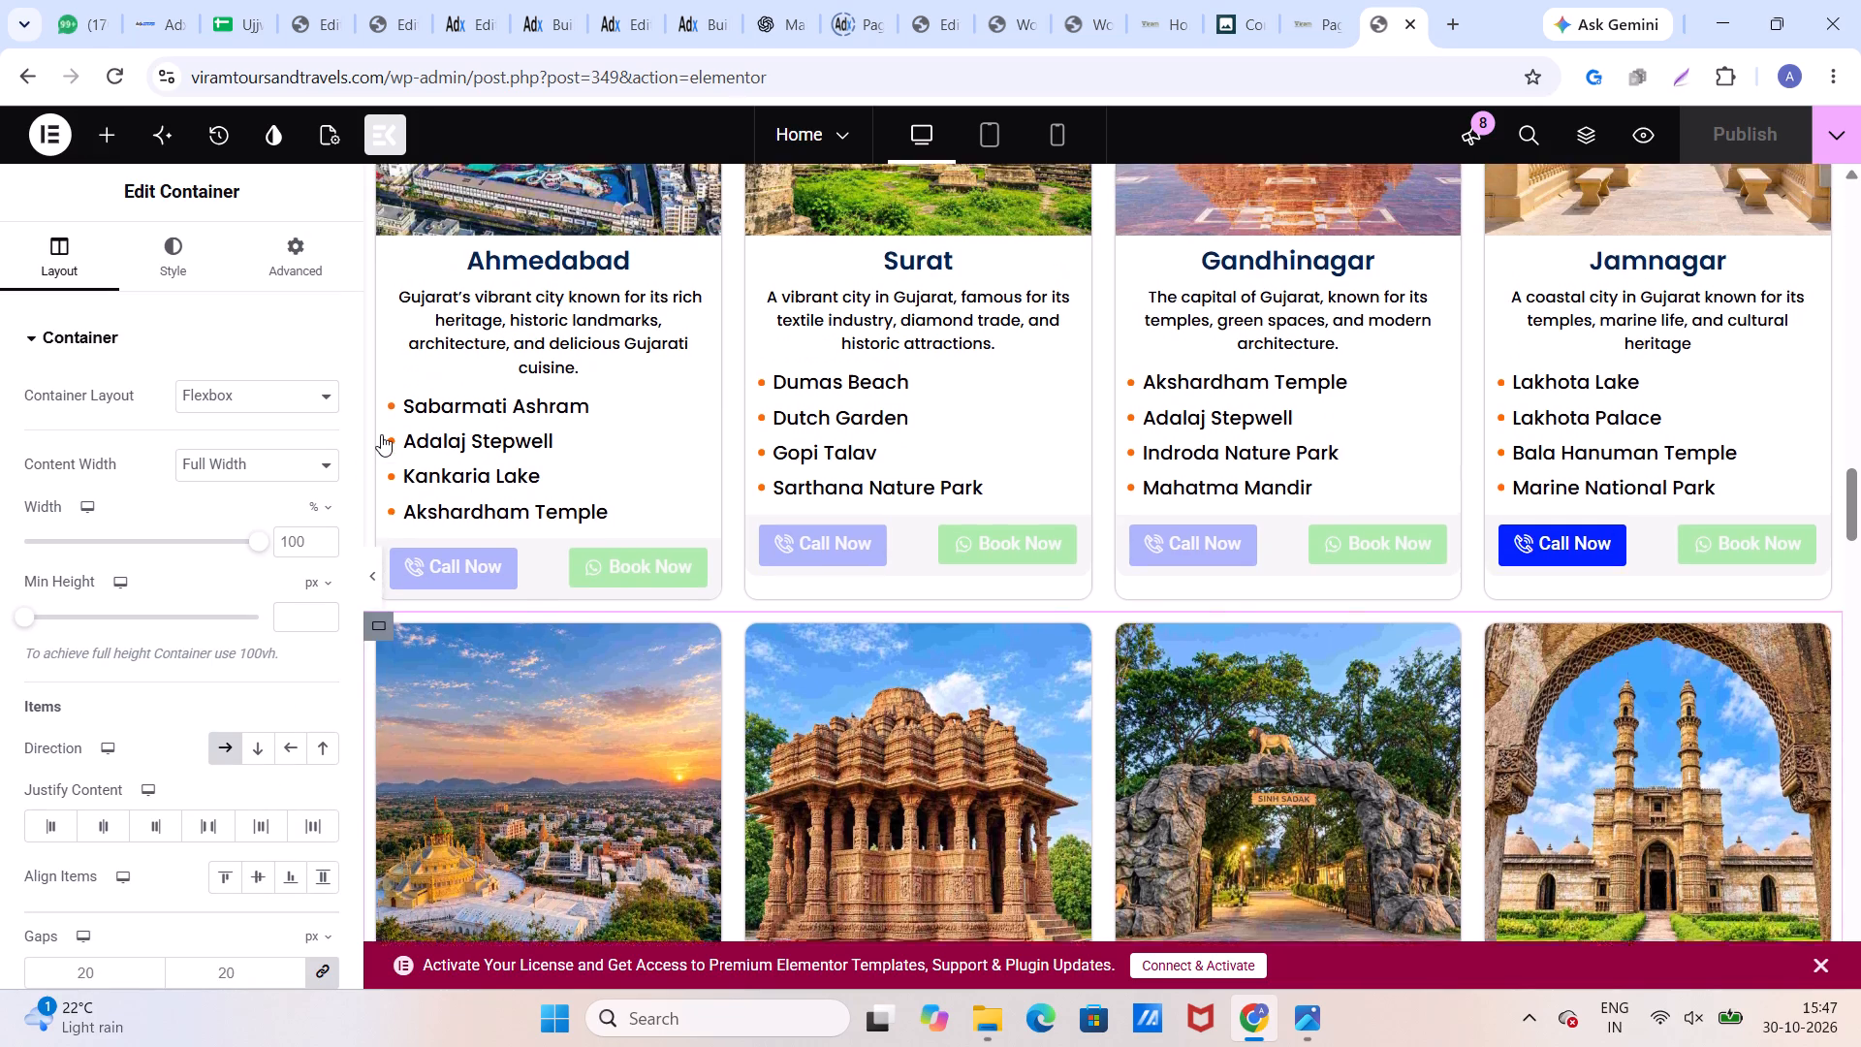
scroll(381, 434, up, 1)
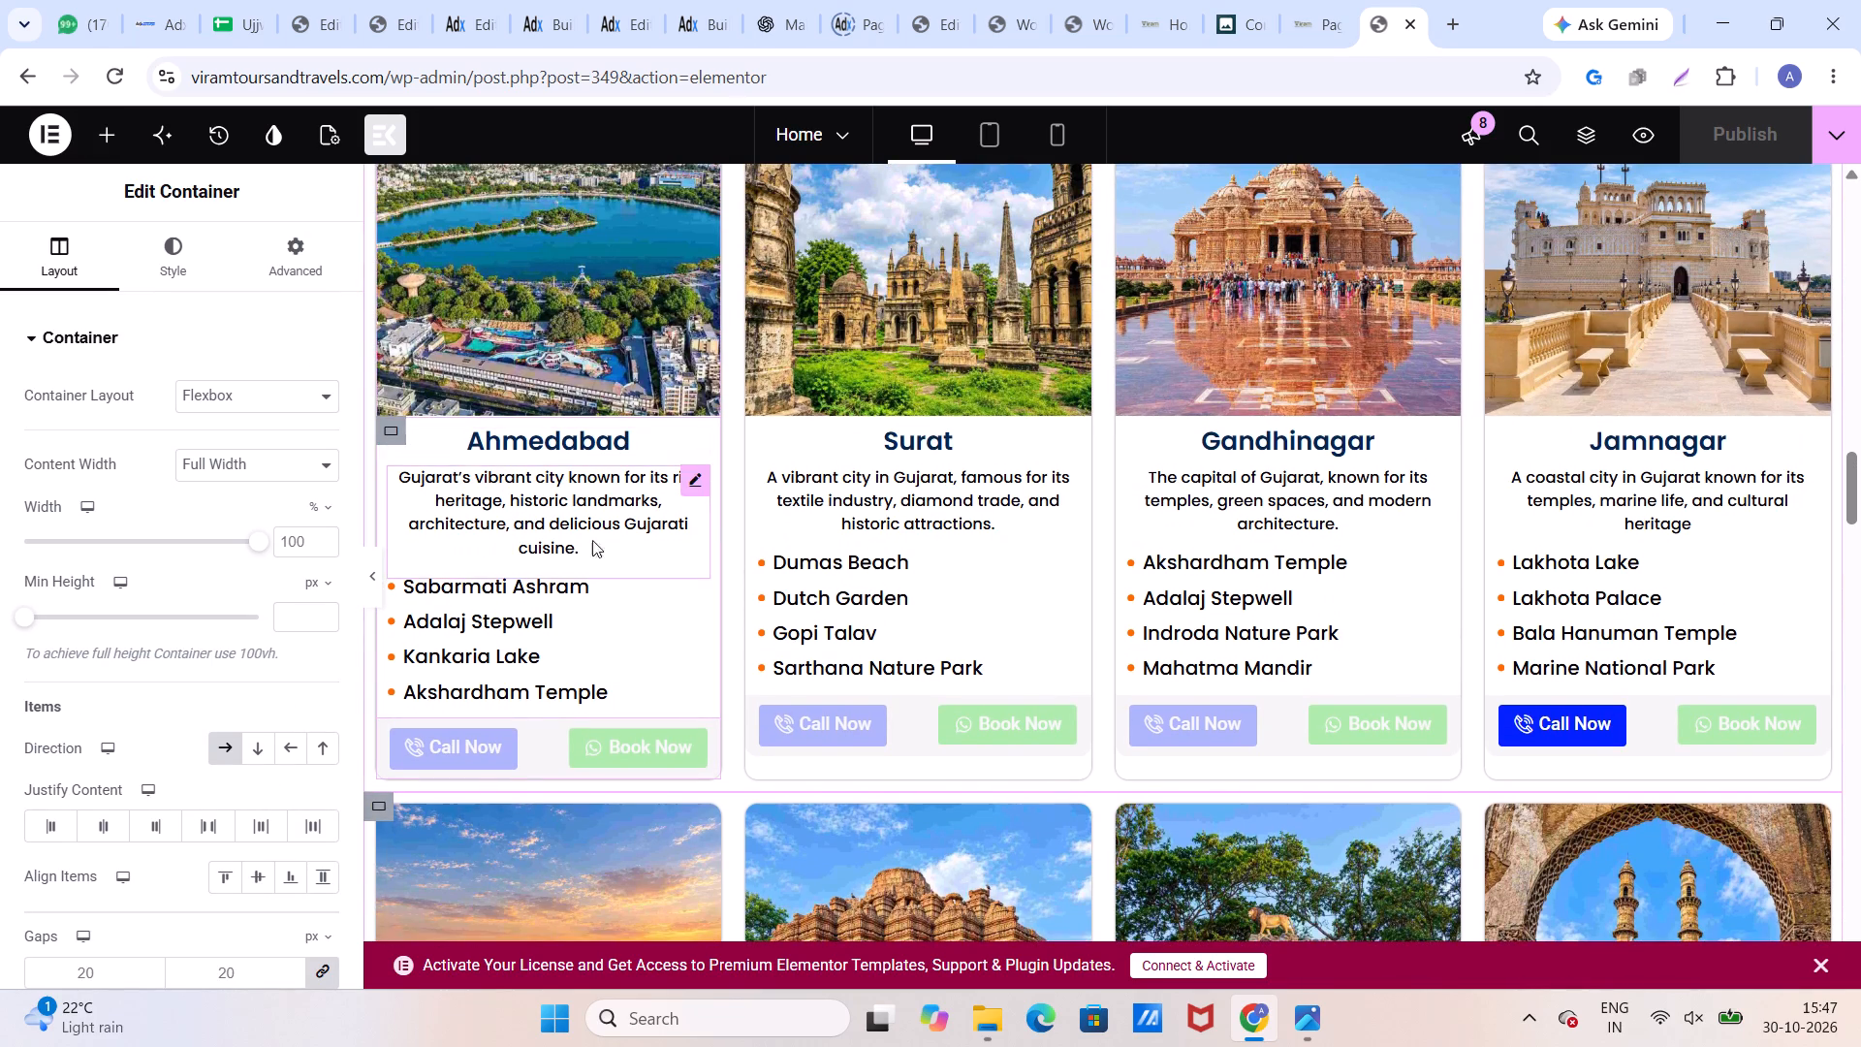
scroll(456, 404, up, 2)
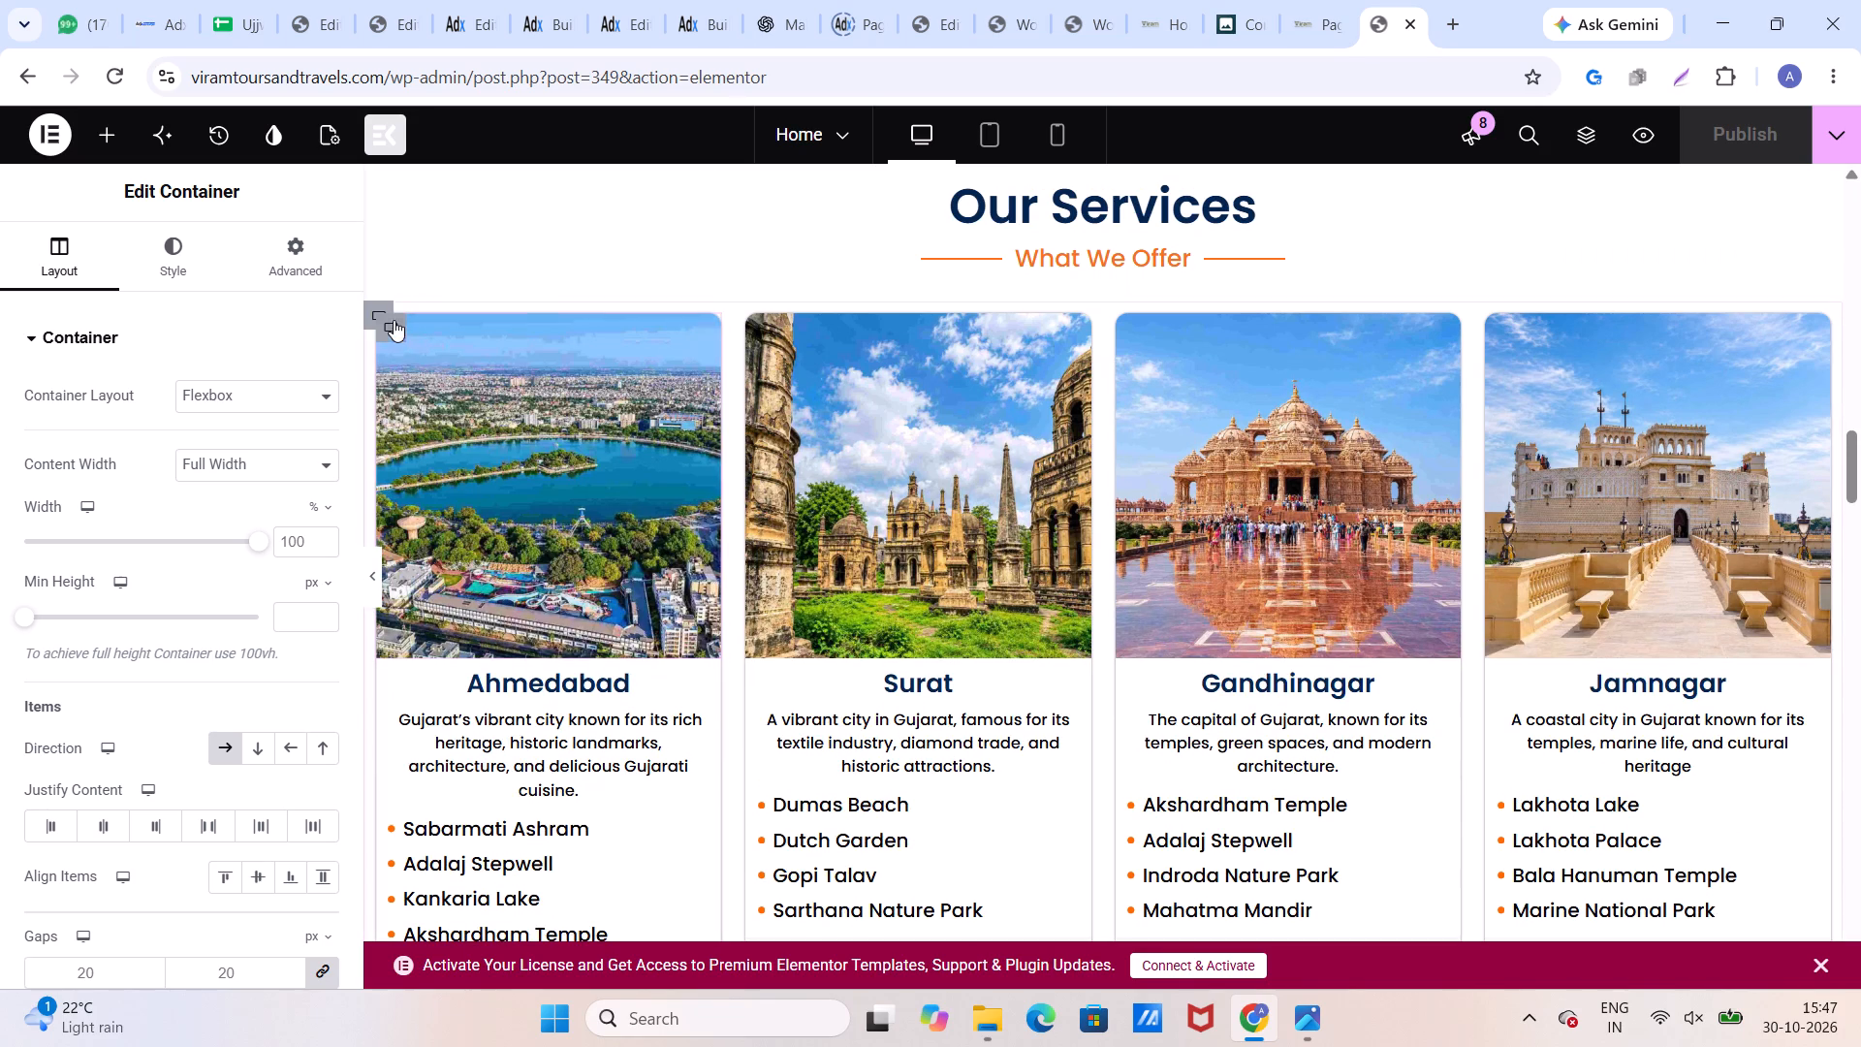
click(382, 310)
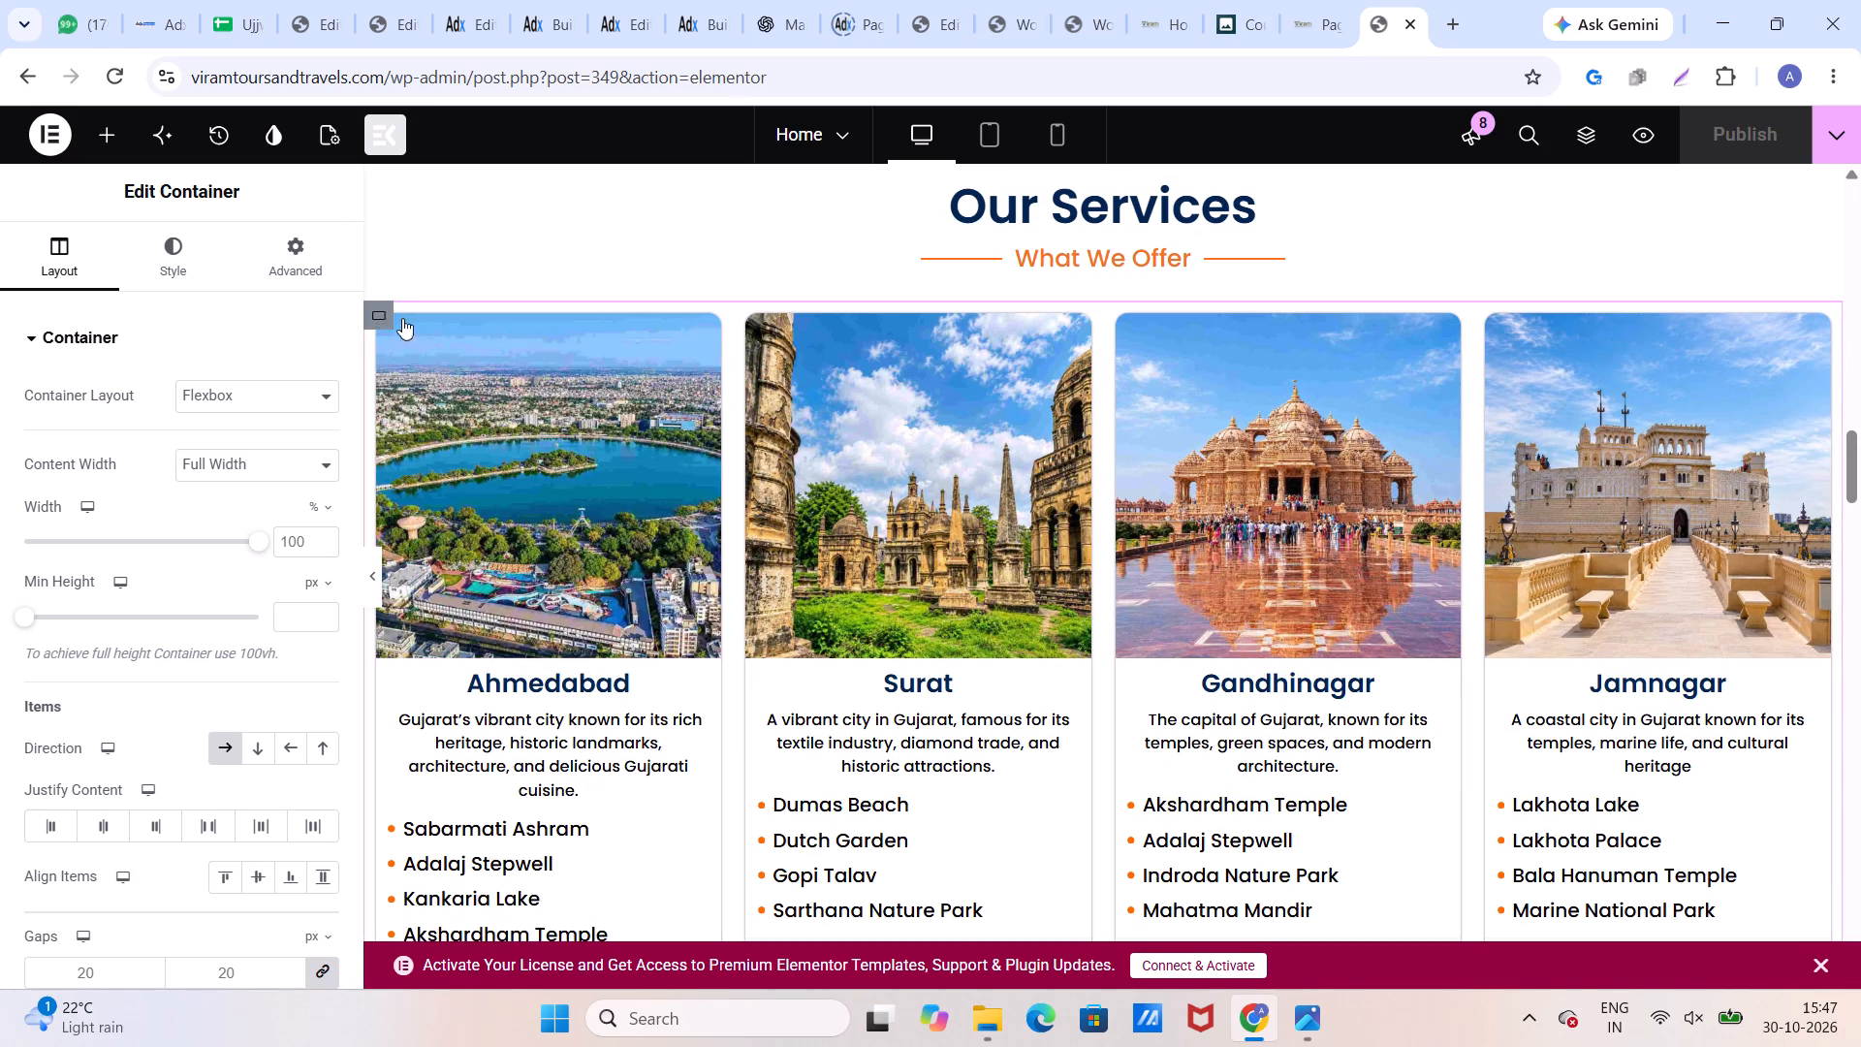
scroll(485, 347, down, 2)
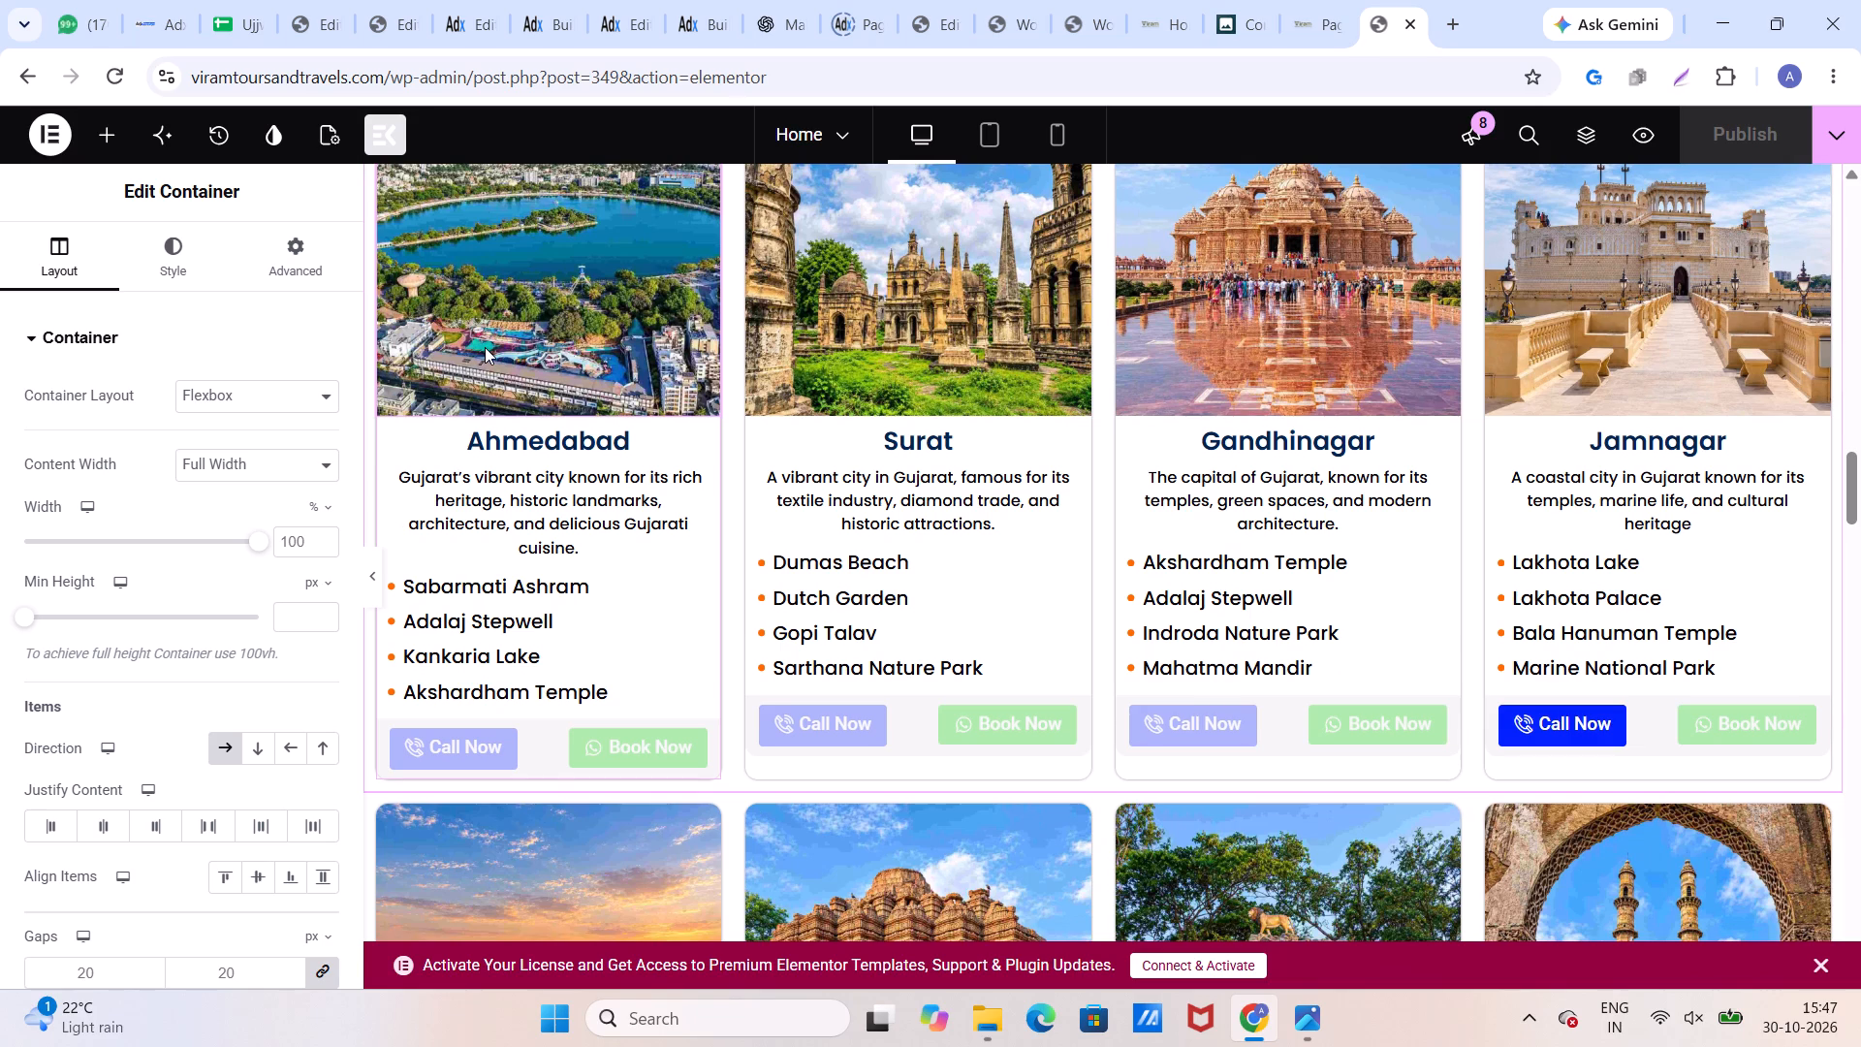
scroll(485, 347, down, 1)
scroll(485, 347, up, 2)
scroll(400, 304, up, 2)
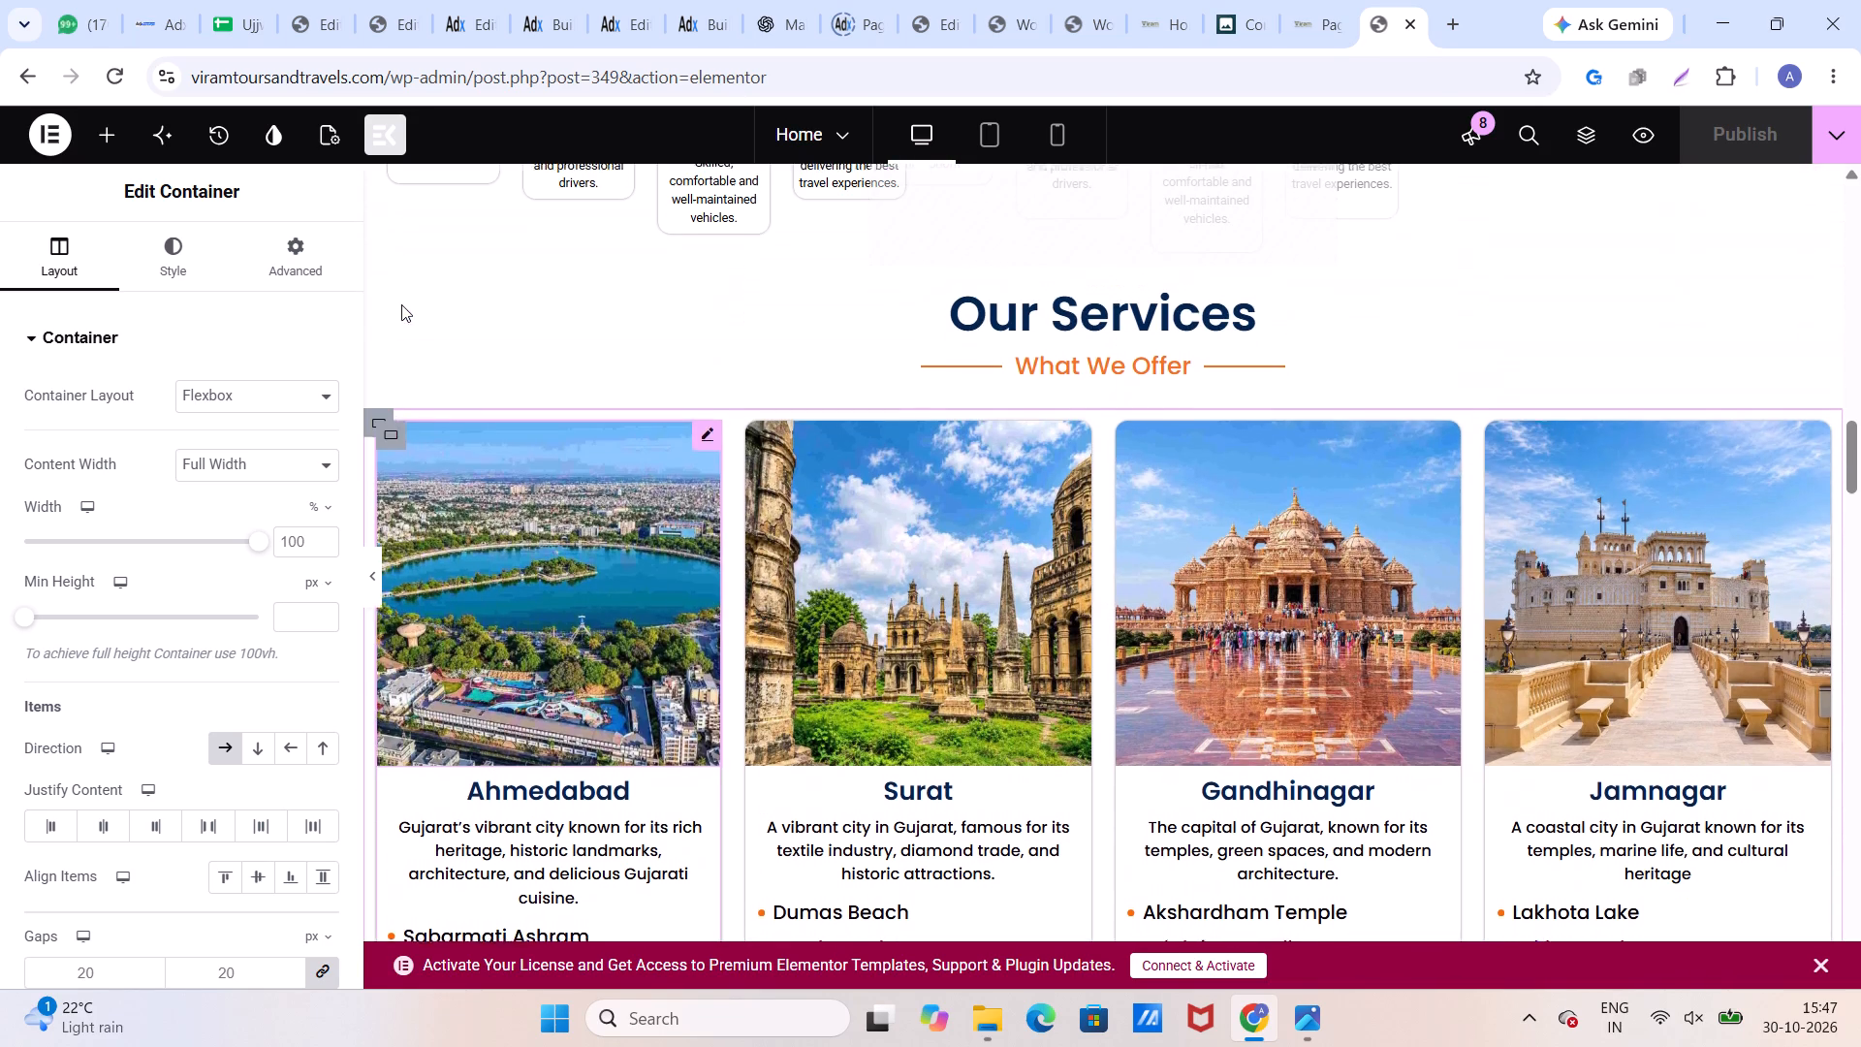
click(376, 435)
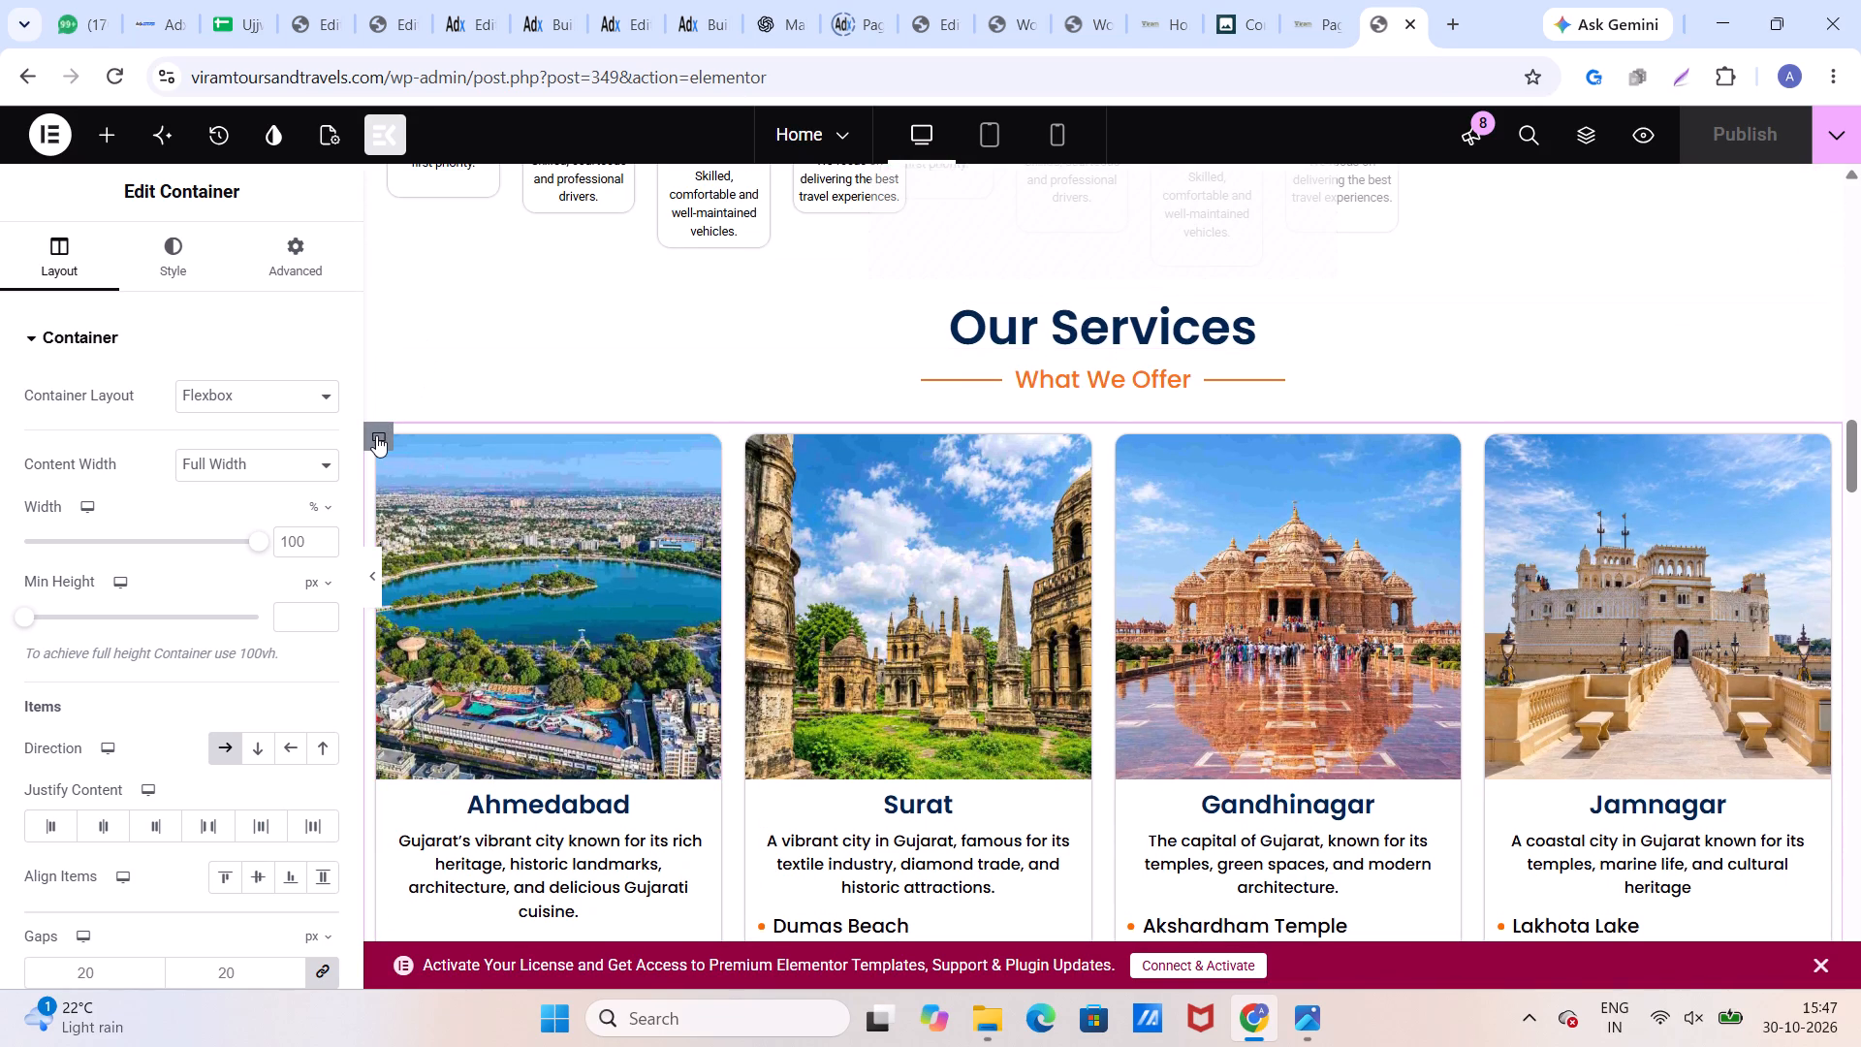
right_click(376, 435)
click(446, 313)
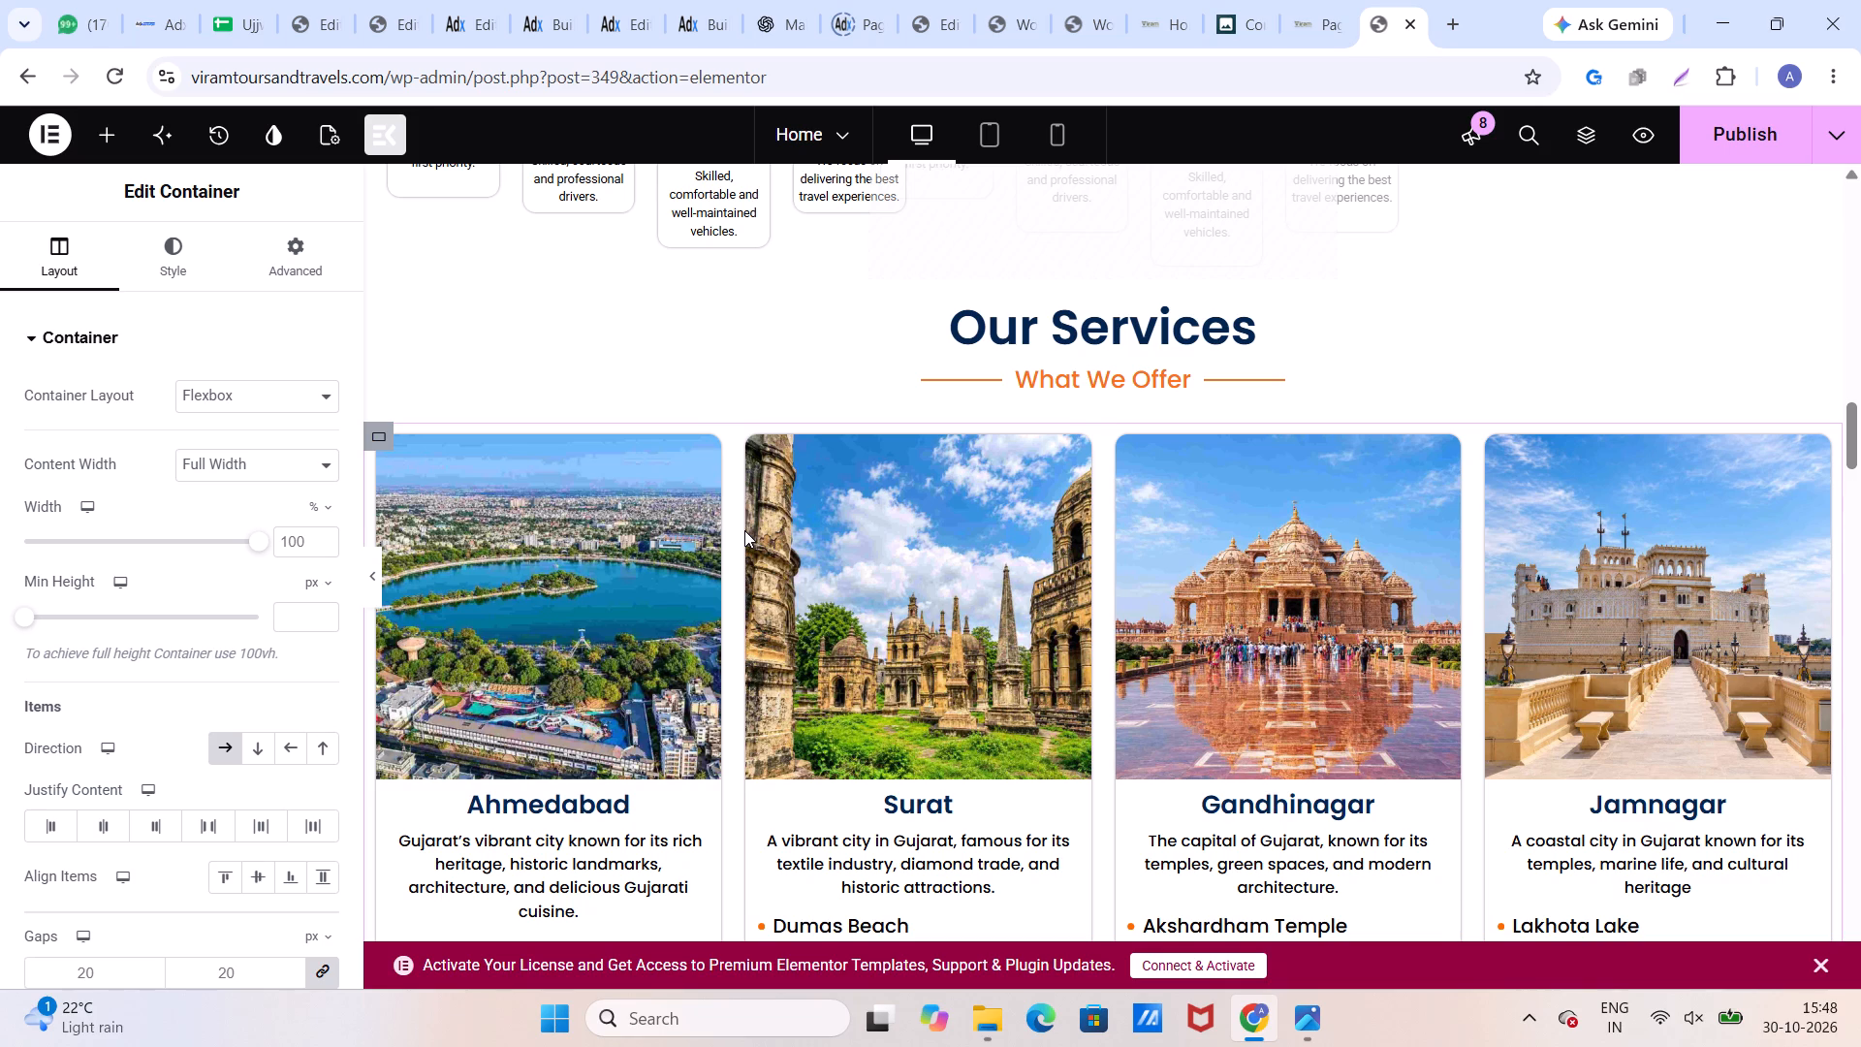
scroll(910, 618, down, 3)
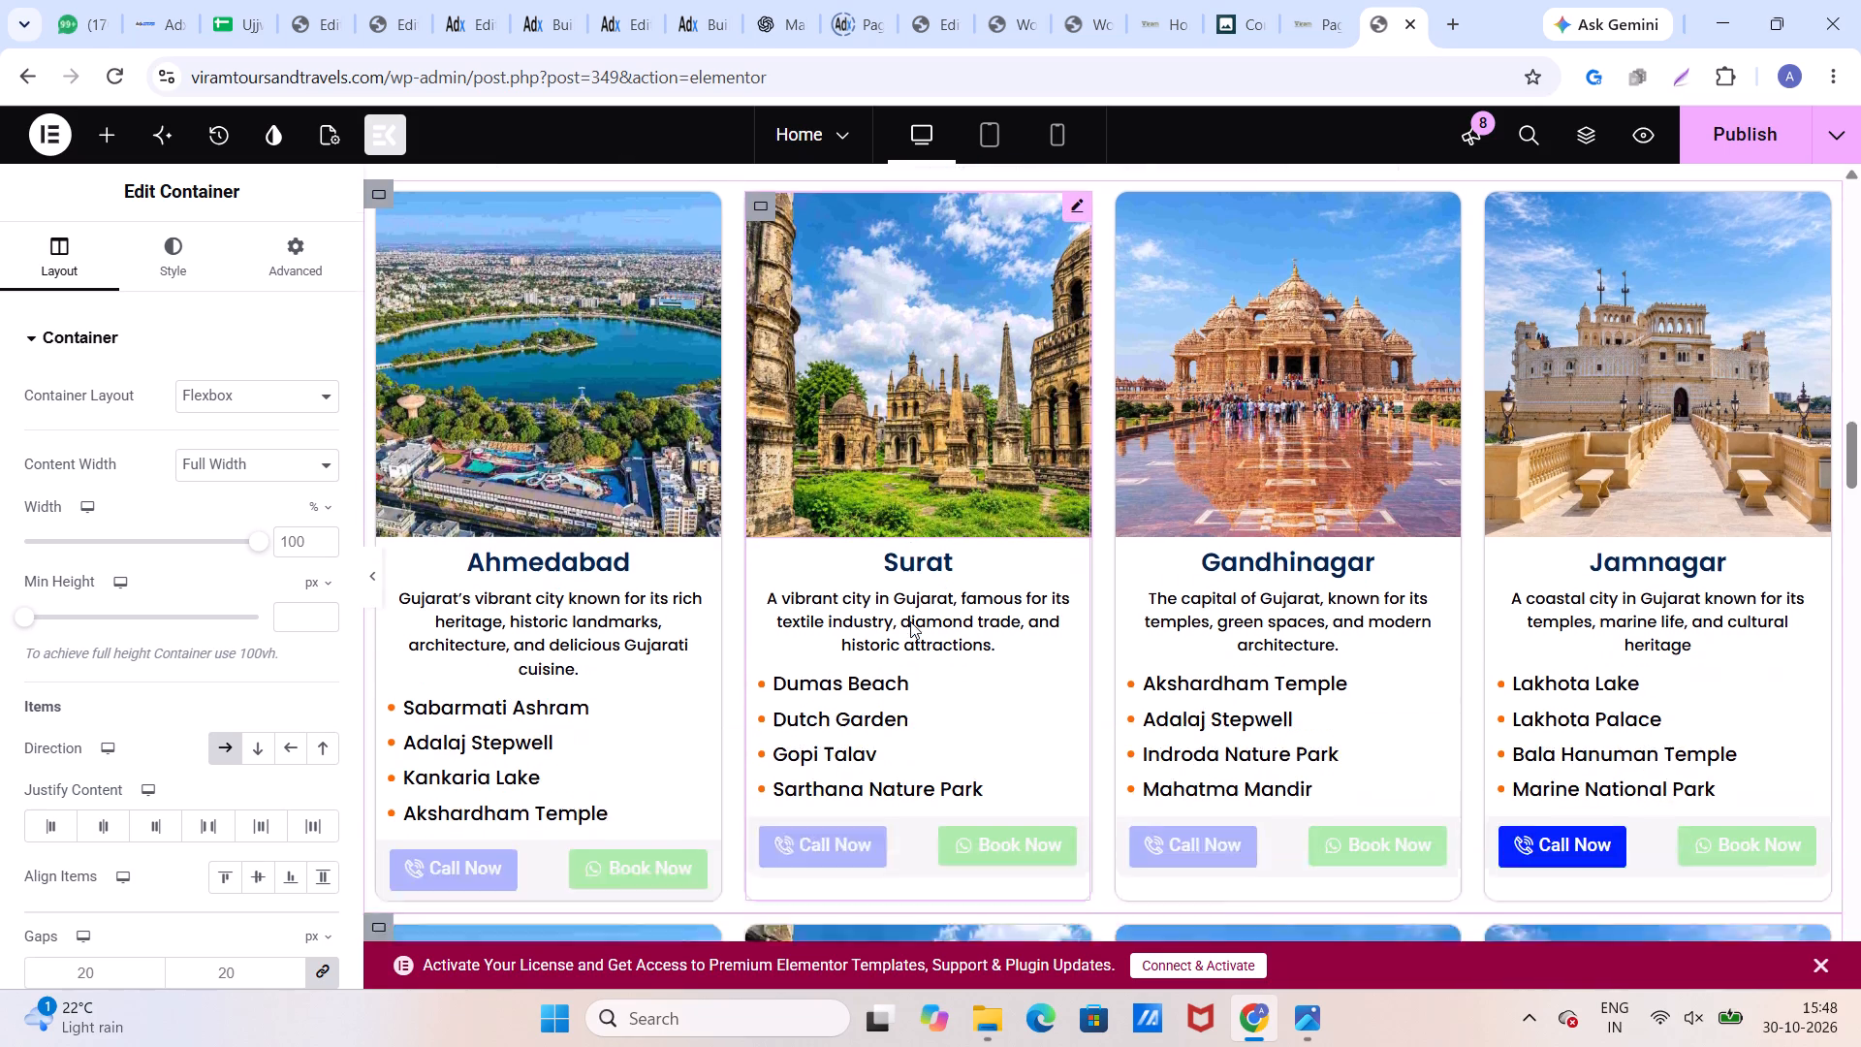
scroll(910, 621, down, 4)
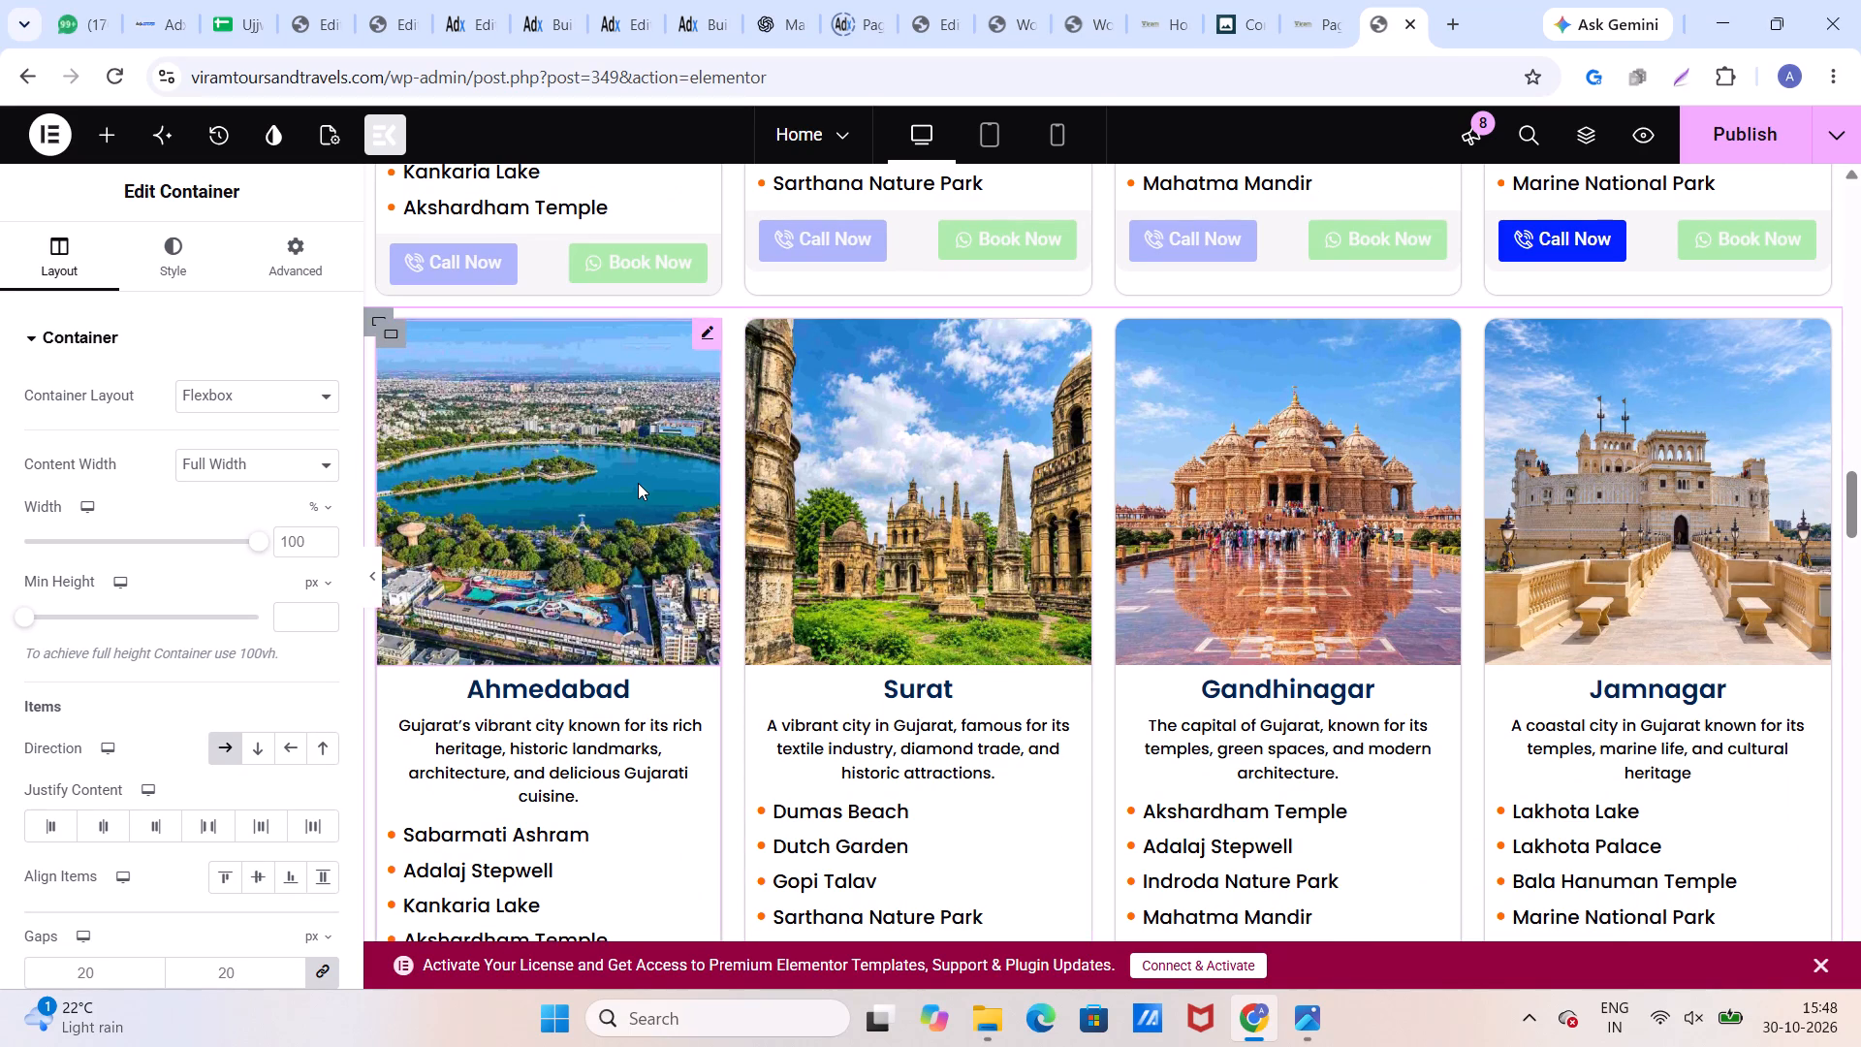
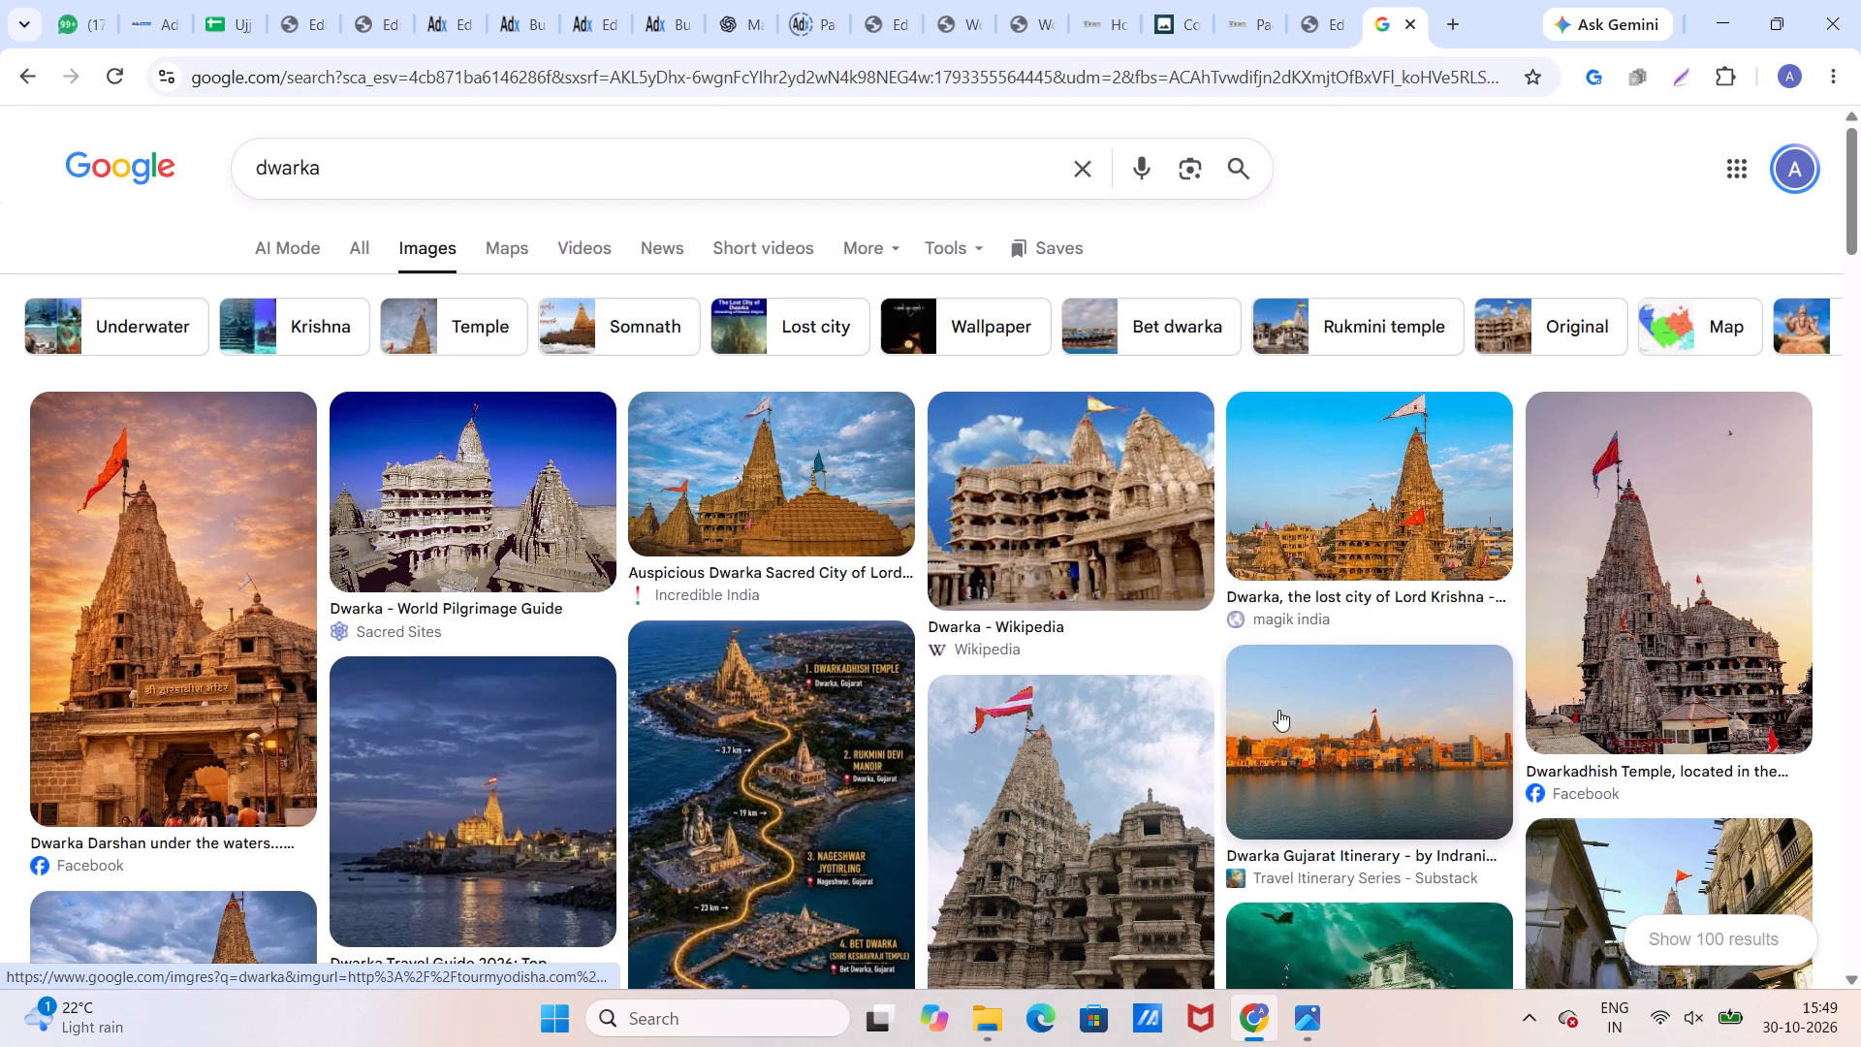
Open the larger preview of the Wikipedia photo of the Dwarka temple from the Dwarka image results.
click(1100, 566)
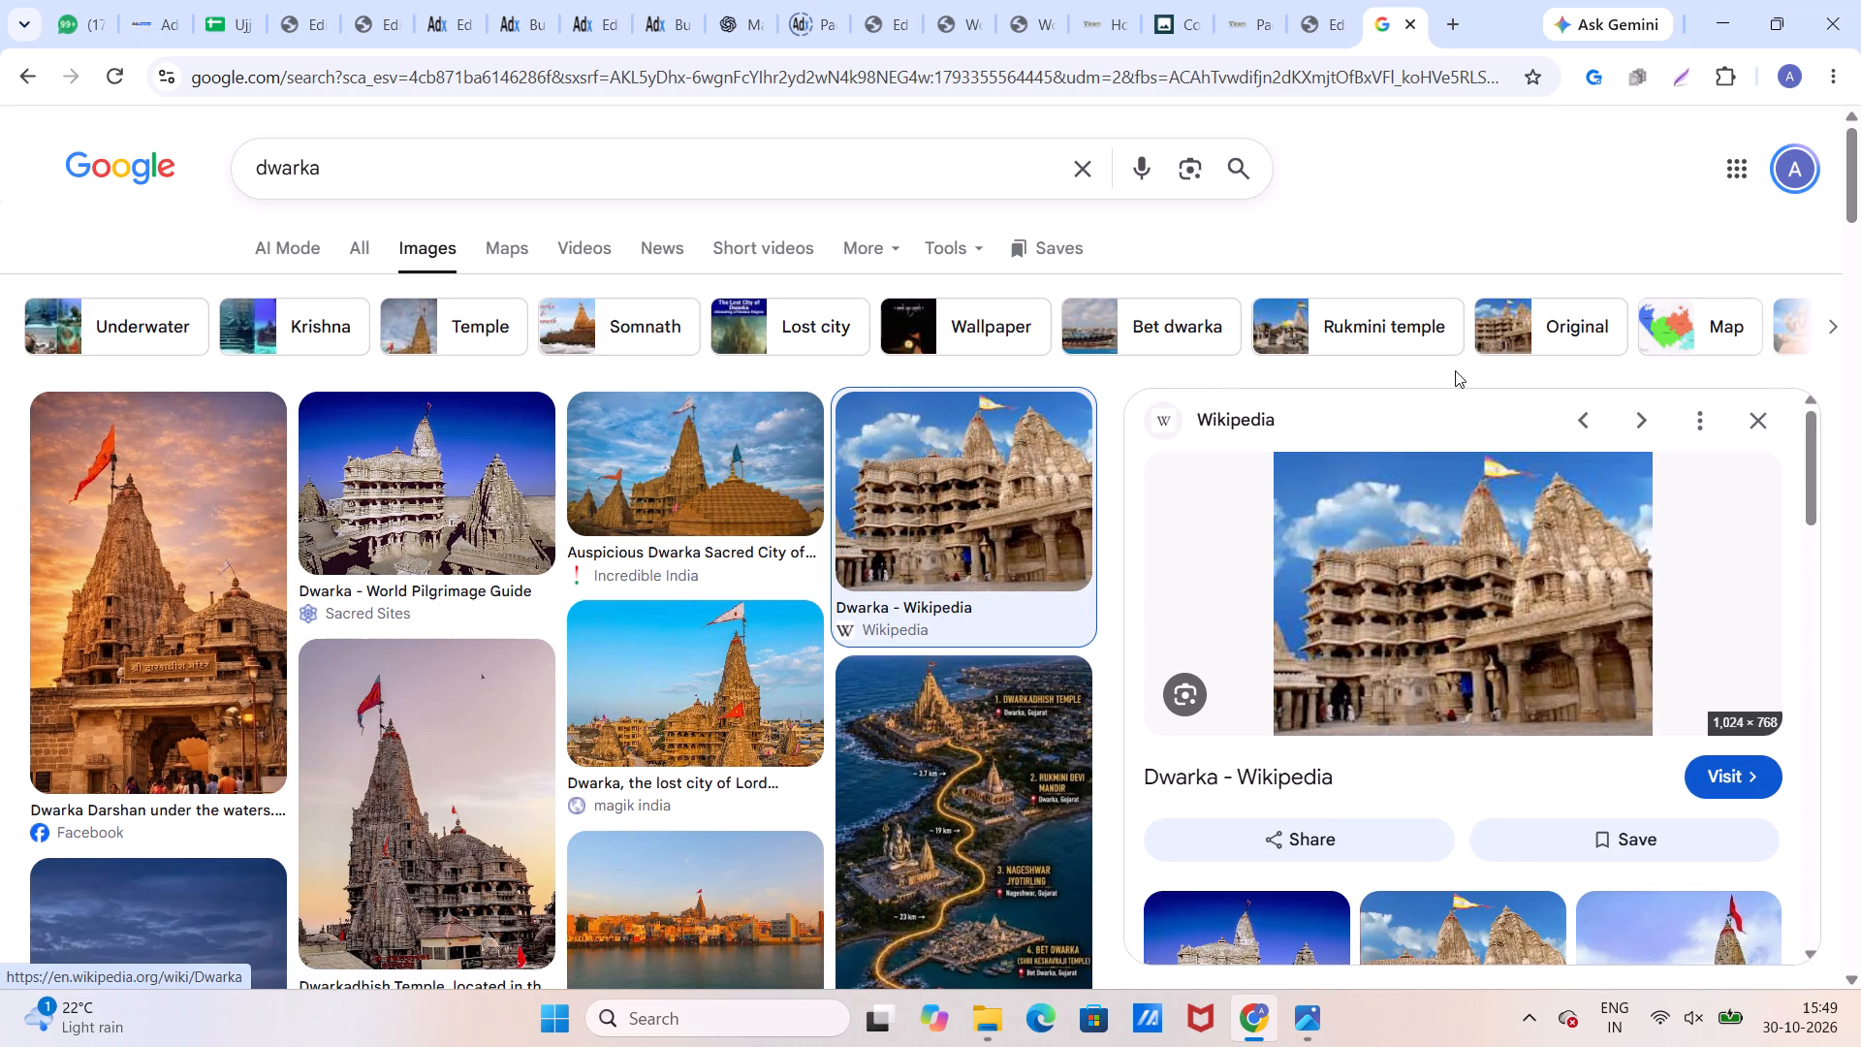
click(1447, 33)
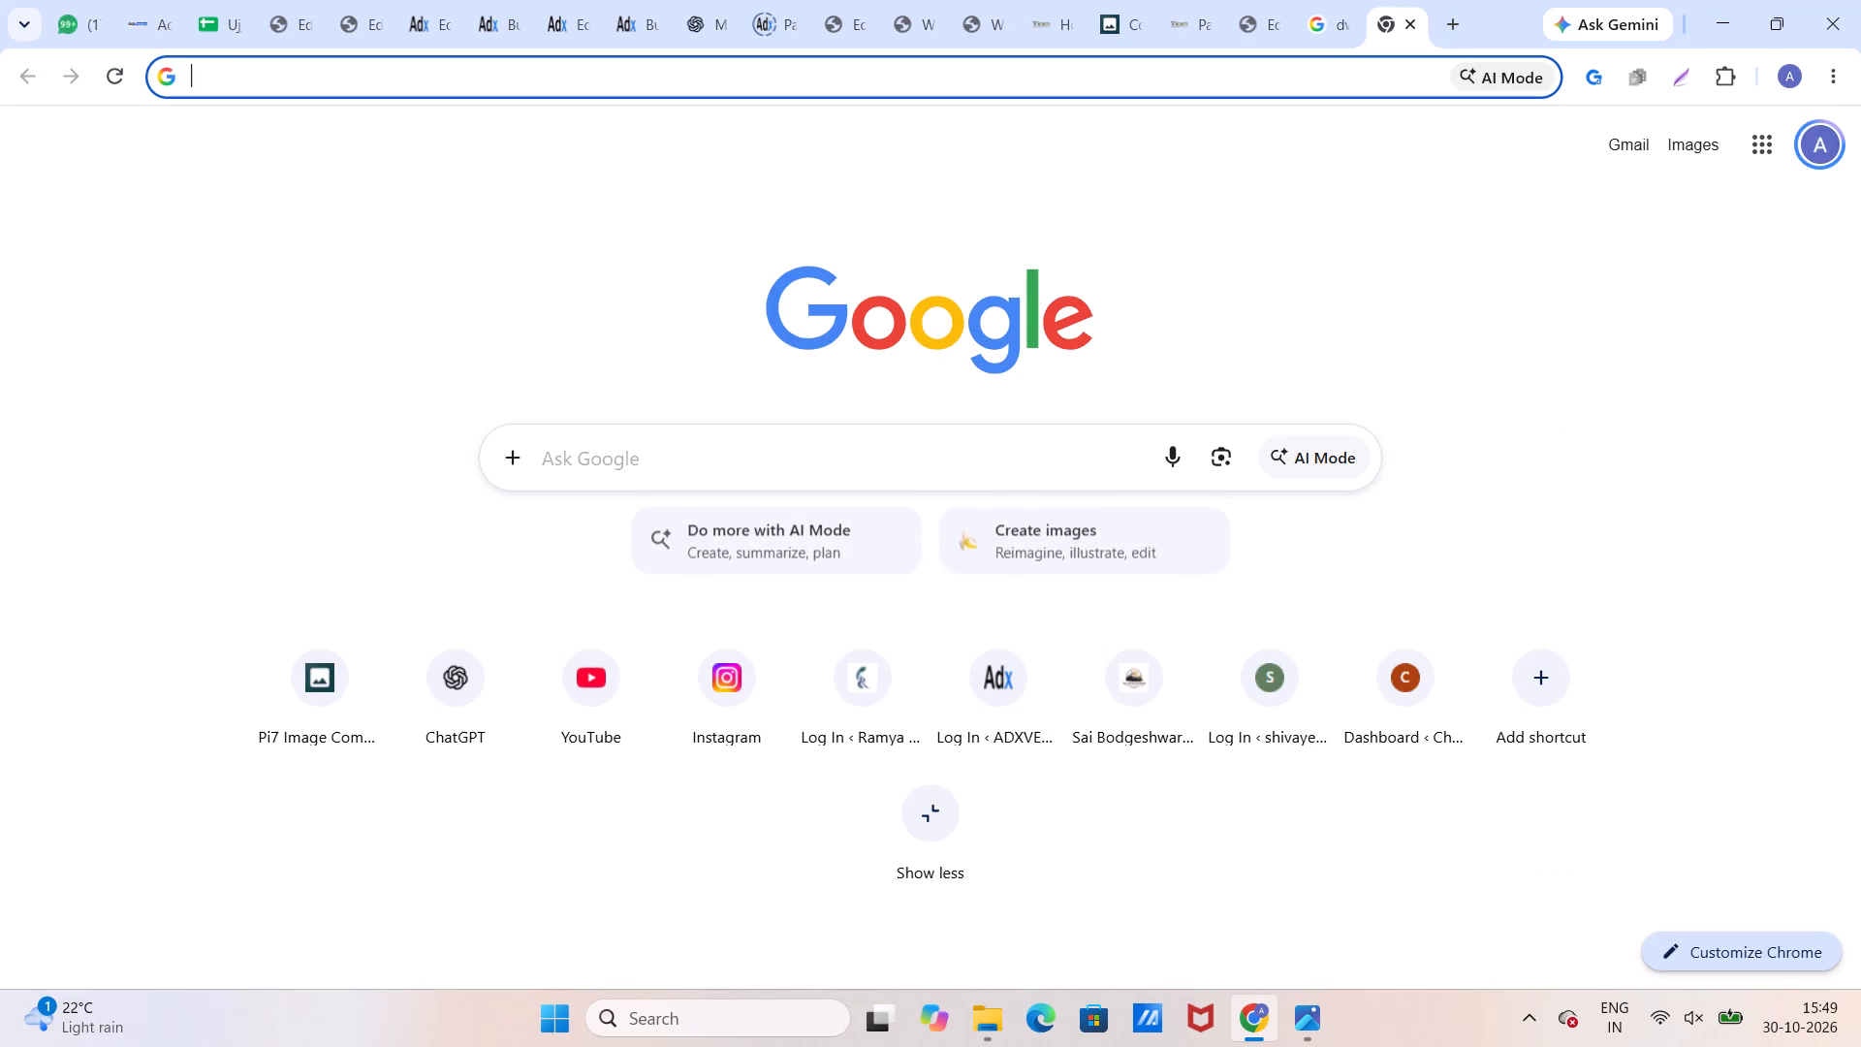
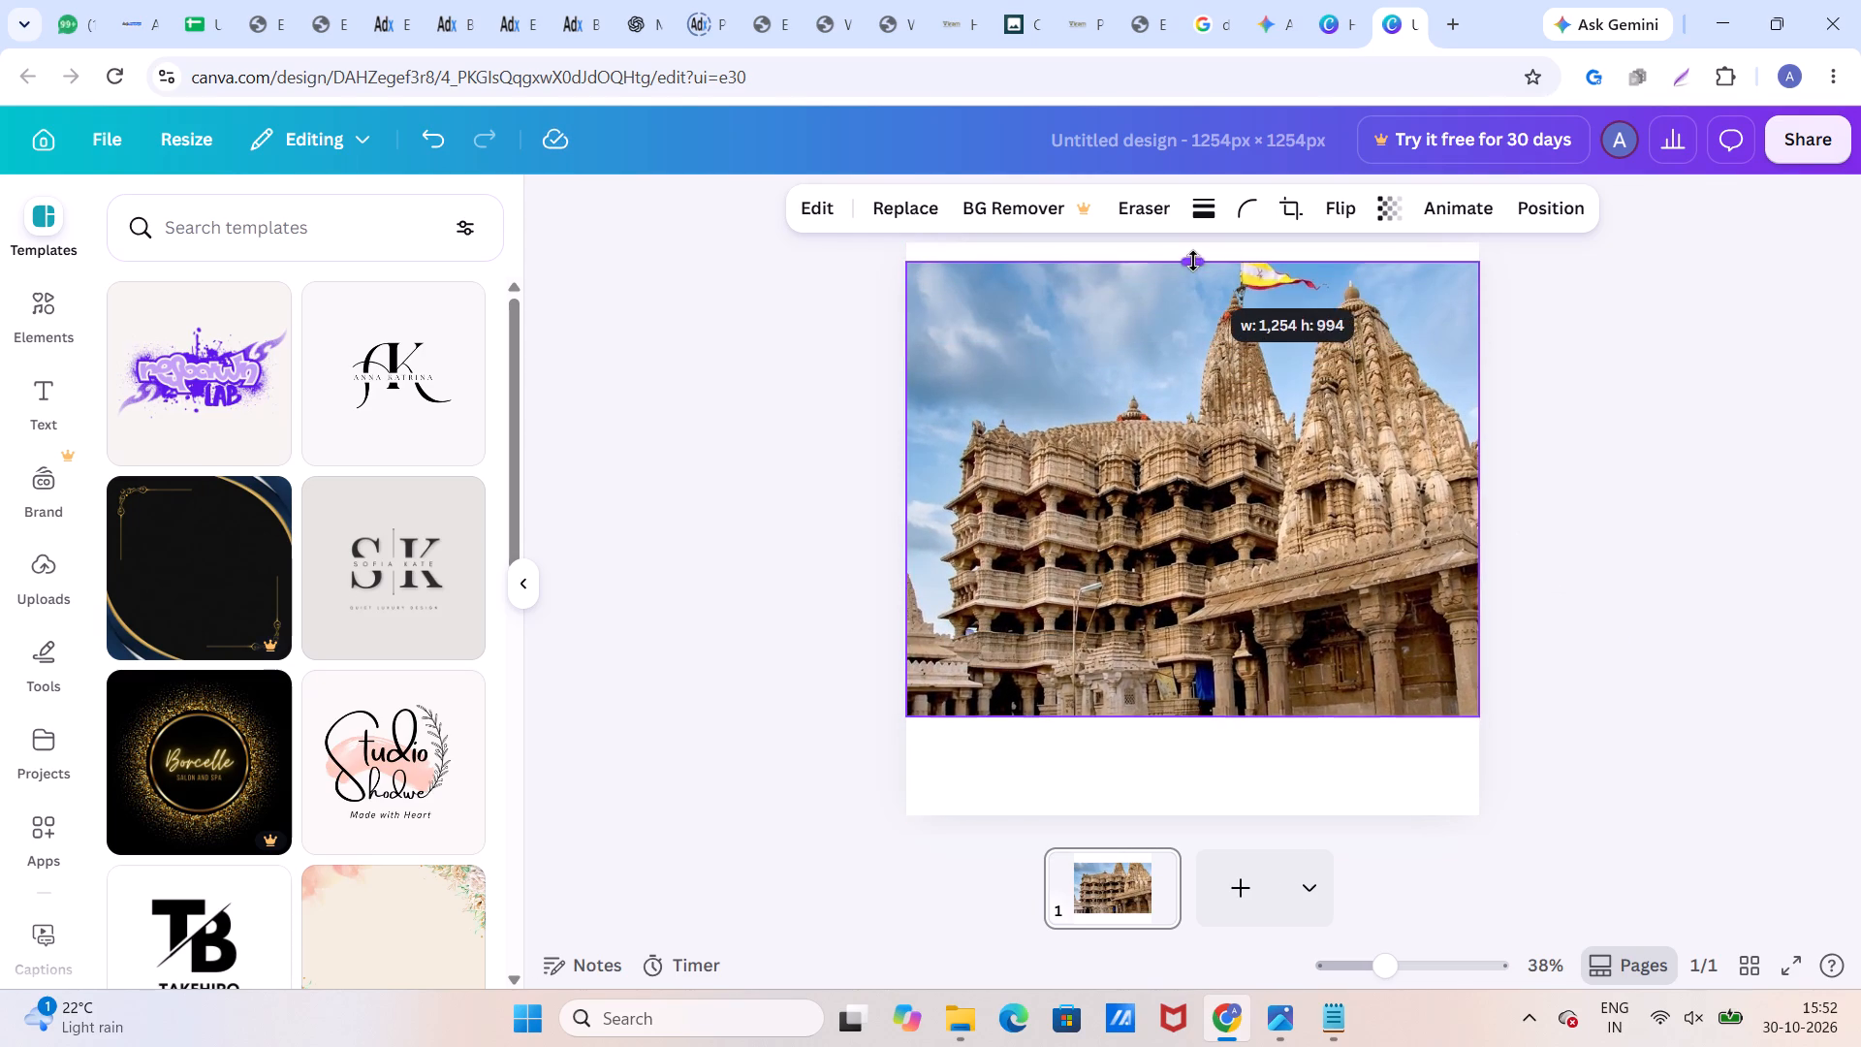
drag(1193, 261, 1195, 250)
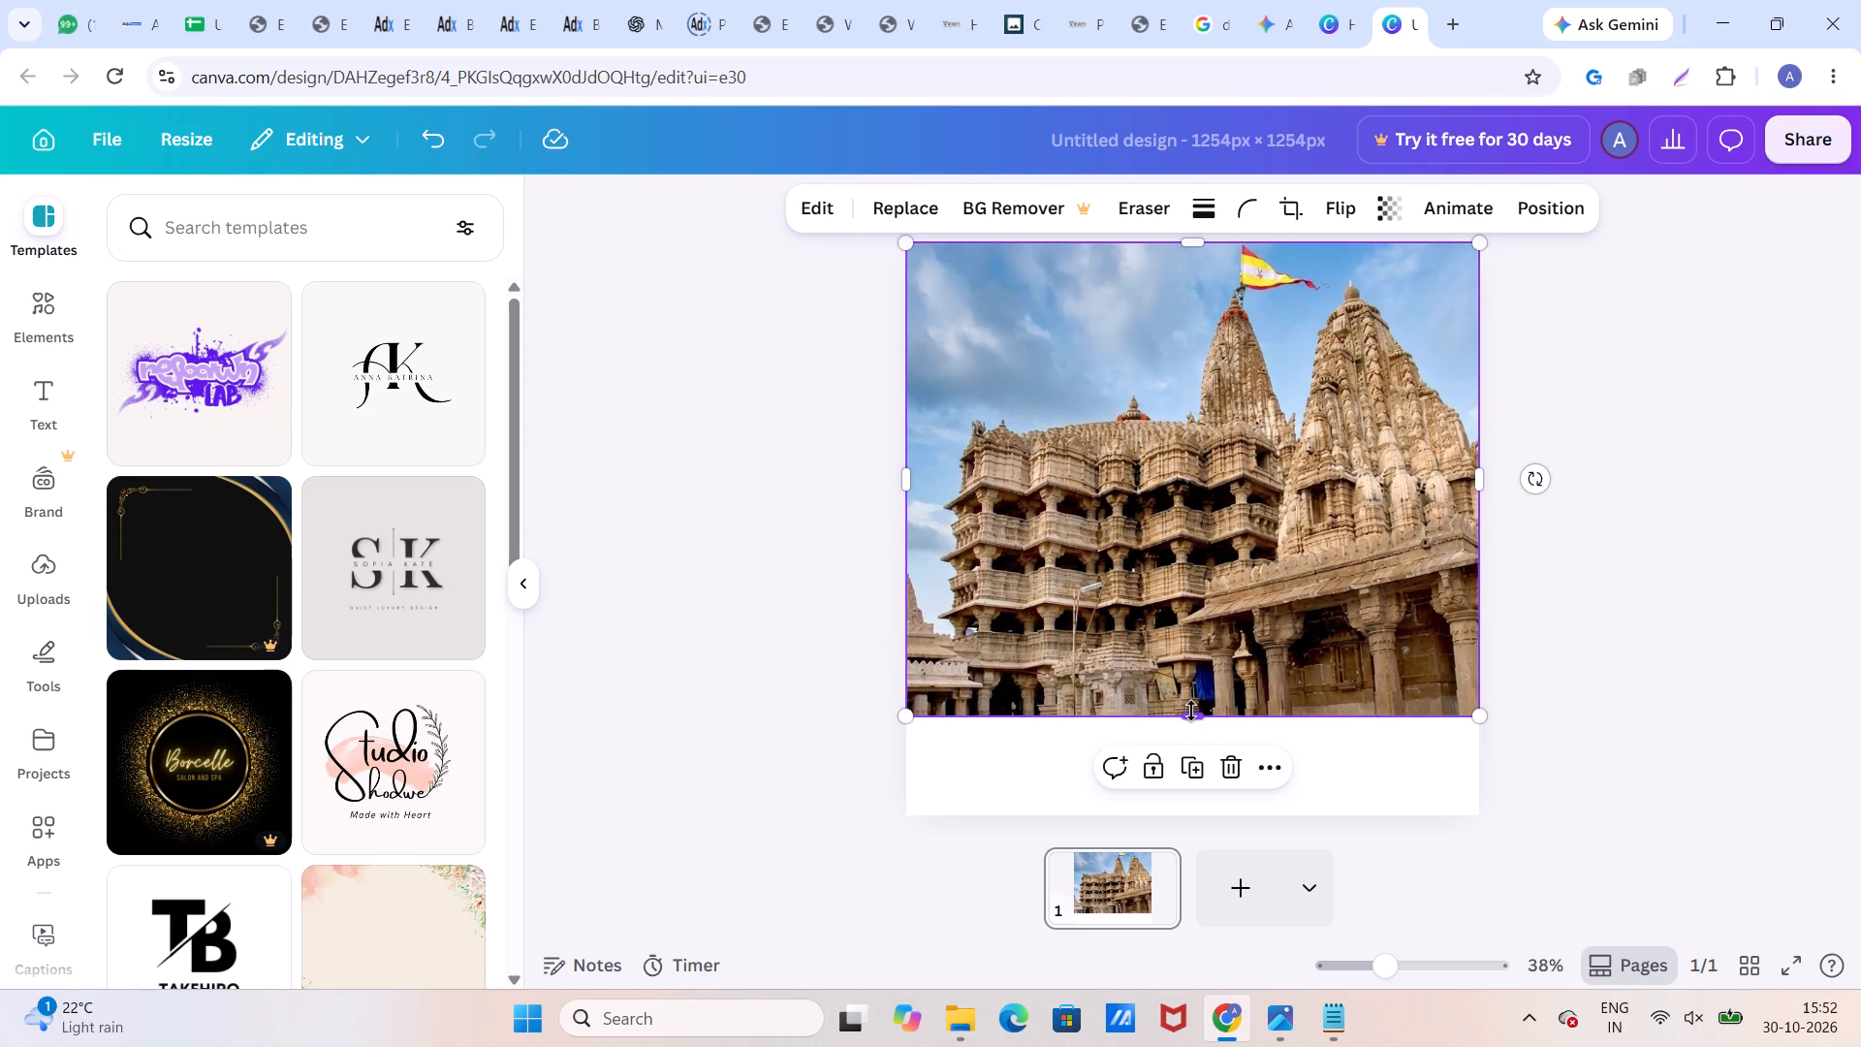
drag(1191, 711, 1214, 805)
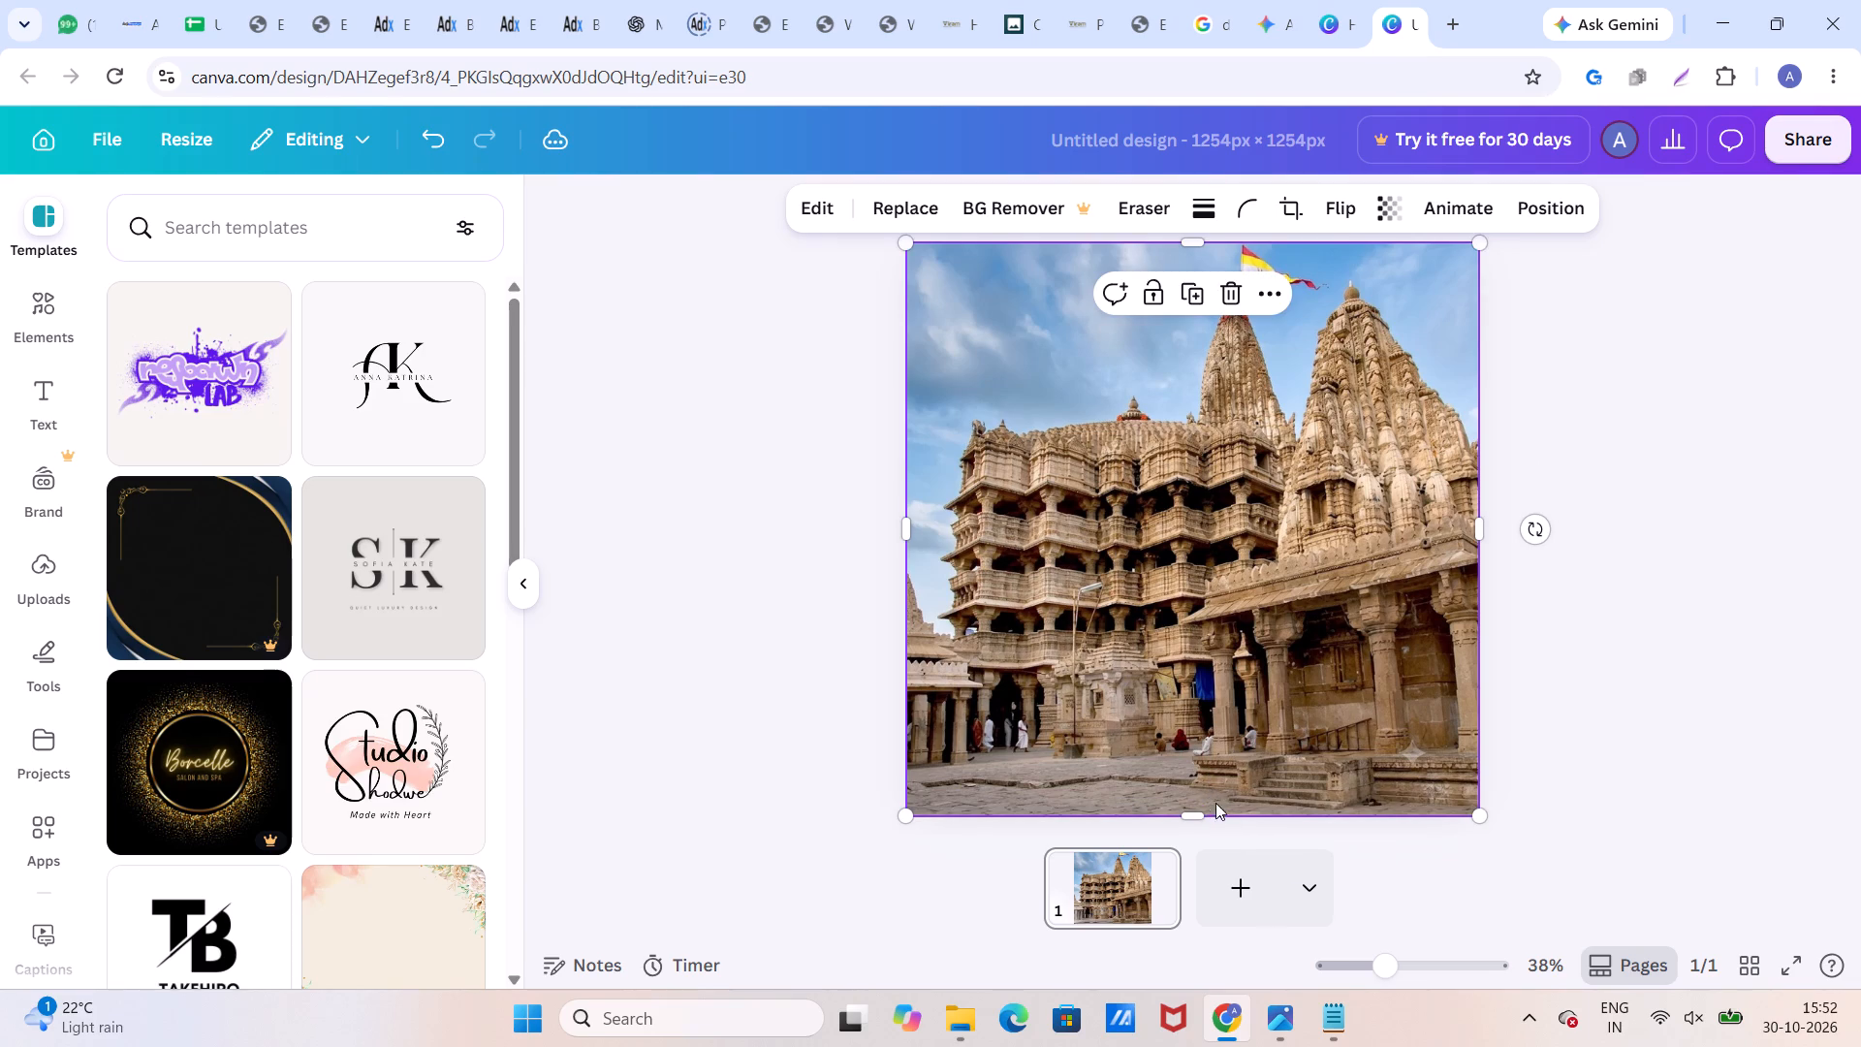
Download the temple design as a PNG at 1,254 × 1,254 px.
click(1782, 138)
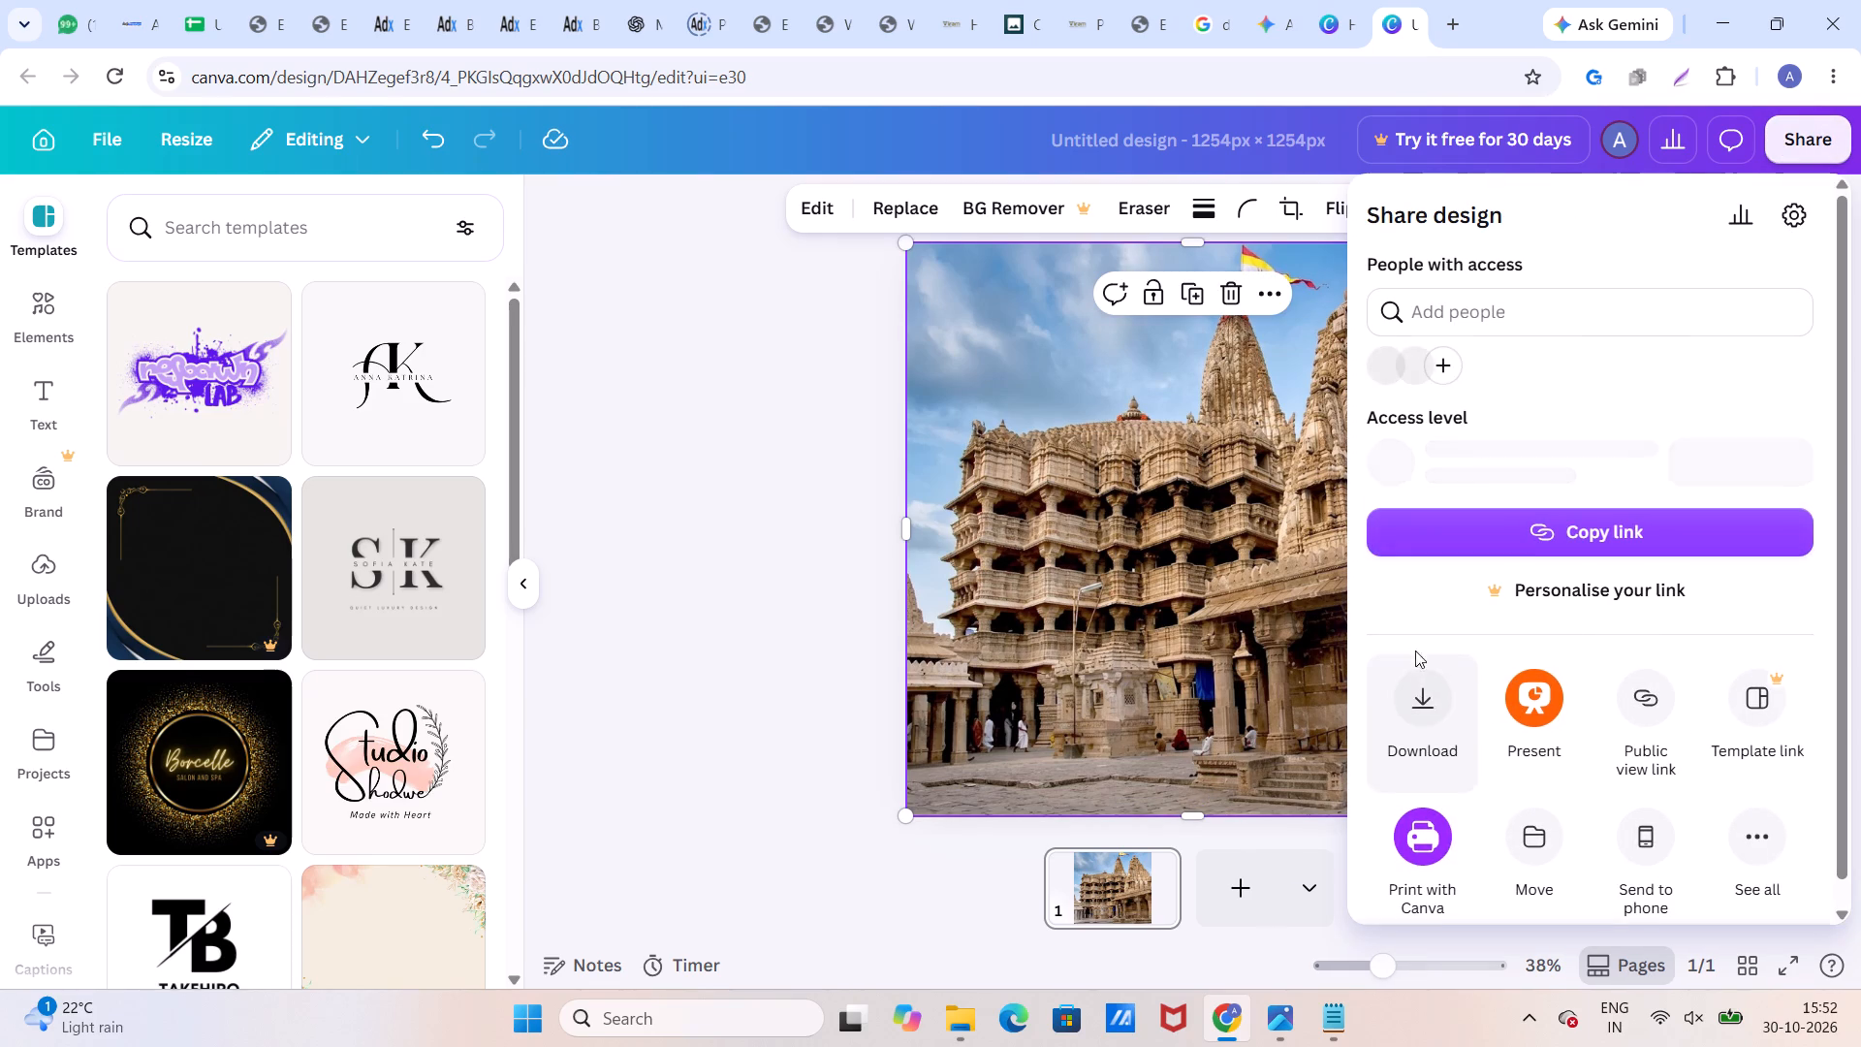
click(1413, 685)
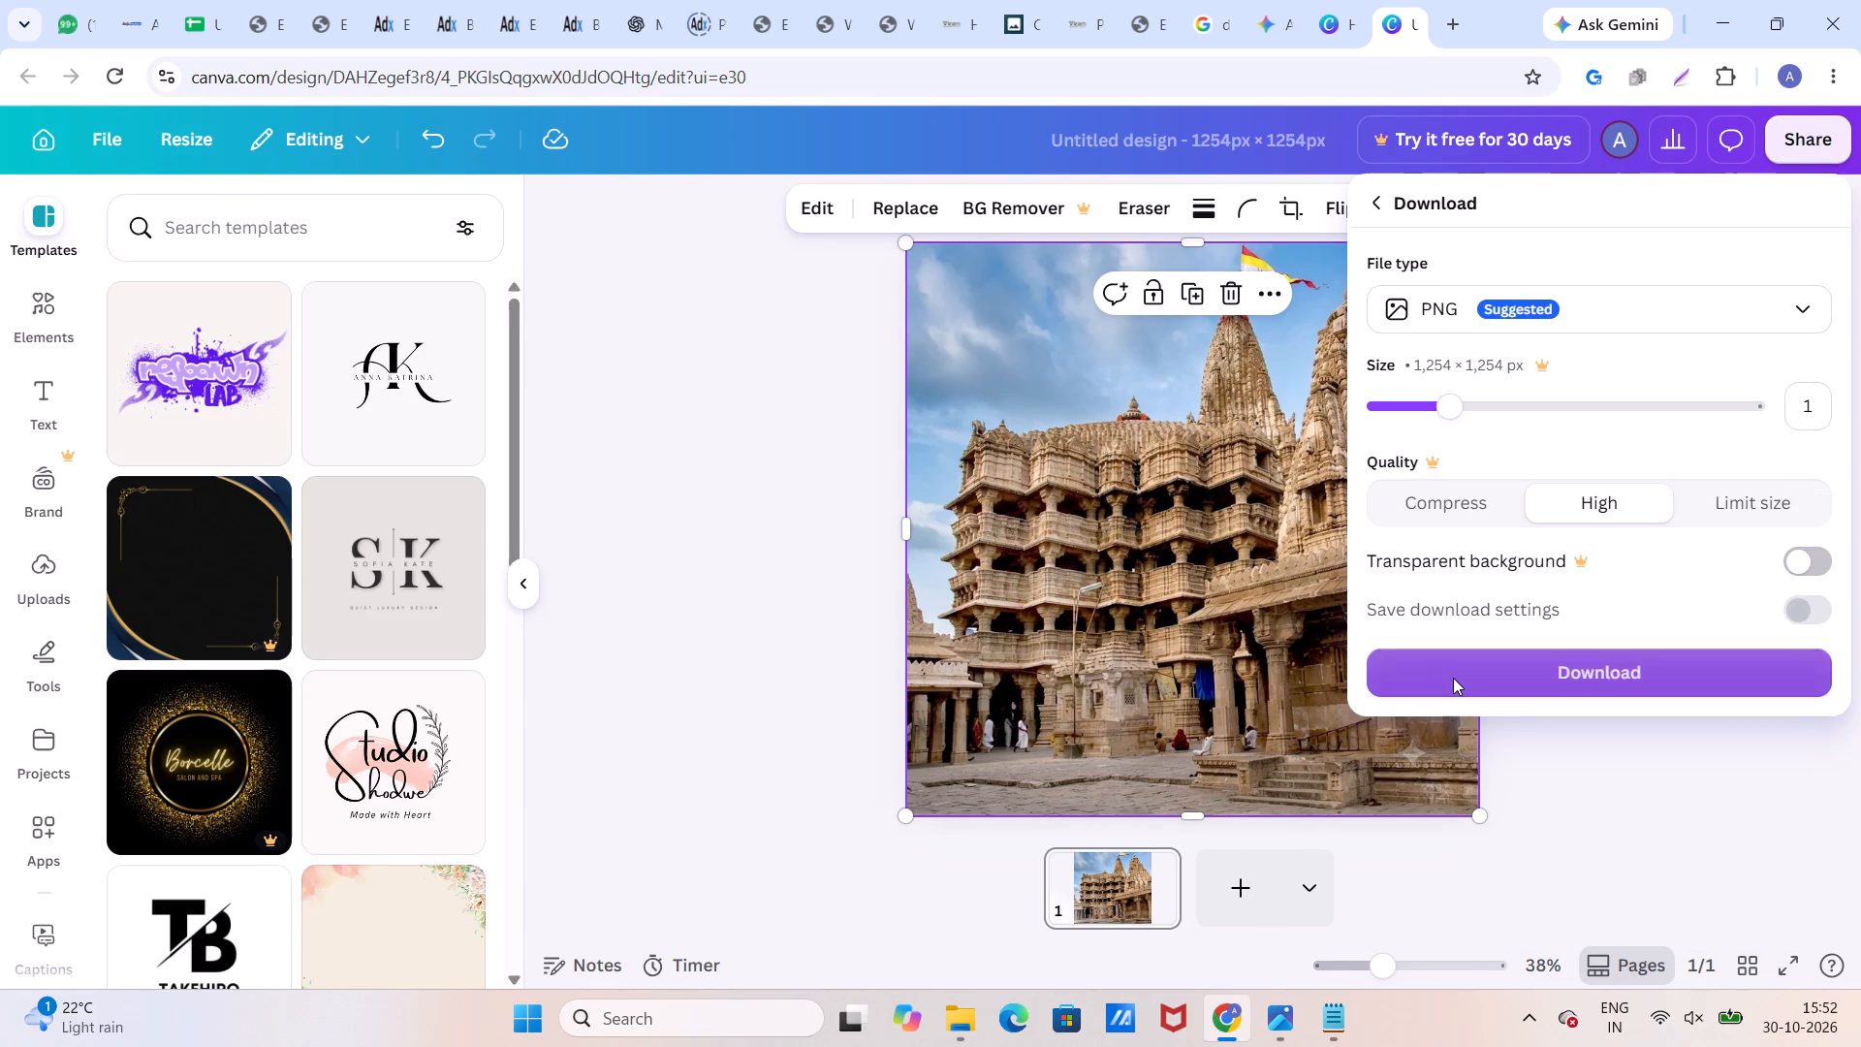
click(1453, 678)
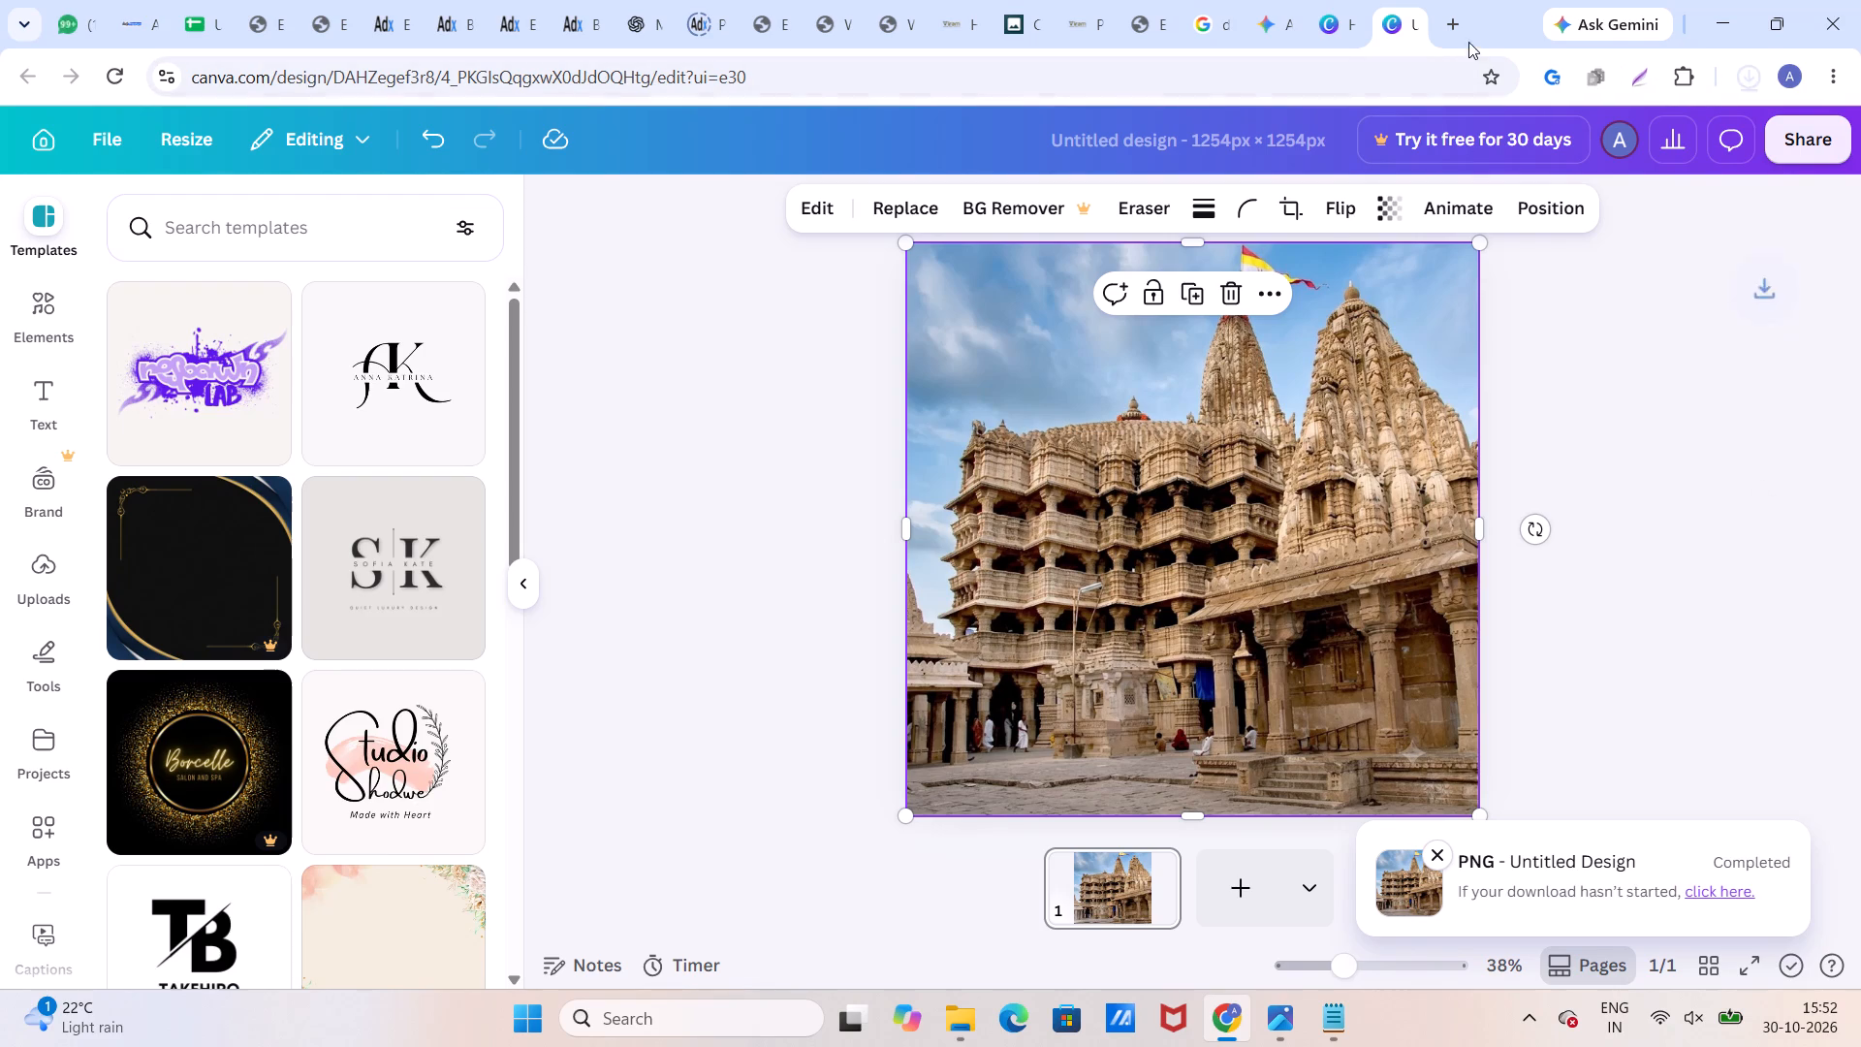
Switch to the Pi7 100 KB image compressor, start a new compression and load the temple PNG from the Downloads folder.
click(1458, 29)
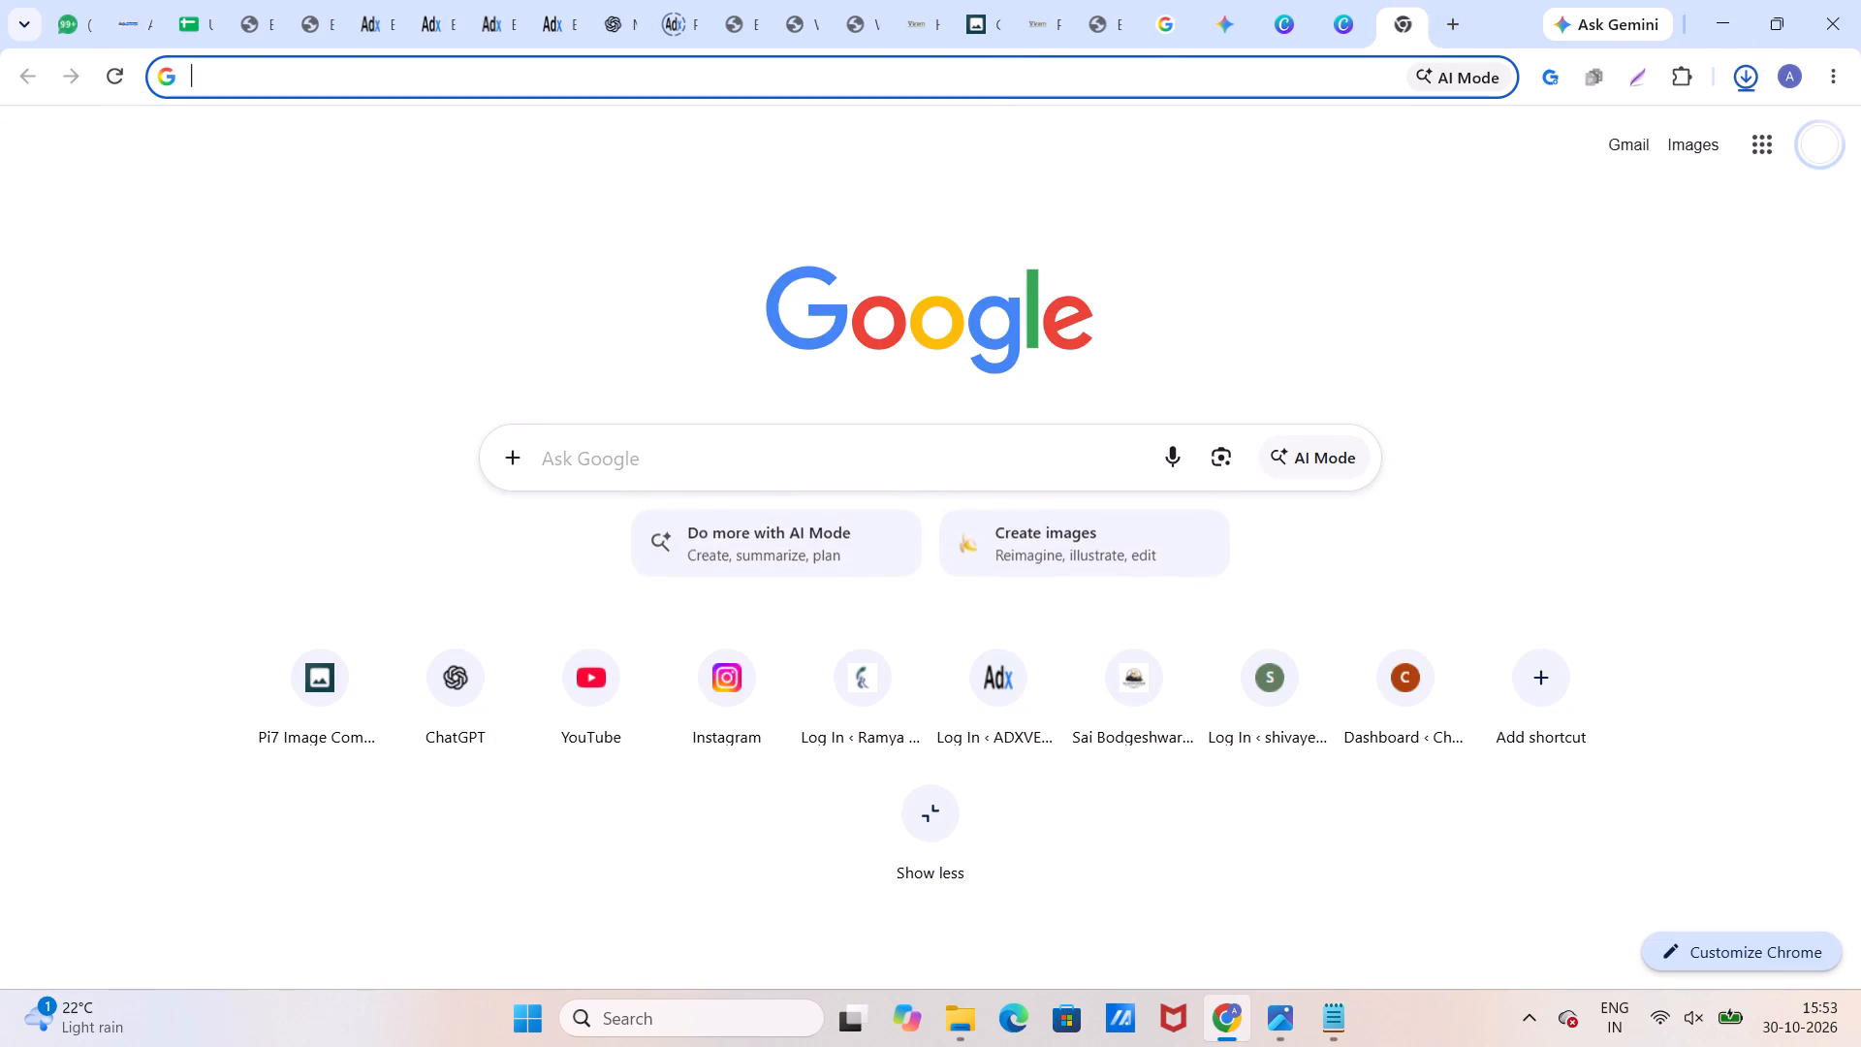
click(989, 18)
scroll(456, 928, down, 2)
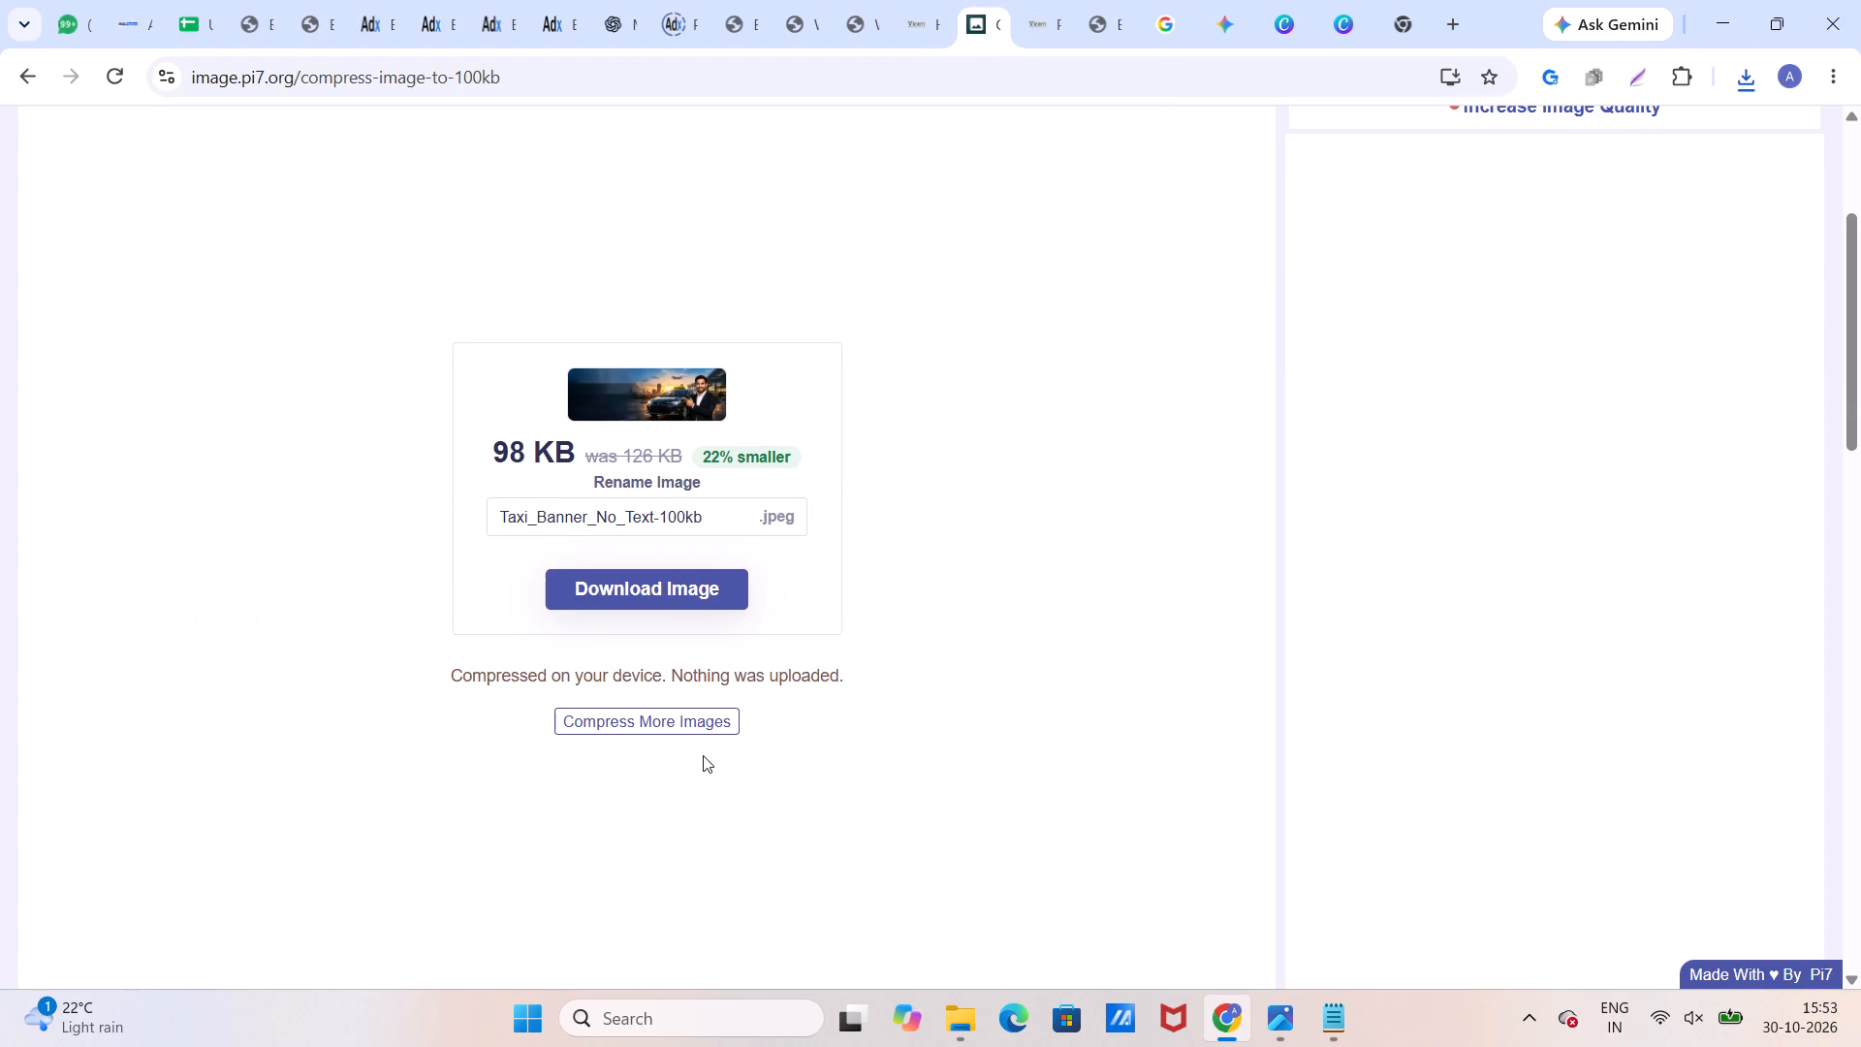
click(694, 722)
click(1051, 275)
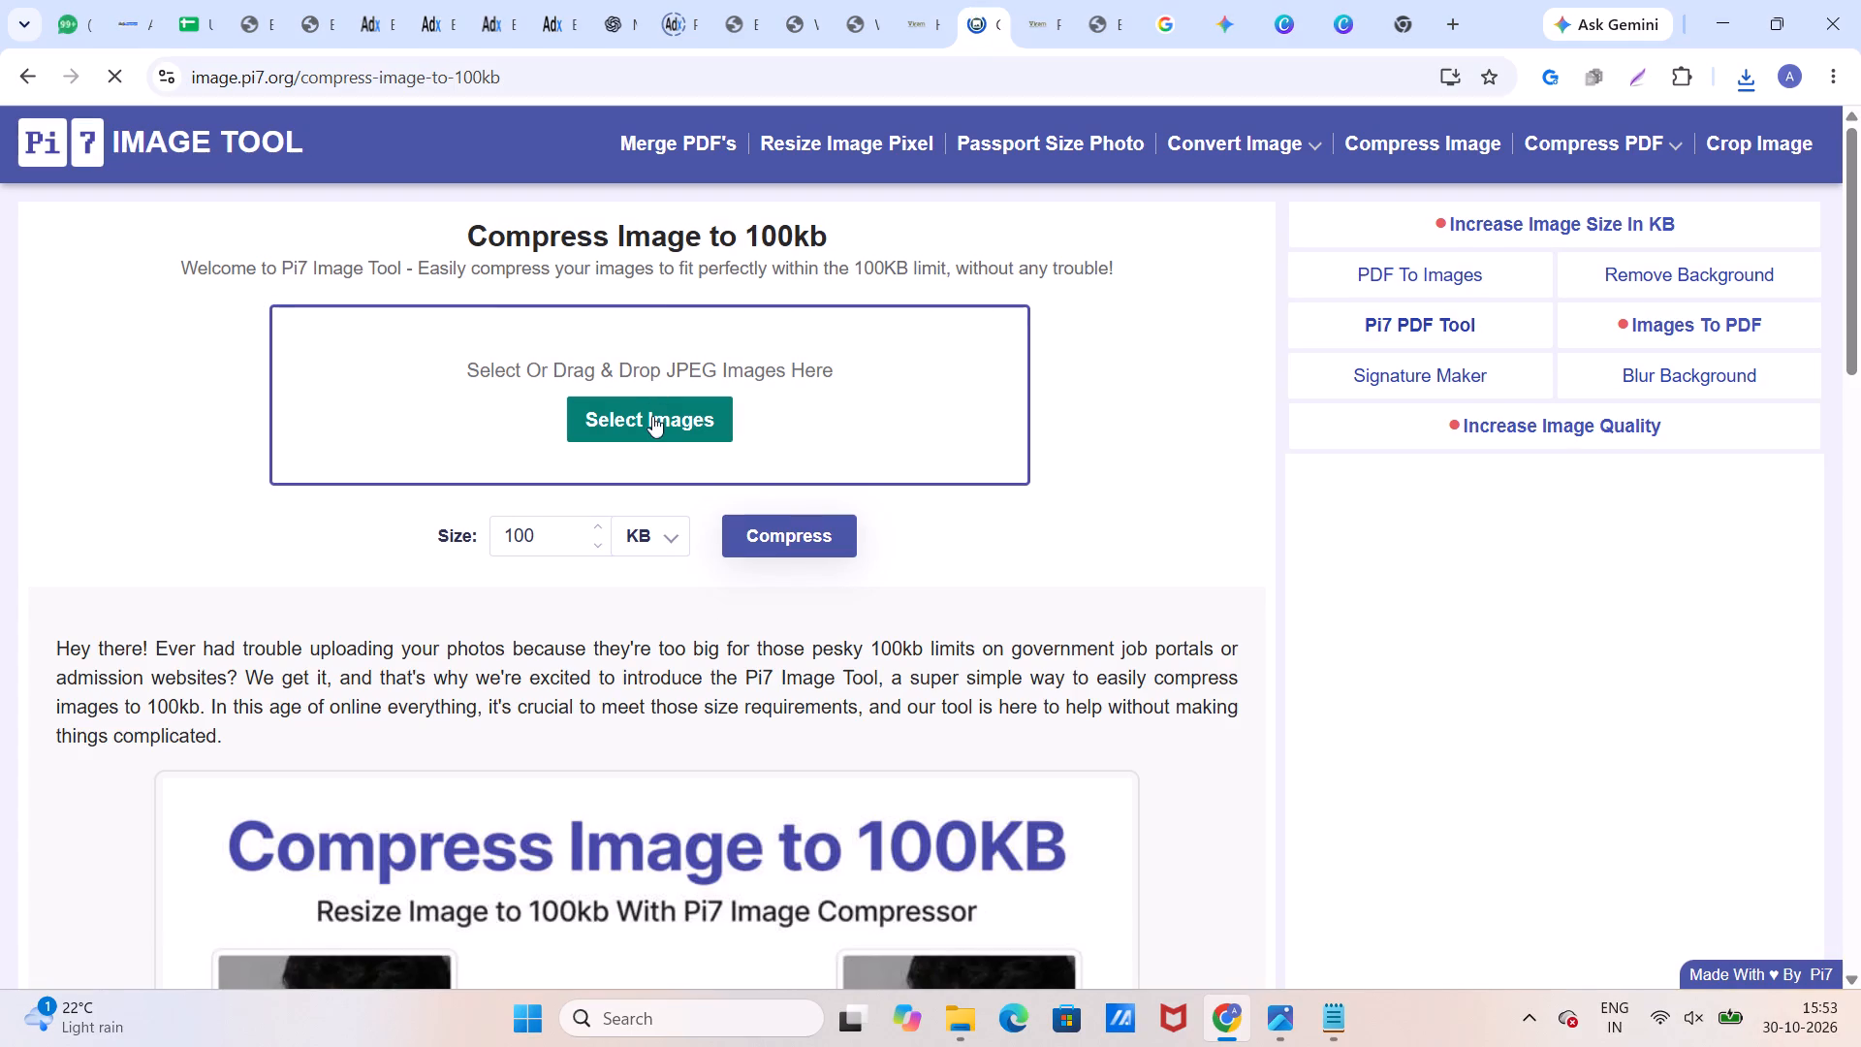
click(652, 421)
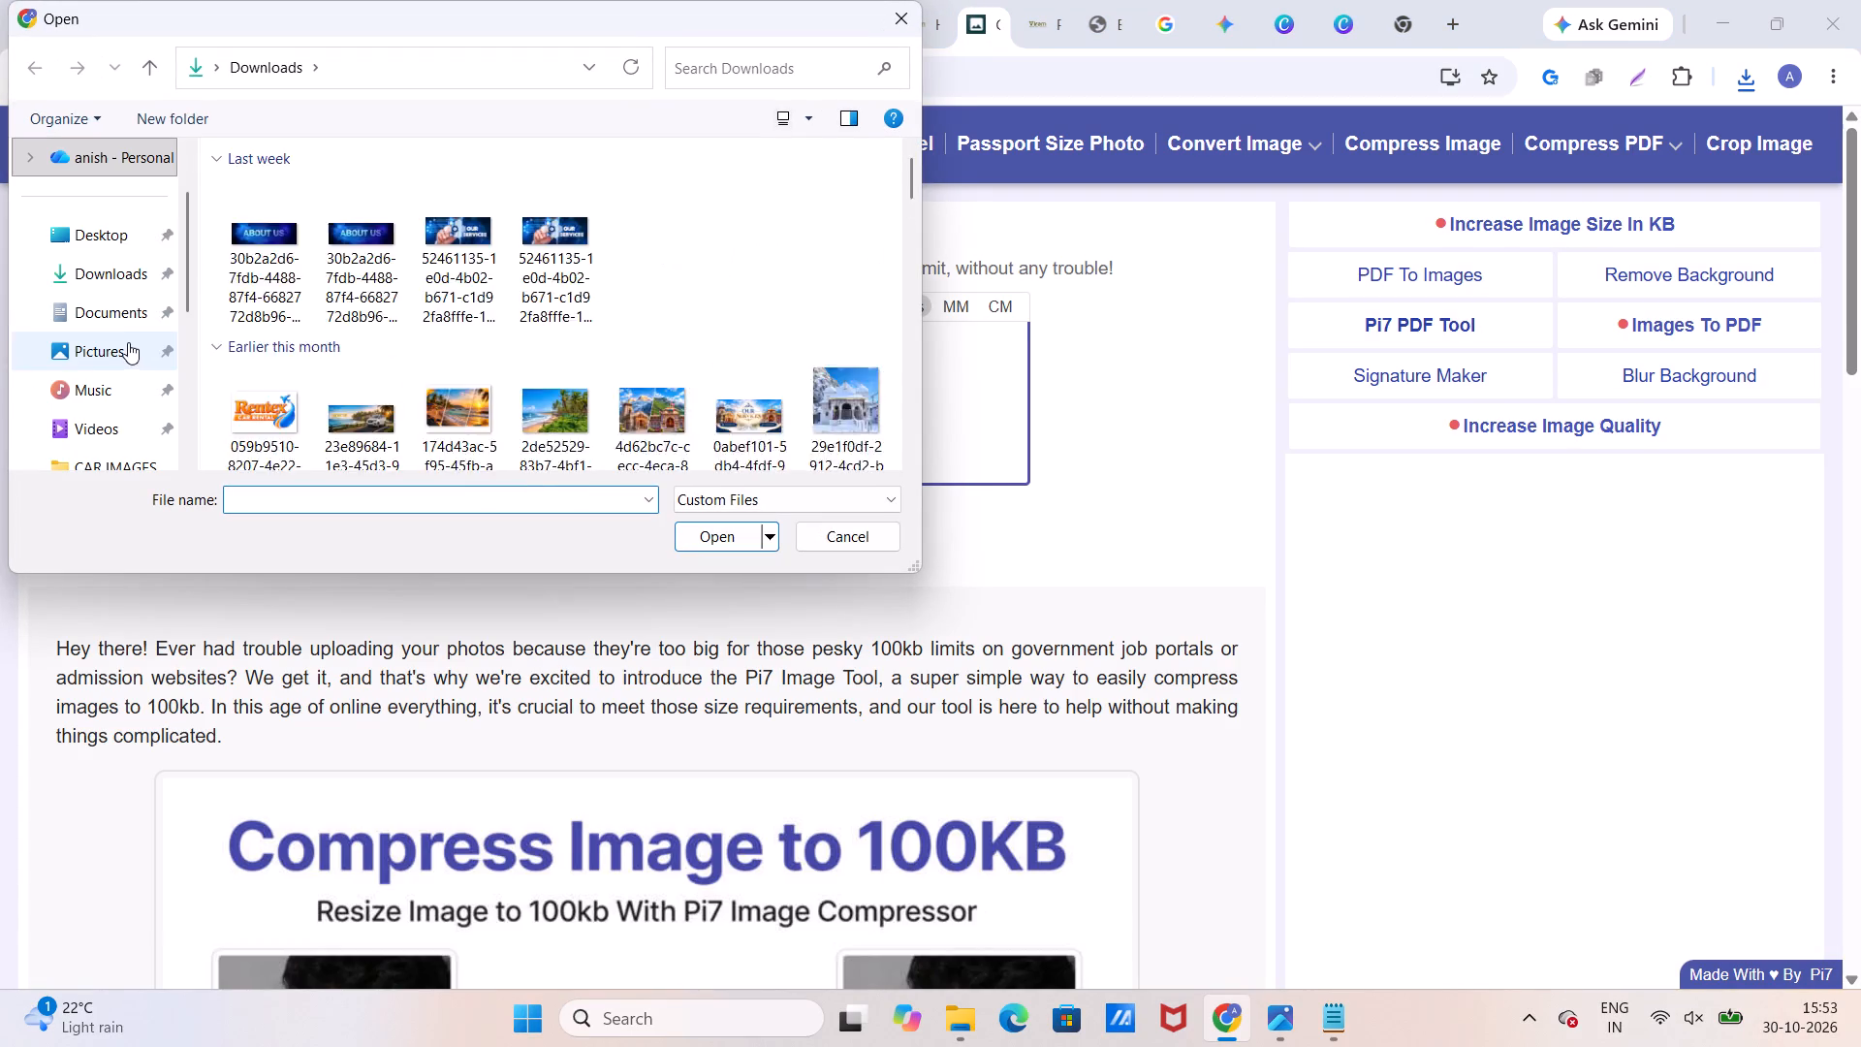
click(112, 283)
double_click(286, 240)
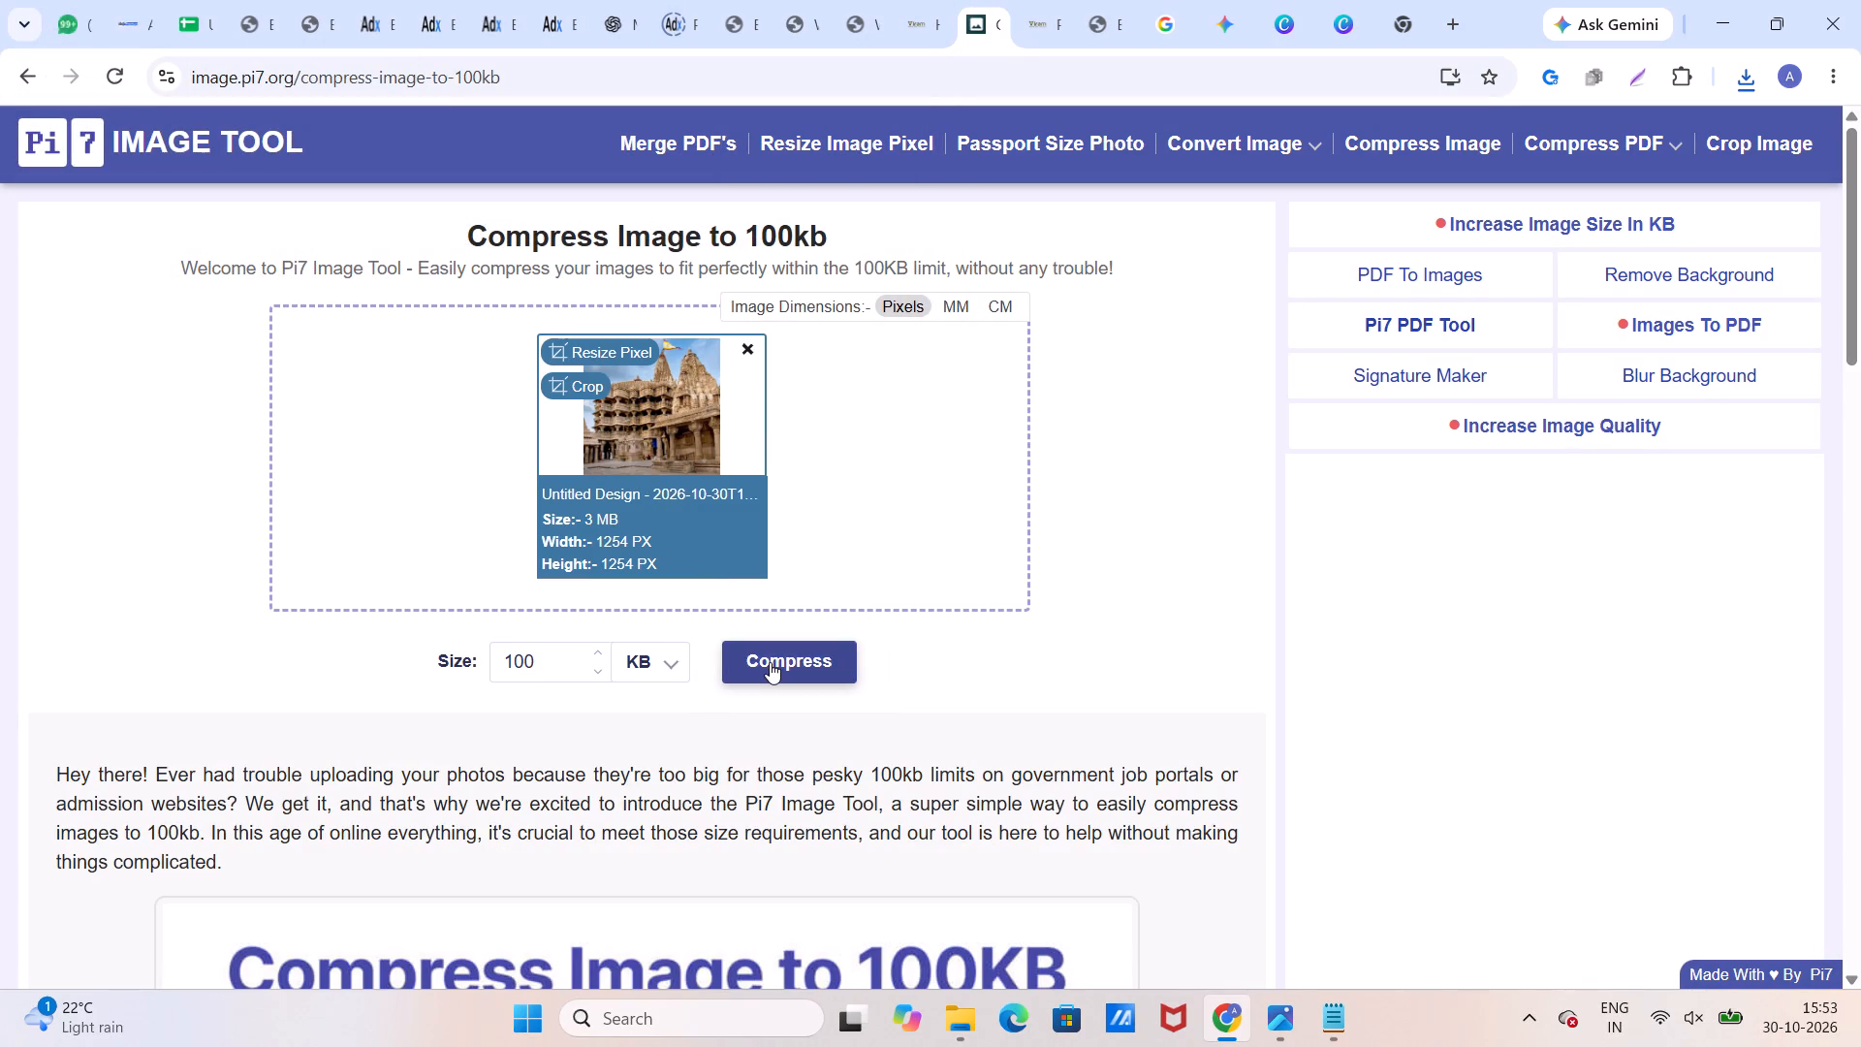
Compress the temple image to the 100 KB size limit and download the compressed JPEG.
click(770, 662)
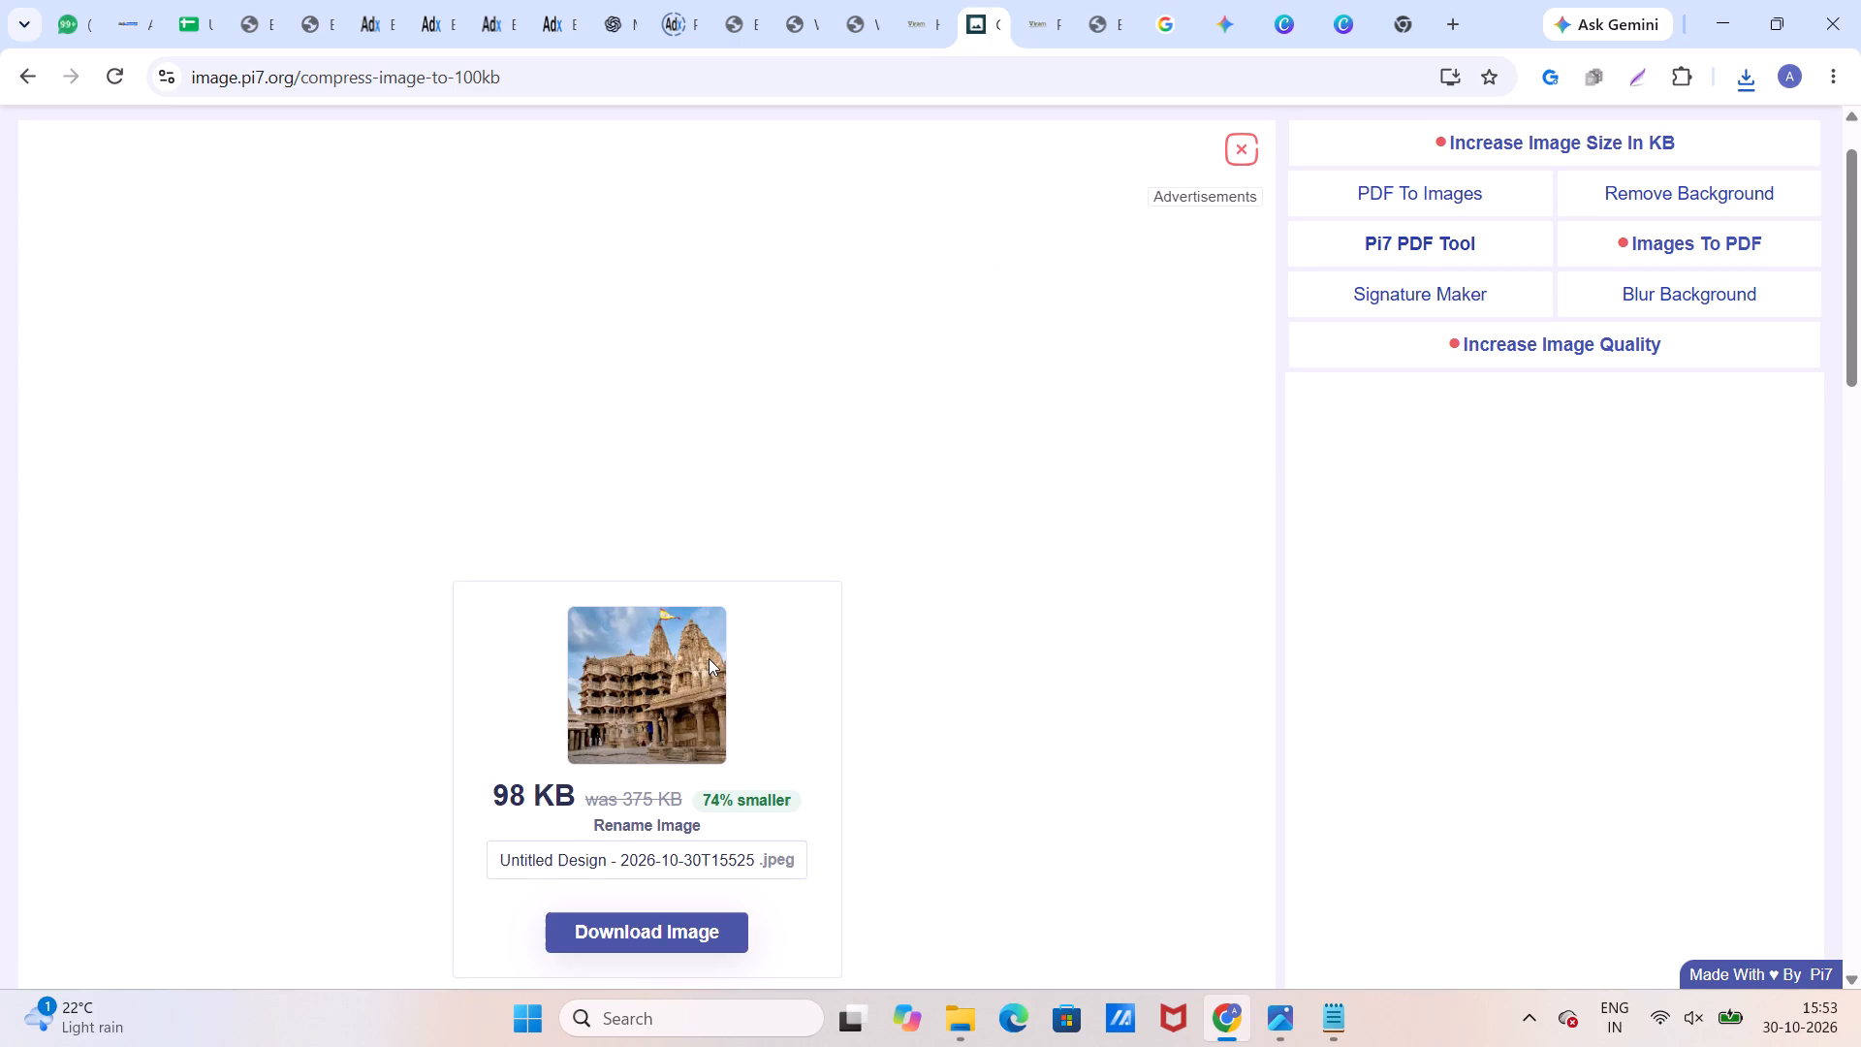
scroll(709, 658, down, 2)
click(668, 687)
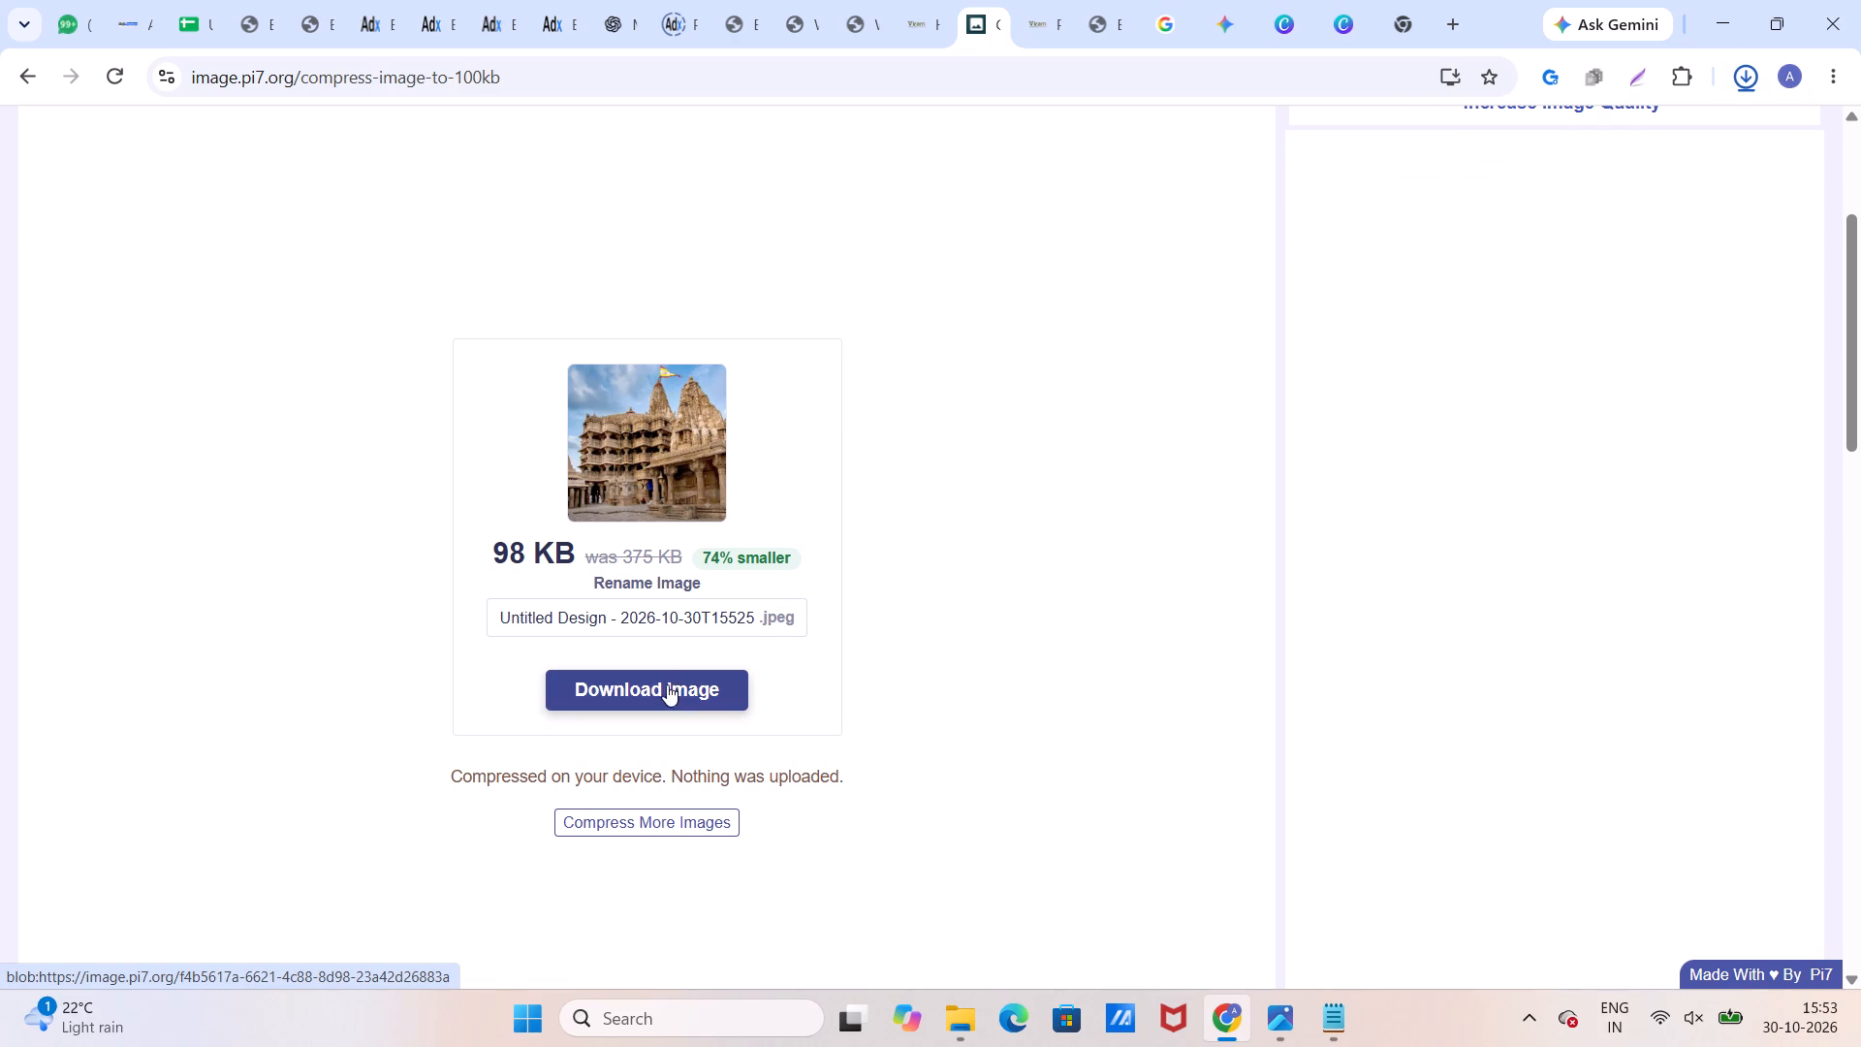
Close the leftover trash-error page and return to the Home page in the Elementor editor.
click(1040, 32)
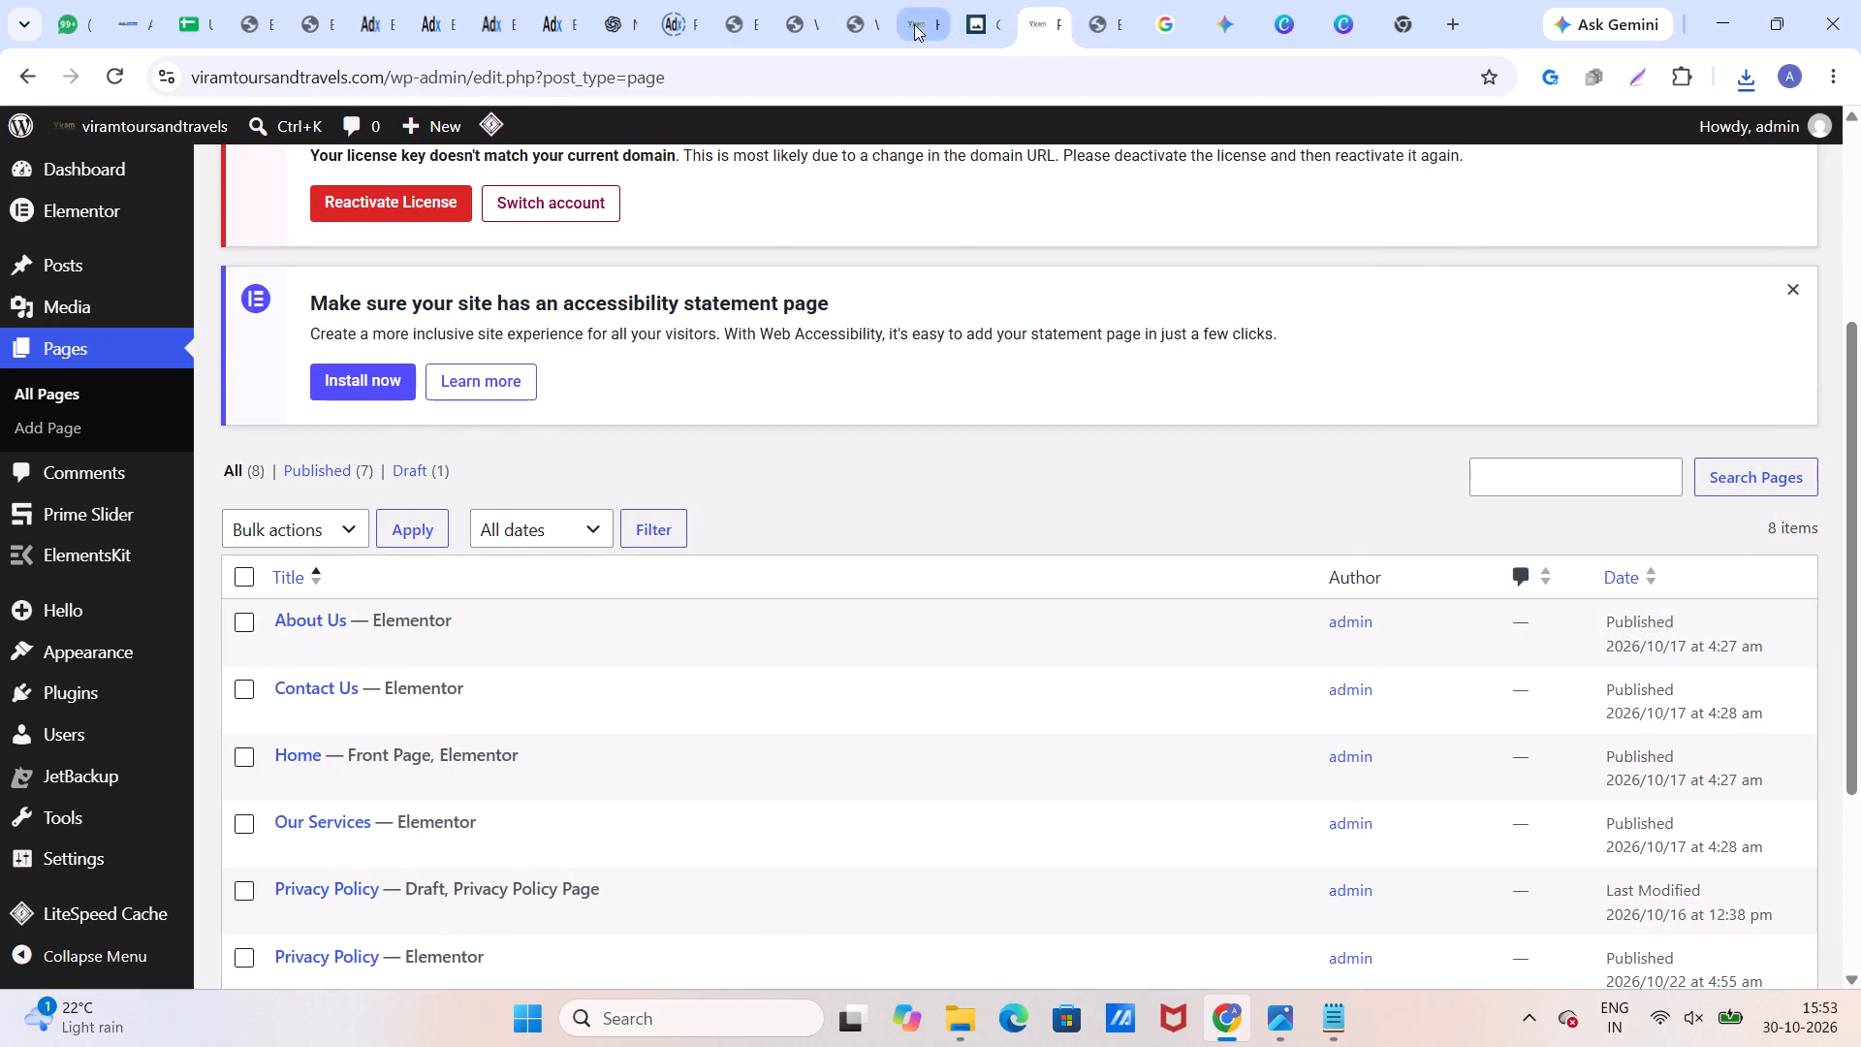
click(914, 24)
click(869, 28)
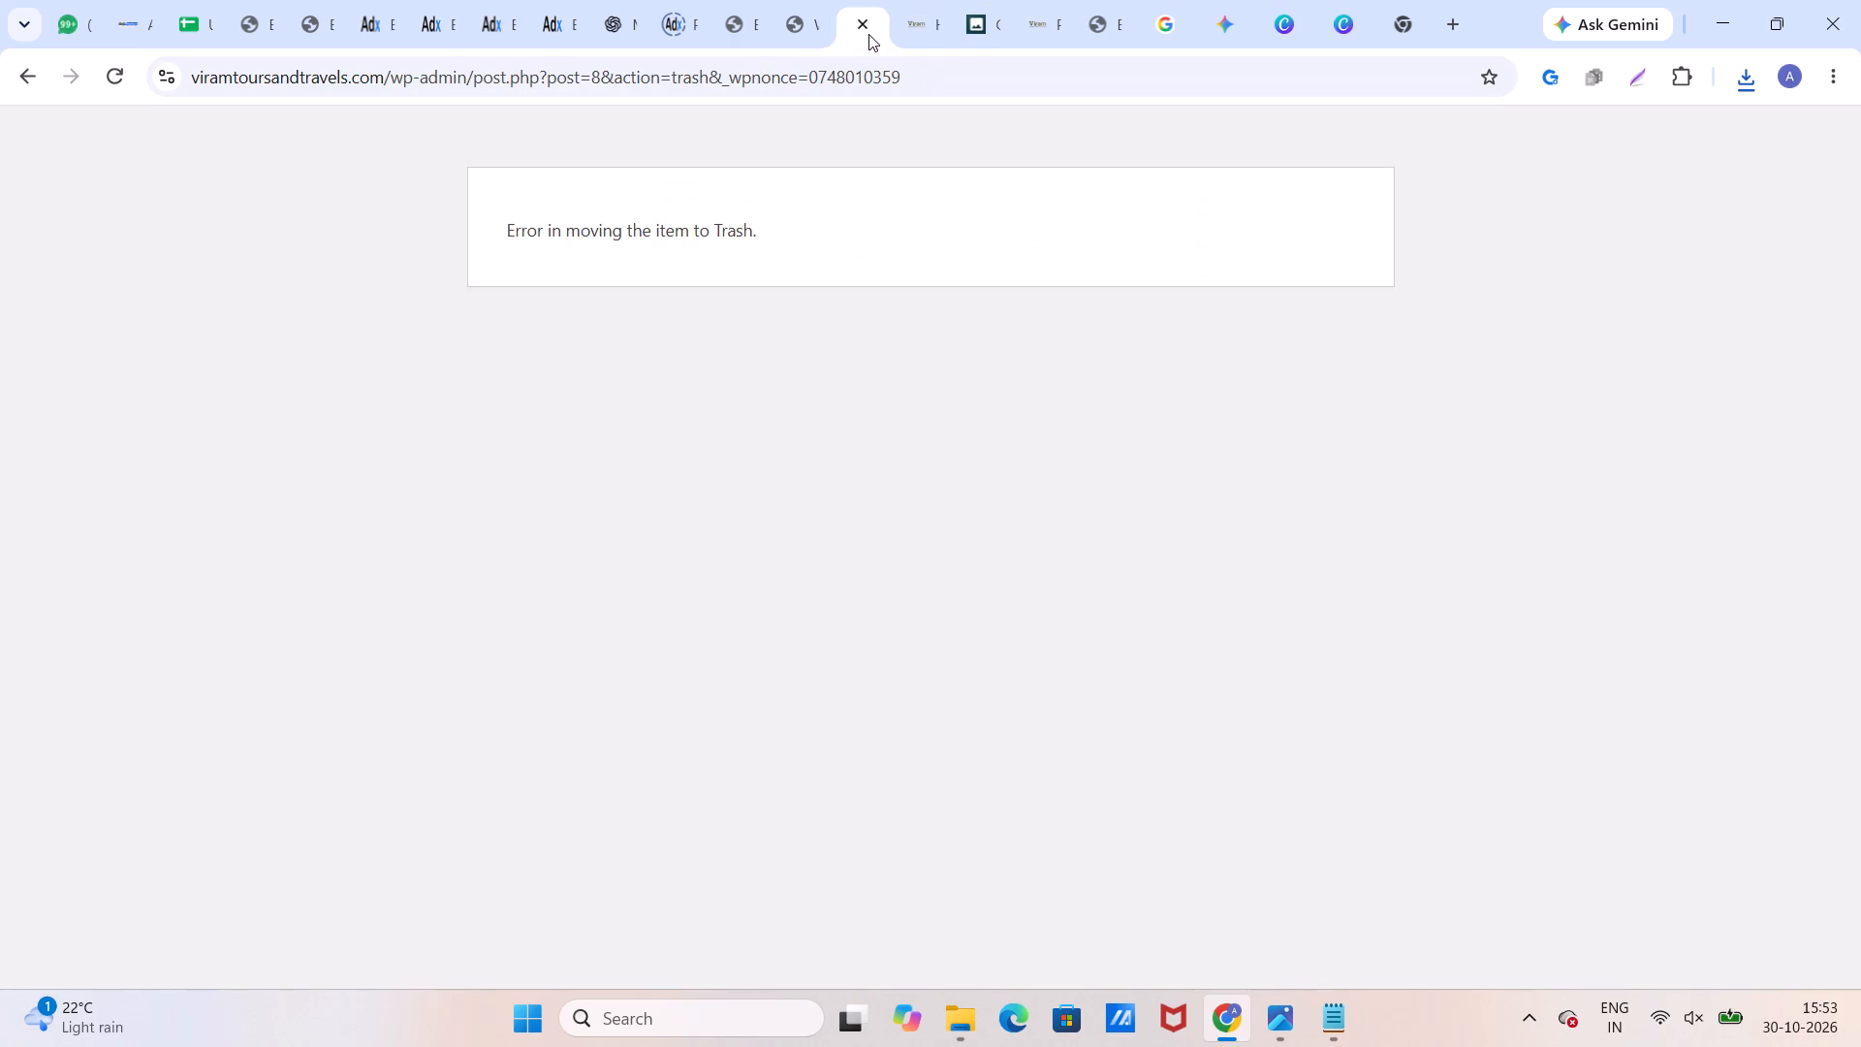
click(865, 31)
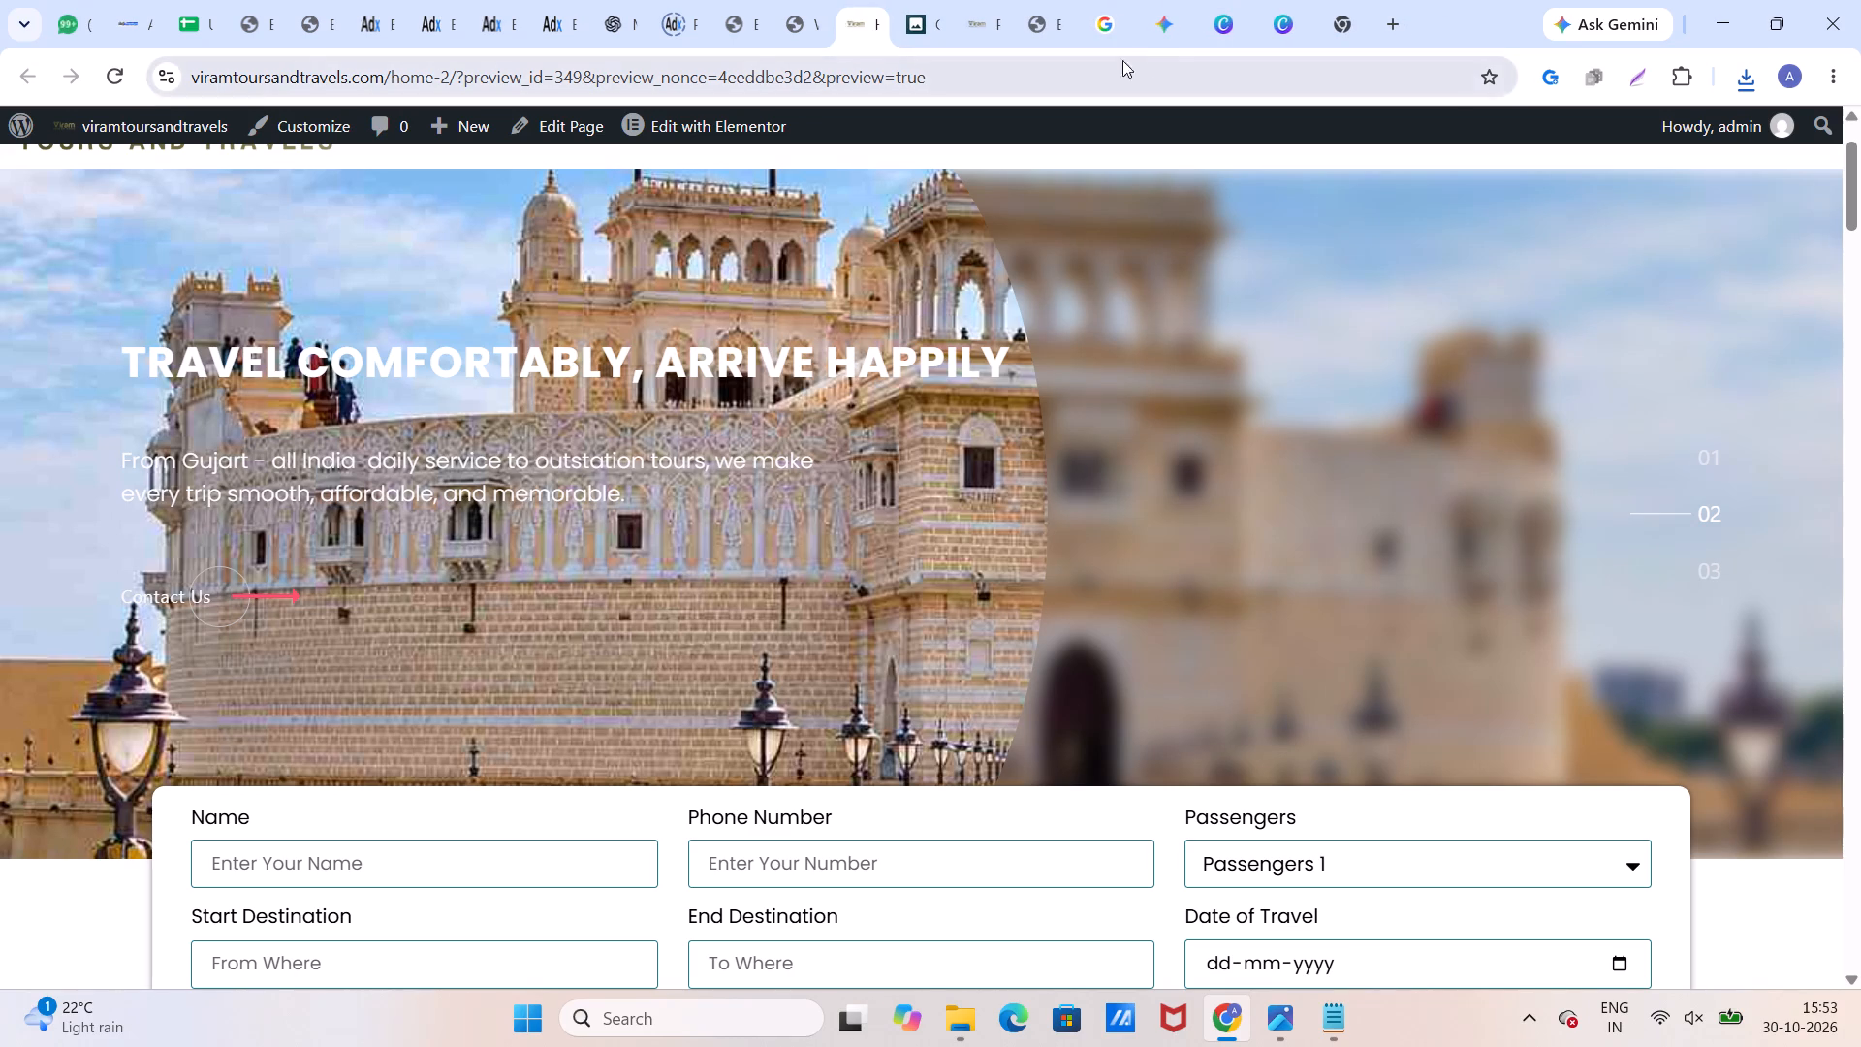
click(1042, 23)
Replace the image on the second-row Ahmedabad card with the 100 KB Dwarka temple JPEG, uploaded from the Downloads folder.
scroll(902, 415, down, 3)
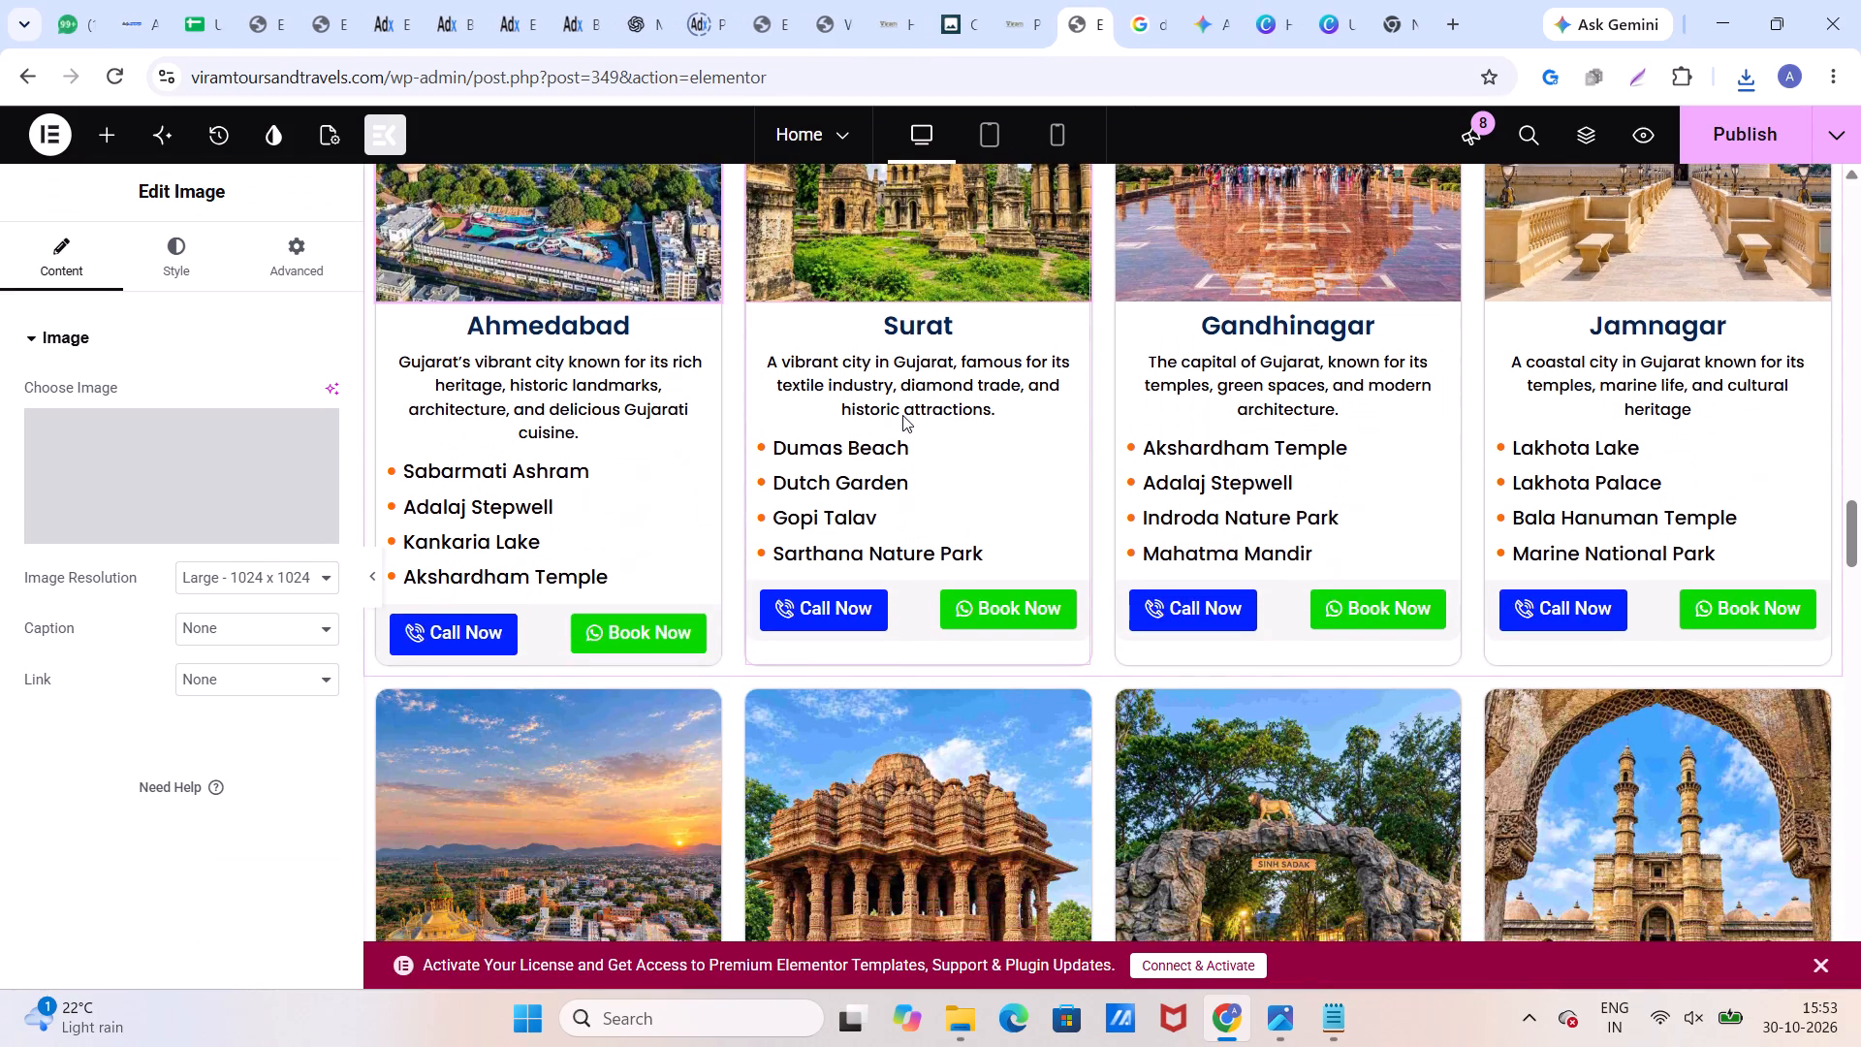
scroll(902, 415, up, 8)
scroll(903, 415, down, 3)
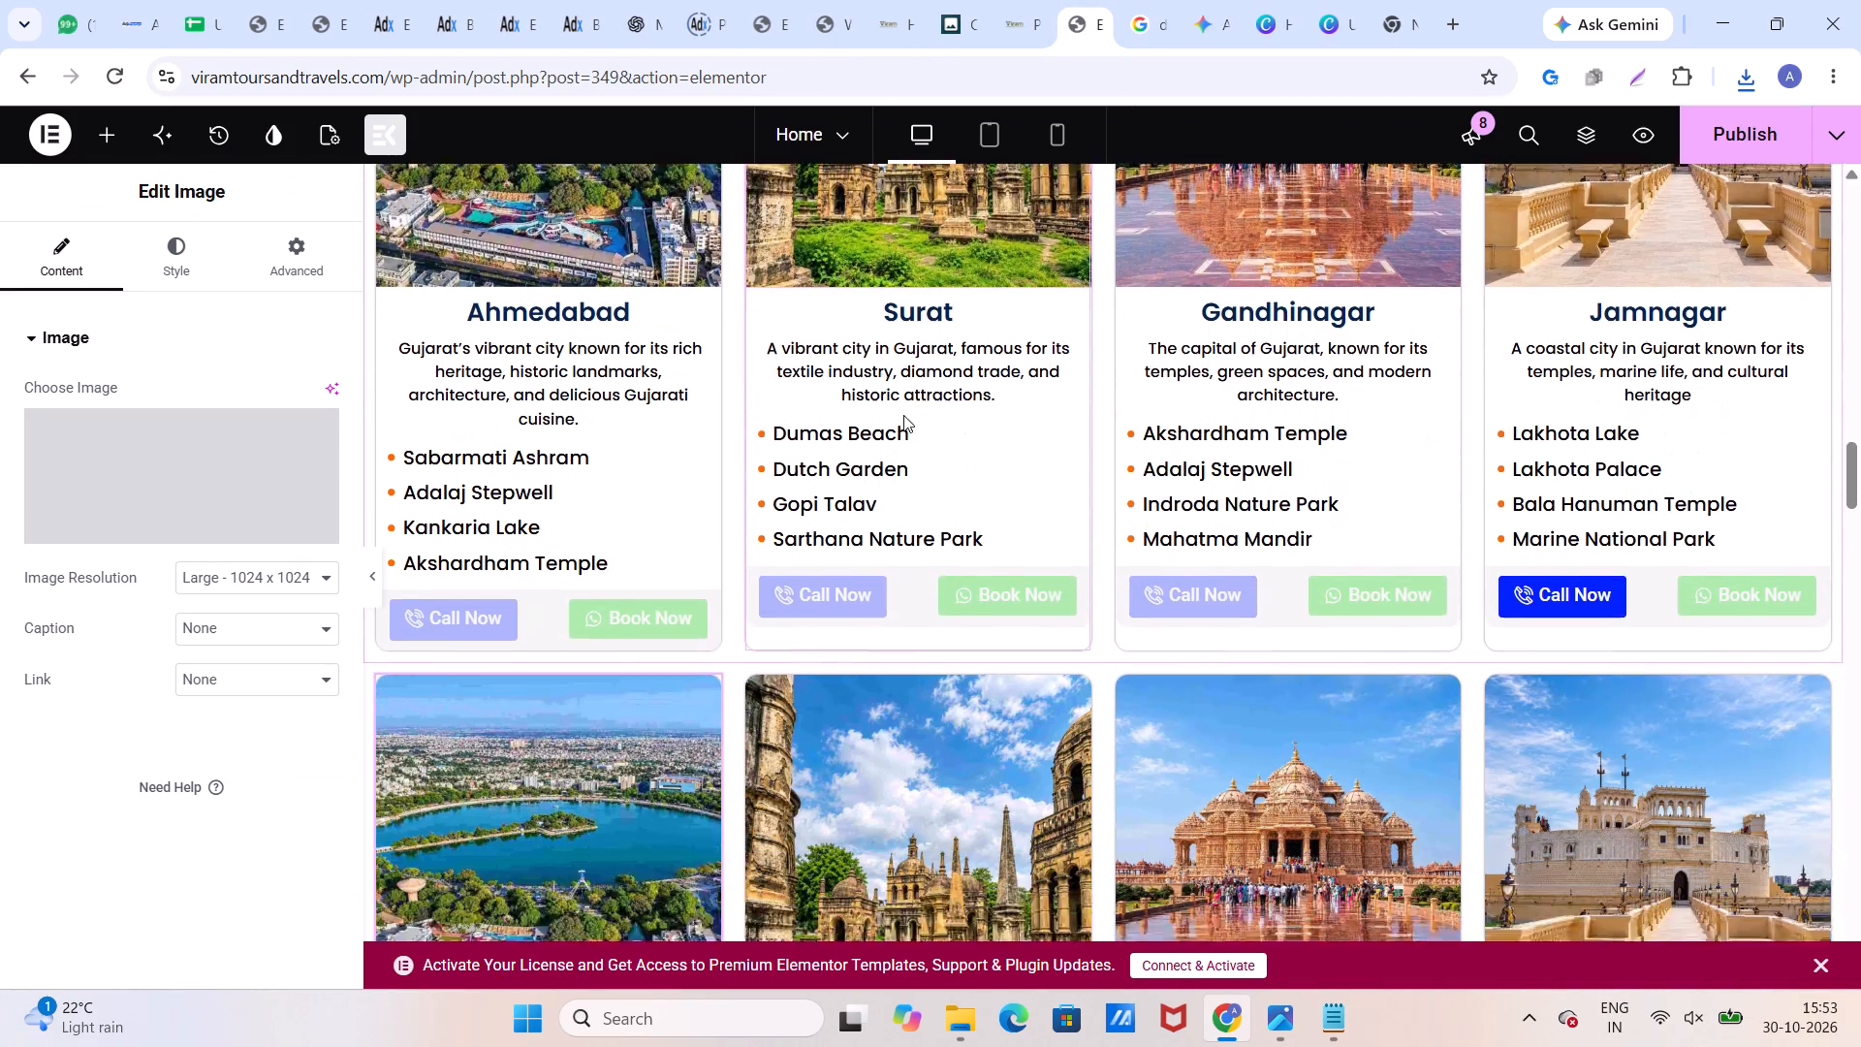
scroll(903, 415, down, 1)
click(642, 554)
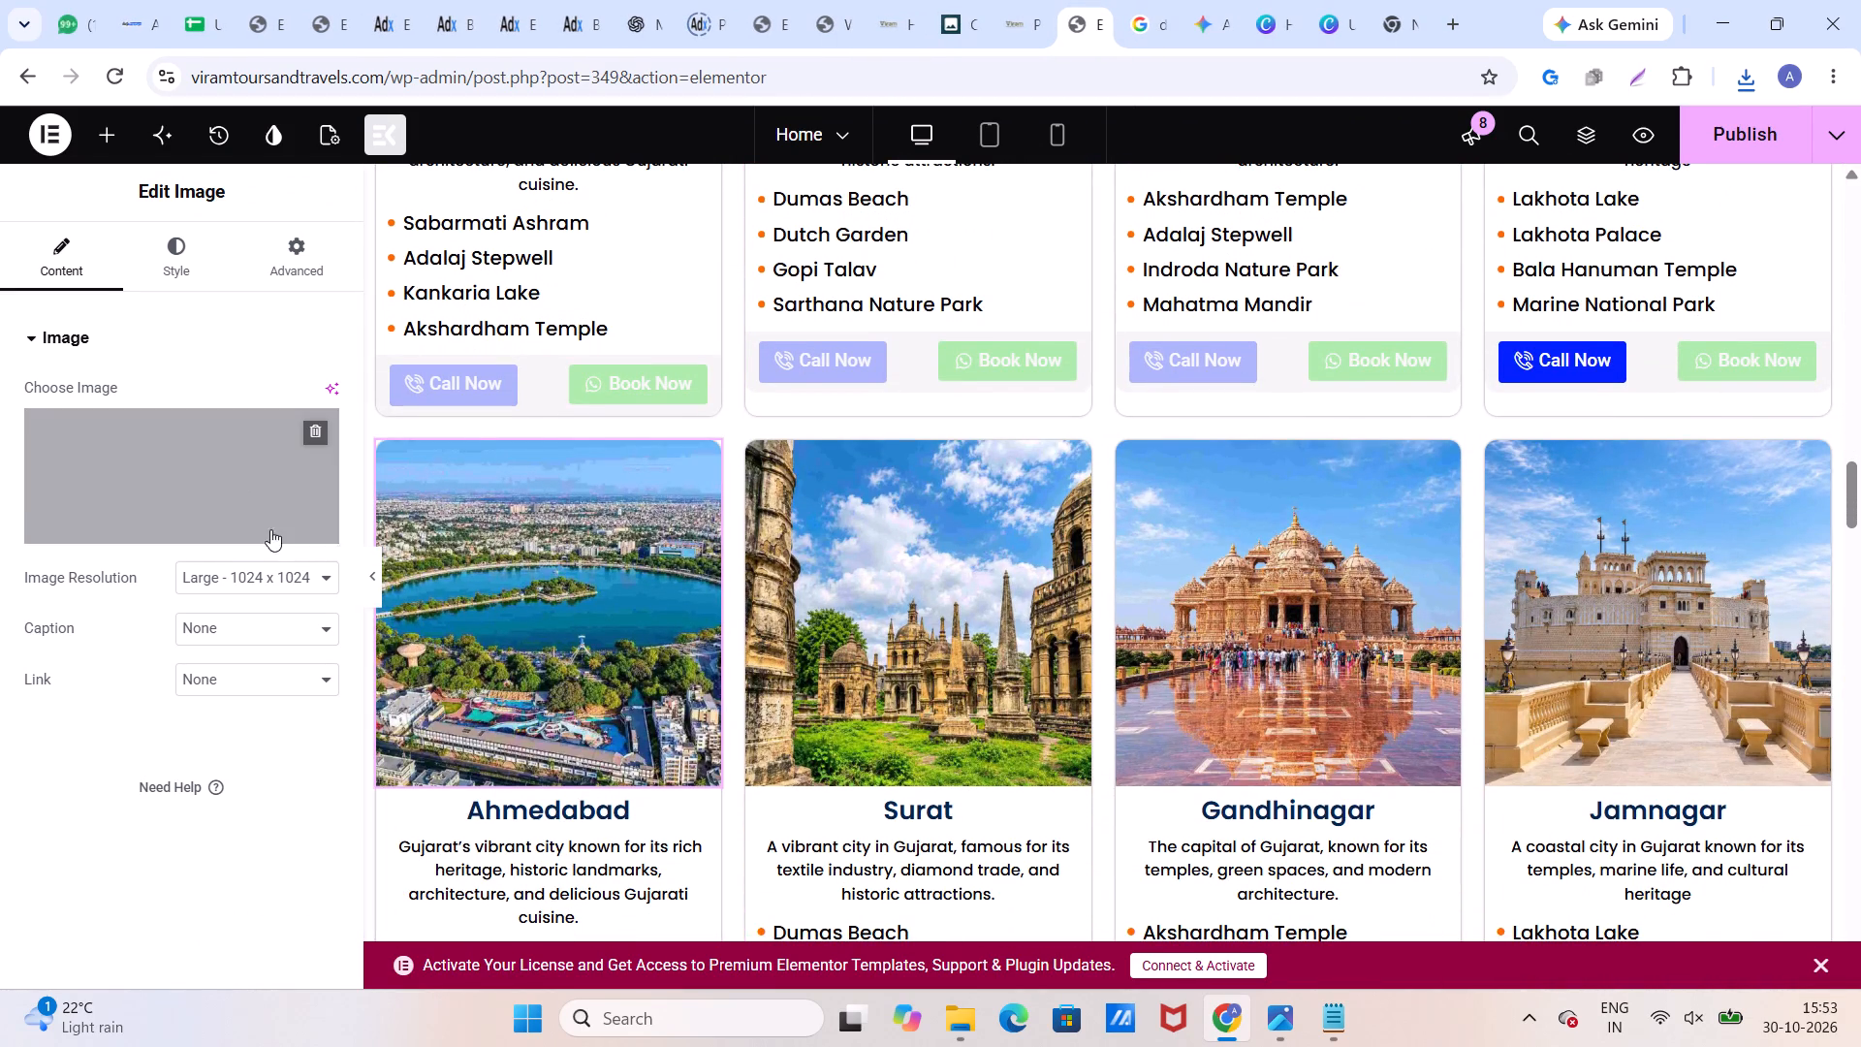
click(222, 471)
click(341, 217)
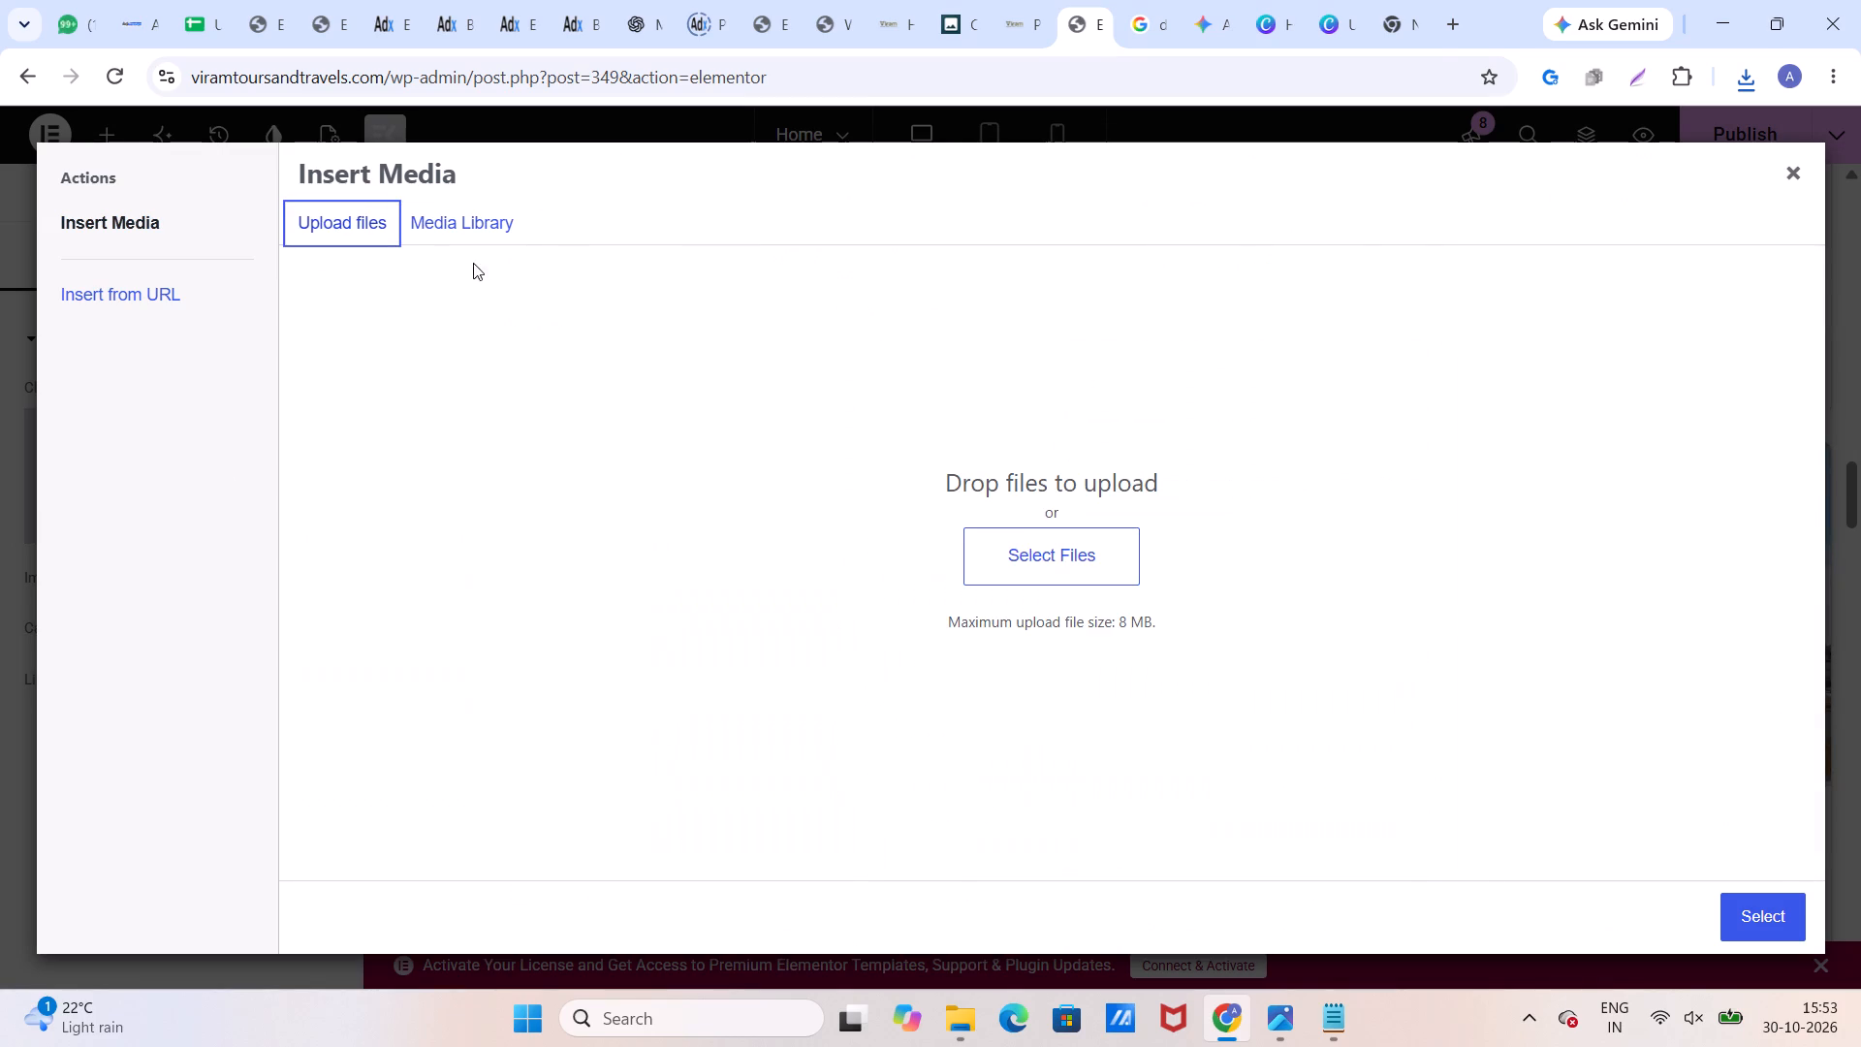
click(1015, 548)
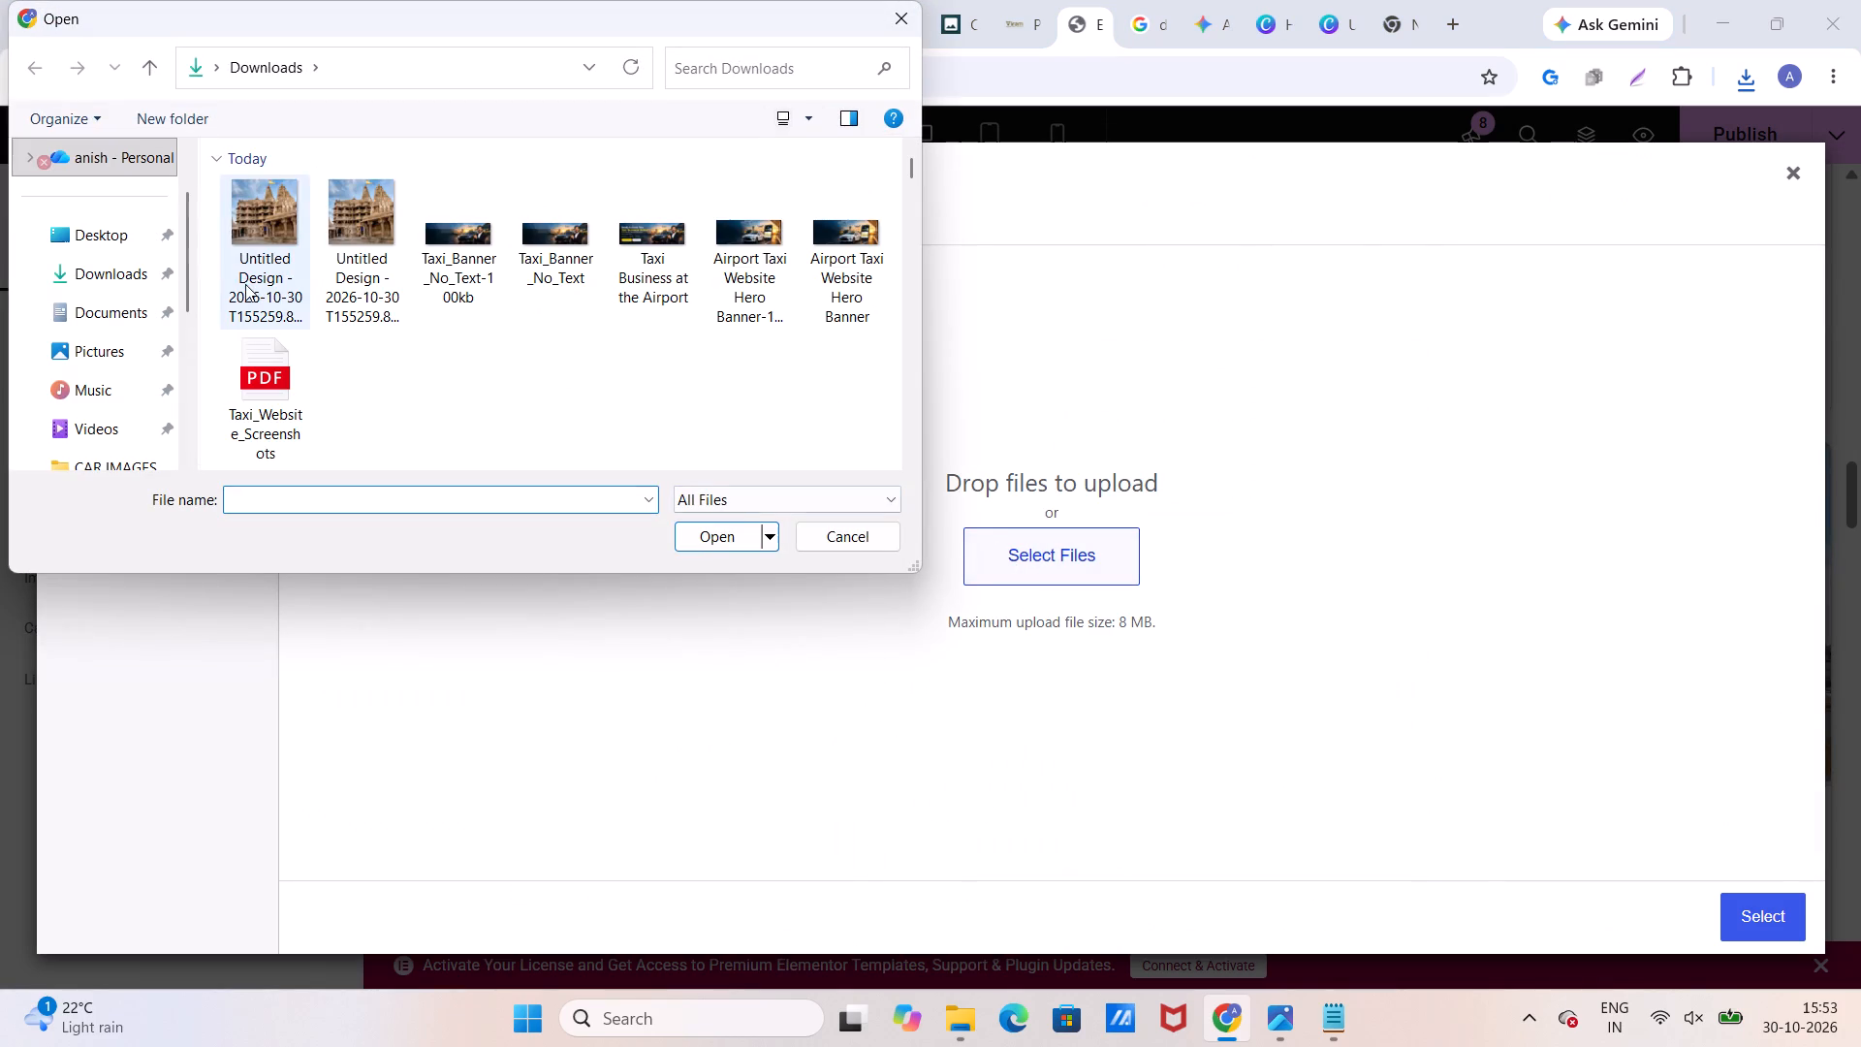
click(134, 272)
double_click(259, 251)
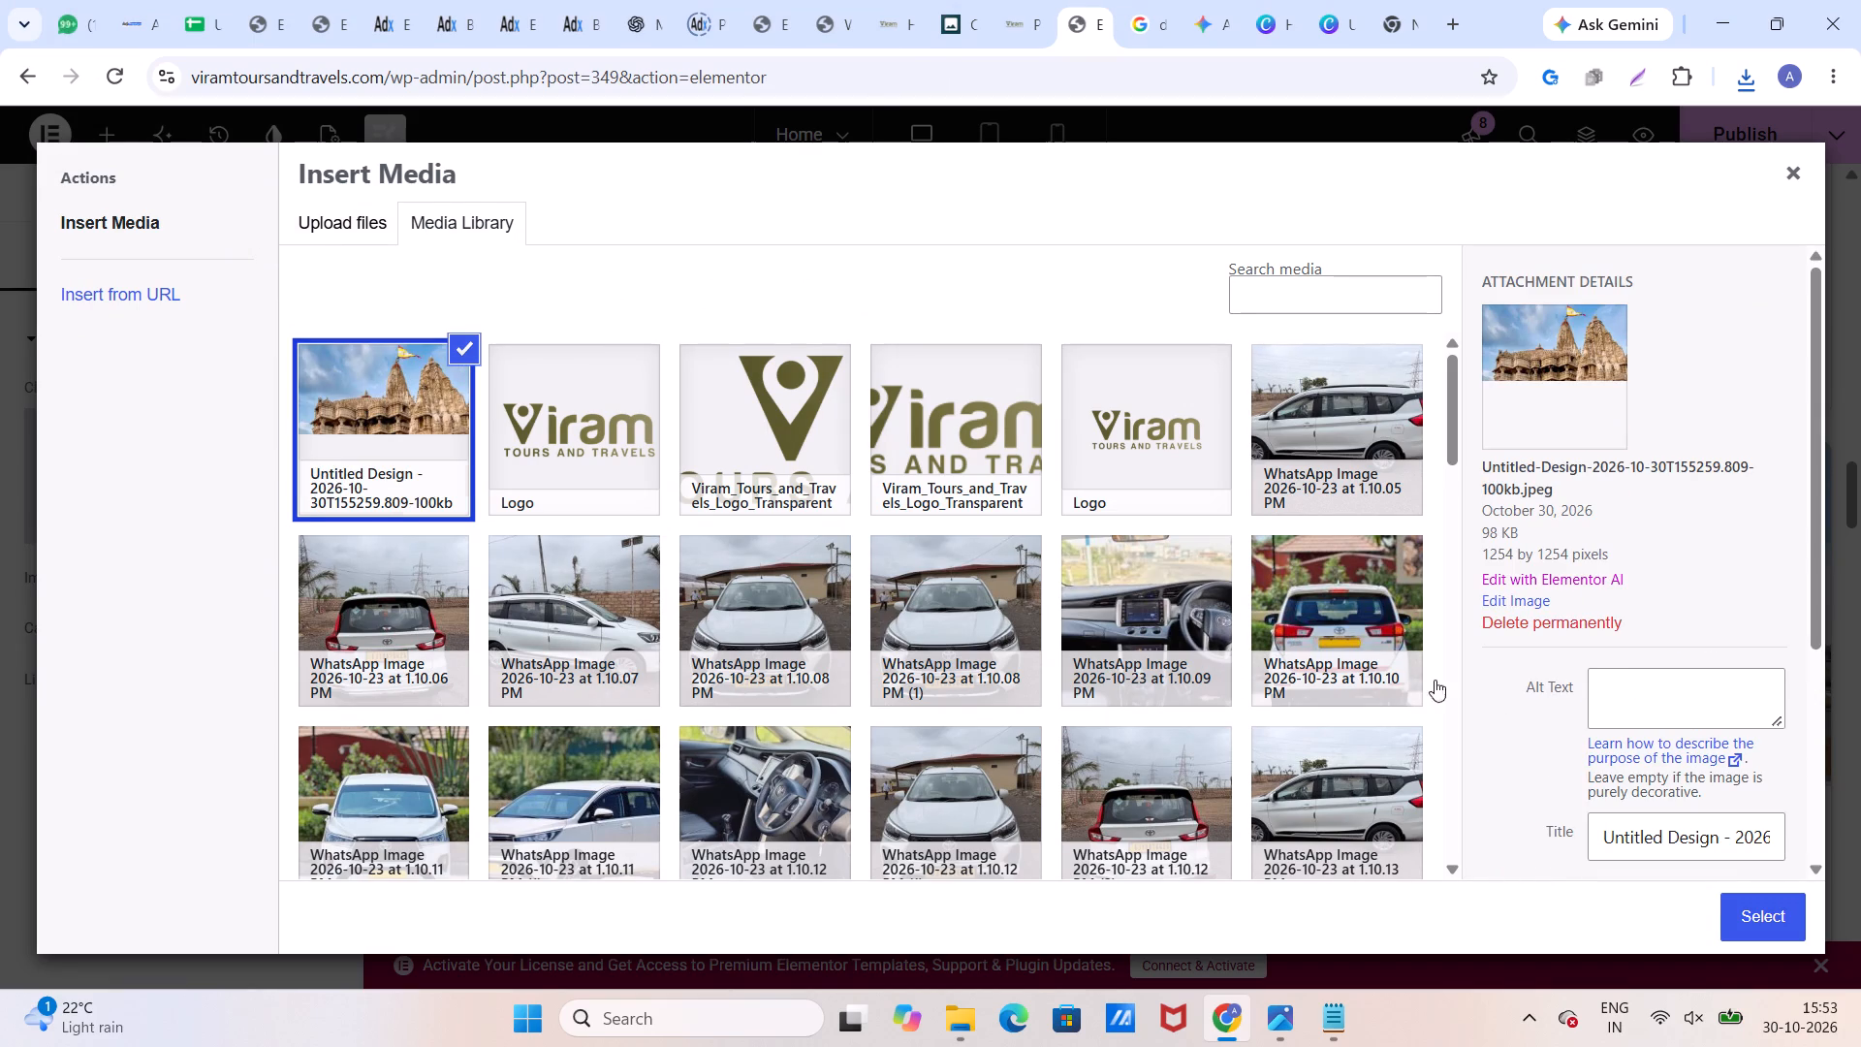
click(1734, 917)
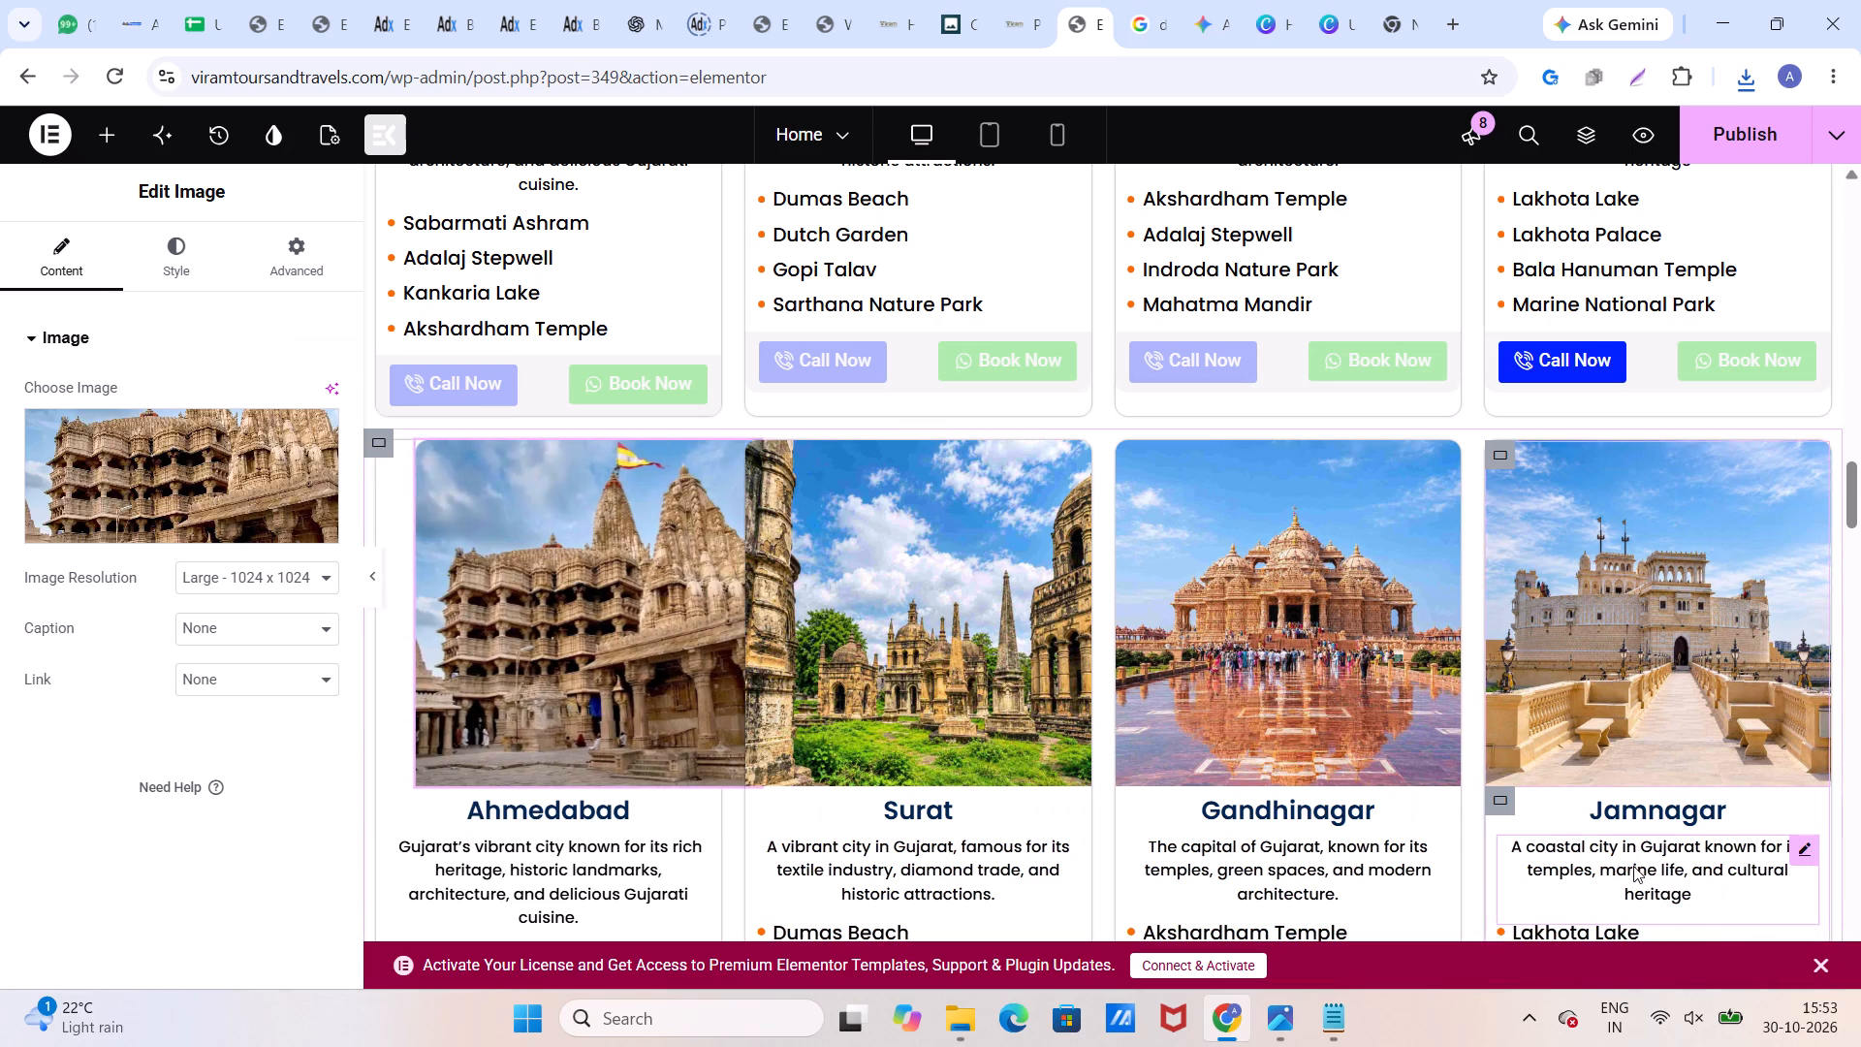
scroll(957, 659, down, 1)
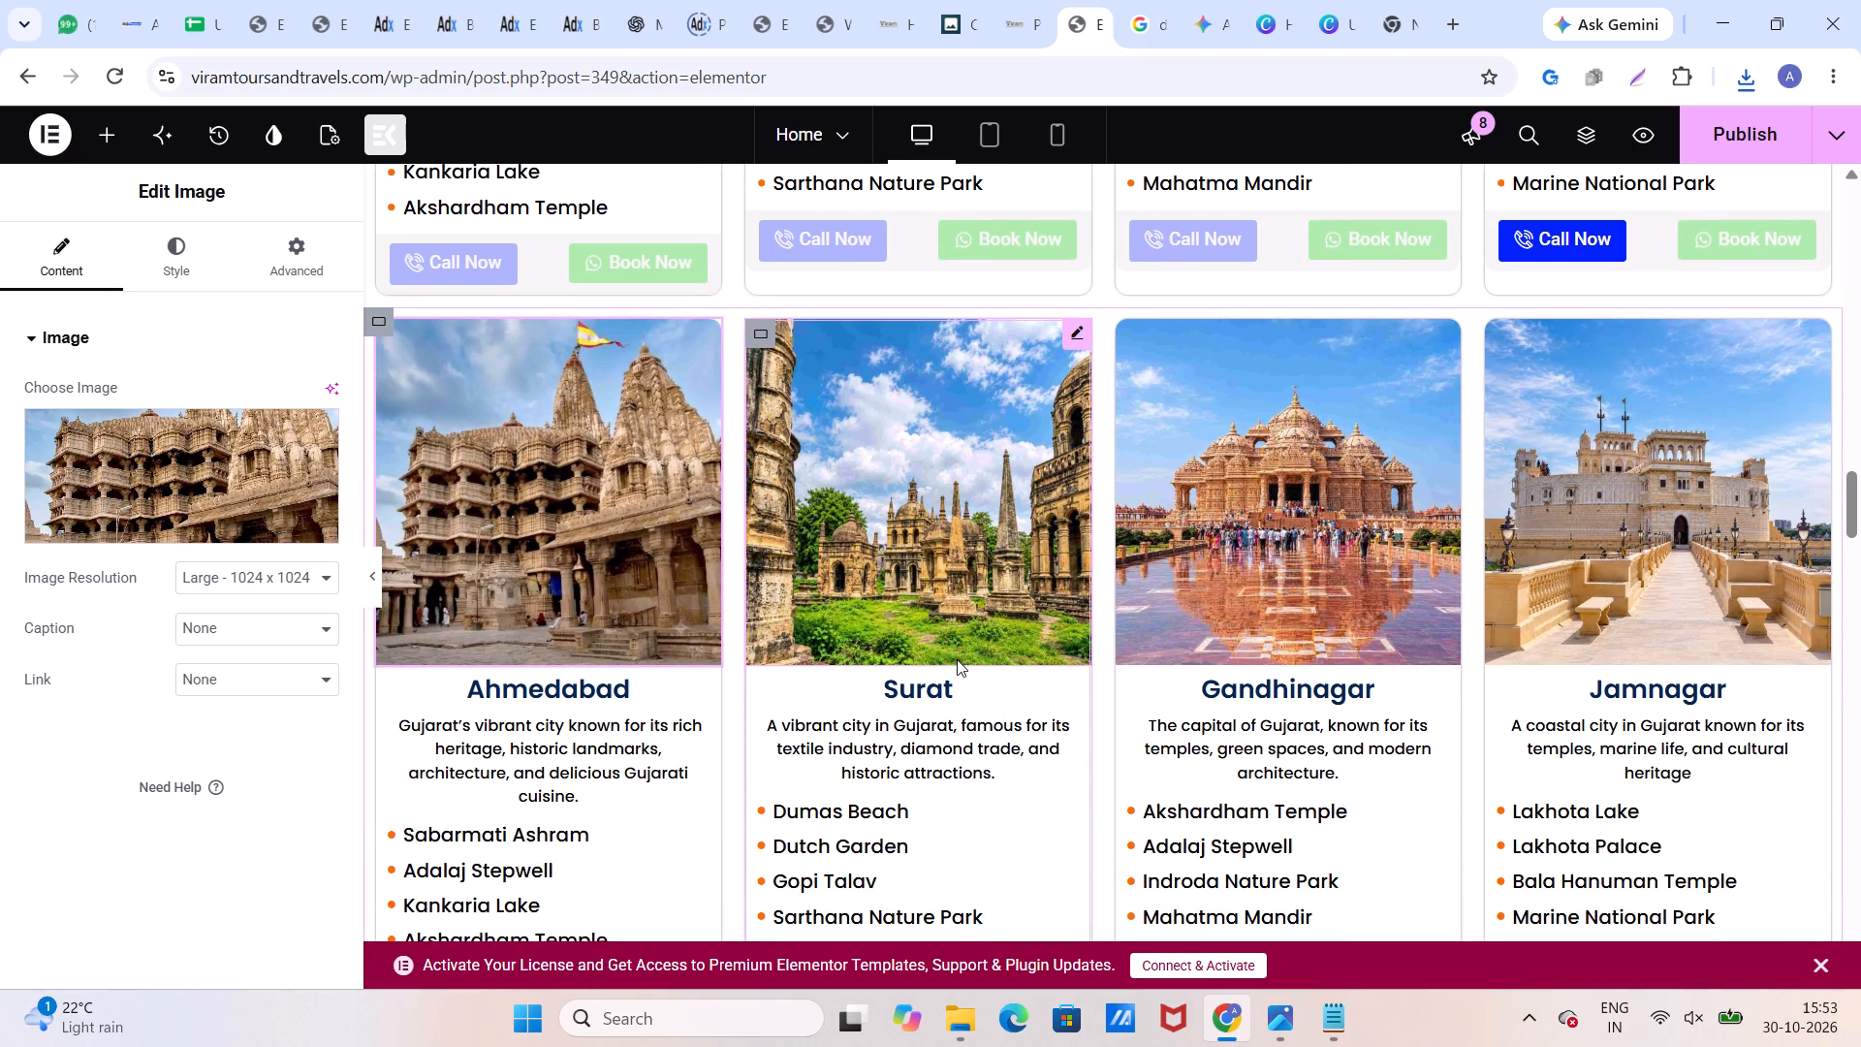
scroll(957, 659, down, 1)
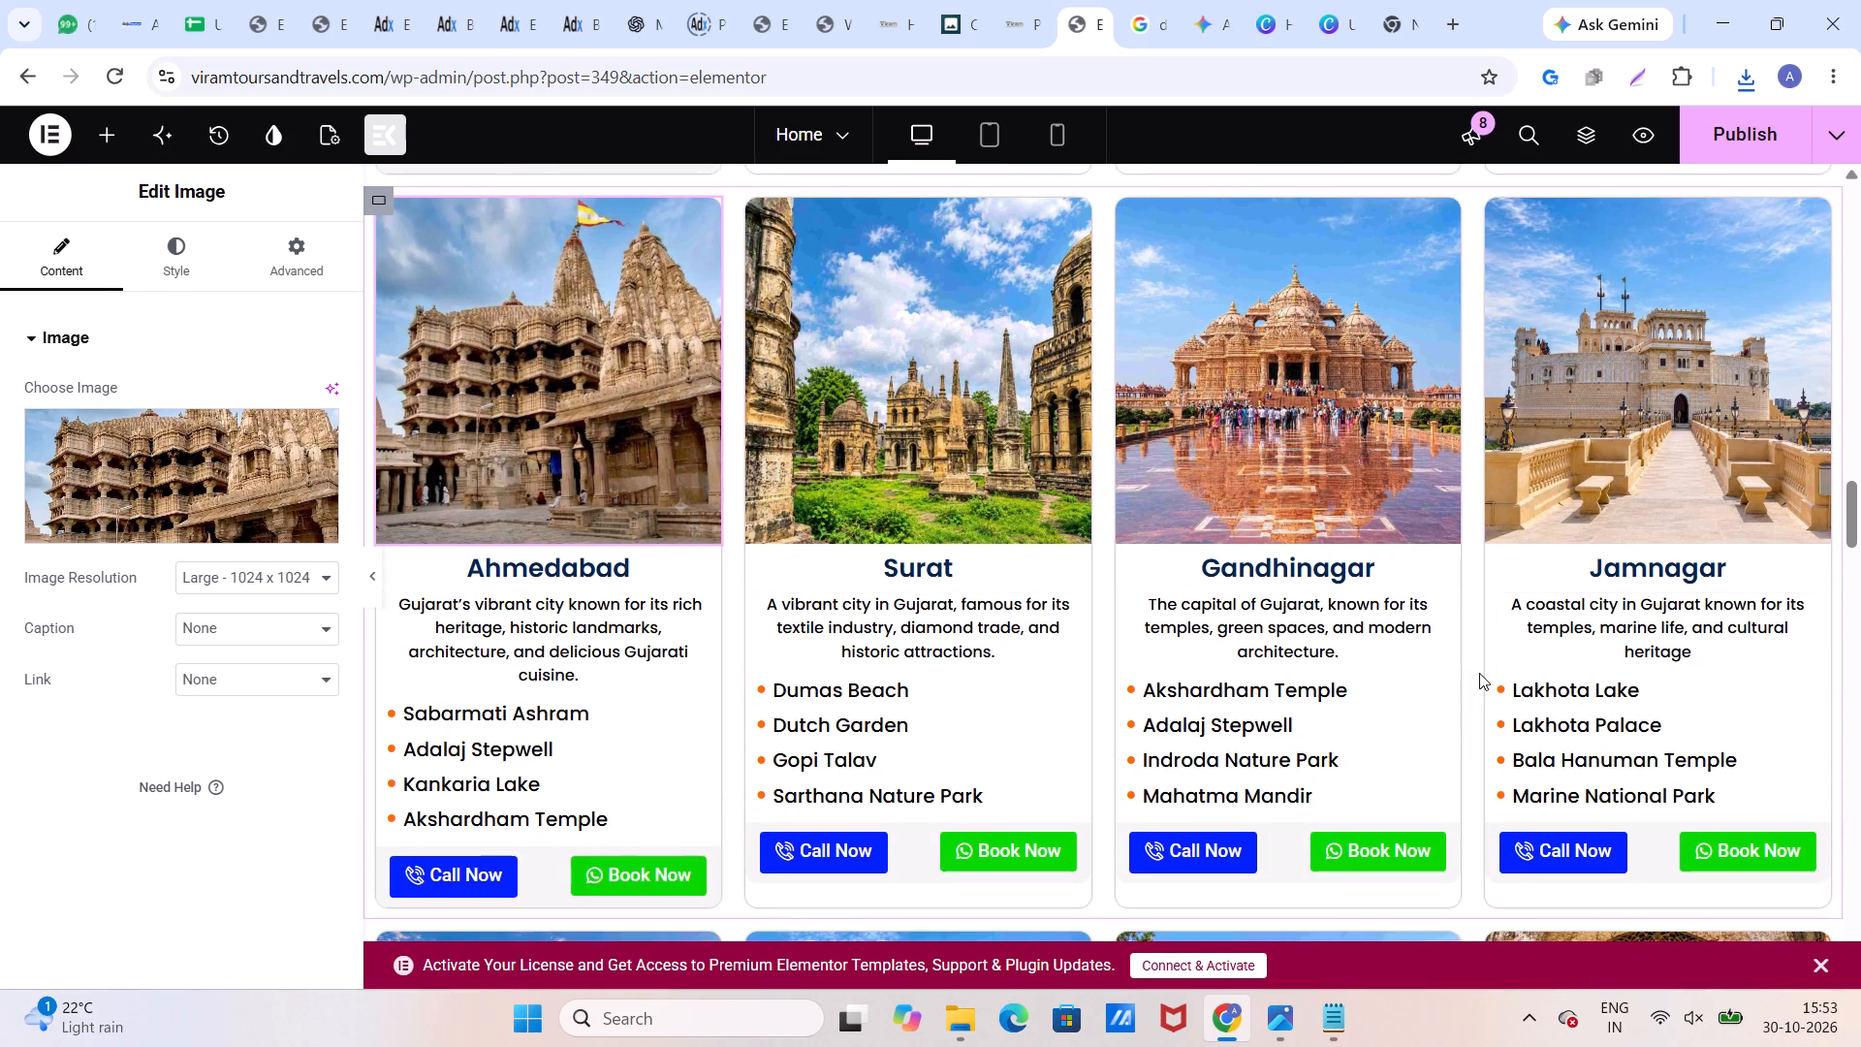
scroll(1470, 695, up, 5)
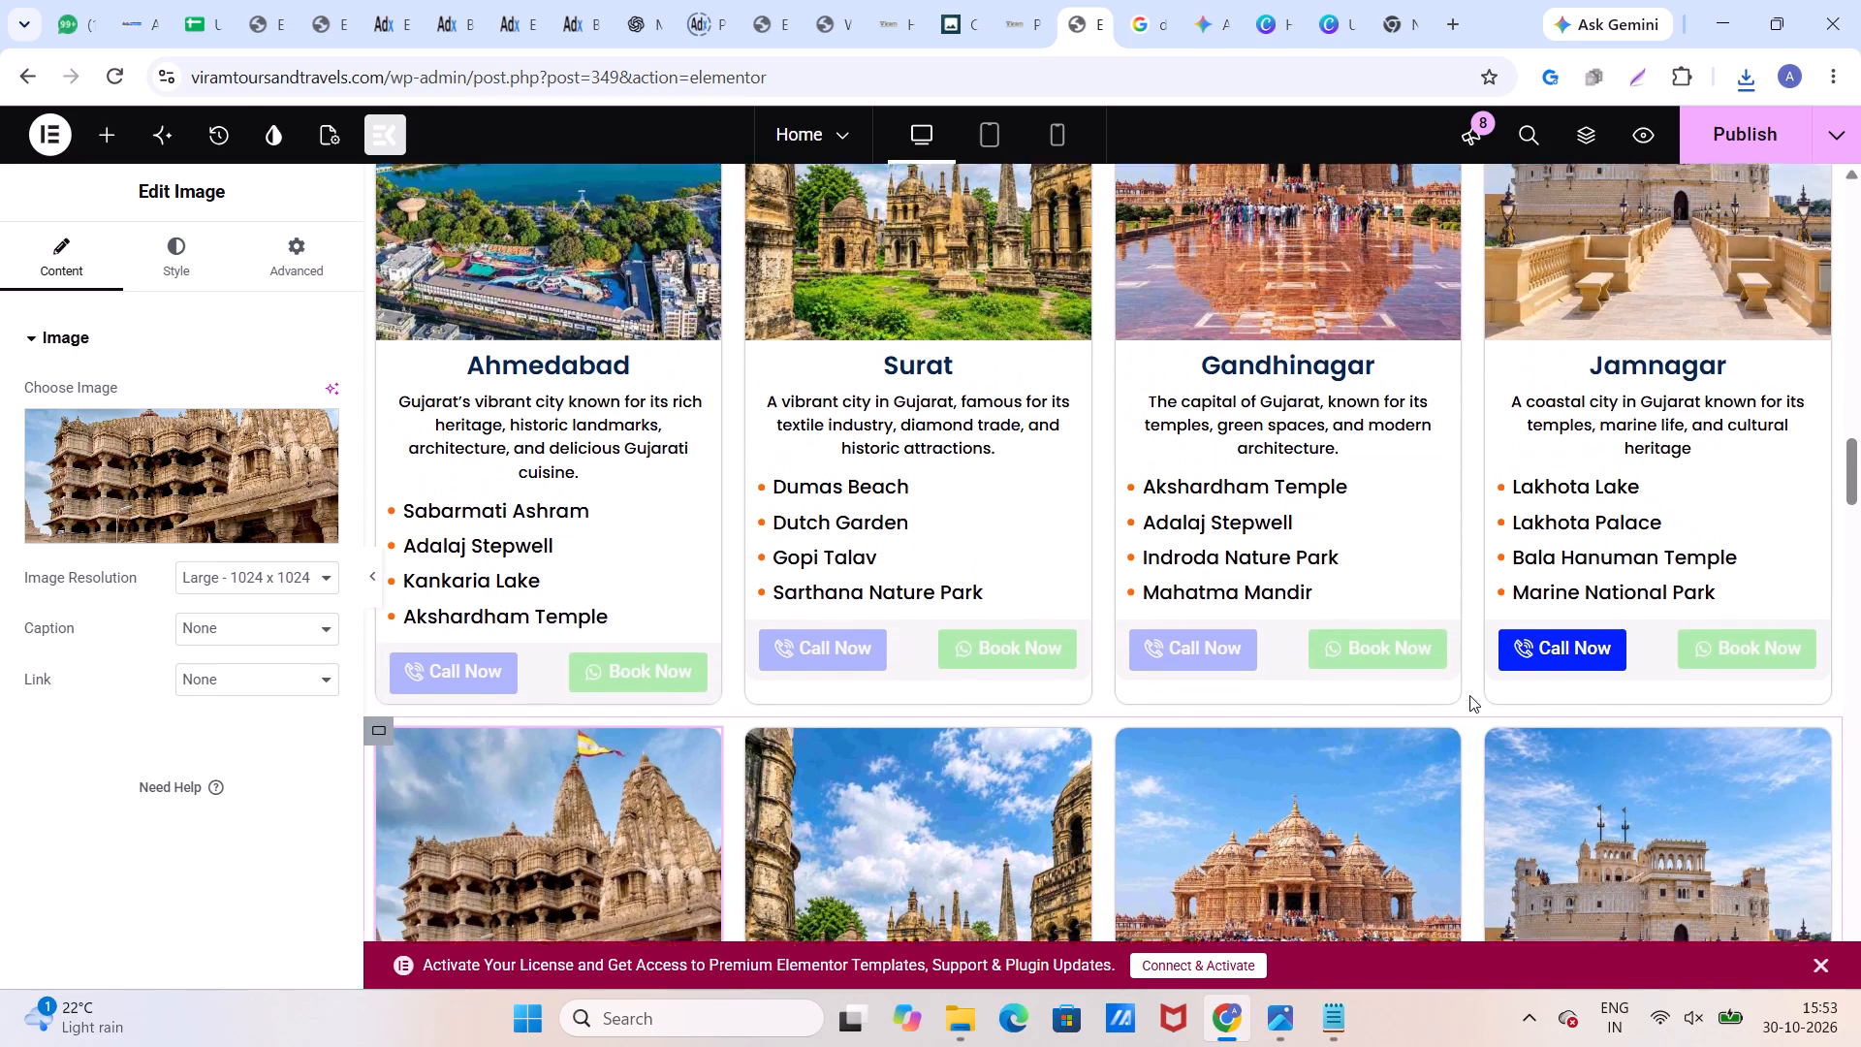
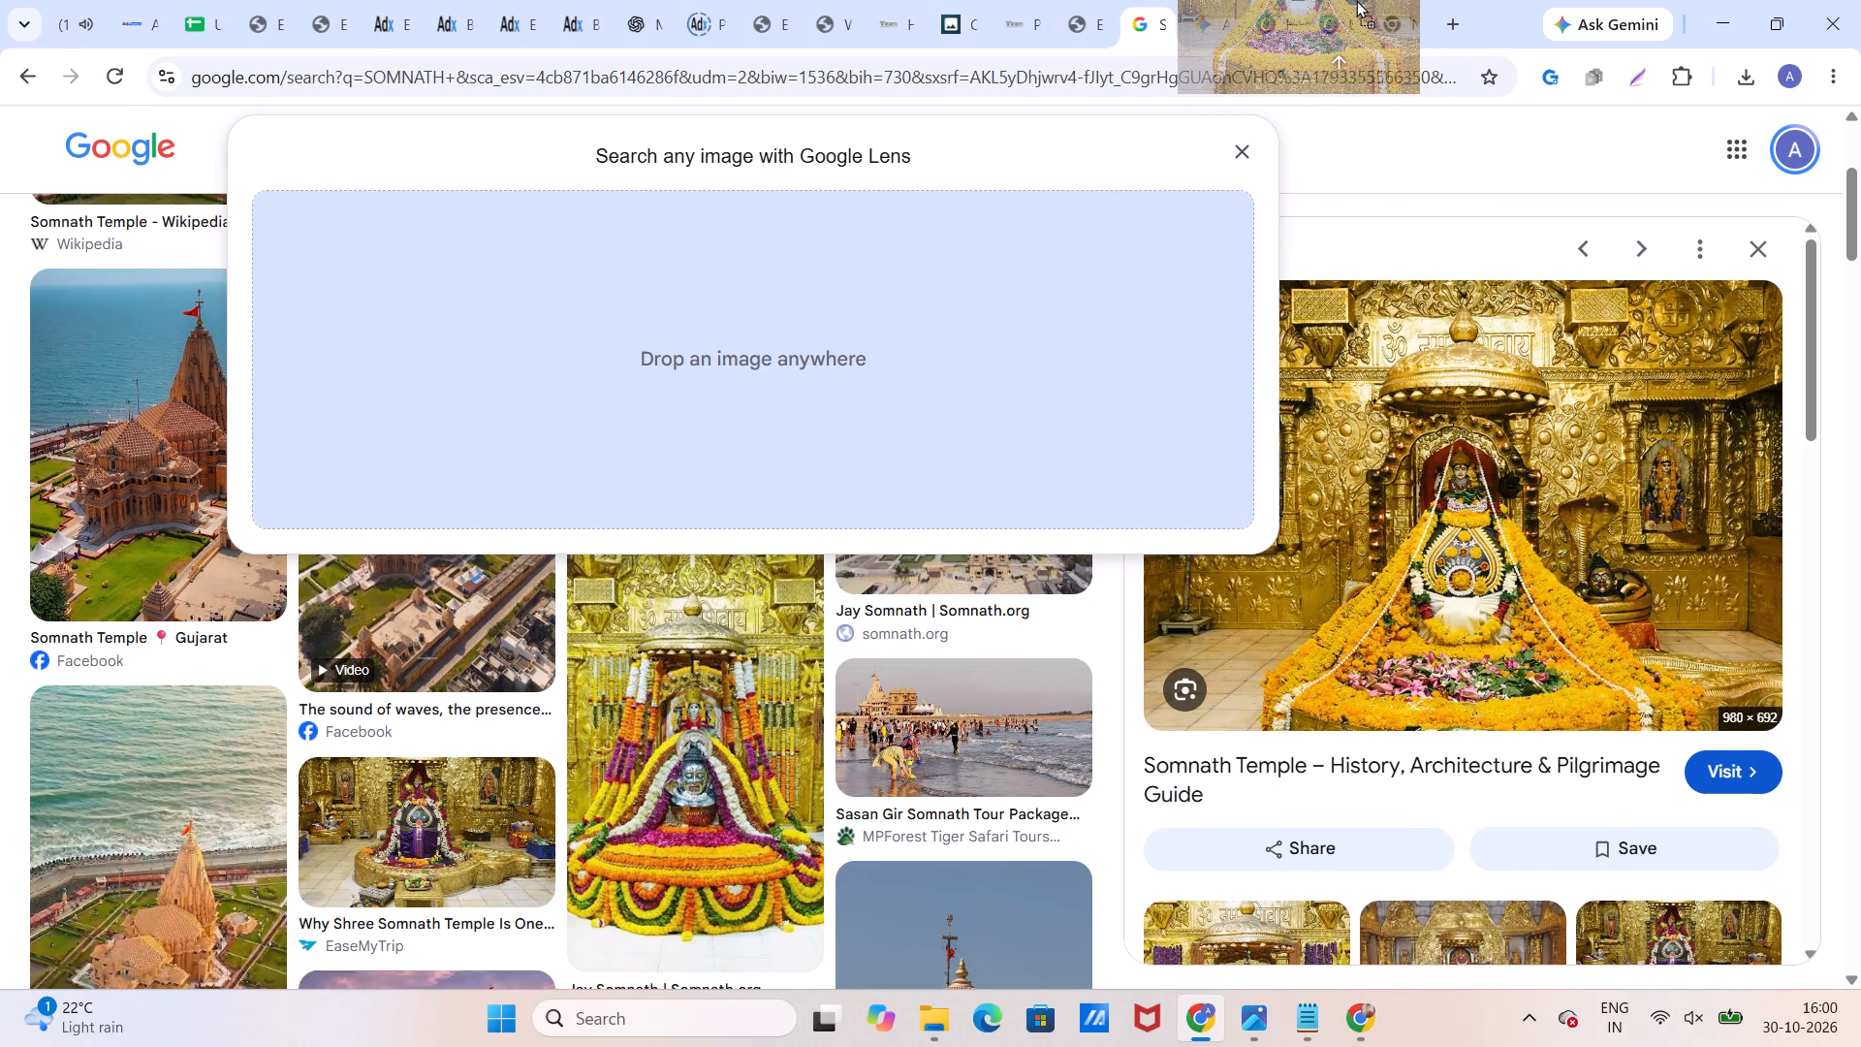
drag(1356, 0, 1253, 548)
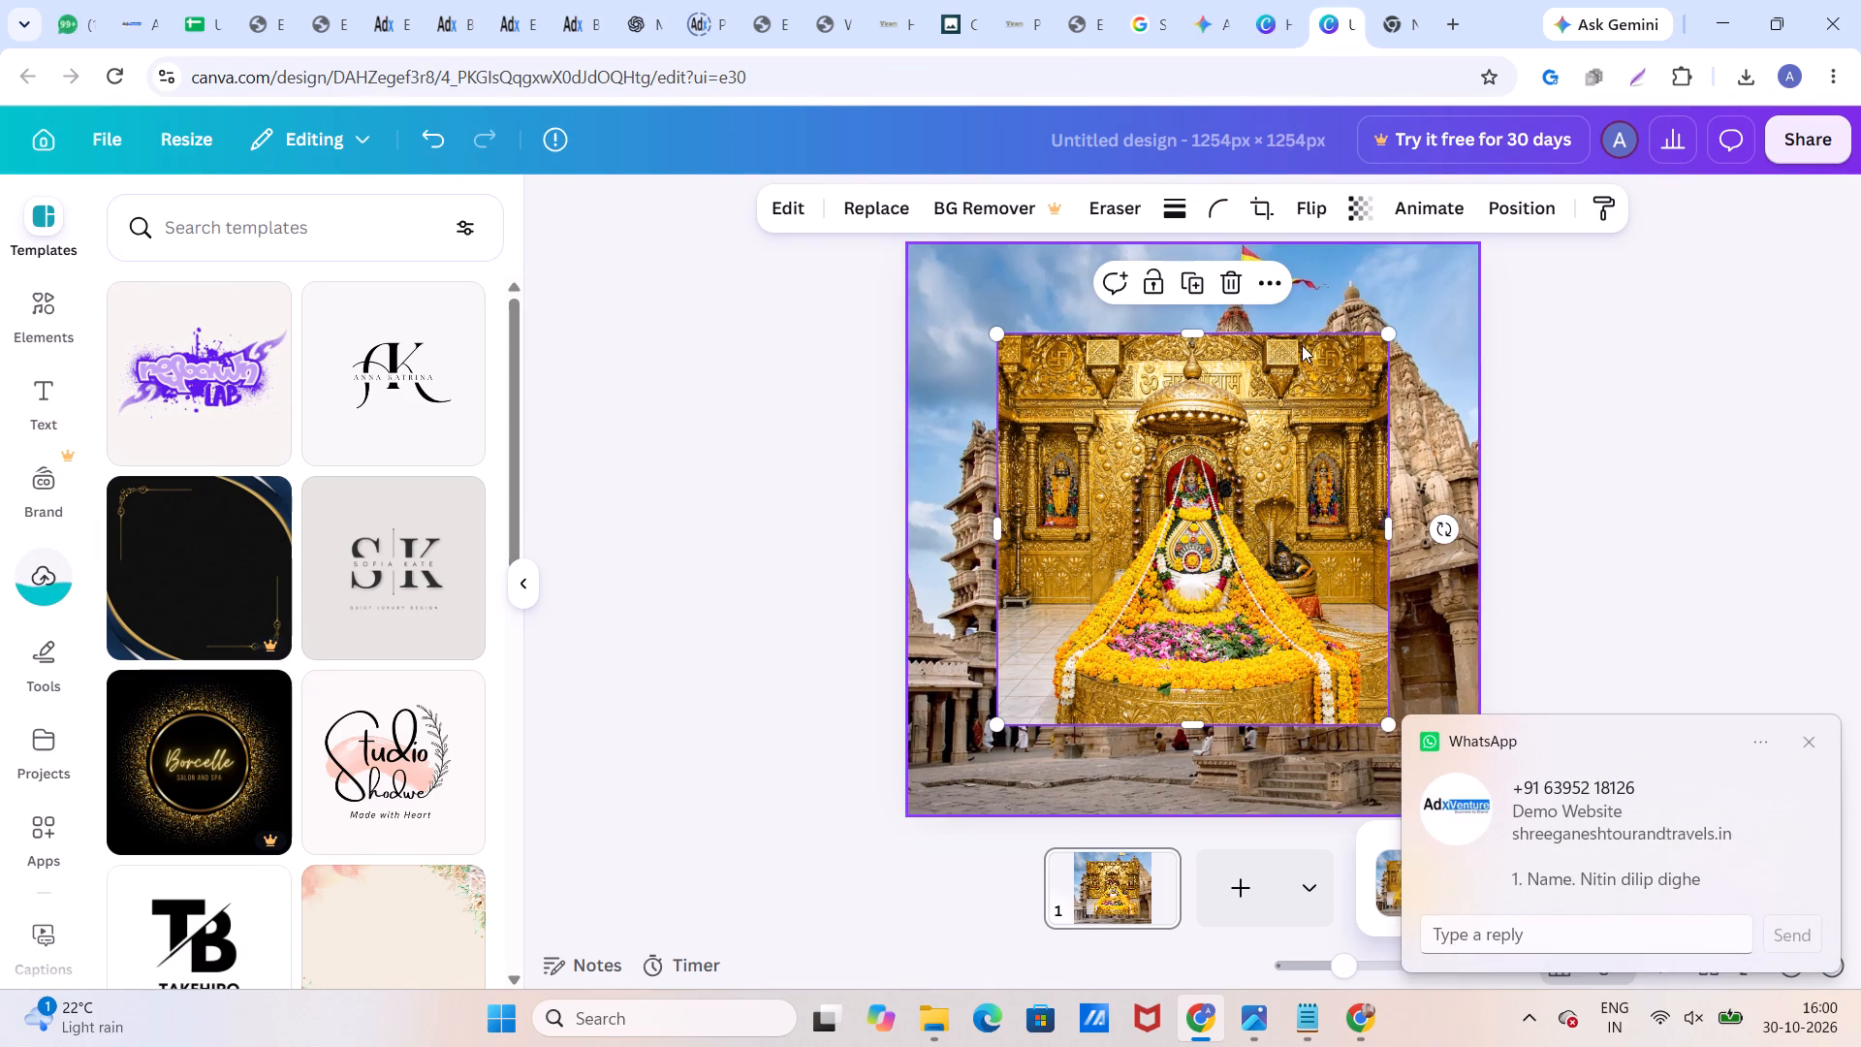
Delete the old temple picture that lies behind the Somnath shrine image on the design.
right_click(1004, 270)
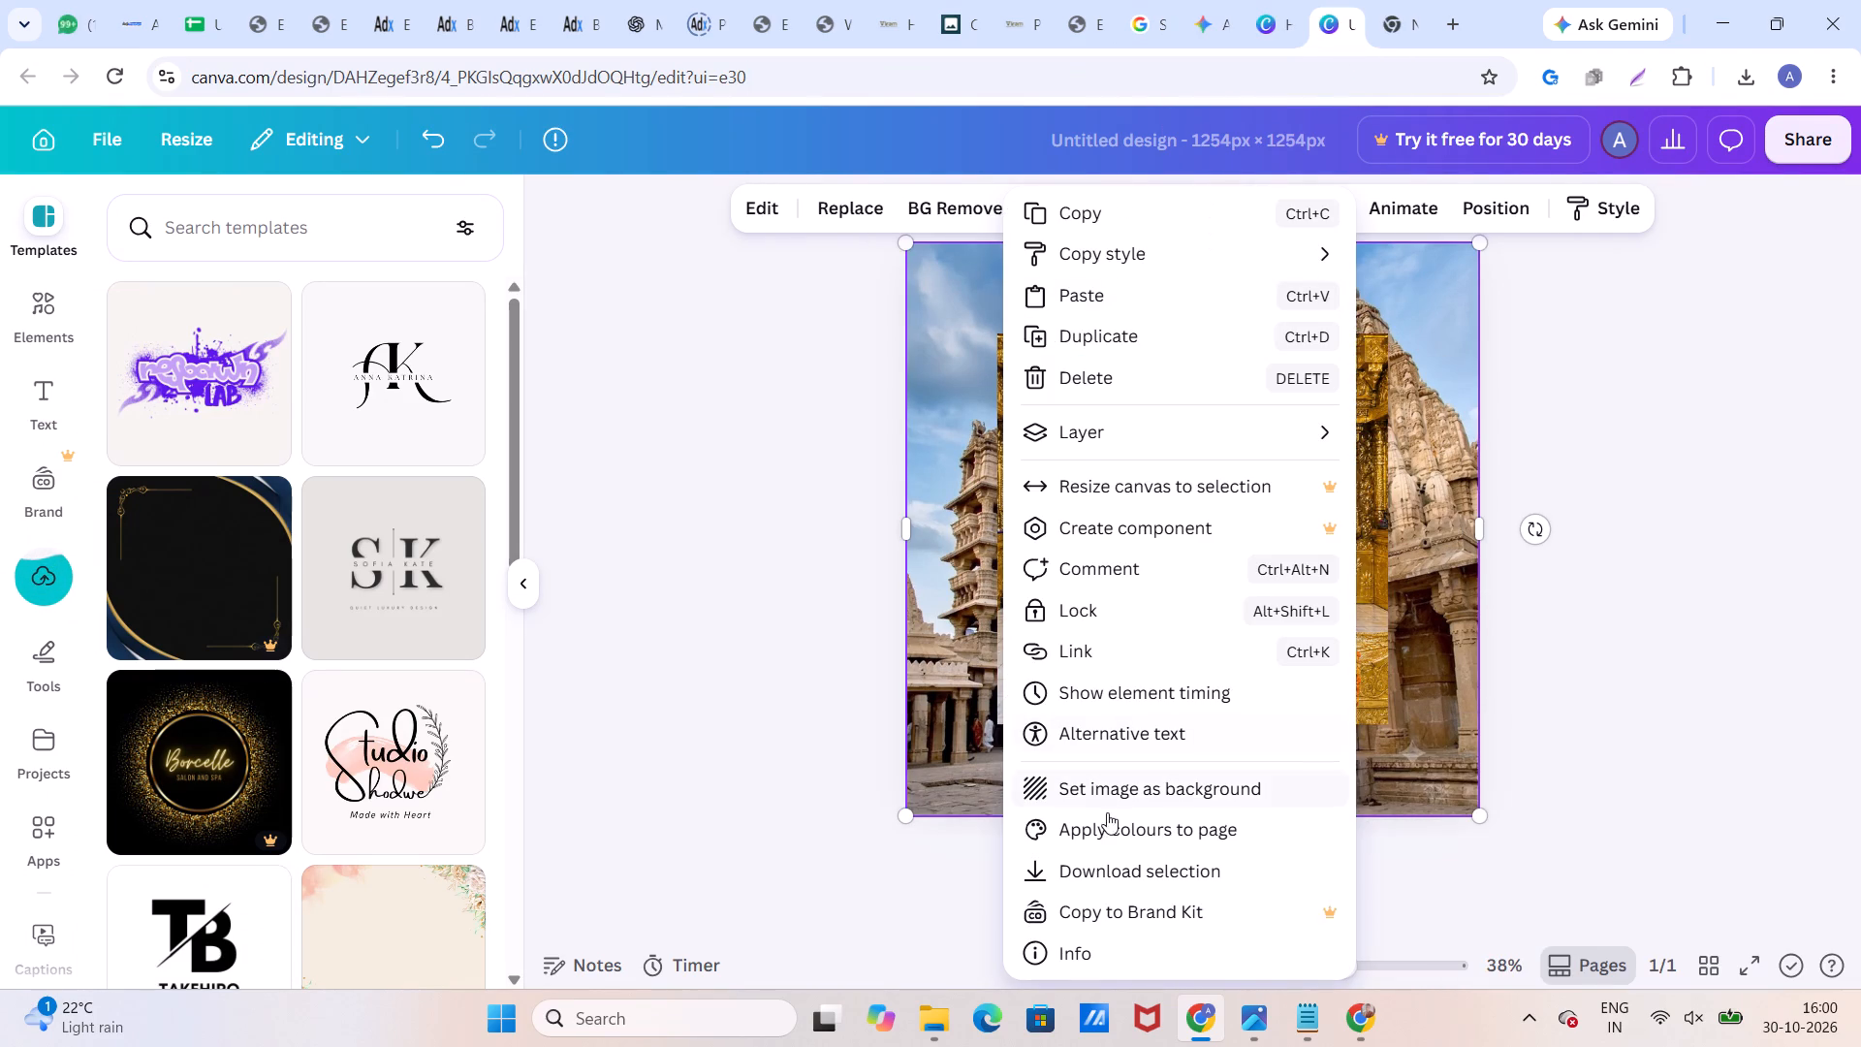
click(1098, 368)
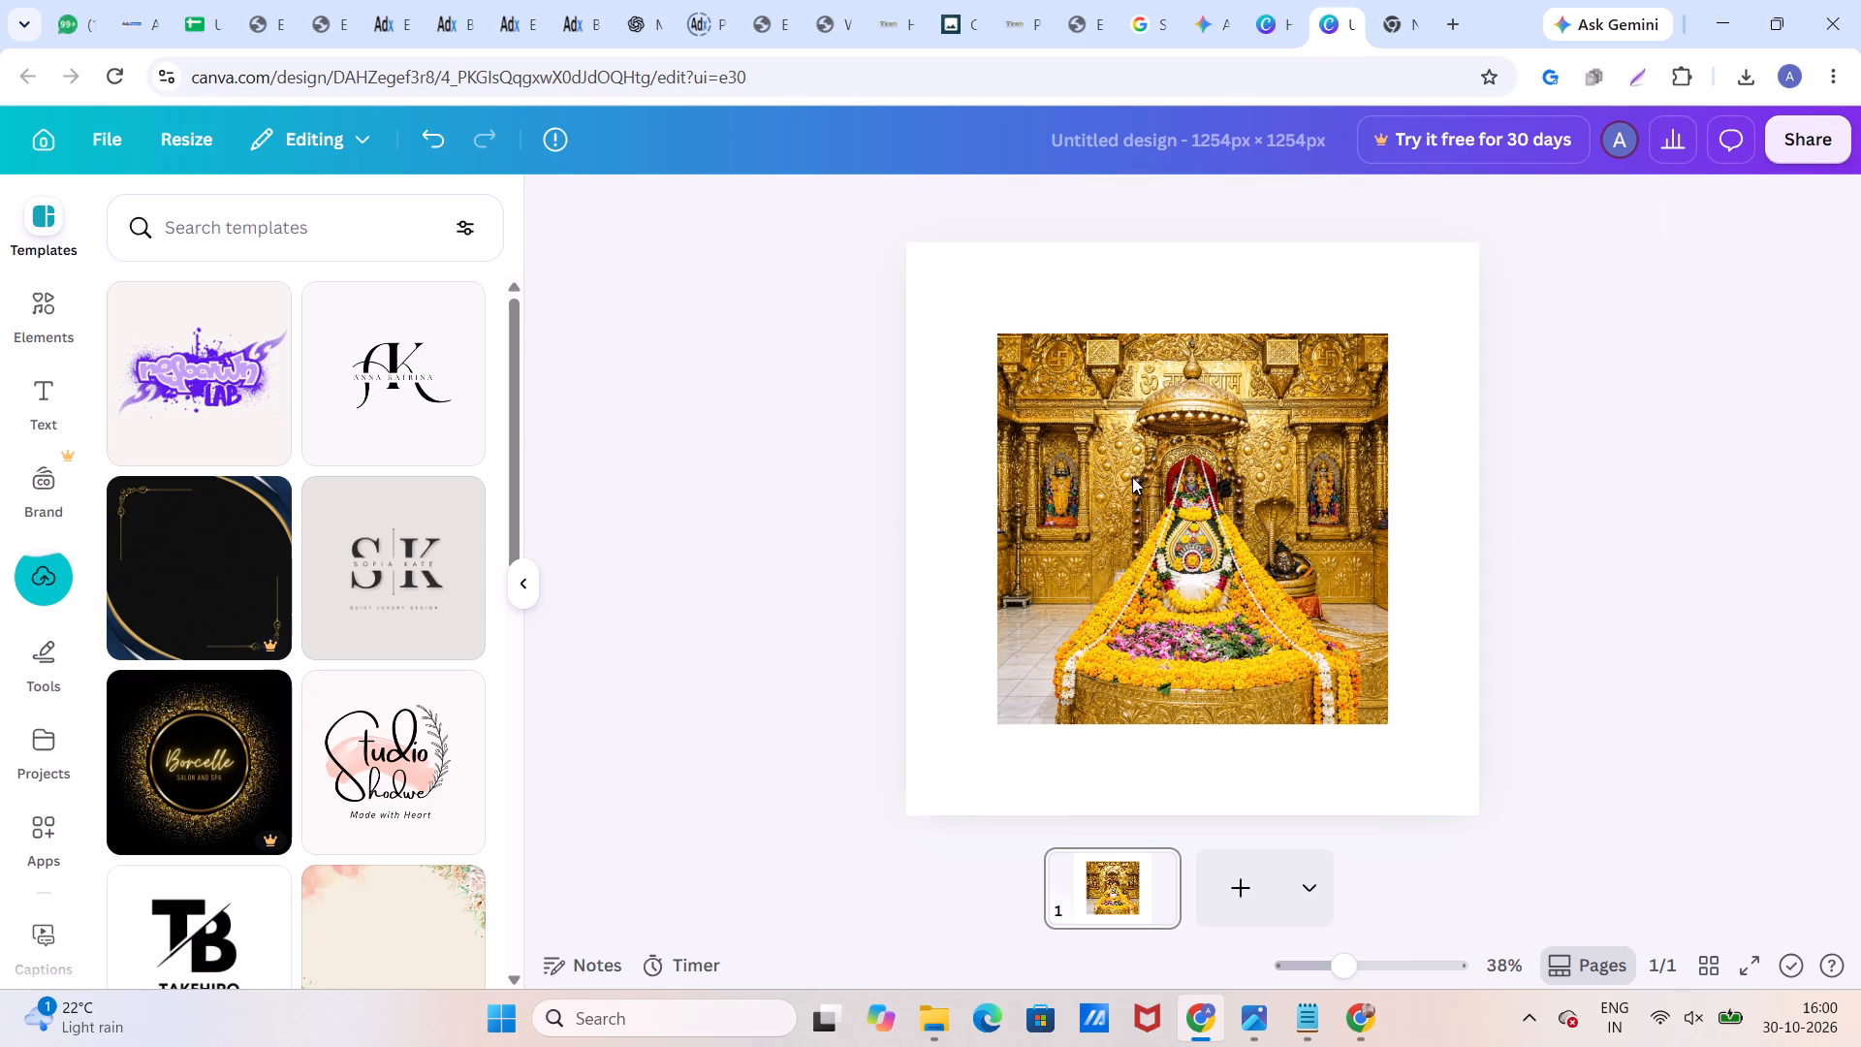
Enlarge the Somnath shrine image by its edges until it fills the whole 1254 × 1254 px canvas.
click(1133, 477)
drag(999, 528, 930, 610)
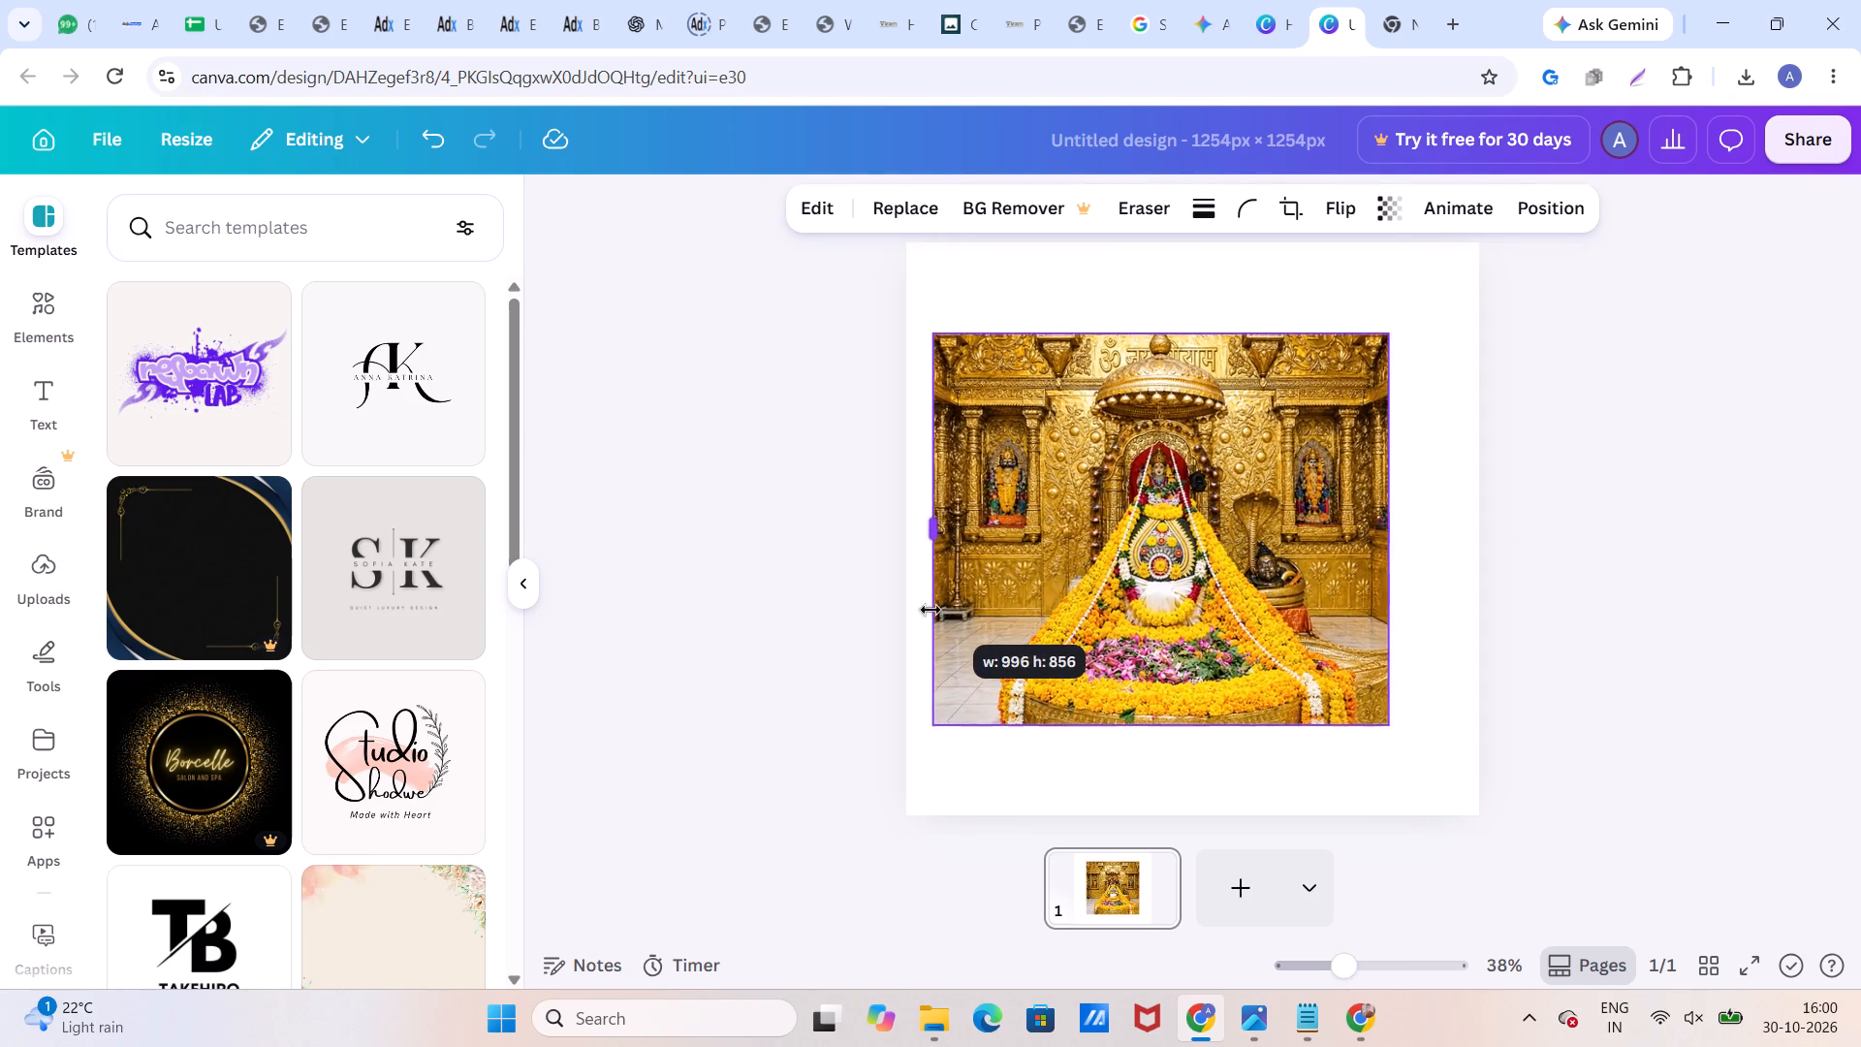
drag(930, 610, 914, 676)
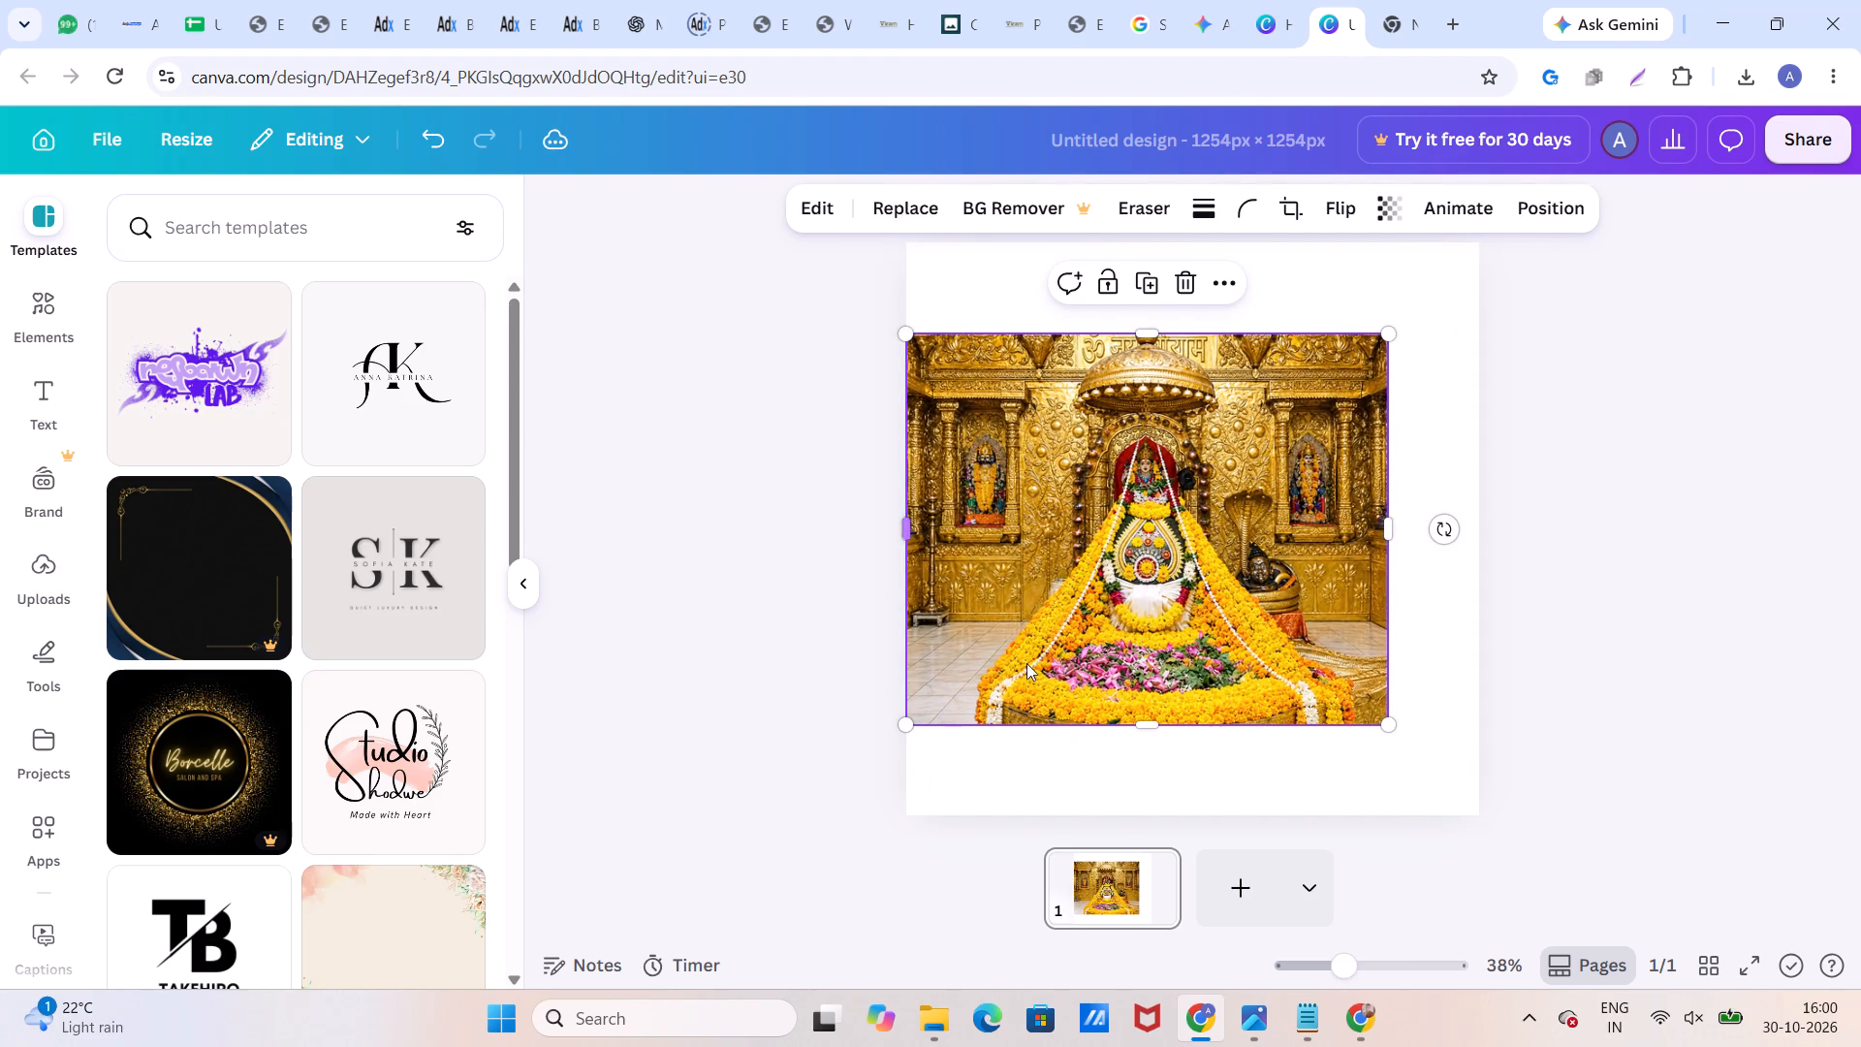
drag(1390, 531, 1479, 581)
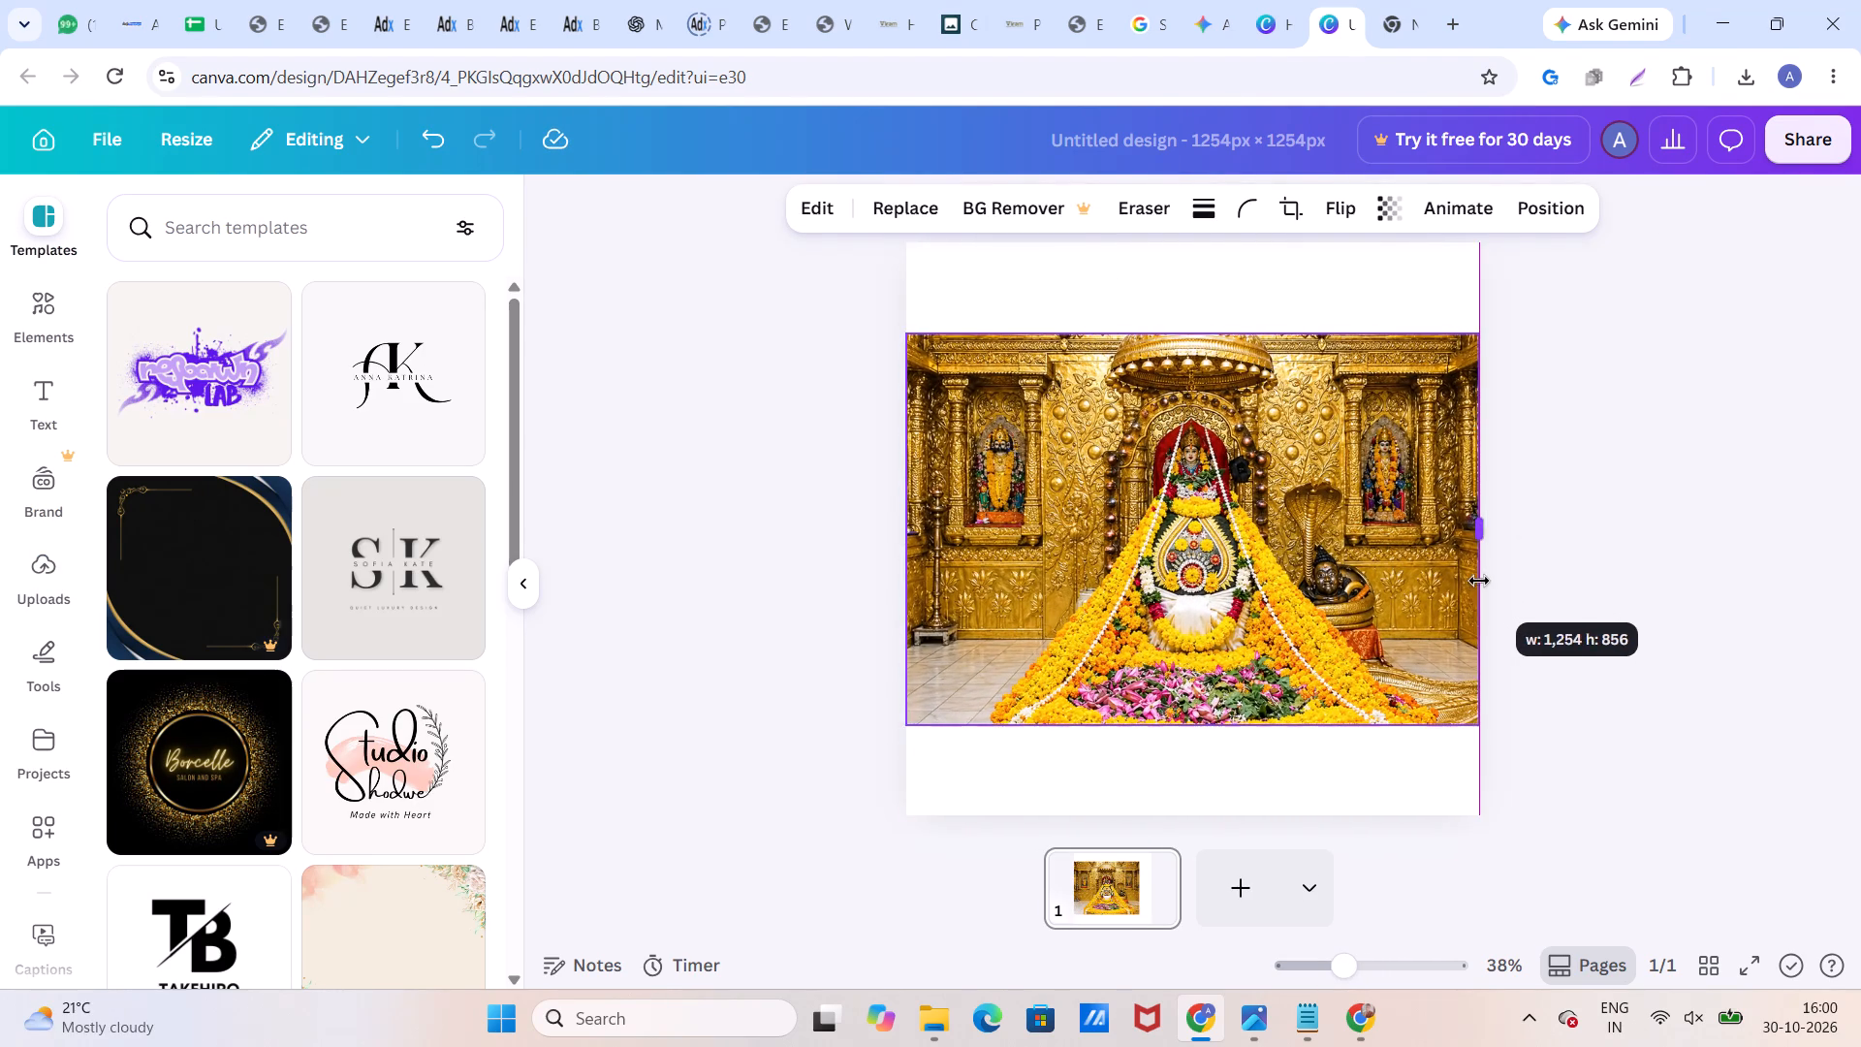
drag(1479, 581, 1478, 582)
drag(1197, 330, 1212, 271)
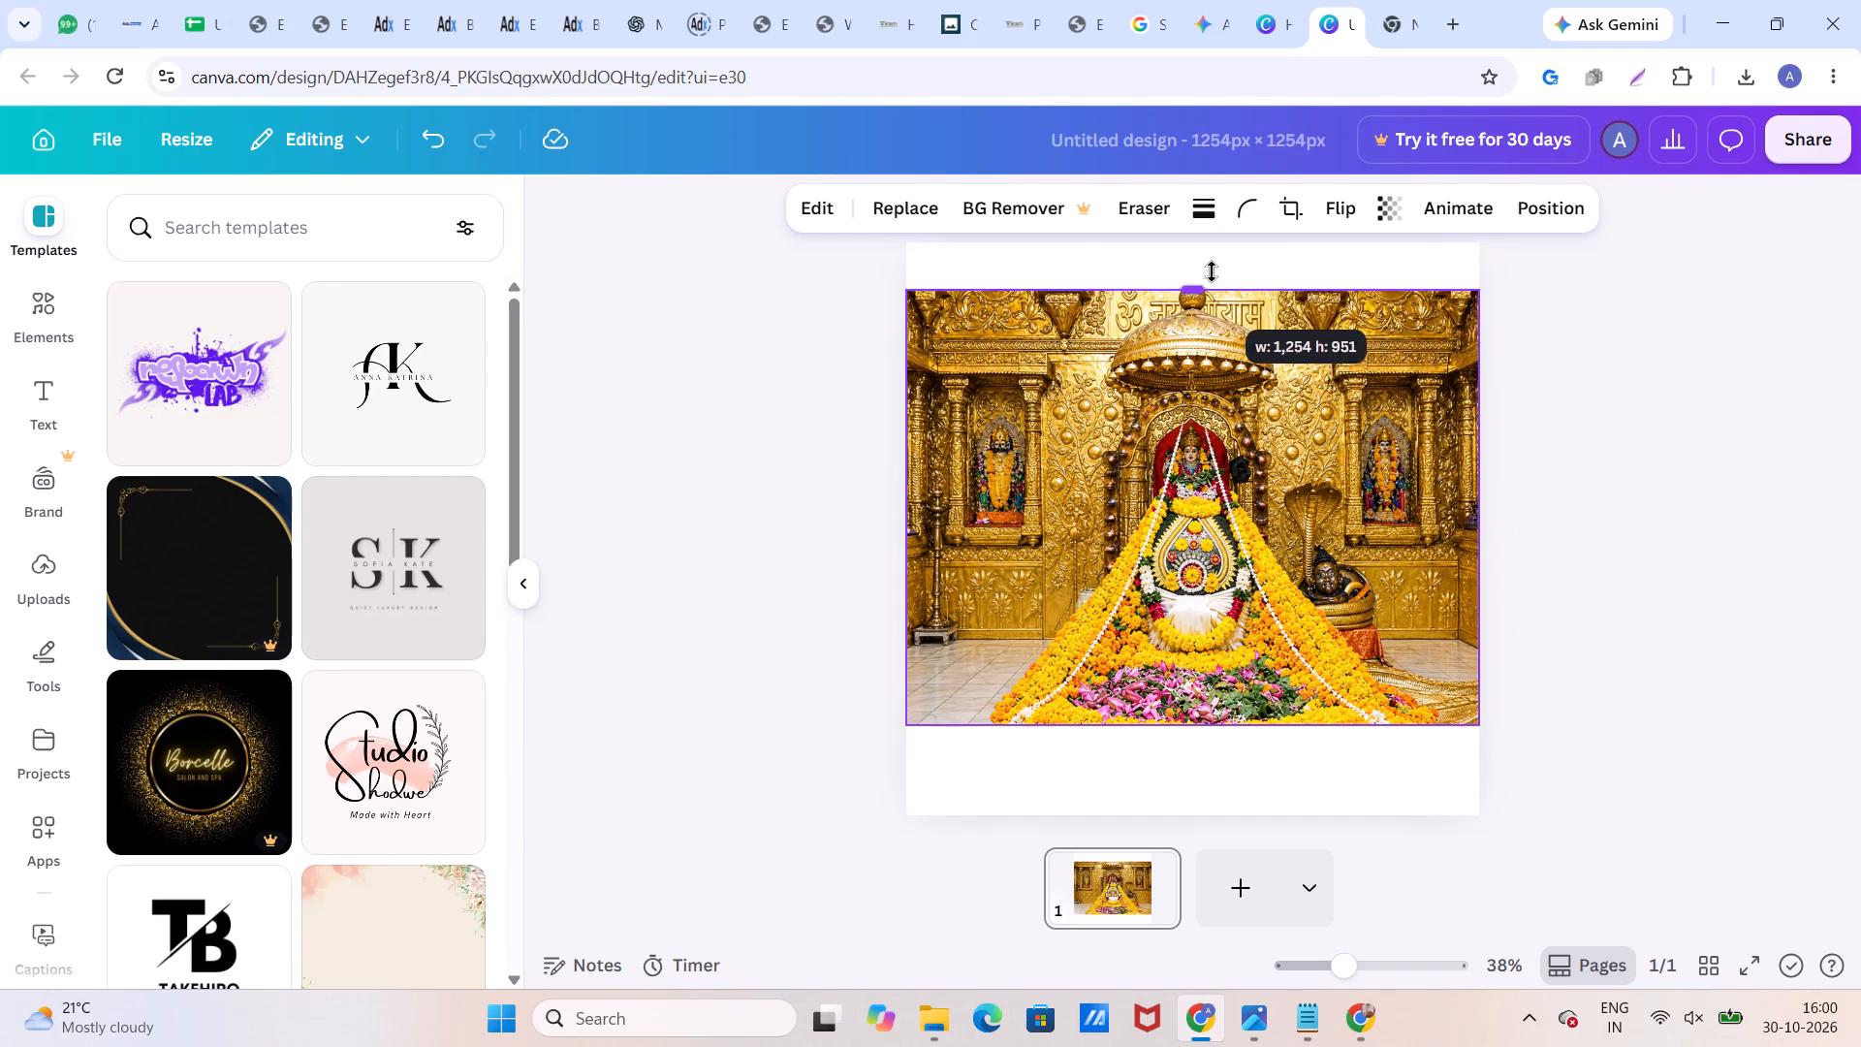
drag(1212, 271, 1217, 246)
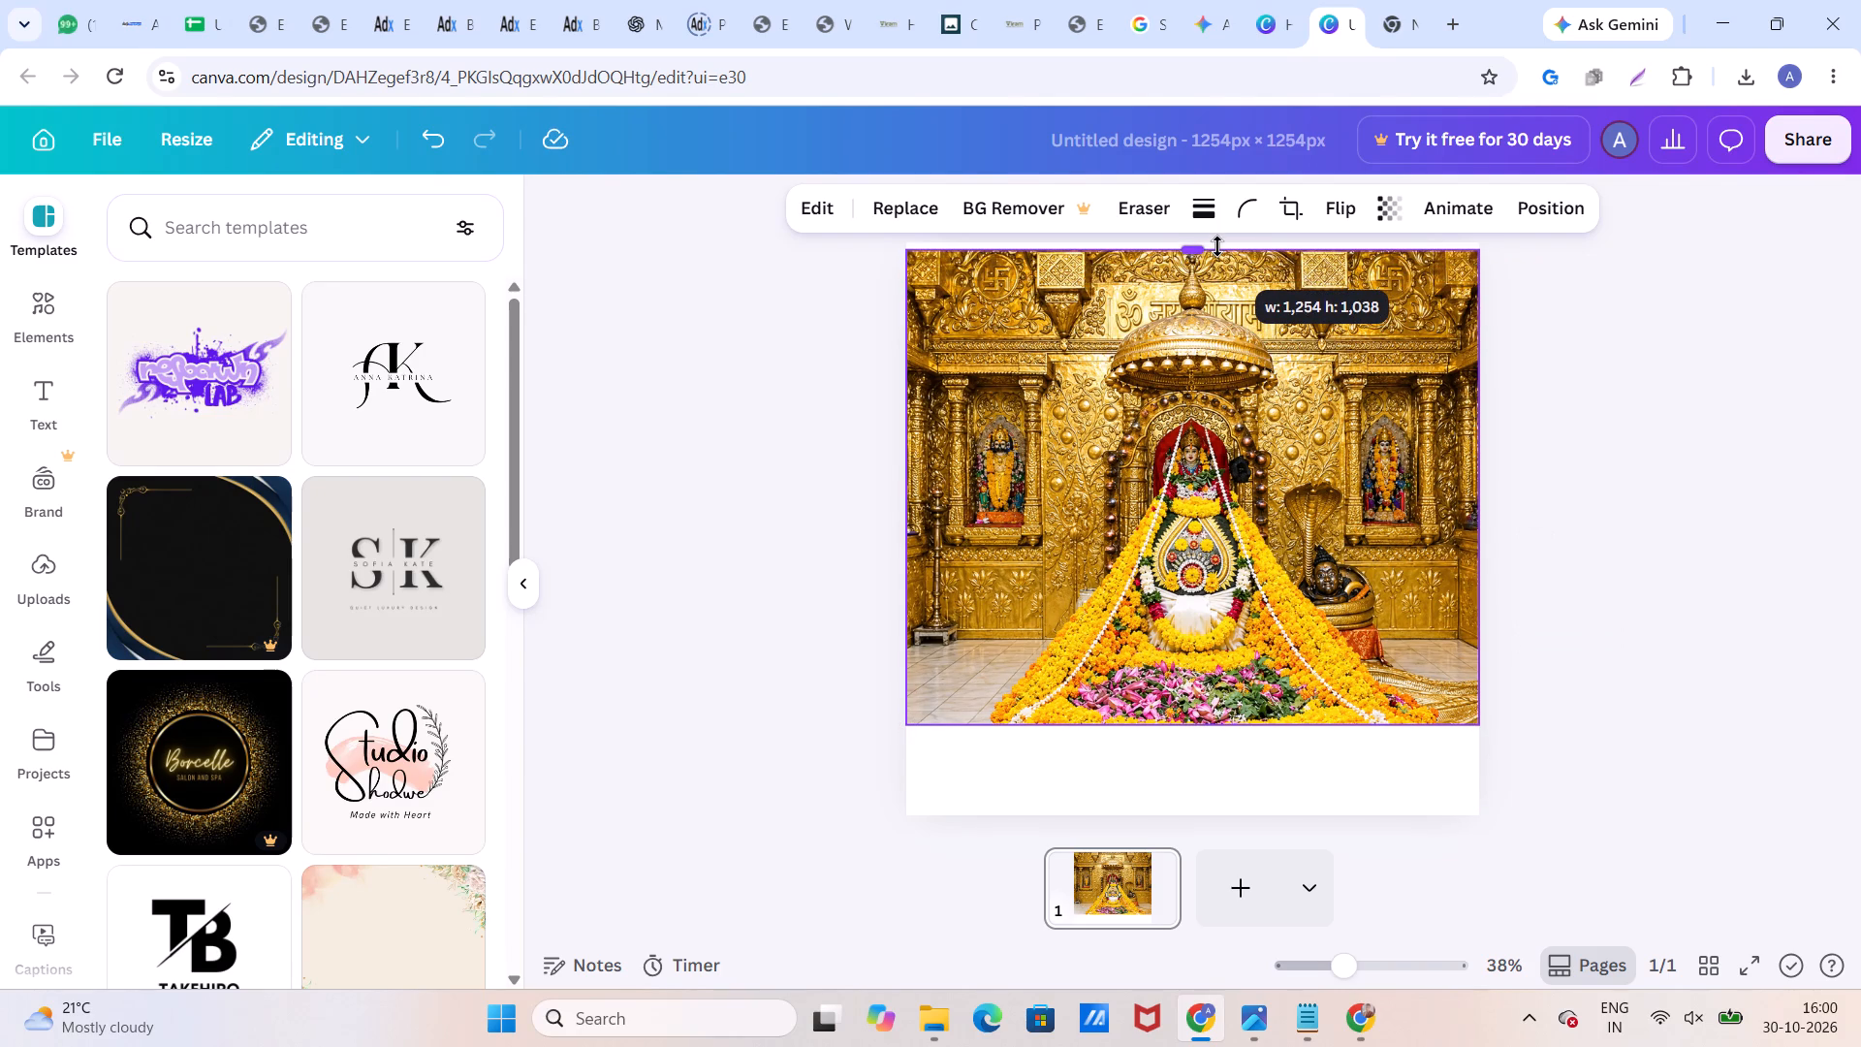
drag(1217, 246, 1228, 244)
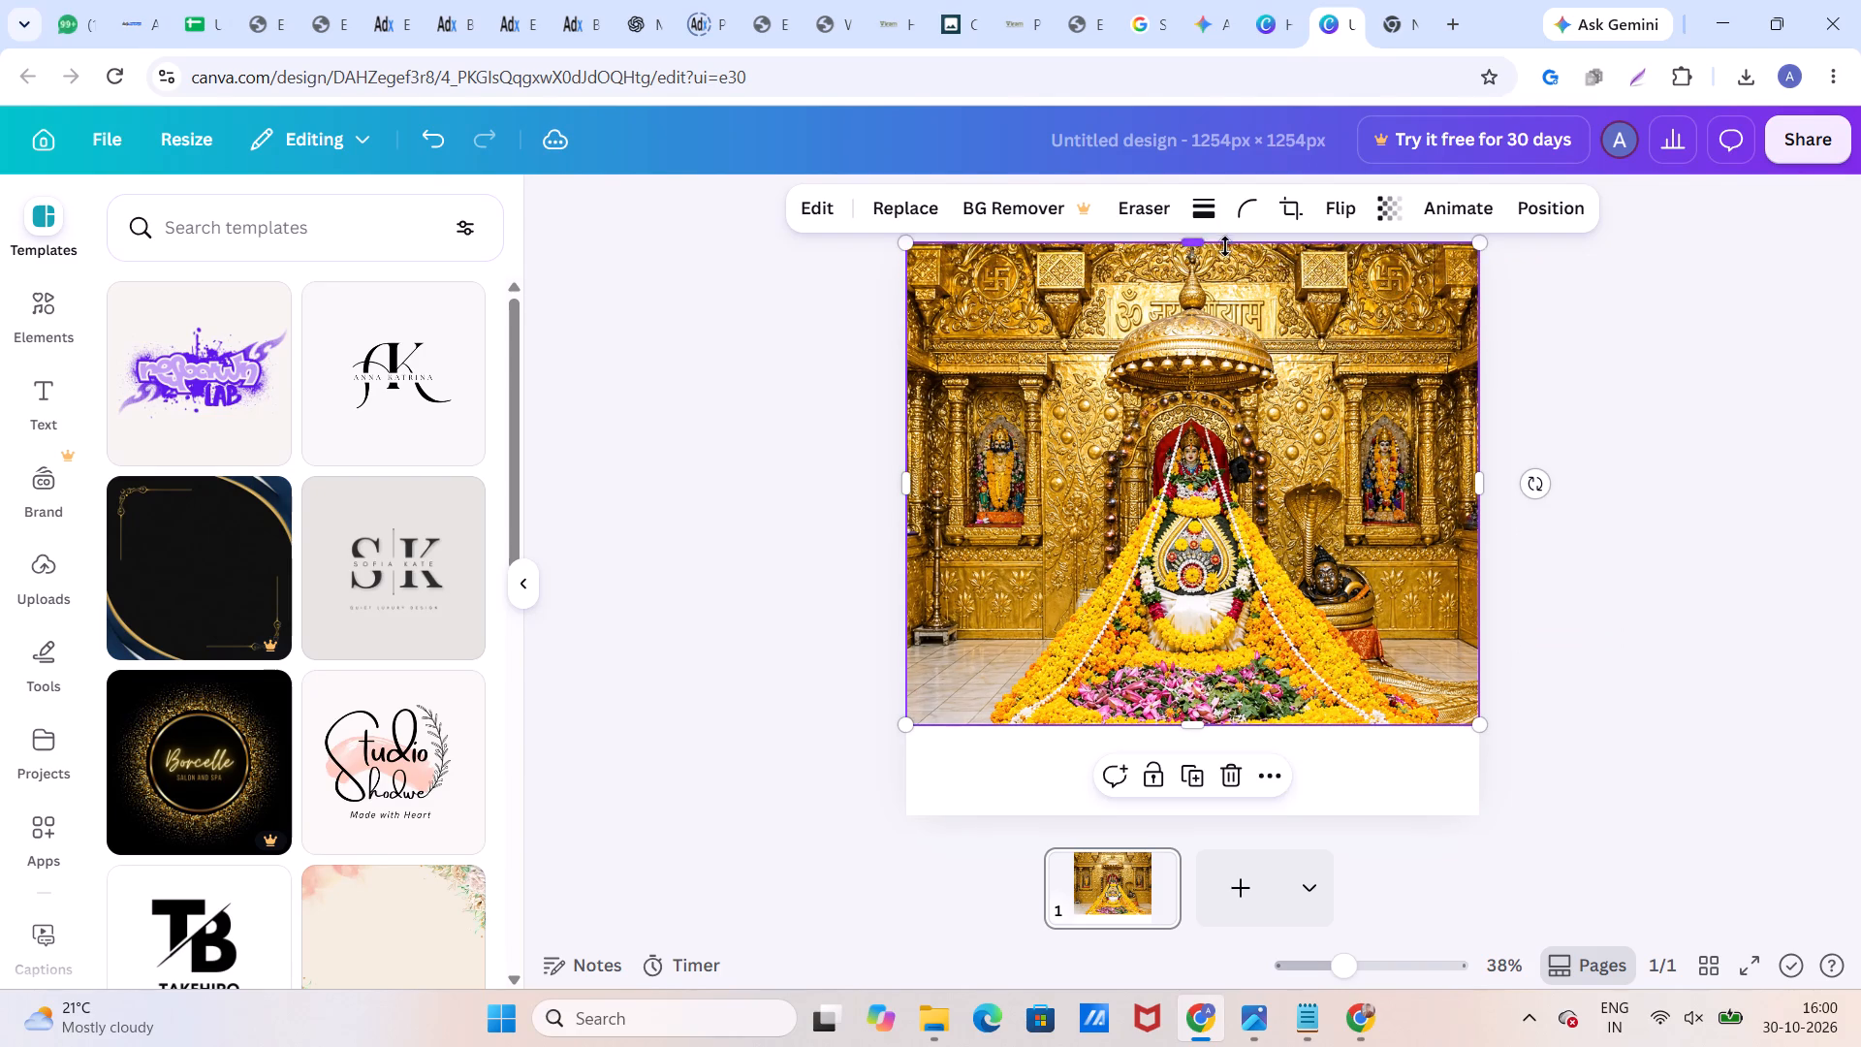
drag(1192, 727, 1207, 778)
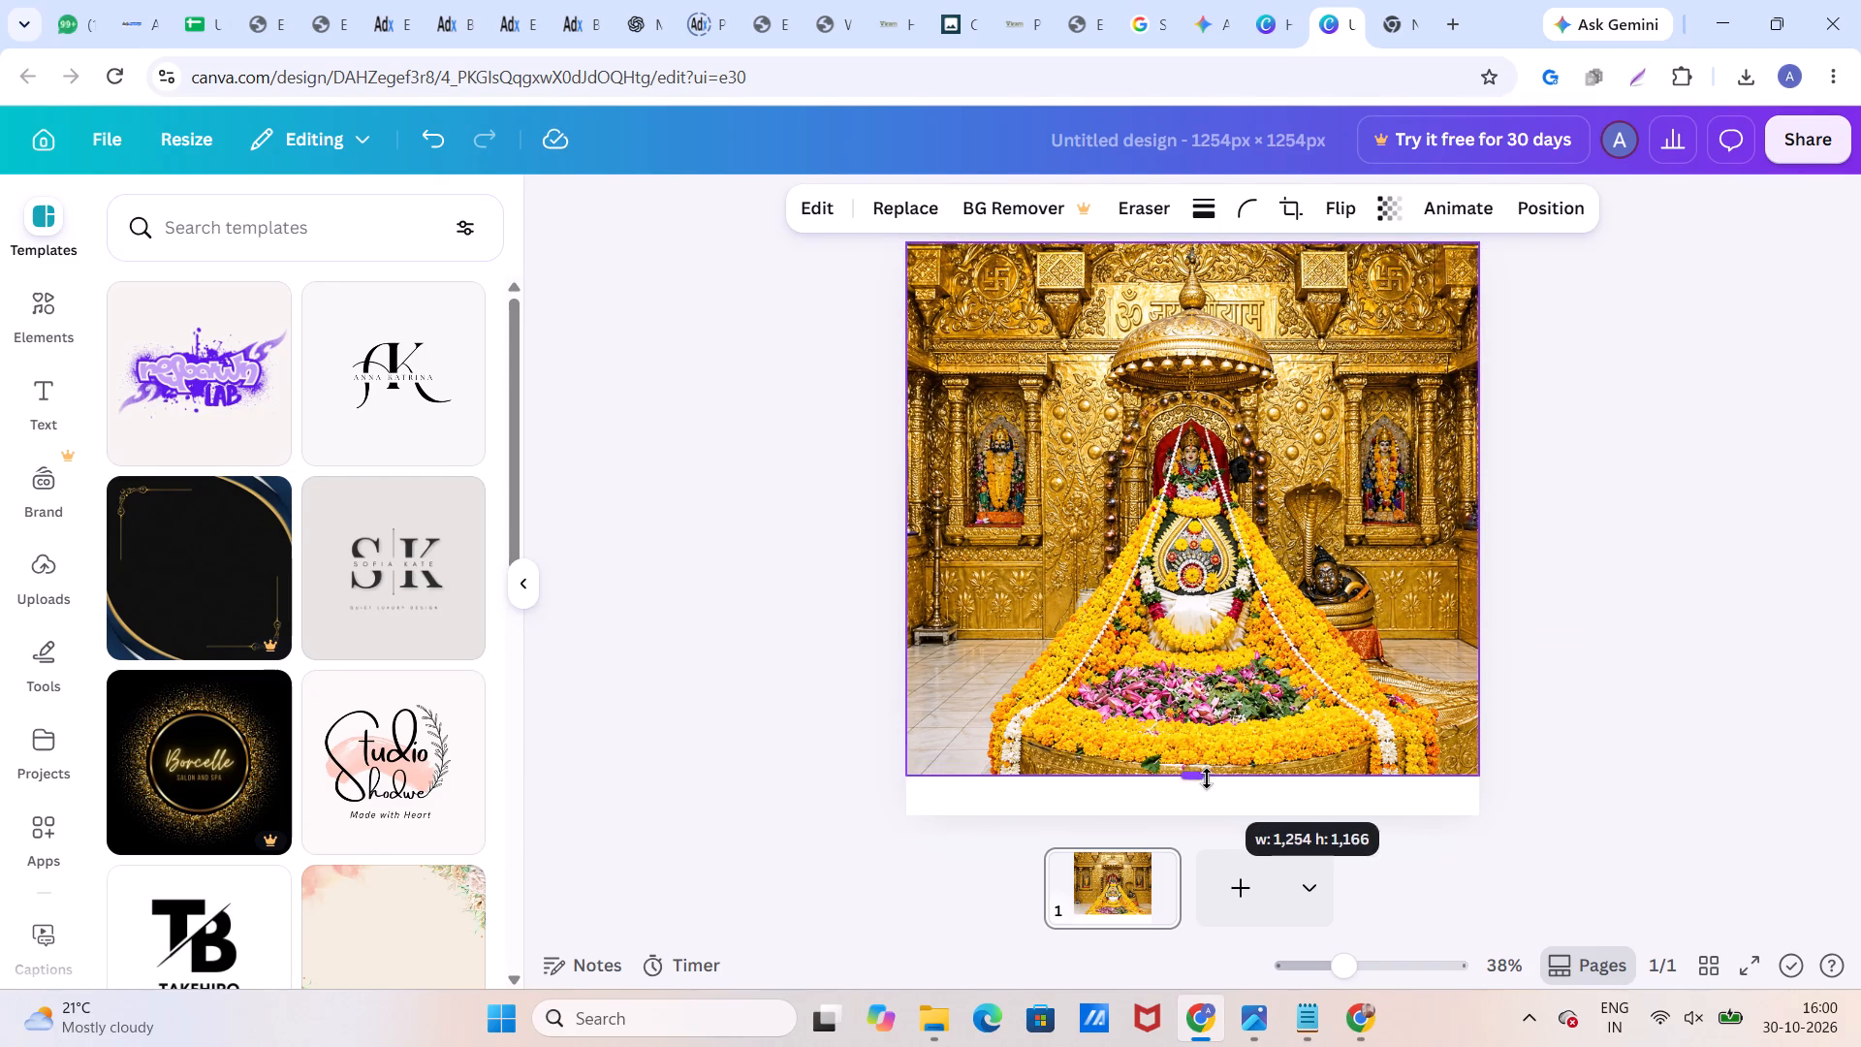
drag(1207, 778, 1214, 811)
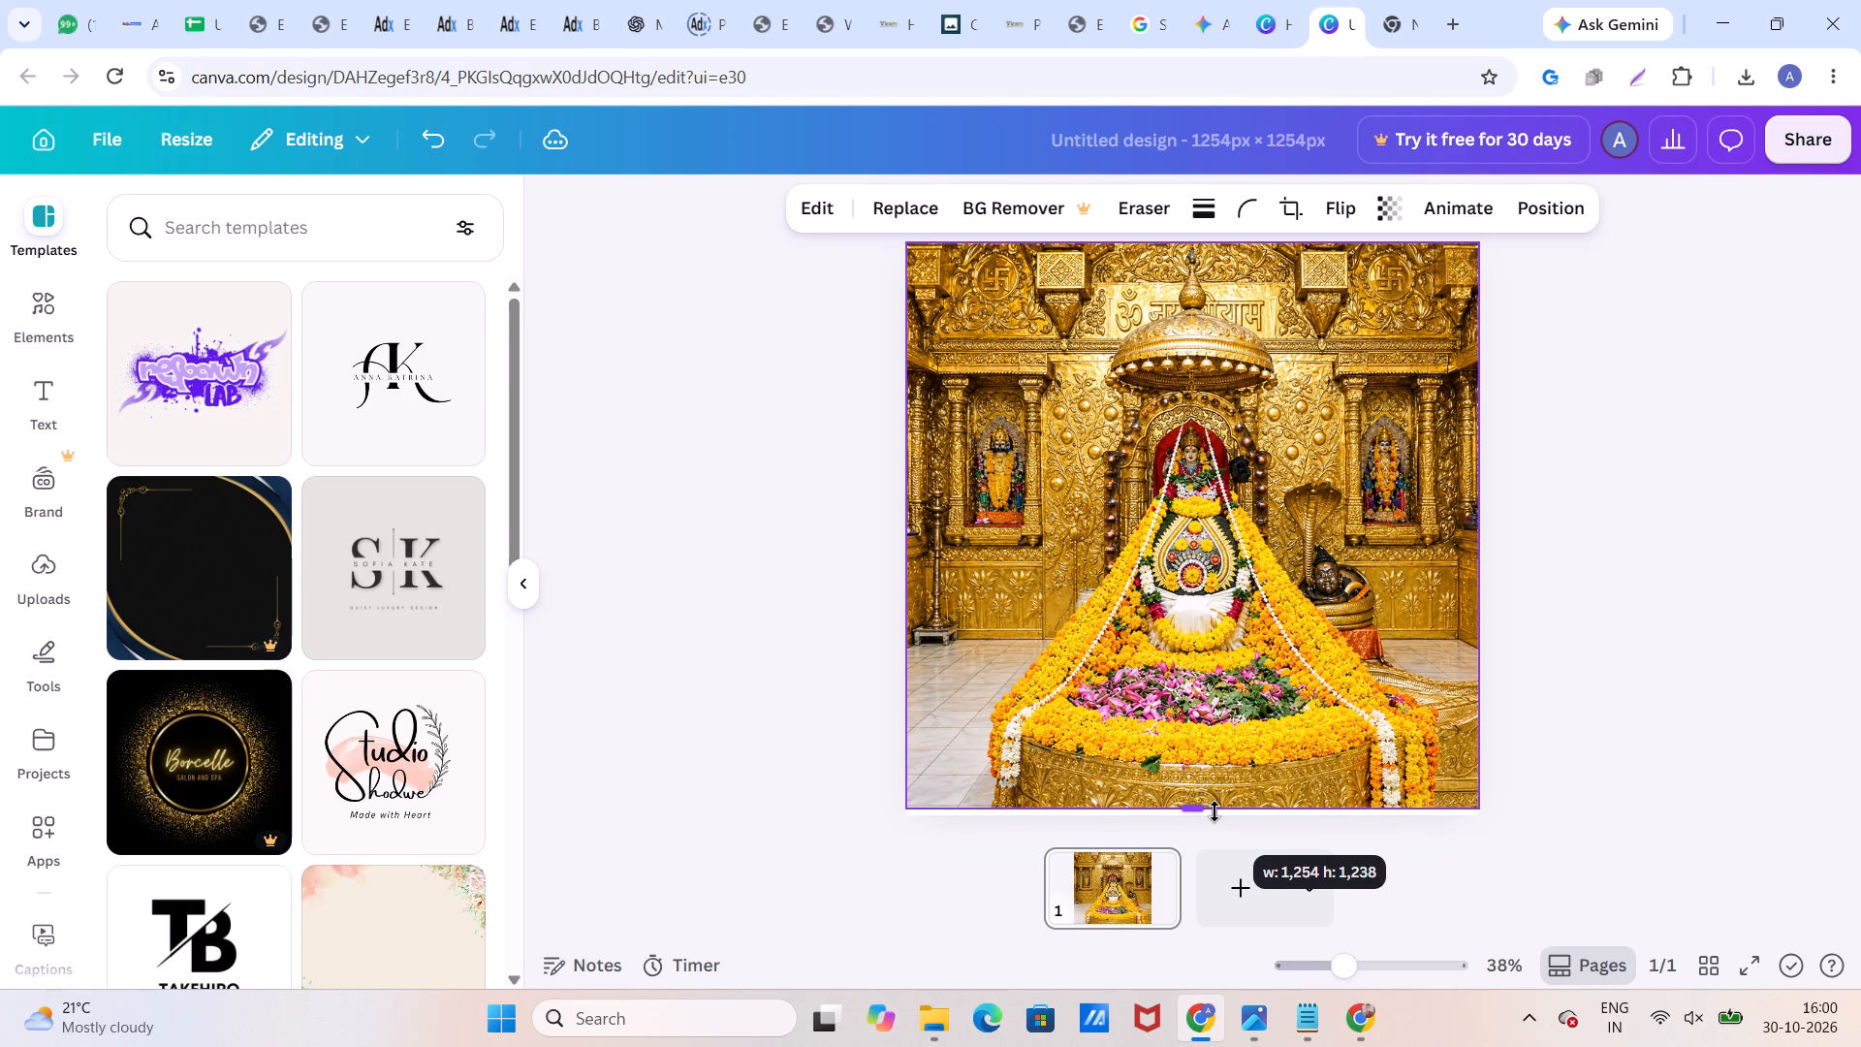
drag(1214, 811, 1218, 812)
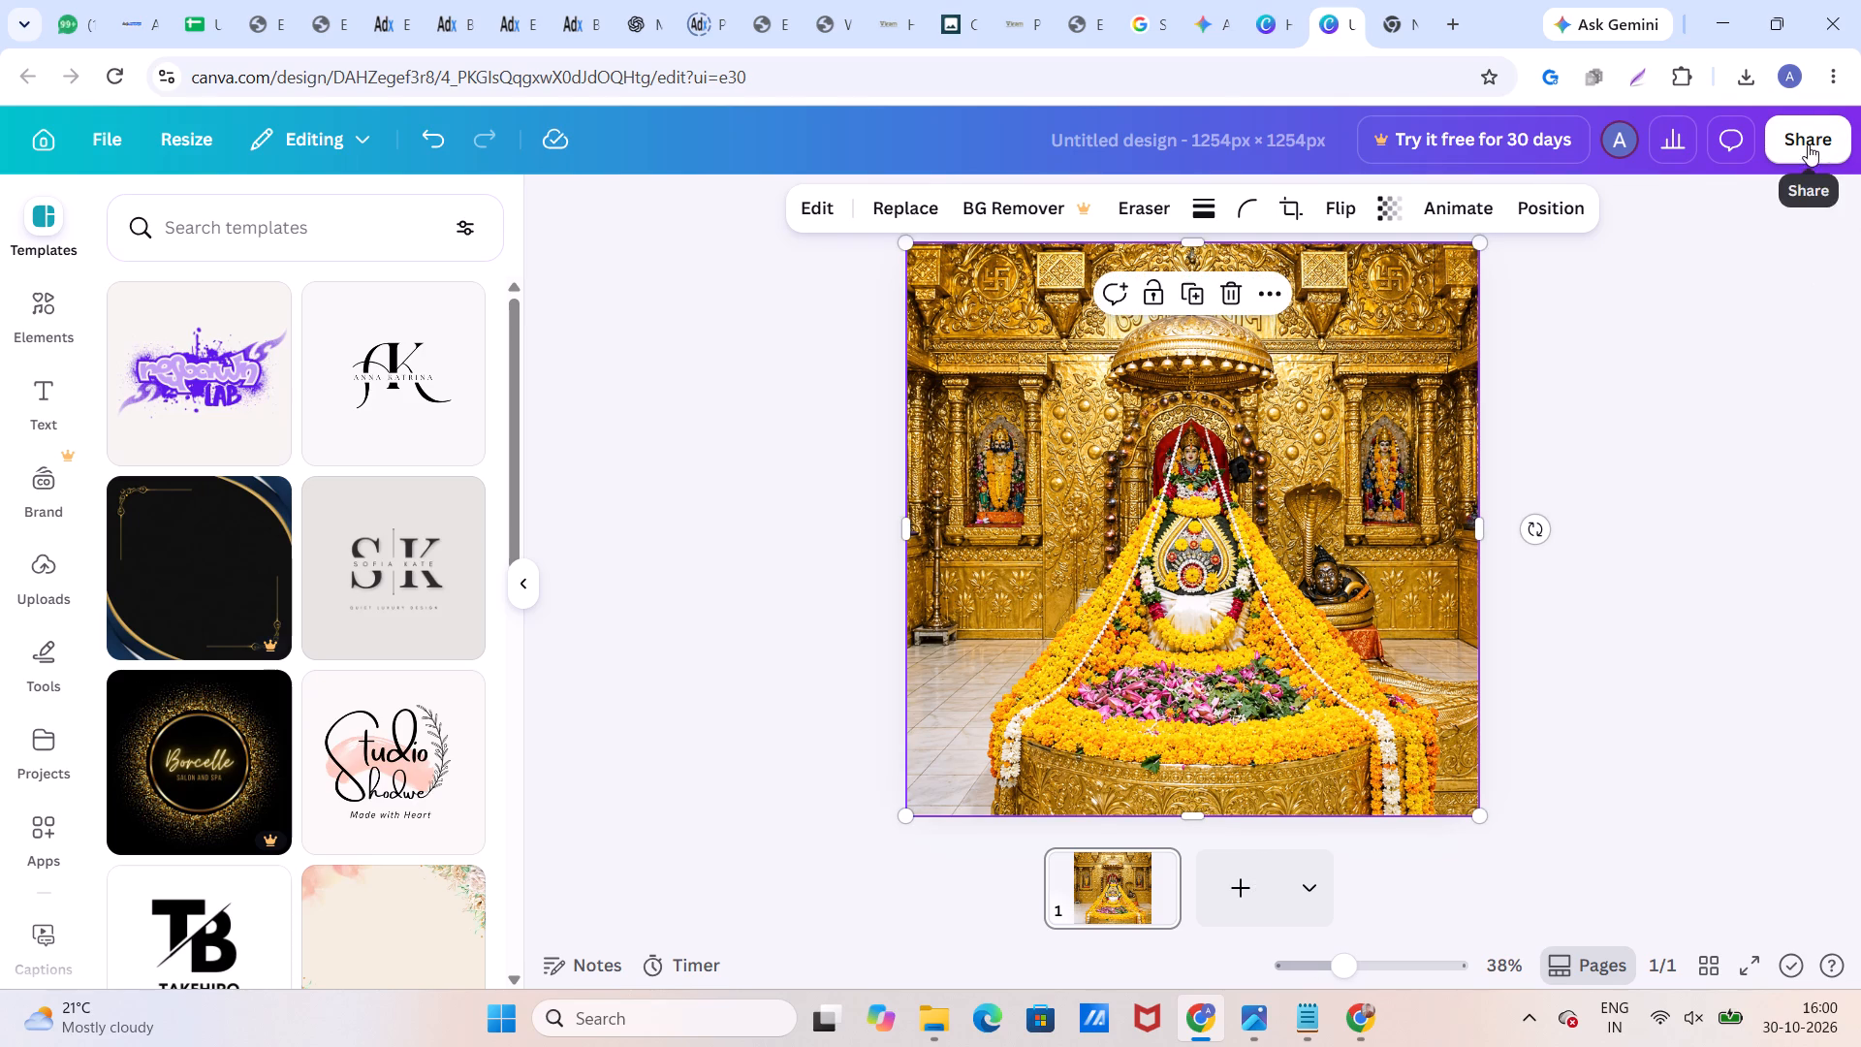
Open the download options for the finished Somnath design.
click(1806, 143)
click(1444, 718)
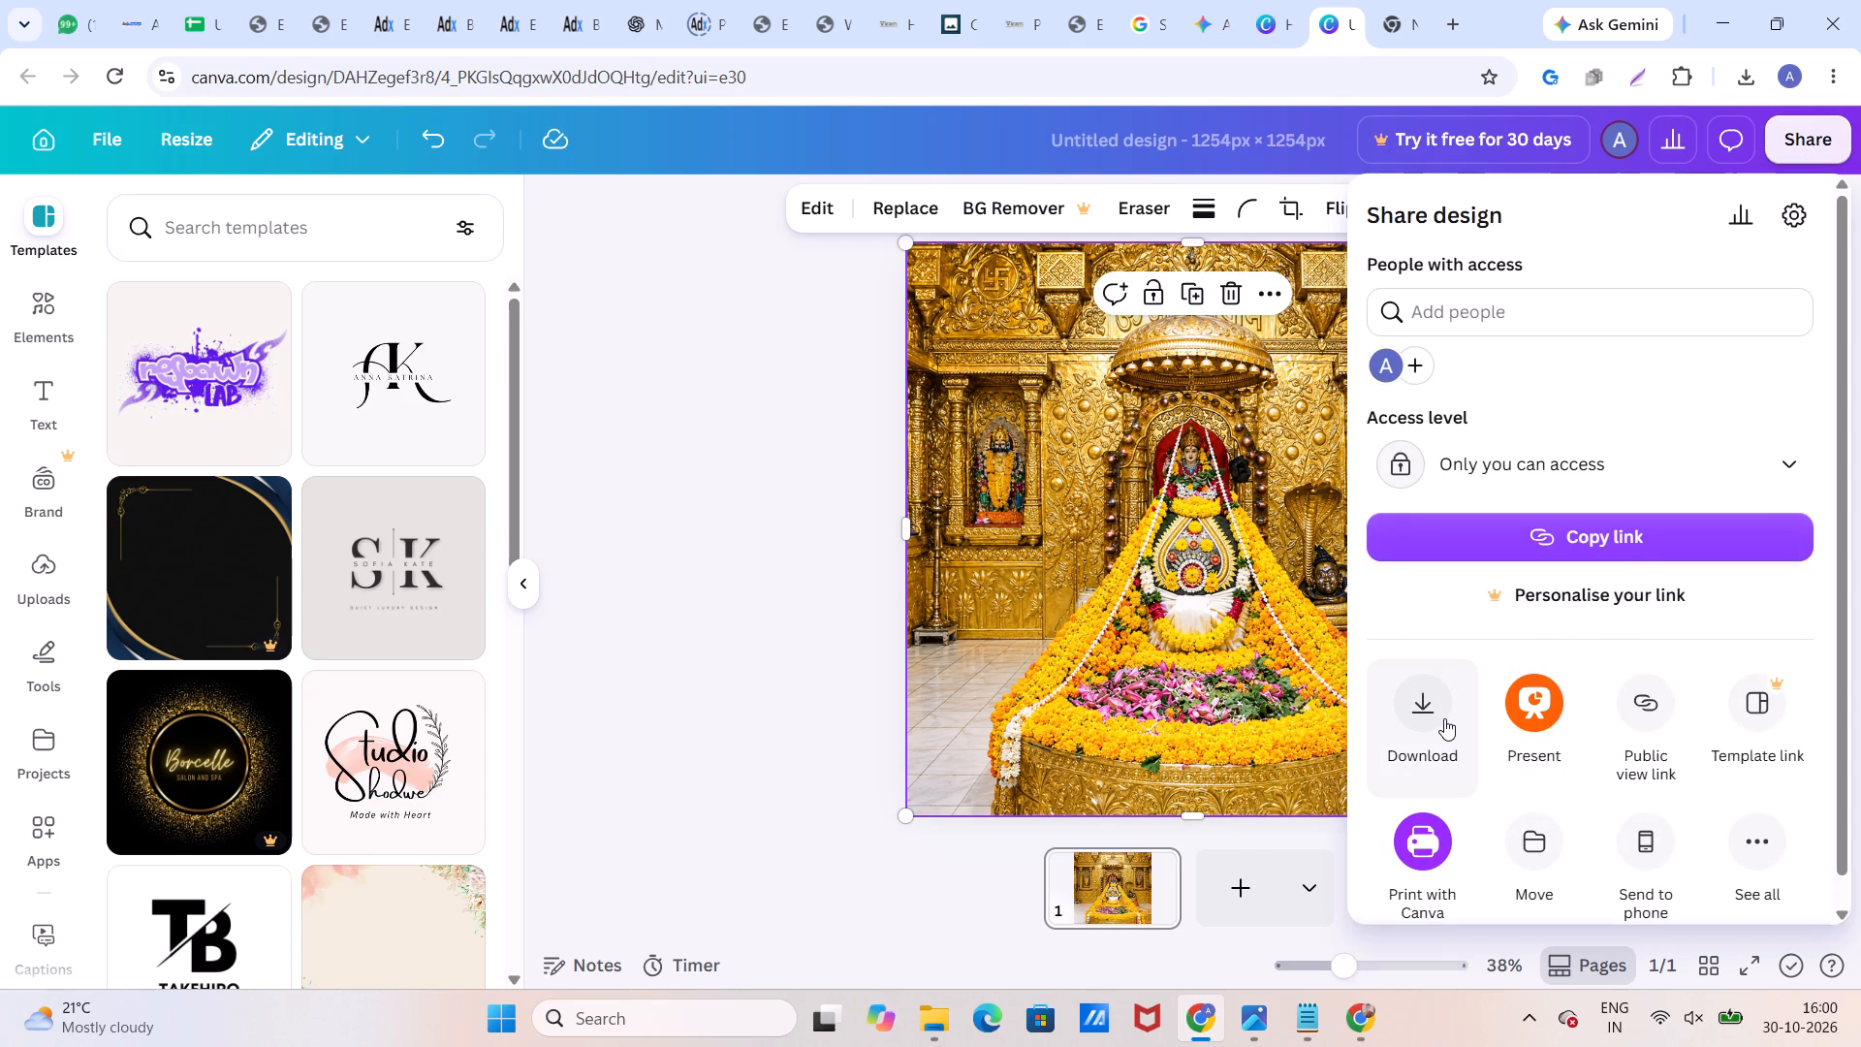
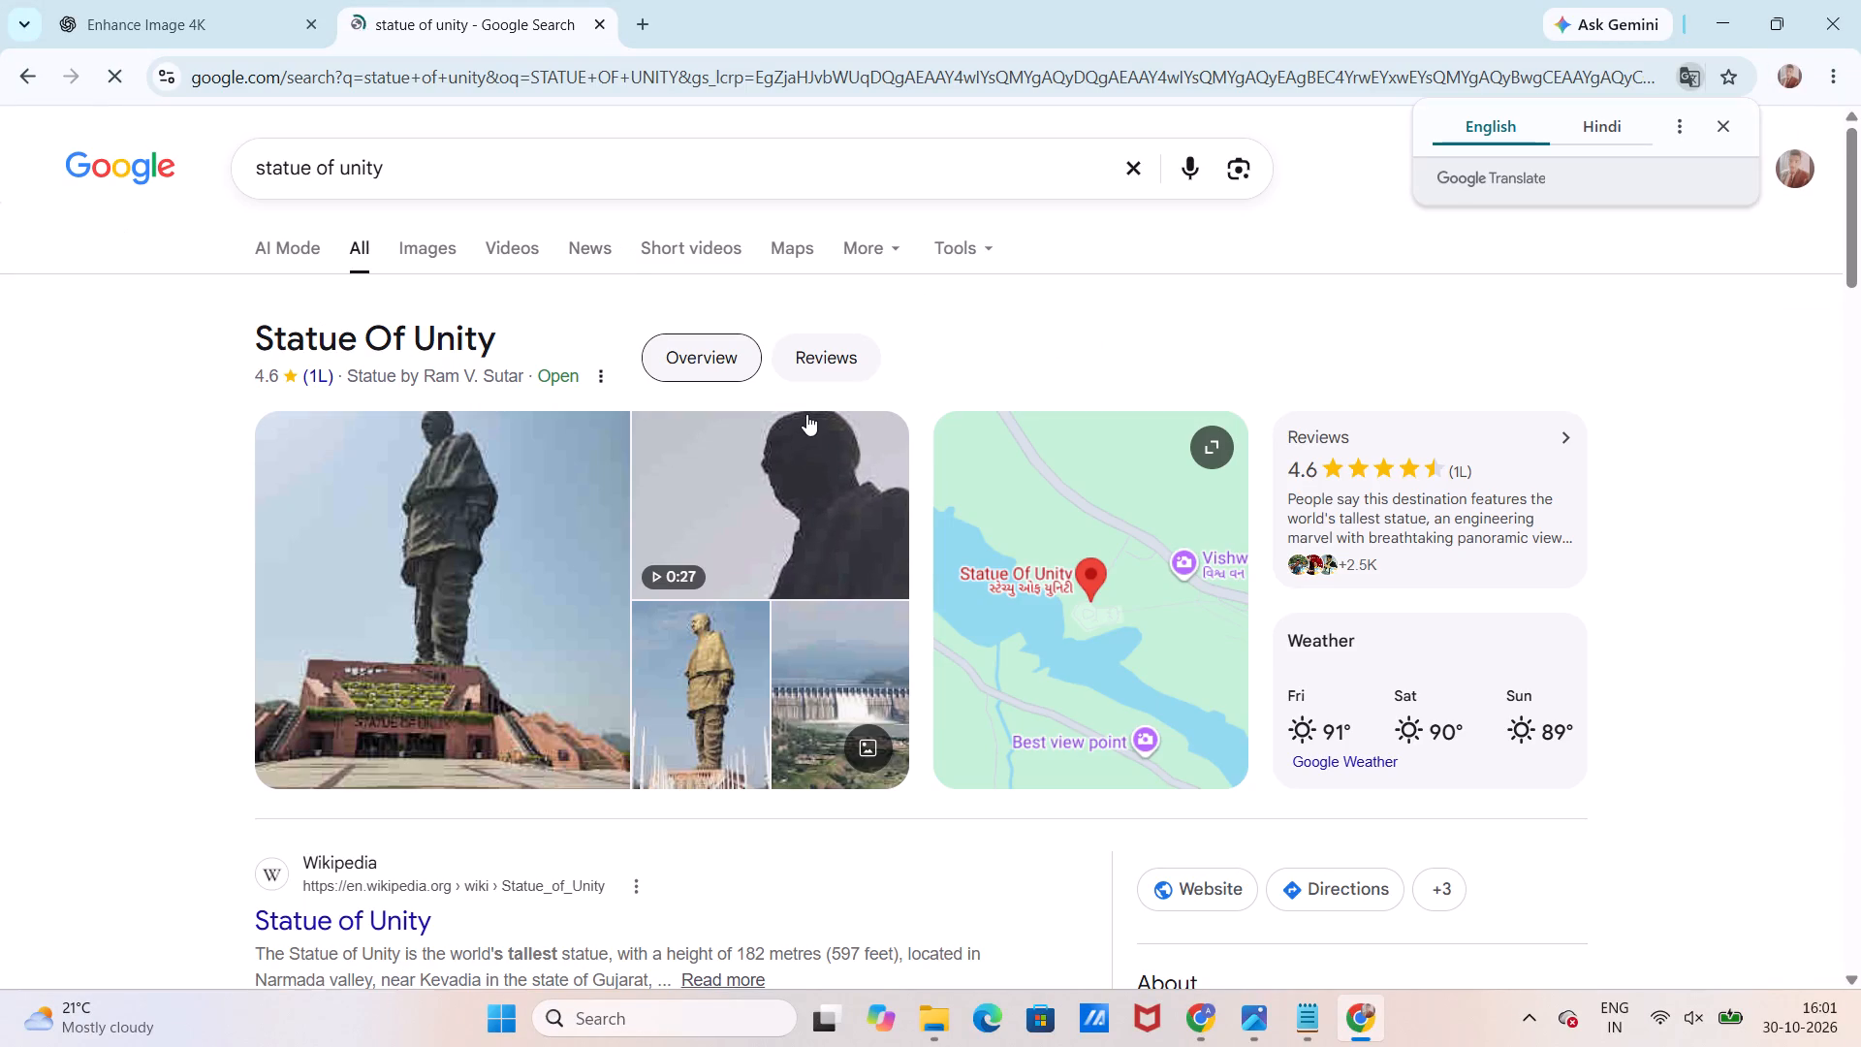
Switch the statue of unity search to image results and open the Statue Of Unity Guide picture of the statue above the water.
click(451, 250)
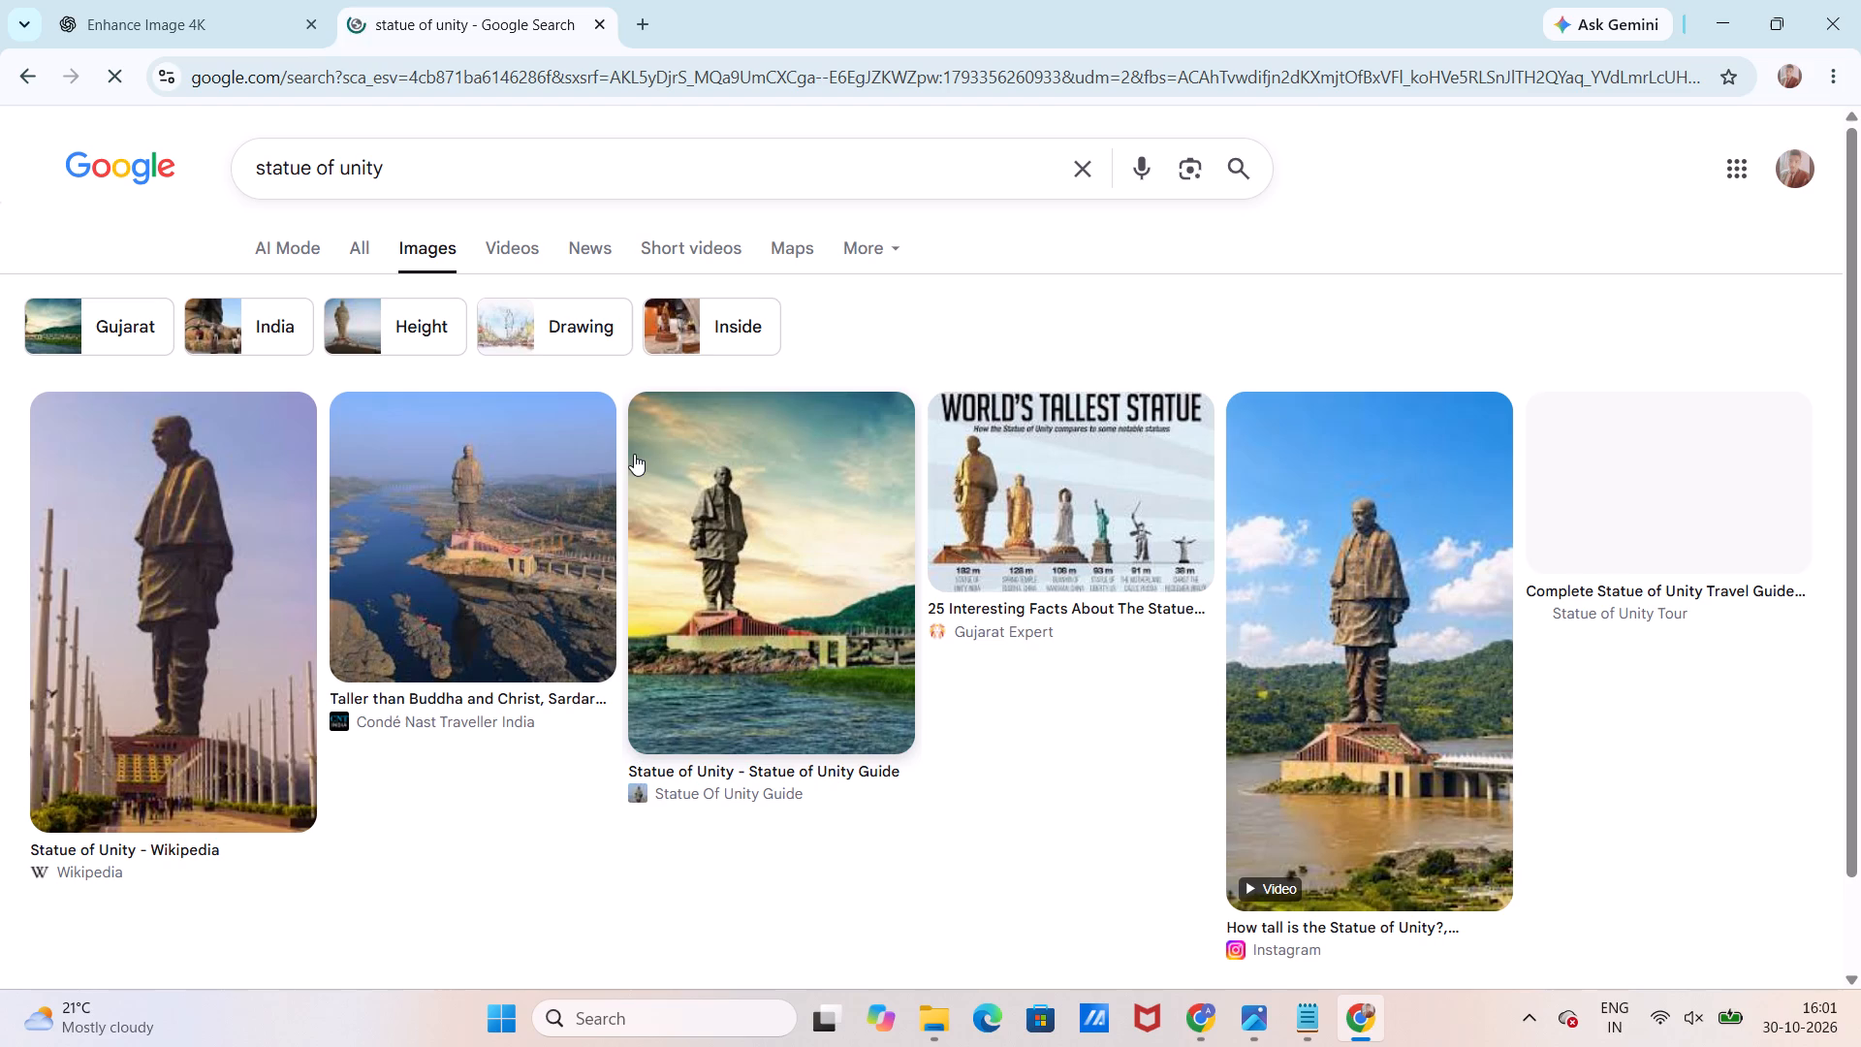
click(774, 560)
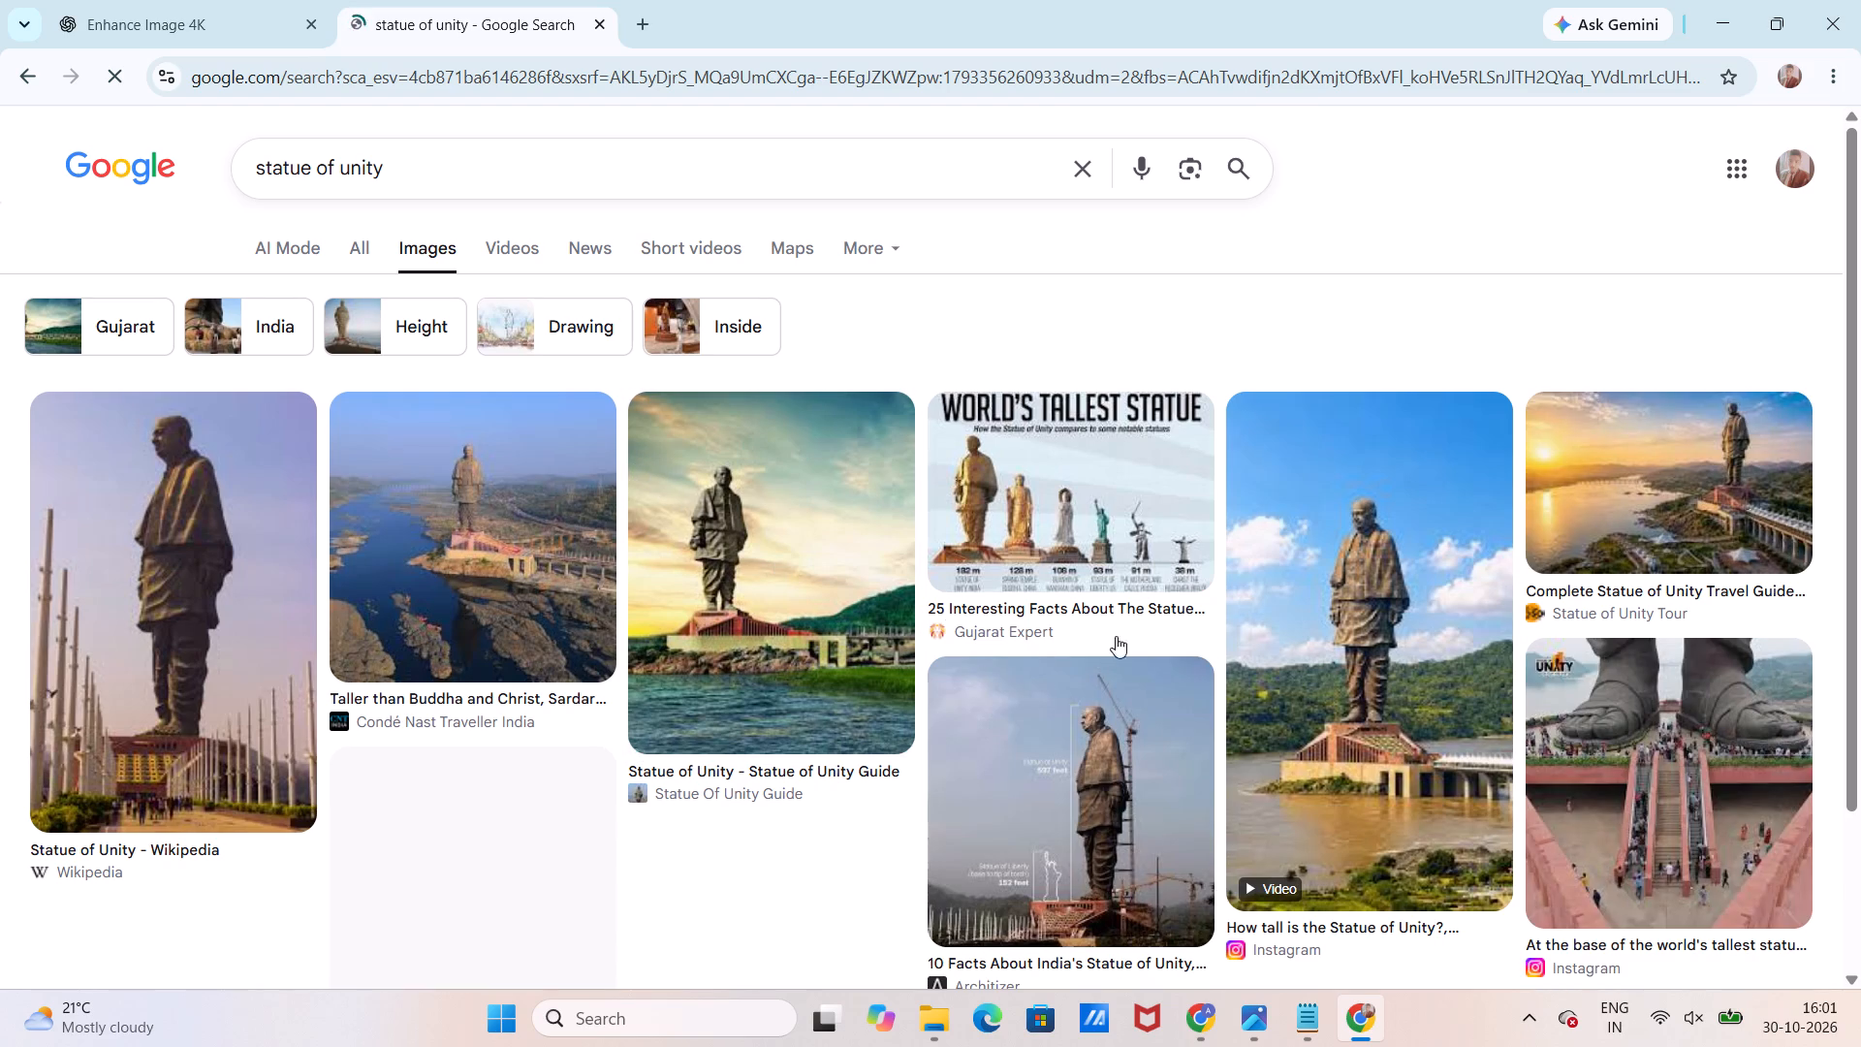
Open the Statue of Unity Guide picture of the statue beside the water from the image results.
click(753, 562)
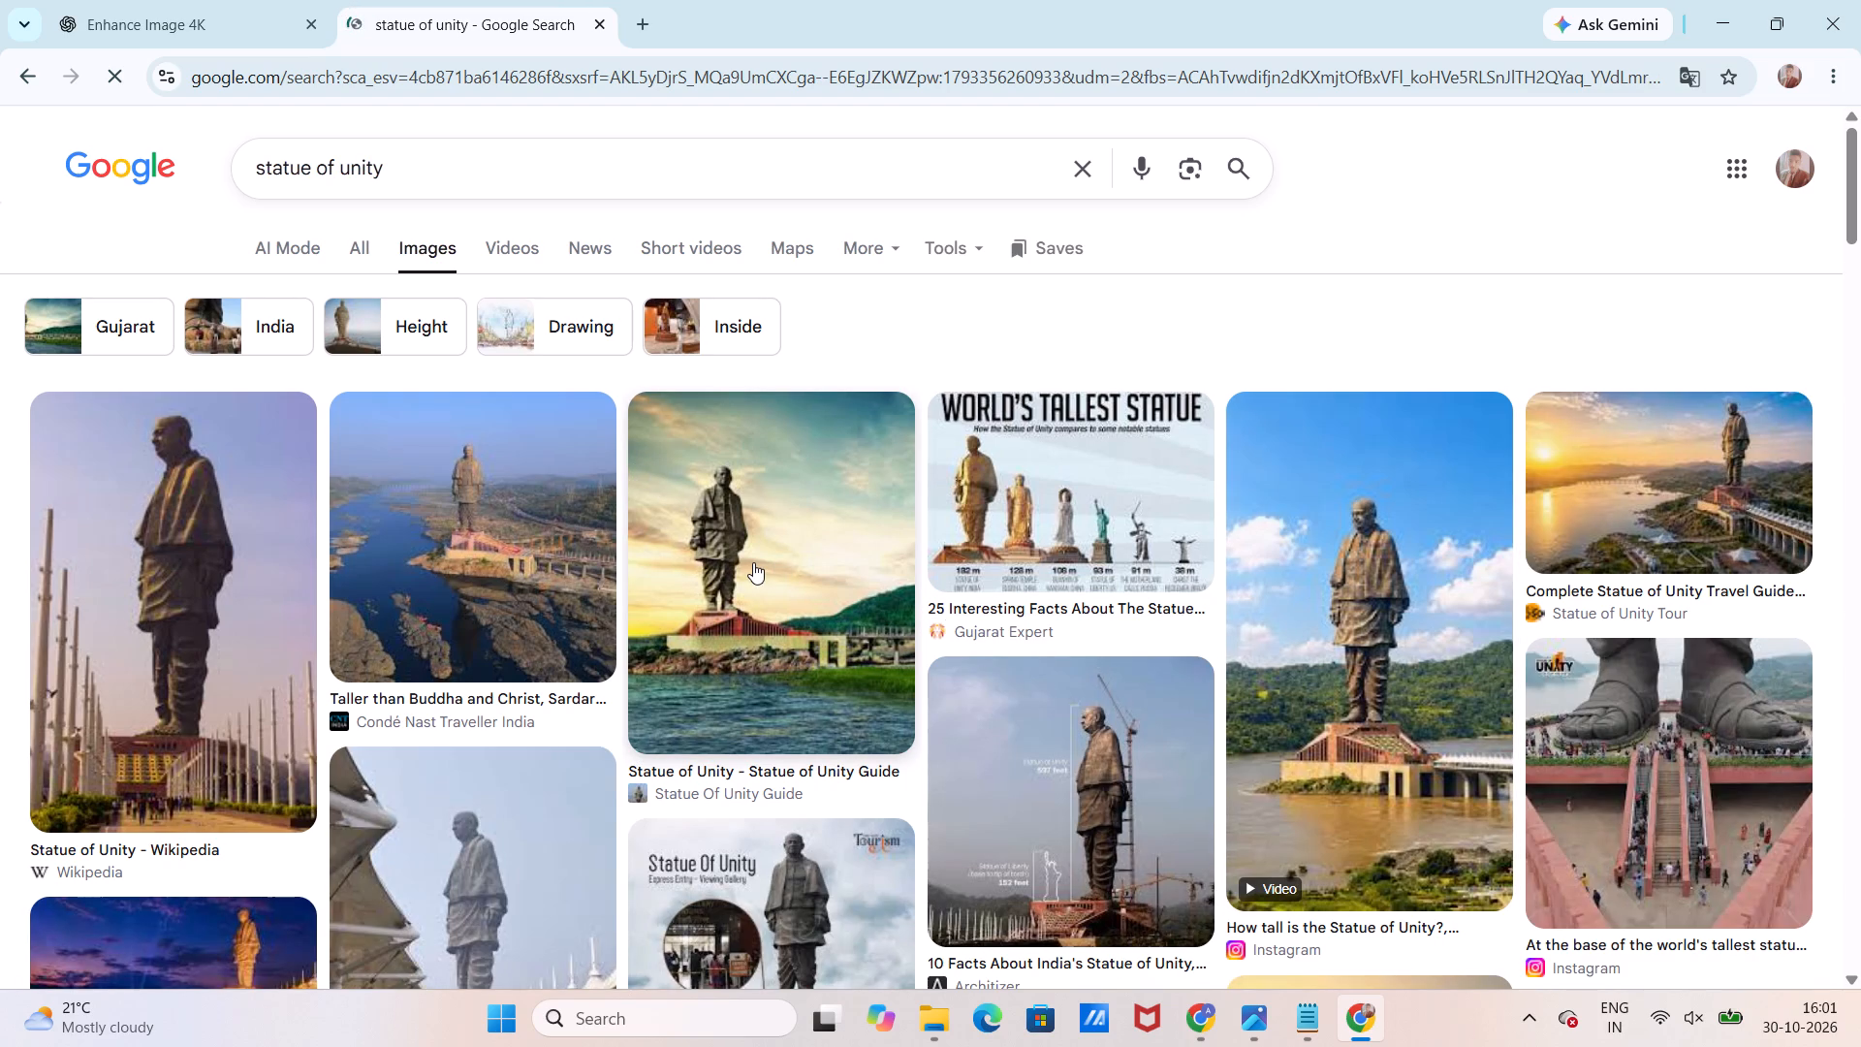
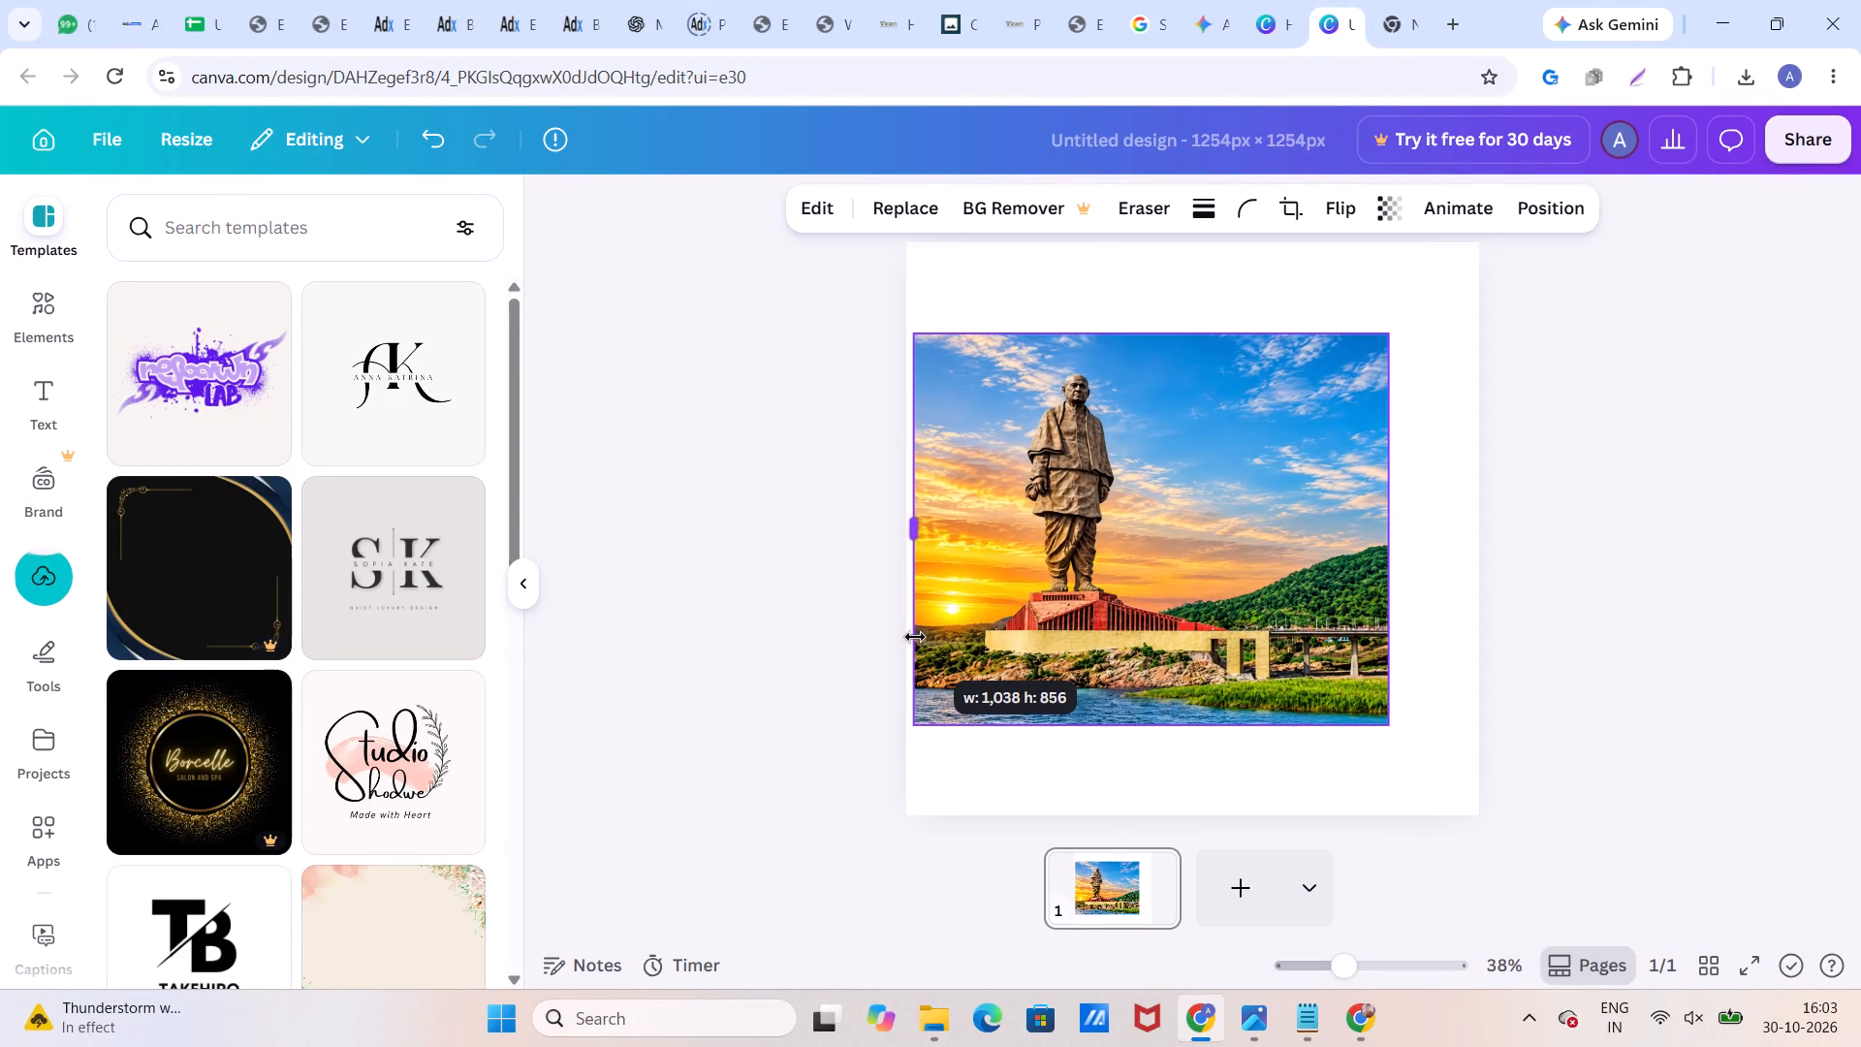
Stretch the Statue of Unity image to all four edges so it fills the 1254 × 1254 px canvas.
drag(915, 637, 914, 647)
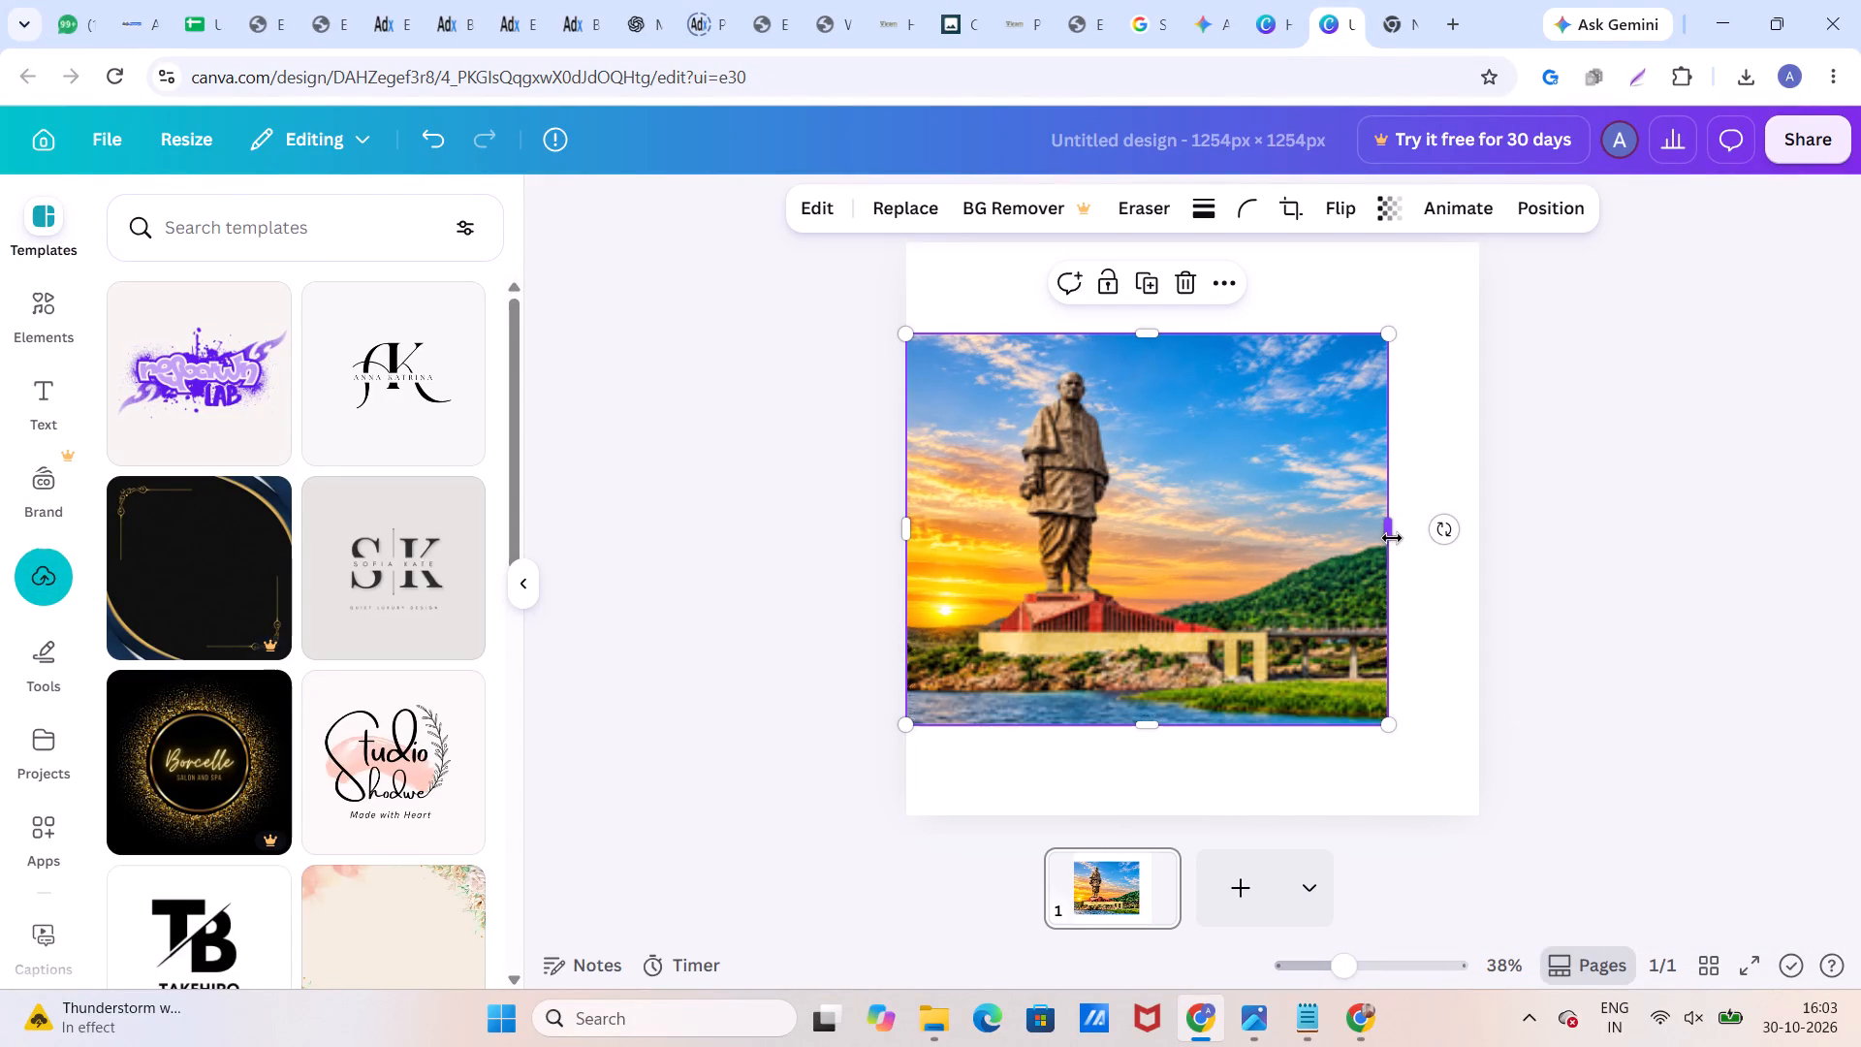
drag(1391, 533, 1478, 583)
drag(1199, 330, 1200, 332)
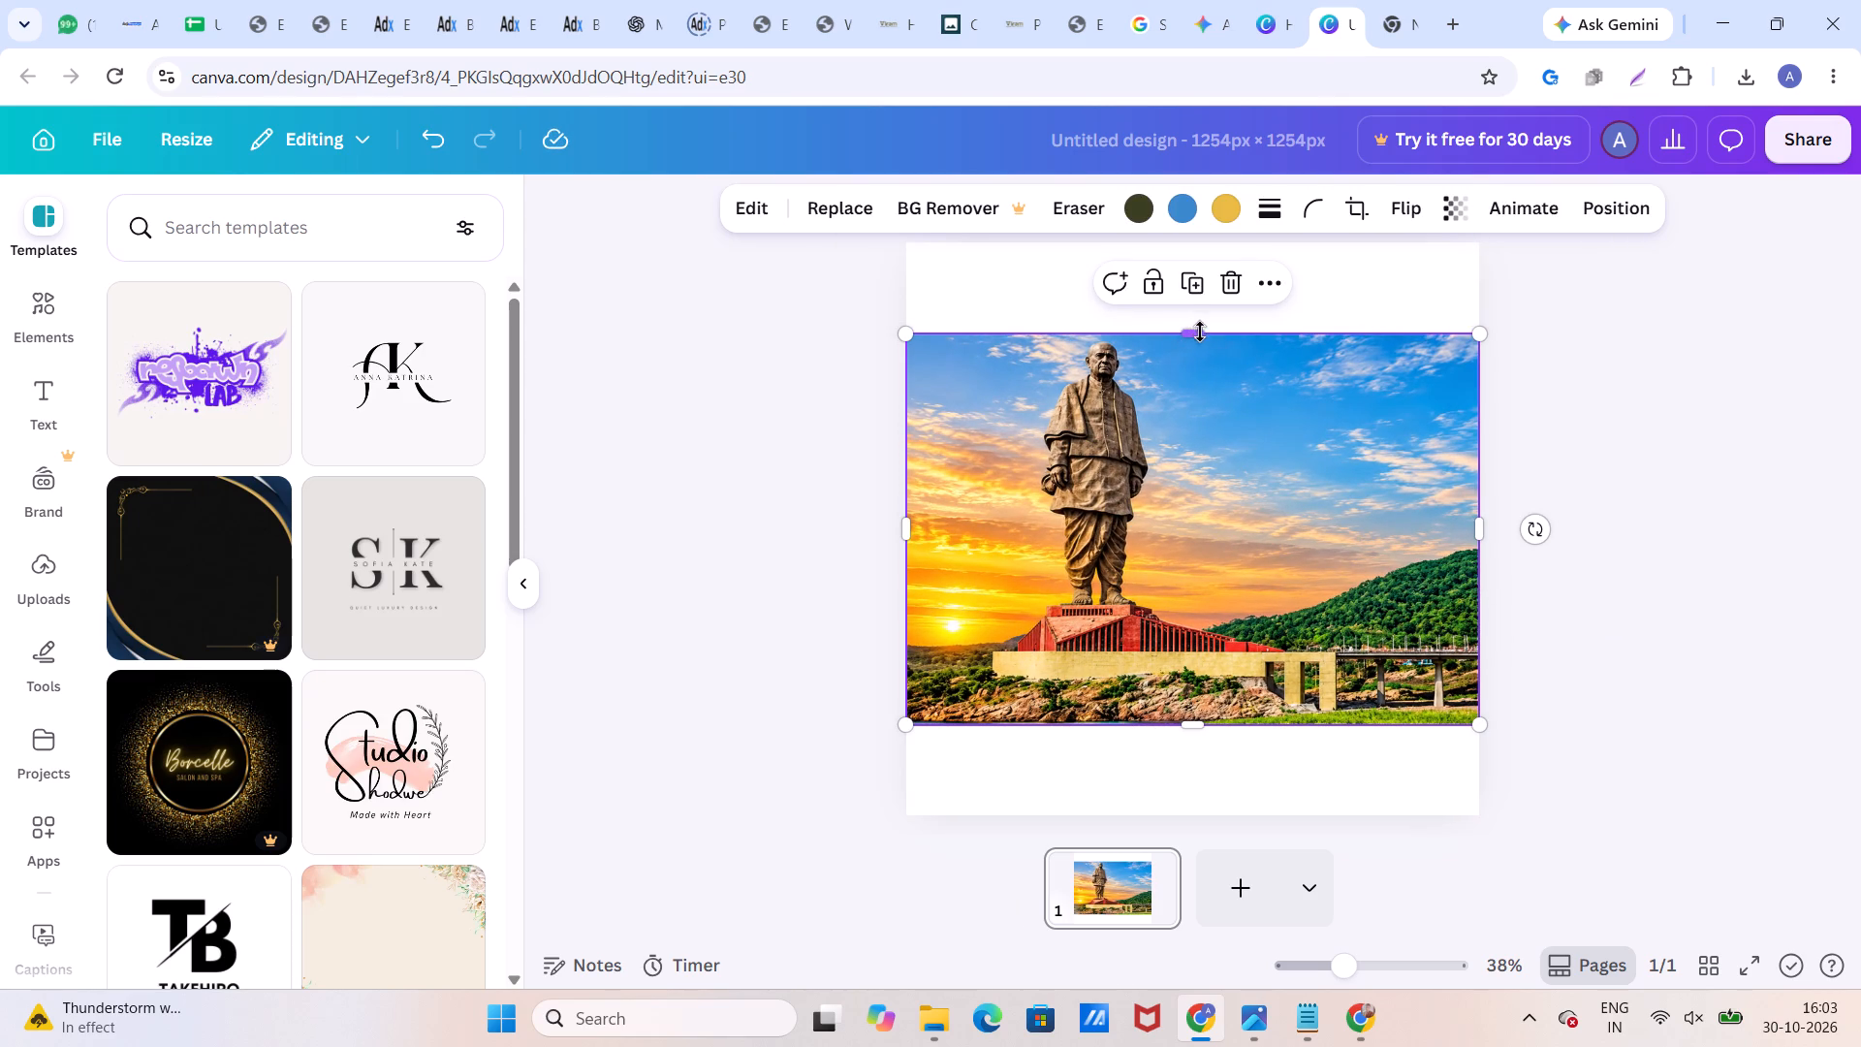
drag(1200, 332, 1202, 245)
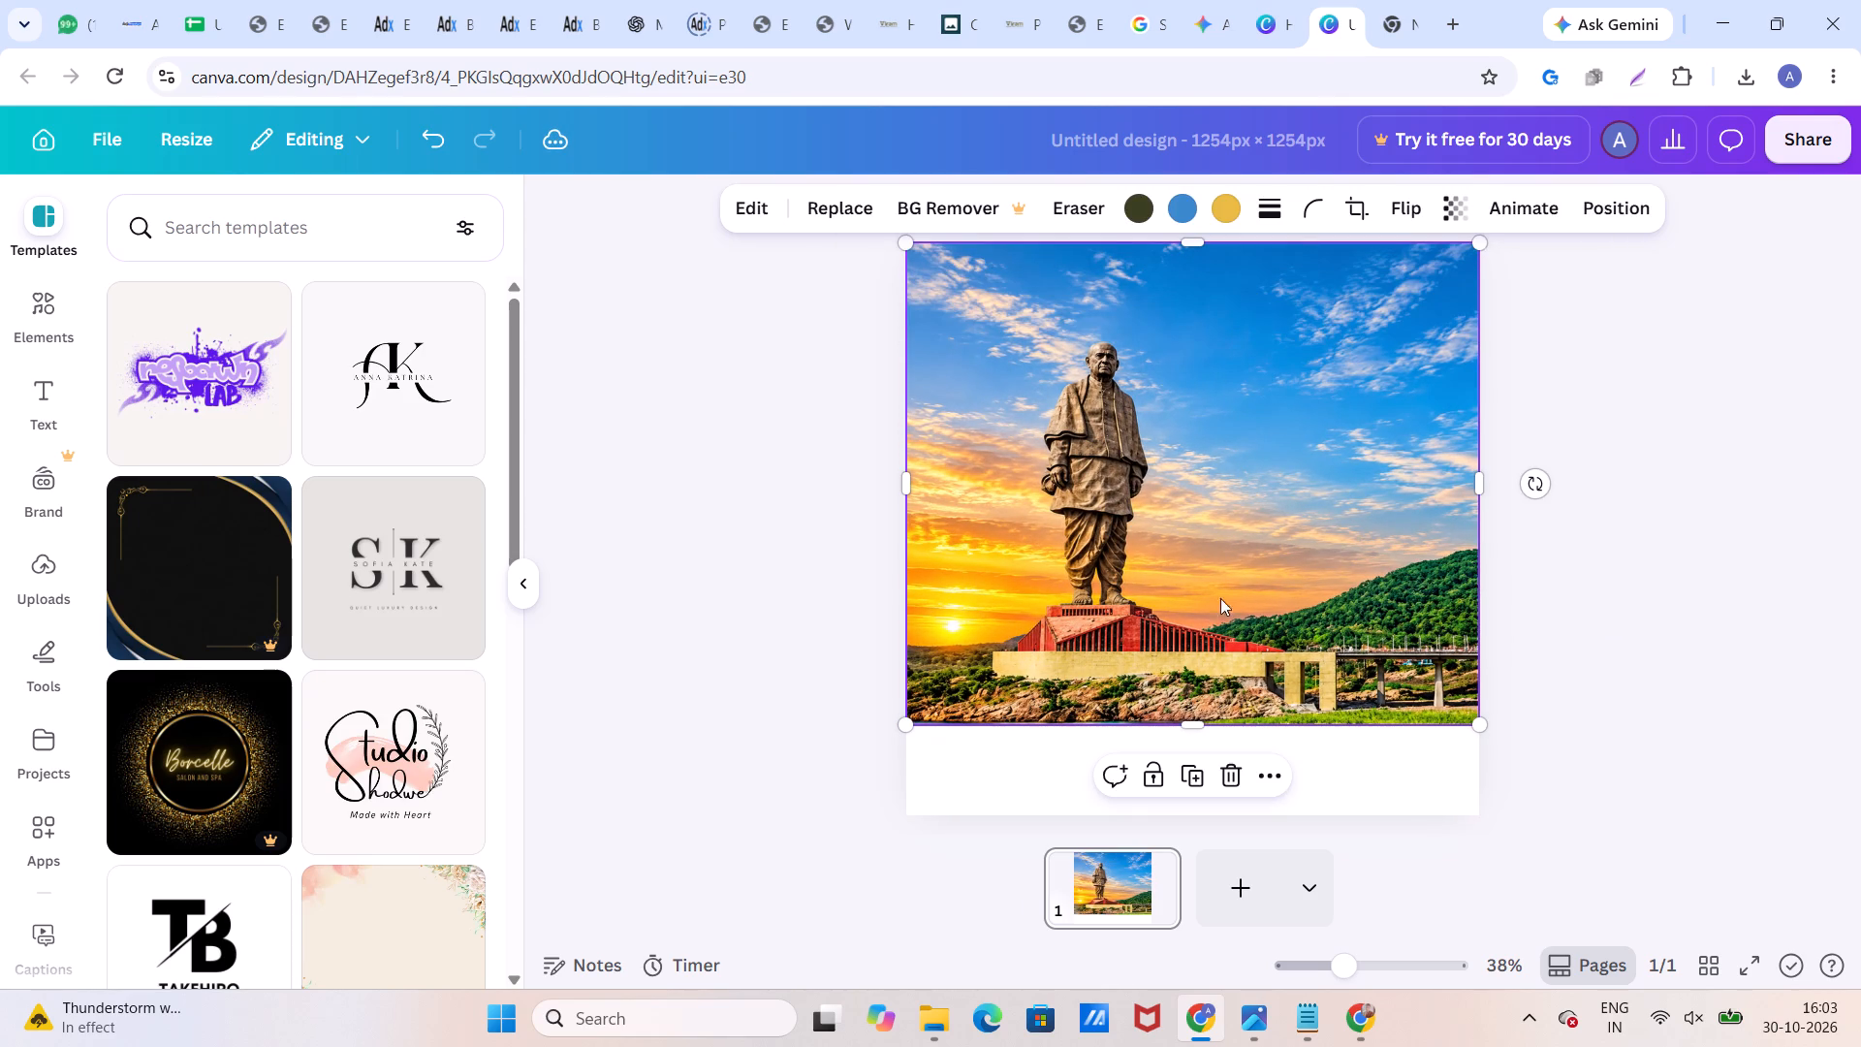
drag(1196, 720, 1230, 808)
Download the Statue of Unity design as a high-quality PNG at size 1.
click(1794, 138)
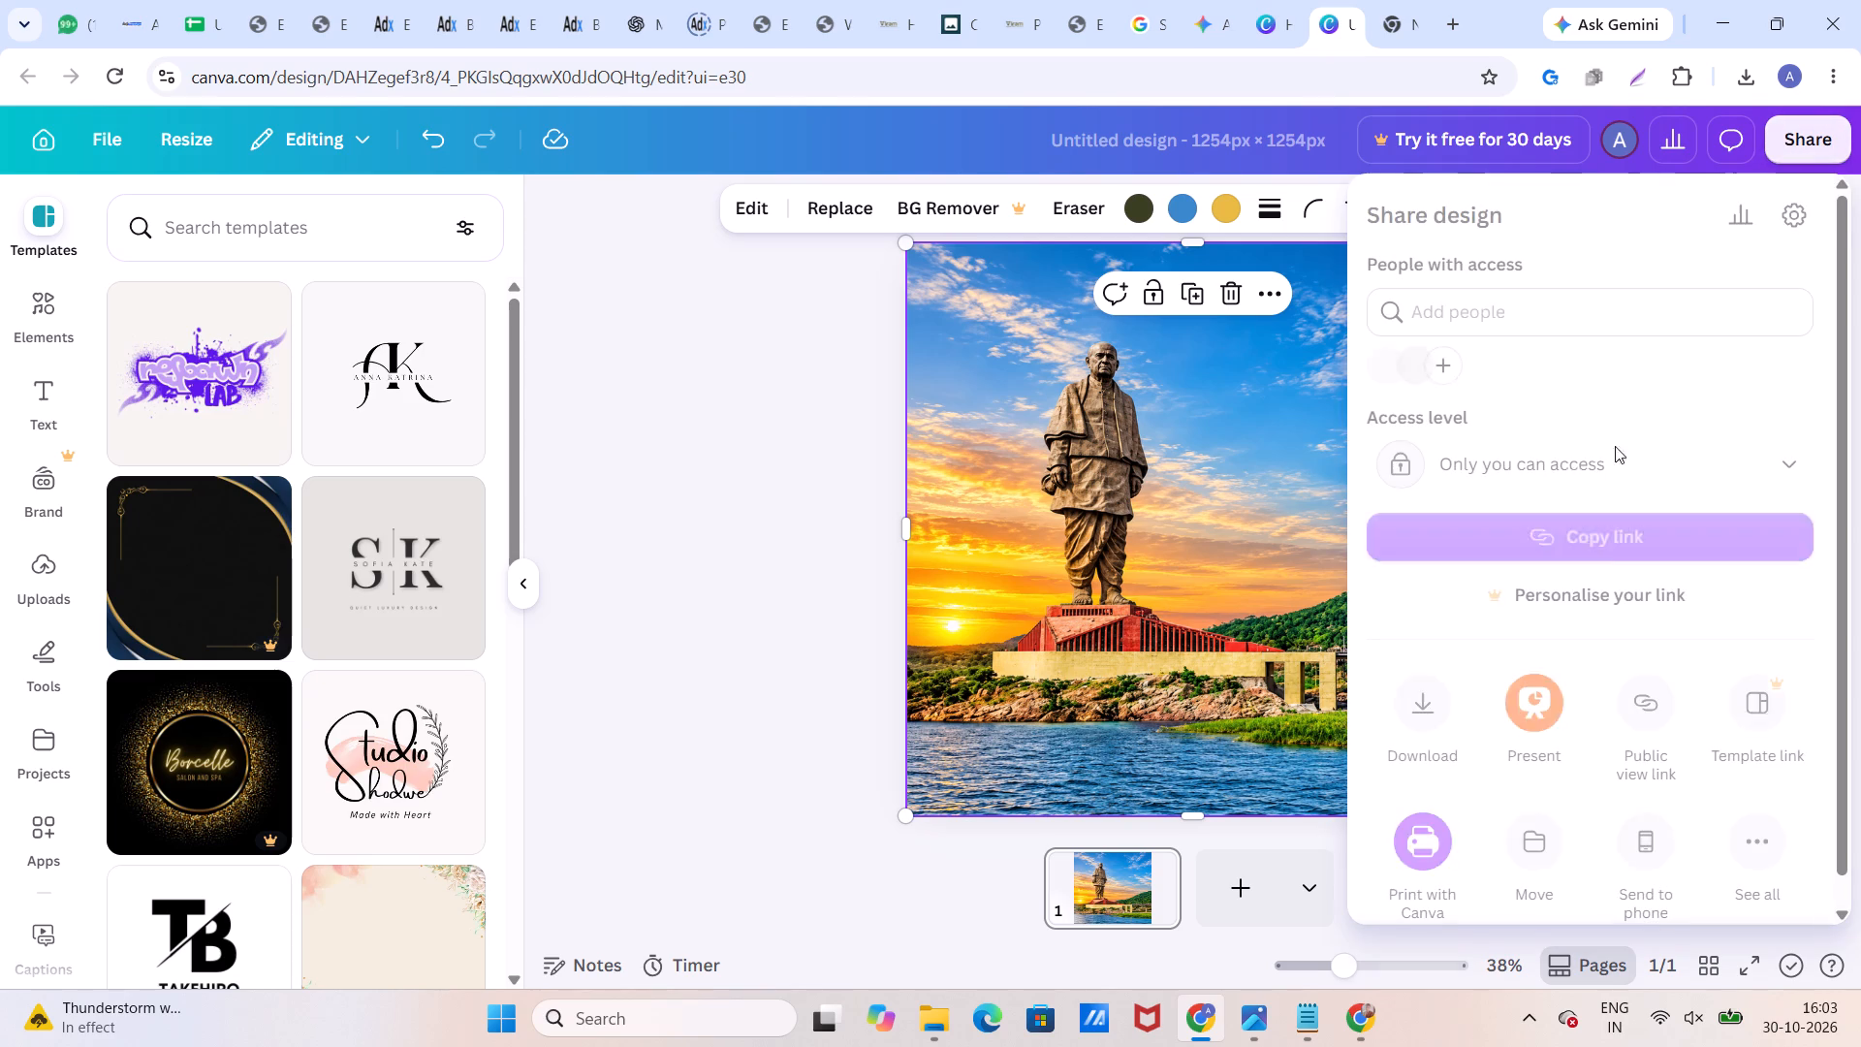
click(1425, 701)
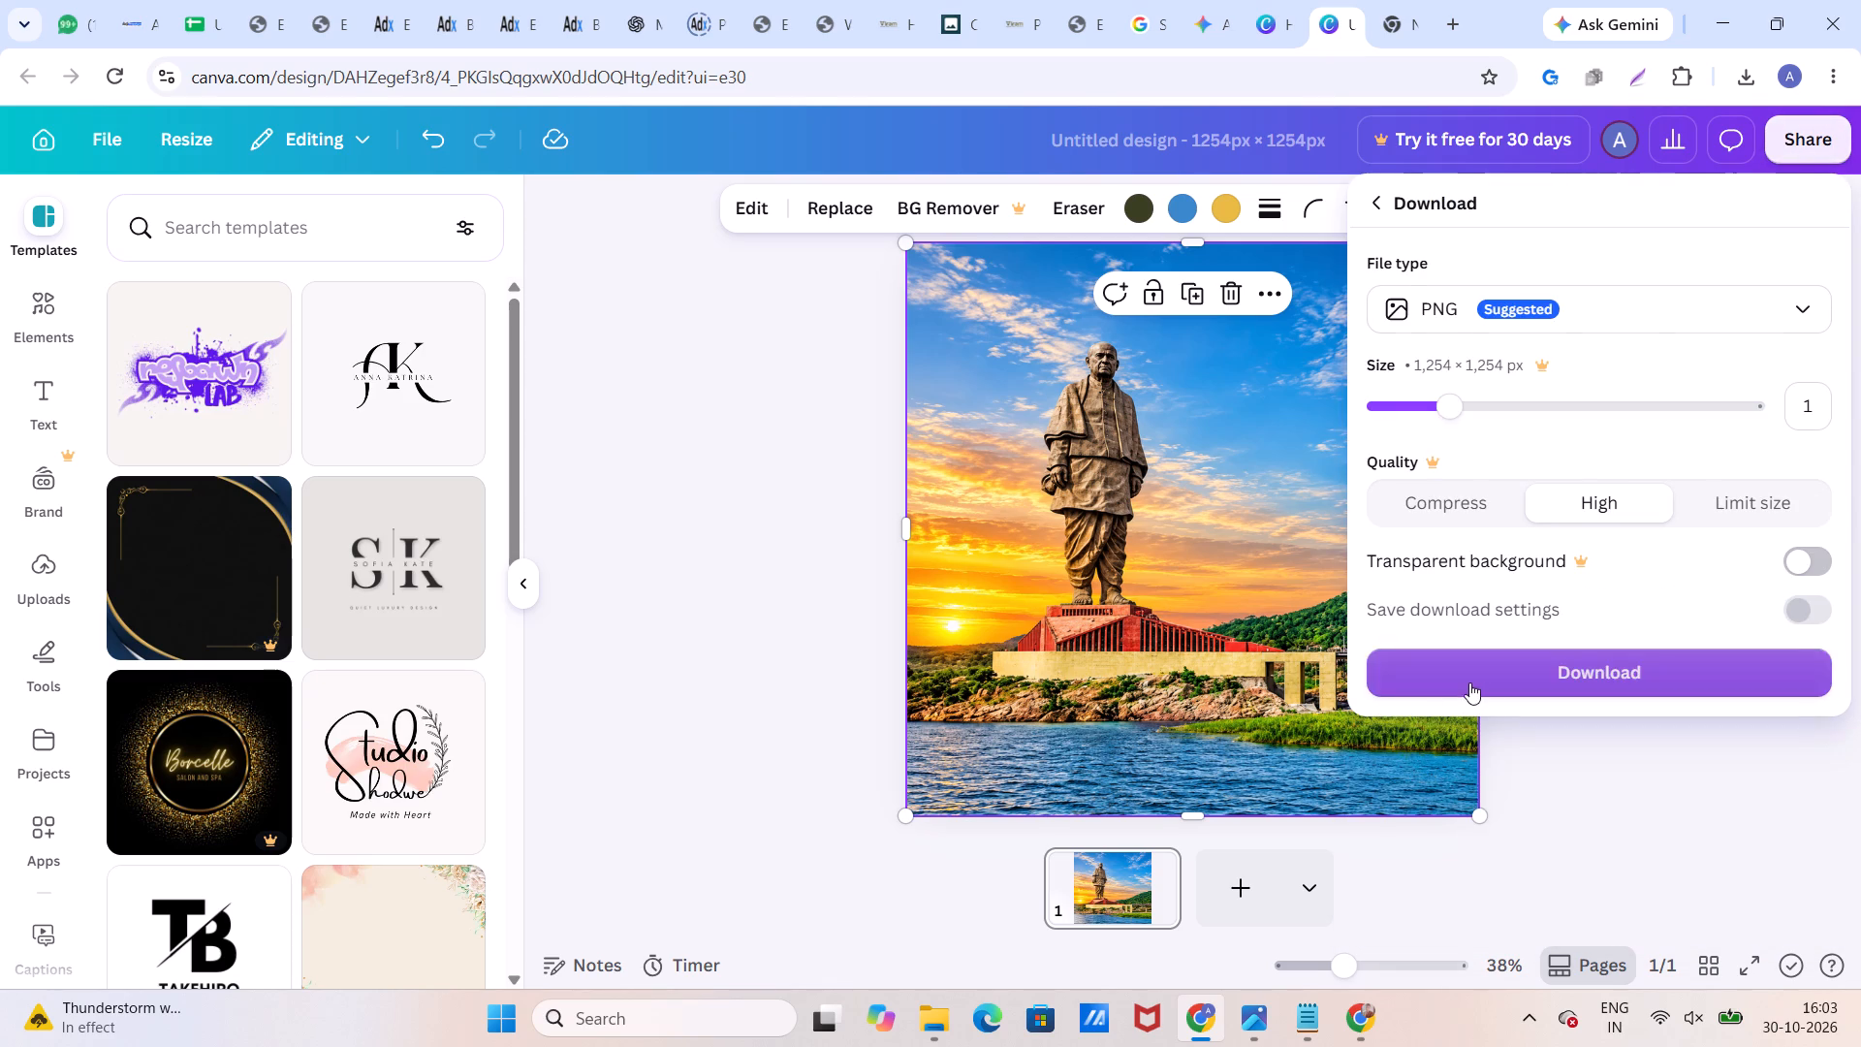
click(1486, 683)
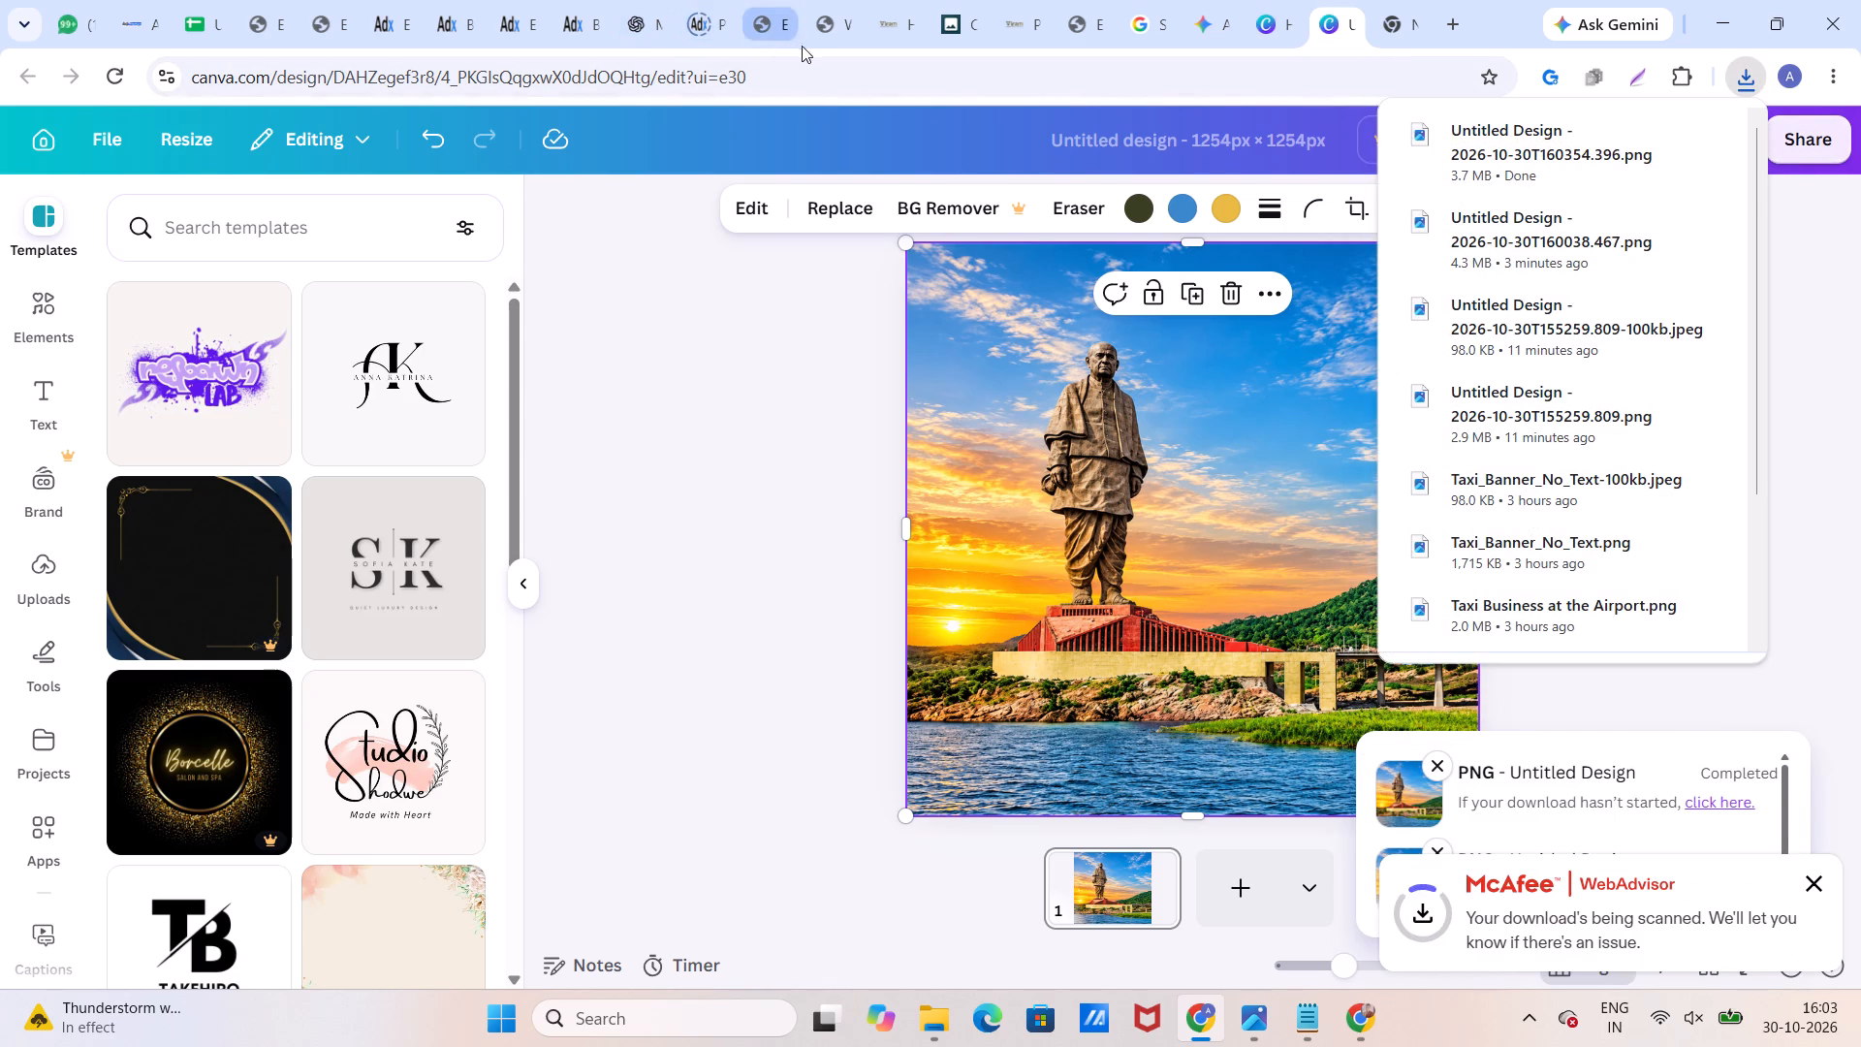
Start over in the Pi7 compressor and compress the downloaded Somnath and Statue of Unity PNGs to 100 KB.
click(956, 33)
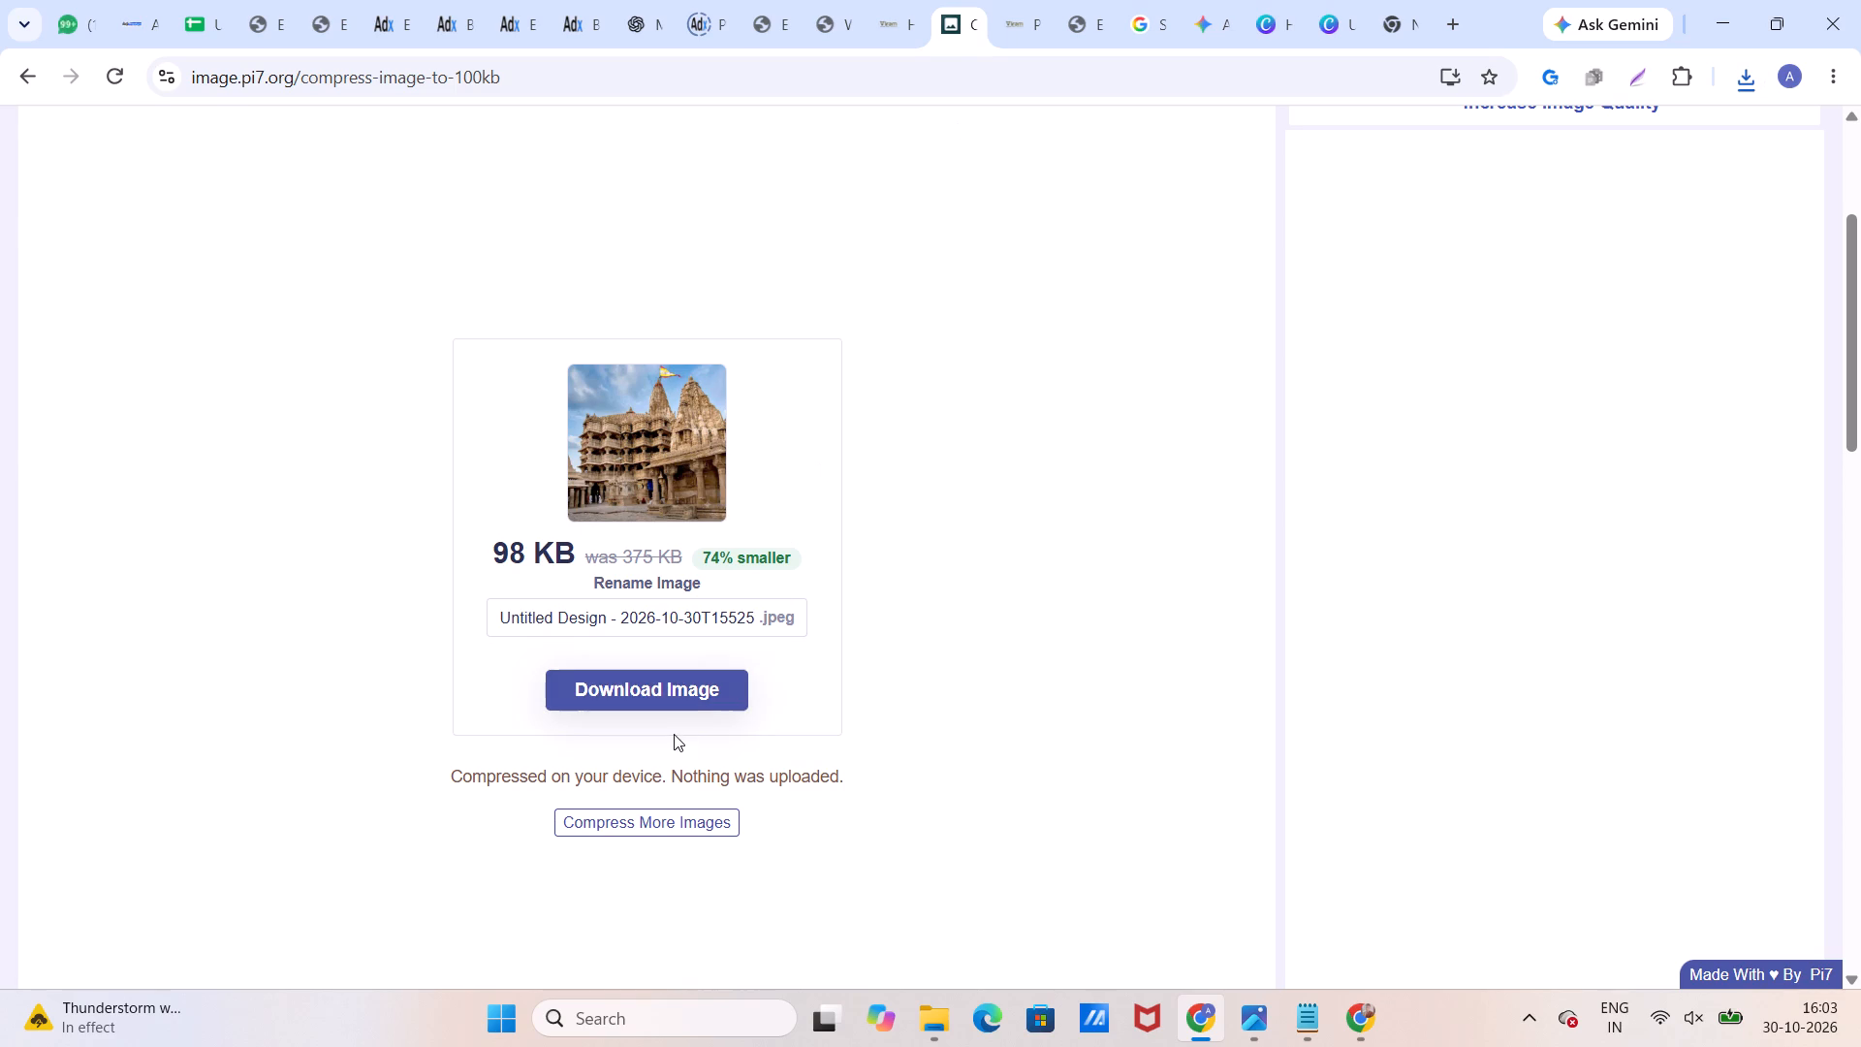
click(656, 813)
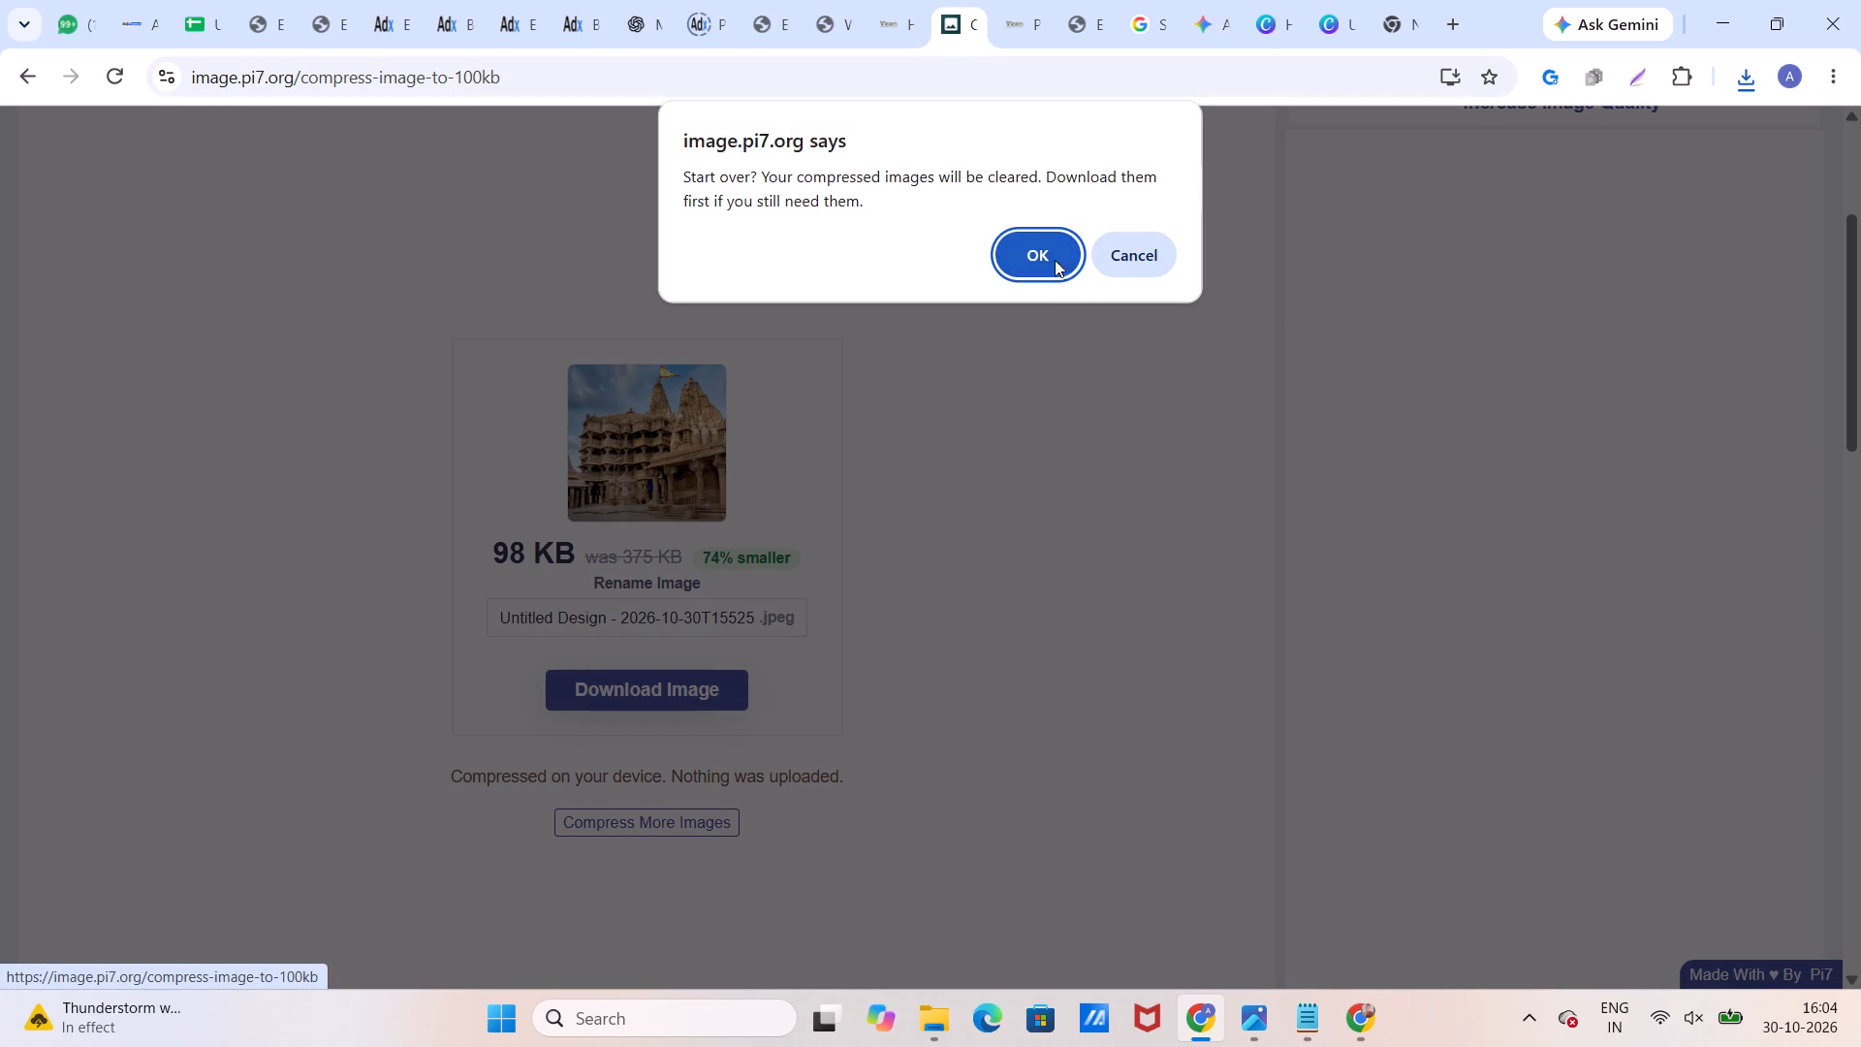
click(1039, 252)
click(669, 419)
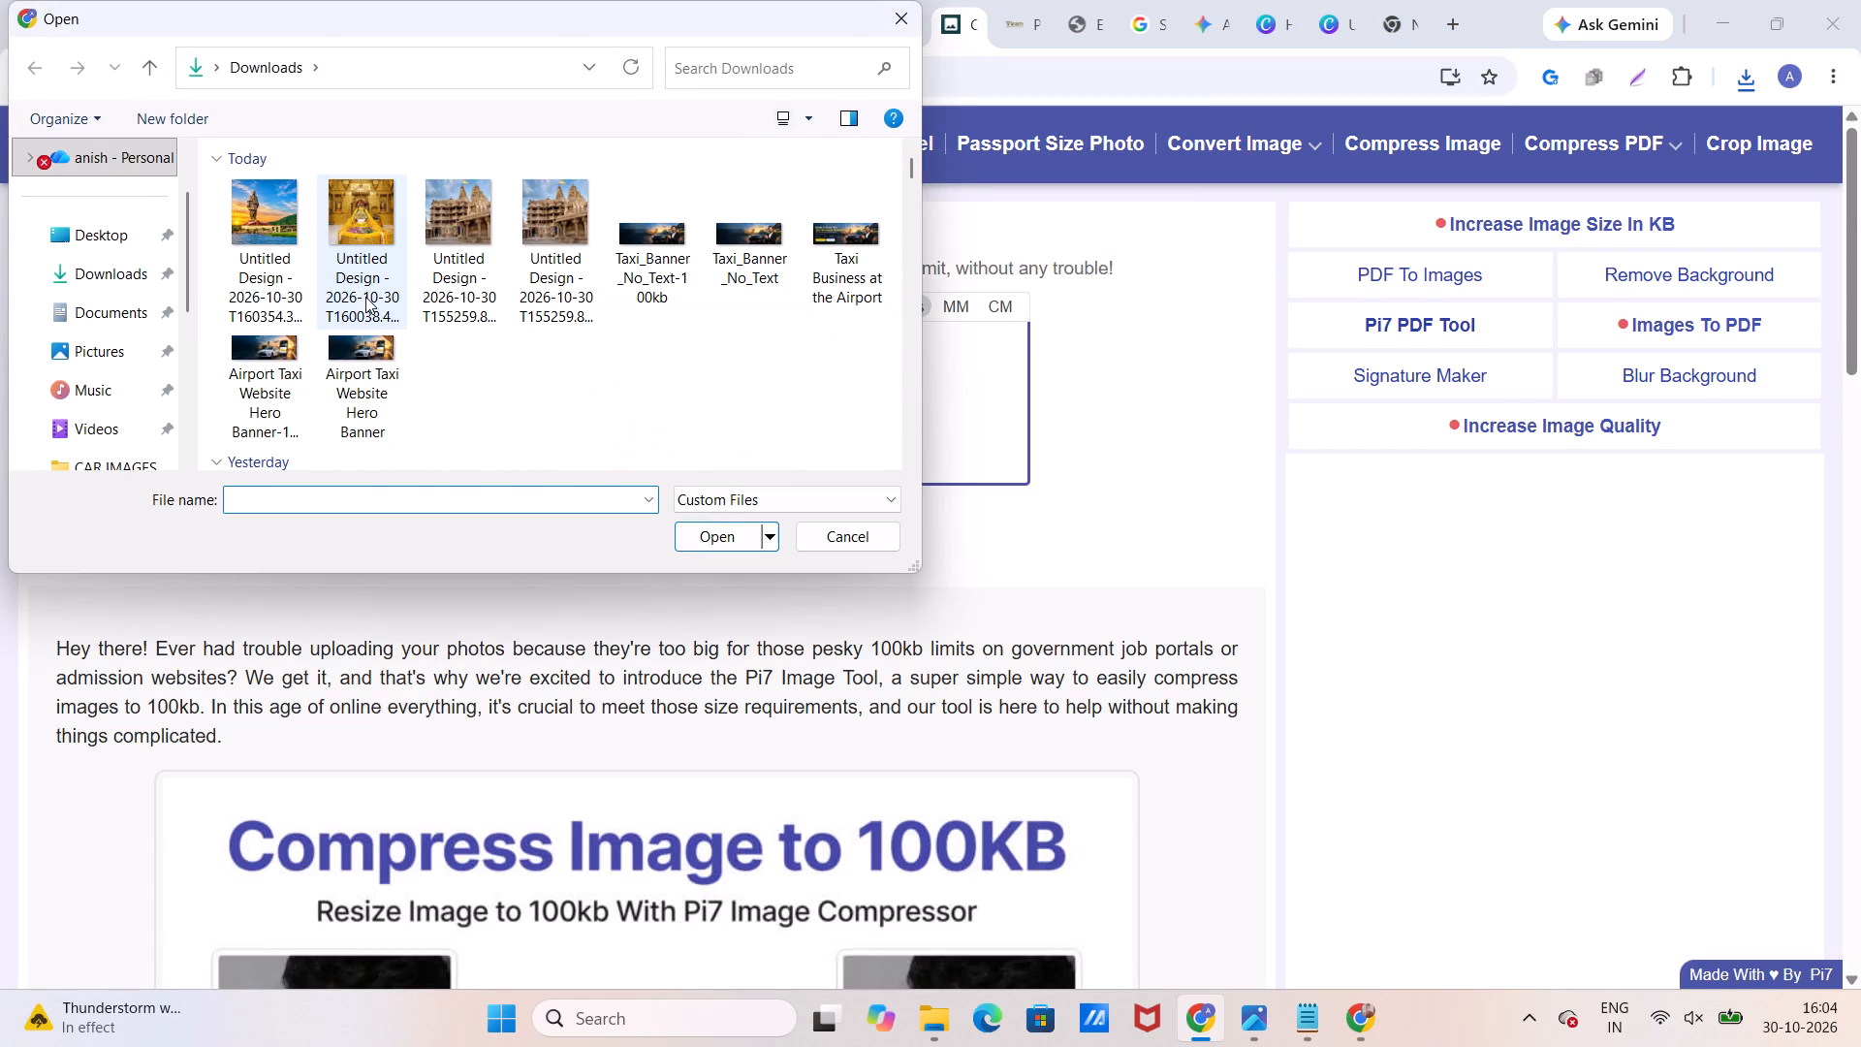
ctrl+click(377, 233)
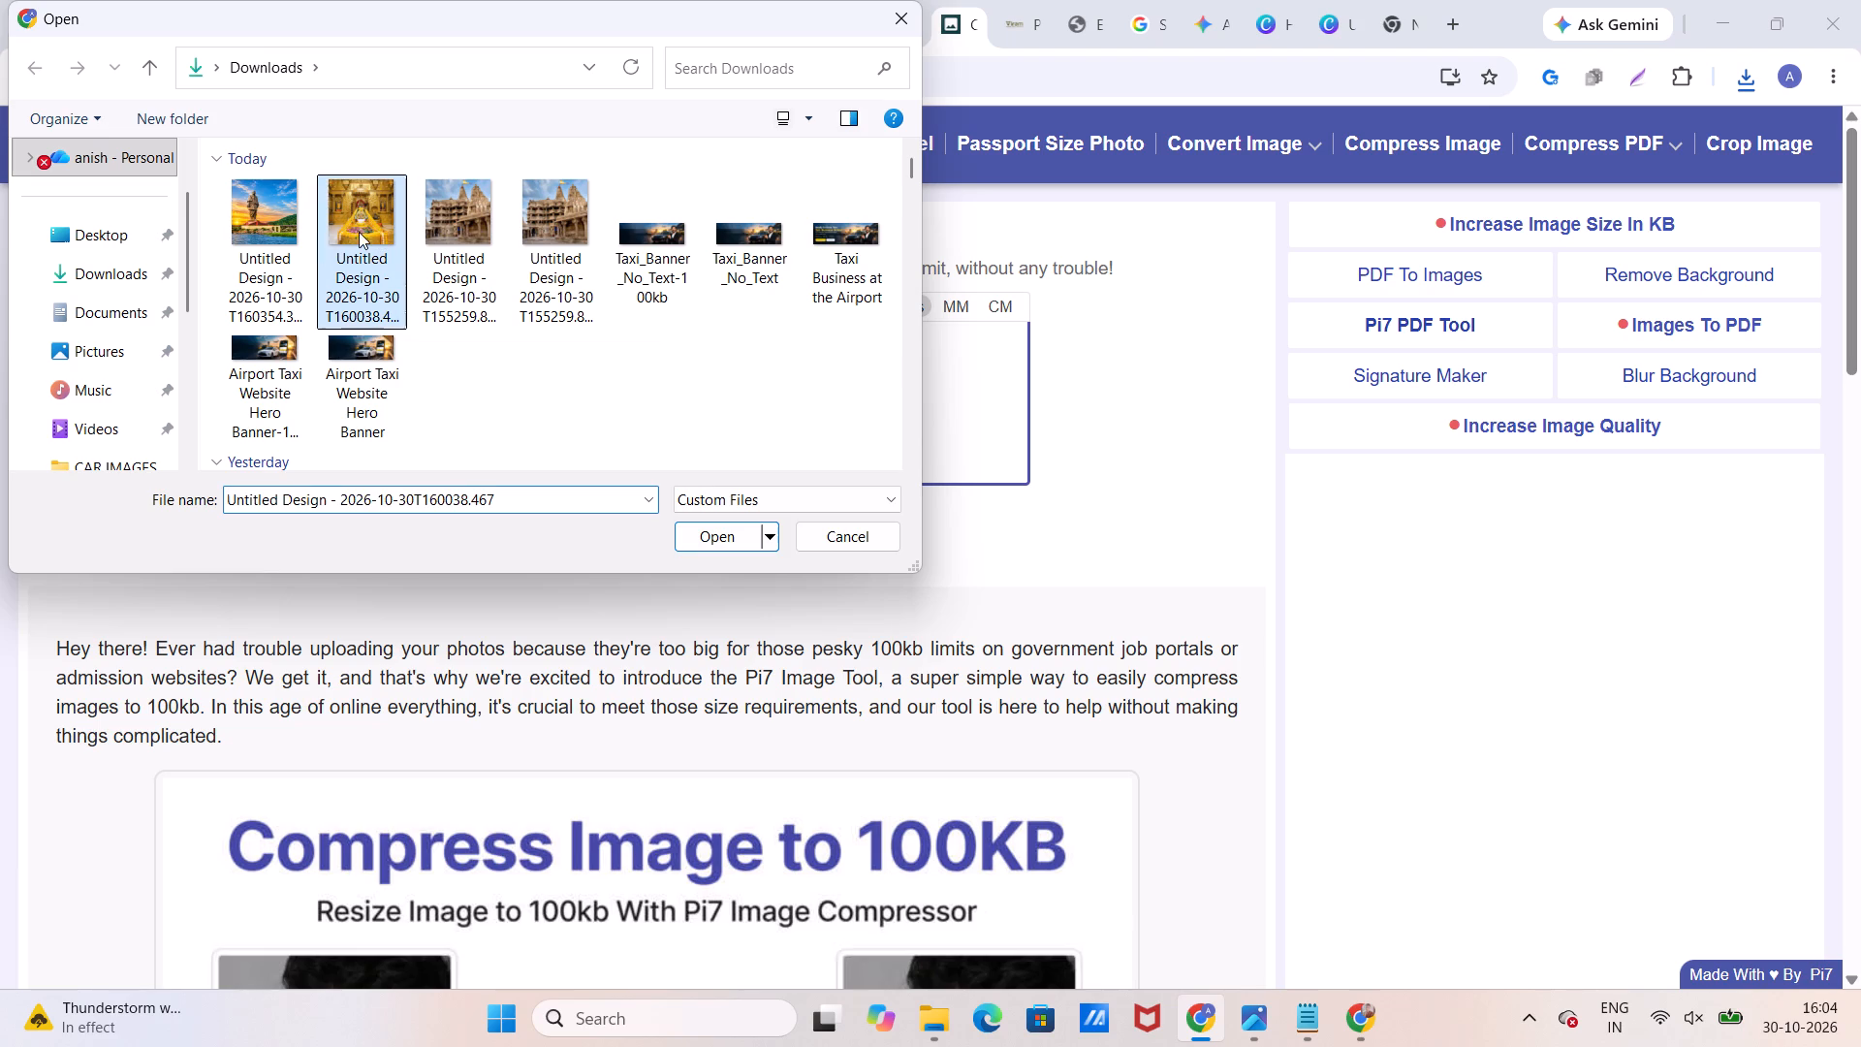
ctrl+click(280, 238)
click(710, 541)
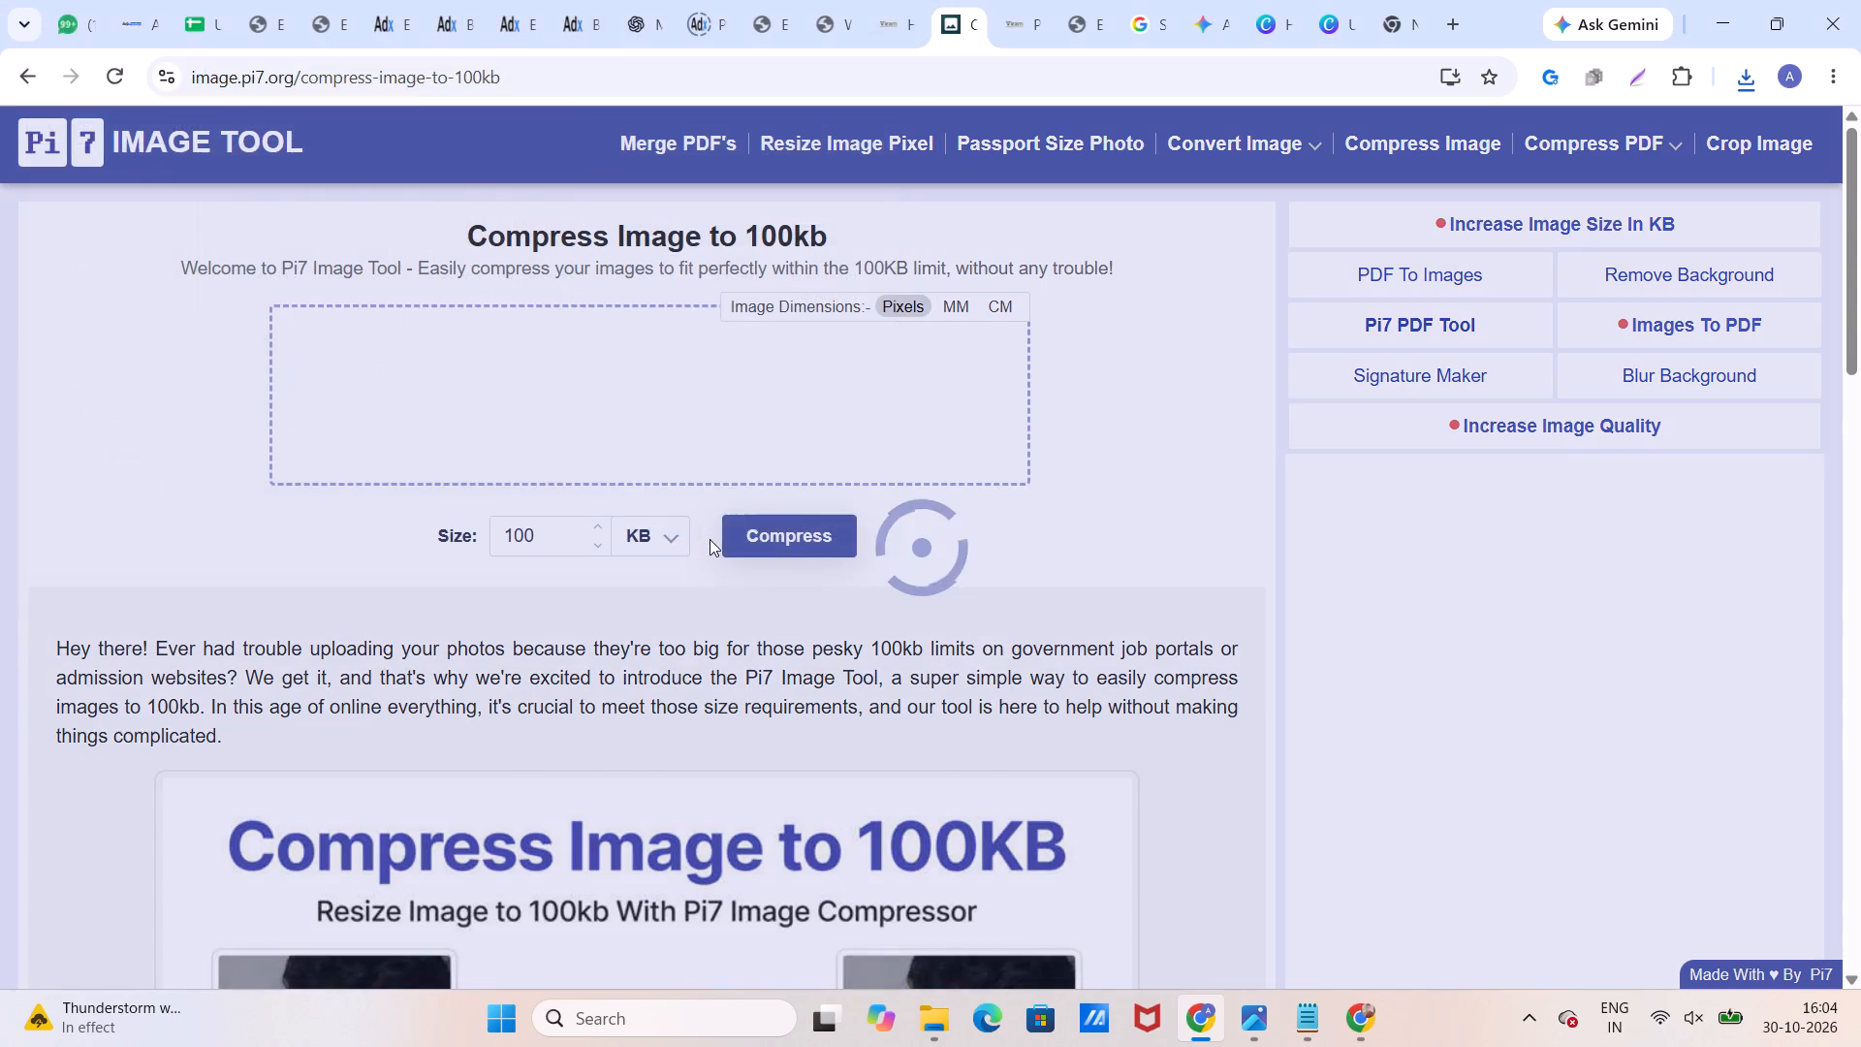
click(801, 644)
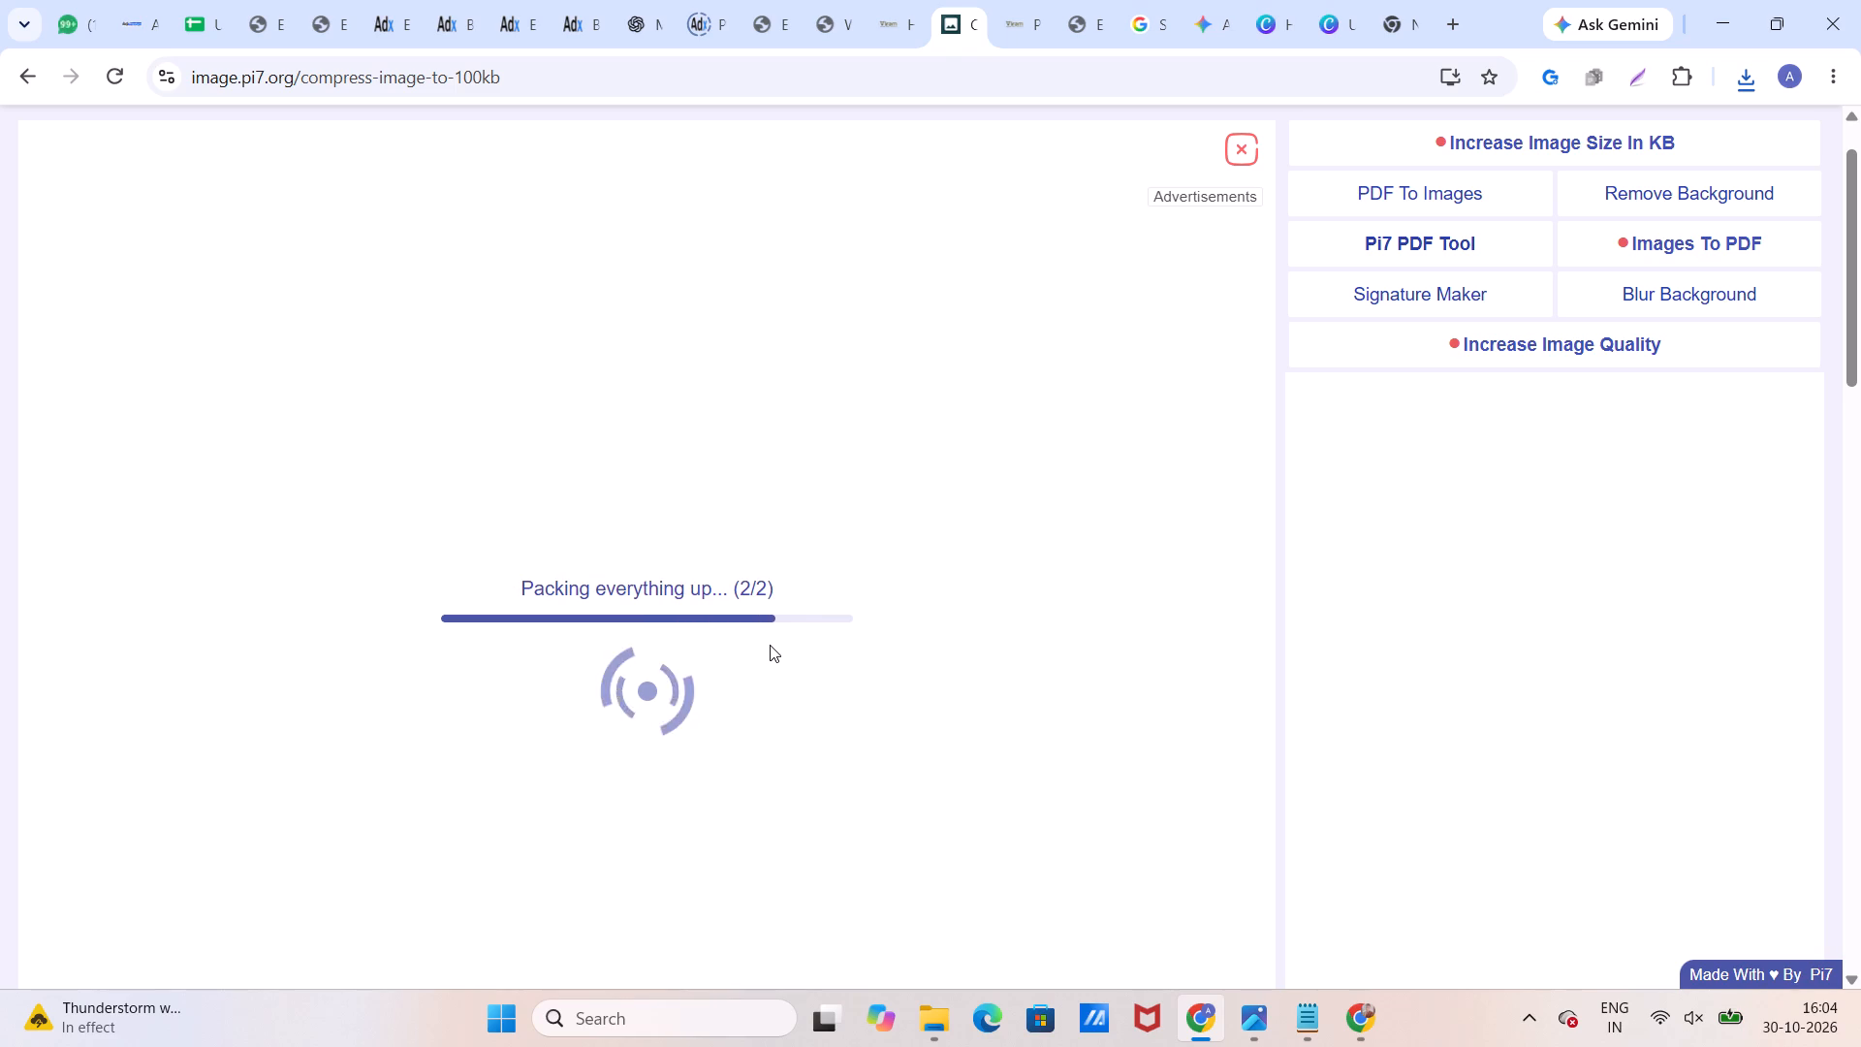
Download the compressed Statue of Unity and Somnath images.
scroll(759, 657, down, 2)
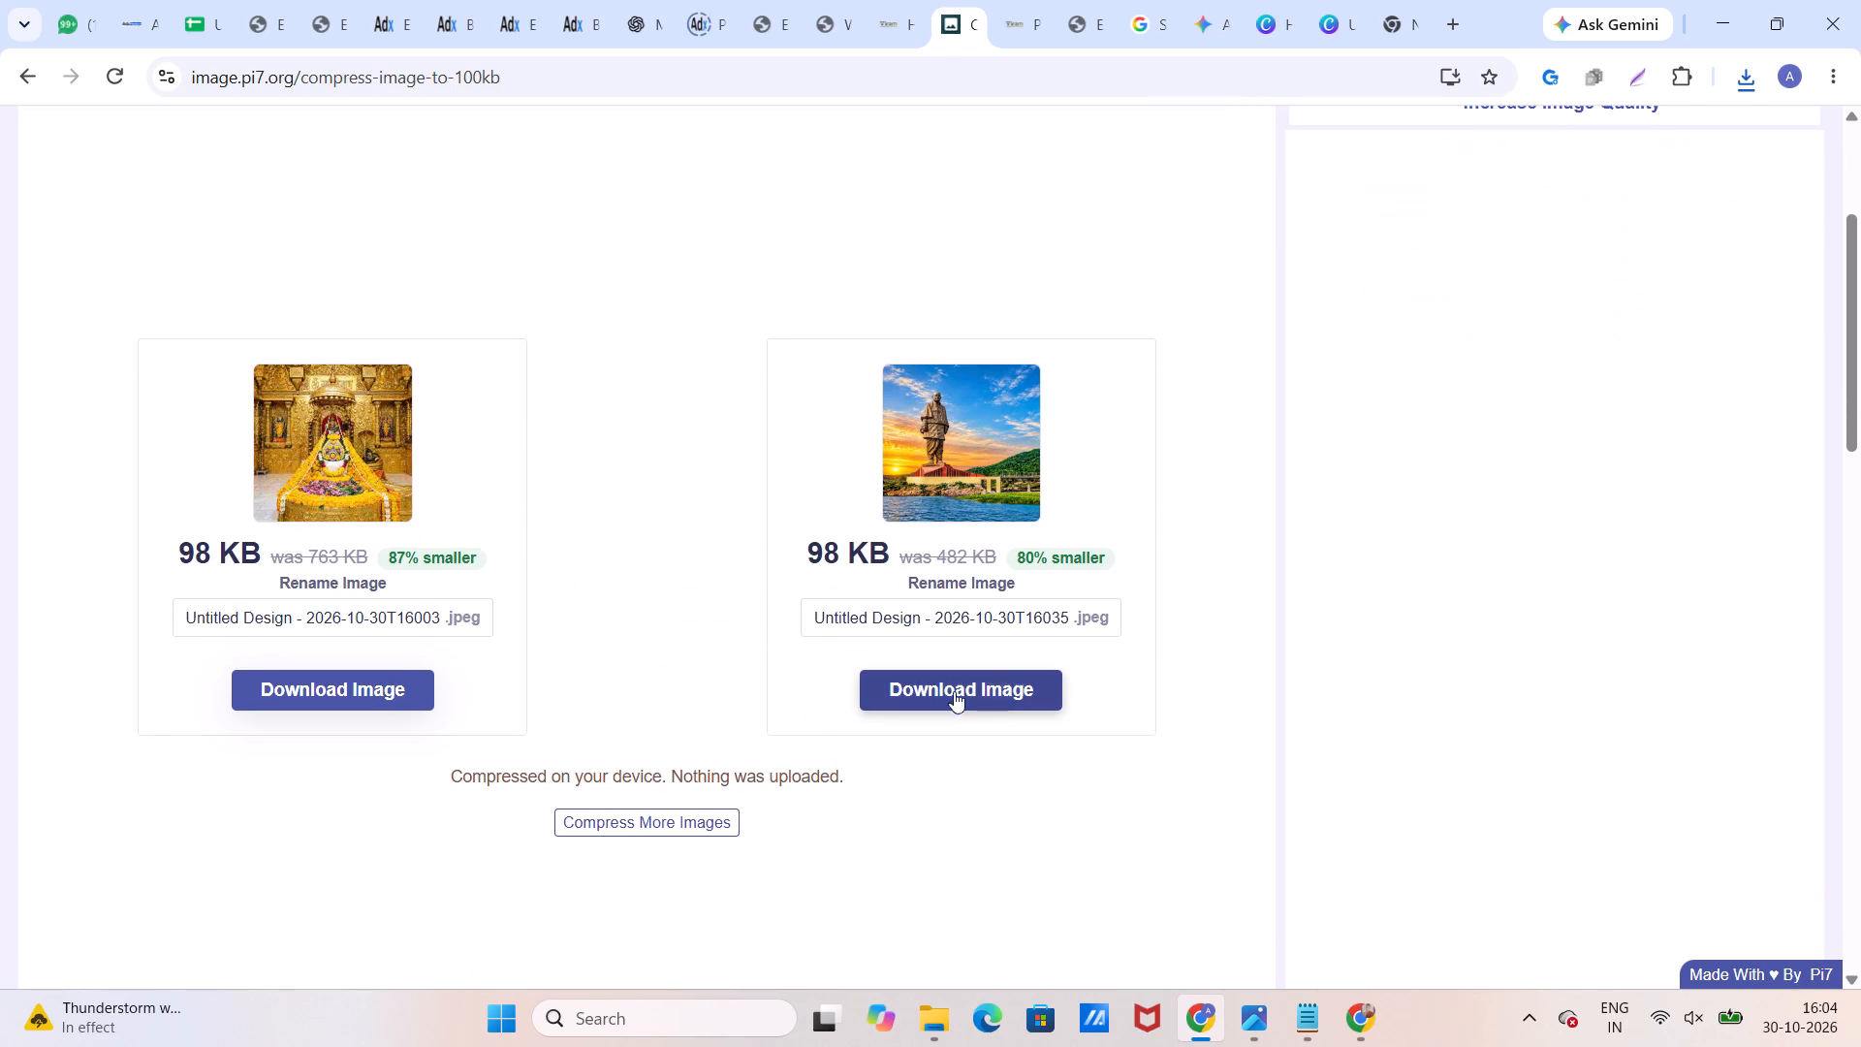
click(963, 696)
click(378, 702)
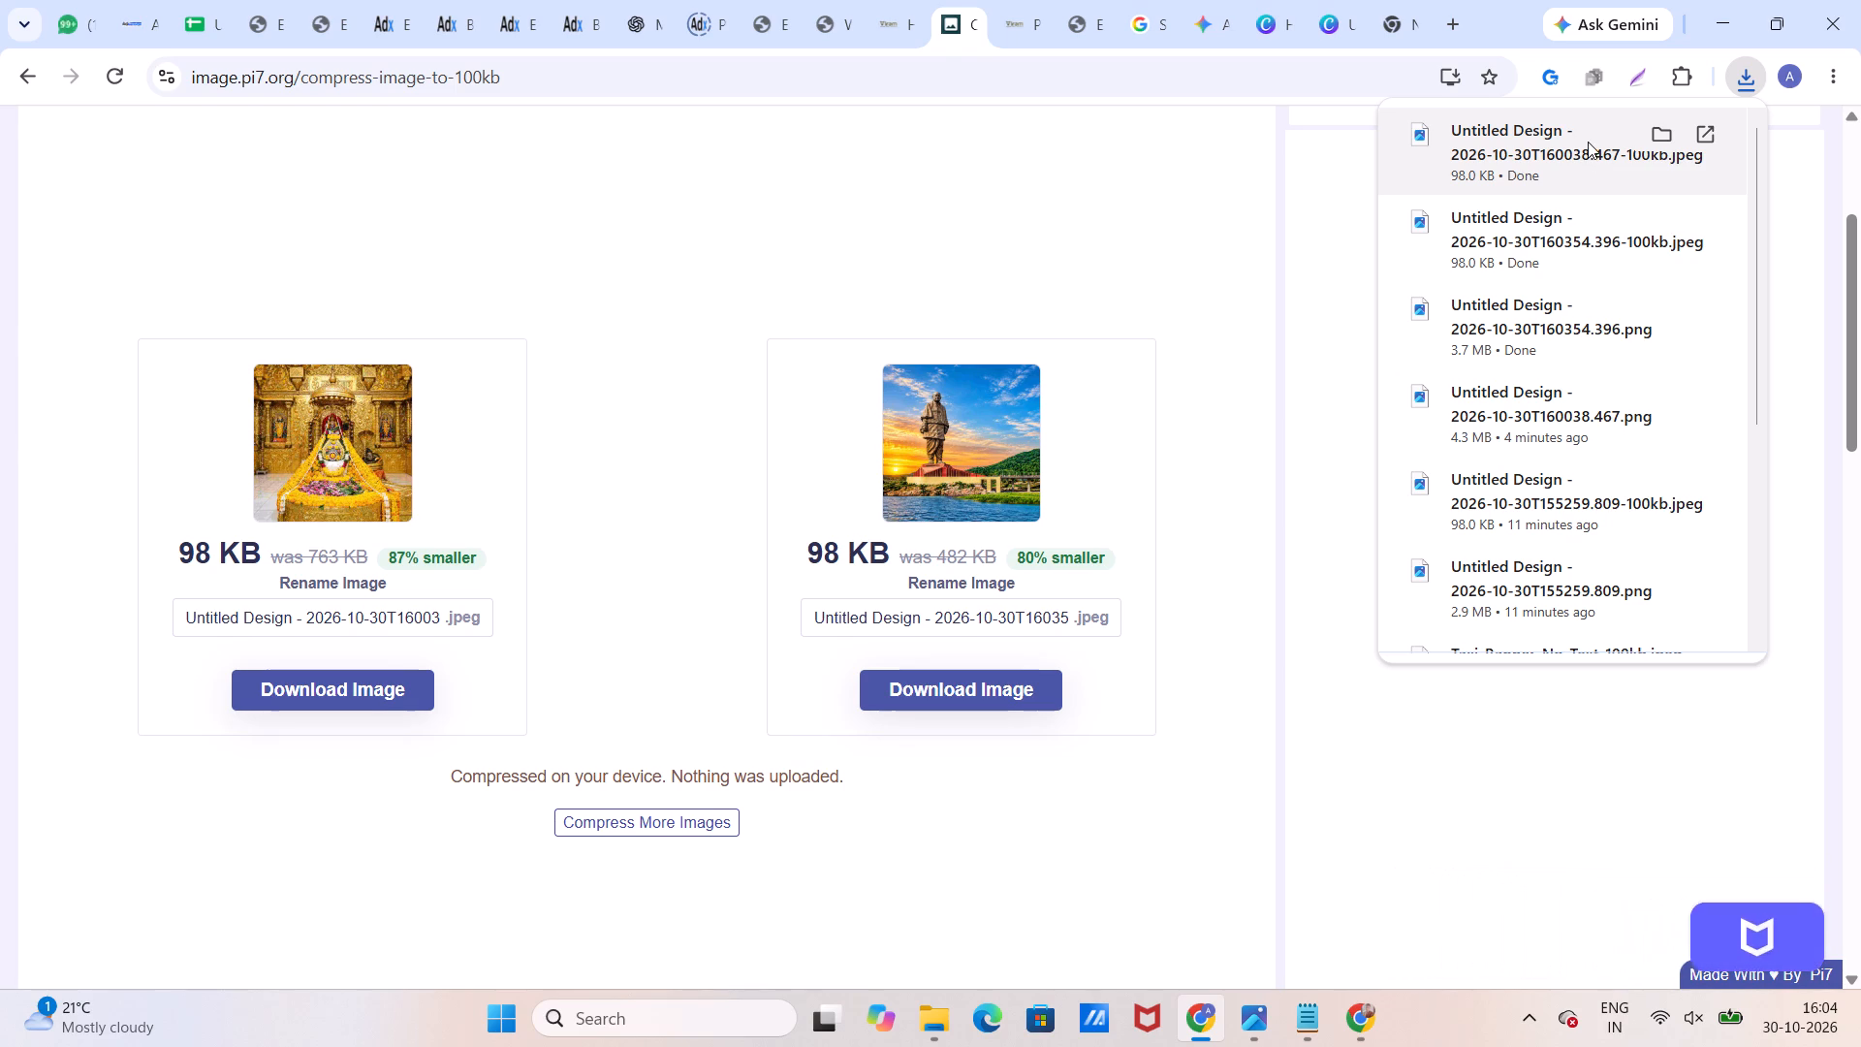
In the Home page editor, choose the compressed Somnath and Statue of Unity files from Downloads to upload for the duplicated Surat card's image.
click(277, 21)
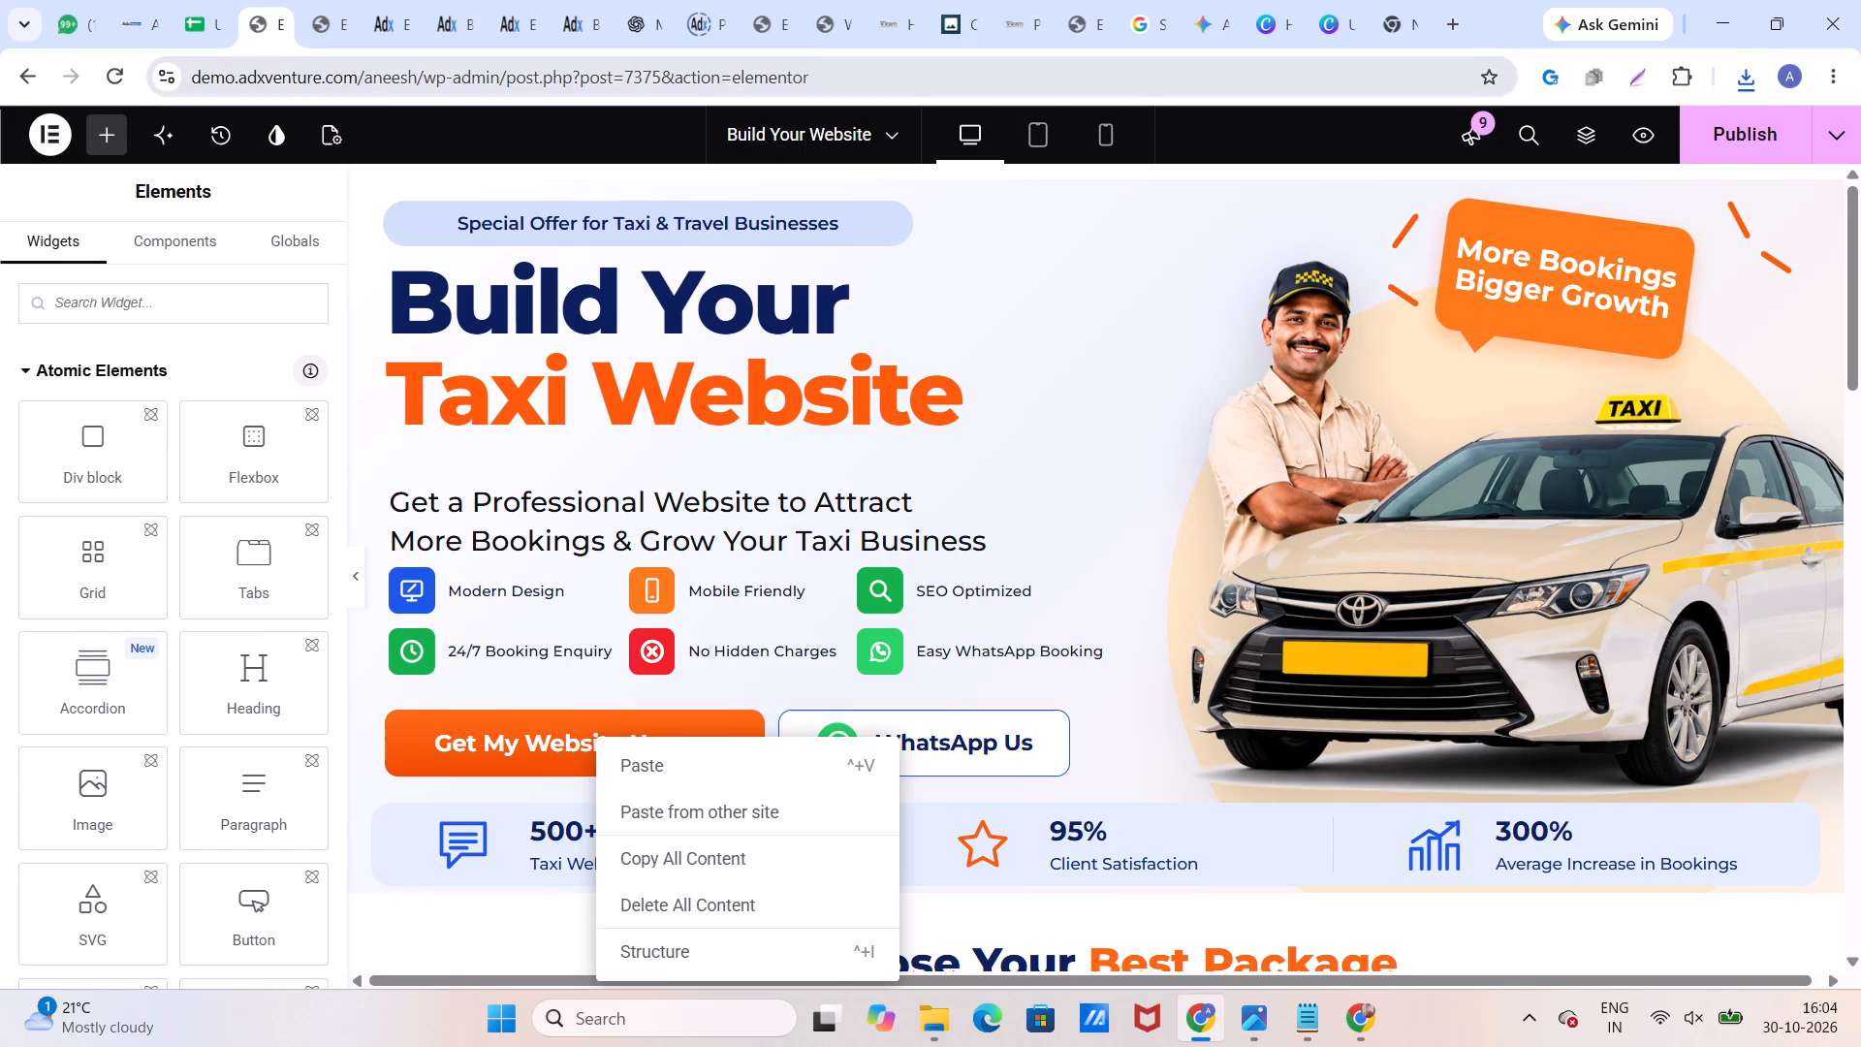
click(1083, 36)
scroll(1072, 444, down, 5)
scroll(1072, 444, up, 7)
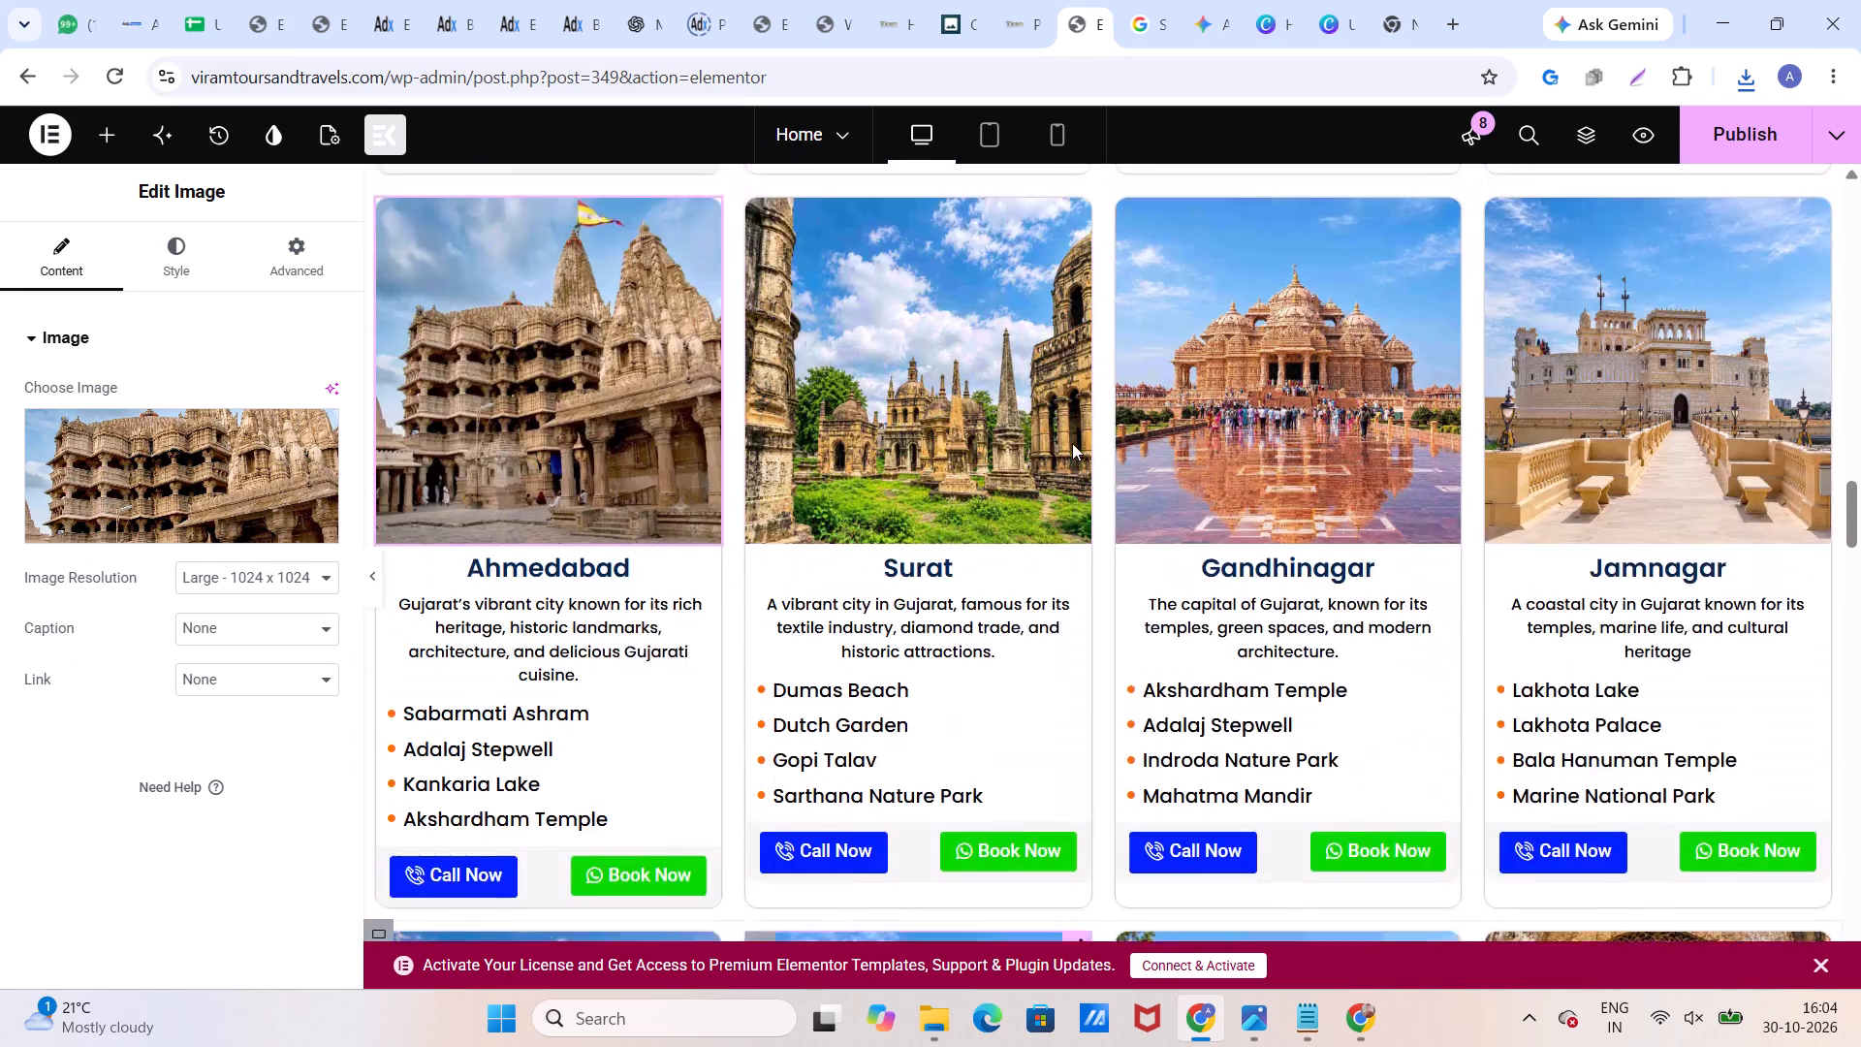
scroll(1072, 443, up, 4)
scroll(1073, 424, down, 6)
scroll(1073, 425, up, 6)
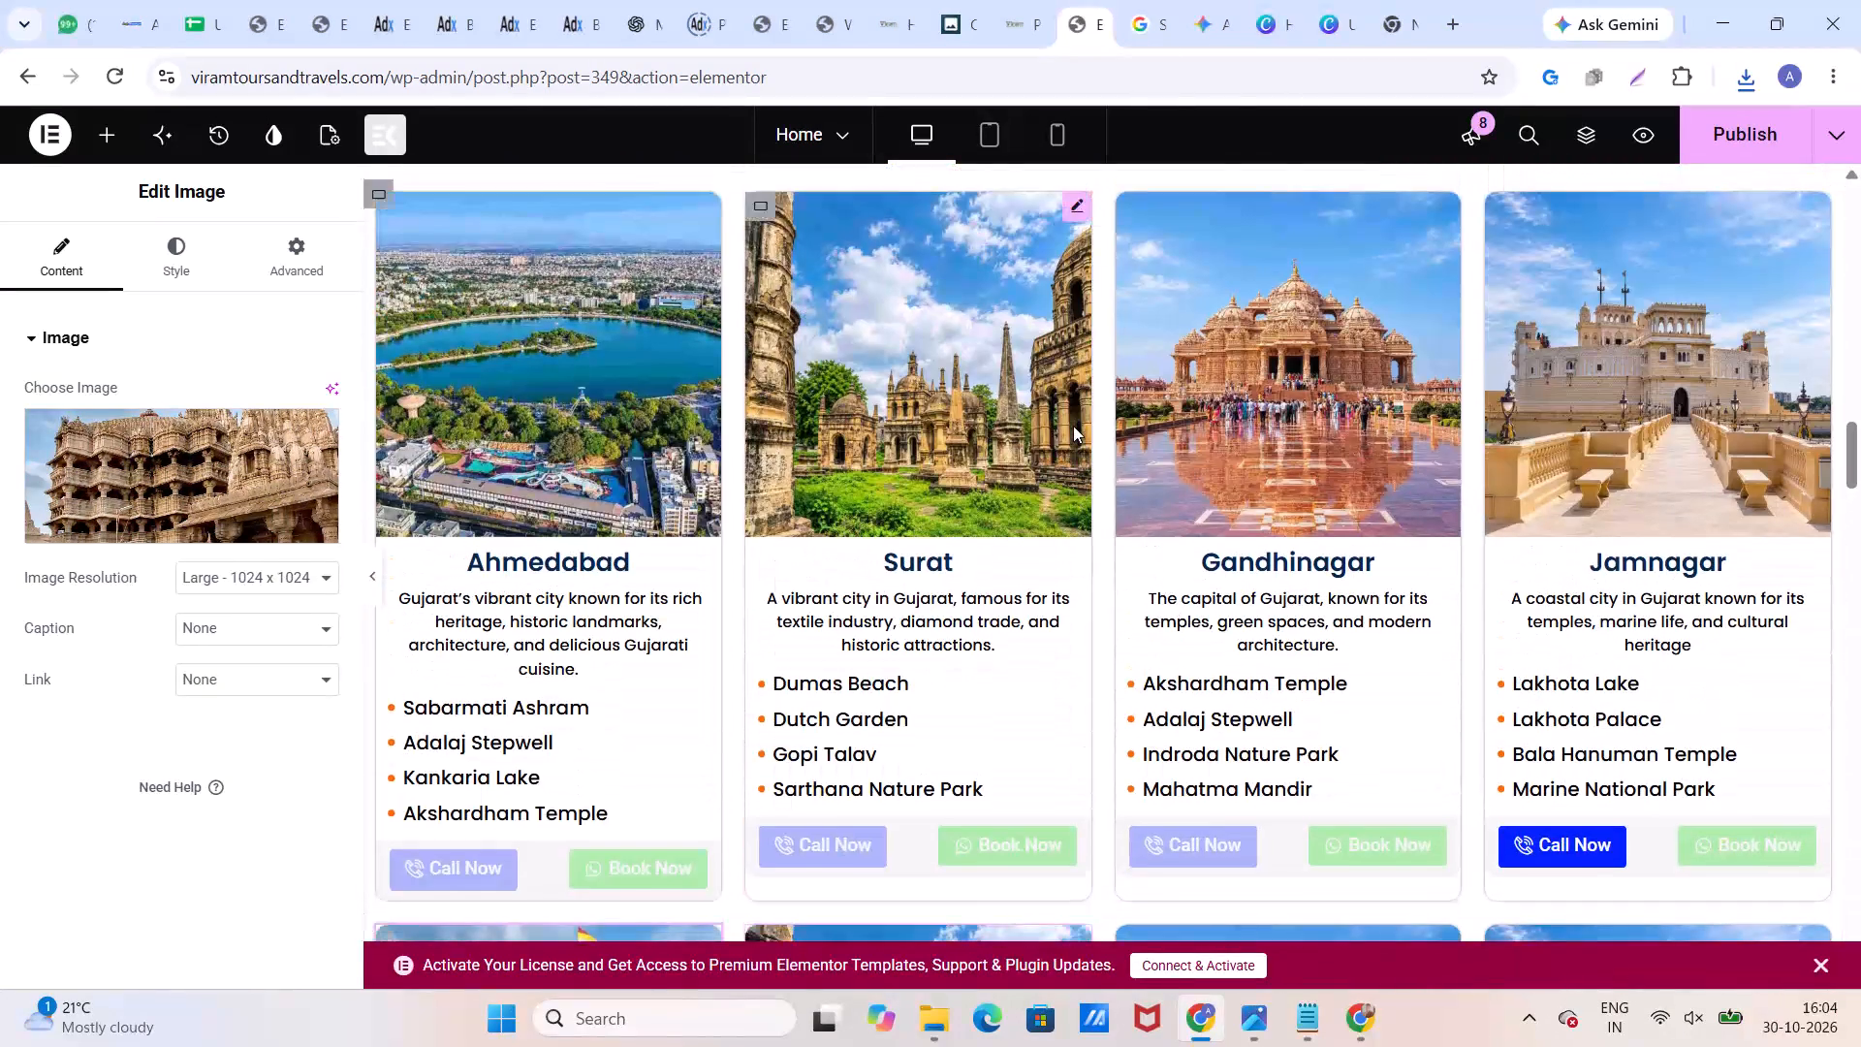
scroll(924, 441, down, 6)
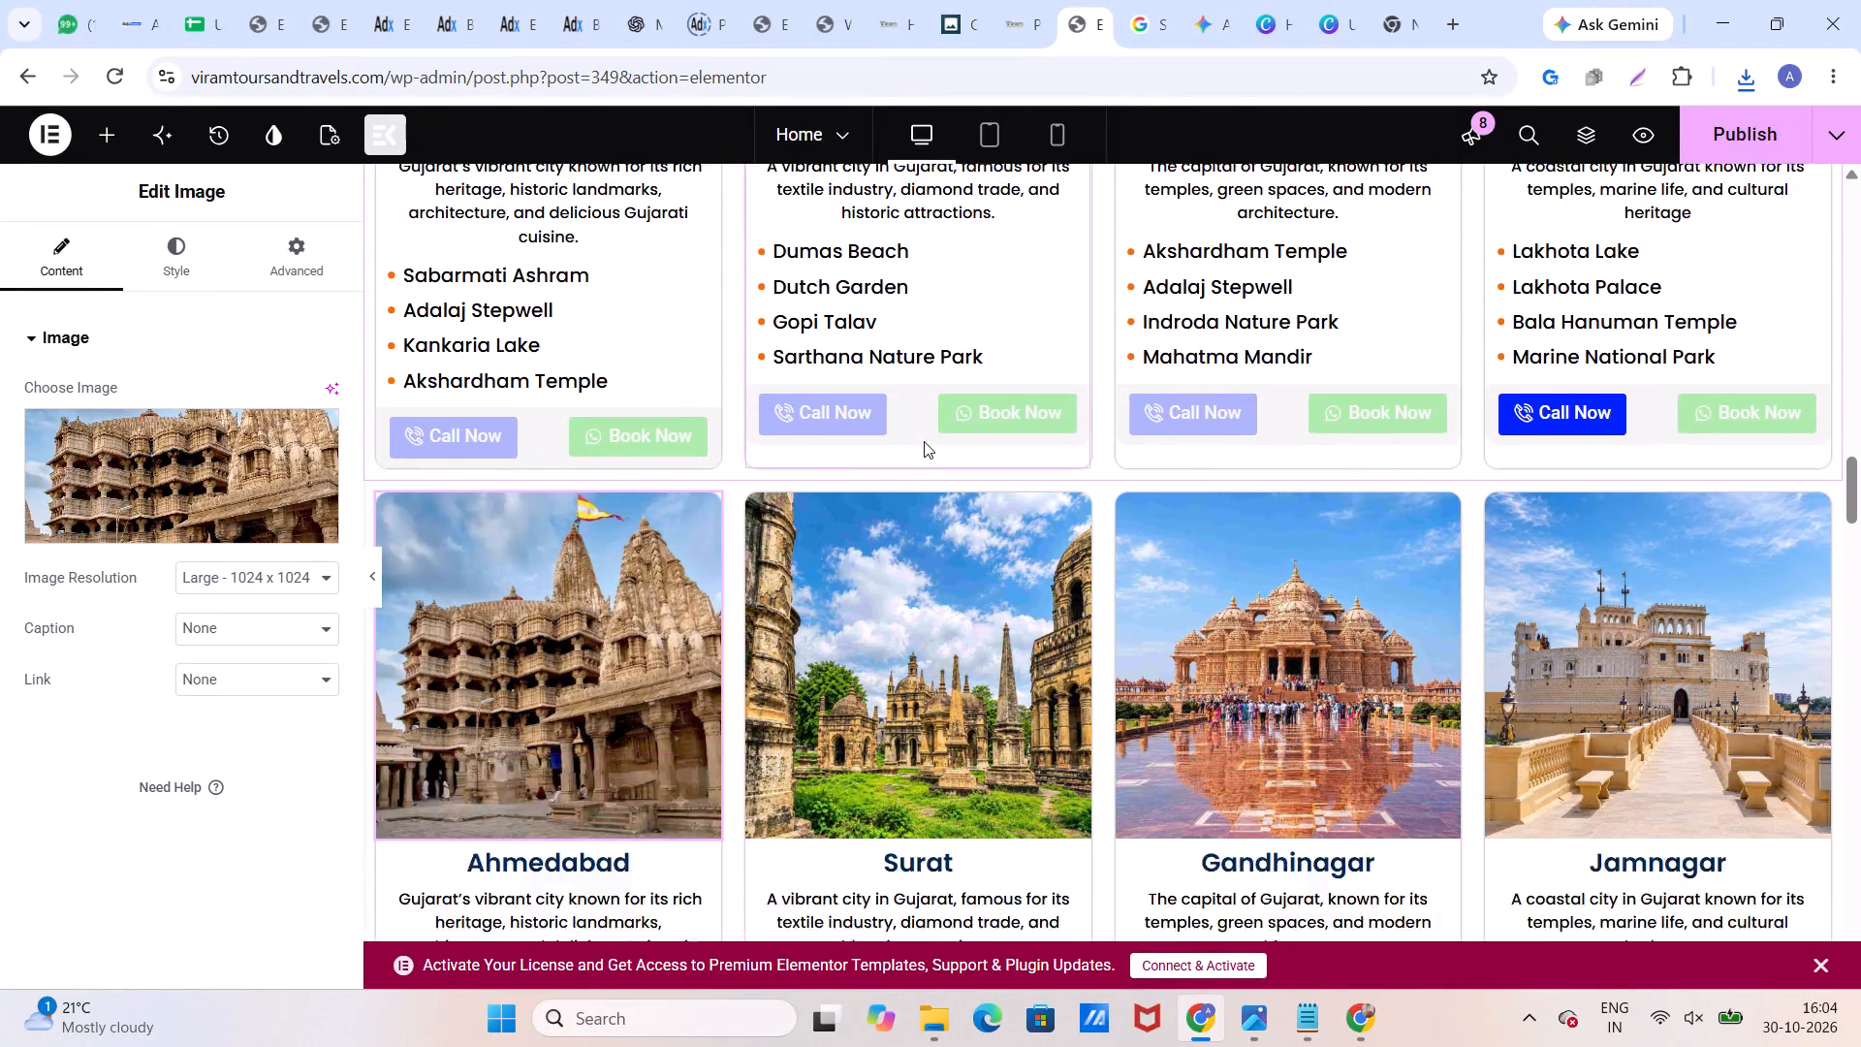
click(896, 426)
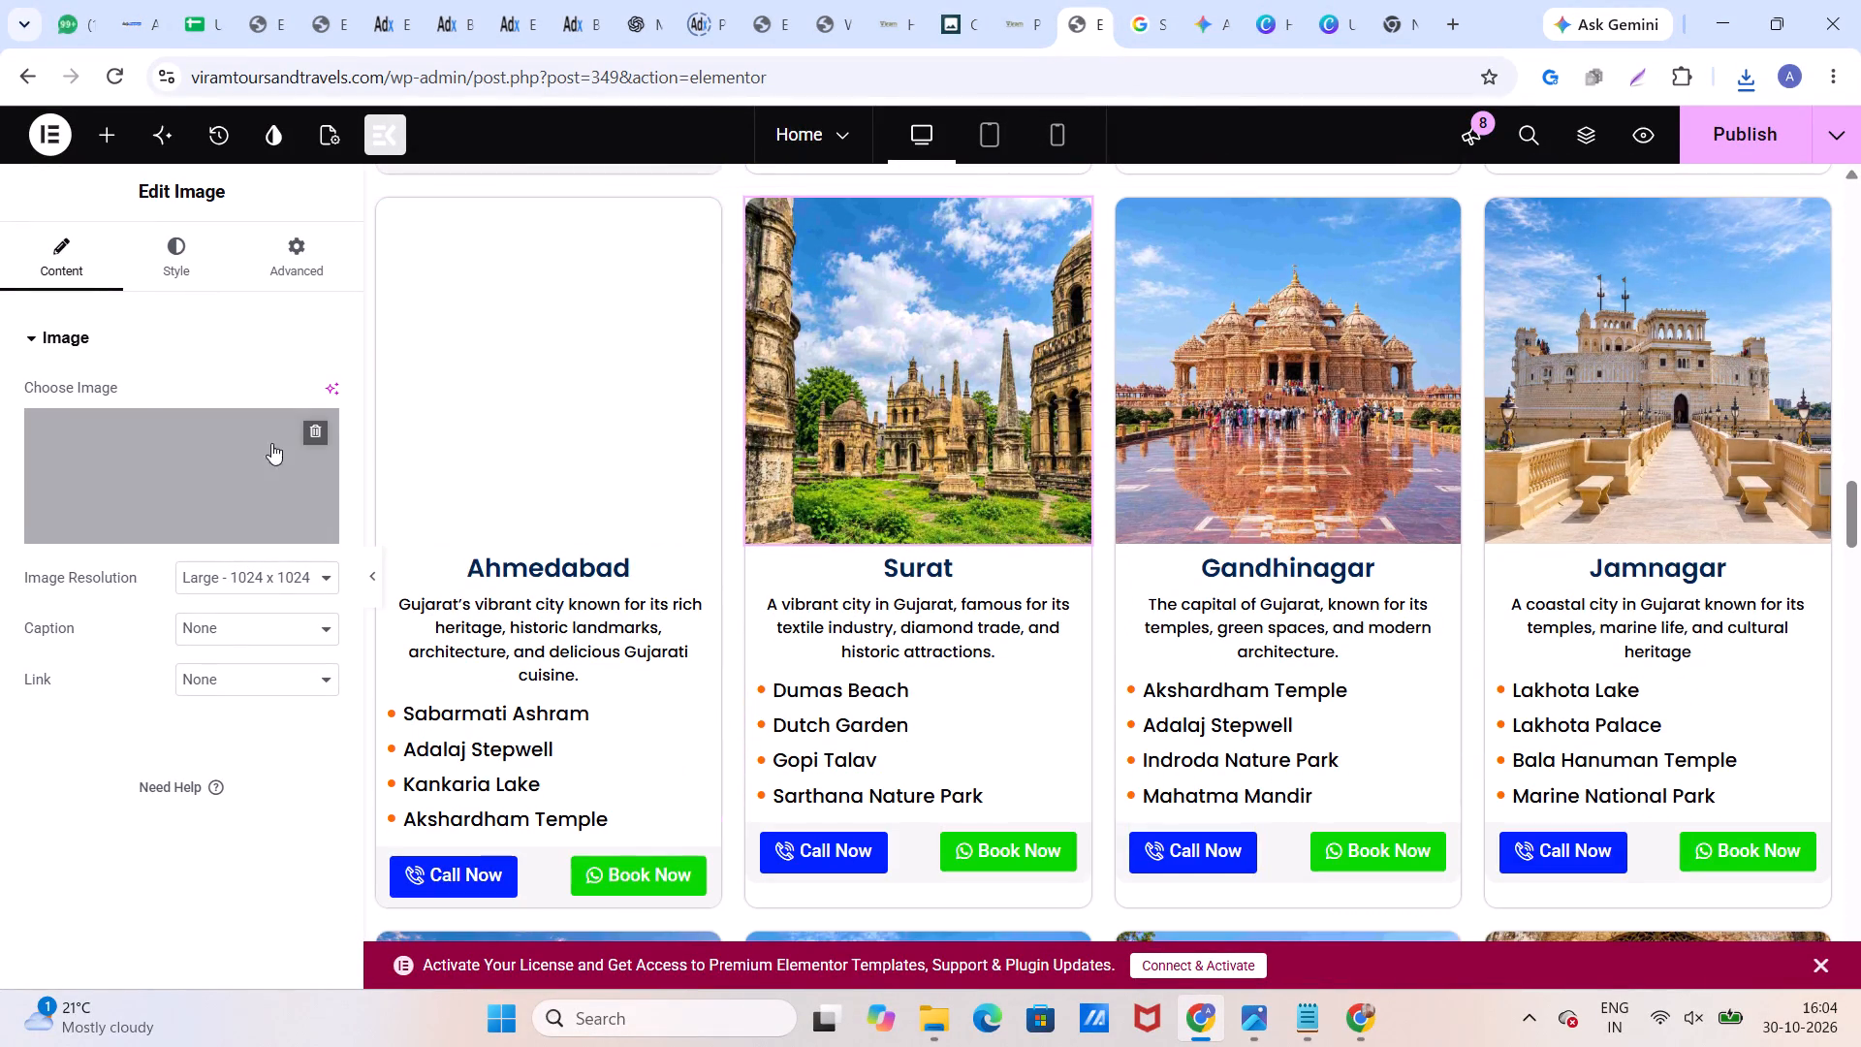
click(237, 456)
click(369, 227)
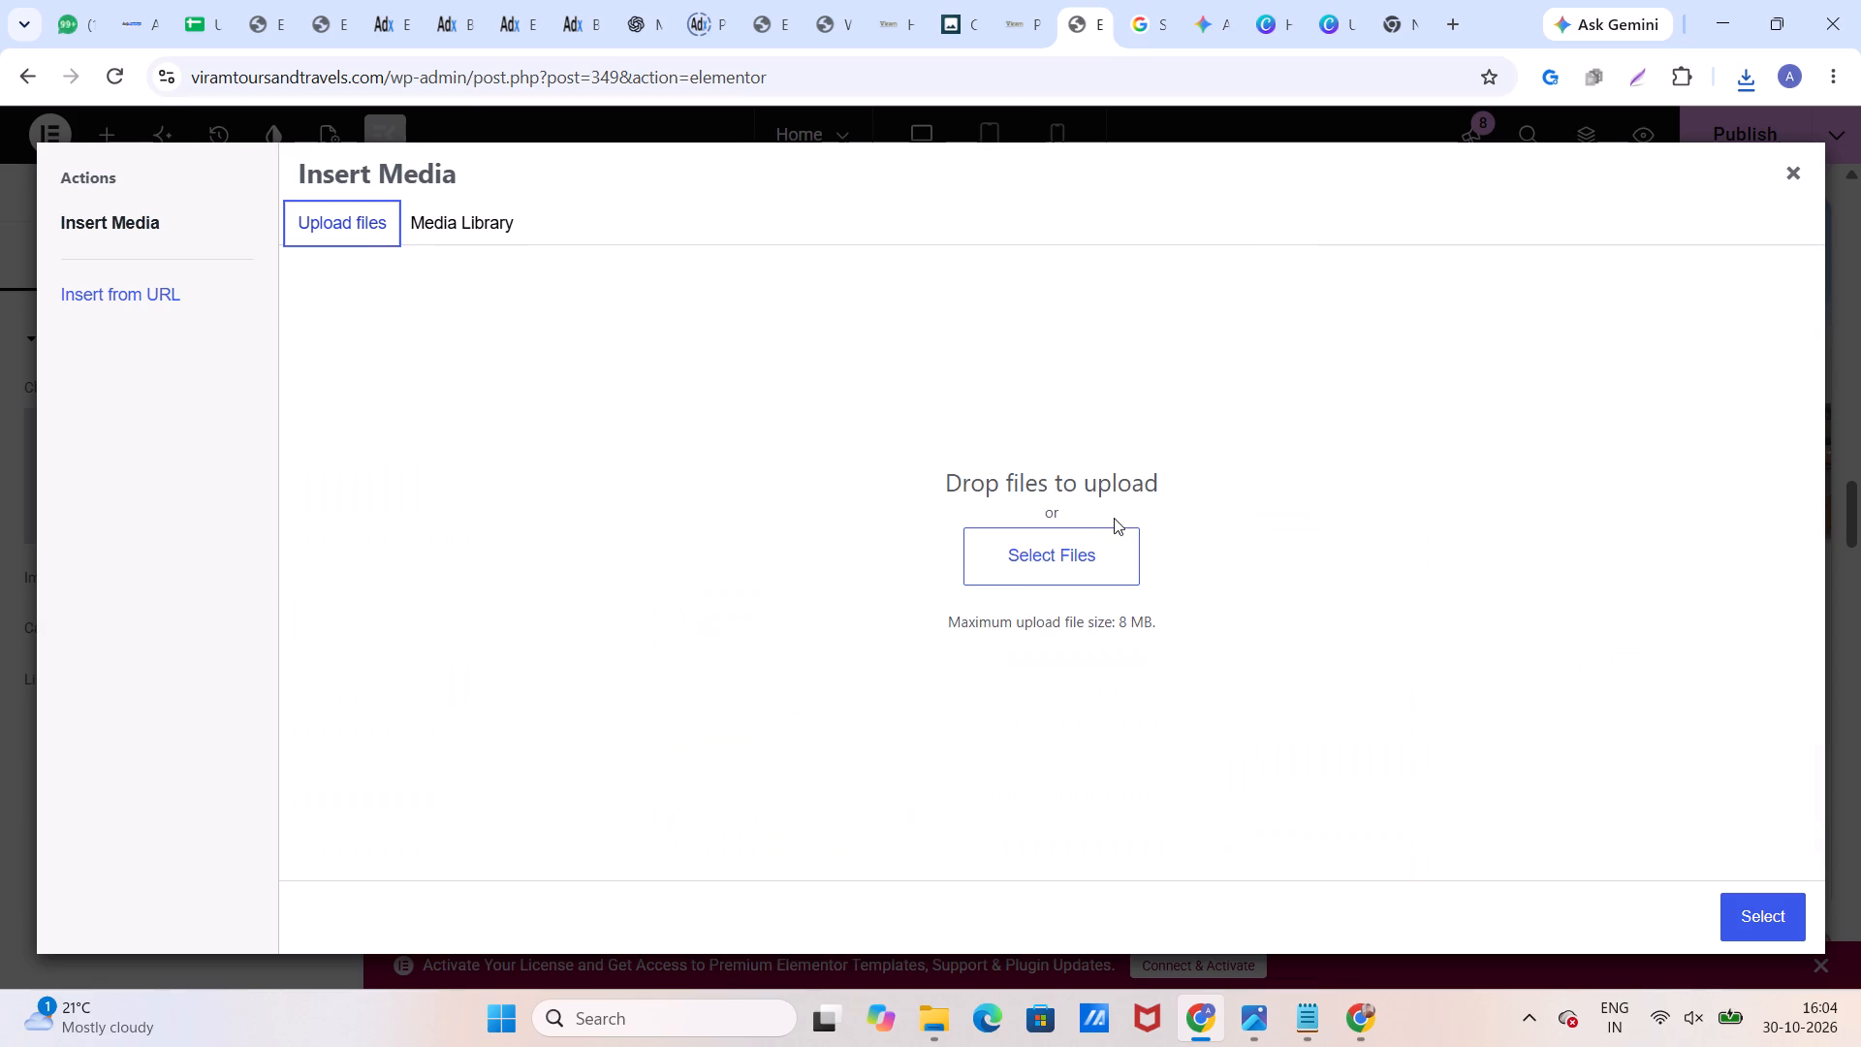
click(1056, 556)
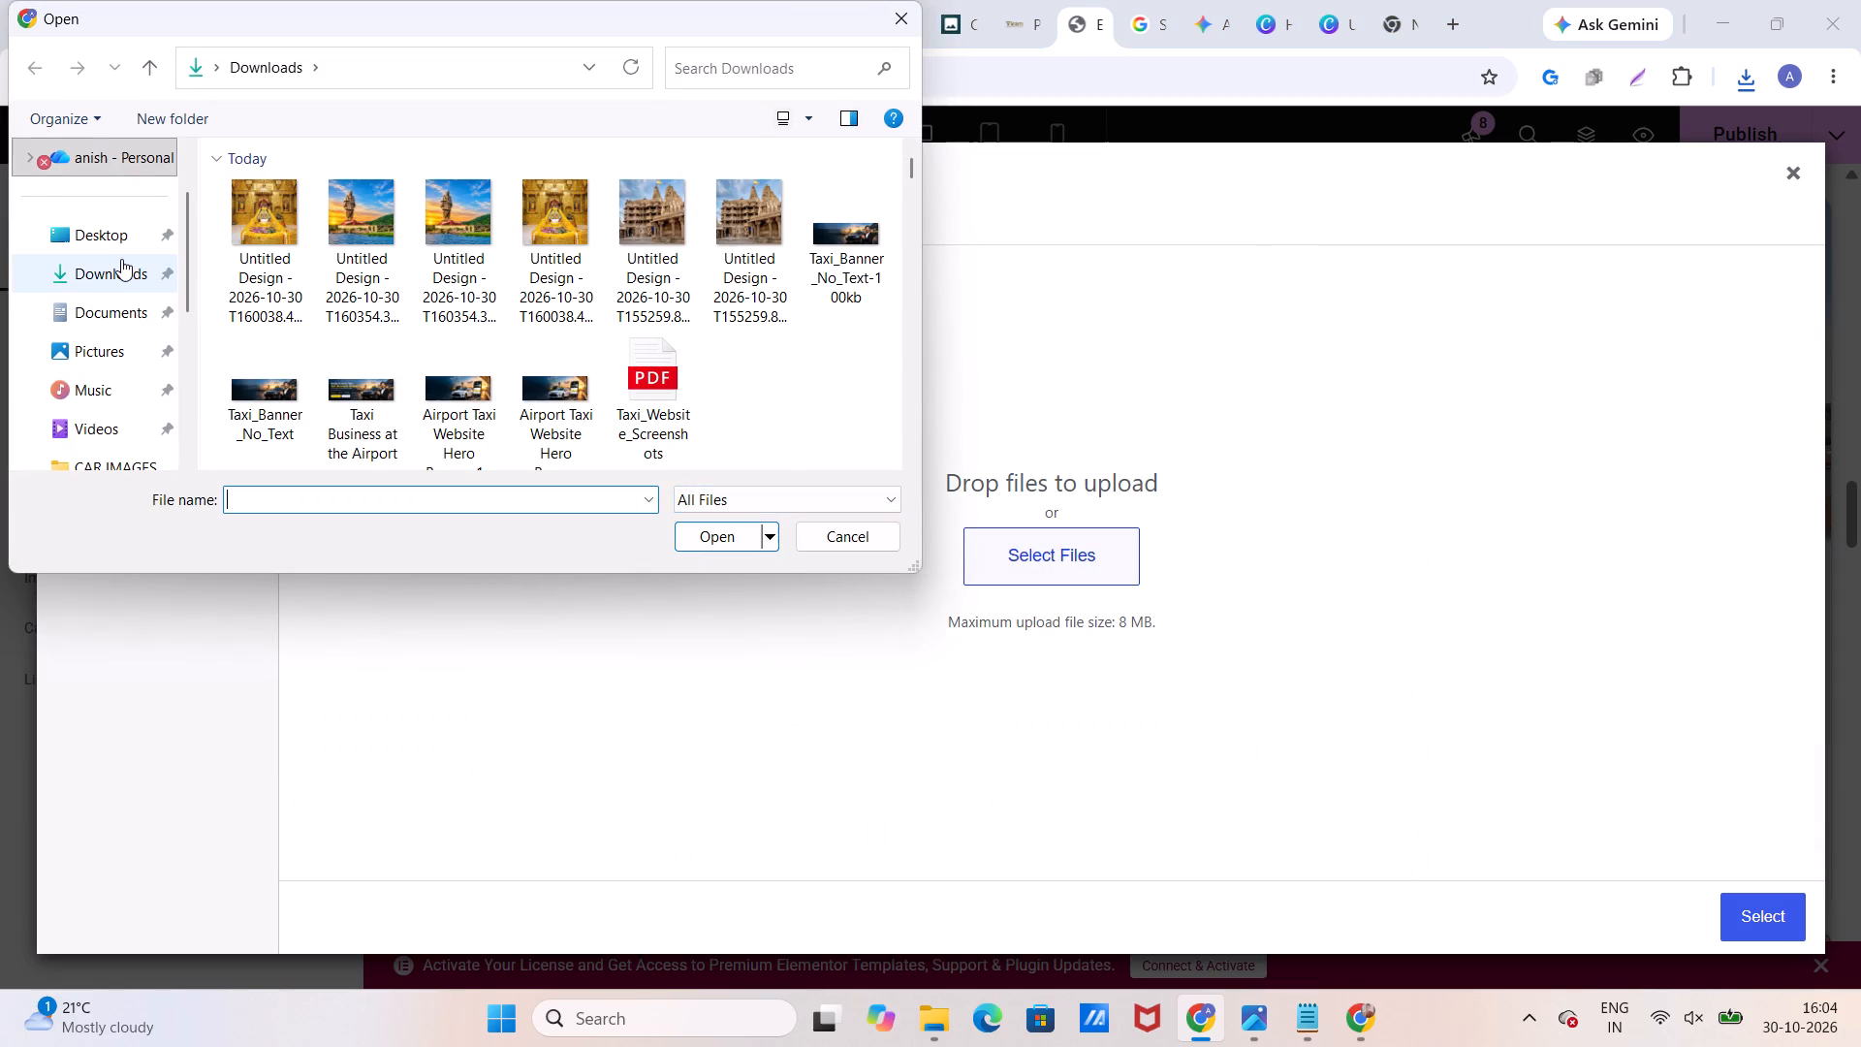
click(121, 259)
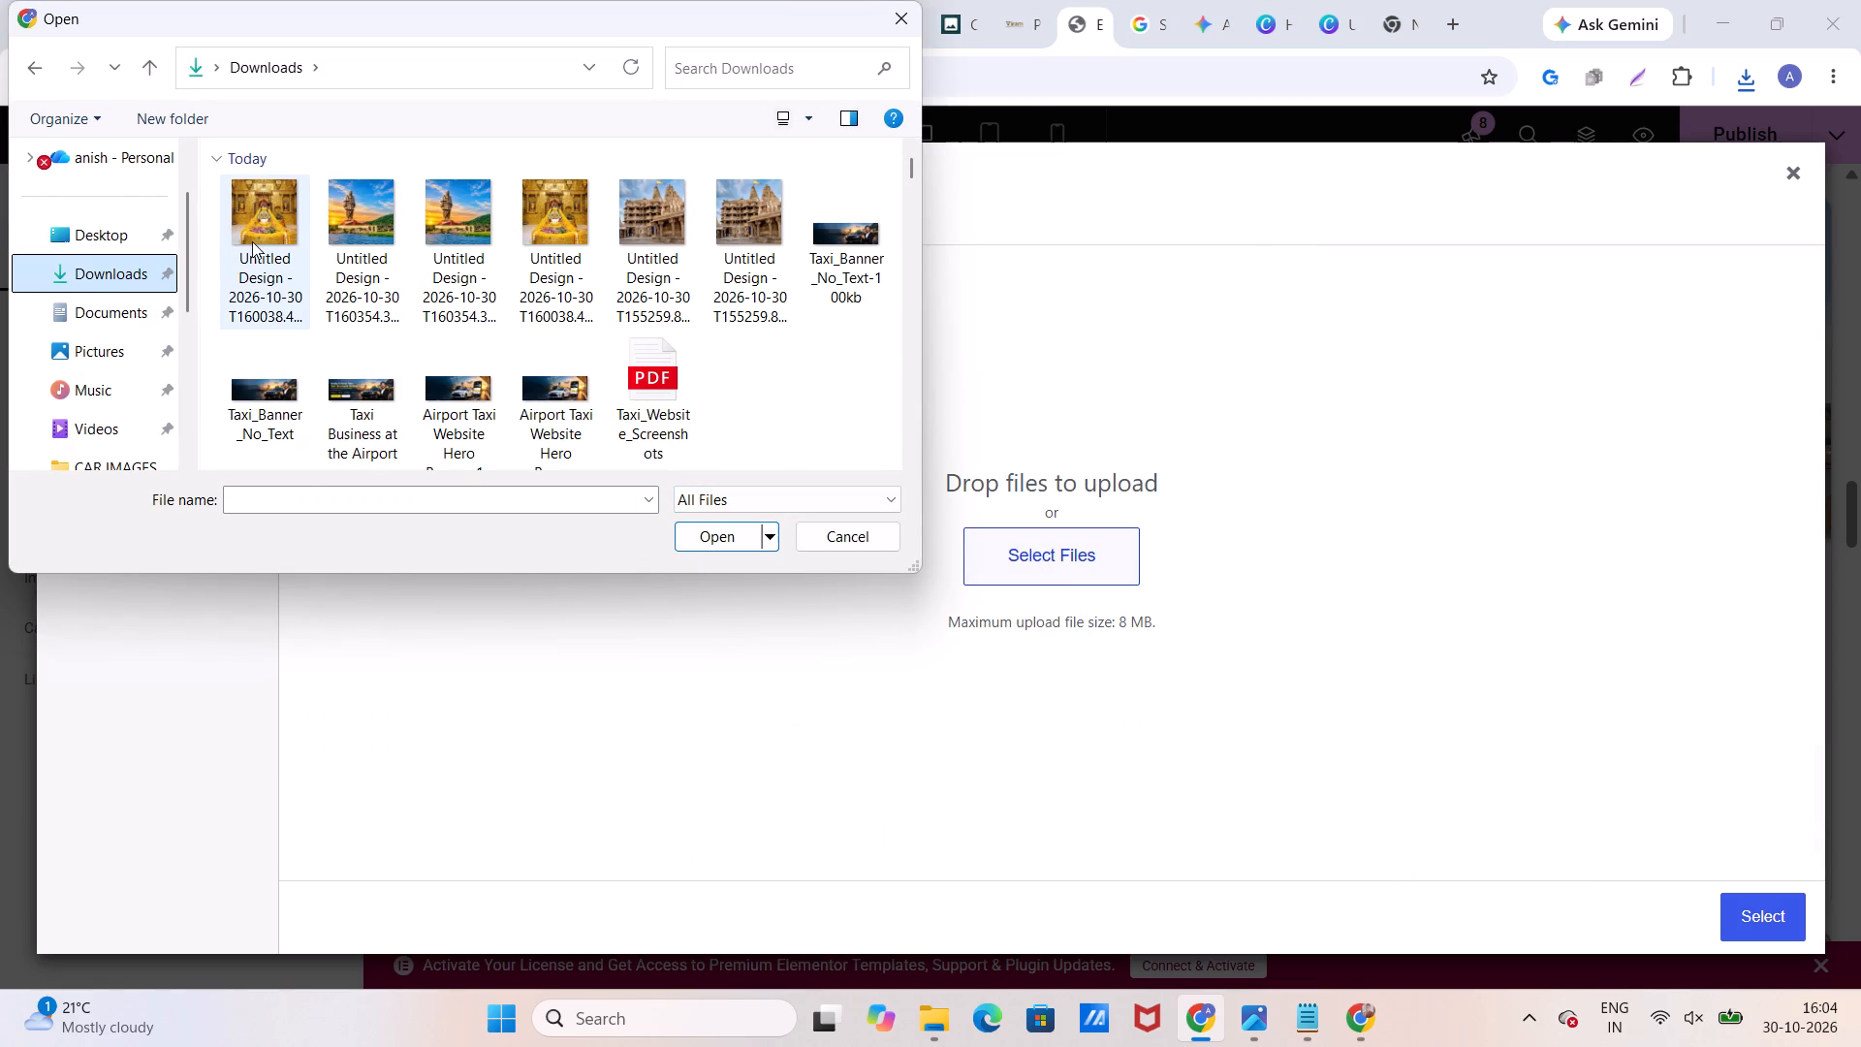
ctrl+click(251, 241)
ctrl+click(338, 241)
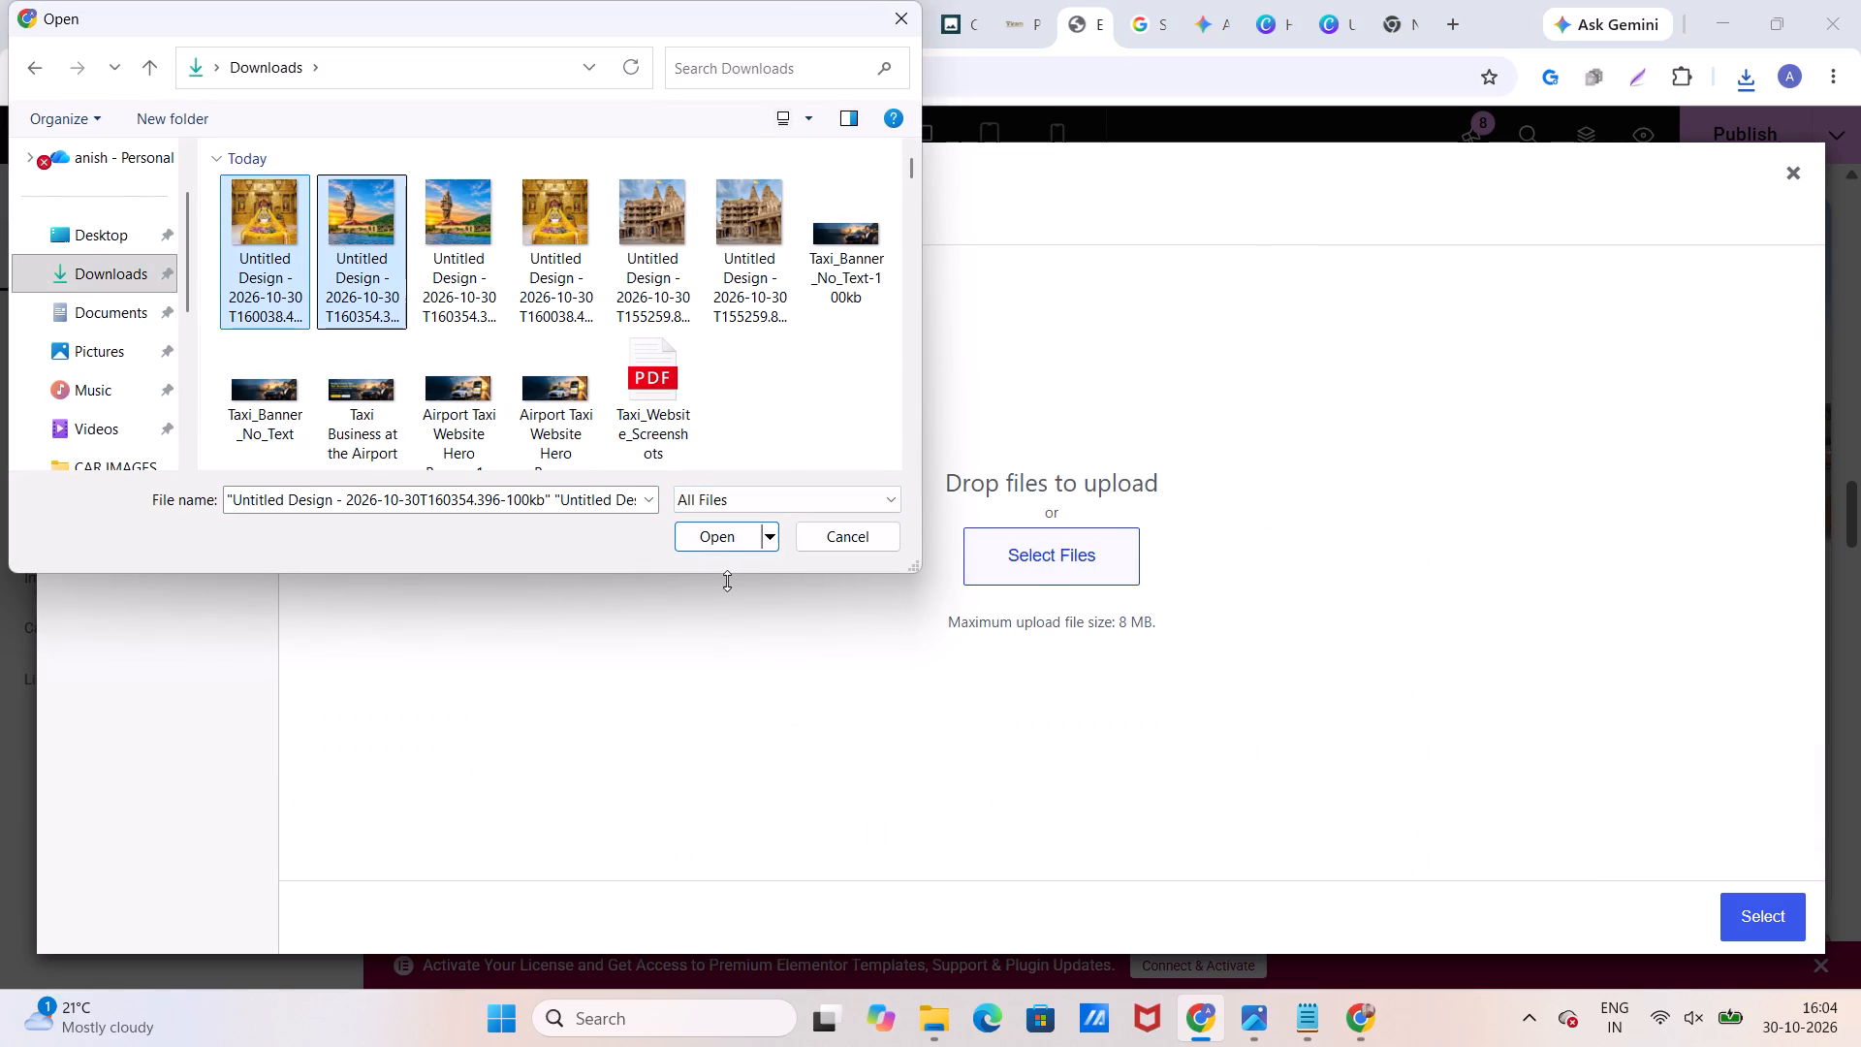
Upload the two chosen compressed images and set the Statue of Unity one as the duplicated Surat card's image.
click(721, 546)
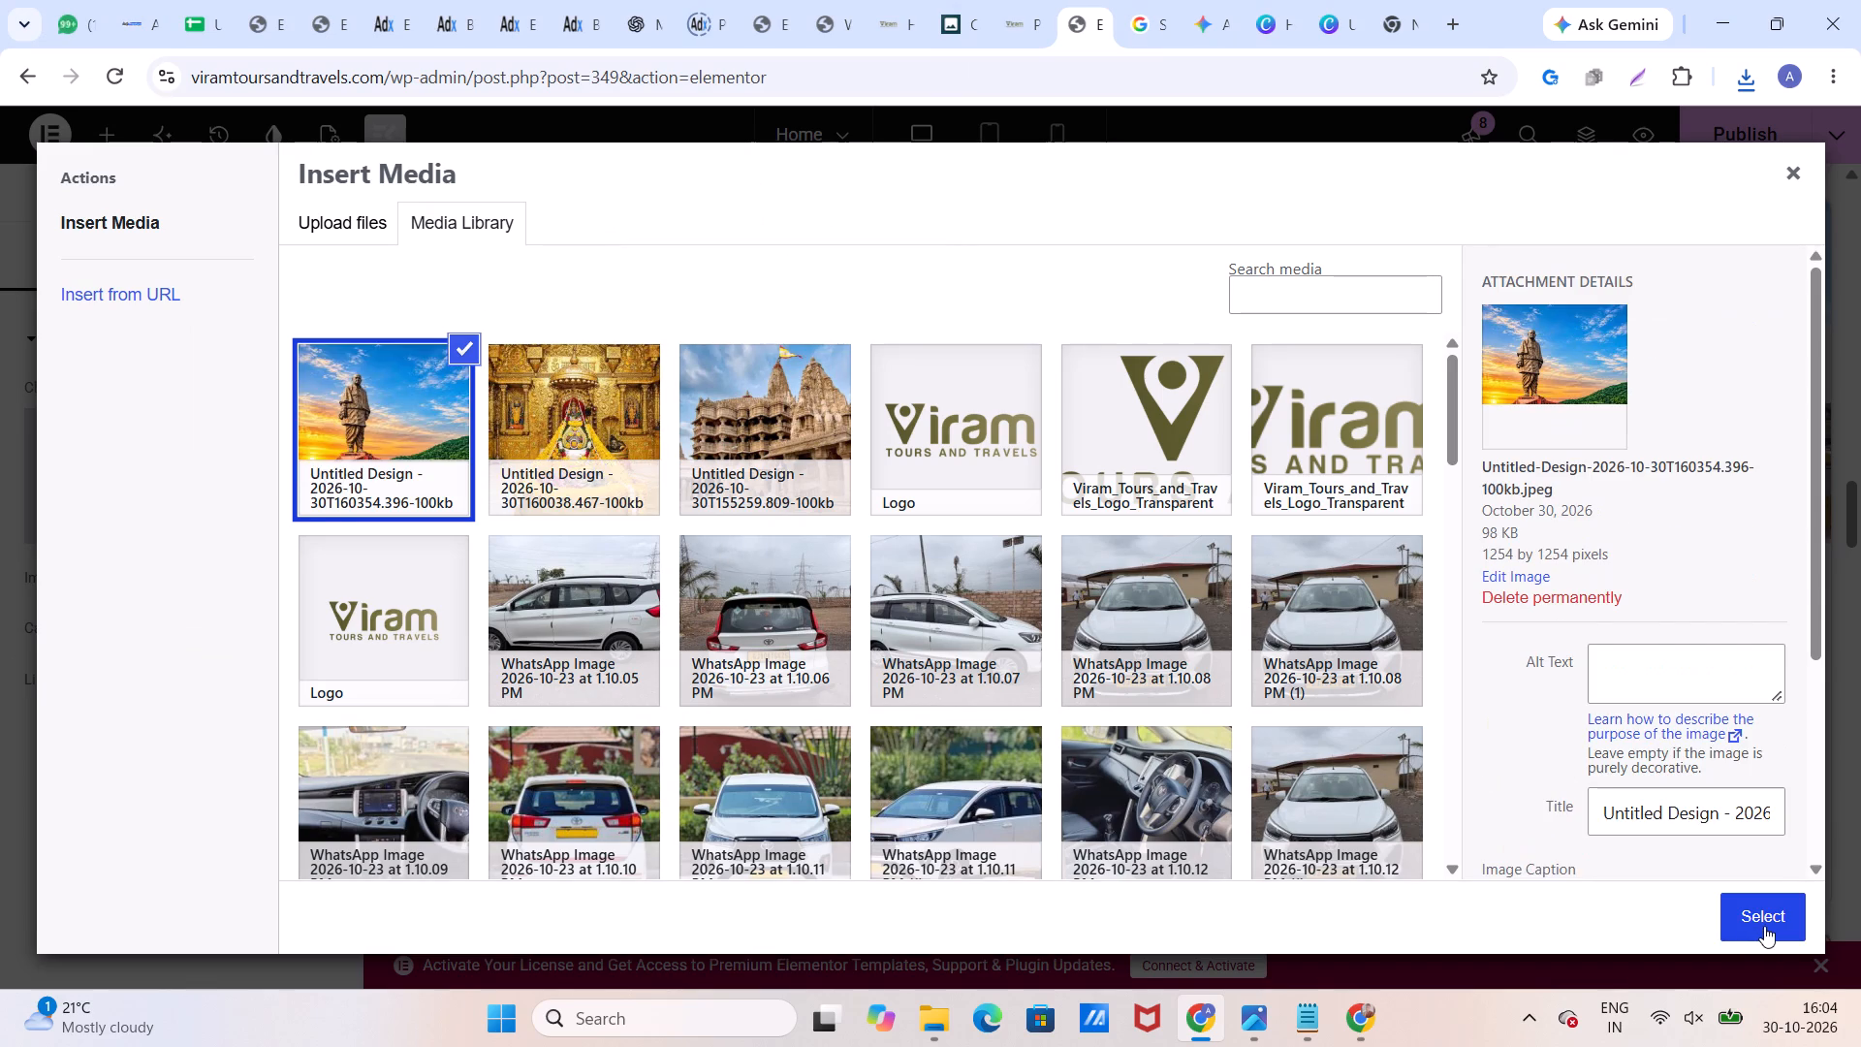
click(1764, 926)
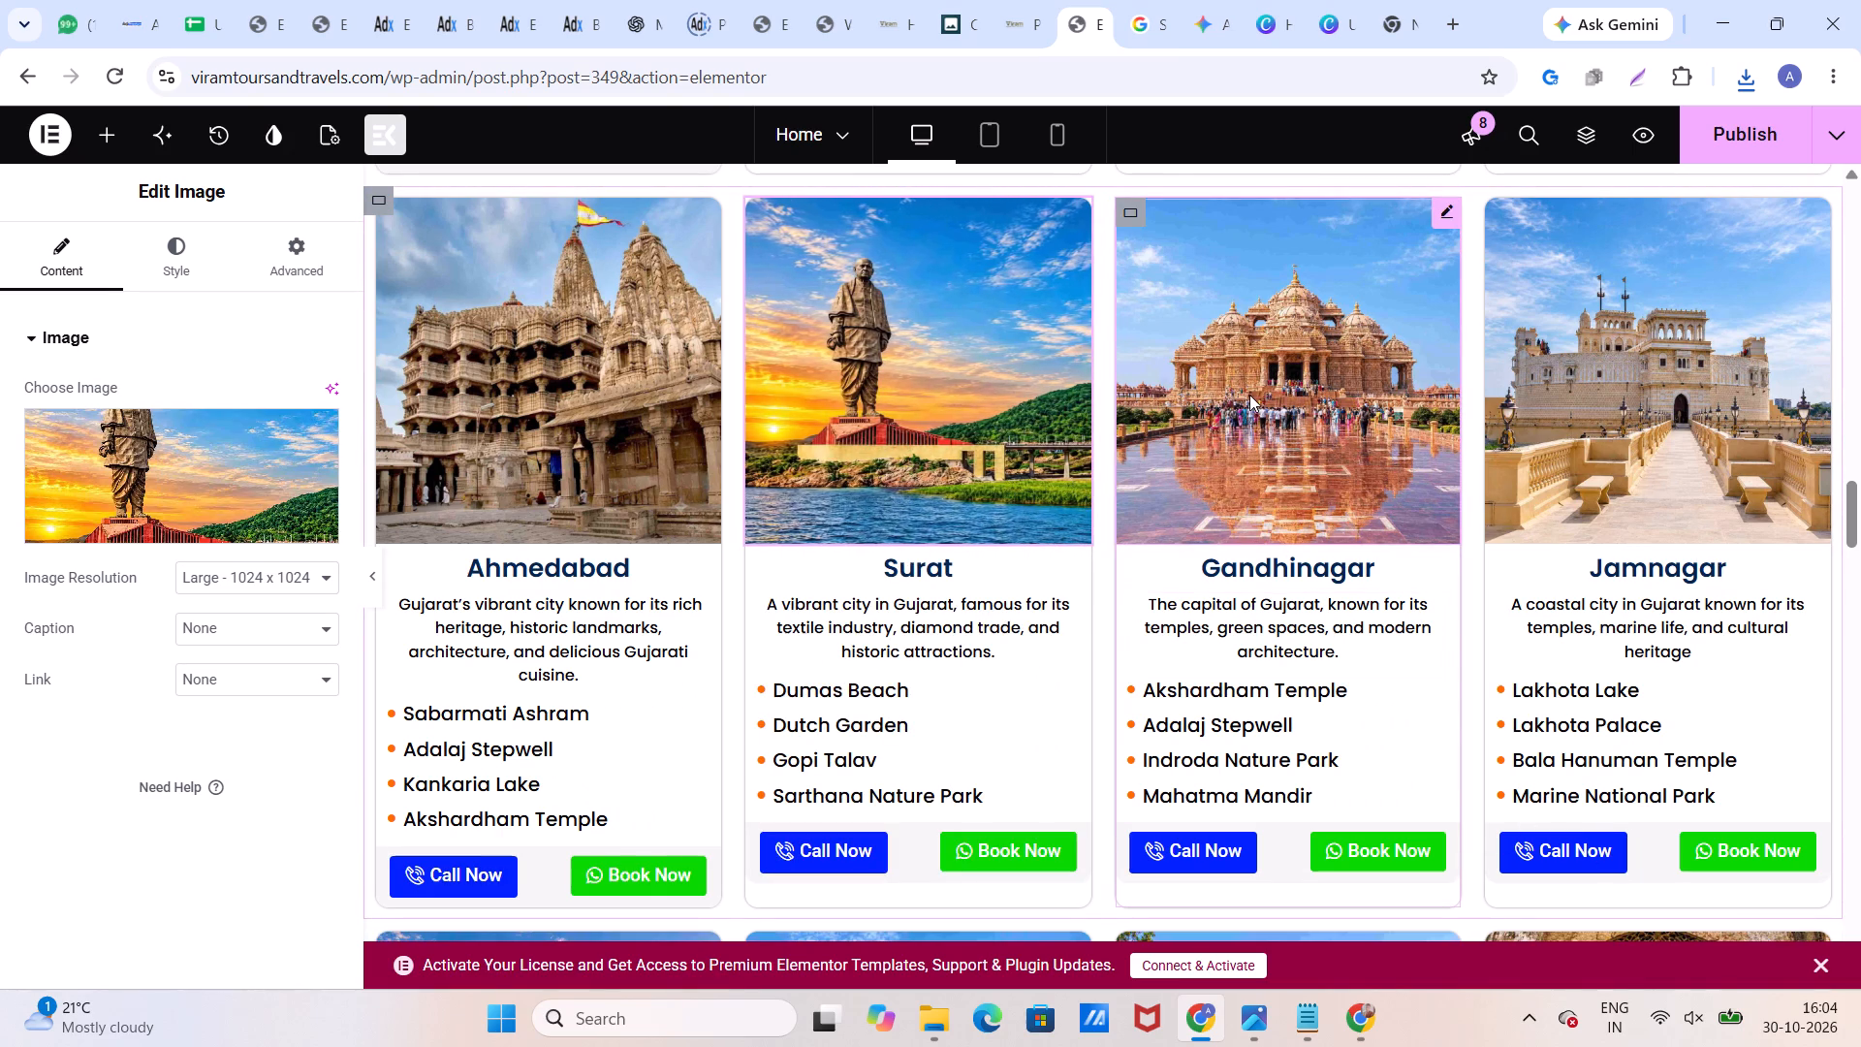
Replace the duplicated Gandhinagar card's image with the uploaded Somnath image, Untitled Design - 2026-10-30T160038.467-100kb.
click(1249, 395)
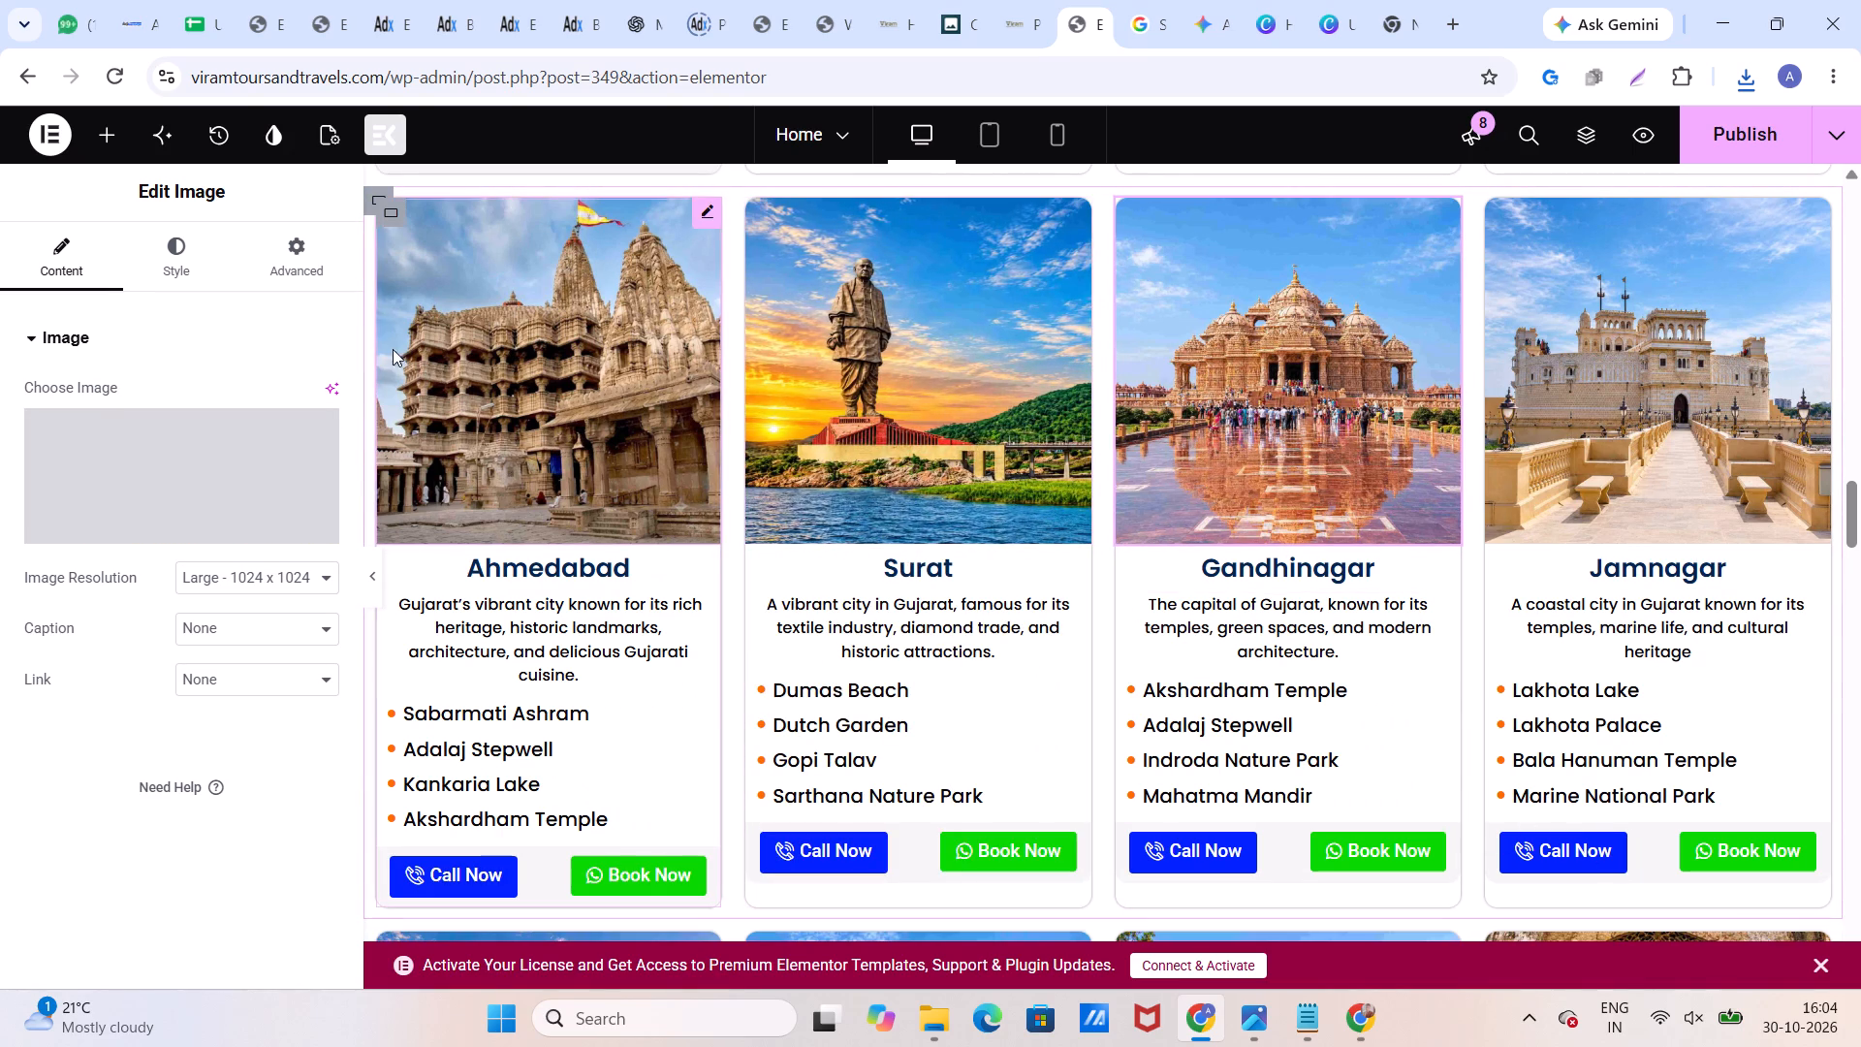
click(235, 450)
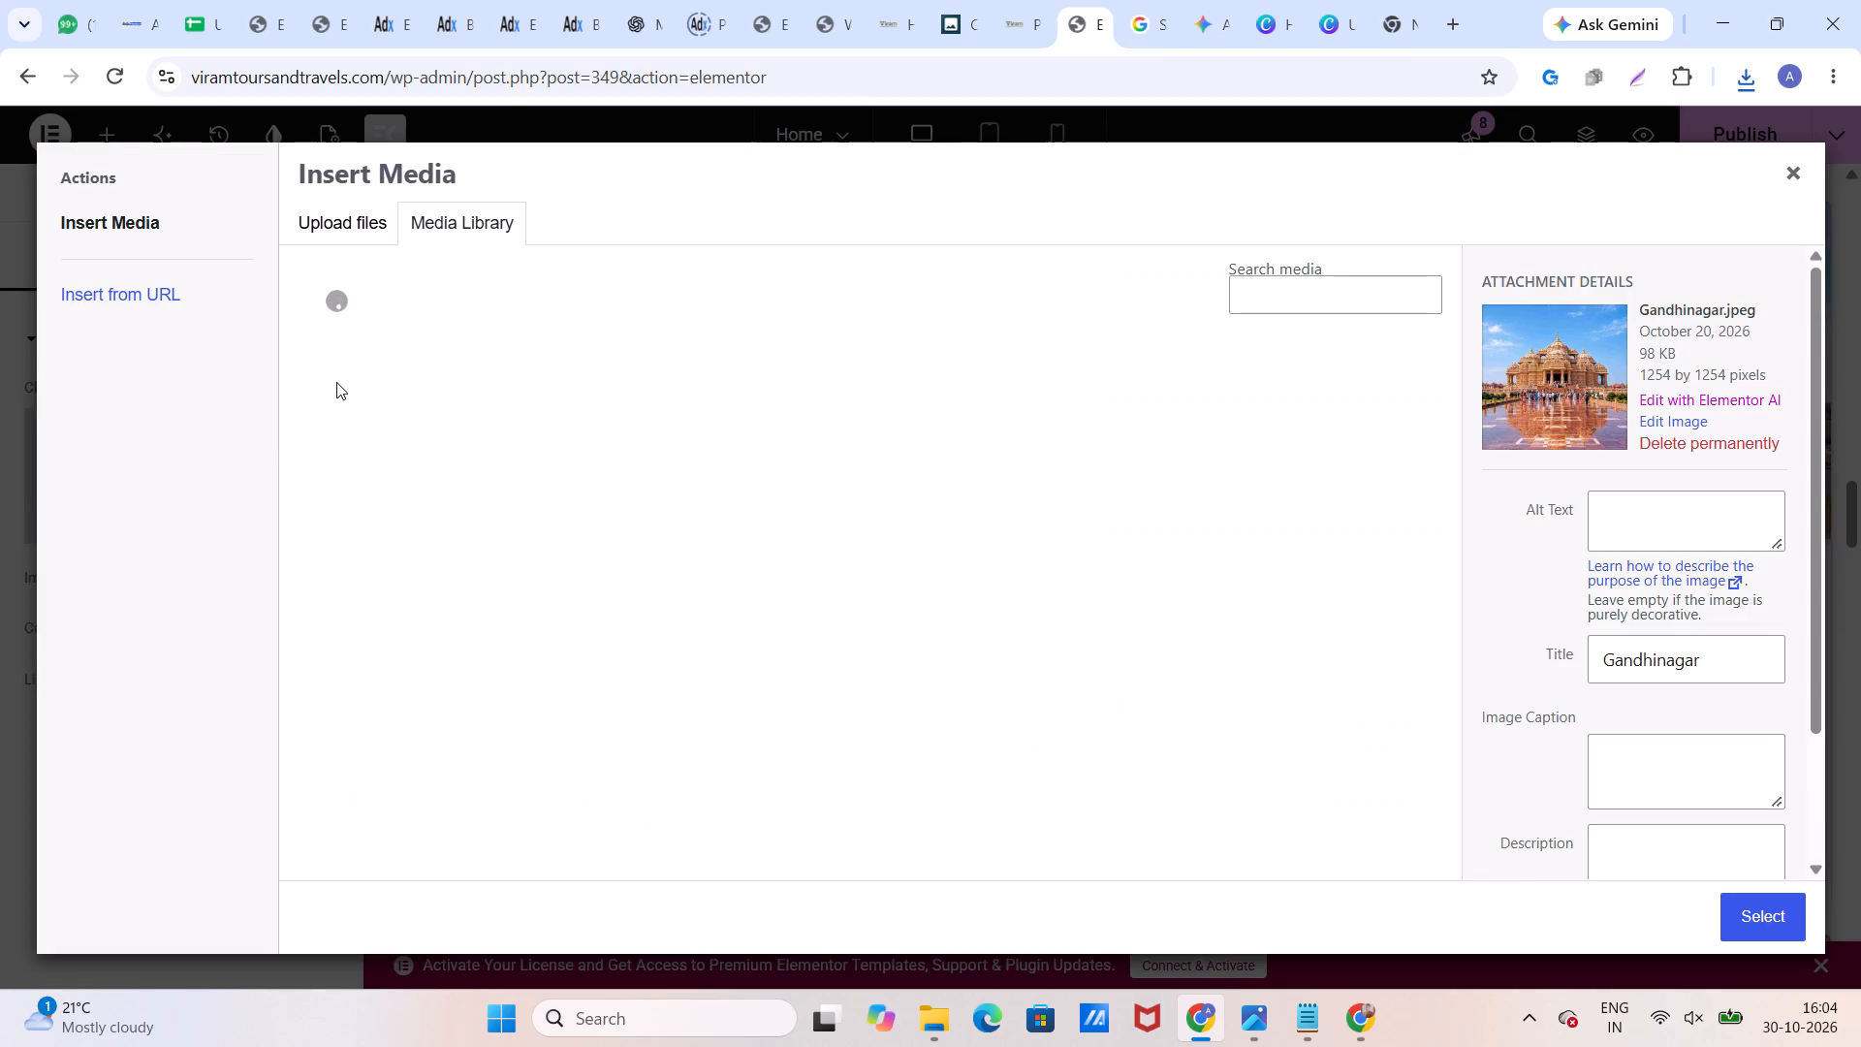
click(584, 427)
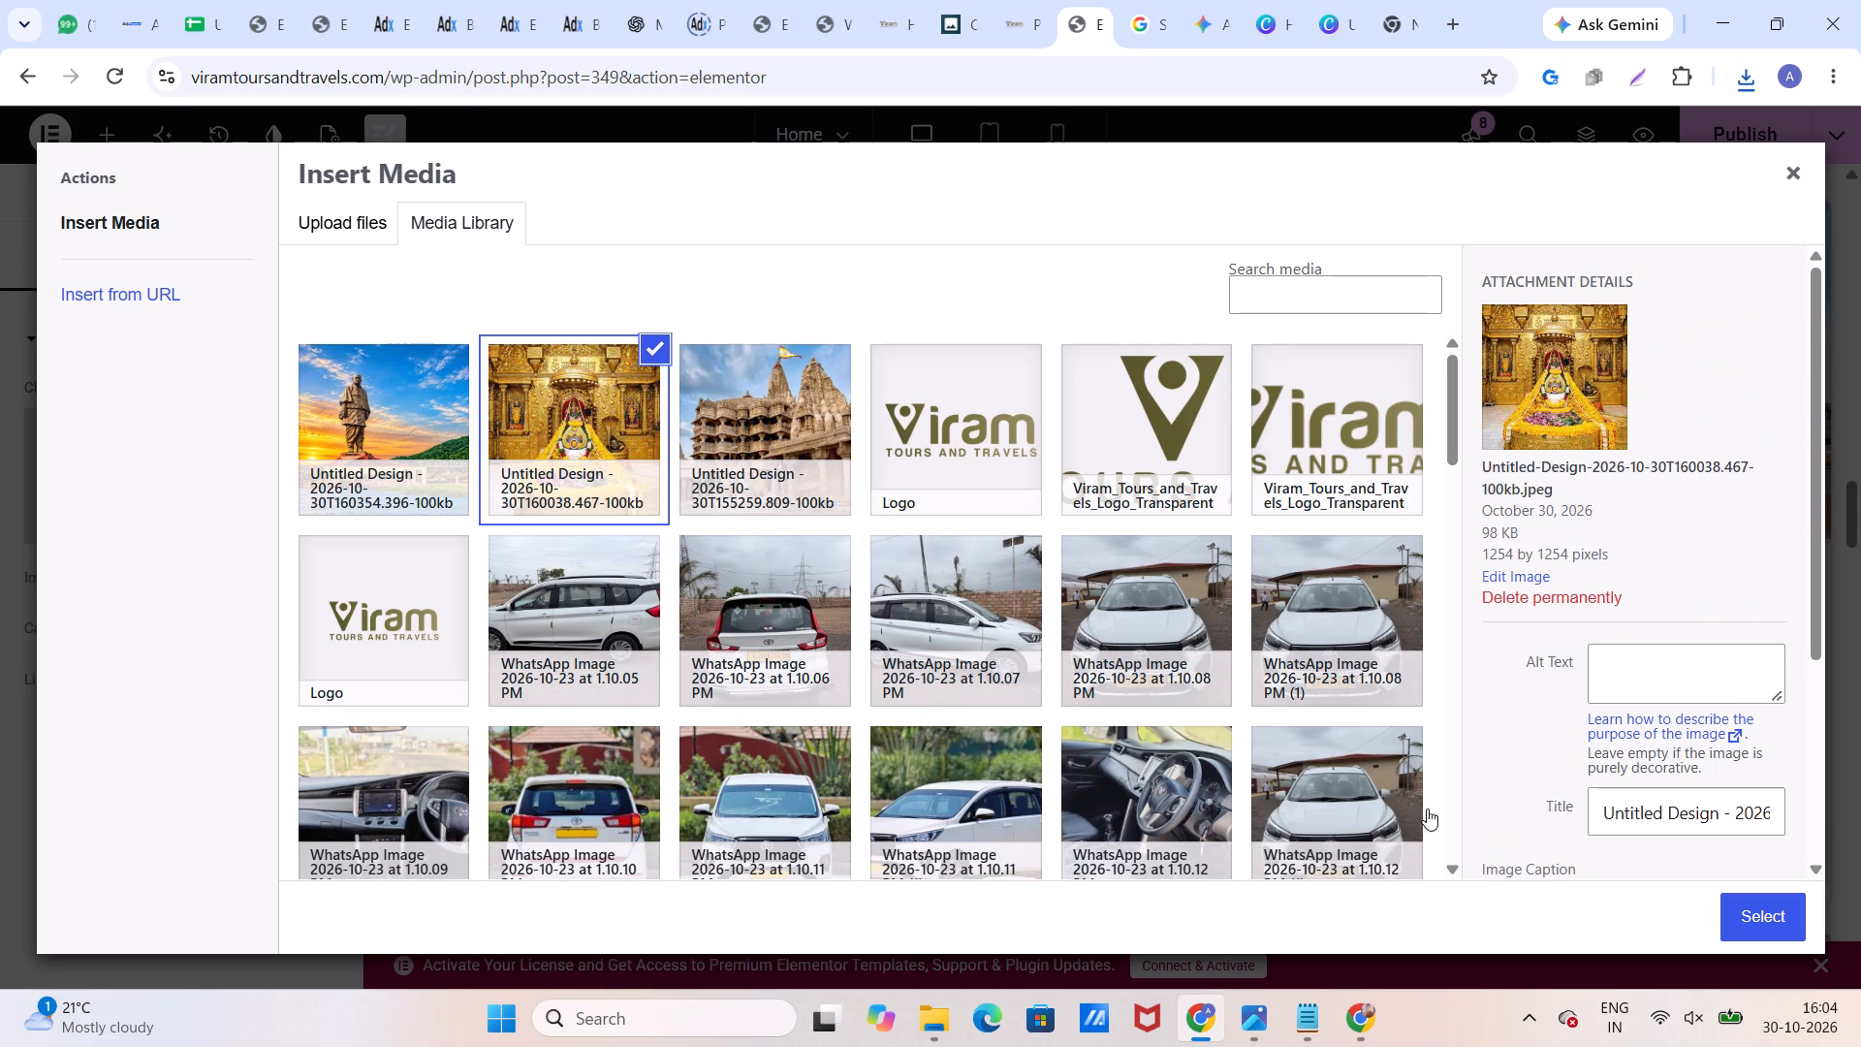
click(1738, 913)
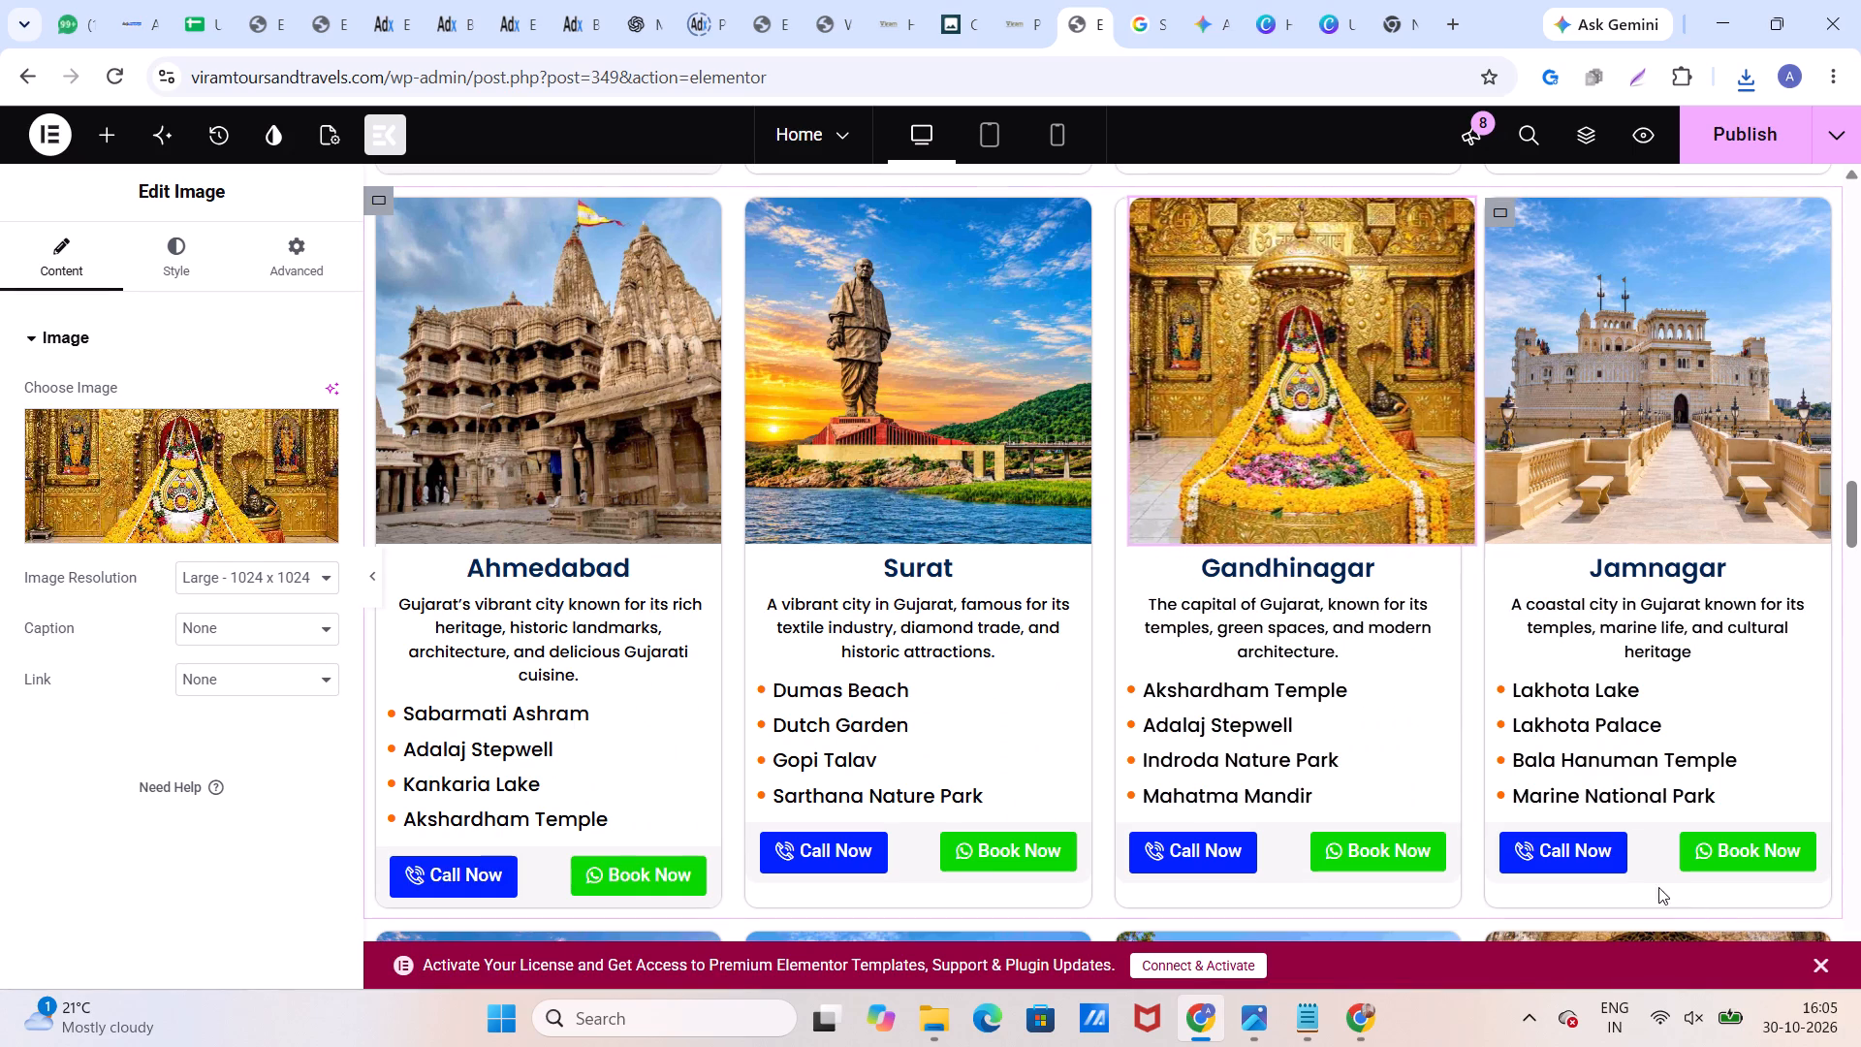
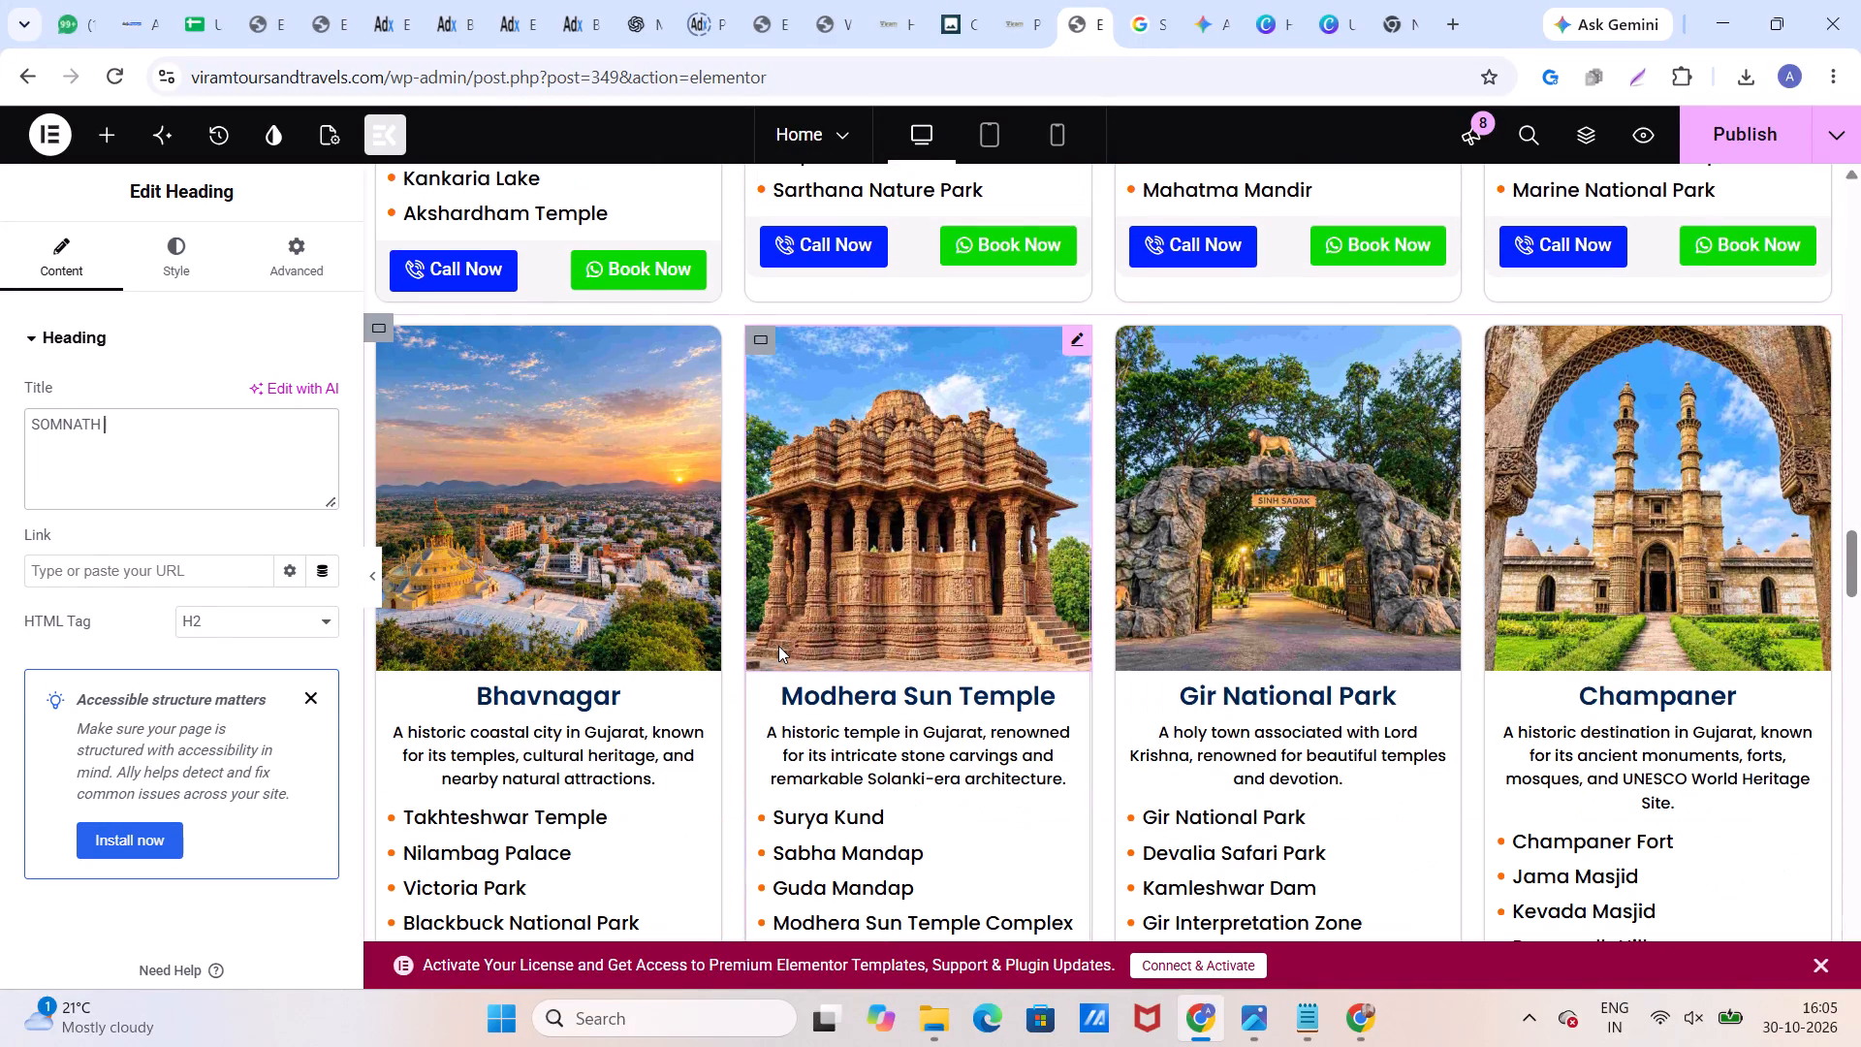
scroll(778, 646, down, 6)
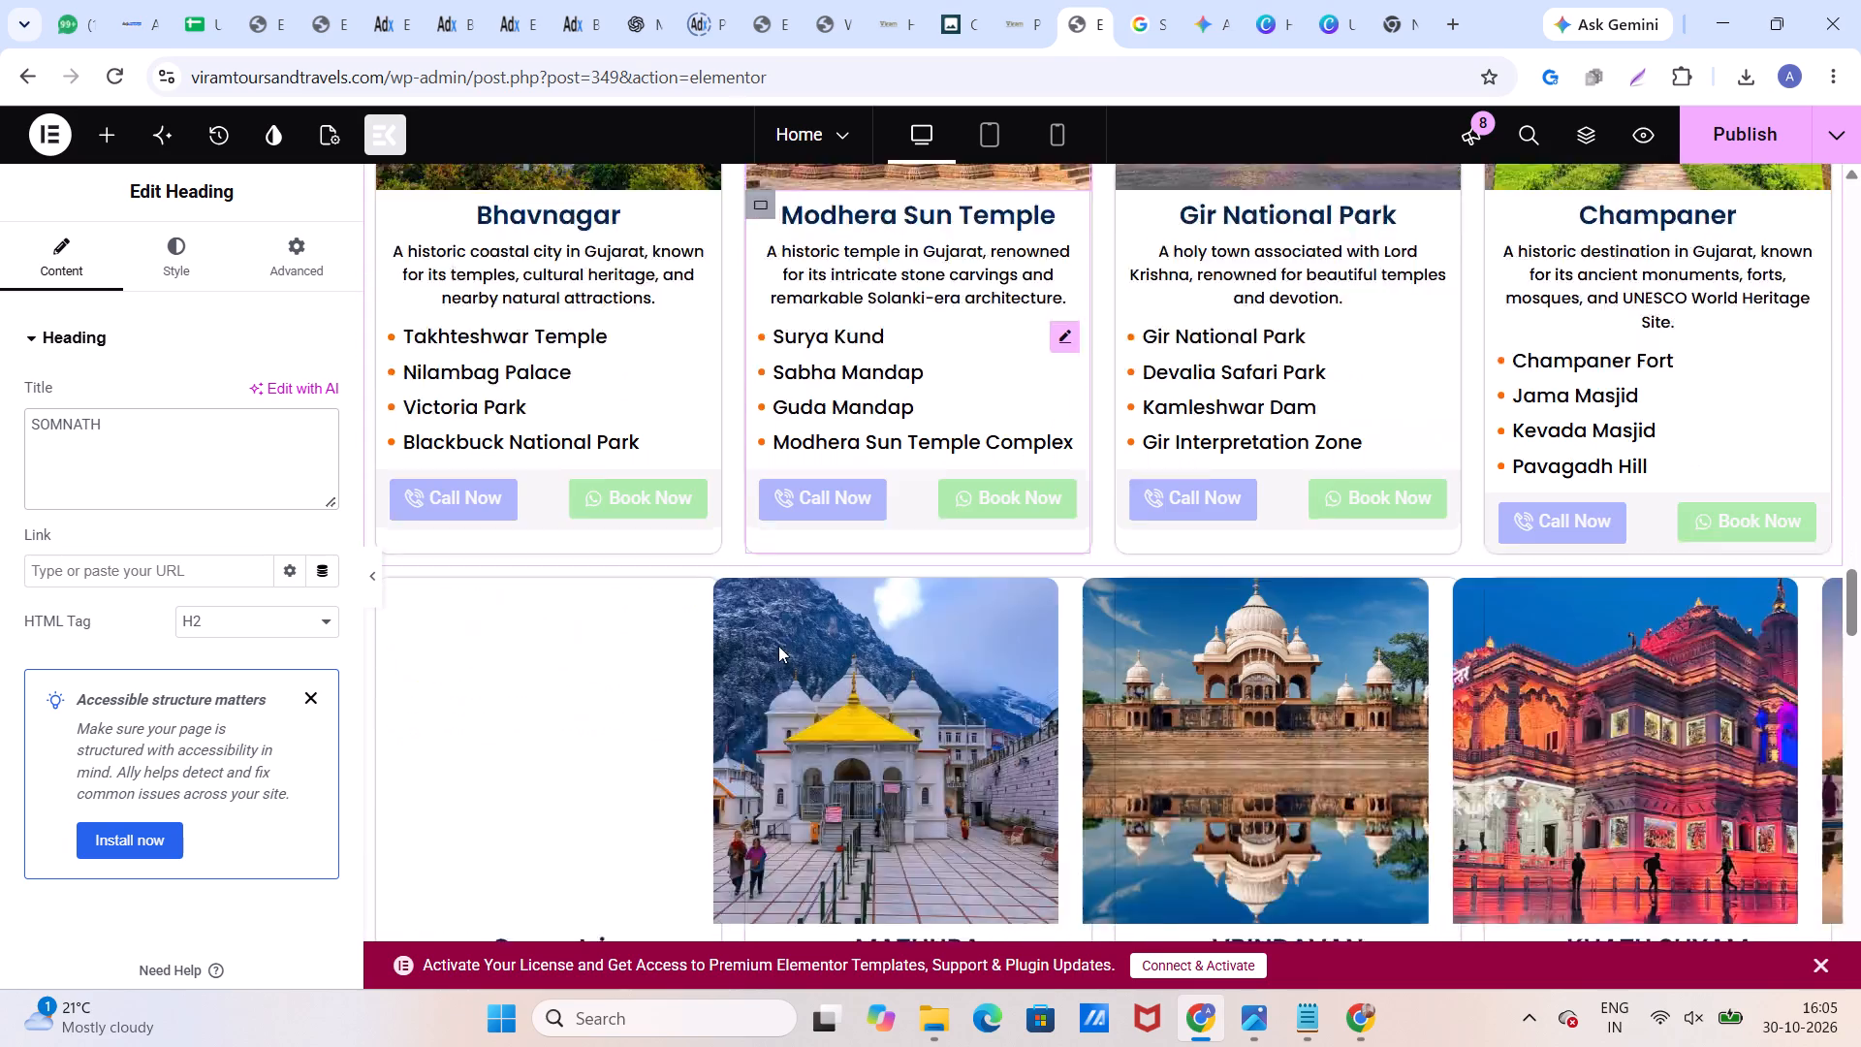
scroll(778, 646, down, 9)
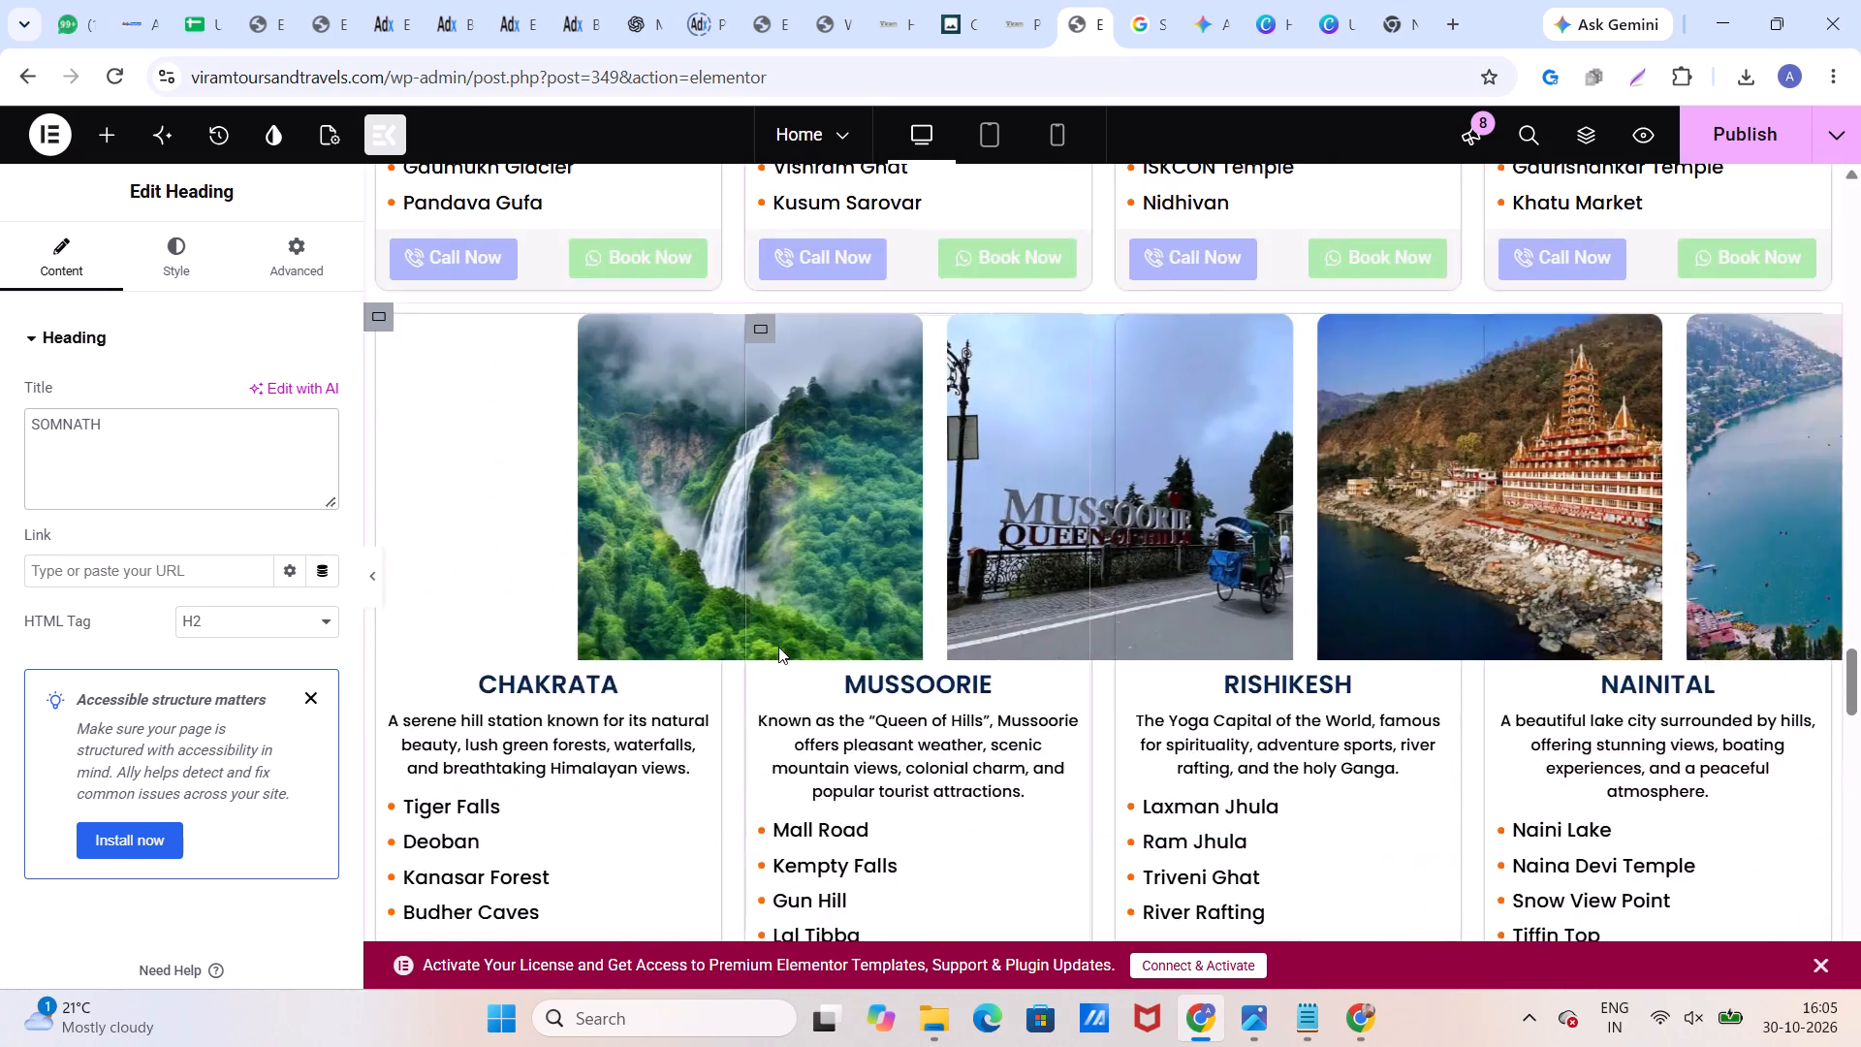
Review the destination cards throughout the Our Services section of the Home page, down to the footer and back to the first row.
scroll(778, 647, down, 16)
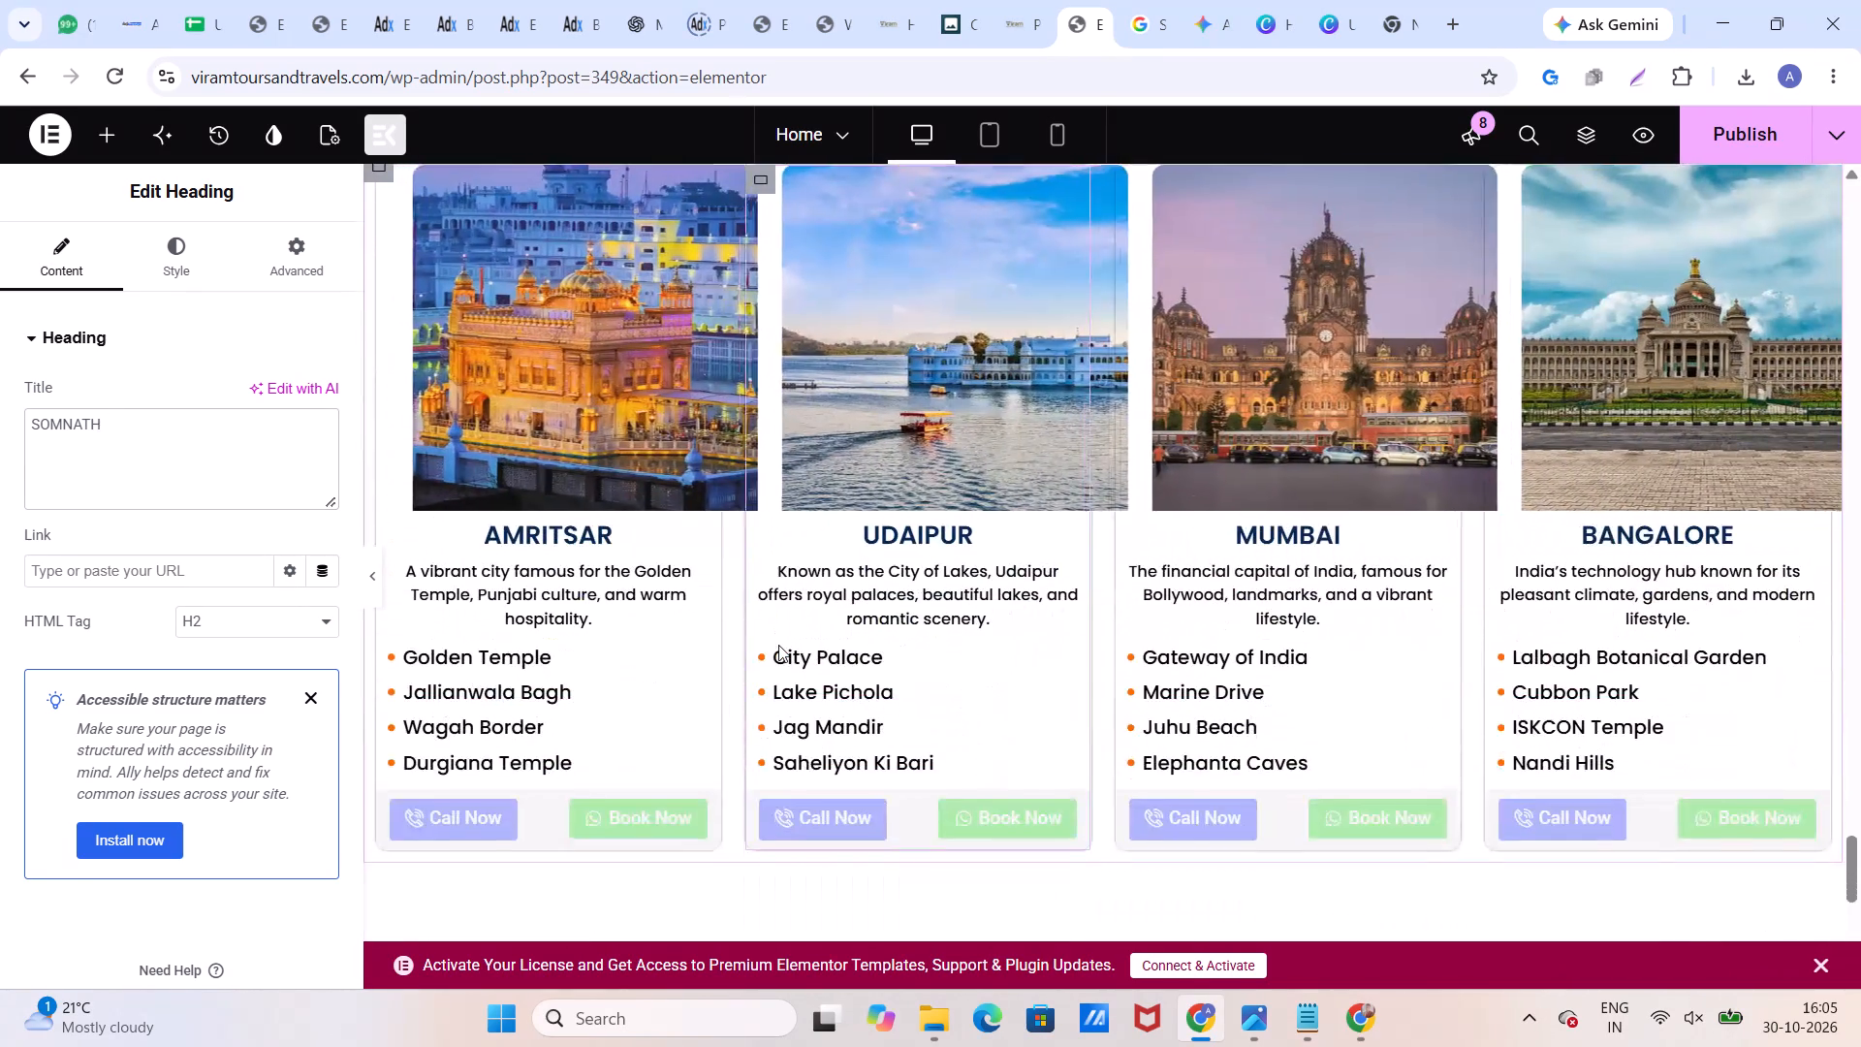
scroll(778, 645, up, 5)
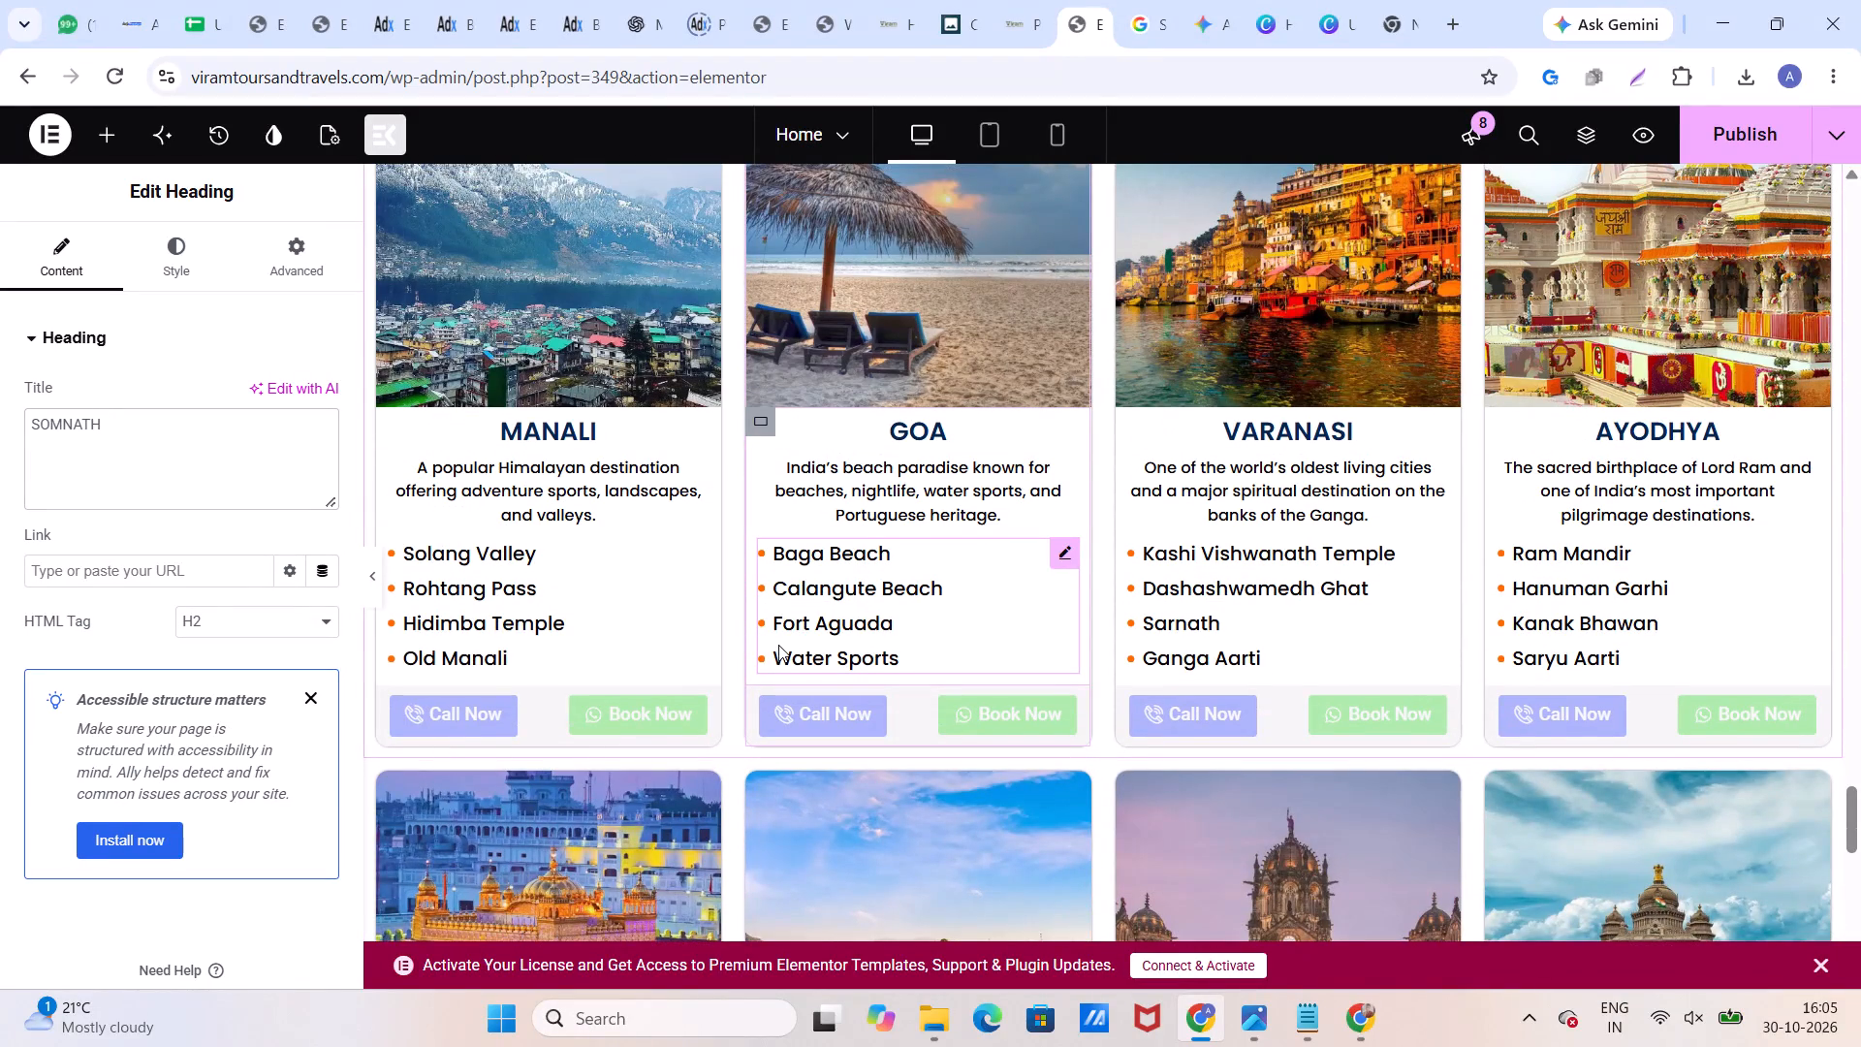
scroll(778, 645, down, 9)
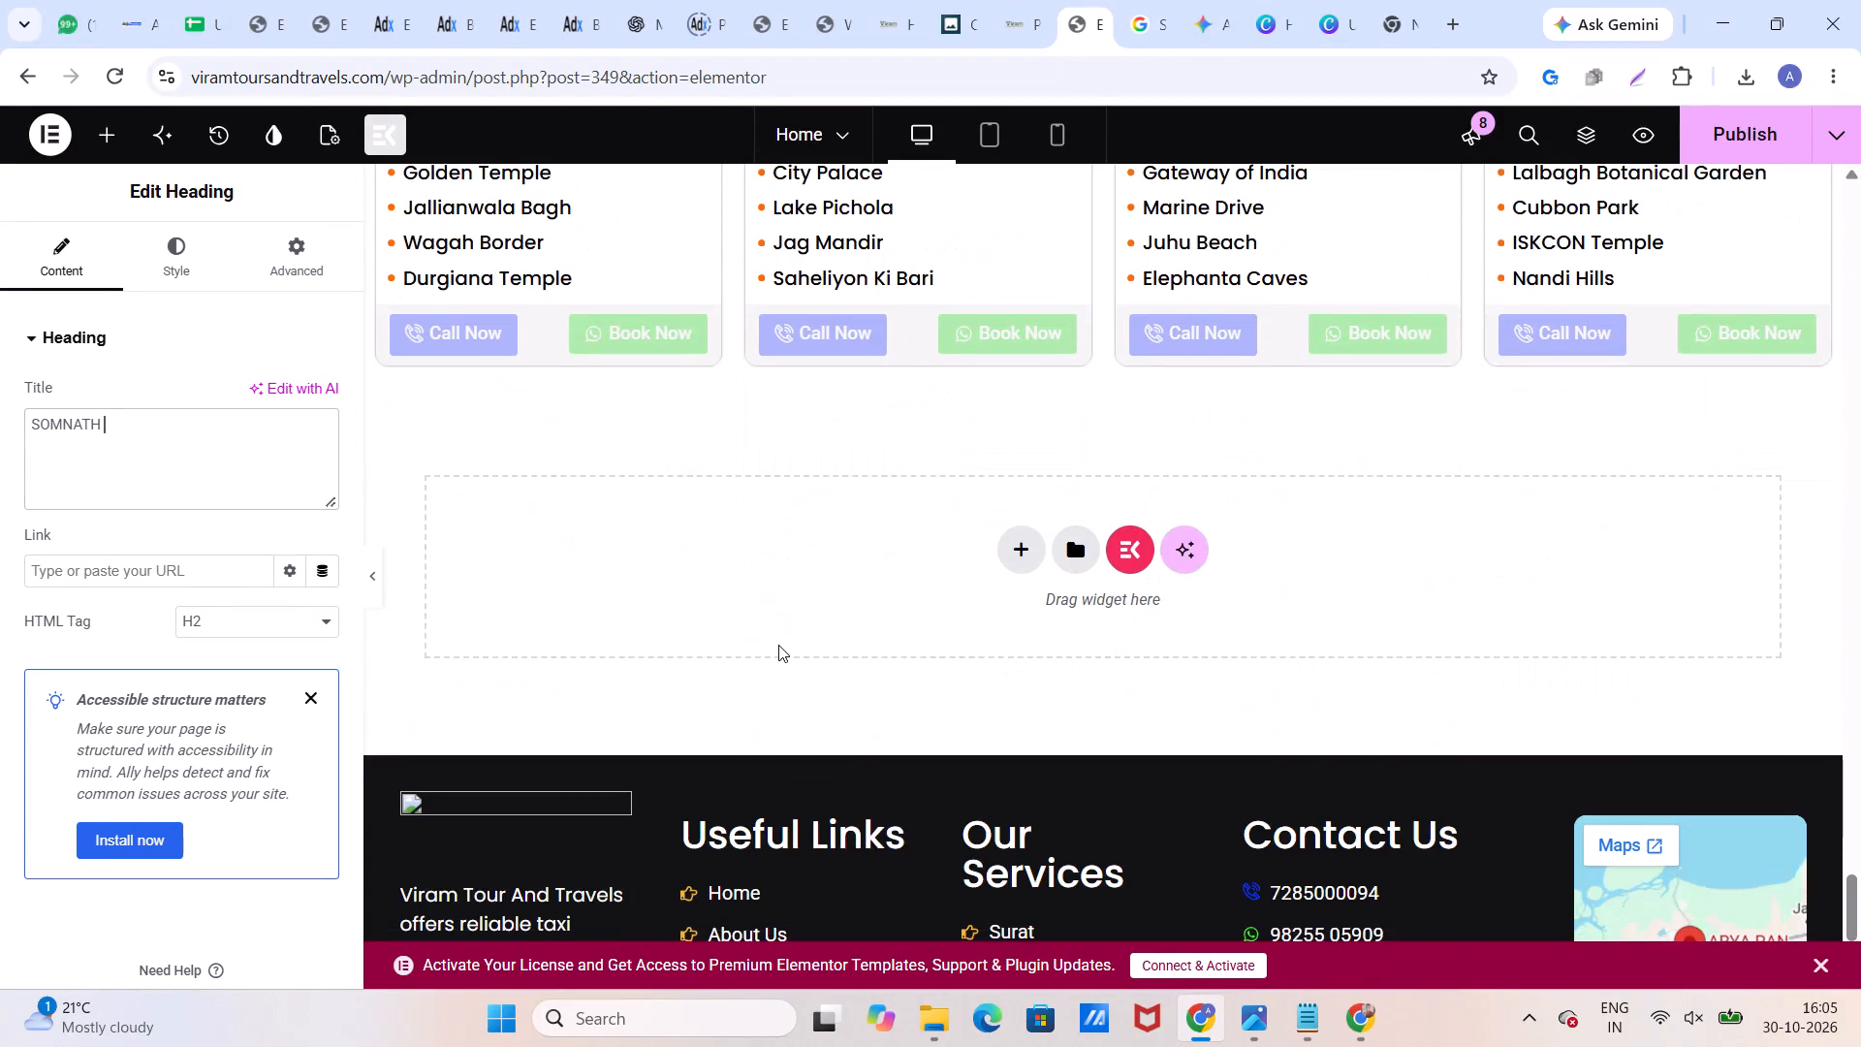
scroll(778, 645, up, 3)
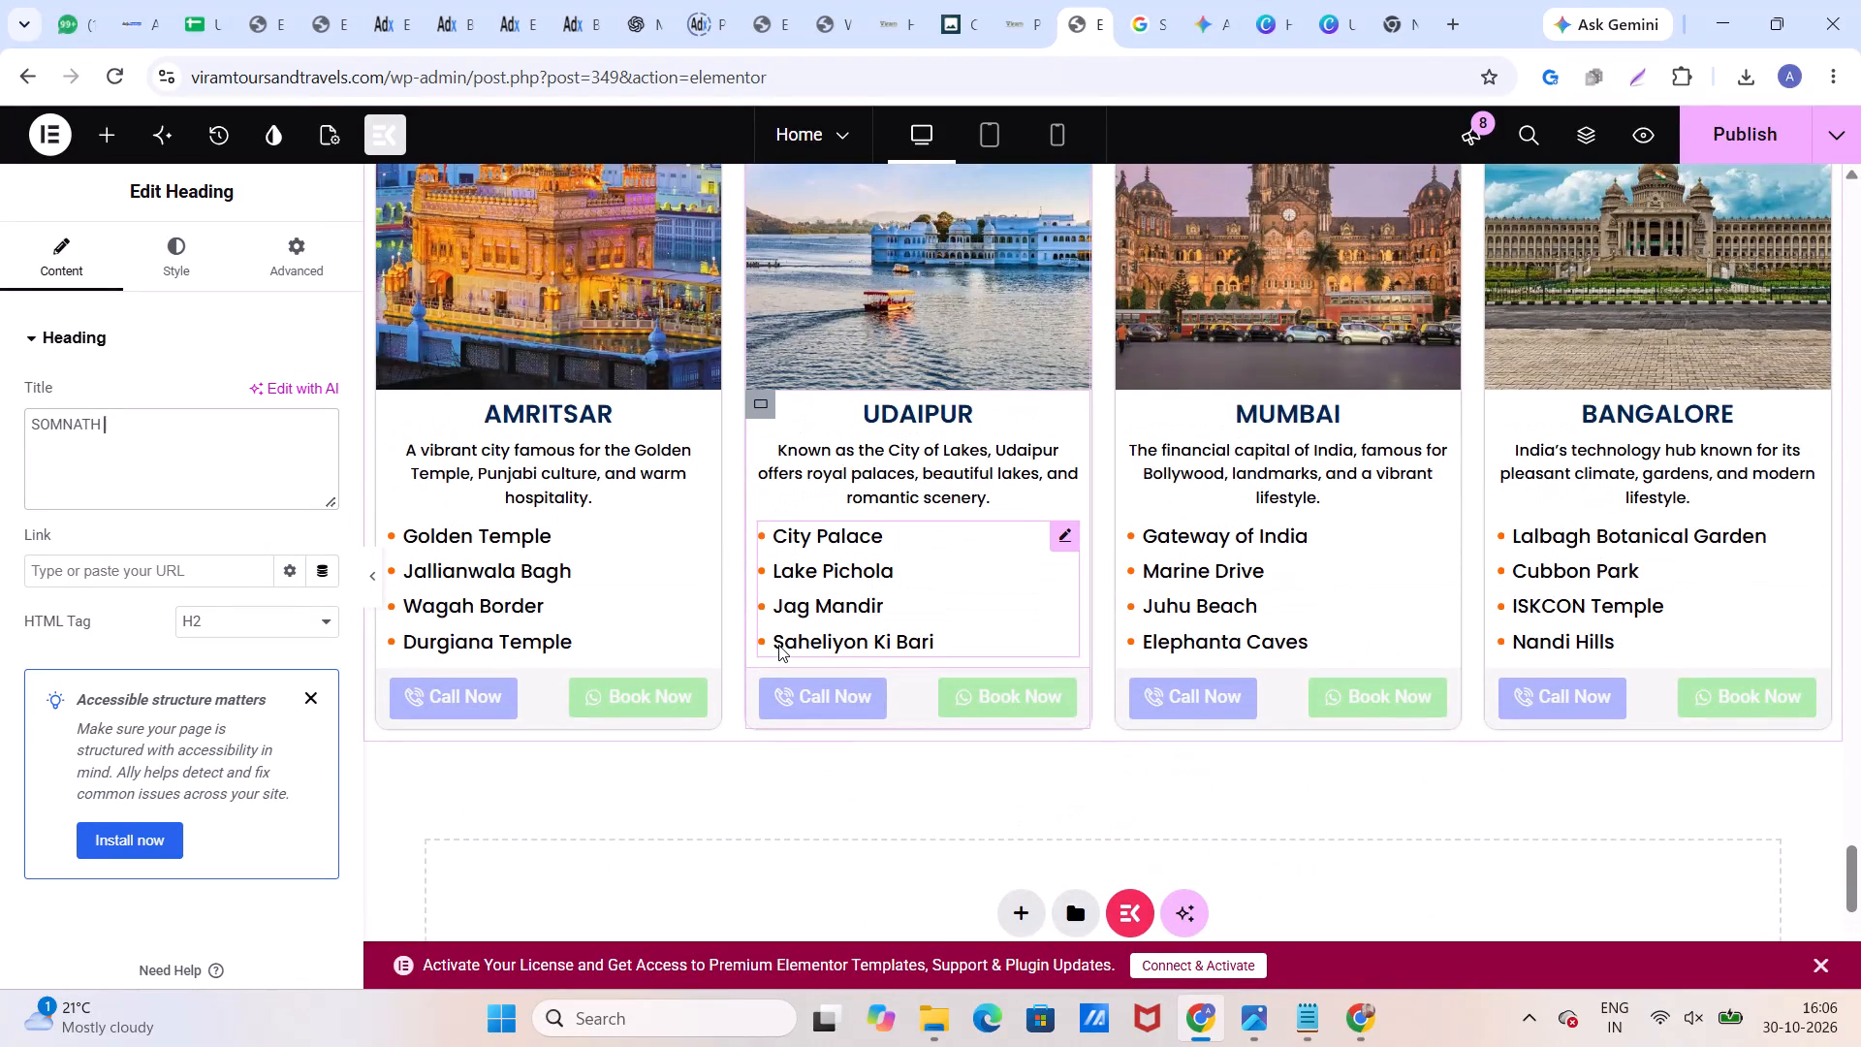
scroll(778, 645, up, 3)
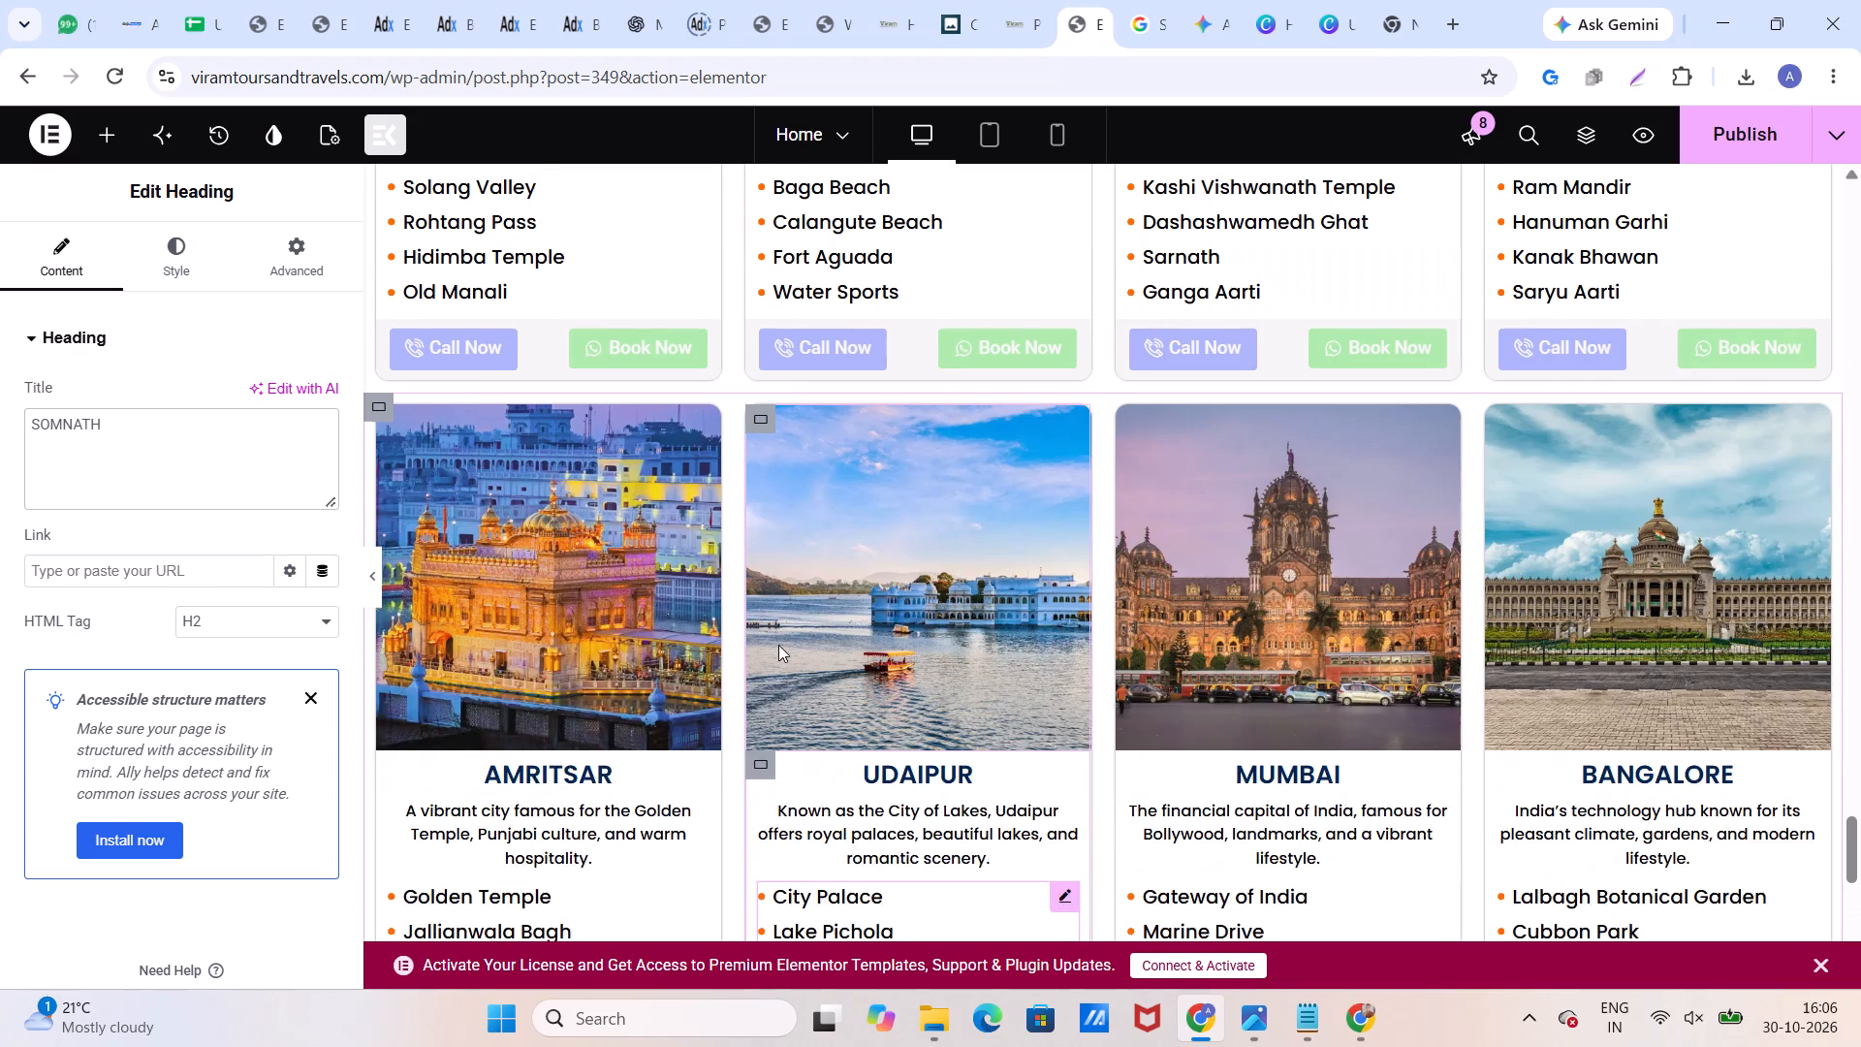
scroll(778, 645, up, 4)
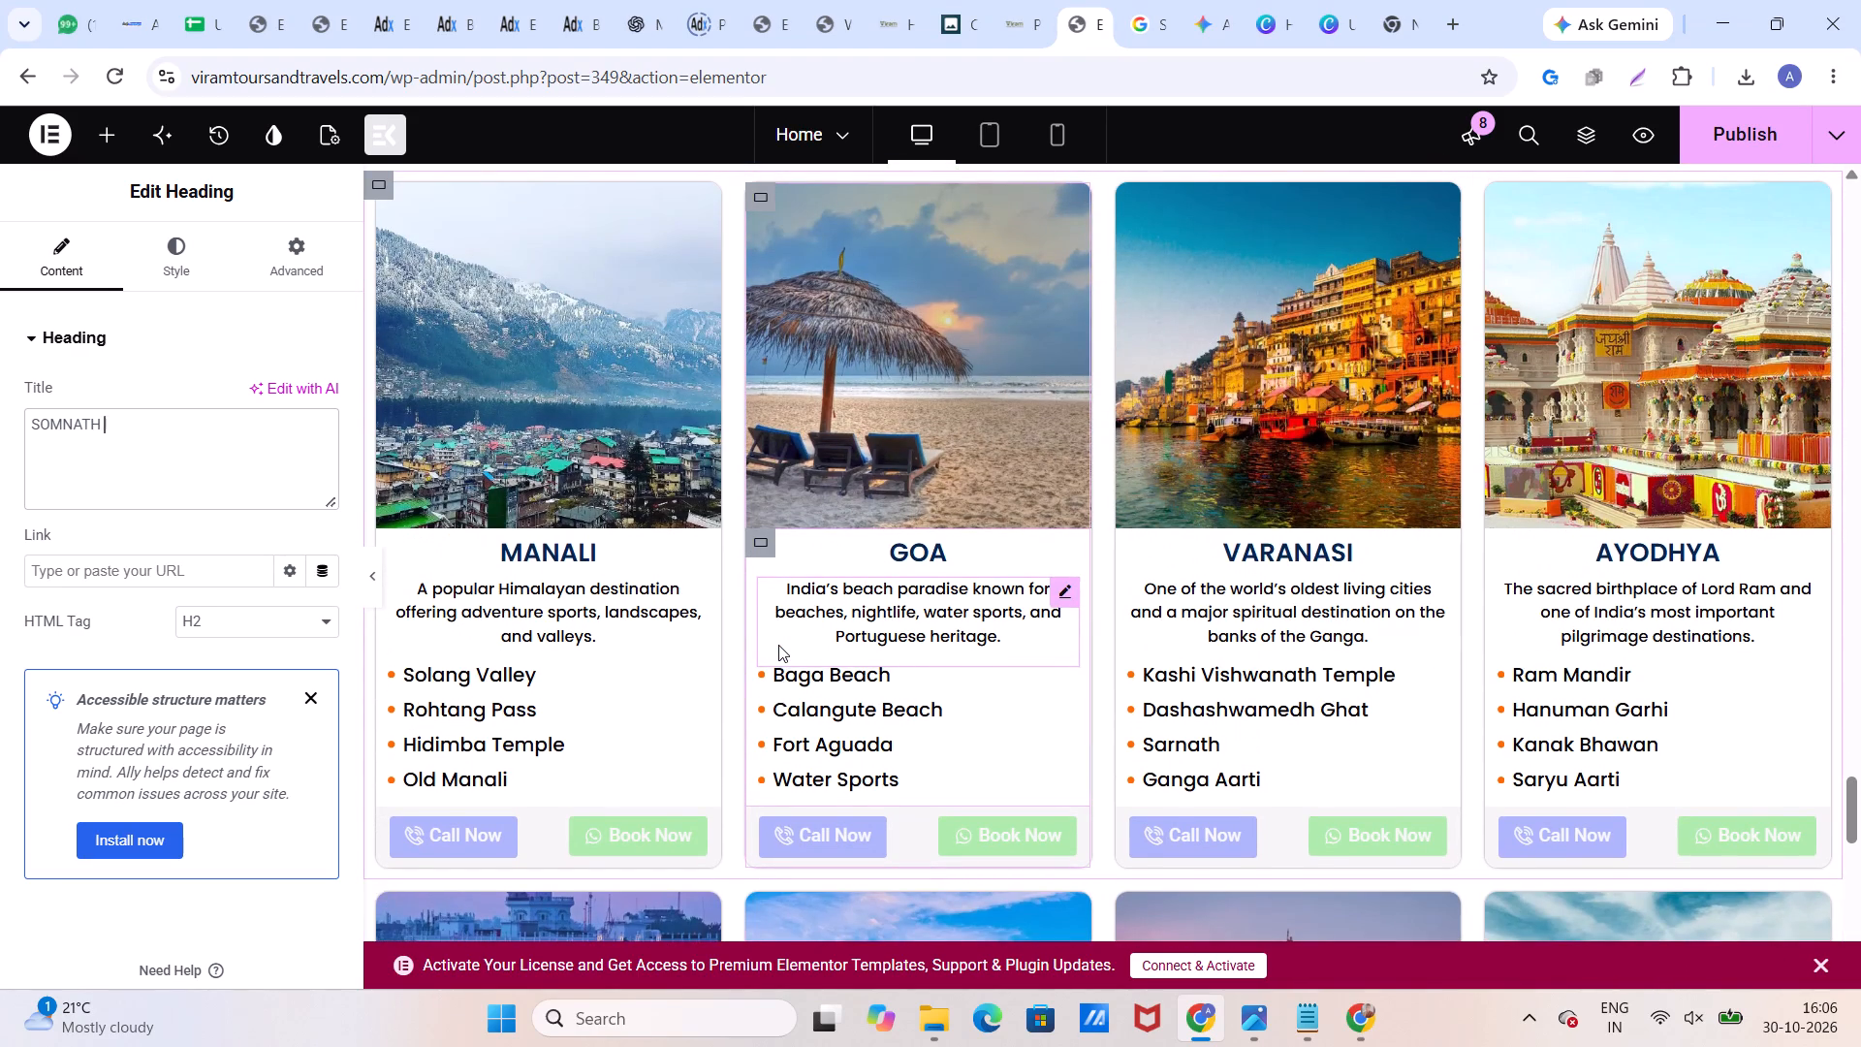
scroll(778, 645, up, 13)
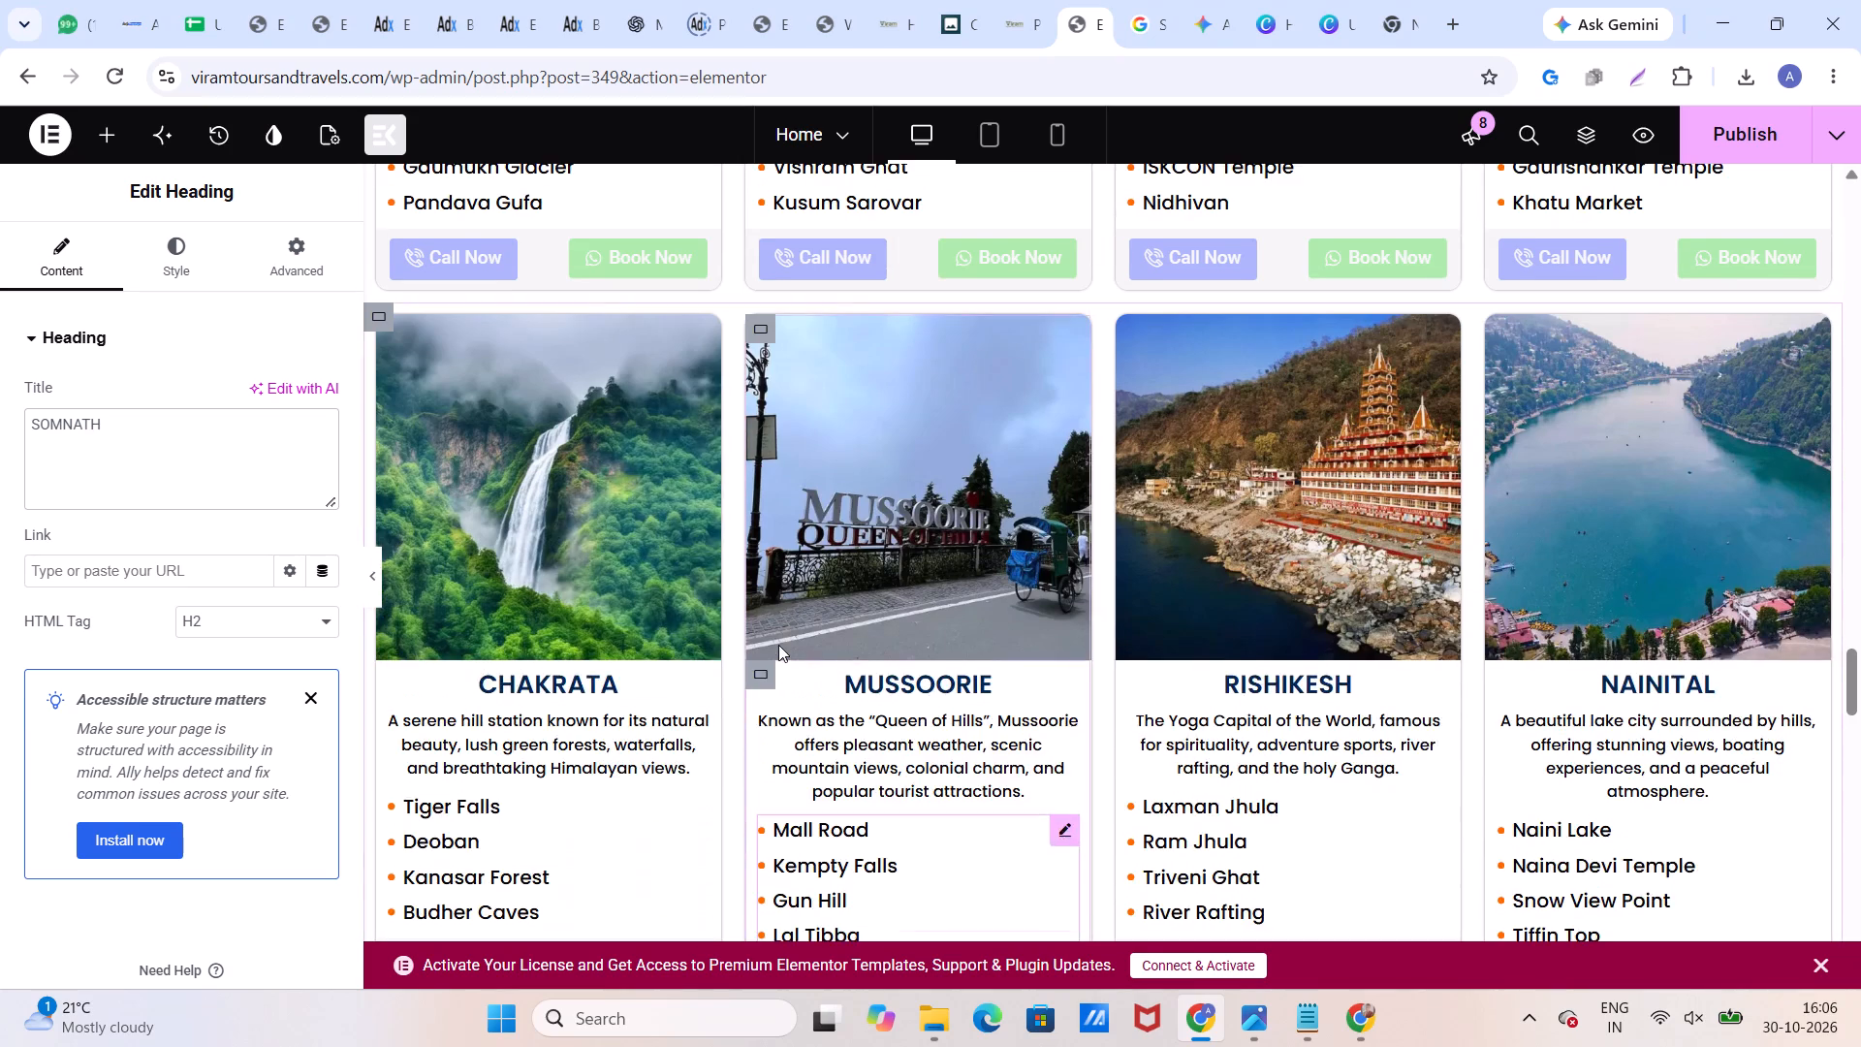
scroll(778, 645, up, 17)
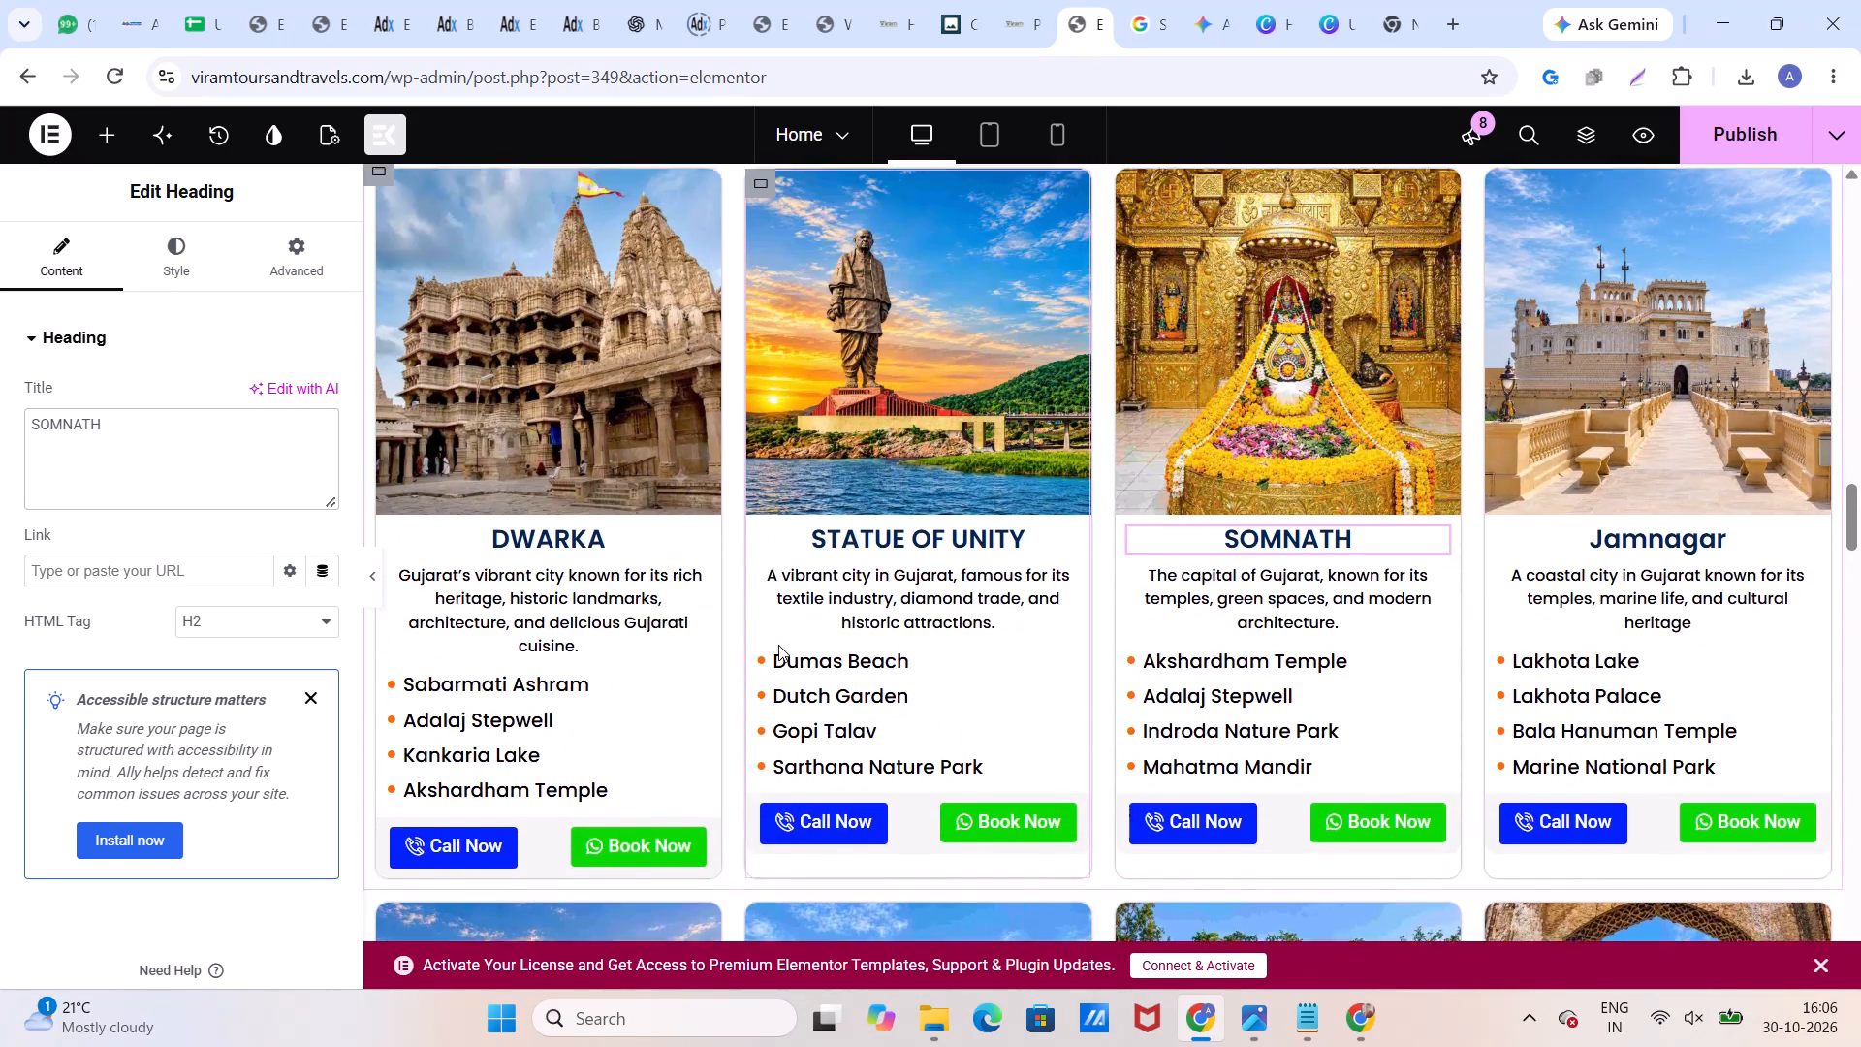
scroll(778, 645, up, 7)
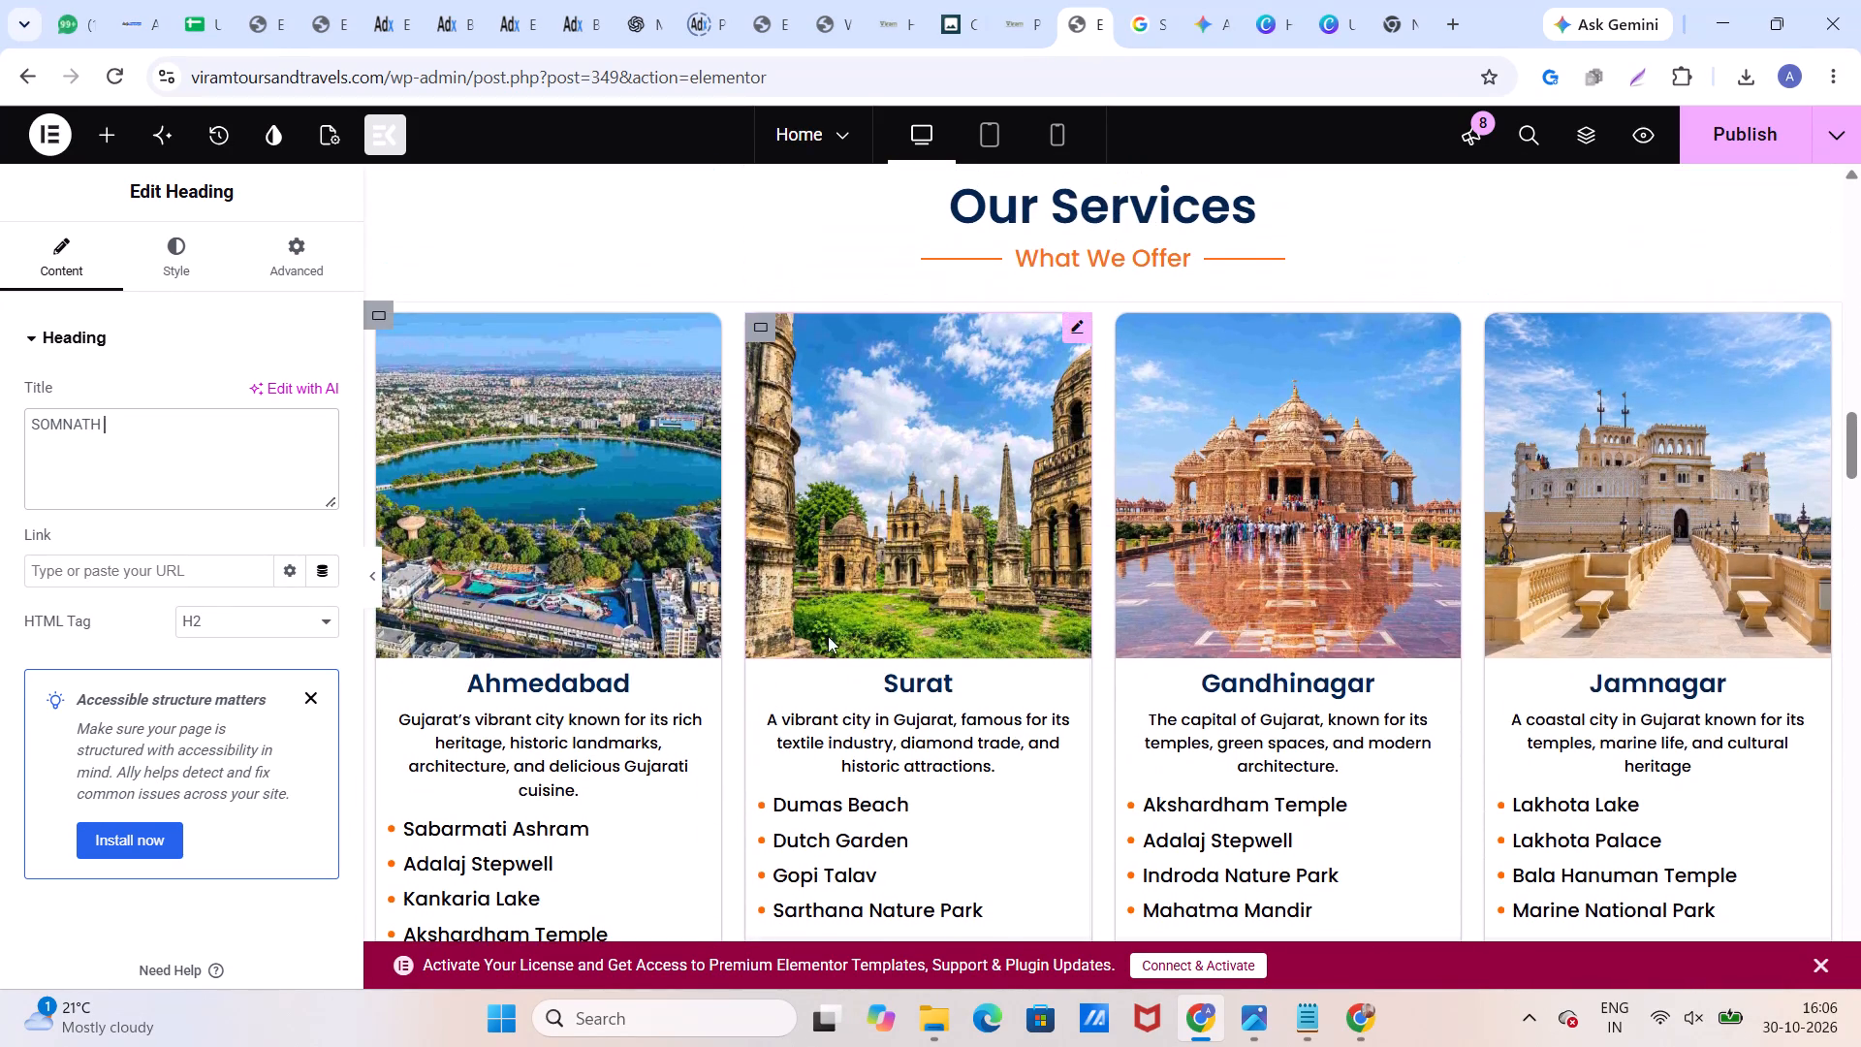
Switch to the Chrome window with the image search and search Google Images for Chandigarh.
click(1369, 1014)
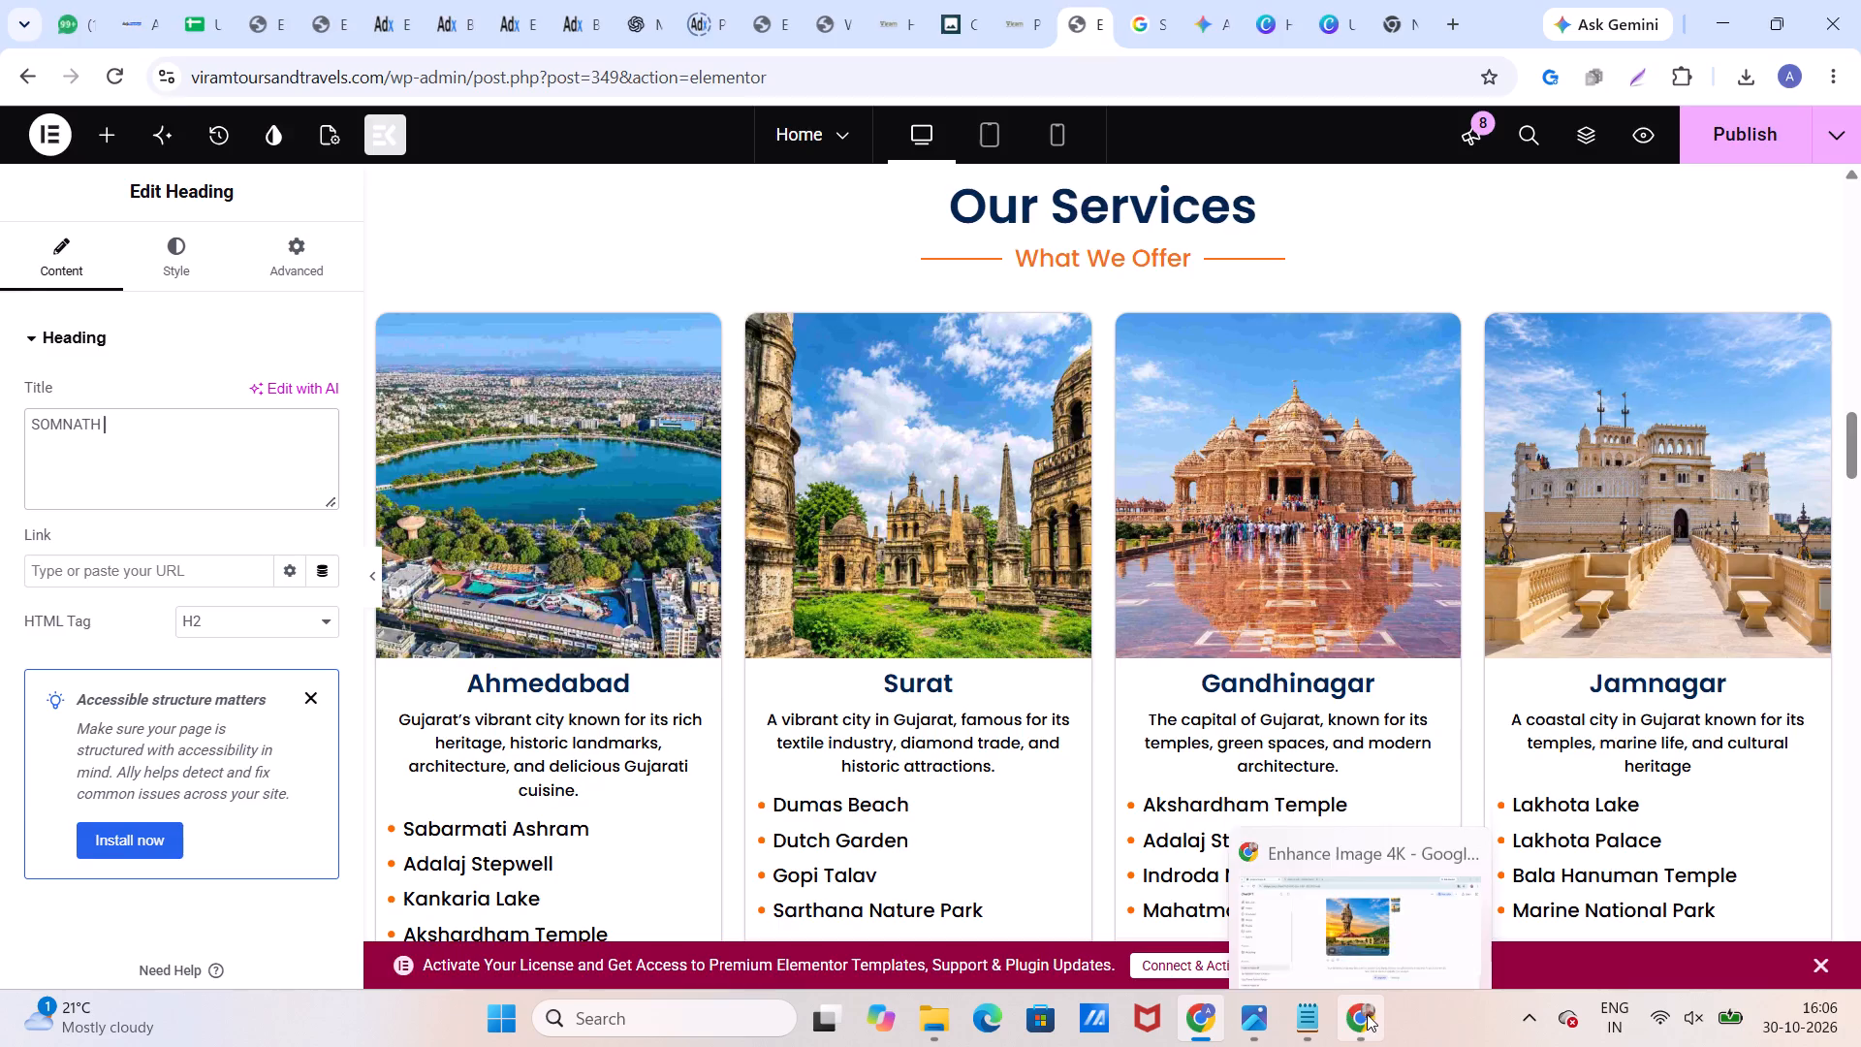
click(493, 39)
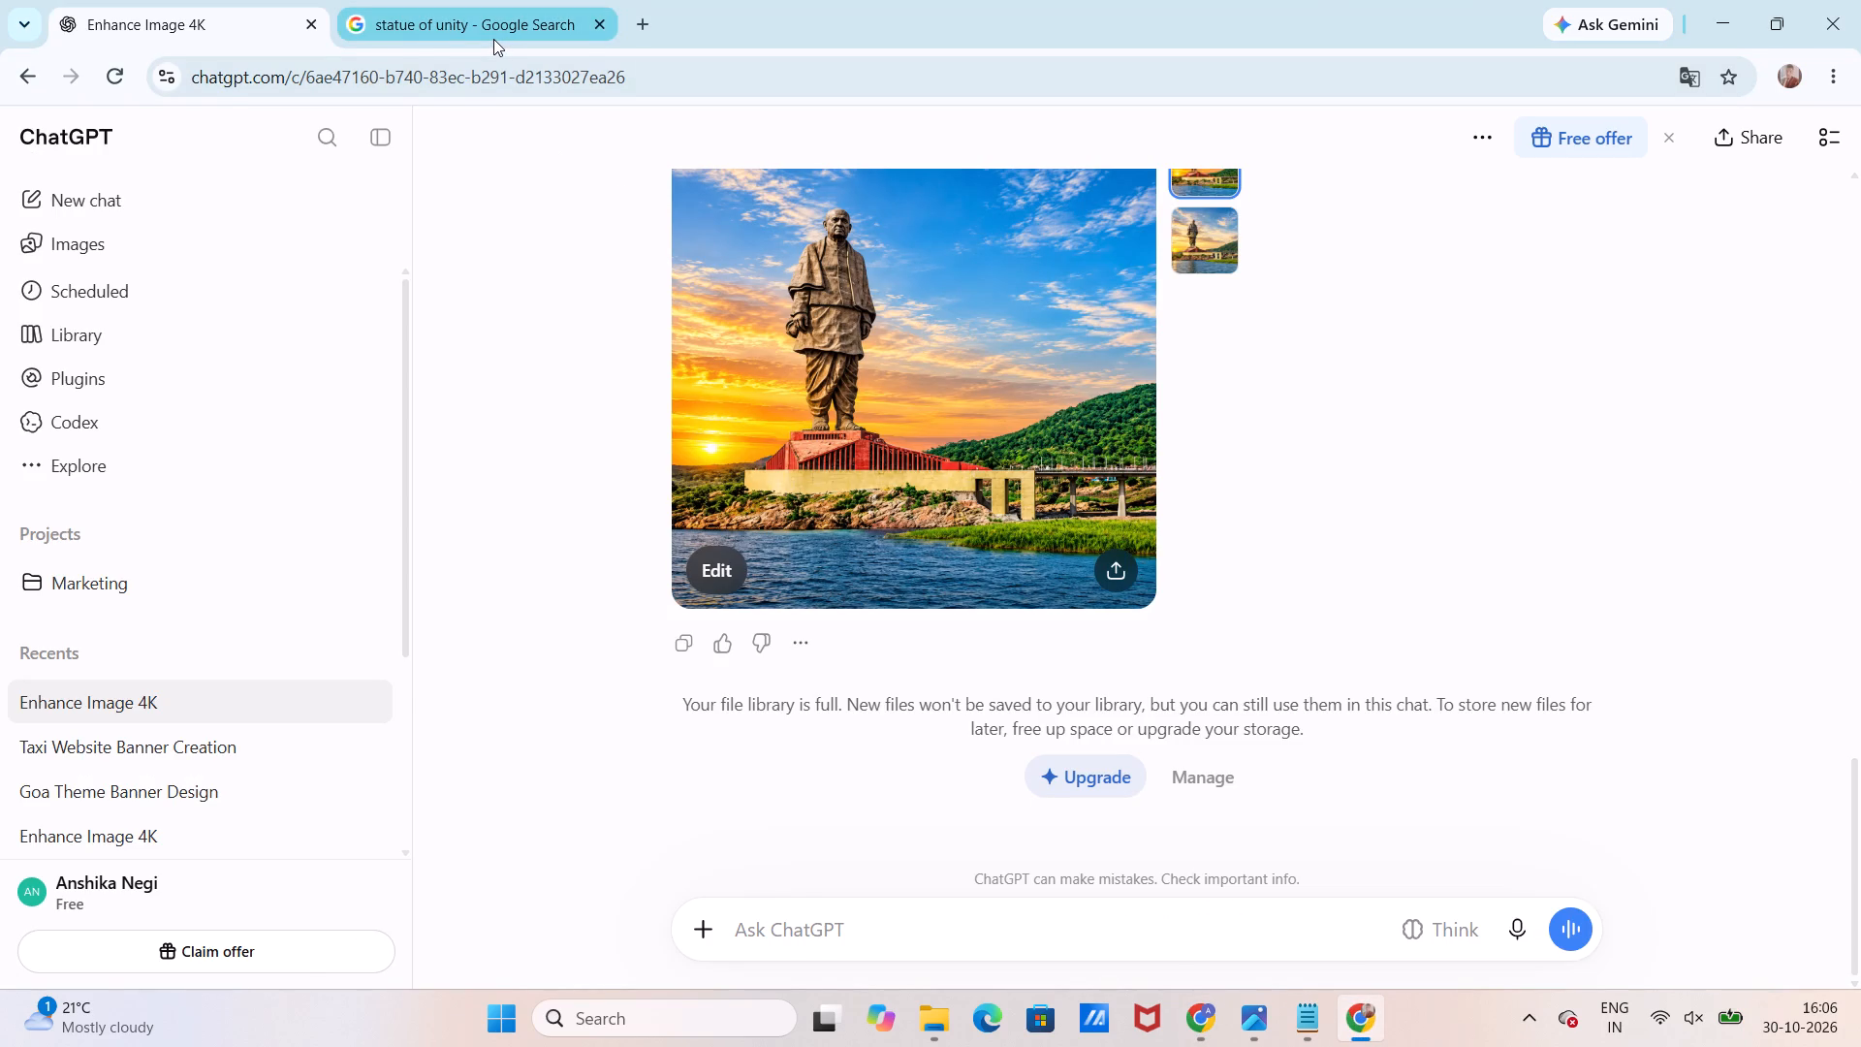
drag(406, 164, 204, 169)
key(BackSpace)
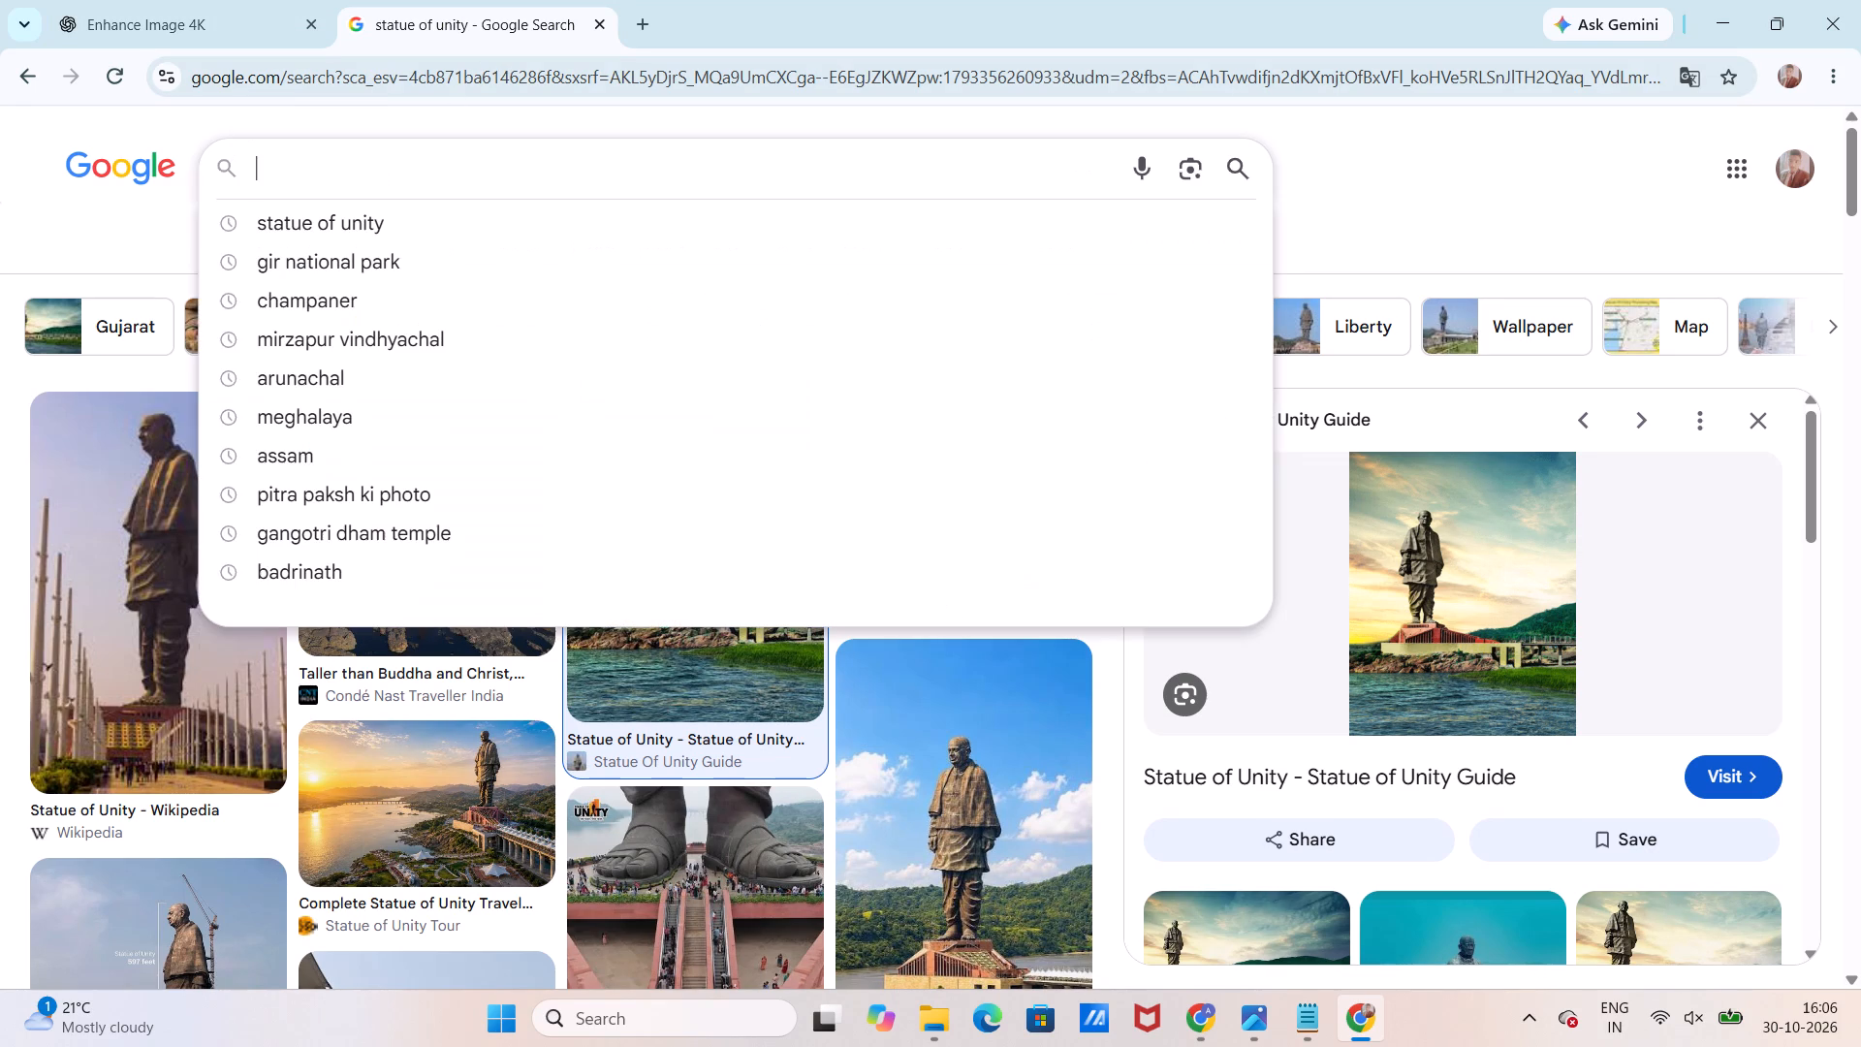
text(Chandigarh)
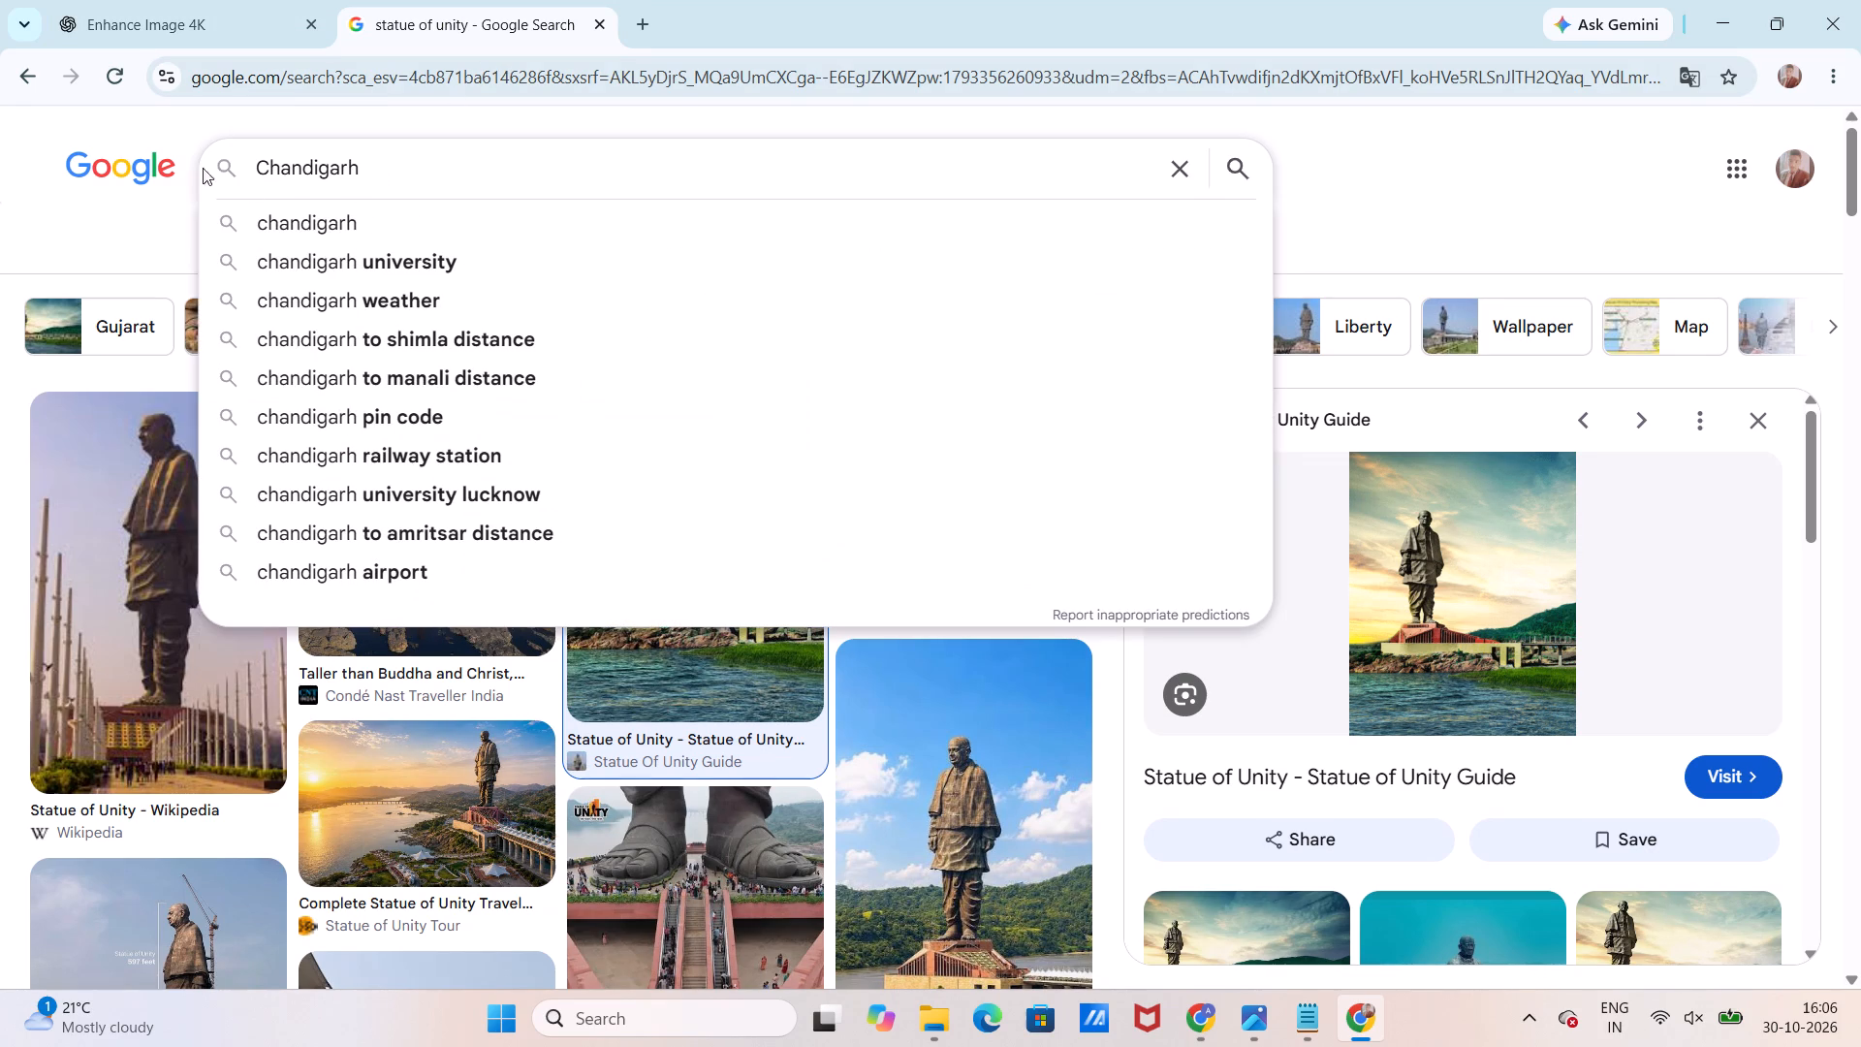
click(284, 214)
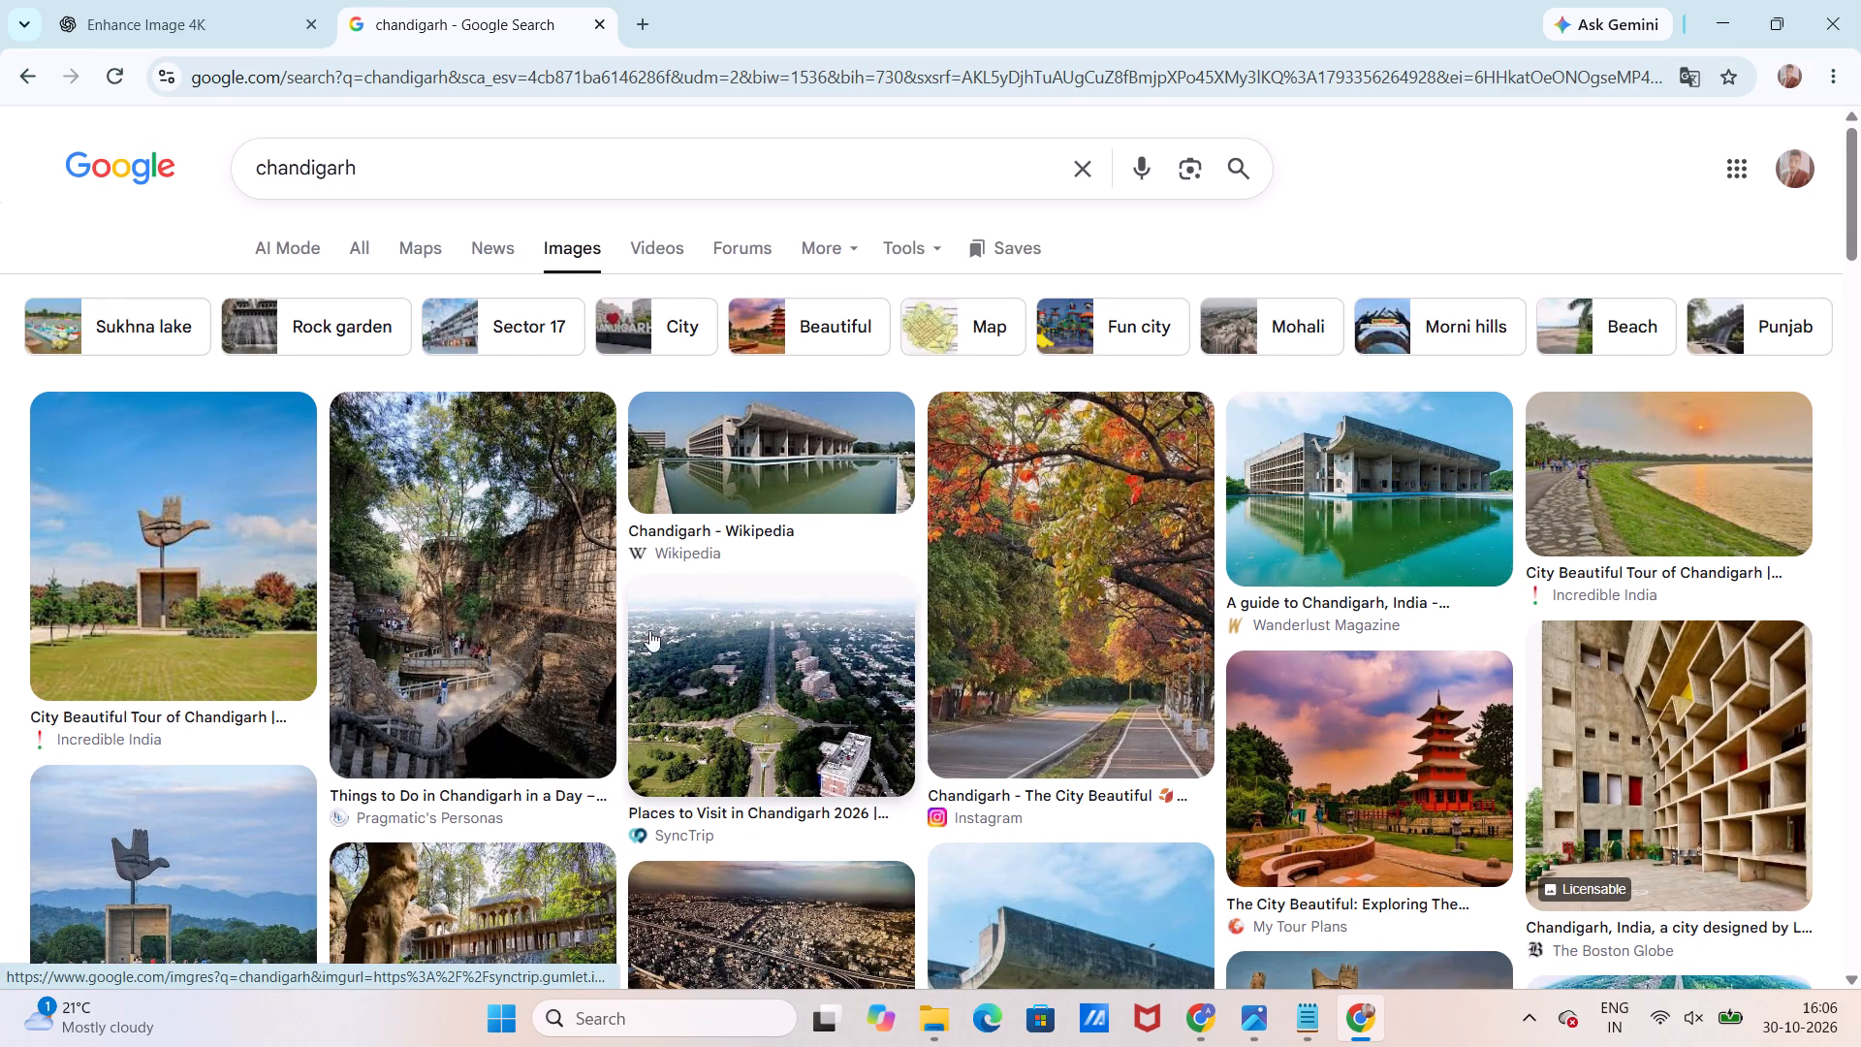
scroll(621, 632, down, 4)
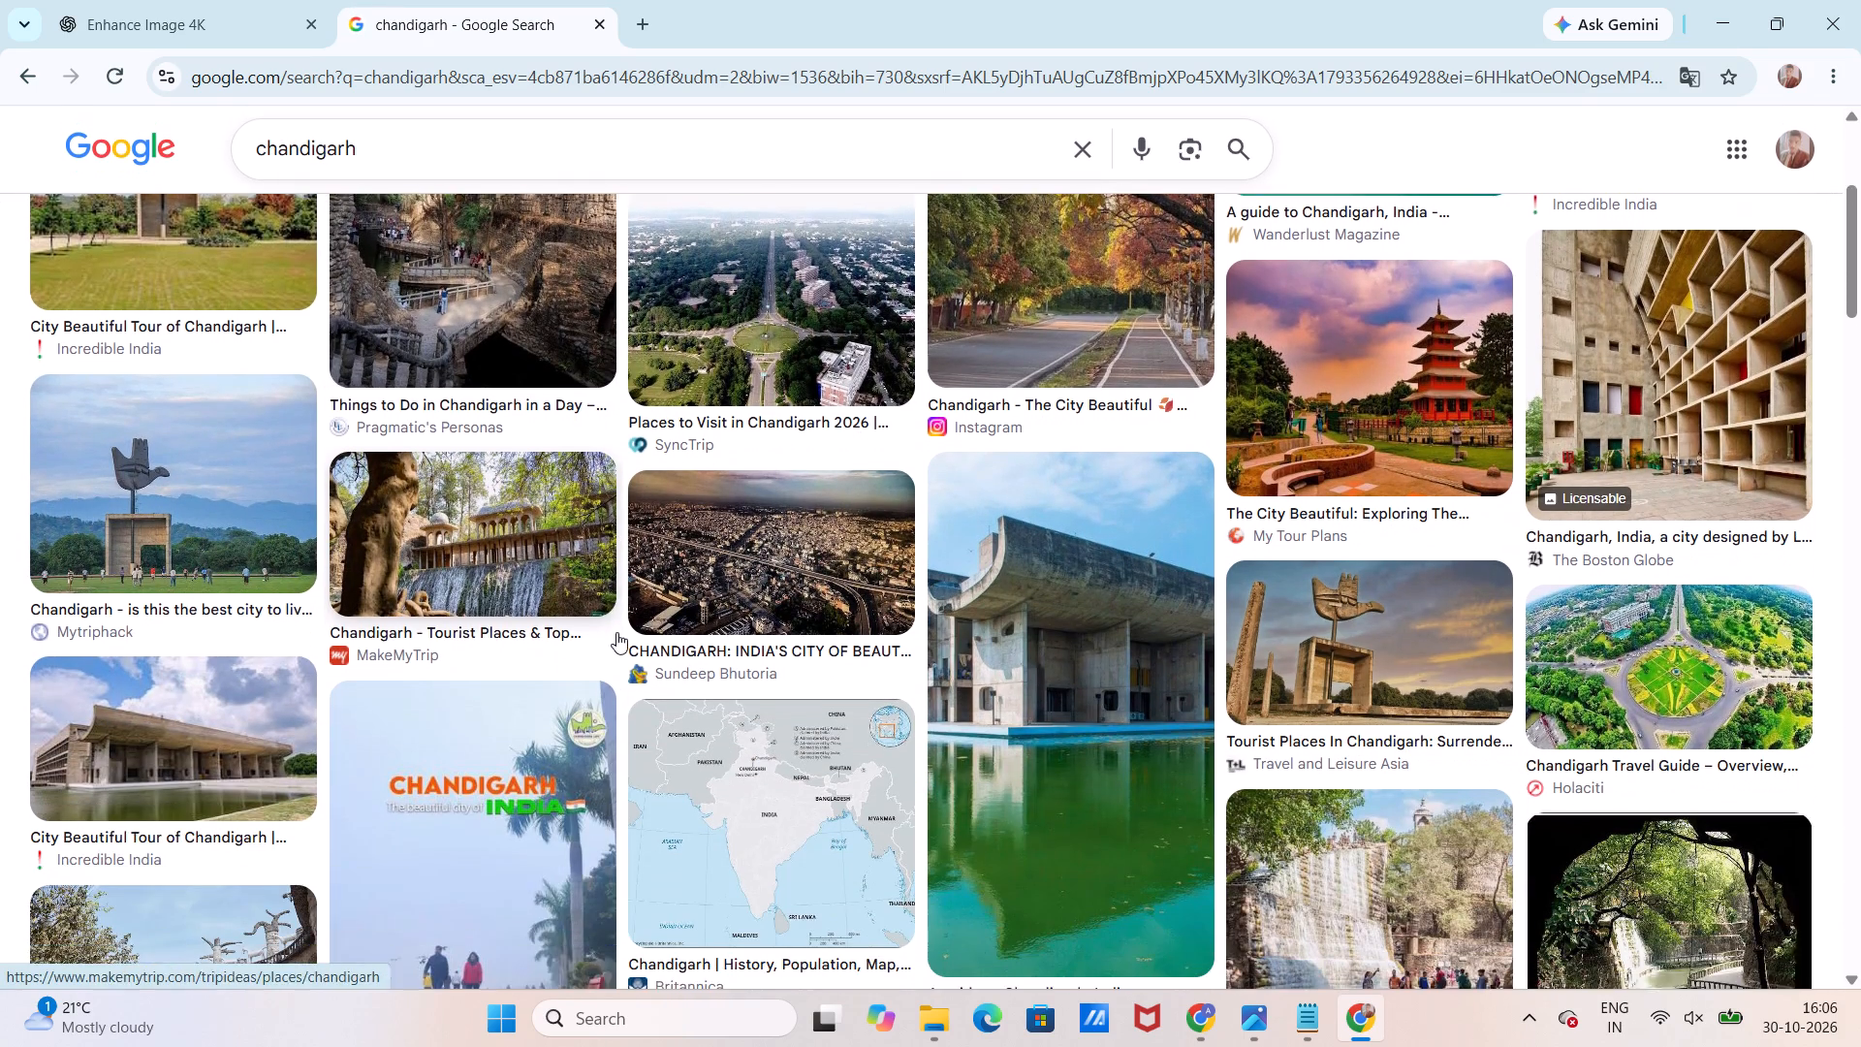
scroll(616, 632, down, 2)
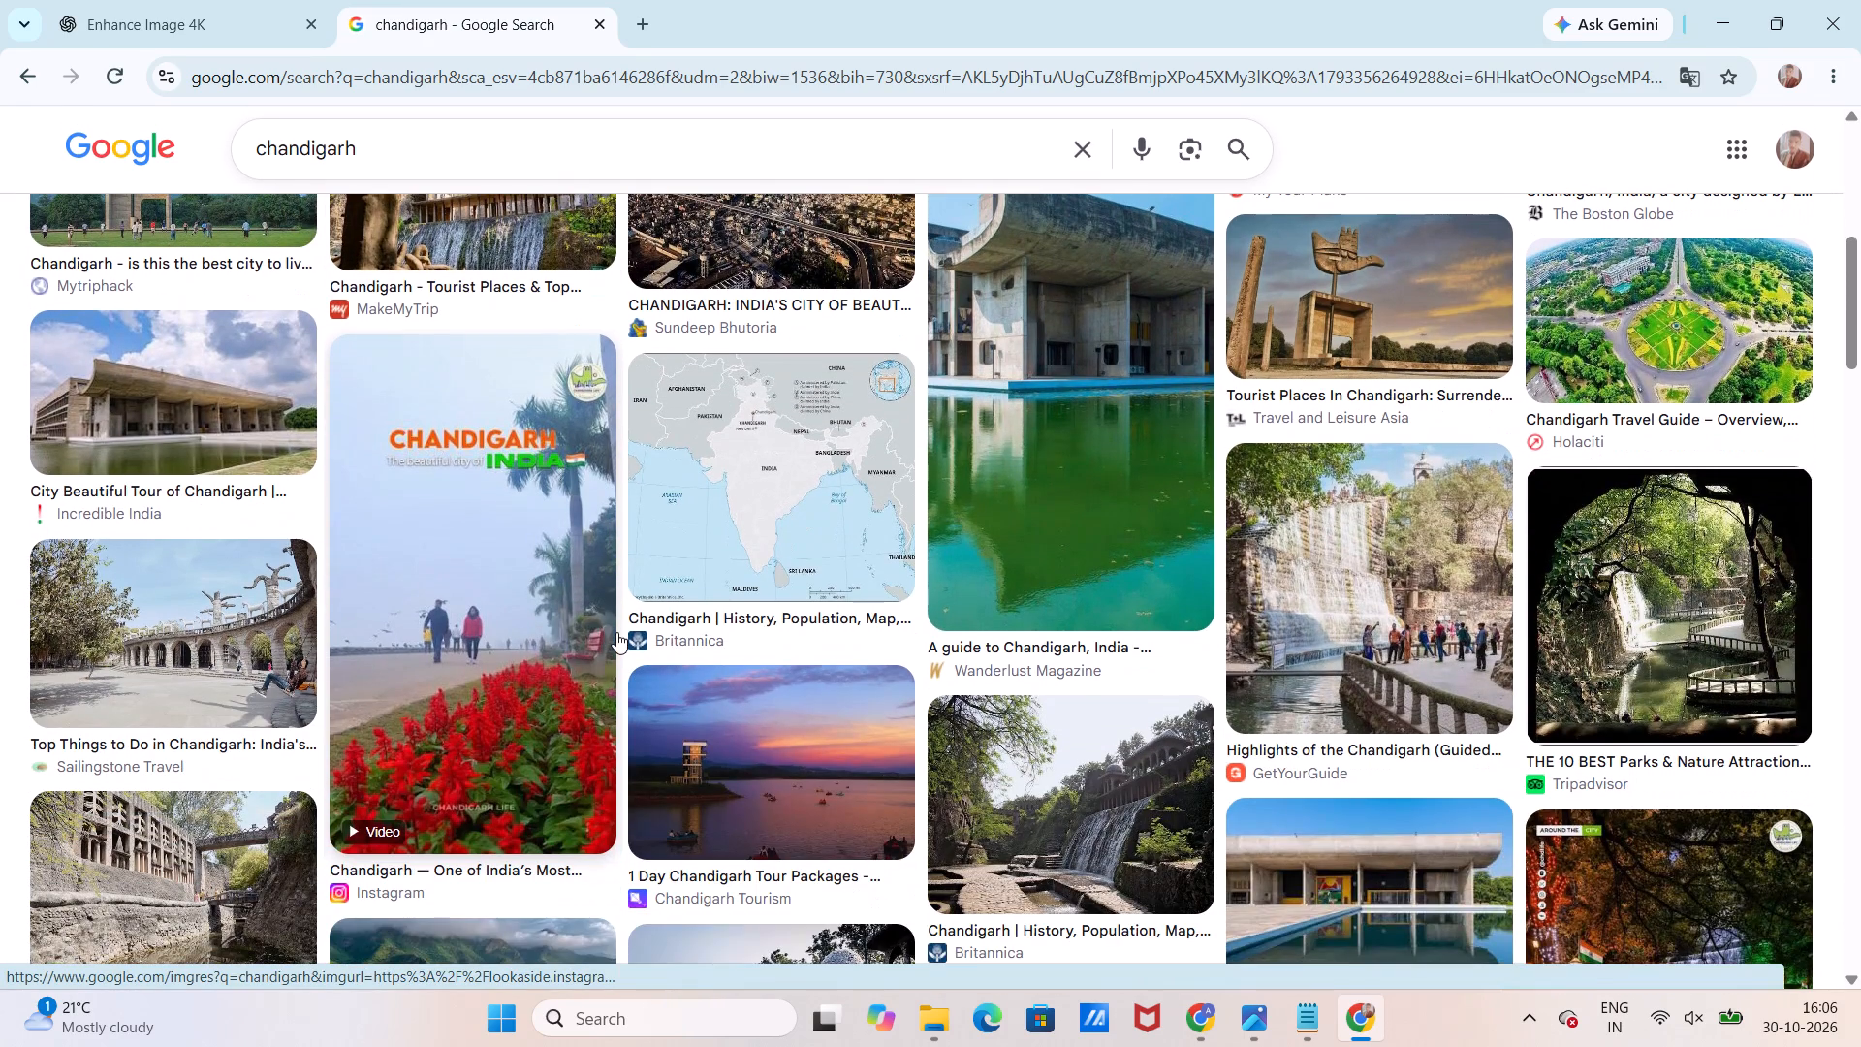
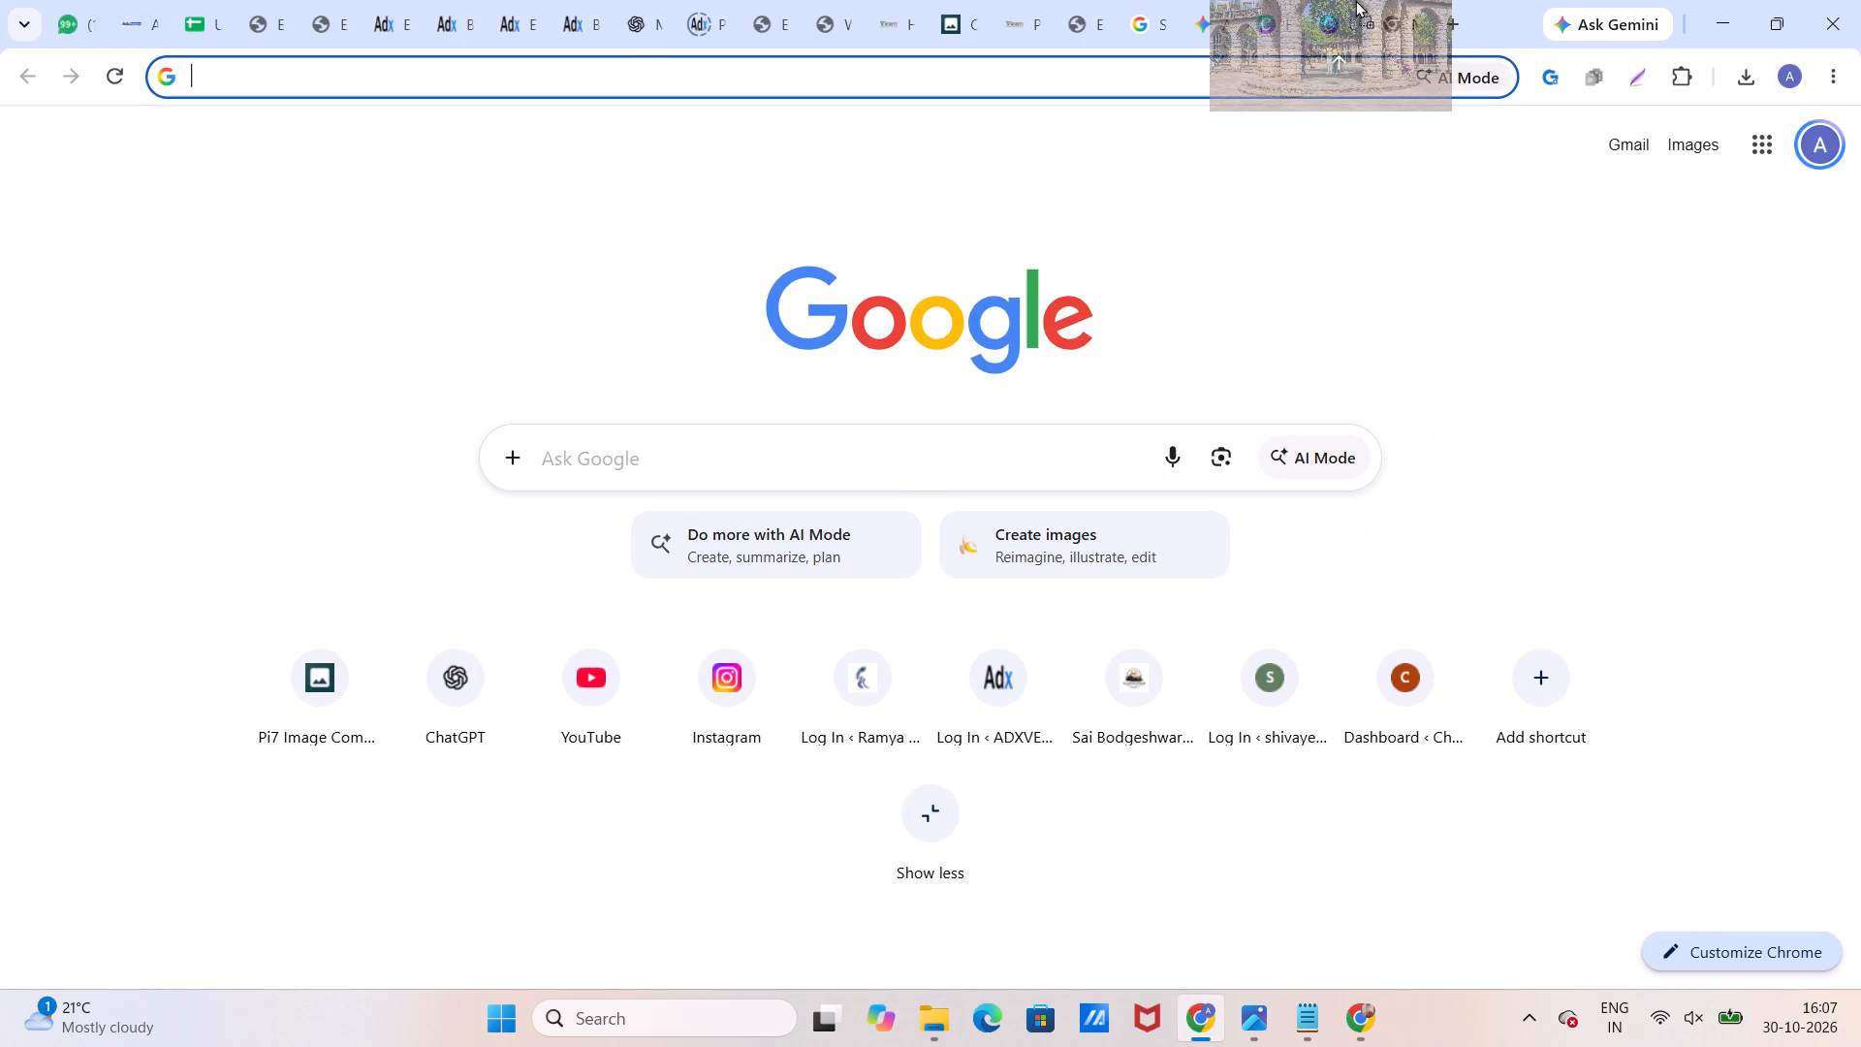
drag(1355, 0, 1312, 458)
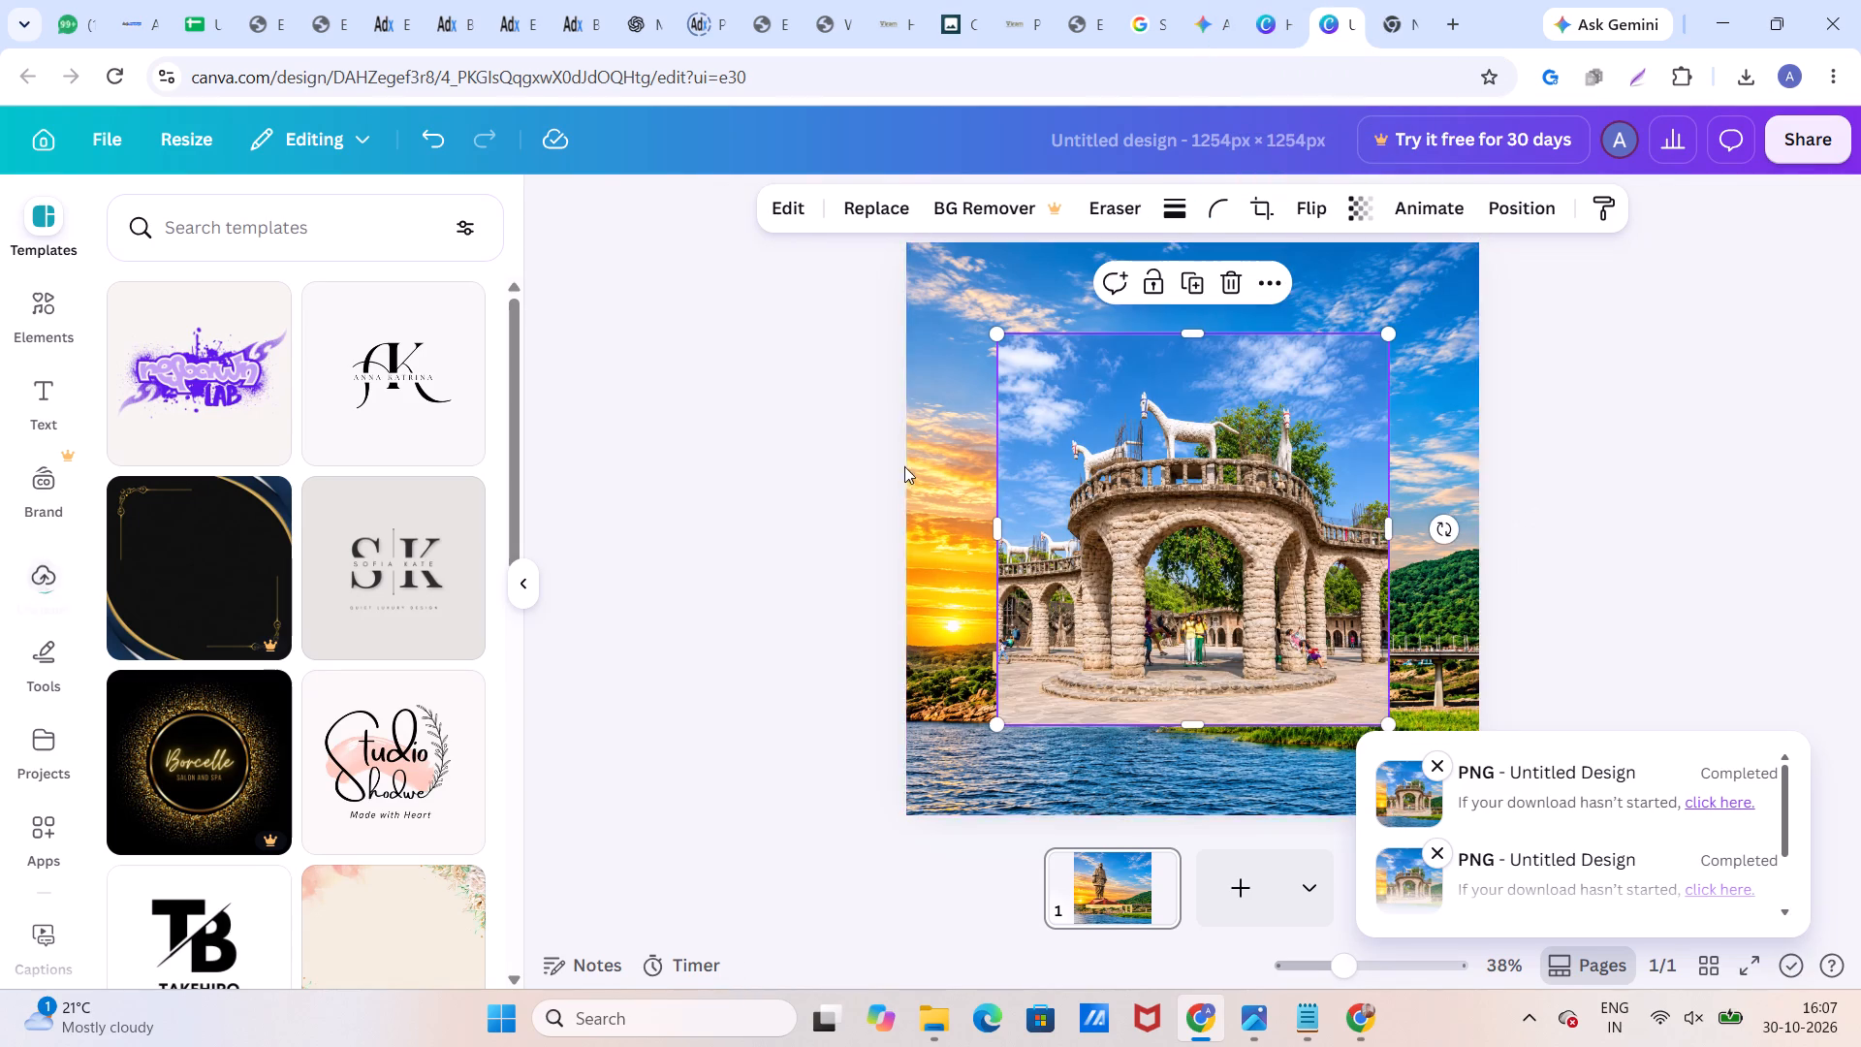
Remove the Statue of Unity picture from behind the arch image in the design.
right_click(930, 449)
click(969, 373)
click(1057, 484)
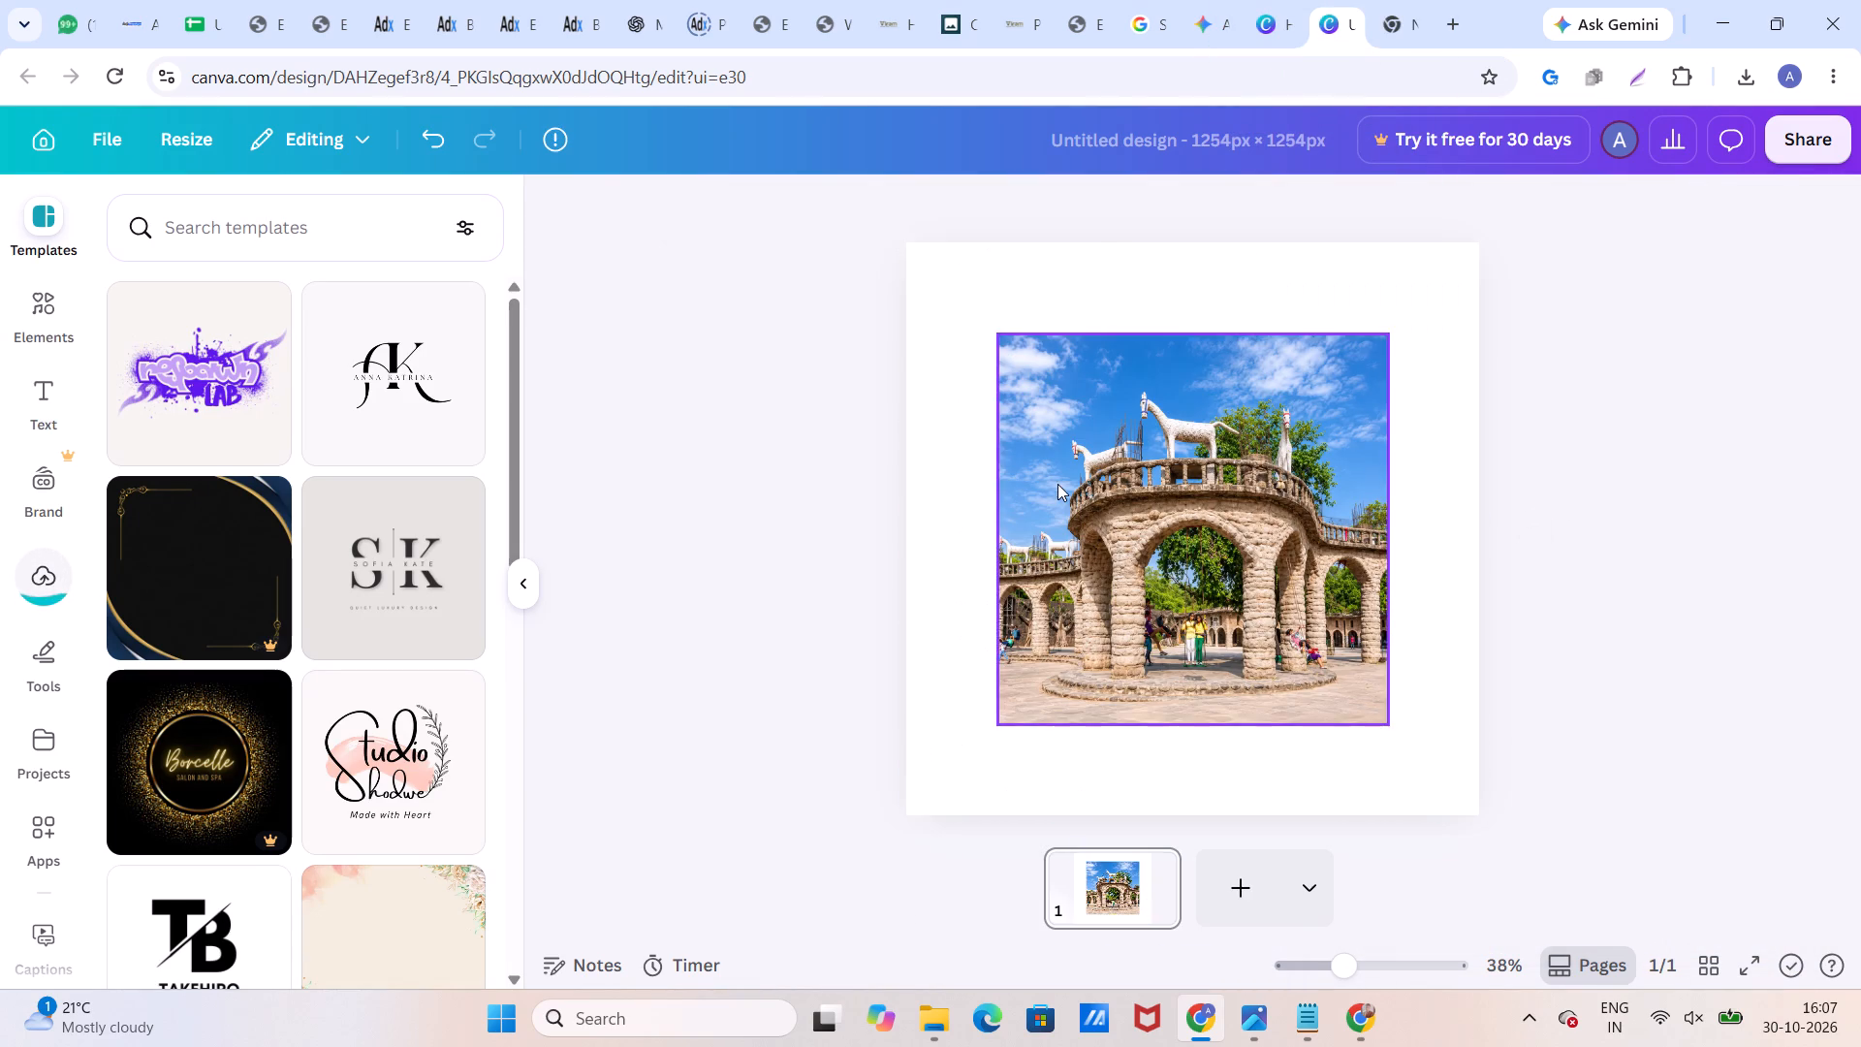
Stretch the arch image on all four sides so it fills the whole 1254px × 1254px canvas.
drag(1000, 531, 918, 517)
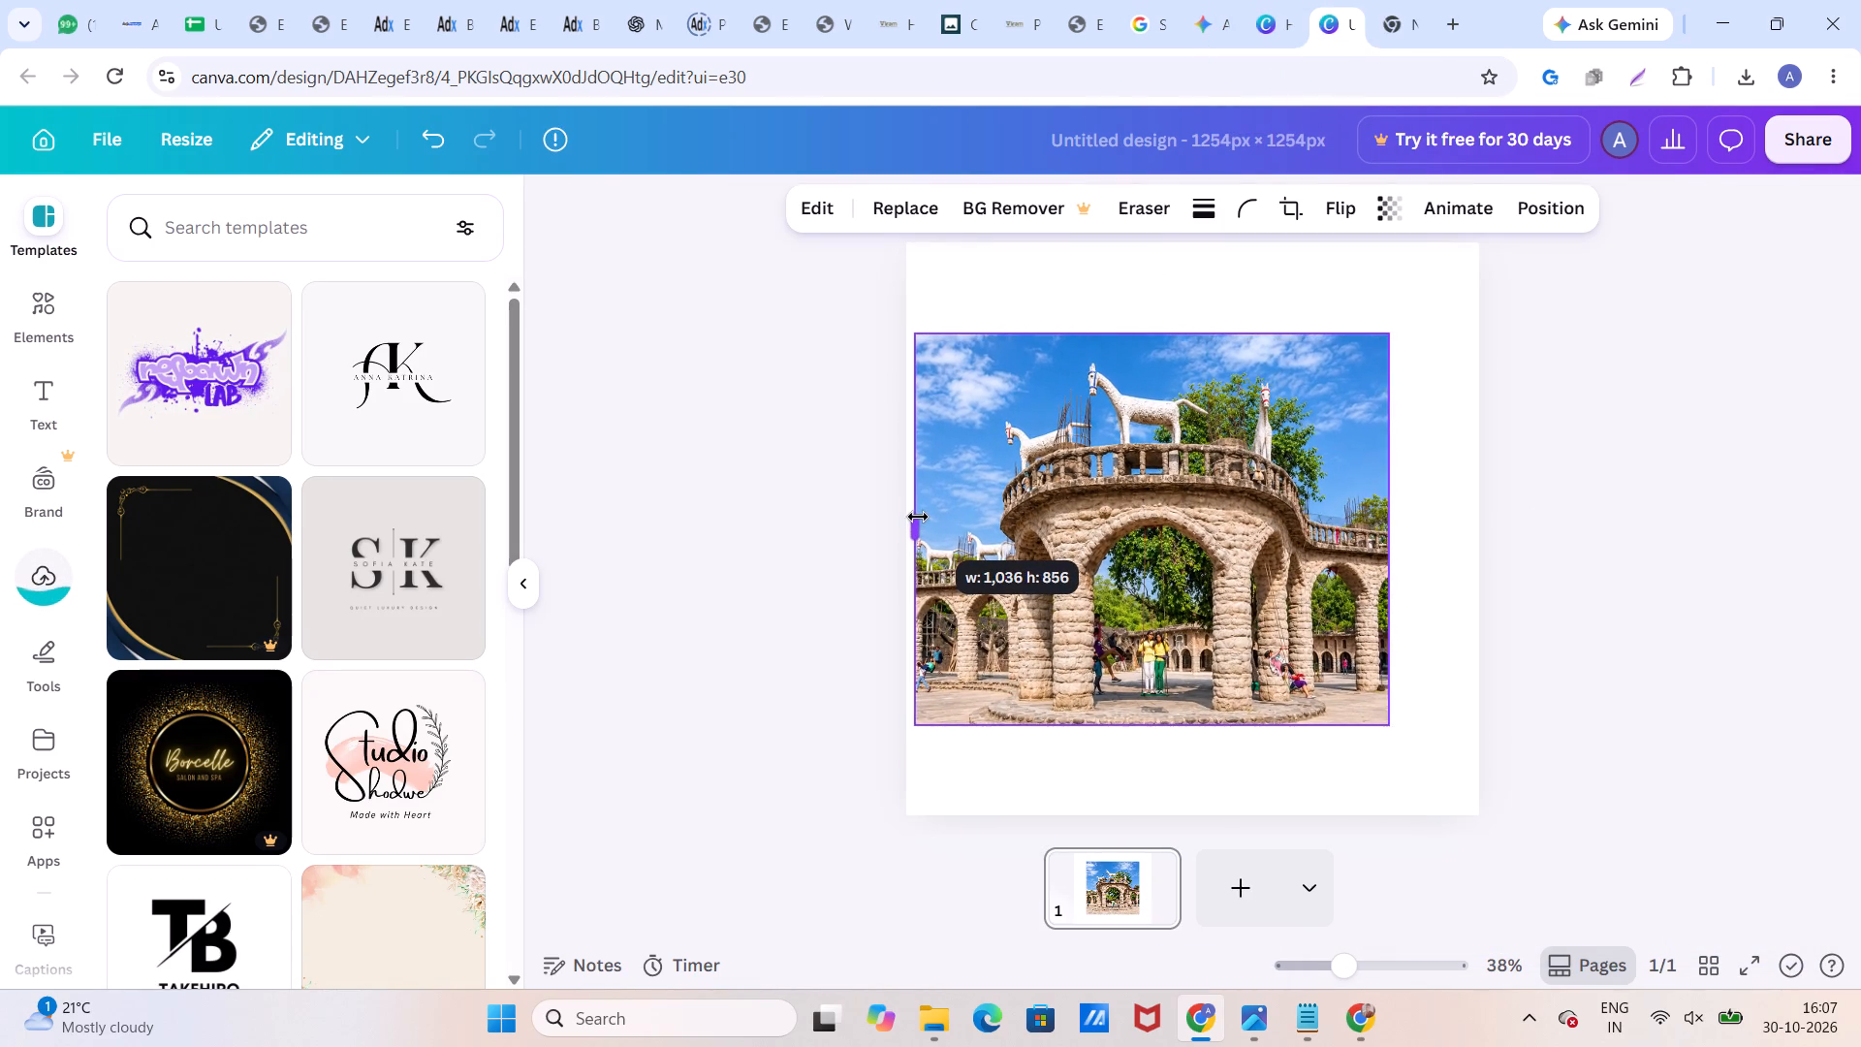
drag(918, 517, 914, 515)
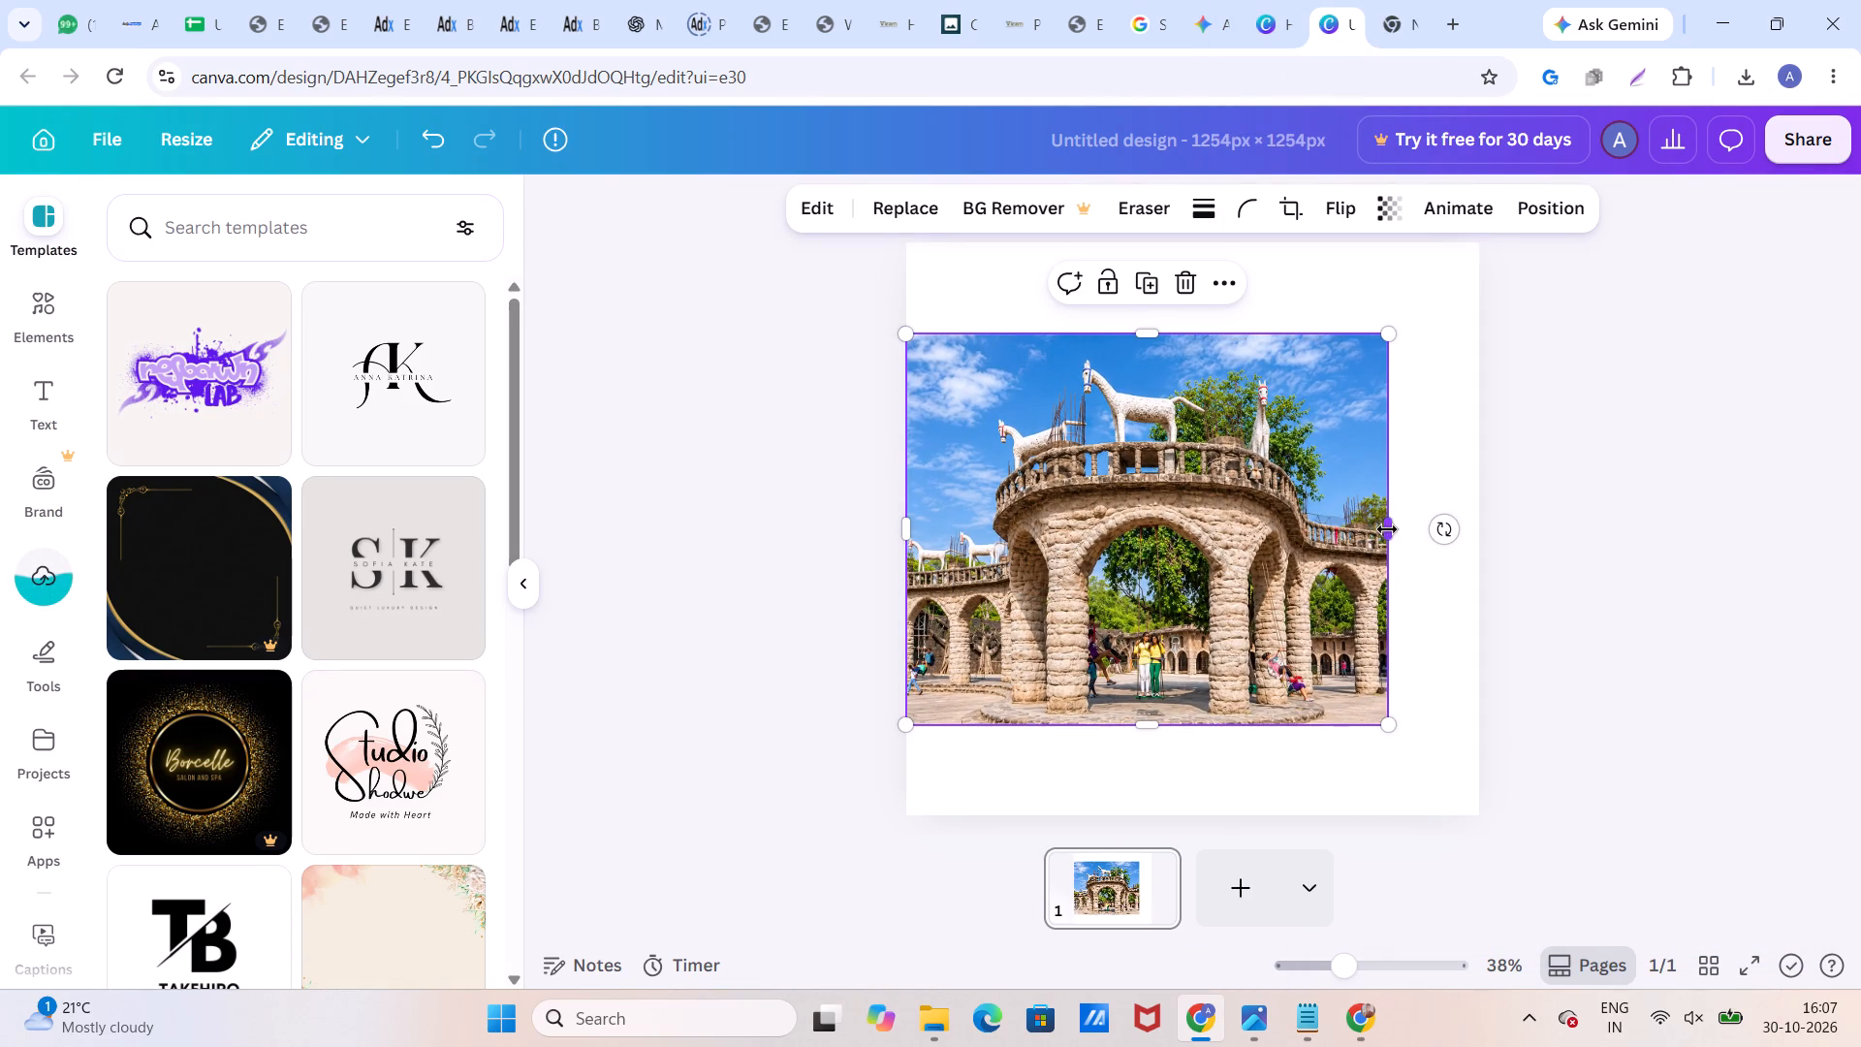
drag(1387, 529, 1468, 567)
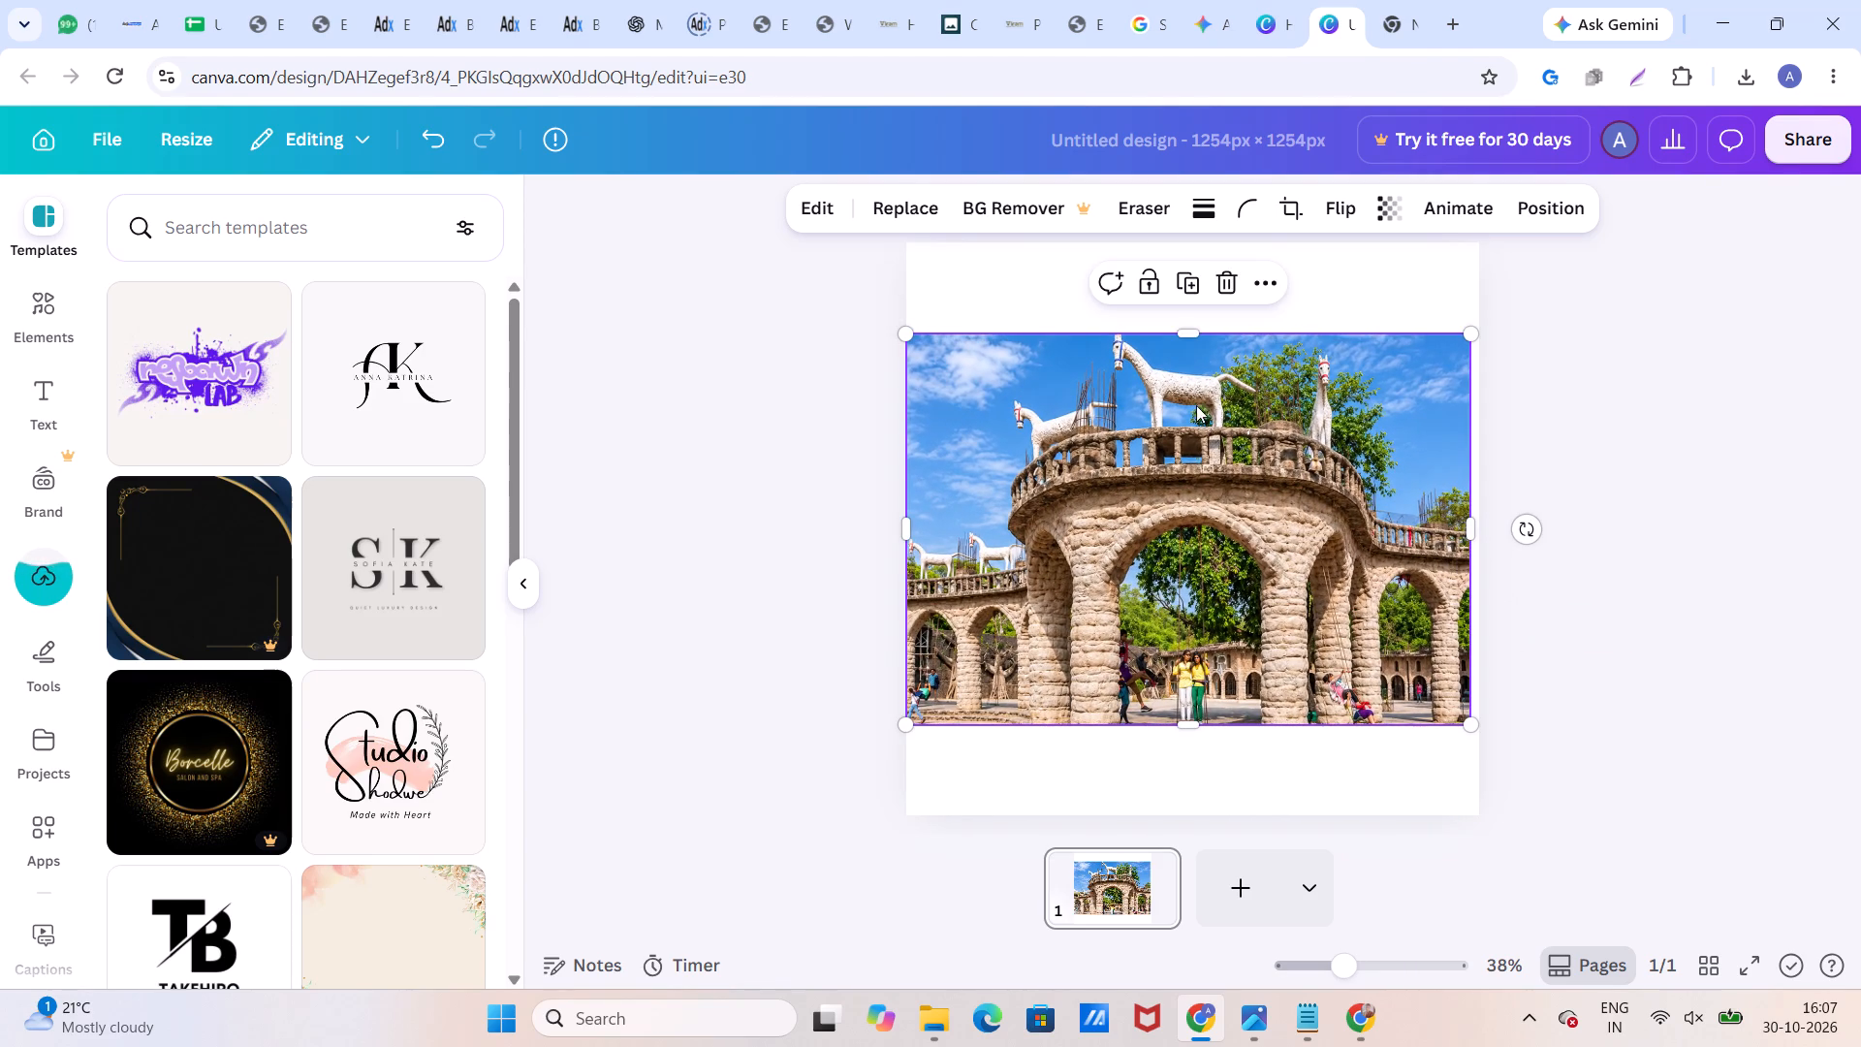
drag(1186, 332, 1183, 257)
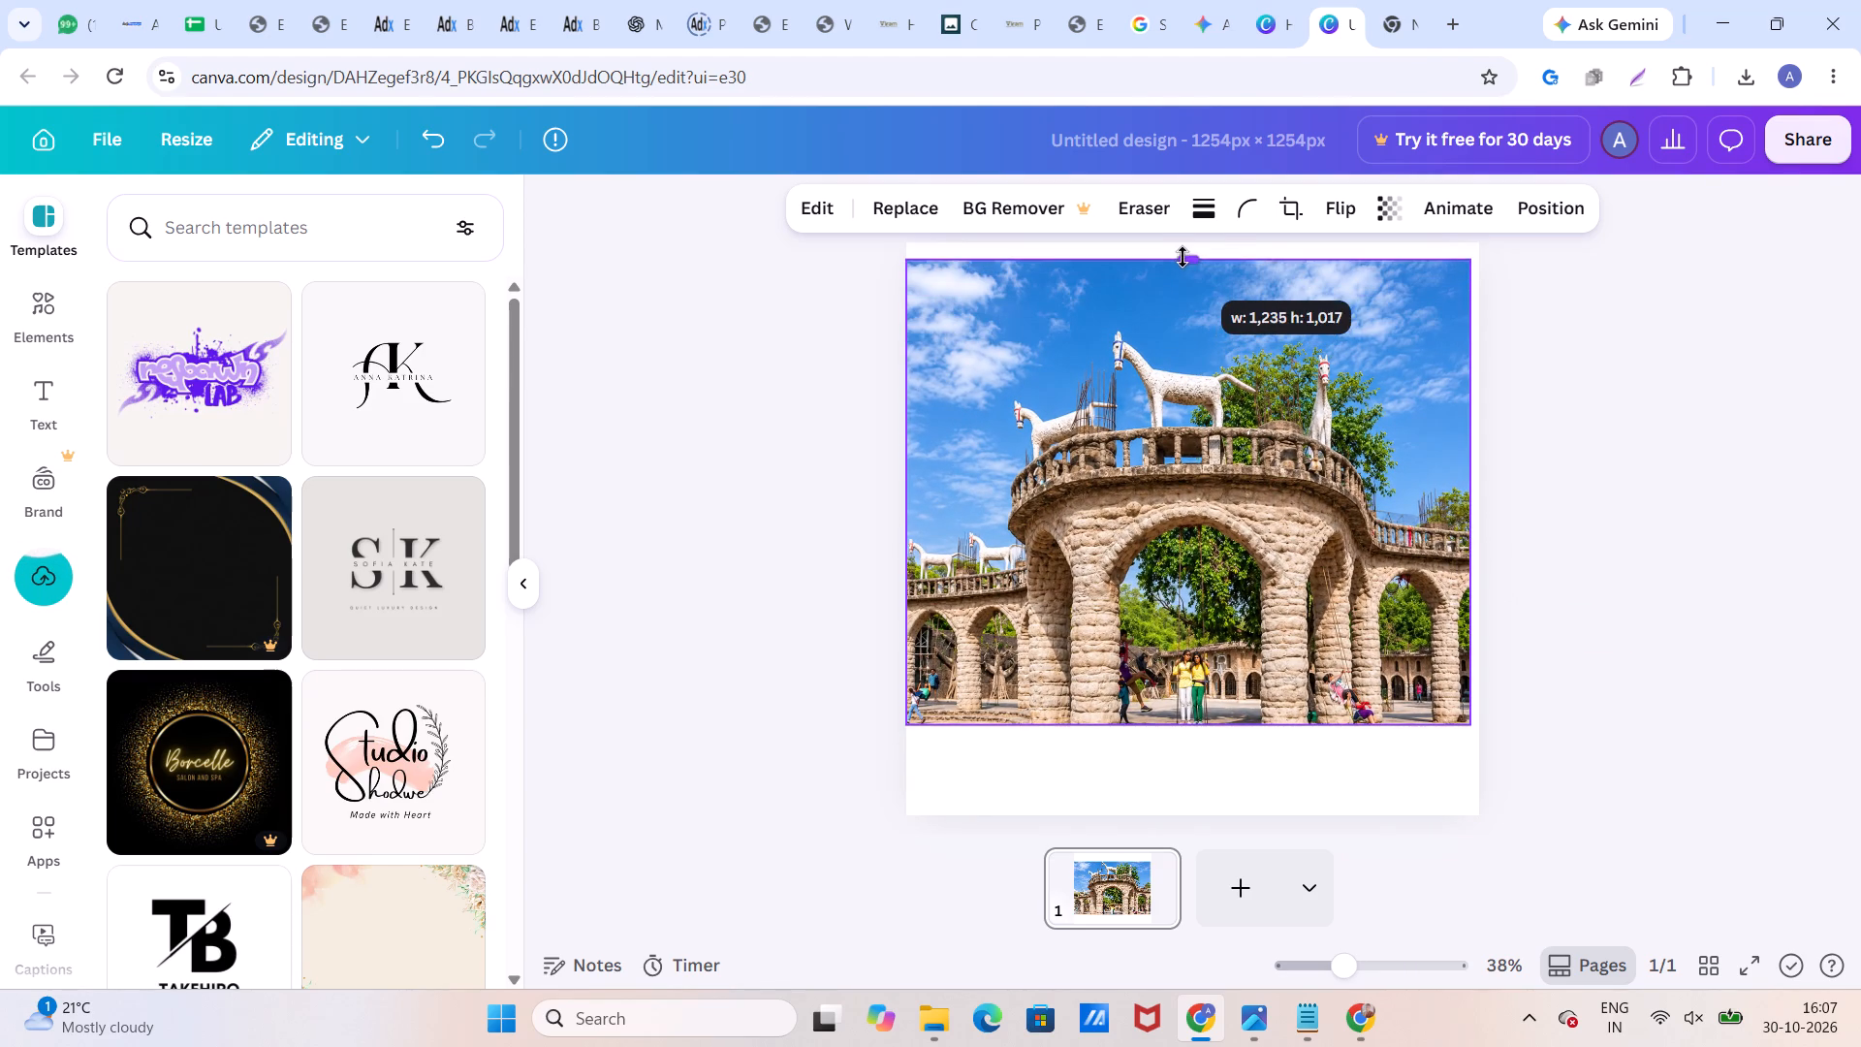
drag(1183, 257, 1188, 244)
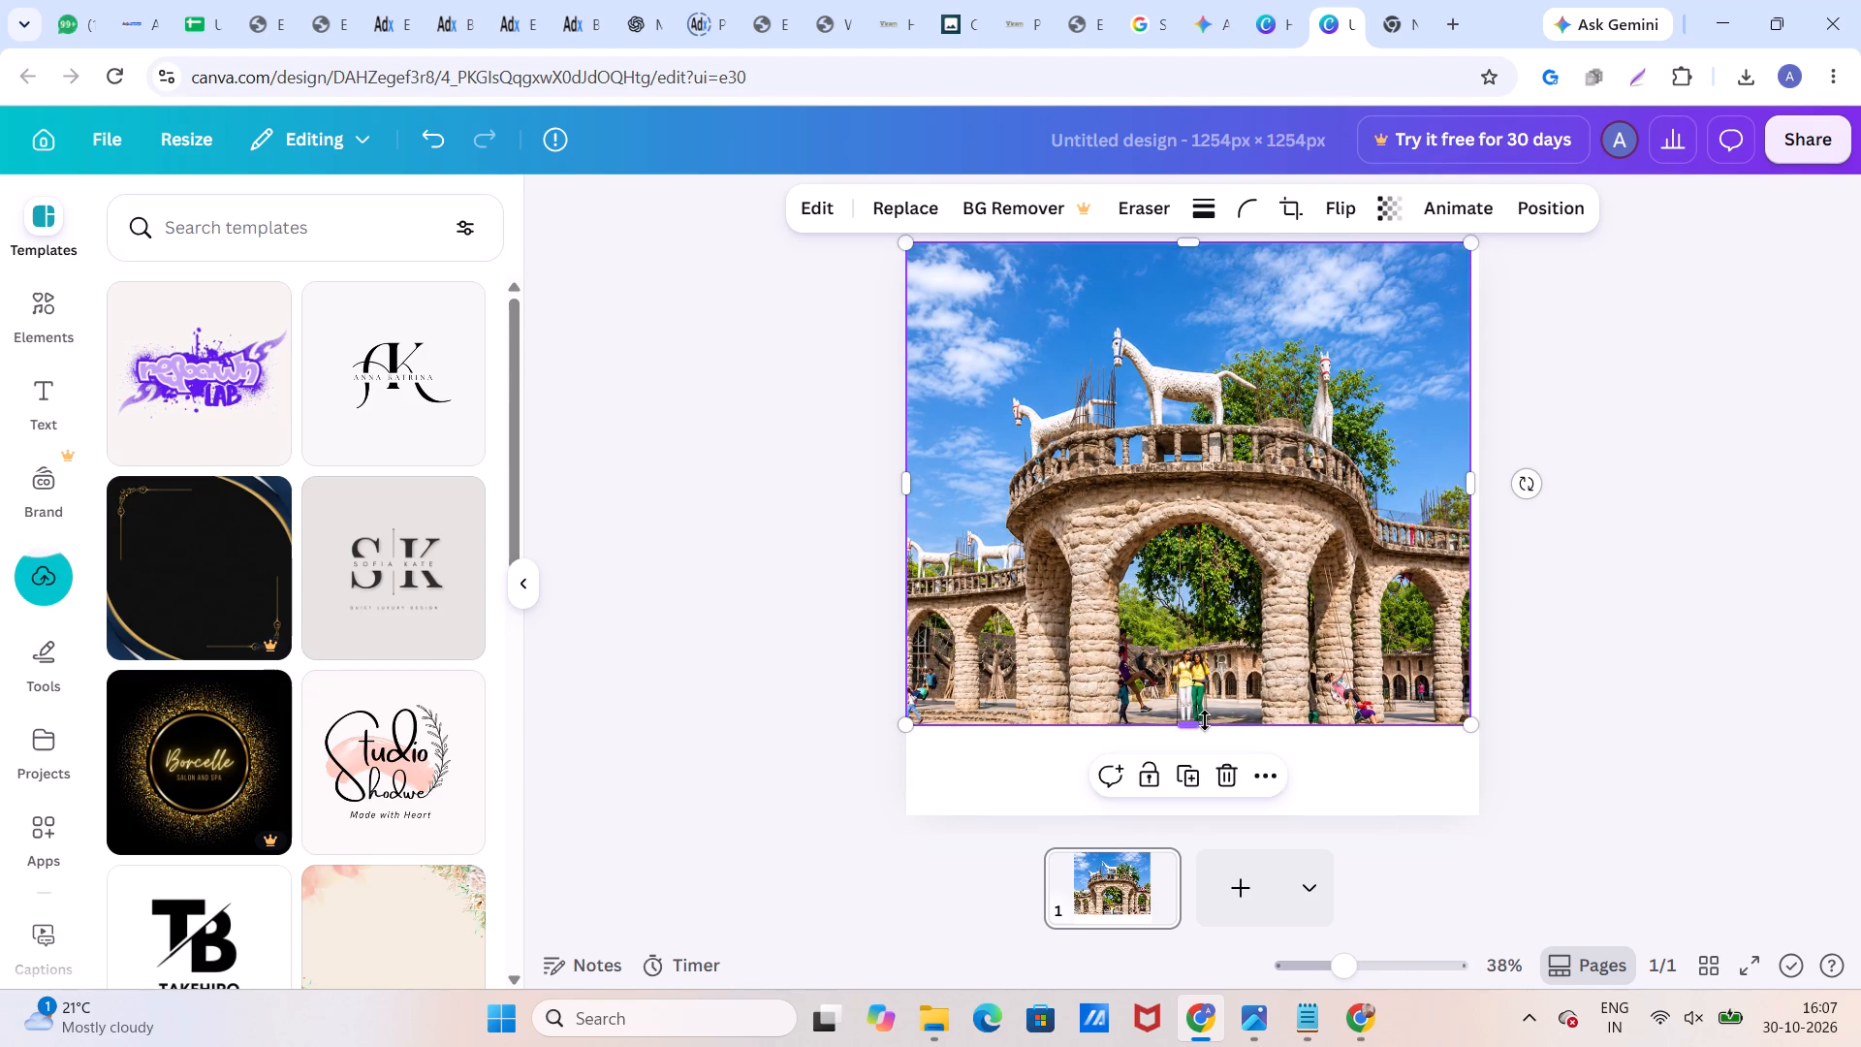
drag(1194, 720, 1231, 809)
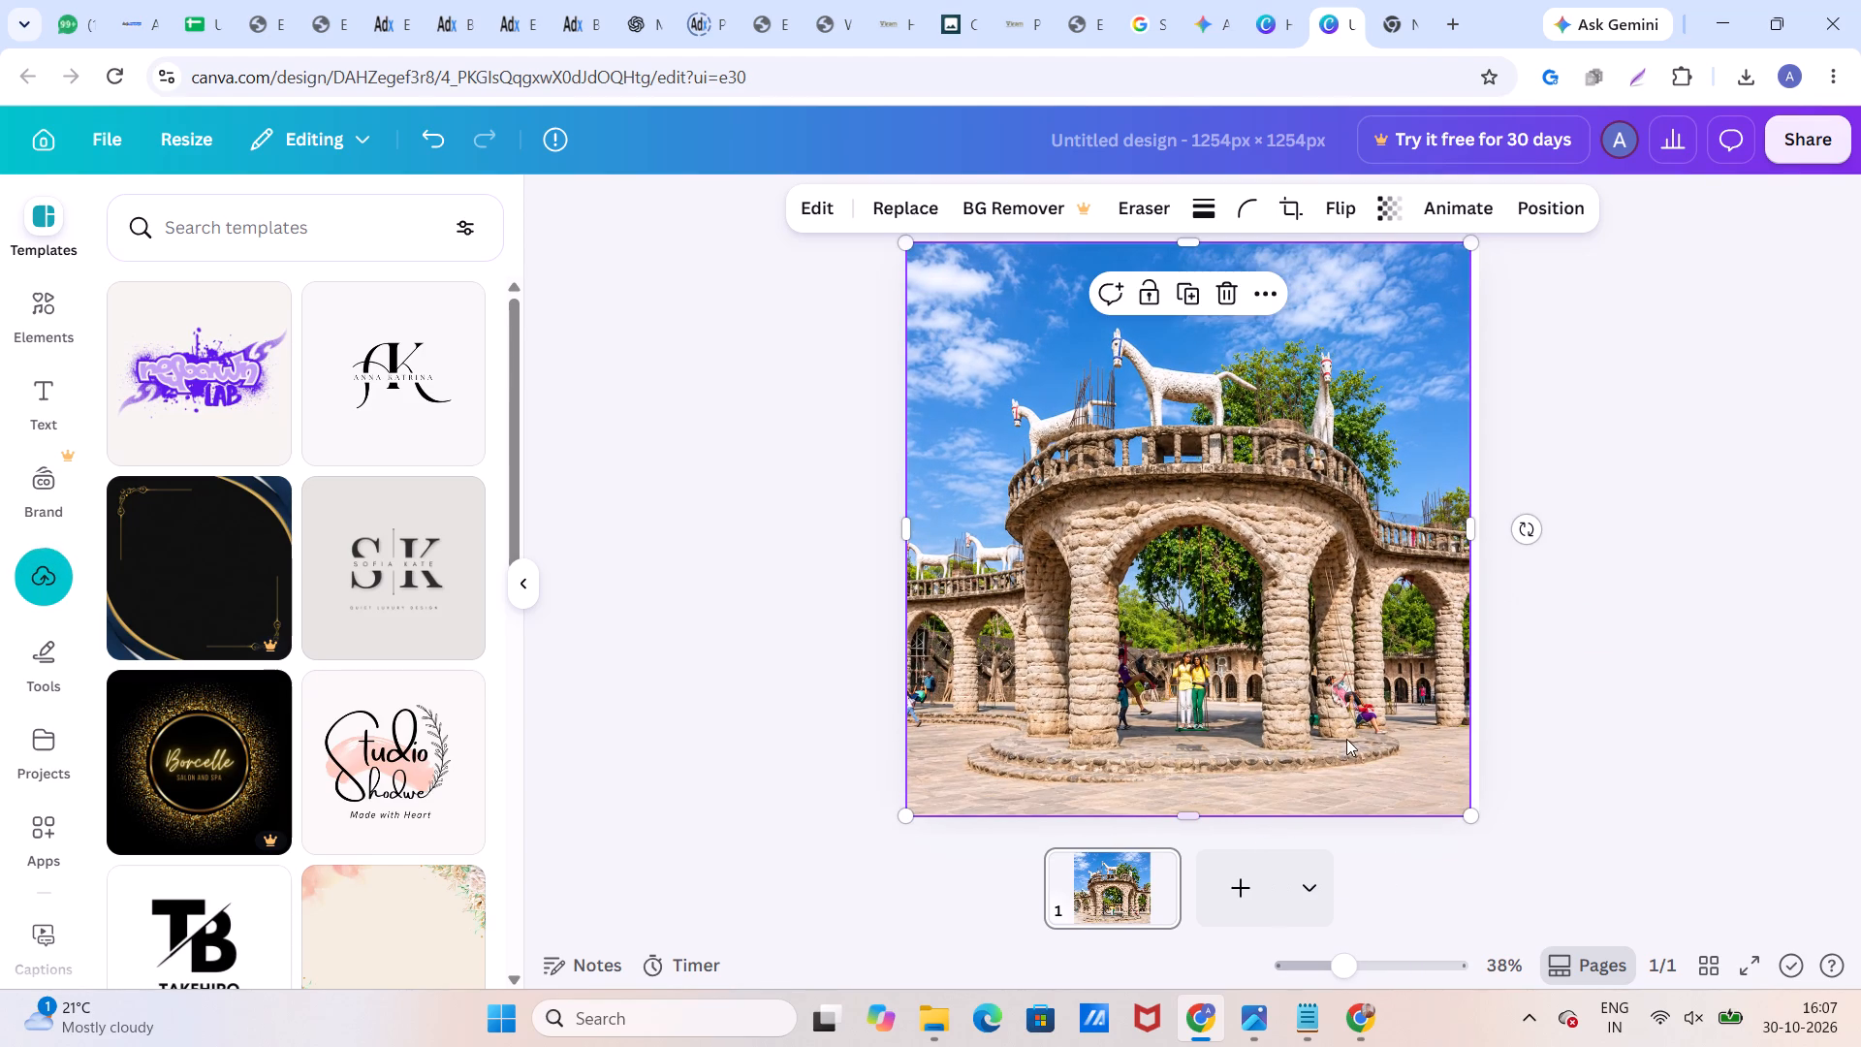
click(1463, 527)
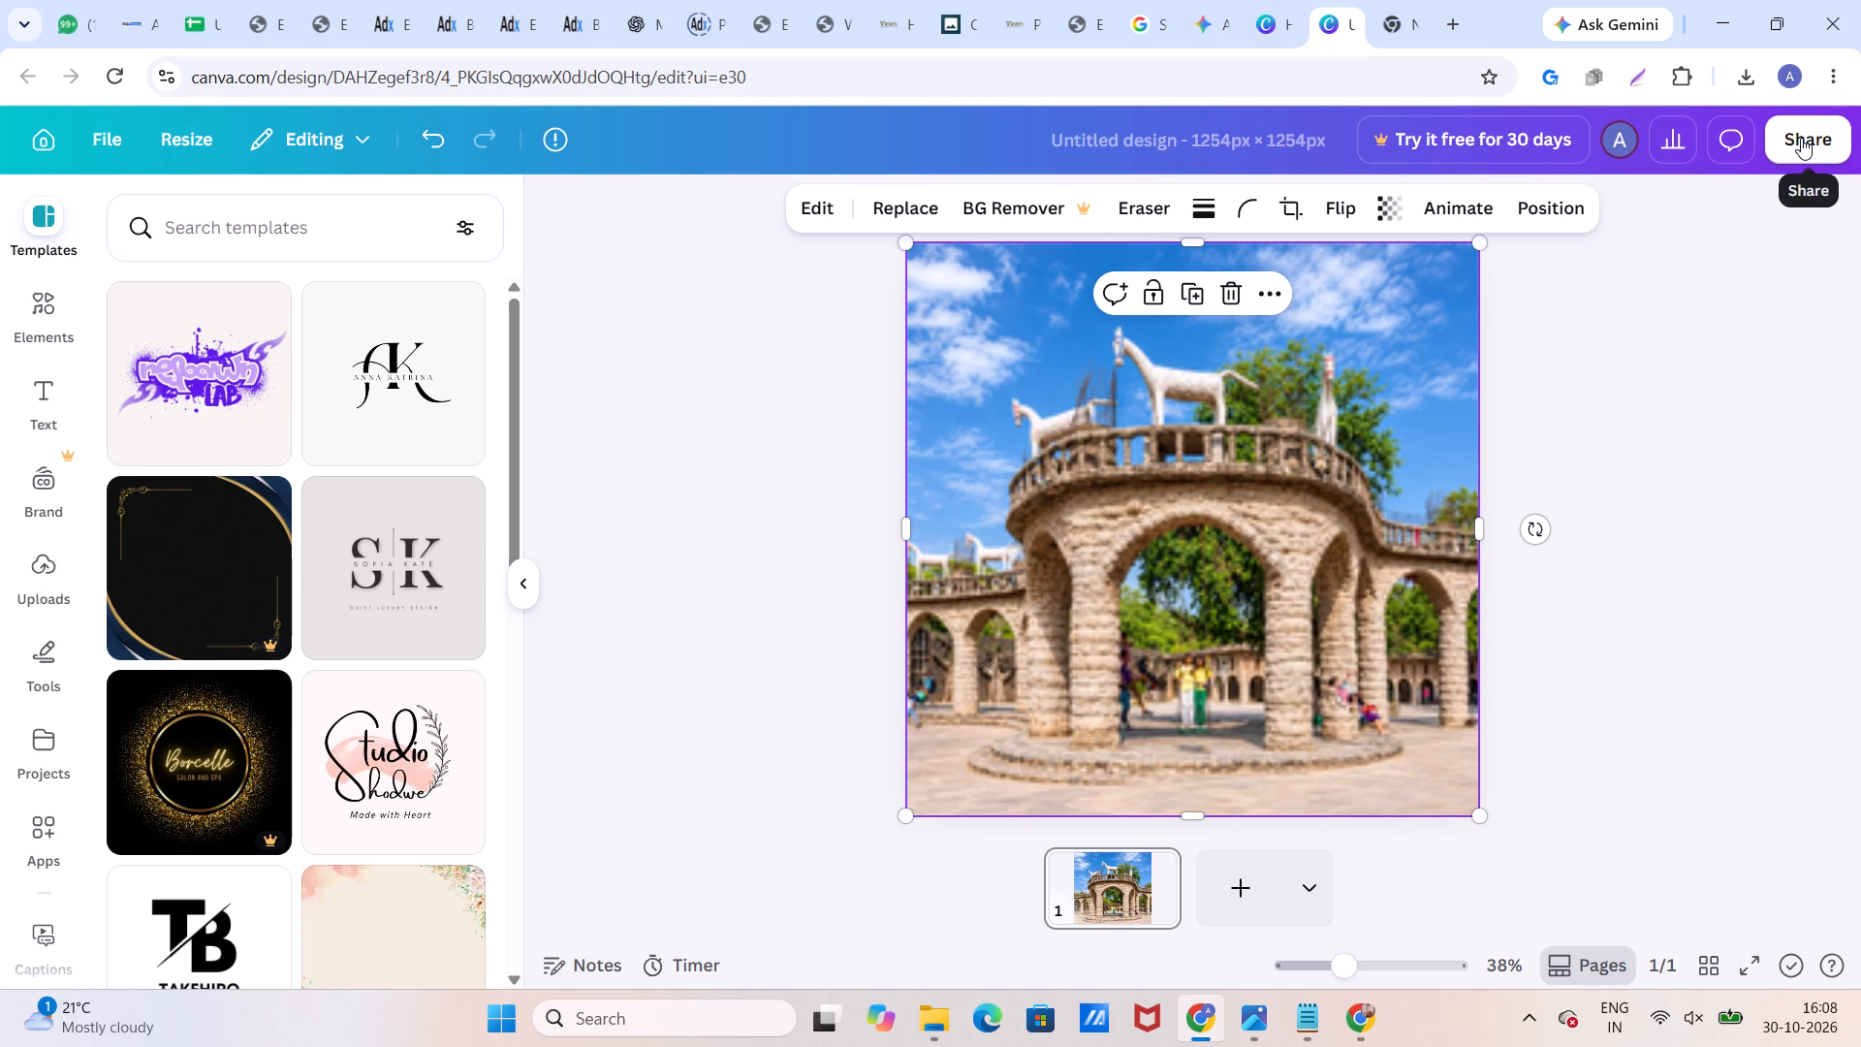
click(1180, 654)
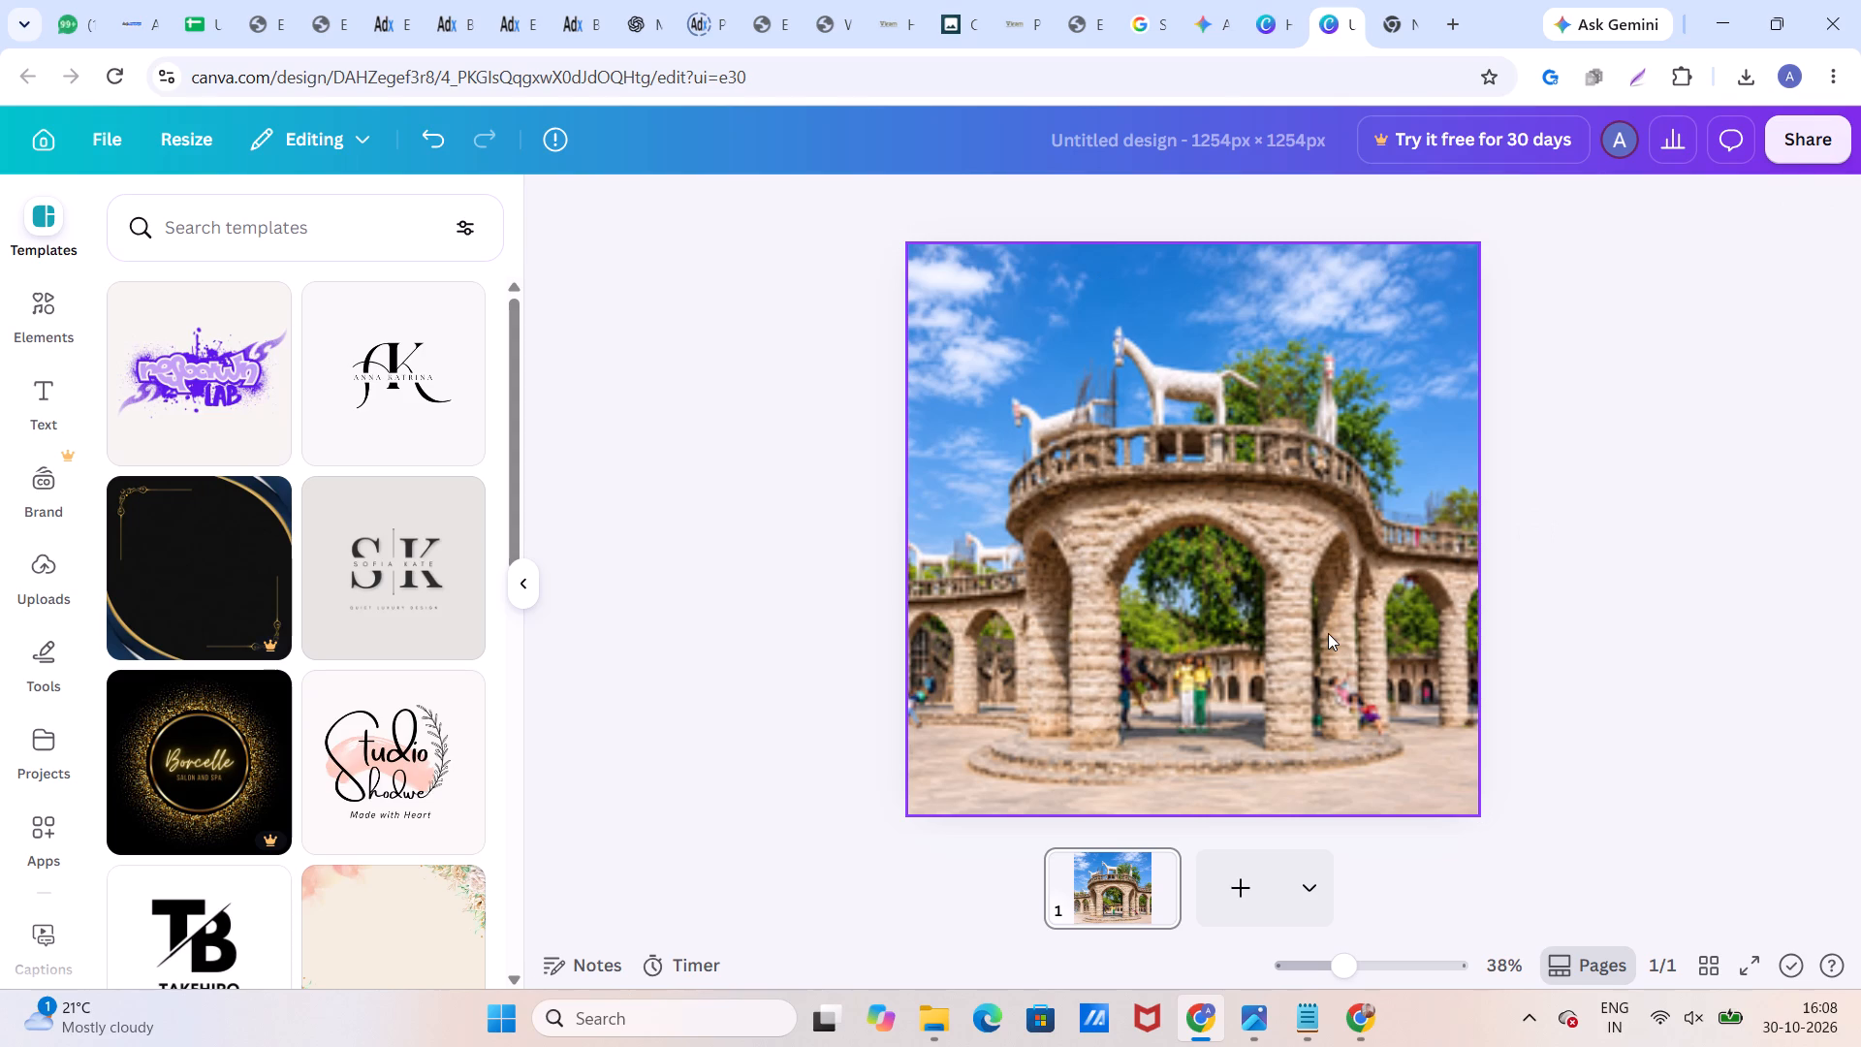
Download the finished arch design as a PNG.
click(1780, 135)
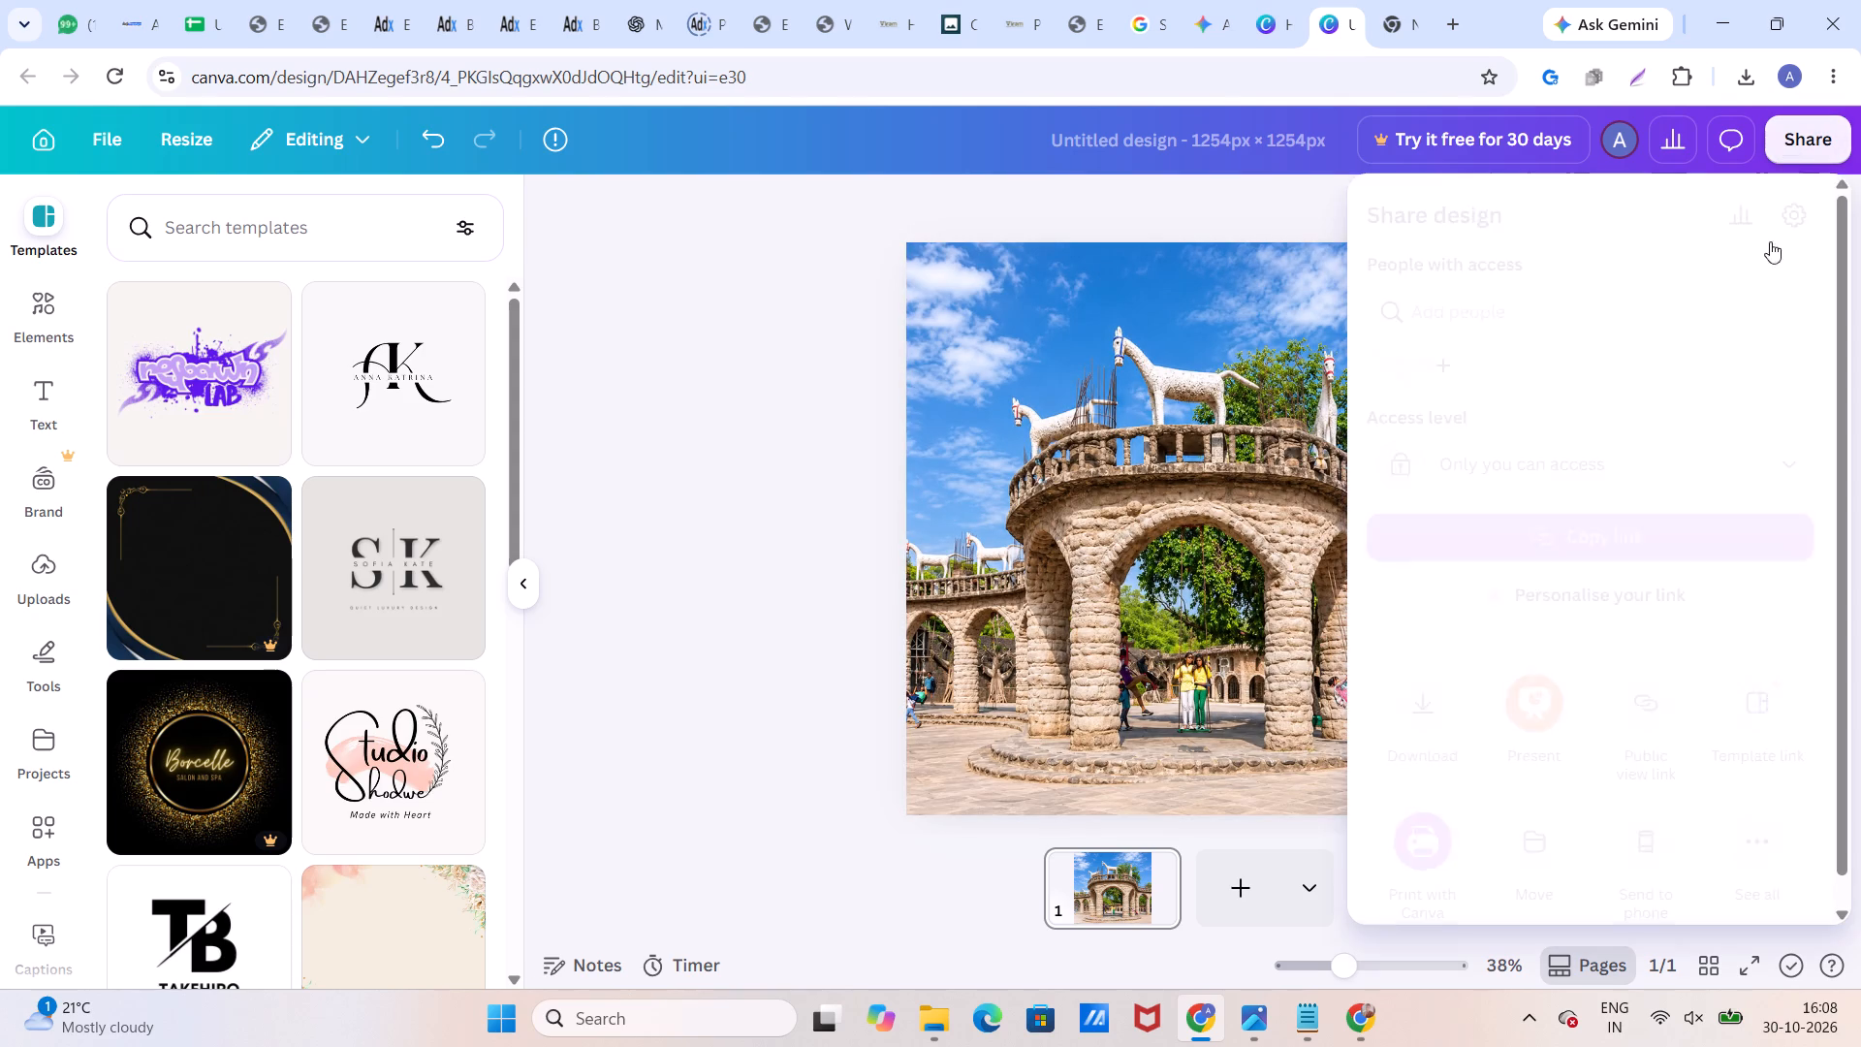
click(1419, 701)
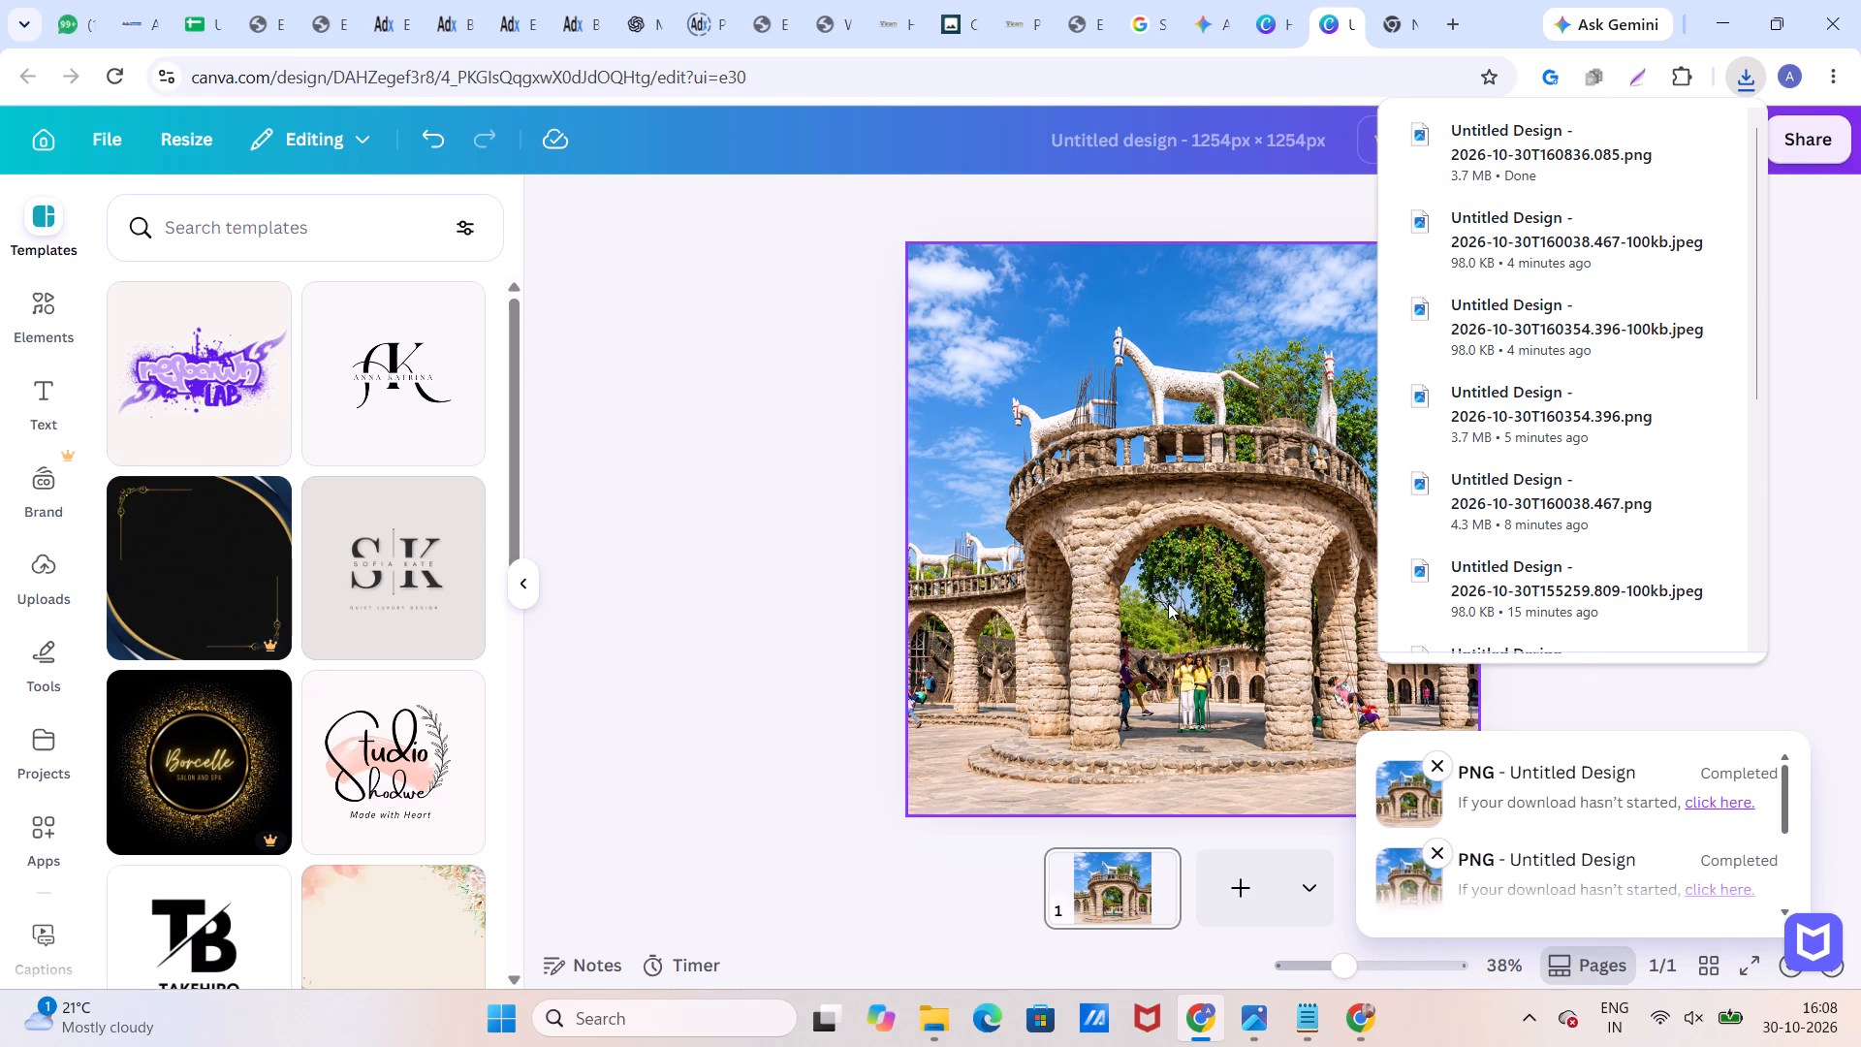
click(748, 319)
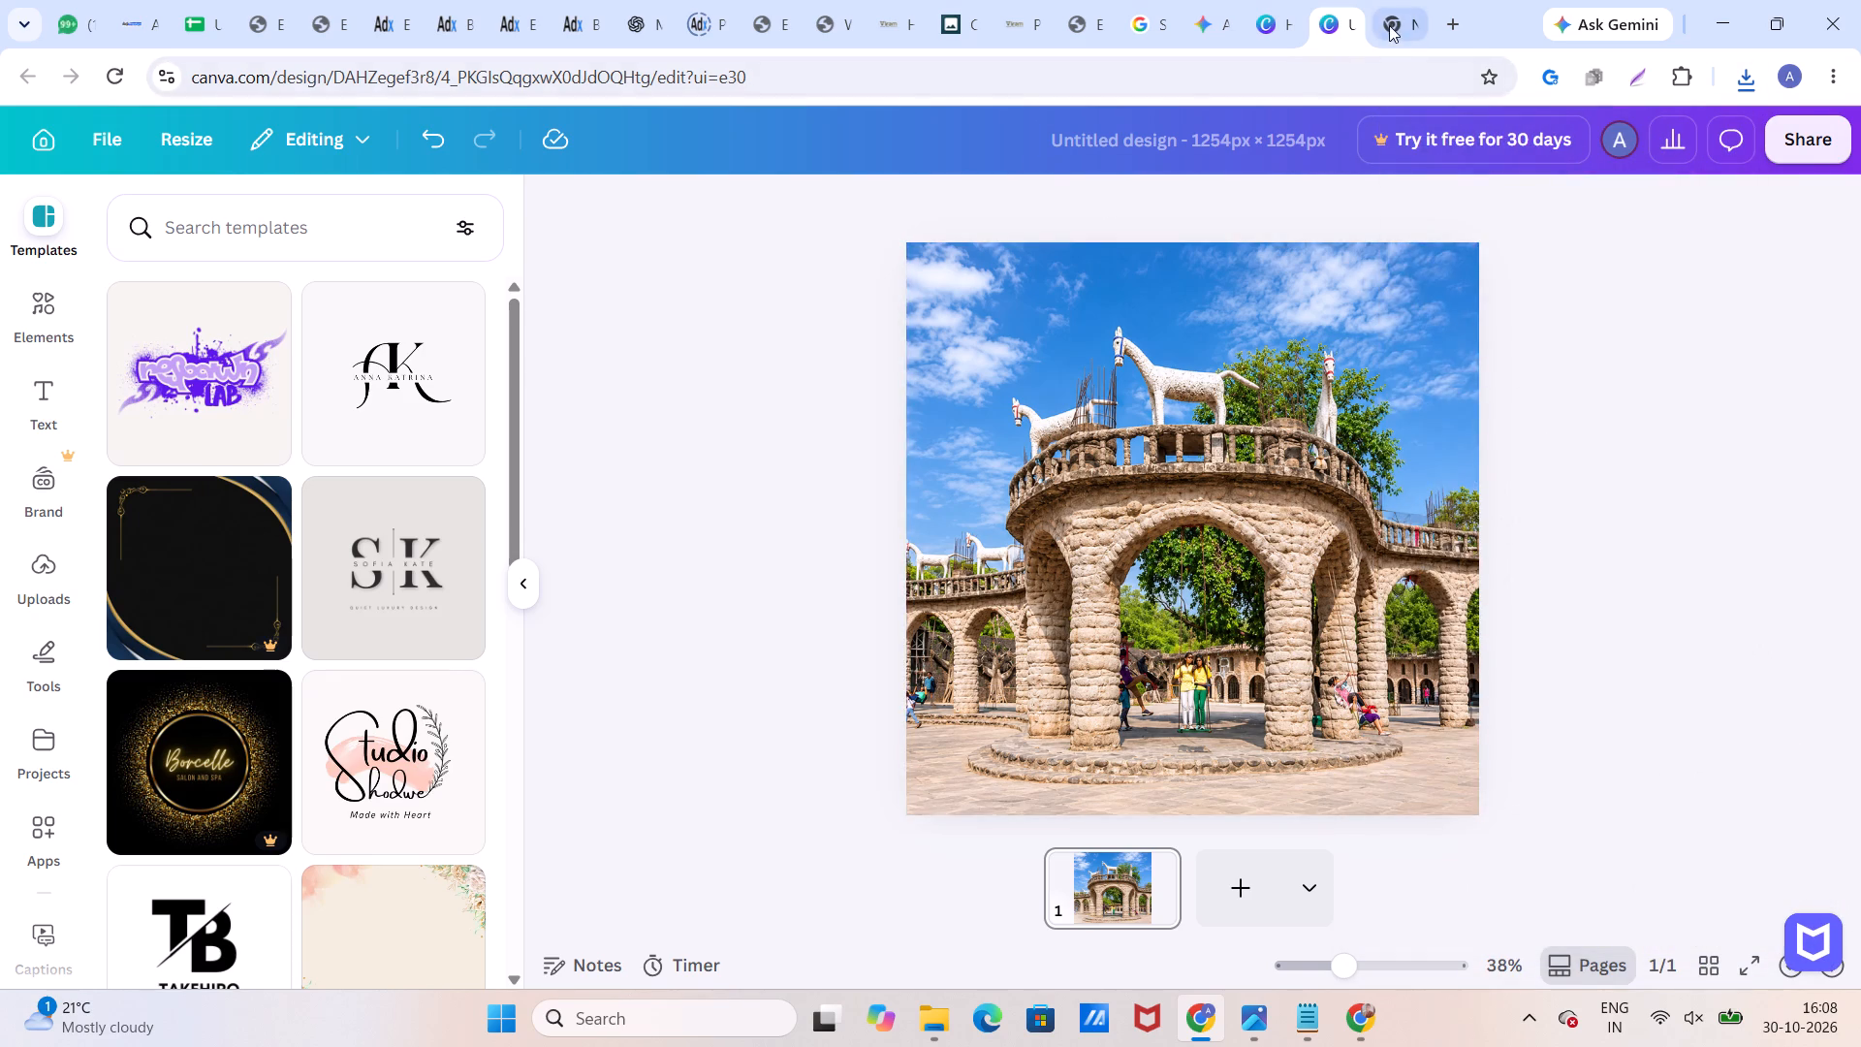
Start over in the Pi7 image compressor, compress the newly downloaded arch PNG to 100 KB and download the resulting JPEG.
click(1390, 21)
click(709, 465)
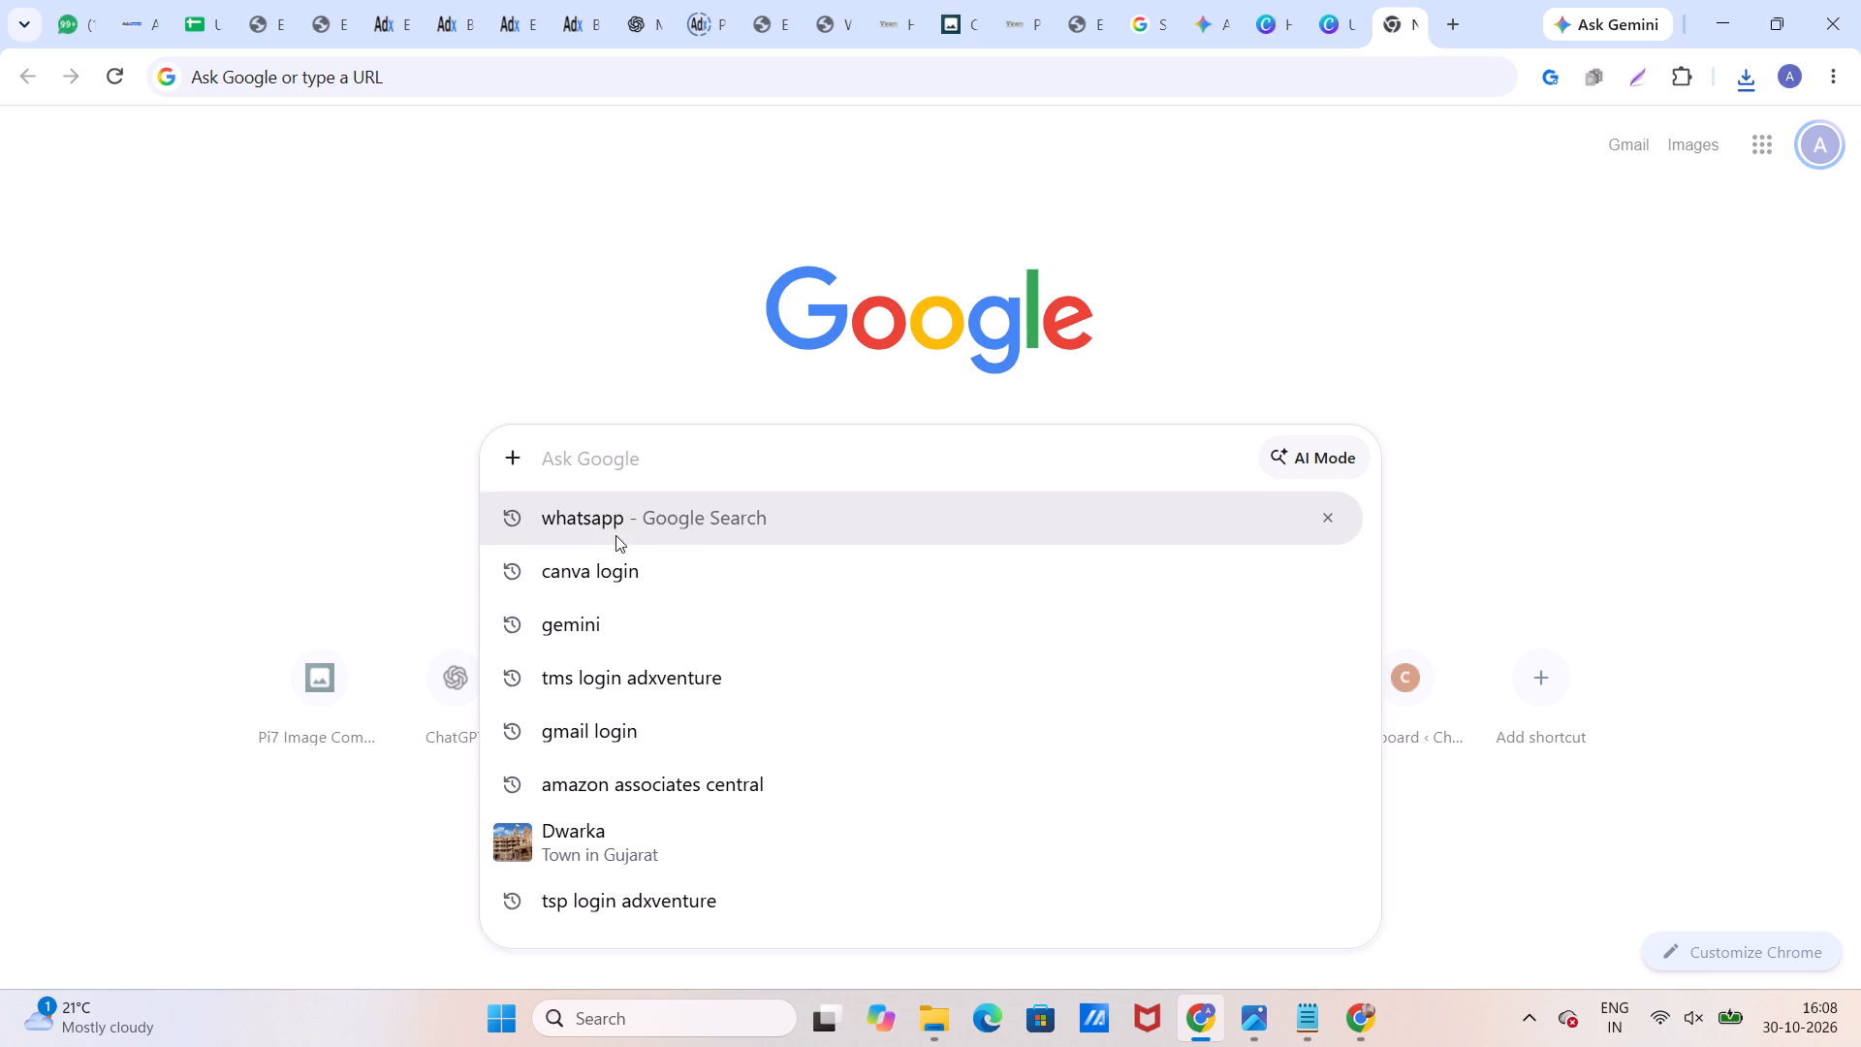
click(933, 27)
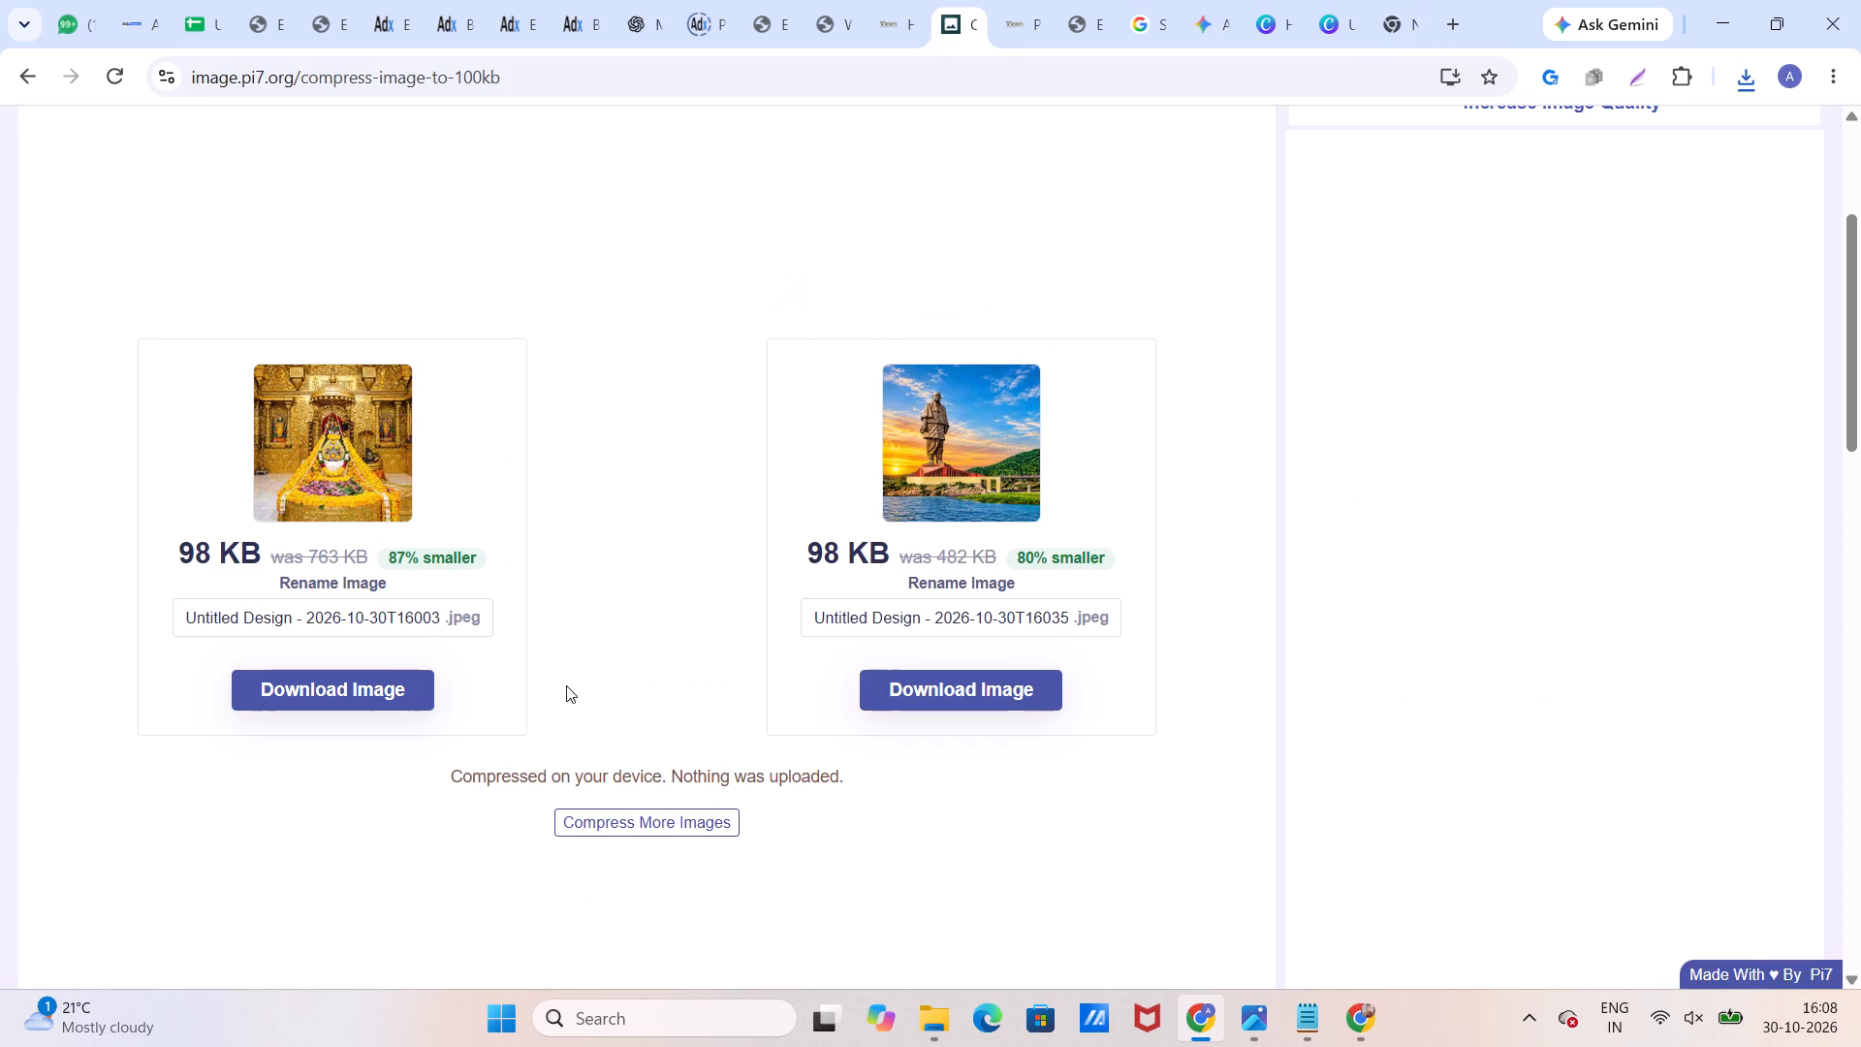
click(608, 818)
click(1021, 255)
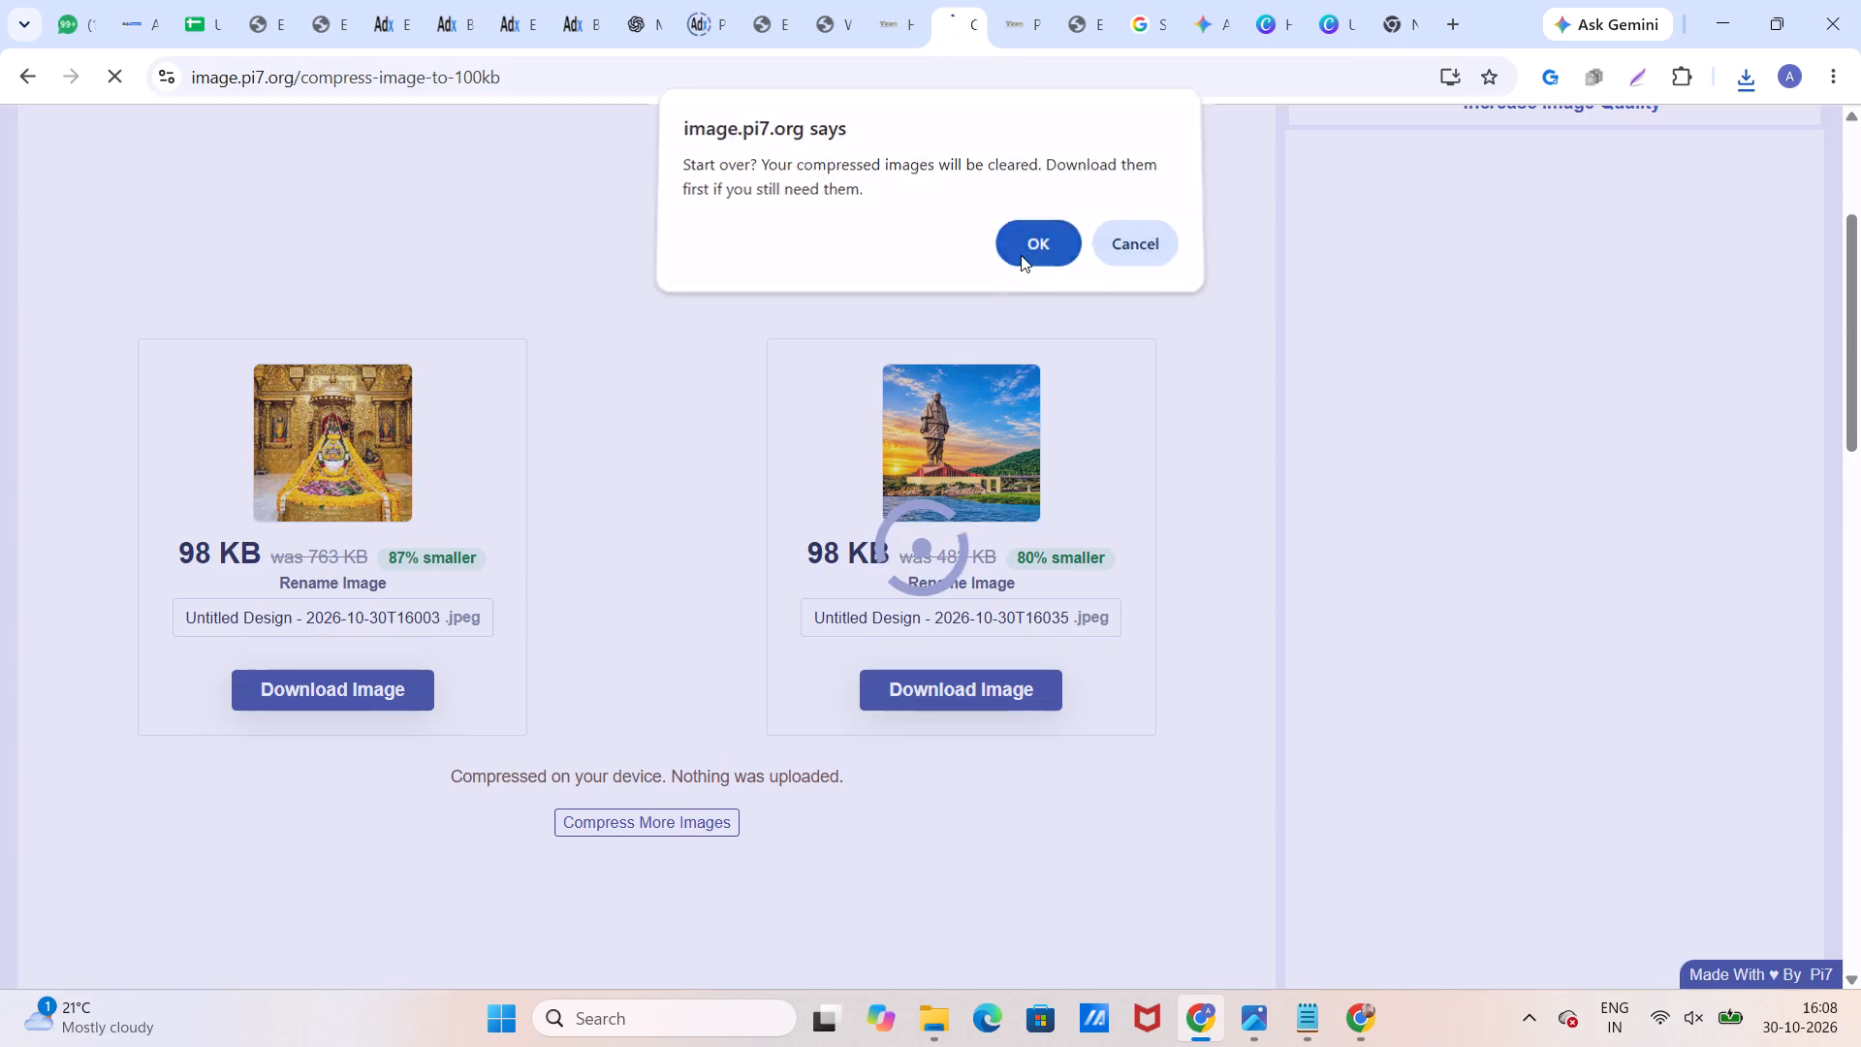
click(608, 429)
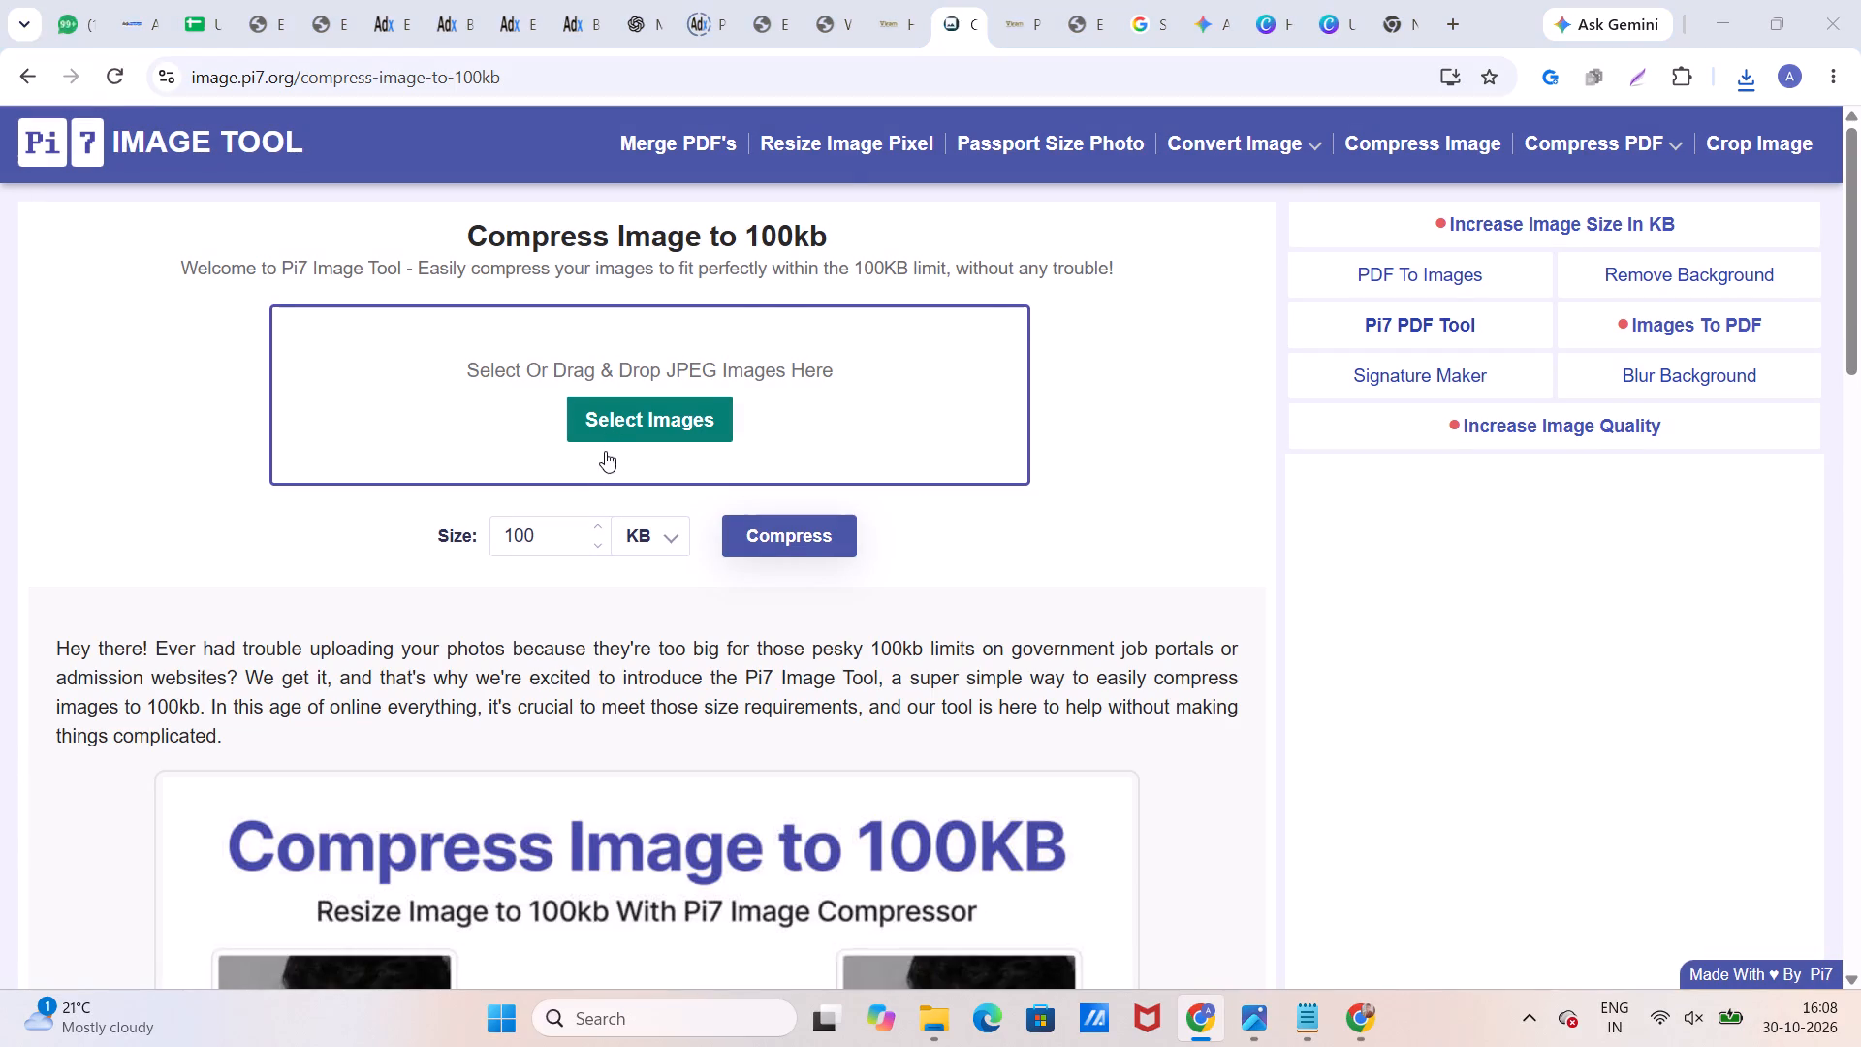
double_click(271, 238)
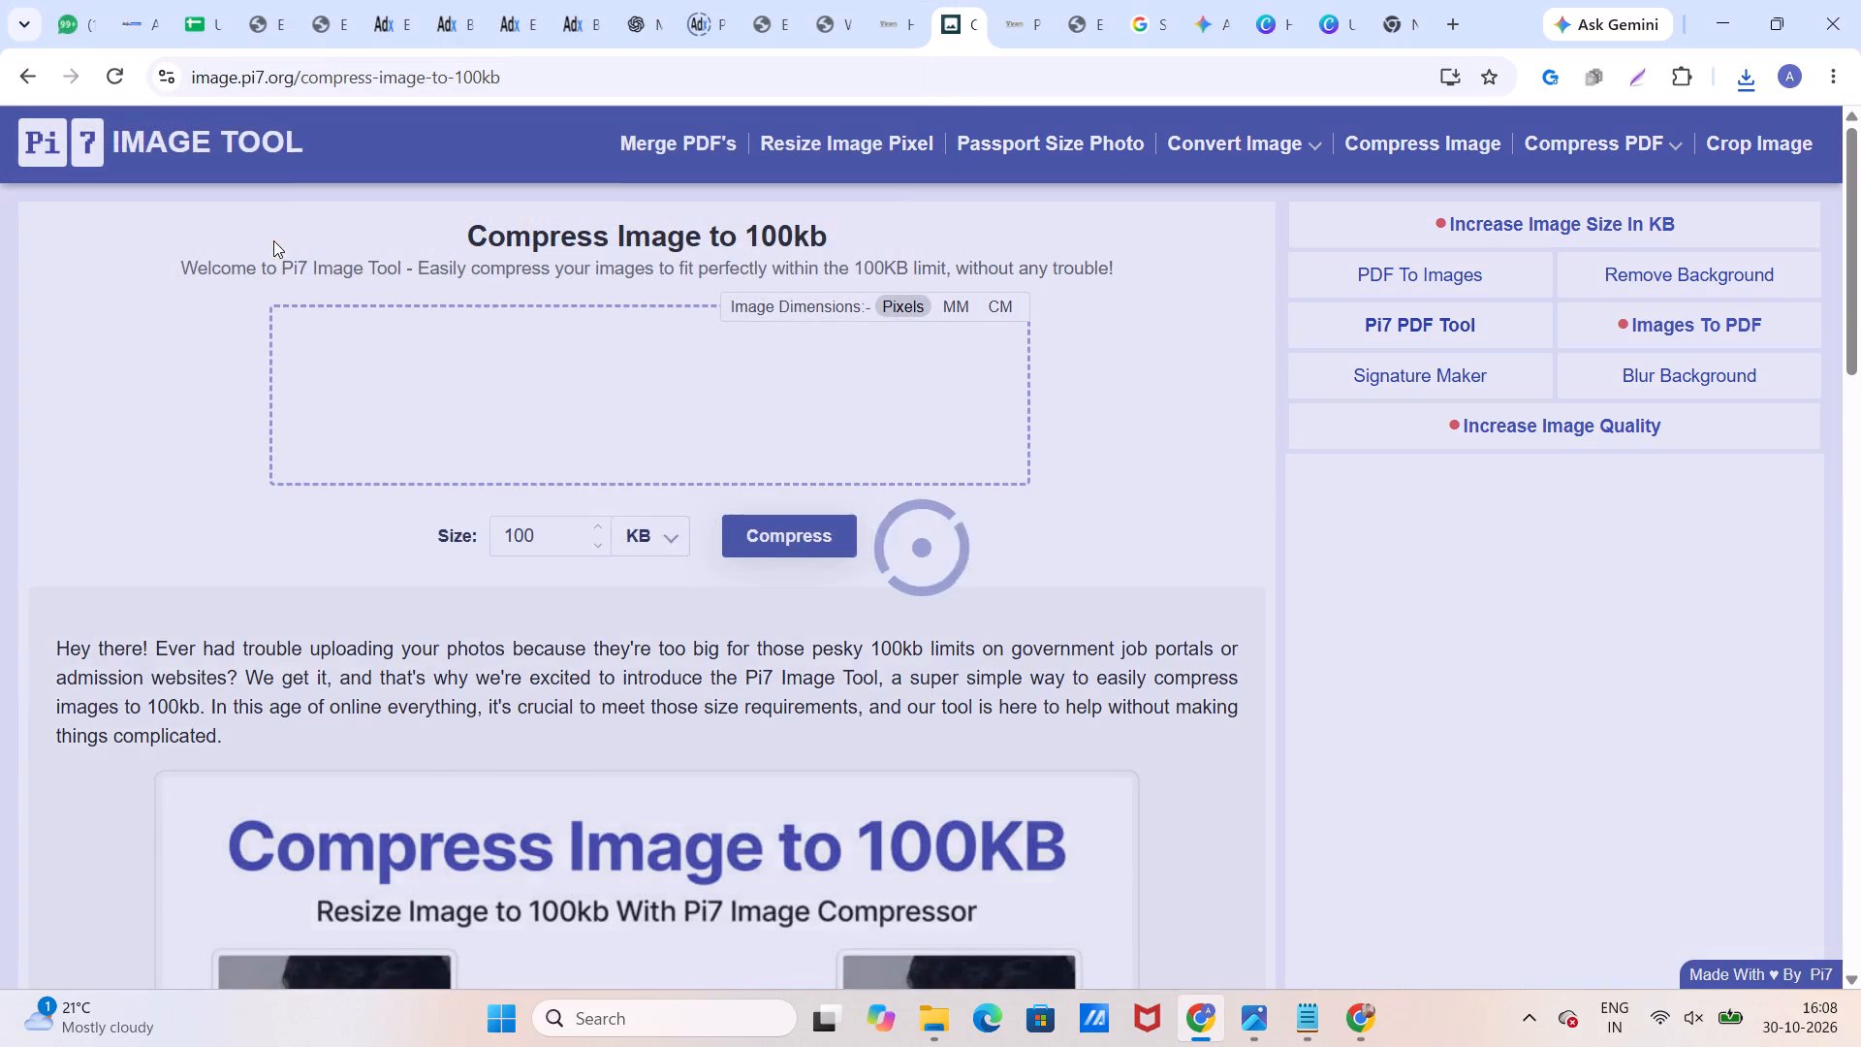
click(787, 654)
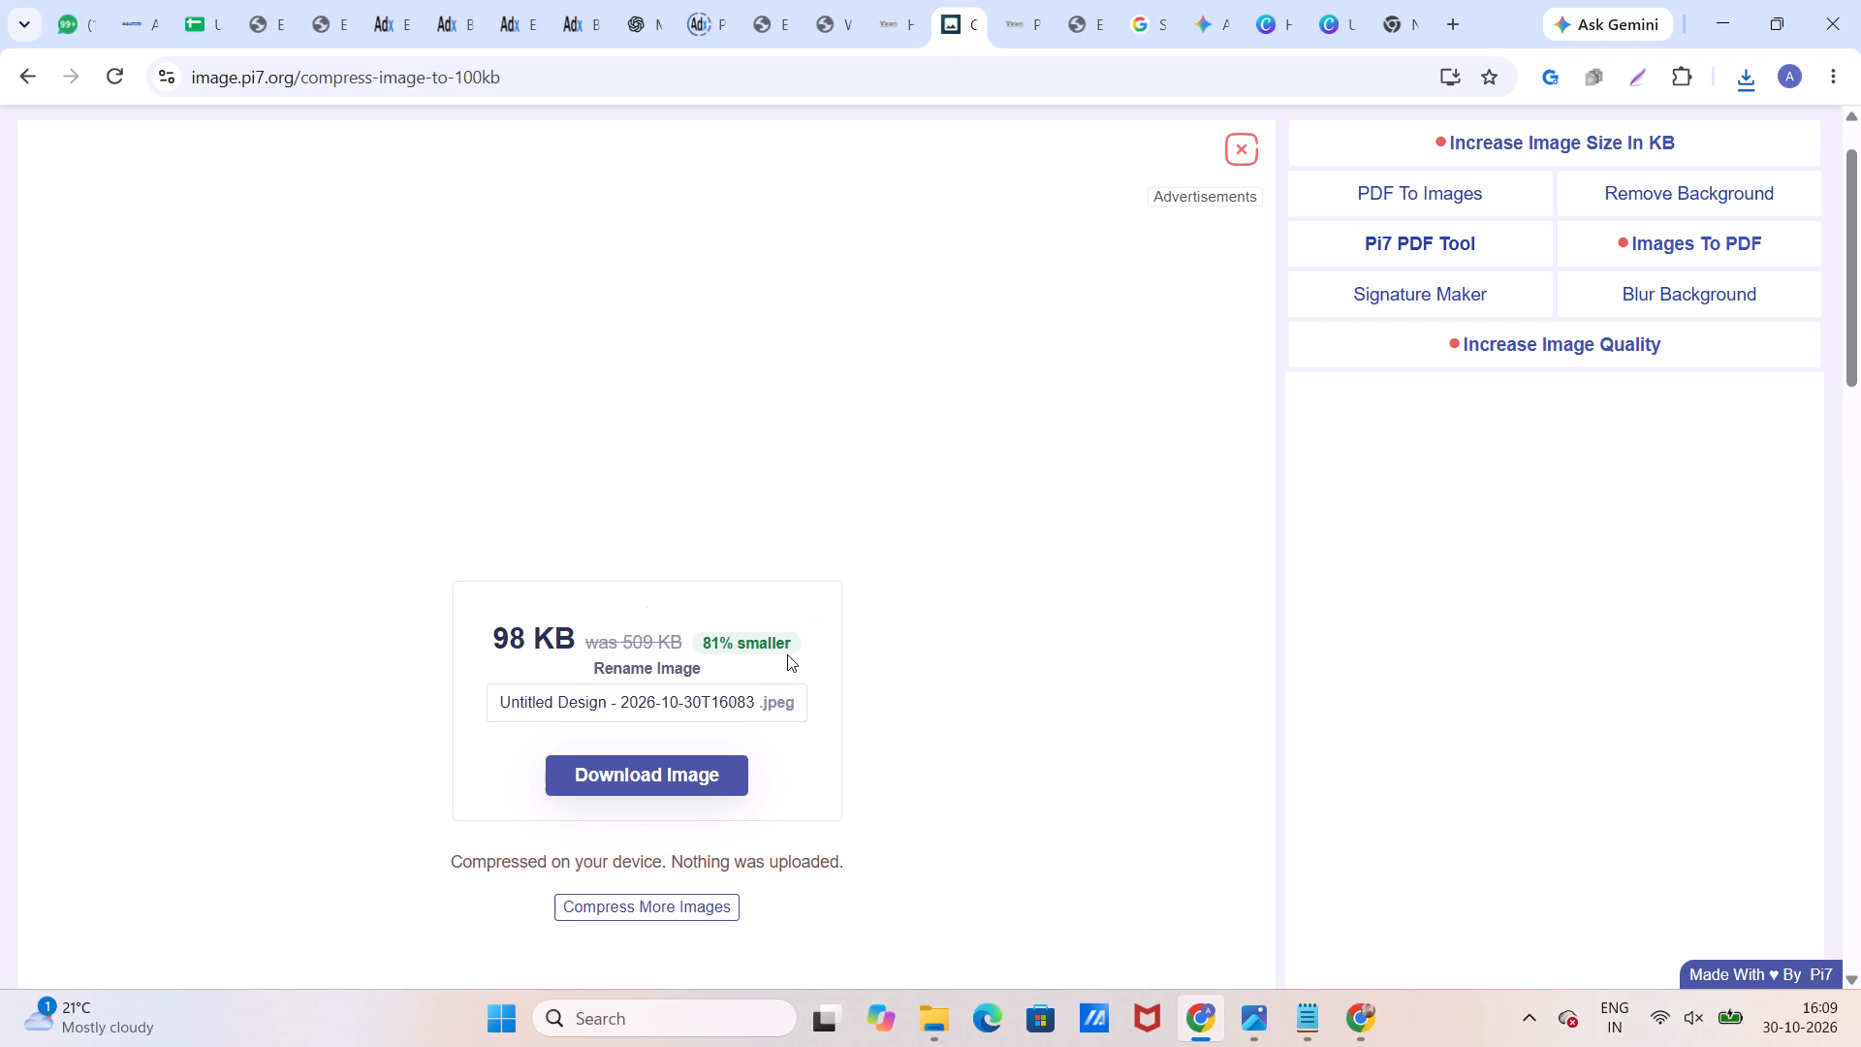
scroll(683, 687, down, 2)
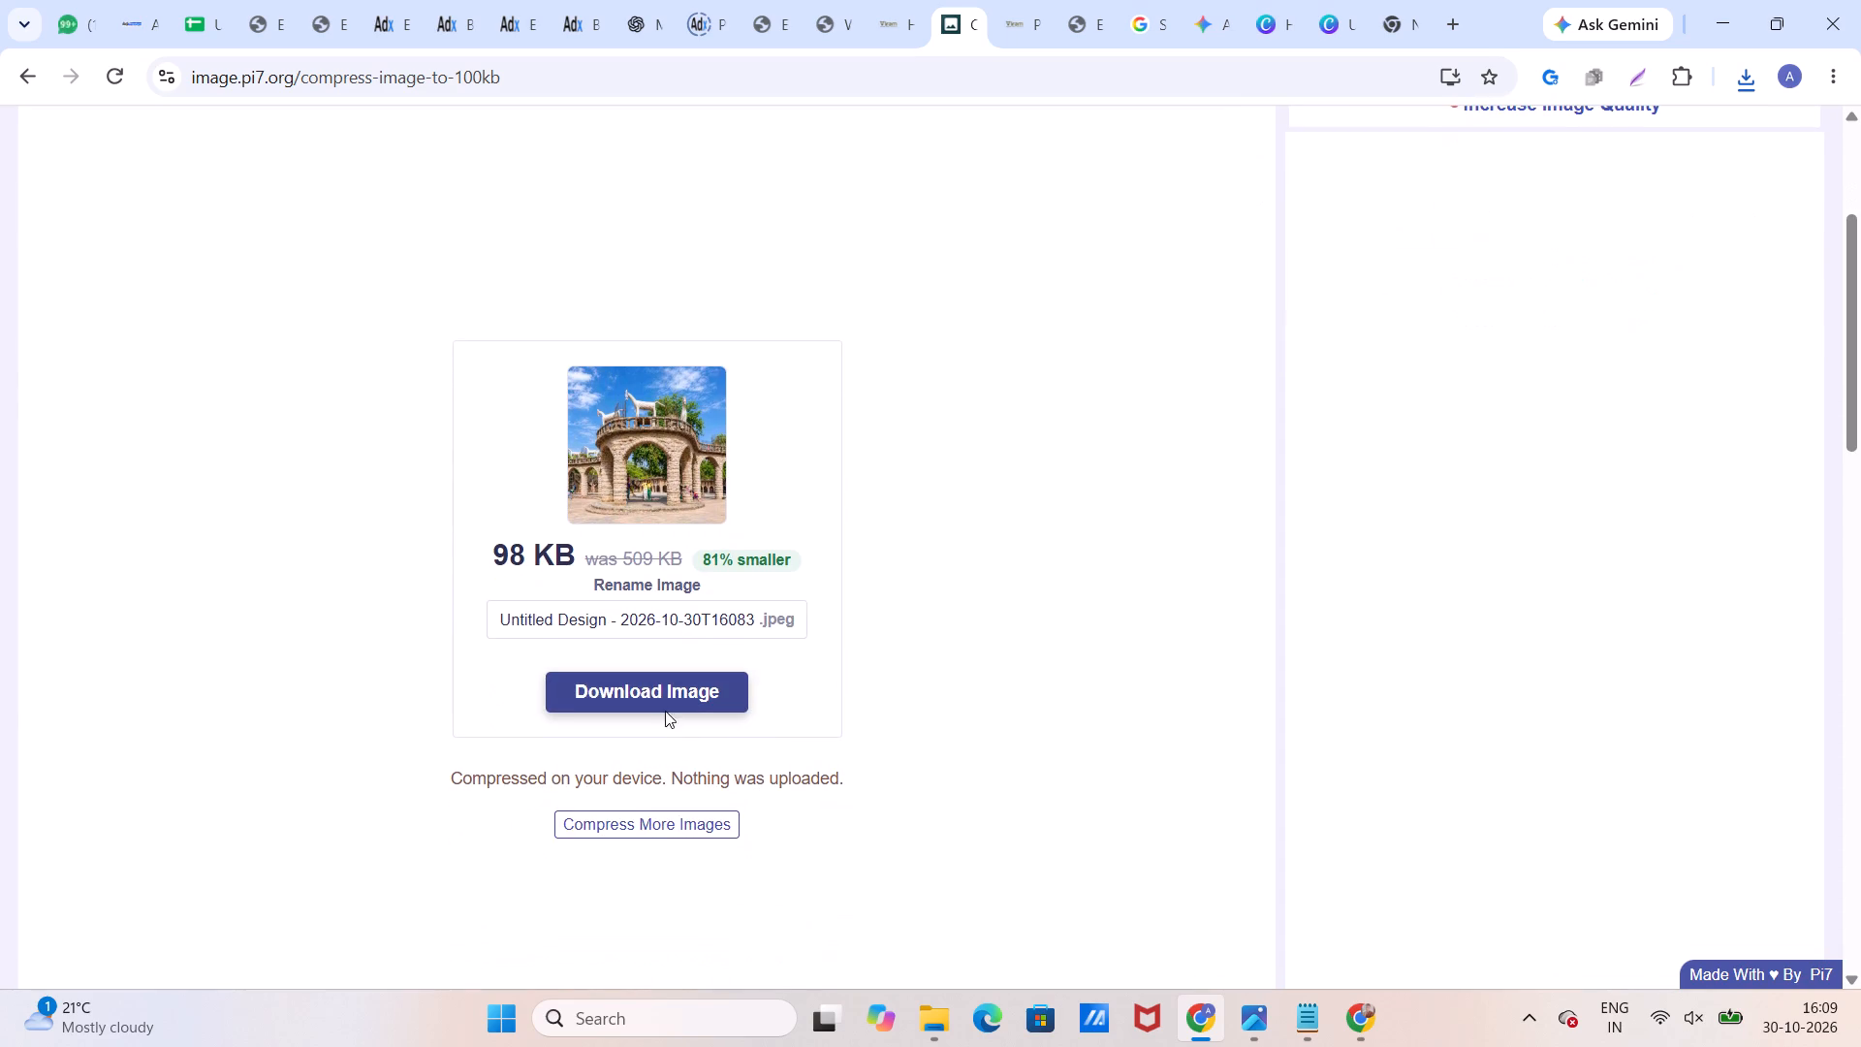
click(663, 703)
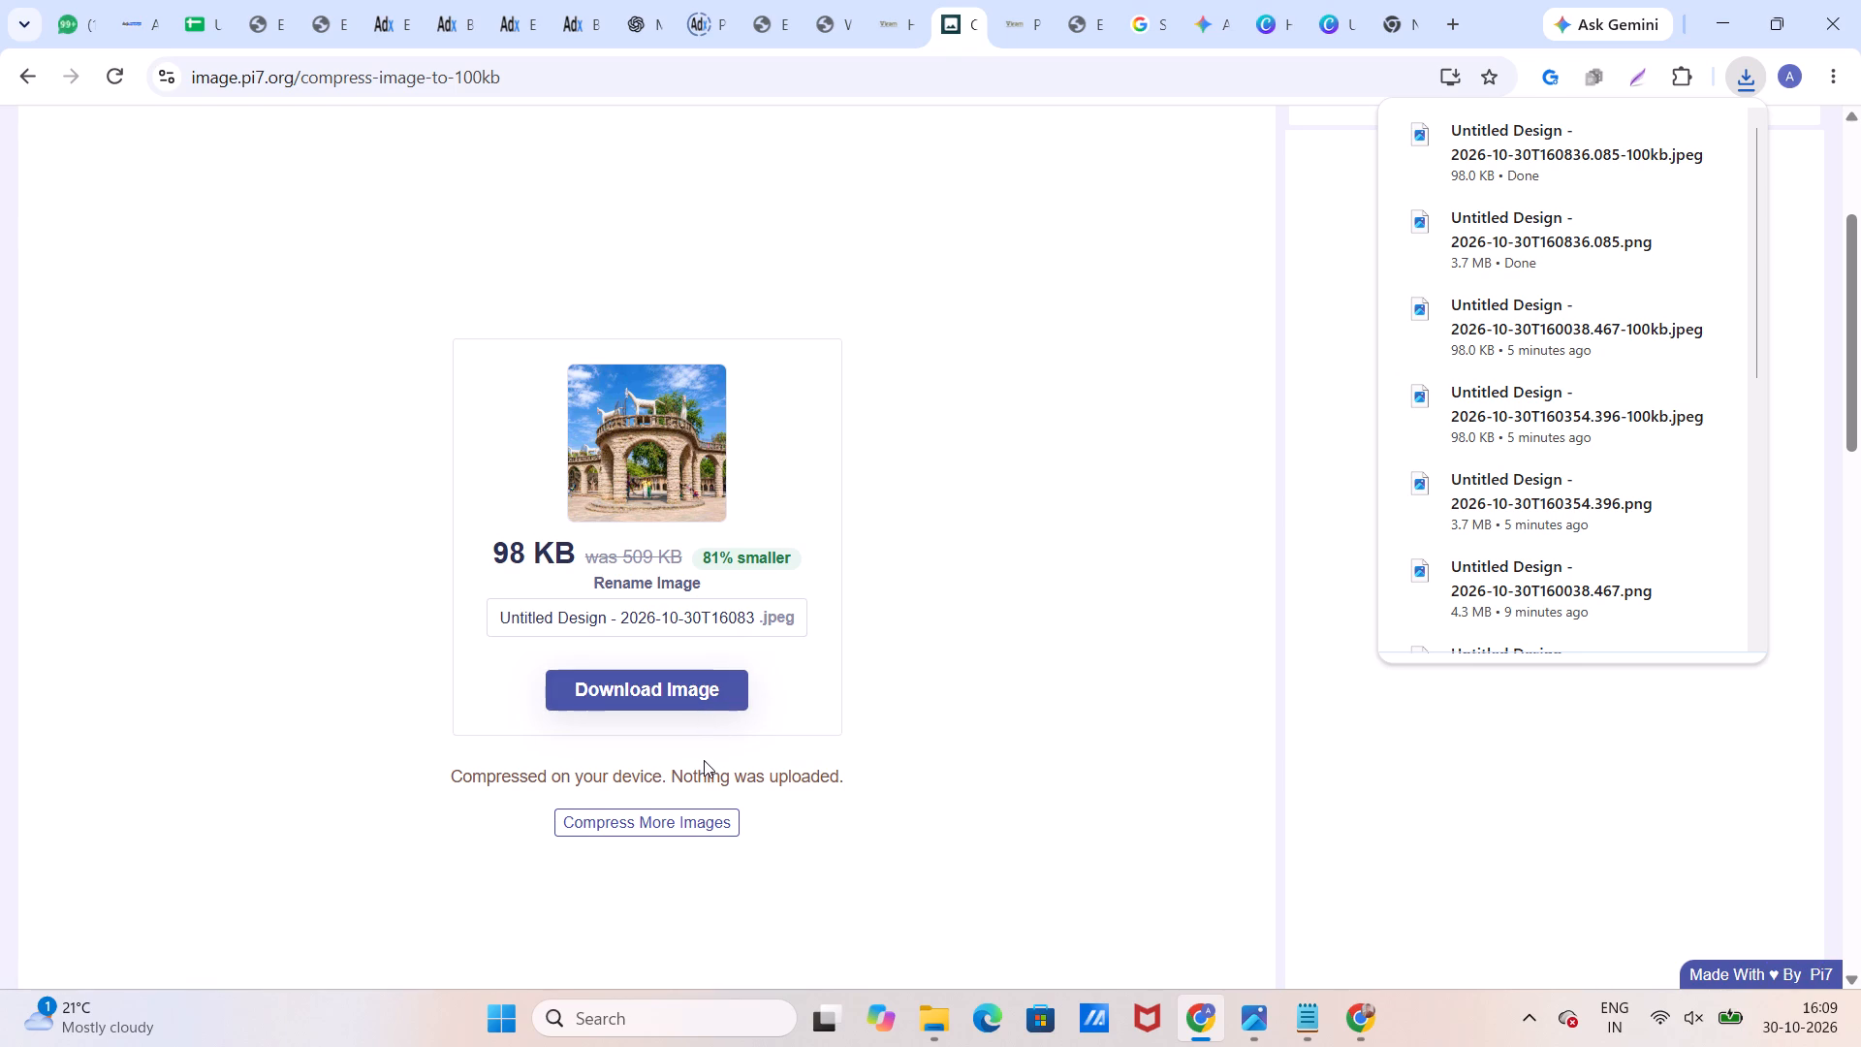
click(670, 702)
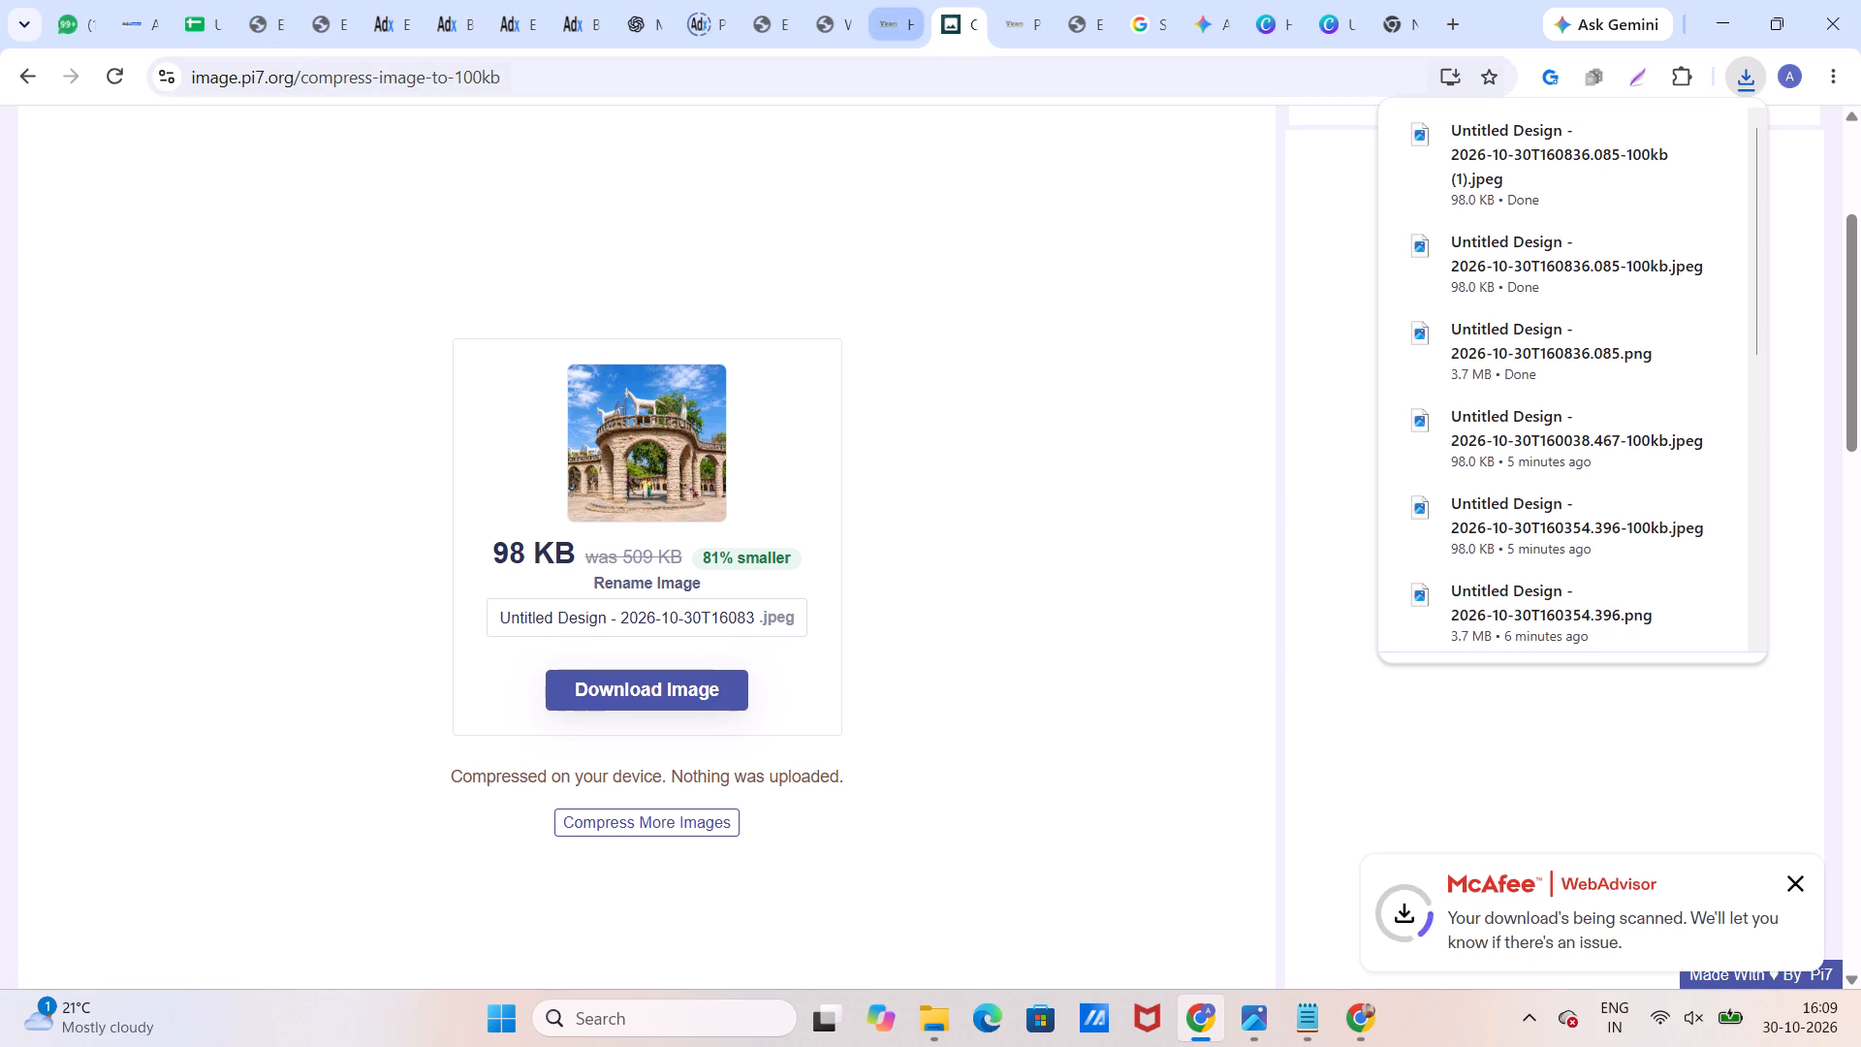
In the Elementor Home page, replace the Jamnagar photo beside the SOMNATH card with the uploaded 100kb Chandigarh arch JPEG.
click(1081, 33)
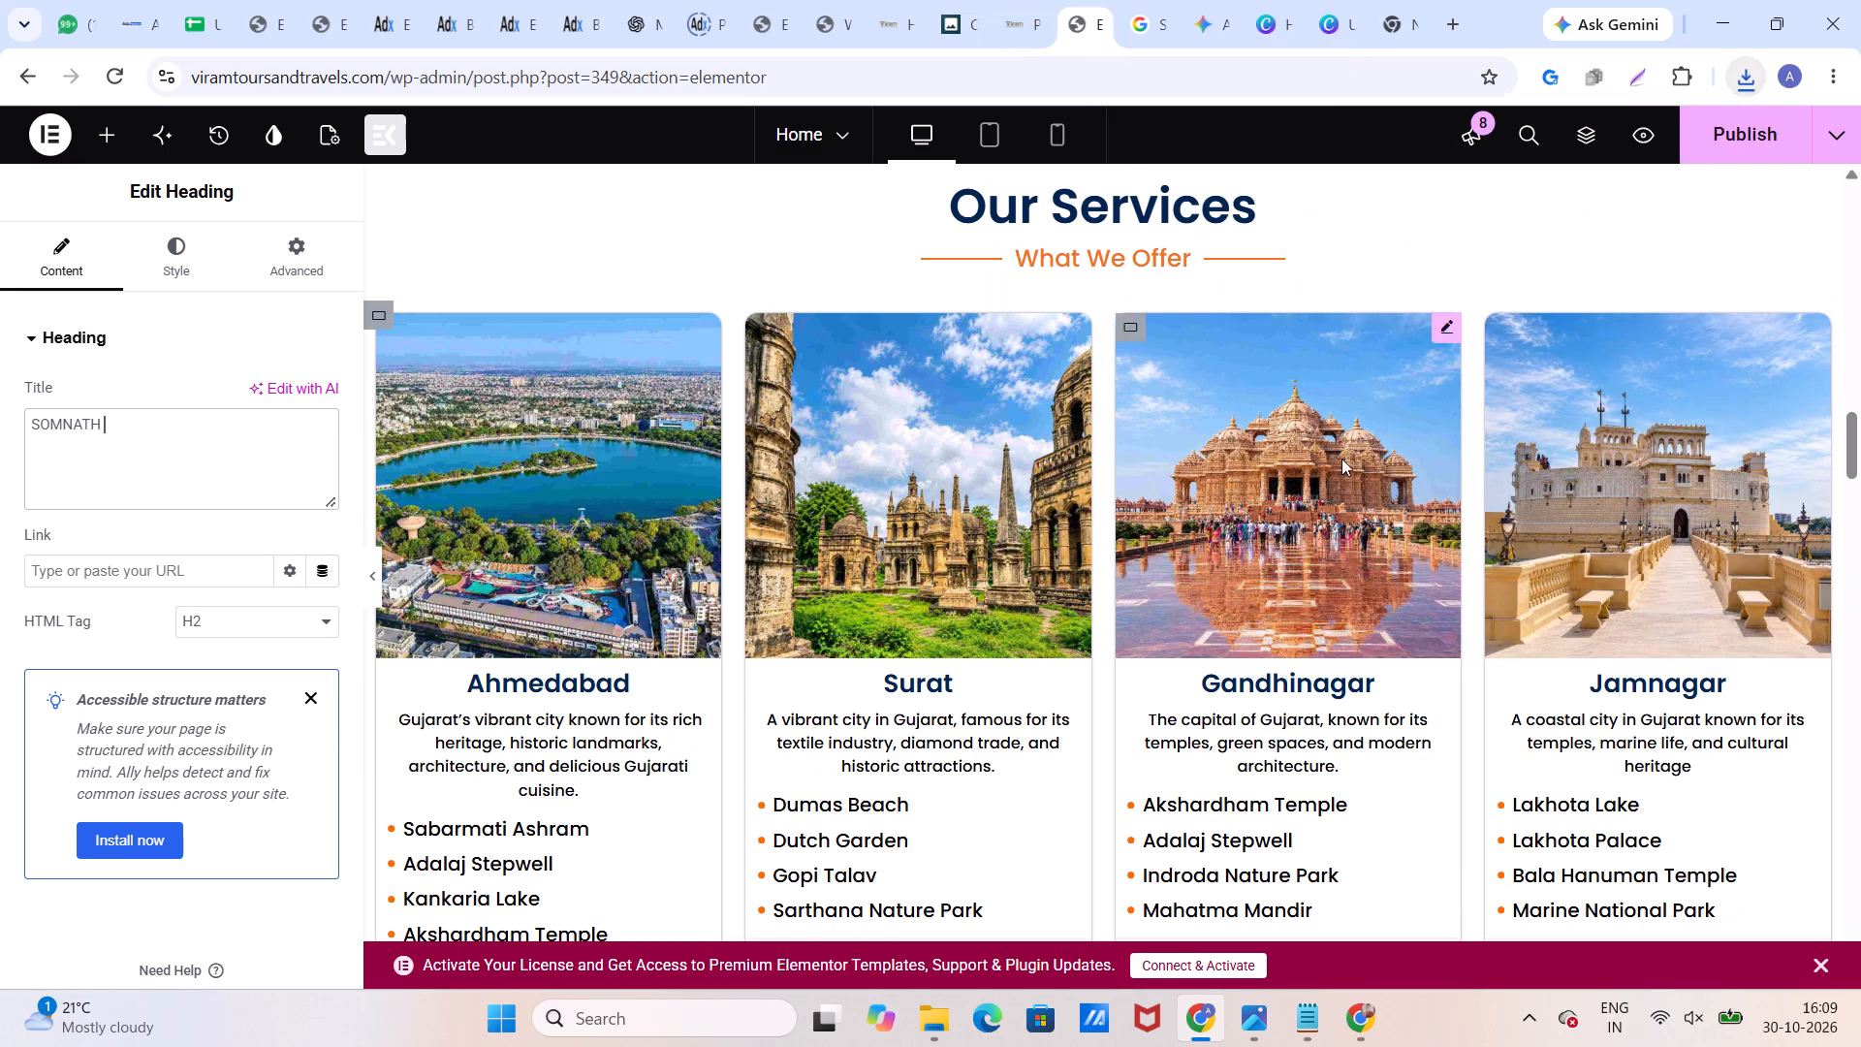
click(1590, 539)
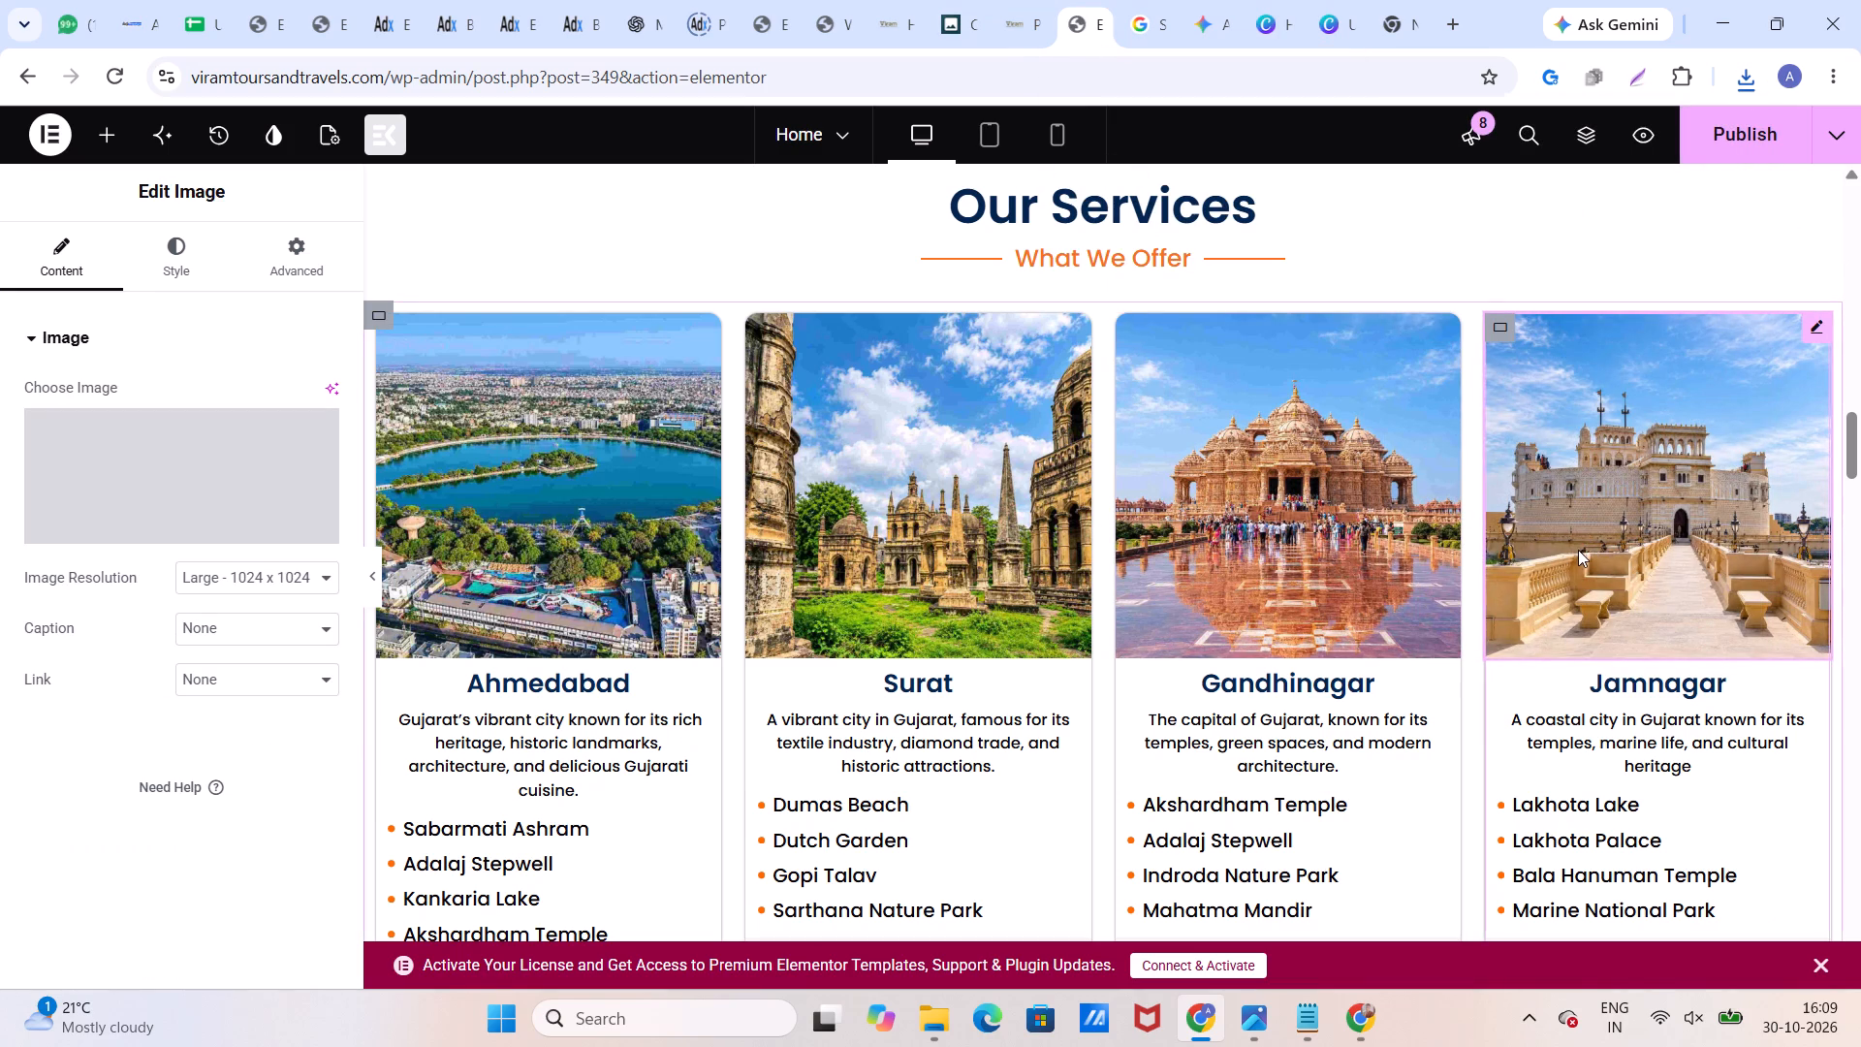
scroll(1320, 573, down, 6)
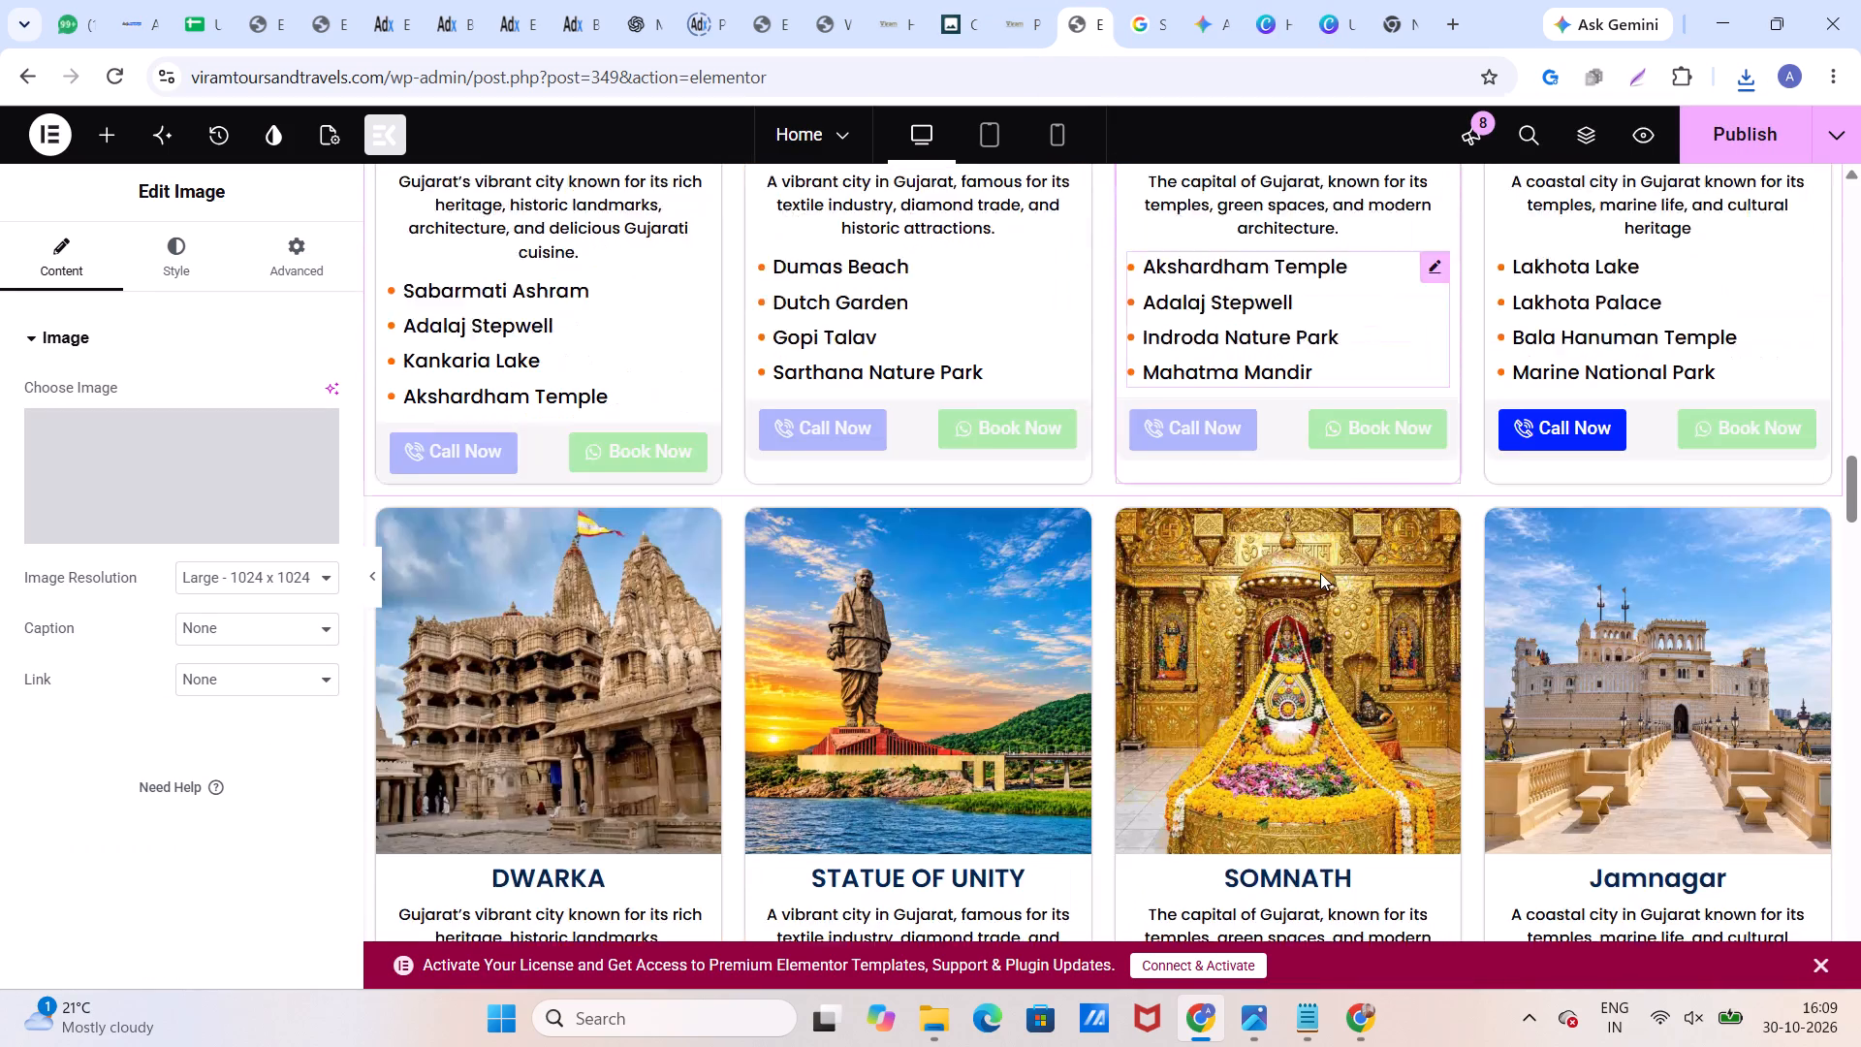
click(1635, 566)
click(232, 499)
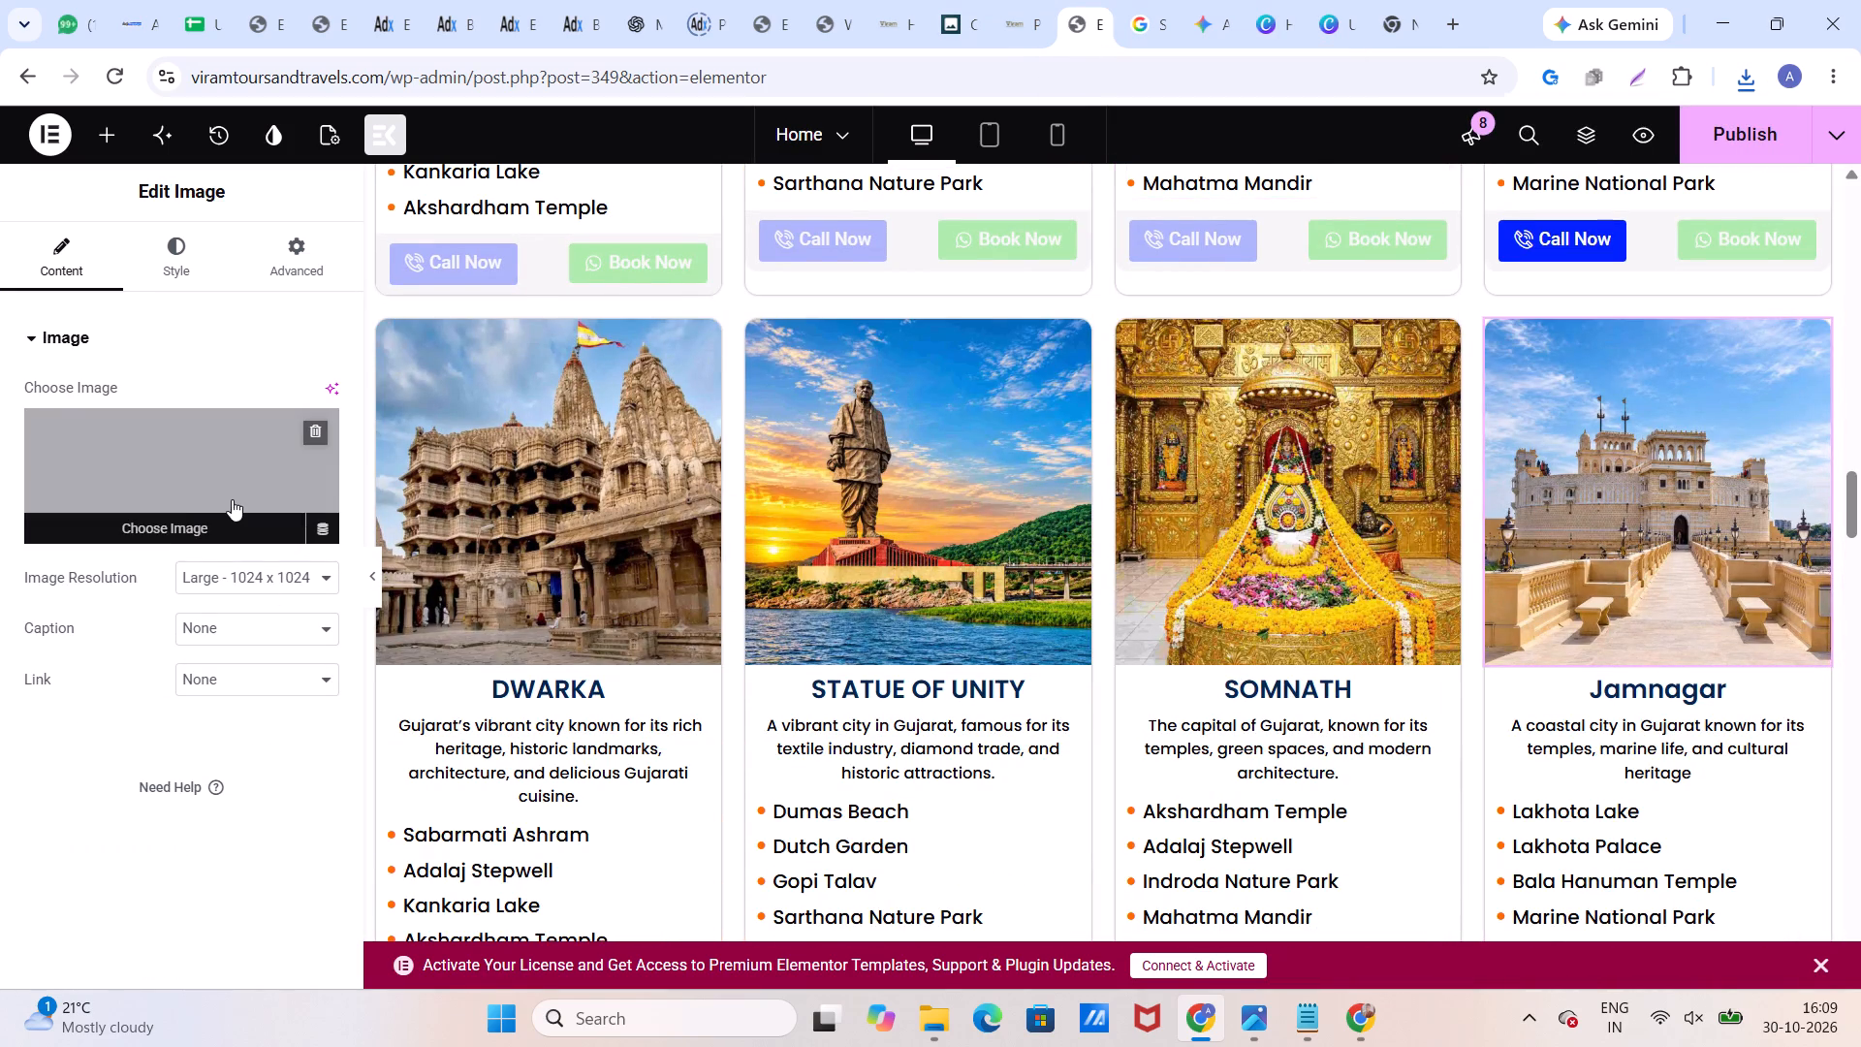
click(324, 221)
click(1062, 555)
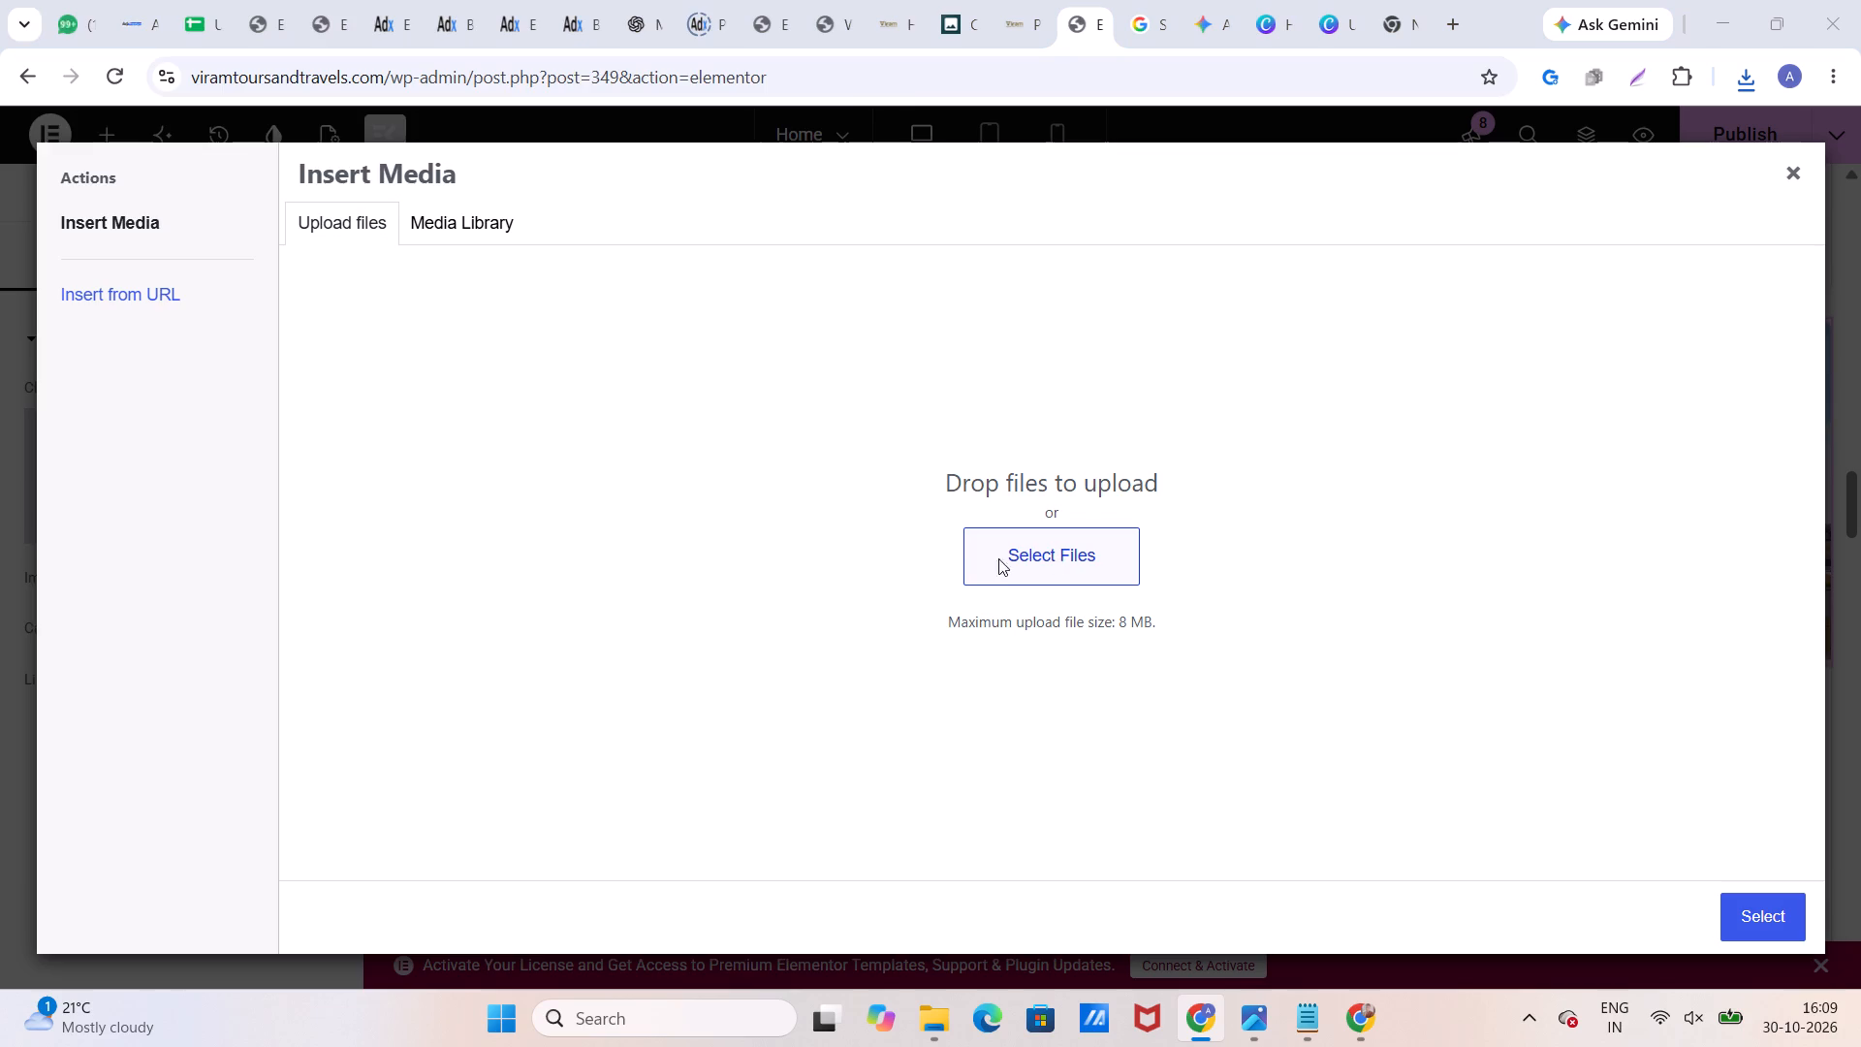
click(90, 273)
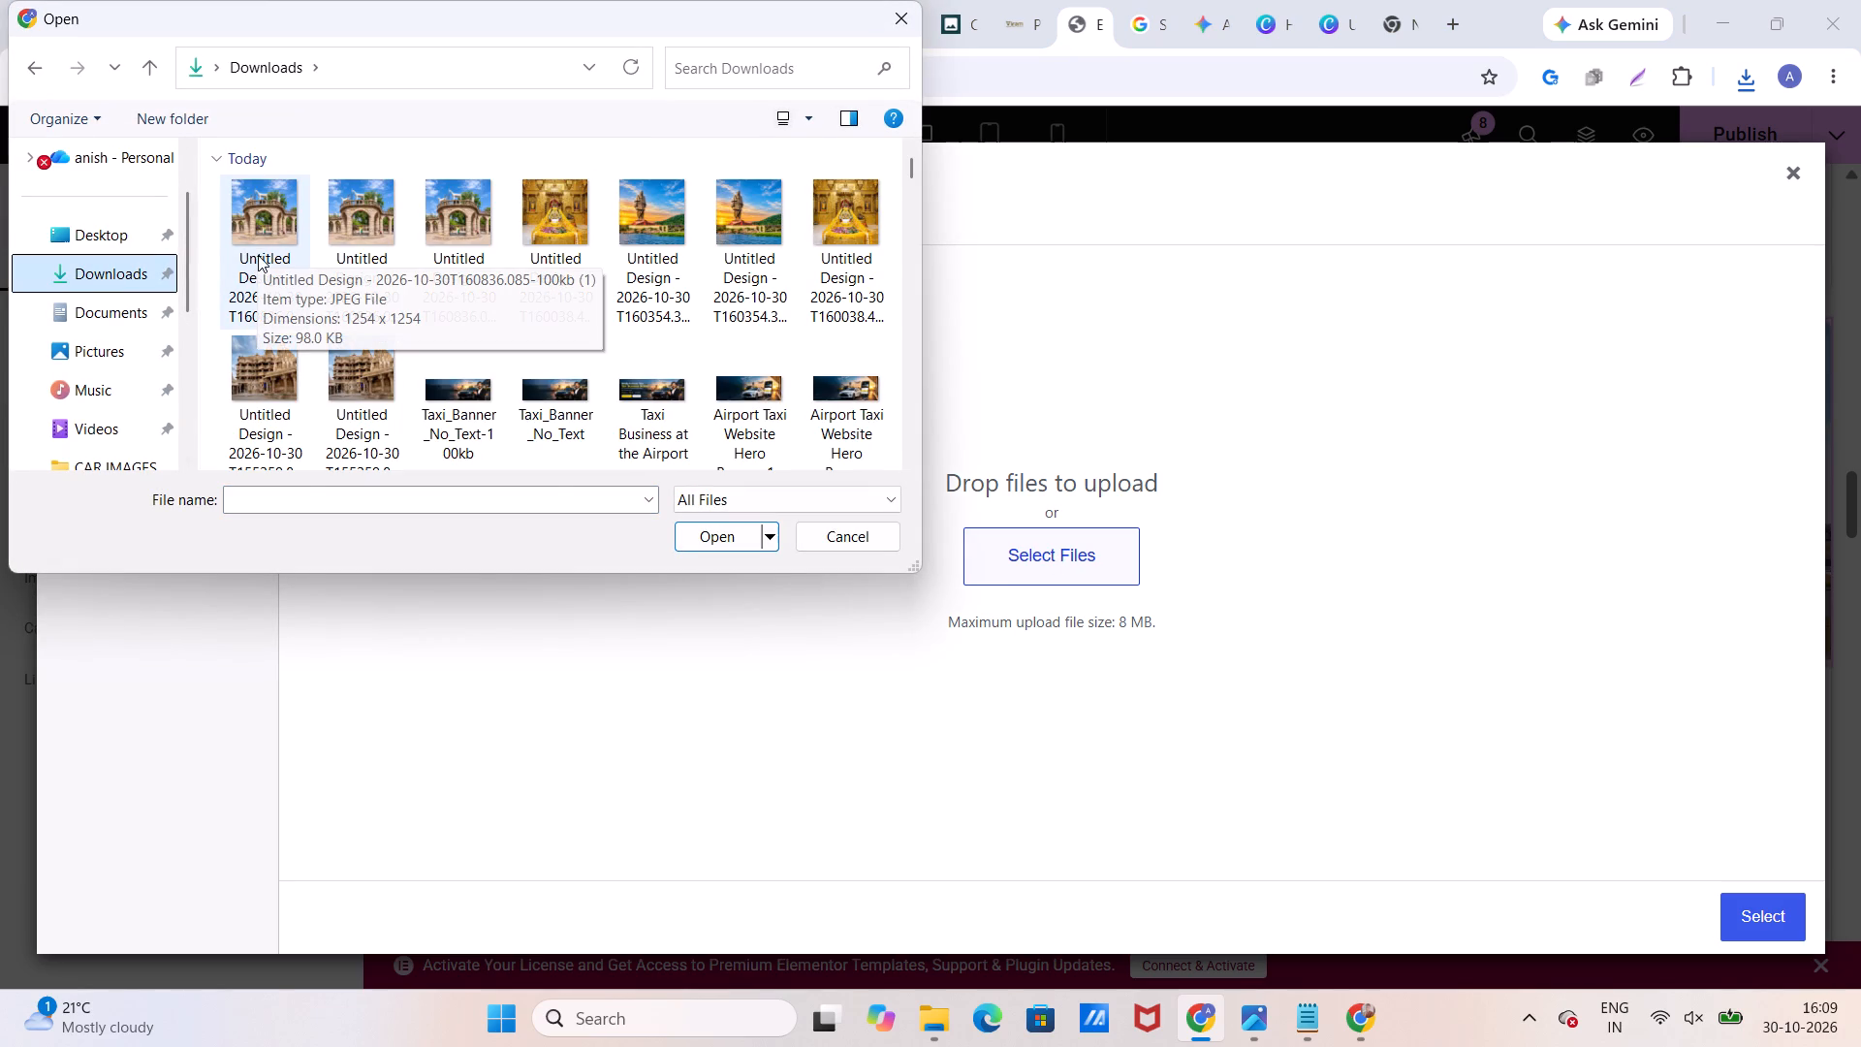
double_click(258, 255)
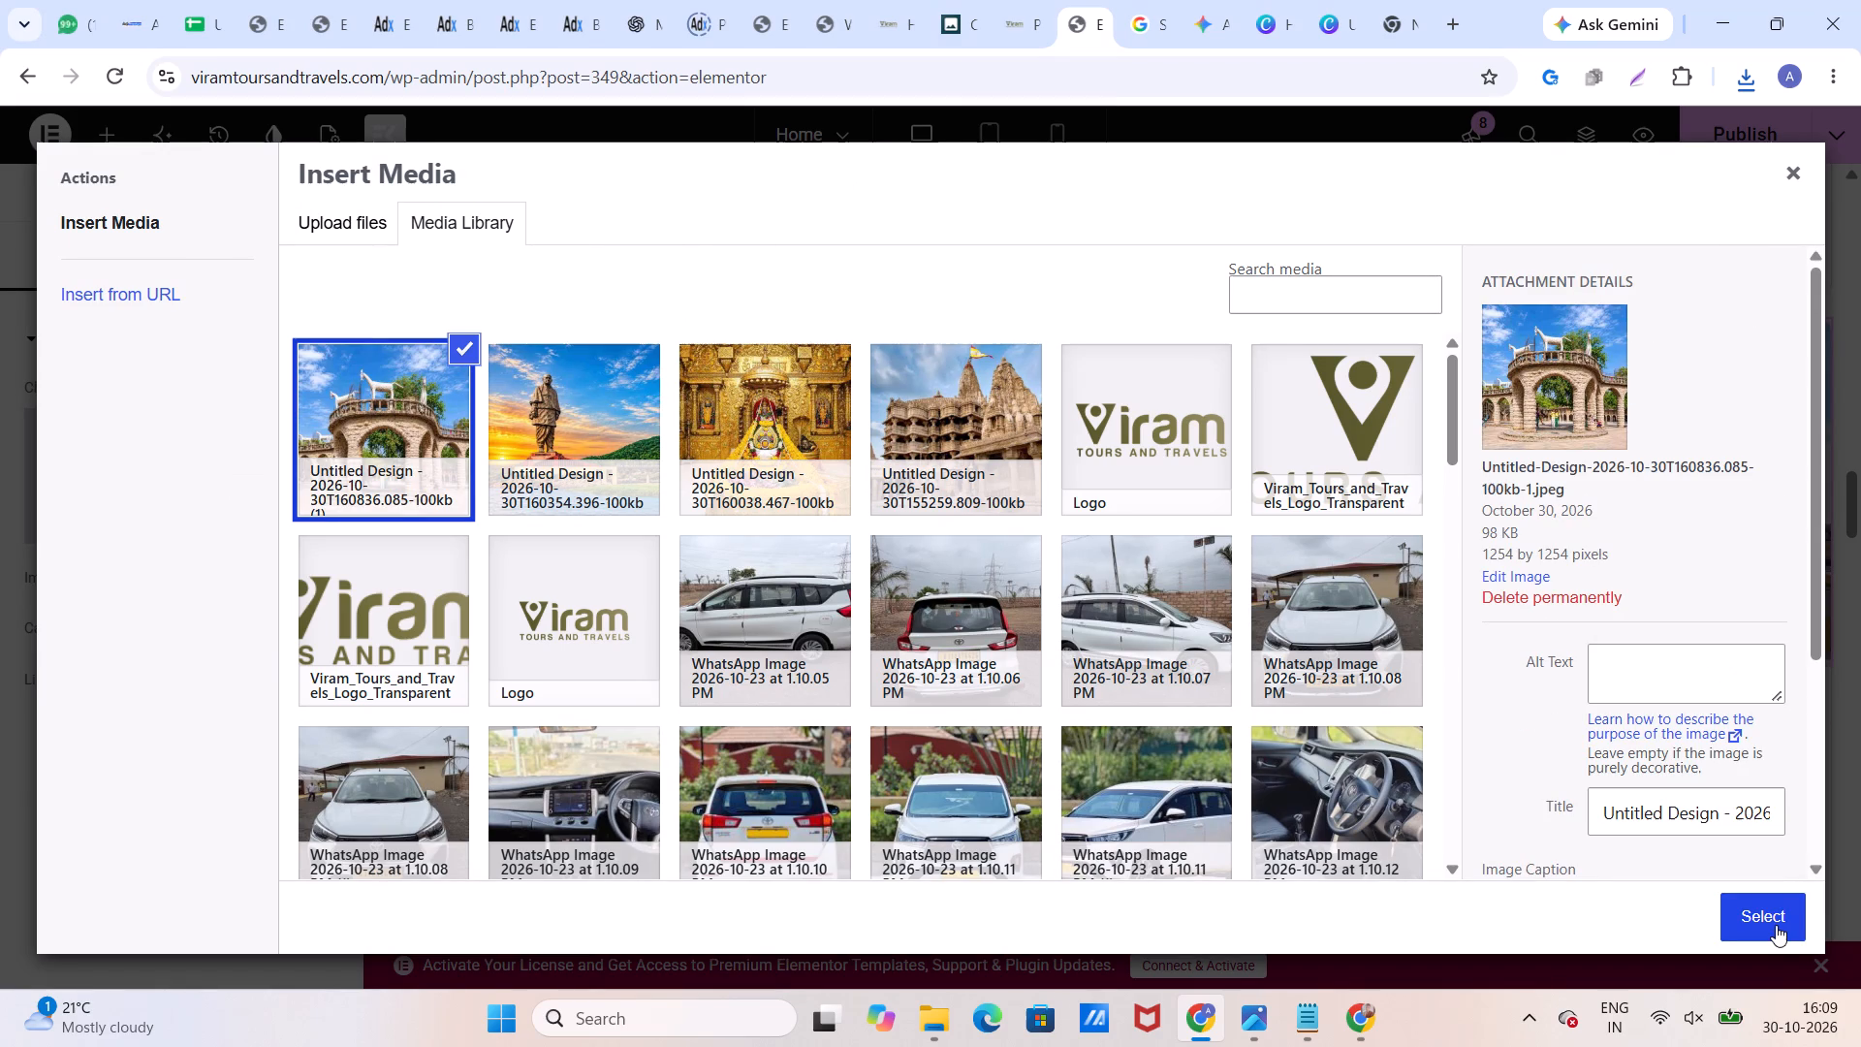
click(1774, 913)
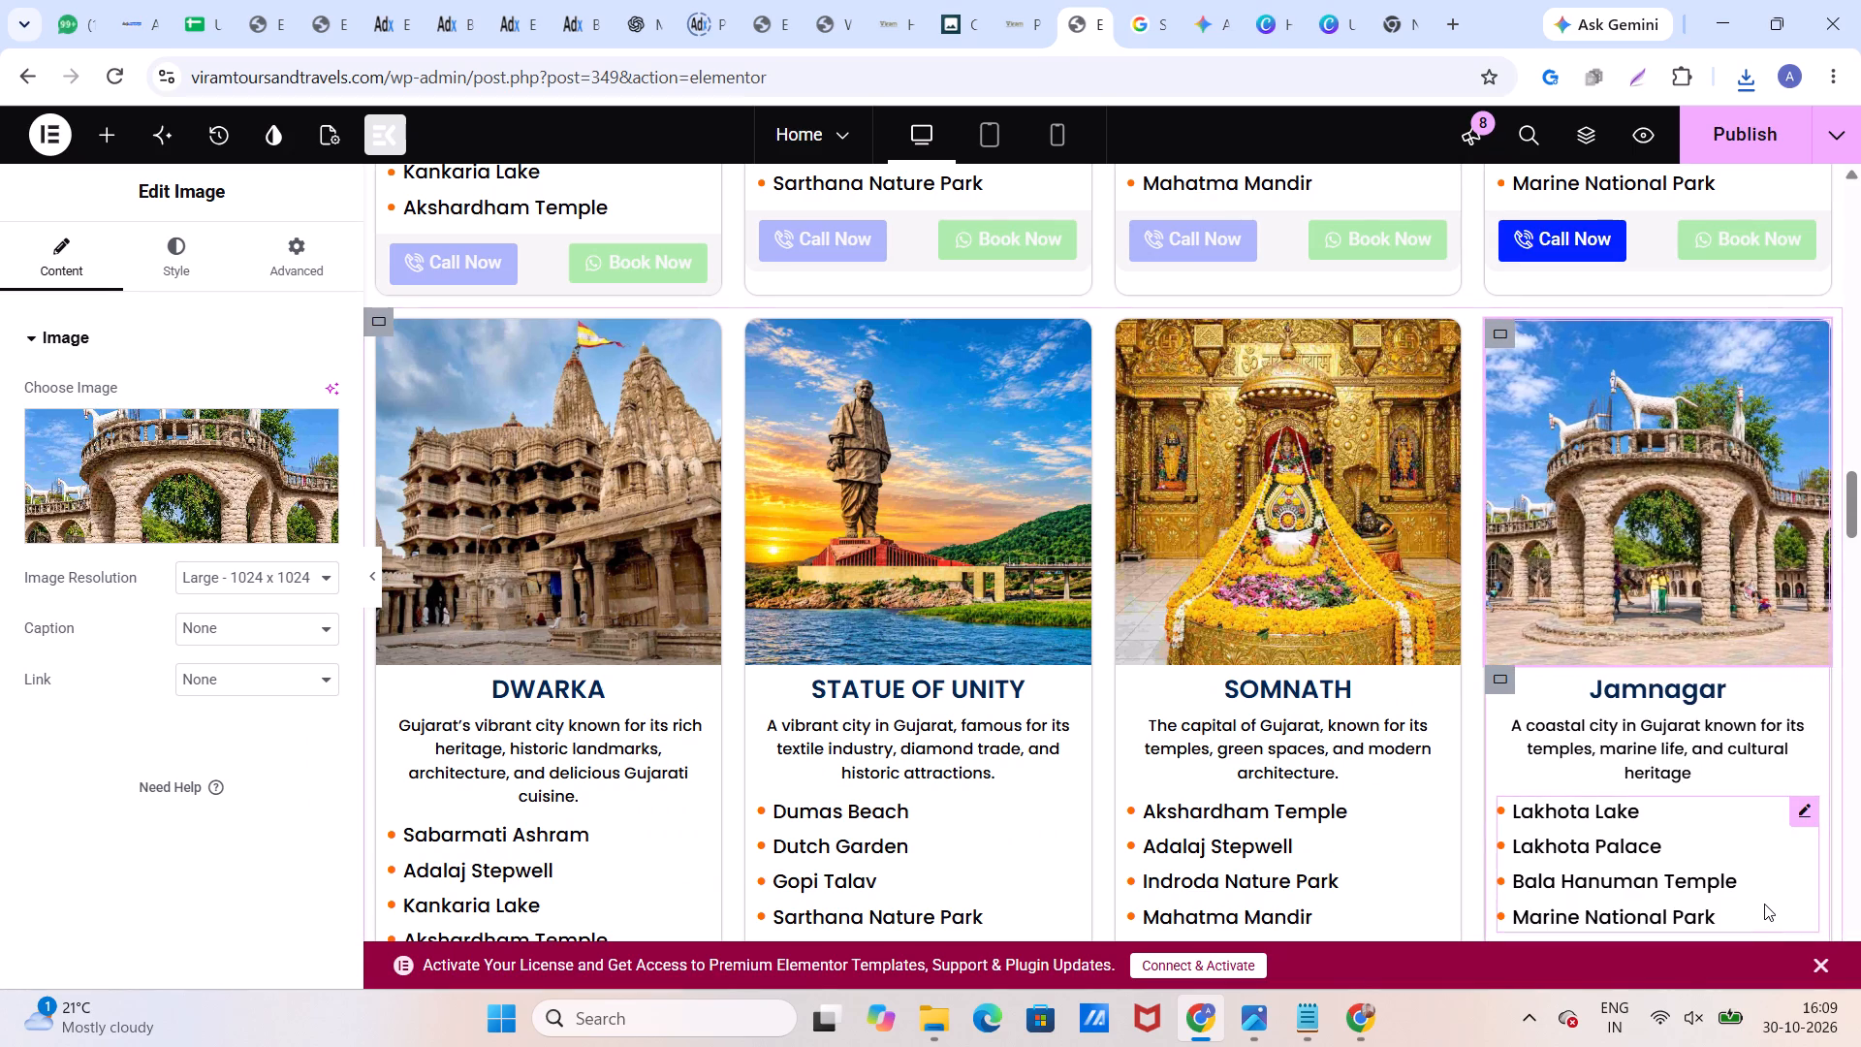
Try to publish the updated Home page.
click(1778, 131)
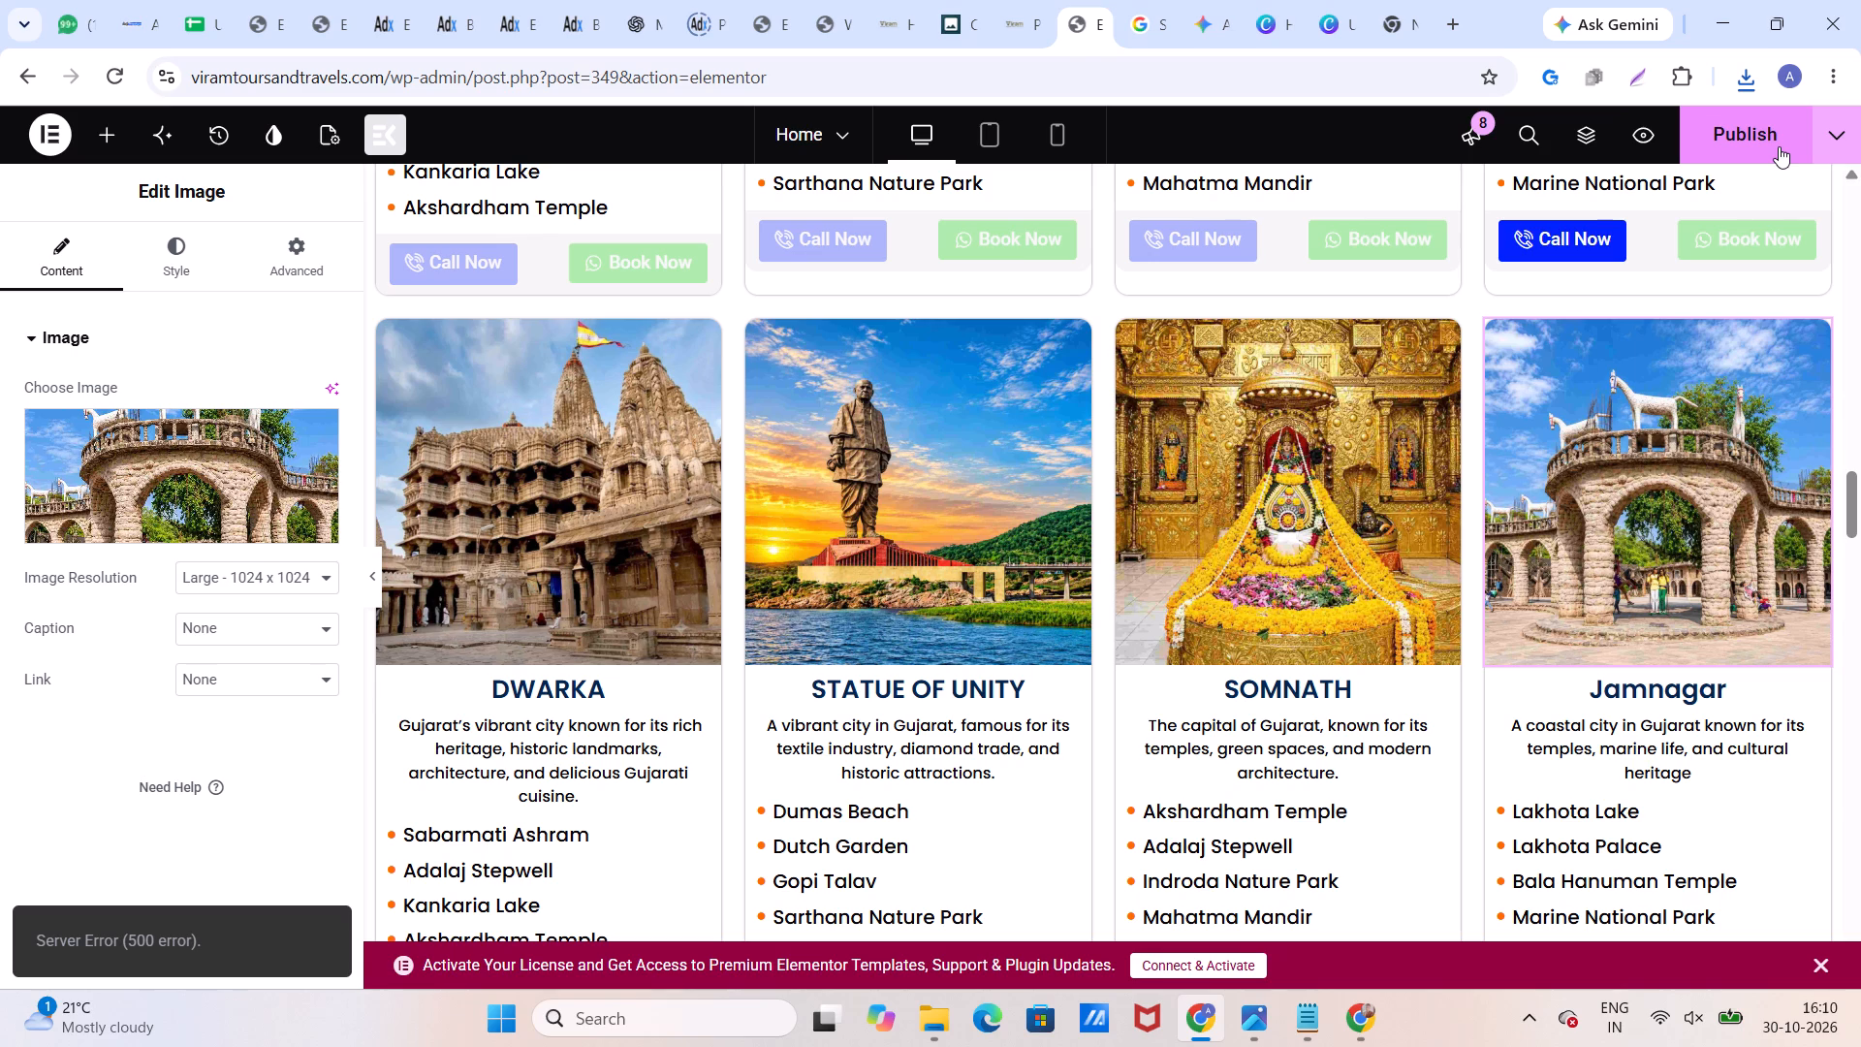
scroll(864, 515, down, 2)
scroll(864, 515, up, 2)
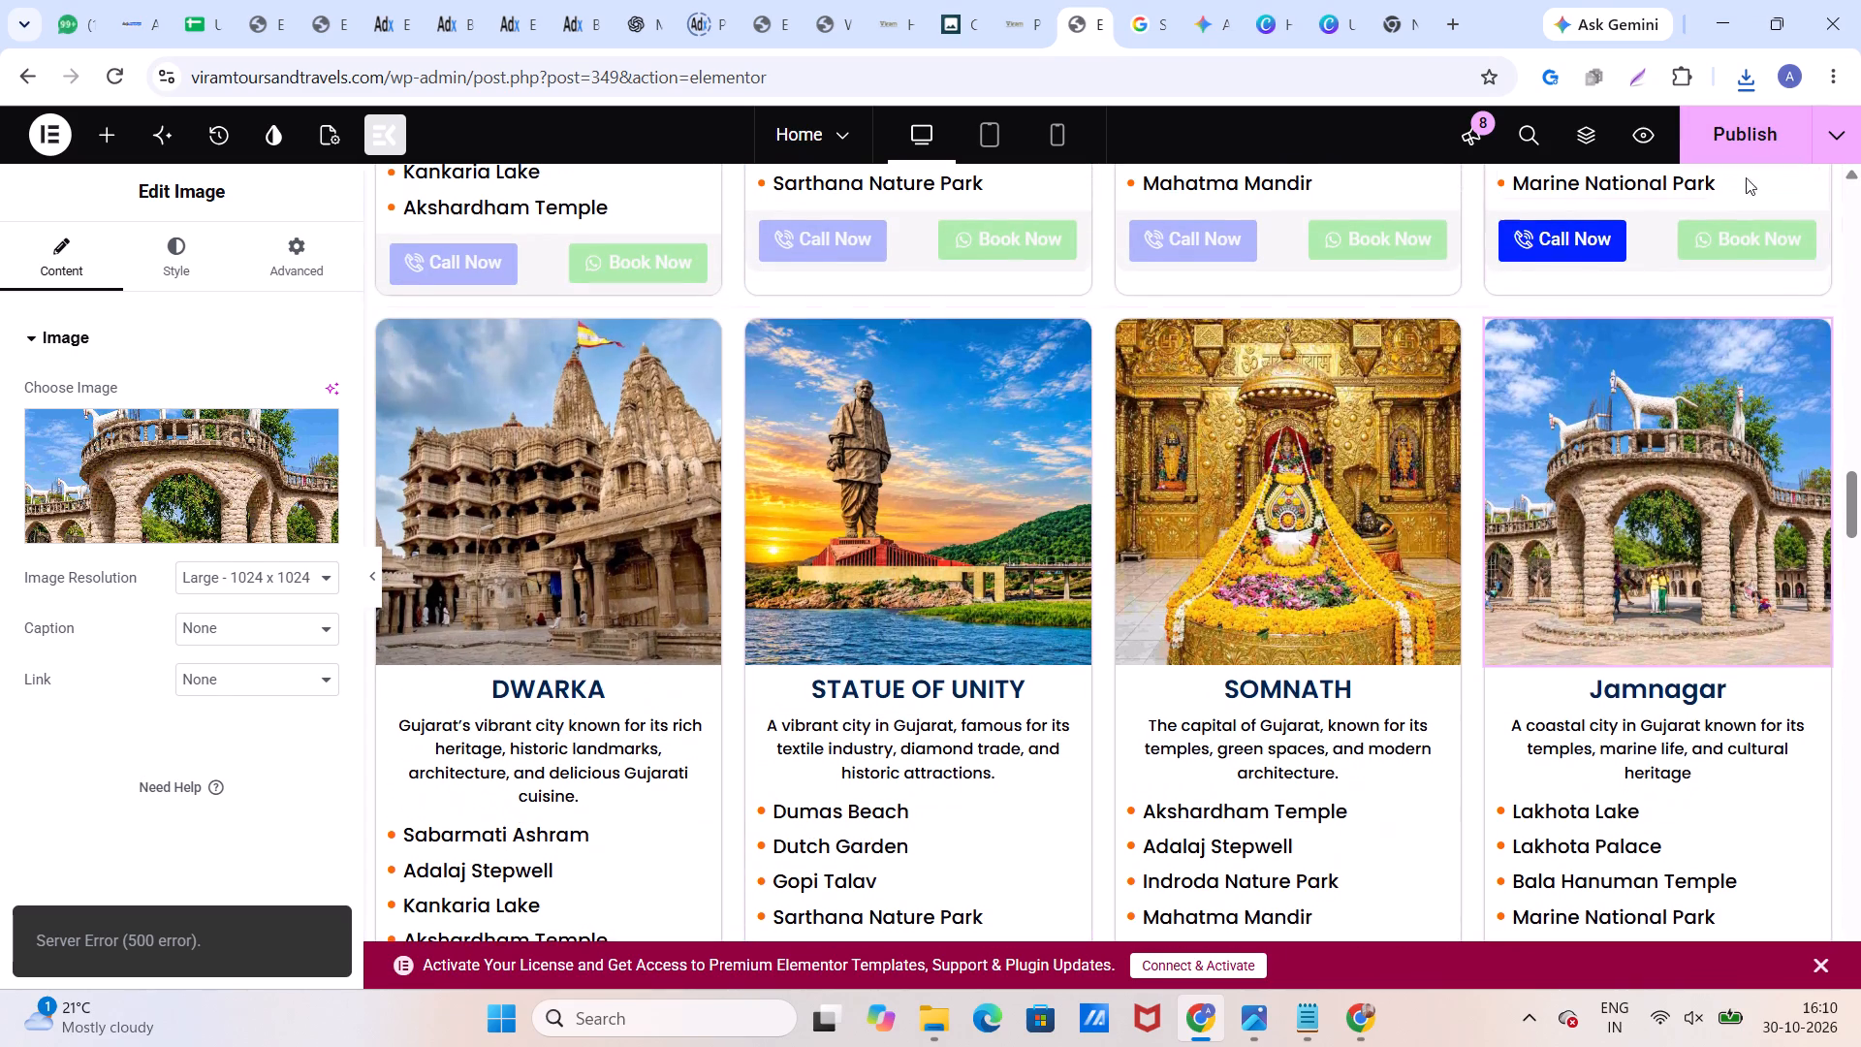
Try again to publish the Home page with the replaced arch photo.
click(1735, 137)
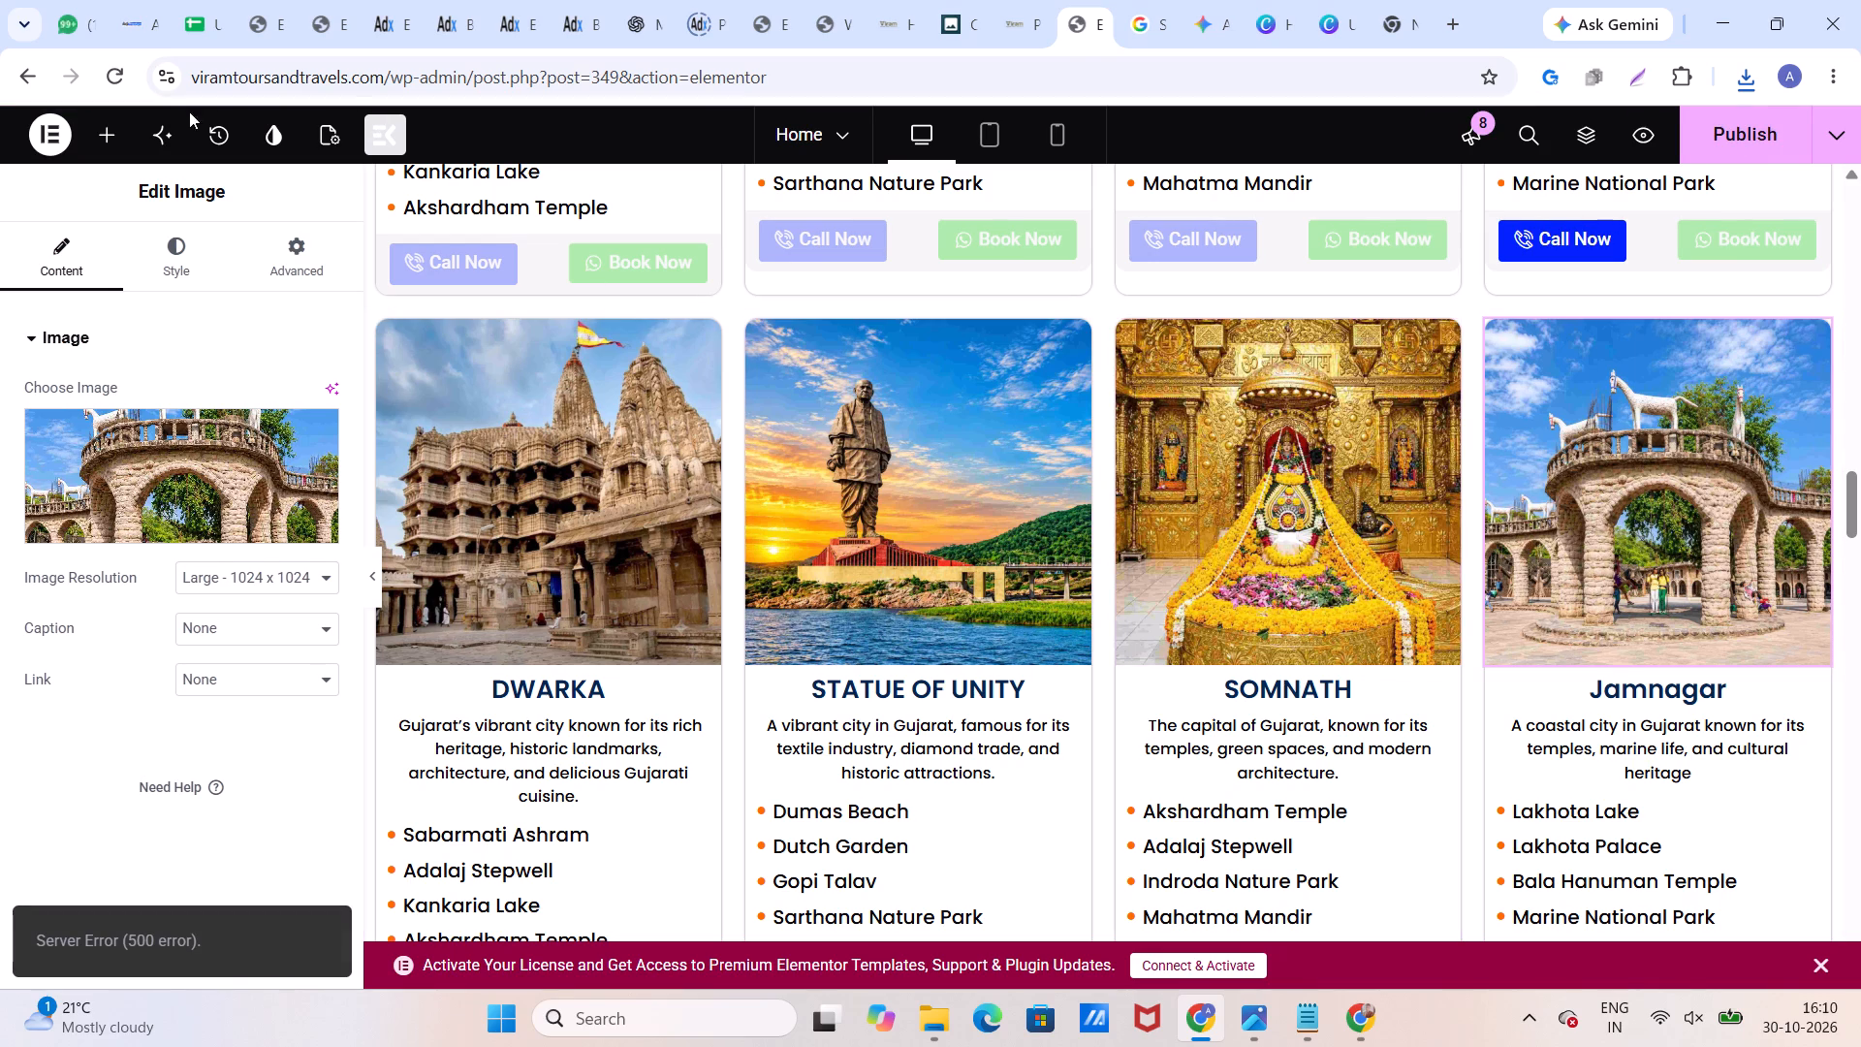
Exit the Elementor editor of the Home page to WordPress, leaving without saving the pending changes.
click(42, 135)
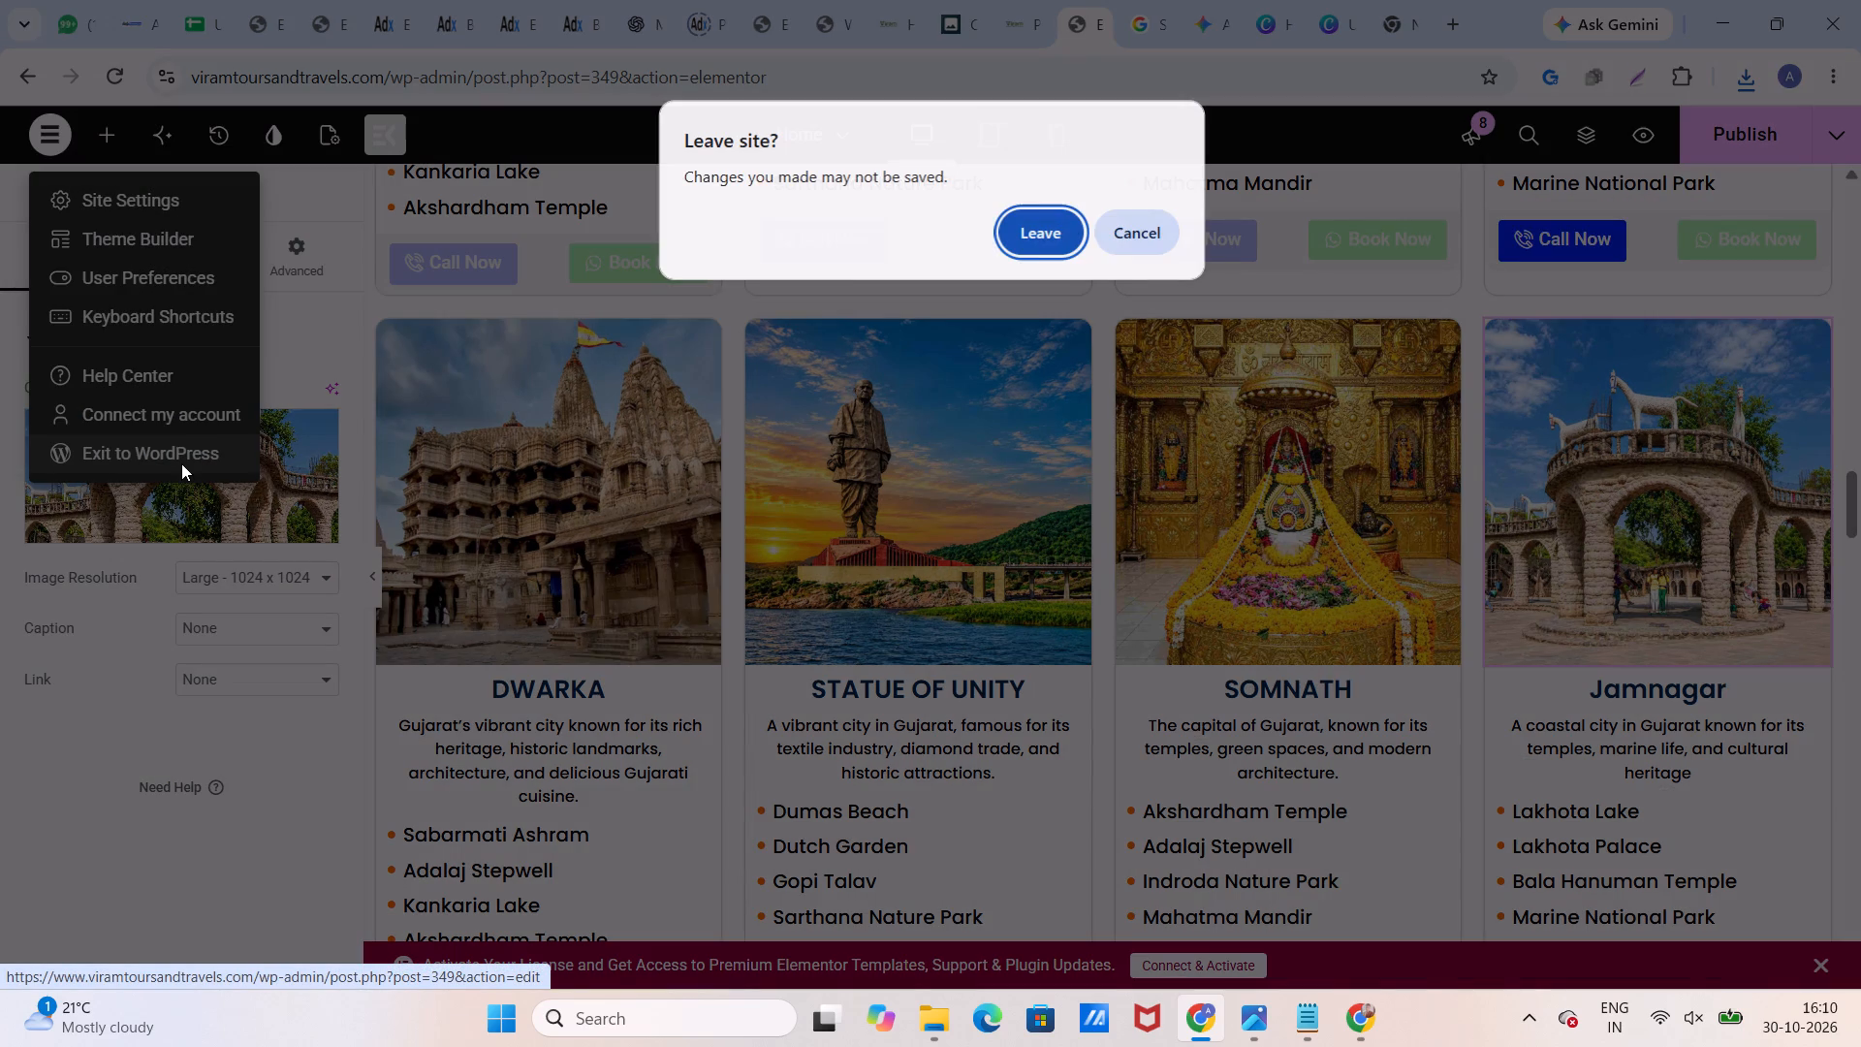
click(1026, 239)
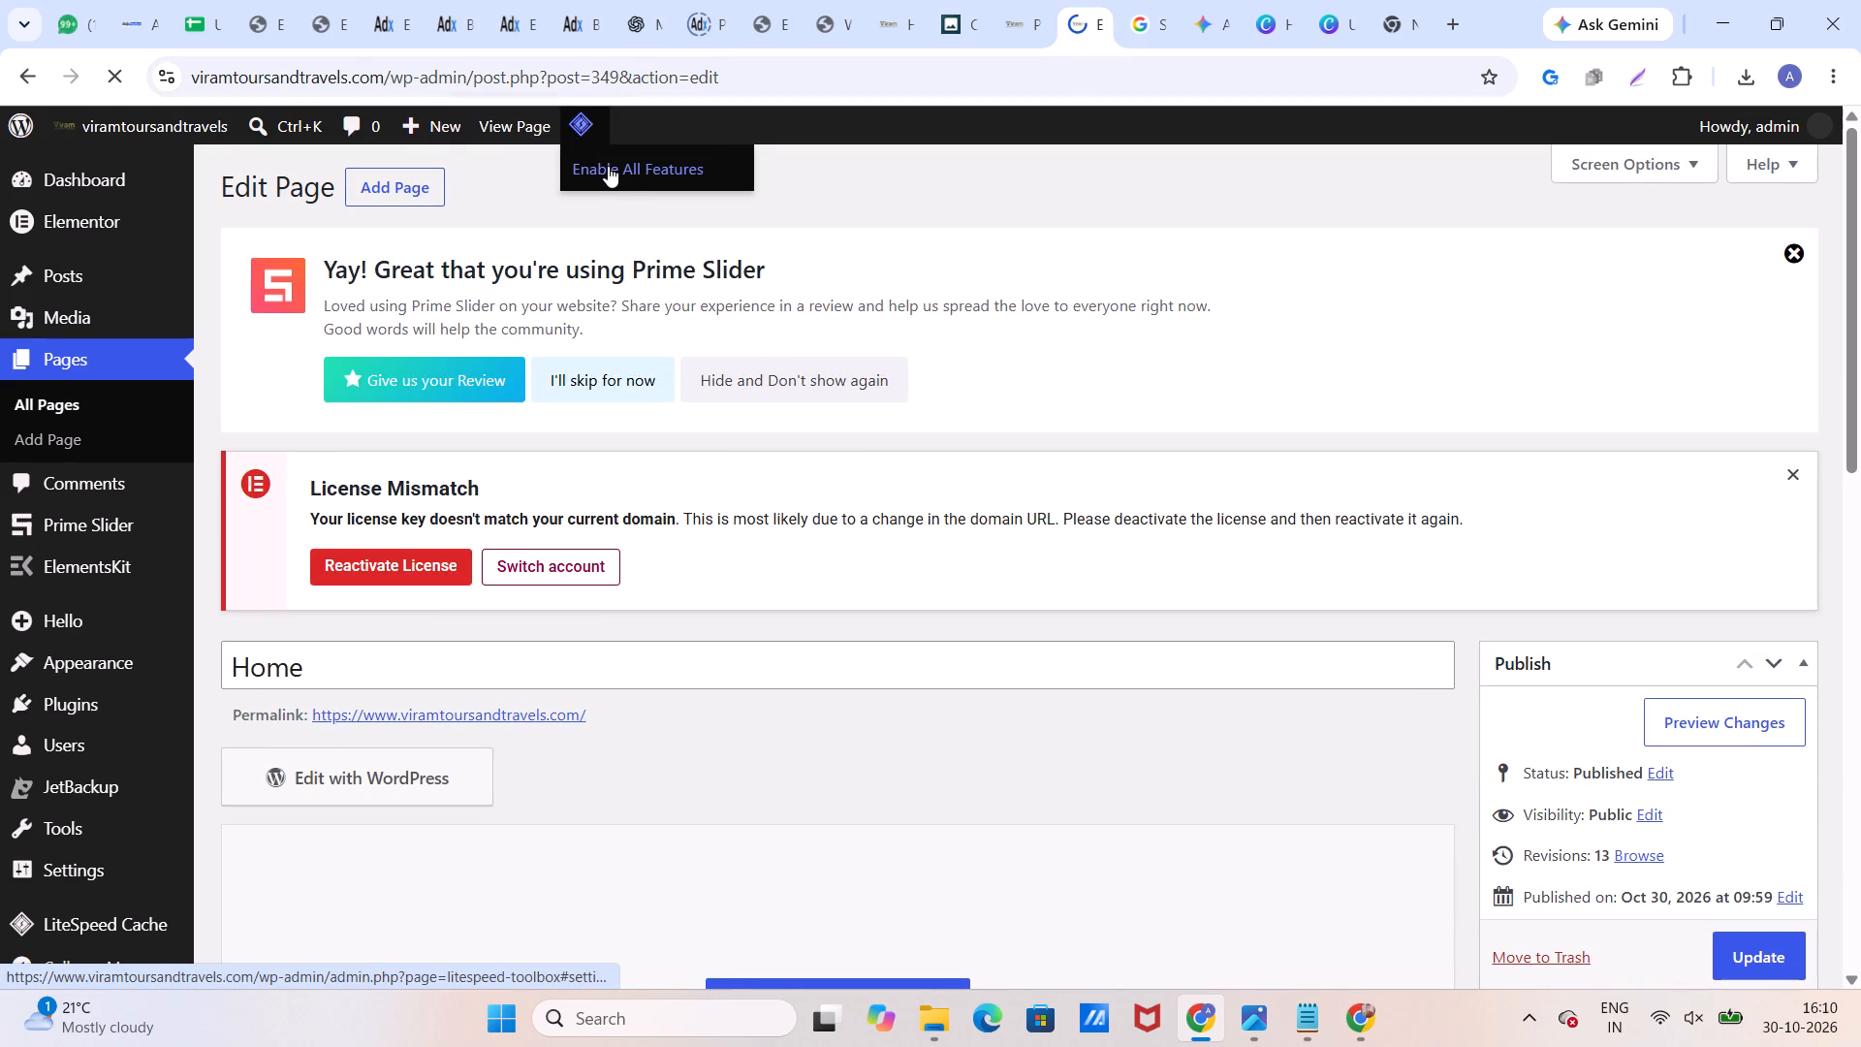
Enable all LiteSpeed Cache features, and purge all LSCache entries and the CSS/JS cache.
click(608, 166)
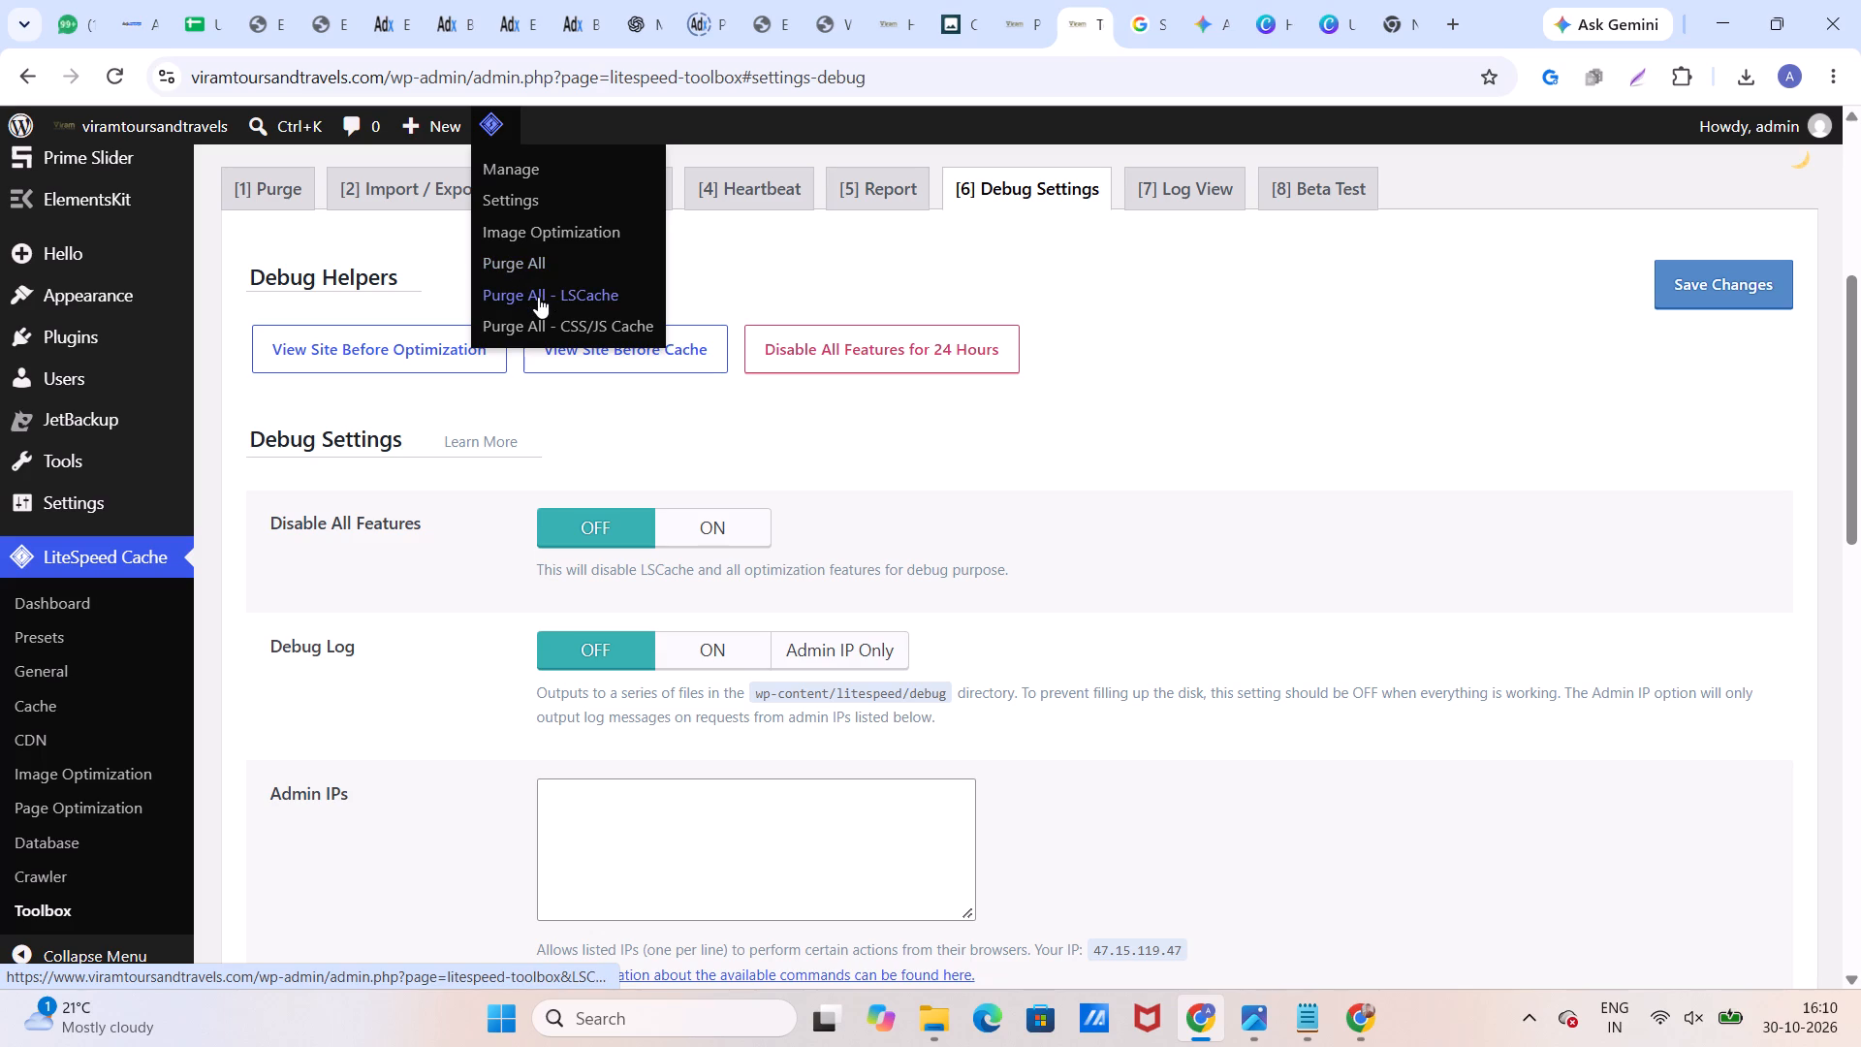
click(538, 297)
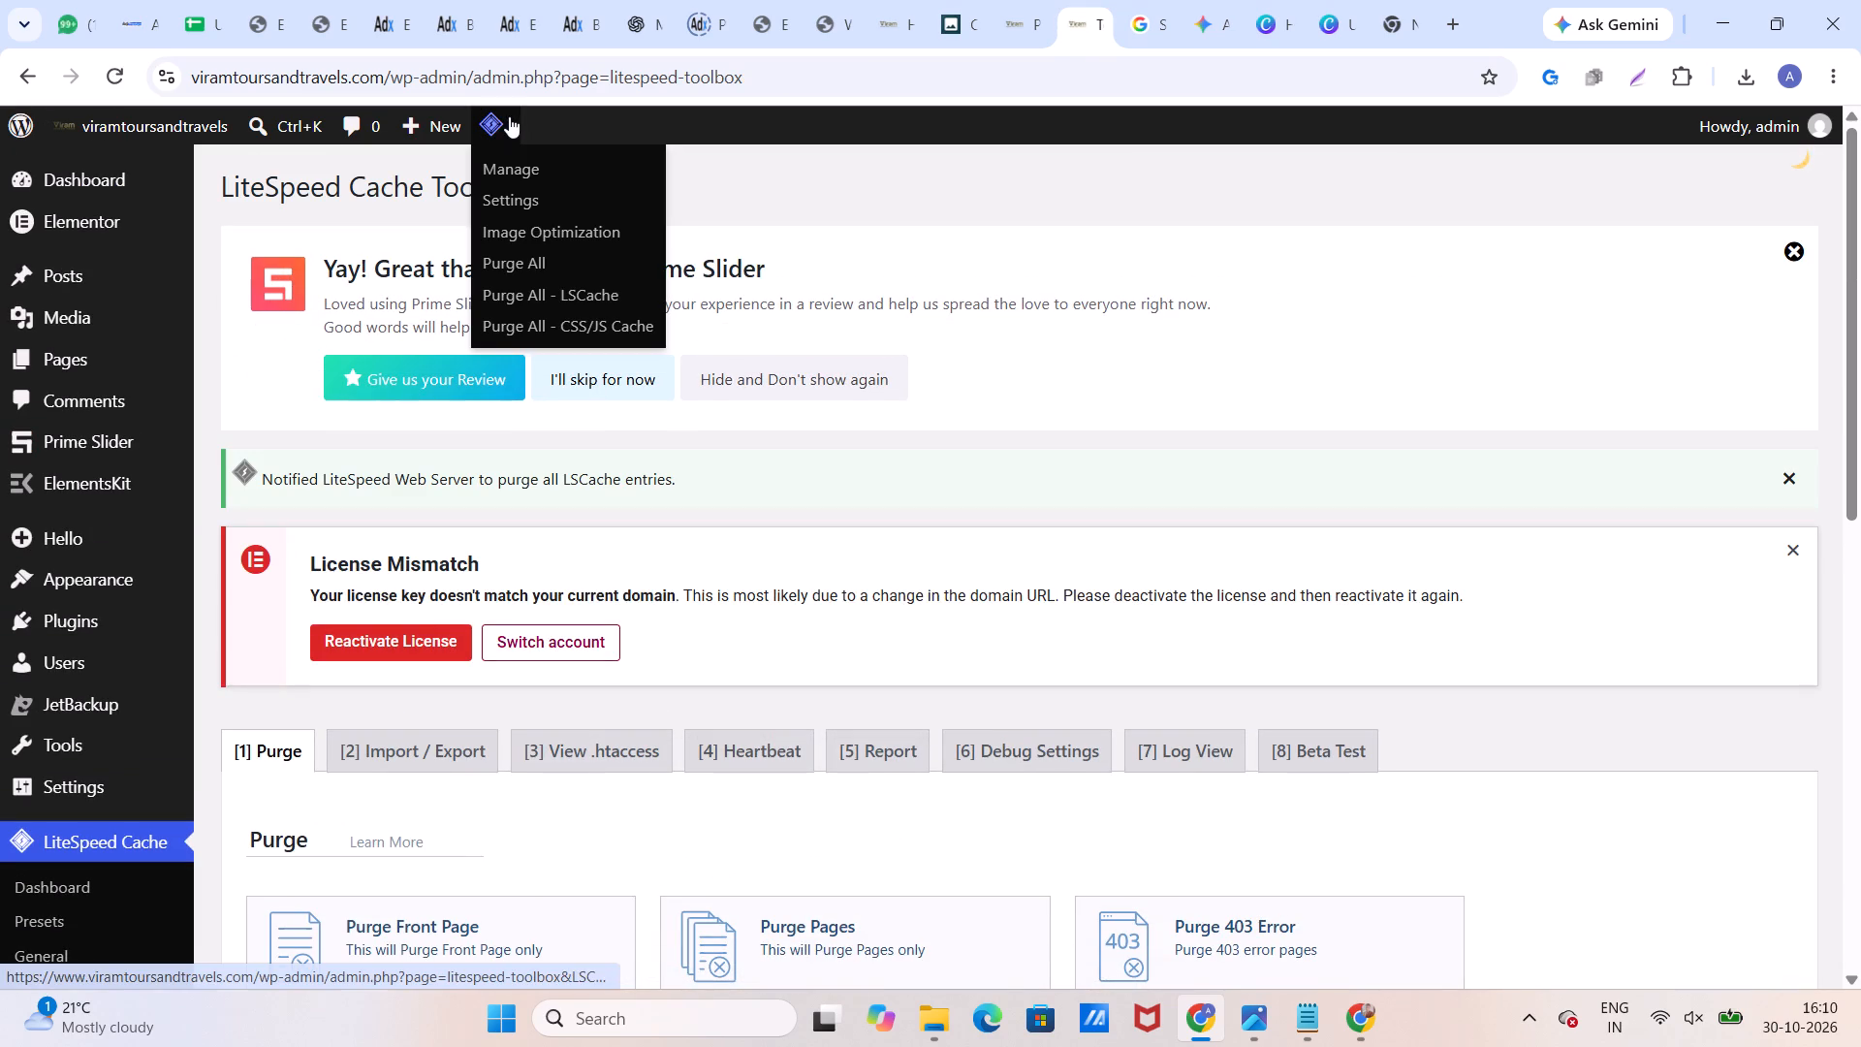
click(546, 326)
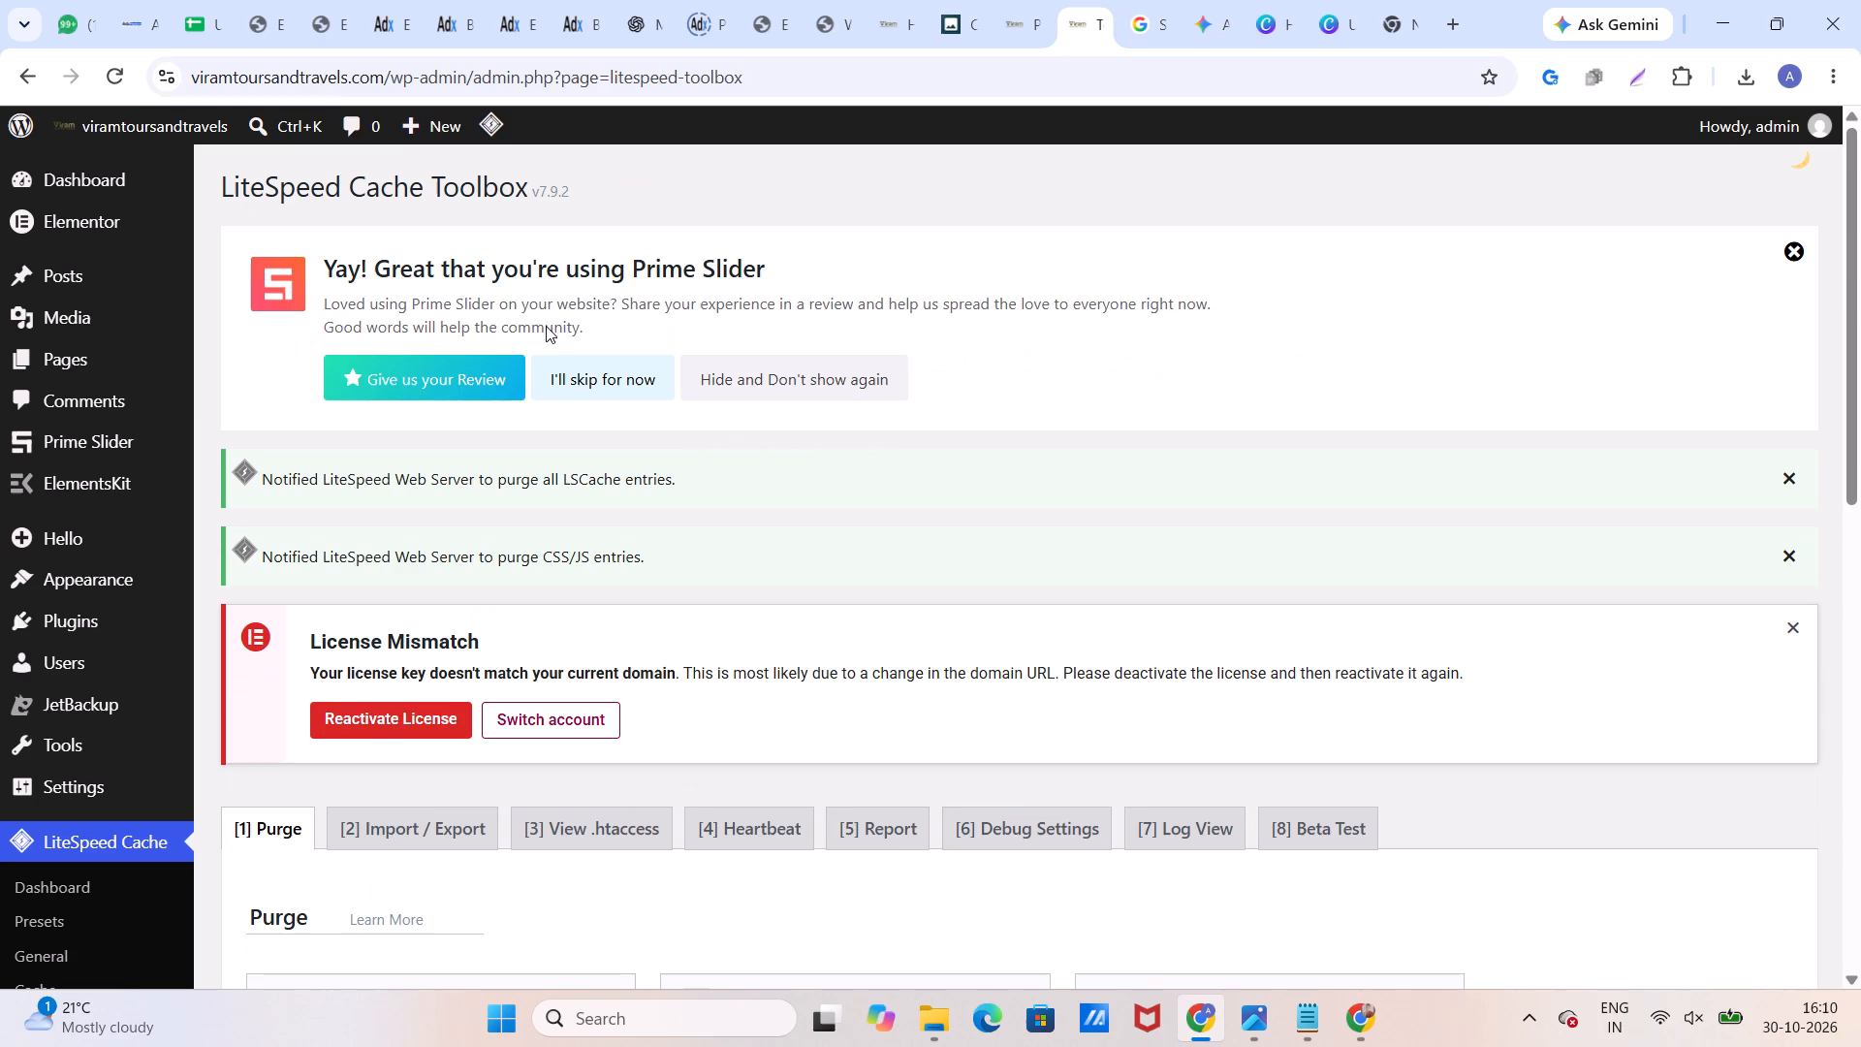
Open the Home page with Elementor from the Pages list, going back to the list once to retry.
click(100, 369)
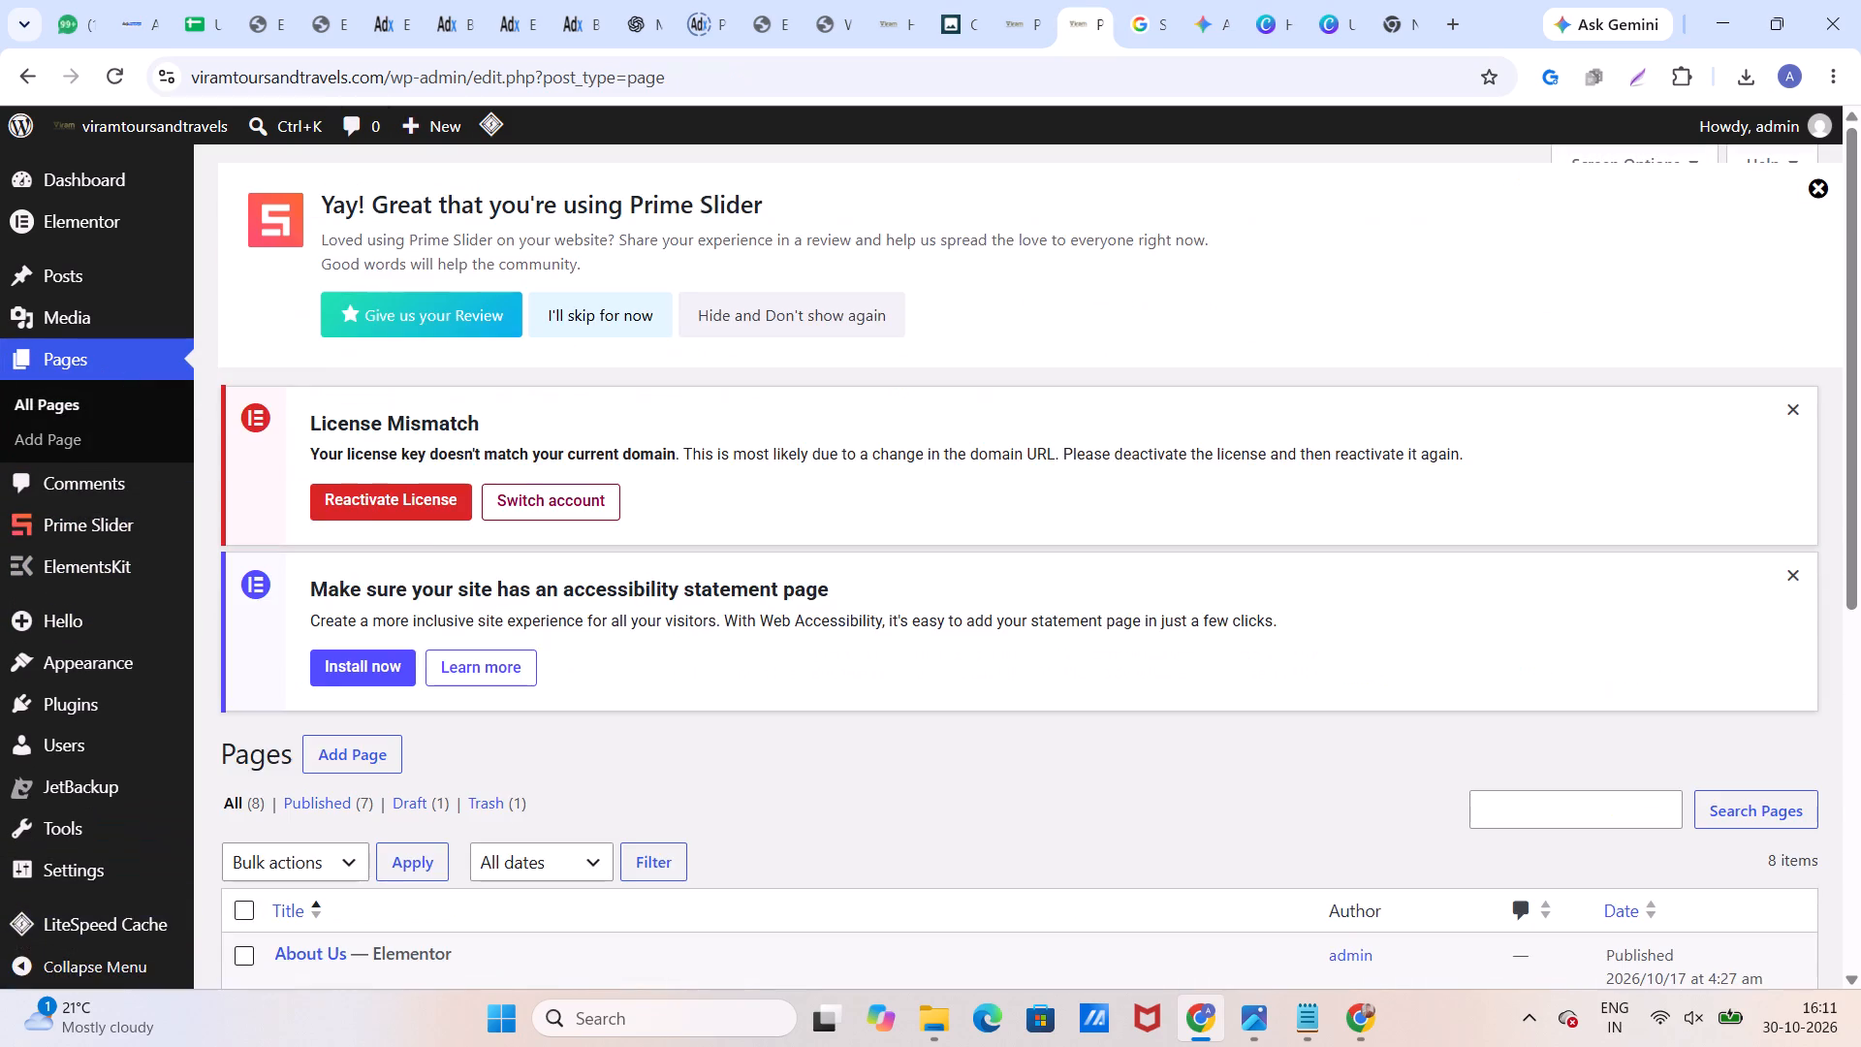
scroll(430, 530, down, 6)
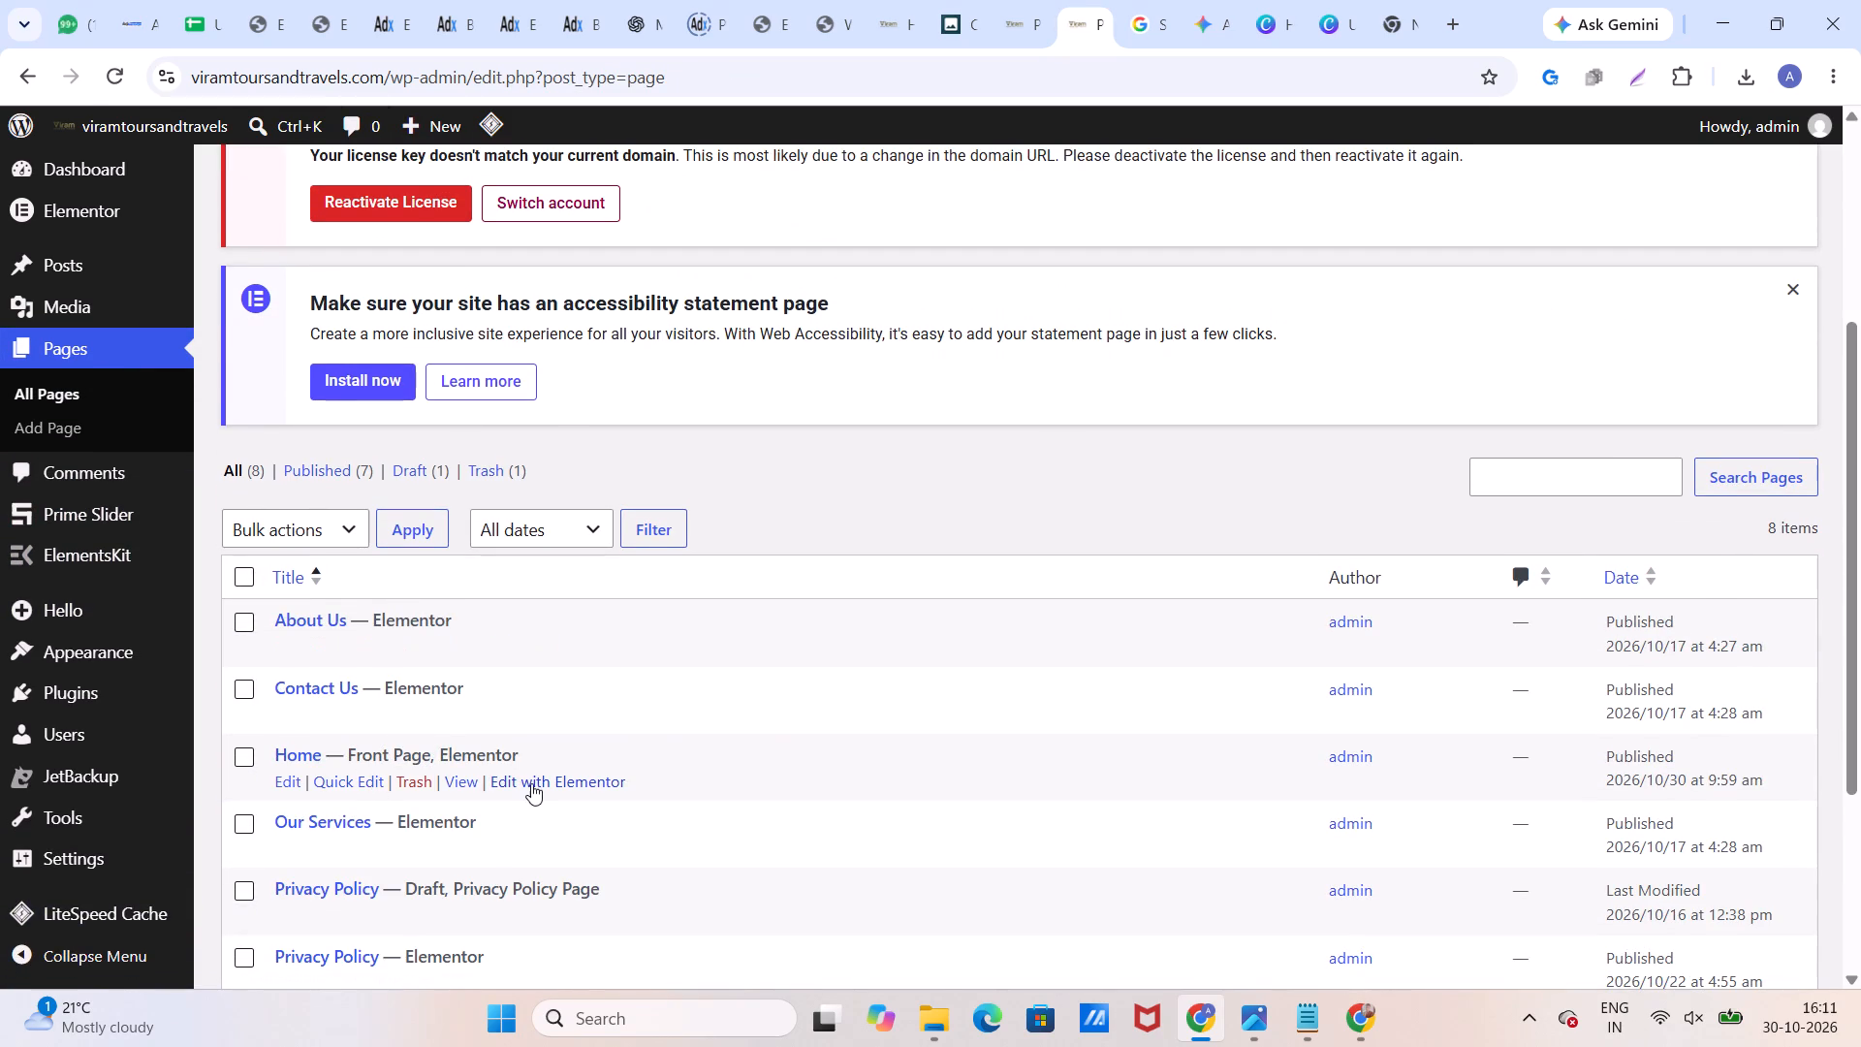
click(531, 778)
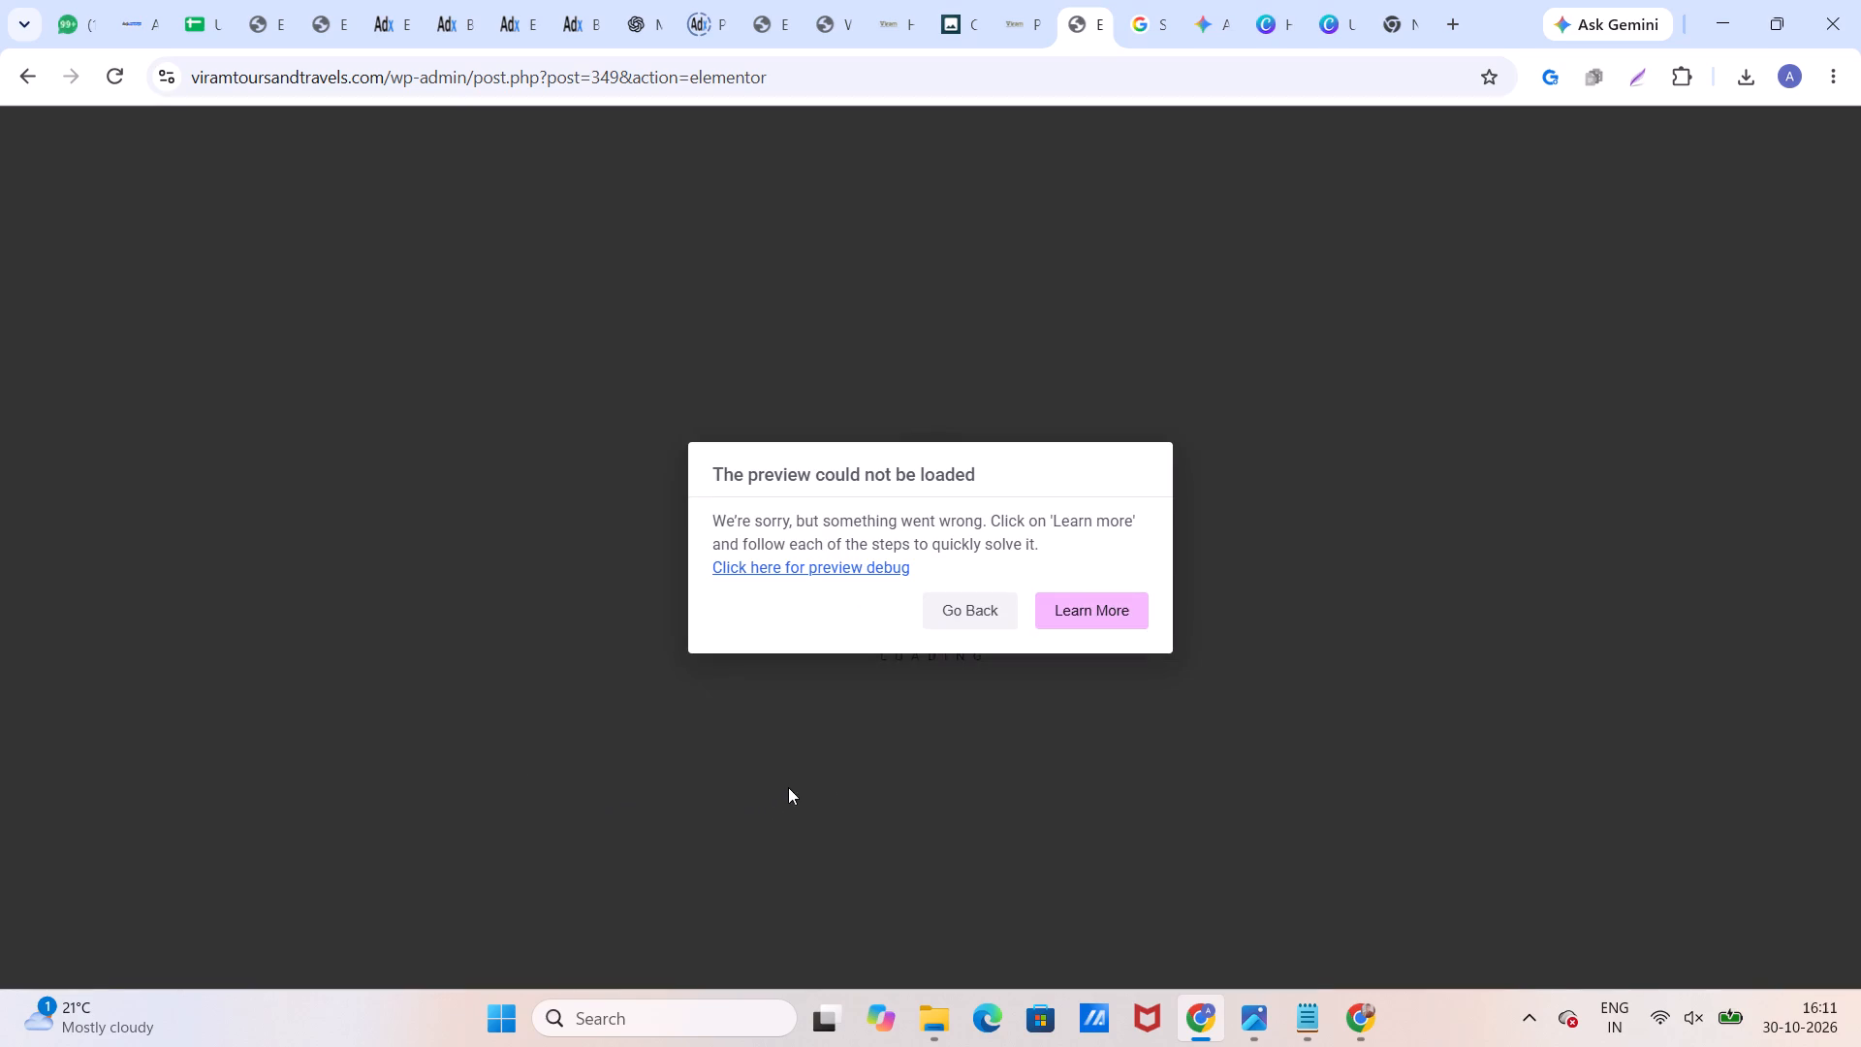
click(961, 614)
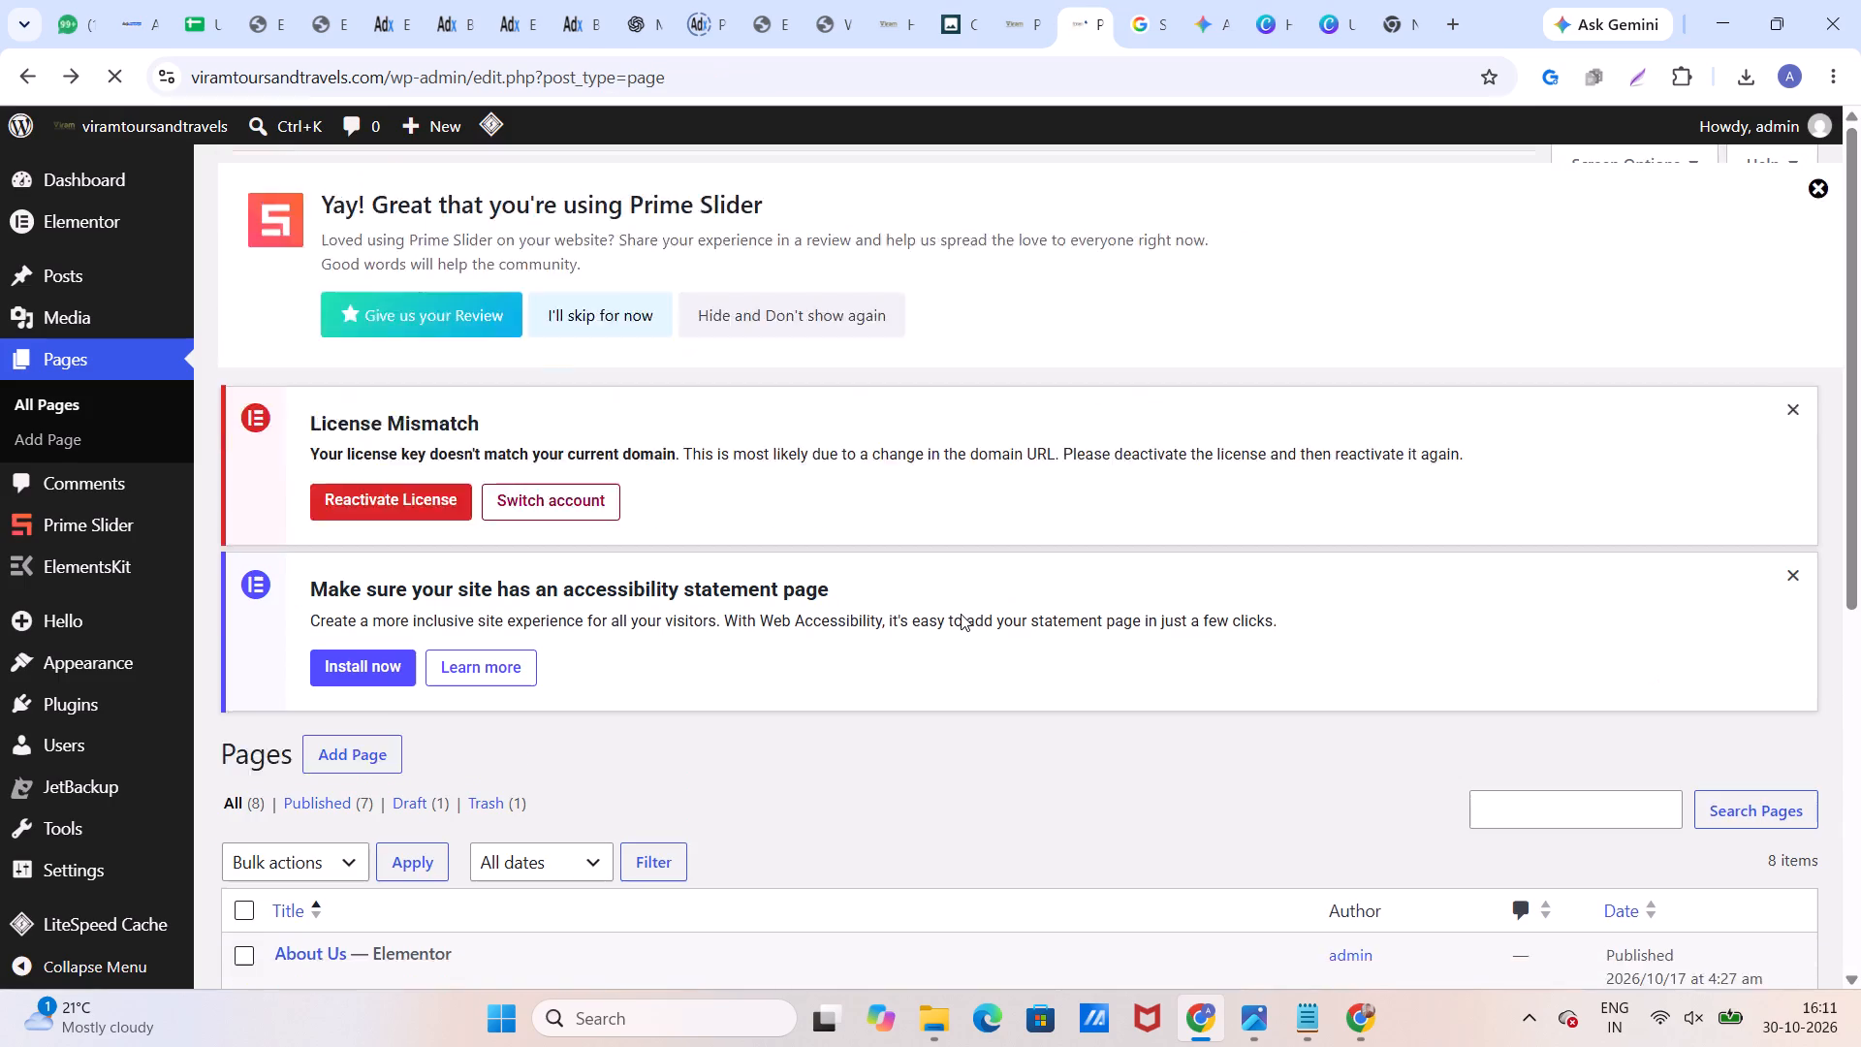
scroll(510, 669, down, 4)
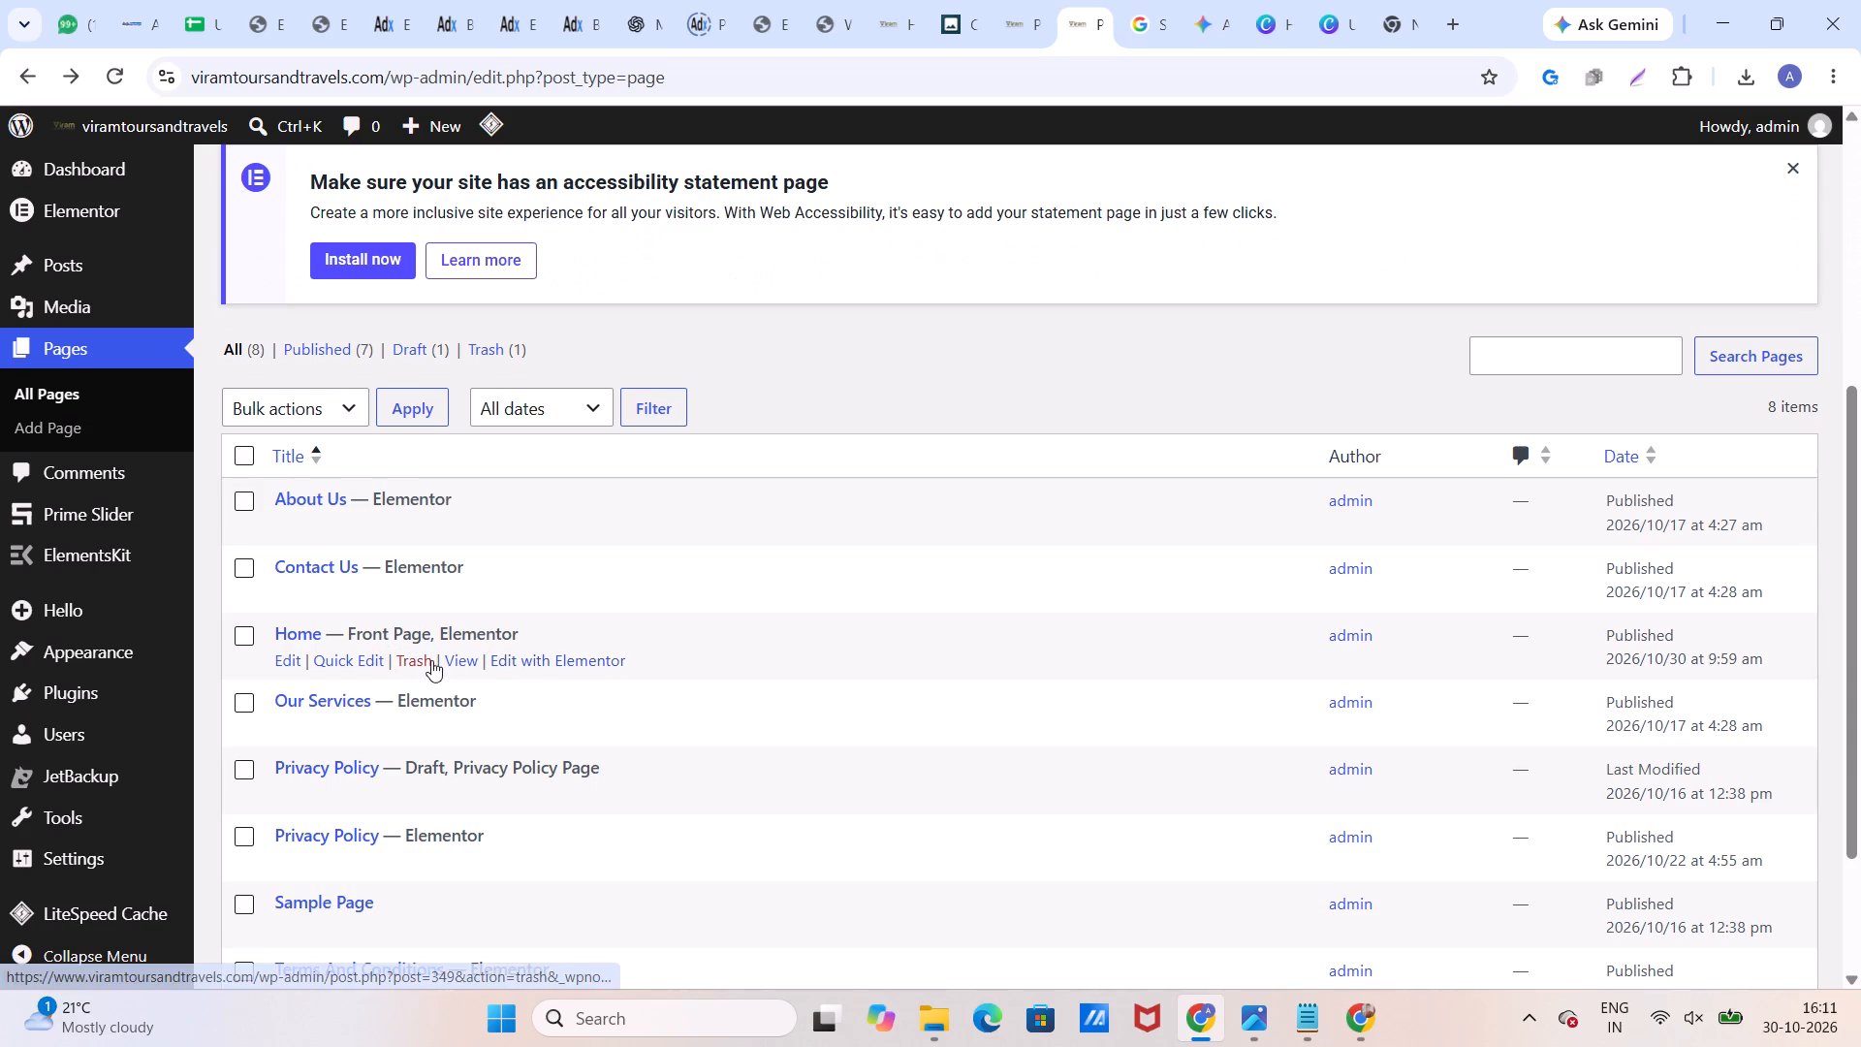
click(560, 664)
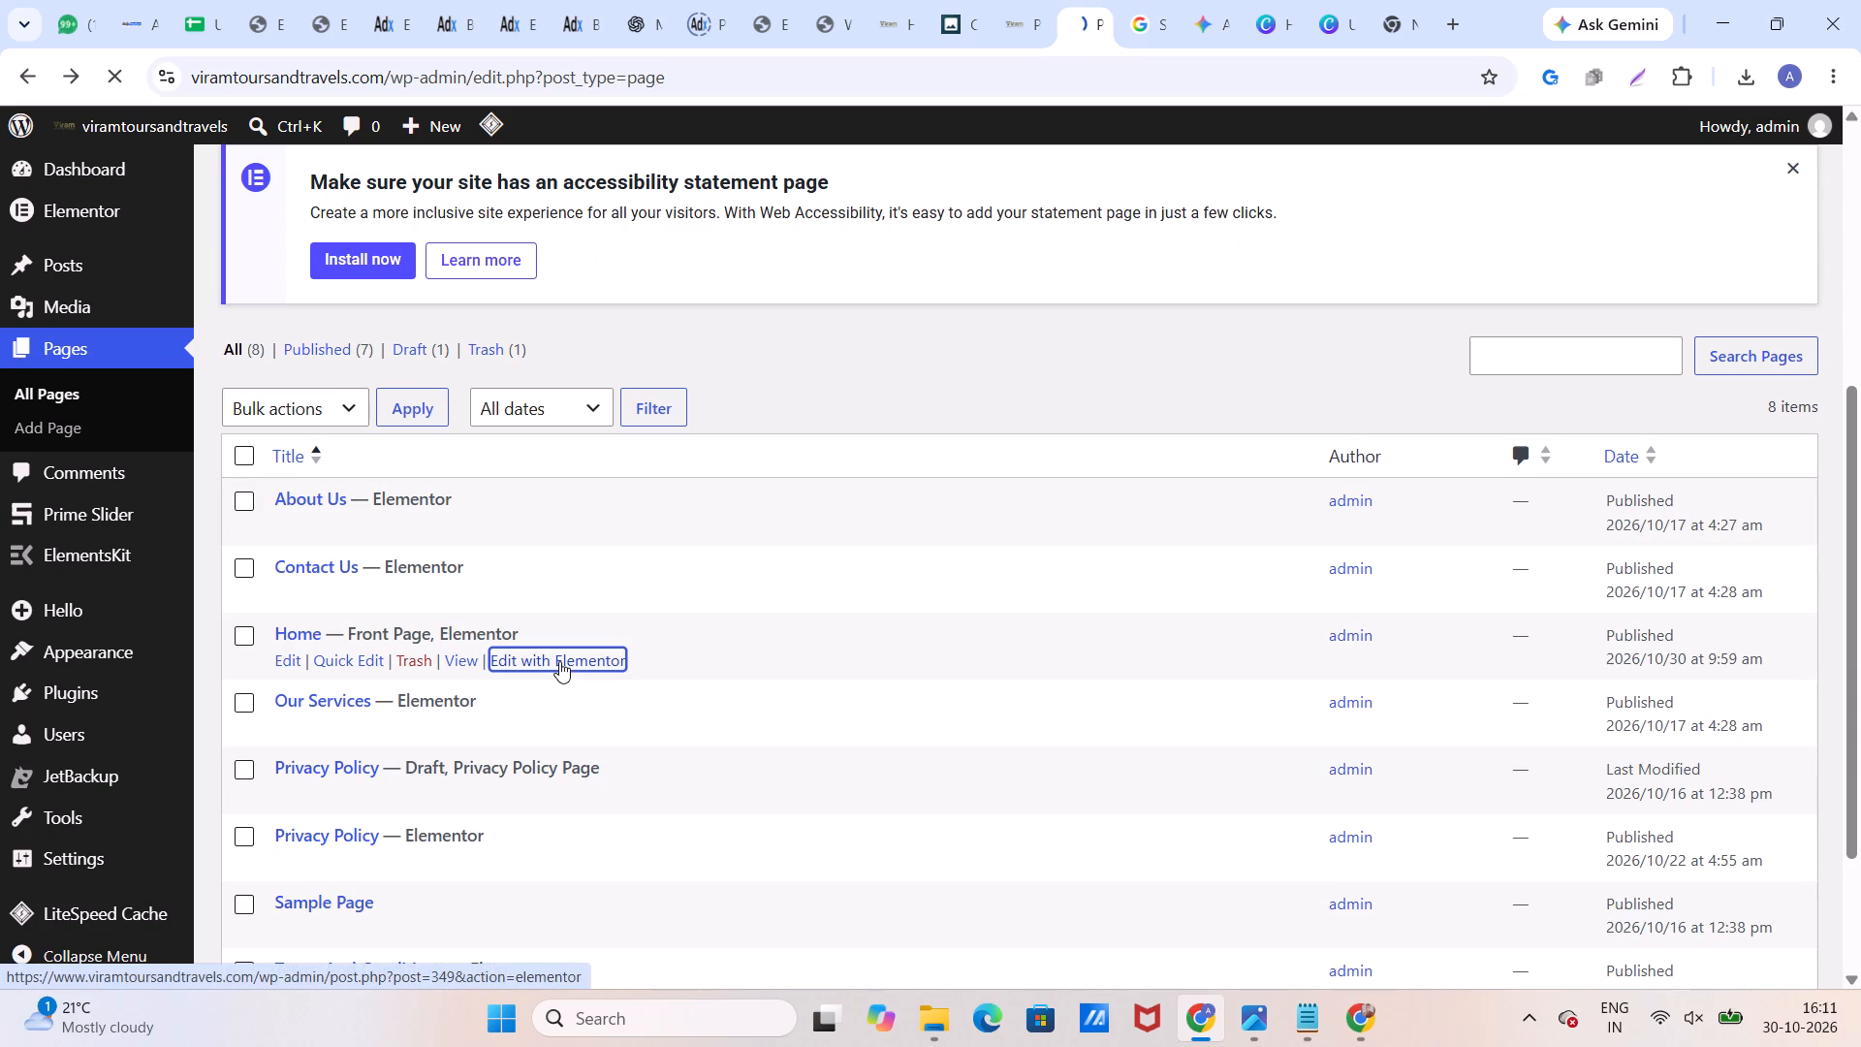
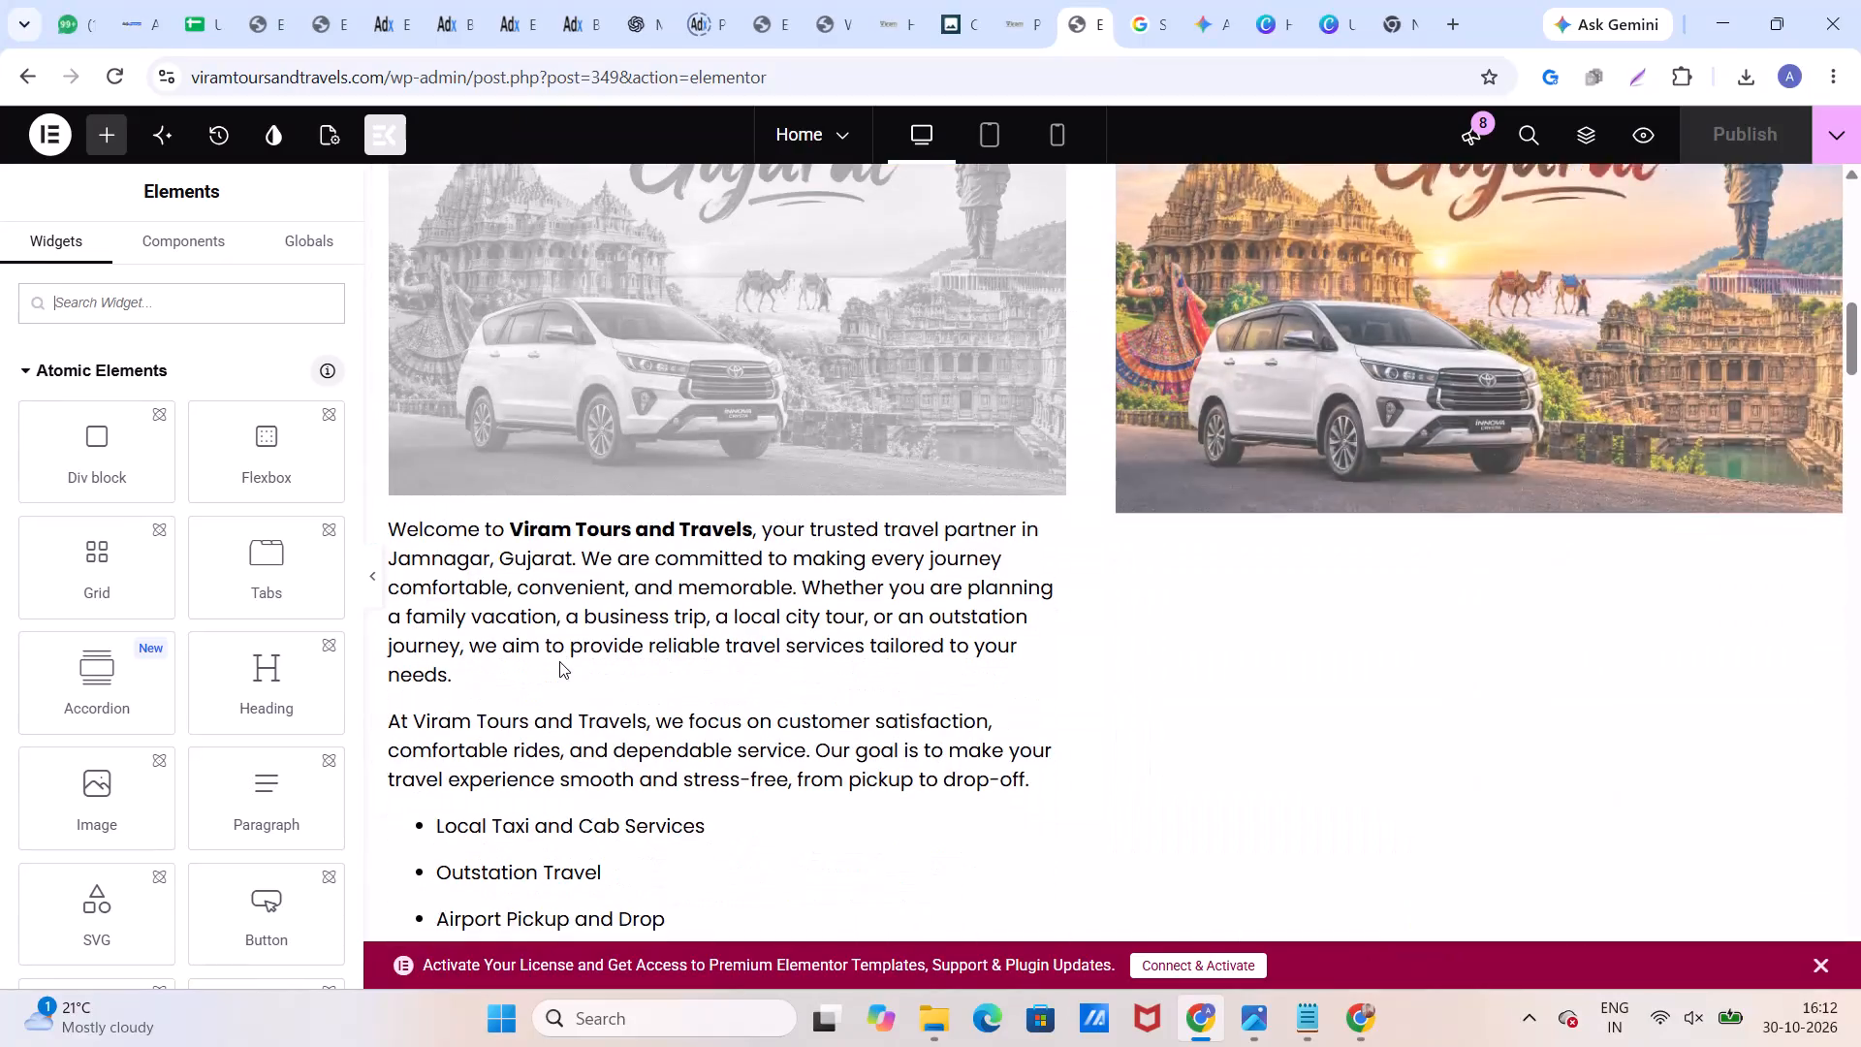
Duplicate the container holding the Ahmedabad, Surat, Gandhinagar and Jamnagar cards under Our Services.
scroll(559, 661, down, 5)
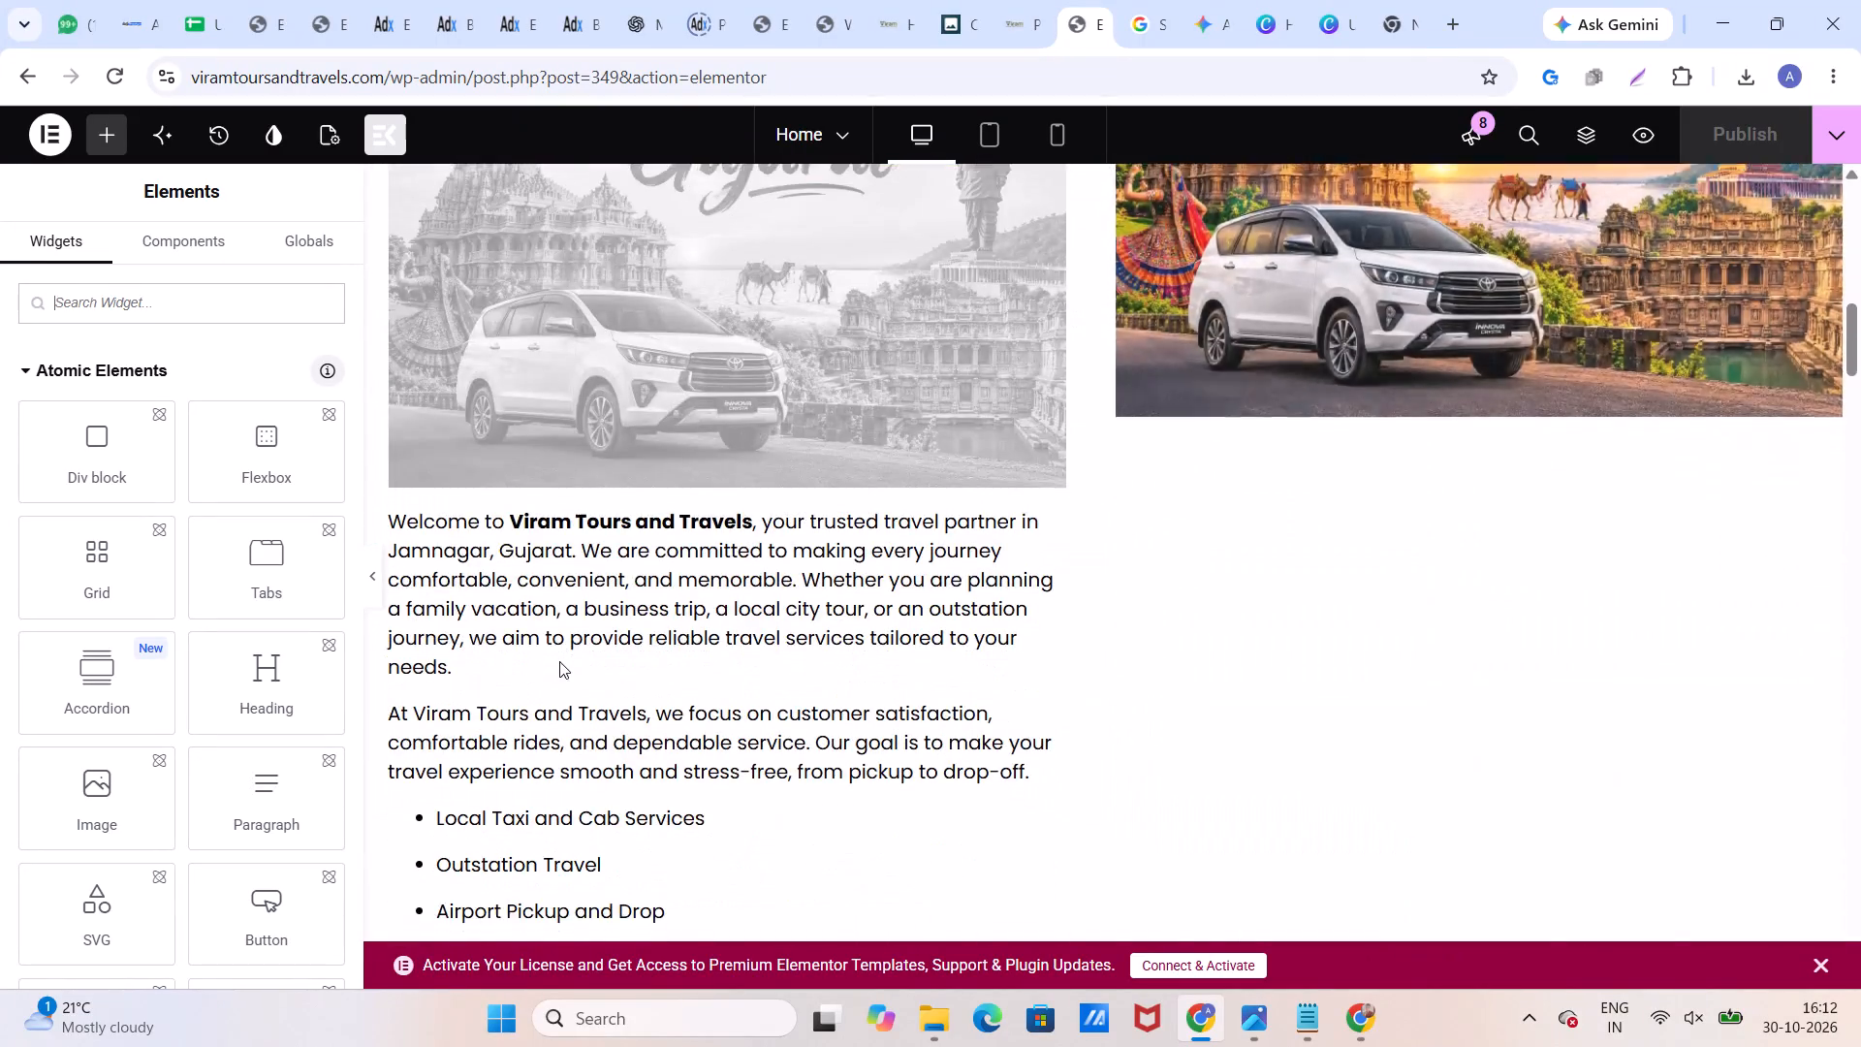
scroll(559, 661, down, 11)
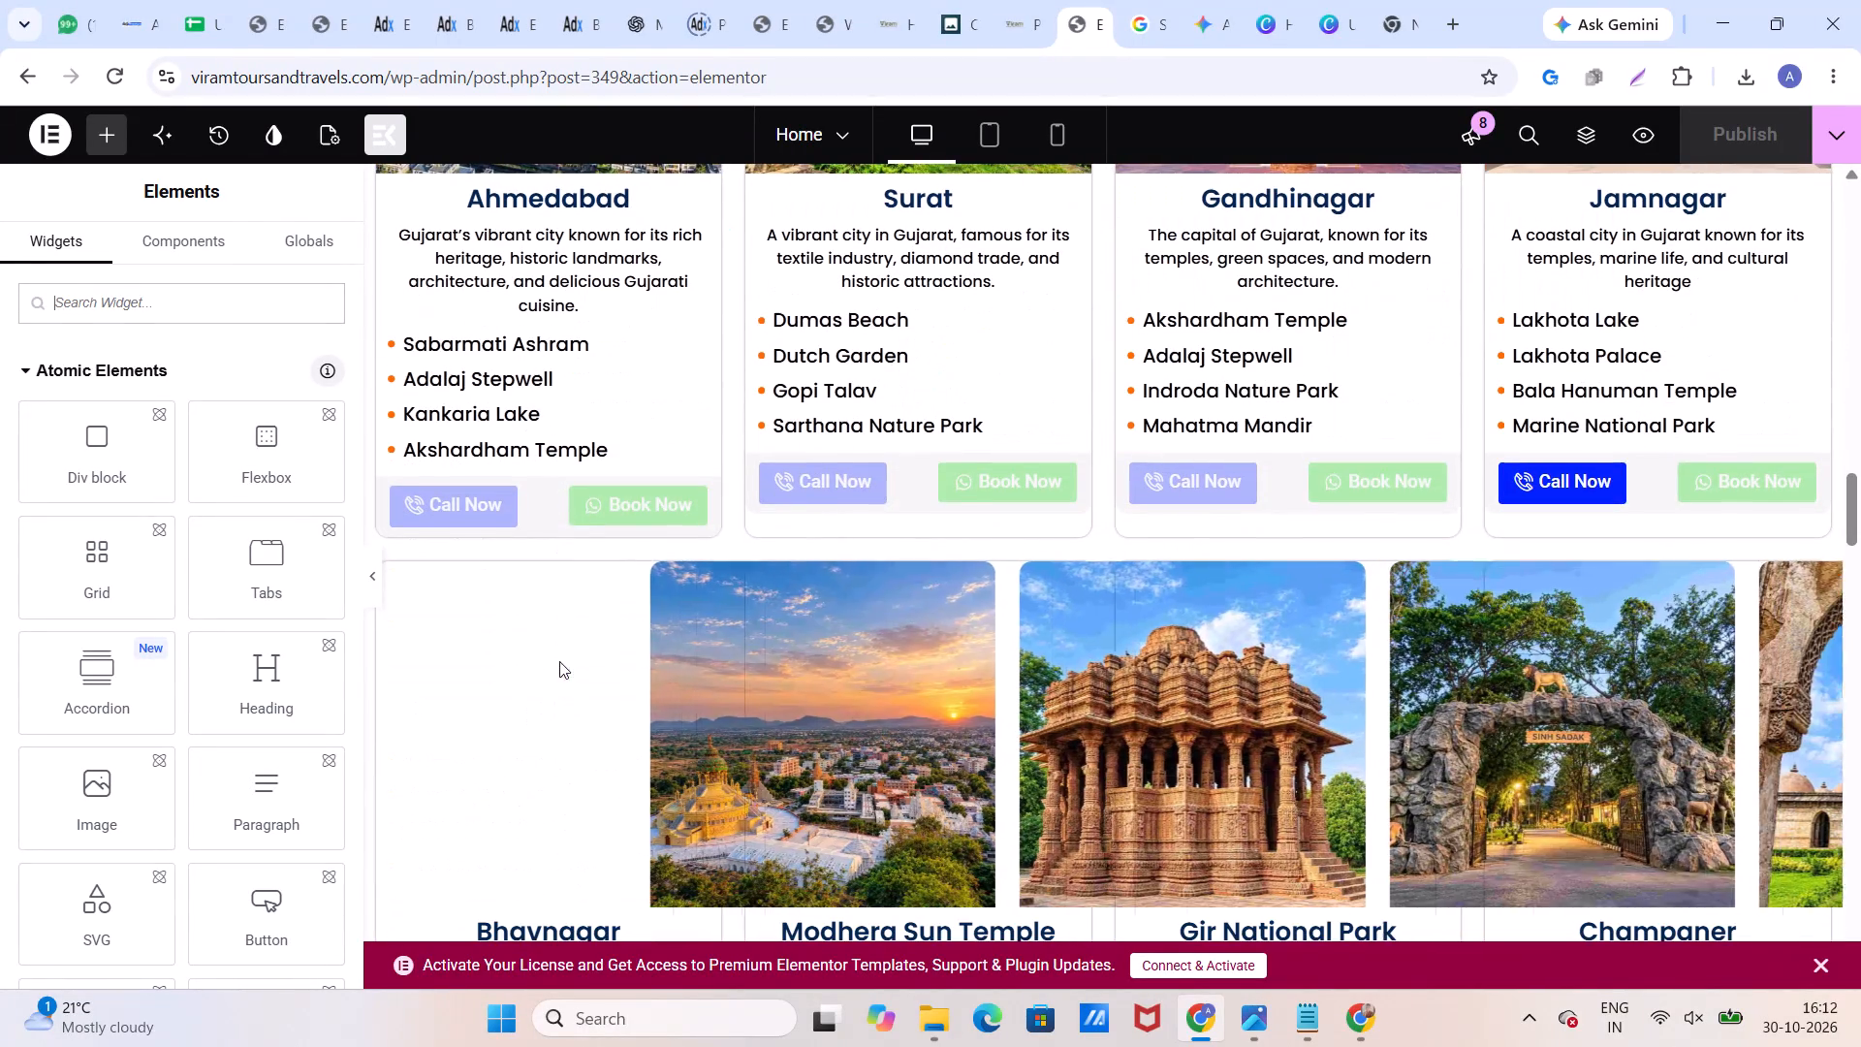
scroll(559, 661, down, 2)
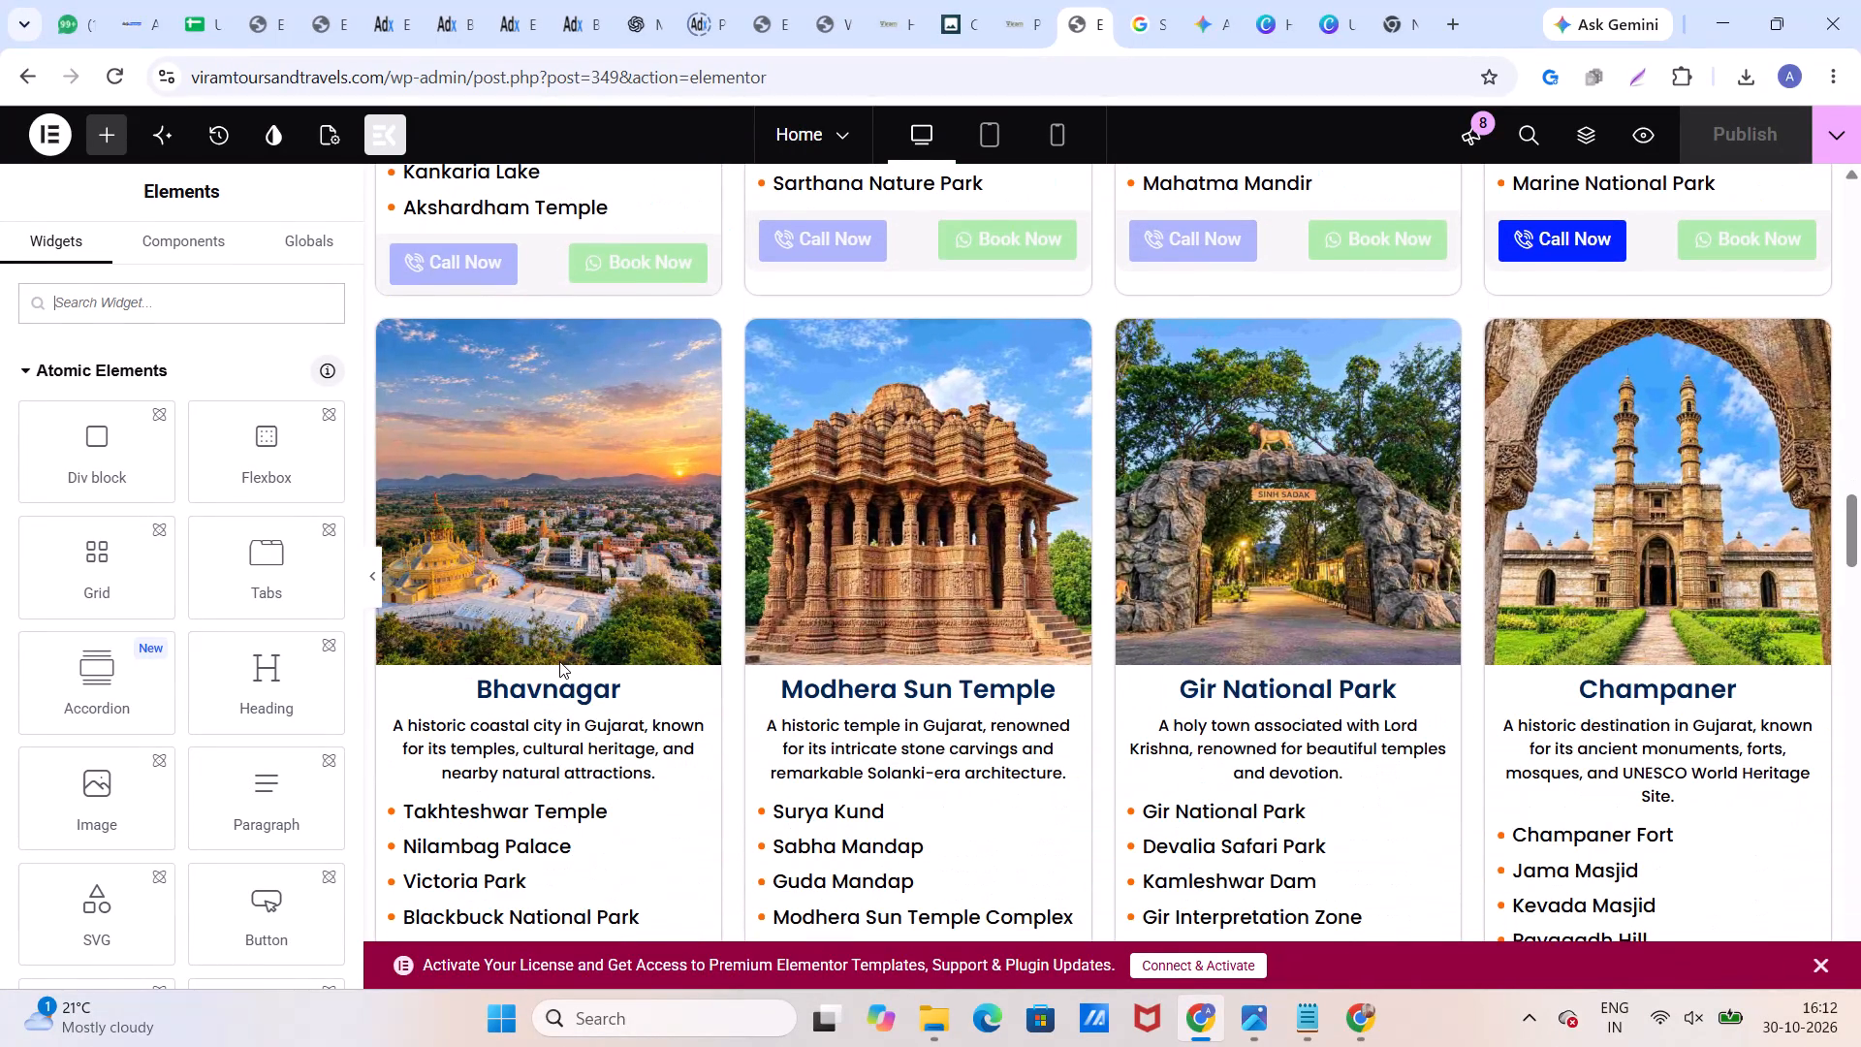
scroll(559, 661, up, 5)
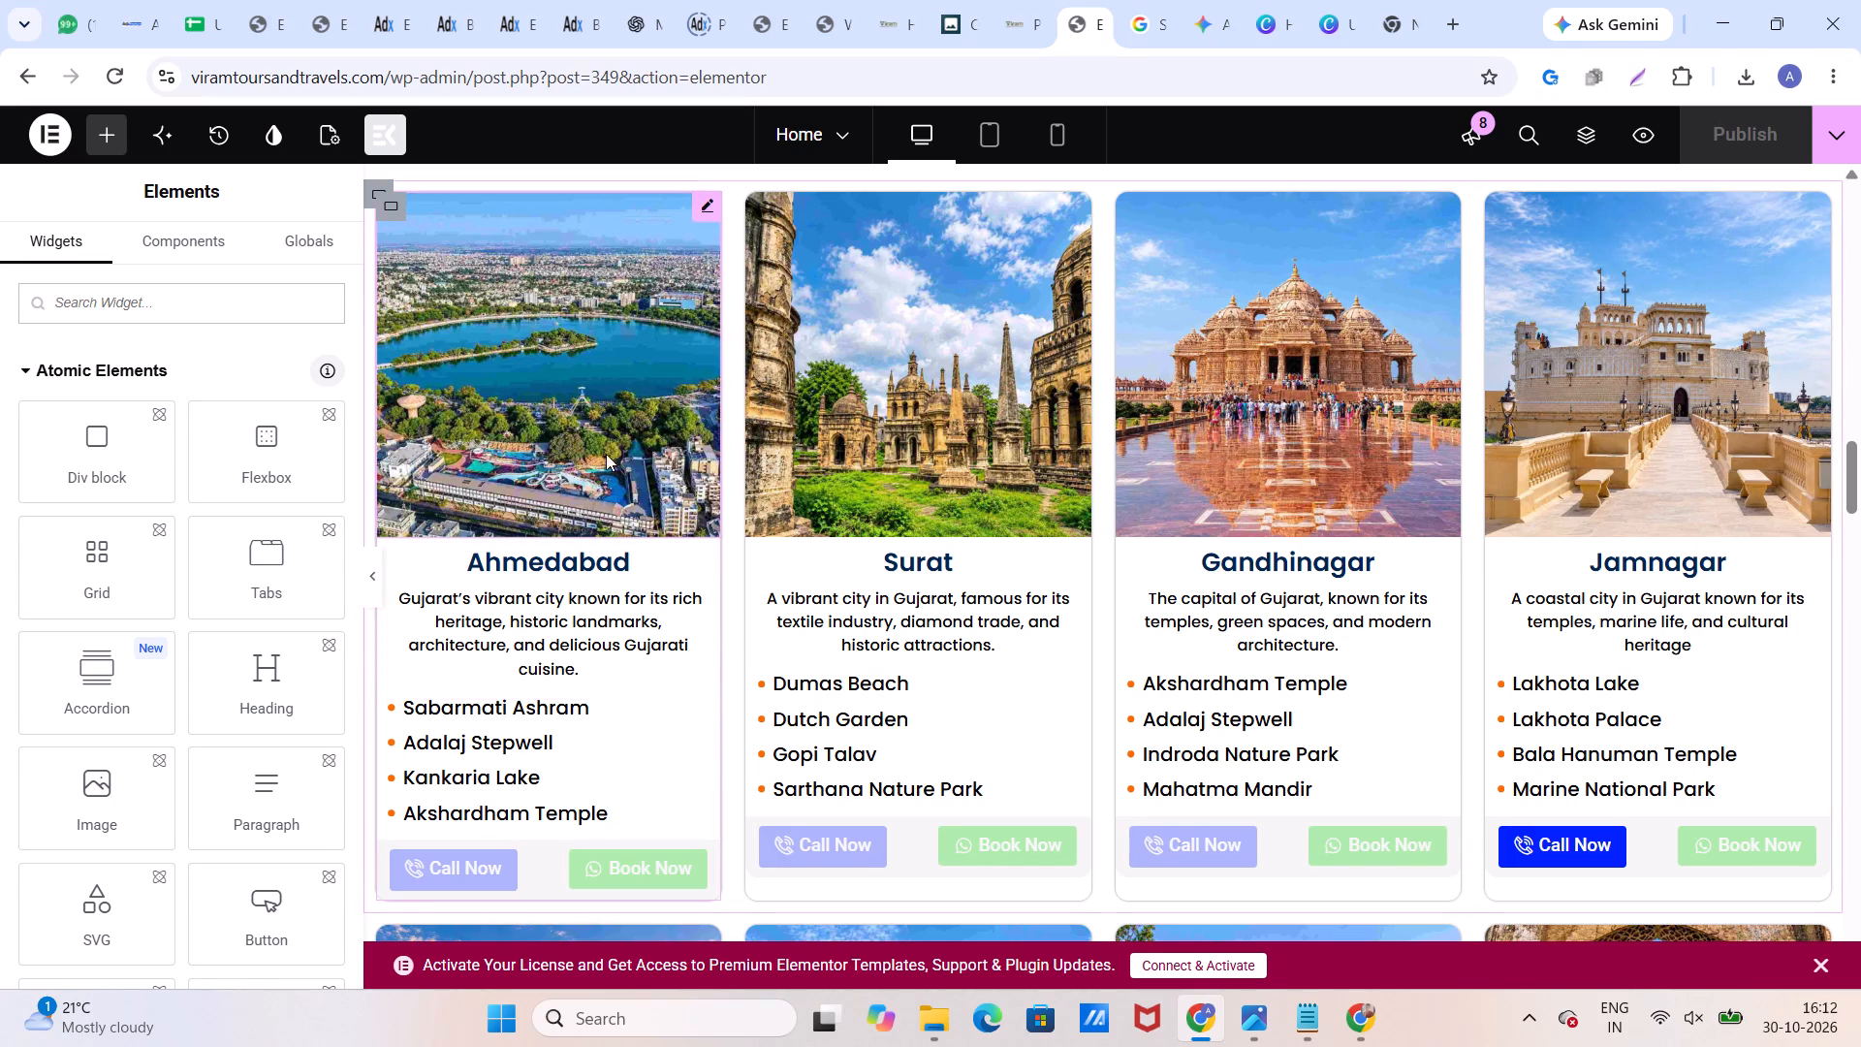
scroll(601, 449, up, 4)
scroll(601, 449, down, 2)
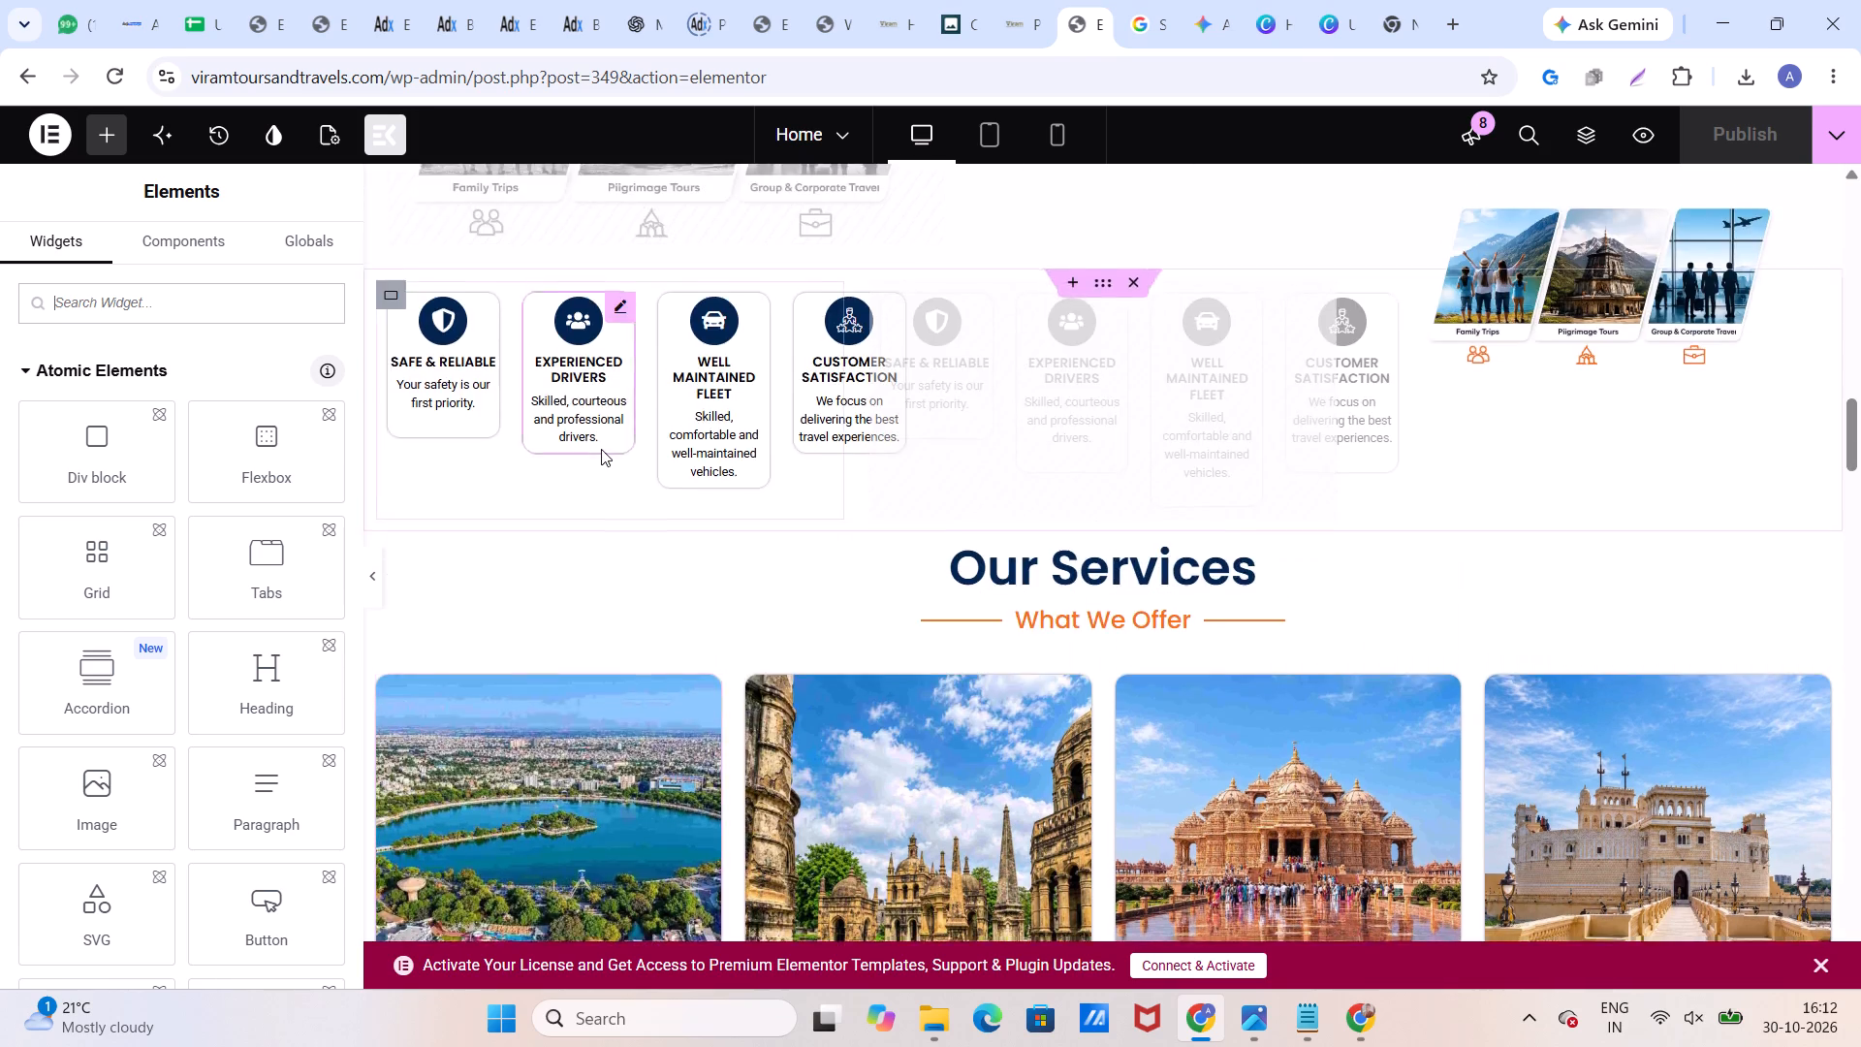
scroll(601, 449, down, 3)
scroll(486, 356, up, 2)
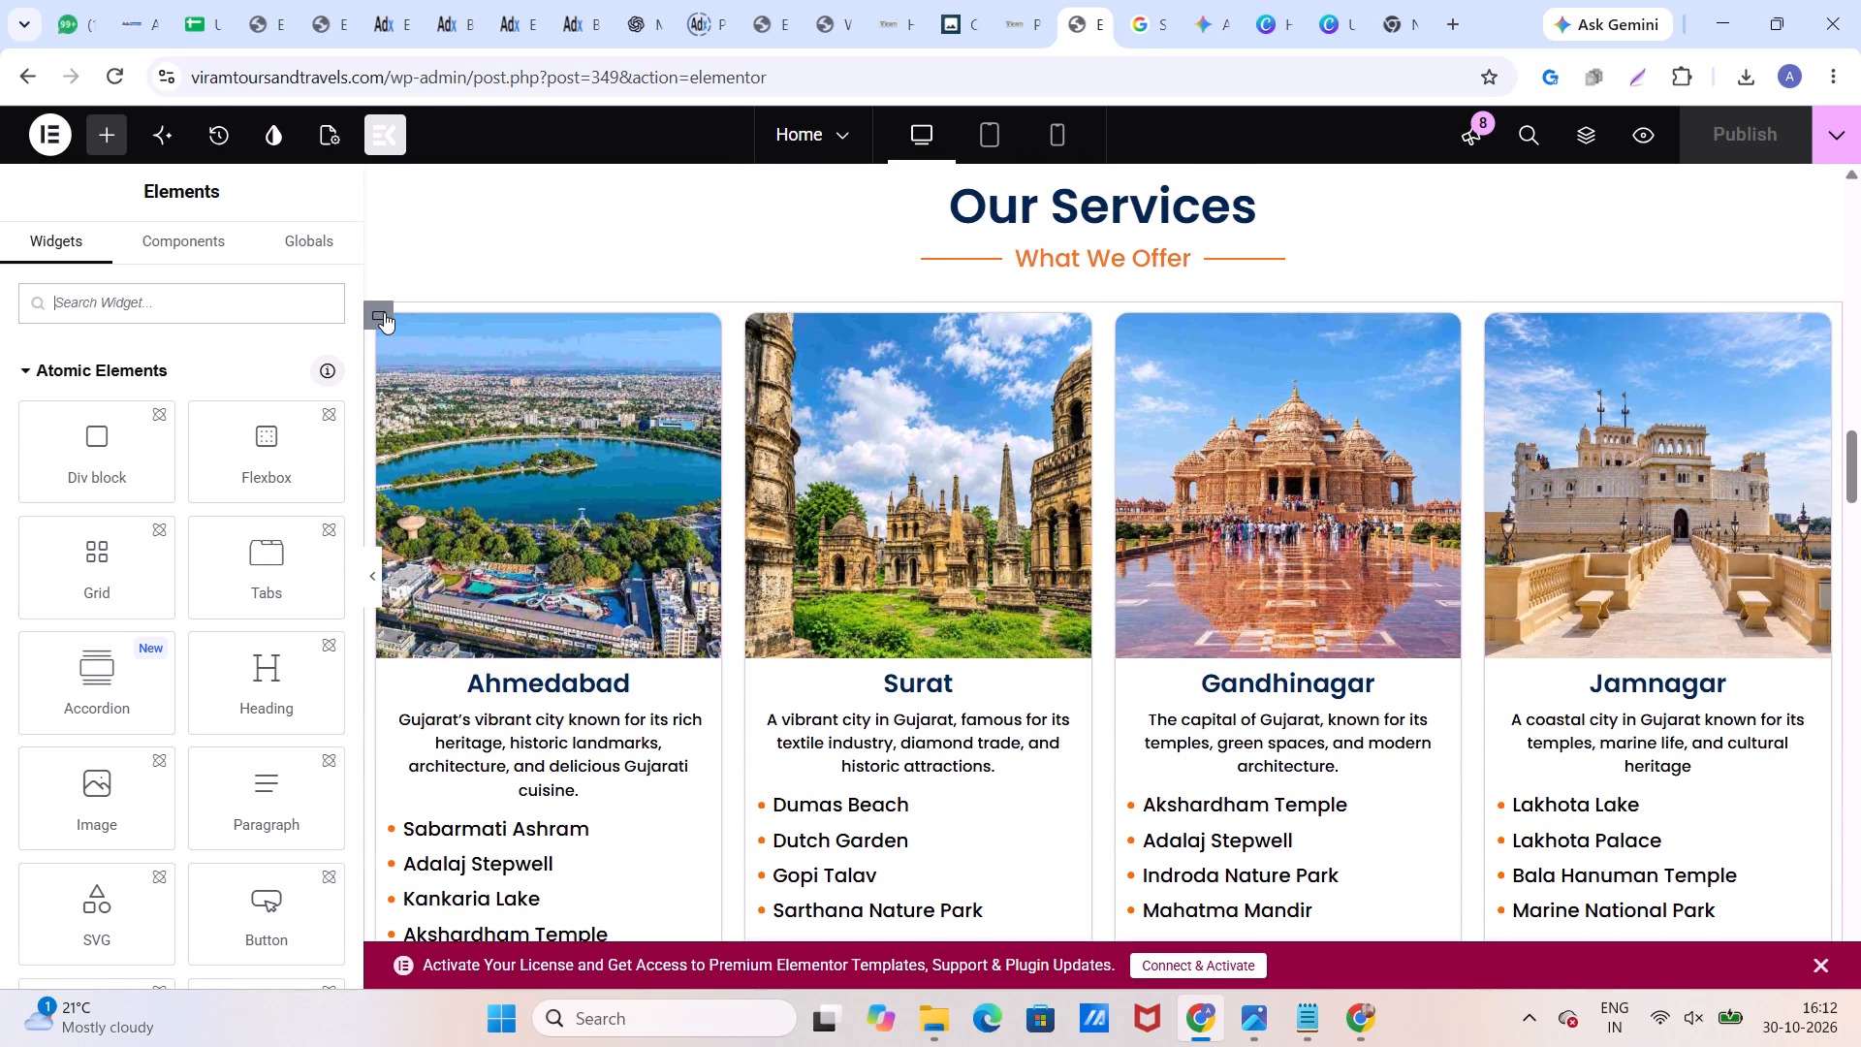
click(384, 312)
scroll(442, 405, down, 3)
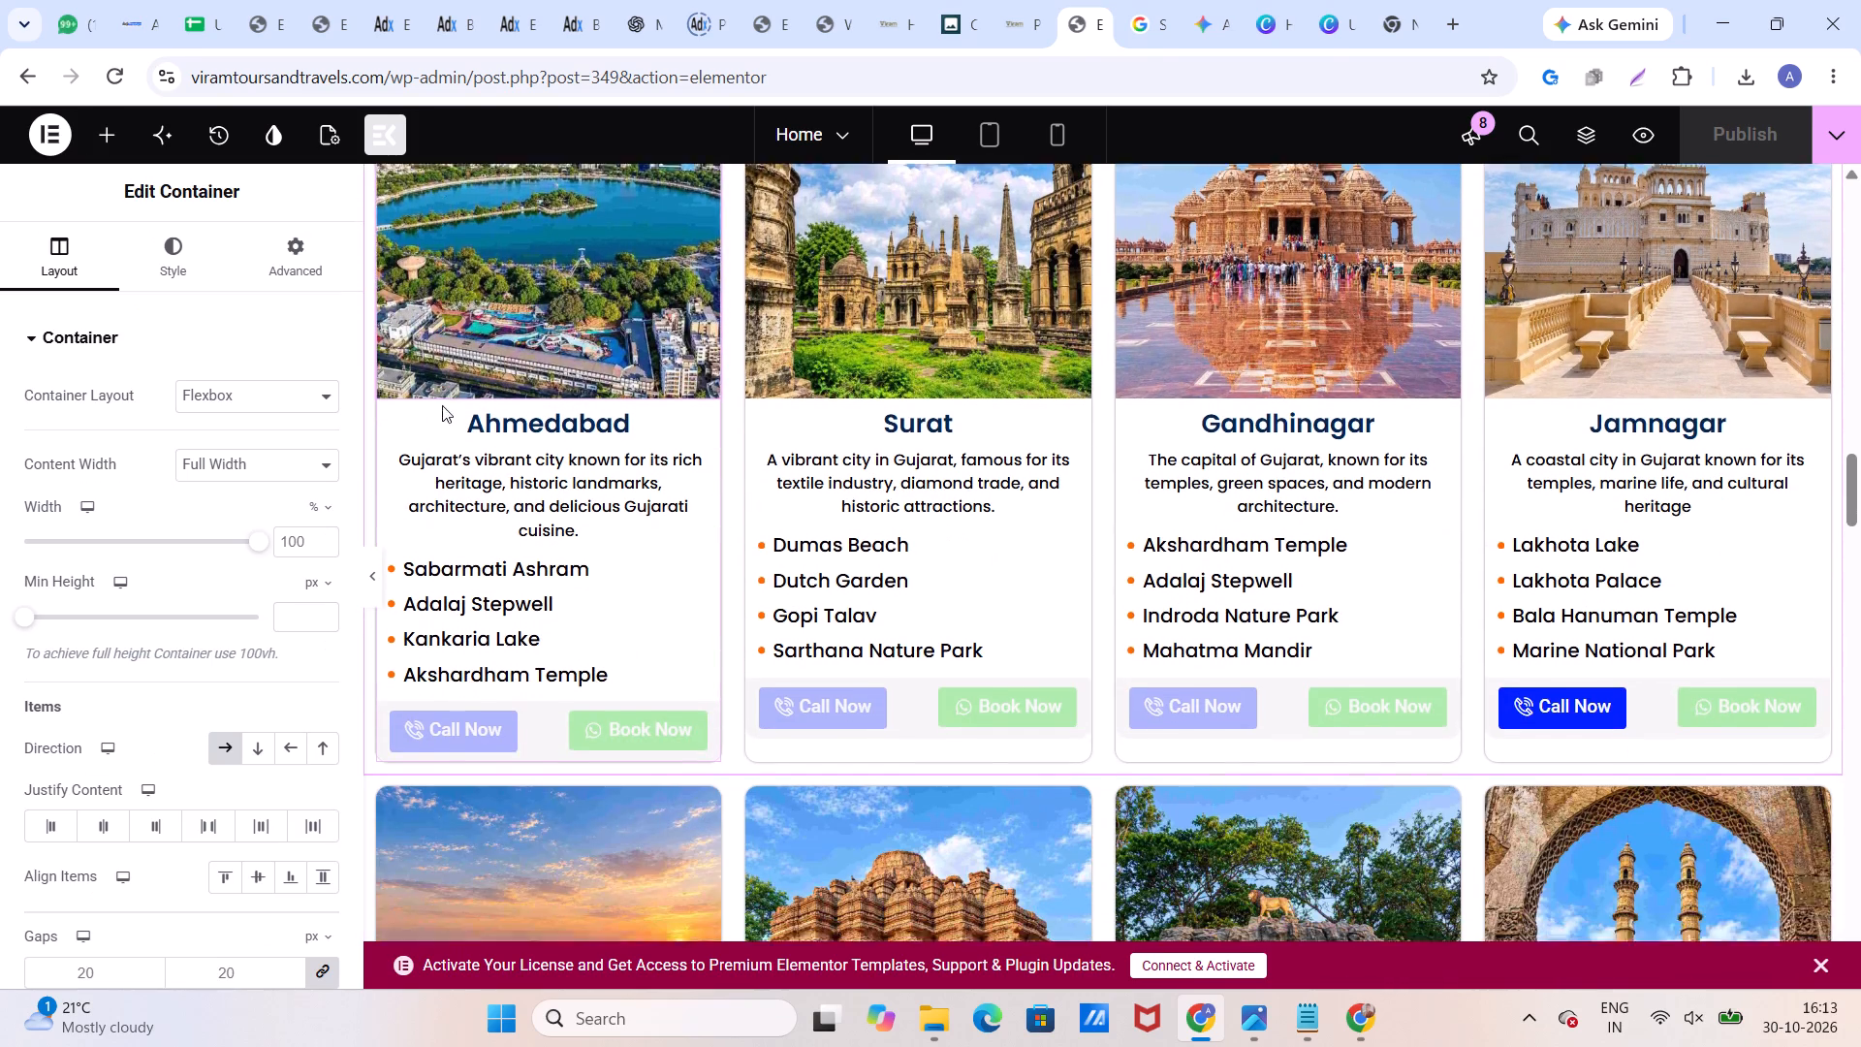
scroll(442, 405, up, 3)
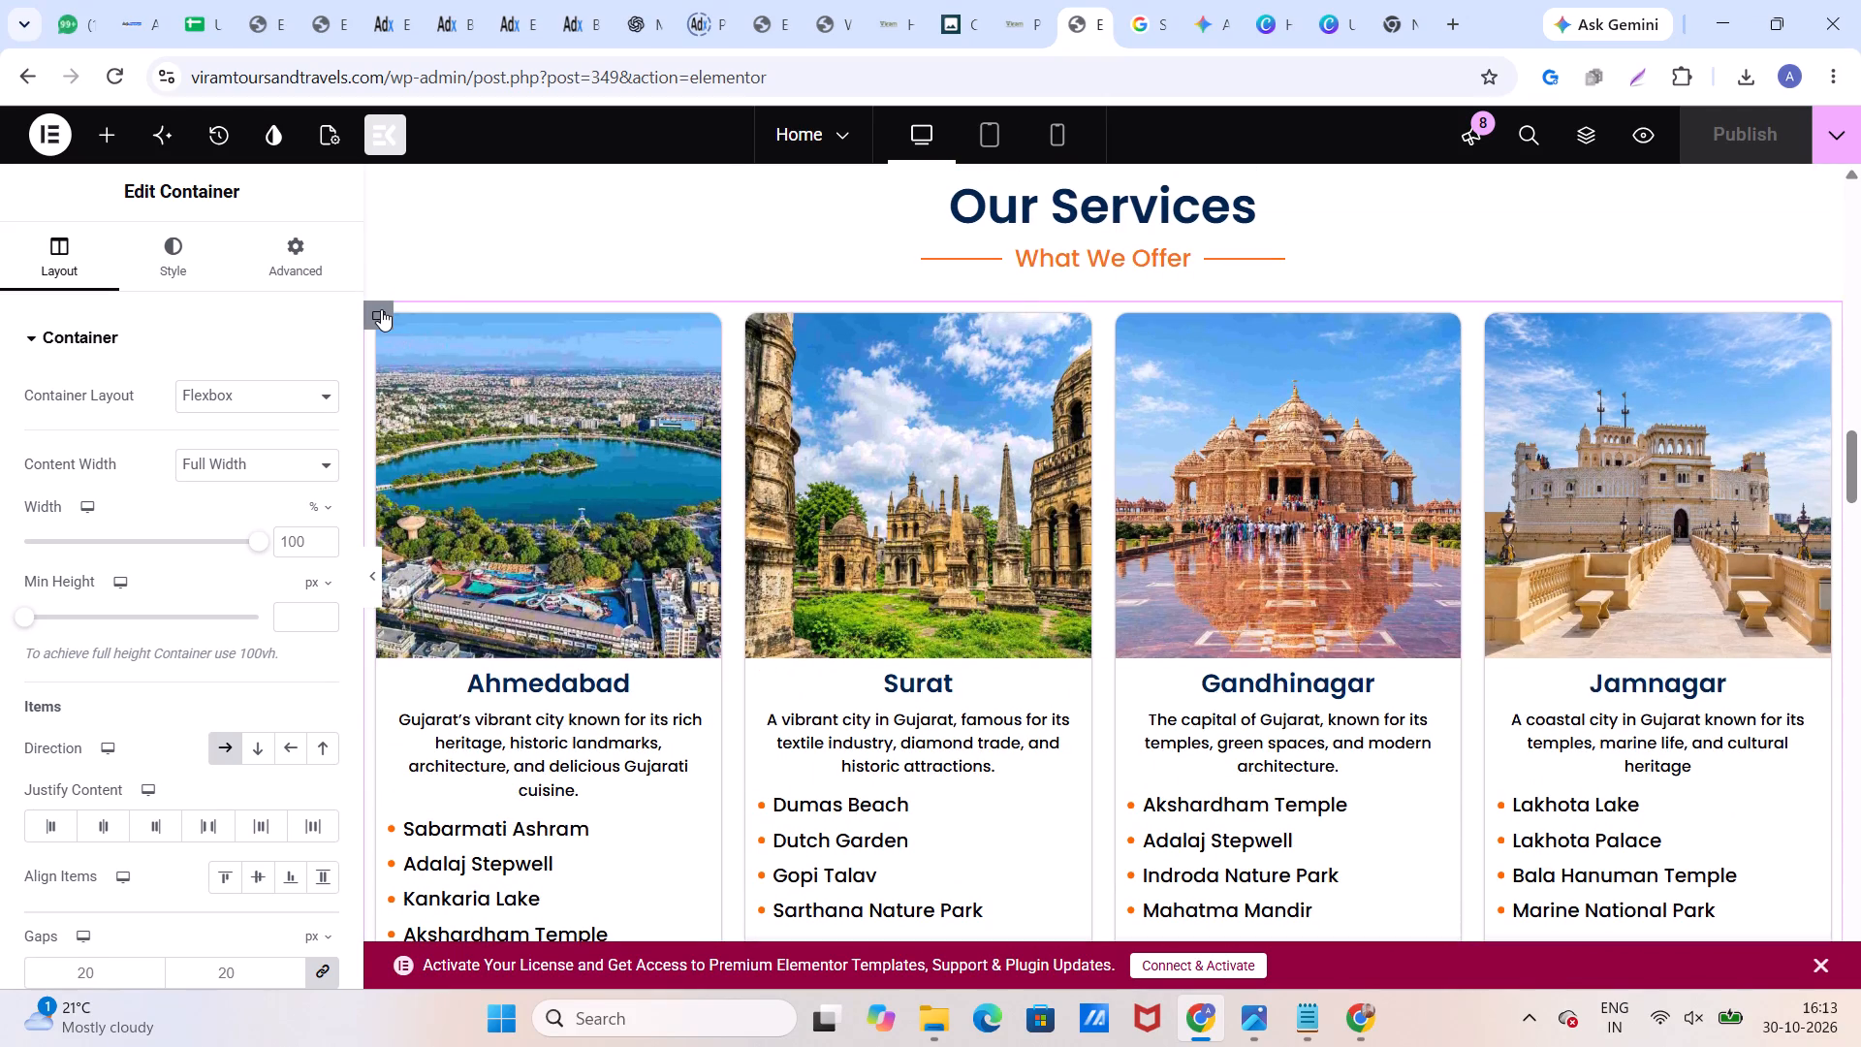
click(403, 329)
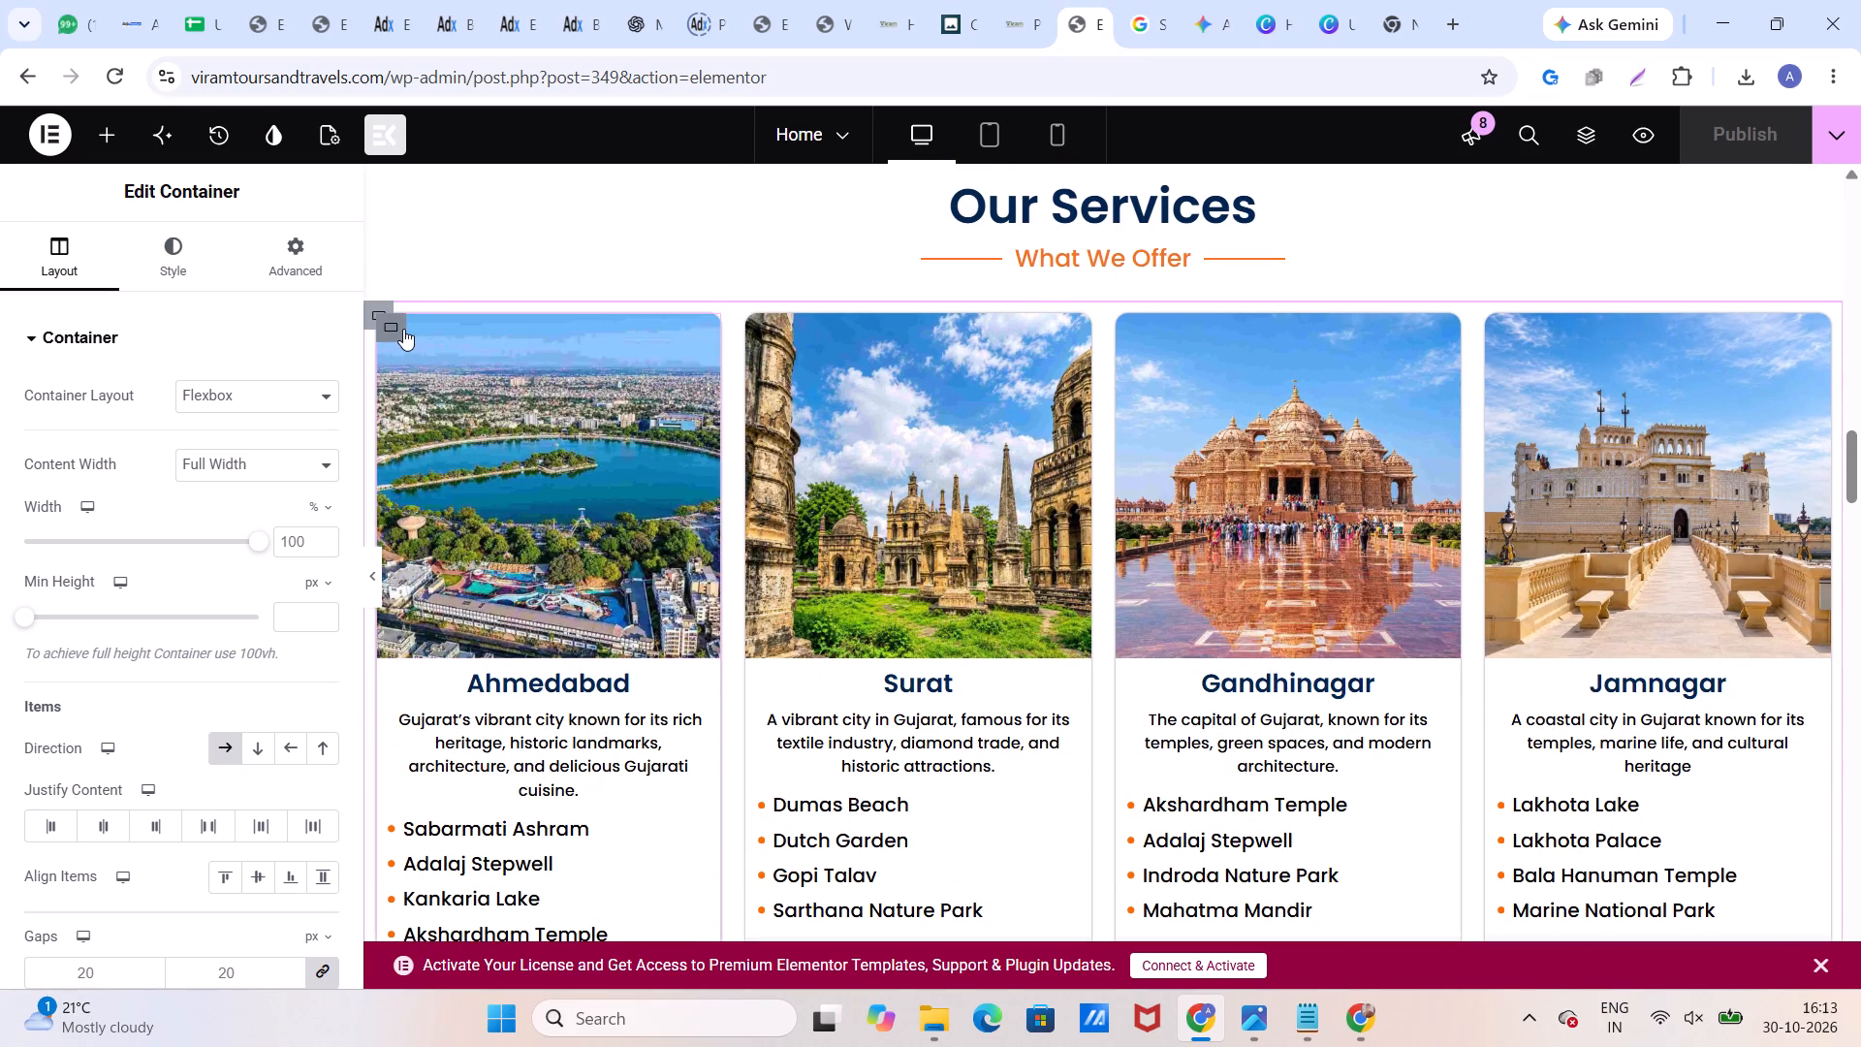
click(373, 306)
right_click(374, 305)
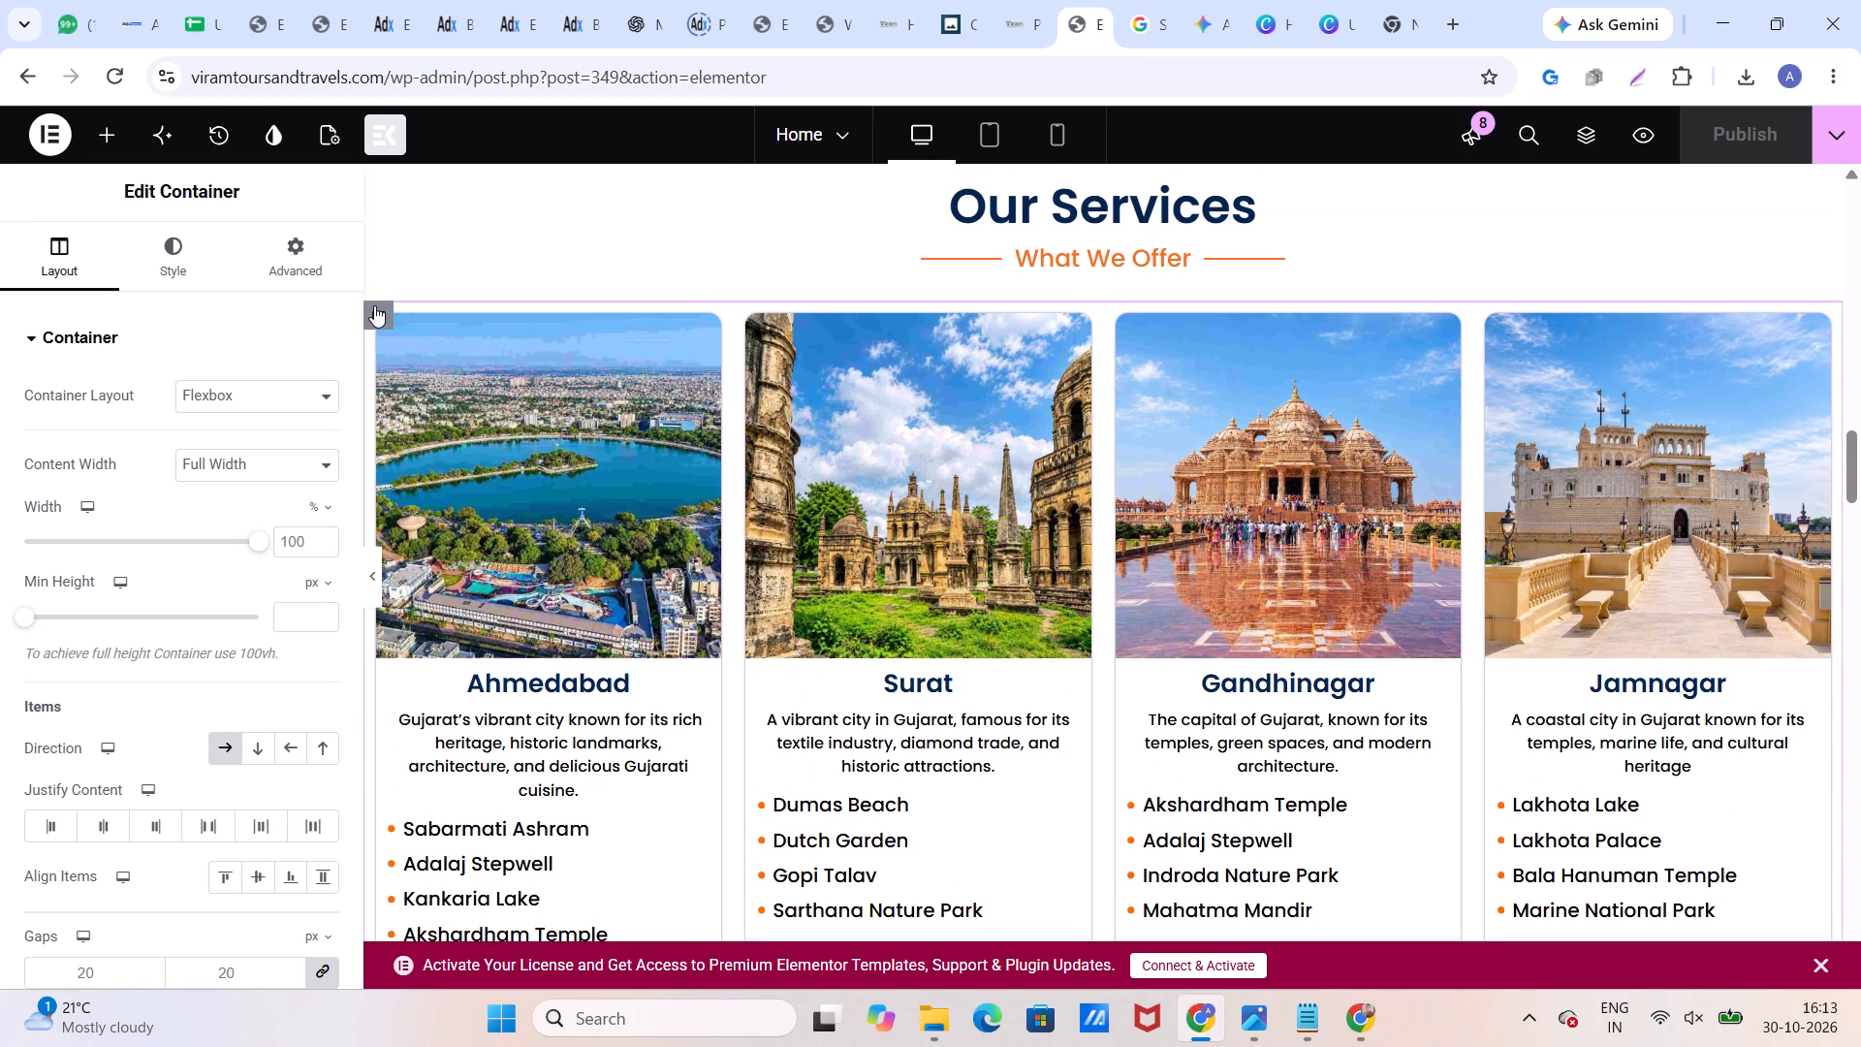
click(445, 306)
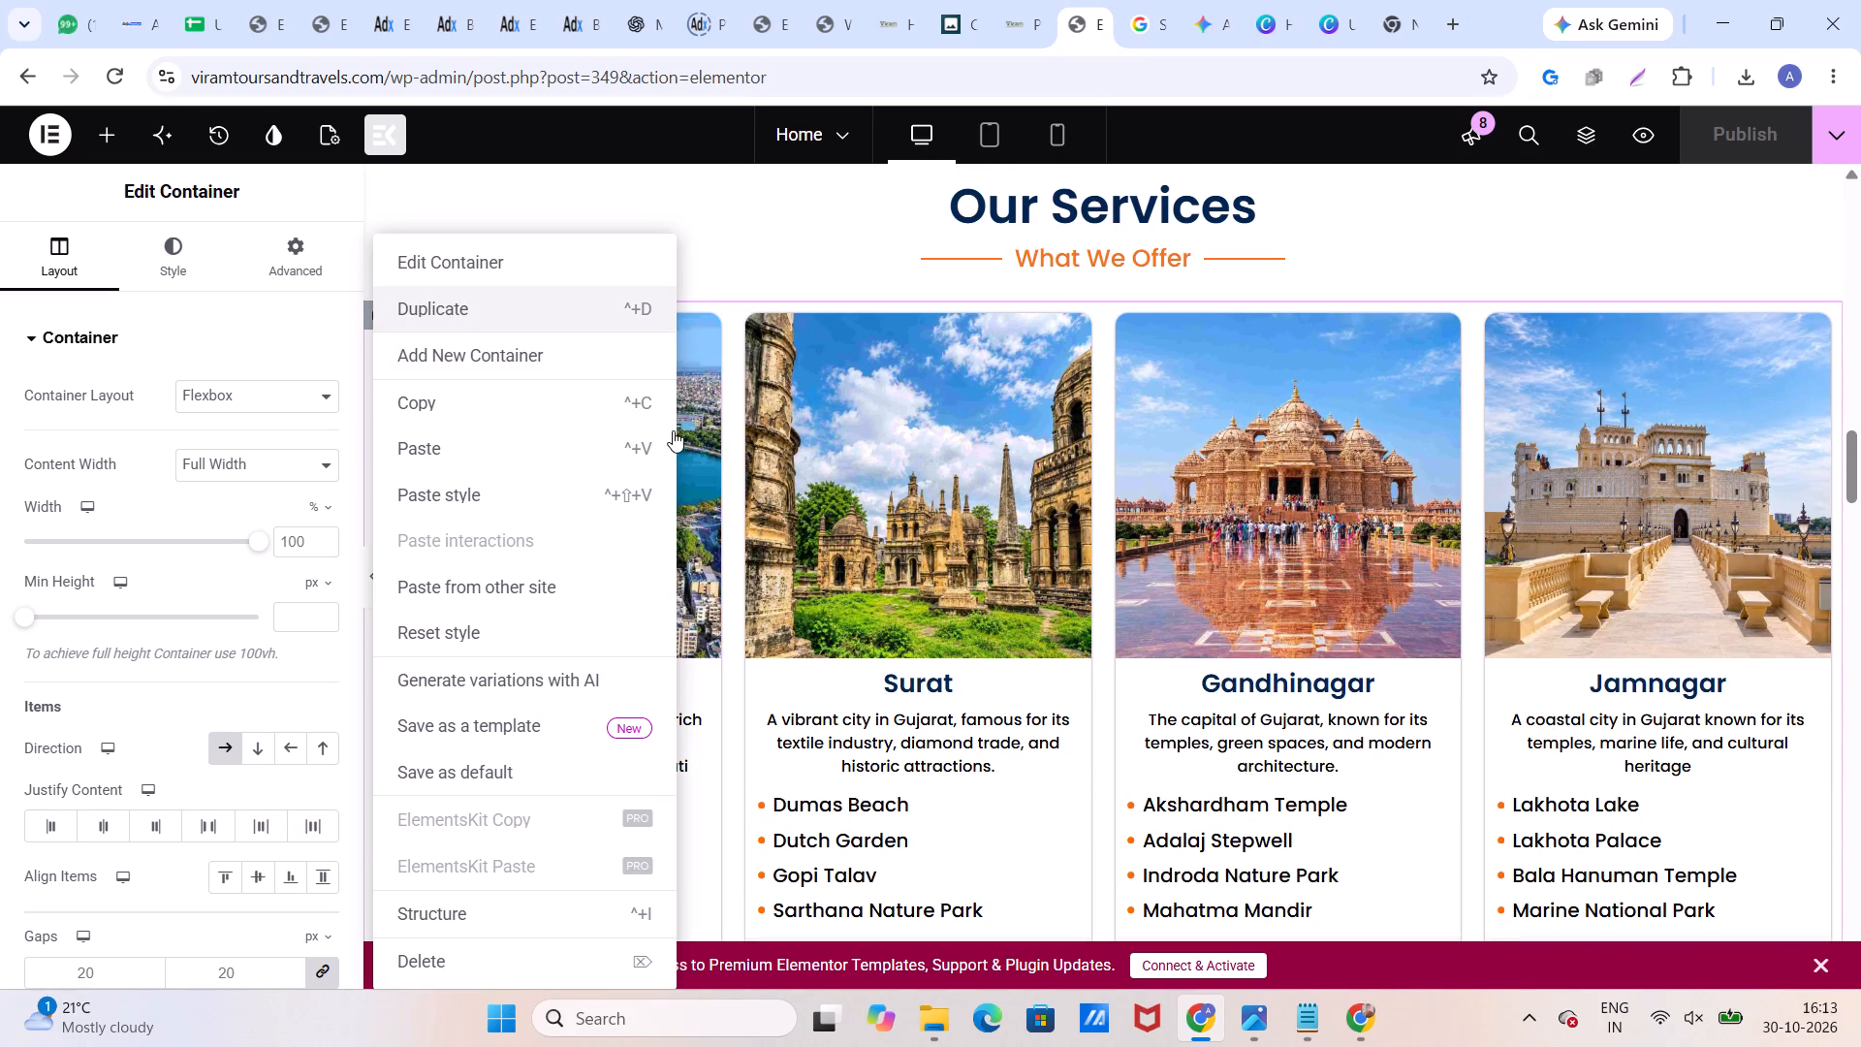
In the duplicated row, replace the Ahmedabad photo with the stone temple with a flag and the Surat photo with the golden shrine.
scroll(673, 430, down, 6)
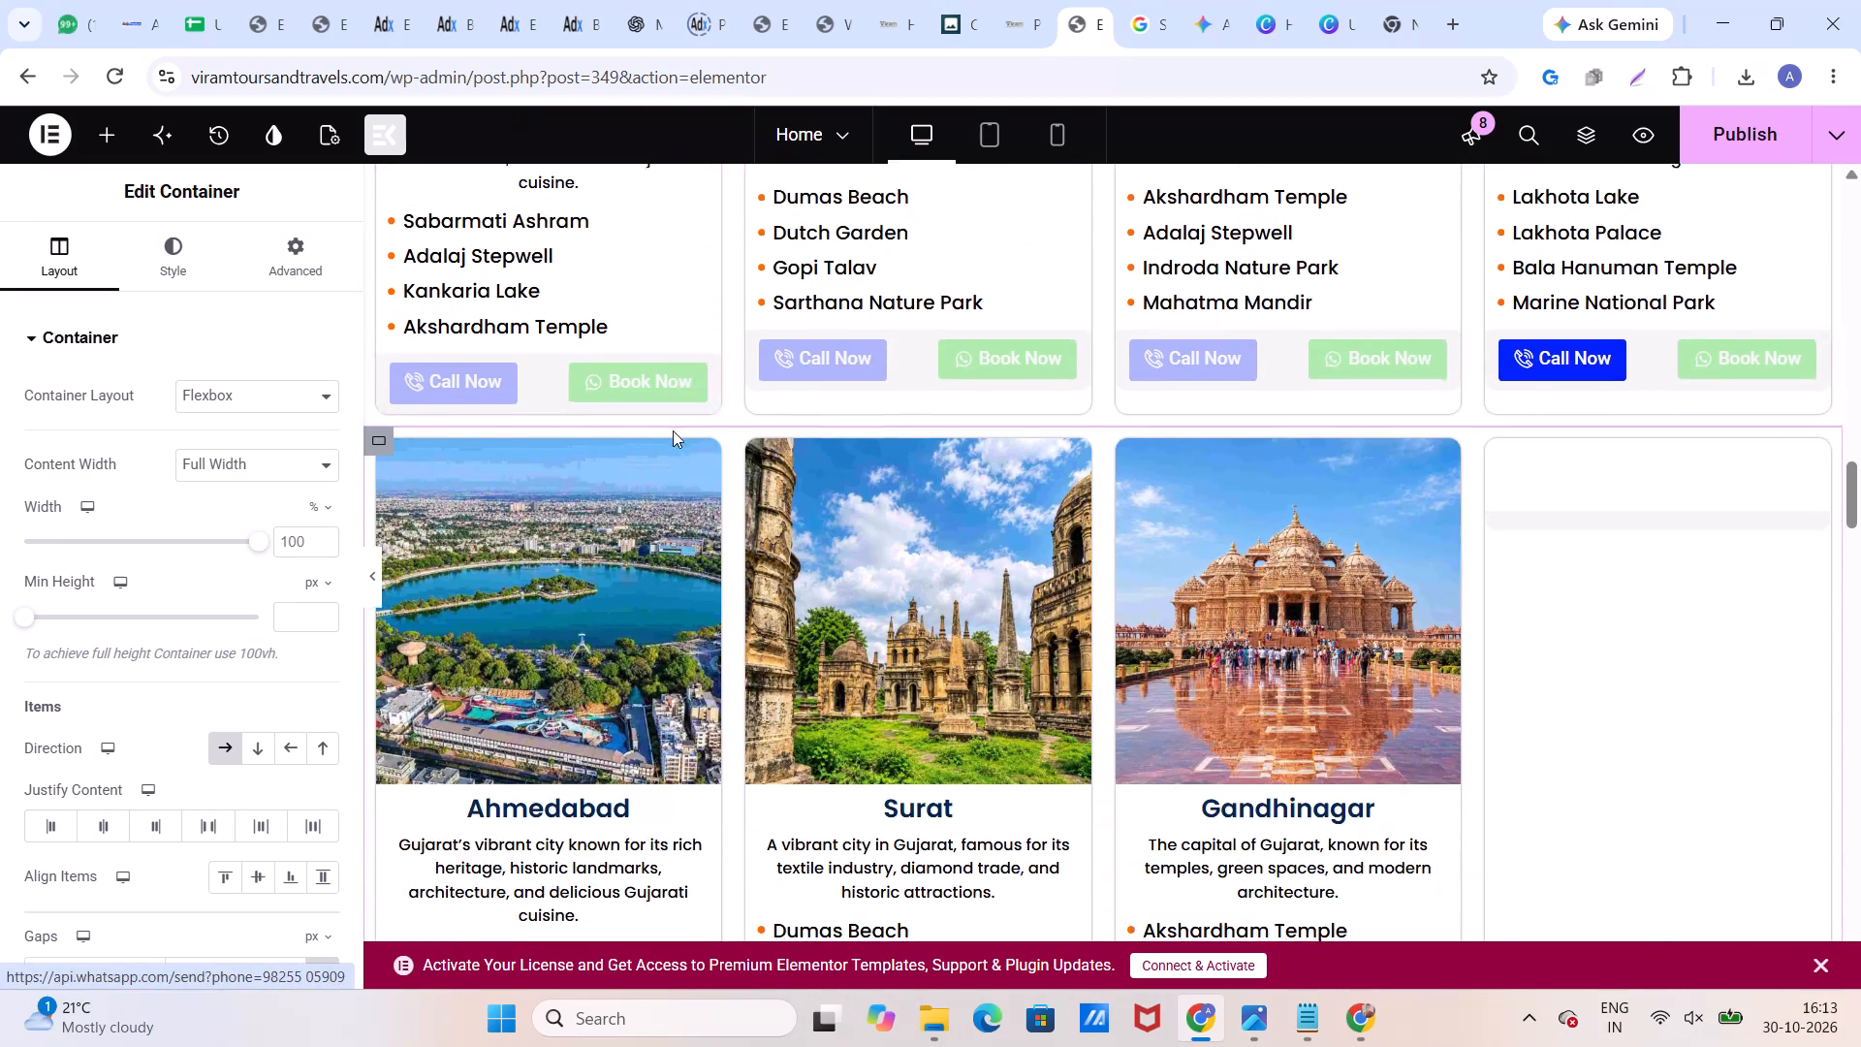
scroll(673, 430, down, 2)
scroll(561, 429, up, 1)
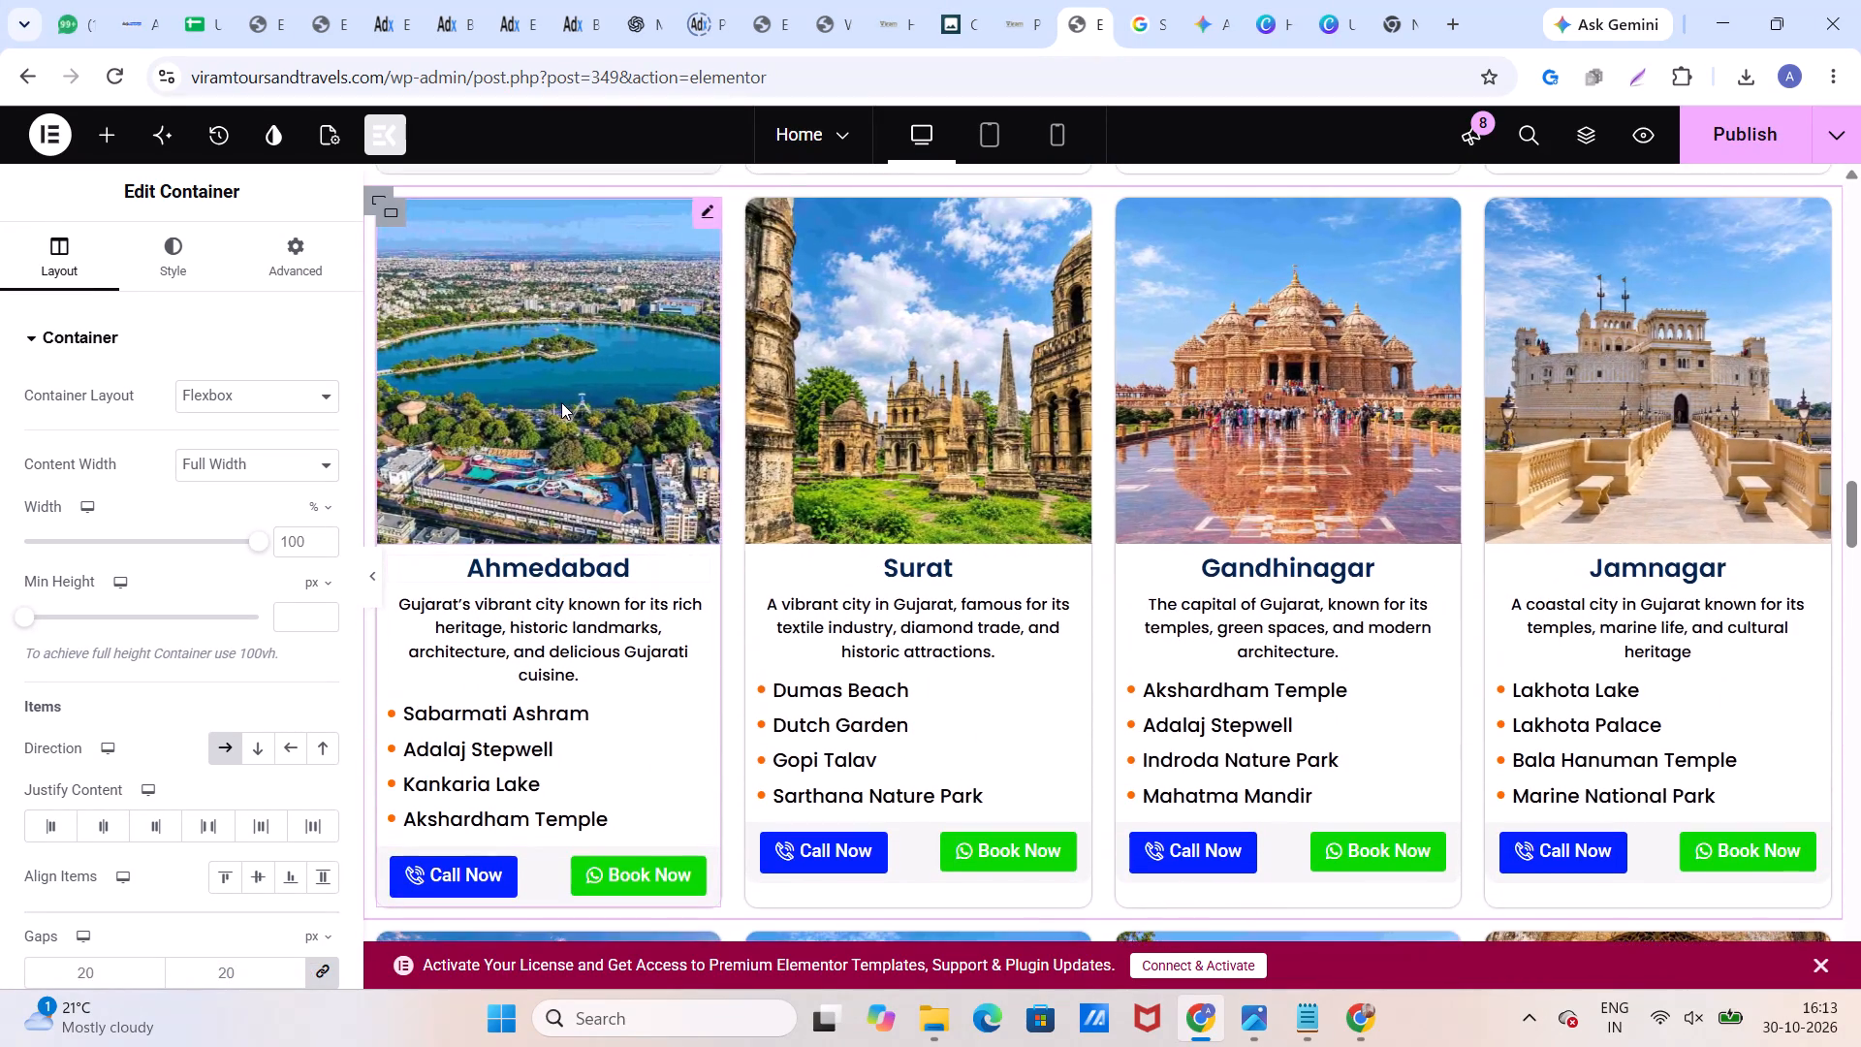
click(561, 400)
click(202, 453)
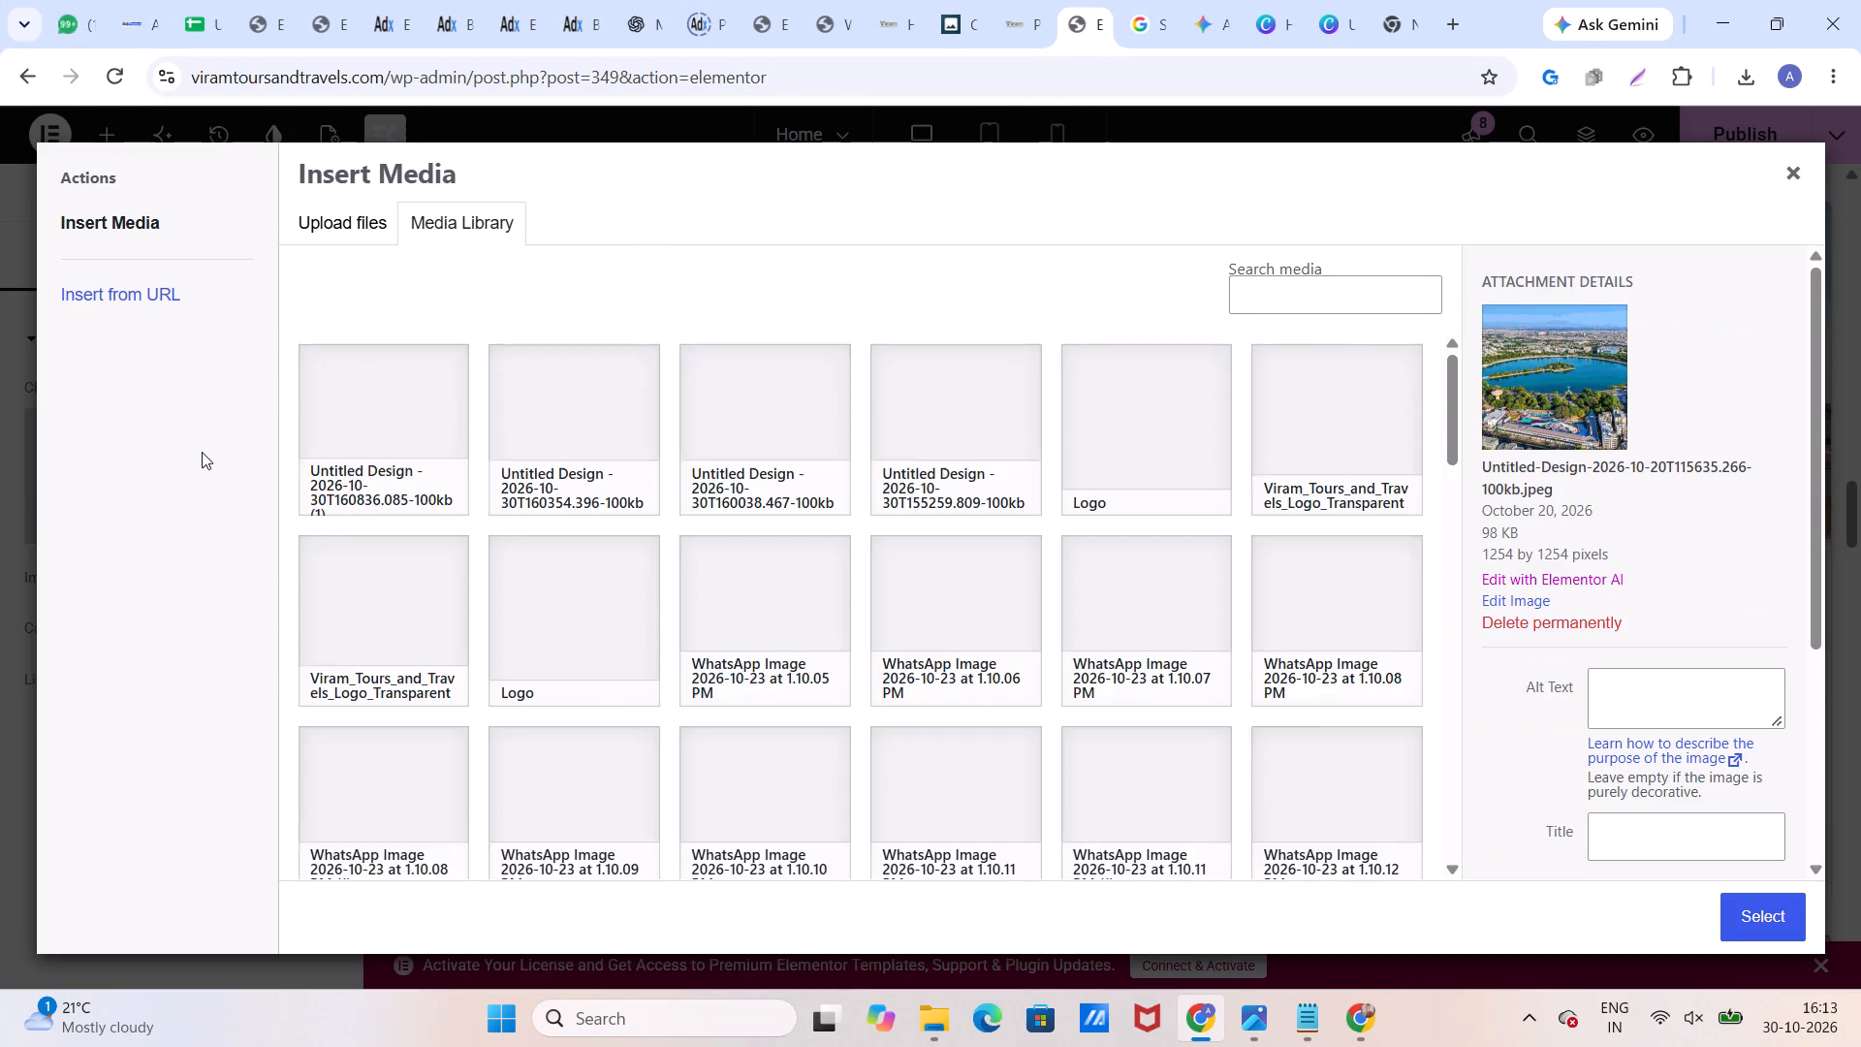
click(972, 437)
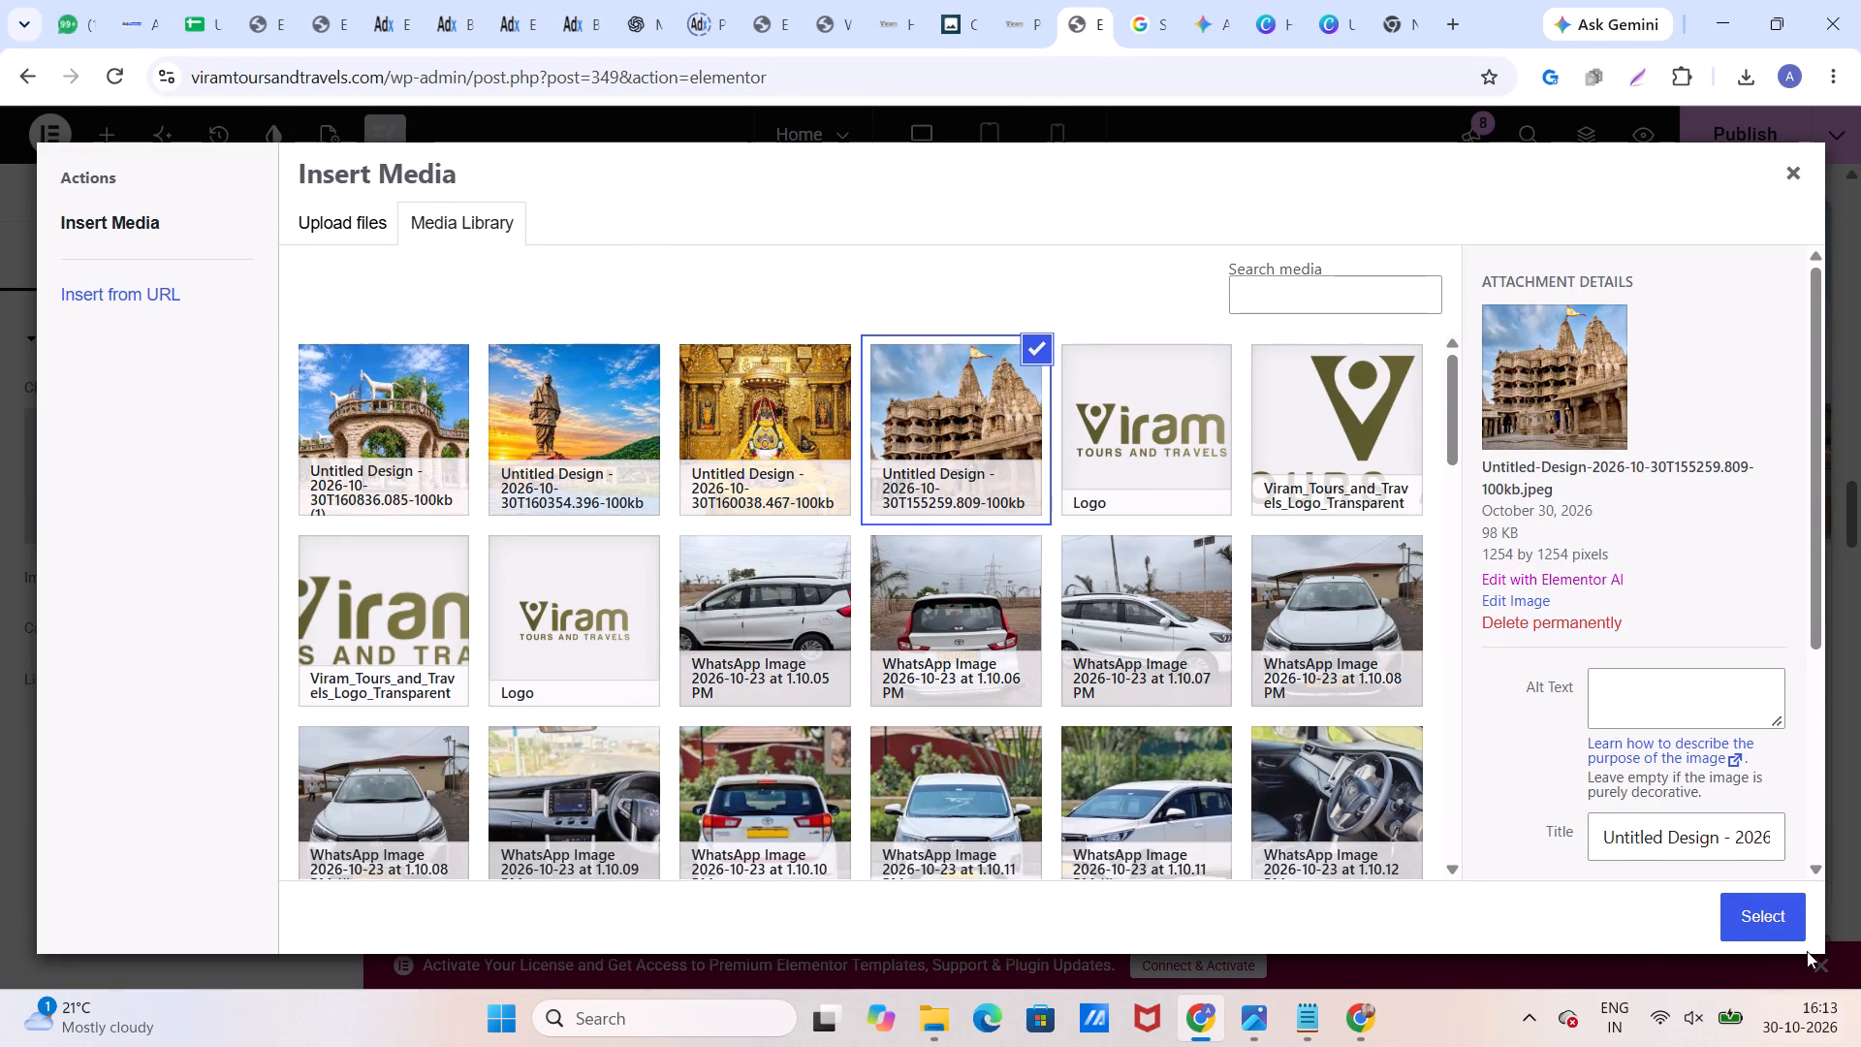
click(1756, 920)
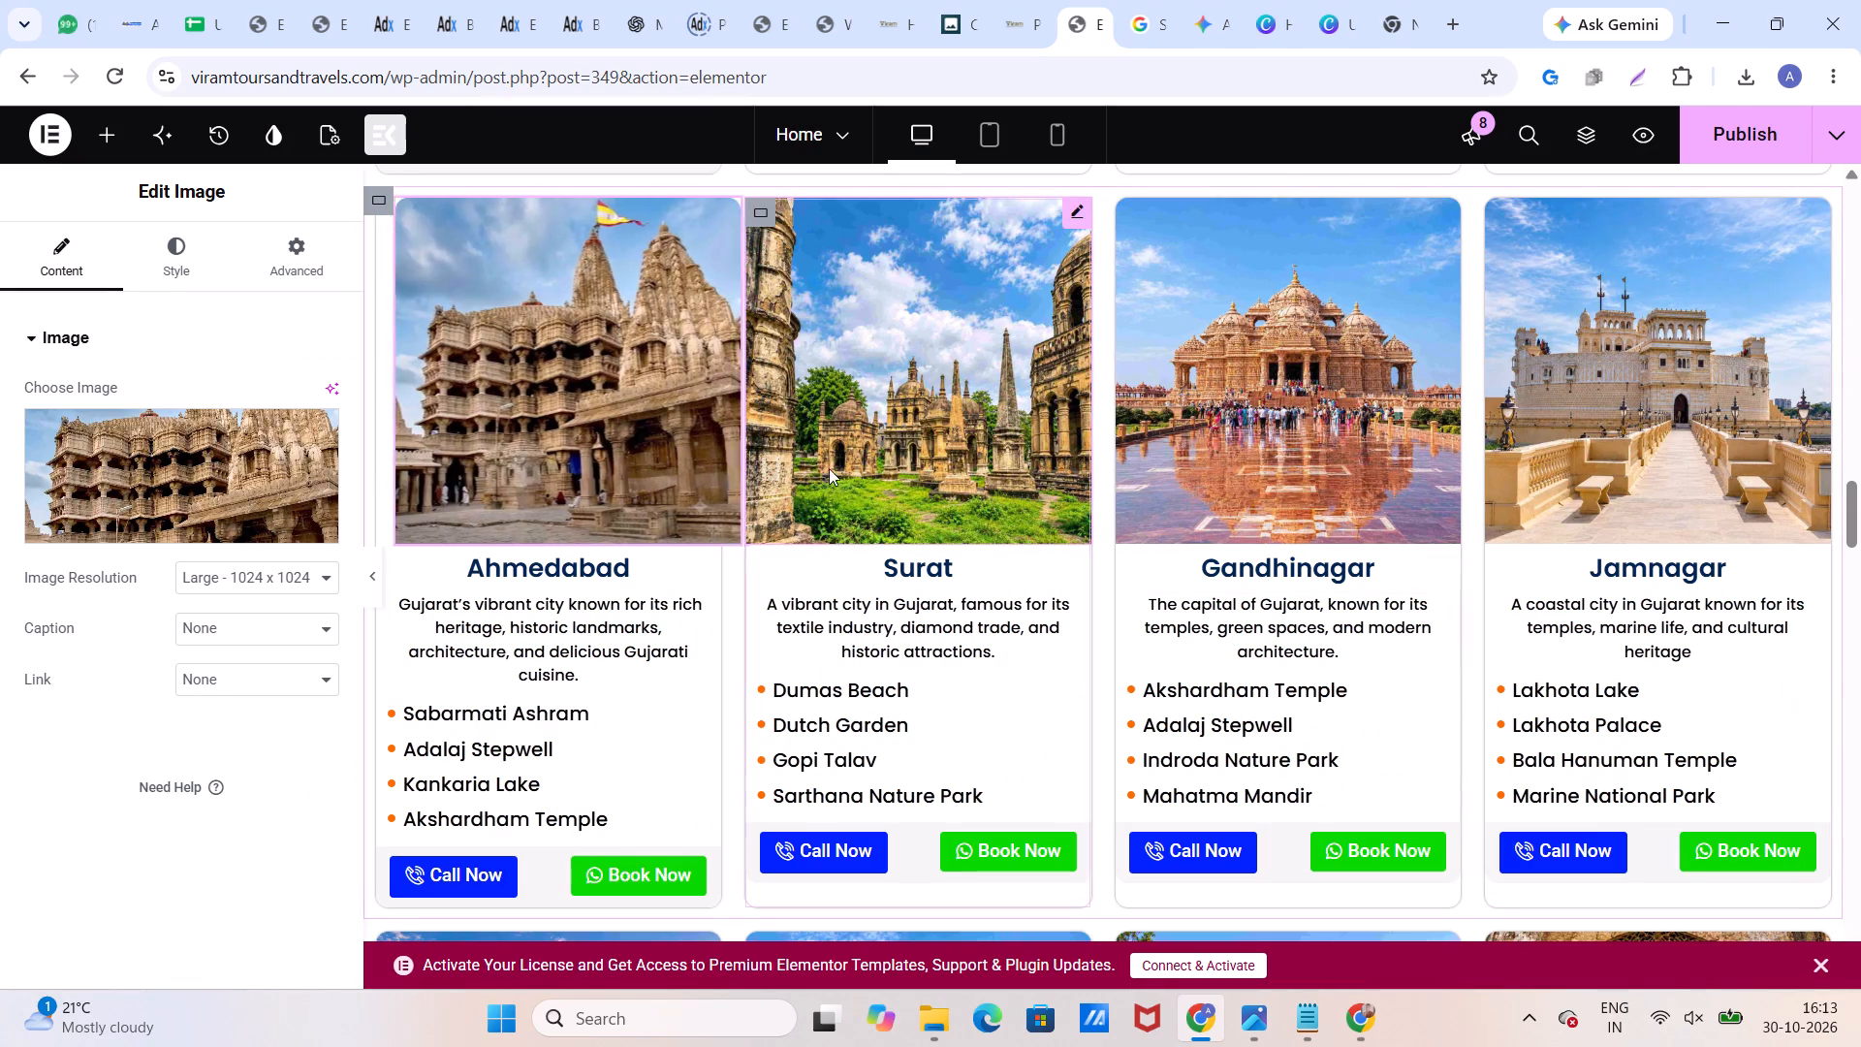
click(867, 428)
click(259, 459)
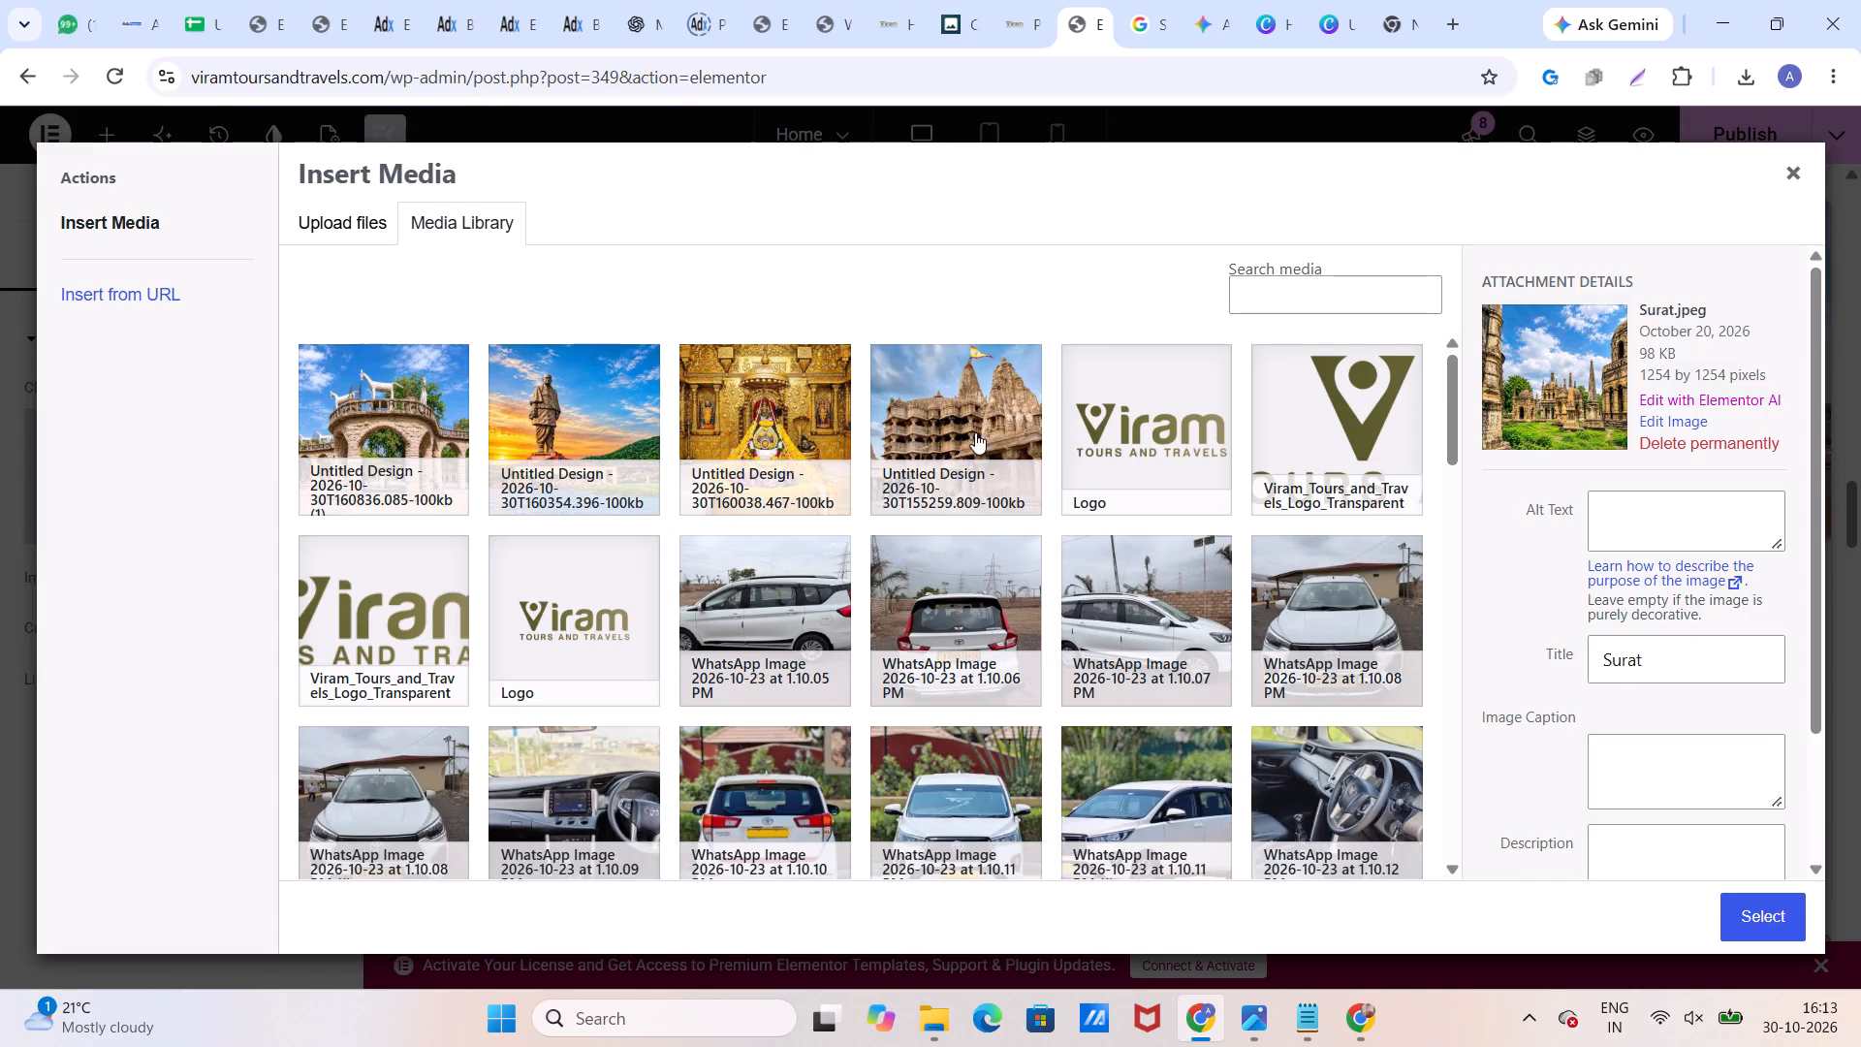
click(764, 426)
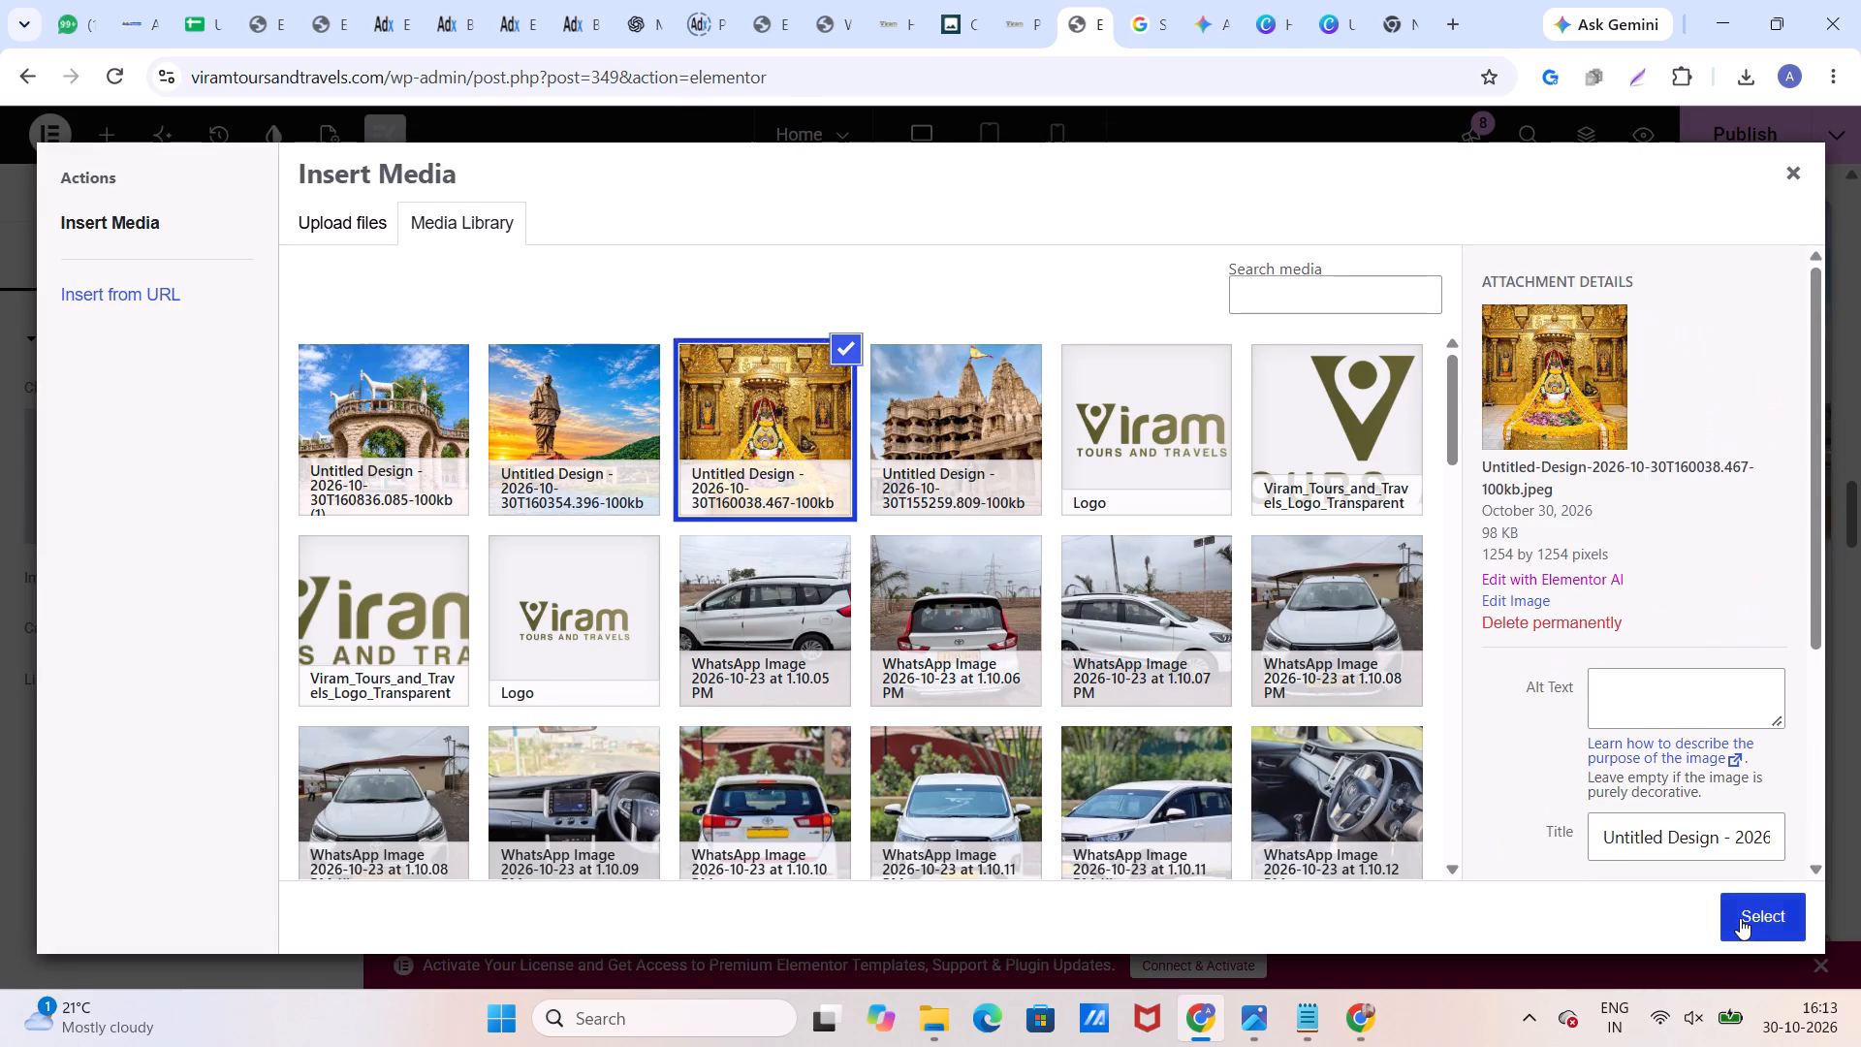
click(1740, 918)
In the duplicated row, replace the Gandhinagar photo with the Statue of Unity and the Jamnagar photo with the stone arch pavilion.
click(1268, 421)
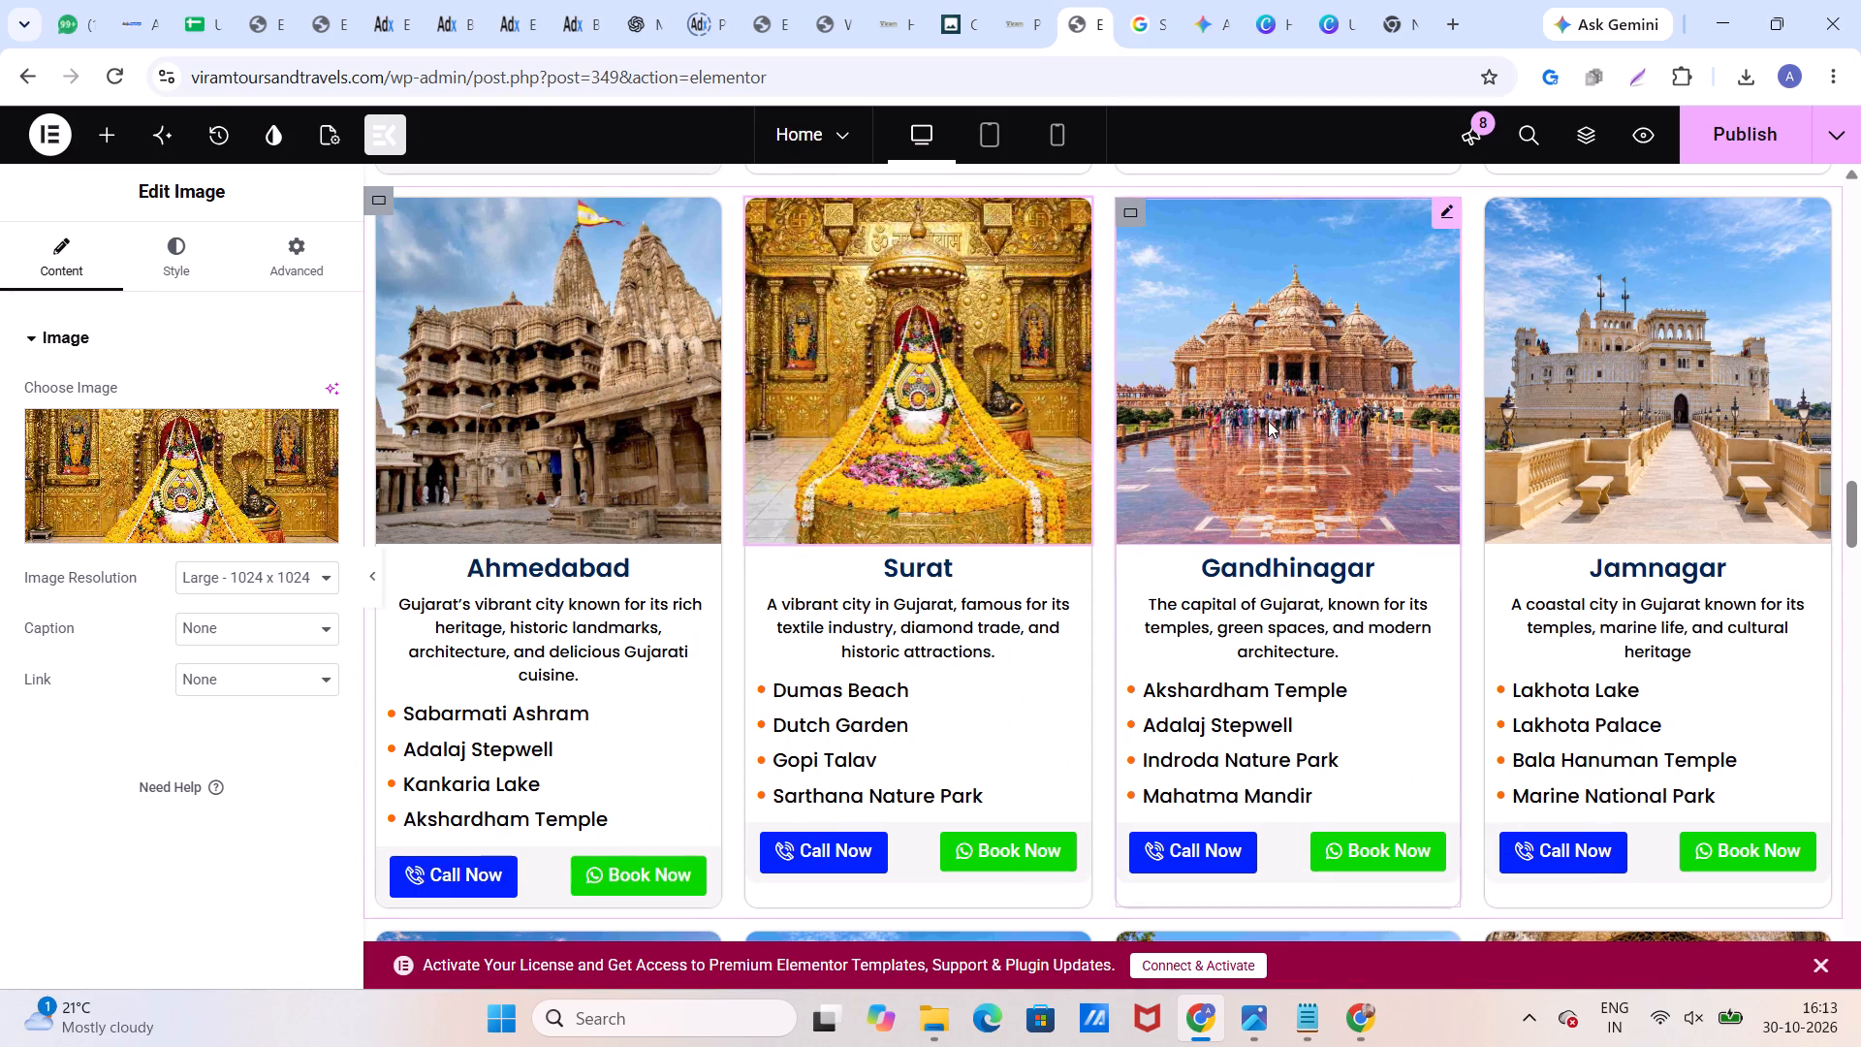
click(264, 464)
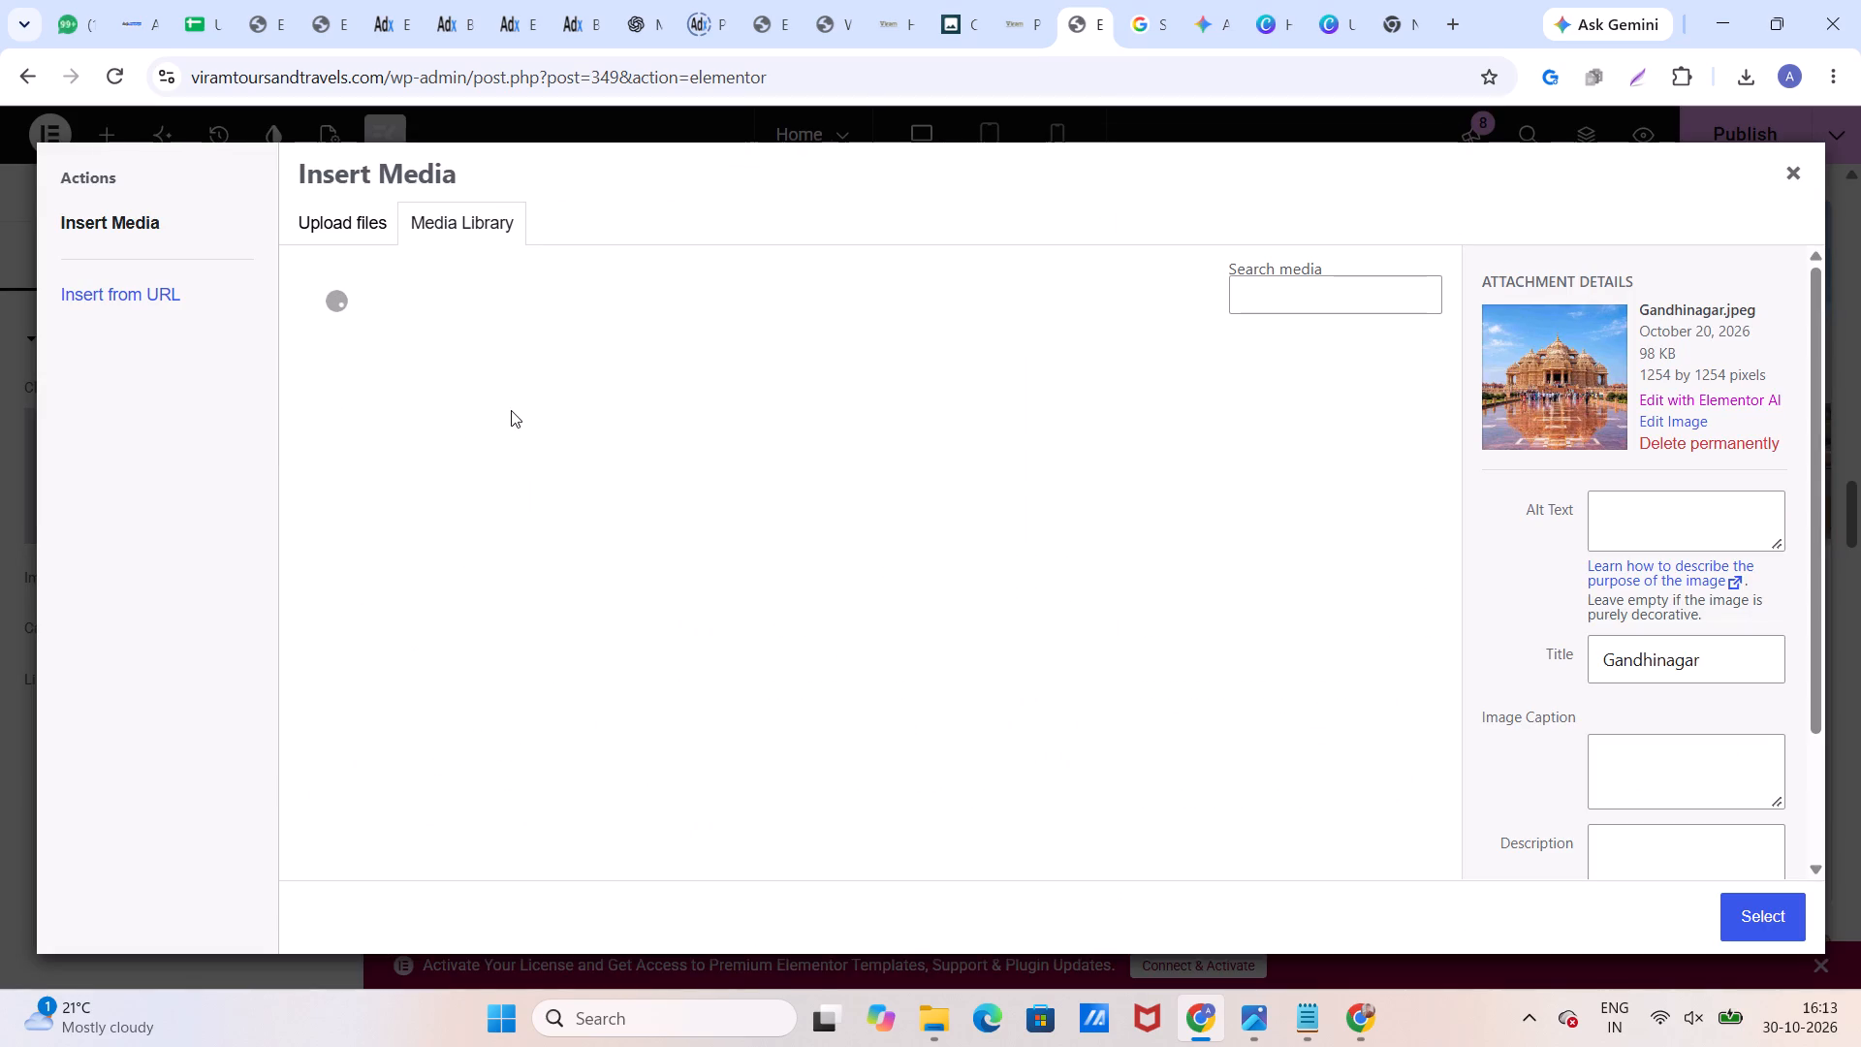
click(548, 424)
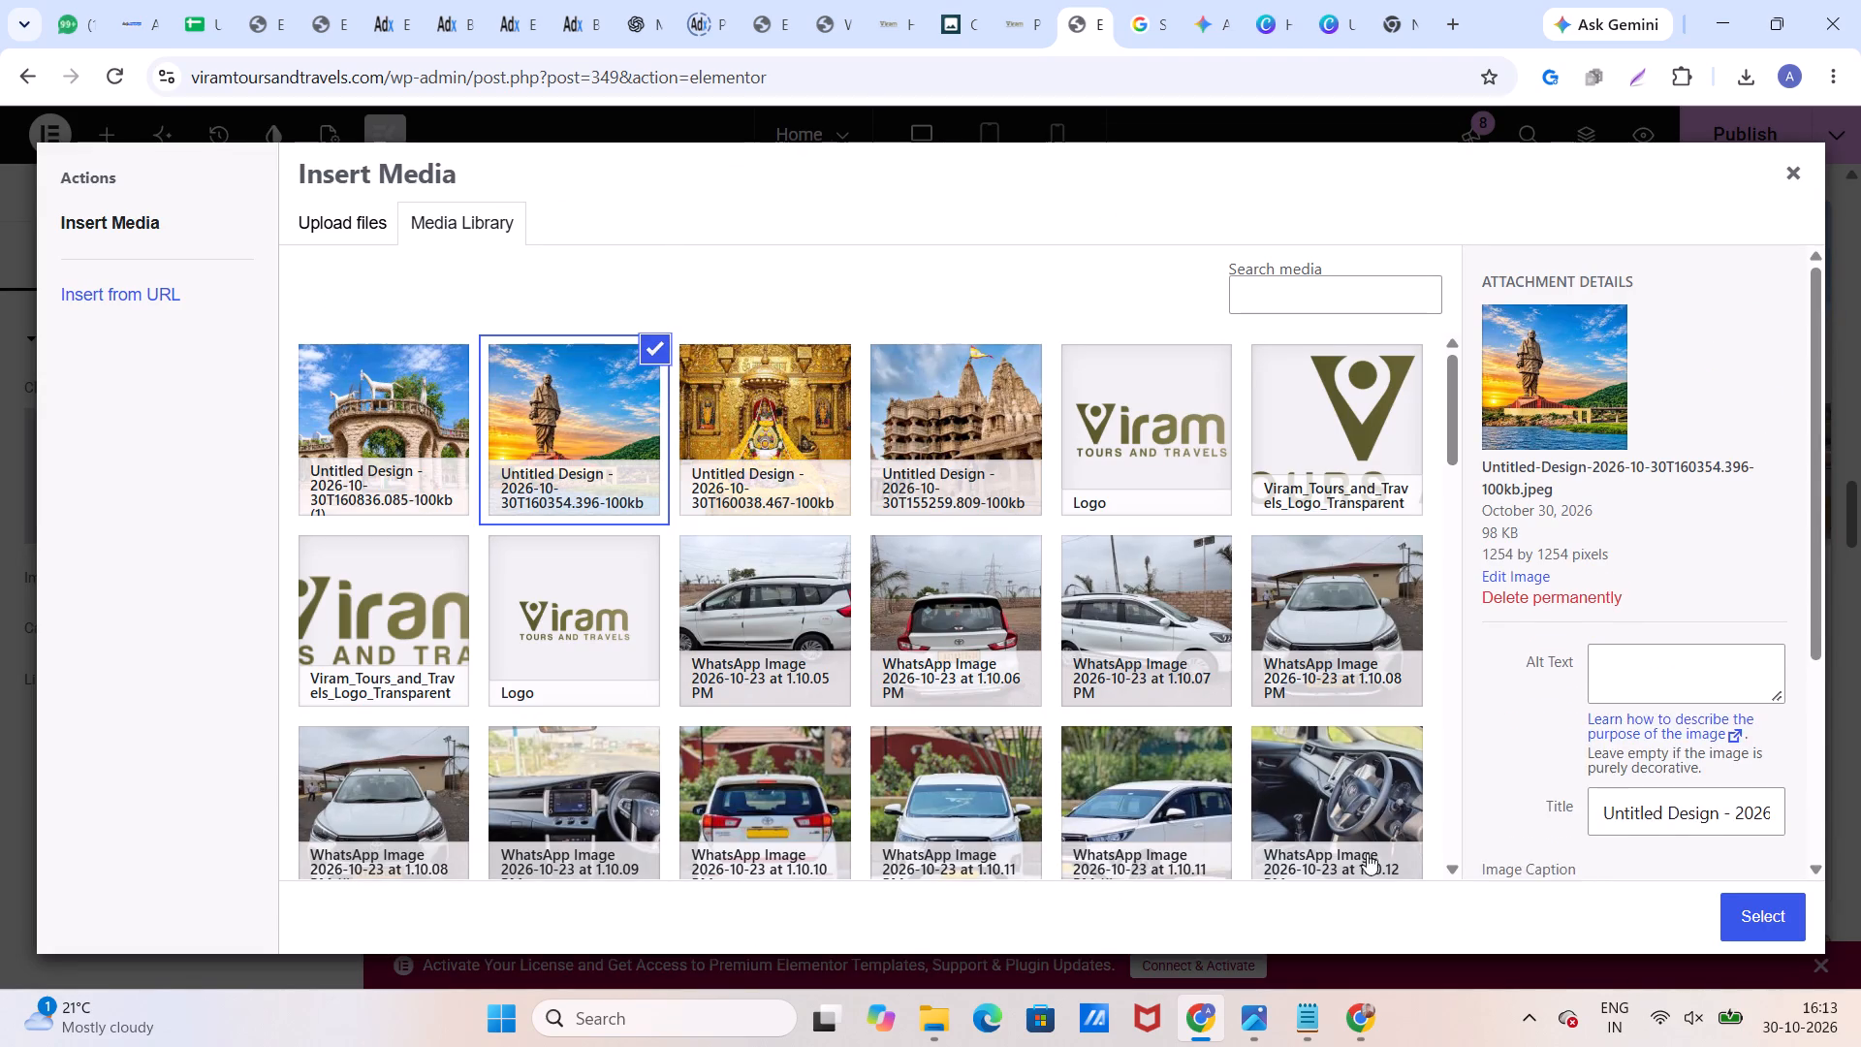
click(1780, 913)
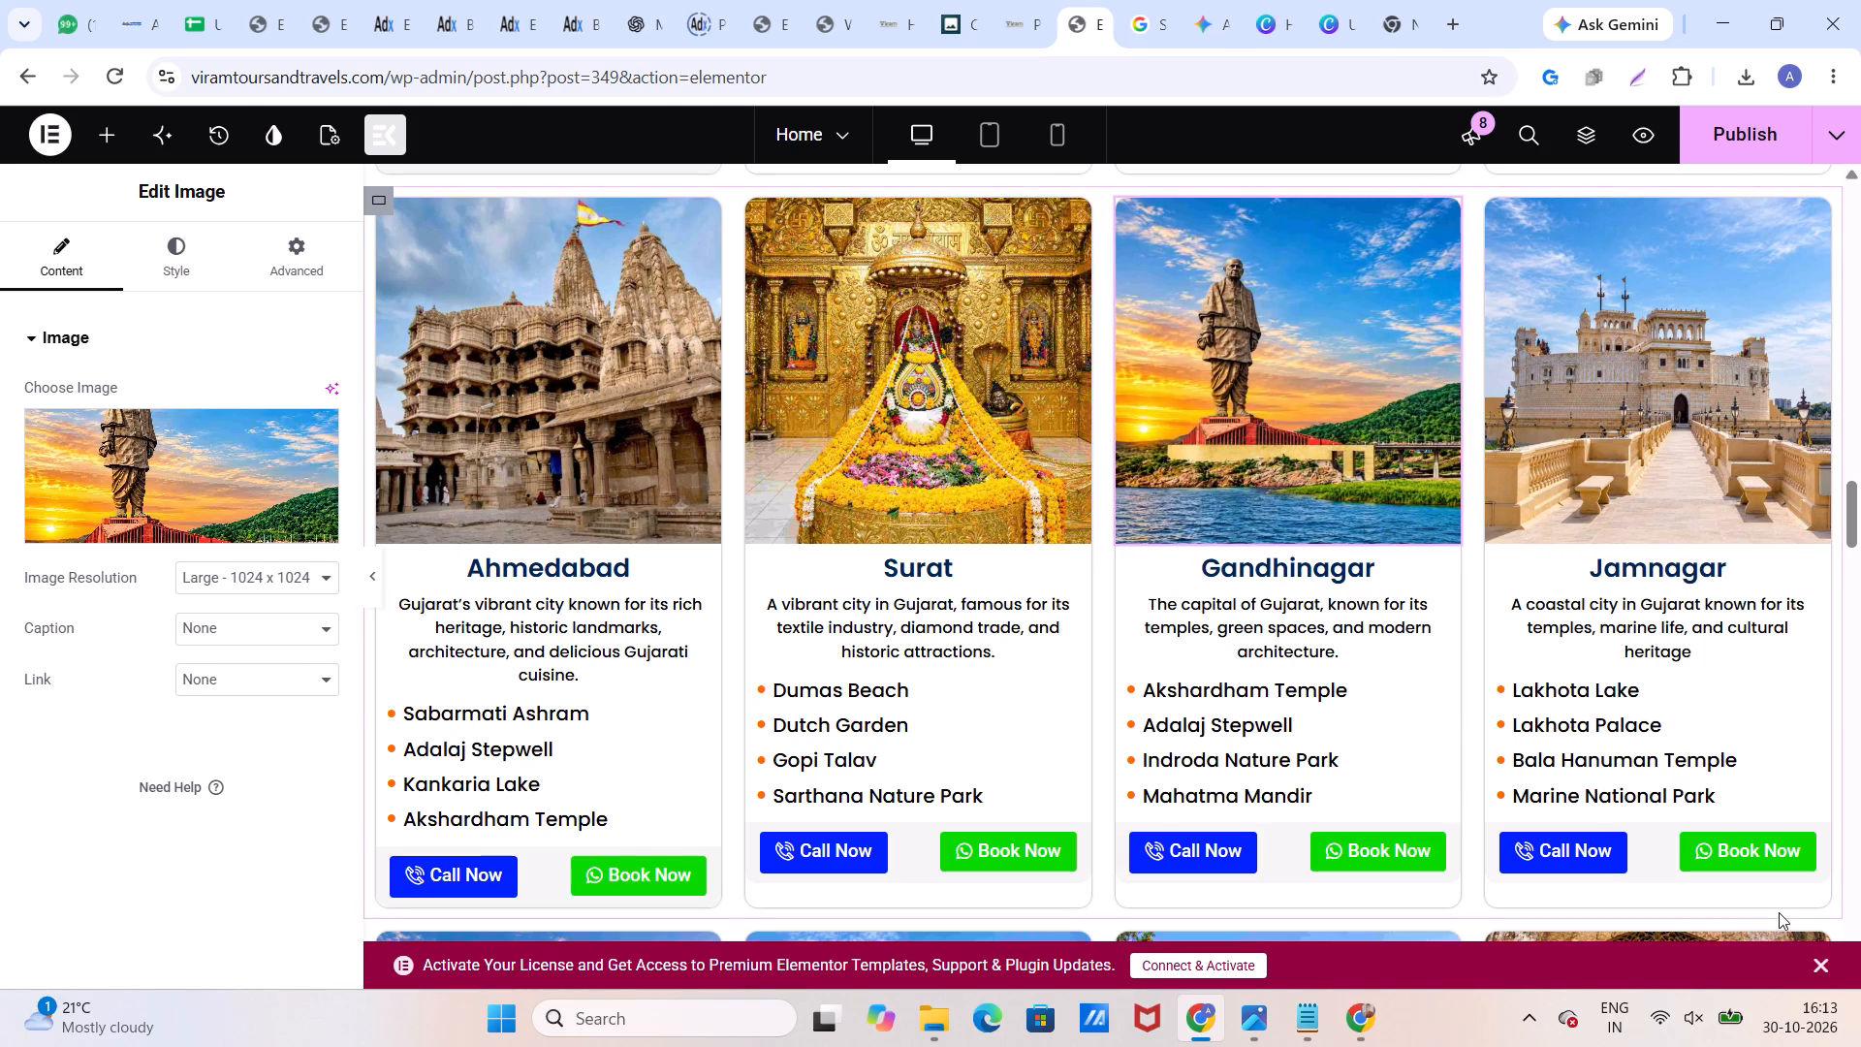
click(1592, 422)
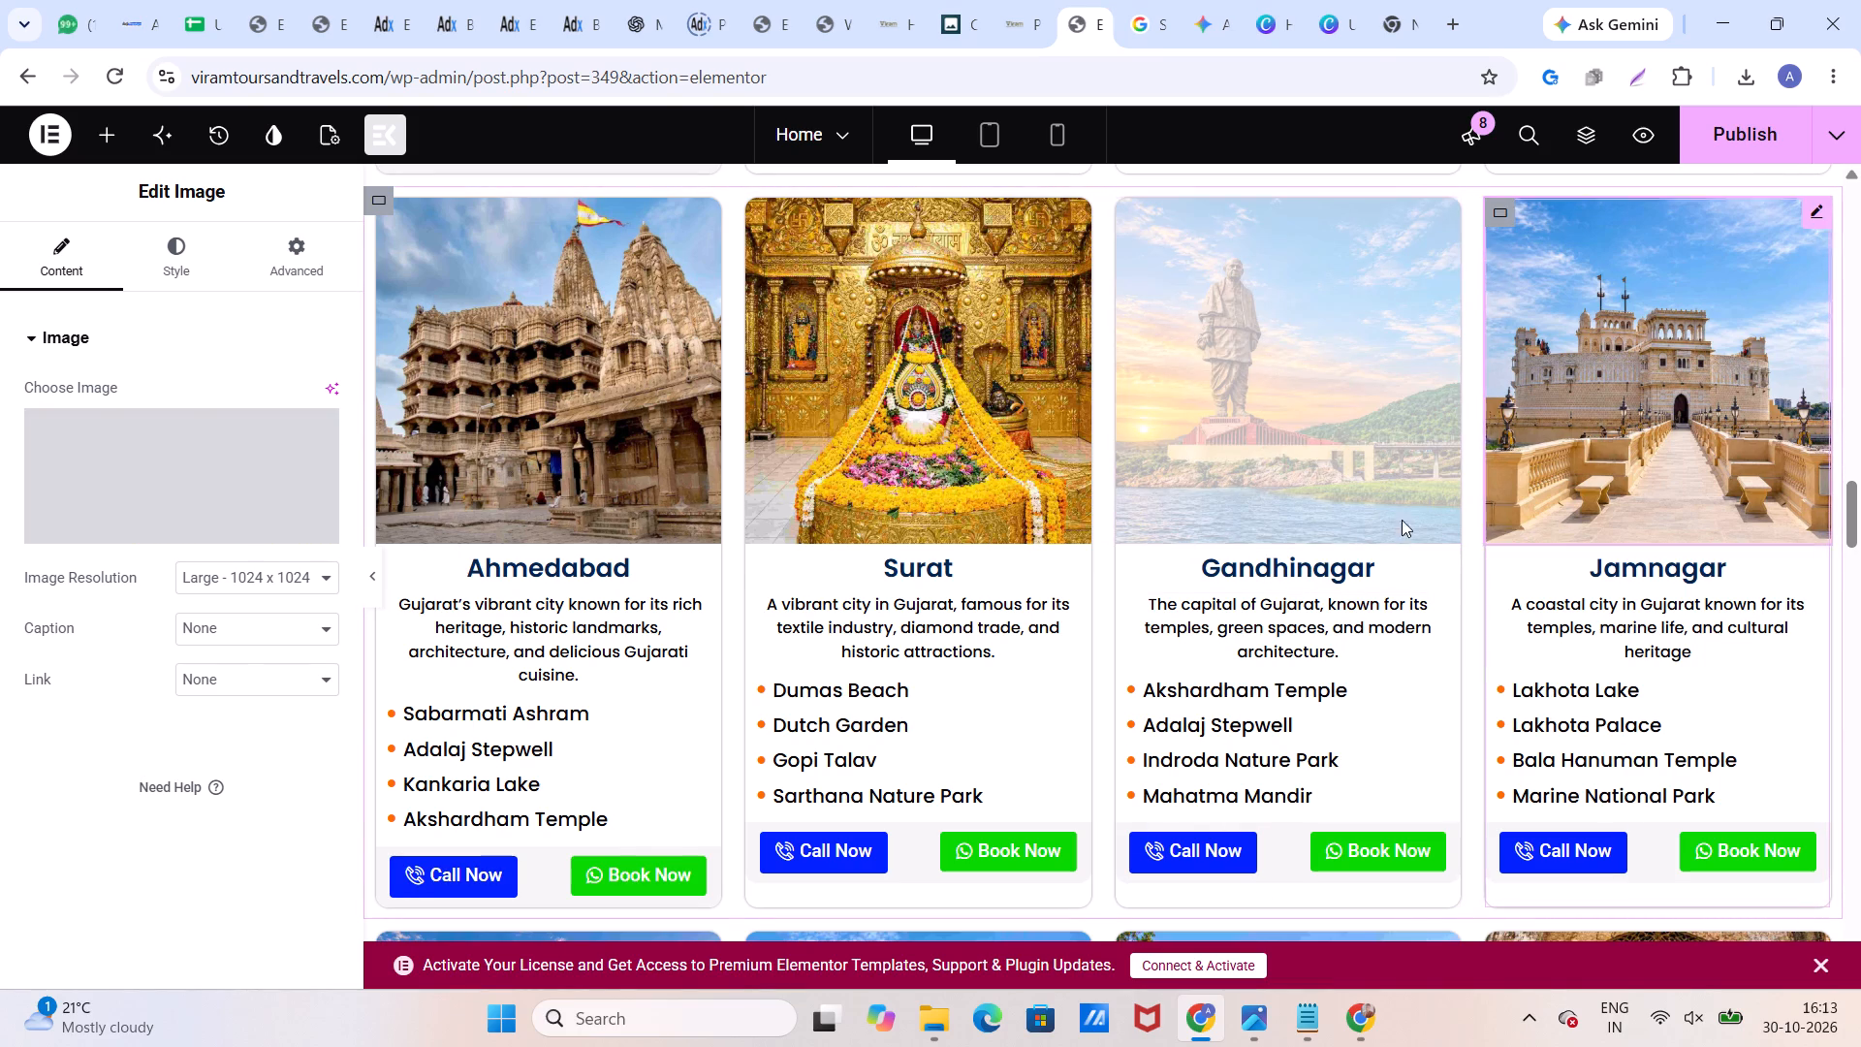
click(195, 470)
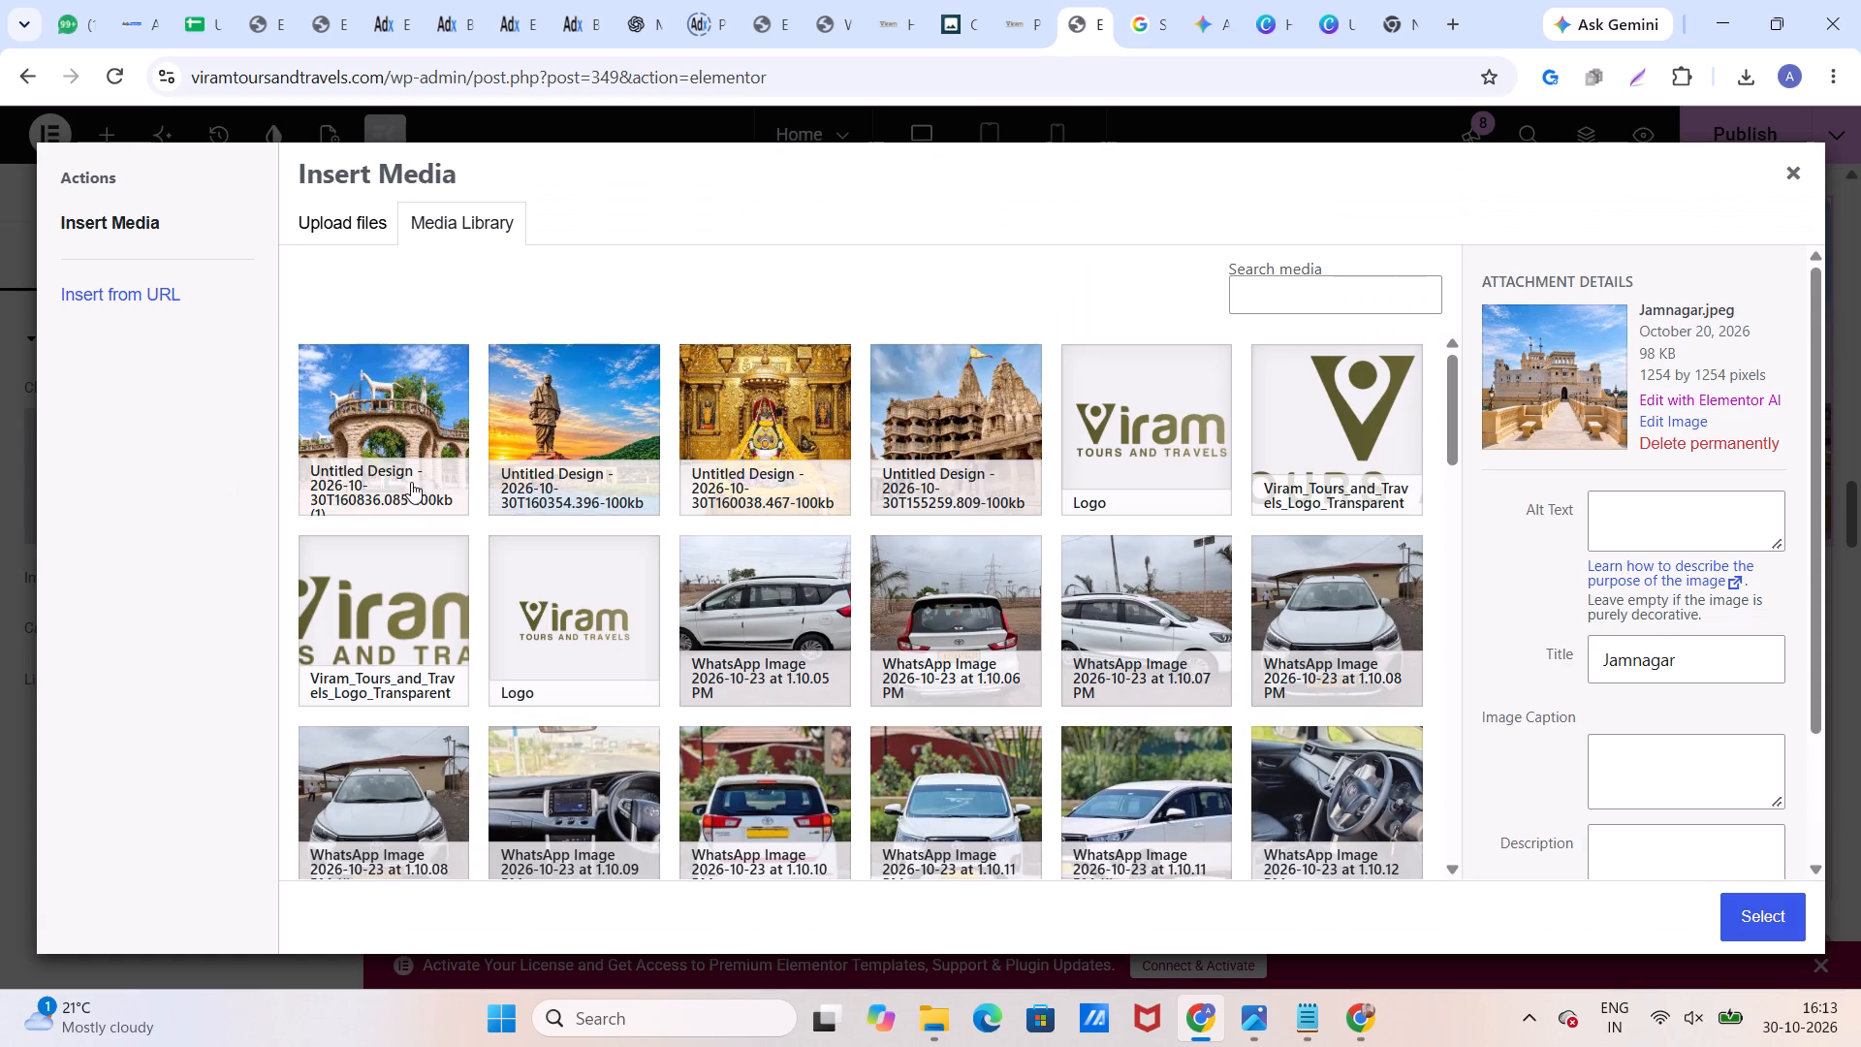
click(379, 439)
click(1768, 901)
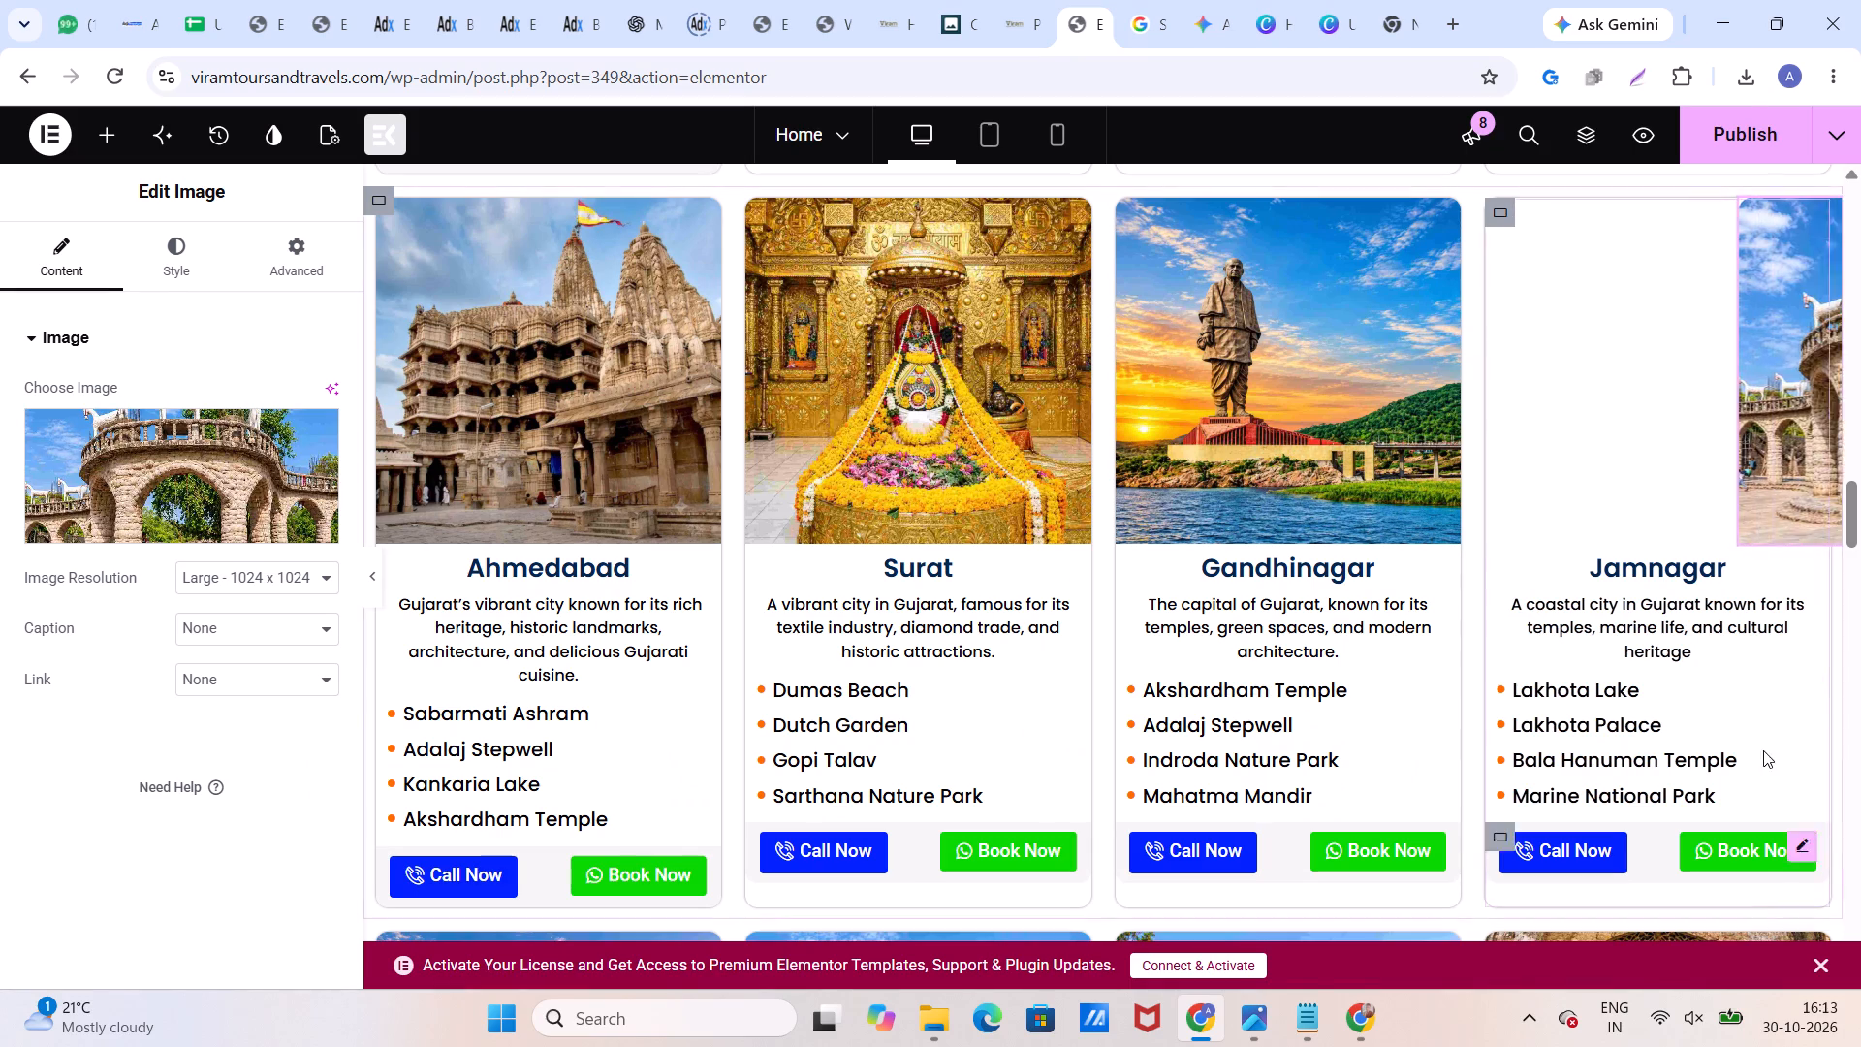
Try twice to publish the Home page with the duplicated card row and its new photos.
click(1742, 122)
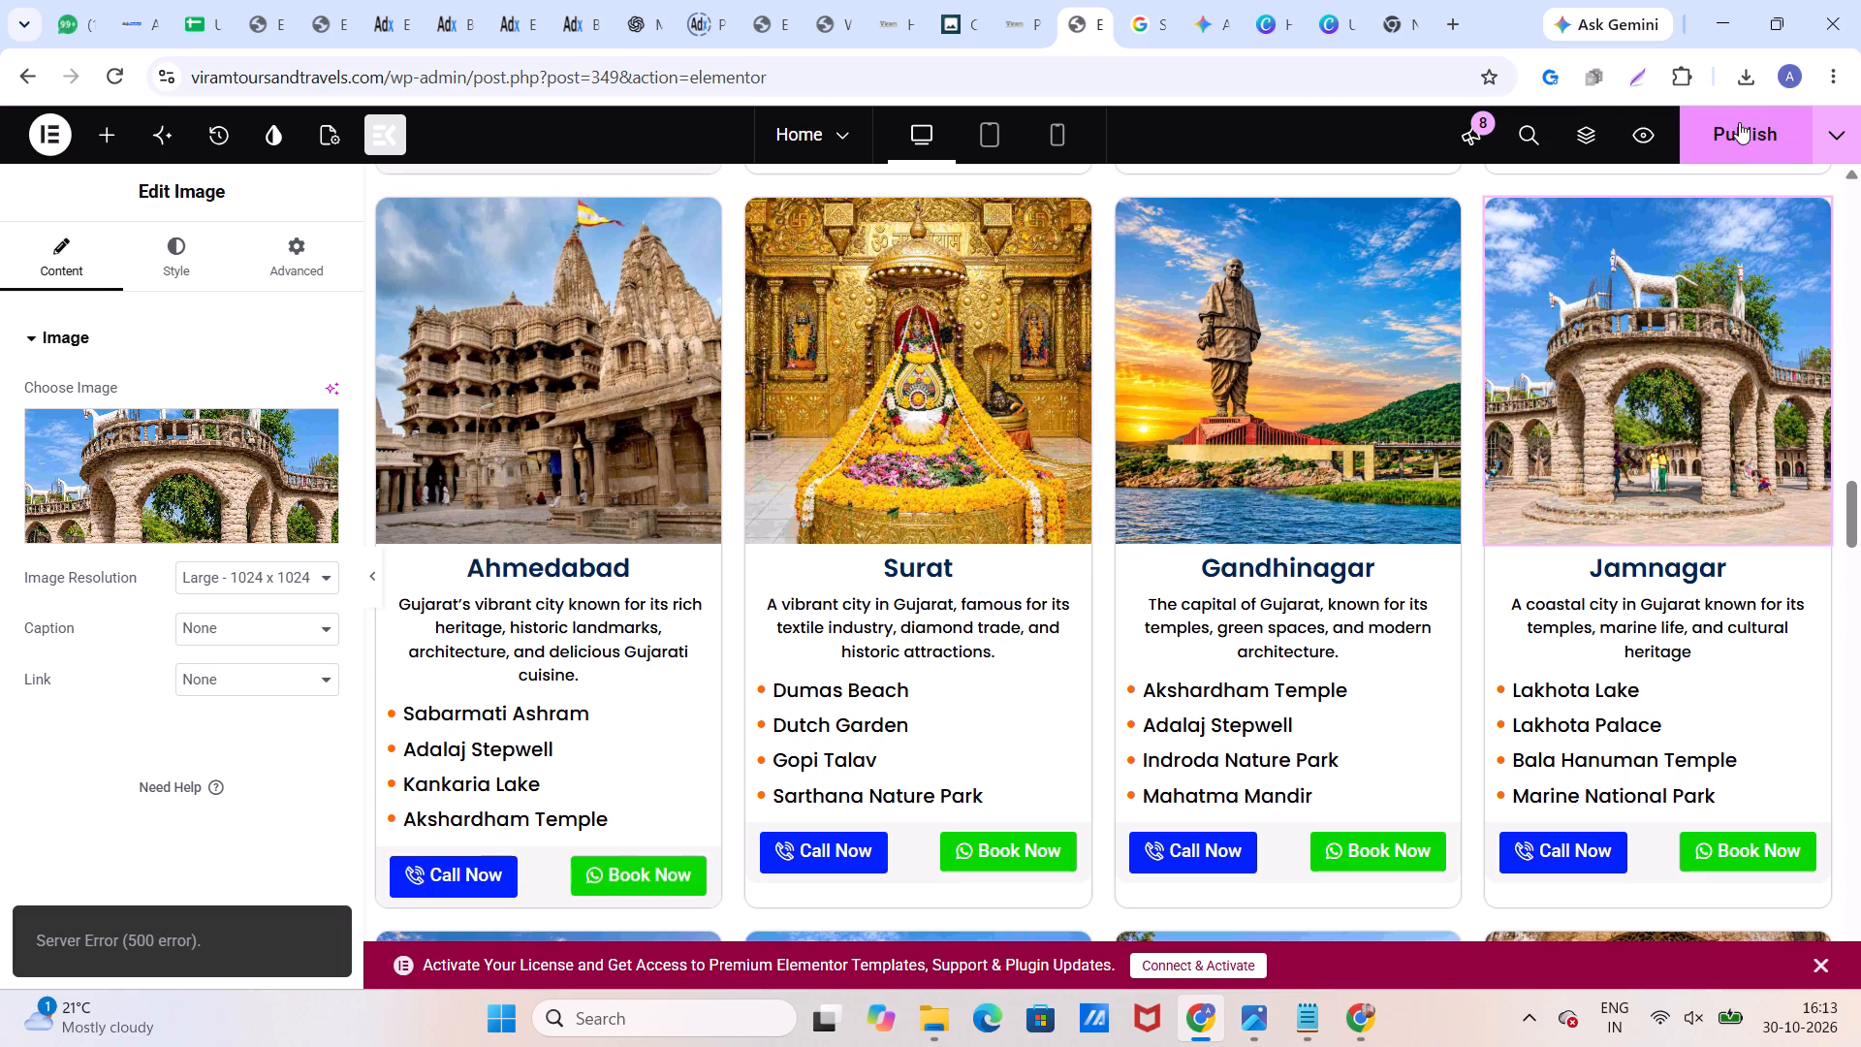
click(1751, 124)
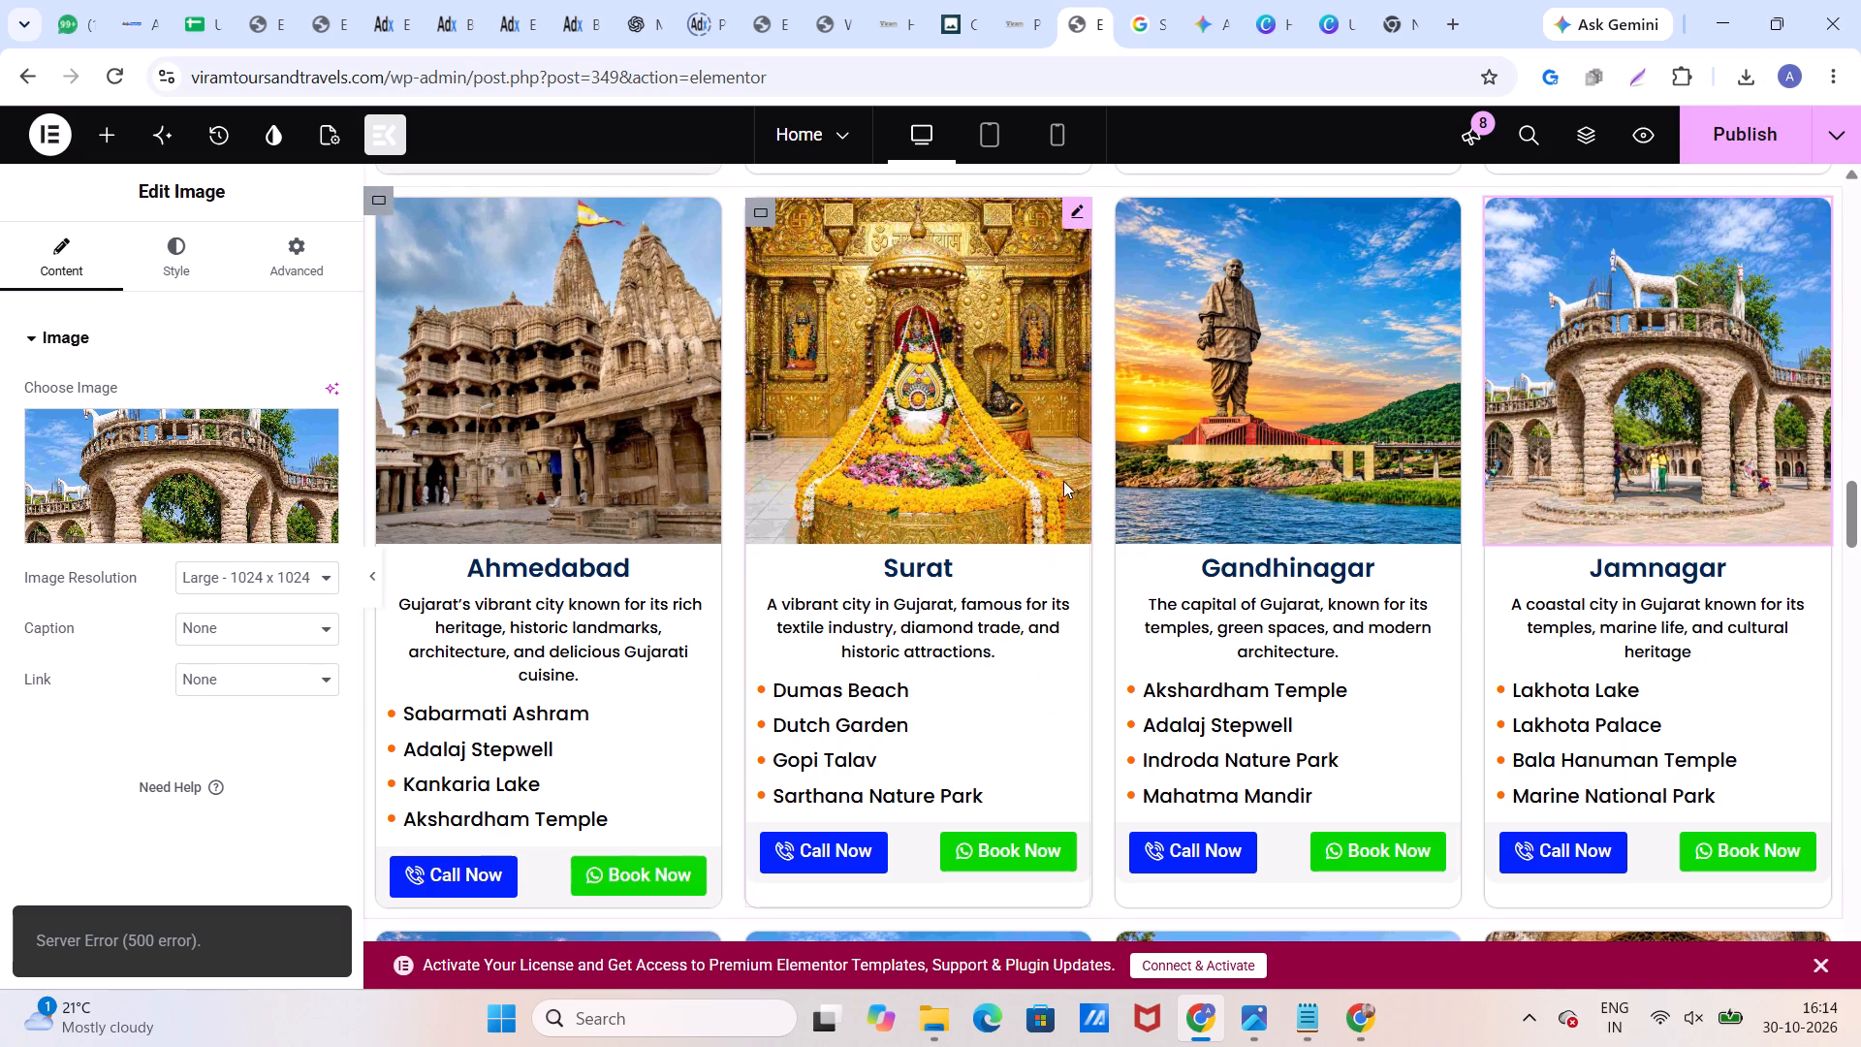
Exit the Elementor editor of the Home page to WordPress, leaving without saving the pending changes.
click(43, 120)
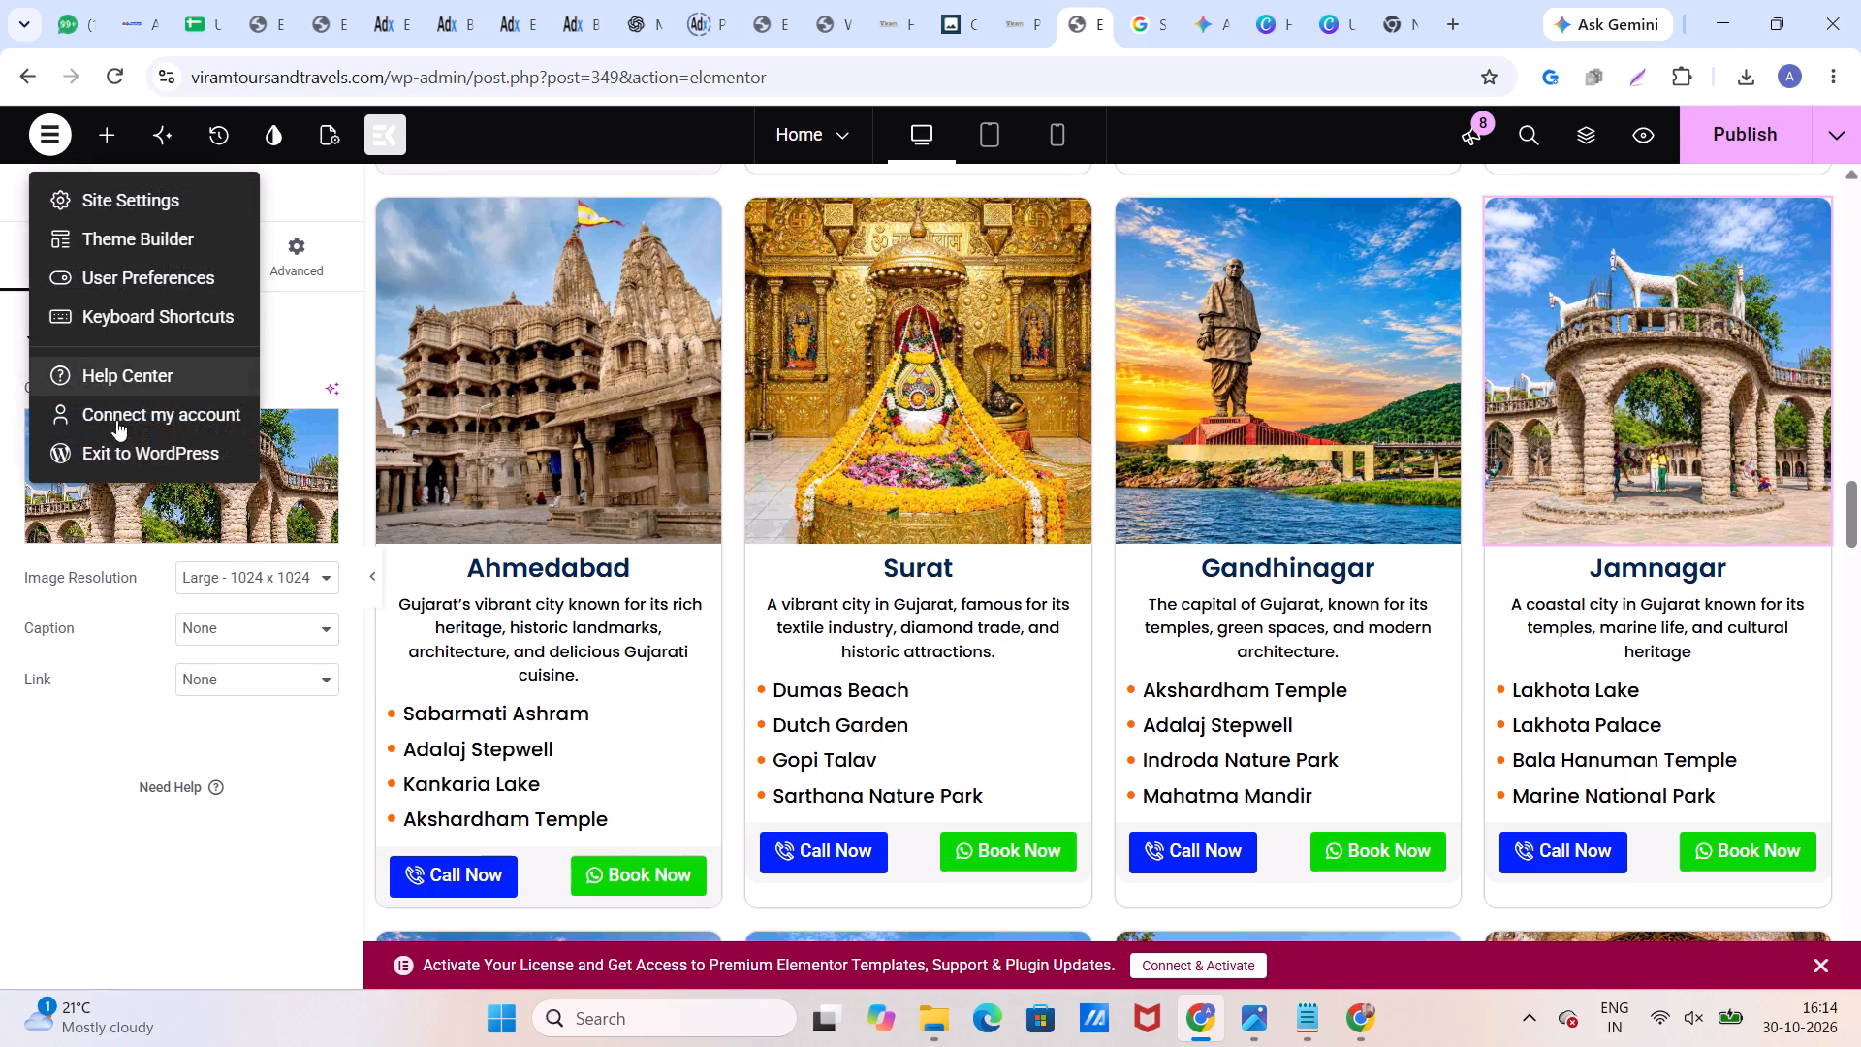
click(125, 452)
click(1039, 239)
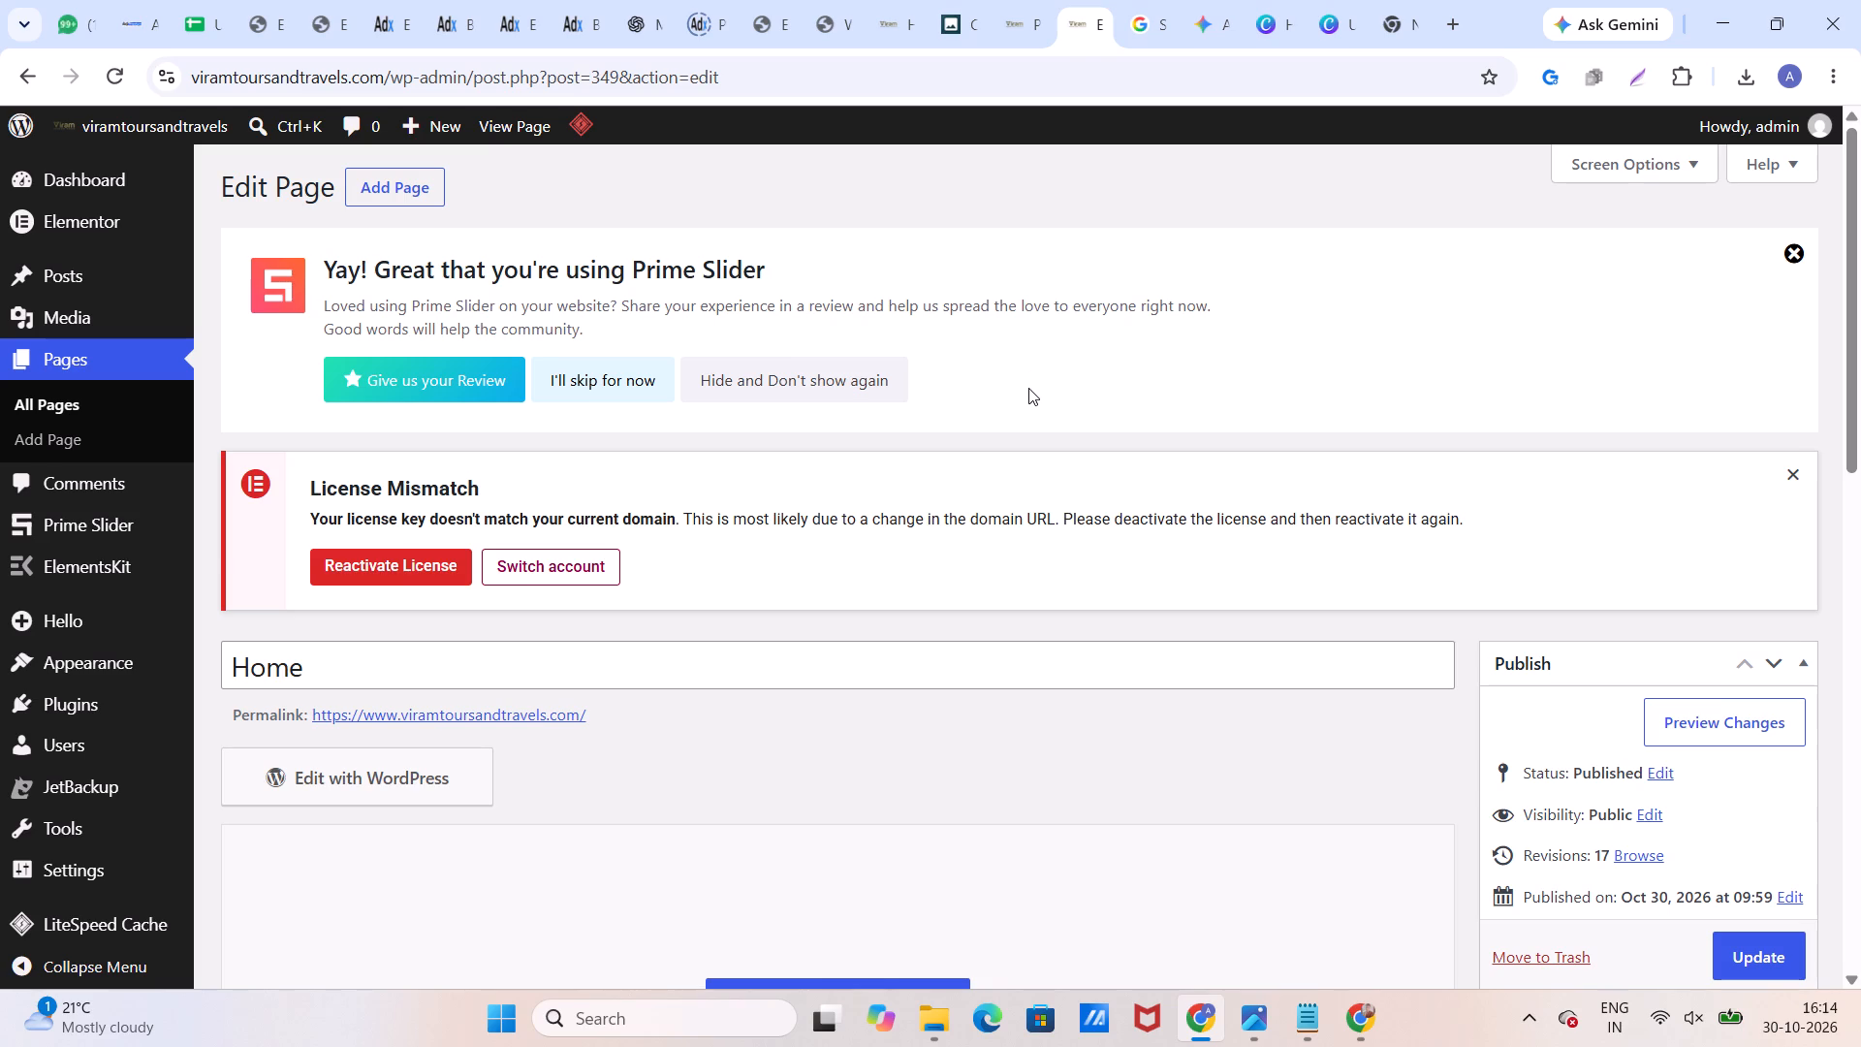
Open the Our Services page with Elementor from the list of all pages.
scroll(661, 525, down, 2)
scroll(446, 509, up, 2)
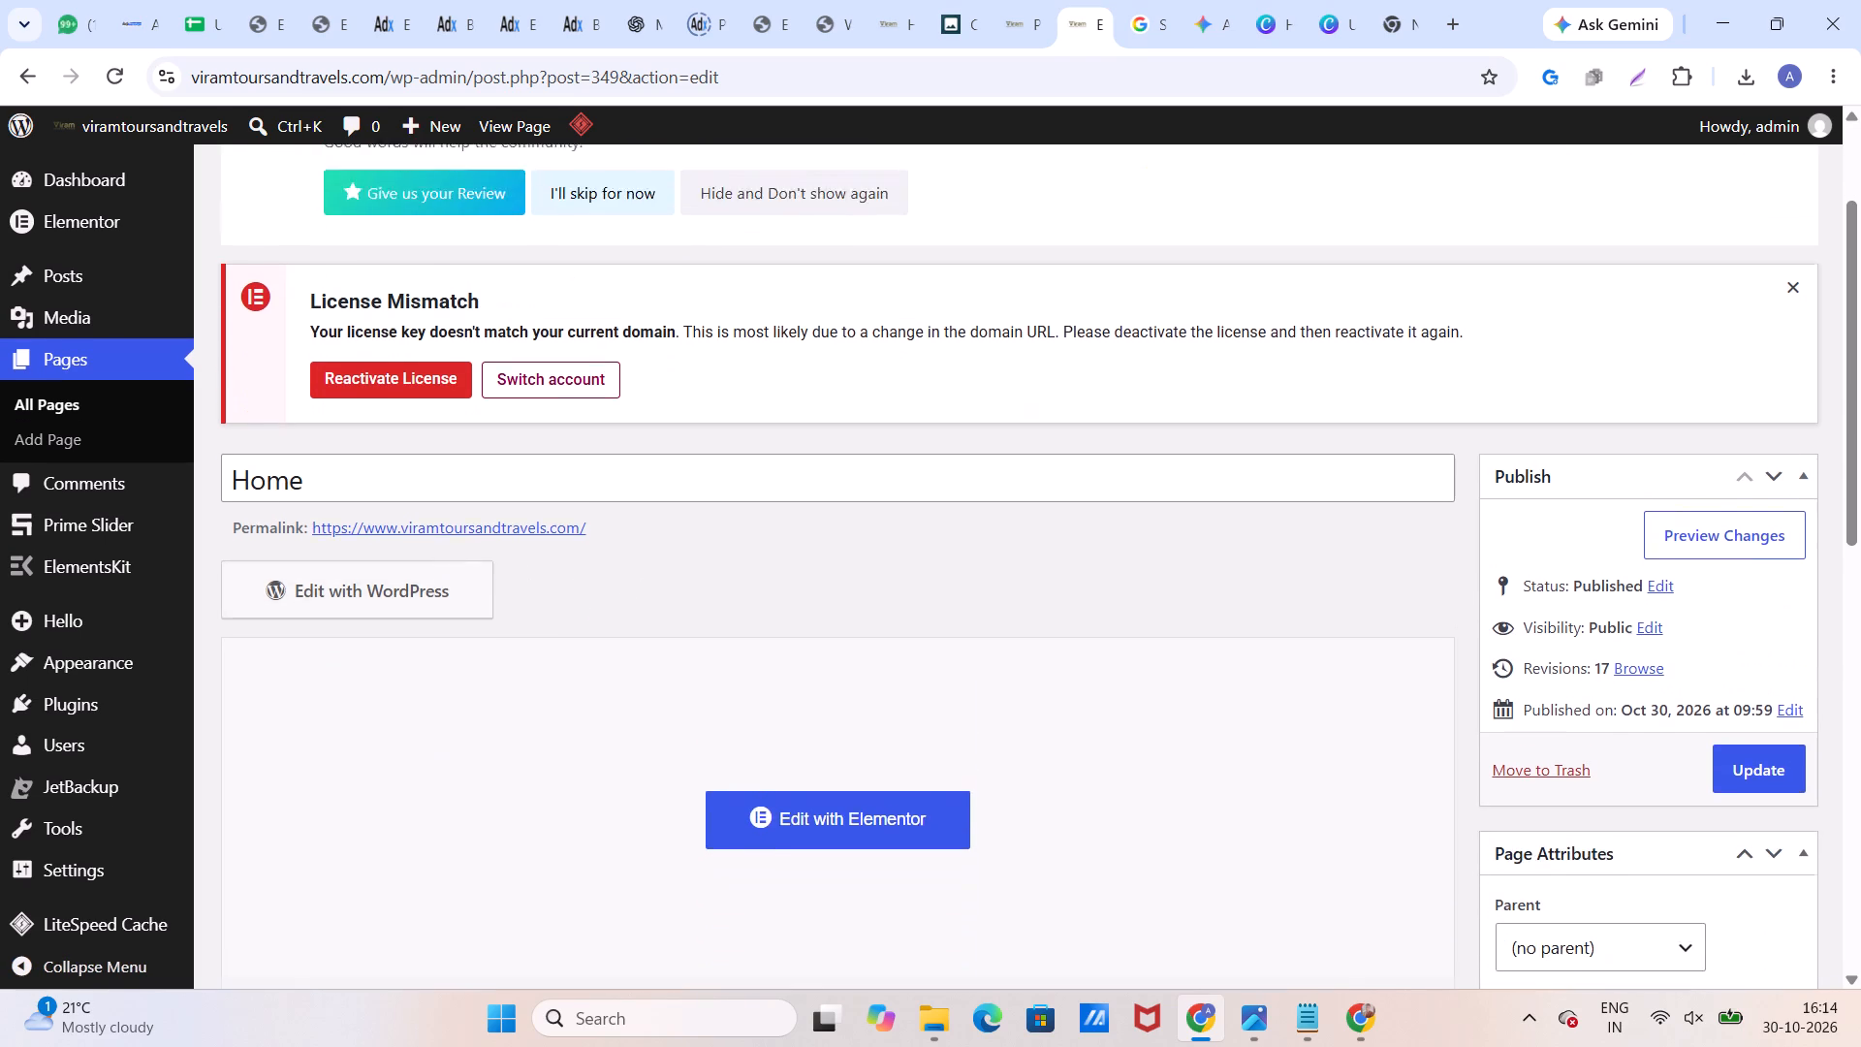
click(90, 404)
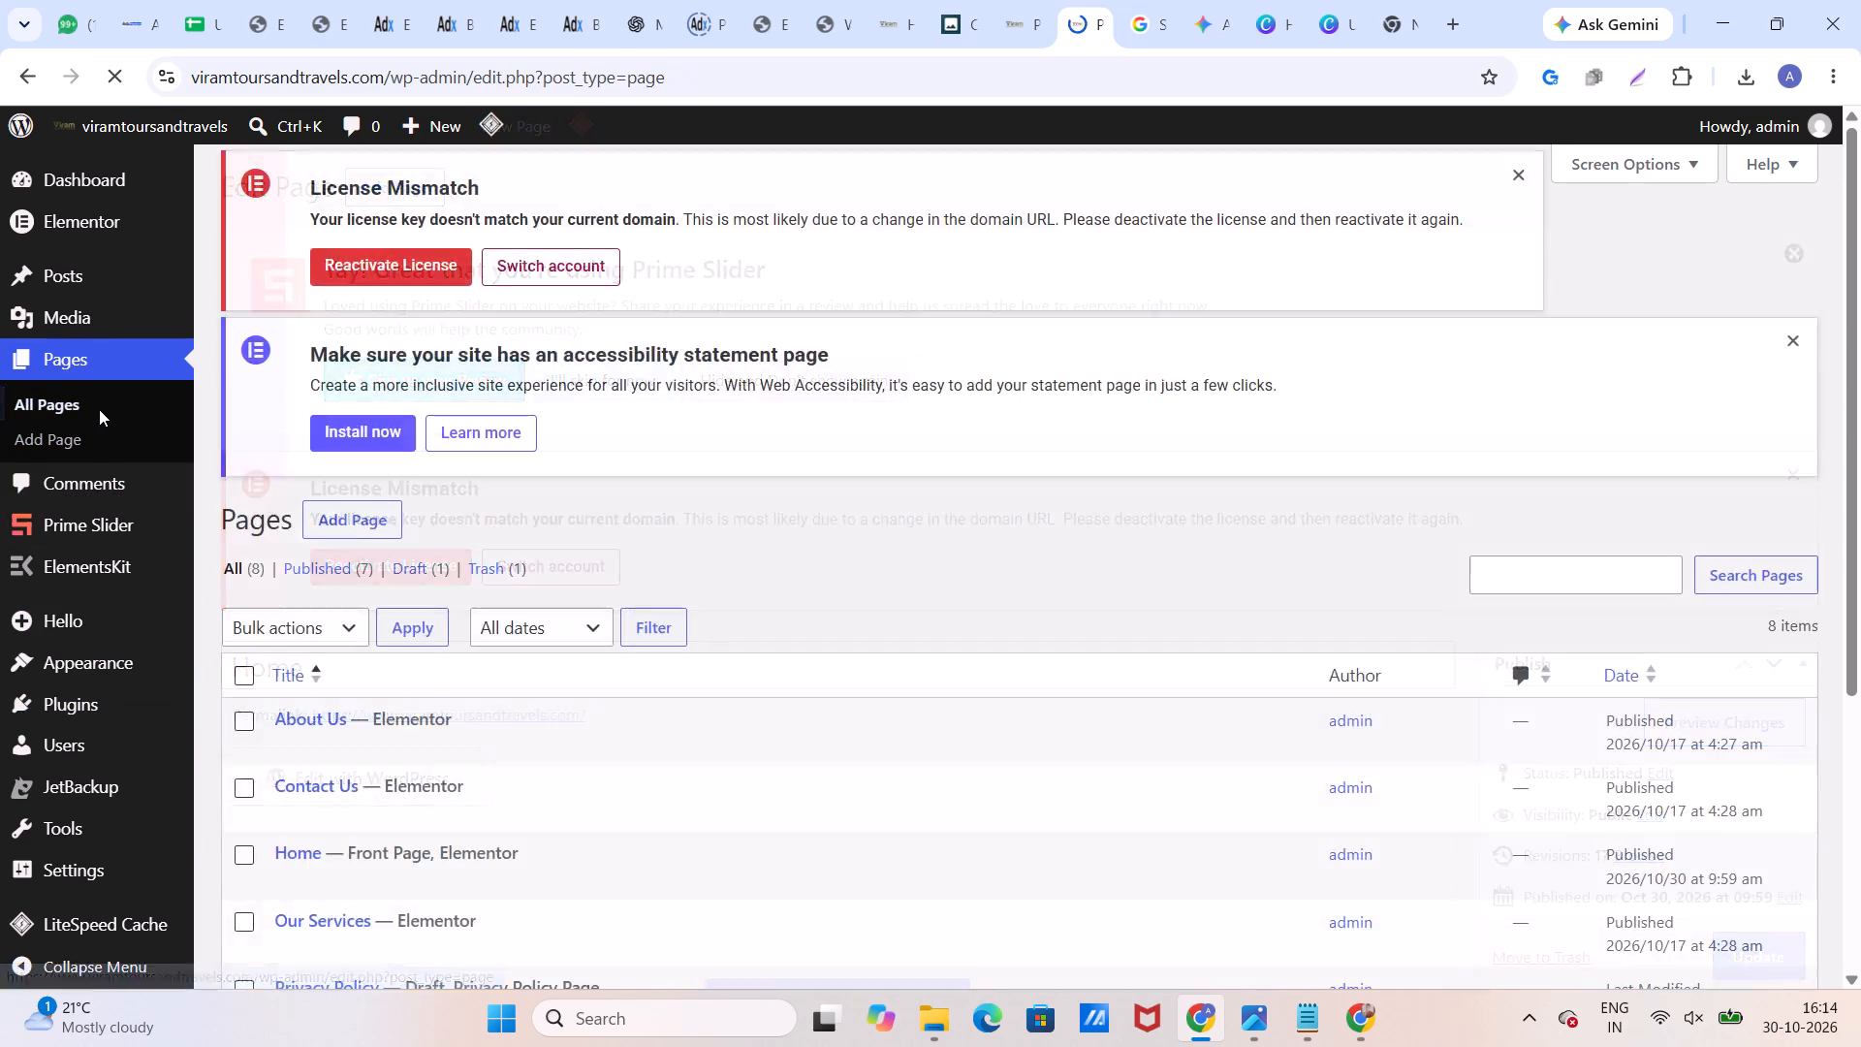
scroll(435, 556, down, 3)
scroll(377, 792, down, 1)
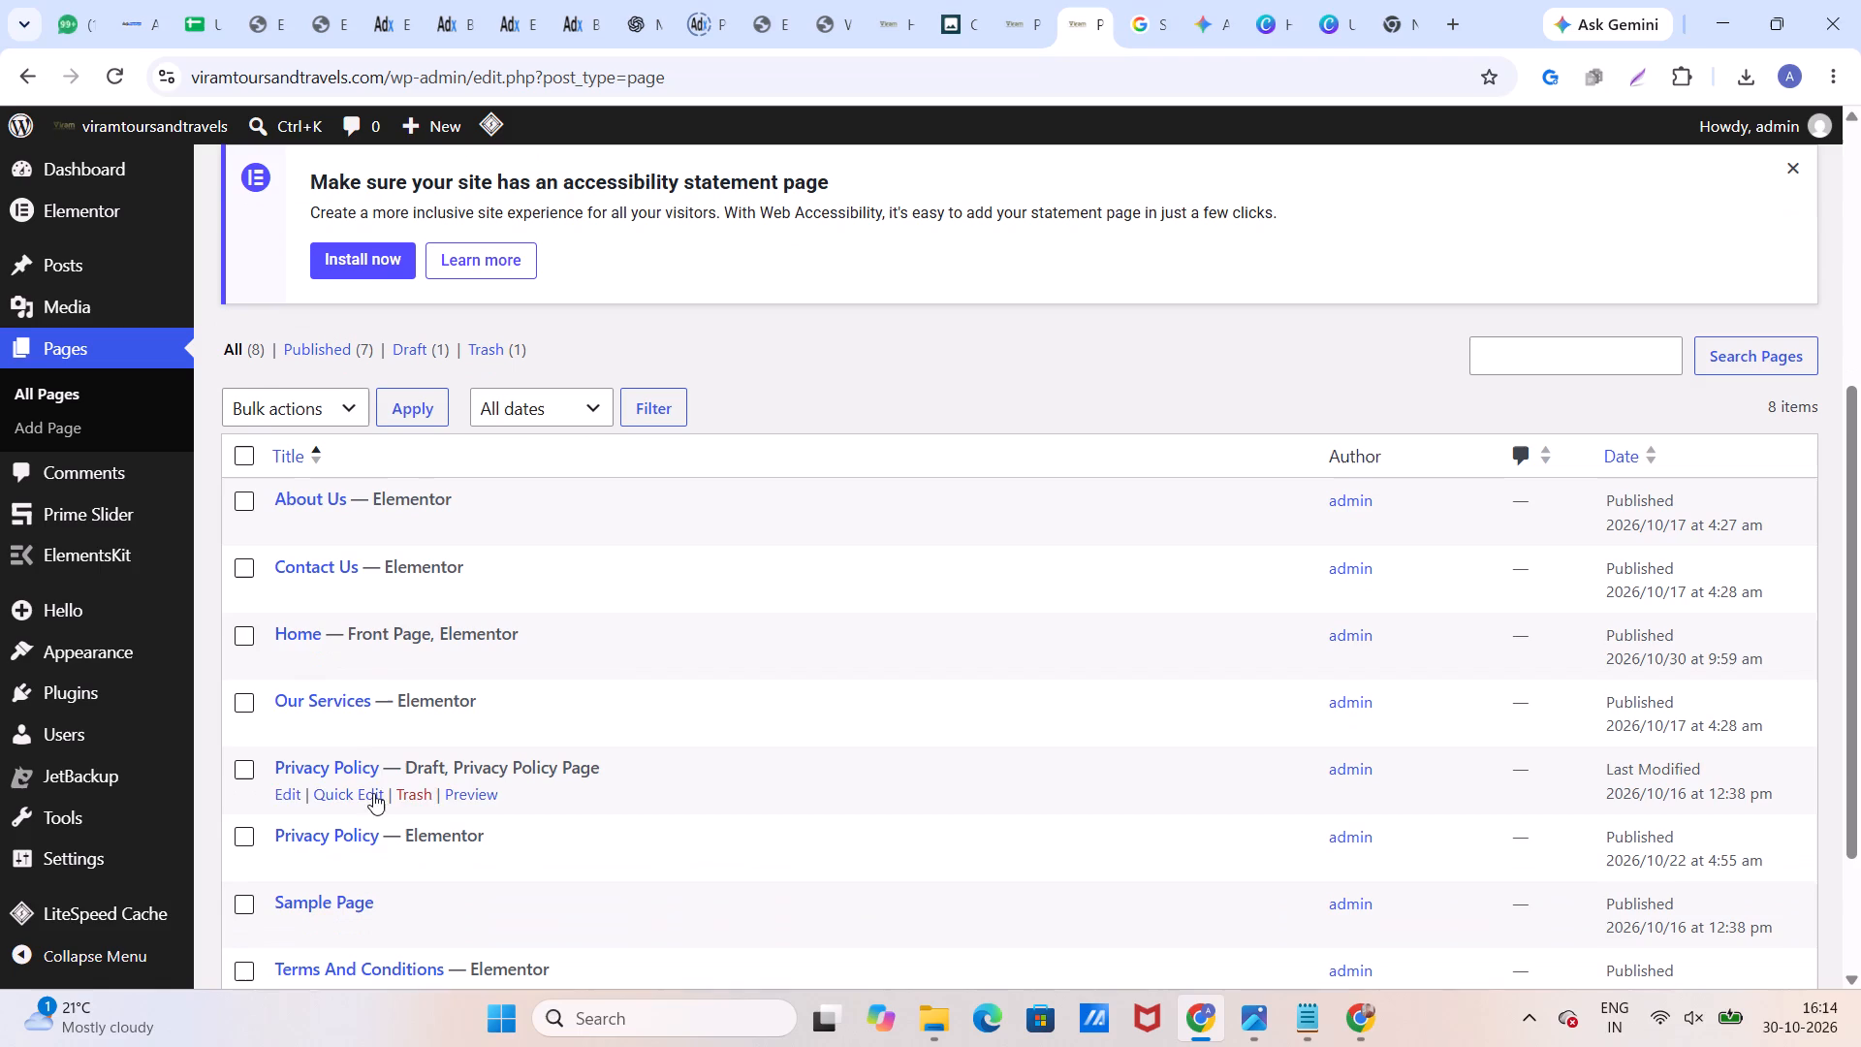
click(521, 717)
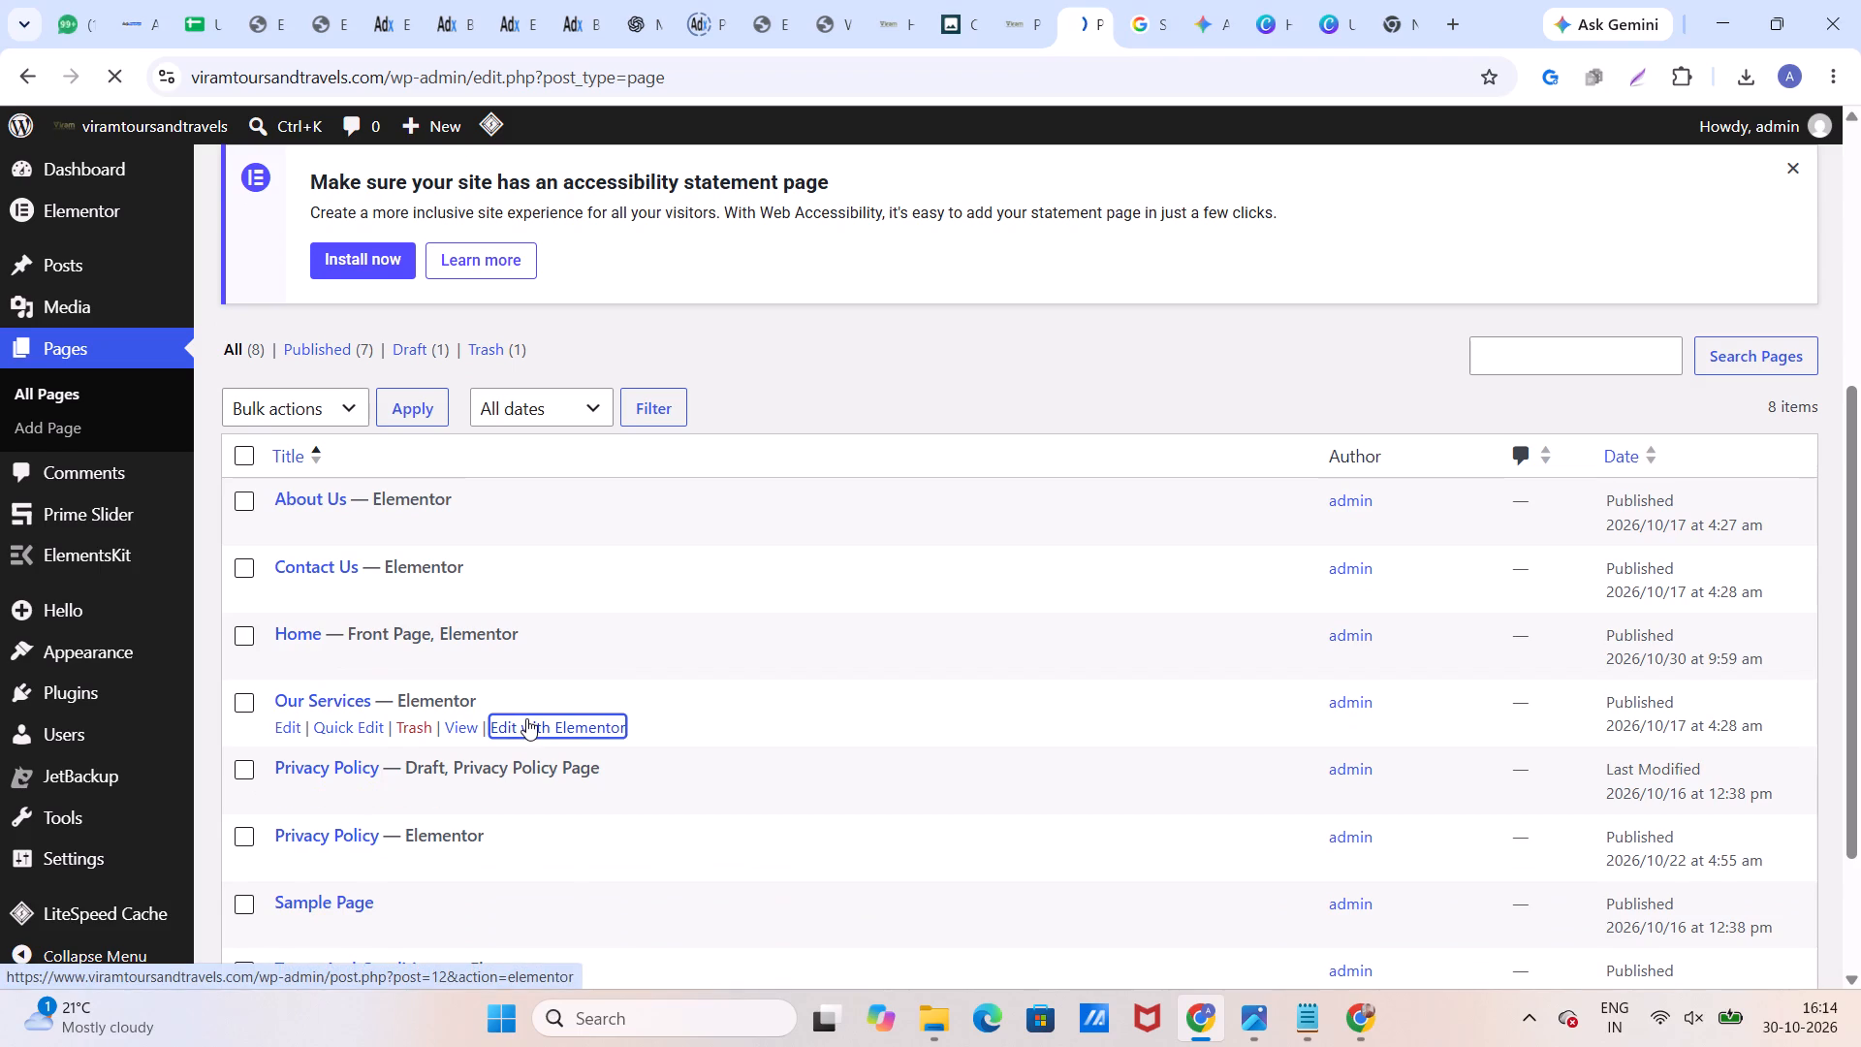
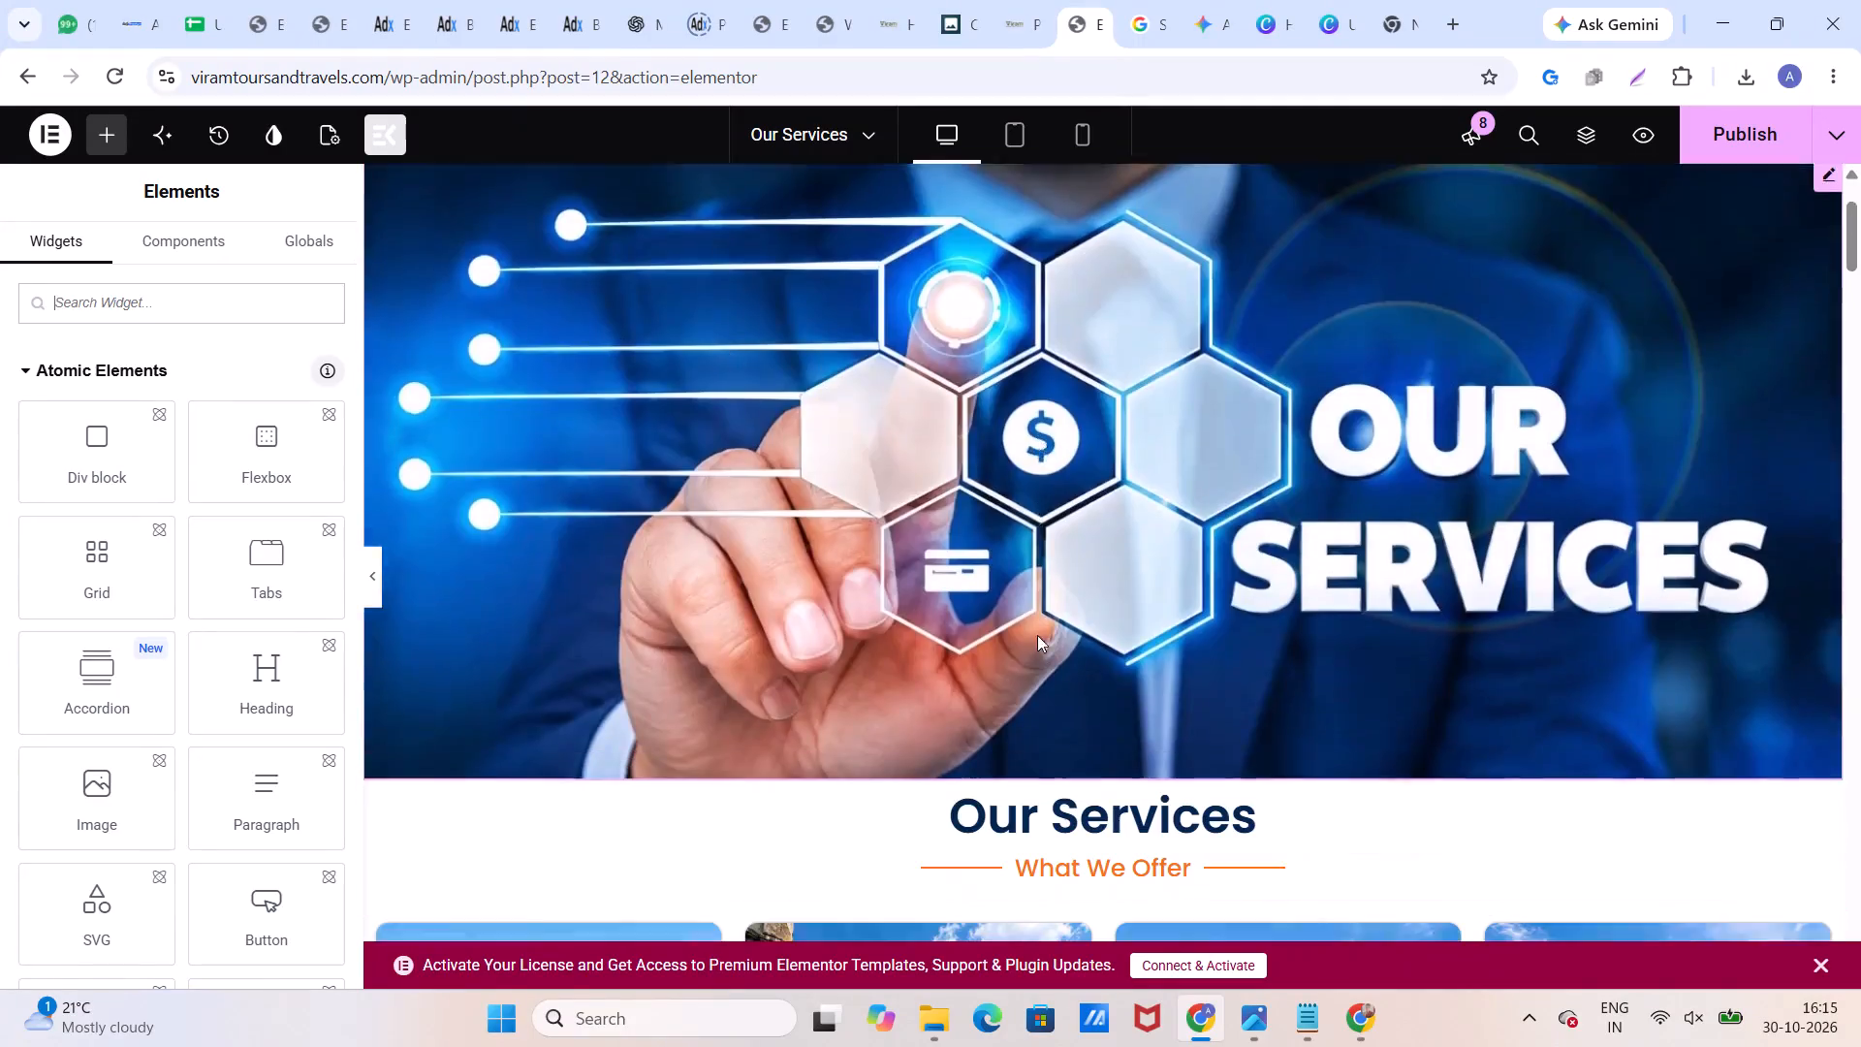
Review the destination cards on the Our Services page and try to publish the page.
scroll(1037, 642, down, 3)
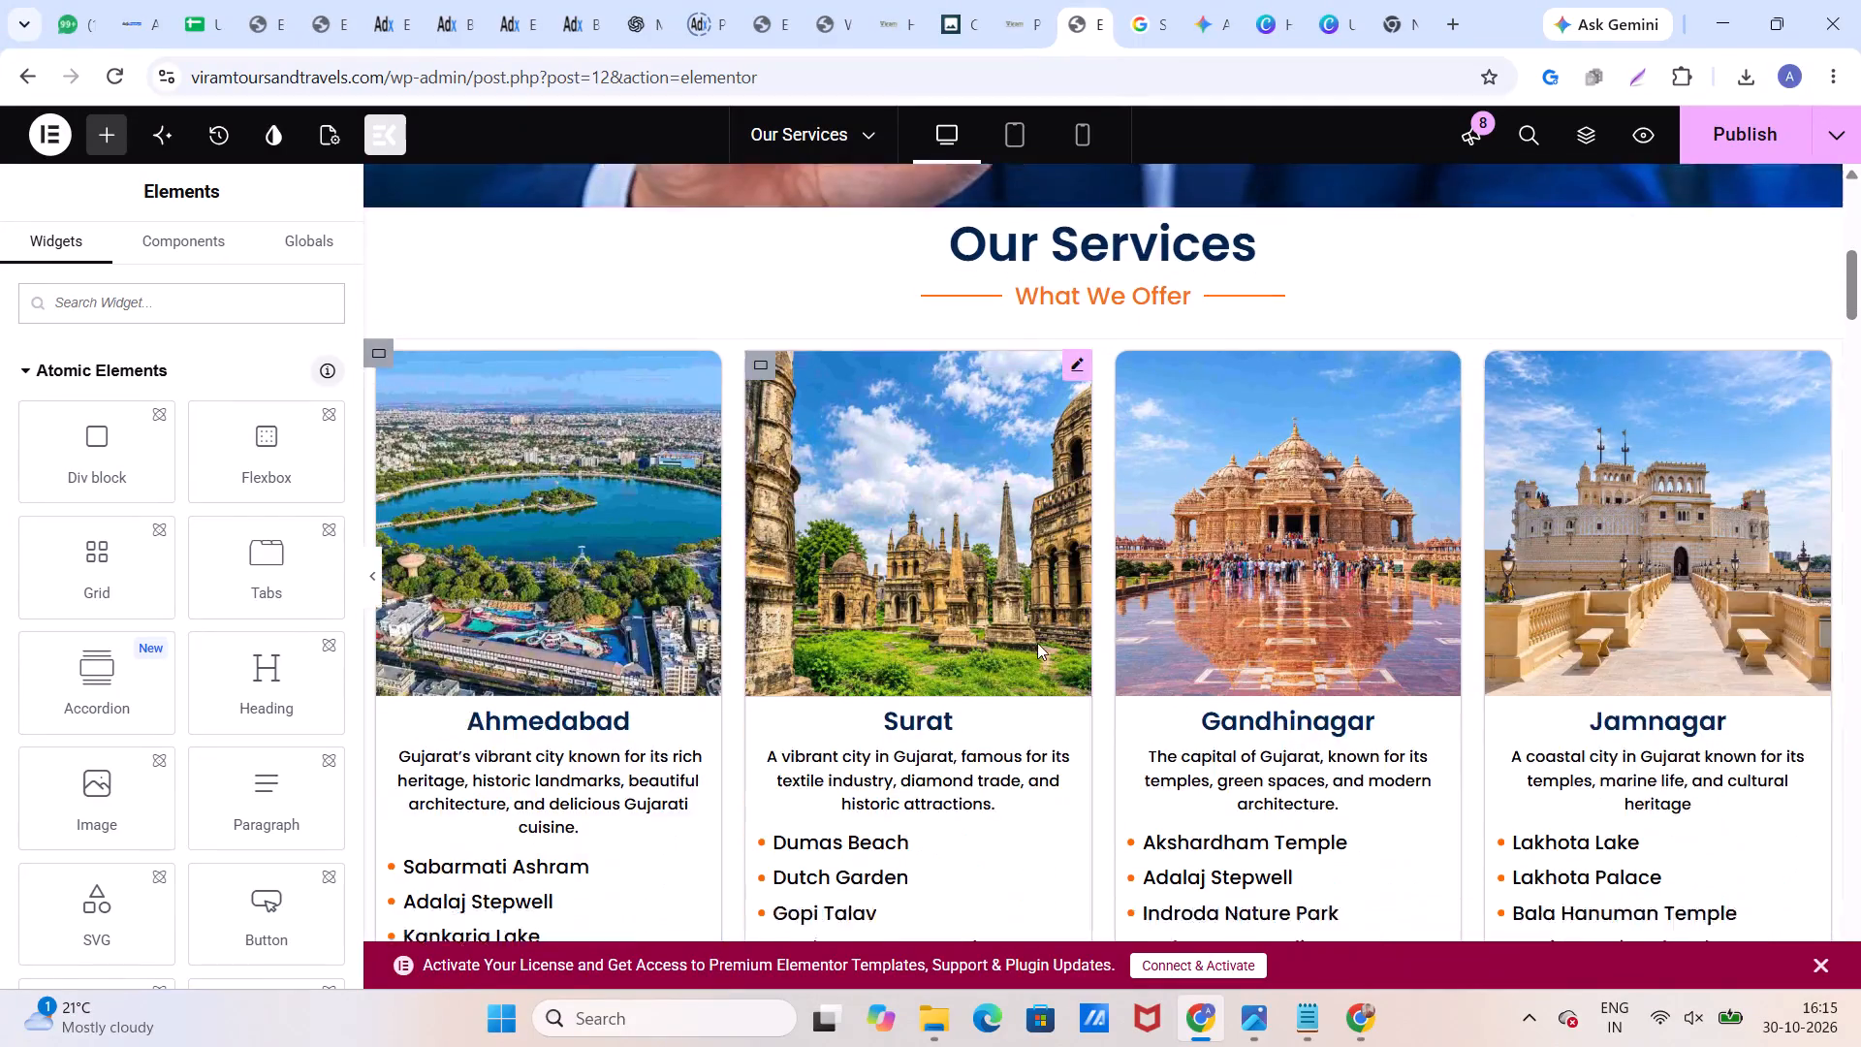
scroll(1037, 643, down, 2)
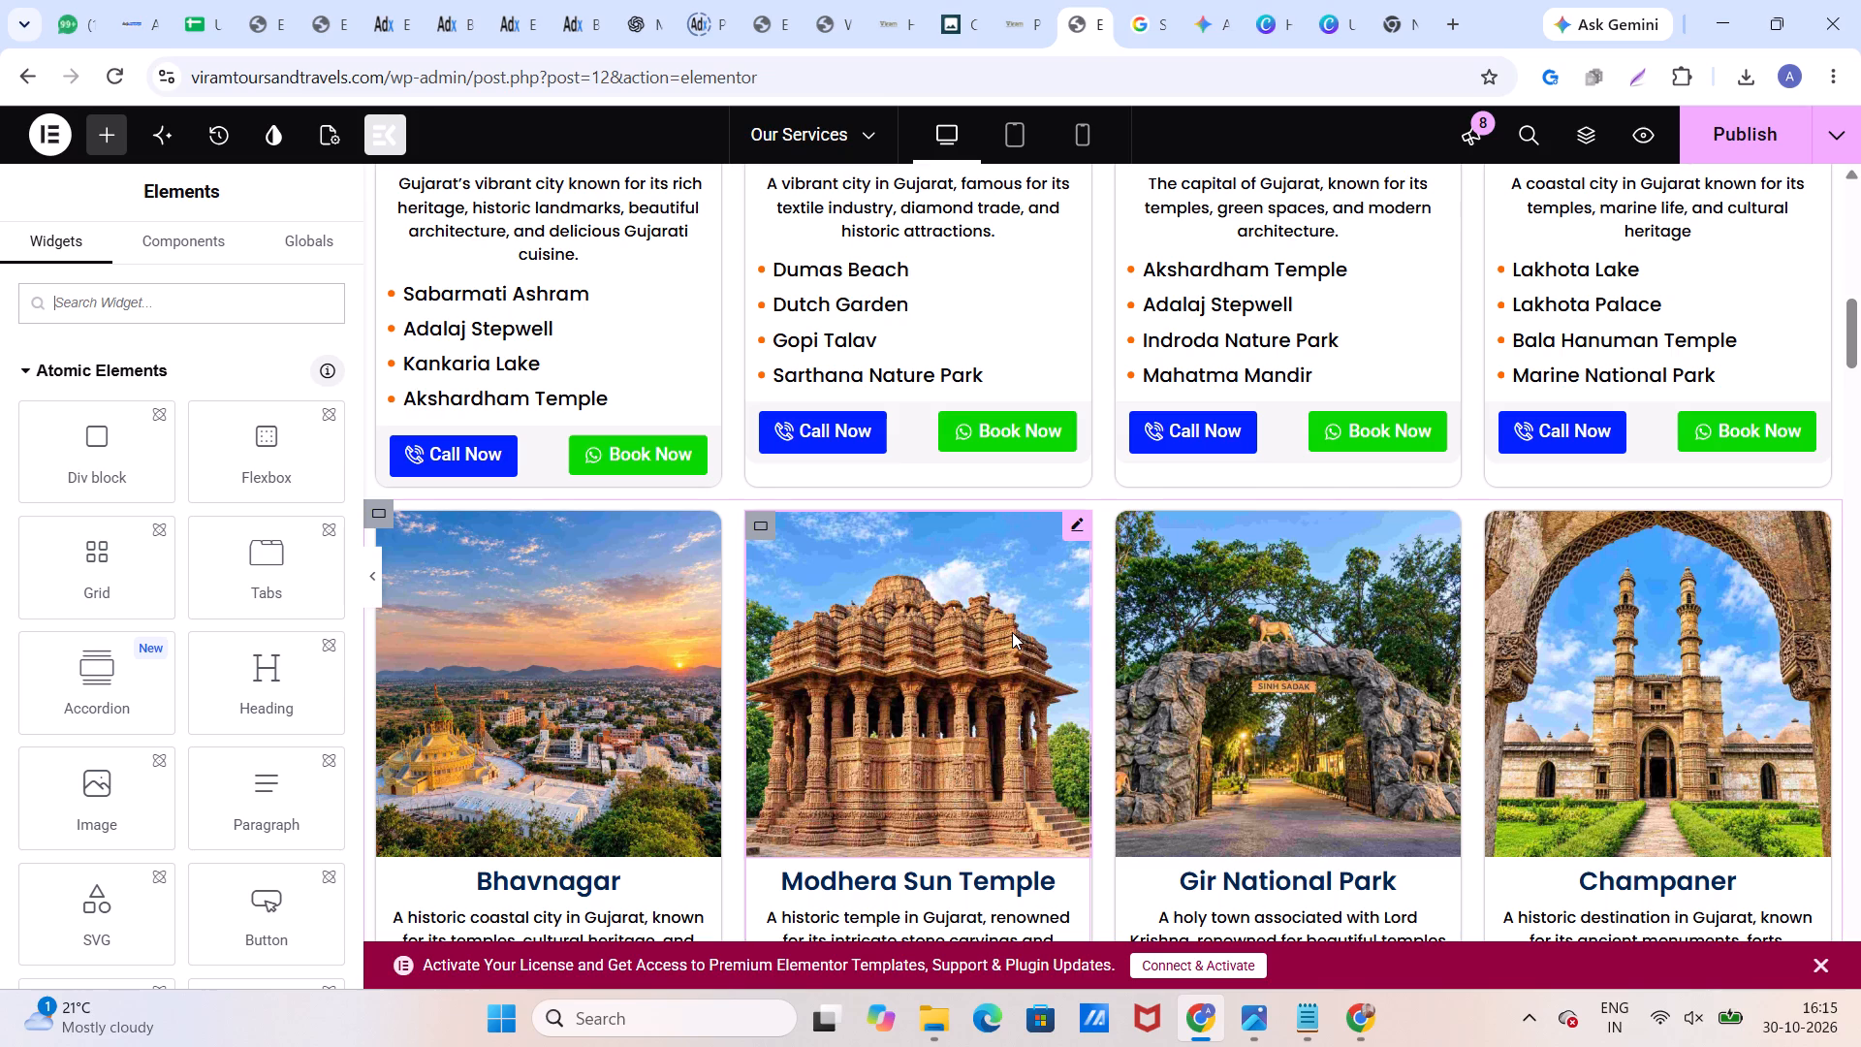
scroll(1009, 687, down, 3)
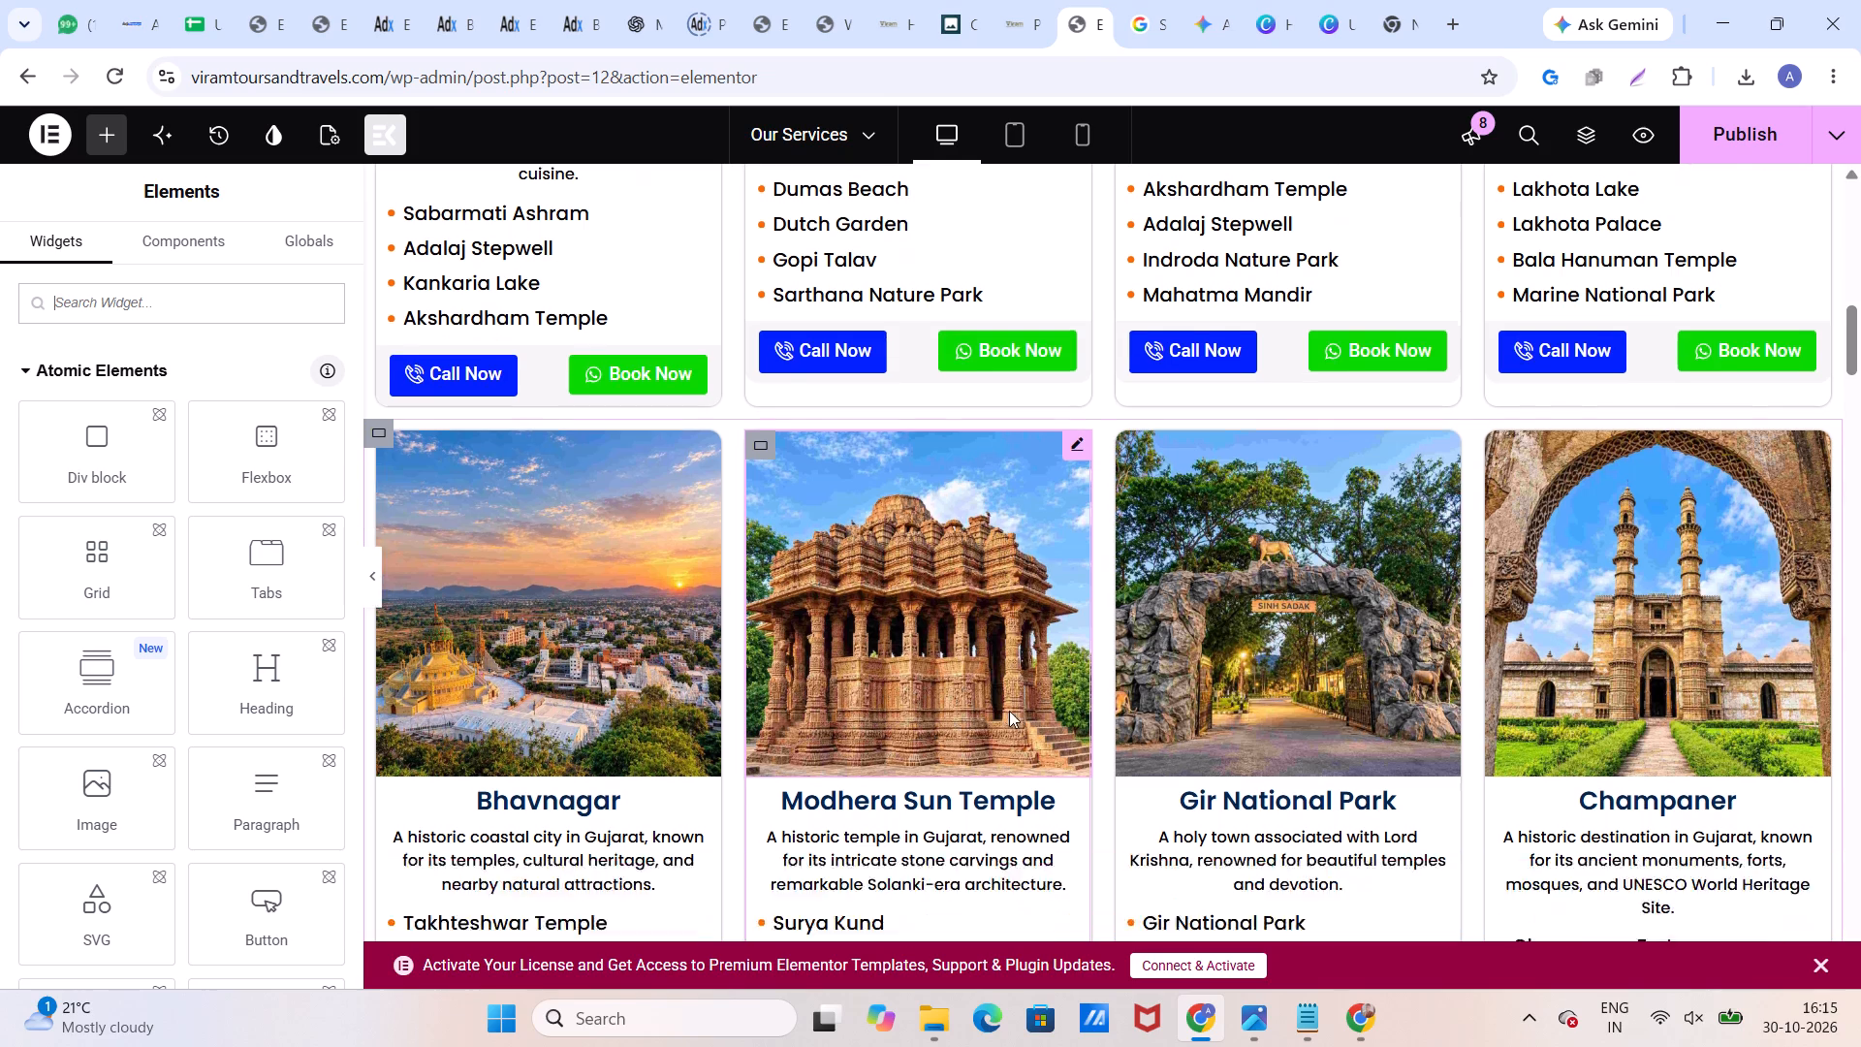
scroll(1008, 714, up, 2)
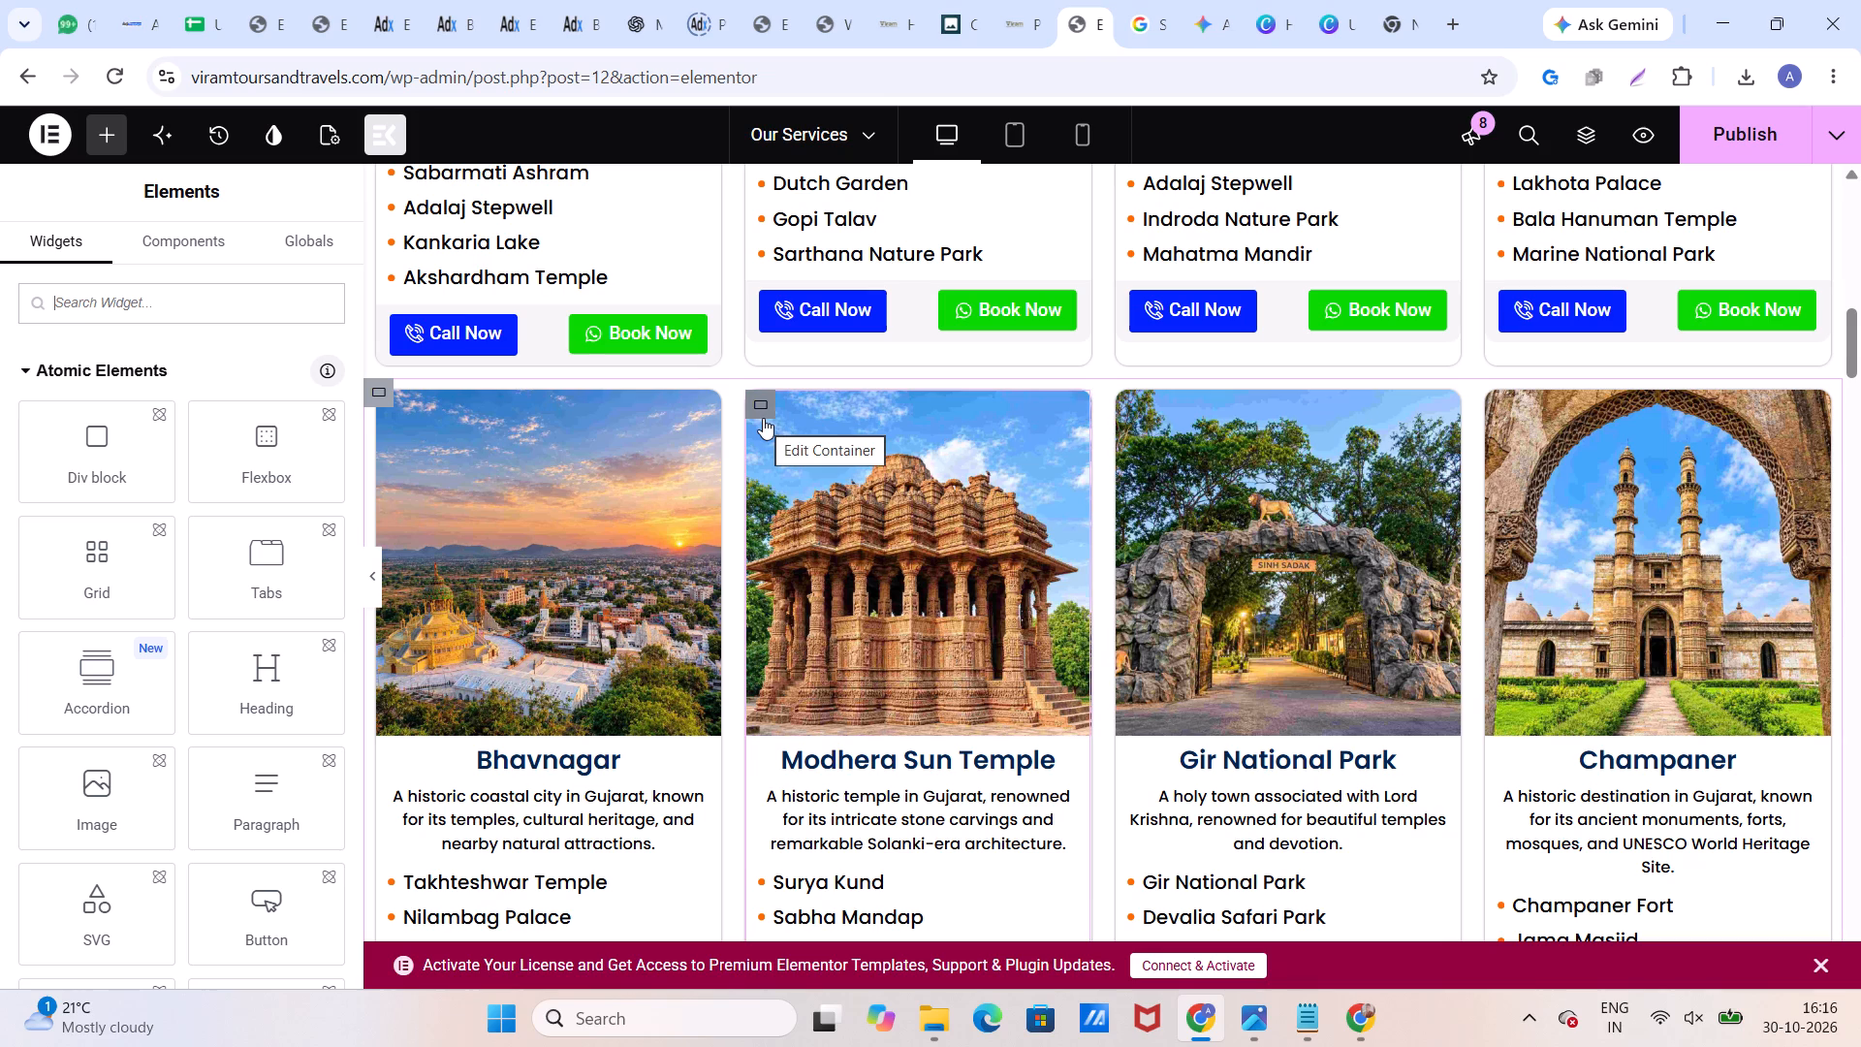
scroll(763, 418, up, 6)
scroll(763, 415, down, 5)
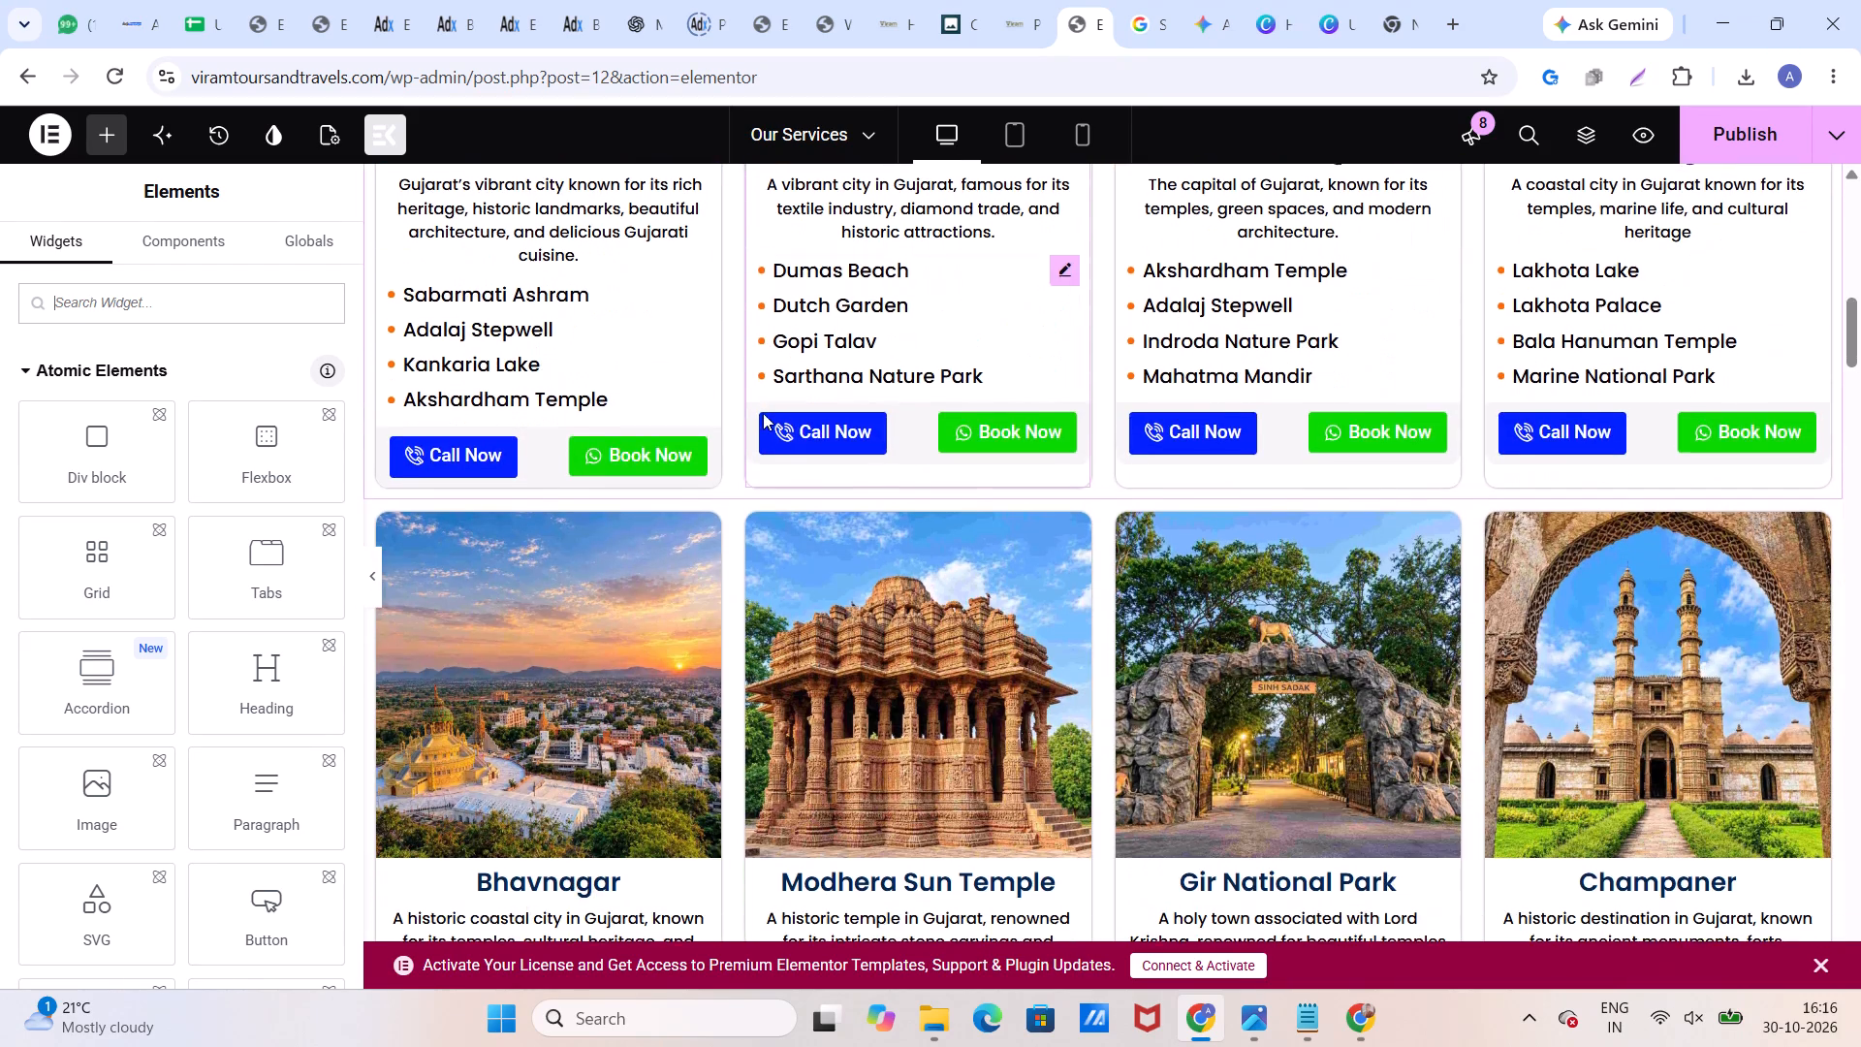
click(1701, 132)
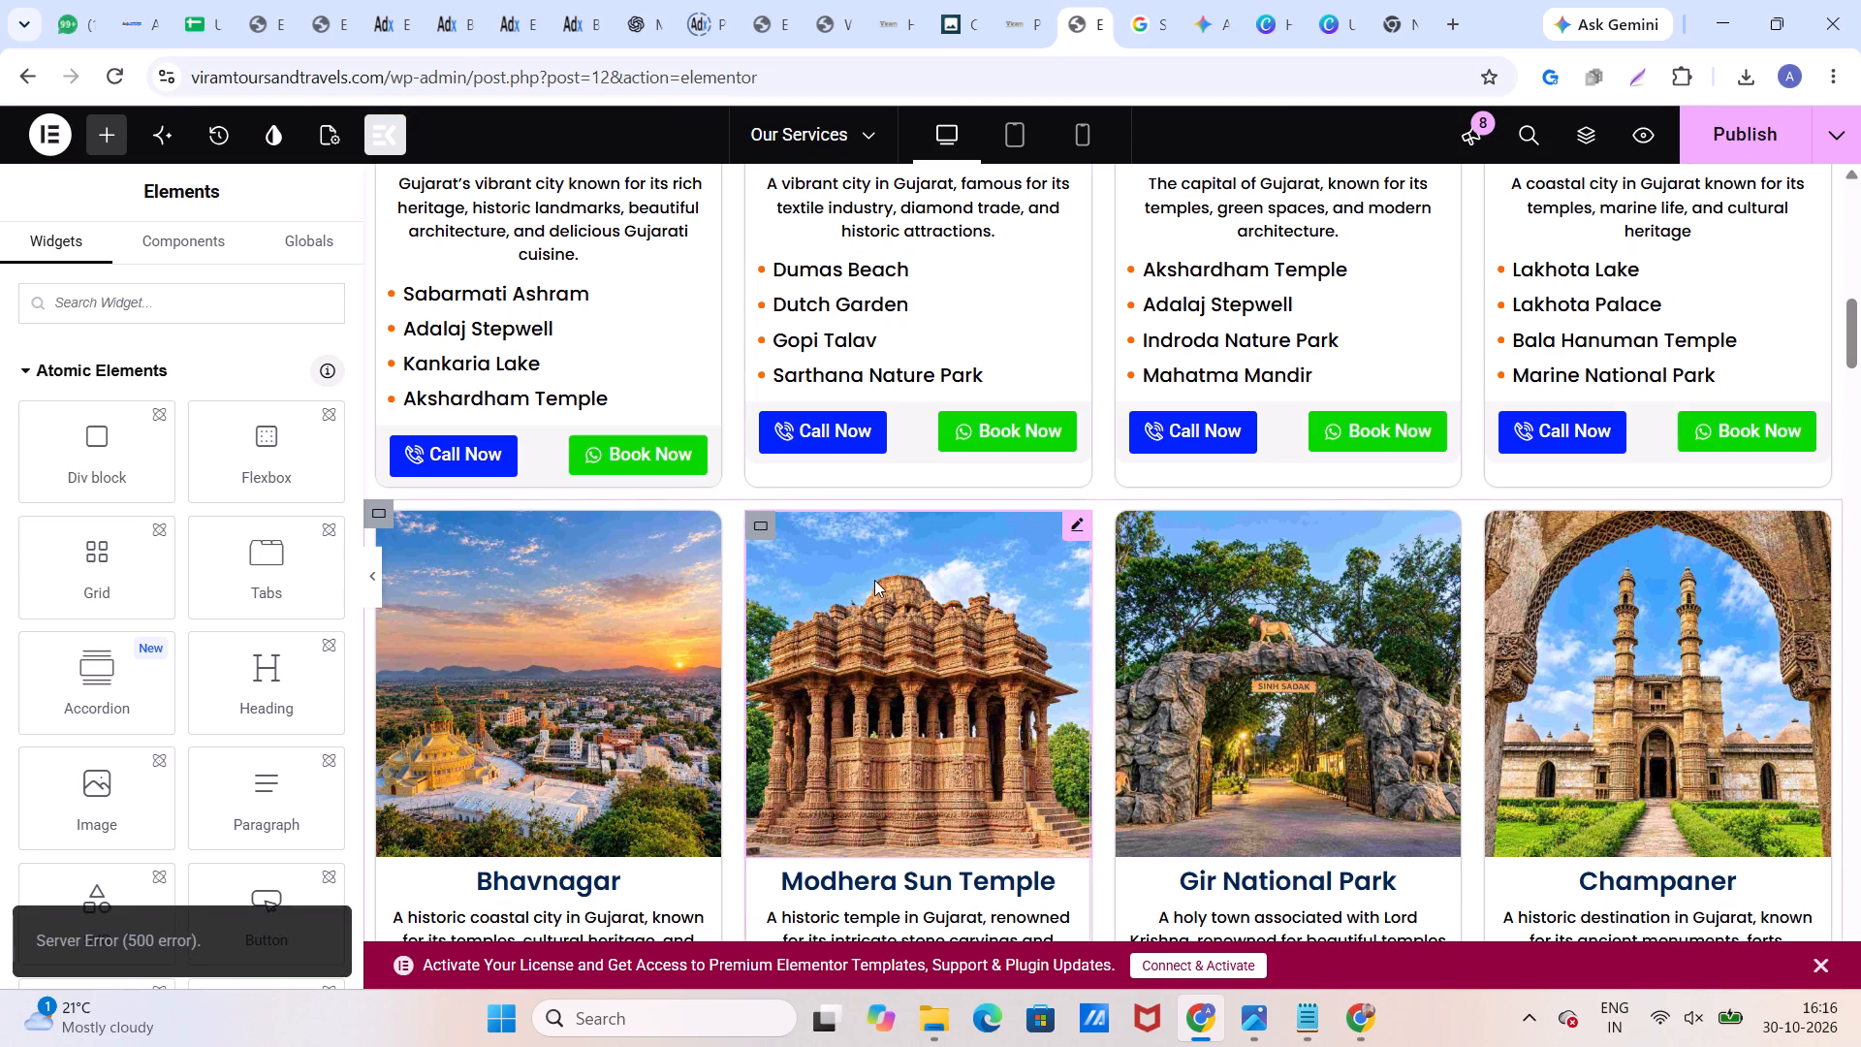
Exit the Elementor editor of the Our Services page to WordPress.
click(49, 135)
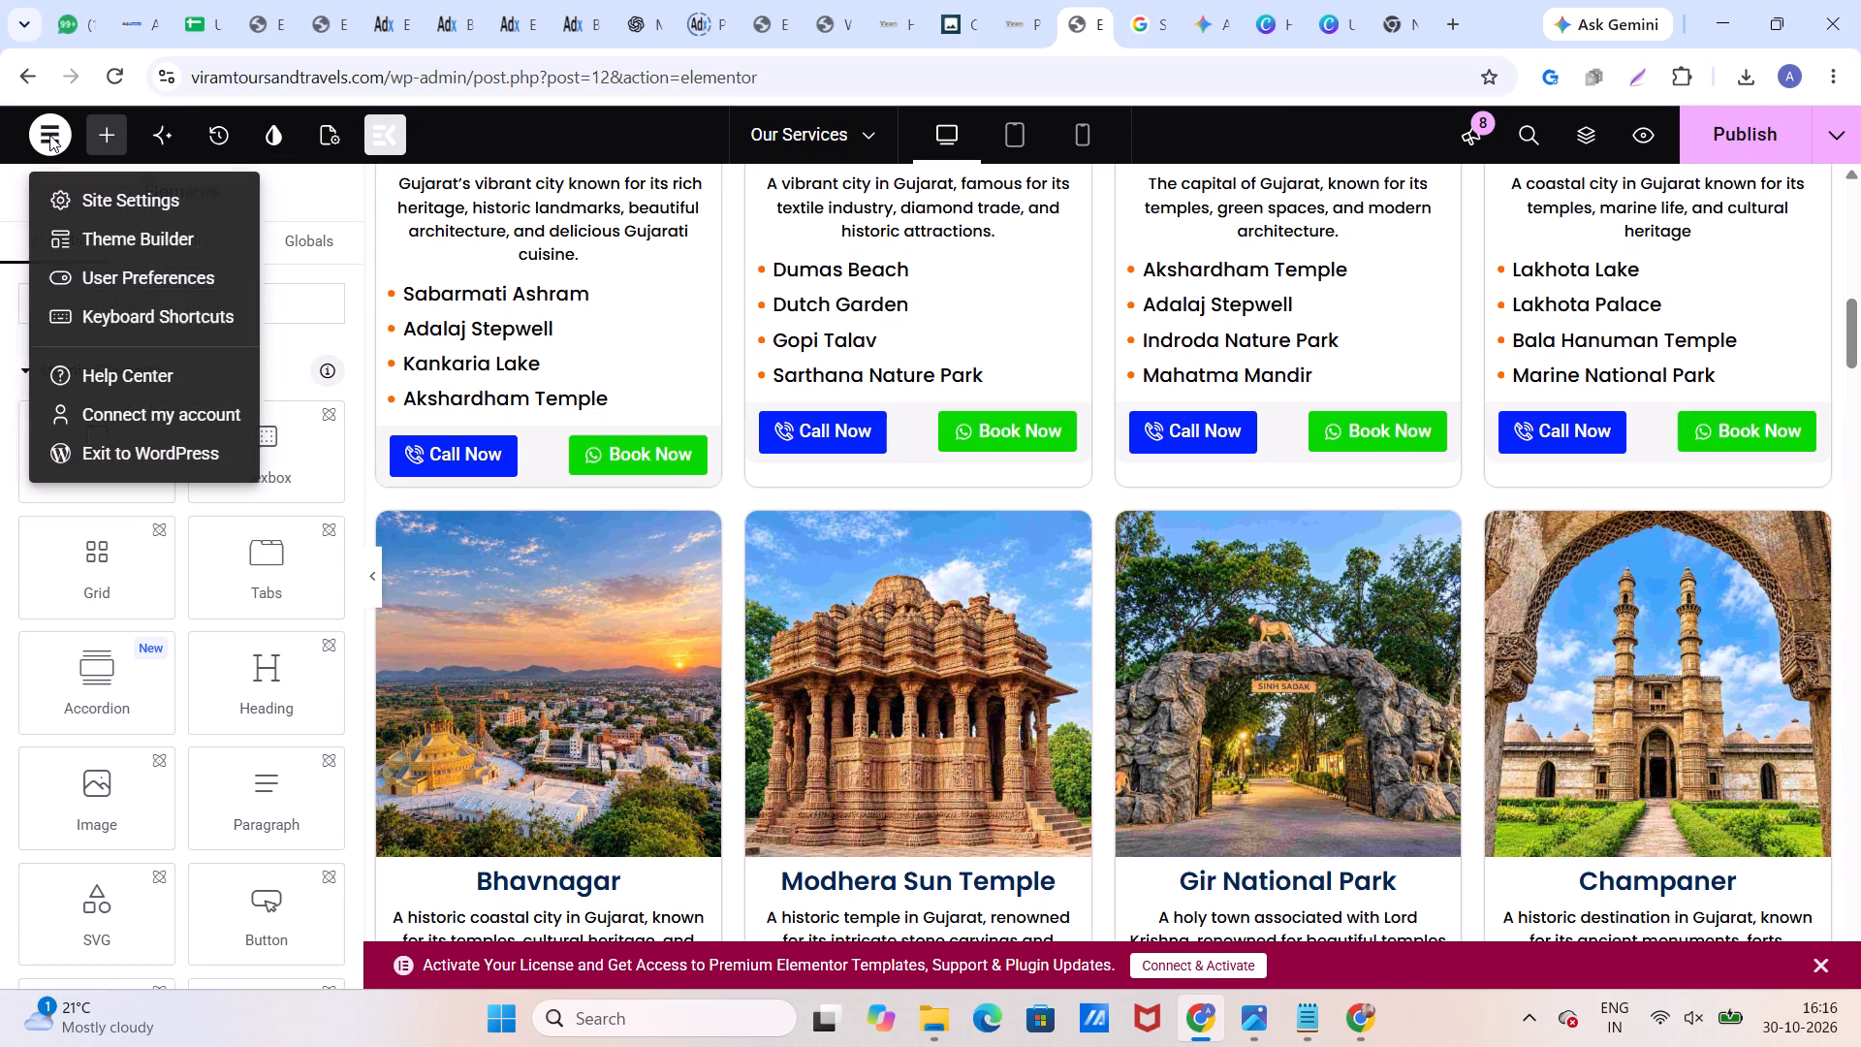
click(197, 447)
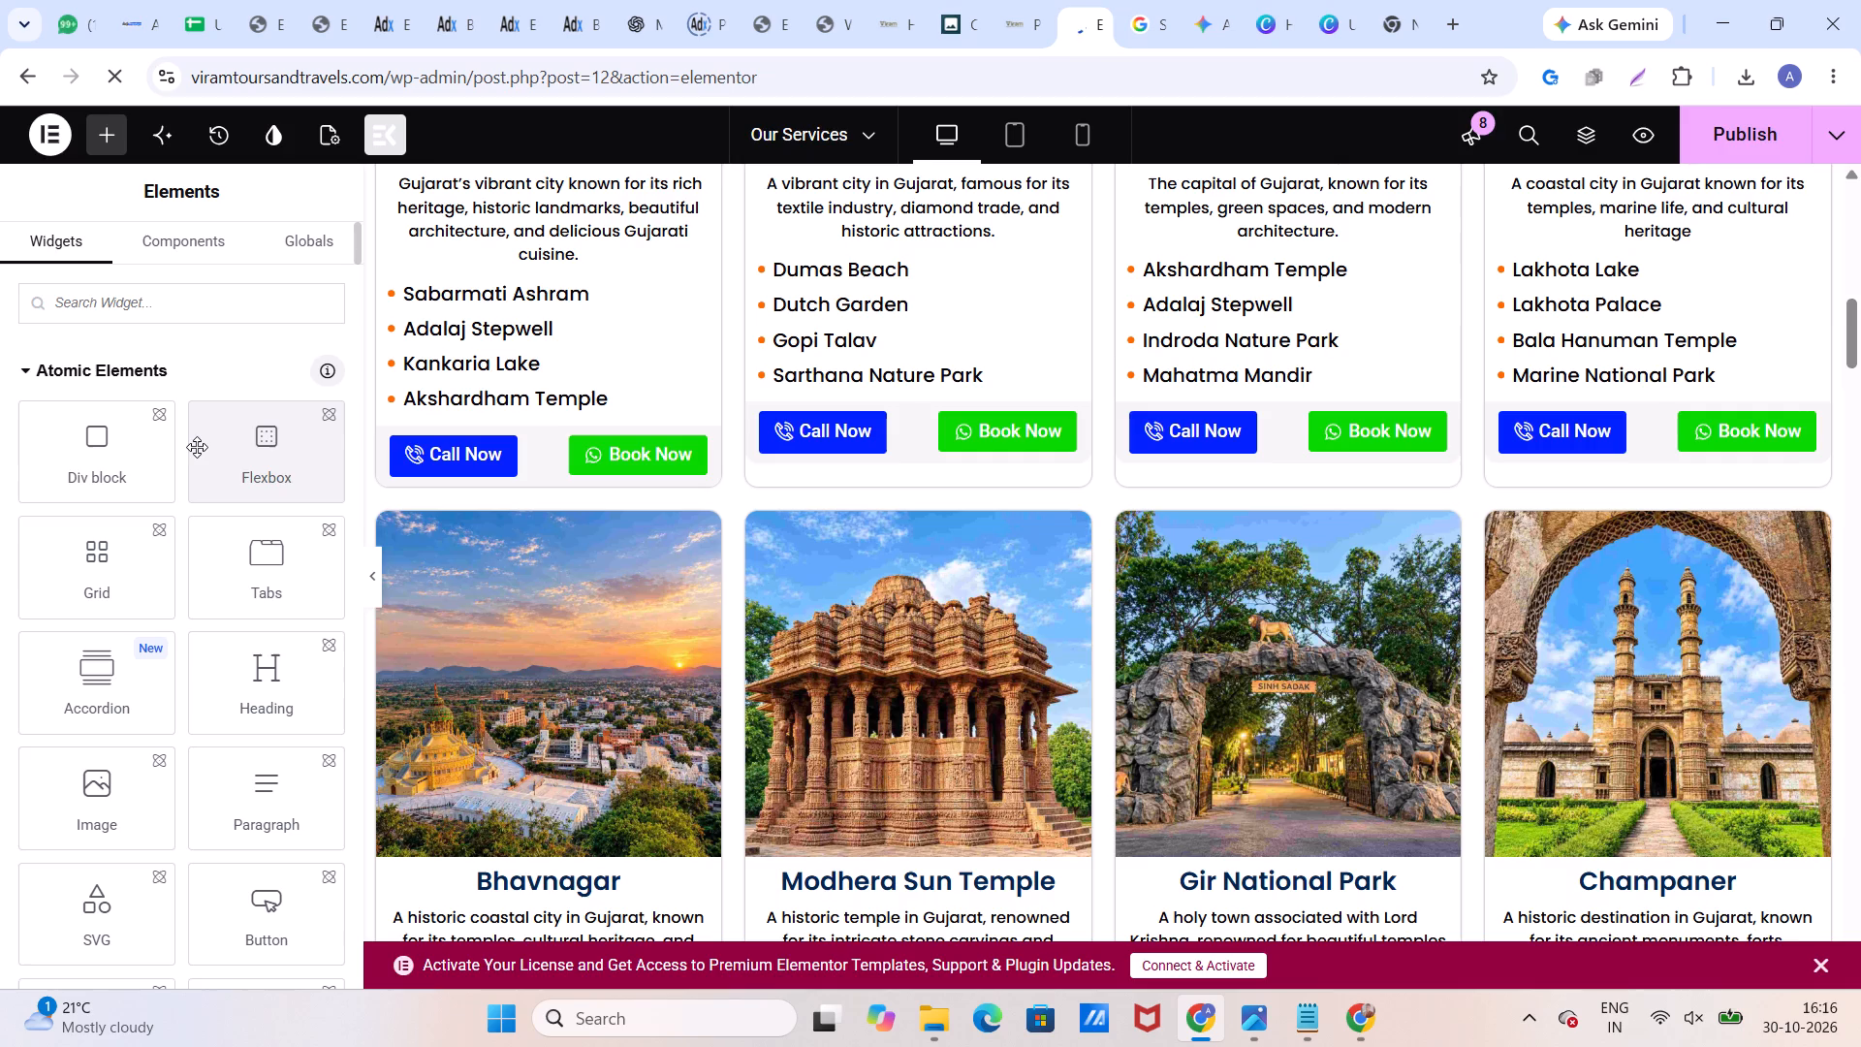
scroll(479, 424, down, 1)
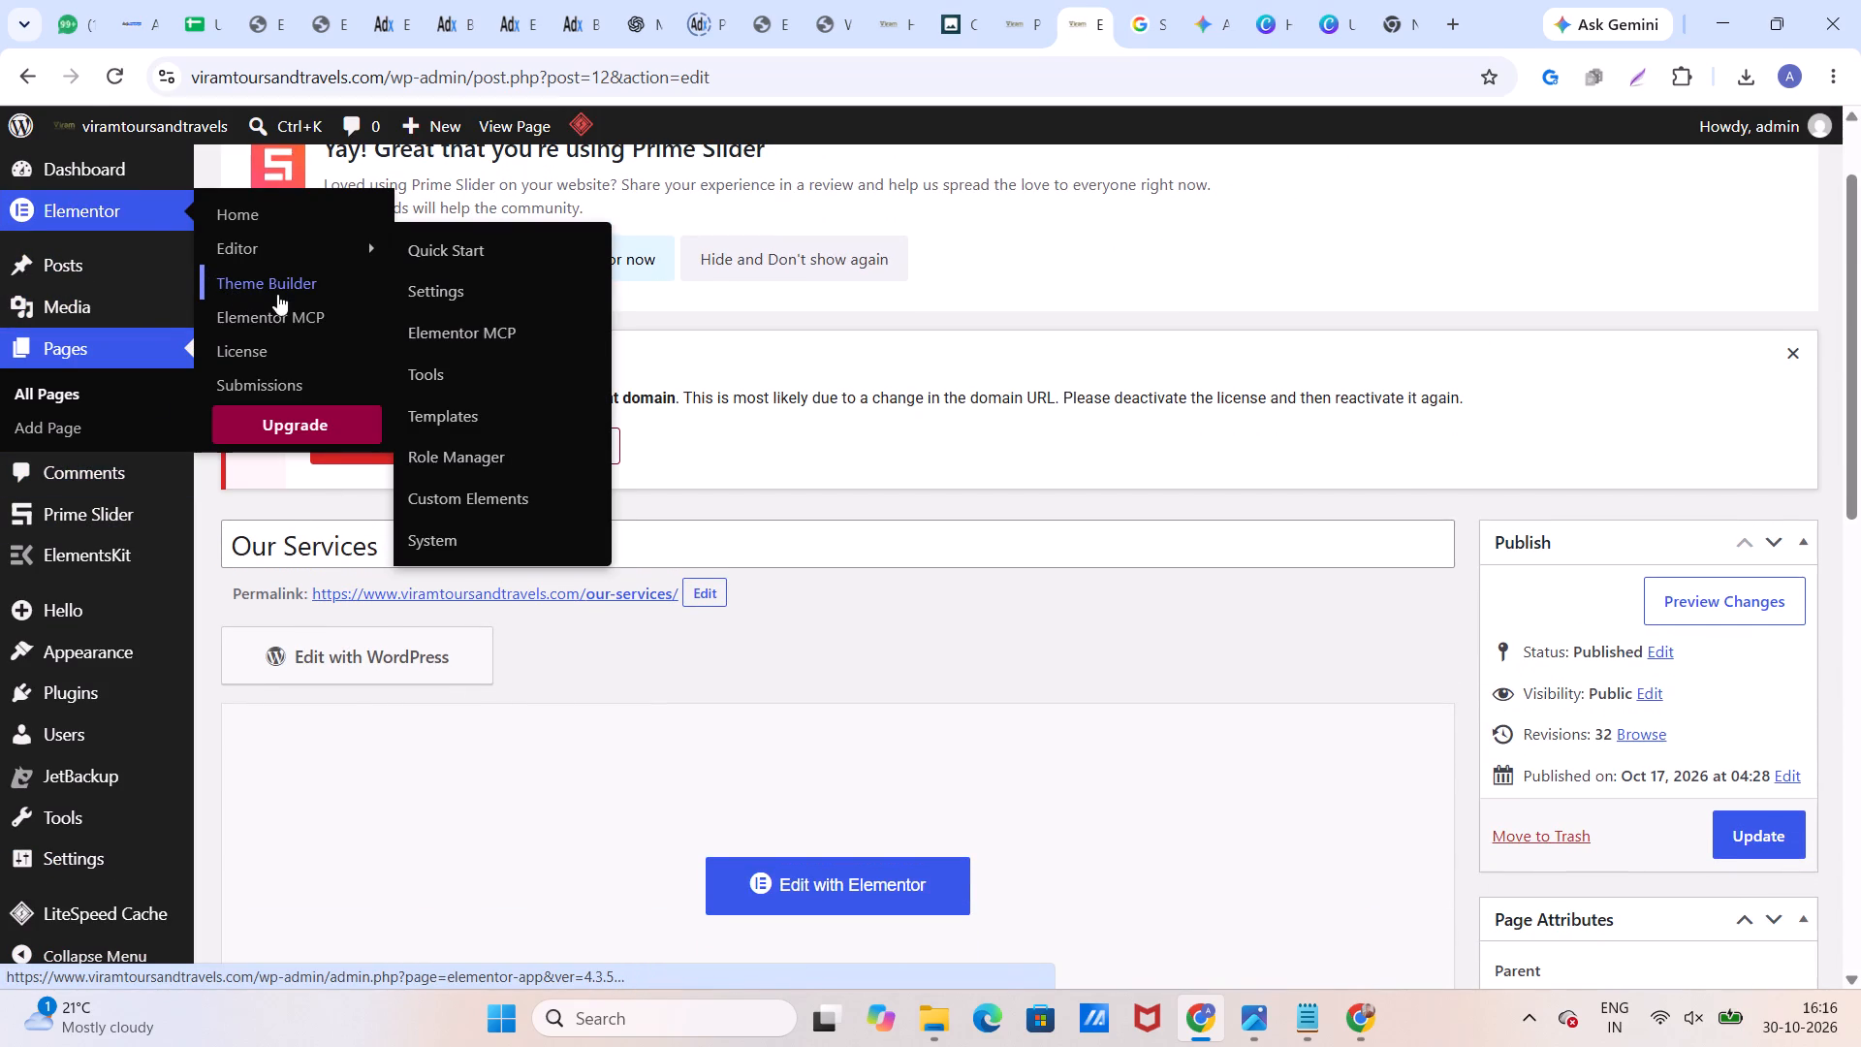
Open the entire-site footer template for editing from Elementor's Theme Builder.
click(318, 278)
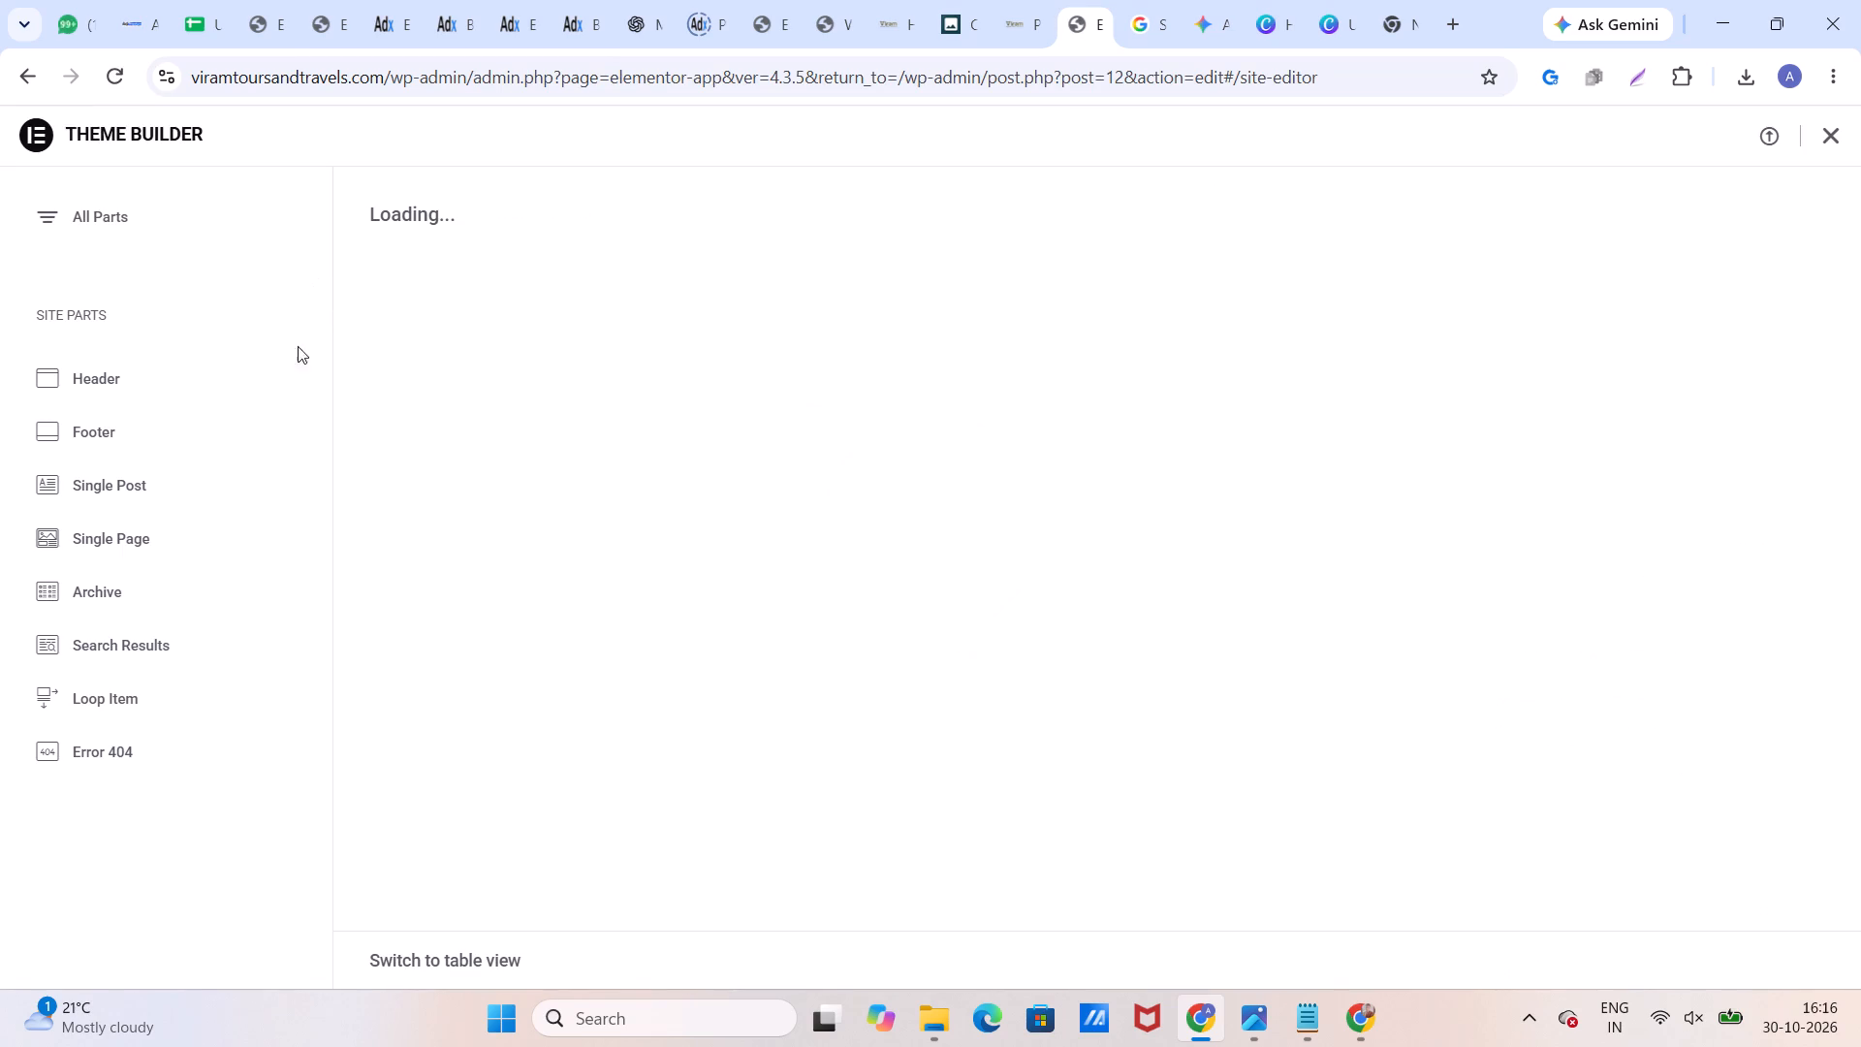
click(191, 441)
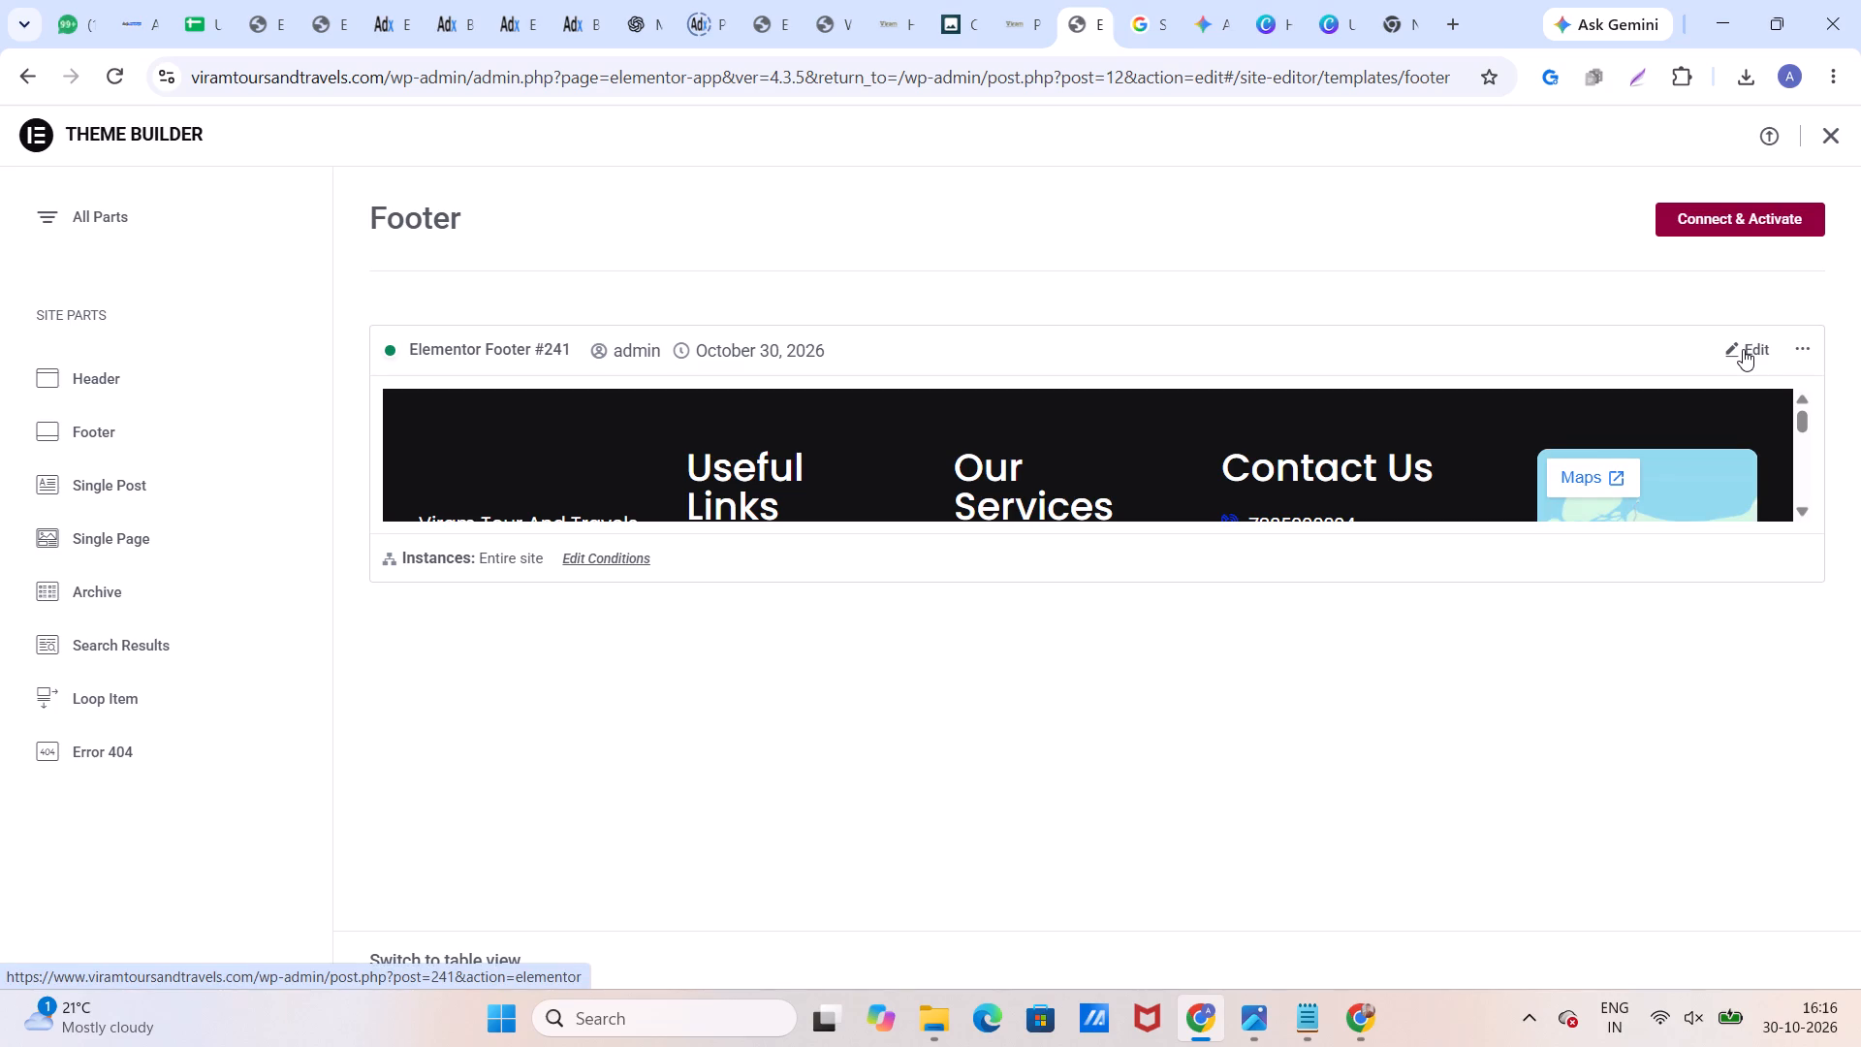
click(1743, 349)
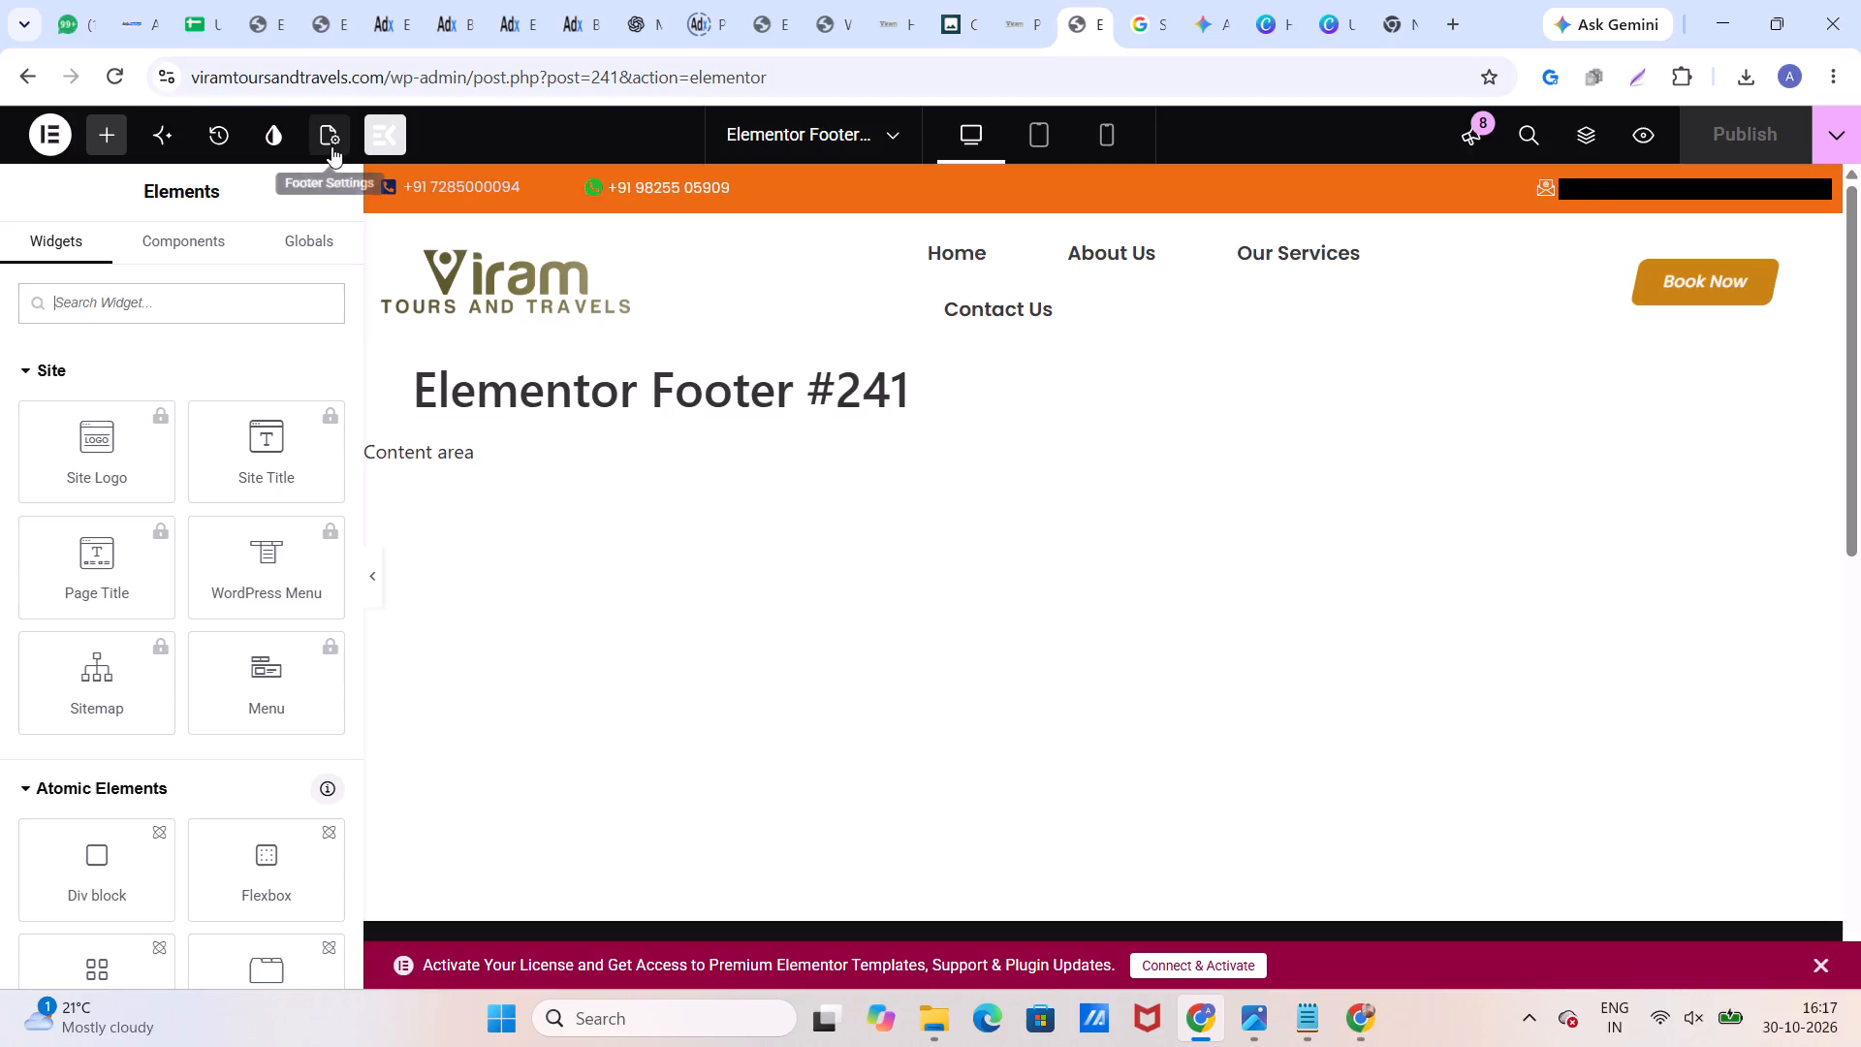
Clear the link of the Home item in the footer's Useful Links list.
click(331, 146)
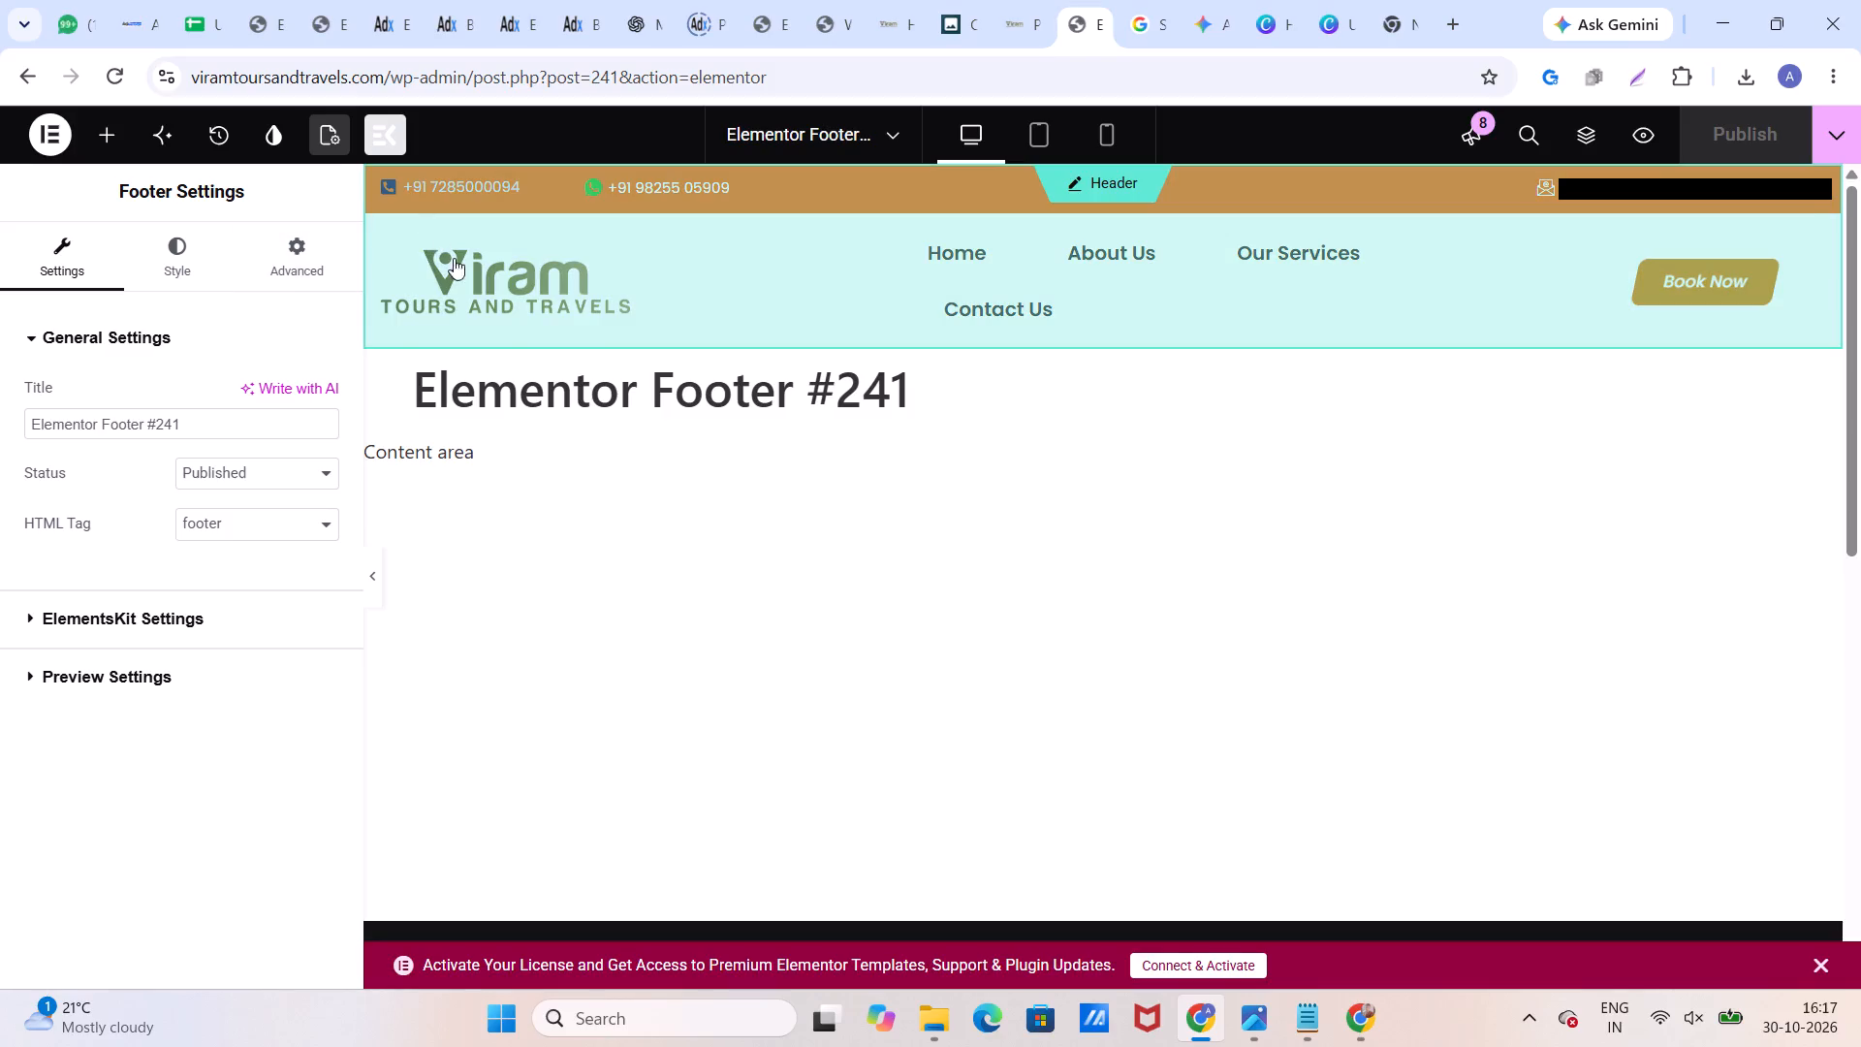
scroll(596, 546, down, 3)
scroll(596, 547, up, 1)
scroll(596, 547, down, 3)
scroll(690, 712, down, 1)
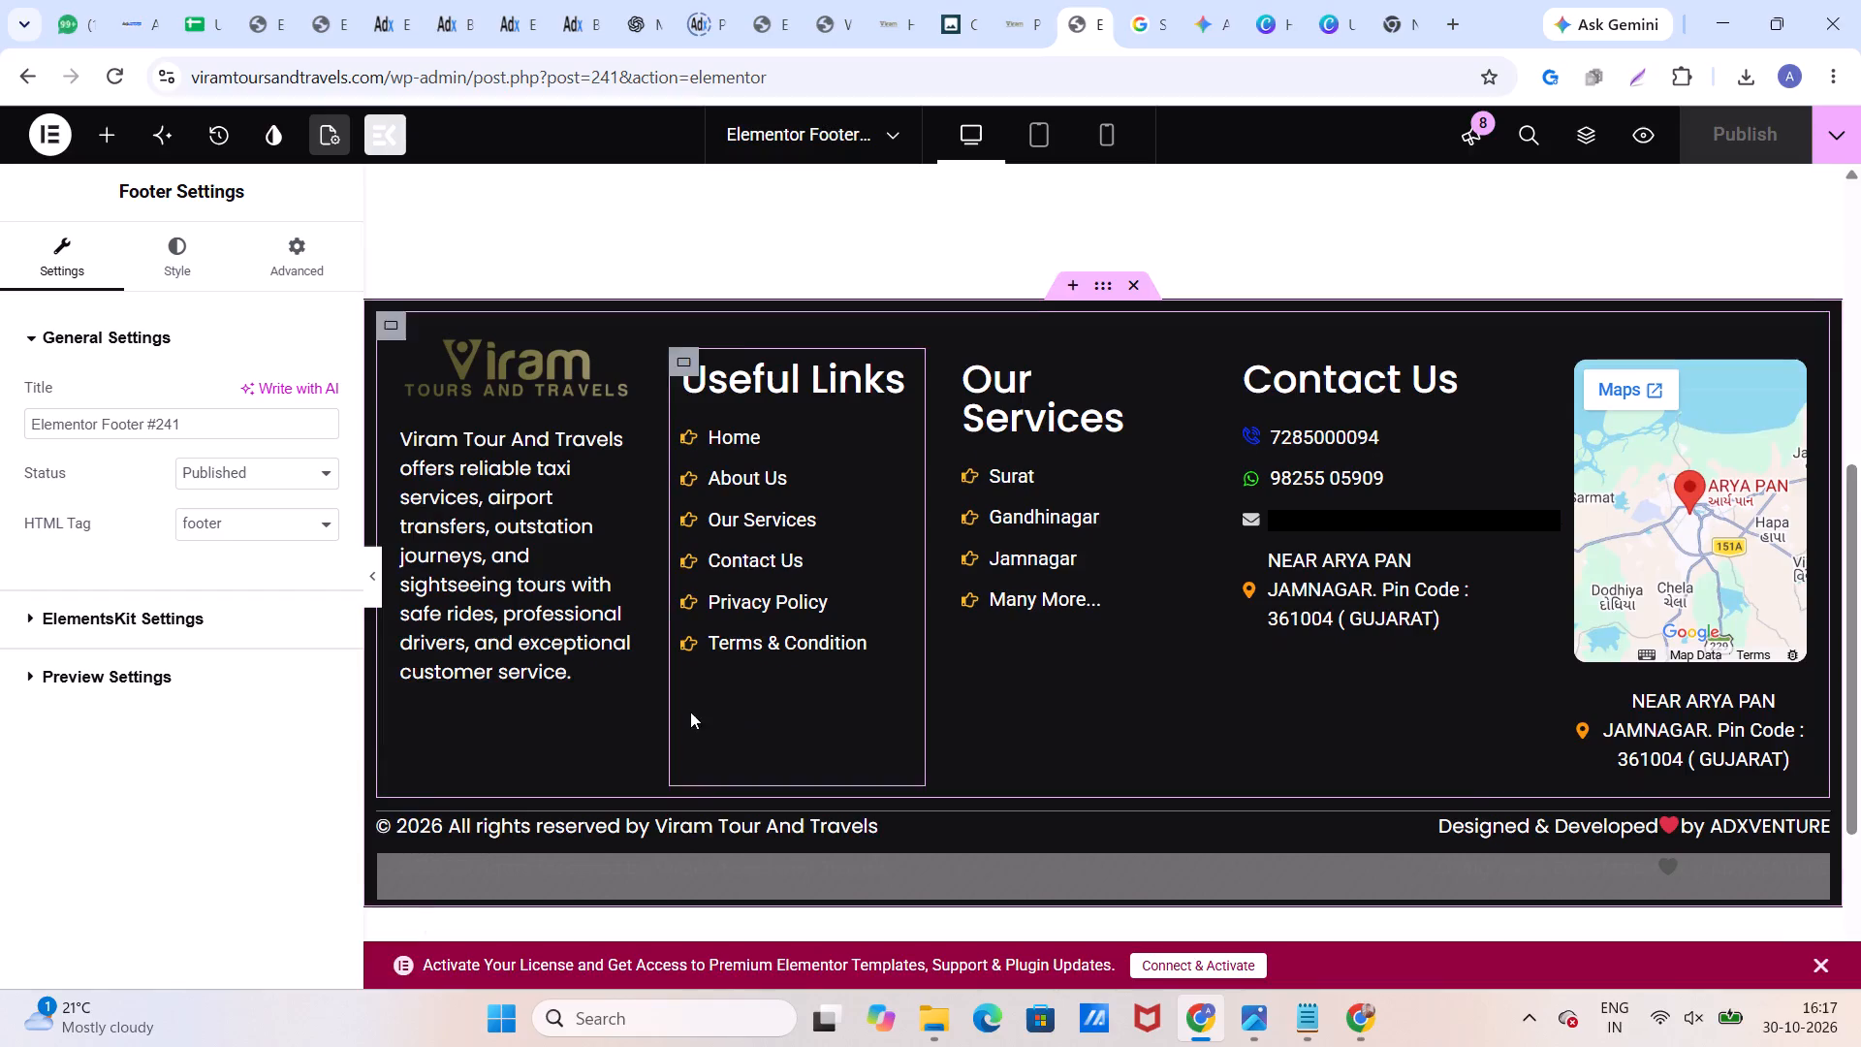
click(790, 378)
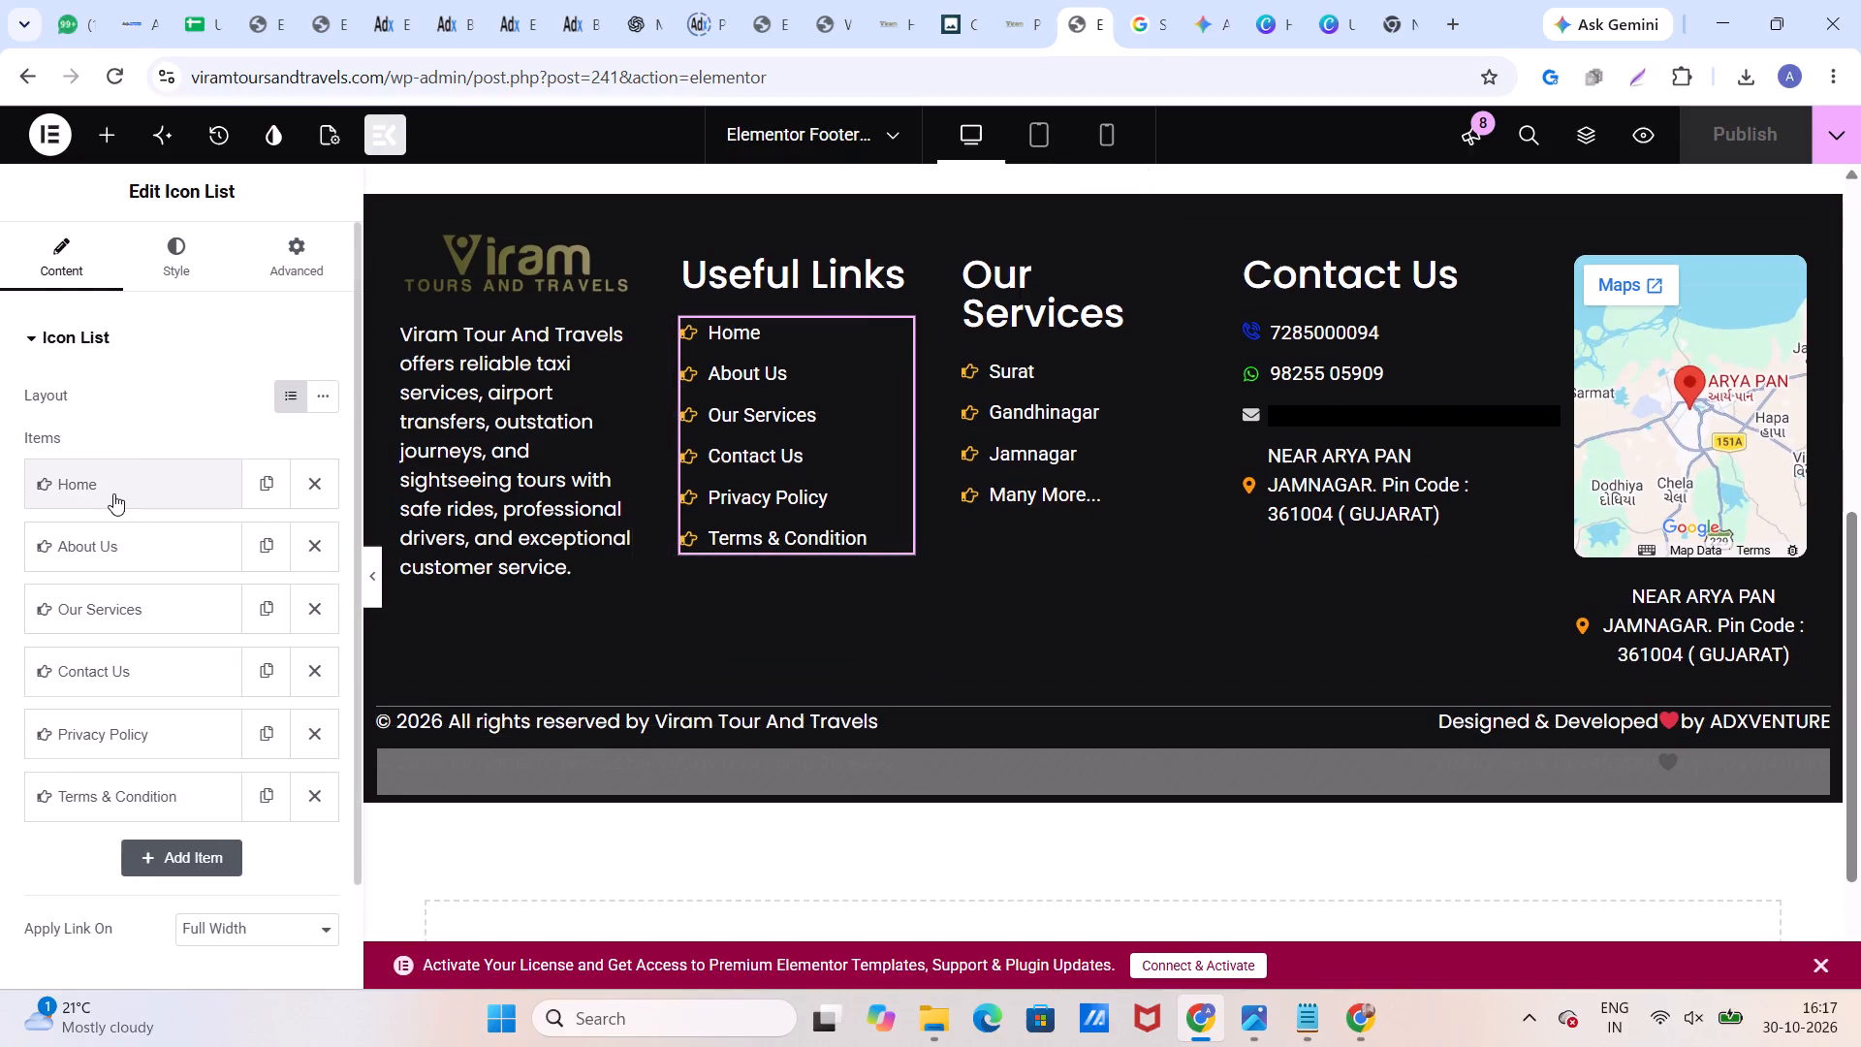
click(113, 491)
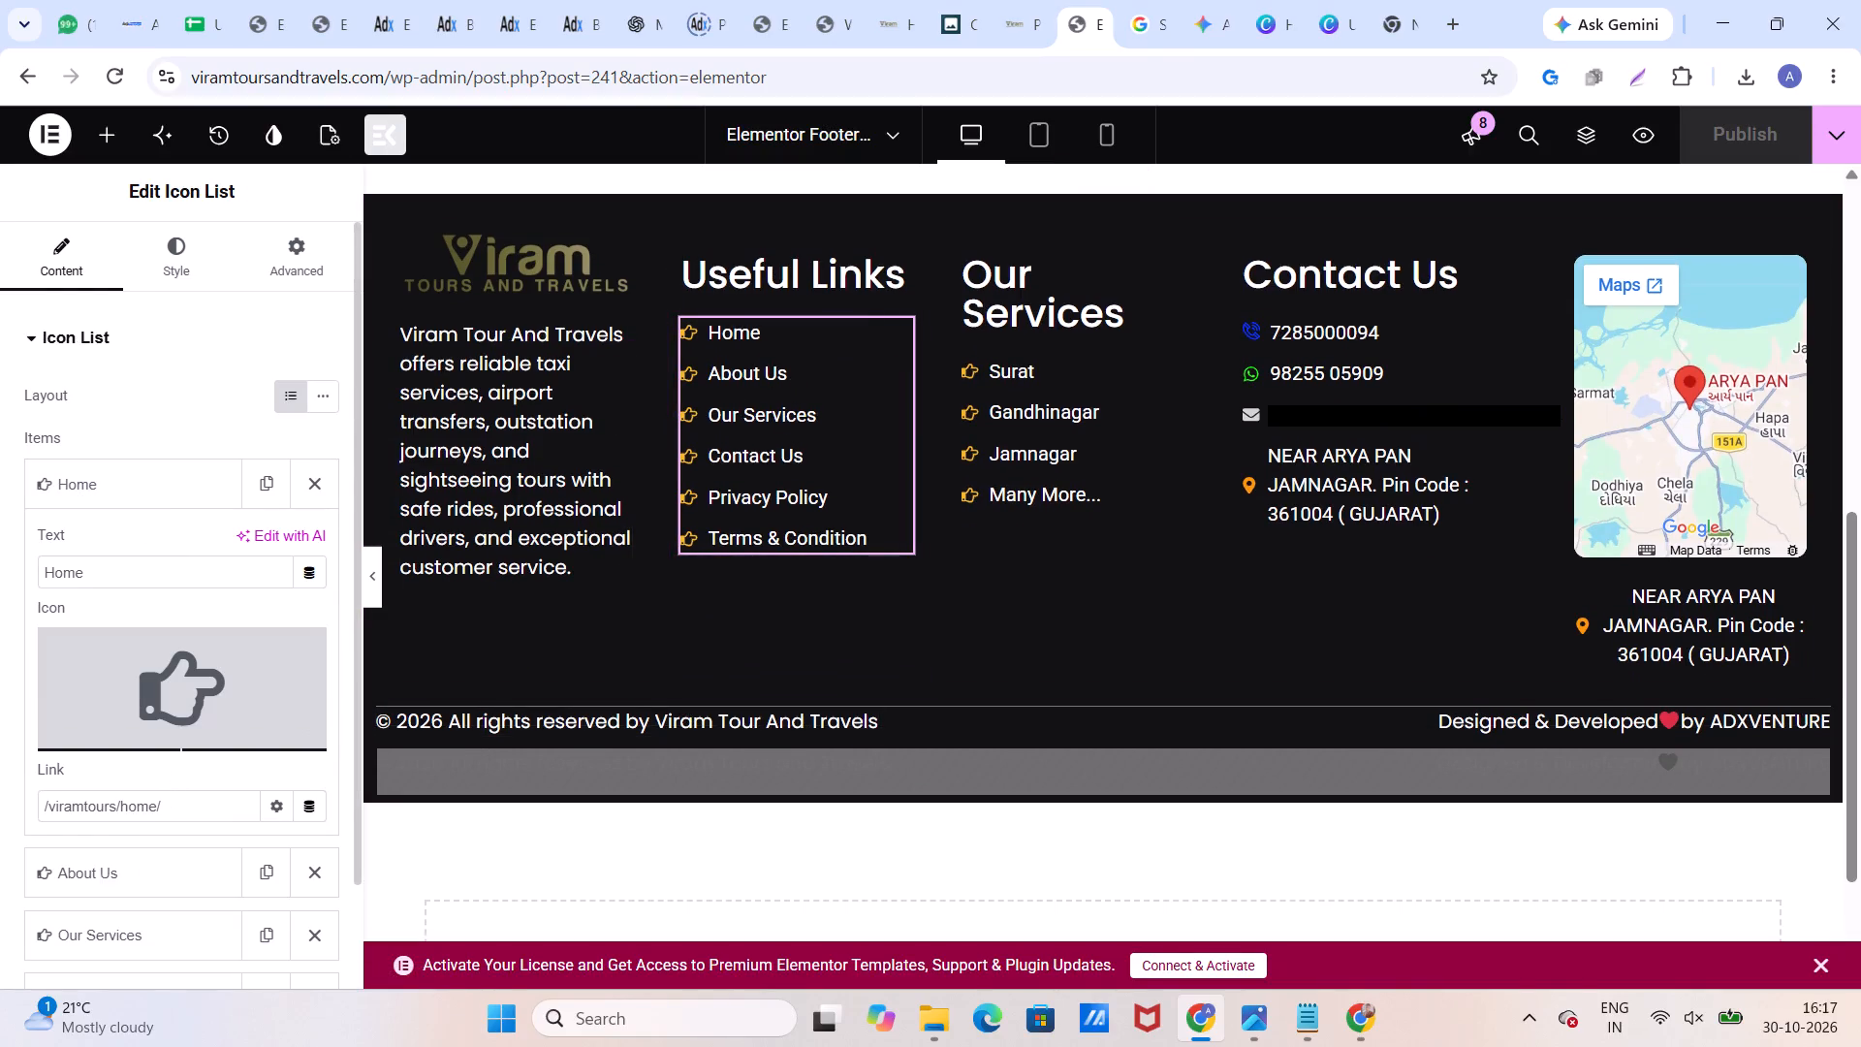
drag(176, 812, 32, 820)
key(BackSpace)
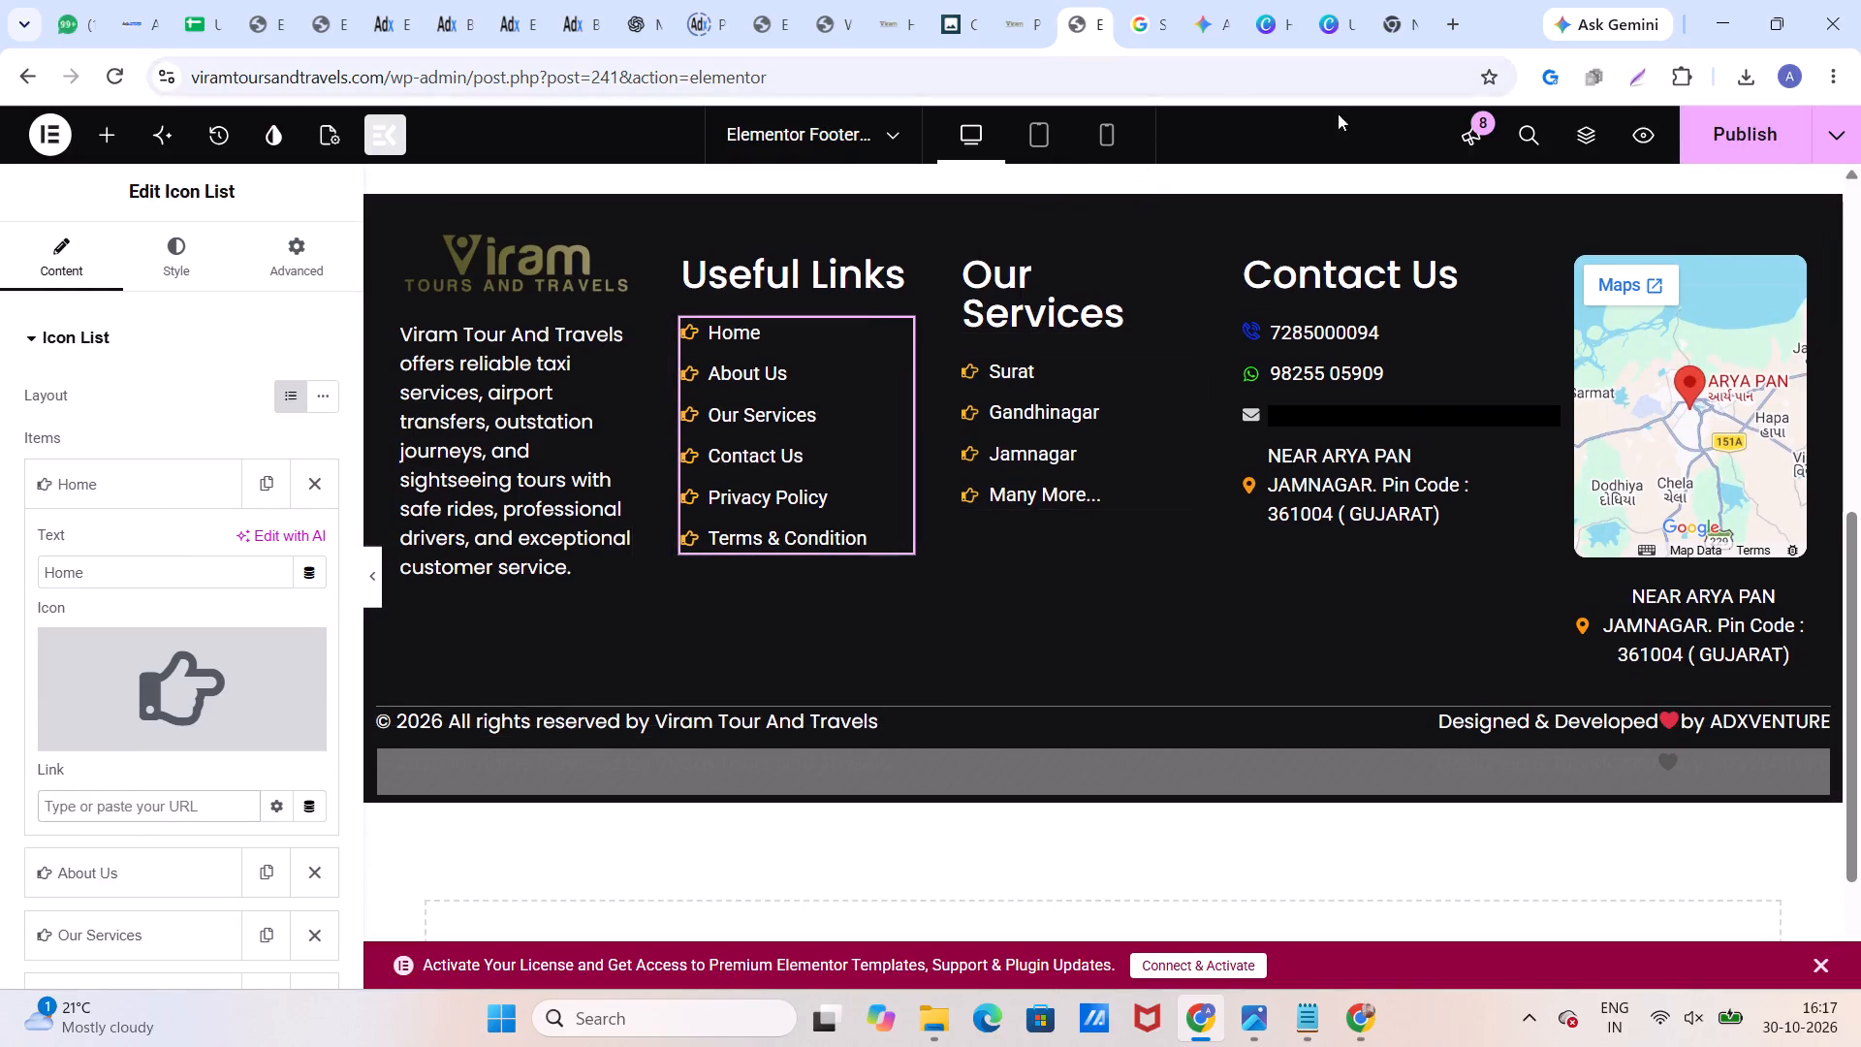
Go to the live Home page from the site preview's navigation and copy its web address.
click(1028, 41)
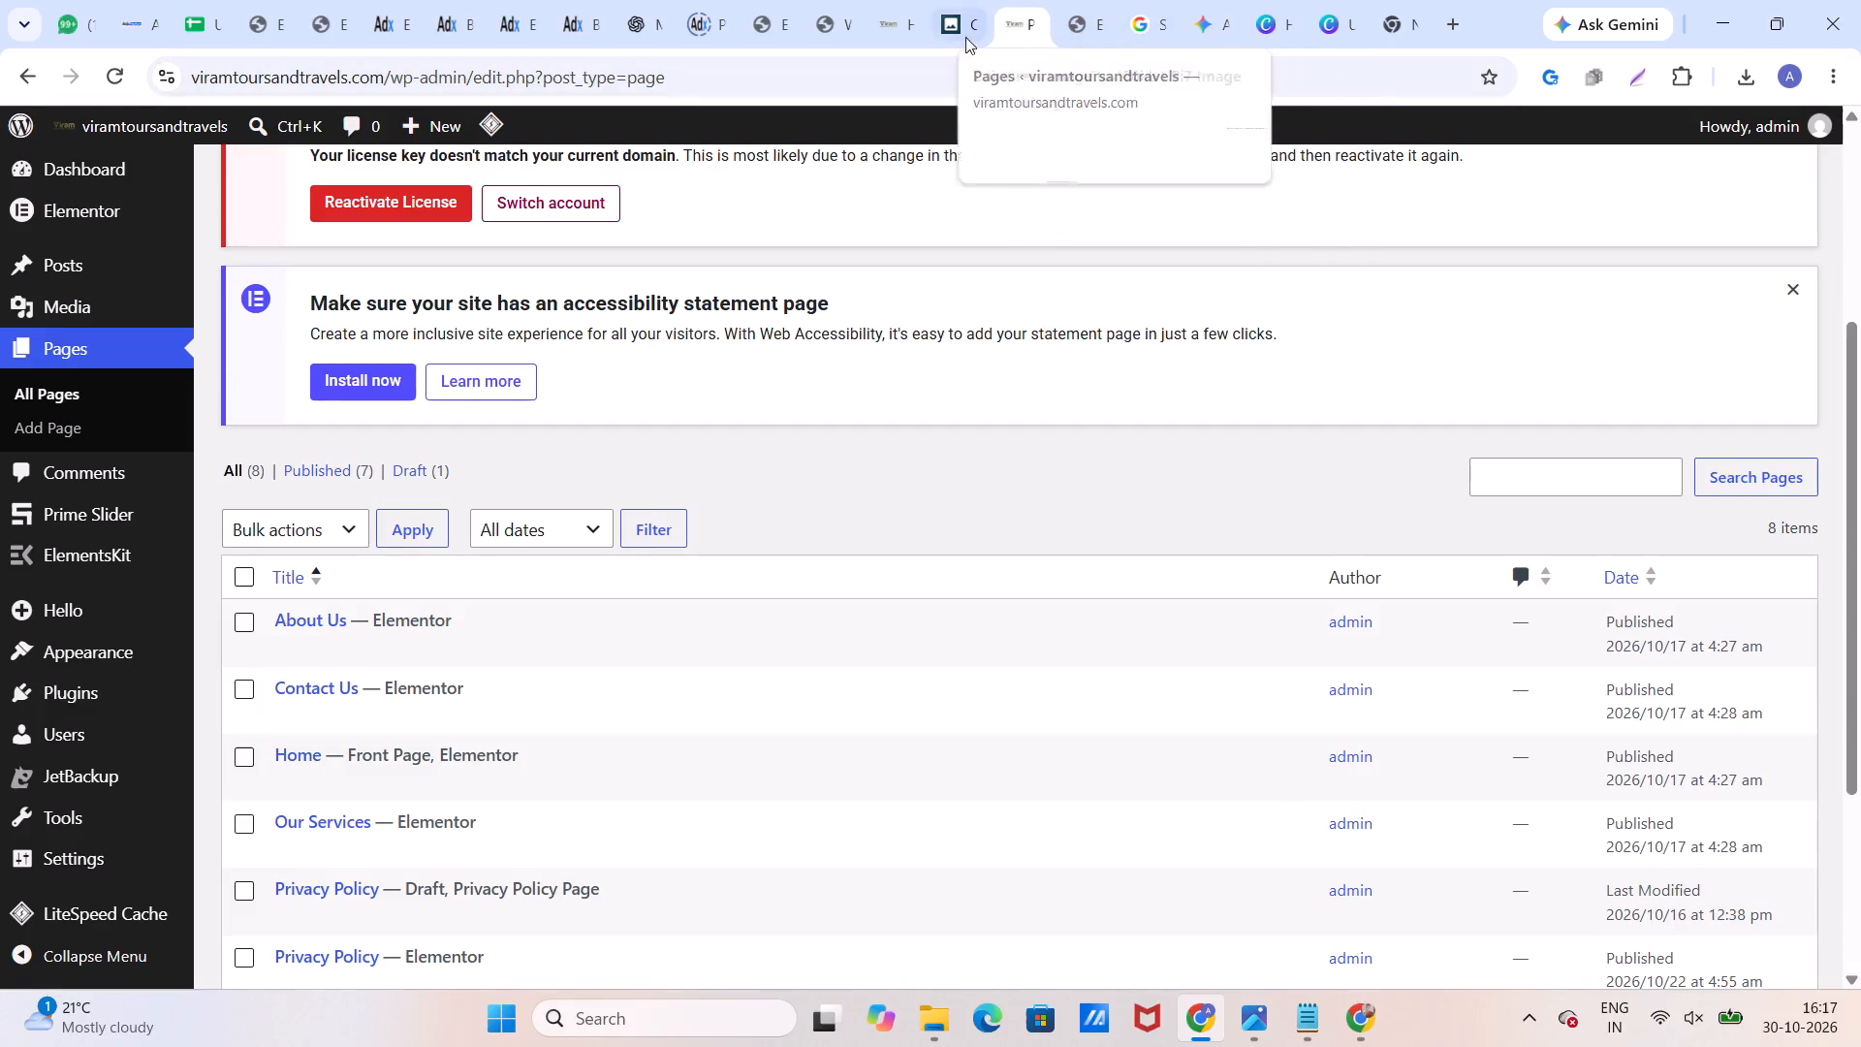
click(896, 31)
scroll(710, 440, up, 4)
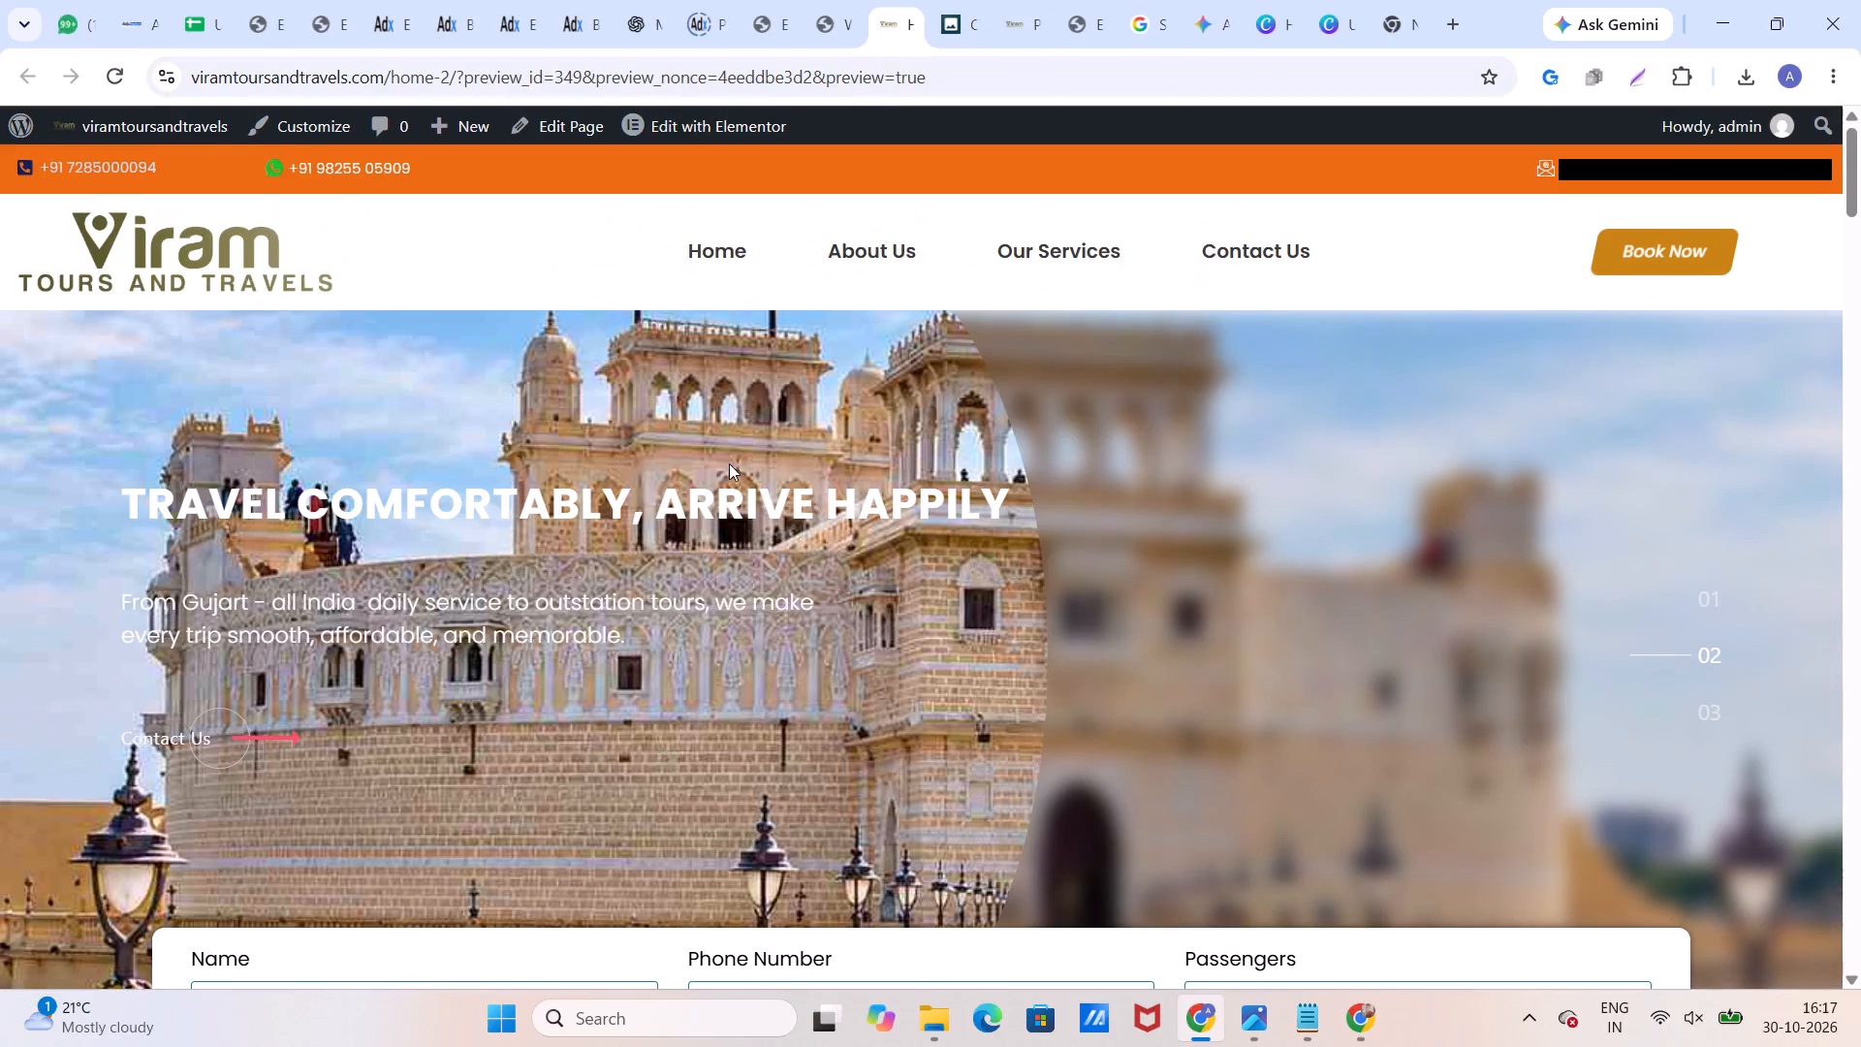
scroll(729, 465, up, 4)
click(727, 264)
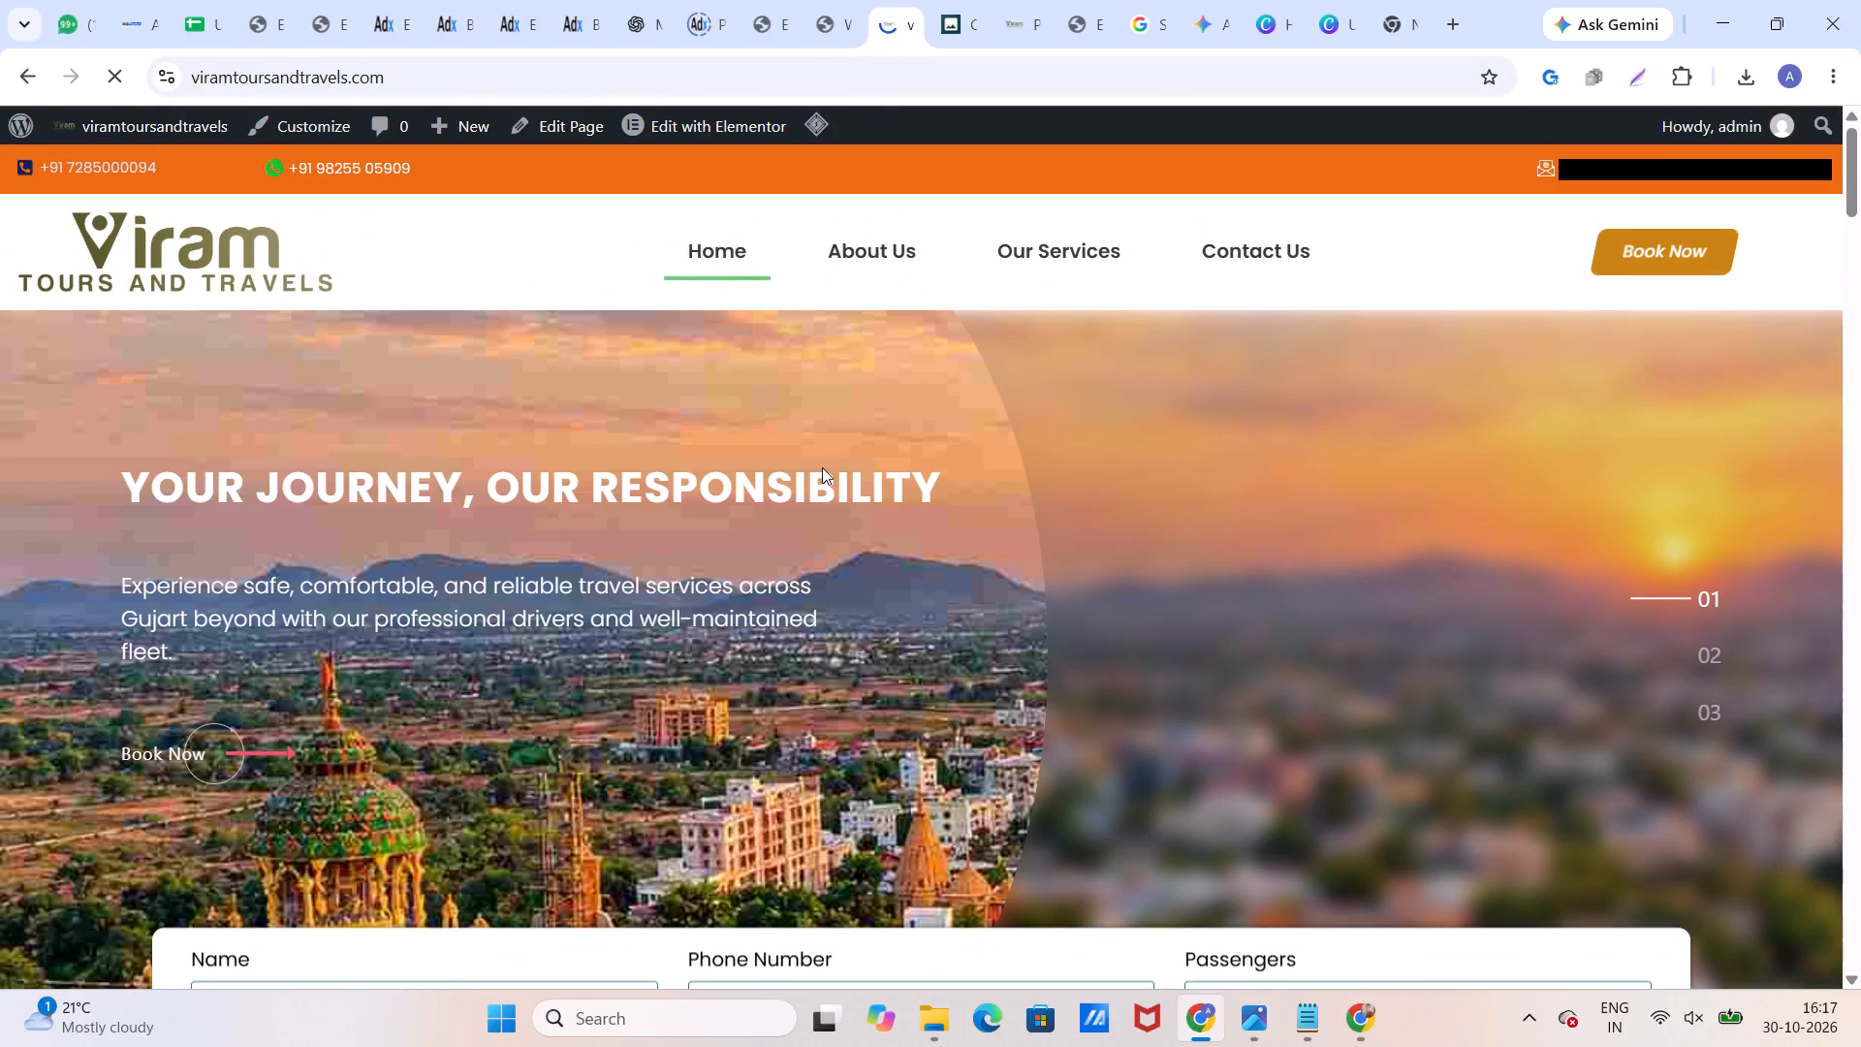
drag(441, 75, 318, 92)
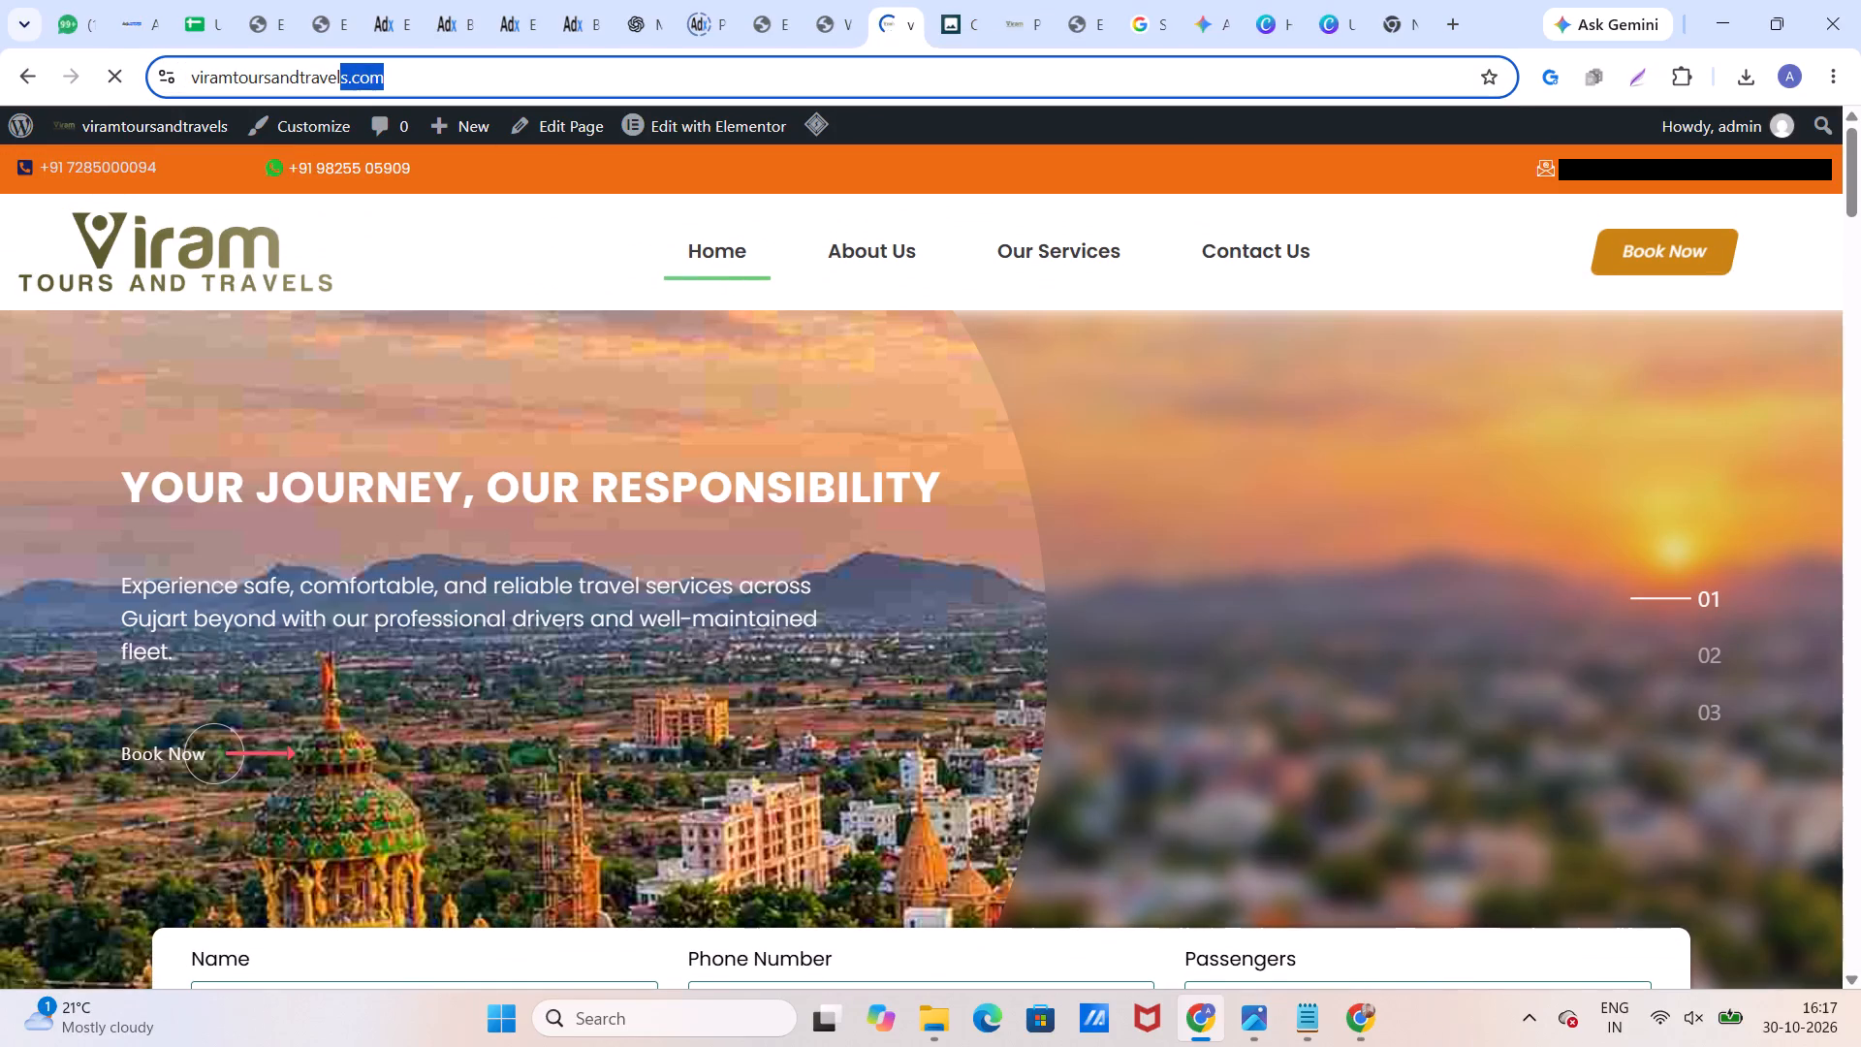
drag(318, 92, 186, 78)
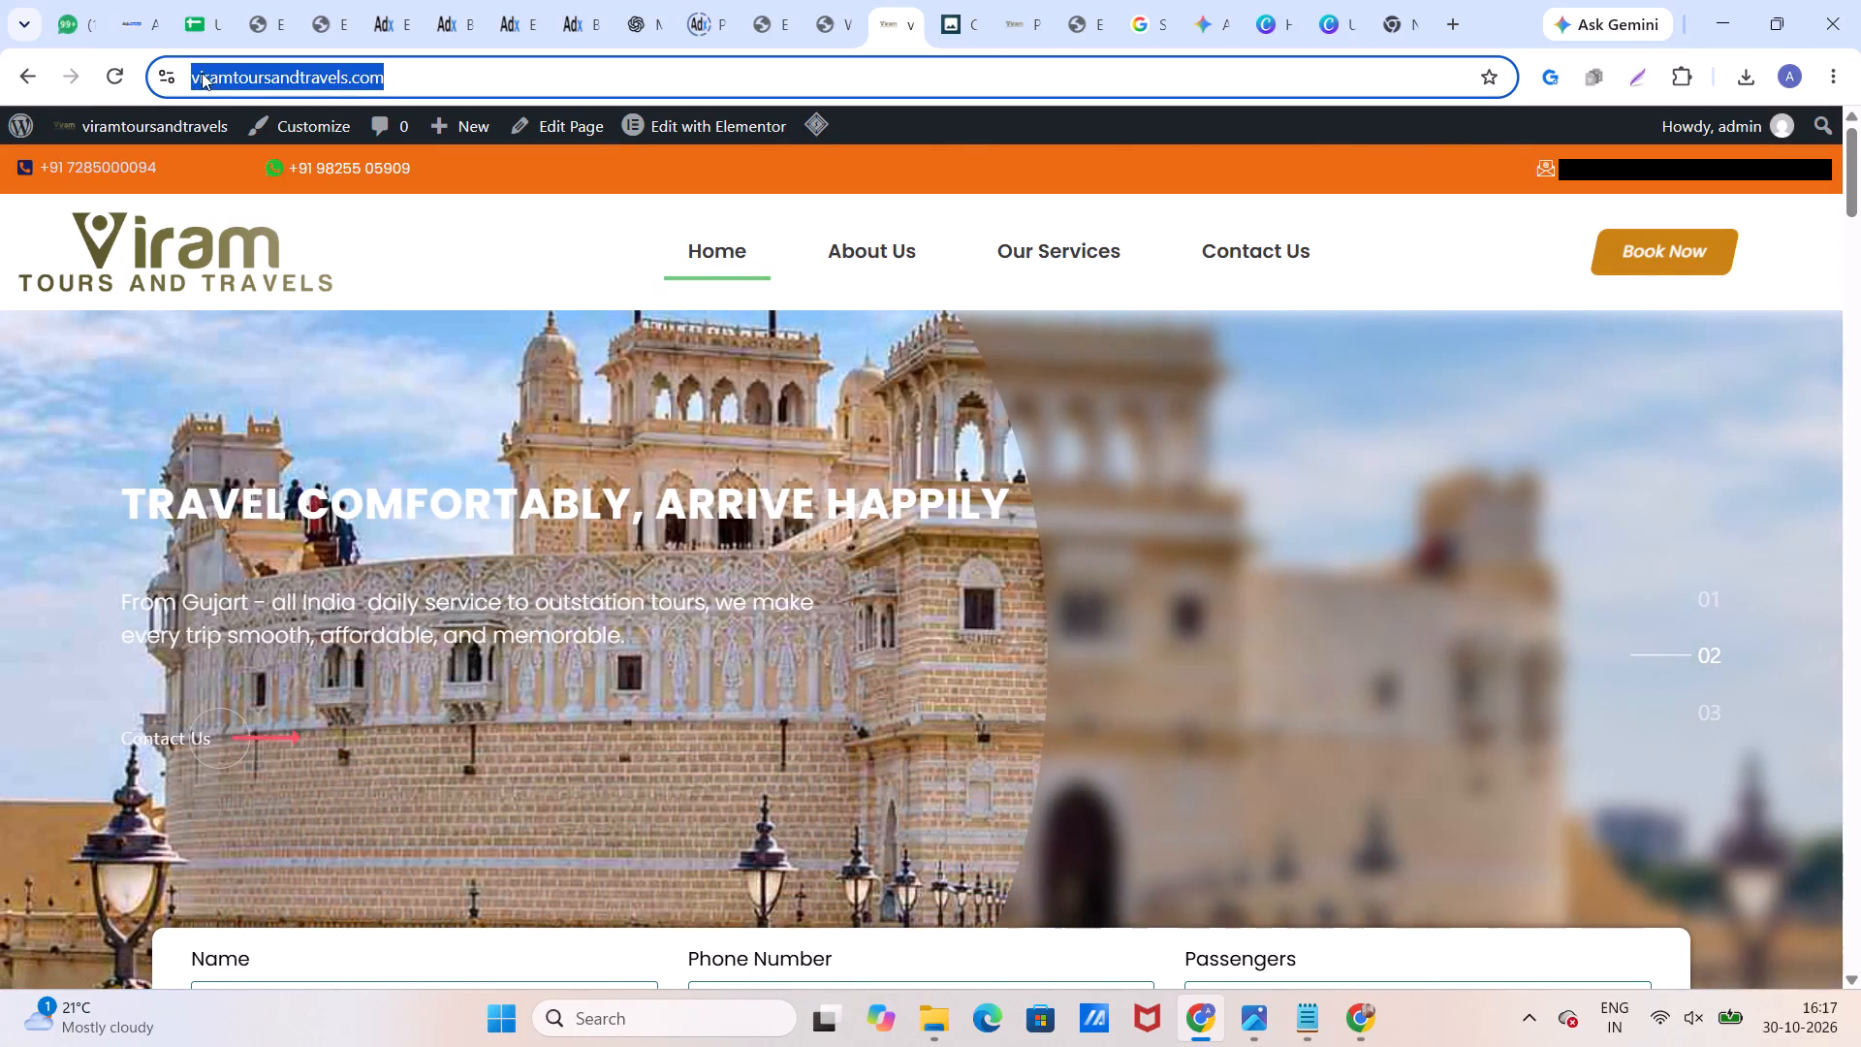
key(ctrl+c)
click(1013, 29)
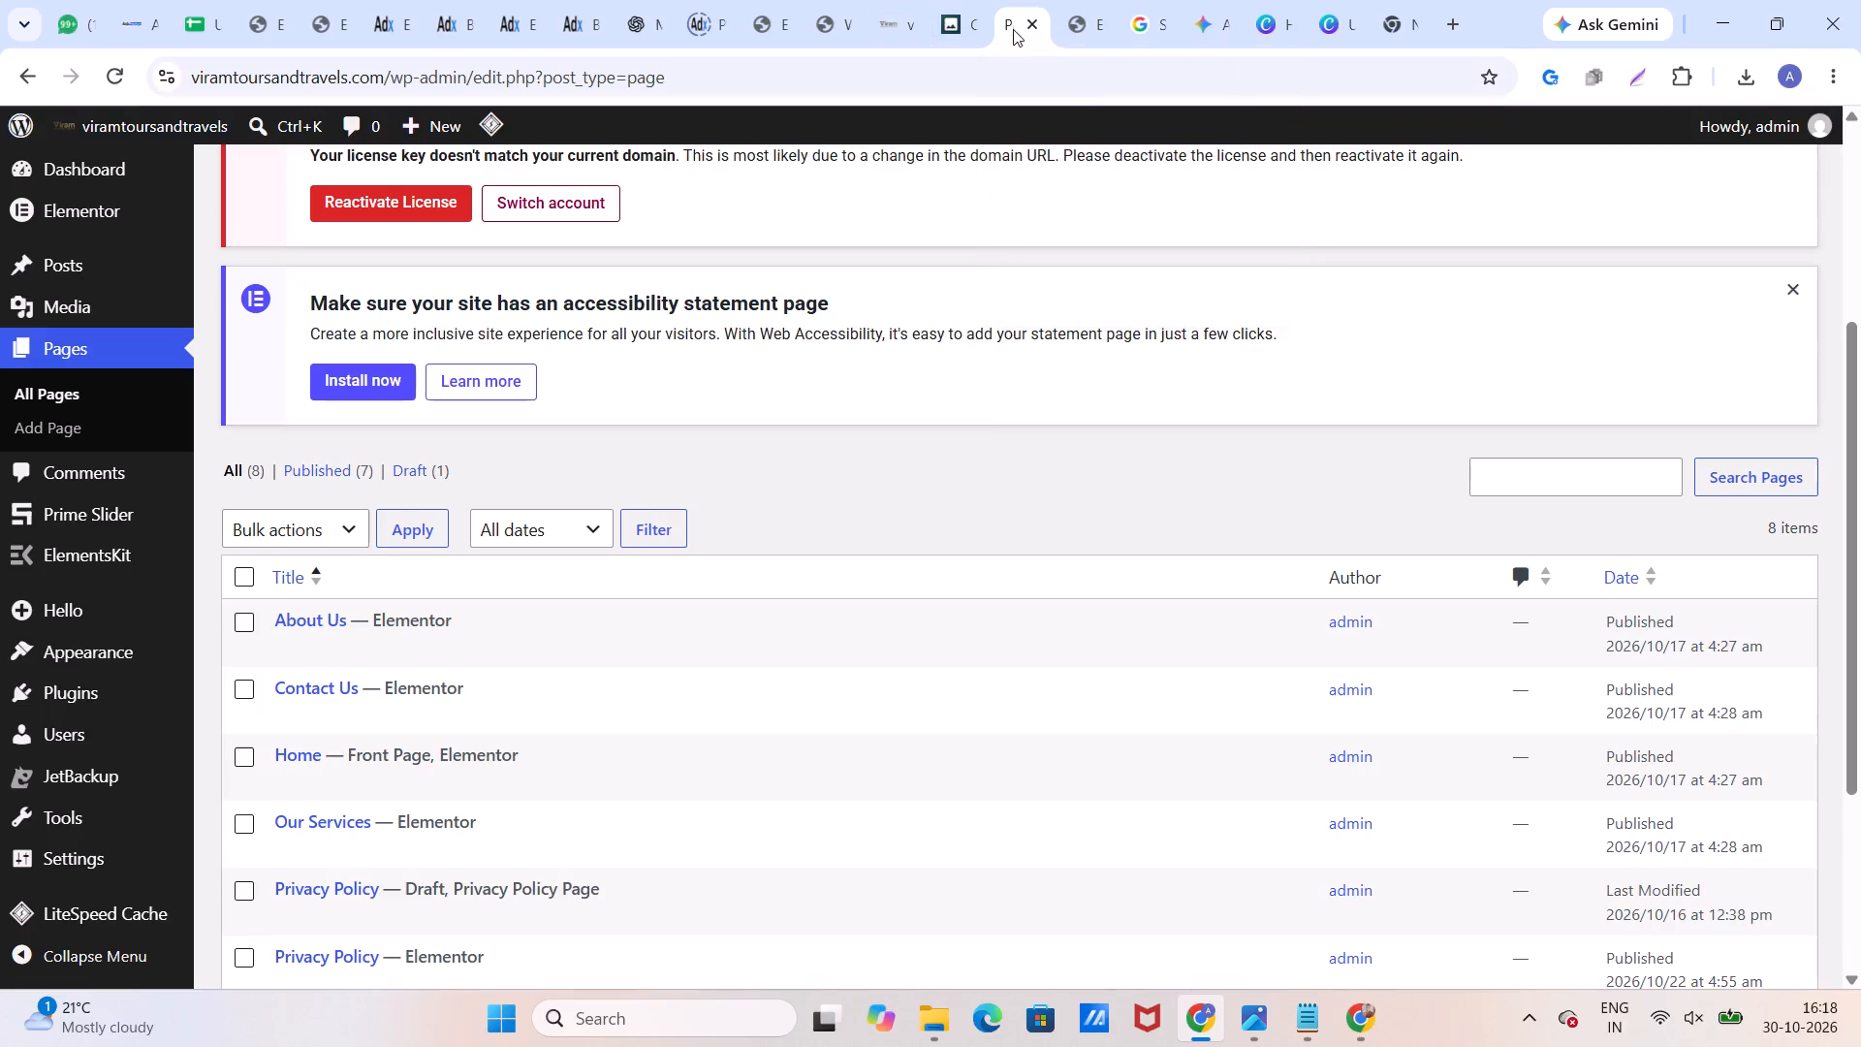
click(1079, 24)
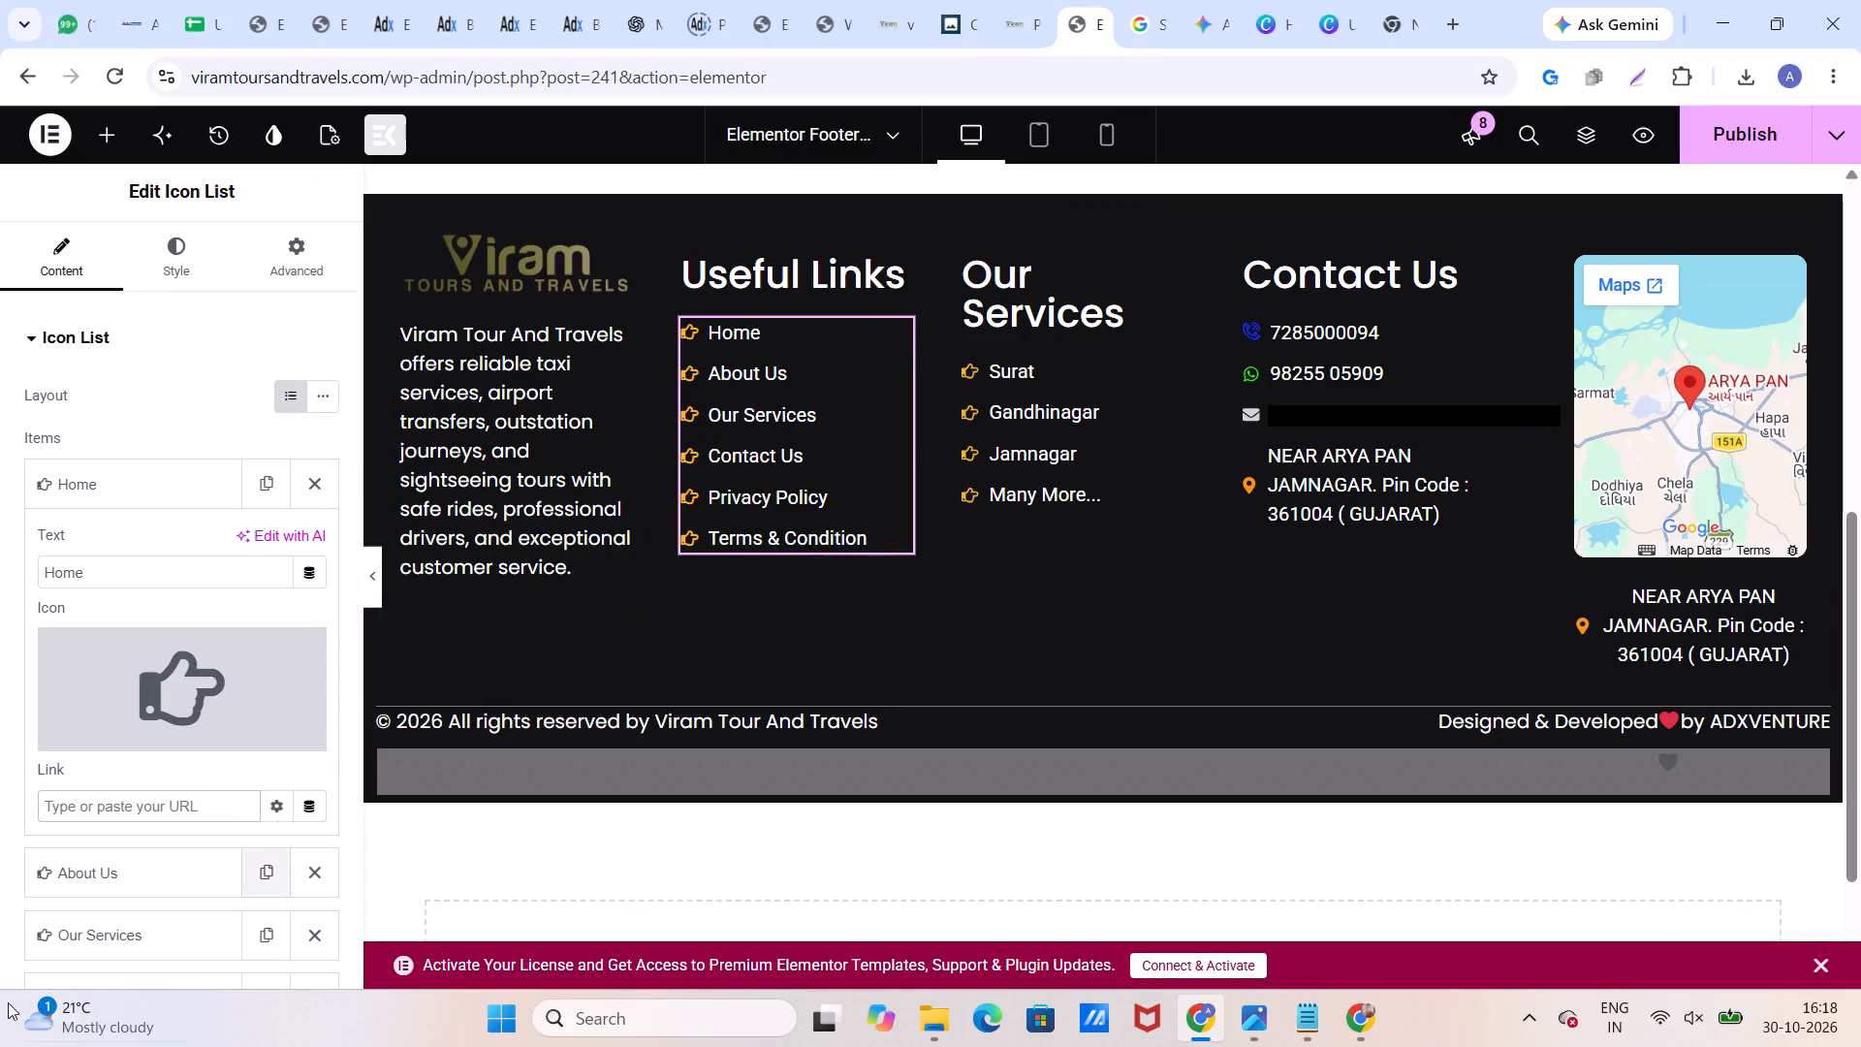
click(138, 807)
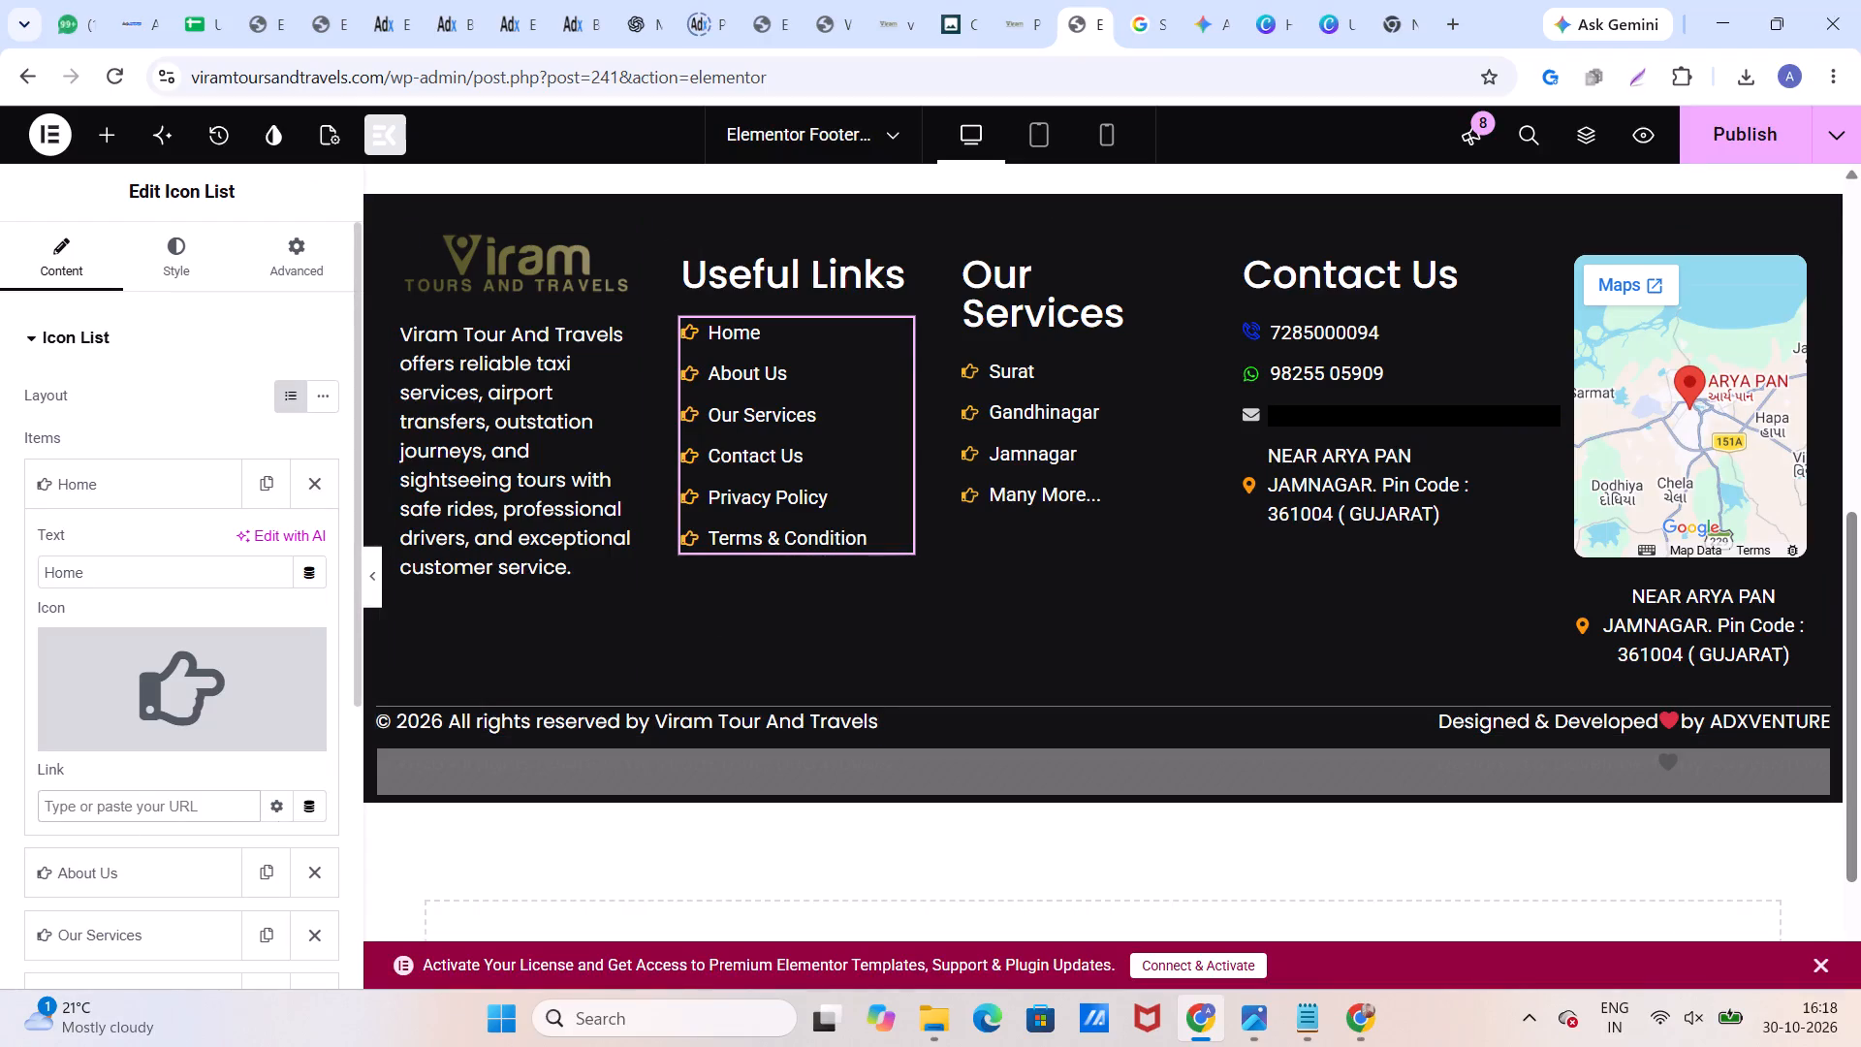
key(ctrl+v)
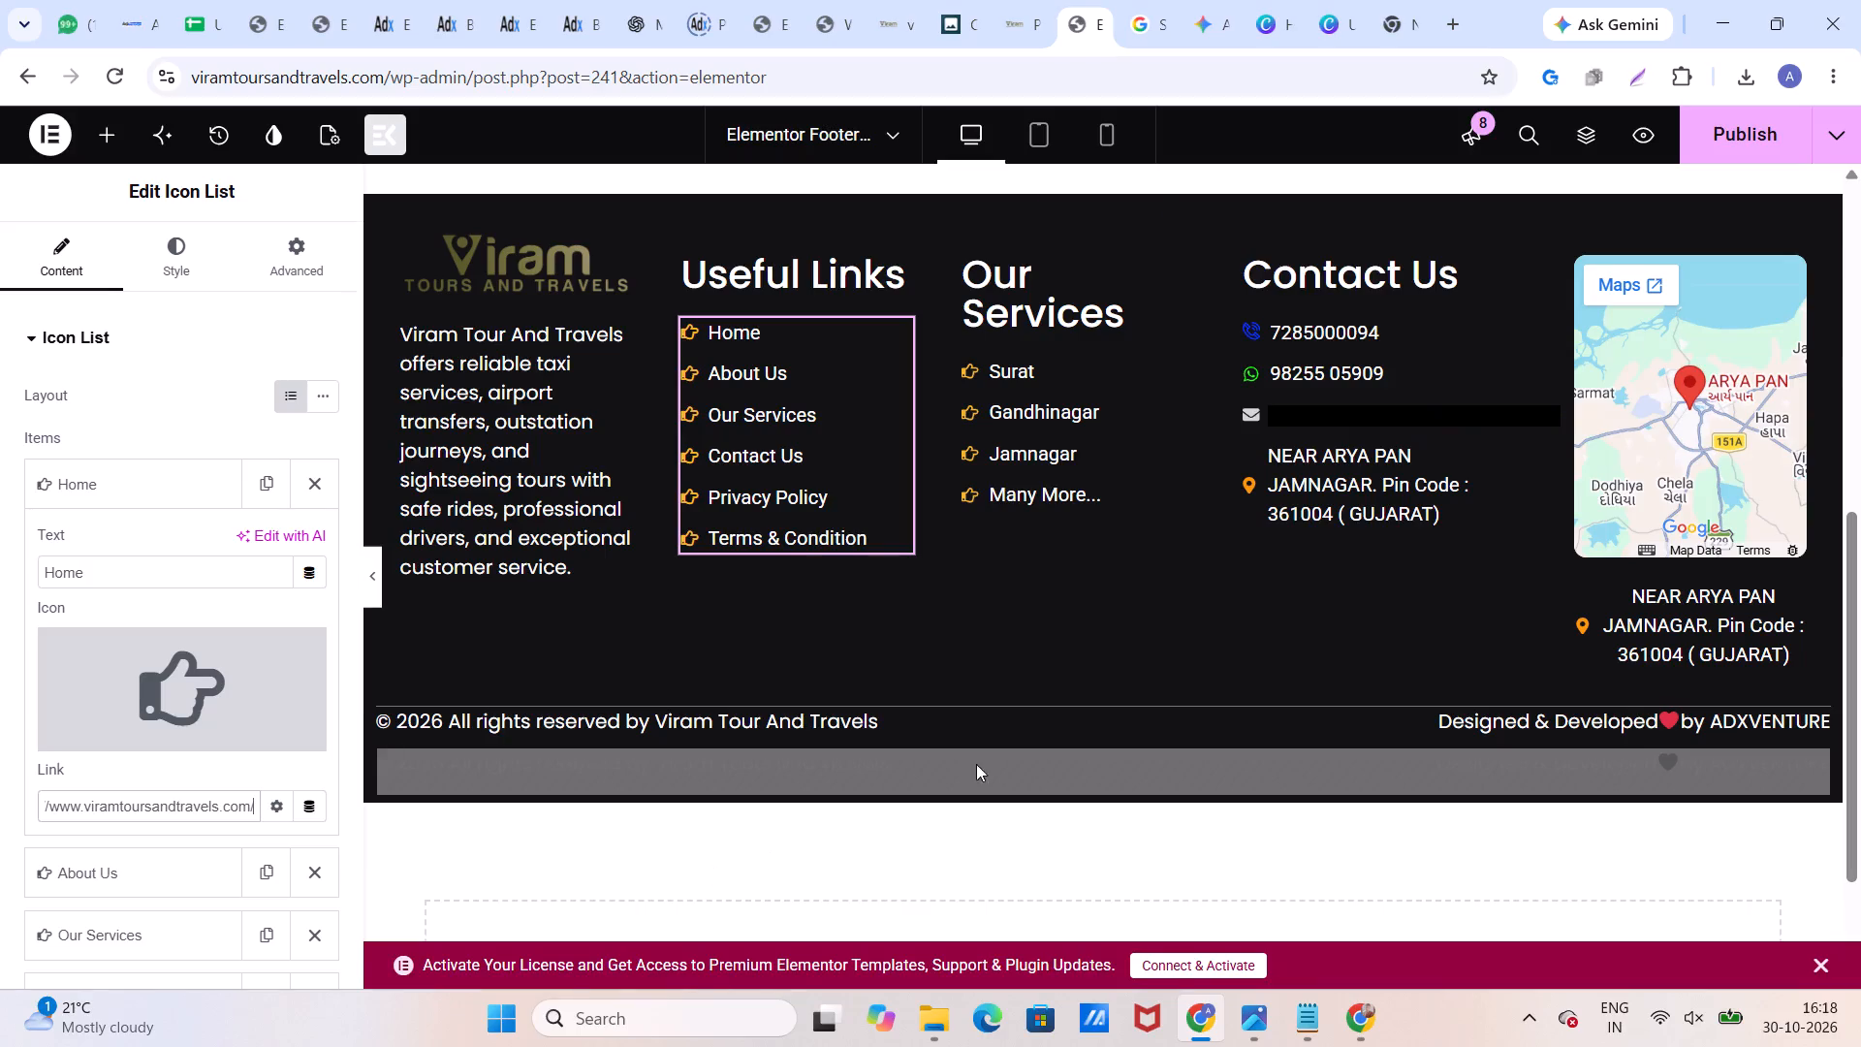
Try repeatedly to publish the footer template with the new Home link.
click(1712, 142)
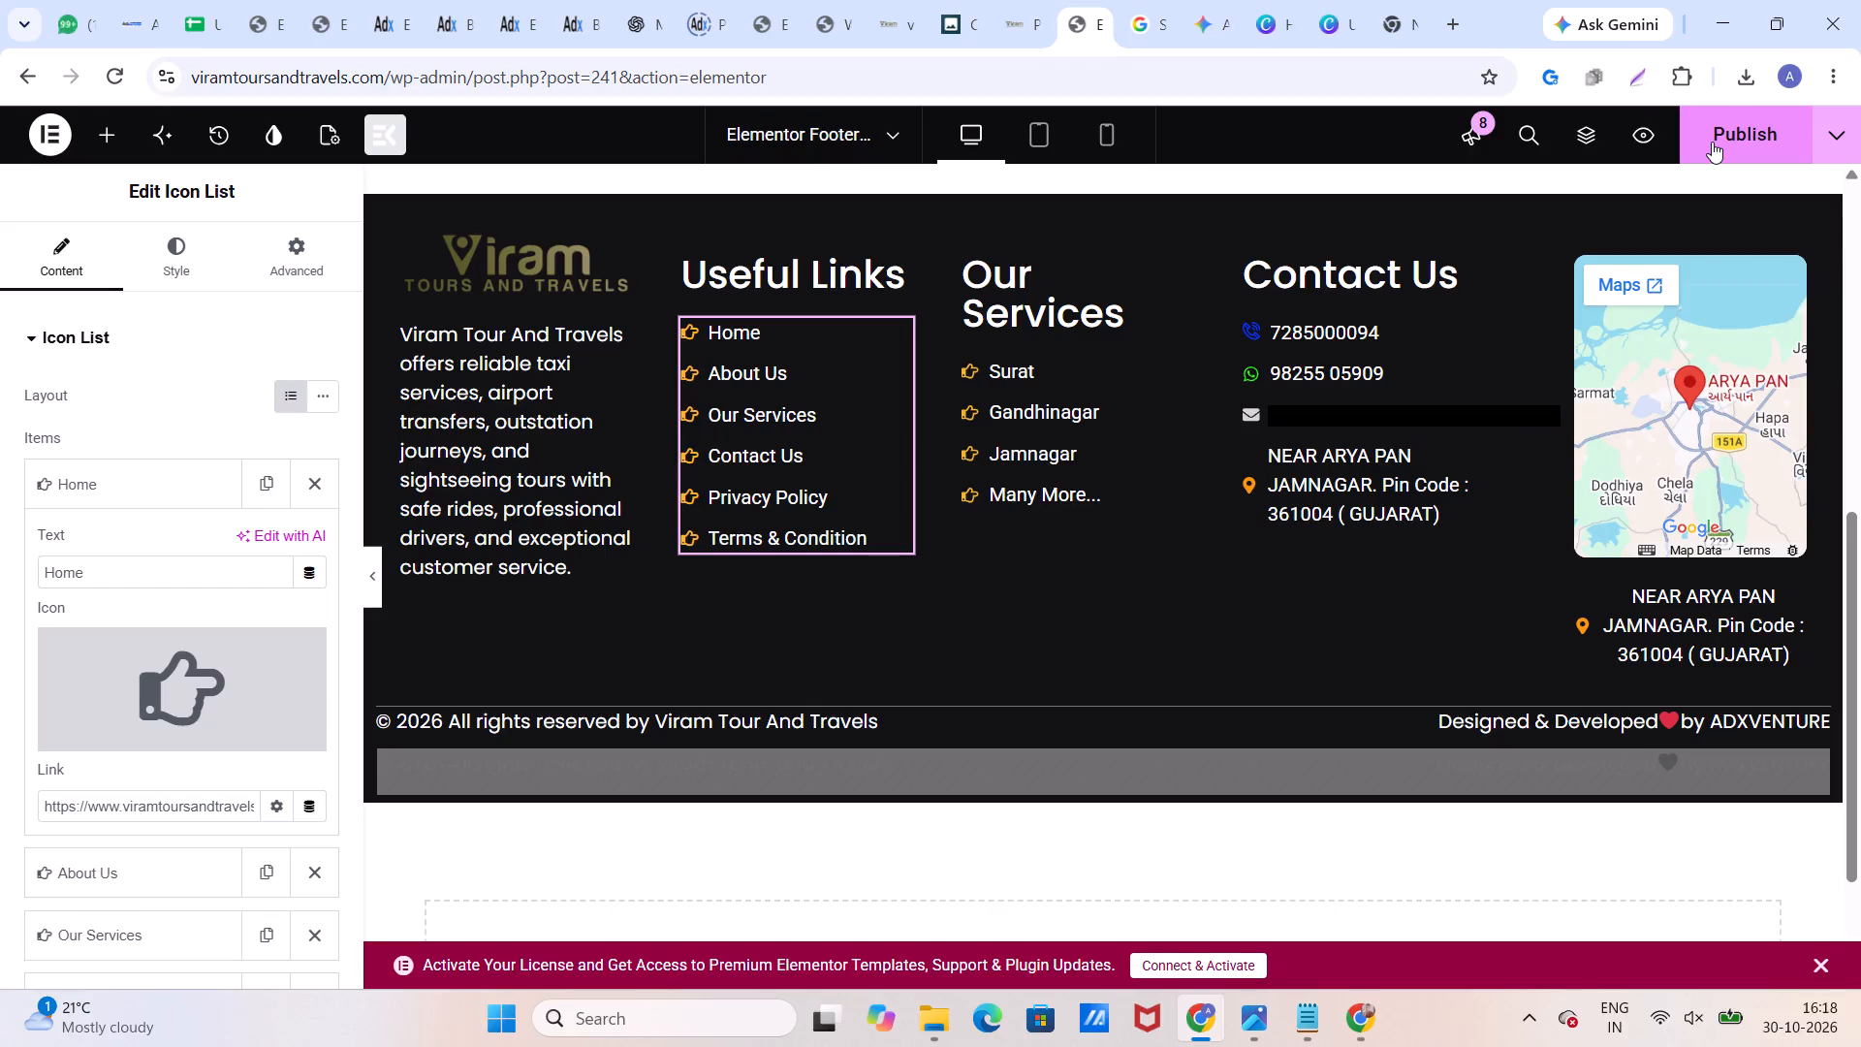
click(1712, 142)
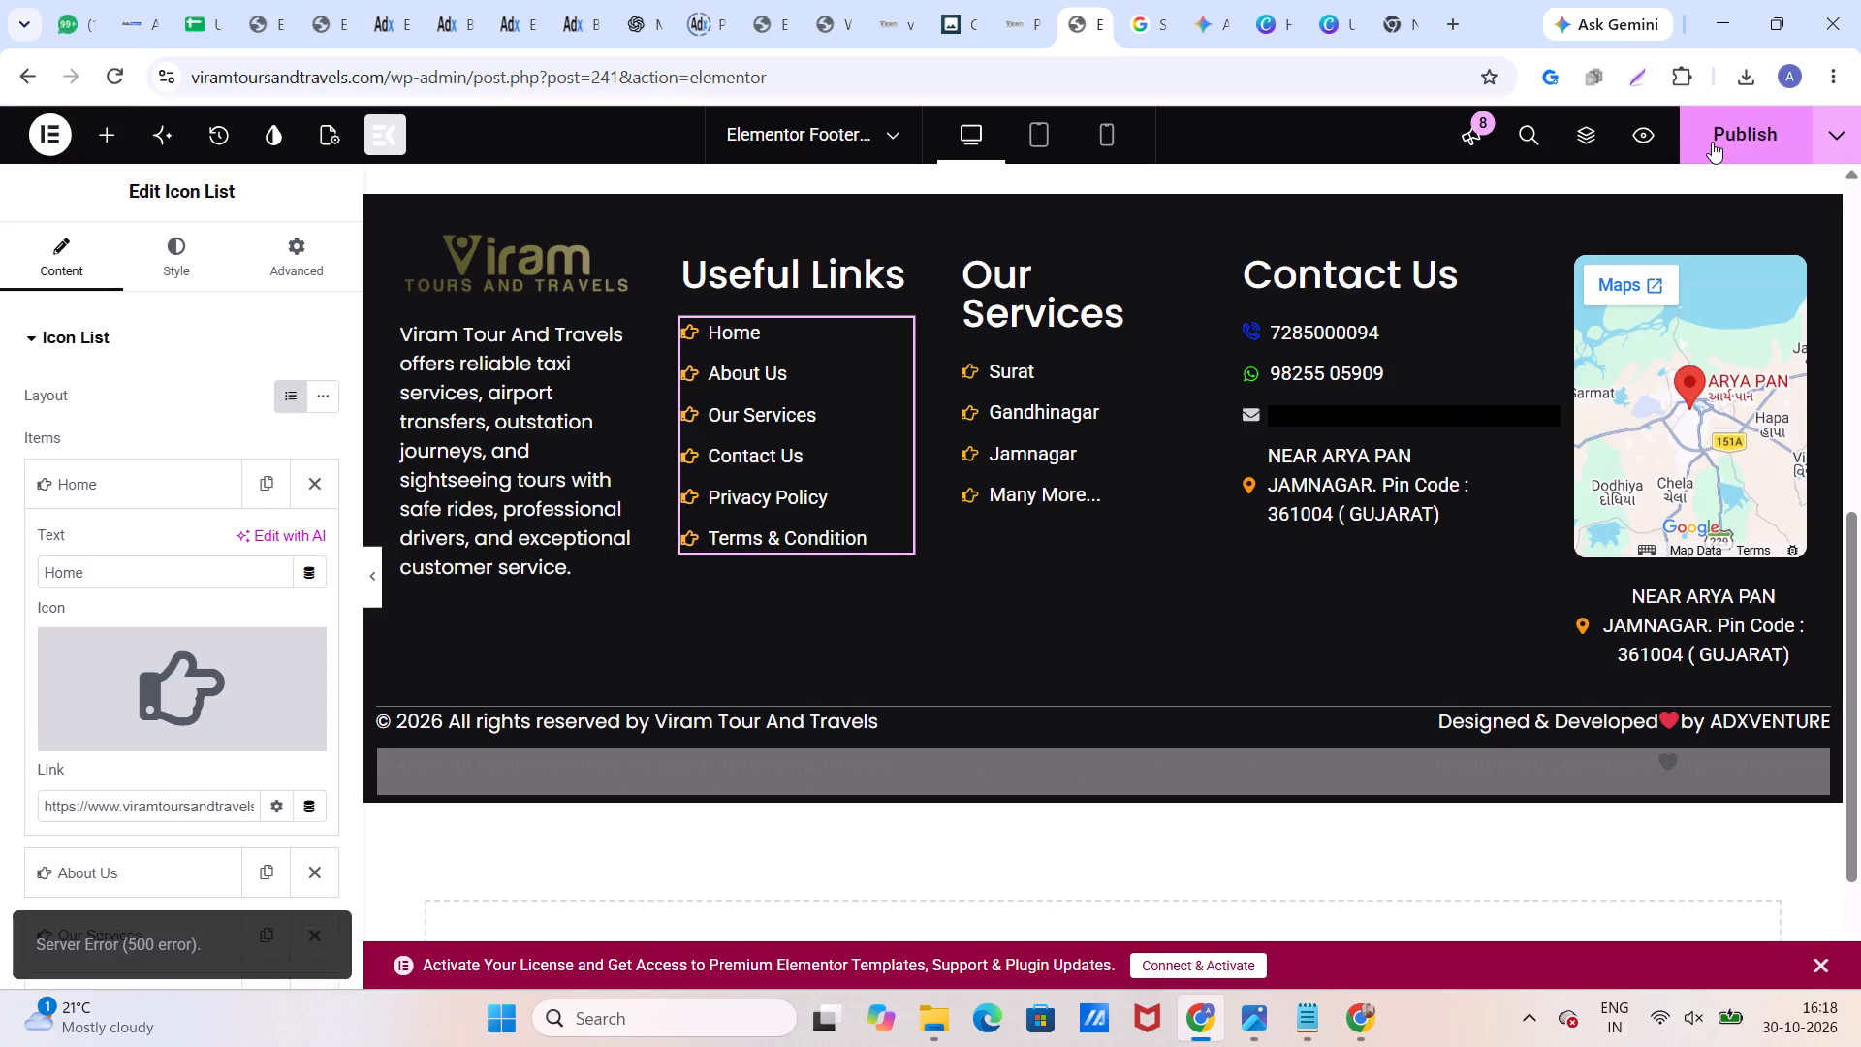
triple_click(1712, 142)
click(1712, 142)
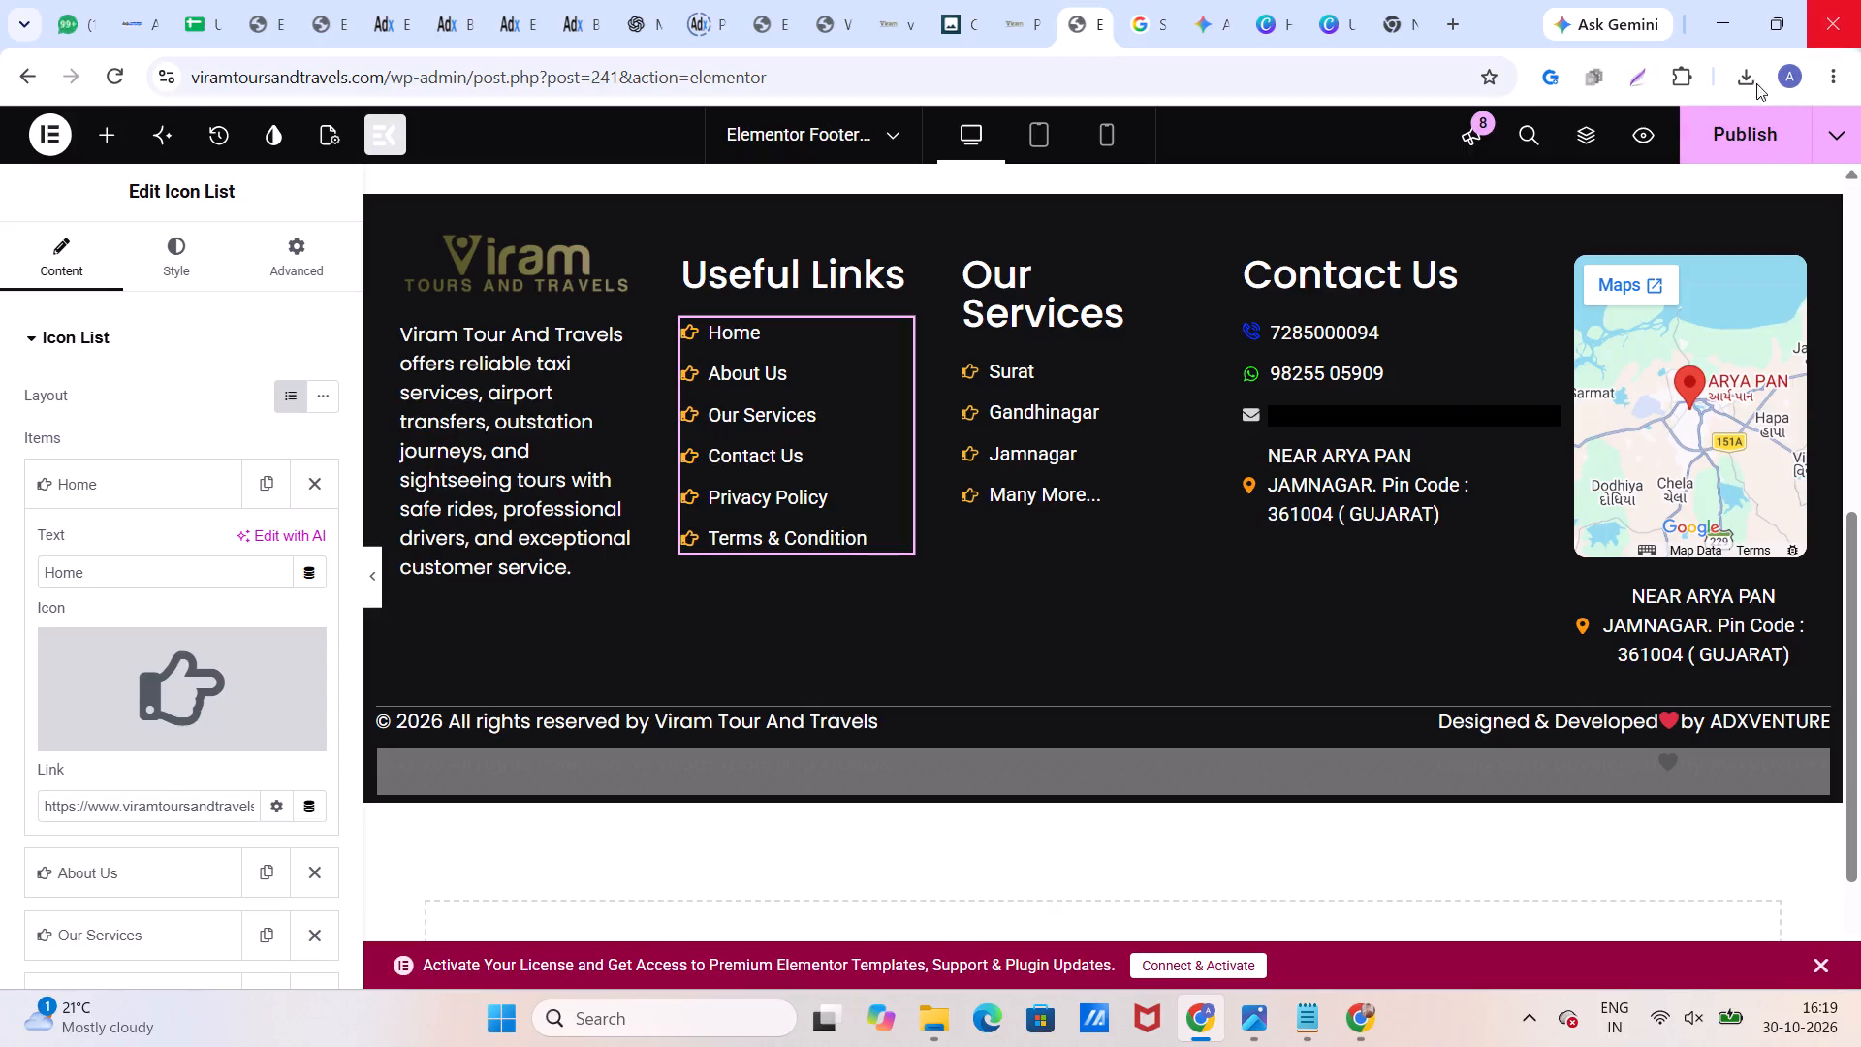
click(1775, 124)
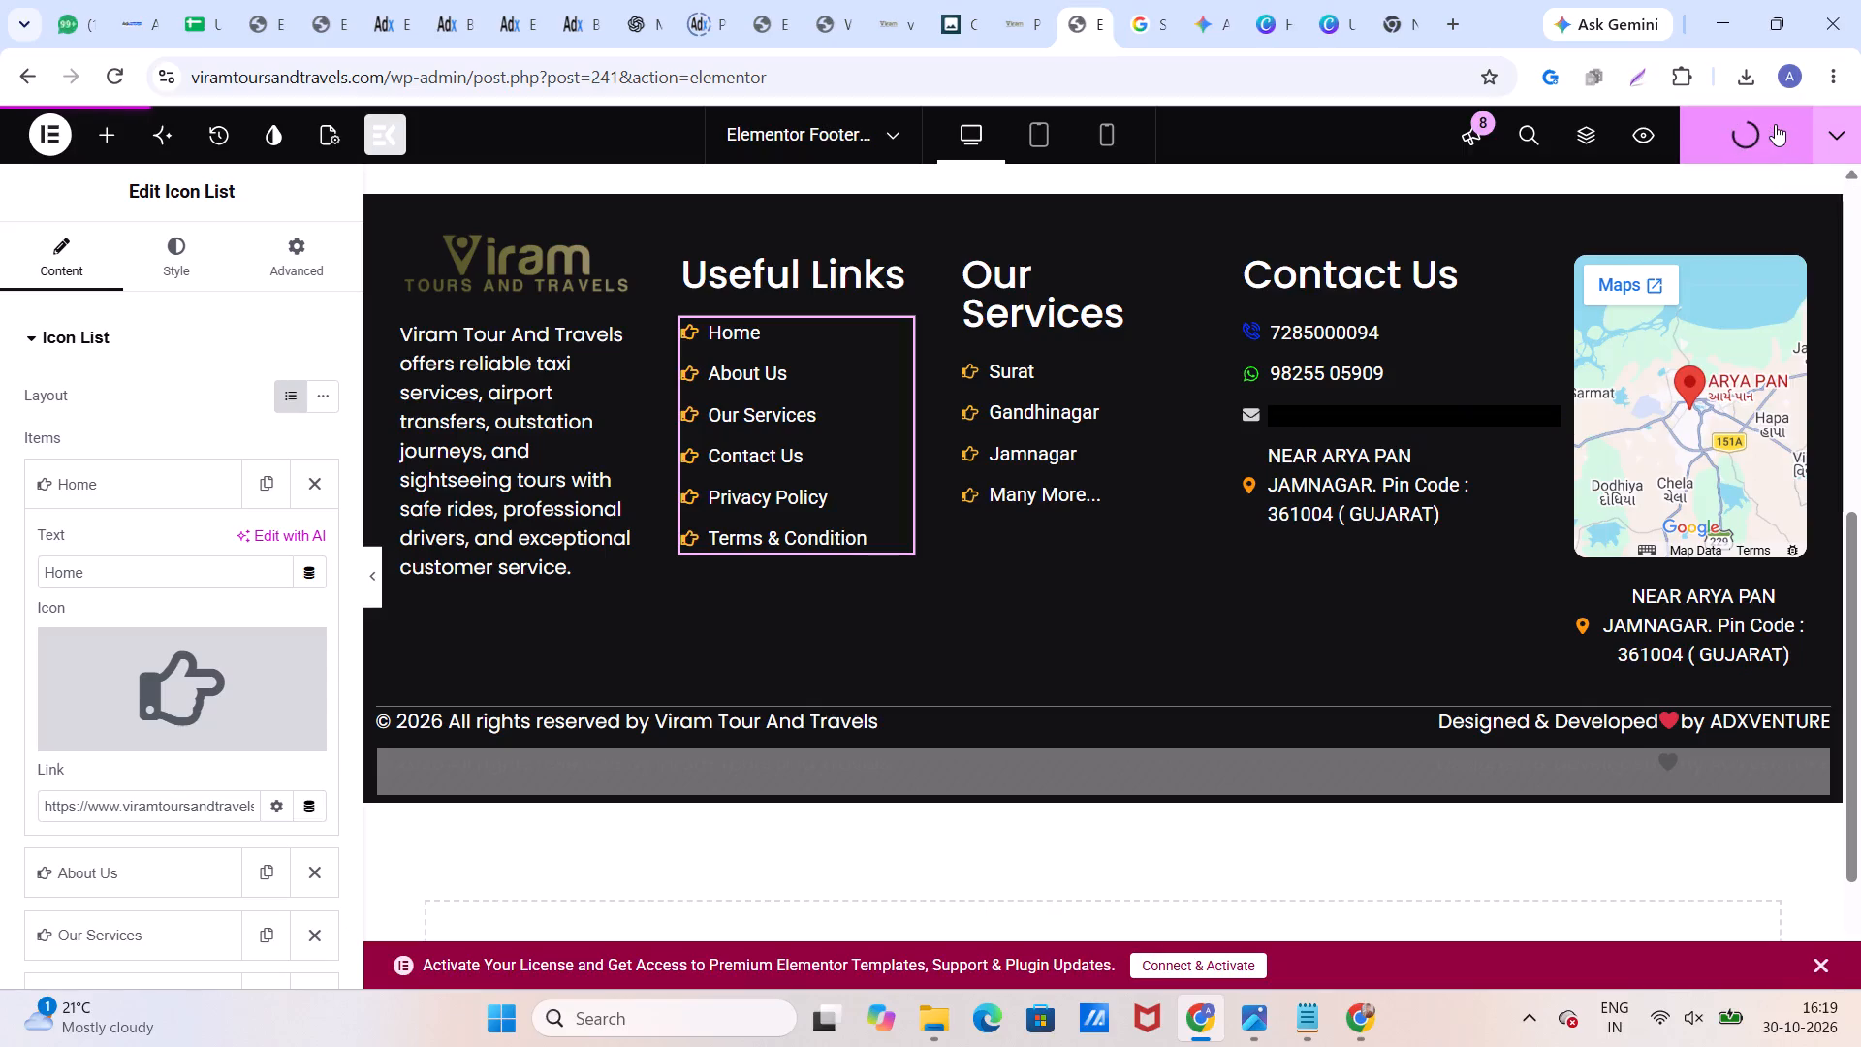
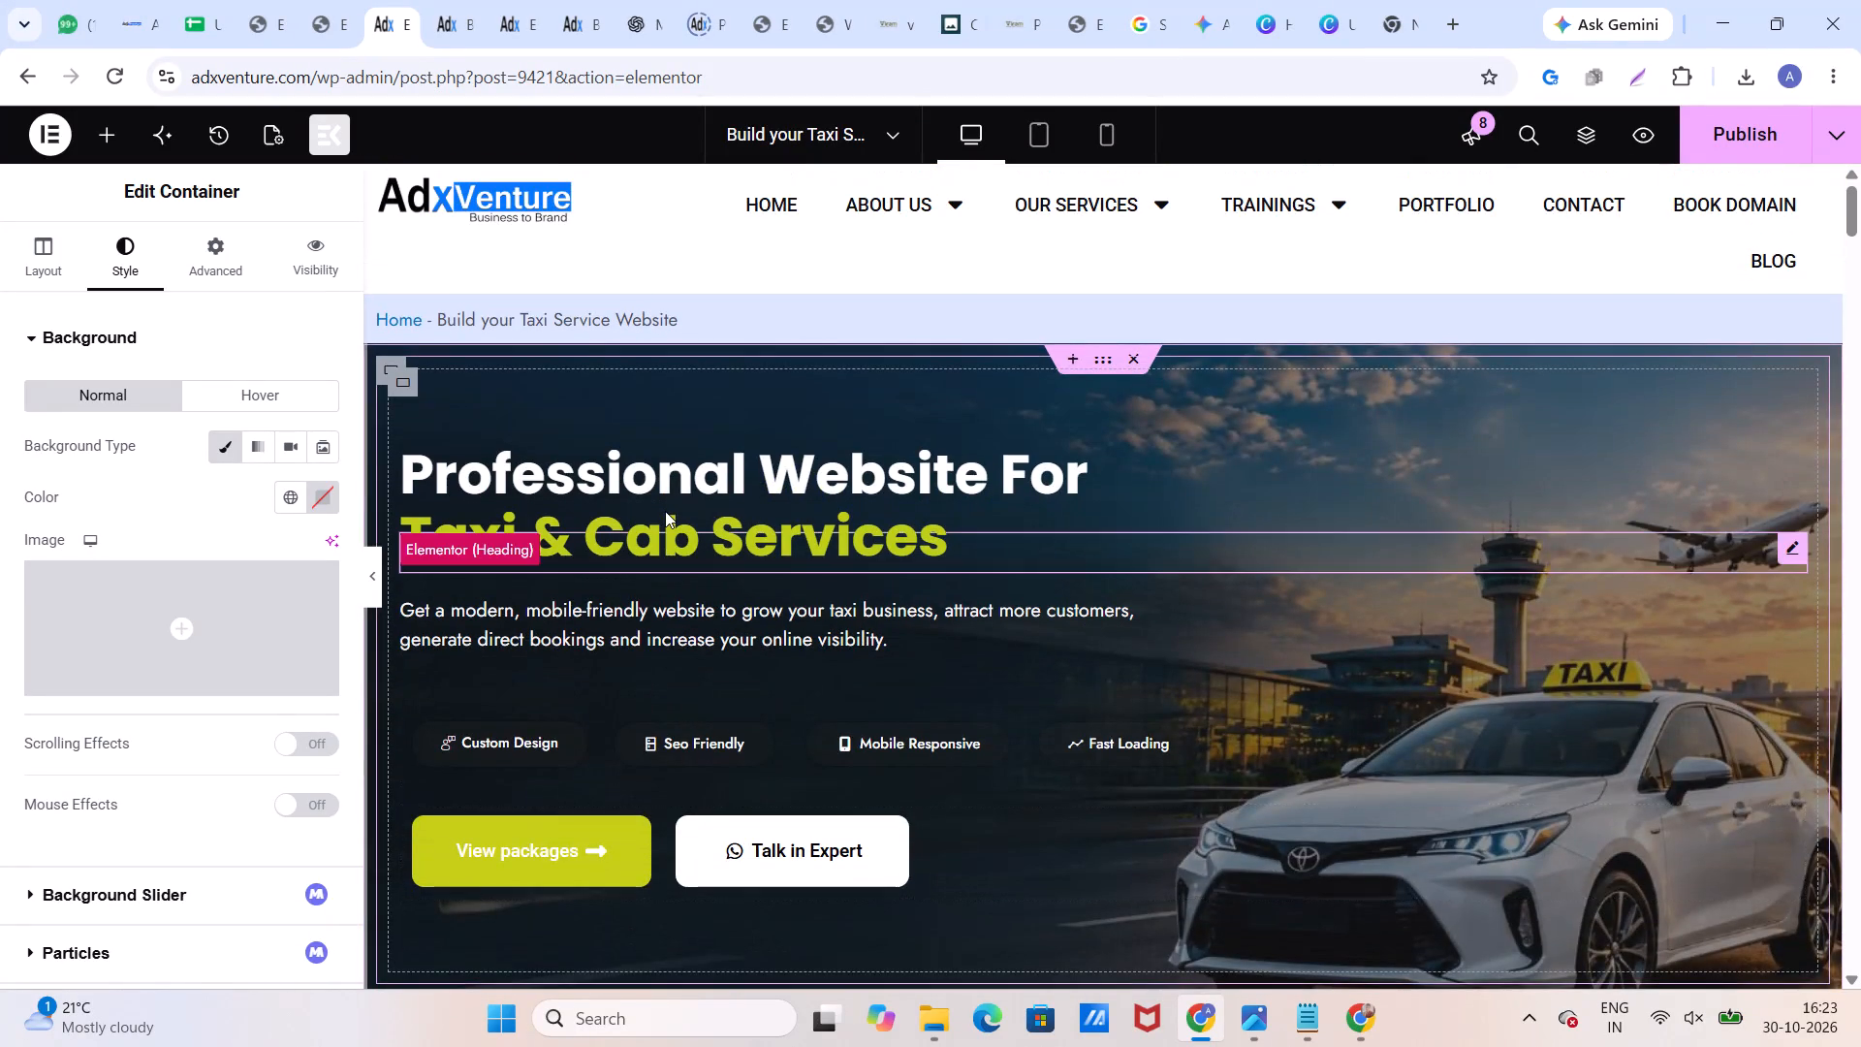
Select the empty container between the FAQ and call-back form section and the Build Your Taxi Website section.
scroll(665, 511, down, 12)
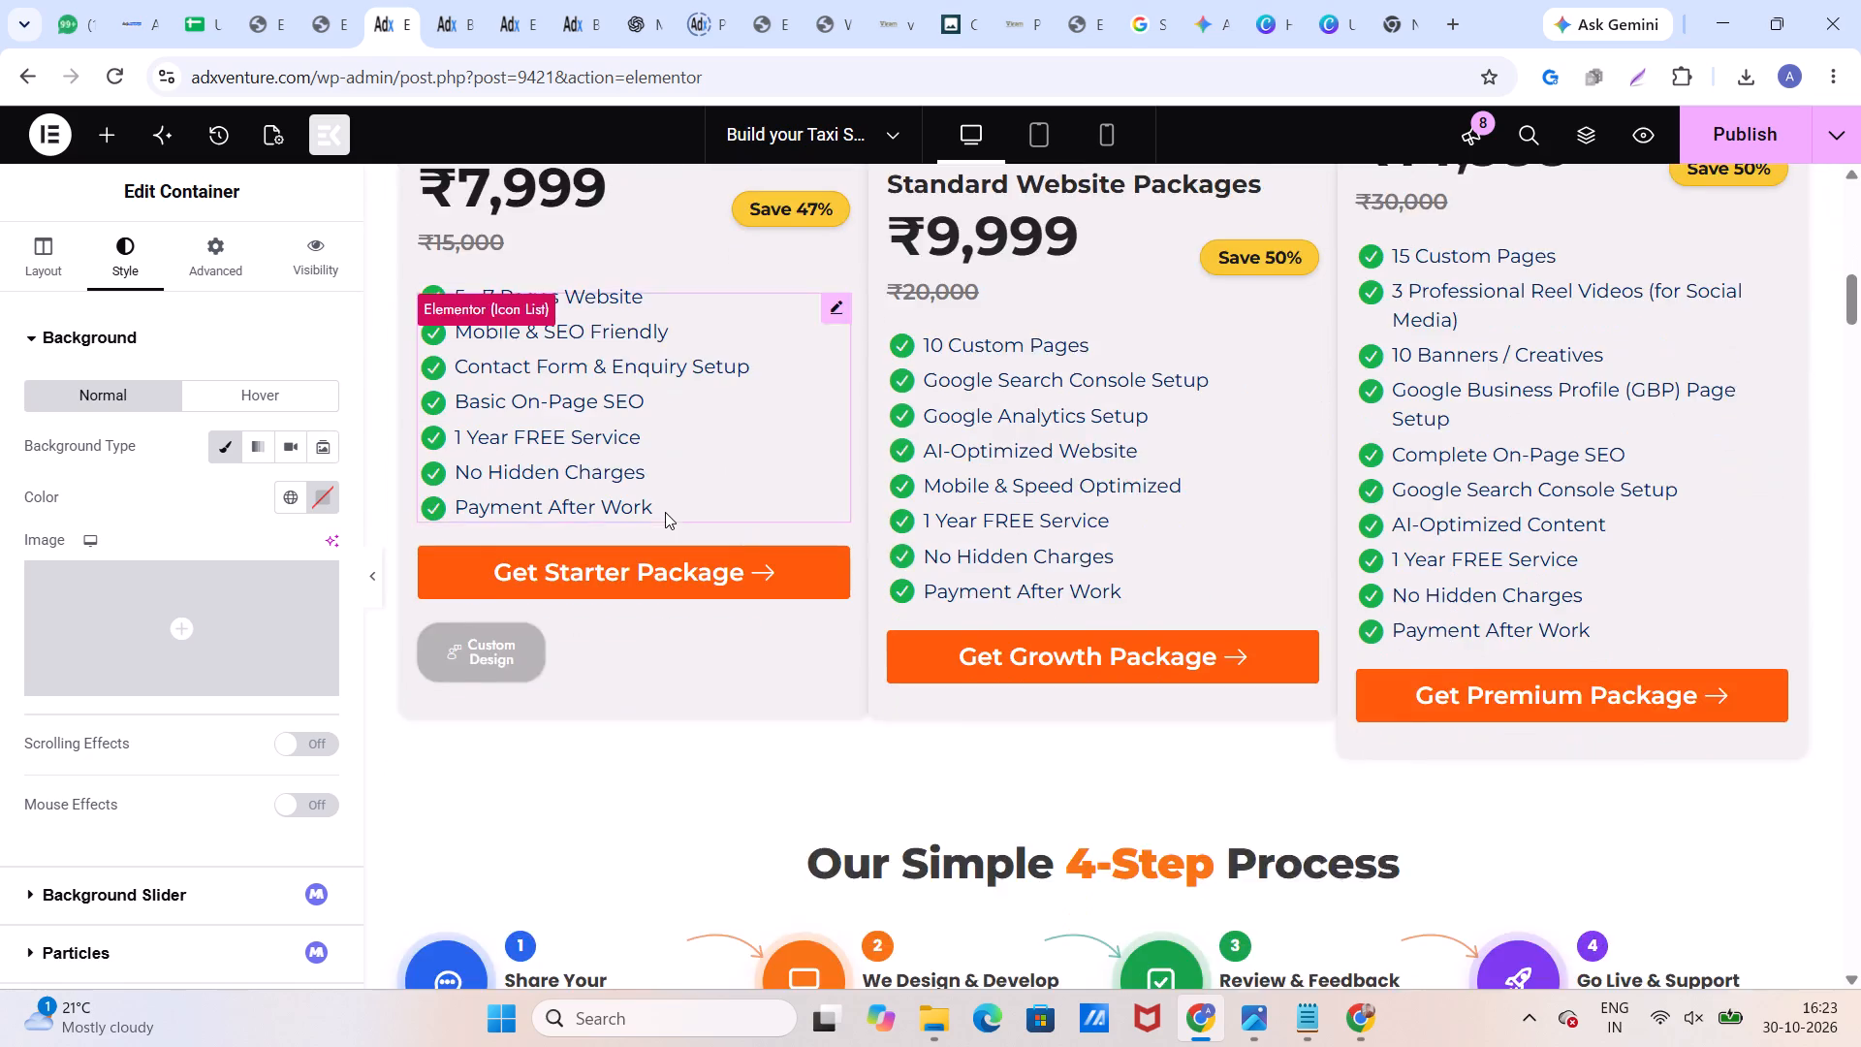
scroll(665, 512, down, 16)
scroll(665, 511, down, 5)
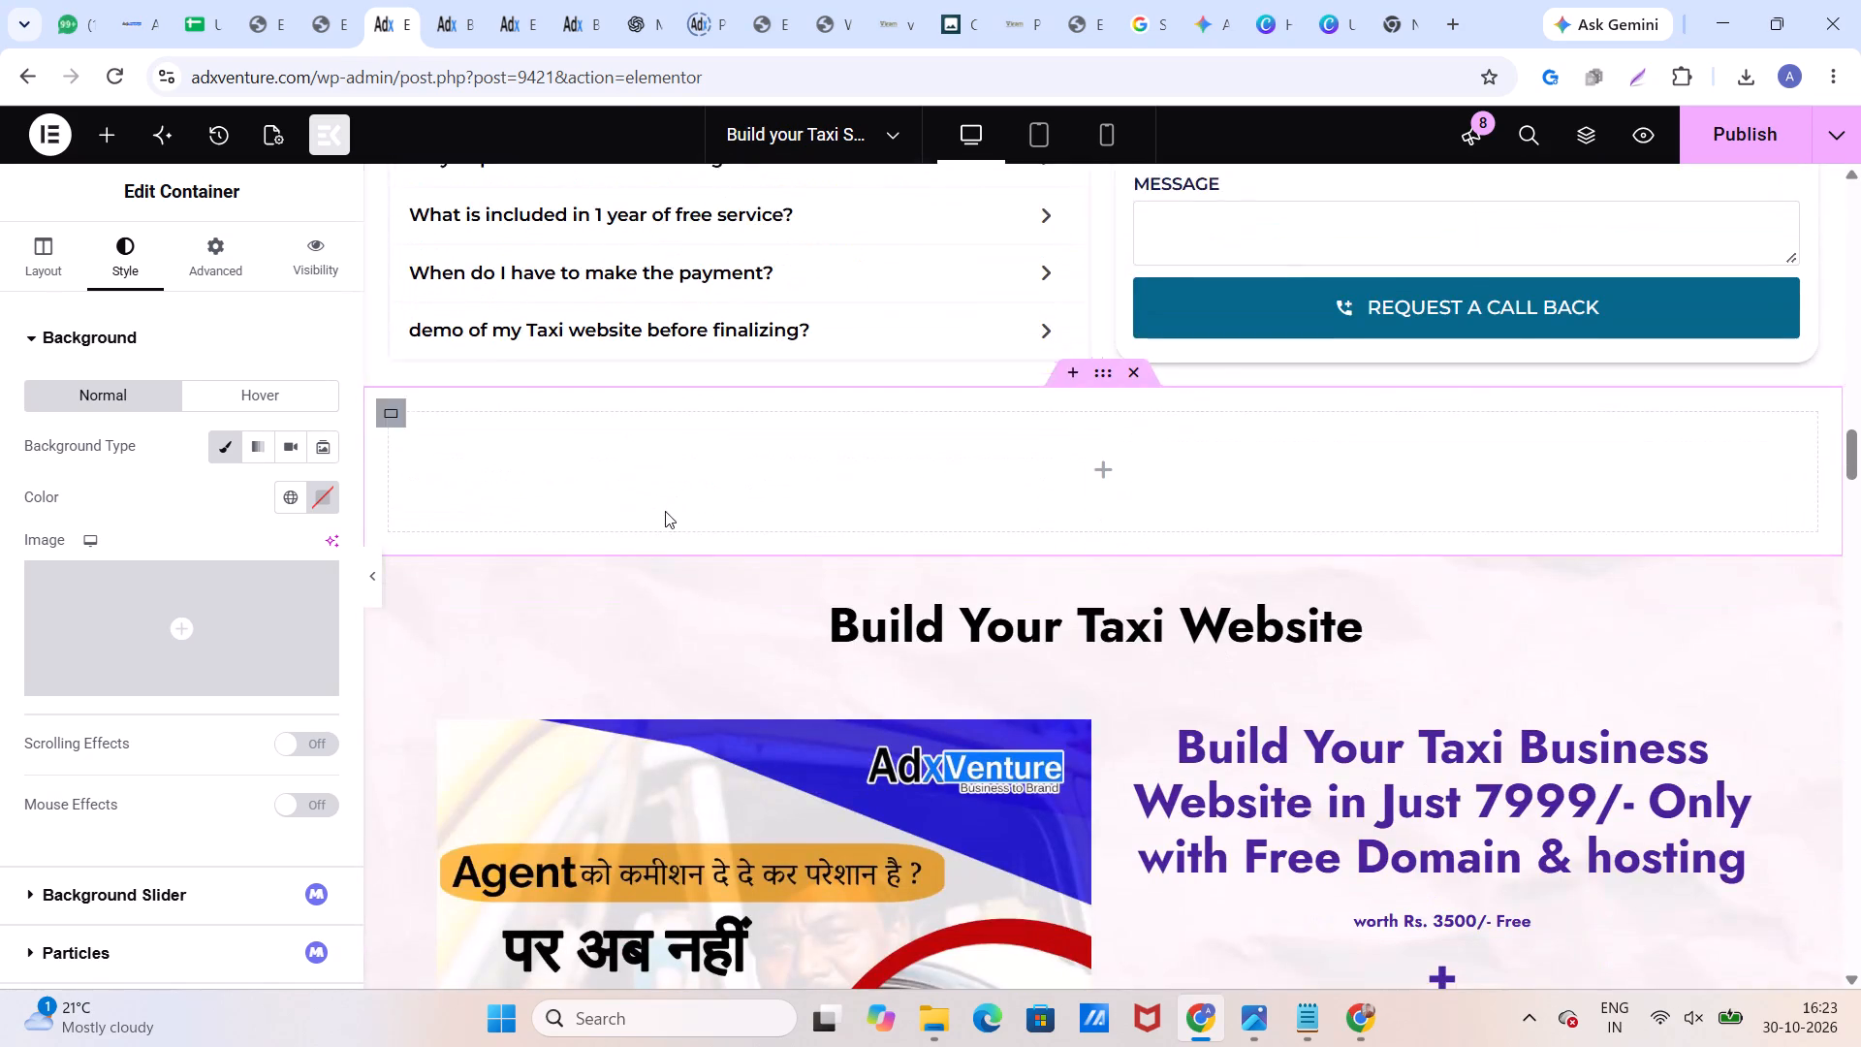
scroll(665, 511, down, 1)
click(1105, 276)
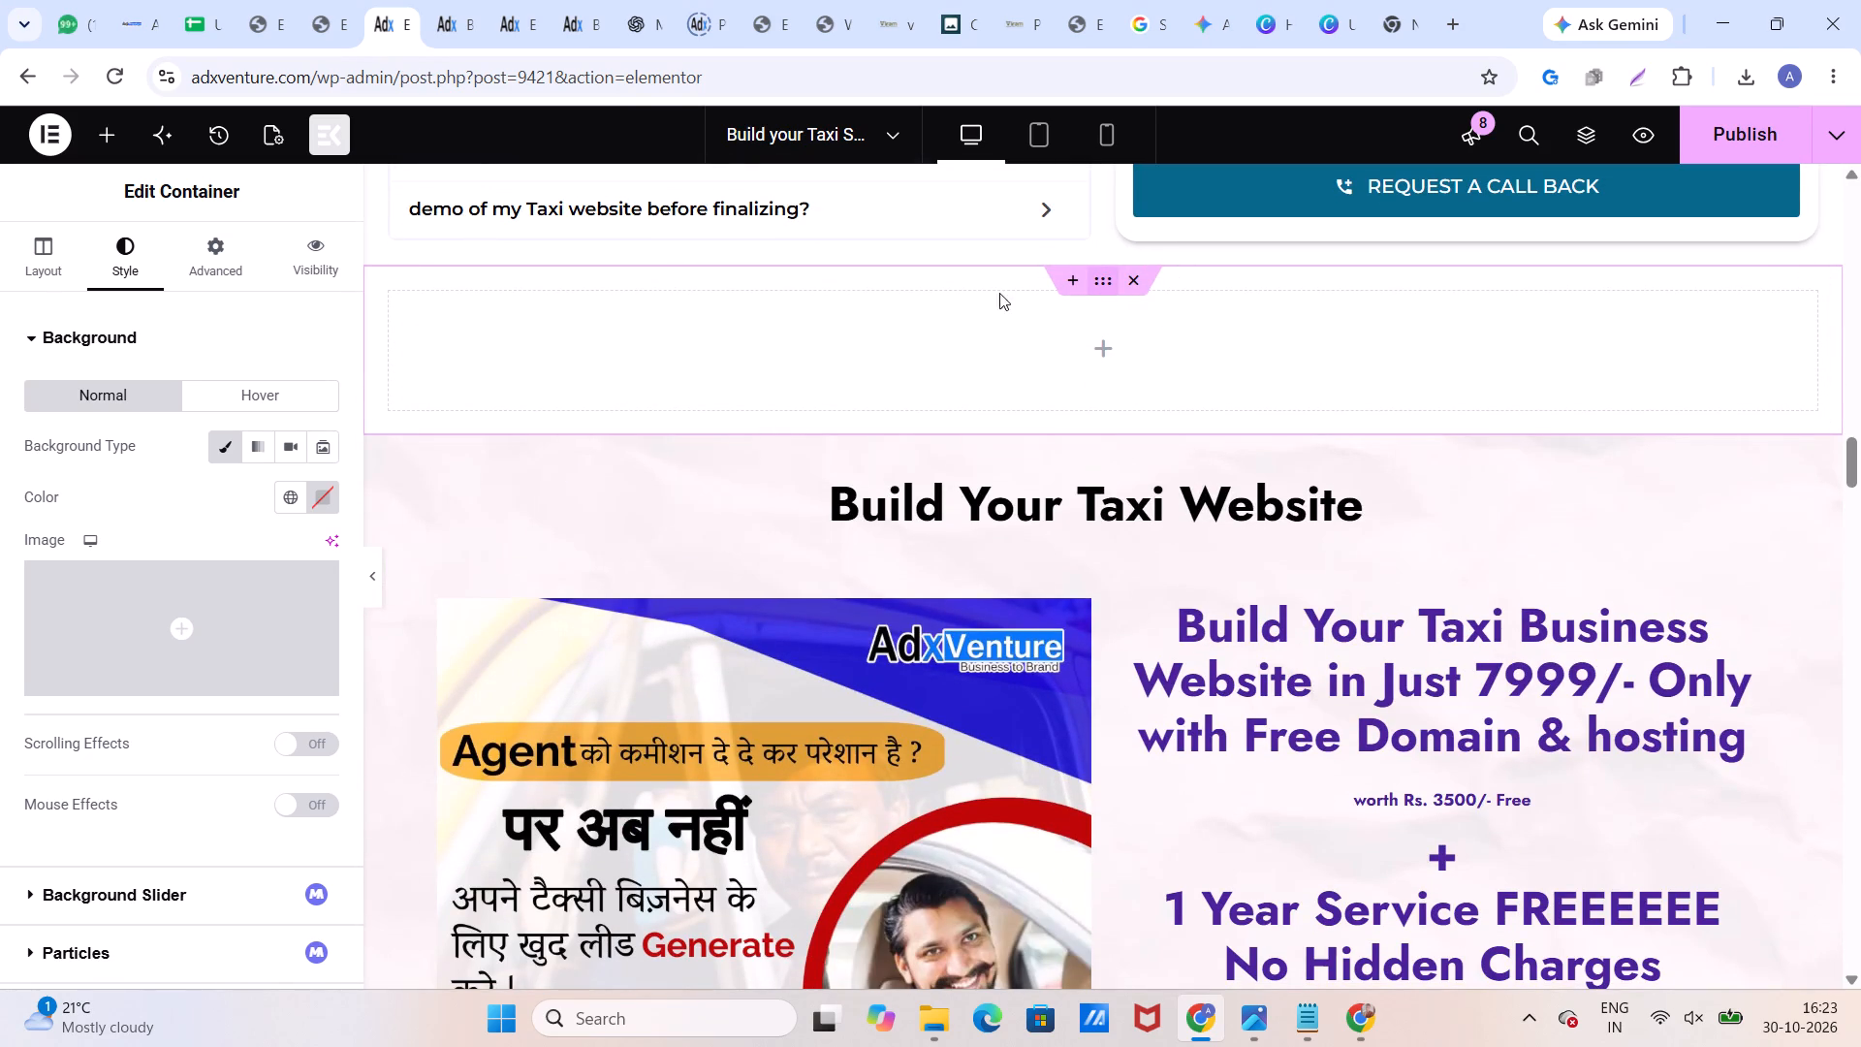
Start uploading a background image from the Downloads folder for the empty container above the Build Your Taxi Website section.
click(153, 597)
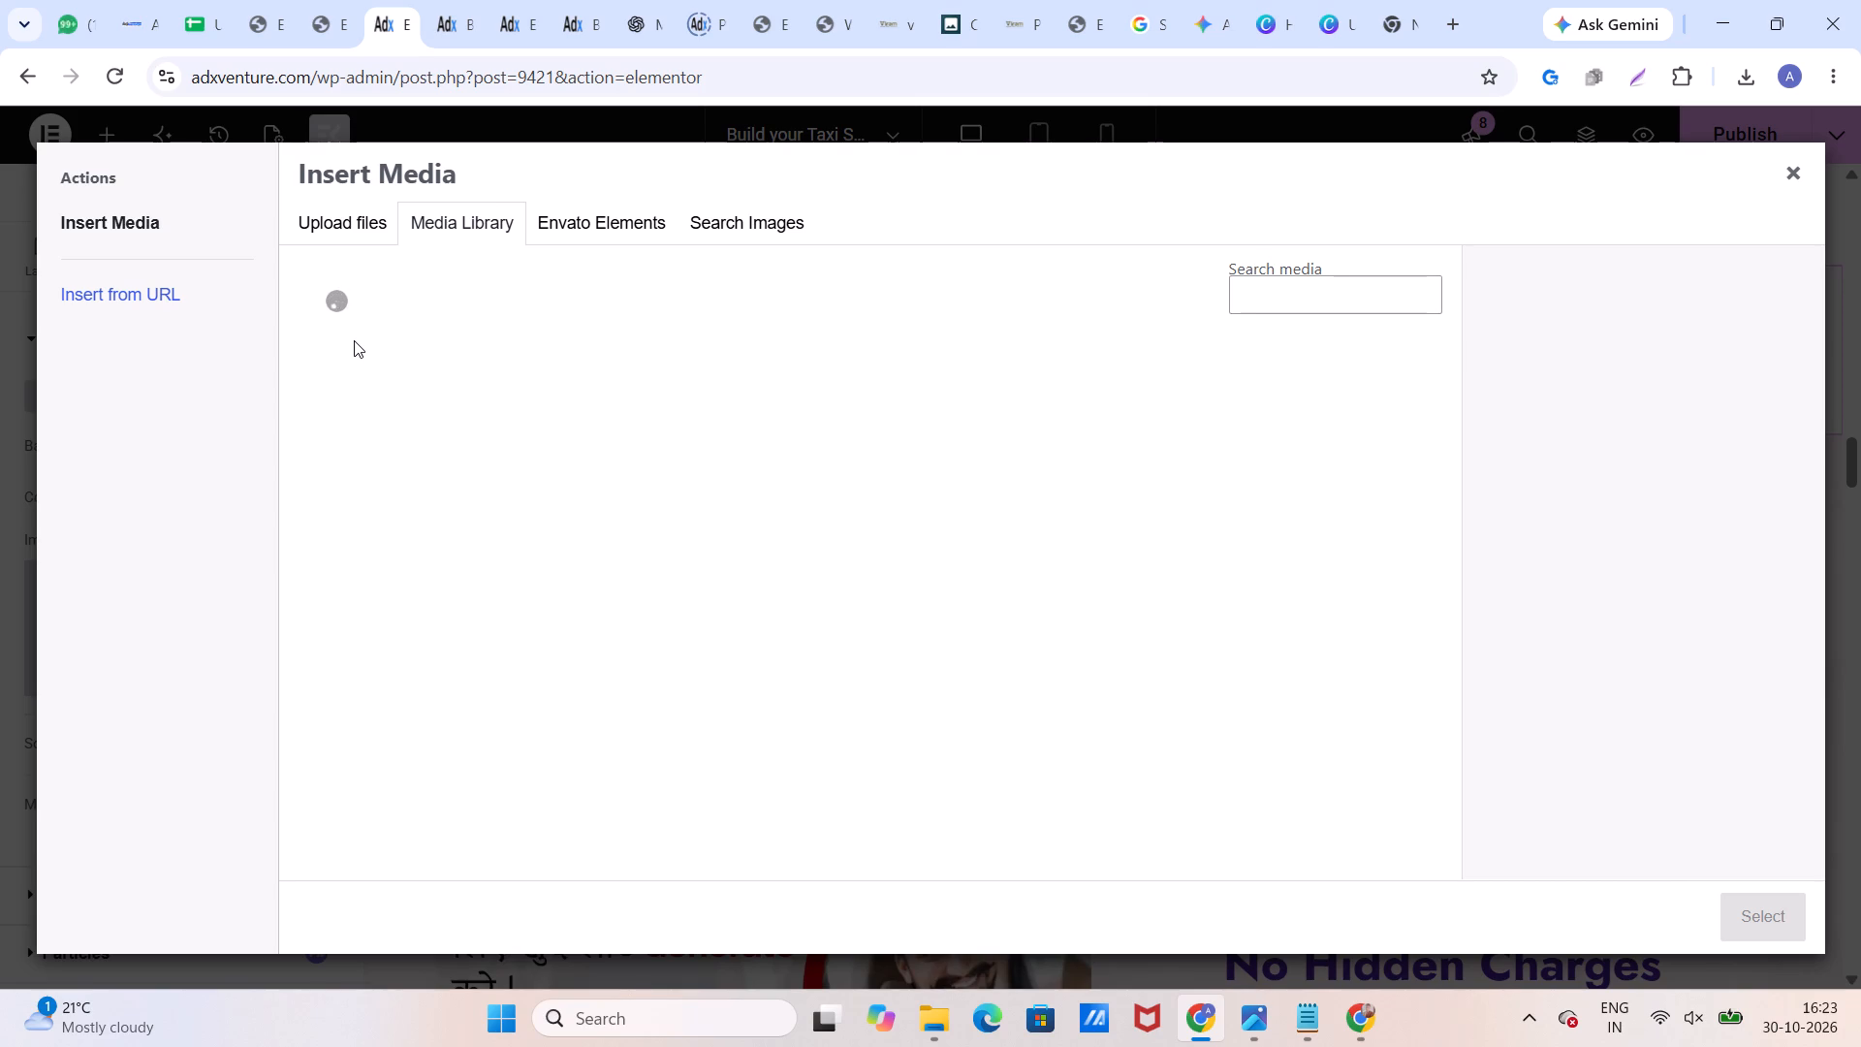
click(317, 239)
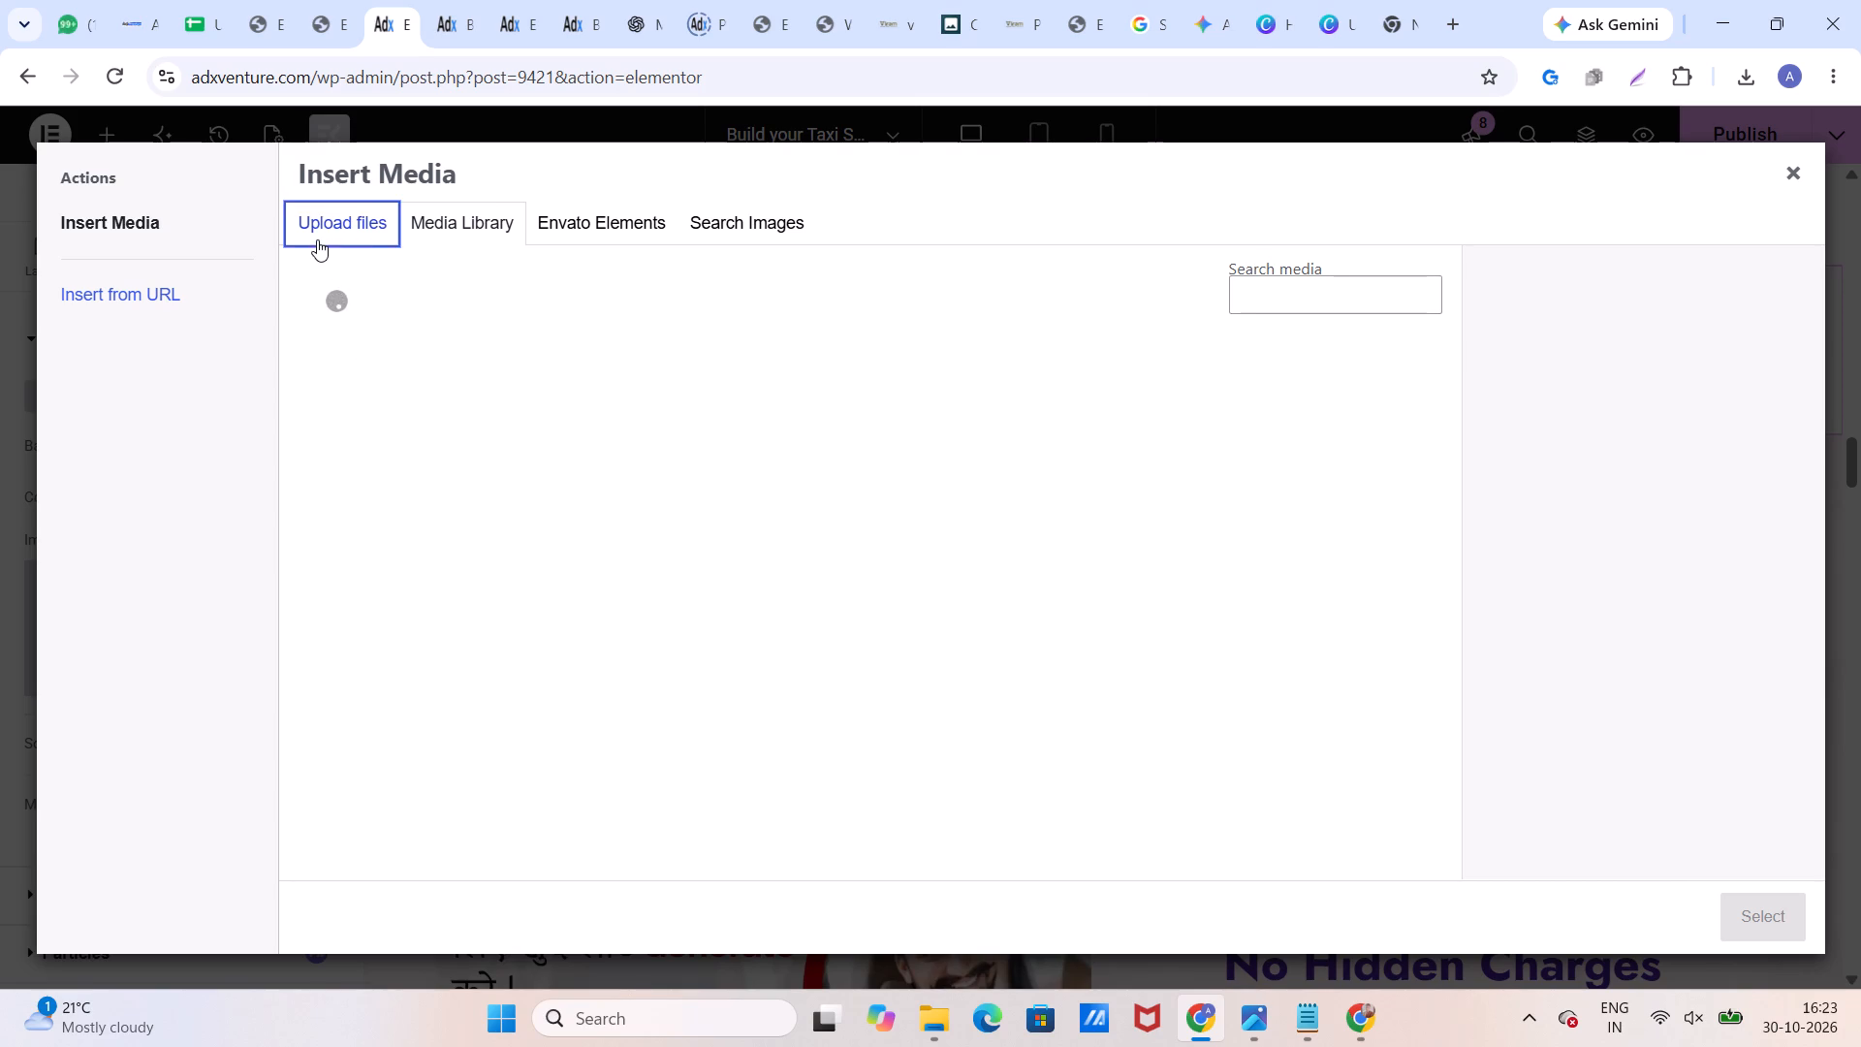
click(988, 572)
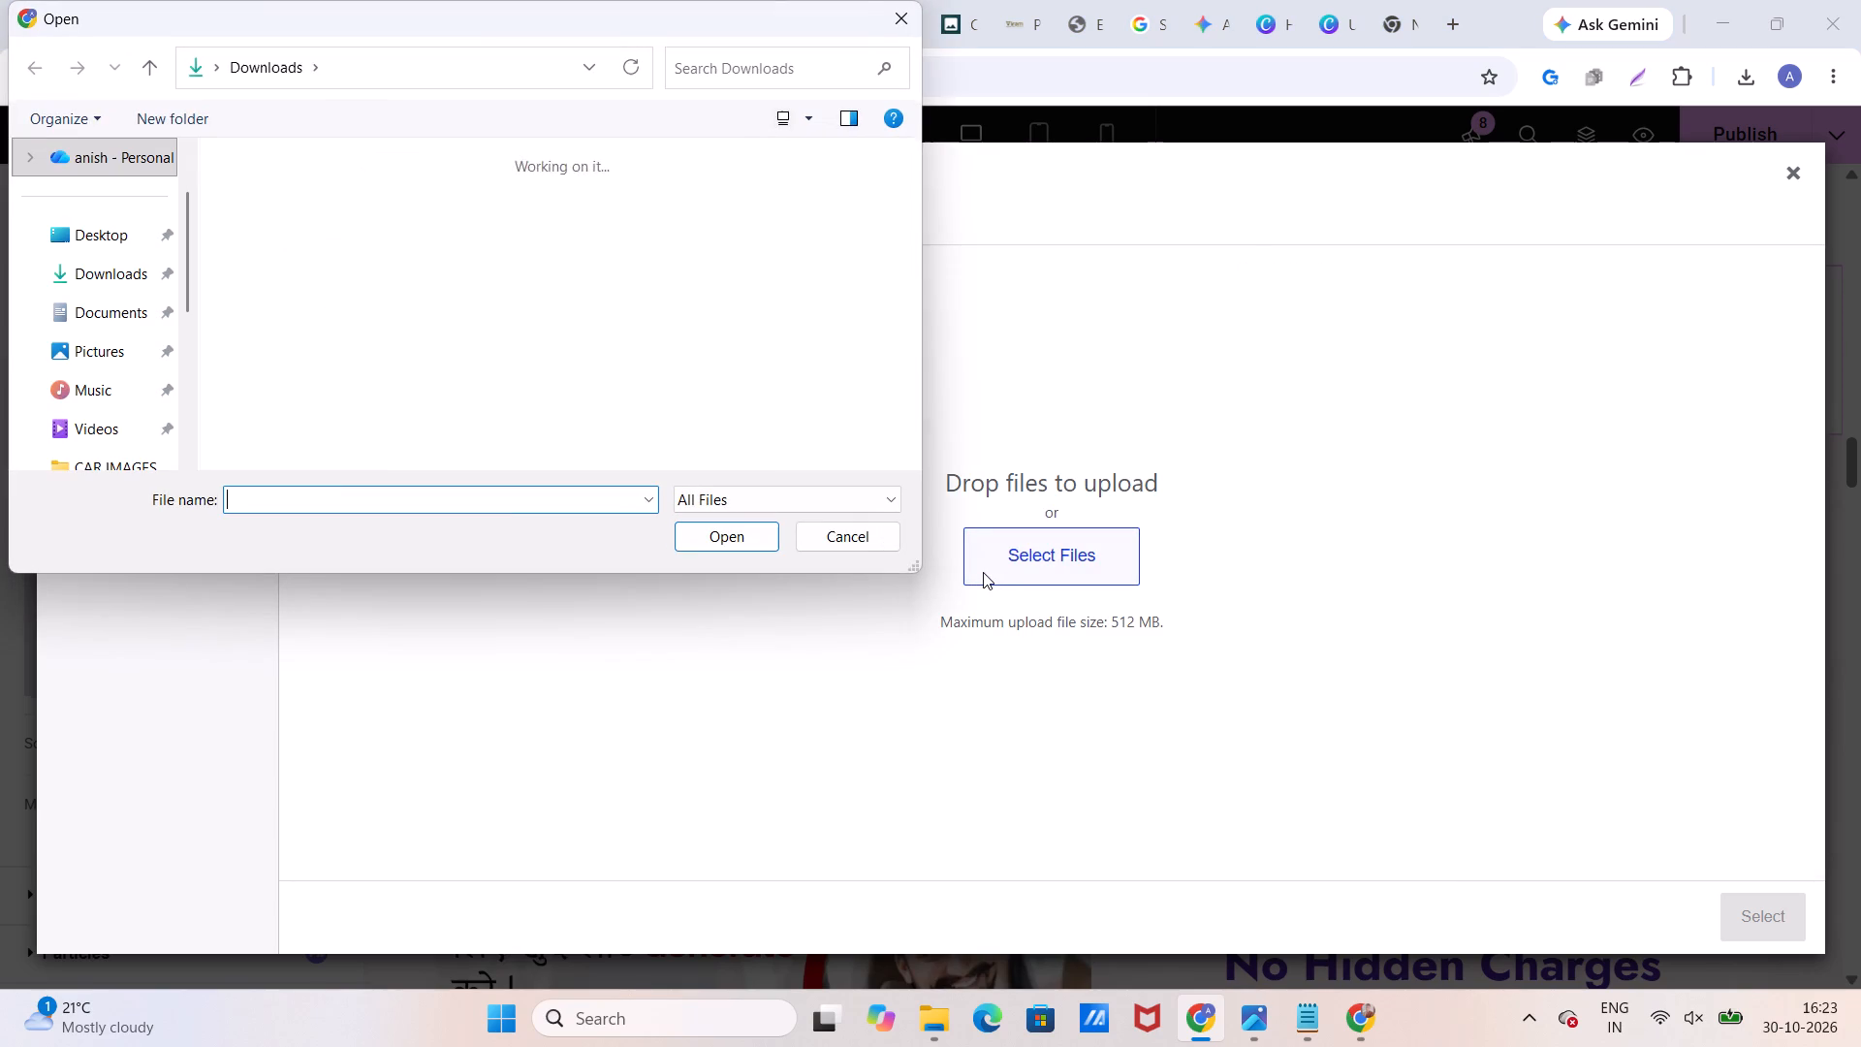
click(100, 280)
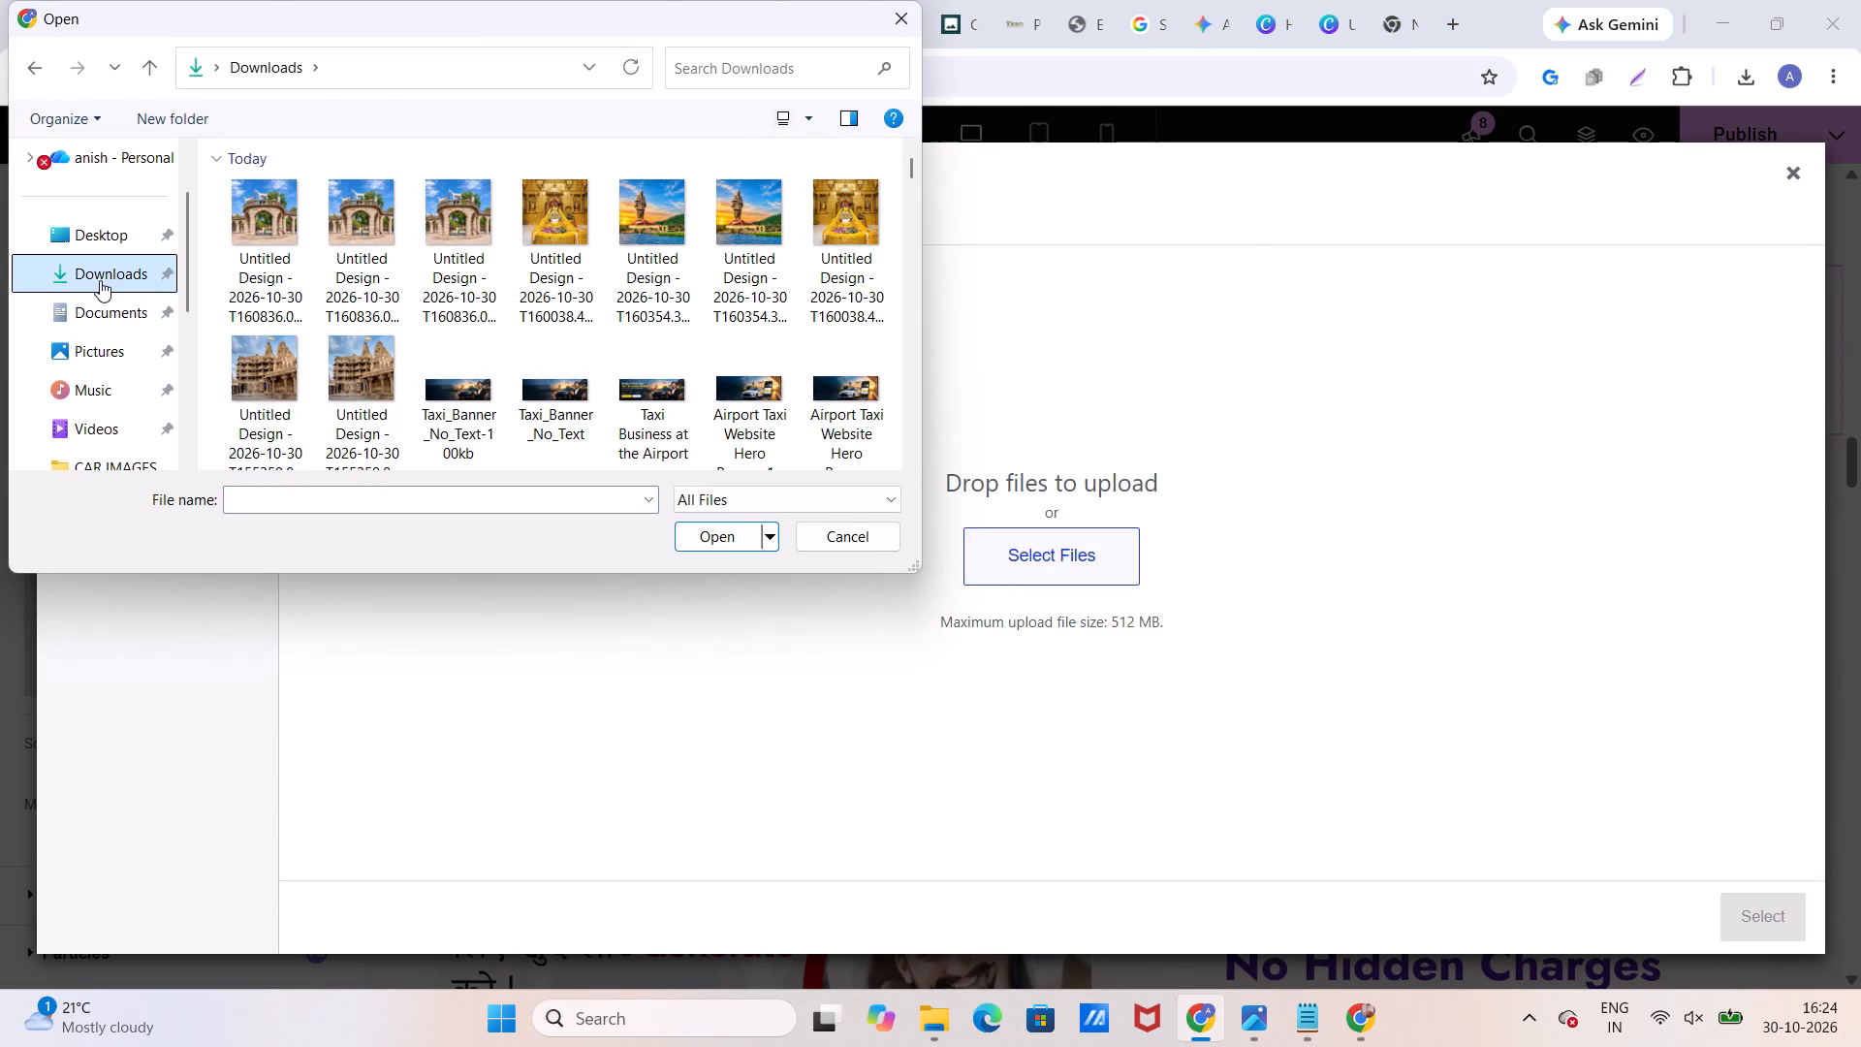
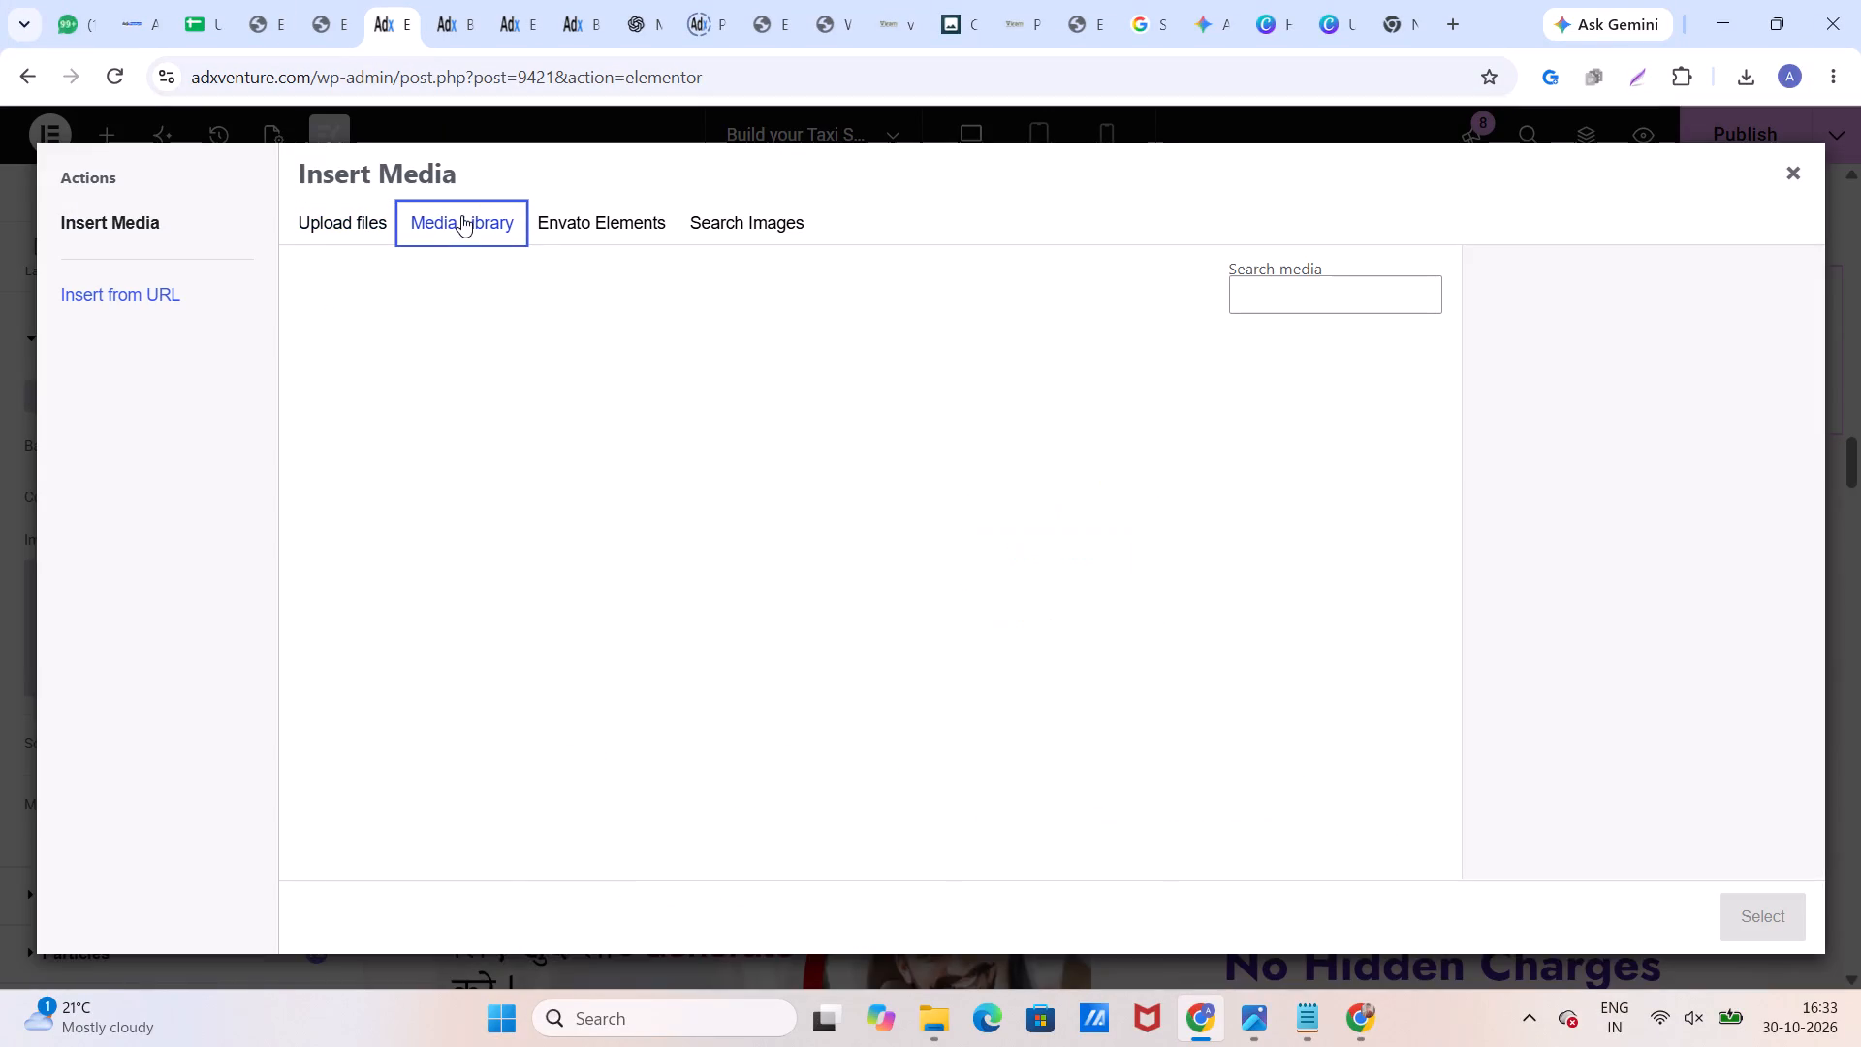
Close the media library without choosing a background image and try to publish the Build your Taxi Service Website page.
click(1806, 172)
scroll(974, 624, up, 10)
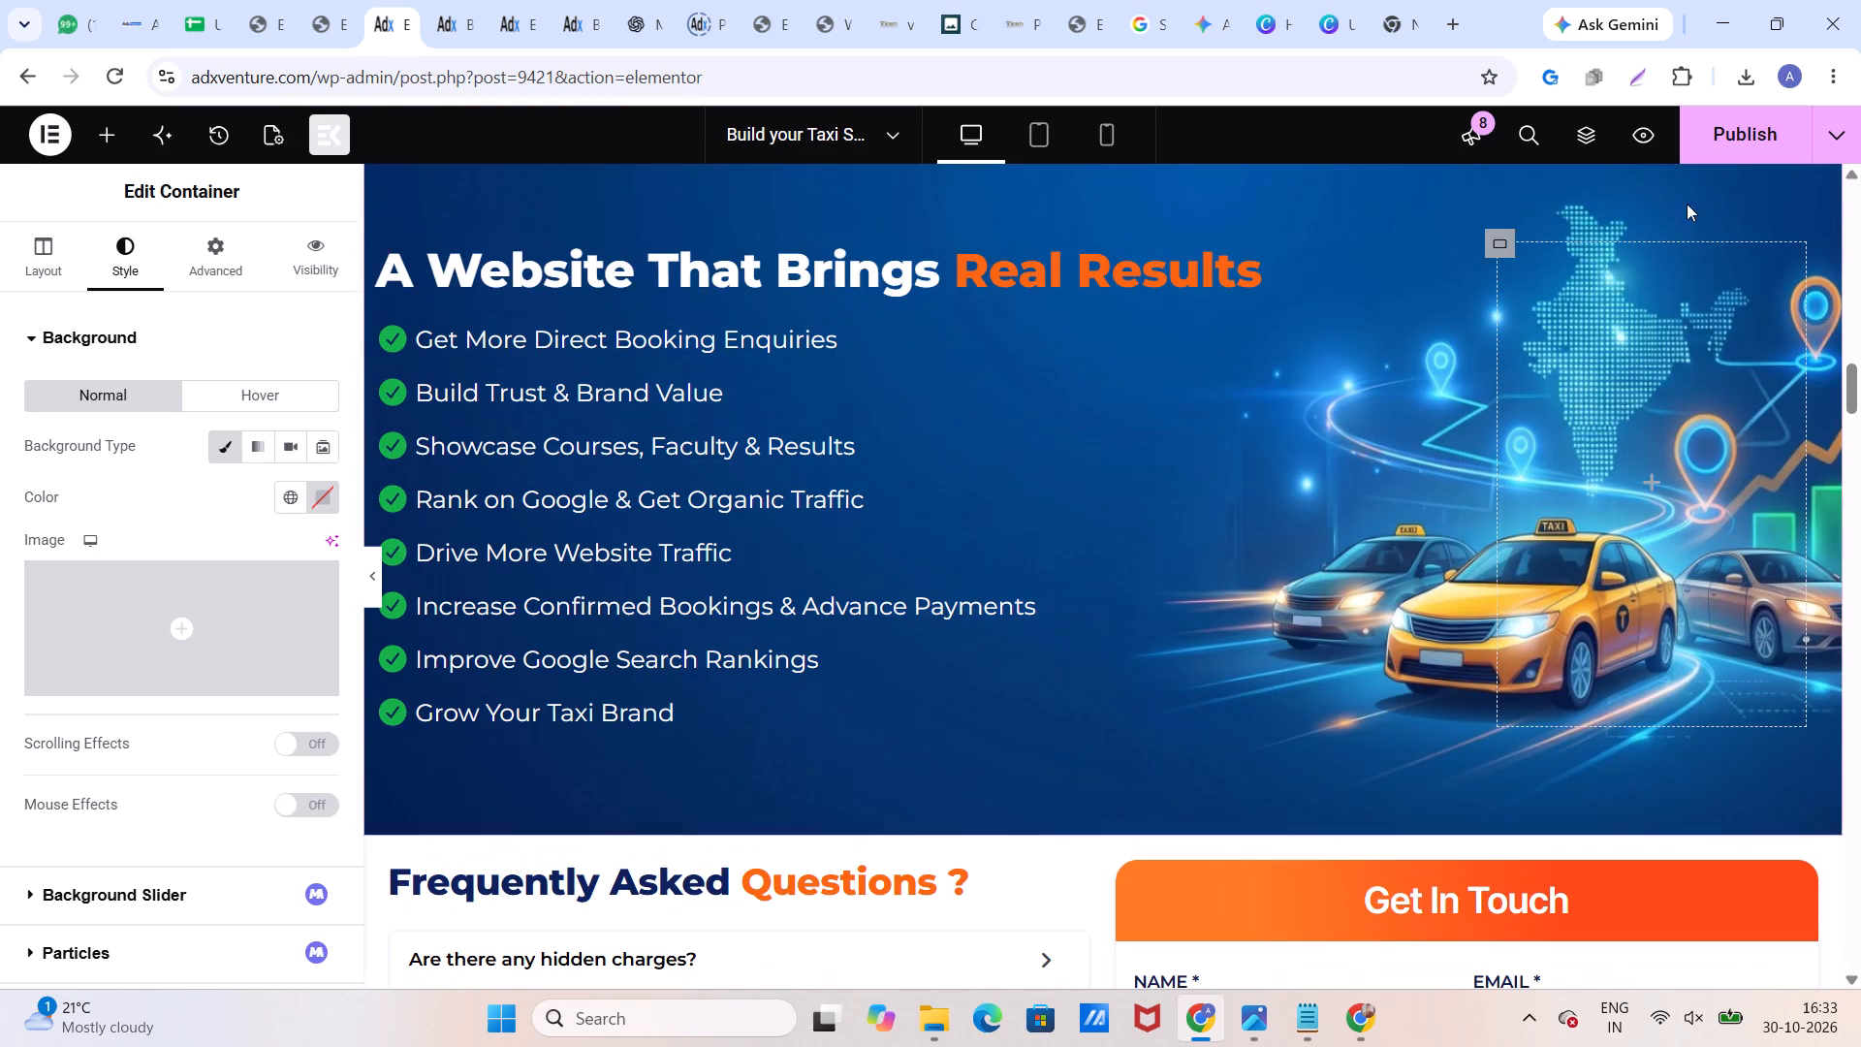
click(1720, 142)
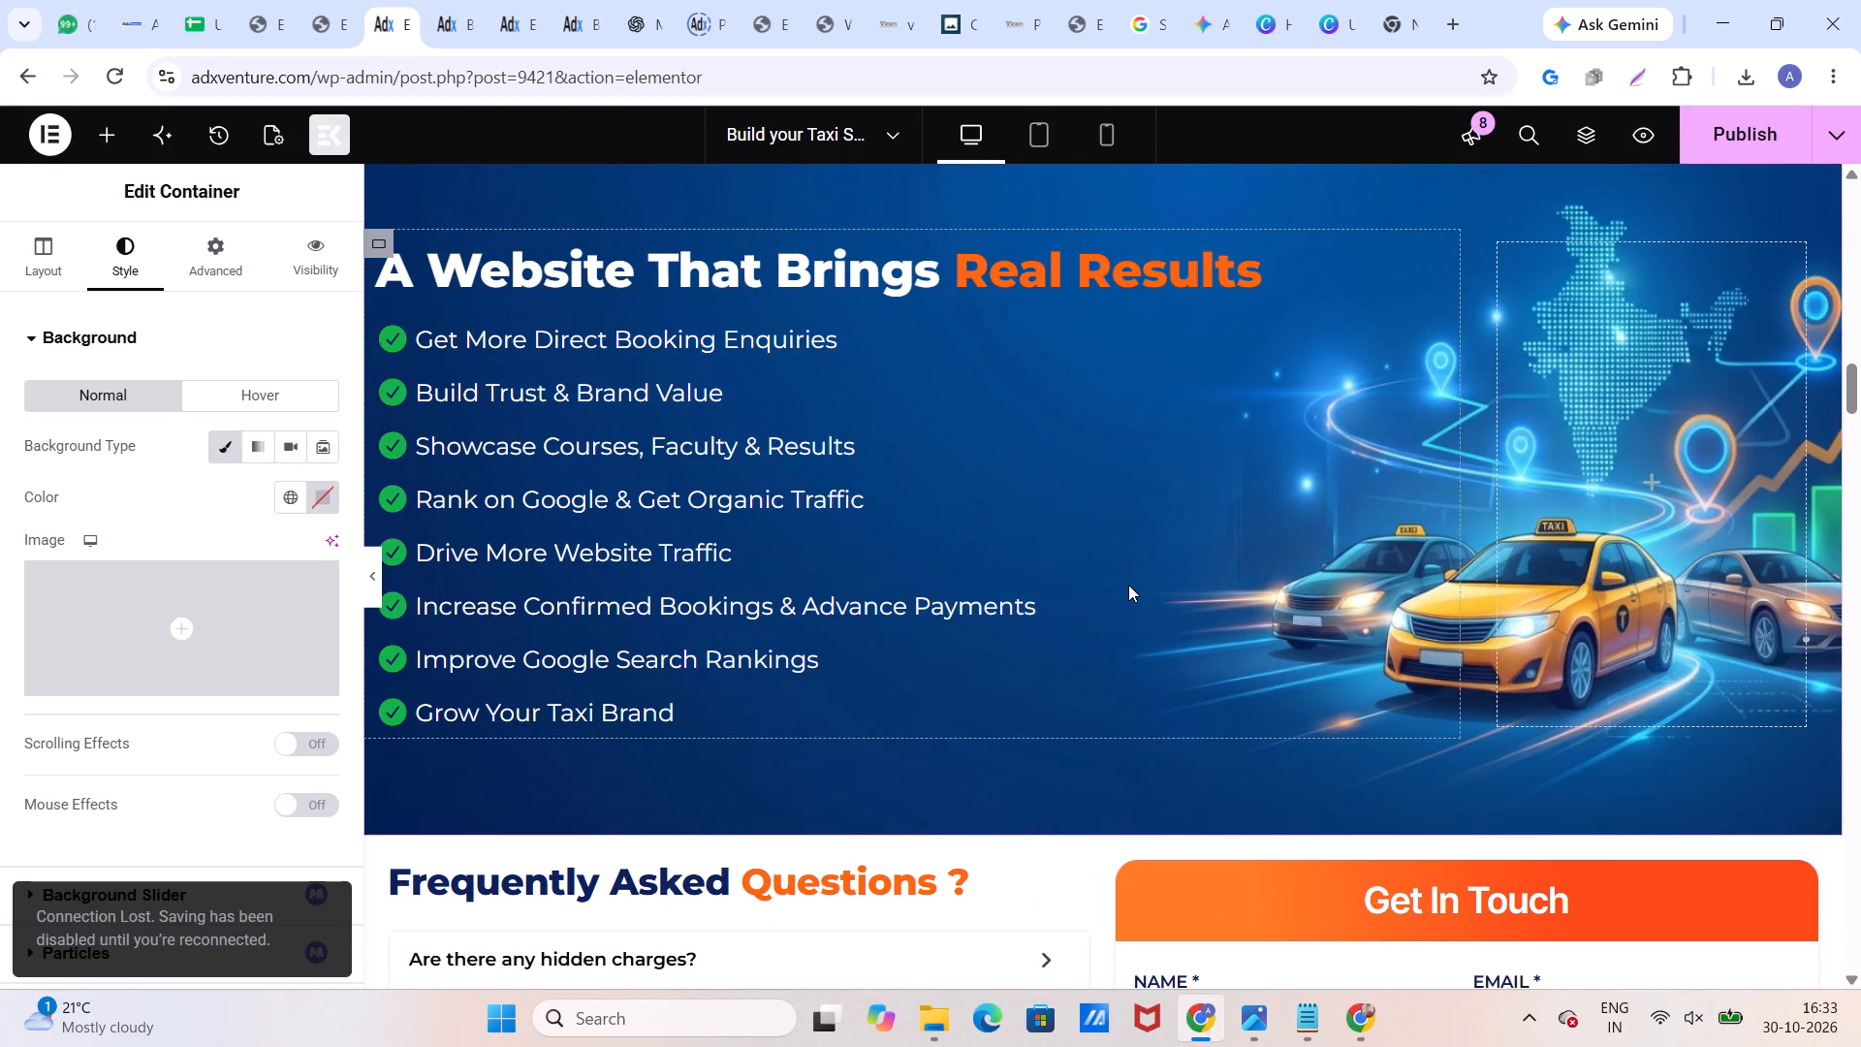
Switch the computer's Wi-Fi connection to the jioairfibre network.
click(1650, 1006)
click(1523, 555)
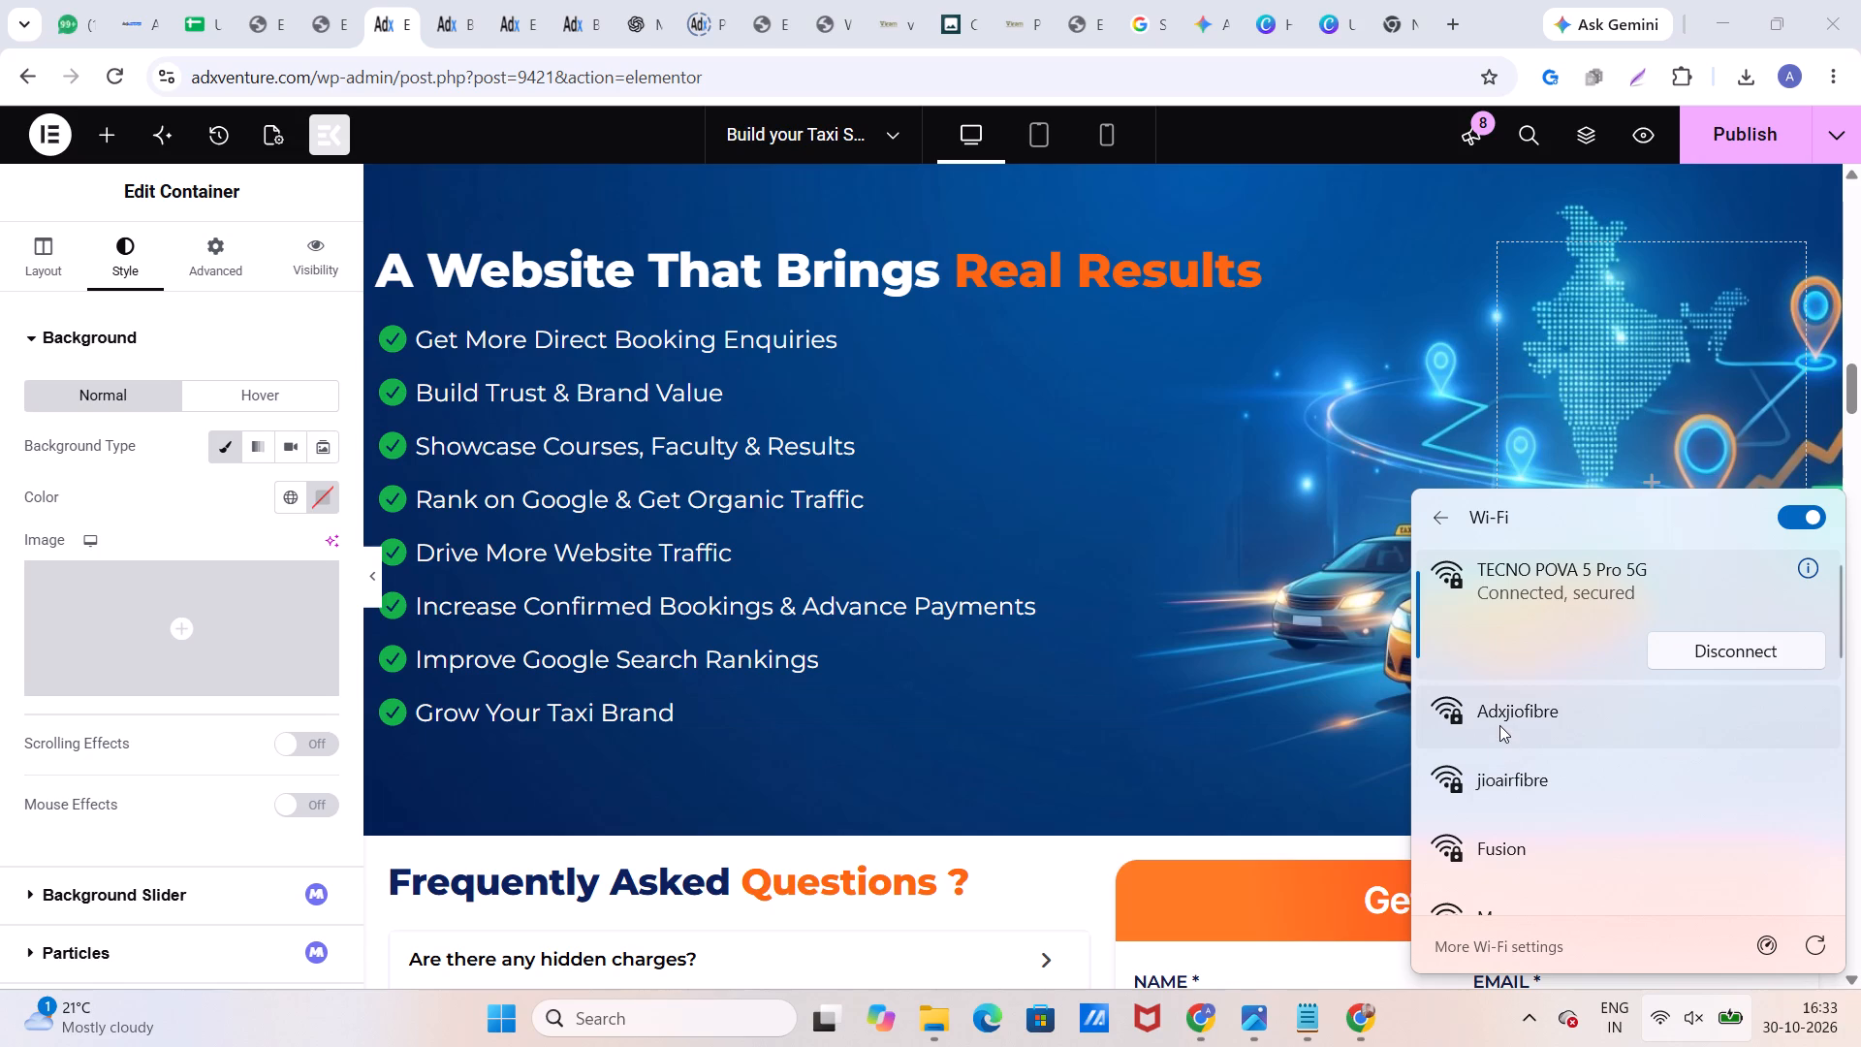
click(1540, 790)
click(1719, 835)
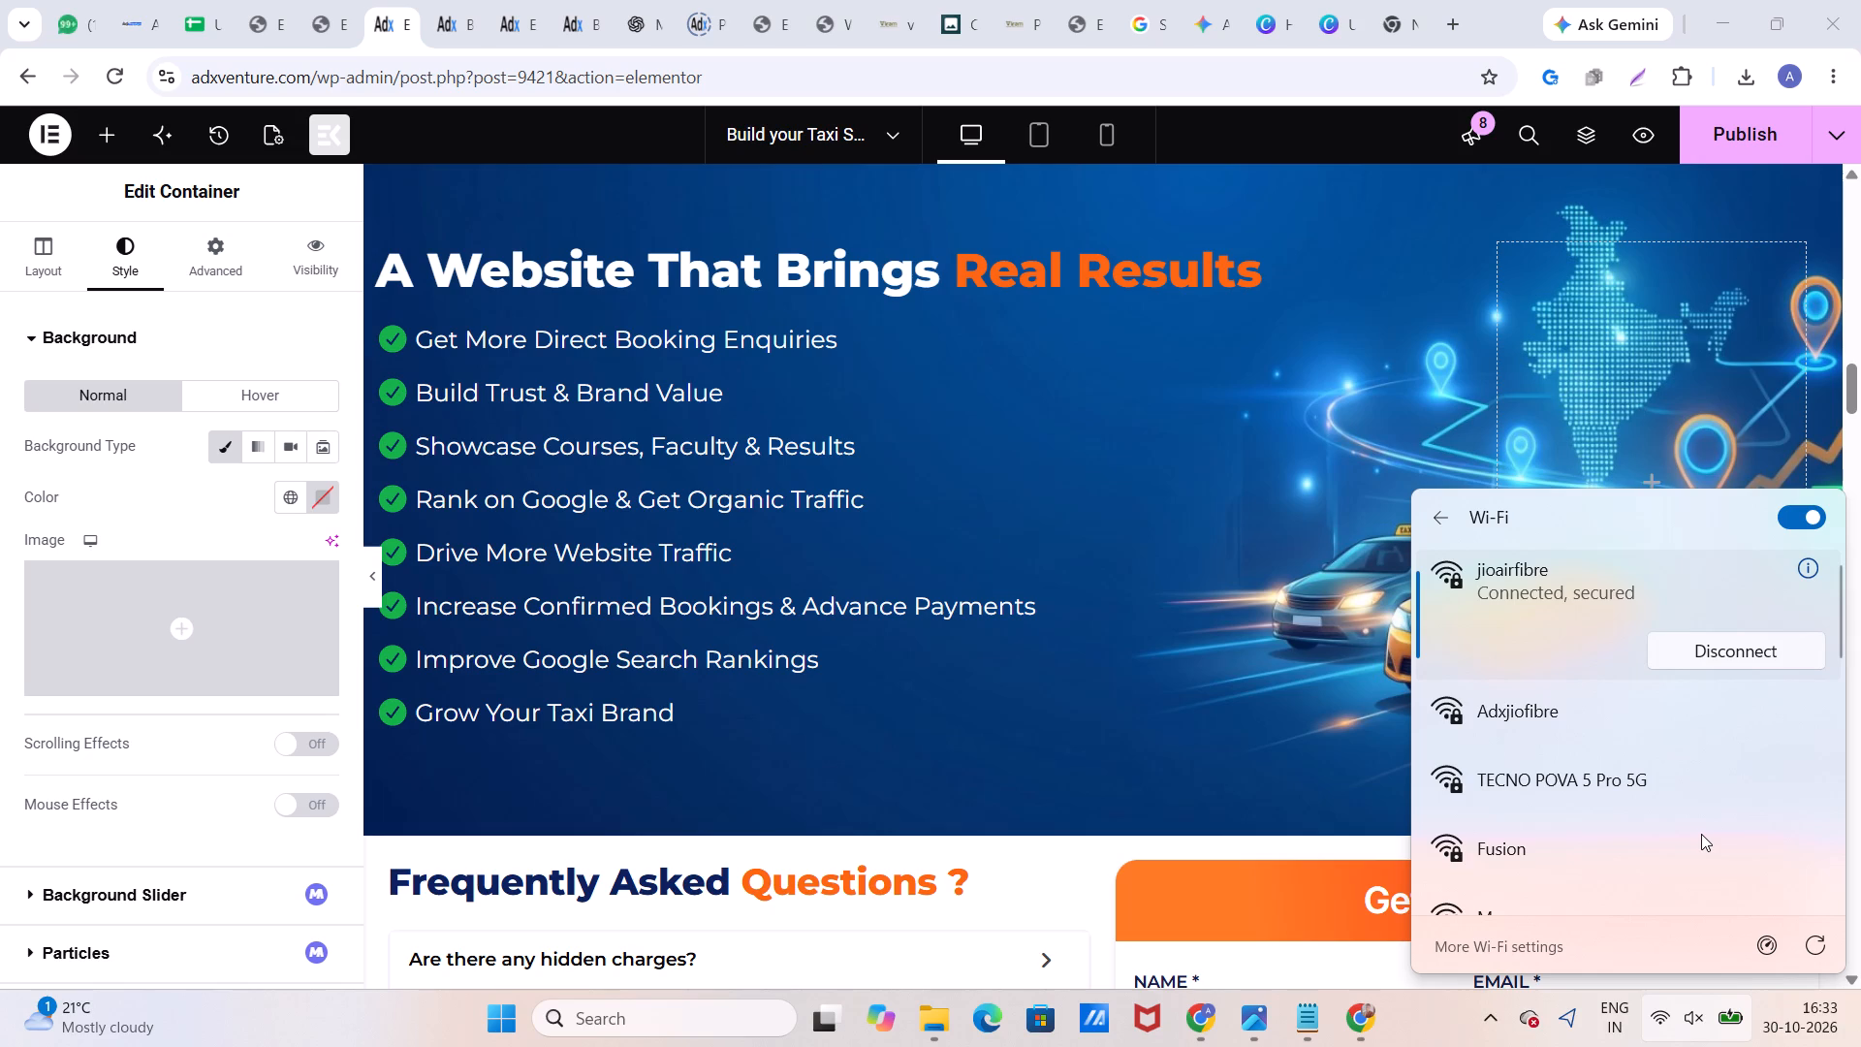
Publish the Build your Taxi Service Website page.
click(1725, 144)
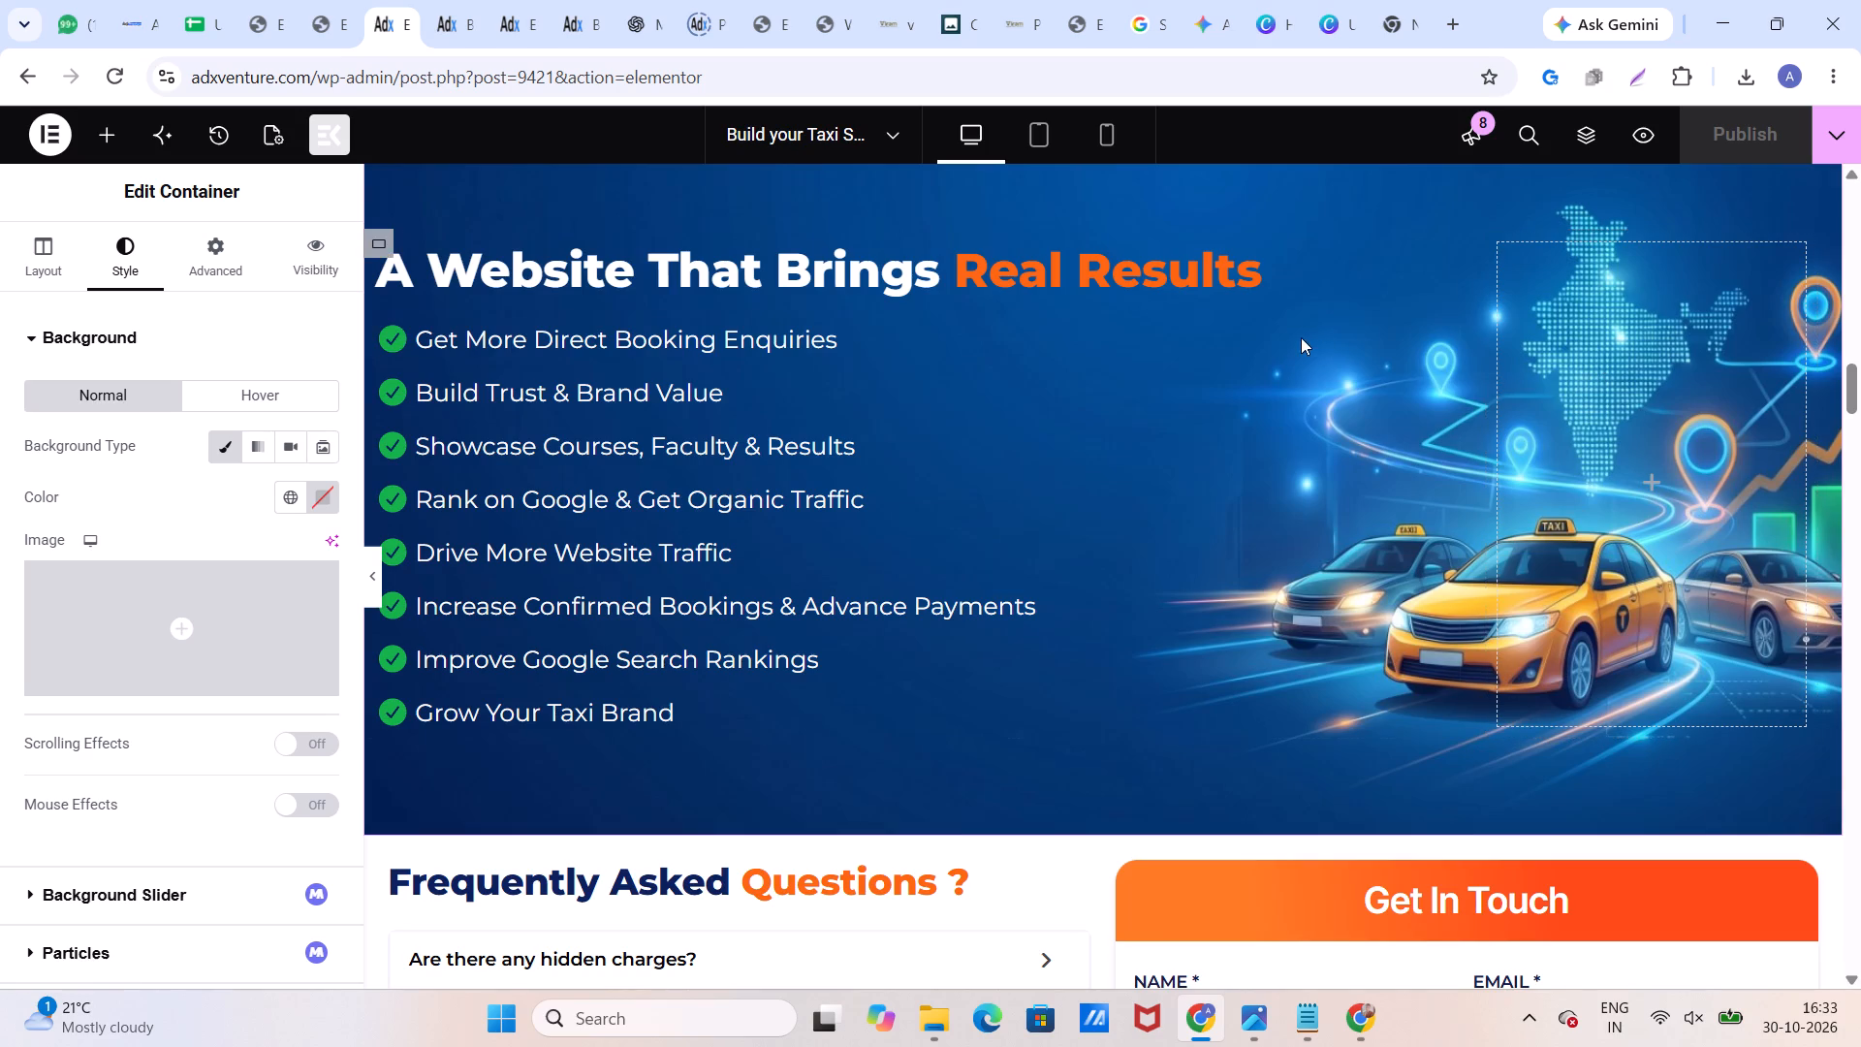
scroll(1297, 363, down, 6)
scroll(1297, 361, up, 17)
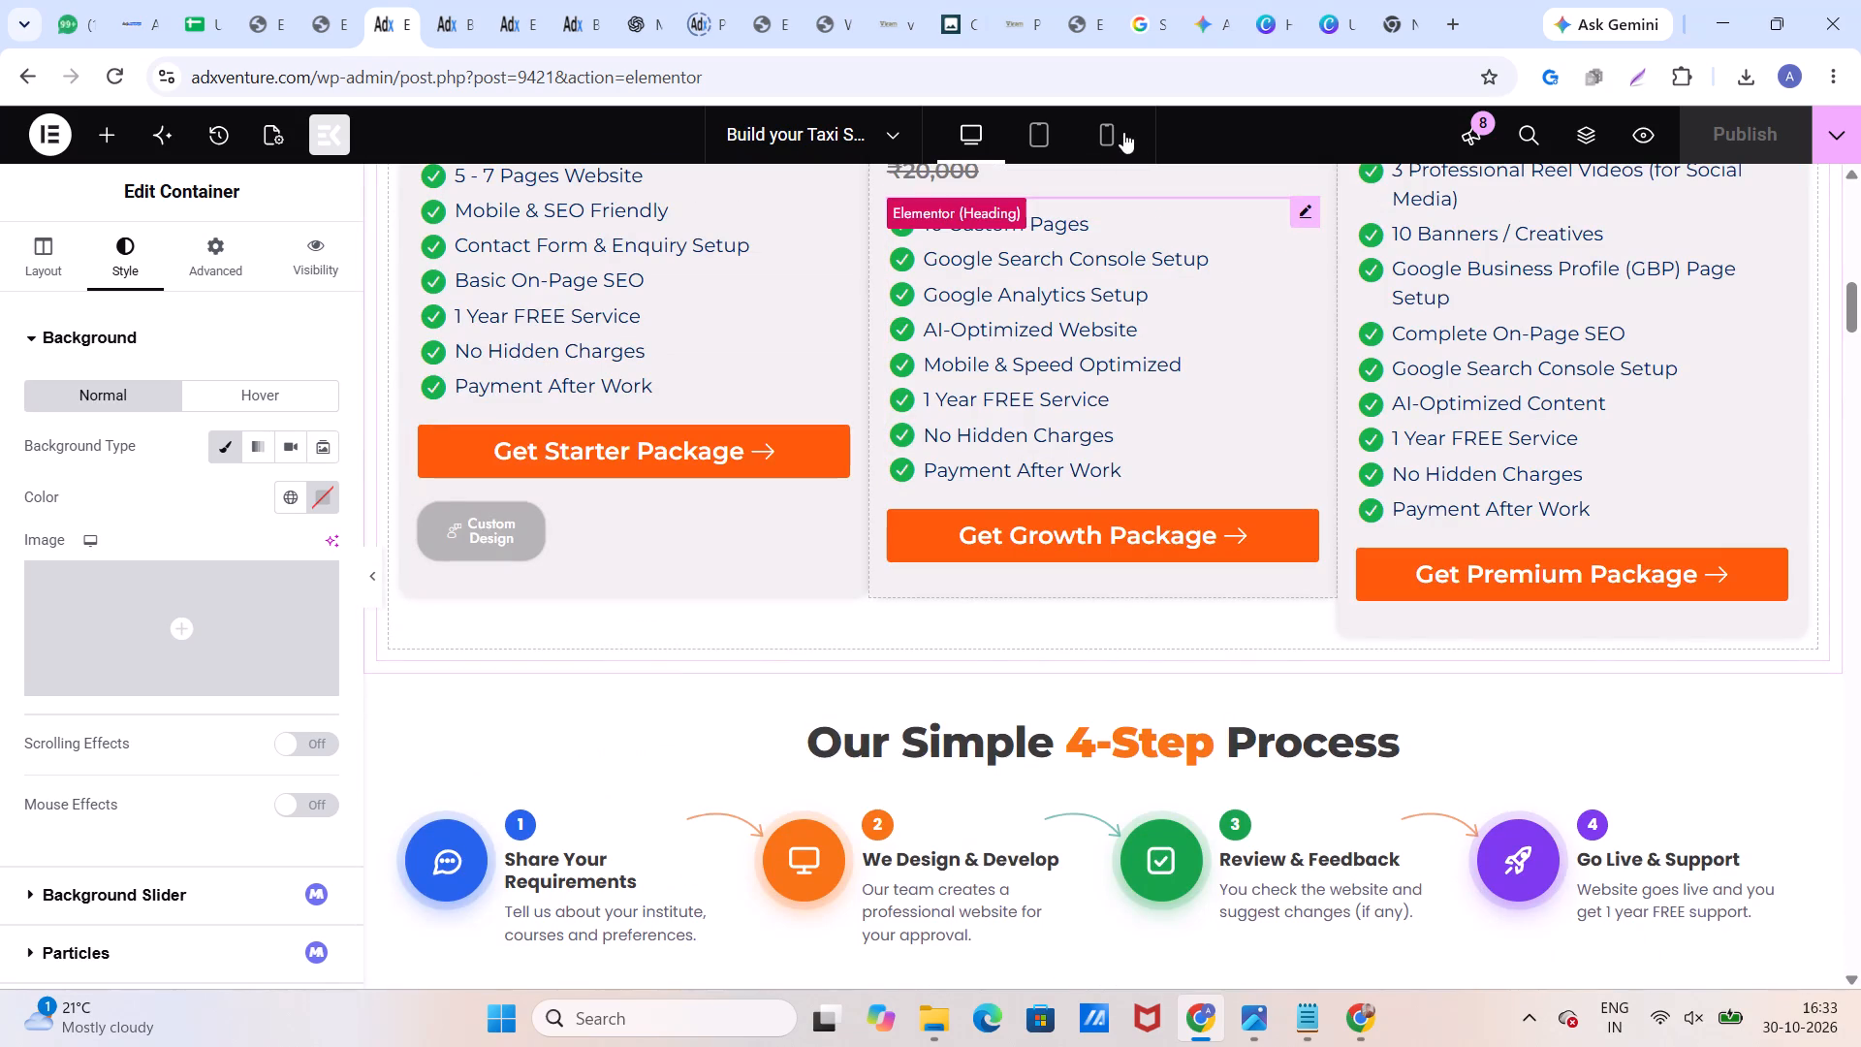
Examine the taxi website page's sections in the mobile layout, from the FAQ area up to the hero section.
click(1123, 132)
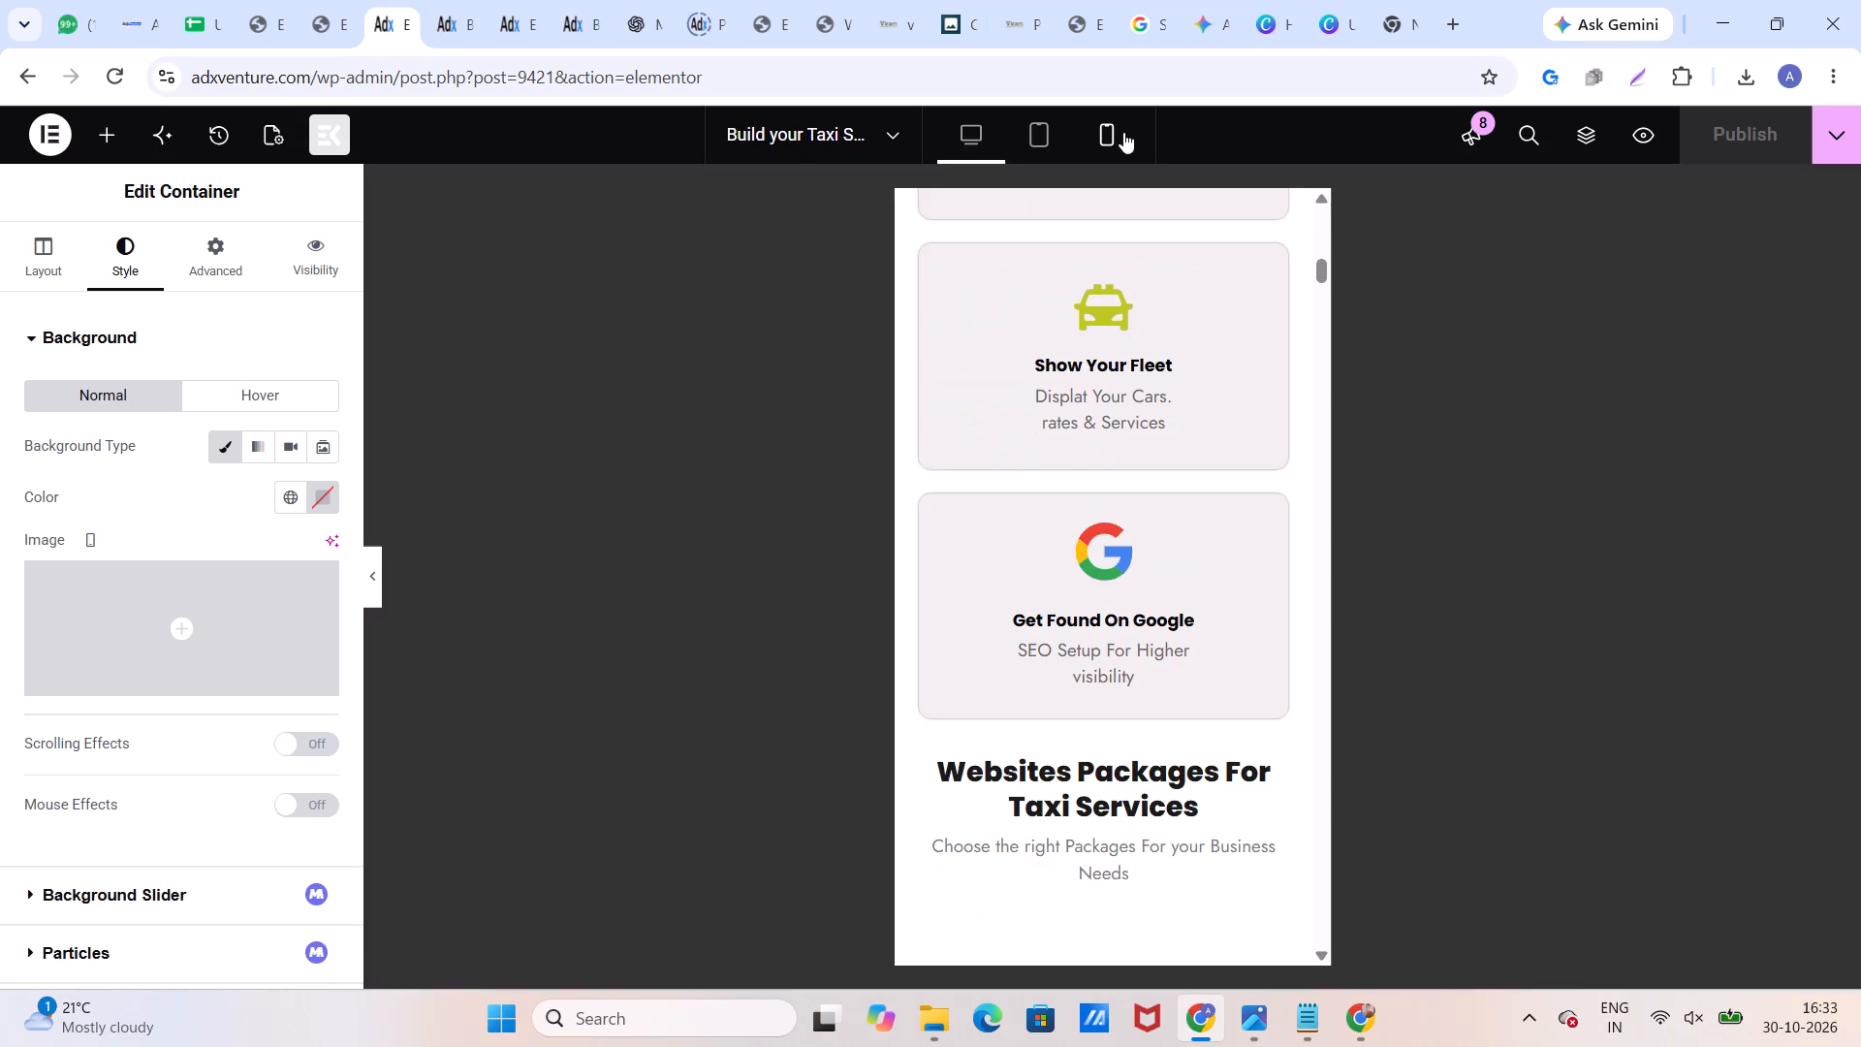
scroll(1163, 555, up, 7)
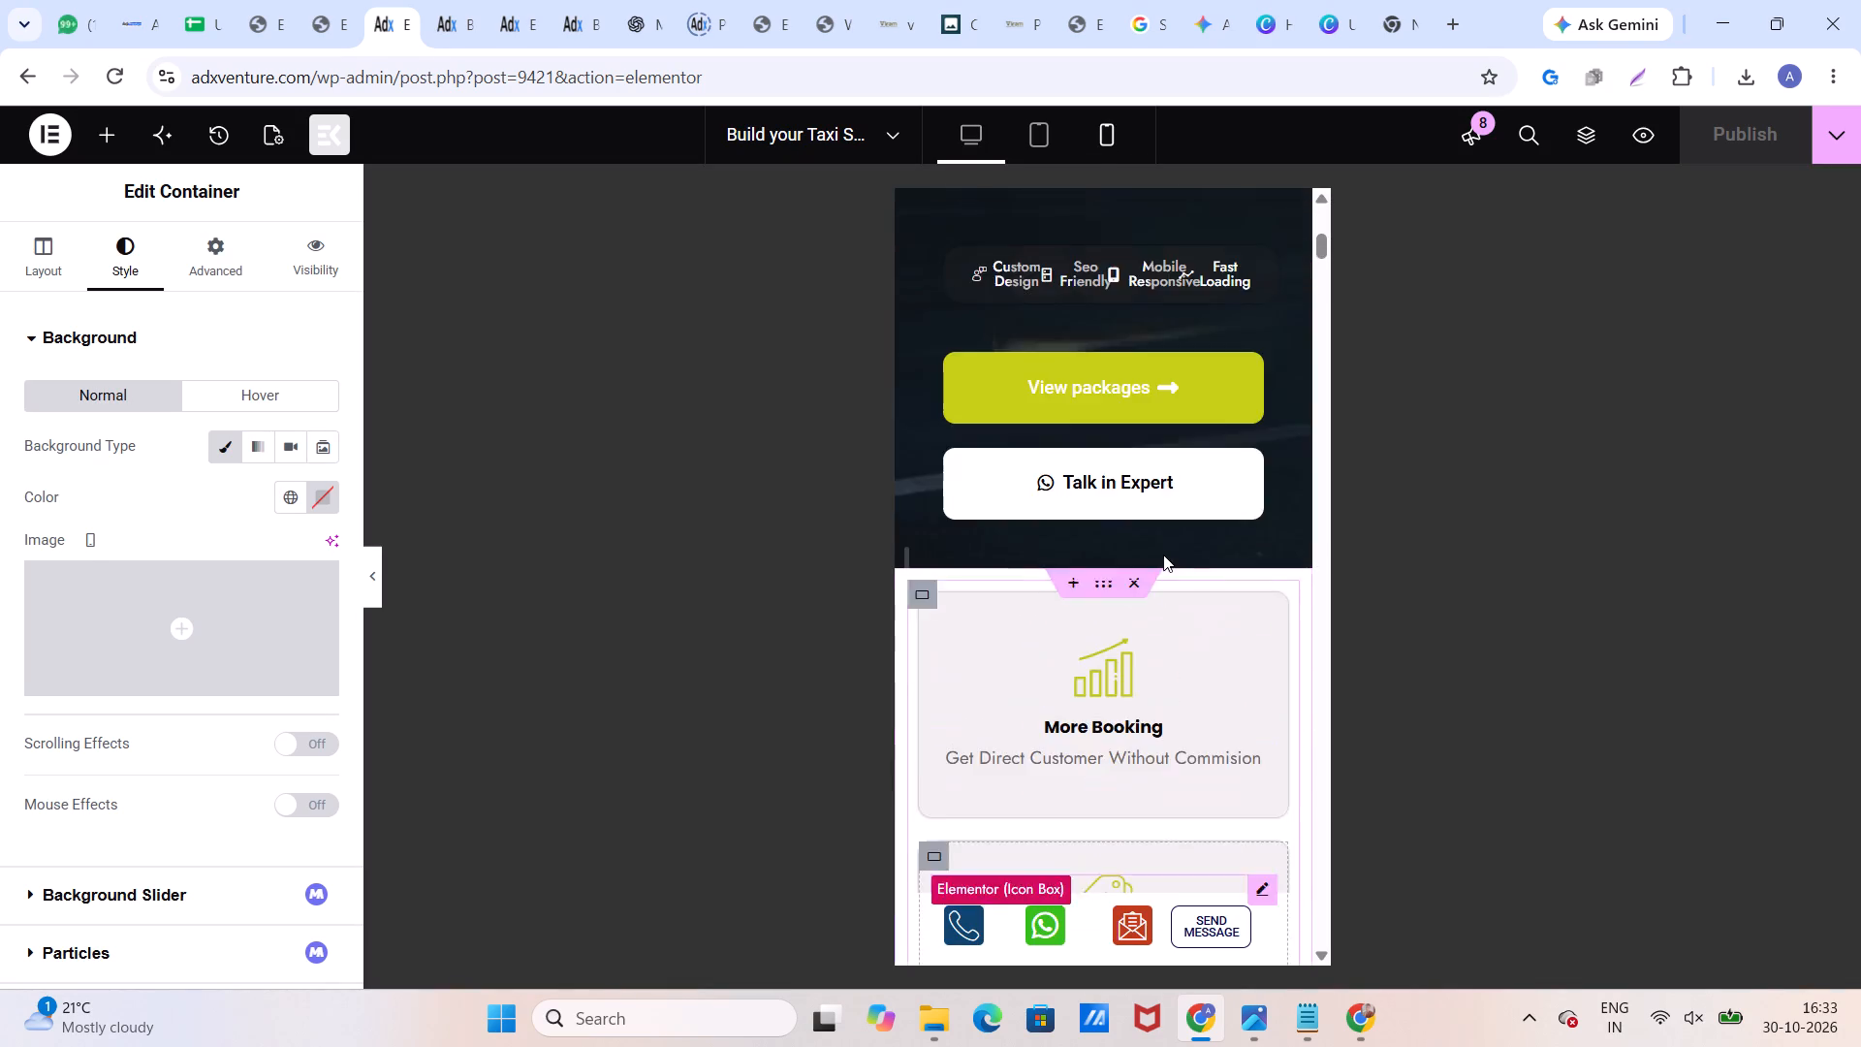
scroll(1163, 555, up, 12)
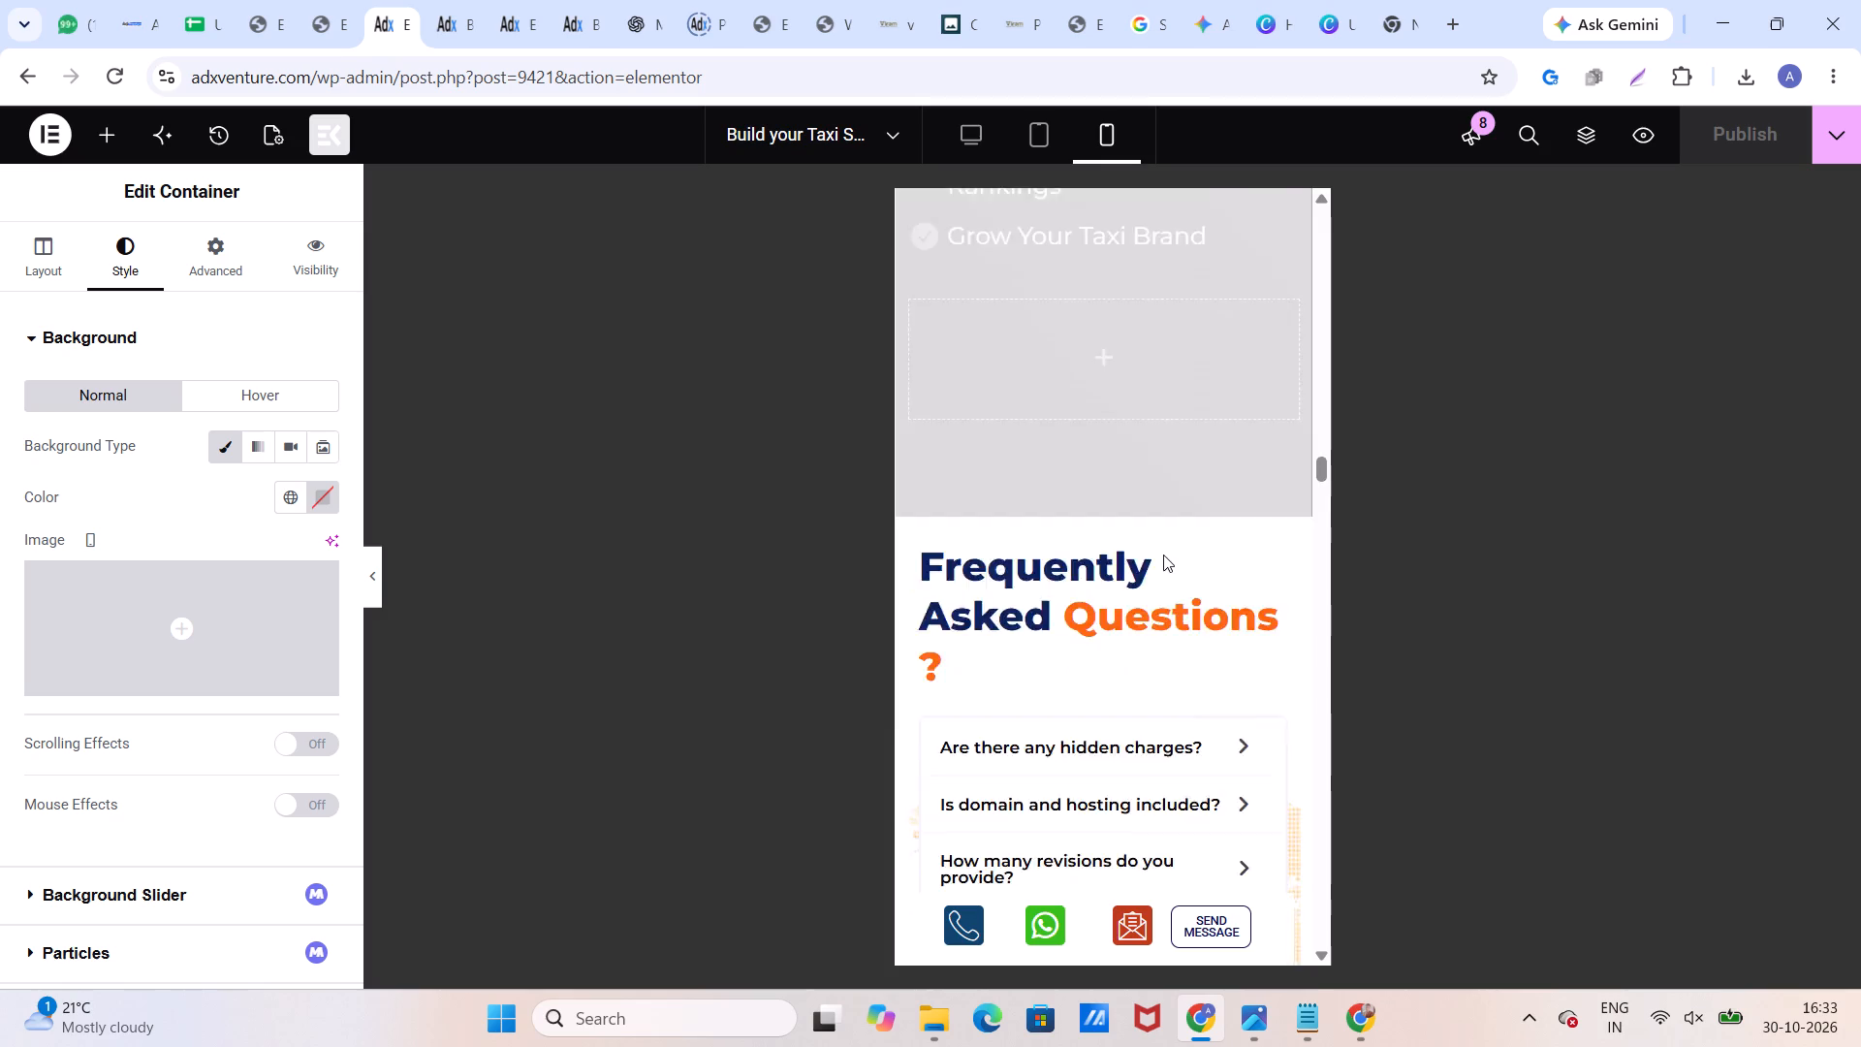
scroll(1163, 555, up, 17)
scroll(1163, 555, up, 8)
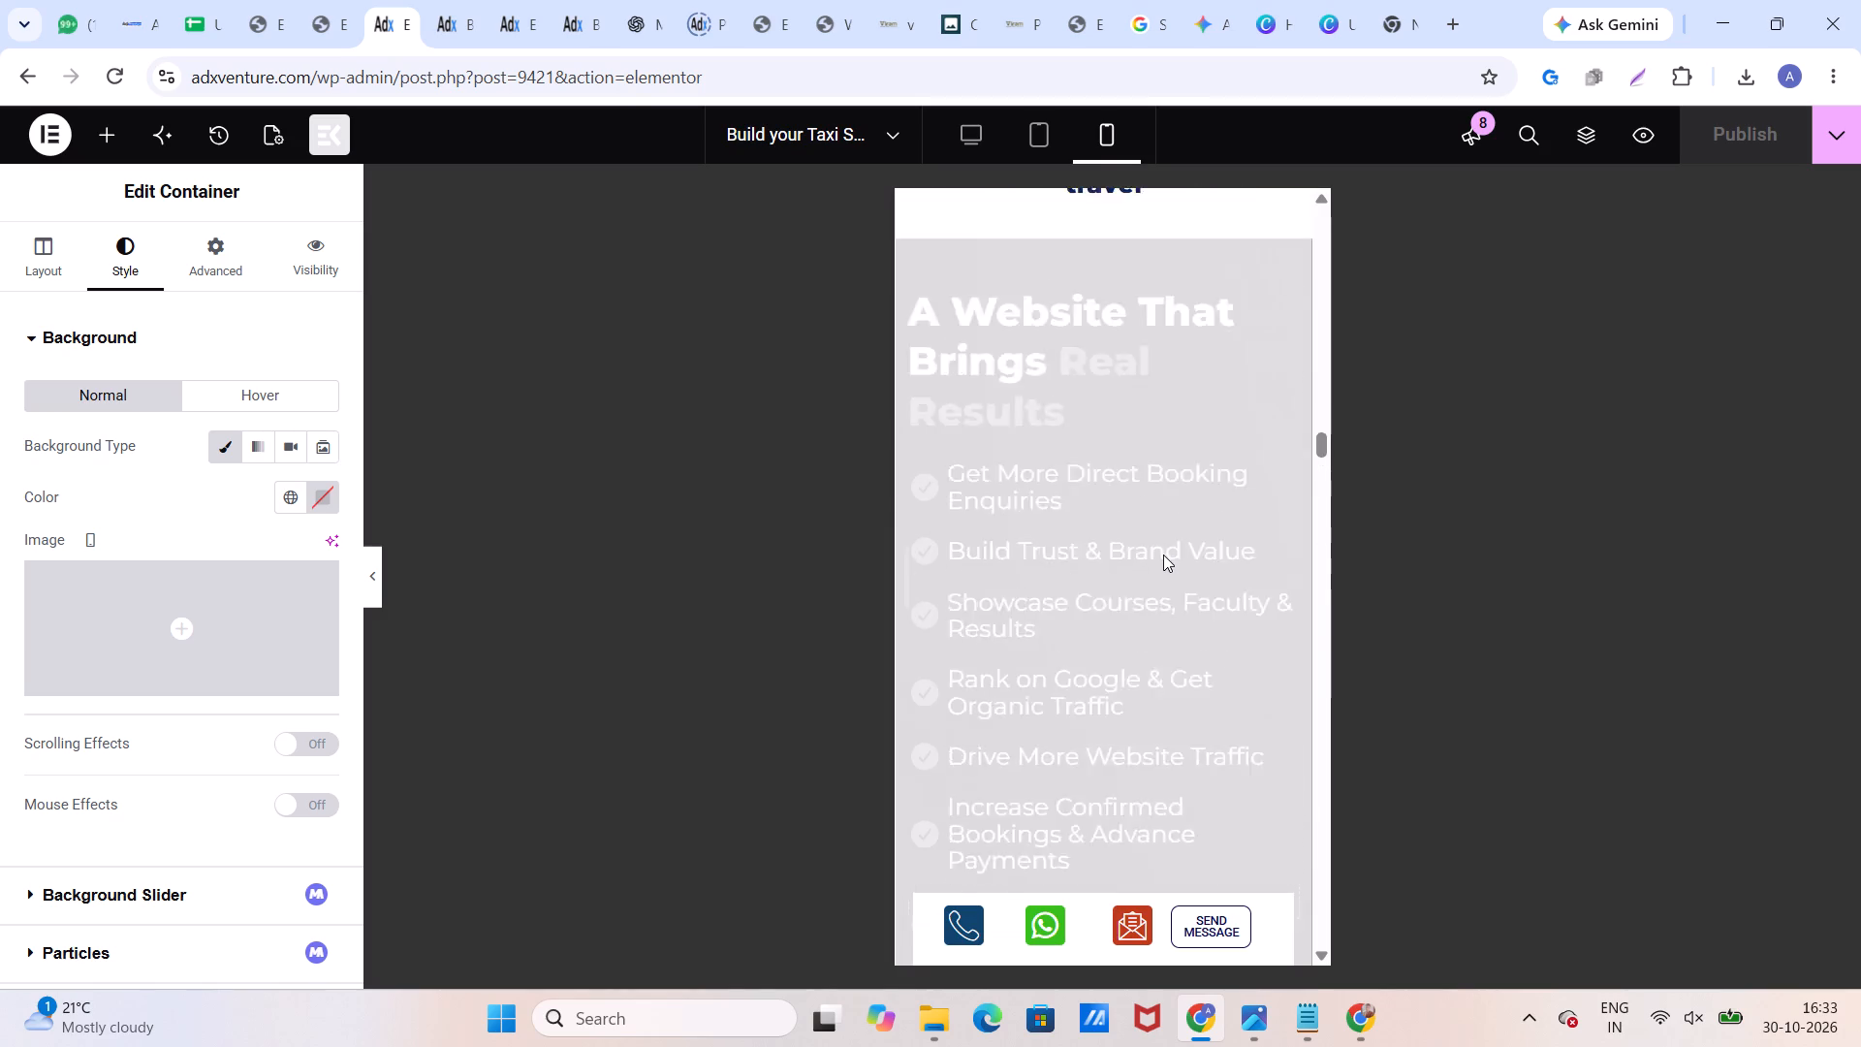
scroll(1163, 555, up, 17)
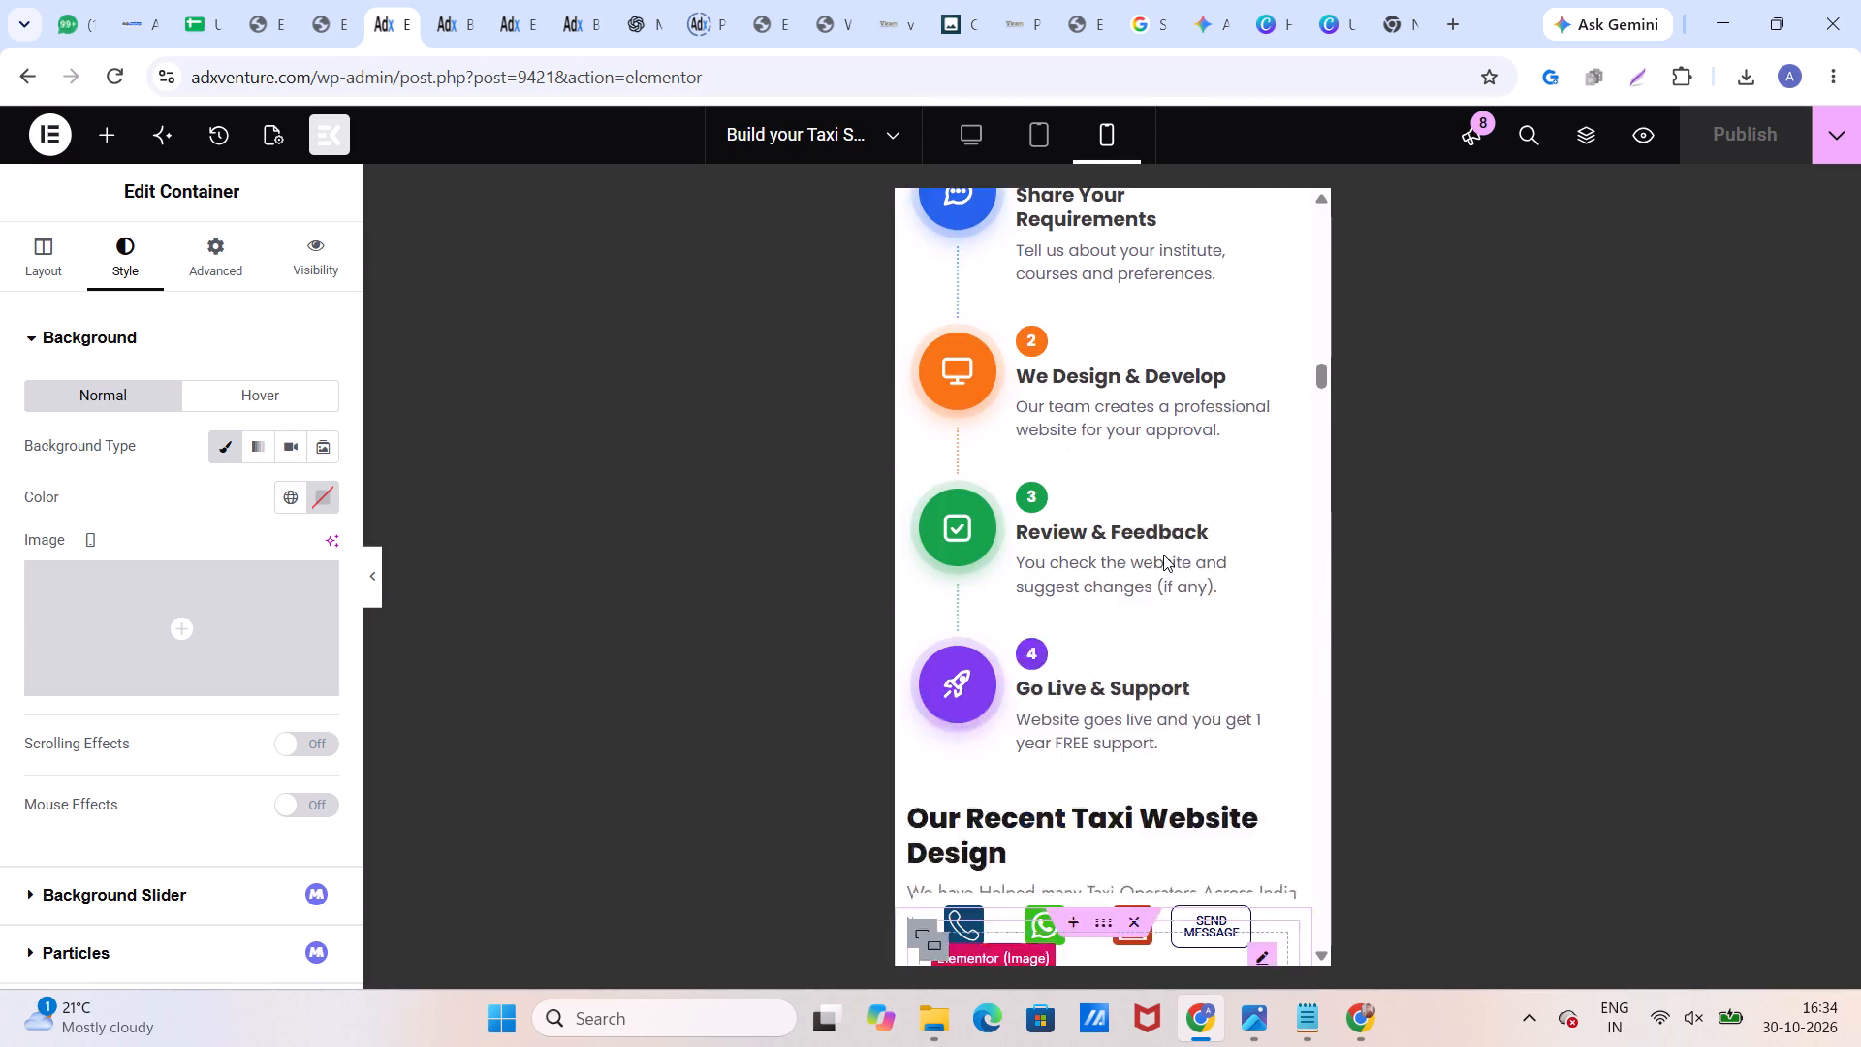
scroll(1163, 555, up, 14)
scroll(1163, 555, up, 8)
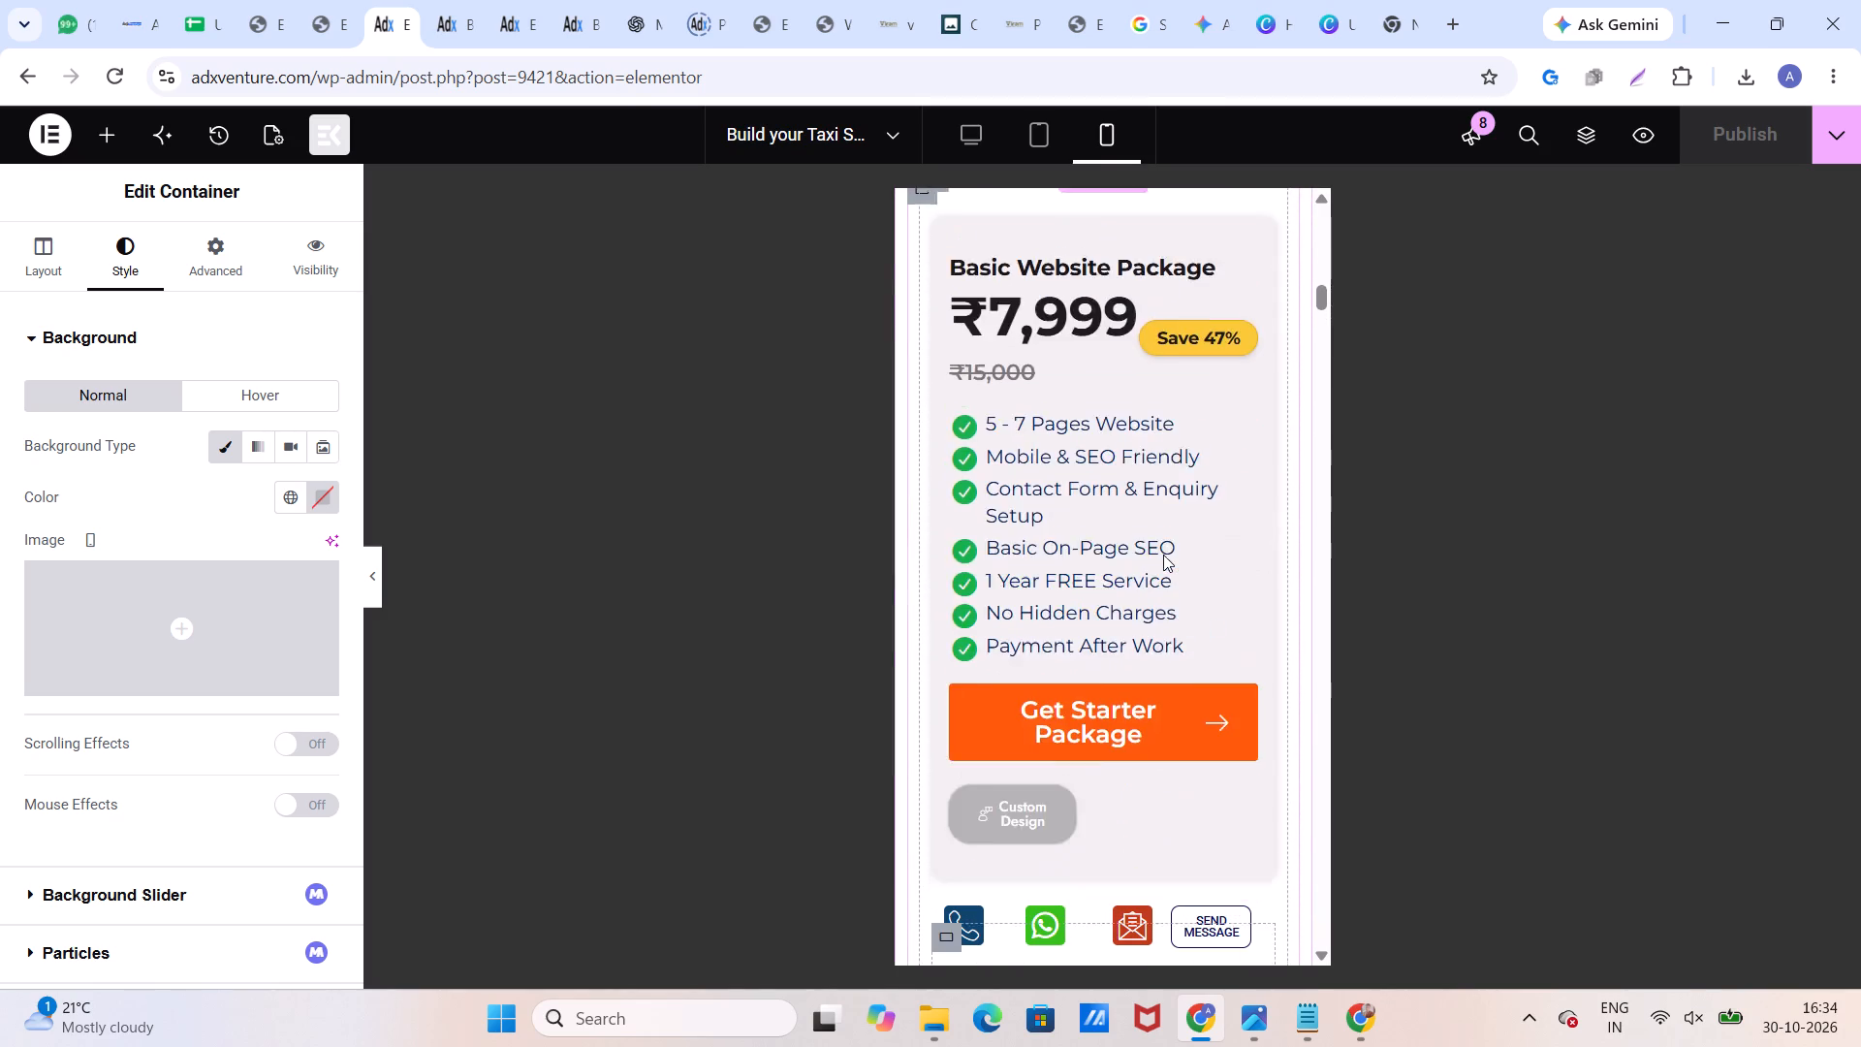
scroll(1163, 555, up, 14)
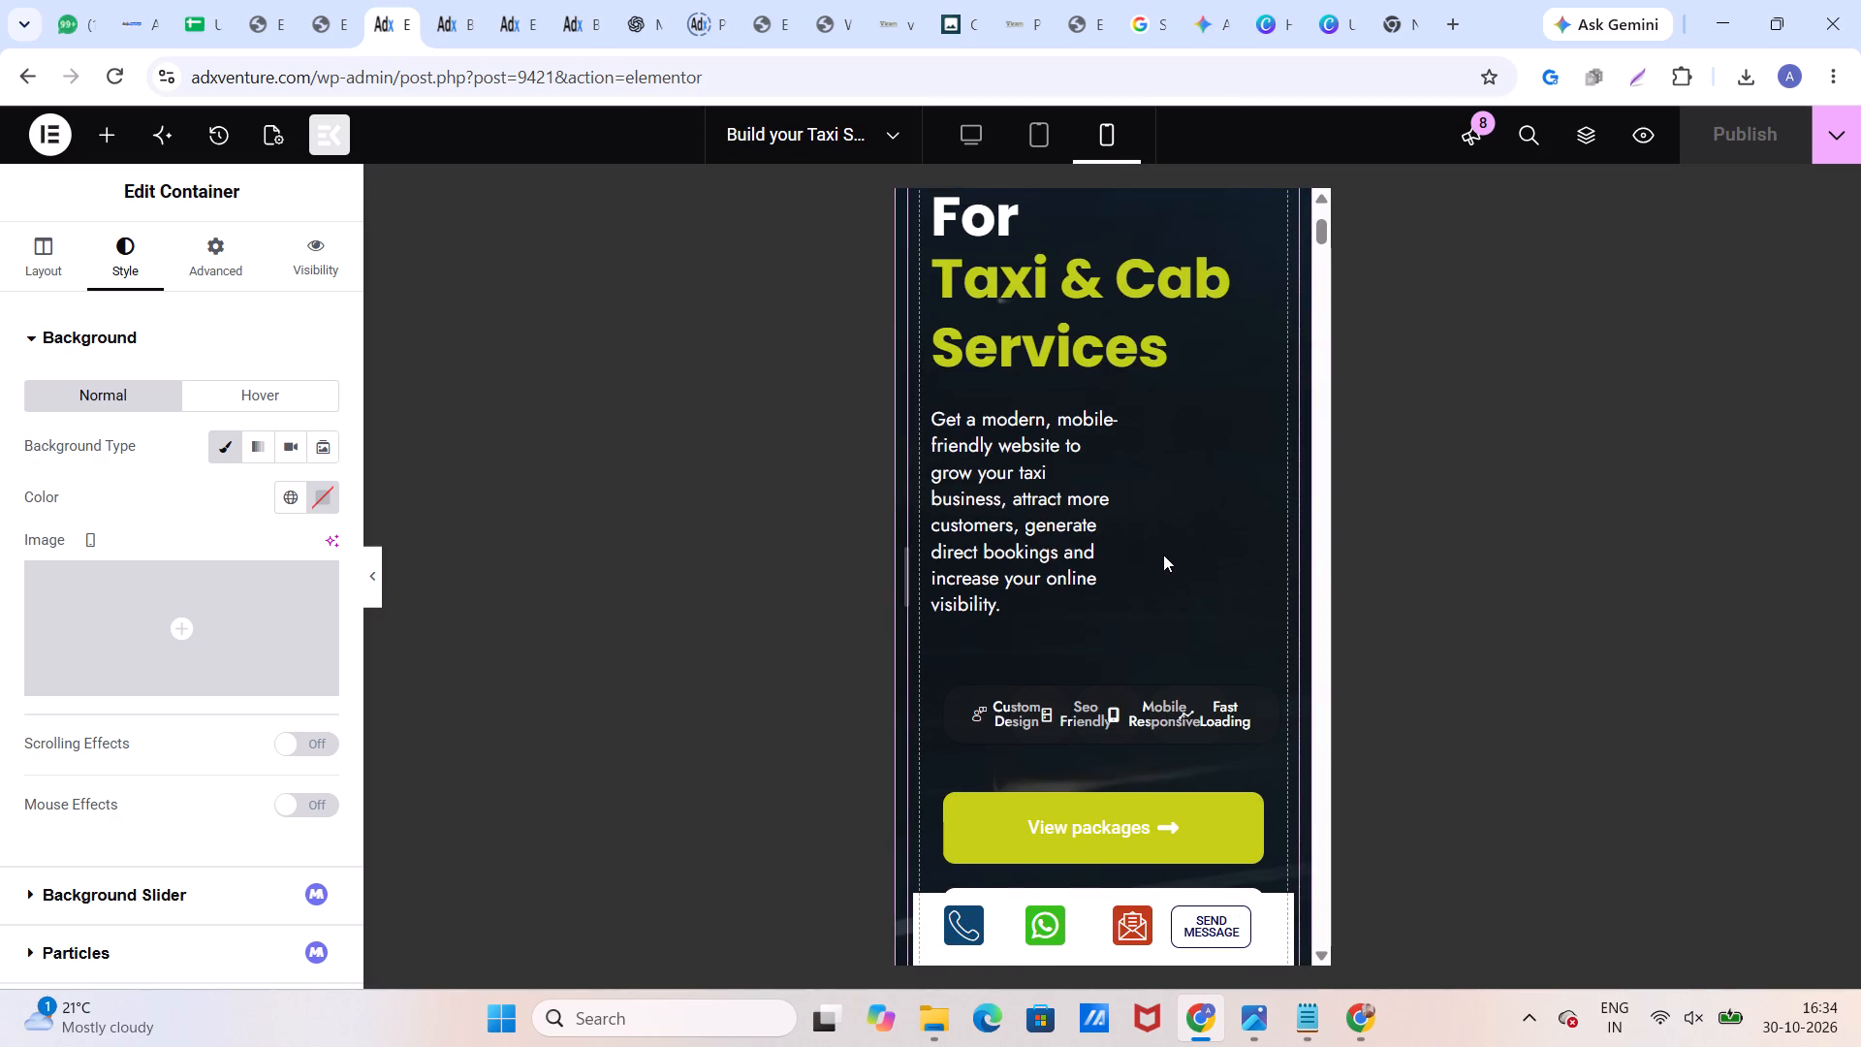
Widen the hero section's description text in the mobile layout to nearly the full width of its column.
scroll(1163, 555, down, 3)
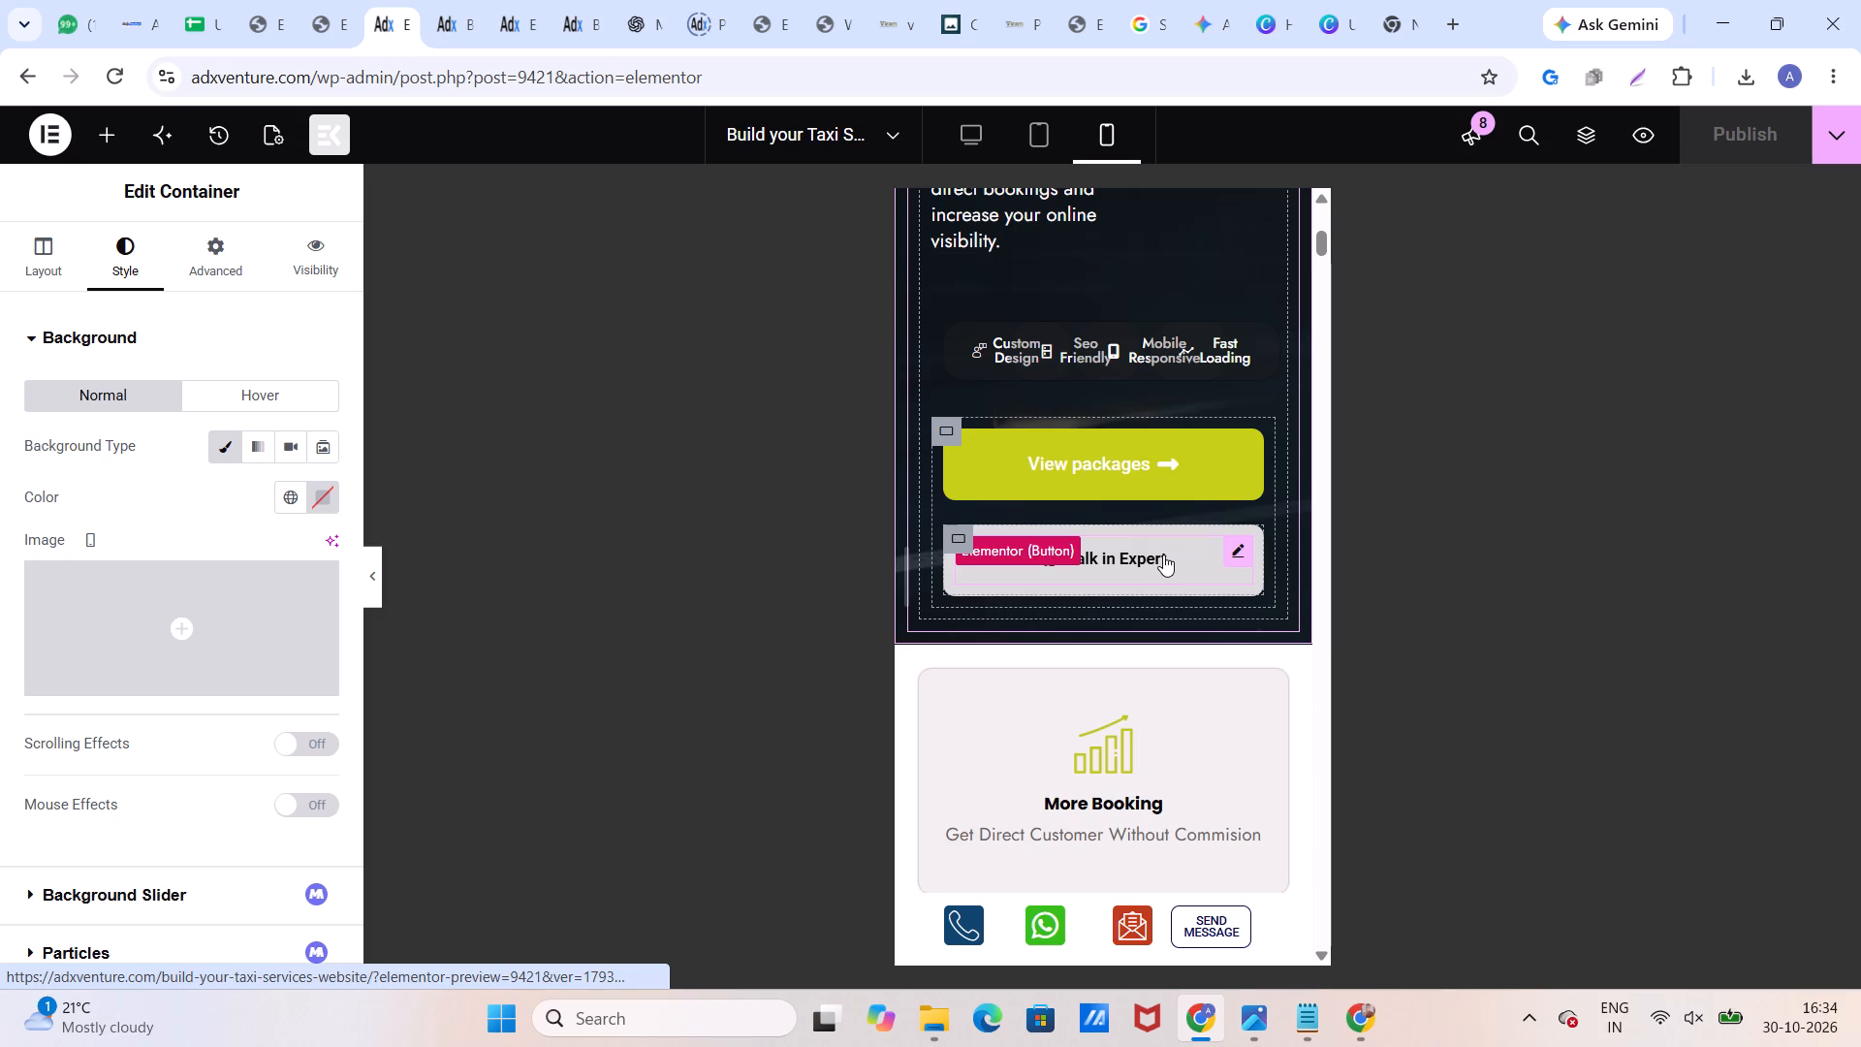
scroll(1163, 555, up, 3)
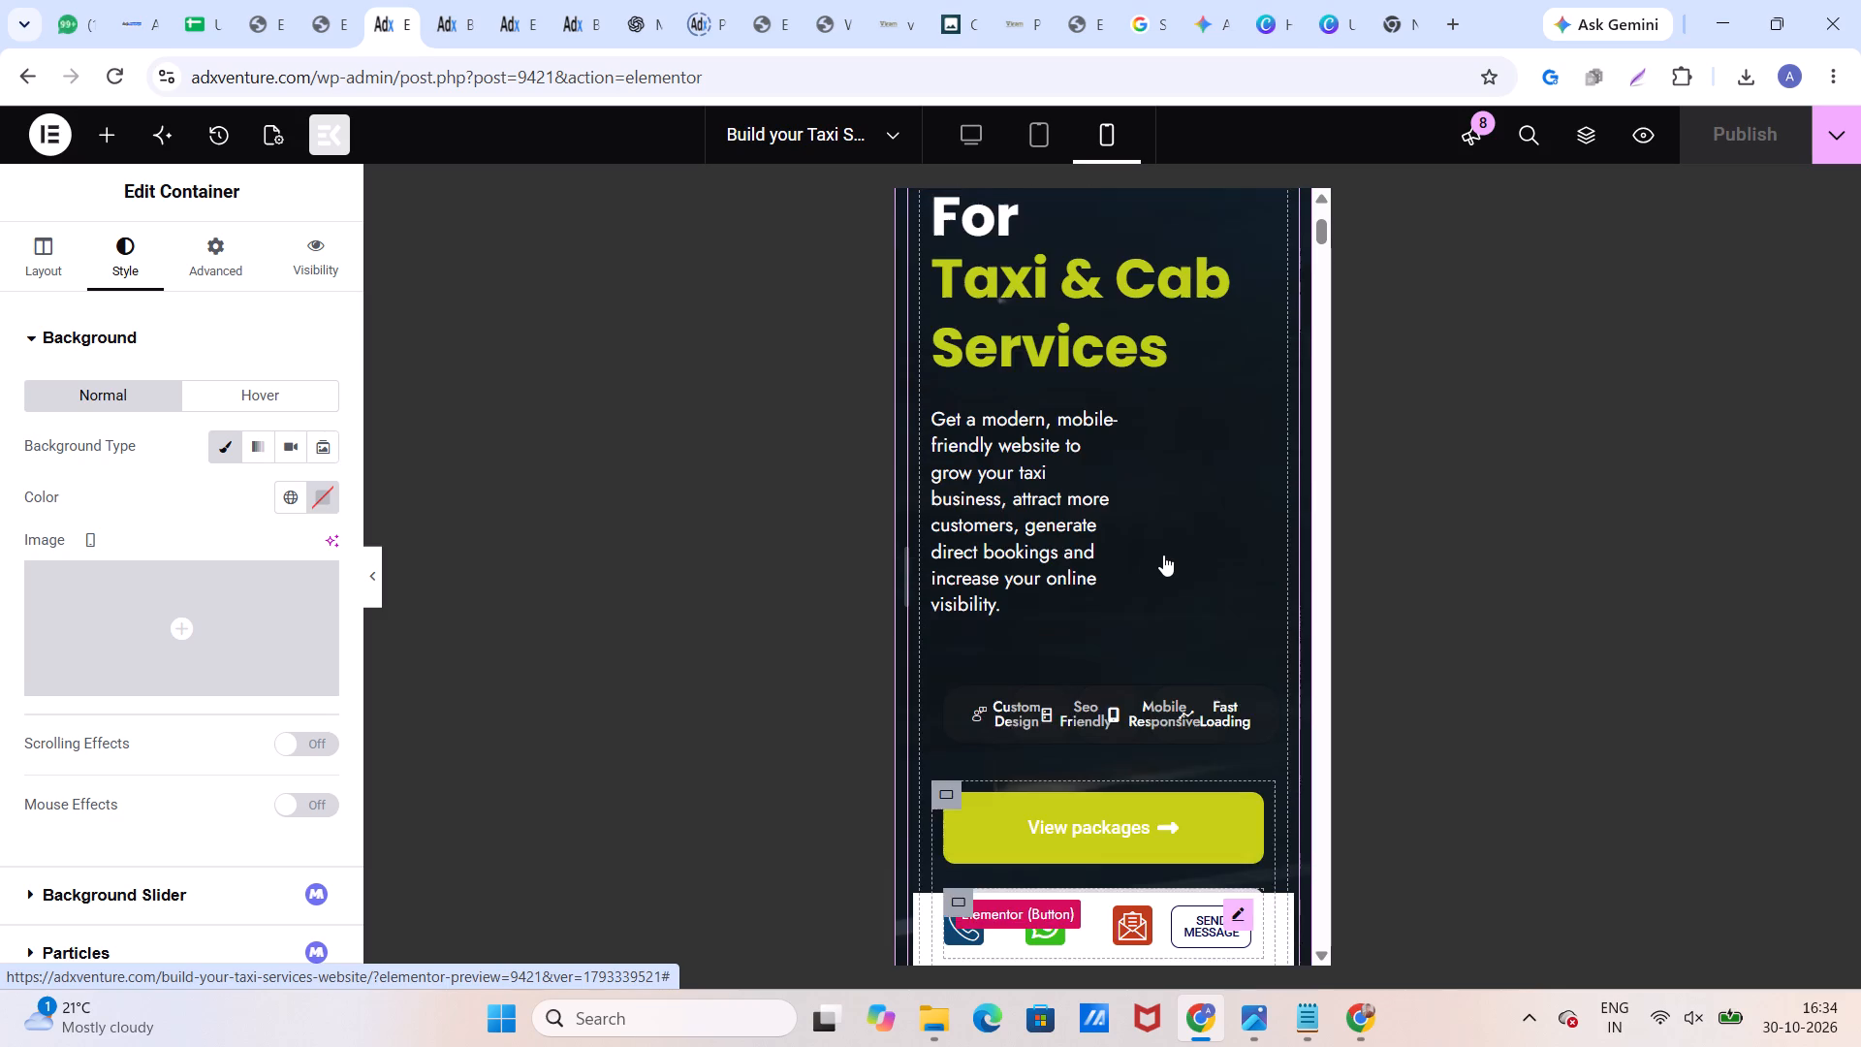
scroll(1163, 555, up, 1)
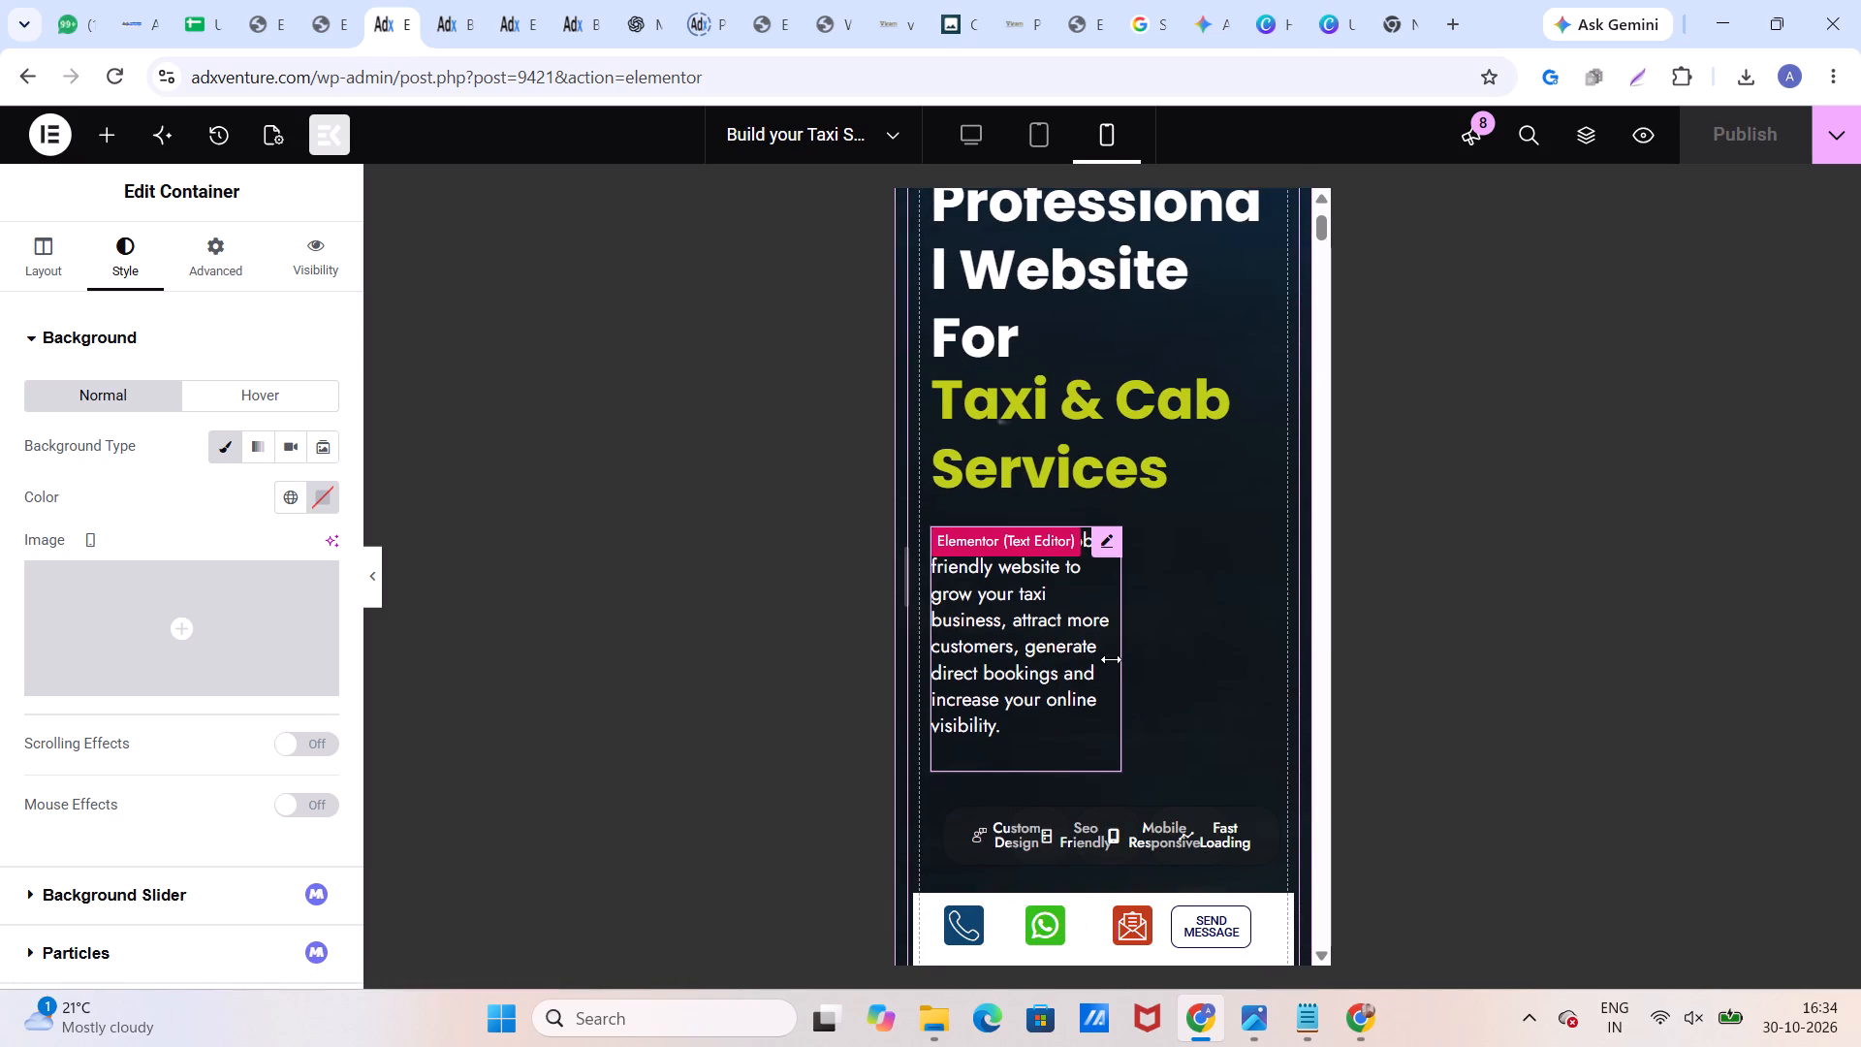
drag(1114, 664, 1246, 678)
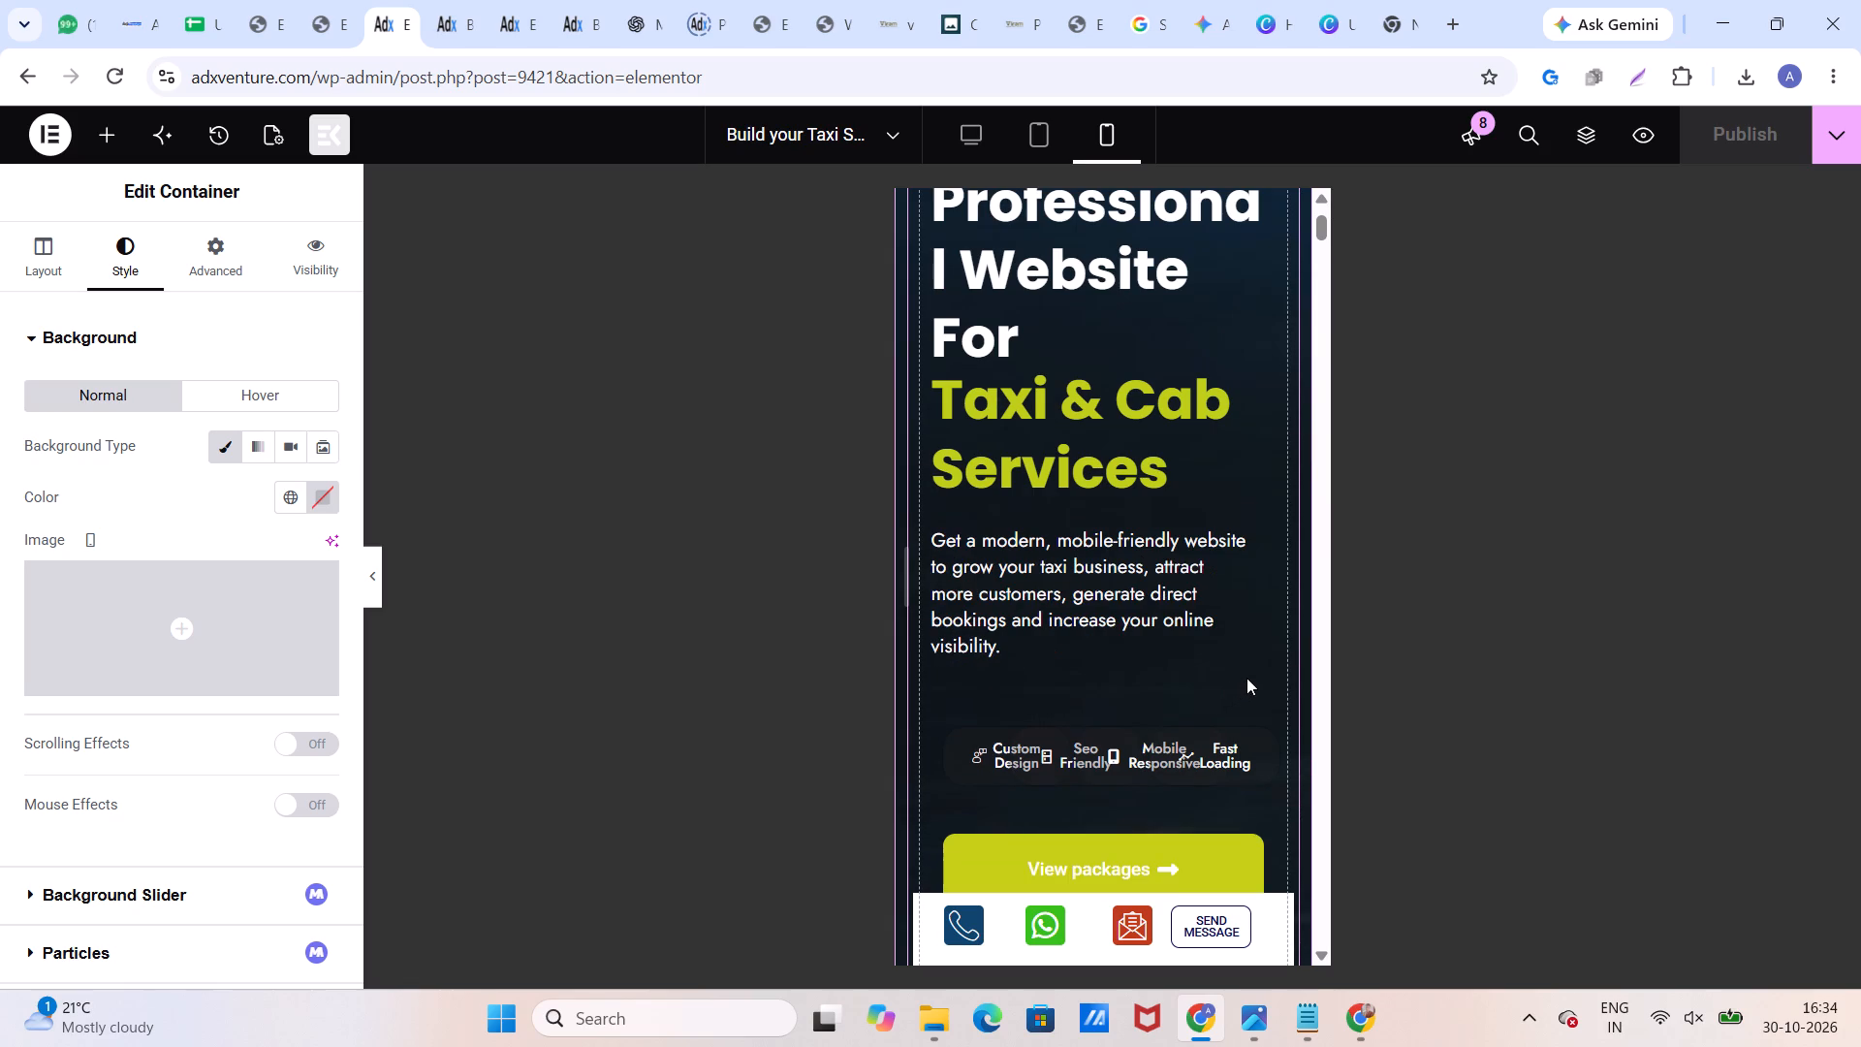
drag(1246, 678, 1246, 677)
scroll(1144, 500, up, 2)
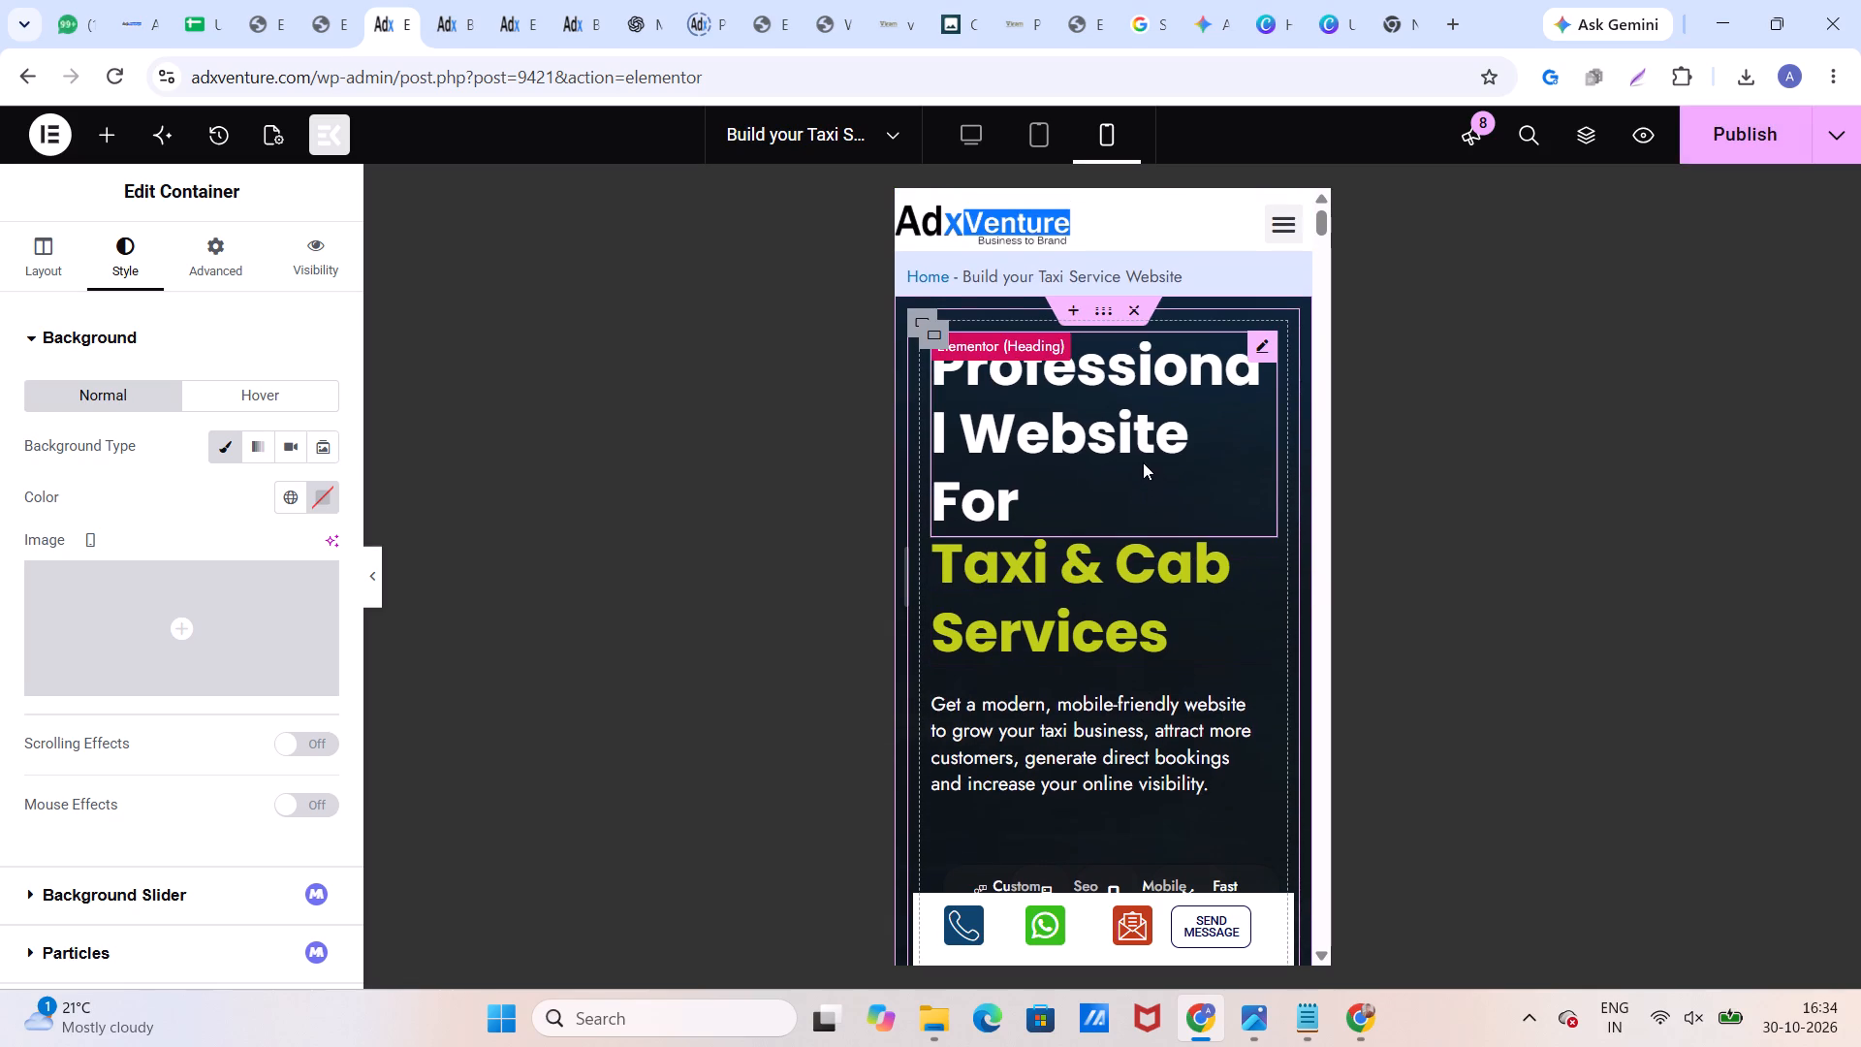
Check the mobile hero section down to the Talk in Expert button and publish the page changes.
scroll(1168, 646, down, 1)
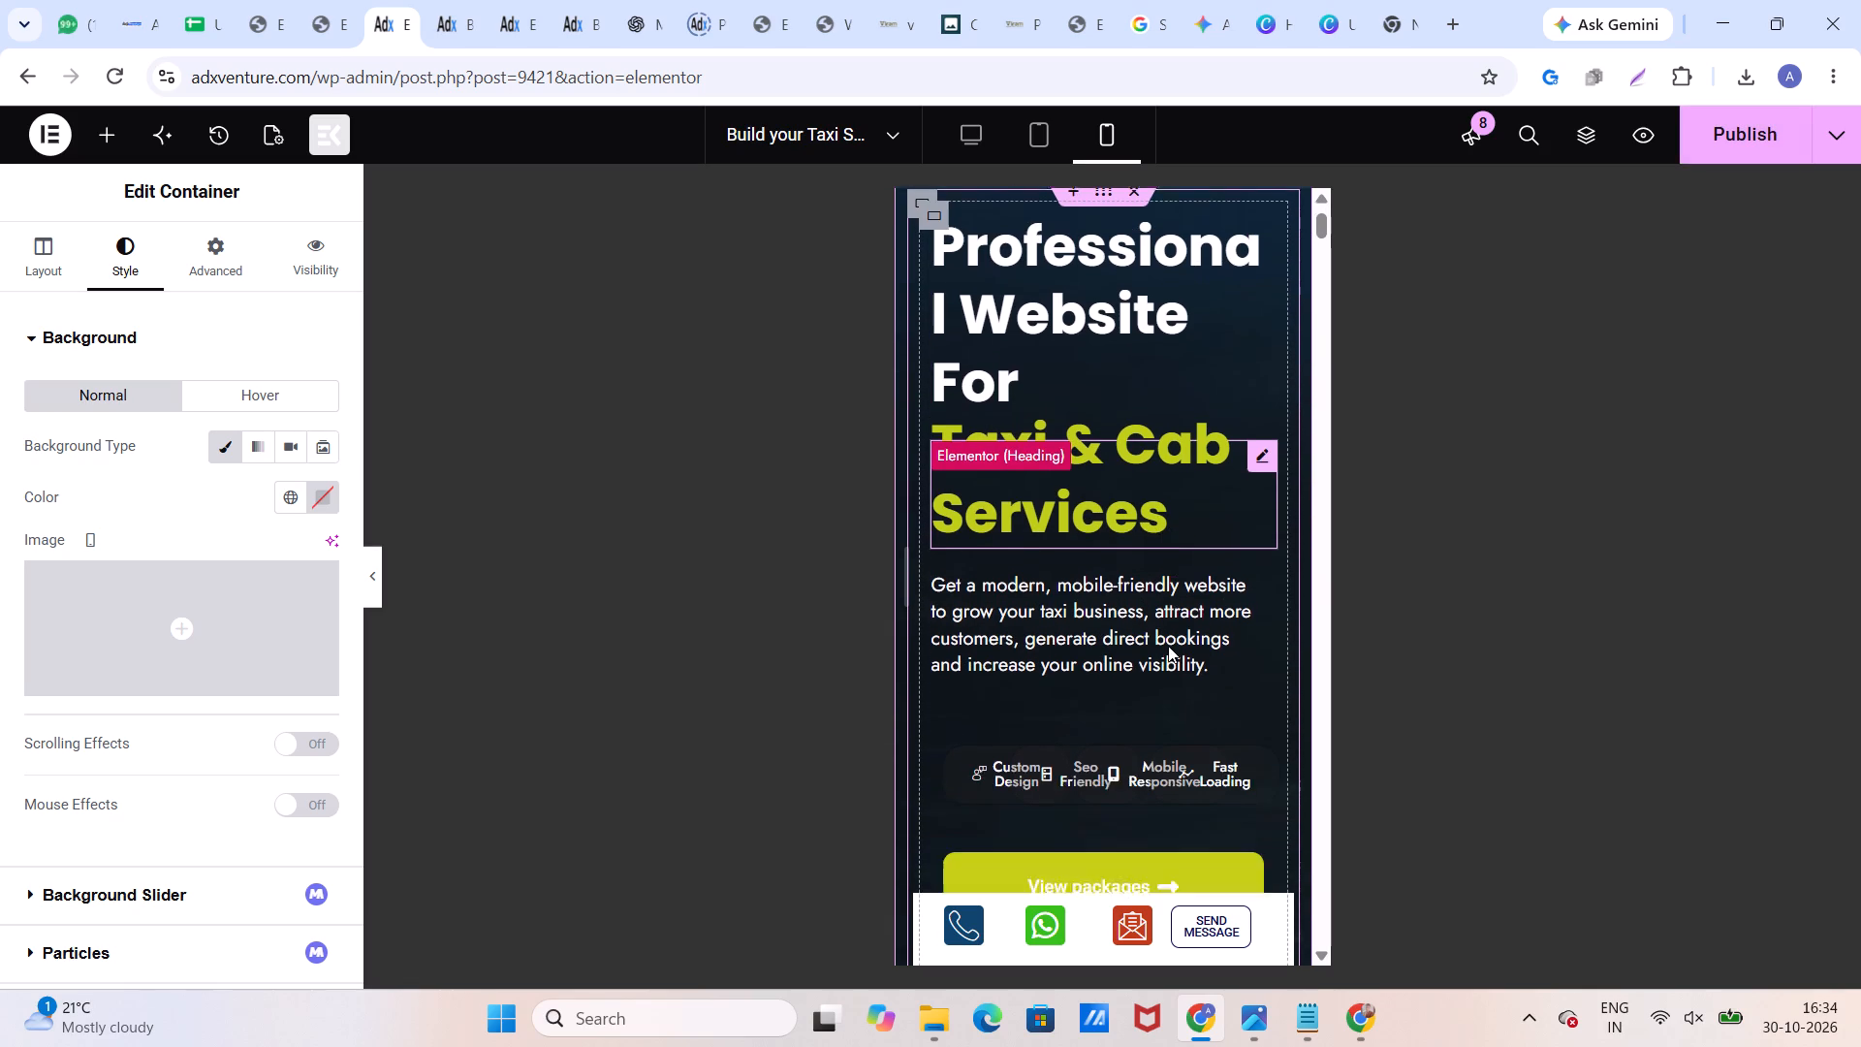
scroll(1168, 646, down, 2)
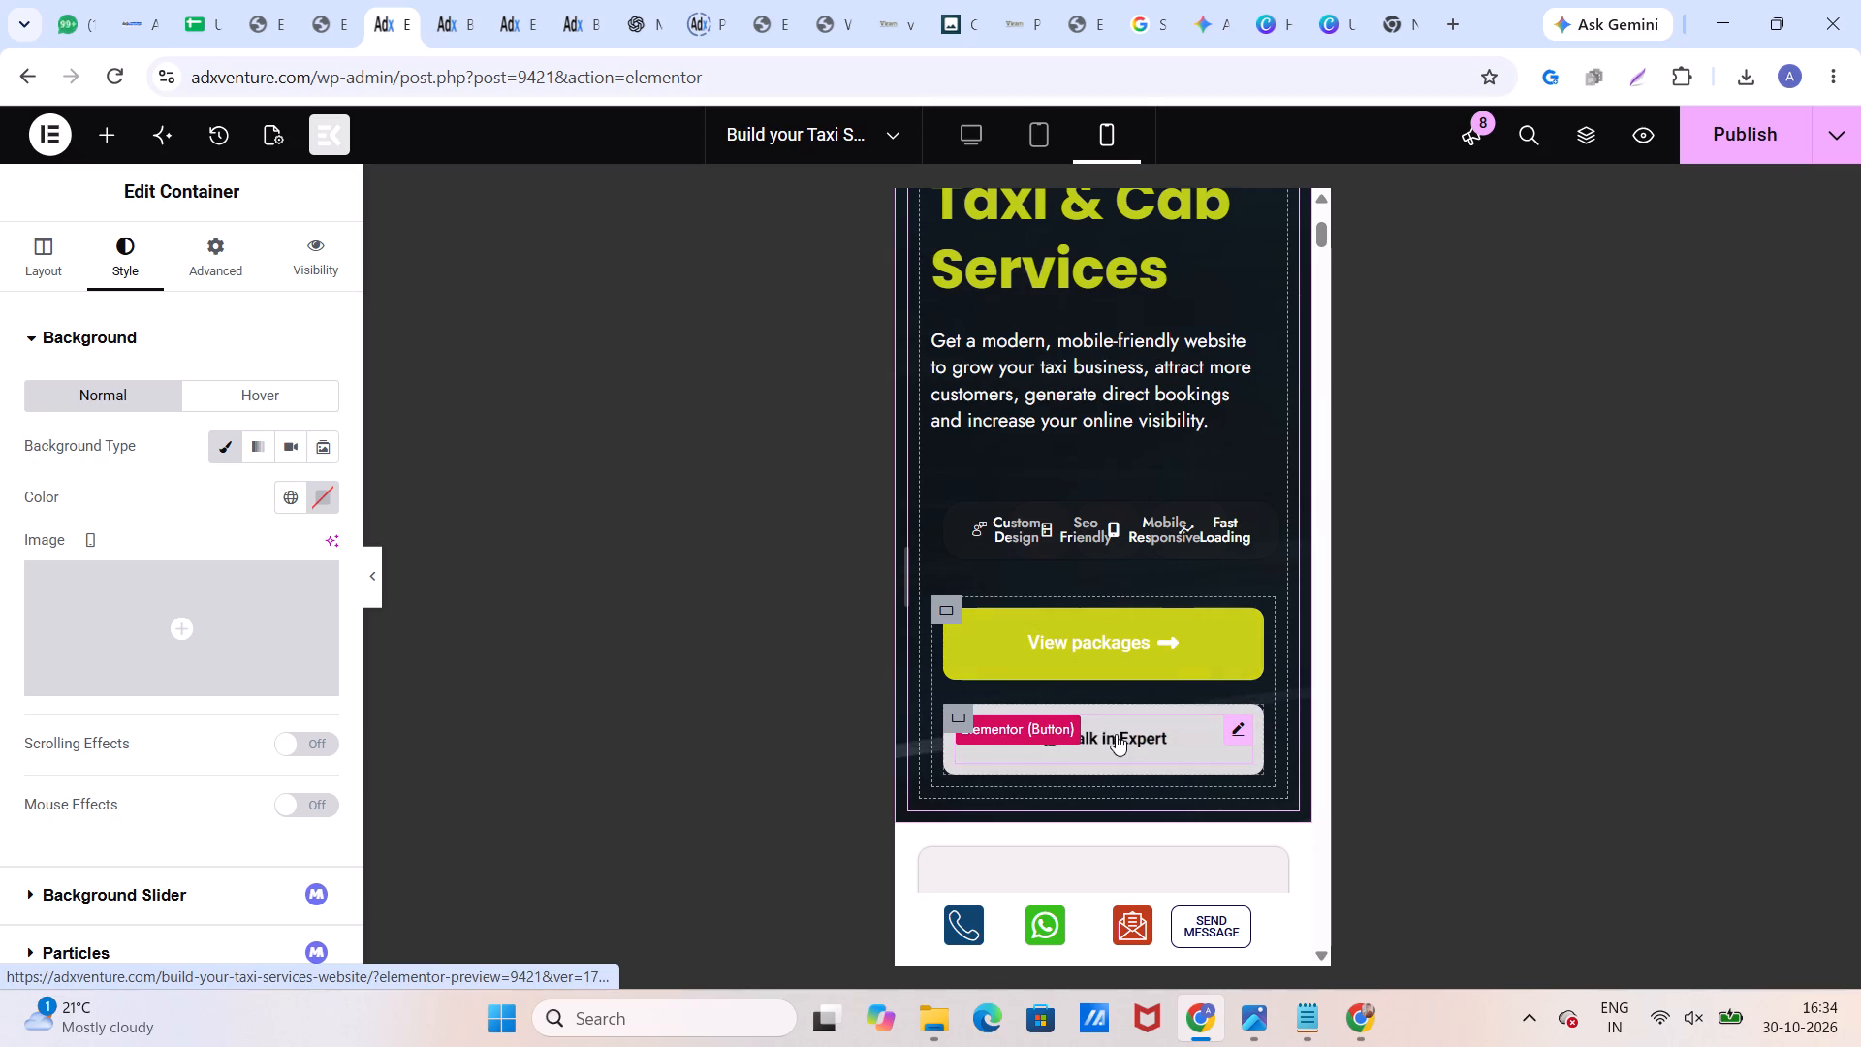
scroll(1113, 724, down, 2)
scroll(1108, 717, up, 2)
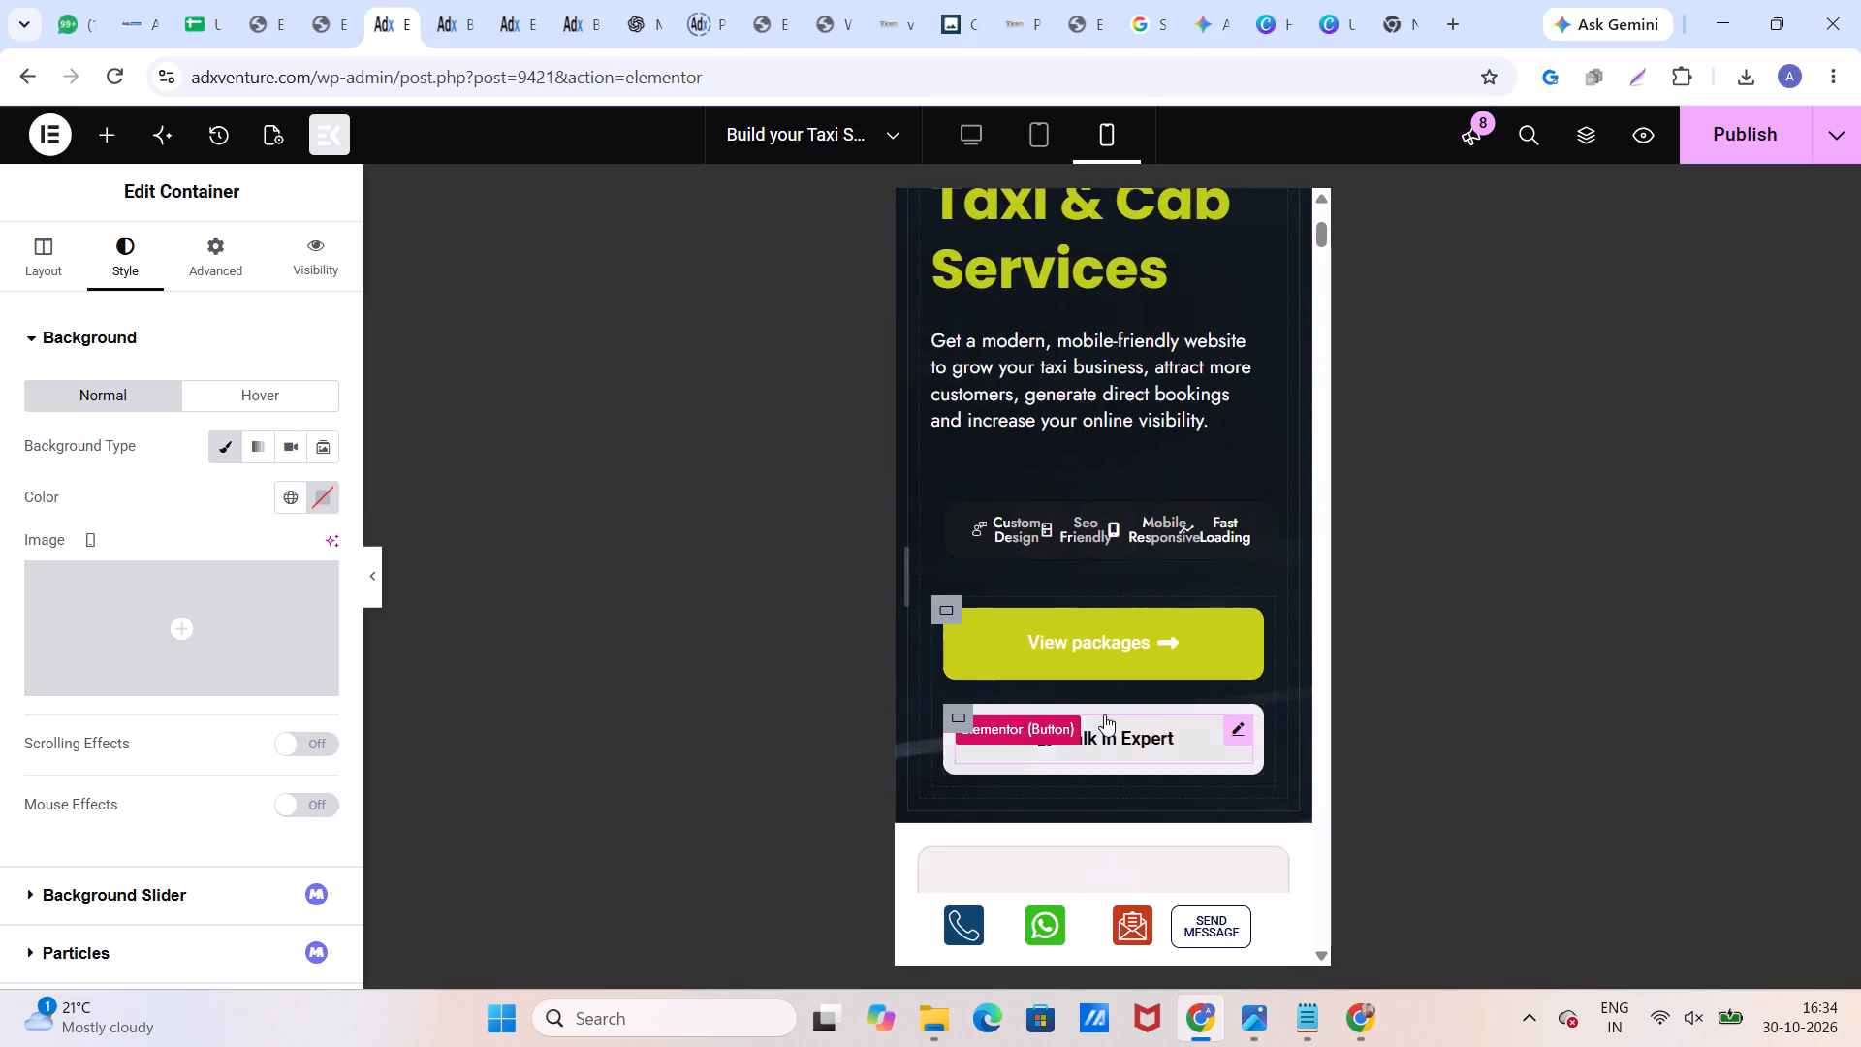
scroll(1104, 714, down, 4)
scroll(1104, 714, up, 4)
click(1683, 142)
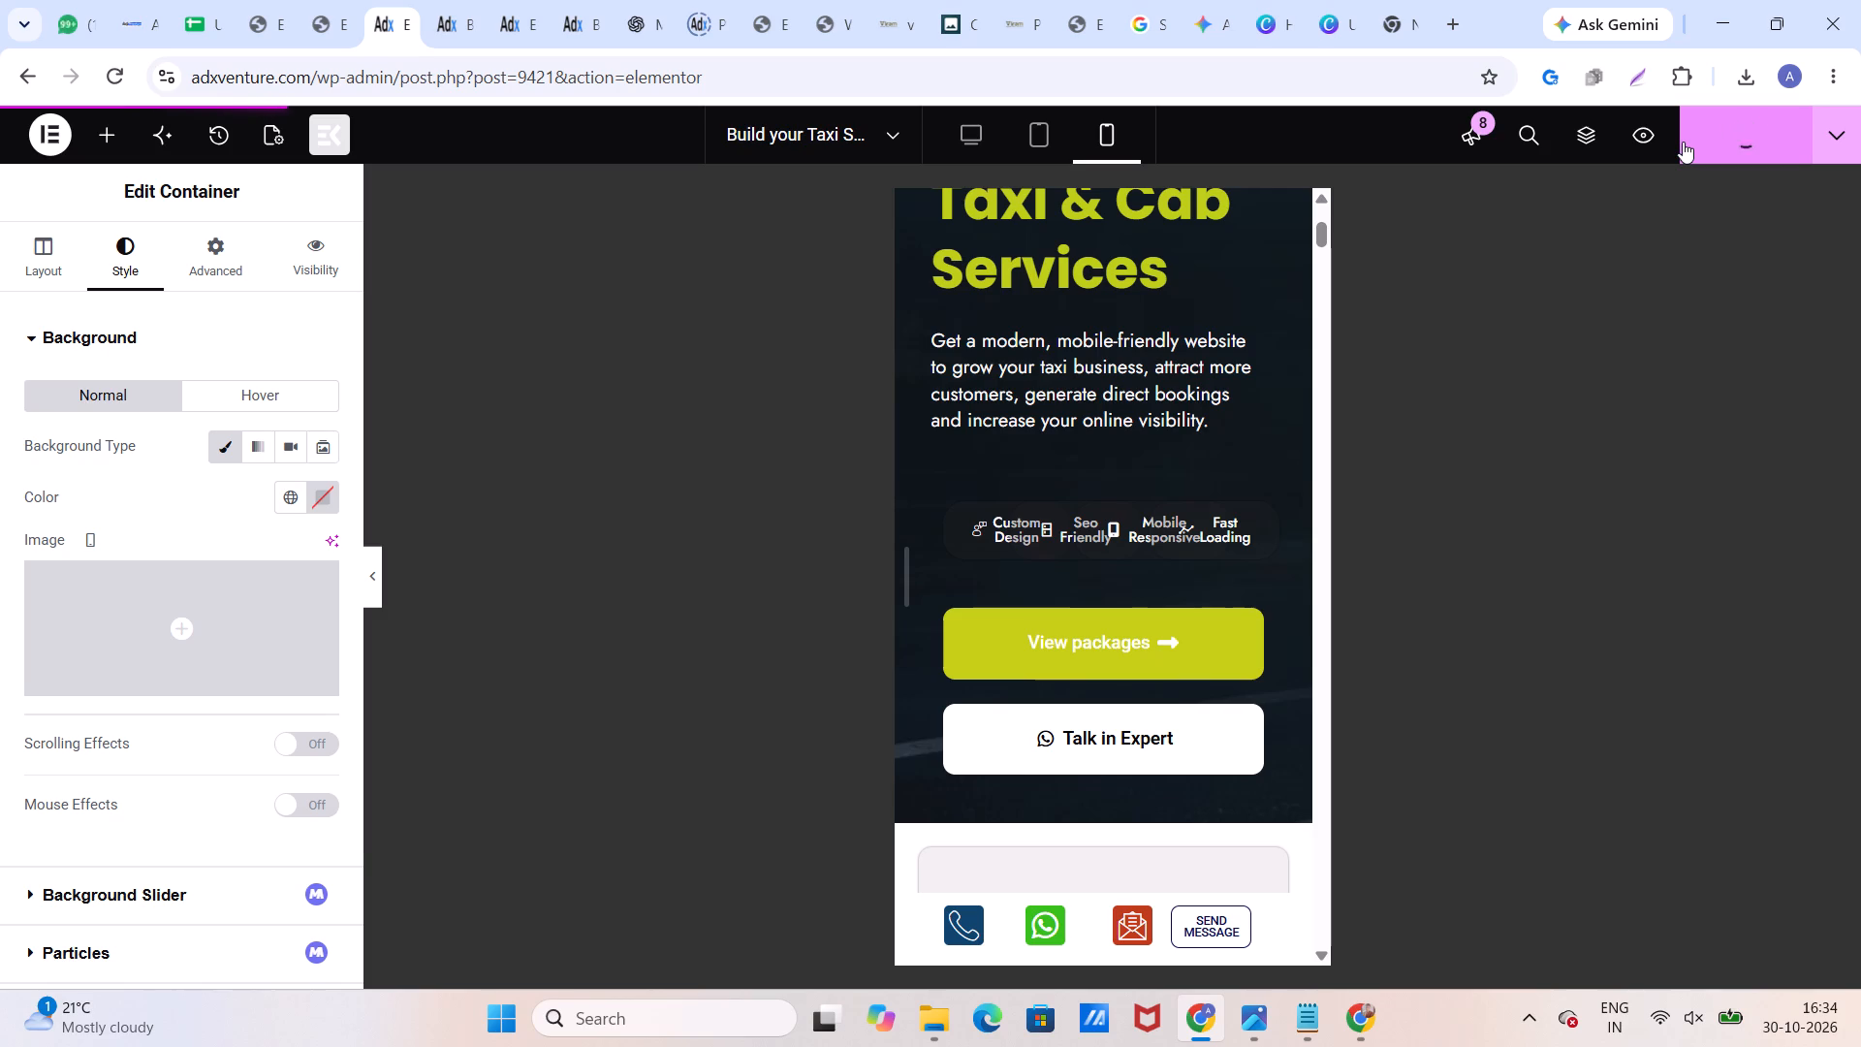
Return to the desktop layout and clear the Classic background type from the empty container above Build Your Taxi Website.
click(968, 128)
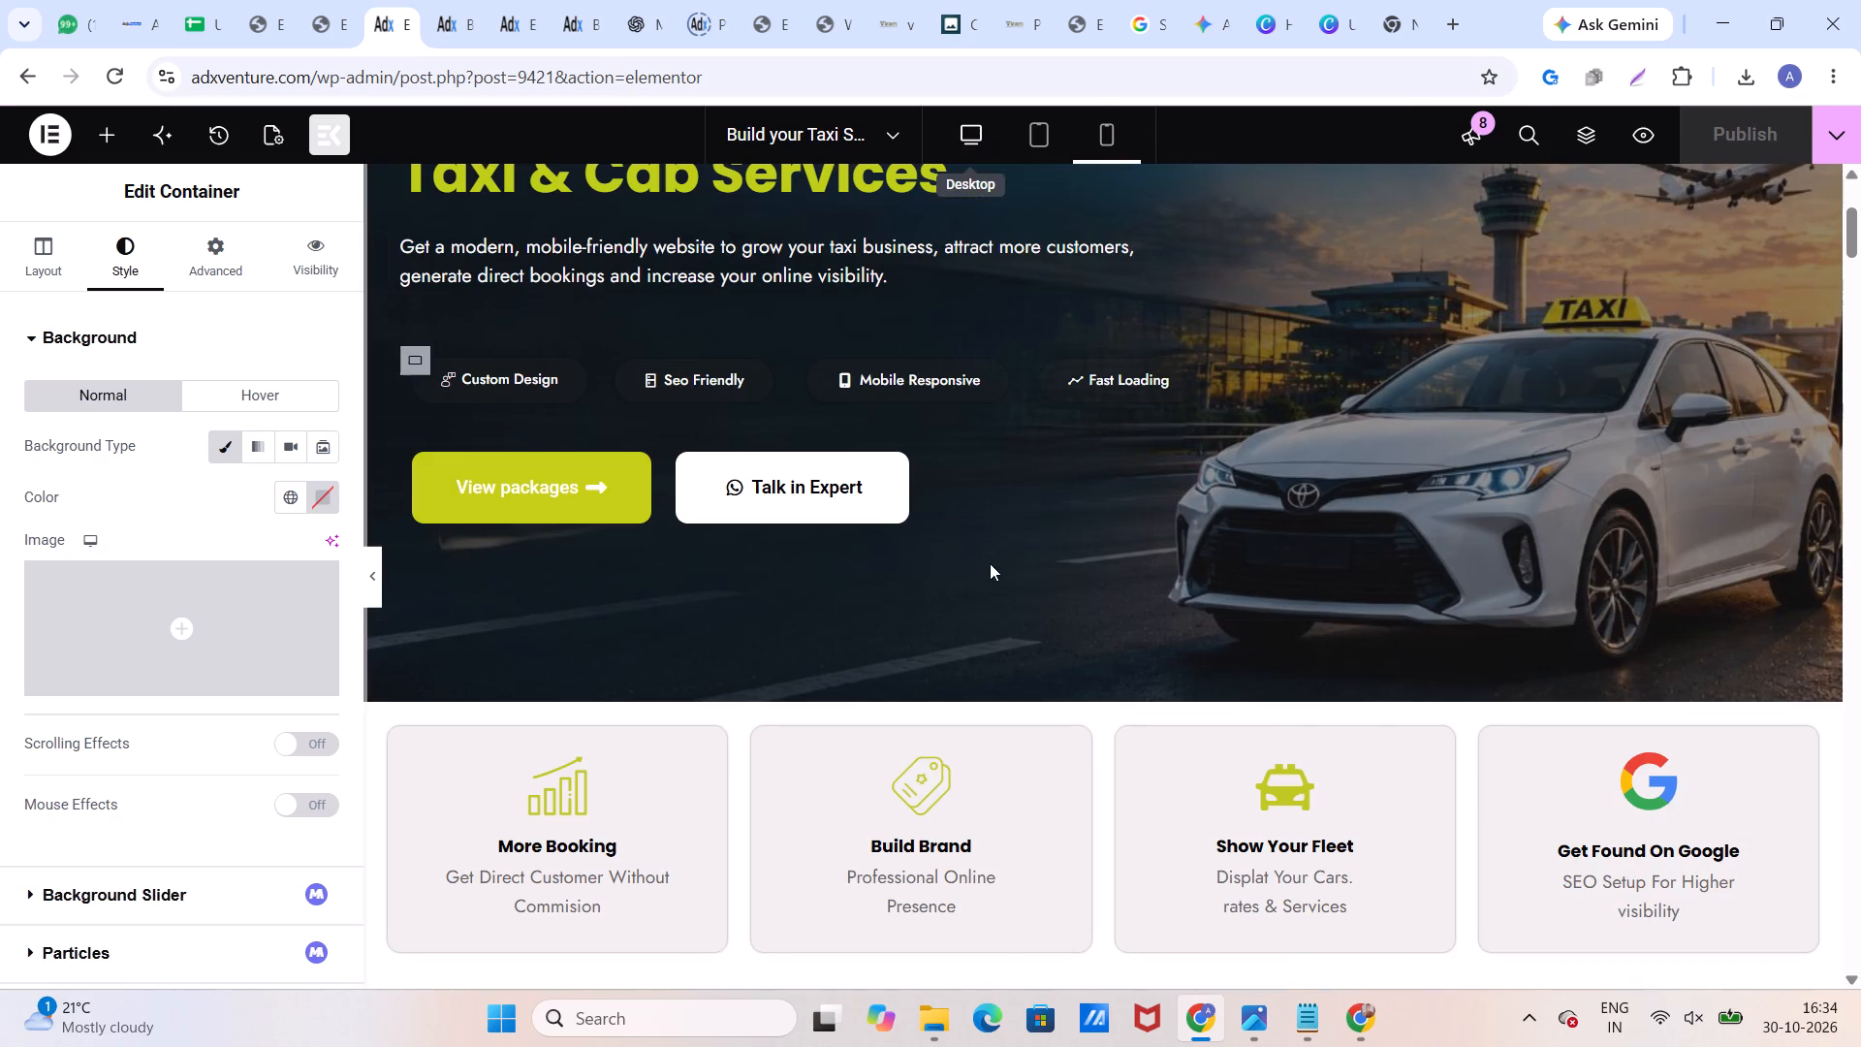
scroll(968, 631, down, 7)
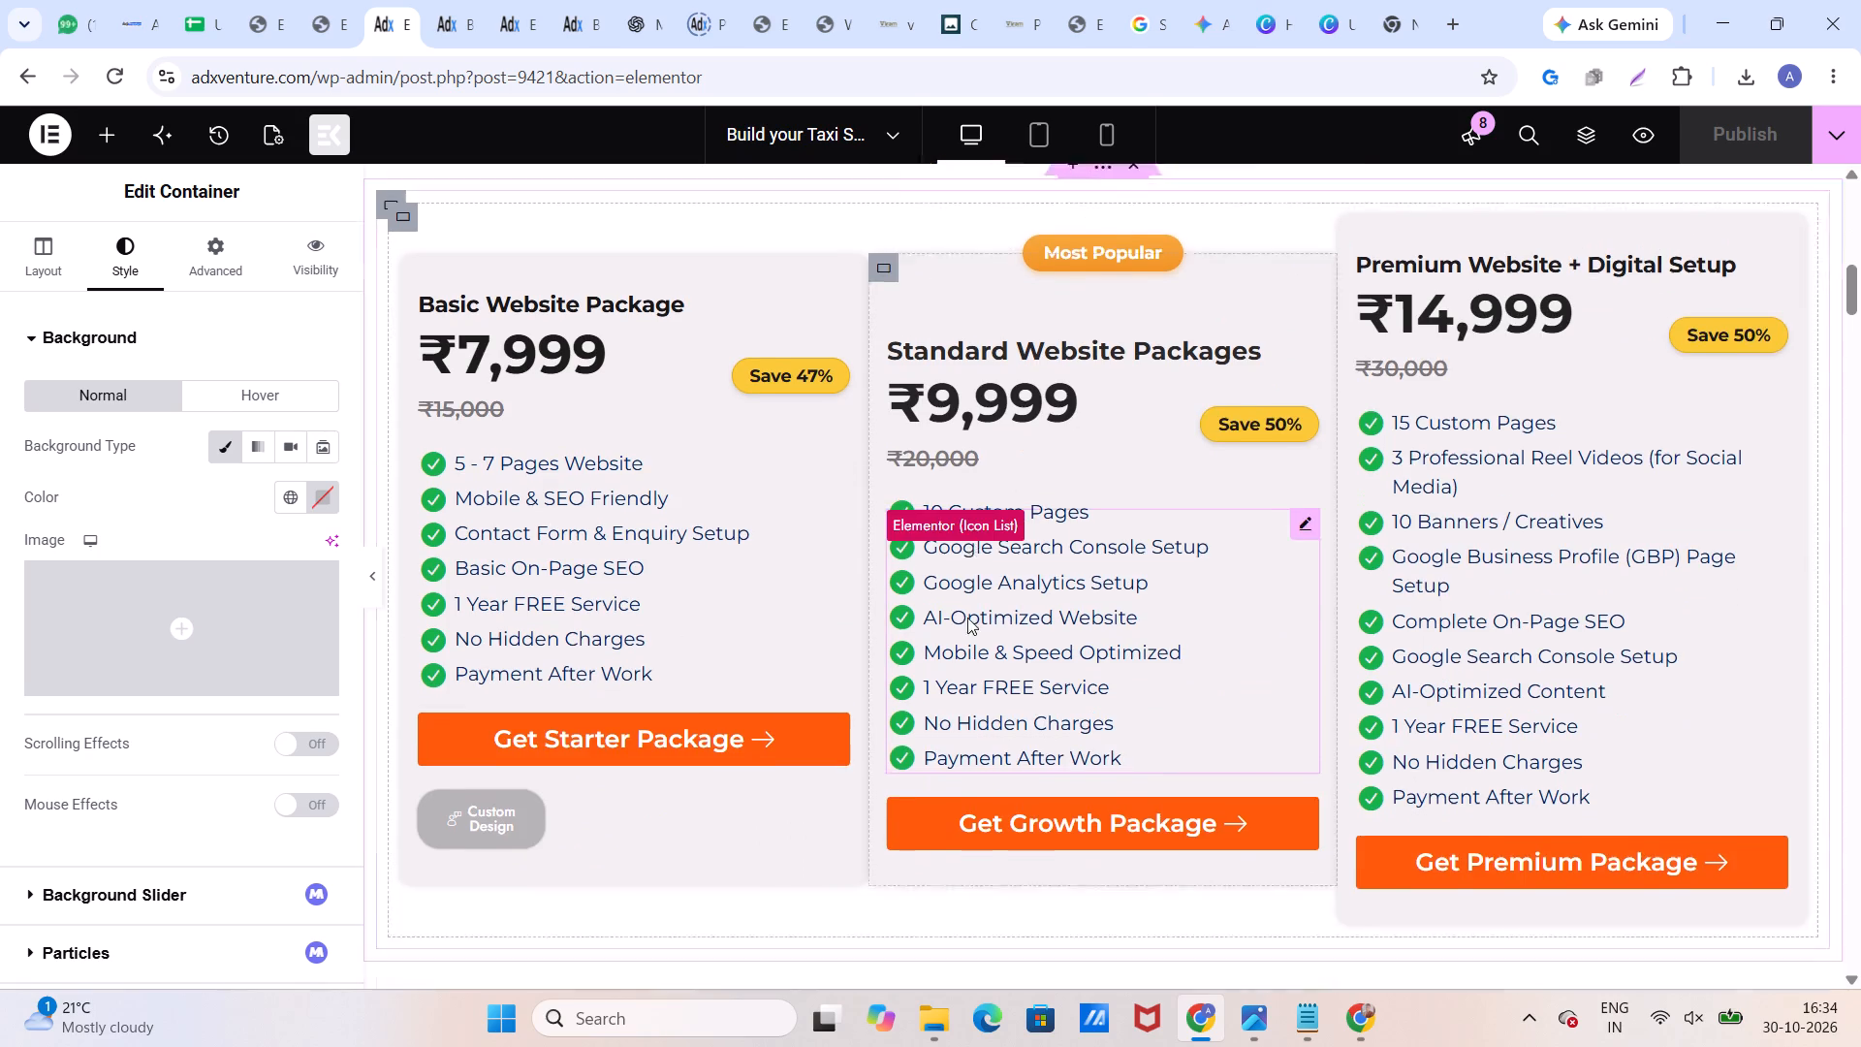
scroll(967, 618, down, 6)
scroll(967, 618, up, 4)
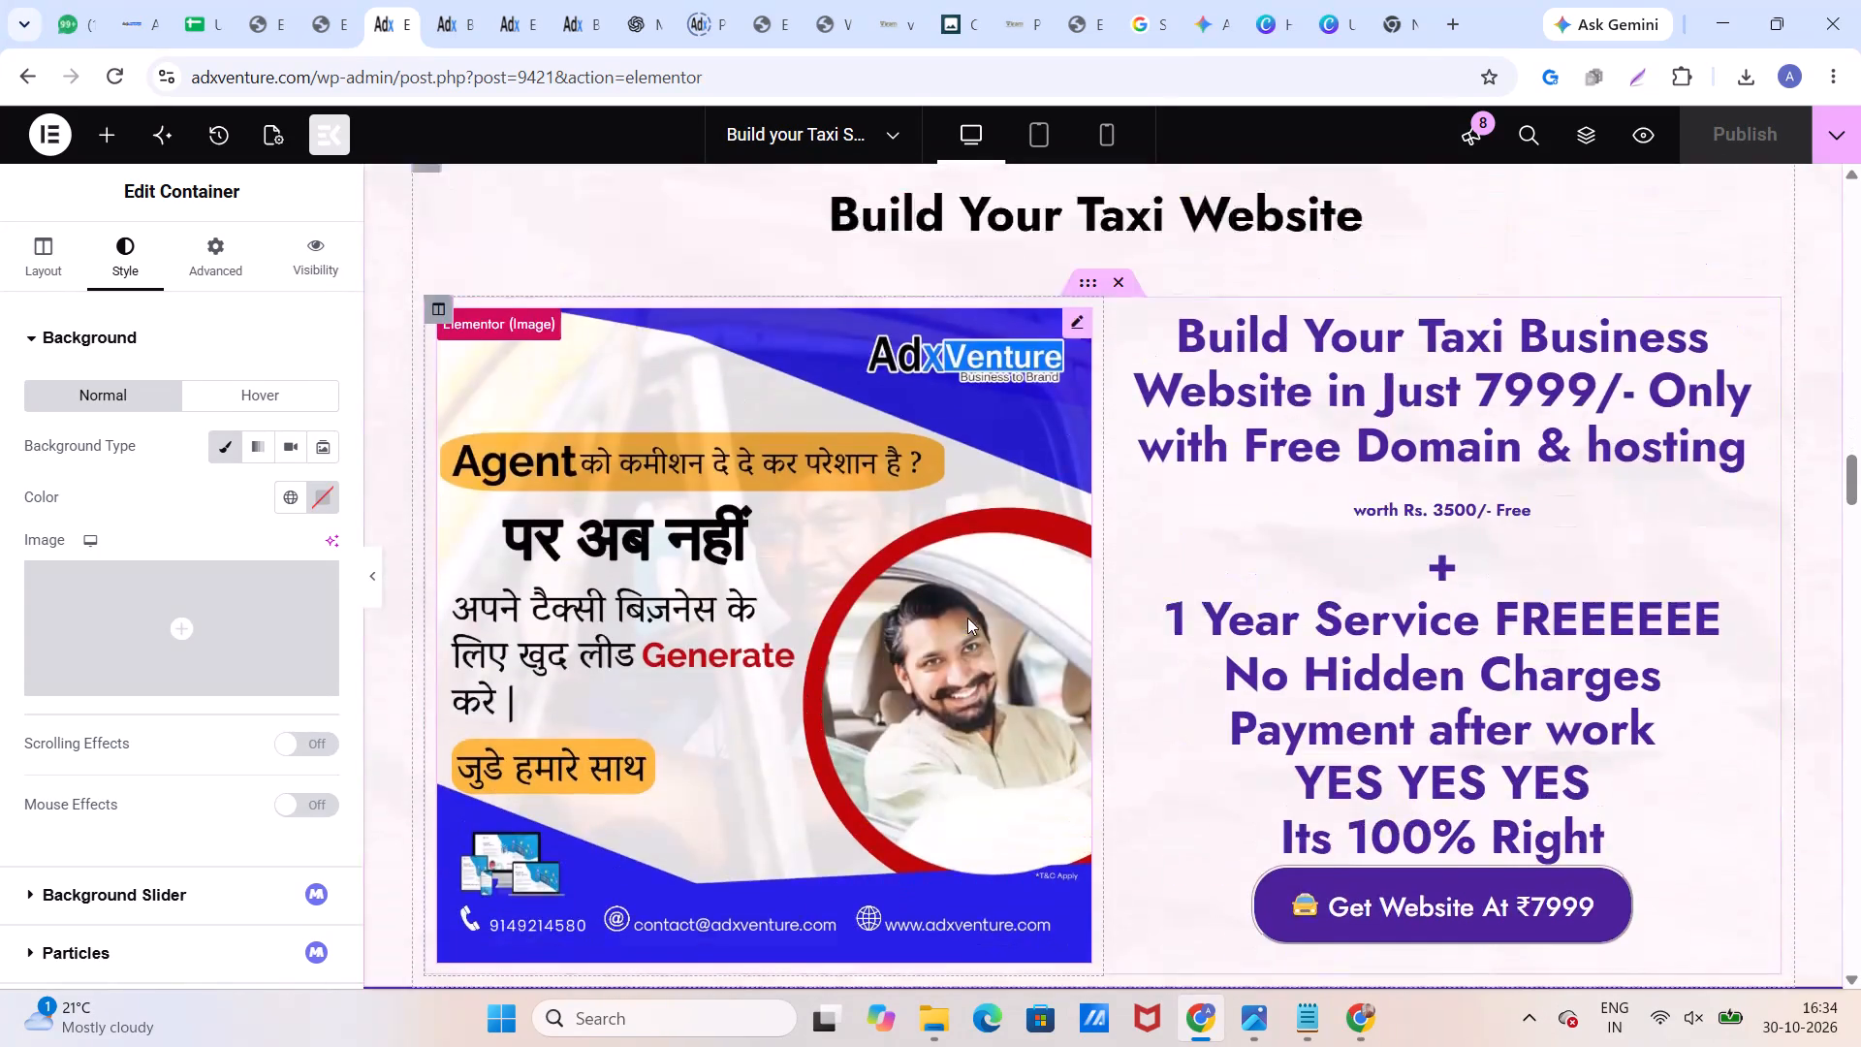
scroll(967, 618, up, 2)
scroll(967, 618, down, 3)
scroll(967, 617, up, 3)
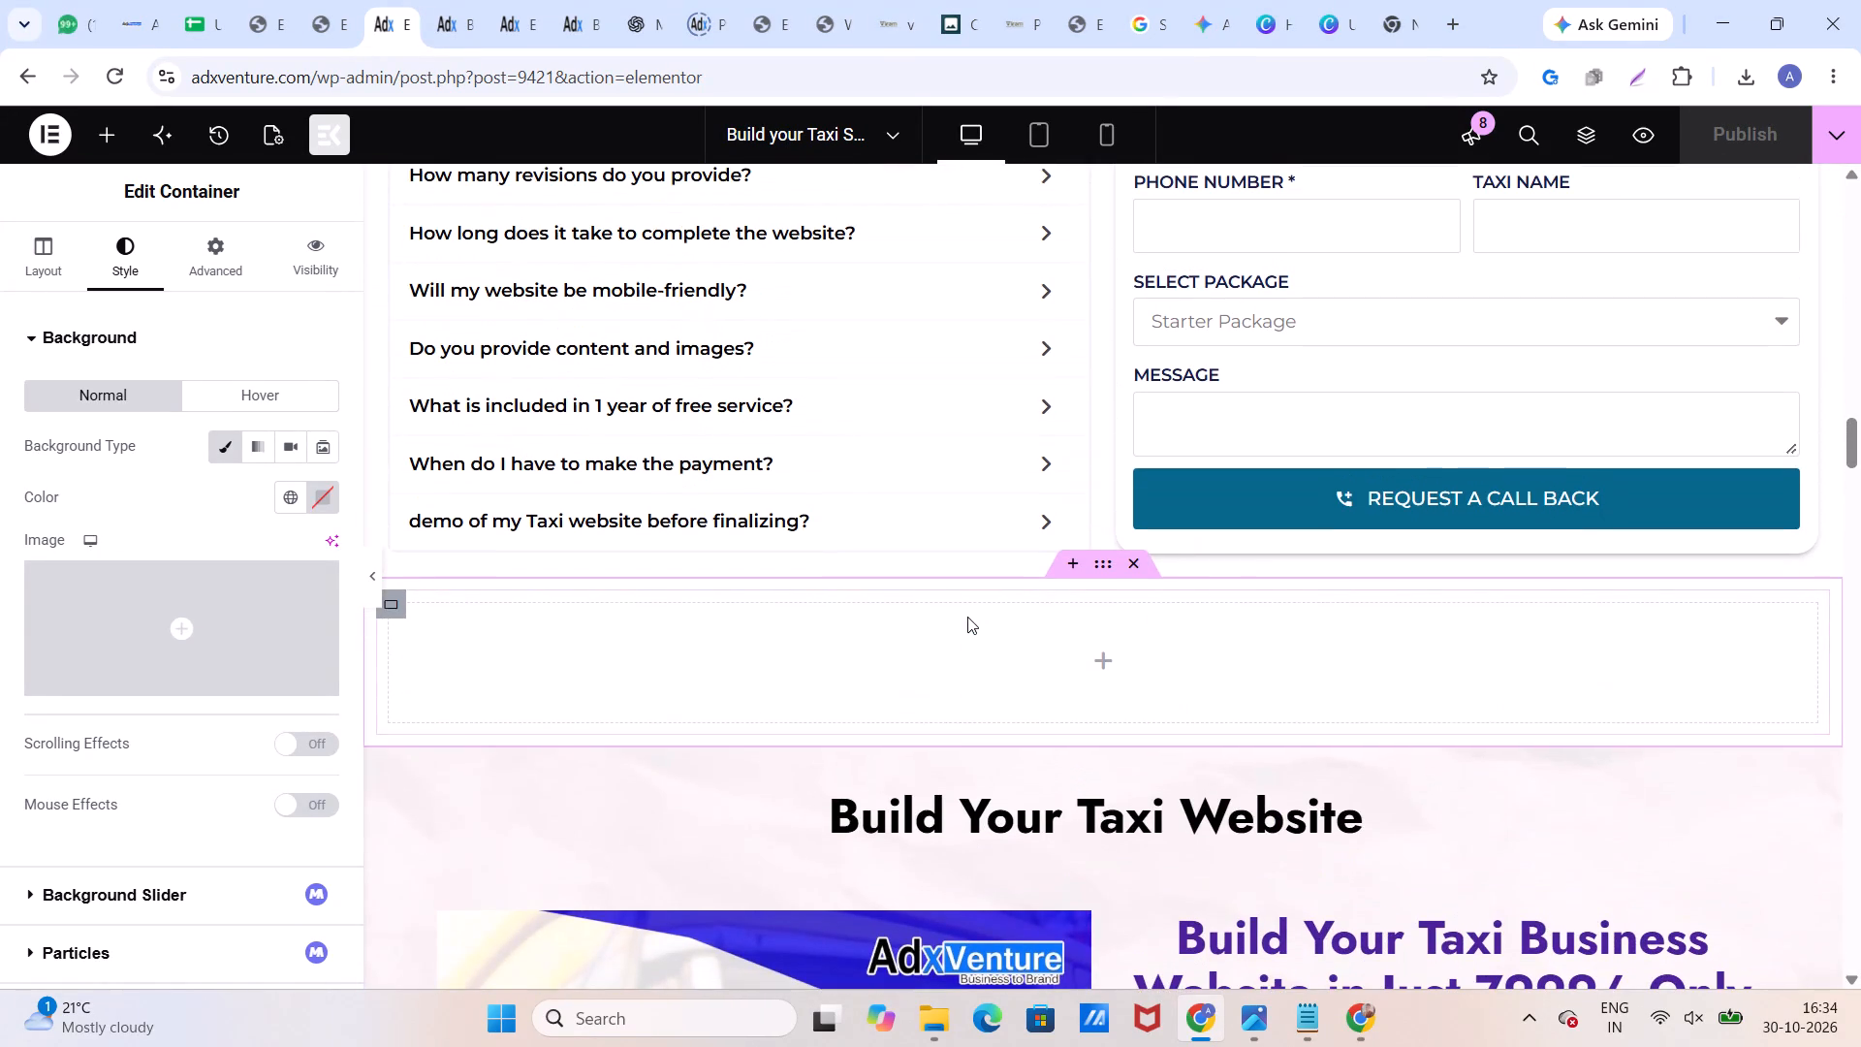
click(1111, 565)
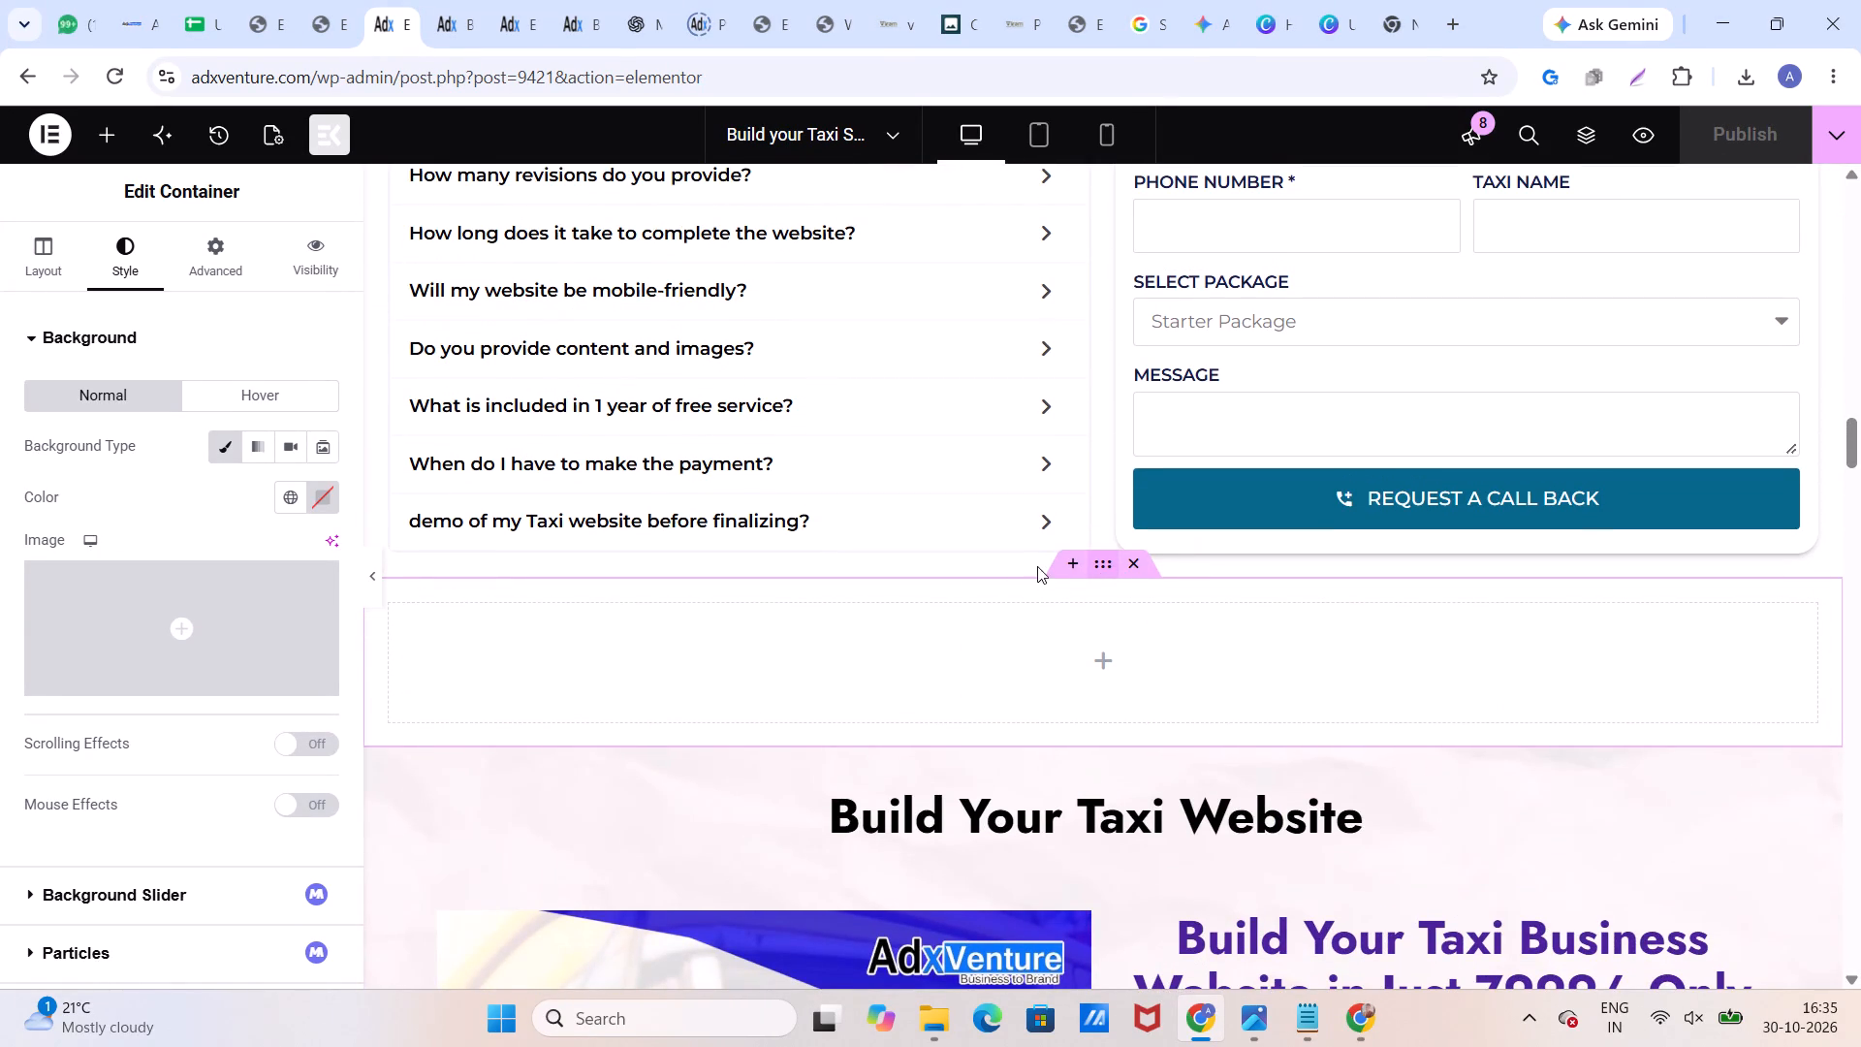
click(223, 443)
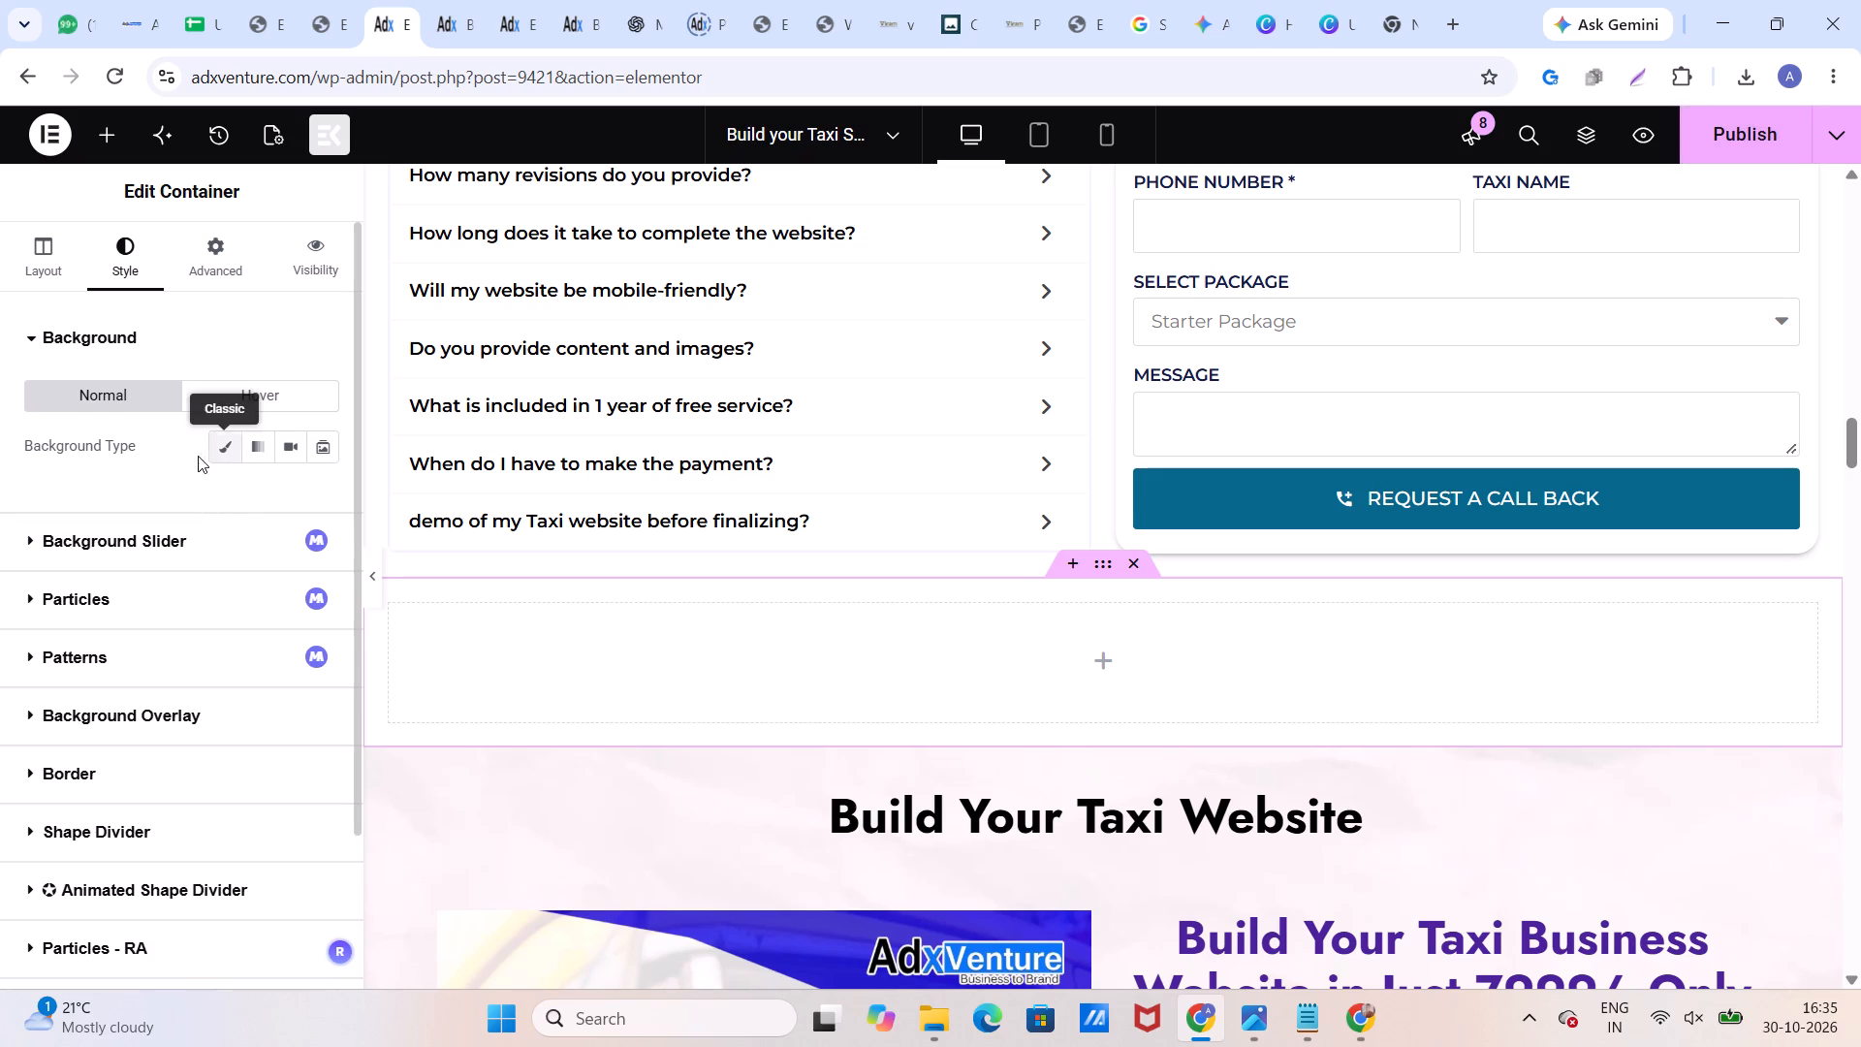
Give the empty container a Classic background overlay using the image Taxi_Banner_No_Text-100kb uploaded from the Downloads folder.
click(137, 710)
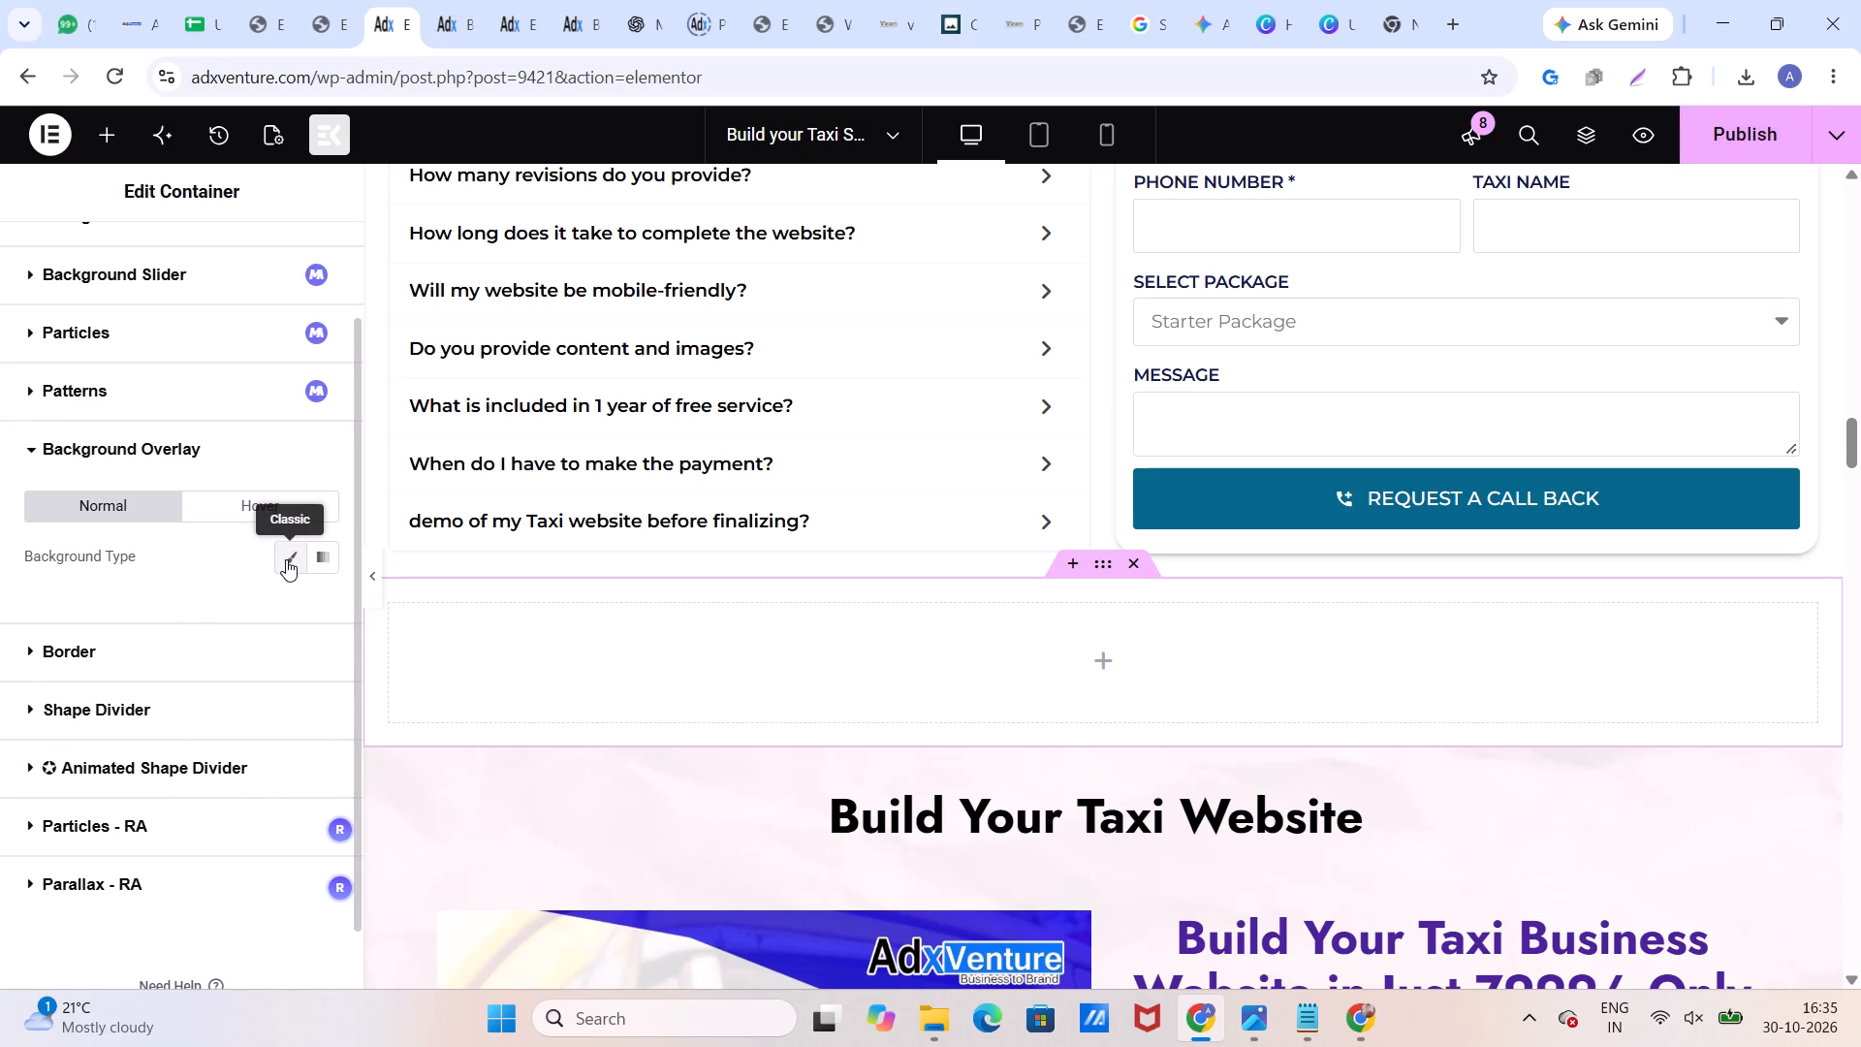
click(286, 559)
click(155, 714)
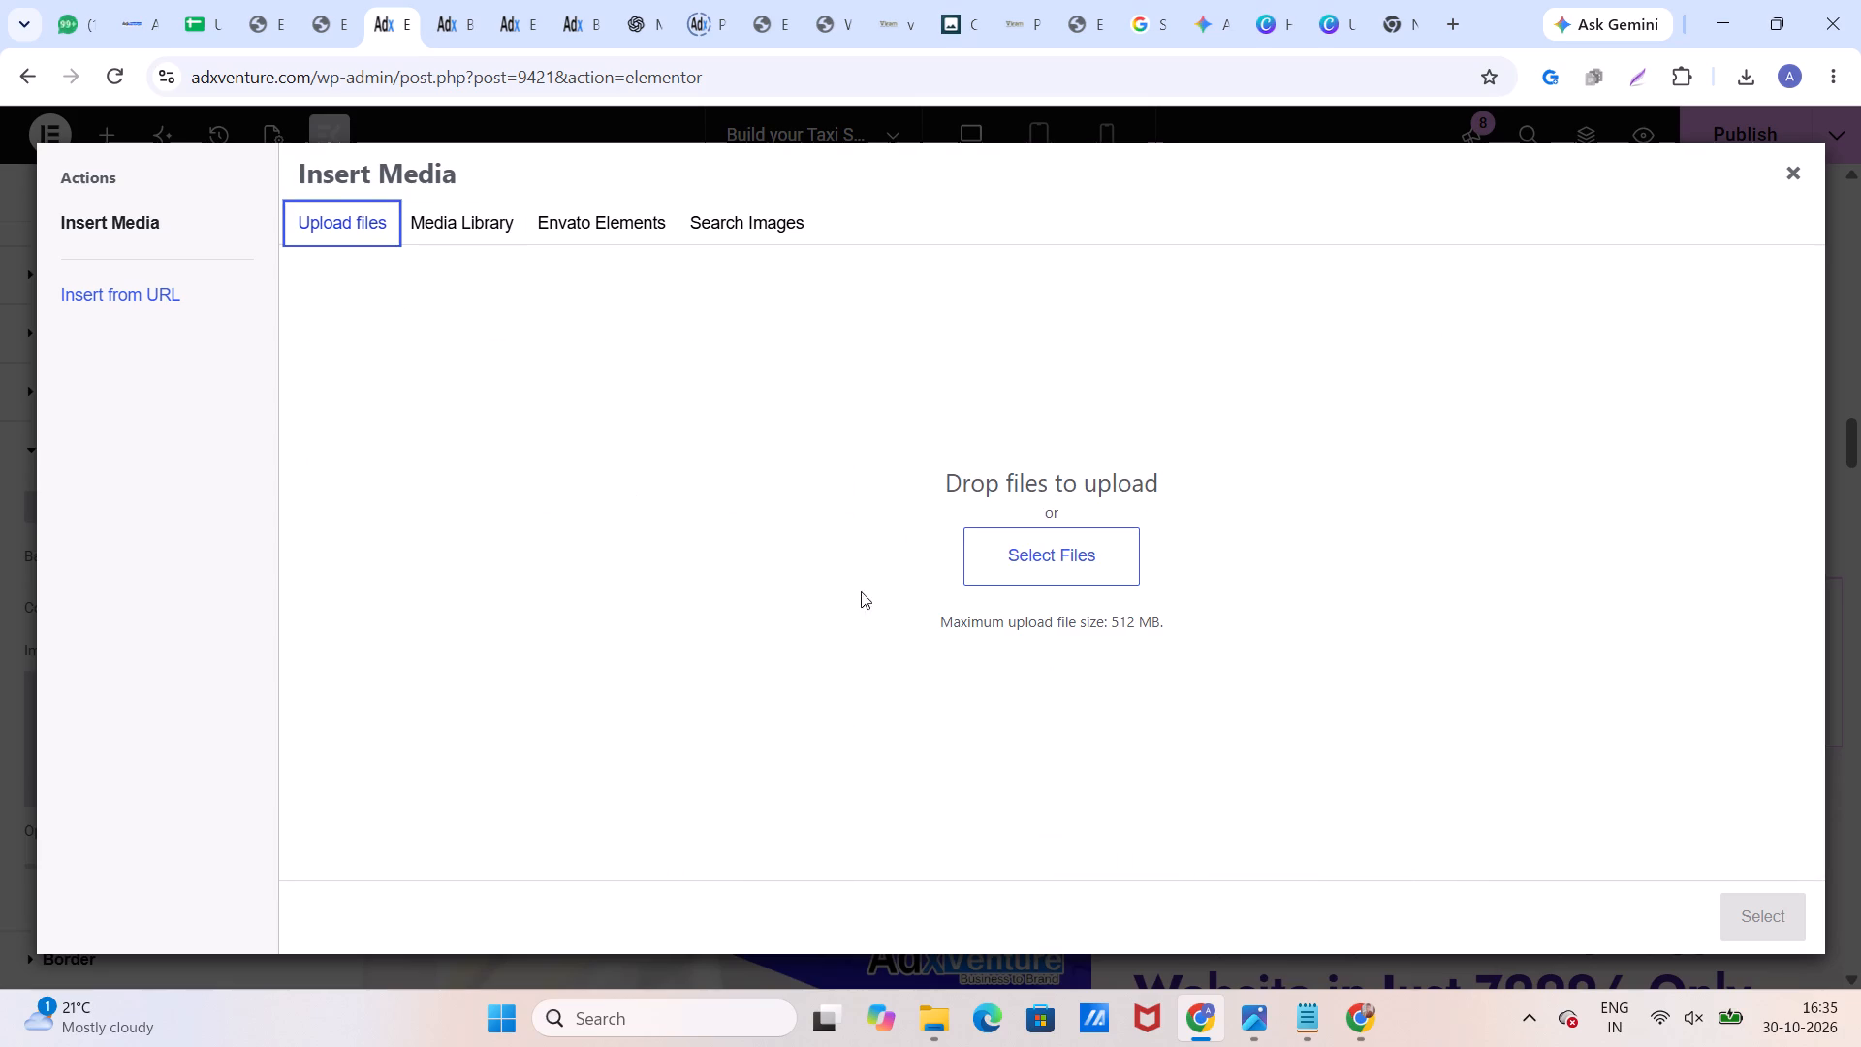
click(1006, 573)
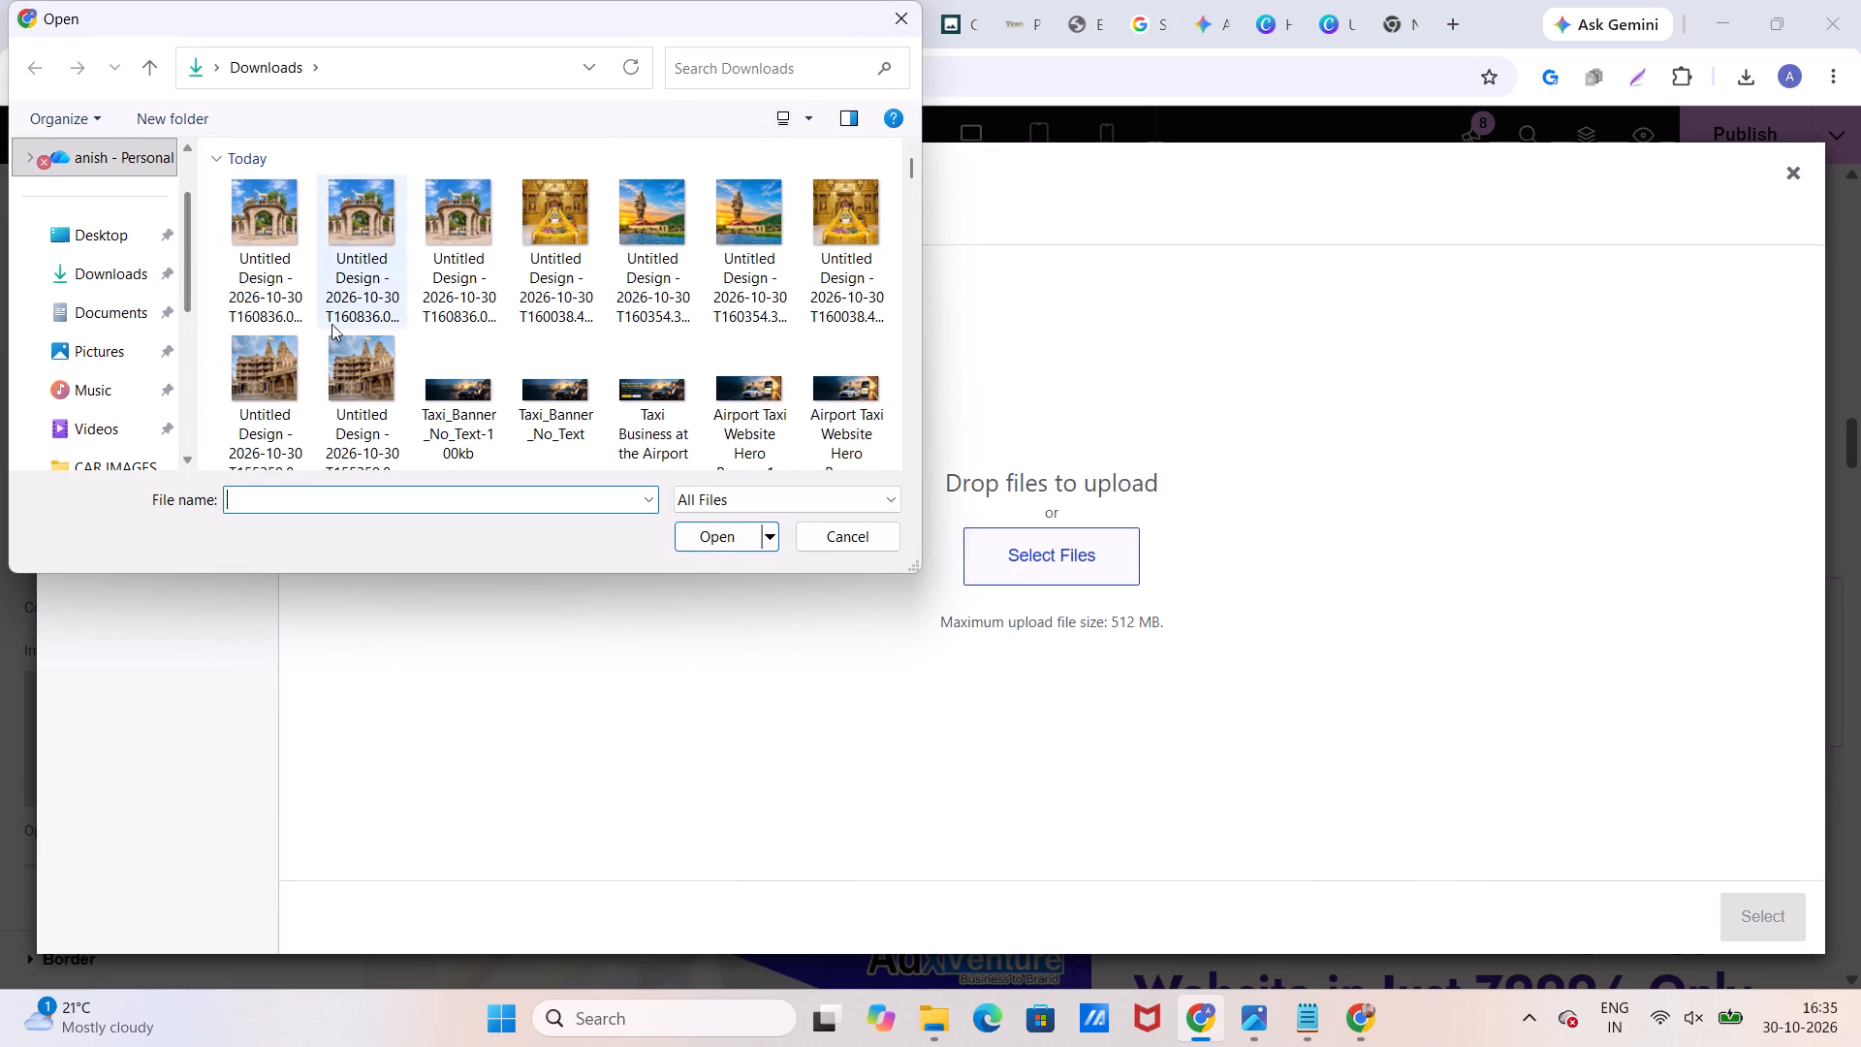
double_click(467, 404)
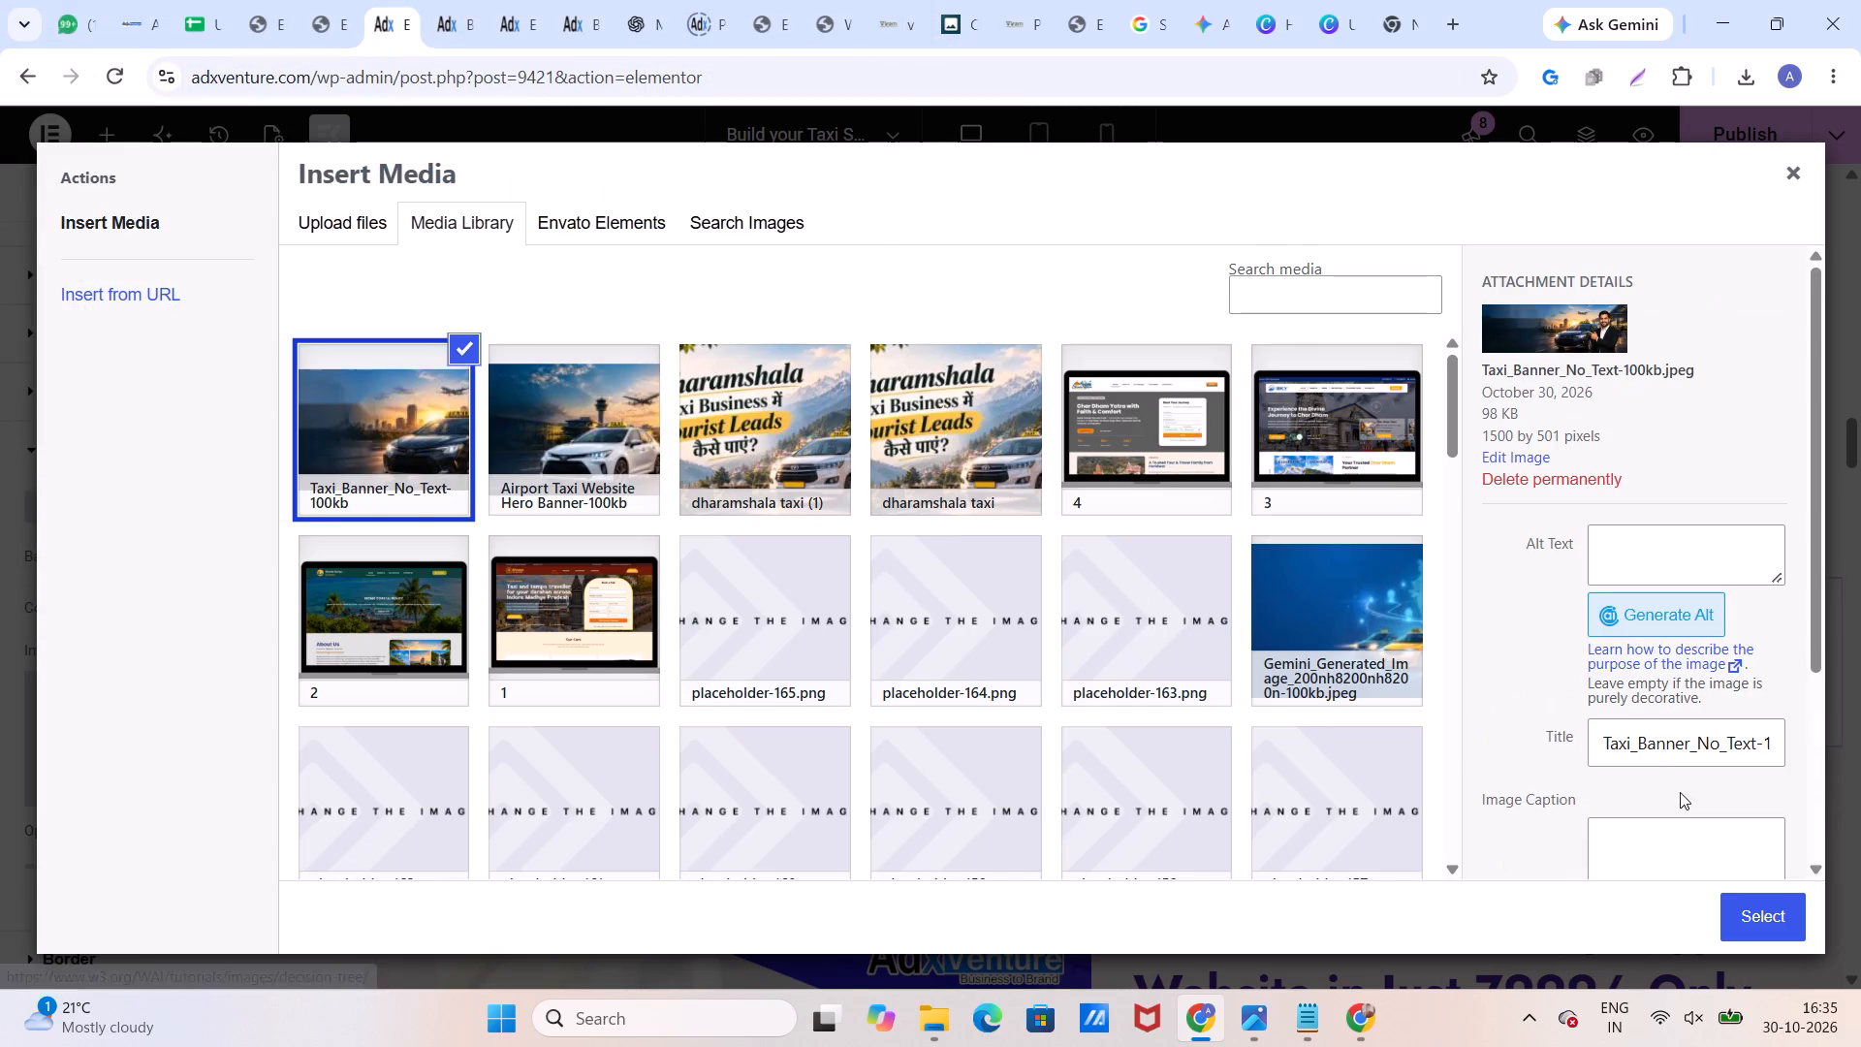
click(1751, 906)
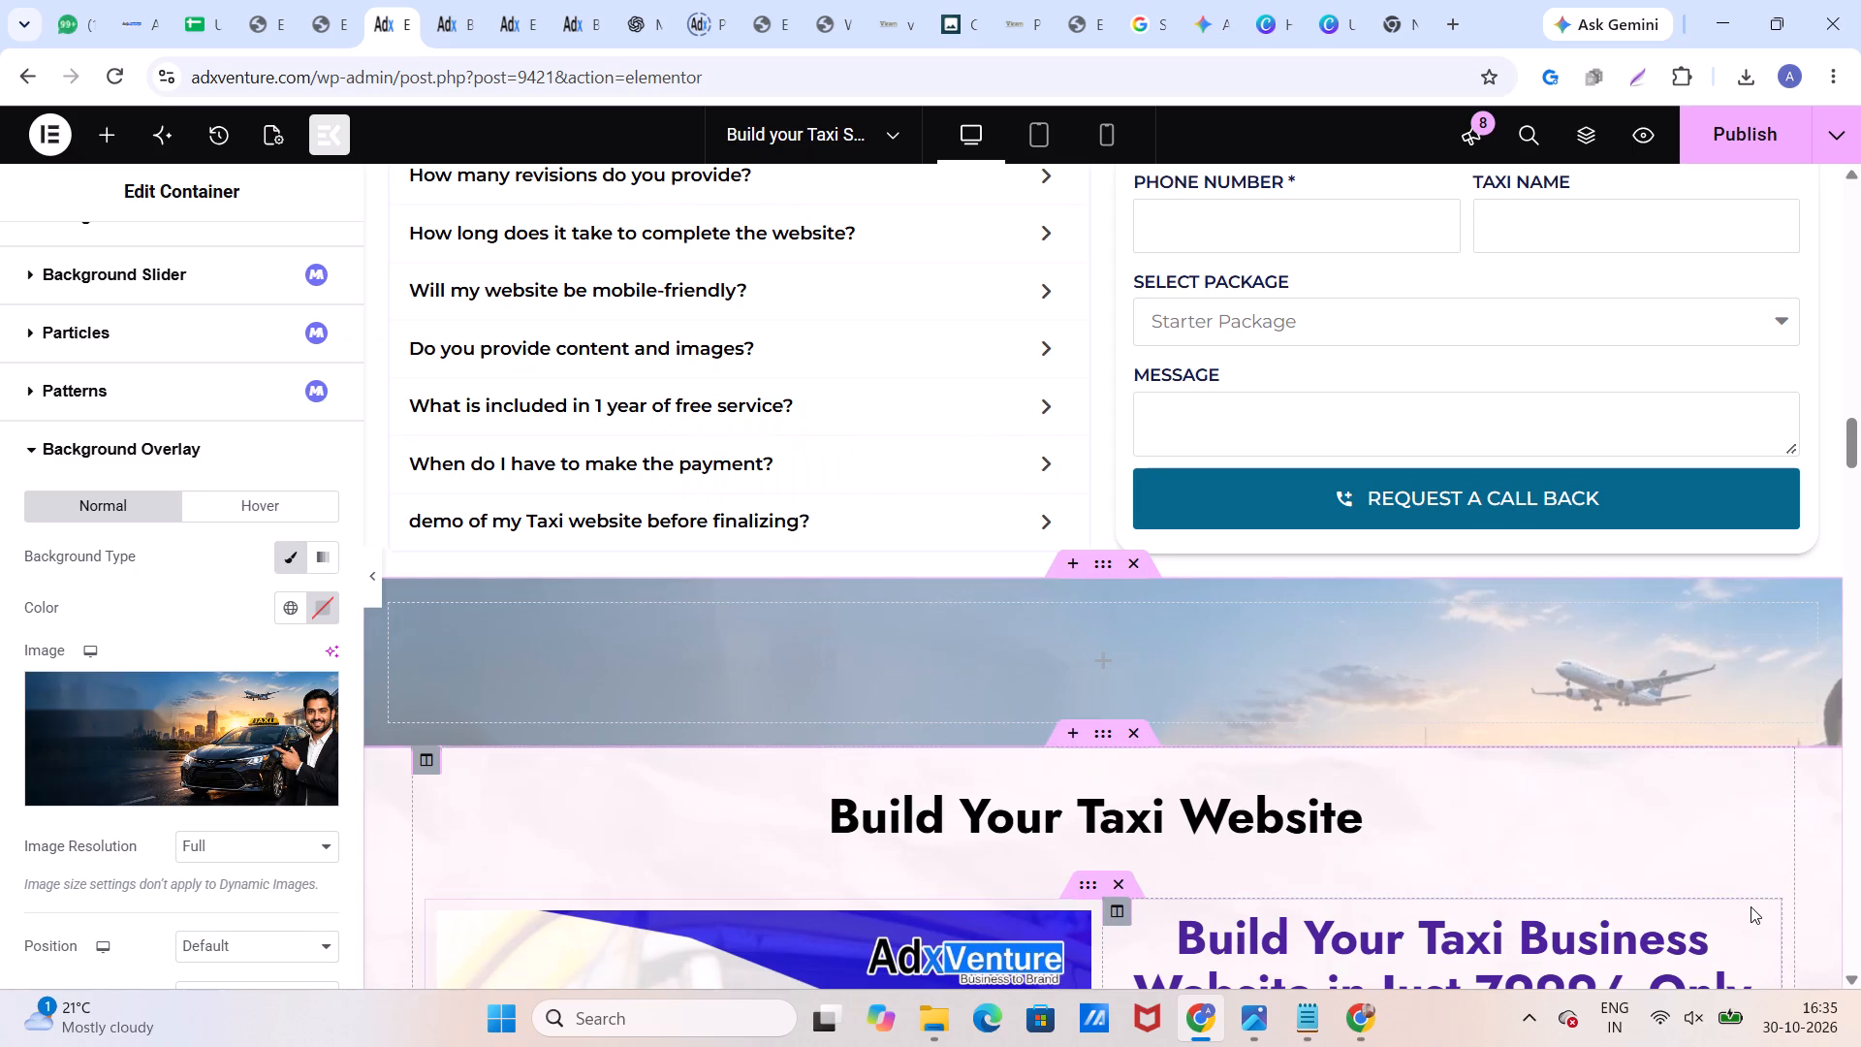
scroll(1150, 608, down, 2)
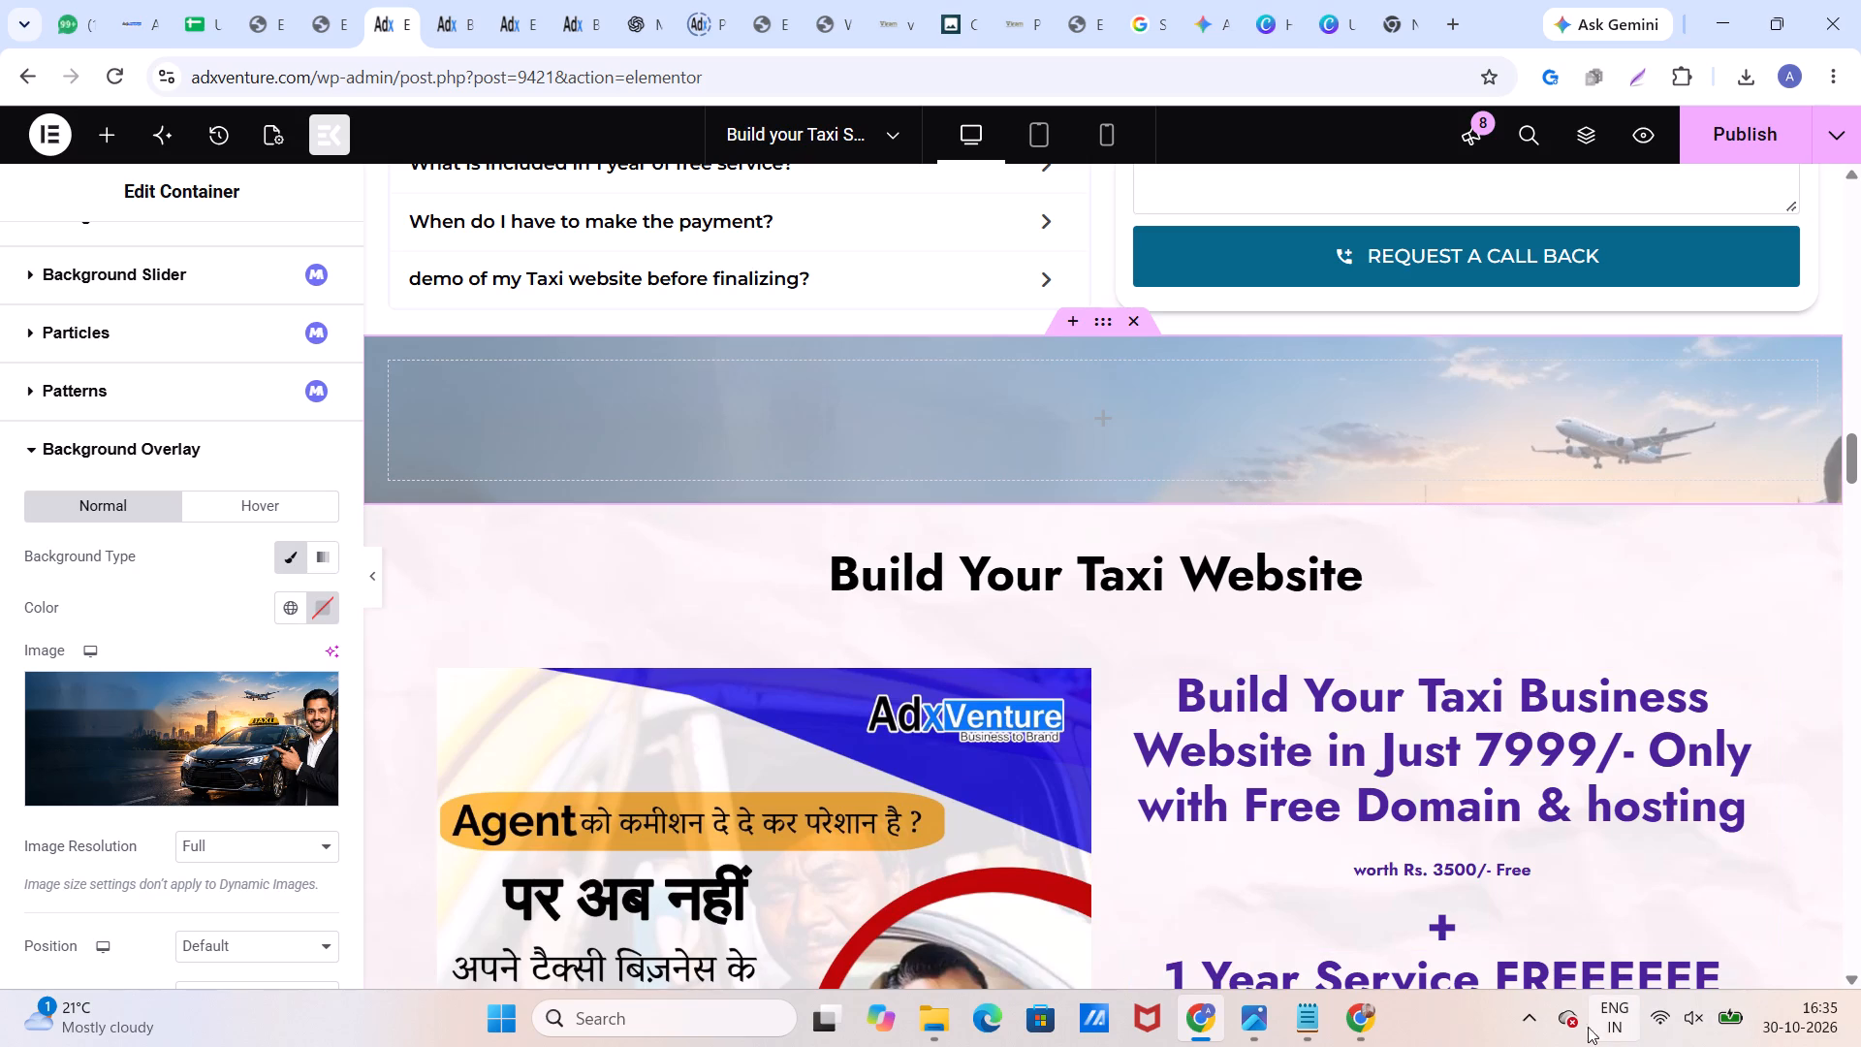
Show the hidden background app icons in the Windows system tray.
click(1532, 1016)
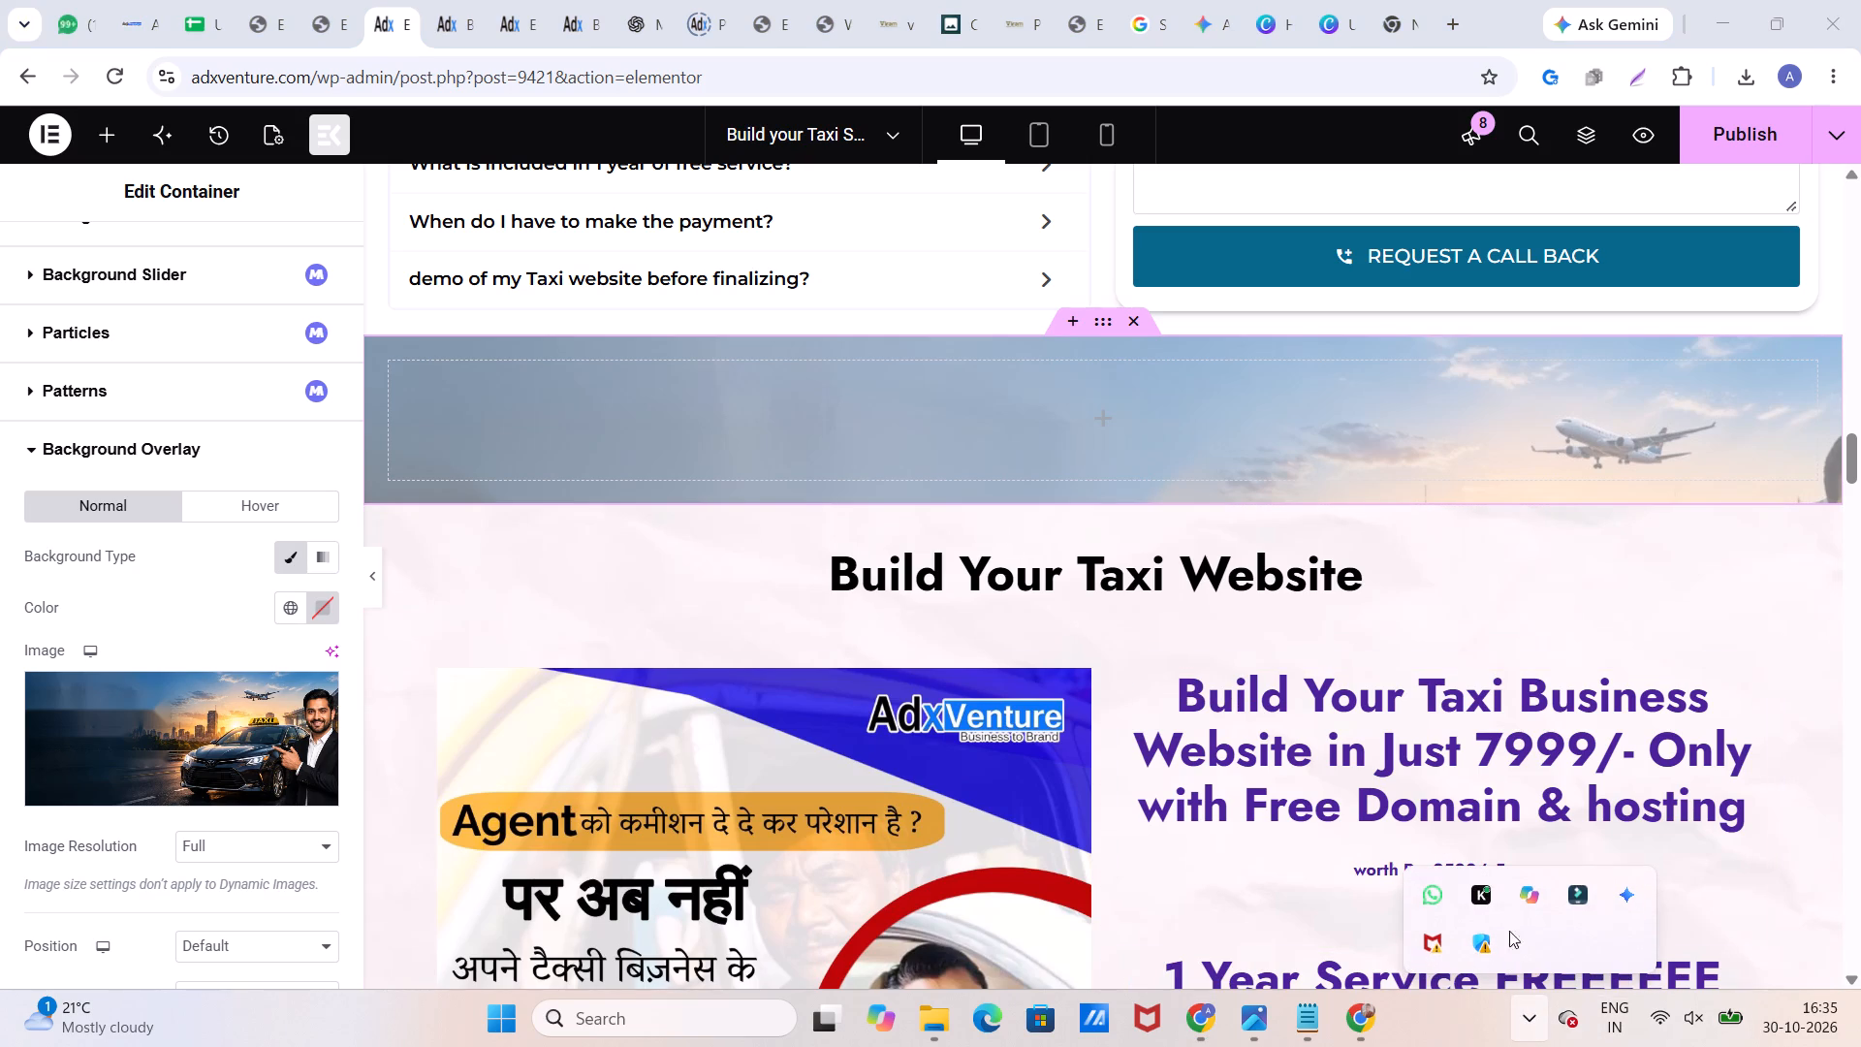
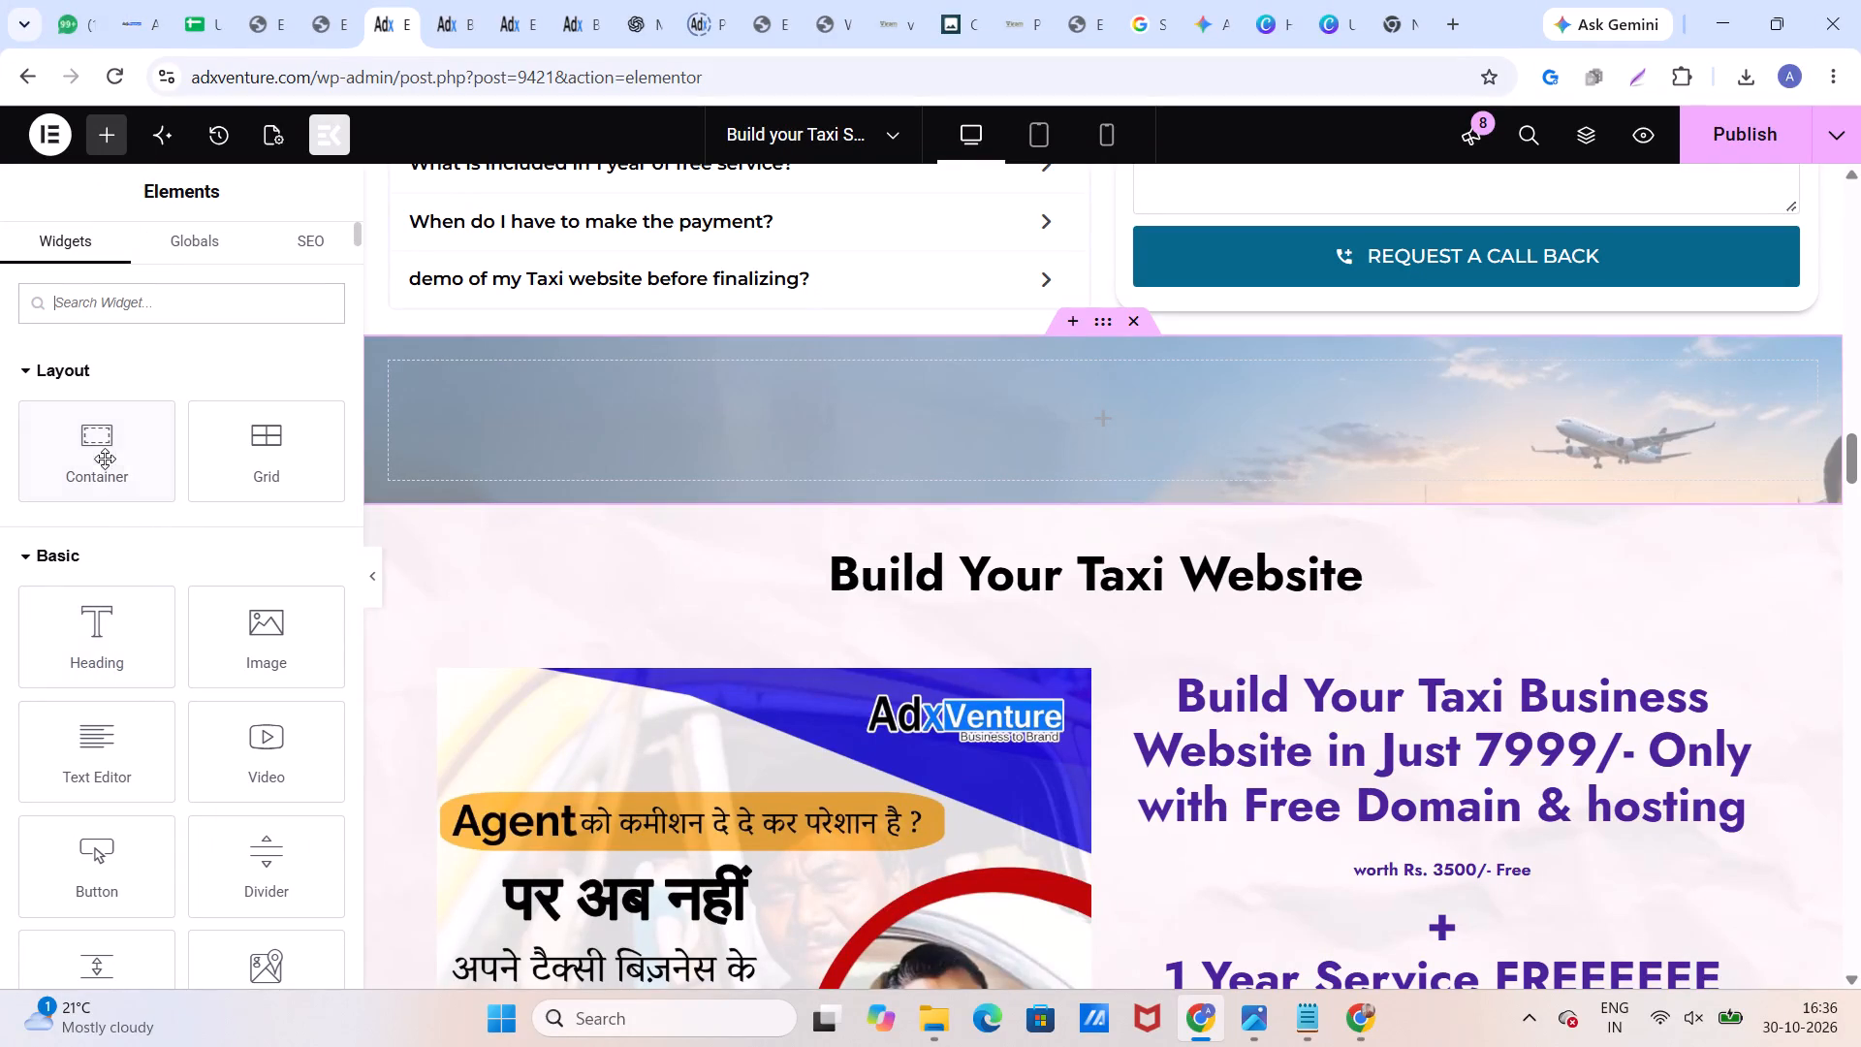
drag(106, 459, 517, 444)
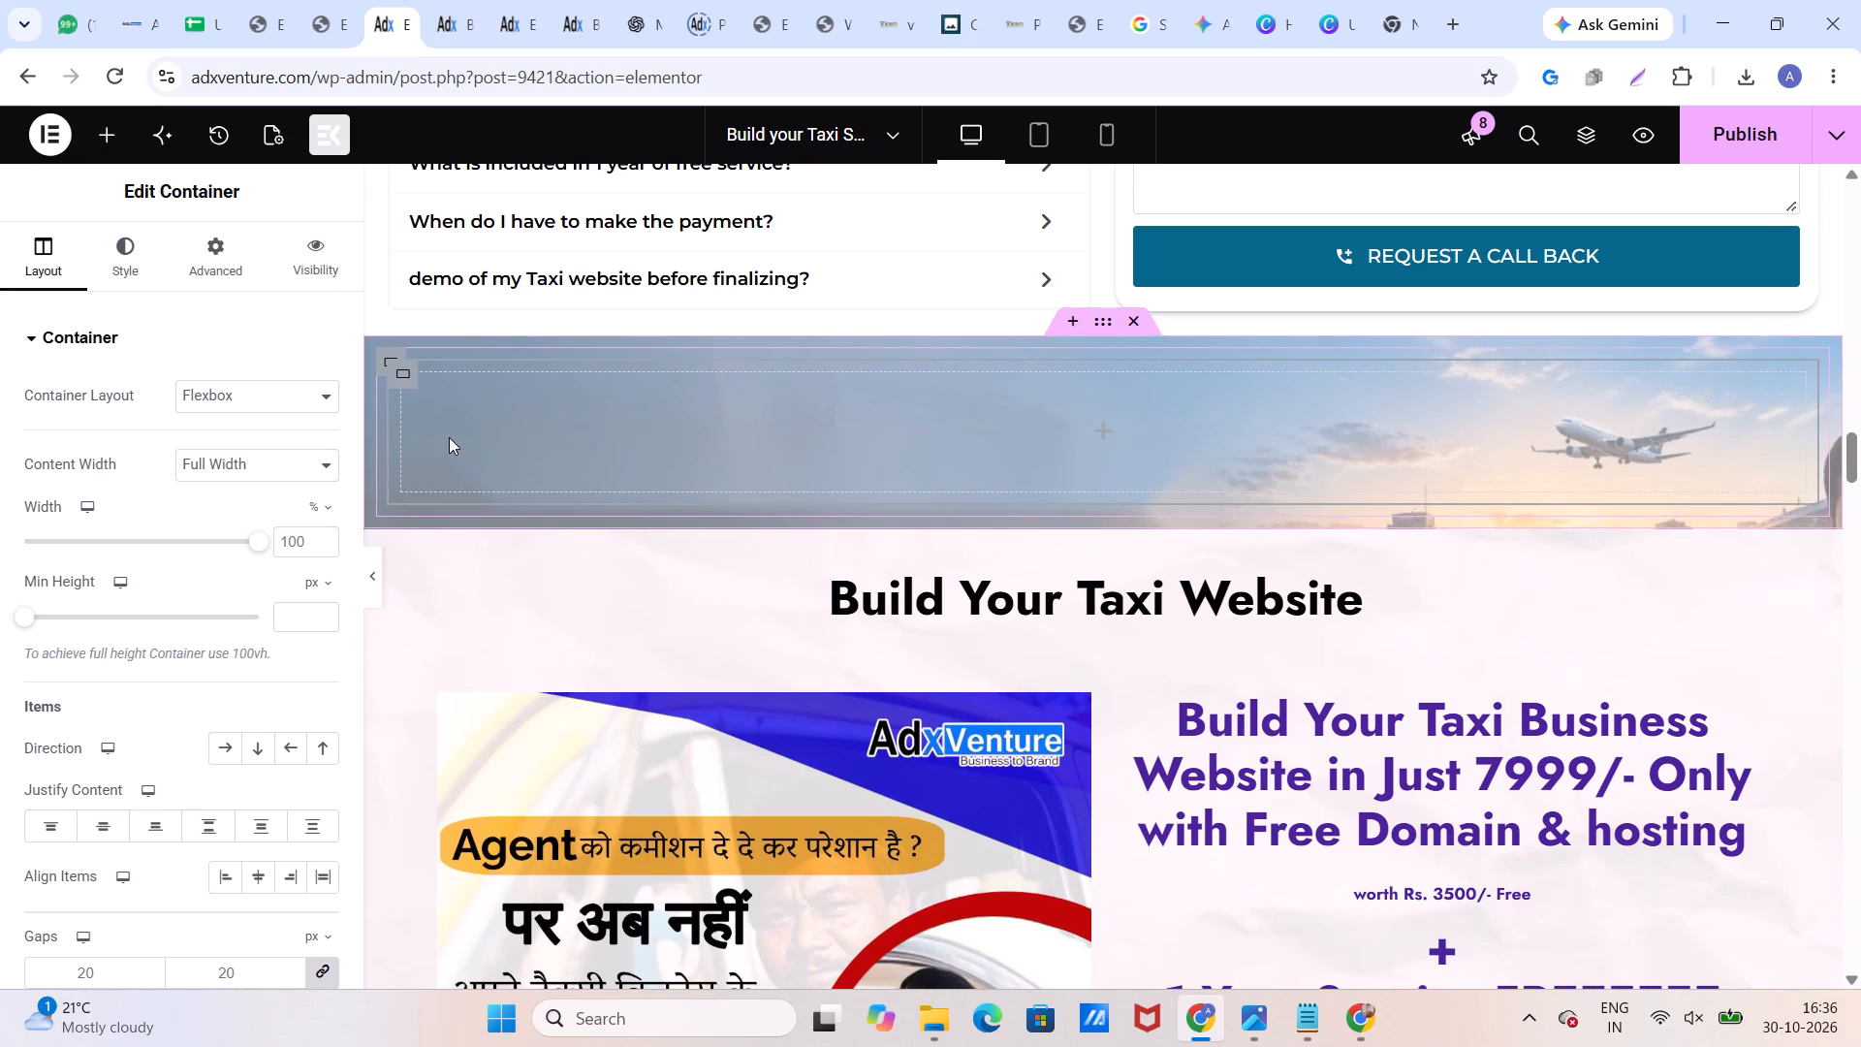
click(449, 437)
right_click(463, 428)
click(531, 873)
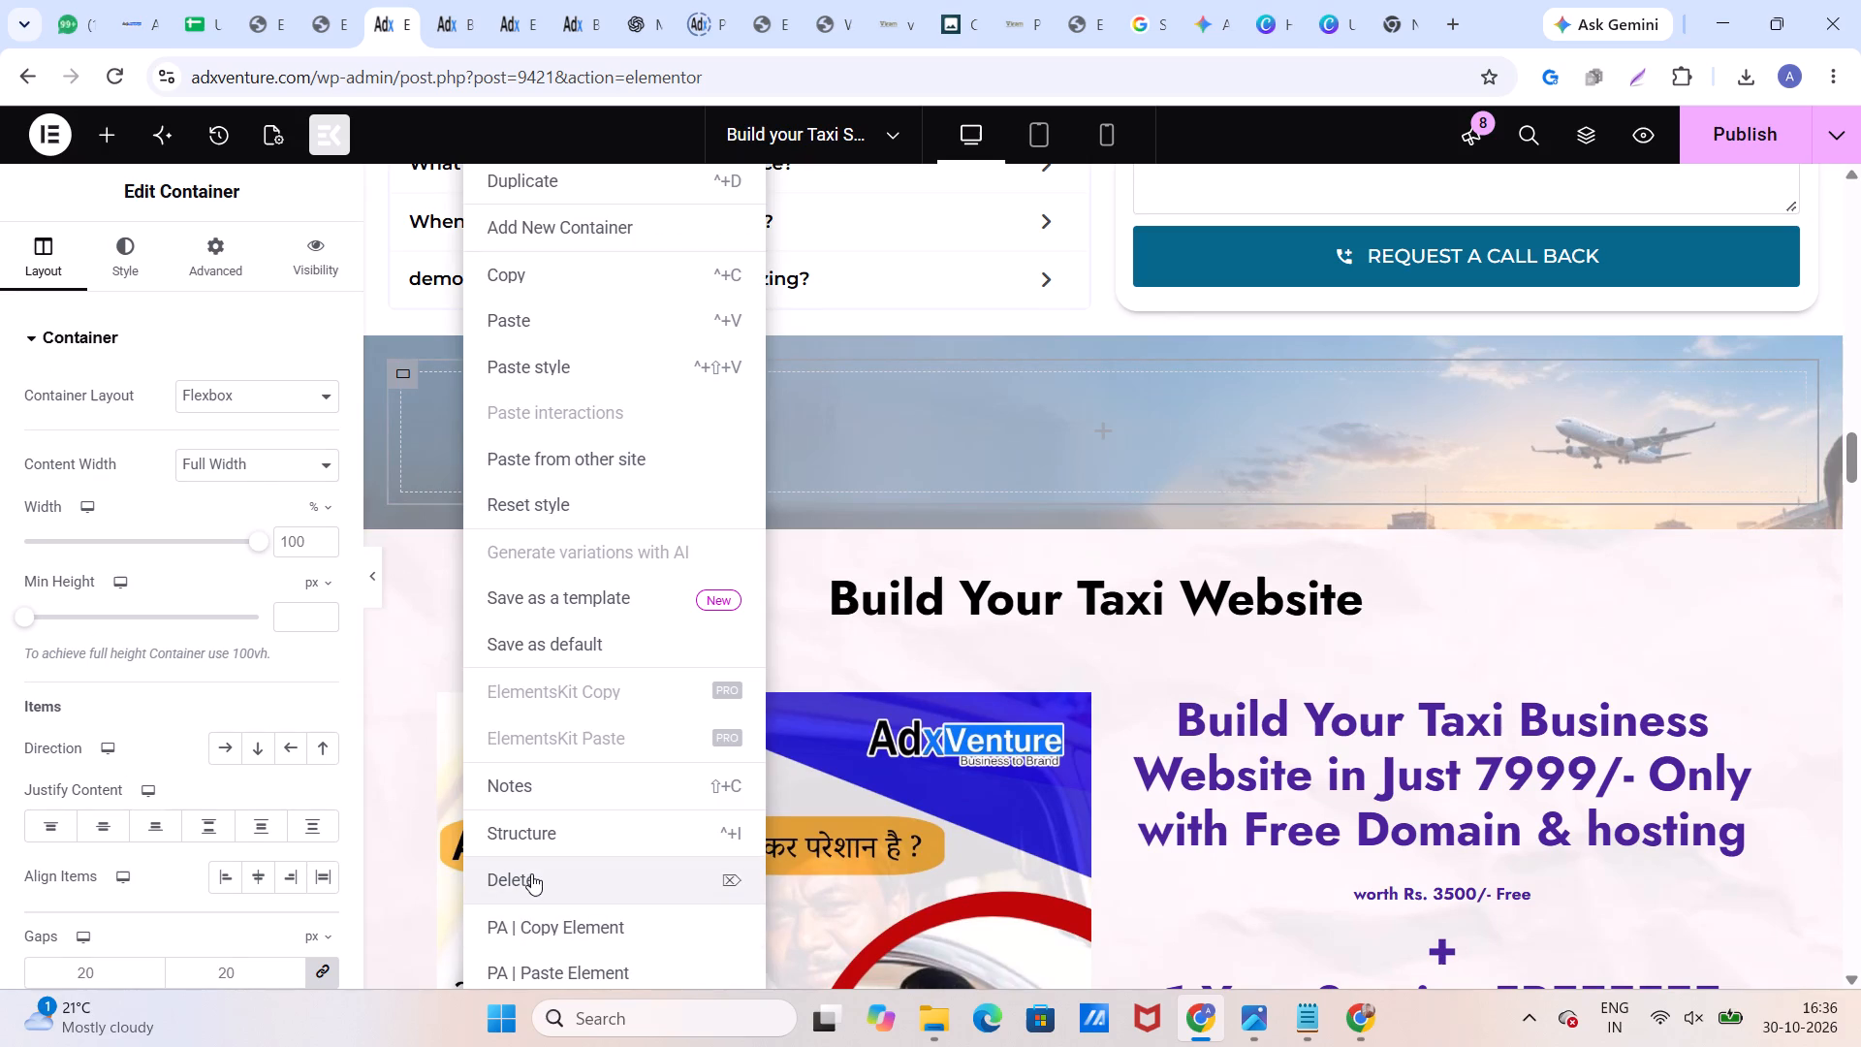
Add a Heading widget inside the empty inner container of the airplane-sky banner above Build Your Taxi Website.
click(393, 366)
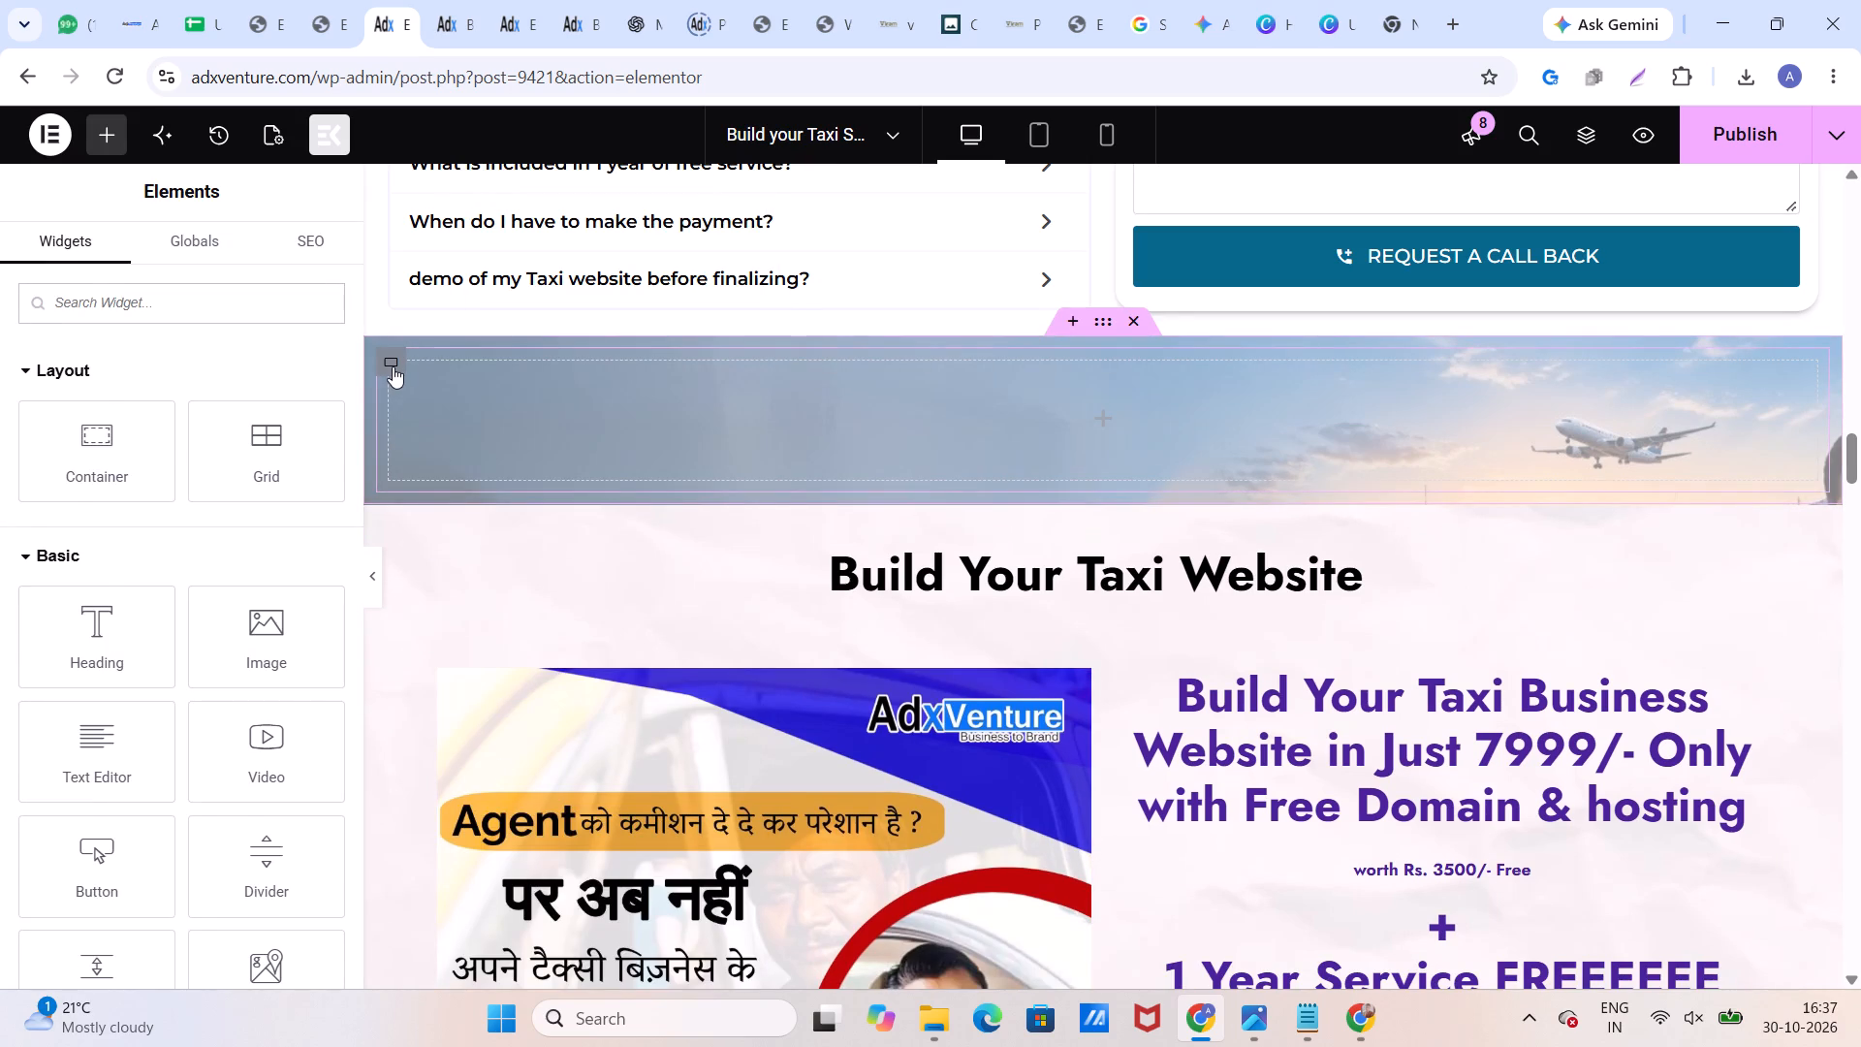
click(517, 409)
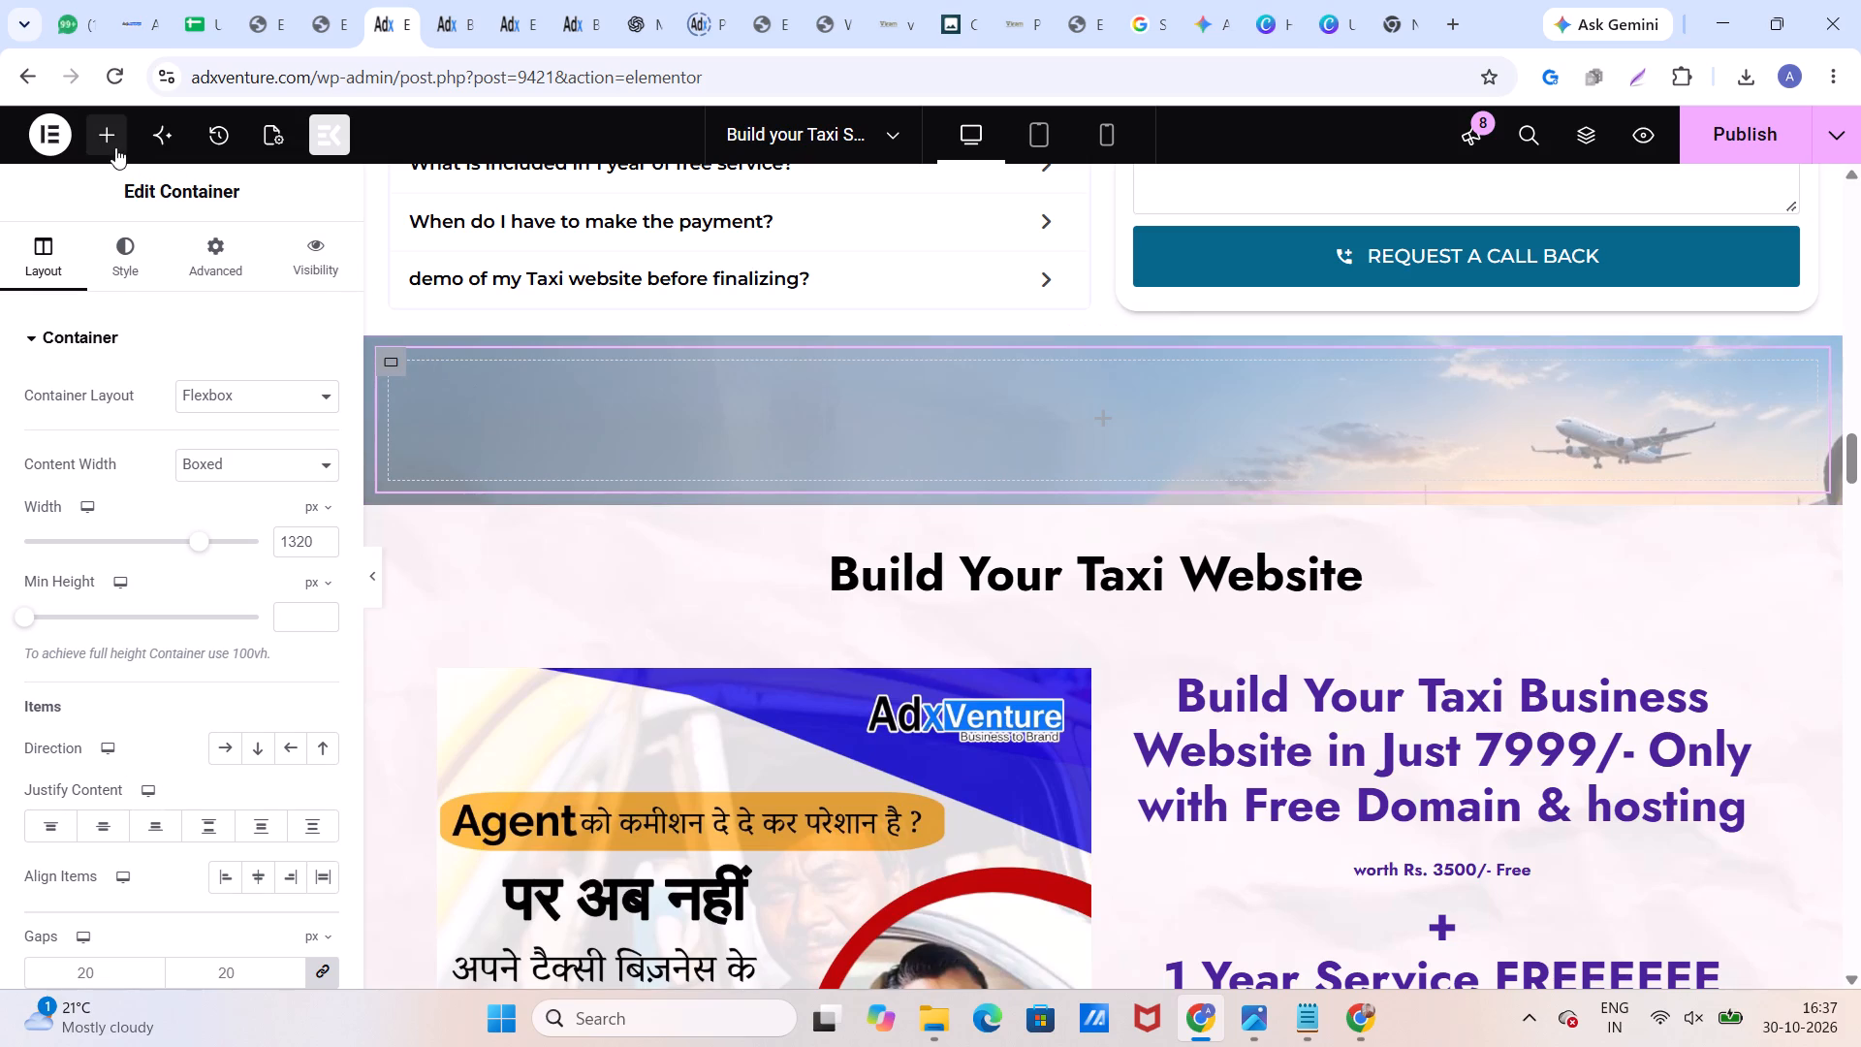
click(113, 146)
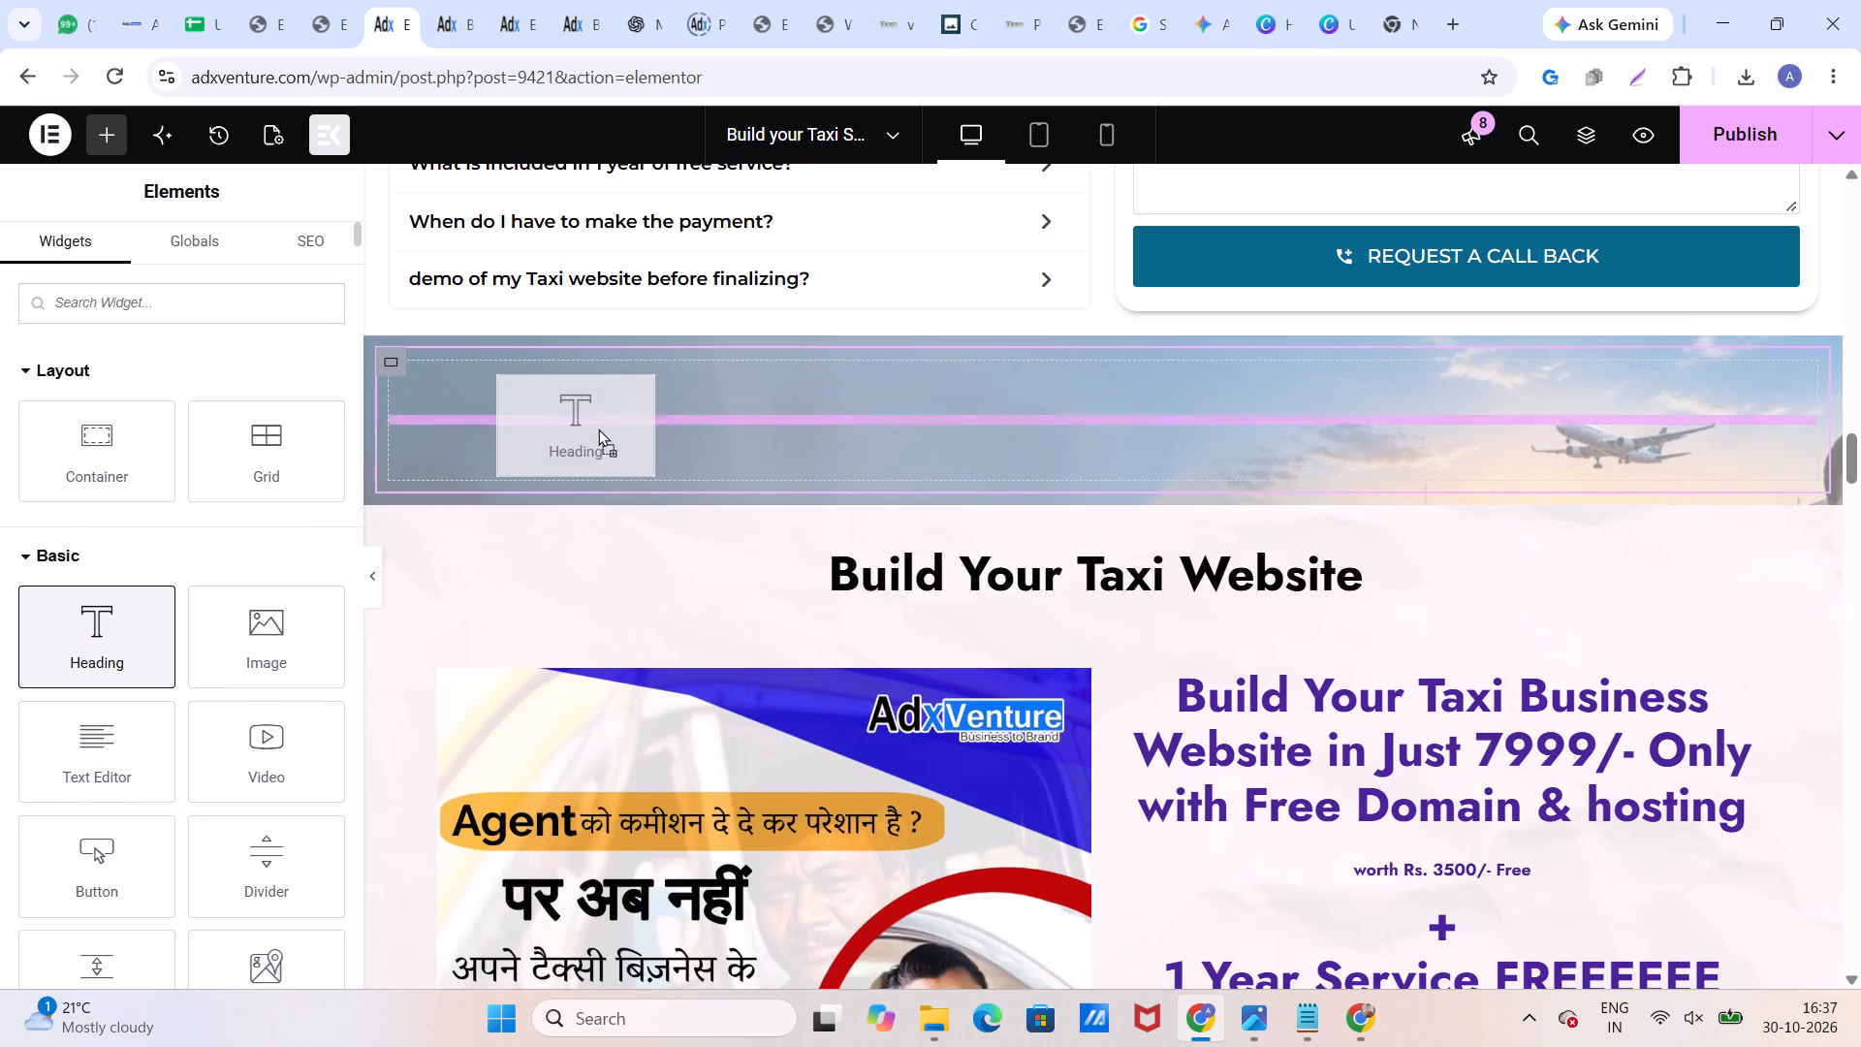
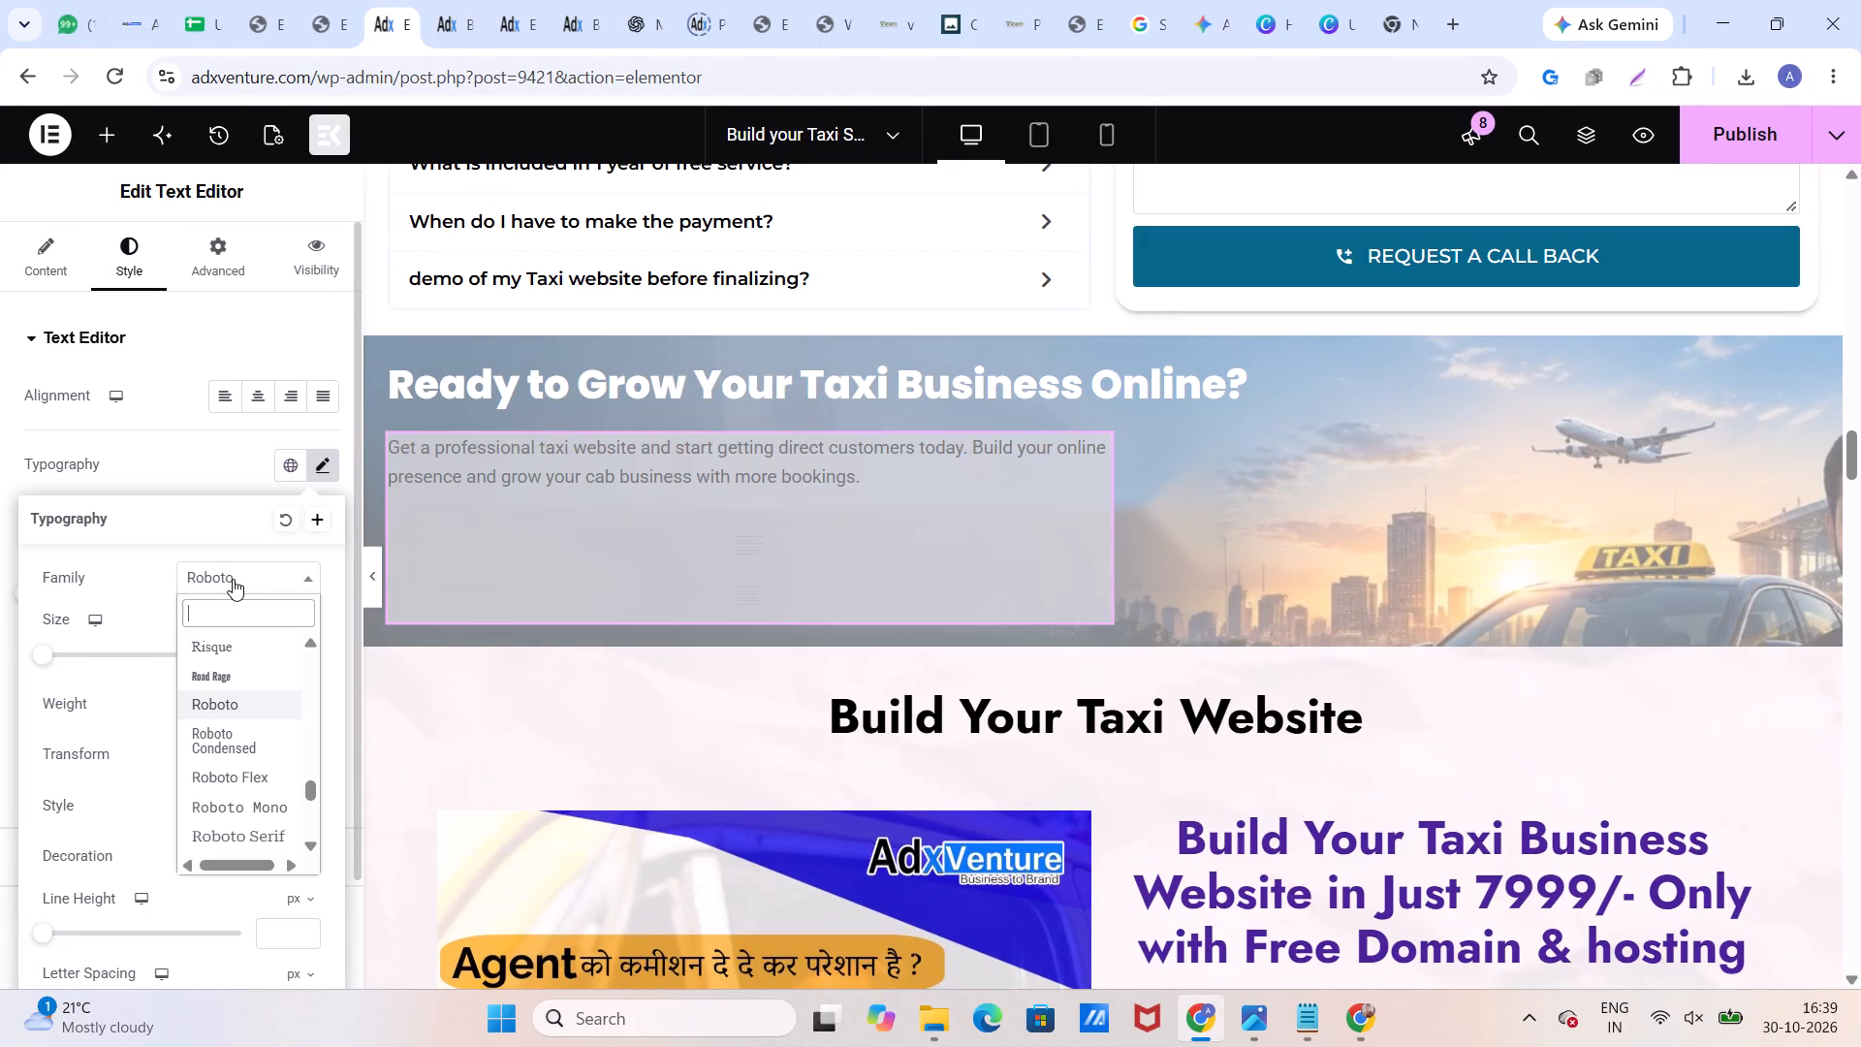
Set the font family of the banner's description text to Poppins.
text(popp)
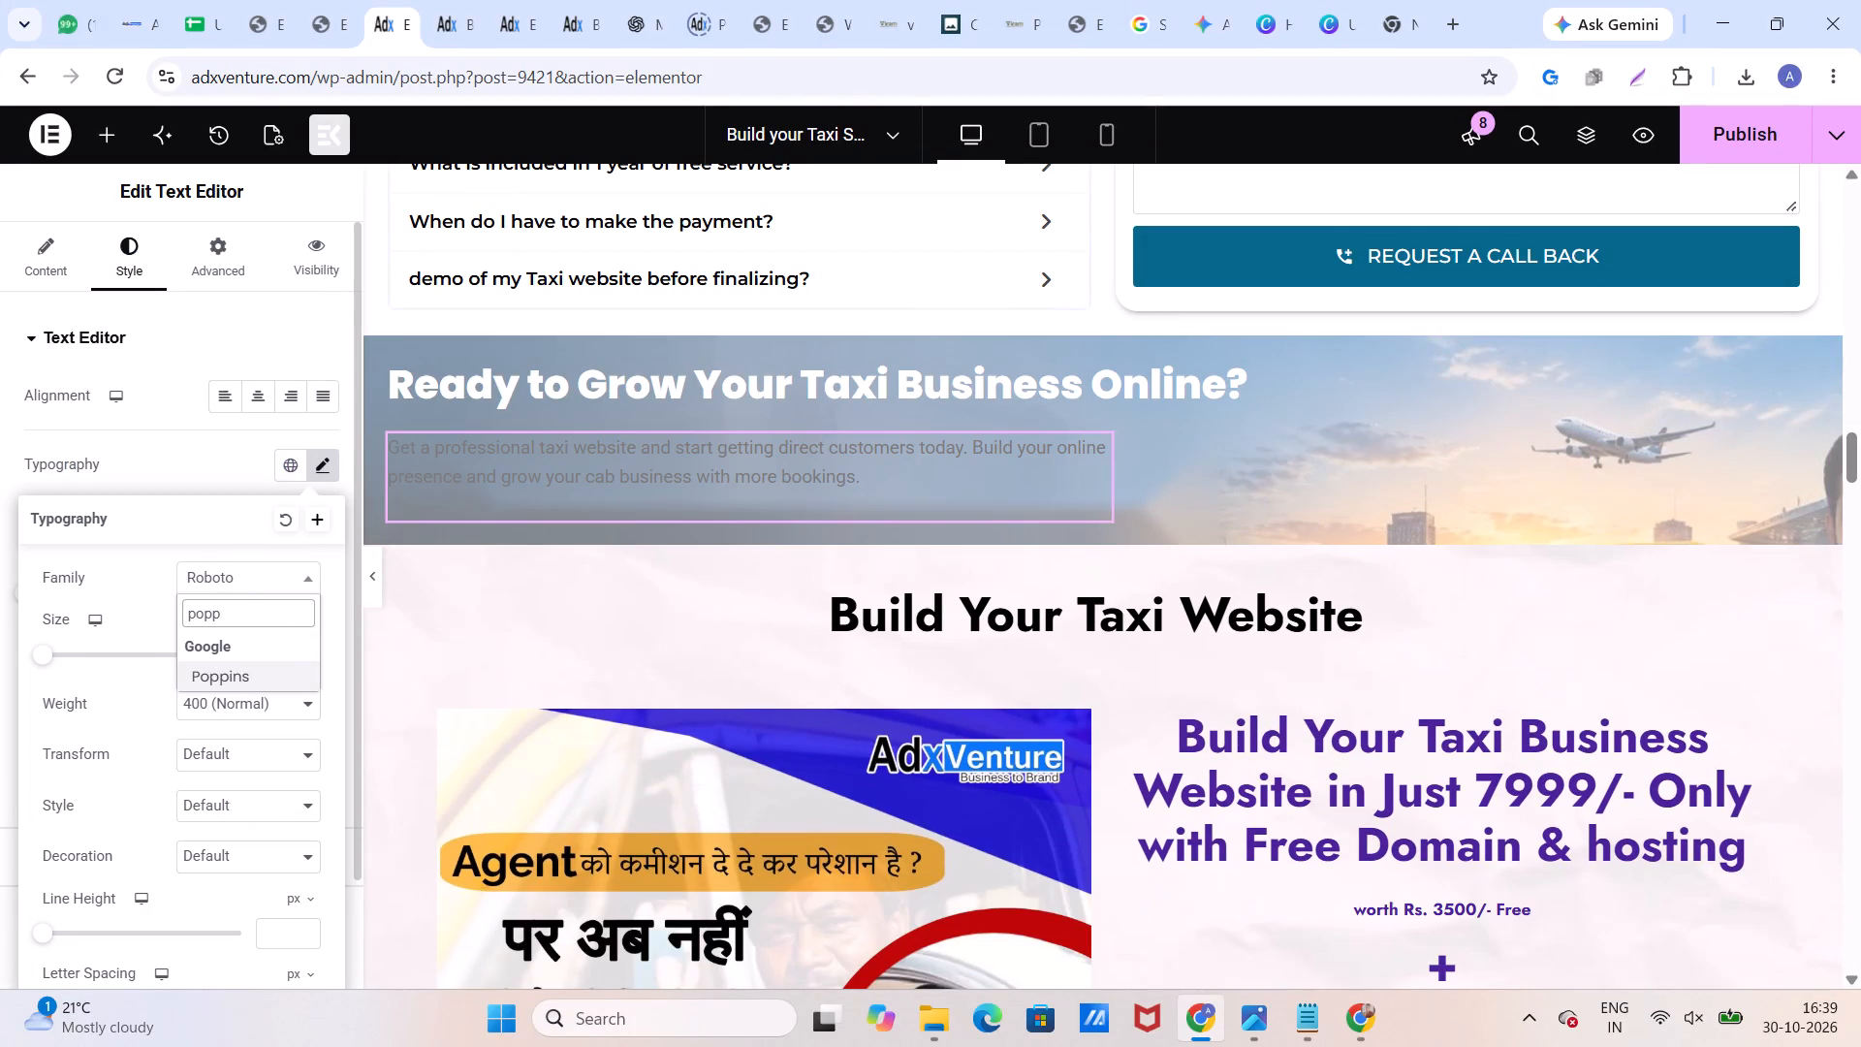
click(227, 666)
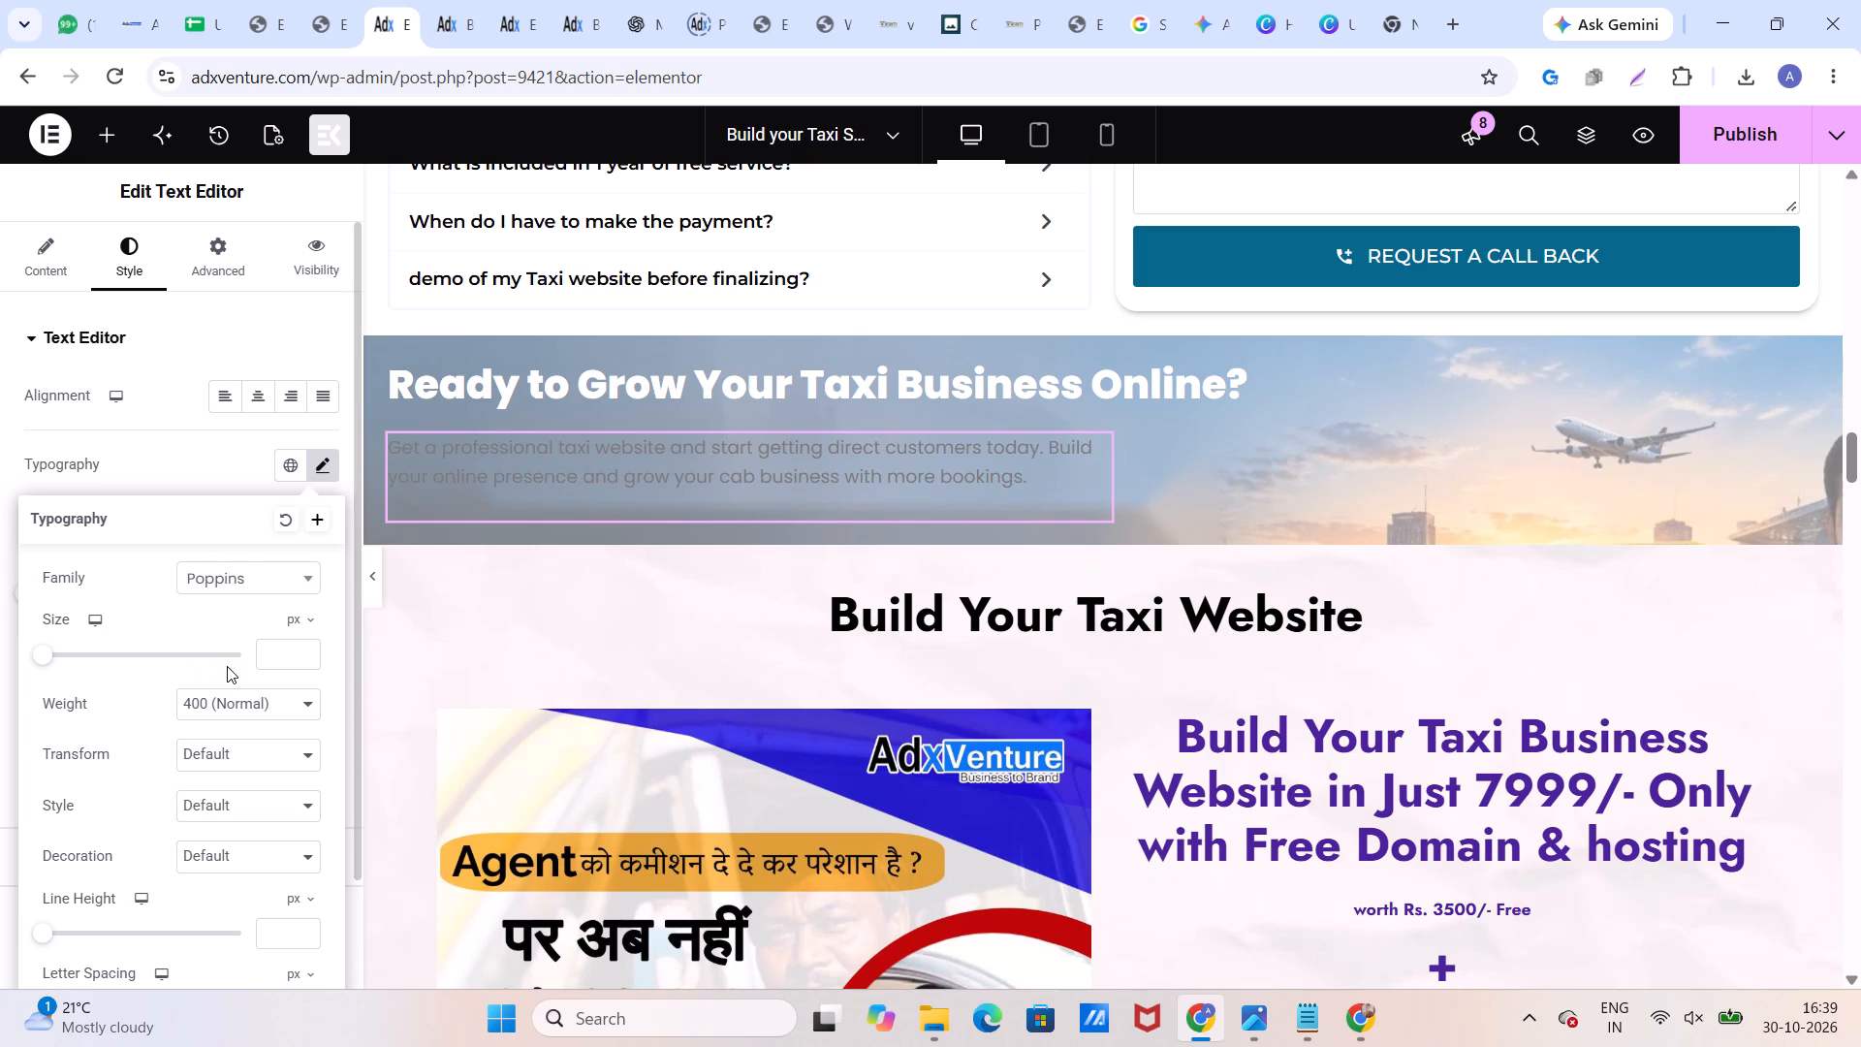
Change the font family of the paragraph under the banner heading to Jost.
click(301, 650)
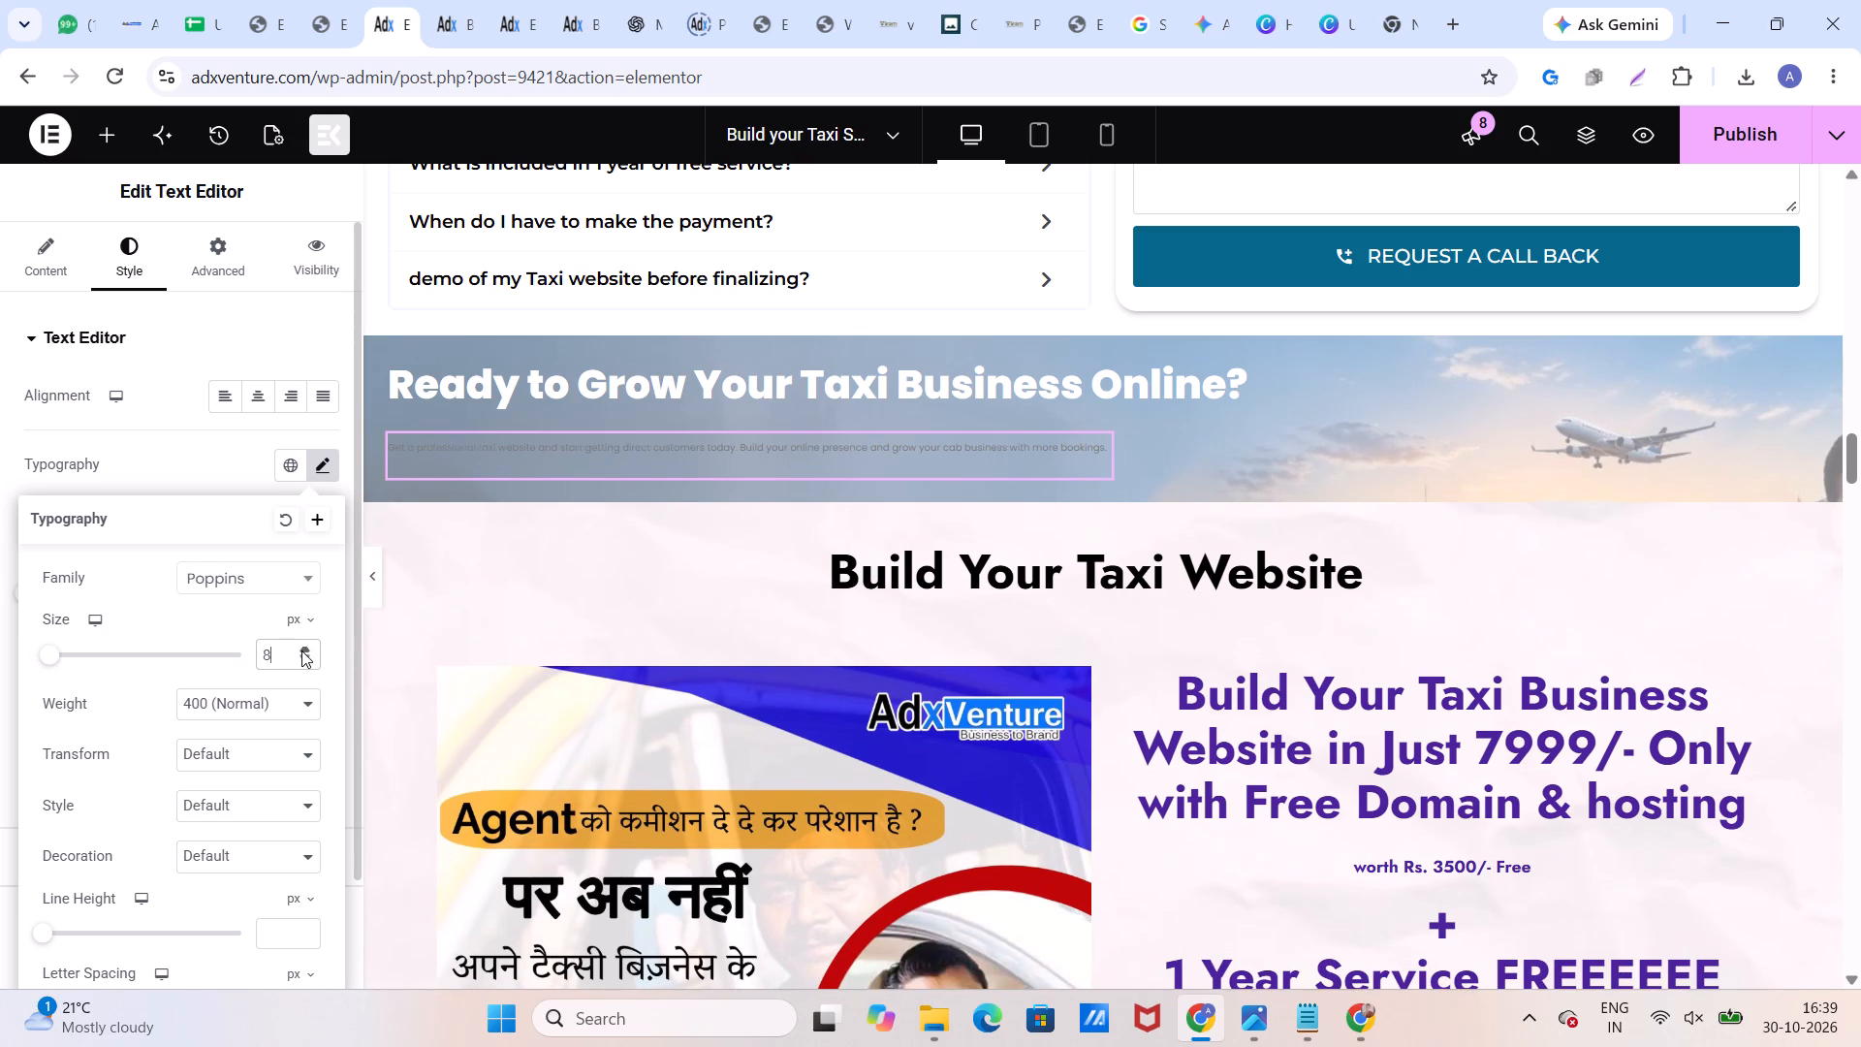
click(232, 572)
click(226, 606)
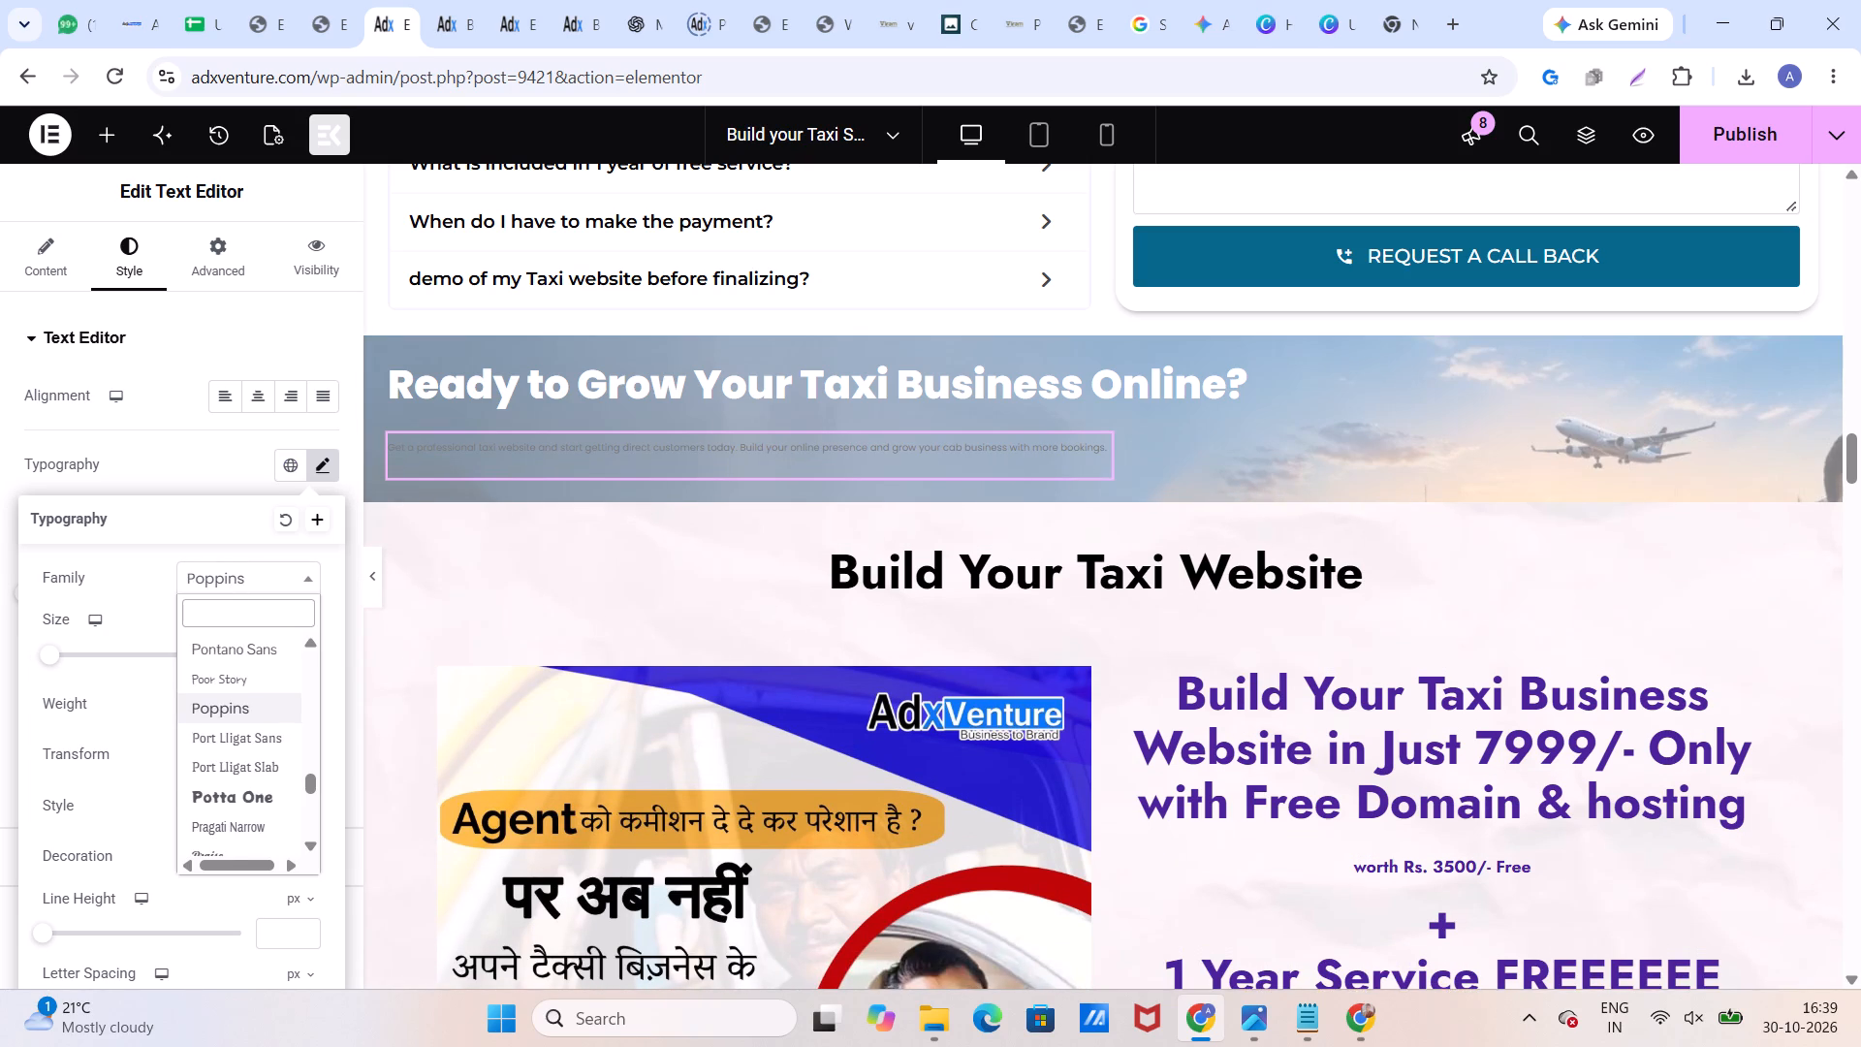
text(jos)
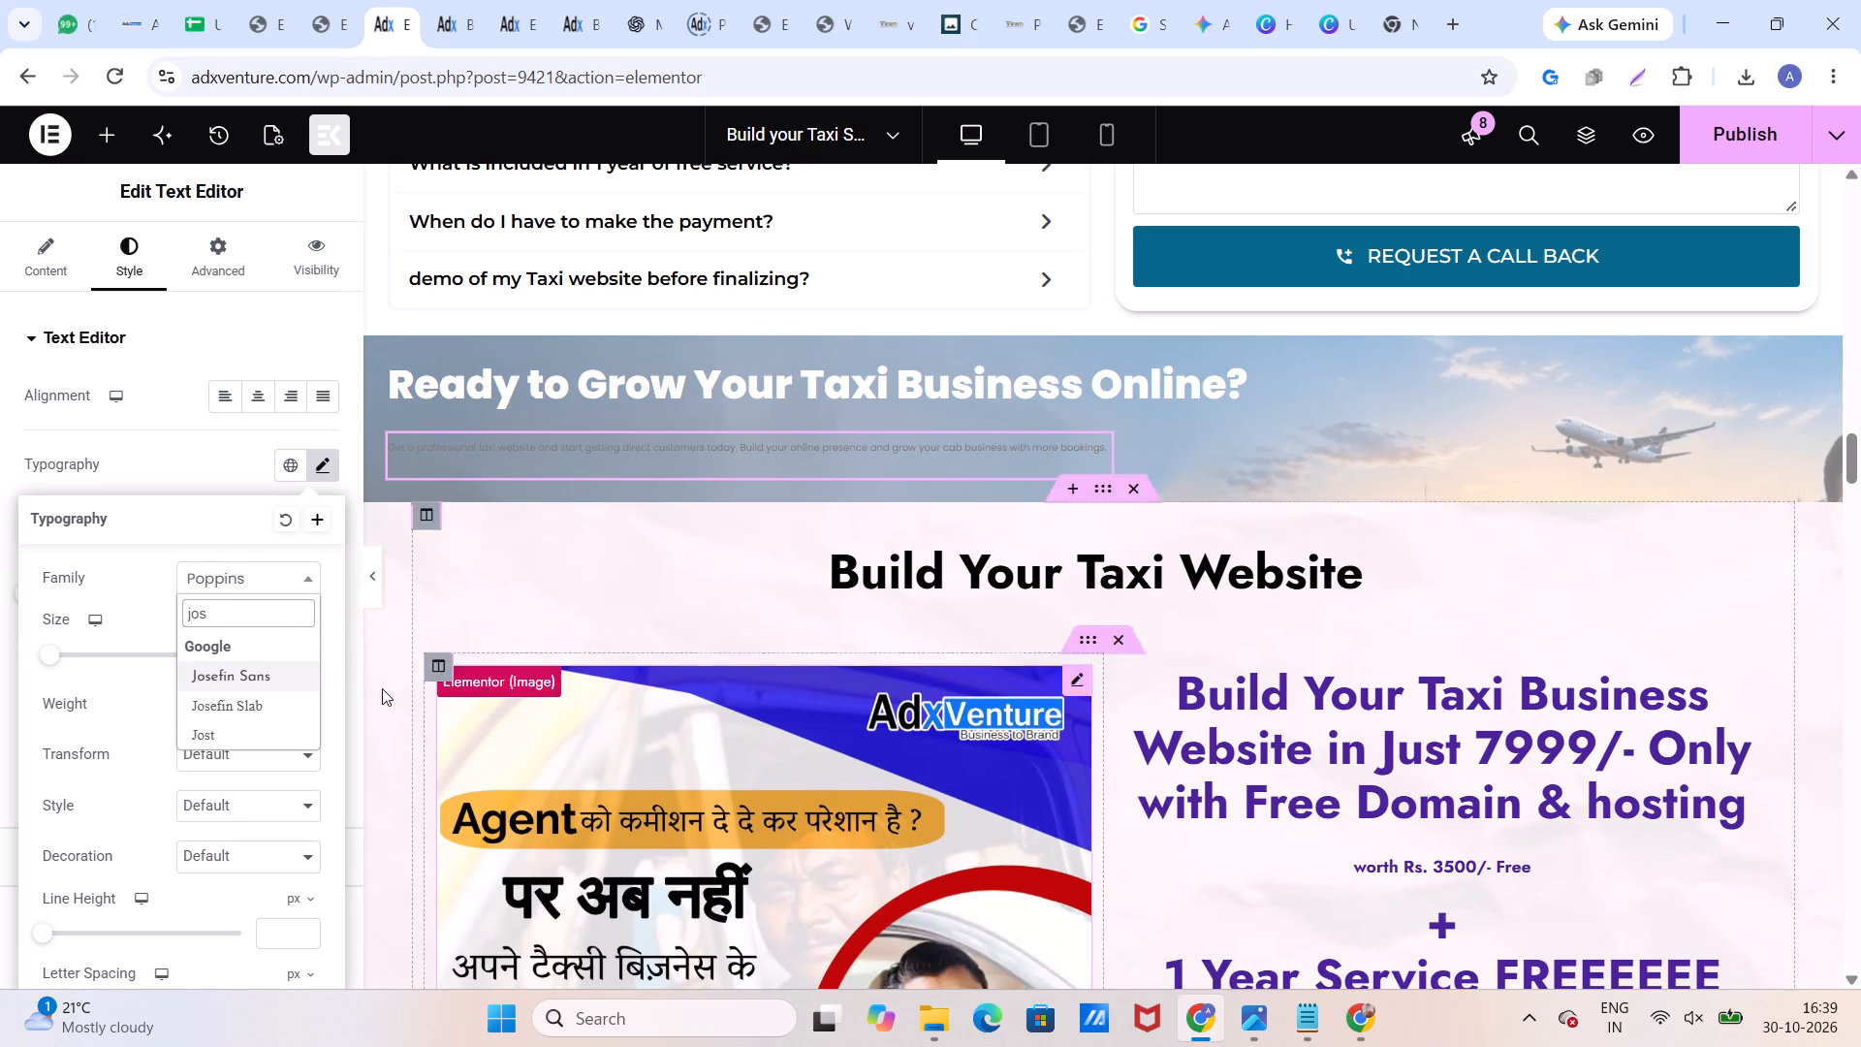
click(274, 726)
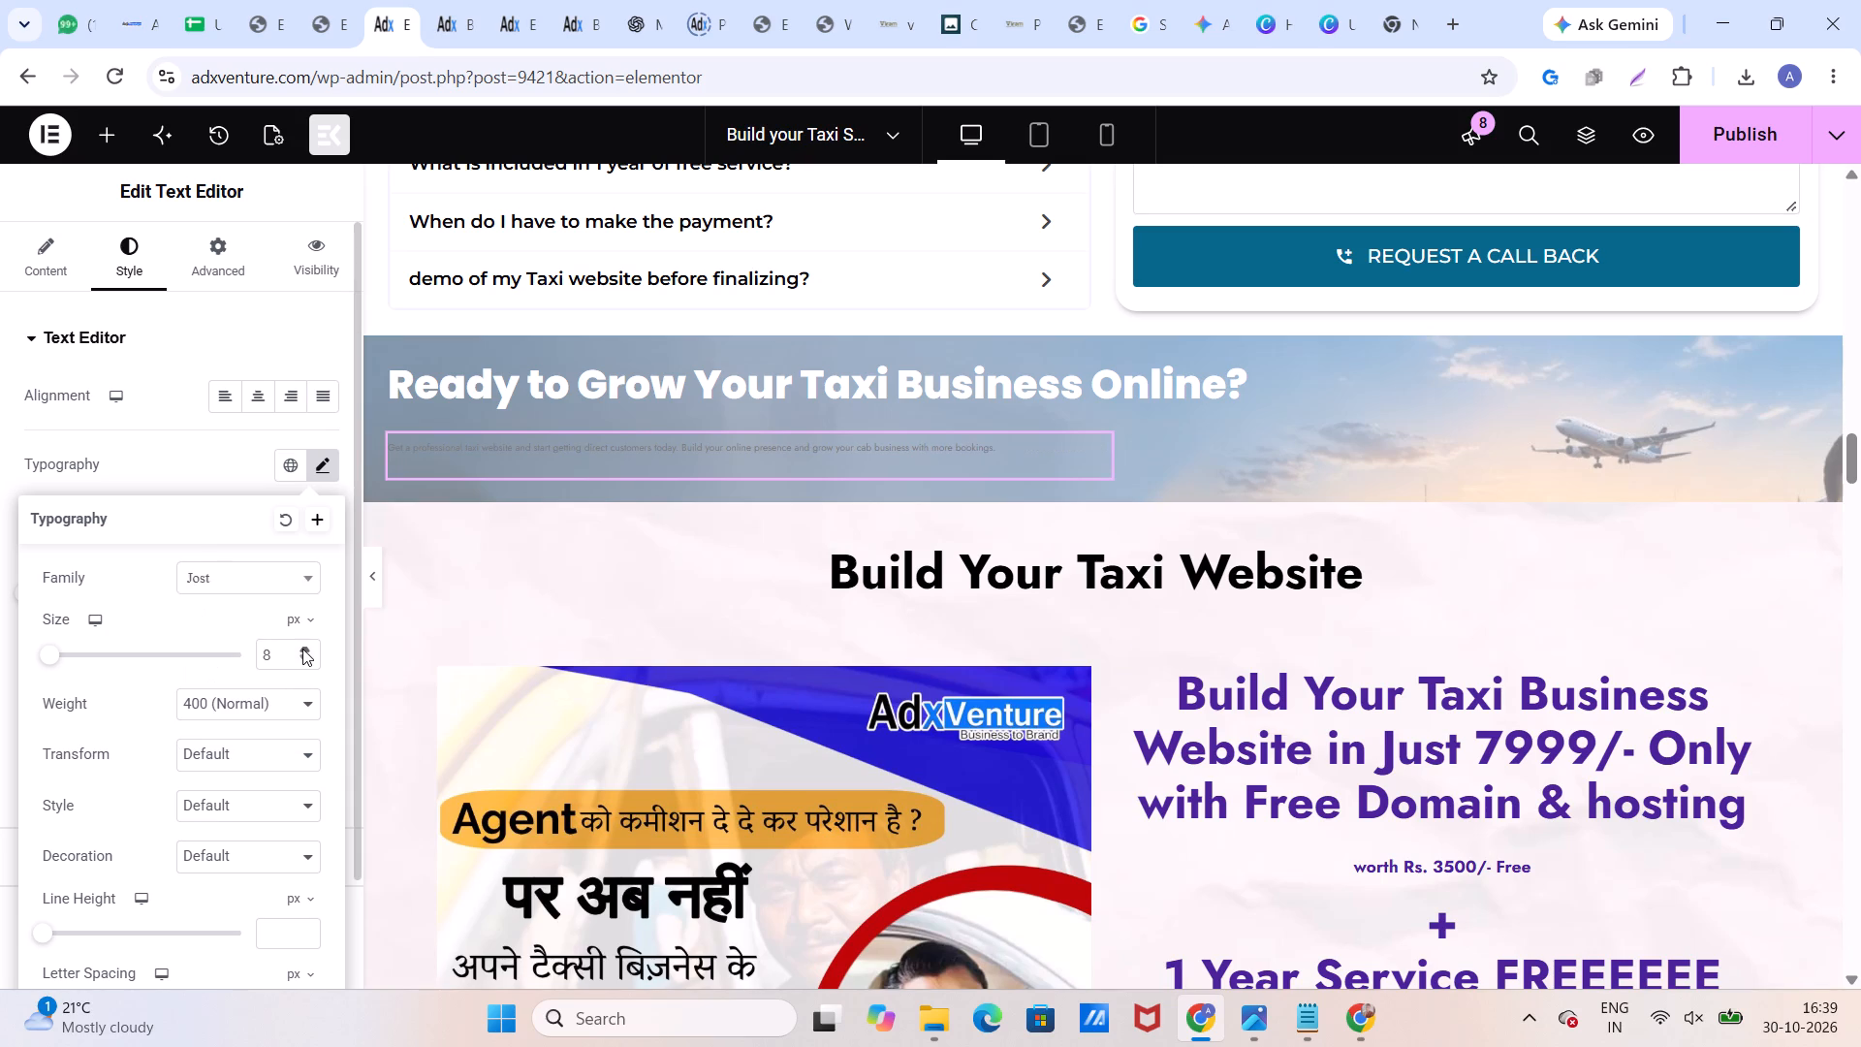
Increase the banner paragraph's font size to just above 12 px and widen its text box slightly.
click(302, 649)
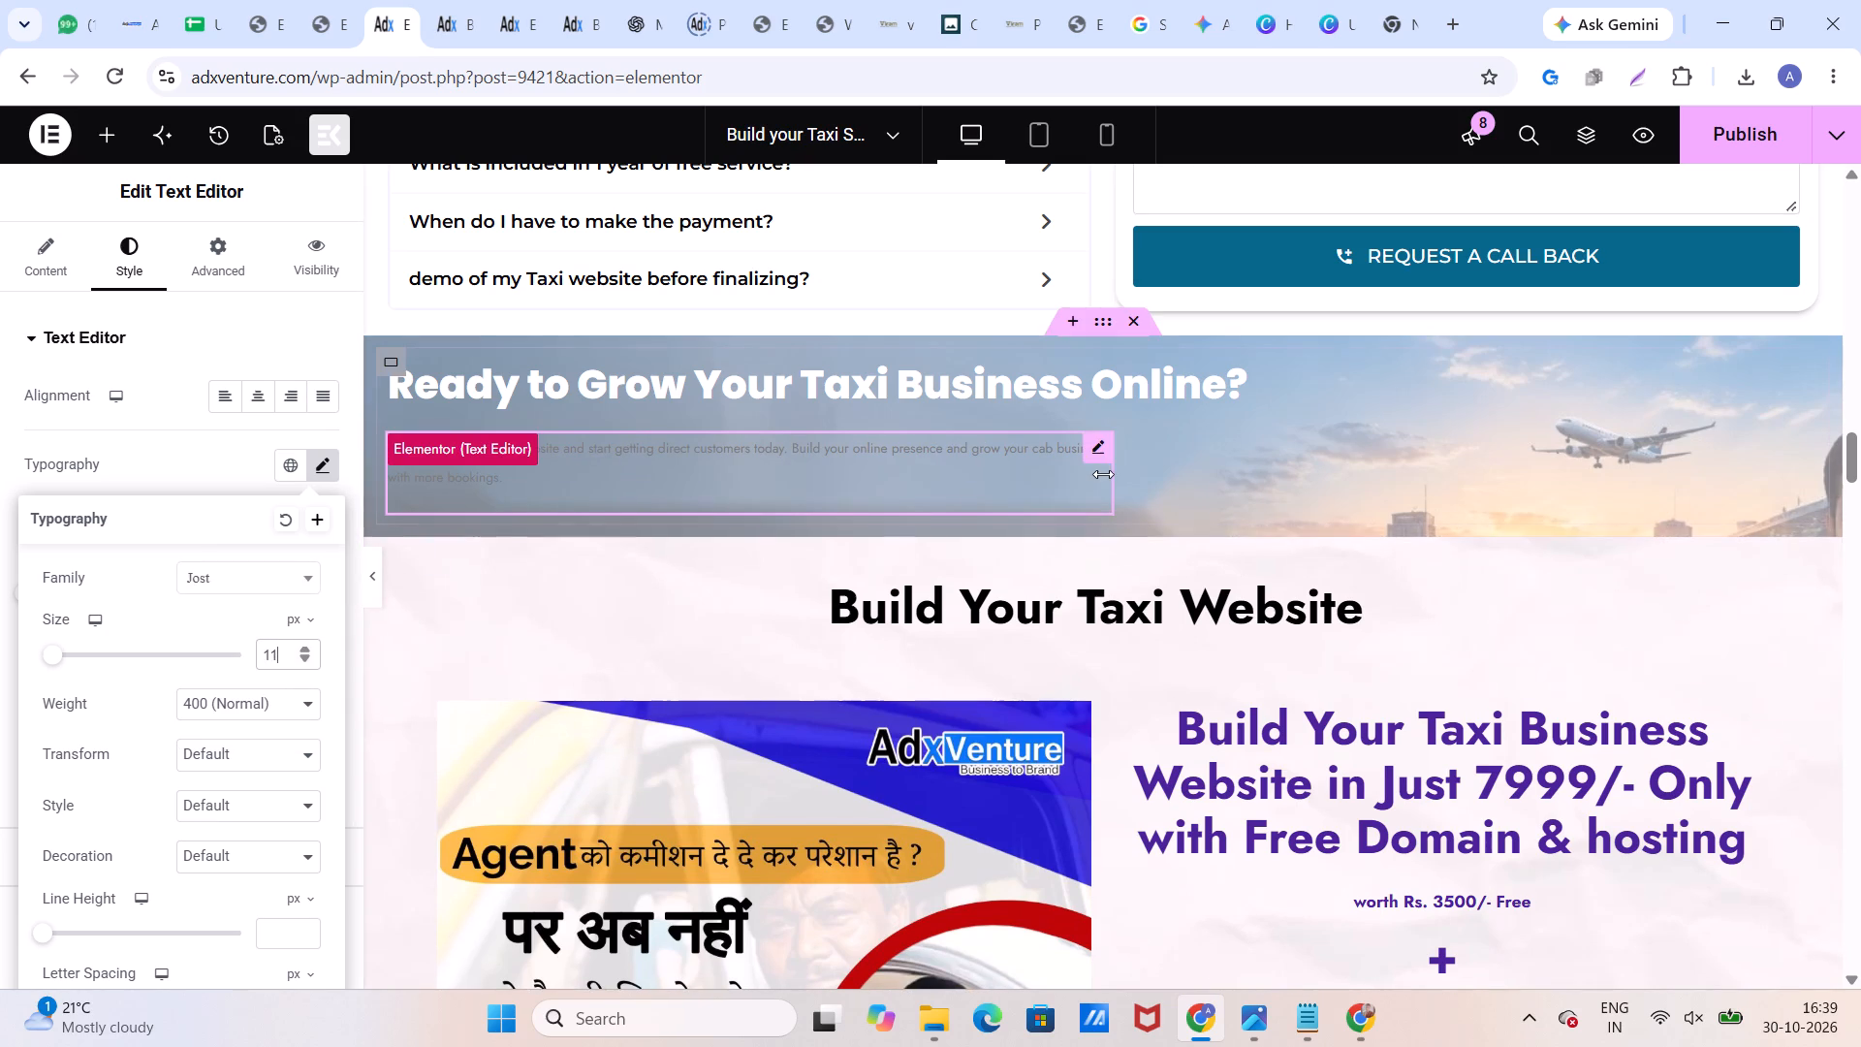
drag(1109, 481, 1155, 493)
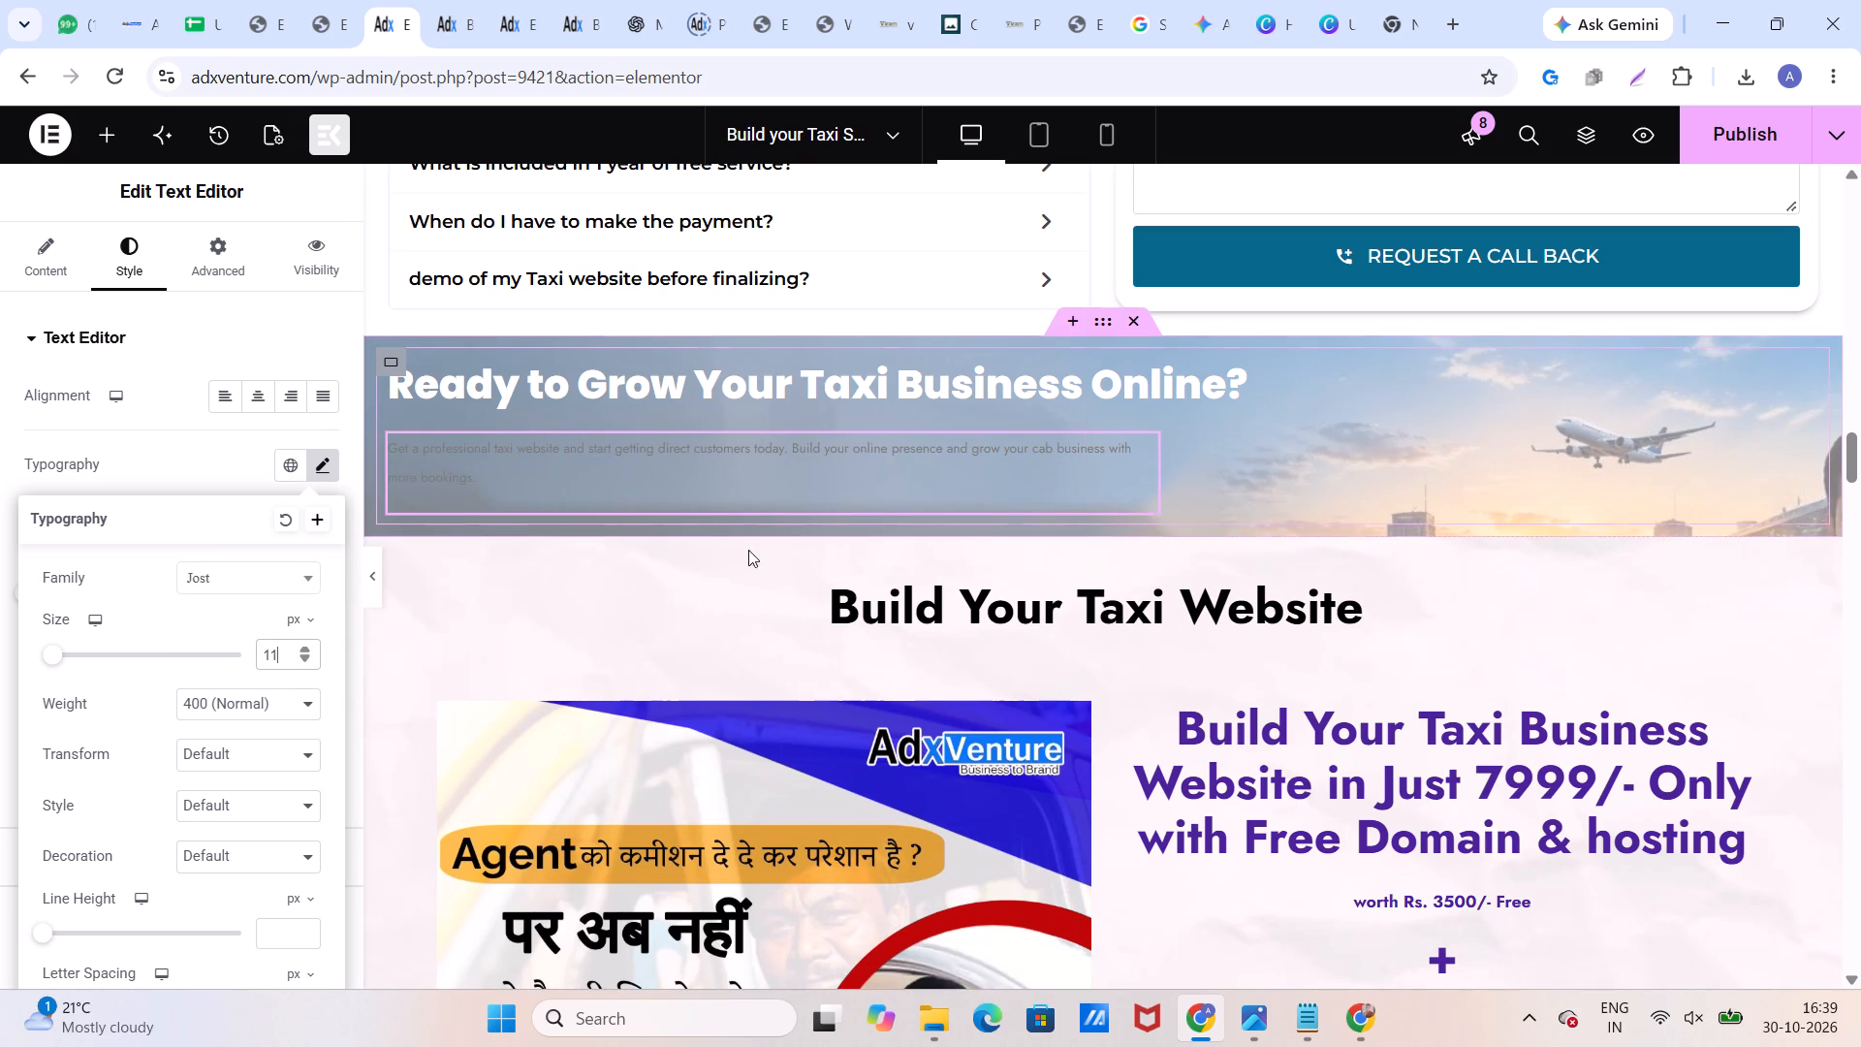
click(305, 649)
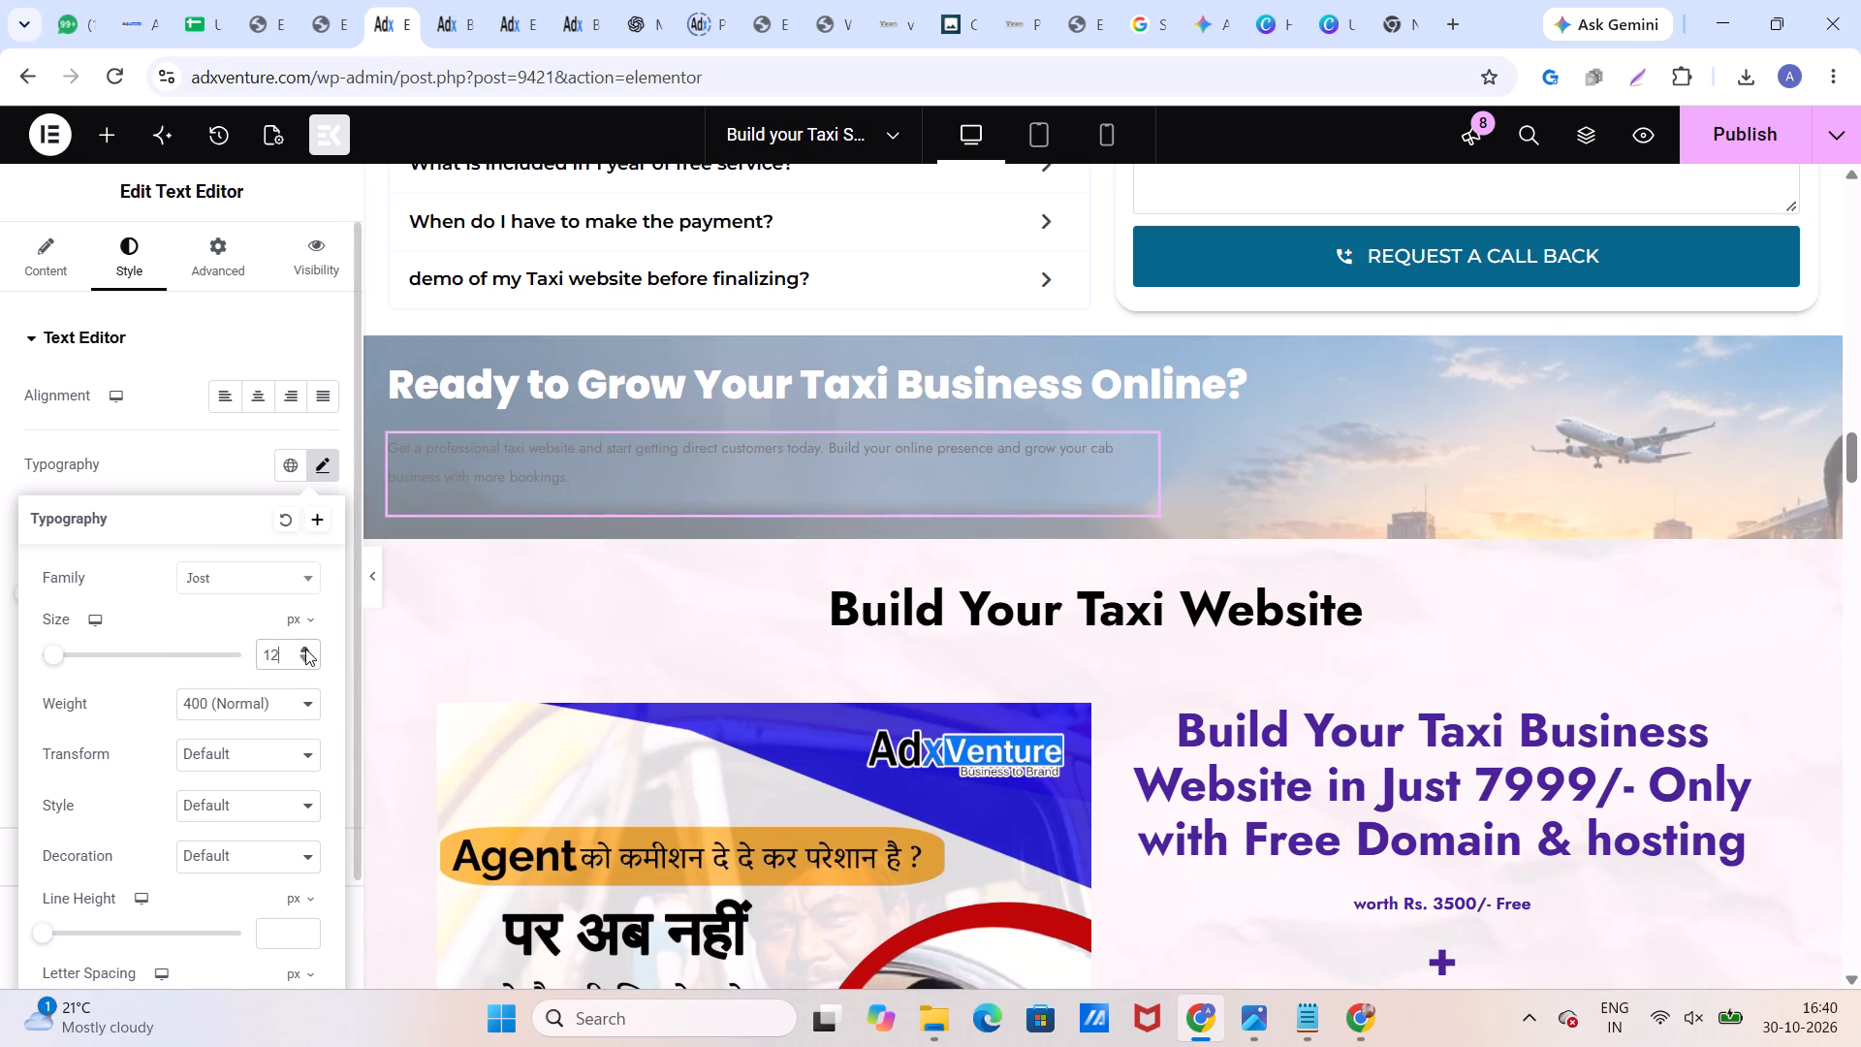
click(305, 649)
click(221, 469)
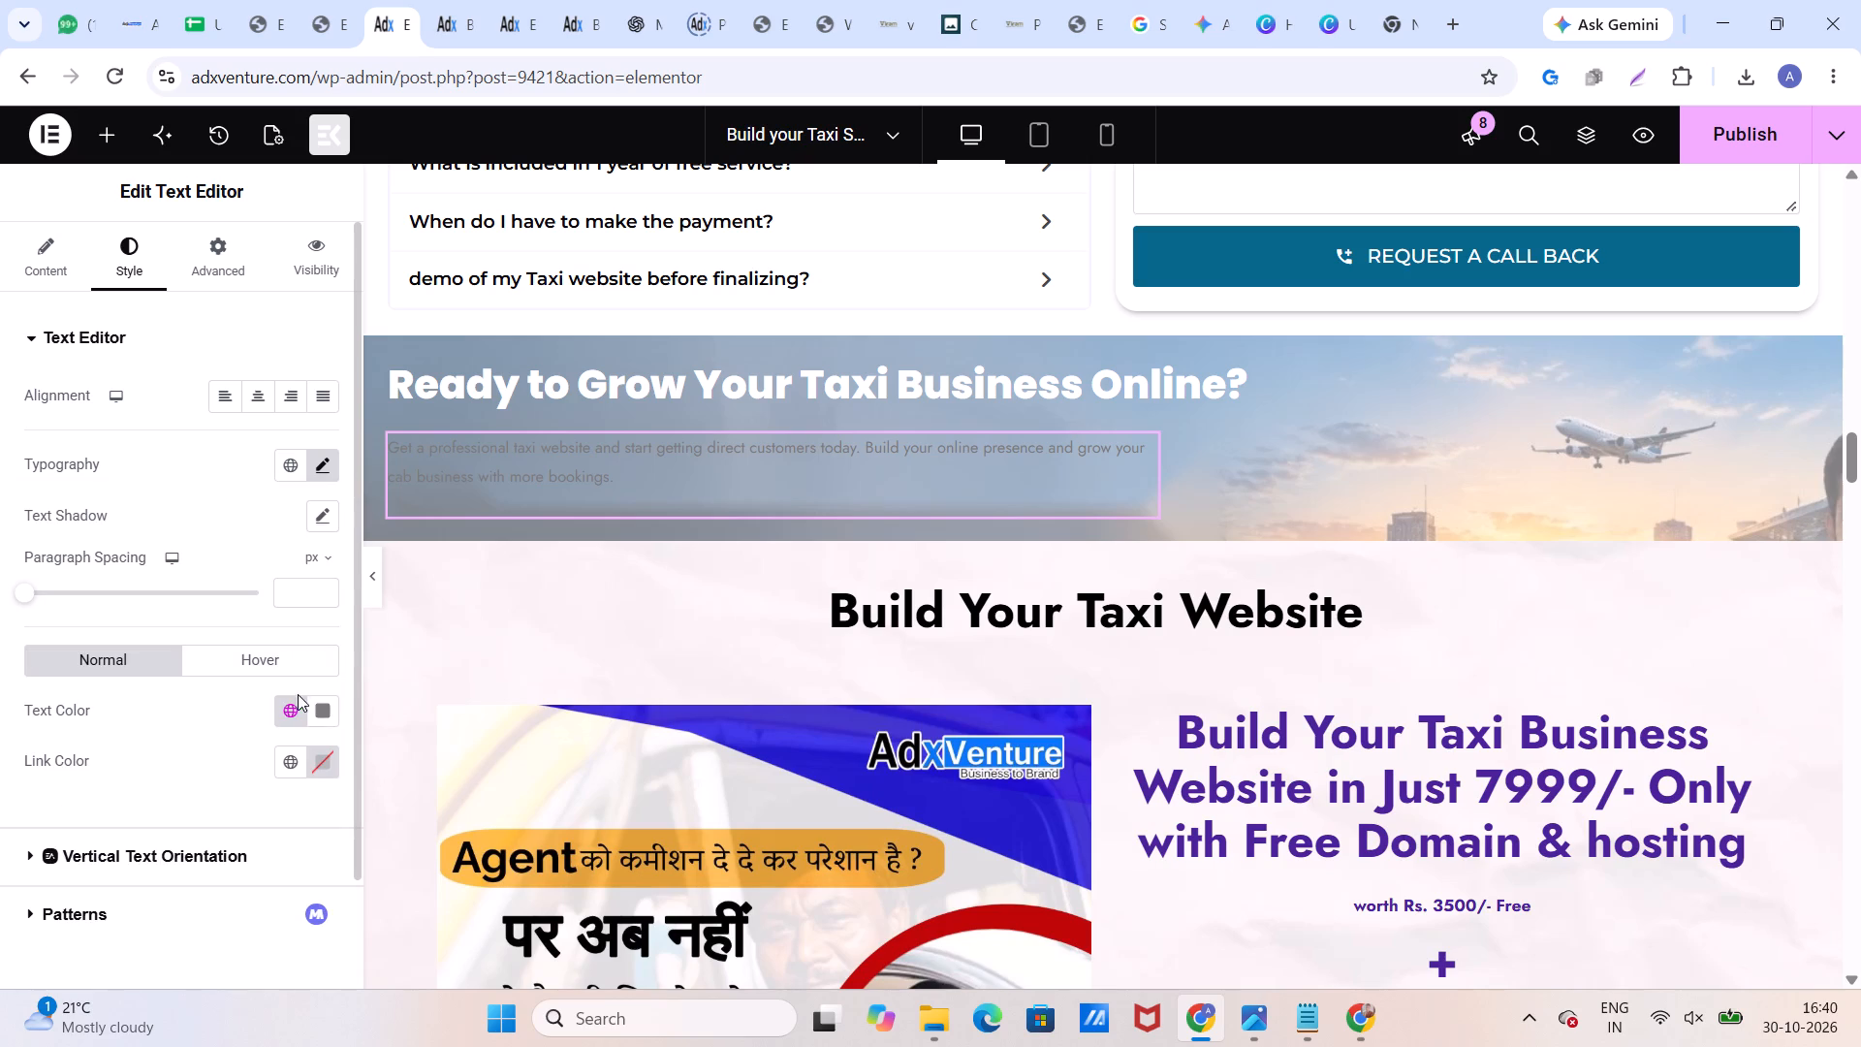
Set the banner paragraph's text color to white.
click(325, 704)
drag(235, 526, 182, 374)
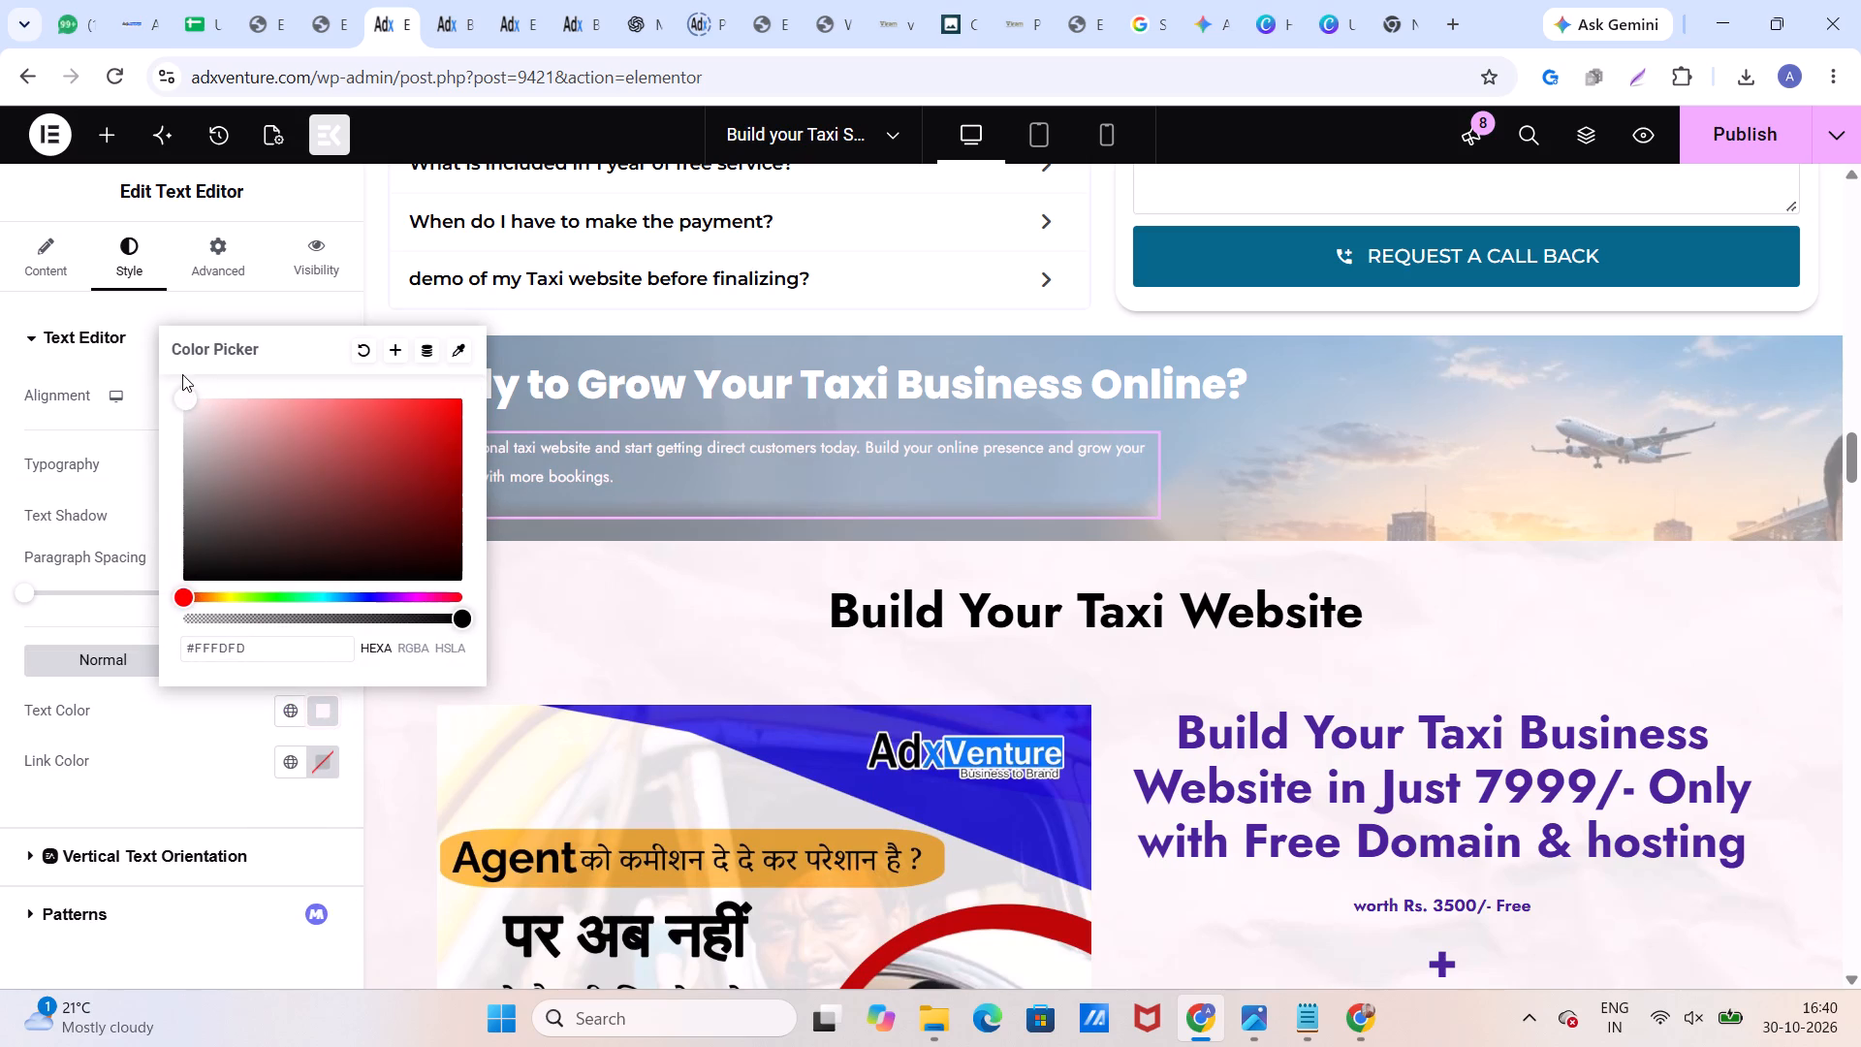
drag(182, 374, 144, 373)
click(105, 752)
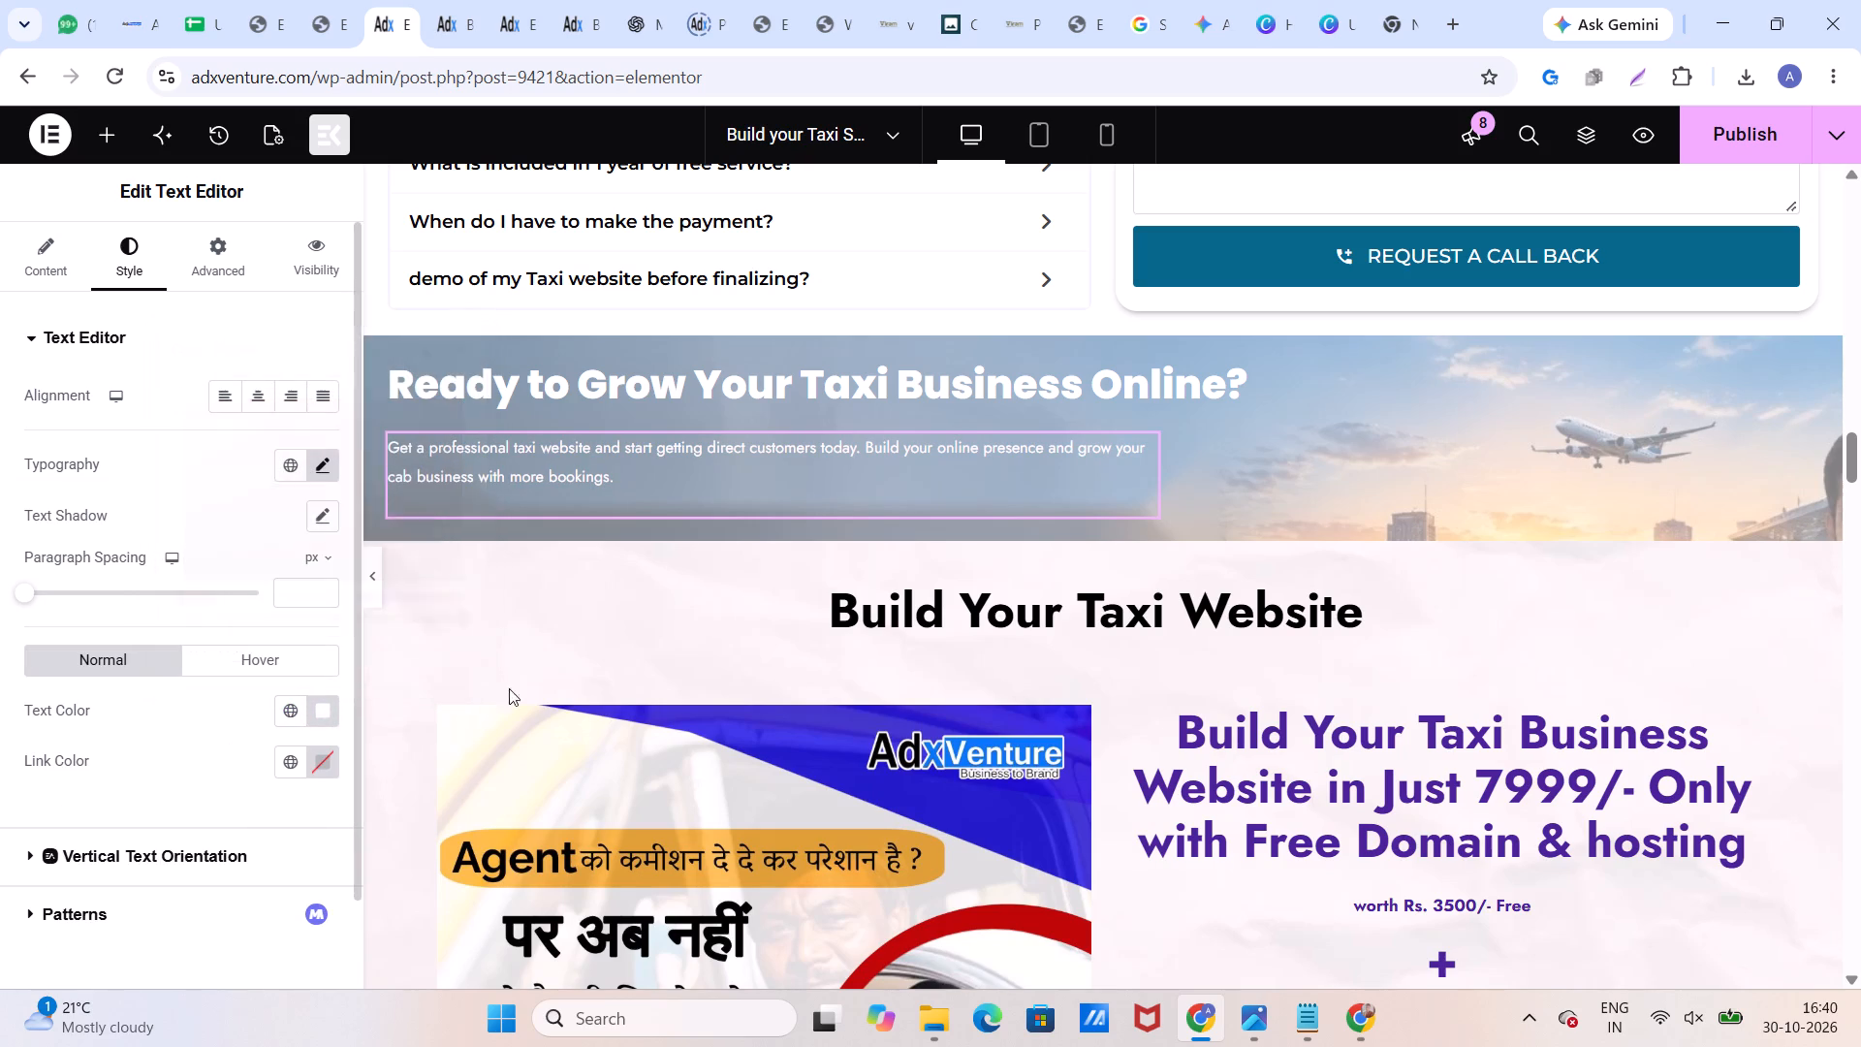
Widen the banner paragraph's text box slightly more and set its font size to 14 px.
drag(1153, 483, 1167, 487)
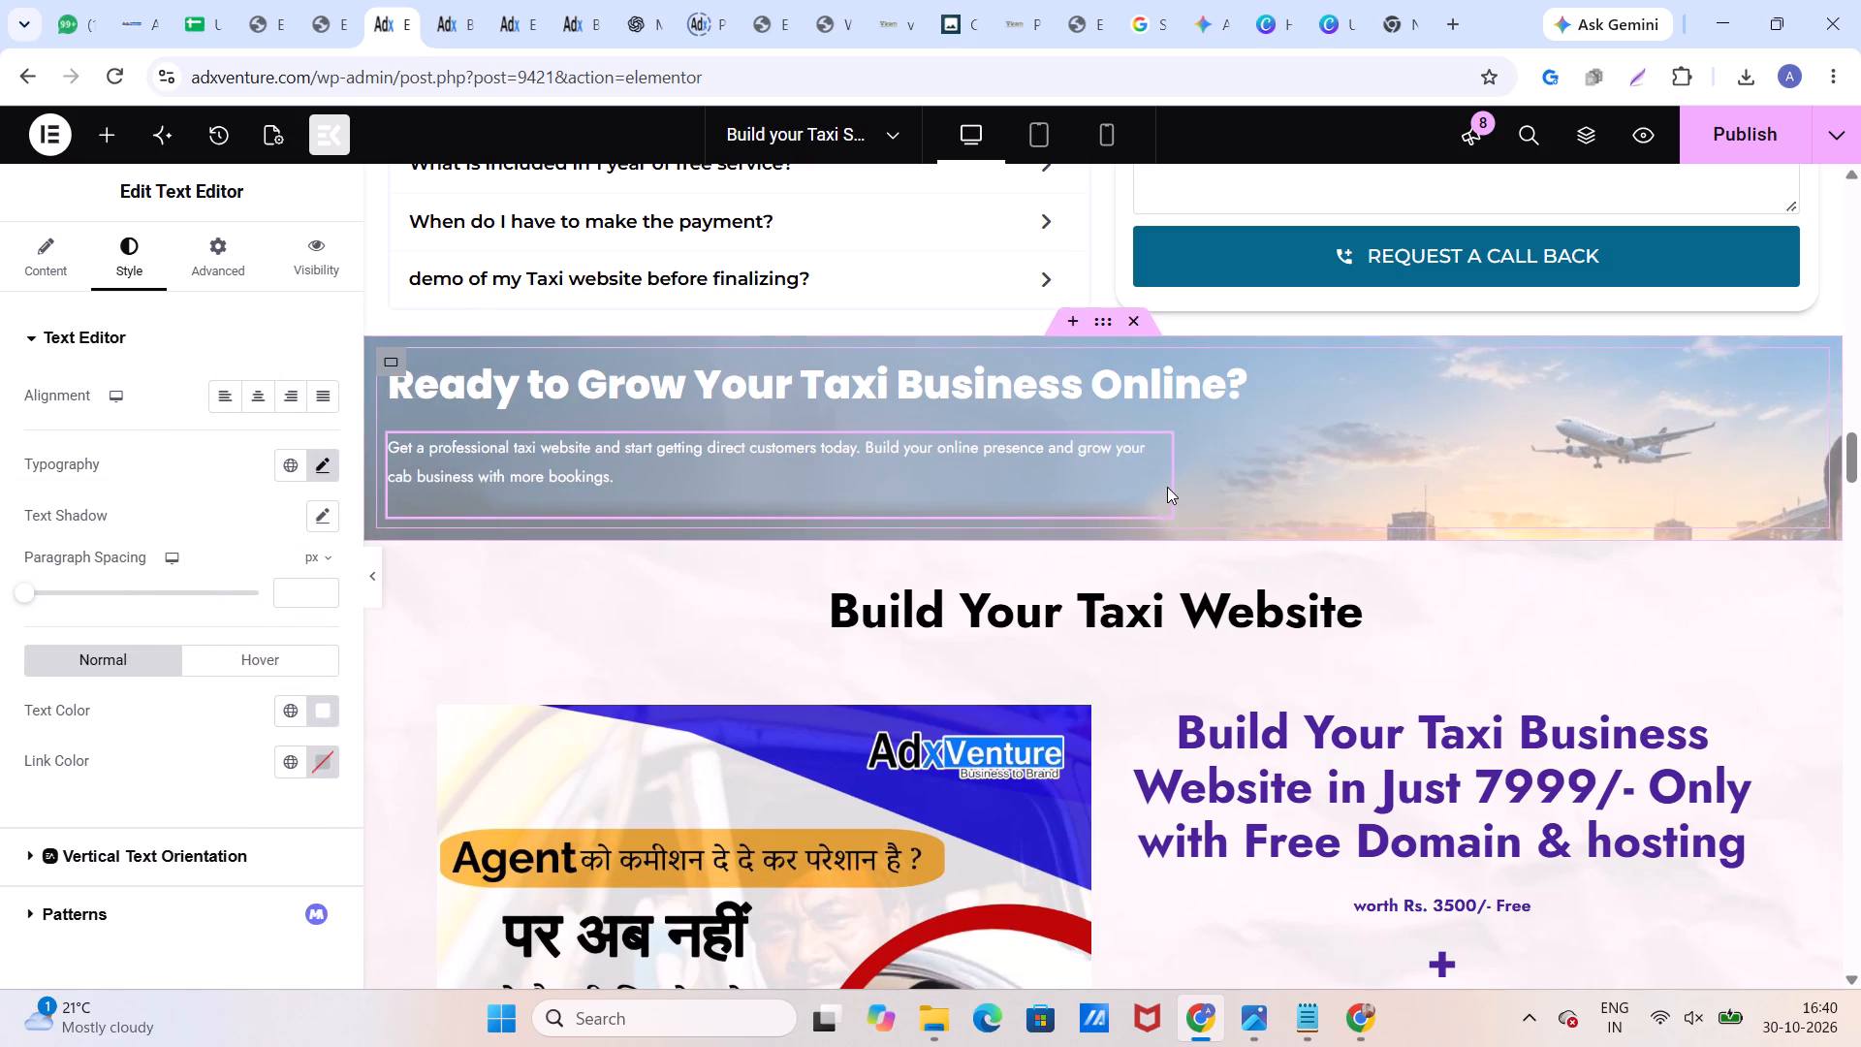
drag(1167, 487, 1175, 489)
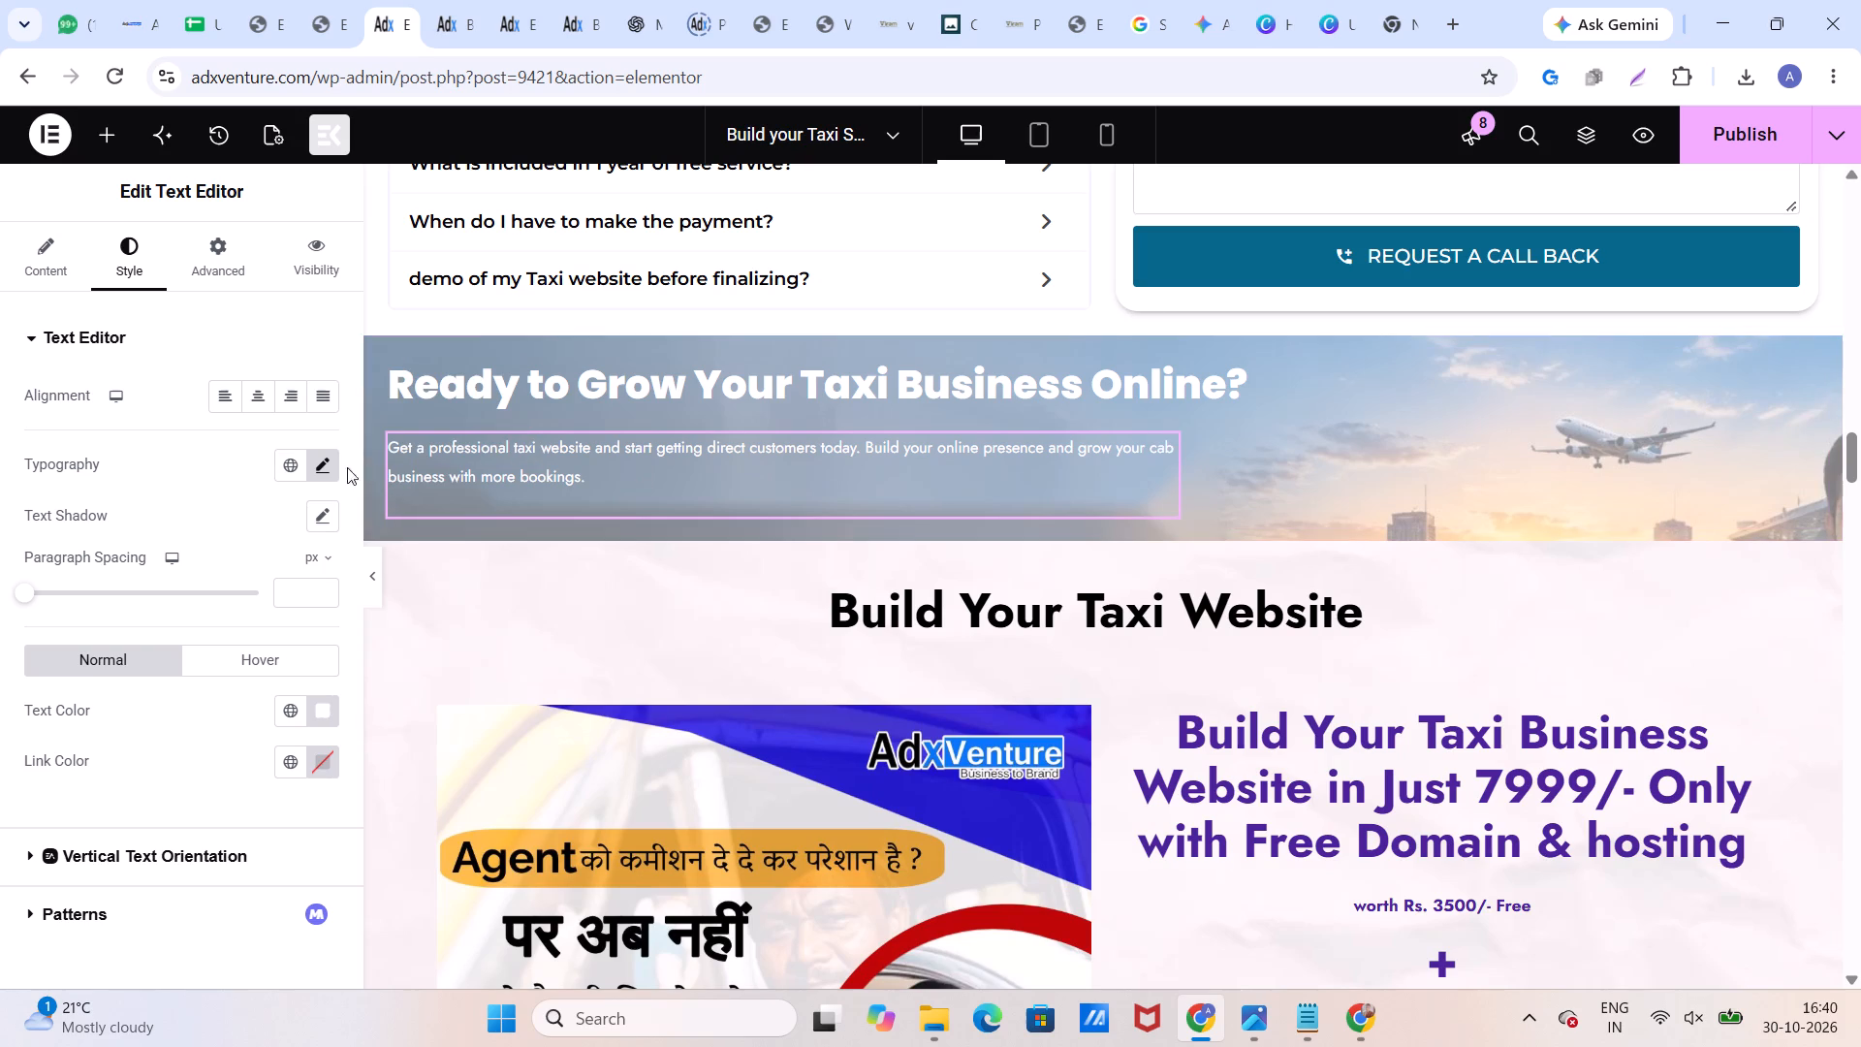
click(331, 464)
click(302, 651)
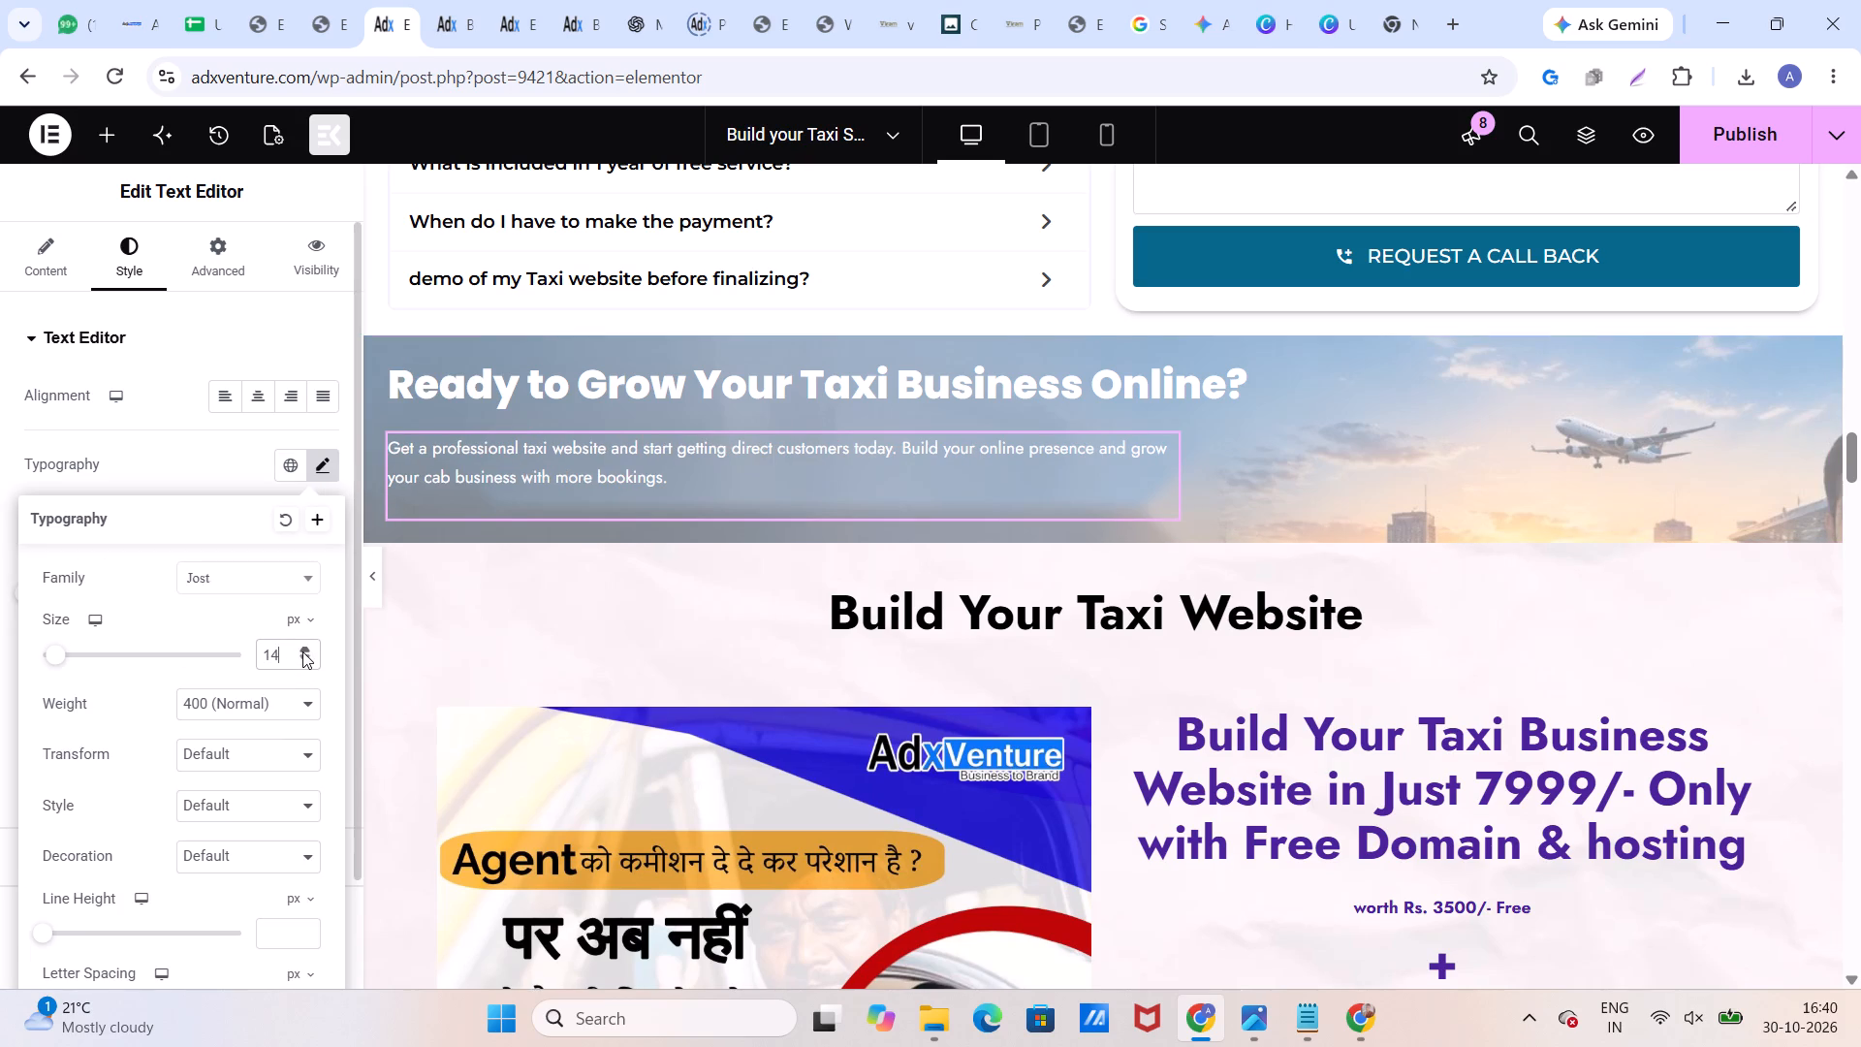
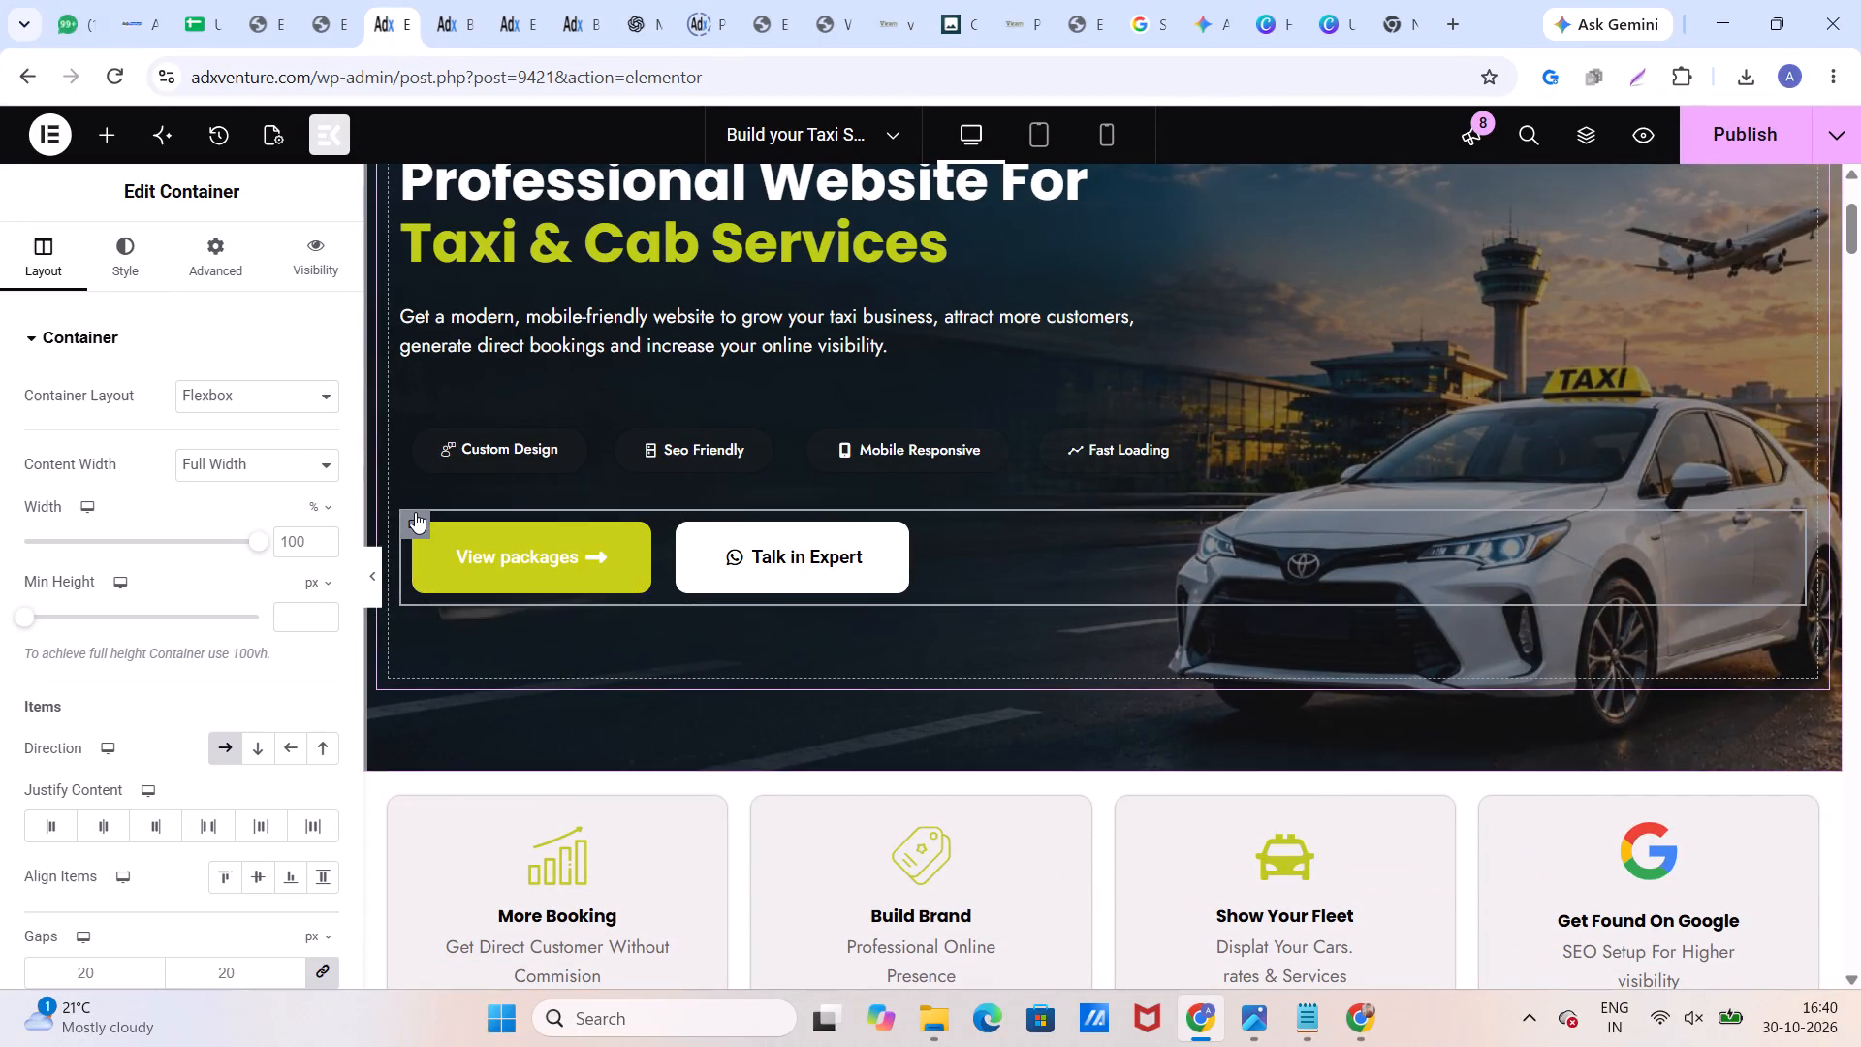
Copy the hero section's container holding the View packages and Talk in Expert buttons for reuse in the "Ready to Grow Your Taxi Business Online?" banner.
right_click(415, 512)
click(479, 269)
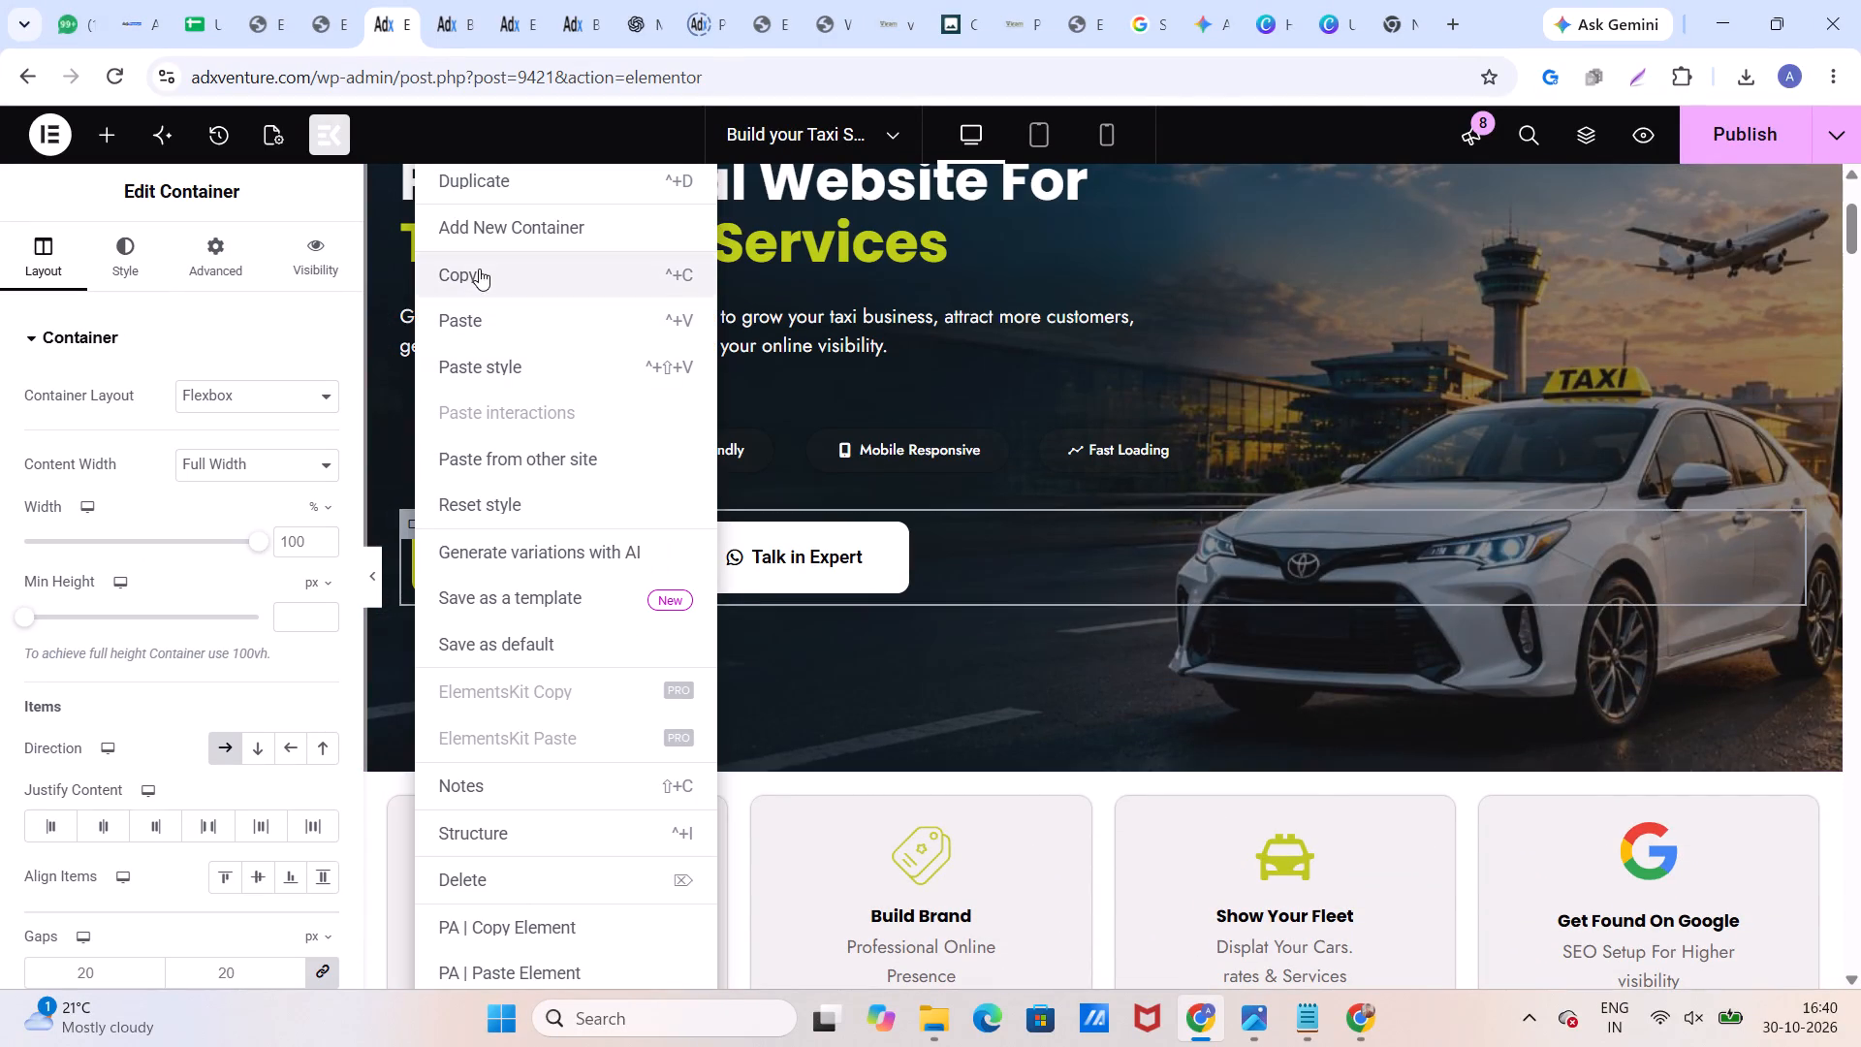
scroll(611, 543, down, 8)
scroll(612, 546, up, 1)
scroll(611, 548, down, 1)
scroll(611, 551, up, 1)
scroll(611, 551, down, 3)
scroll(612, 554, up, 1)
scroll(612, 555, down, 10)
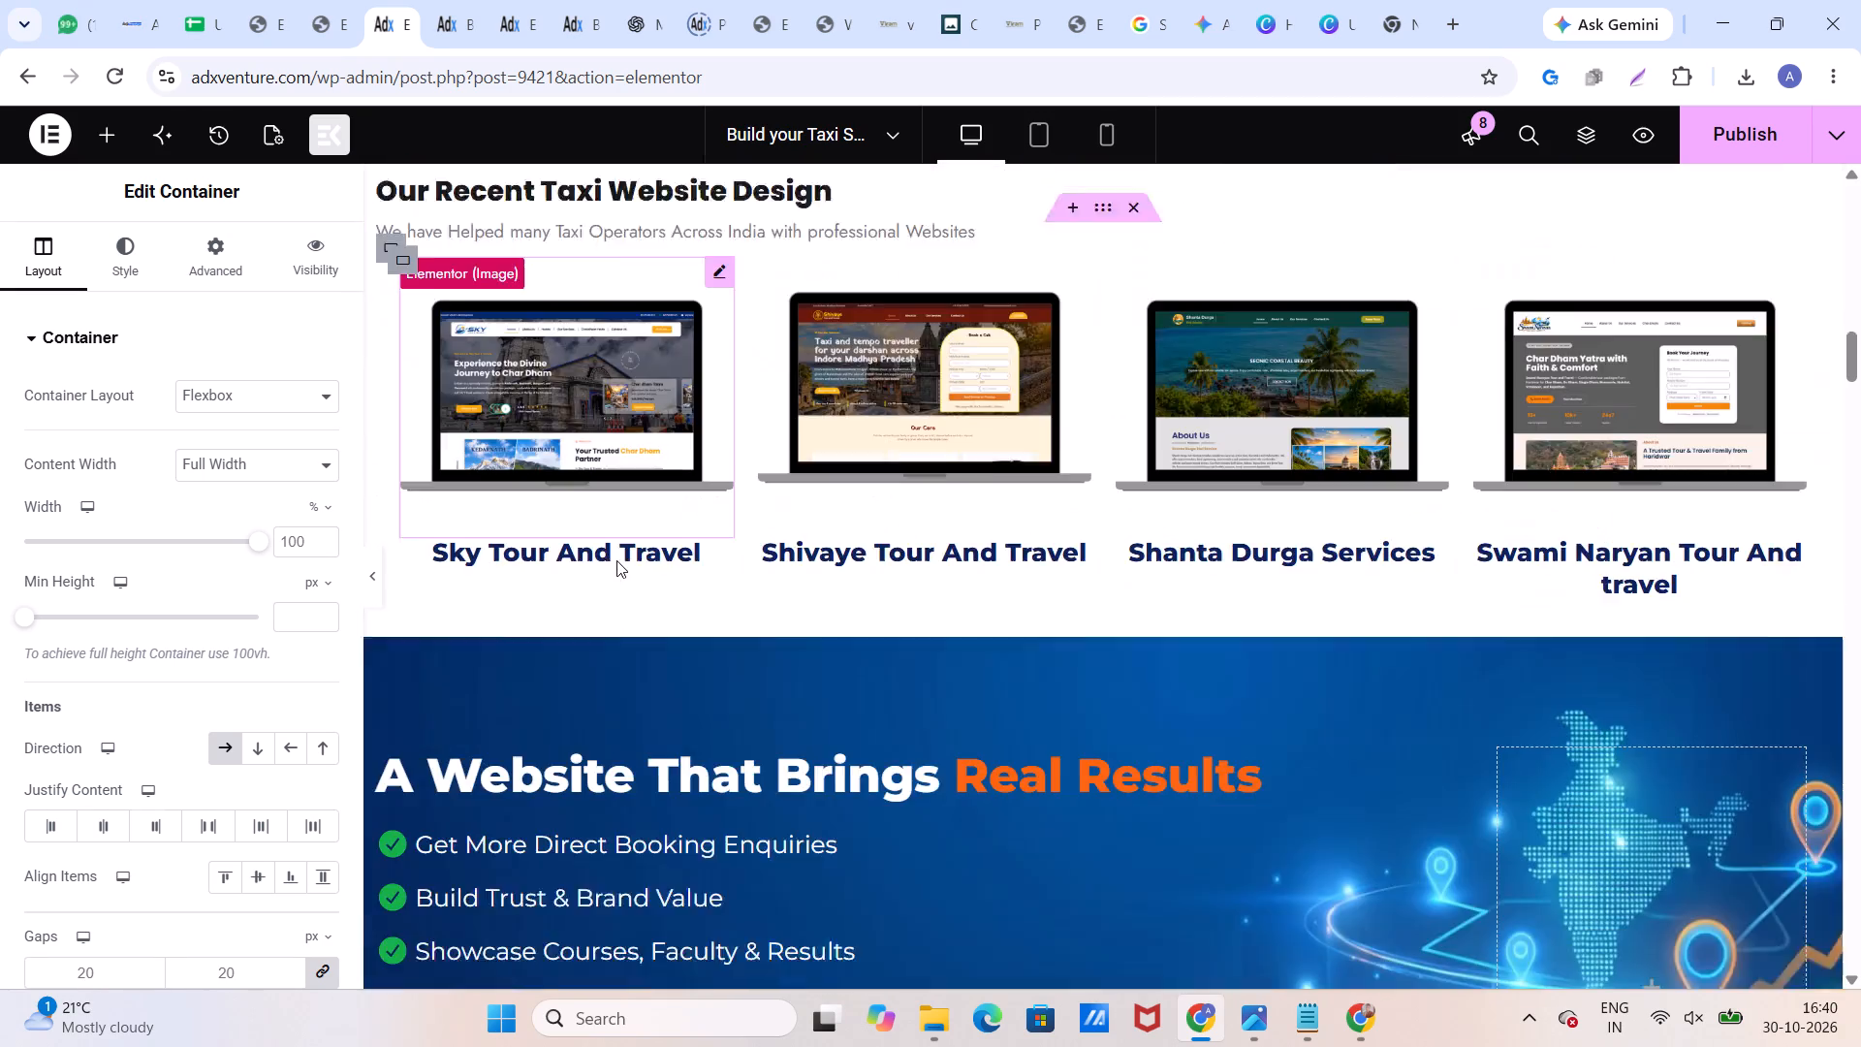
scroll(616, 560, down, 11)
scroll(616, 560, up, 1)
scroll(616, 560, down, 4)
scroll(616, 563, up, 3)
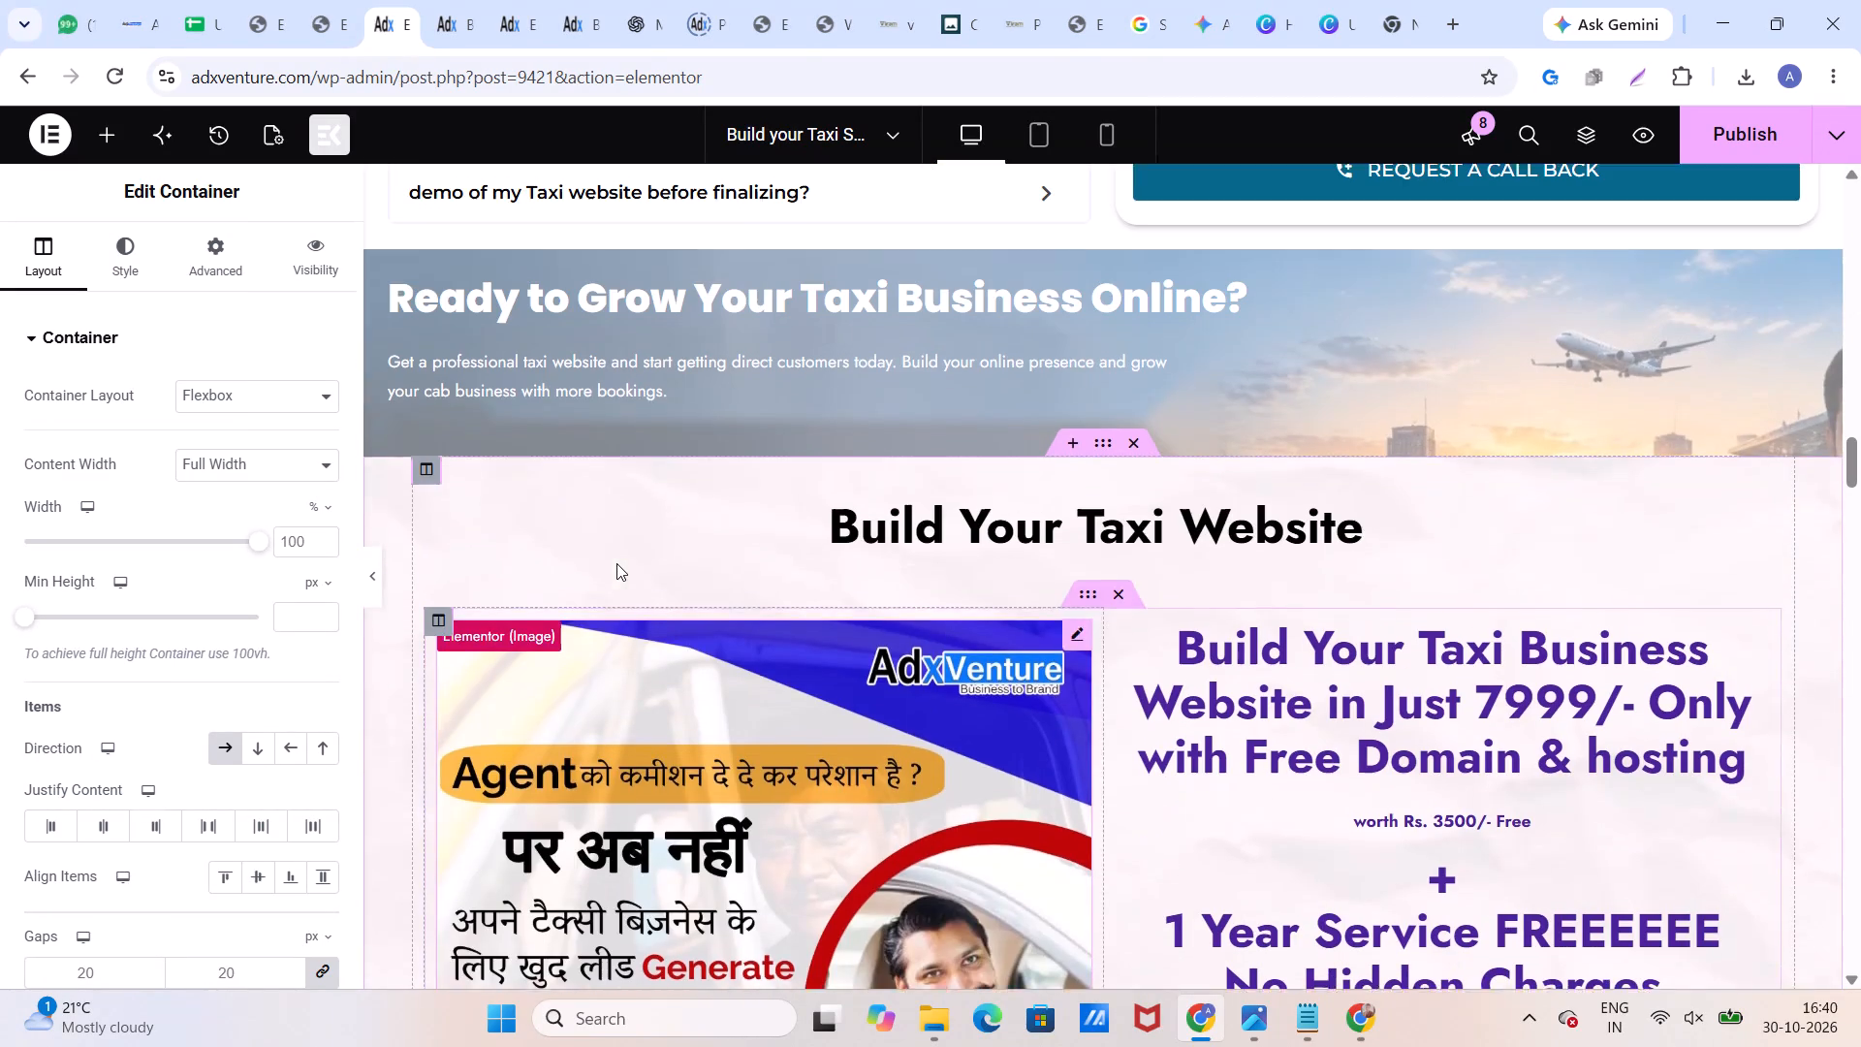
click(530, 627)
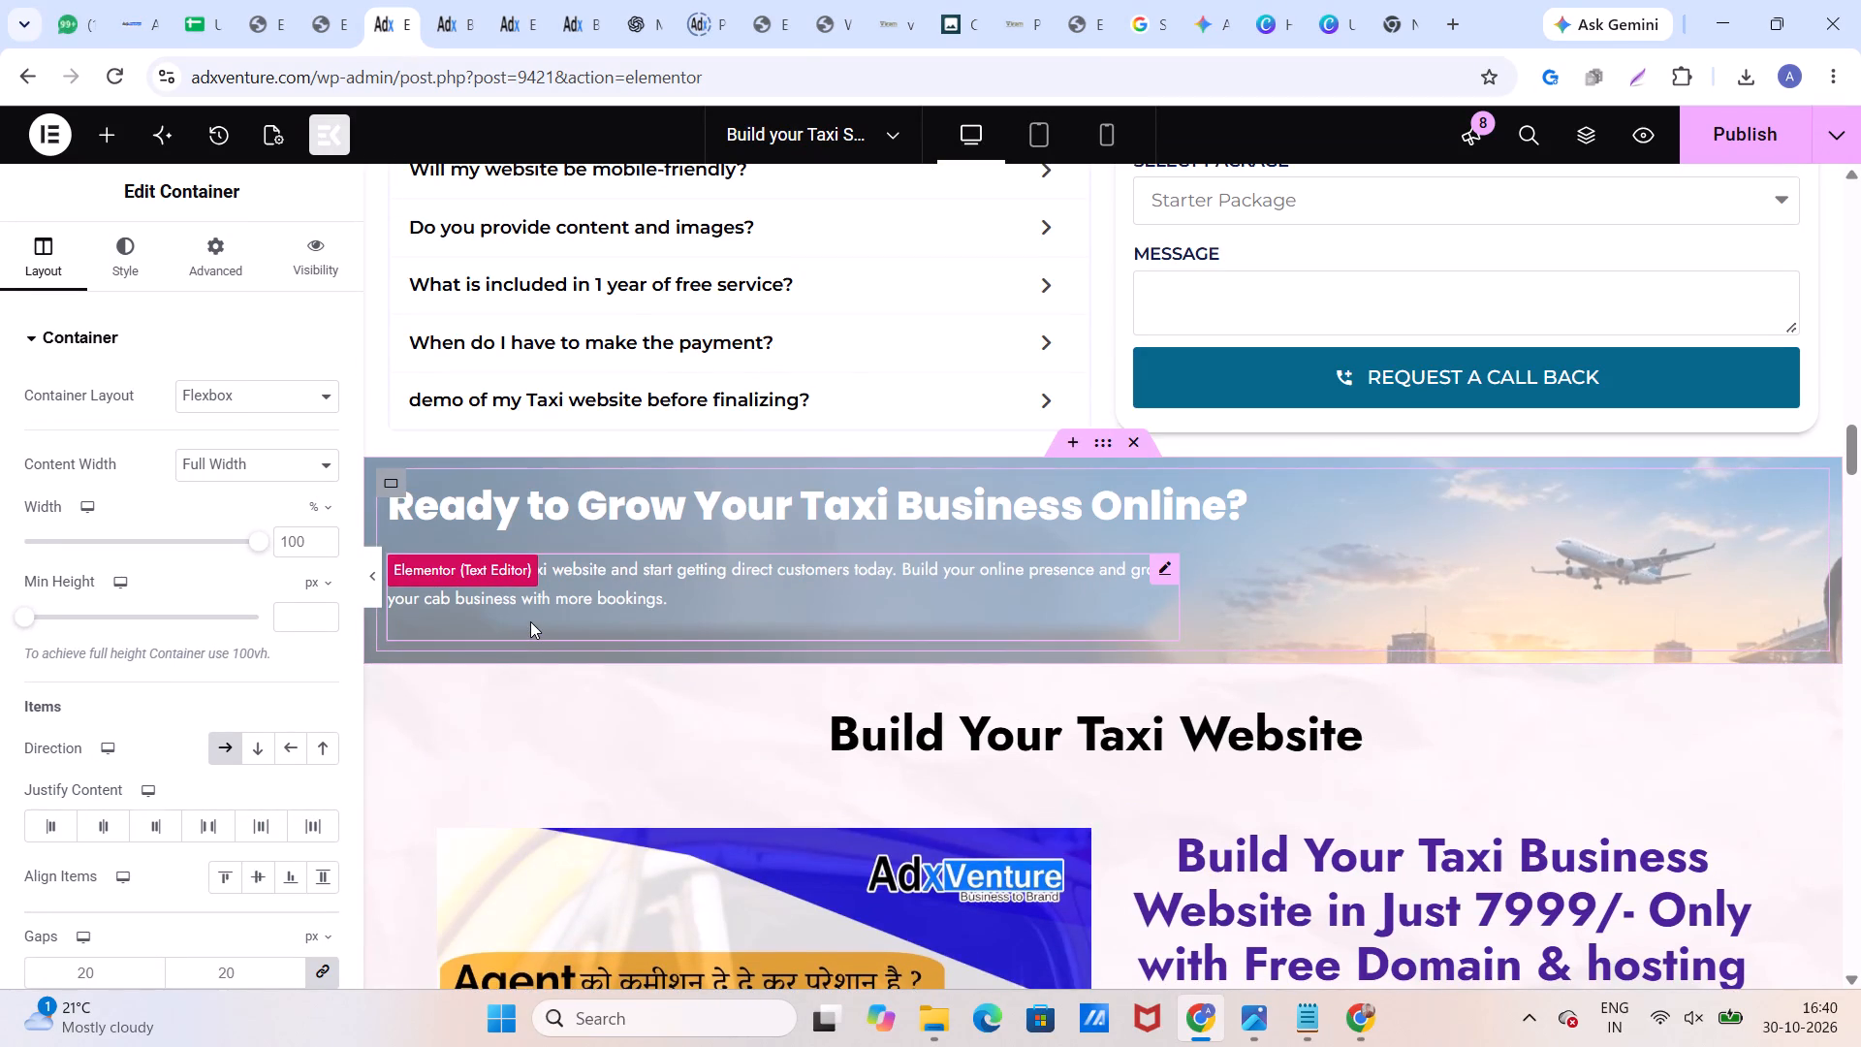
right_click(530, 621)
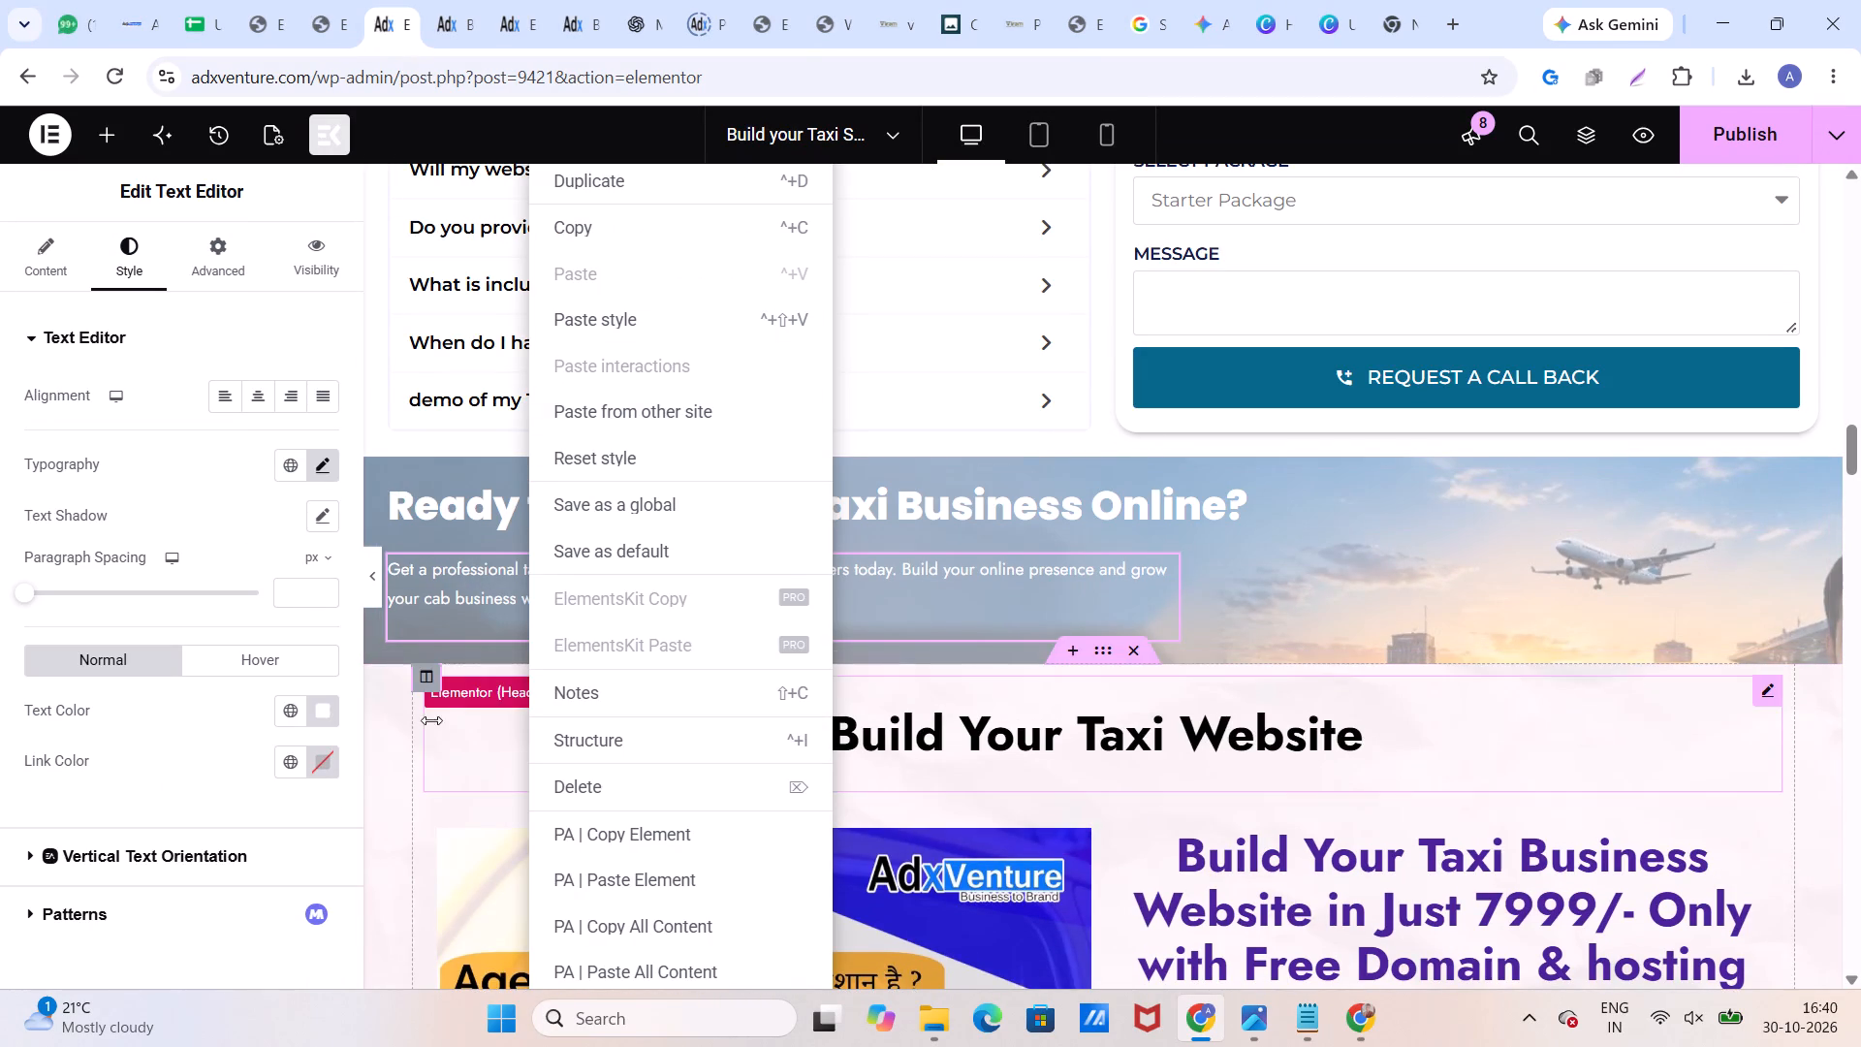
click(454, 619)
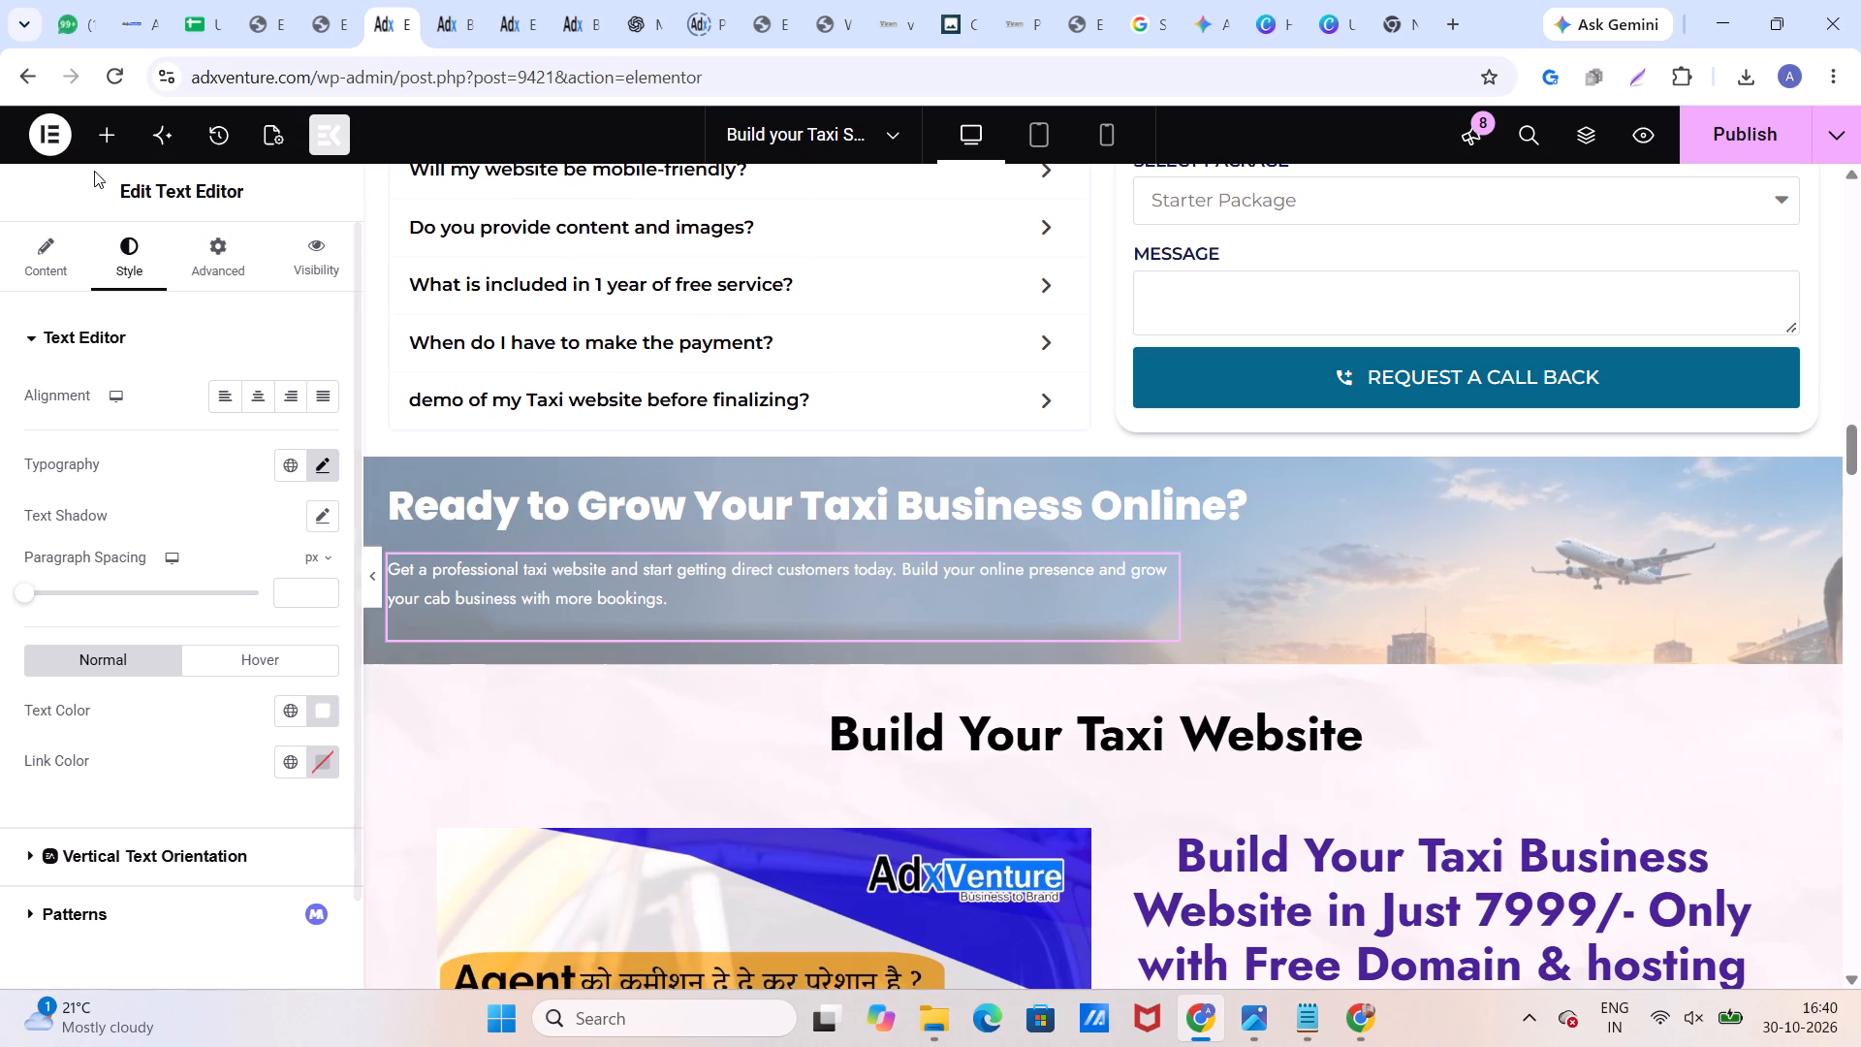
Add an empty container below the paragraph inside the "Ready to Grow Your Taxi Business Online?" banner.
click(104, 144)
drag(103, 461, 121, 468)
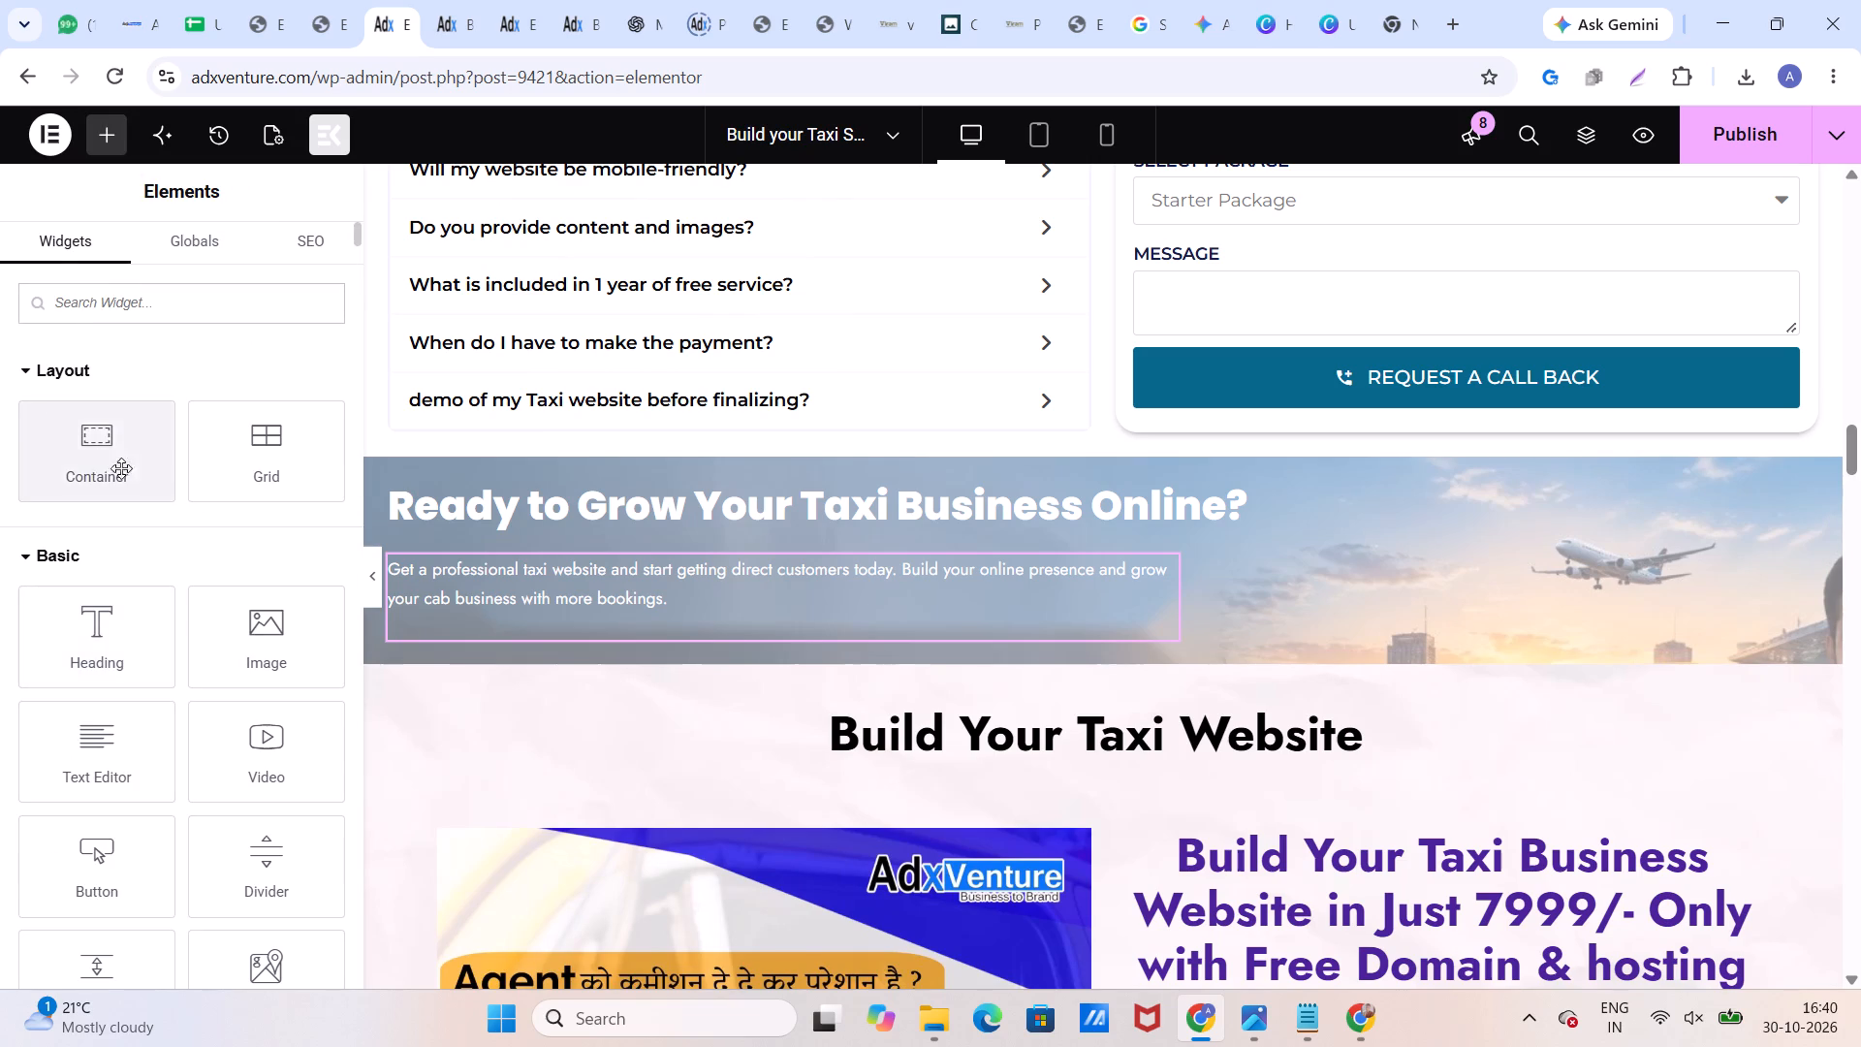
drag(121, 468, 565, 625)
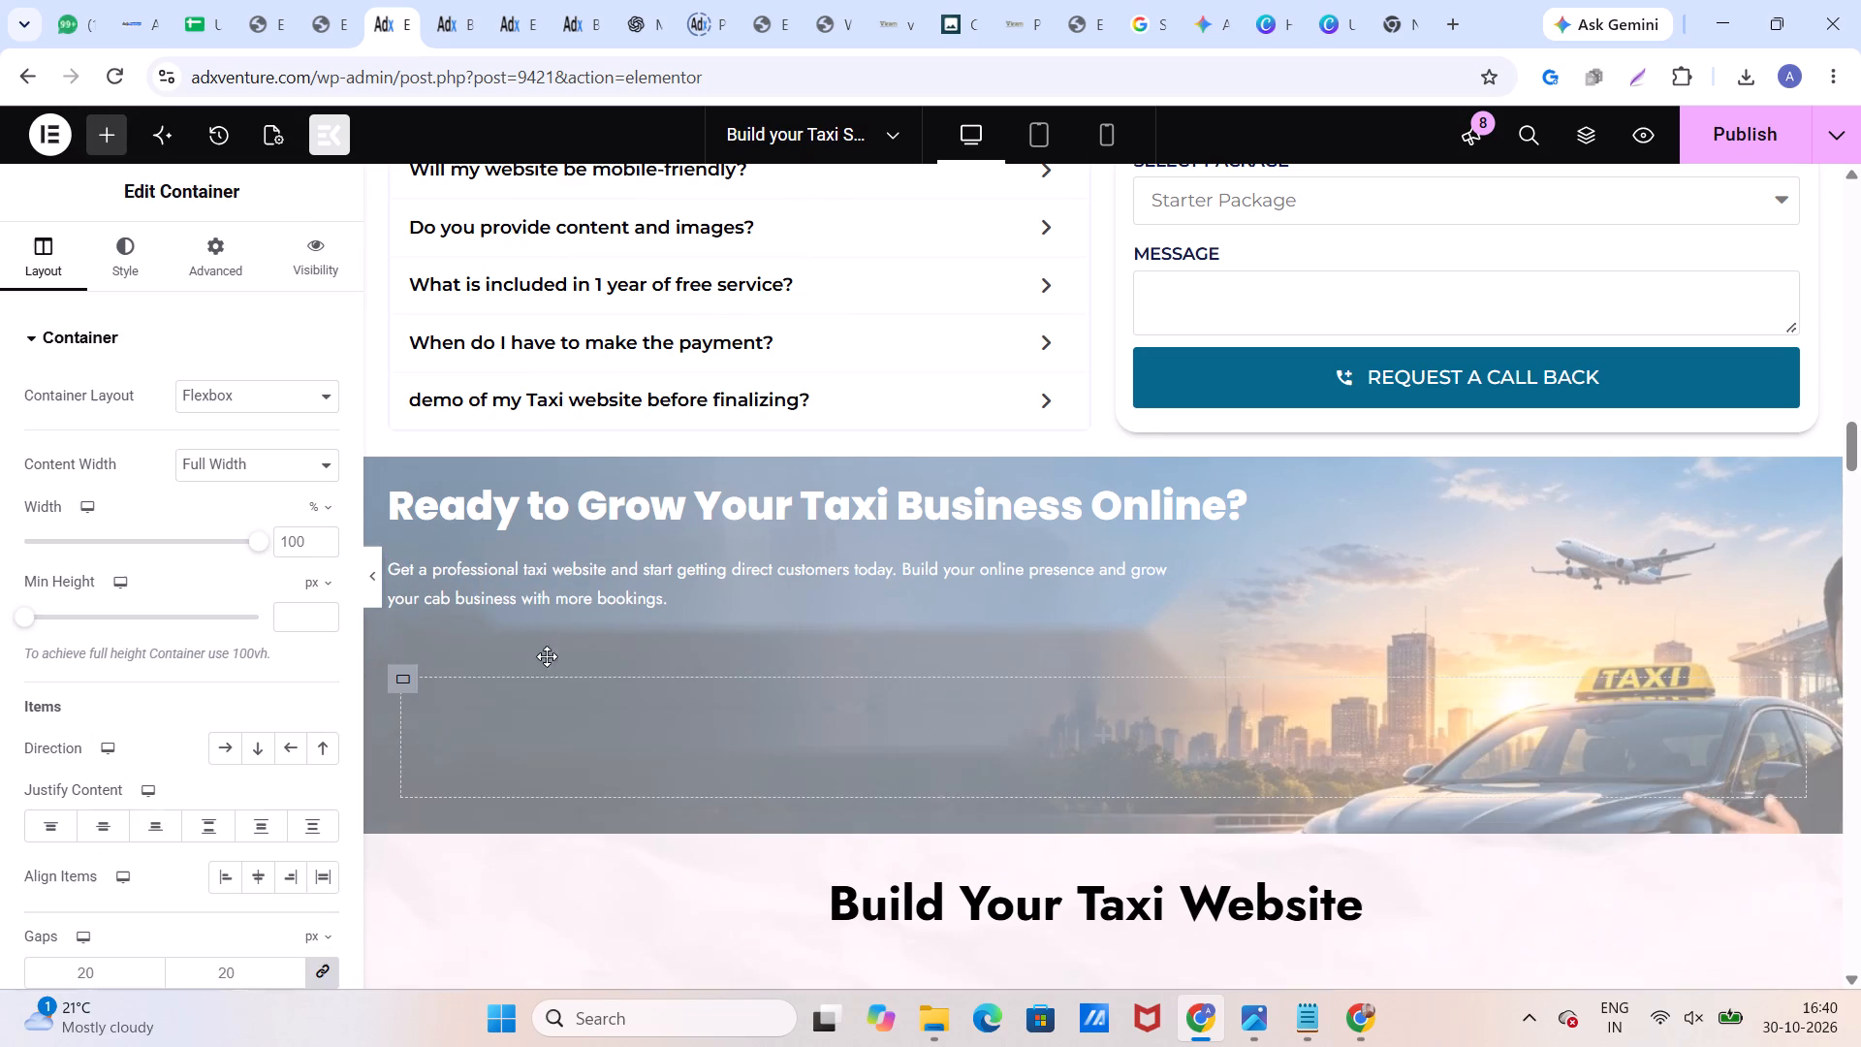
Copy the hero section's View packages button container and paste it into the empty container below the banner paragraph.
scroll(540, 588, up, 18)
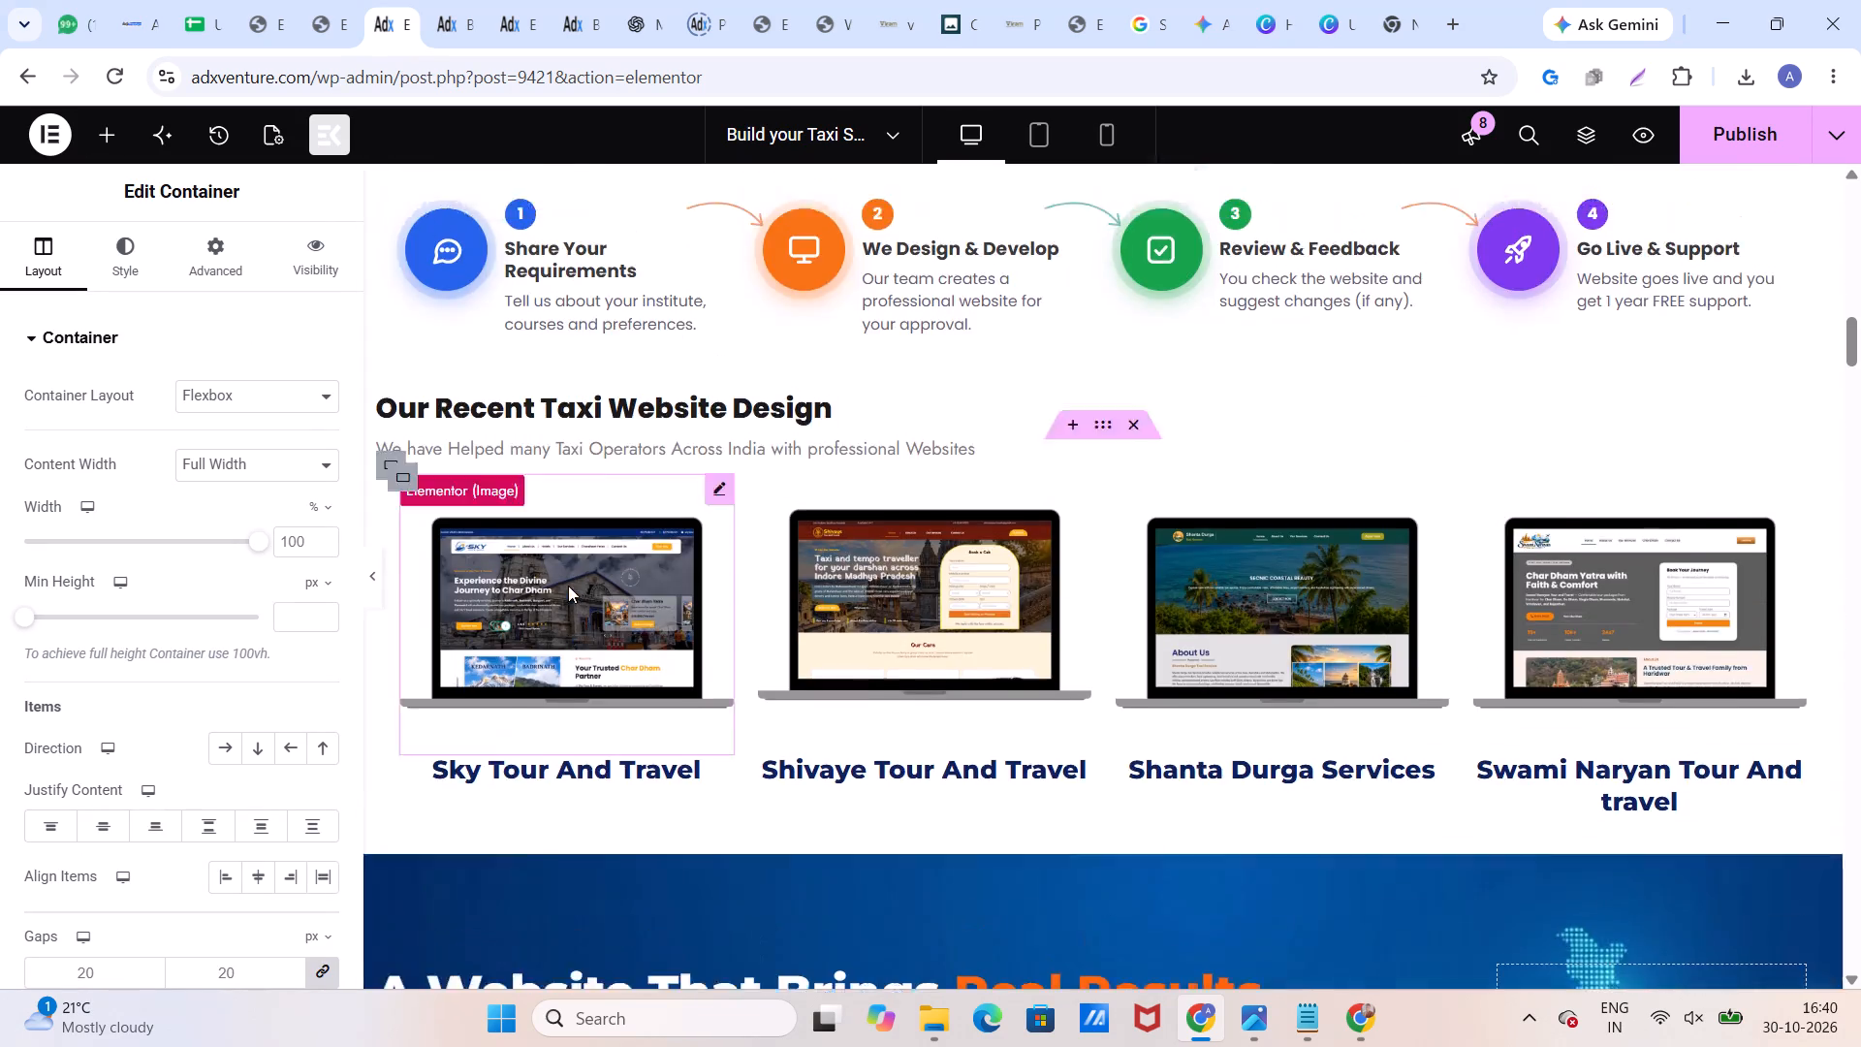
scroll(567, 585, up, 11)
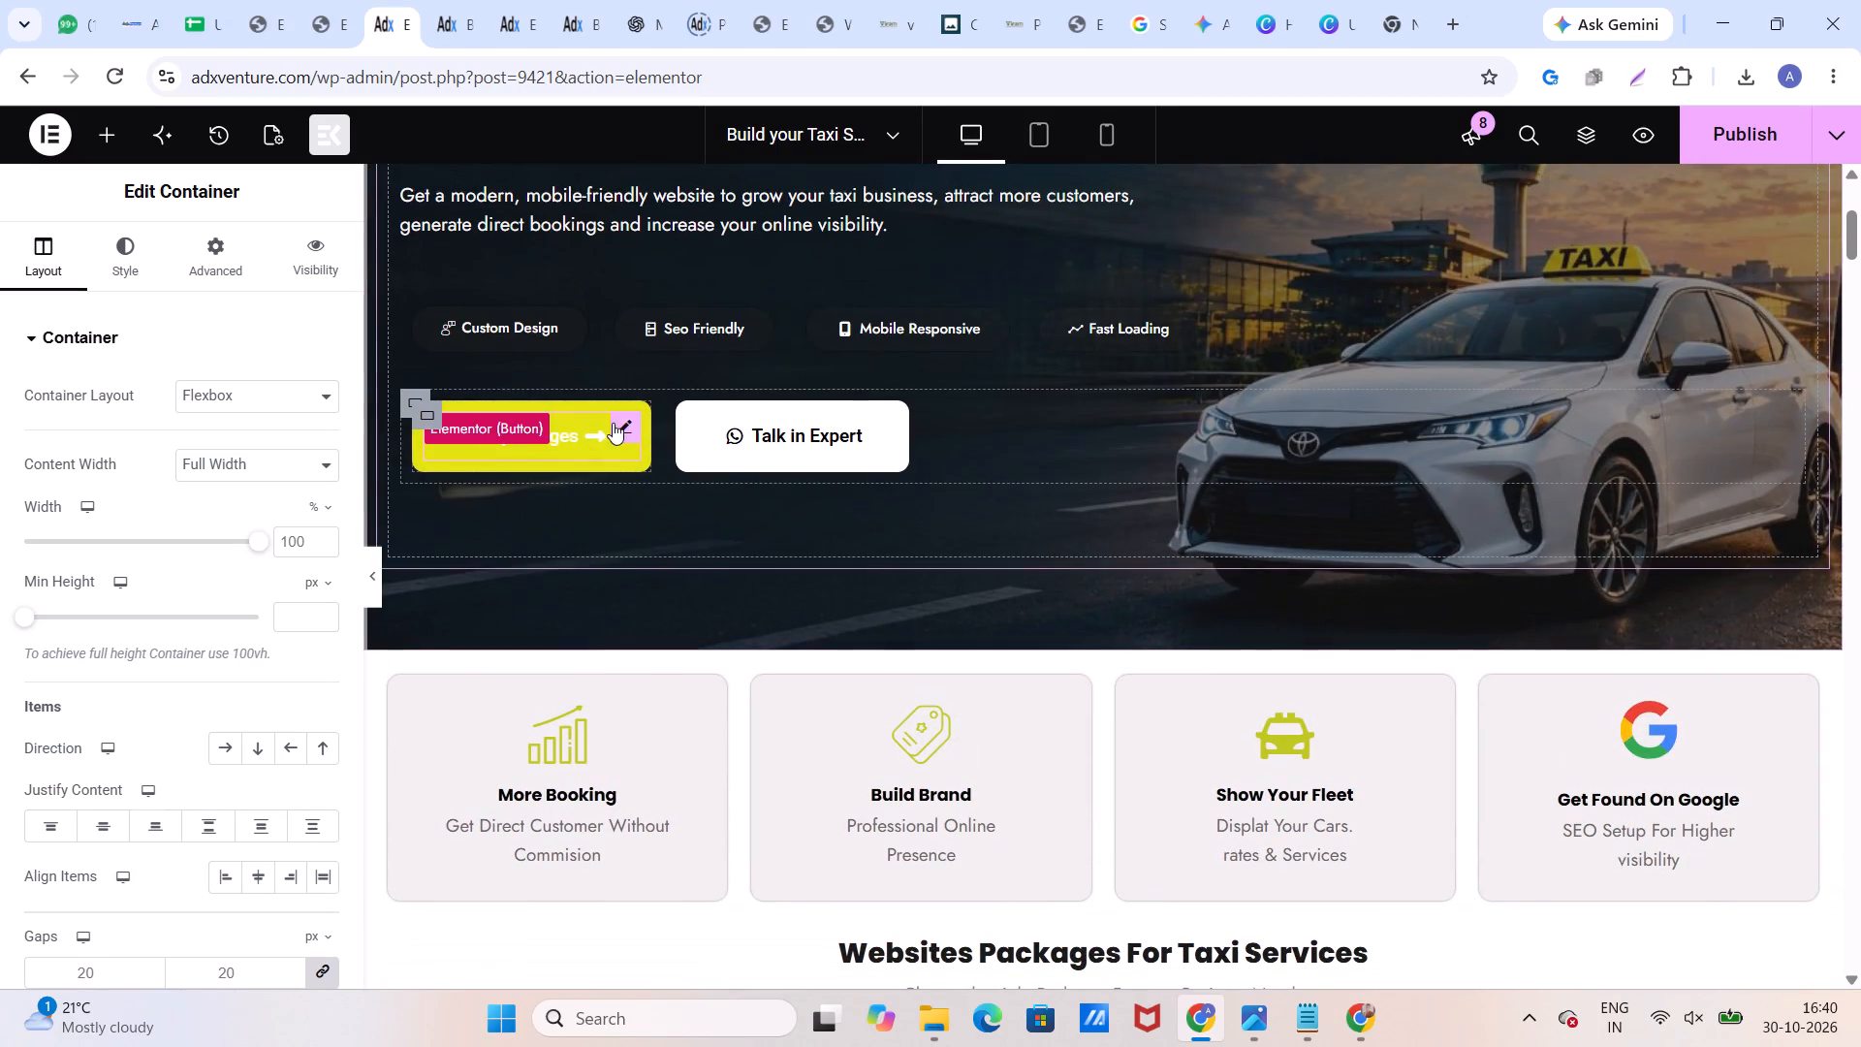
click(423, 419)
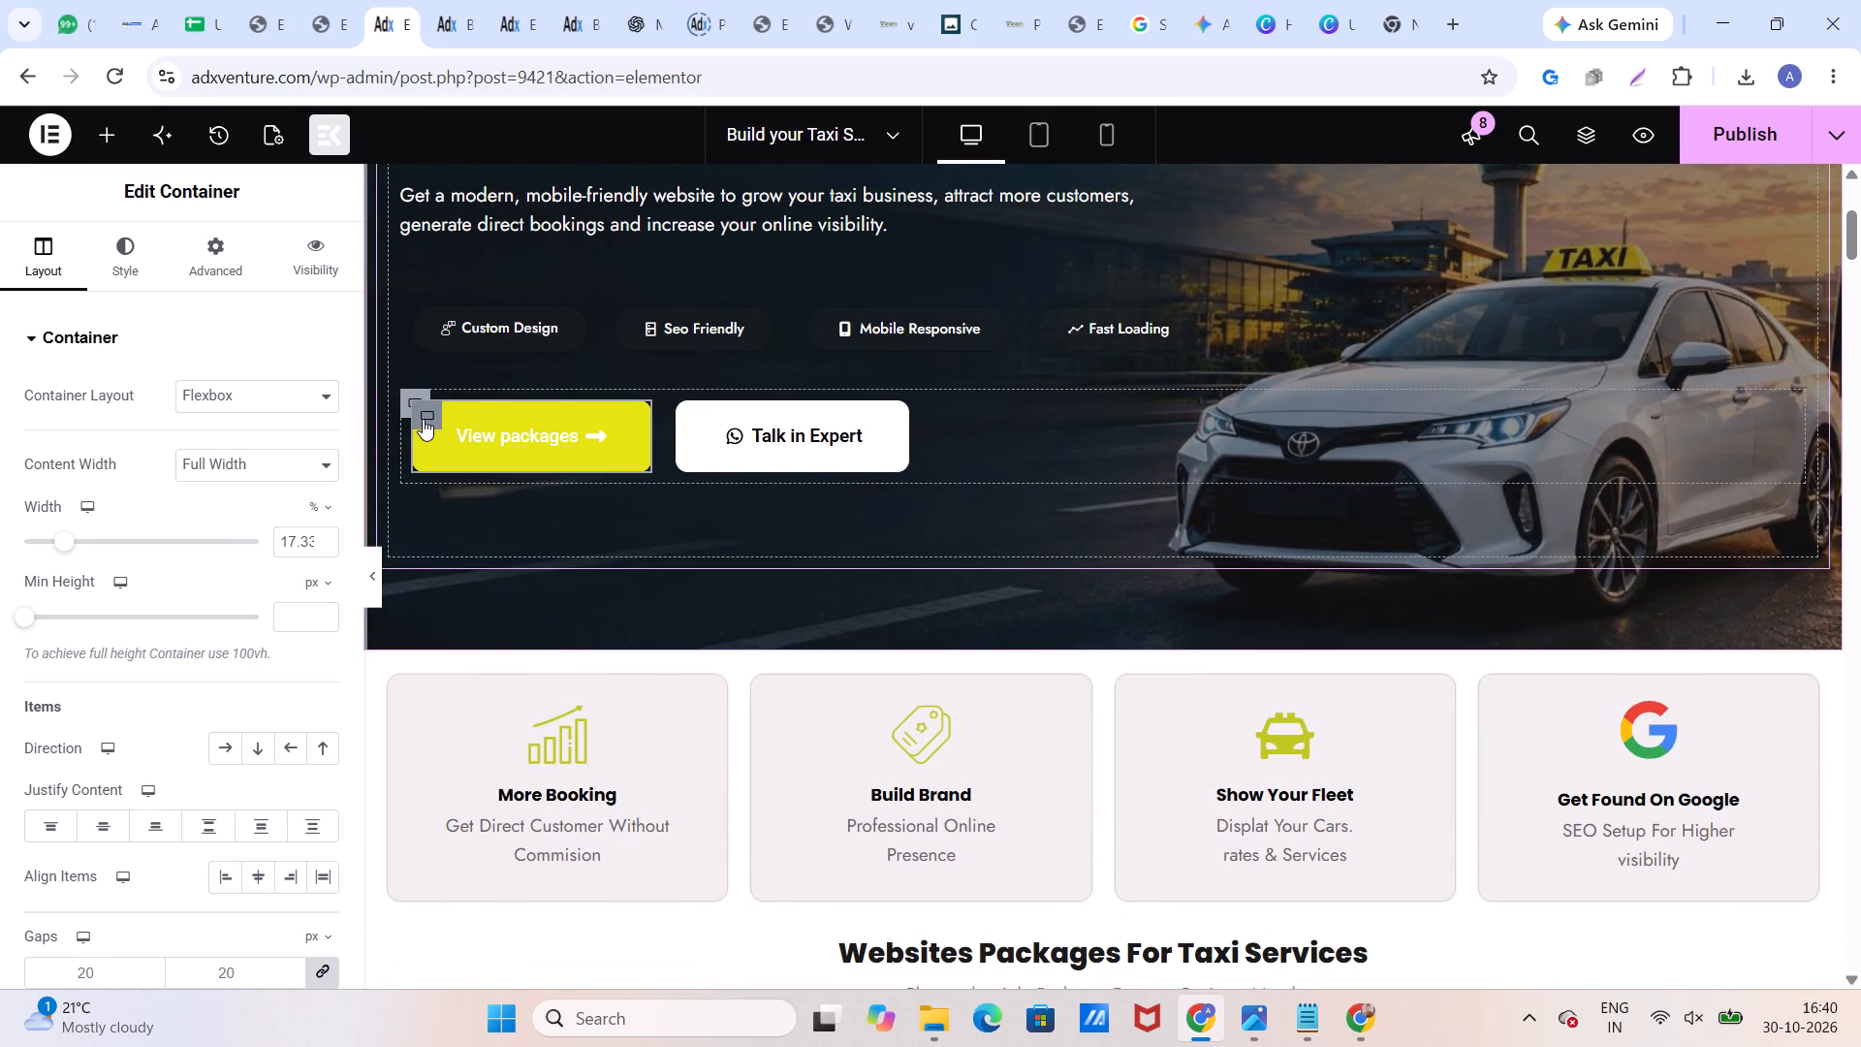
right_click(423, 419)
click(469, 276)
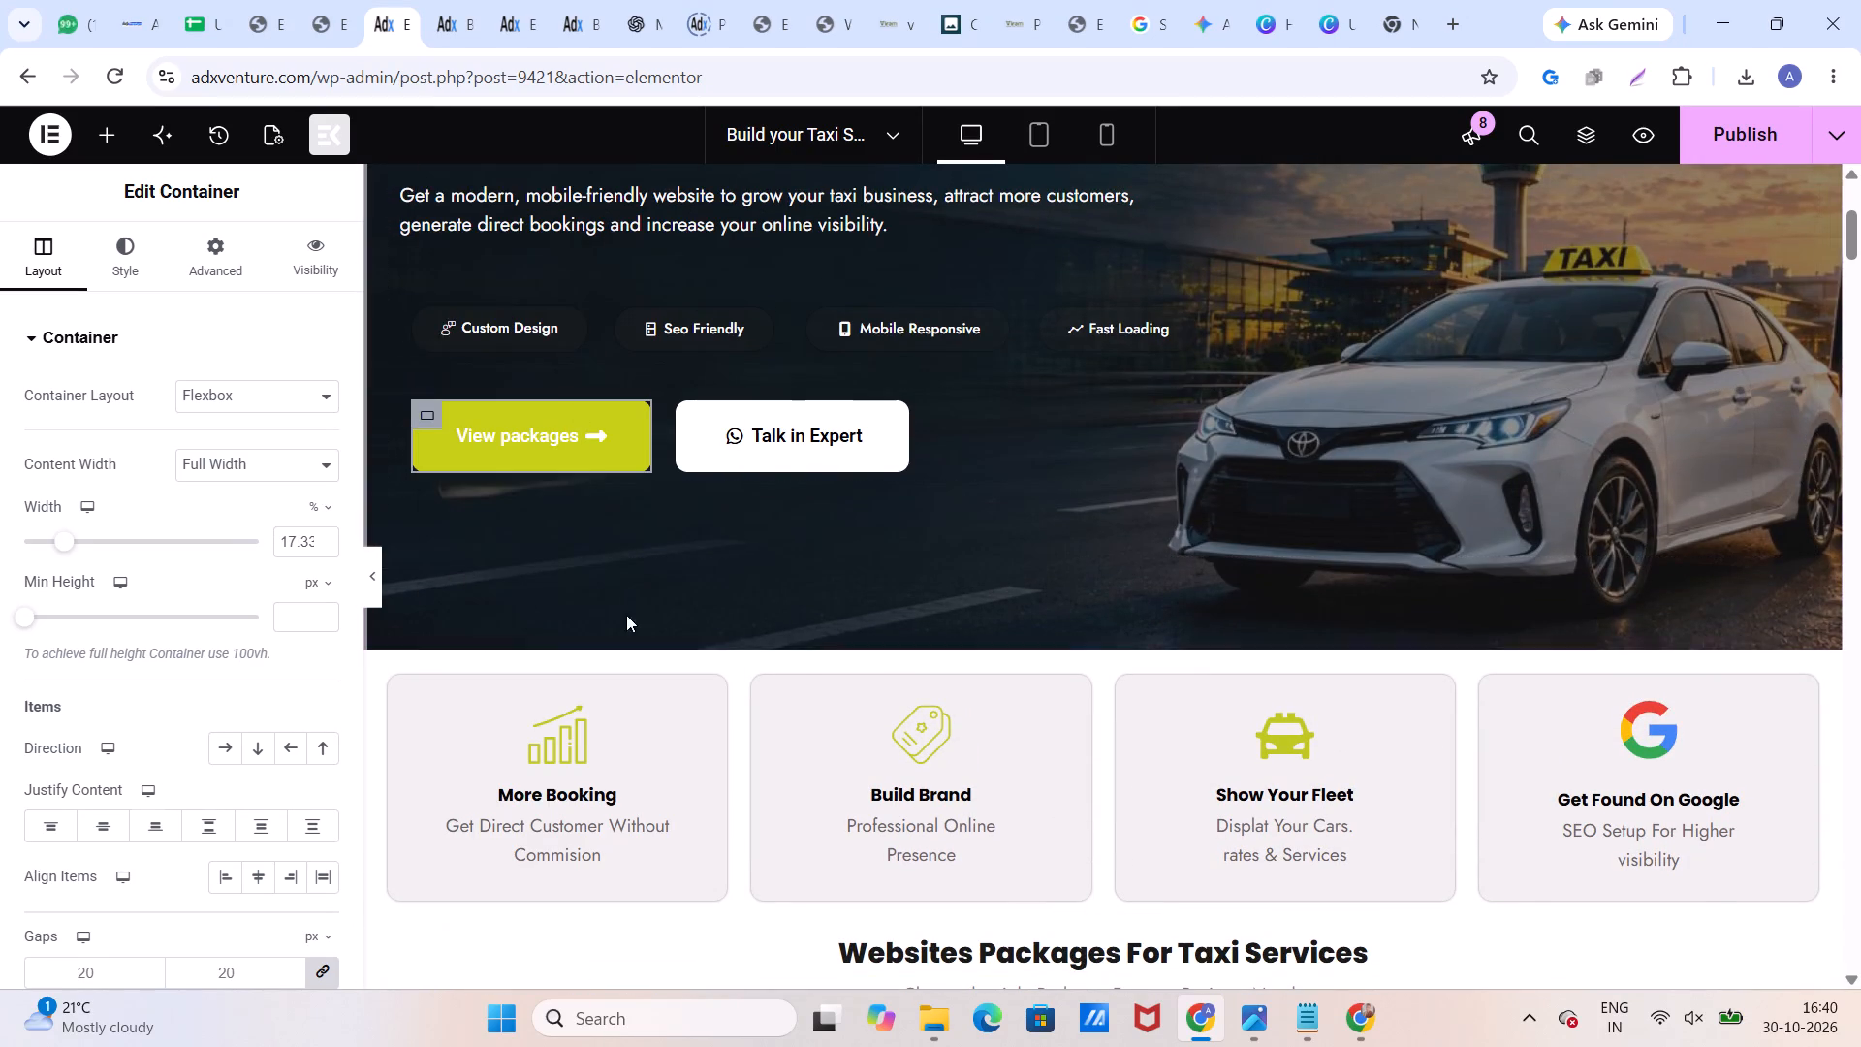
scroll(605, 613, down, 3)
scroll(605, 613, up, 1)
scroll(605, 613, down, 20)
scroll(605, 613, down, 2)
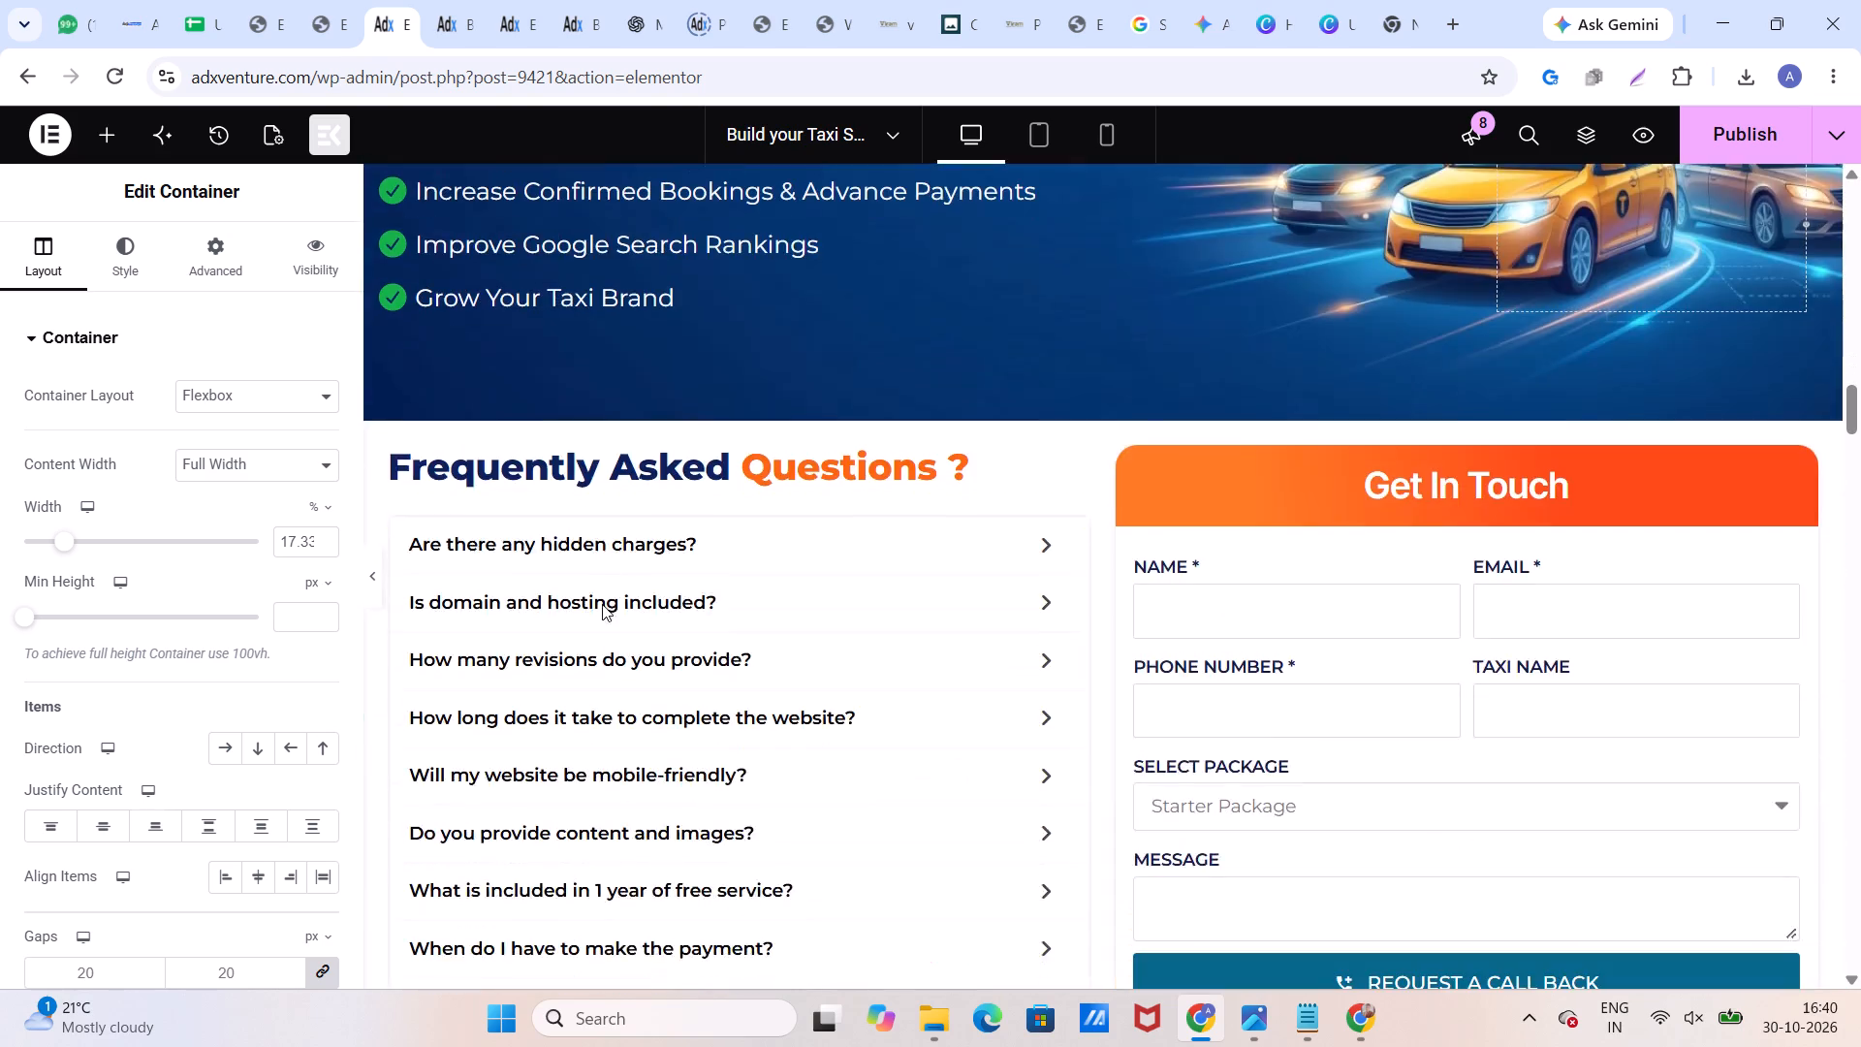
scroll(602, 604, down, 4)
right_click(448, 830)
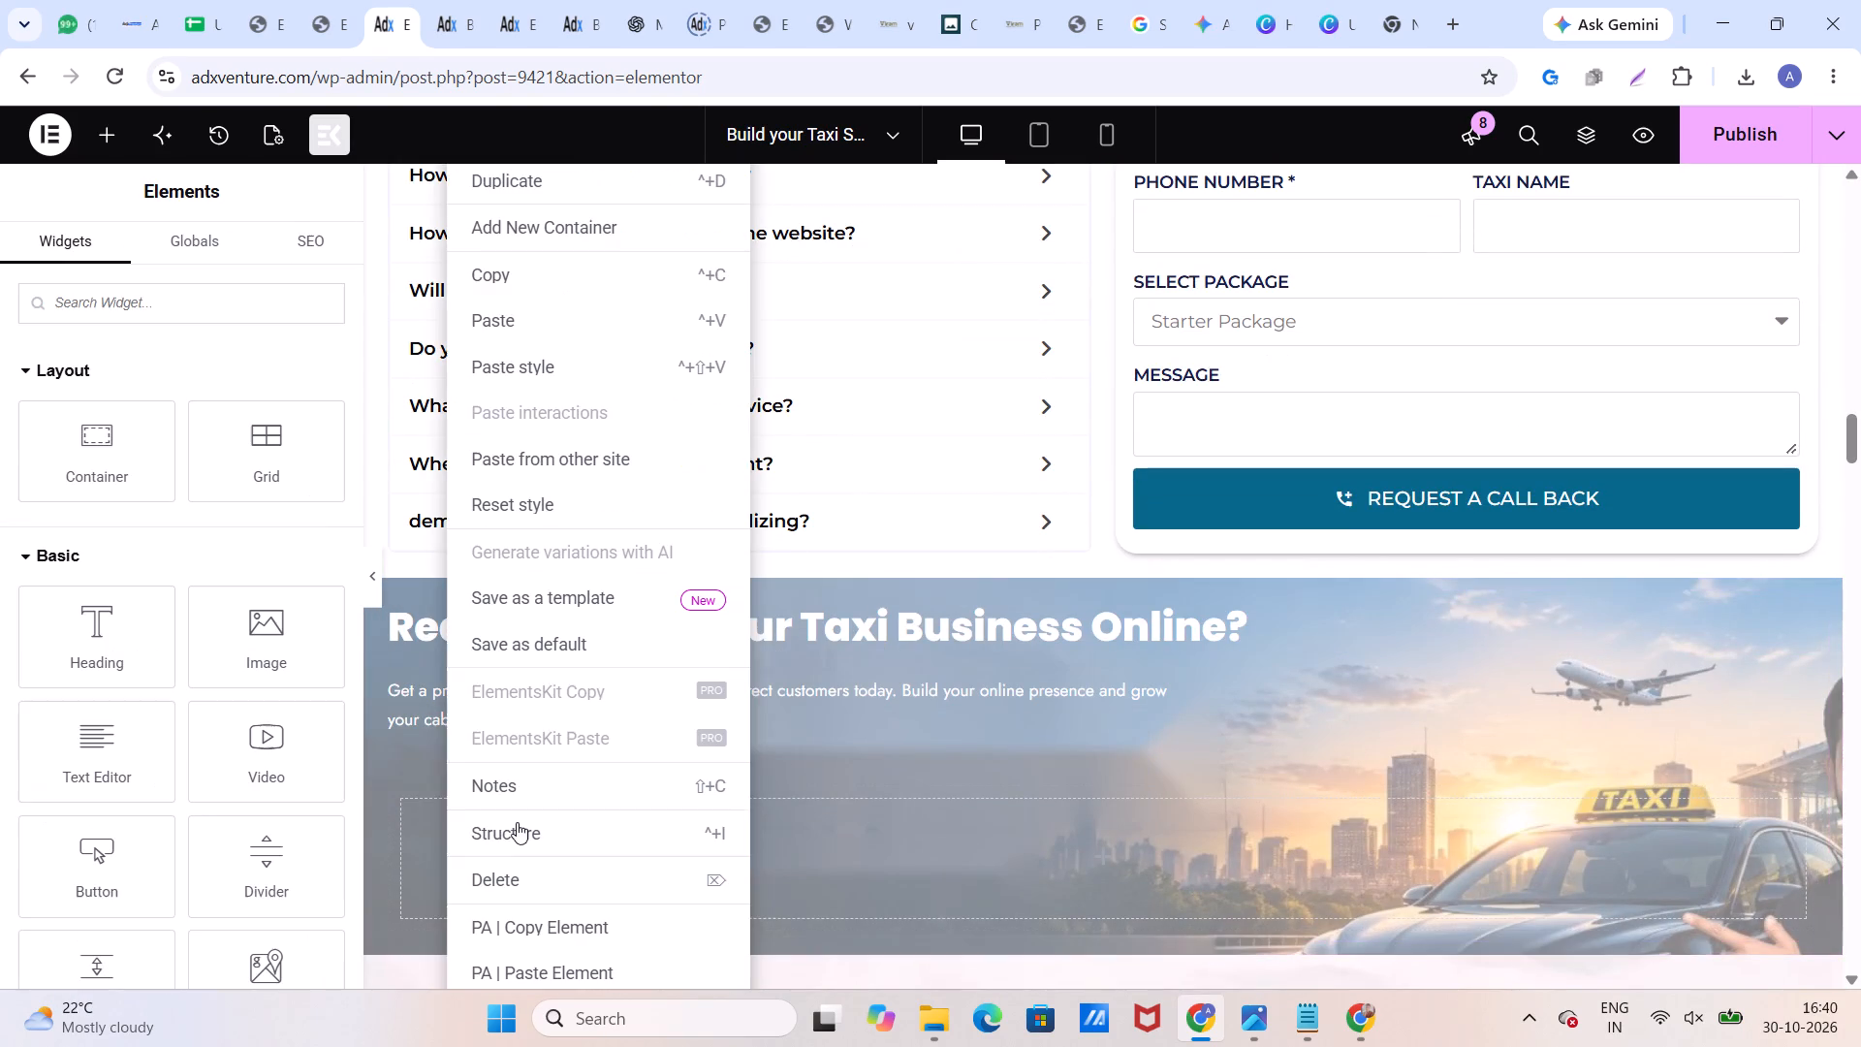
click(526, 324)
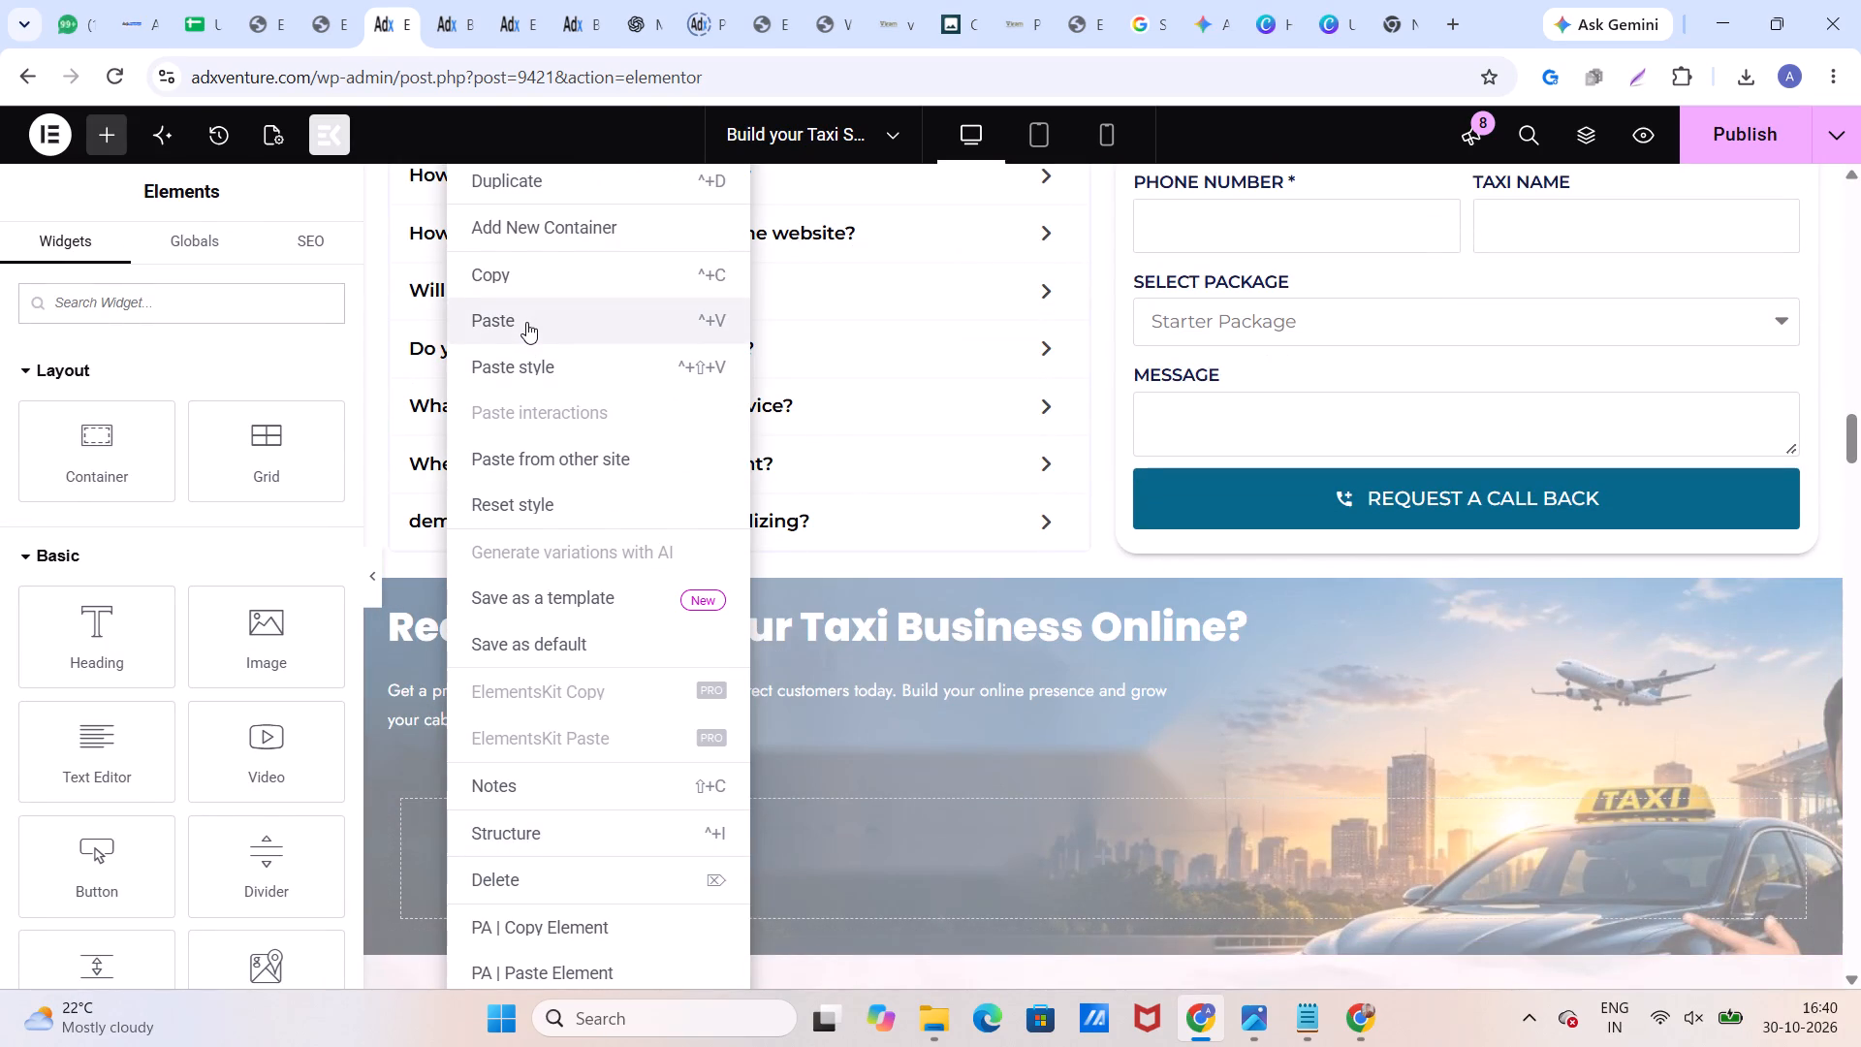
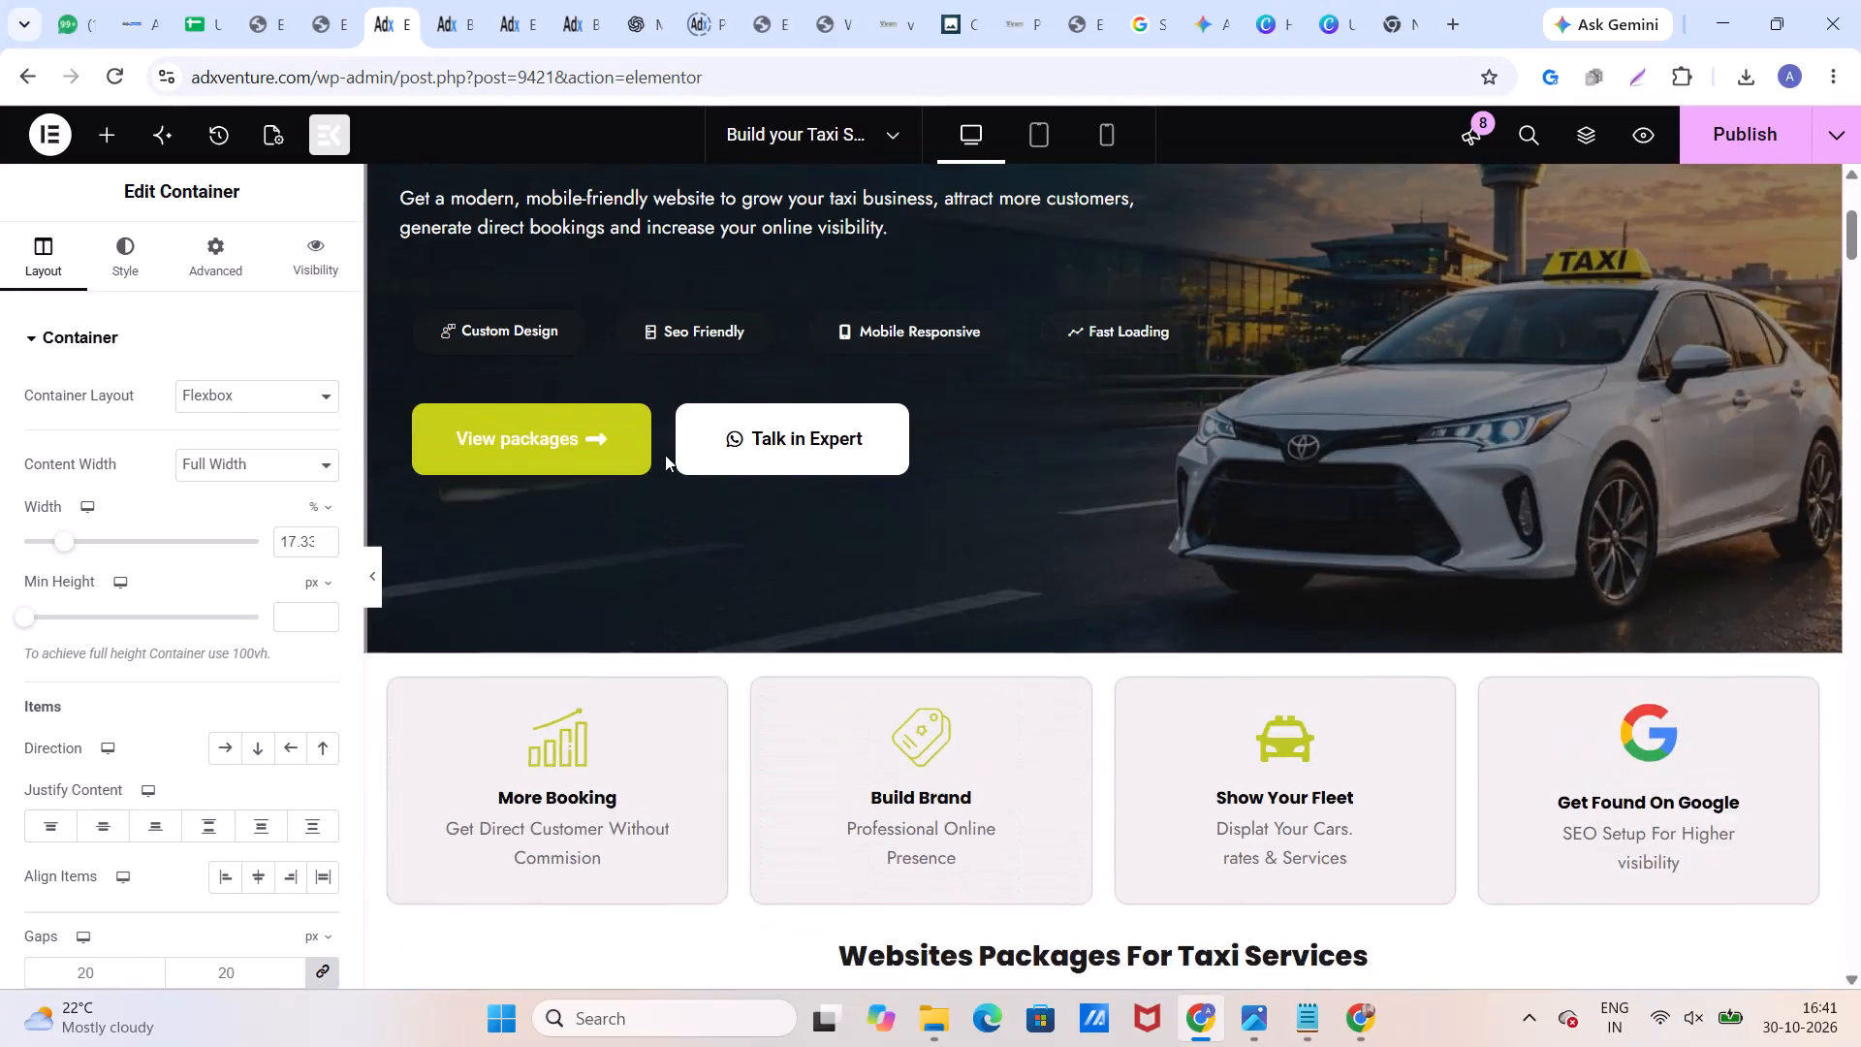
Copy the hero section's Talk in Expert button container and paste it into the "Ready to Grow Your Taxi Business Online?" banner's View packages row.
click(689, 533)
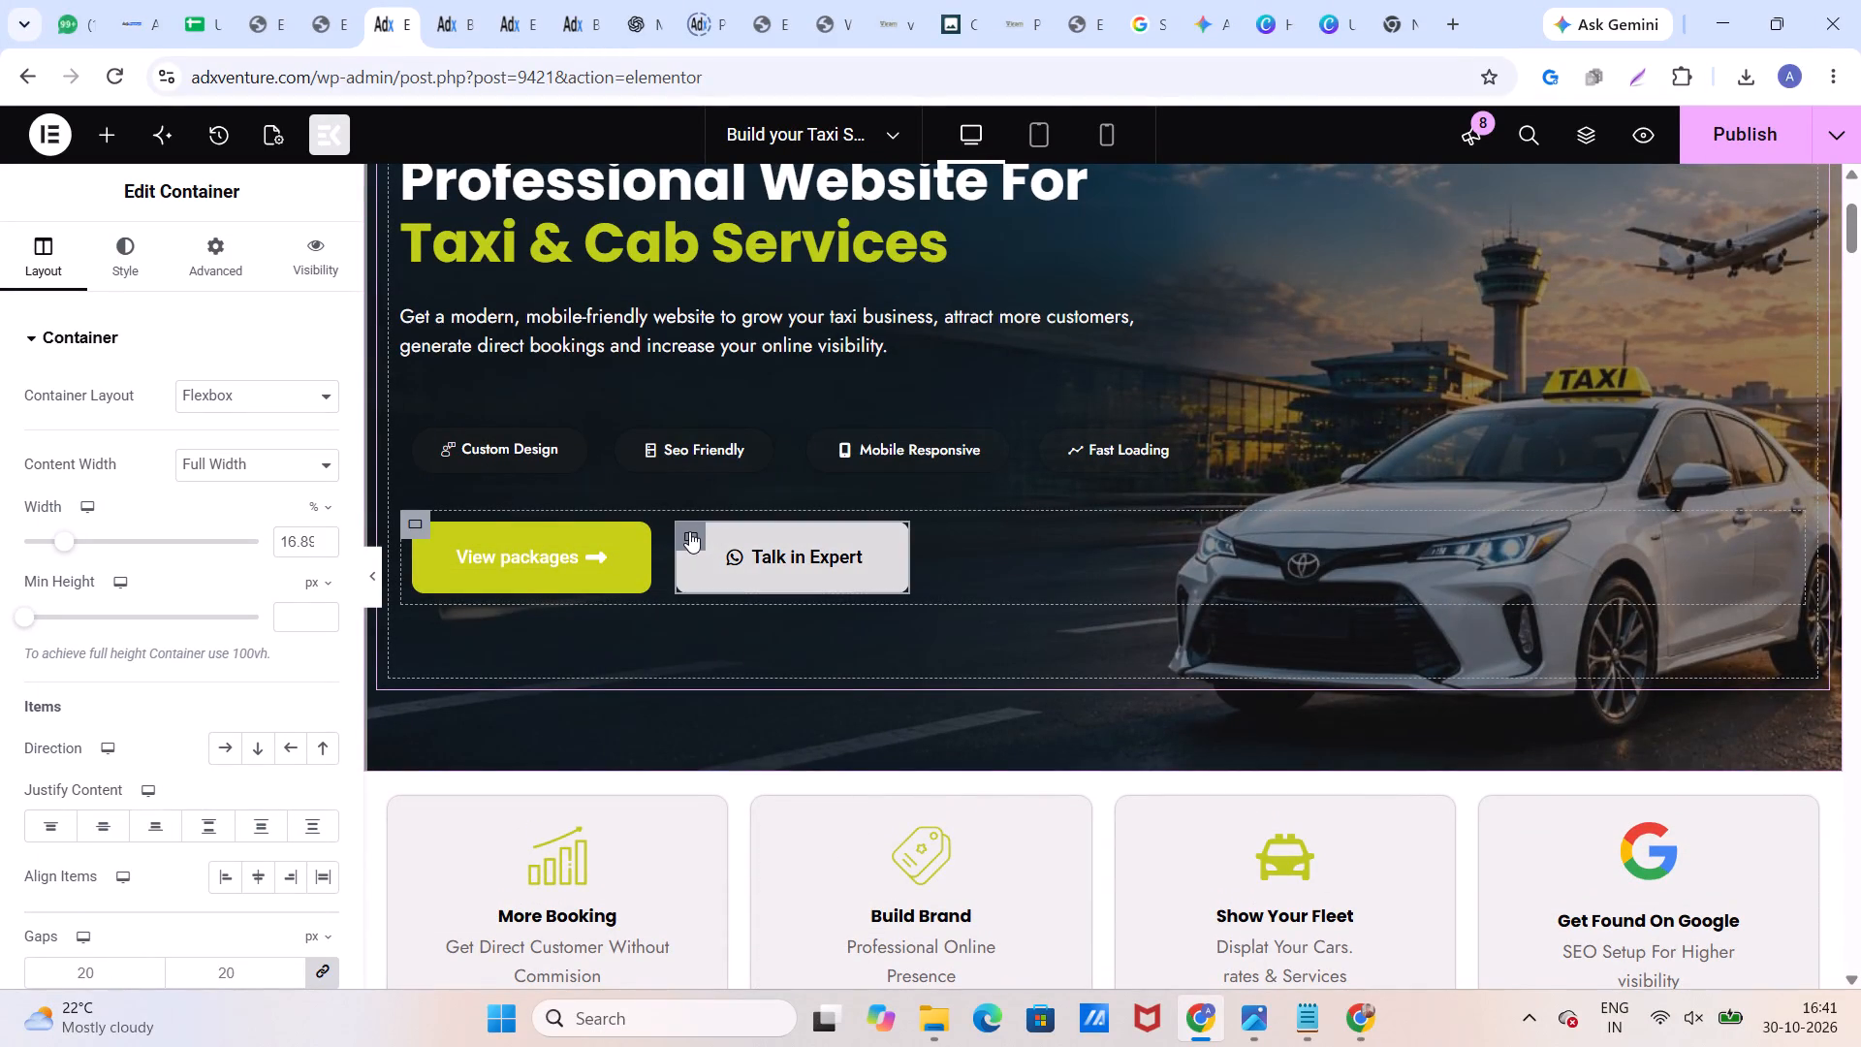
right_click(689, 531)
click(755, 276)
scroll(702, 660, down, 2)
scroll(702, 660, up, 1)
scroll(702, 660, down, 17)
scroll(698, 650, up, 1)
scroll(698, 650, down, 3)
scroll(698, 650, up, 1)
scroll(698, 650, down, 8)
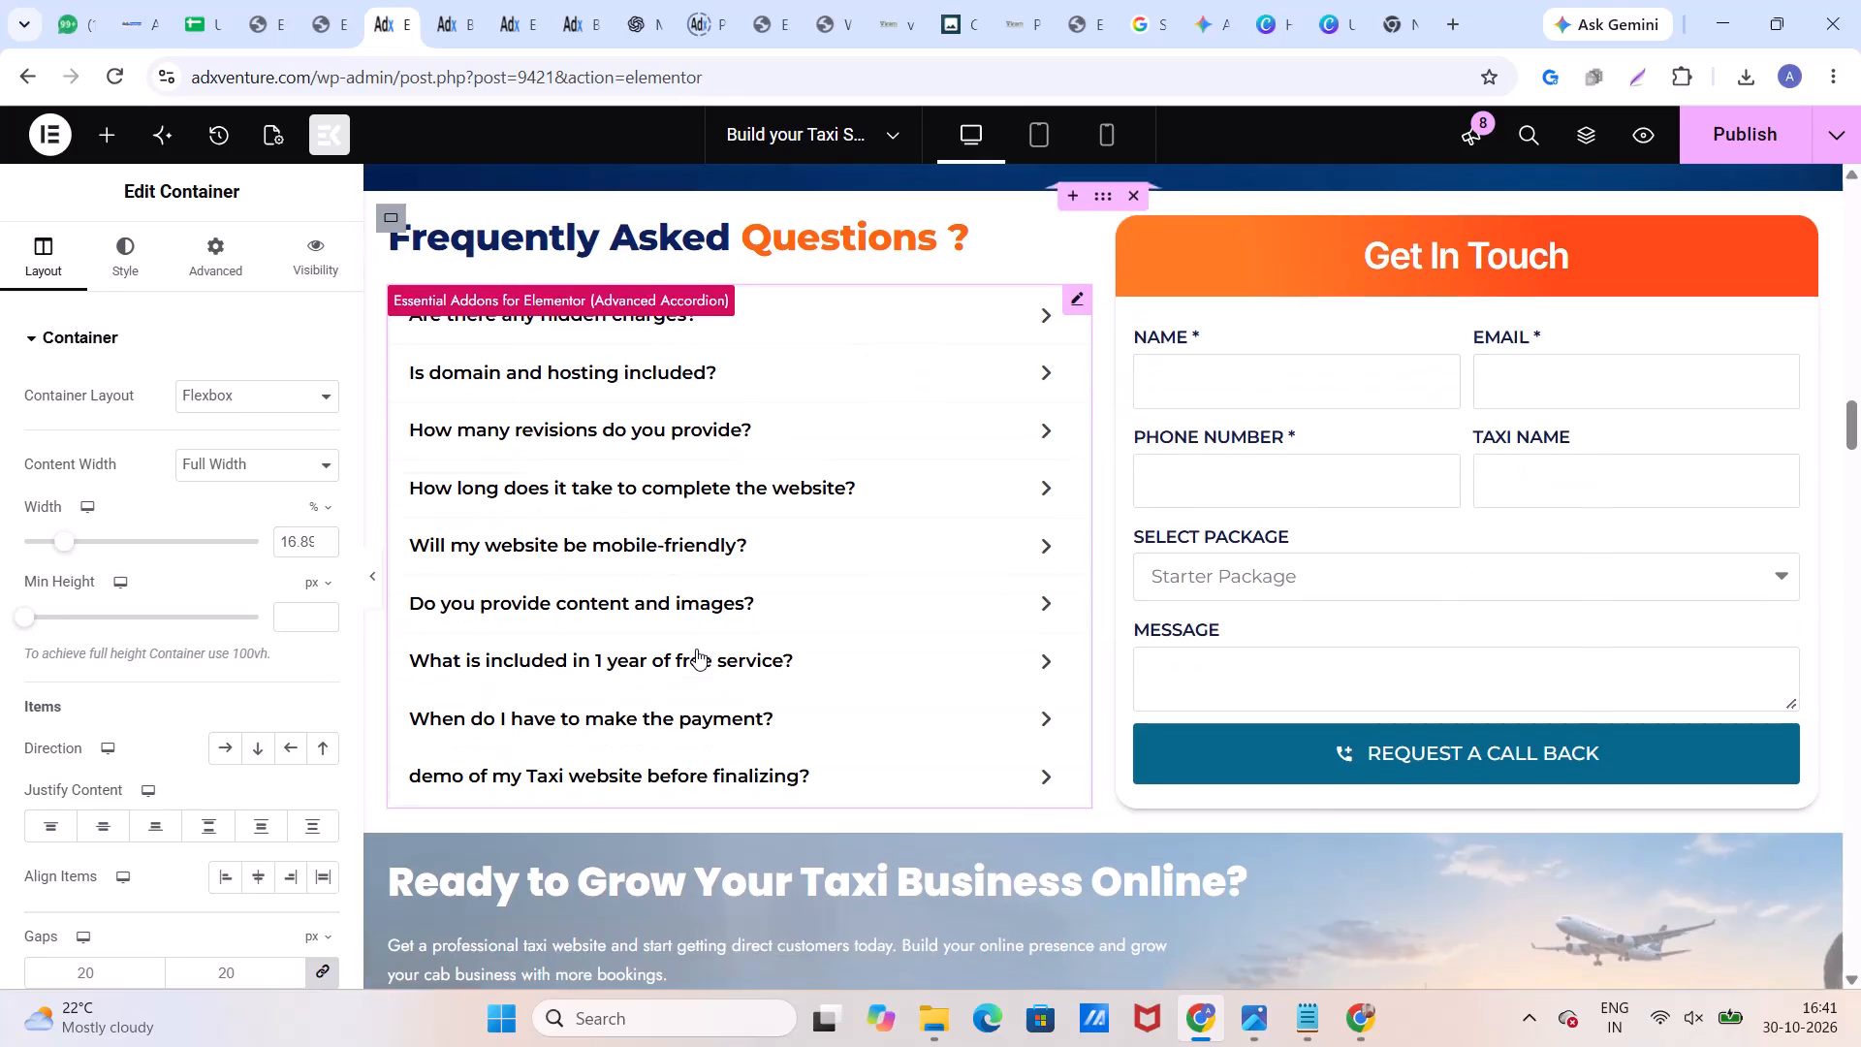
scroll(696, 649, down, 3)
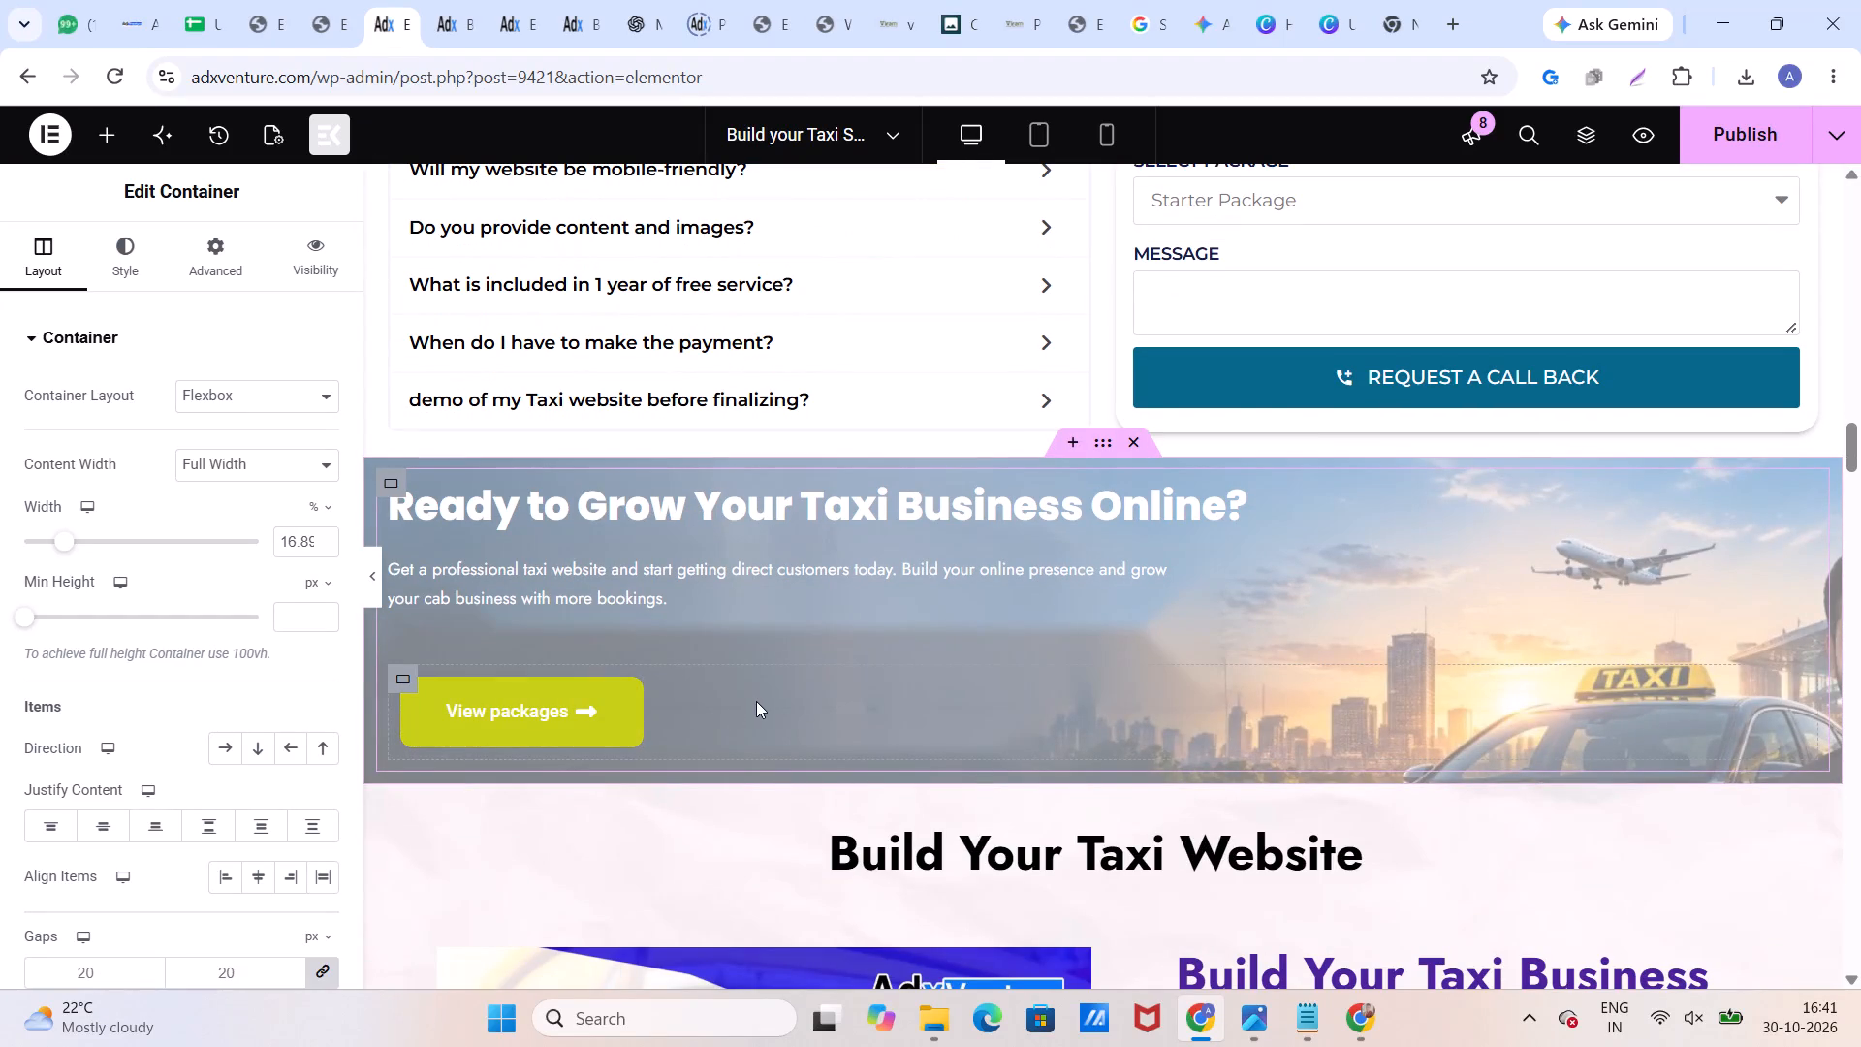
right_click(726, 710)
click(806, 320)
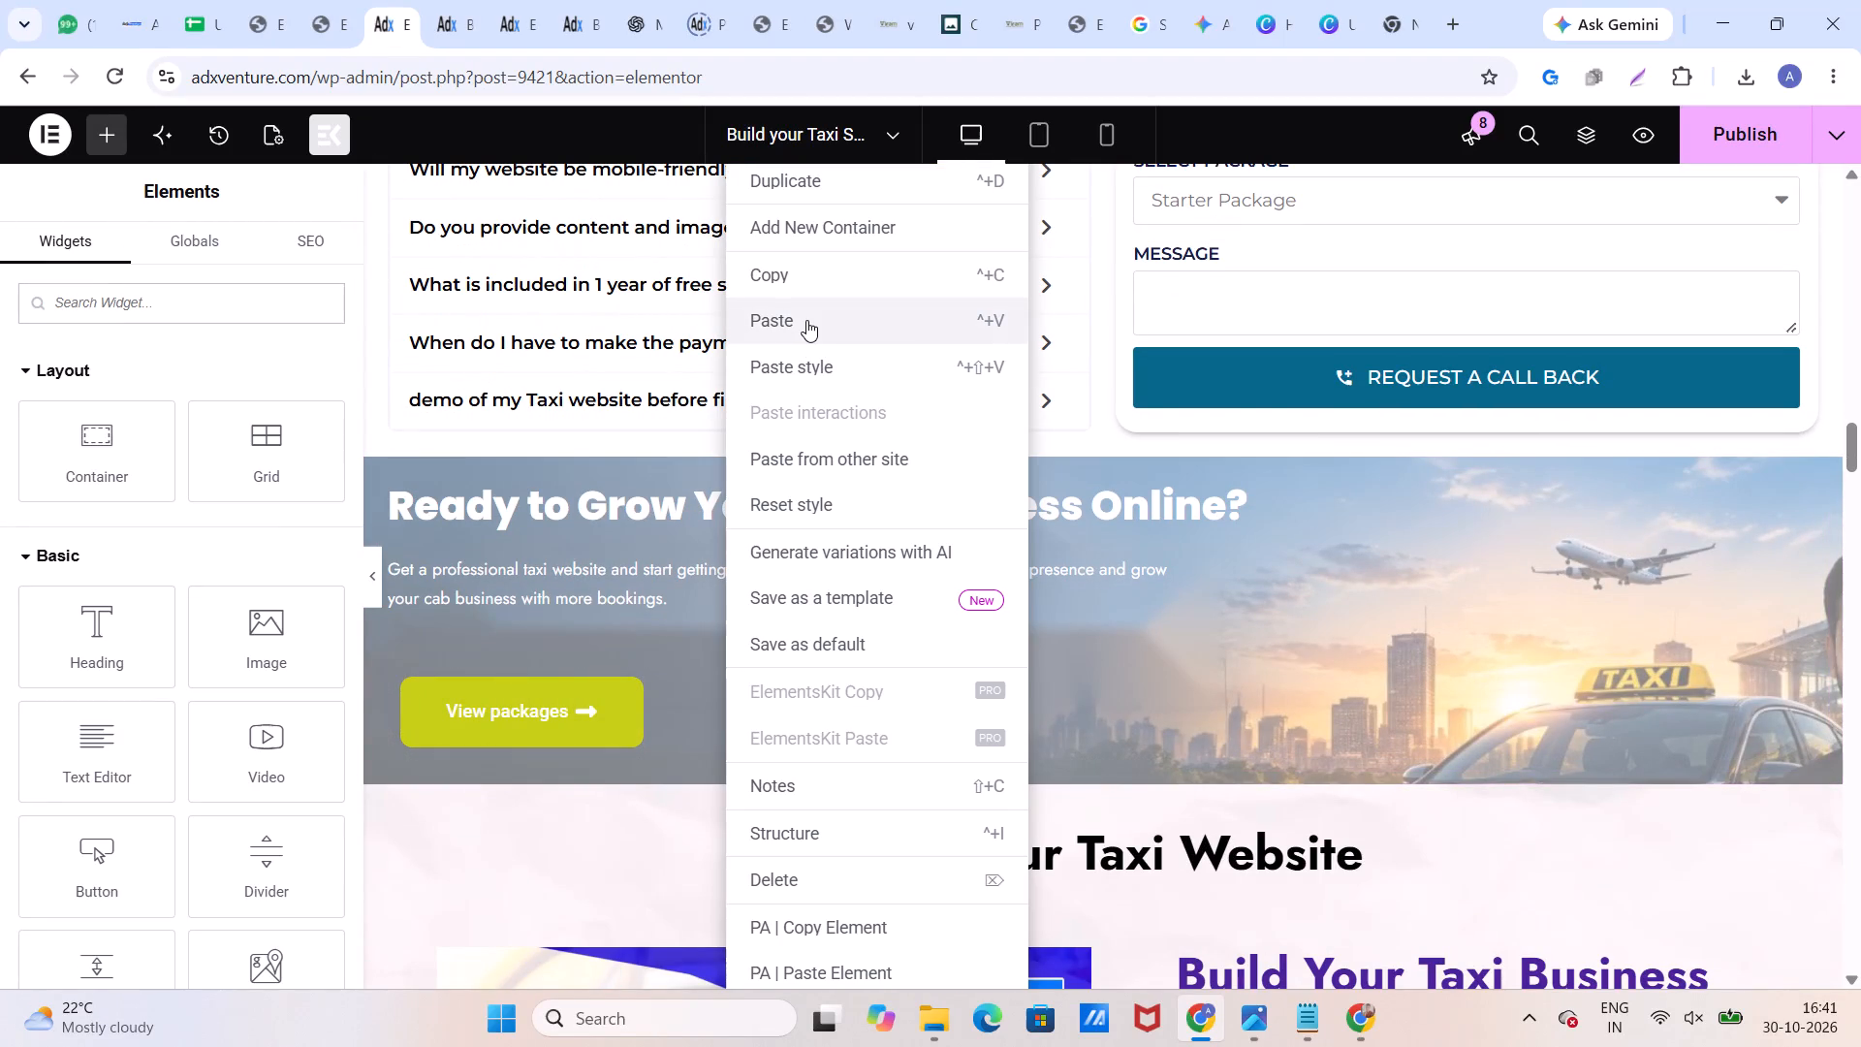
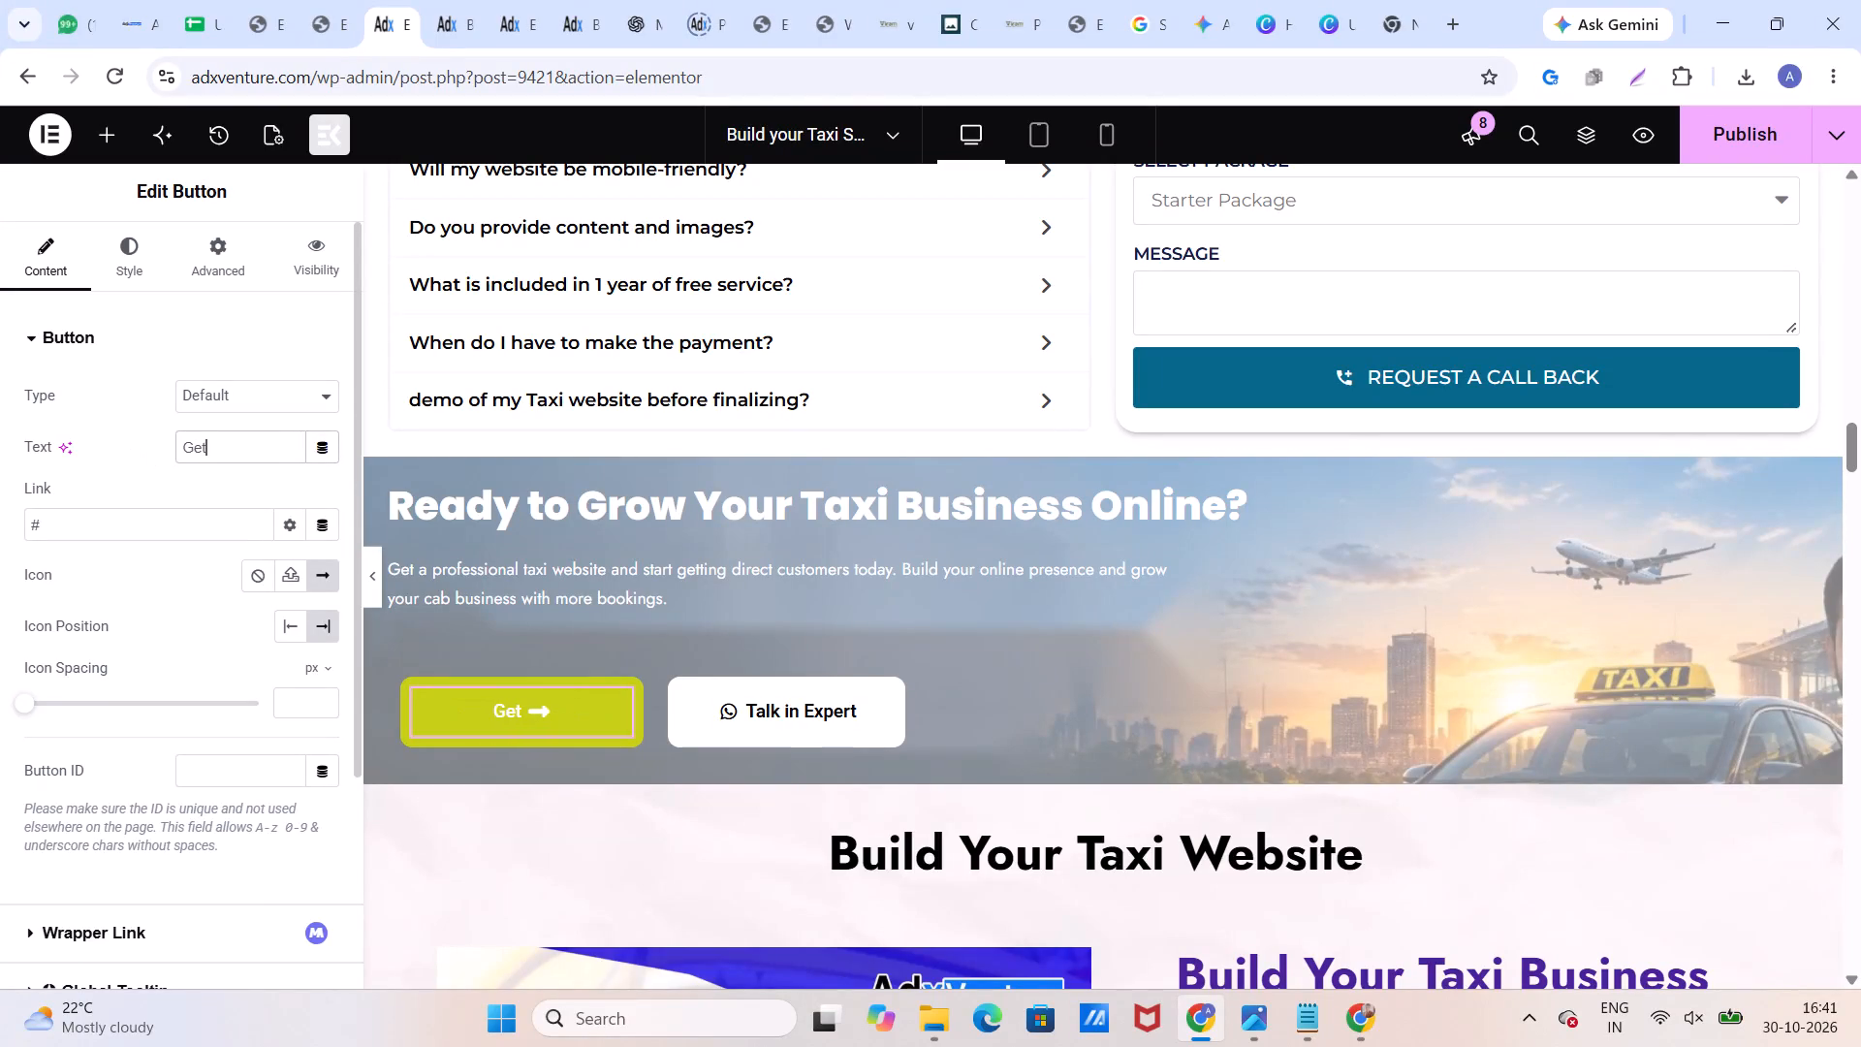
Complete the yellow banner button's text so its label reads "Get Freww Quates".
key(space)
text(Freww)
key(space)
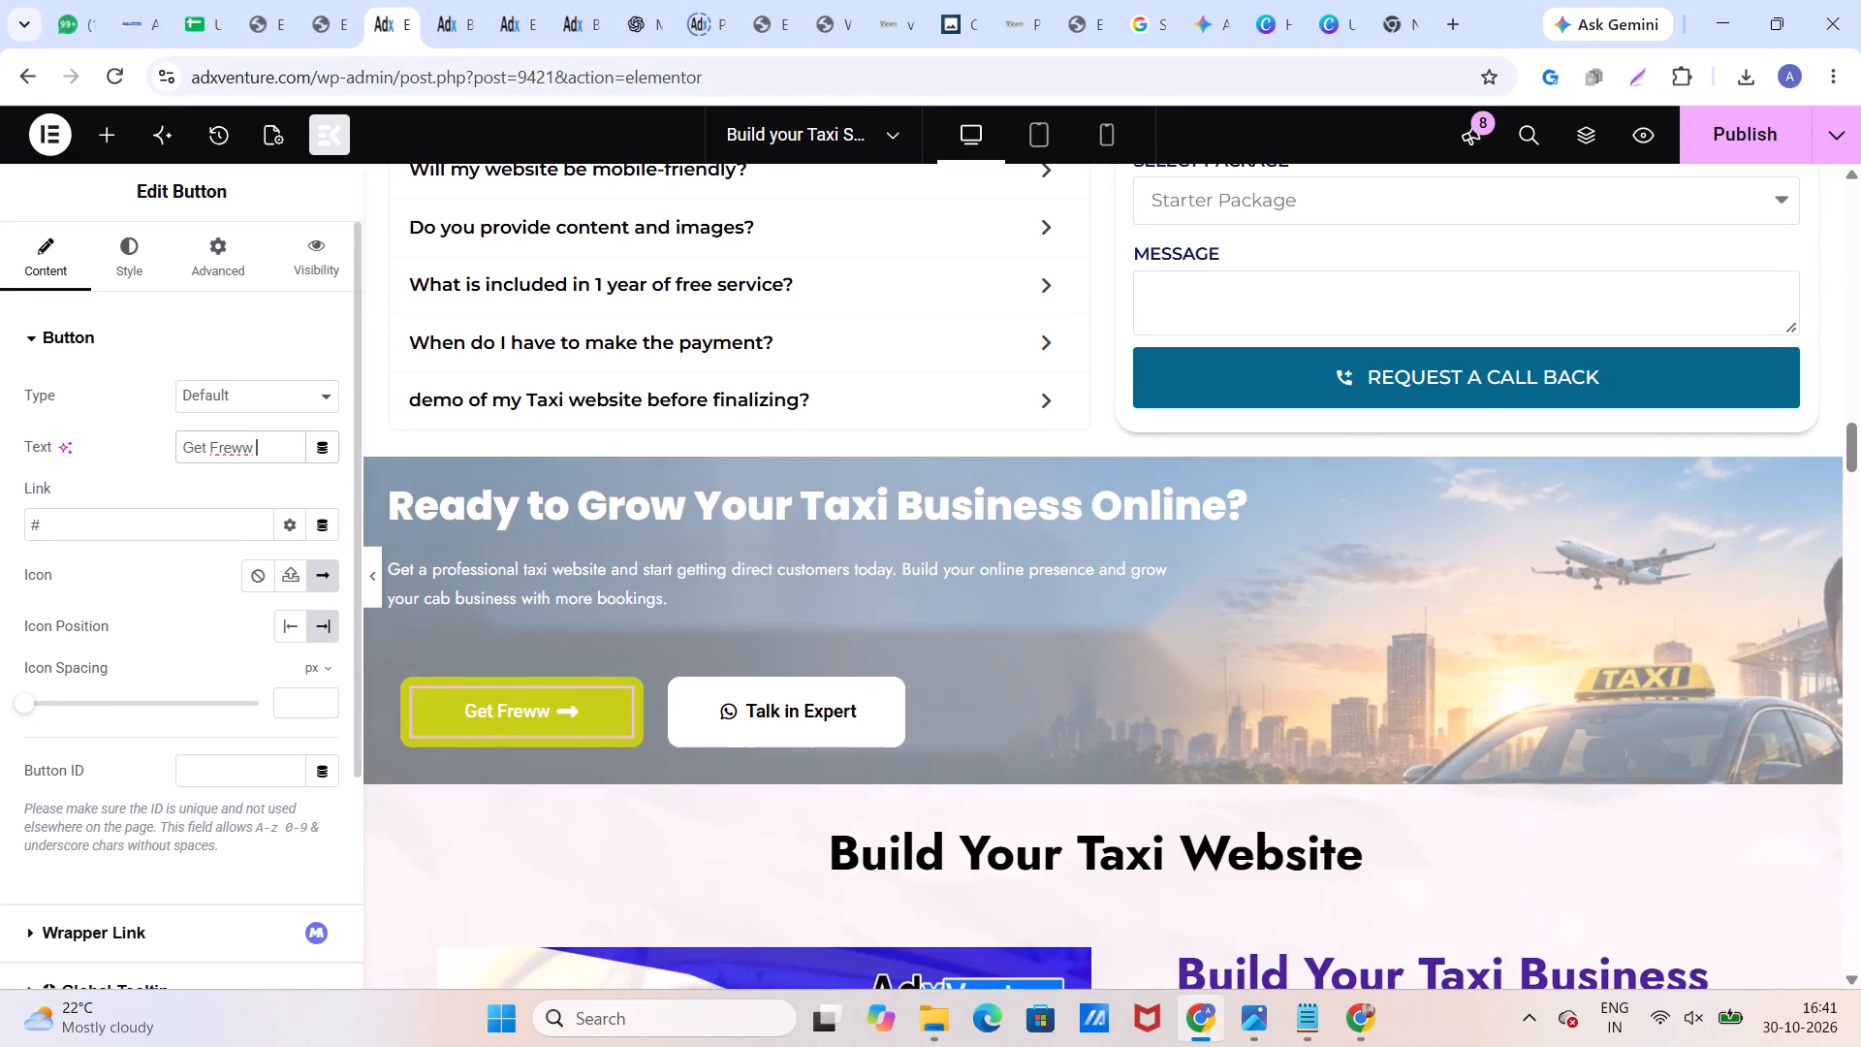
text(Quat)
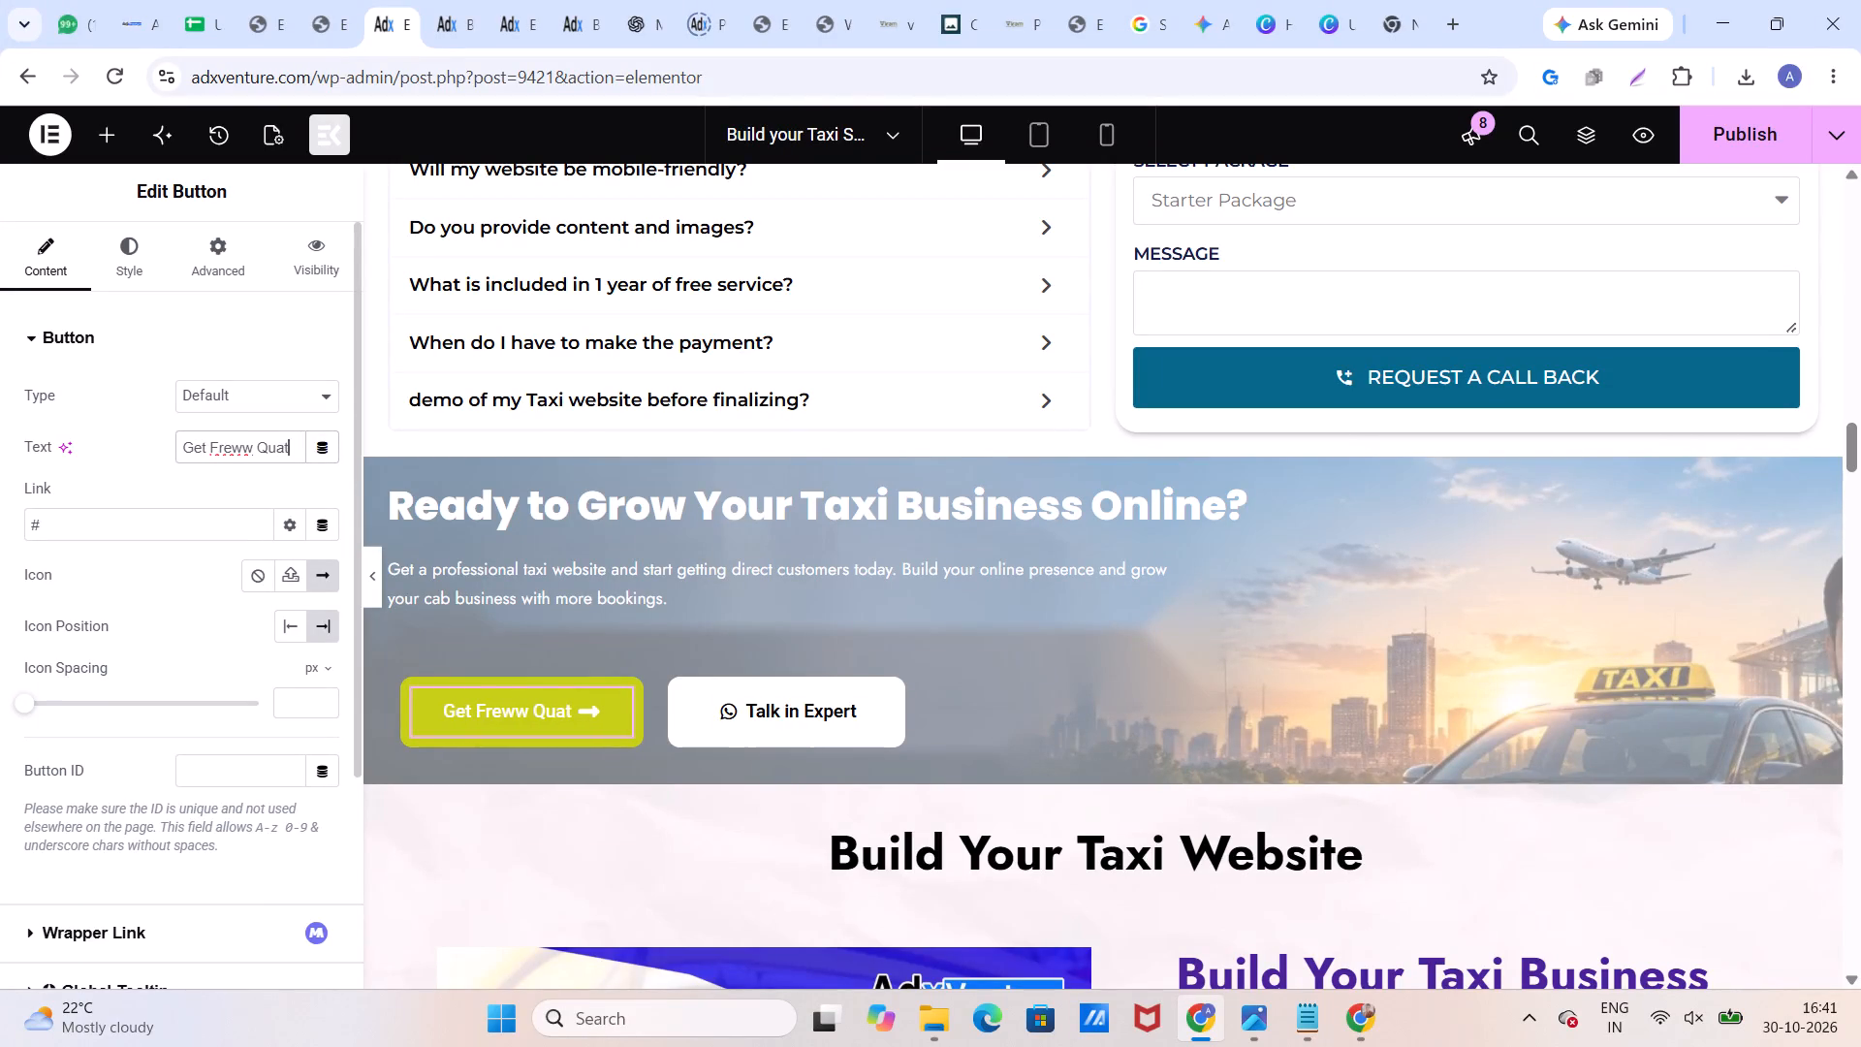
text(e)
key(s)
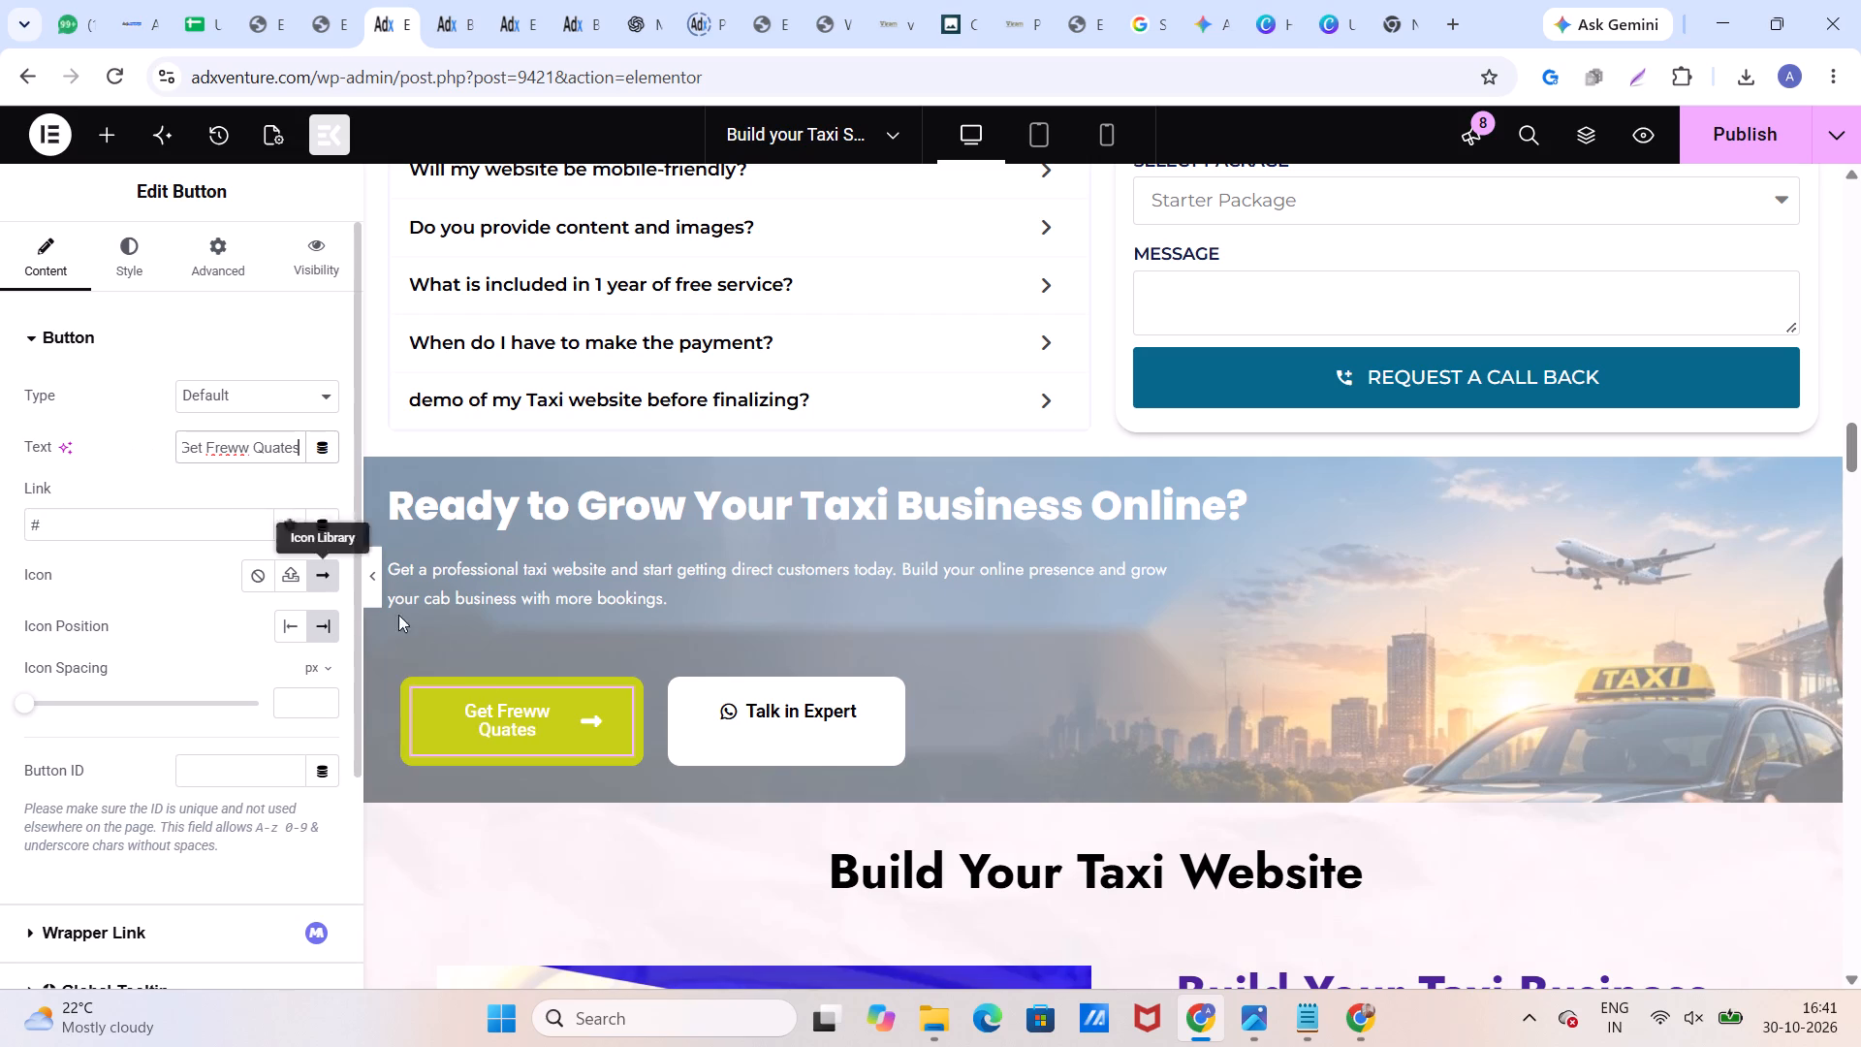
Try to widen the yellow banner button slightly from its outer edge.
drag(626, 741, 644, 743)
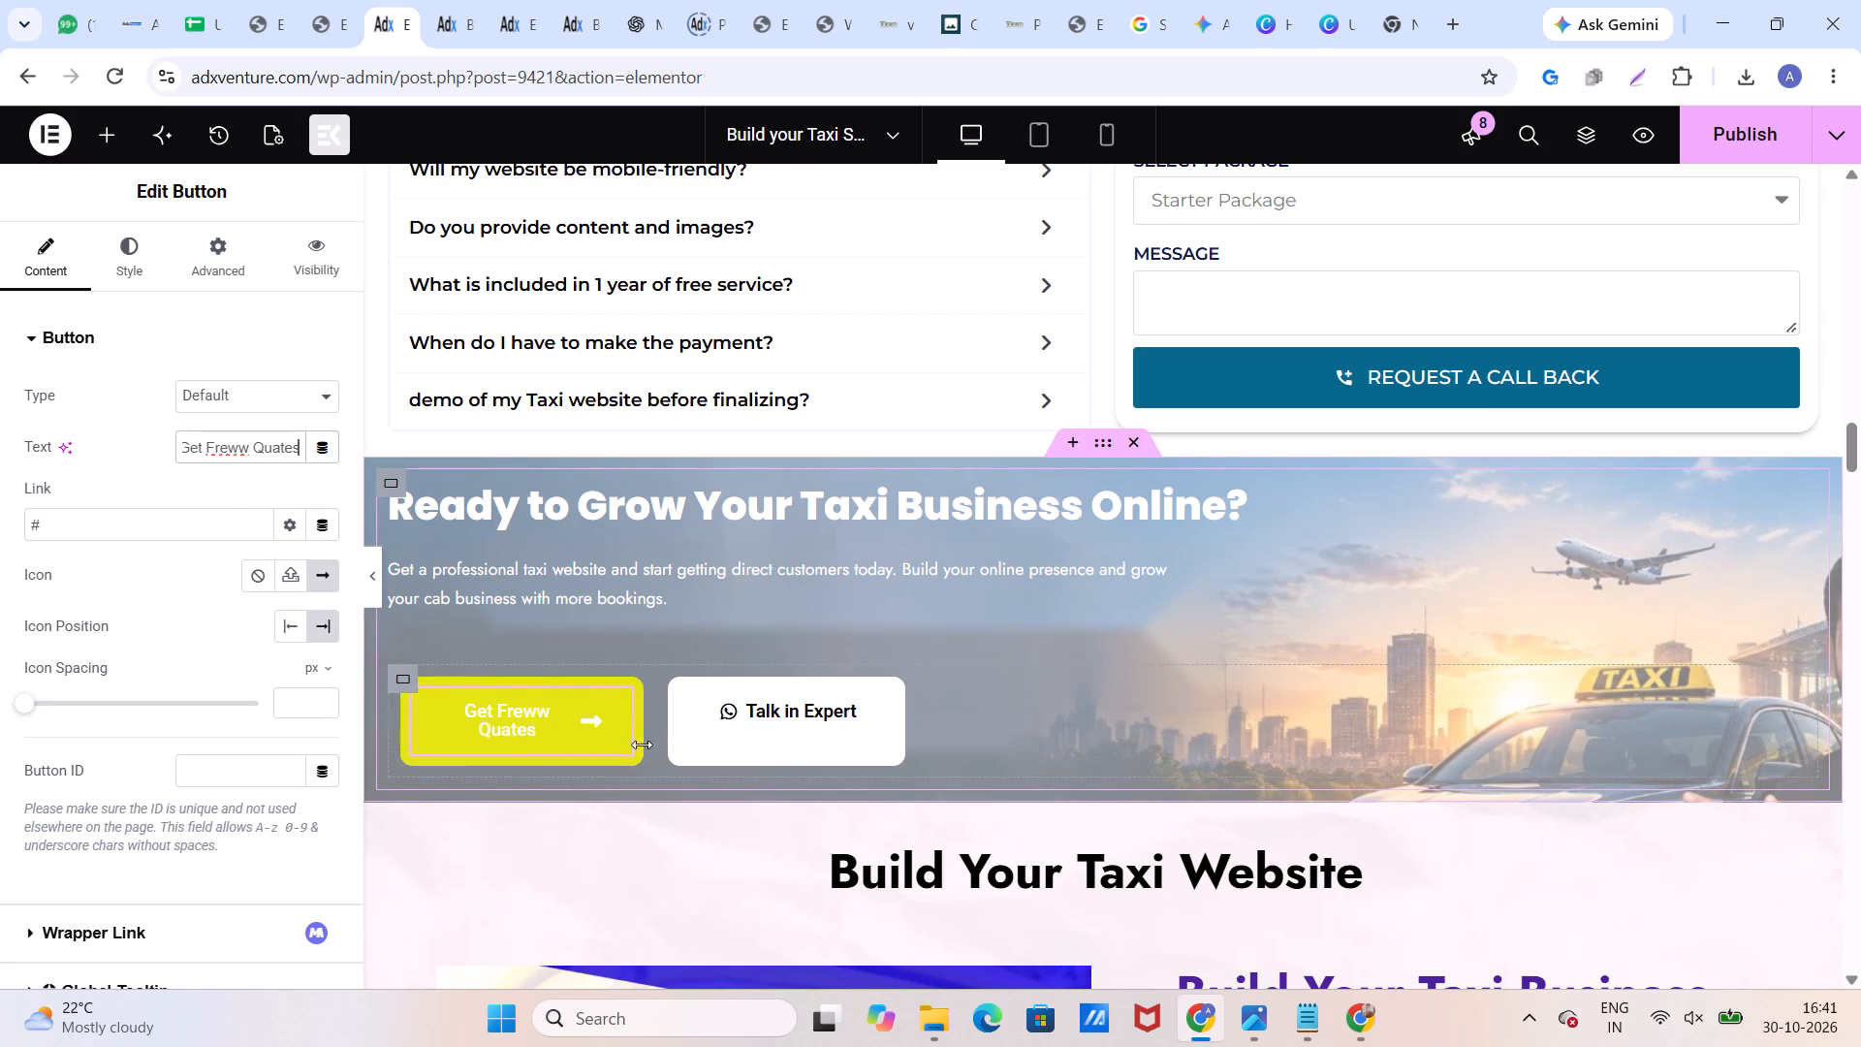
Widen the container of the Get Freww Quates button so its label fits on one line.
drag(631, 735, 654, 742)
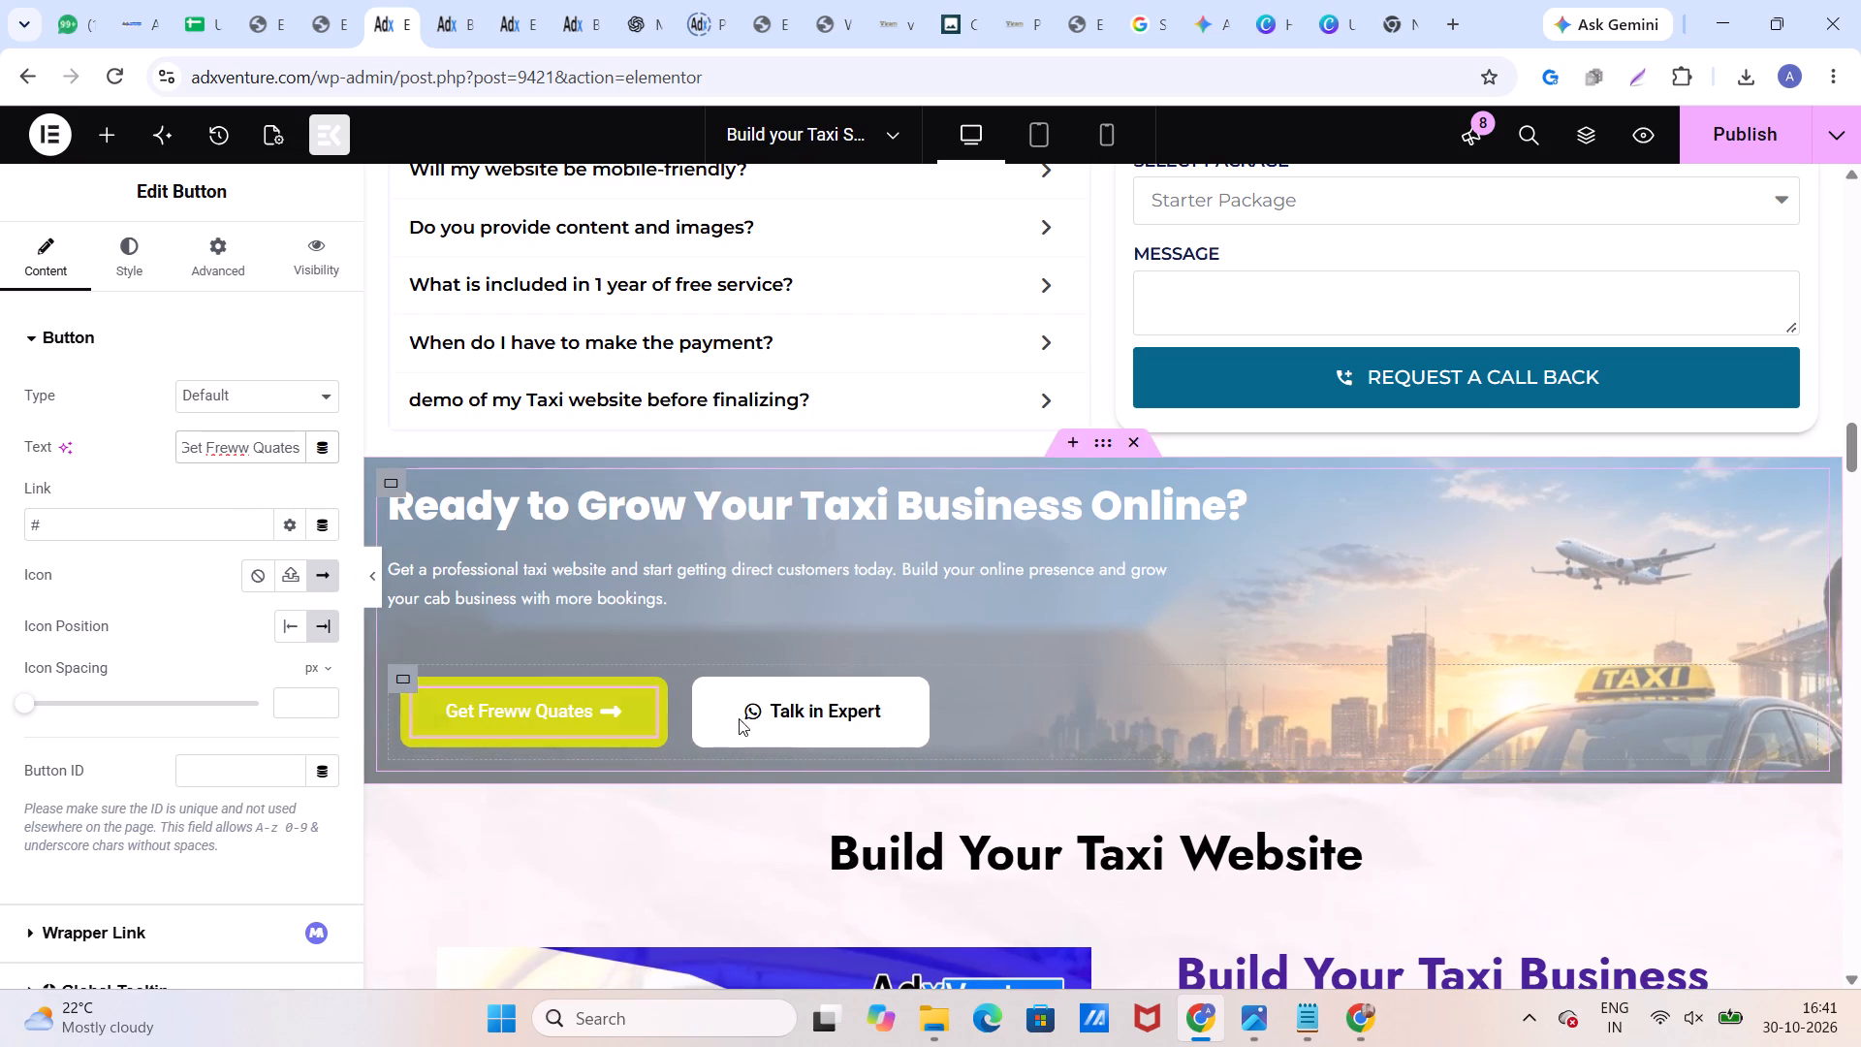
Change the banner's Talk in Expert button text to "Call Now" and narrow its container to suit the shorter label.
click(762, 728)
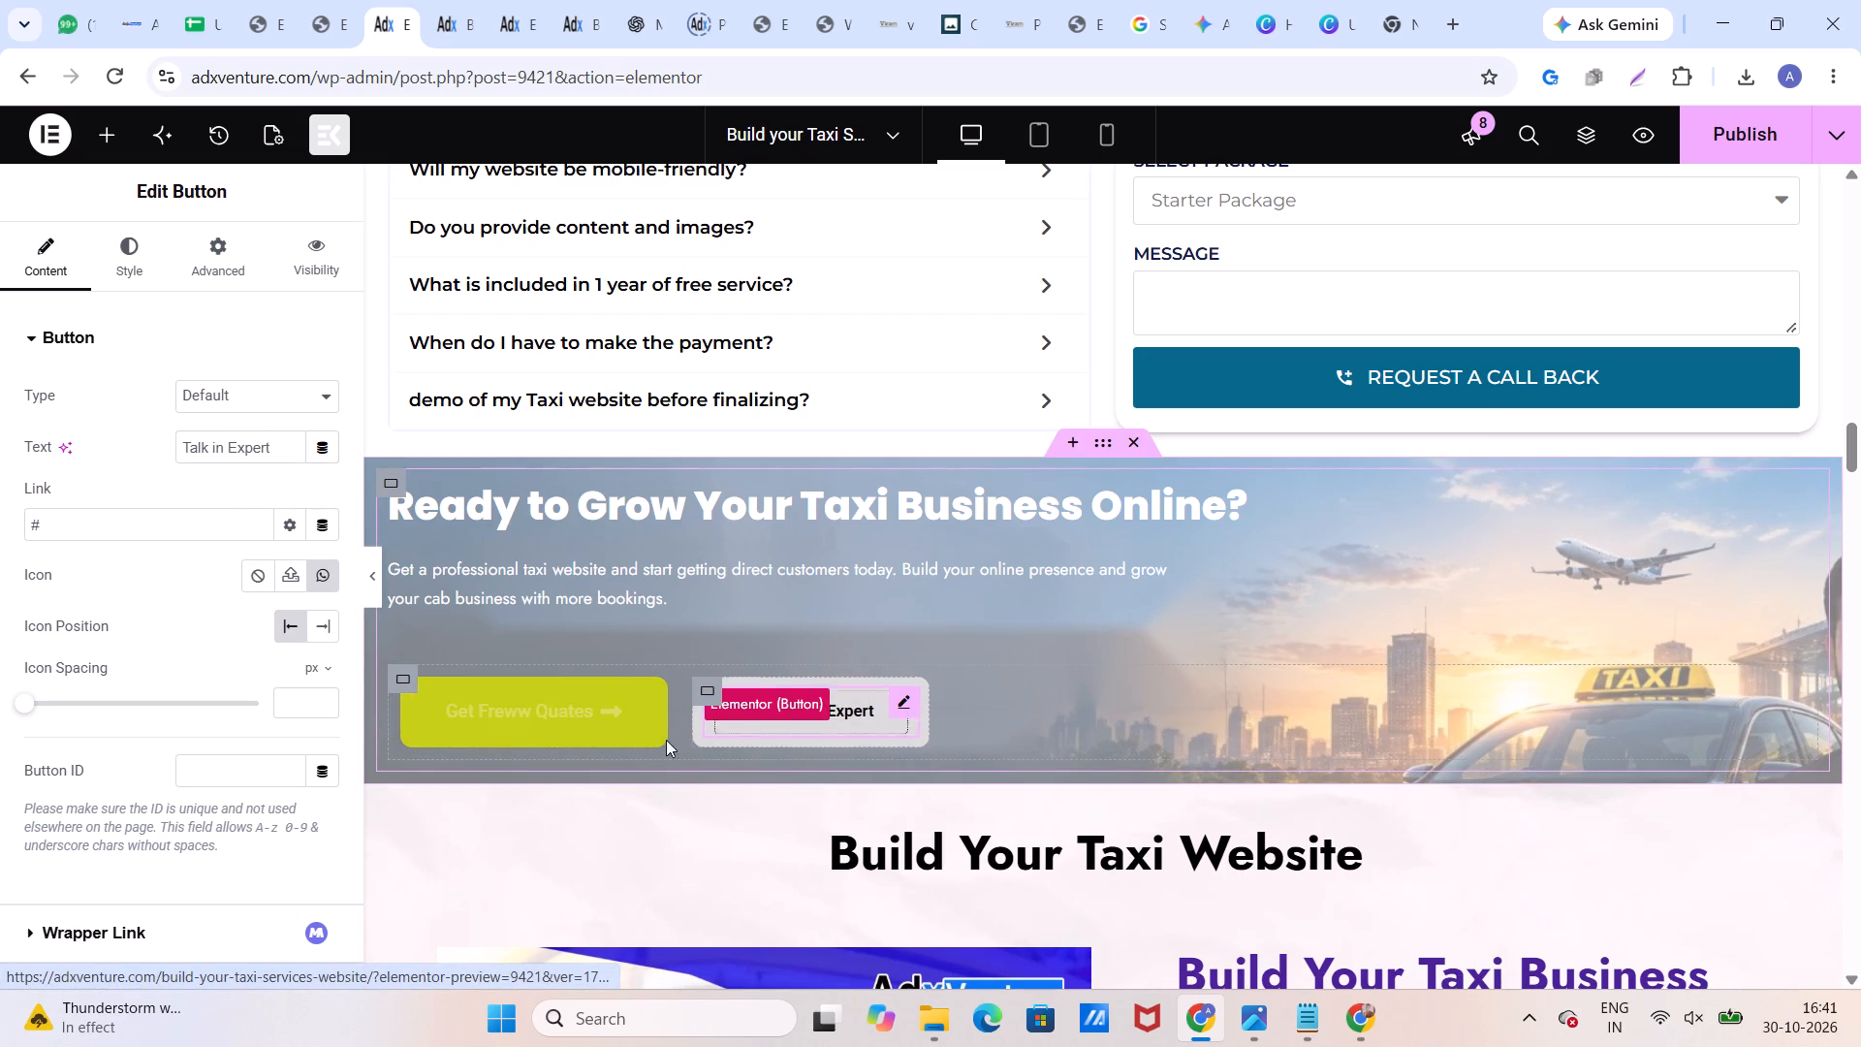
drag(277, 449, 151, 445)
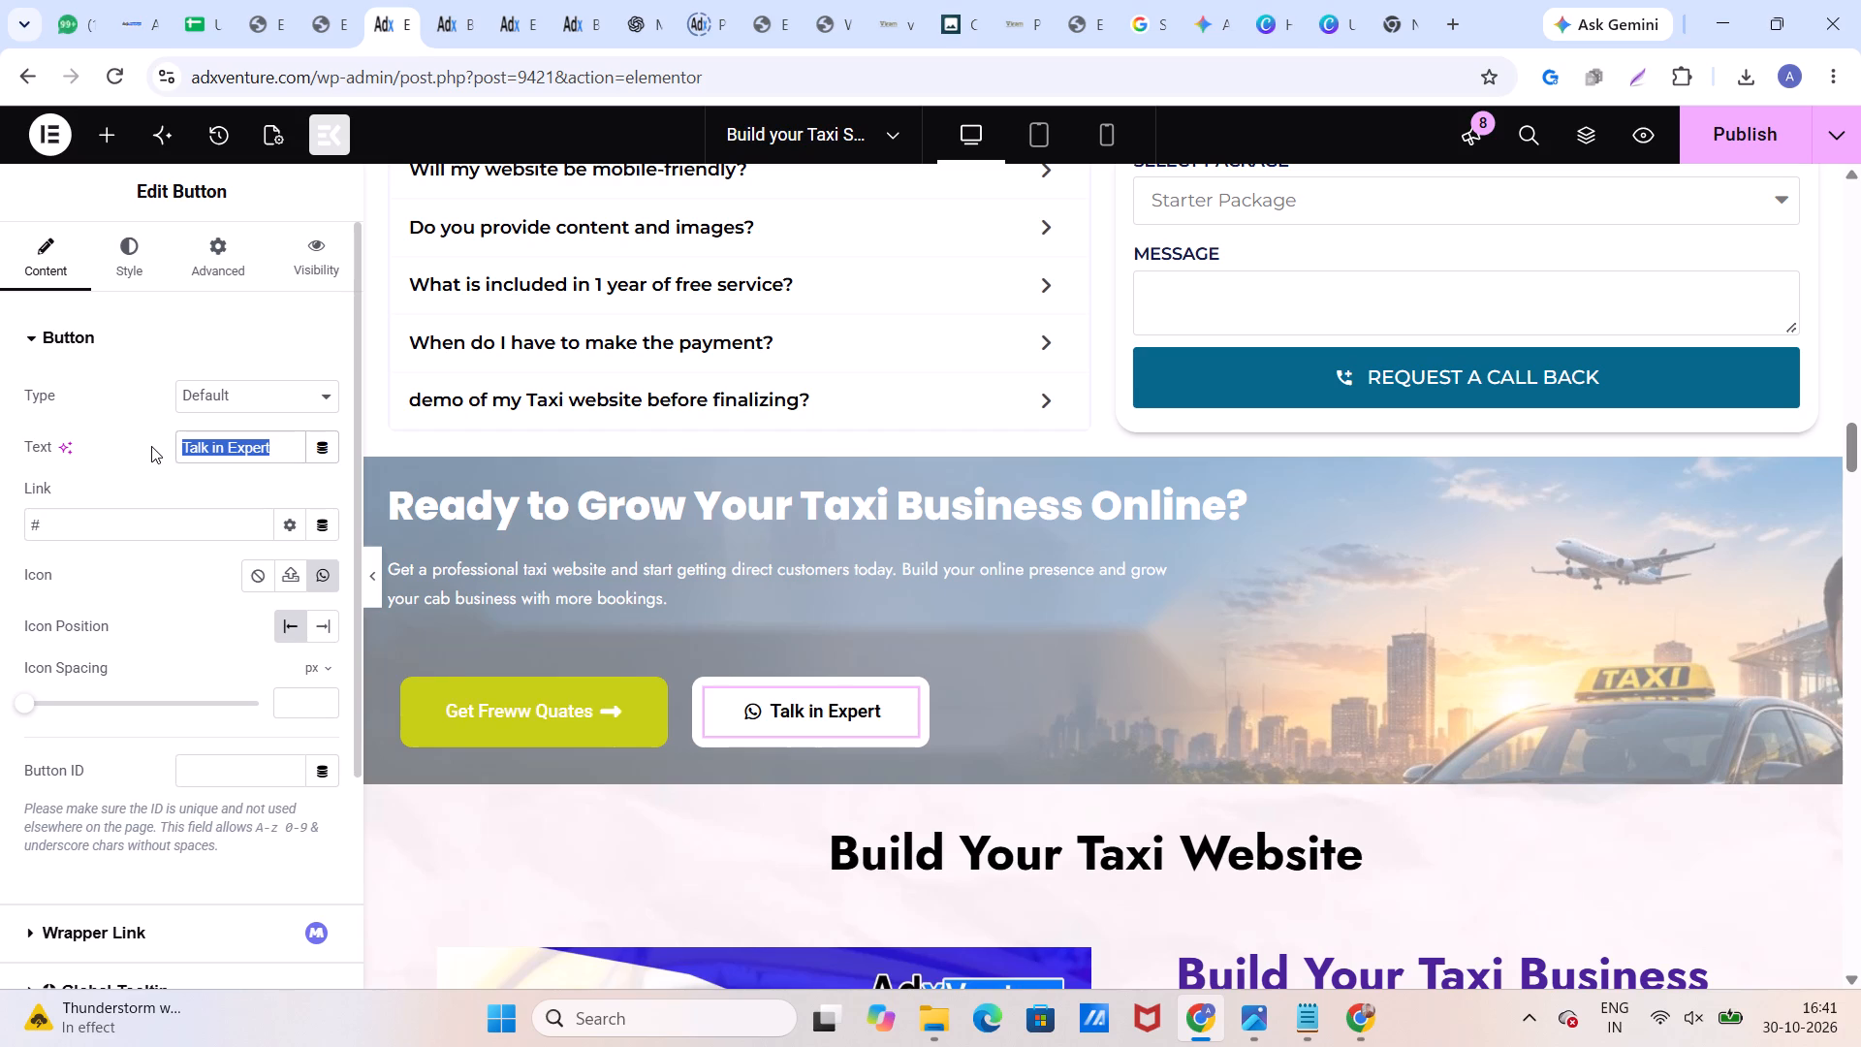
text(Call Now)
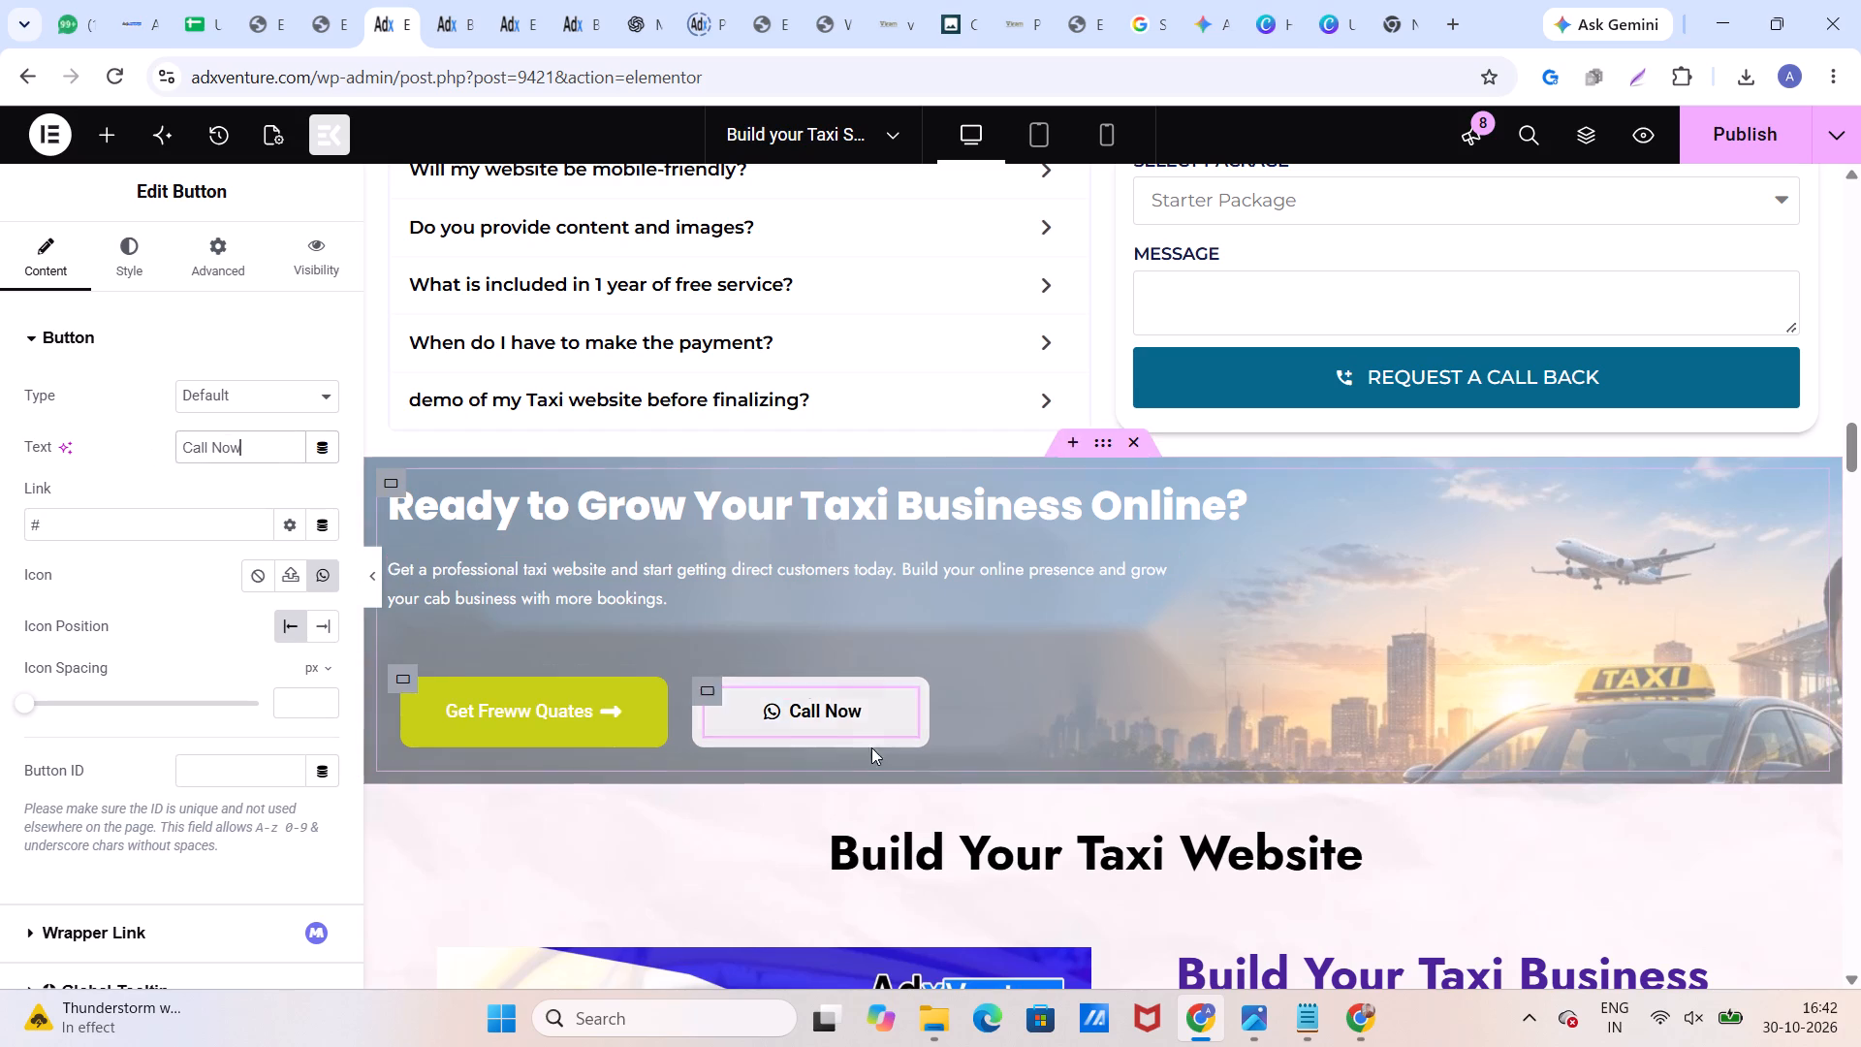
drag(928, 728, 882, 723)
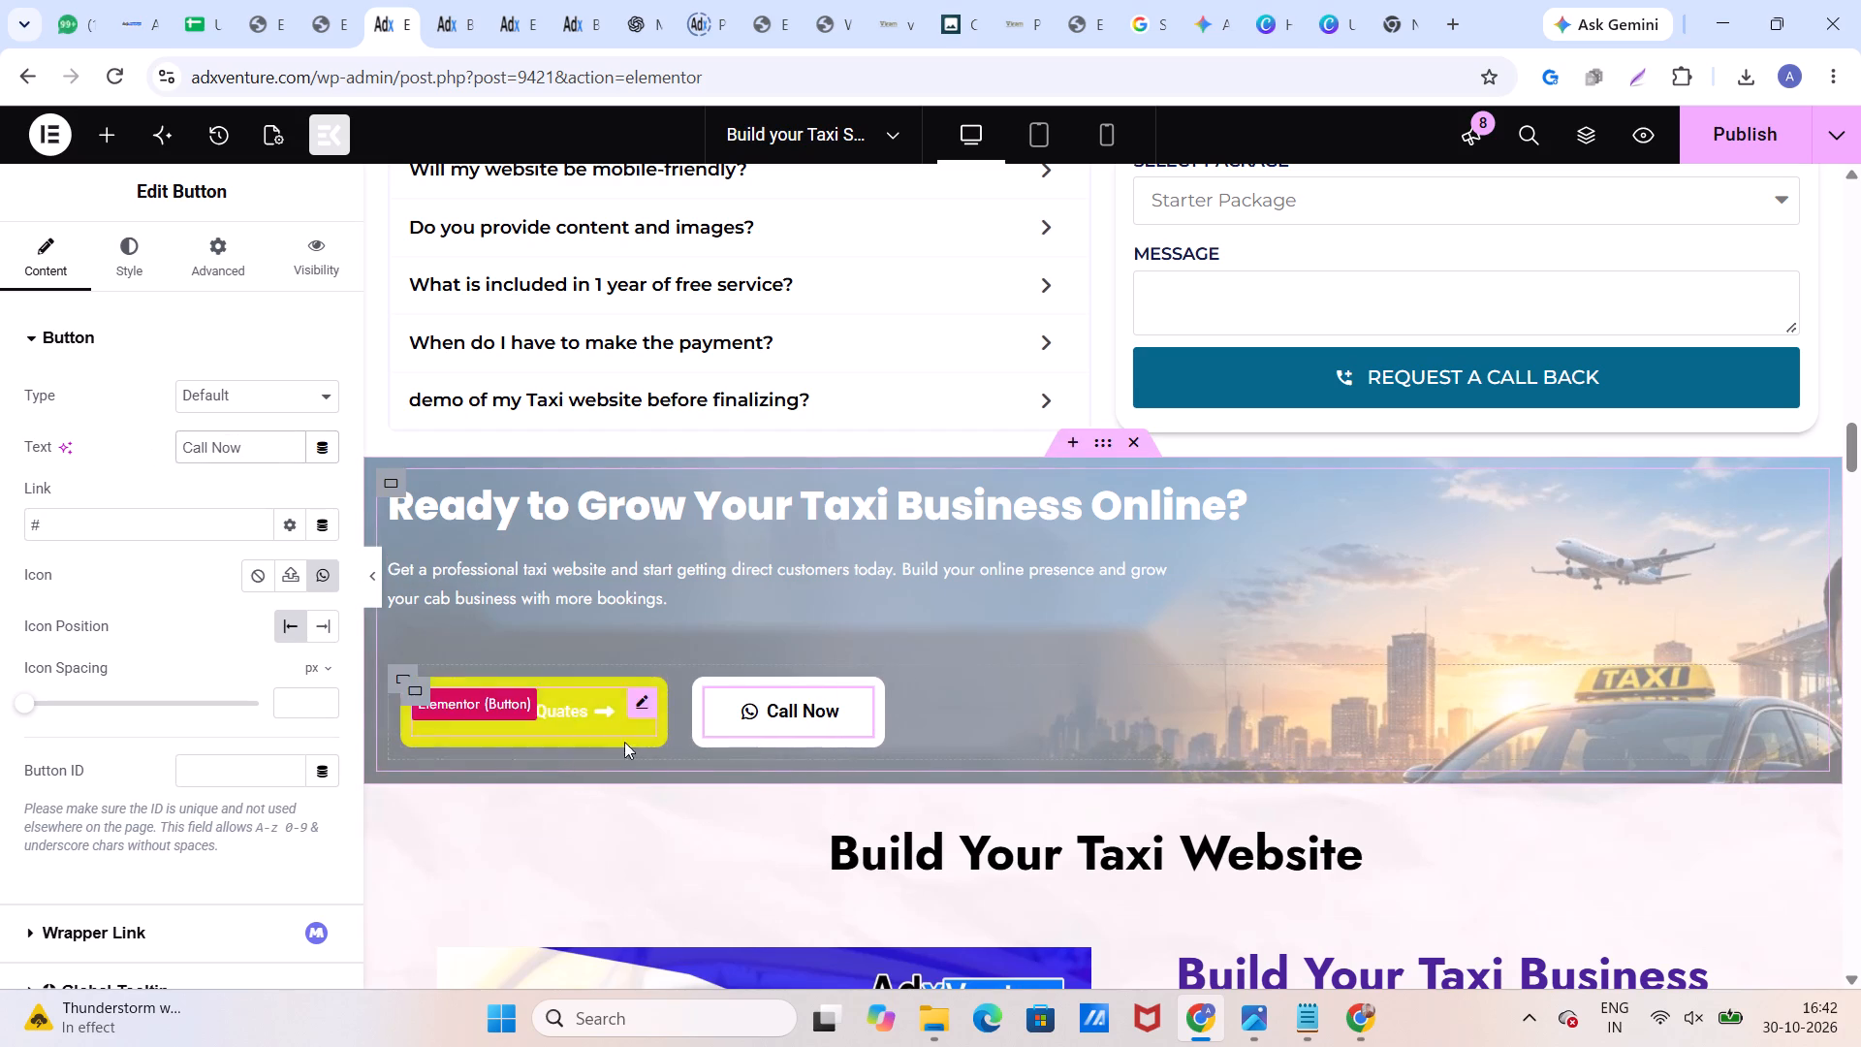
Fine-tune the width of the Get Freww Quates button's container and publish the page.
click(653, 724)
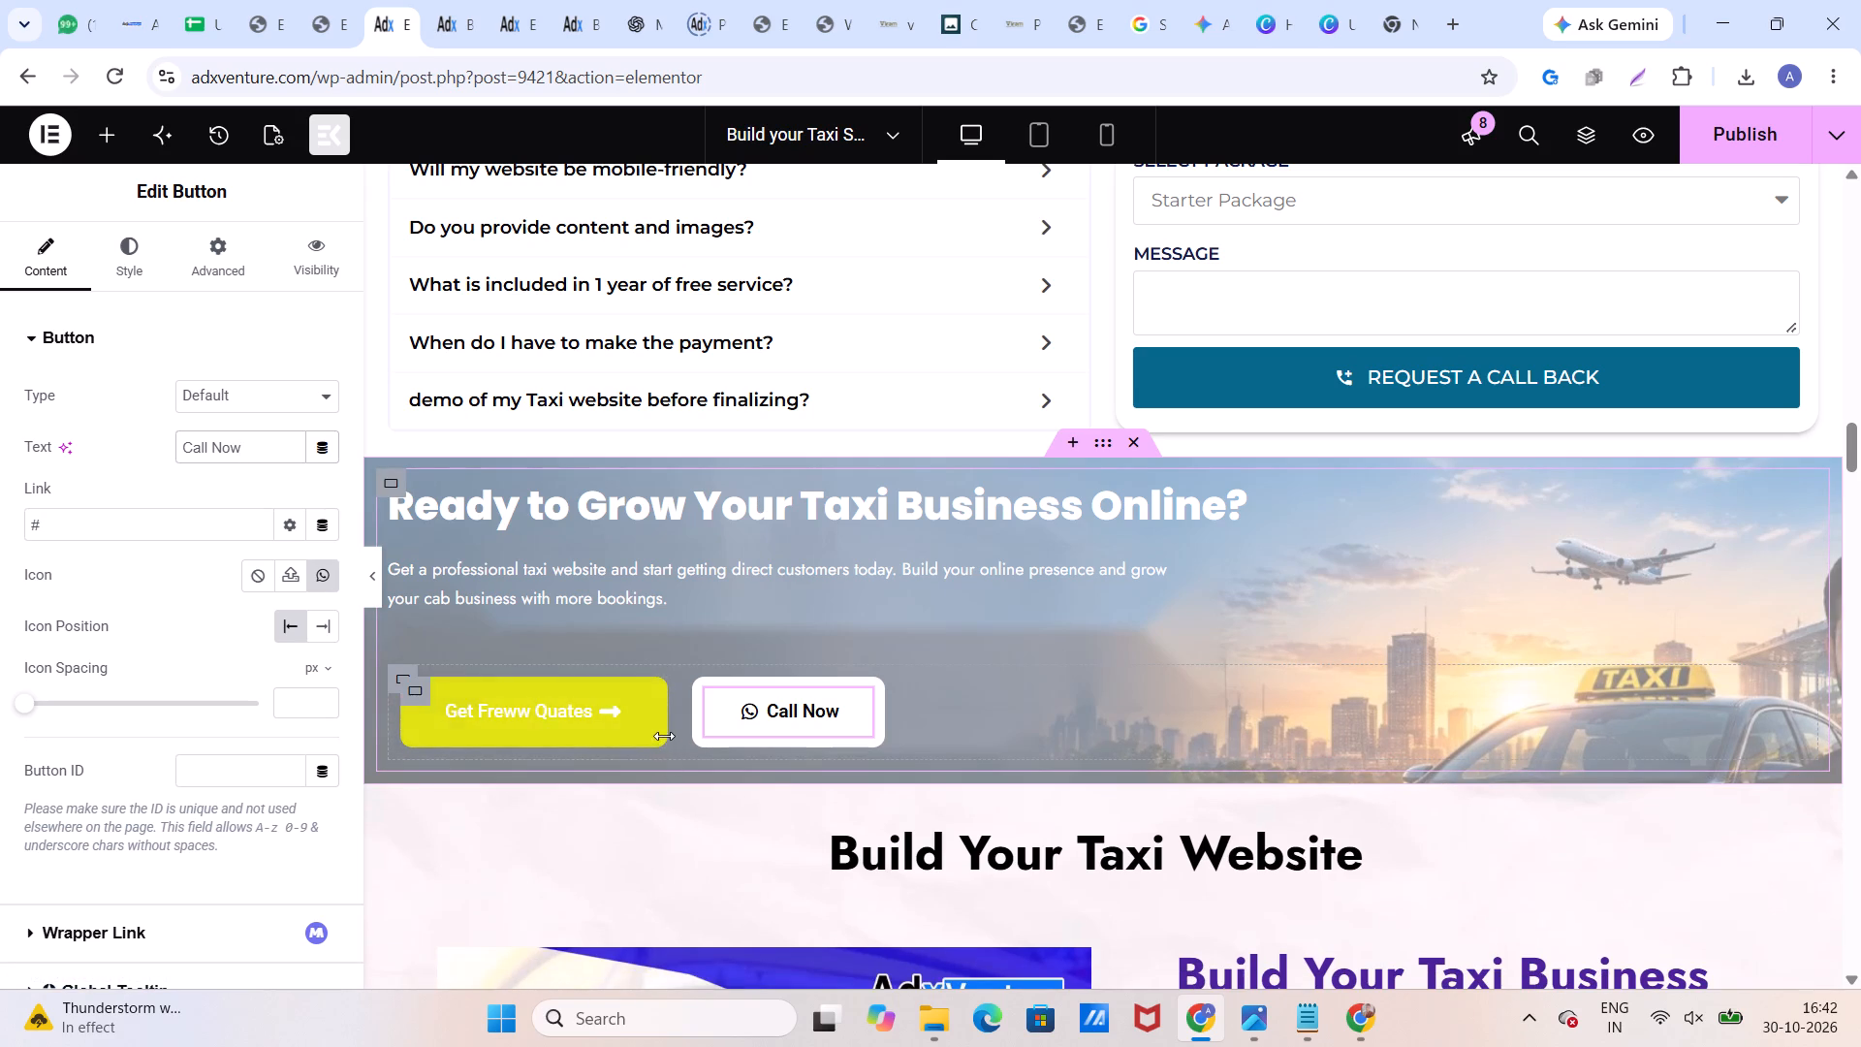
drag(664, 736, 640, 720)
drag(635, 734, 656, 739)
click(1751, 143)
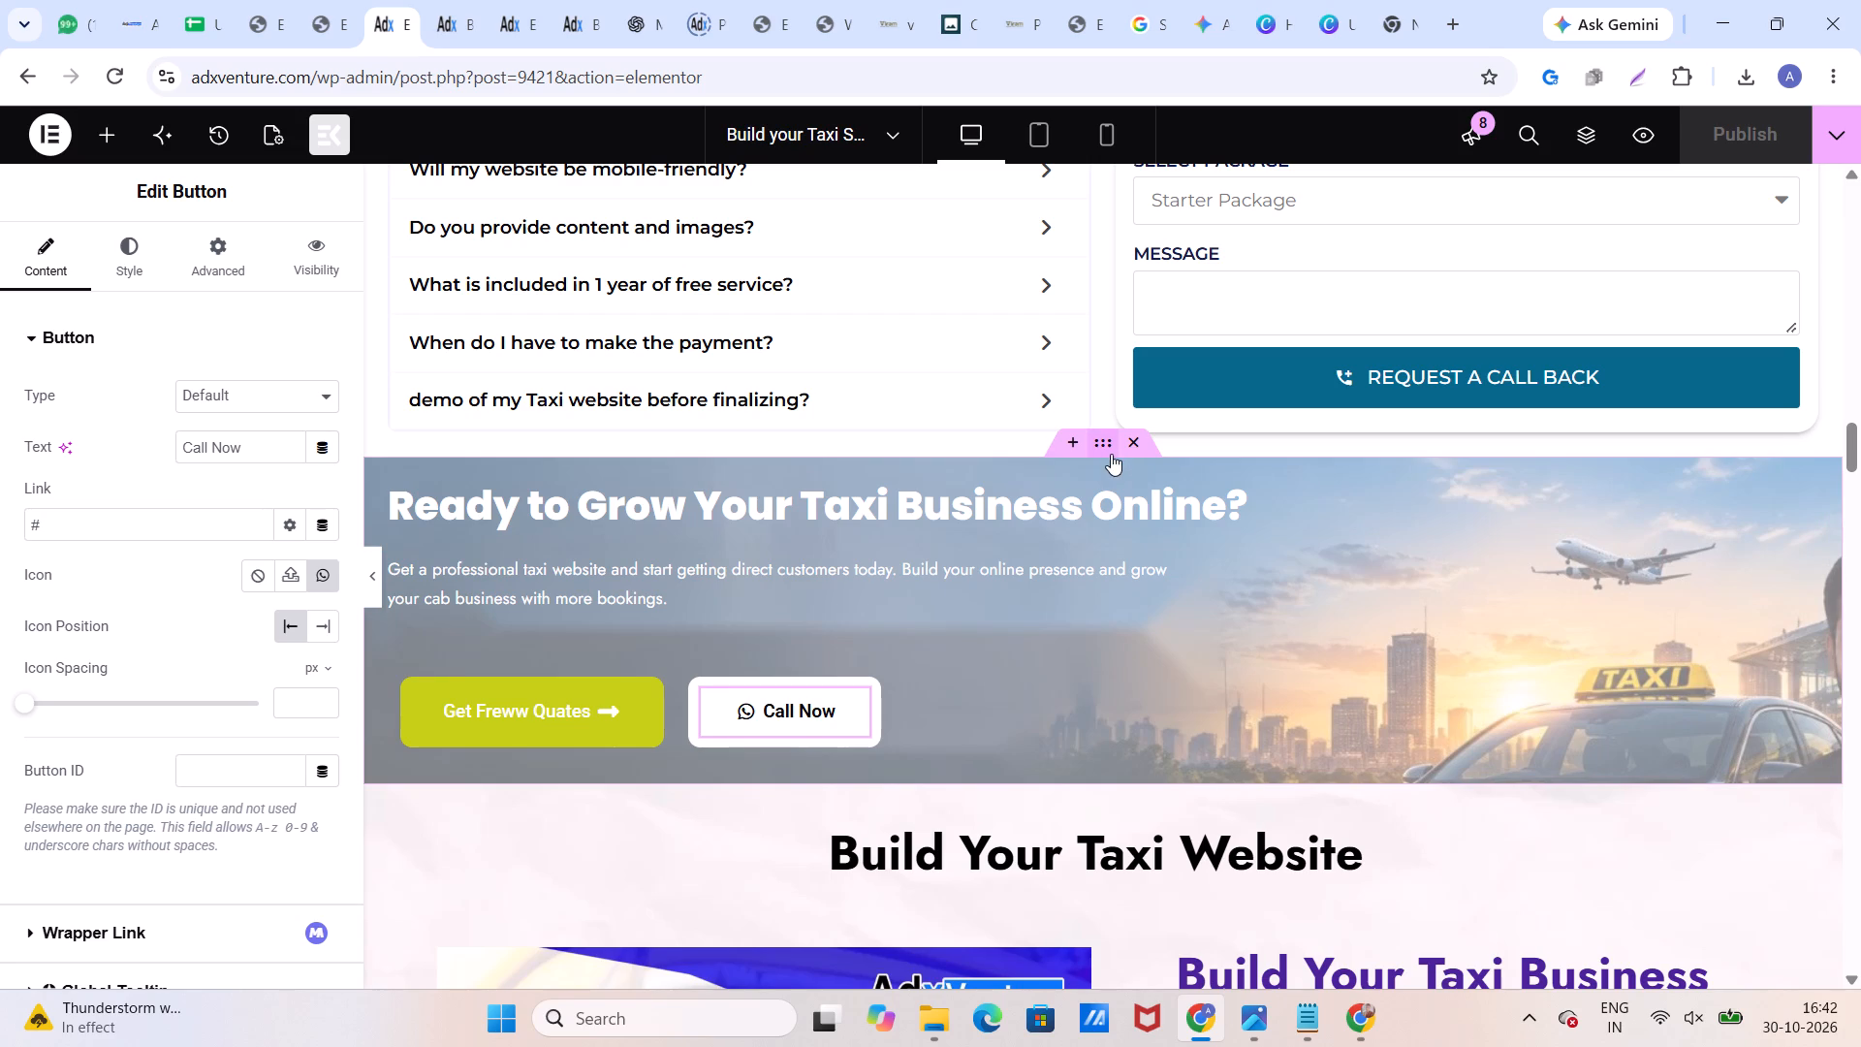
Set the minimum height of the banner's outer full-width container to 469 px.
click(1108, 441)
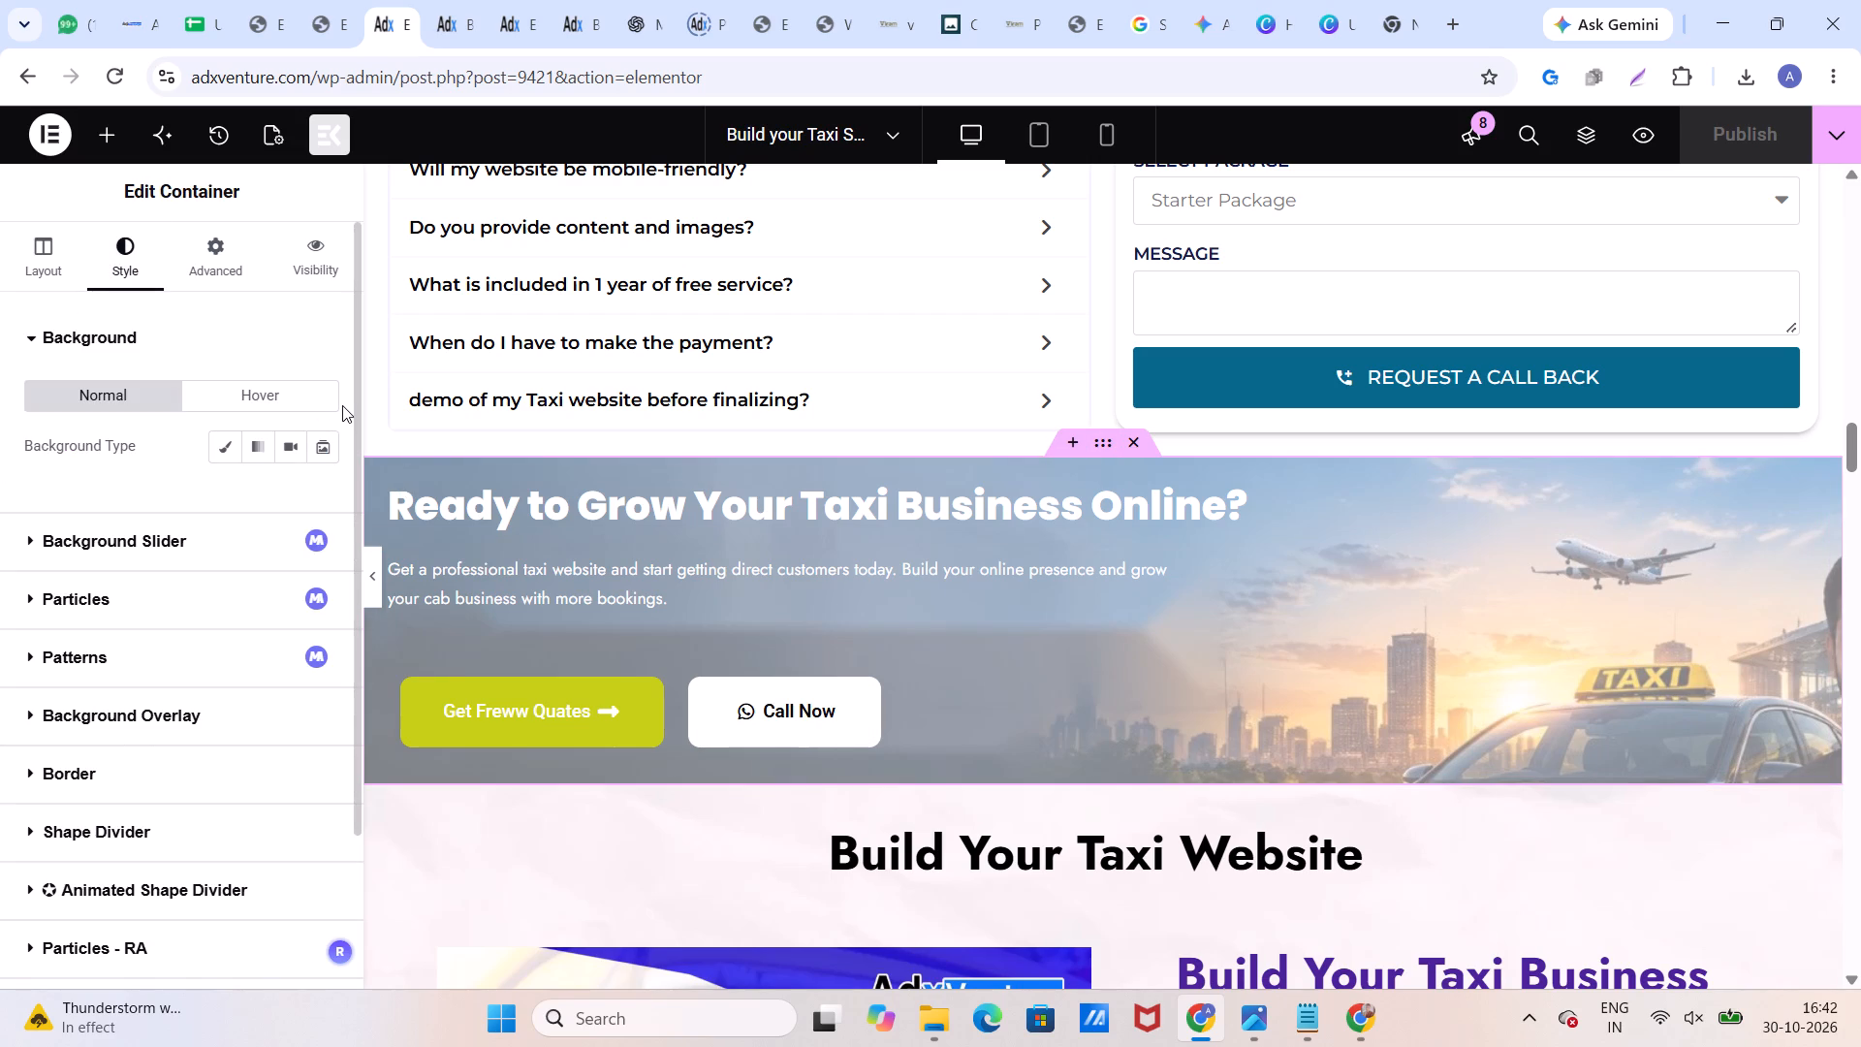
click(49, 258)
drag(26, 619, 49, 625)
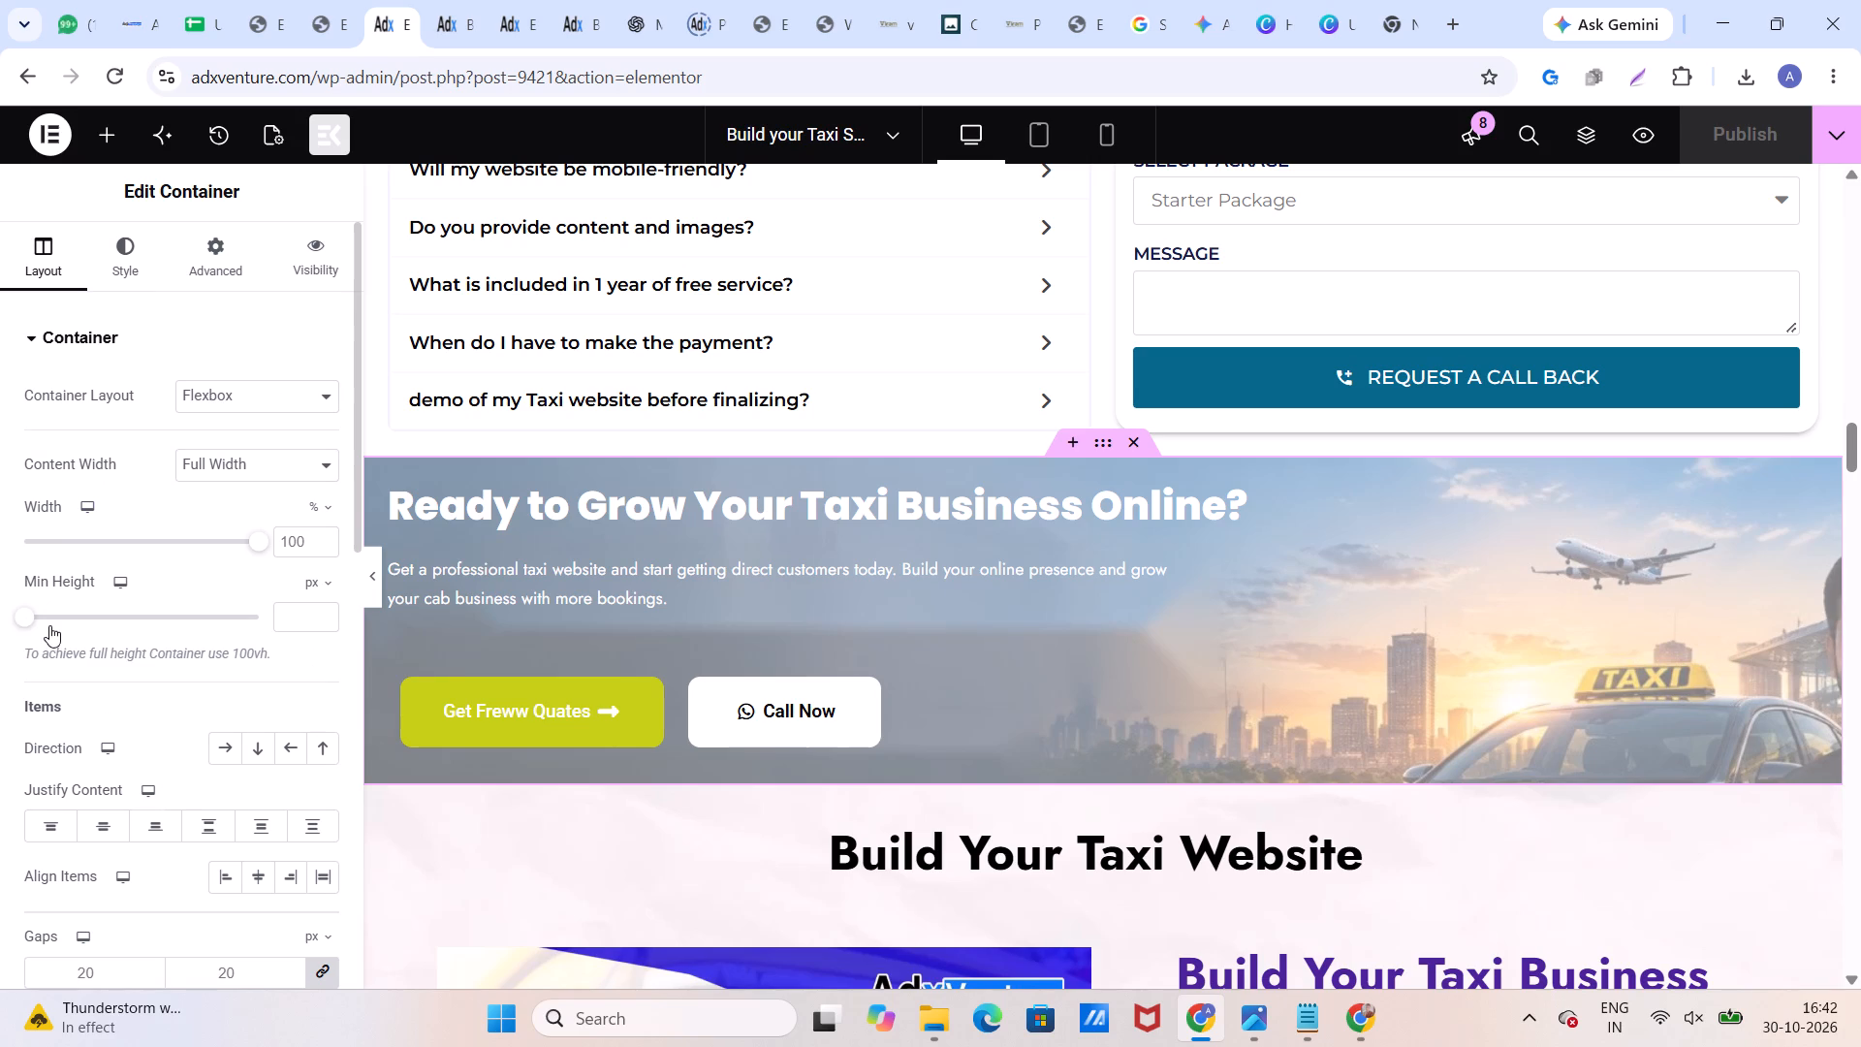
drag(49, 625, 102, 639)
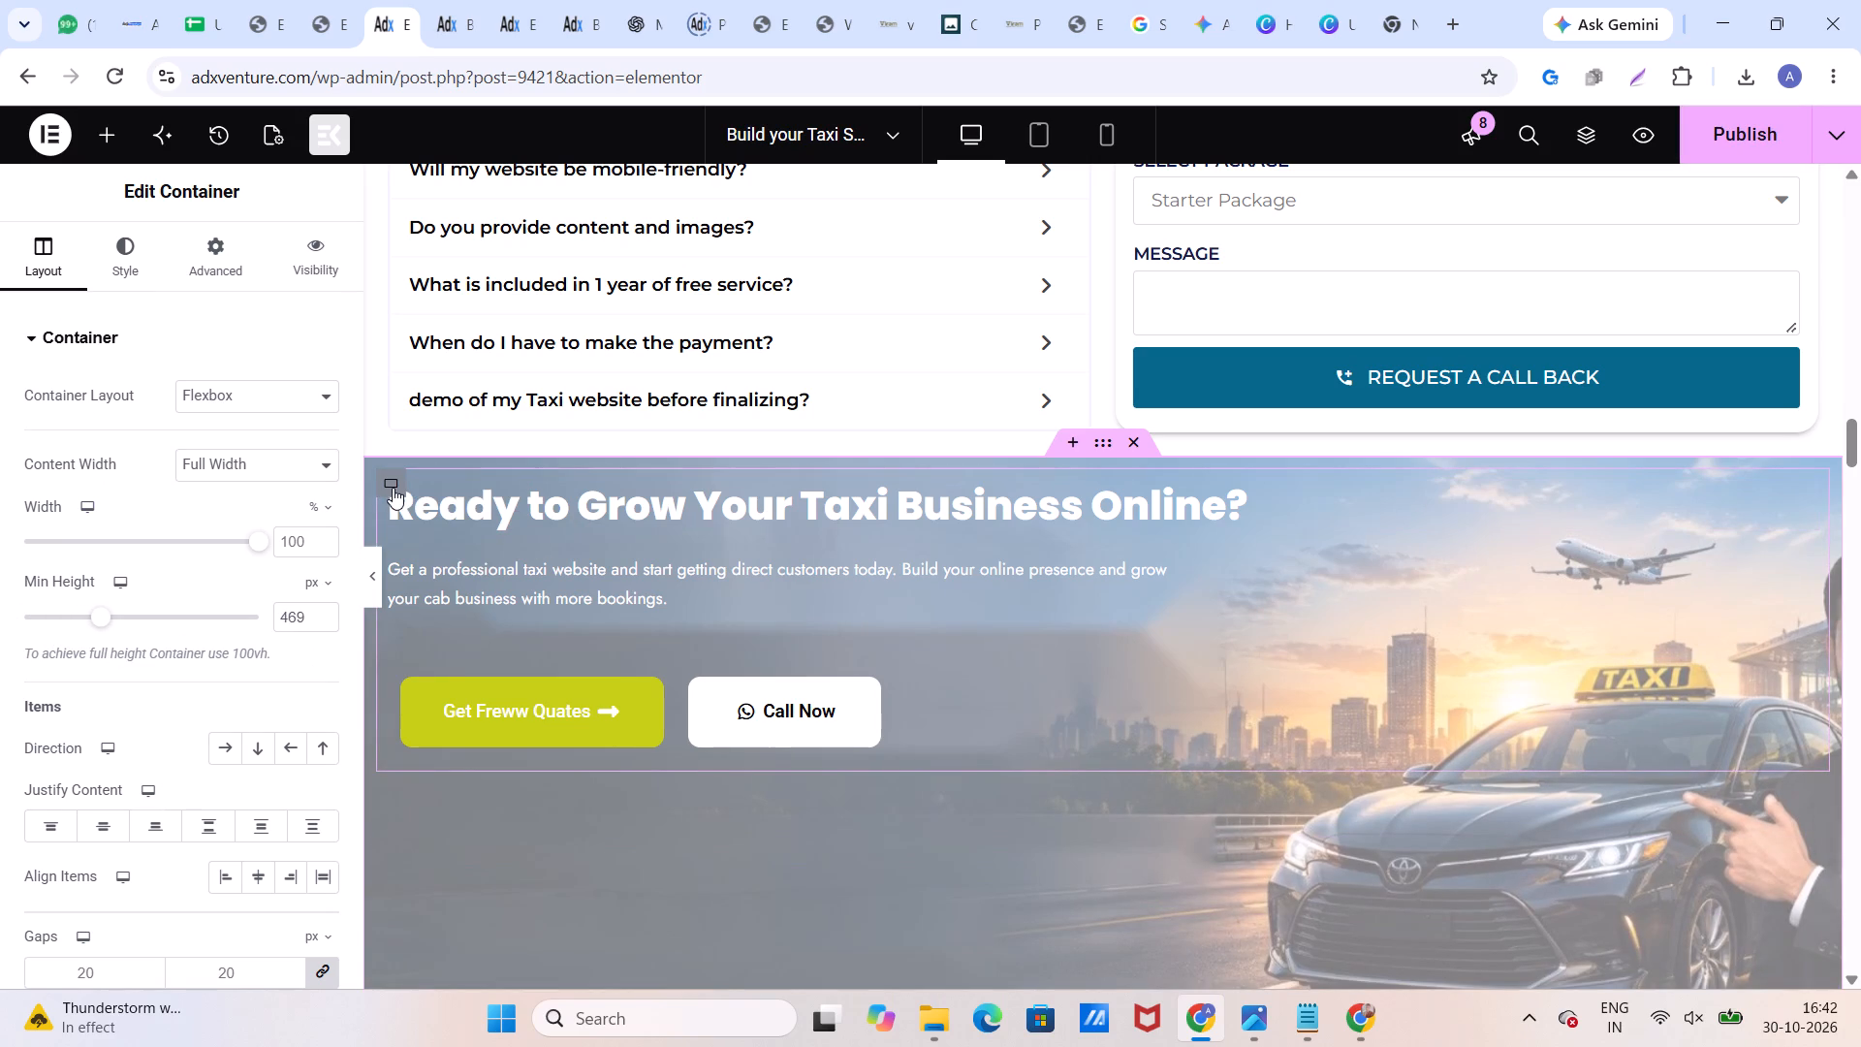
Give the banner's inner boxed container a 454 px minimum height with content justified to the center, and publish the page.
click(391, 482)
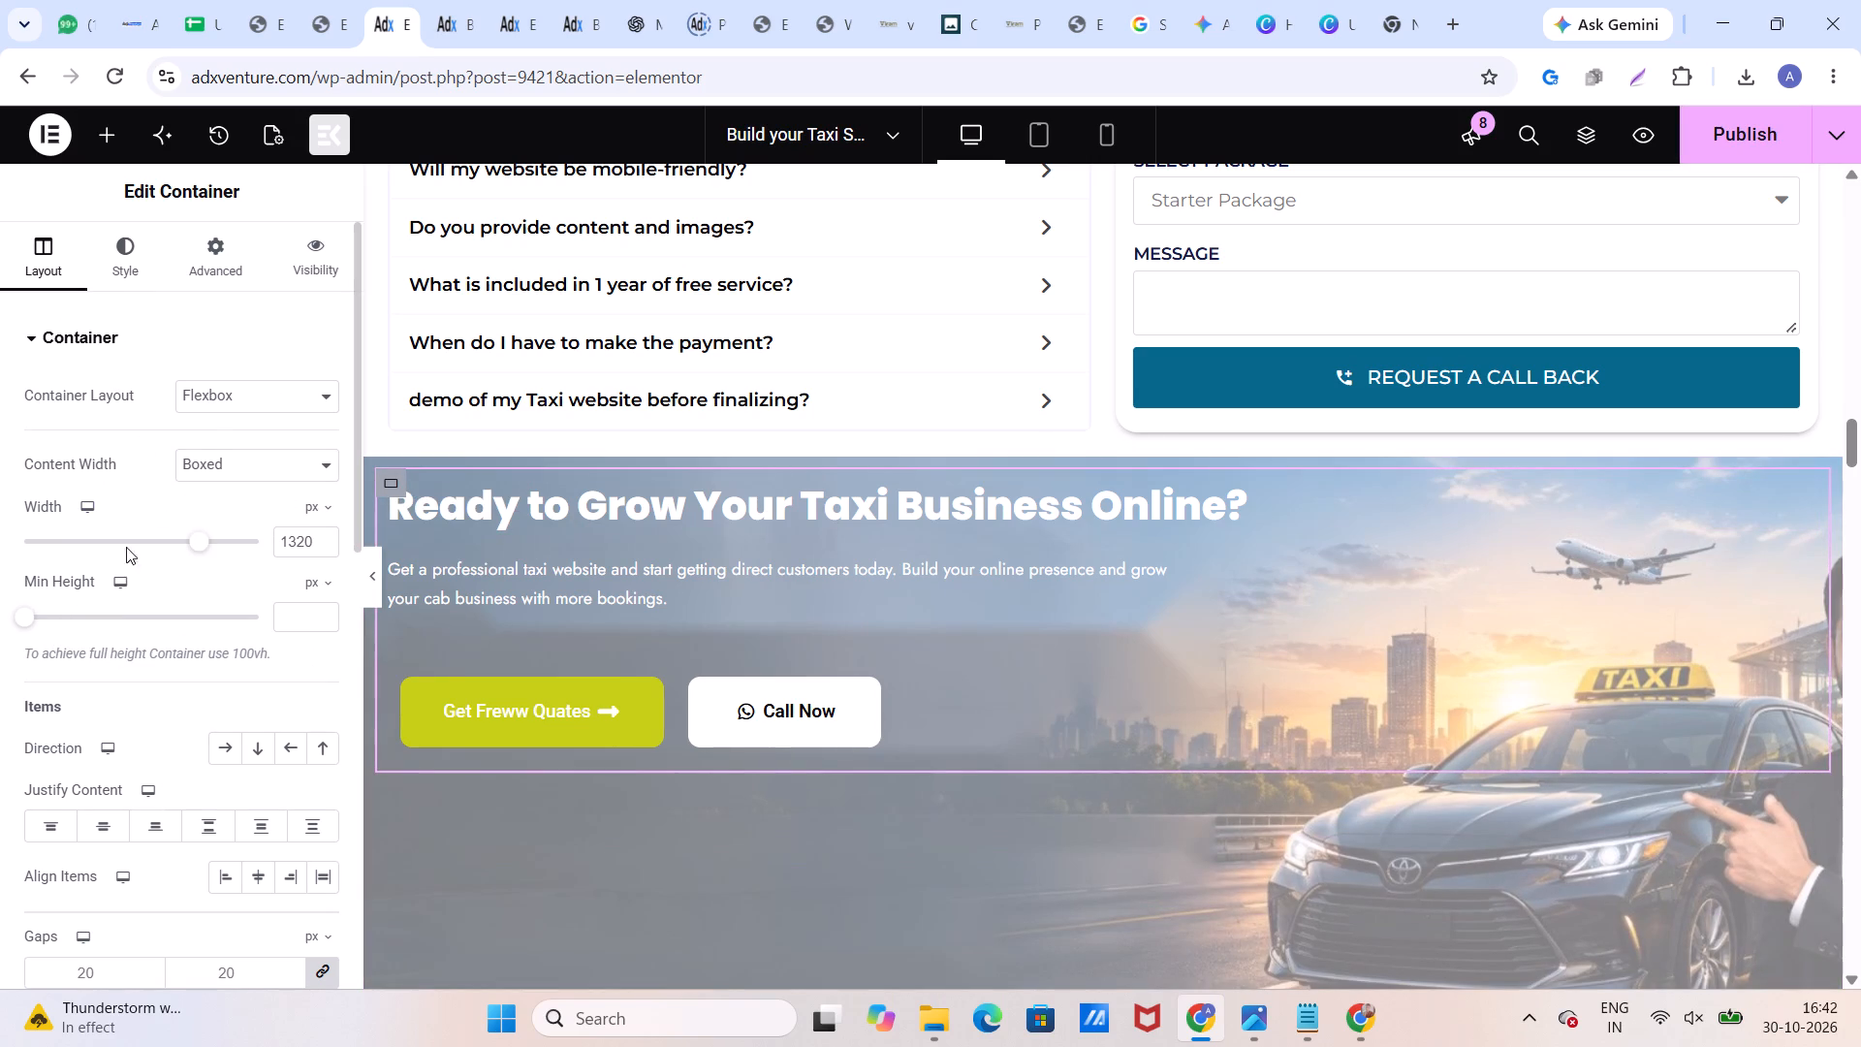
click(88, 819)
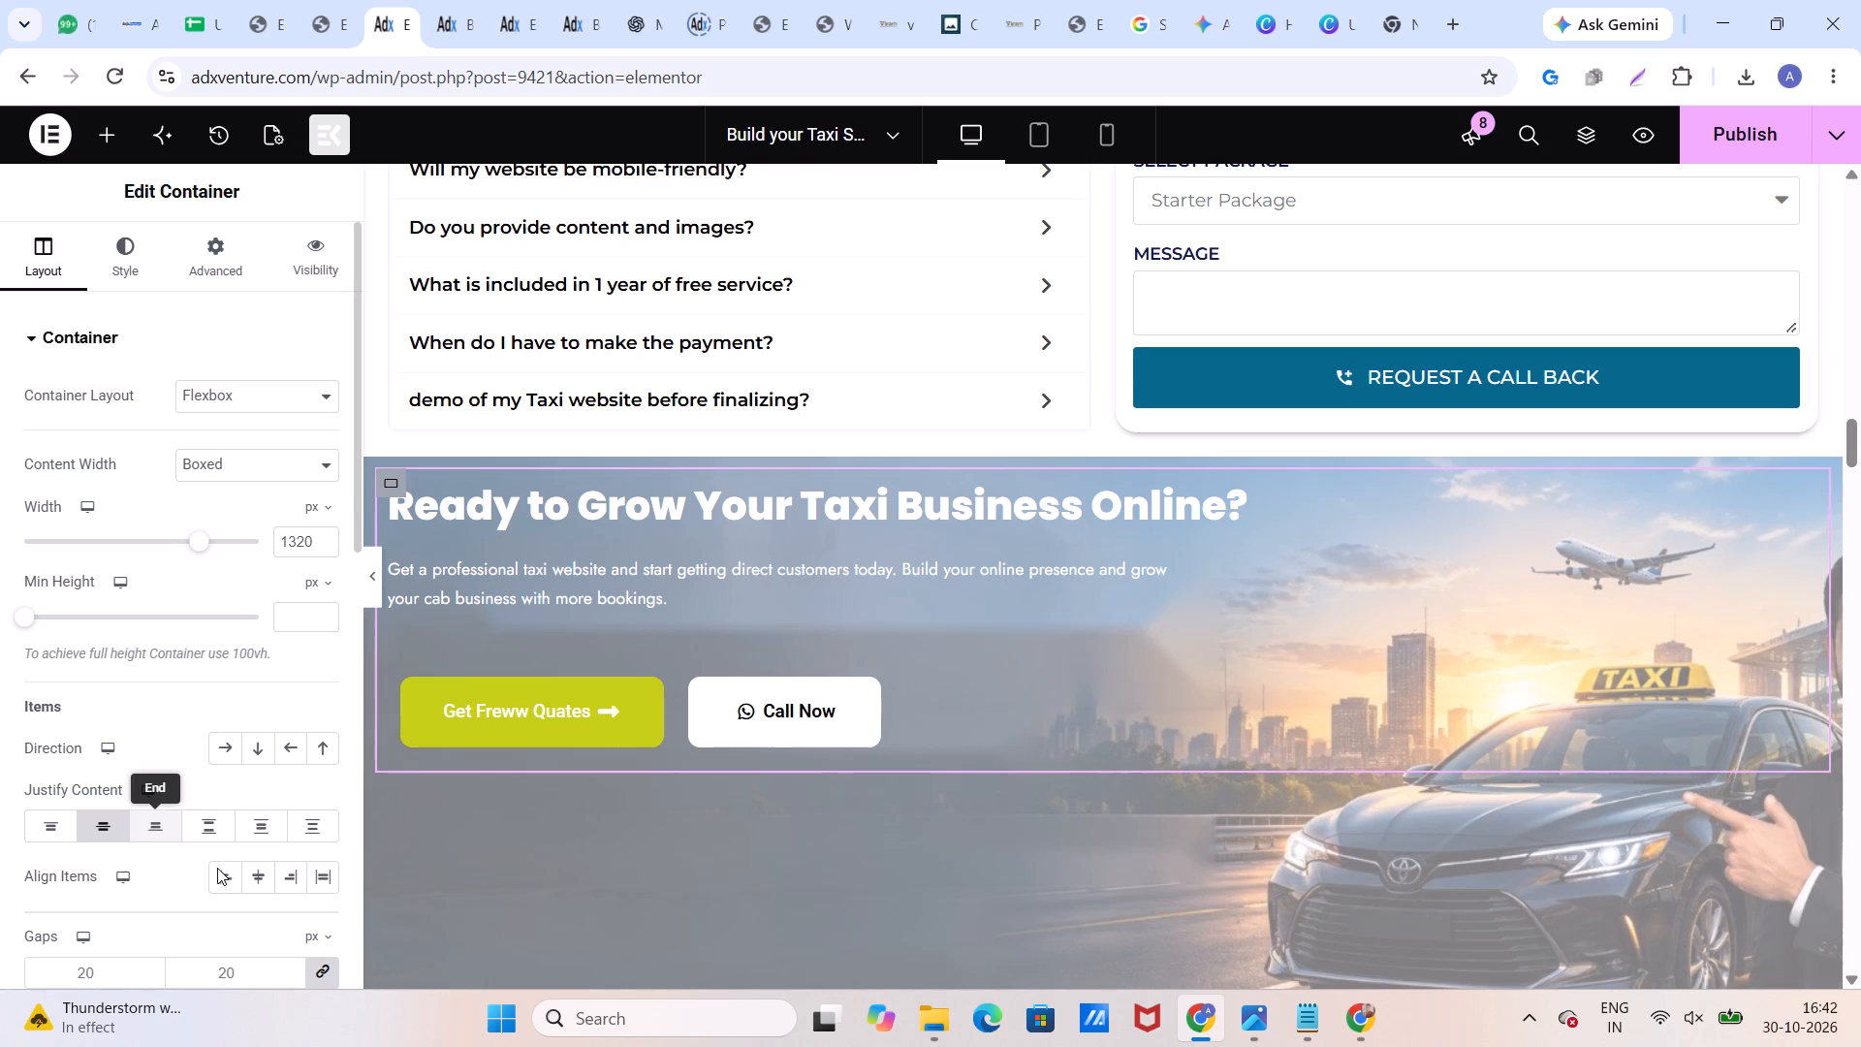
click(251, 874)
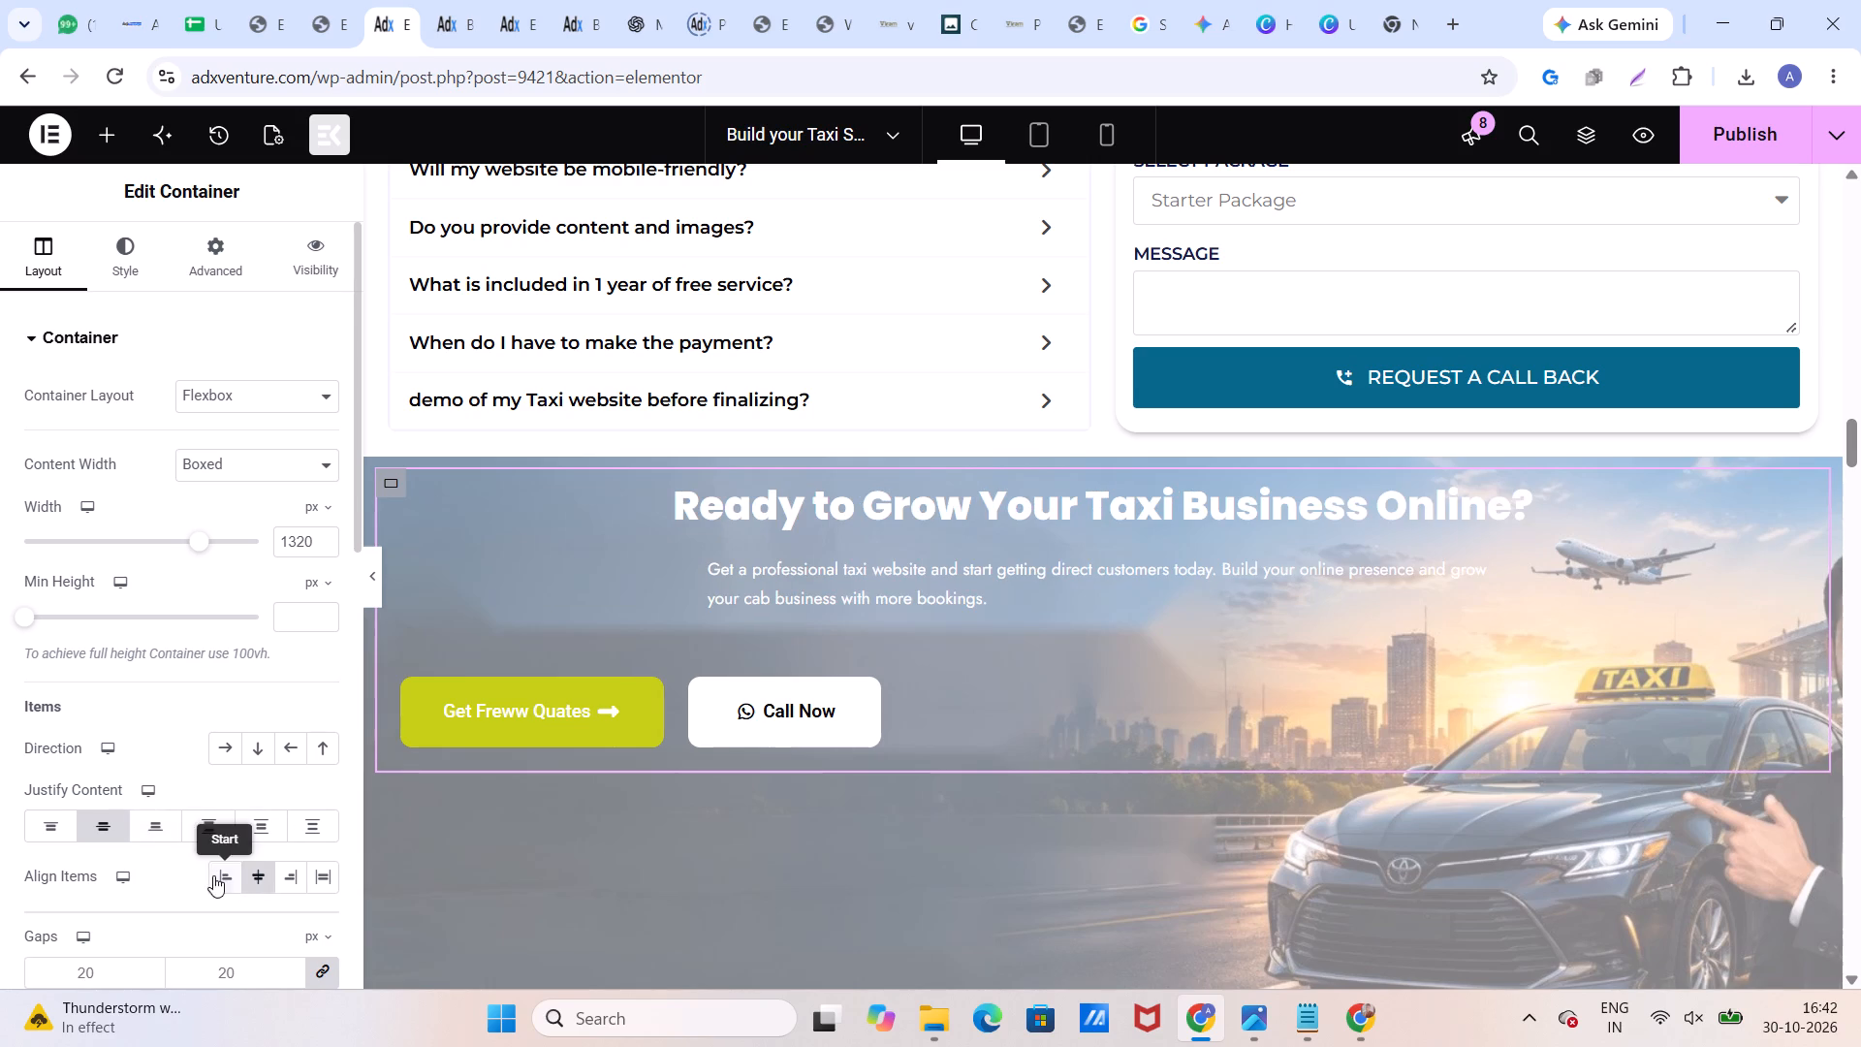
click(256, 872)
click(111, 828)
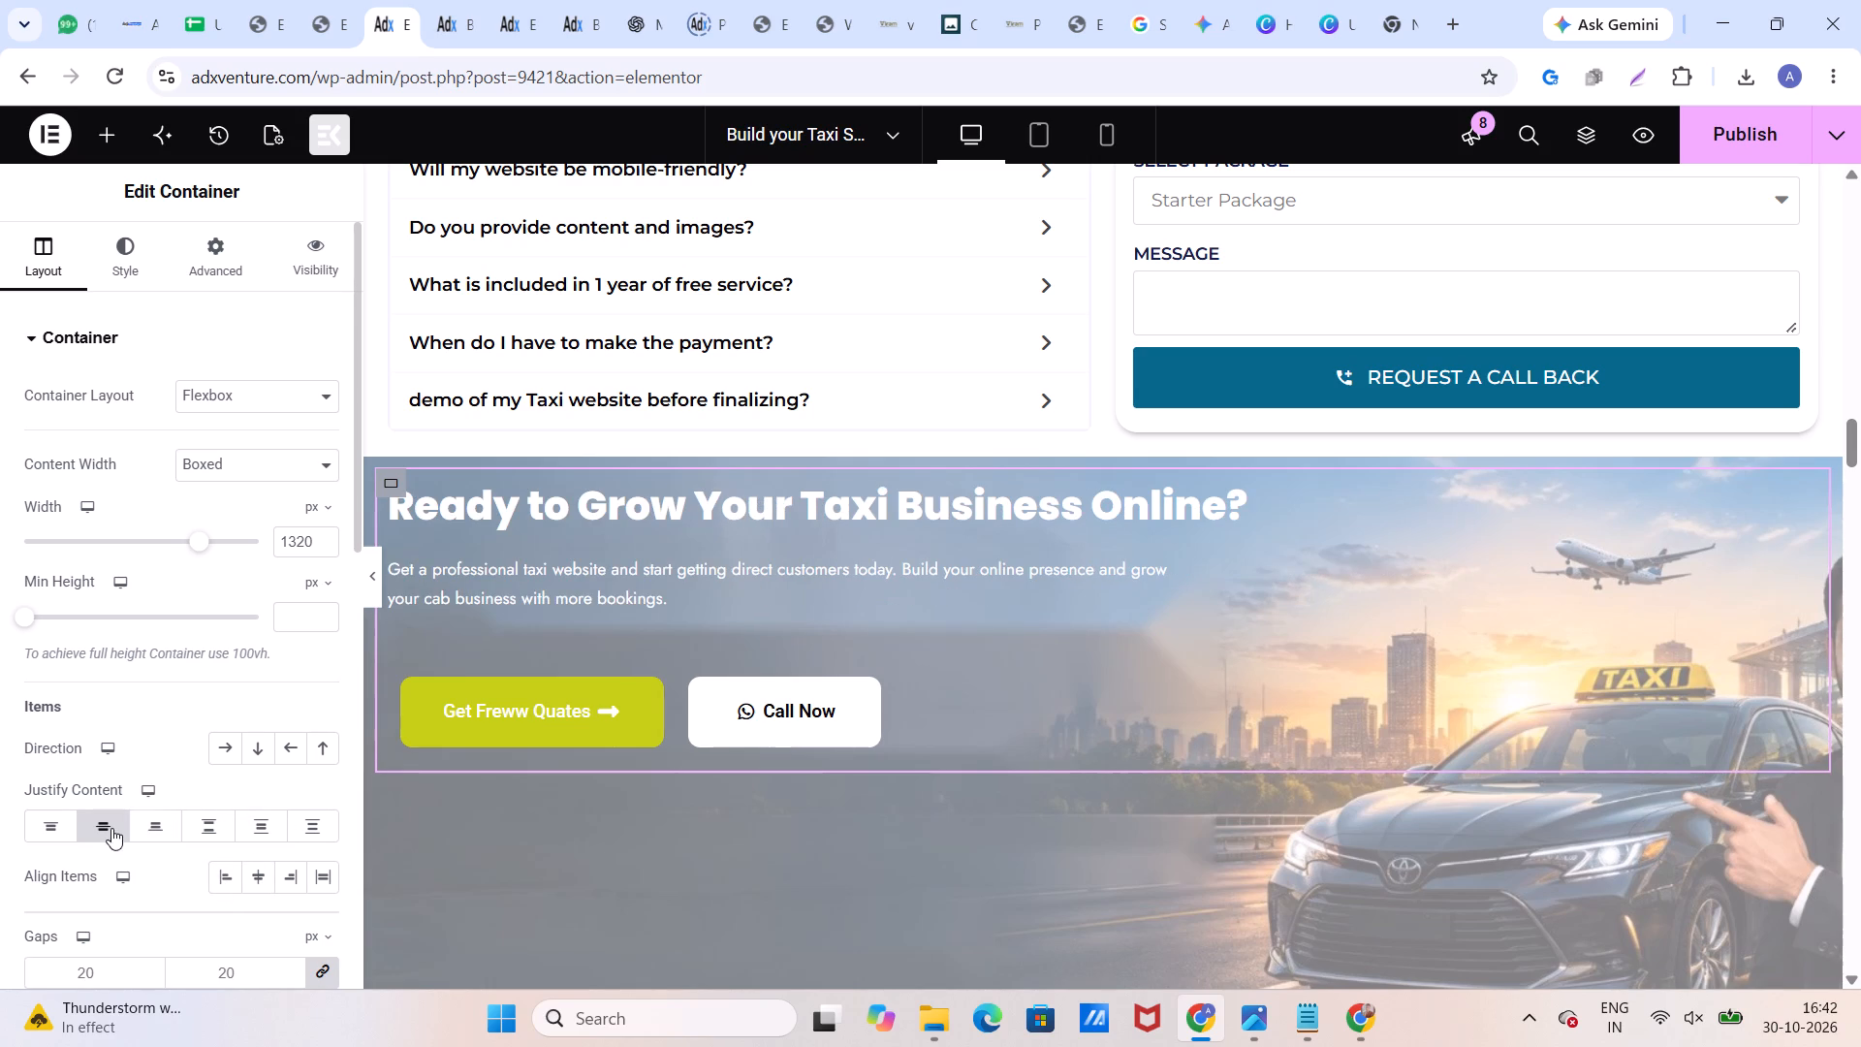
scroll(820, 708, down, 2)
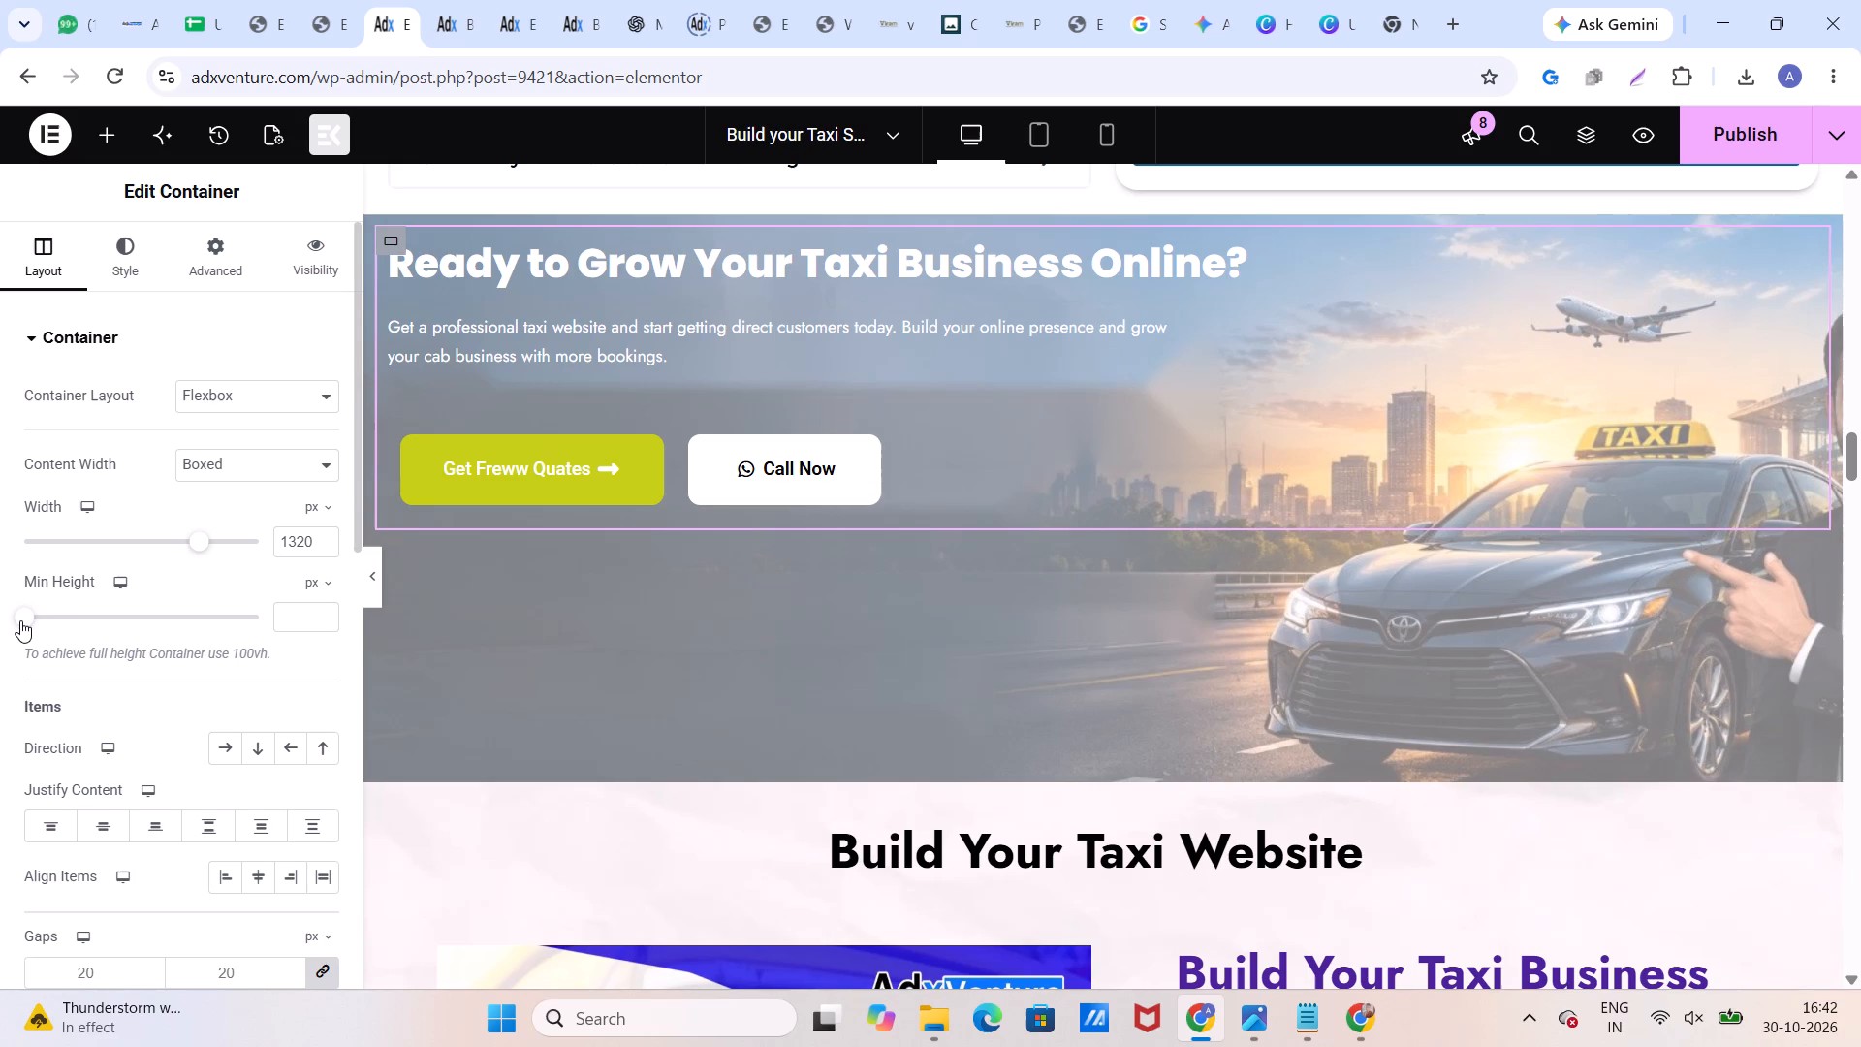
drag(20, 620, 94, 627)
click(101, 823)
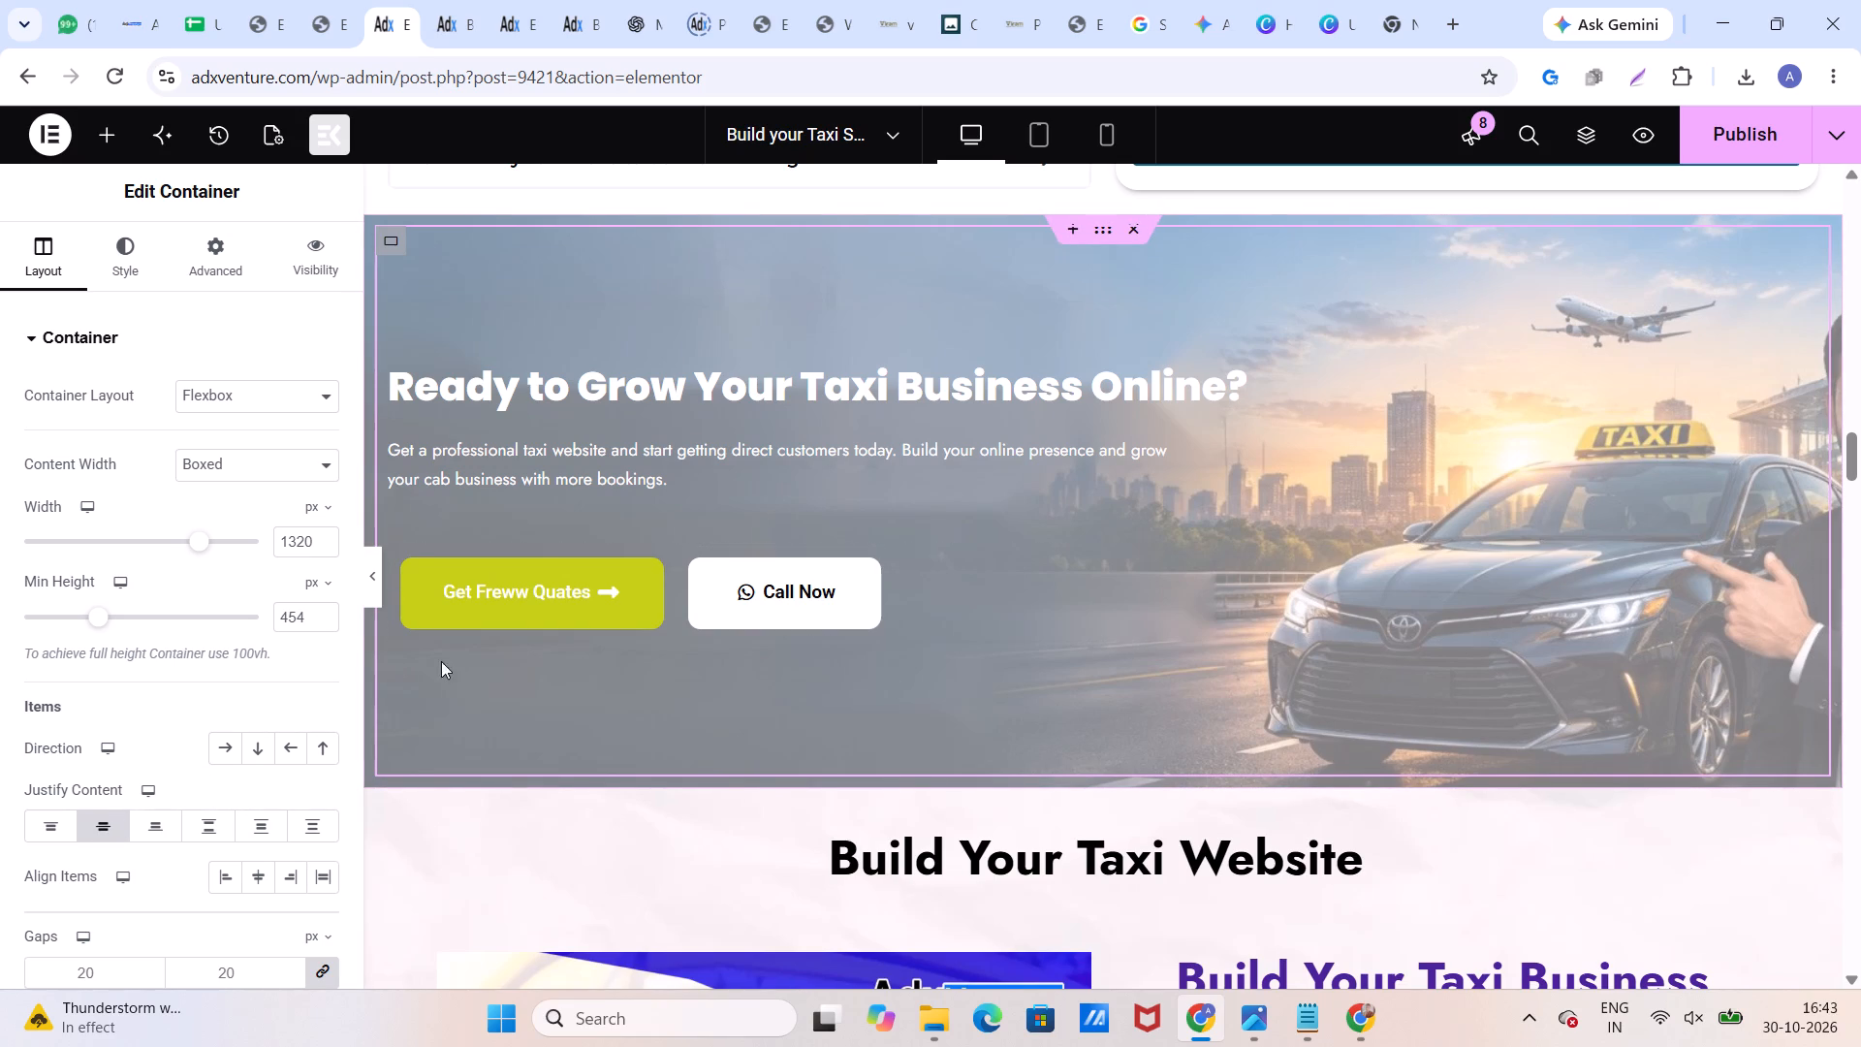
click(1763, 145)
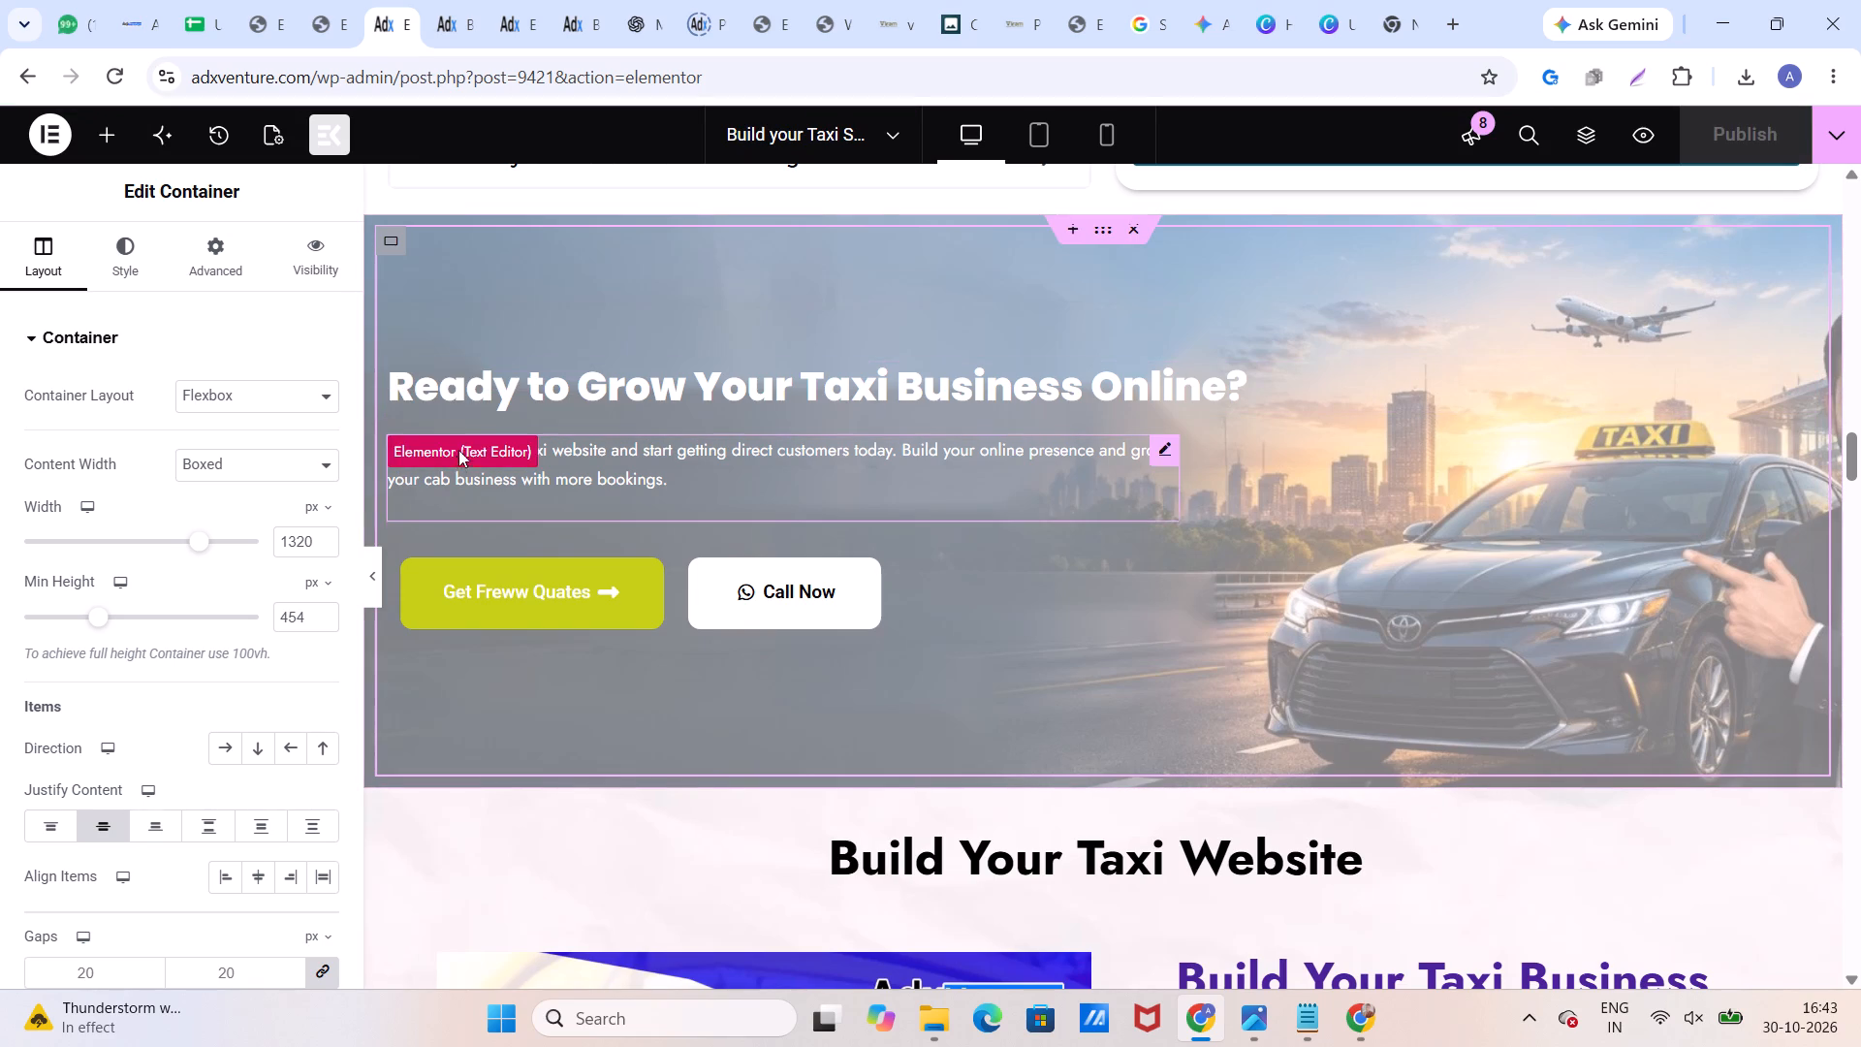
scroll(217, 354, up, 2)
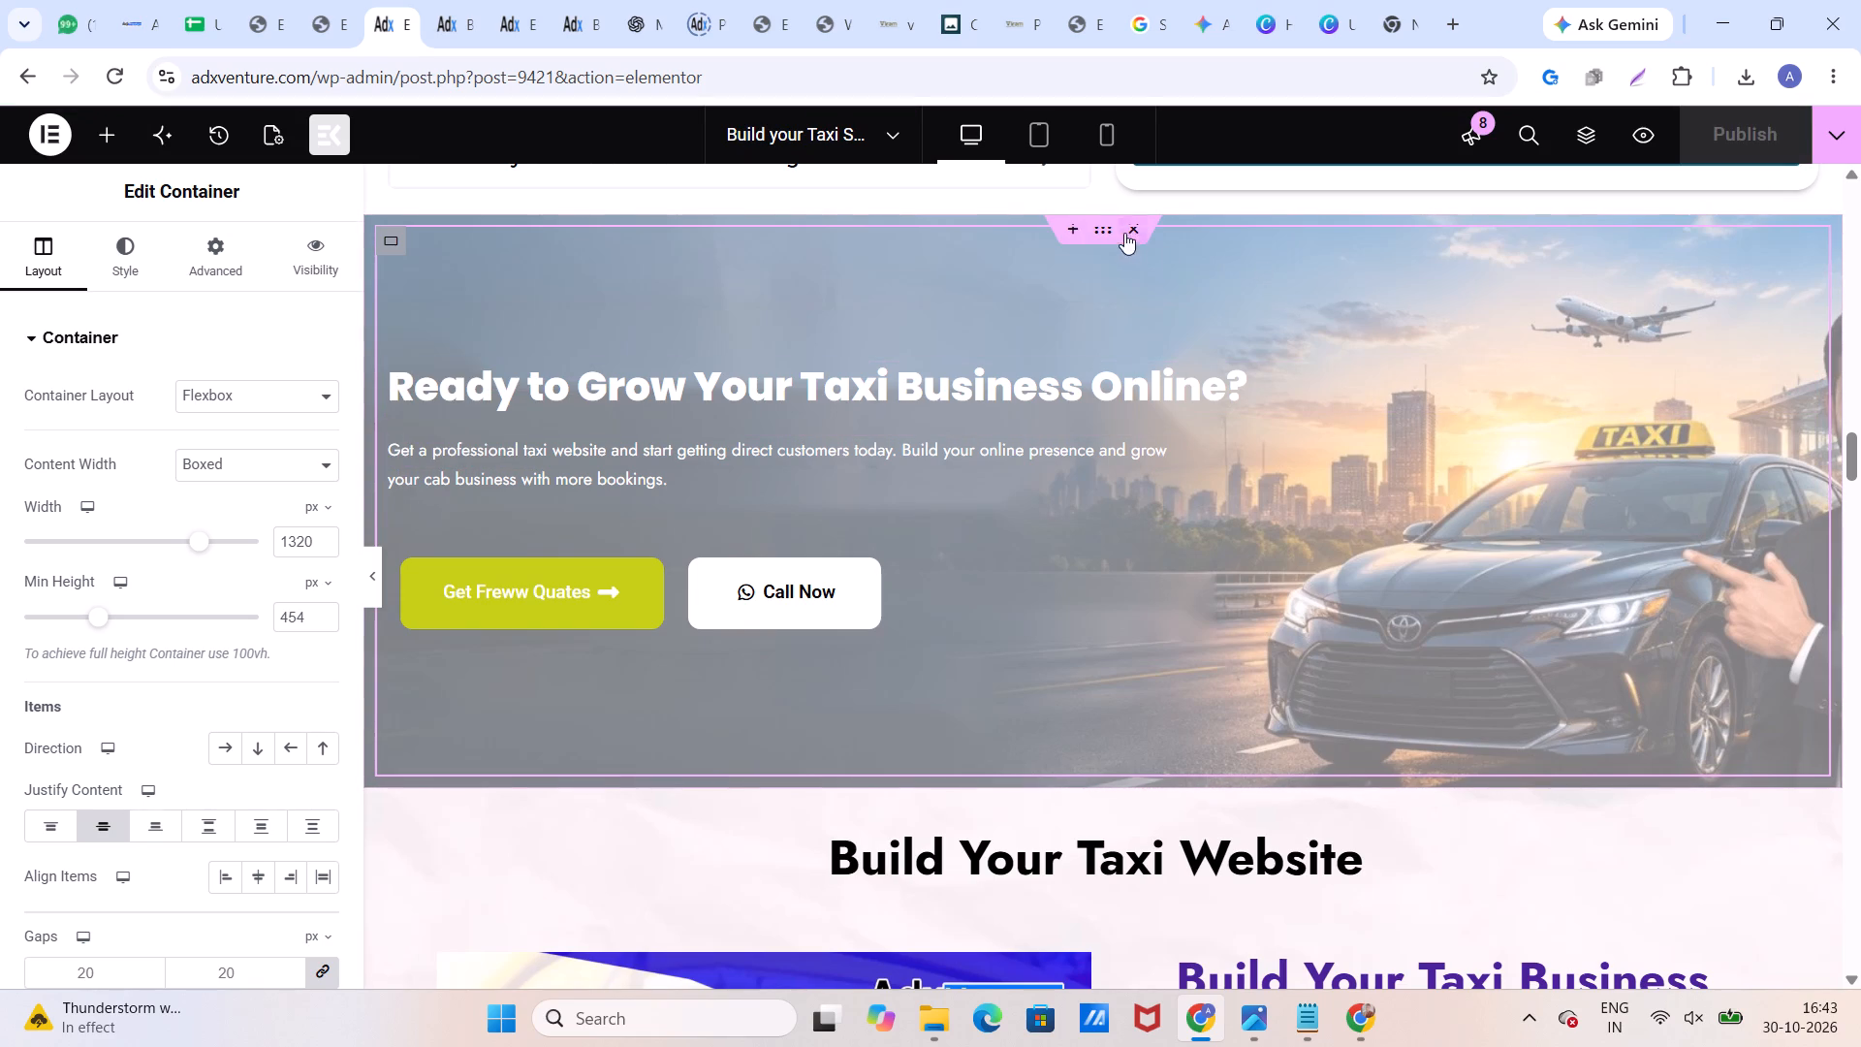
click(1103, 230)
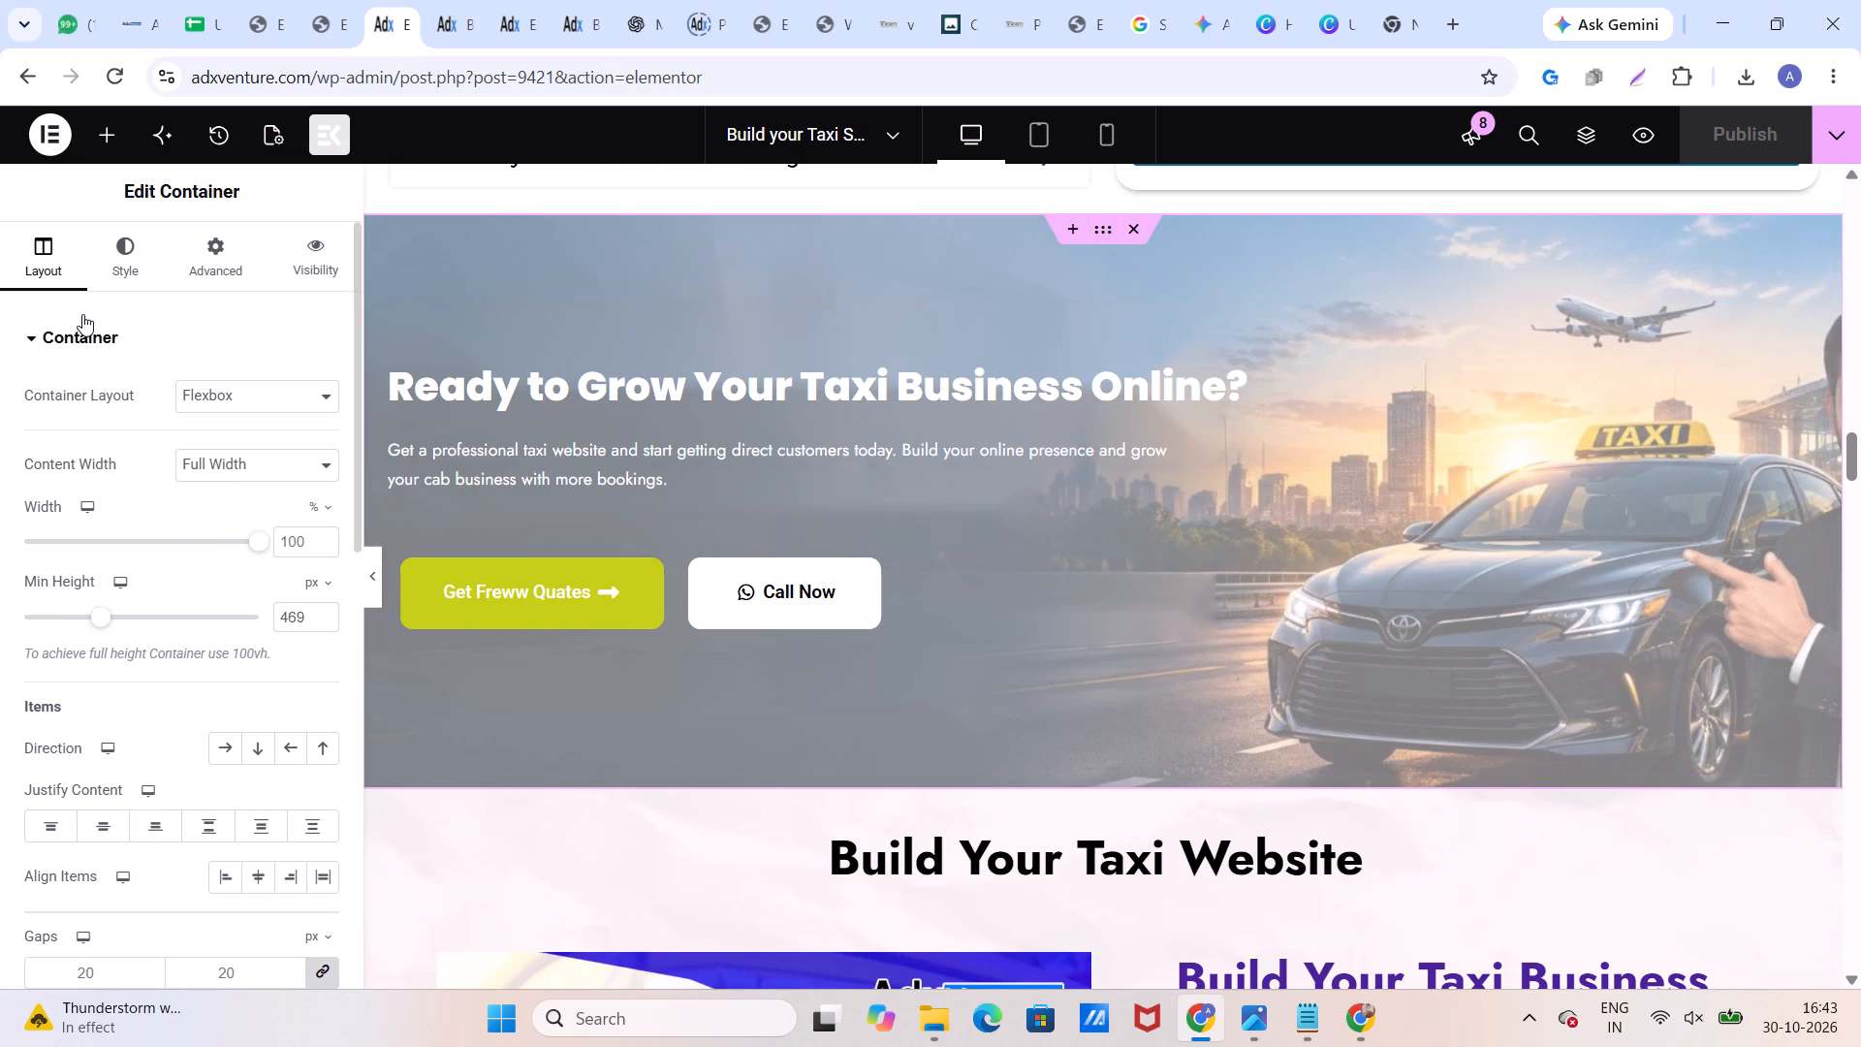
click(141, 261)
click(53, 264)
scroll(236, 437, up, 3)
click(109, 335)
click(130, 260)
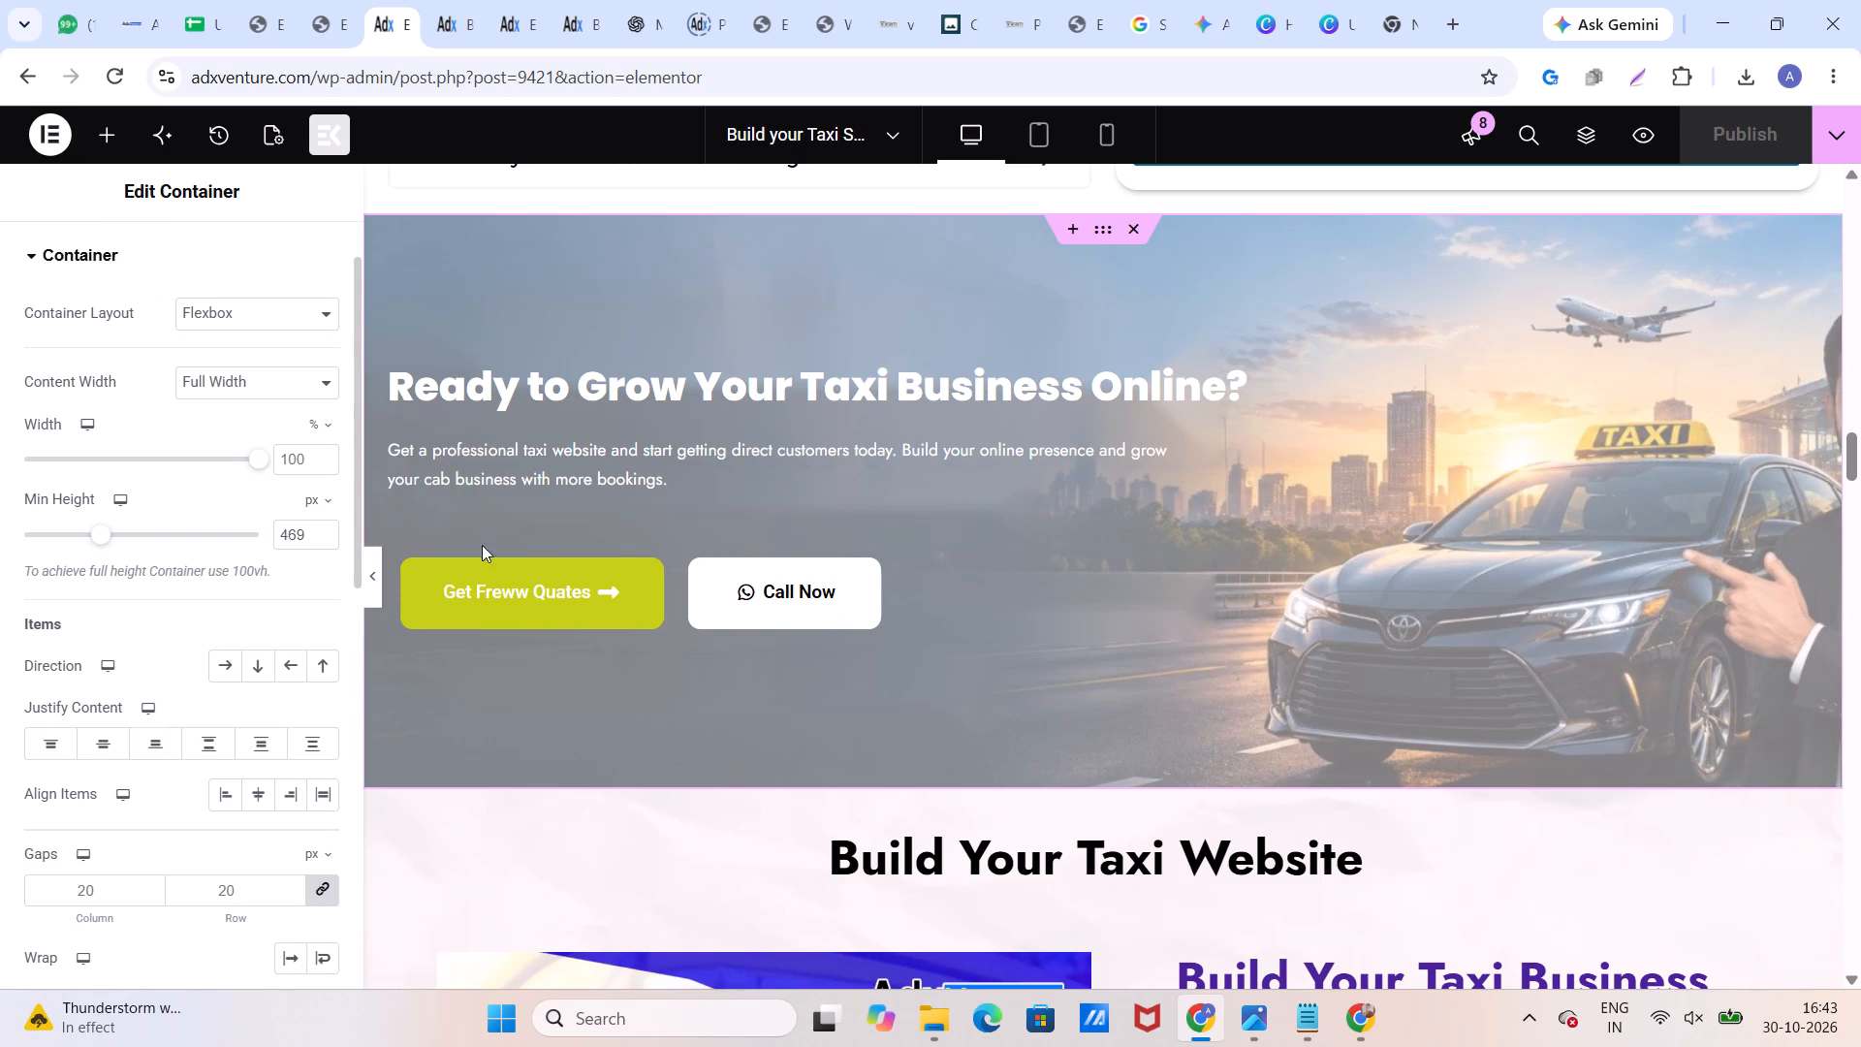
Set the display size of the outer banner container's background overlay image to Cover and publish the page.
click(1097, 228)
click(78, 257)
scroll(120, 299, up, 5)
click(127, 264)
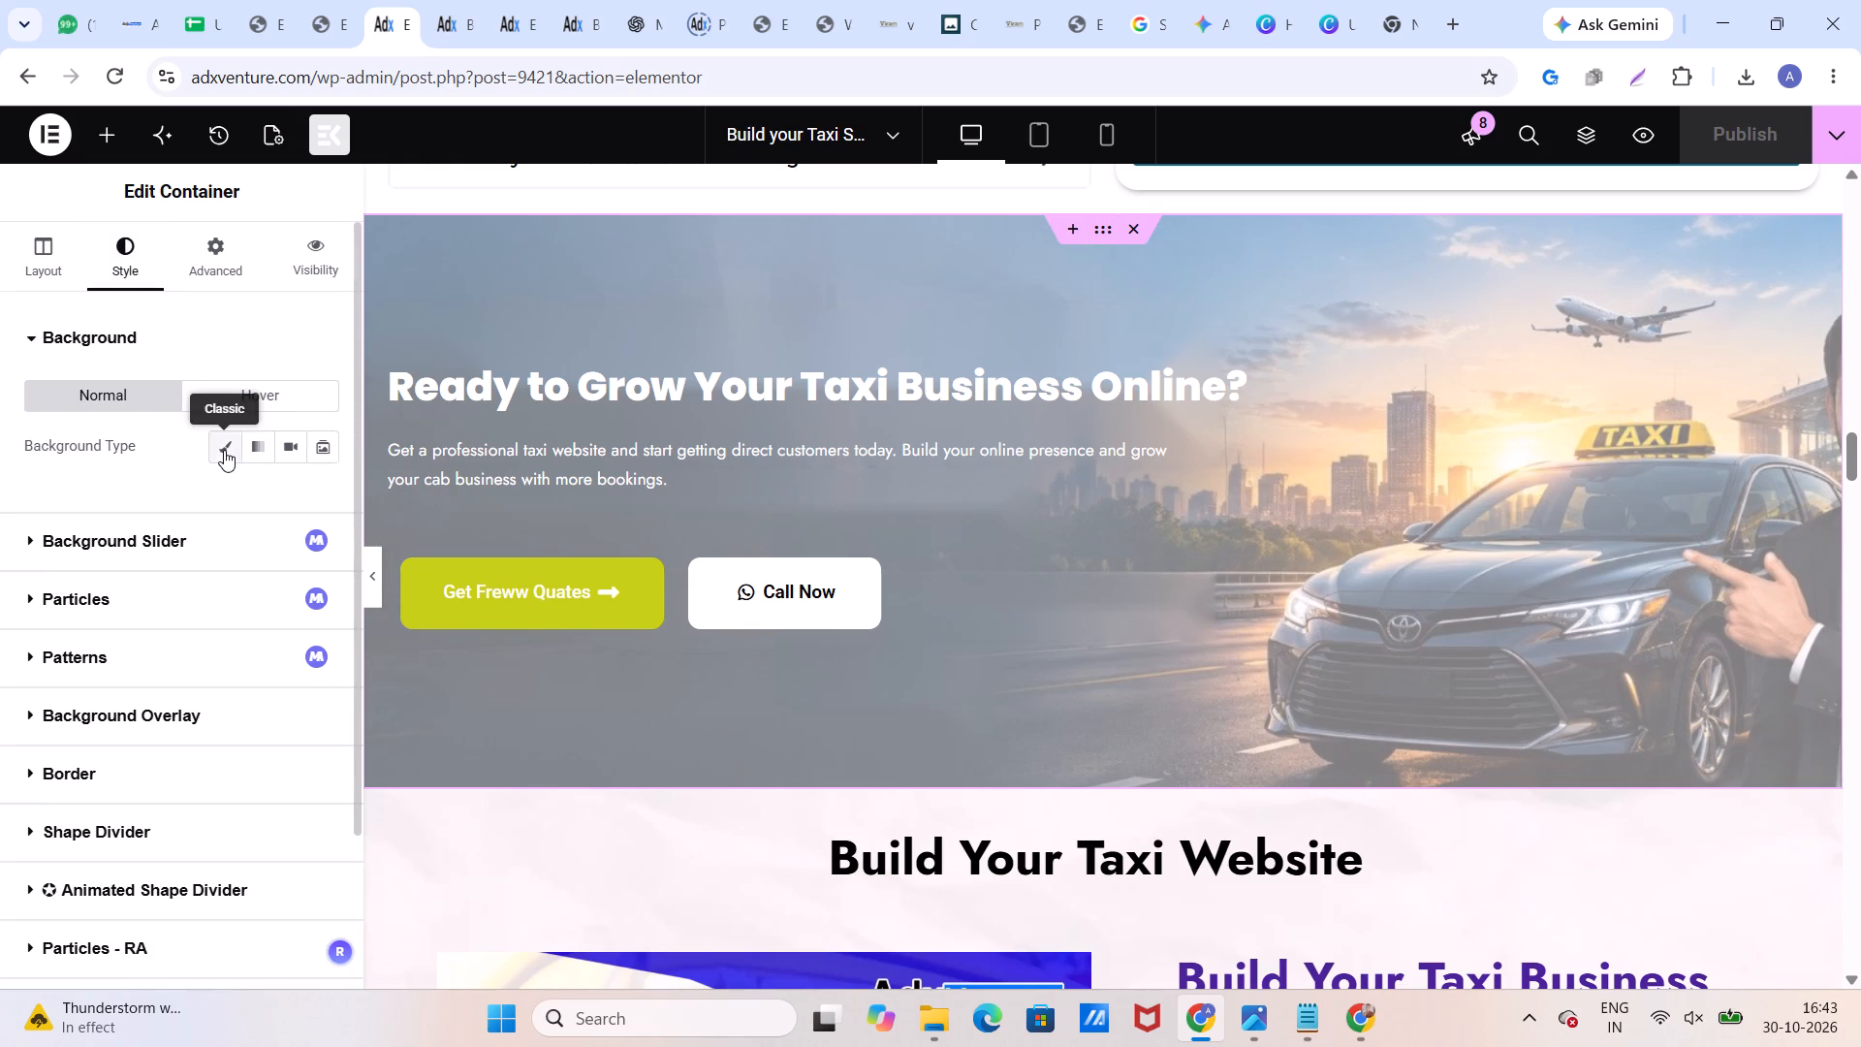
click(143, 709)
scroll(150, 658, down, 1)
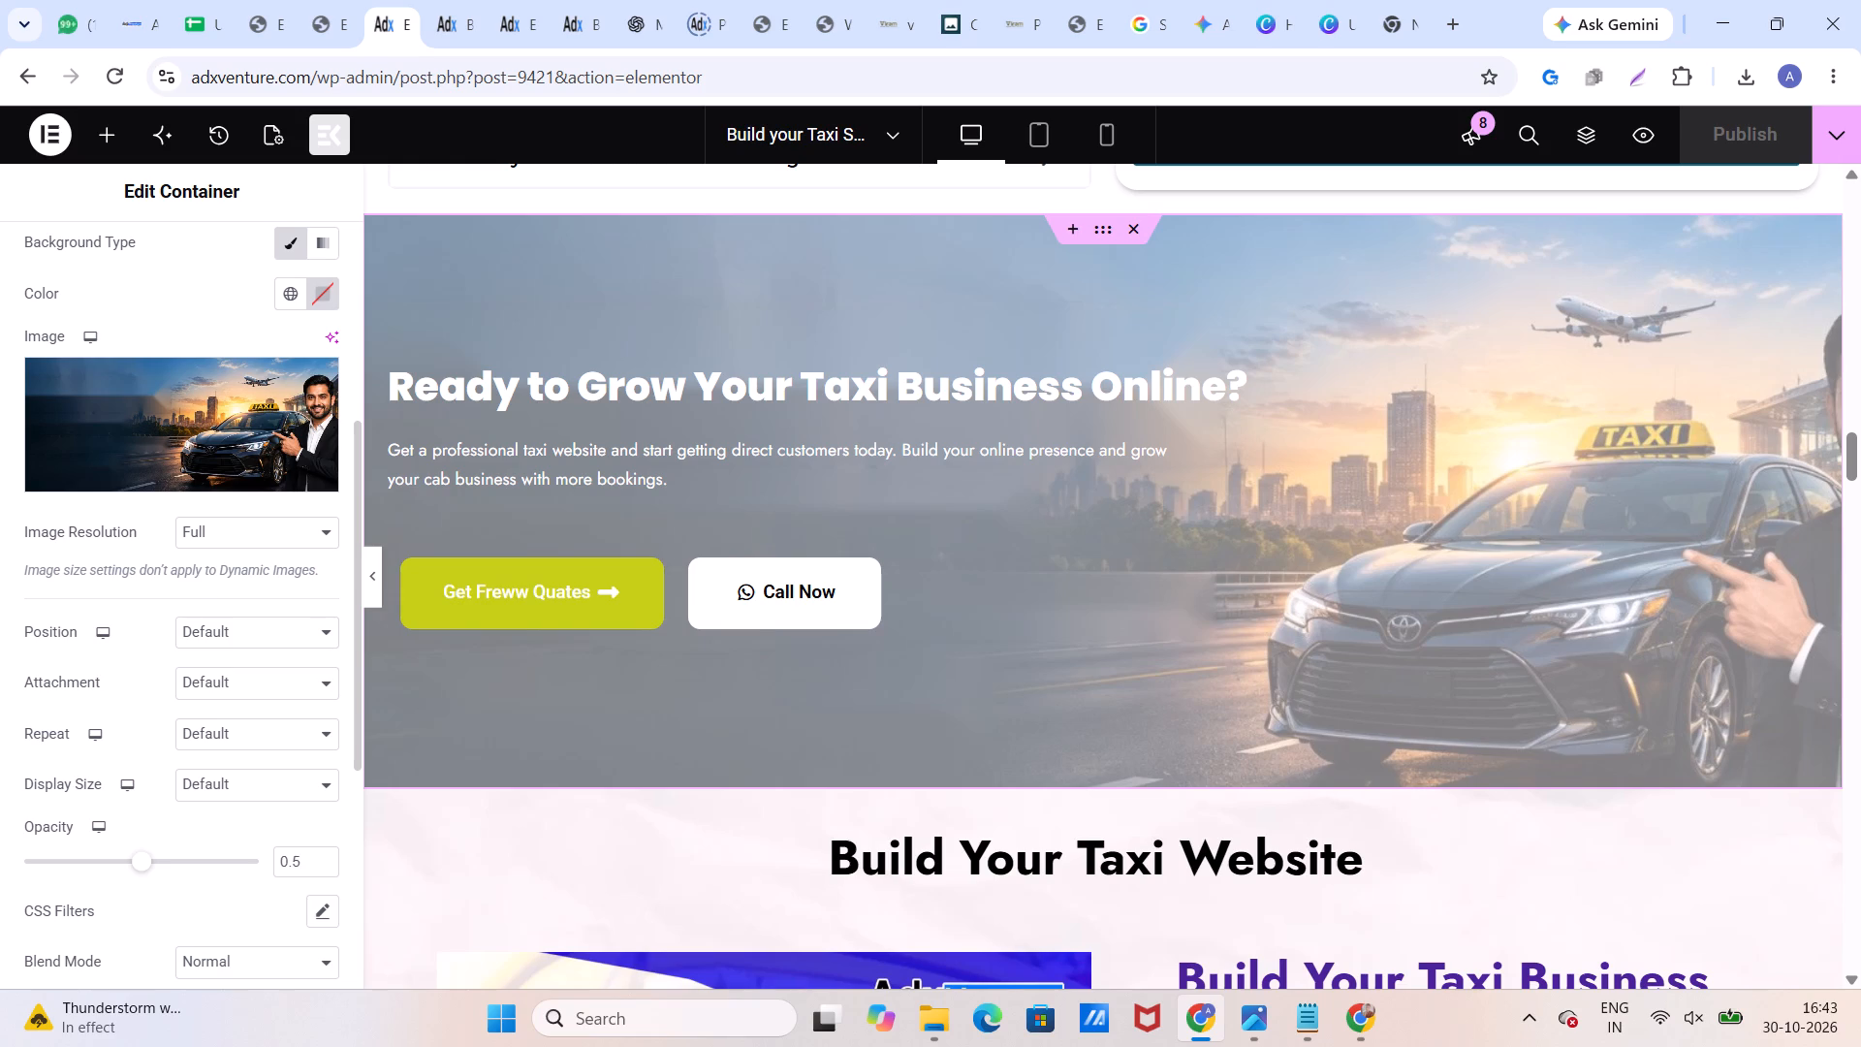
click(224, 739)
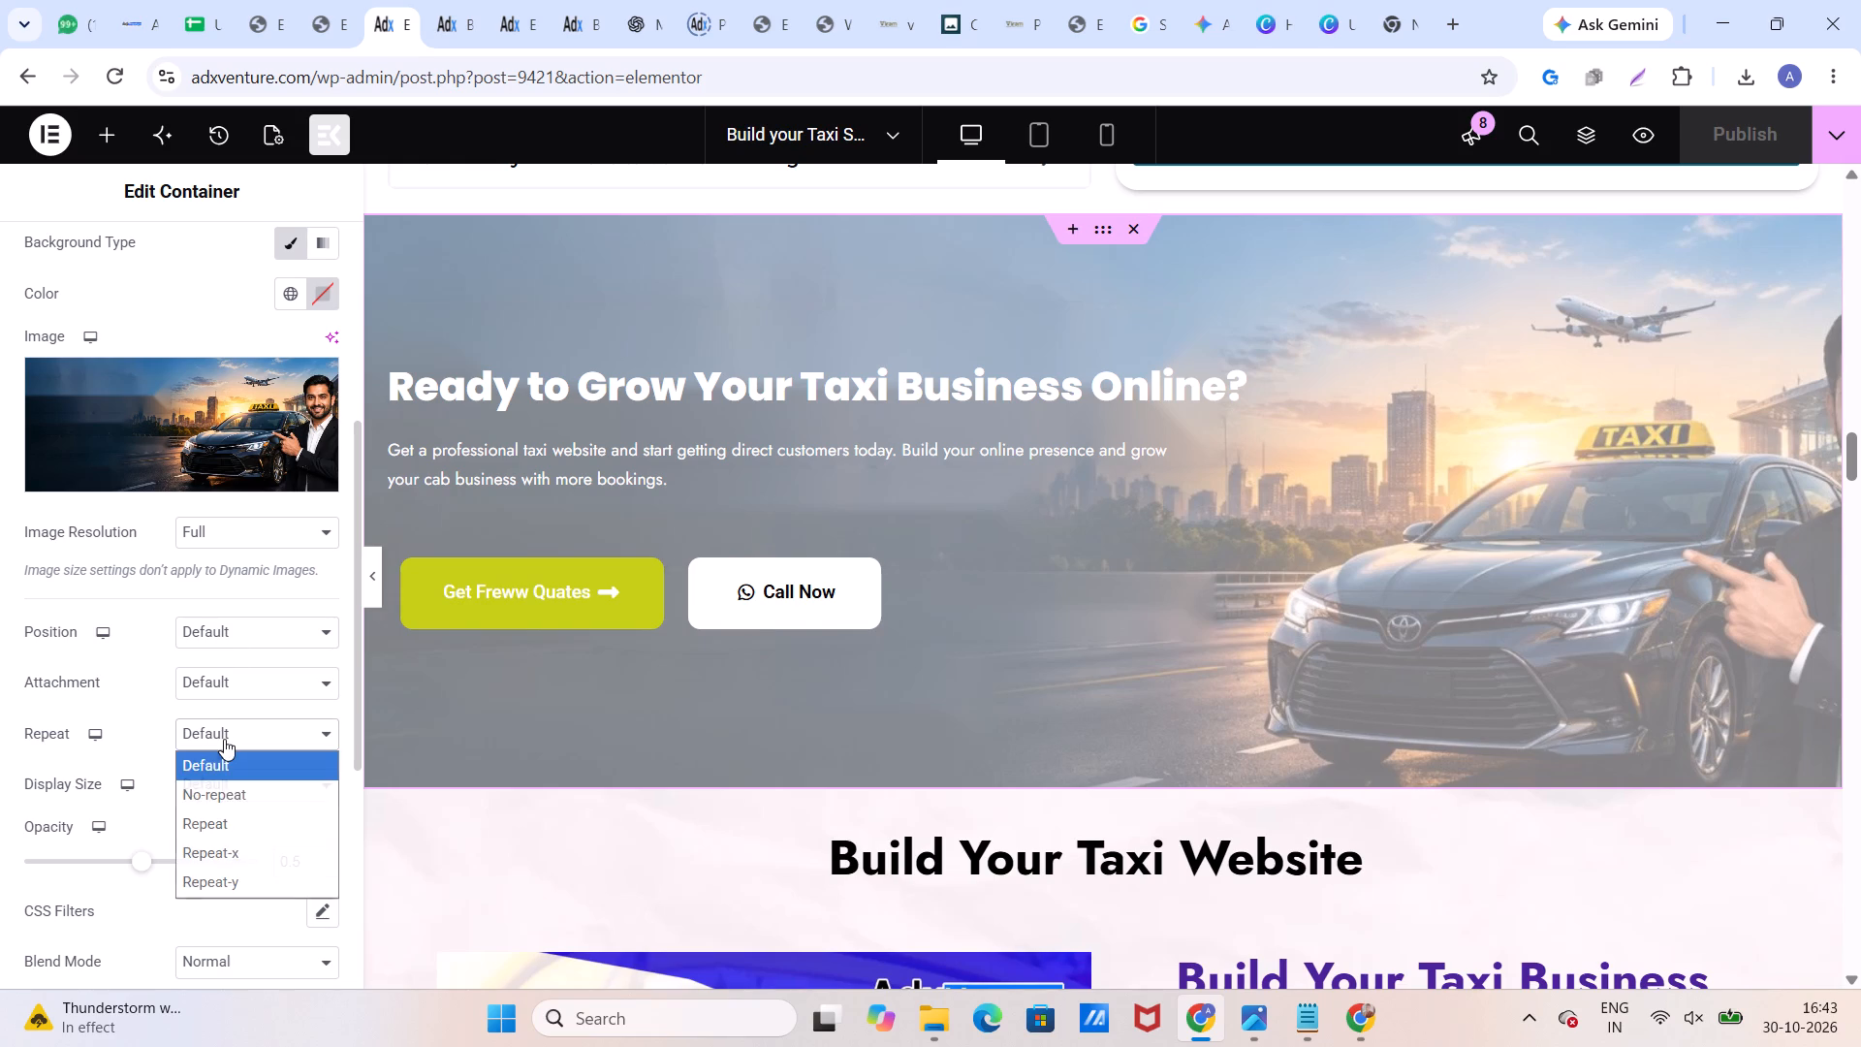
click(224, 739)
click(227, 780)
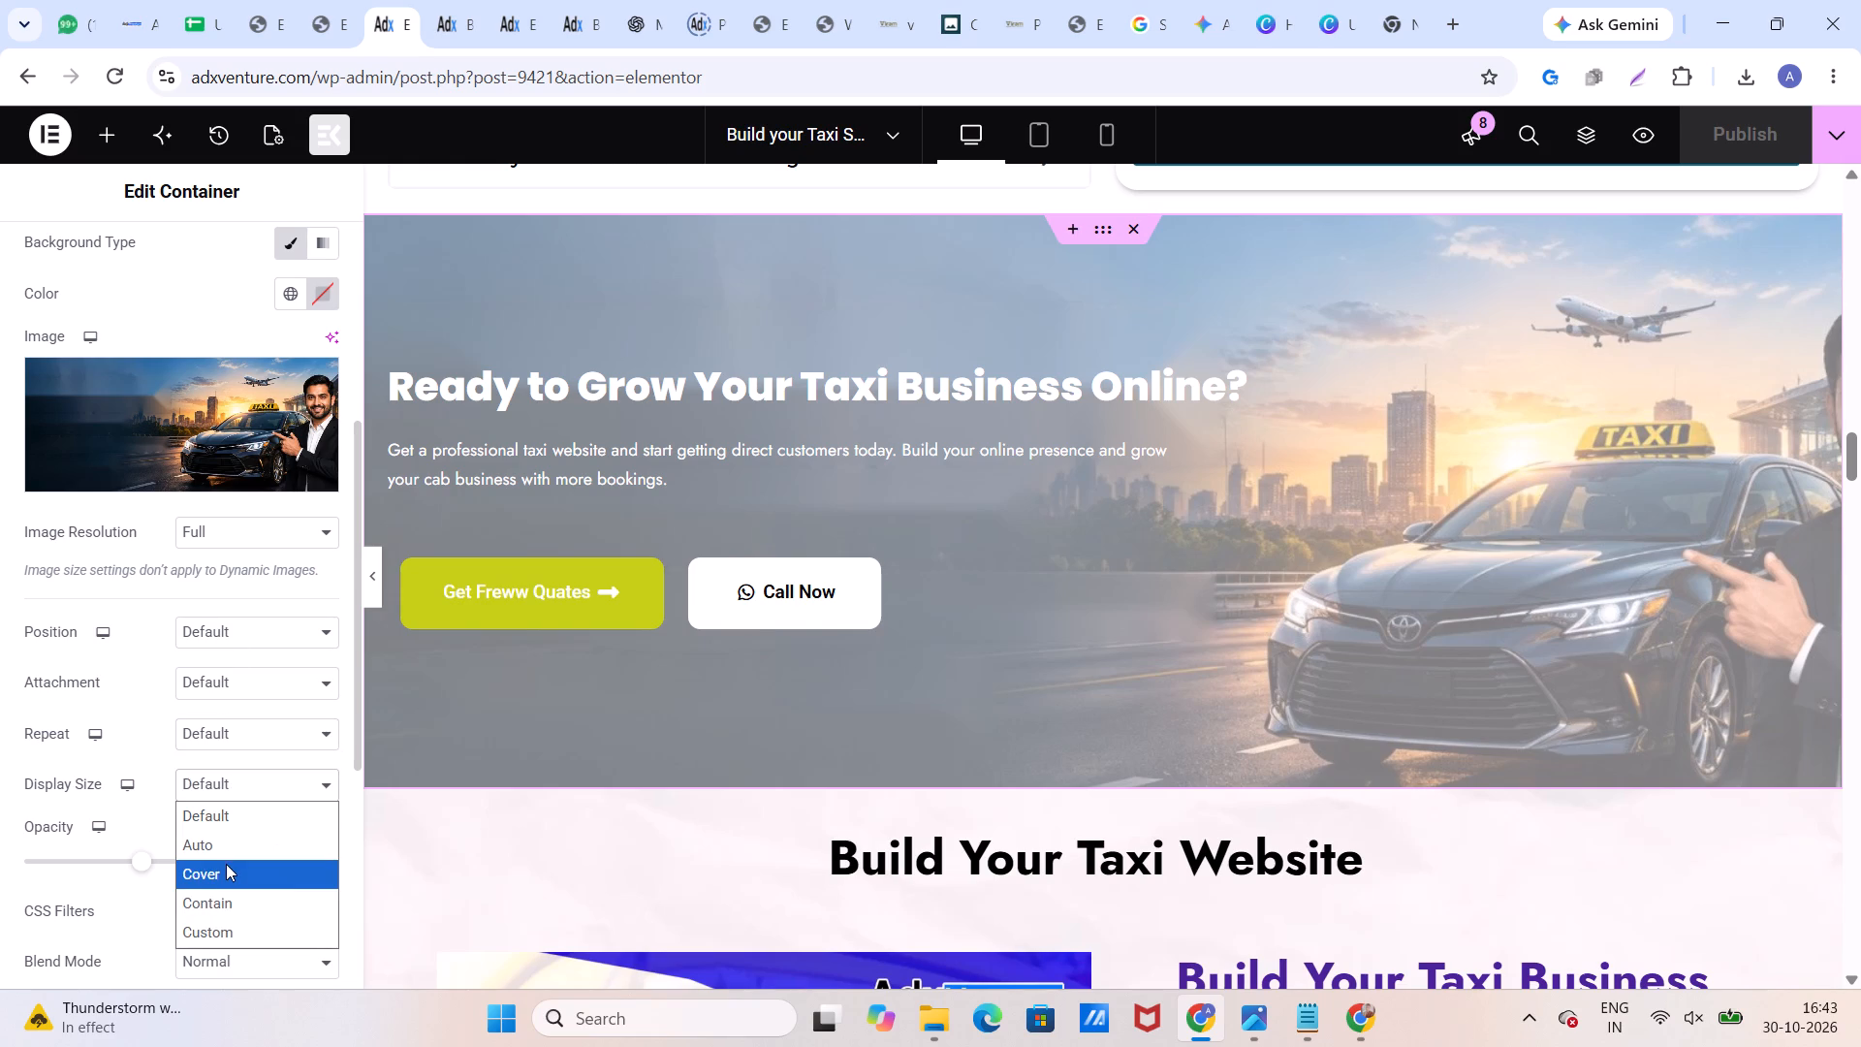
click(226, 868)
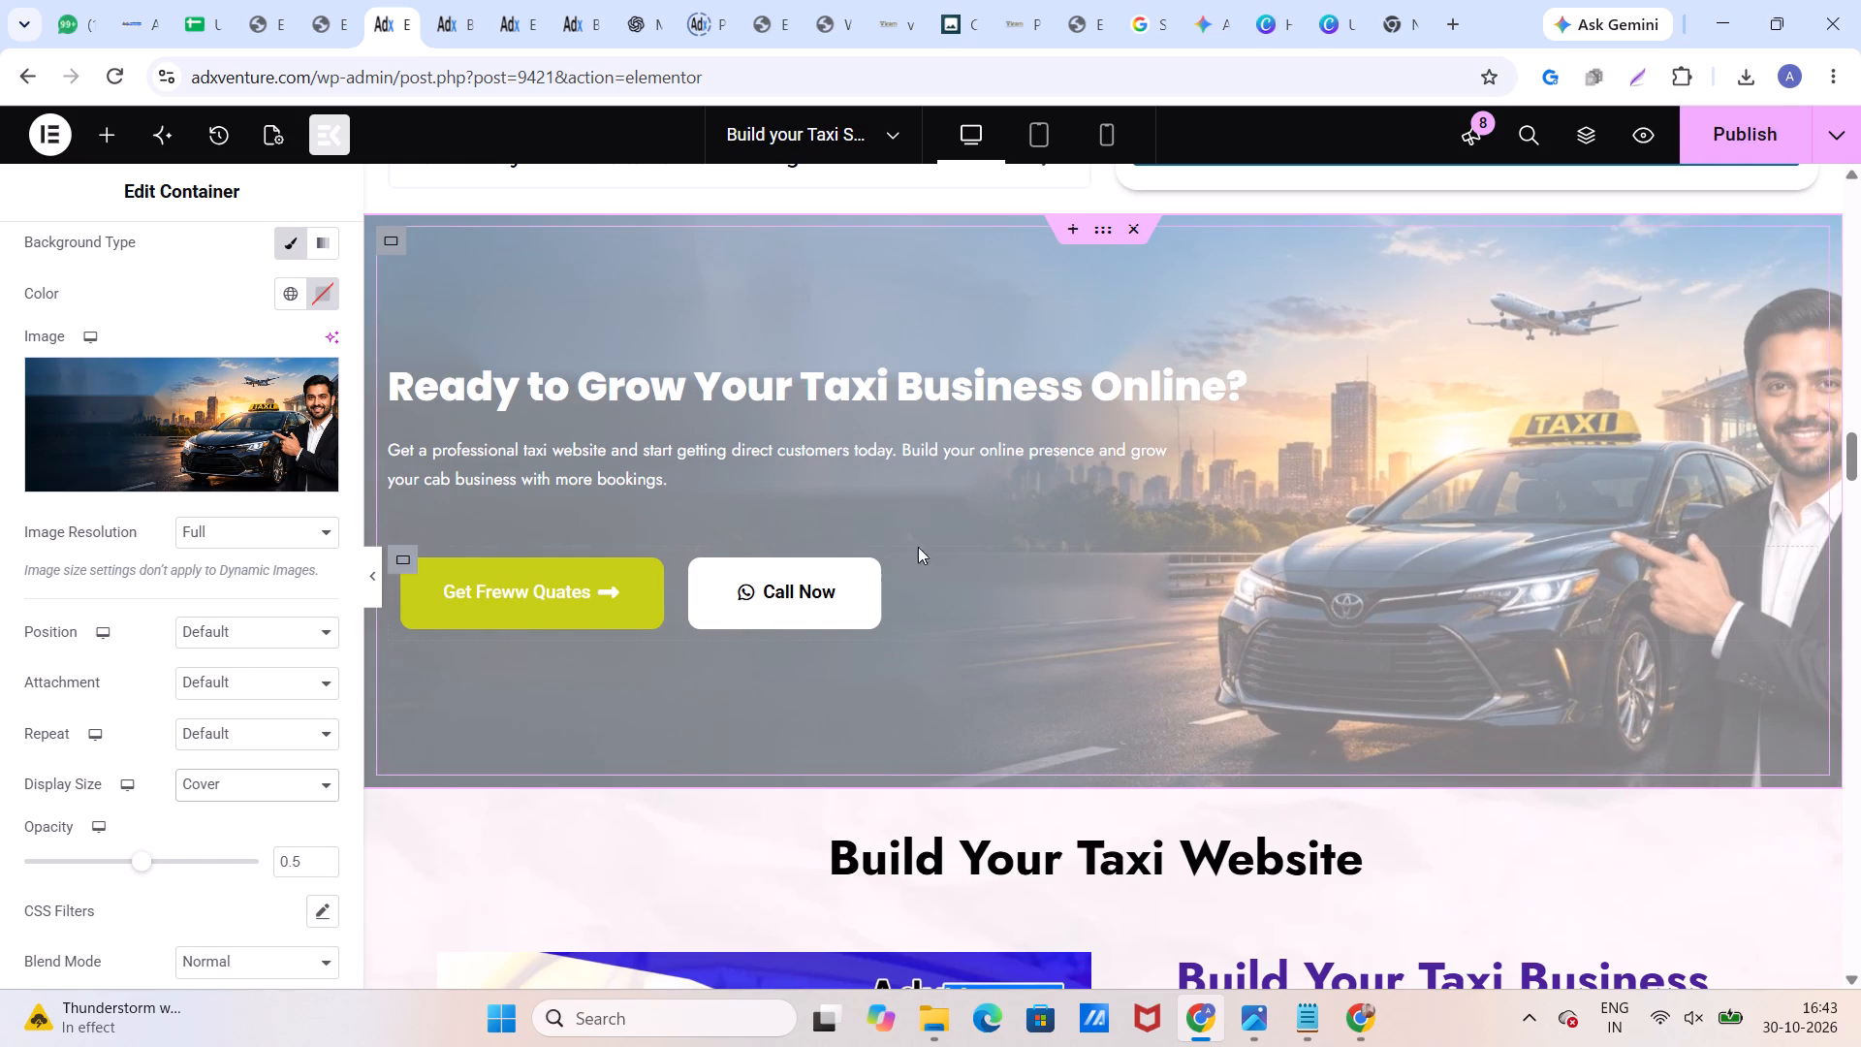
click(1718, 121)
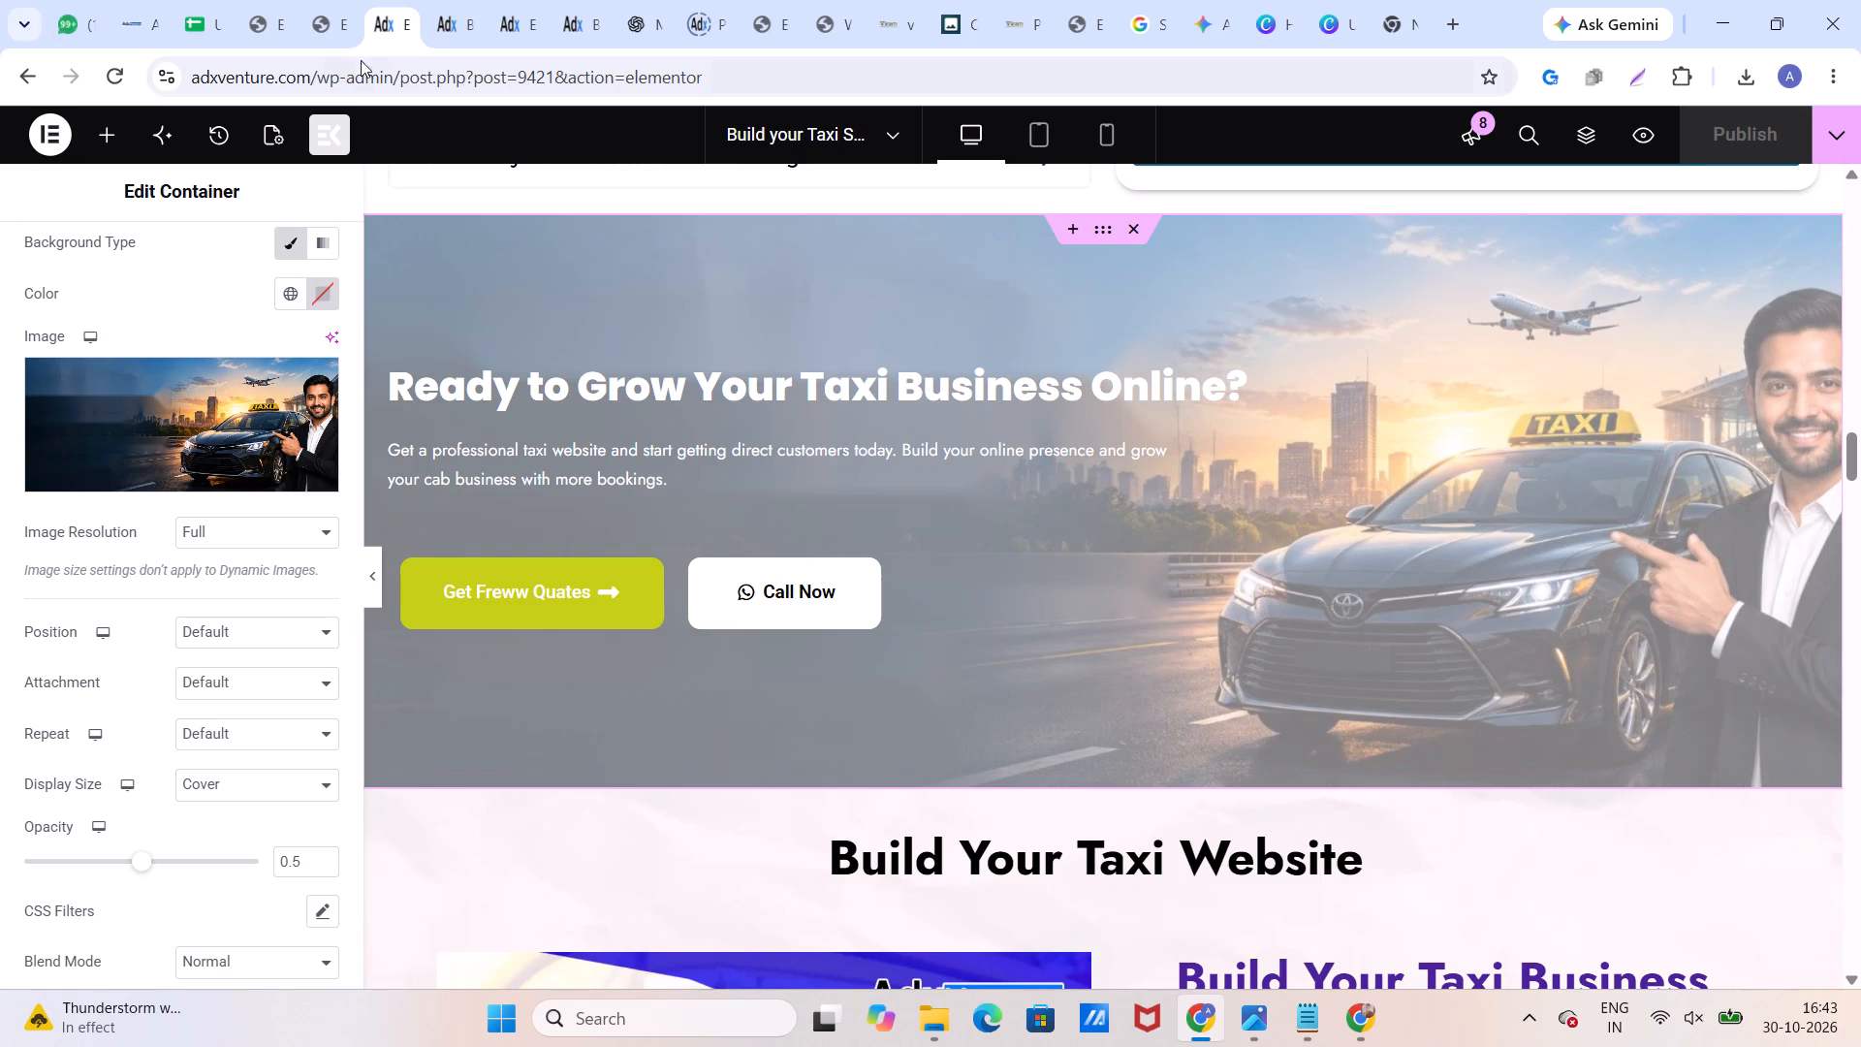
Preview the page and examine the "Ready to Grow Your Taxi Business Online?" banner and the sections above it.
click(1640, 127)
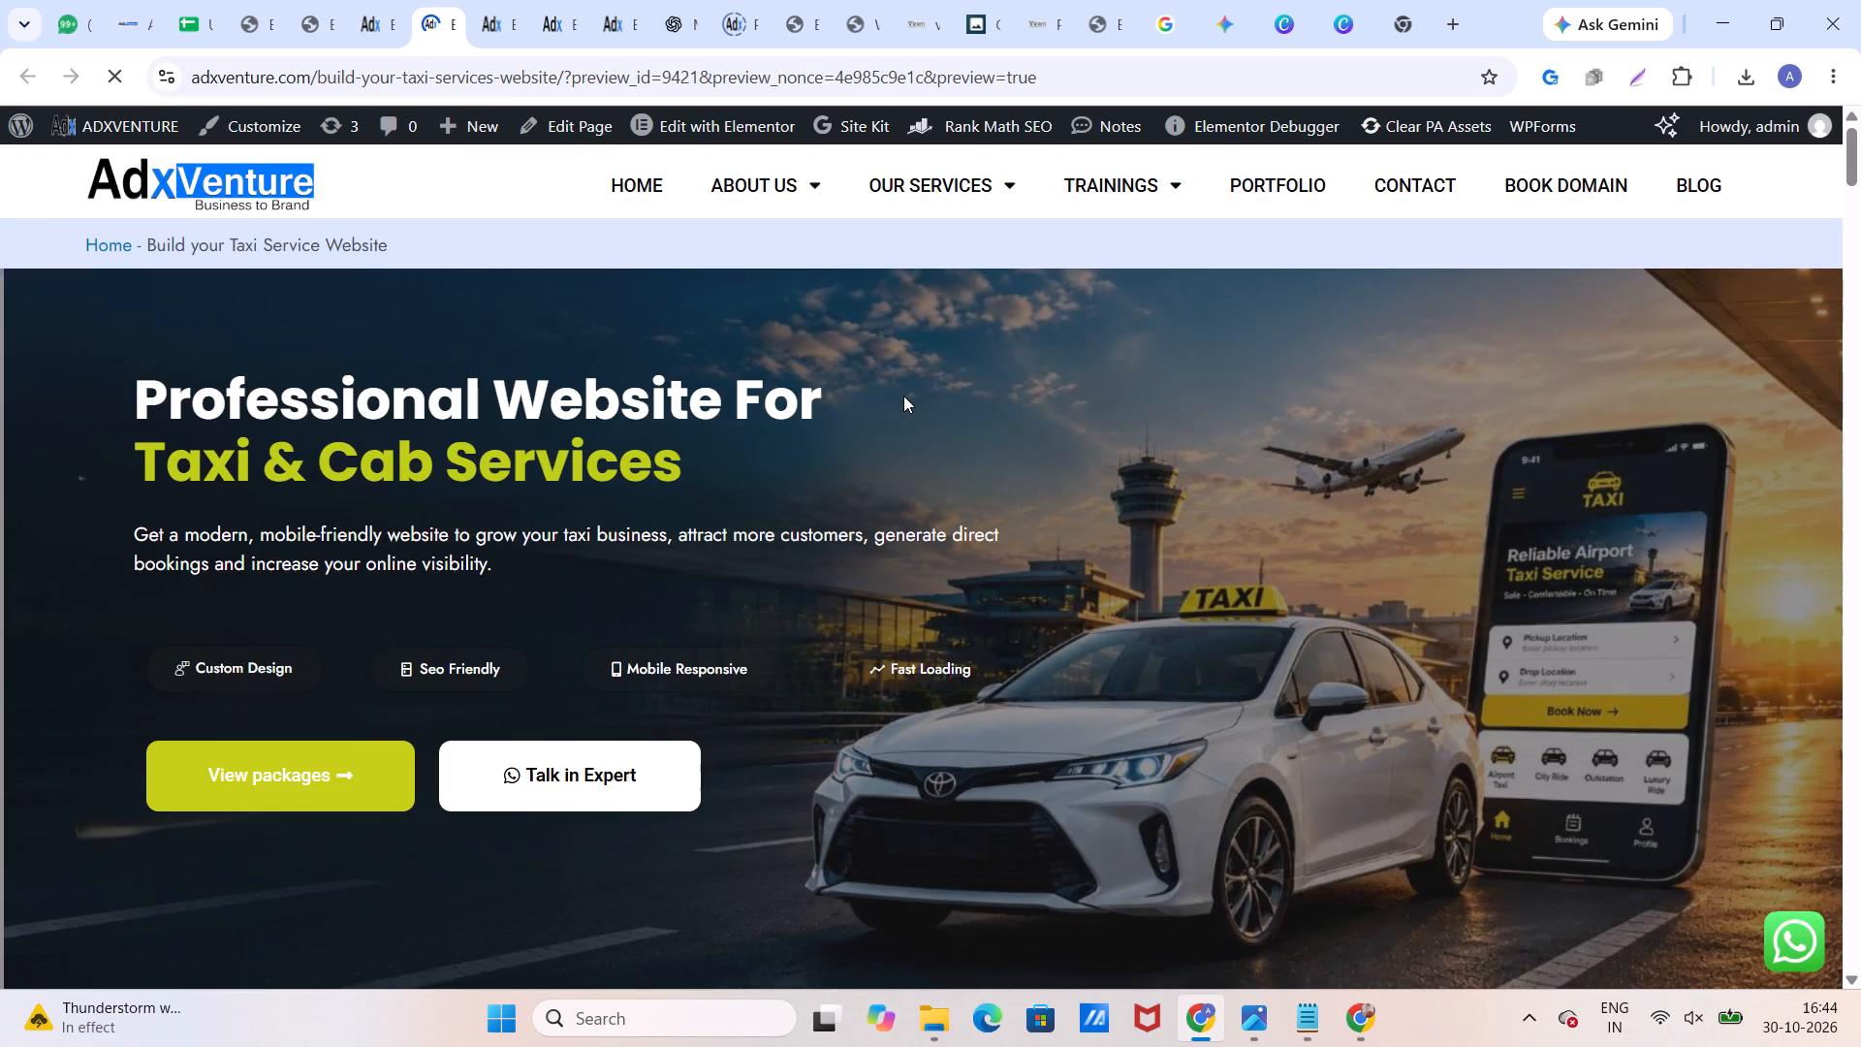
scroll(910, 577, down, 10)
scroll(909, 574, up, 1)
scroll(909, 574, down, 2)
scroll(909, 574, up, 6)
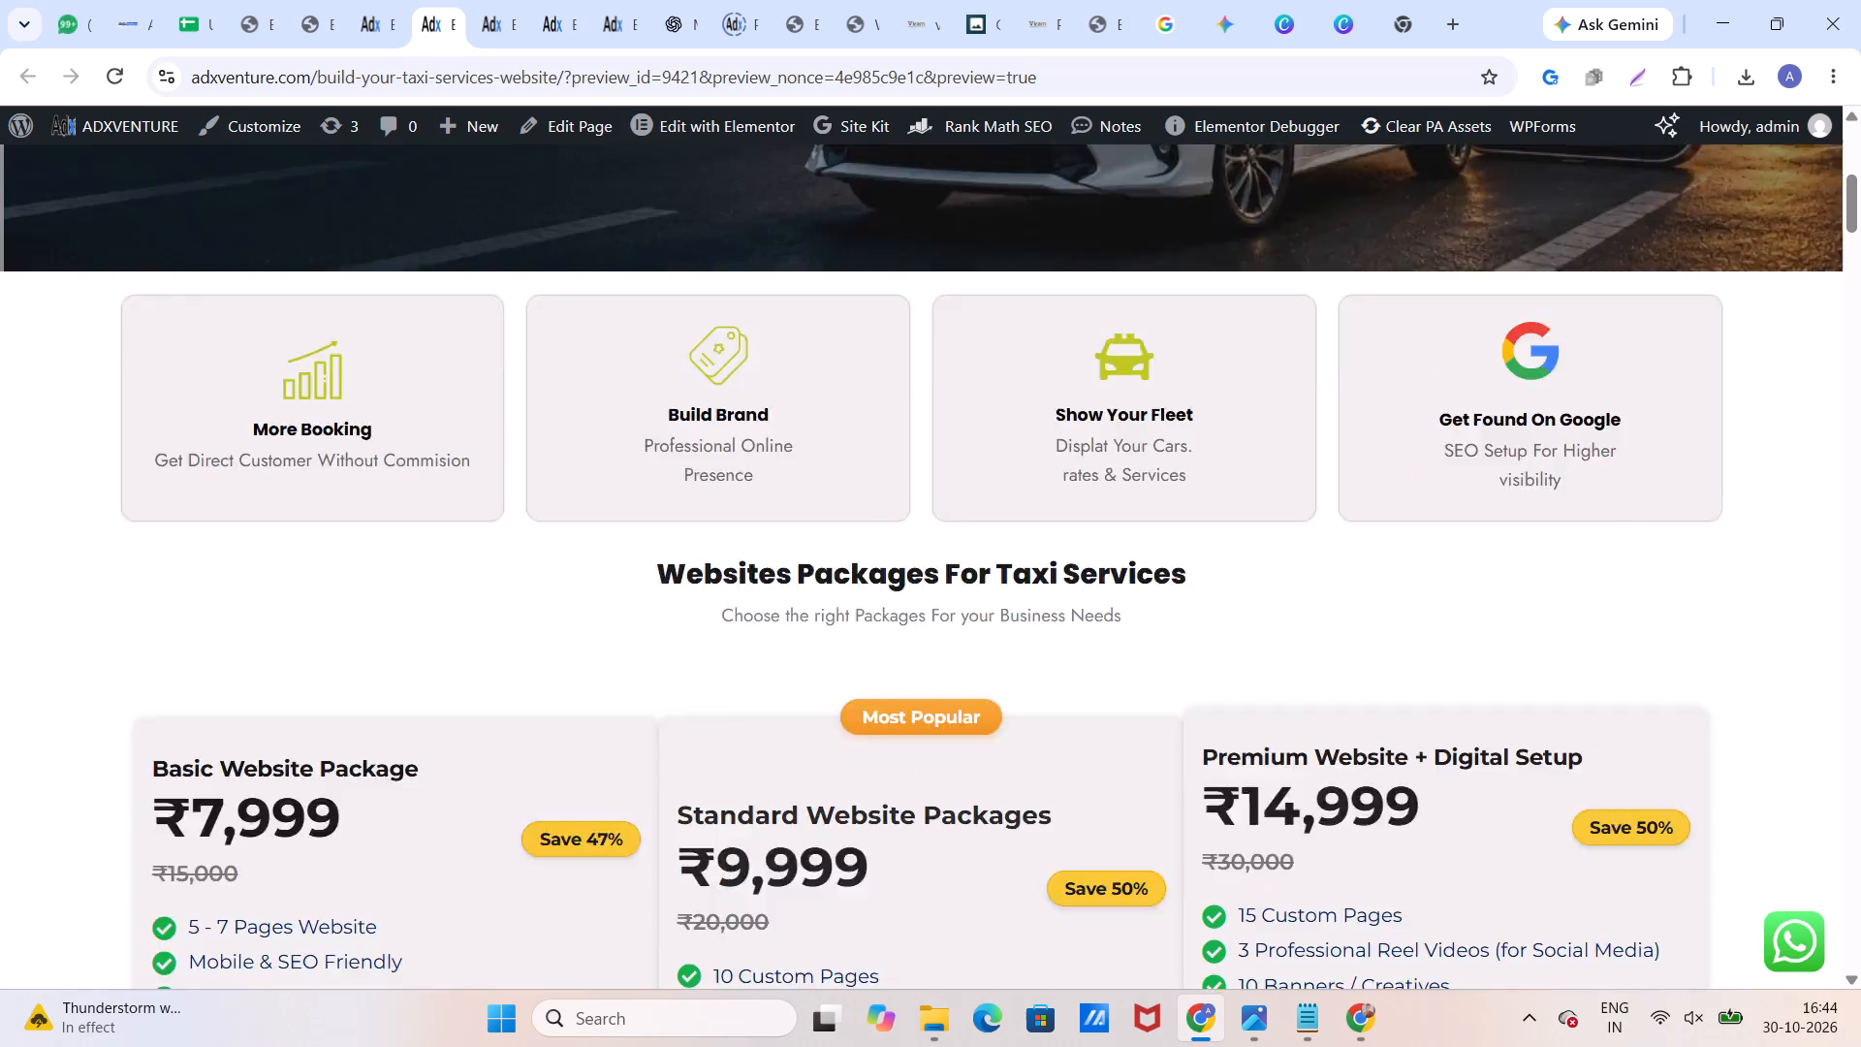
scroll(909, 574, down, 19)
scroll(909, 575, down, 6)
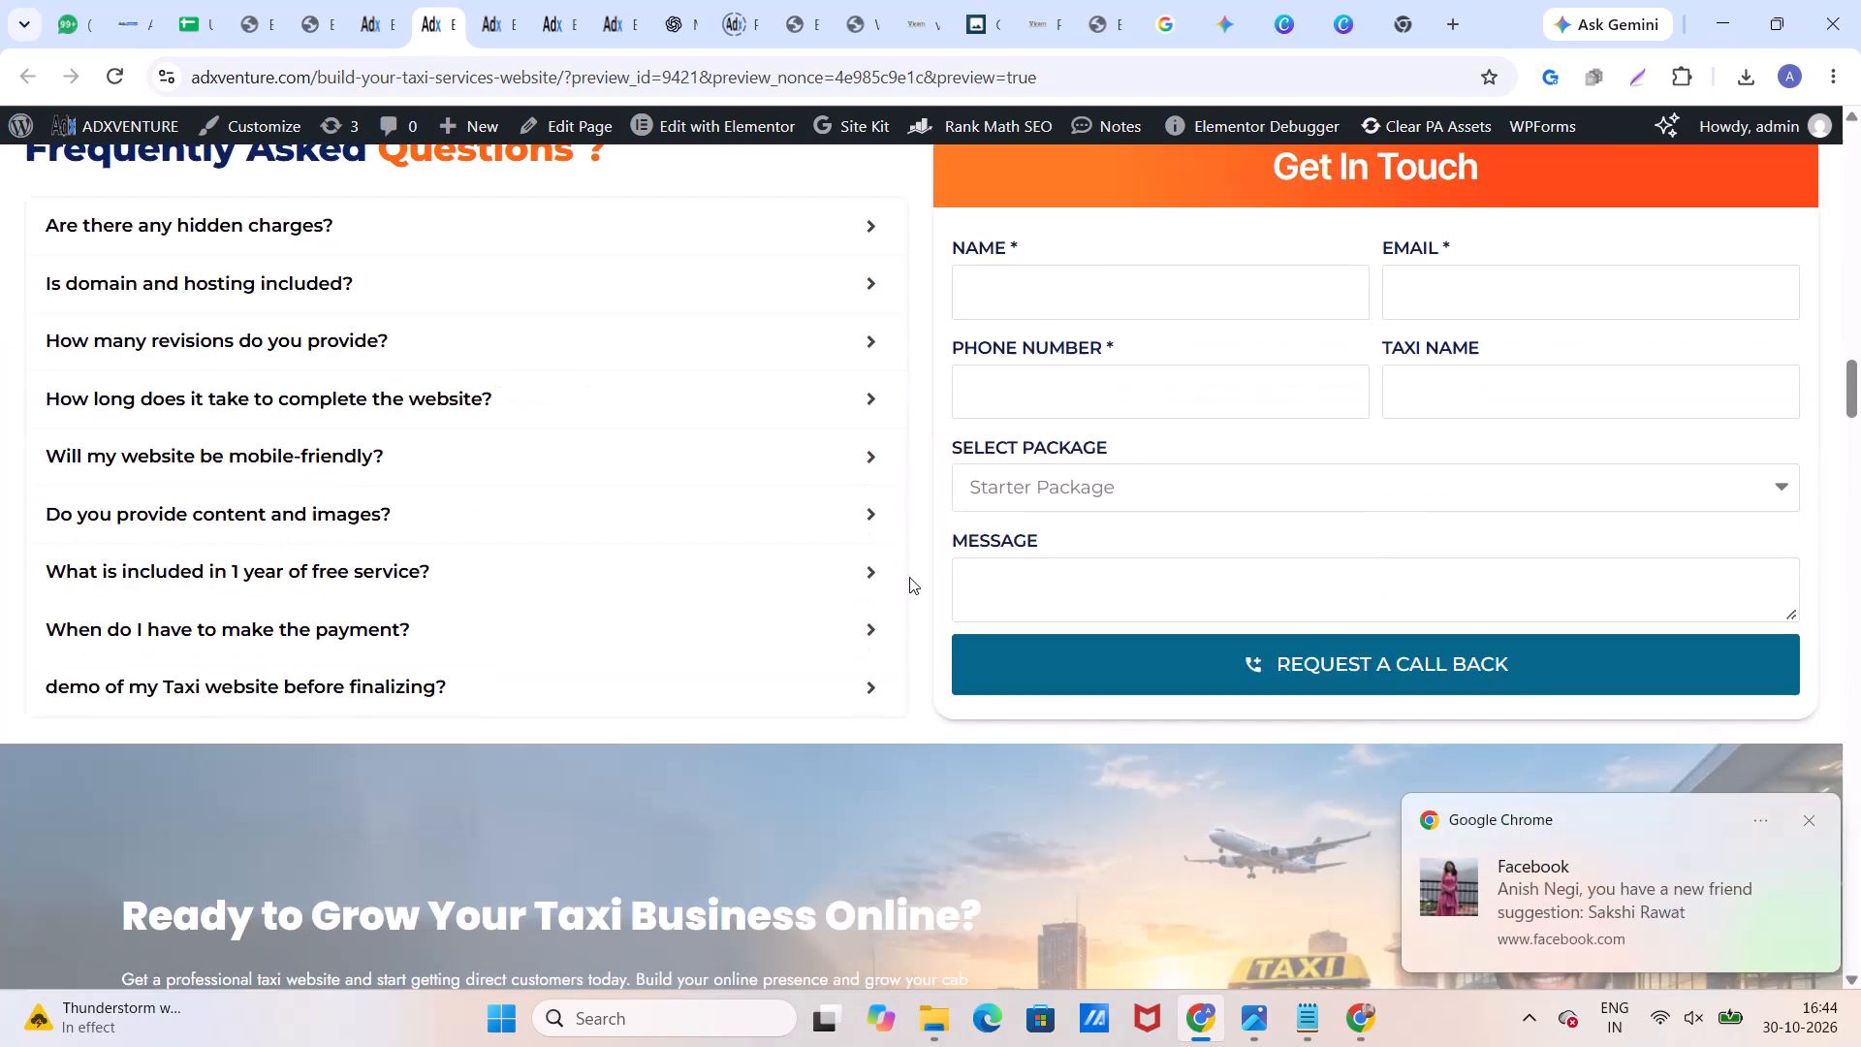
scroll(909, 577, down, 3)
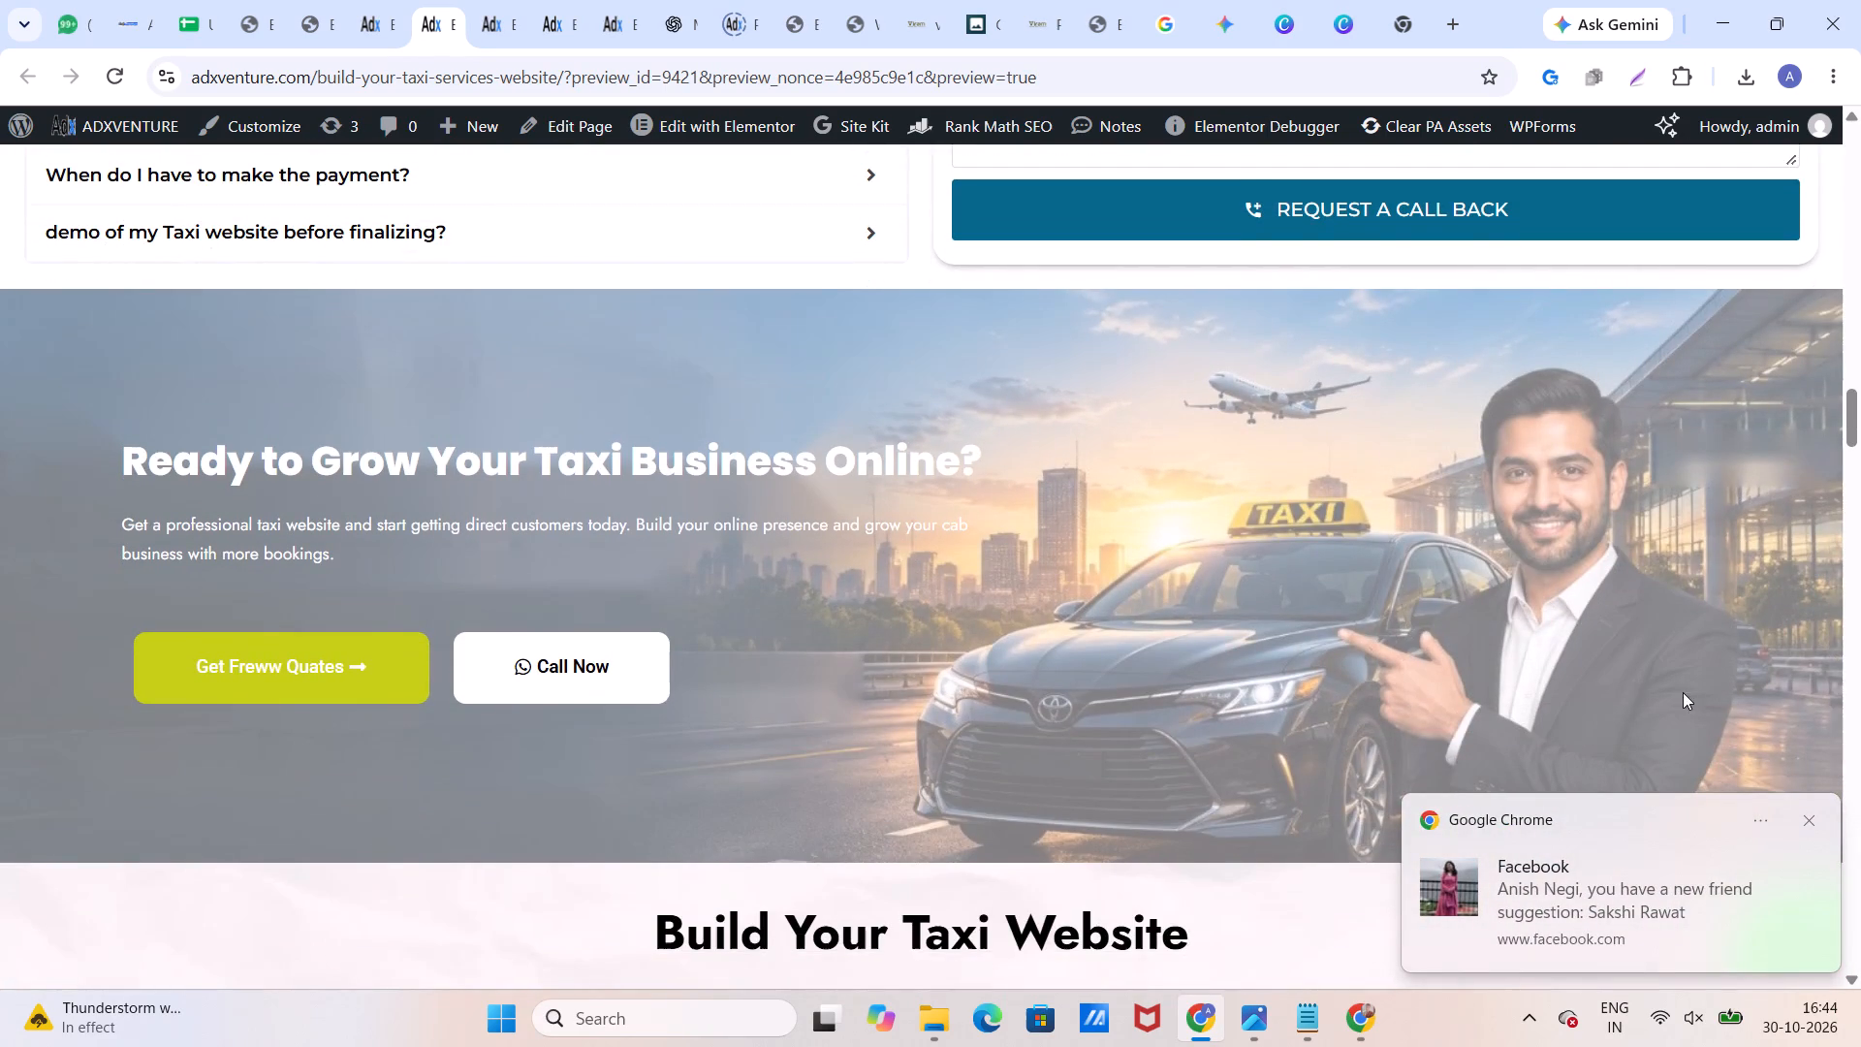
click(1806, 811)
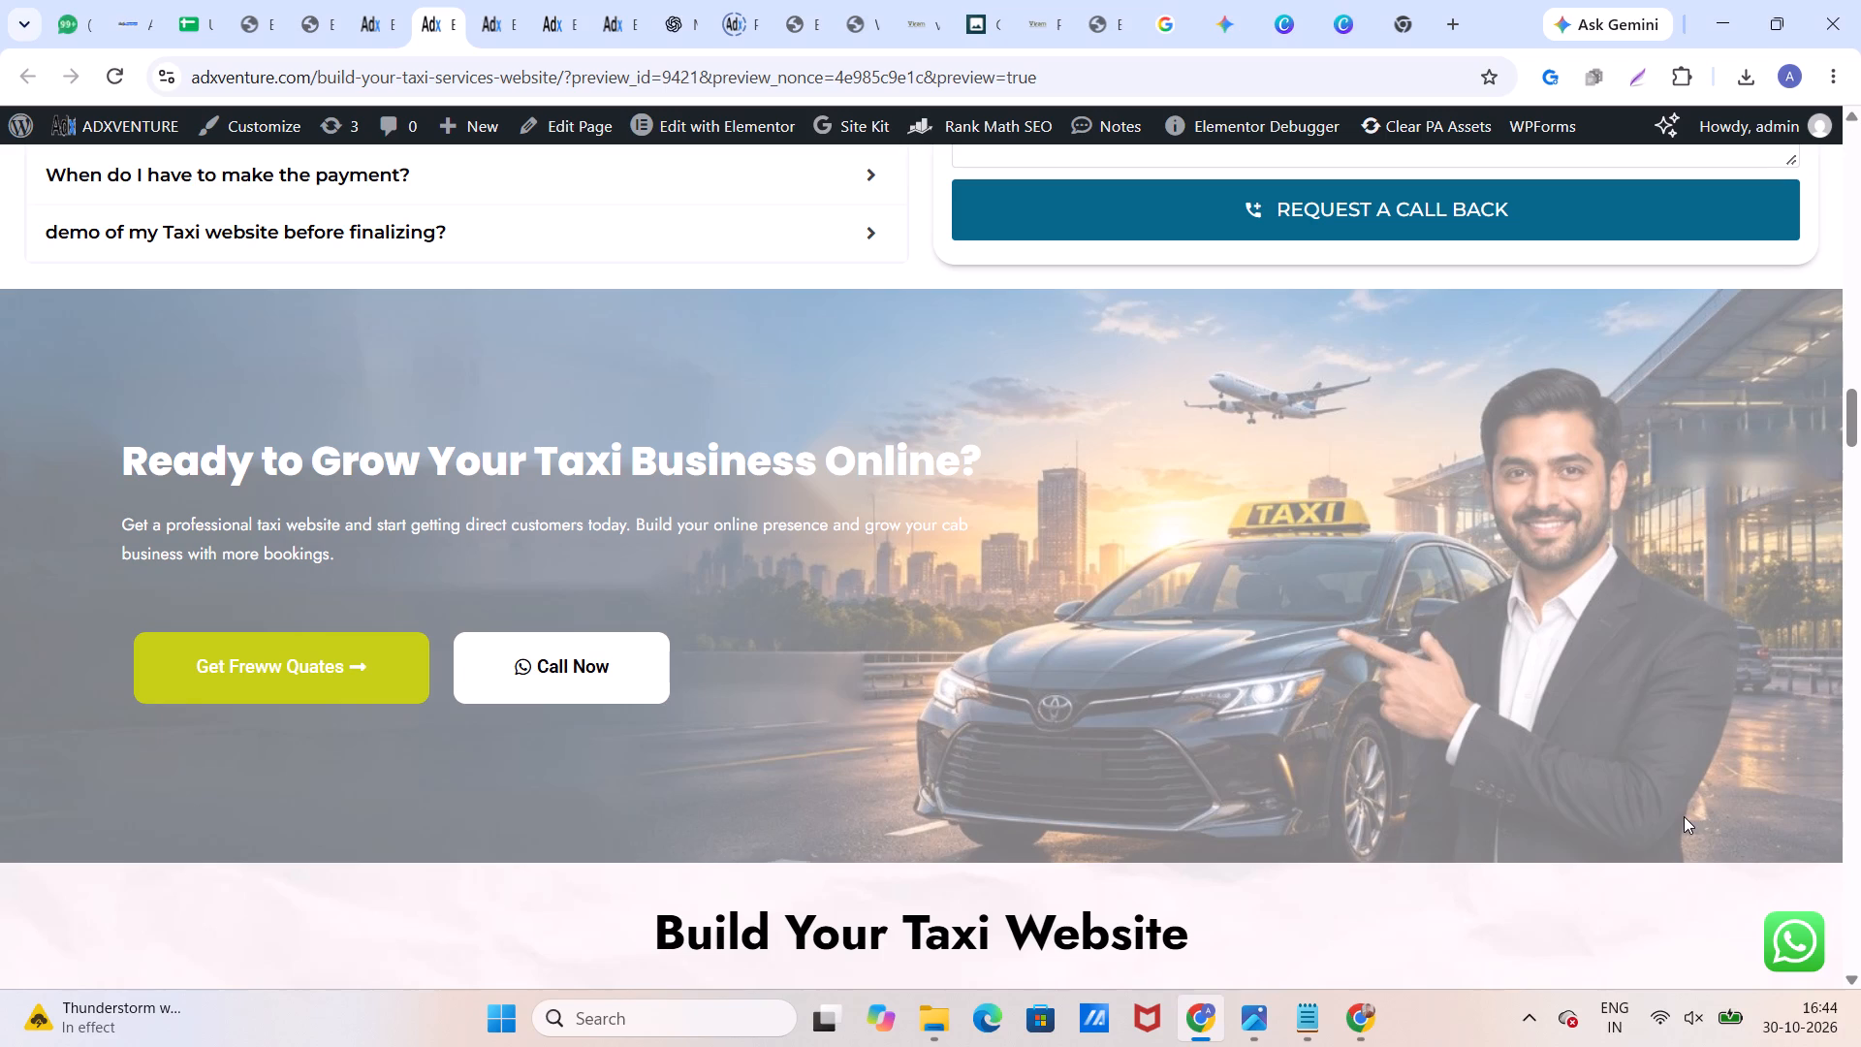
scroll(1344, 783, up, 6)
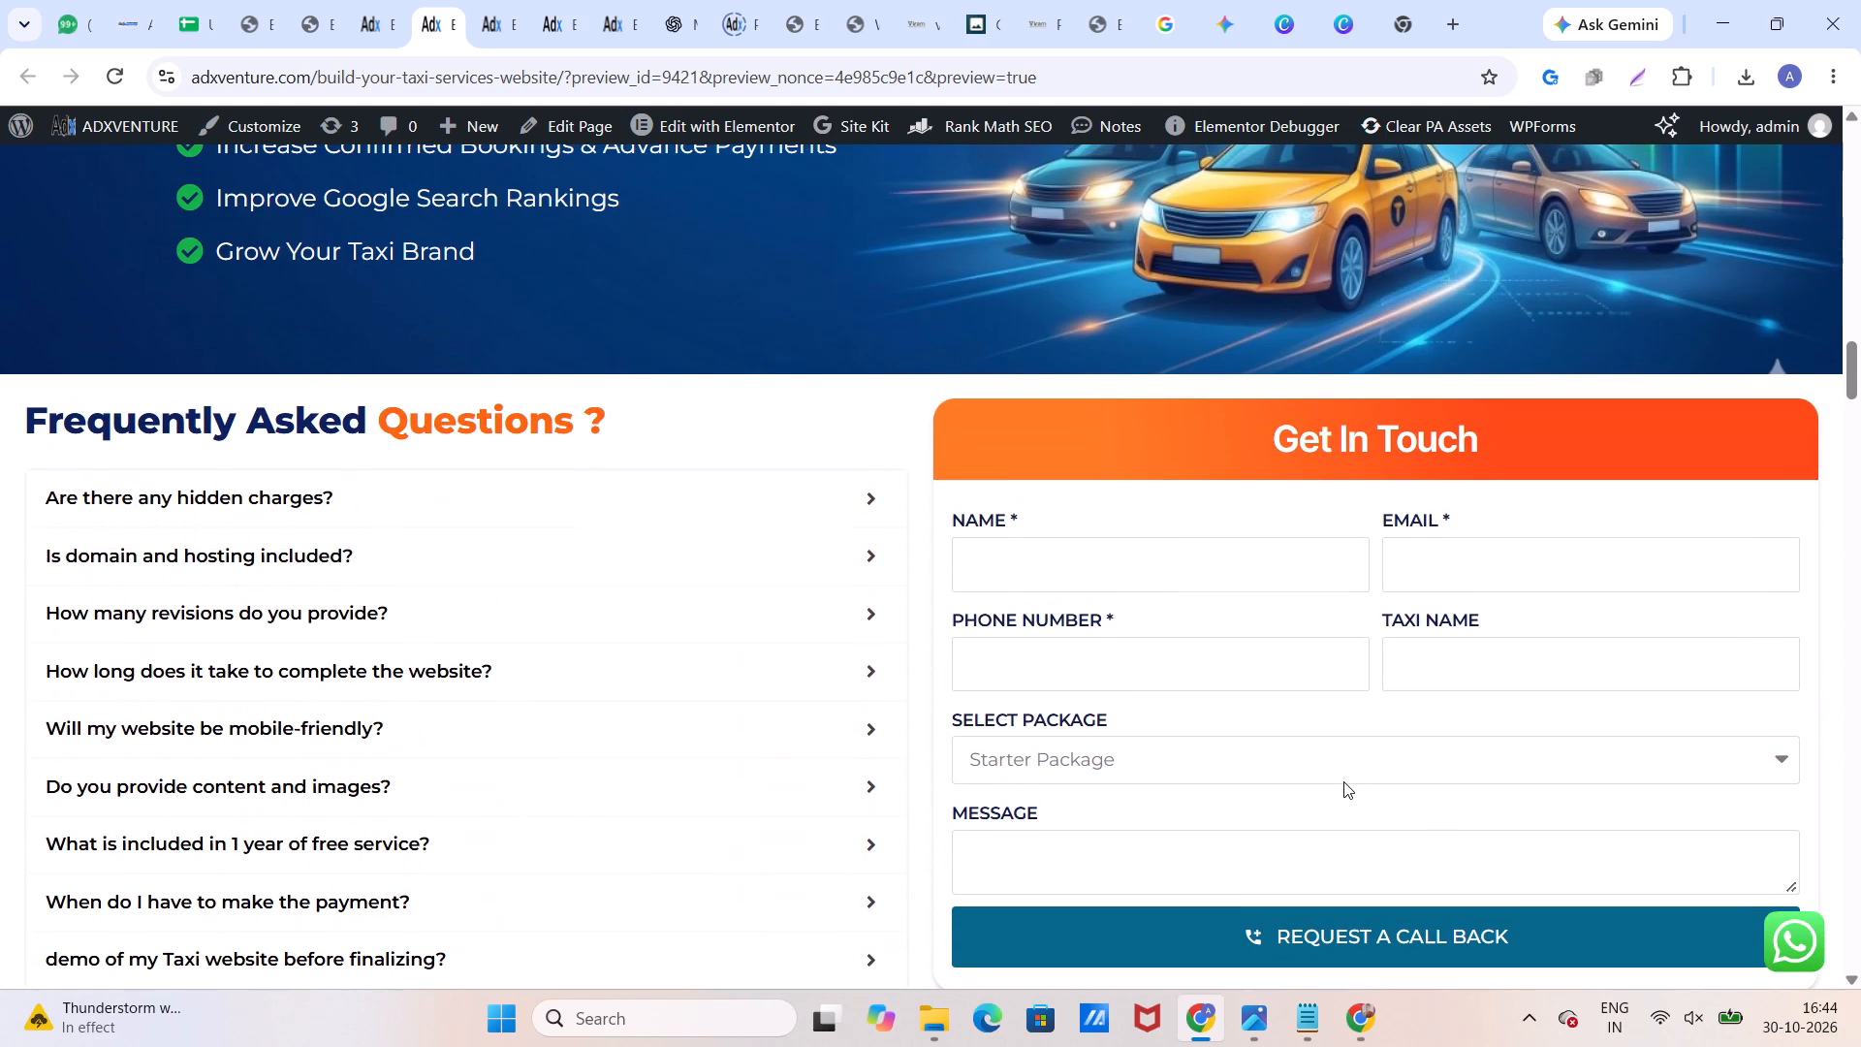
Examine the "Ready to Grow Your Taxi Business Online?" banner below the FAQ and contact form in the page preview.
scroll(1343, 781, up, 1)
scroll(1343, 780, down, 4)
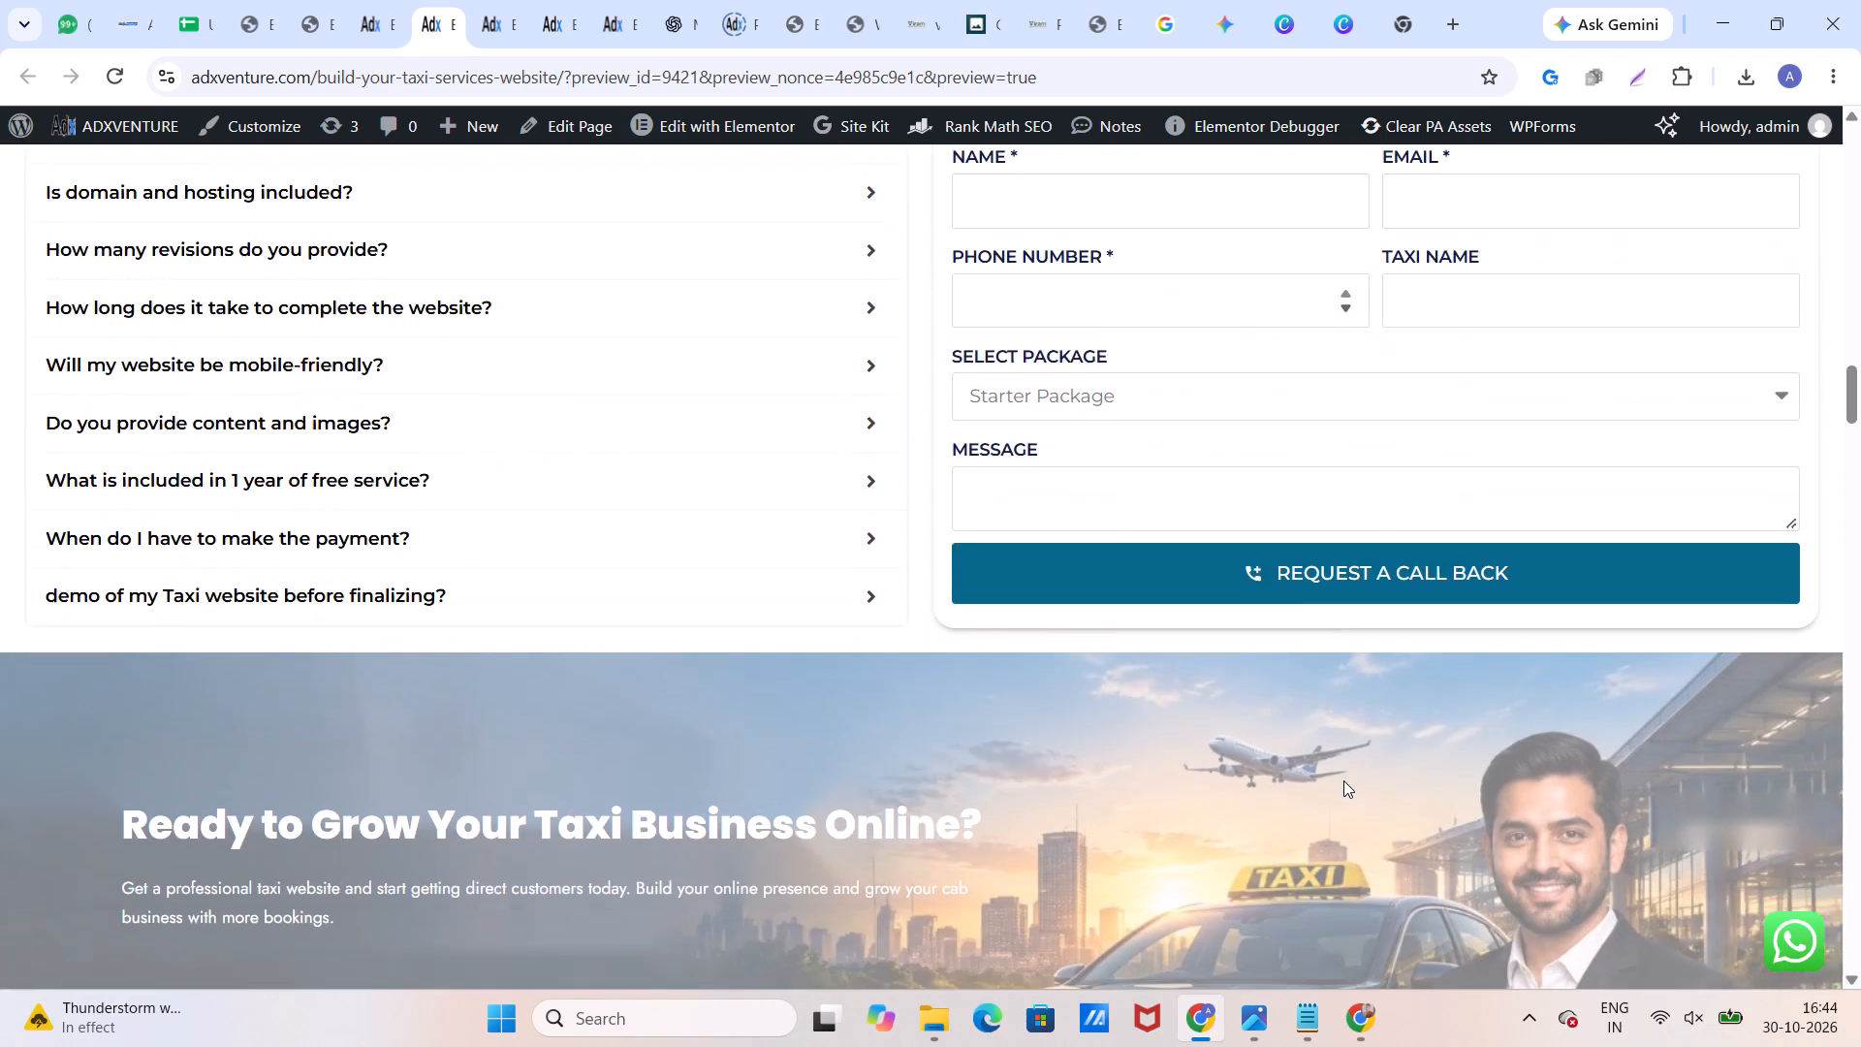
scroll(1343, 780, down, 3)
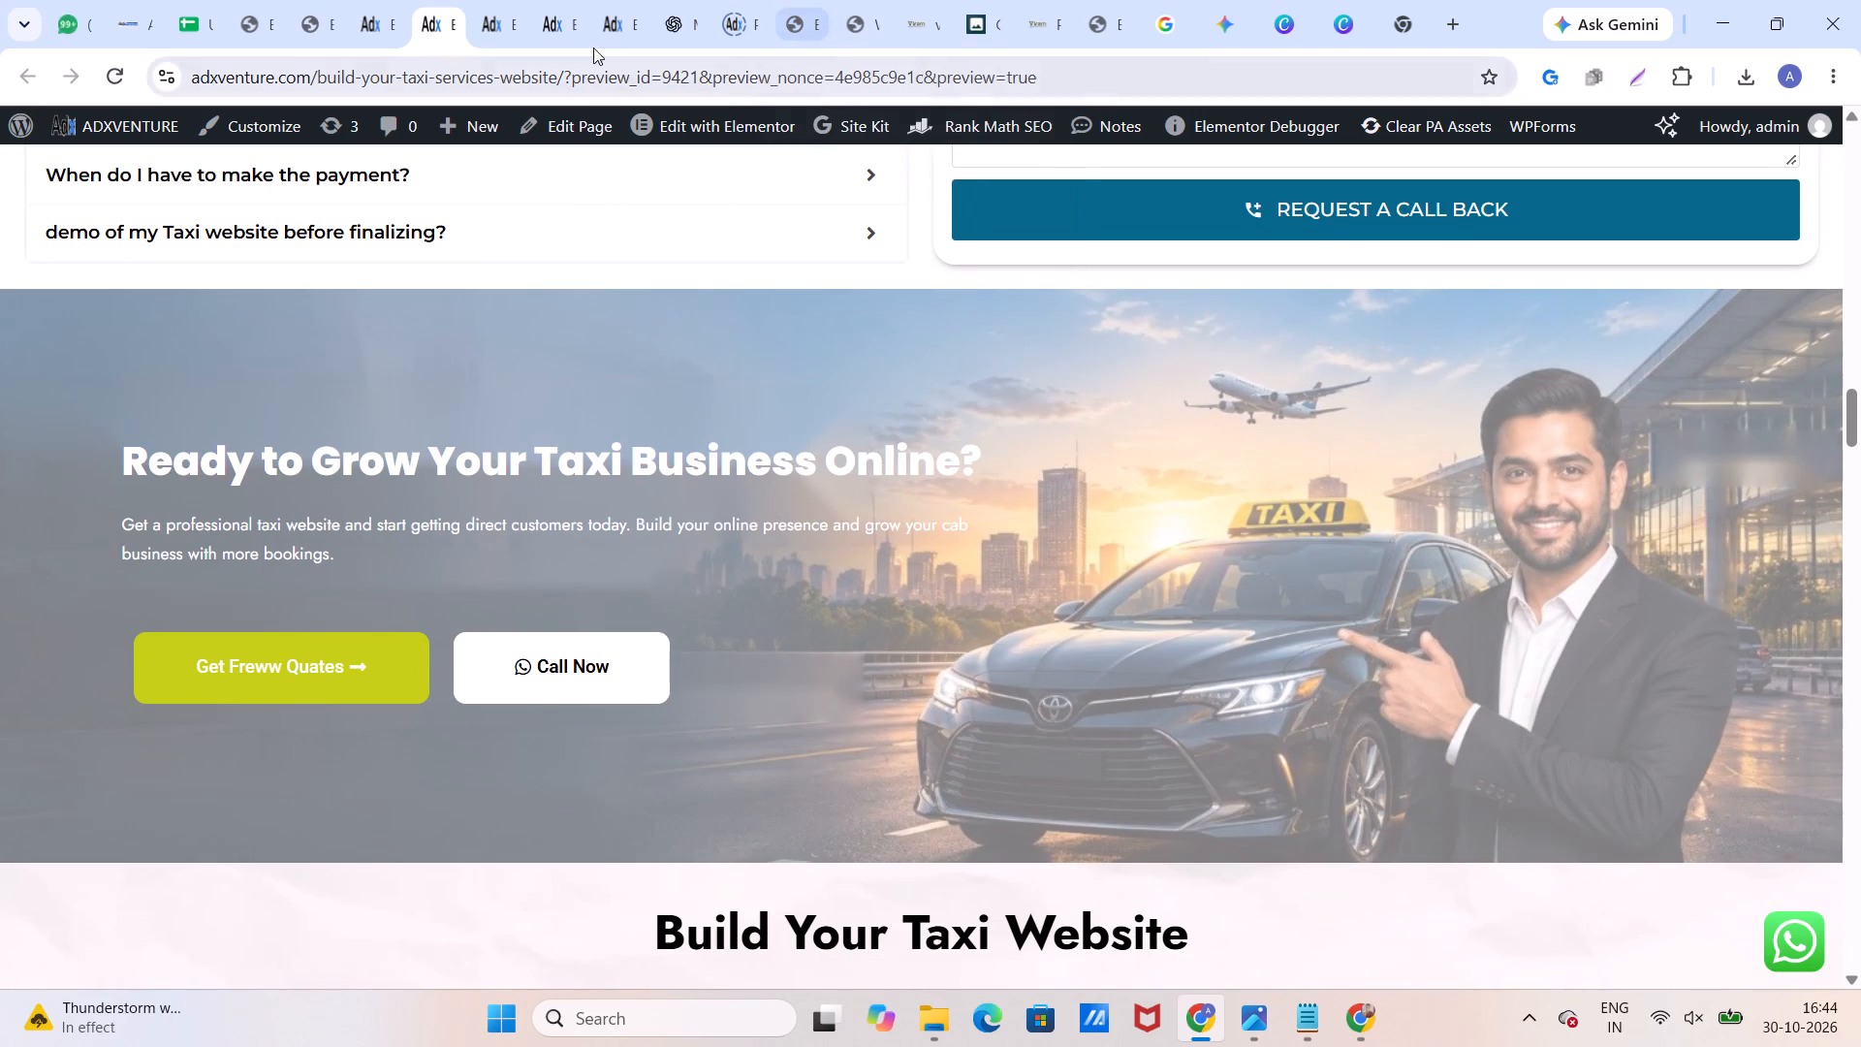
Upload Taxi_Banner_No_Text-100kb from Downloads and choose it as the outer banner container's background overlay image in the editor.
click(376, 19)
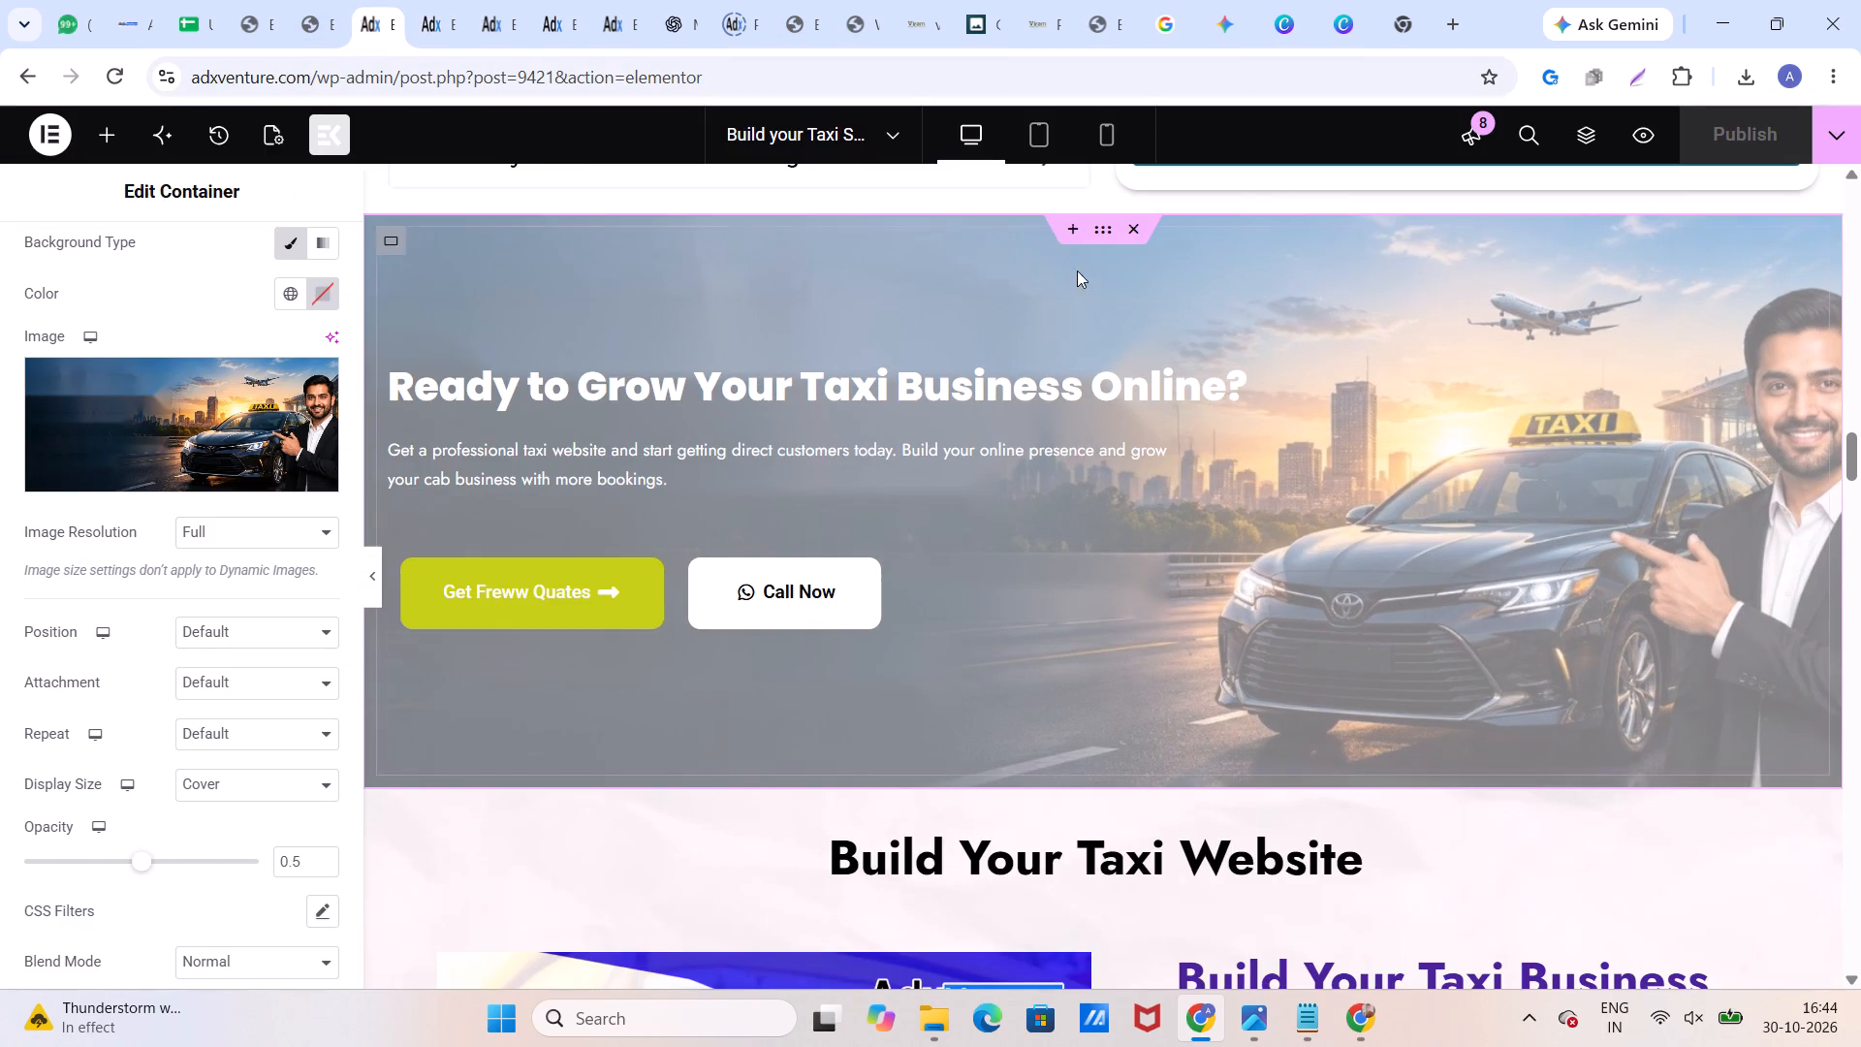
click(1105, 221)
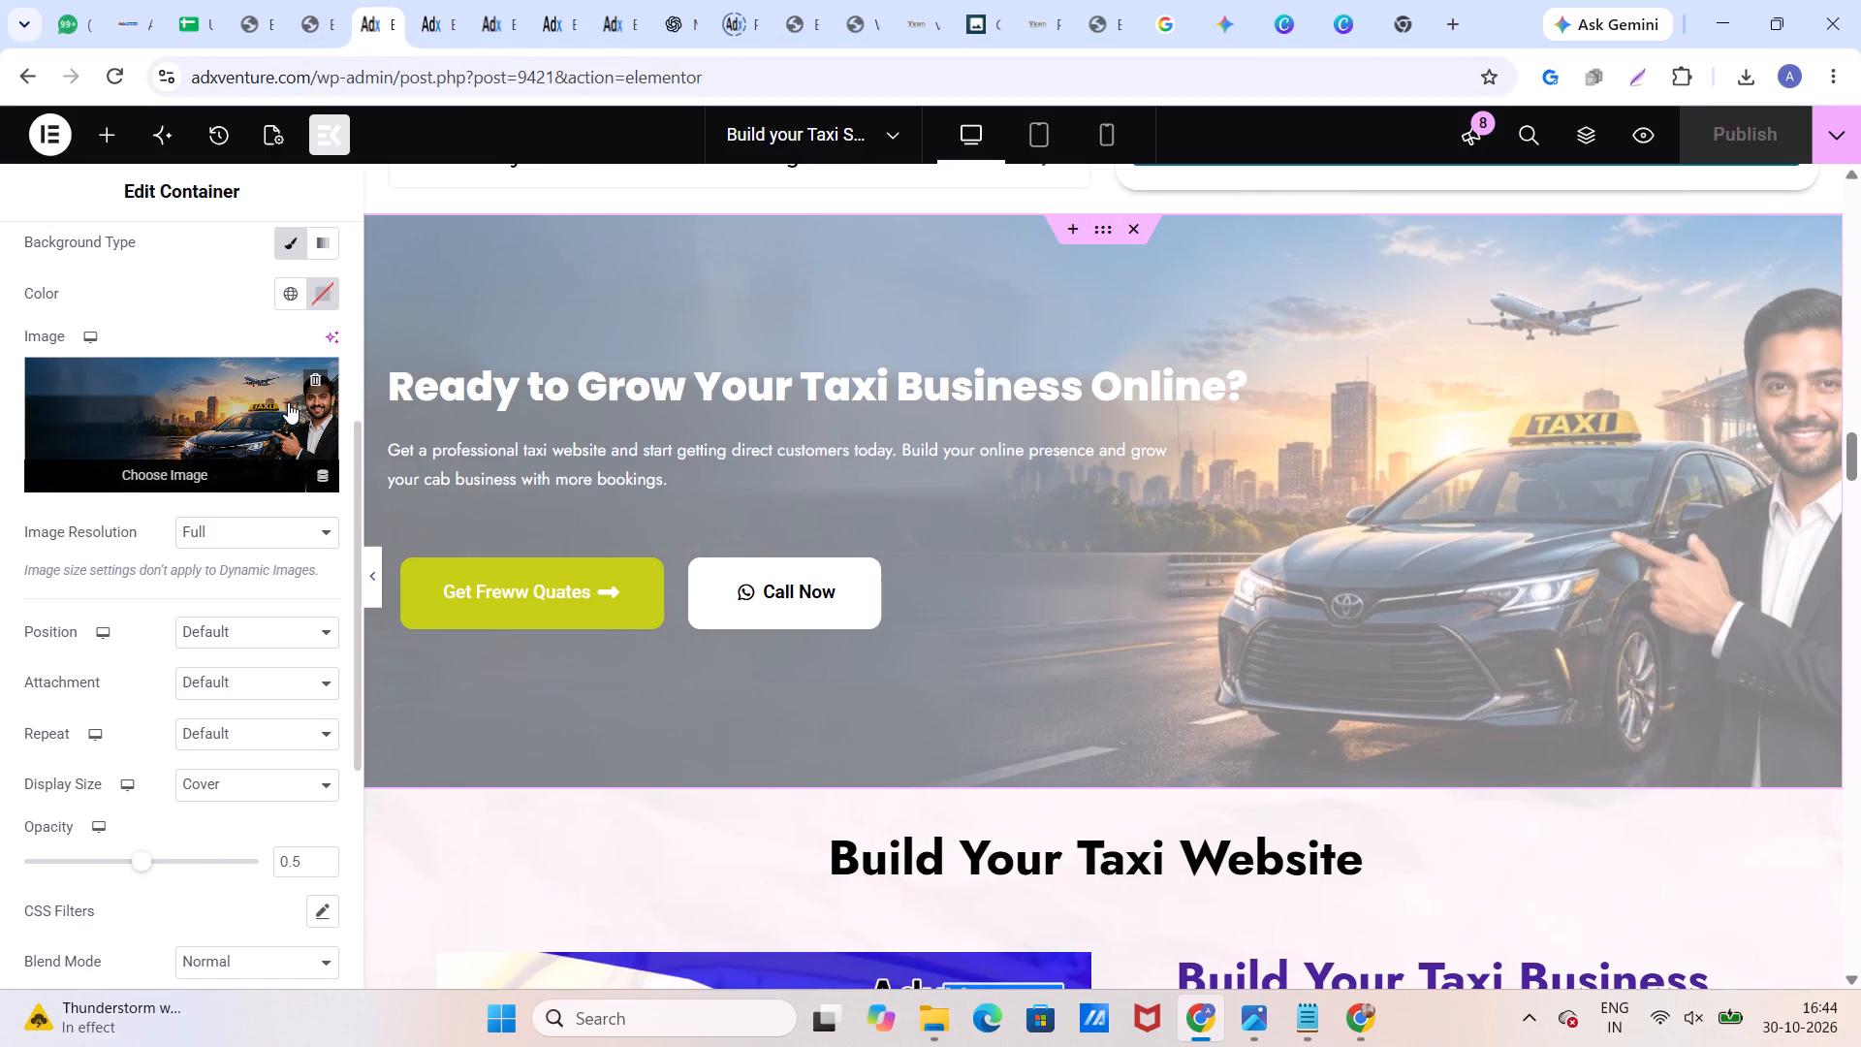
click(288, 402)
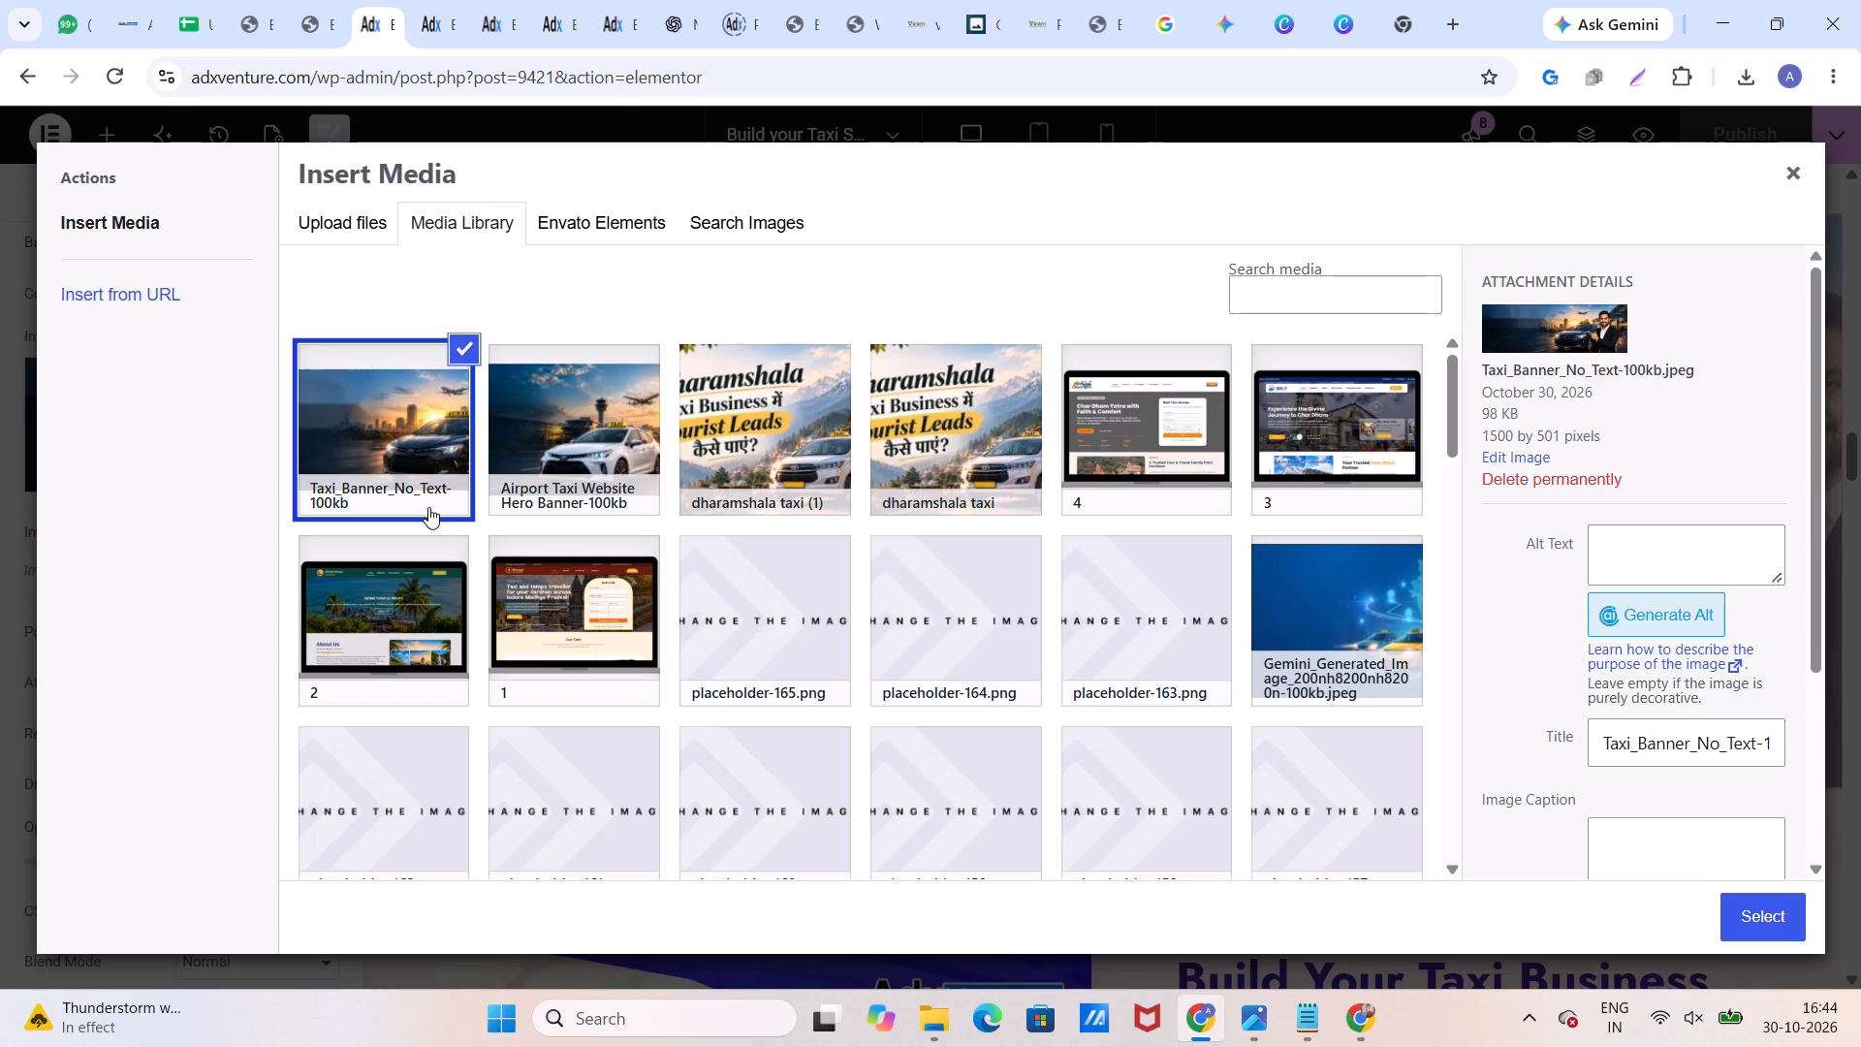
scroll(426, 507, up, 2)
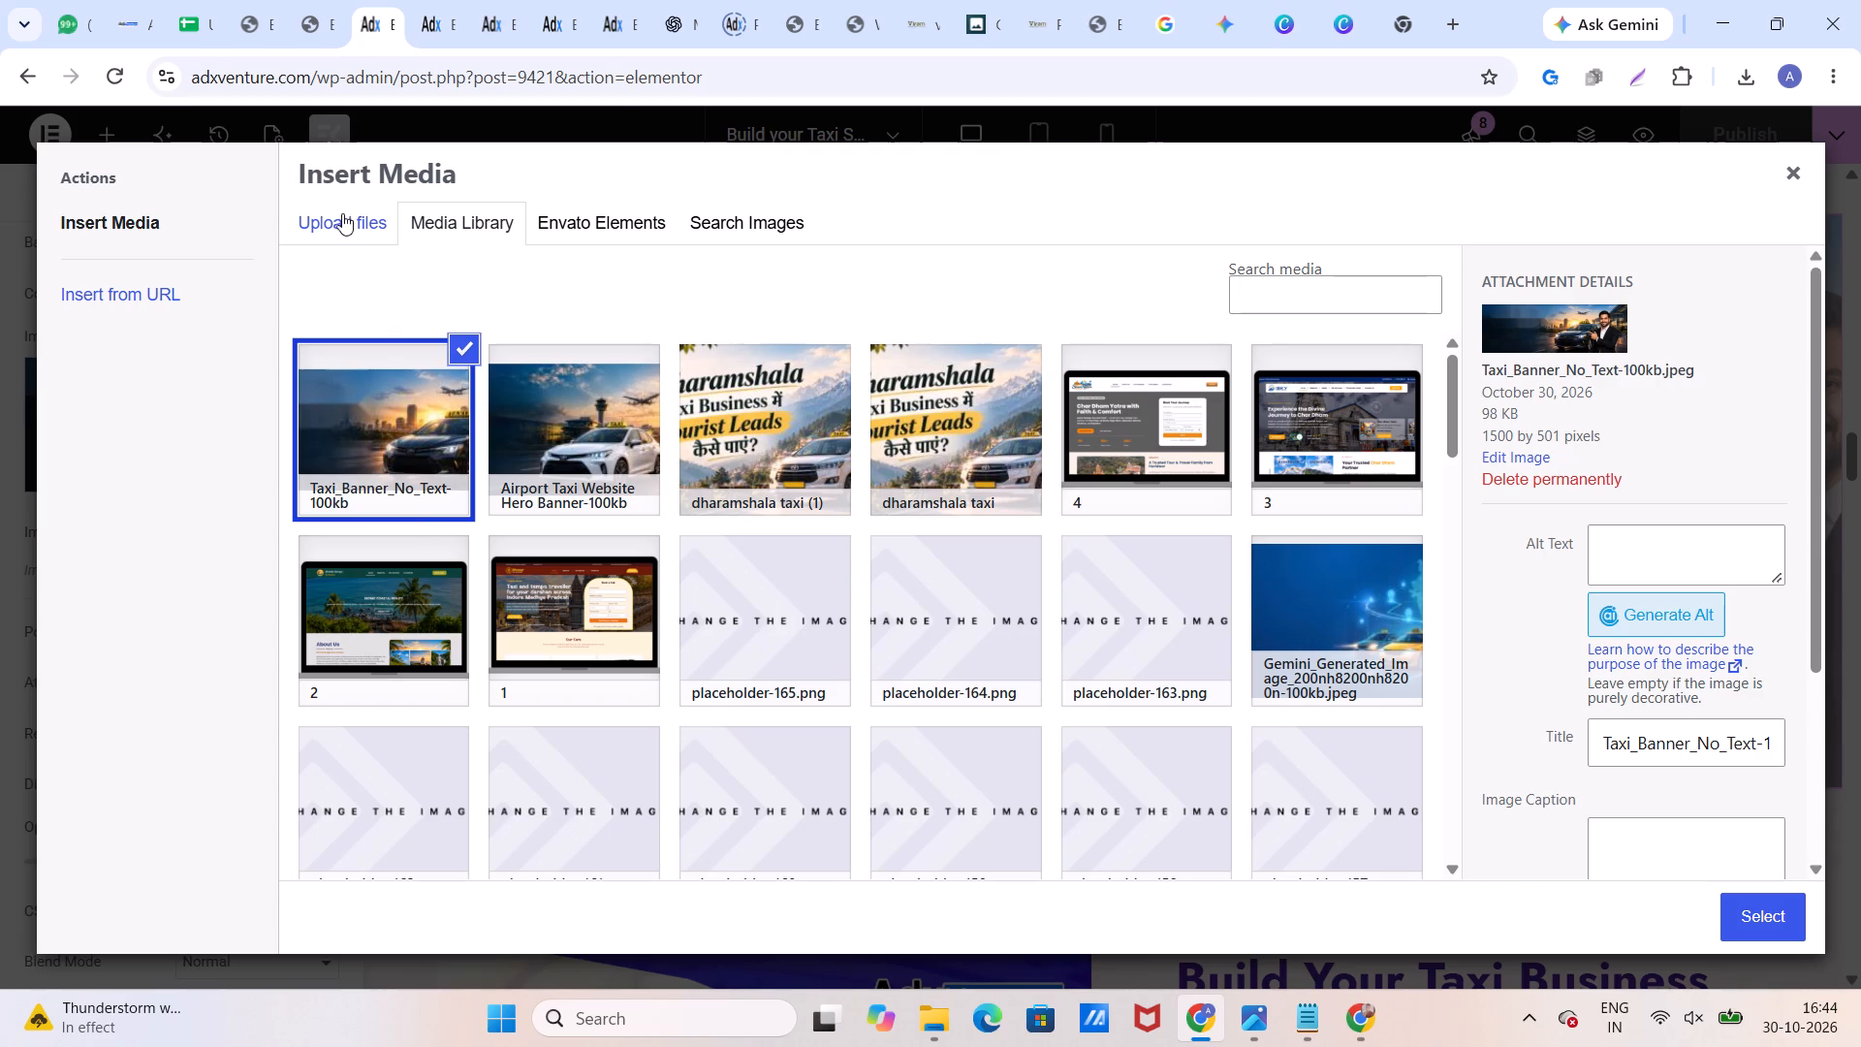
click(341, 211)
click(1021, 562)
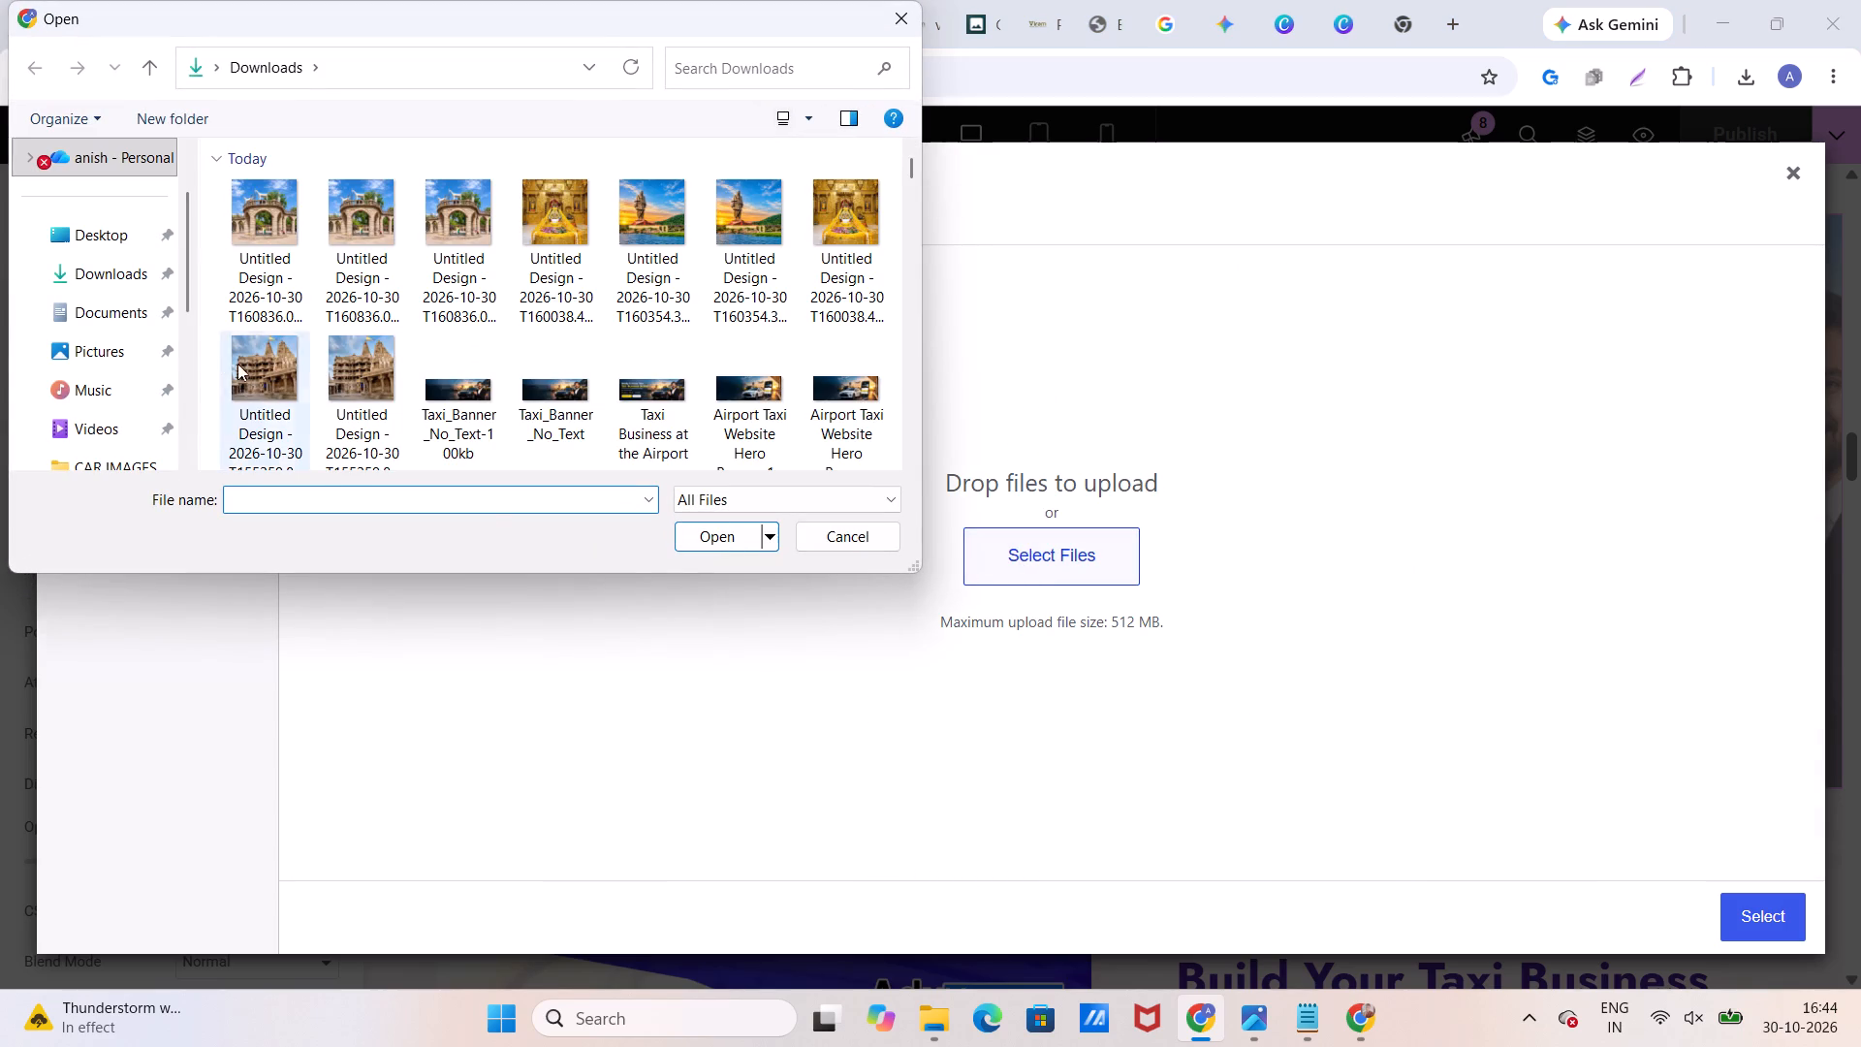
double_click(478, 401)
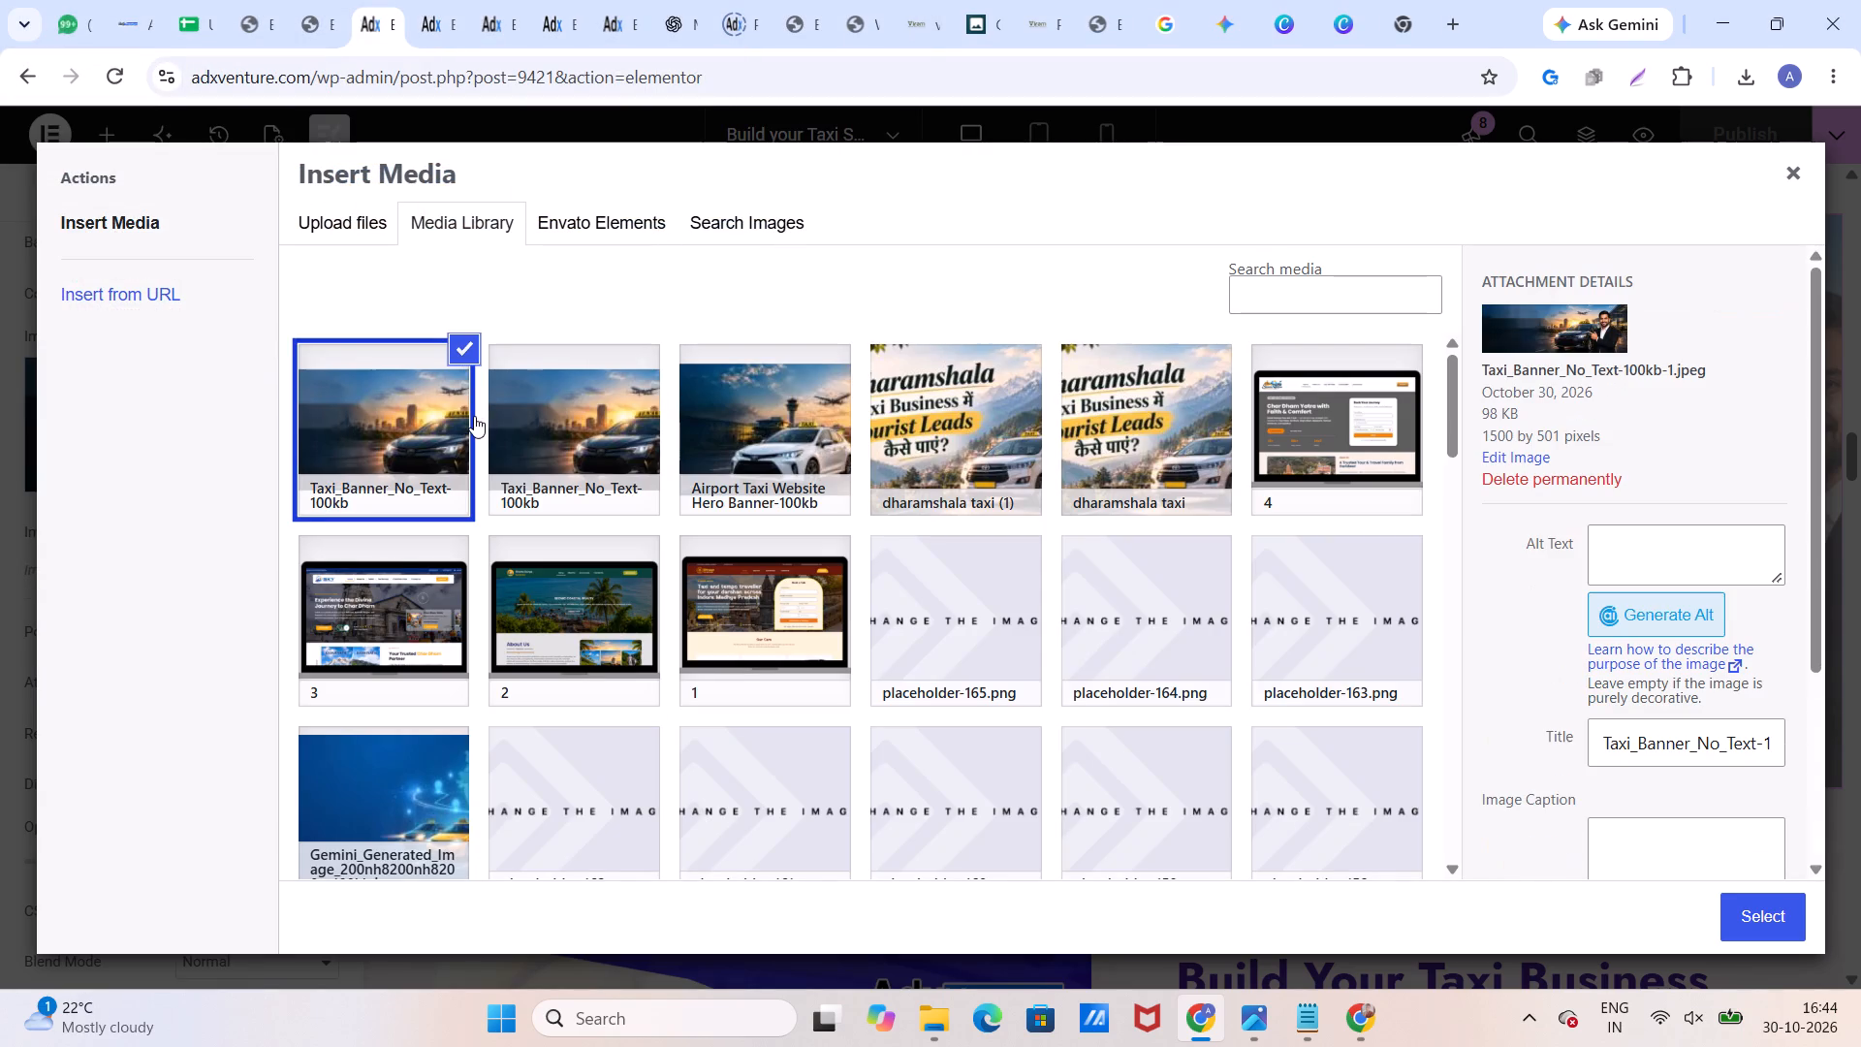
click(1762, 920)
click(1756, 914)
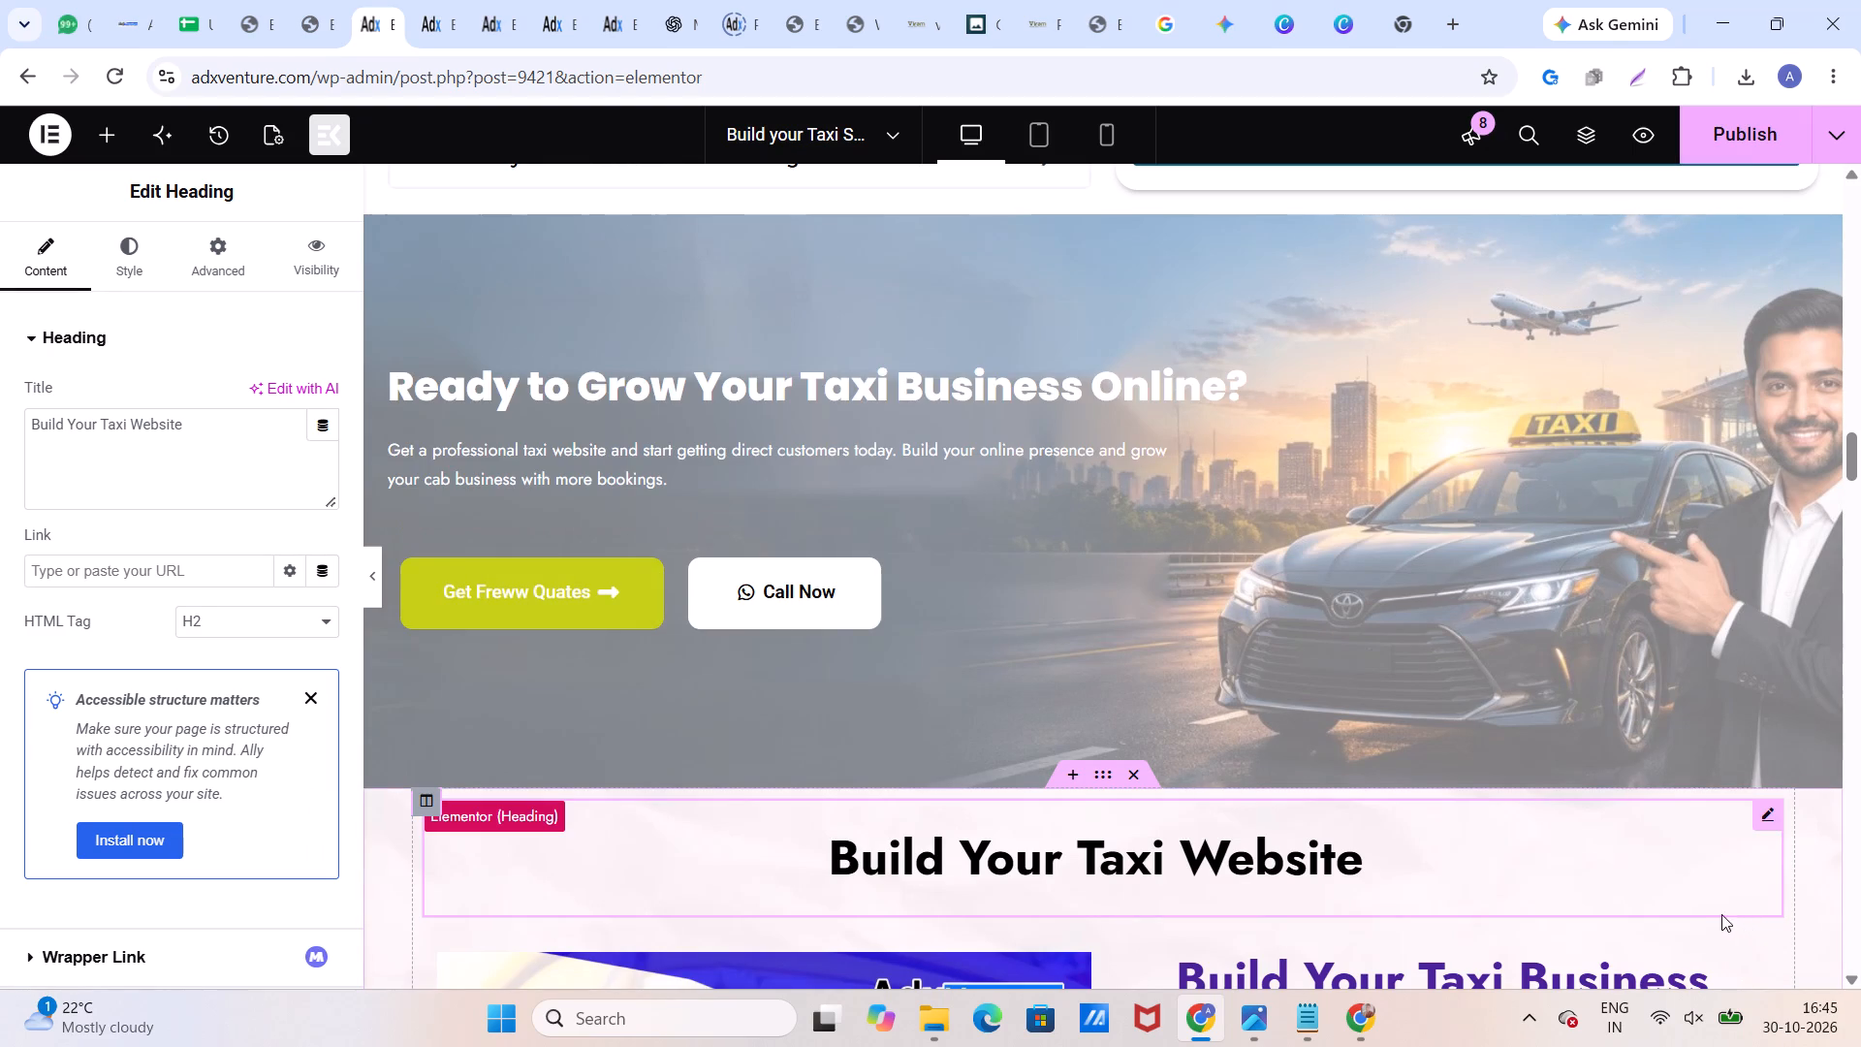
click(125, 262)
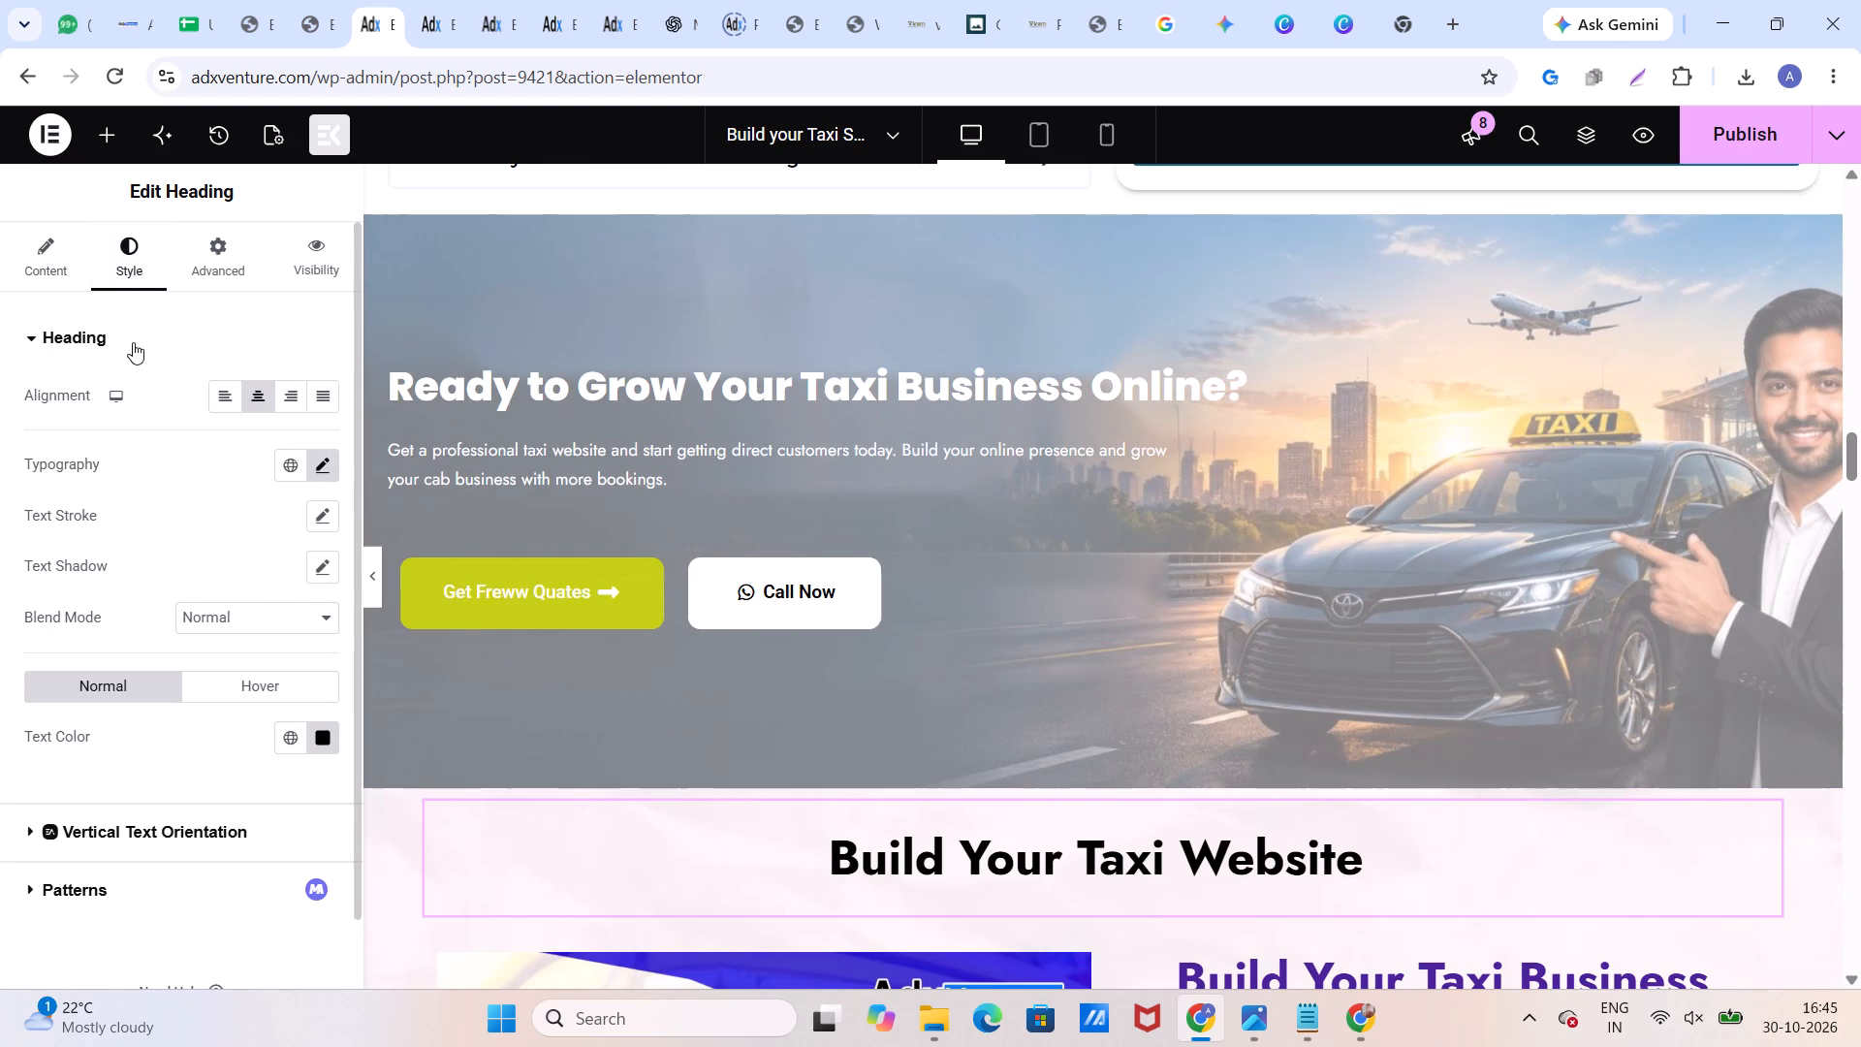
Give the outer banner container a classic background using the newly uploaded Taxi_Banner_No_Text-100kb image.
click(1103, 229)
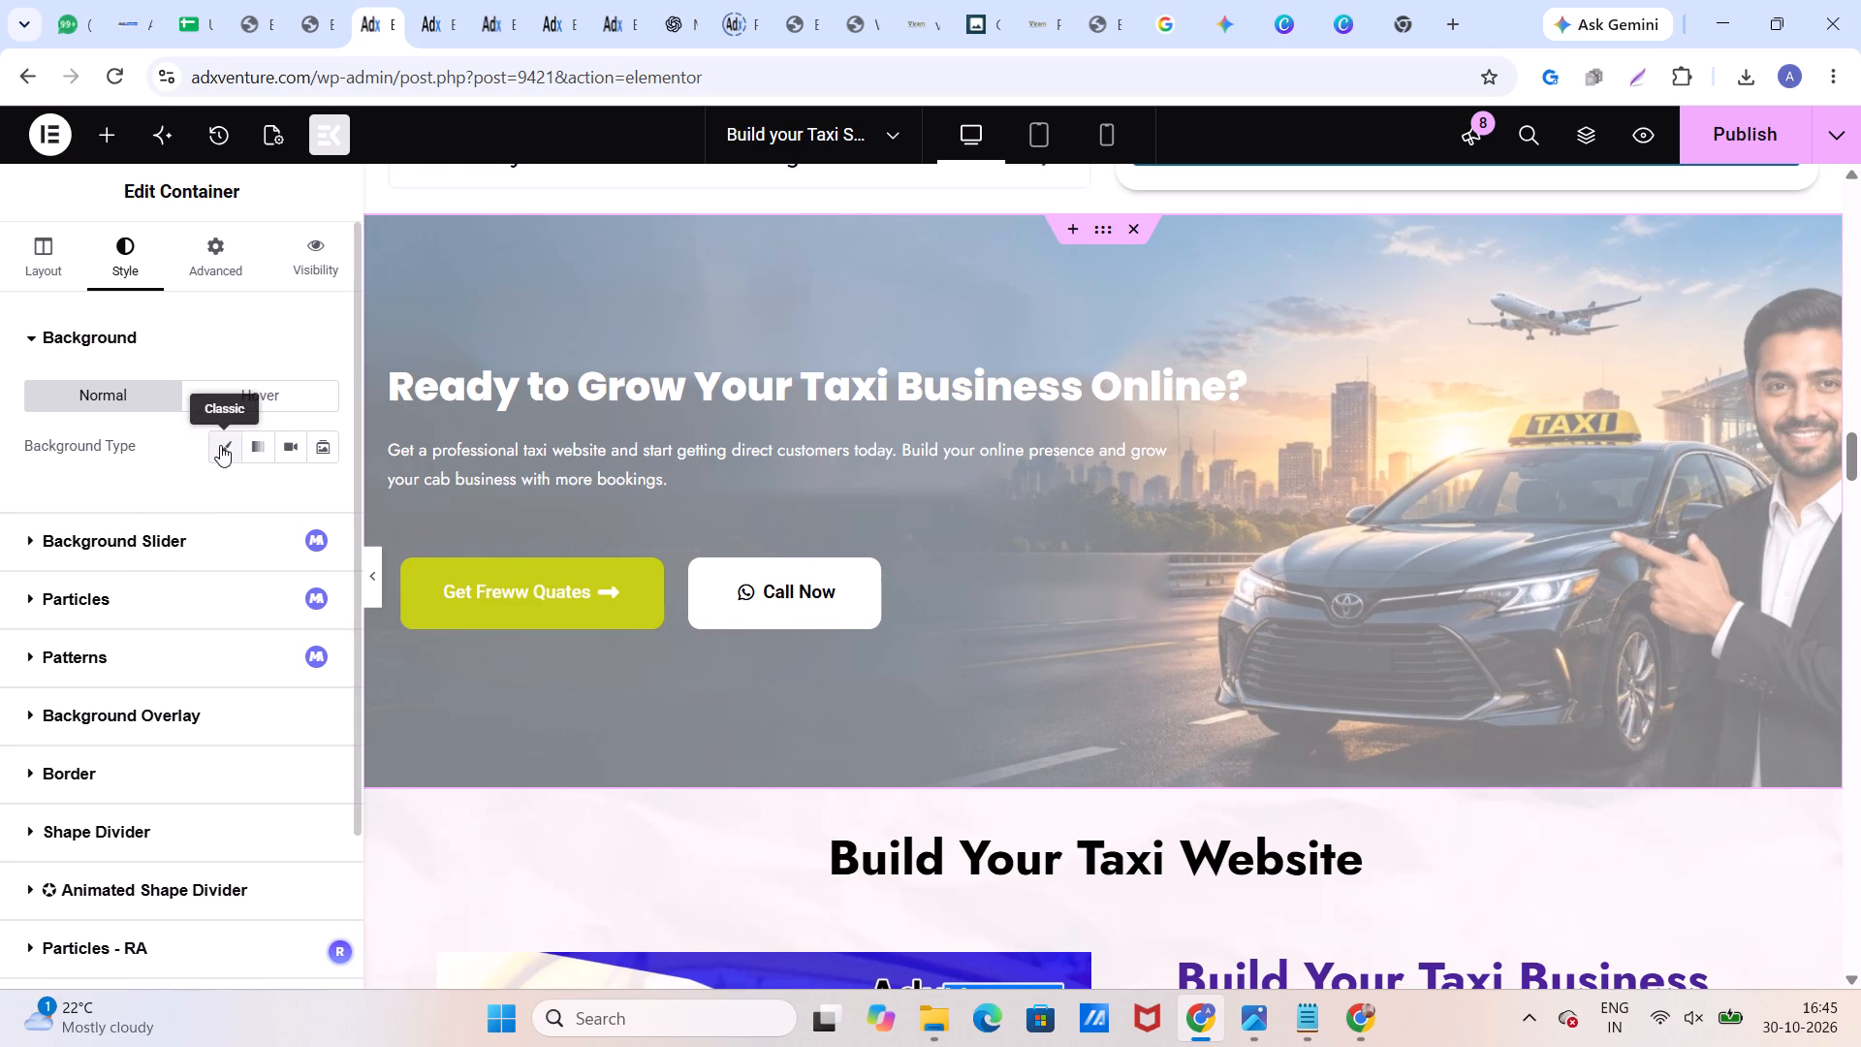
click(221, 445)
click(214, 588)
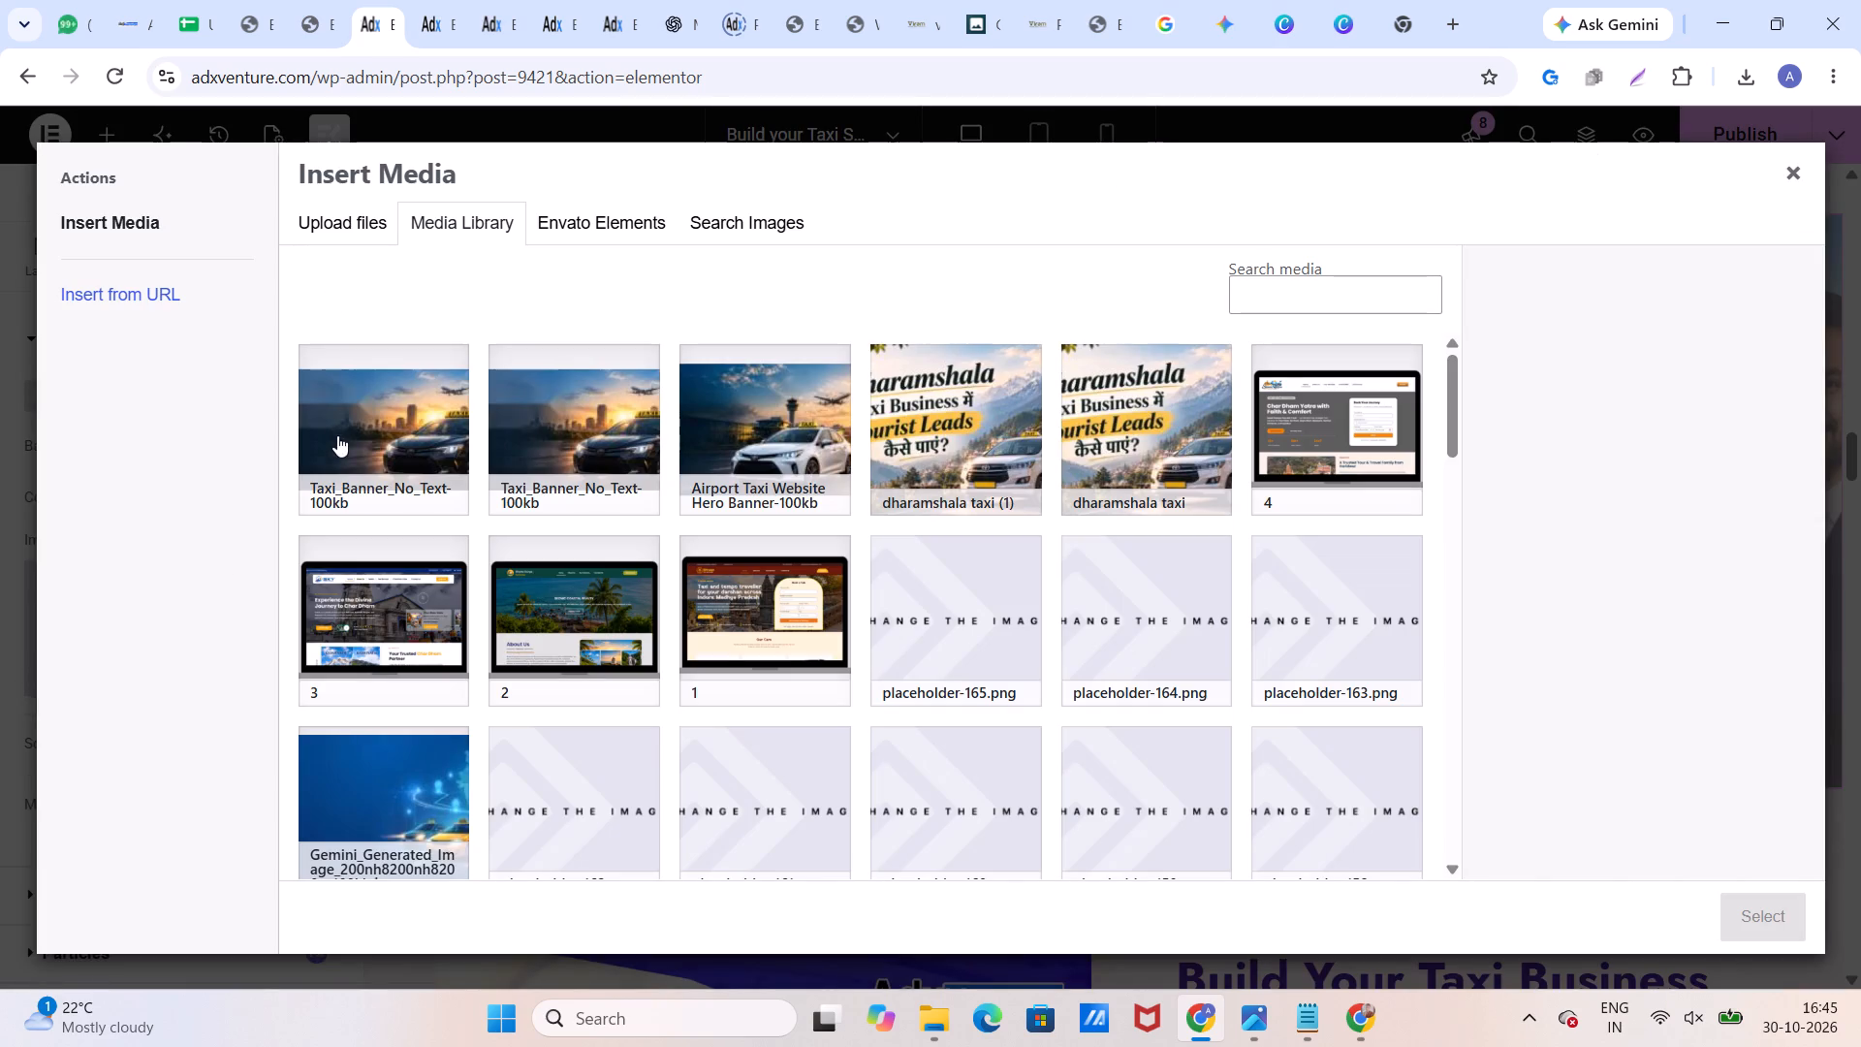
click(338, 444)
click(1753, 915)
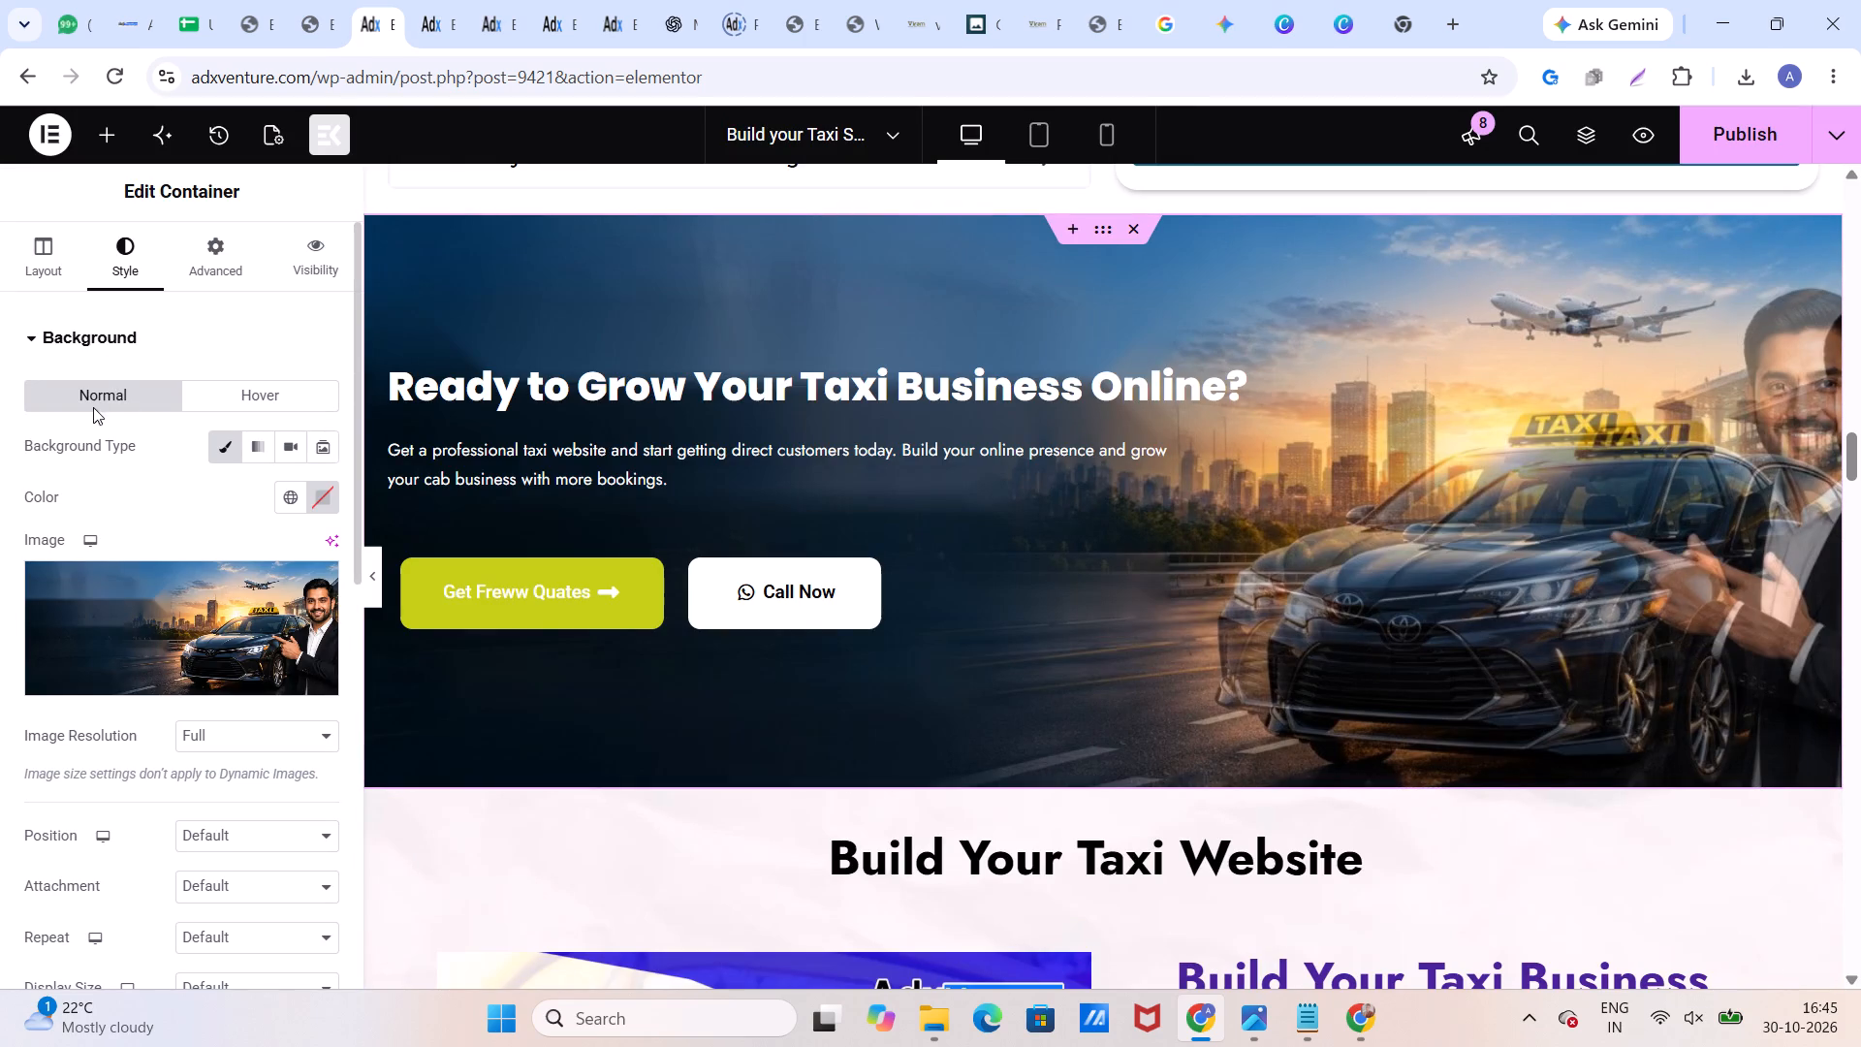
Remove the image from the outer banner container's background overlay.
click(88, 341)
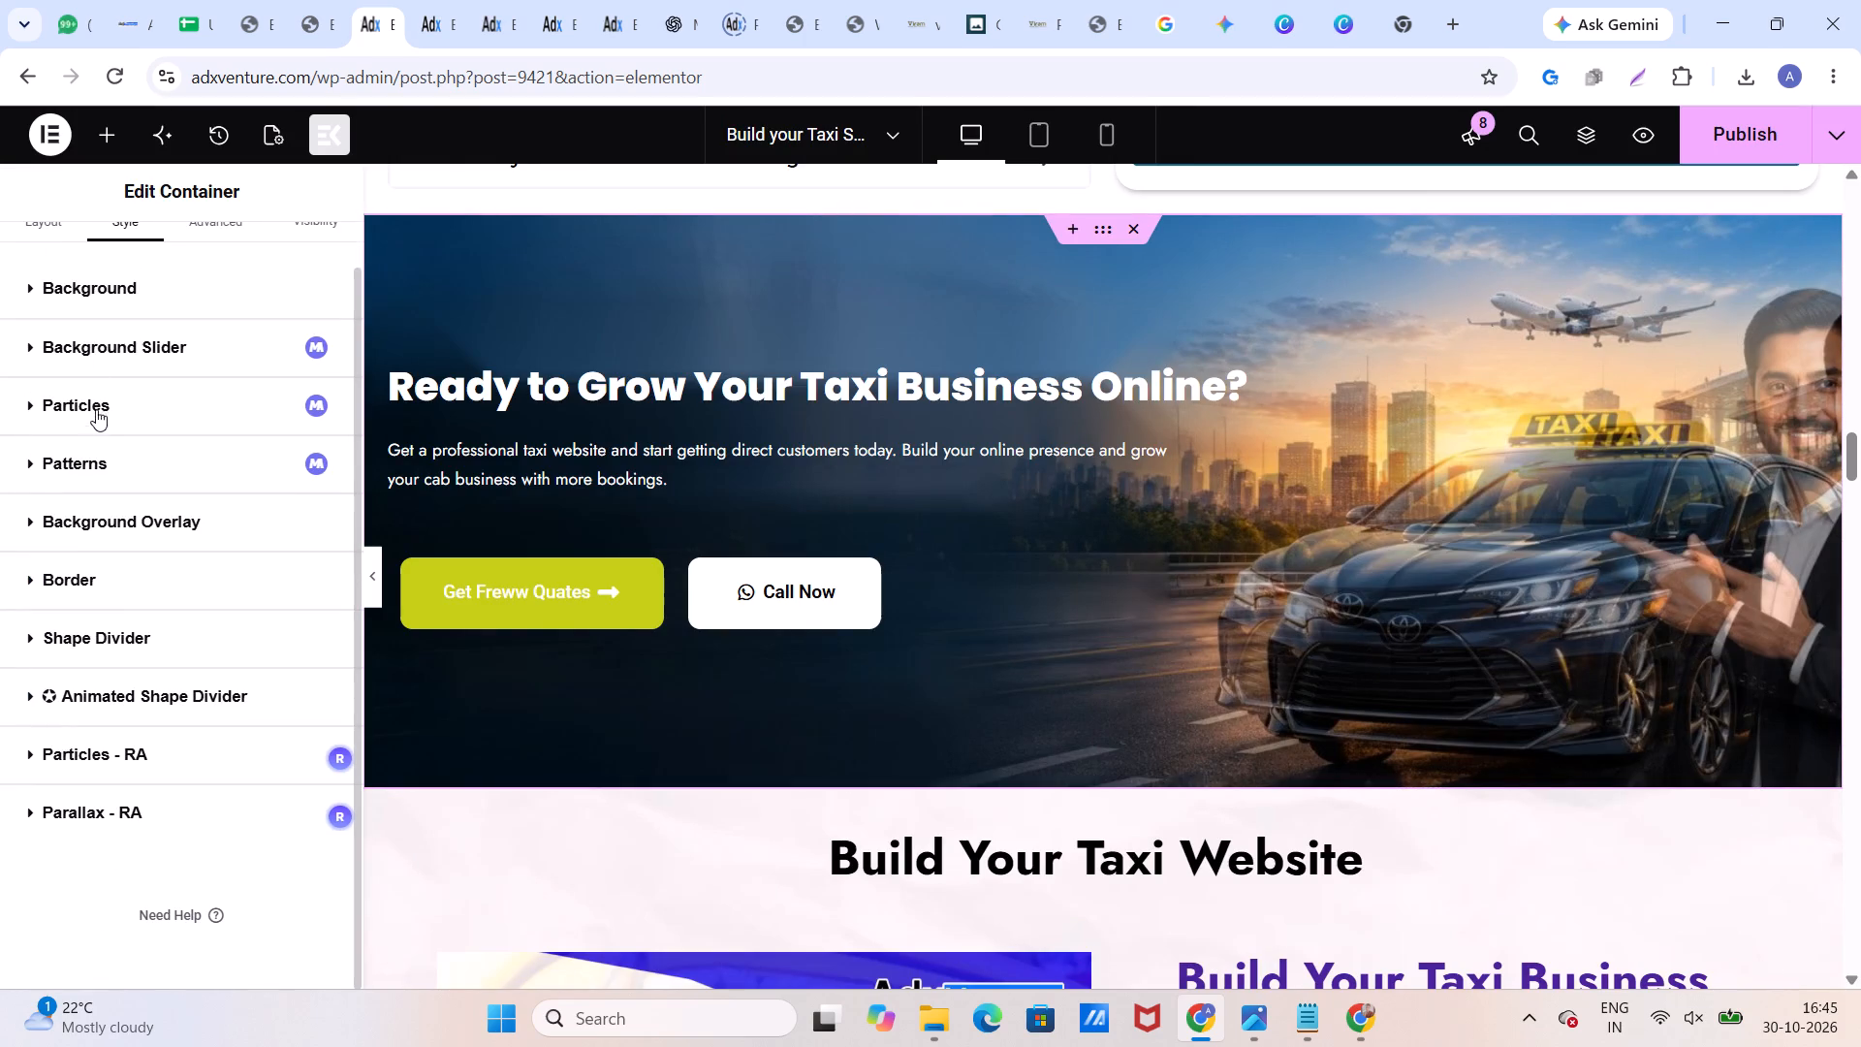
click(109, 519)
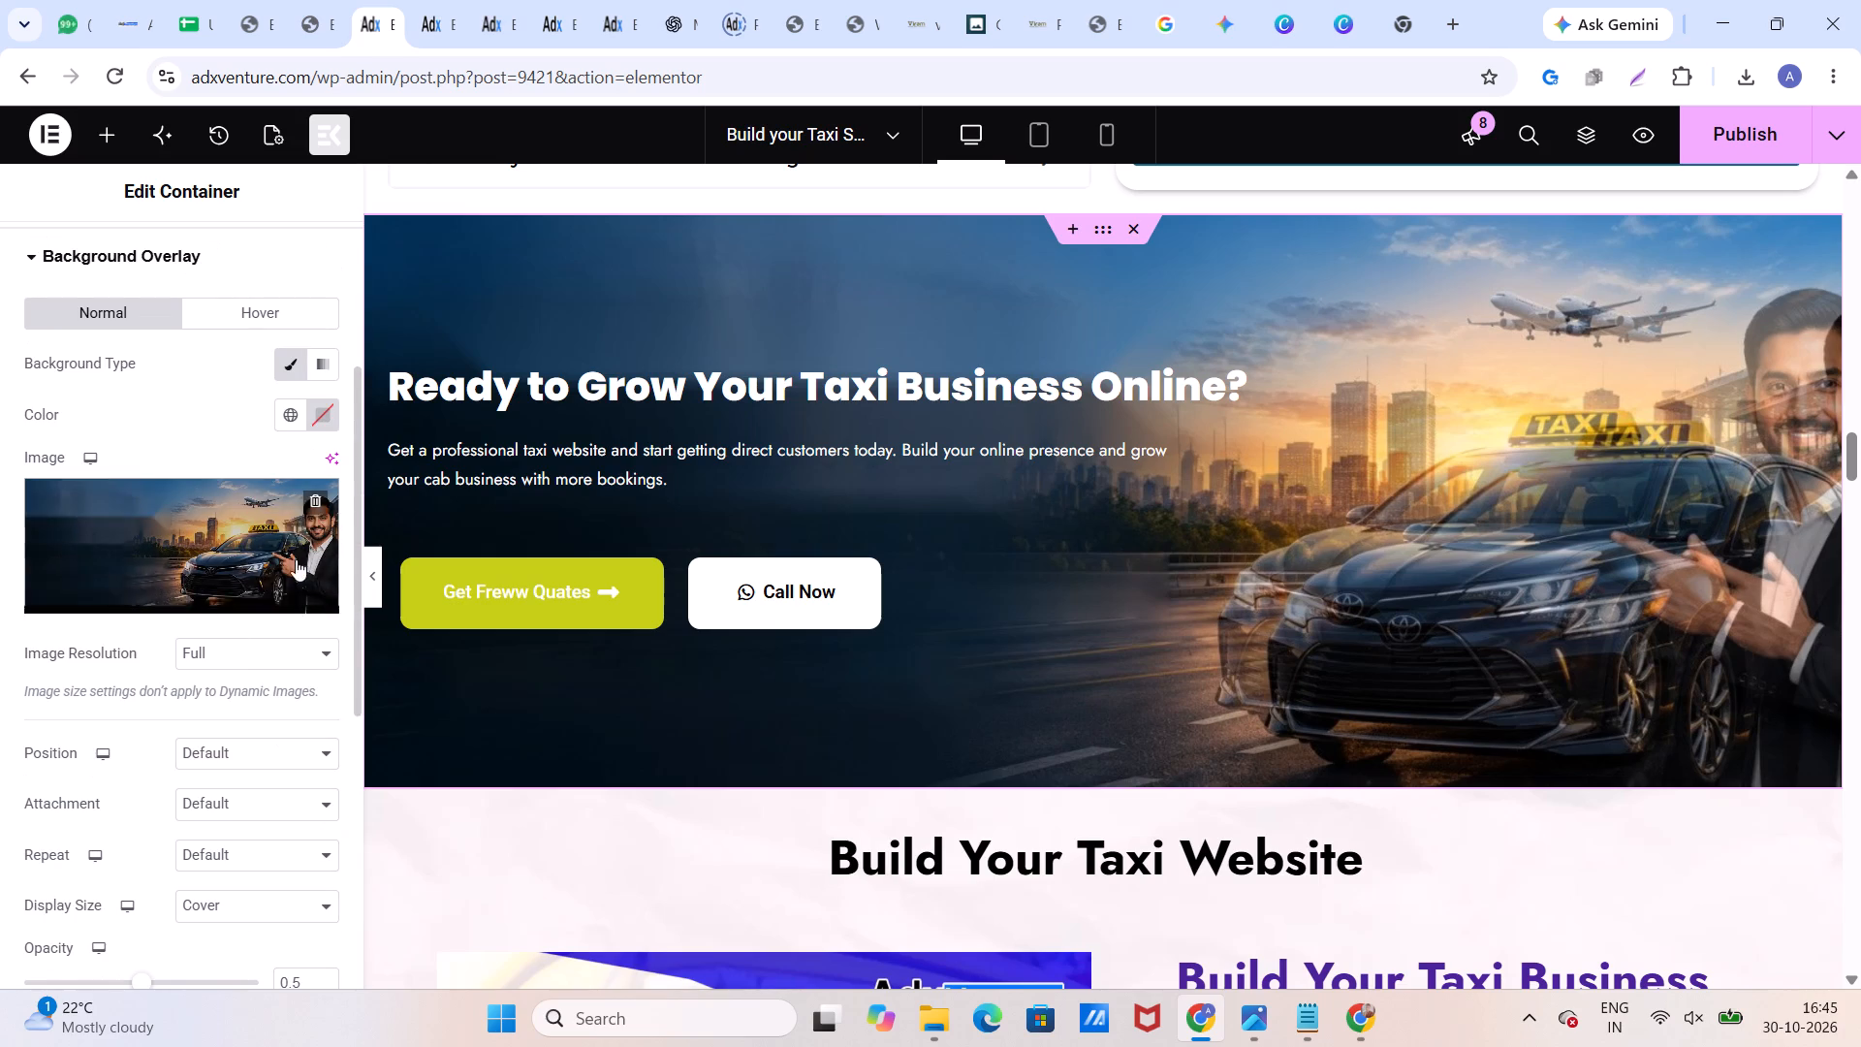
click(305, 496)
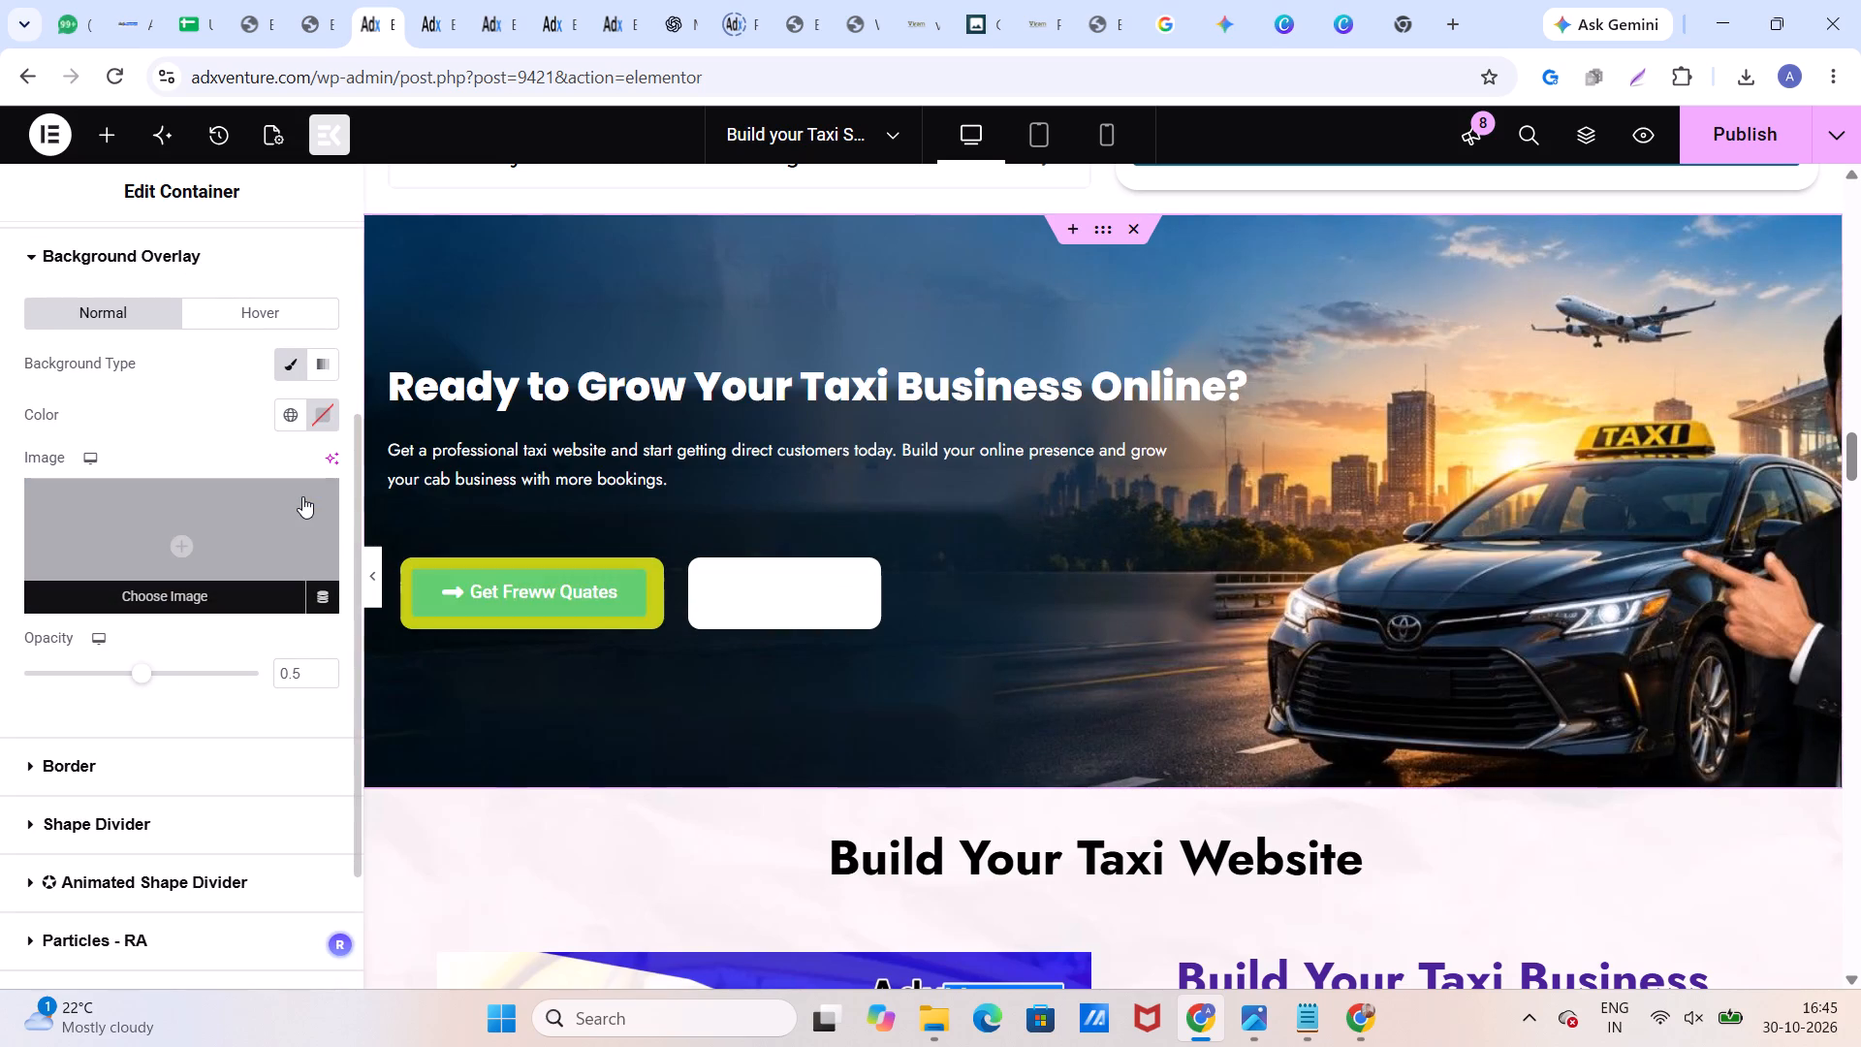
Set the display size of the outer banner container's background image to Cover and publish the page.
scroll(129, 367, up, 2)
click(78, 264)
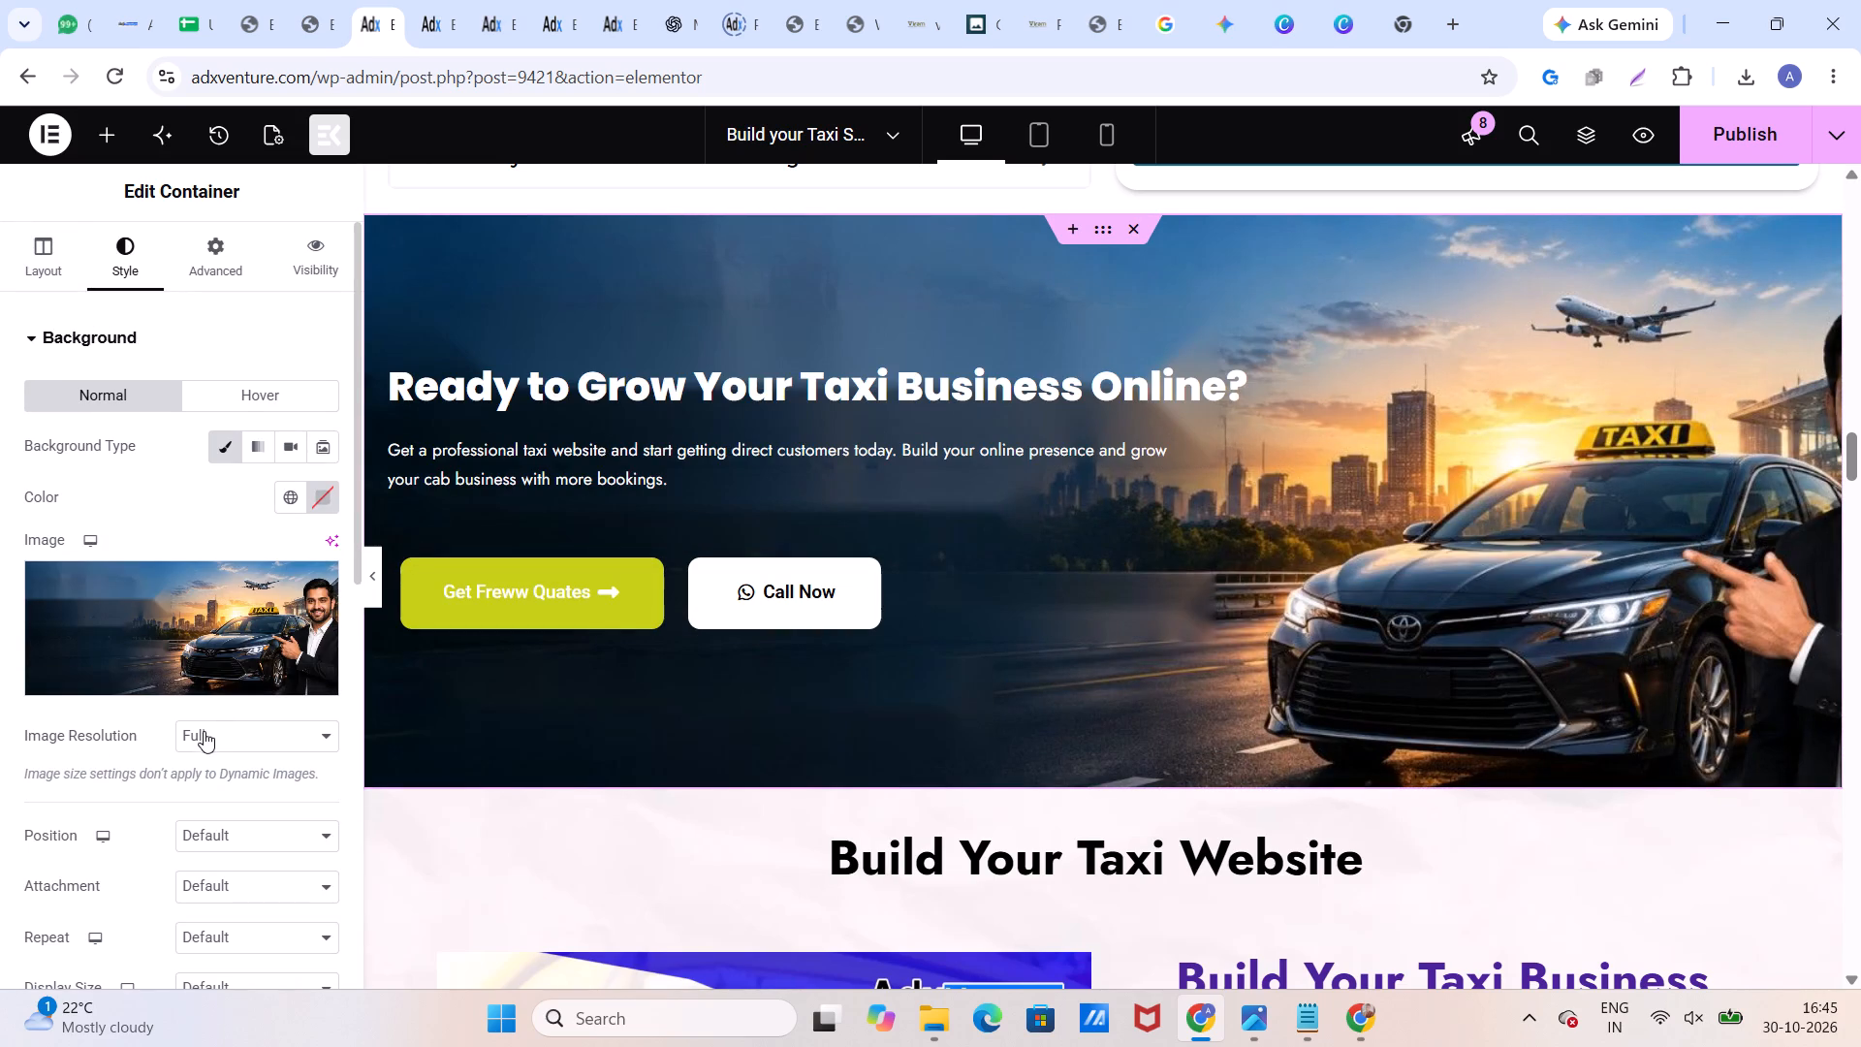
scroll(222, 815, down, 2)
click(224, 746)
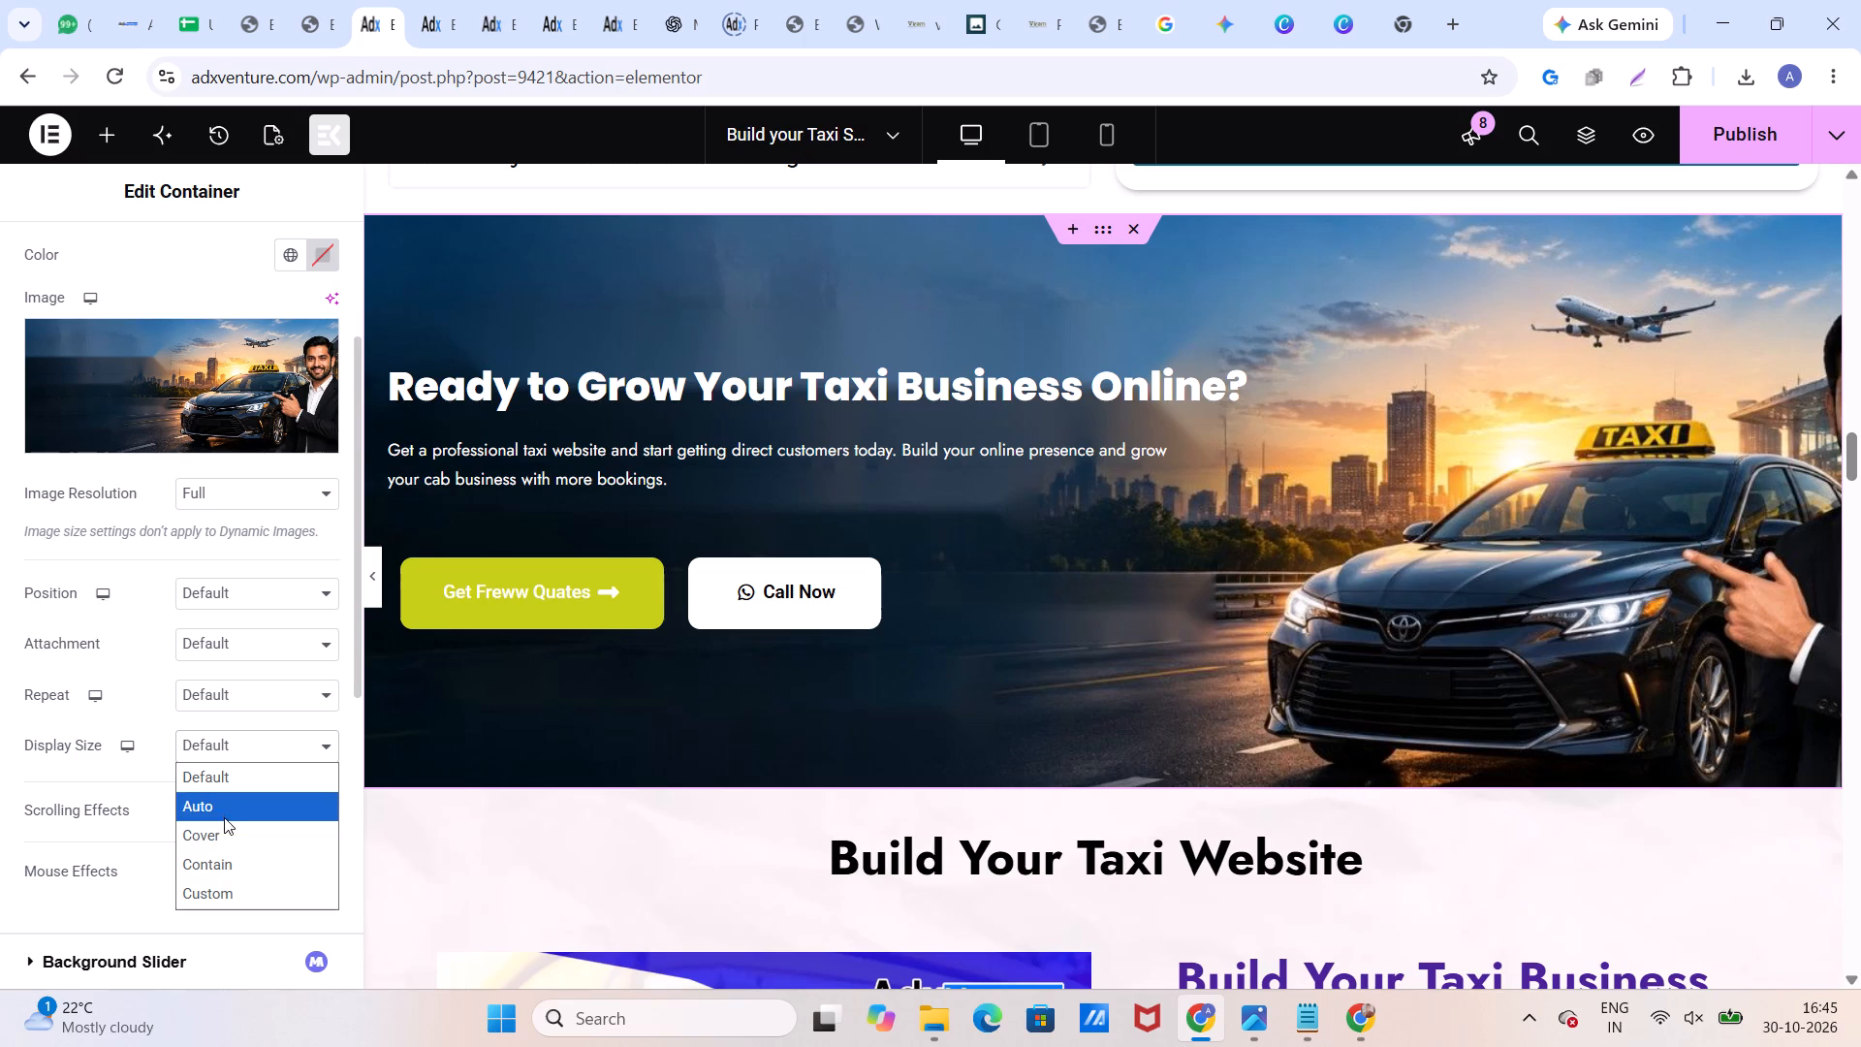
click(221, 833)
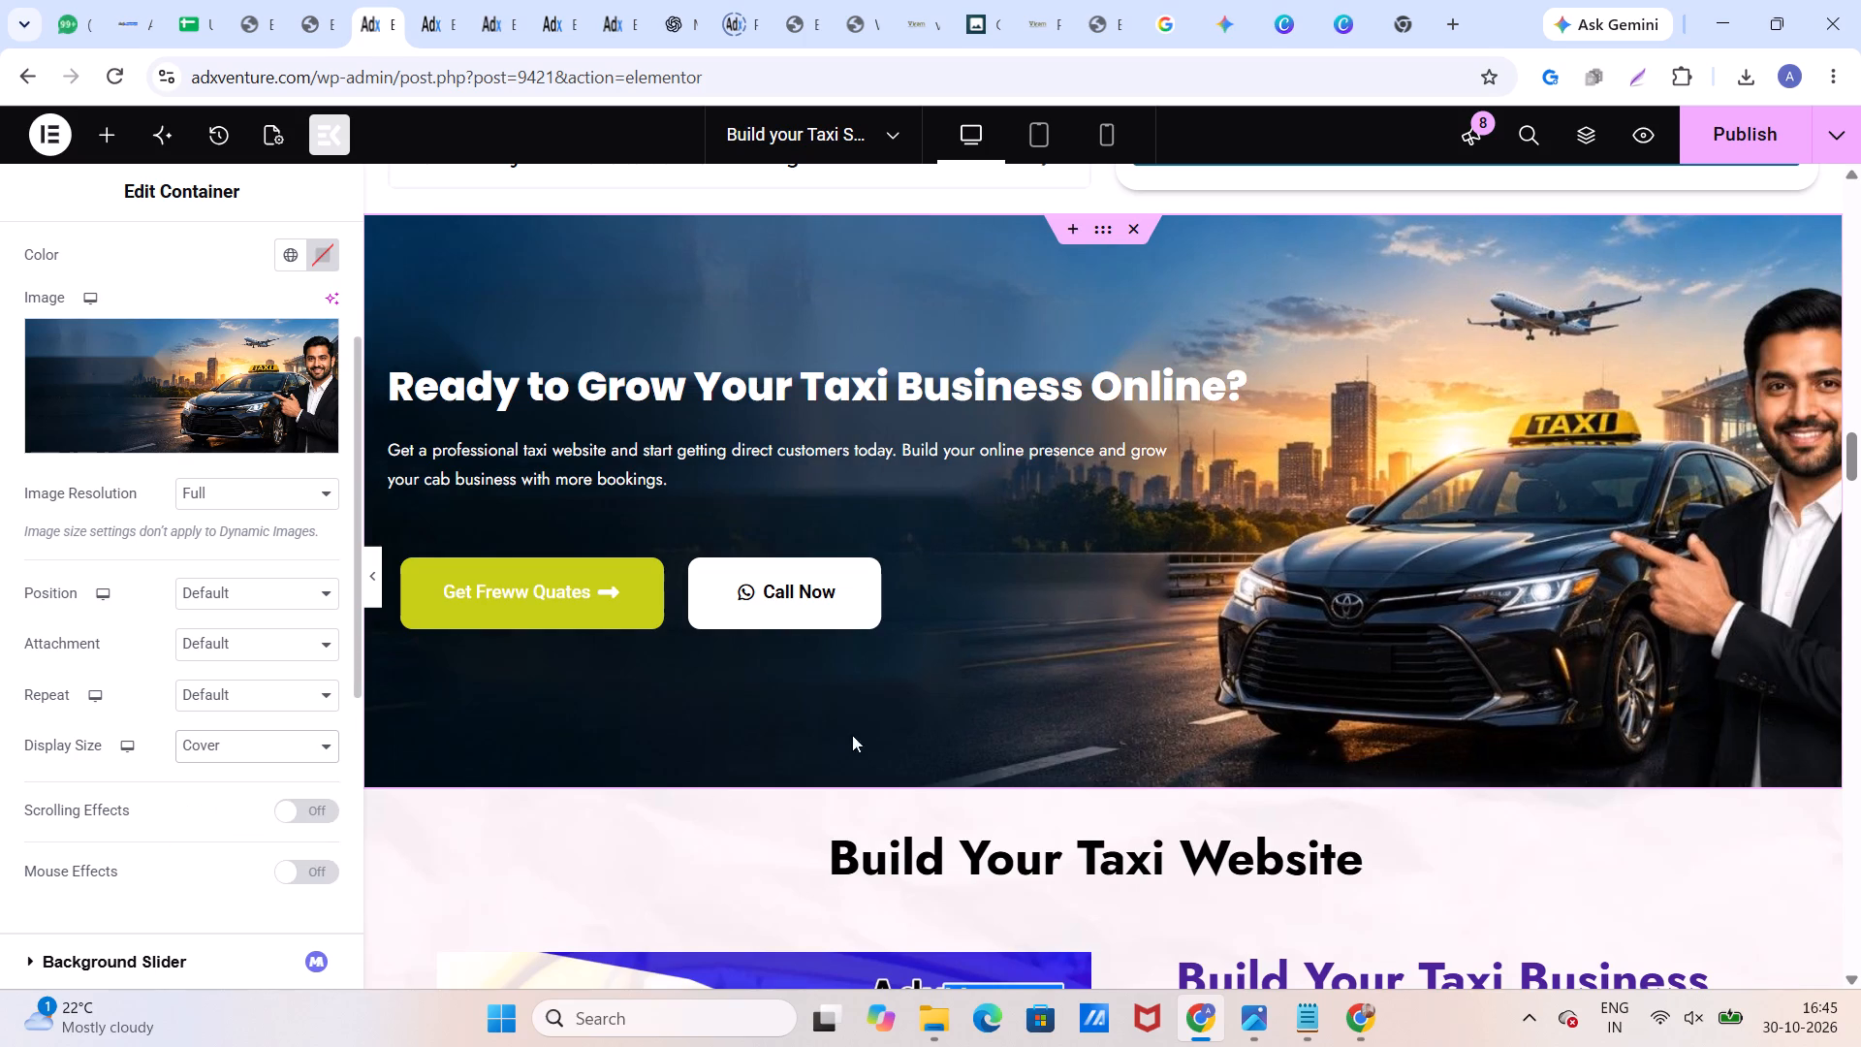
click(1729, 141)
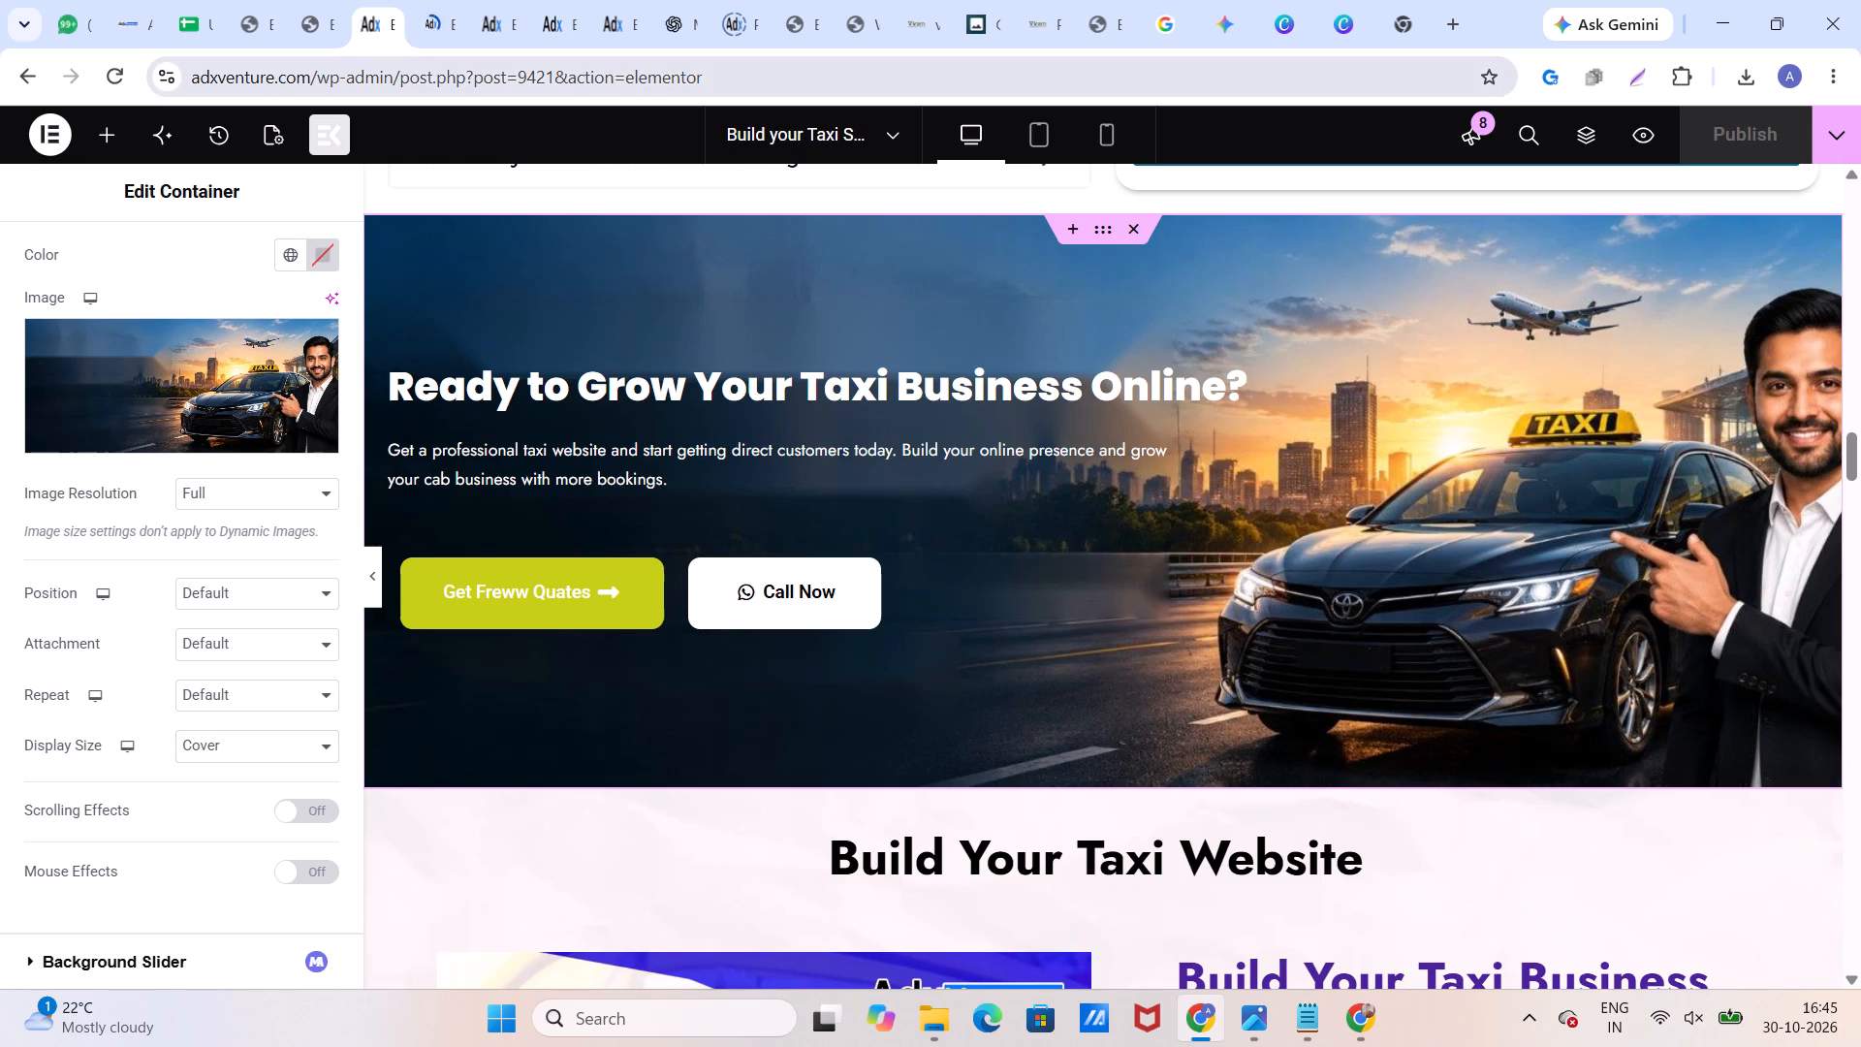
Examine the "Ready to Grow Your Taxi Business Online?" banner and the sections above it in the refreshed page preview.
click(430, 31)
scroll(608, 469, down, 17)
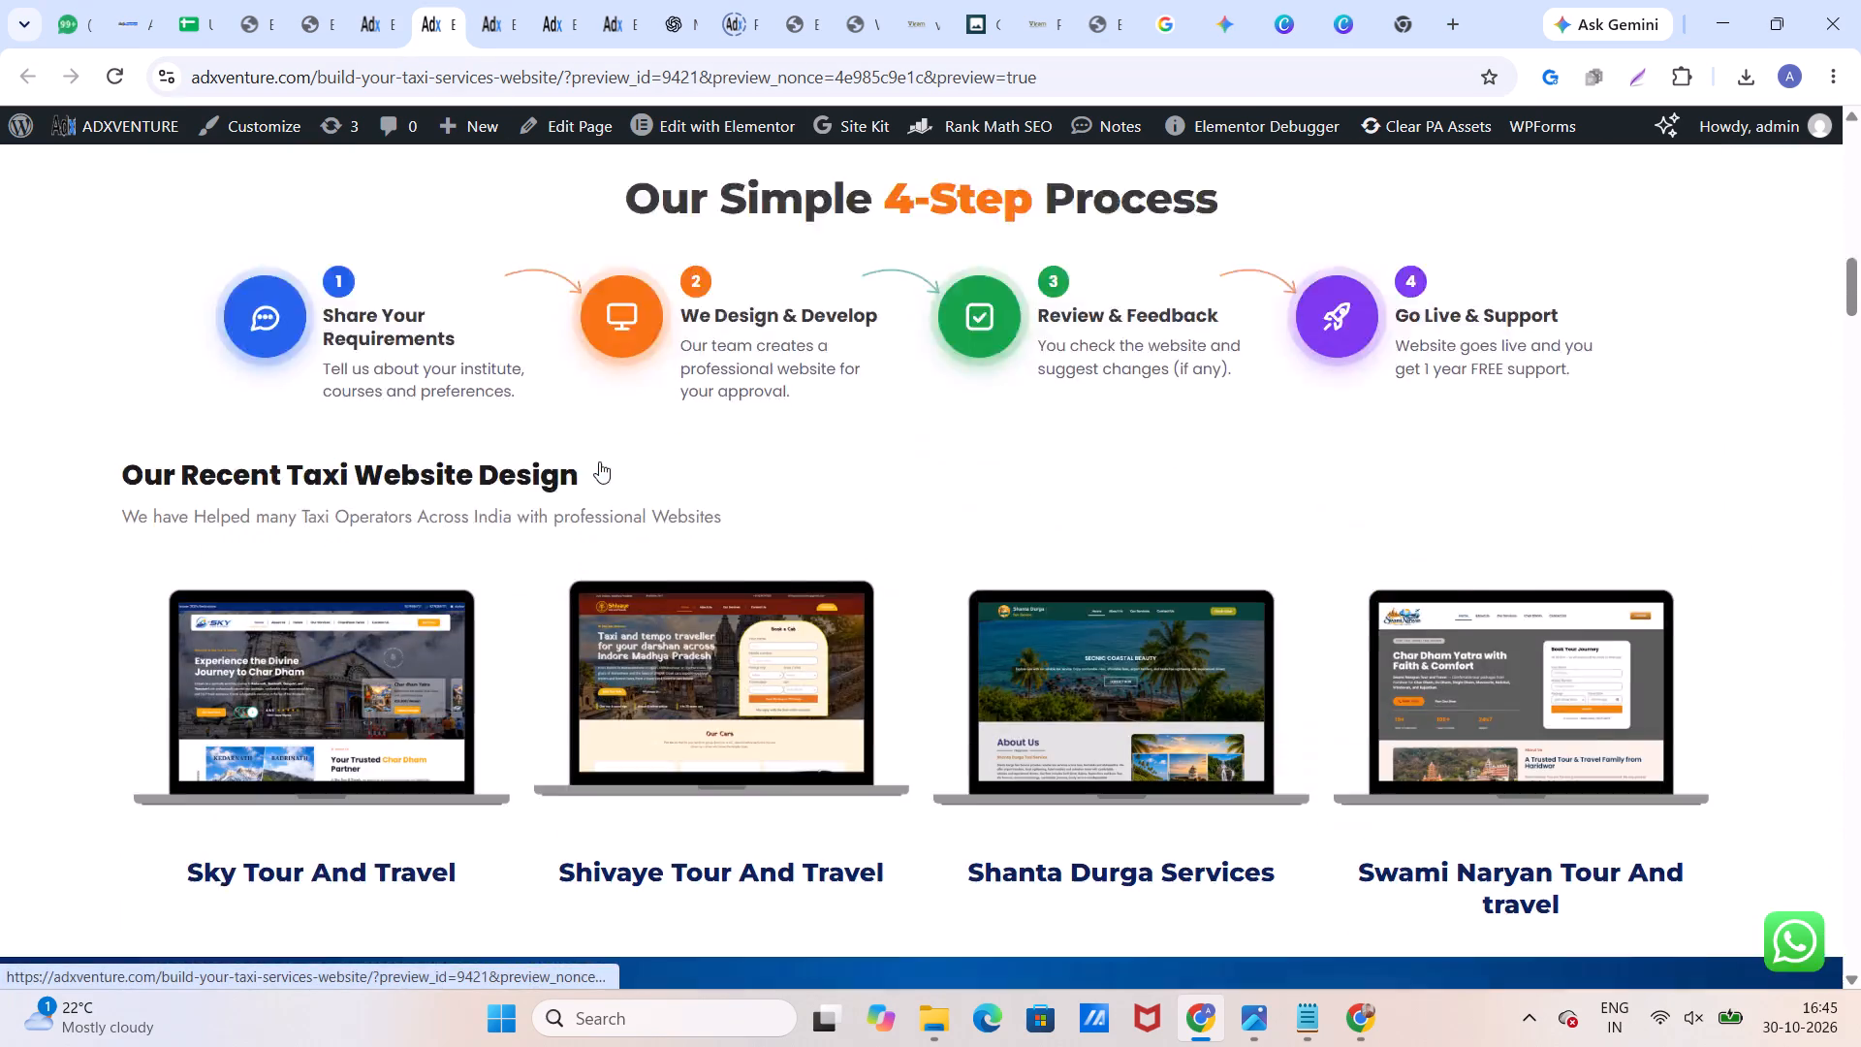
scroll(599, 461, down, 16)
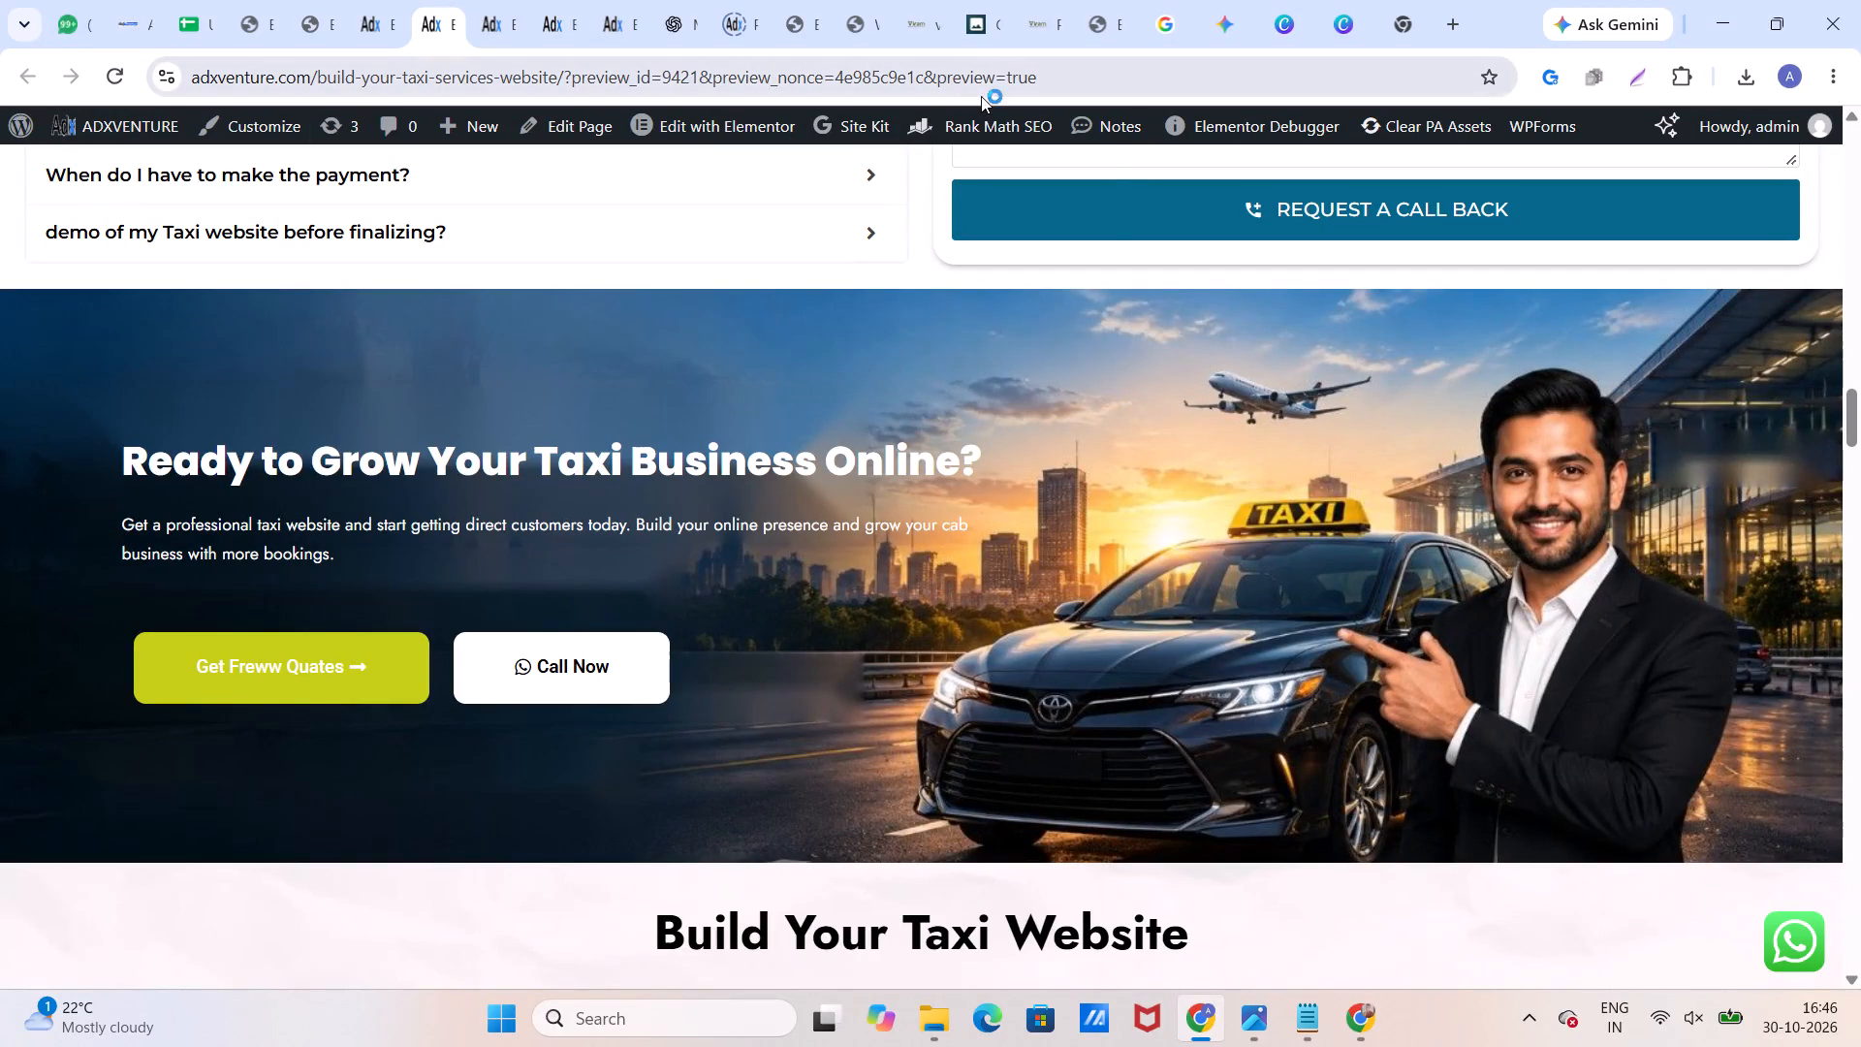
scroll(329, 249, up, 12)
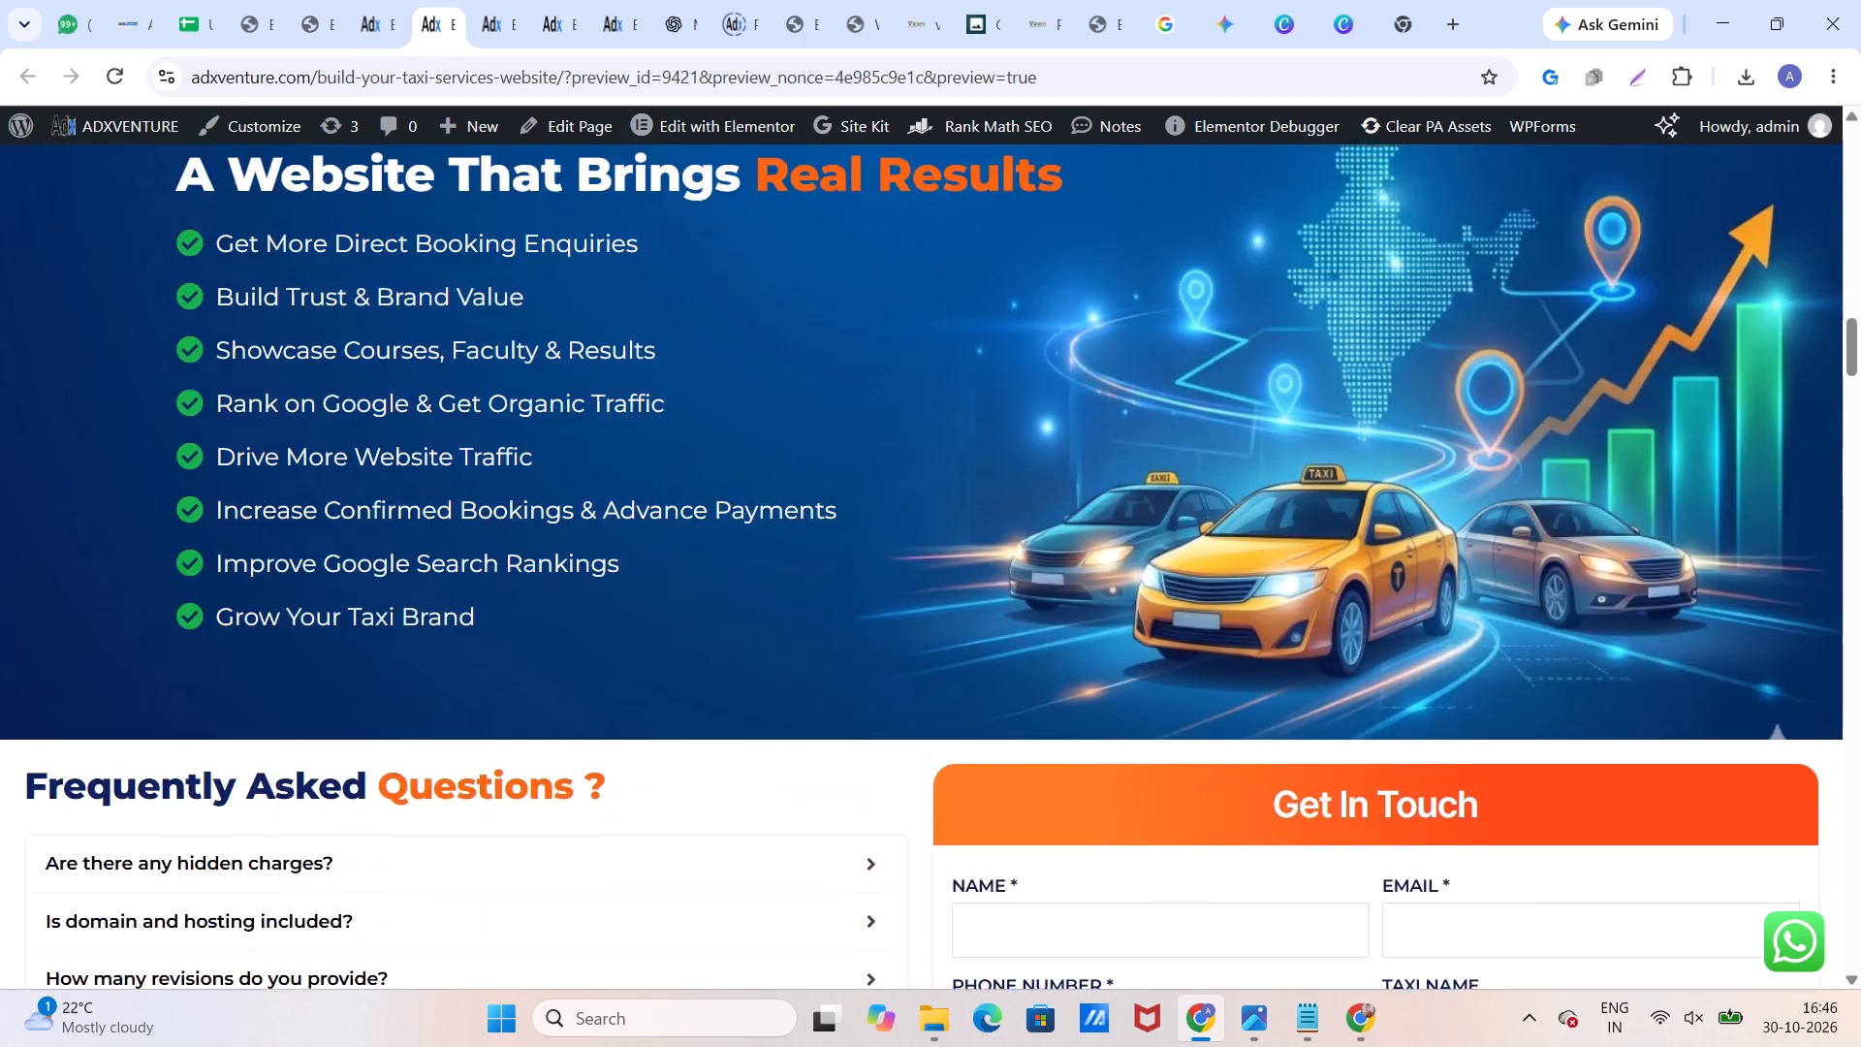
scroll(355, 285, up, 5)
scroll(353, 290, down, 1)
scroll(353, 290, up, 10)
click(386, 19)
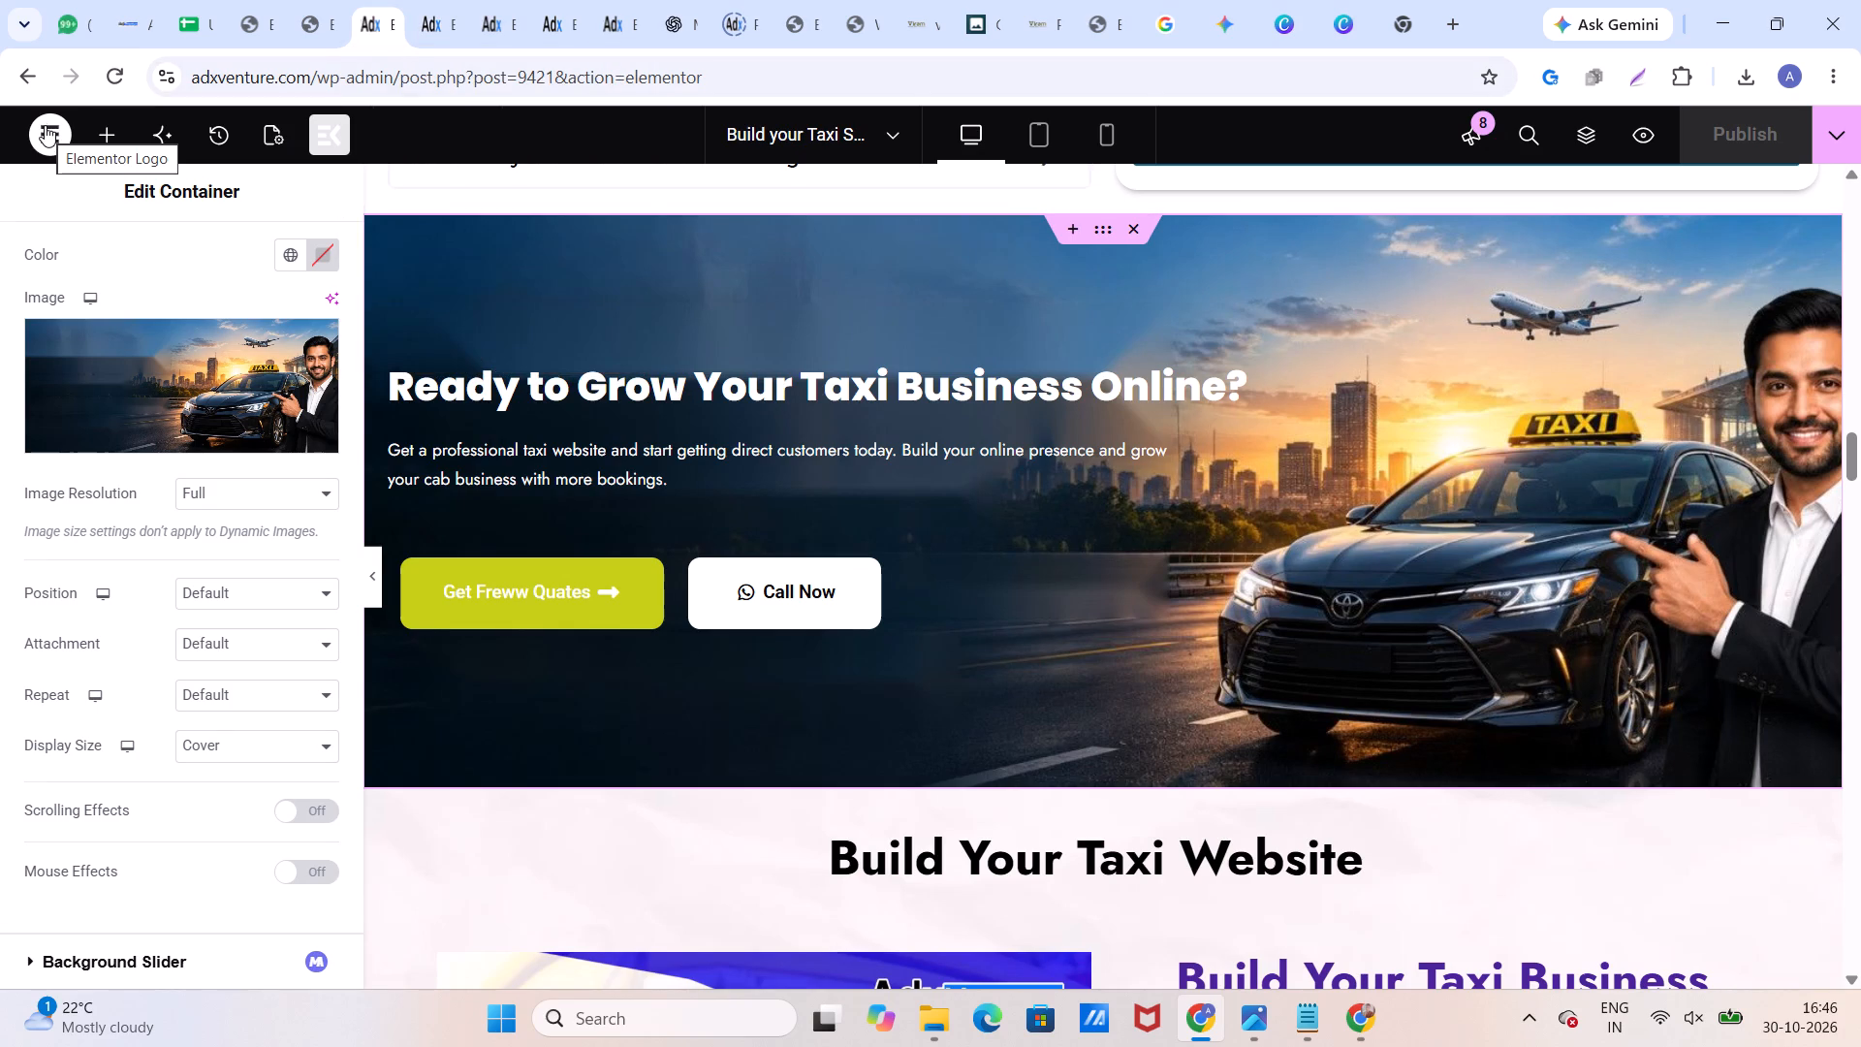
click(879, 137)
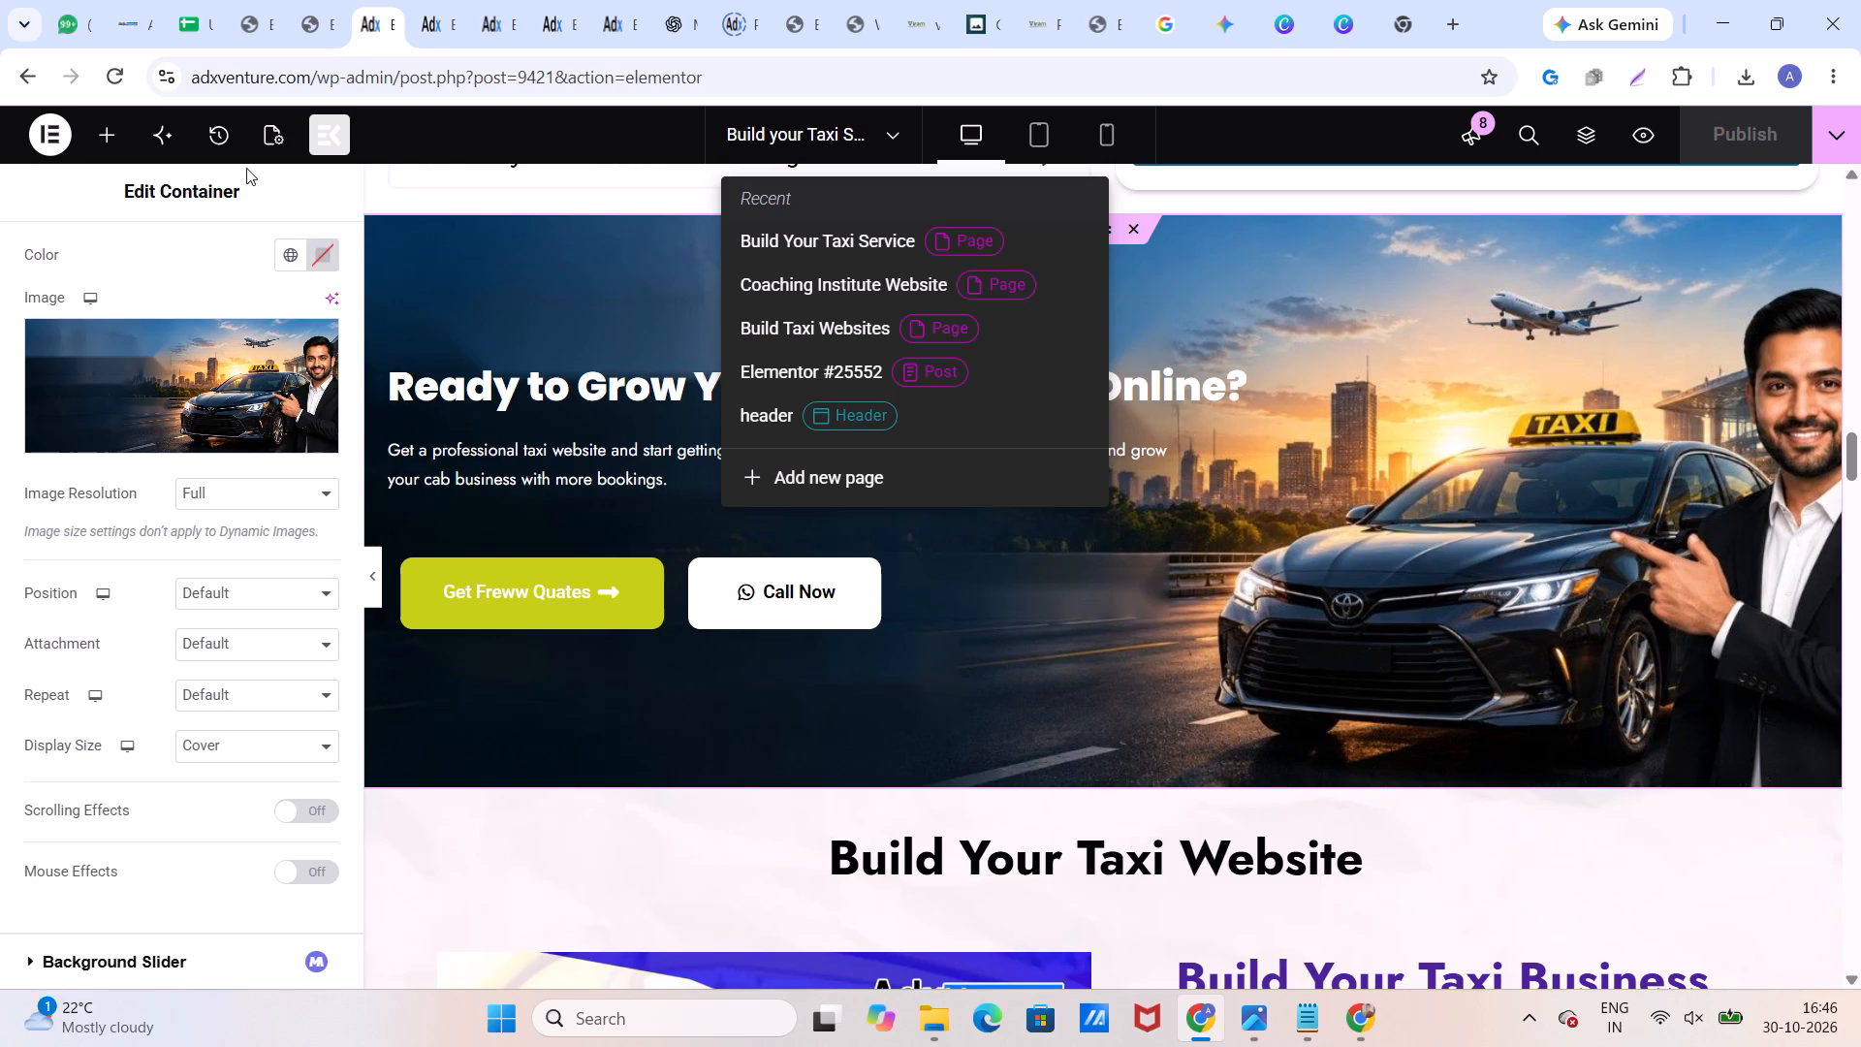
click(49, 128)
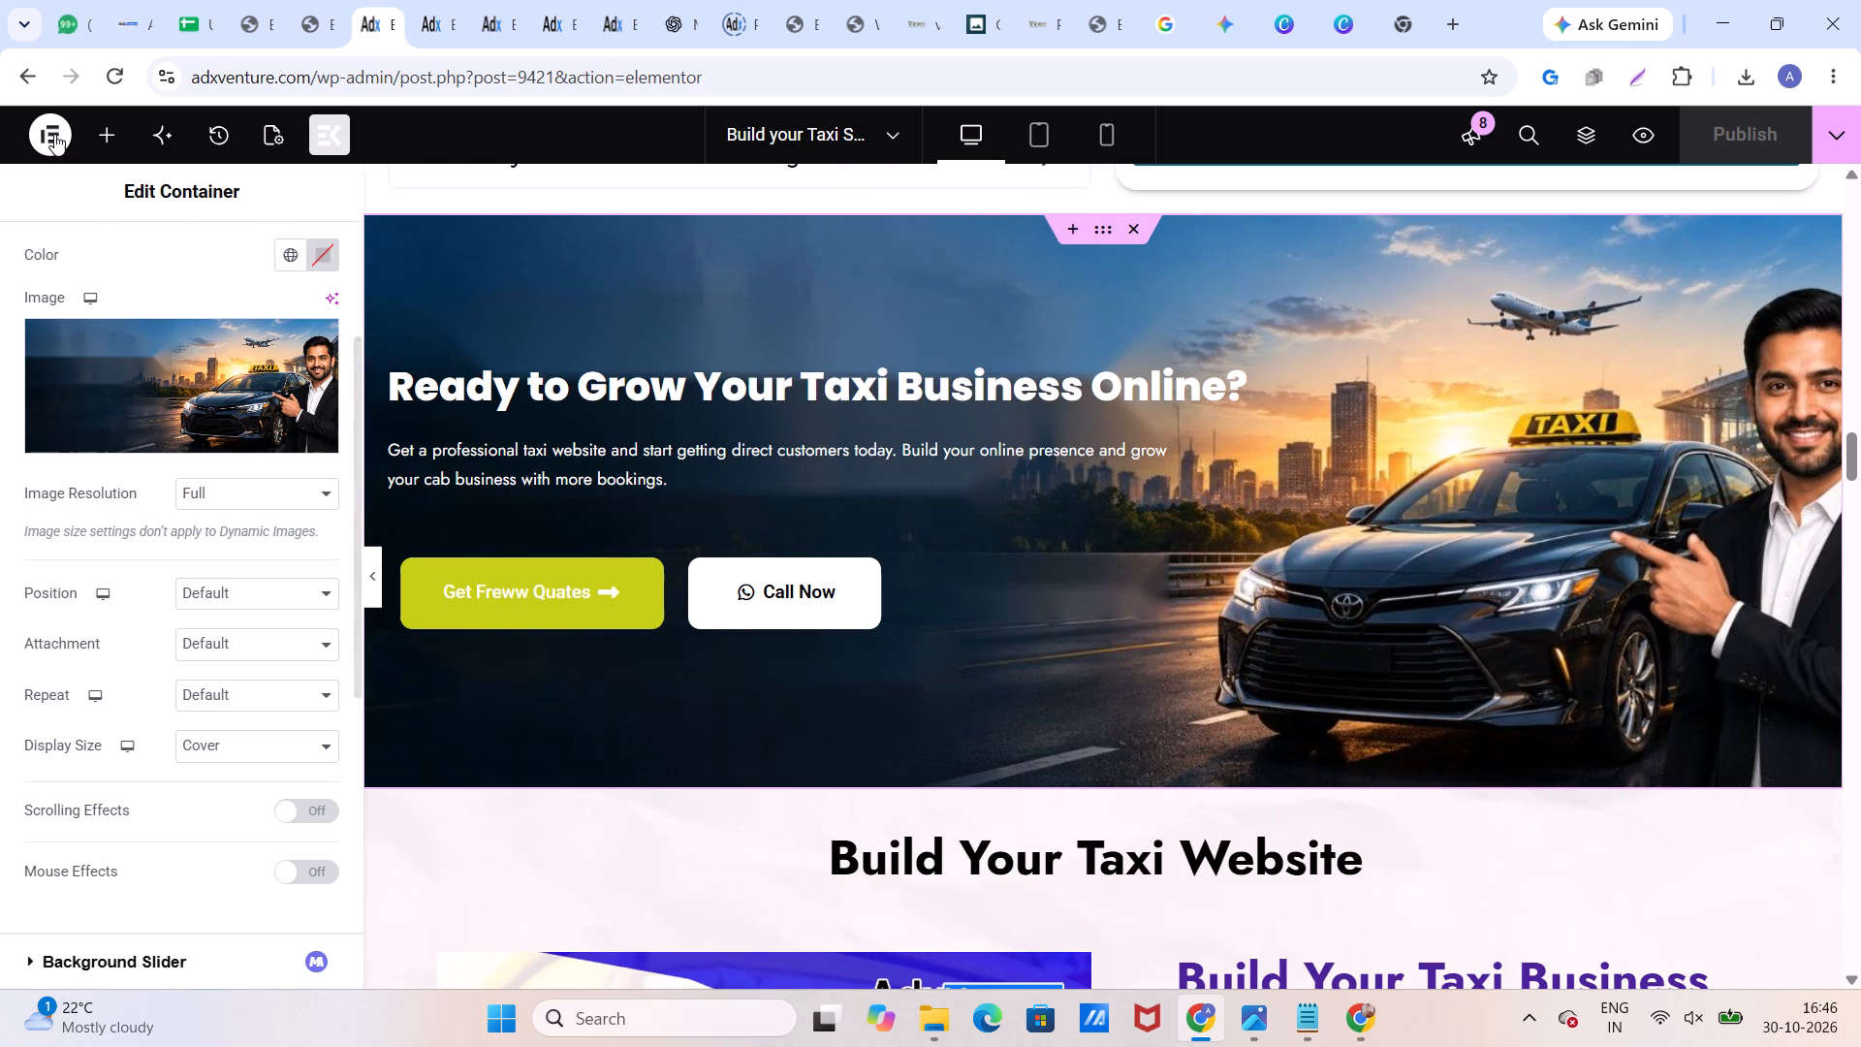
Leave the Elementor editor for the taxi website page and open the site's list of all pages.
click(54, 134)
click(135, 479)
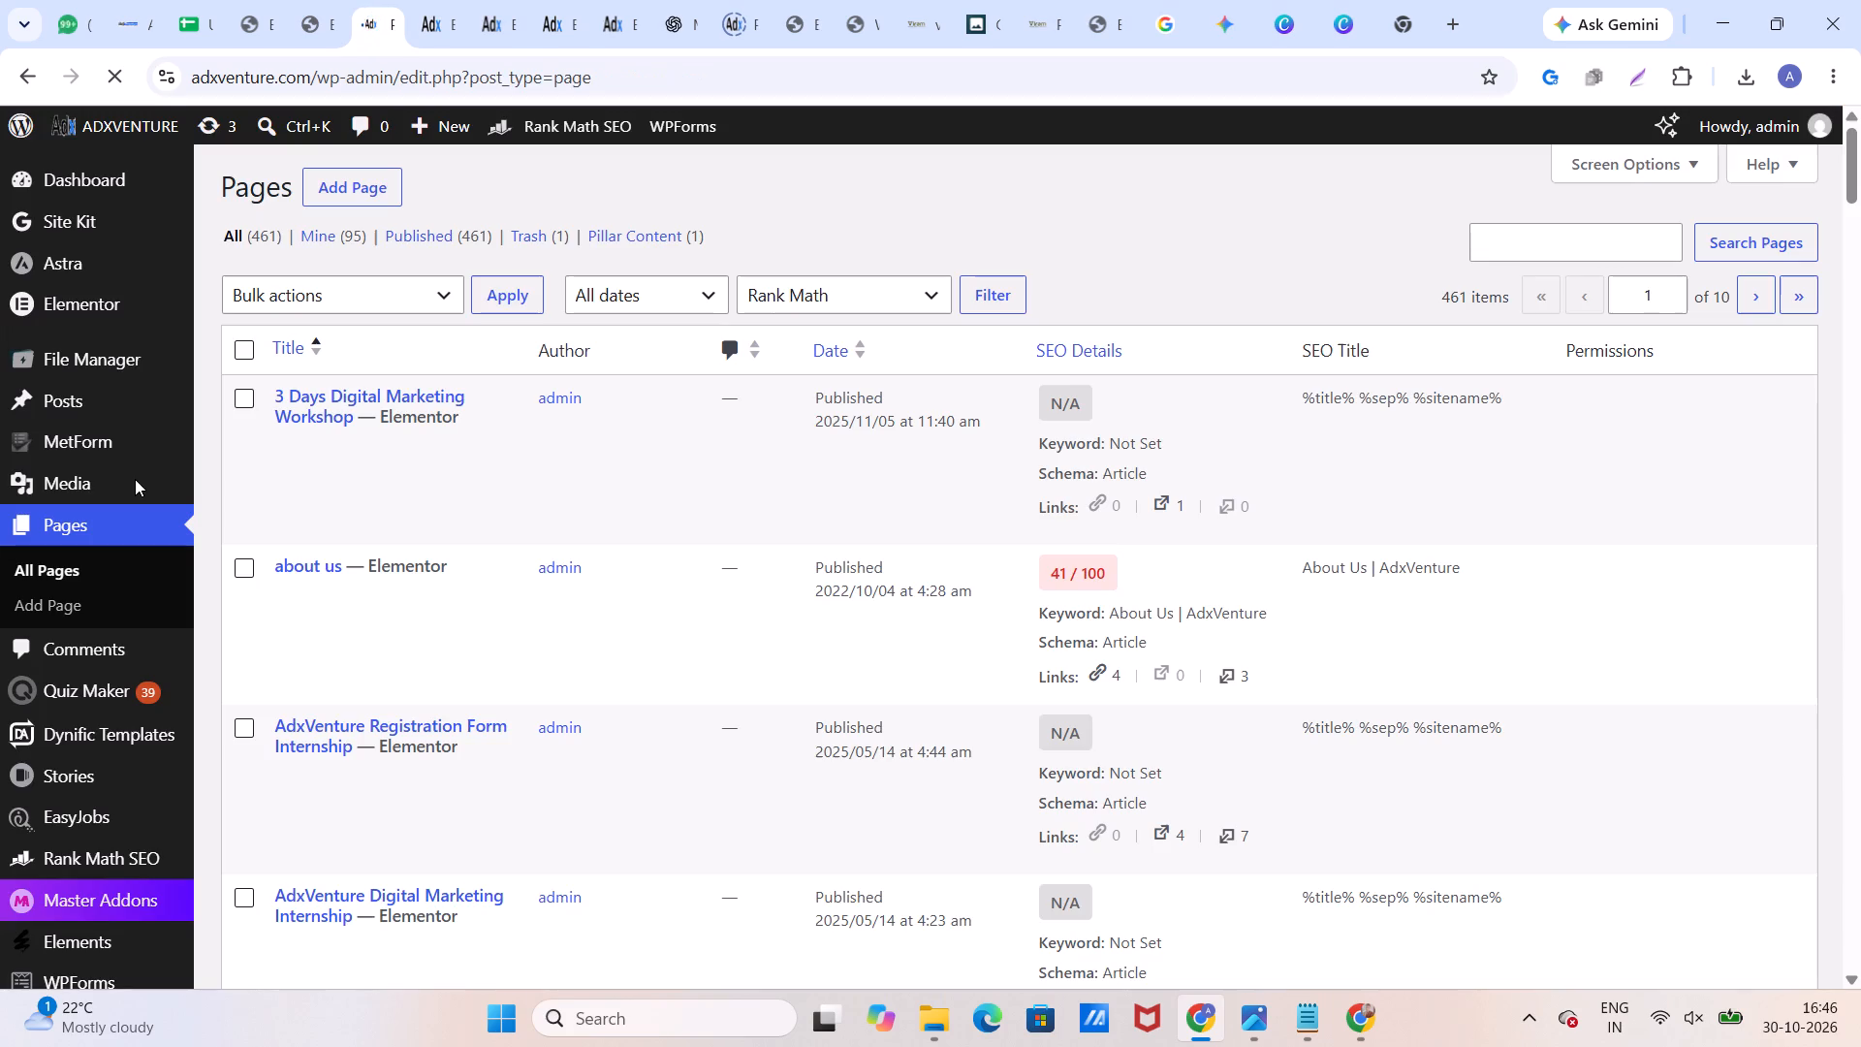
Look through the titles on the first page of the site's Pages list, down to its end.
scroll(618, 594, down, 6)
scroll(618, 603, up, 1)
scroll(618, 603, down, 1)
scroll(618, 603, up, 1)
scroll(618, 604, down, 1)
scroll(618, 604, up, 1)
scroll(615, 605, down, 9)
scroll(607, 592, up, 1)
scroll(607, 592, down, 2)
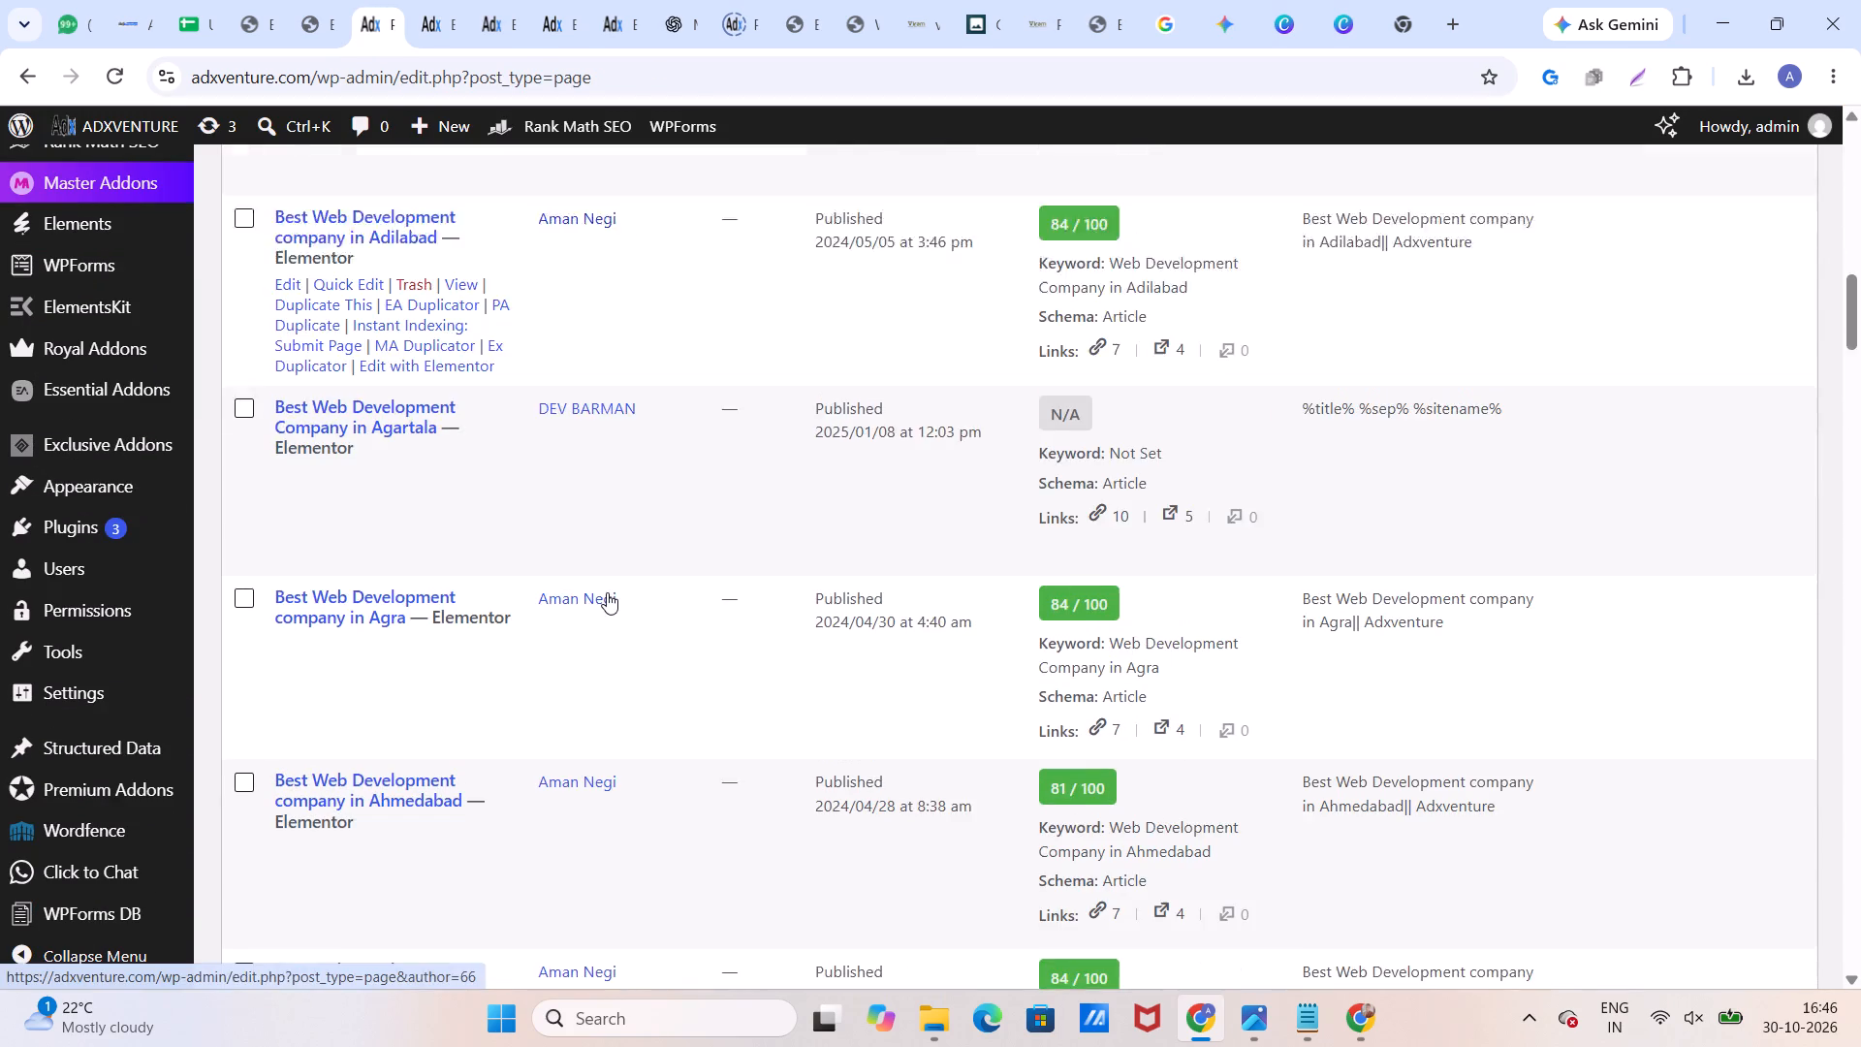
scroll(607, 592, down, 3)
scroll(607, 593, up, 1)
scroll(607, 593, down, 1)
scroll(607, 593, up, 1)
scroll(602, 599, down, 3)
scroll(602, 599, up, 1)
scroll(602, 599, down, 1)
scroll(602, 599, up, 1)
scroll(601, 599, down, 9)
scroll(601, 599, up, 1)
scroll(601, 599, down, 5)
scroll(601, 599, up, 1)
scroll(601, 599, down, 1)
scroll(601, 599, up, 1)
scroll(601, 599, down, 10)
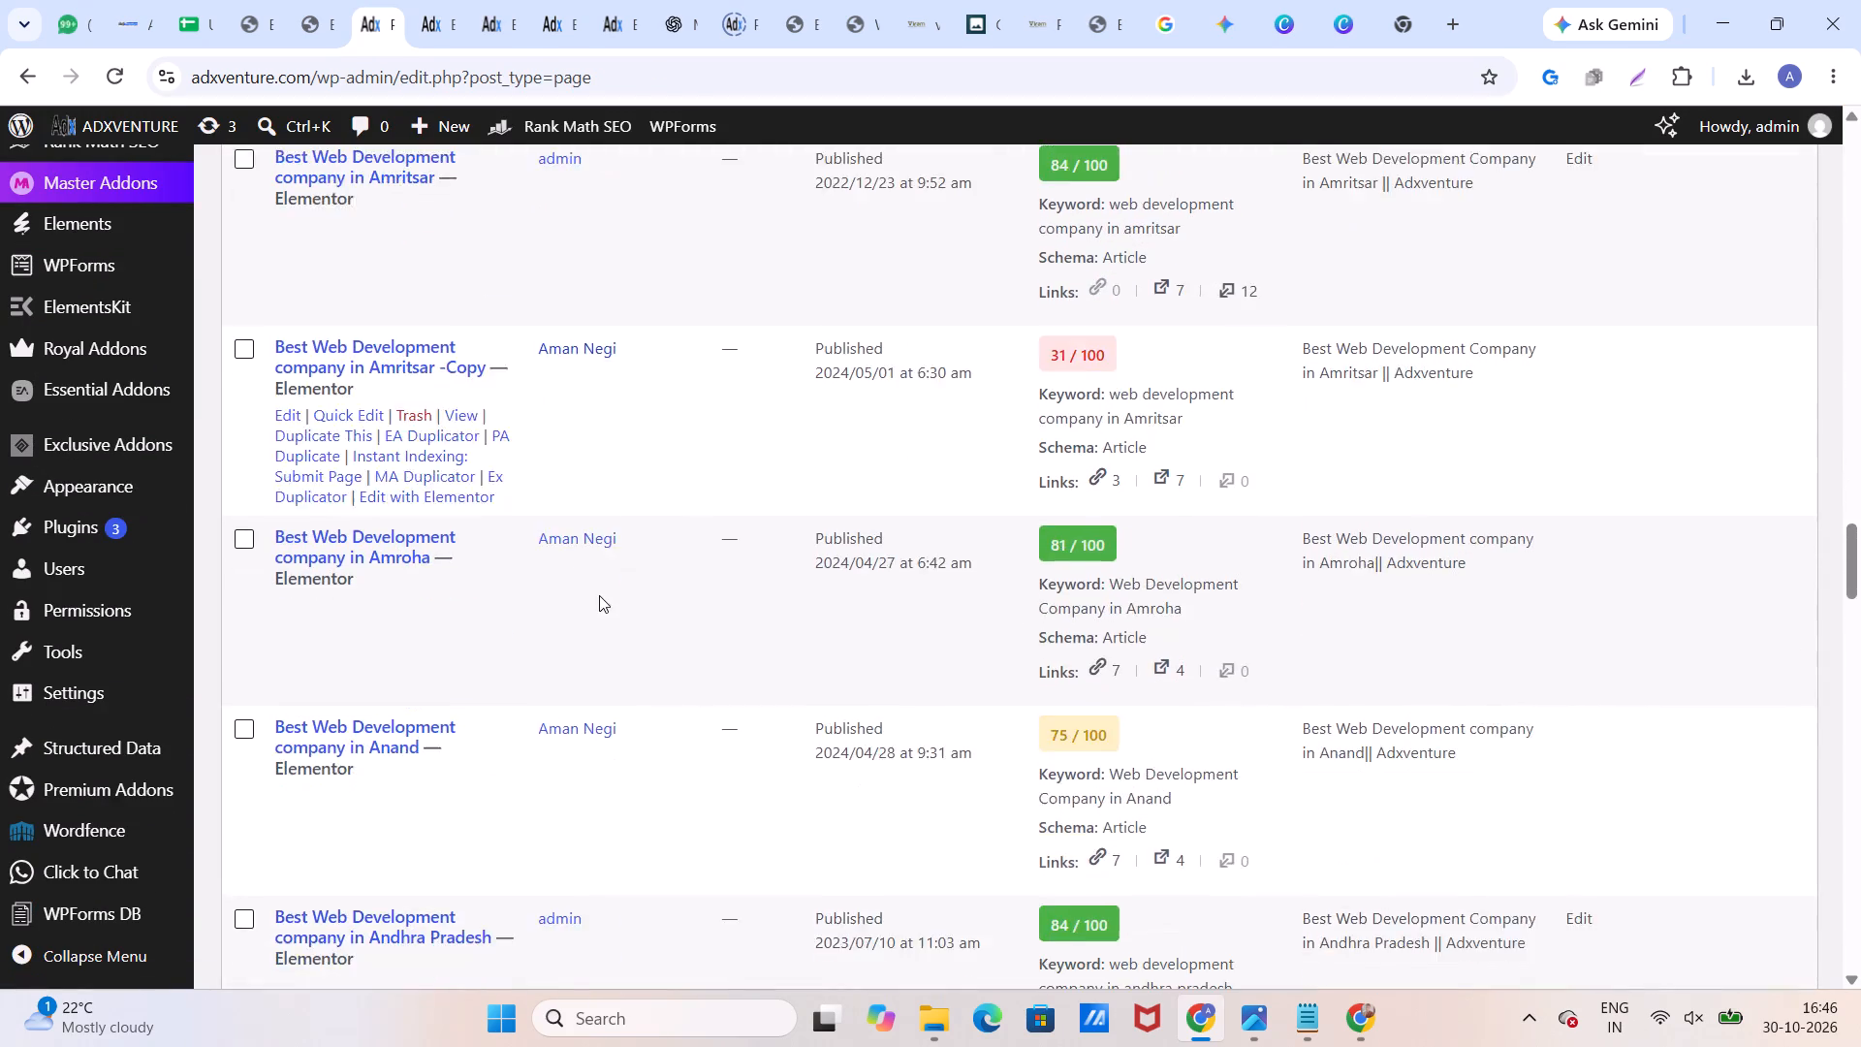
scroll(599, 595, down, 19)
scroll(599, 593, up, 1)
scroll(599, 593, down, 15)
scroll(599, 593, up, 1)
scroll(599, 593, down, 9)
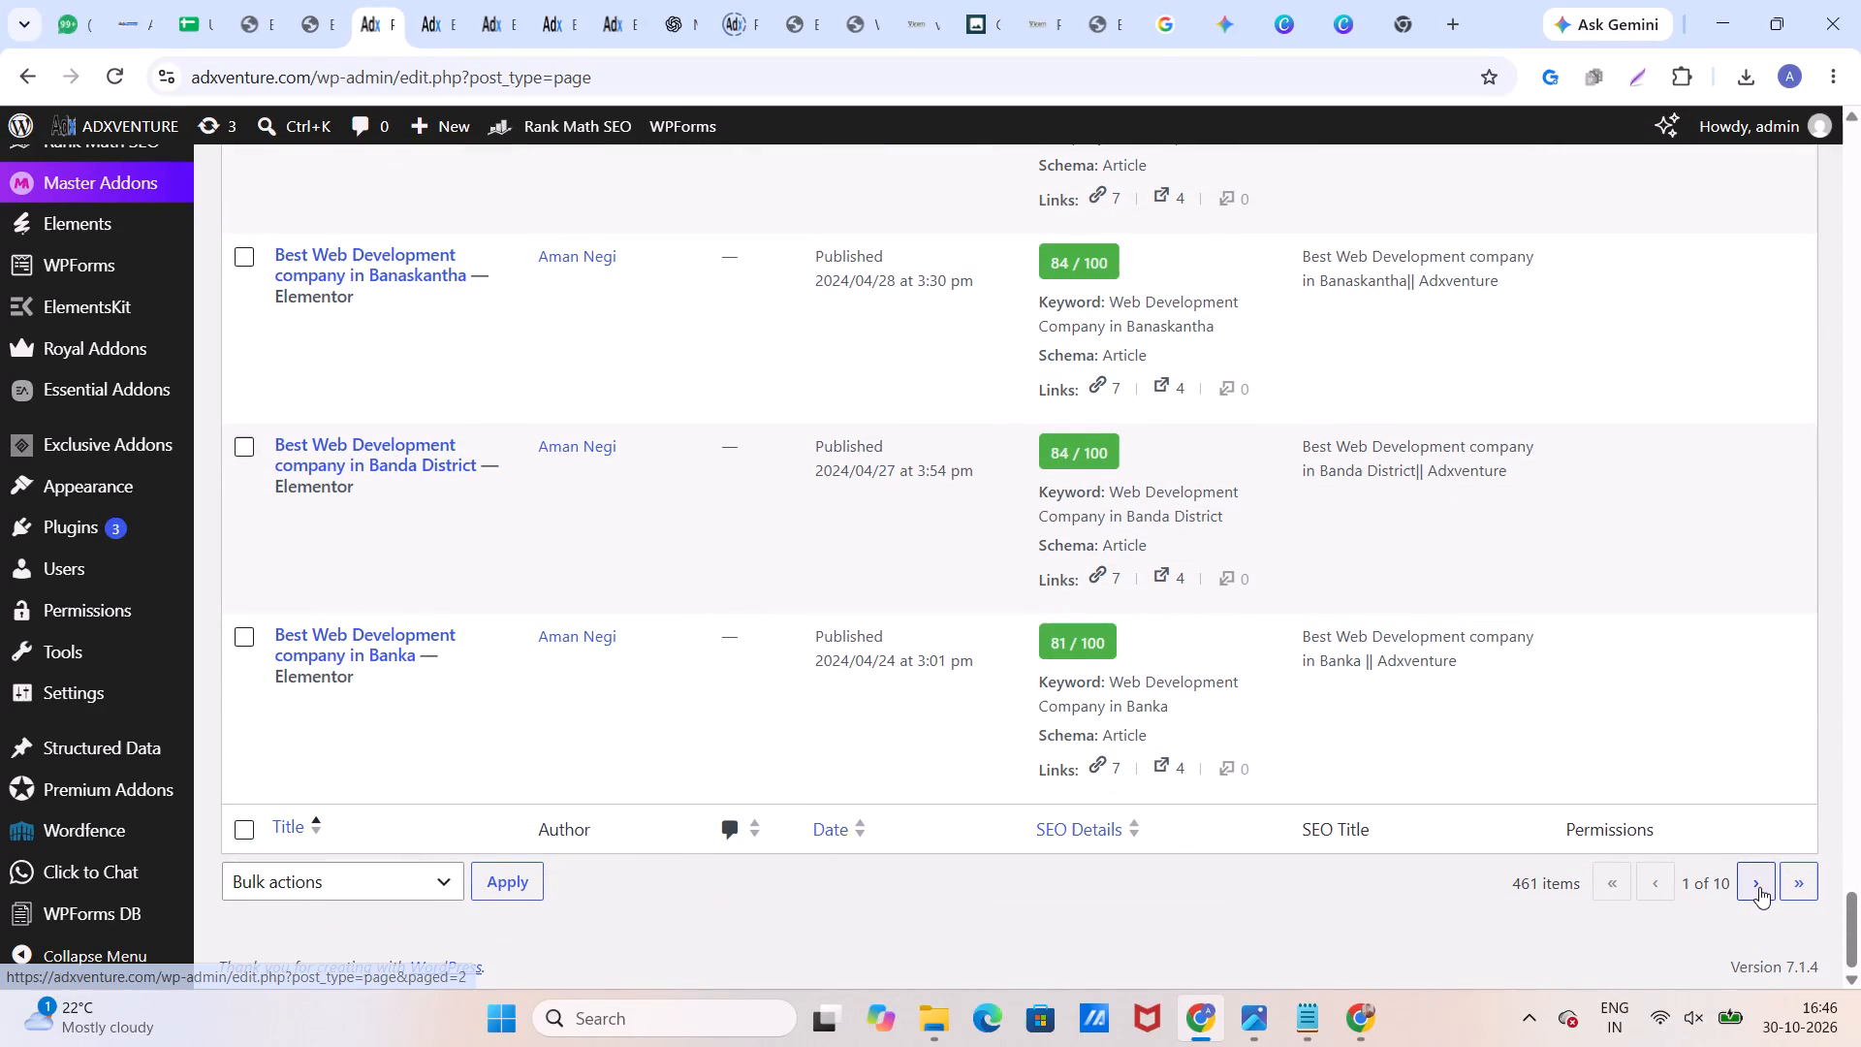
click(1759, 887)
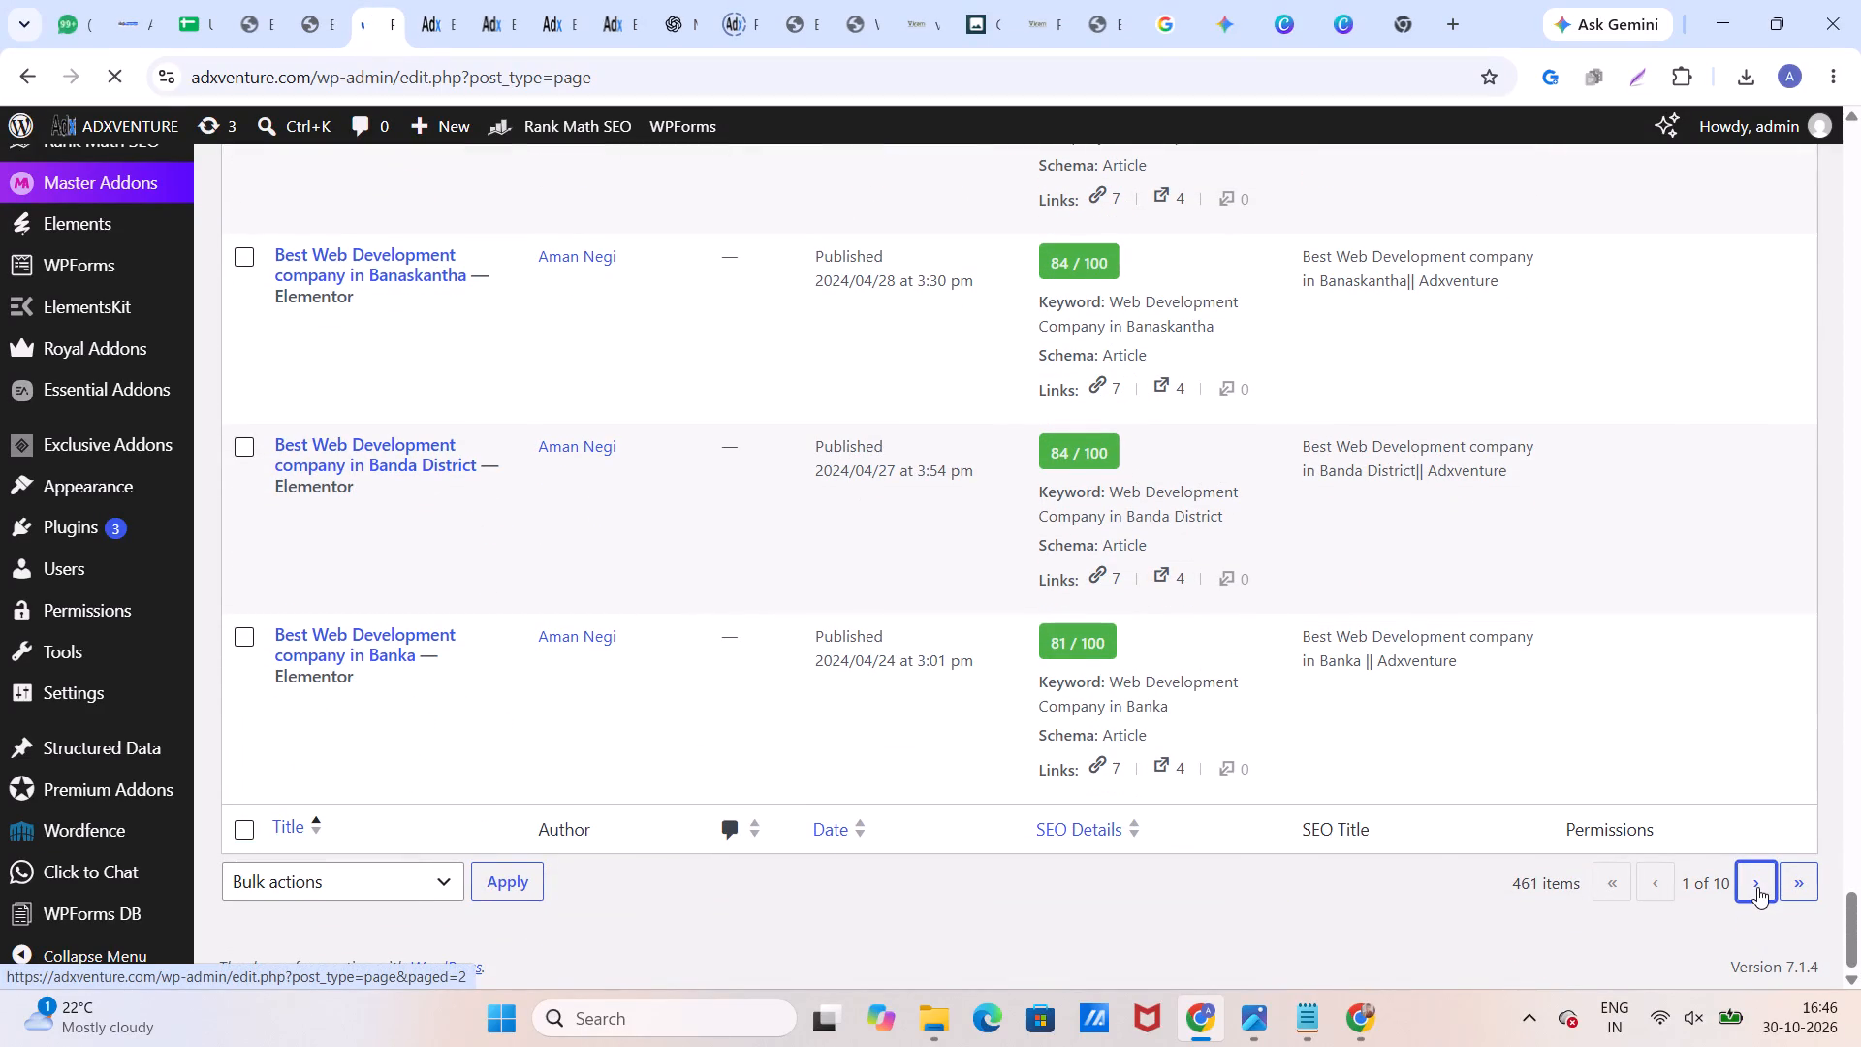
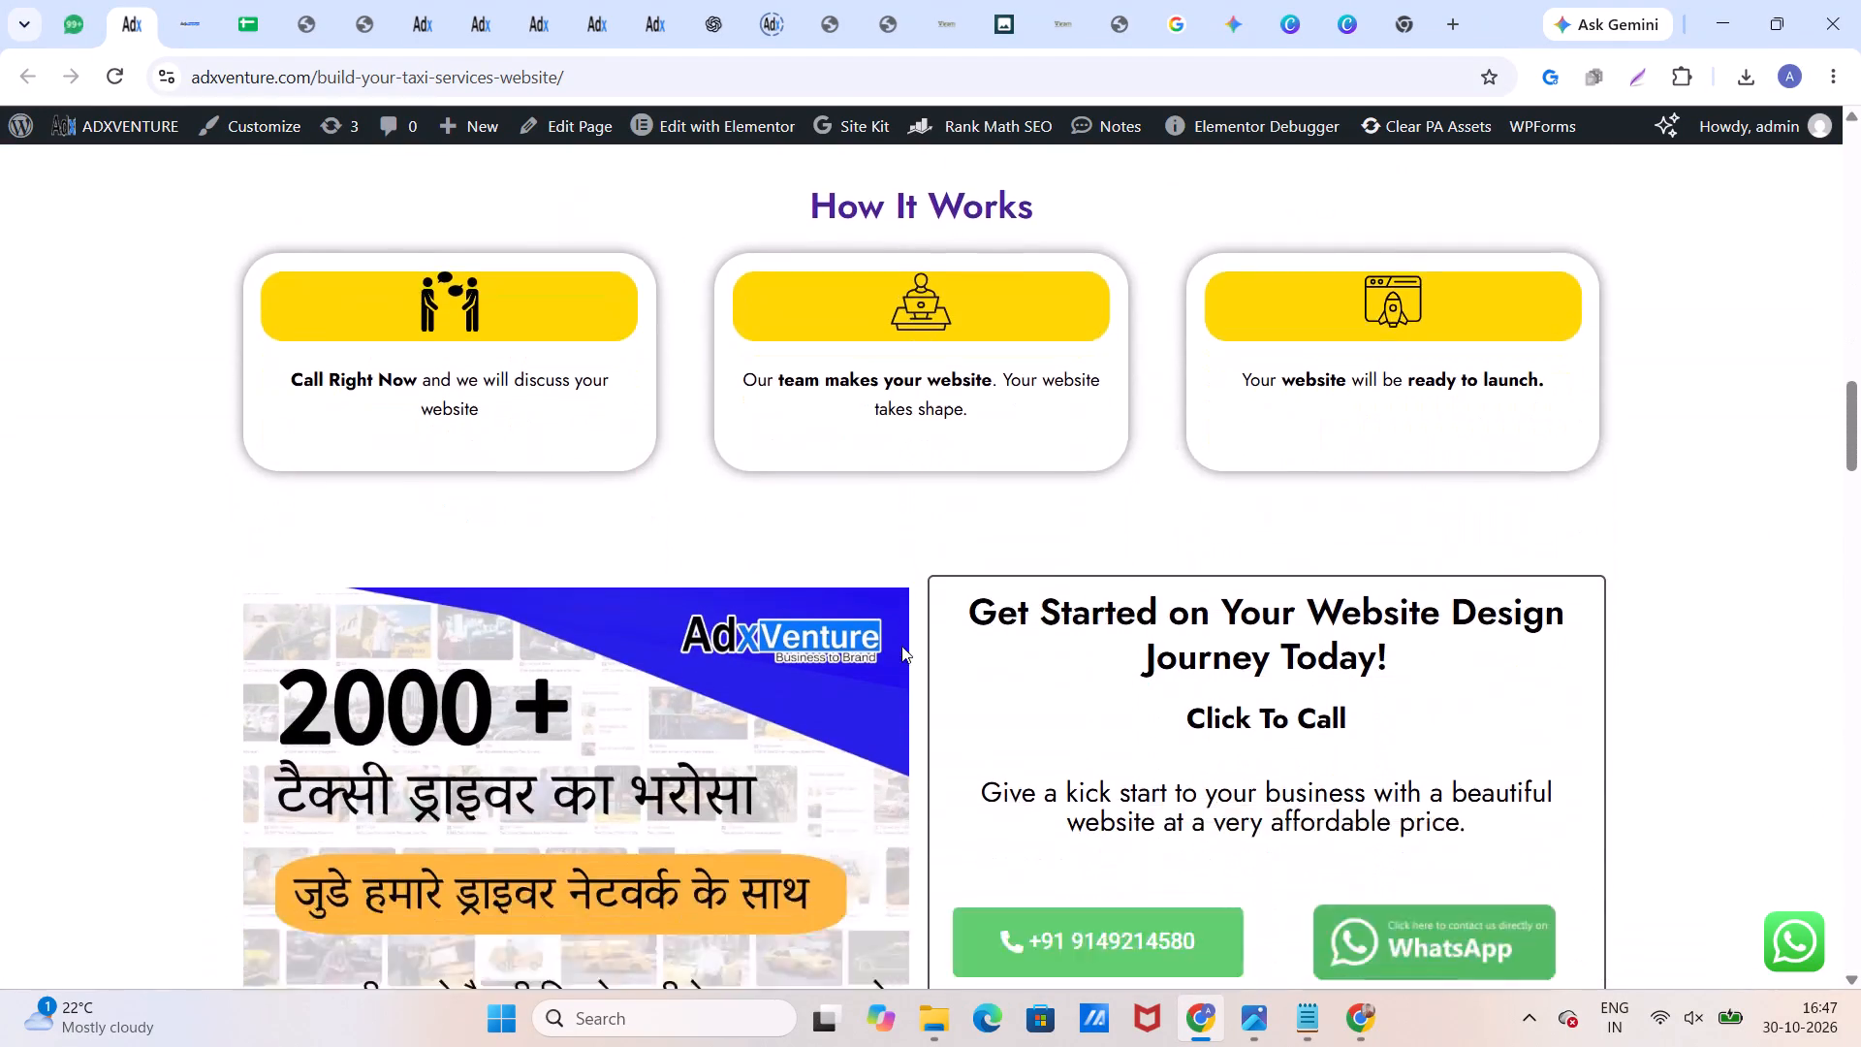
Review the live taxi website page from the How It Works section through the AddressGuru app section, and back up to the page header.
scroll(901, 646, down, 11)
scroll(901, 646, up, 4)
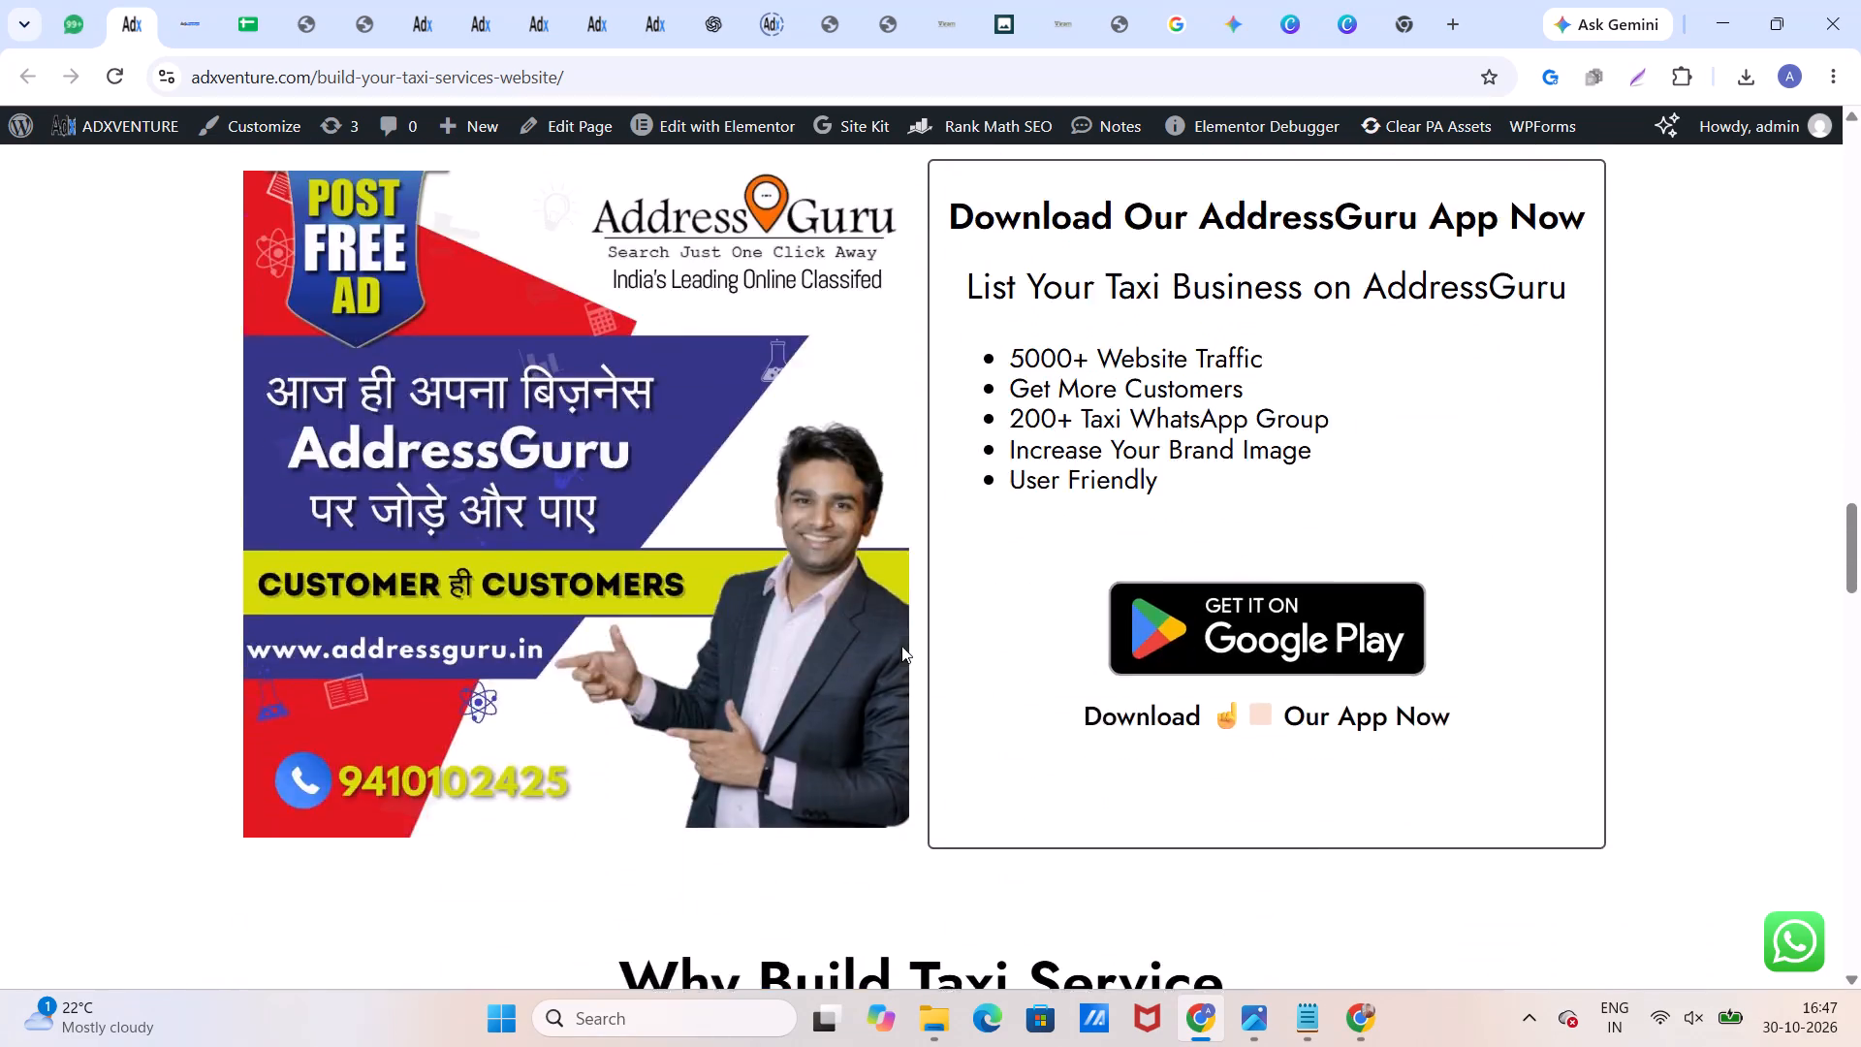
scroll(901, 646, up, 20)
scroll(901, 646, up, 14)
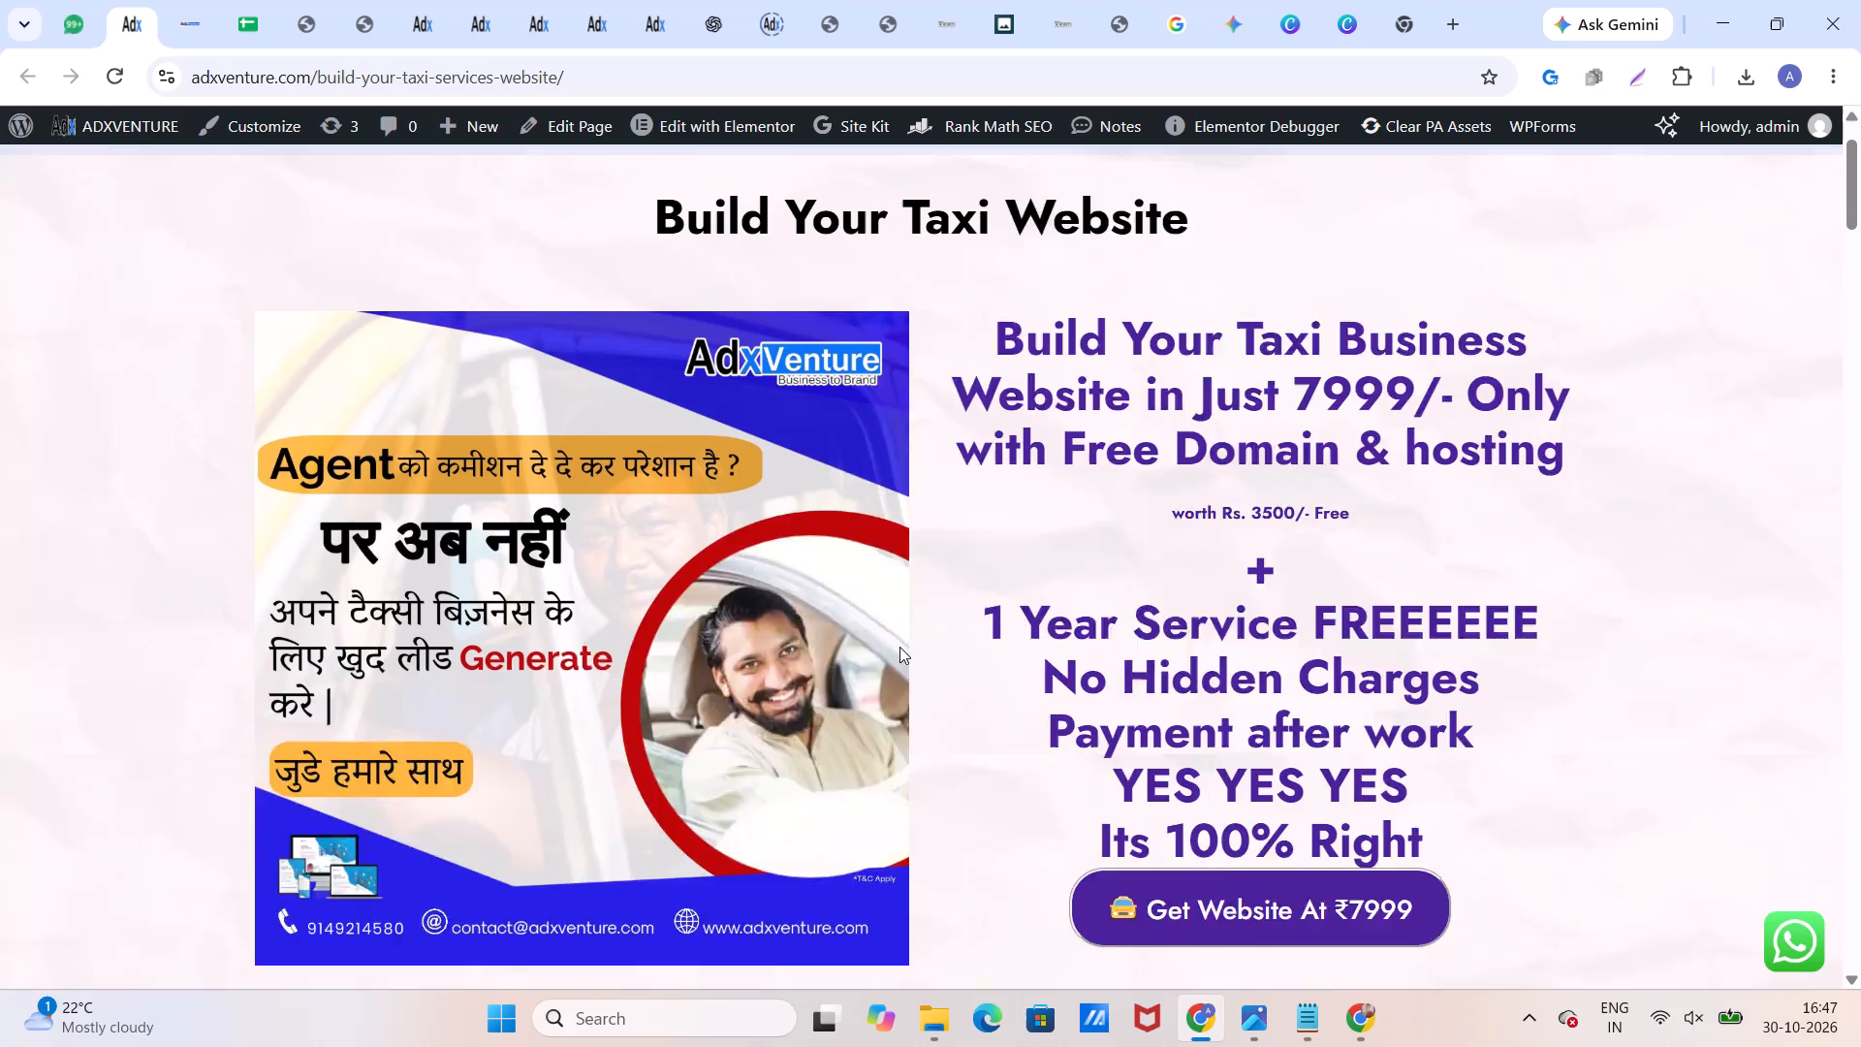
scroll(899, 647, up, 6)
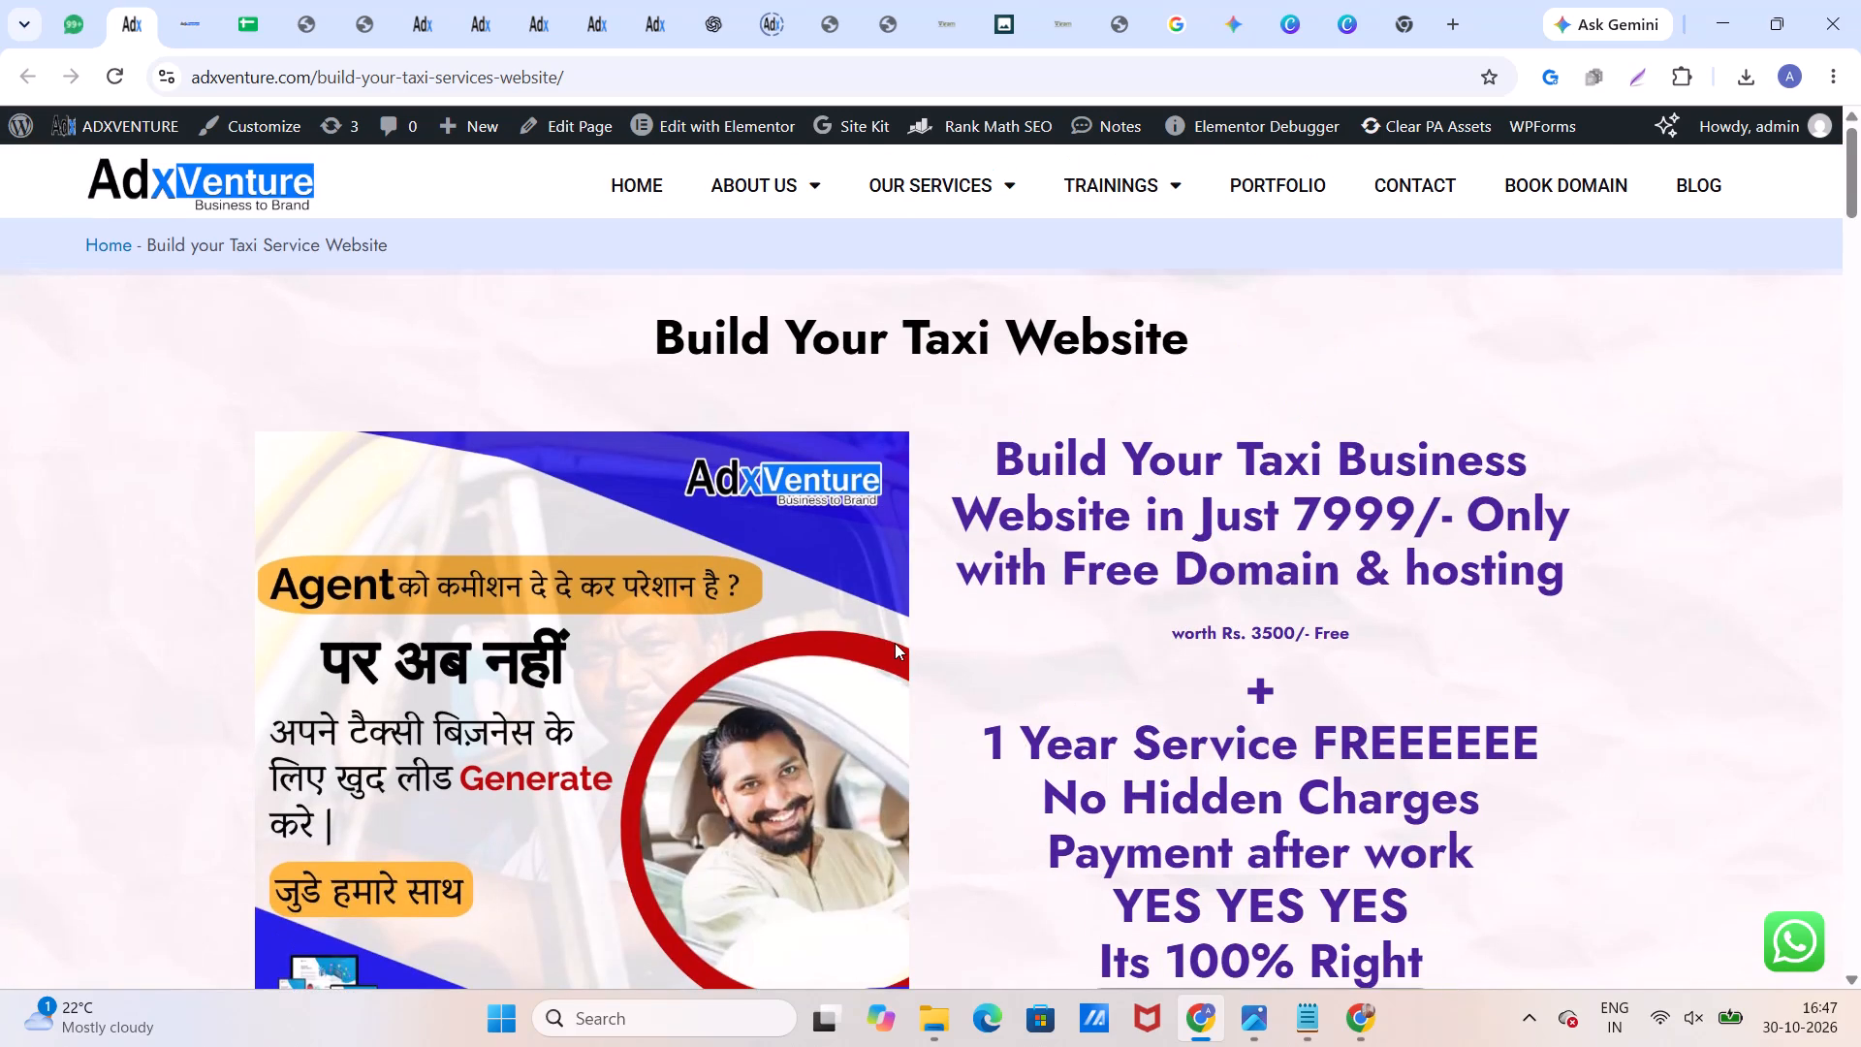
Examine the live "Build your Taxi Service Website" page from its heading down to the footer.
scroll(876, 727, down, 9)
scroll(859, 641, down, 8)
scroll(860, 649, up, 1)
scroll(863, 624, down, 1)
scroll(863, 626, up, 1)
scroll(863, 628, down, 1)
scroll(863, 630, up, 1)
scroll(863, 630, down, 2)
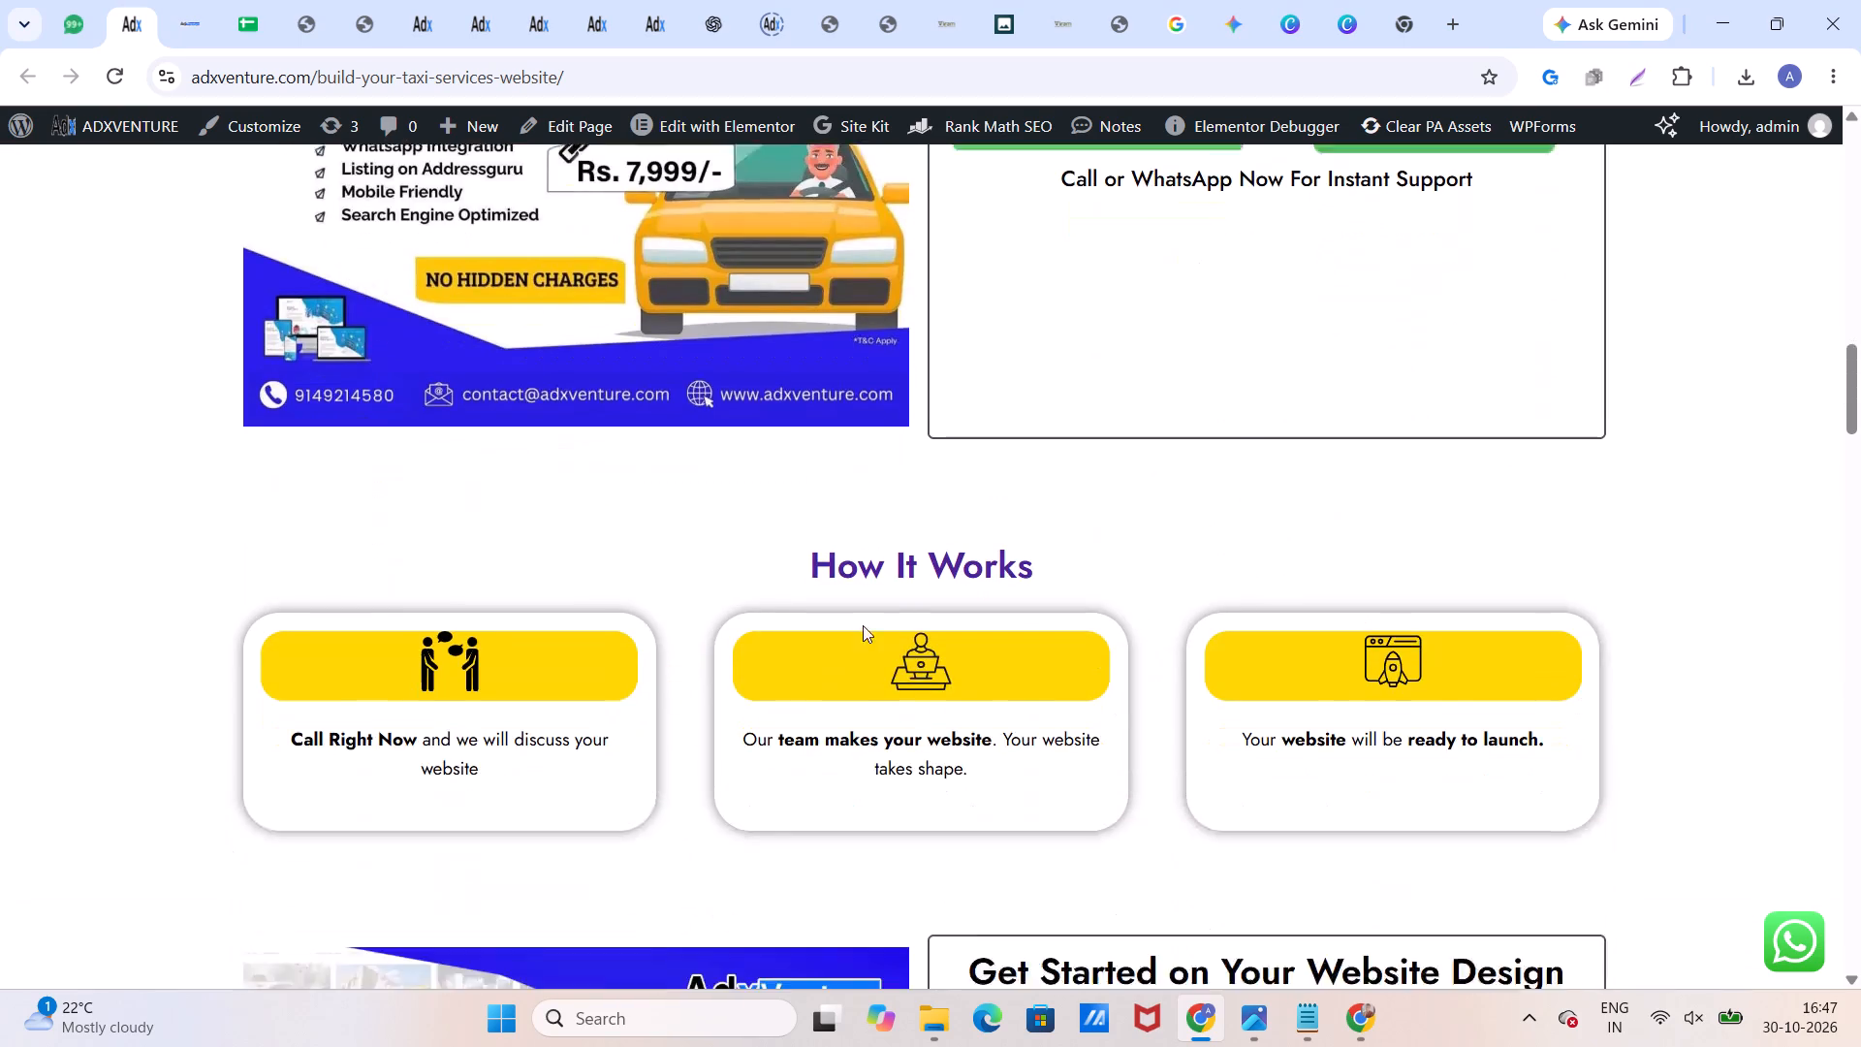
scroll(864, 623, down, 7)
scroll(864, 639, up, 1)
scroll(864, 639, down, 7)
scroll(867, 647, up, 1)
scroll(867, 647, down, 16)
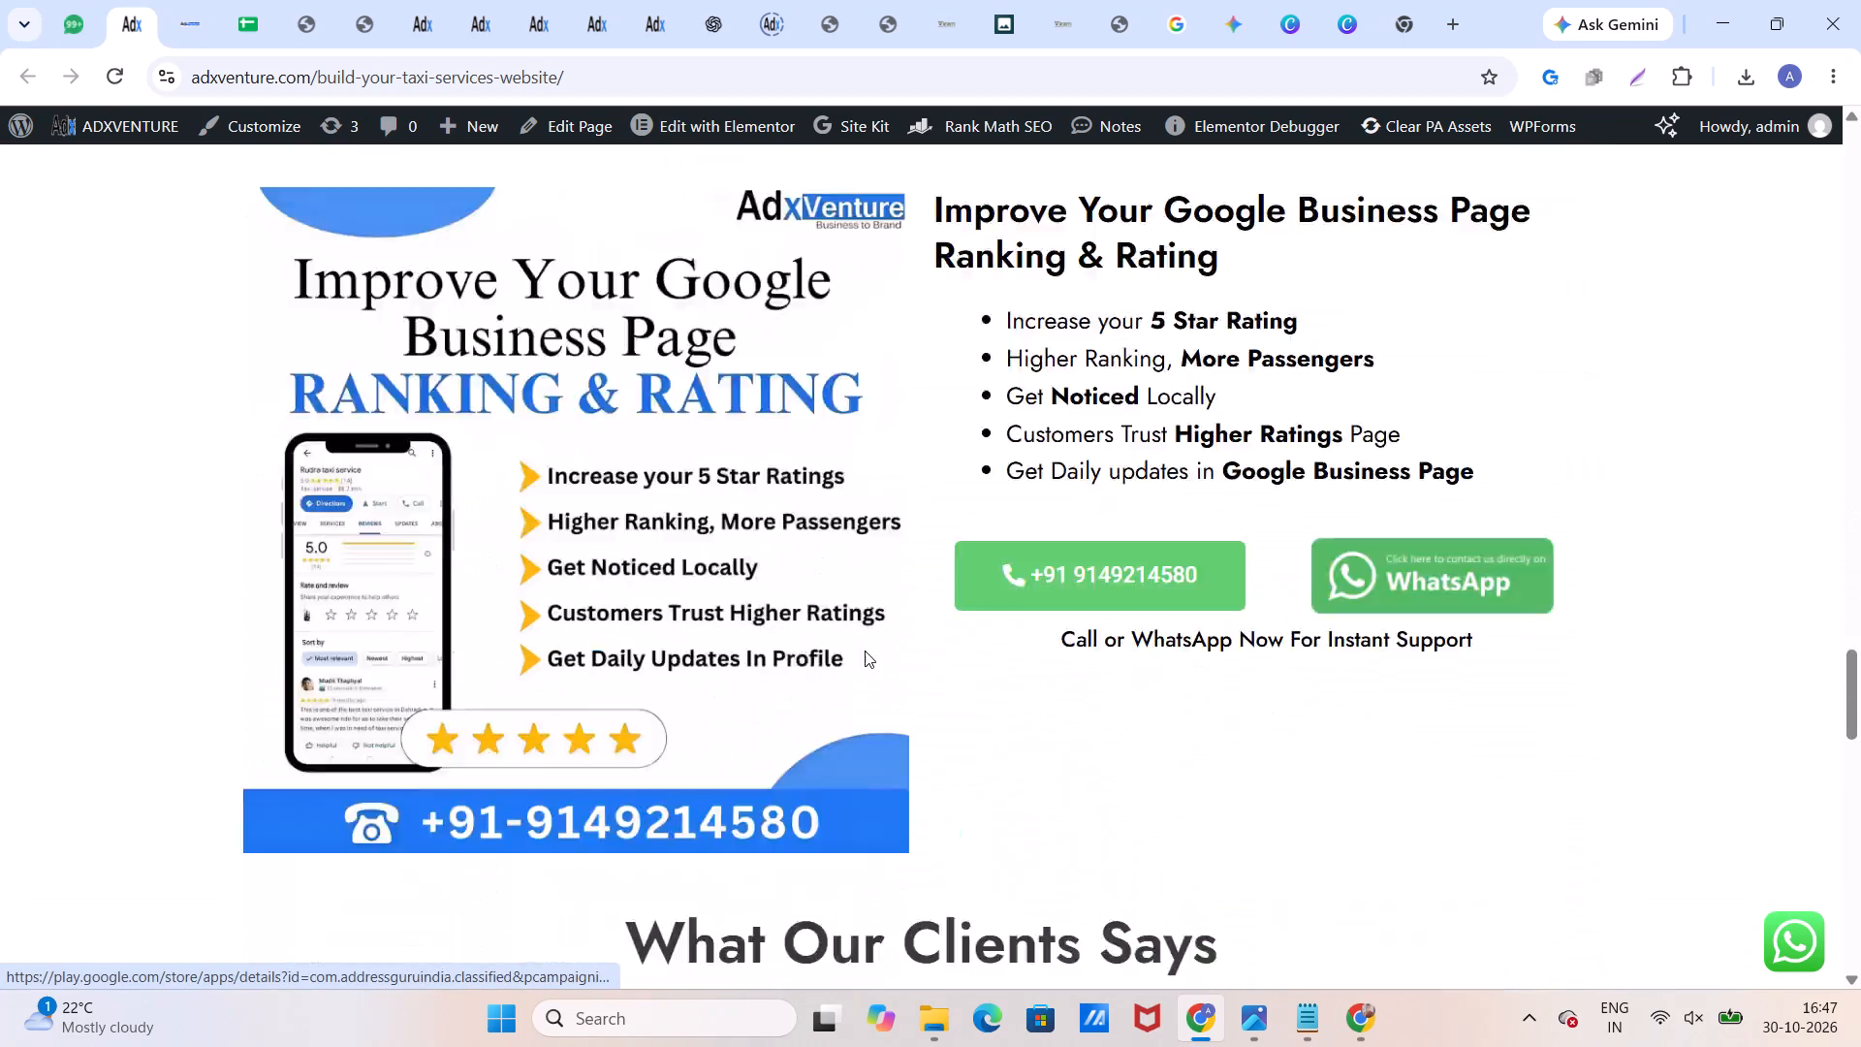
scroll(865, 650, down, 18)
scroll(862, 651, down, 7)
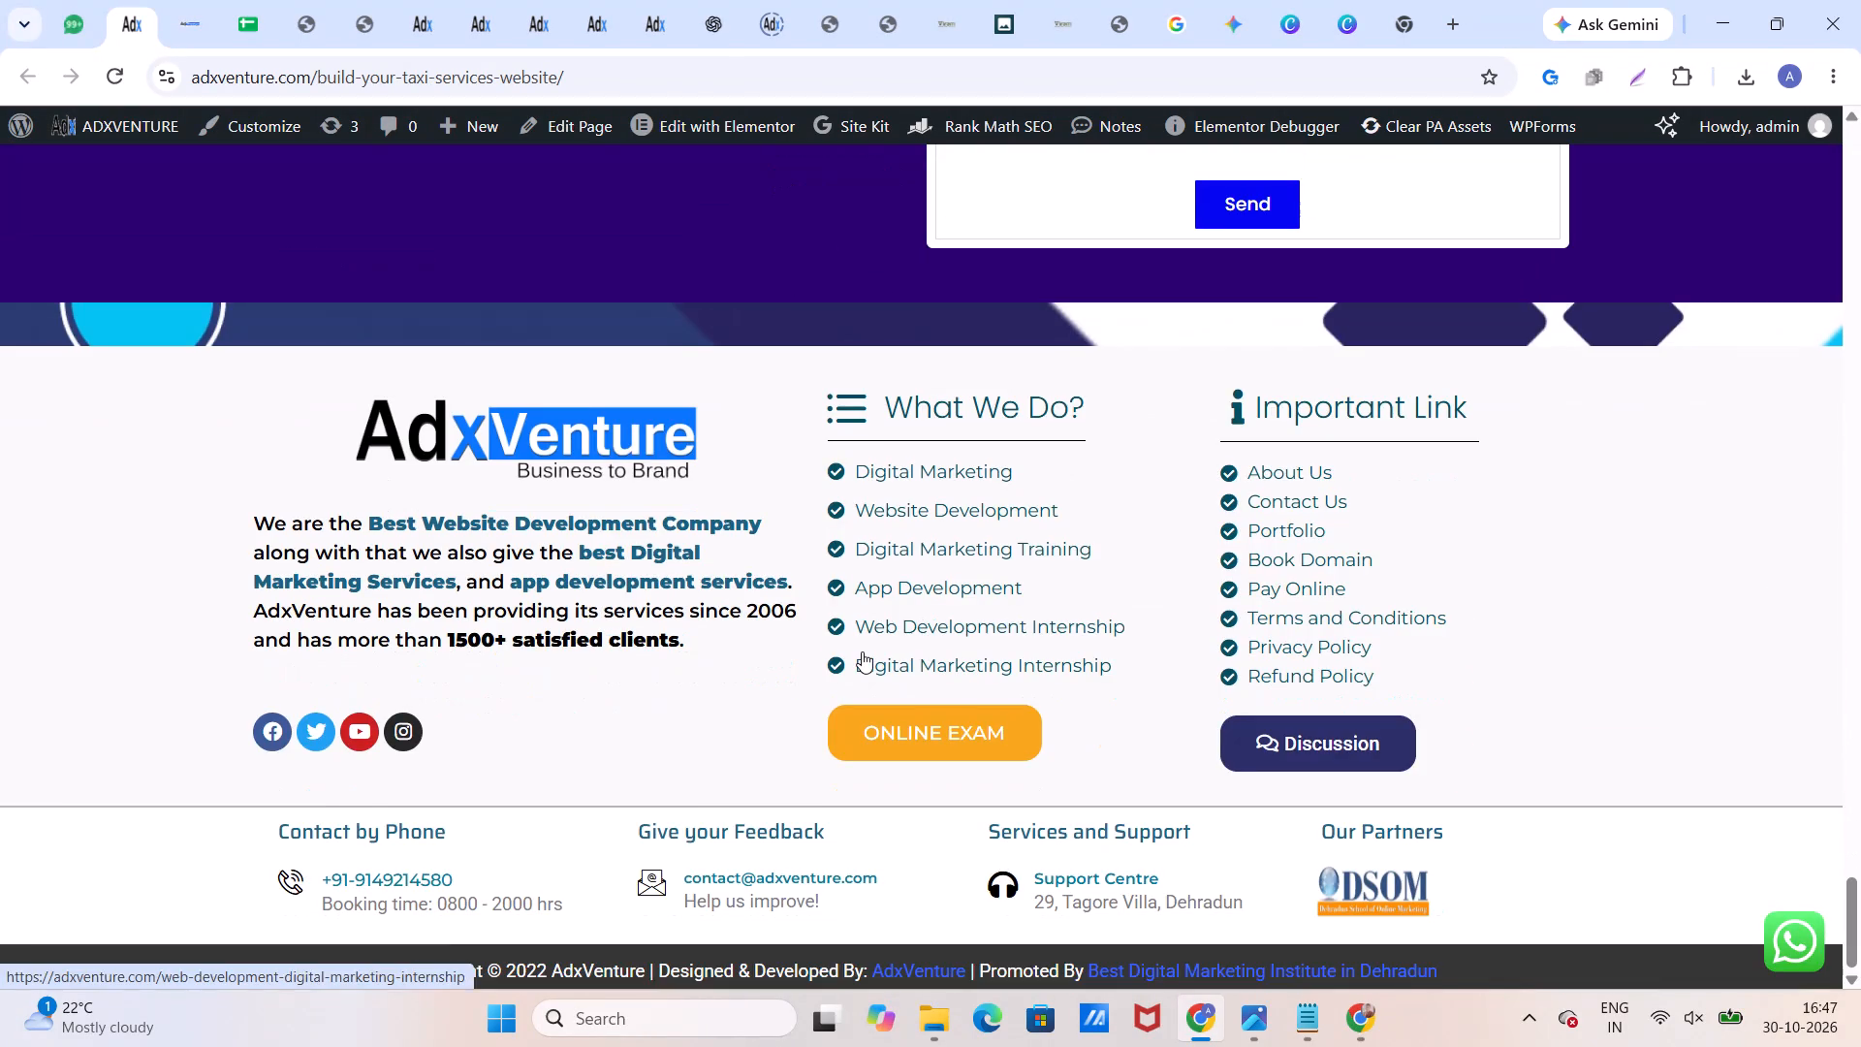
scroll(862, 651, up, 15)
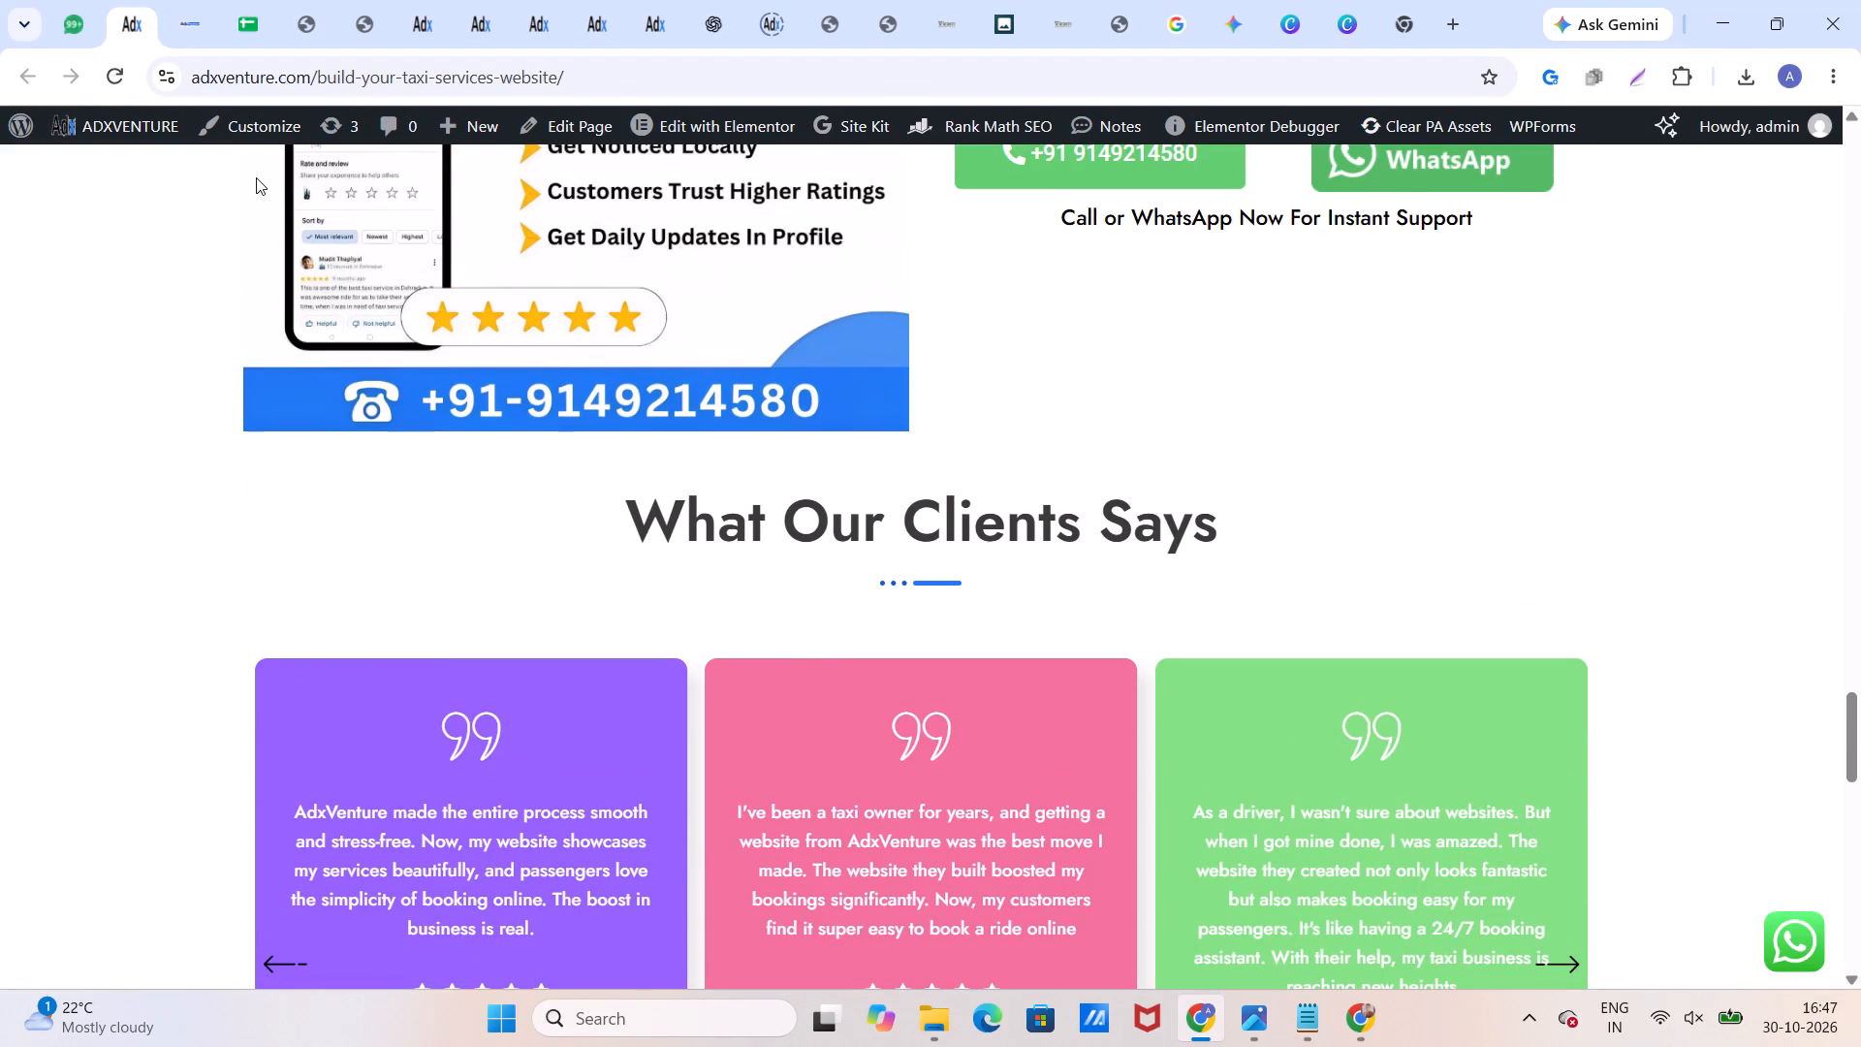
Open the live taxi services page in Elementor and switch to the Build Taxi Websites page, saving before leaving.
click(694, 123)
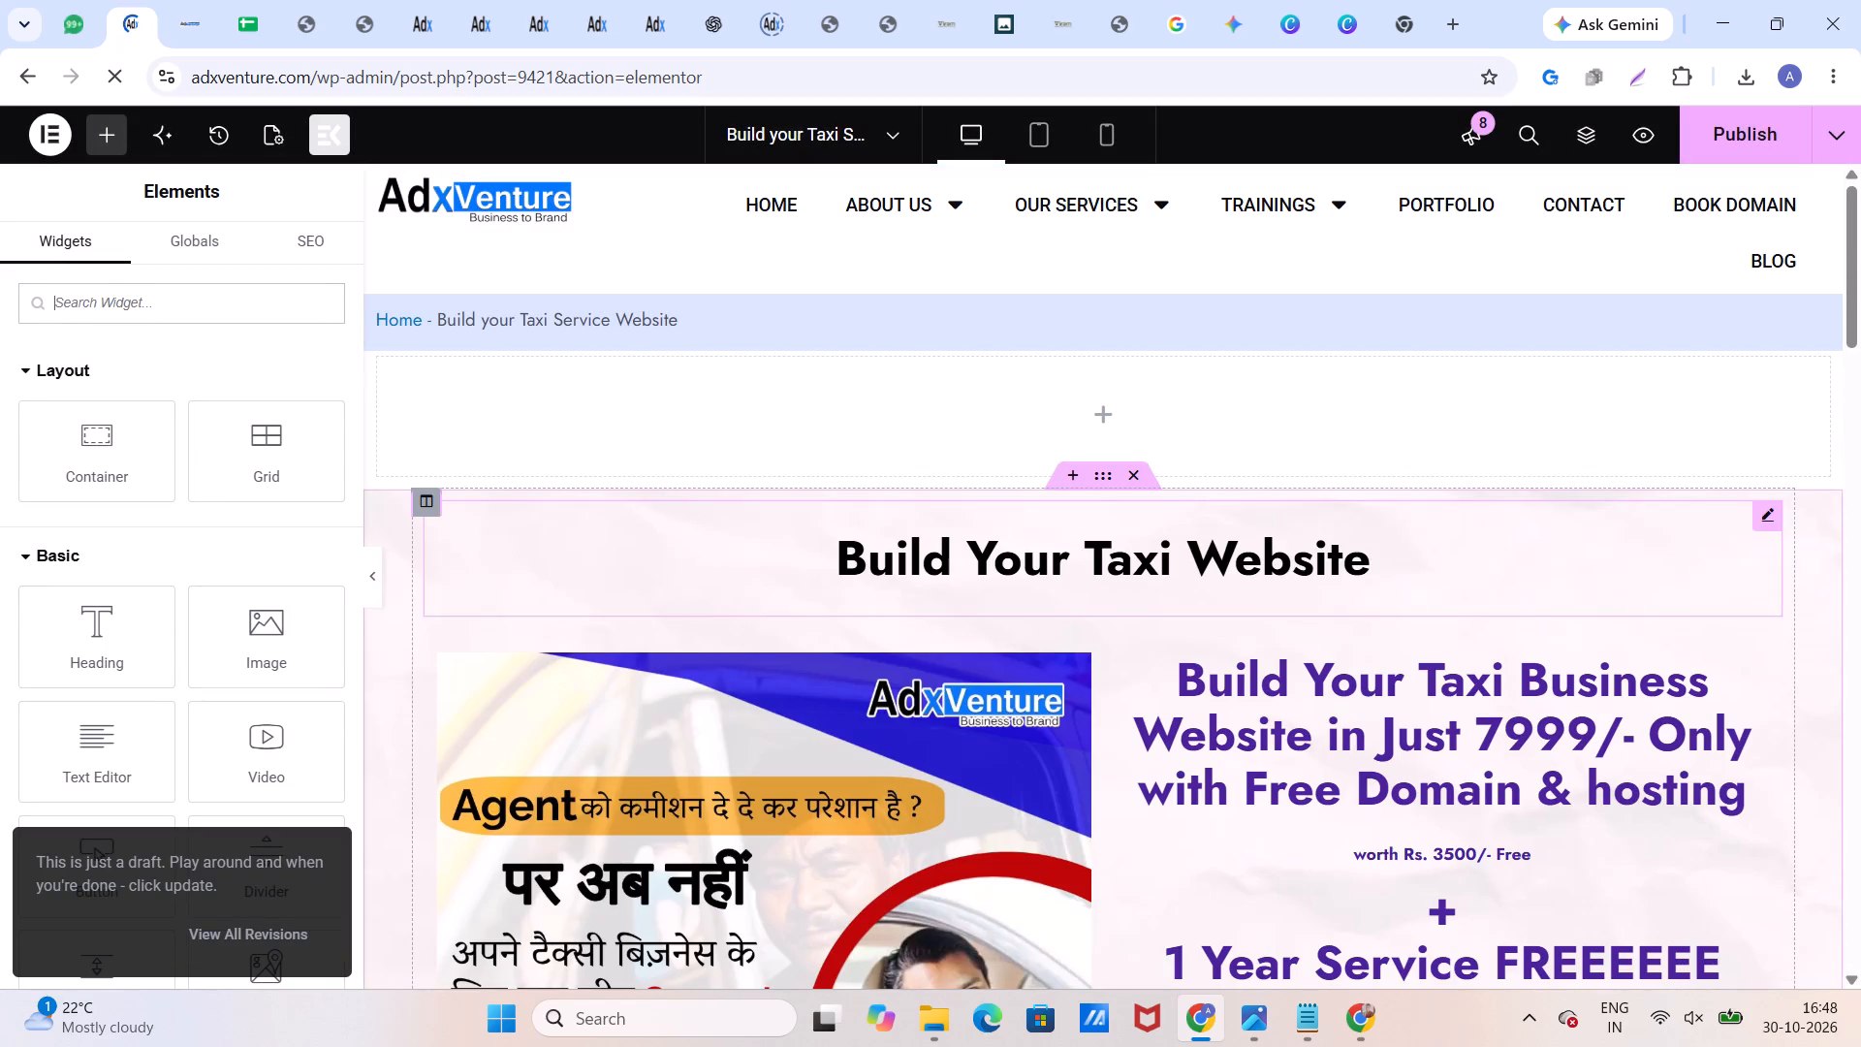
click(895, 123)
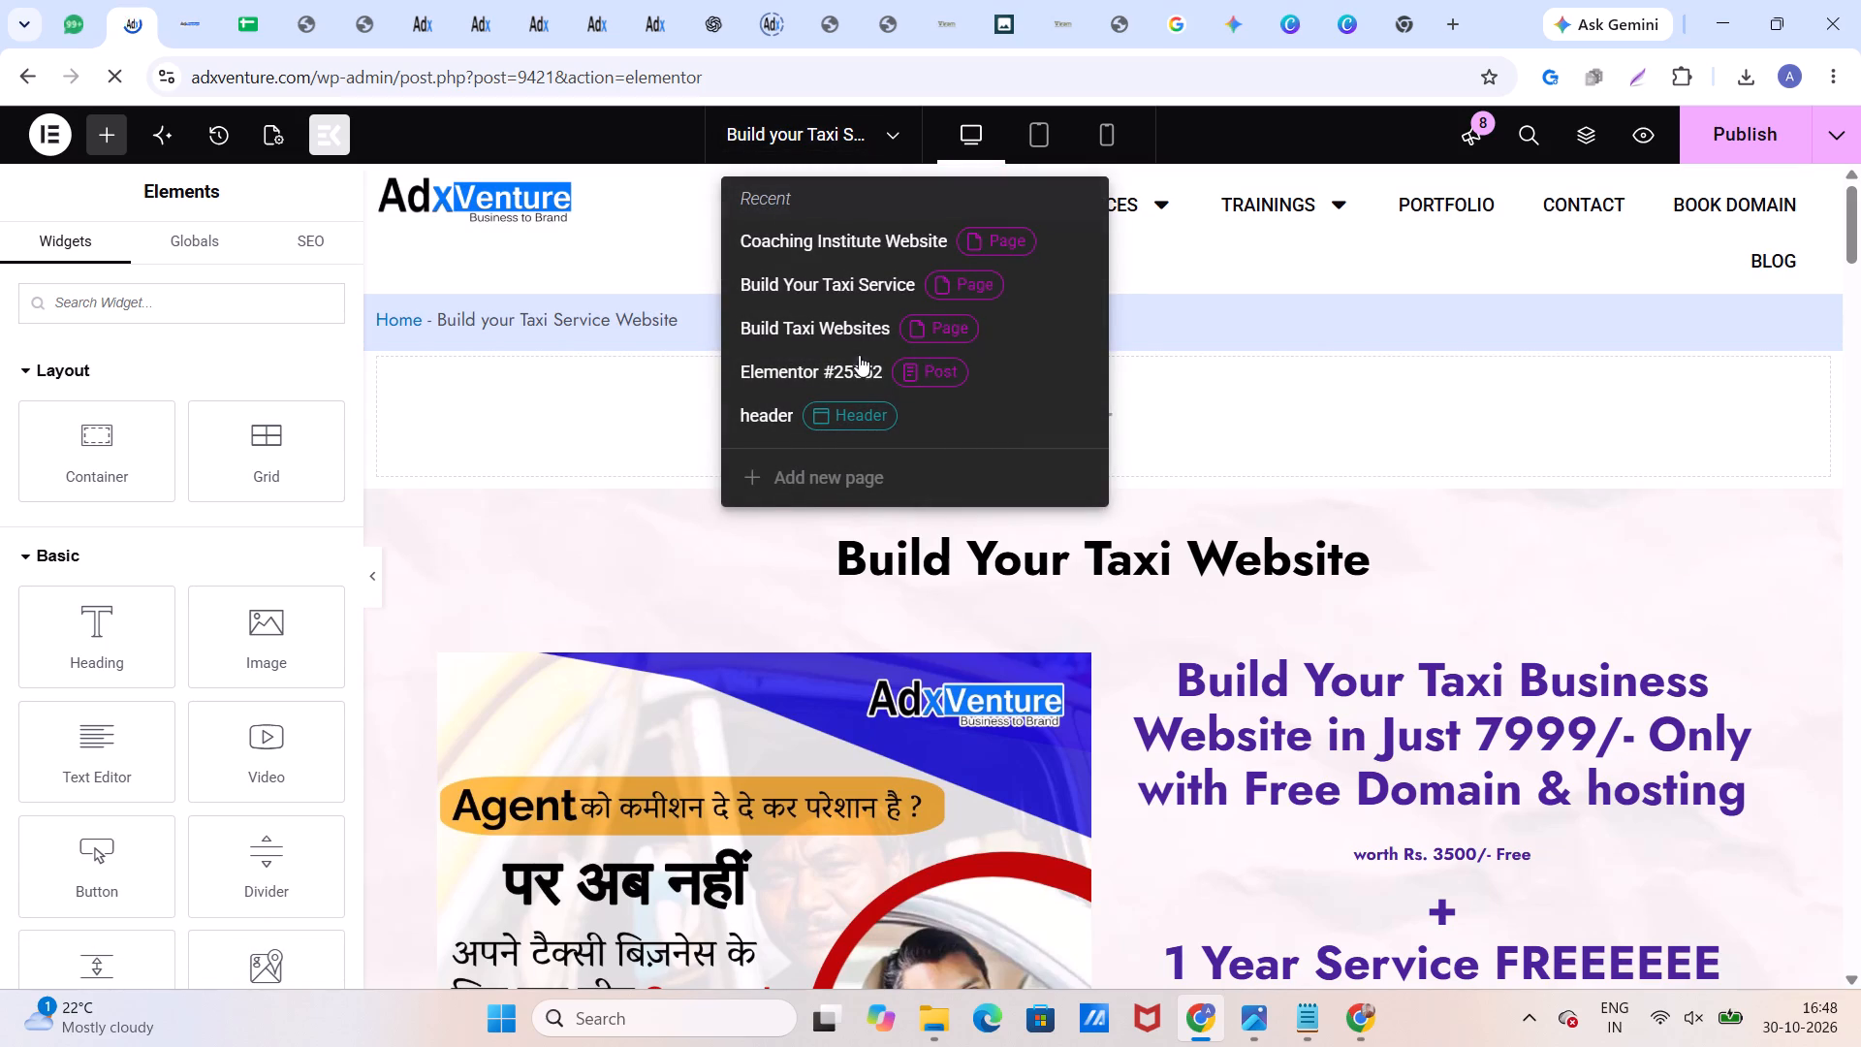
click(822, 322)
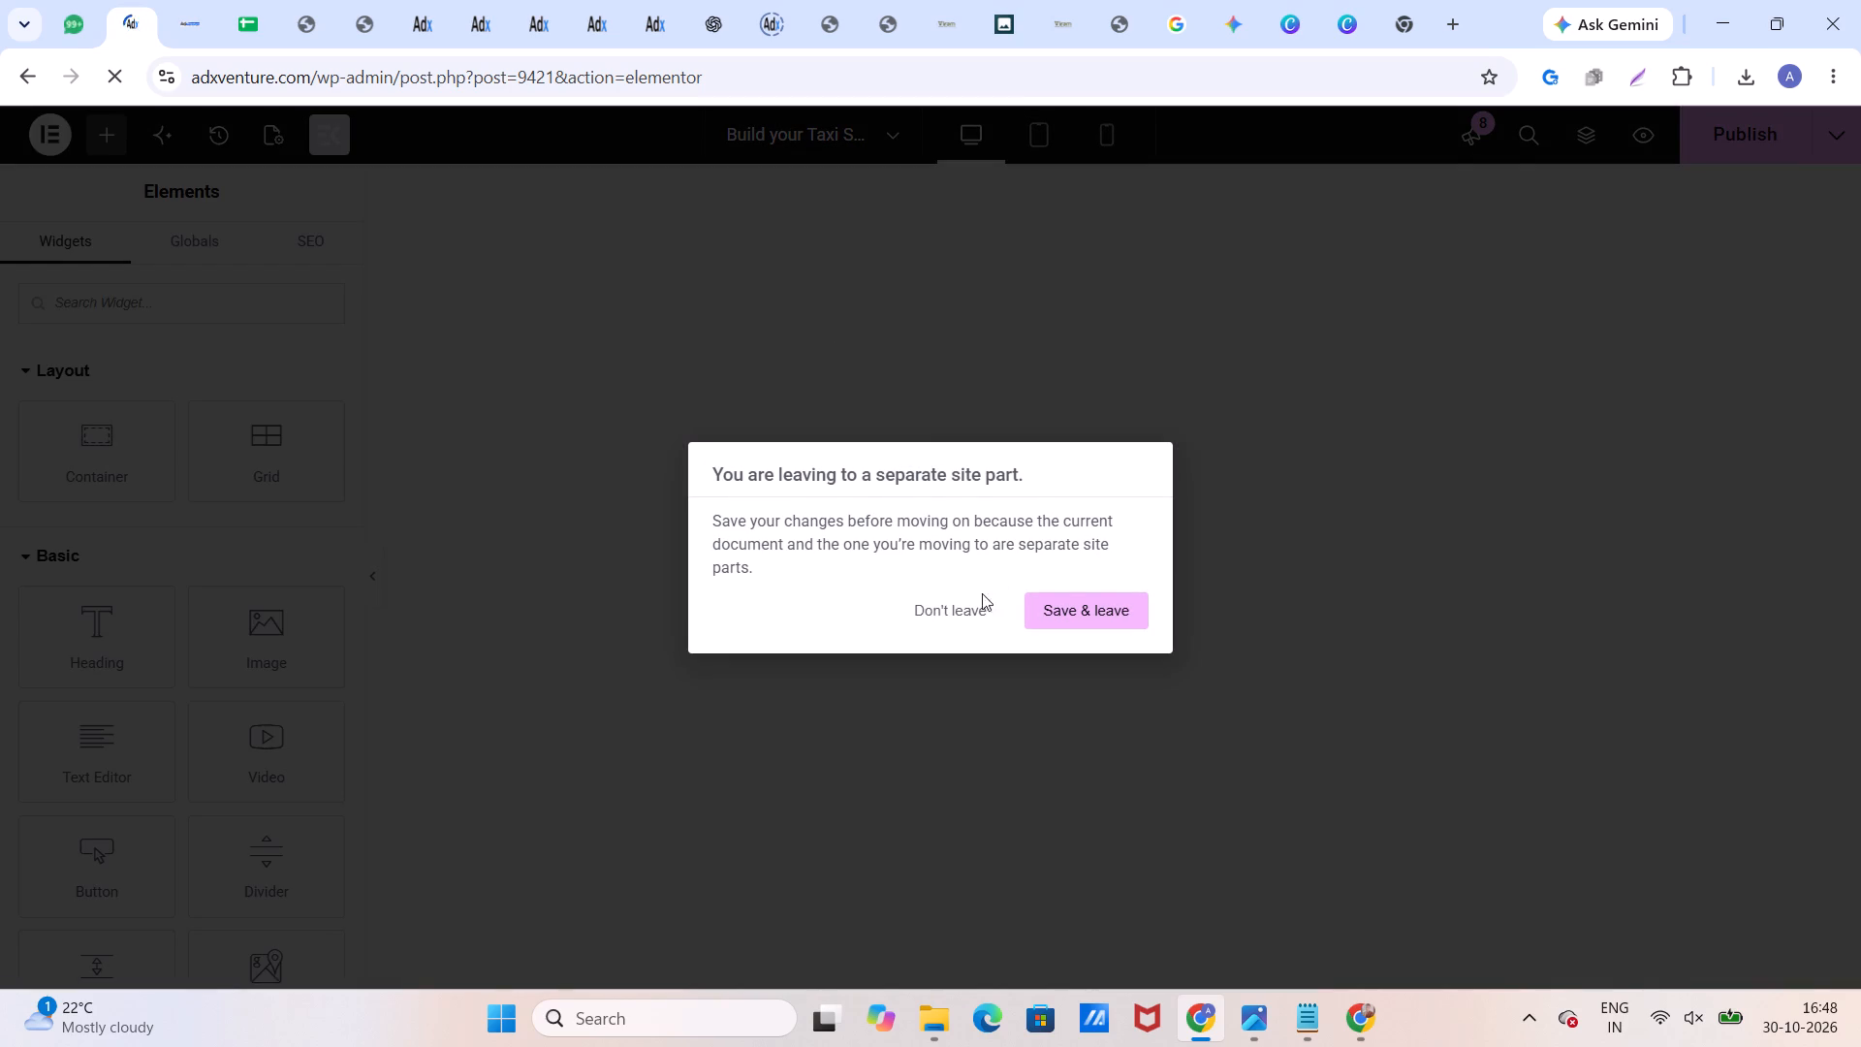
click(1063, 607)
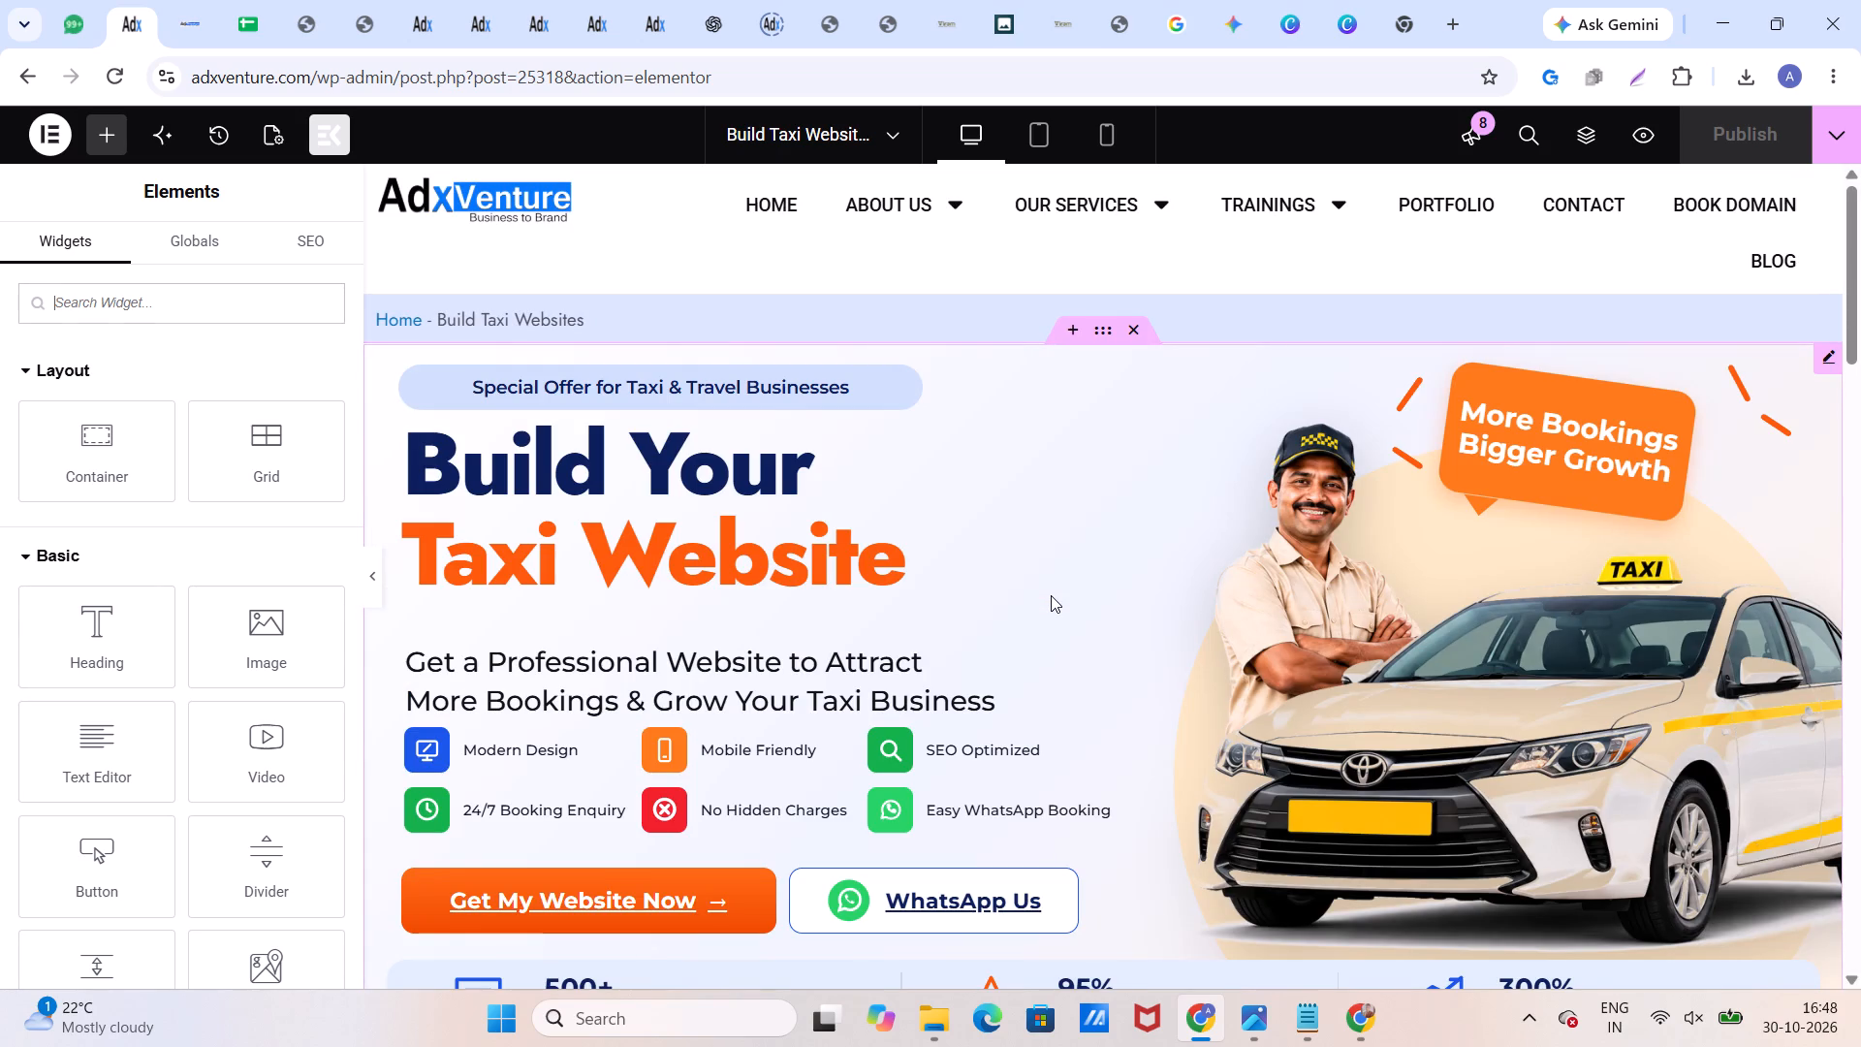
scroll(1051, 595, down, 5)
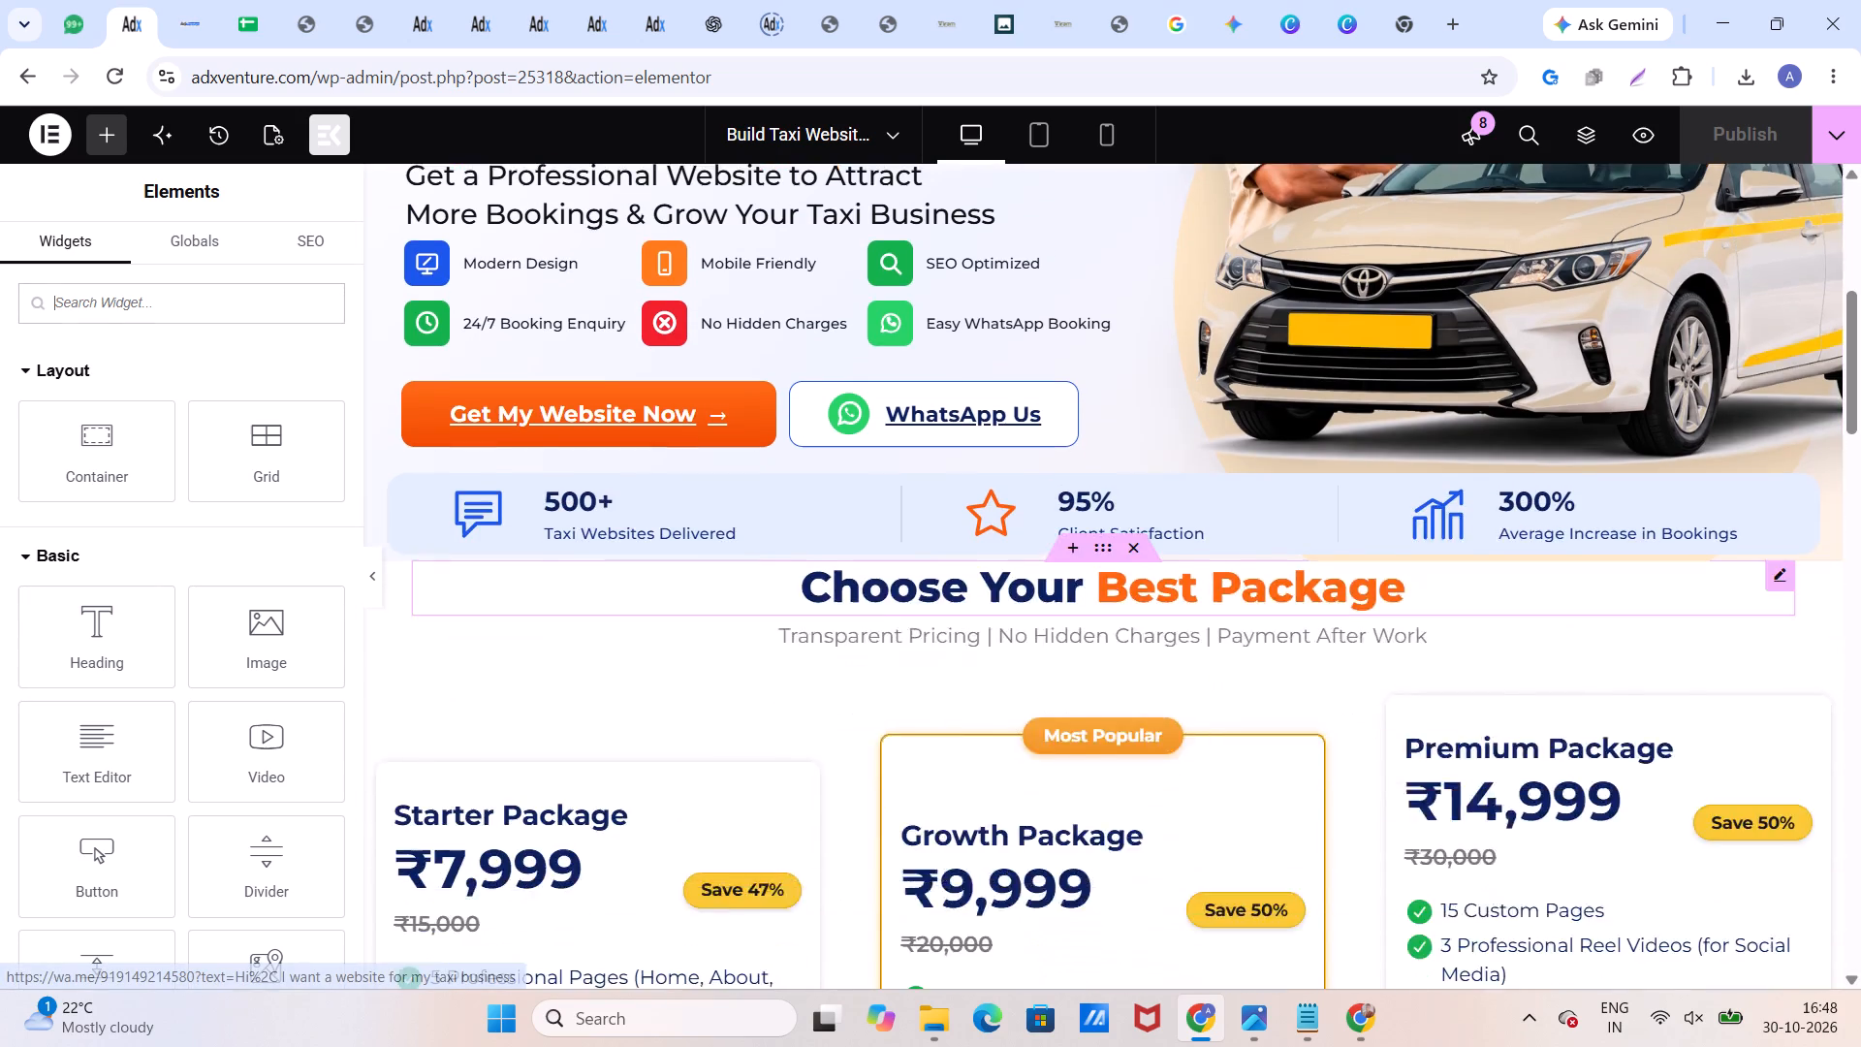
scroll(1051, 595, down, 14)
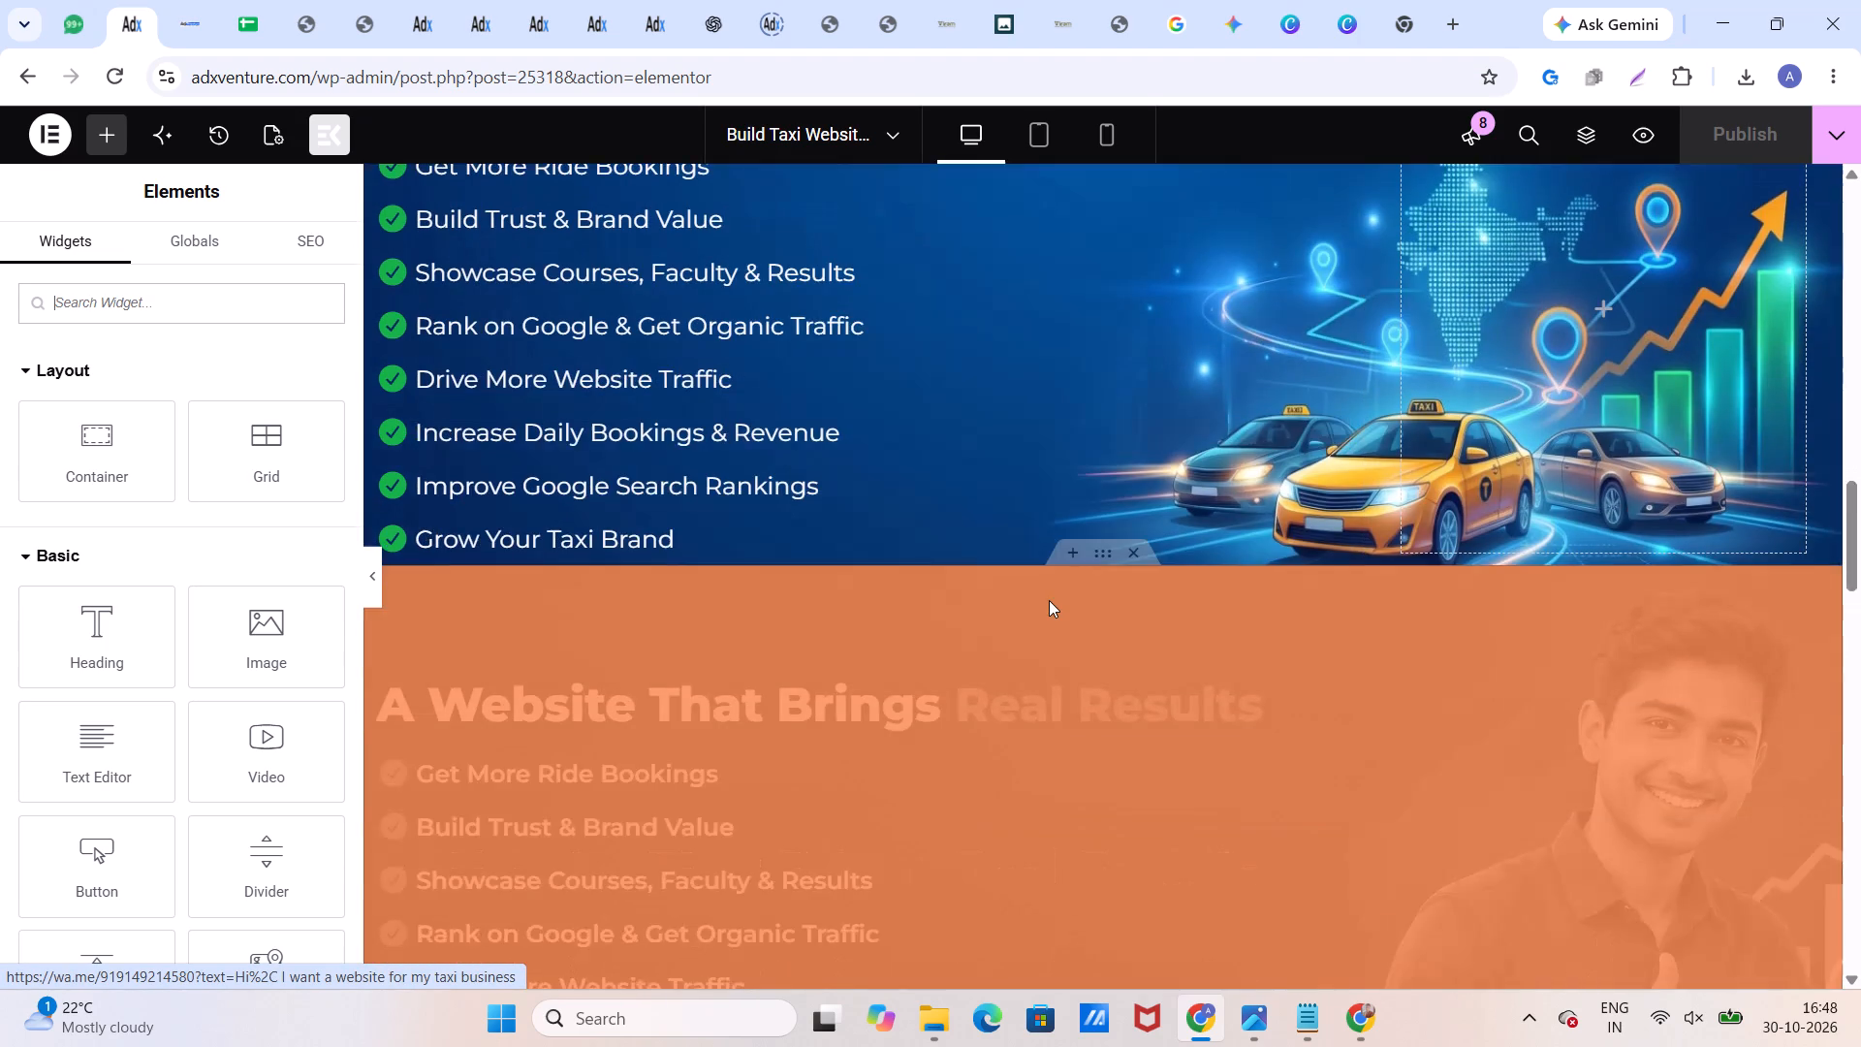
scroll(1049, 600, down, 4)
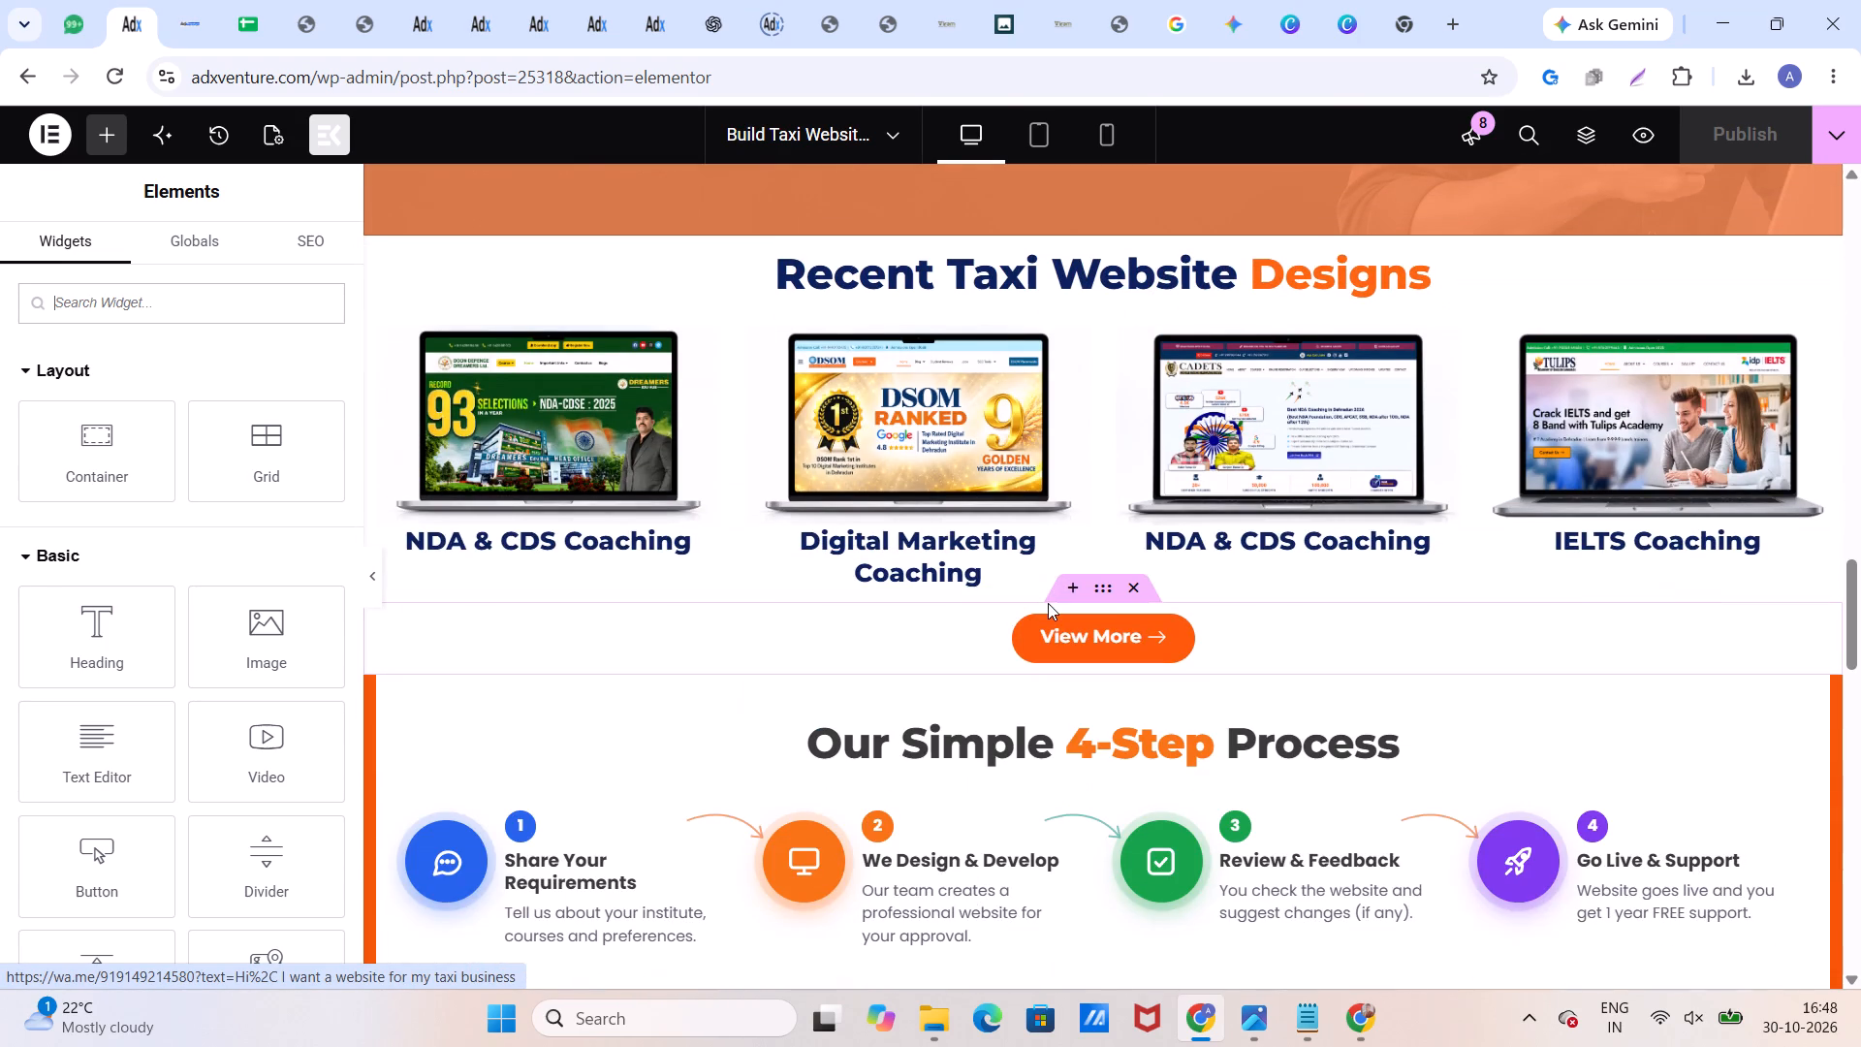
scroll(1048, 603, up, 4)
Switch the editor back to the "Build your Taxi Service Website" page, saving before leaving.
click(893, 135)
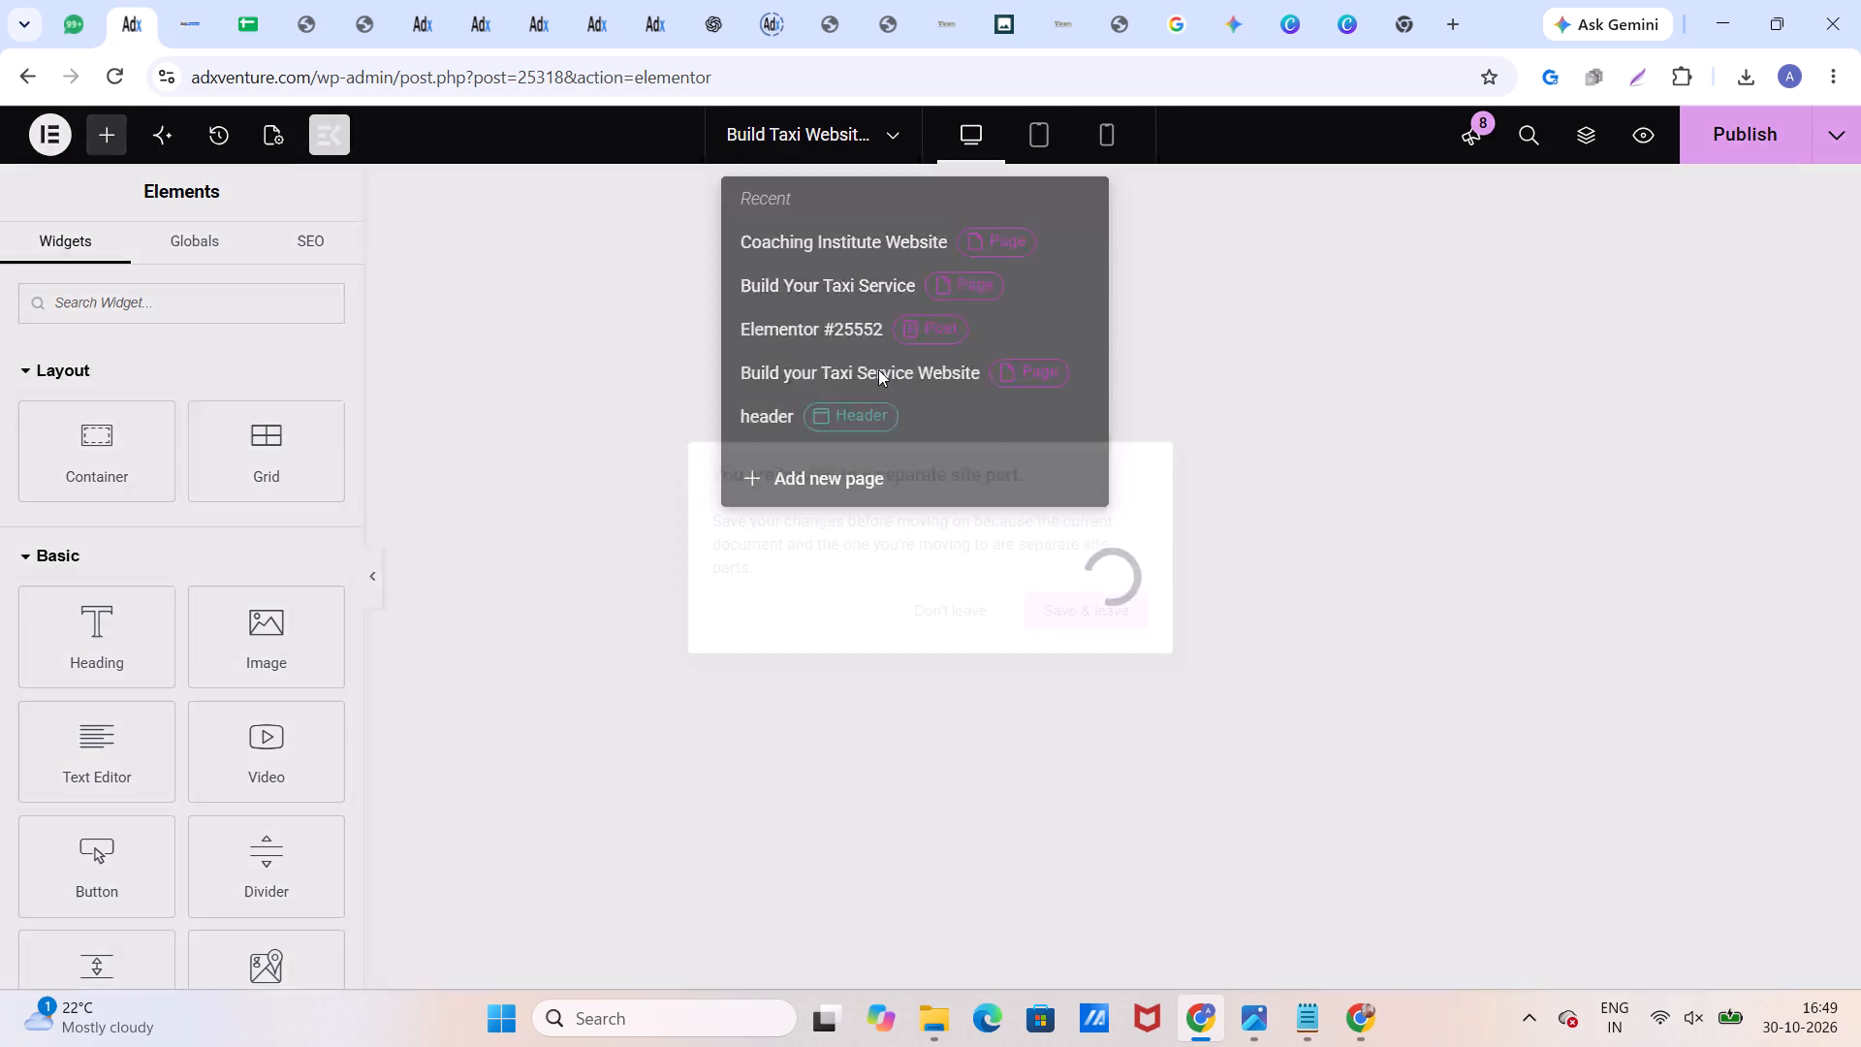
click(1064, 619)
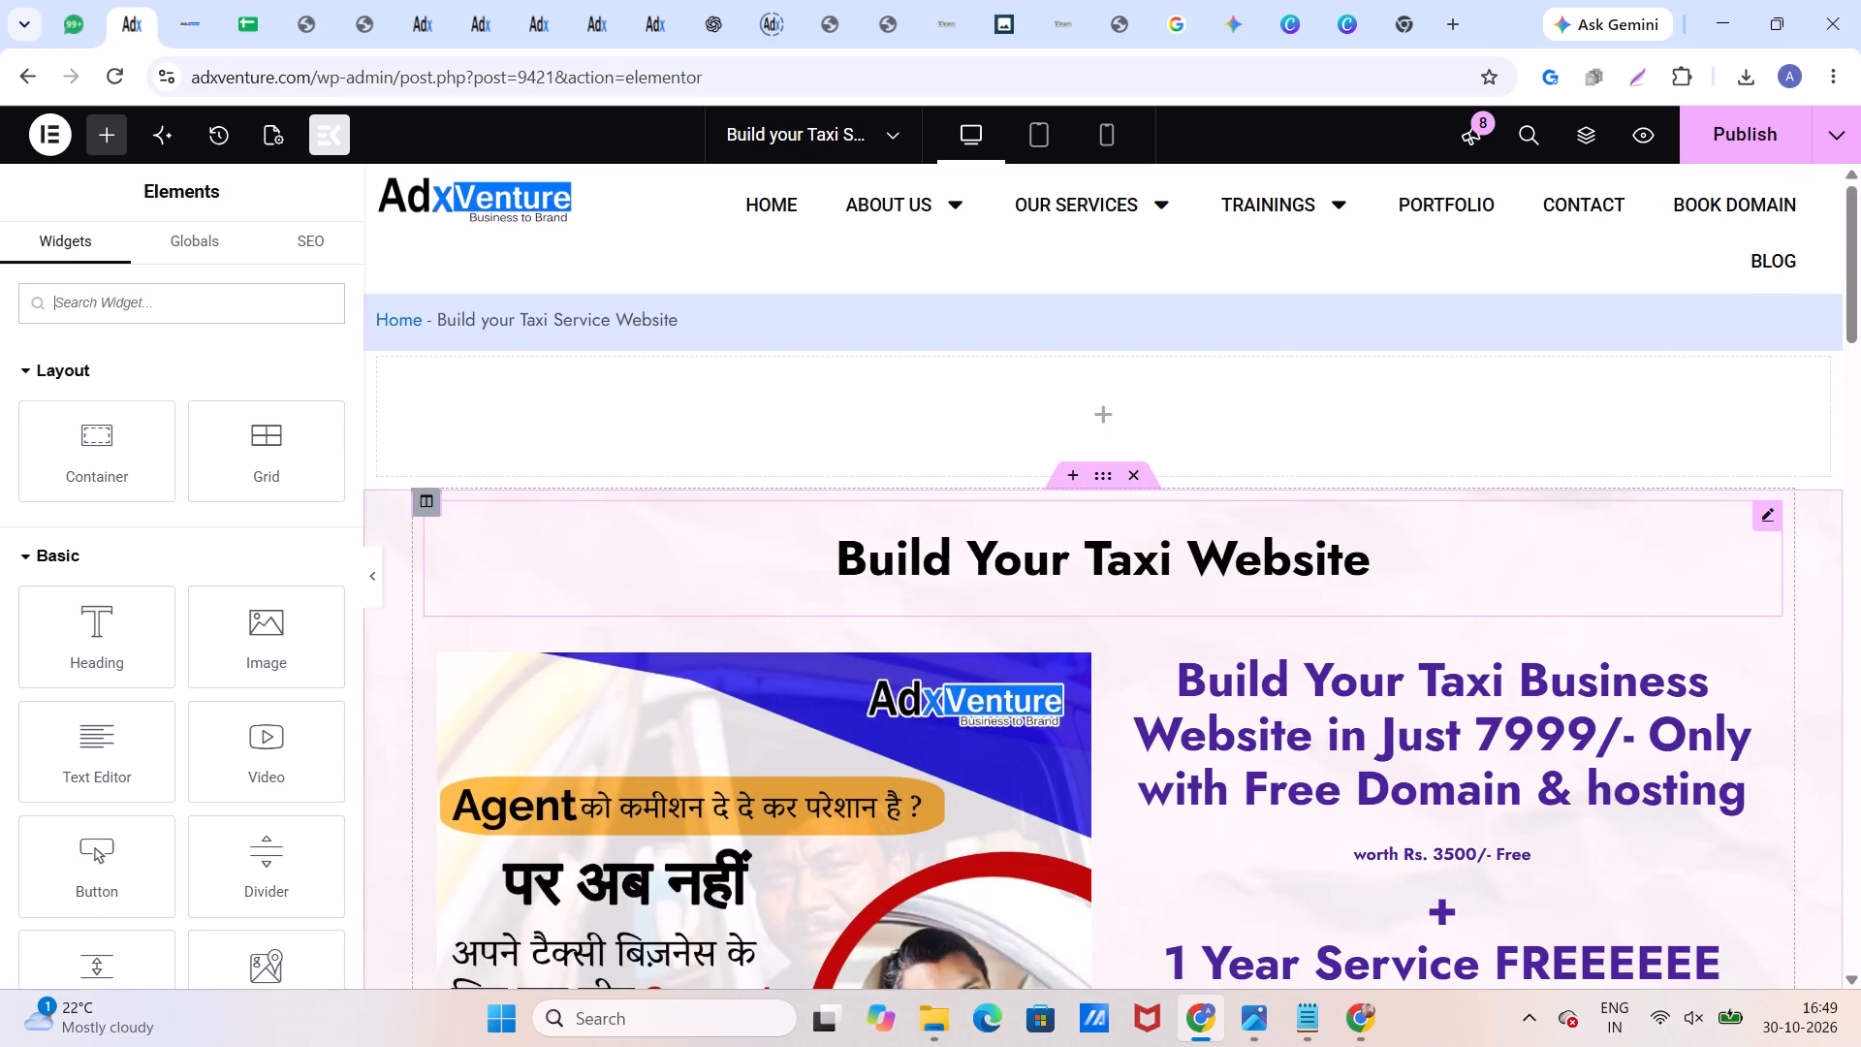
scroll(1030, 598, down, 15)
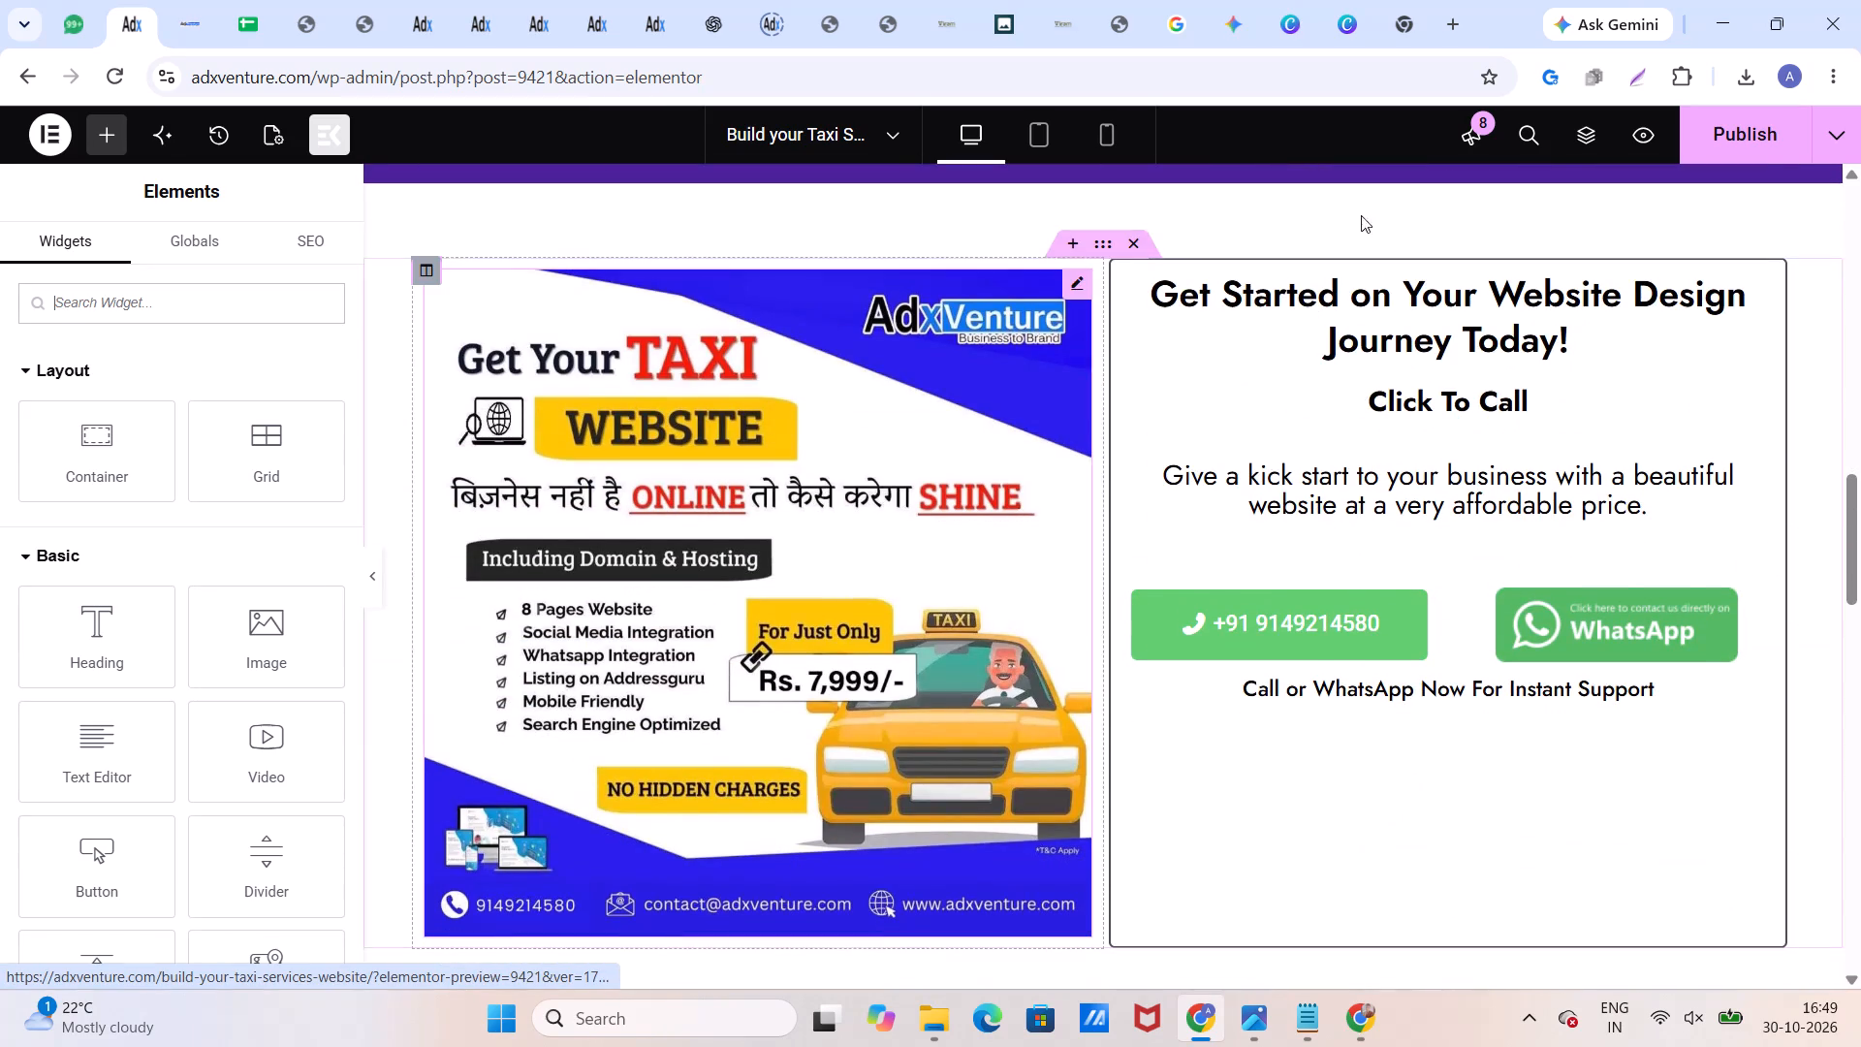
Exit the Elementor editor to the WordPress pages list, leaving without saving.
click(40, 132)
click(112, 492)
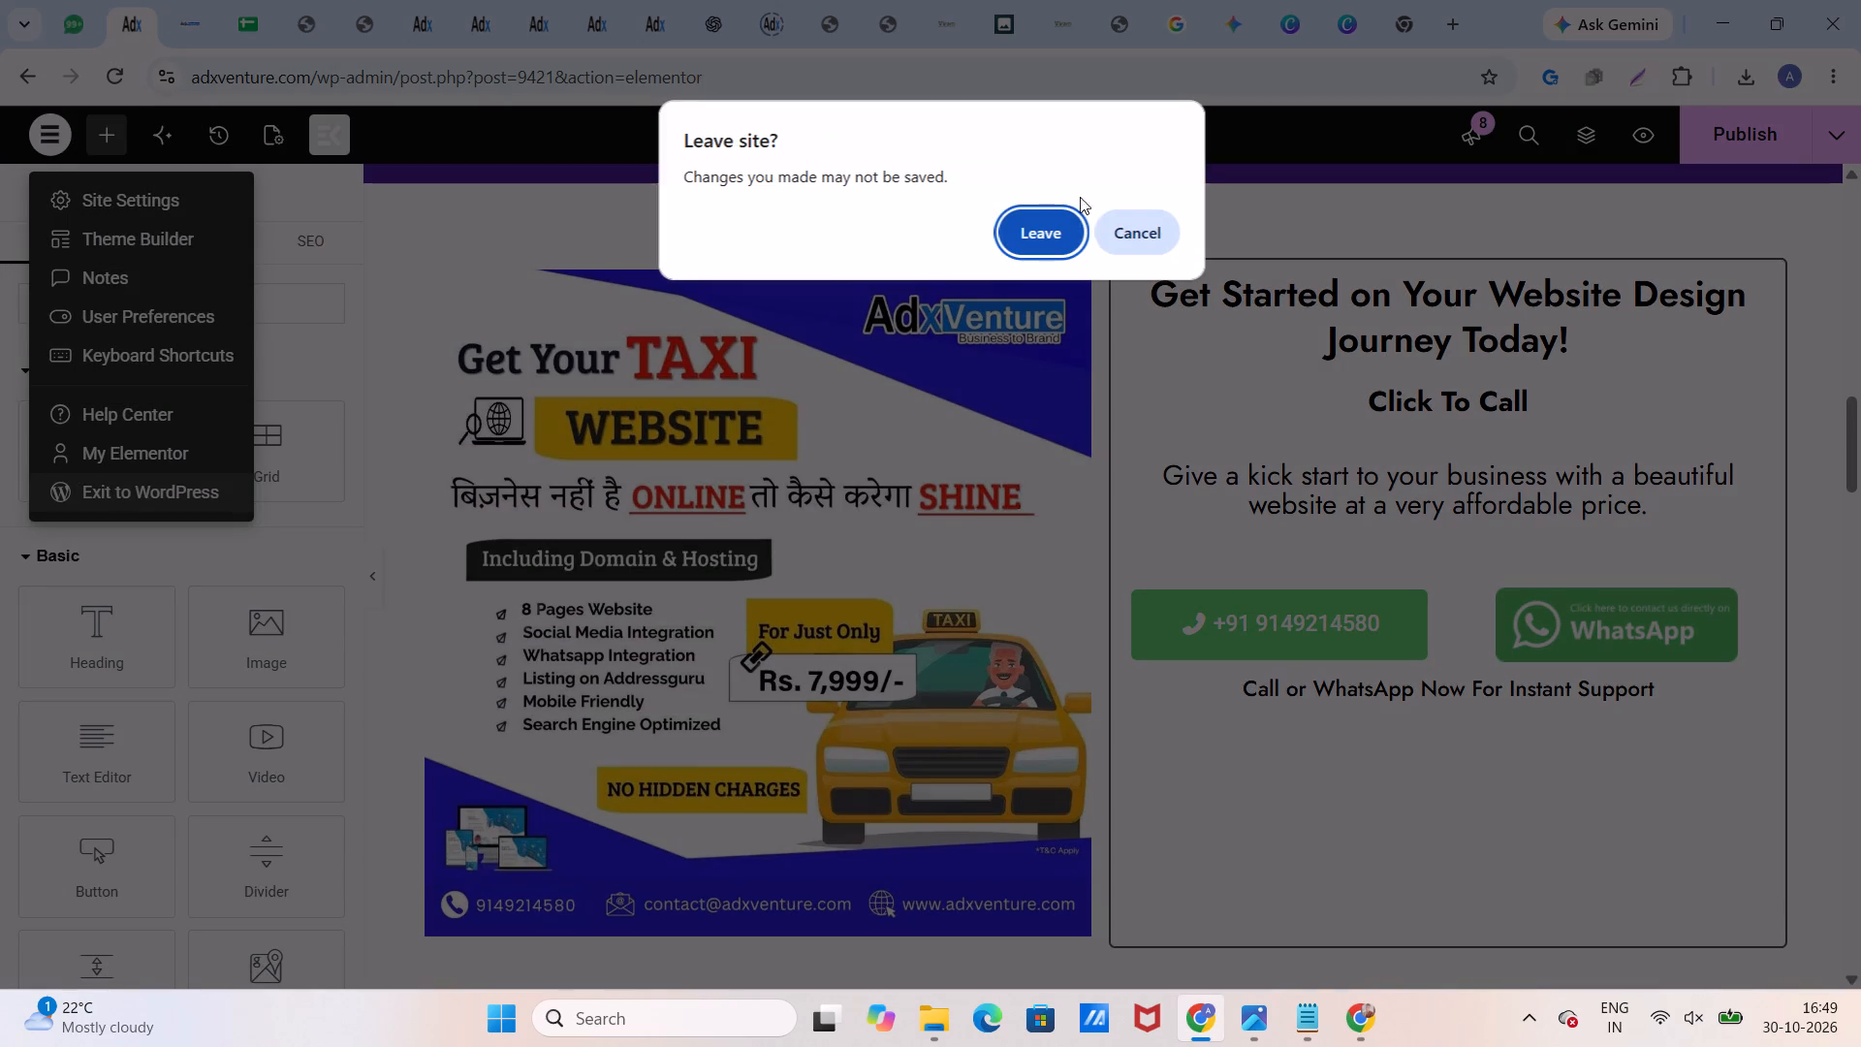
click(1059, 227)
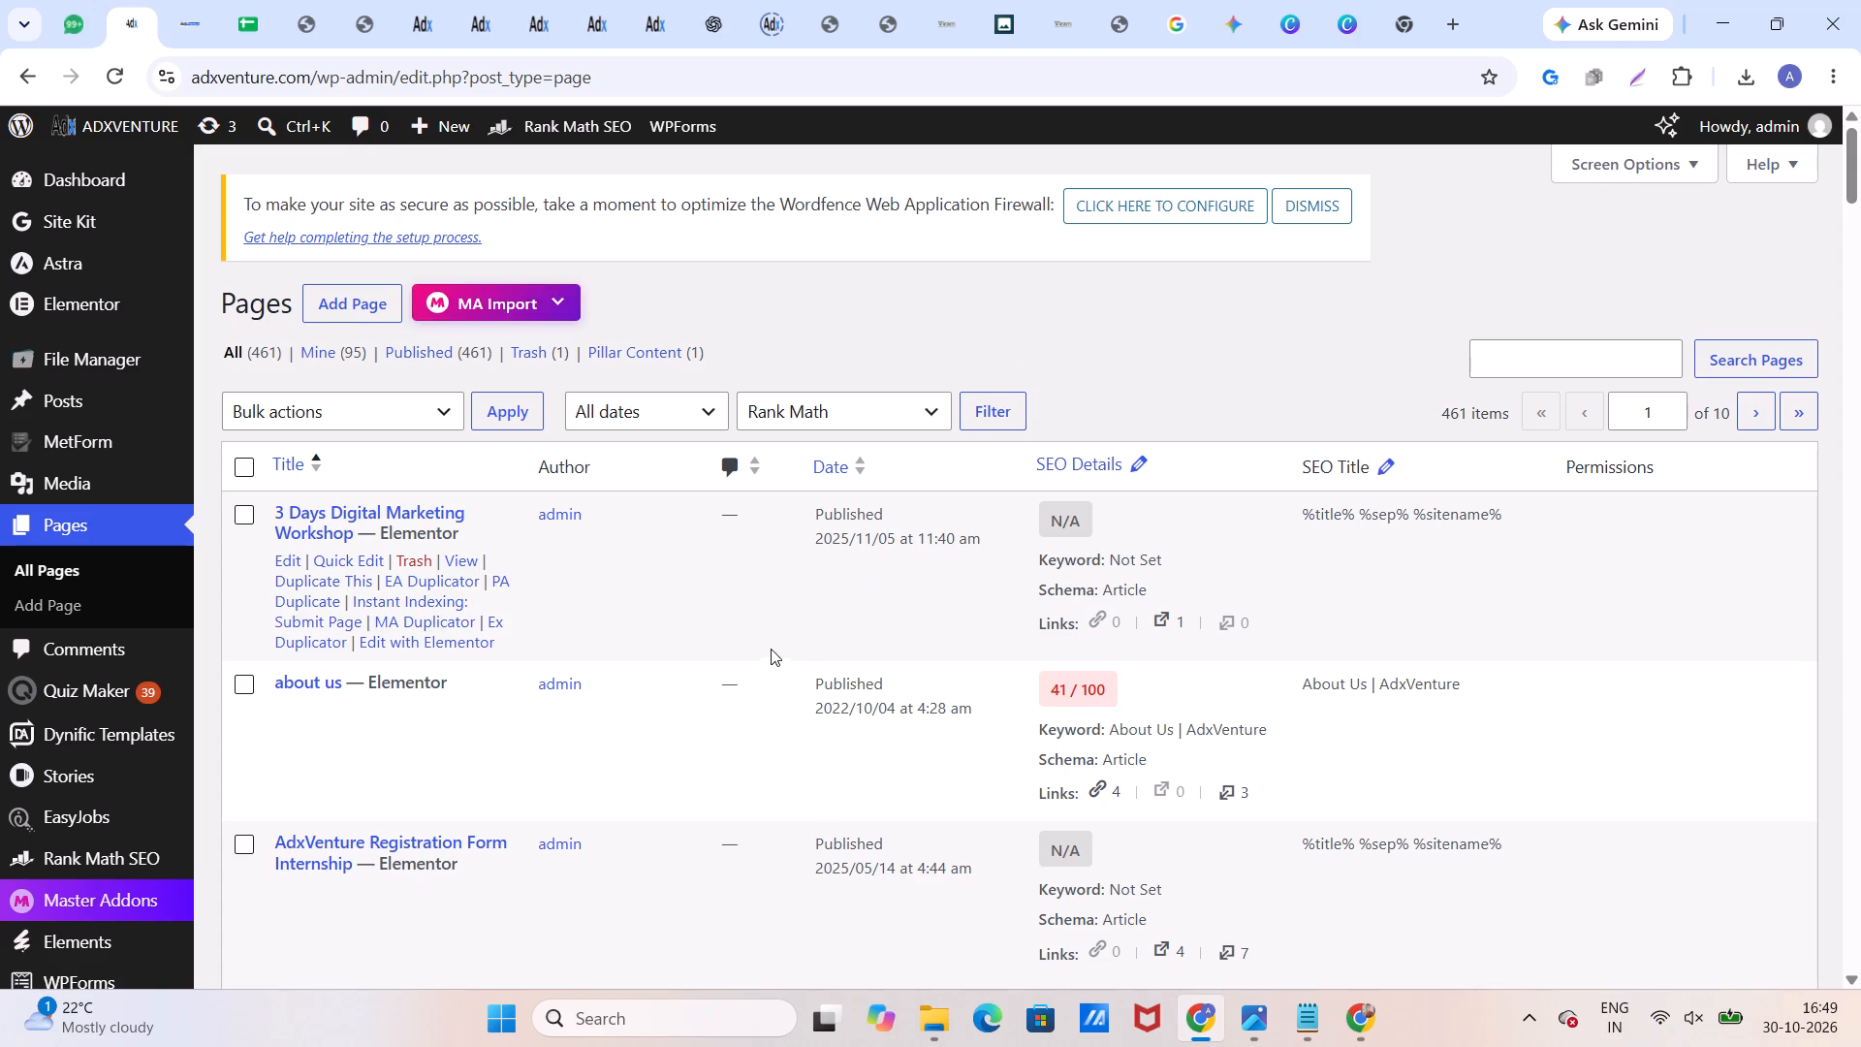
Look through the entries on the first page of the AdxVenture WordPress pages list.
scroll(794, 648, down, 11)
scroll(790, 611, up, 1)
scroll(790, 611, down, 1)
scroll(790, 611, up, 1)
scroll(794, 626, down, 3)
scroll(794, 638, up, 1)
scroll(794, 638, down, 14)
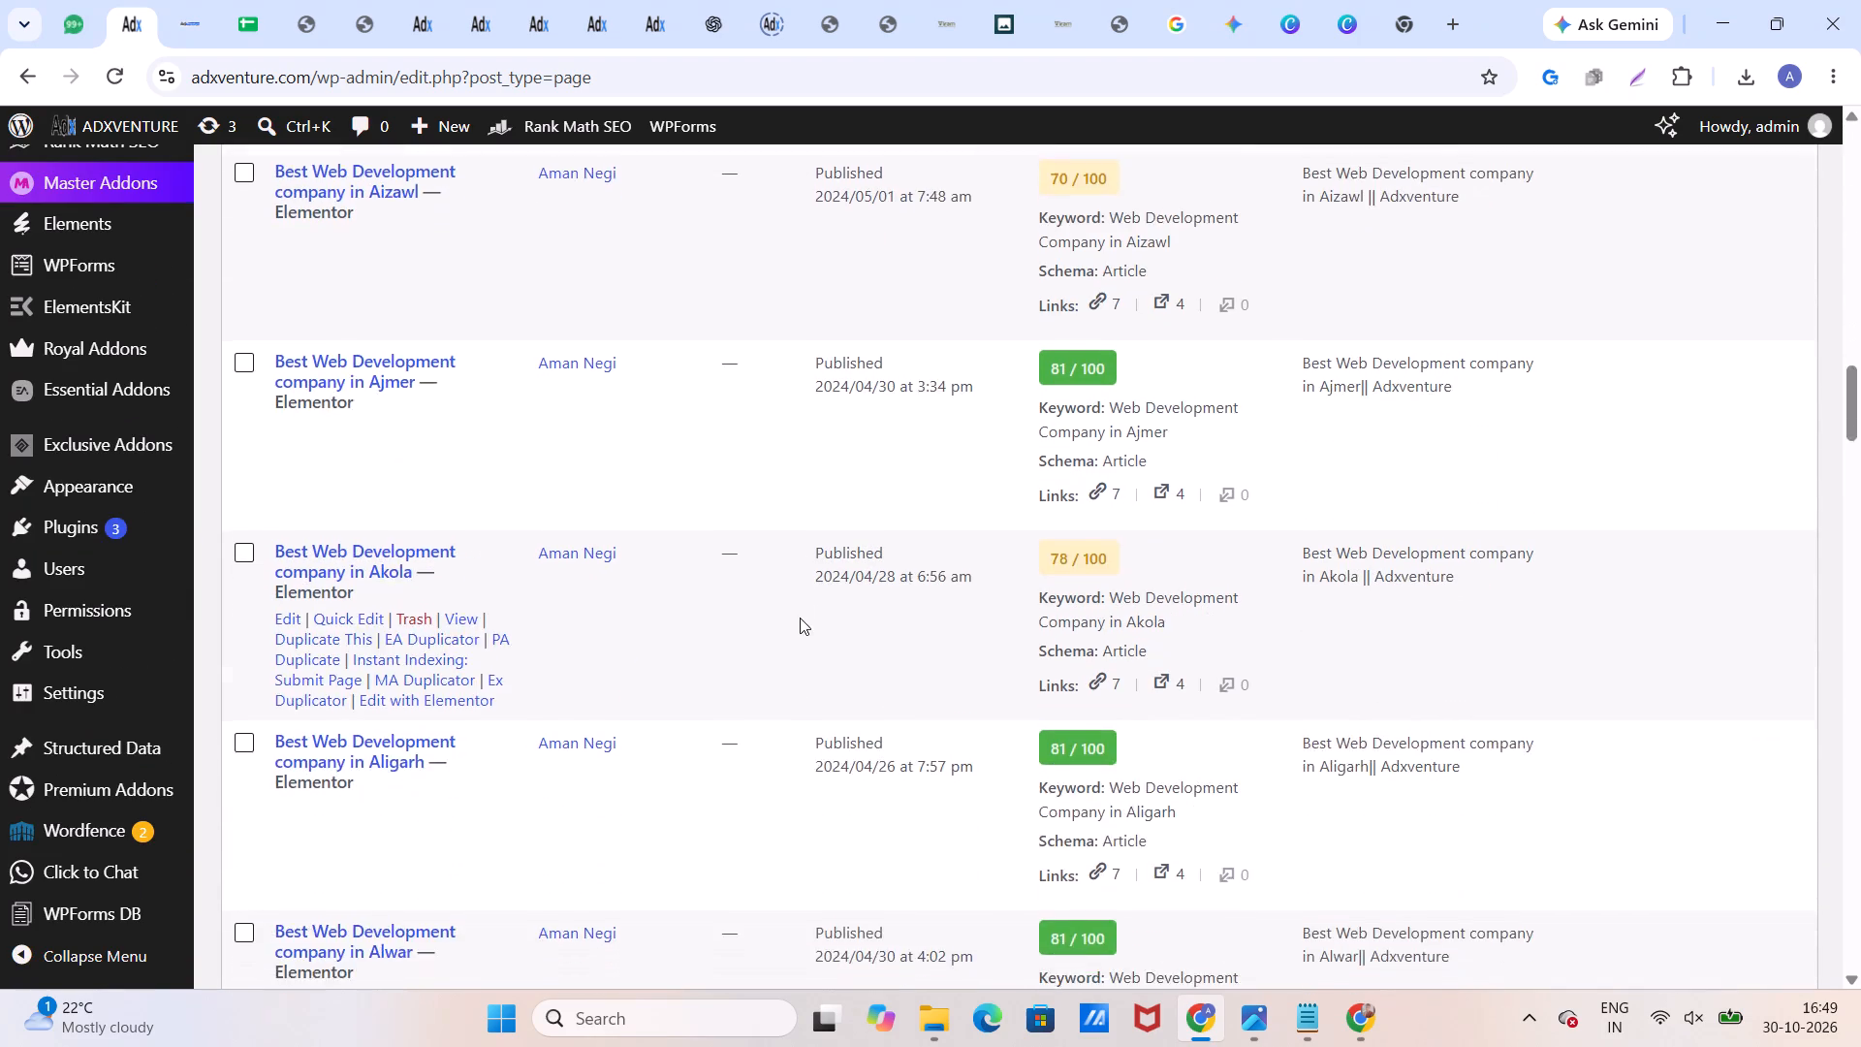
scroll(800, 618, down, 1)
scroll(800, 618, up, 1)
scroll(800, 618, down, 3)
scroll(800, 620, up, 1)
scroll(800, 620, down, 1)
scroll(800, 620, up, 1)
scroll(800, 620, down, 19)
scroll(812, 605, up, 1)
scroll(812, 605, down, 9)
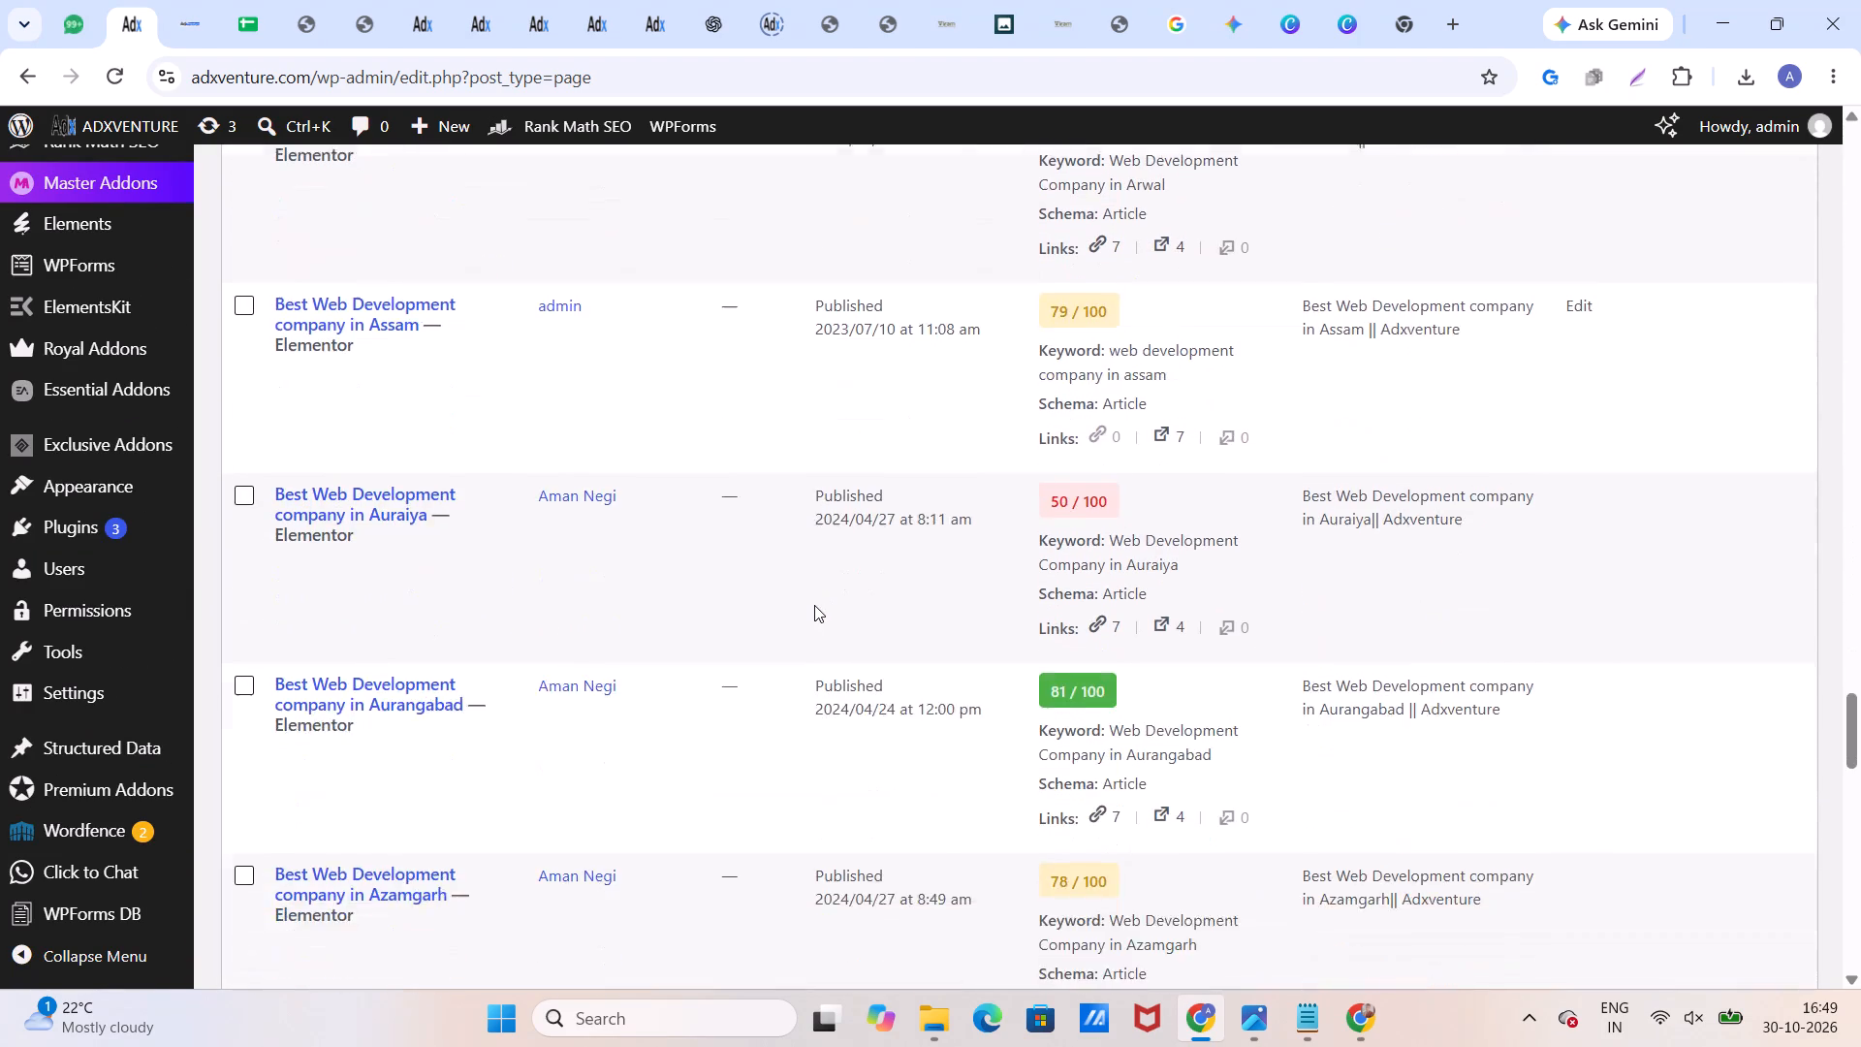
scroll(814, 605, down, 4)
scroll(814, 605, up, 1)
scroll(814, 605, down, 5)
scroll(813, 597, up, 1)
scroll(813, 597, down, 1)
scroll(813, 597, up, 1)
scroll(813, 598, down, 1)
scroll(813, 598, up, 1)
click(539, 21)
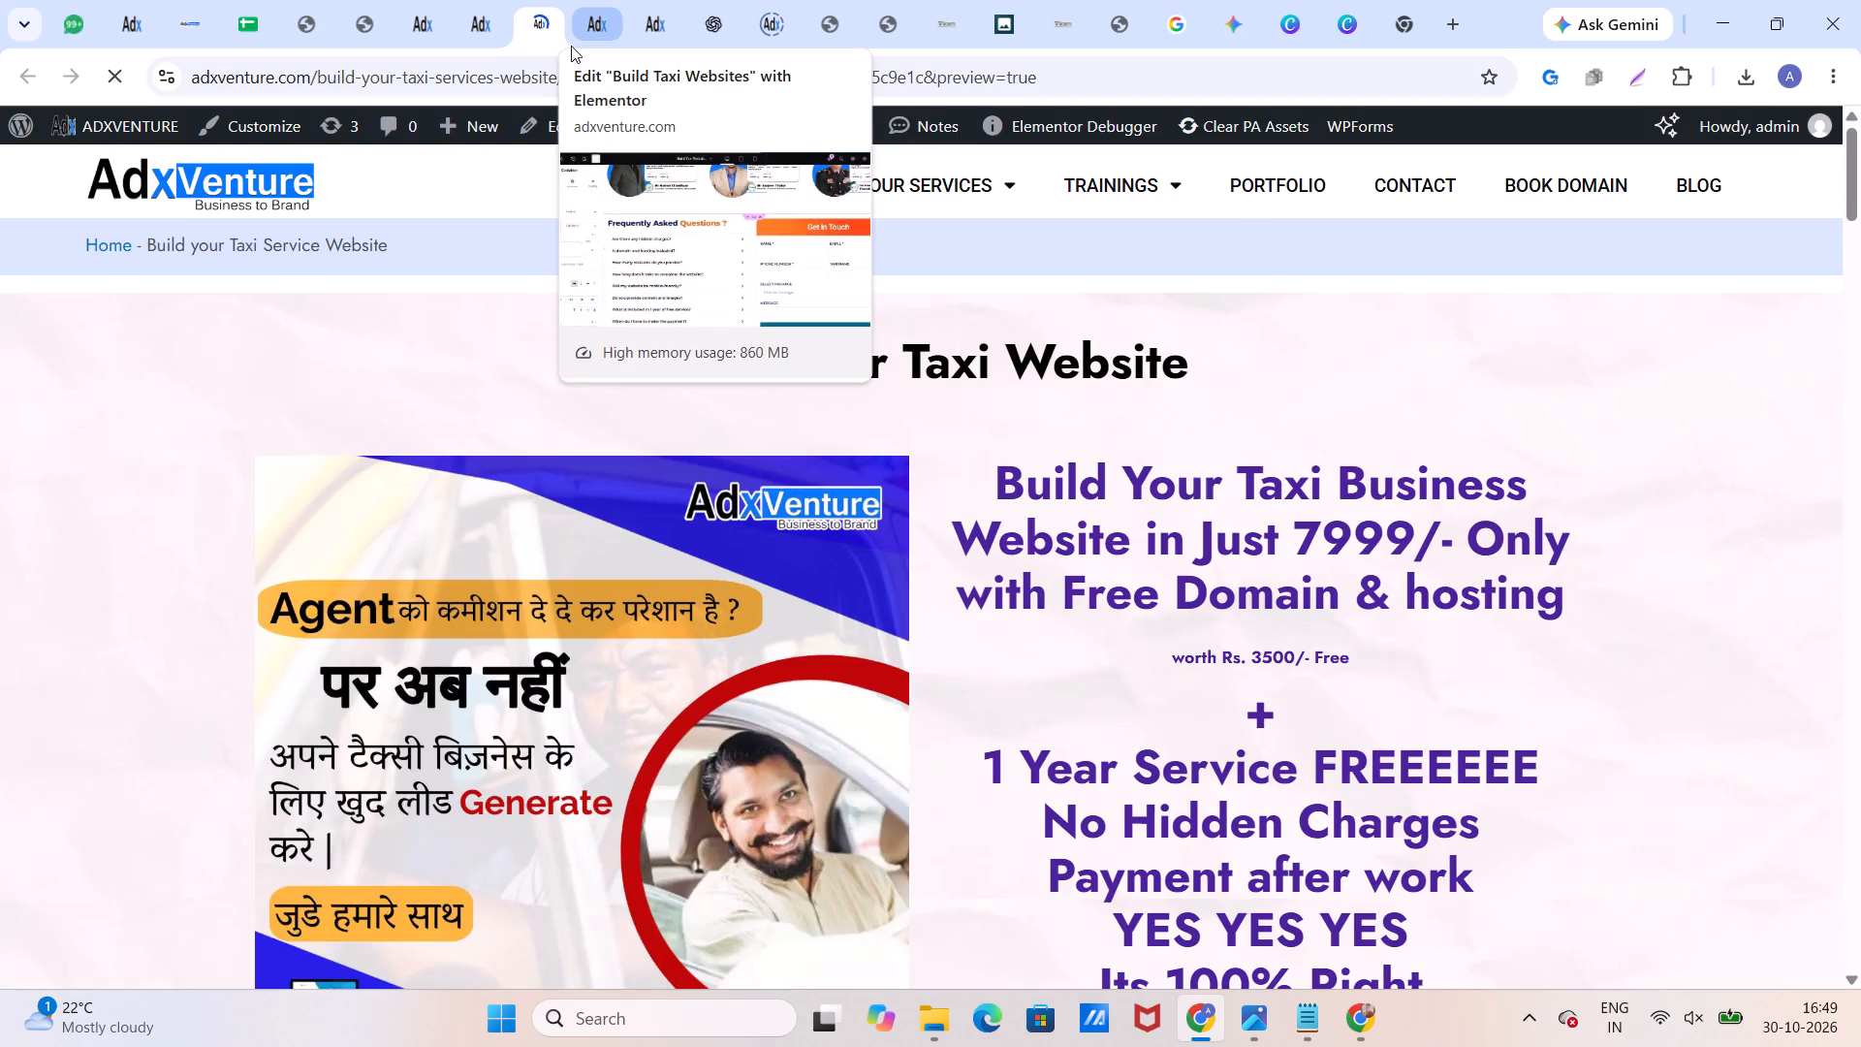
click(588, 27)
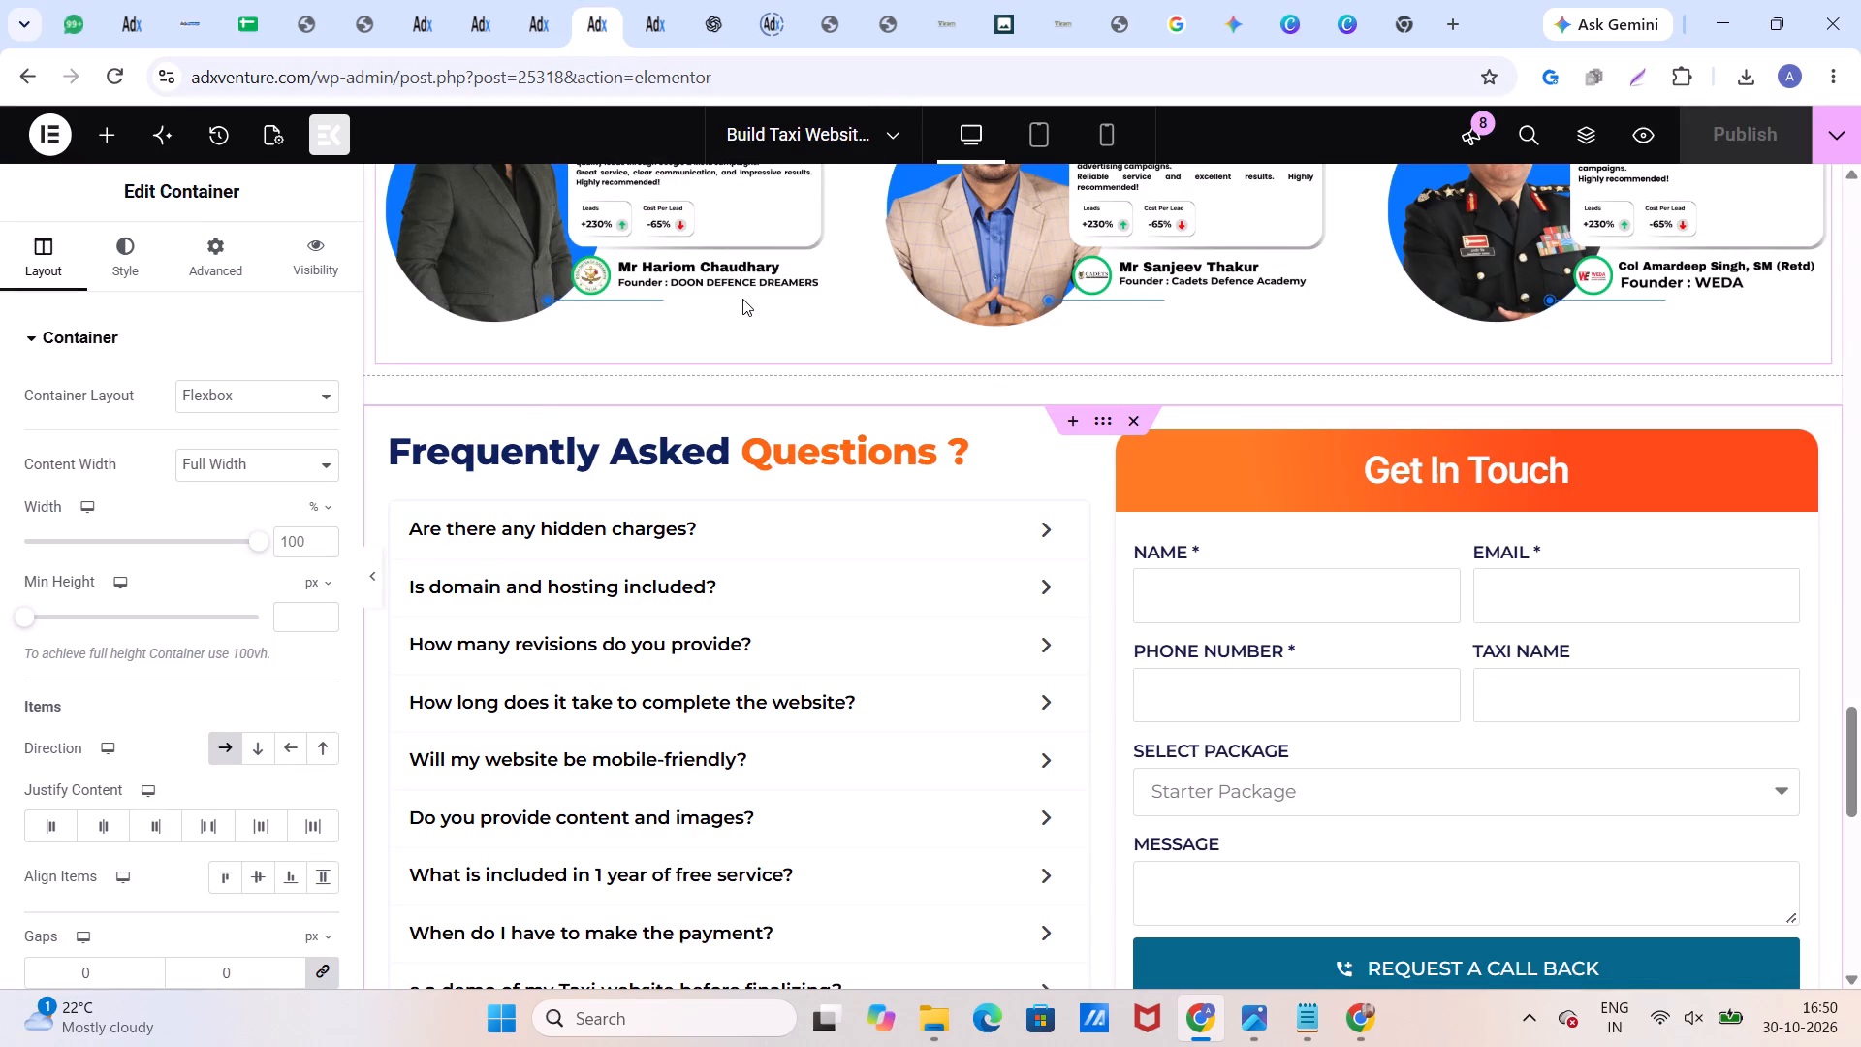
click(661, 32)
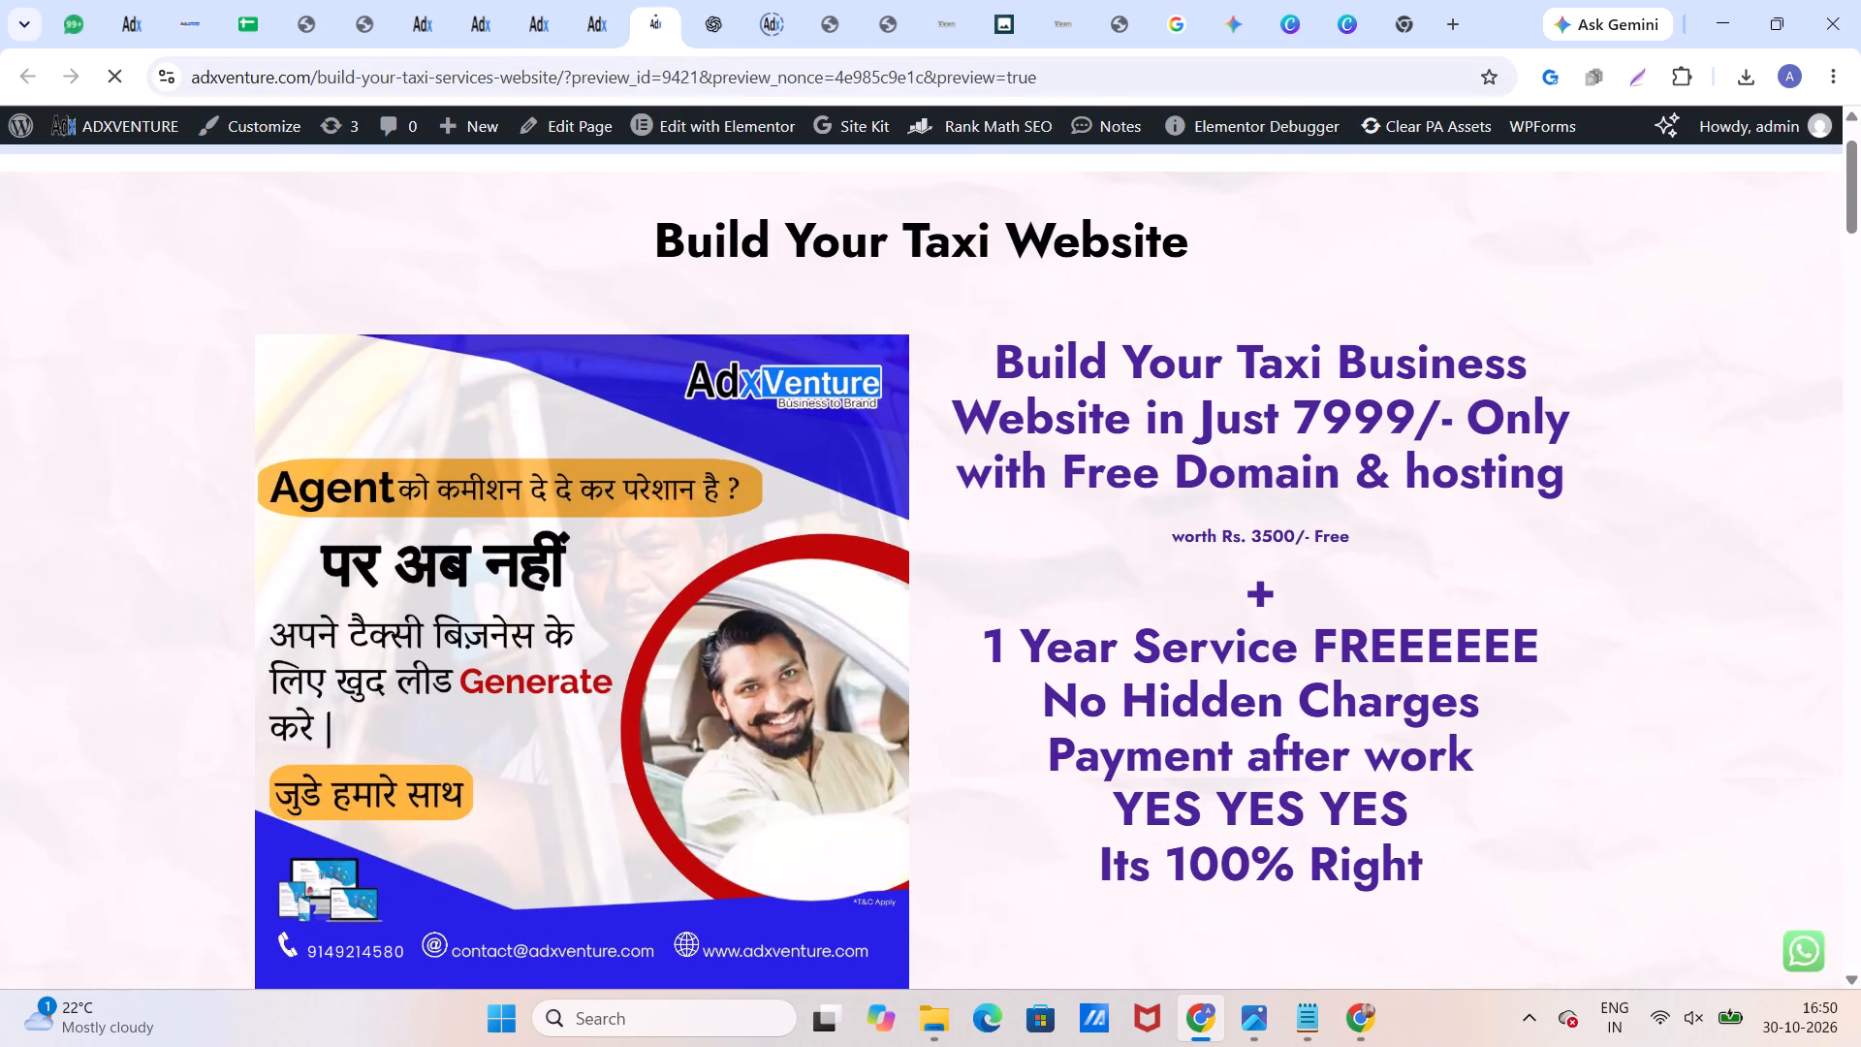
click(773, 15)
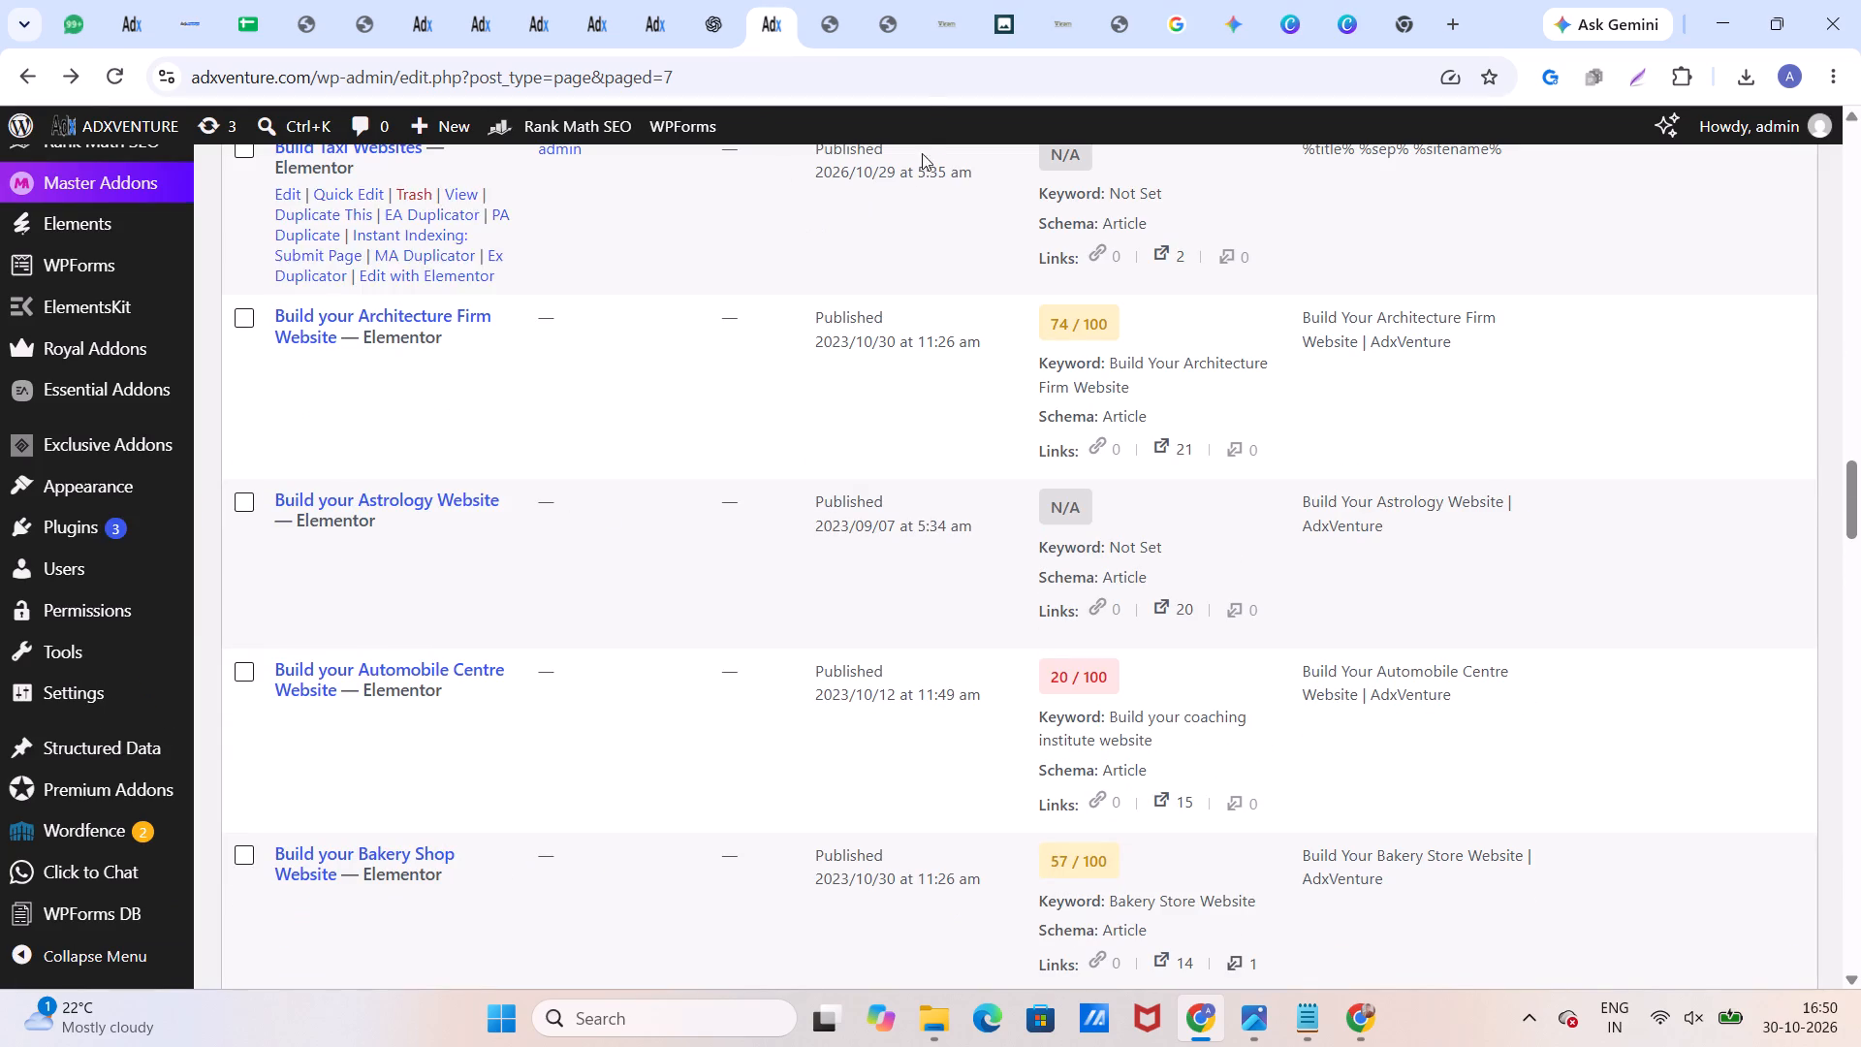
Close the Viram Tours and Travels homepage, About Us editor and pages list tabs, plus the image compression tab.
click(831, 30)
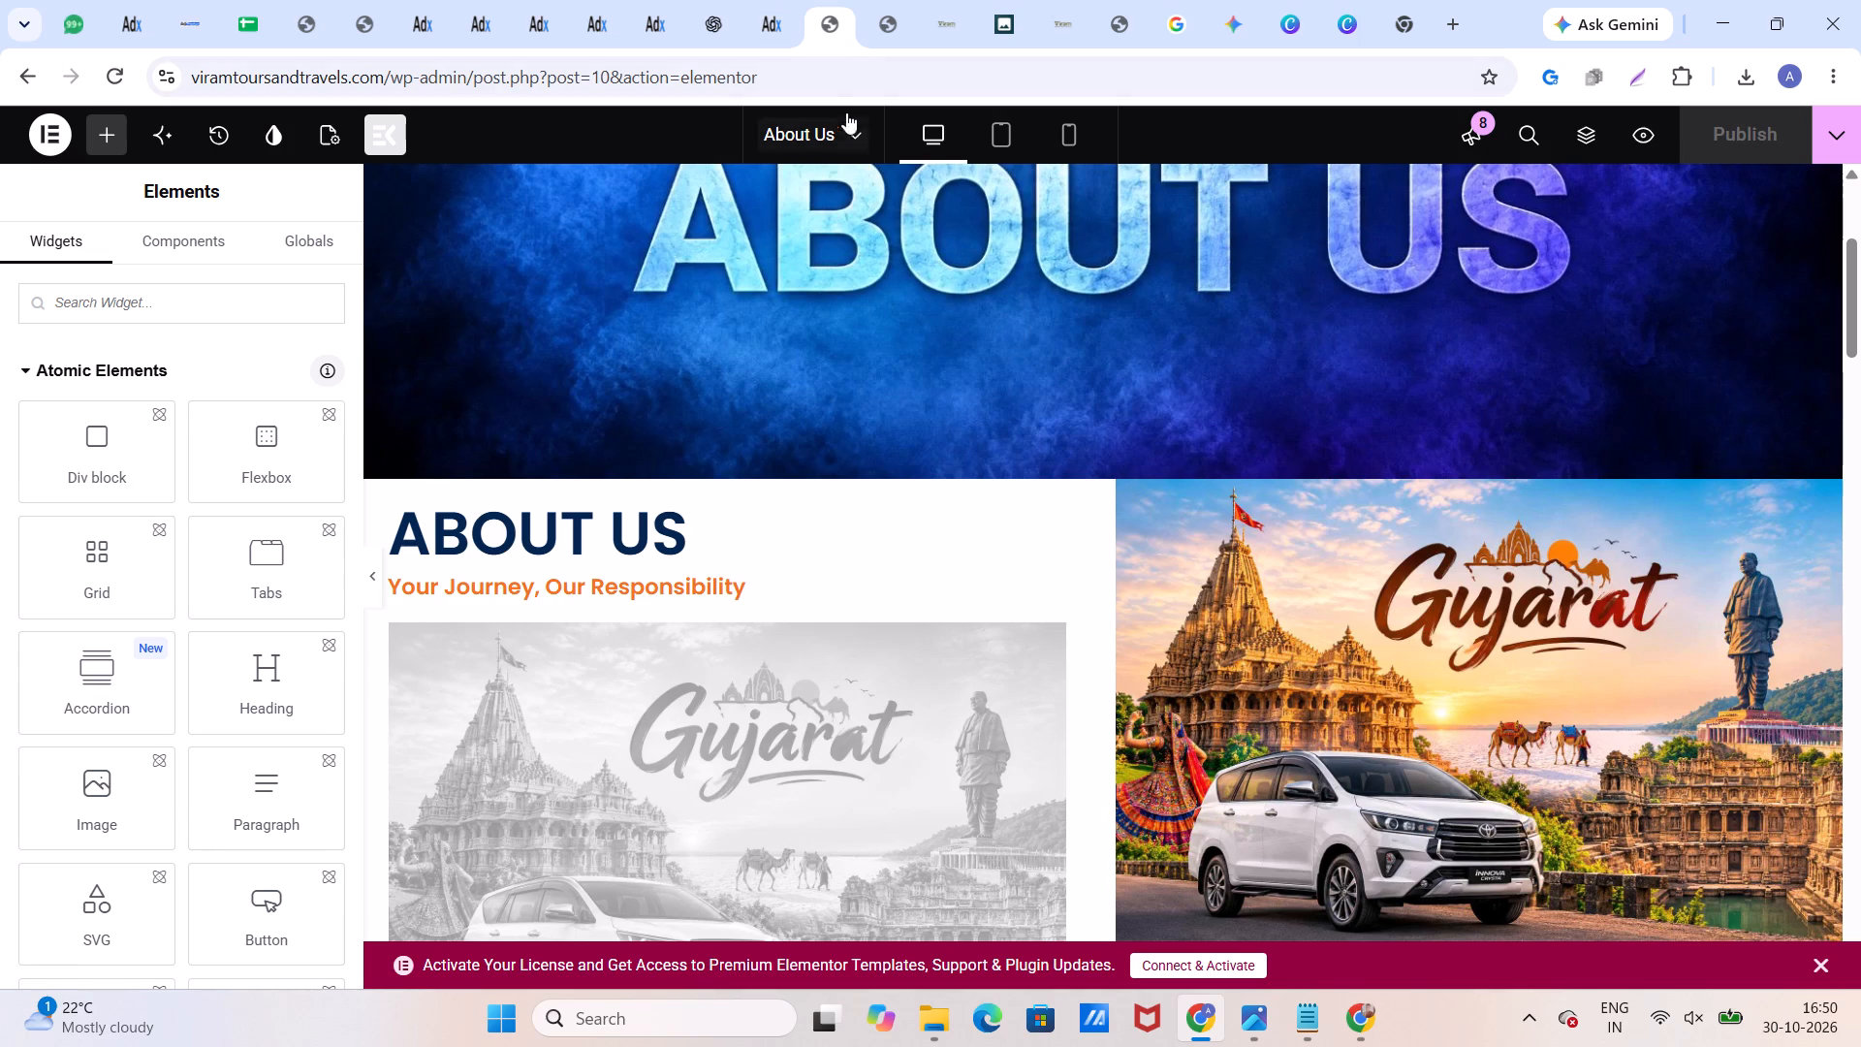
click(890, 28)
click(893, 27)
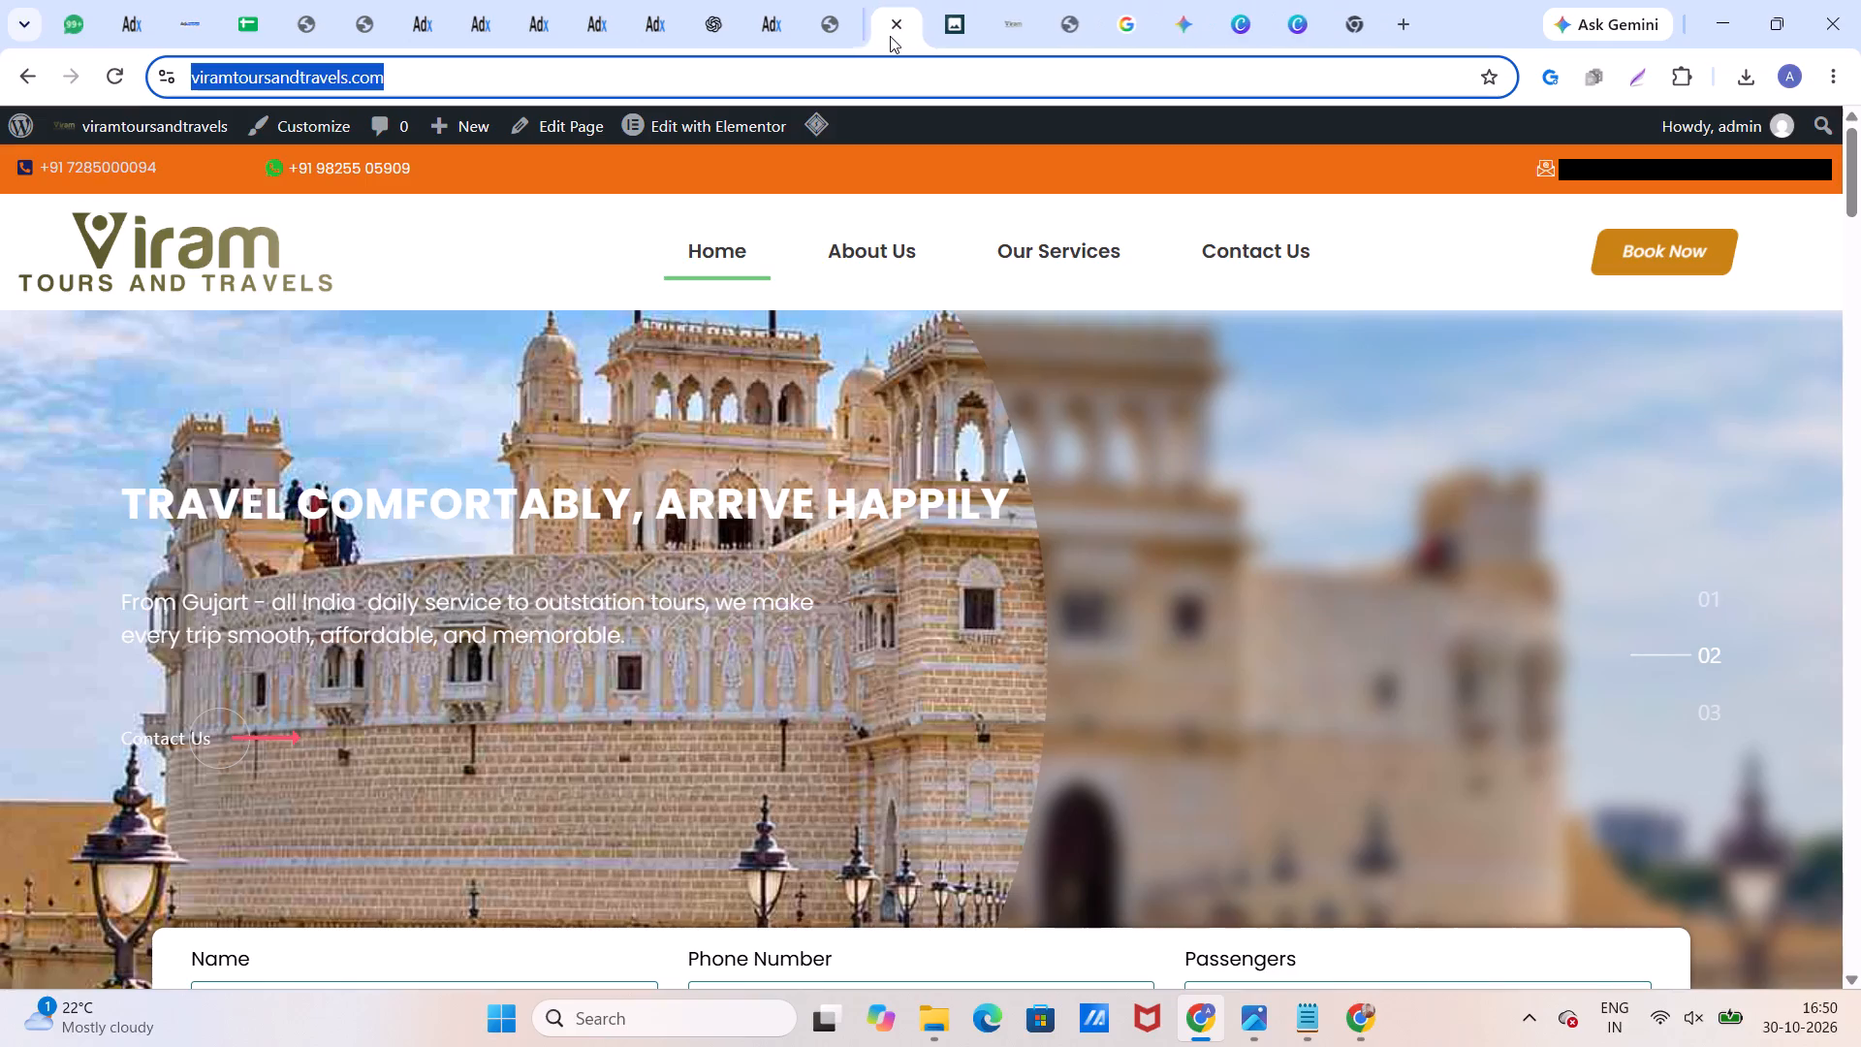
click(839, 28)
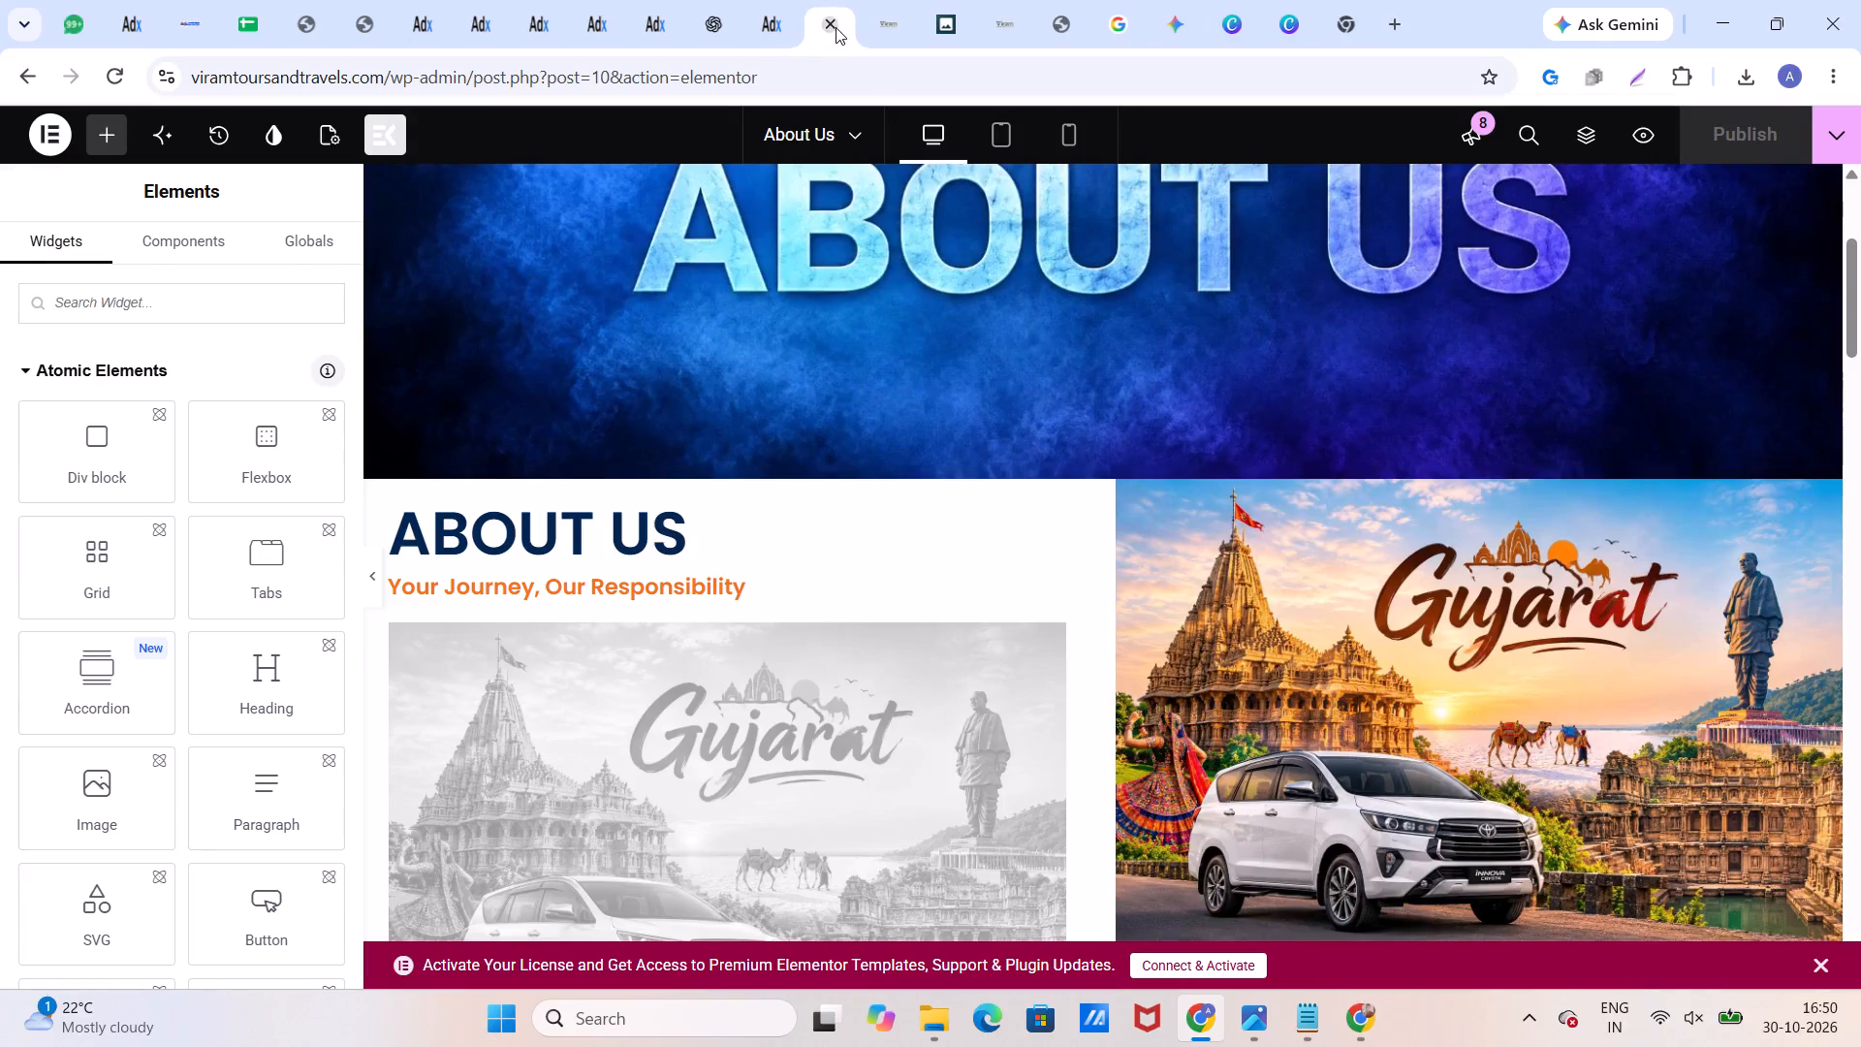
click(836, 27)
click(833, 27)
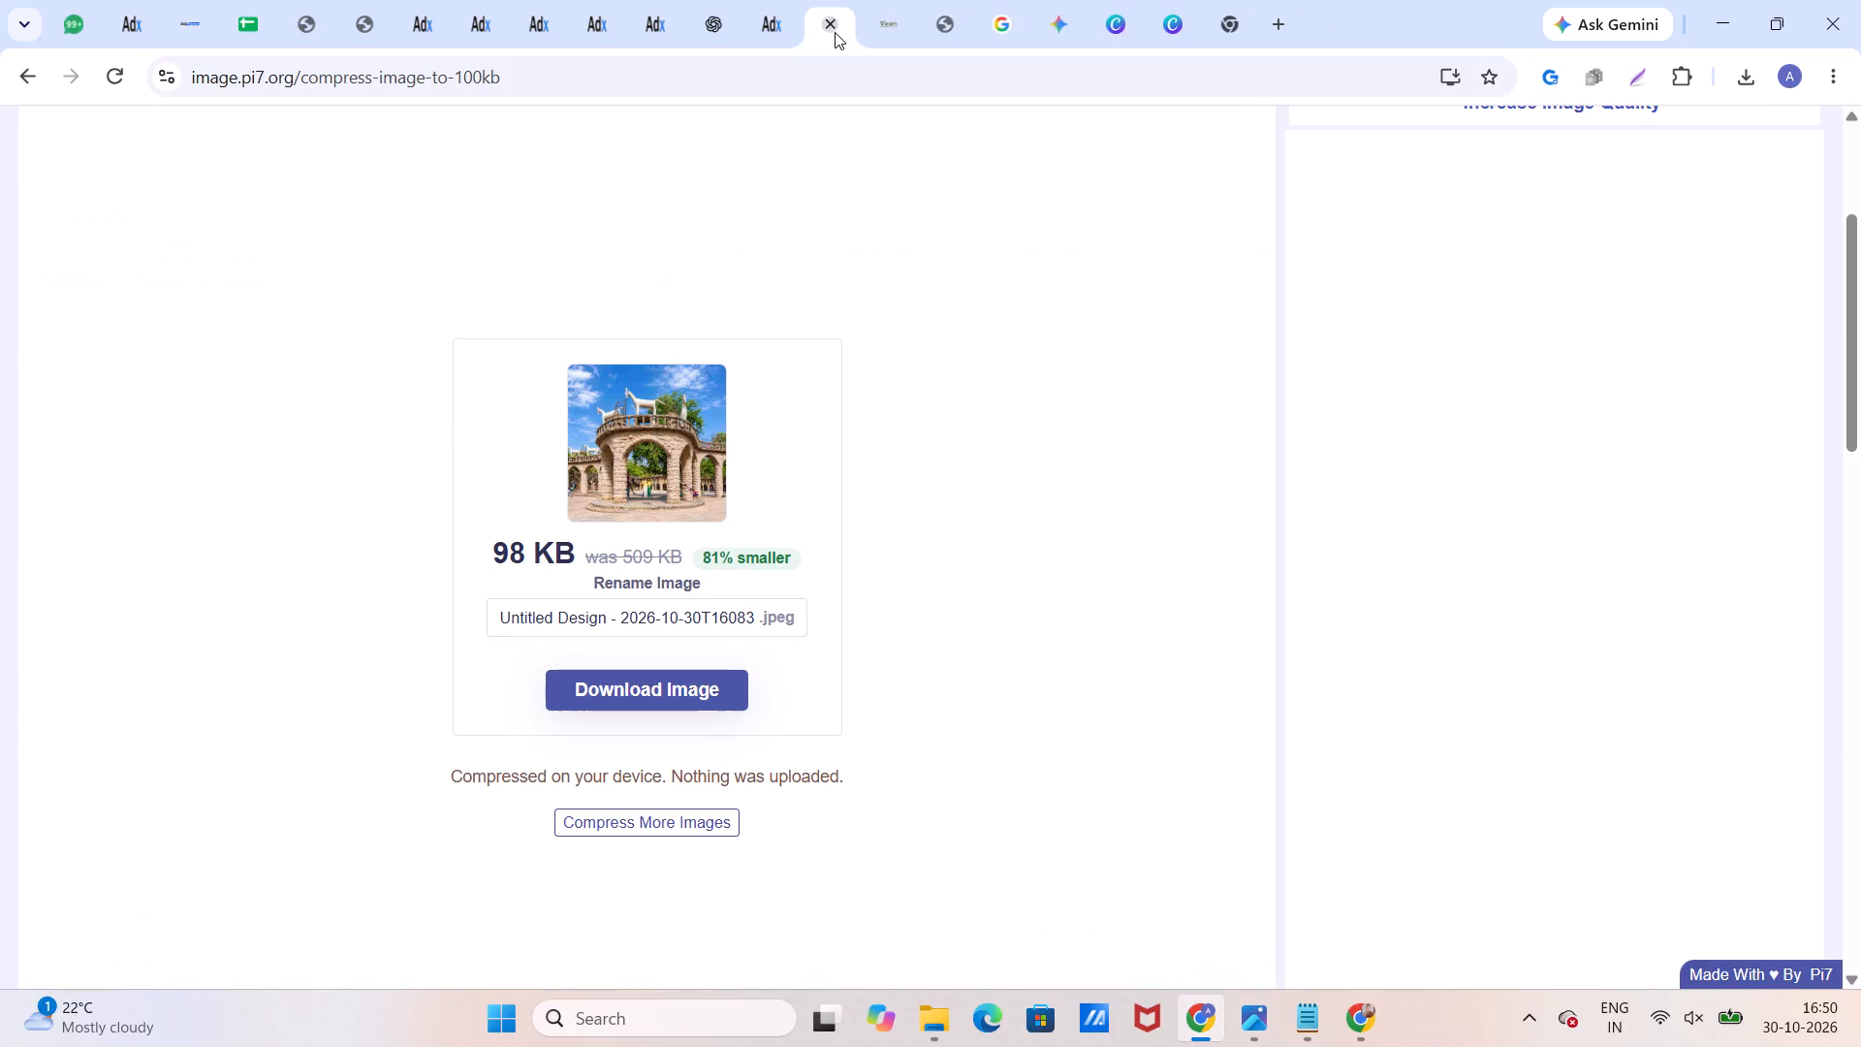
click(839, 29)
click(835, 27)
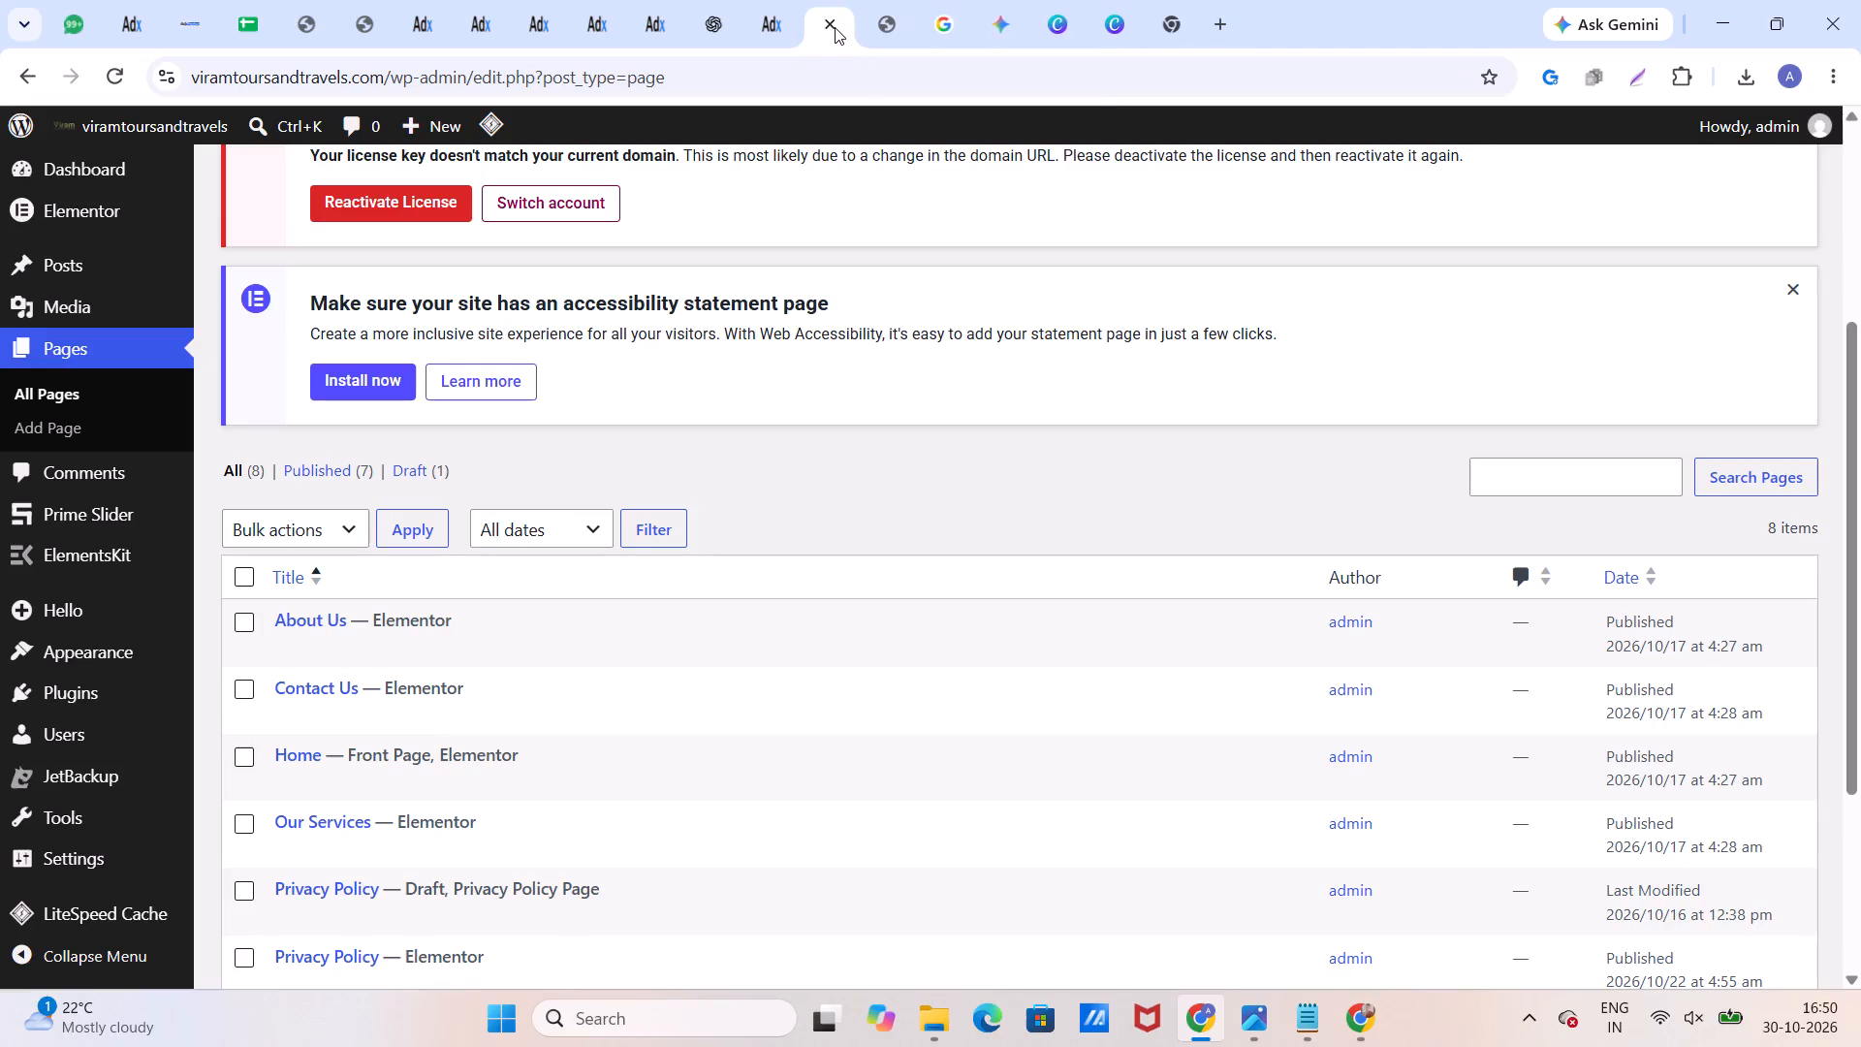
click(835, 27)
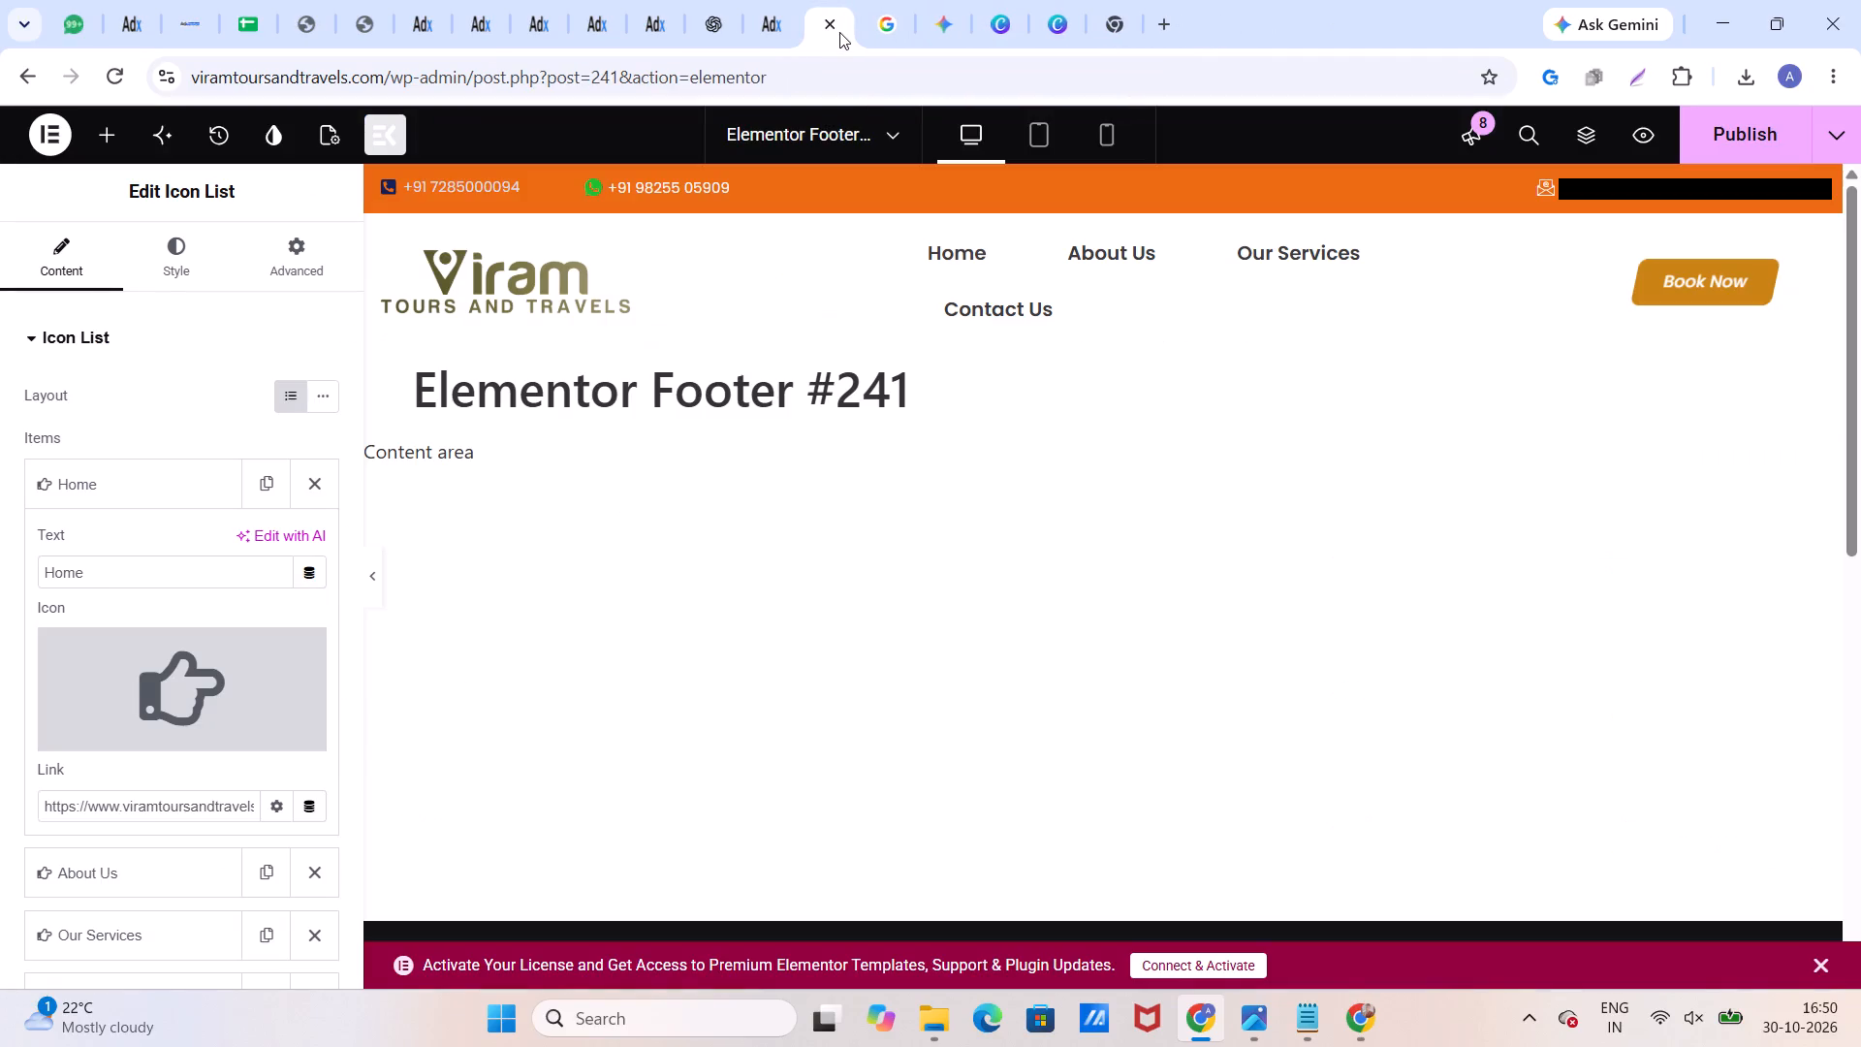
Return to the AdxVenture WordPress pages list and look through the entries on its third page.
click(426, 23)
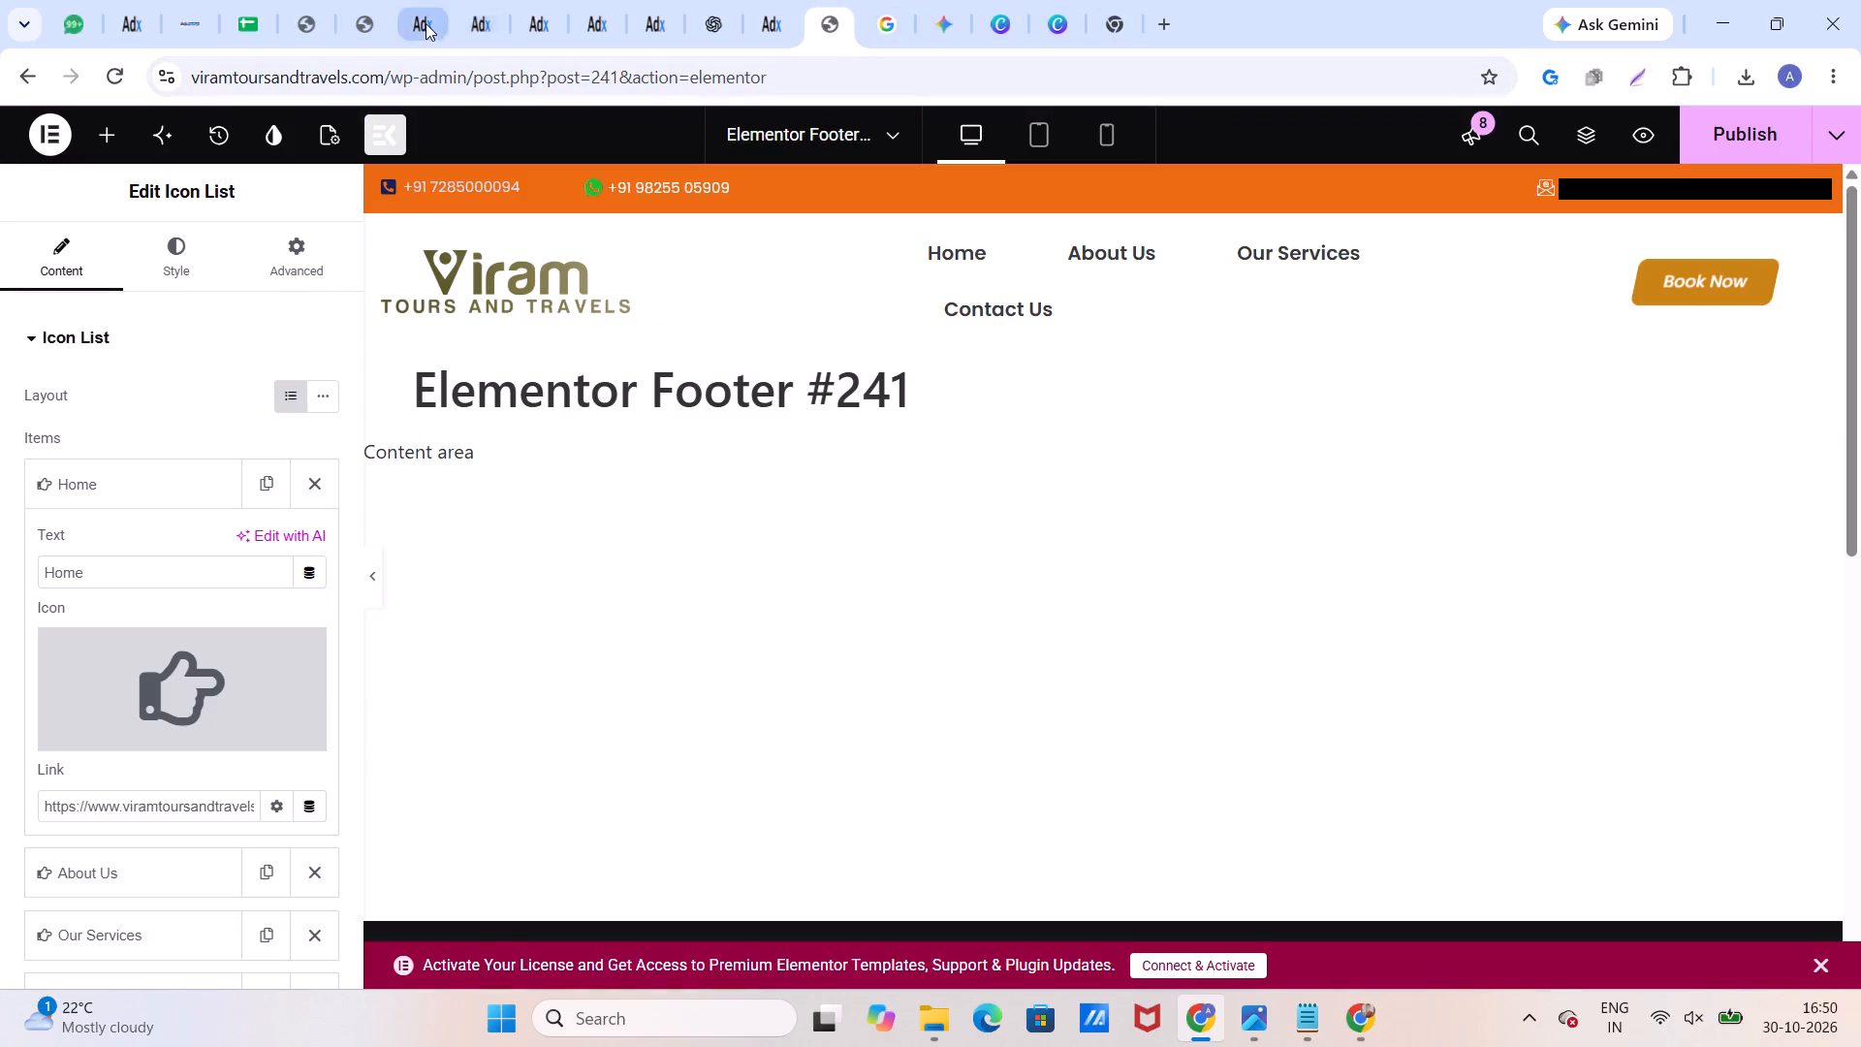
scroll(988, 584, down, 1)
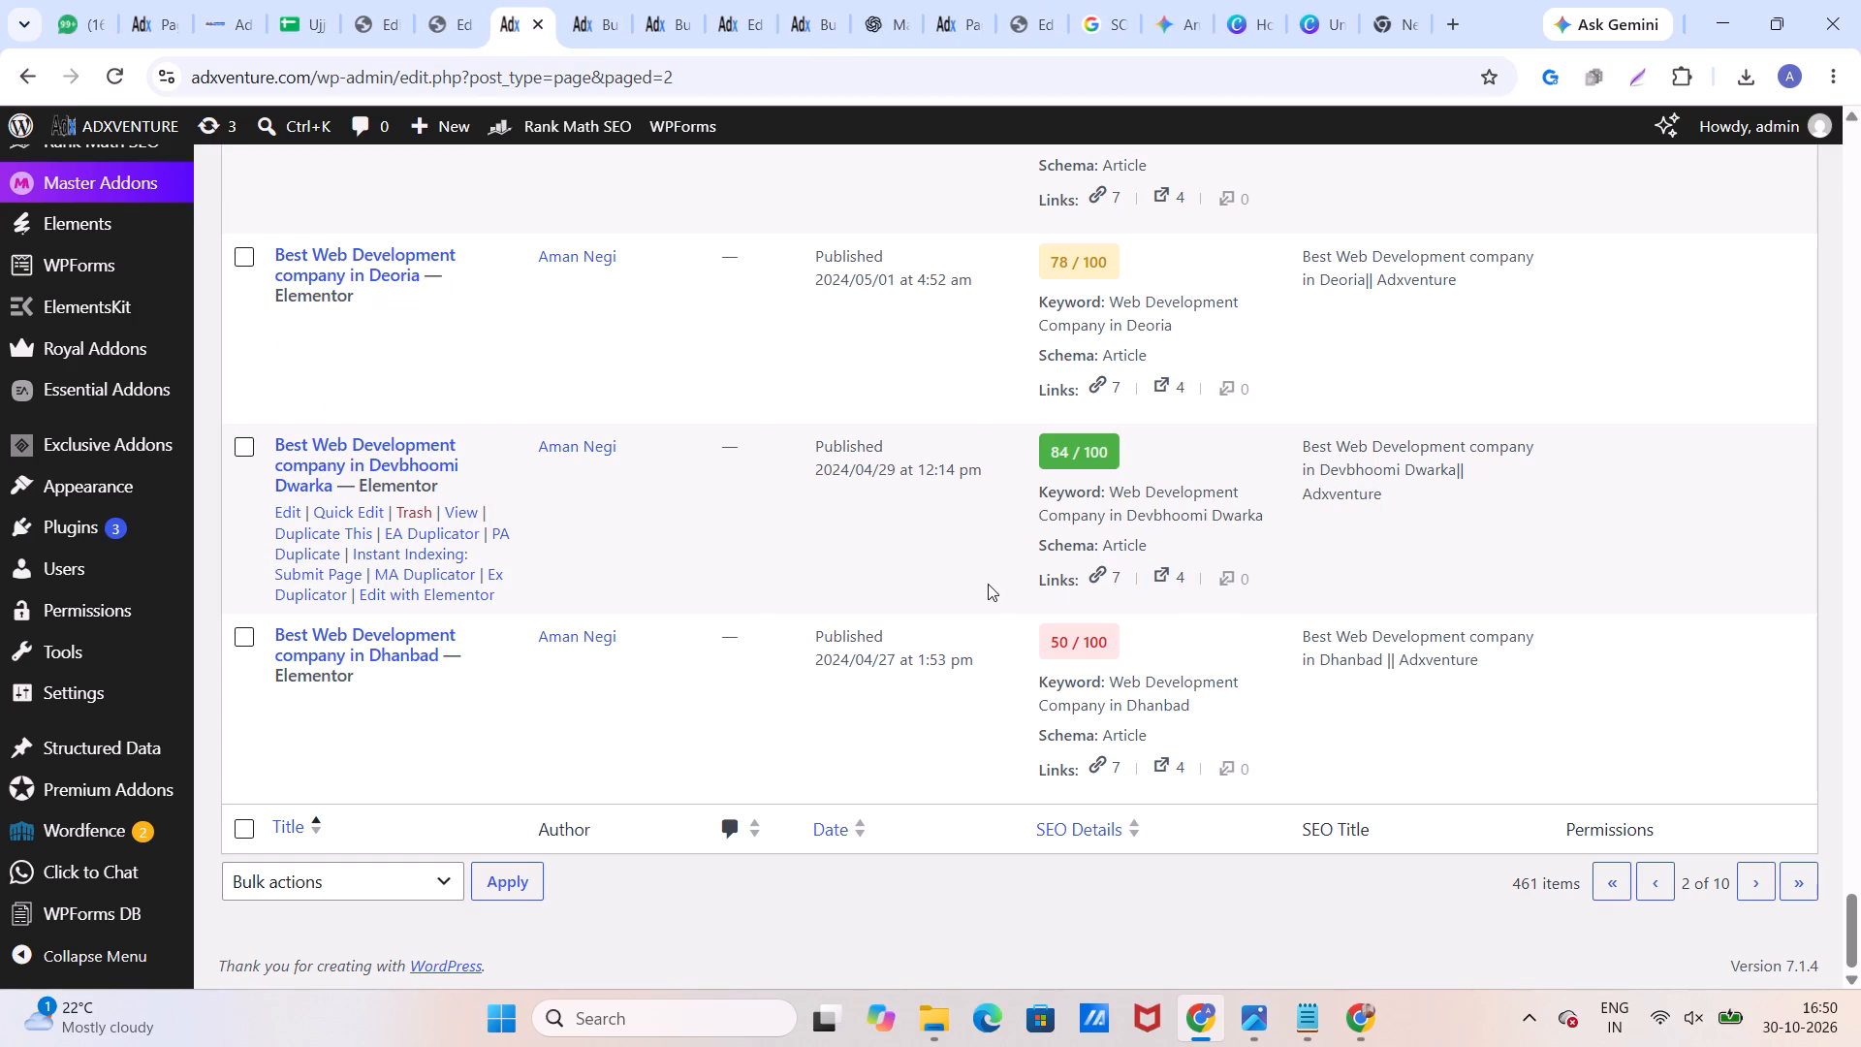
click(1745, 885)
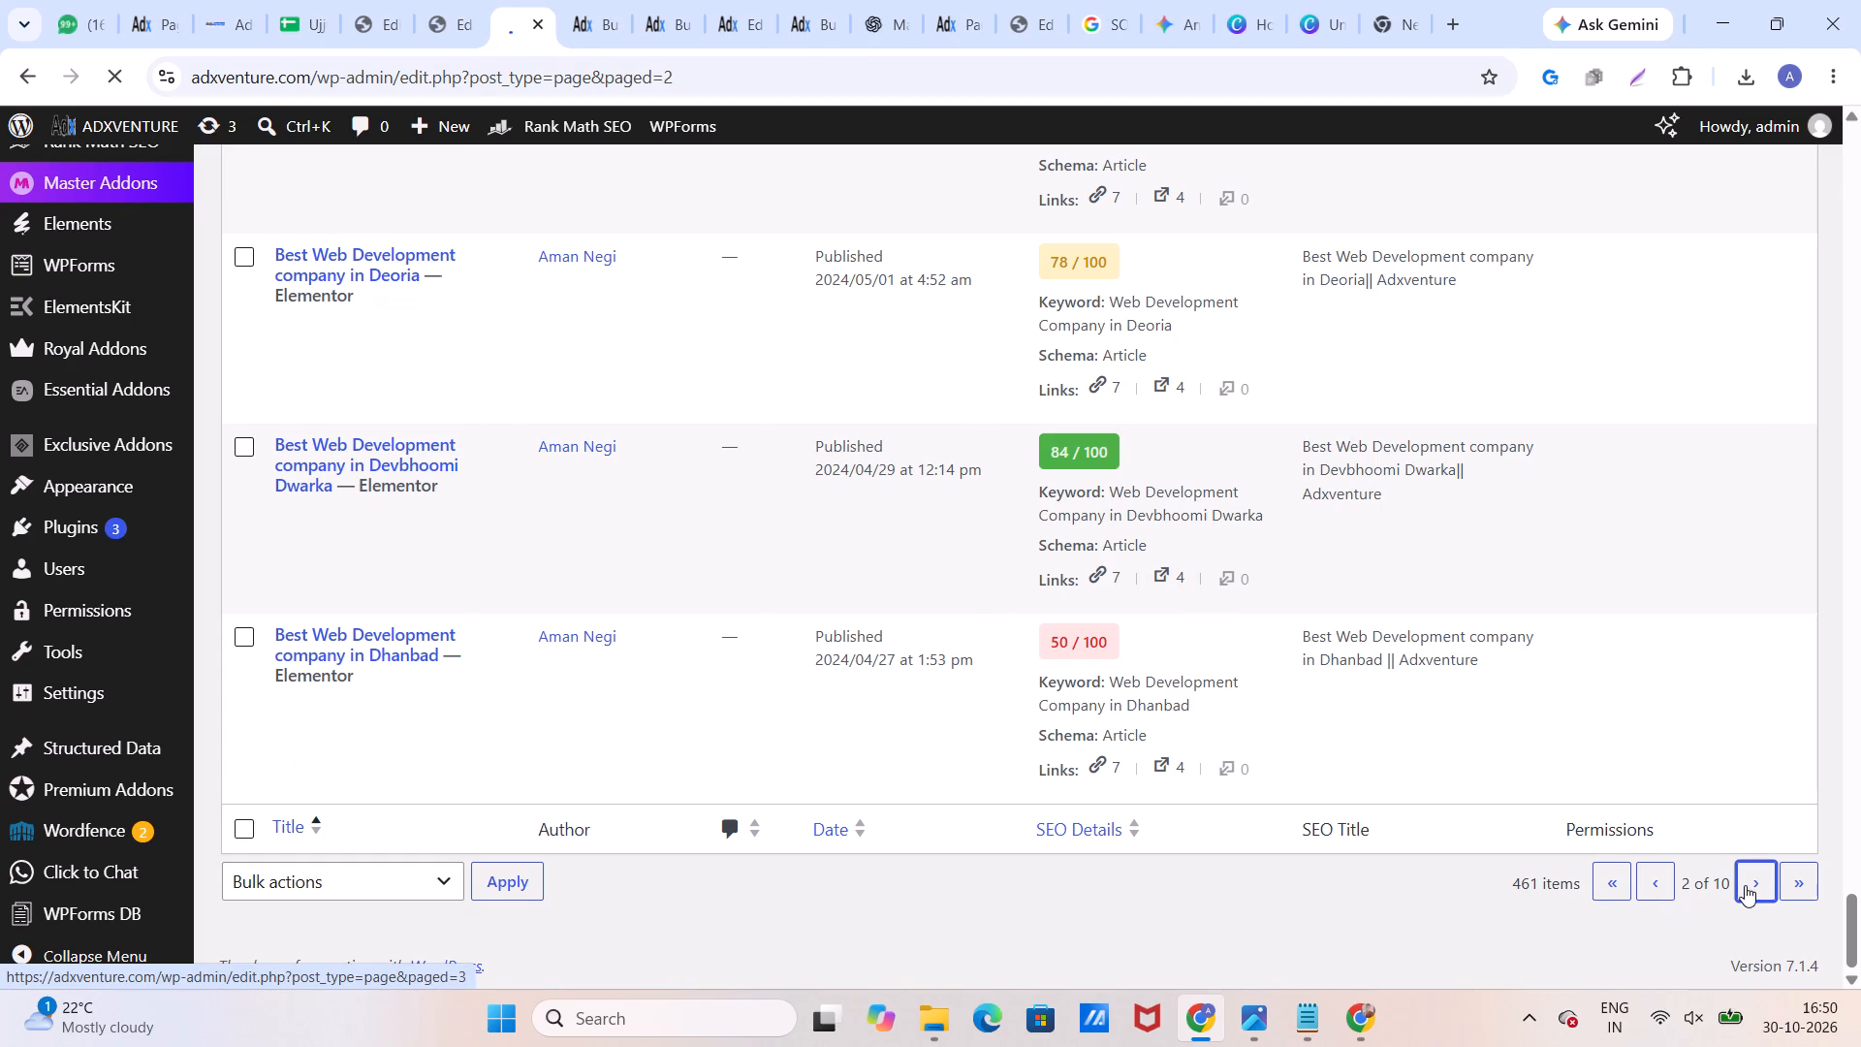
scroll(1482, 798, down, 2)
scroll(1482, 798, up, 1)
scroll(1482, 798, down, 8)
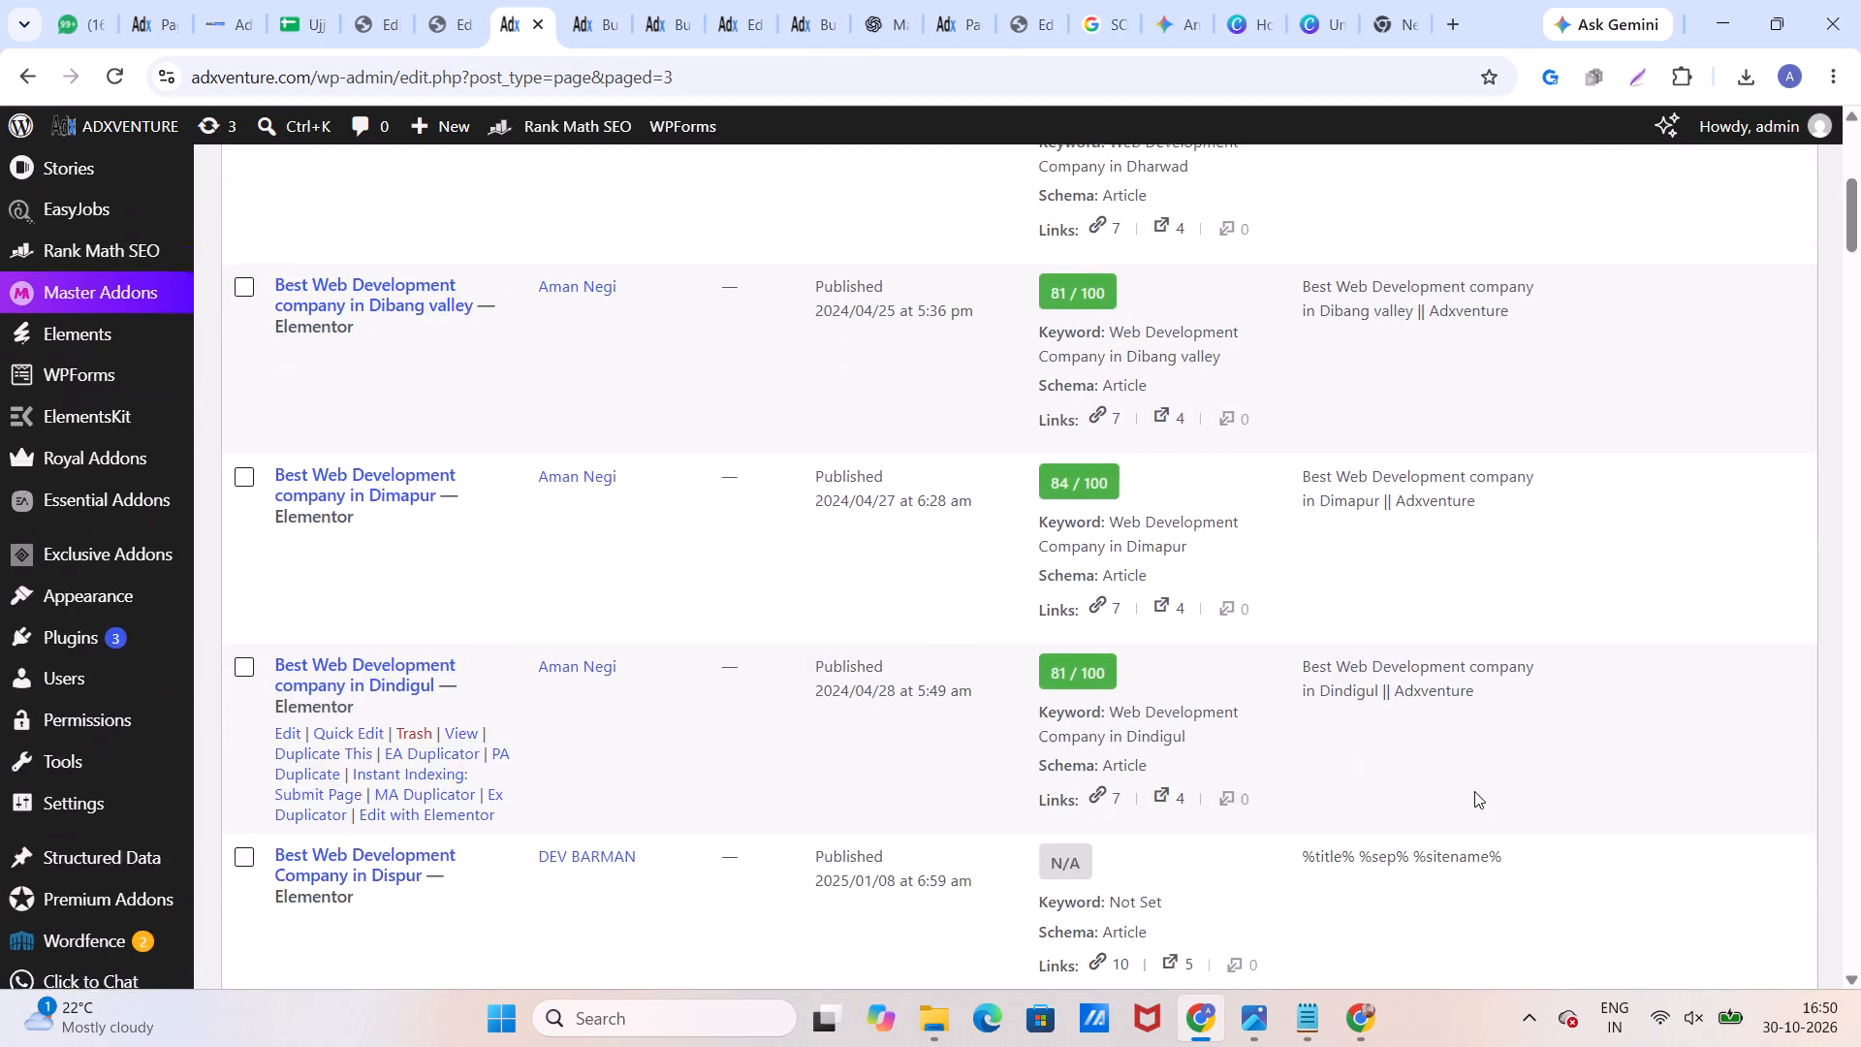
scroll(1474, 791, down, 7)
scroll(1450, 769, up, 1)
scroll(1450, 769, down, 3)
scroll(1439, 761, up, 1)
scroll(1439, 761, down, 3)
scroll(1439, 761, up, 1)
scroll(1435, 756, down, 6)
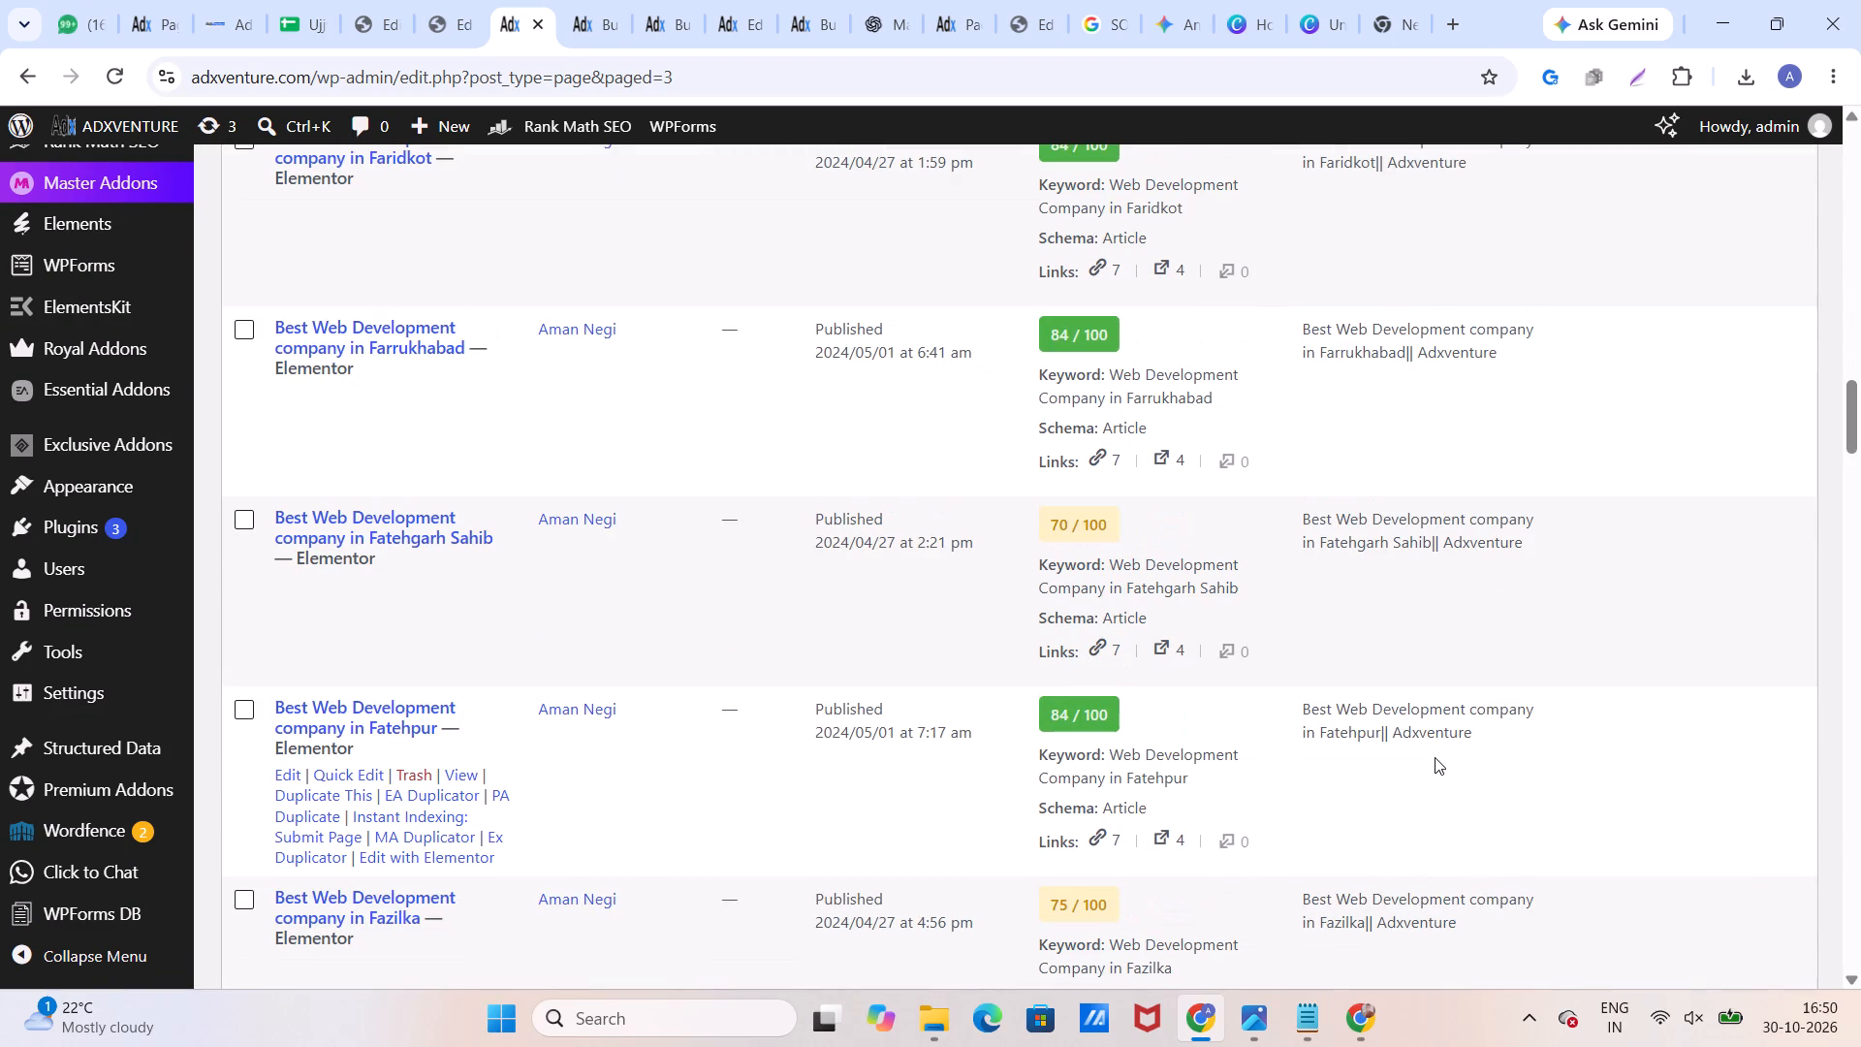
scroll(1460, 725, down, 9)
scroll(1465, 726, up, 1)
scroll(1465, 726, down, 1)
scroll(1465, 726, up, 1)
scroll(1465, 726, down, 5)
scroll(1462, 704, up, 1)
scroll(1462, 704, down, 1)
scroll(1462, 704, up, 1)
scroll(1462, 704, down, 14)
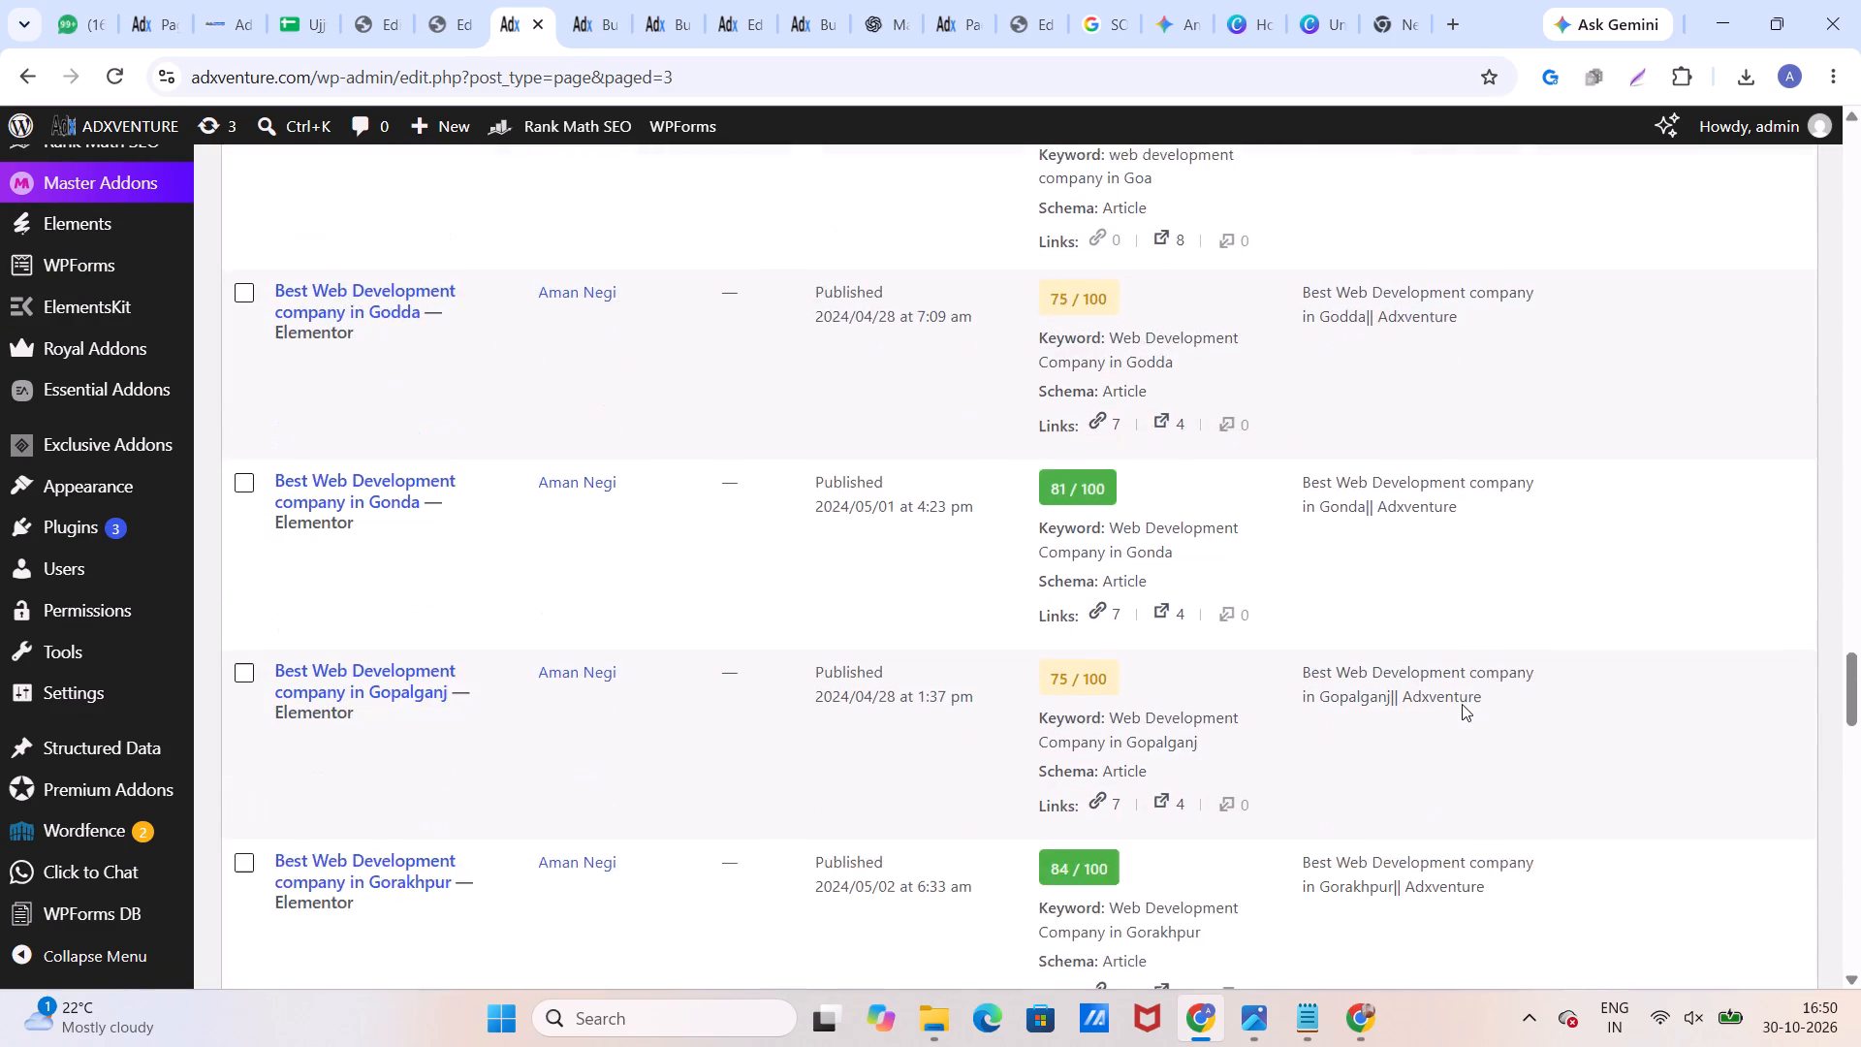
scroll(1462, 704, down, 3)
scroll(1462, 704, up, 1)
scroll(1462, 704, down, 3)
scroll(1462, 704, up, 1)
scroll(1464, 711, down, 15)
scroll(1468, 715, up, 1)
scroll(1468, 715, down, 1)
scroll(1468, 715, up, 1)
scroll(1468, 715, down, 3)
scroll(1469, 720, up, 1)
scroll(1469, 720, down, 12)
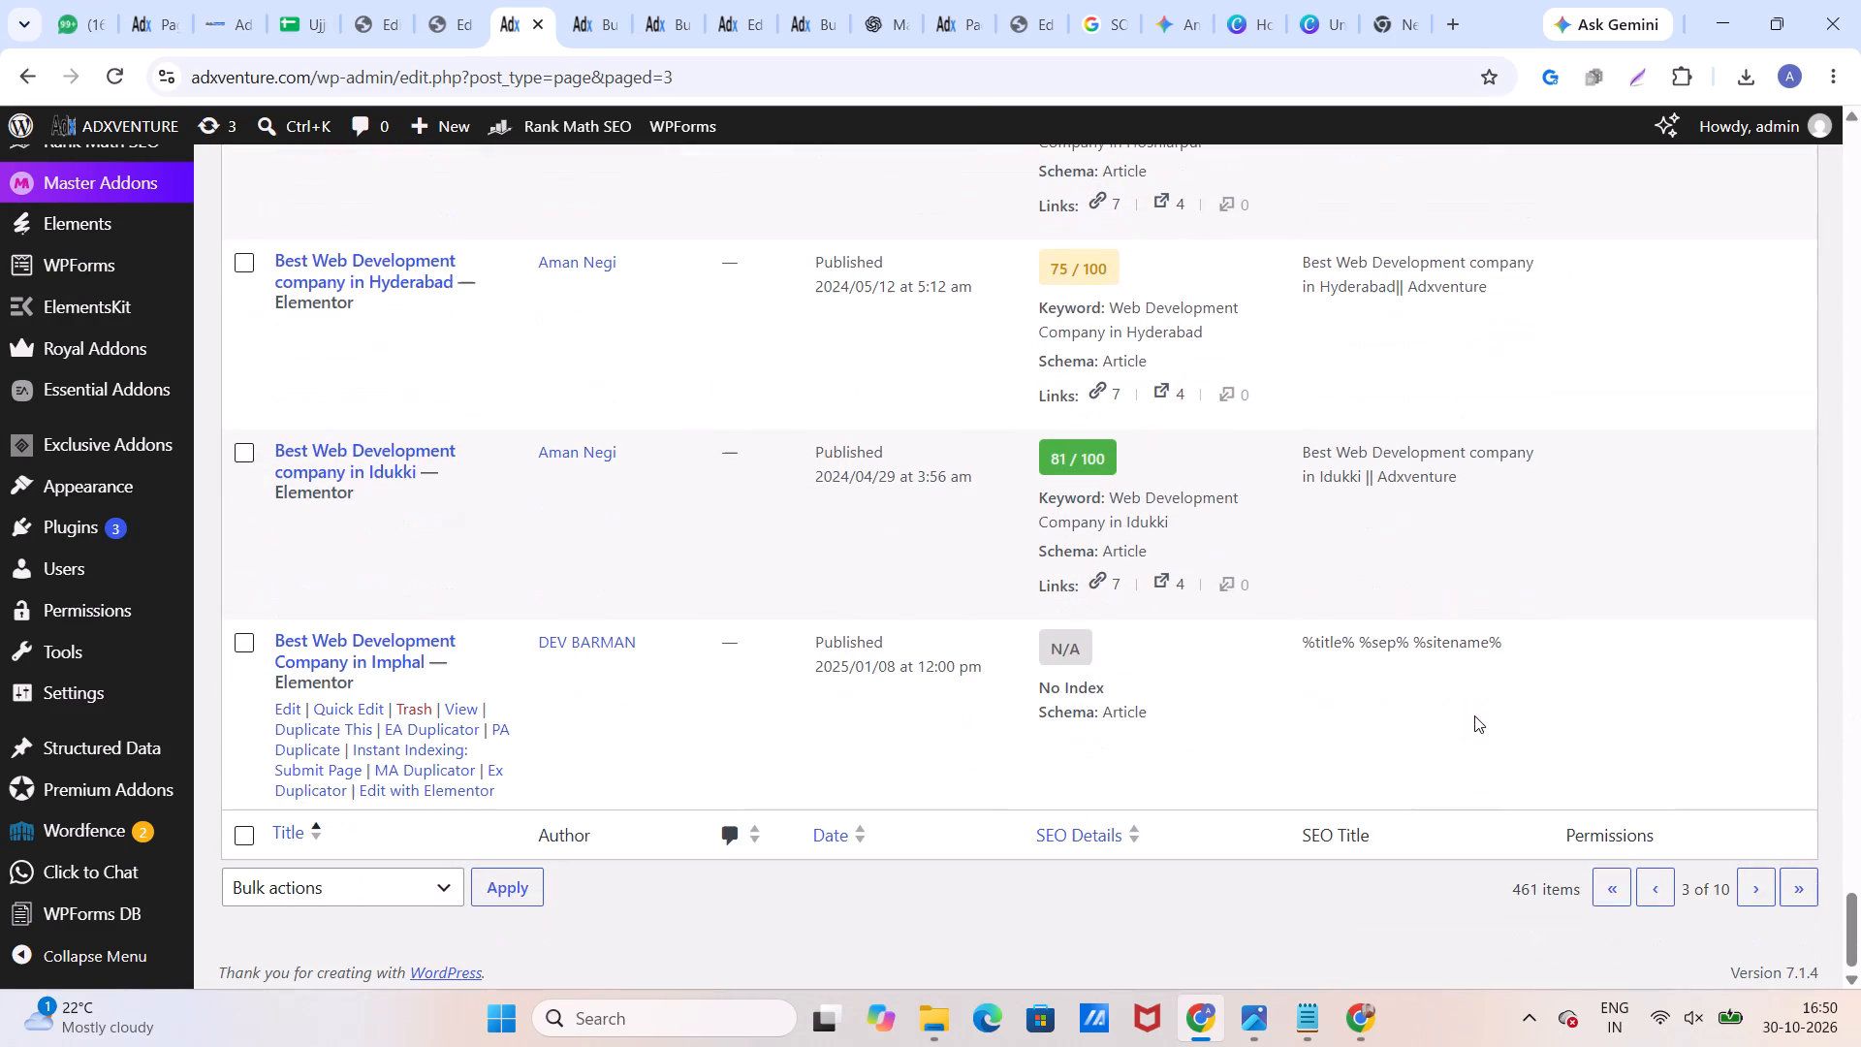
scroll(1474, 715, down, 3)
scroll(1474, 715, up, 1)
scroll(1474, 715, down, 1)
Look through the entries on the fourth page of the AdxVenture pages list.
click(1757, 888)
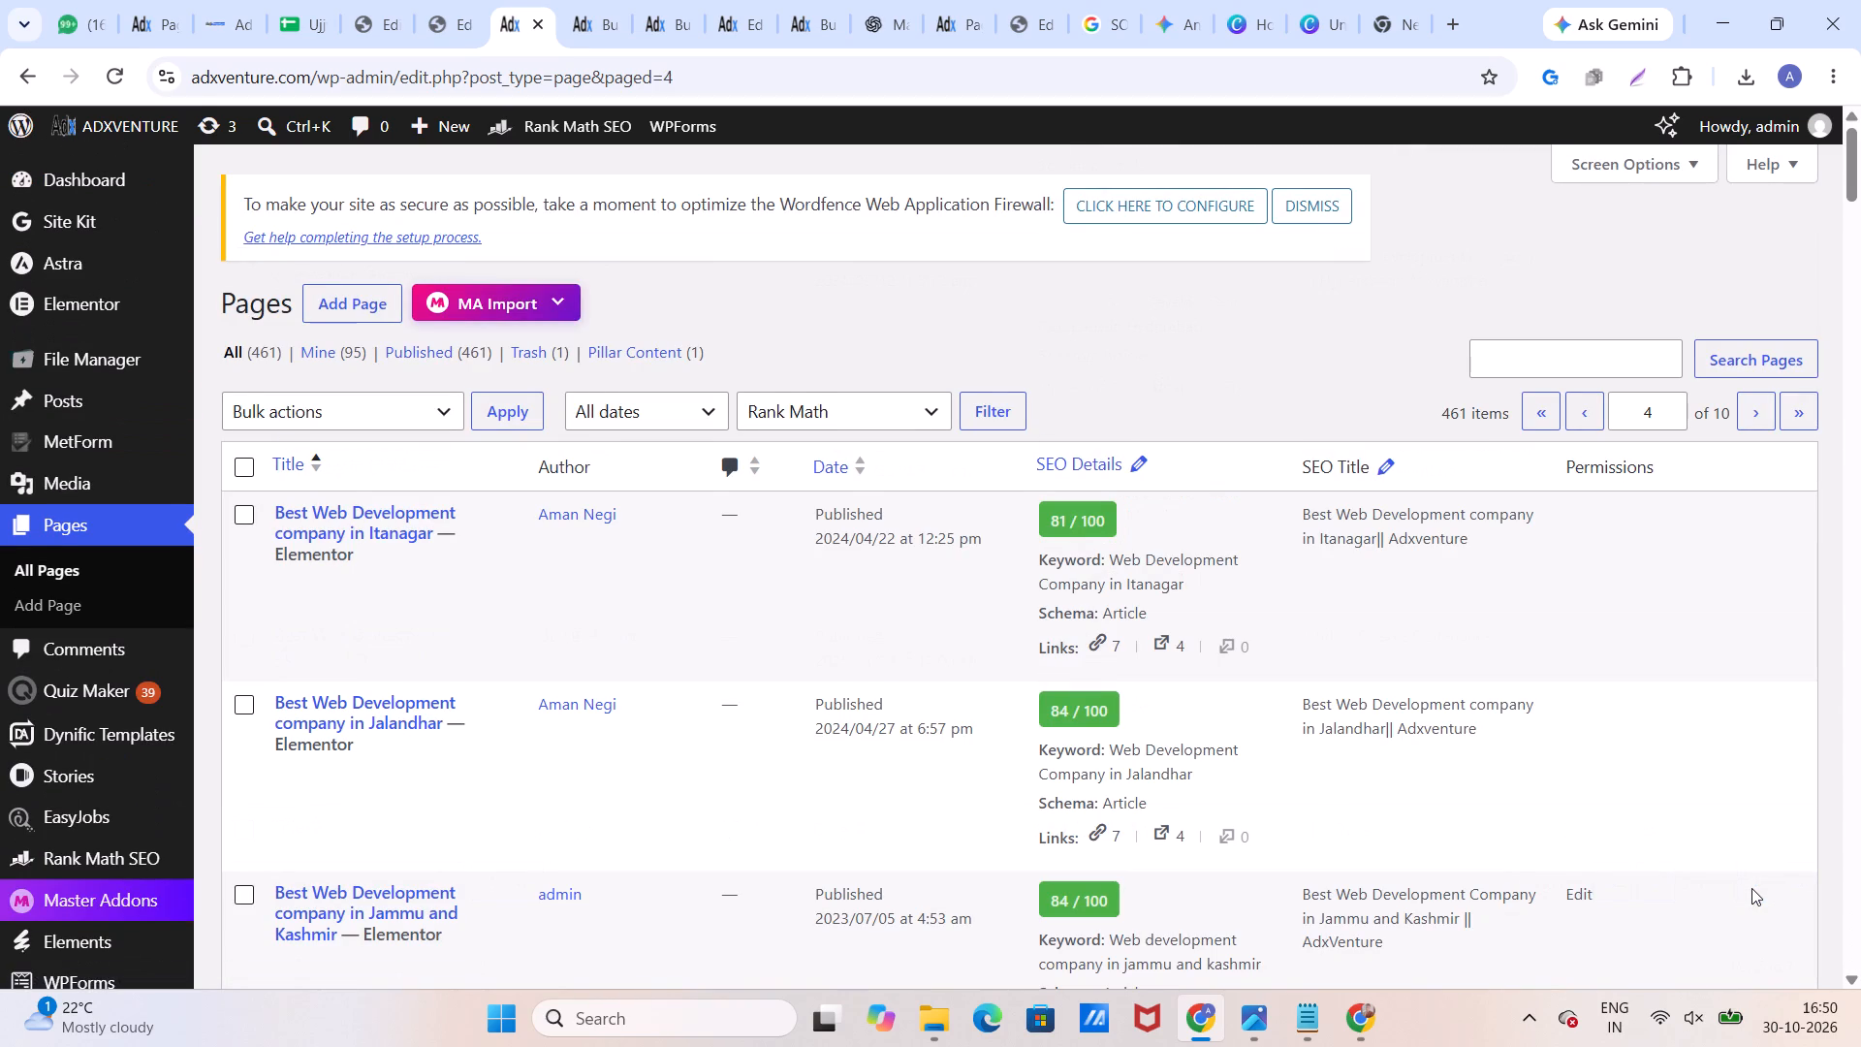
scroll(1562, 759, down, 20)
scroll(1562, 759, down, 8)
scroll(1319, 636, up, 1)
scroll(1322, 645, down, 7)
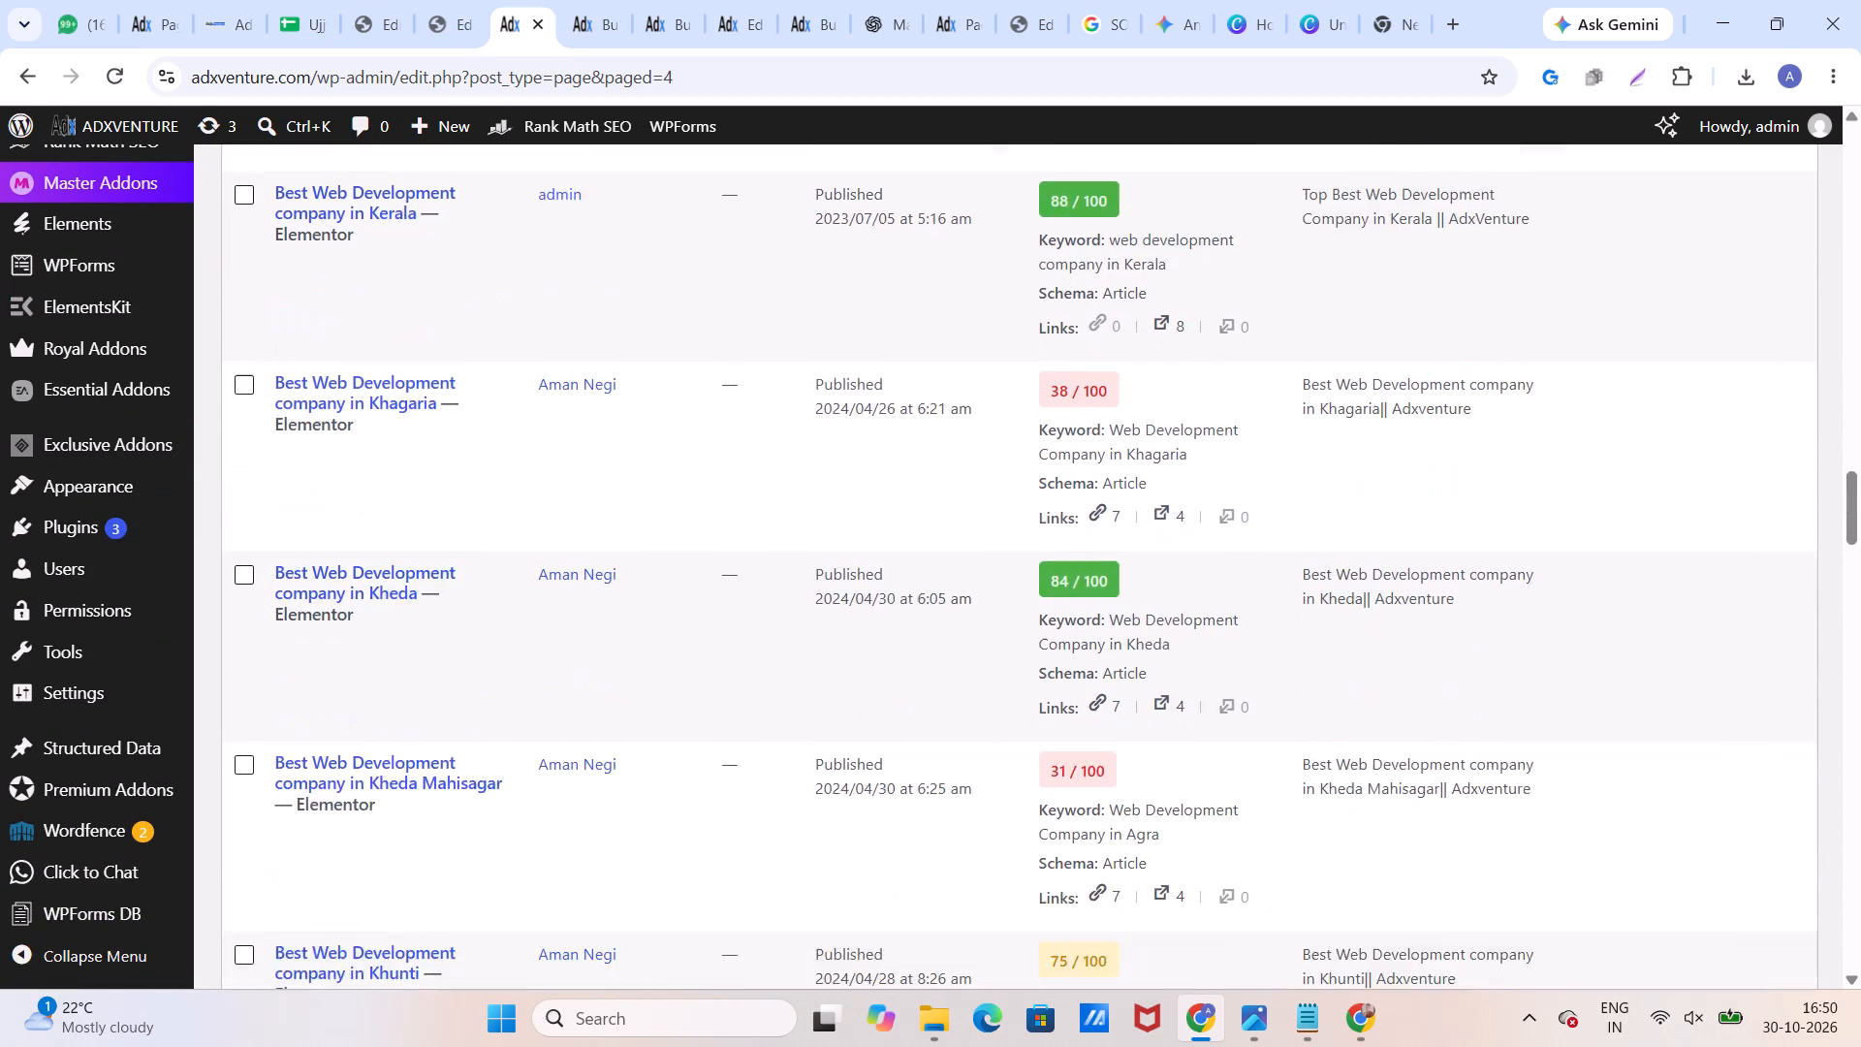
scroll(1323, 650, down, 12)
scroll(1324, 657, up, 1)
scroll(1324, 657, down, 5)
scroll(1324, 657, up, 1)
scroll(1324, 657, down, 9)
scroll(1324, 657, up, 1)
scroll(1324, 657, down, 5)
scroll(1324, 657, up, 1)
scroll(1324, 657, down, 1)
scroll(1324, 657, up, 1)
scroll(1324, 657, down, 9)
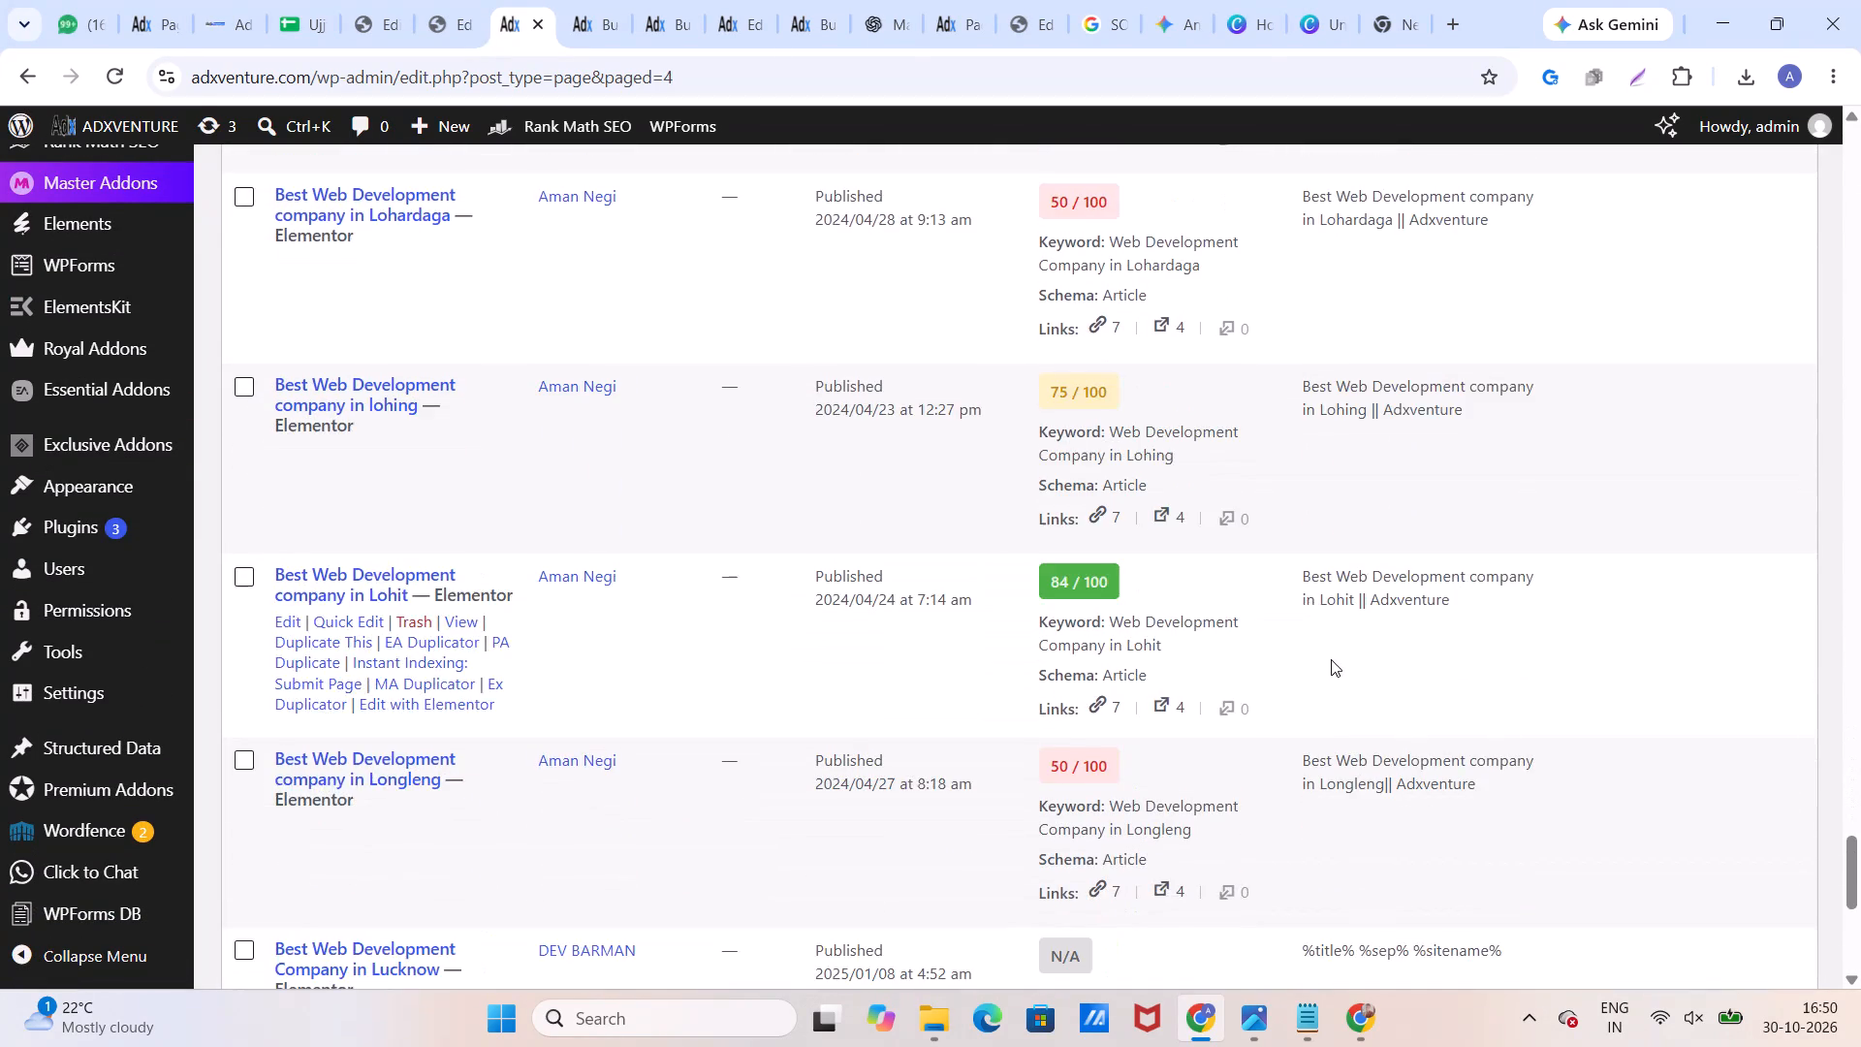
scroll(1331, 659, down, 15)
Look through the entries on the fifth page of the AdxVenture pages list.
click(1762, 883)
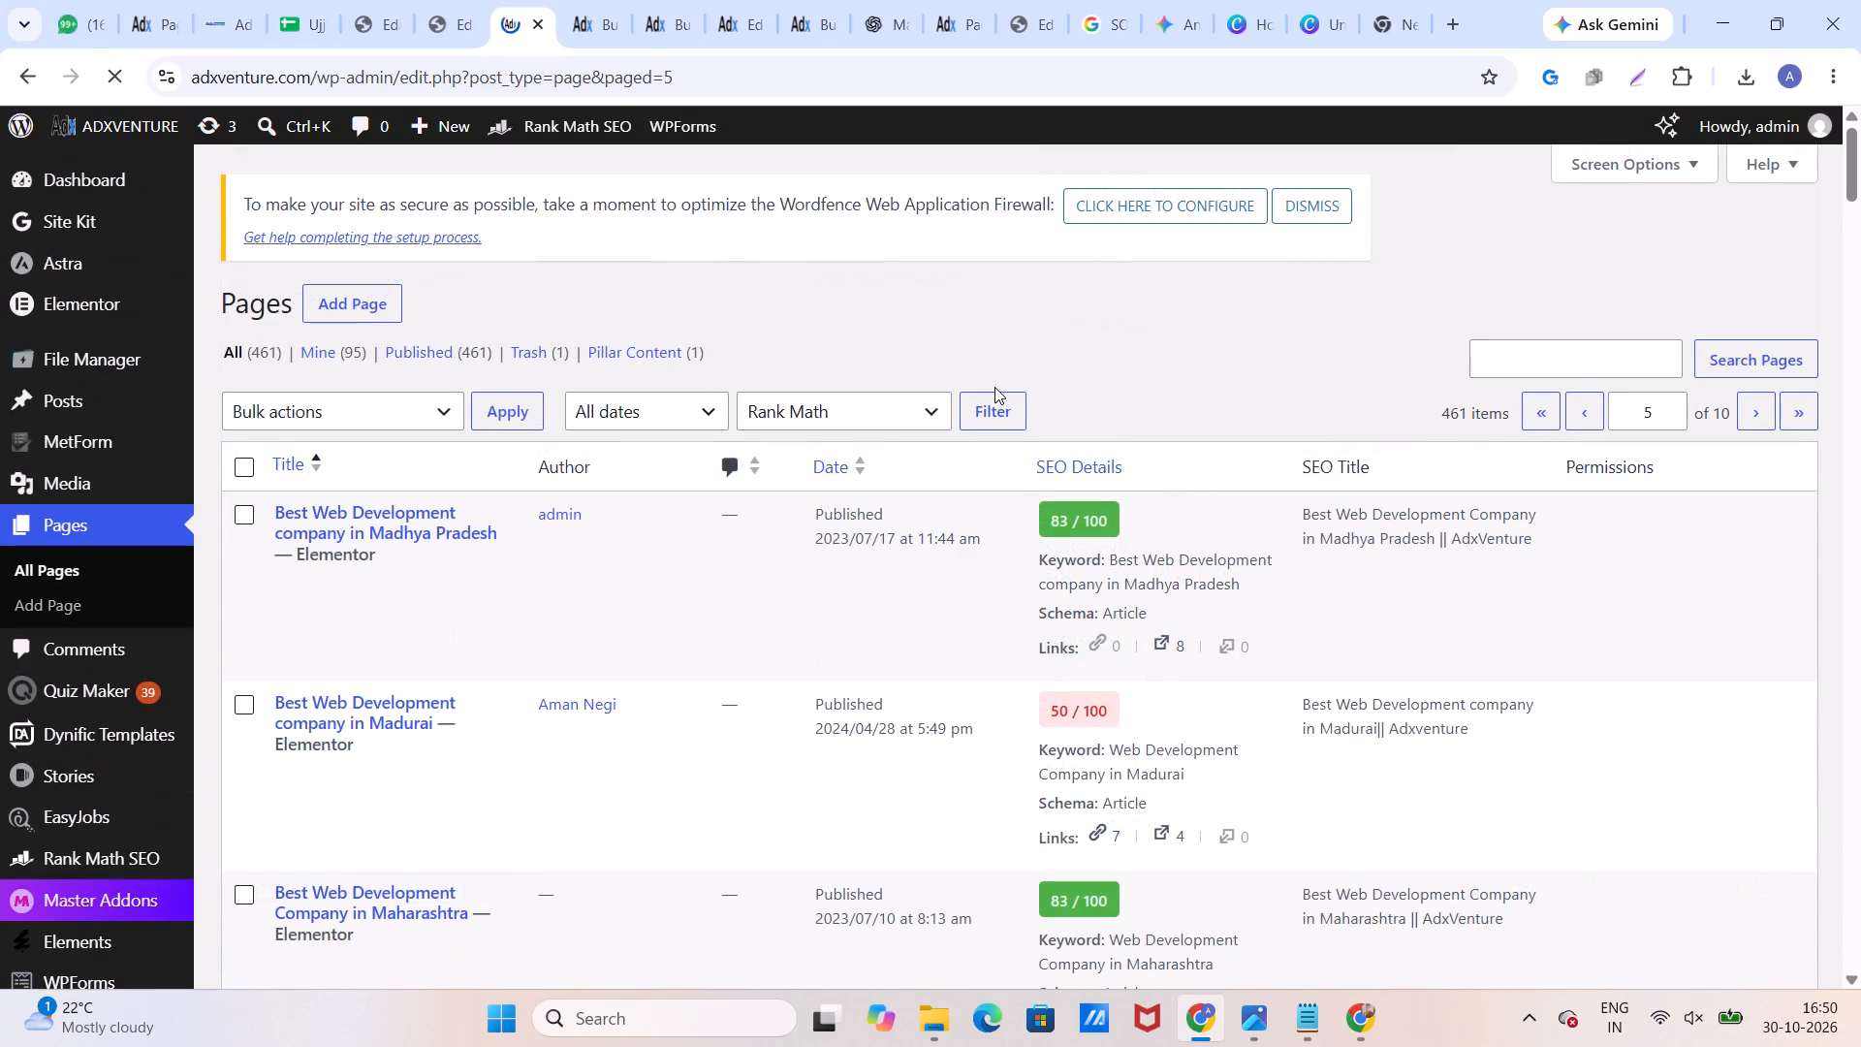
scroll(954, 397, down, 9)
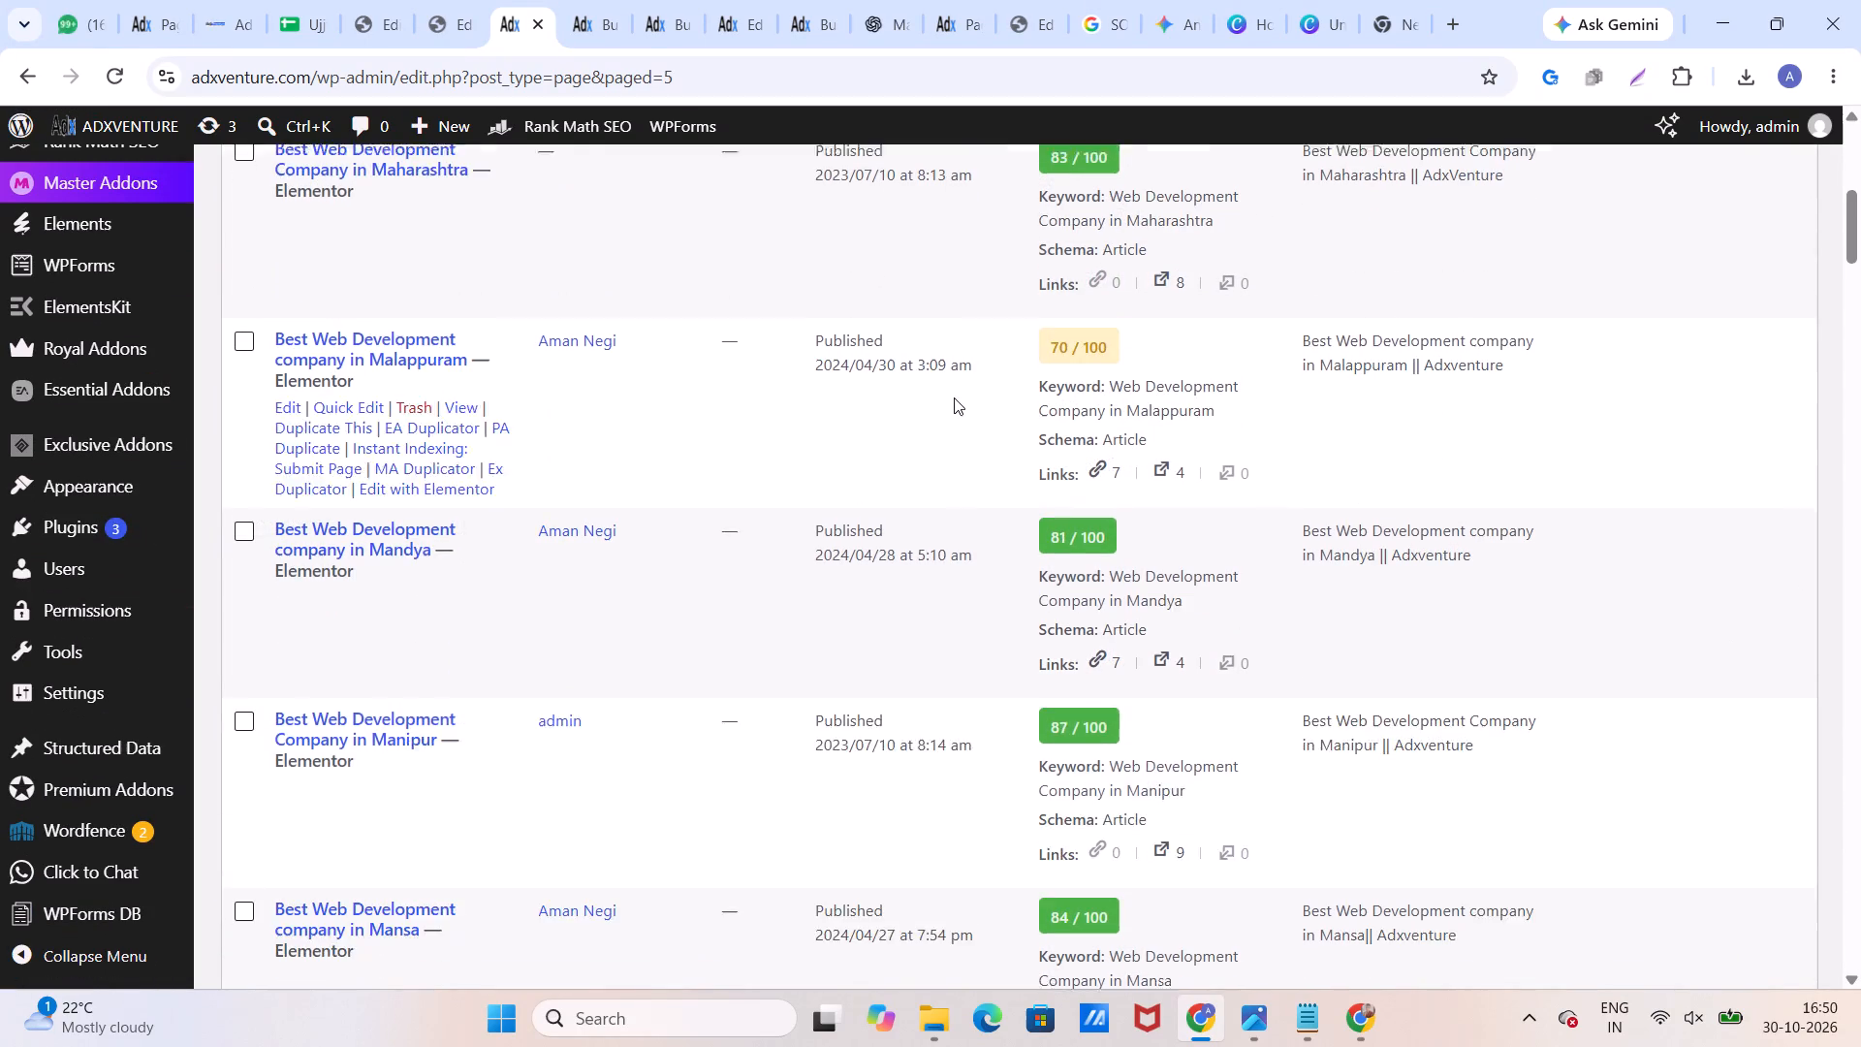
scroll(954, 397, down, 20)
scroll(954, 397, down, 18)
scroll(954, 394, up, 1)
scroll(954, 394, down, 1)
scroll(954, 394, up, 1)
scroll(954, 394, down, 1)
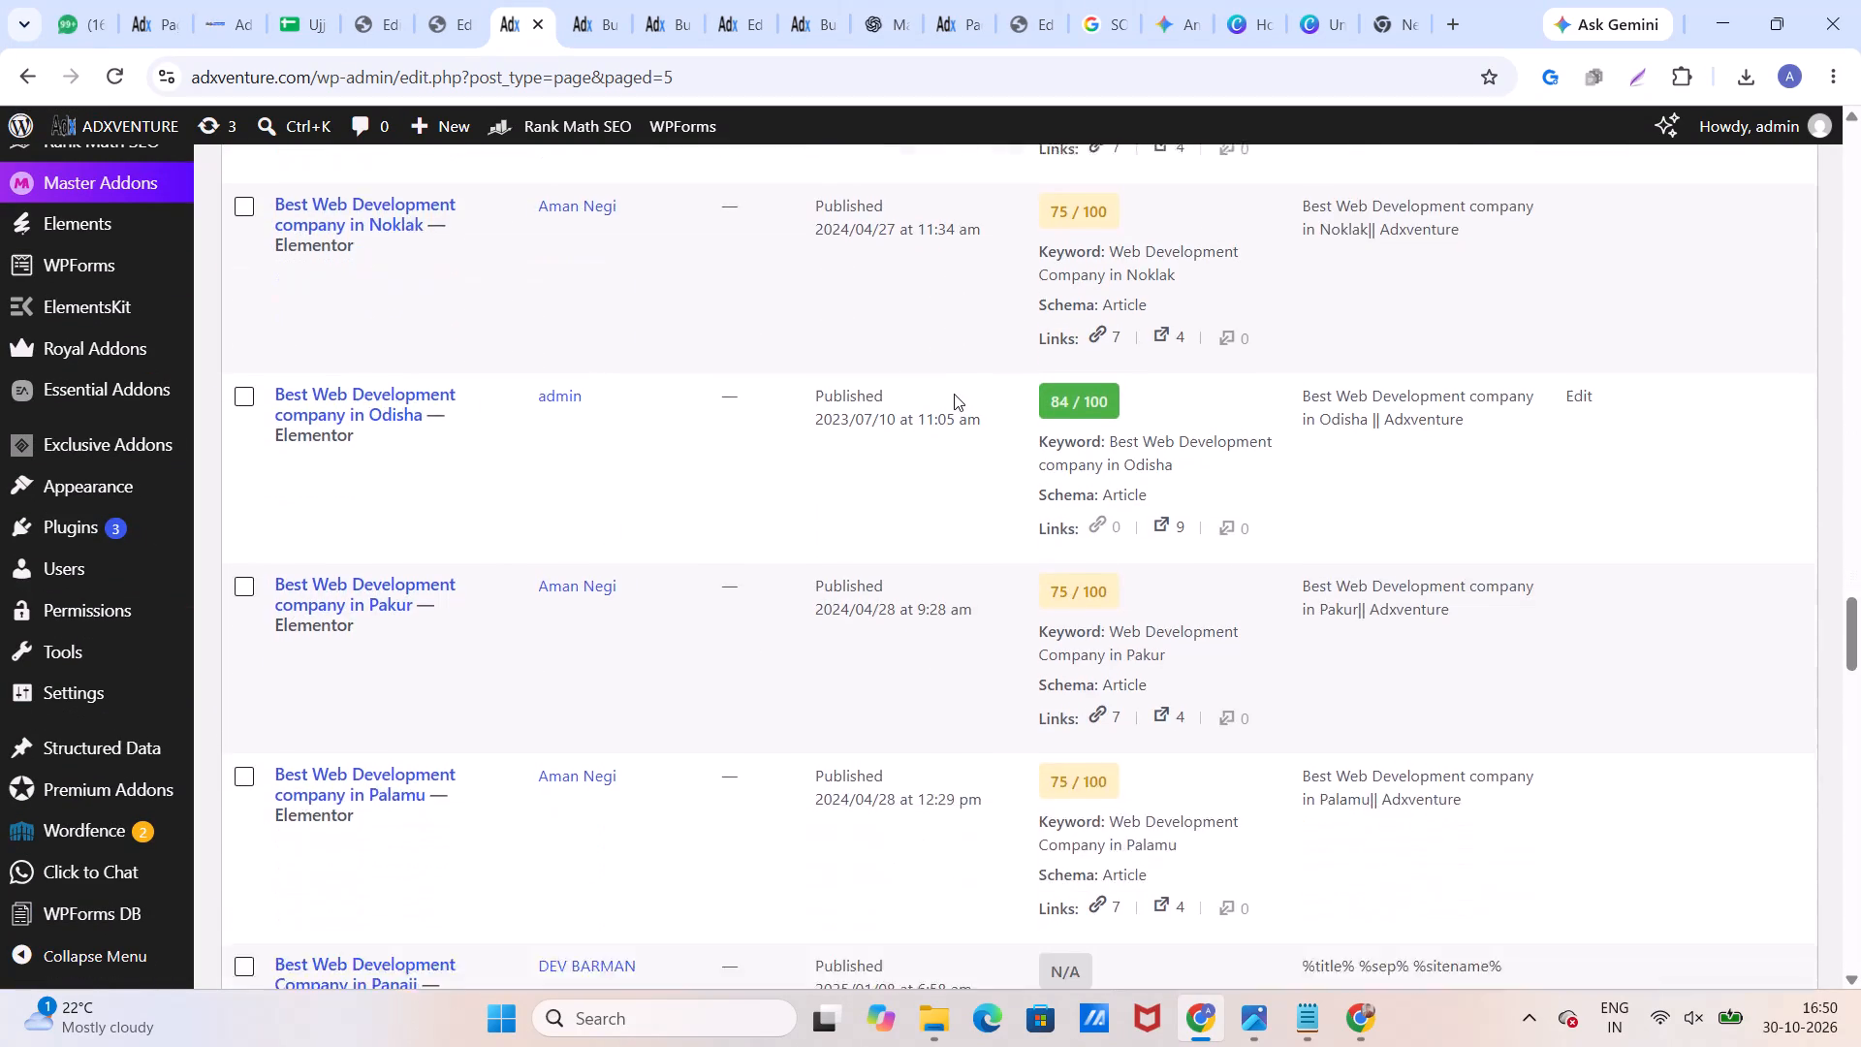
scroll(954, 394, down, 2)
scroll(954, 394, up, 1)
scroll(954, 394, down, 20)
scroll(954, 394, down, 17)
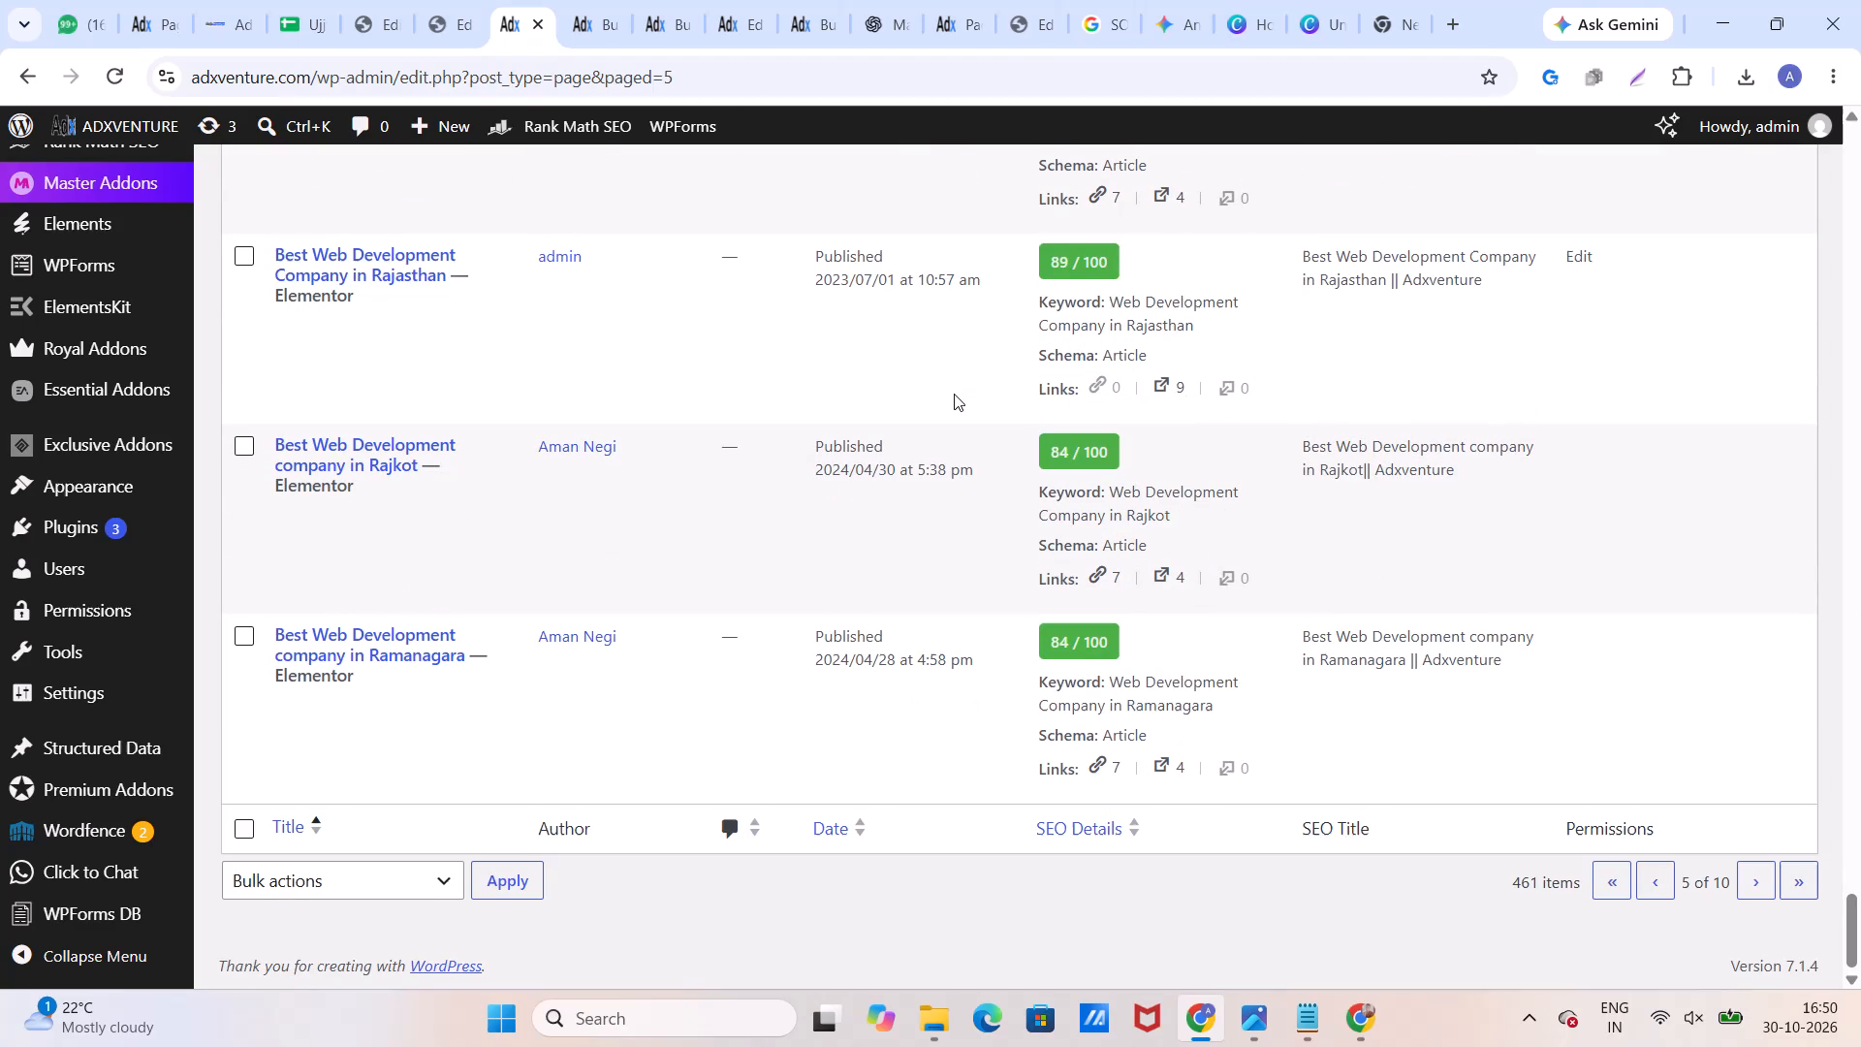
Look through the entries on the sixth page of the AdxVenture pages list.
click(1754, 888)
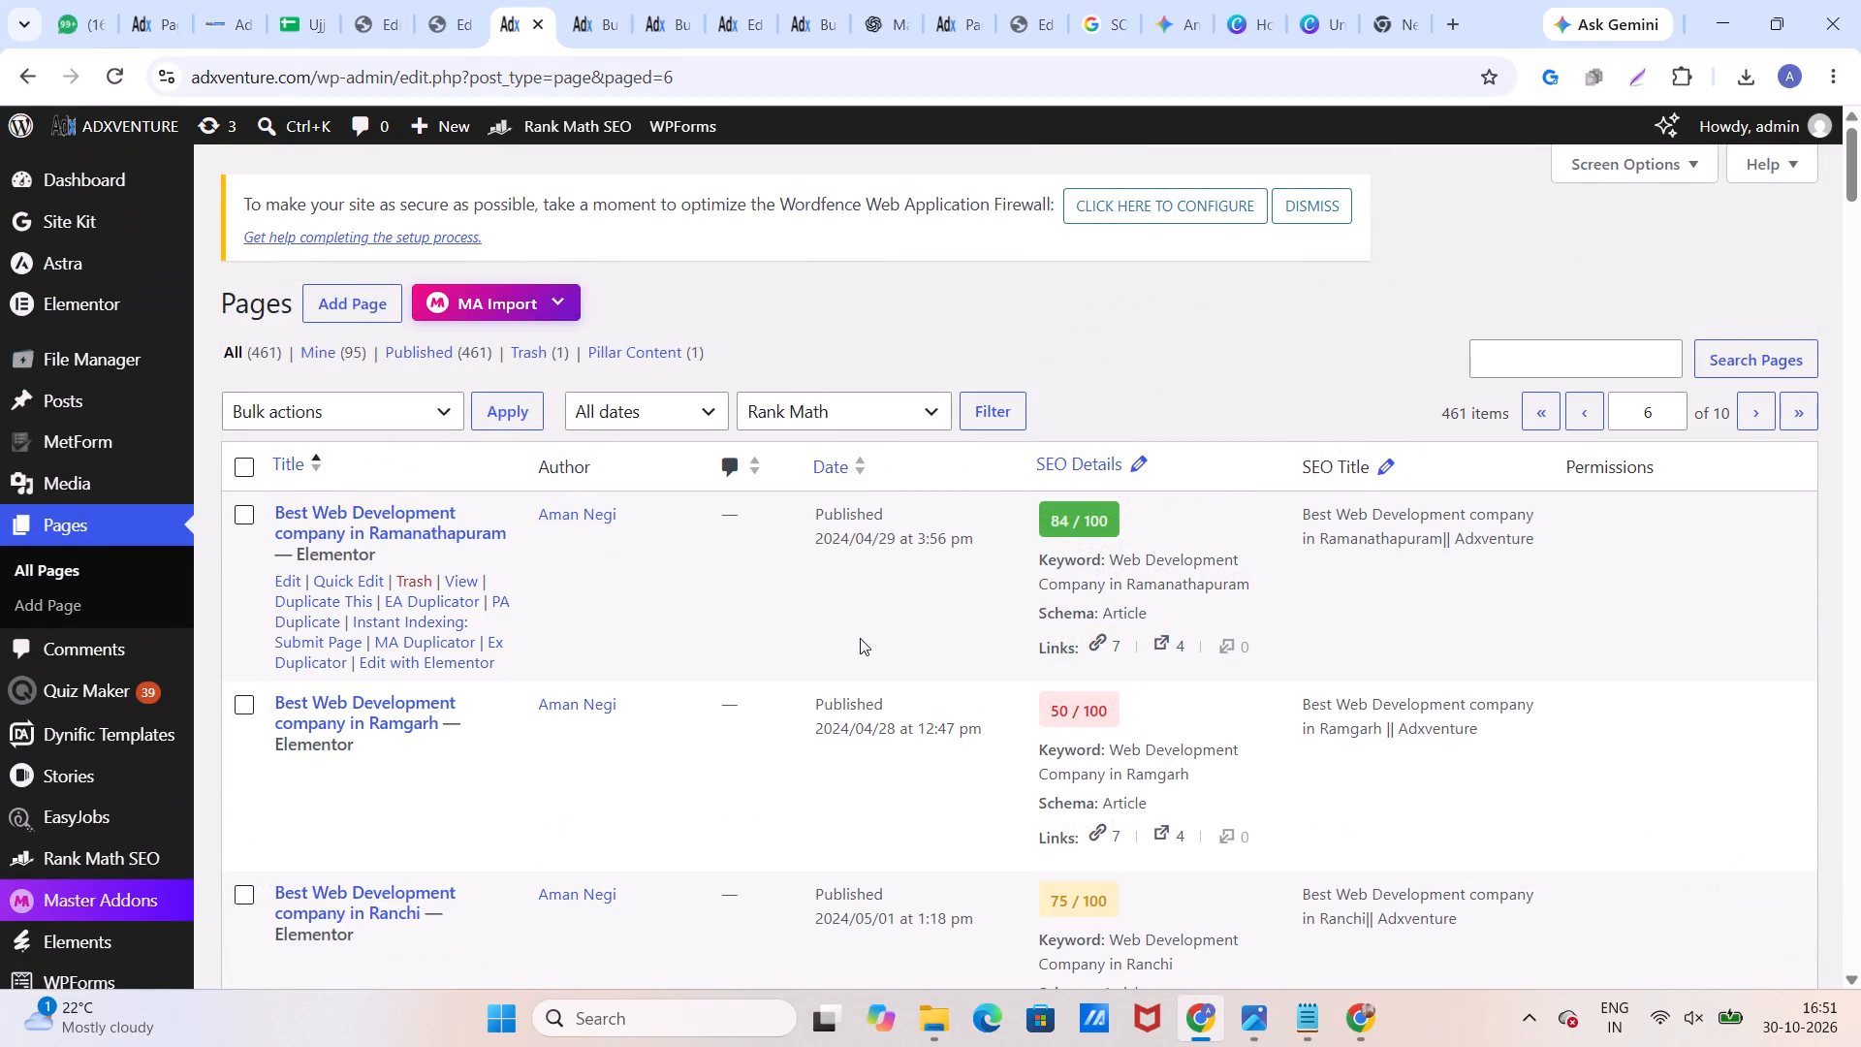
scroll(874, 579, down, 15)
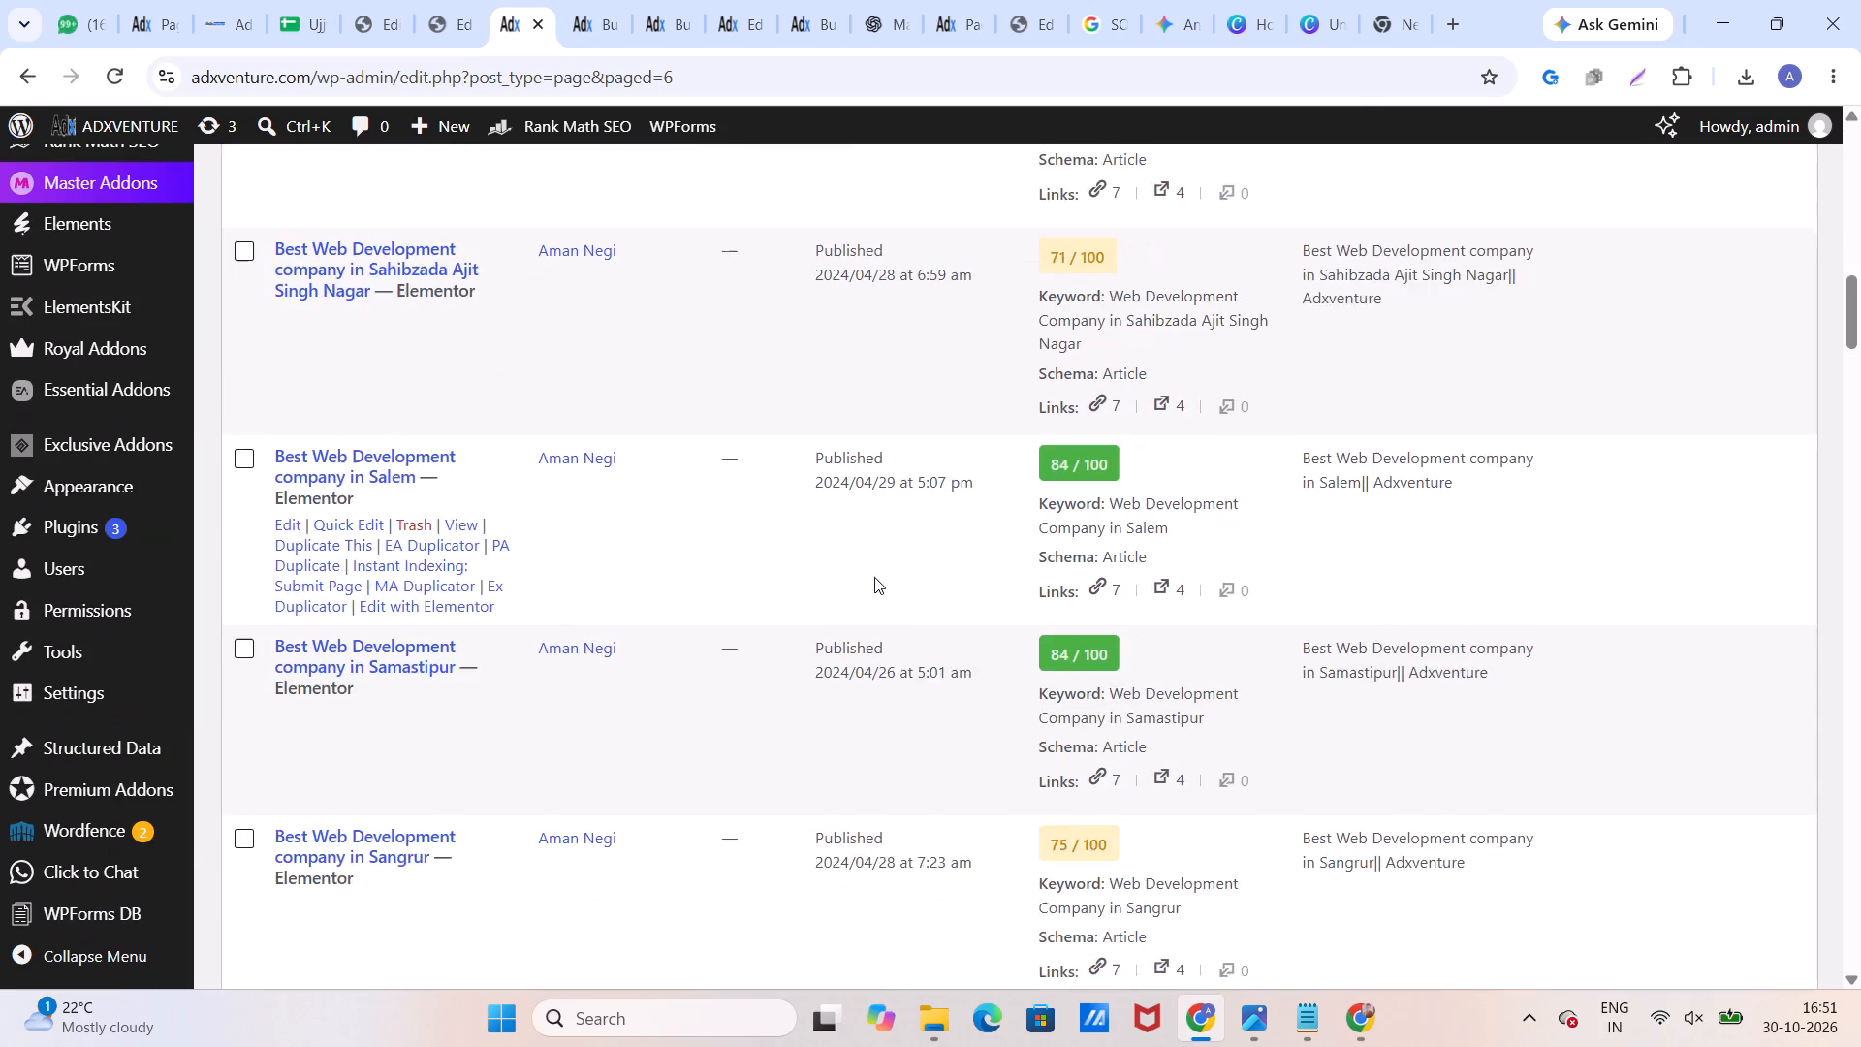
scroll(874, 577, down, 5)
scroll(874, 577, up, 1)
scroll(874, 577, down, 5)
scroll(874, 577, up, 1)
scroll(874, 577, down, 7)
scroll(874, 577, up, 1)
scroll(874, 577, down, 18)
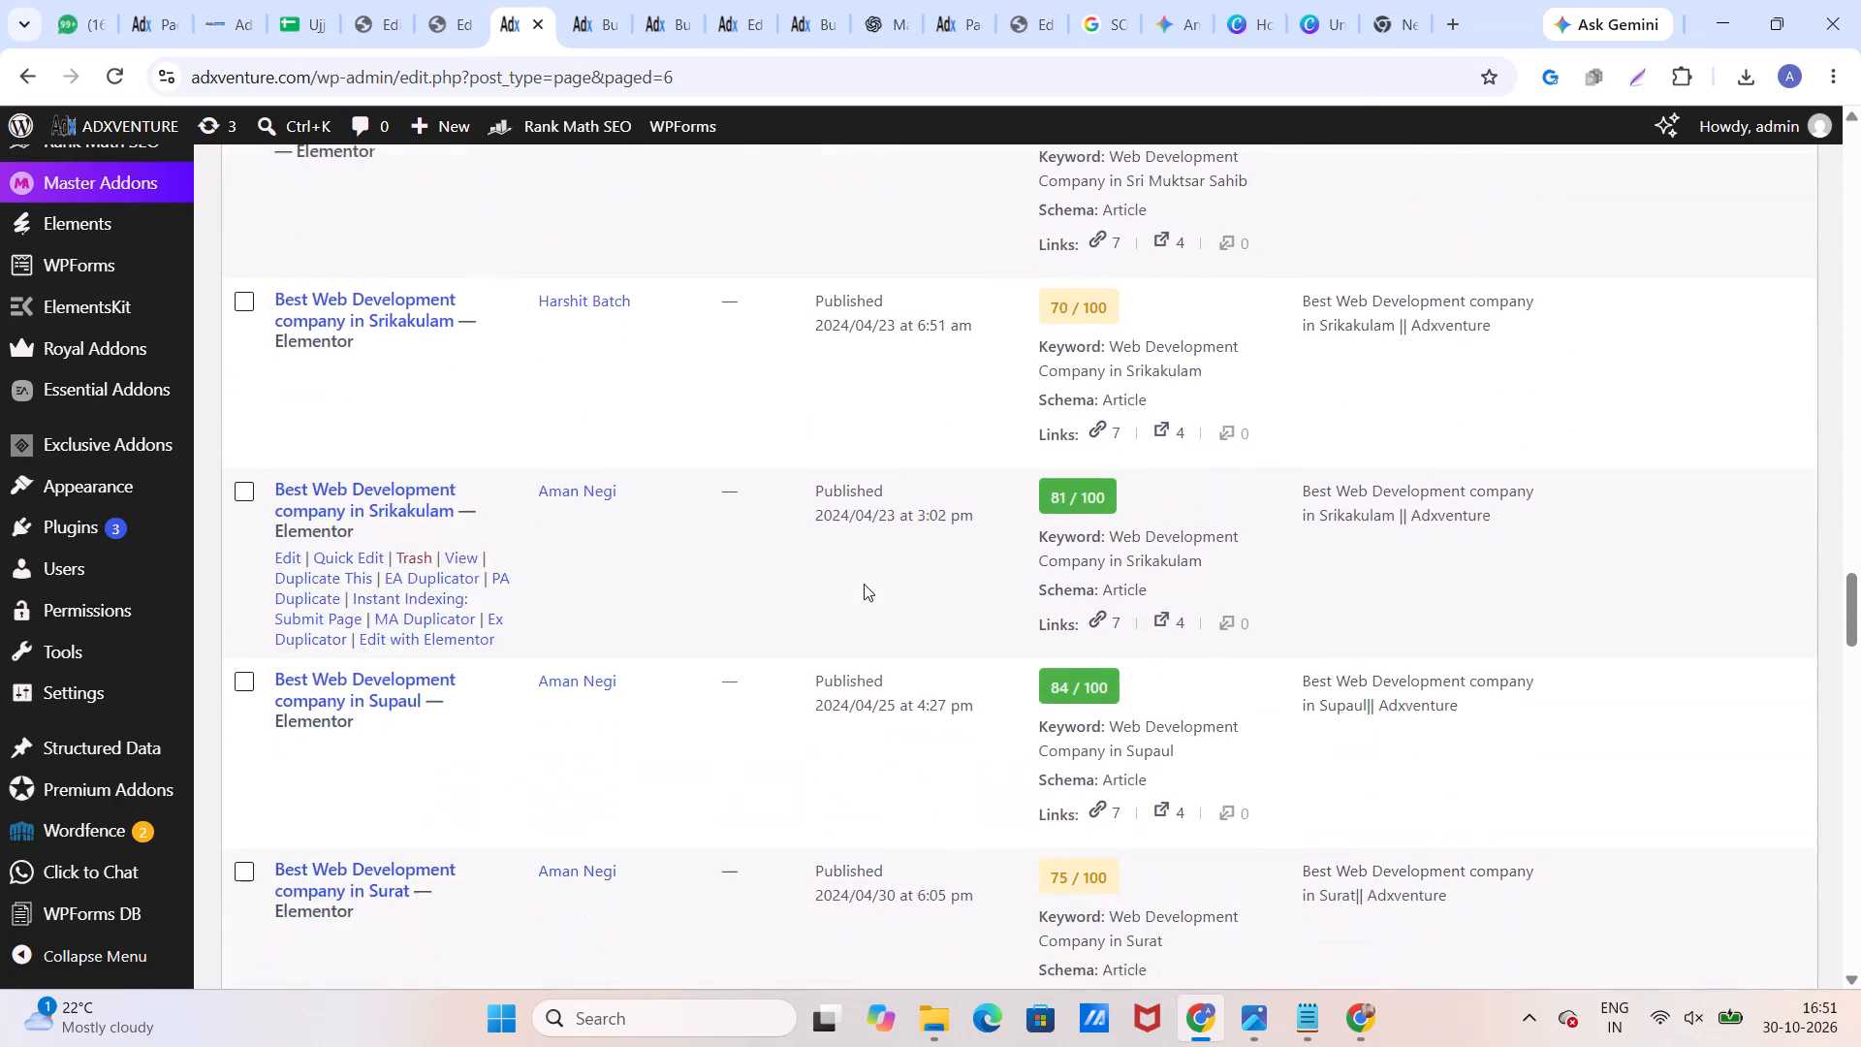
scroll(864, 584, down, 20)
scroll(864, 584, down, 3)
scroll(863, 569, up, 1)
scroll(863, 569, down, 5)
scroll(863, 569, up, 1)
scroll(863, 569, down, 11)
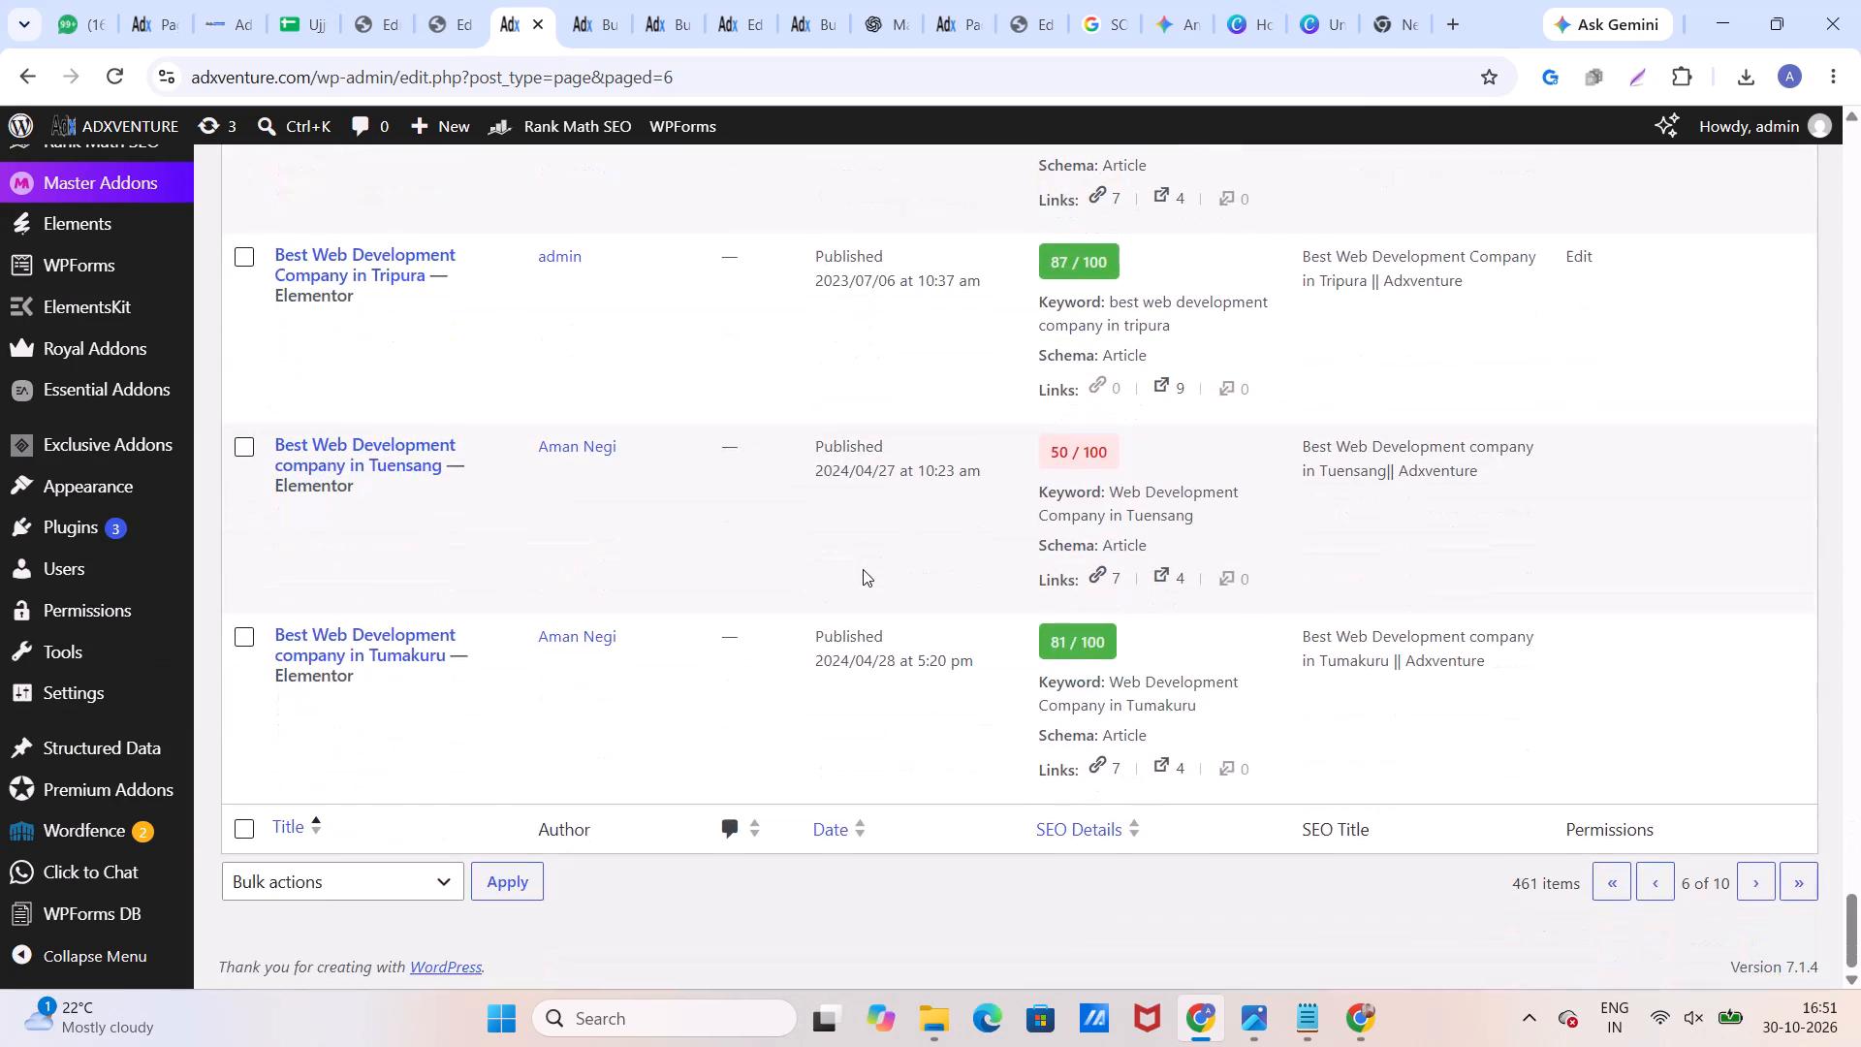
scroll(863, 569, down, 2)
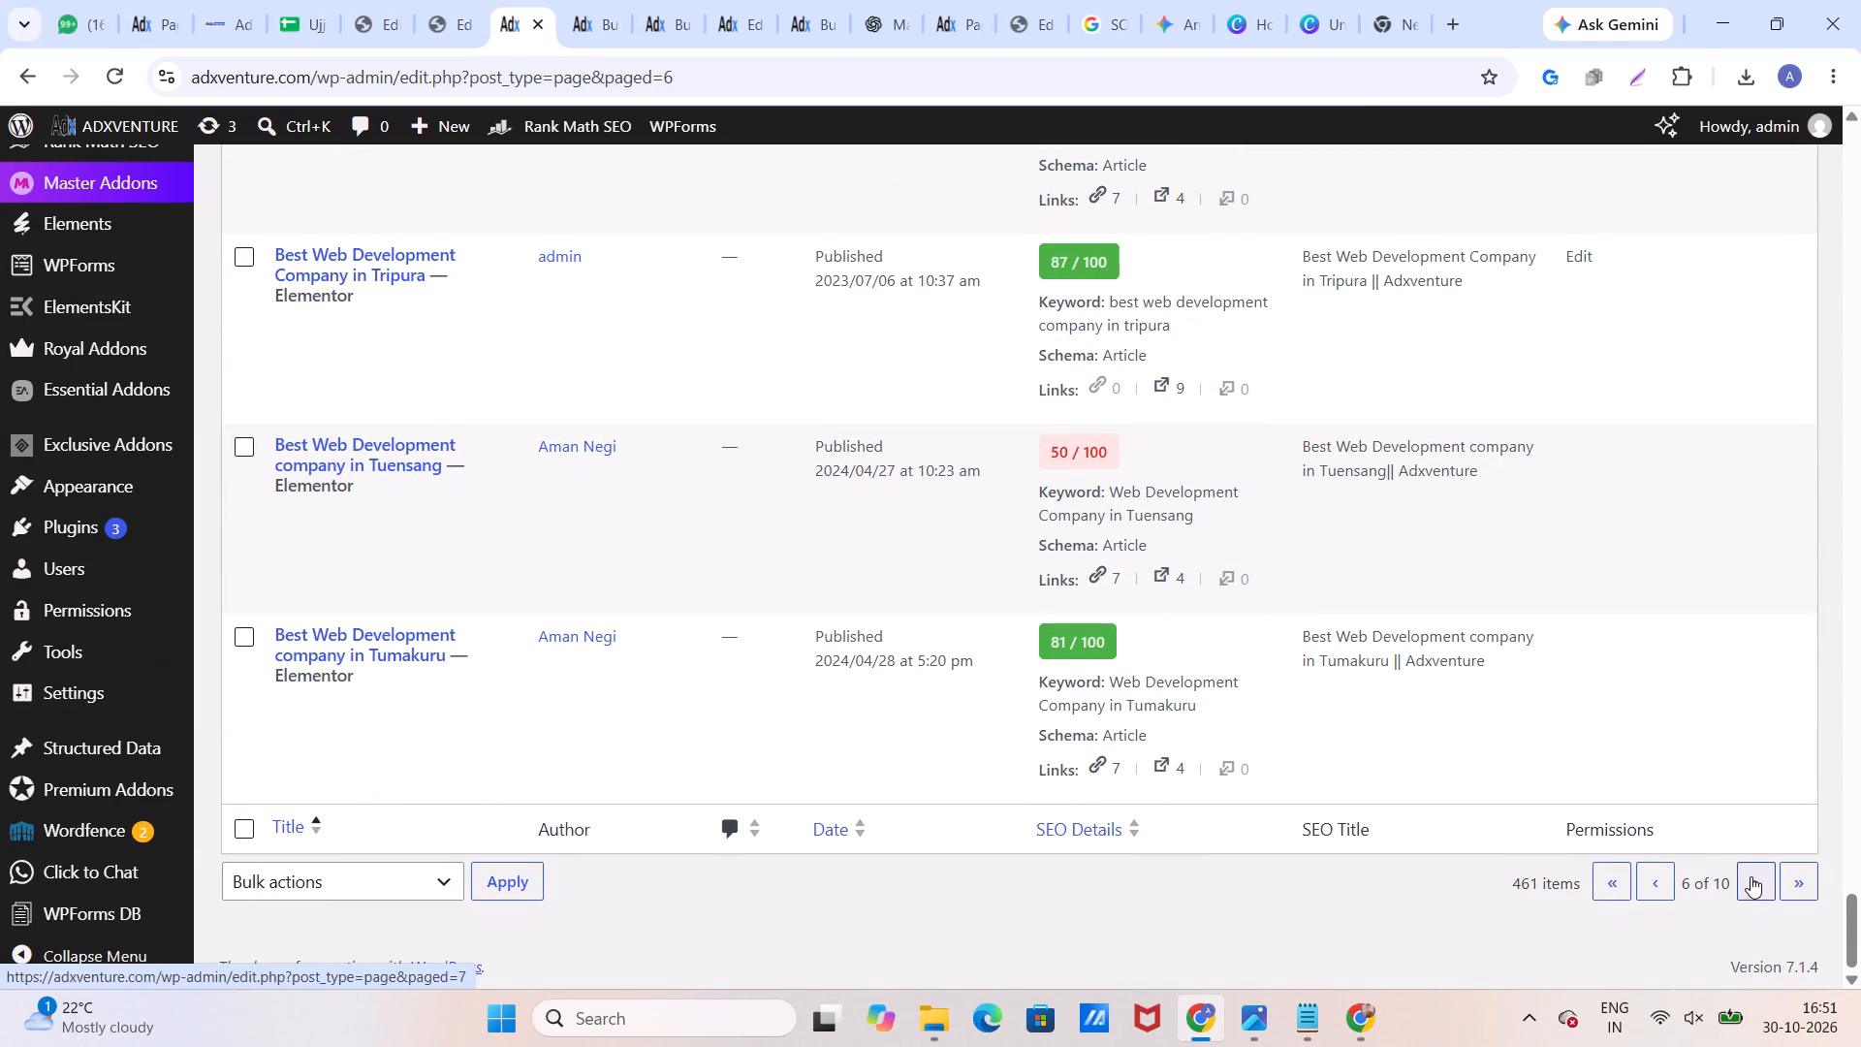
Find the Build Taxi Websites entry on the list's seventh page, view its live page and review it down to the footer.
click(1751, 876)
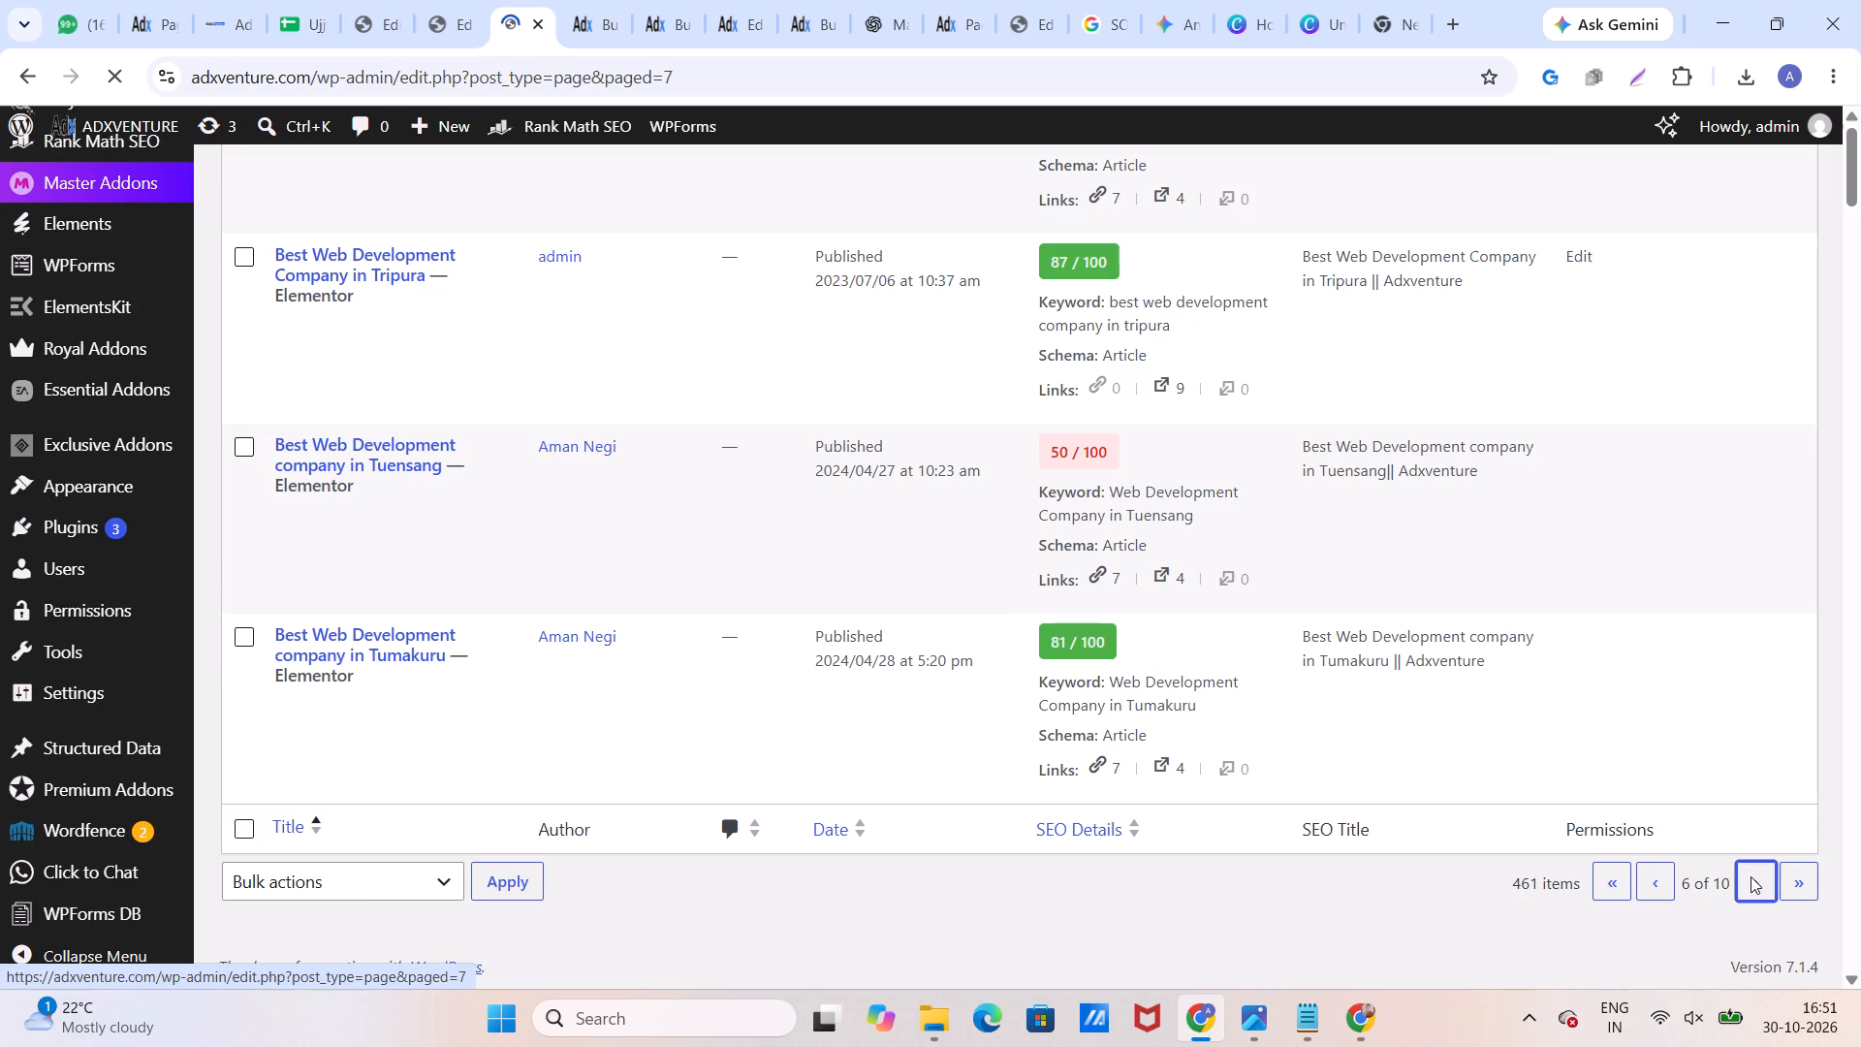
scroll(1214, 707, down, 14)
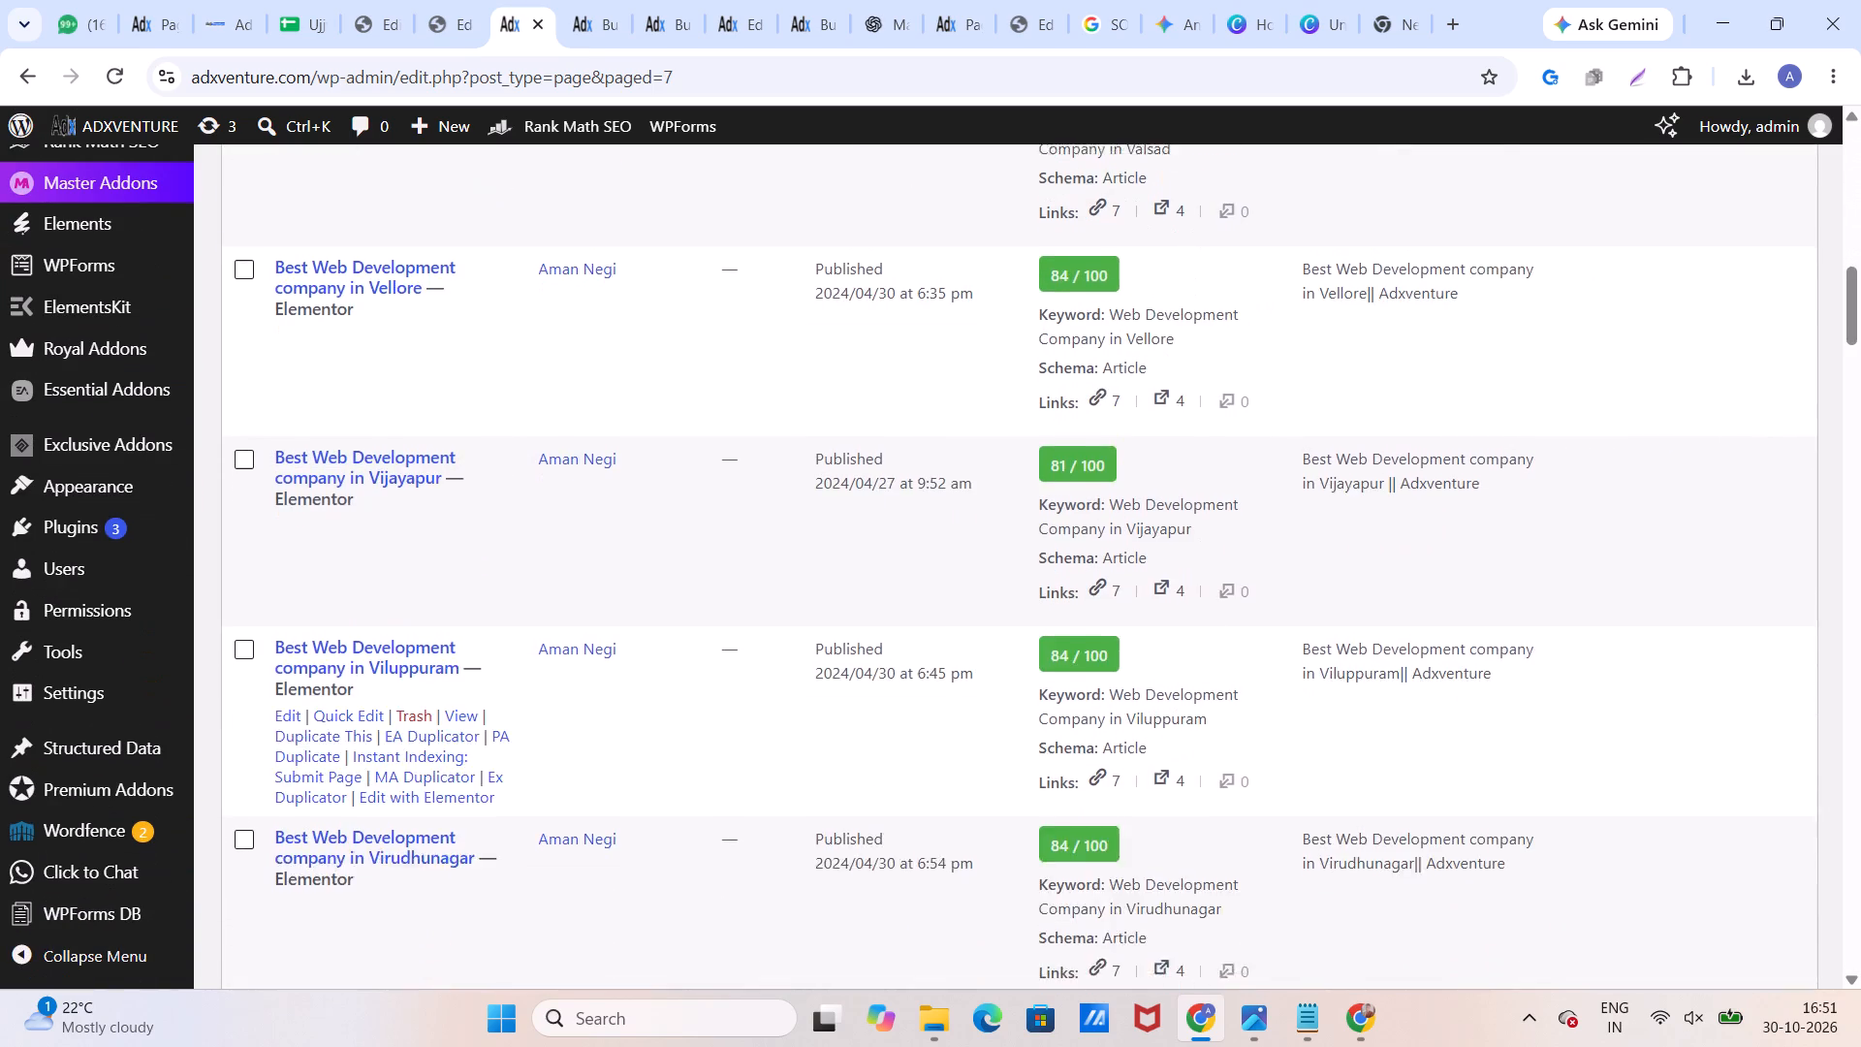
scroll(1206, 699, down, 19)
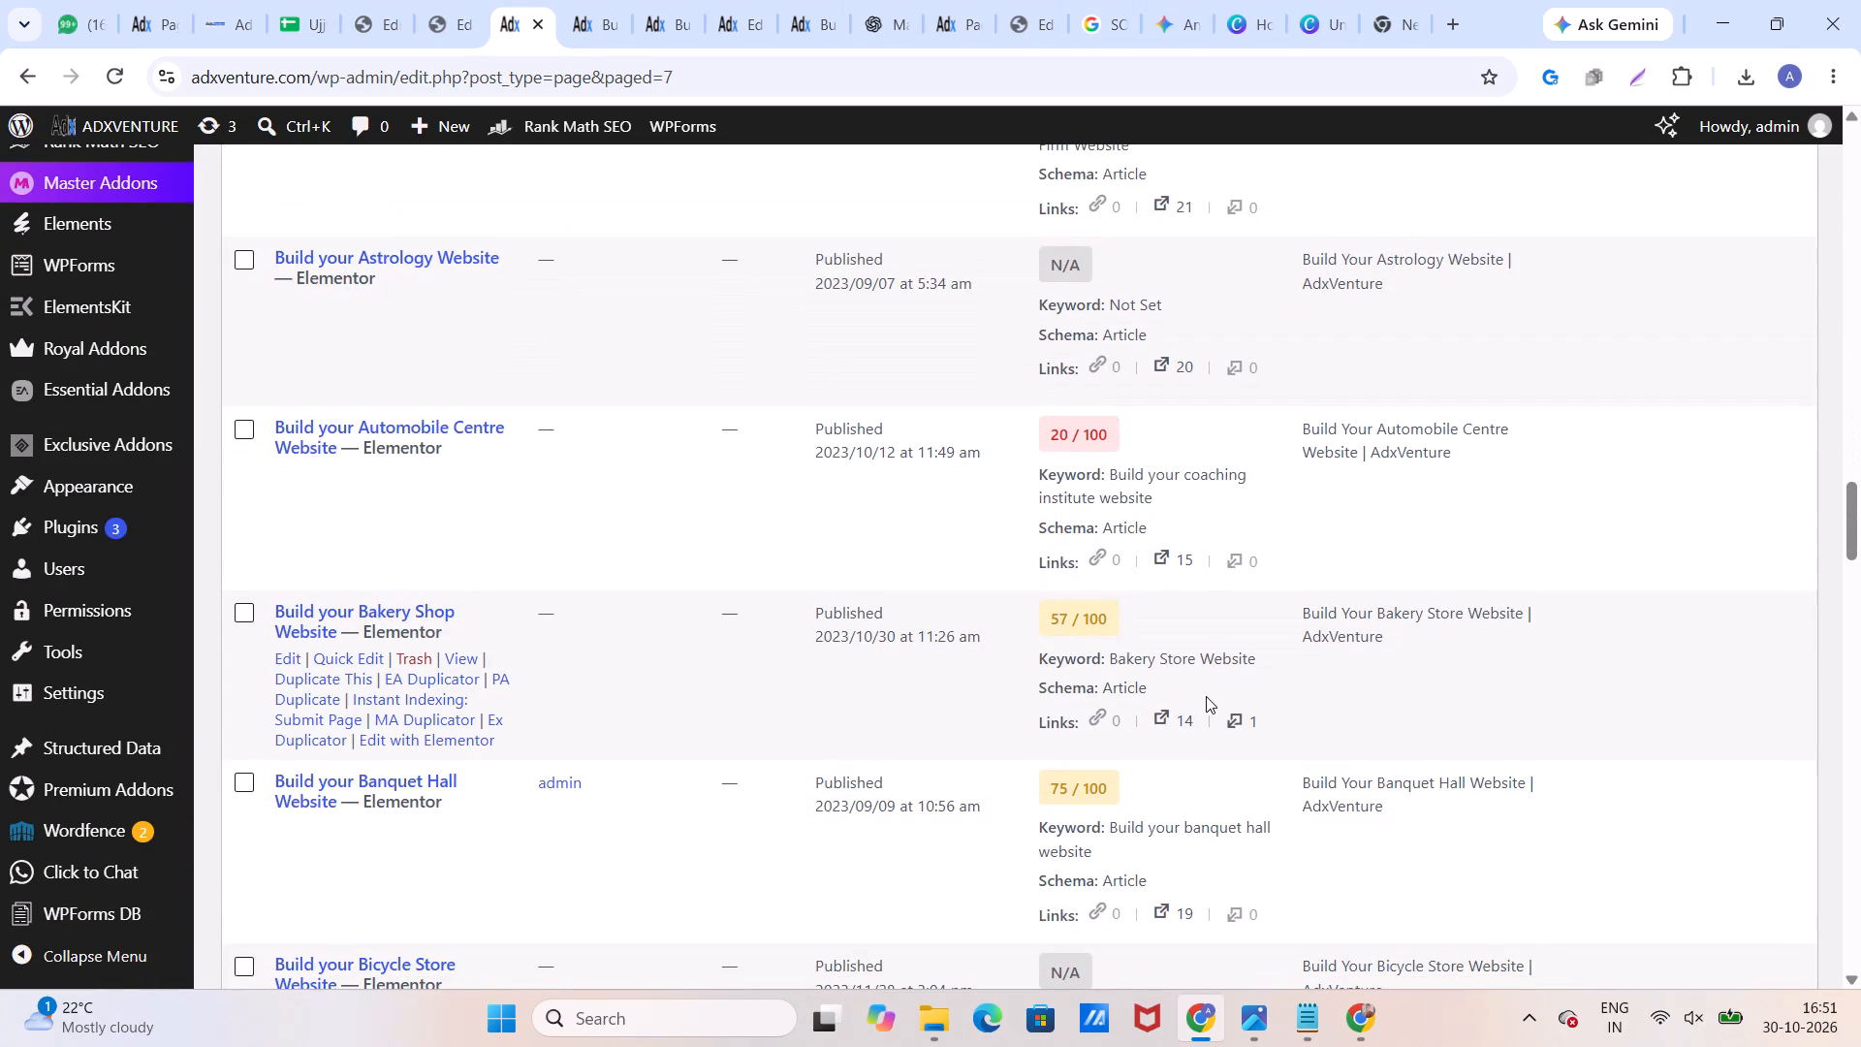
scroll(930, 679, up, 5)
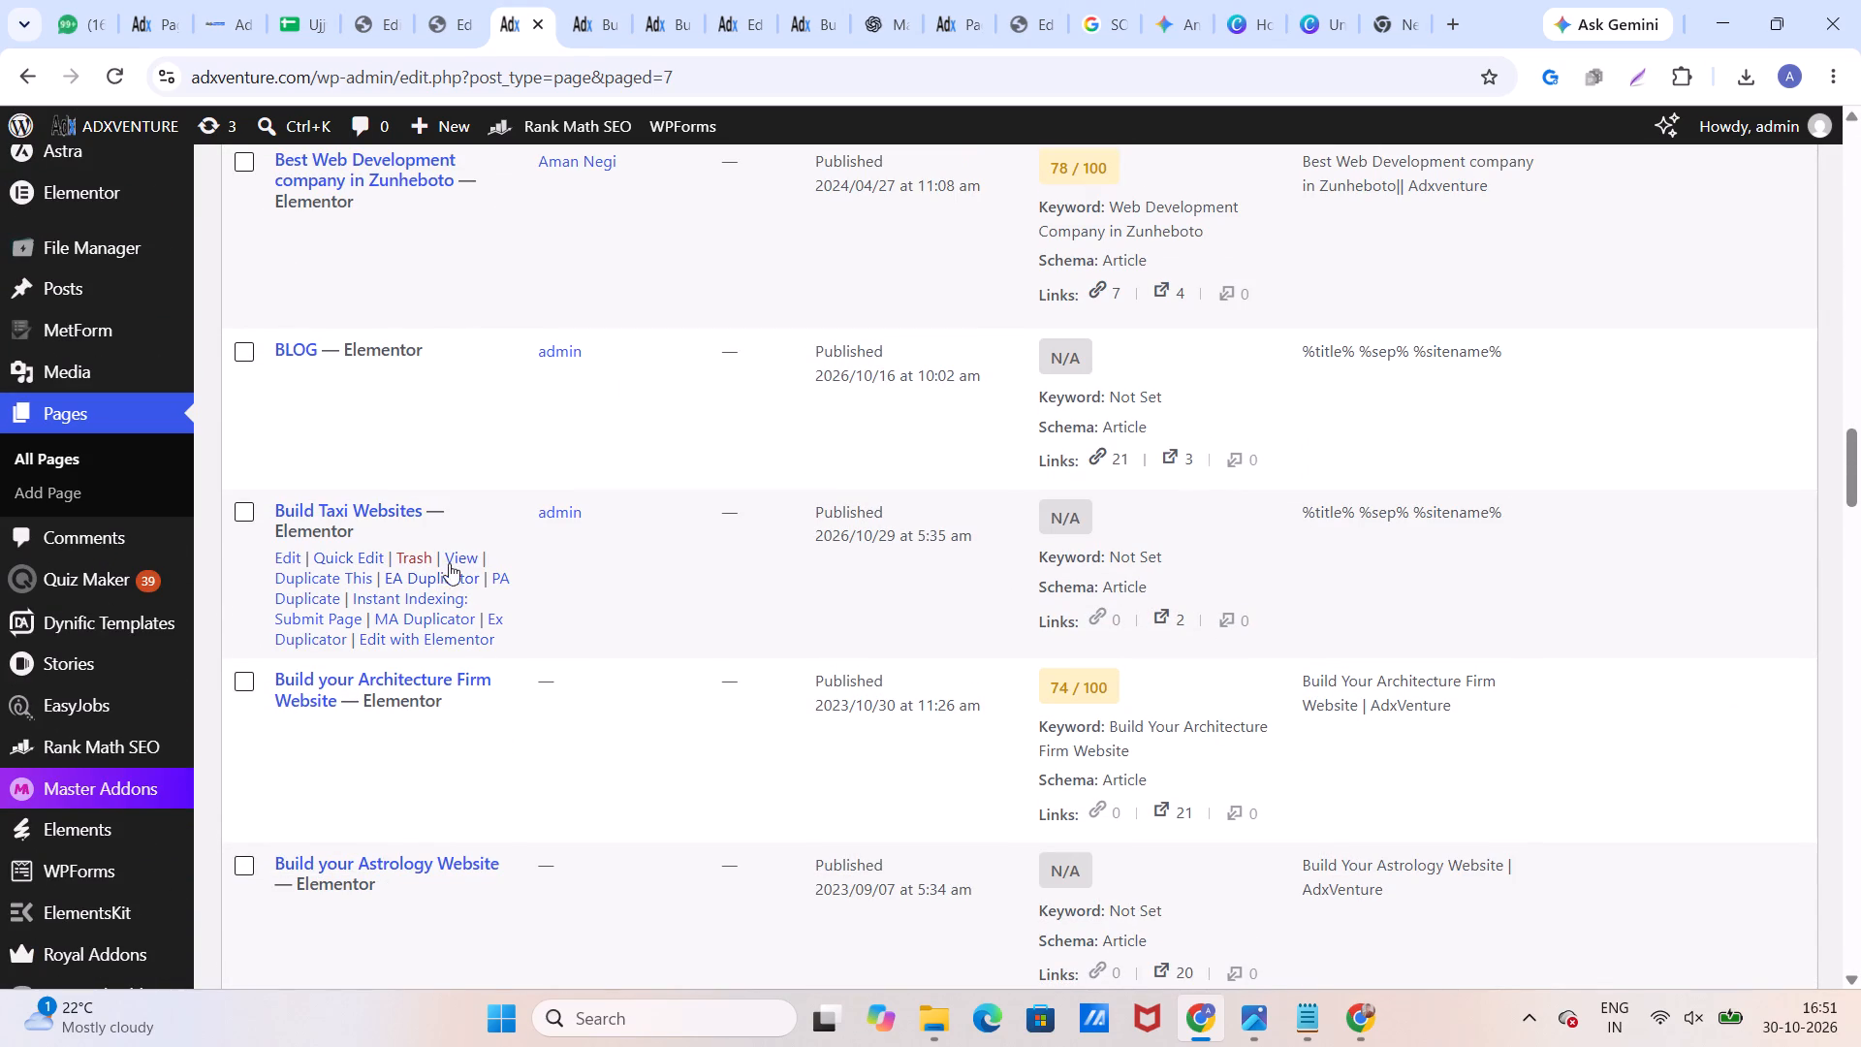
click(459, 555)
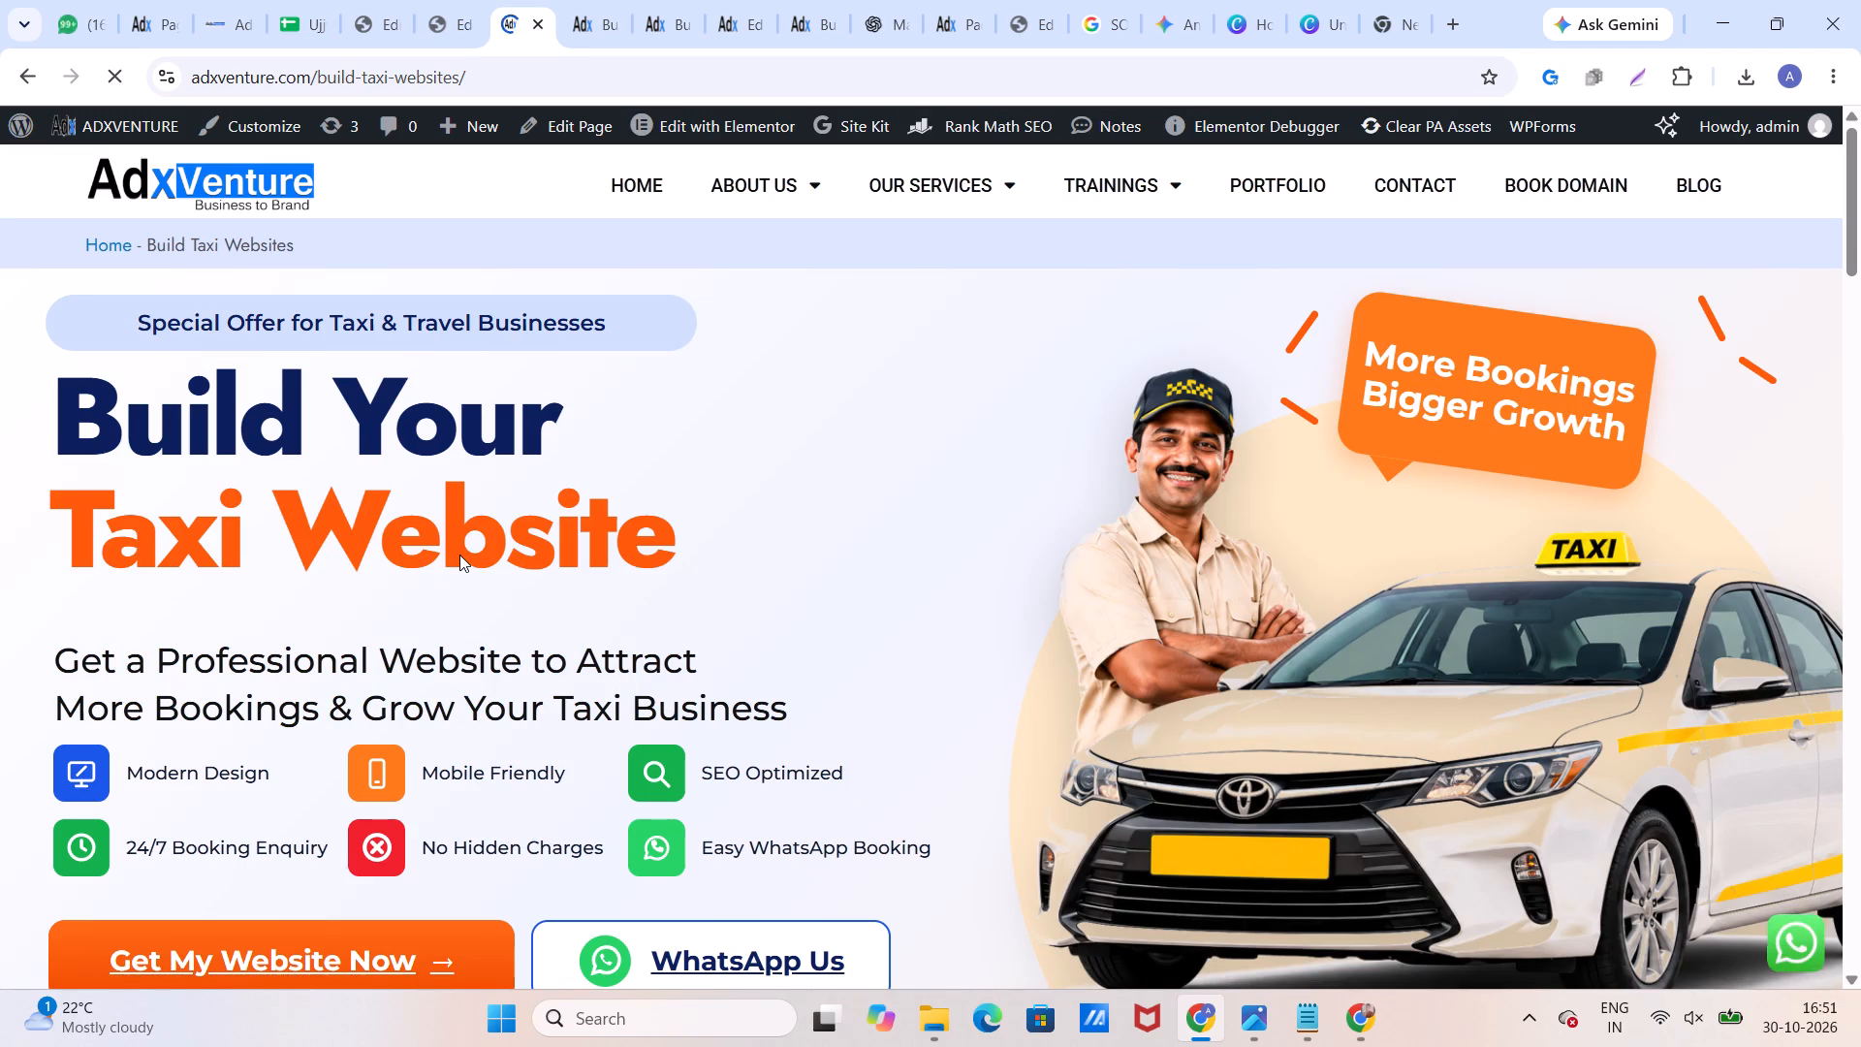
scroll(459, 555, down, 5)
scroll(459, 555, down, 16)
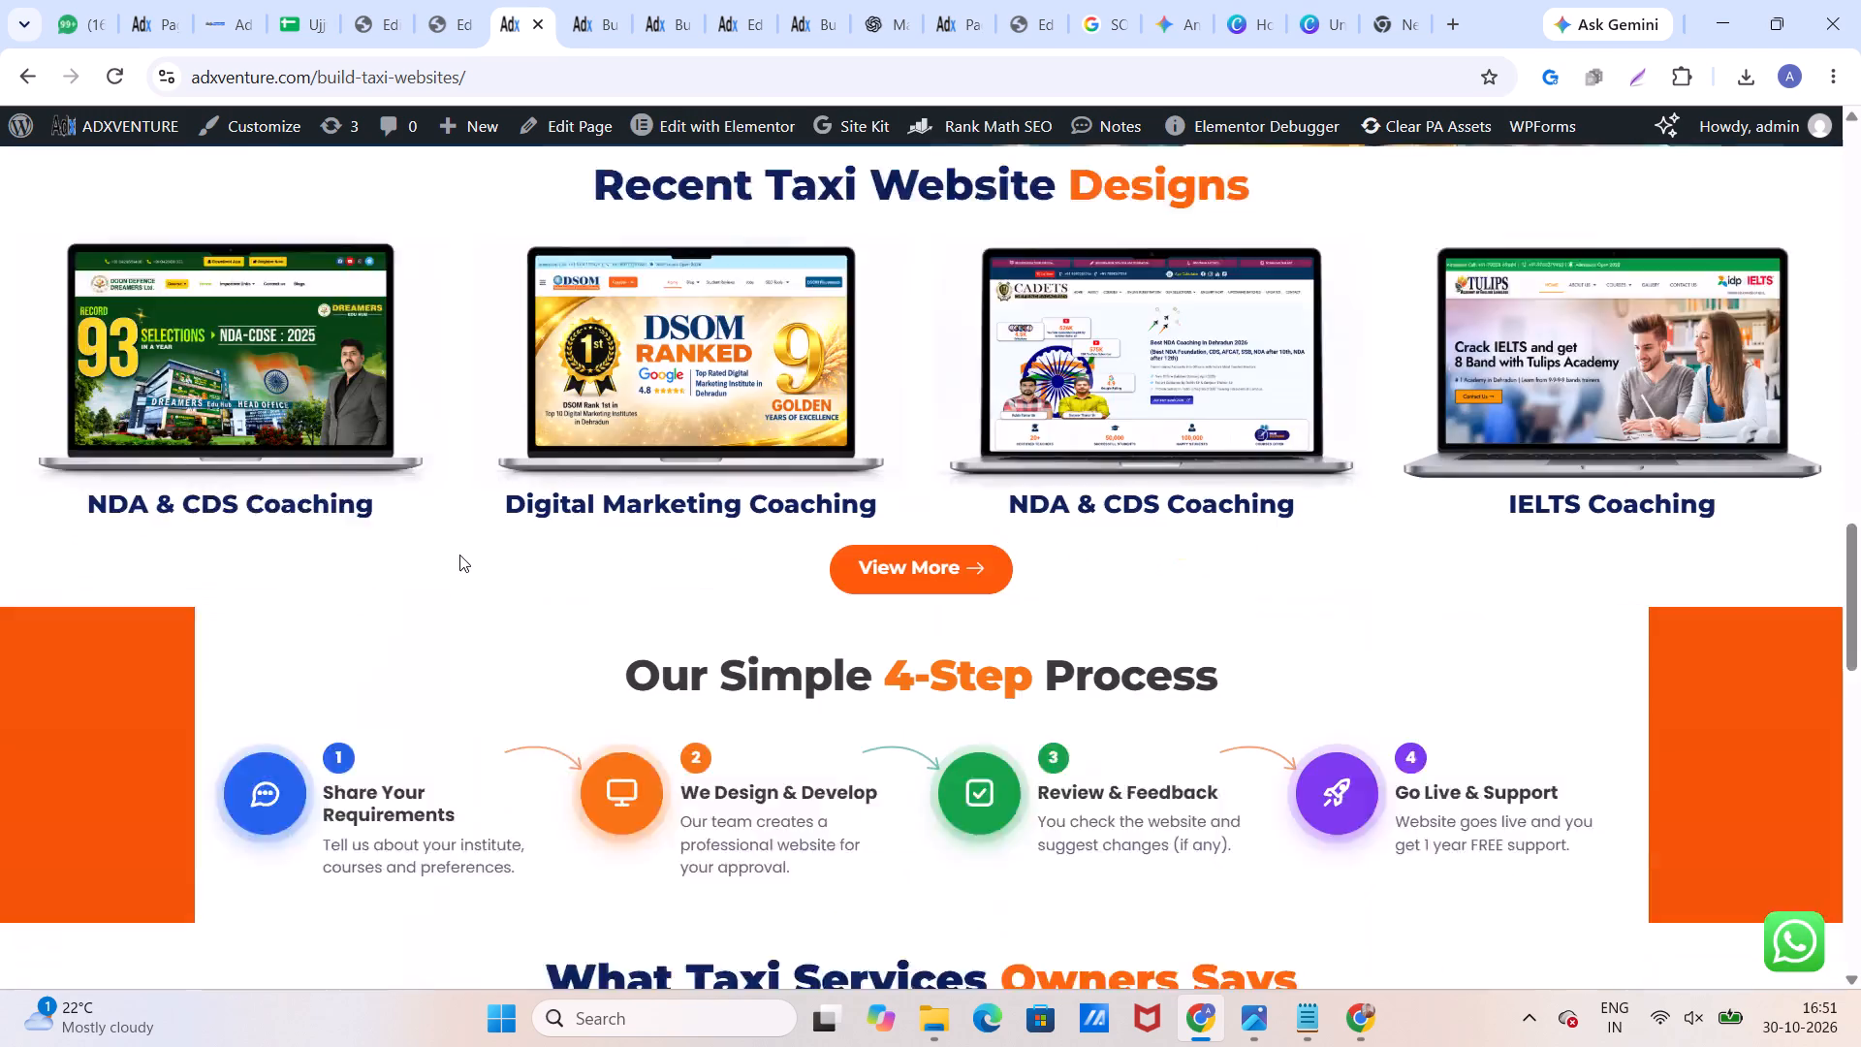
scroll(459, 555, down, 17)
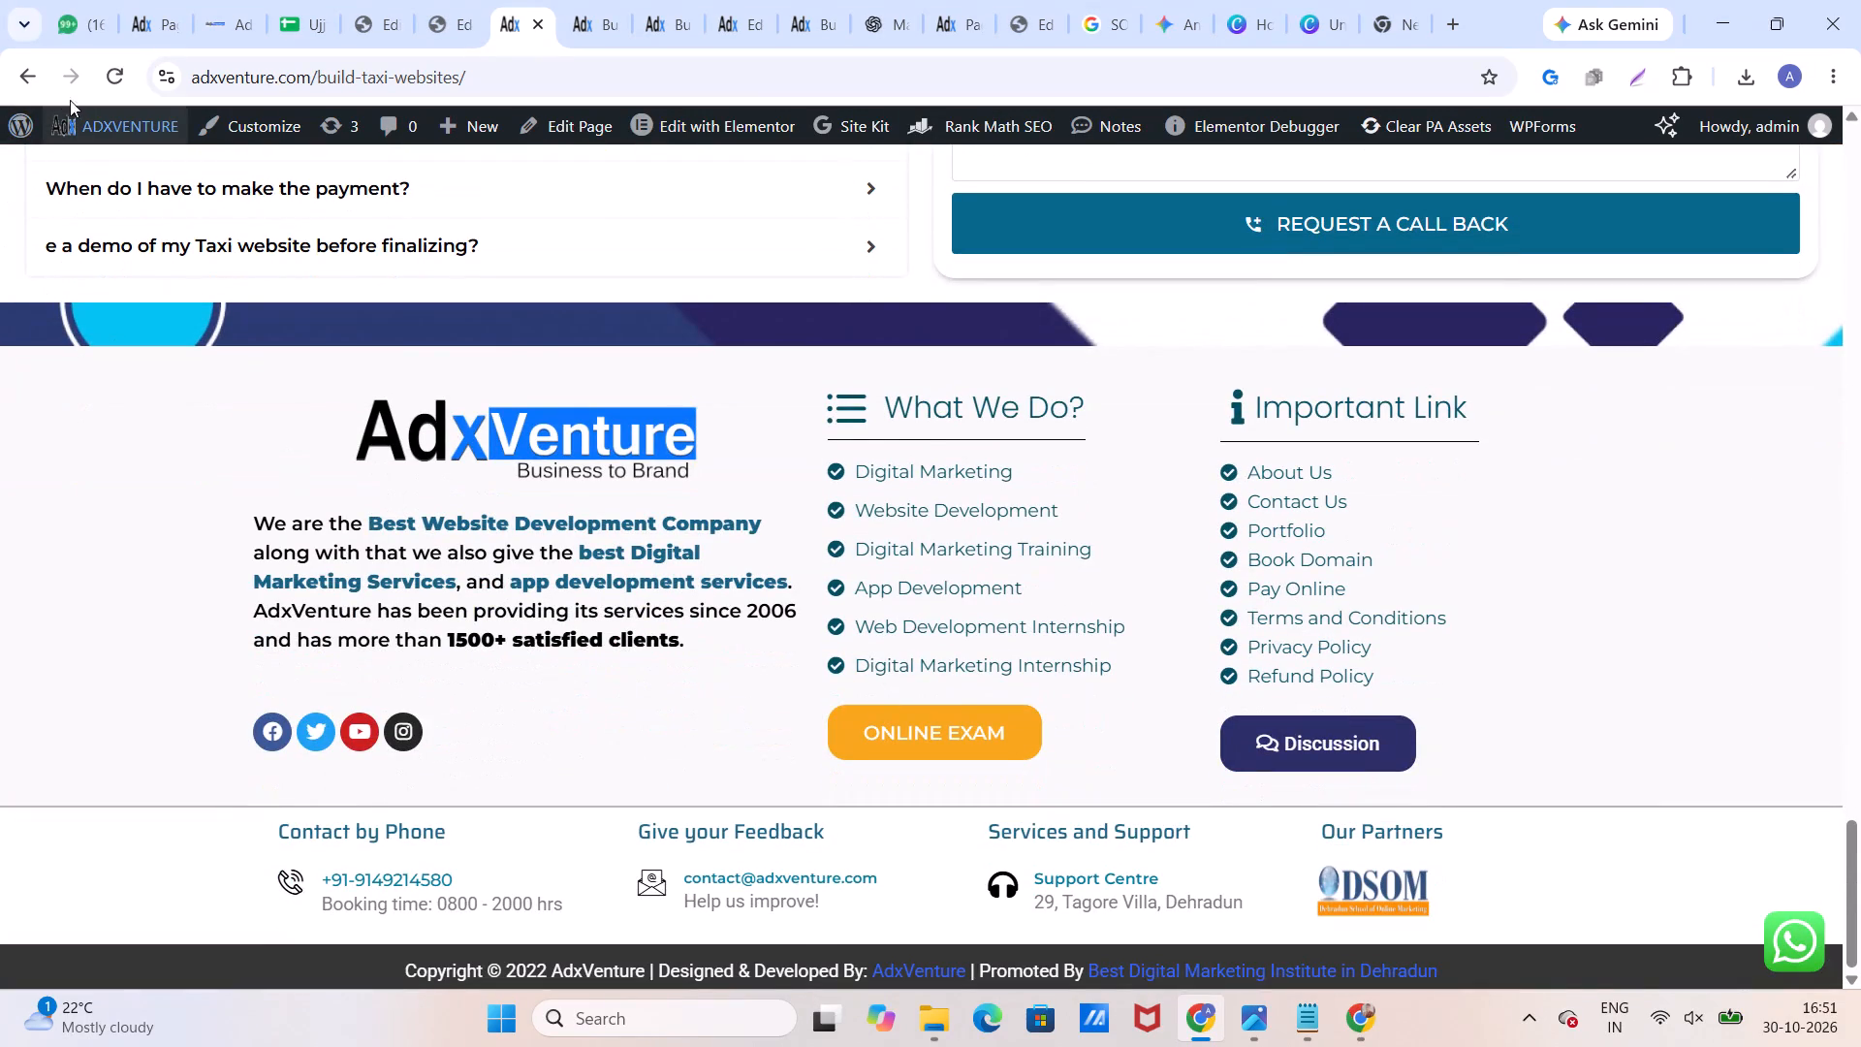
Return to the seventh page of the AdxVenture pages list and look through its entries down to the end.
click(35, 82)
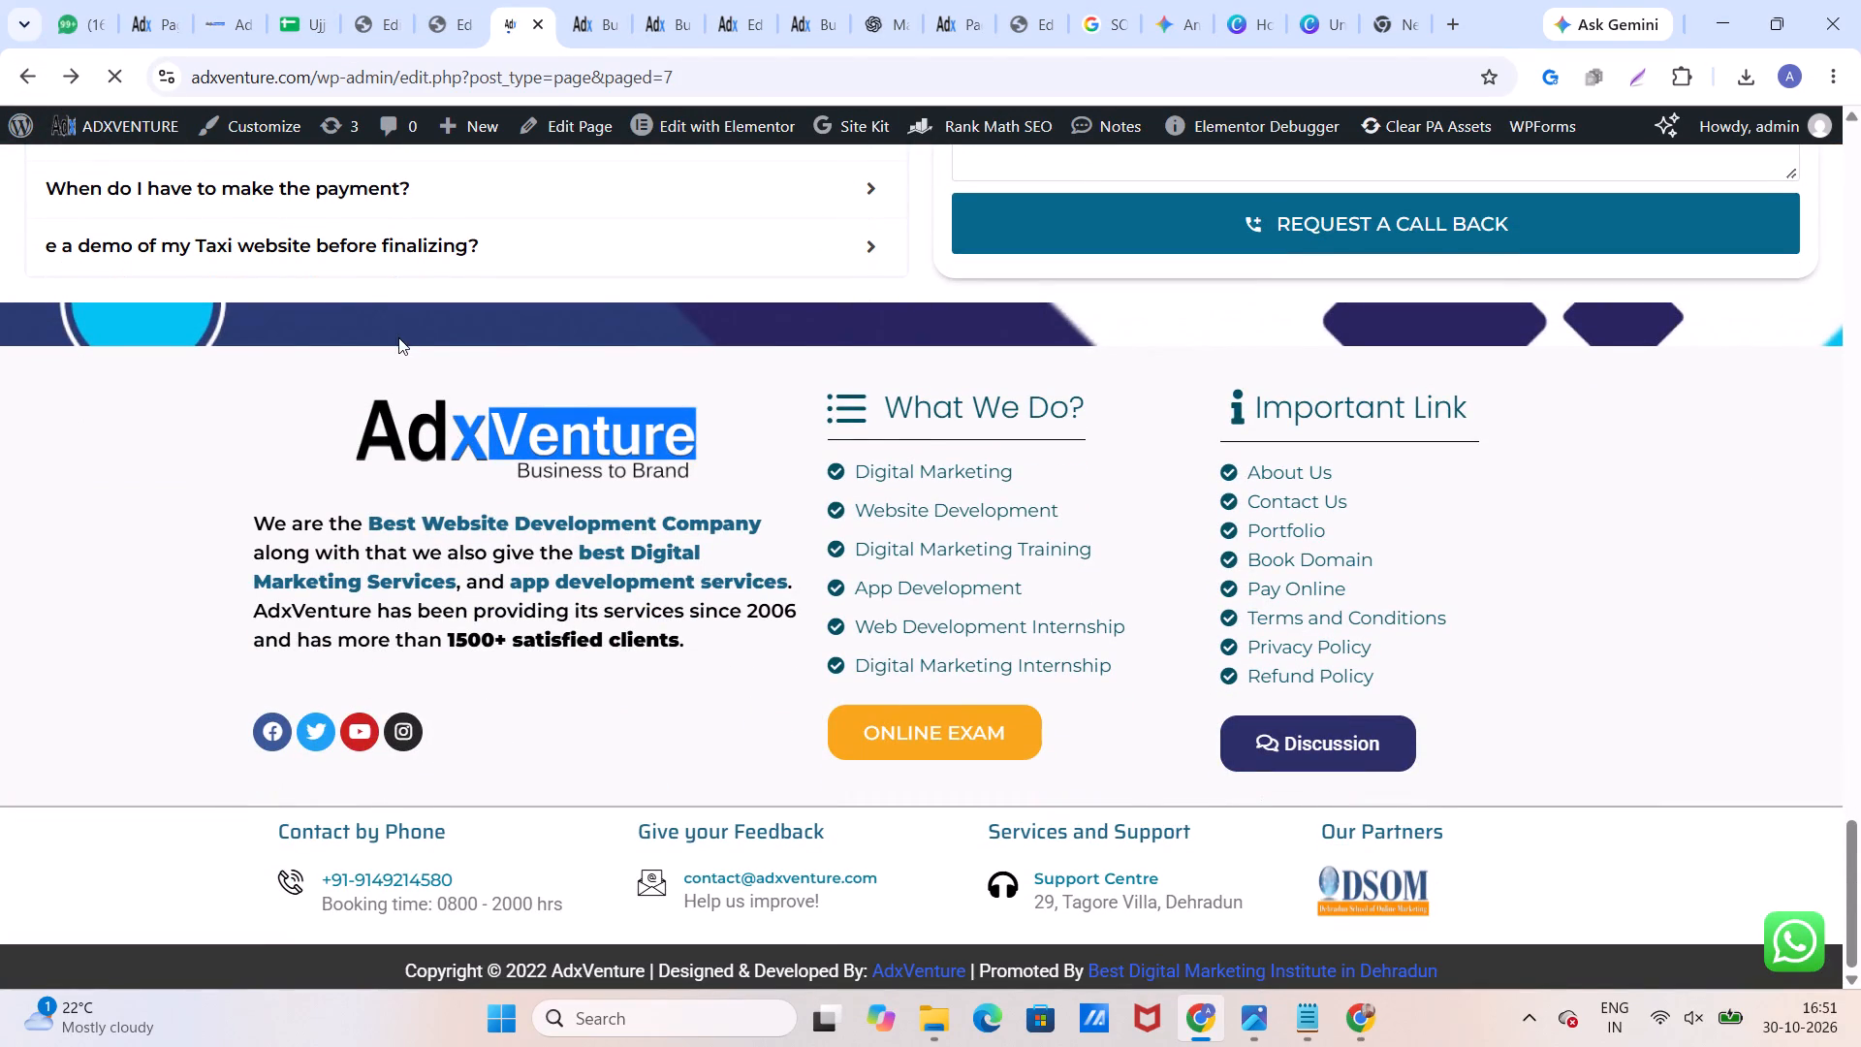
scroll(431, 615, up, 1)
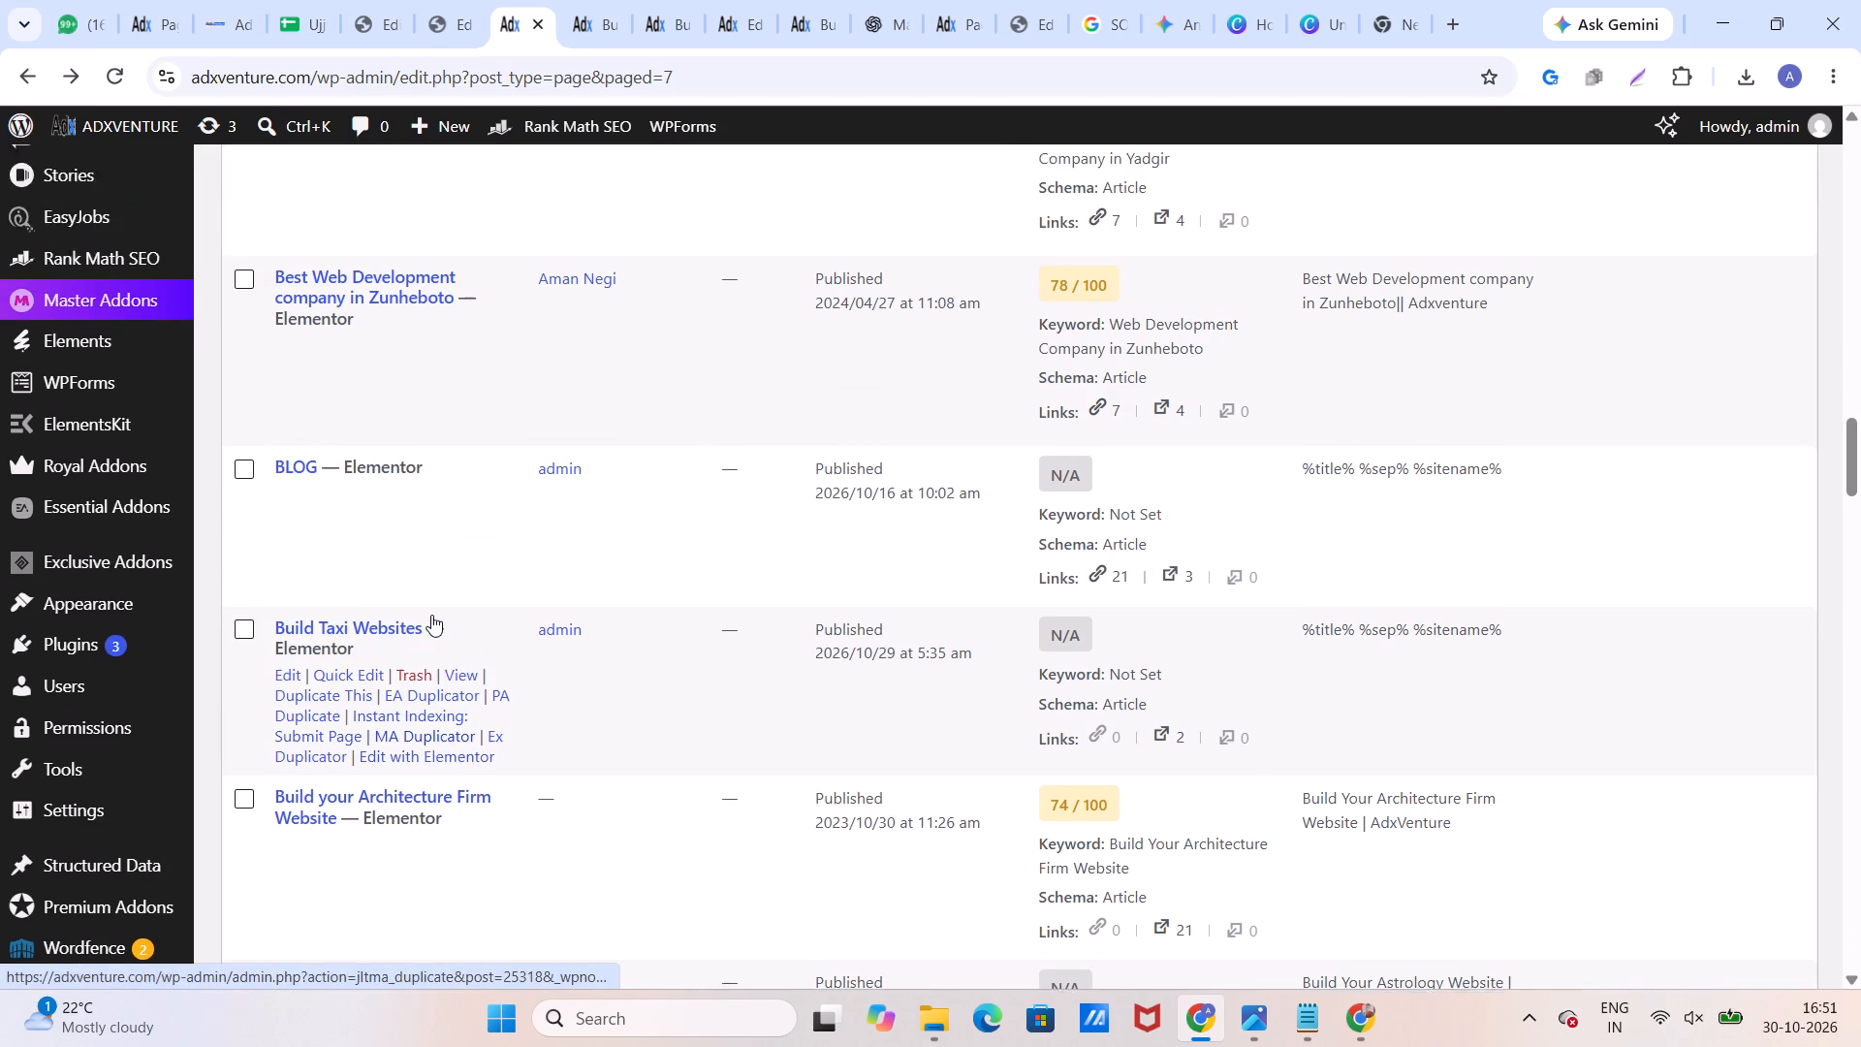
scroll(431, 615, up, 5)
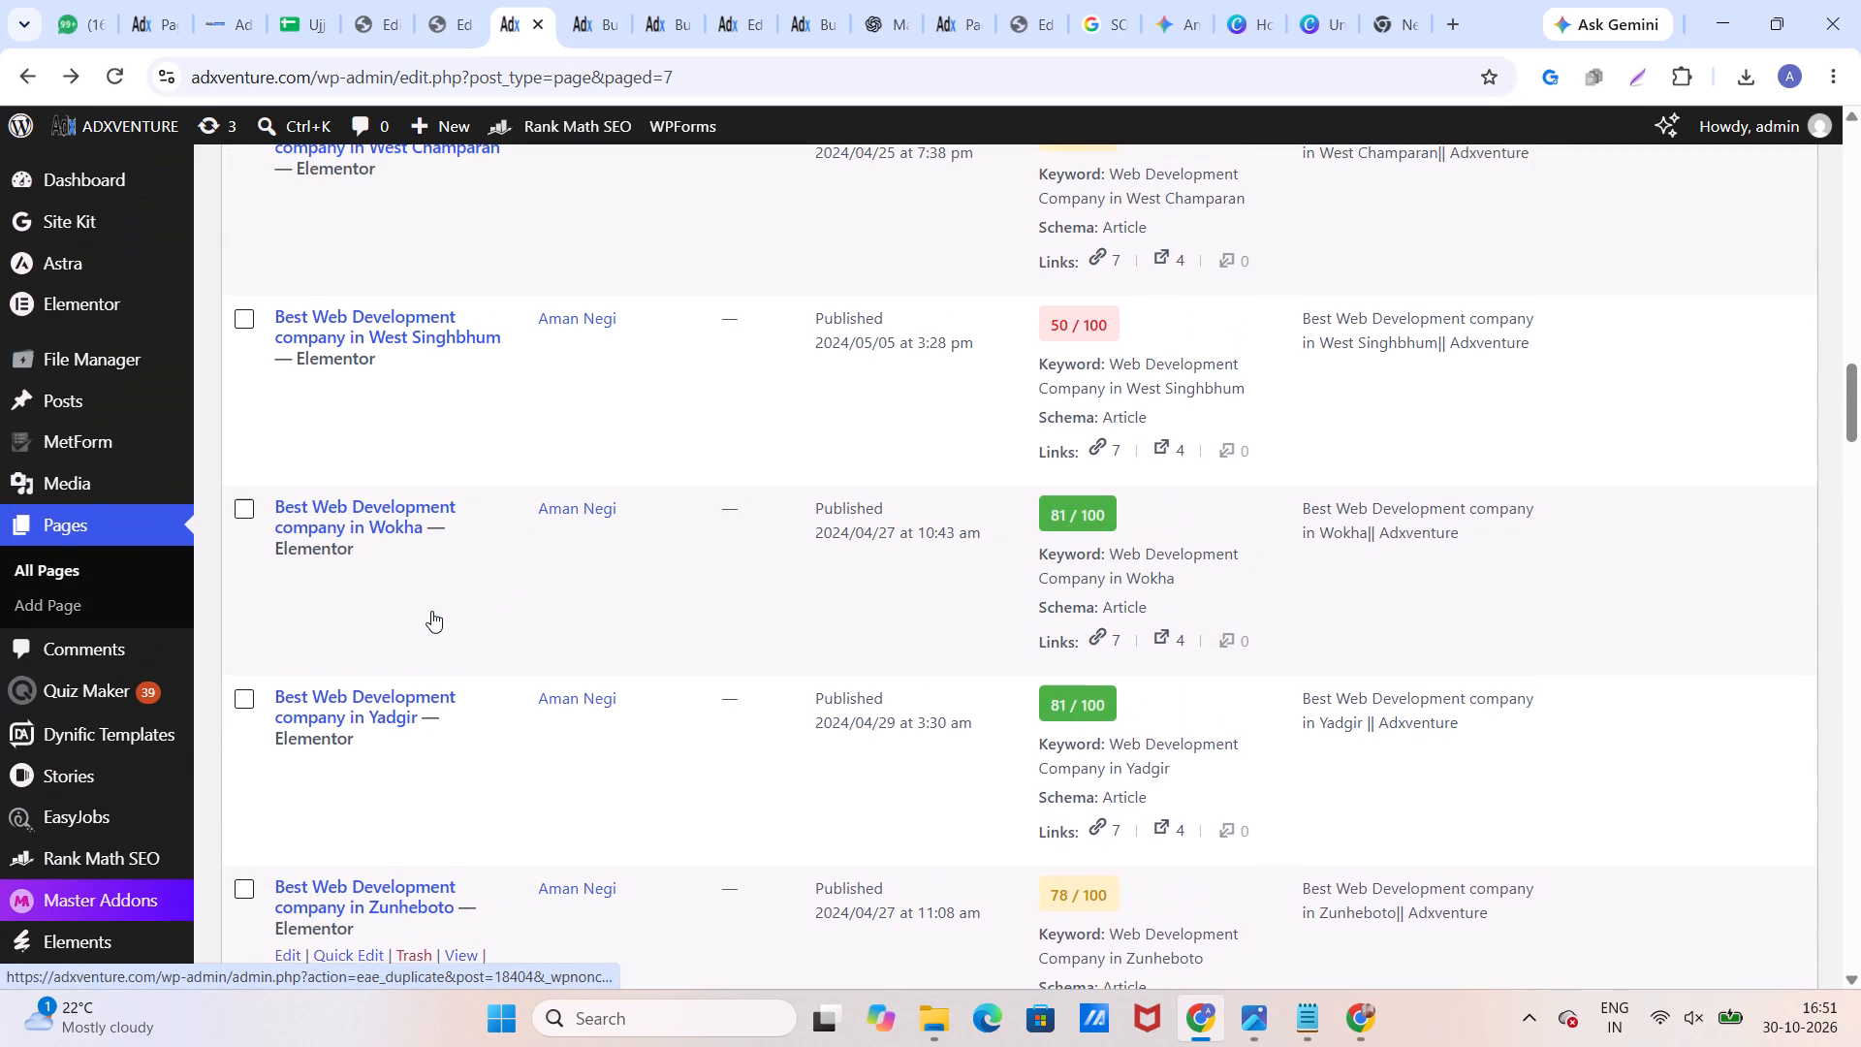
scroll(431, 611, up, 2)
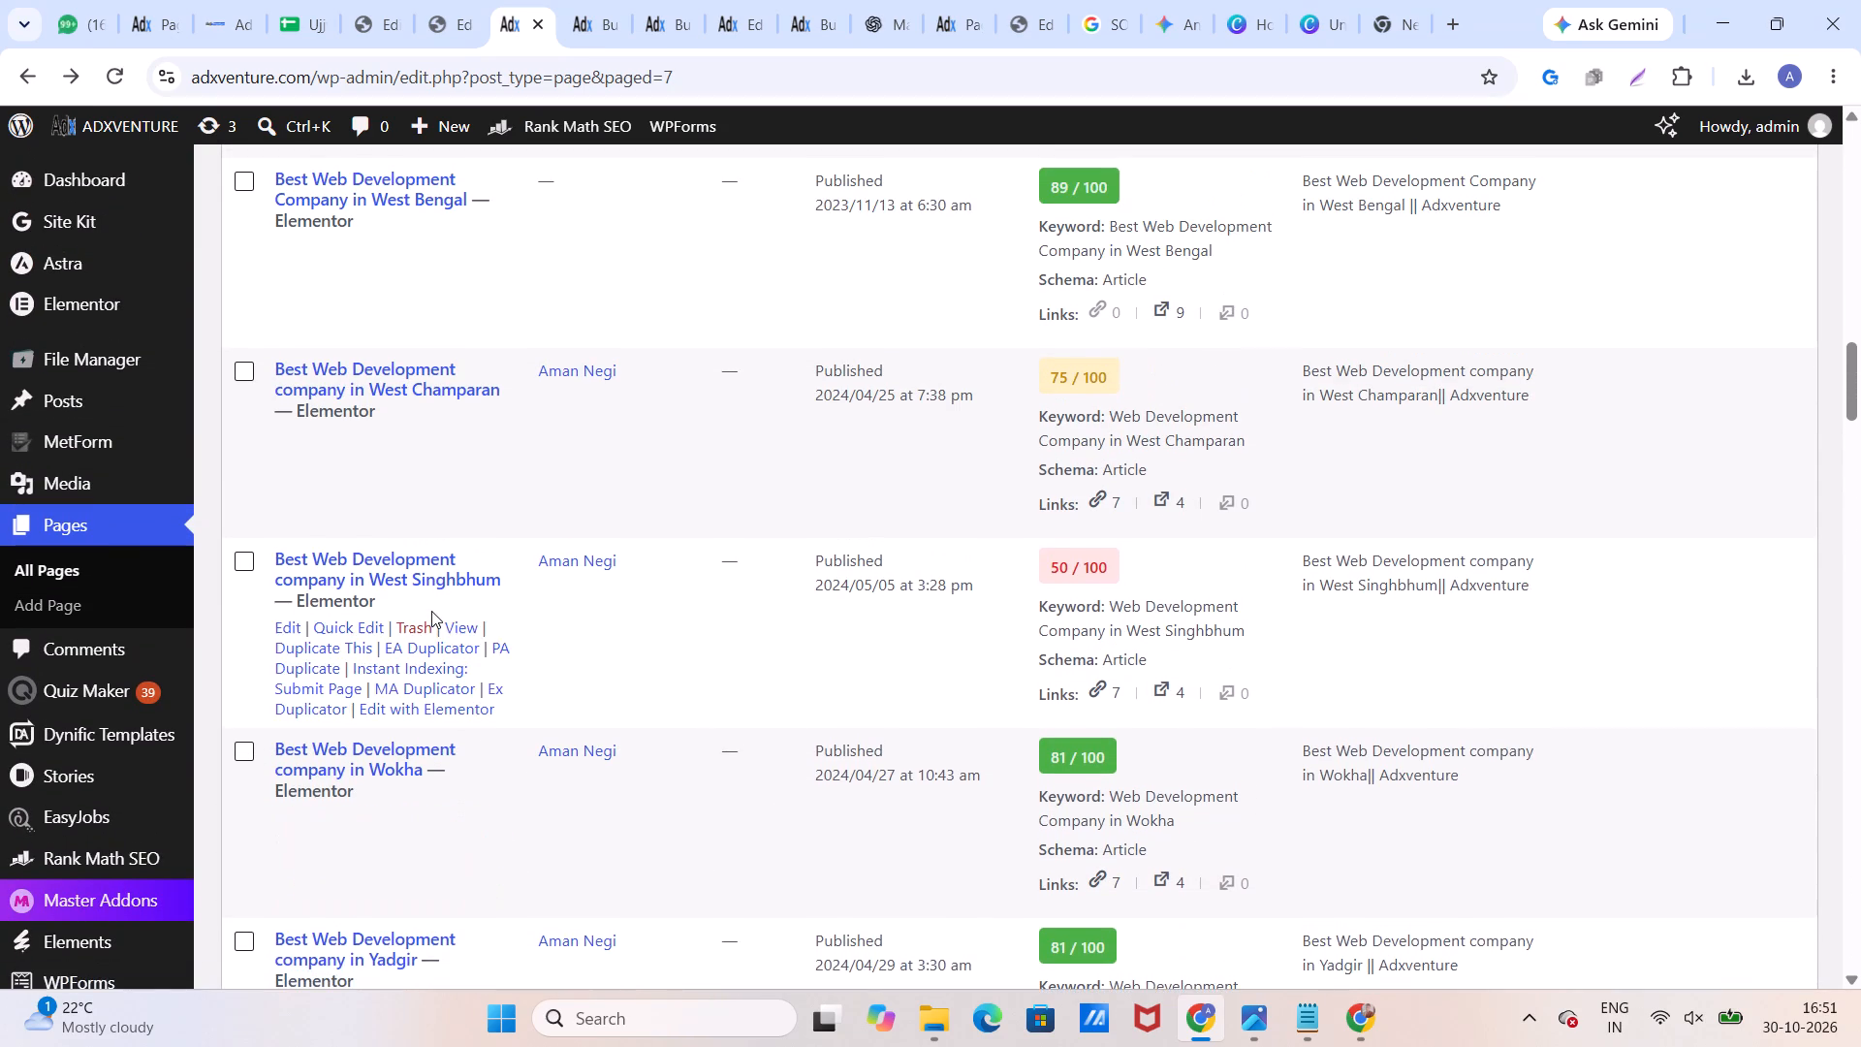
scroll(431, 611, up, 2)
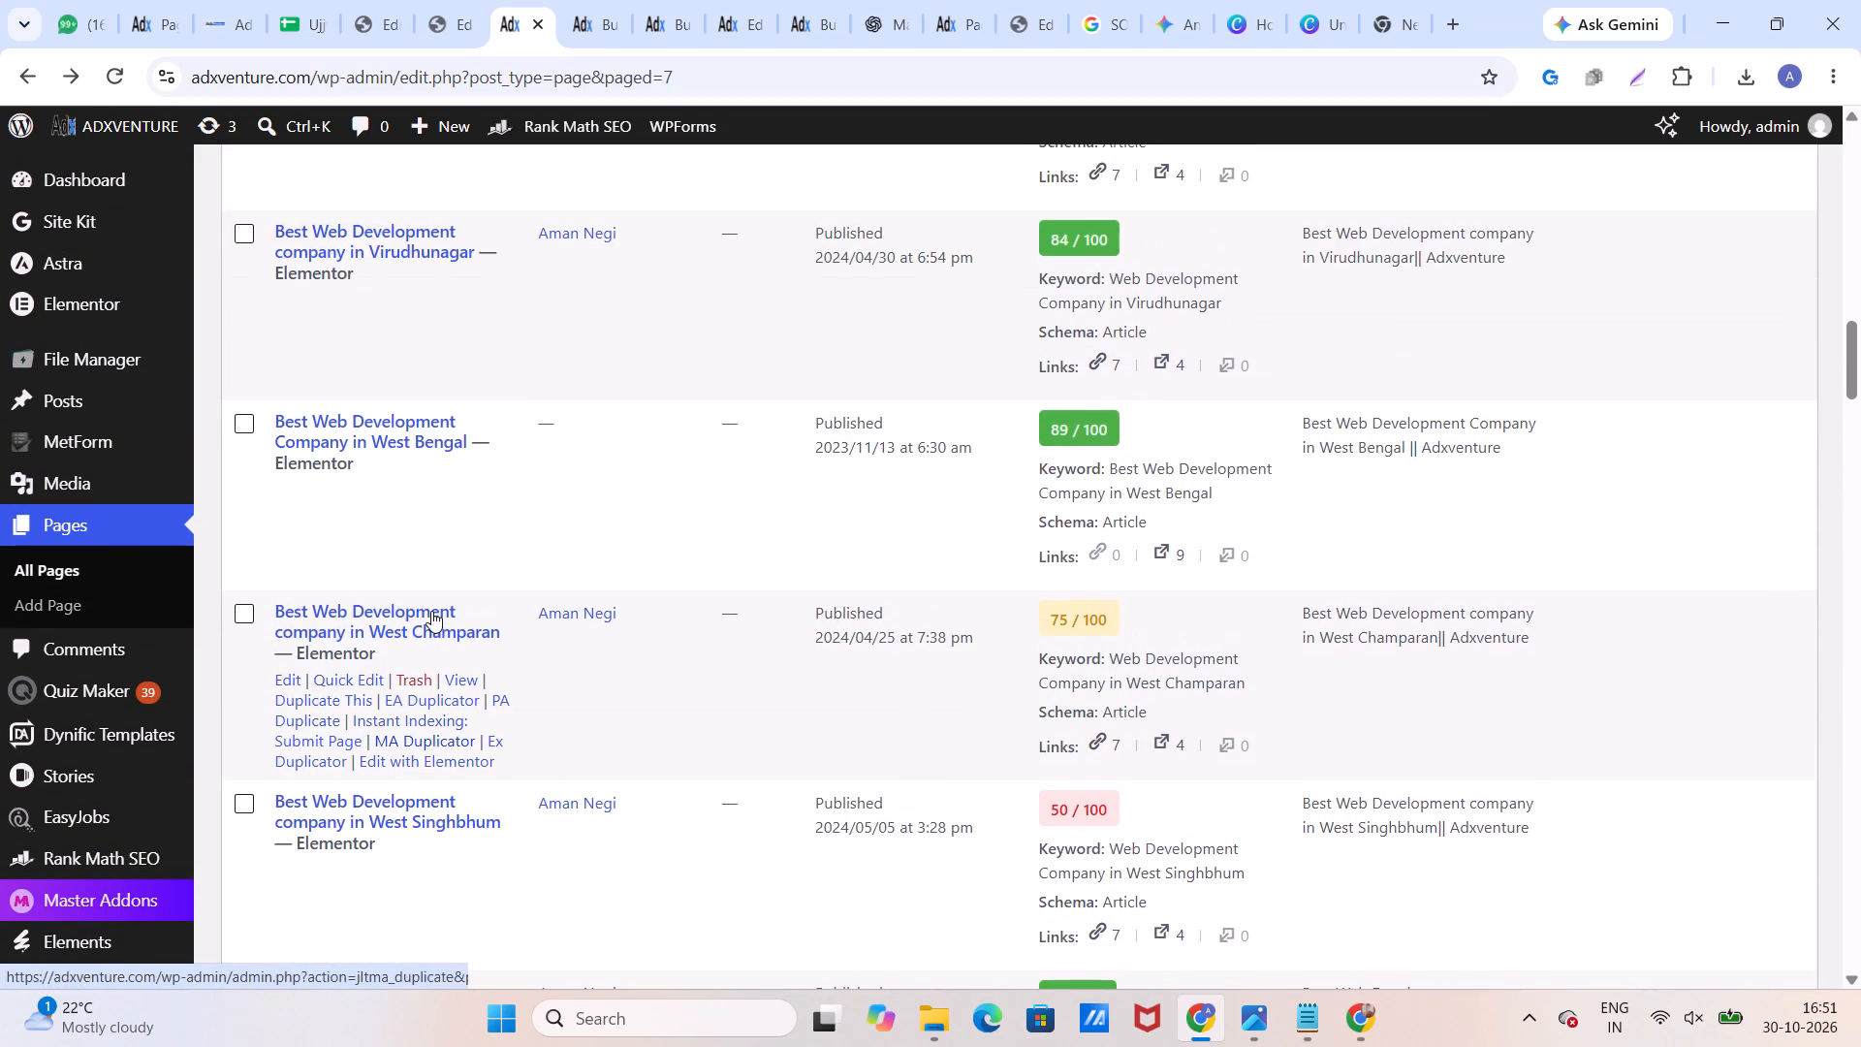
scroll(431, 611, down, 13)
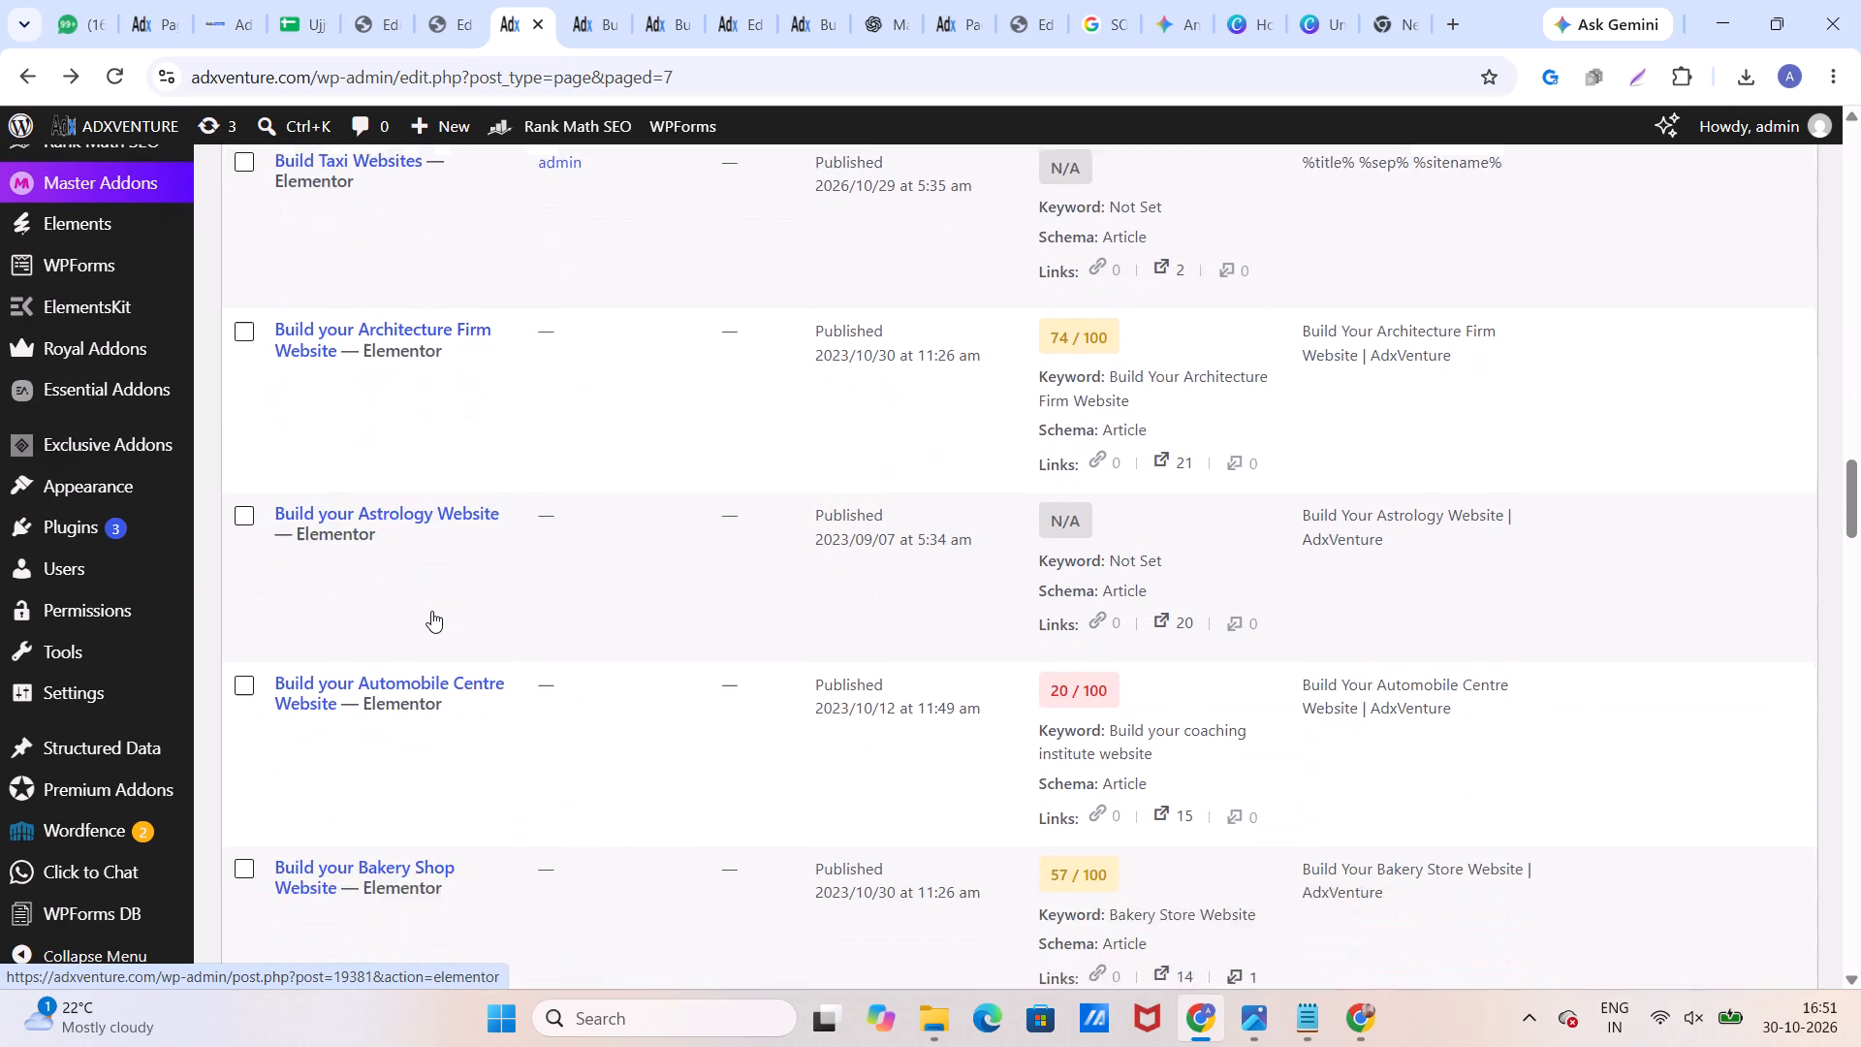
scroll(431, 611, down, 5)
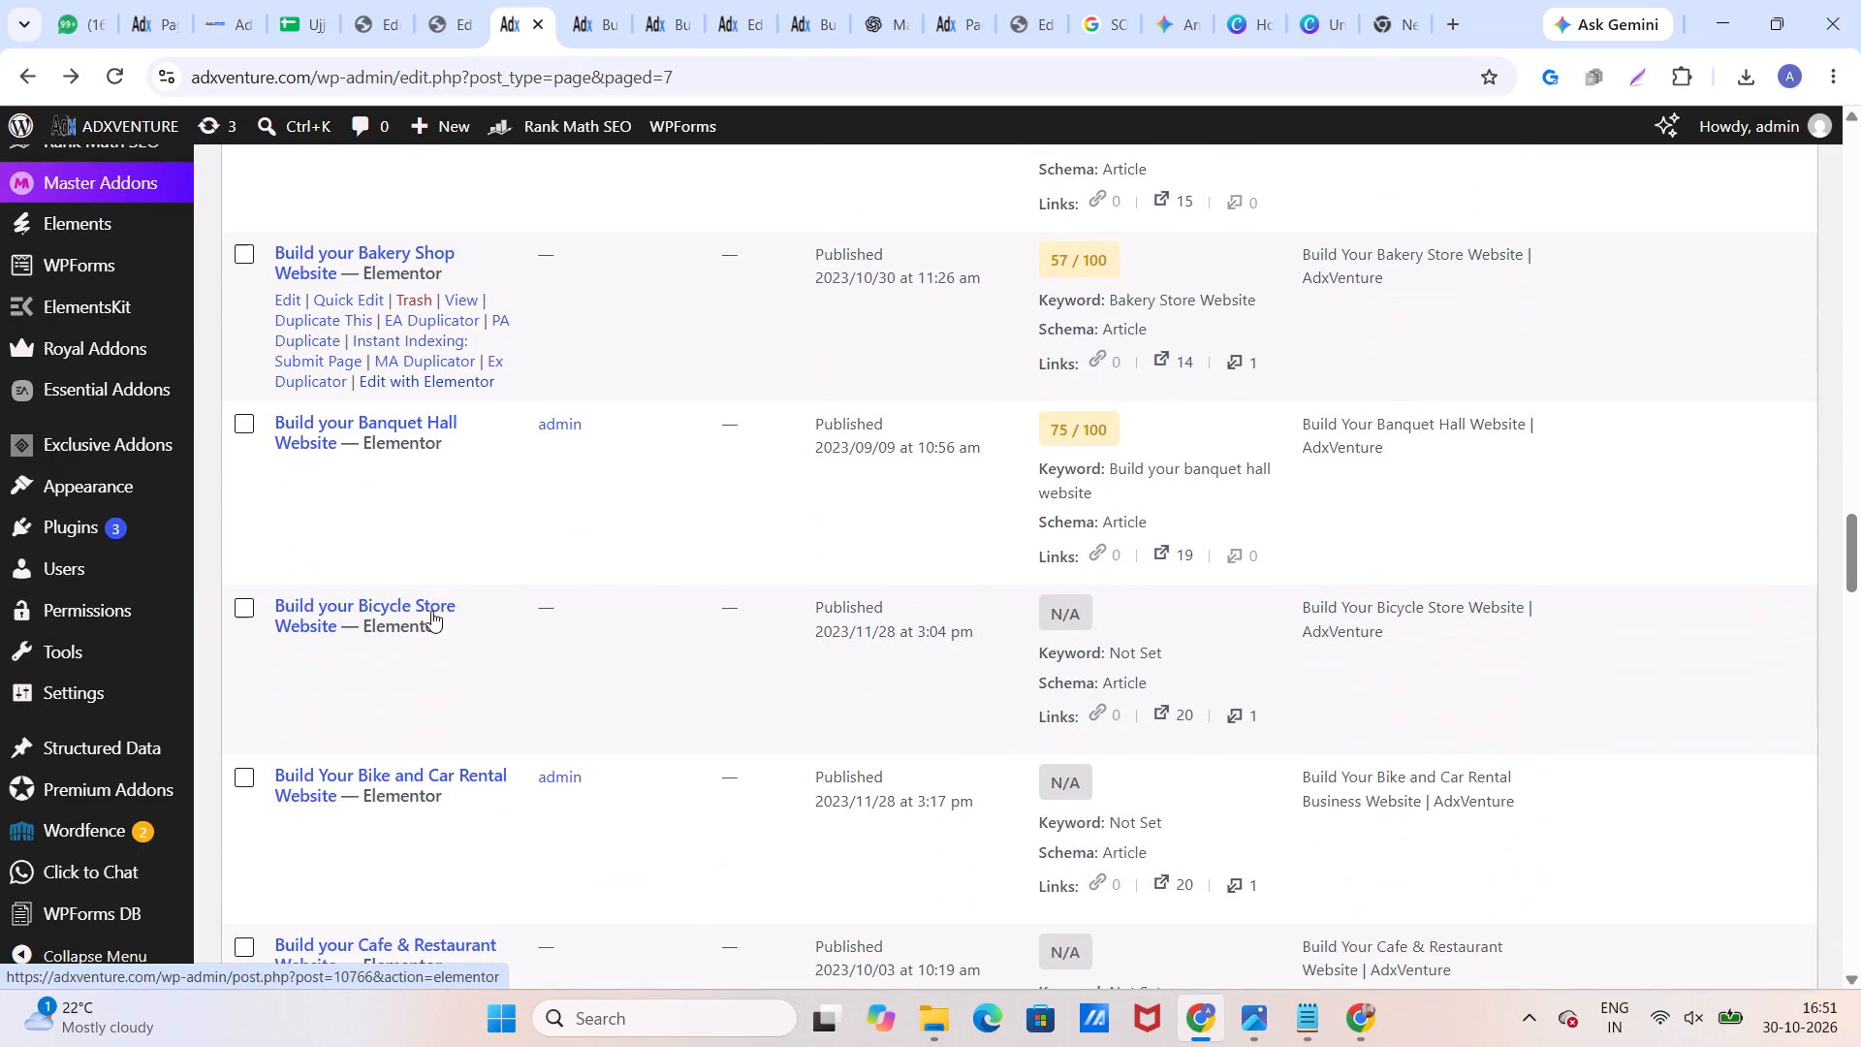
scroll(431, 611, down, 7)
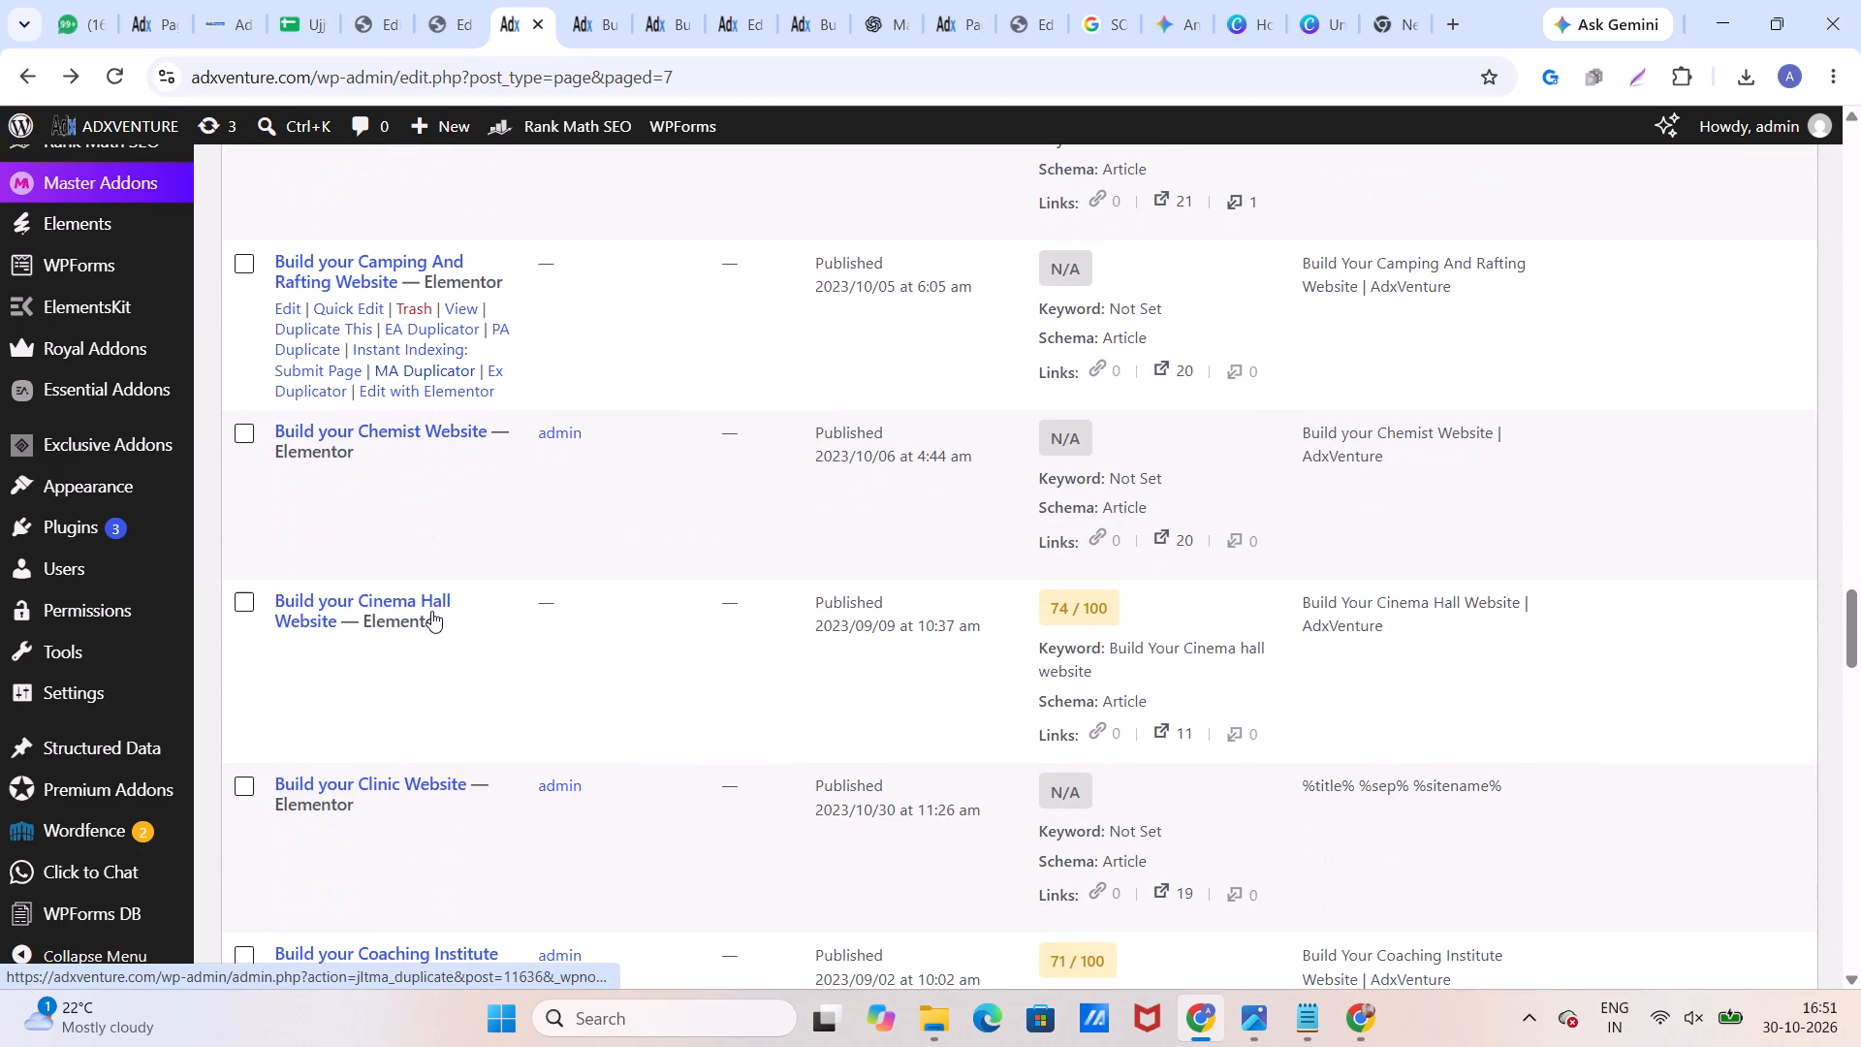
scroll(431, 611, down, 2)
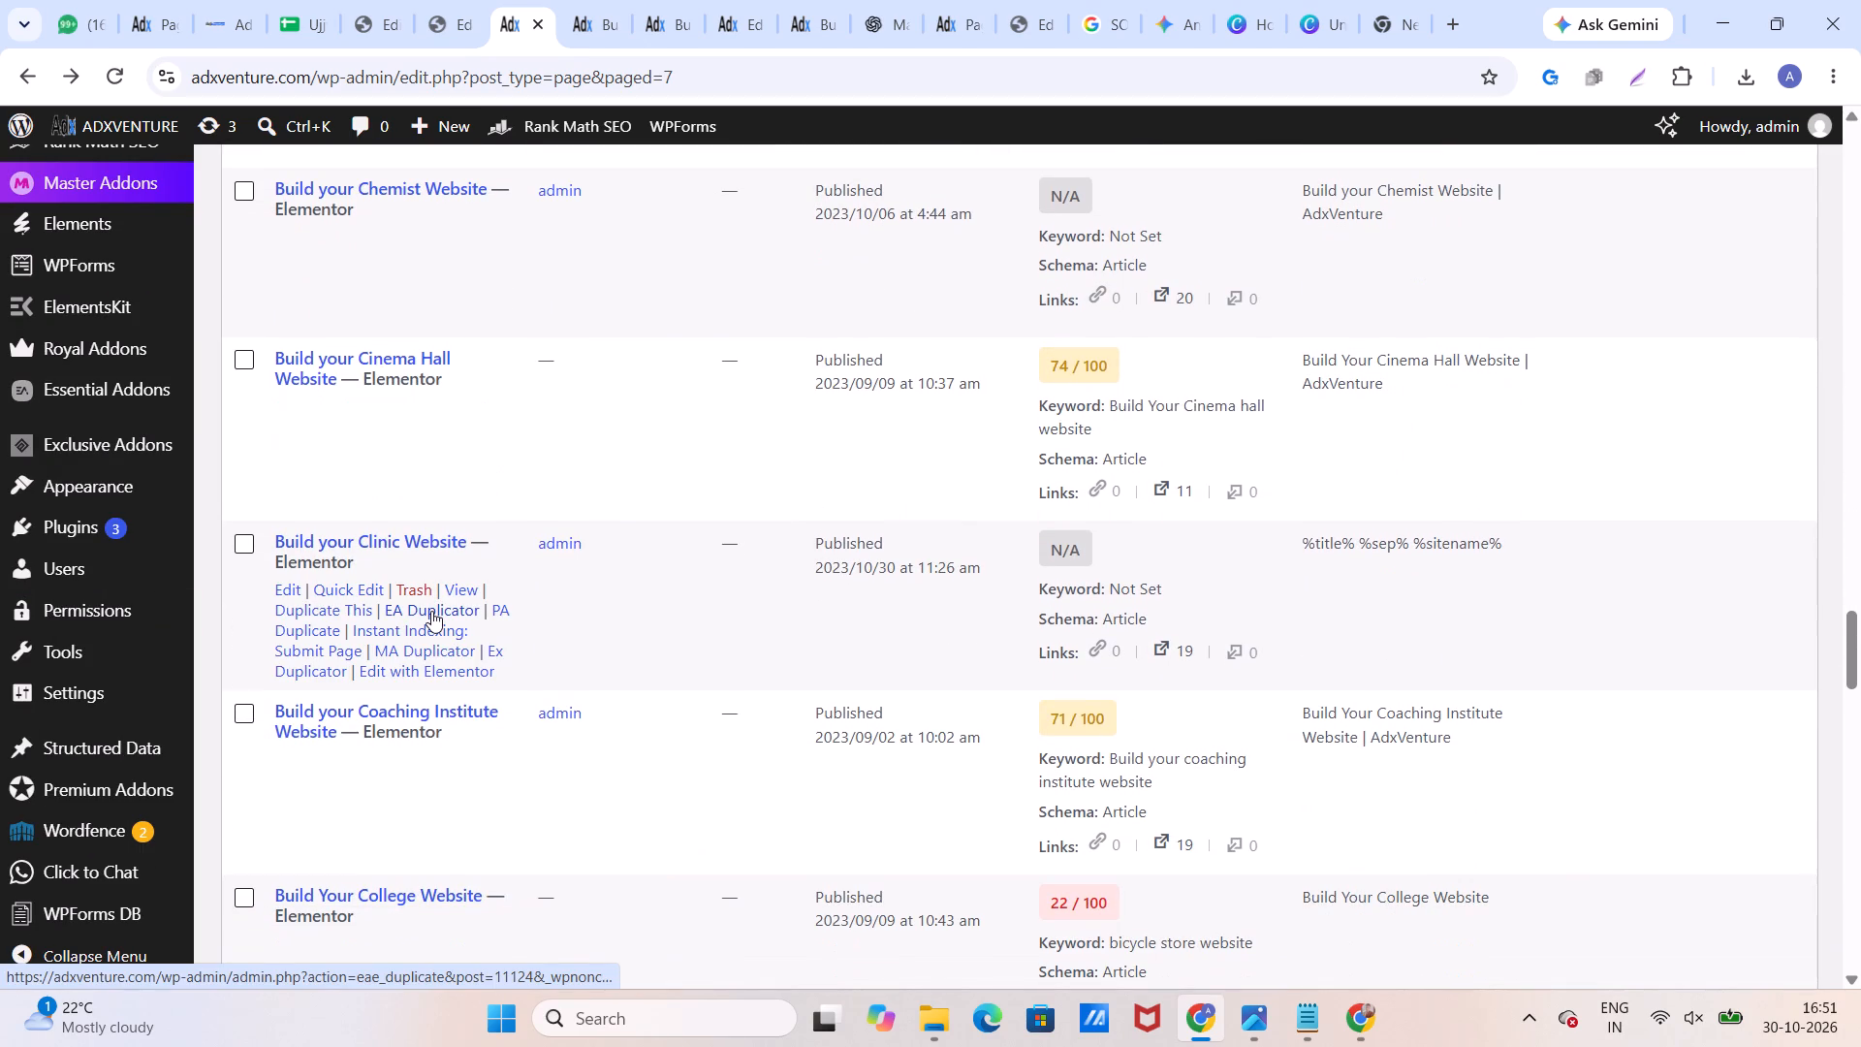
scroll(431, 611, down, 2)
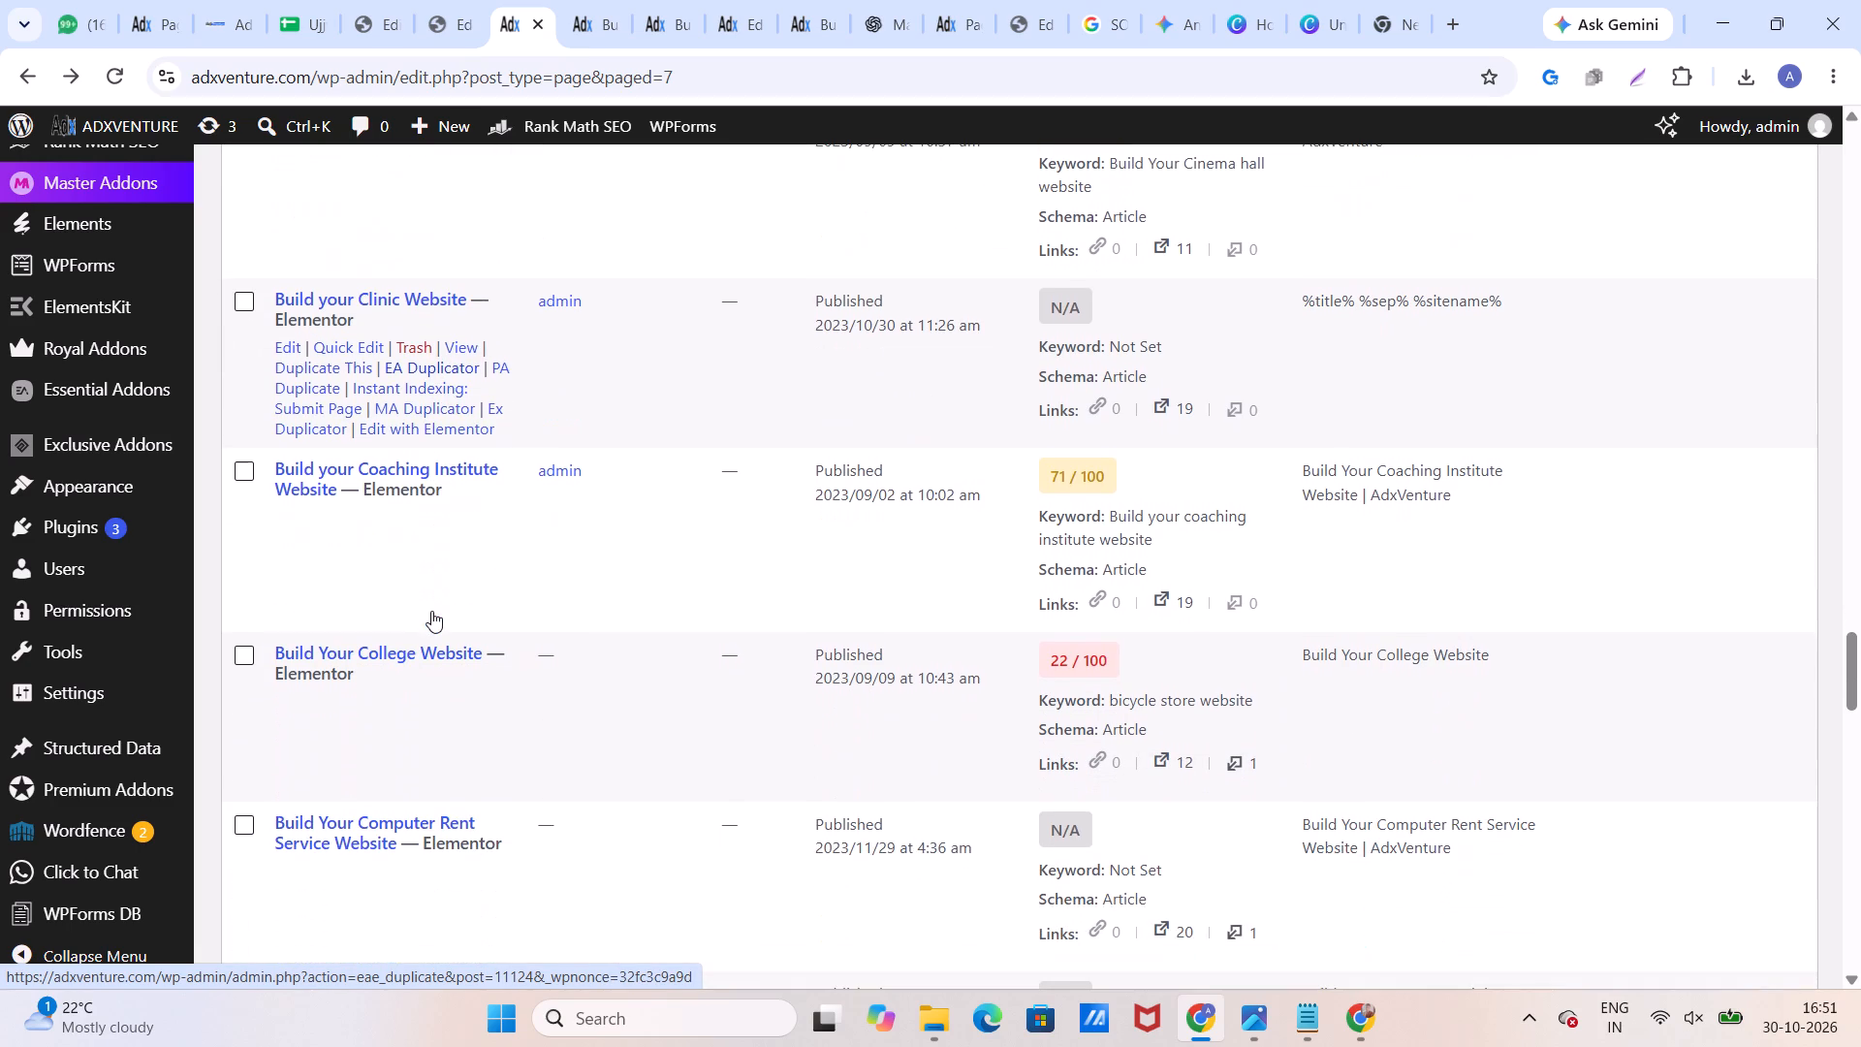
scroll(431, 611, down, 3)
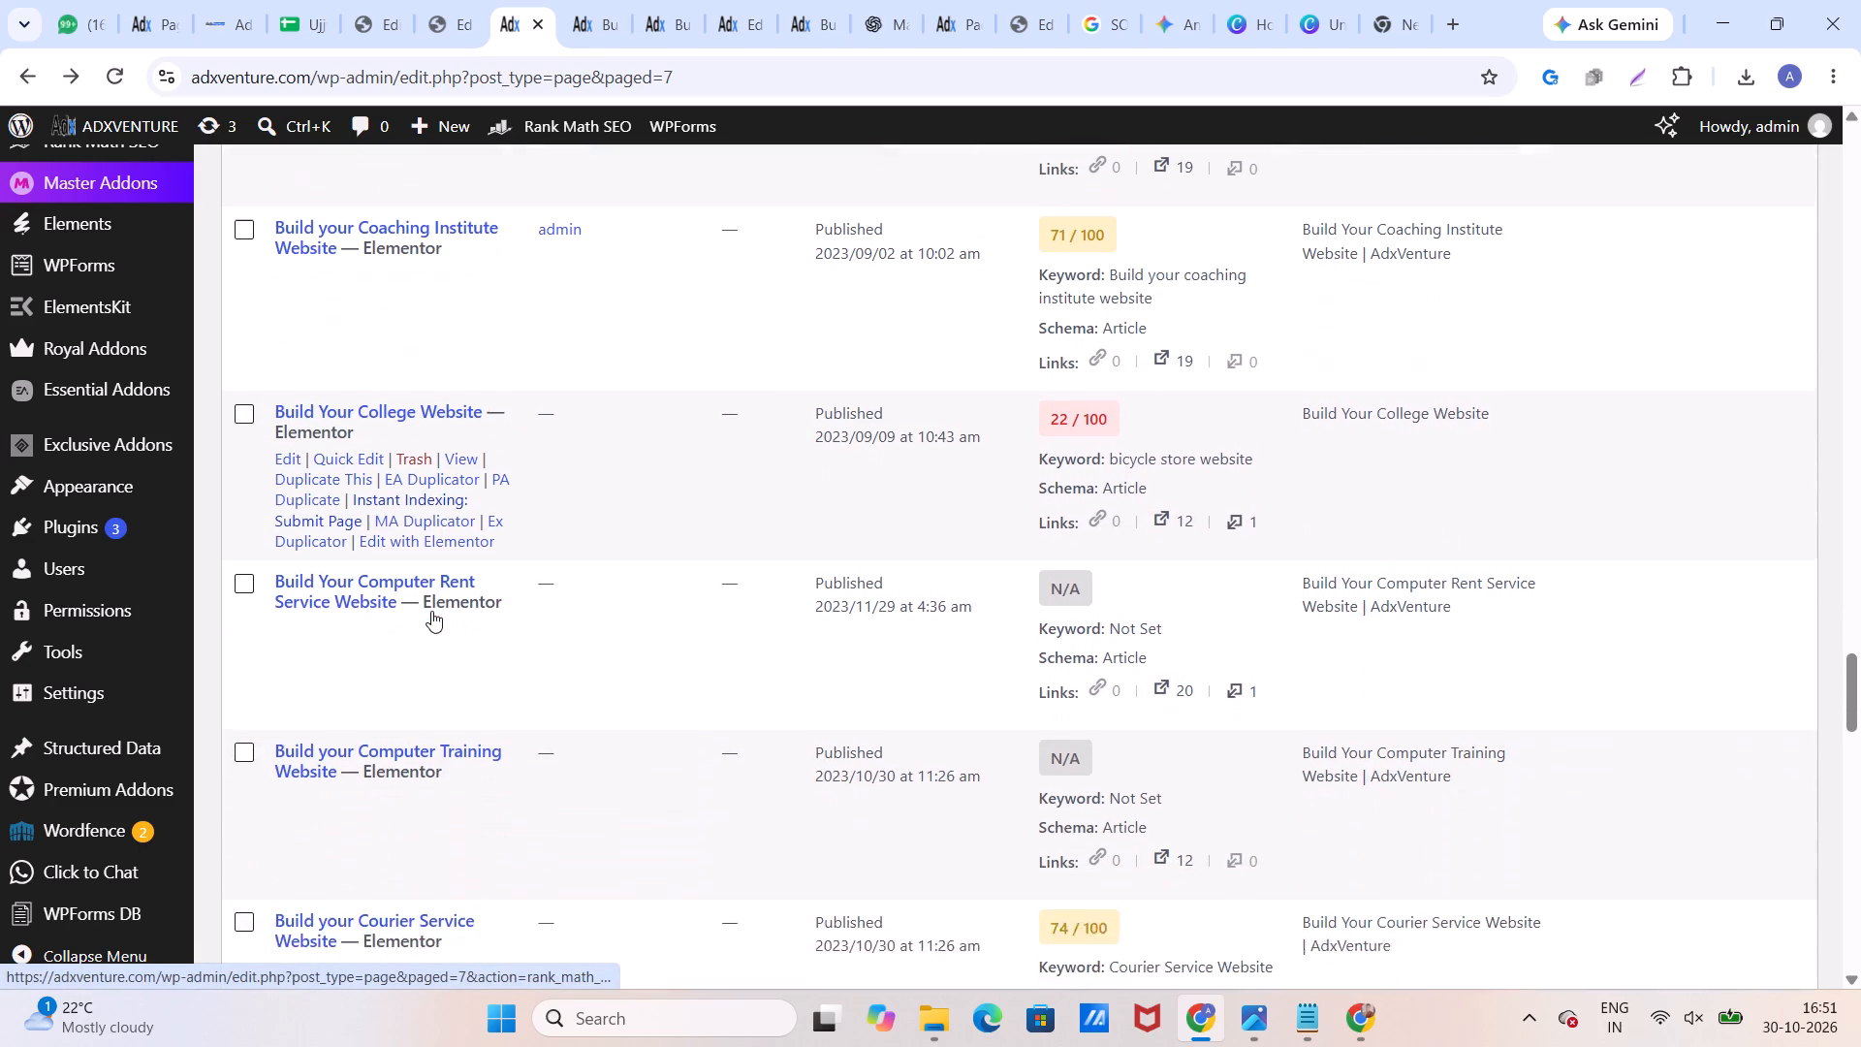
scroll(431, 611, down, 2)
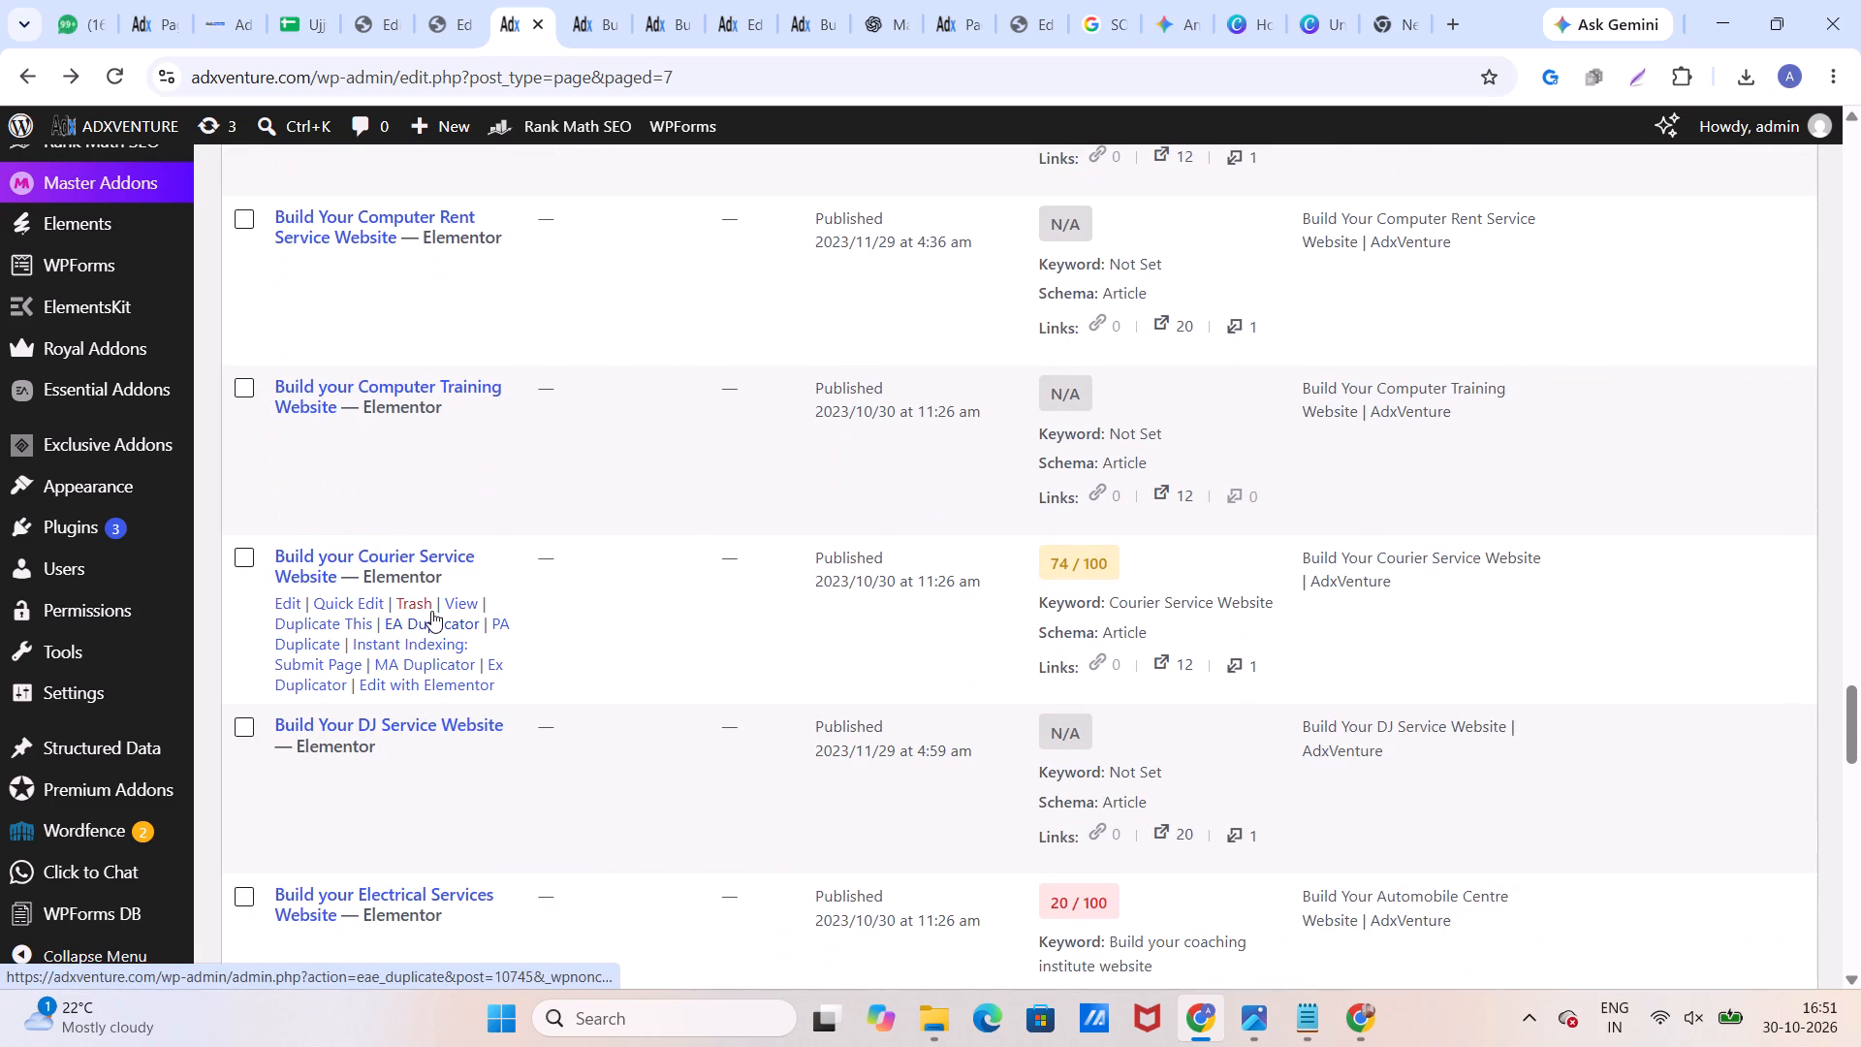
scroll(431, 611, down, 4)
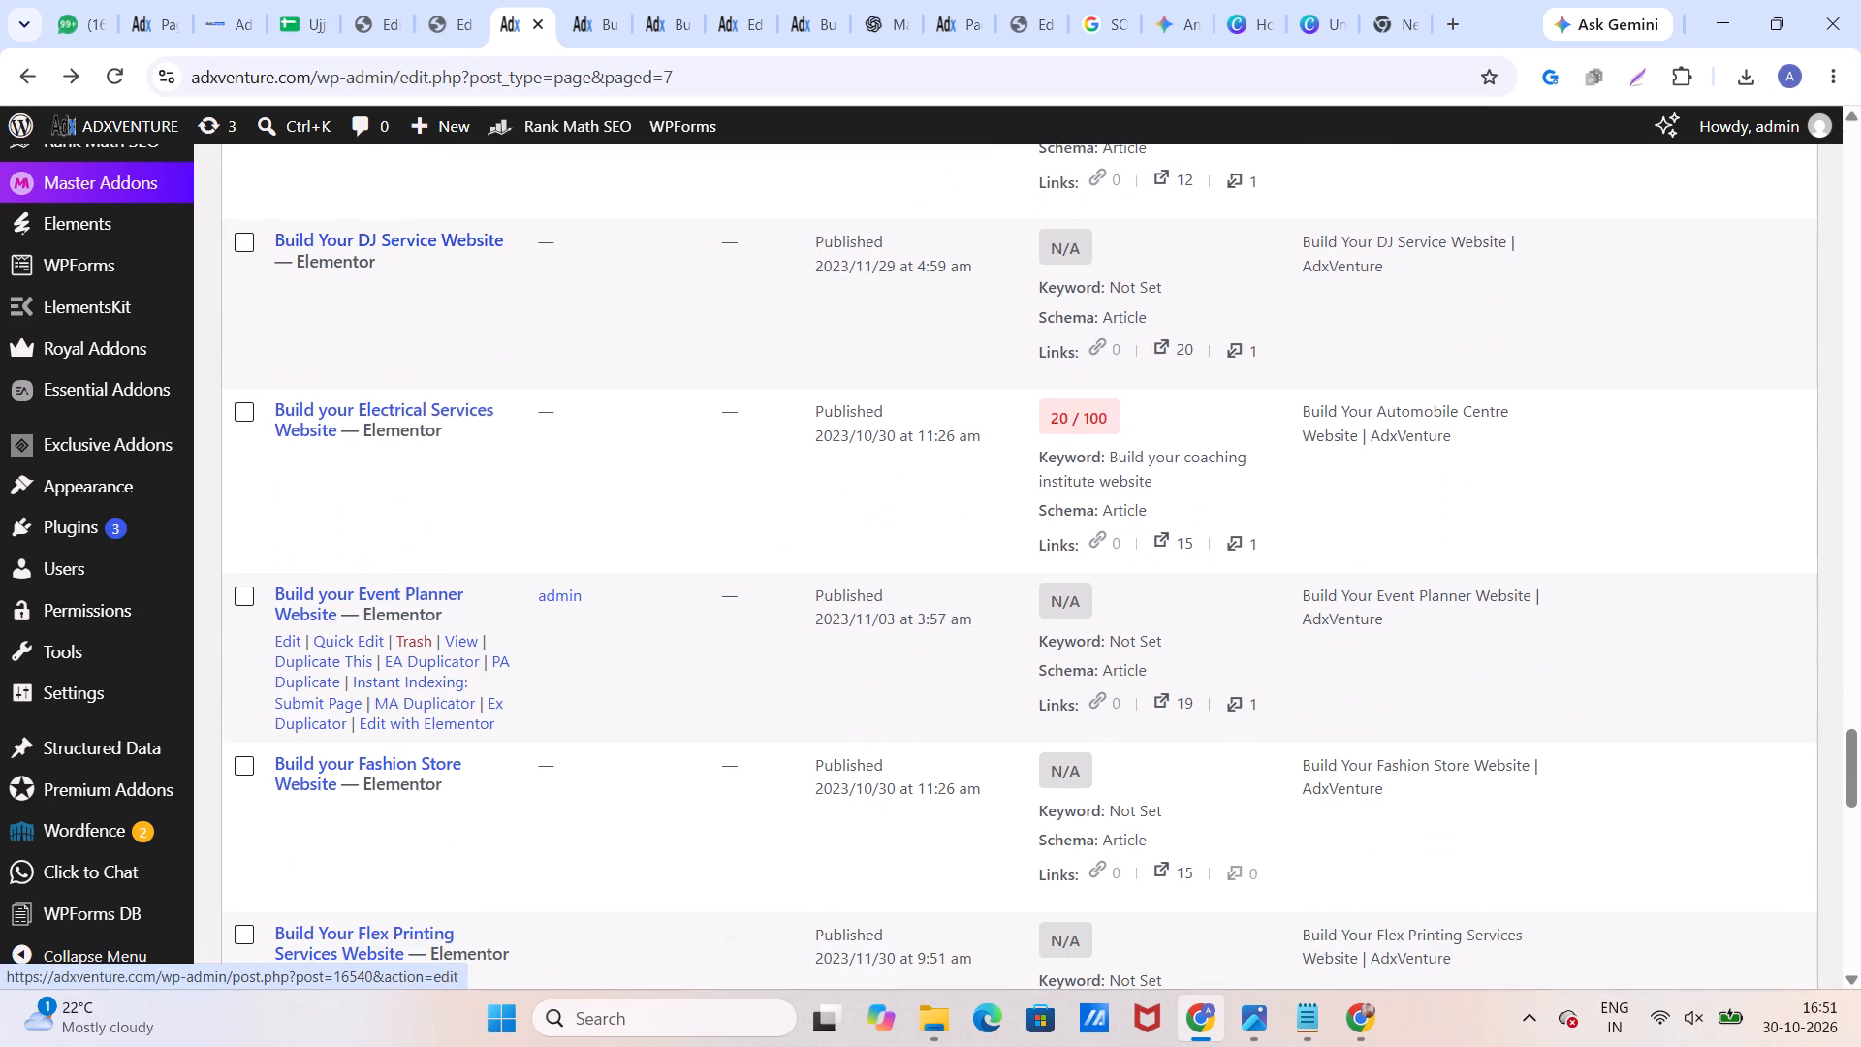
scroll(431, 611, down, 7)
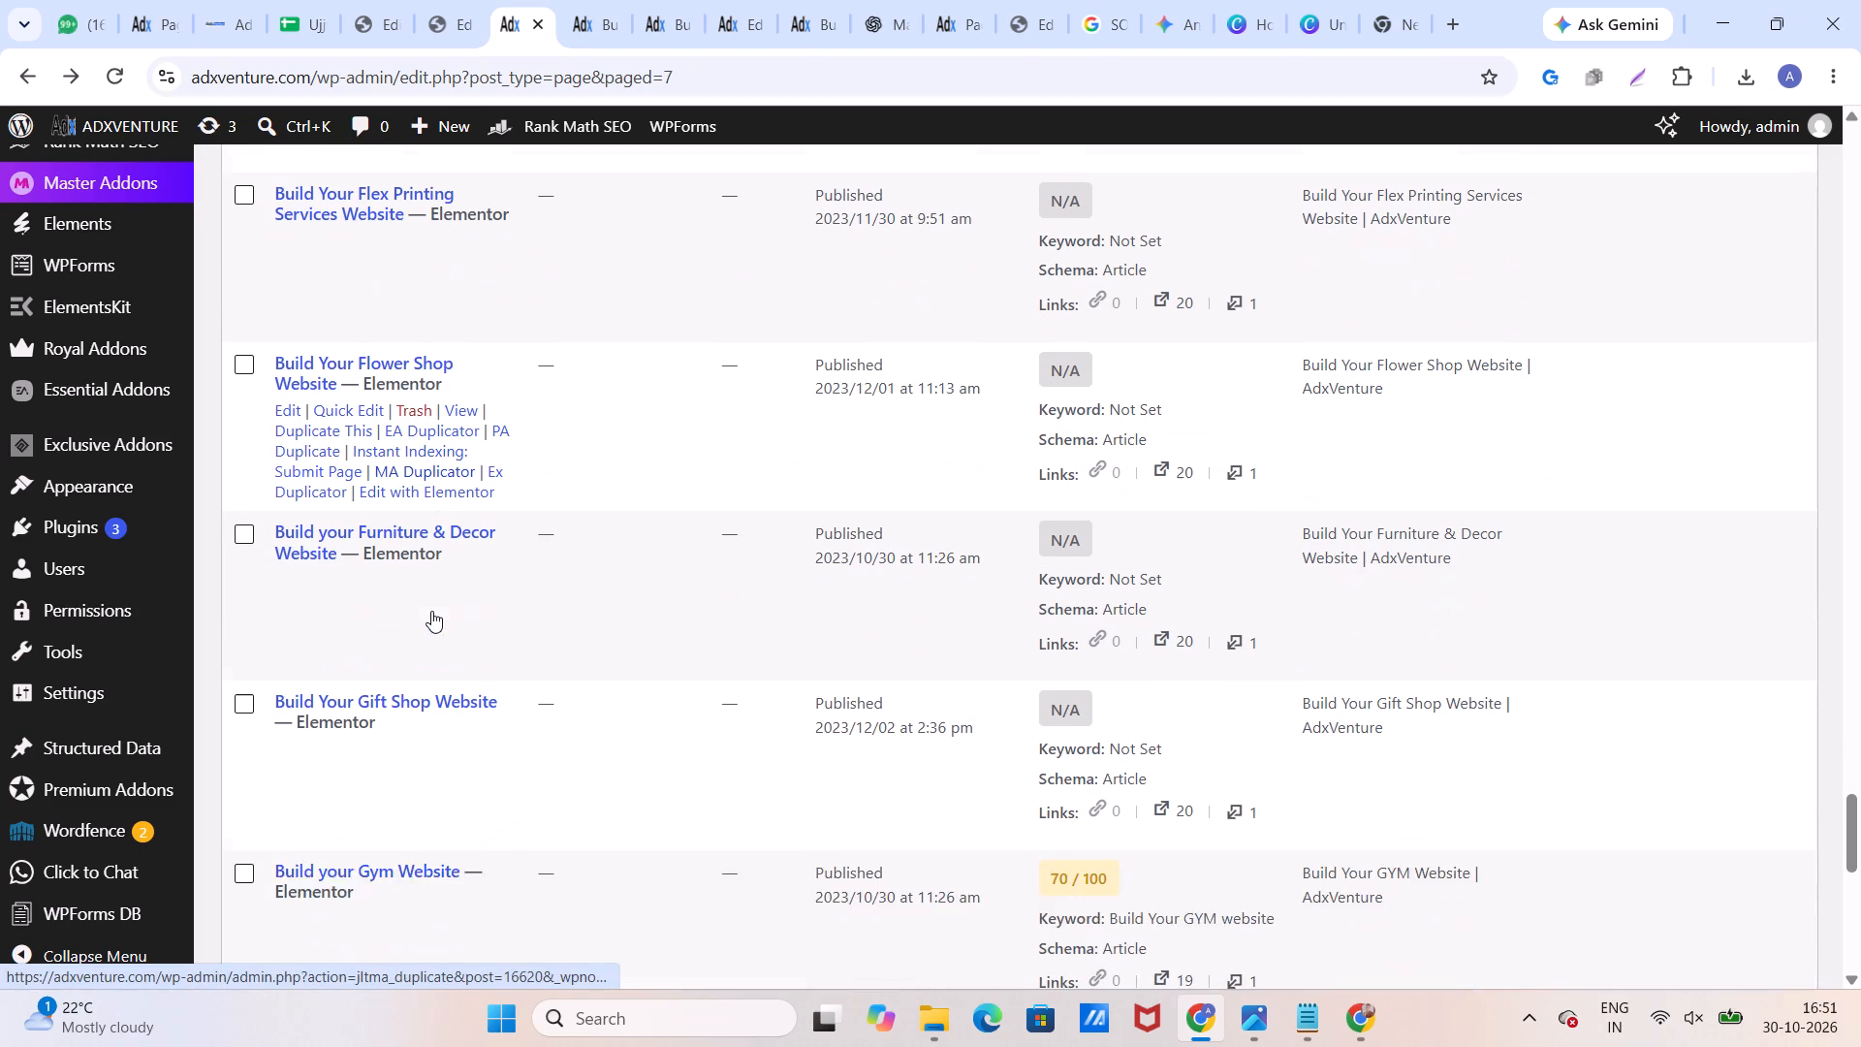
scroll(431, 611, down, 4)
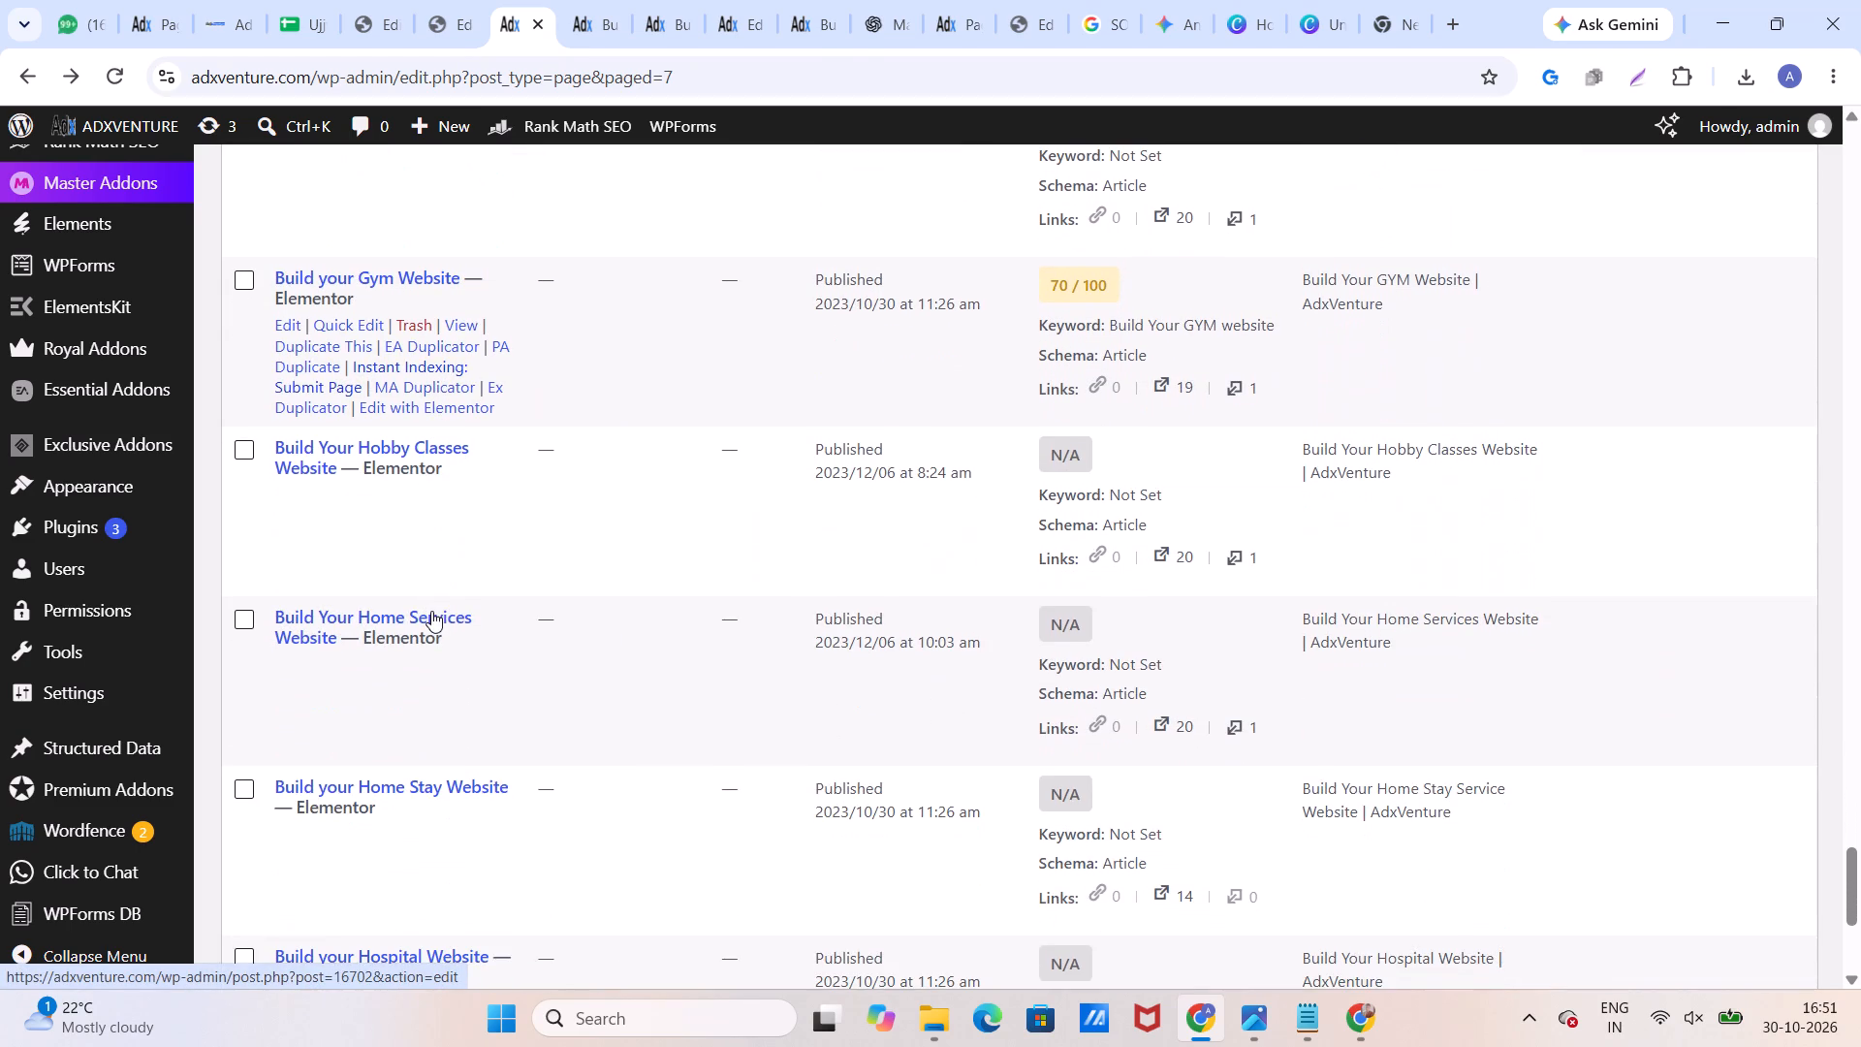
scroll(431, 611, down, 5)
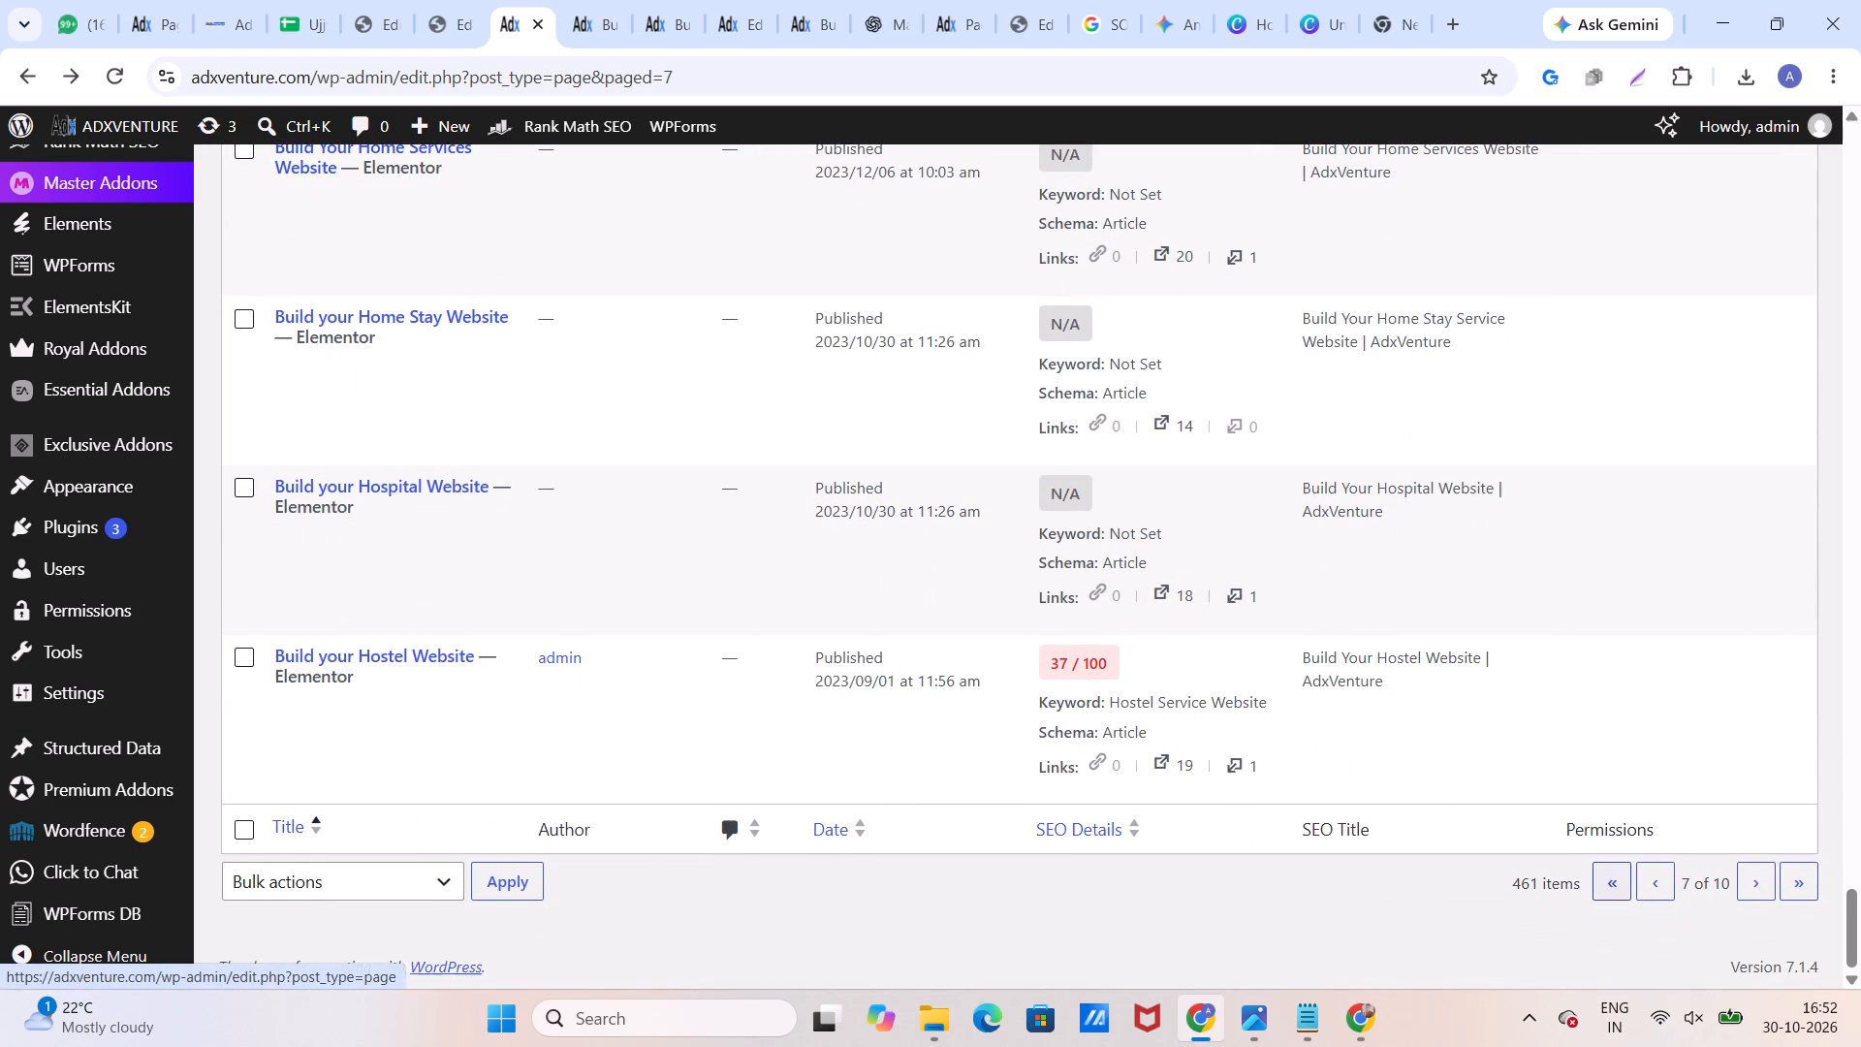
Find the Build Your Taxi Service entry on the list's eighth page, view its live page and return to the list.
click(1746, 878)
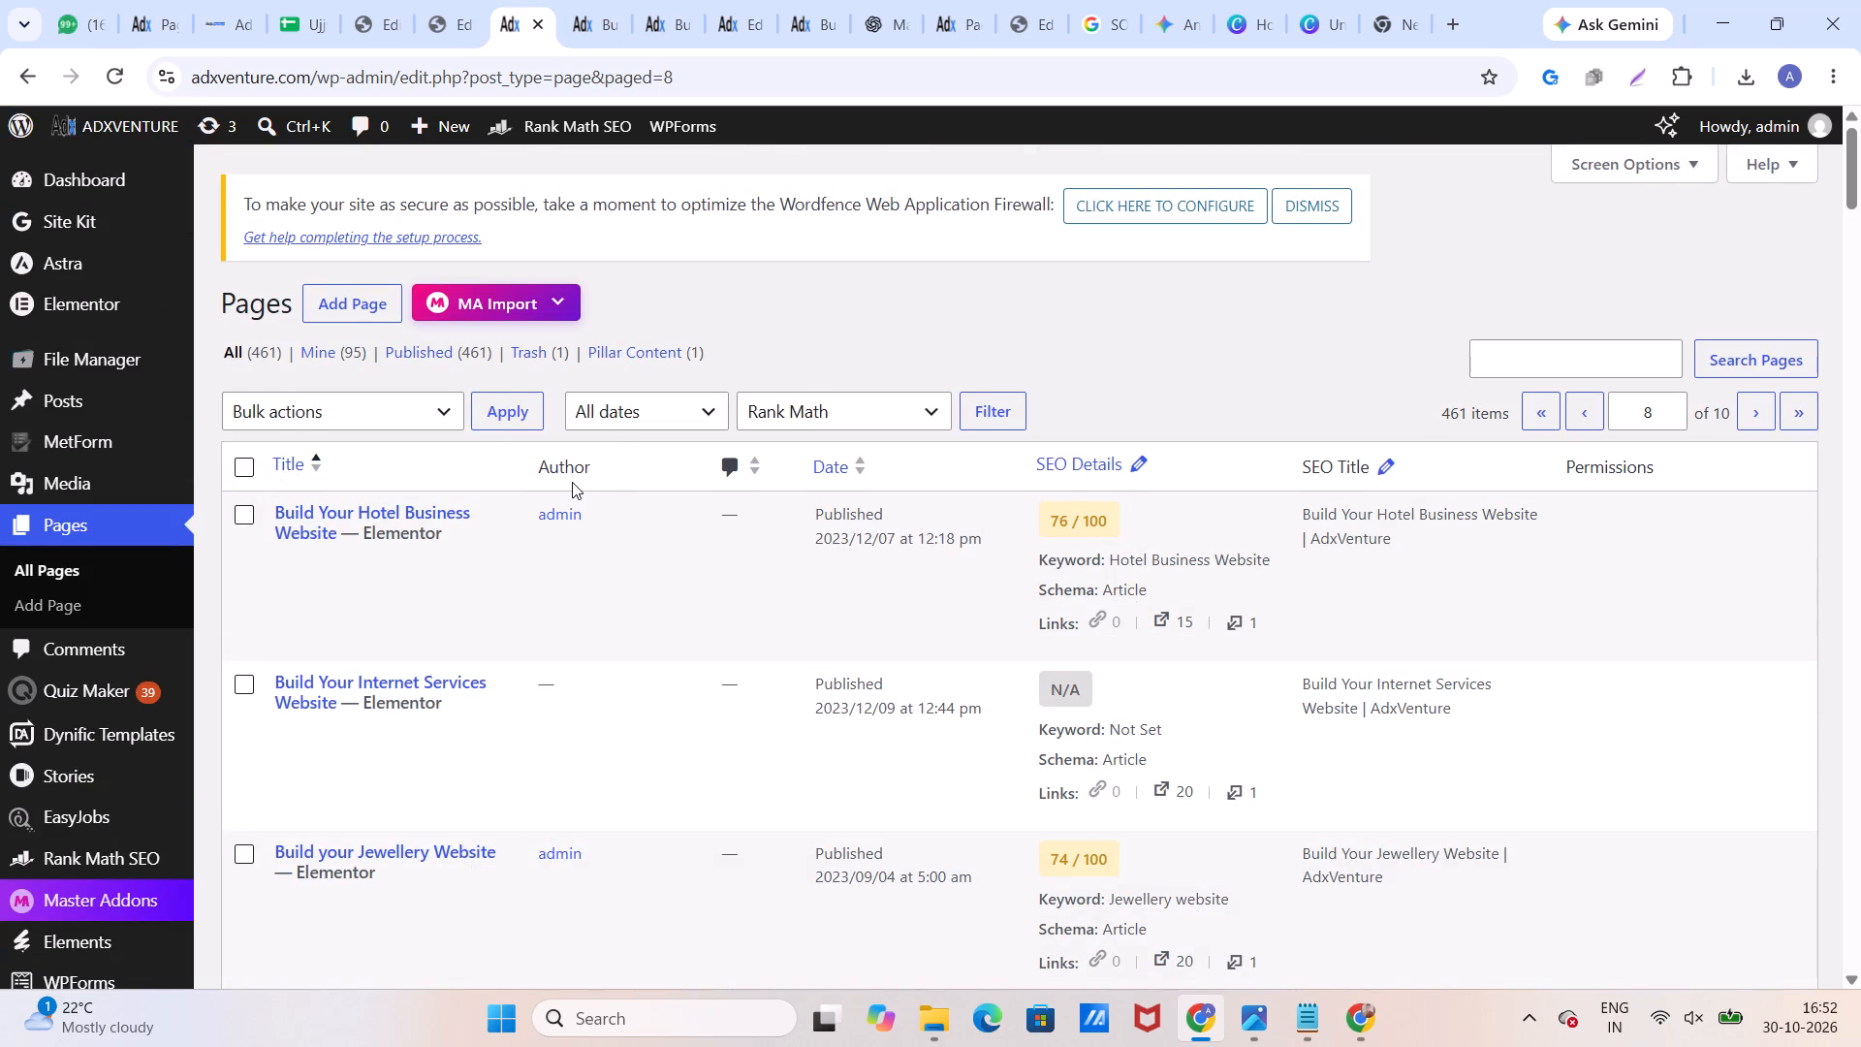
scroll(517, 529, down, 4)
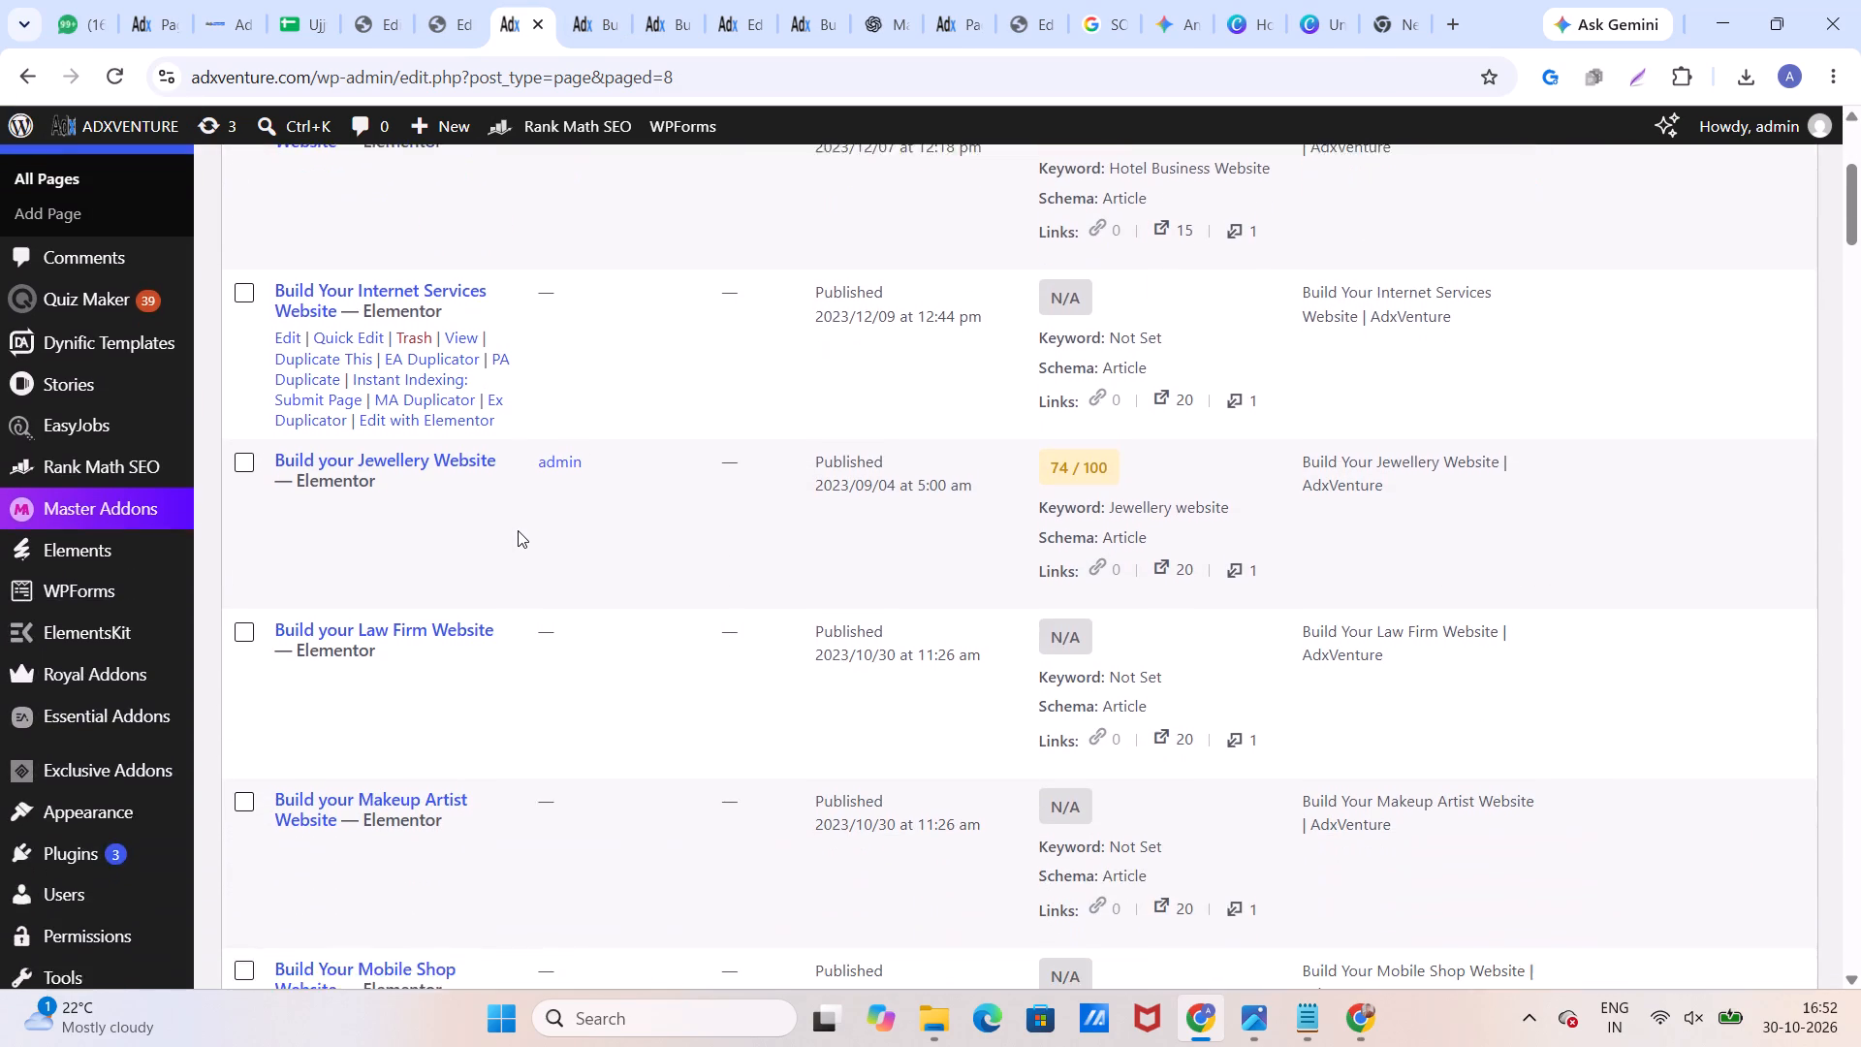
scroll(518, 530, down, 7)
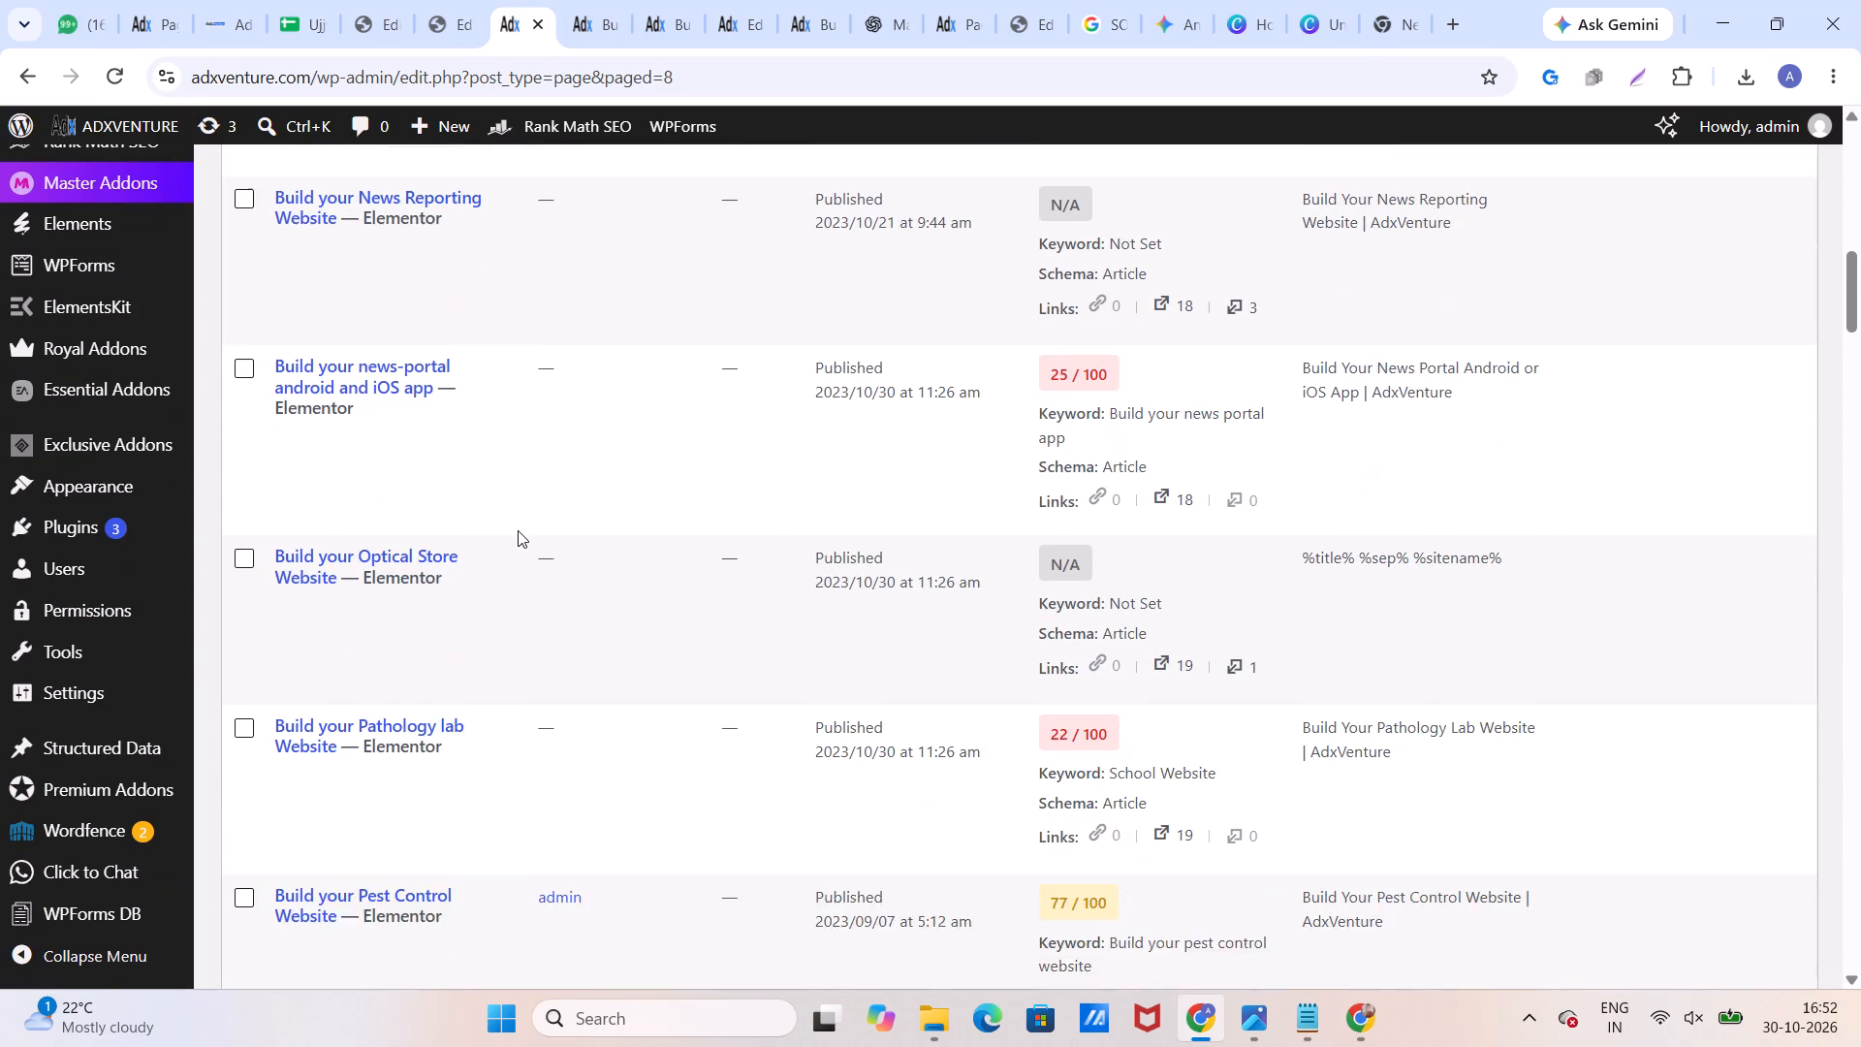
scroll(518, 530, down, 7)
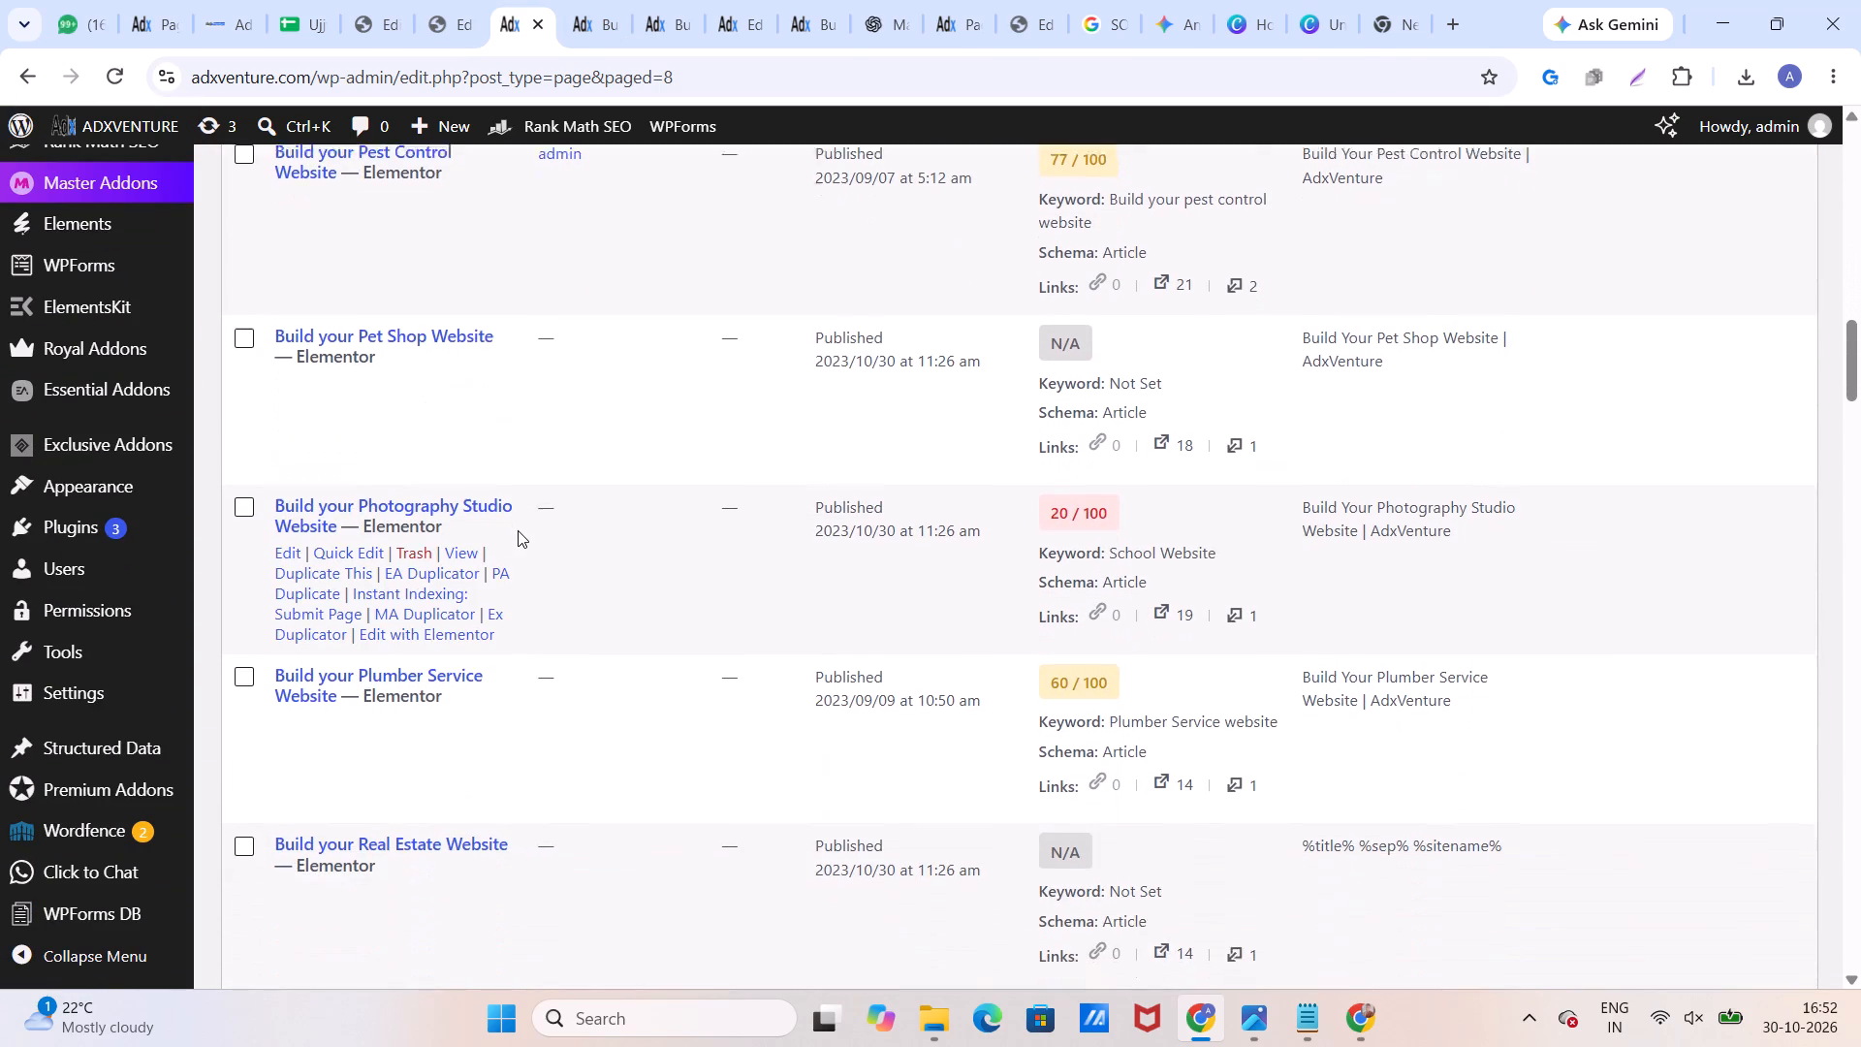
scroll(518, 530, down, 7)
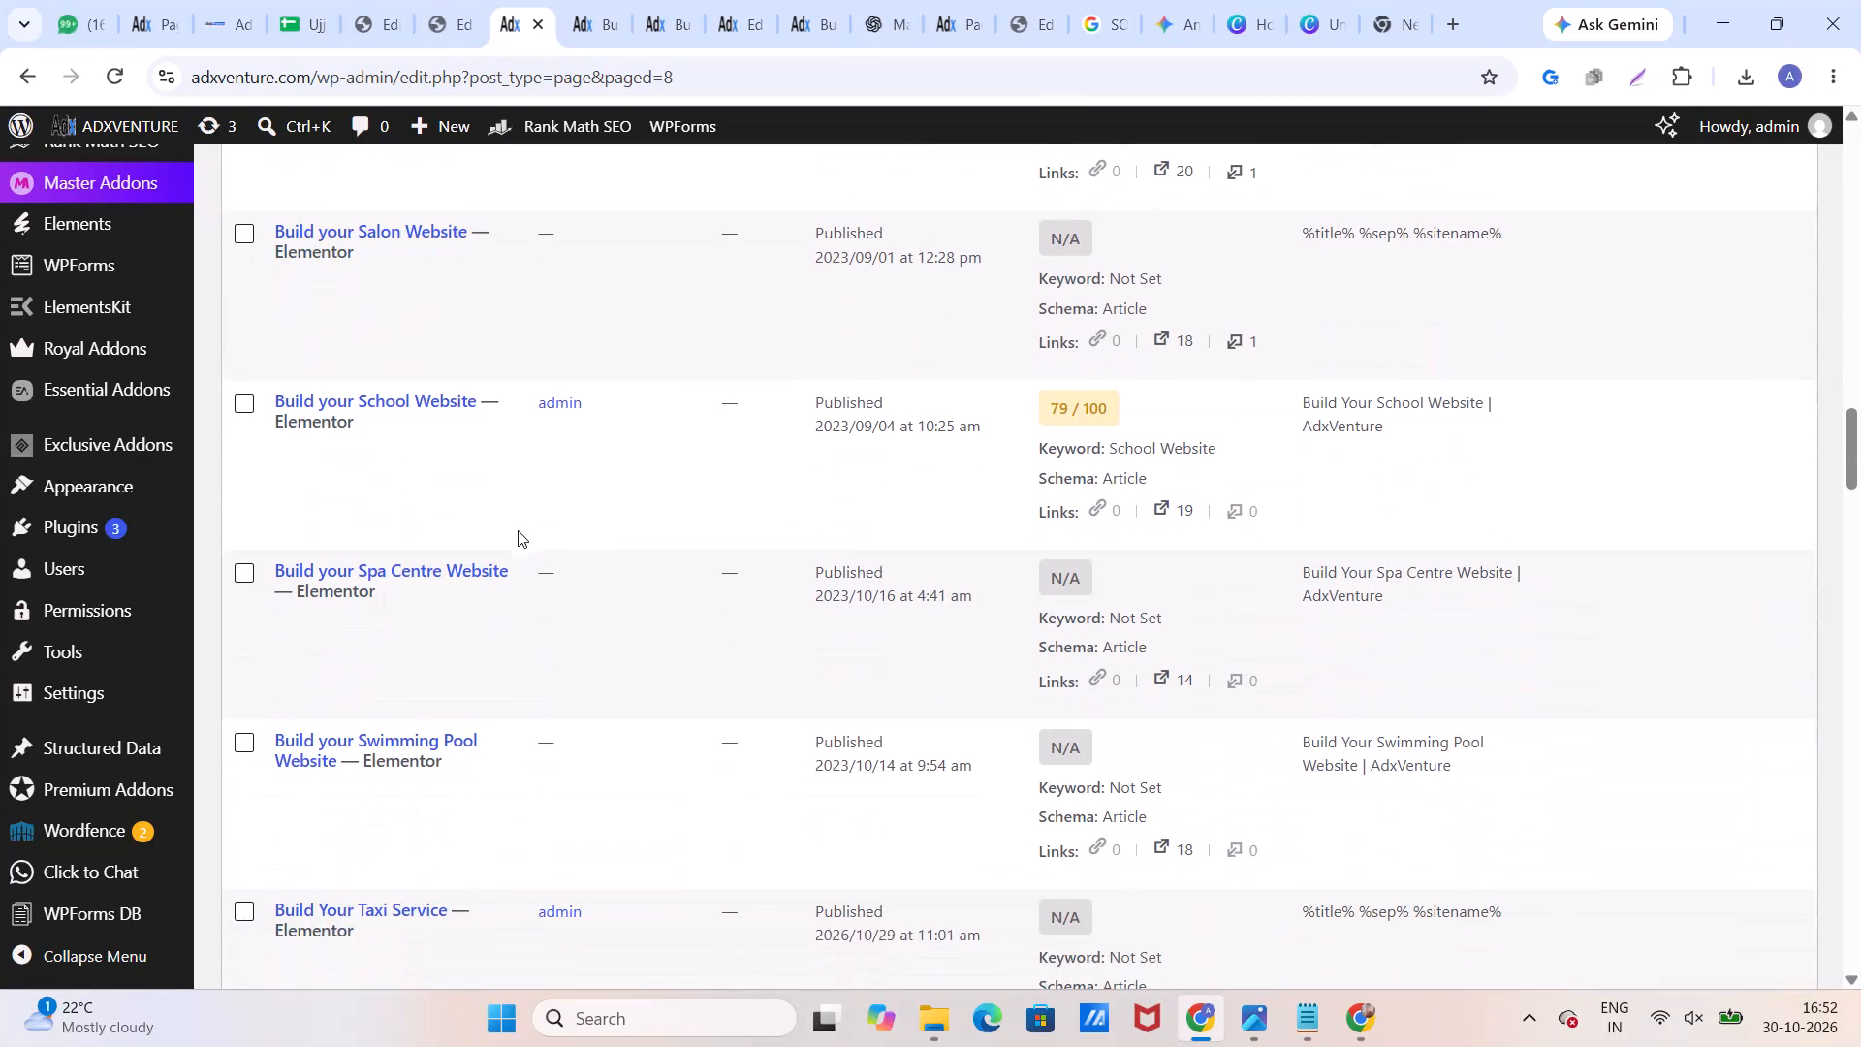
scroll(518, 530, down, 3)
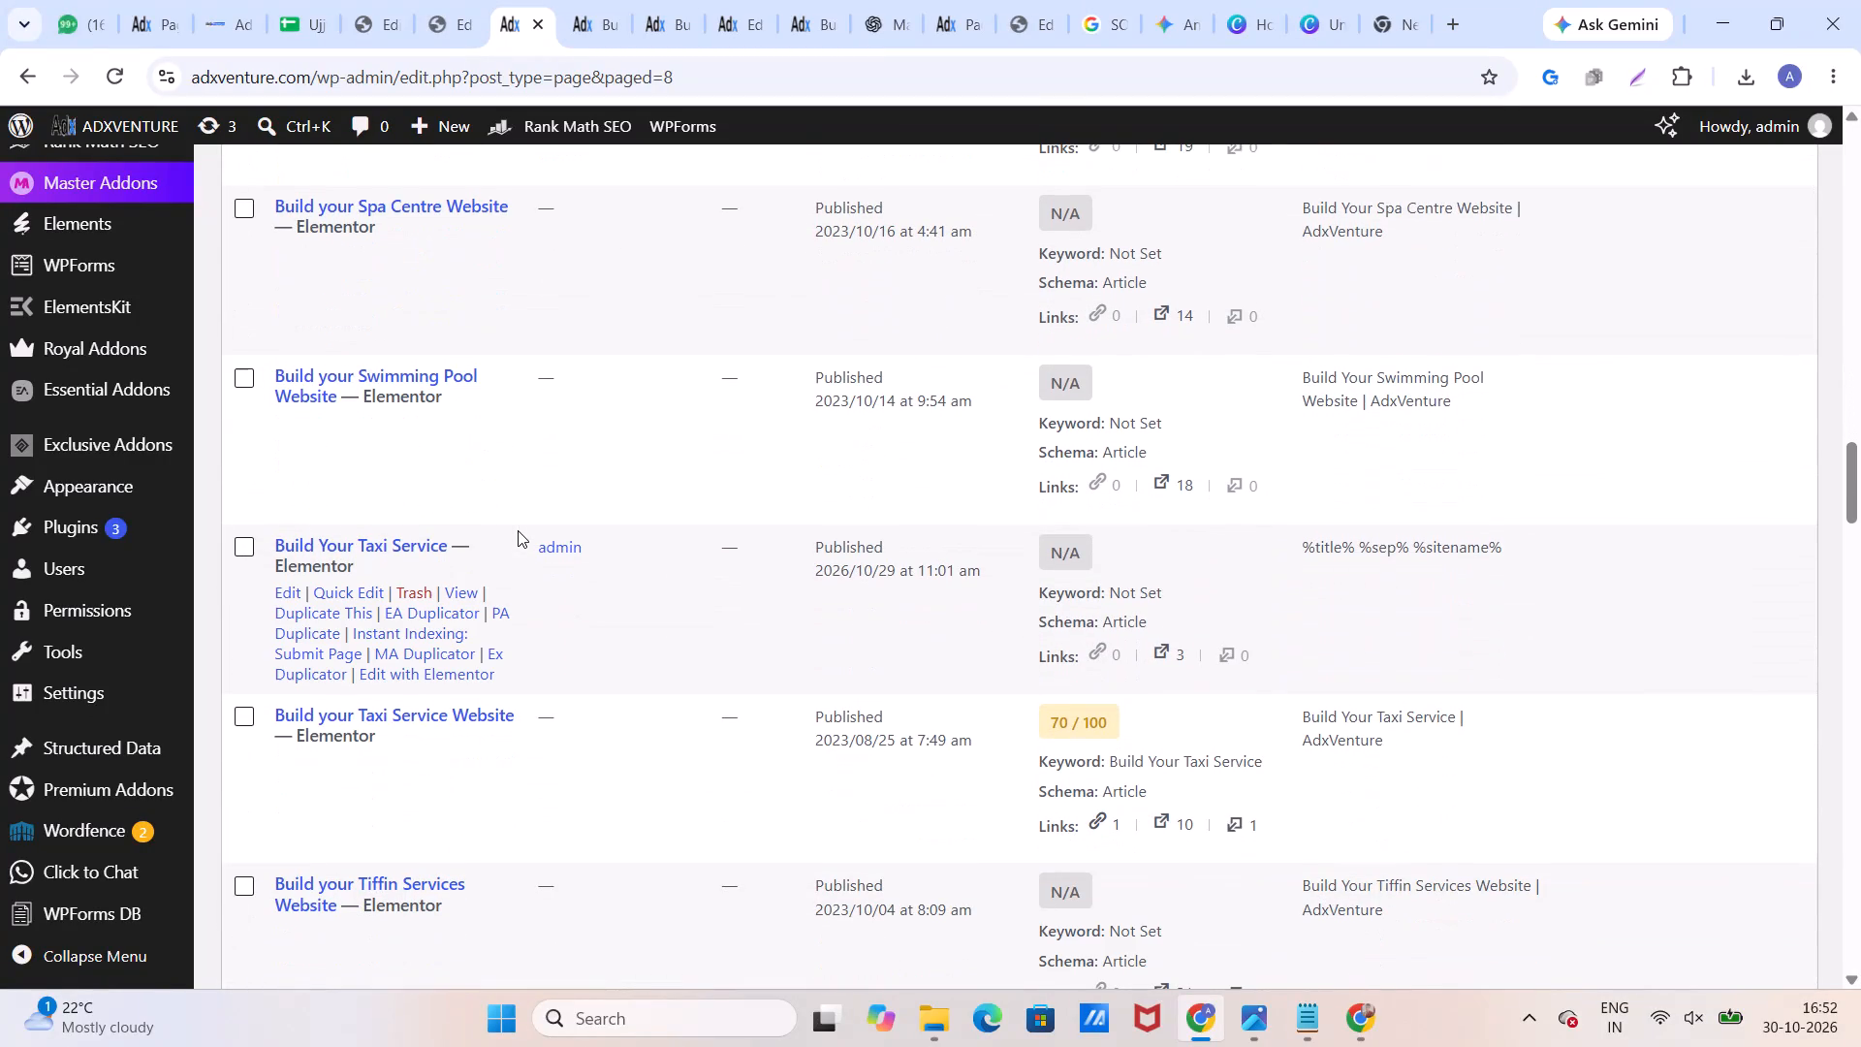
click(457, 592)
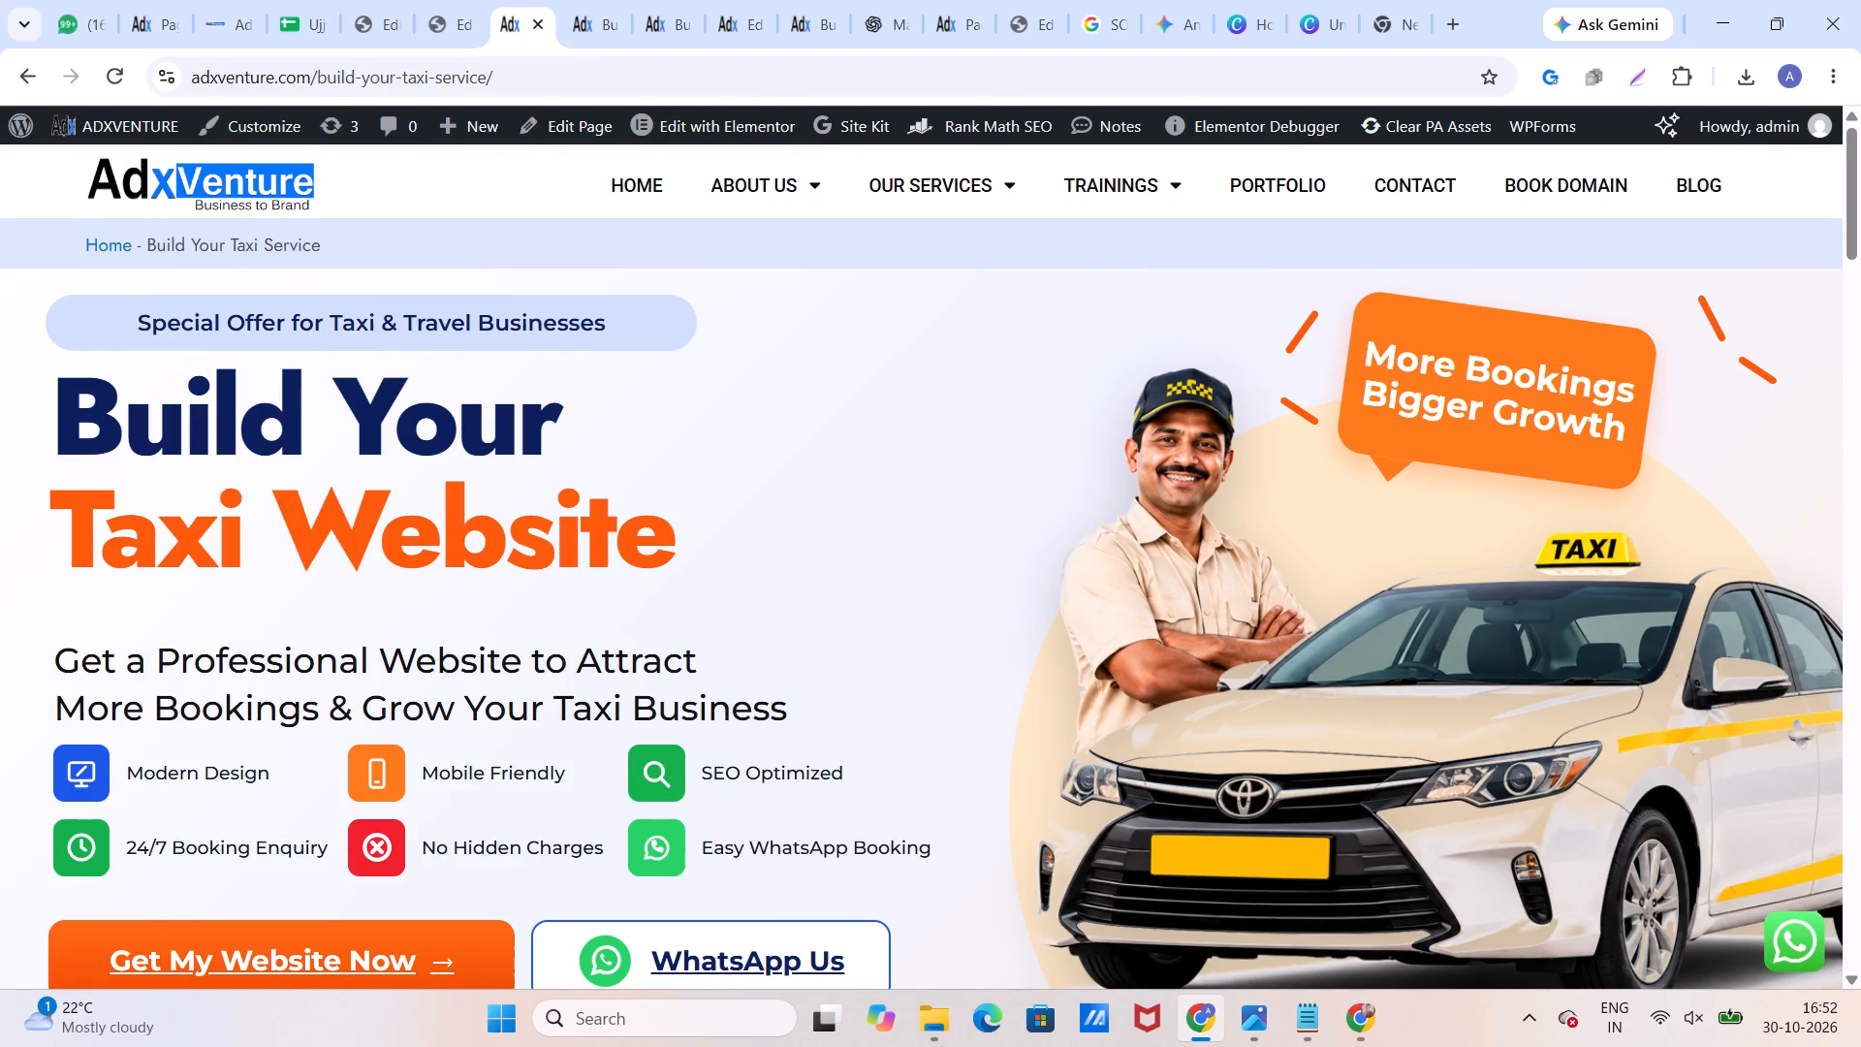
click(11, 75)
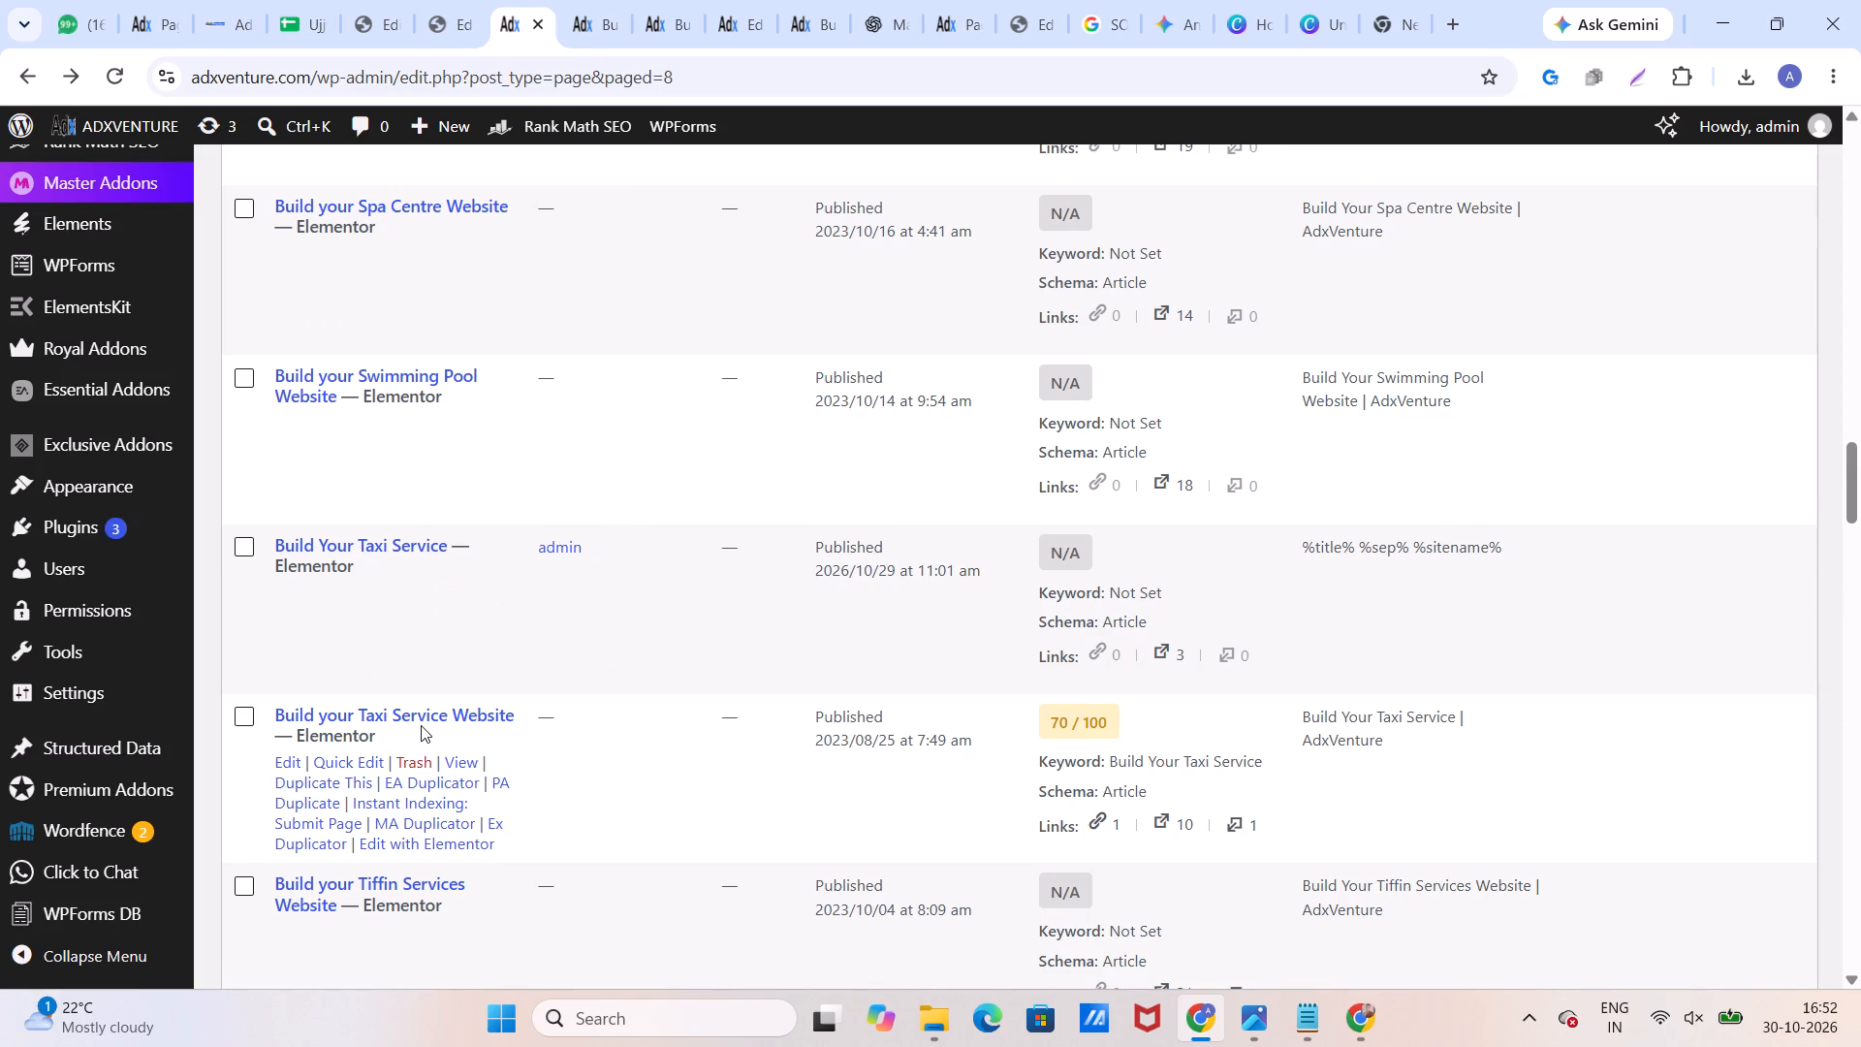
View the live page of the Build your Taxi Service Website entry and return to the pages list.
scroll(421, 725, down, 1)
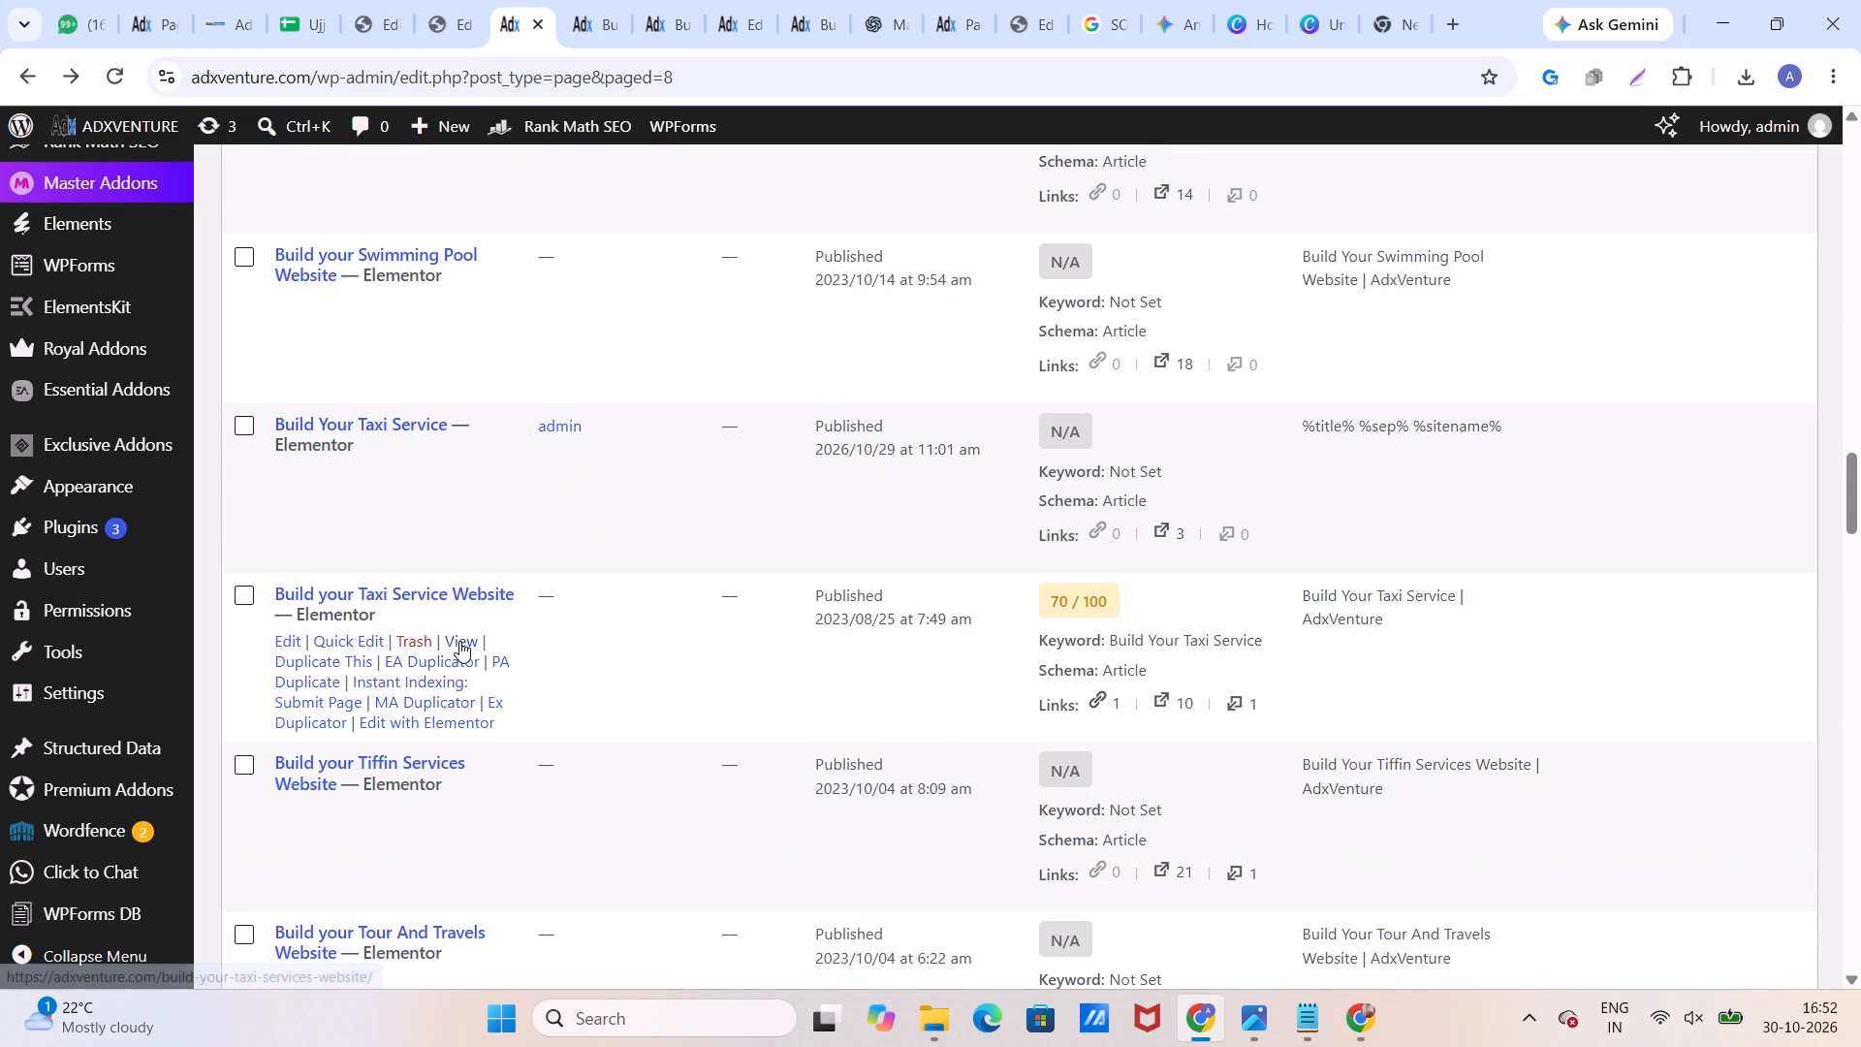
click(459, 641)
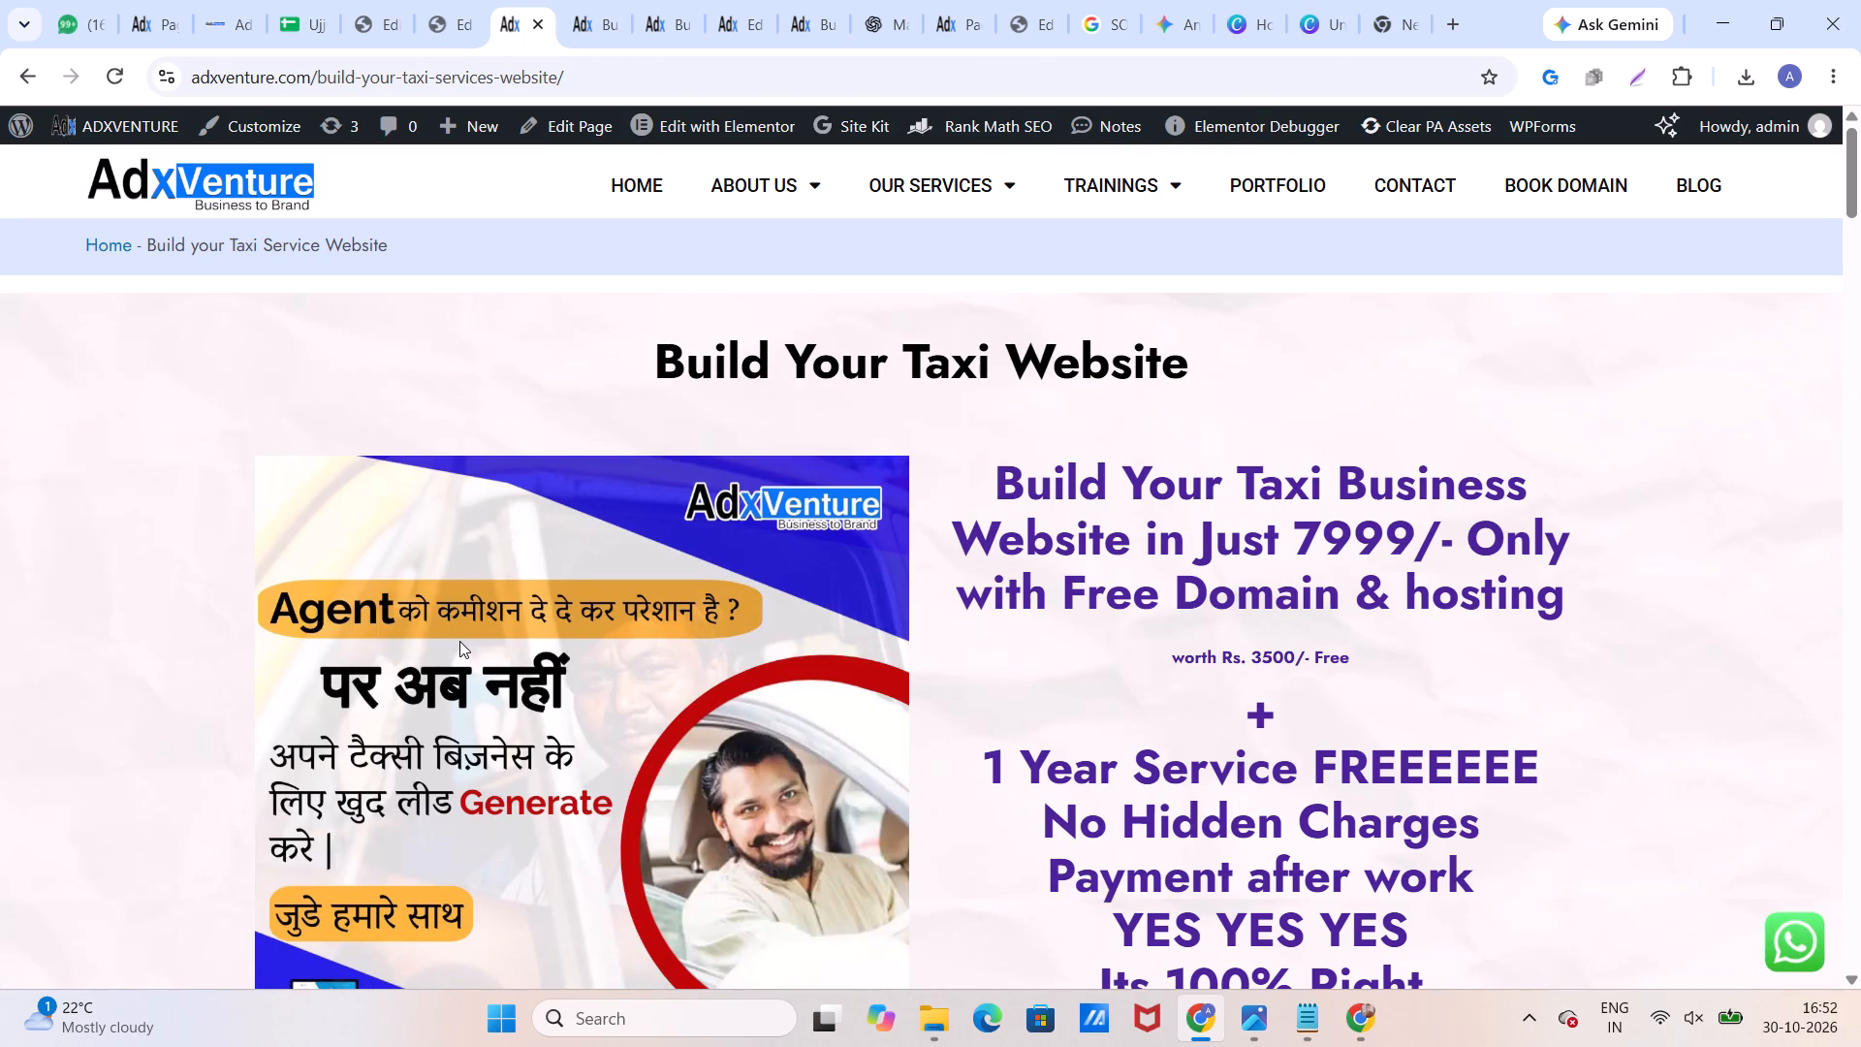
click(37, 80)
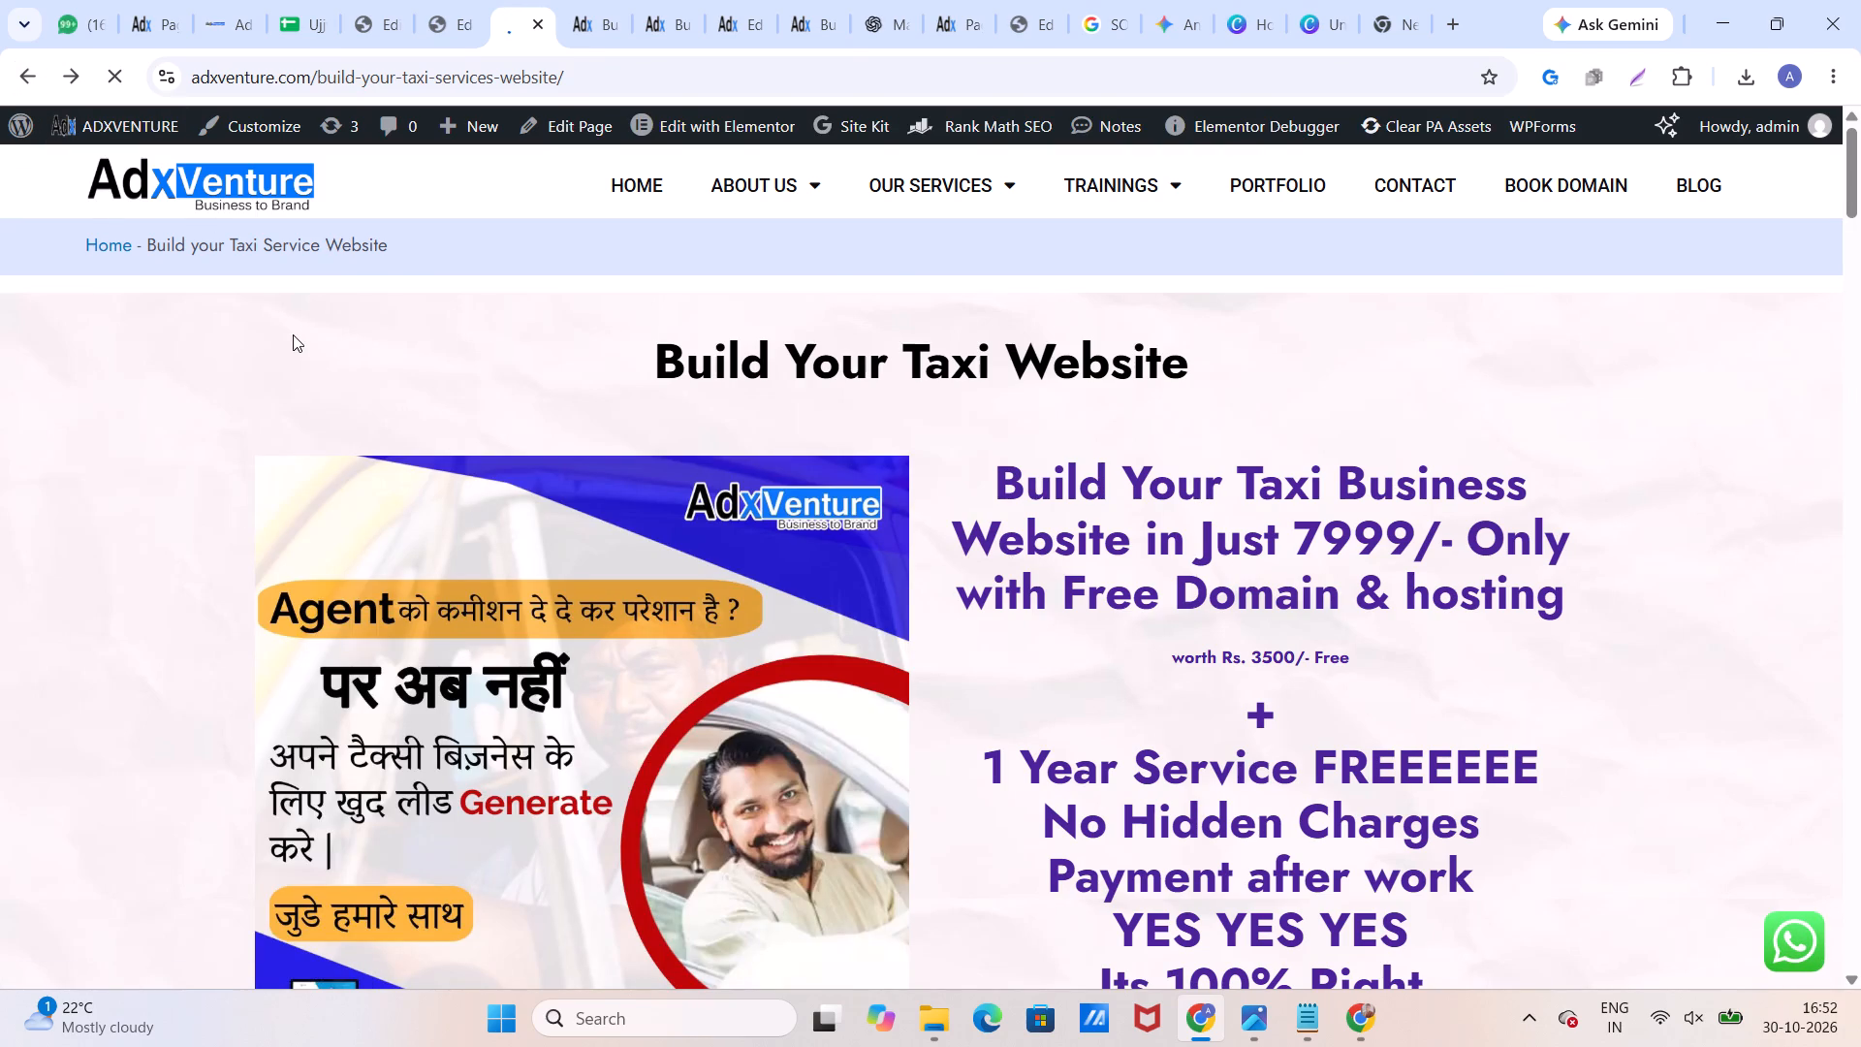
Find the Coaching Institute Website entry further down the eighth page, view its live page and return to the list.
scroll(443, 638, down, 2)
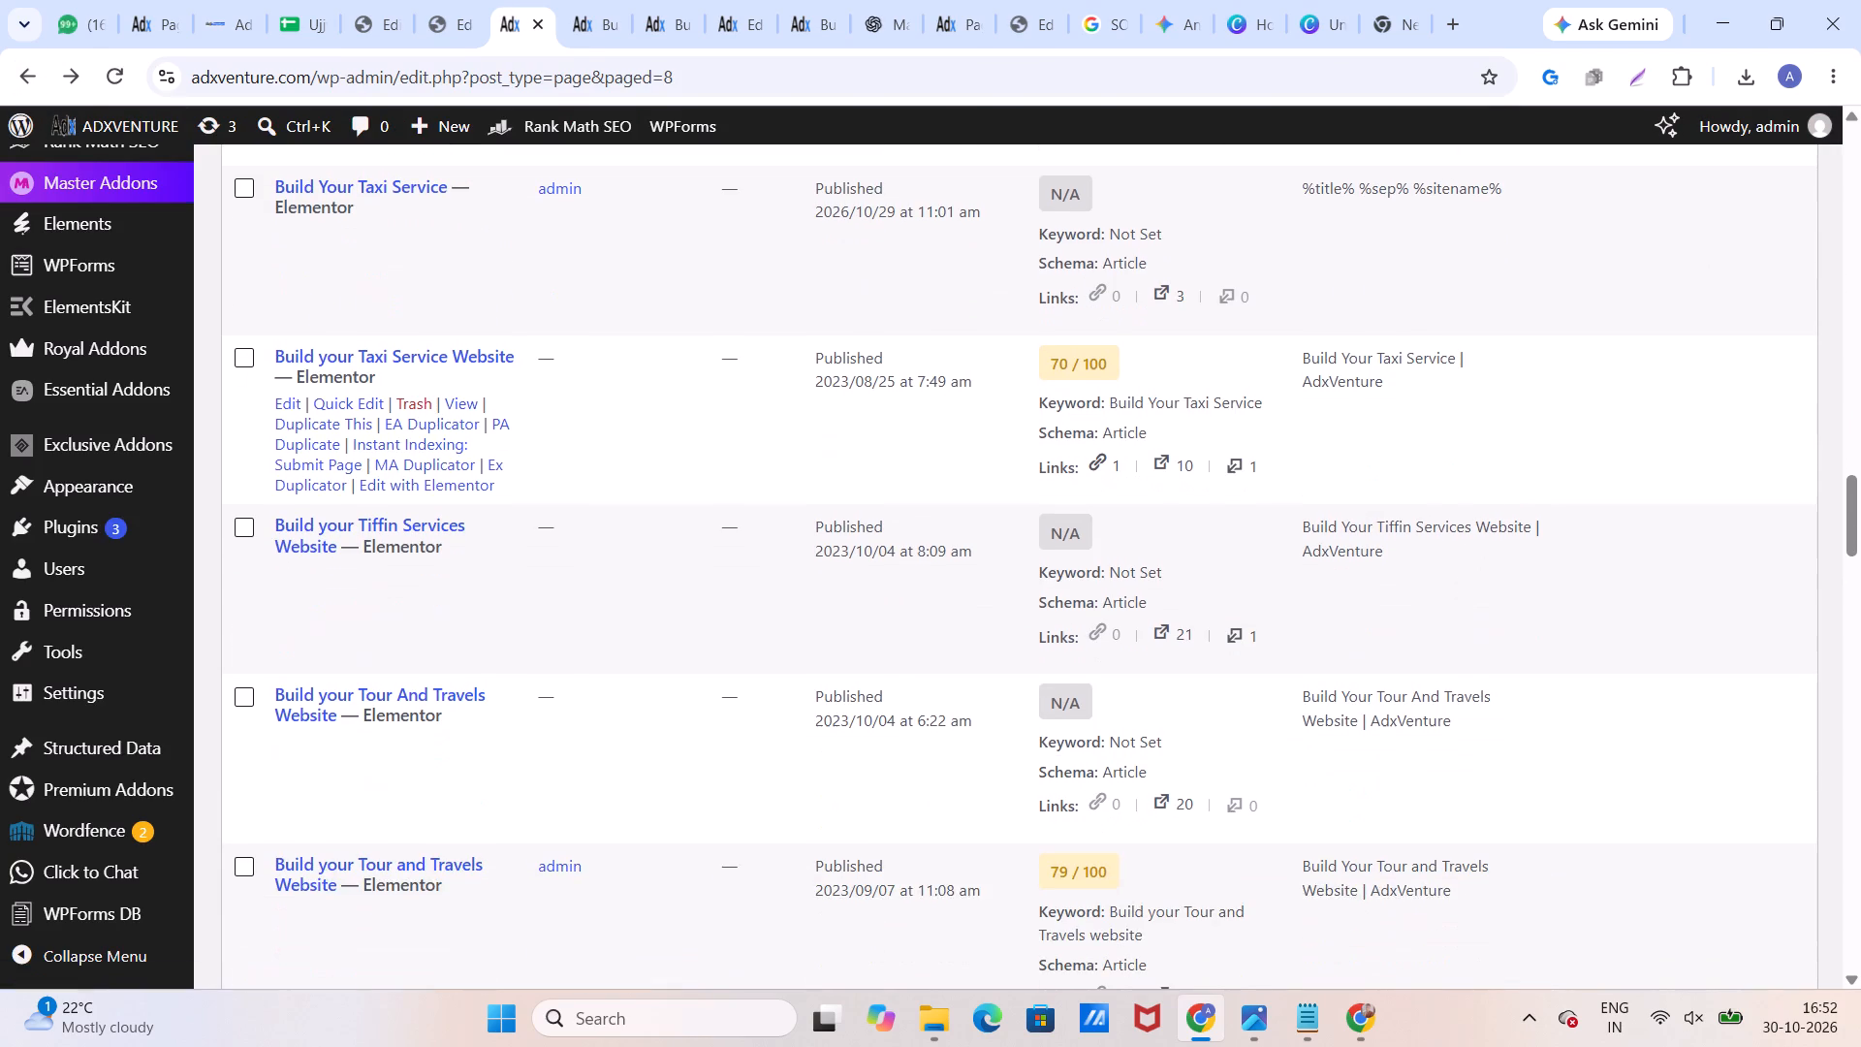
scroll(443, 638, down, 2)
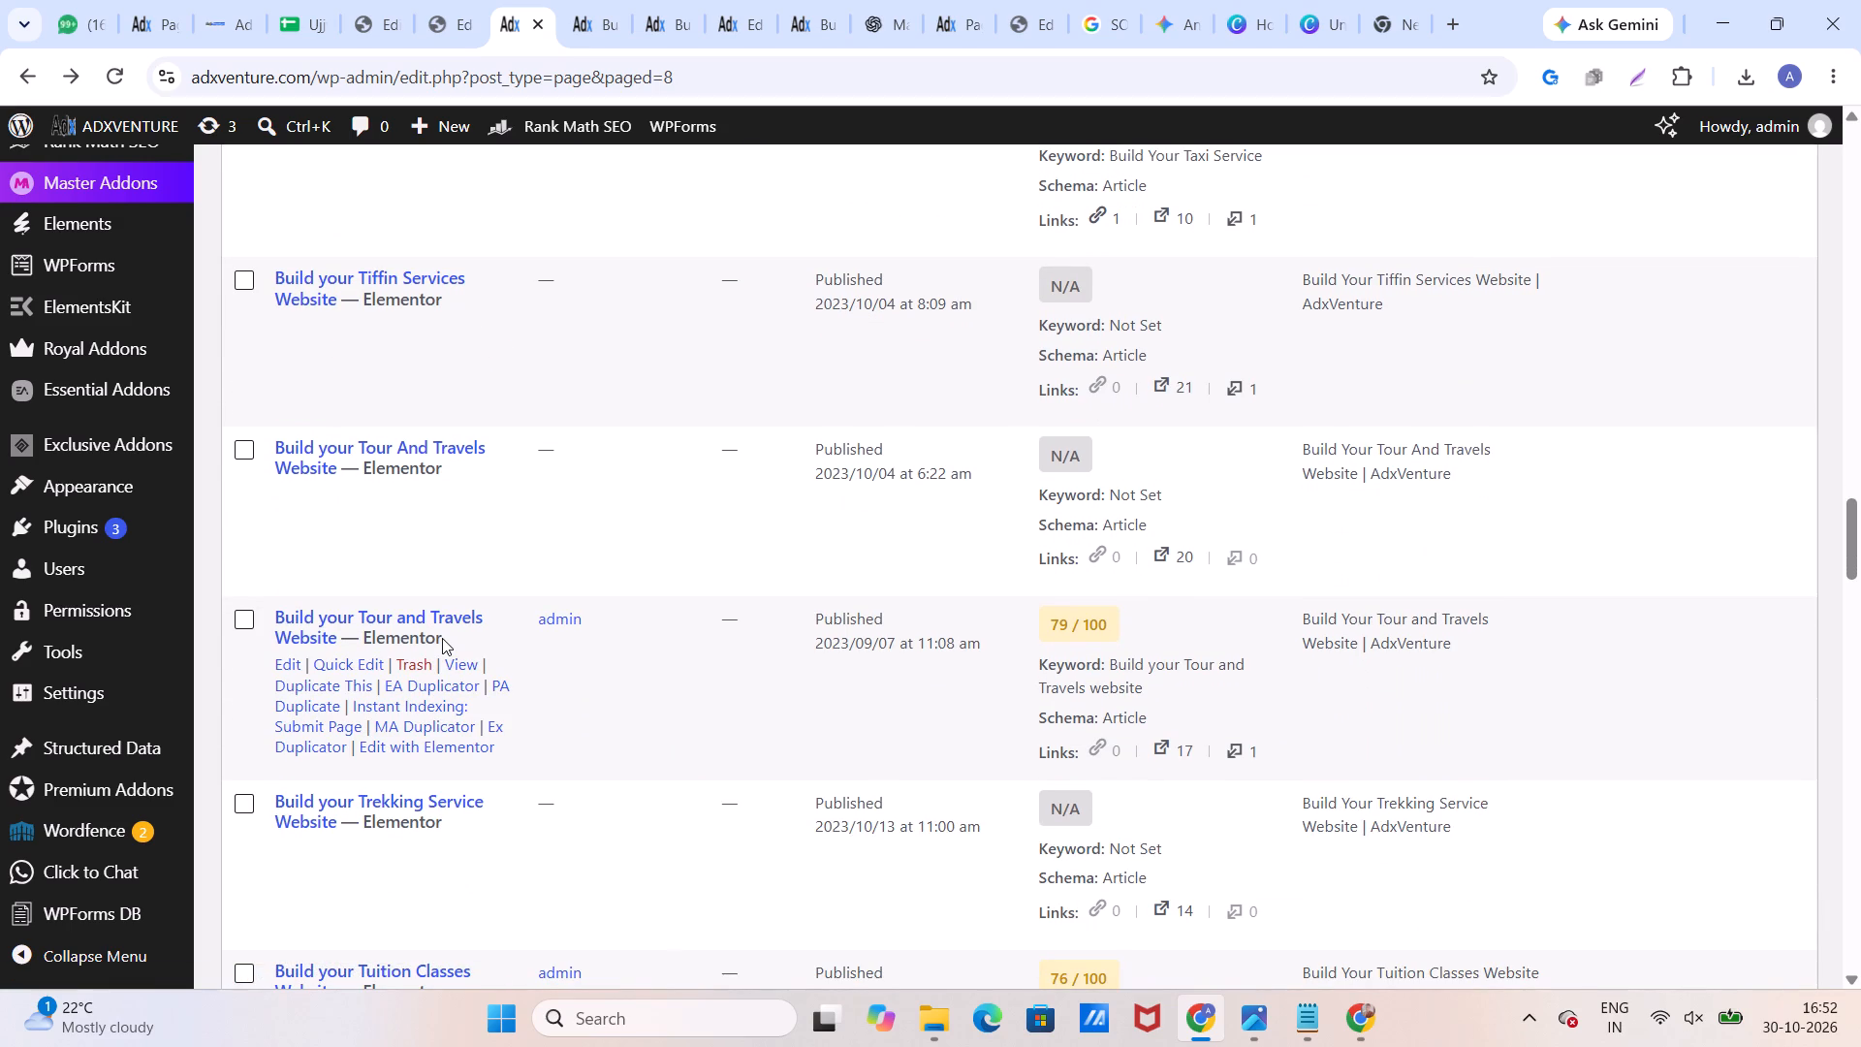
scroll(442, 638, down, 3)
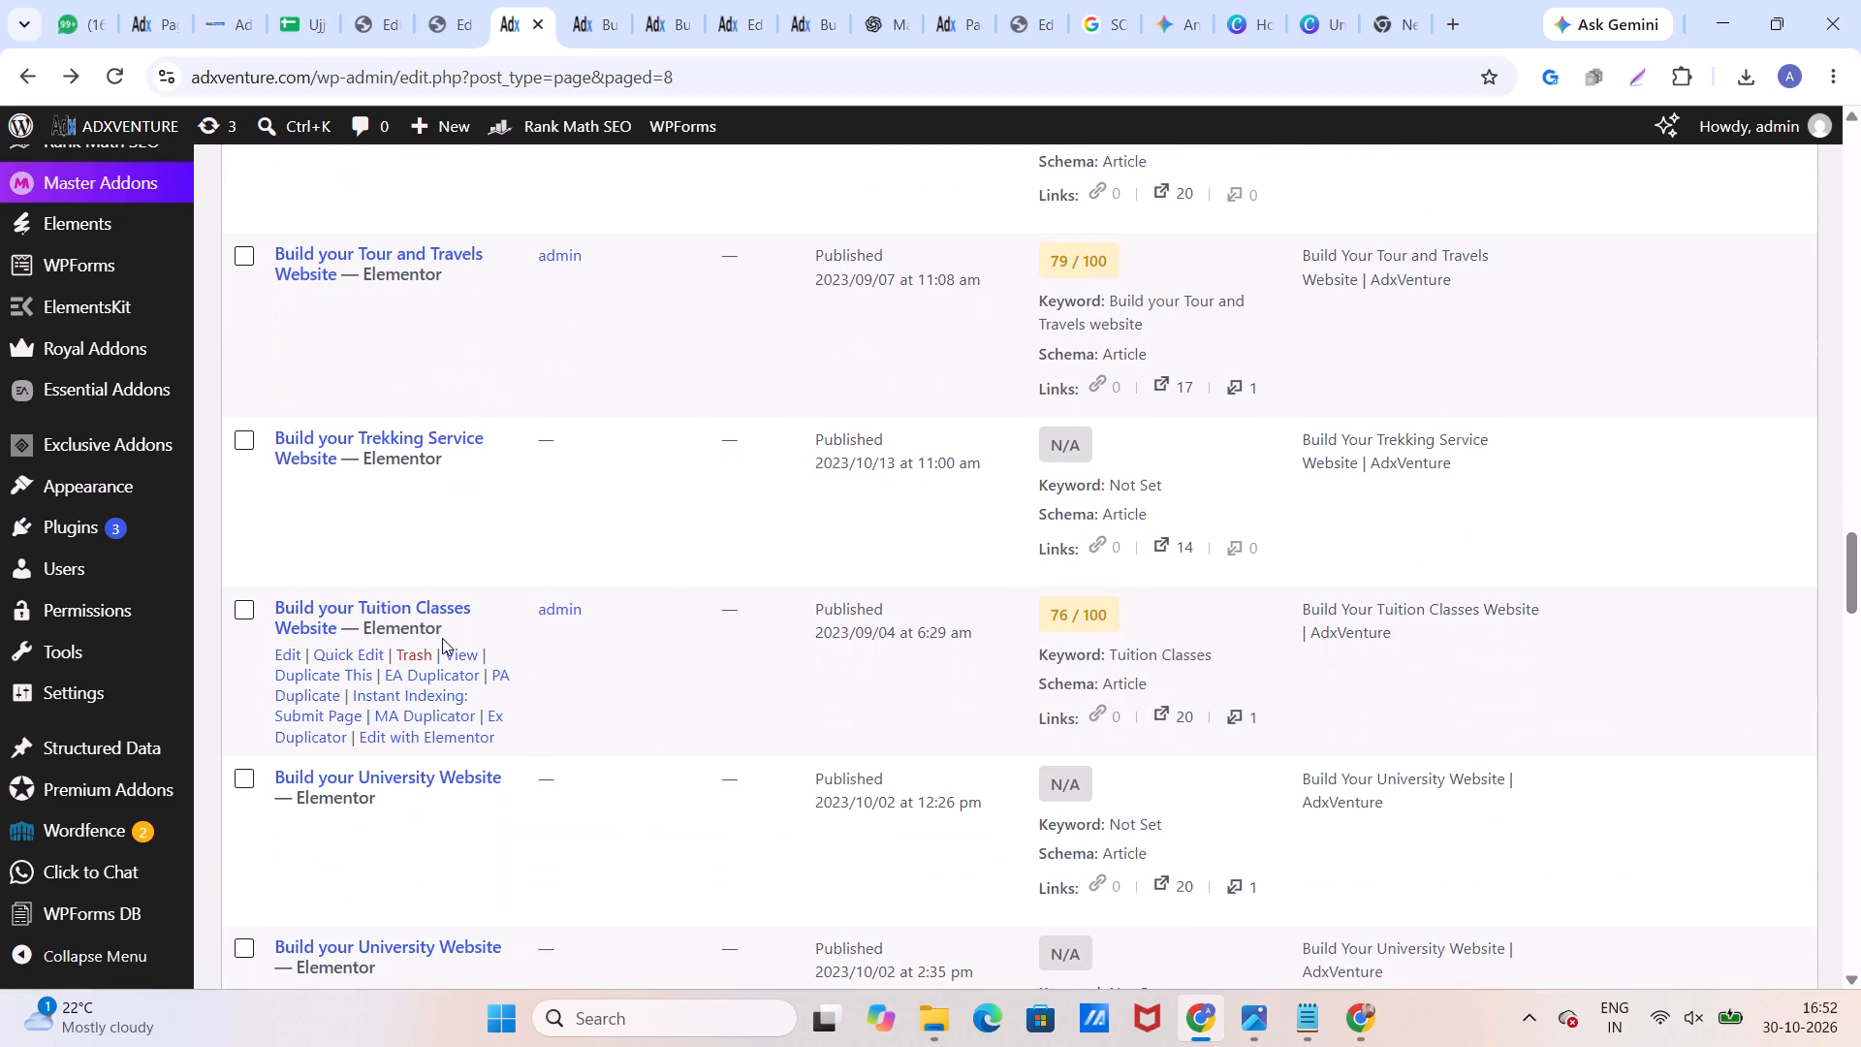
scroll(442, 638, down, 7)
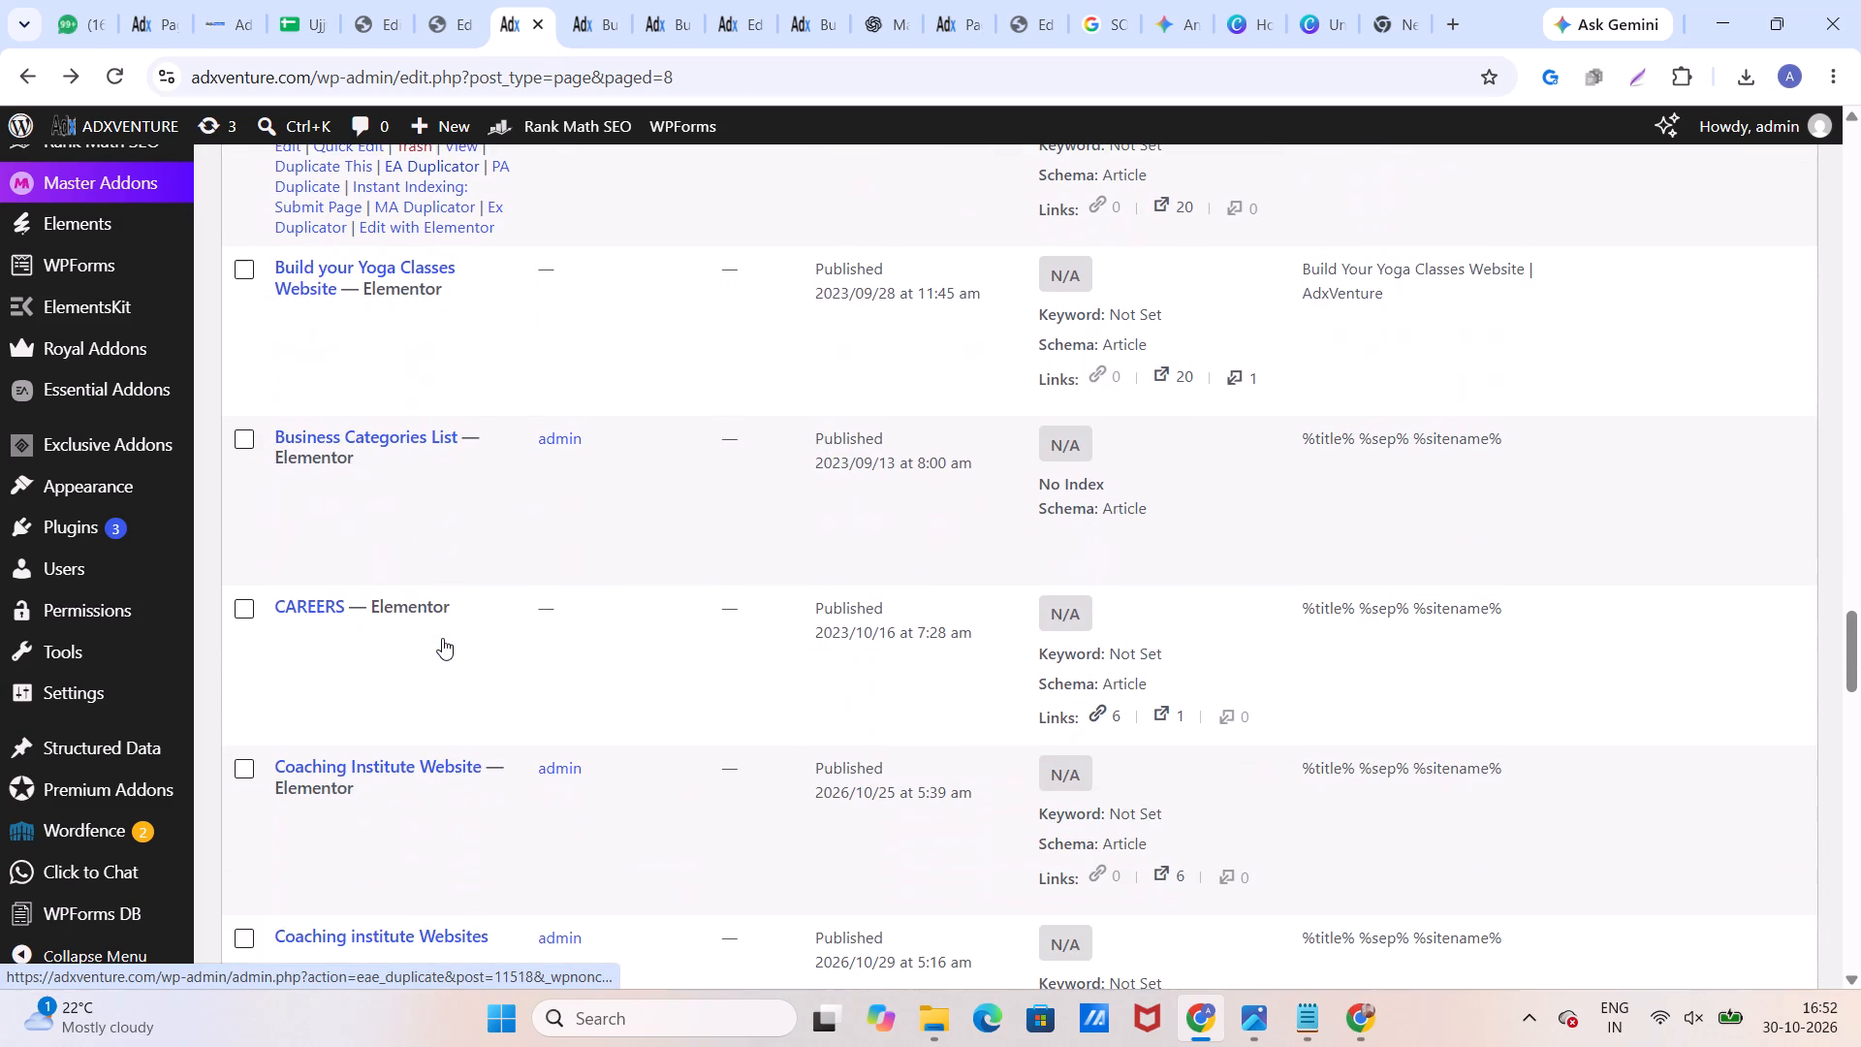
scroll(442, 638, down, 1)
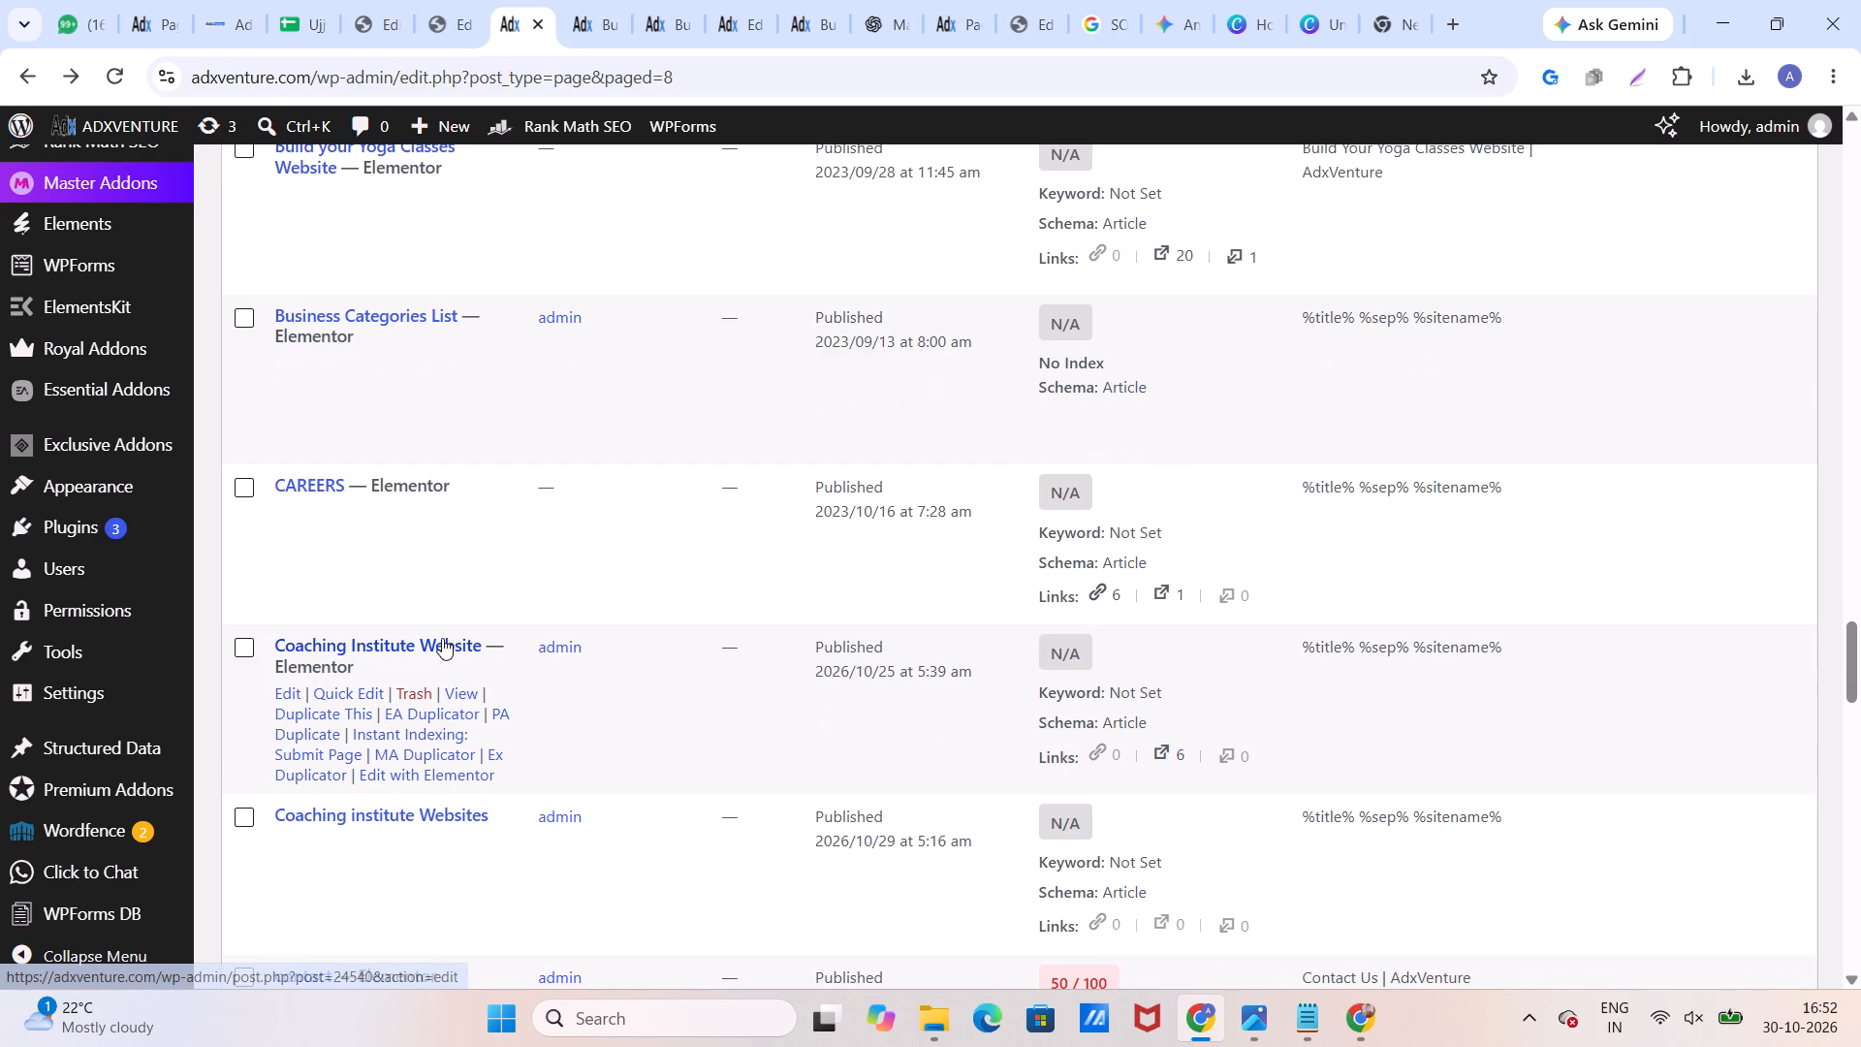
scroll(442, 638, down, 1)
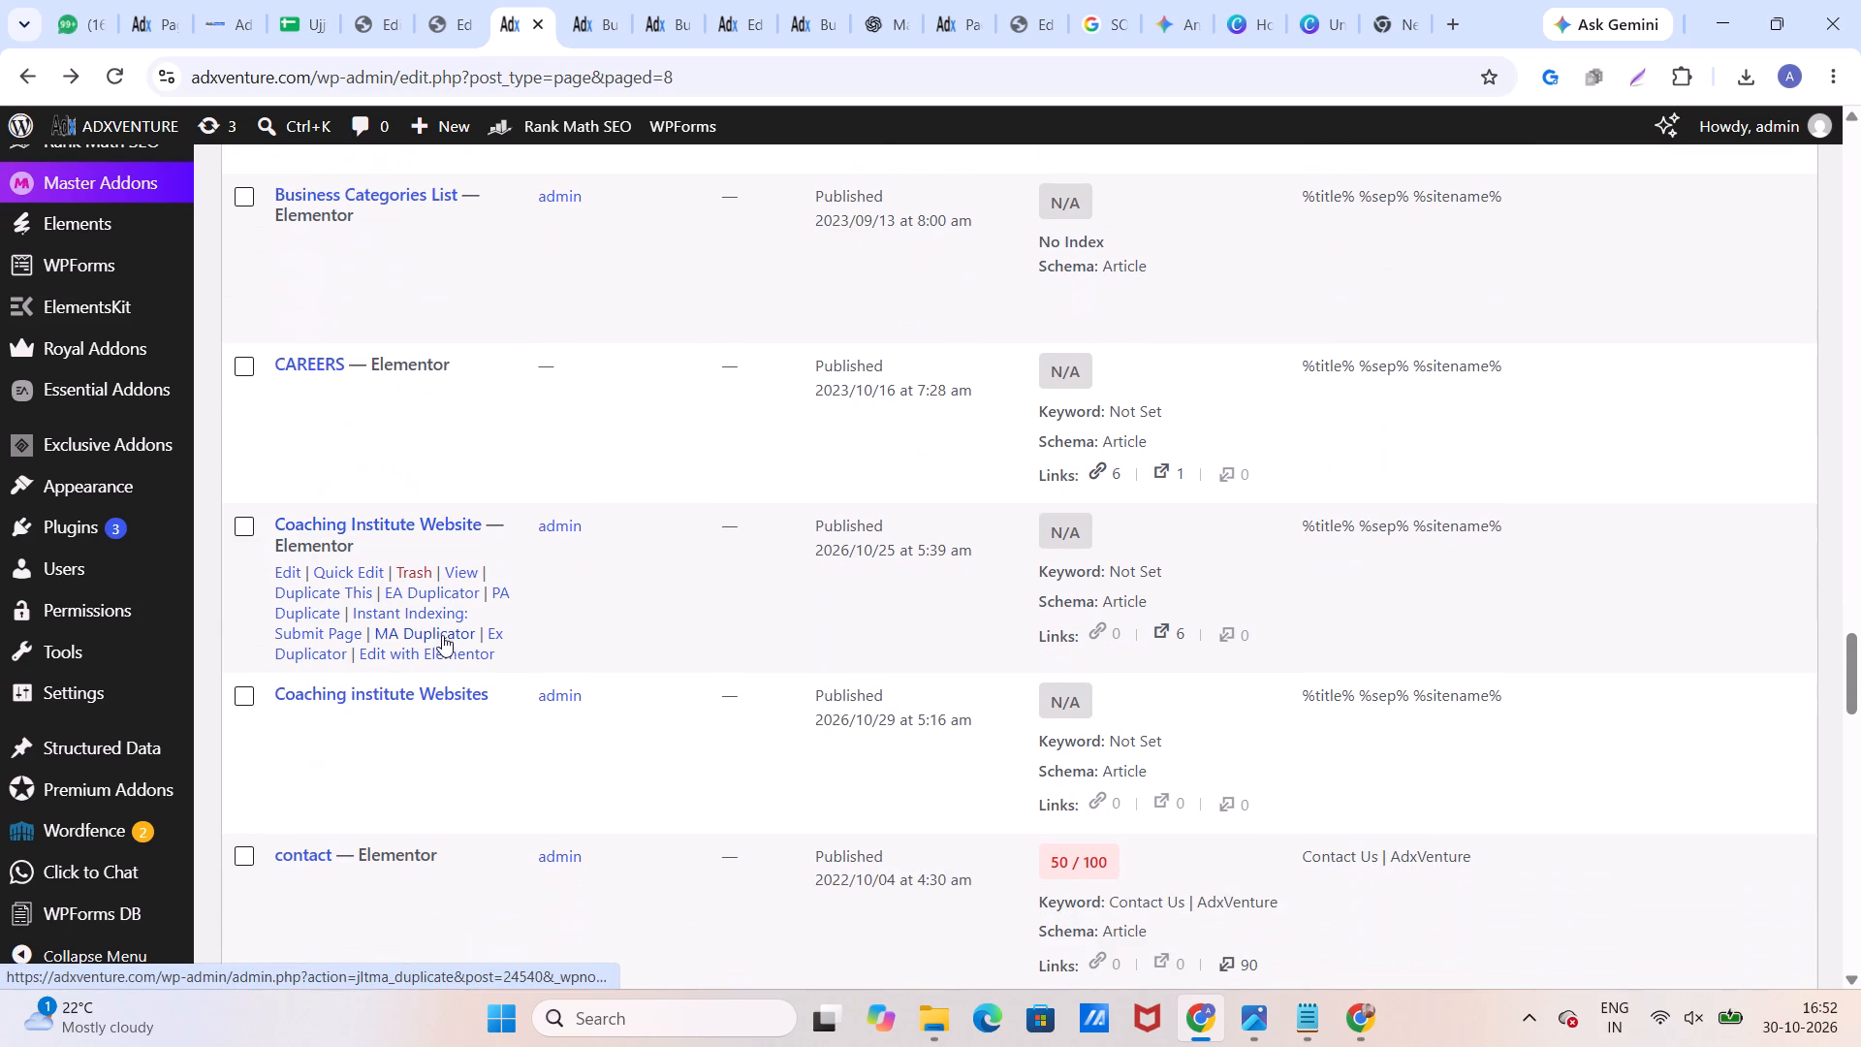
click(453, 570)
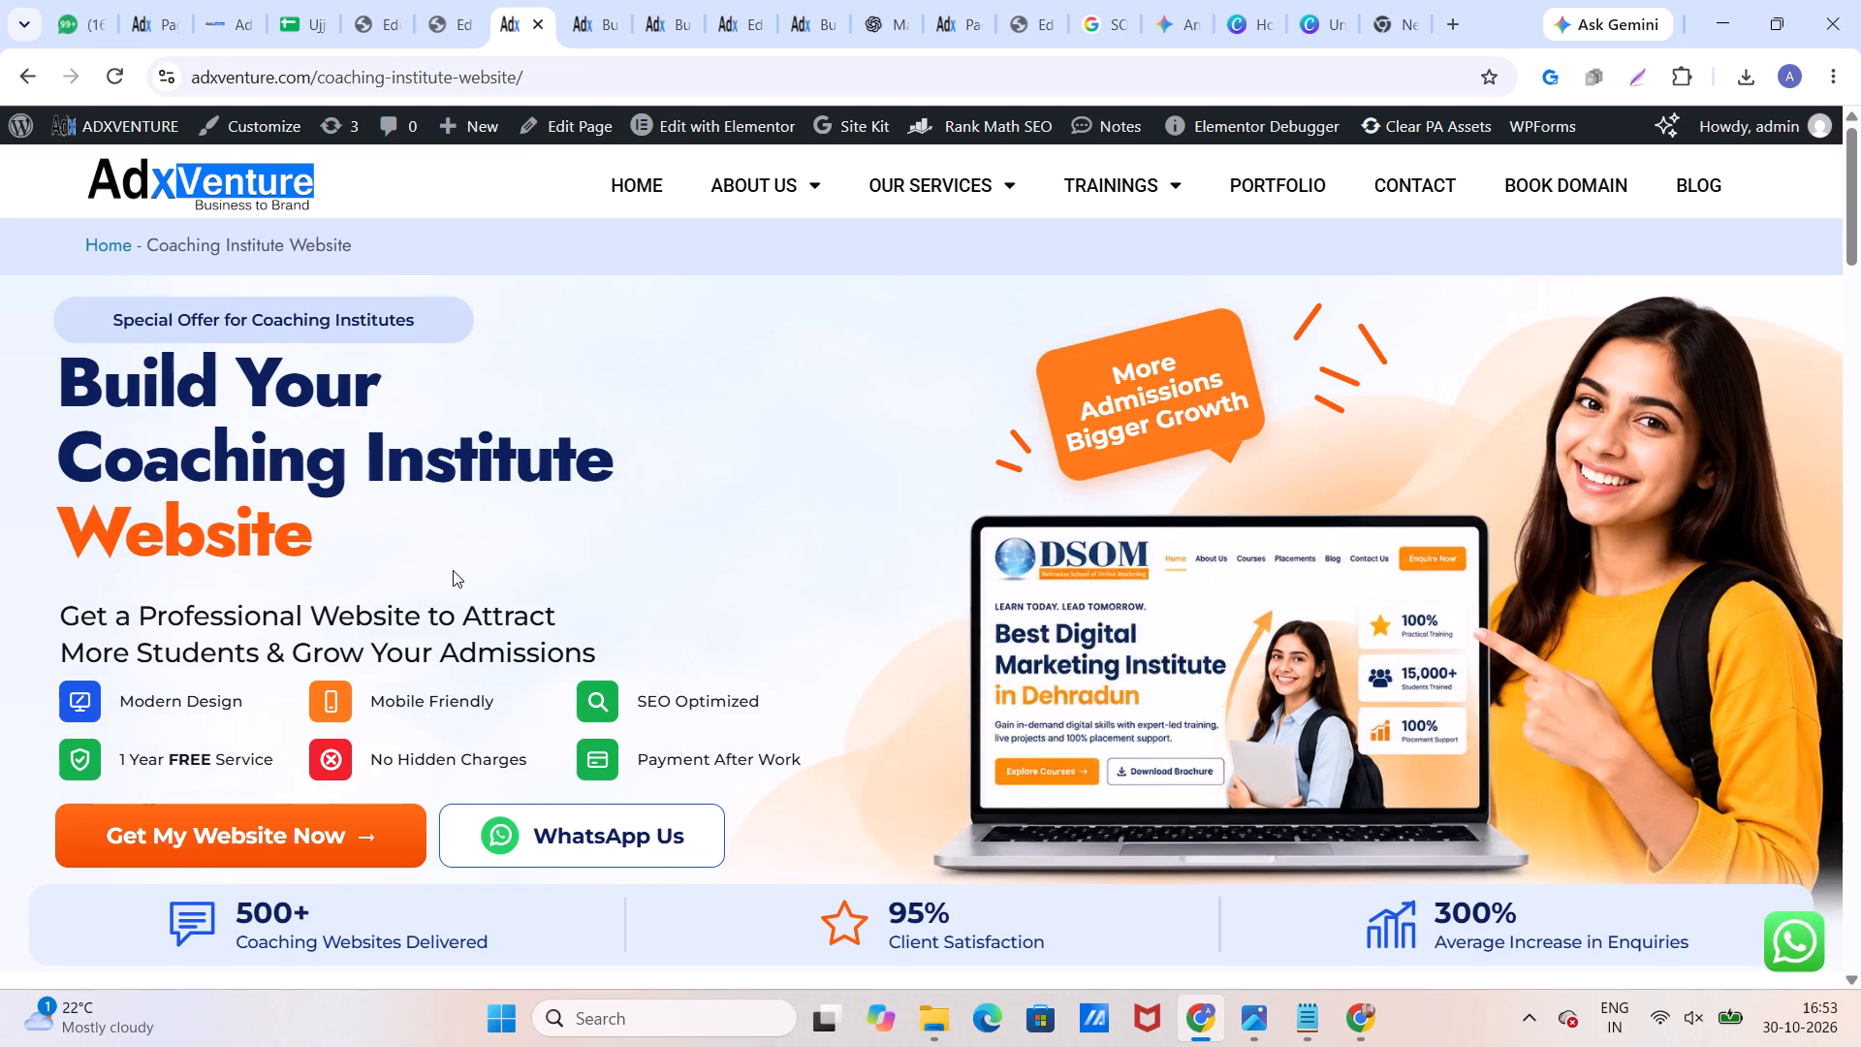
click(37, 70)
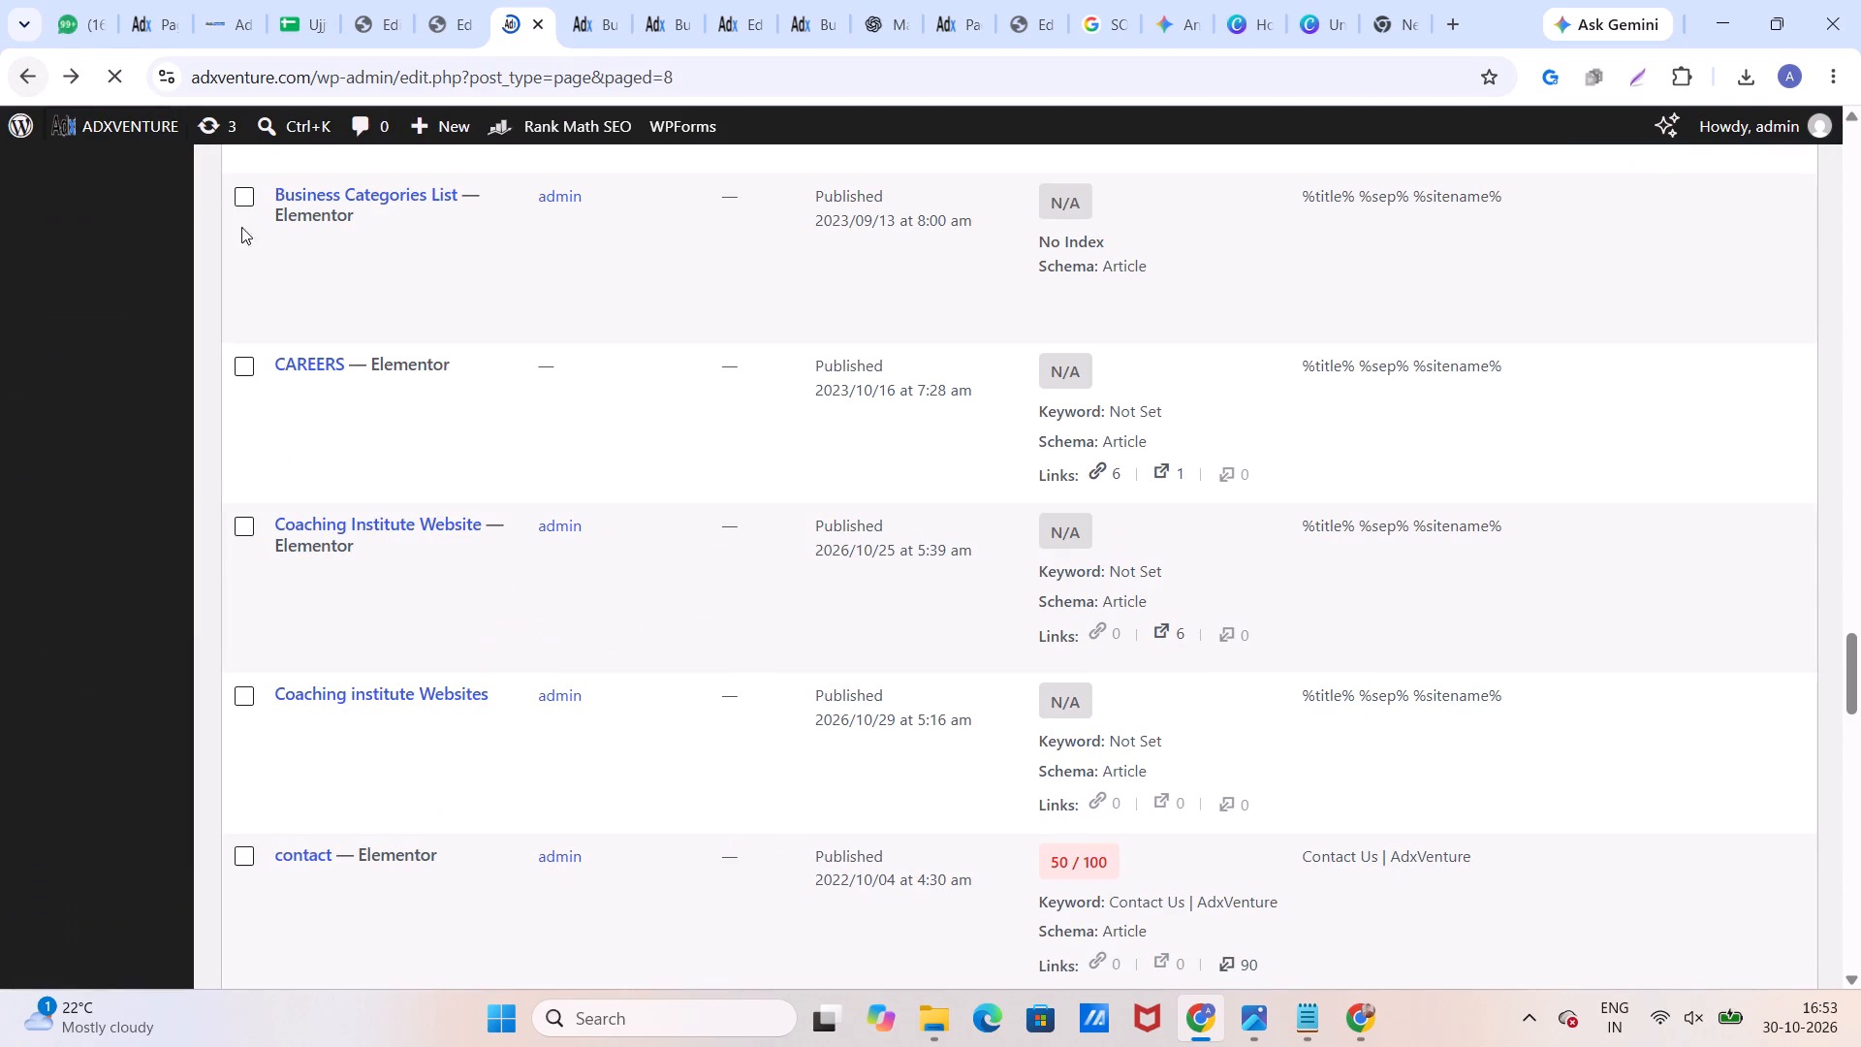
Open the Elementor editor of the Build your Taxi Service Website page from the browsing history.
click(1837, 71)
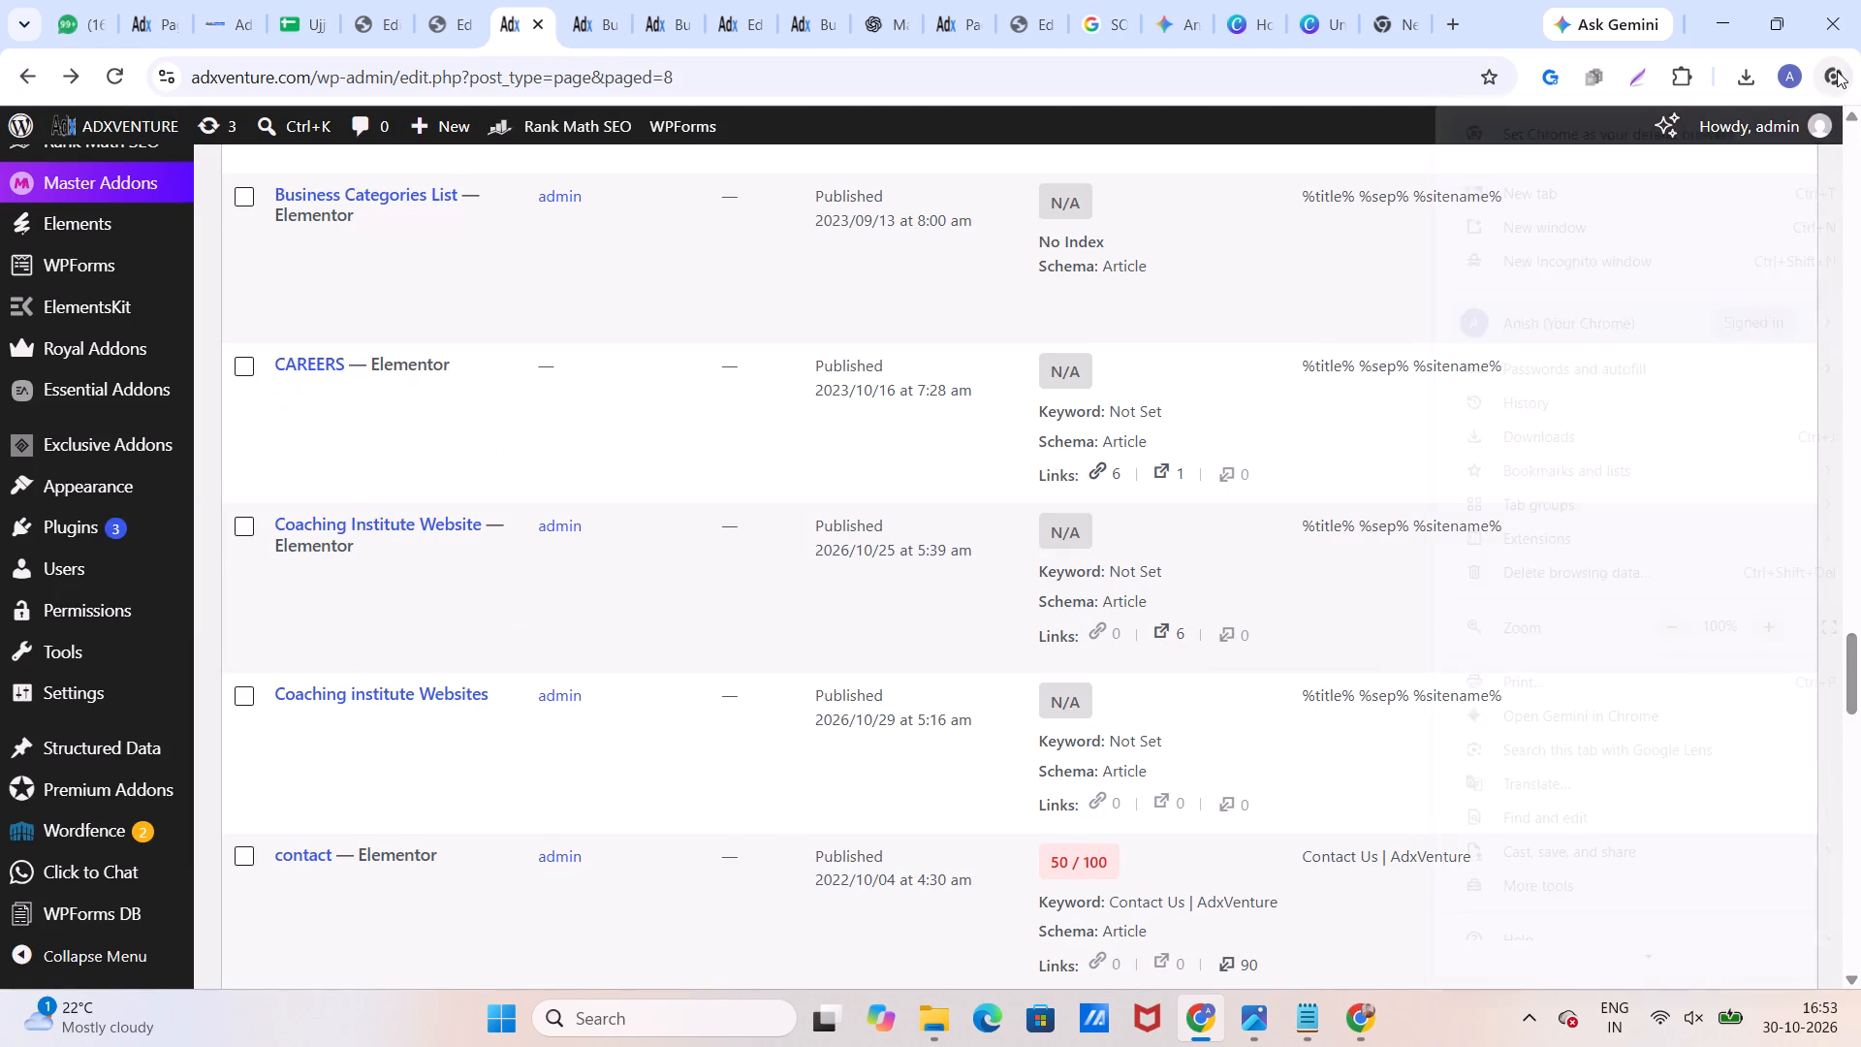
click(1537, 409)
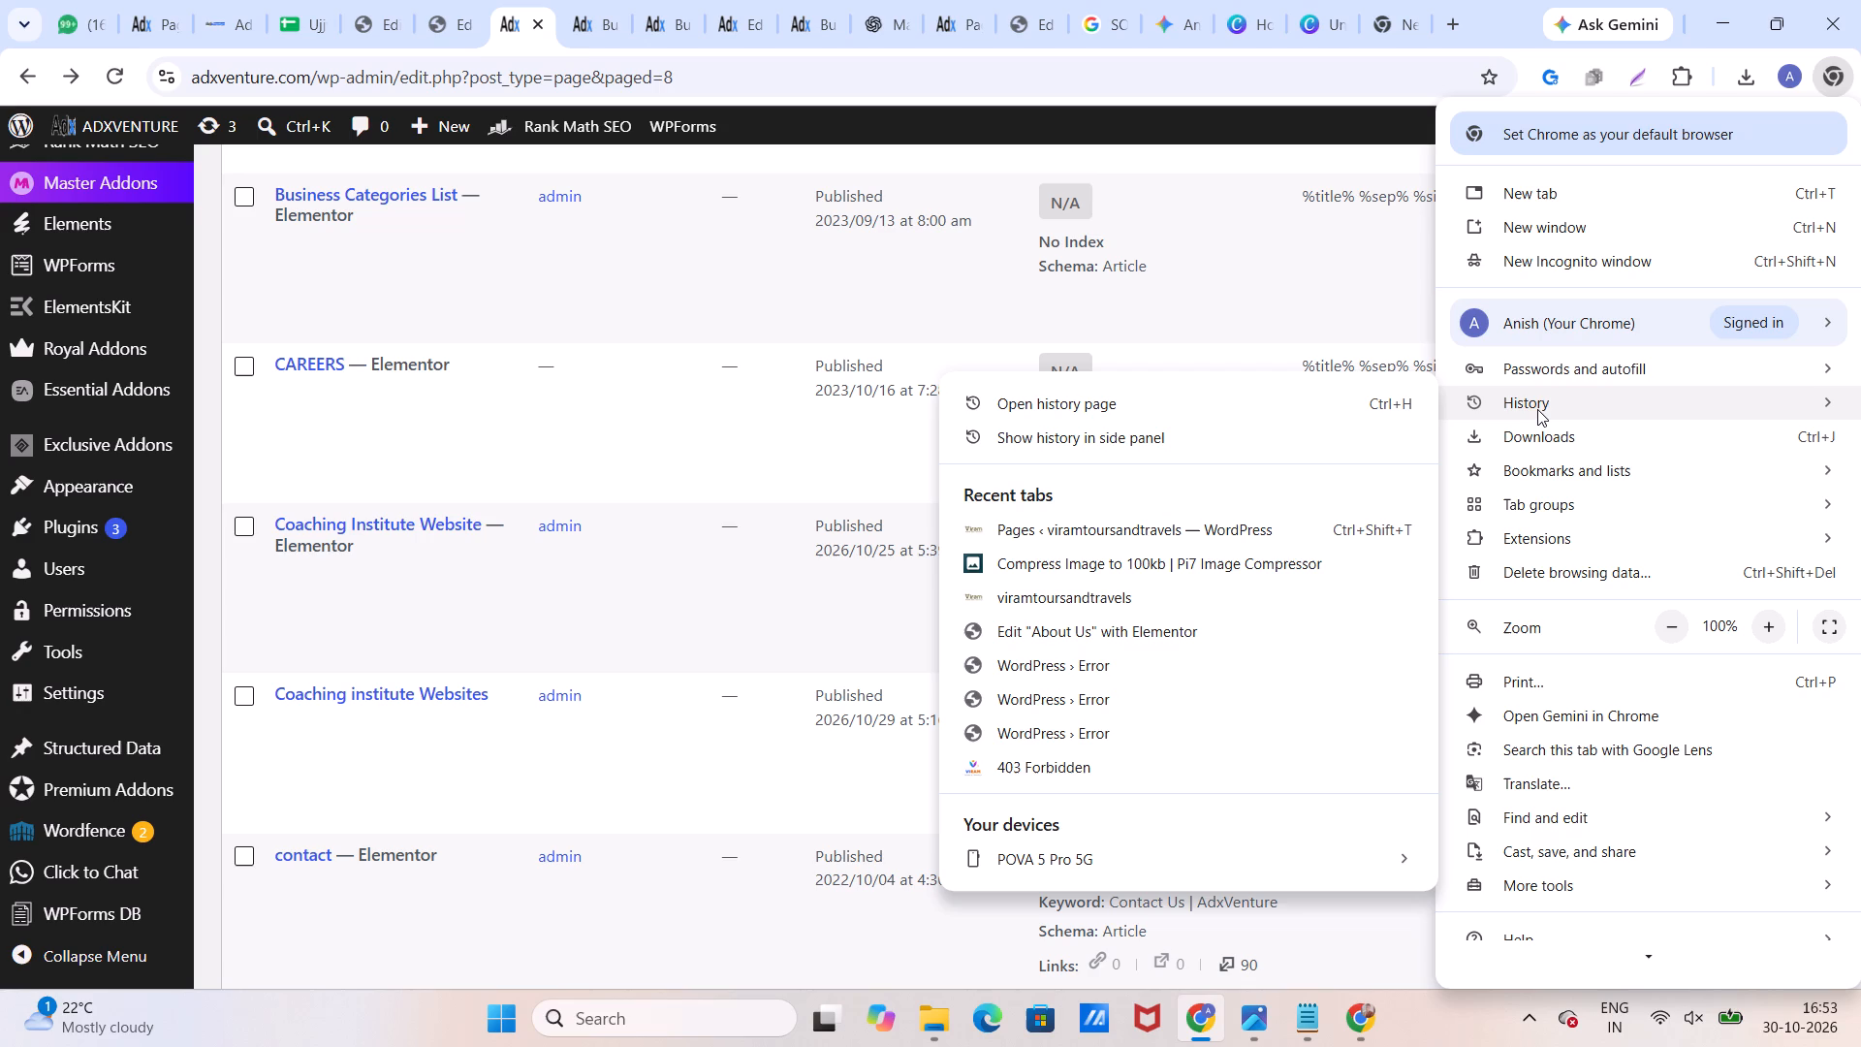
click(1290, 397)
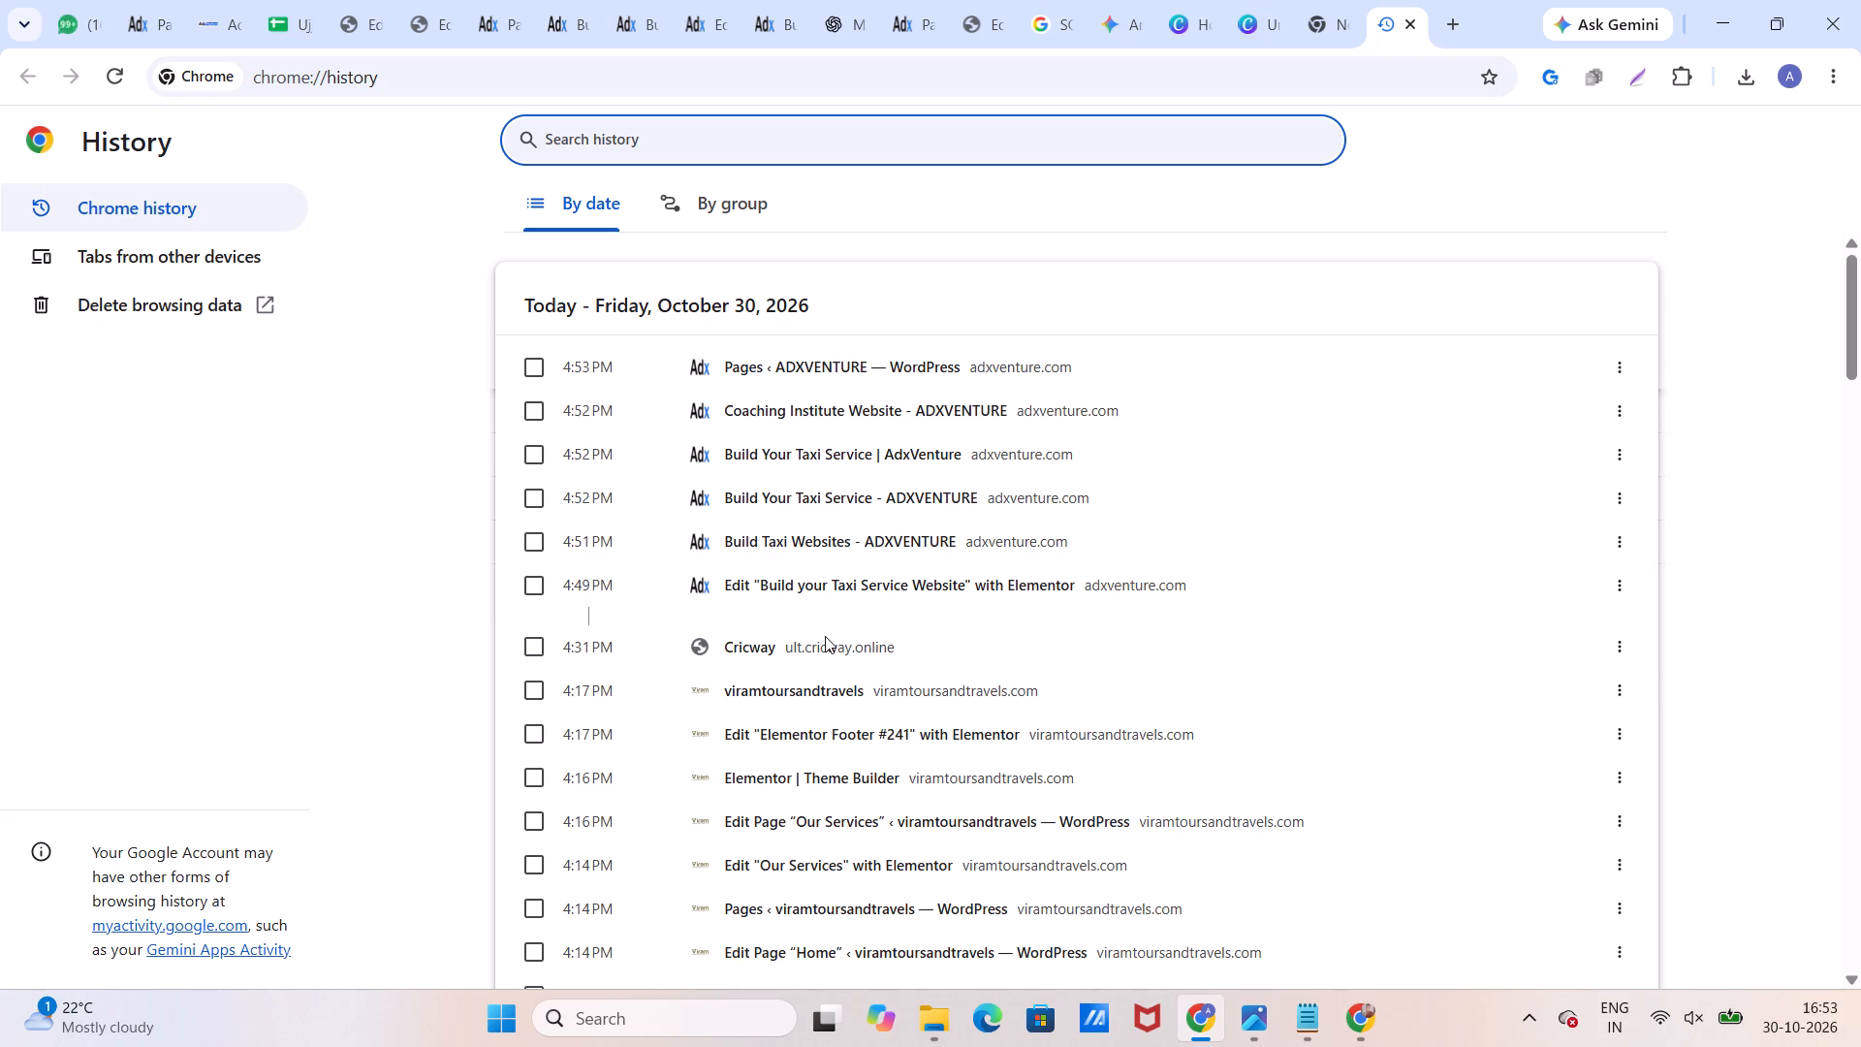
click(813, 586)
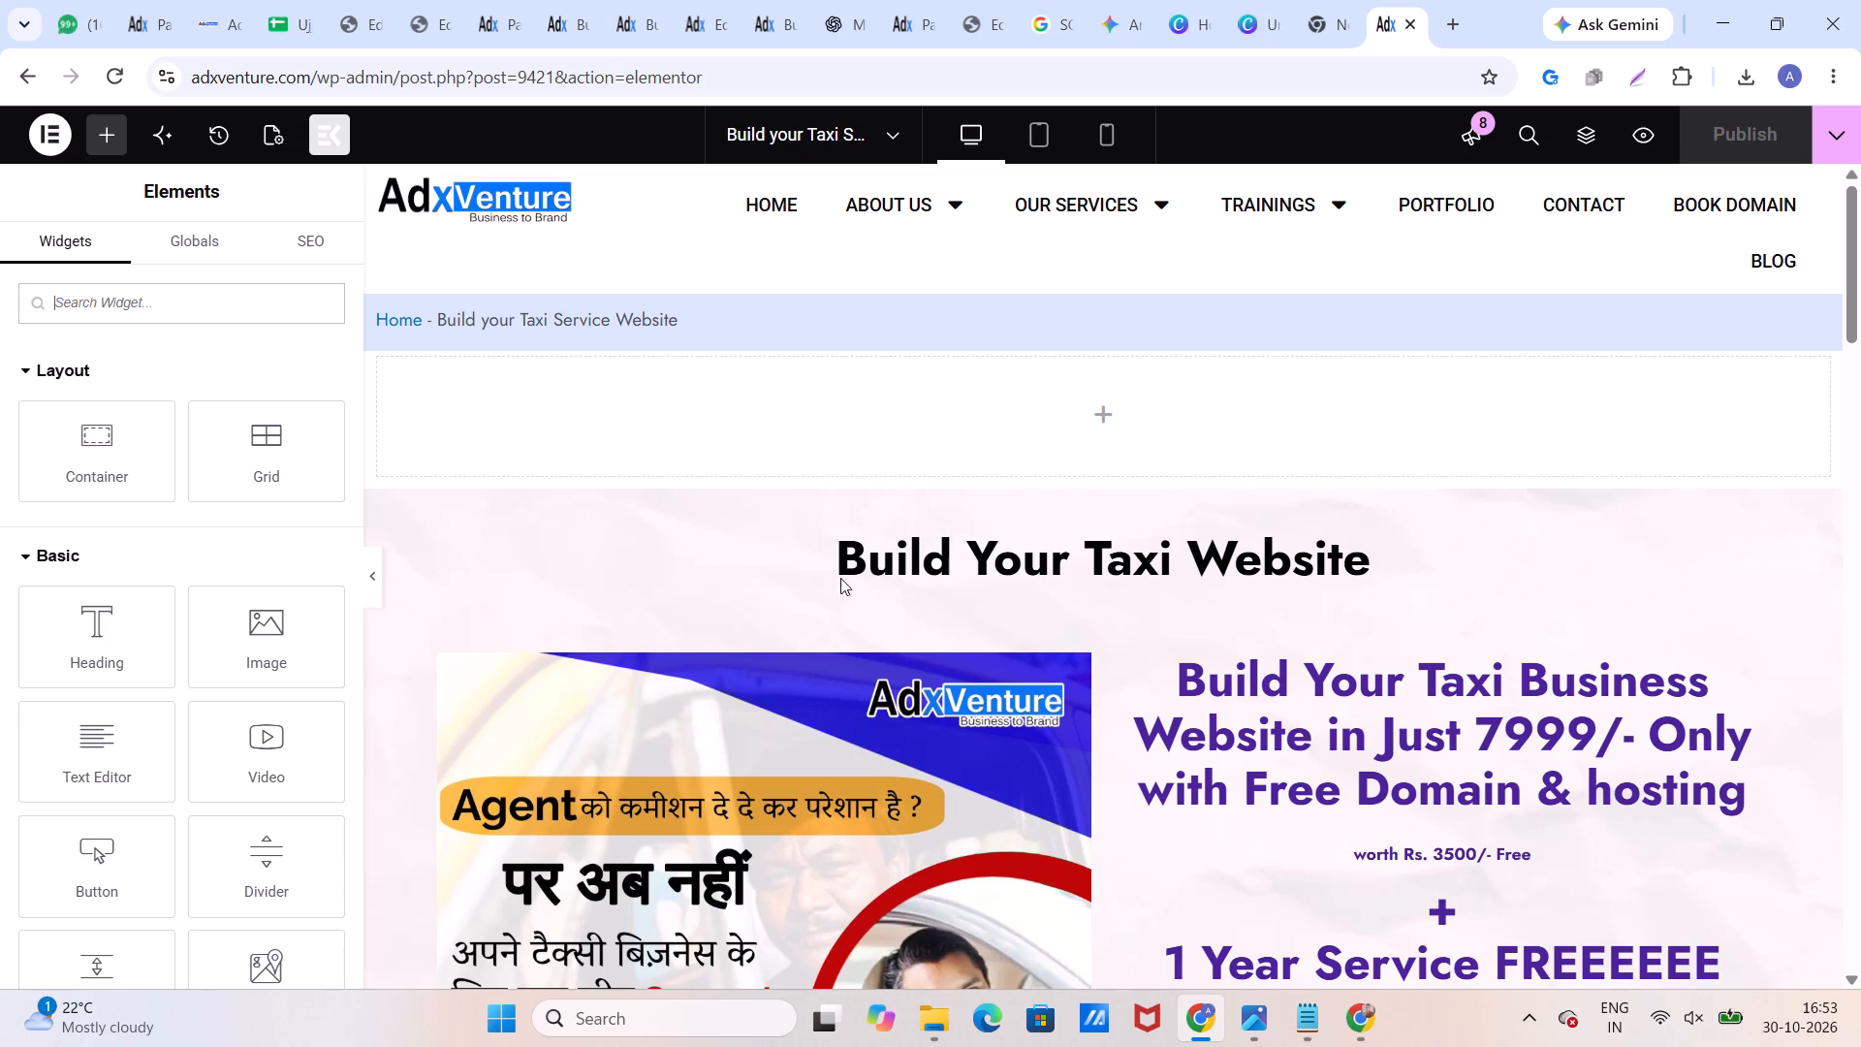
Examine the sections of the Build your Taxi Service Website page in the editor, down to the footer and back up.
scroll(801, 421, up, 3)
scroll(801, 421, down, 3)
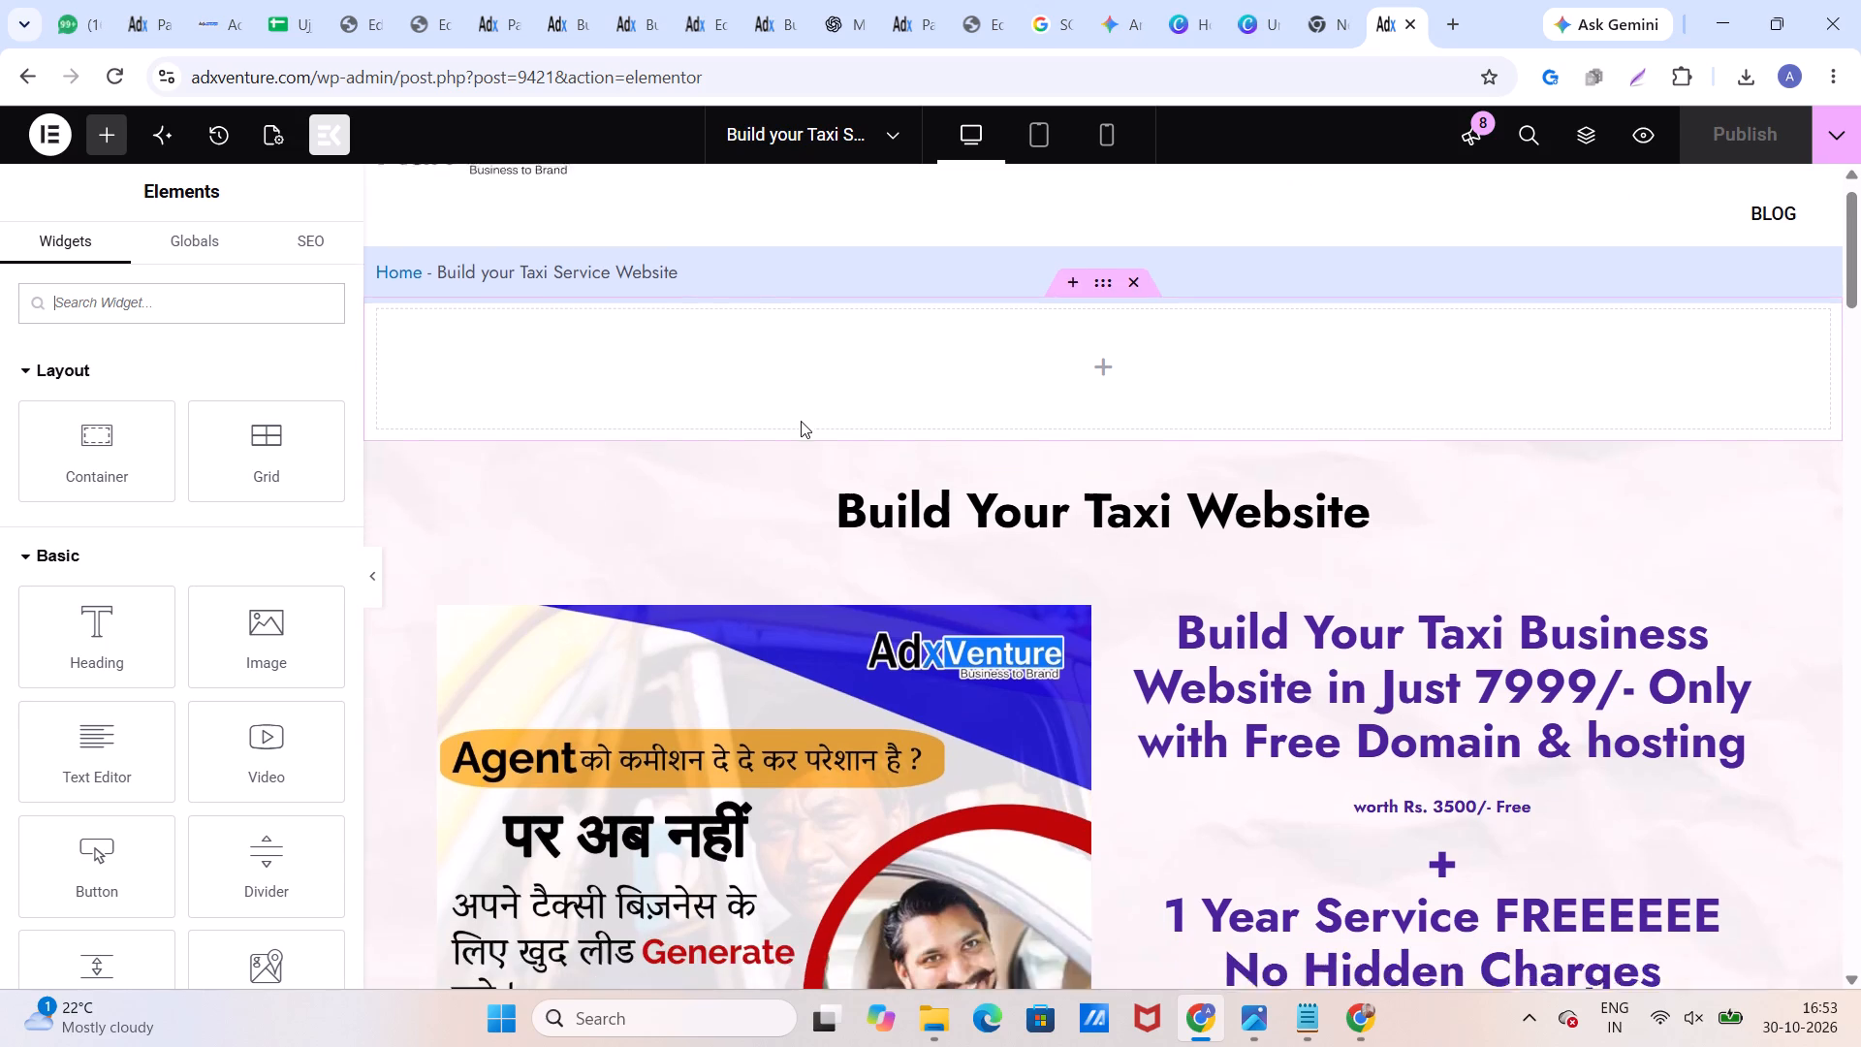
scroll(801, 421, down, 3)
scroll(801, 421, down, 20)
scroll(801, 421, down, 3)
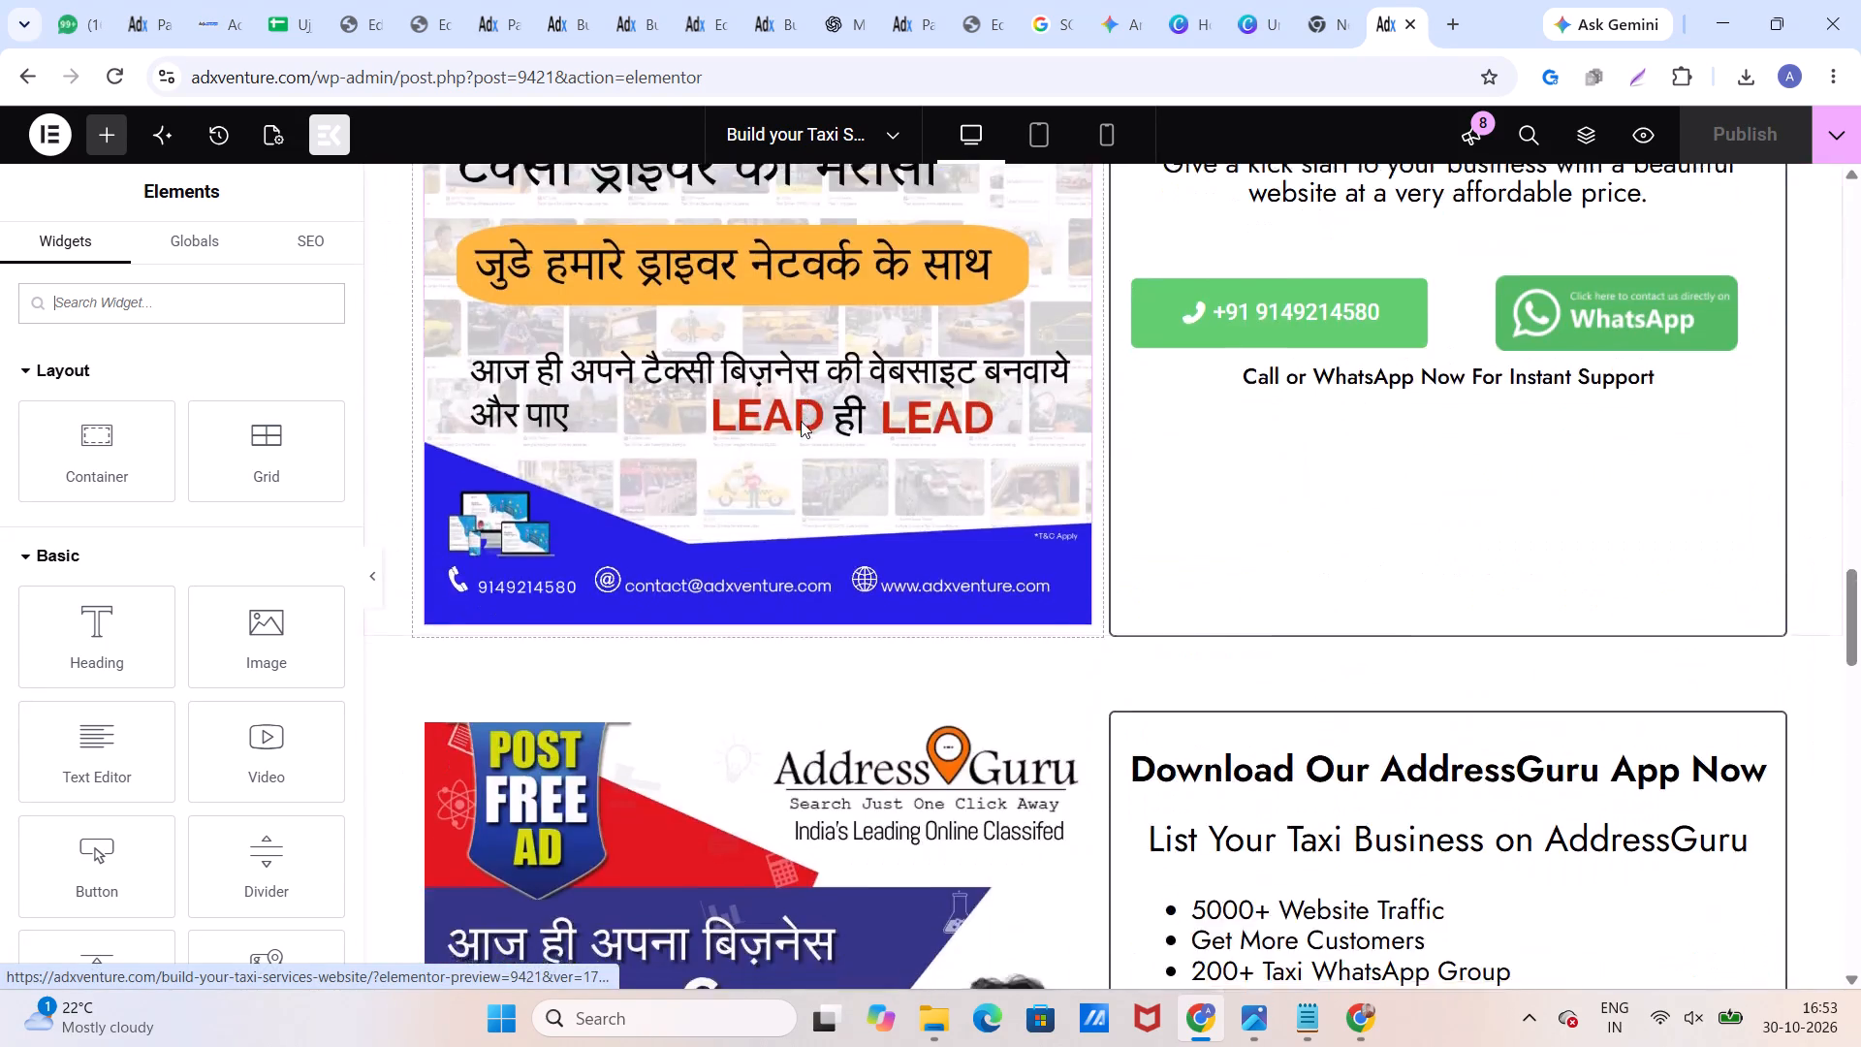
scroll(801, 421, down, 19)
scroll(801, 421, down, 15)
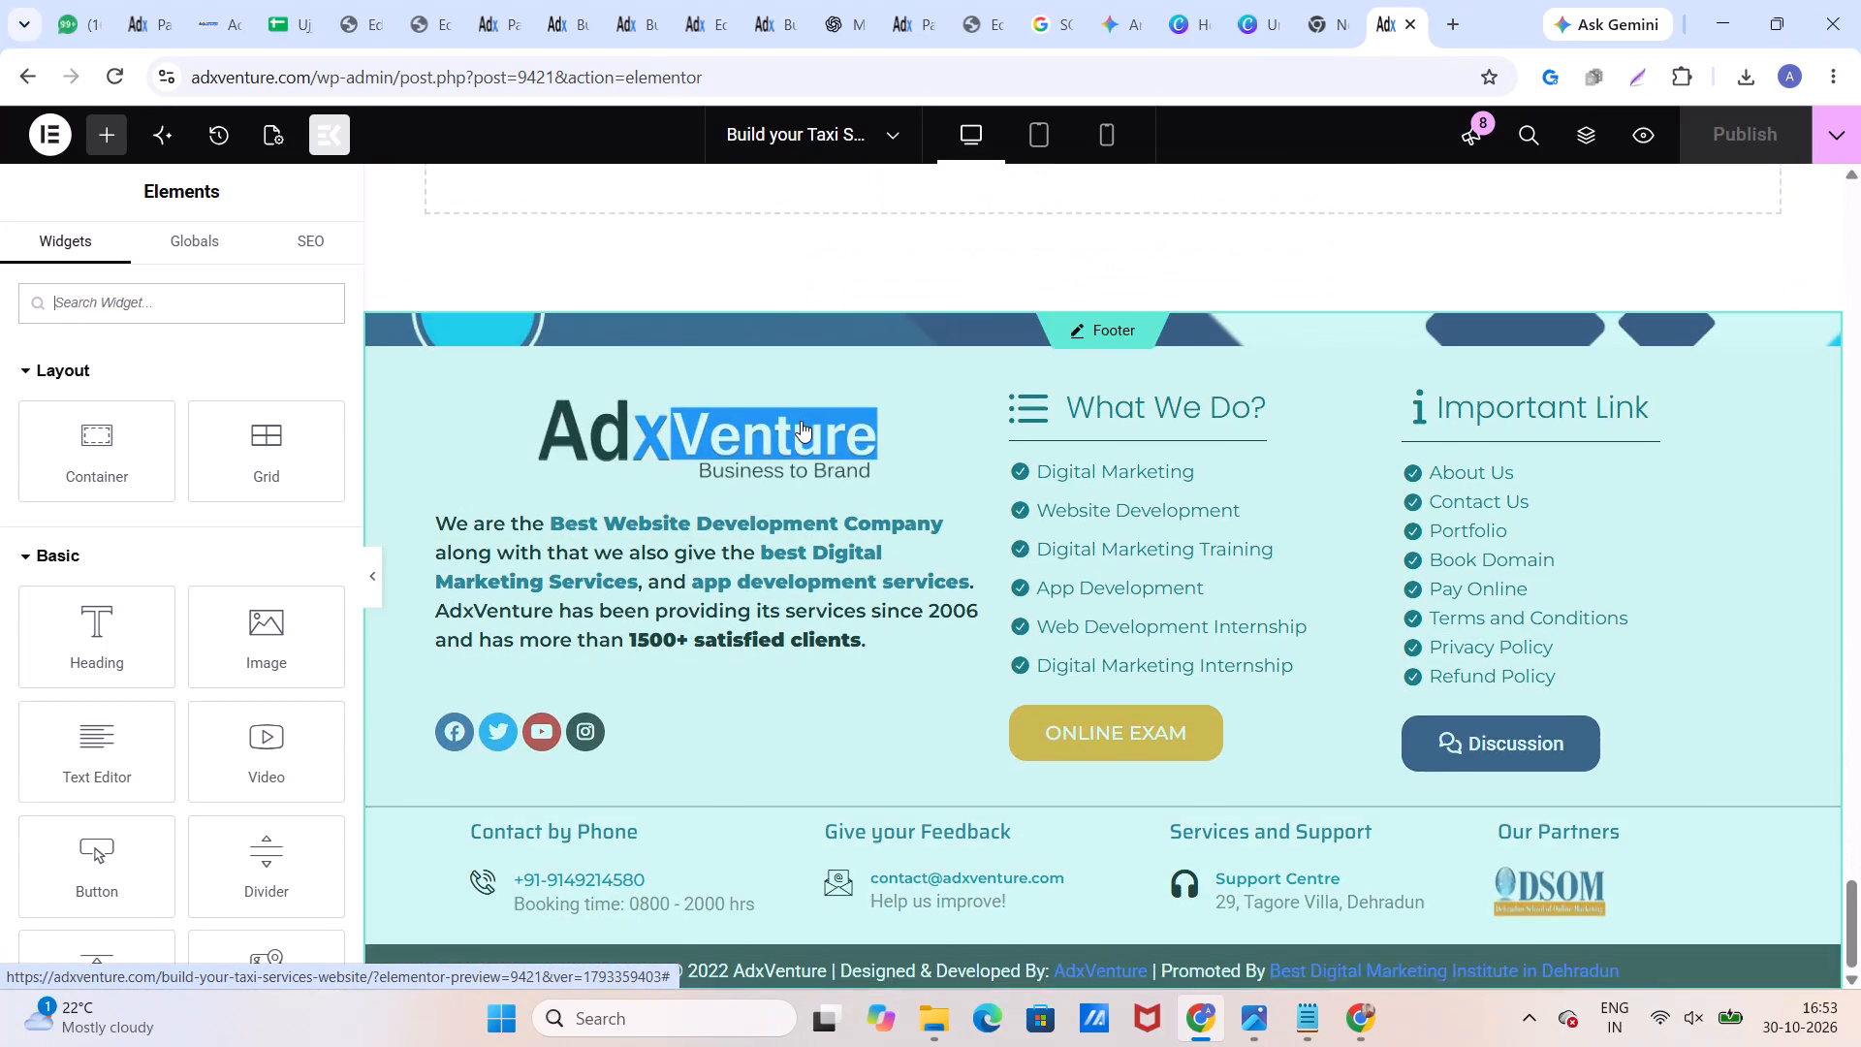
scroll(801, 421, up, 20)
scroll(801, 421, down, 3)
scroll(801, 421, up, 1)
scroll(801, 421, down, 6)
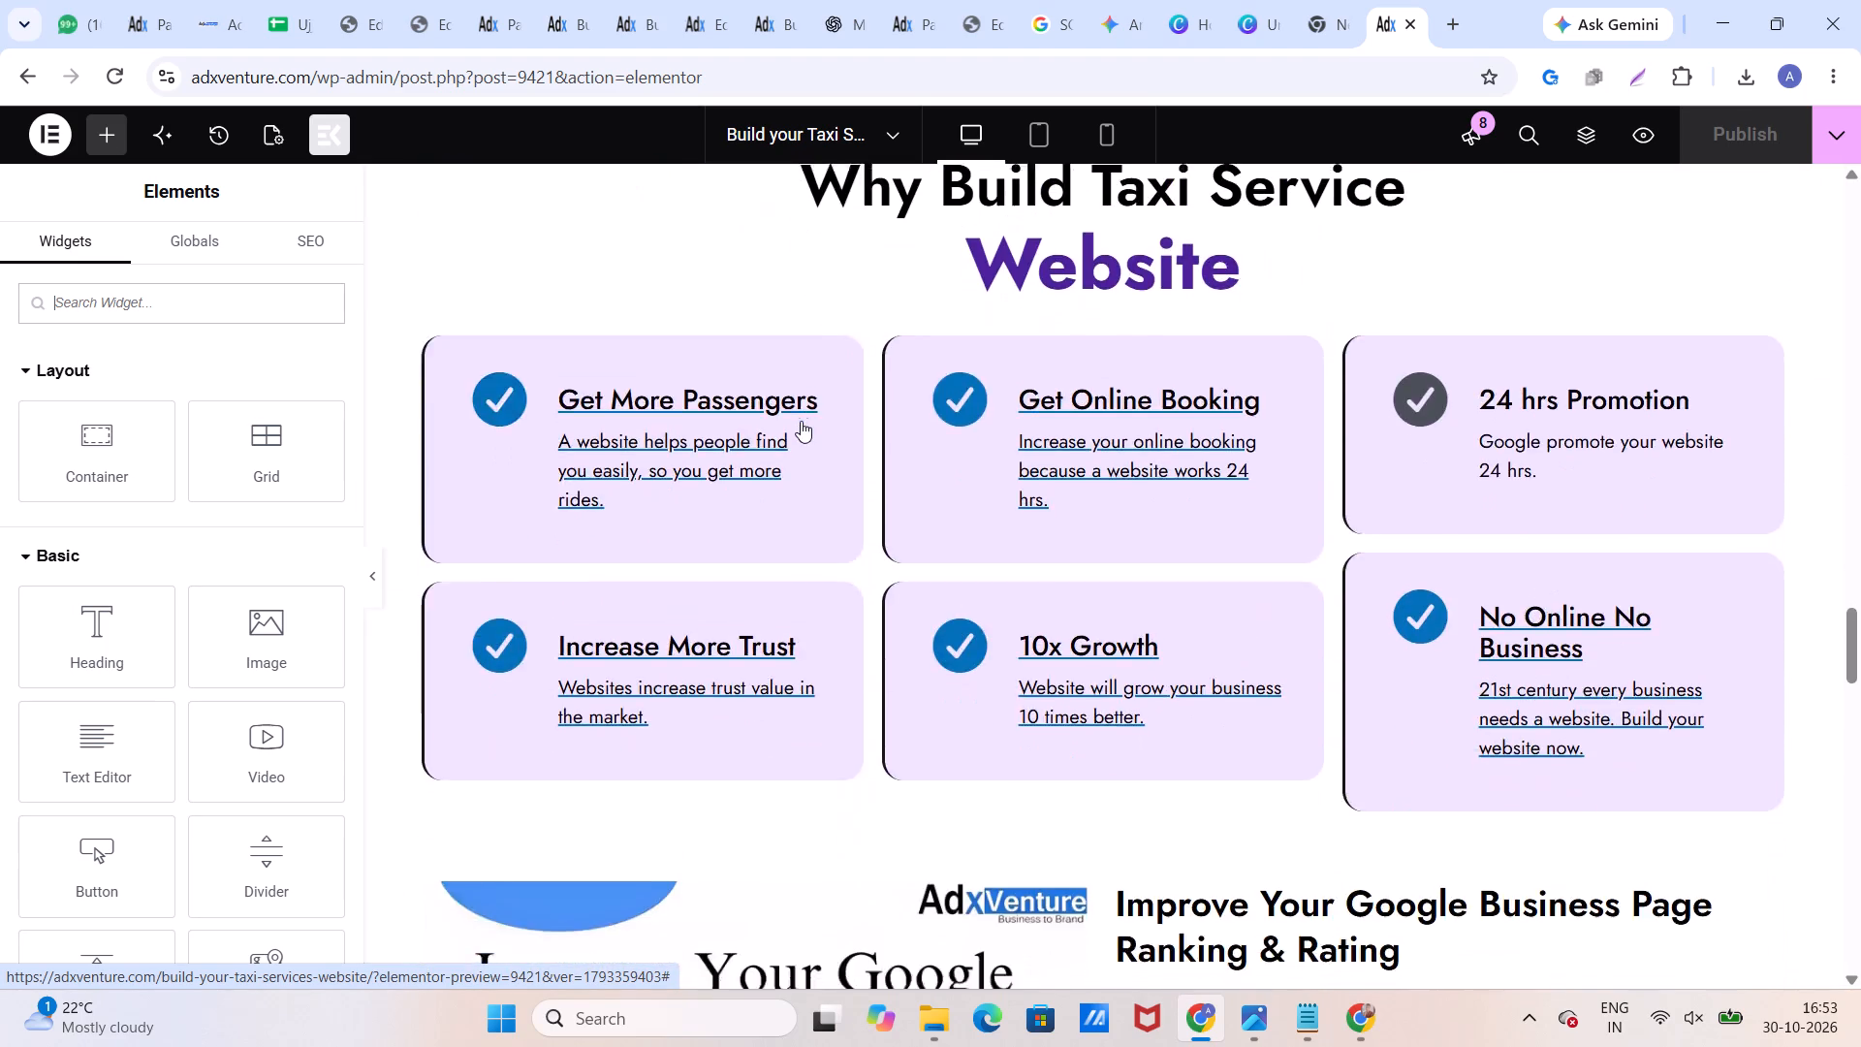
scroll(801, 421, down, 8)
scroll(801, 421, up, 4)
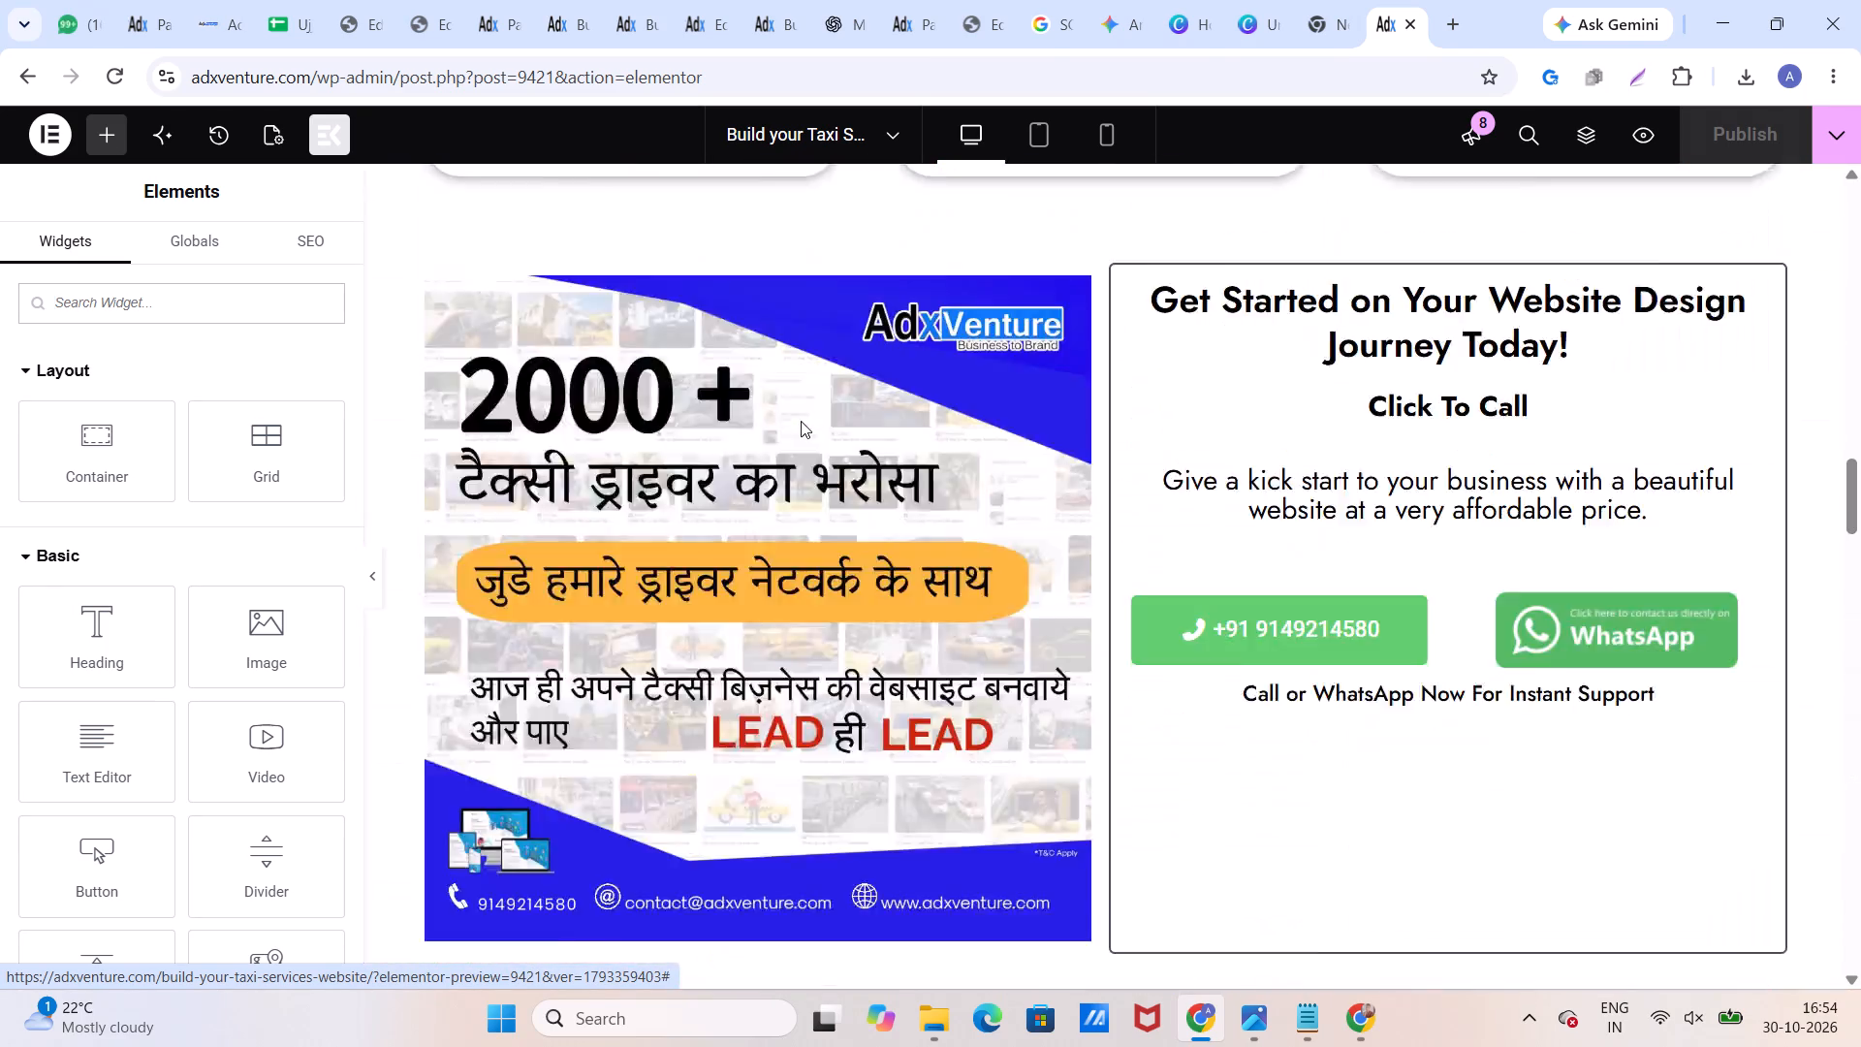
scroll(801, 421, up, 12)
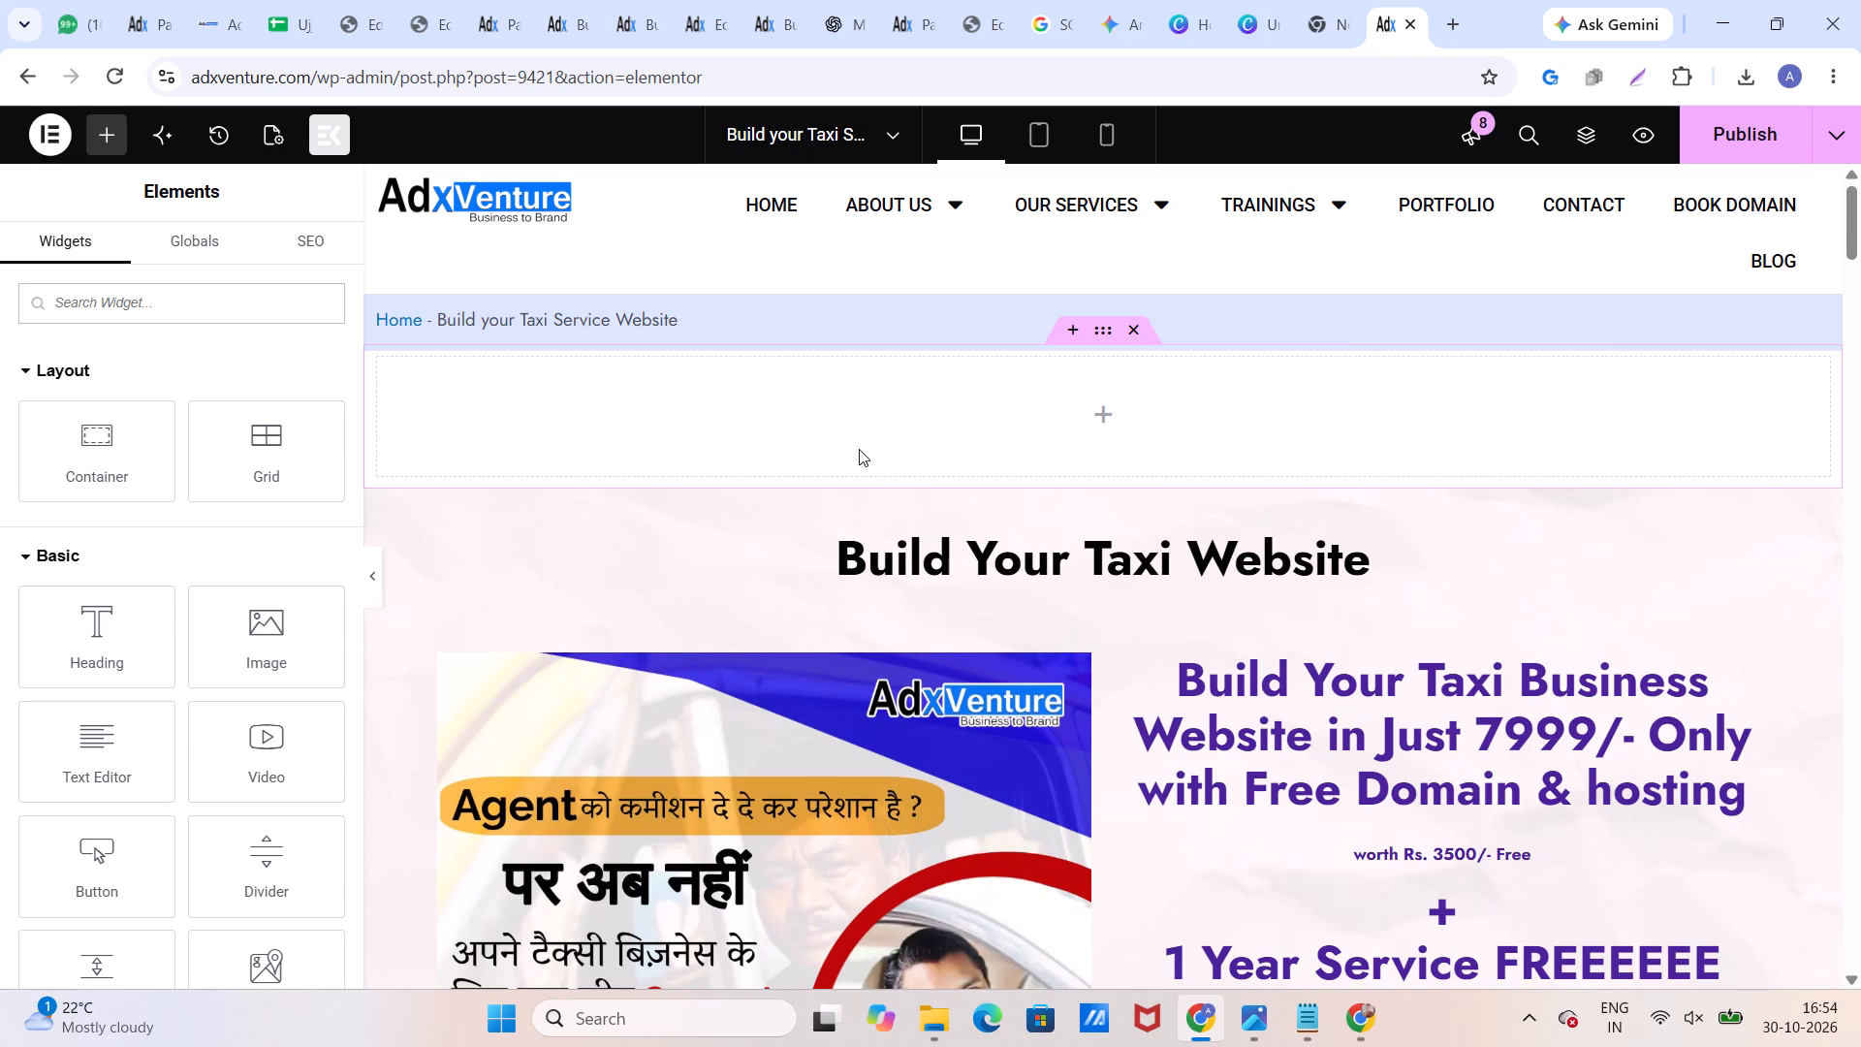
Open a new insertion area above the Build Your Taxi Website section, keeping the widget library shown.
scroll(859, 449, down, 1)
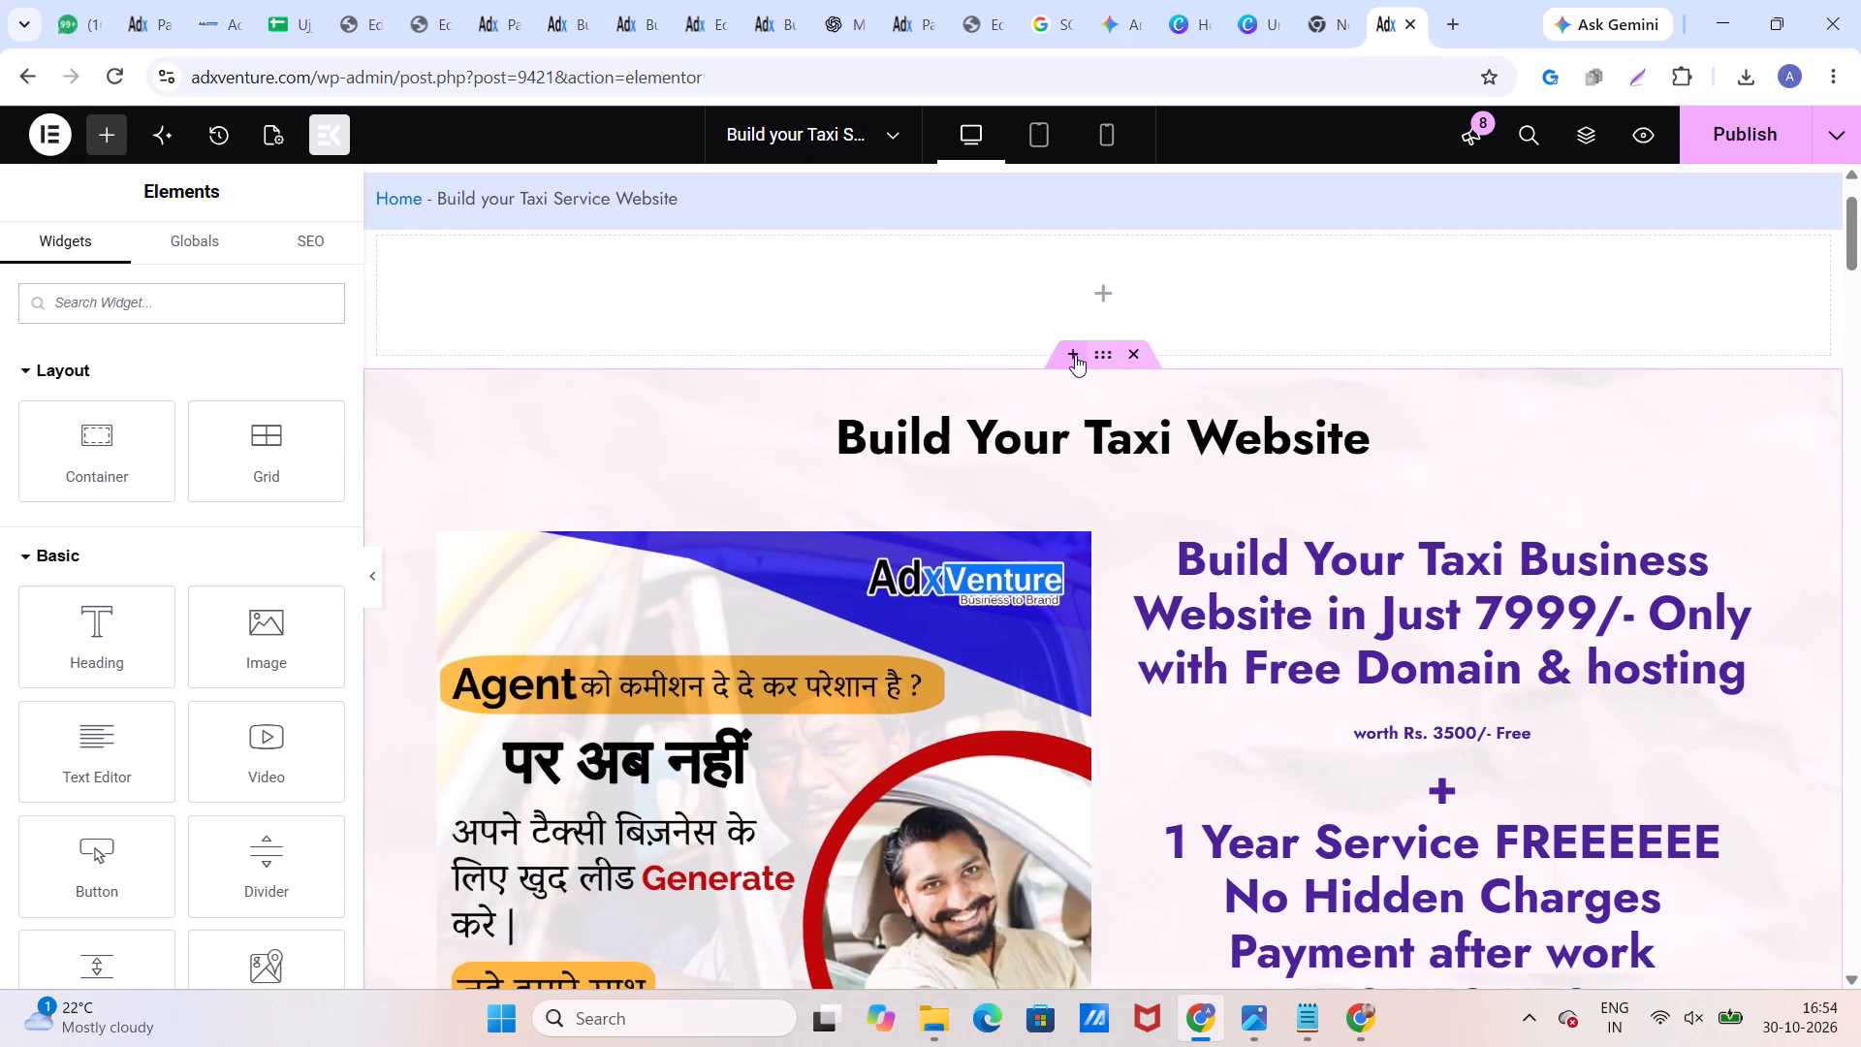
click(1075, 355)
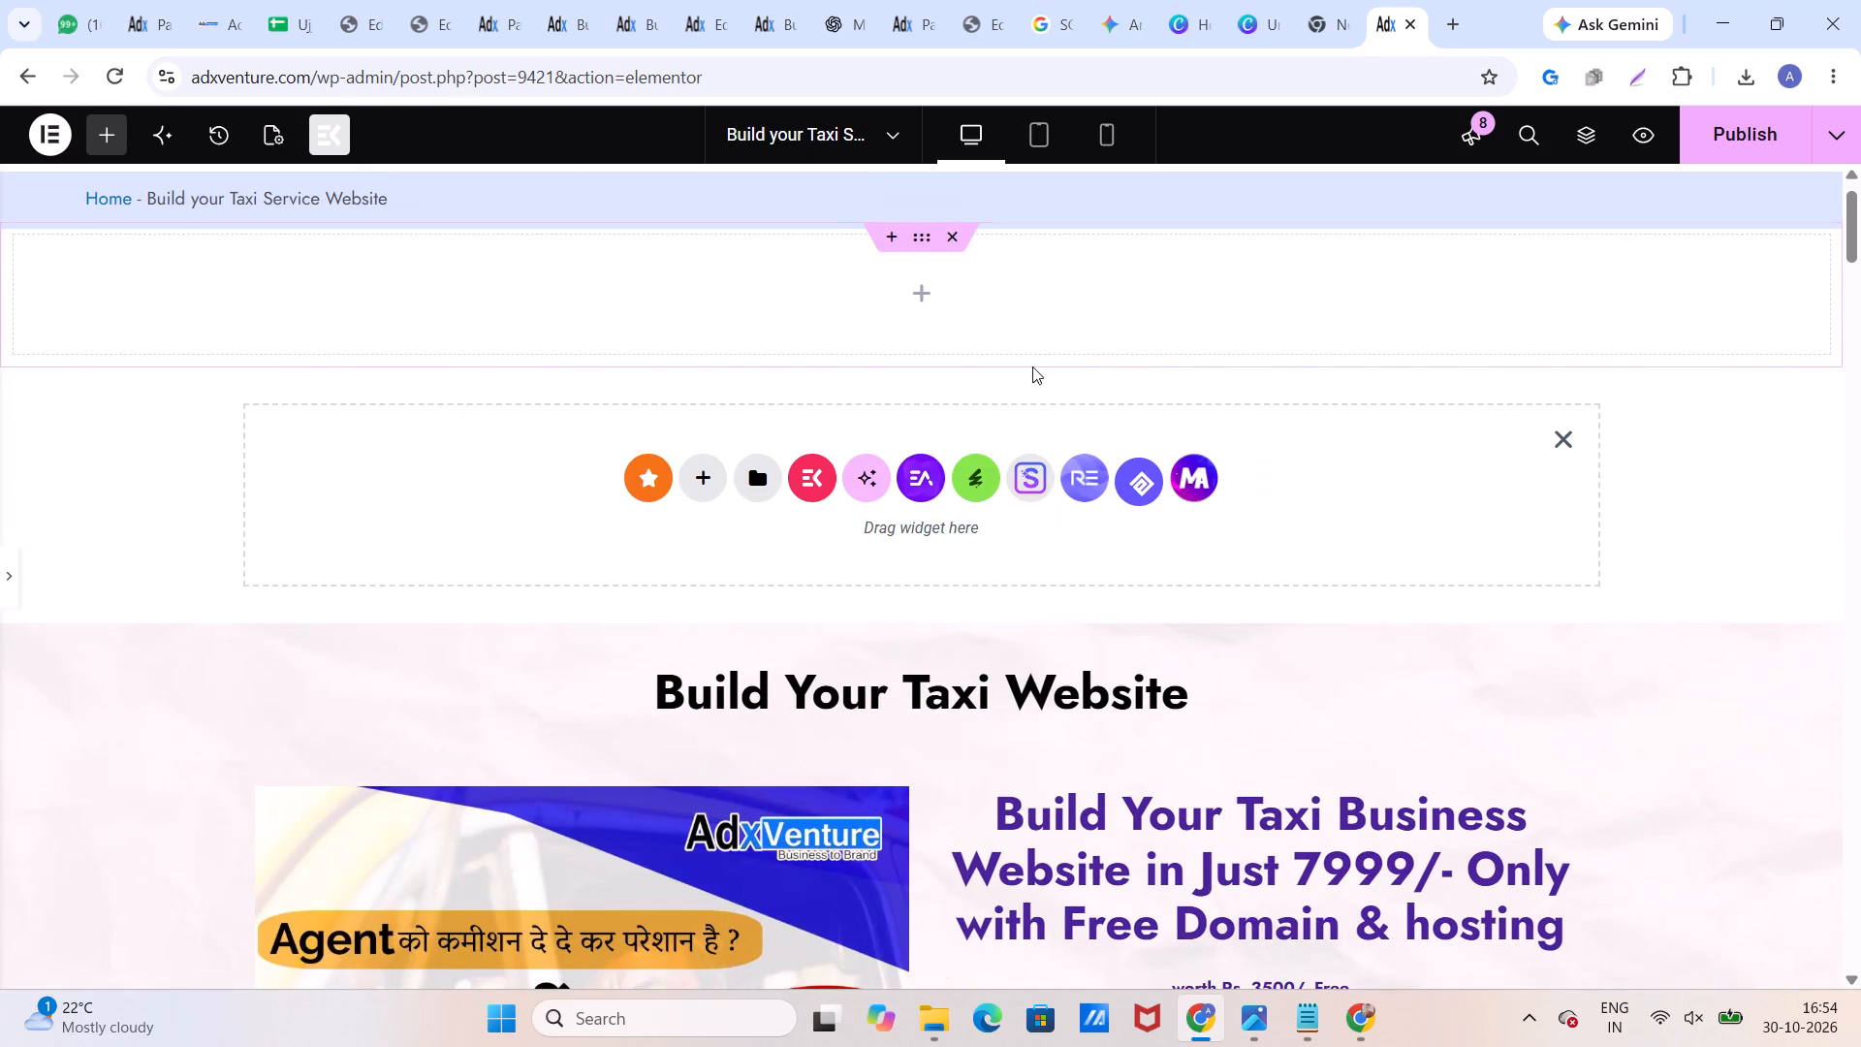
click(0, 581)
click(0, 581)
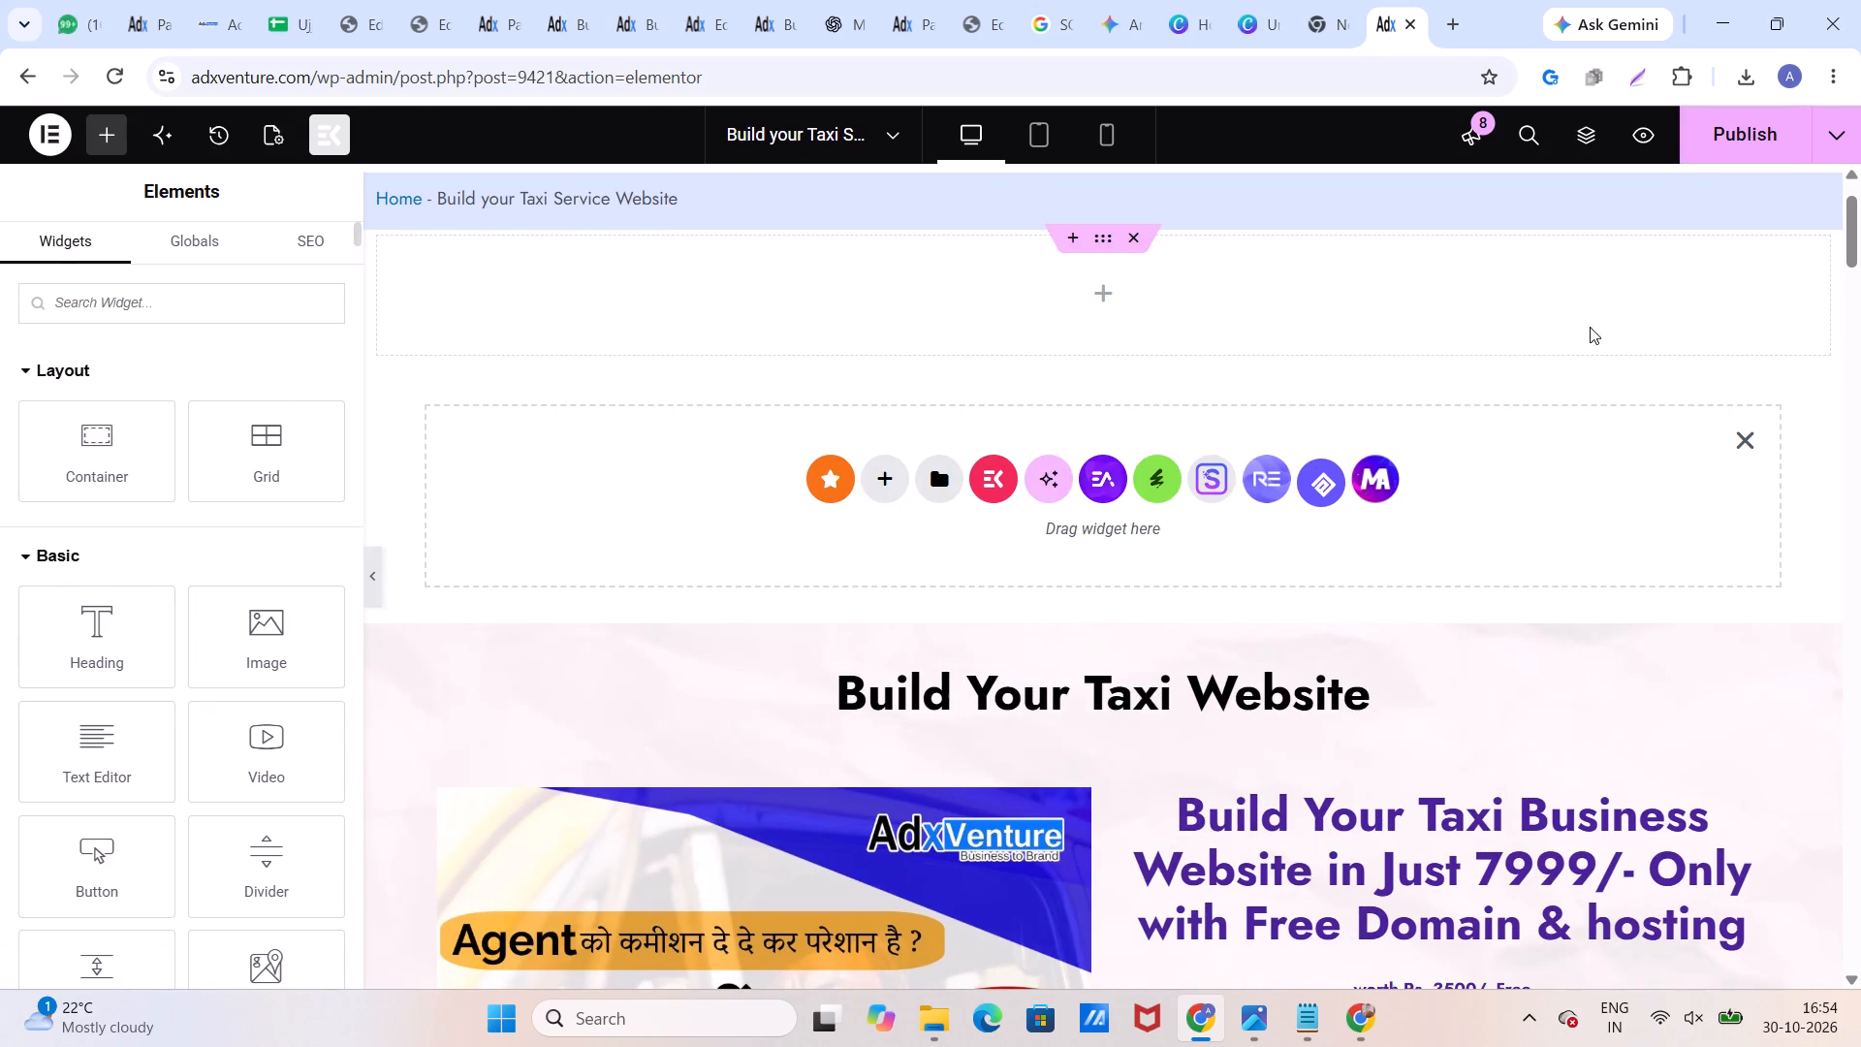
Find the Build Your Coaching Institute Website page of AdxVenture in the browsing history and open it.
click(1836, 69)
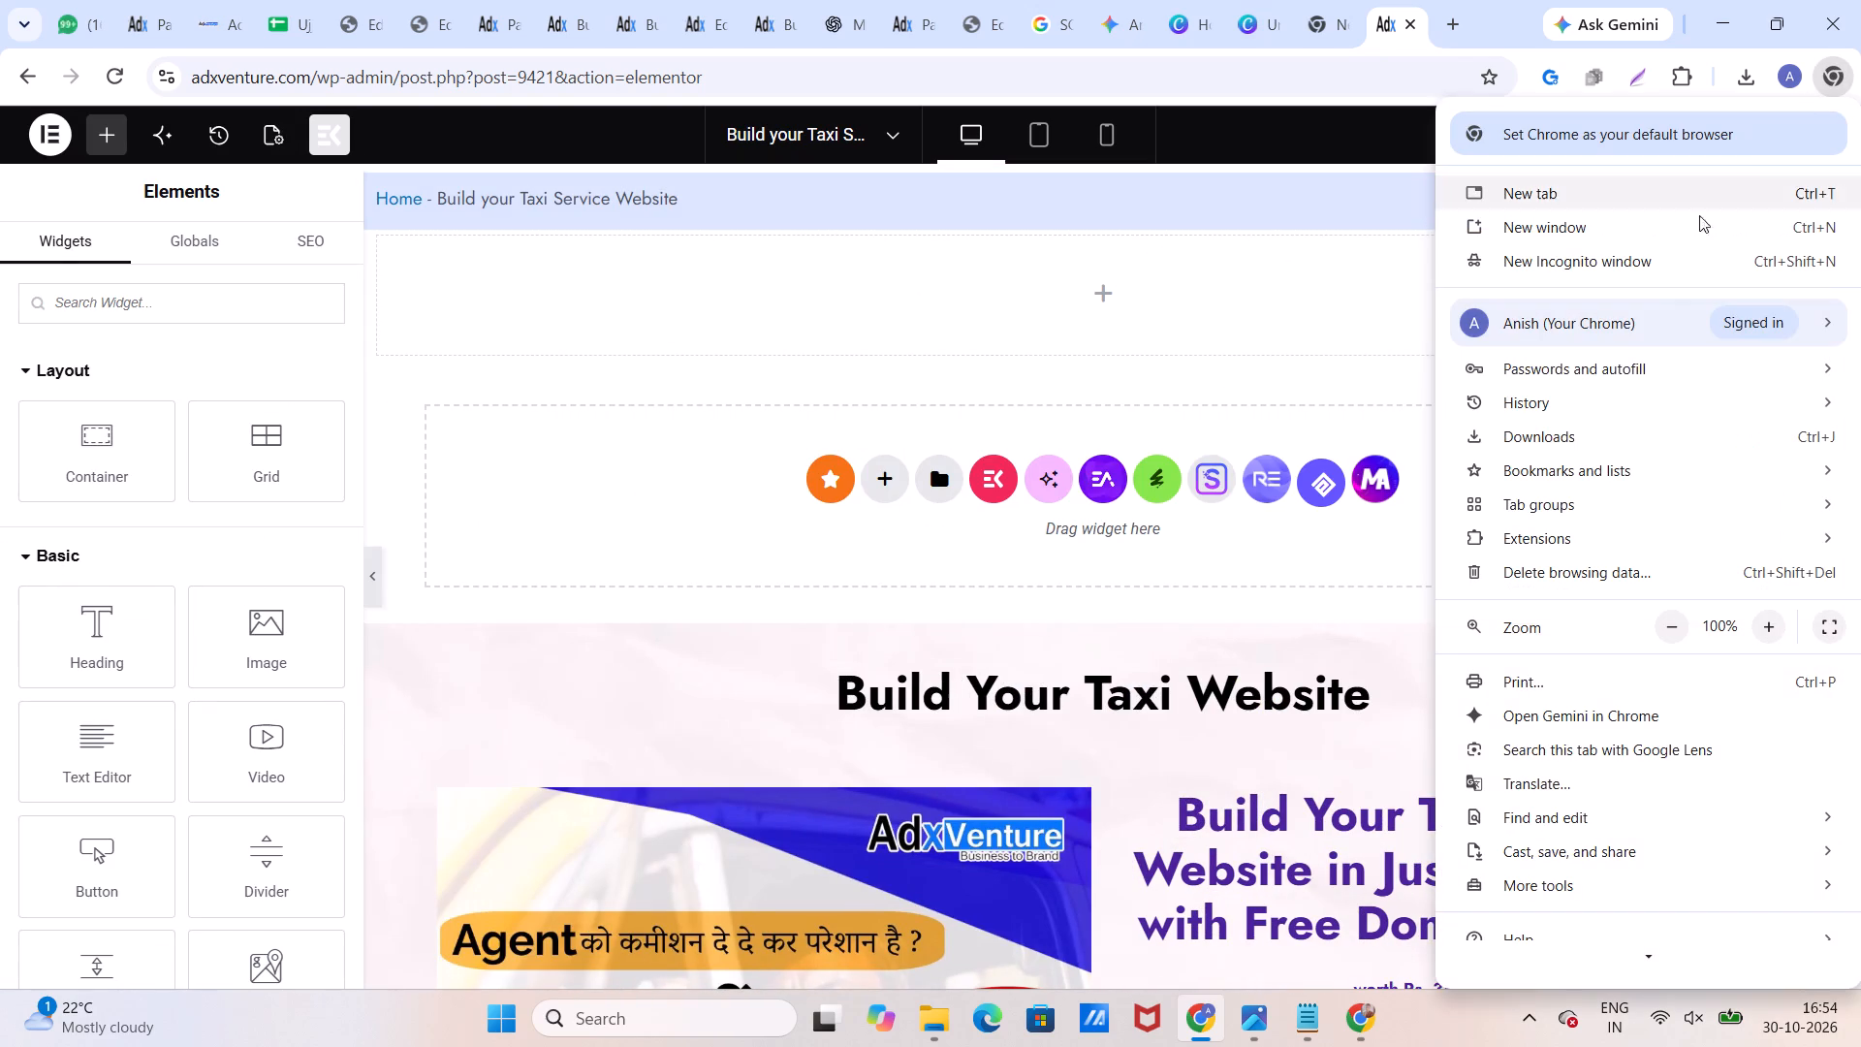
click(1554, 405)
click(1144, 402)
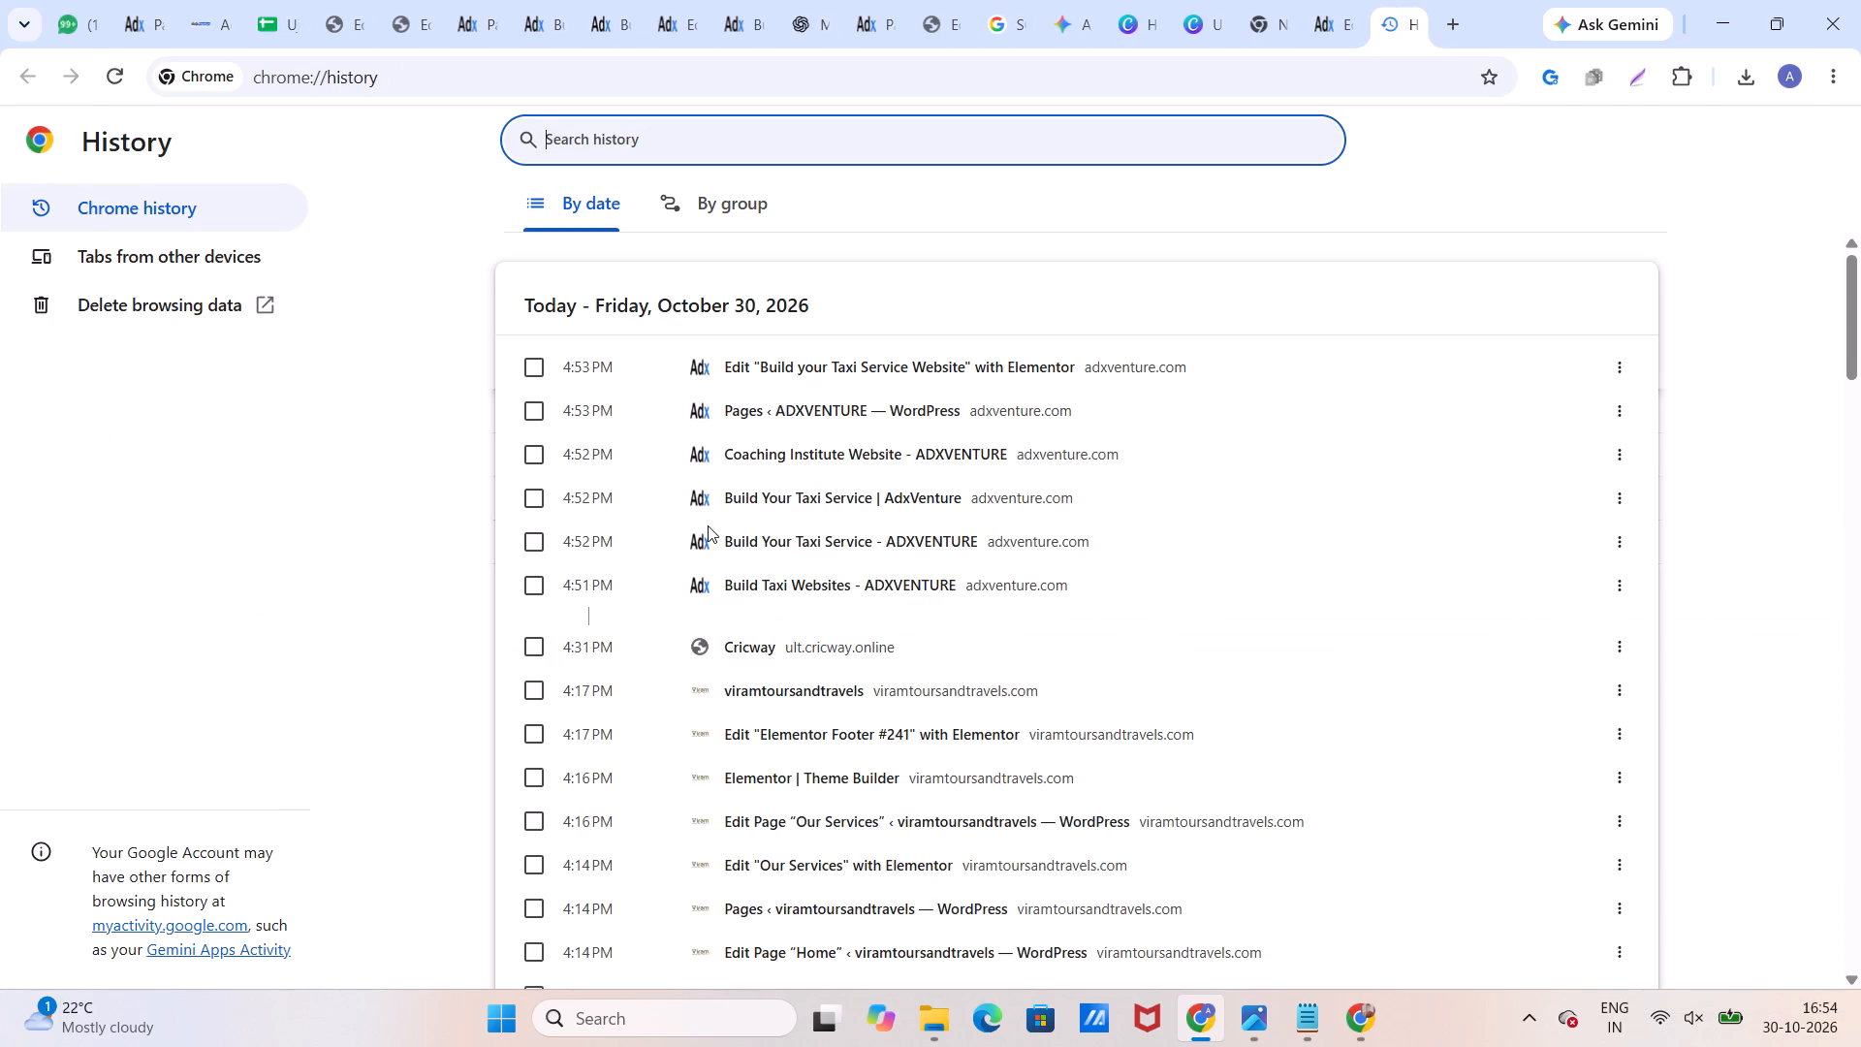
scroll(708, 525, down, 8)
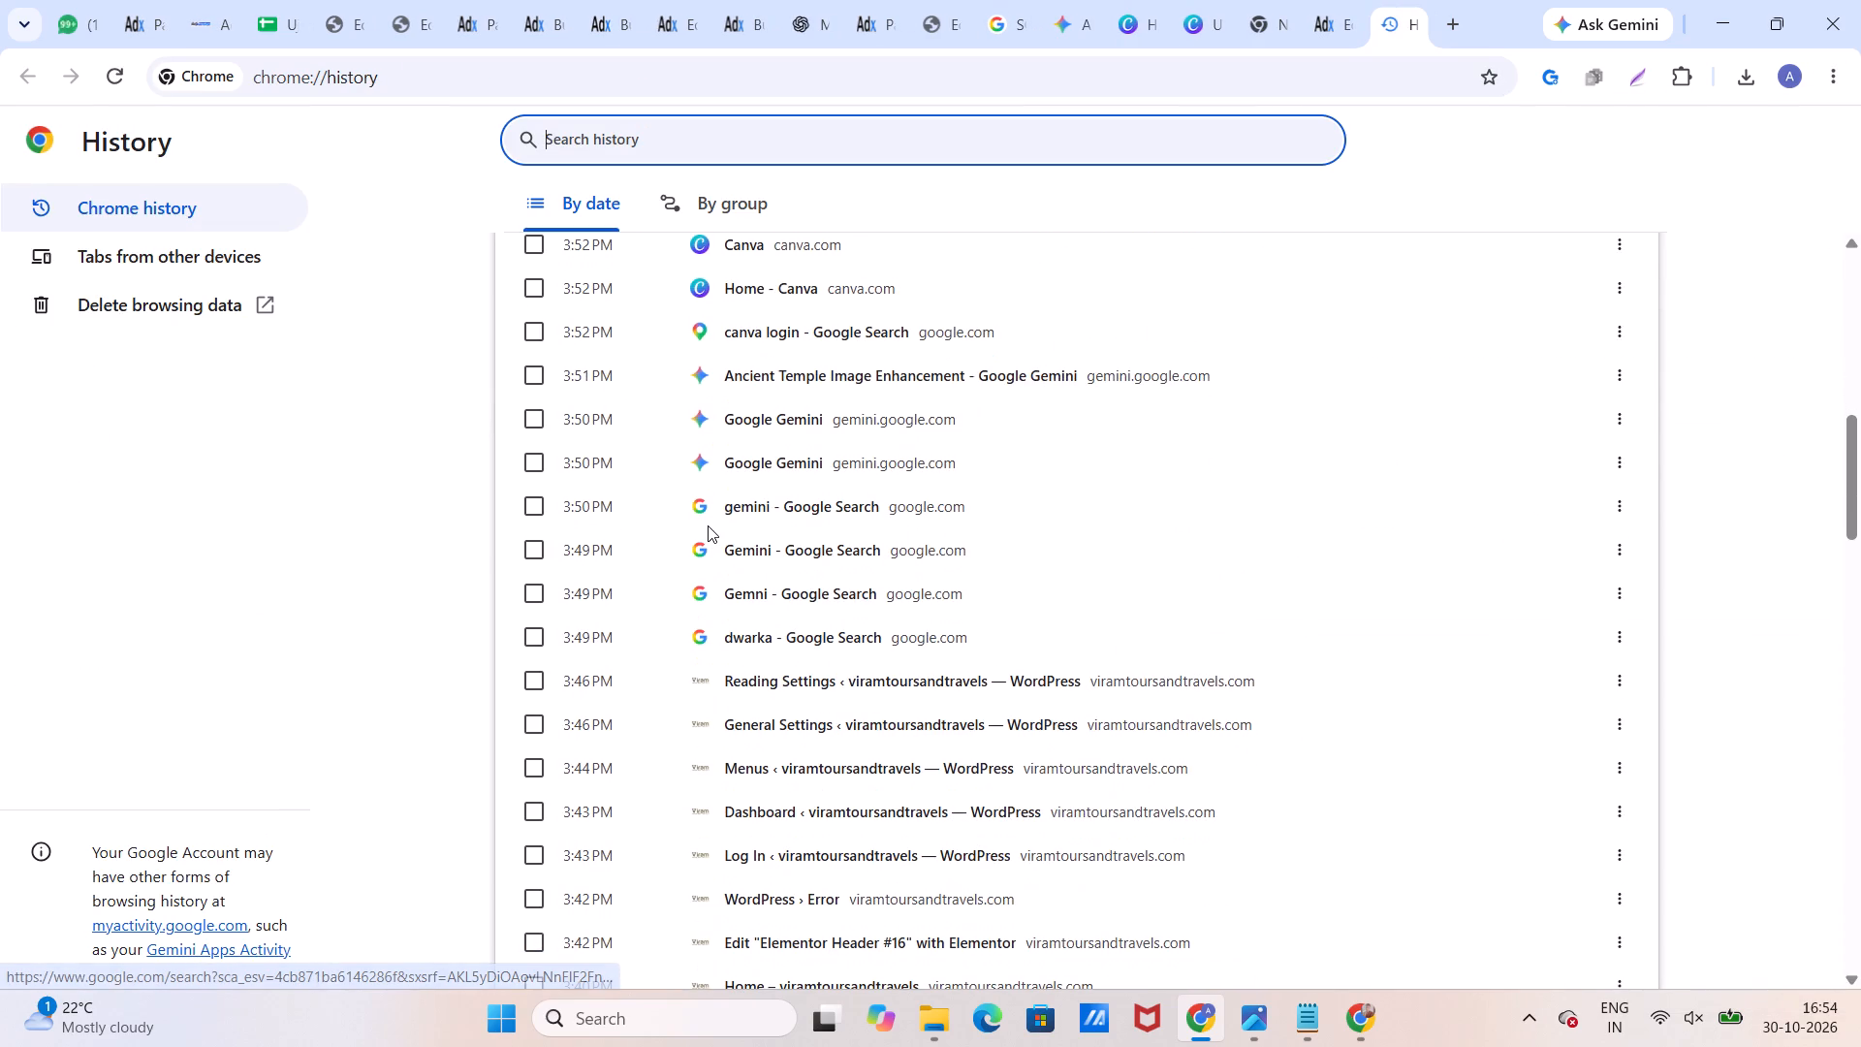
scroll(708, 525, down, 3)
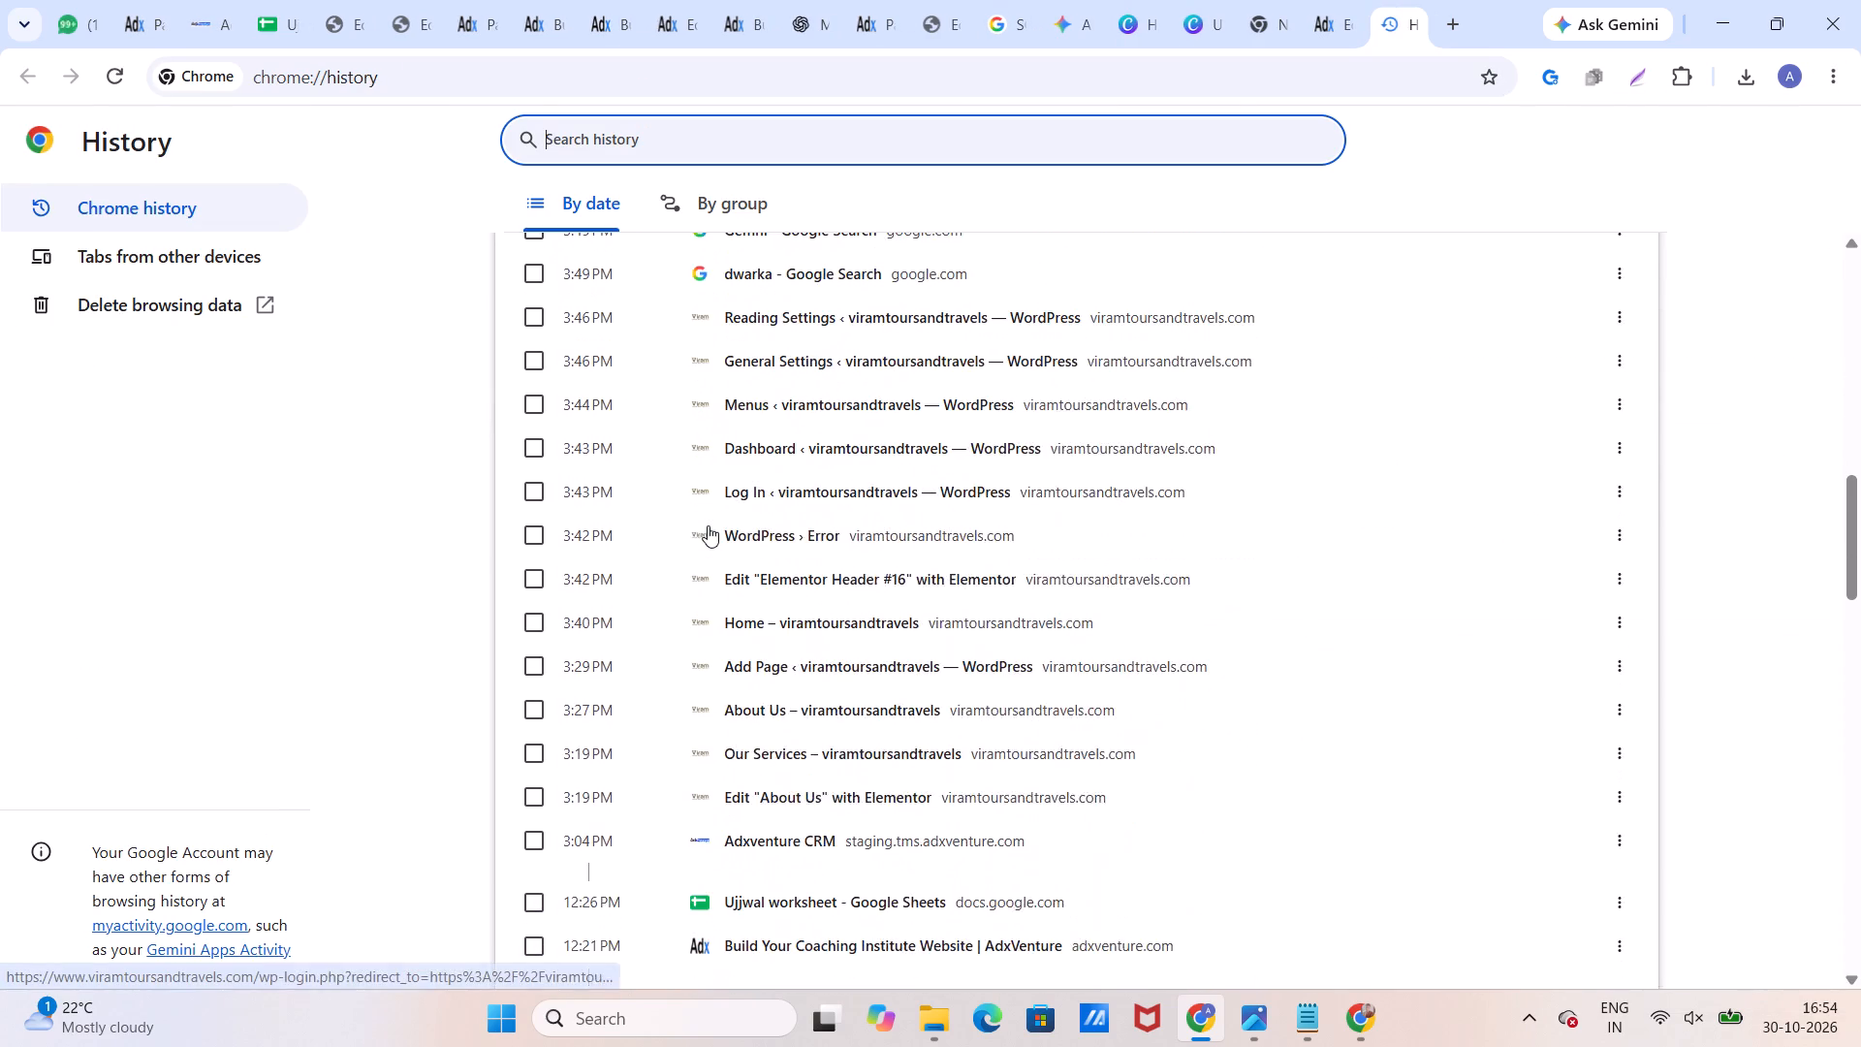
scroll(708, 525, down, 2)
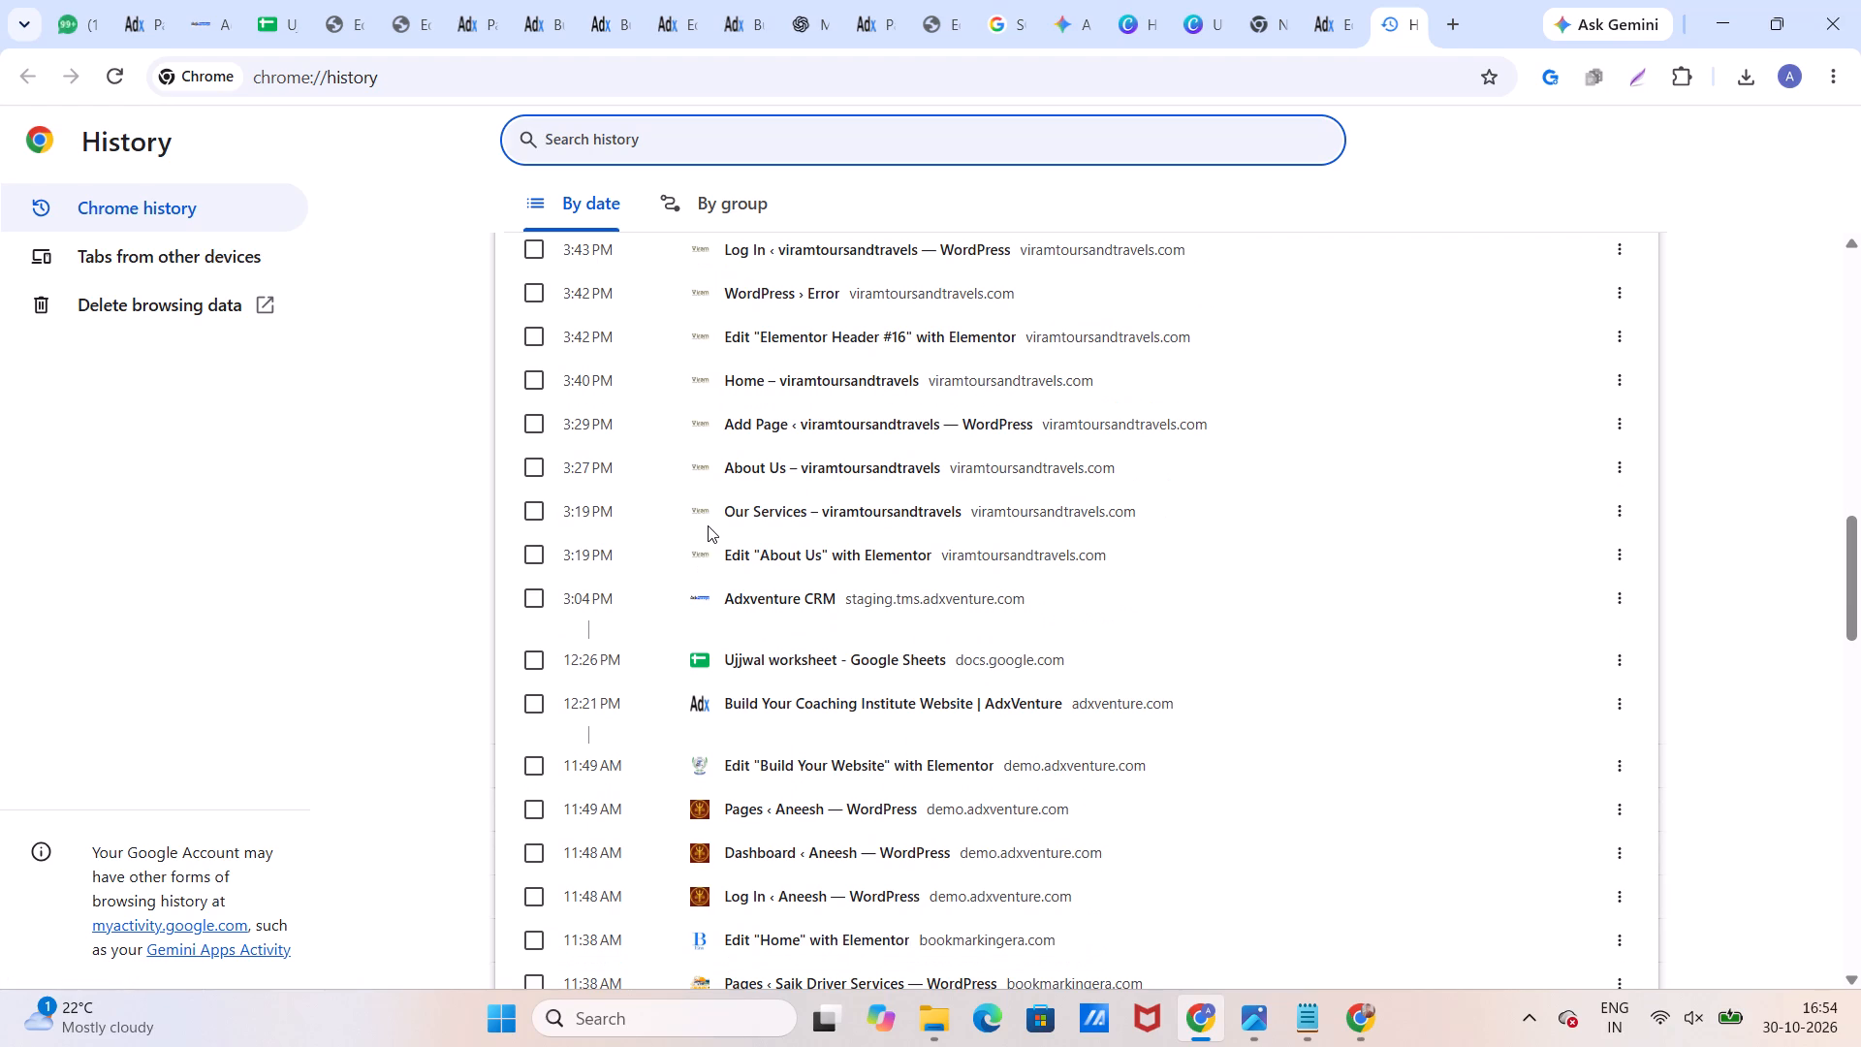
click(798, 707)
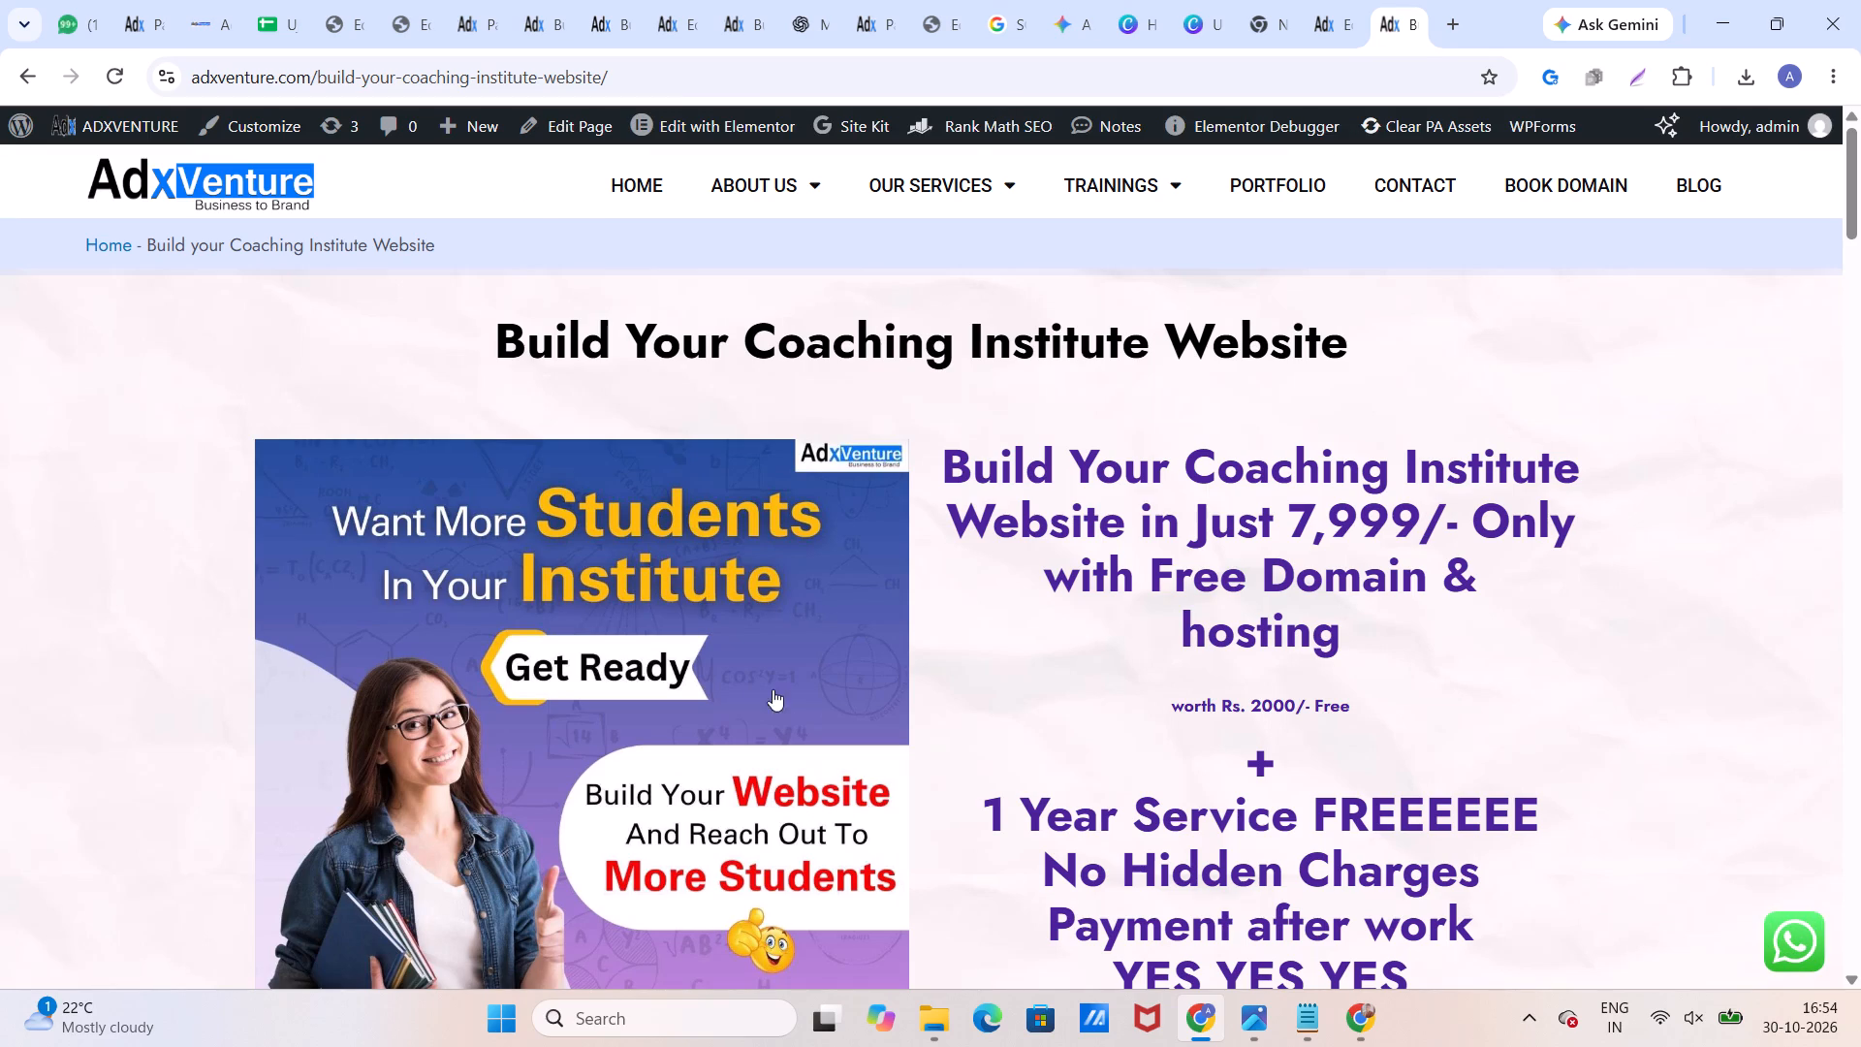
Examine the live Build Your Coaching Institute Website page from its heading through the offer, How It Works and AddressGuru sections to the footer.
scroll(750, 650, up, 4)
scroll(750, 650, down, 11)
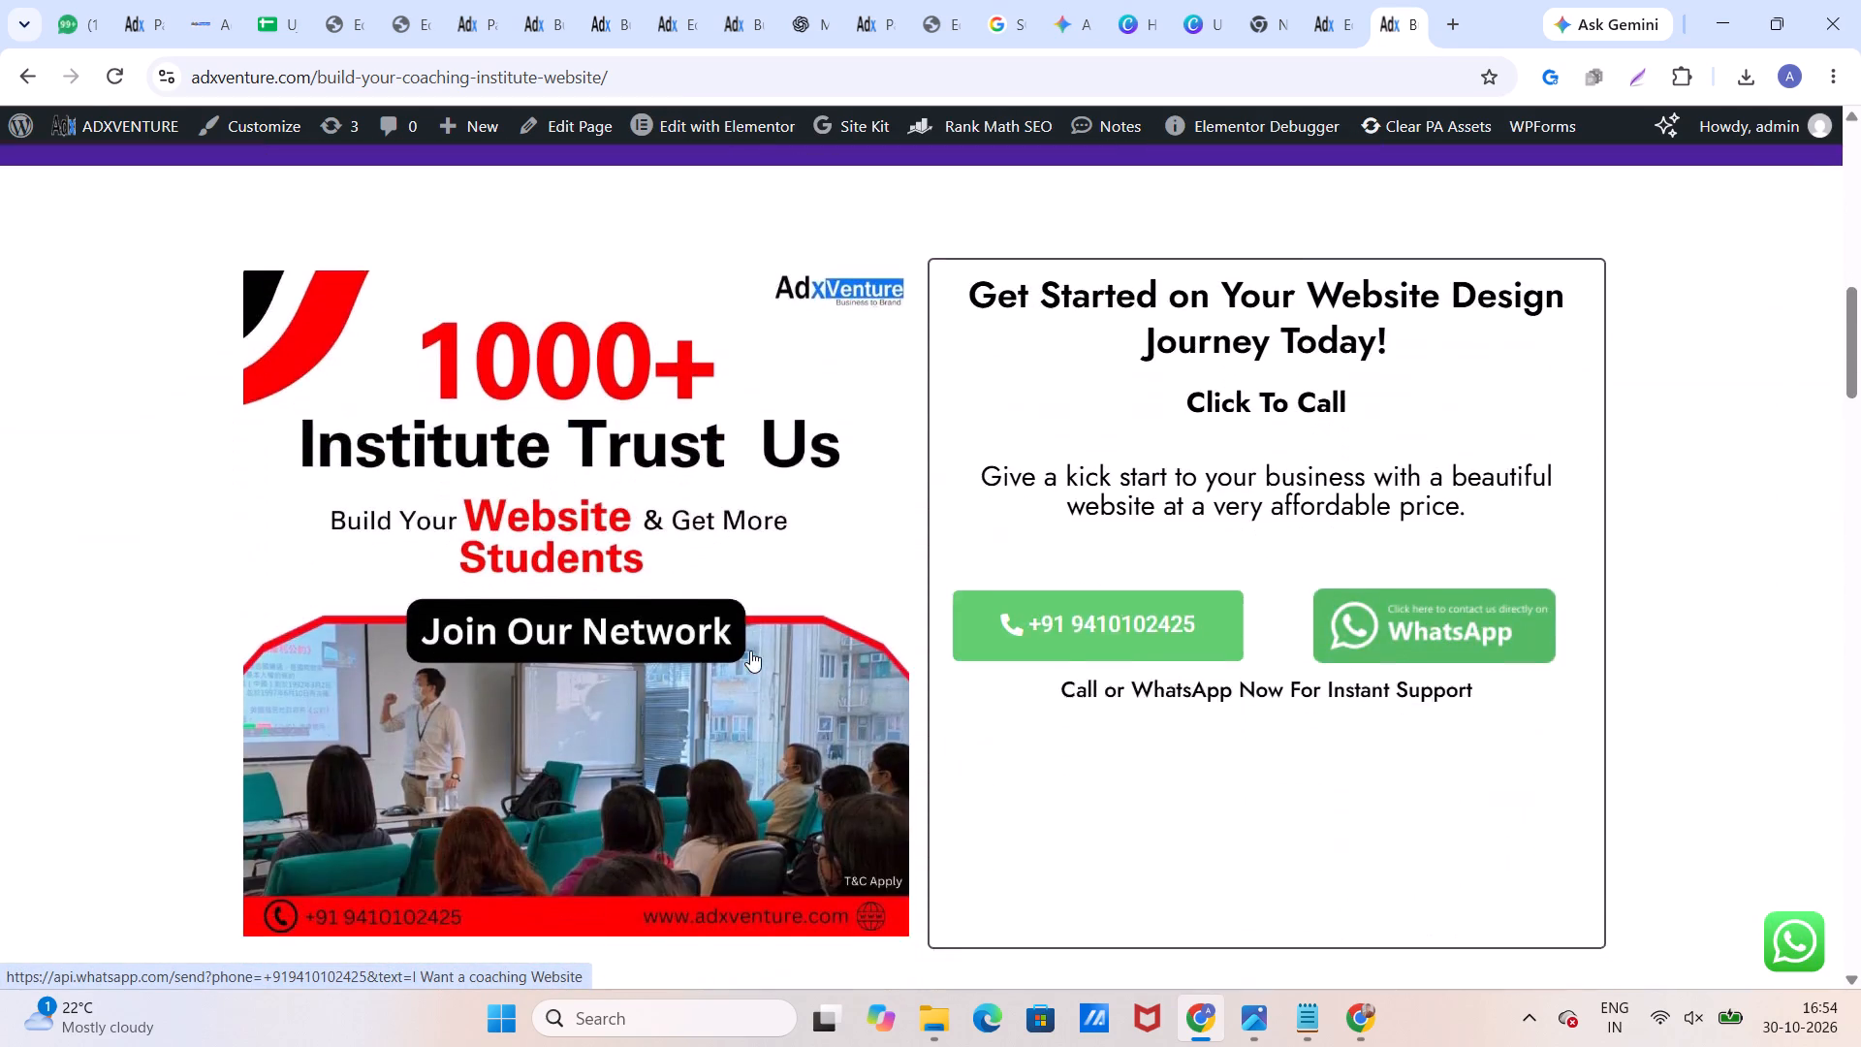
scroll(750, 650, up, 15)
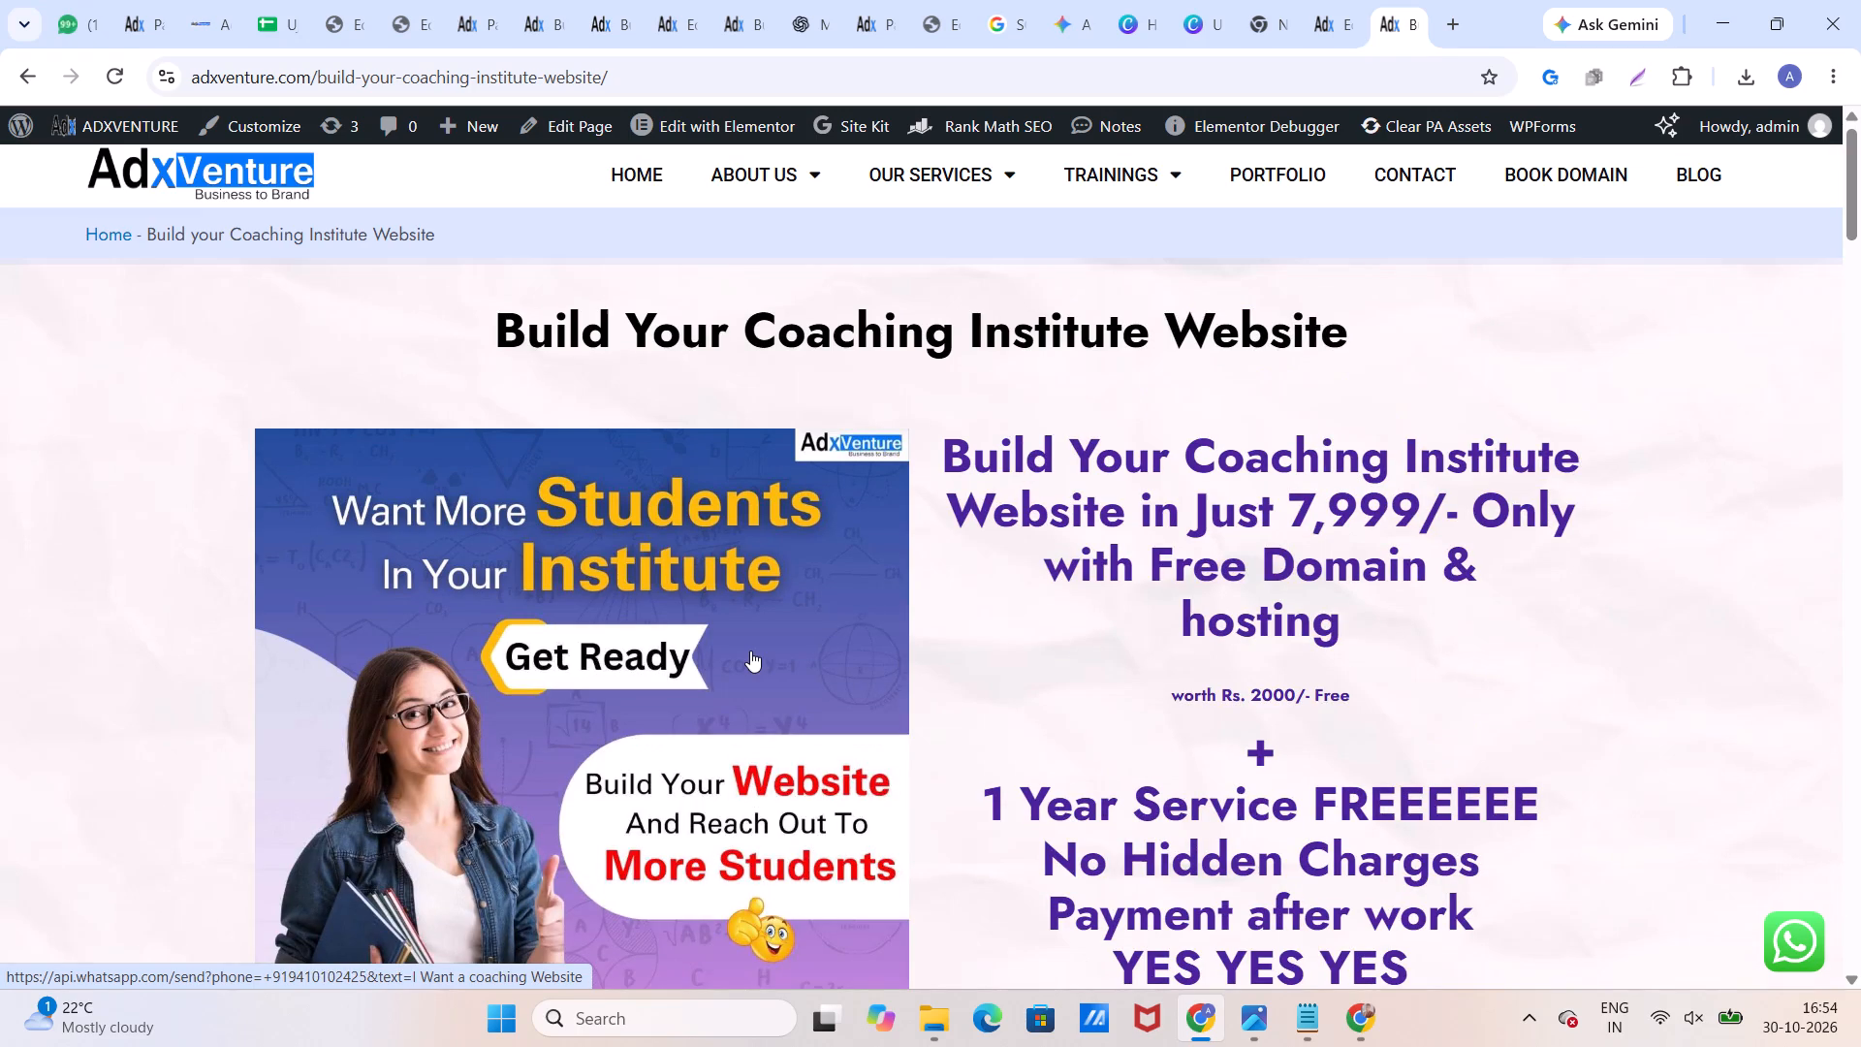
scroll(750, 650, up, 1)
scroll(750, 650, down, 10)
scroll(750, 650, up, 1)
scroll(750, 650, down, 9)
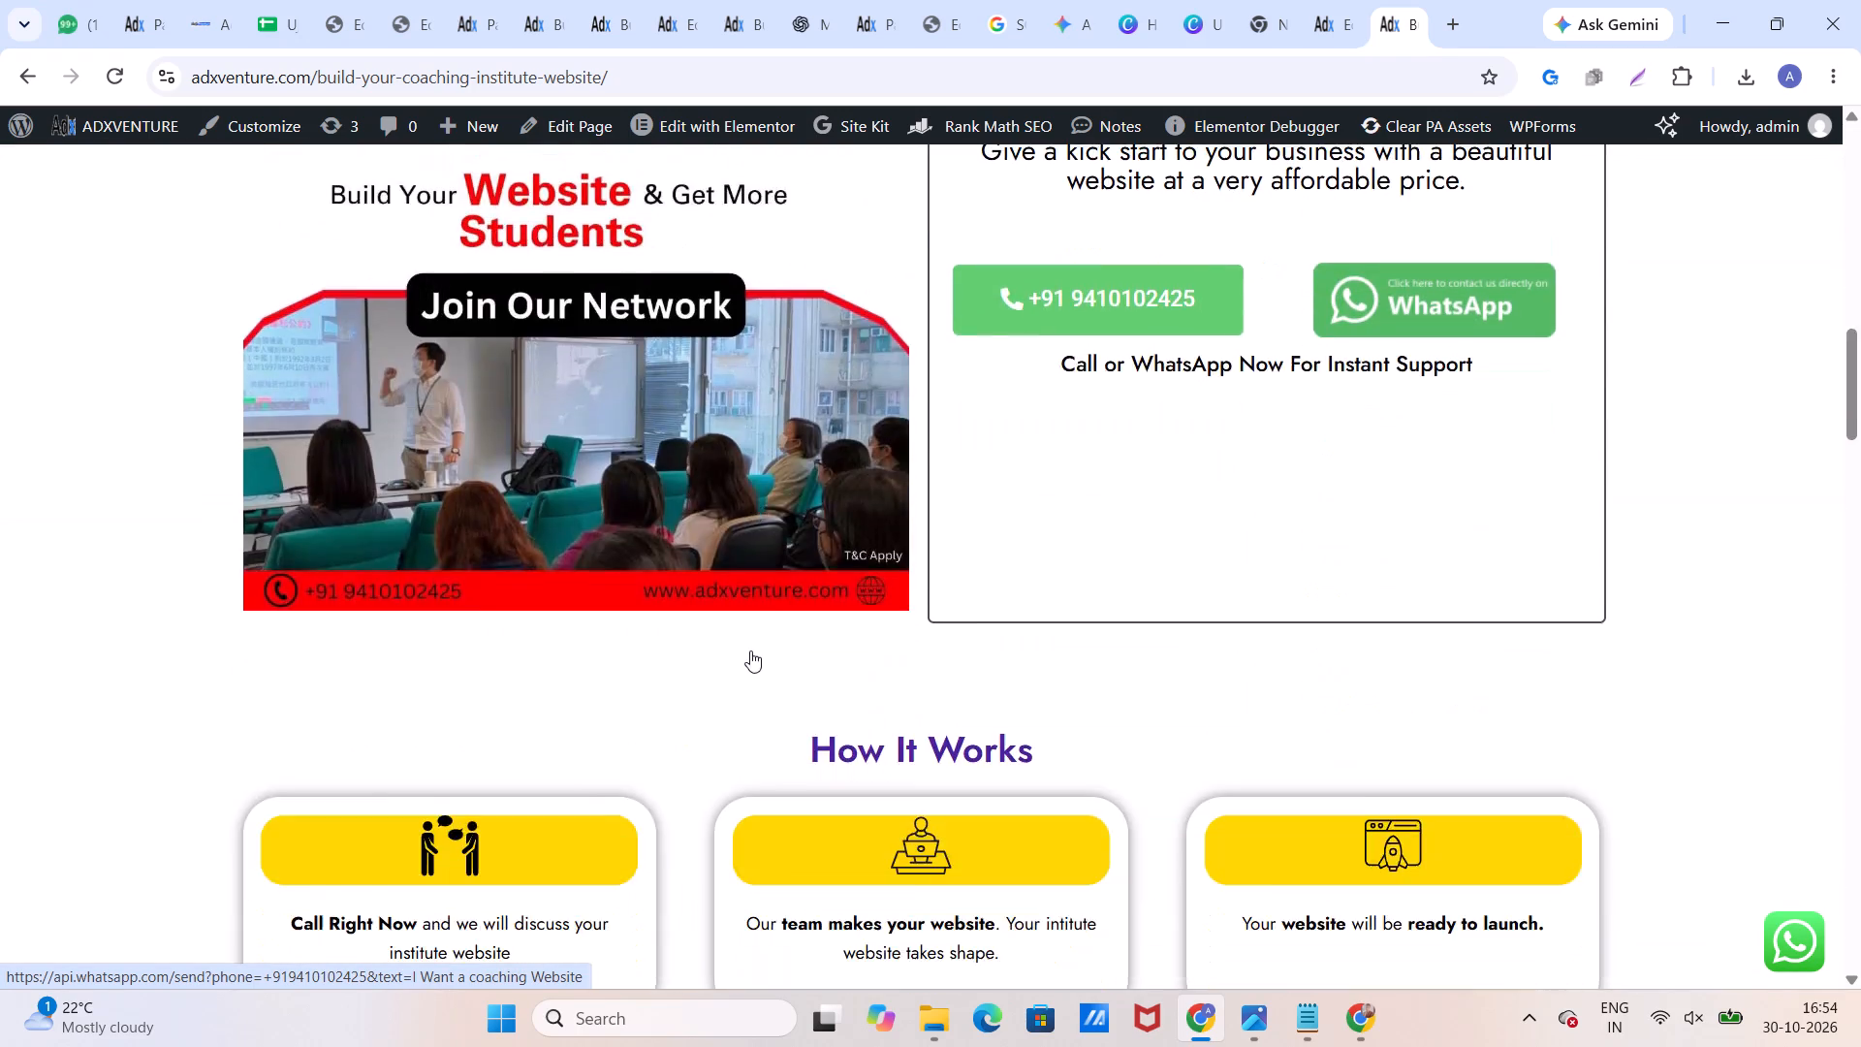
scroll(750, 650, down, 4)
scroll(750, 650, up, 1)
scroll(750, 650, down, 9)
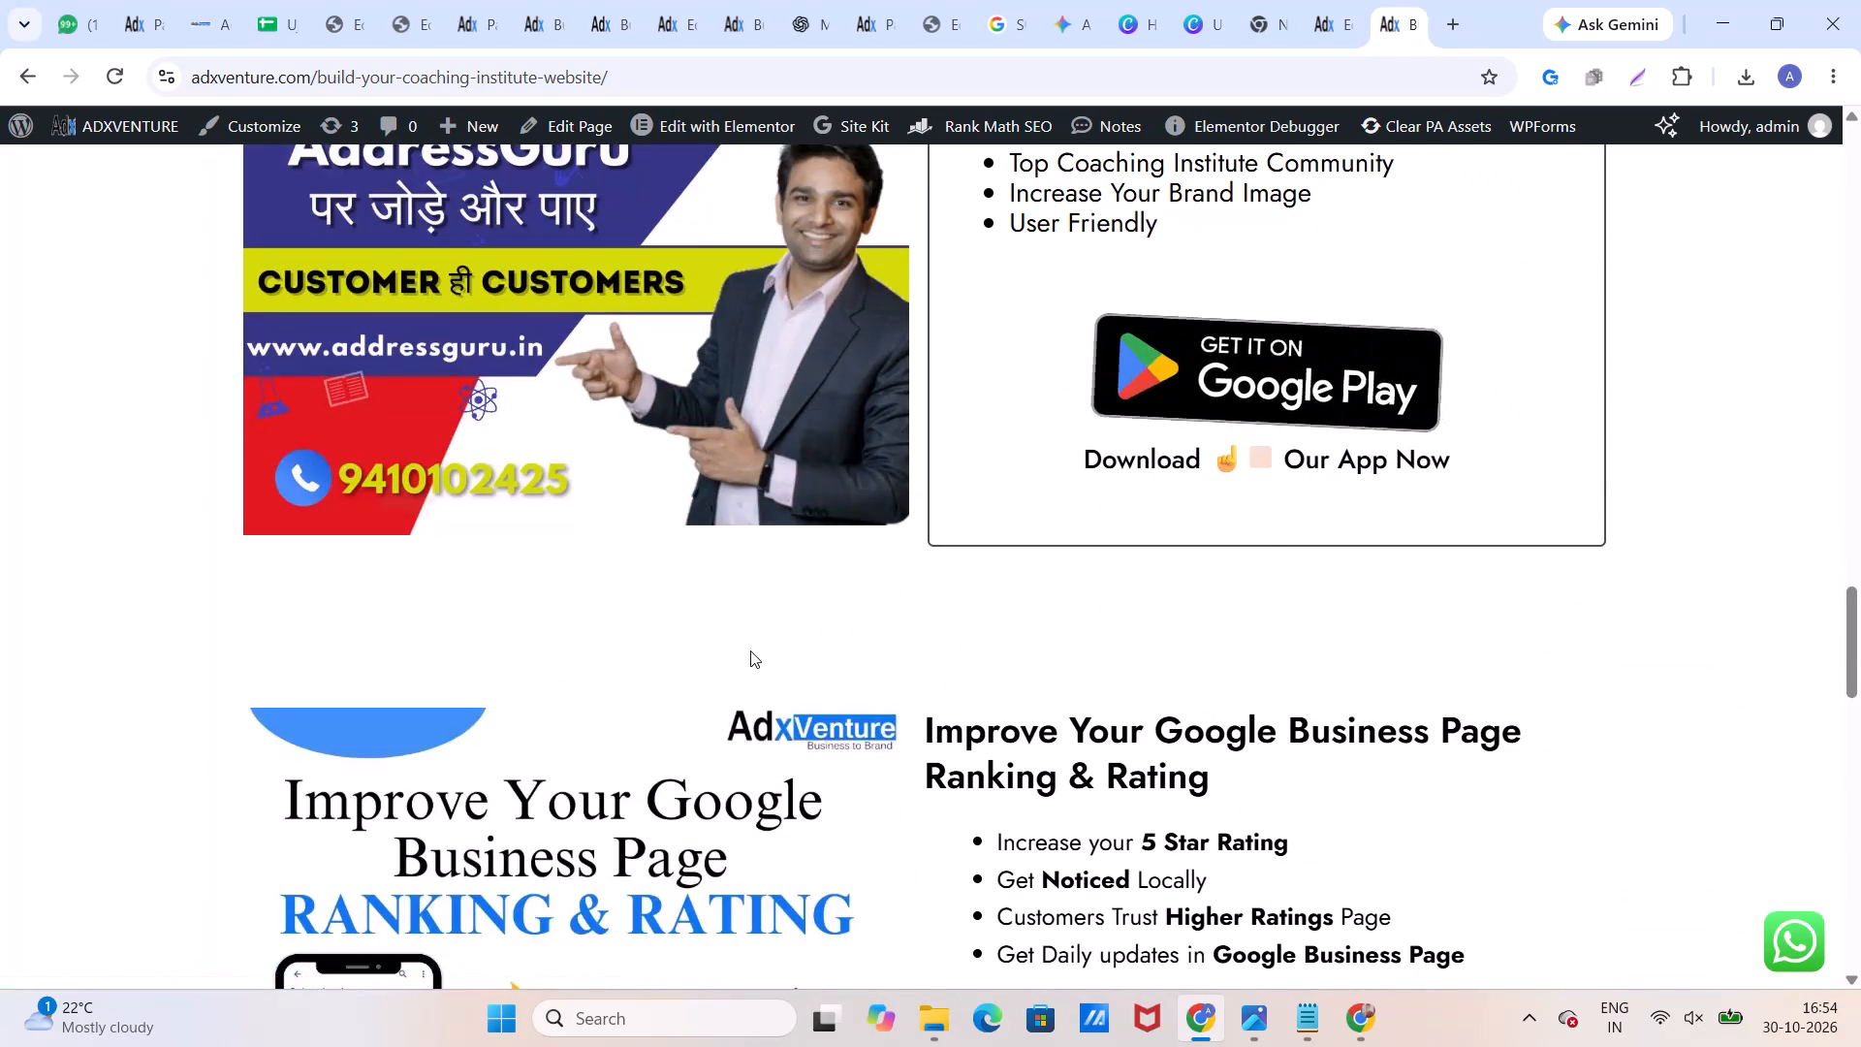
scroll(750, 650, up, 13)
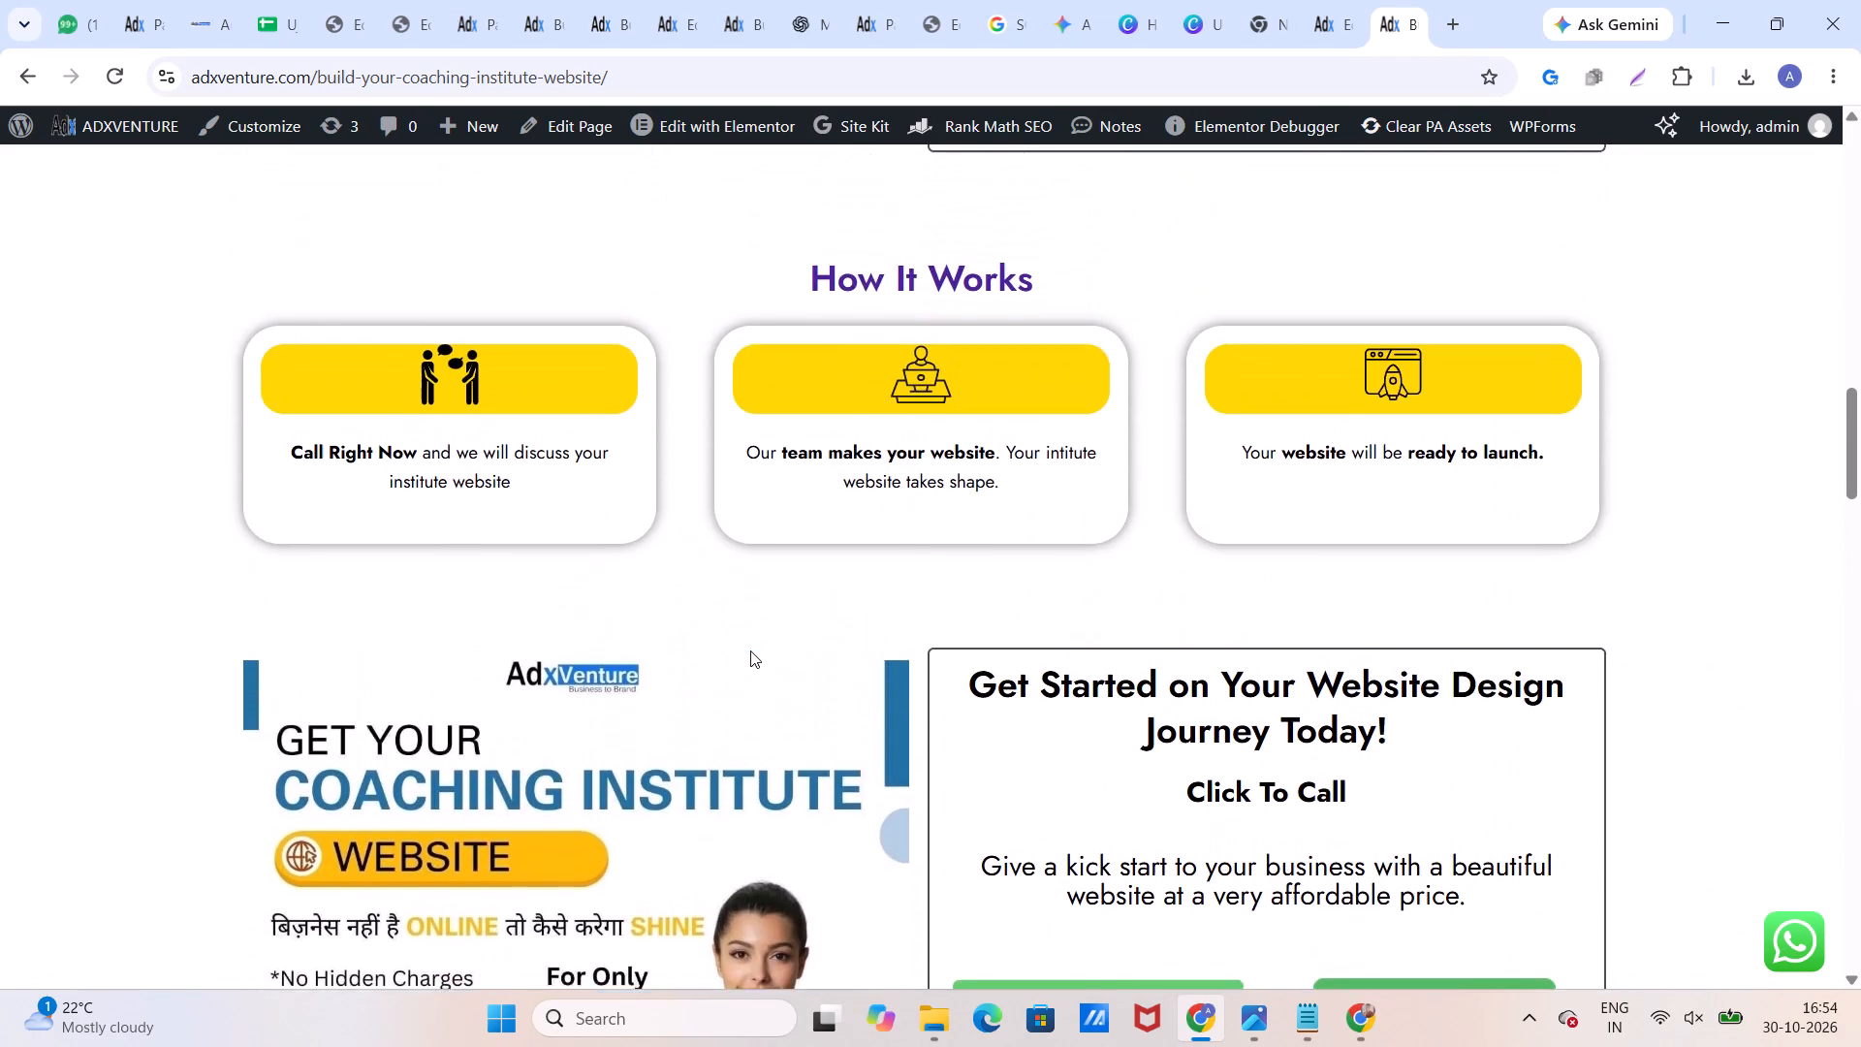
scroll(750, 650, up, 4)
scroll(750, 650, down, 3)
scroll(750, 650, up, 1)
scroll(750, 650, down, 1)
scroll(750, 650, up, 1)
scroll(750, 650, down, 11)
scroll(750, 650, up, 1)
scroll(750, 650, down, 3)
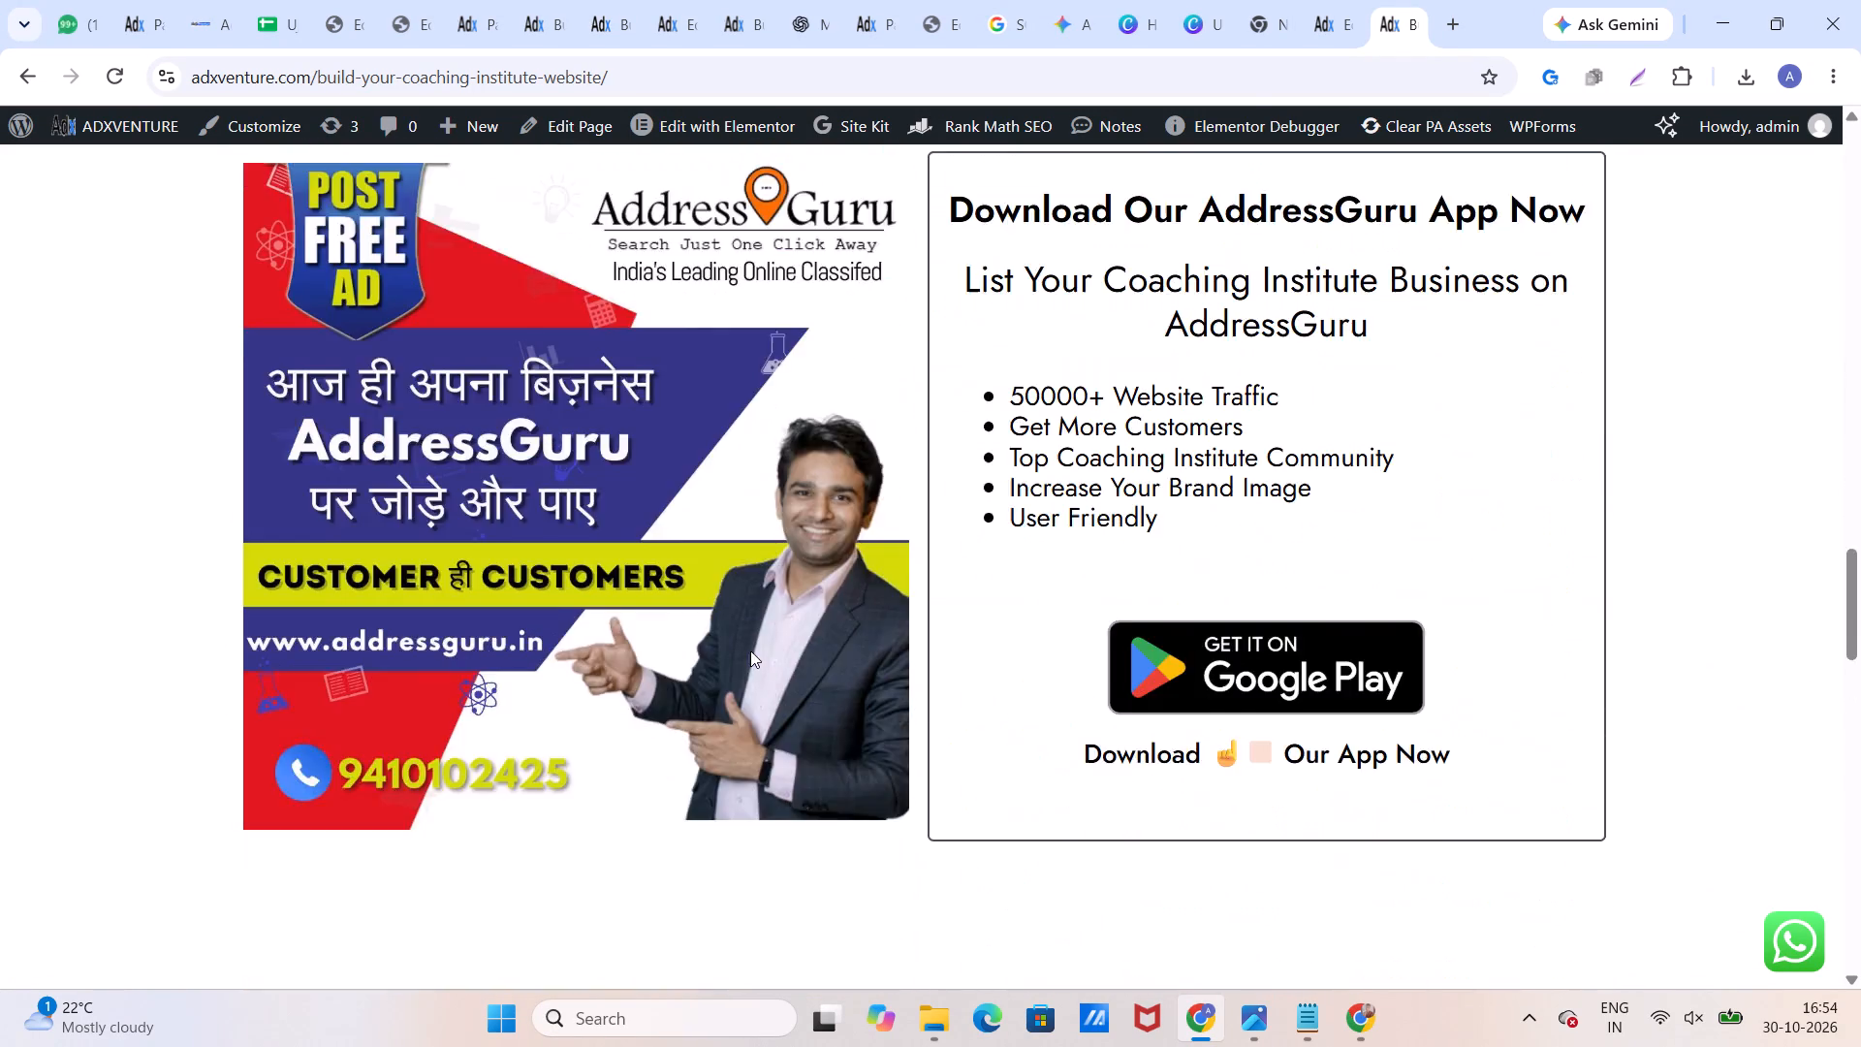
scroll(750, 650, down, 6)
scroll(750, 650, up, 1)
scroll(750, 650, down, 18)
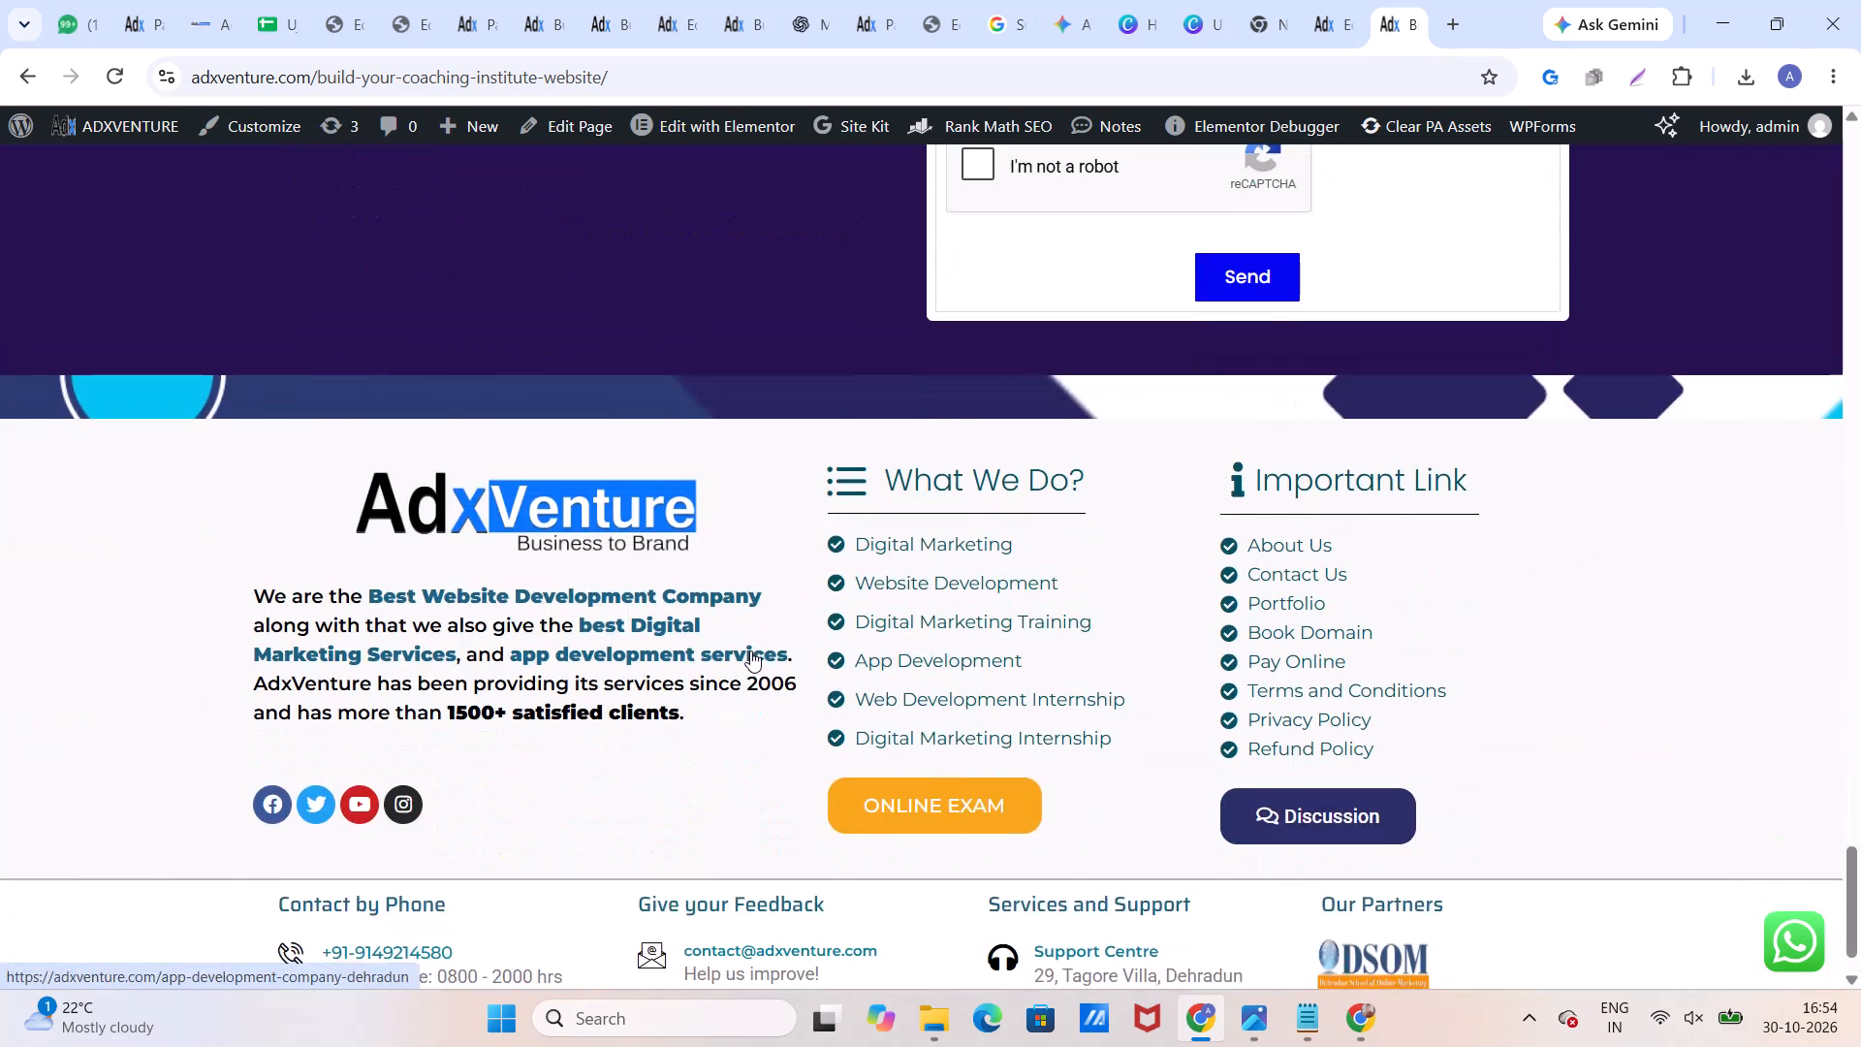
scroll(750, 650, down, 1)
scroll(750, 650, up, 5)
Open the Build your Coaching Institute Website page in Elementor and look through its sections down to the footer.
click(737, 116)
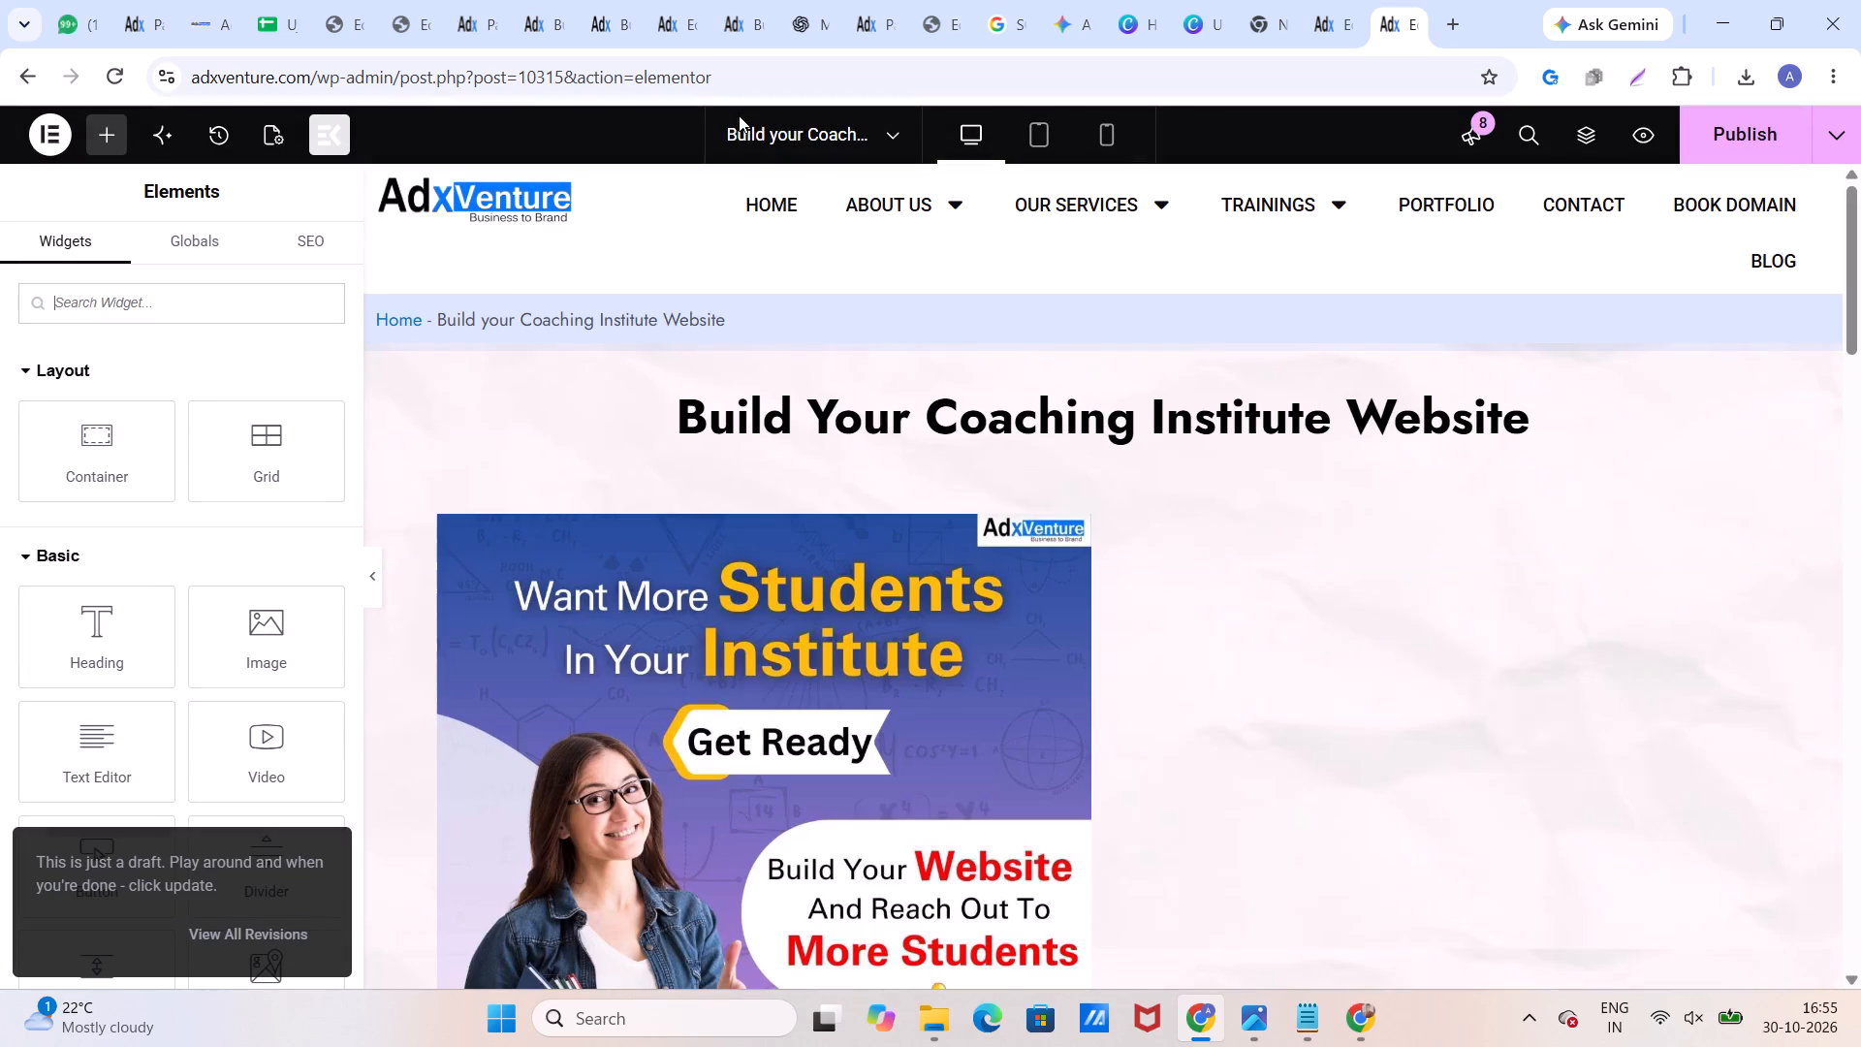
scroll(1057, 548, down, 5)
scroll(1057, 546, up, 1)
scroll(1049, 519, down, 5)
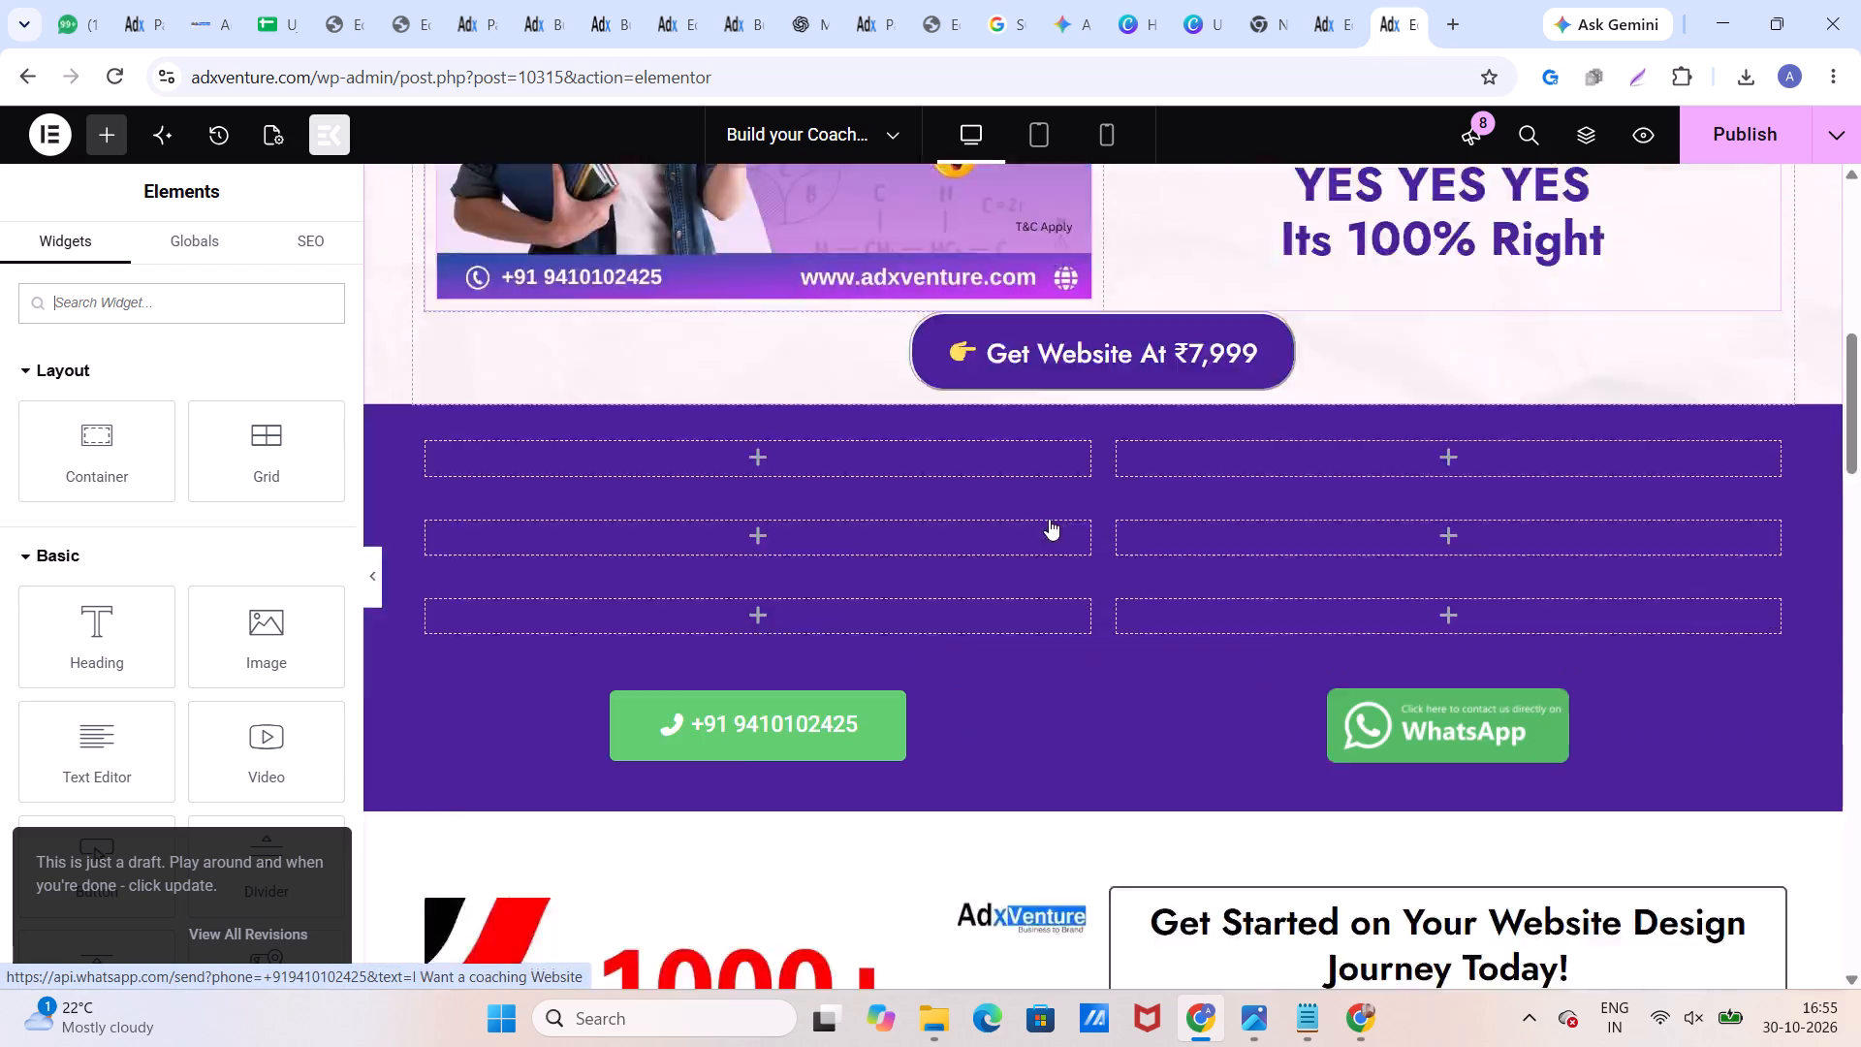
scroll(1049, 519, down, 6)
scroll(1051, 520, up, 4)
scroll(1051, 520, down, 1)
scroll(1051, 520, up, 6)
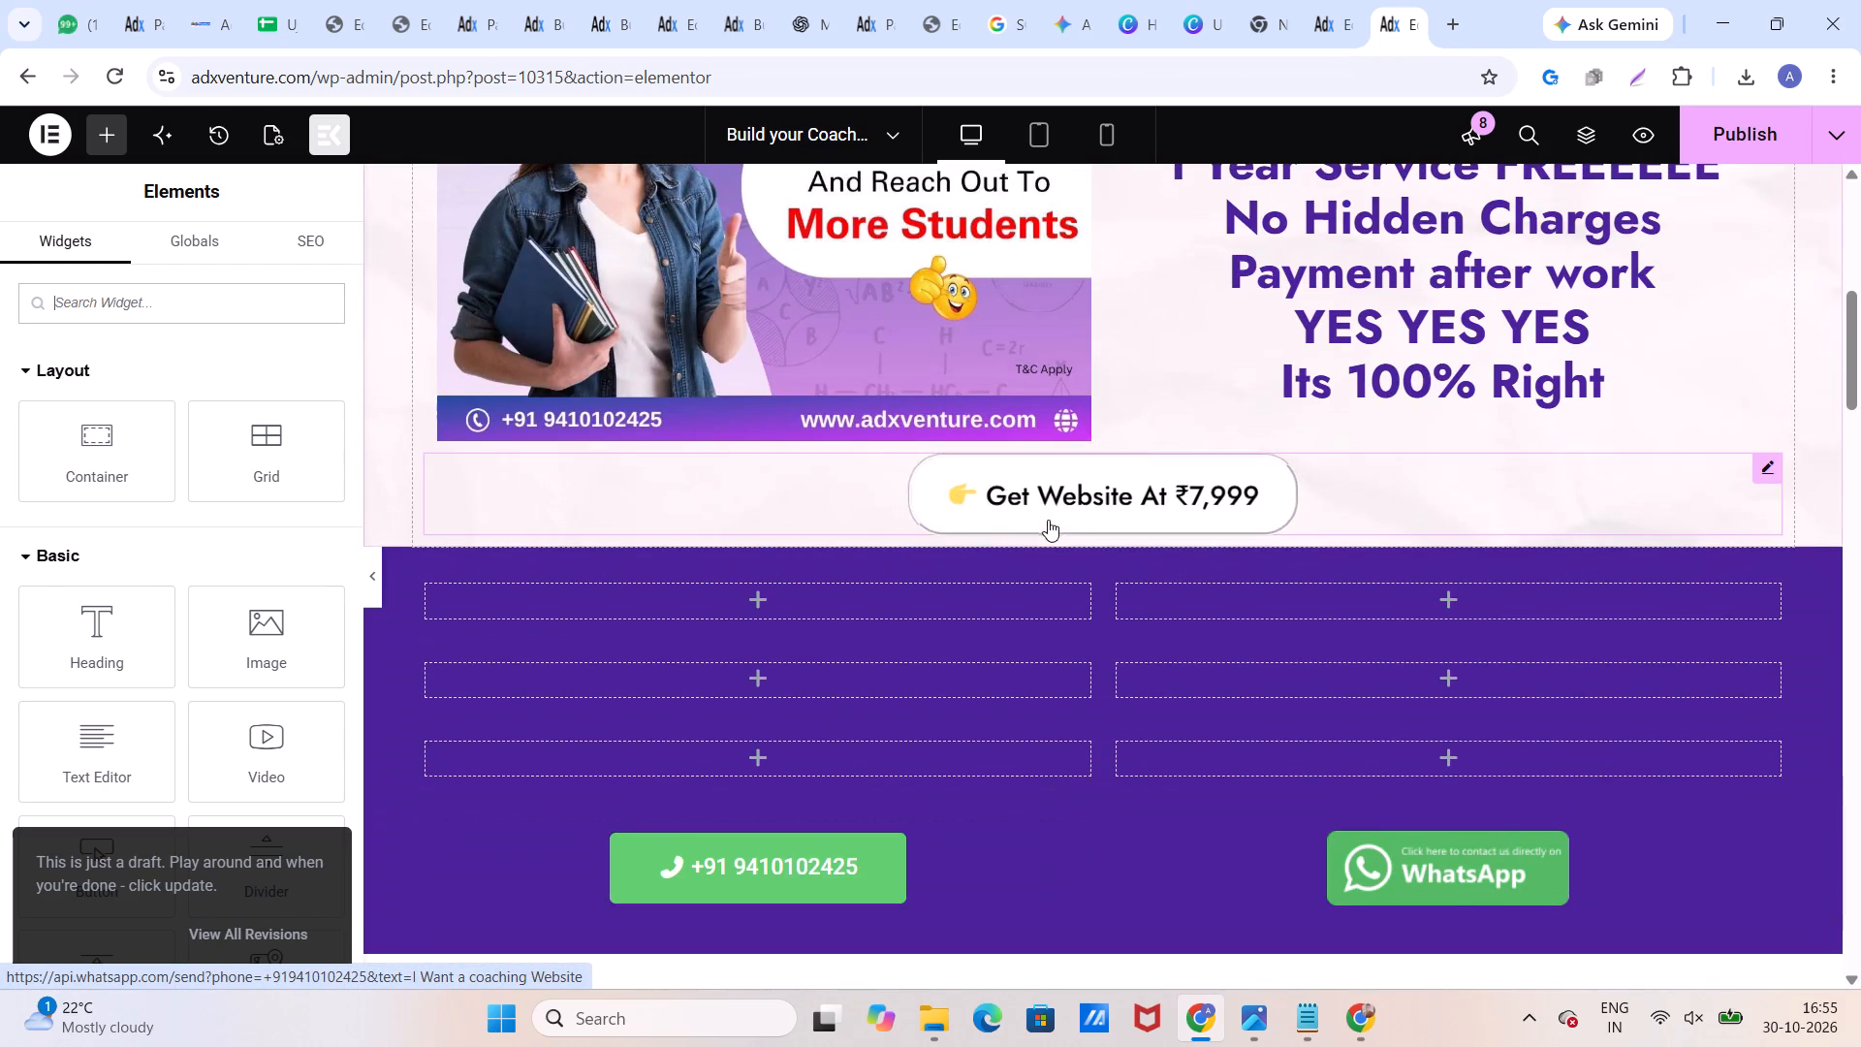
scroll(1048, 520, down, 7)
scroll(1041, 518, down, 17)
scroll(1033, 531, up, 1)
scroll(1033, 531, down, 14)
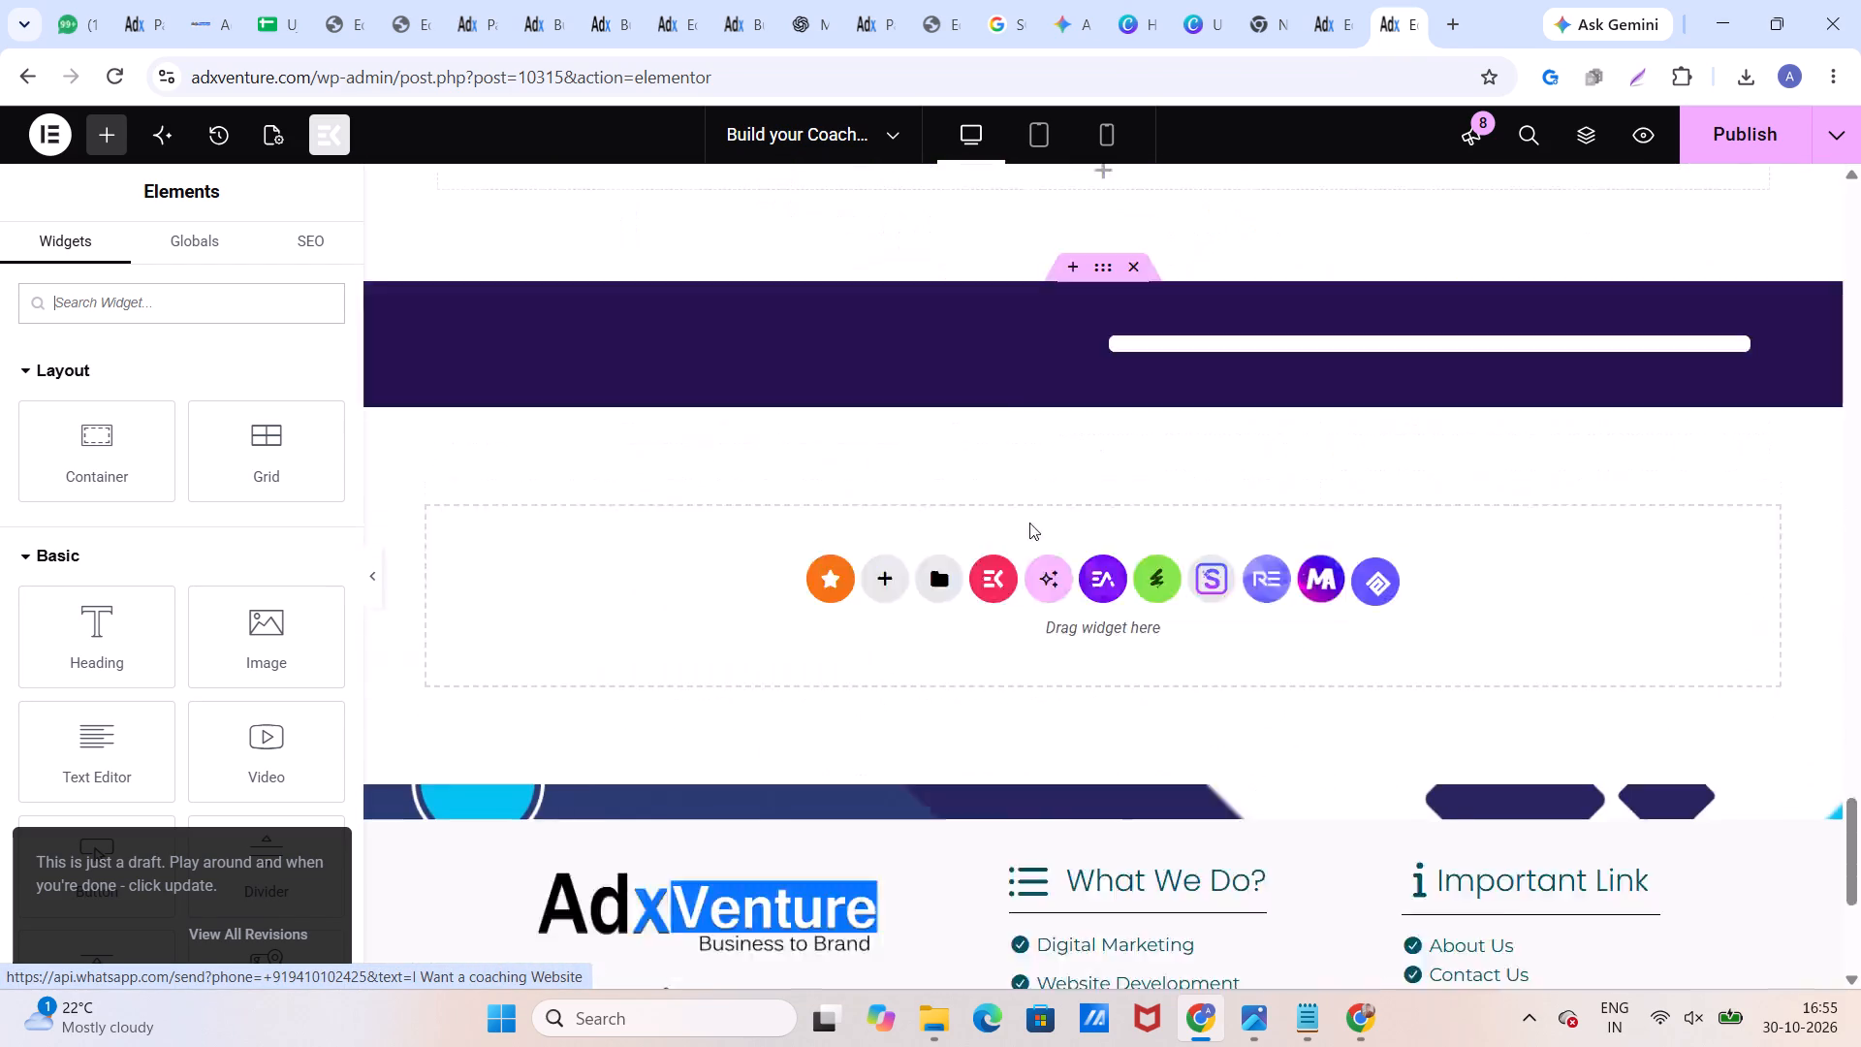
Find the Edit Page entry for AdxVenture's Build Taxi Websites in the browsing history and open it.
click(1837, 78)
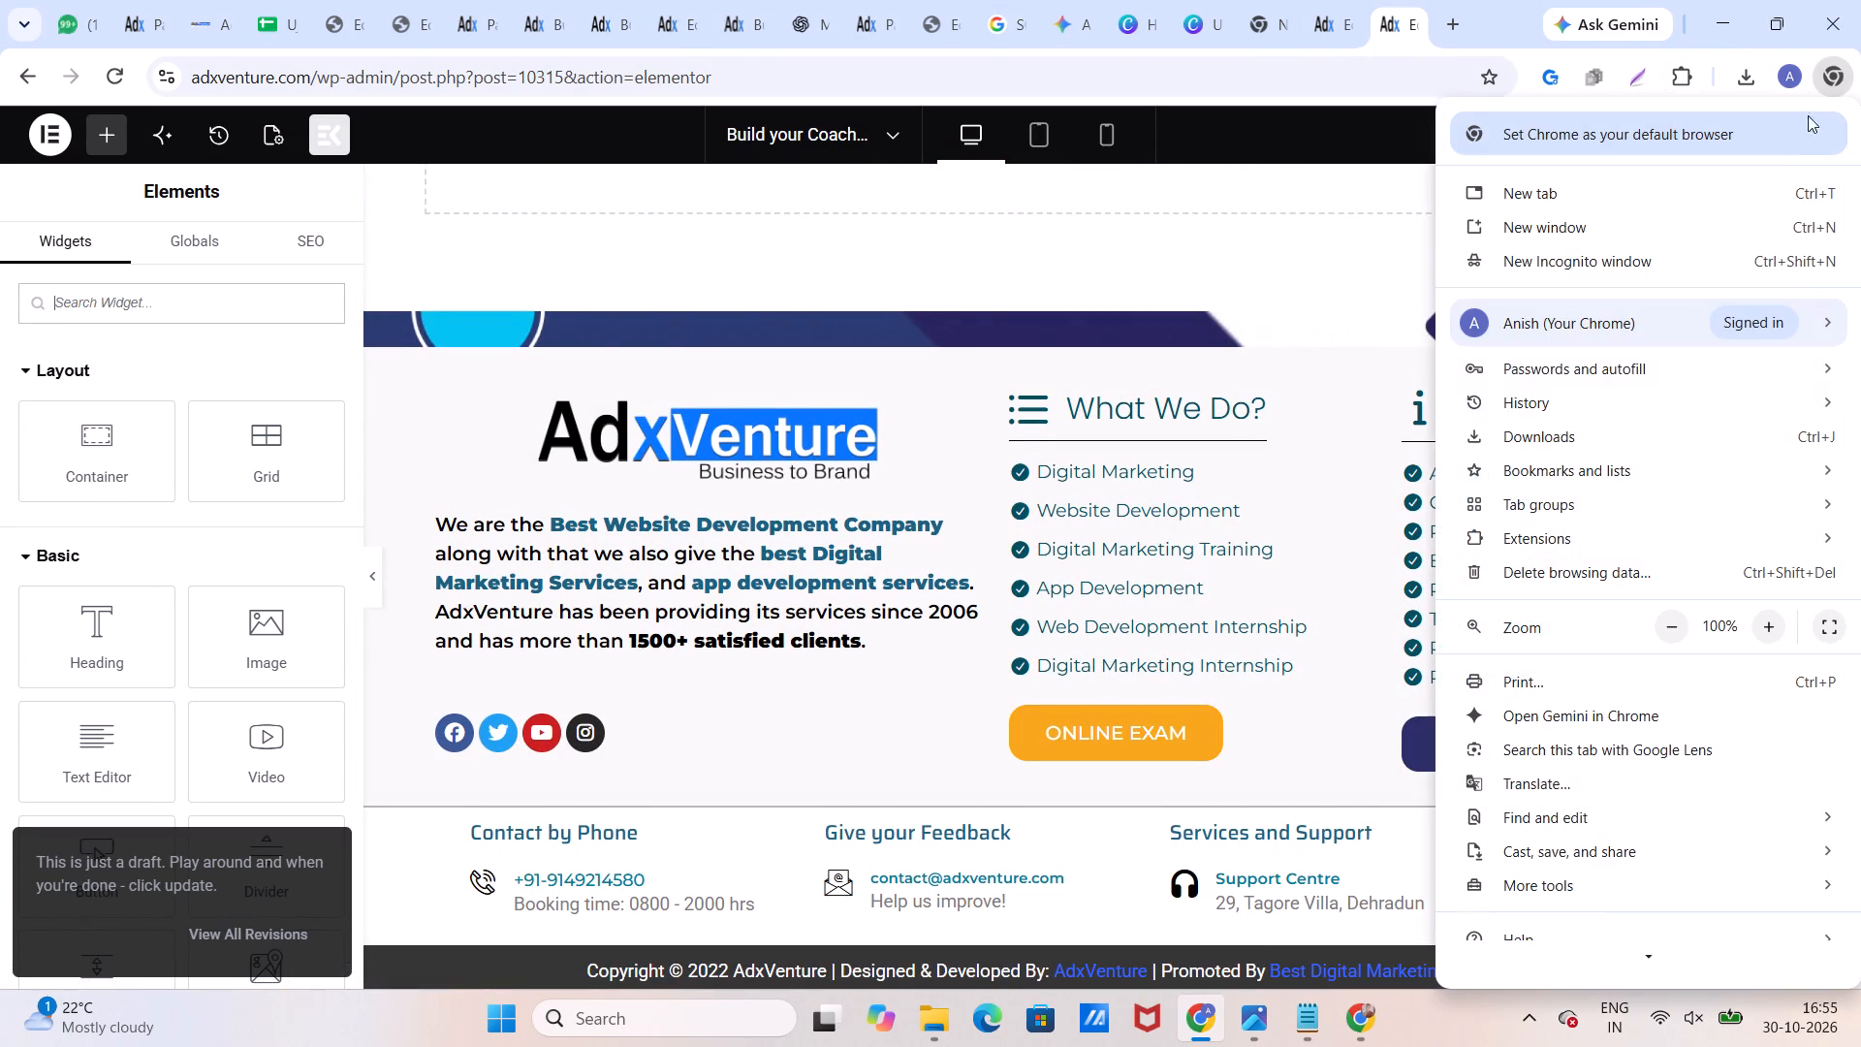
click(1551, 393)
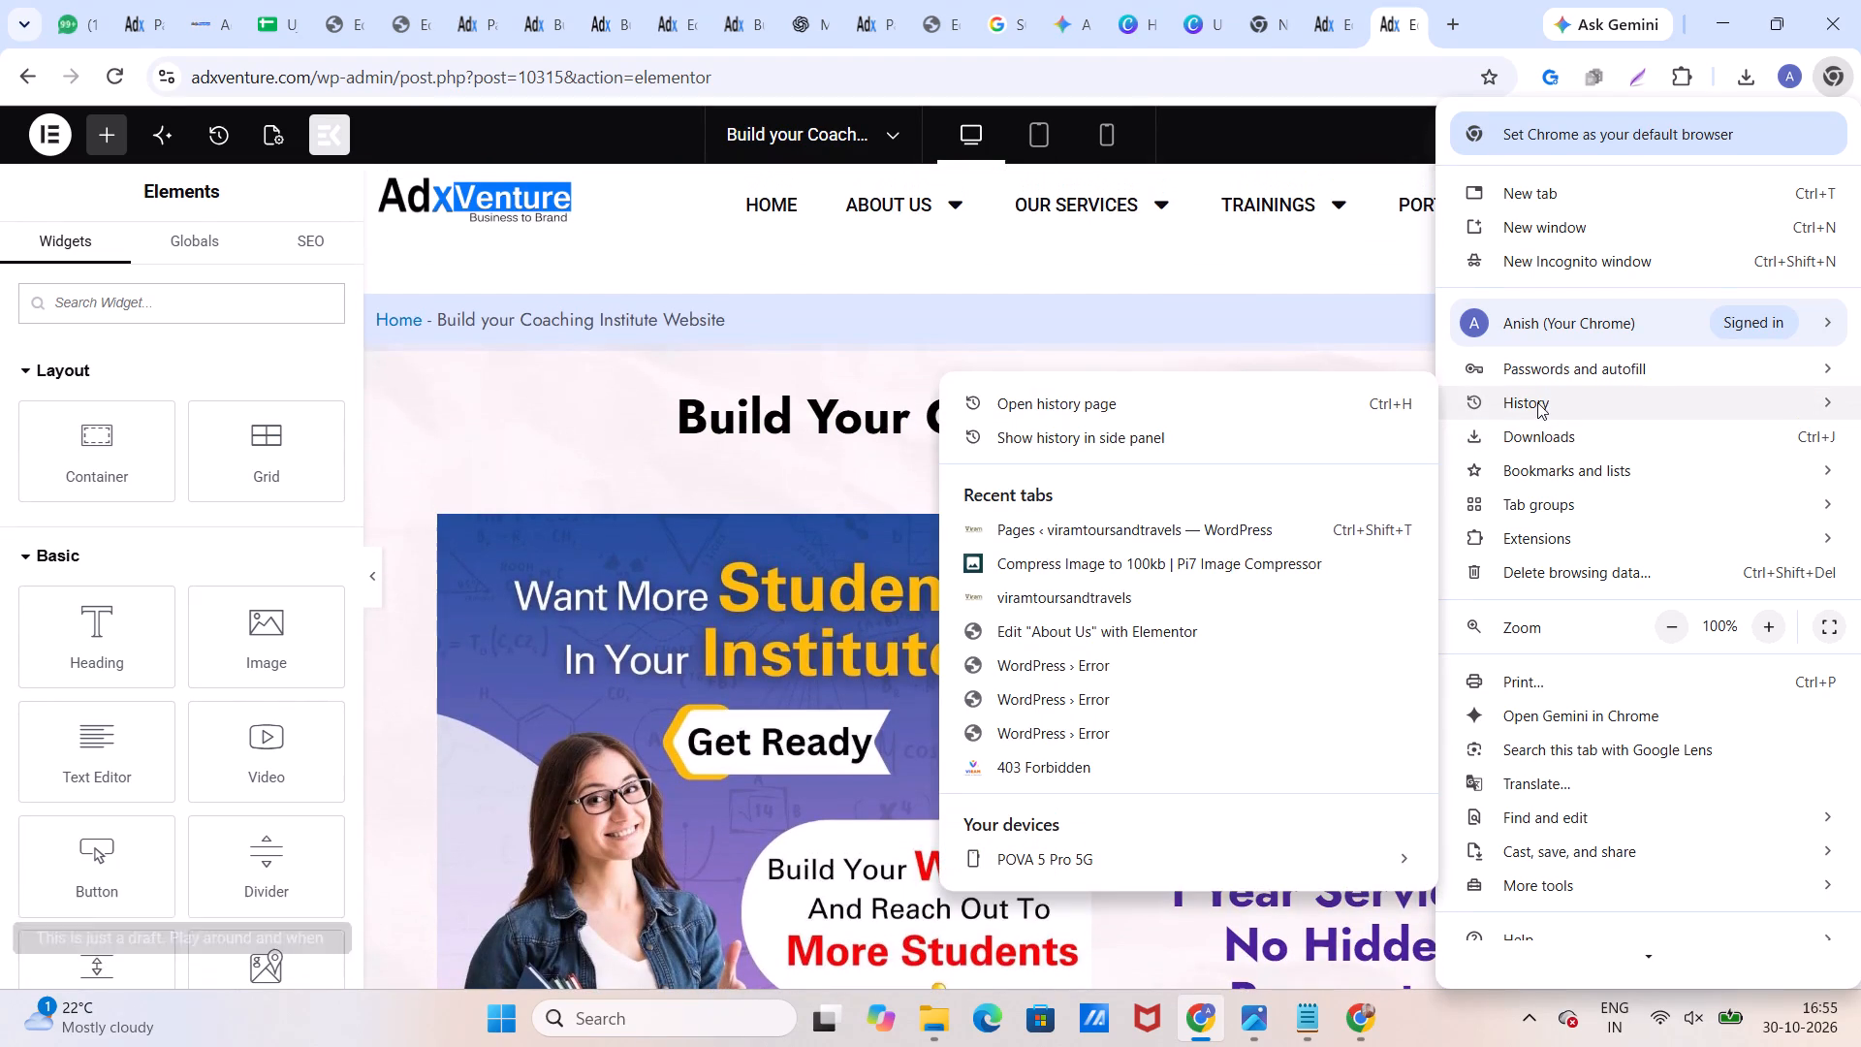
click(1228, 416)
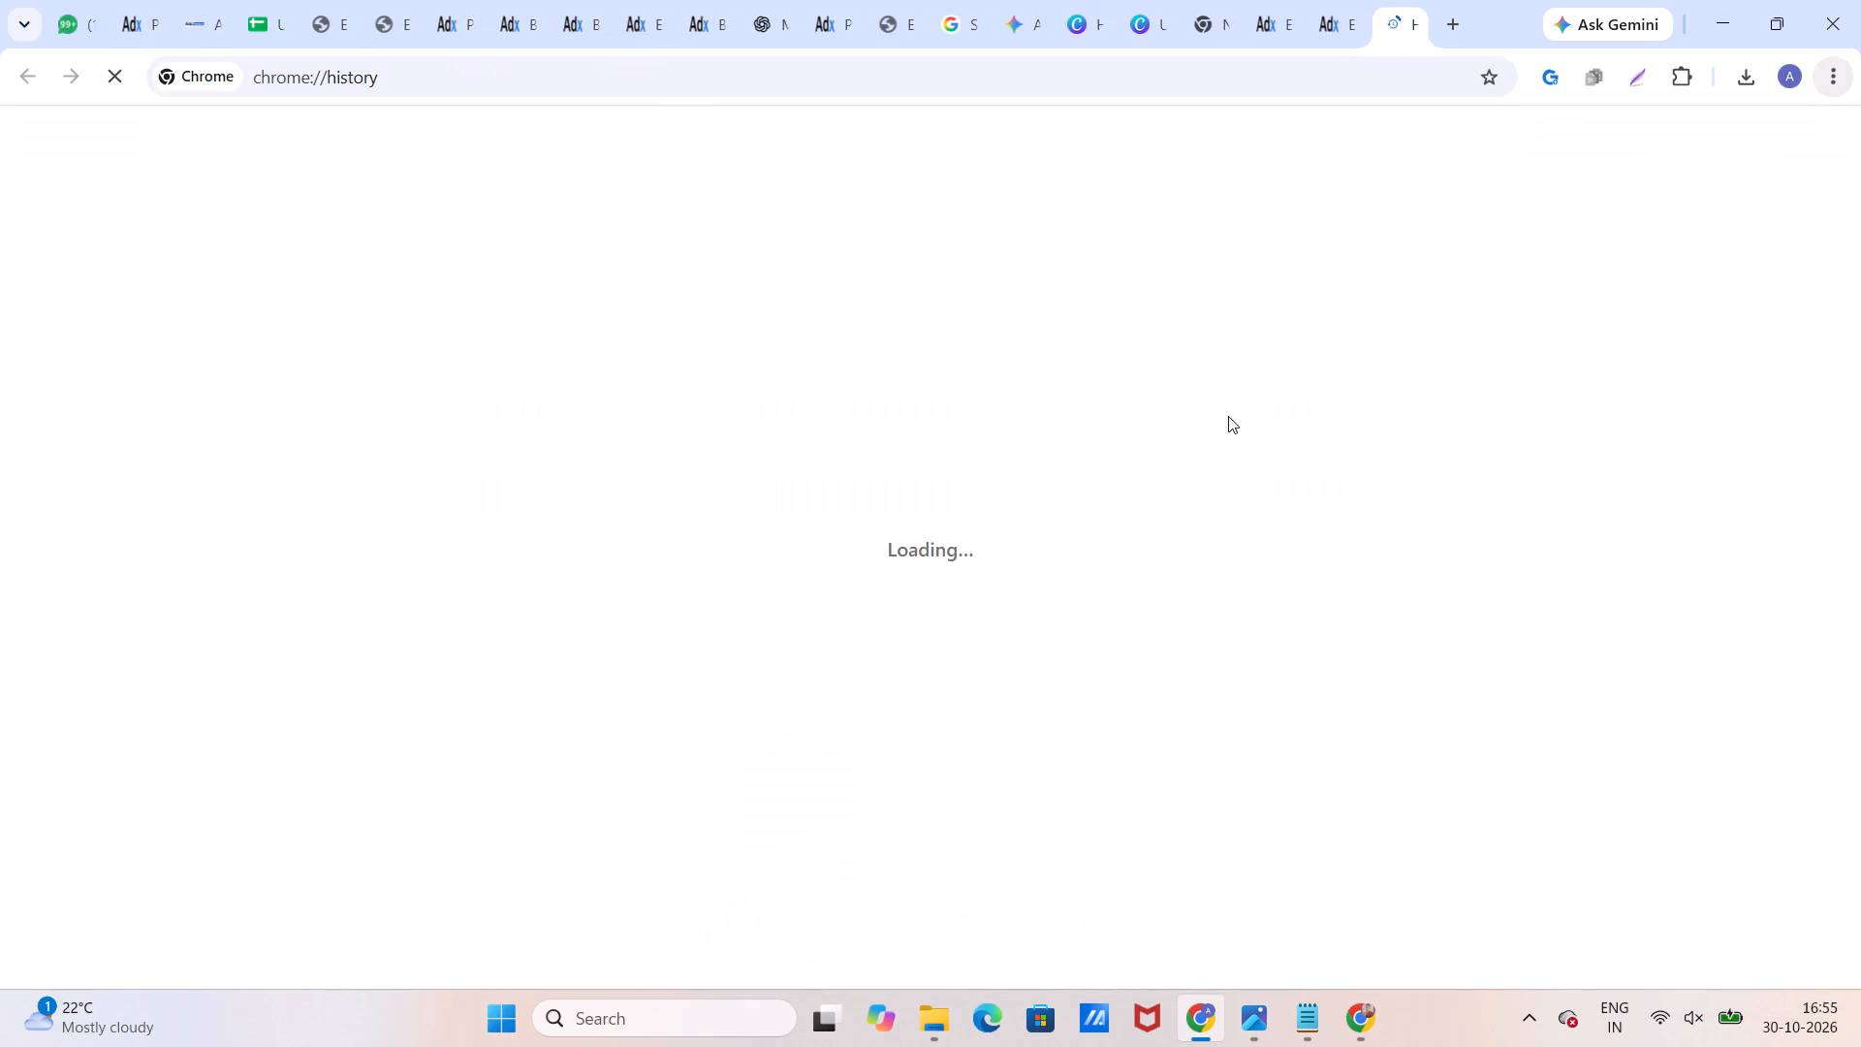
scroll(947, 556, down, 14)
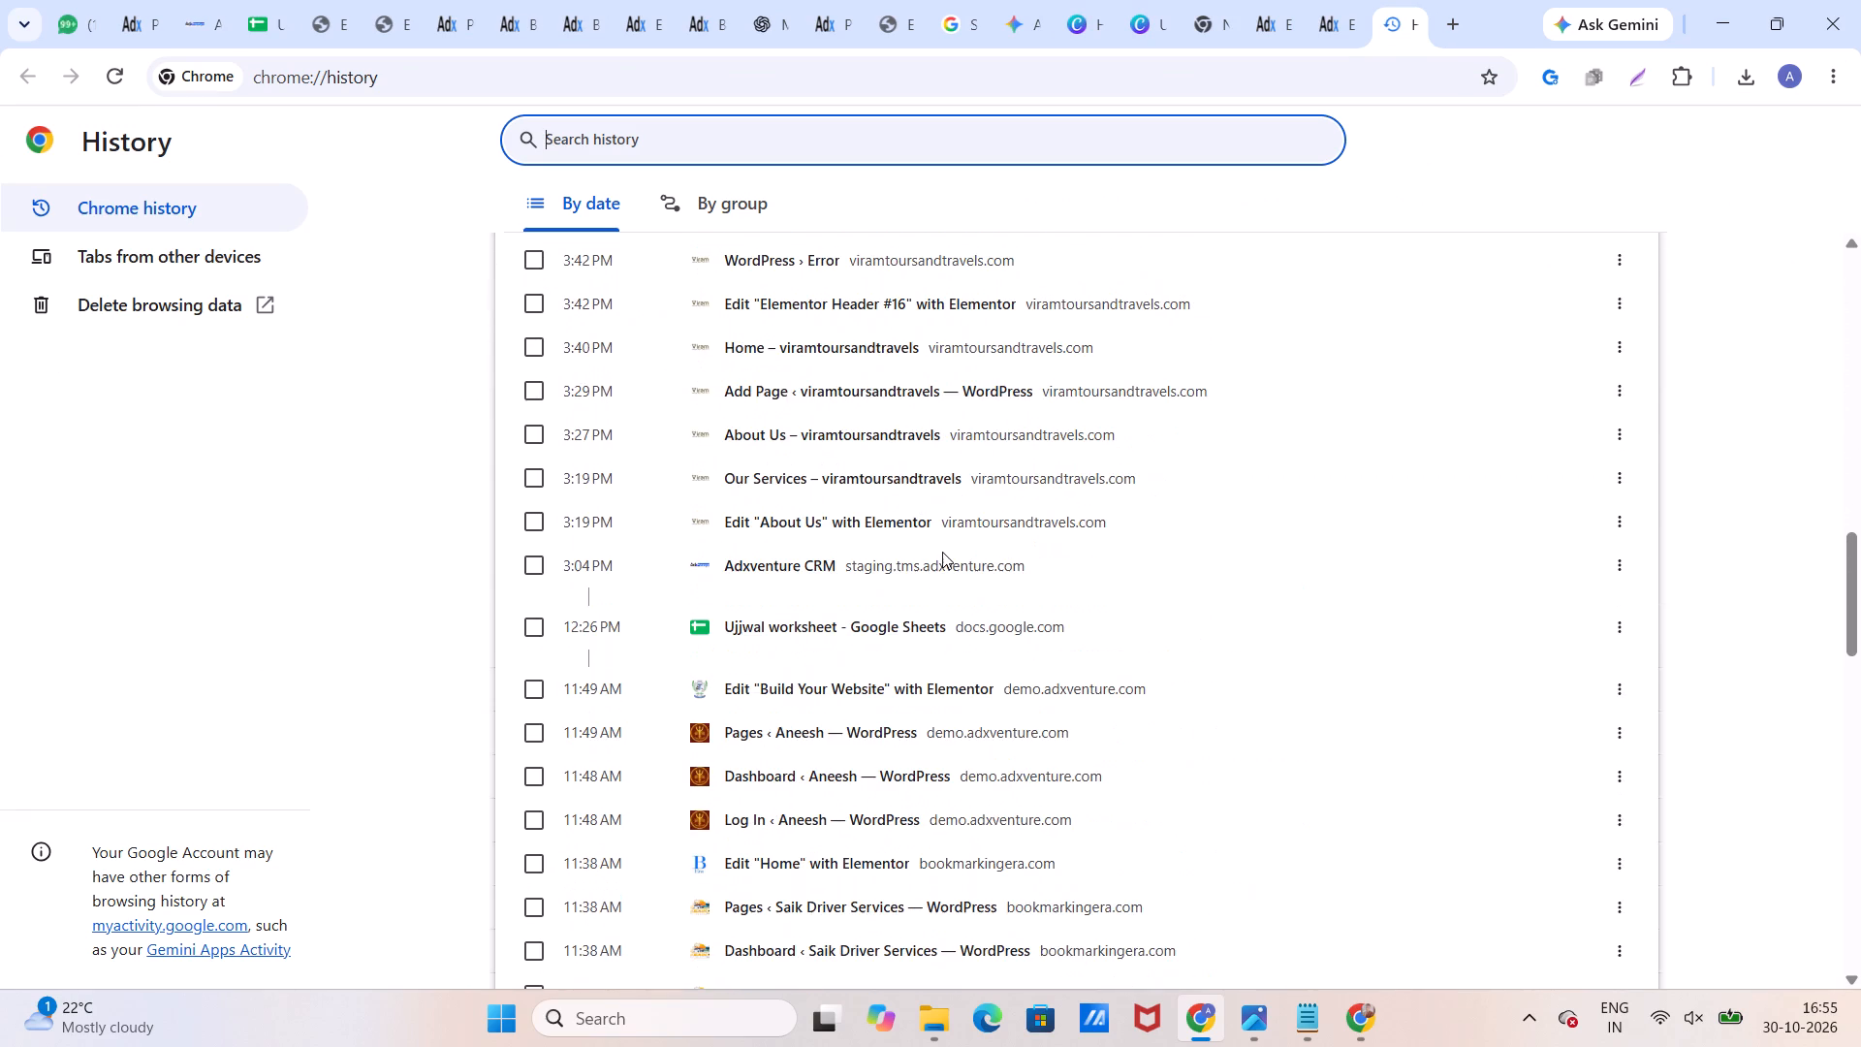
scroll(942, 552, down, 7)
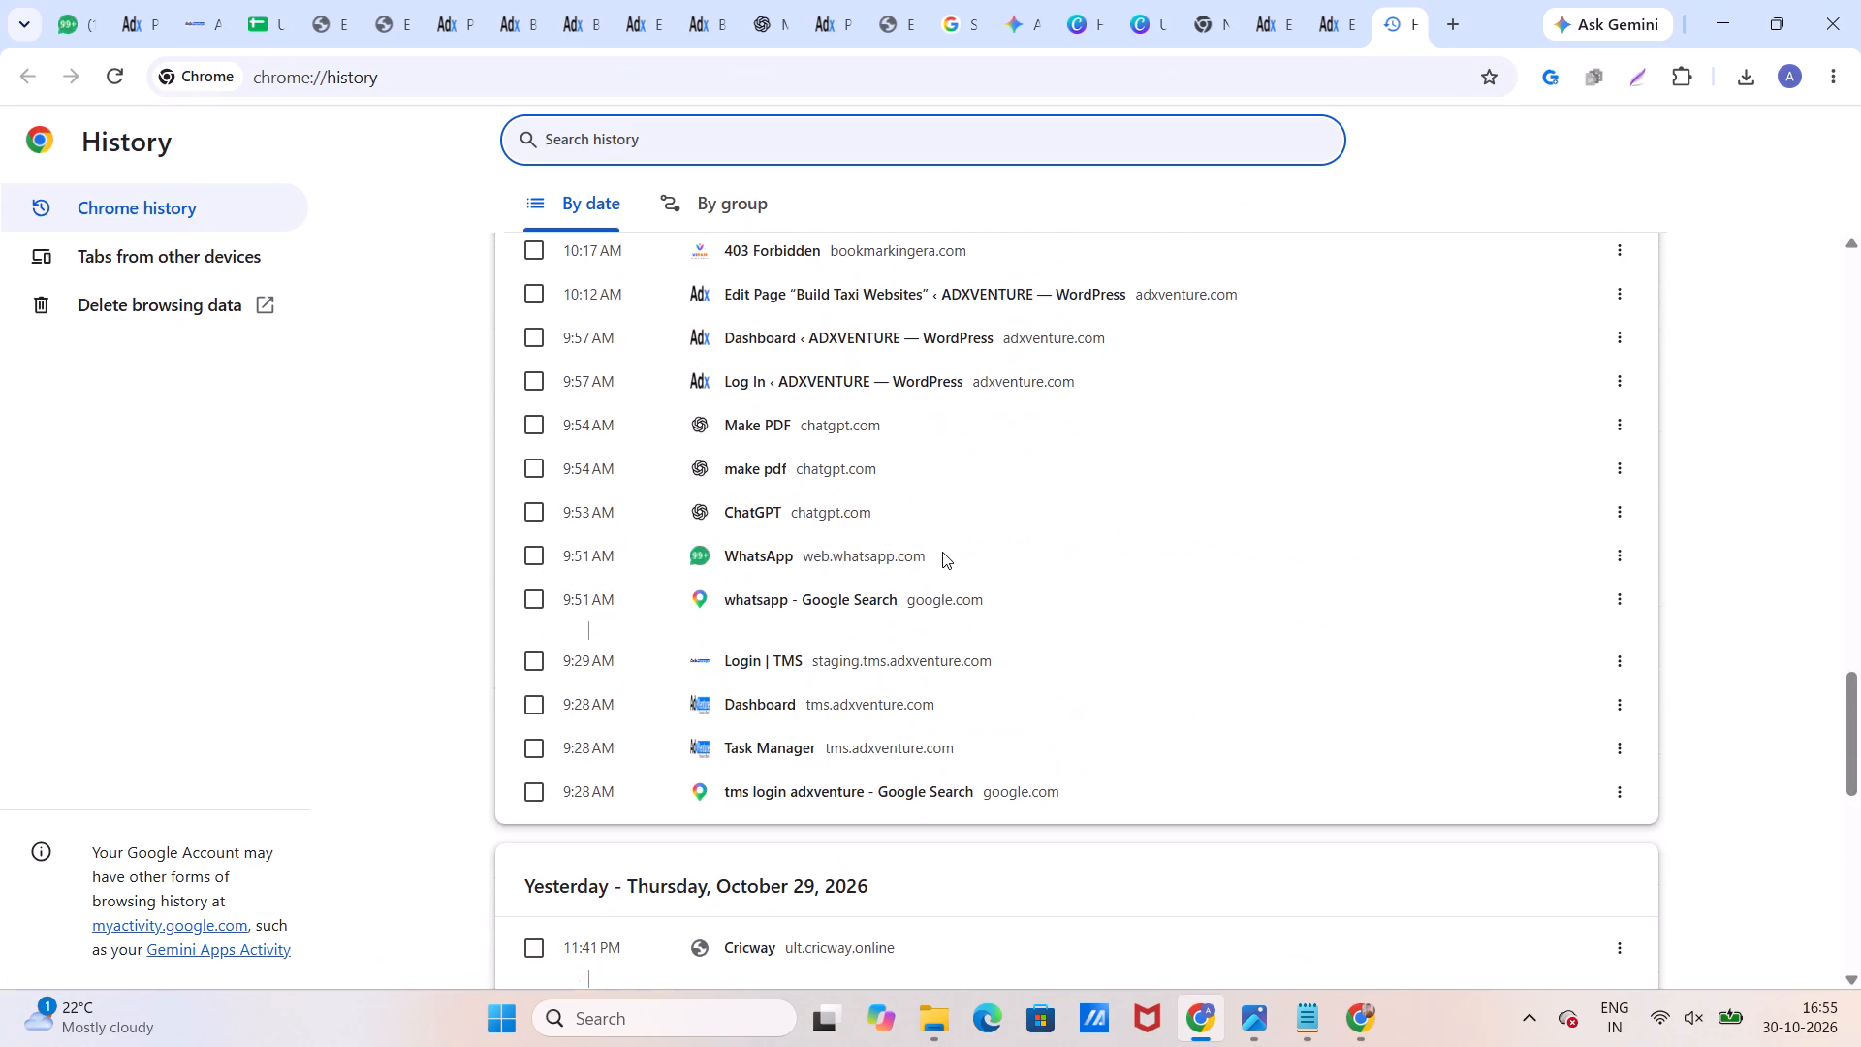
scroll(802, 594, up, 1)
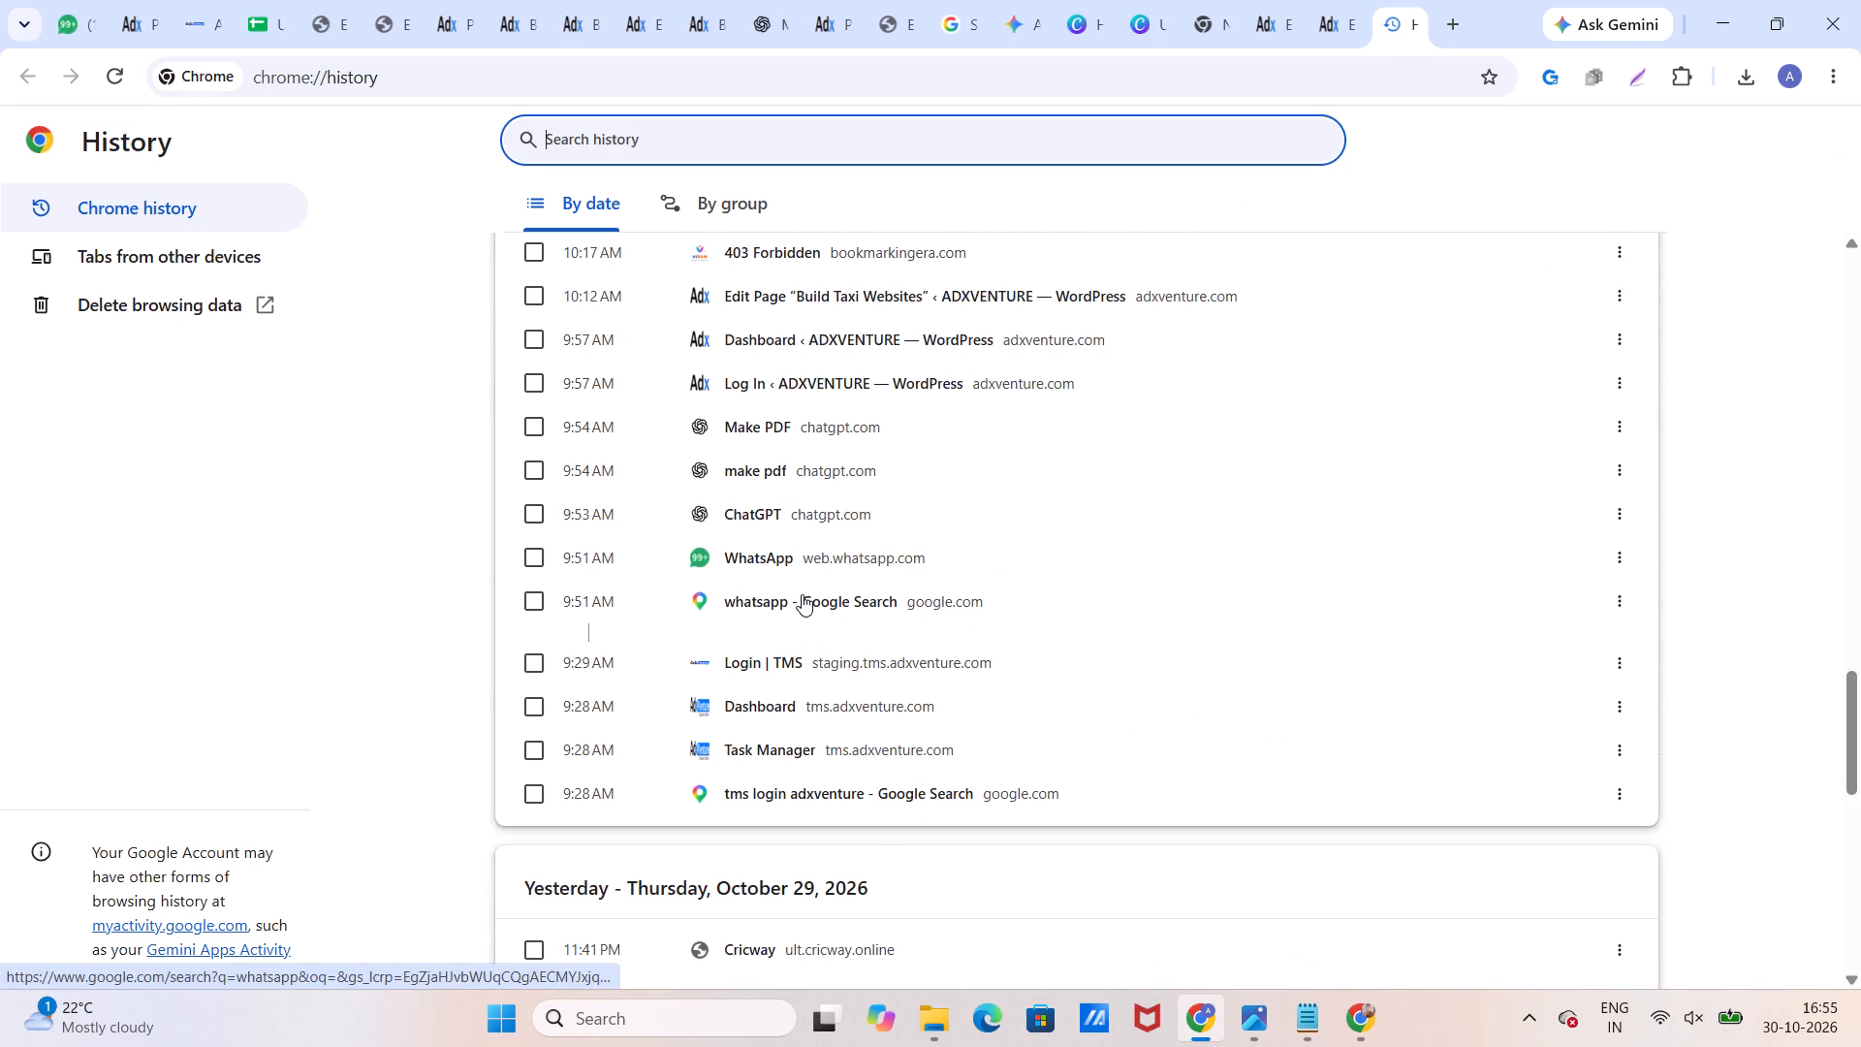
scroll(802, 594, up, 1)
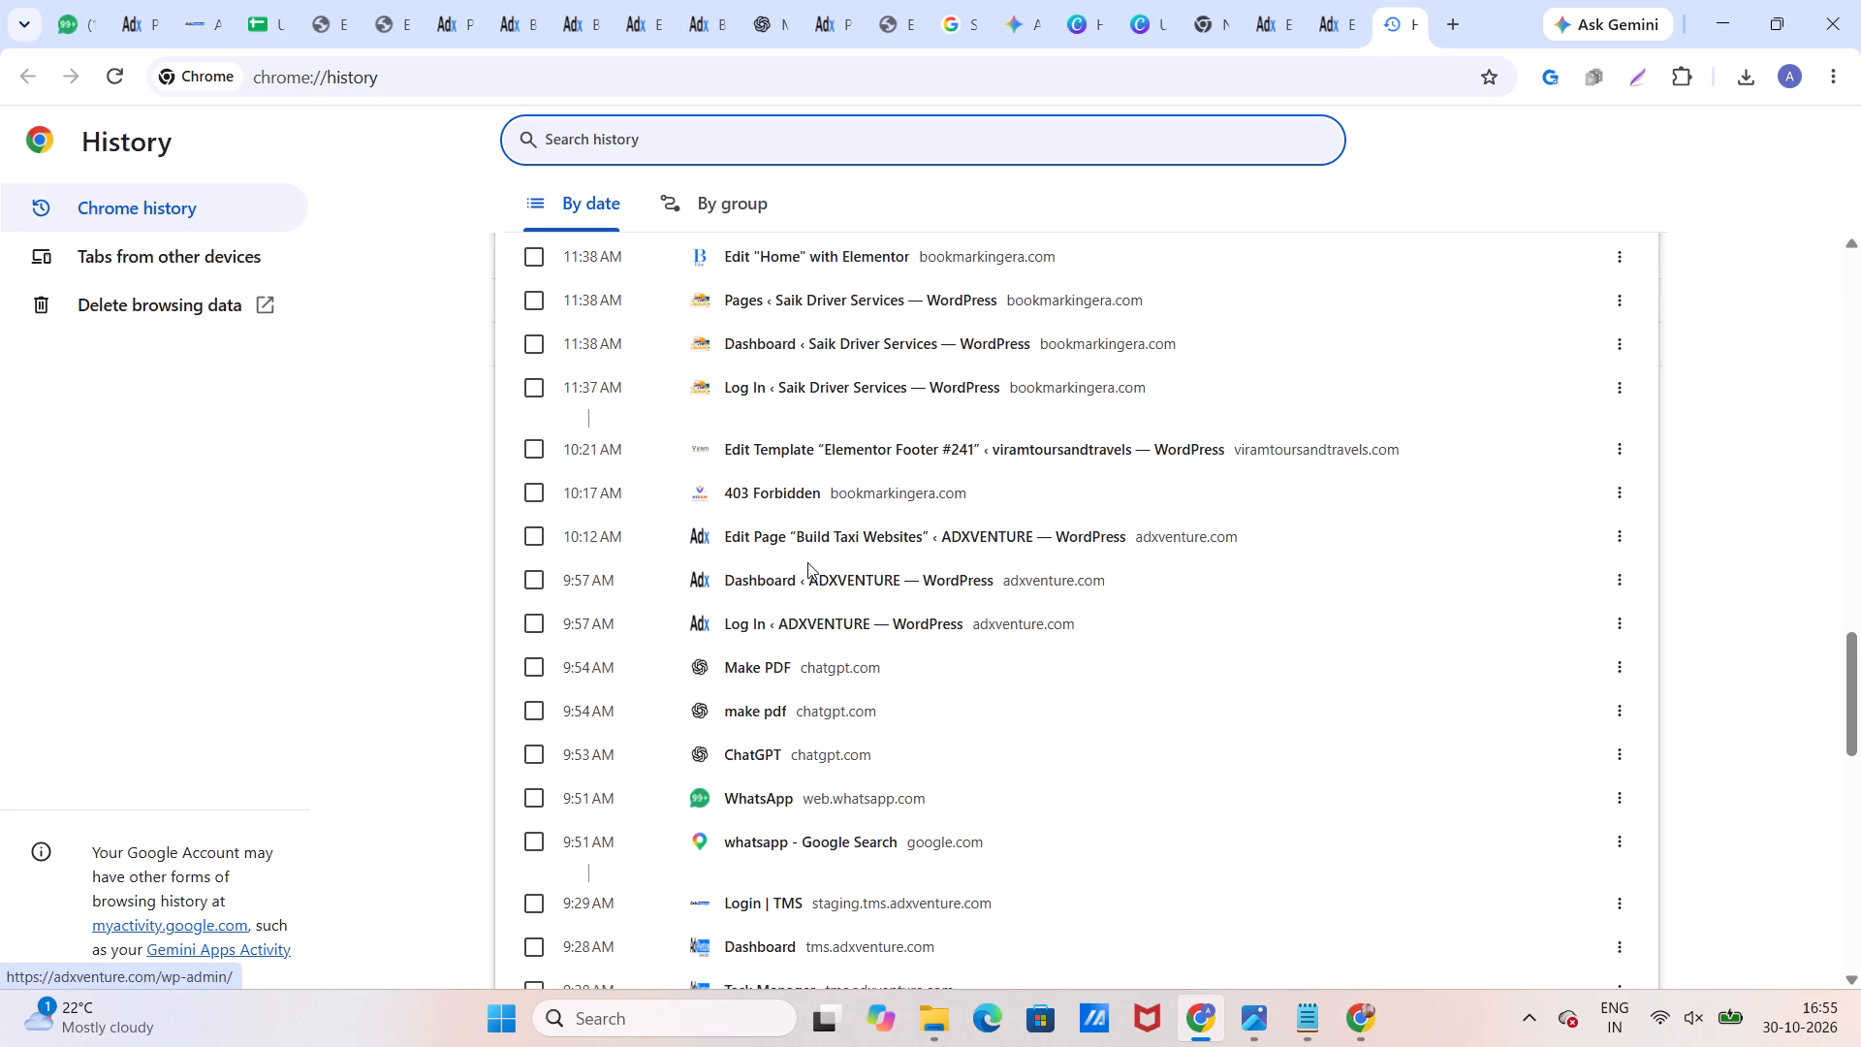
click(810, 538)
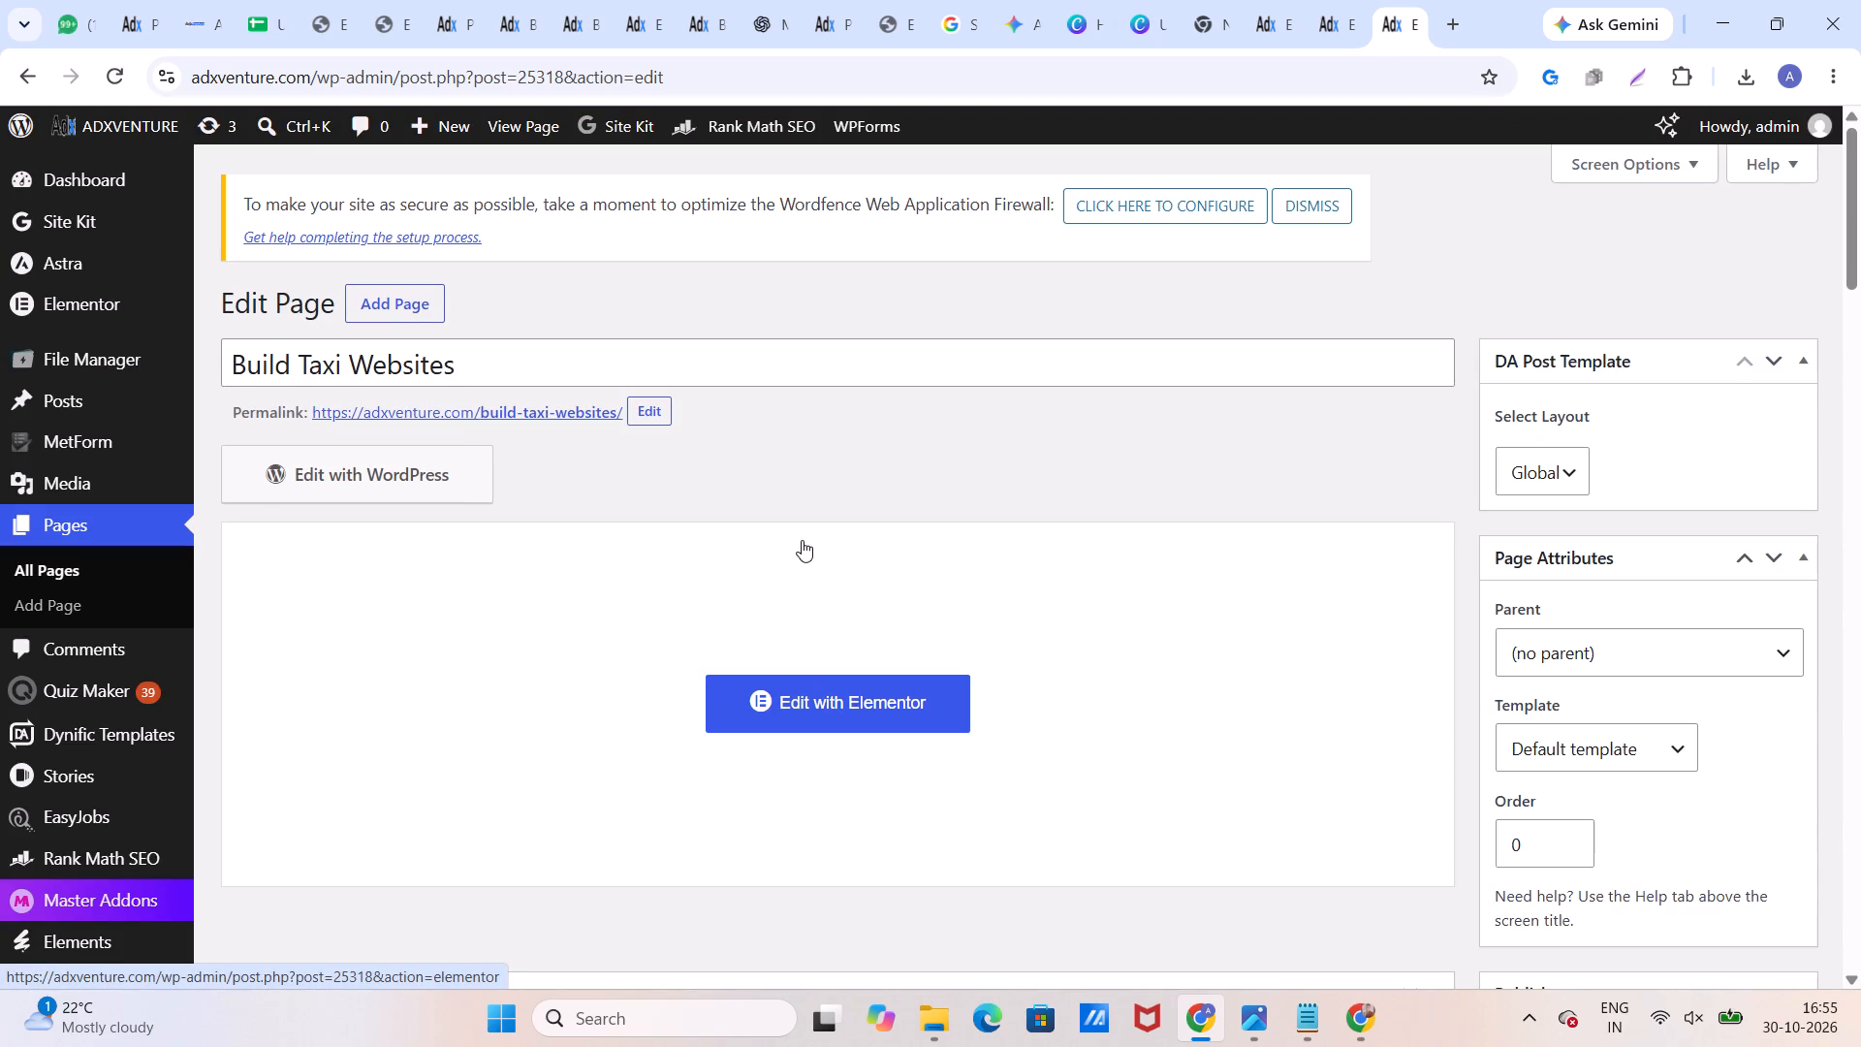
Open the Build Taxi Websites page in Elementor and look through its packages, website designs, FAQ and enquiry form sections.
click(805, 701)
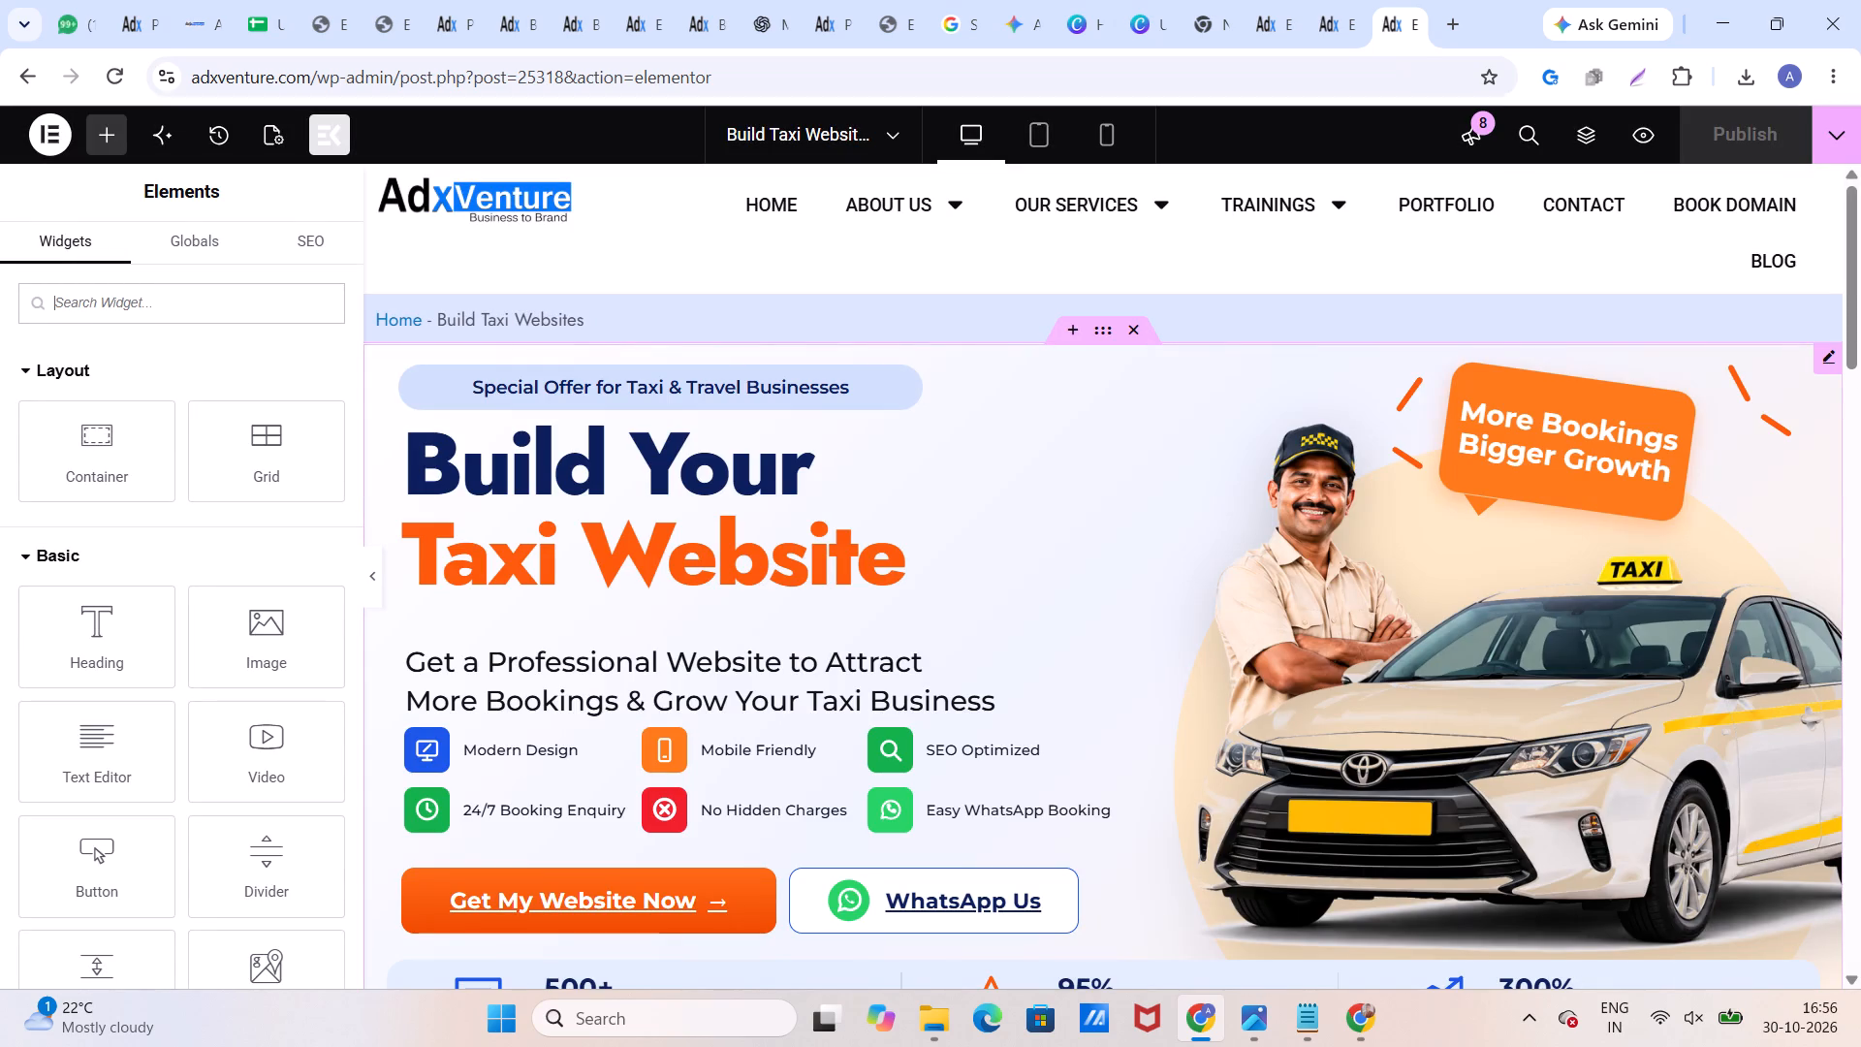
scroll(736, 559, down, 12)
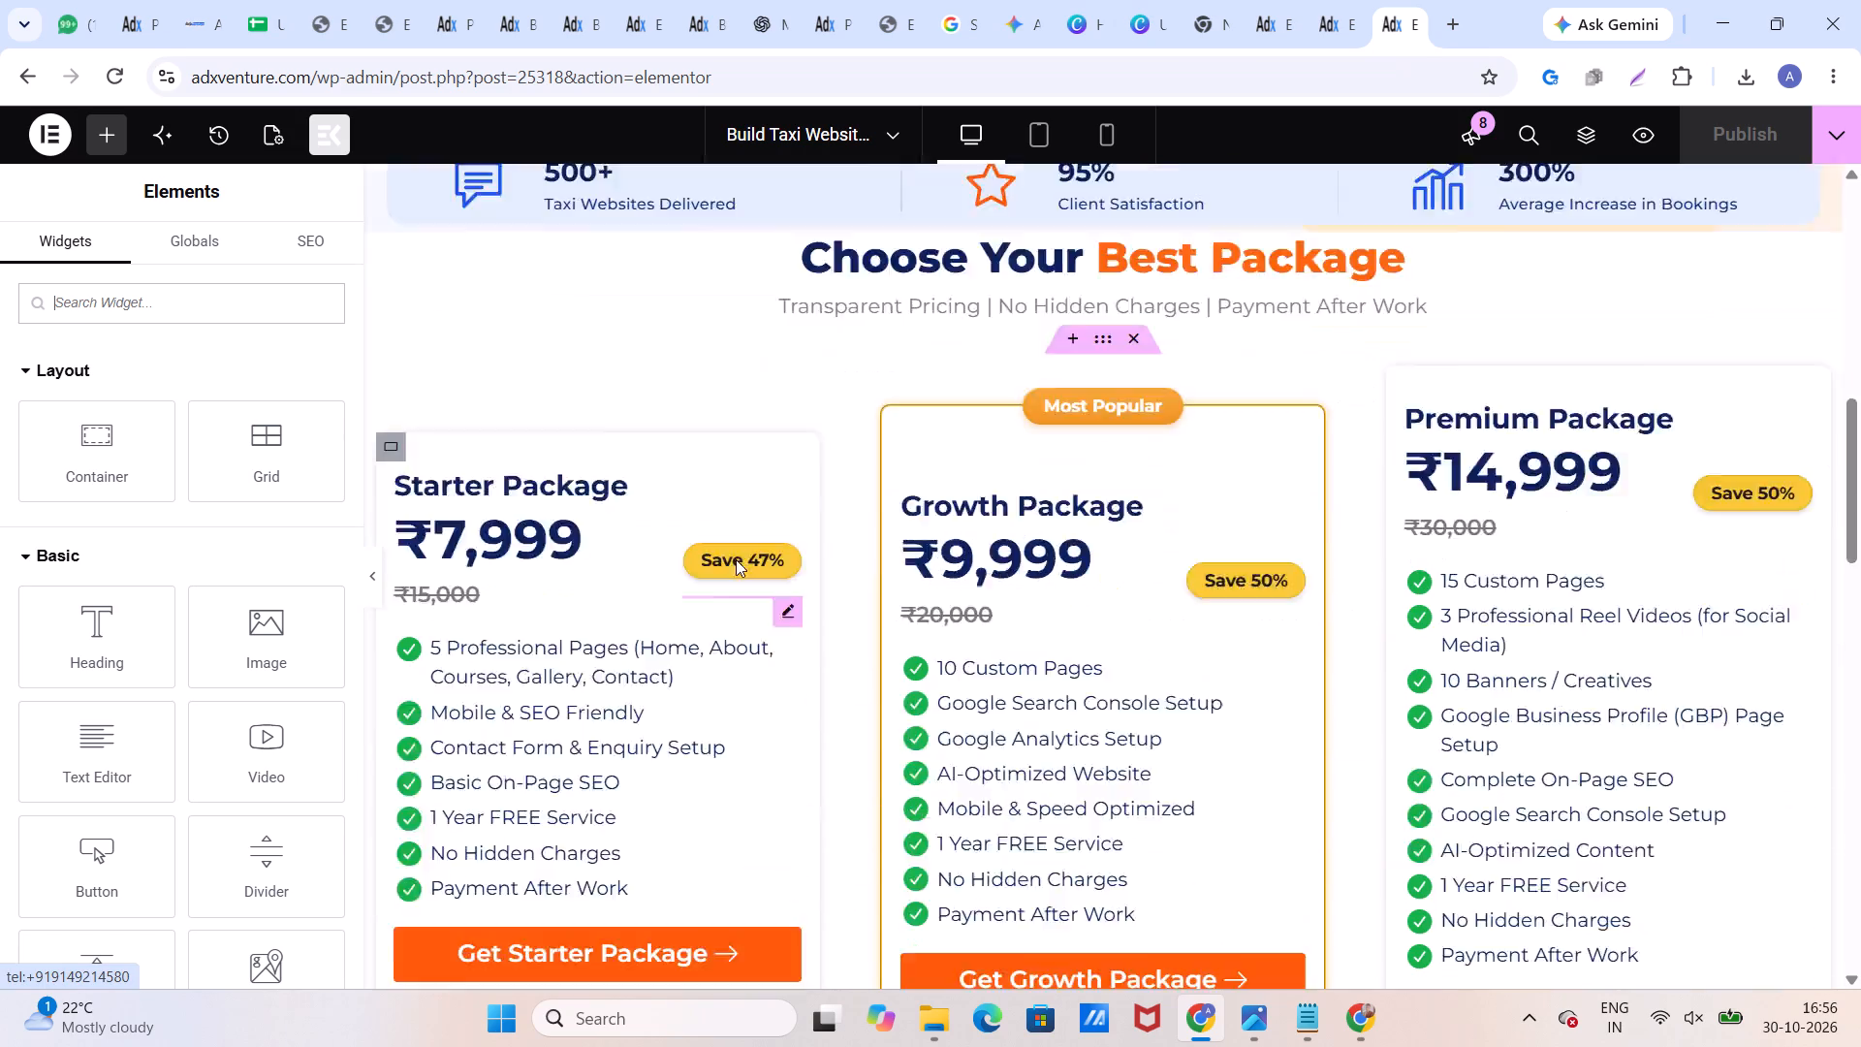
scroll(736, 559, down, 12)
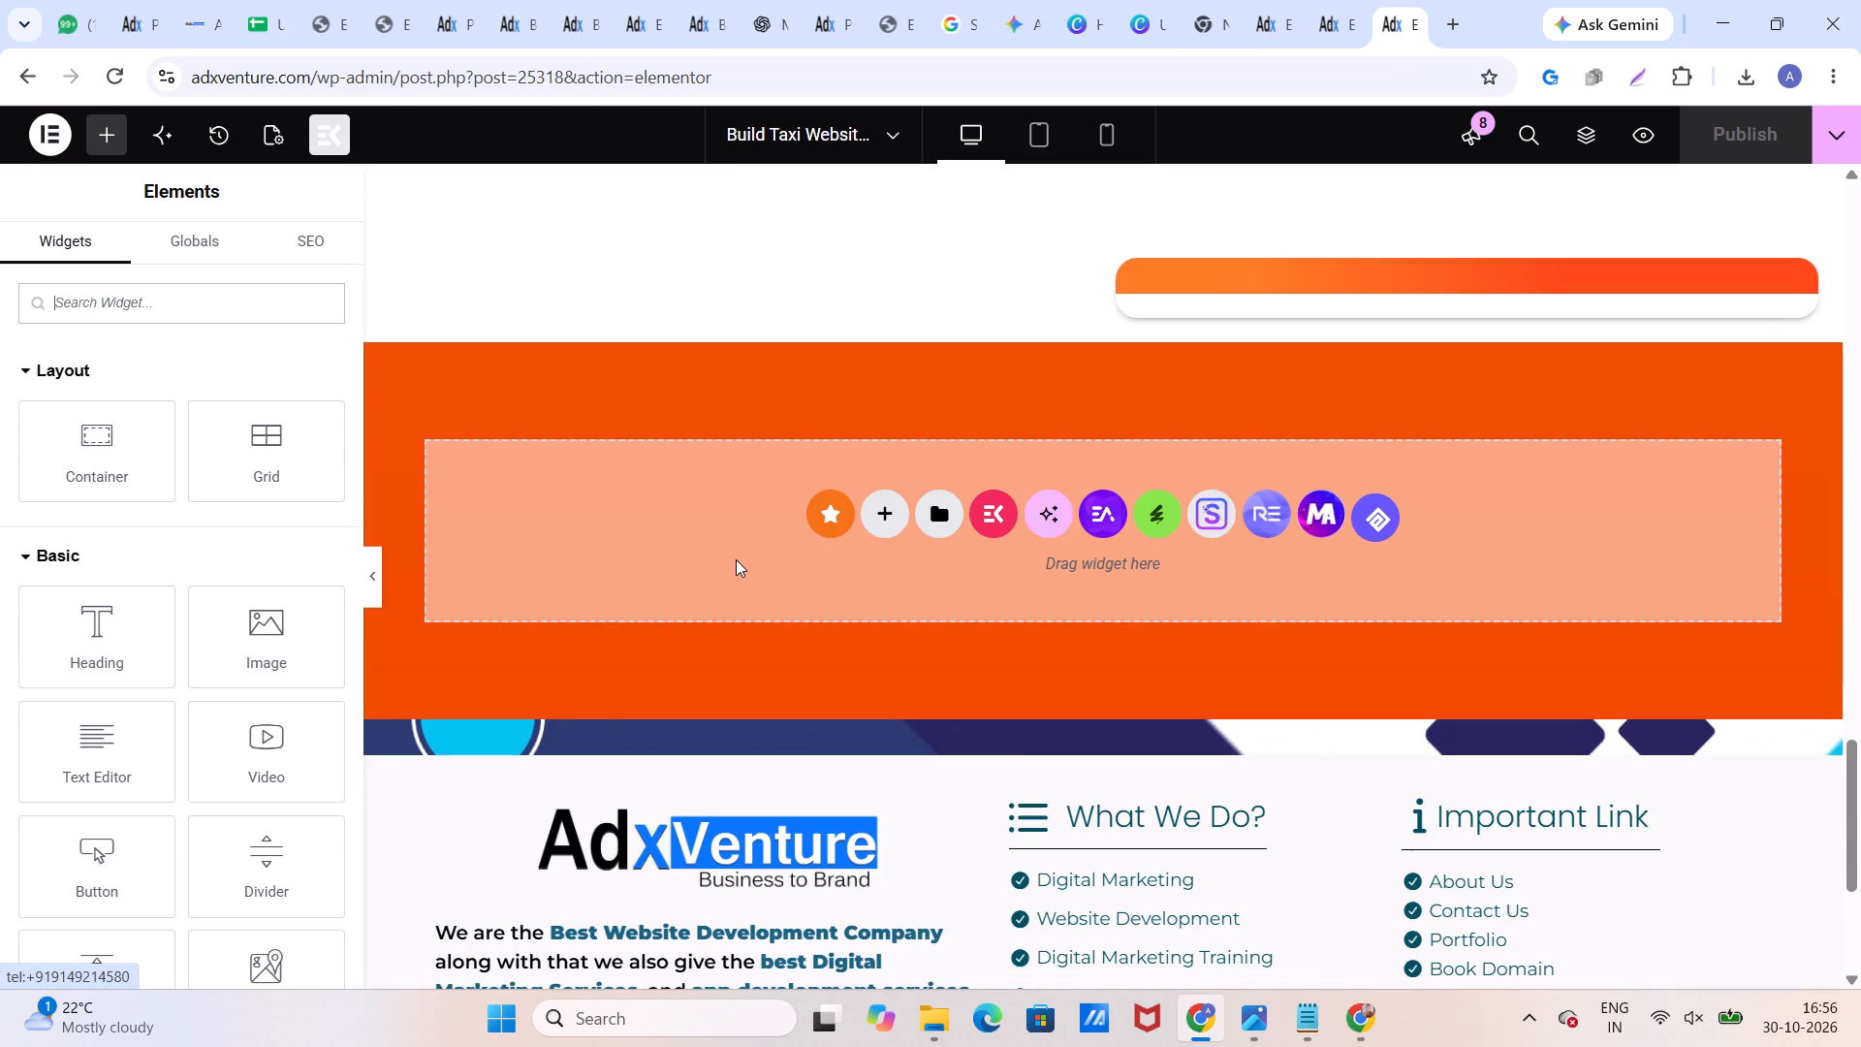
scroll(736, 559, up, 10)
scroll(736, 559, down, 14)
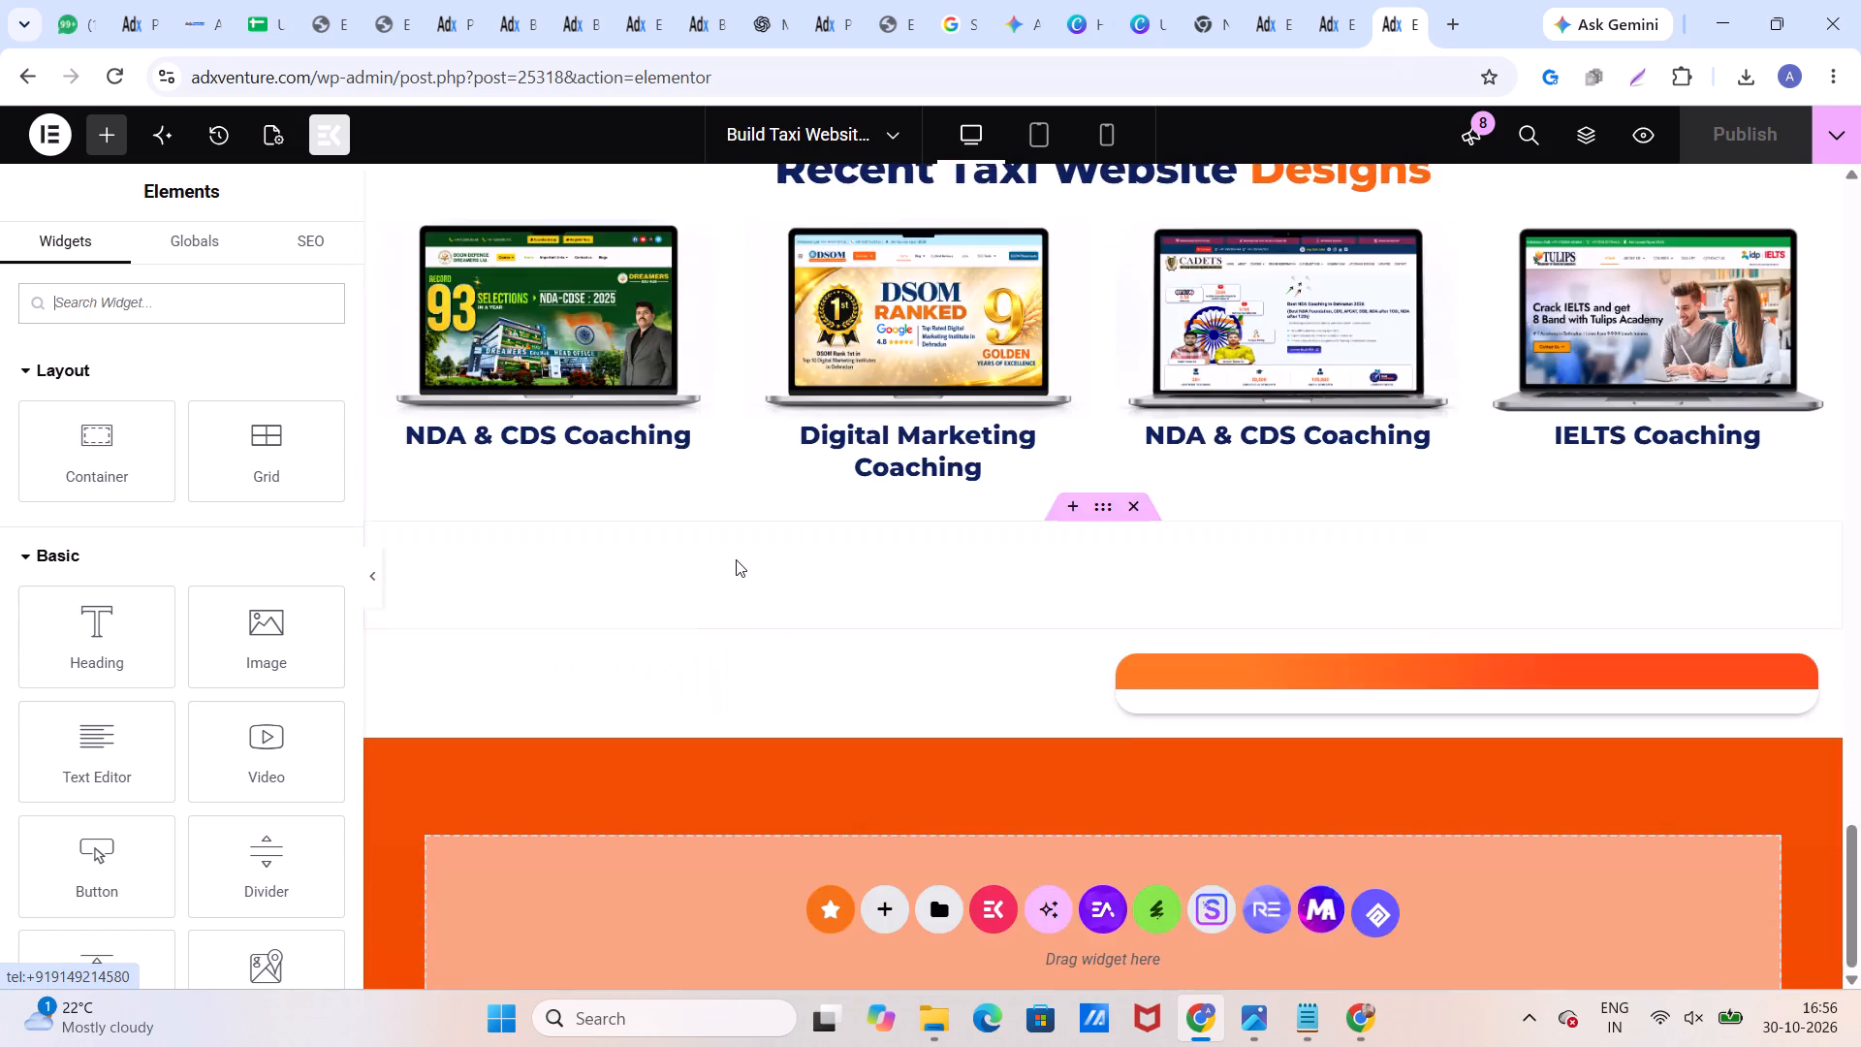
scroll(736, 559, down, 12)
scroll(736, 559, up, 8)
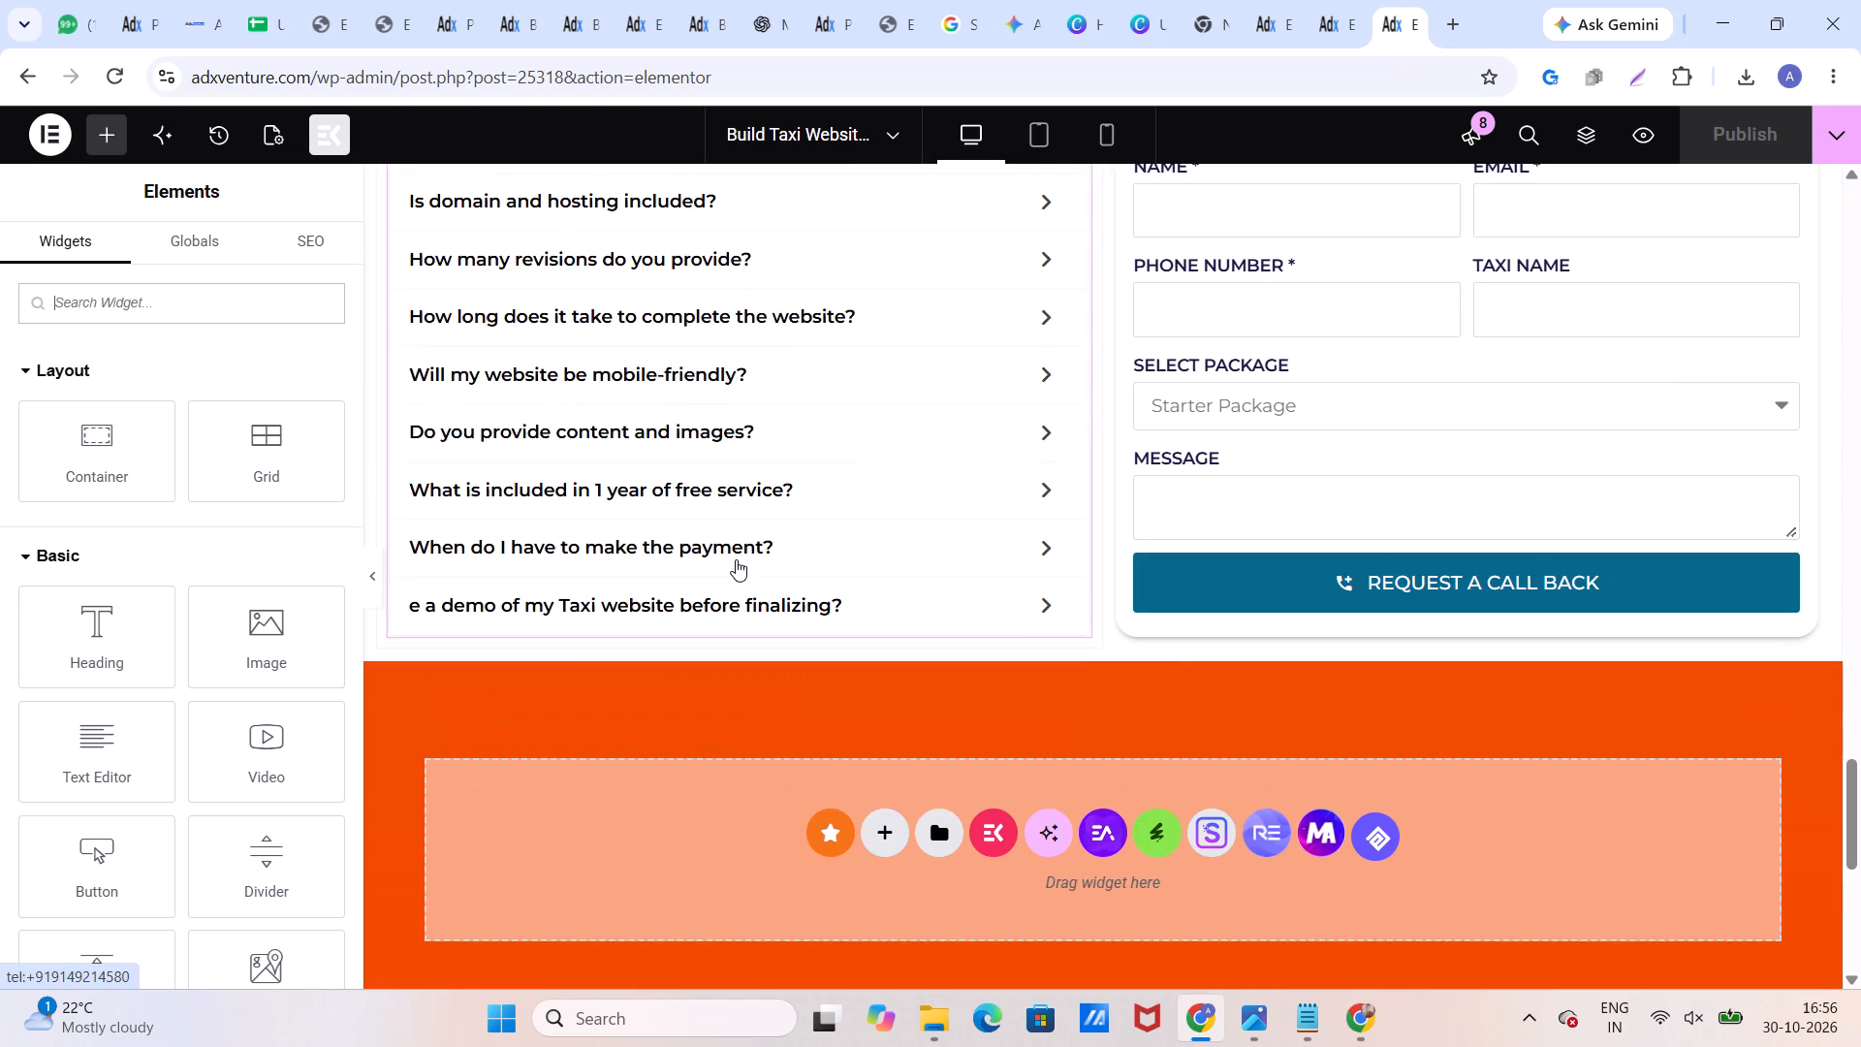
scroll(736, 559, up, 9)
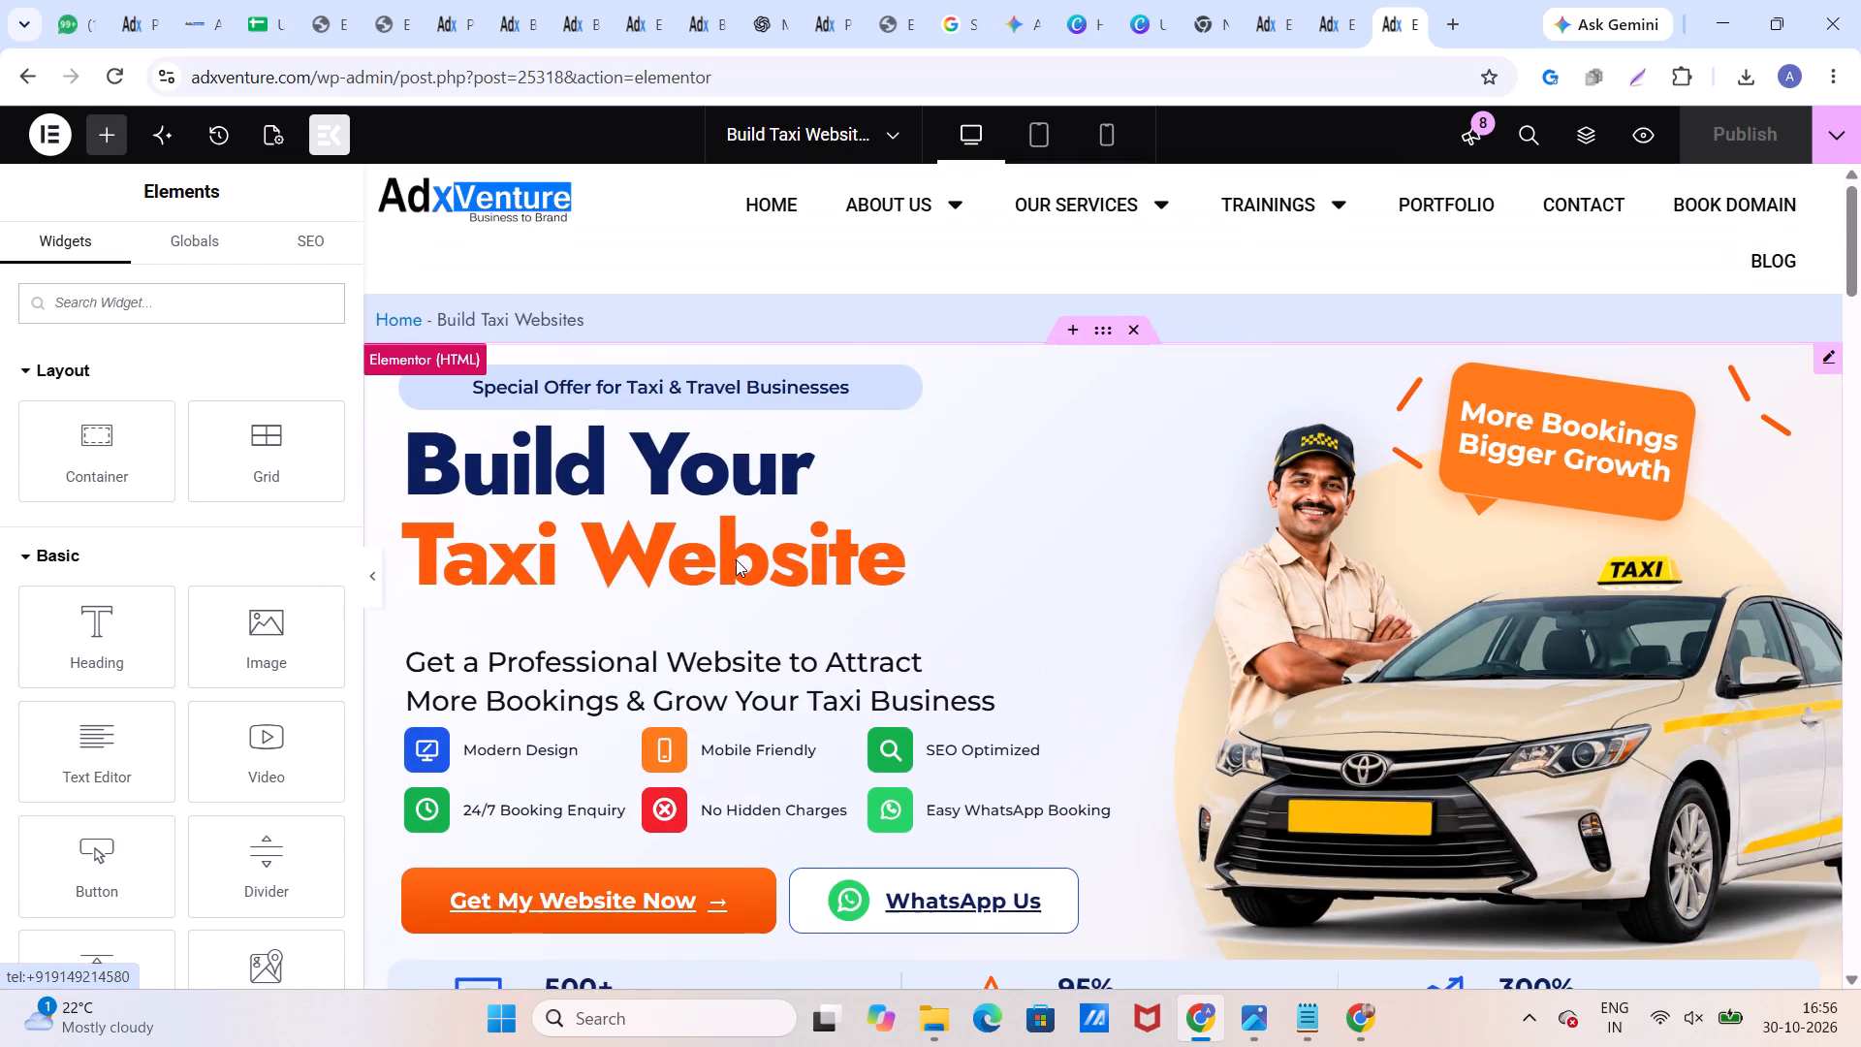
scroll(736, 559, up, 5)
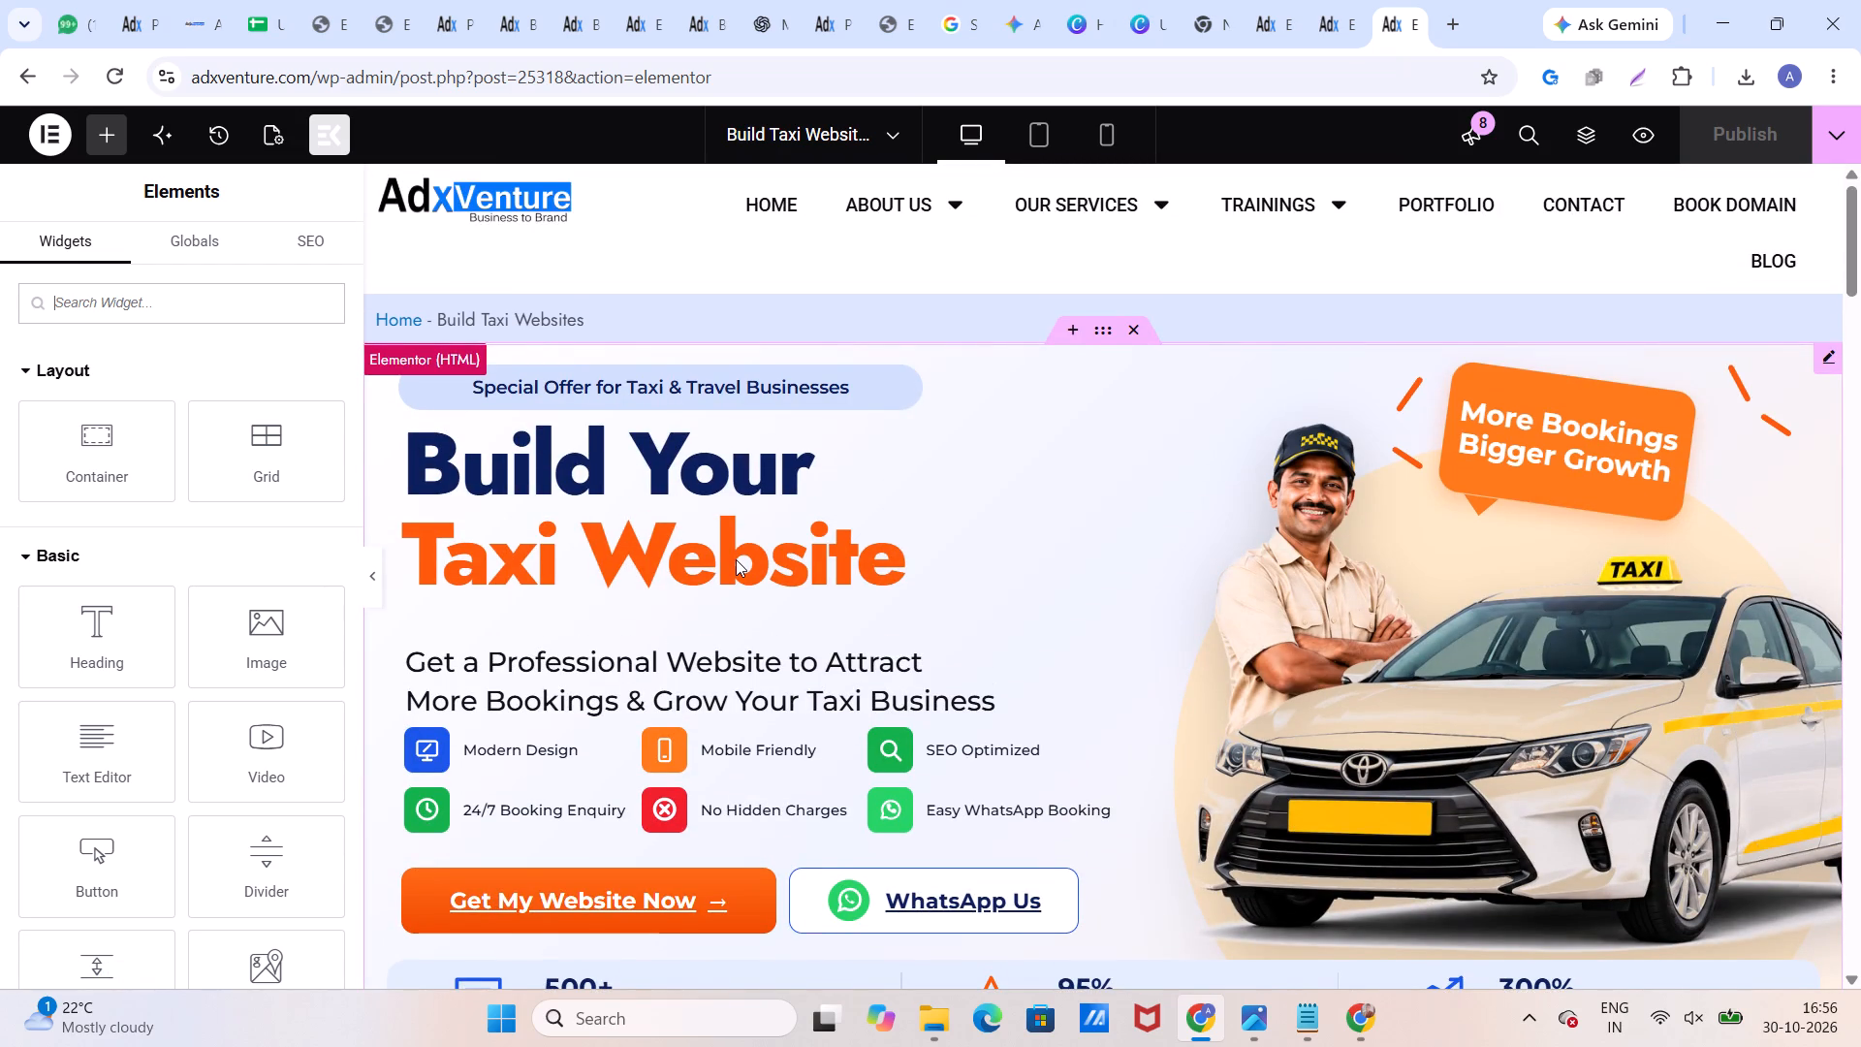
Open the full browsing history again.
click(1837, 81)
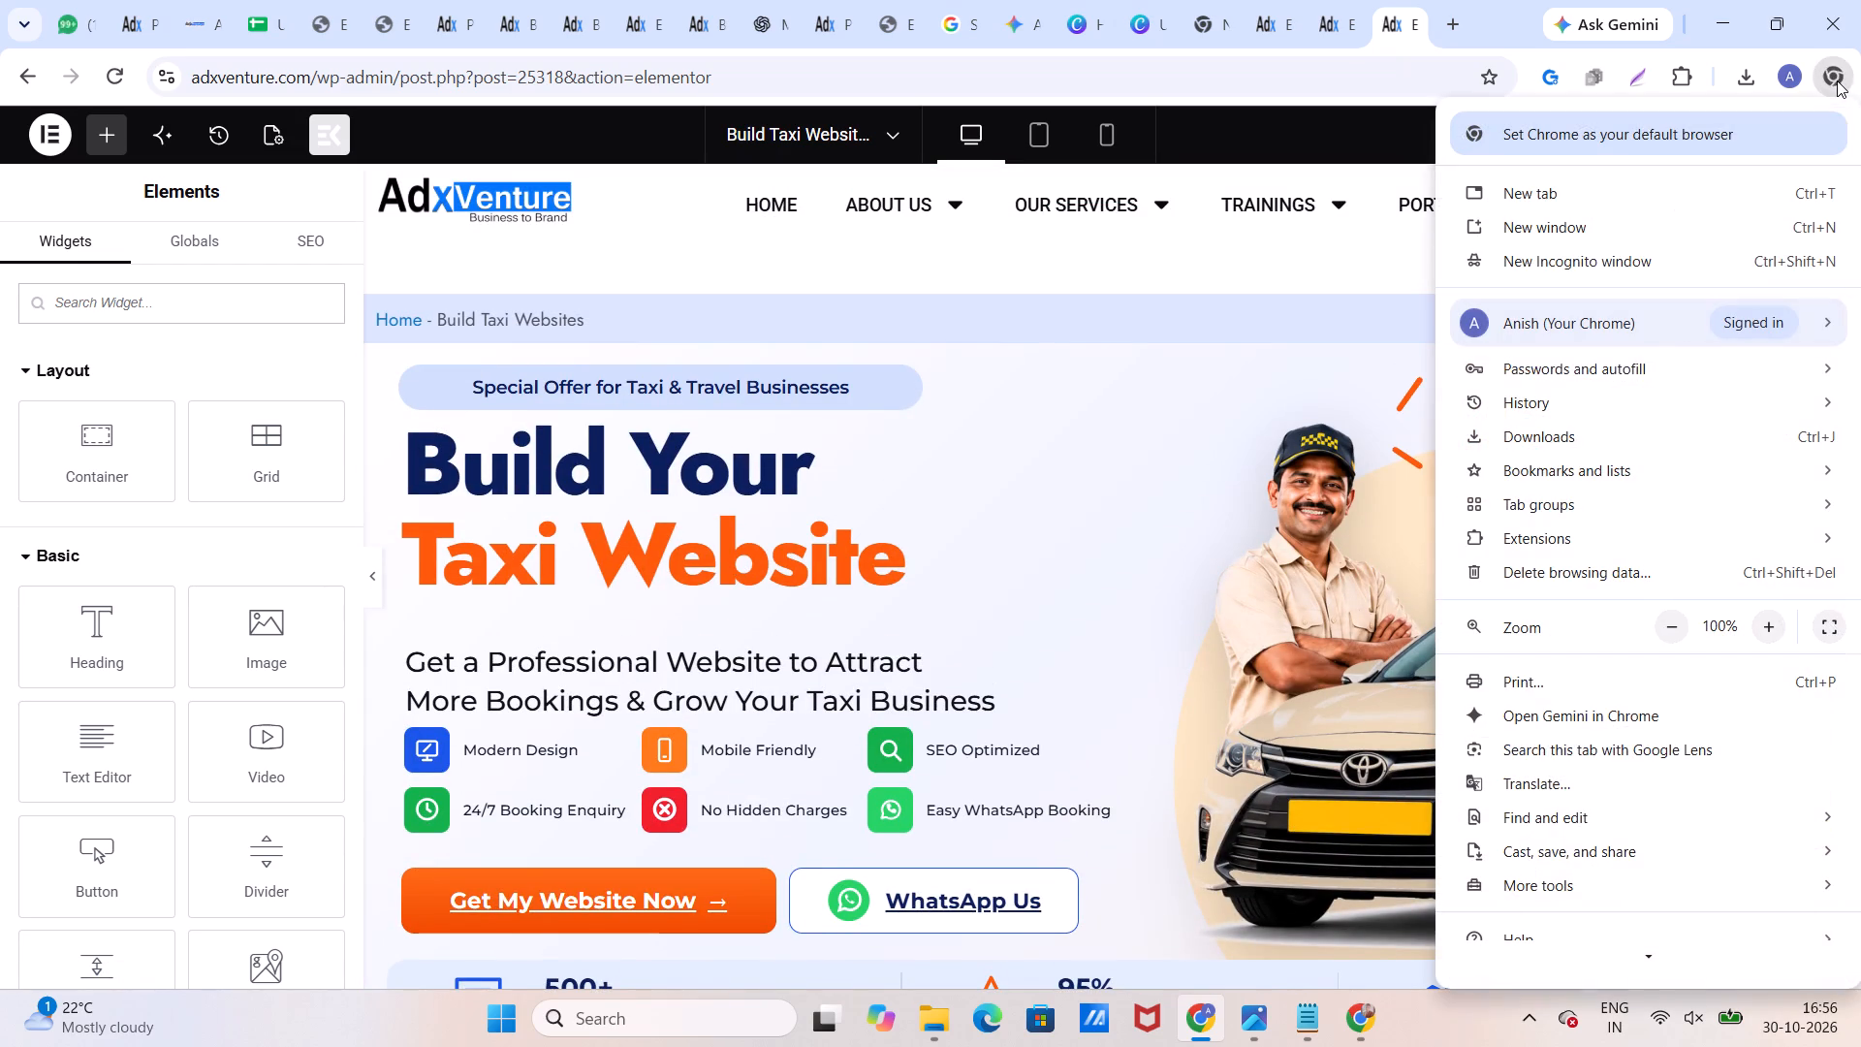
click(1563, 399)
click(1196, 411)
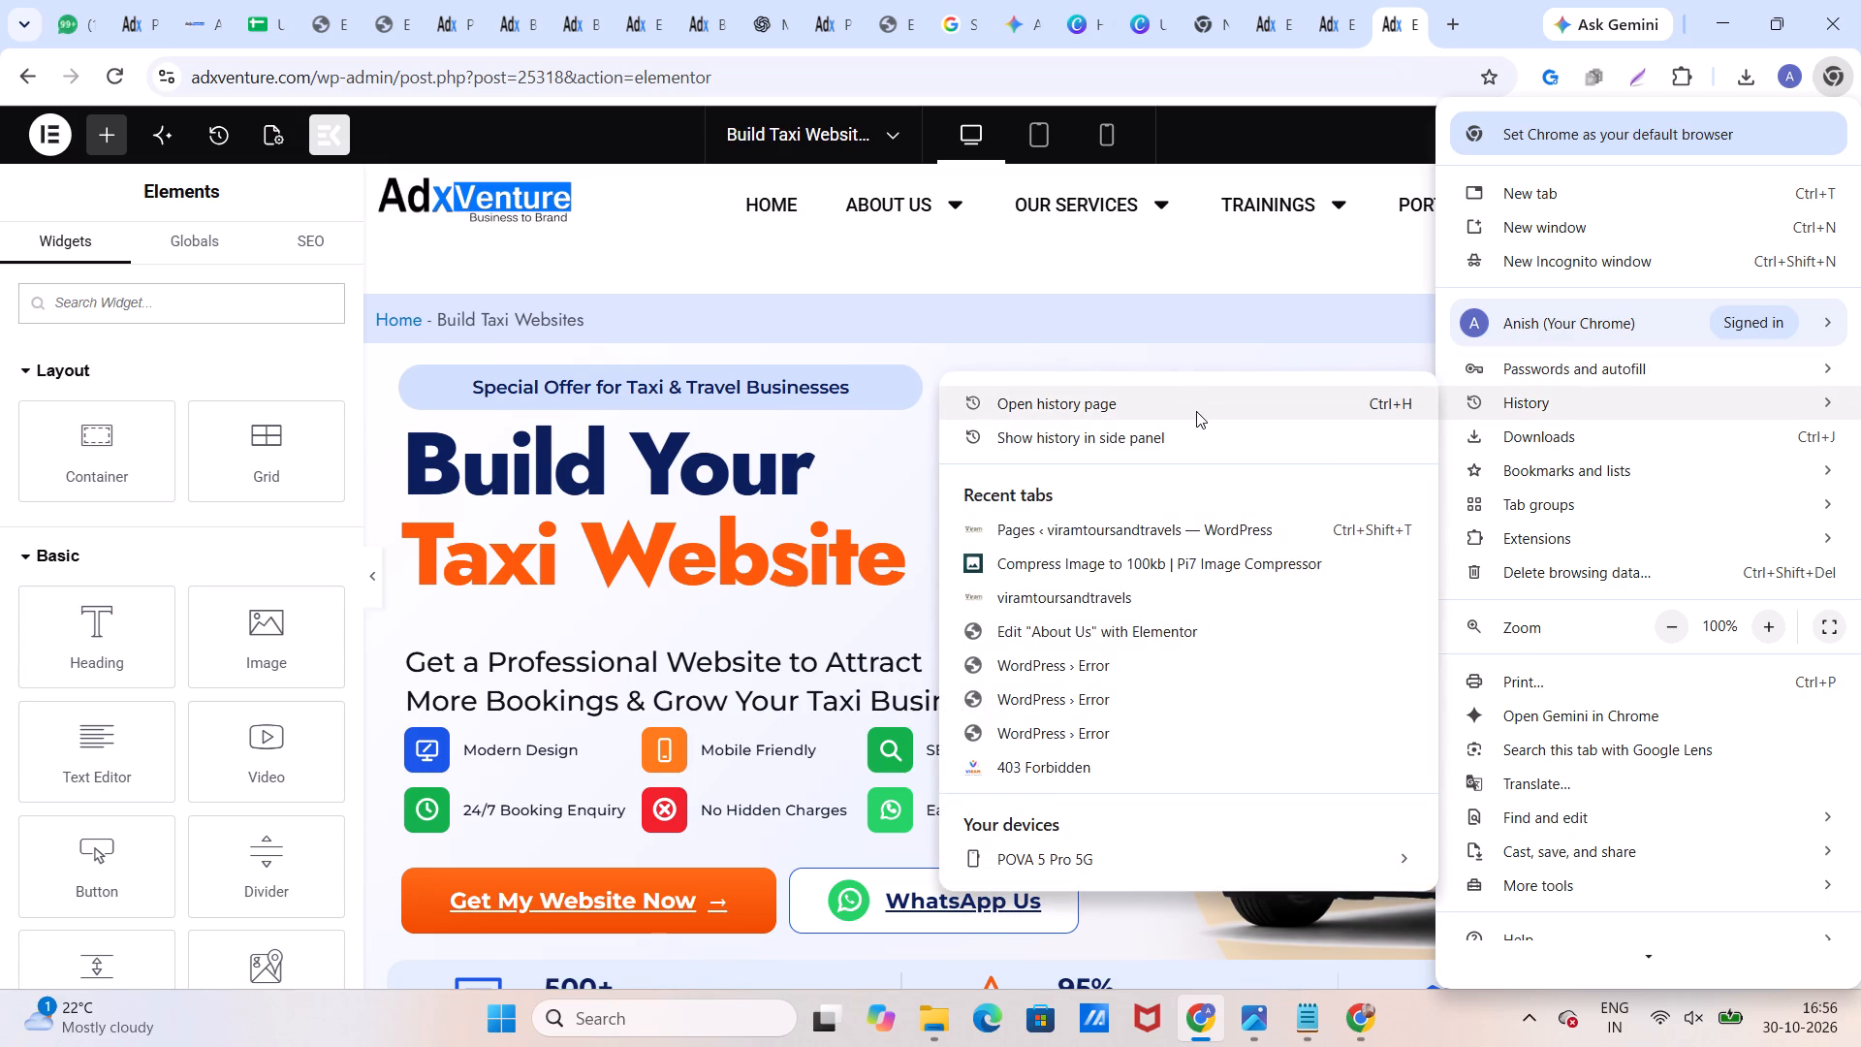
Look through the day's browsing history entries, from the afternoon visits back to the morning ones, for previously edited WordPress and Elementor pages.
scroll(800, 621, down, 11)
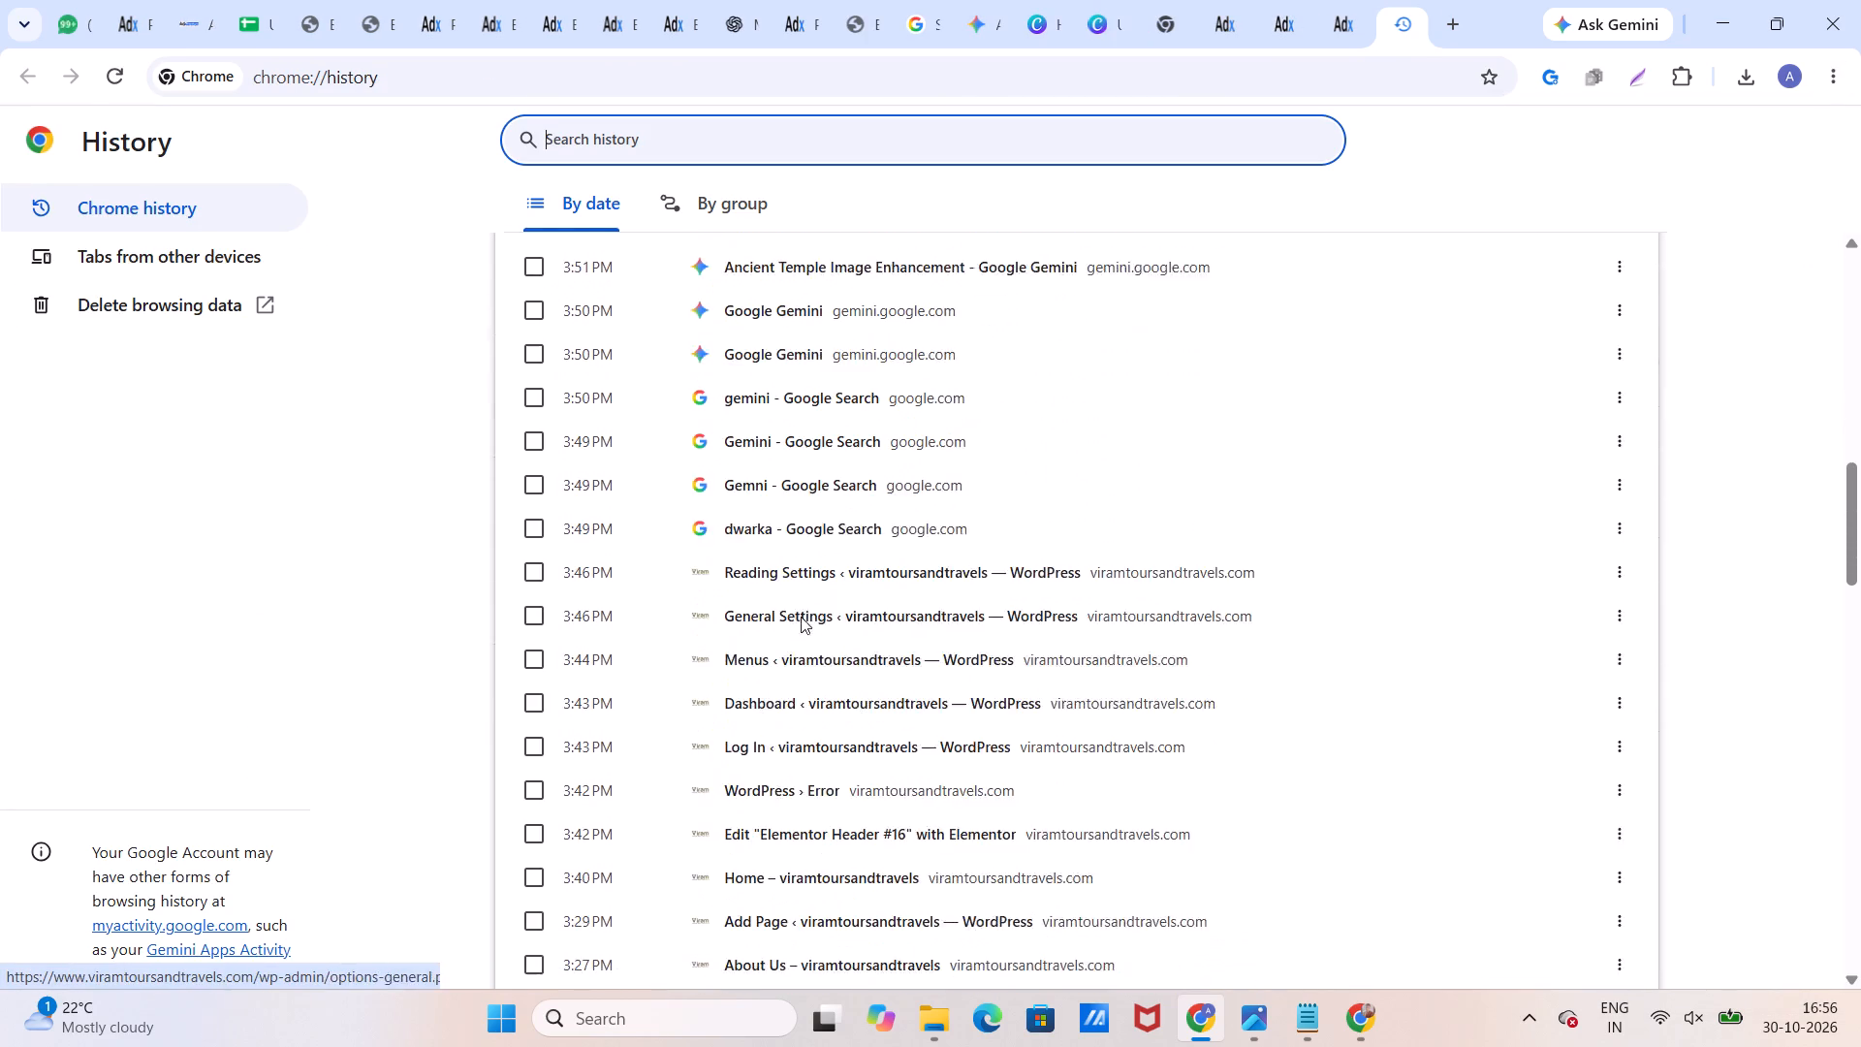
scroll(801, 617, down, 6)
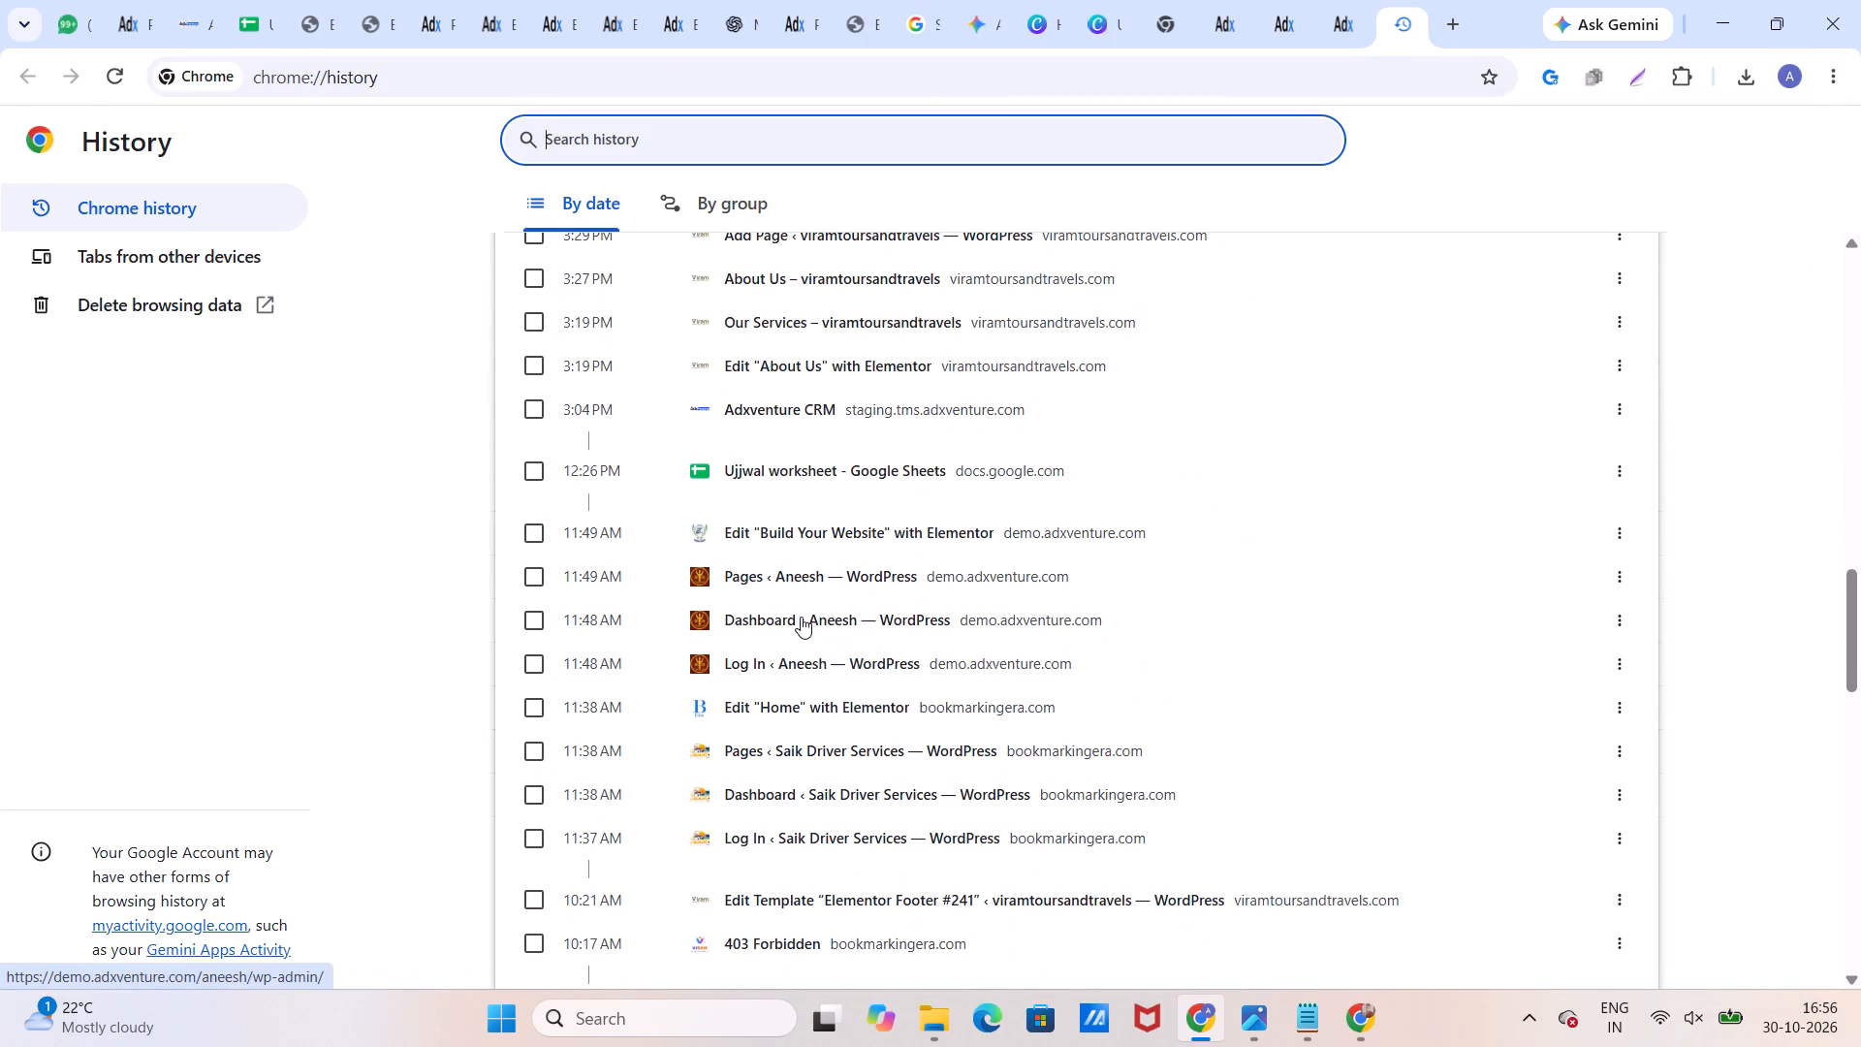
scroll(801, 617, down, 1)
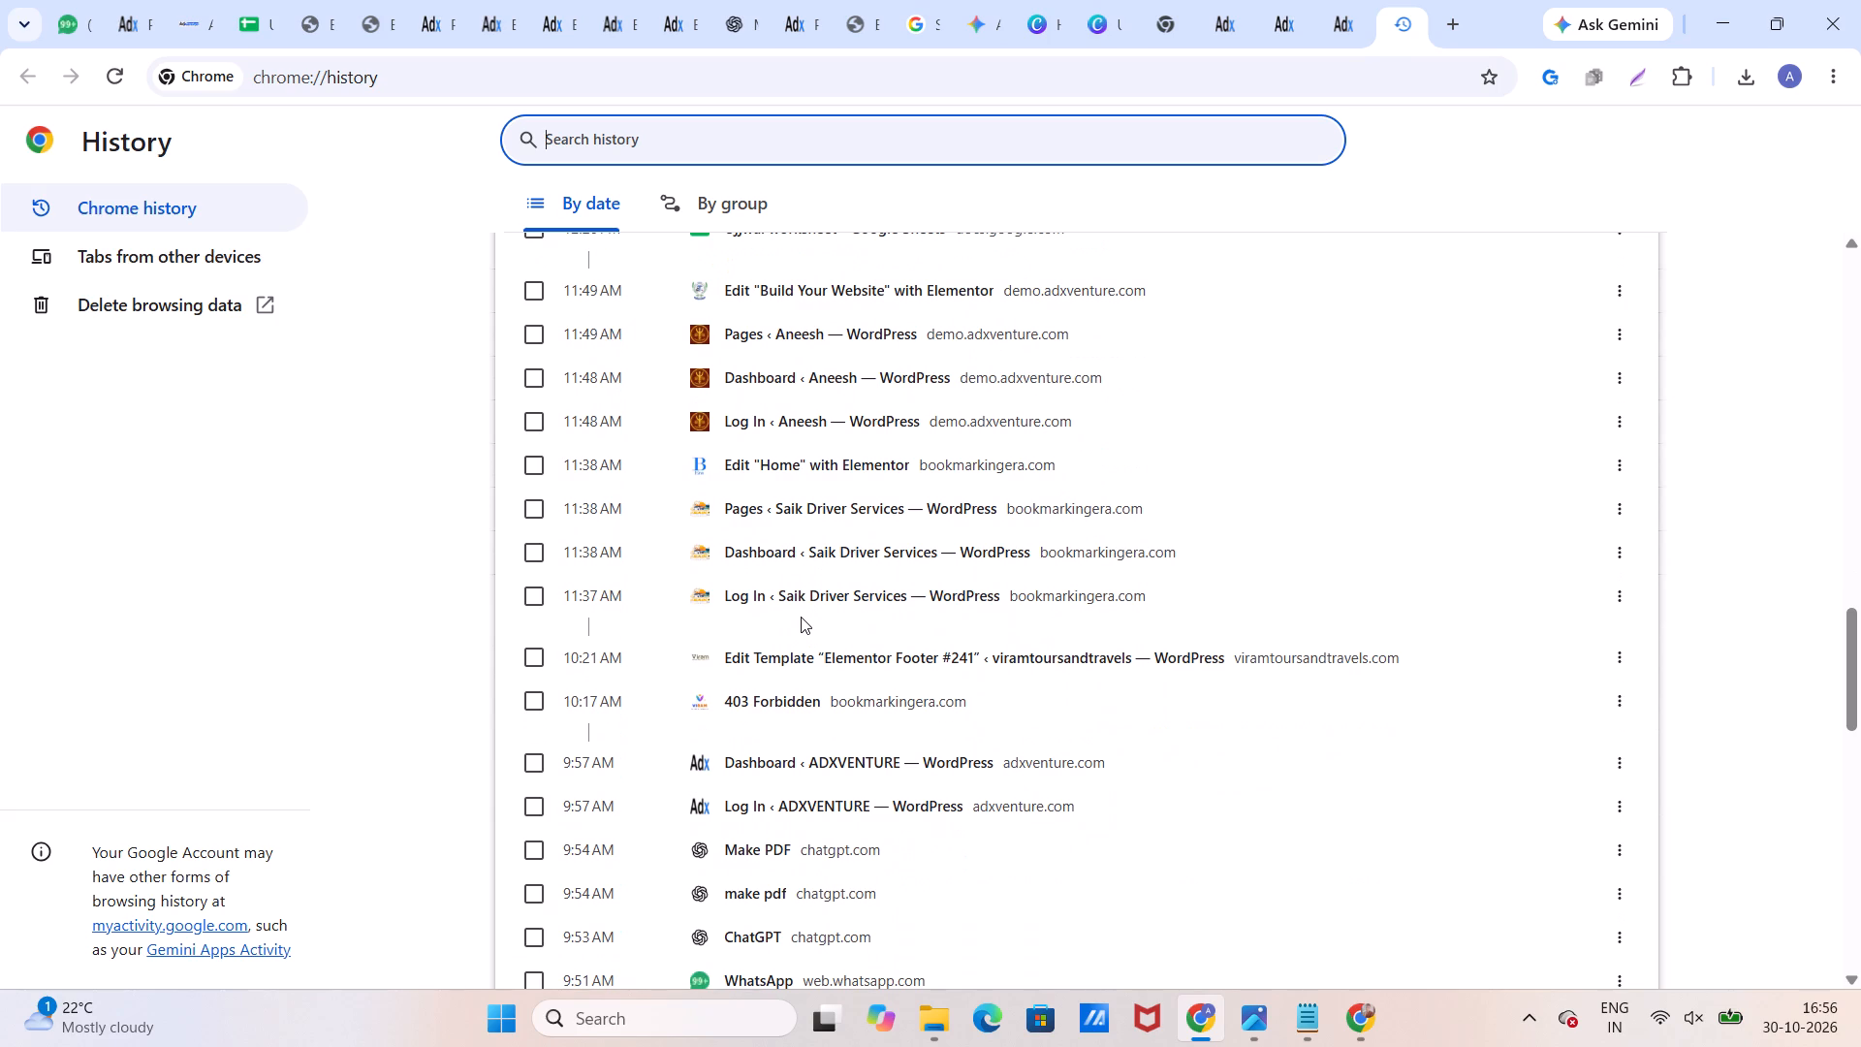
scroll(801, 617, down, 3)
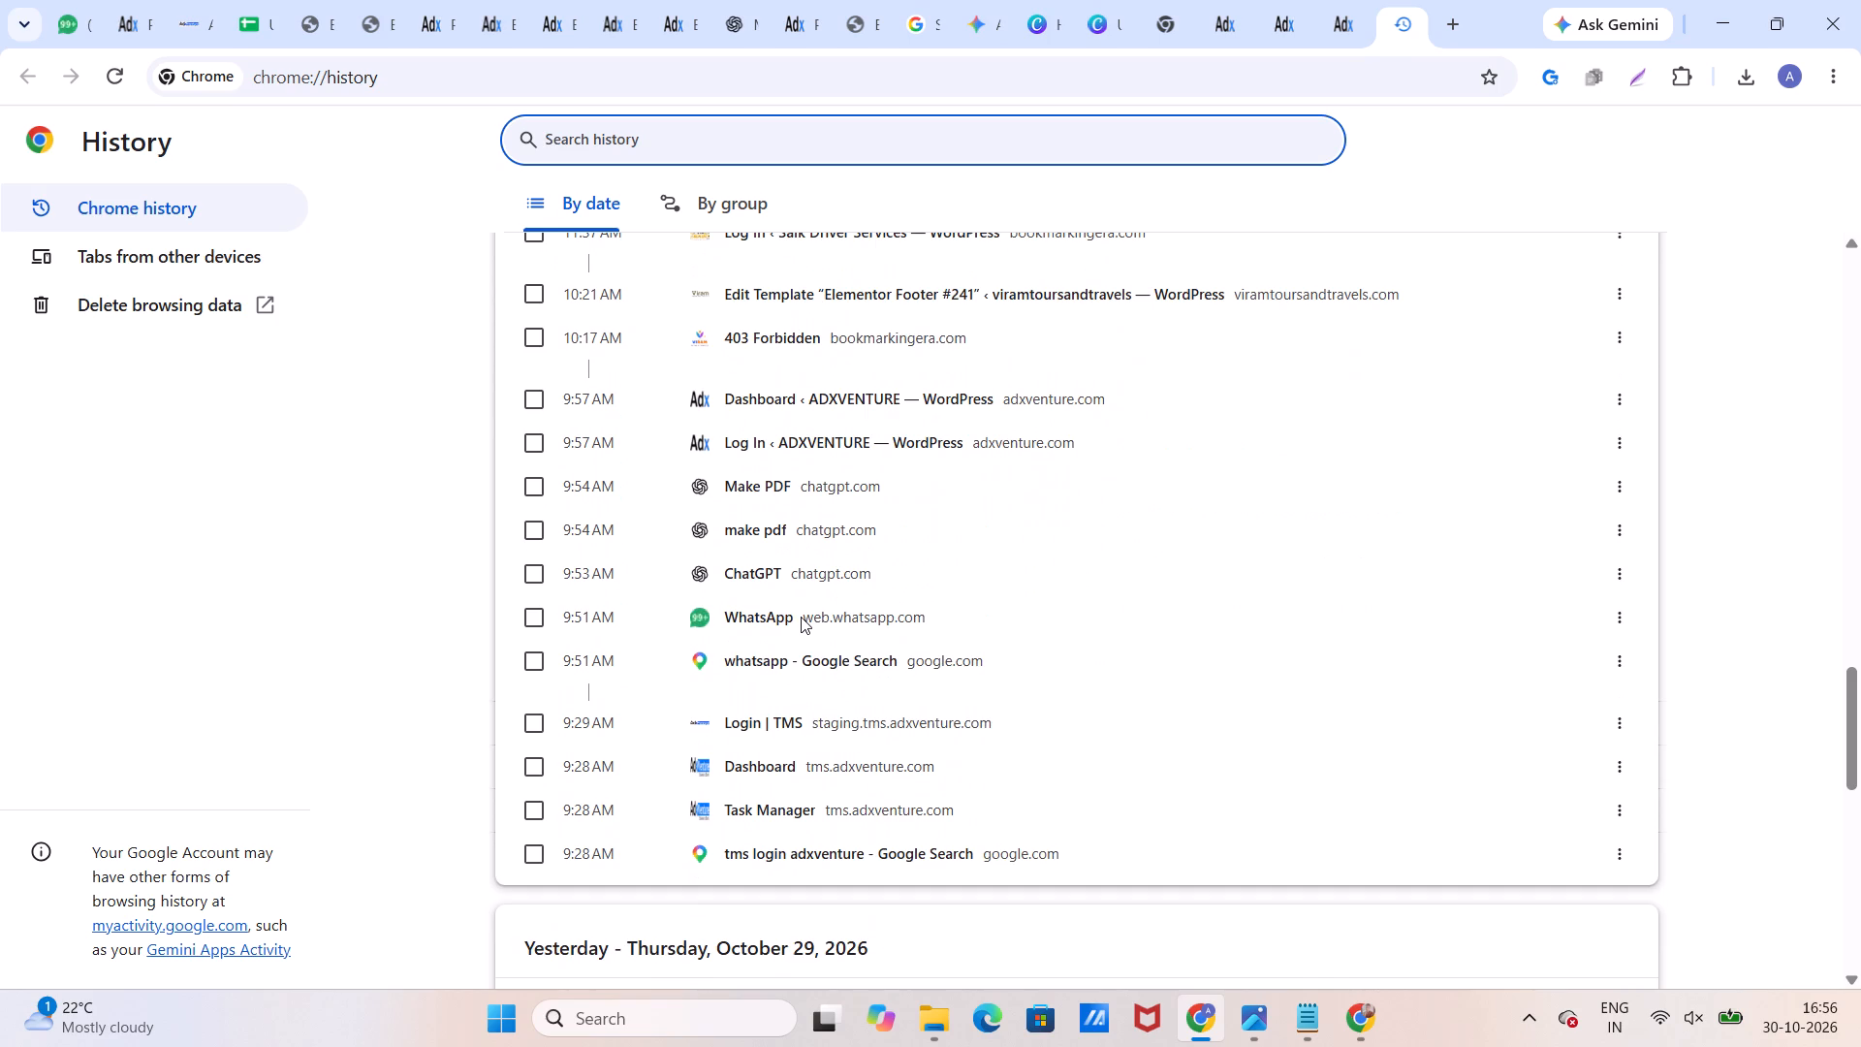
scroll(801, 617, up, 5)
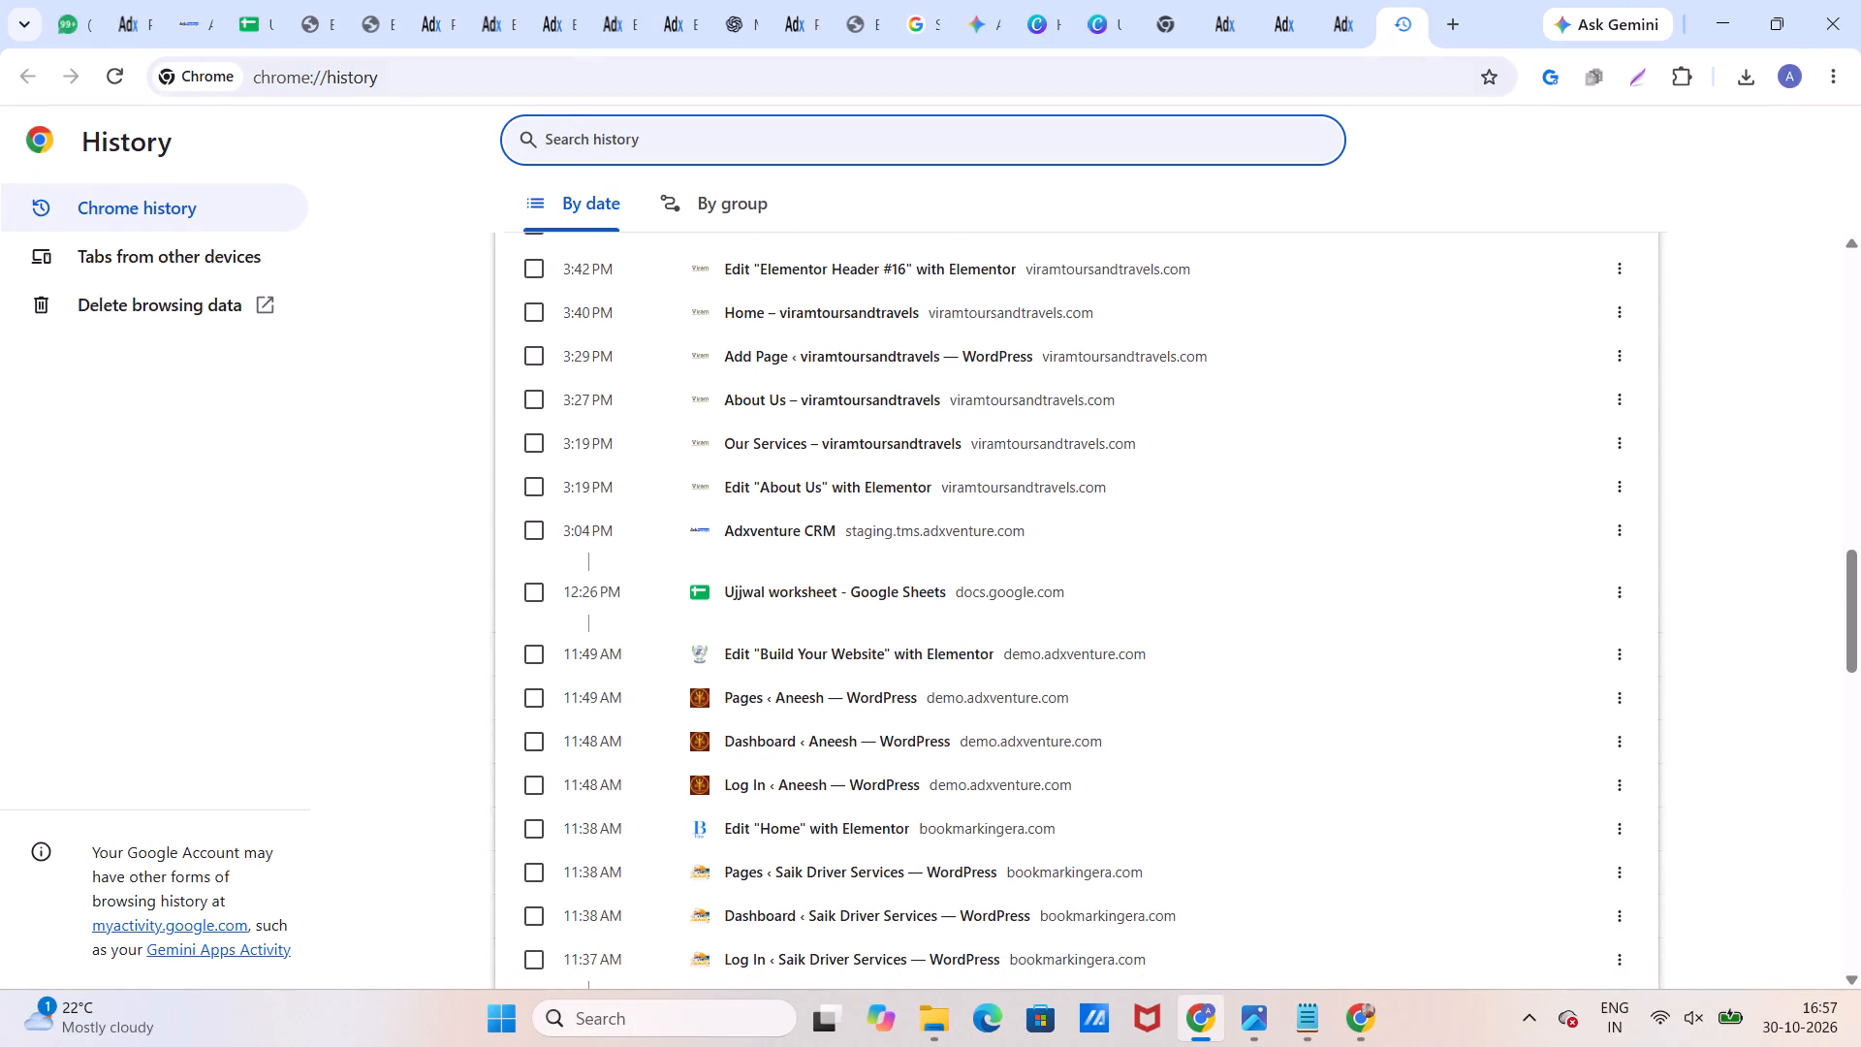
Switch to AdxVenture's WordPress Pages list and look through the rest of page 8, from the coaching entries to its end.
click(449, 17)
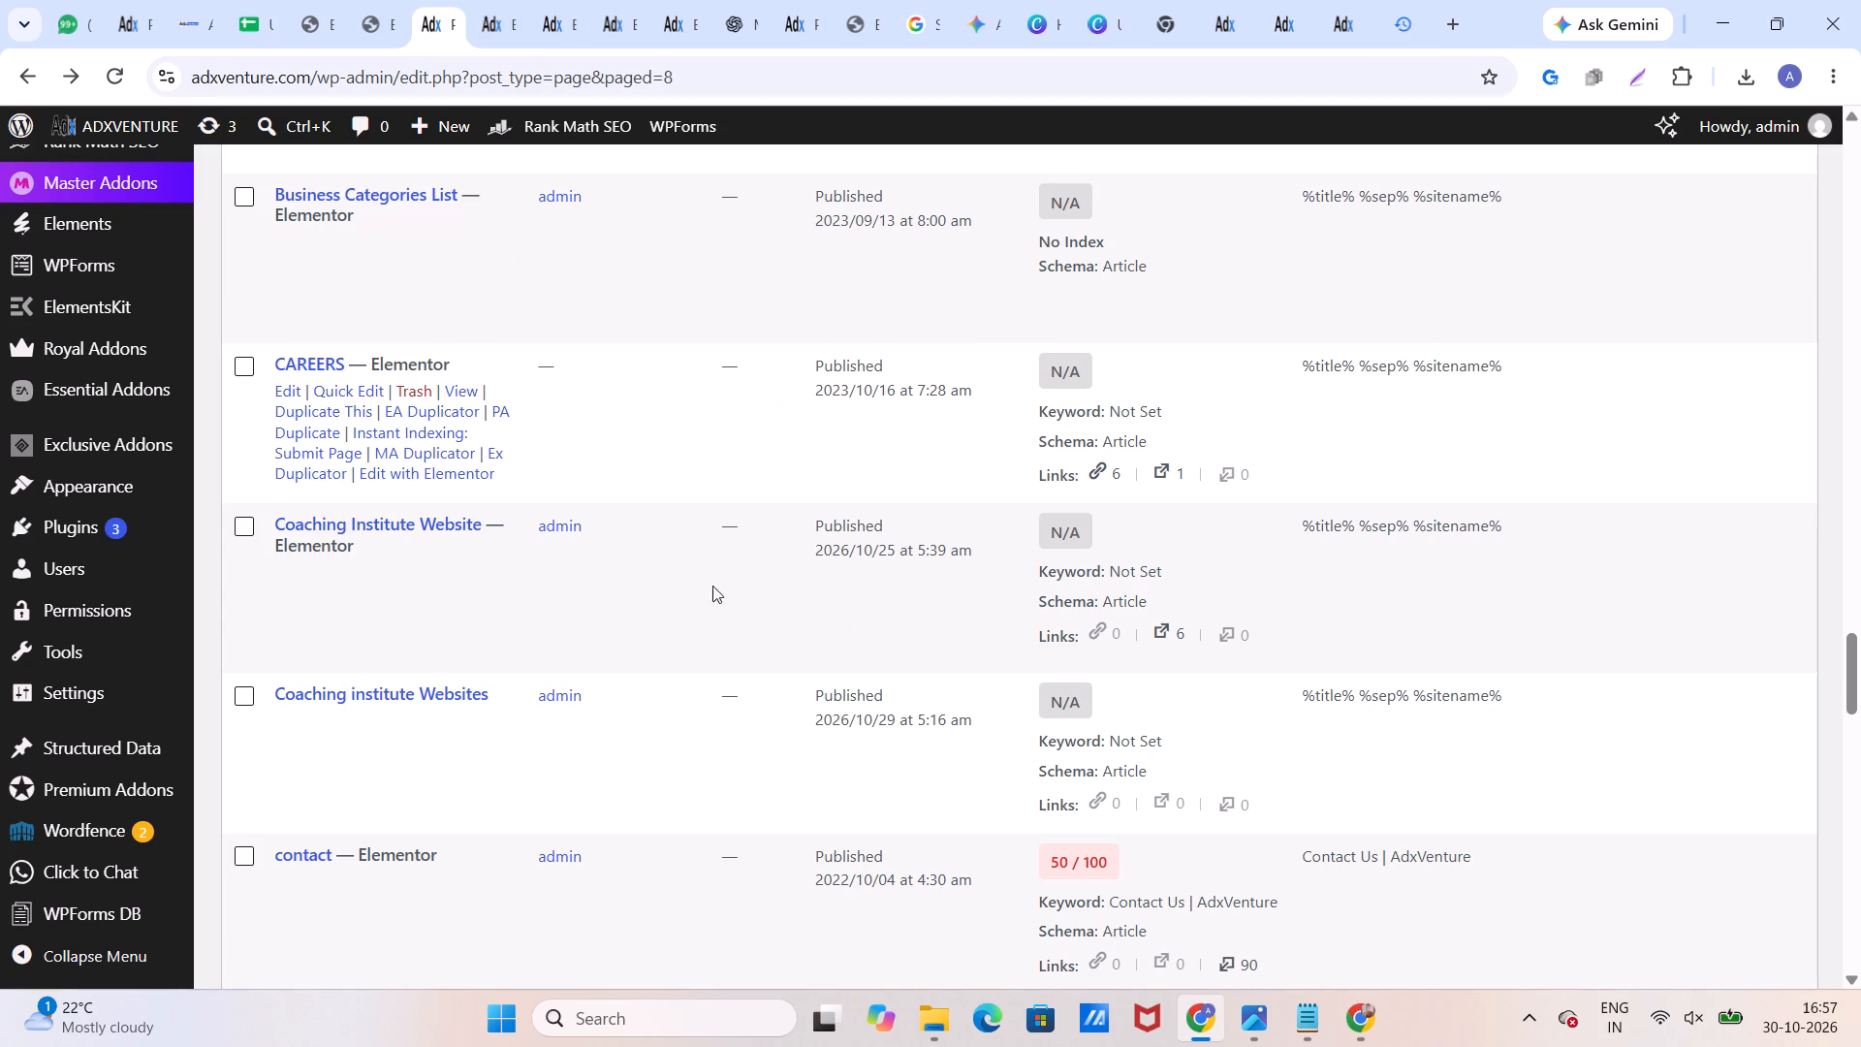
scroll(581, 595, down, 5)
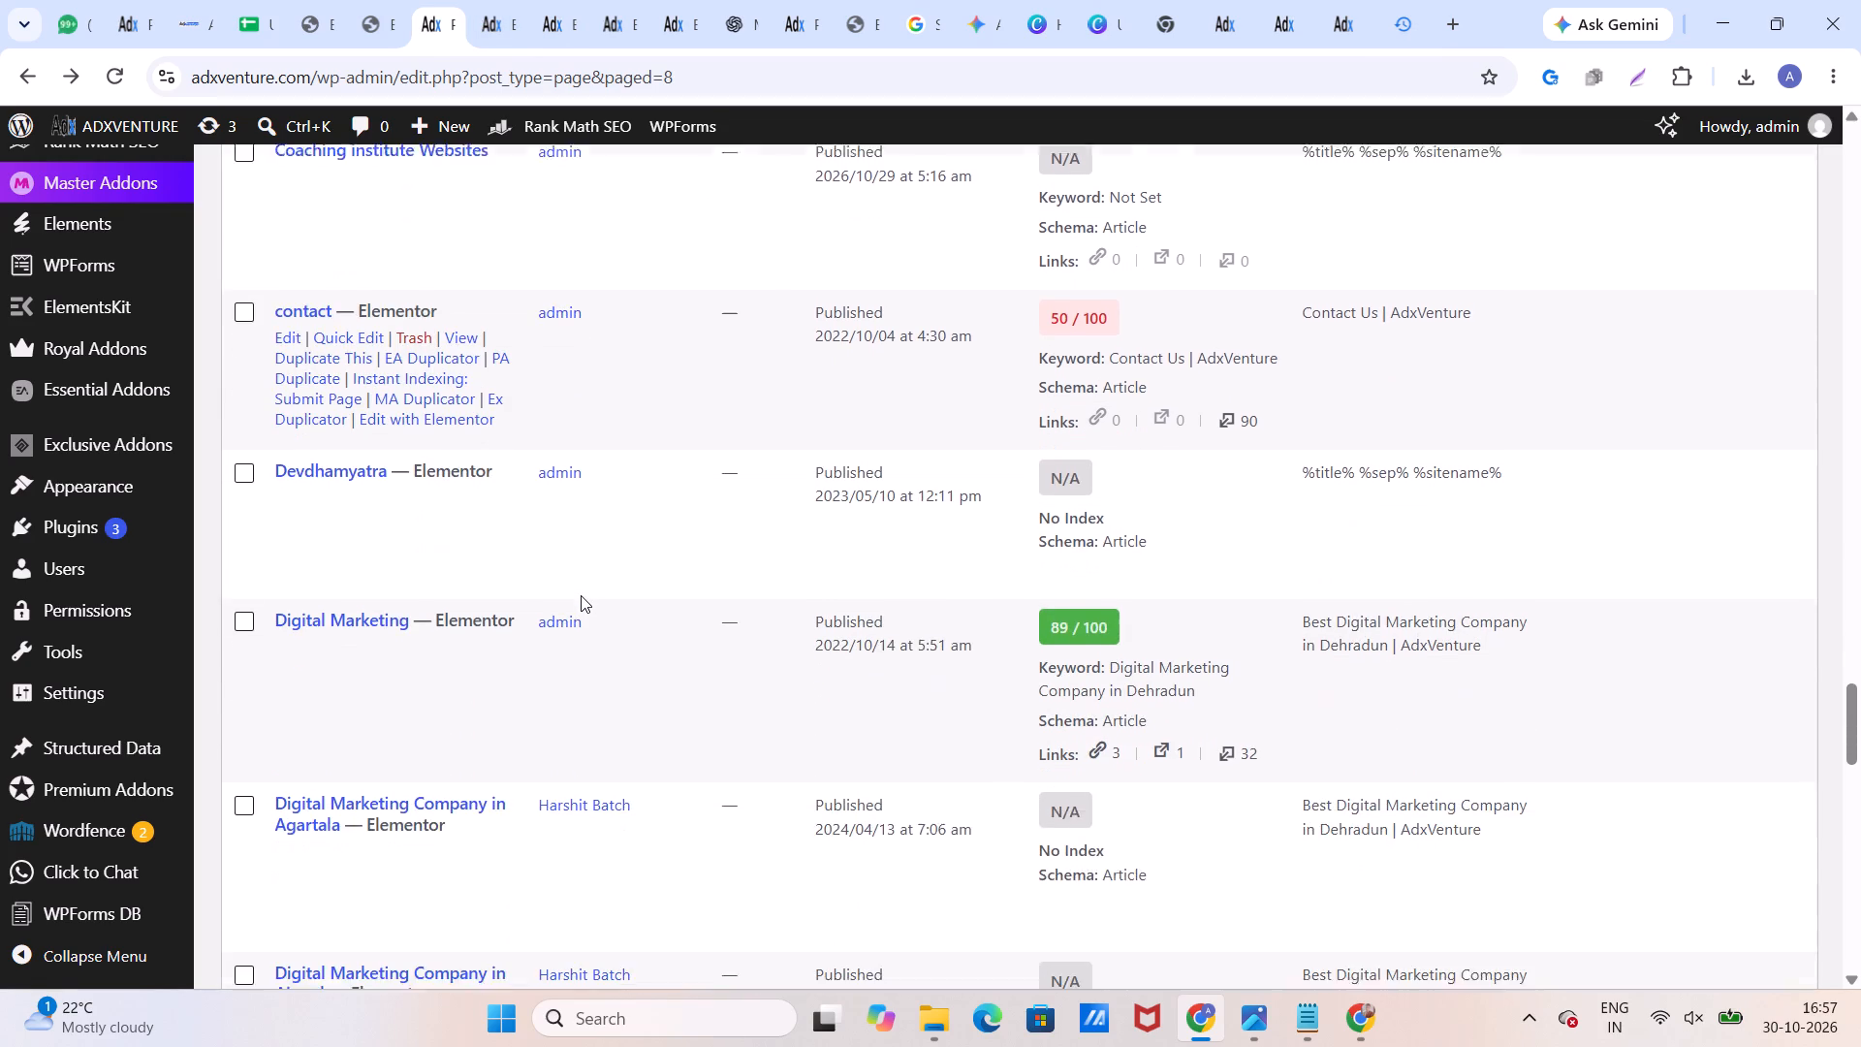
scroll(581, 595, down, 7)
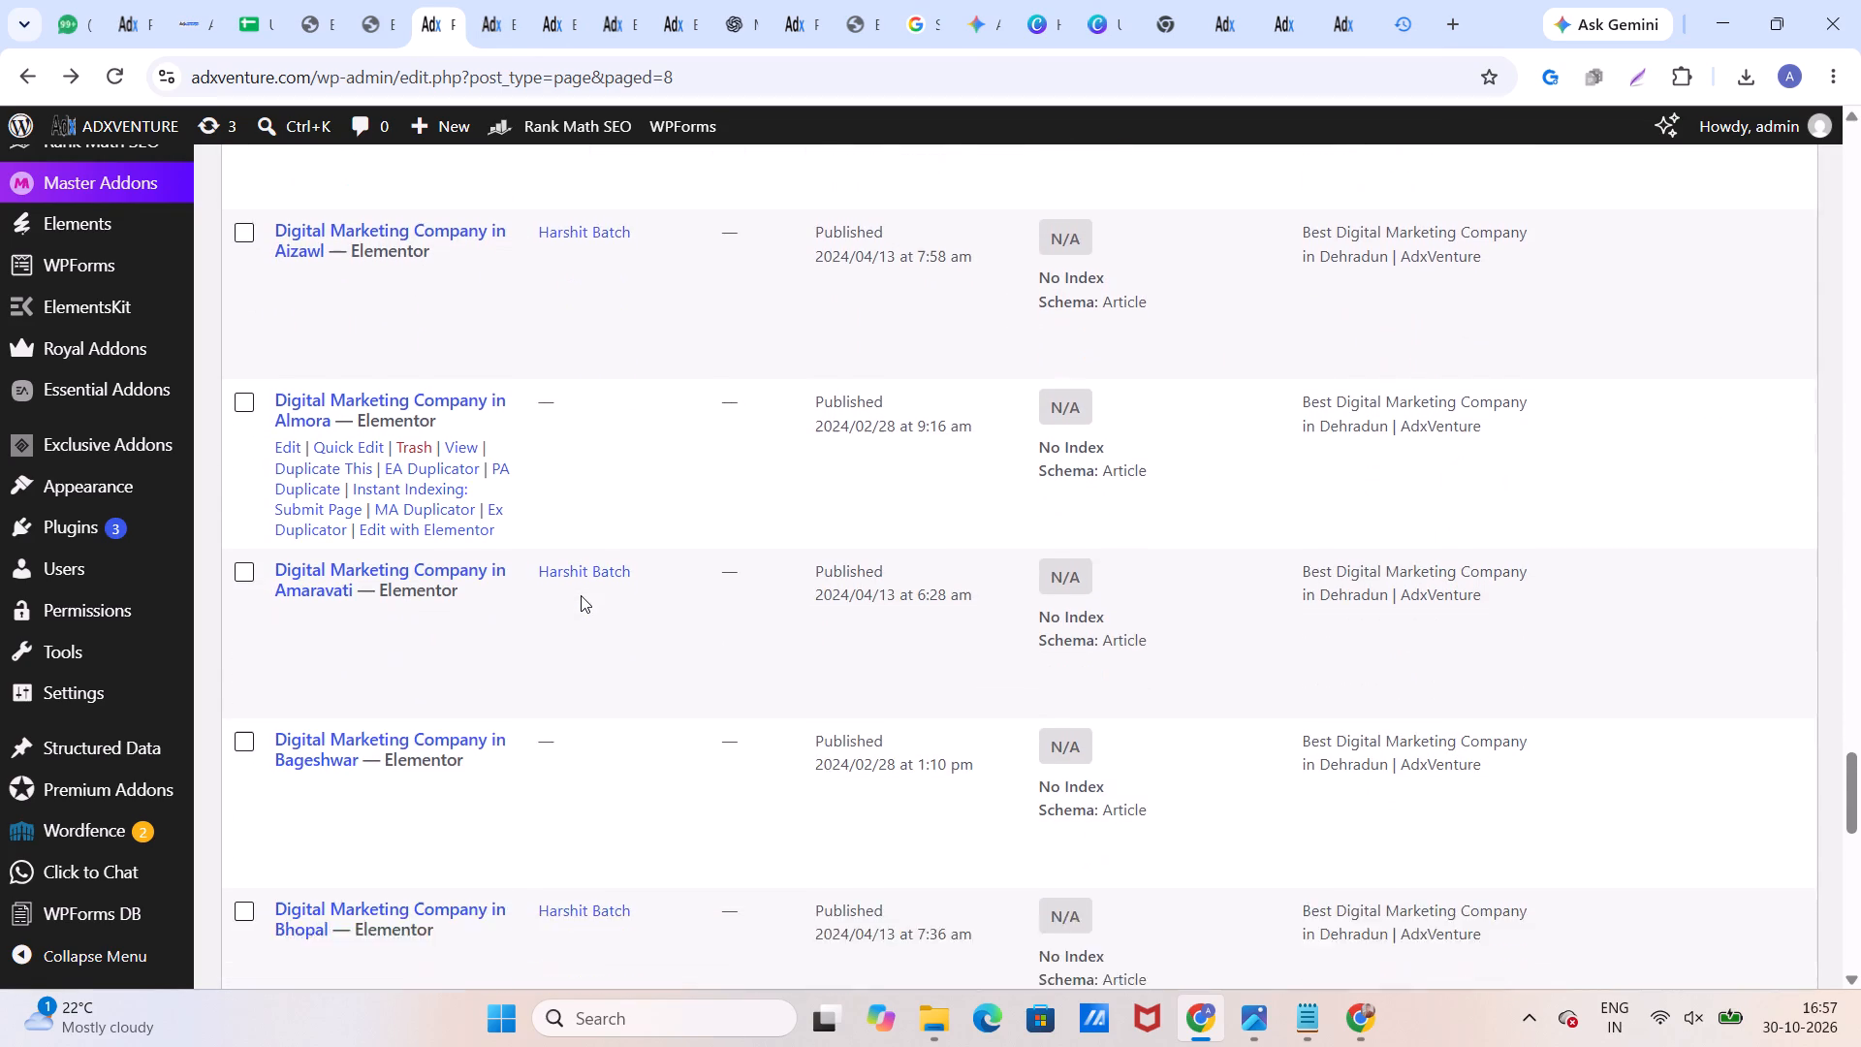
scroll(581, 595, down, 8)
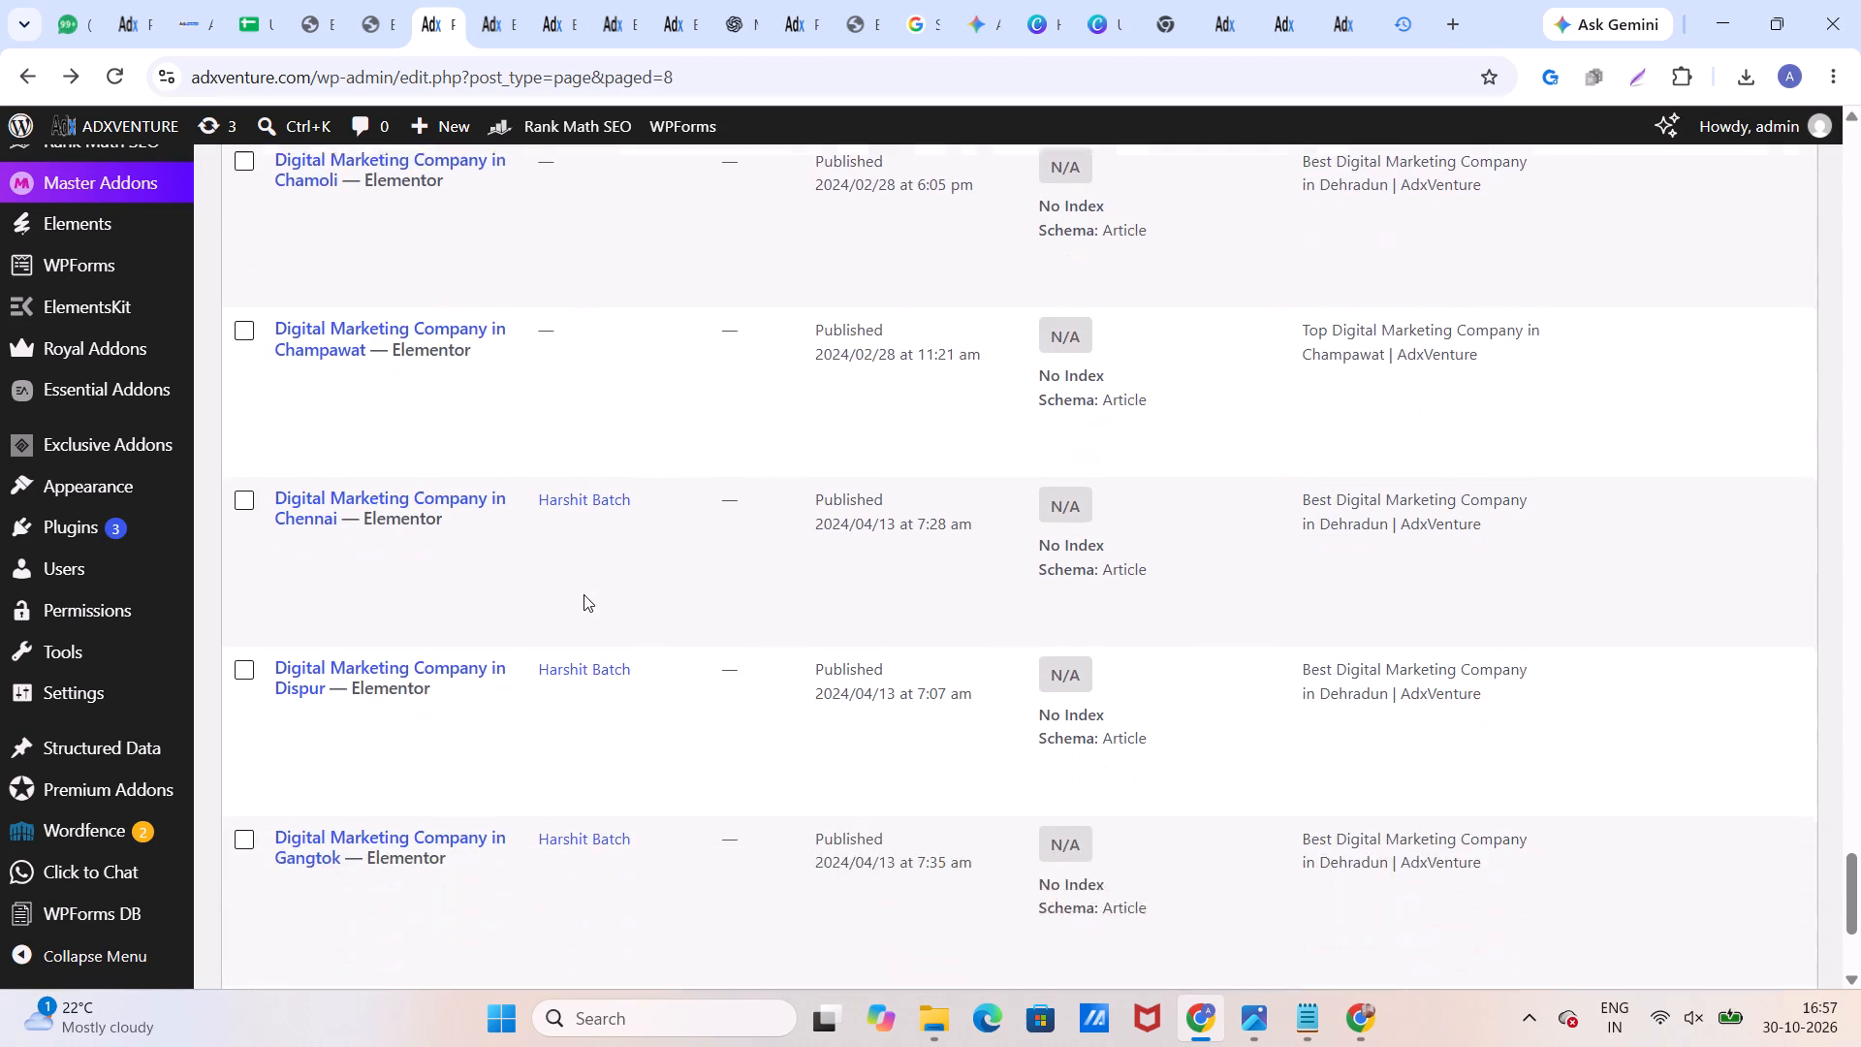
scroll(584, 594, down, 4)
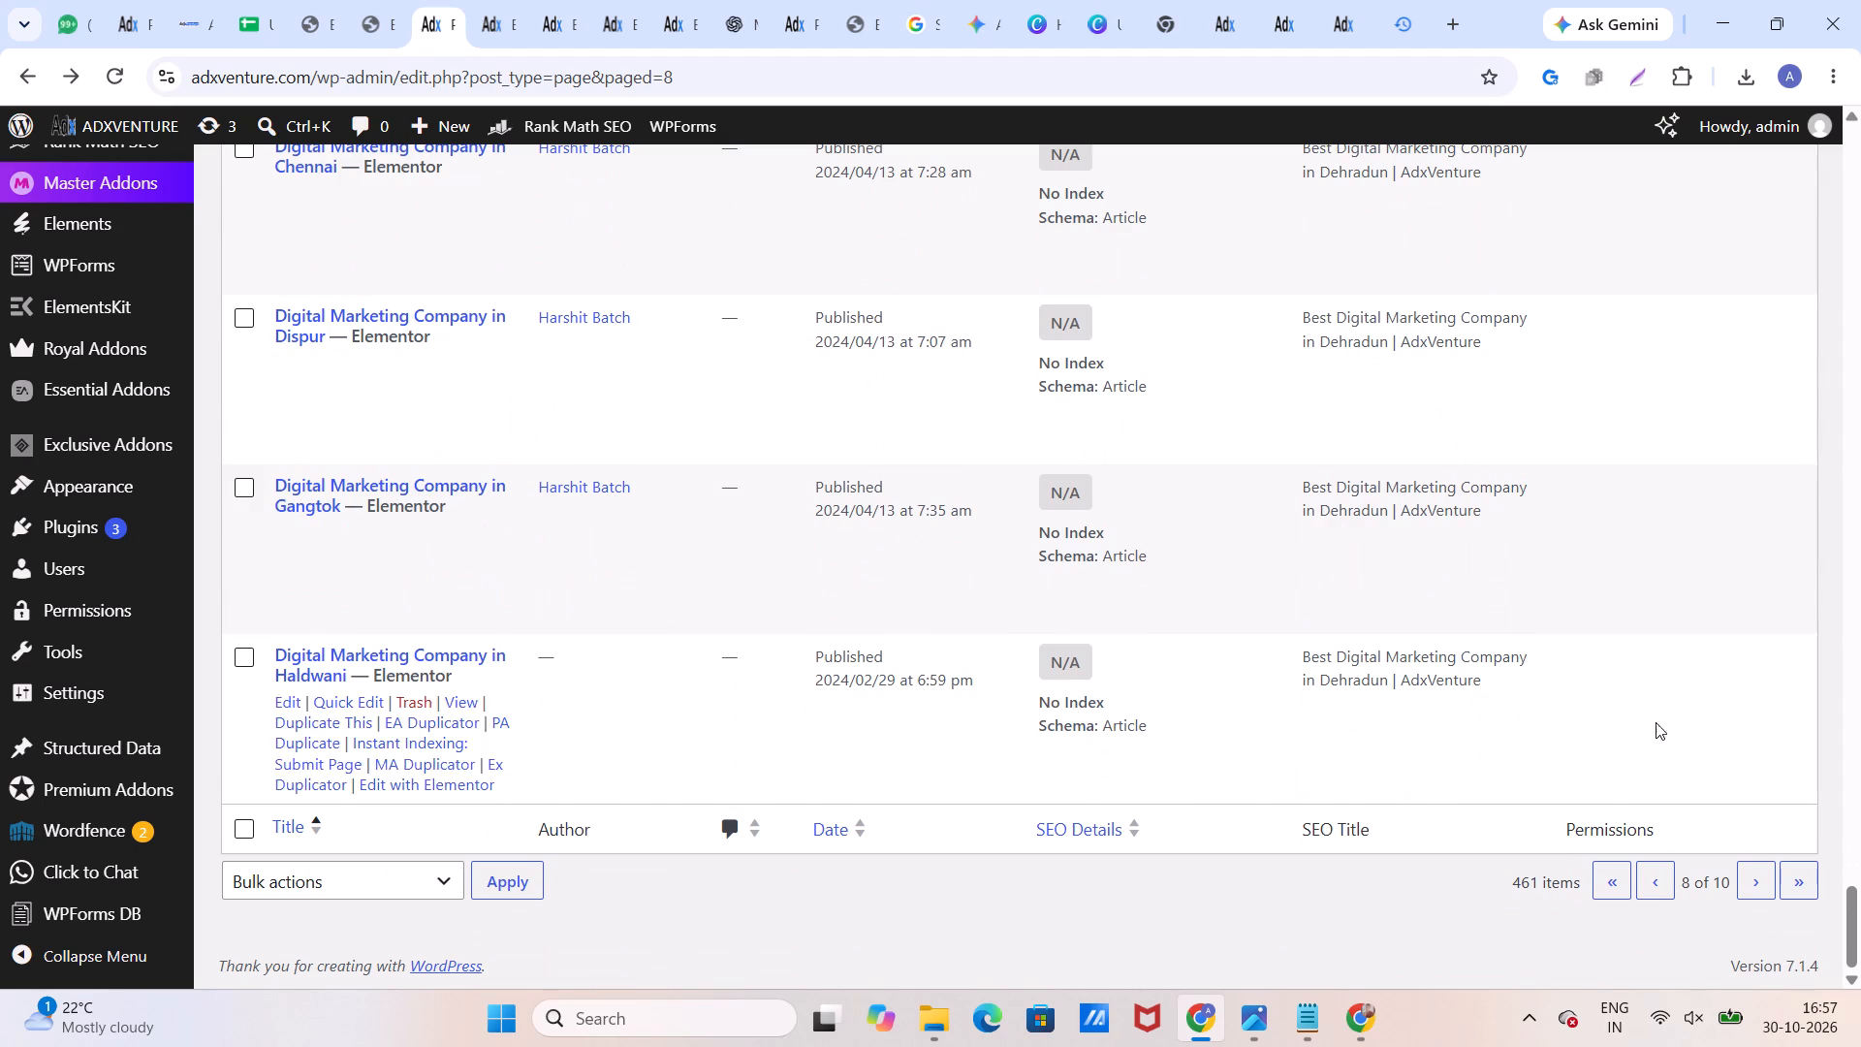
Look through page 9 of the WordPress Pages list for taxi and website-building pages, down to its last entry.
click(1764, 878)
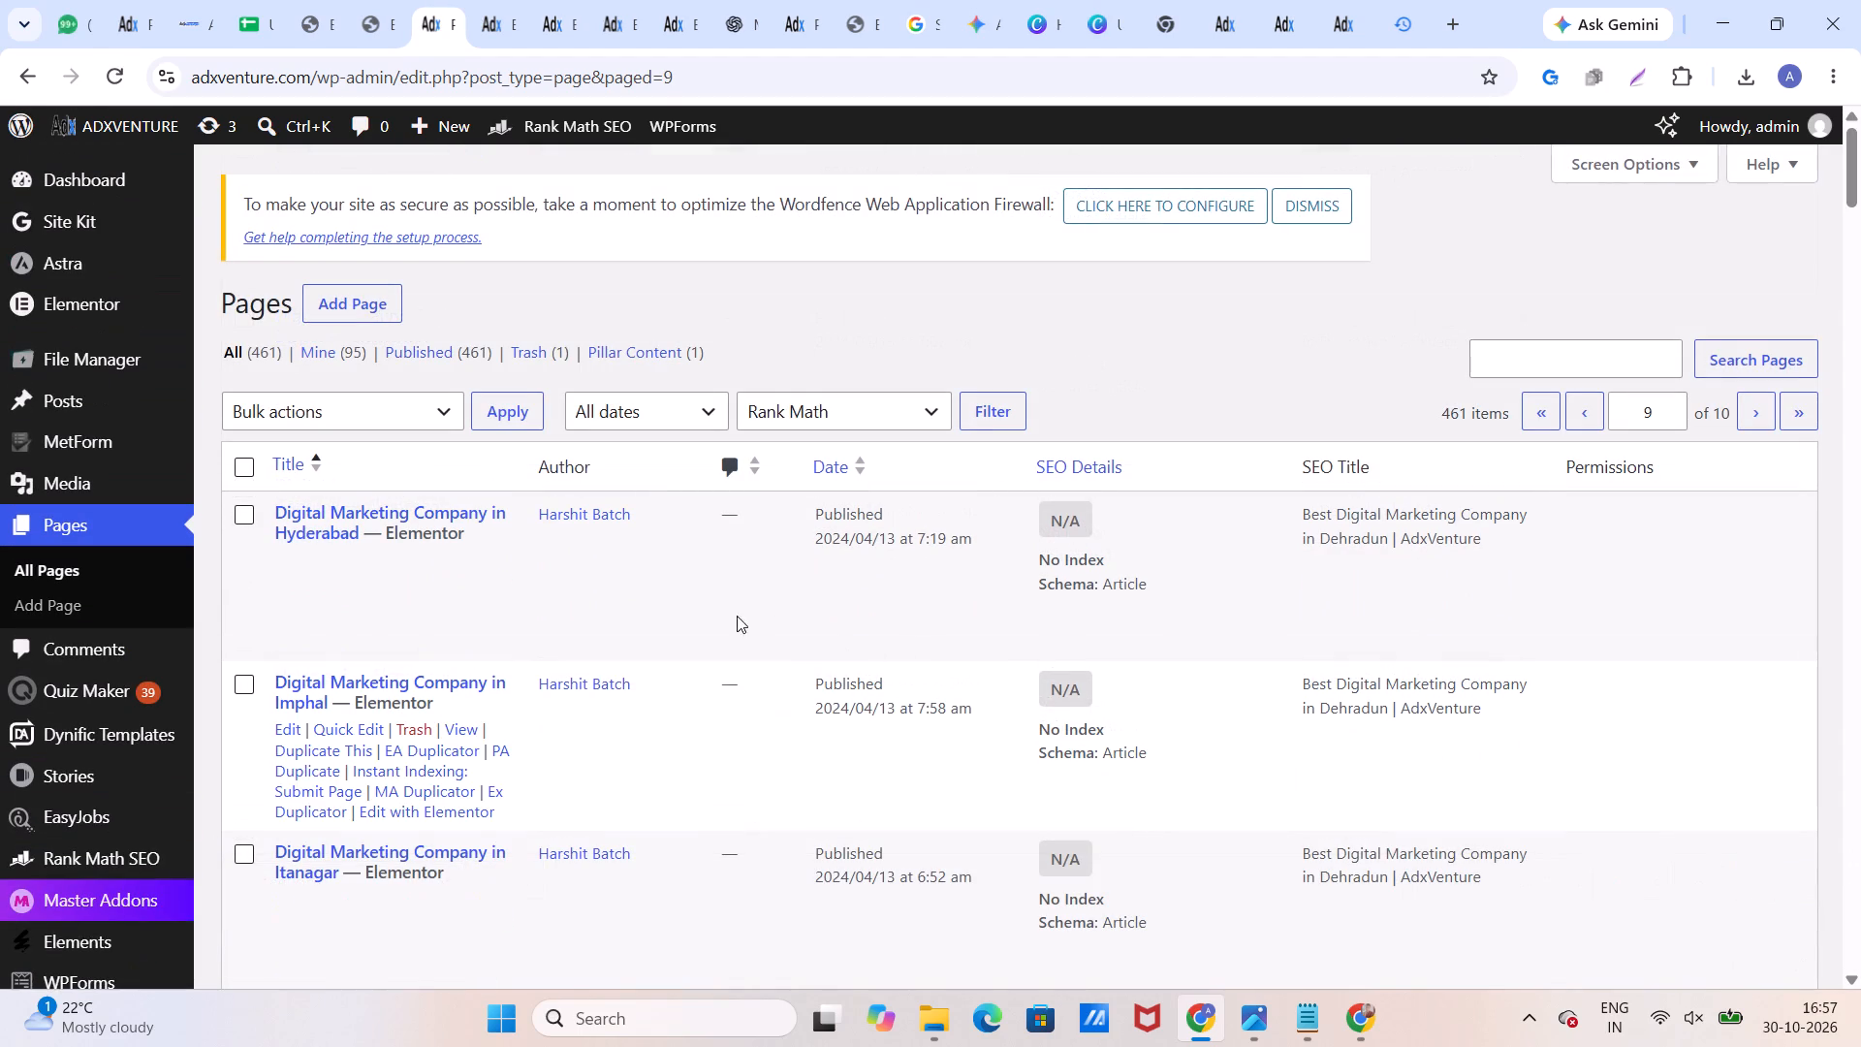
scroll(520, 579, down, 4)
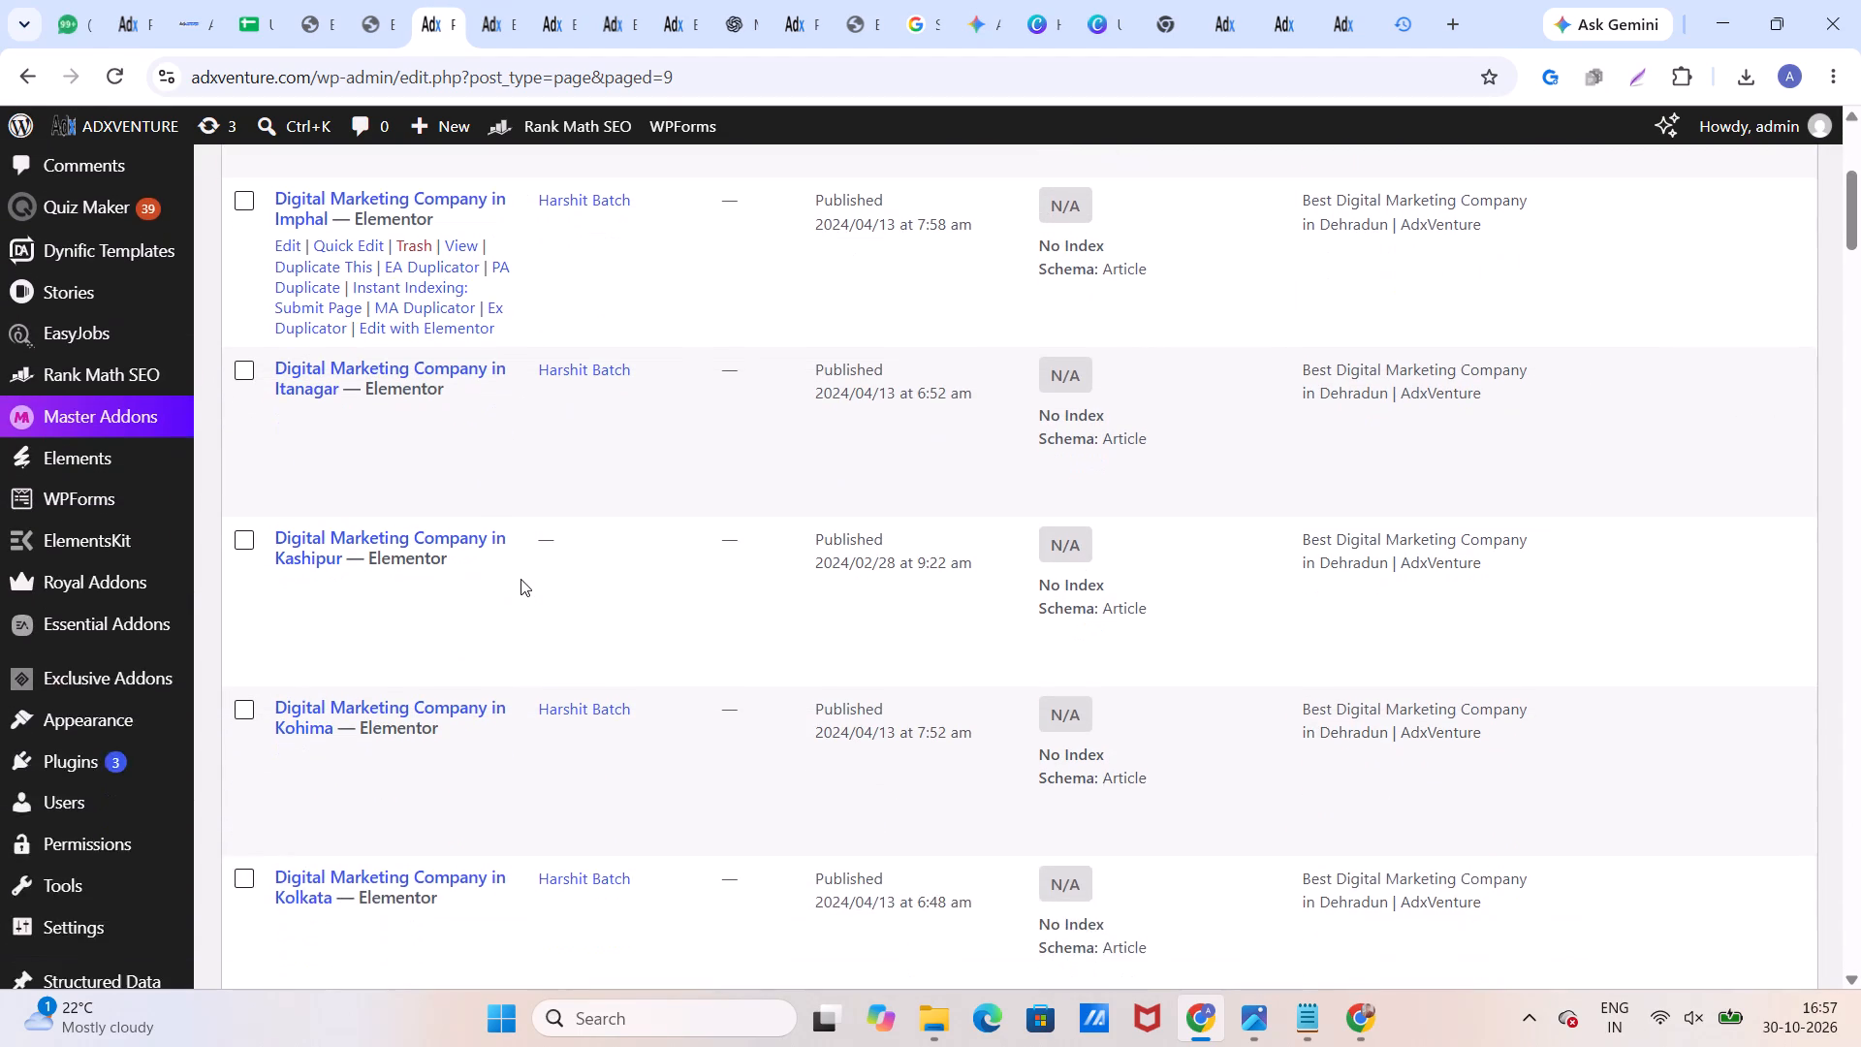
scroll(520, 579, down, 6)
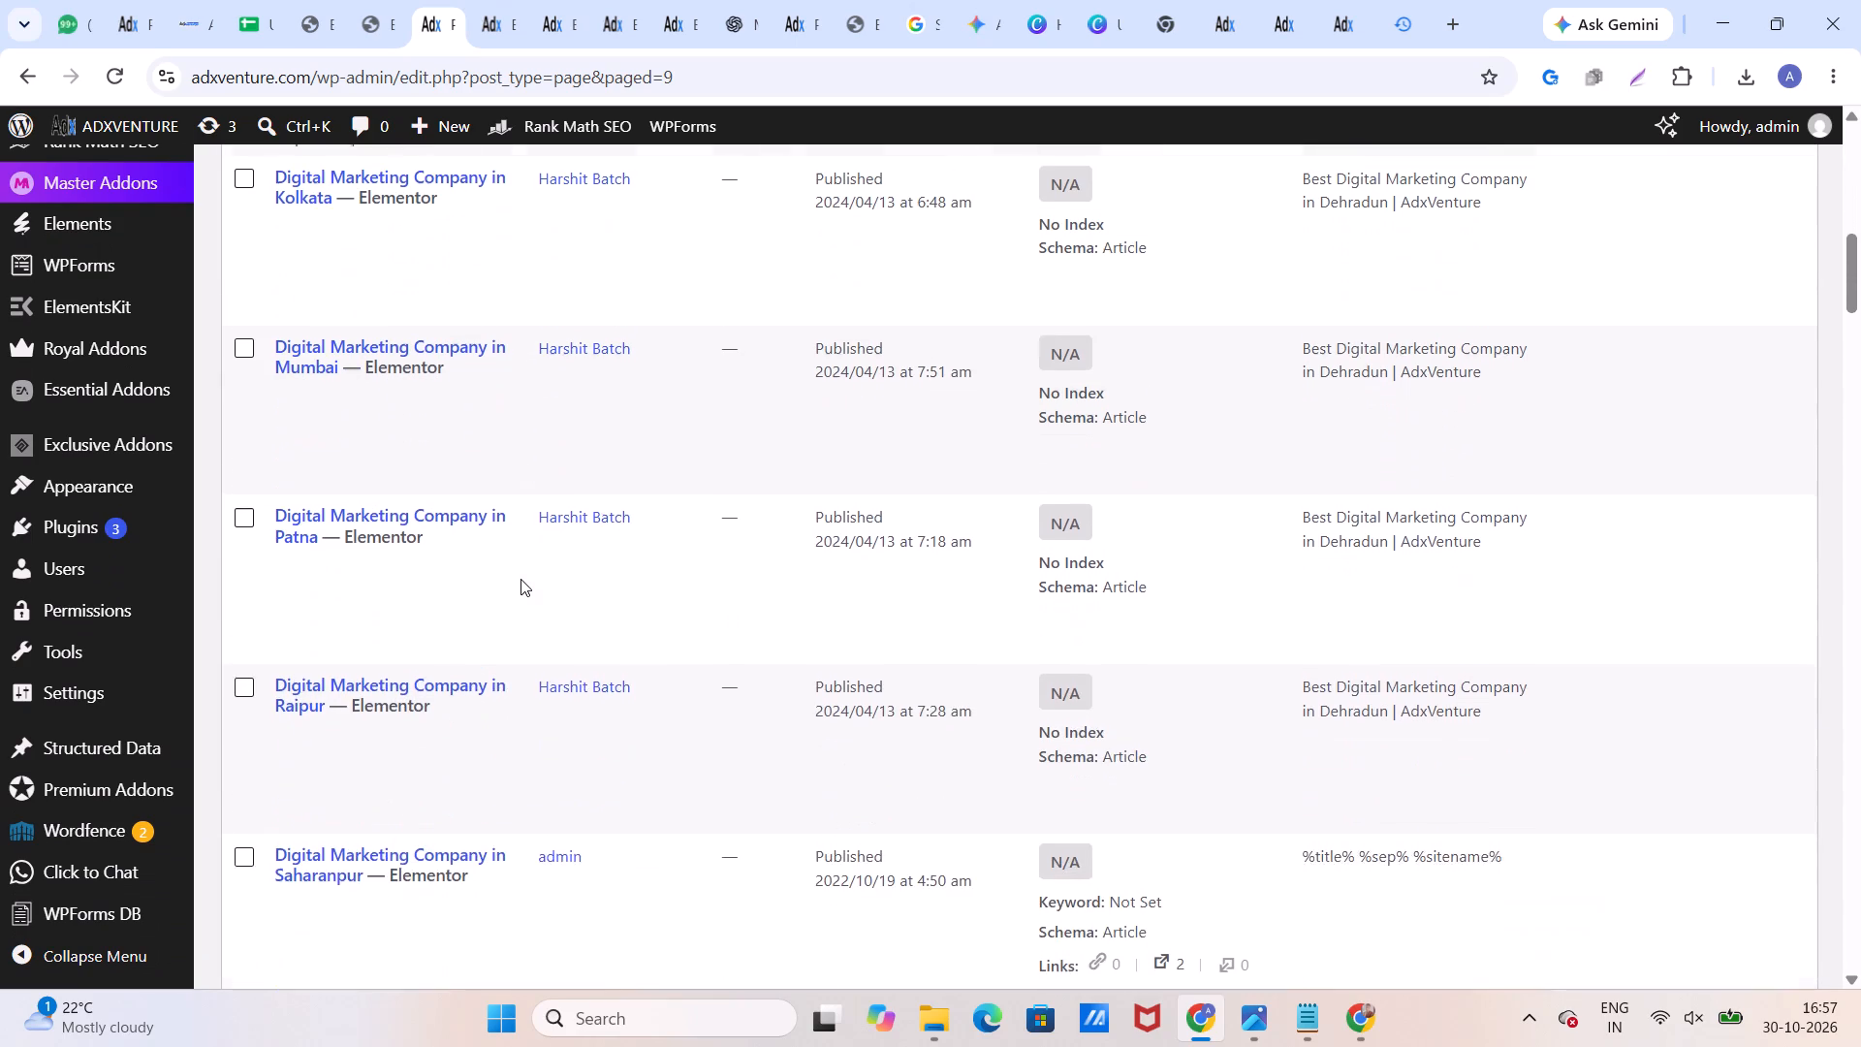
scroll(520, 579, down, 9)
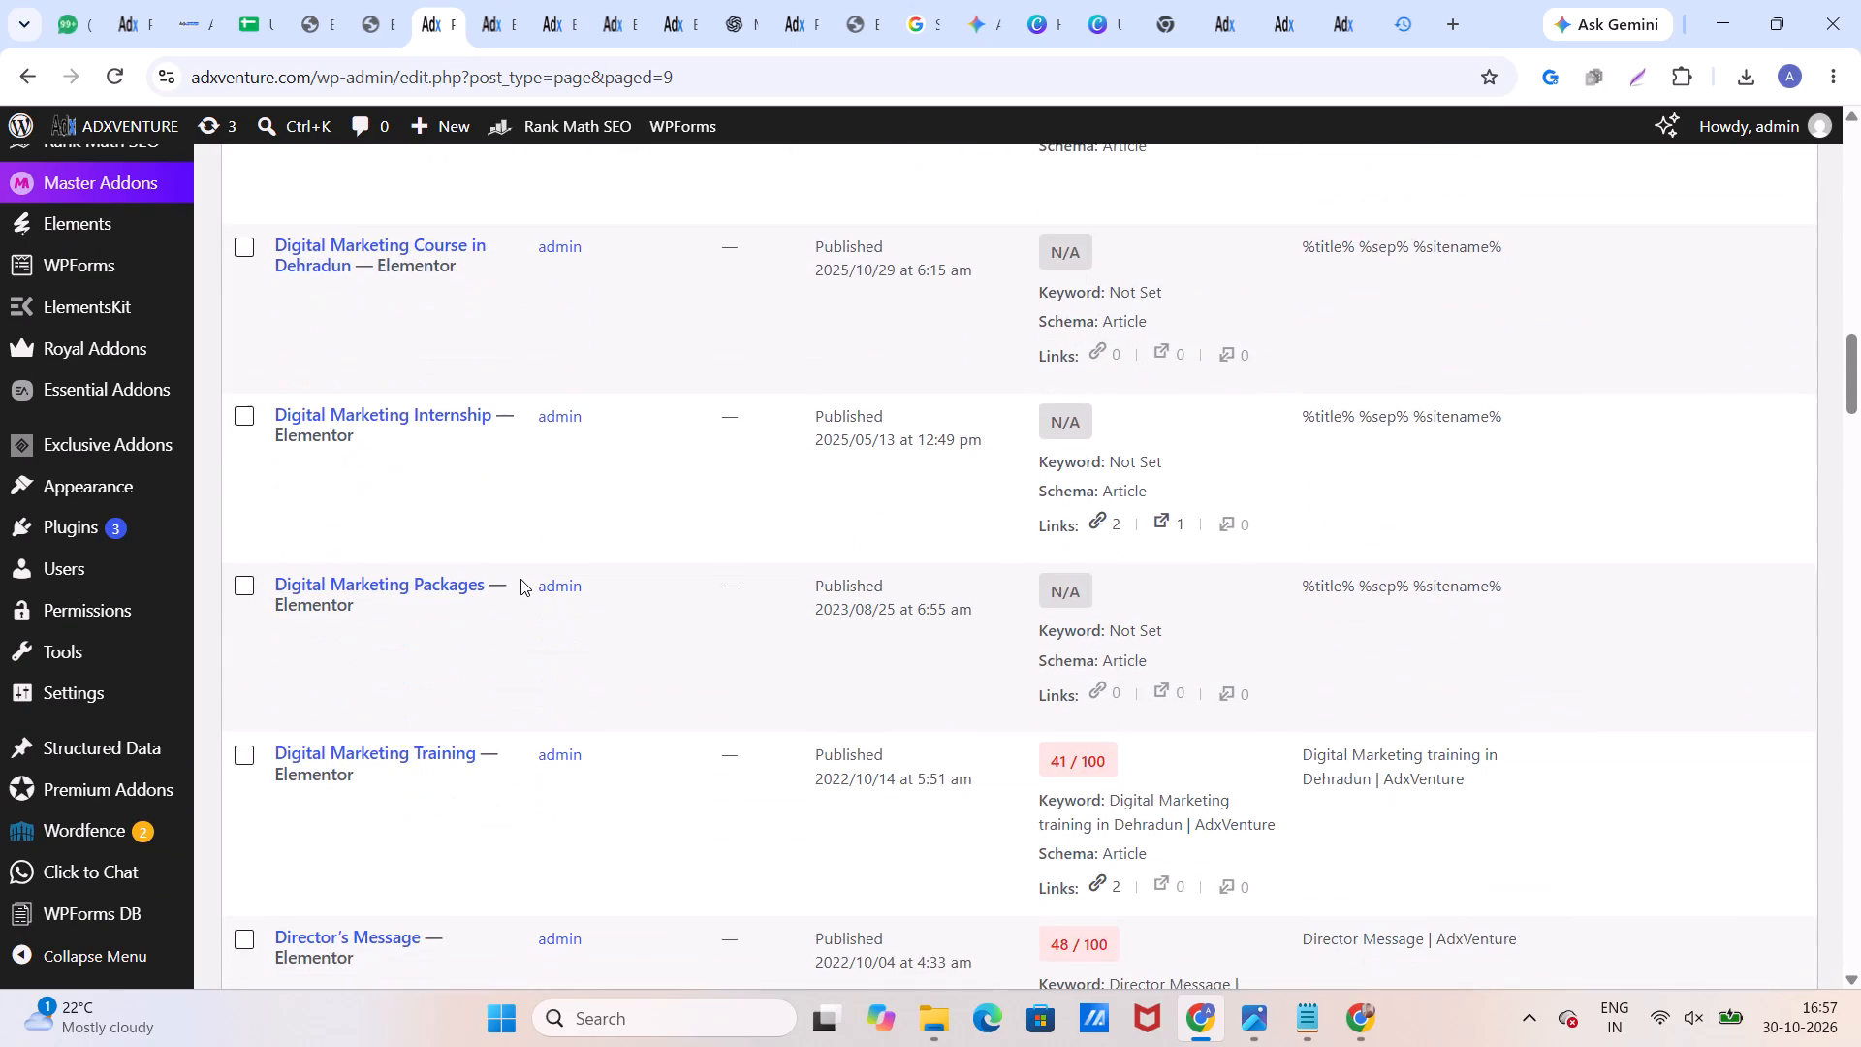
scroll(520, 579, down, 8)
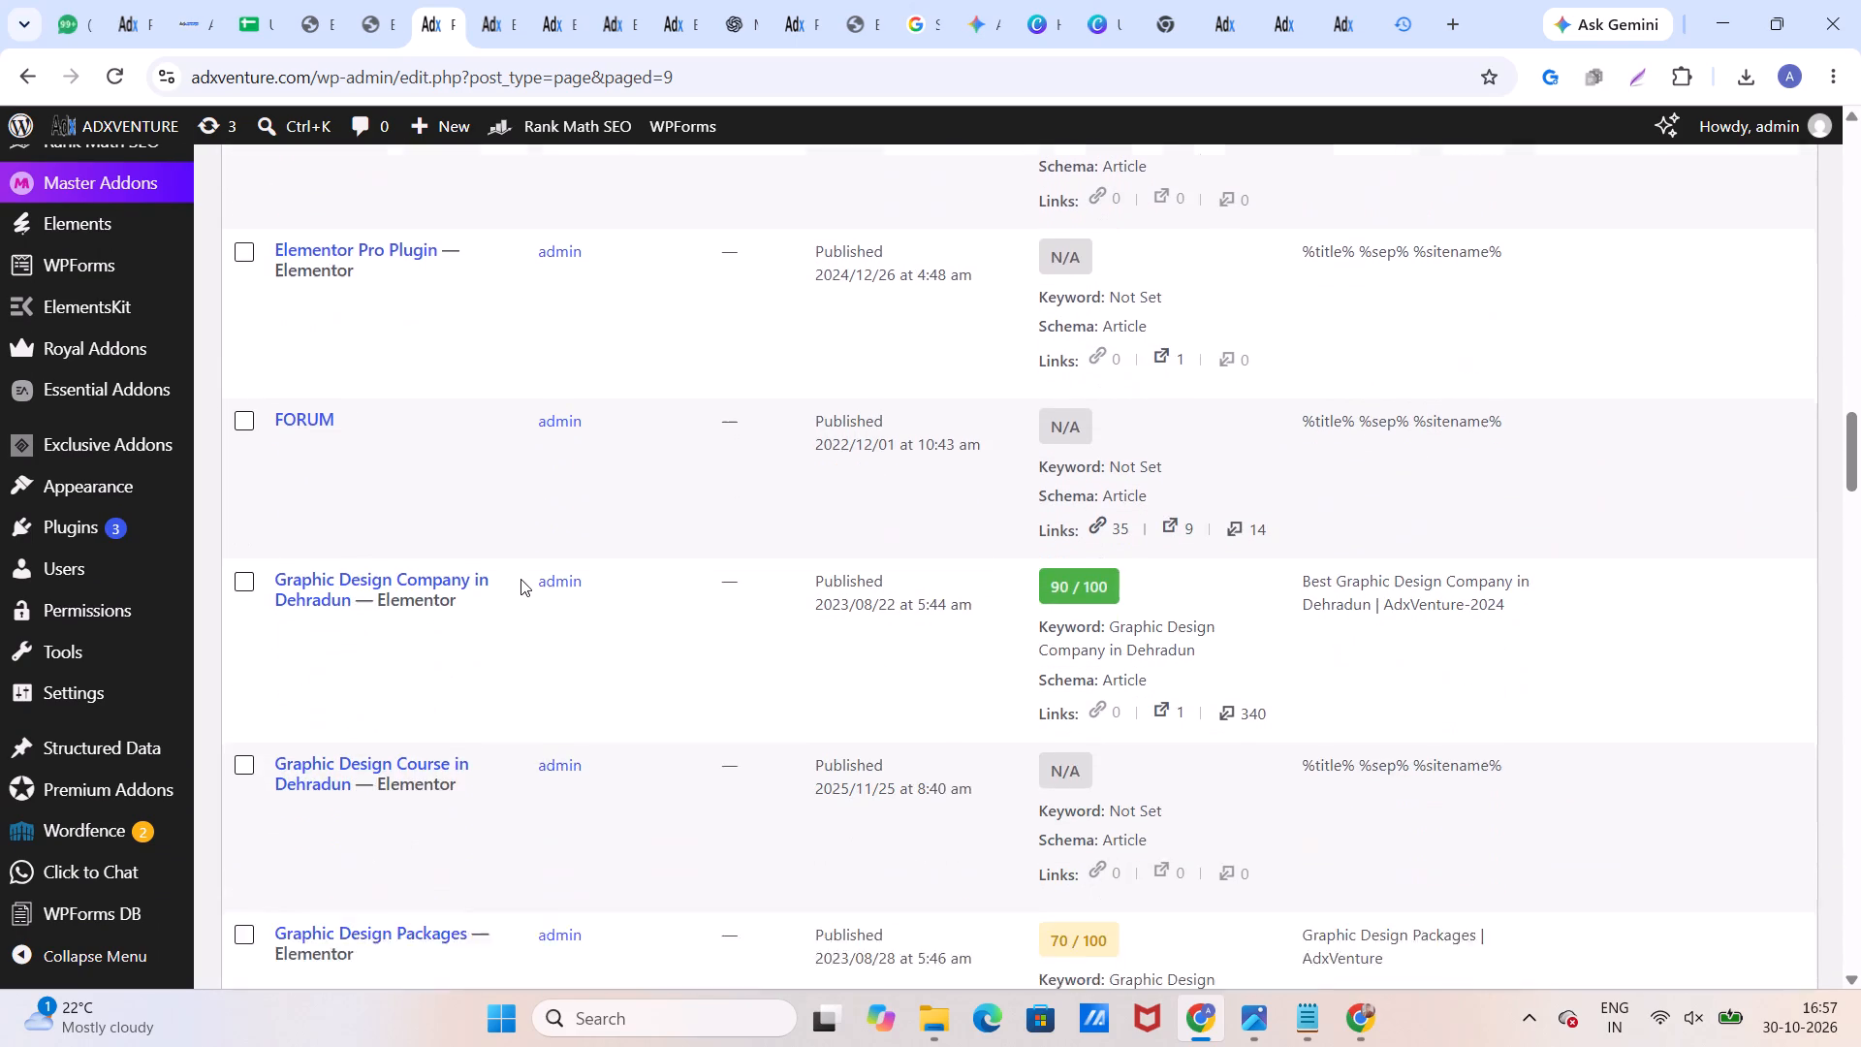
scroll(520, 579, down, 14)
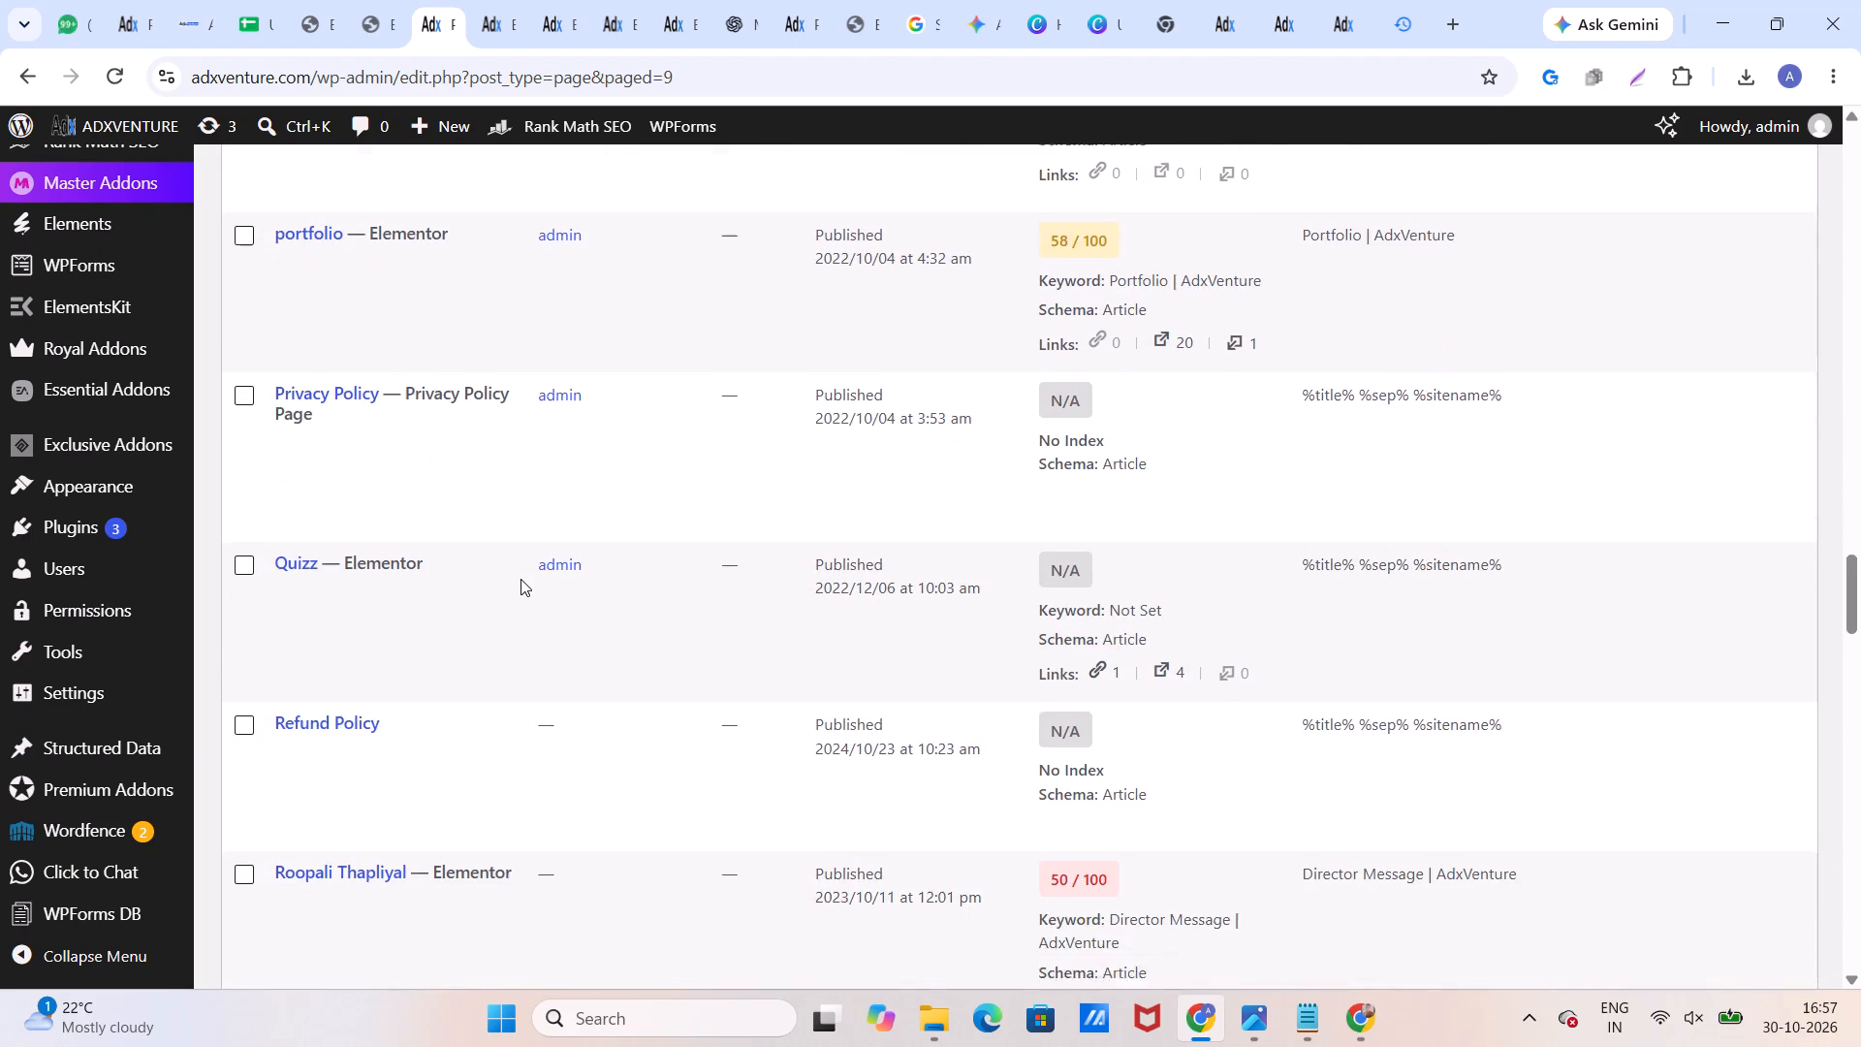
scroll(520, 579, down, 9)
scroll(521, 581, up, 3)
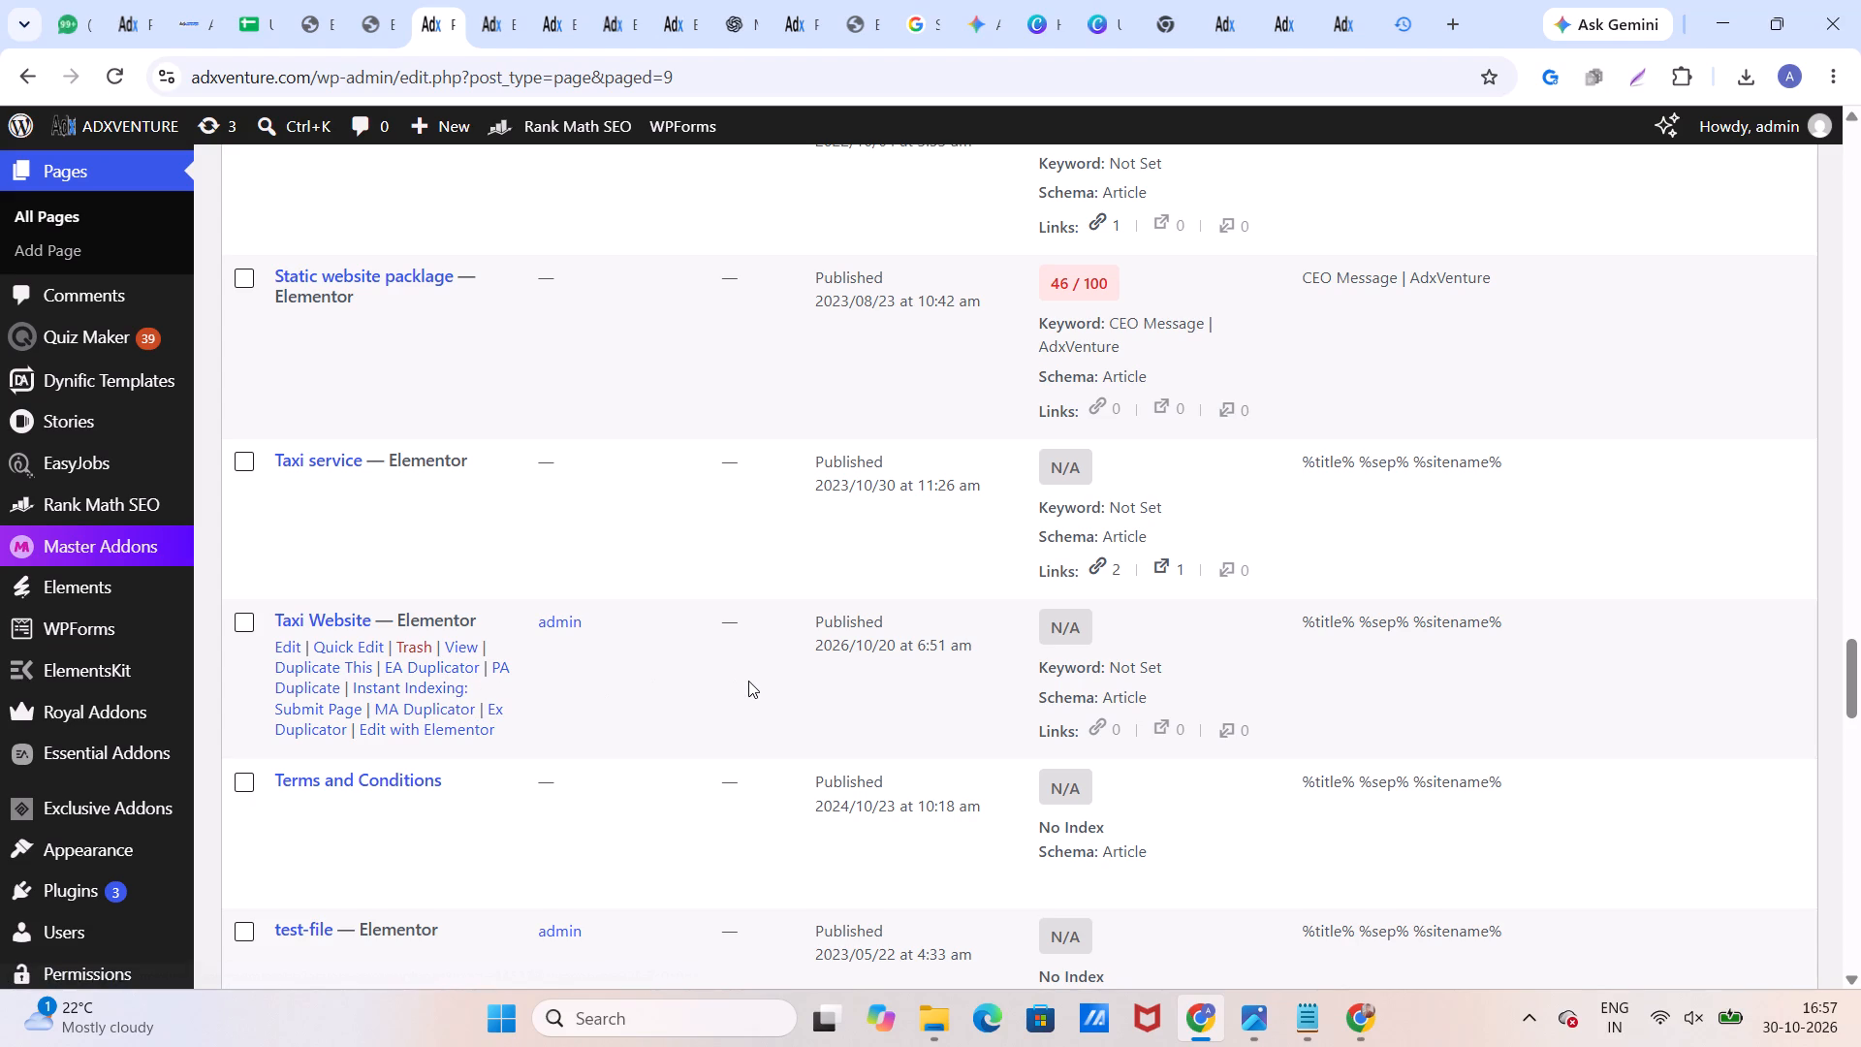
scroll(748, 680, down, 7)
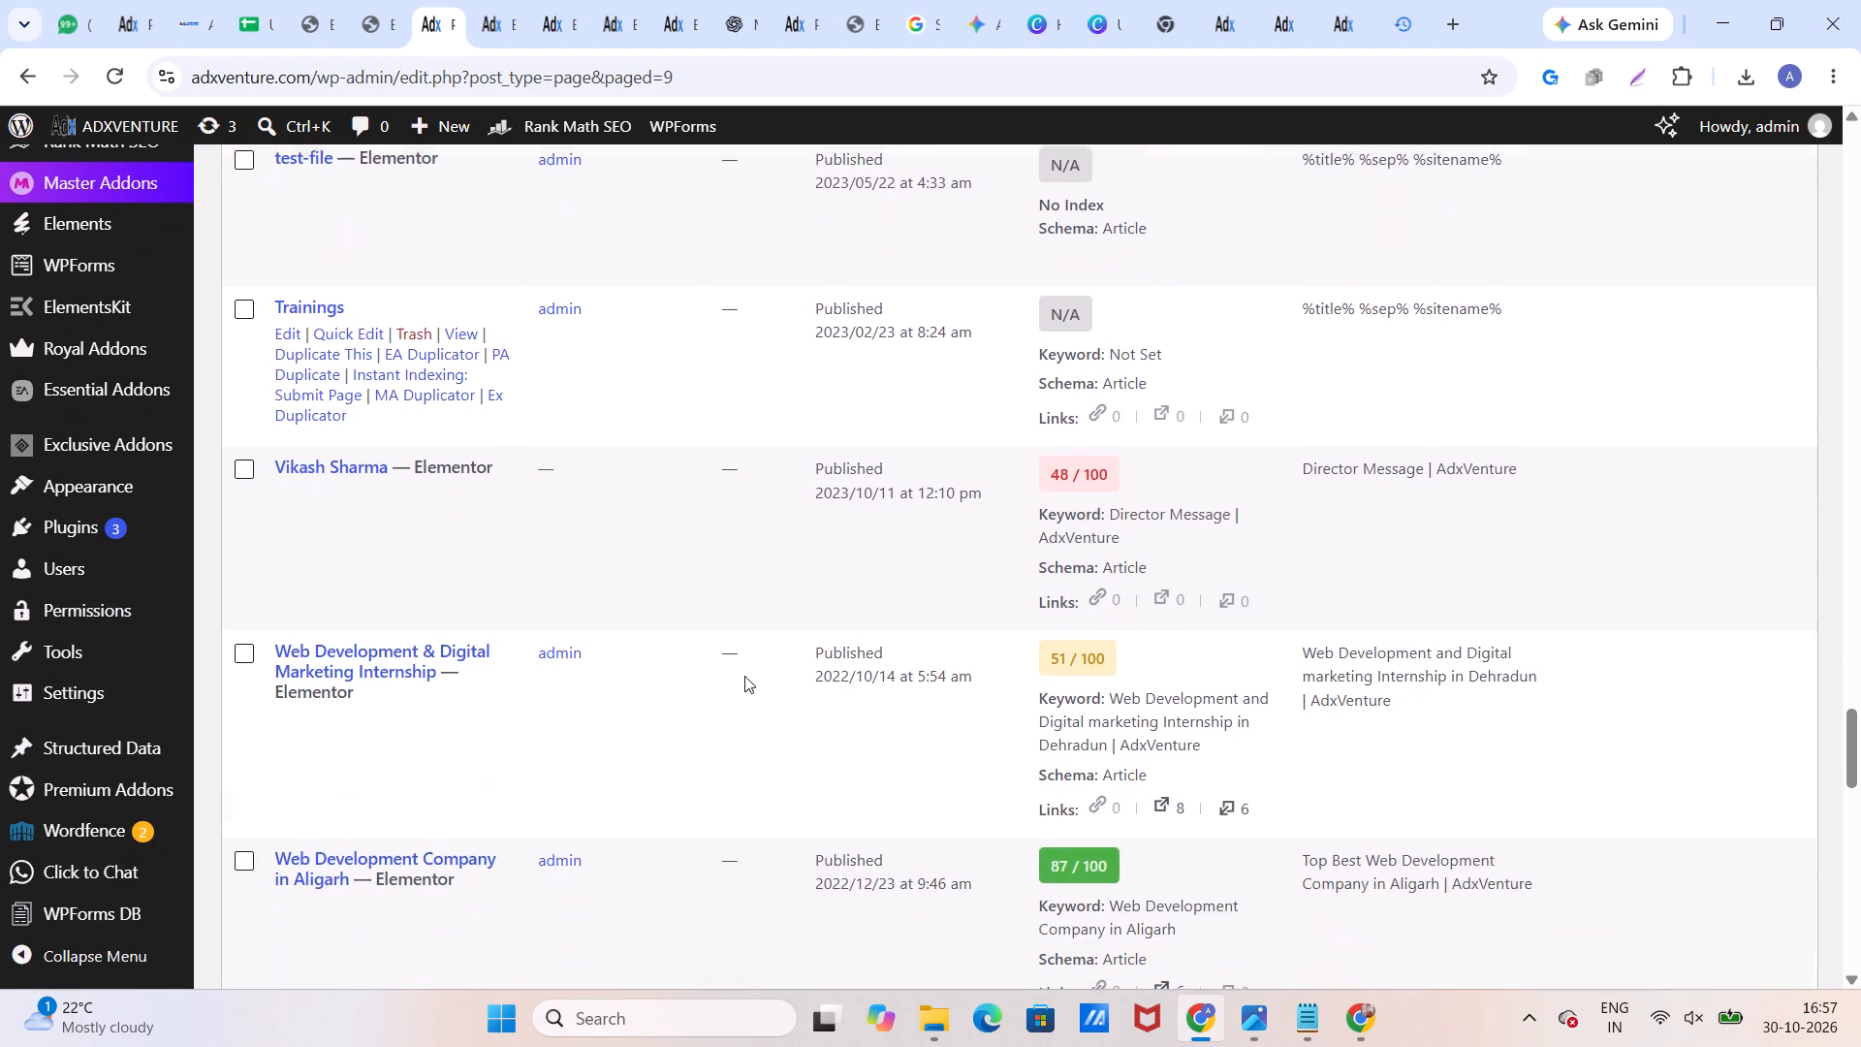
scroll(741, 676, down, 10)
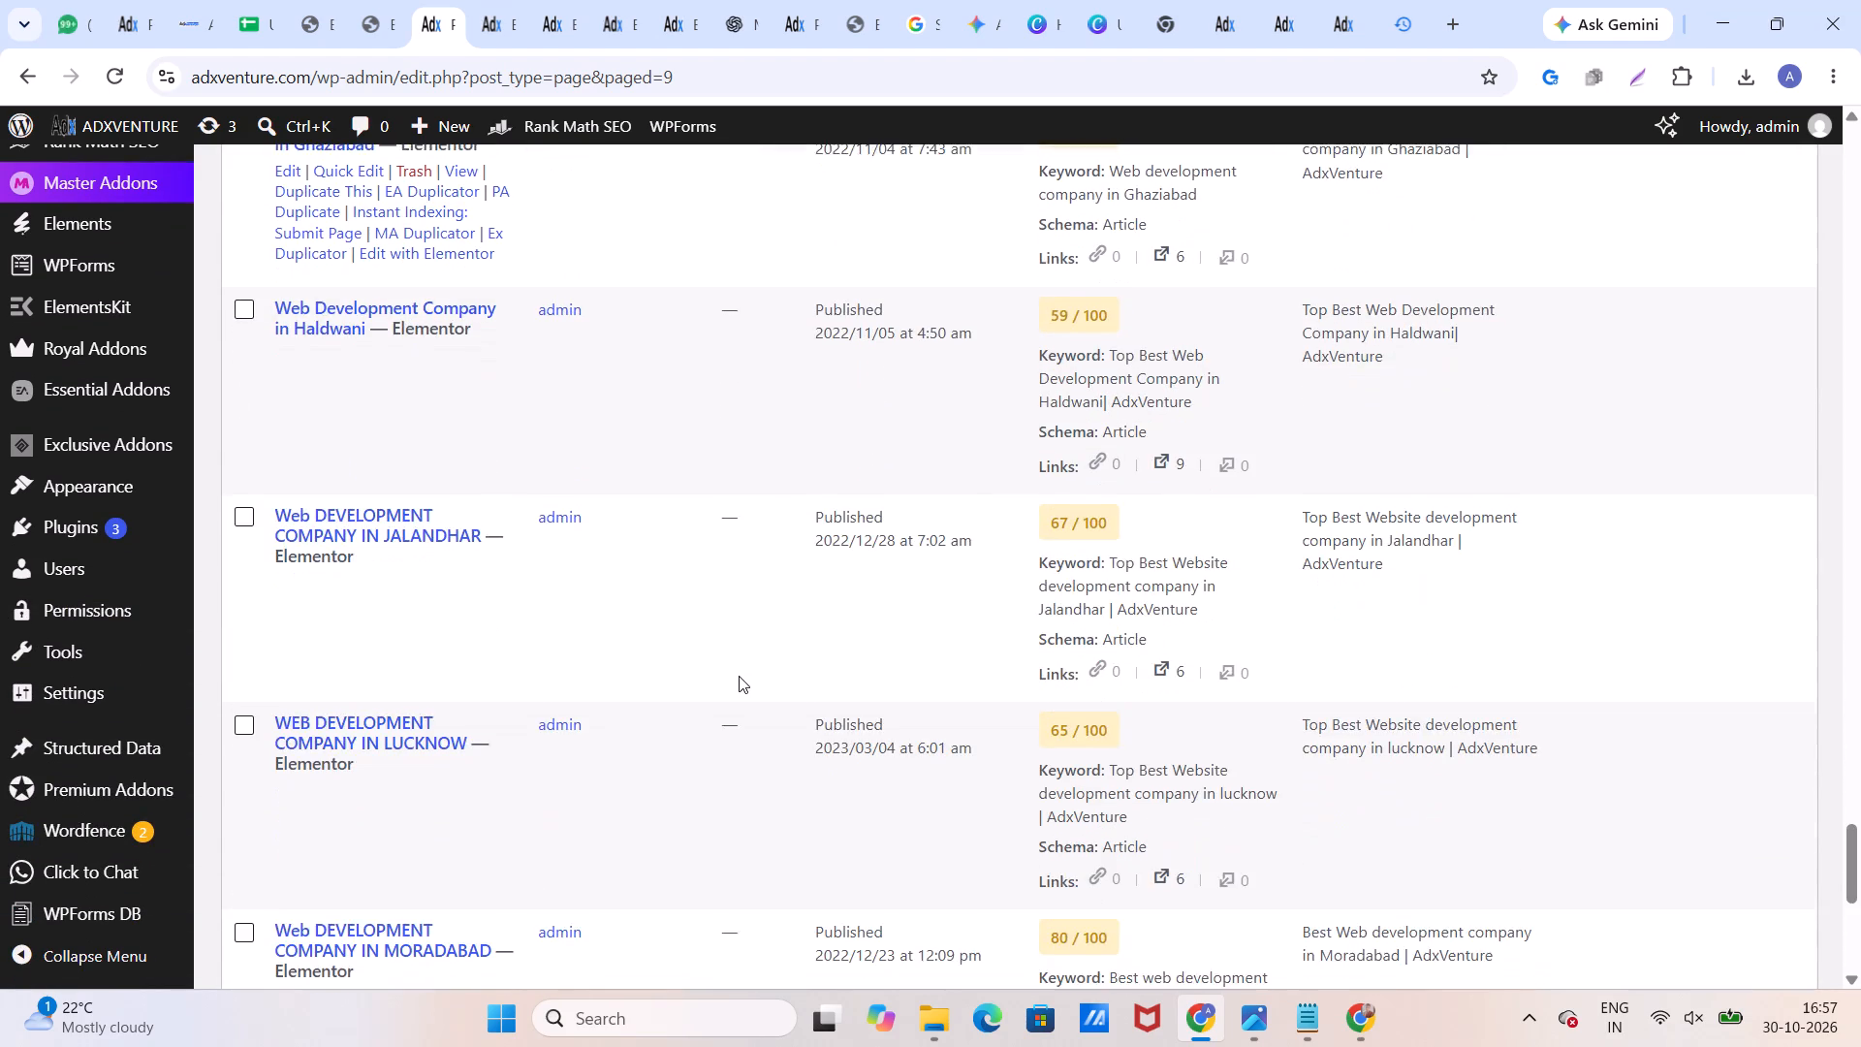
scroll(739, 676, down, 7)
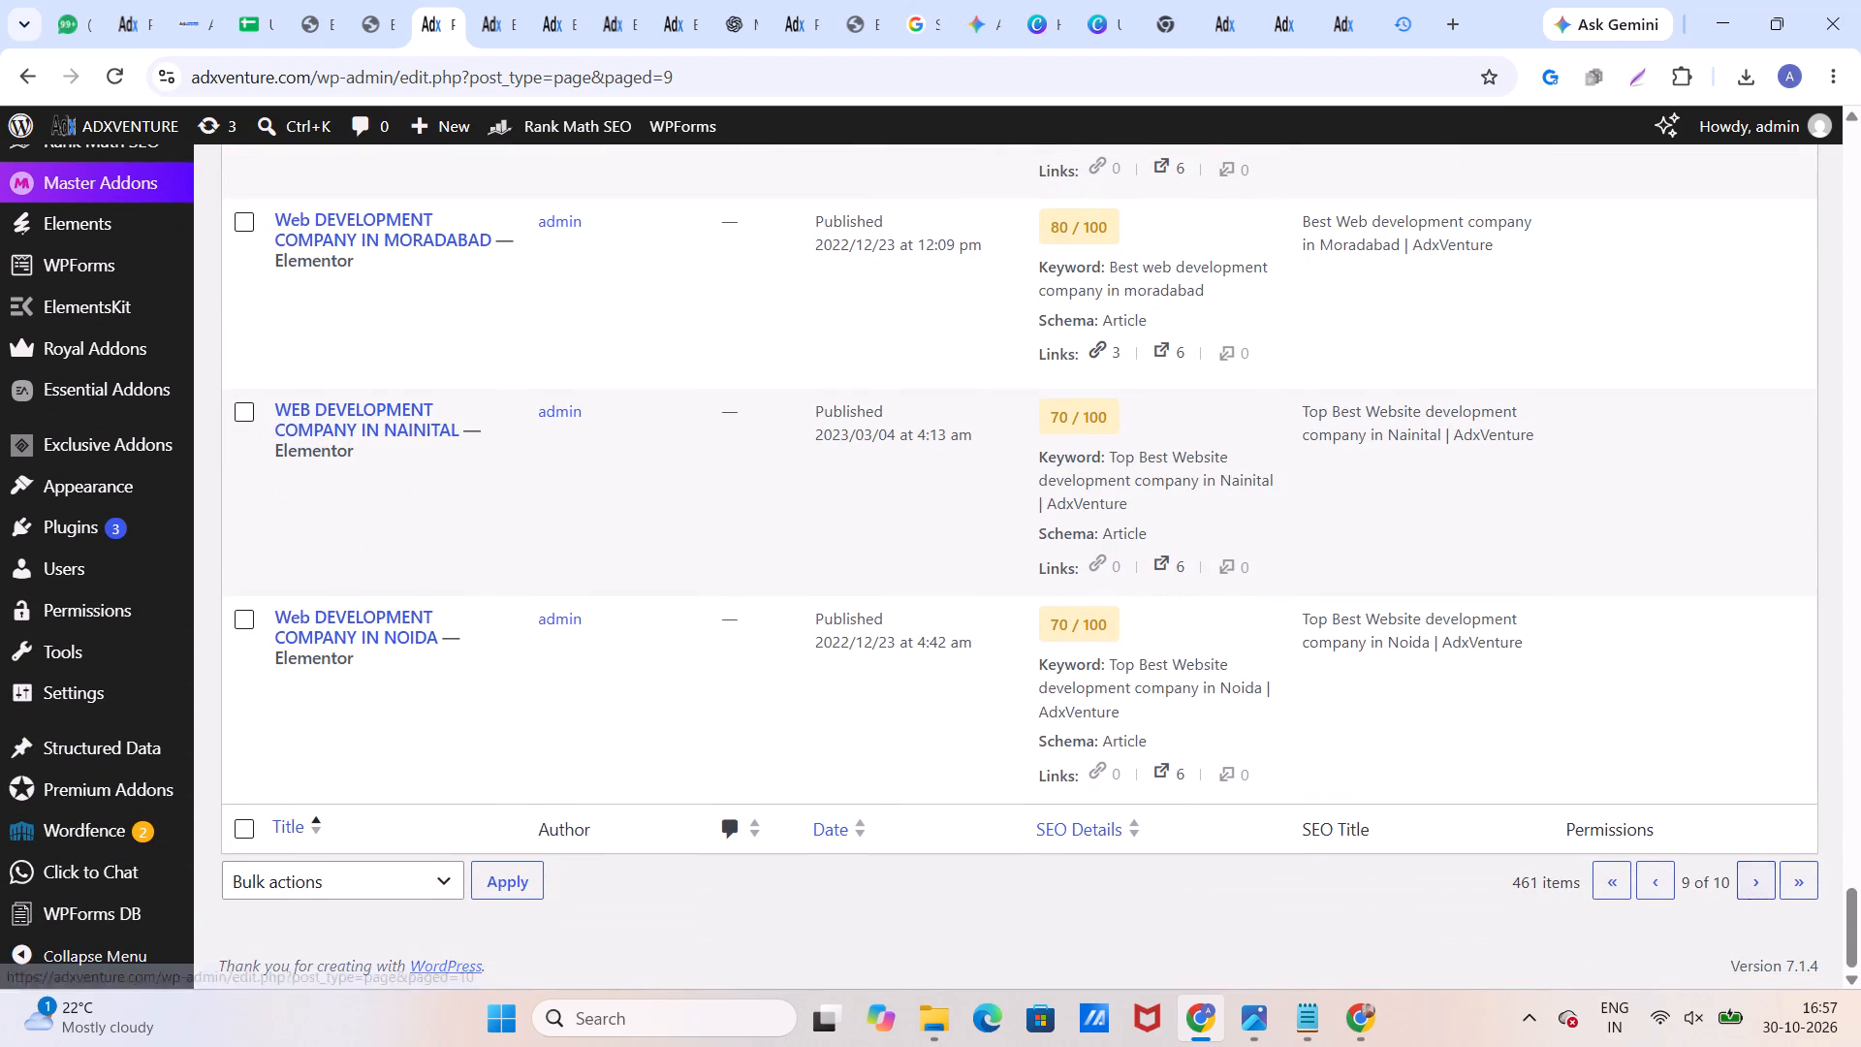
Go back to page 8 of the WordPress Pages list and look through the website-building entries for the taxi service pages.
click(1662, 882)
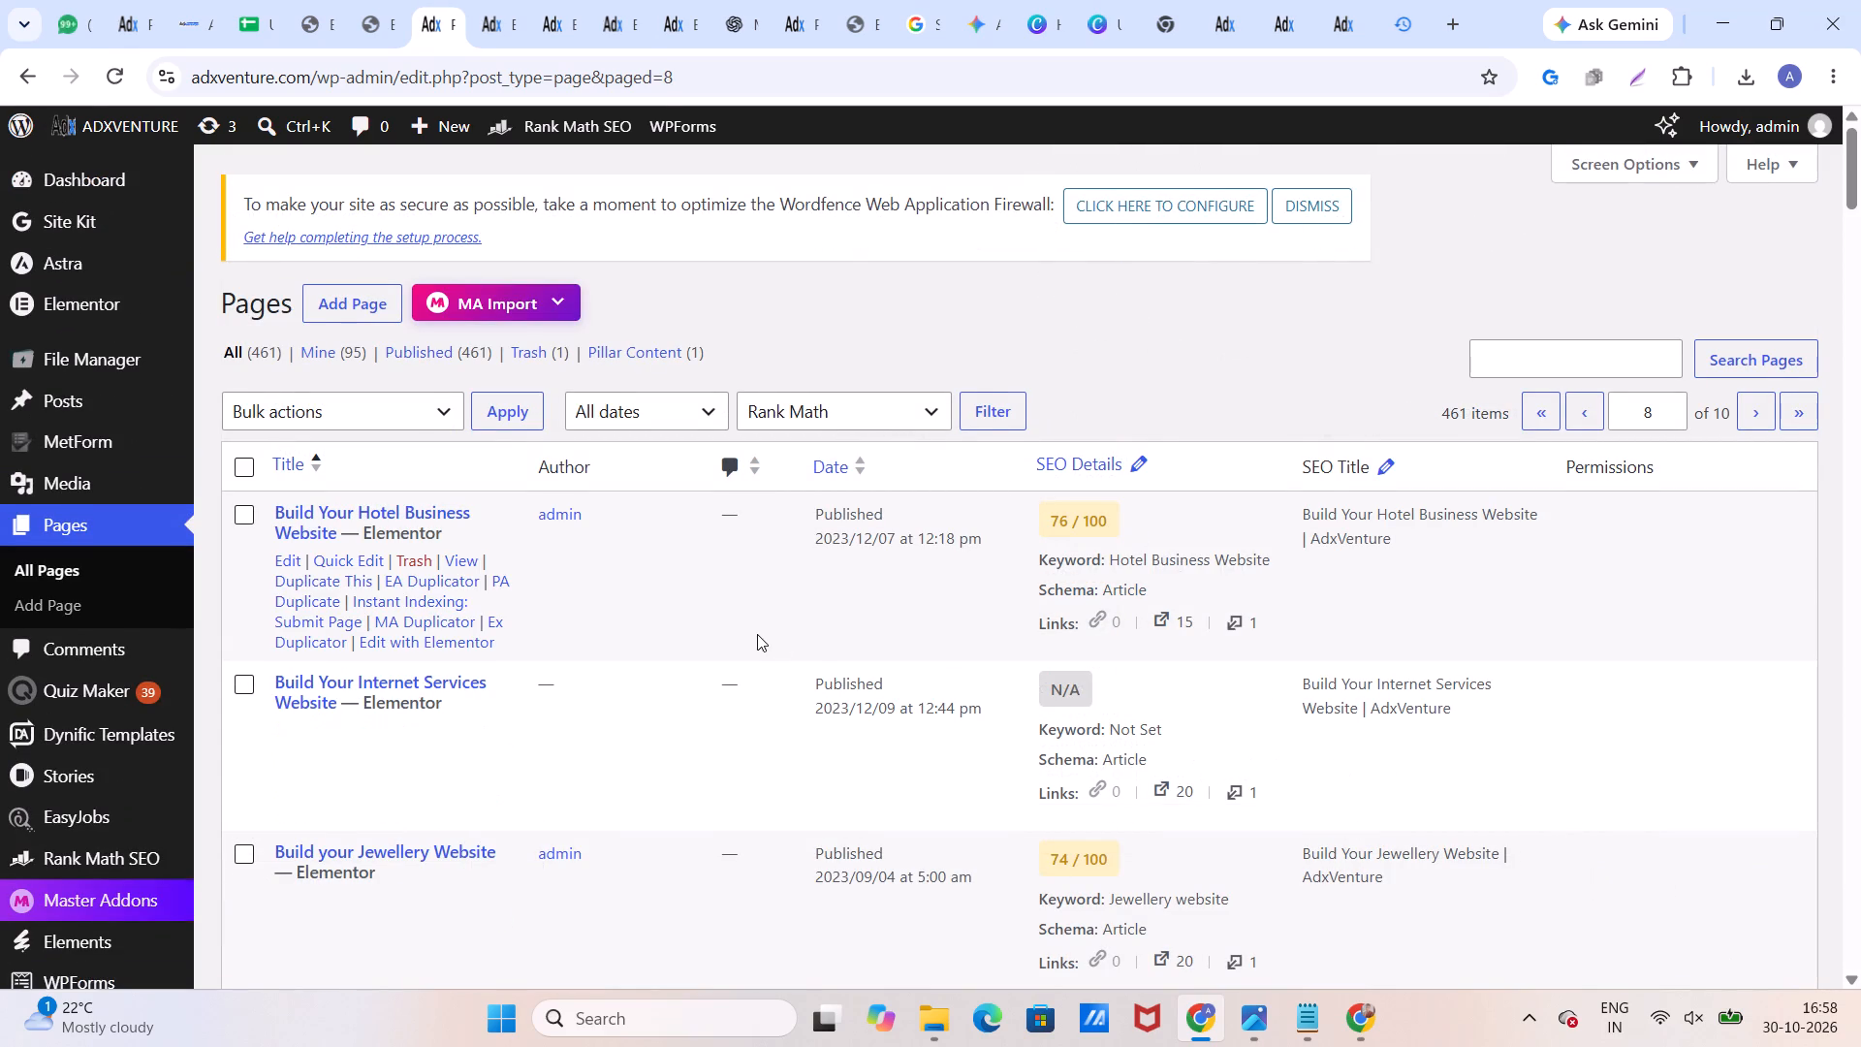
scroll(757, 634, down, 7)
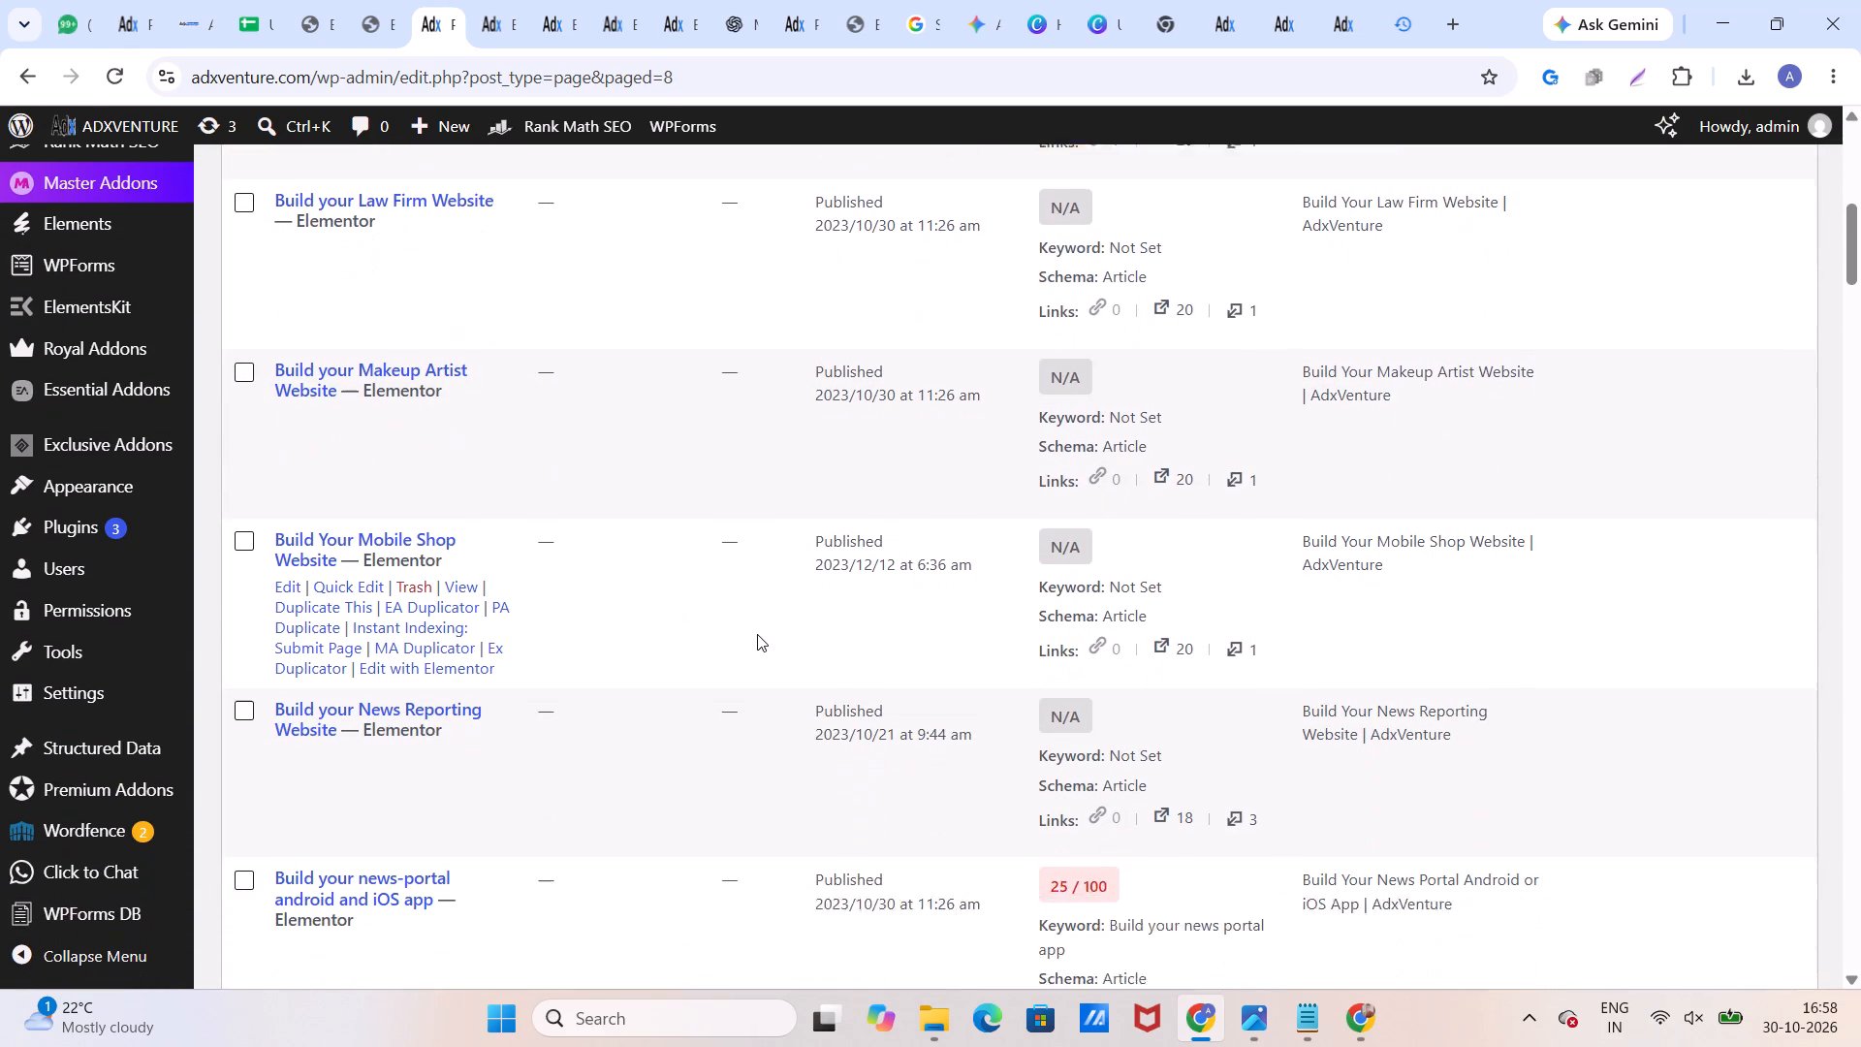
scroll(757, 634, down, 8)
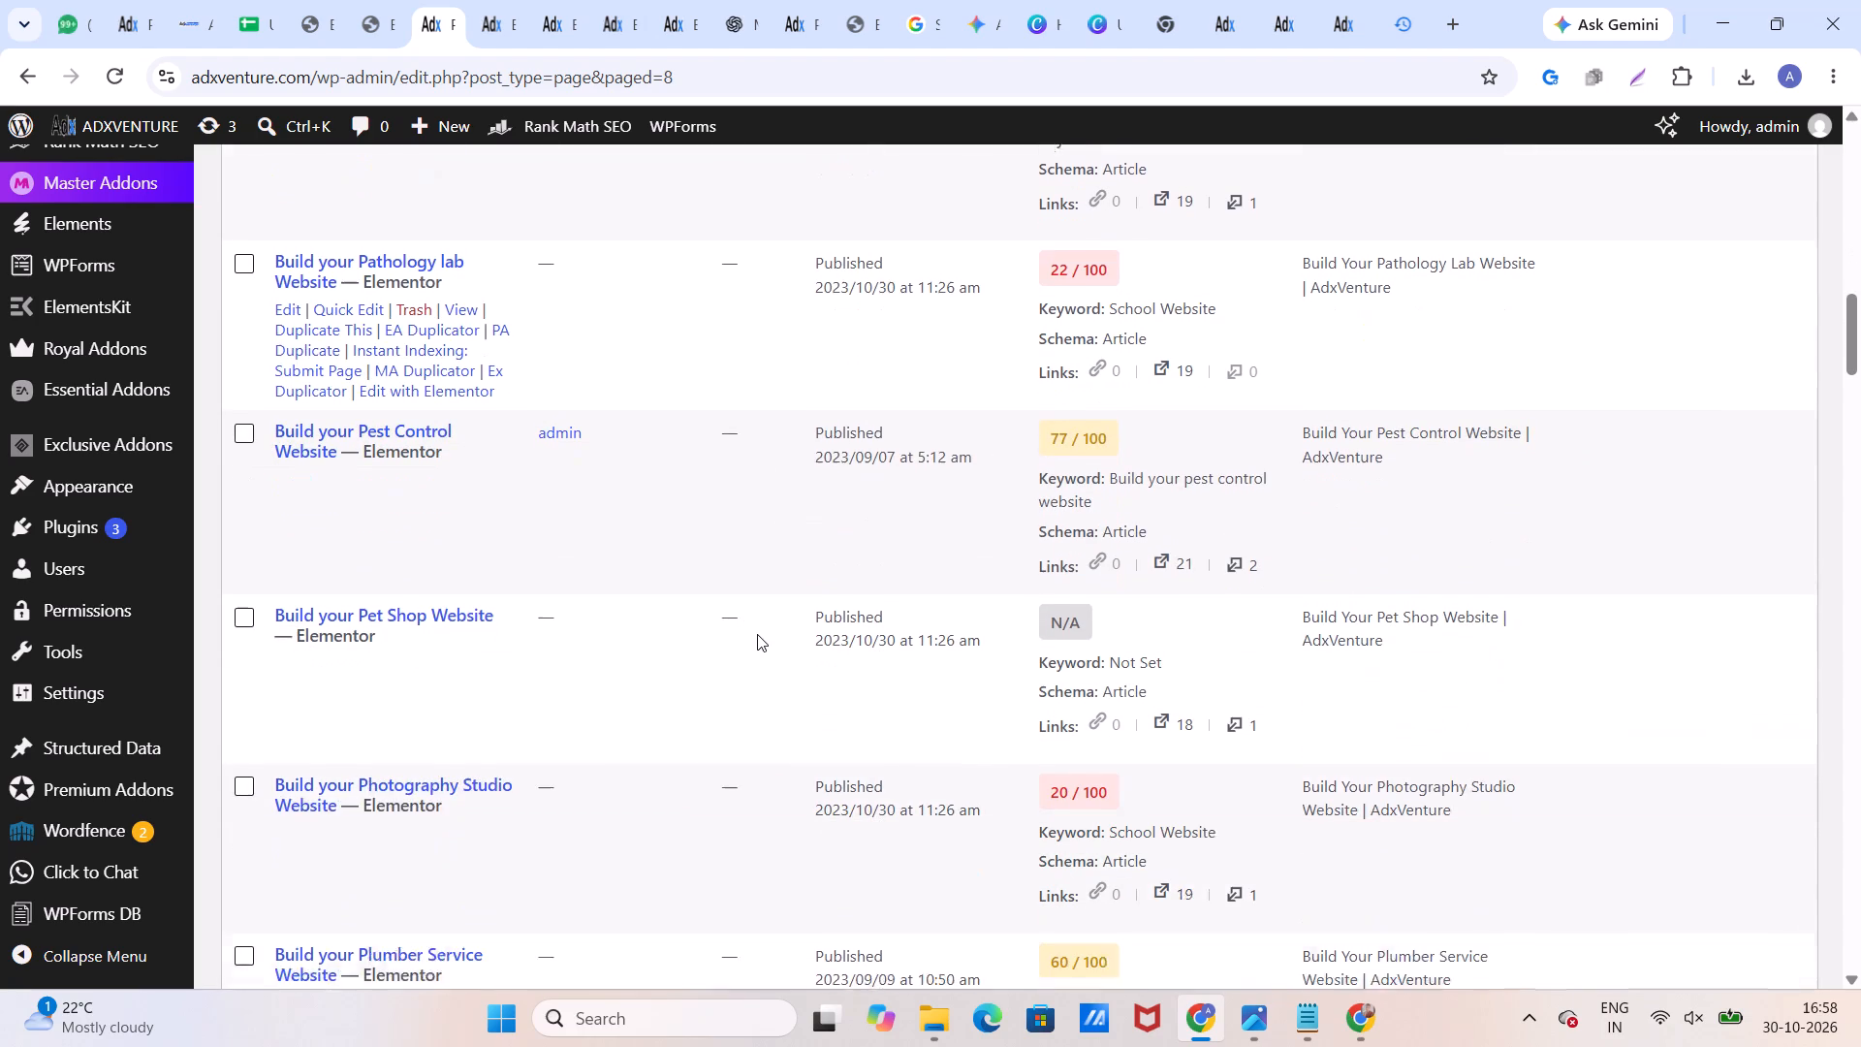
scroll(757, 634, down, 1)
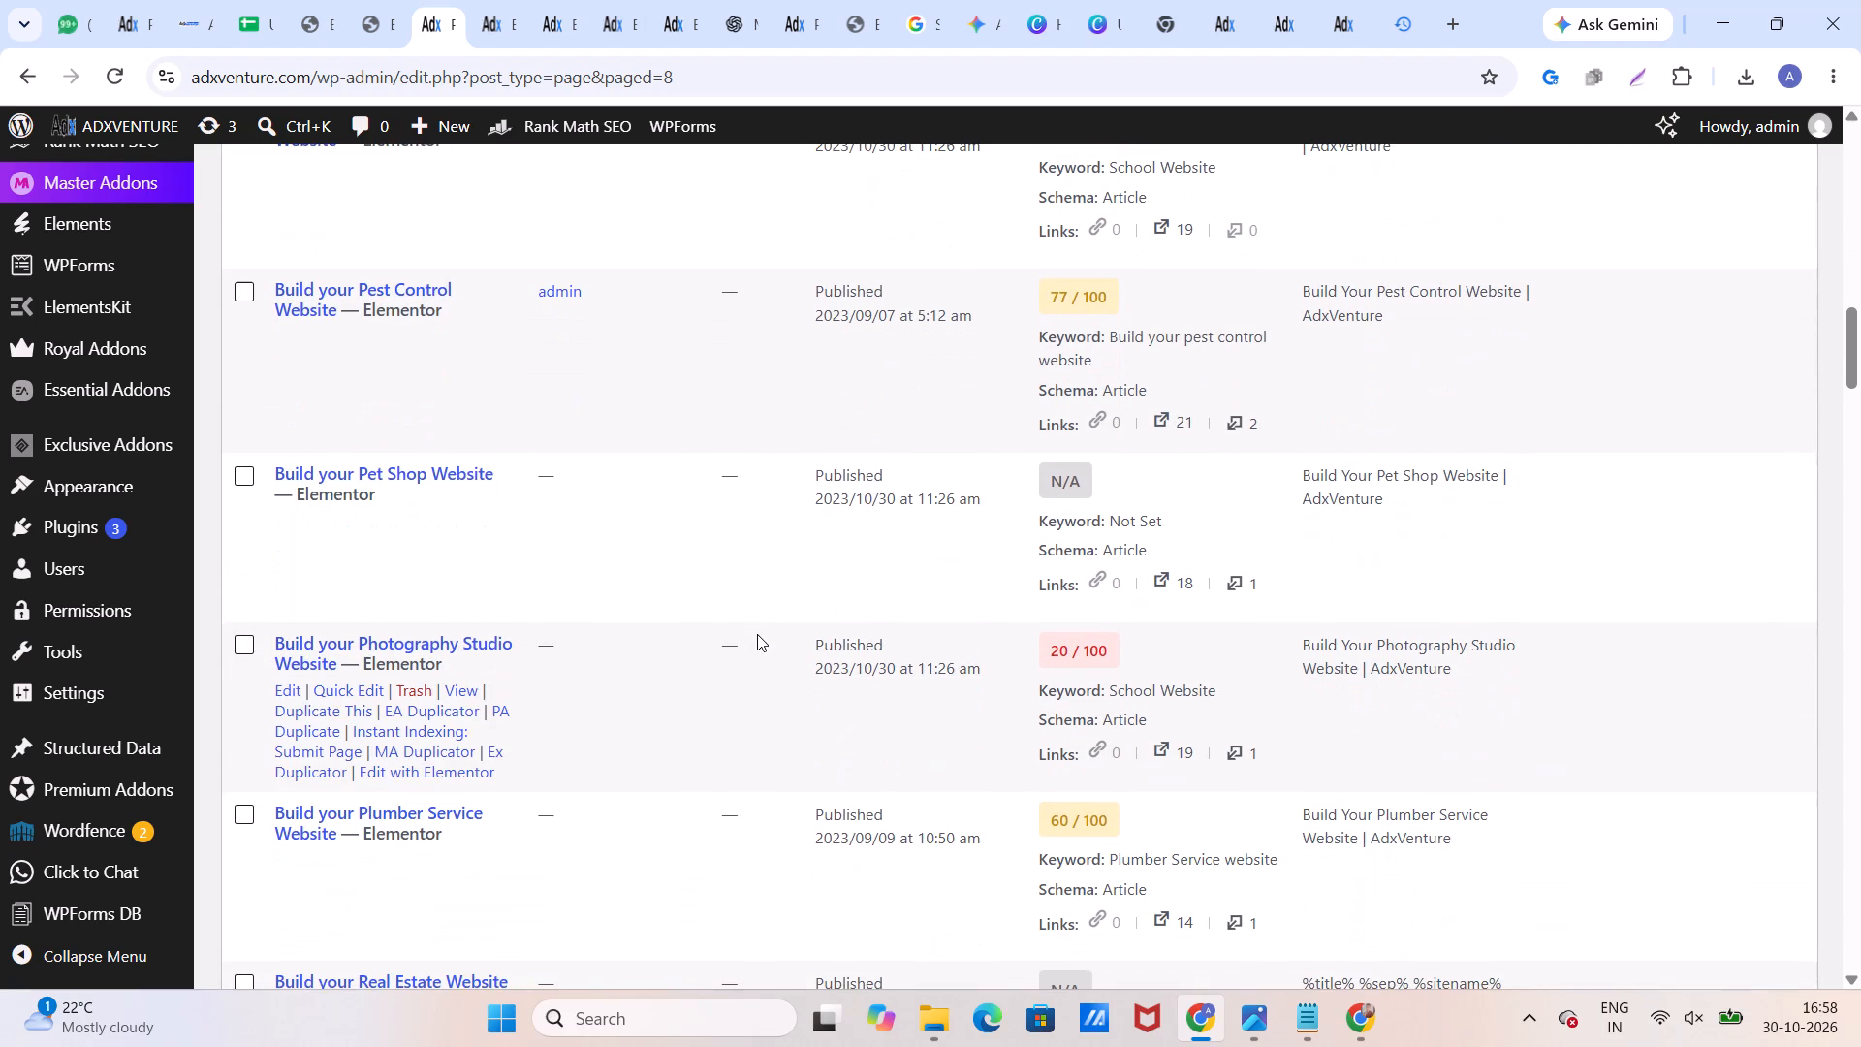
scroll(757, 634, down, 1)
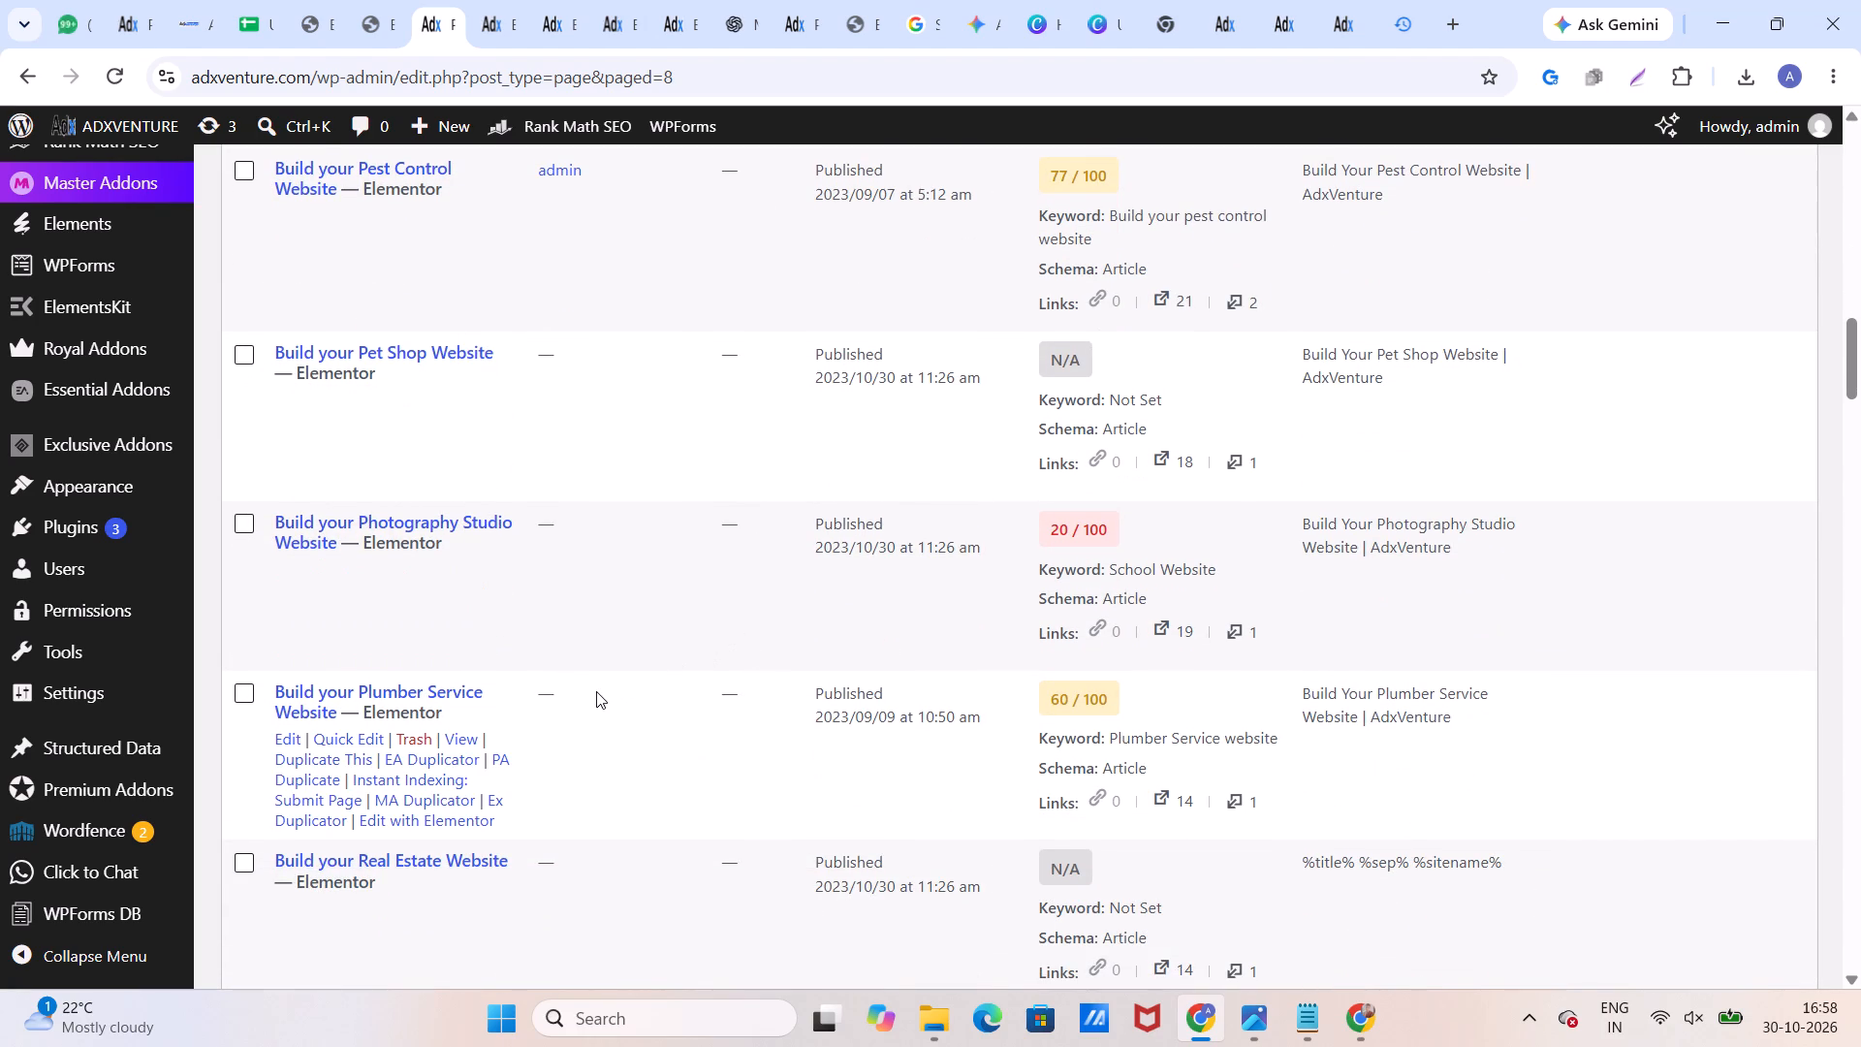
scroll(596, 691, down, 6)
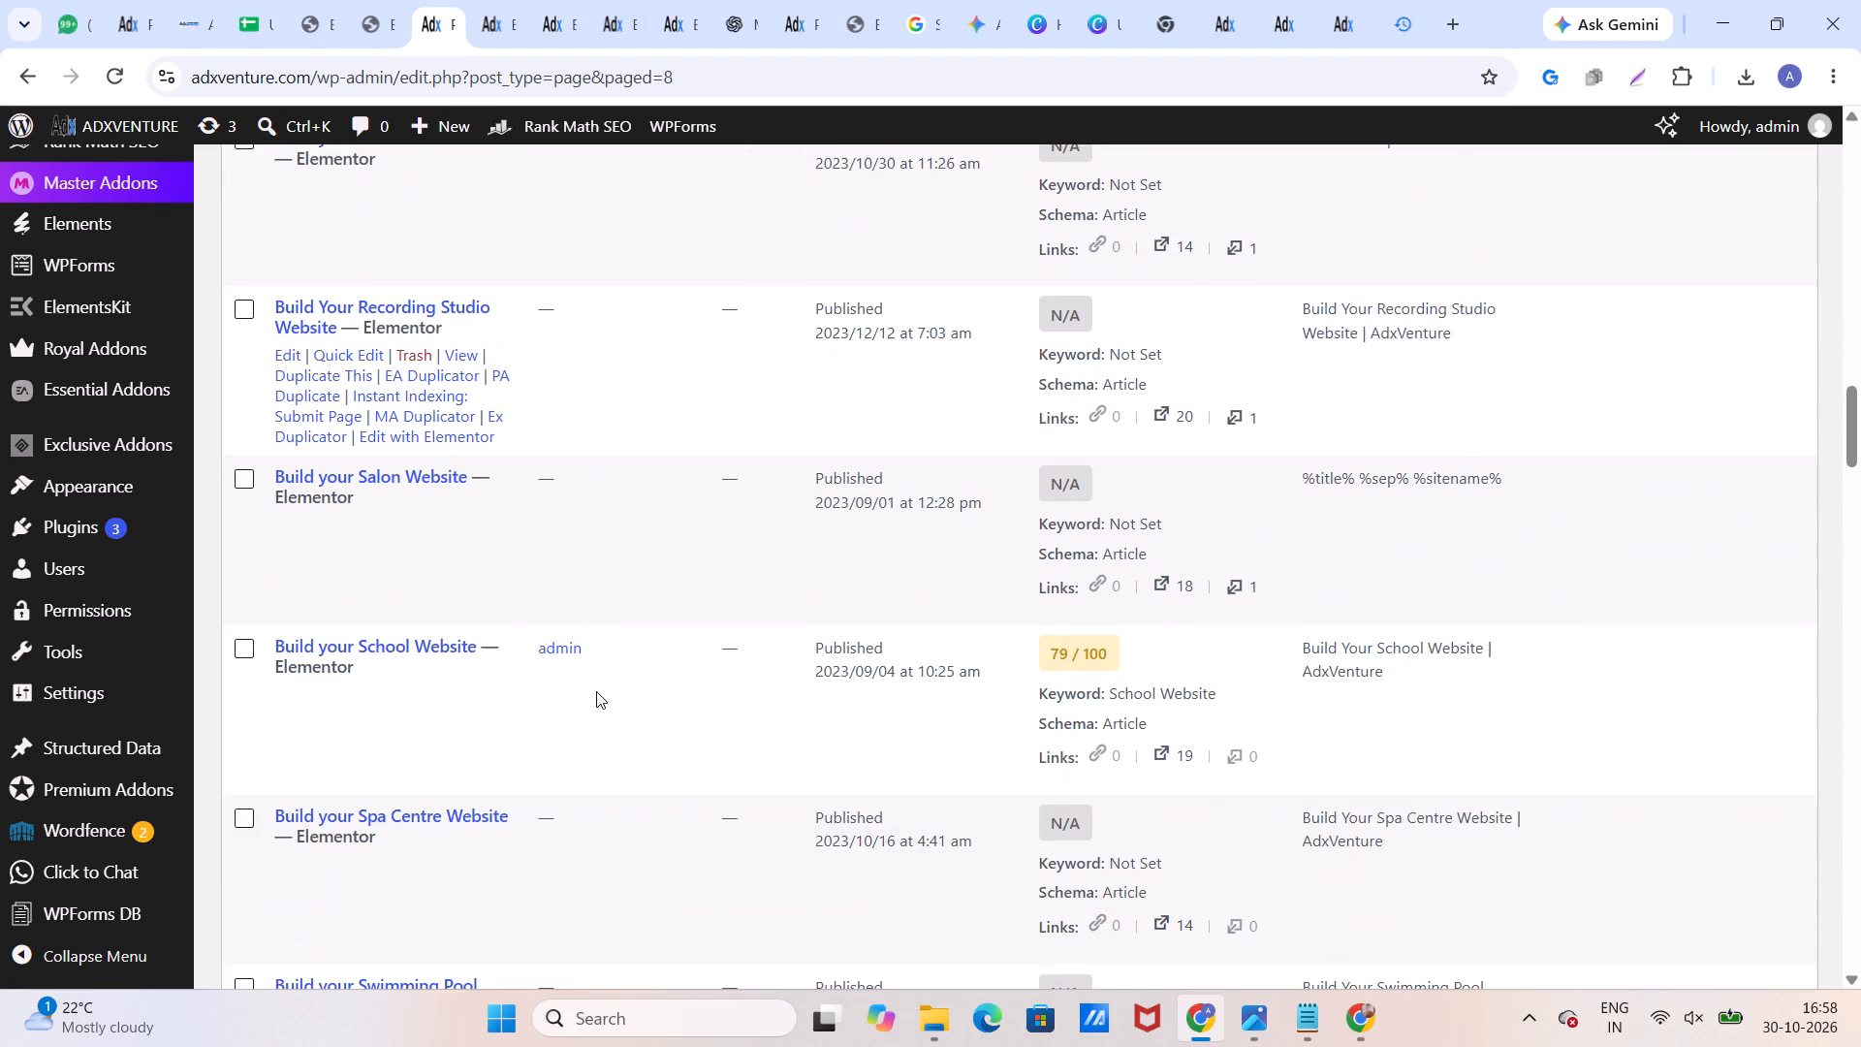
scroll(596, 691, down, 6)
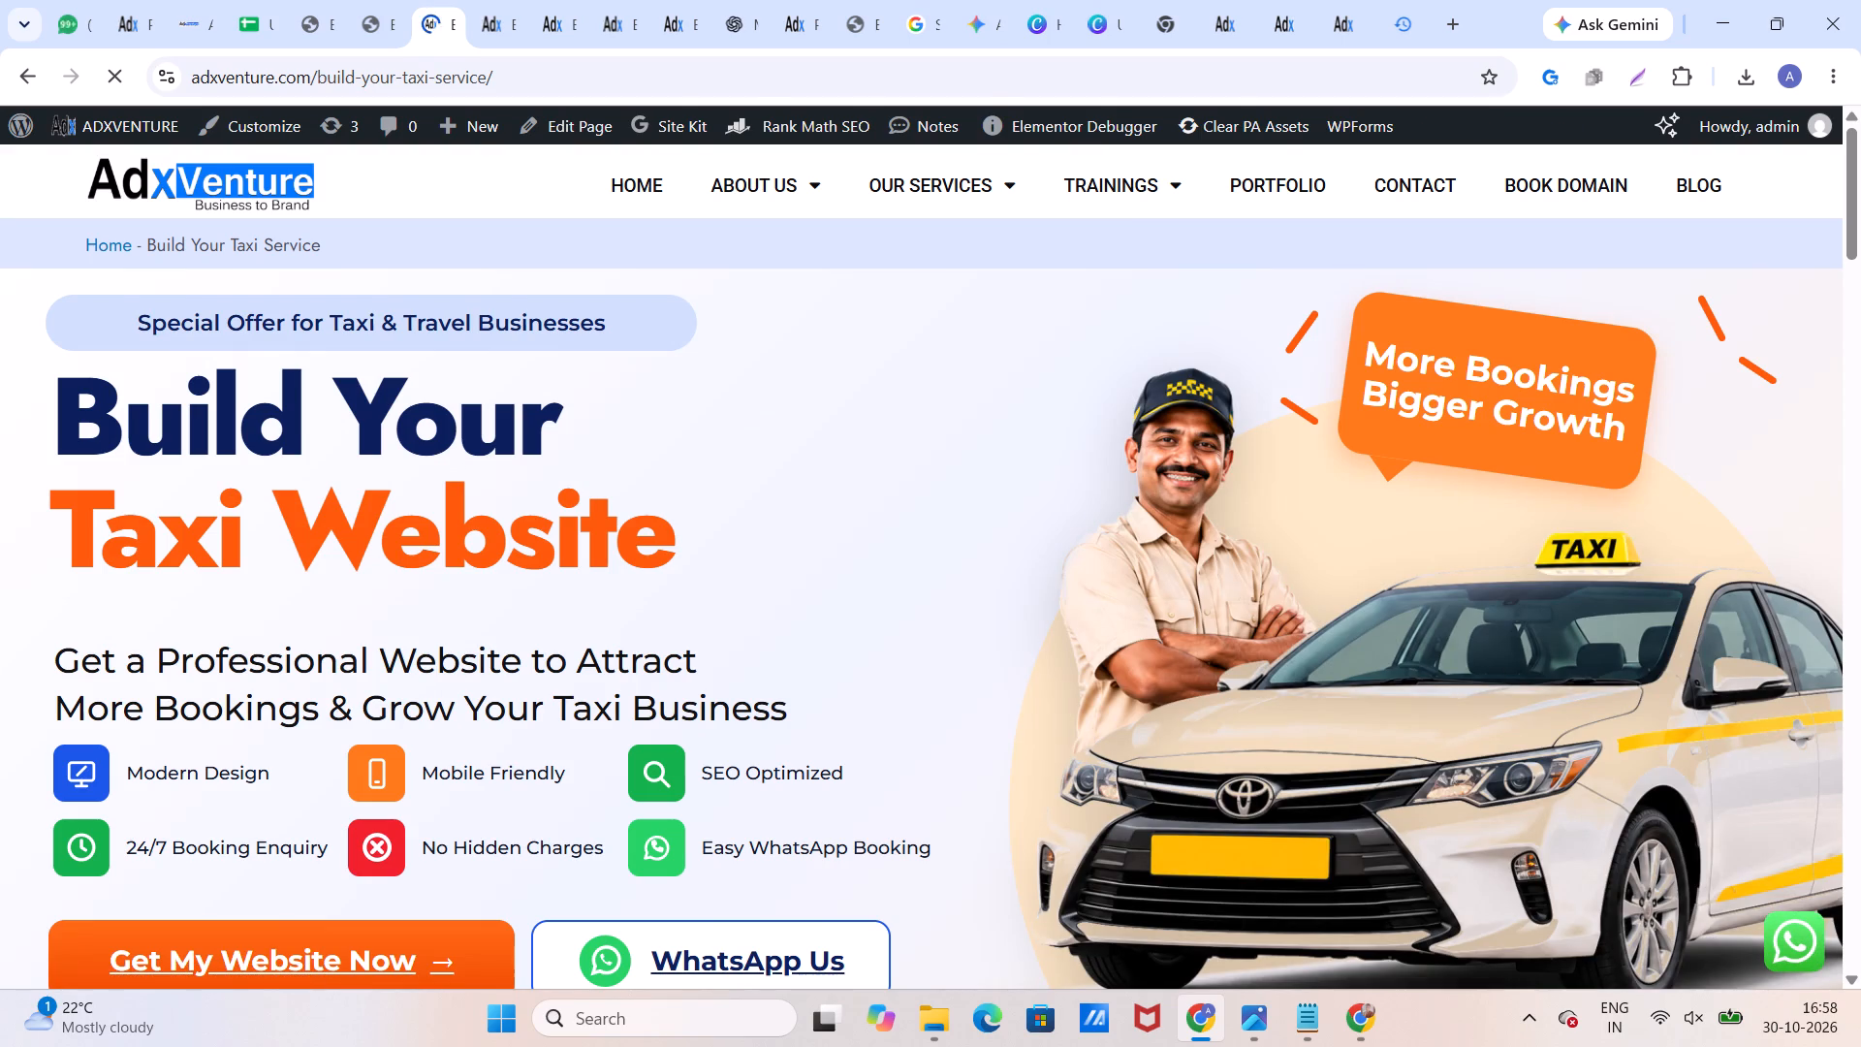
Look through the live Build Your Taxi Service page from its banner down to the footer and back up to the packages.
scroll(505, 401, down, 3)
scroll(505, 401, up, 1)
scroll(505, 401, down, 19)
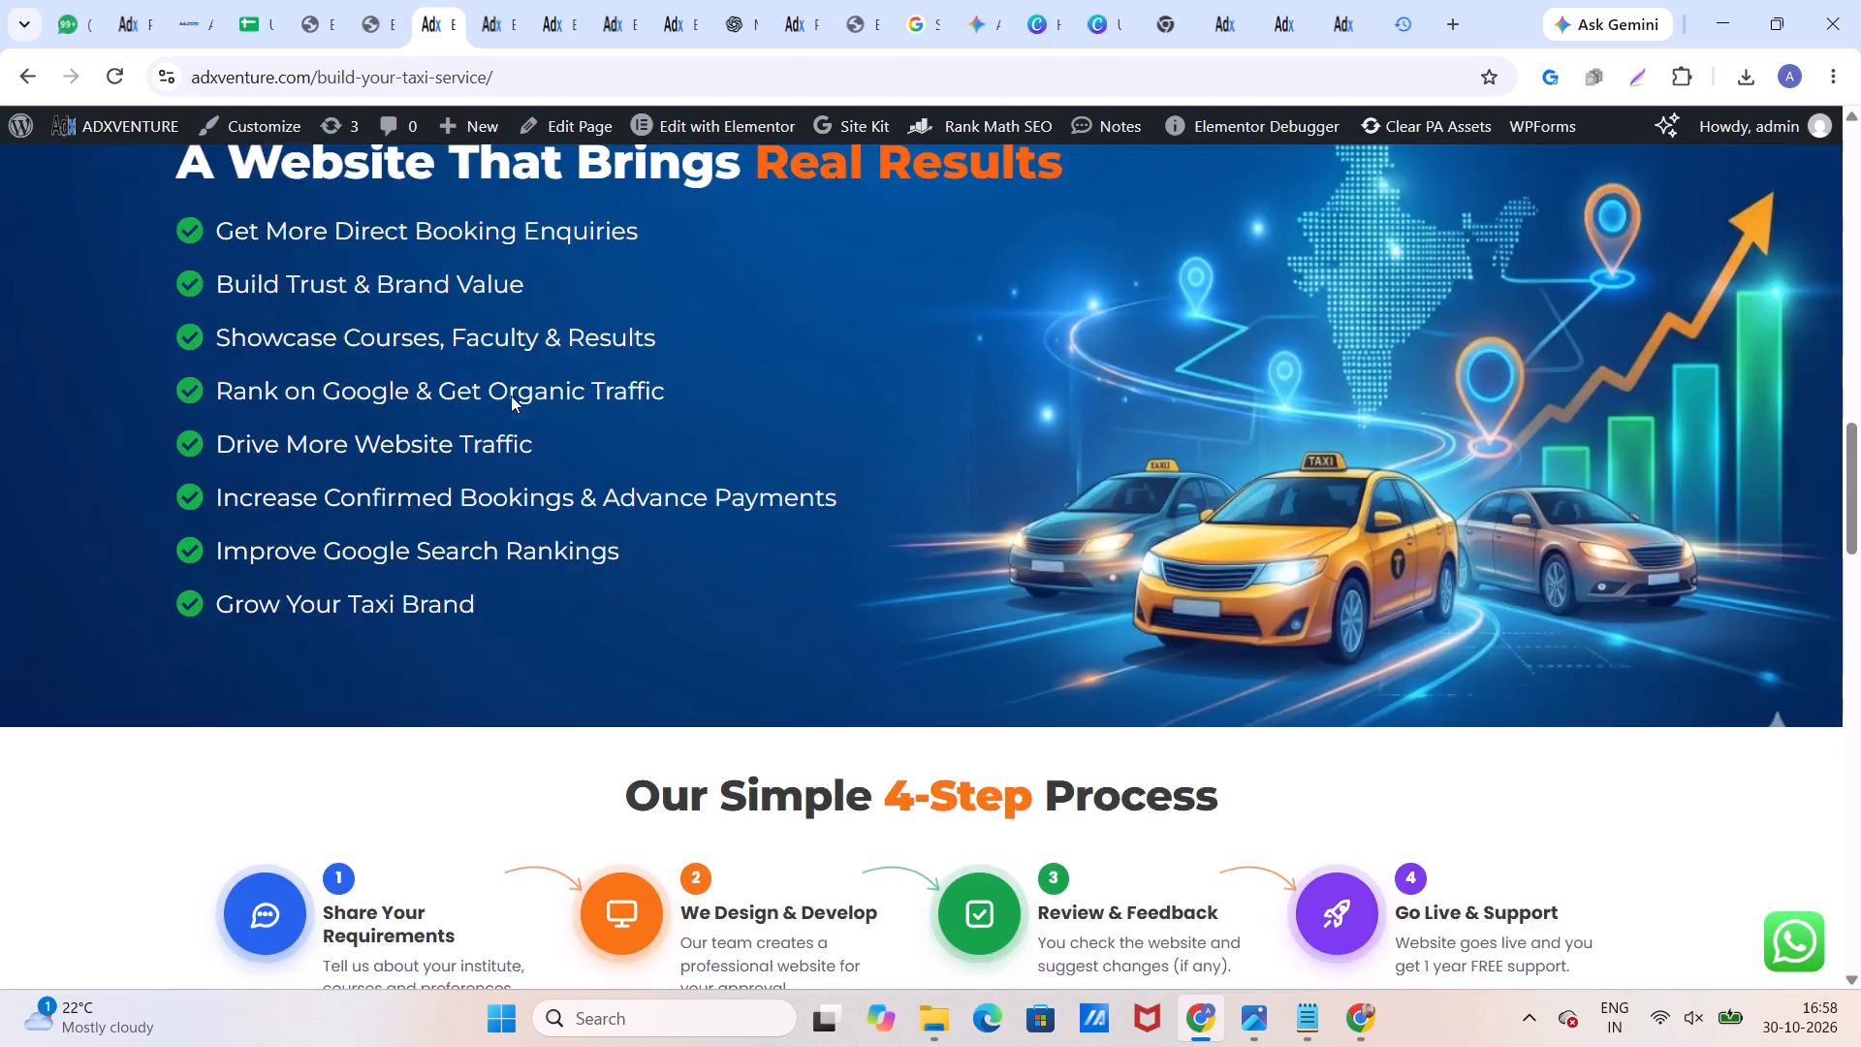
scroll(511, 396, down, 17)
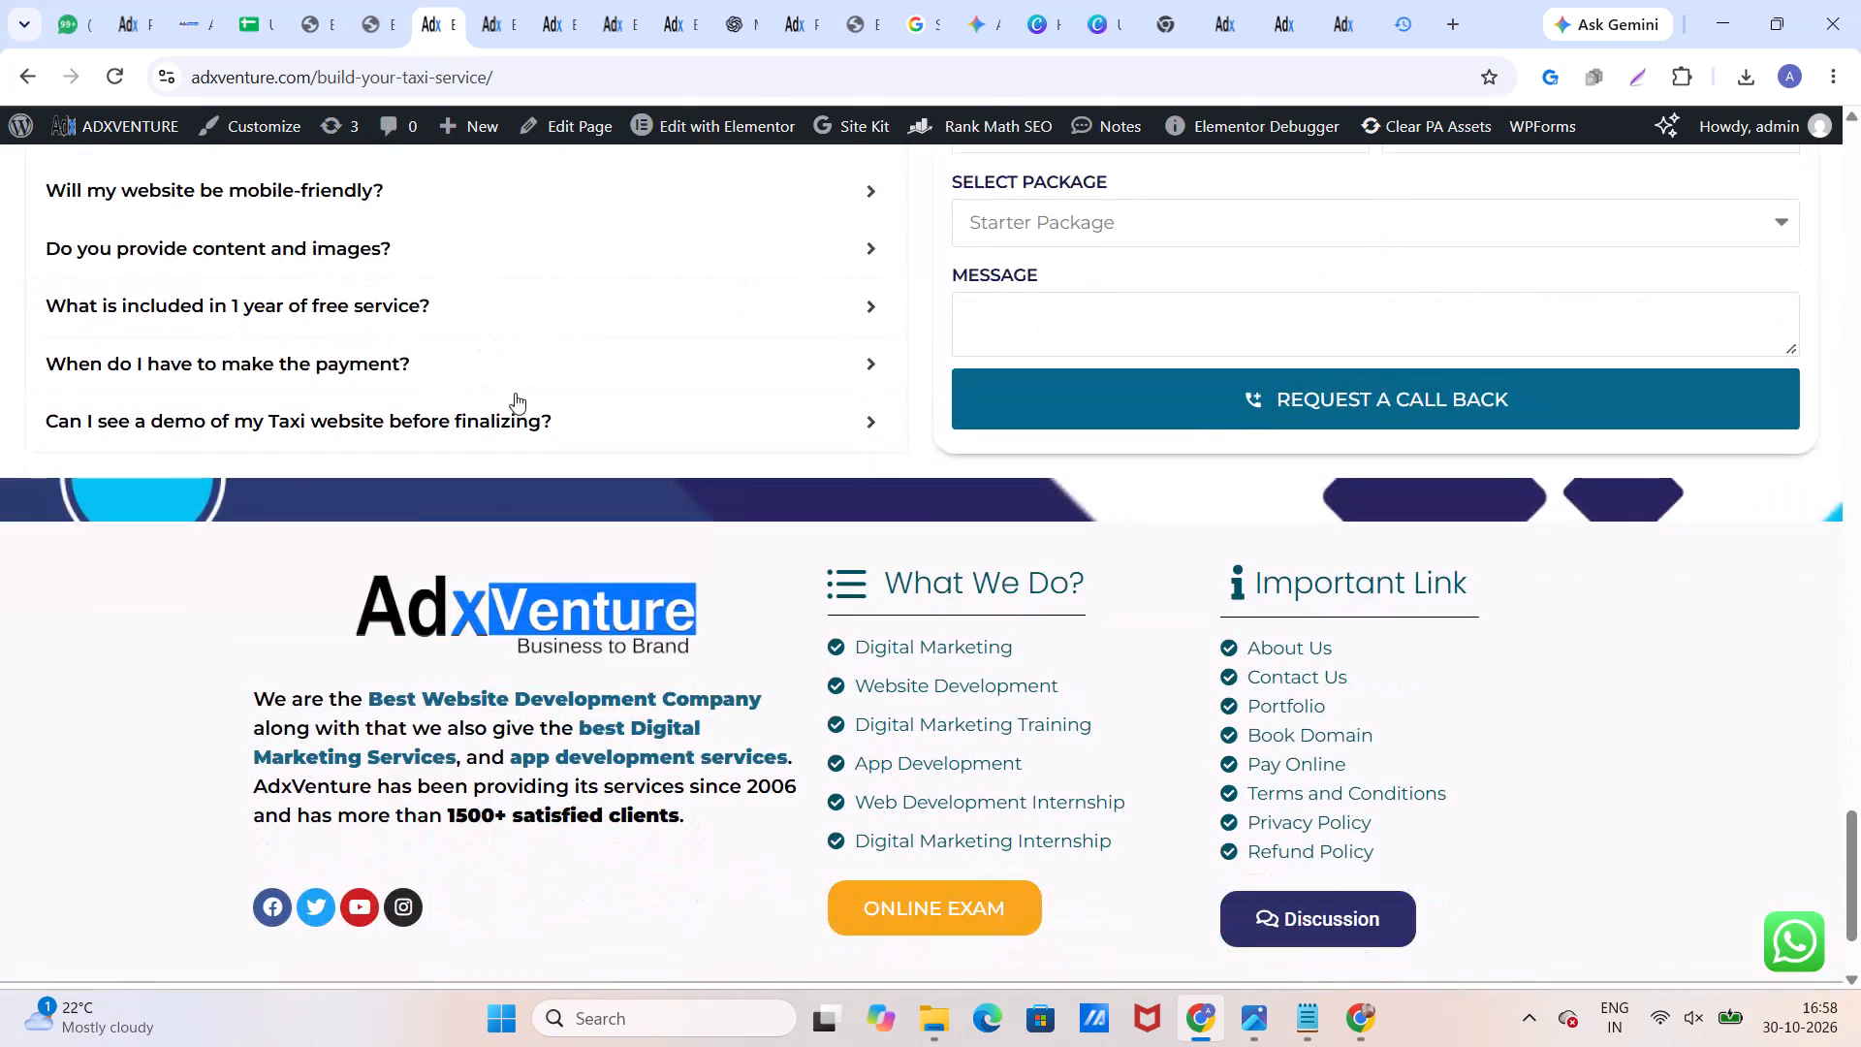
scroll(515, 393, up, 14)
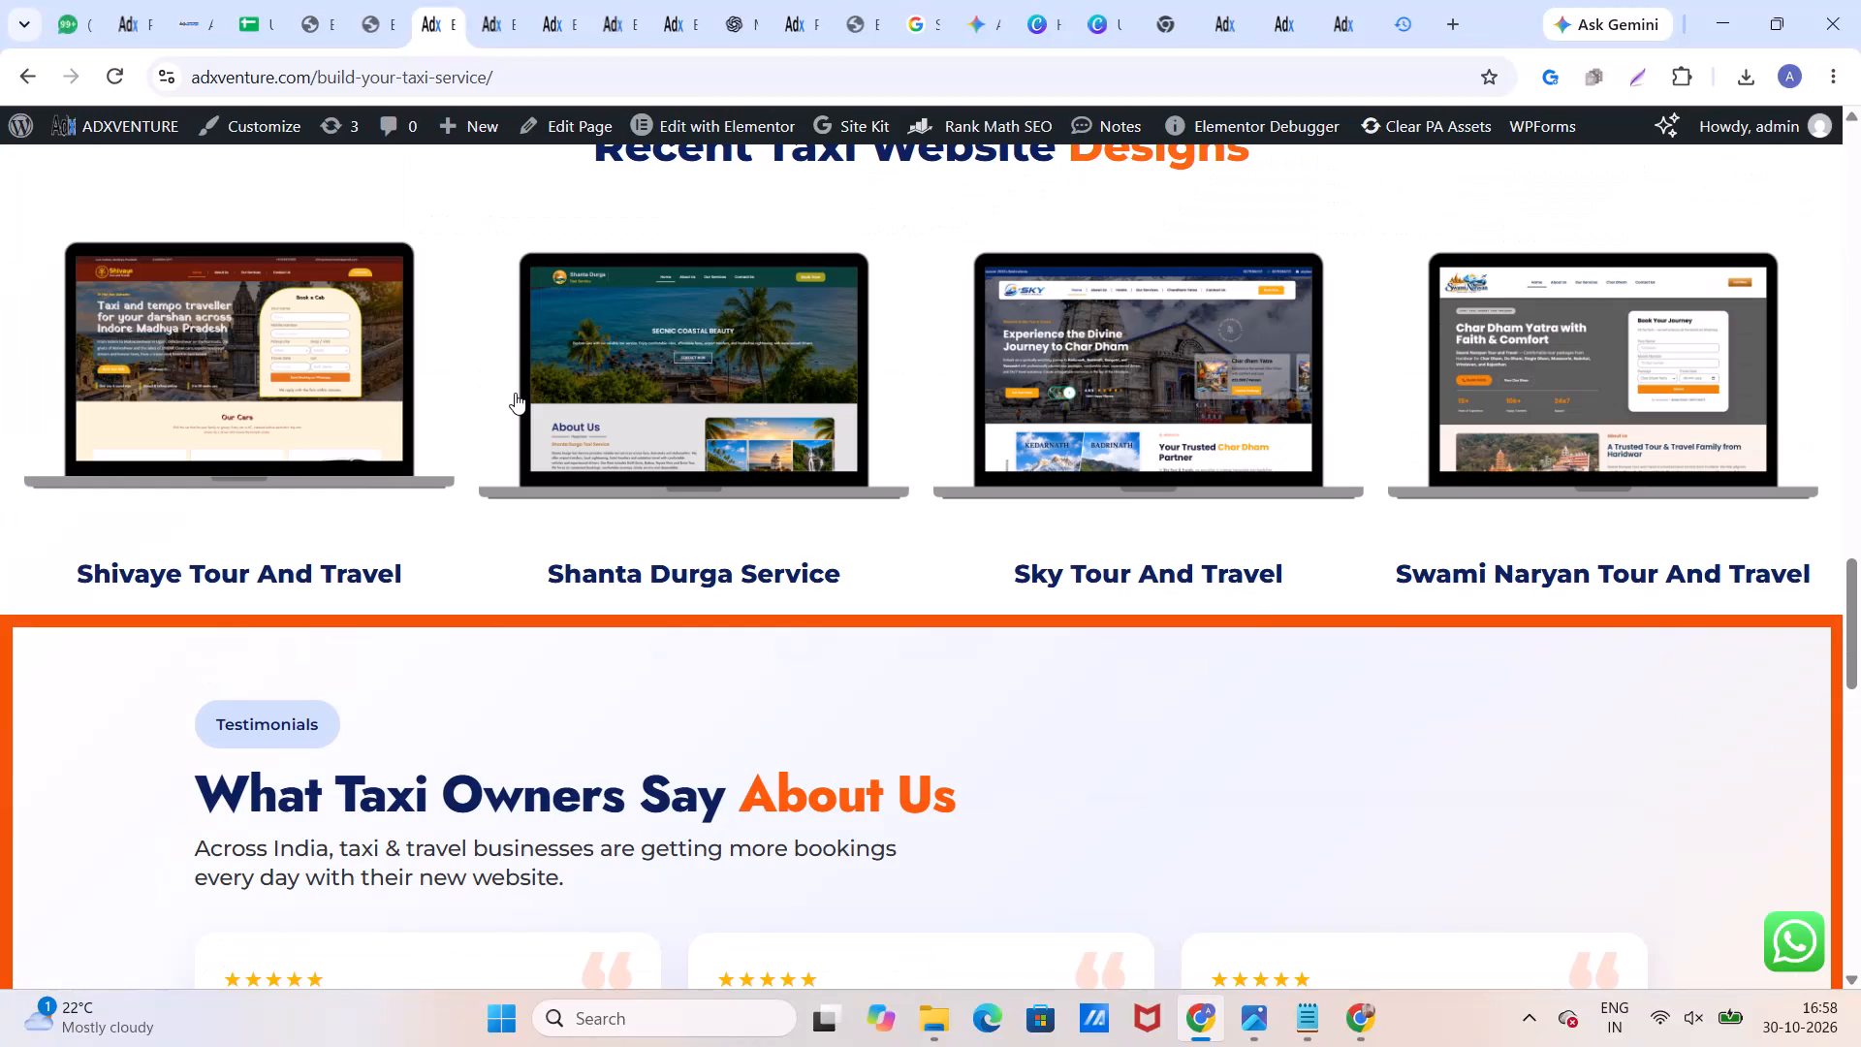
scroll(515, 393, down, 7)
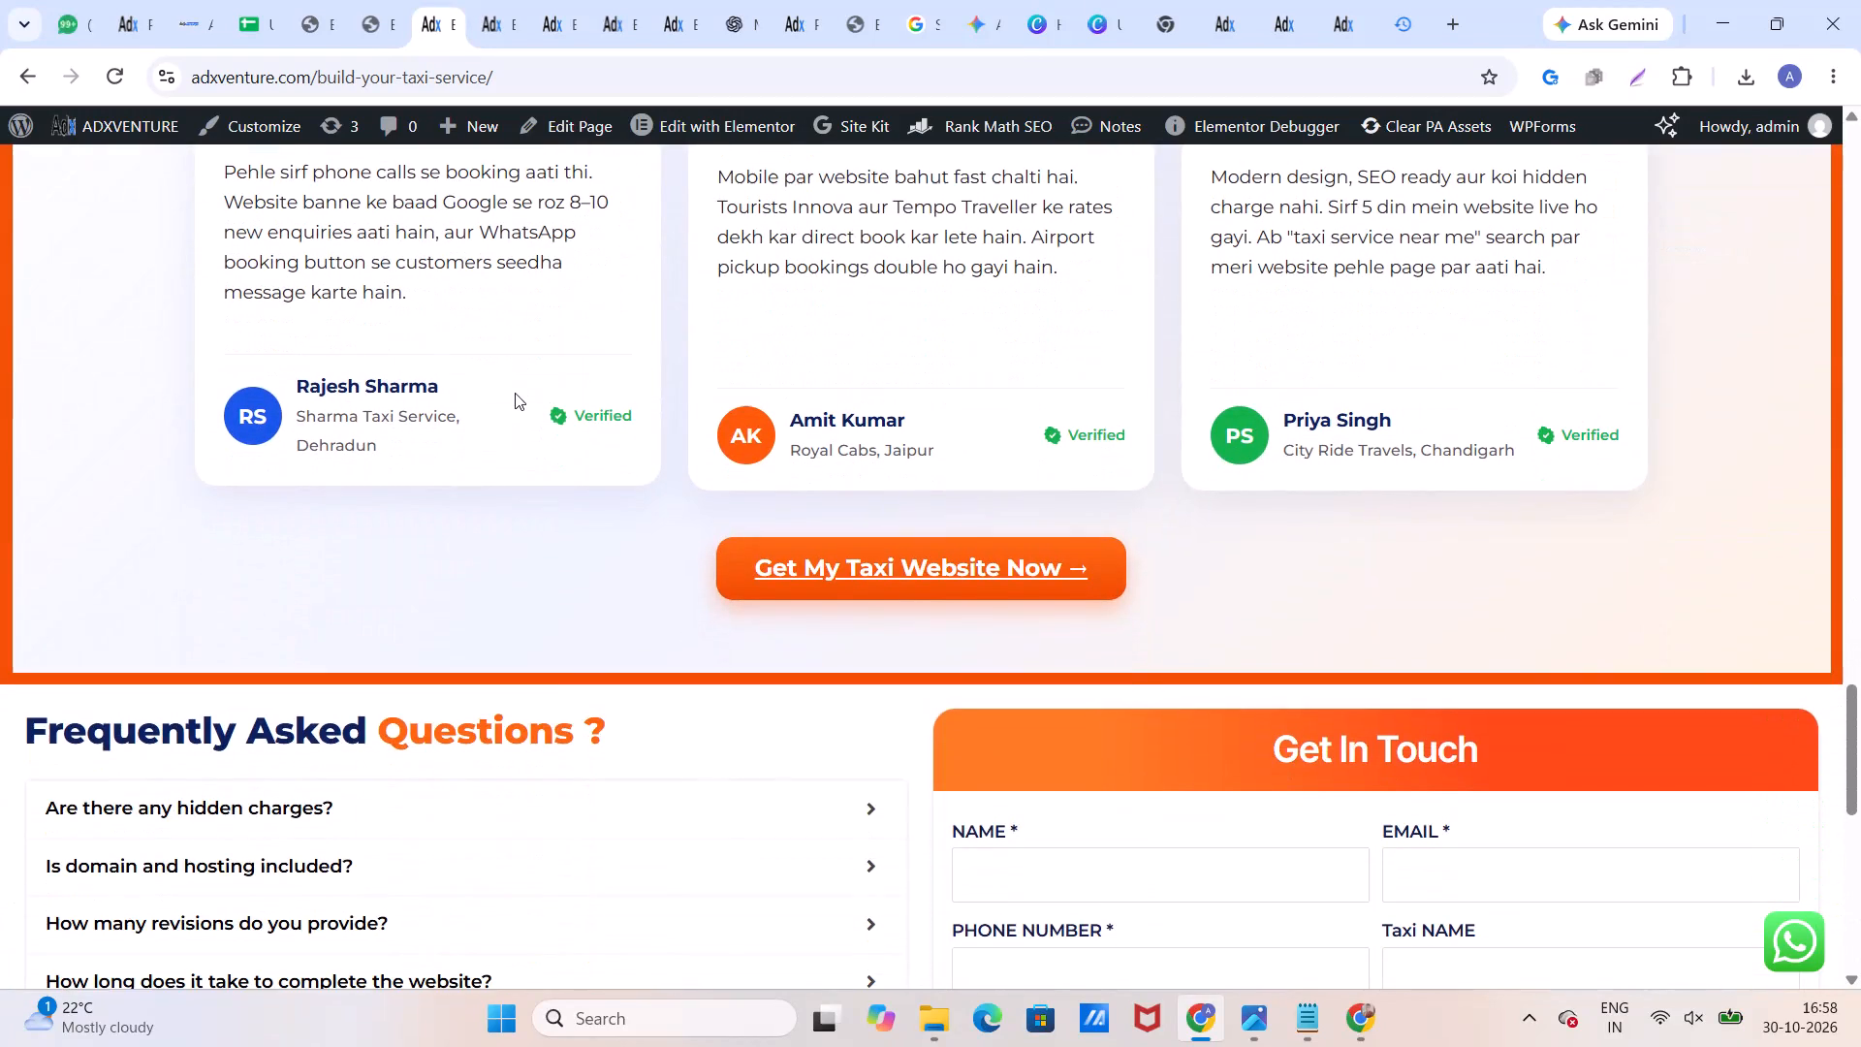
scroll(515, 393, down, 17)
scroll(515, 393, up, 4)
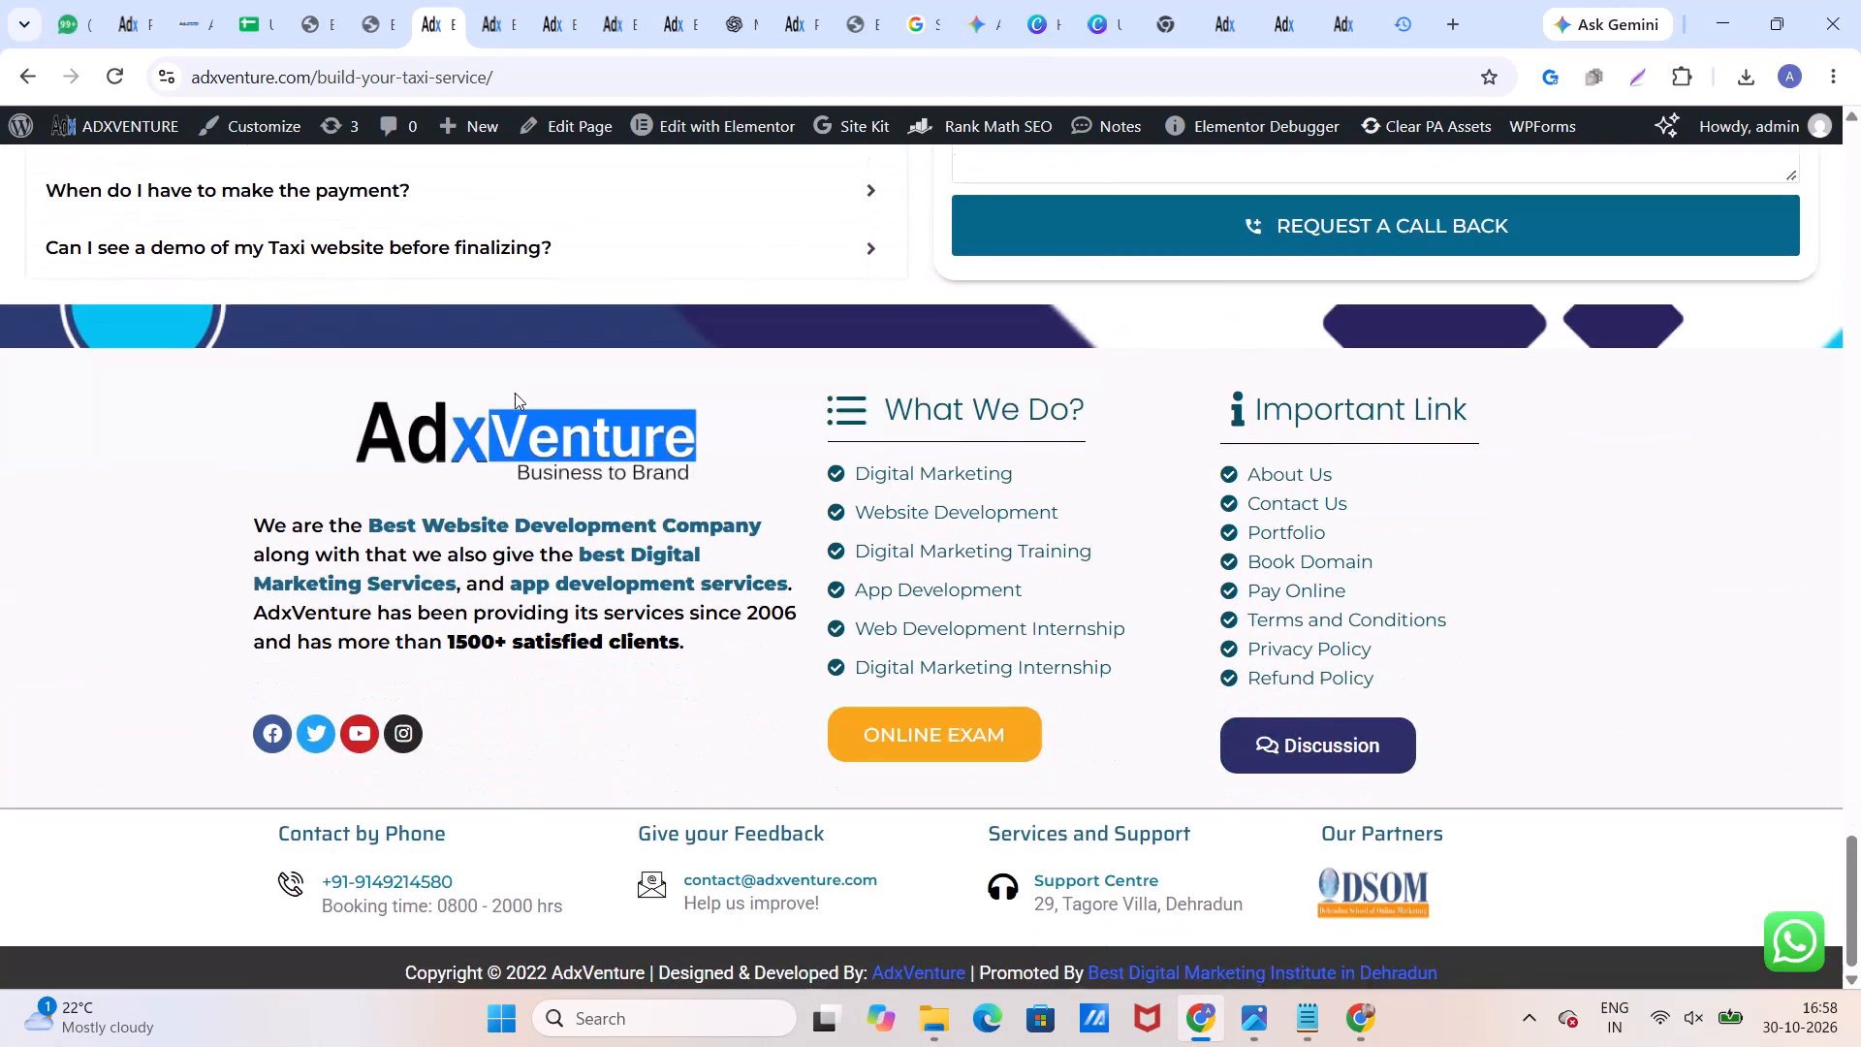
scroll(515, 393, up, 16)
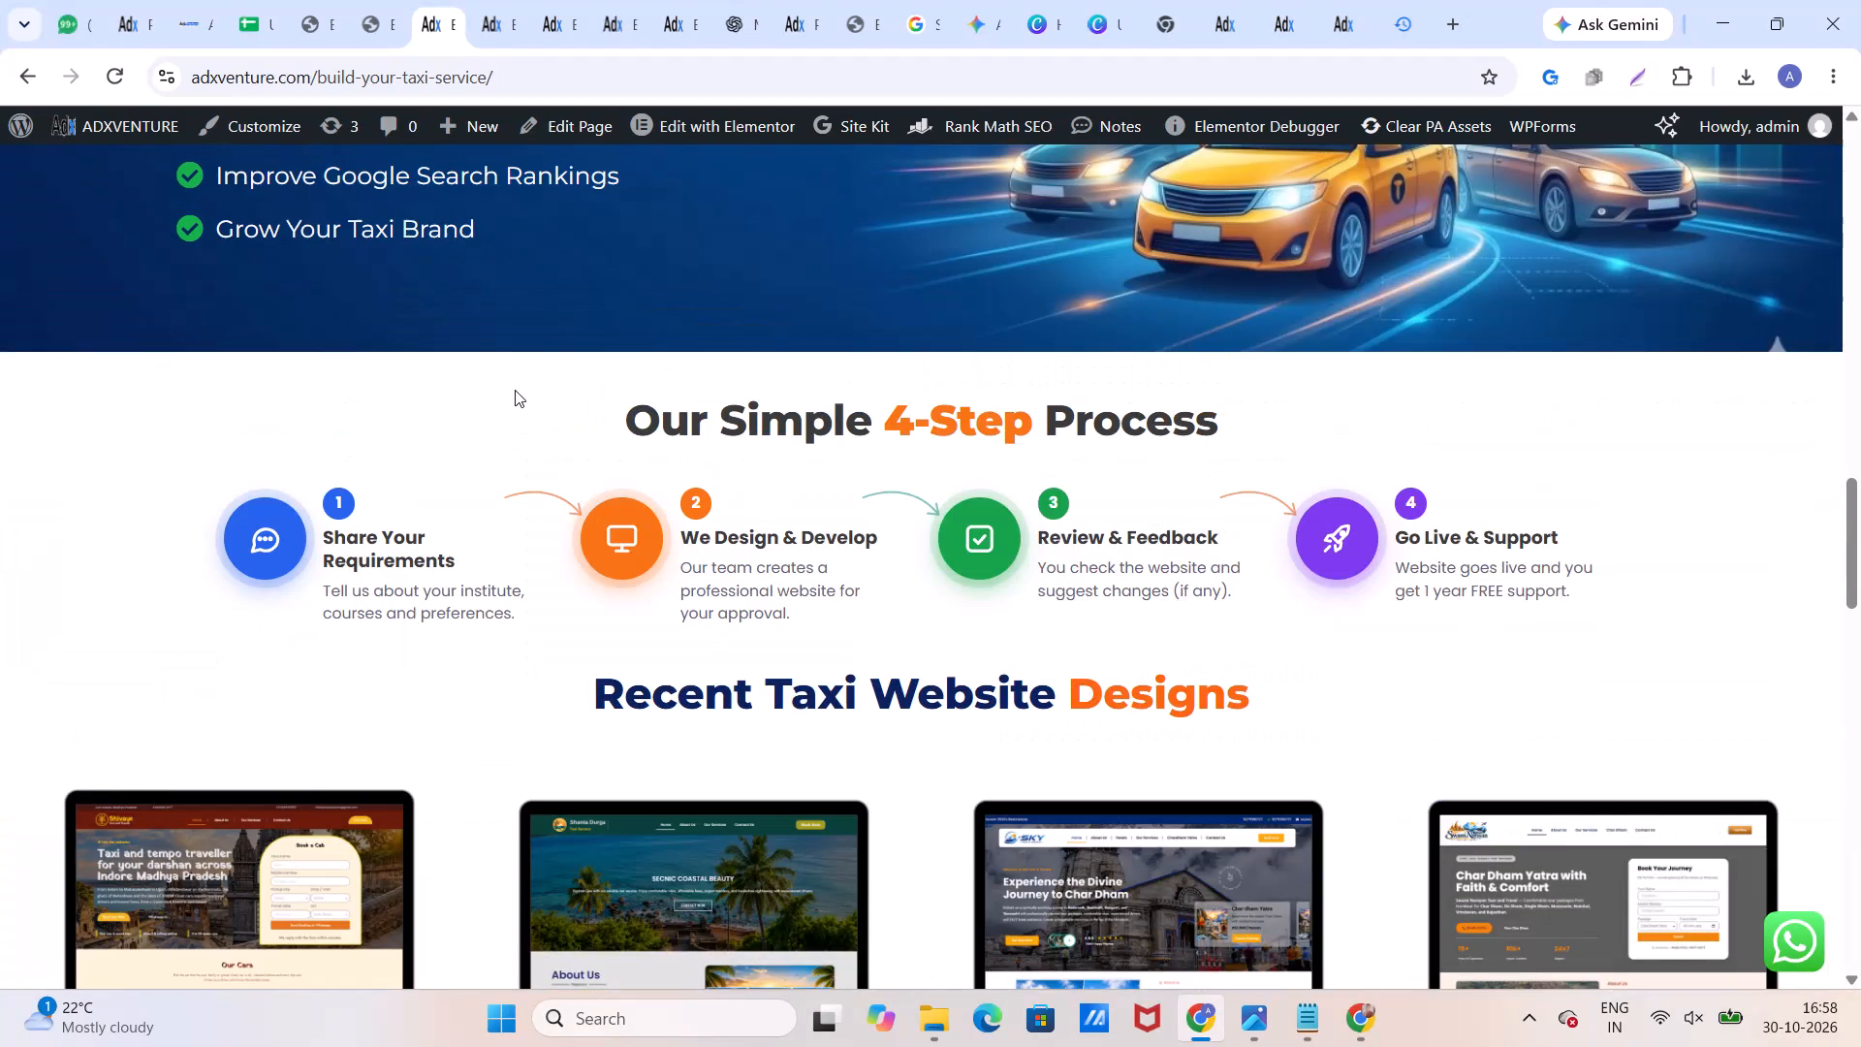
scroll(515, 390, up, 16)
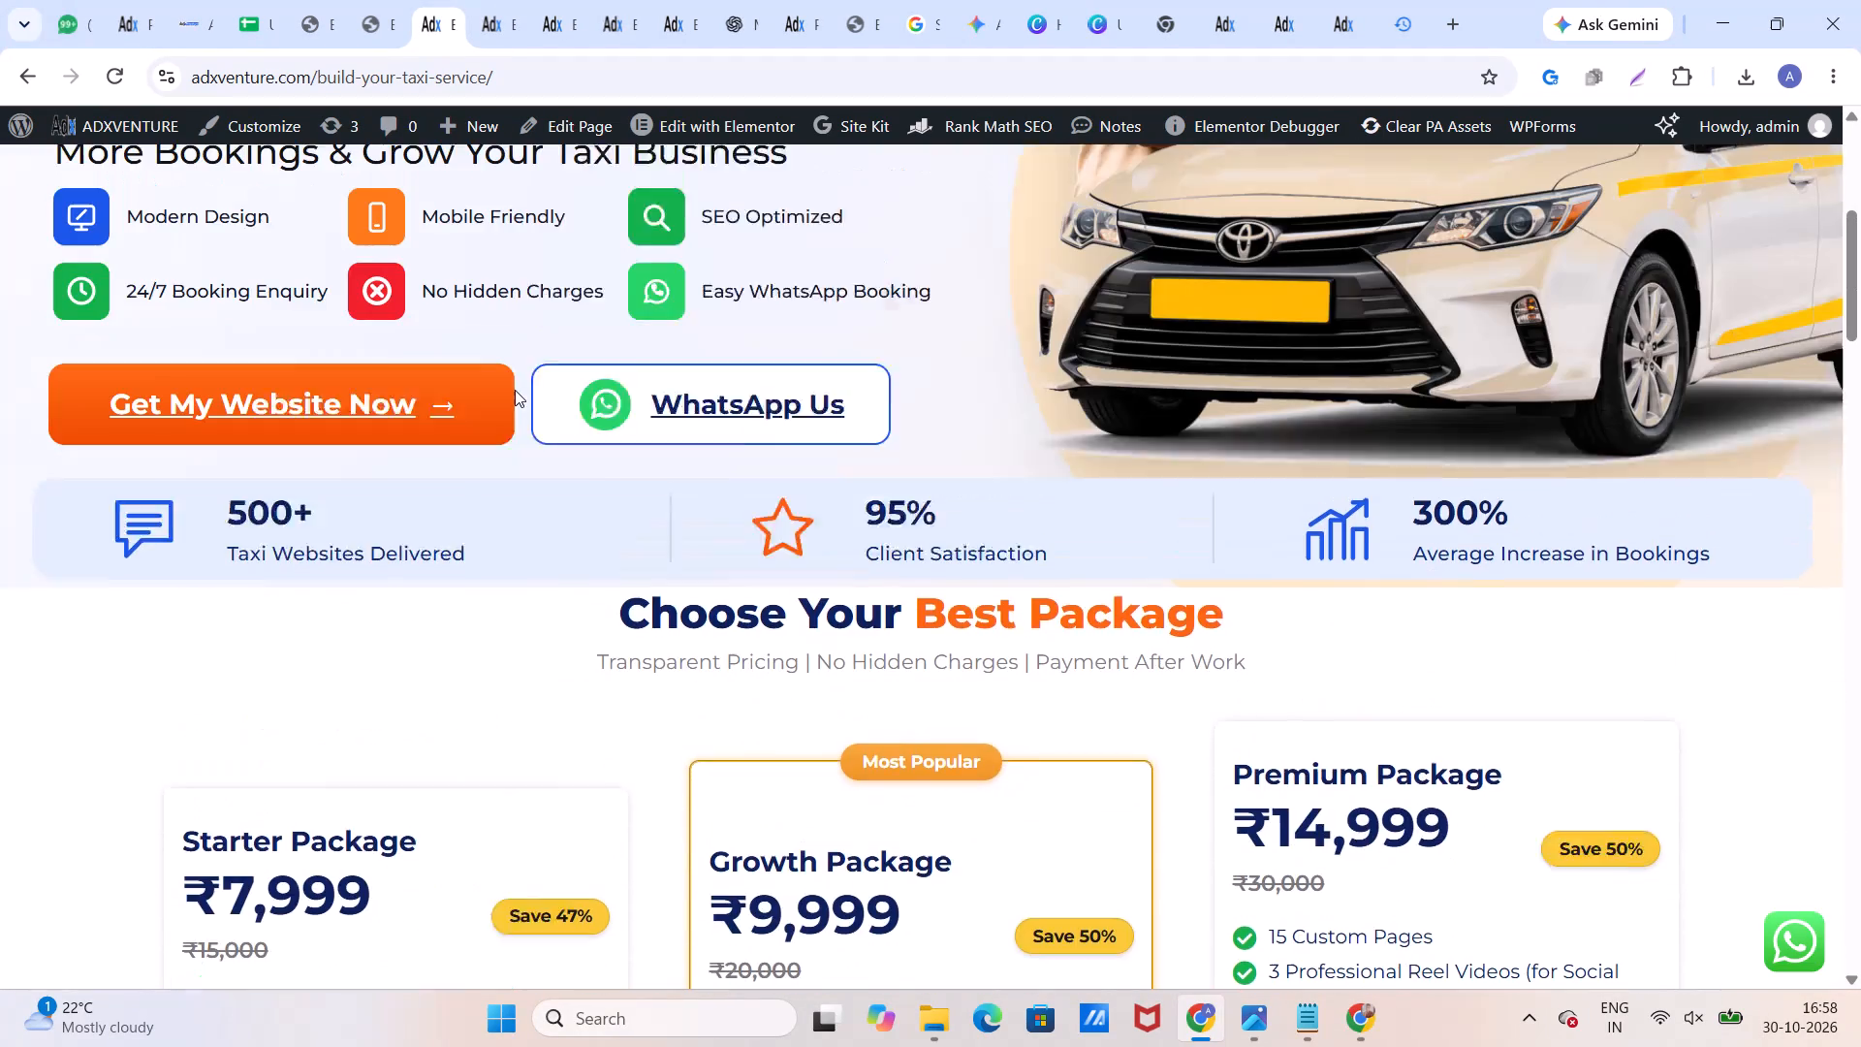
scroll(515, 387, up, 3)
Review the Build Your Taxi Service page again, examining its packages, results, 4-step process, website designs, testimonials, FAQ and enquiry form.
scroll(515, 387, down, 2)
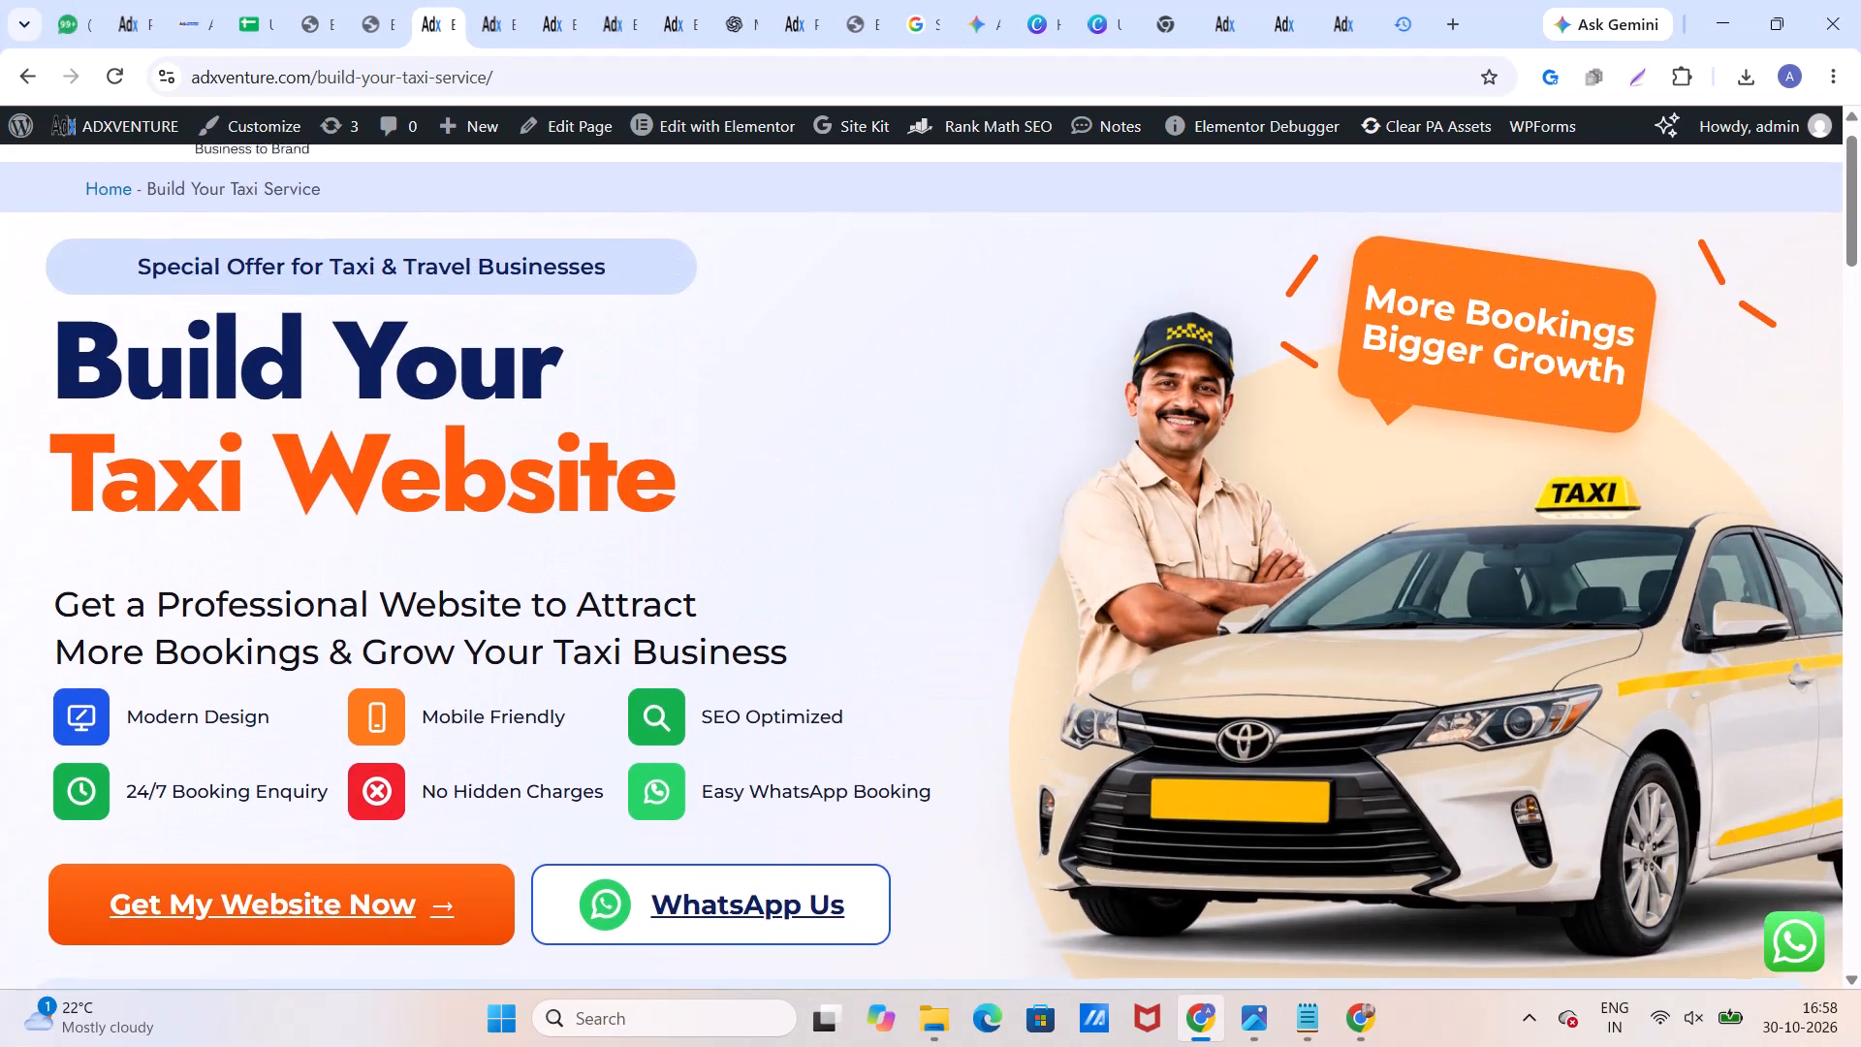
scroll(515, 387, down, 9)
scroll(515, 387, up, 4)
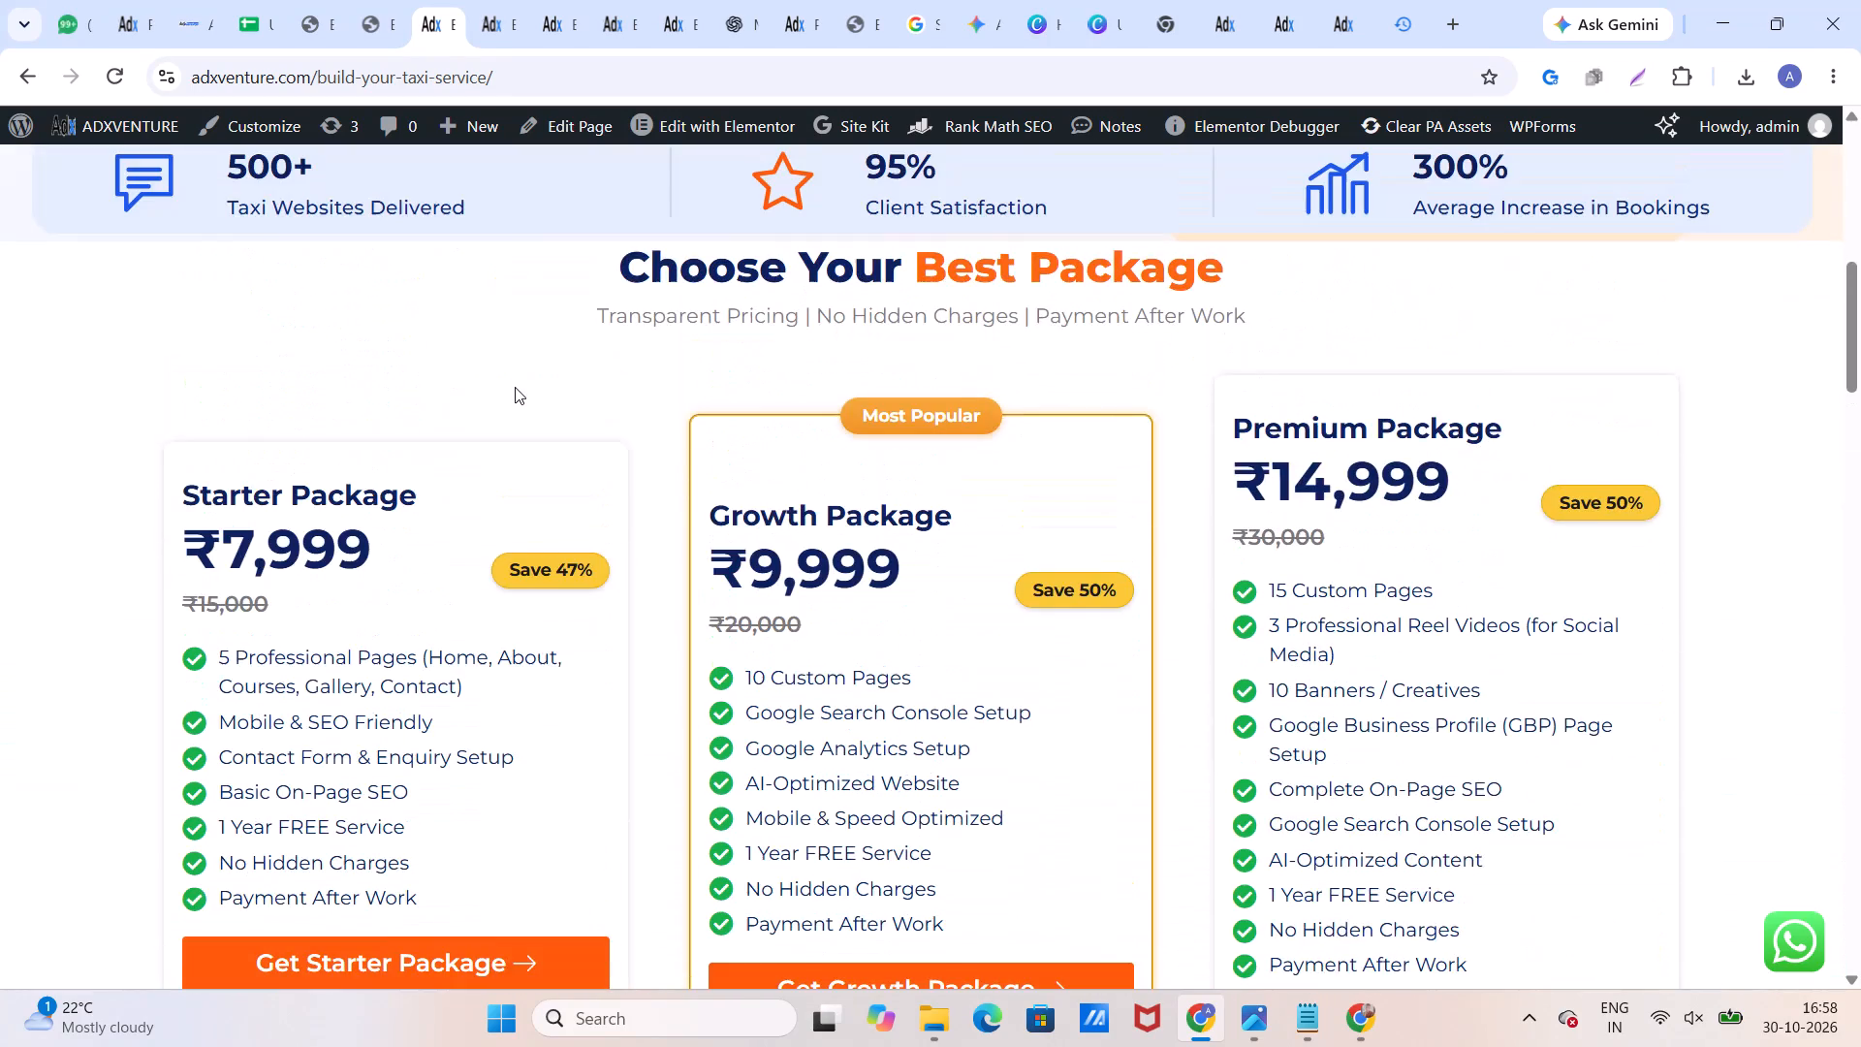
scroll(515, 387, down, 3)
scroll(515, 387, up, 1)
scroll(515, 387, down, 7)
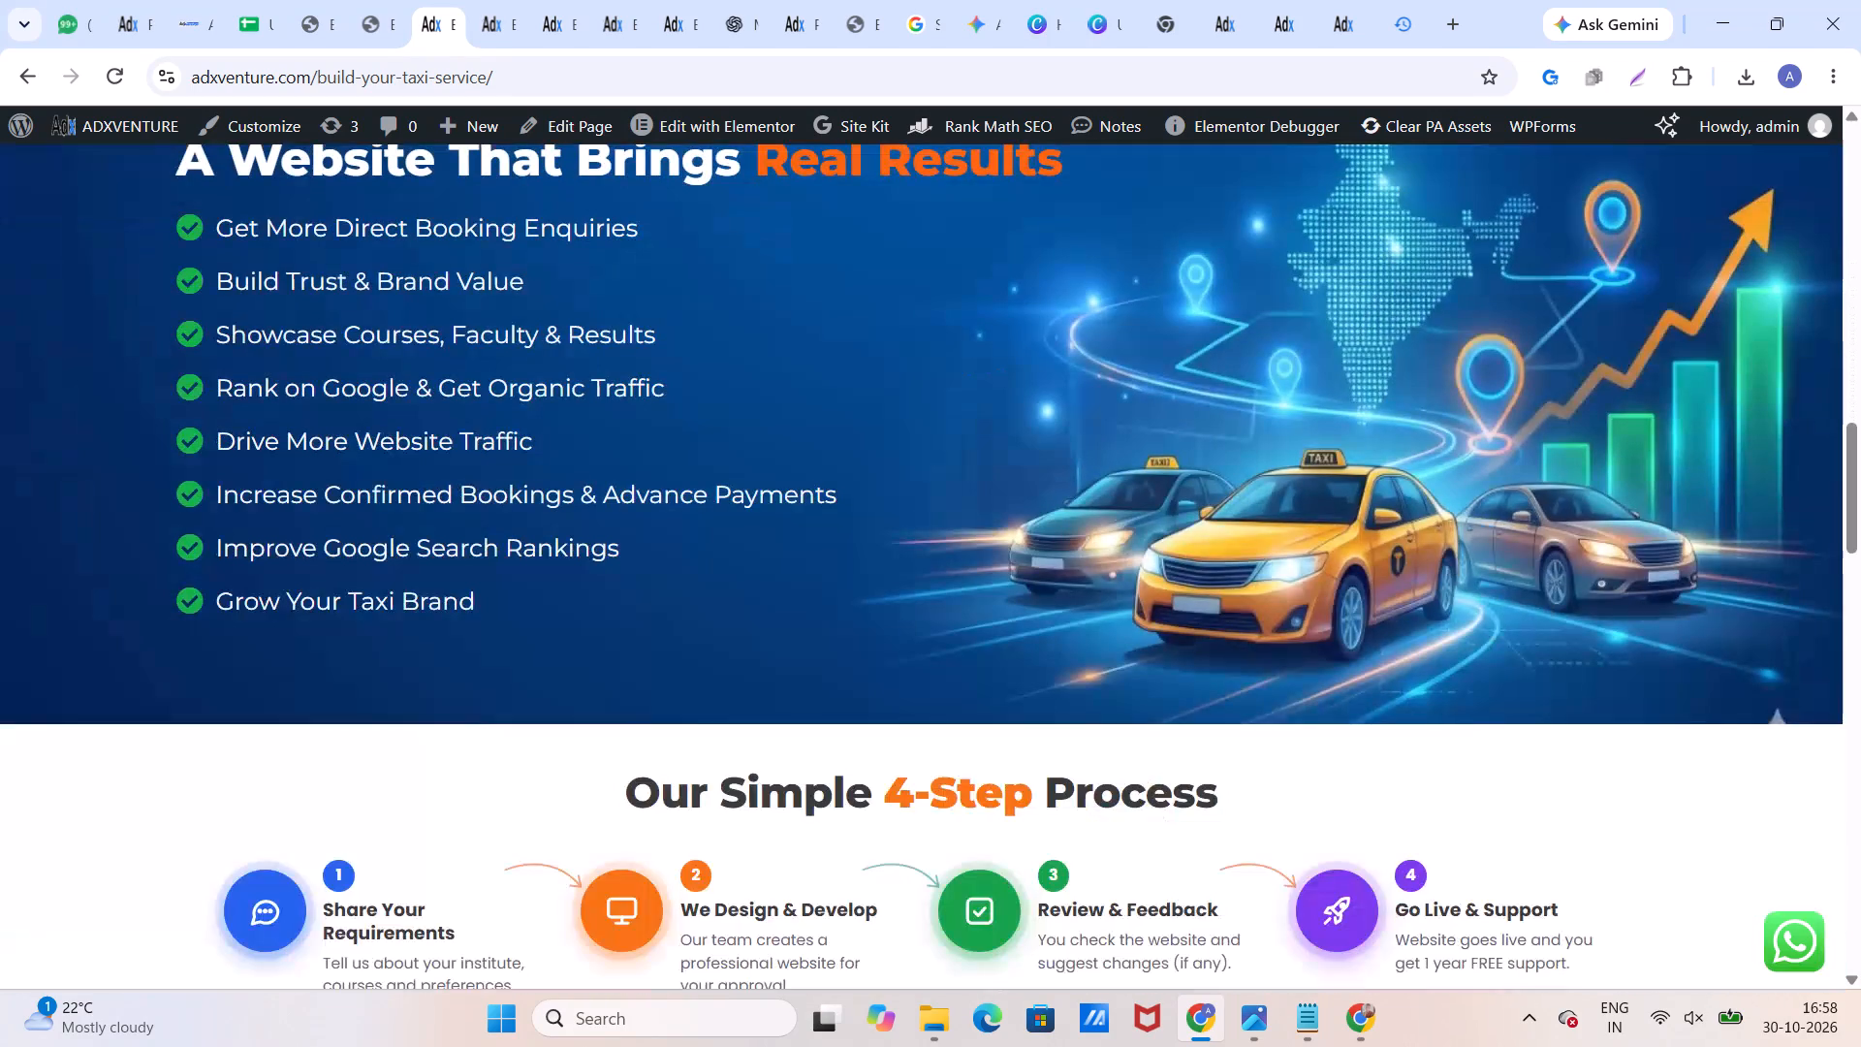
scroll(515, 387, down, 1)
scroll(515, 387, up, 2)
scroll(515, 387, down, 2)
scroll(515, 387, up, 1)
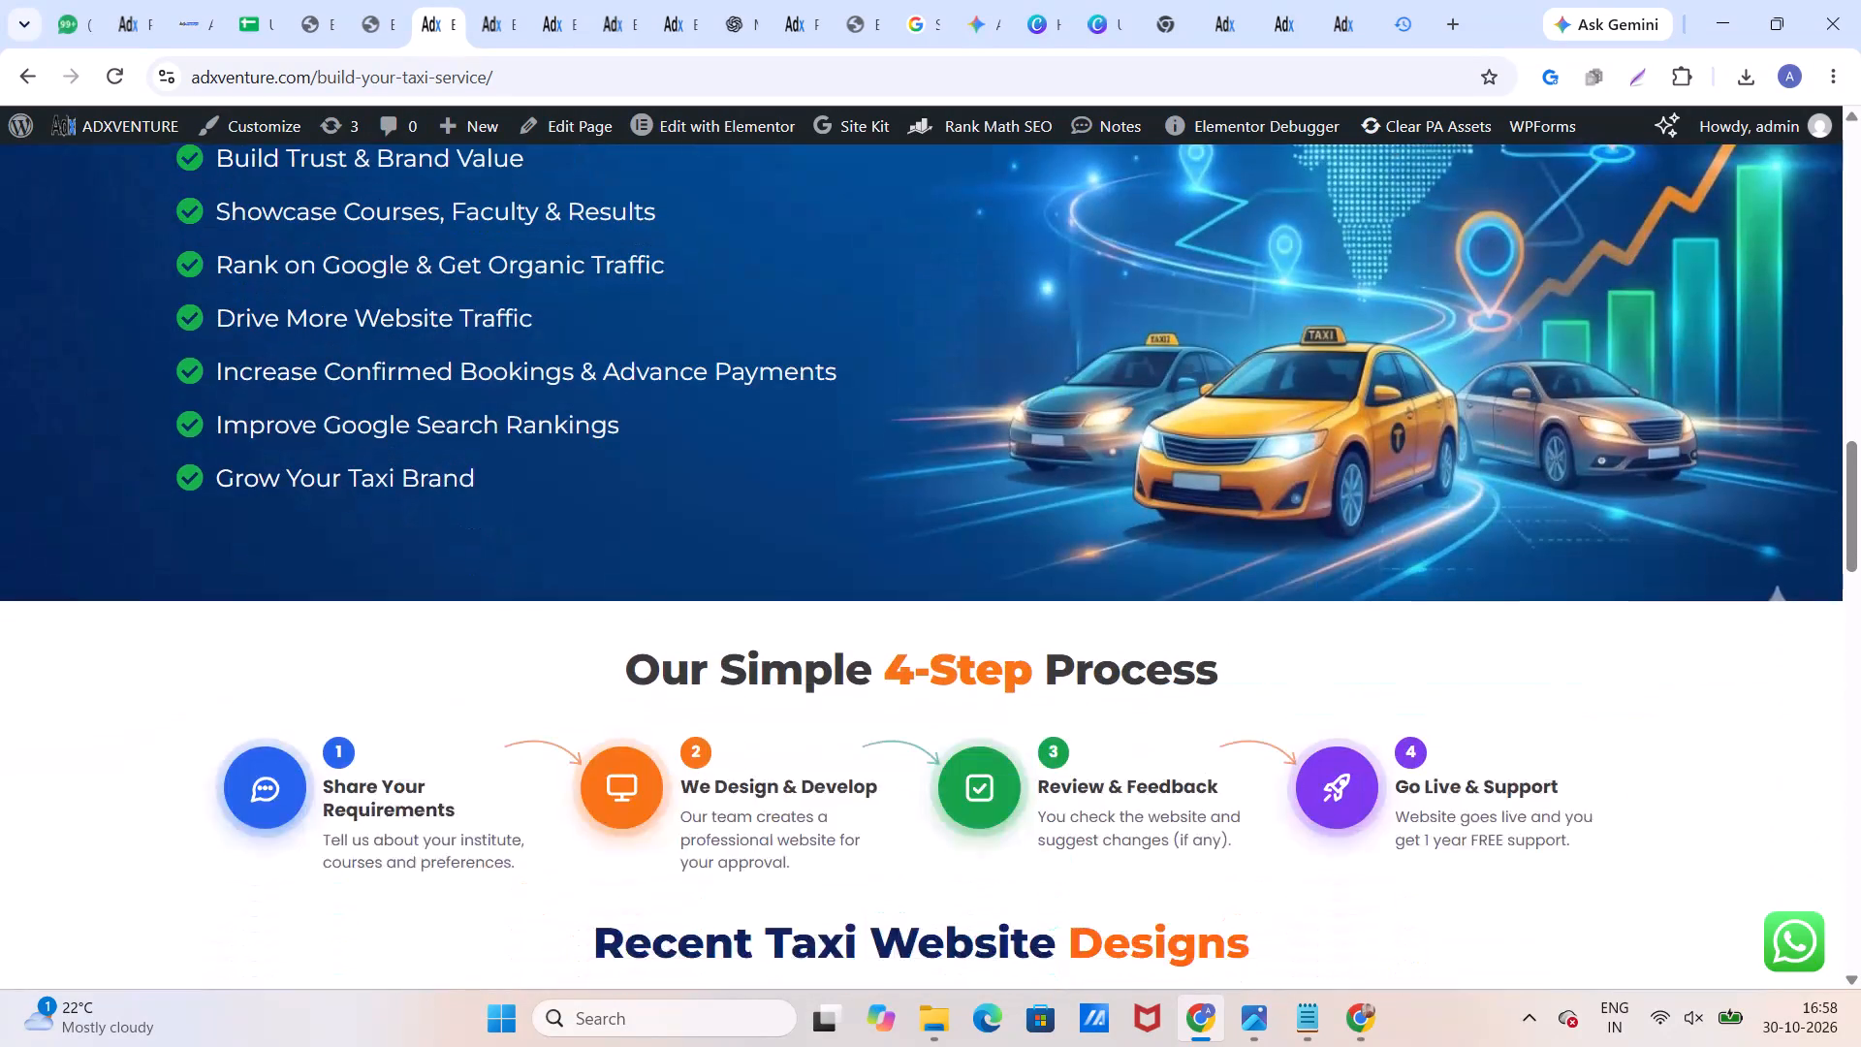
scroll(515, 387, up, 1)
scroll(515, 387, down, 5)
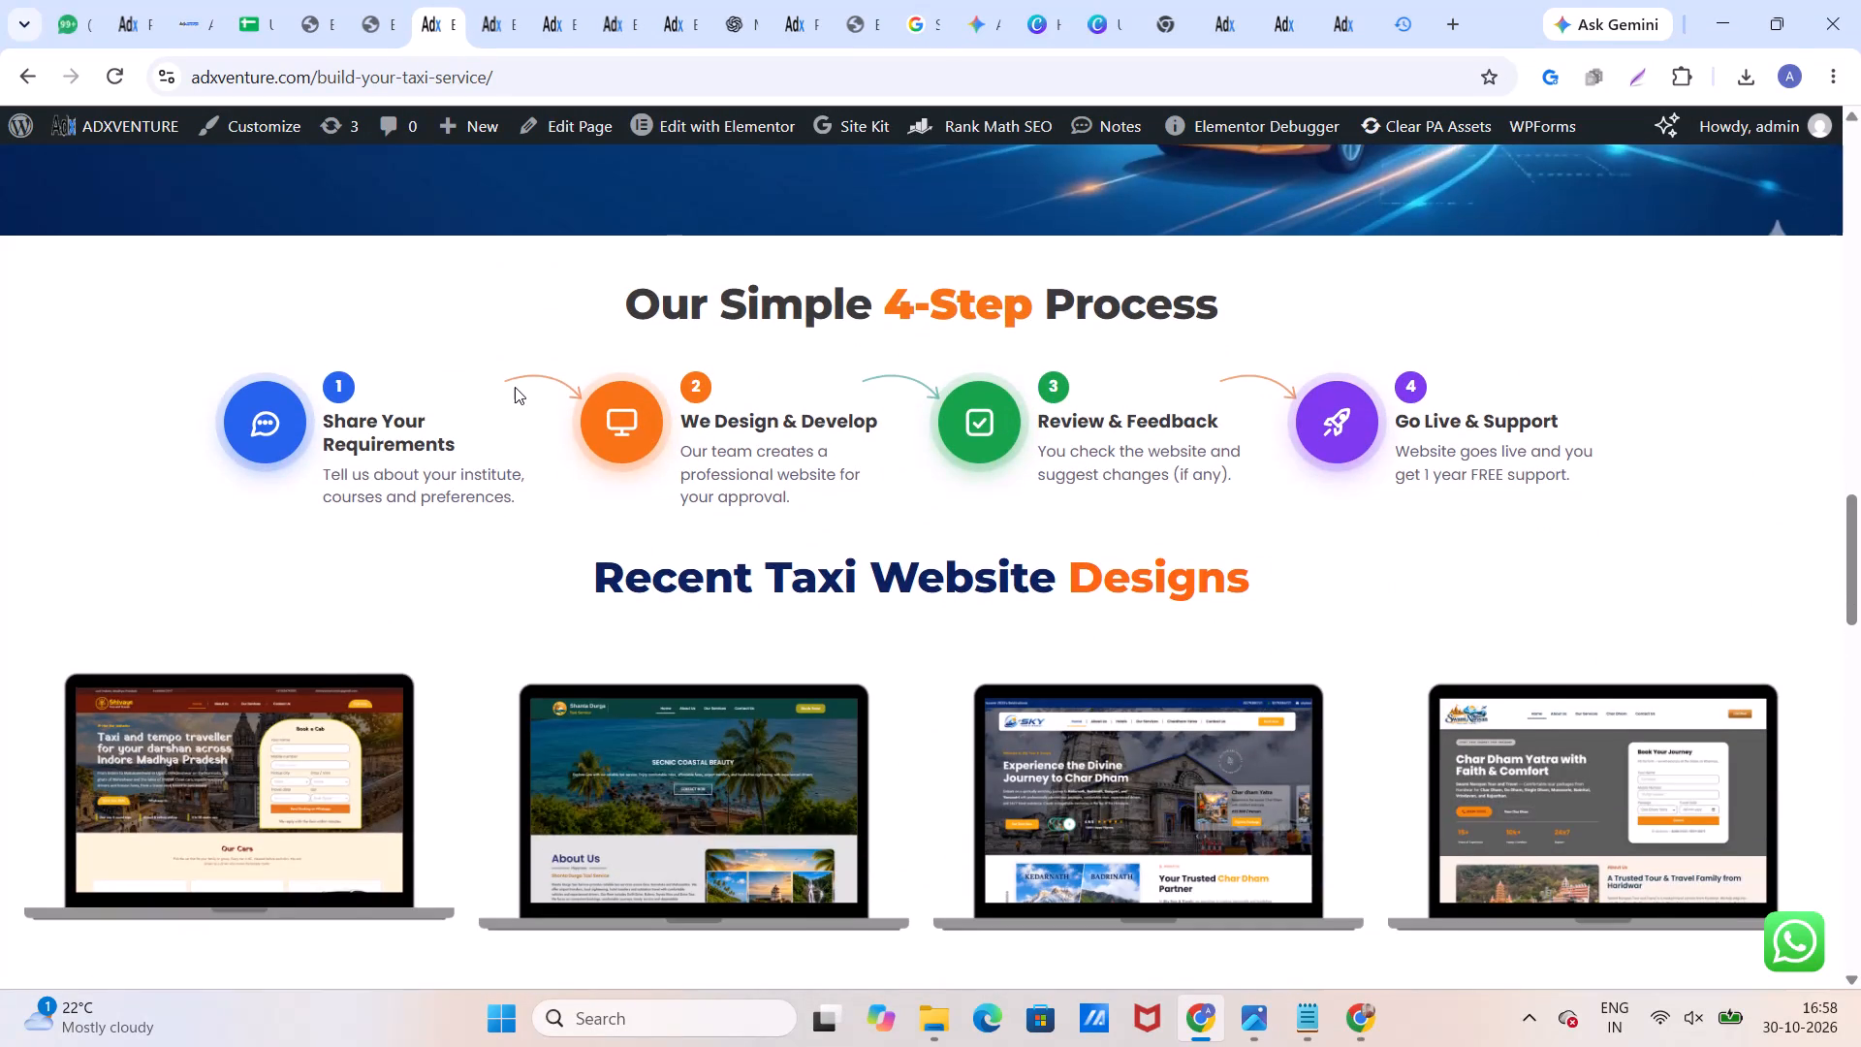
scroll(515, 387, down, 5)
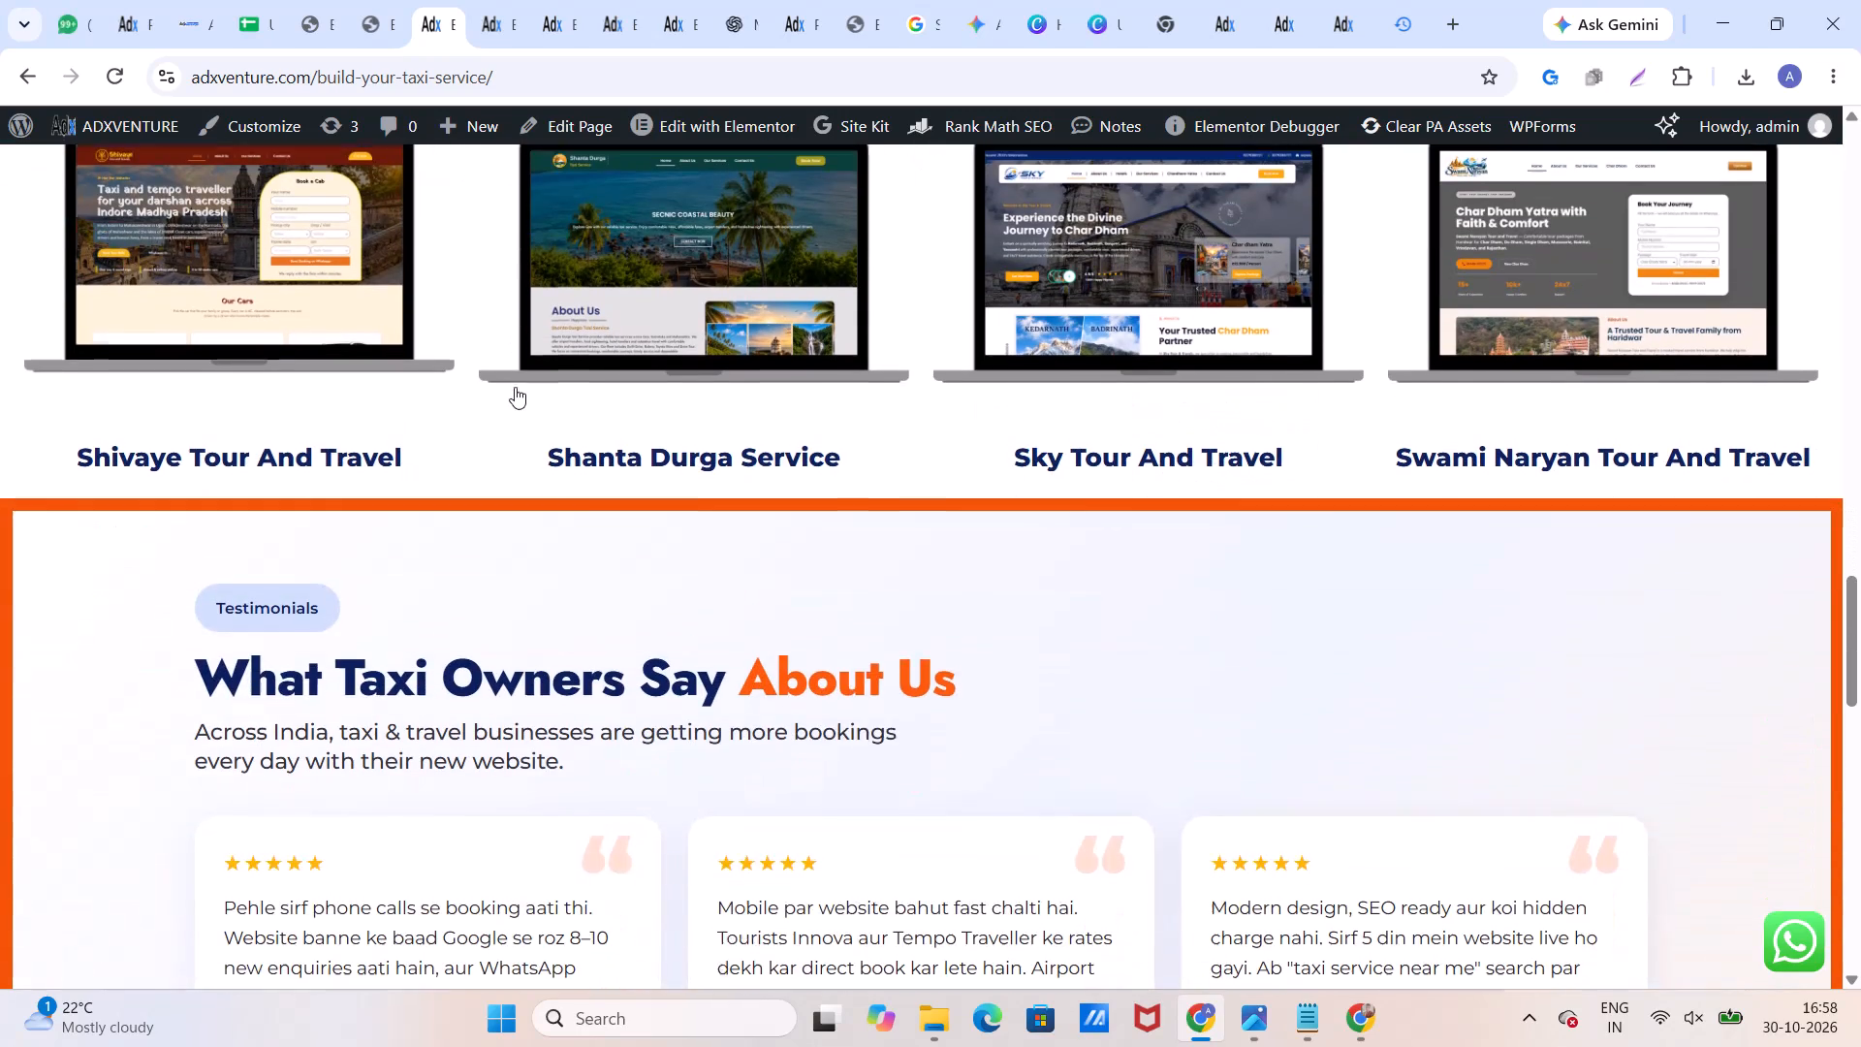
scroll(515, 387, down, 10)
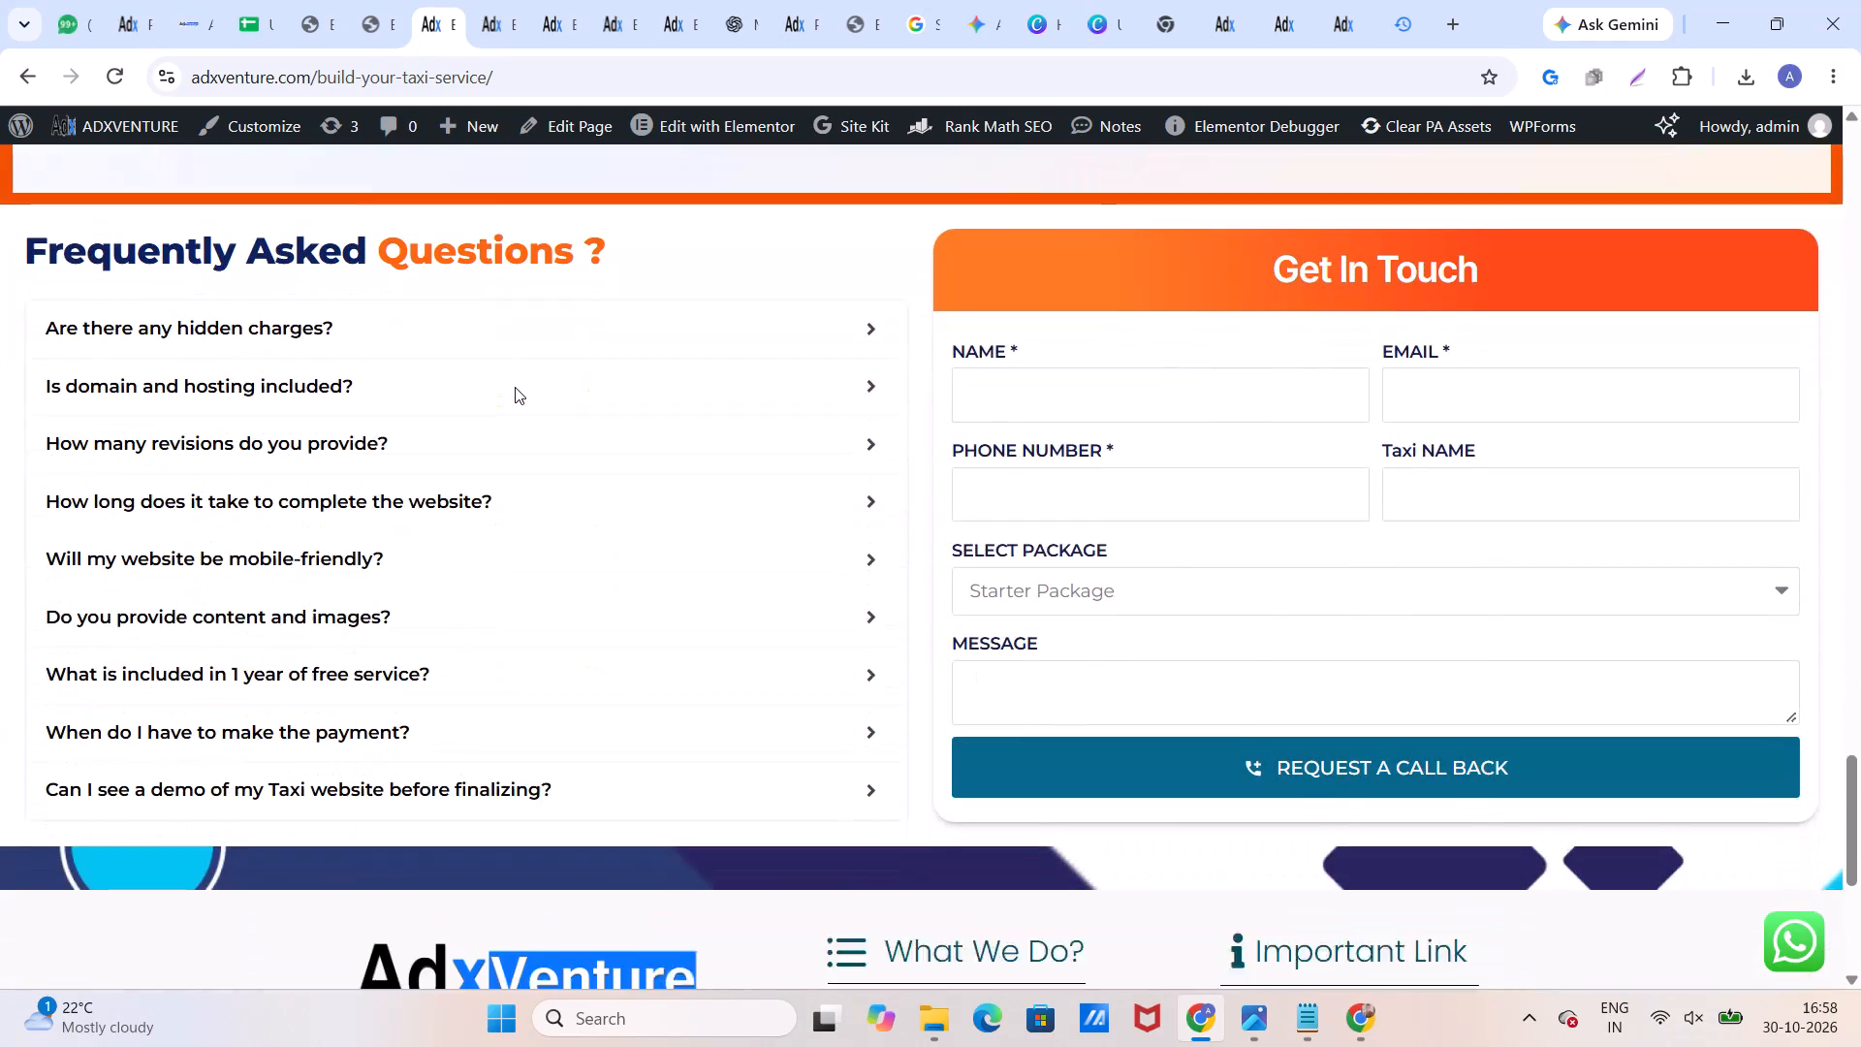
scroll(515, 387, down, 5)
scroll(515, 387, up, 2)
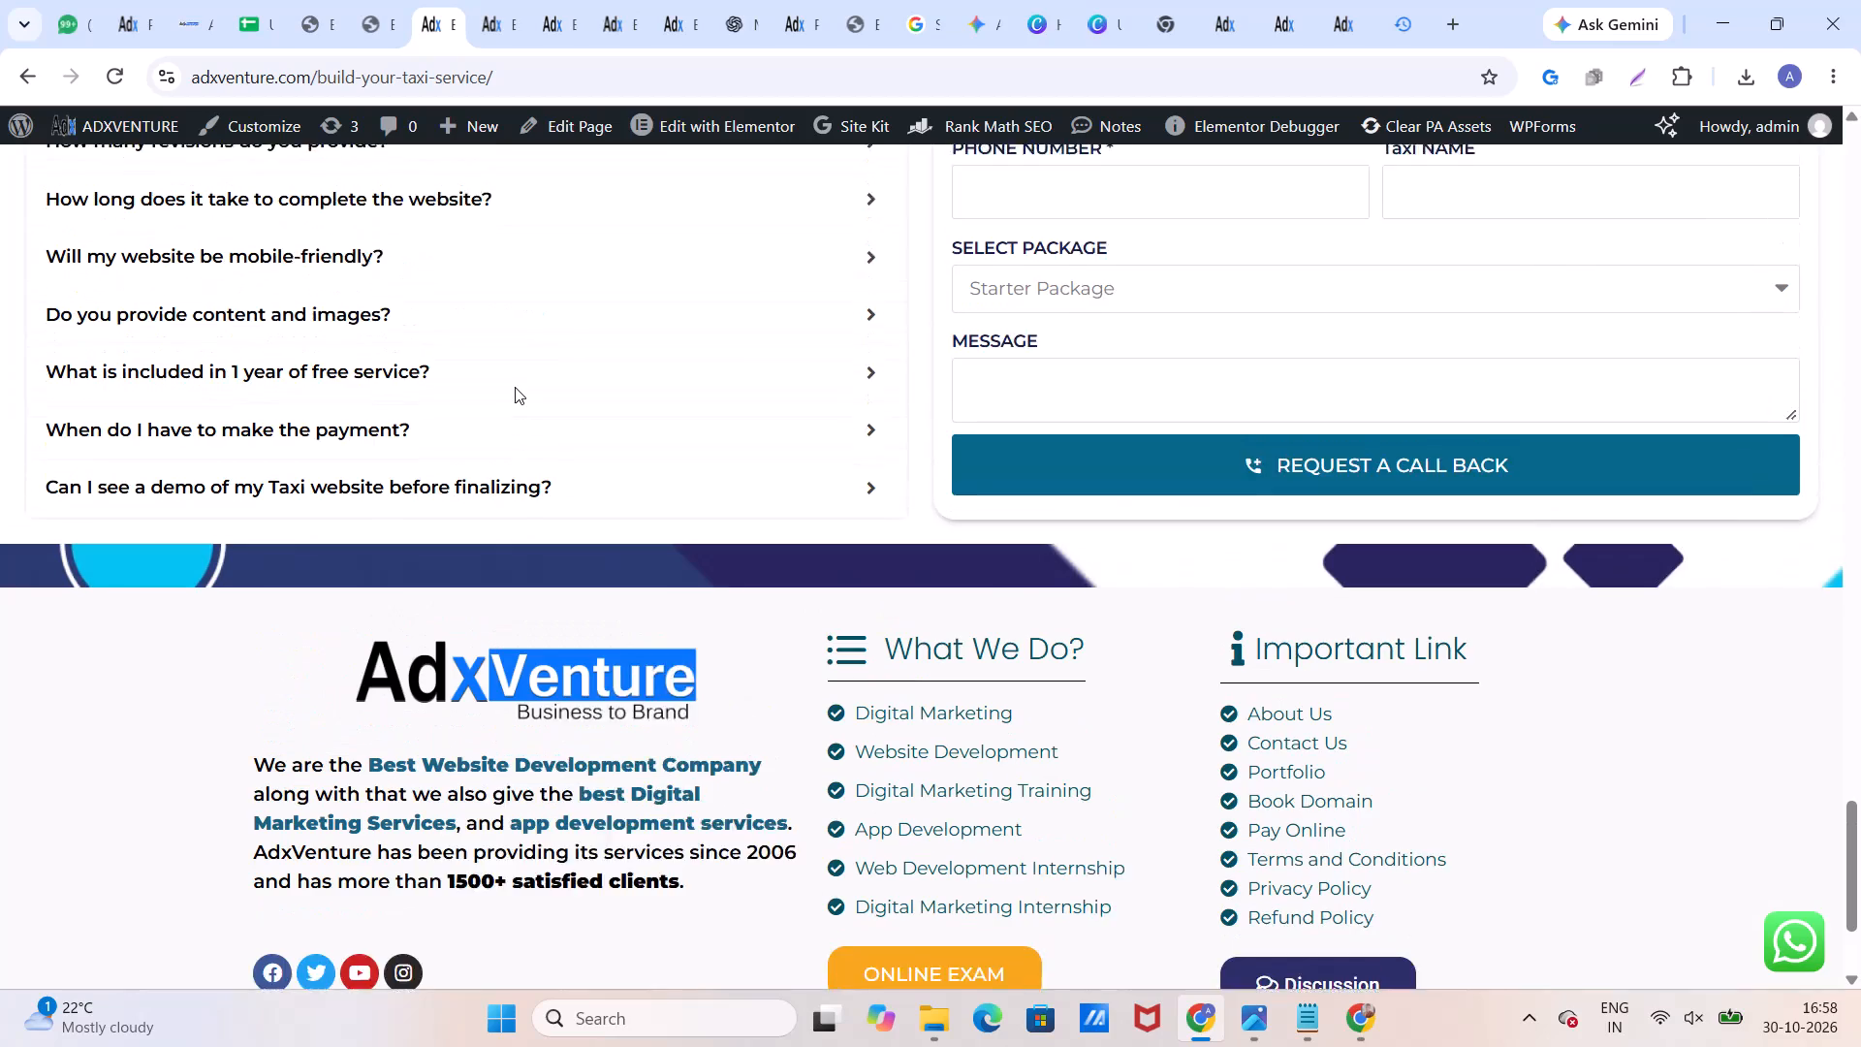
scroll(515, 387, up, 20)
scroll(515, 387, up, 18)
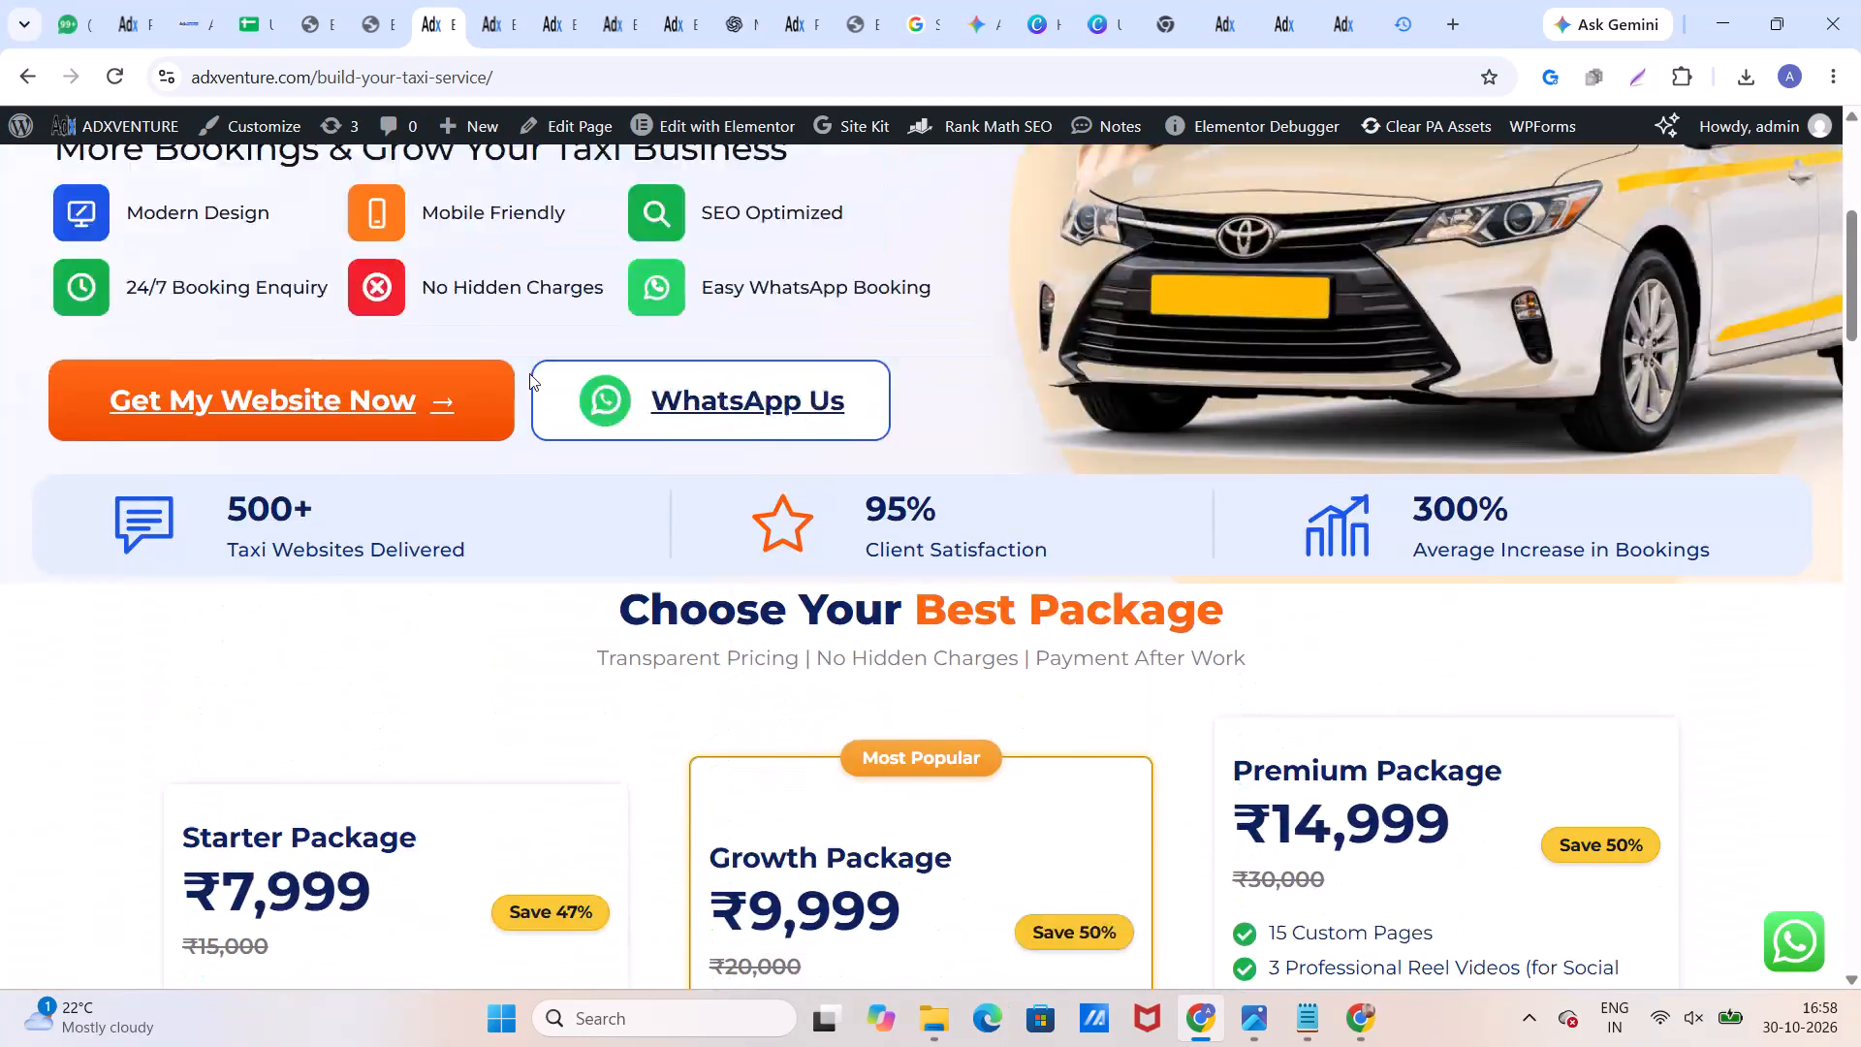
scroll(530, 372, up, 5)
scroll(530, 372, down, 5)
scroll(538, 367, up, 2)
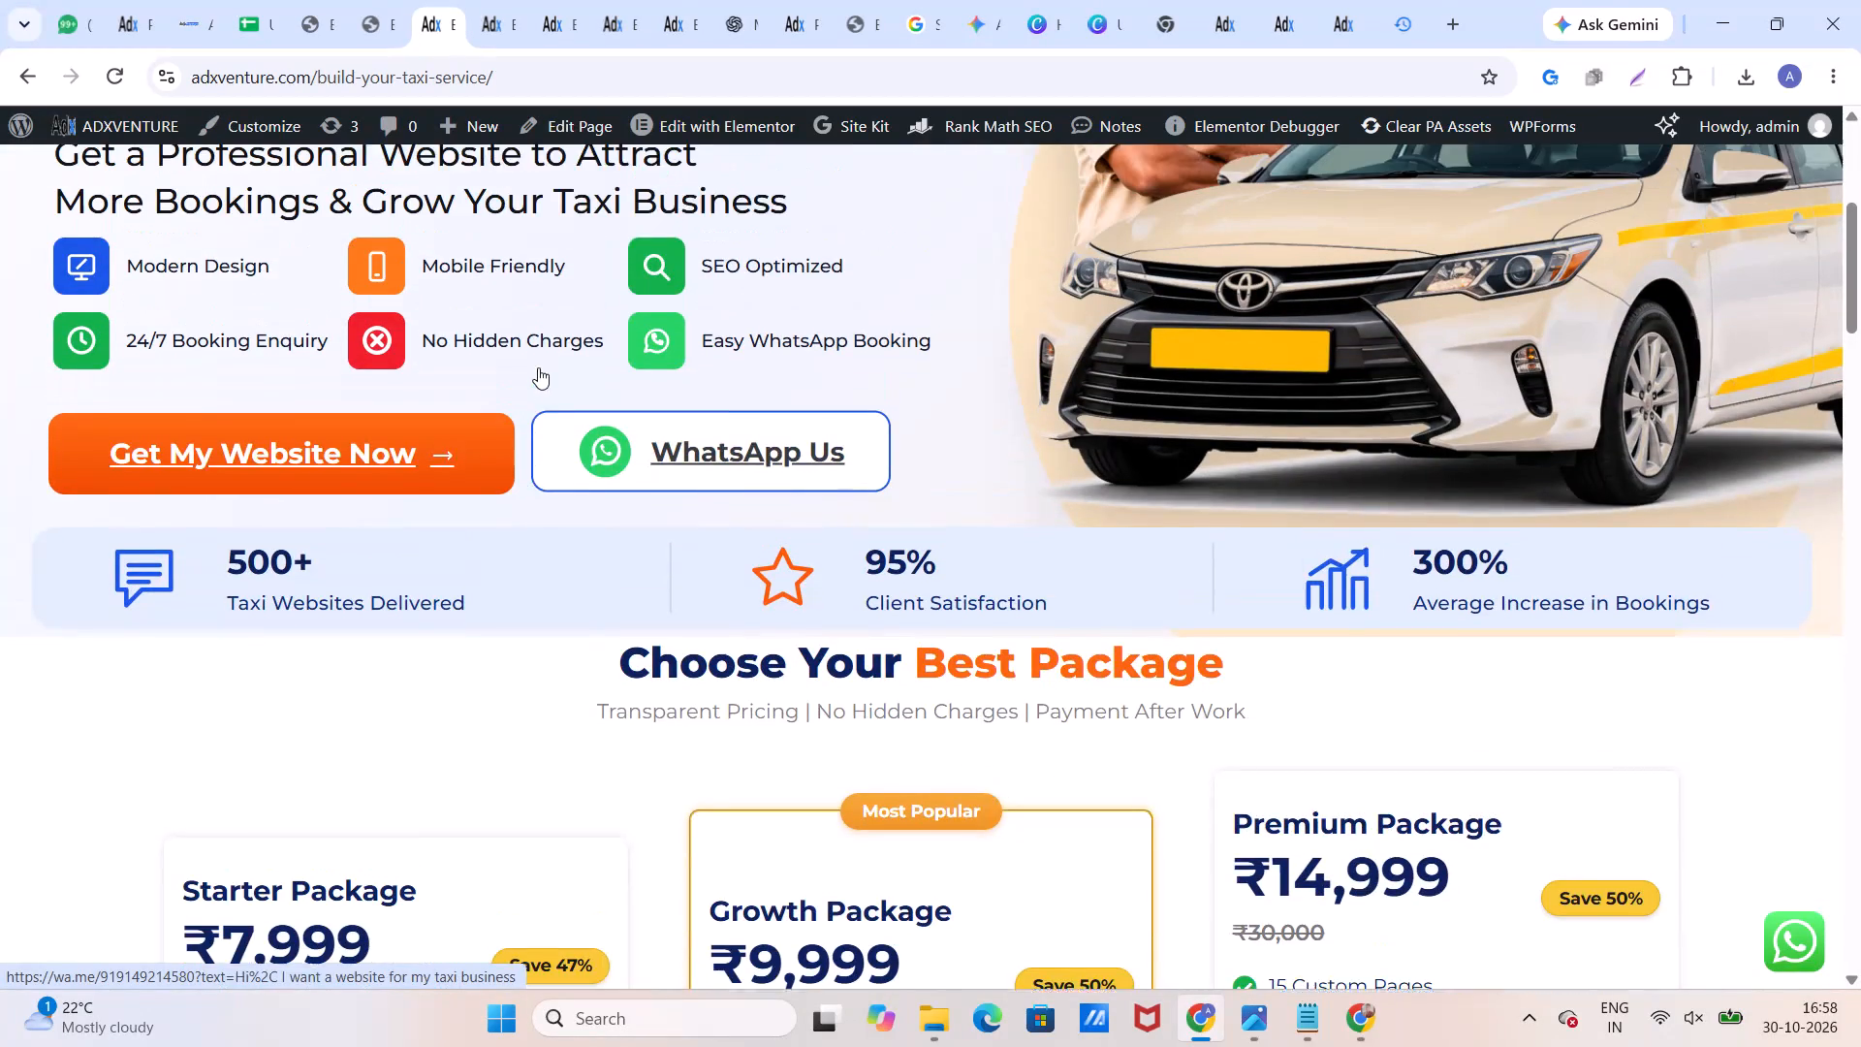
scroll(538, 367, up, 2)
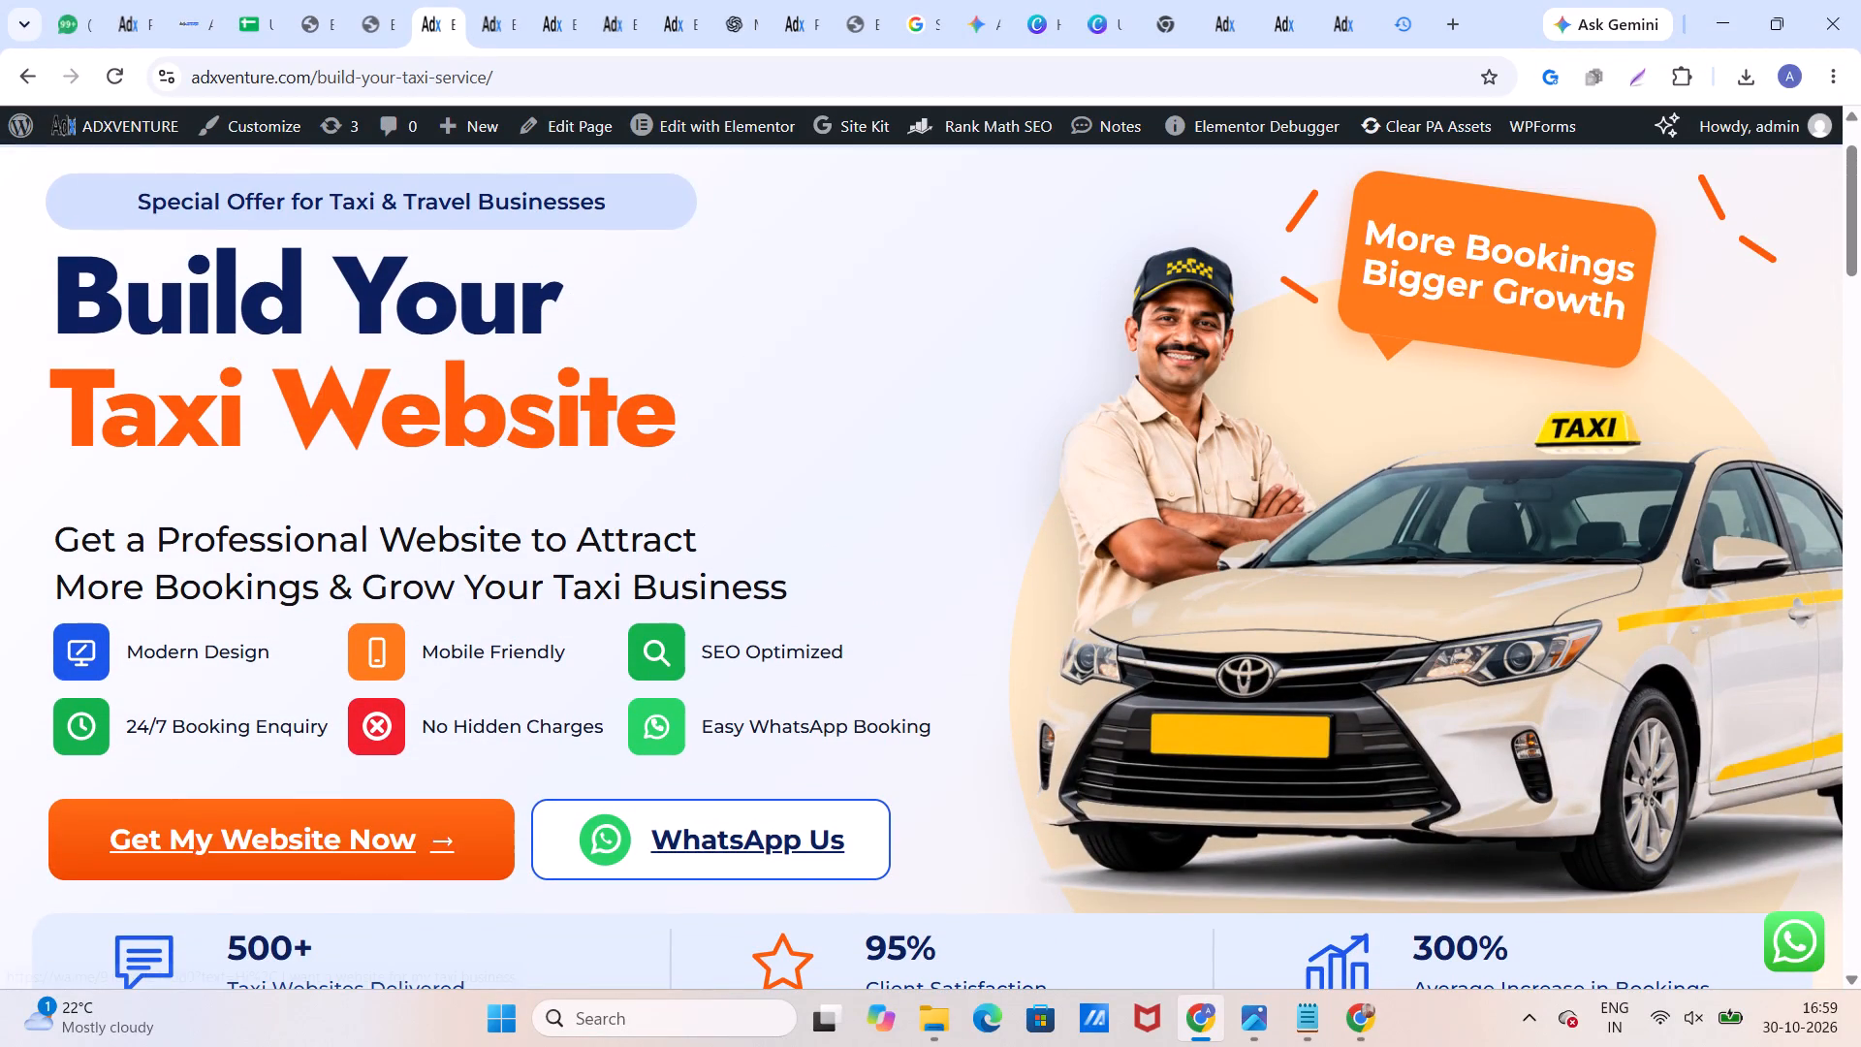
Return to the Pages list, view the older Build your Taxi Service Website page and look through it to the footer.
click(19, 74)
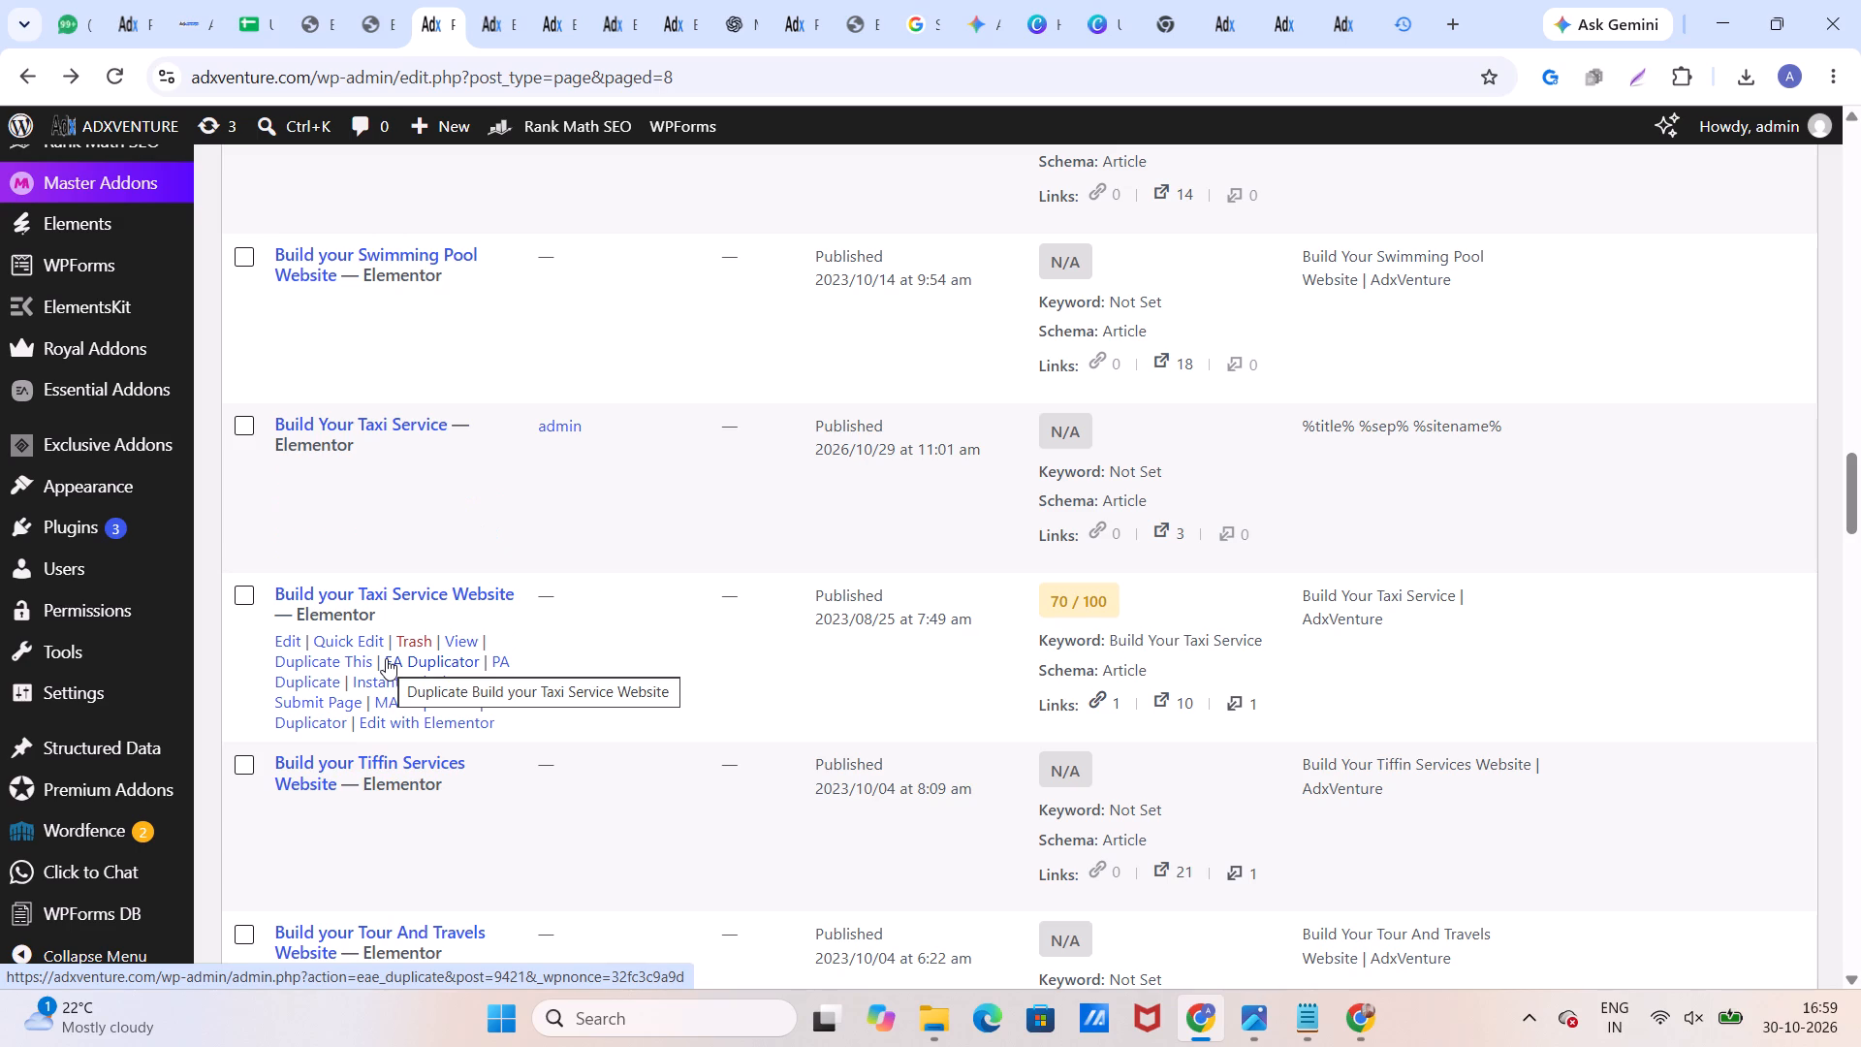
click(468, 634)
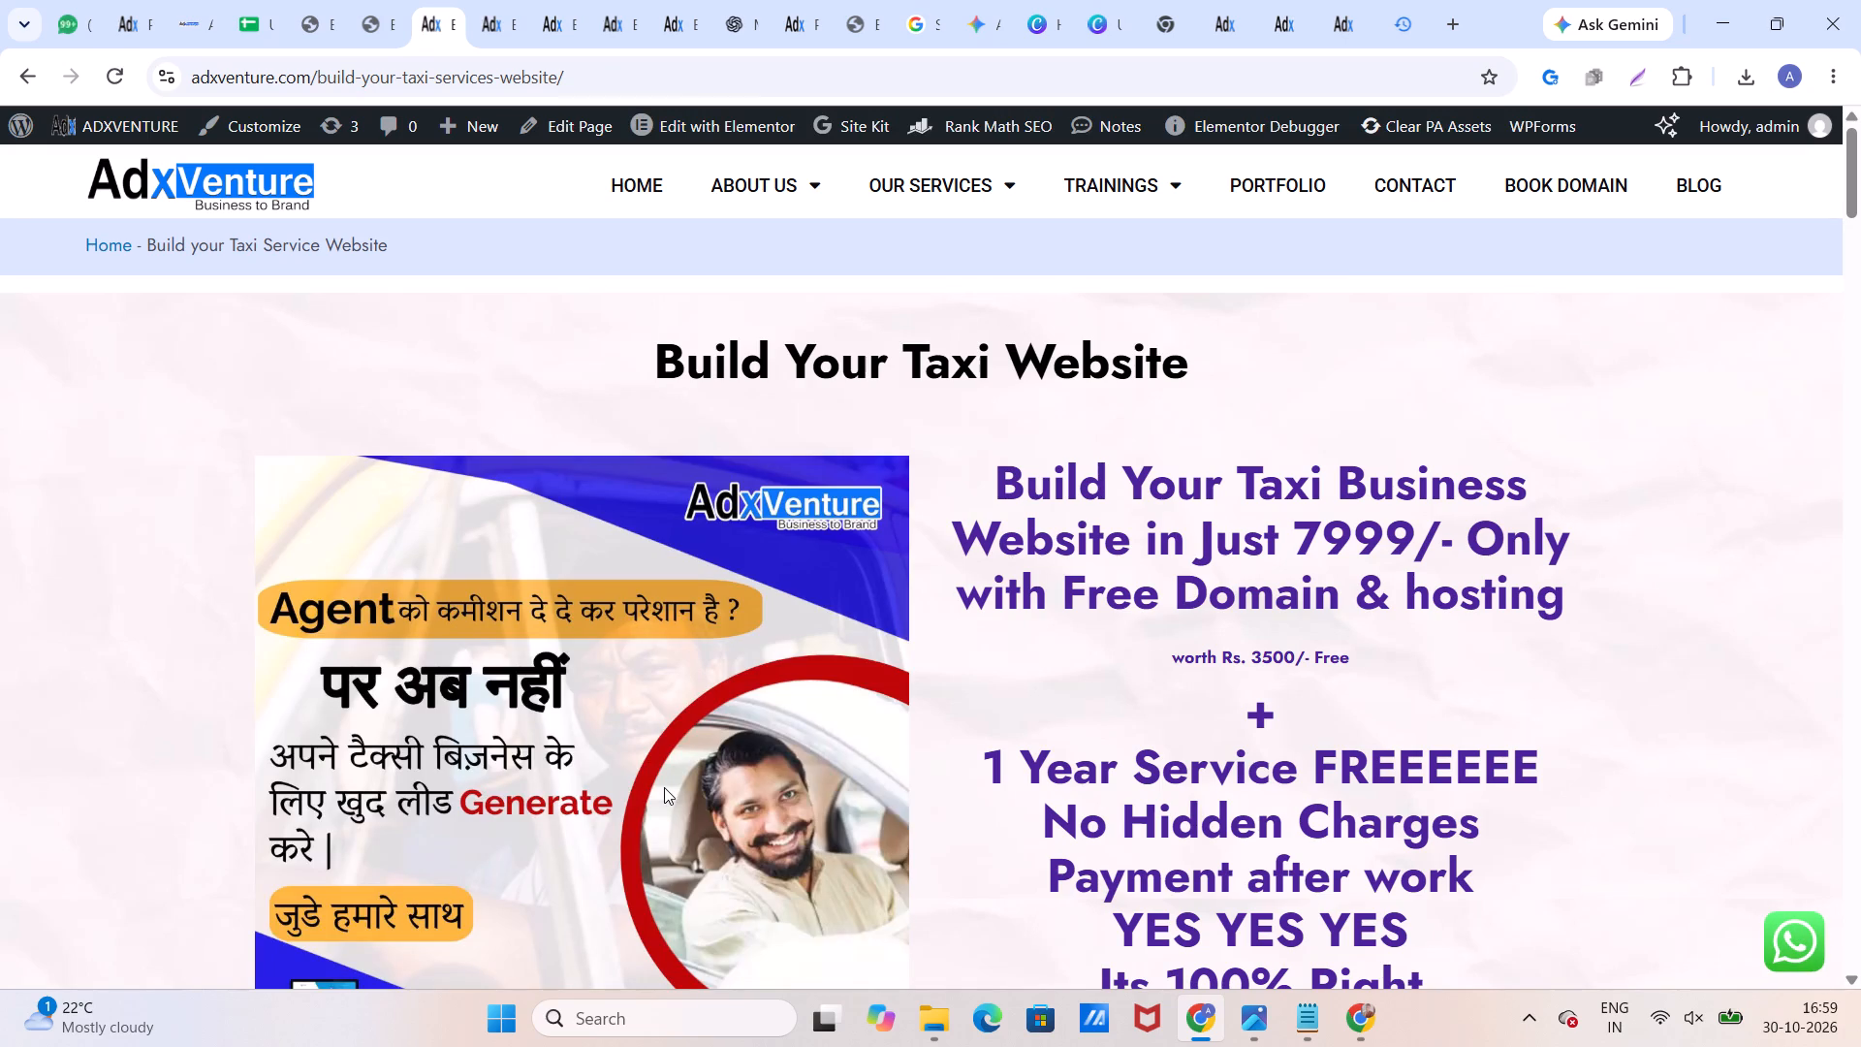
scroll(664, 787, up, 6)
scroll(664, 787, down, 15)
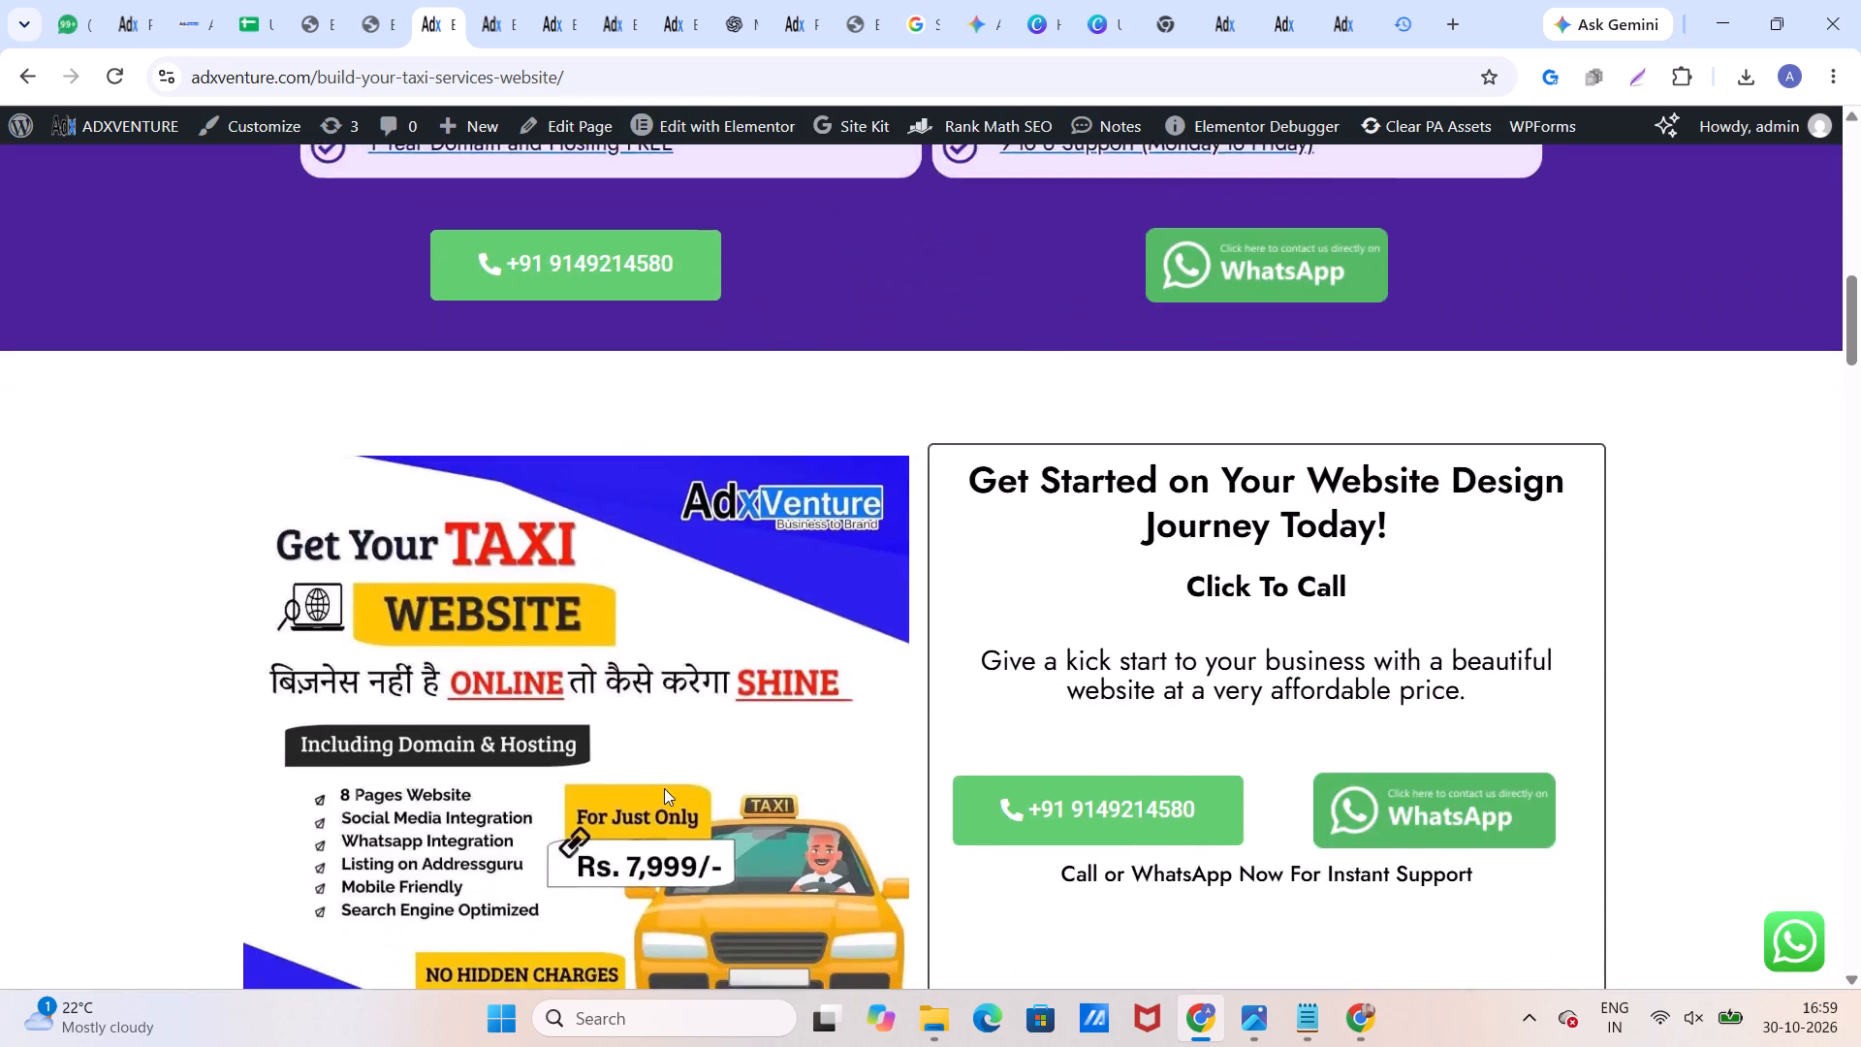
scroll(664, 788, down, 11)
scroll(663, 786, down, 14)
scroll(661, 790, down, 7)
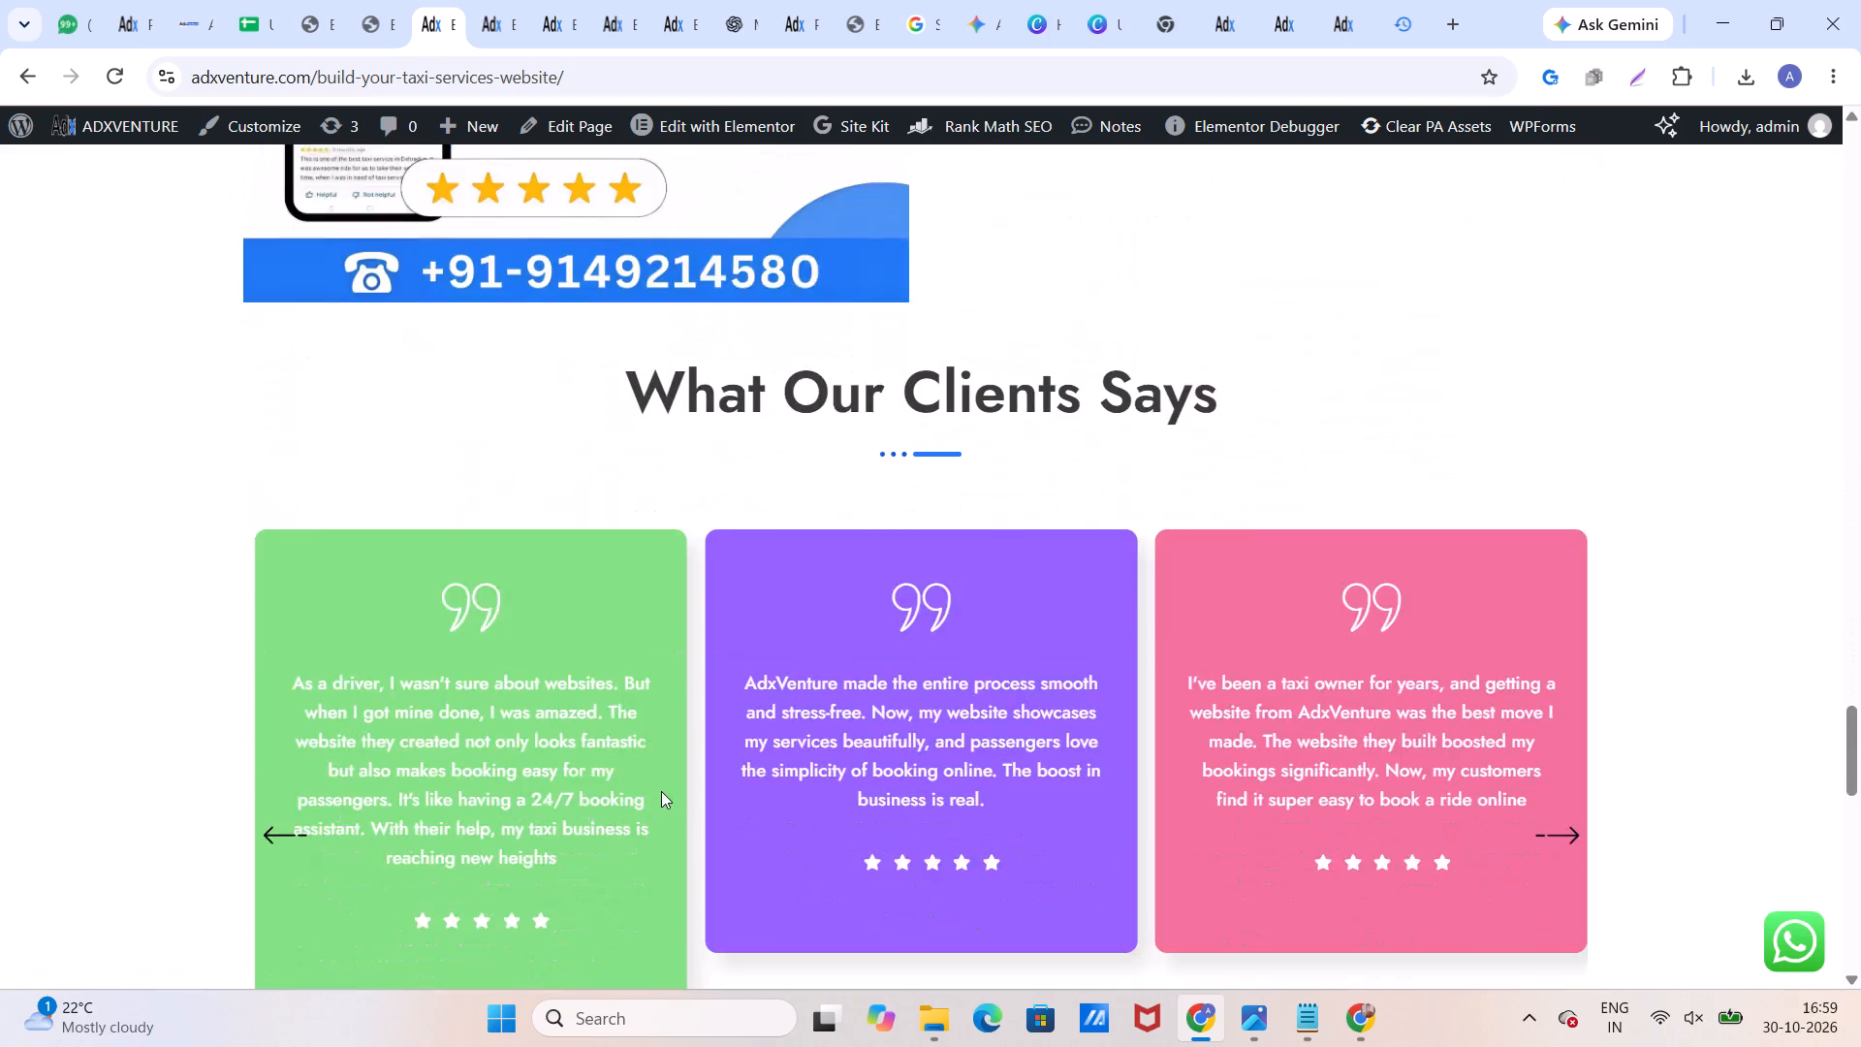
scroll(661, 792, down, 20)
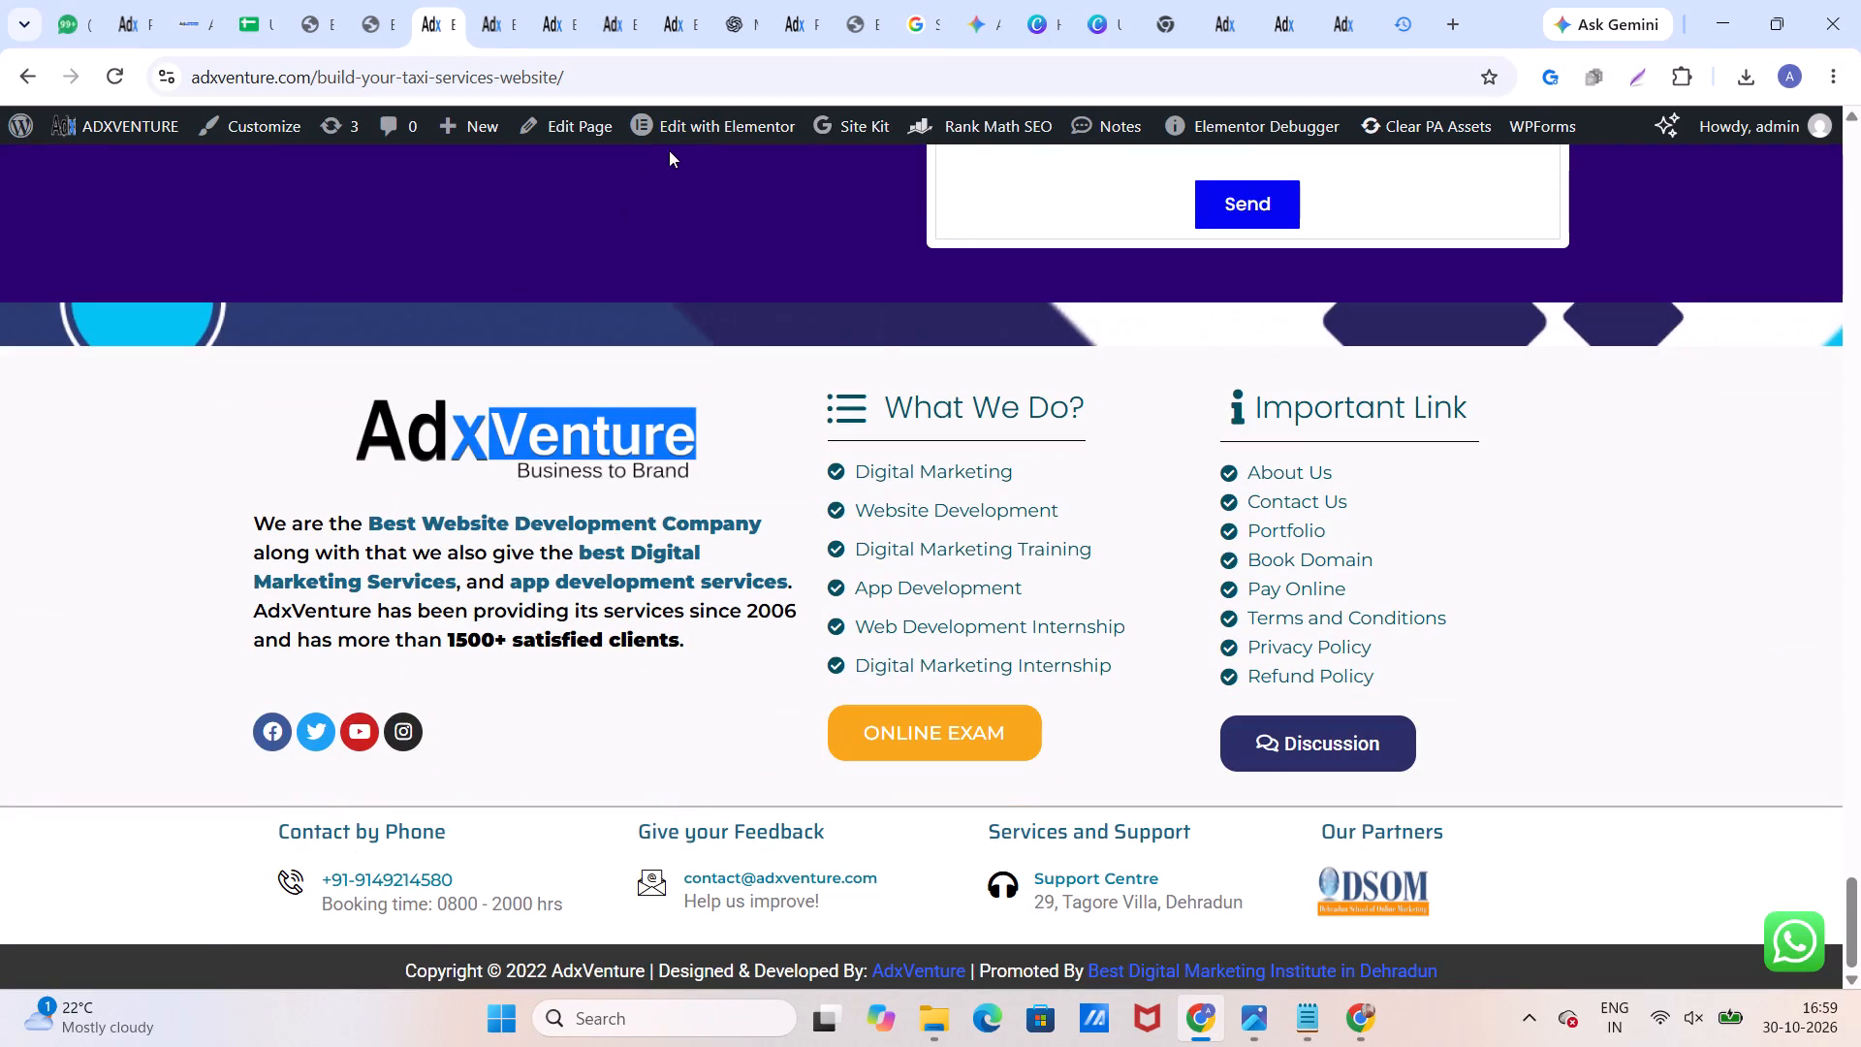
Open the Build your Taxi Service Website page in Elementor and publish it.
click(691, 127)
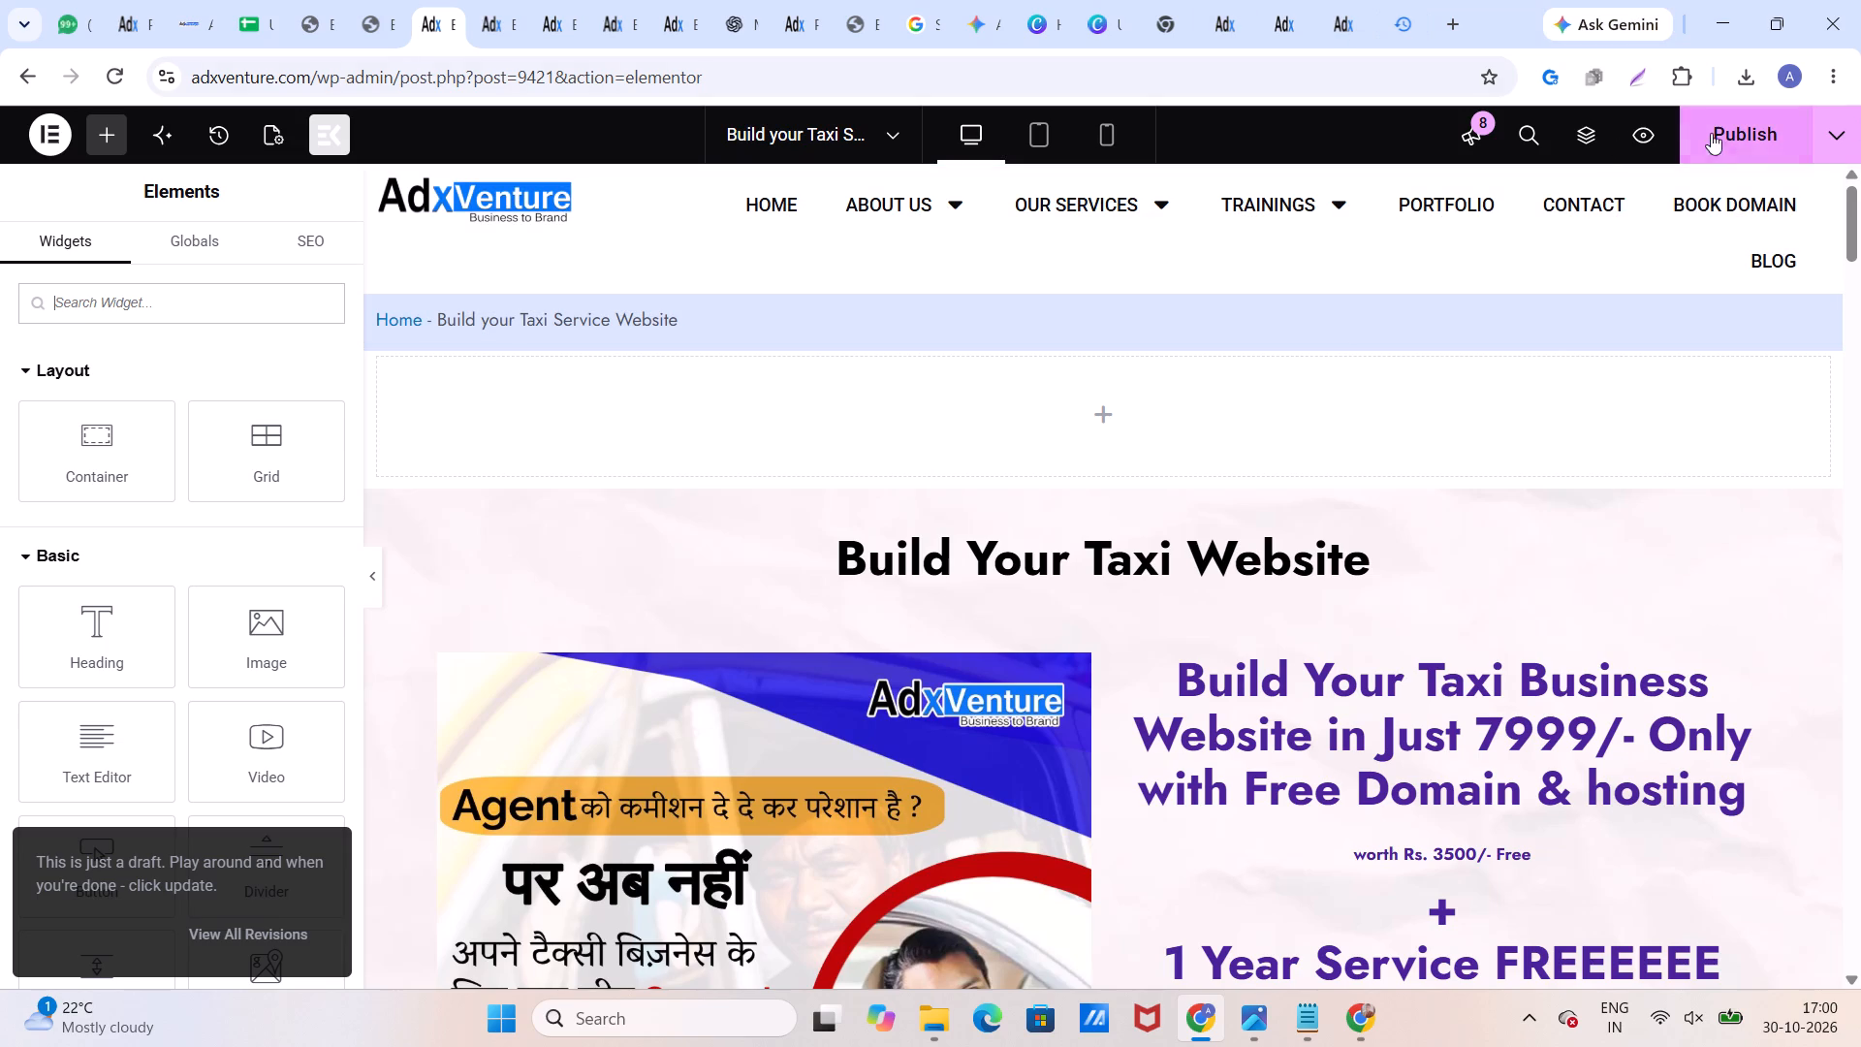
click(1739, 132)
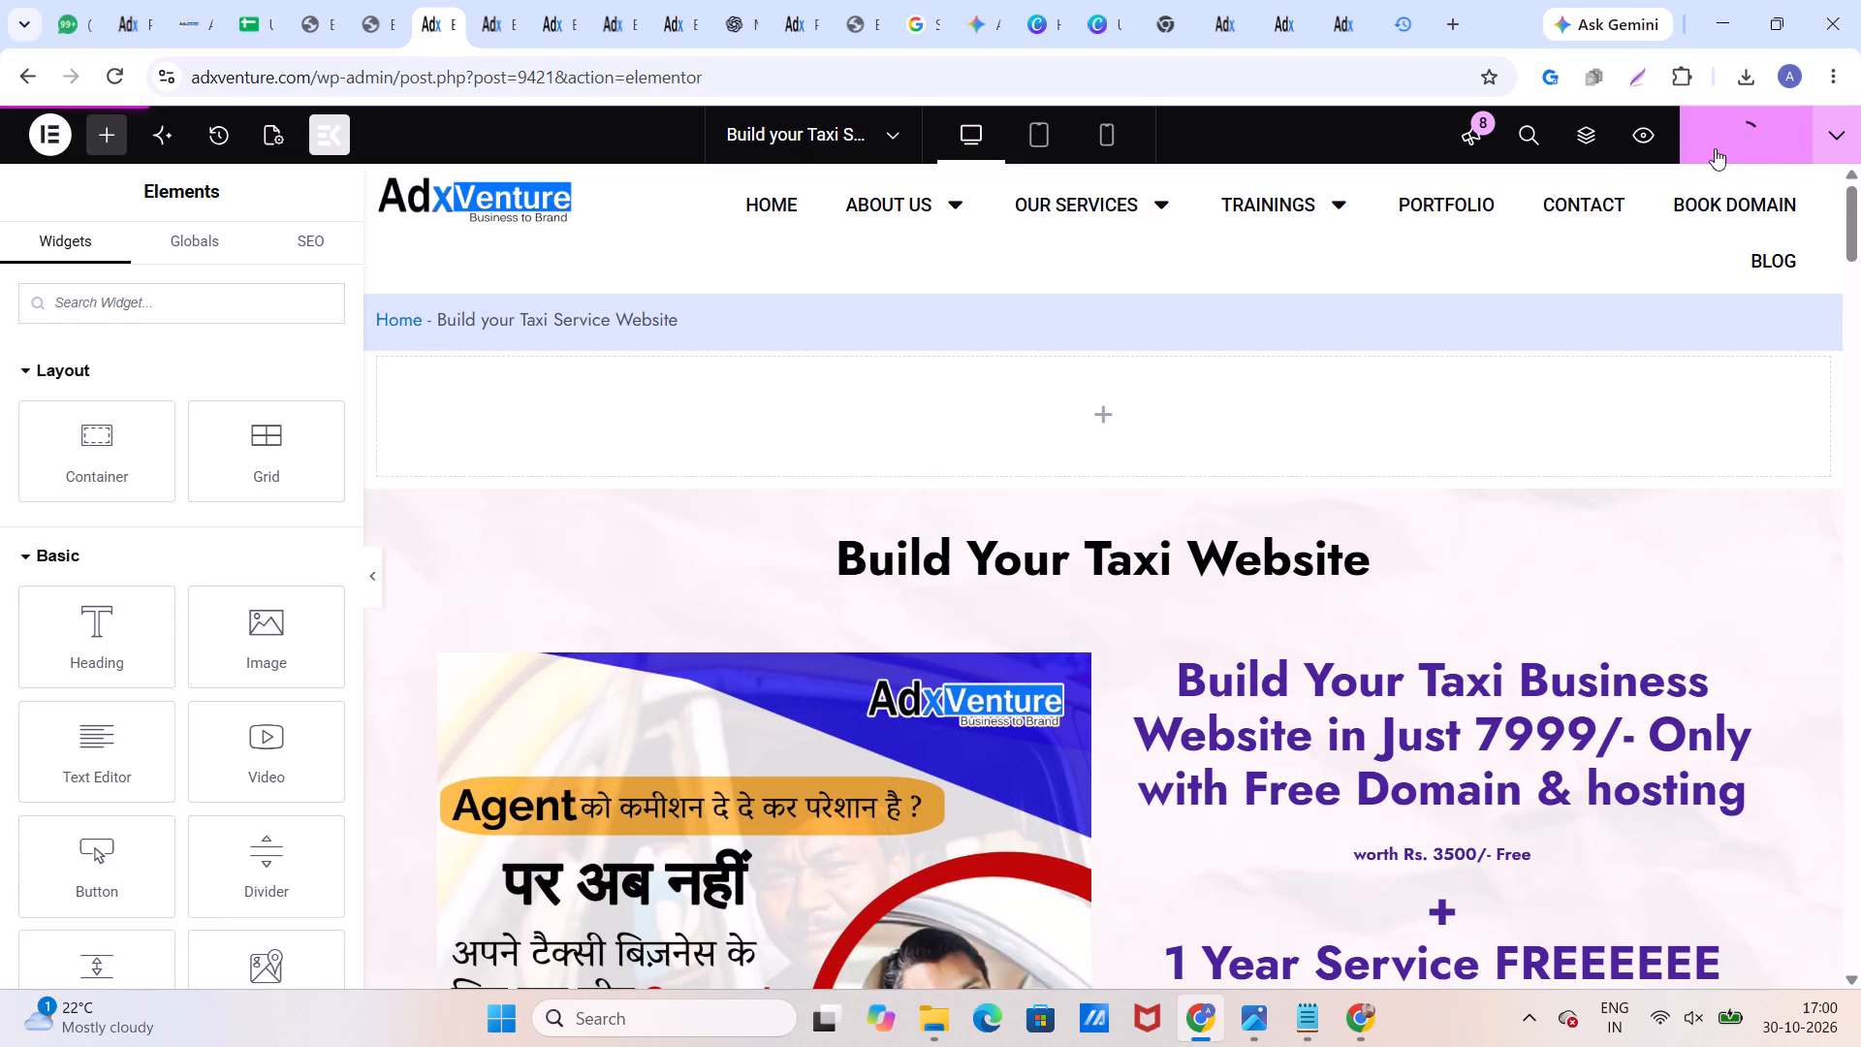
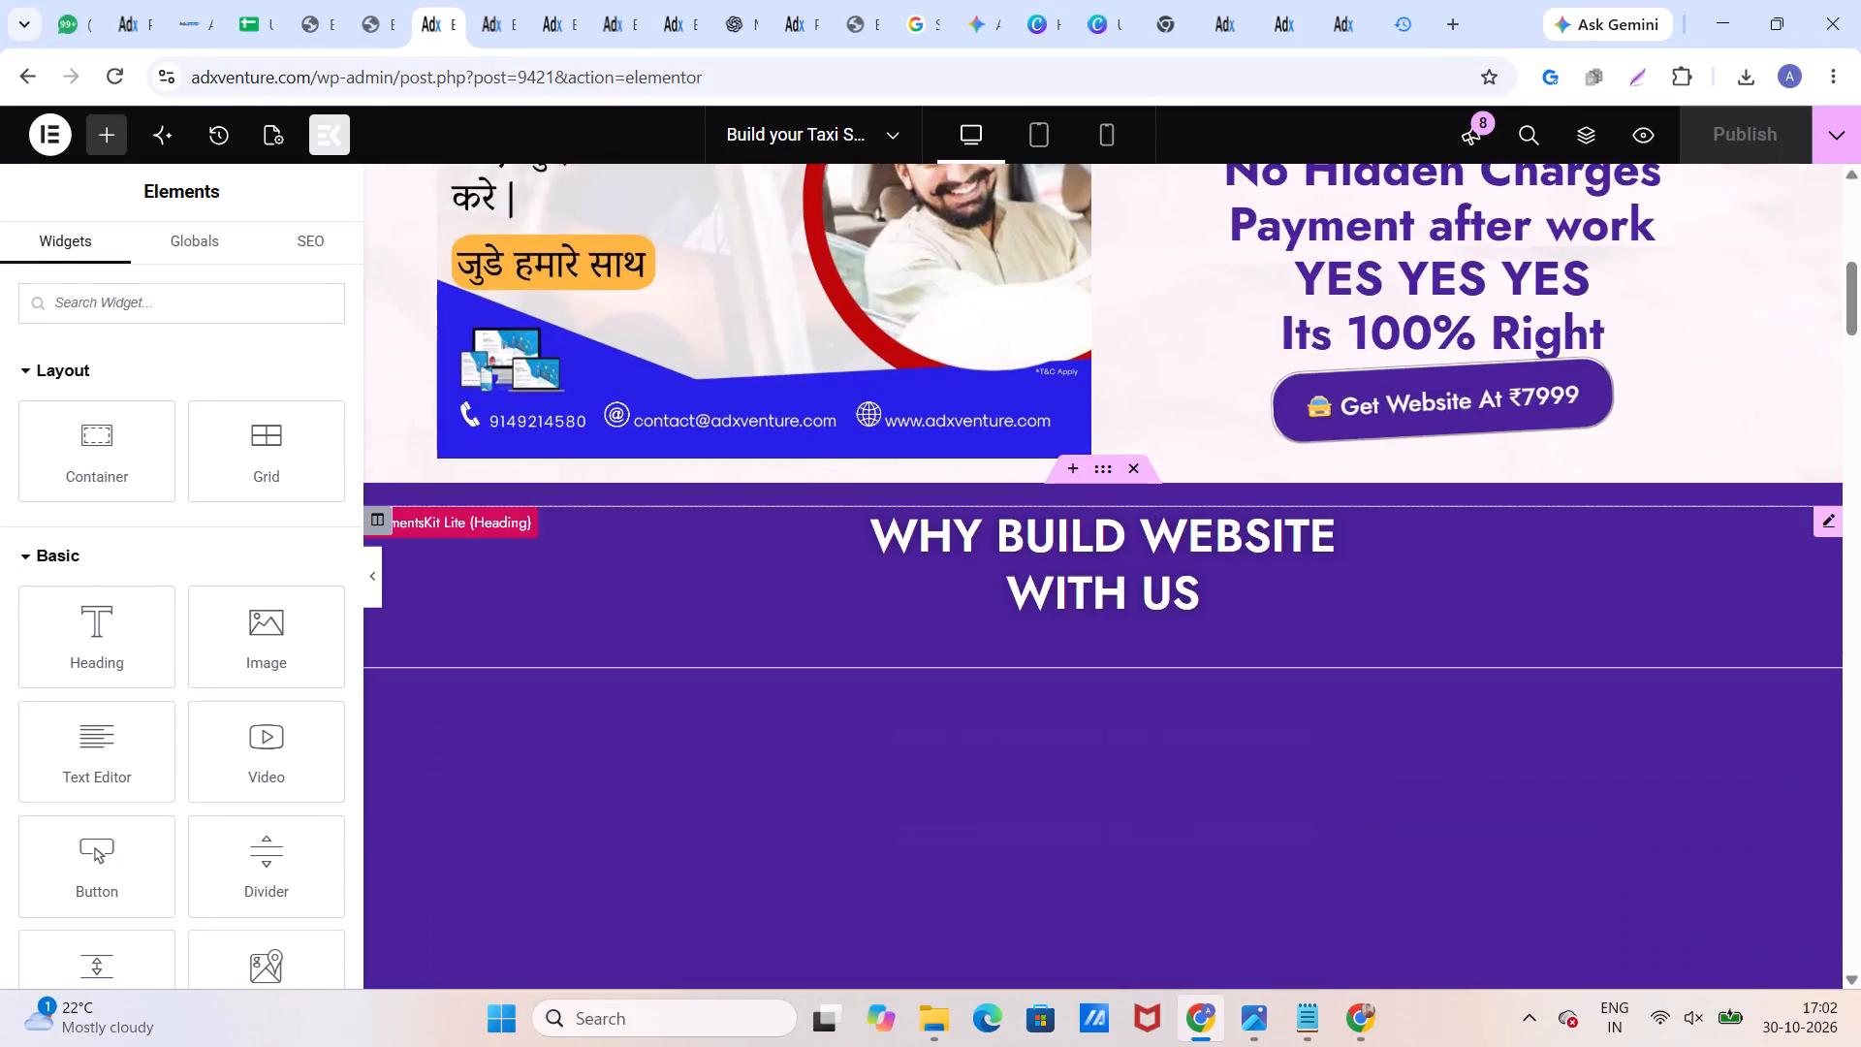
Look through the Build your Taxi Service Website page in the Elementor editor, from the Why Build Website With Us section to the footer.
scroll(1114, 603, up, 1)
scroll(1114, 603, down, 1)
scroll(1114, 603, up, 1)
scroll(1114, 604, down, 7)
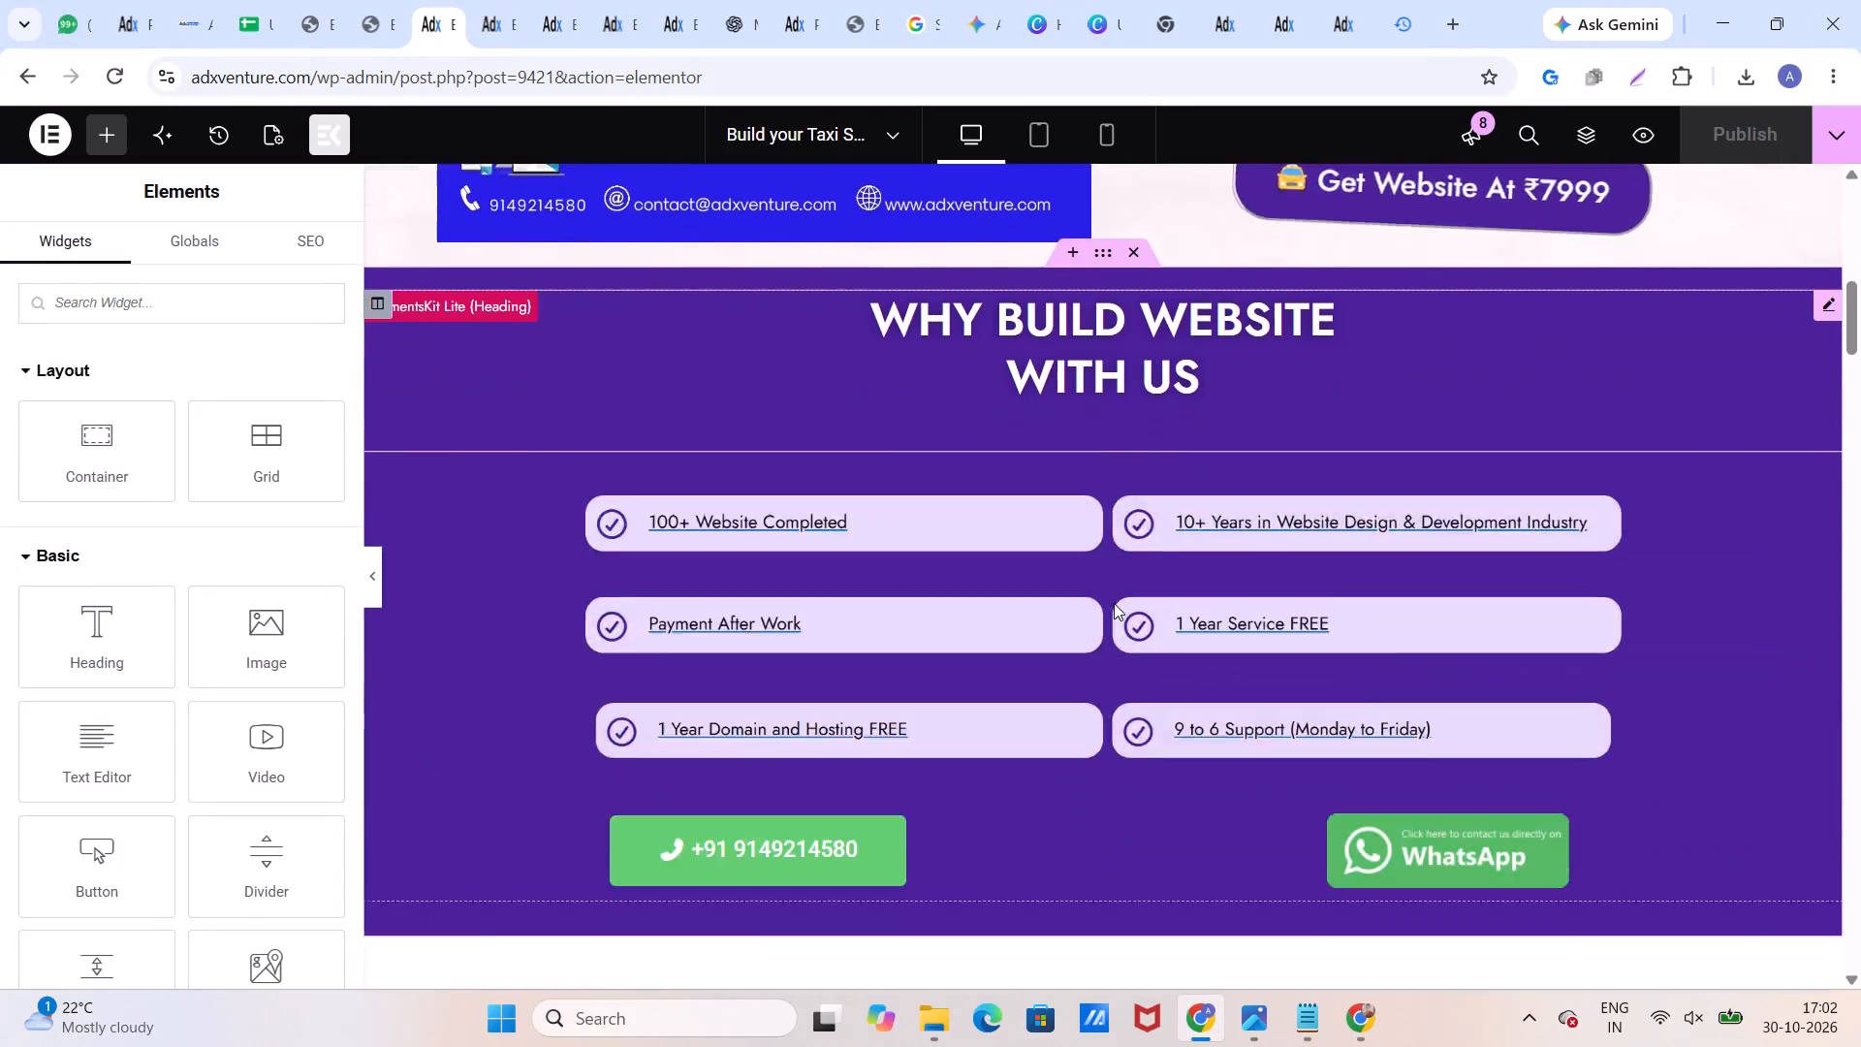
scroll(1114, 603, down, 20)
scroll(1114, 603, down, 10)
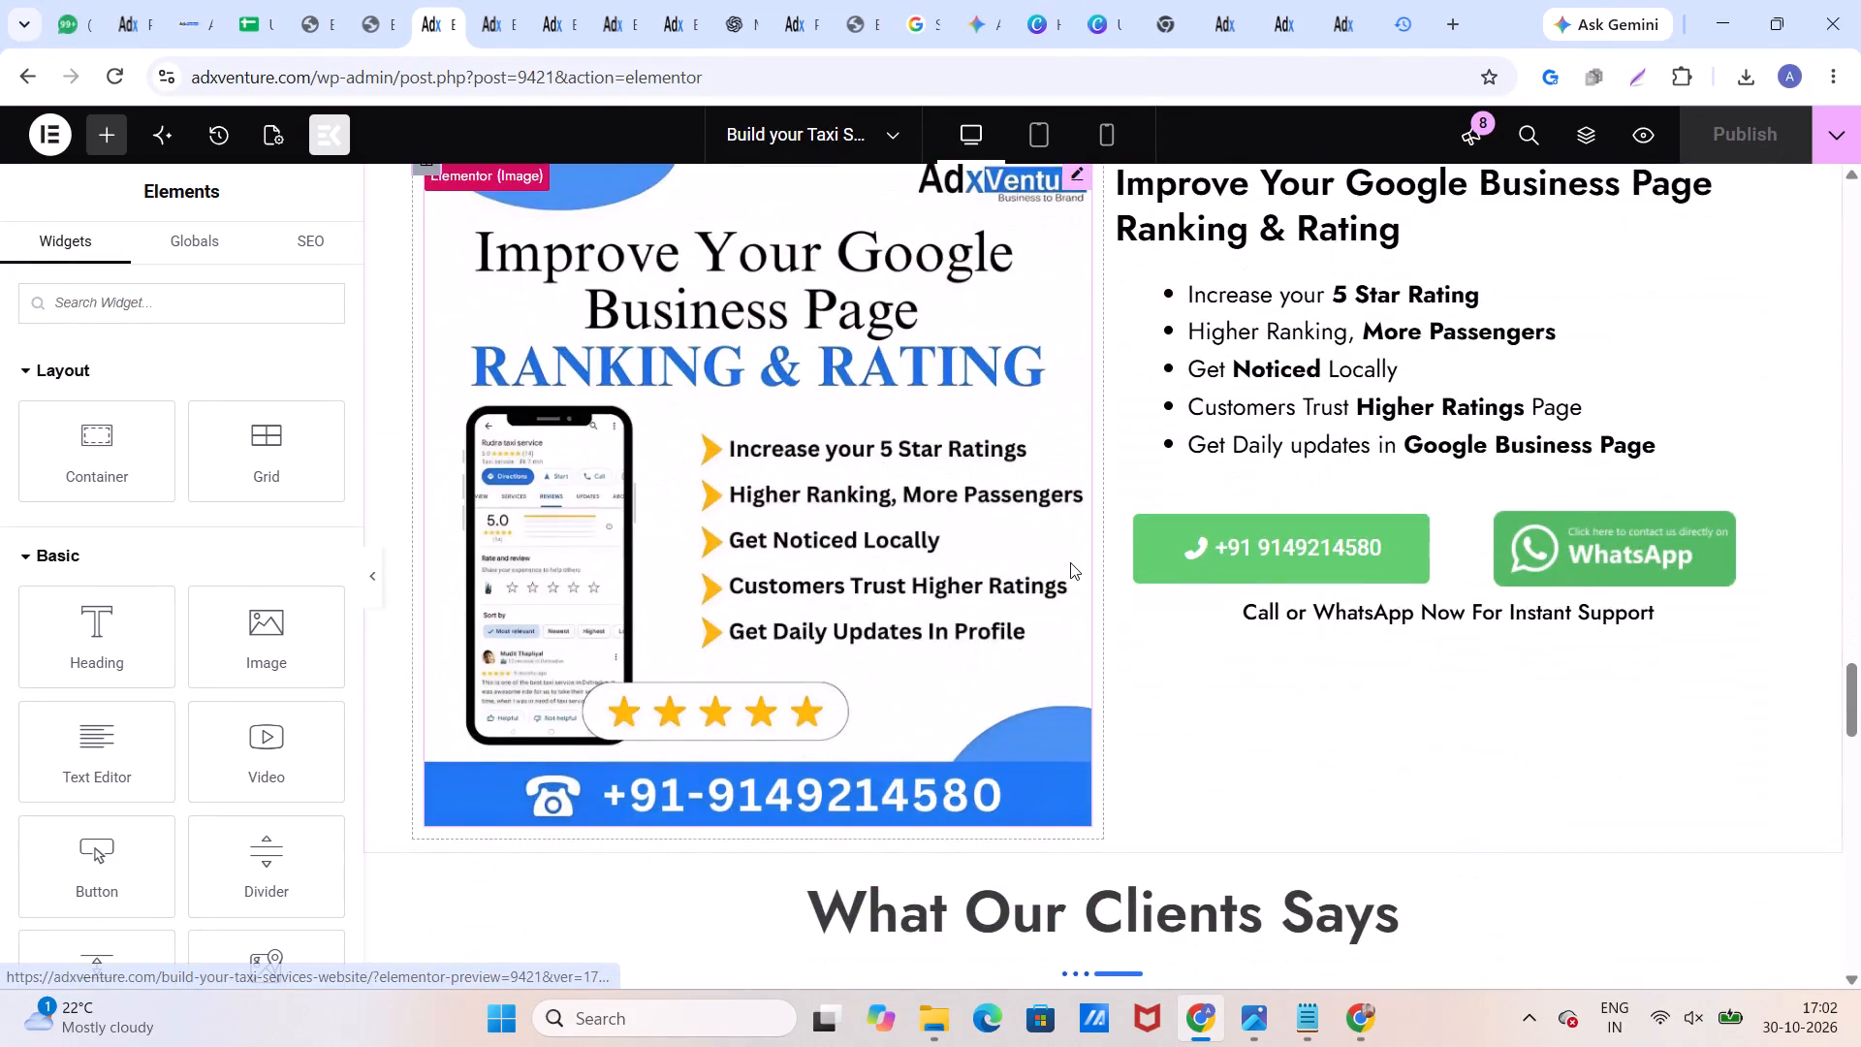
scroll(1070, 562, down, 14)
scroll(1071, 564, up, 6)
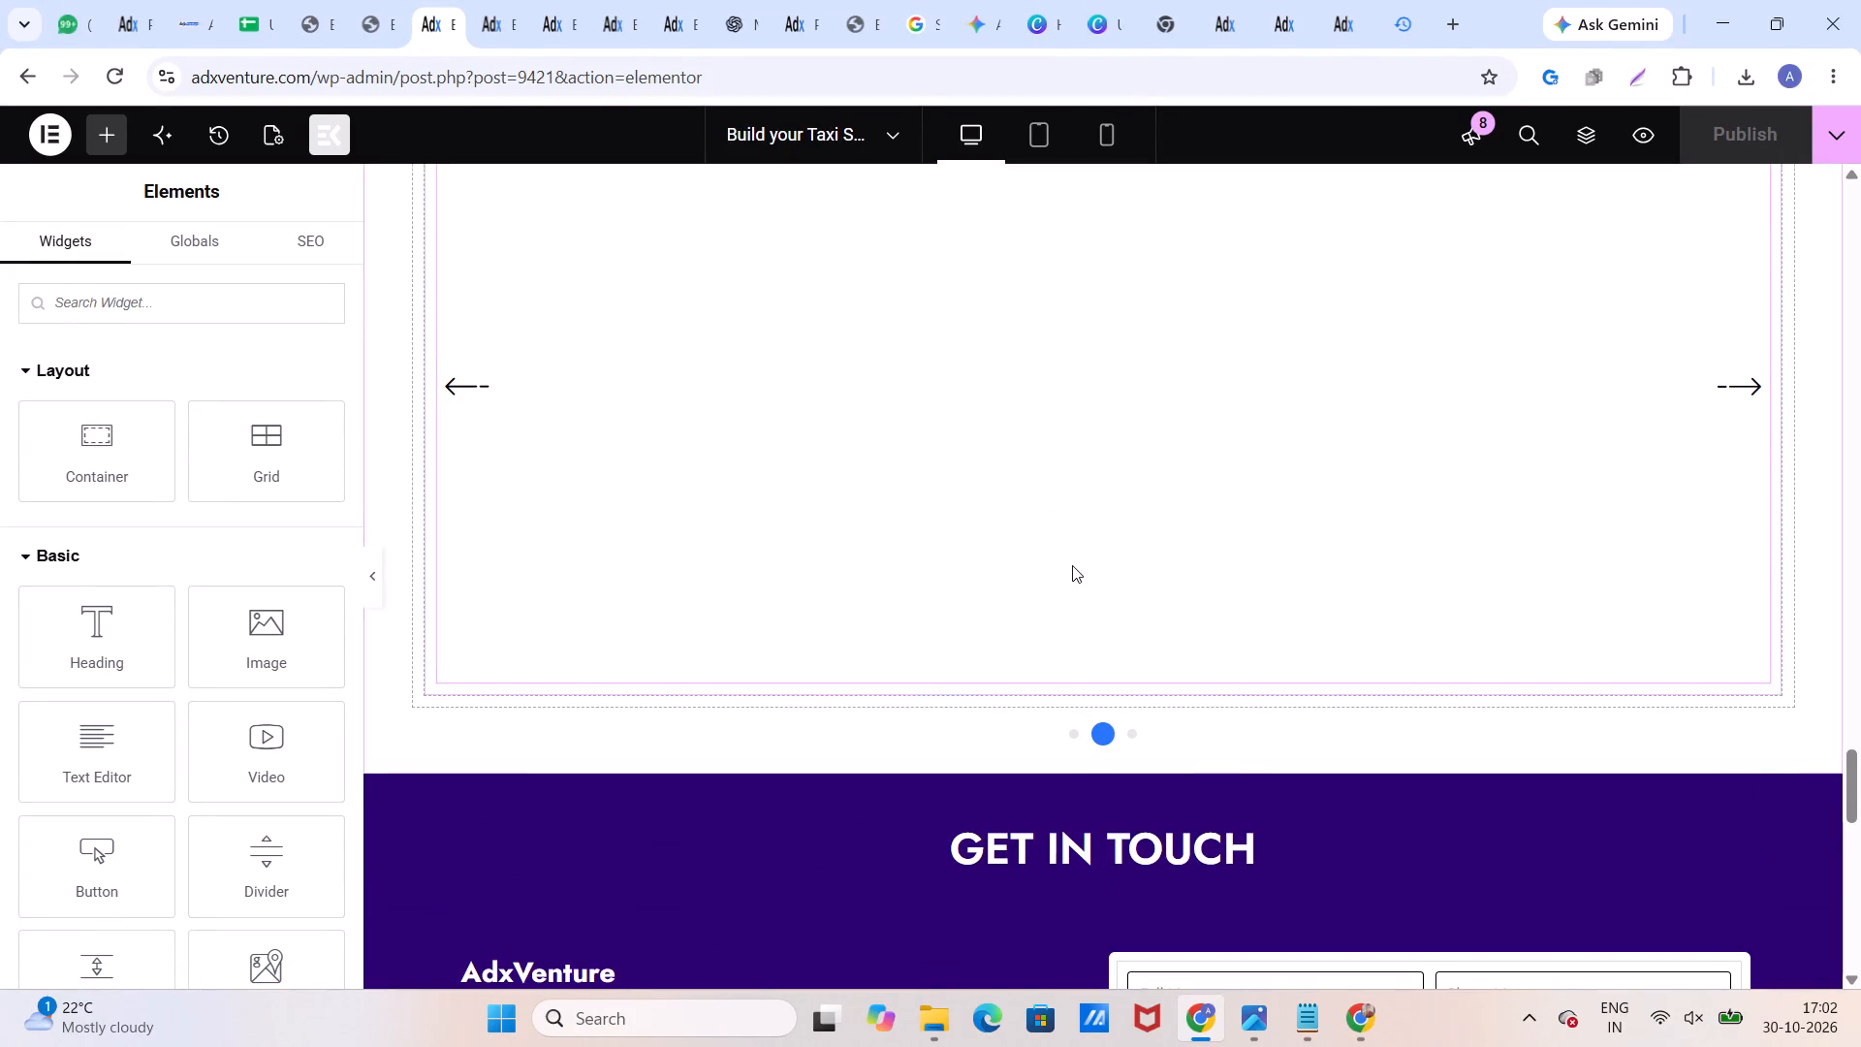
scroll(1072, 565, up, 2)
scroll(1074, 568, down, 2)
scroll(1074, 570, up, 1)
scroll(1074, 570, down, 3)
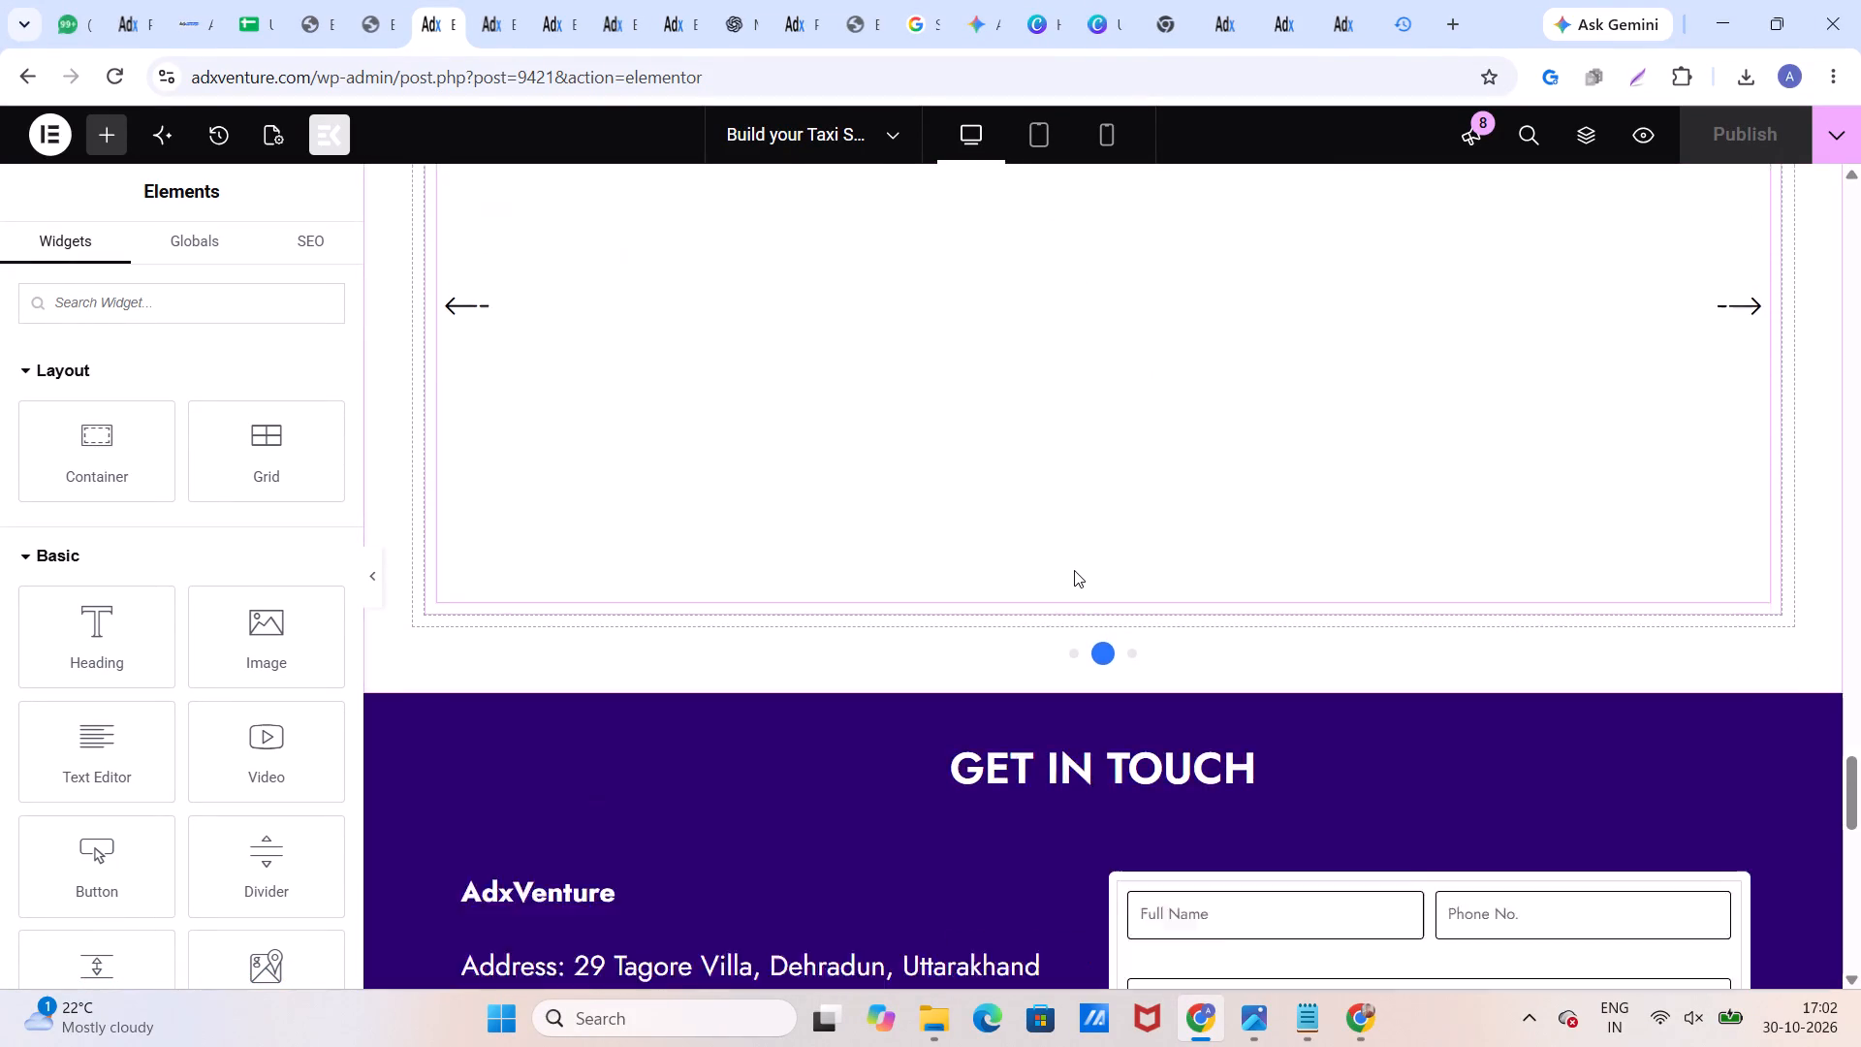
scroll(1074, 568, down, 13)
scroll(1074, 568, up, 4)
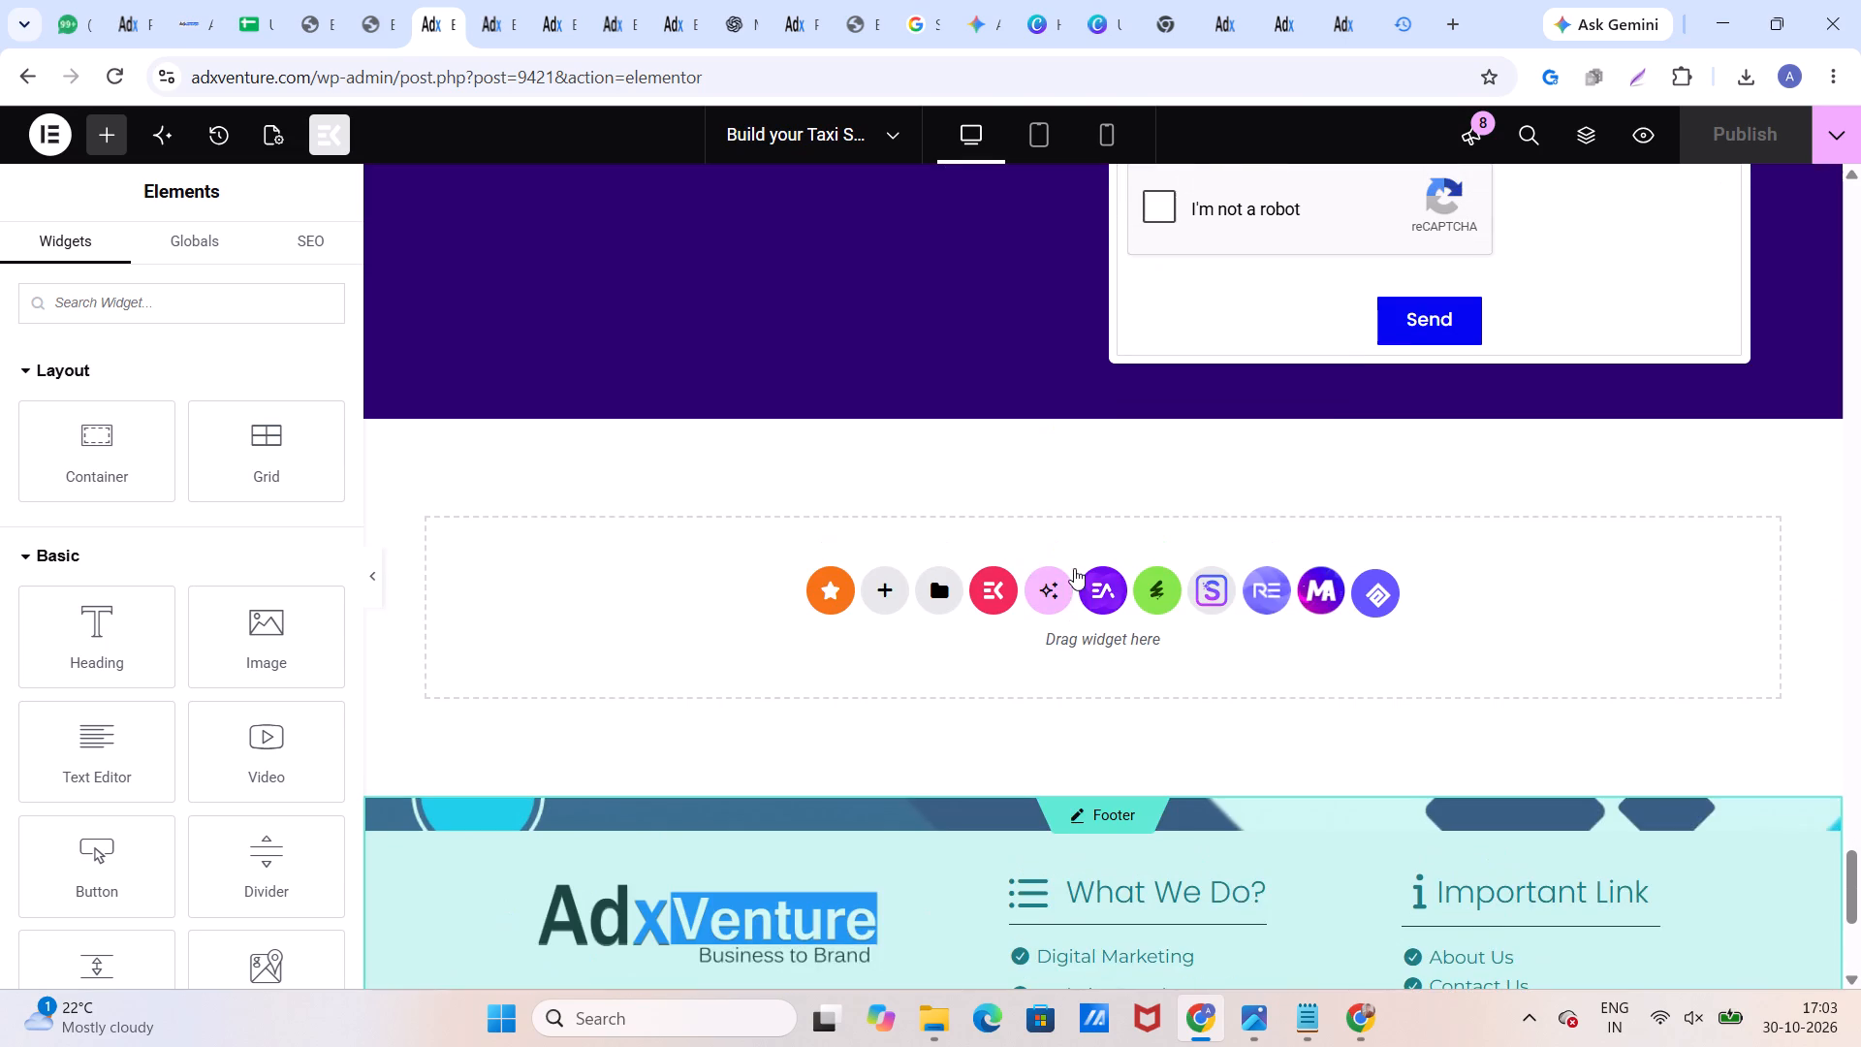
Find the Build Taxi Websites page in the browsing history and open it.
click(895, 136)
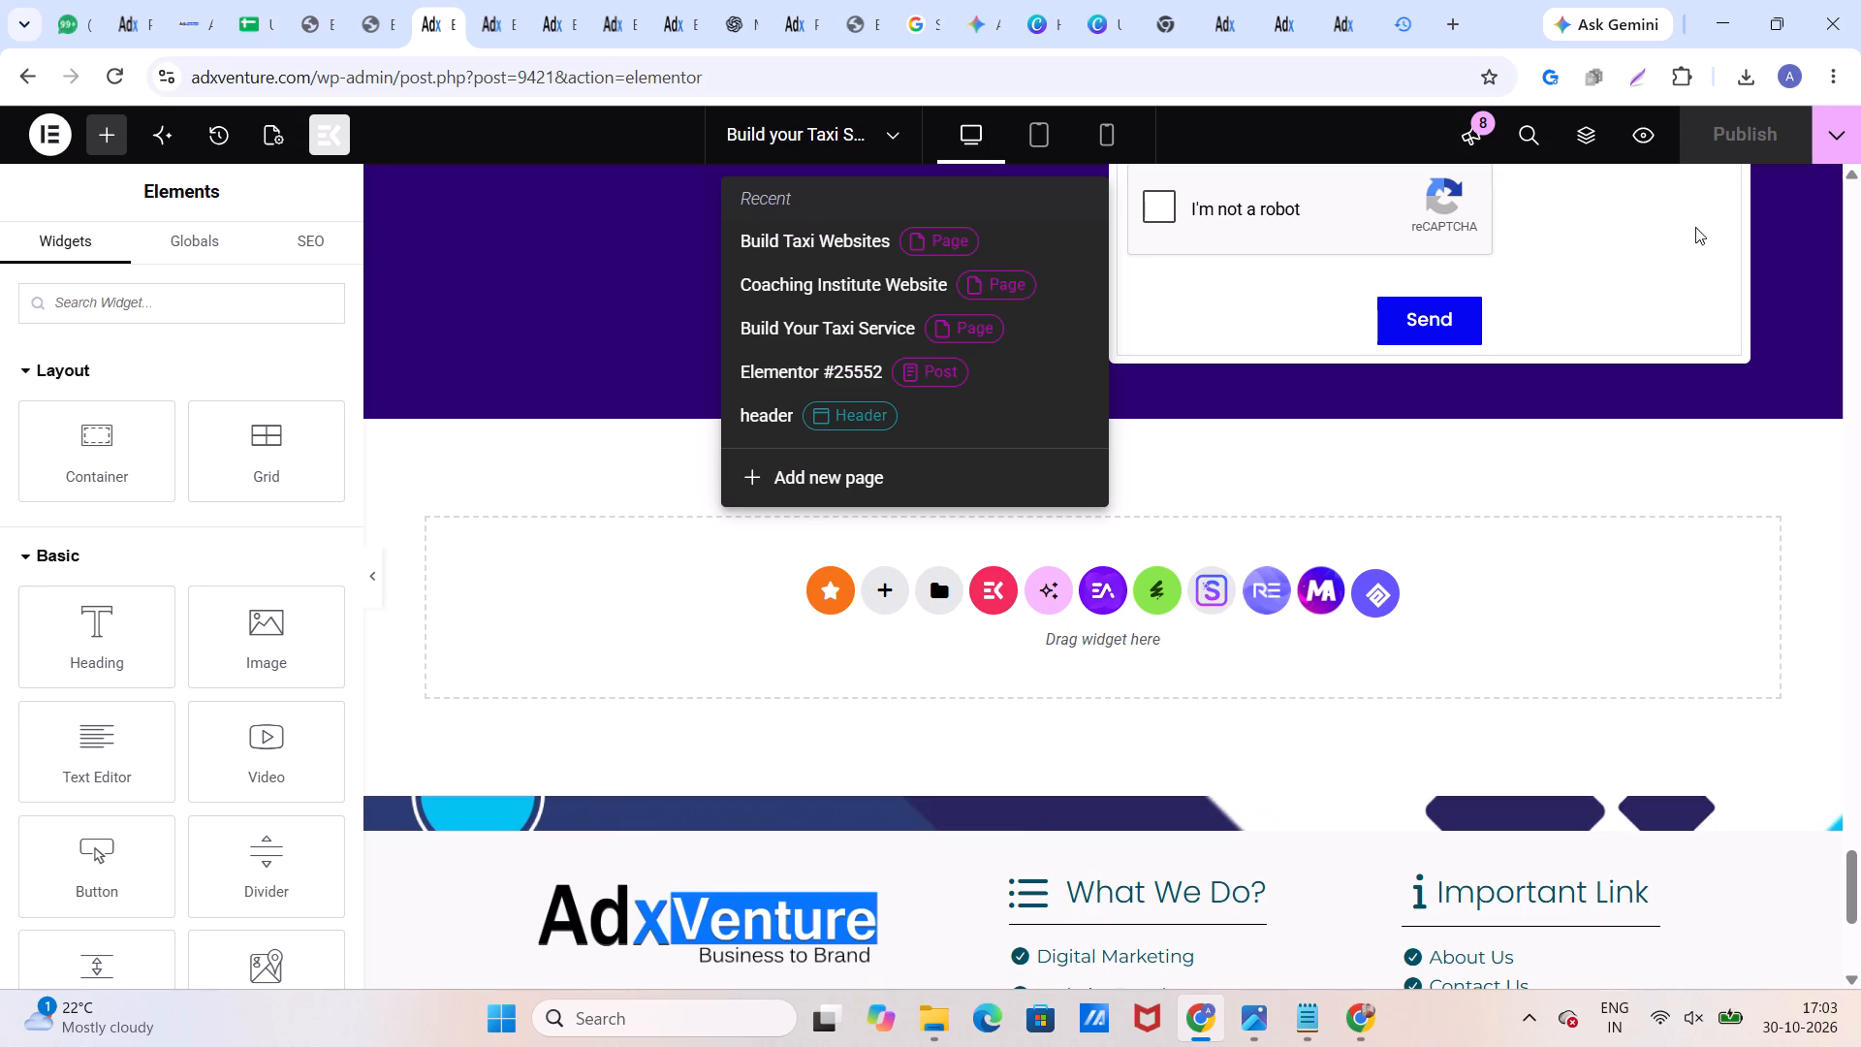
click(1829, 77)
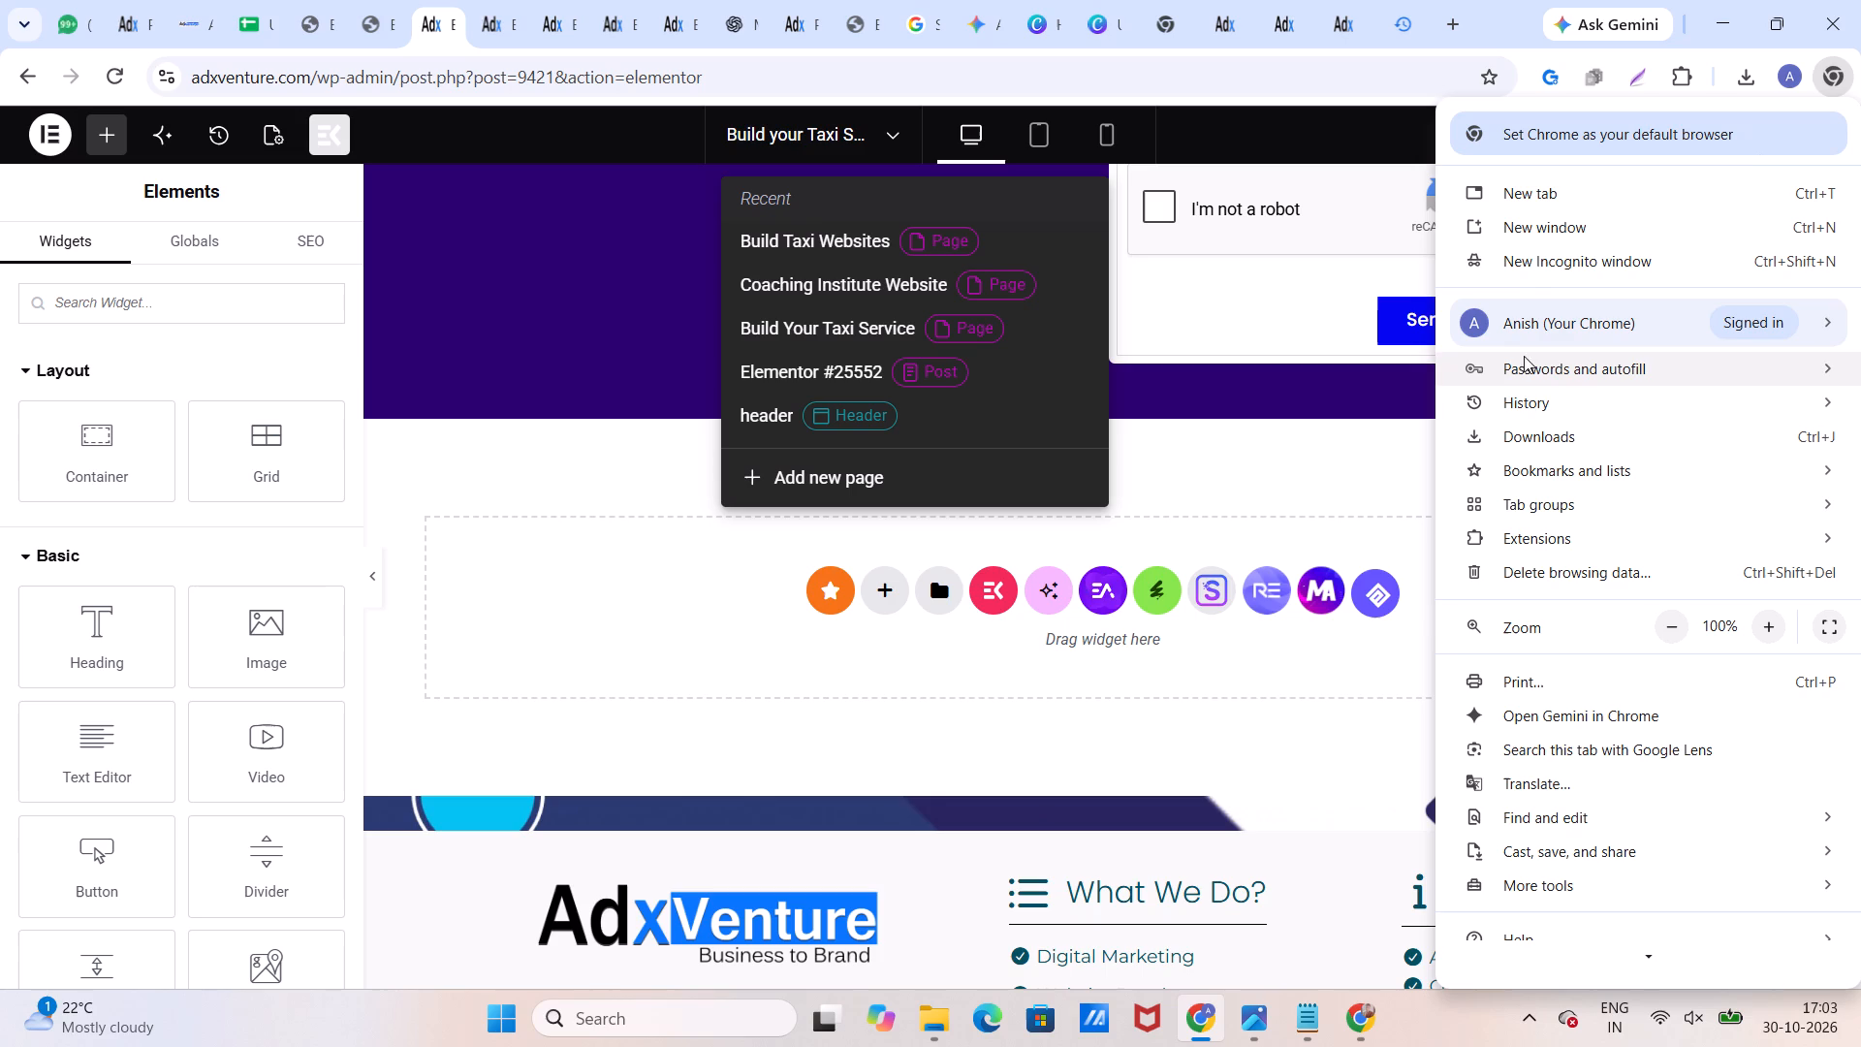
click(1541, 398)
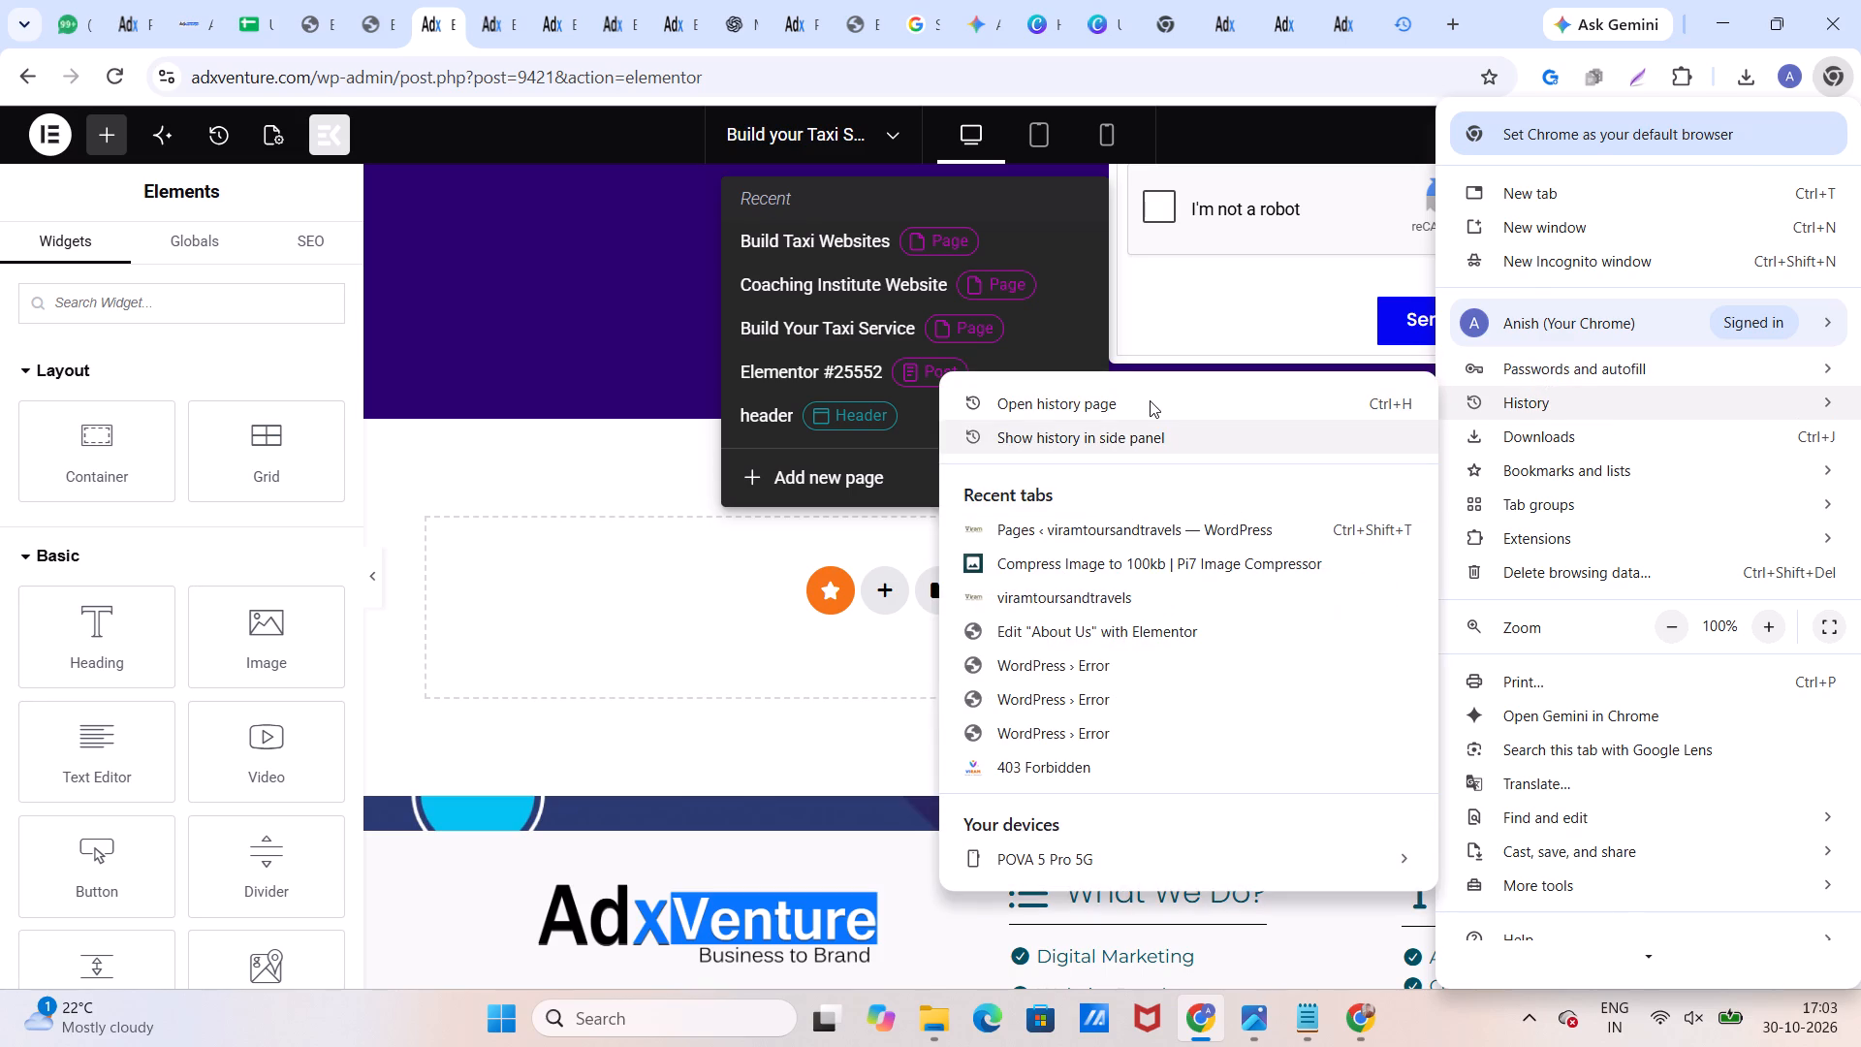
click(1150, 400)
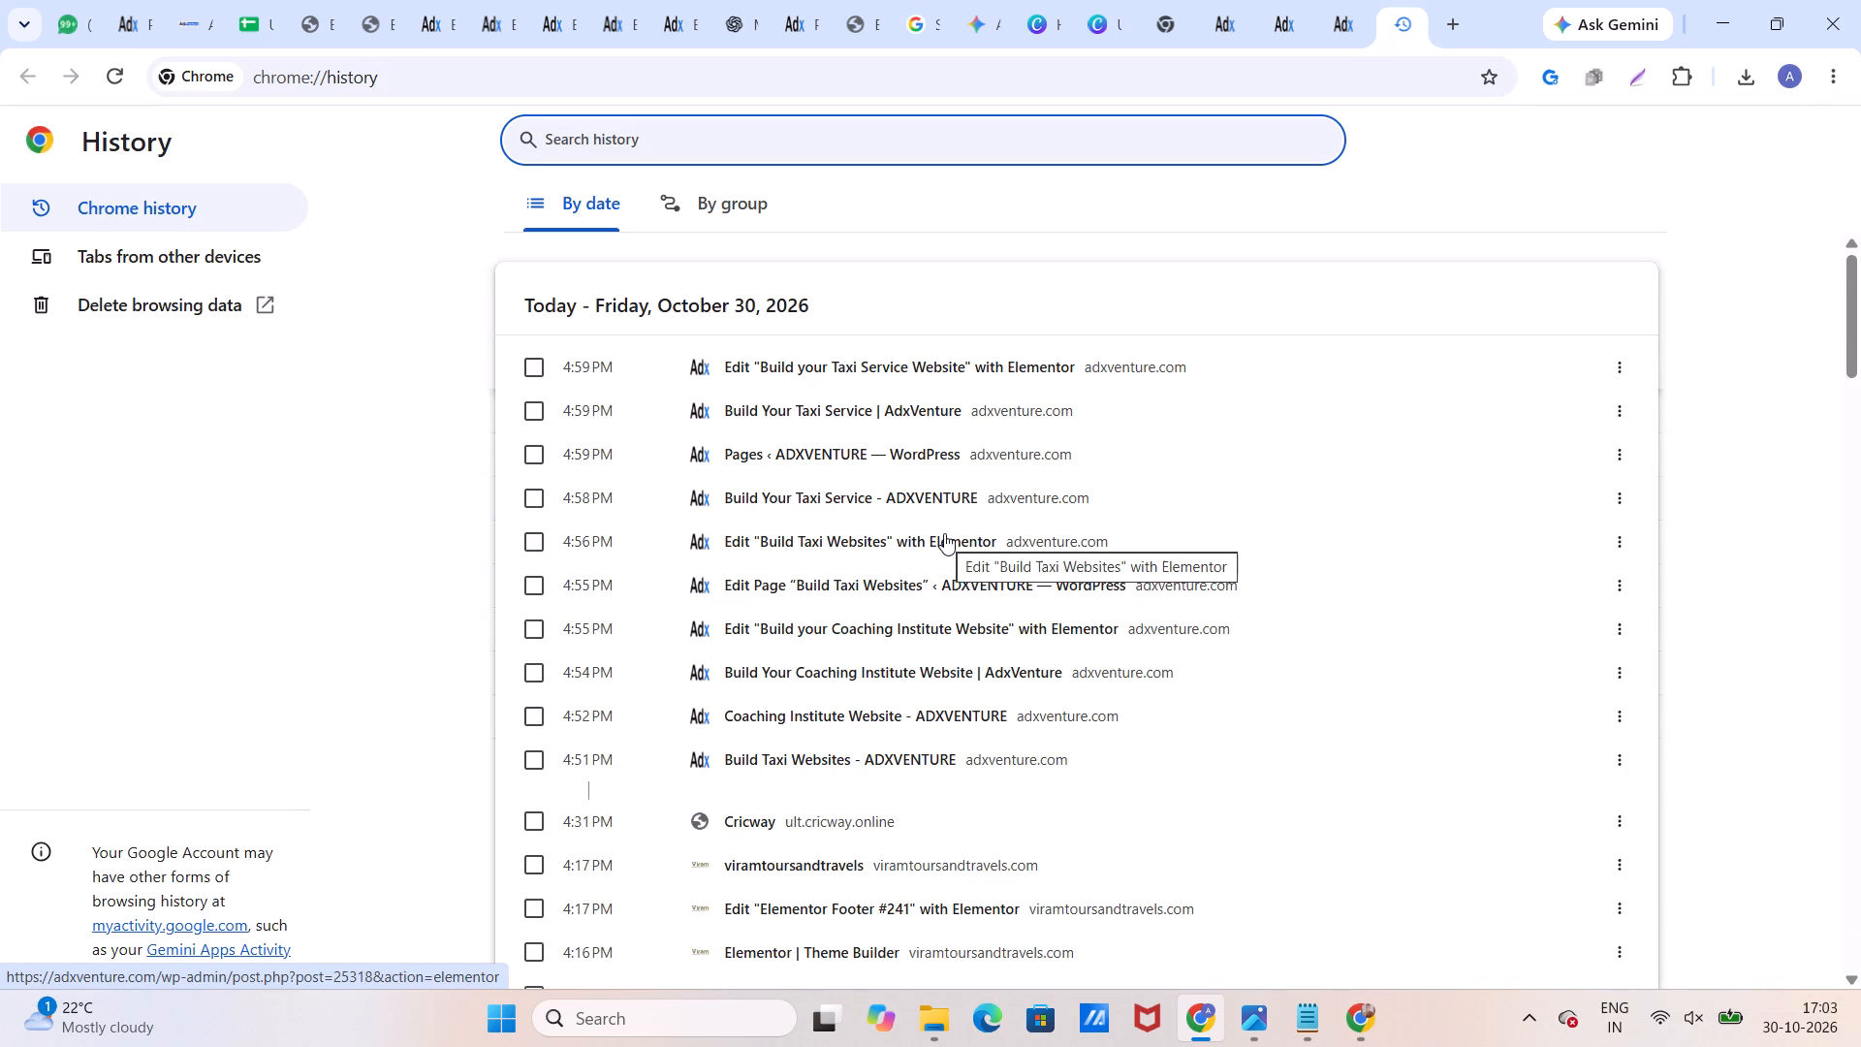
scroll(865, 557, down, 1)
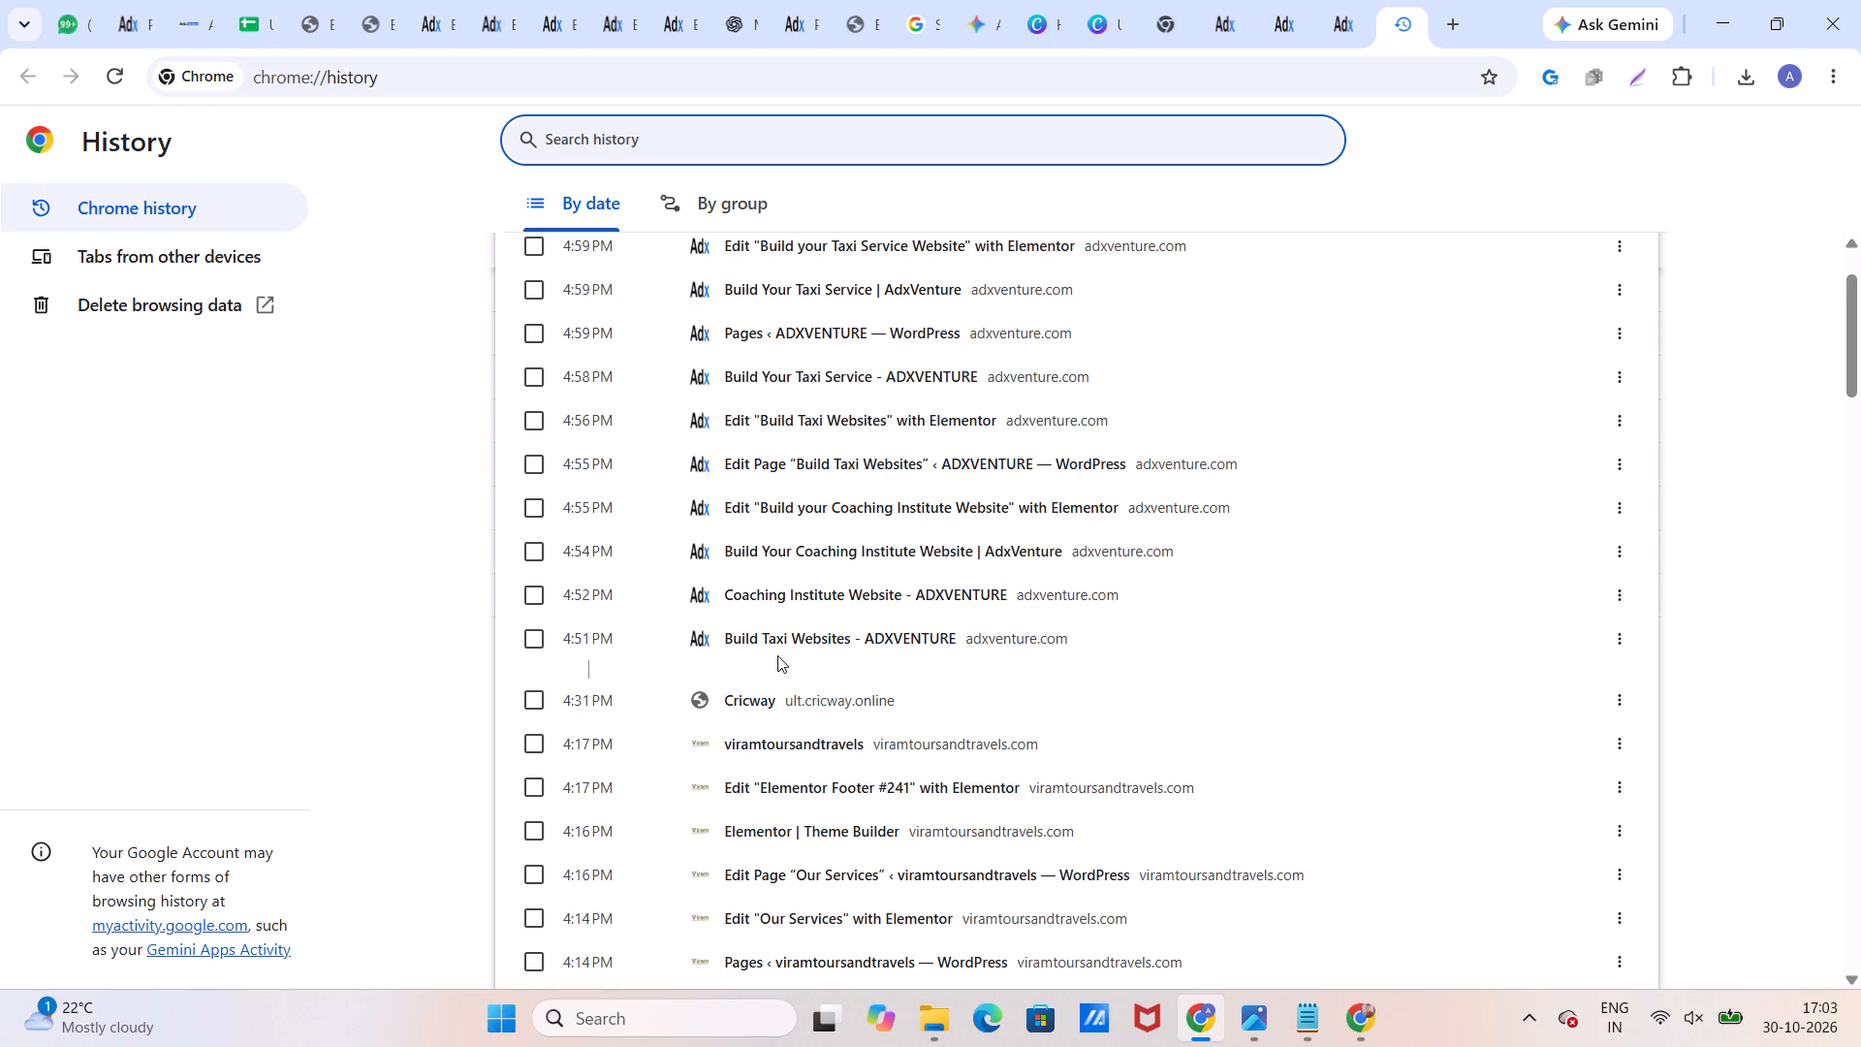
scroll(777, 655, down, 1)
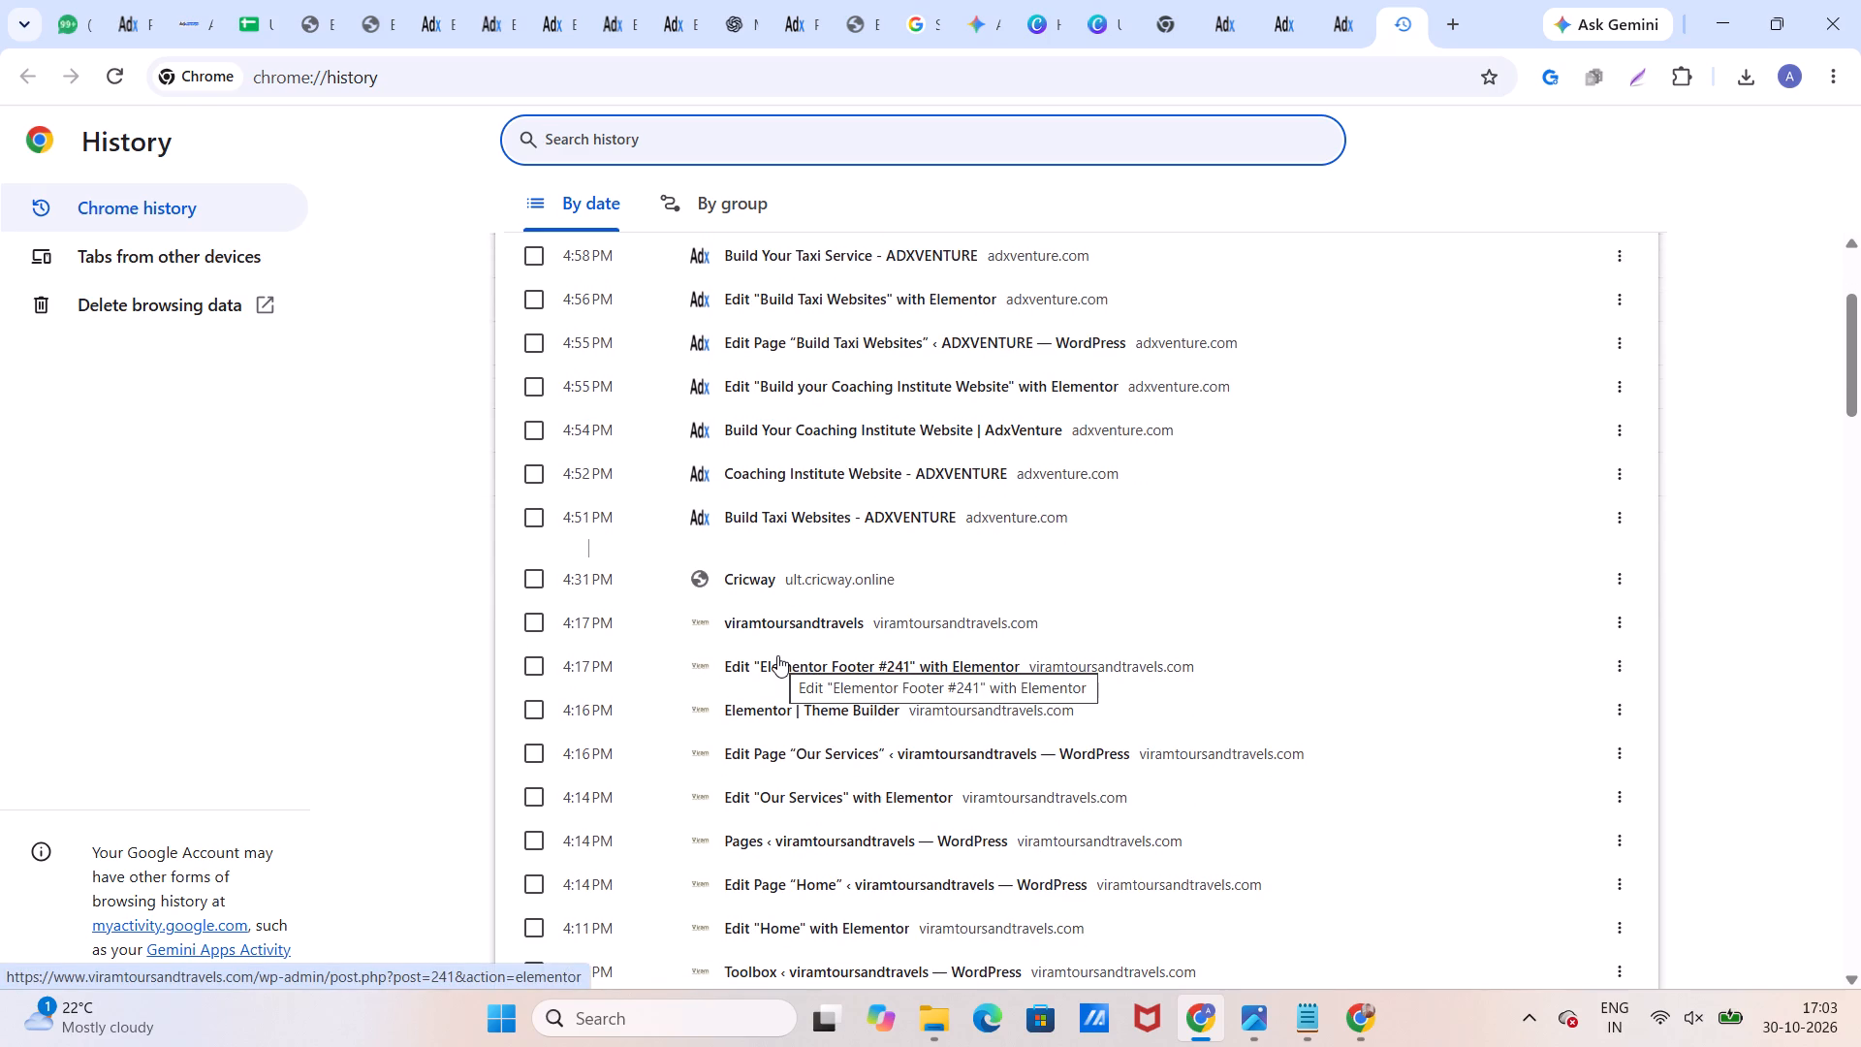
click(794, 515)
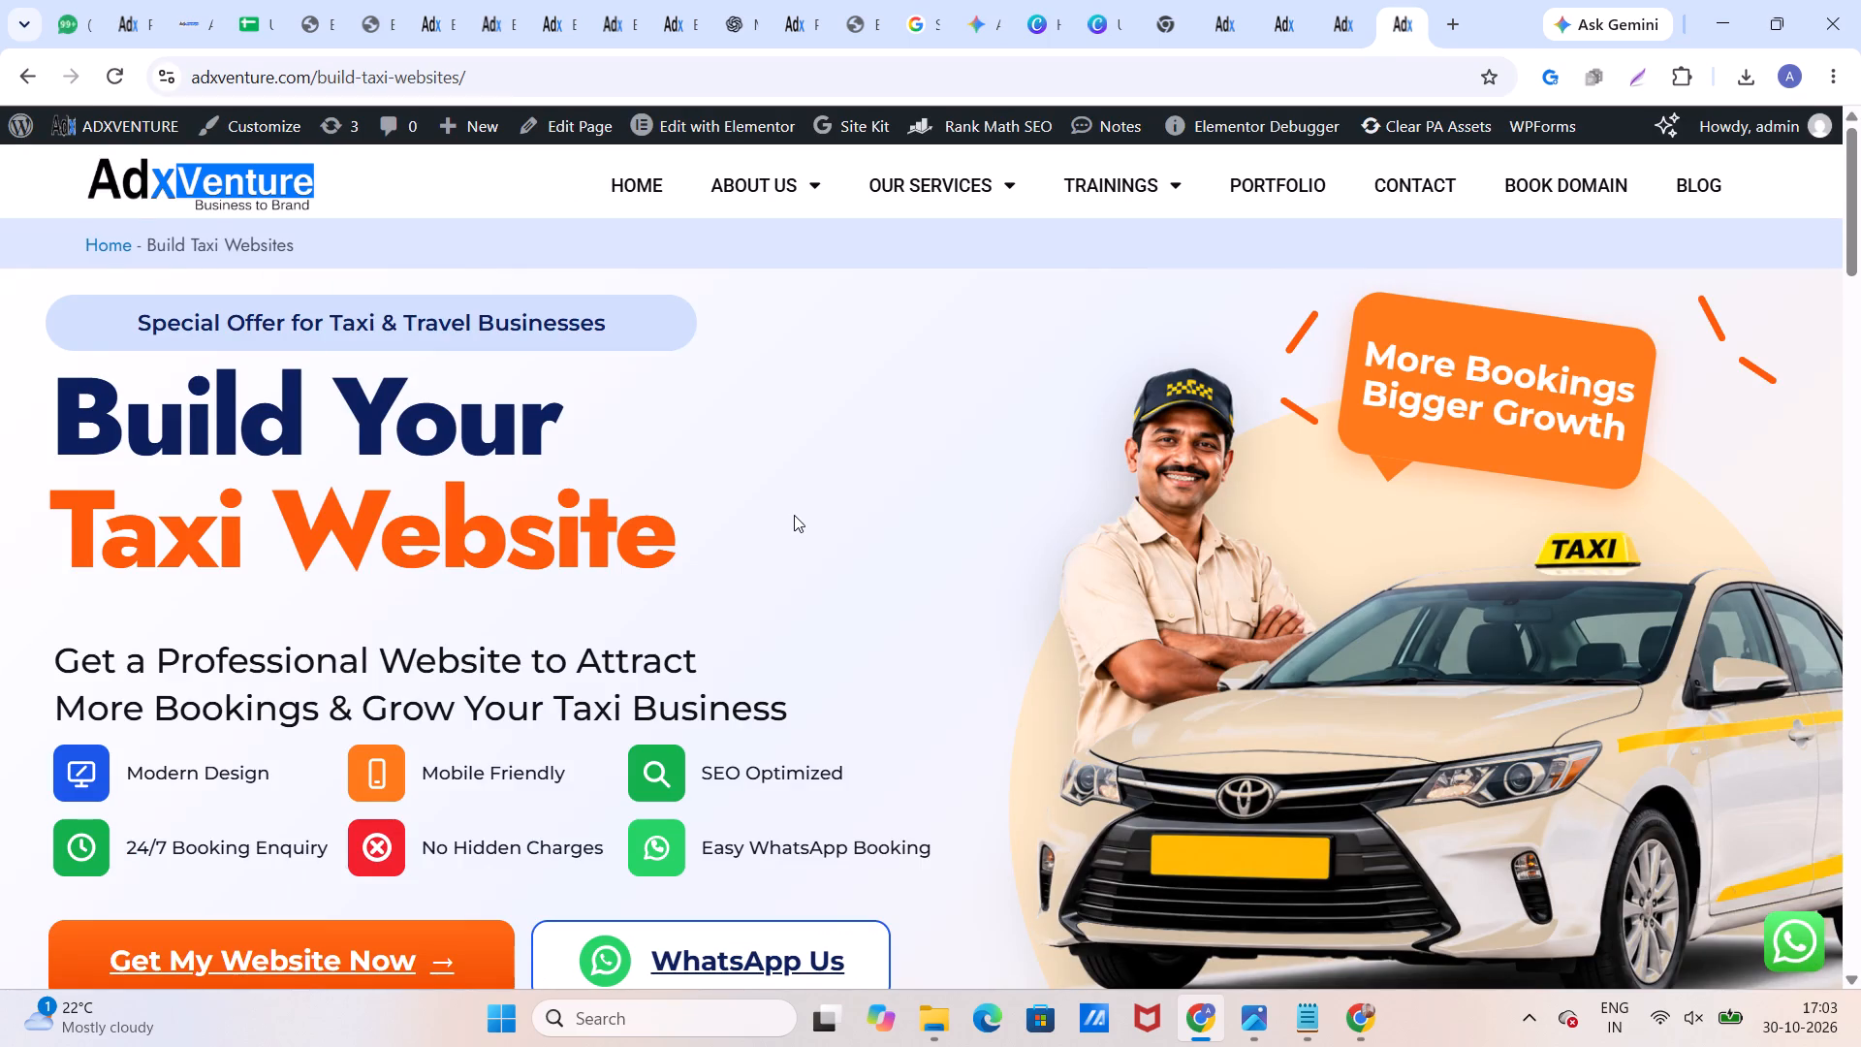
Look through the live Build Taxi Websites page, examining its banner, packages, website designs, 4-step process and testimonials.
scroll(866, 489, down, 5)
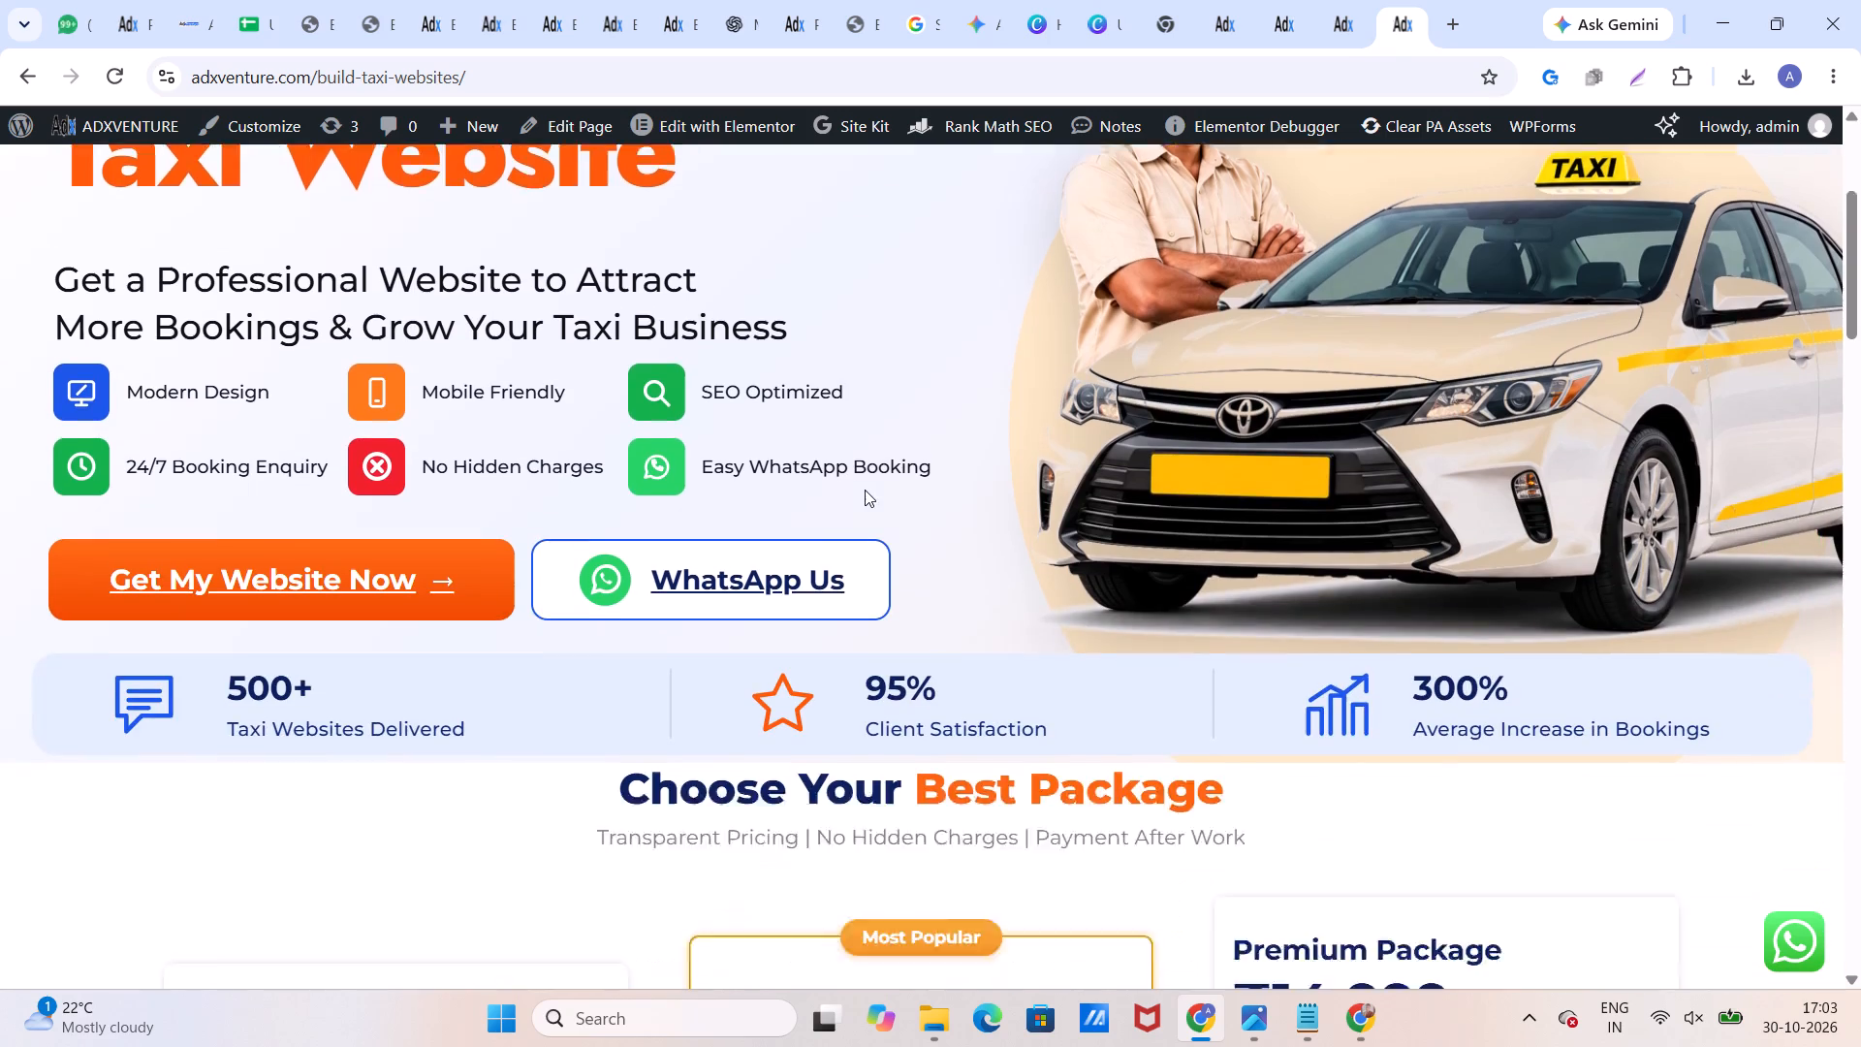
scroll(868, 483, down, 2)
scroll(868, 483, up, 1)
scroll(868, 483, down, 12)
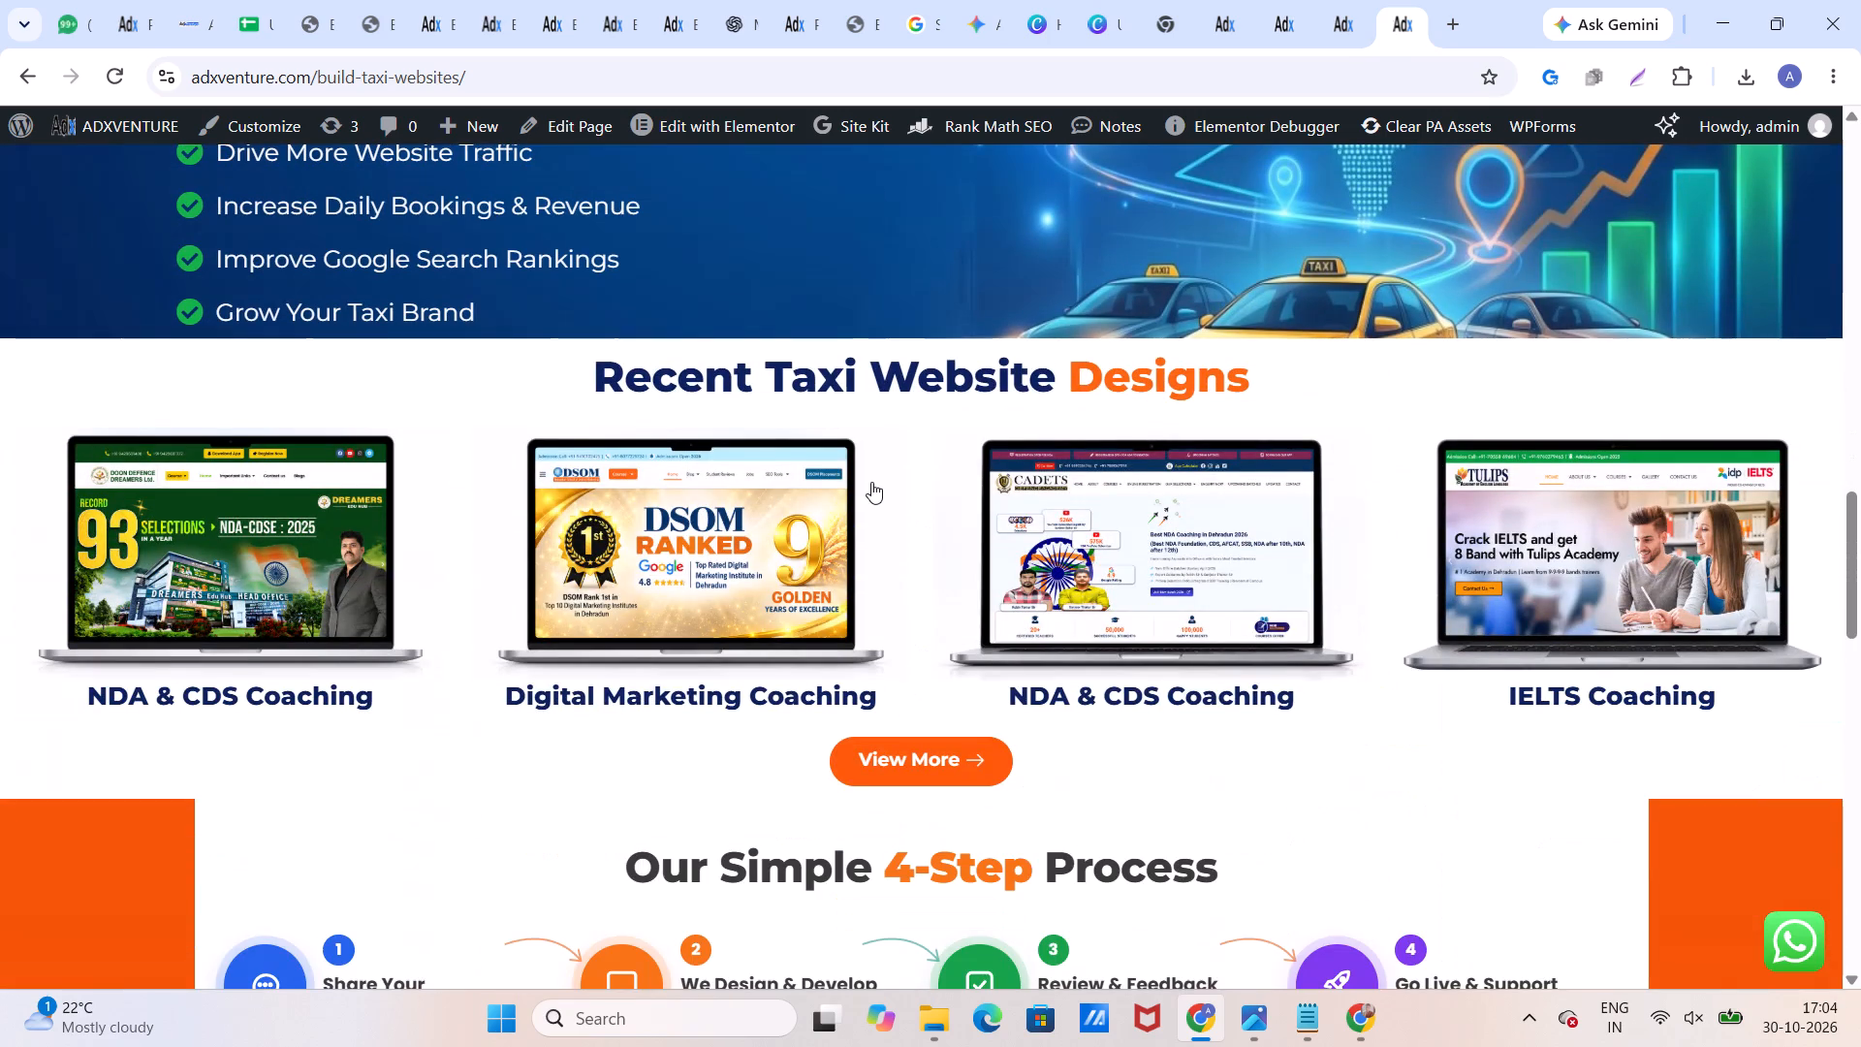
scroll(871, 482, up, 2)
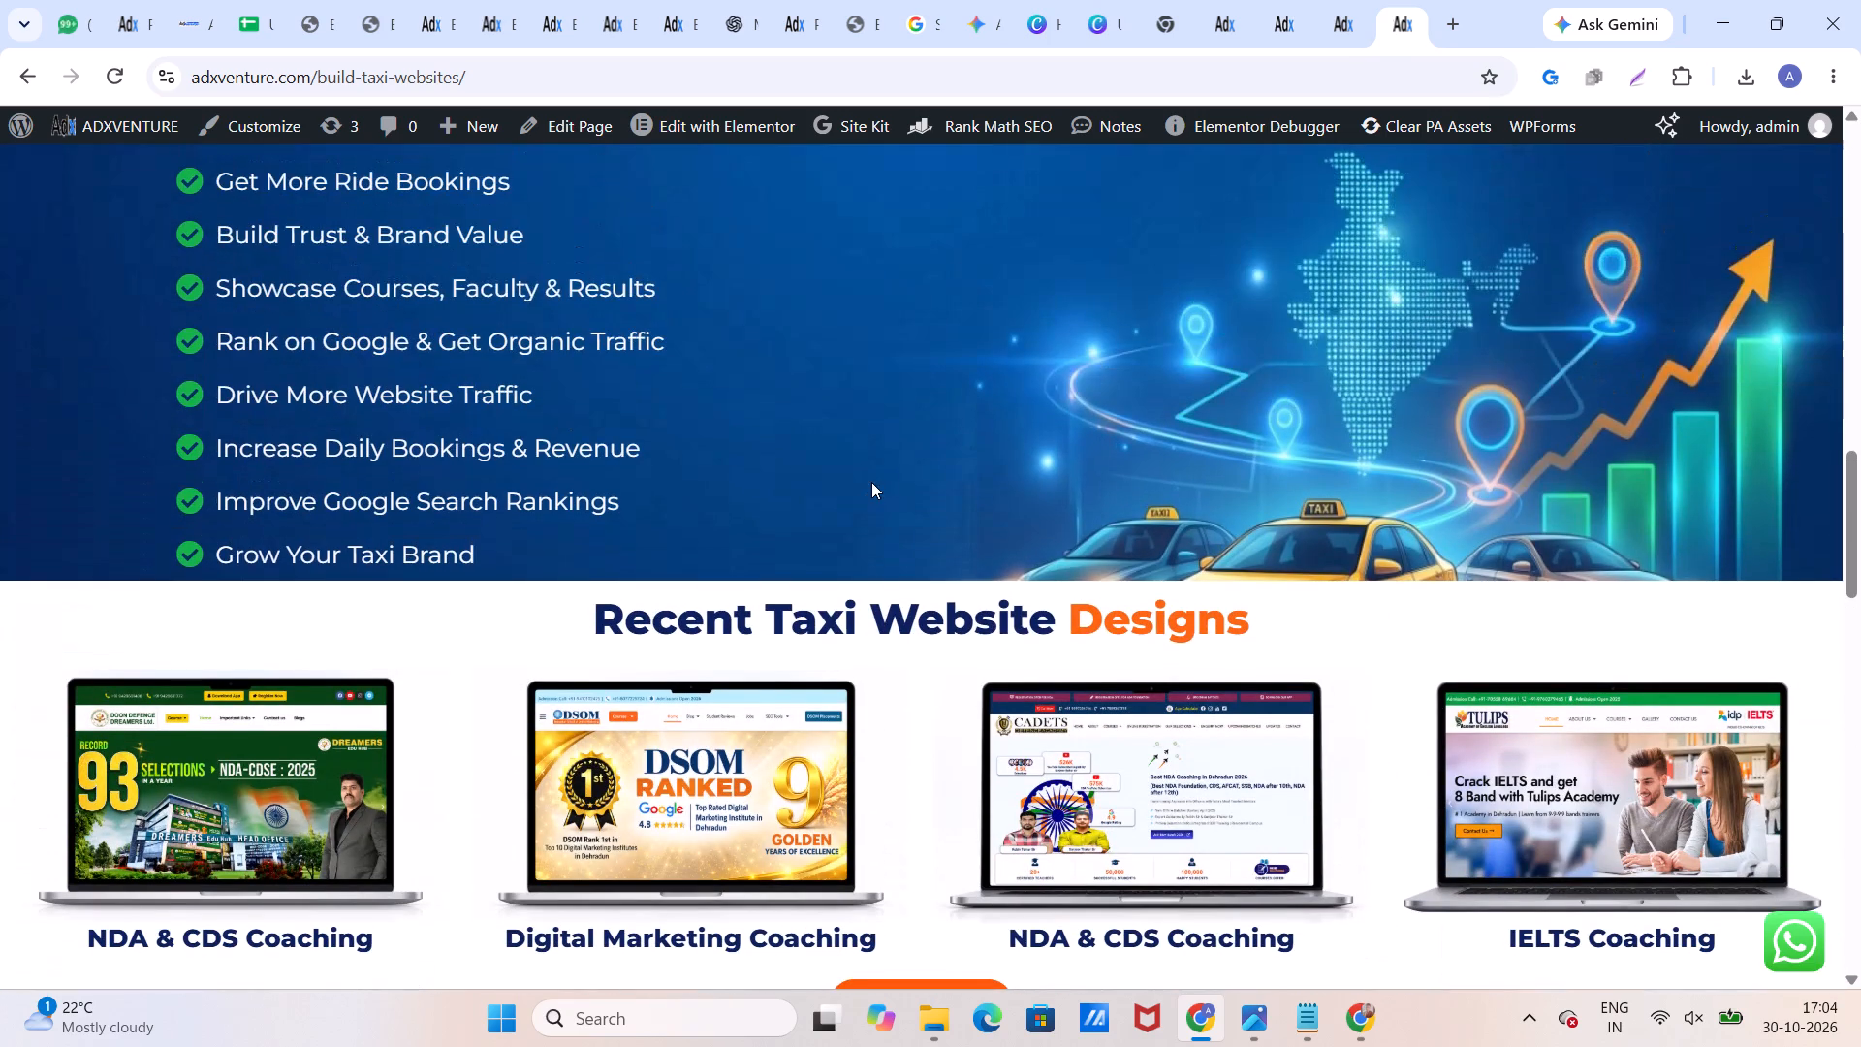
scroll(871, 482, down, 4)
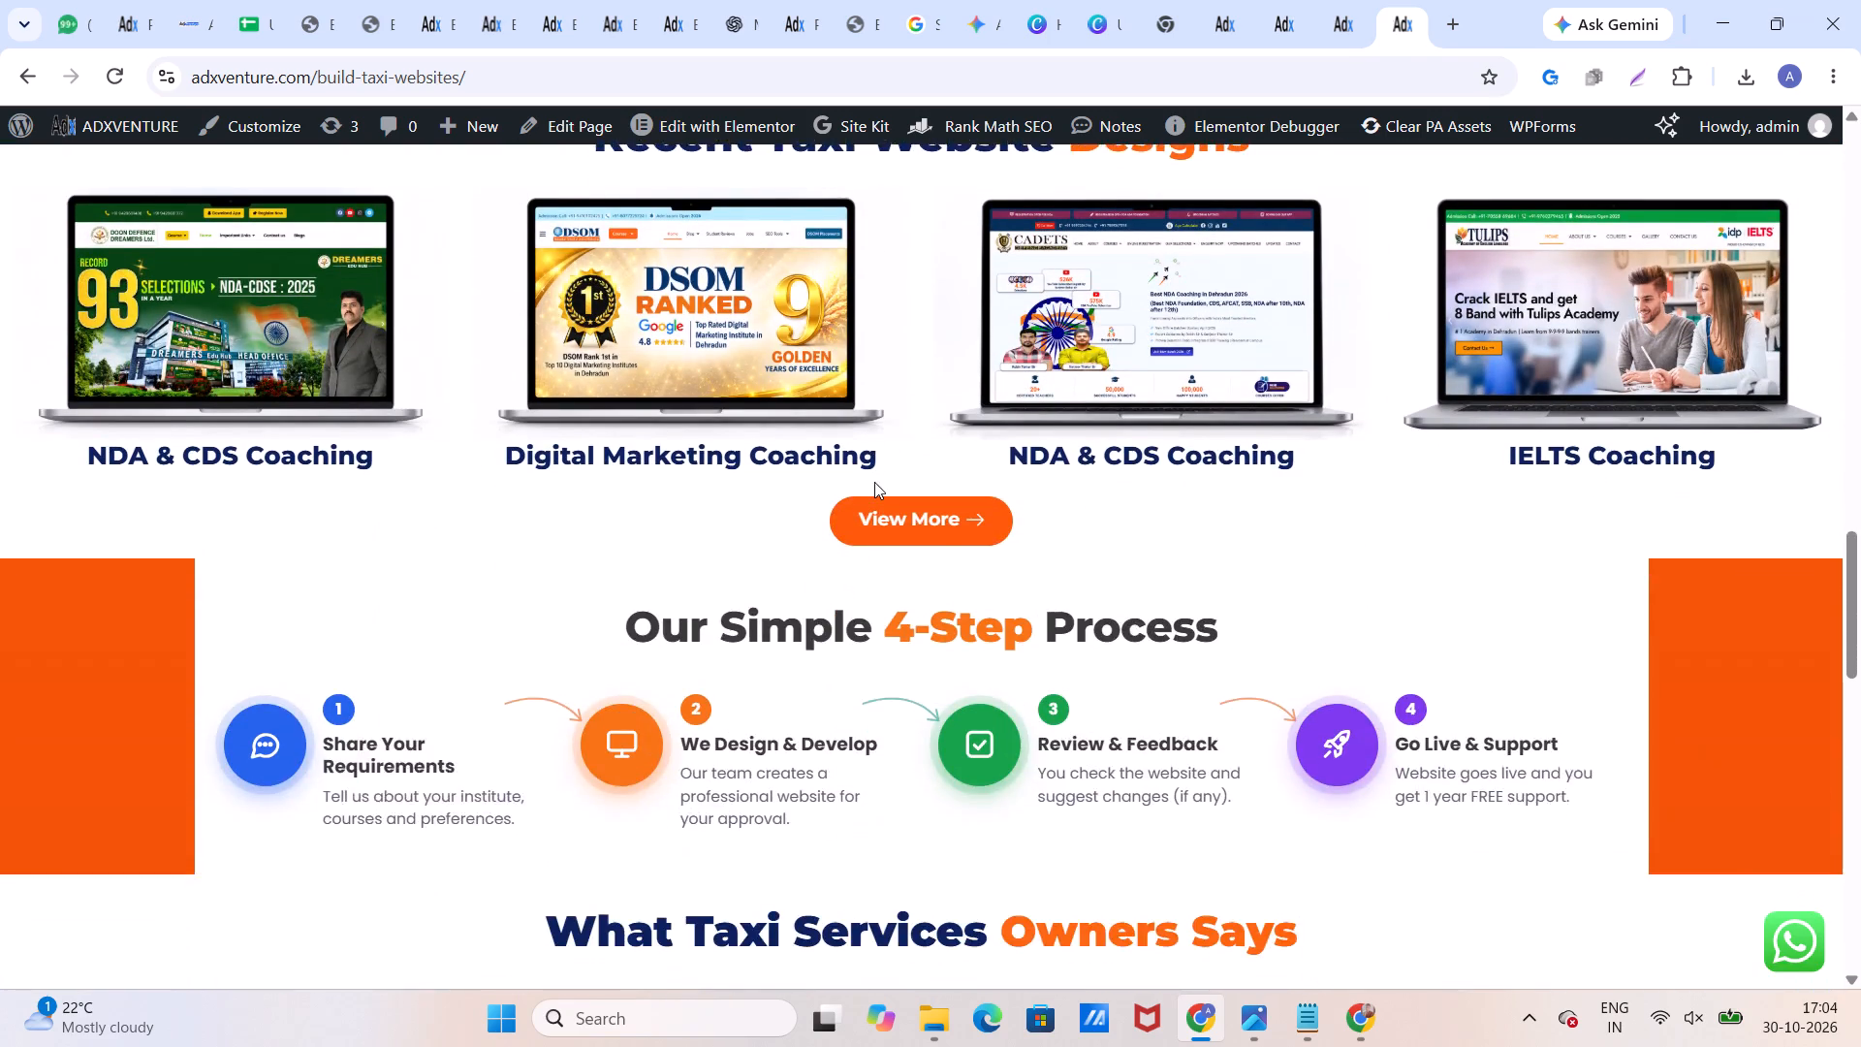
scroll(874, 482, down, 4)
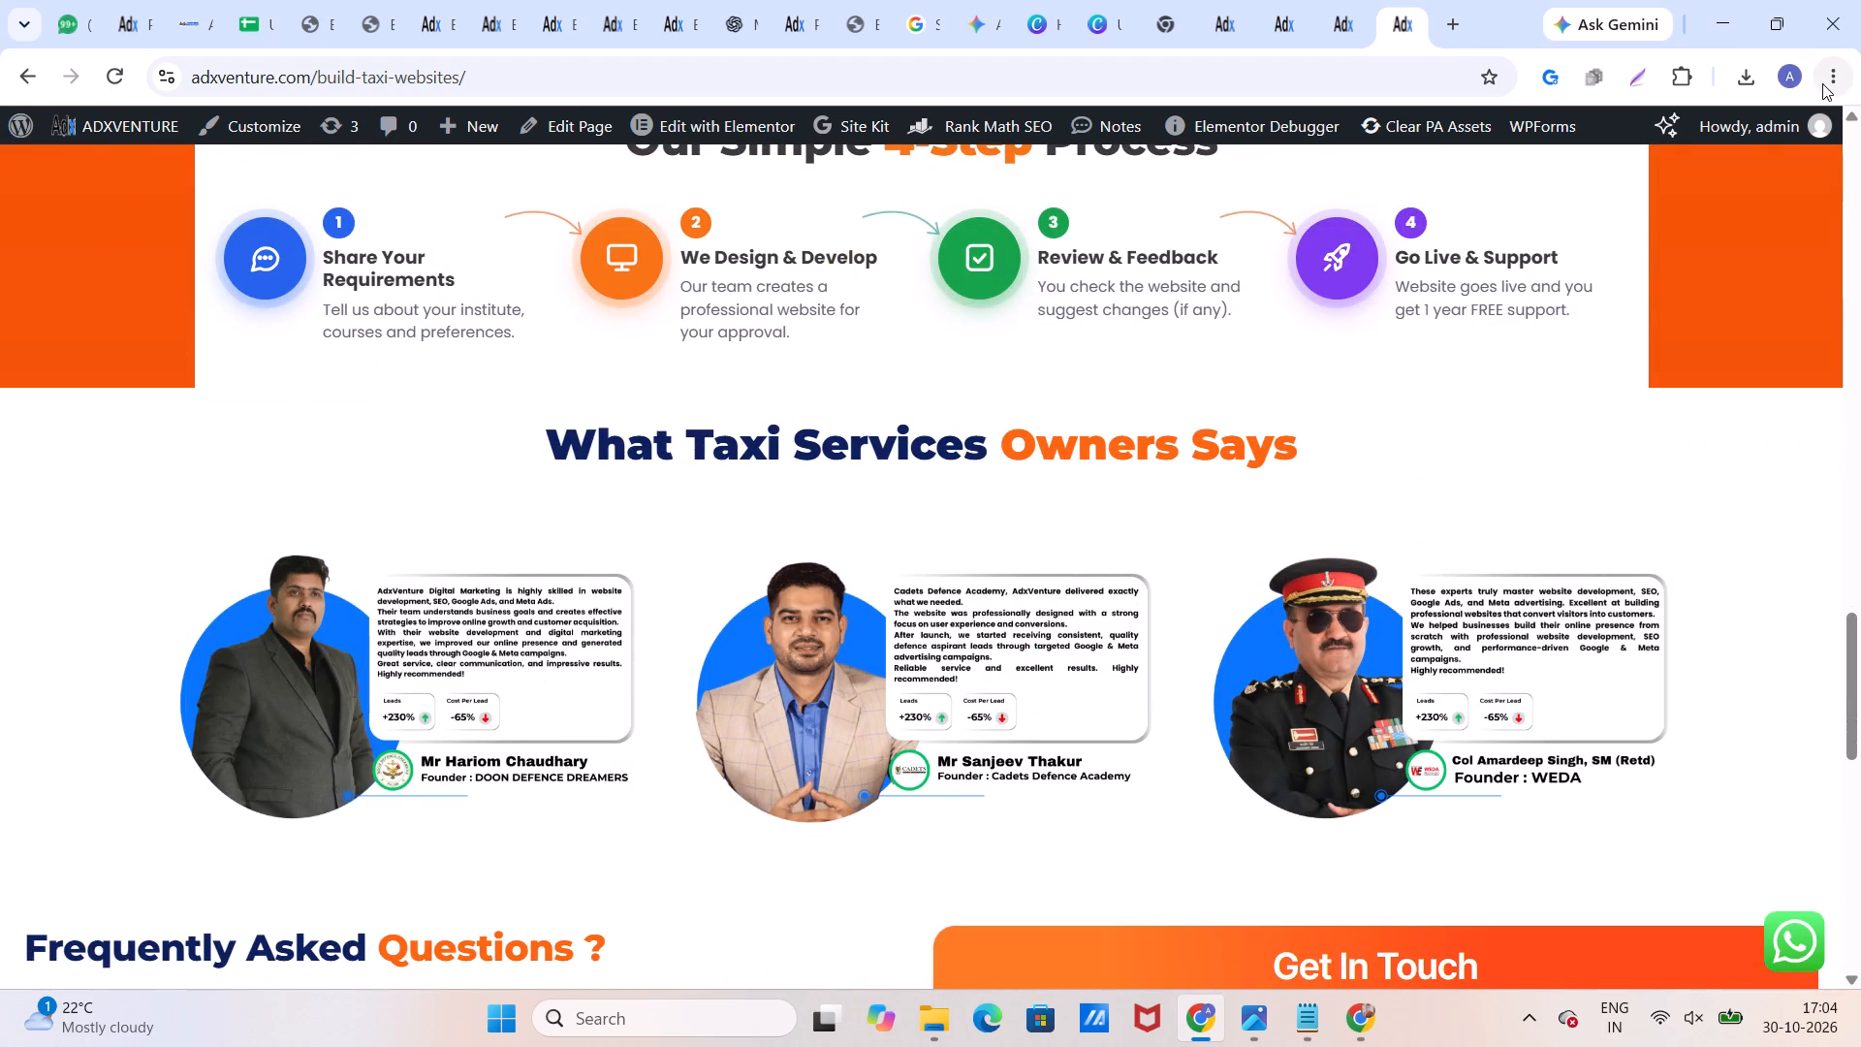
Reopen the full browsing history and look through the recently visited pages.
click(1822, 83)
click(1542, 391)
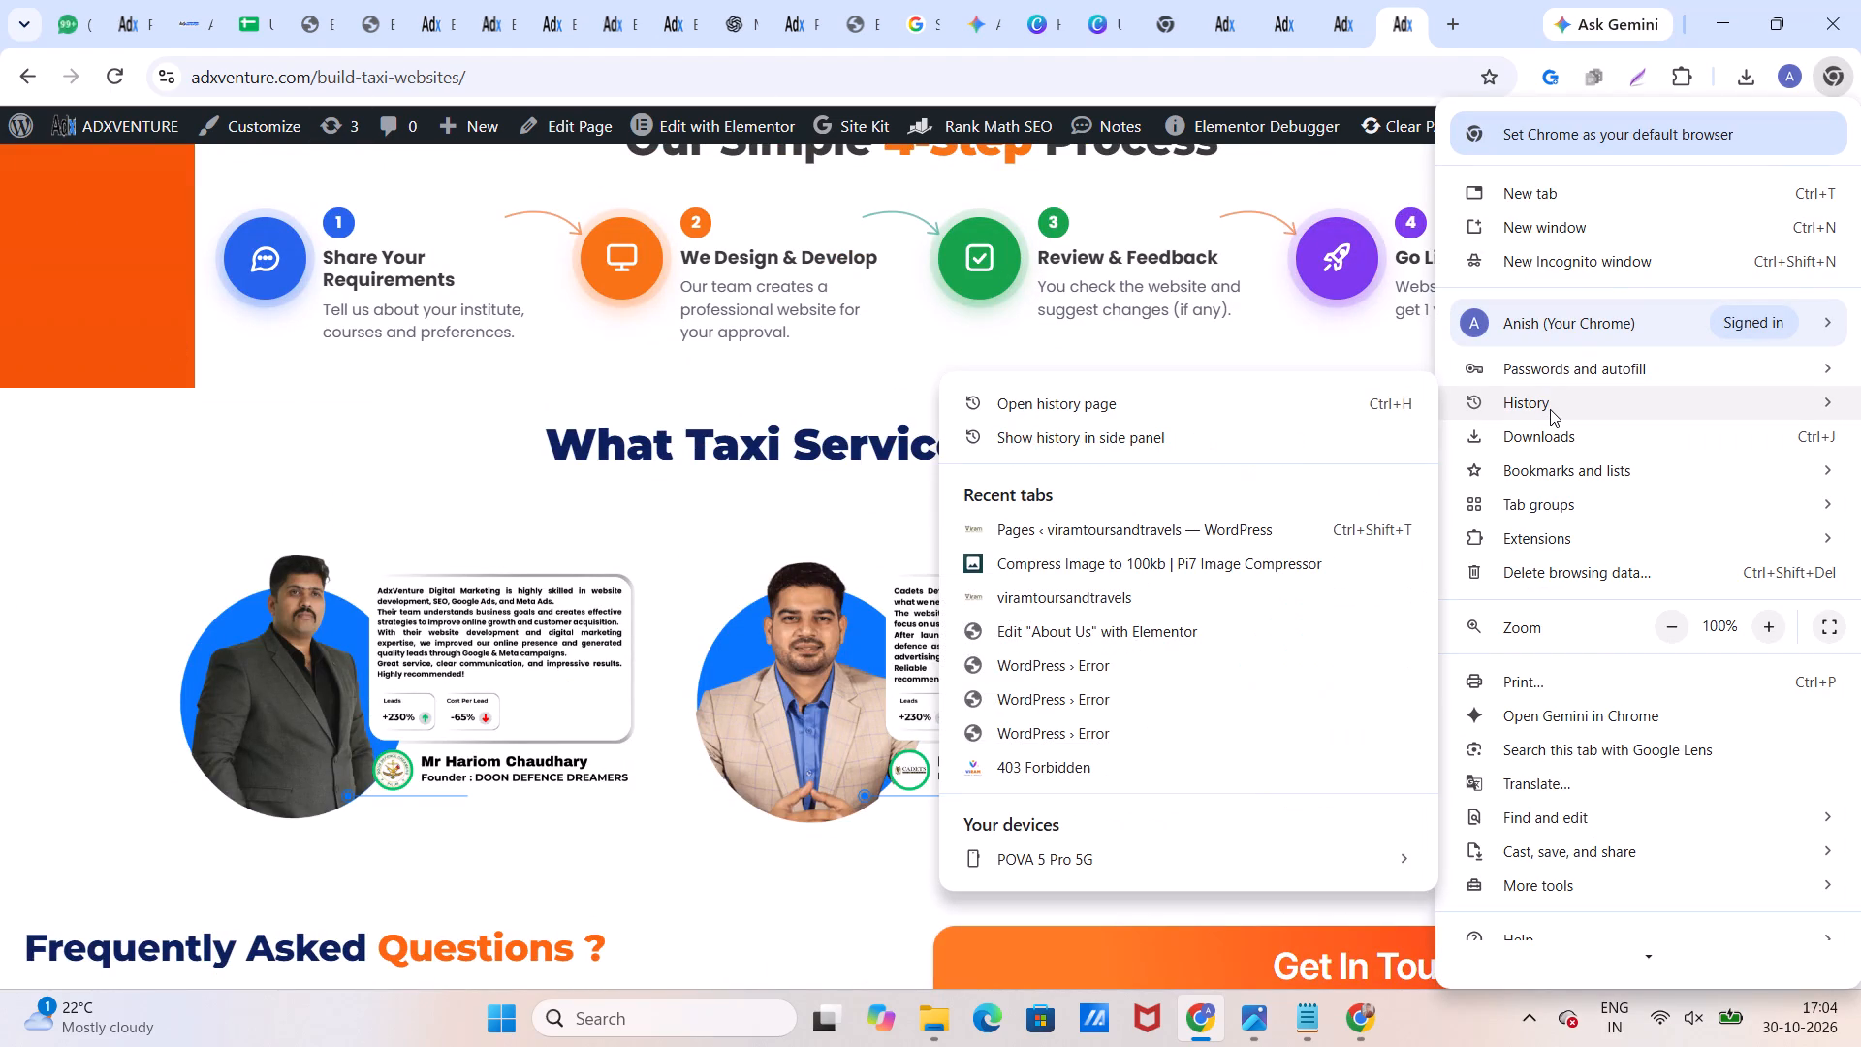
click(1550, 409)
click(1528, 411)
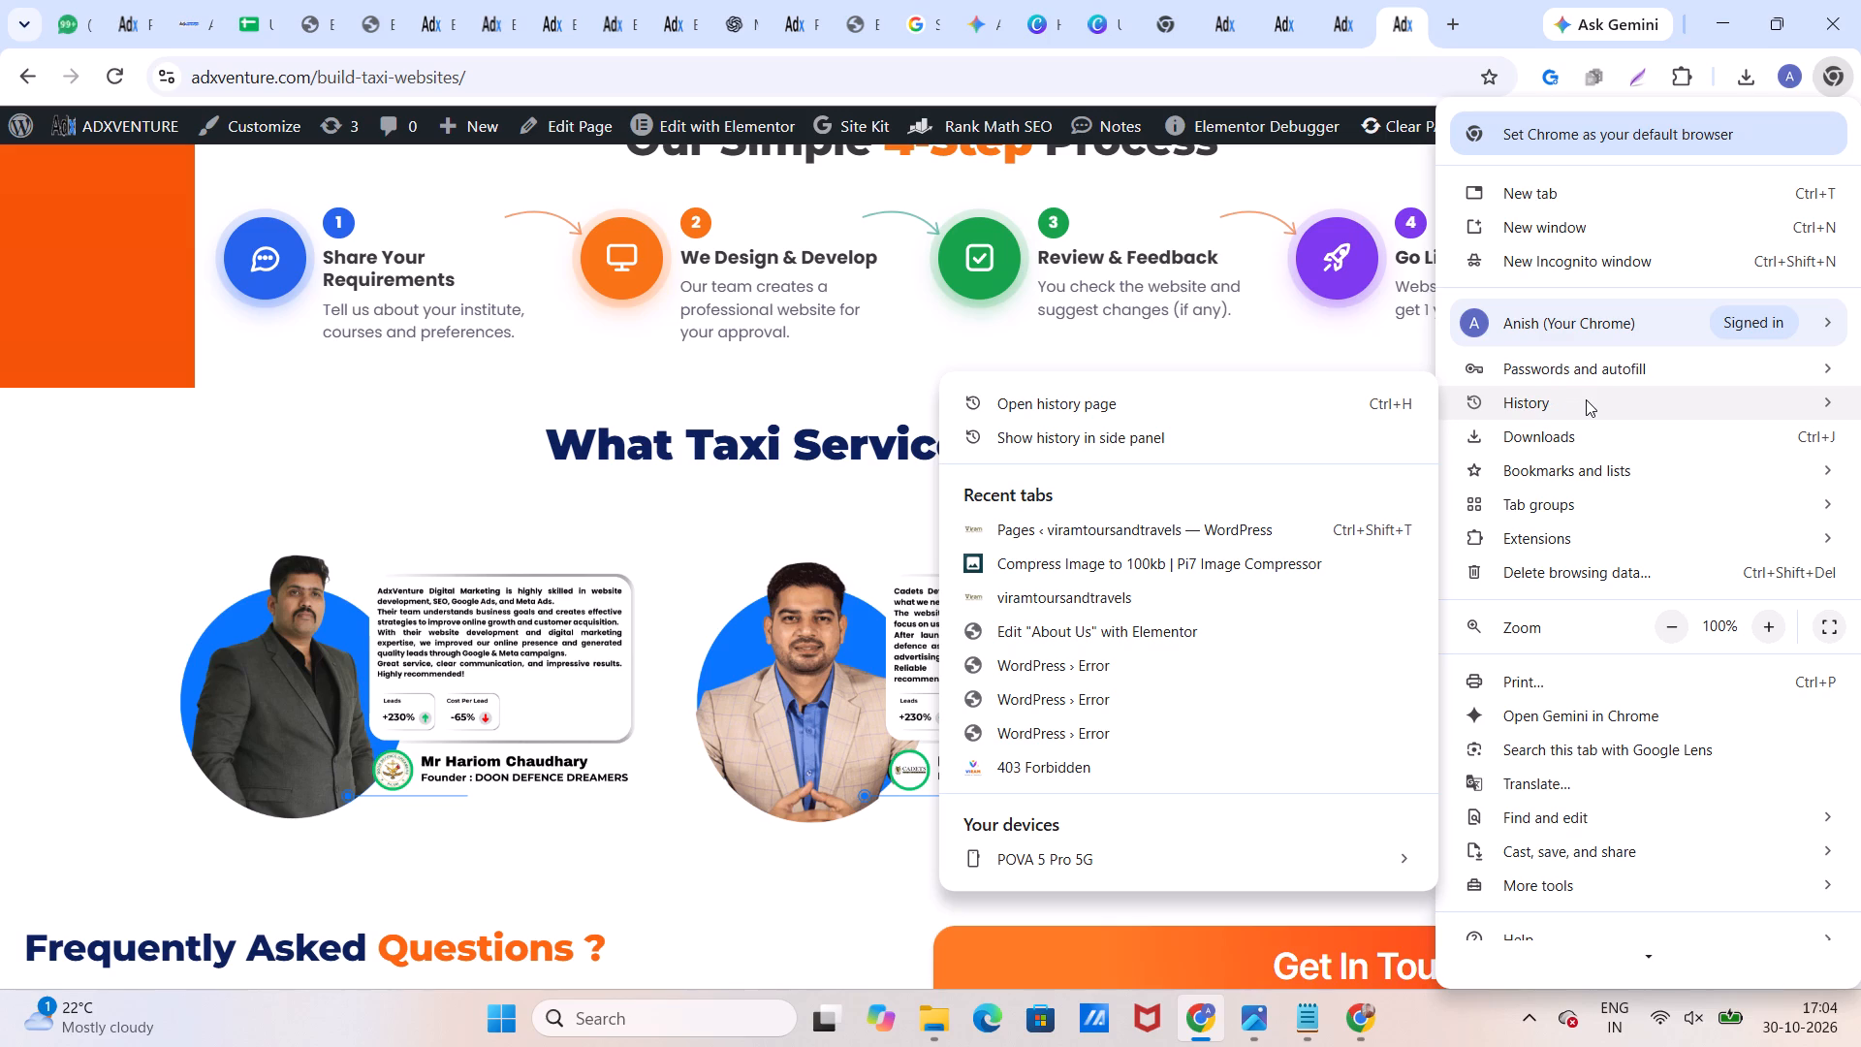
click(1581, 398)
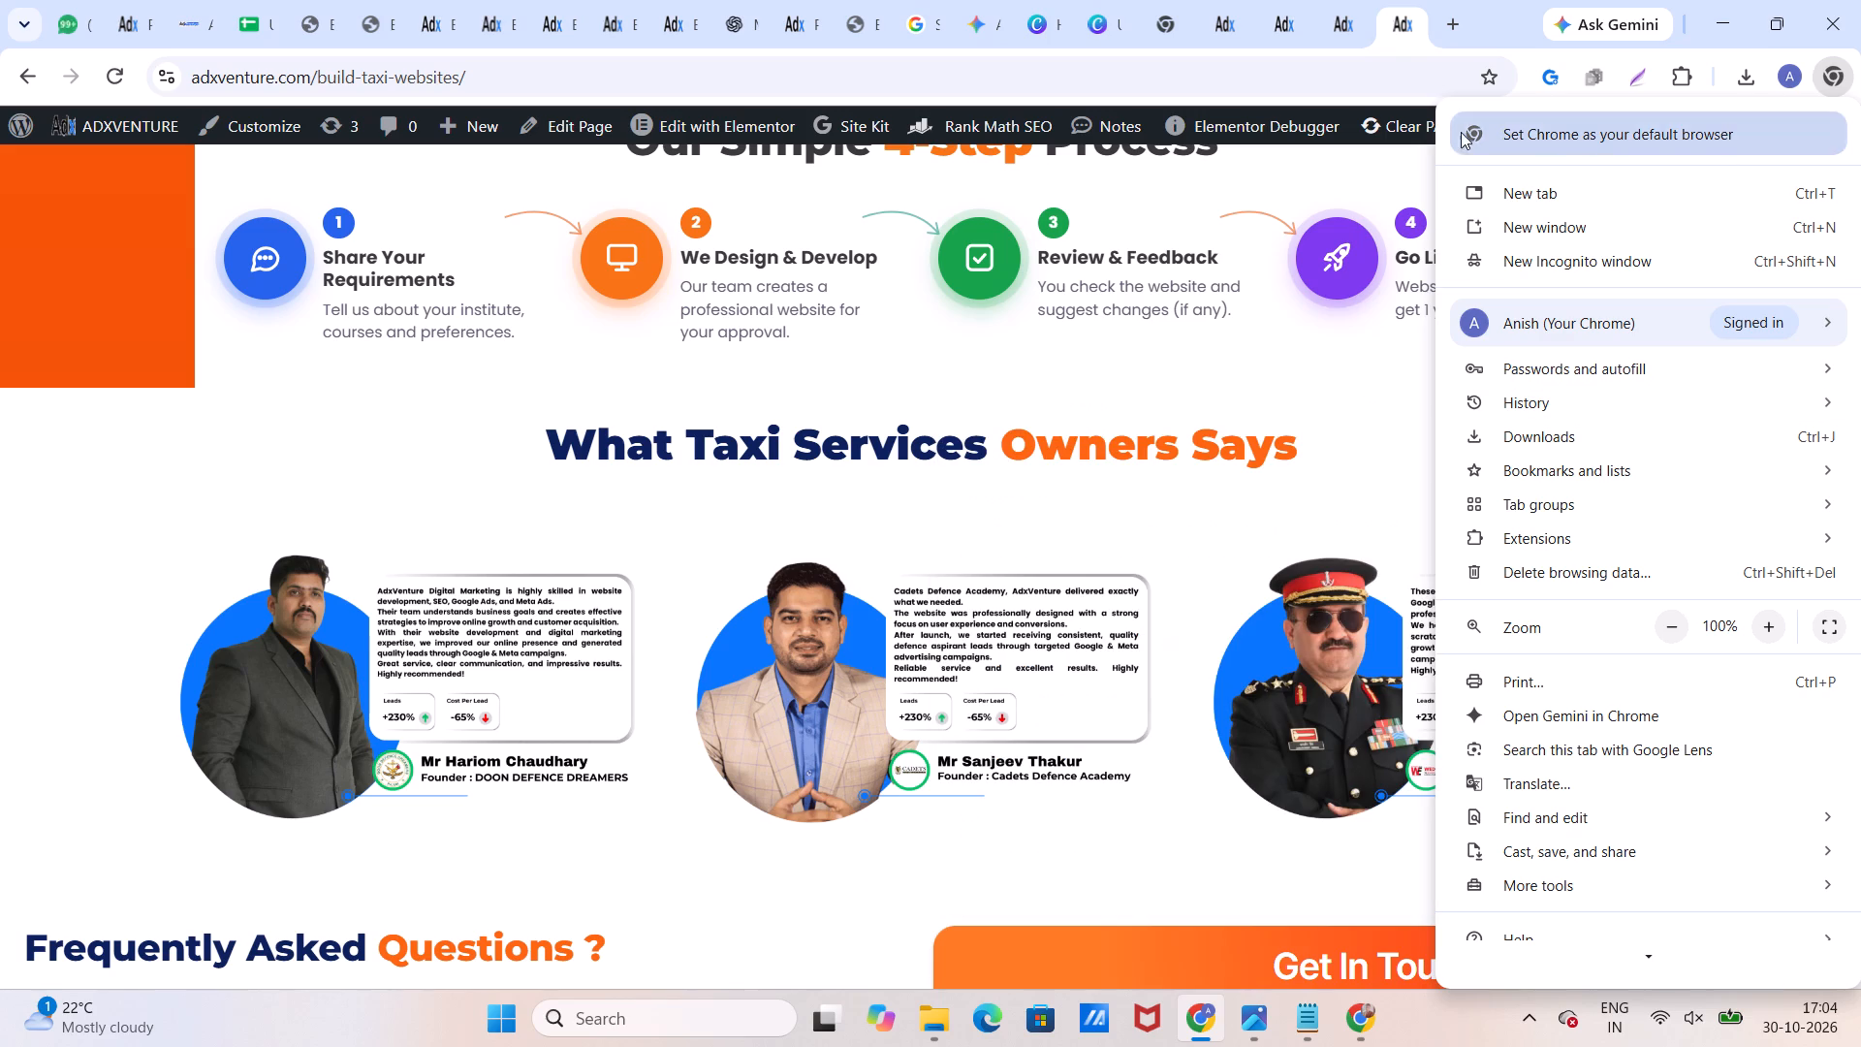
click(1519, 398)
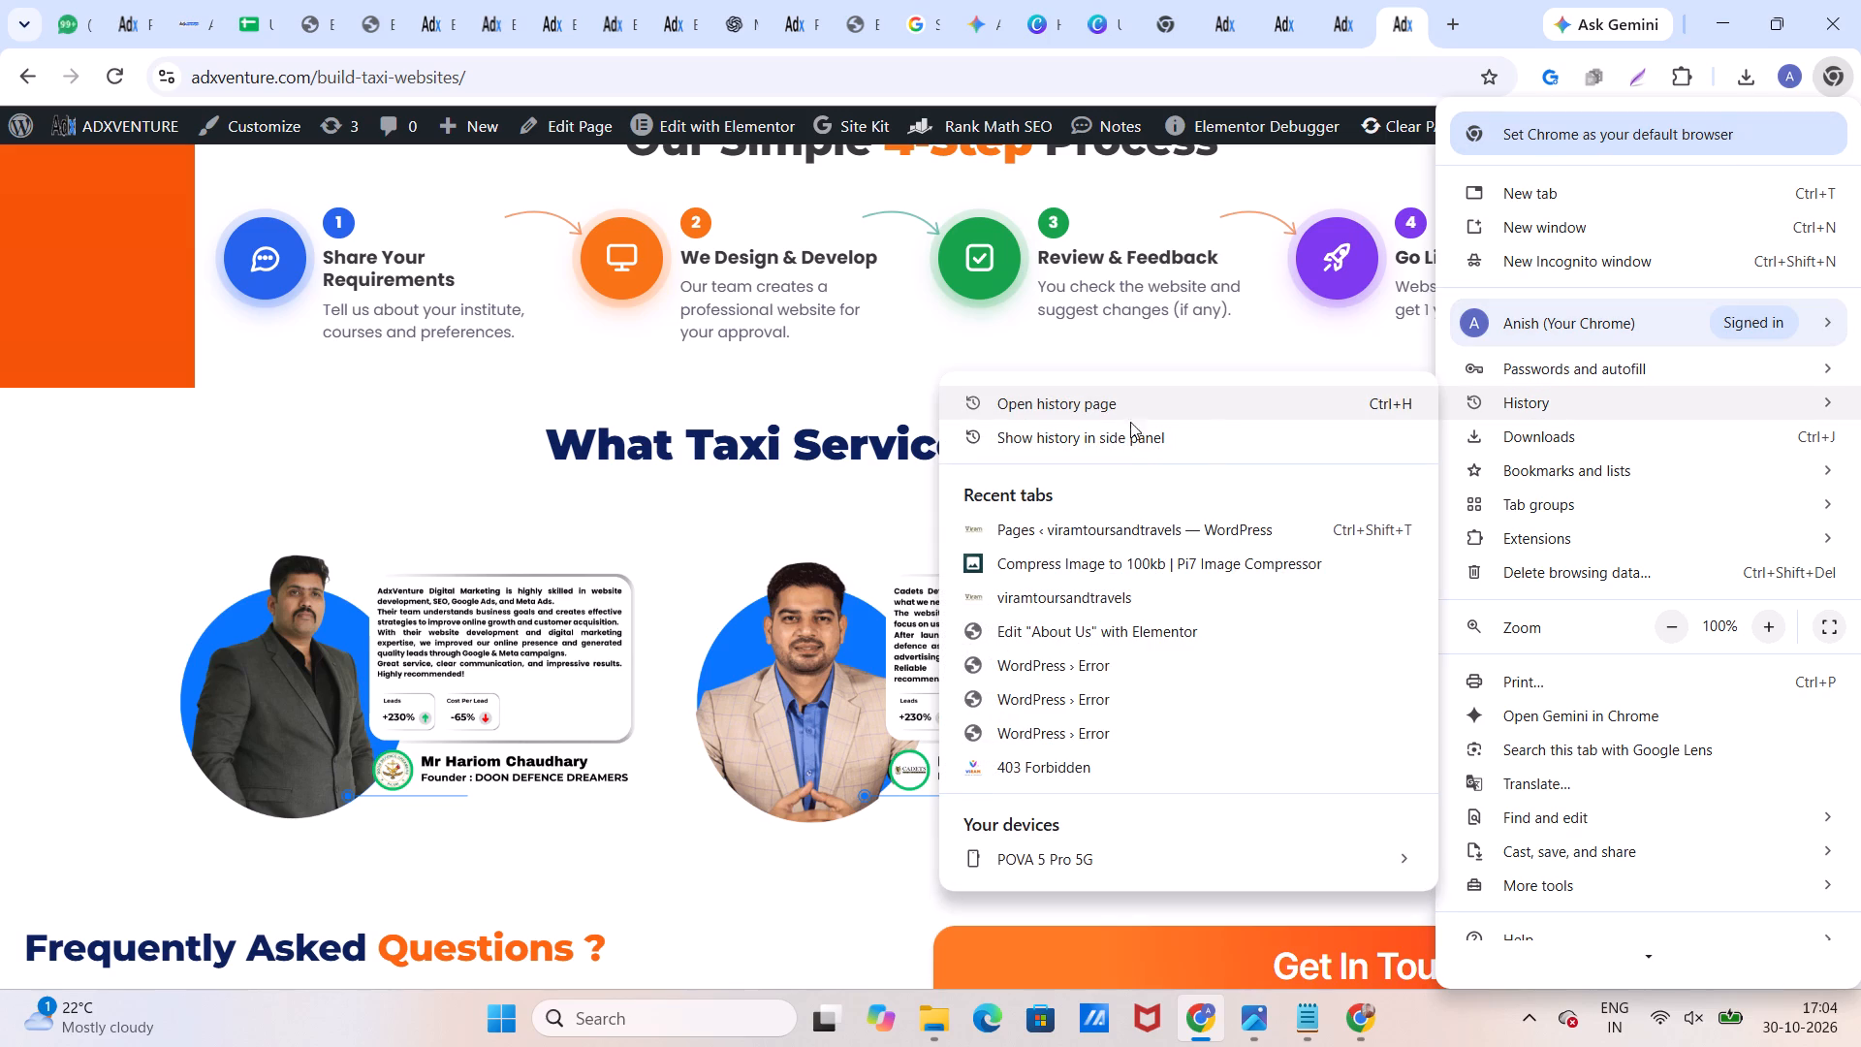
click(1127, 403)
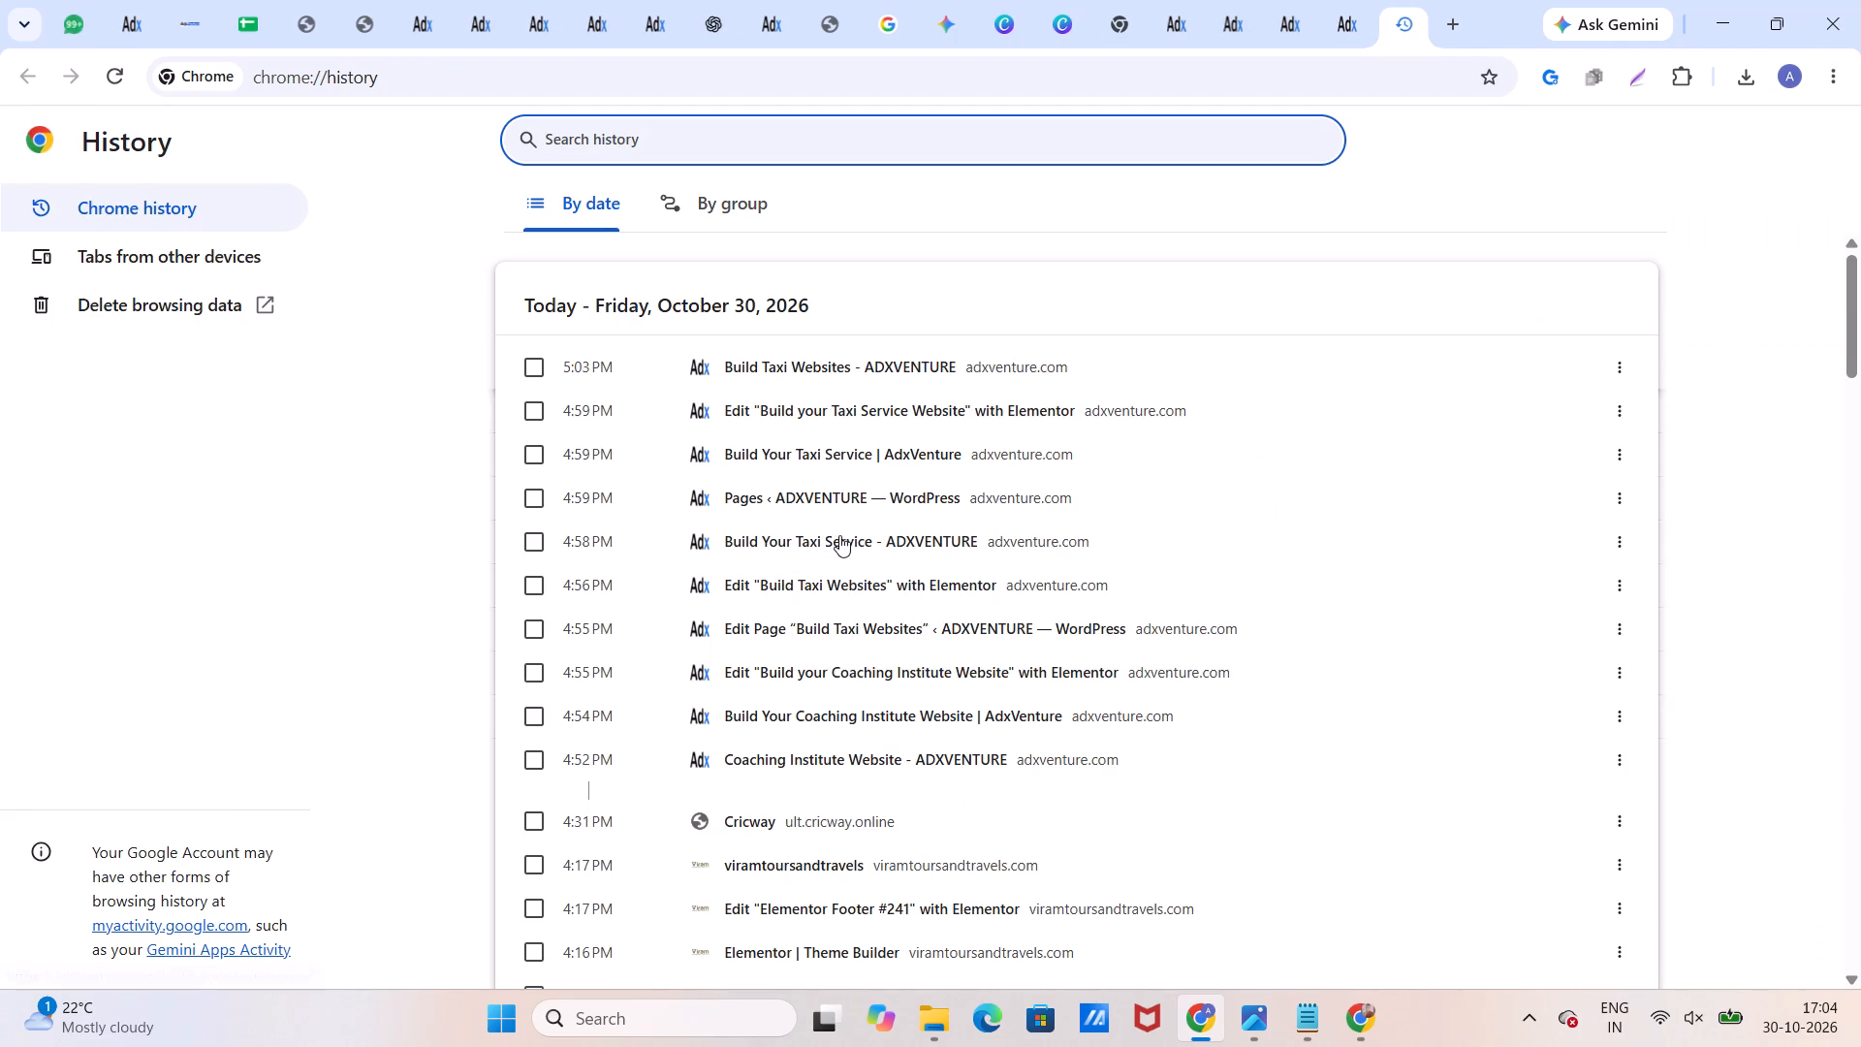
scroll(839, 536, down, 2)
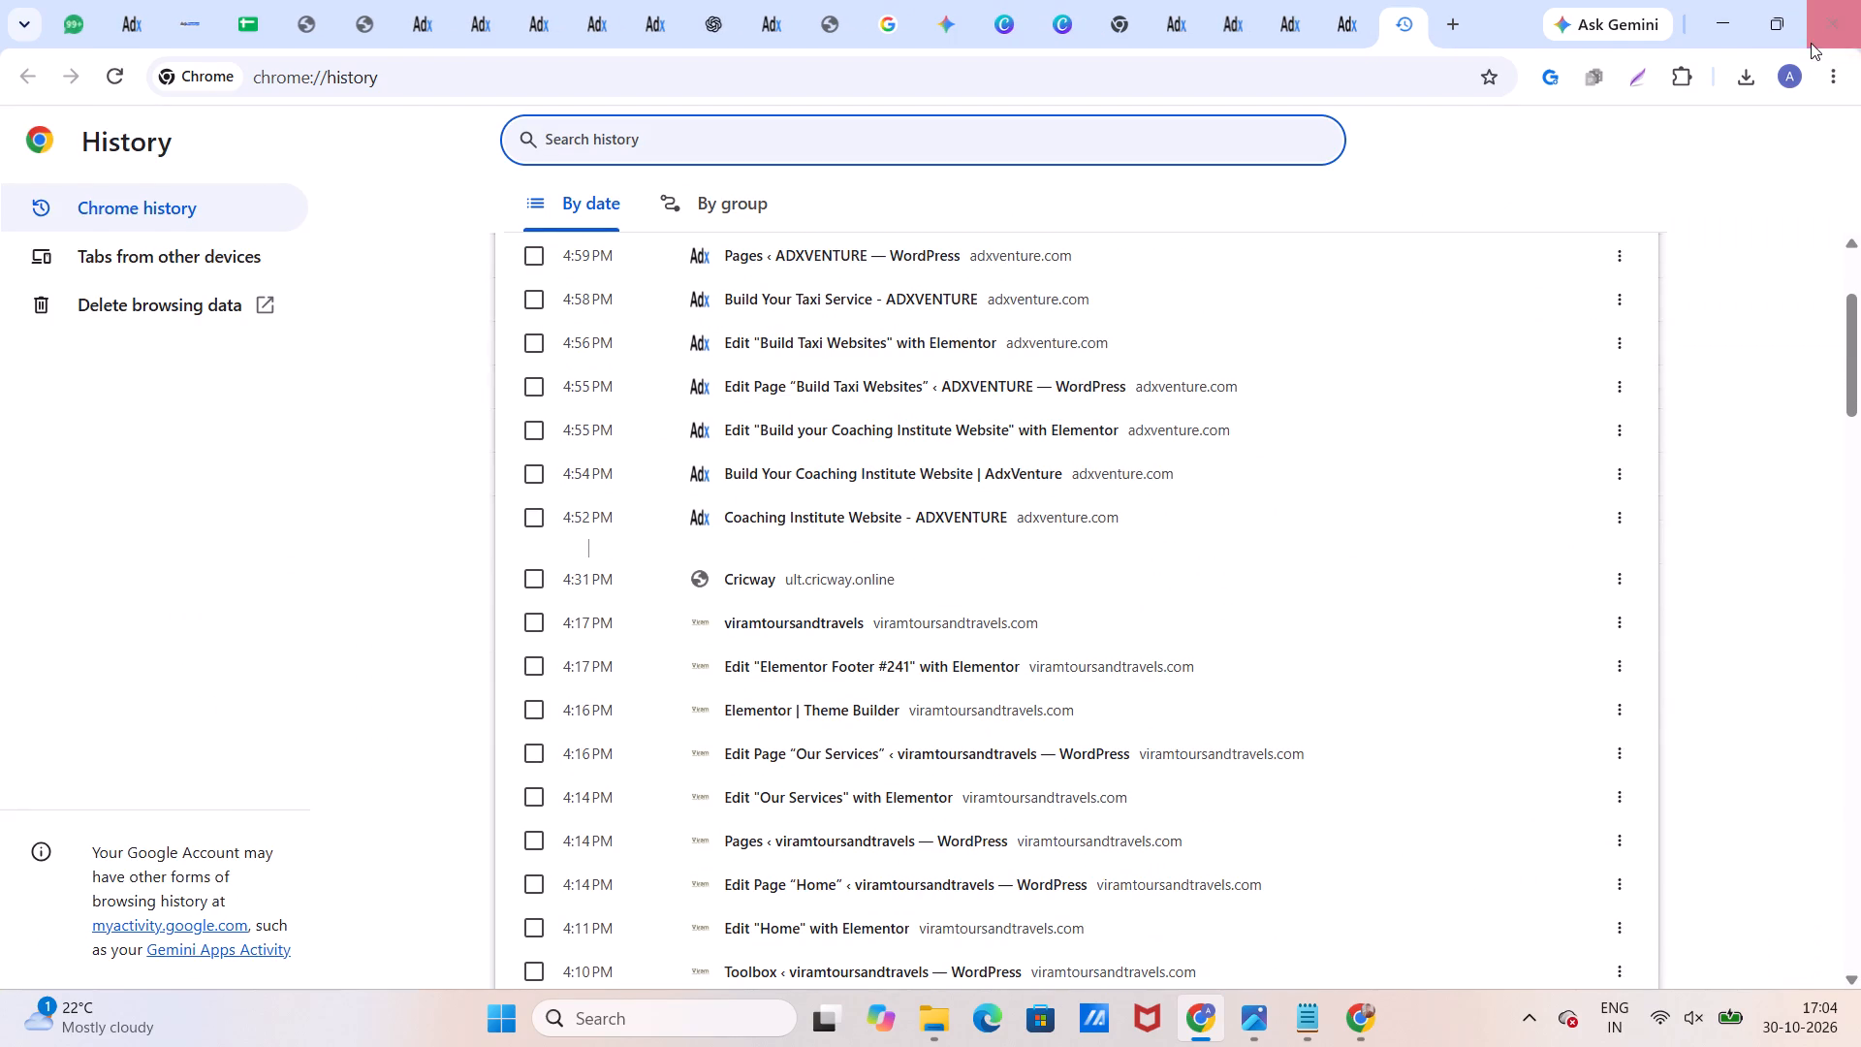
Close the browser window with all its tabs, leaving the open editor pages without saving.
click(1823, 28)
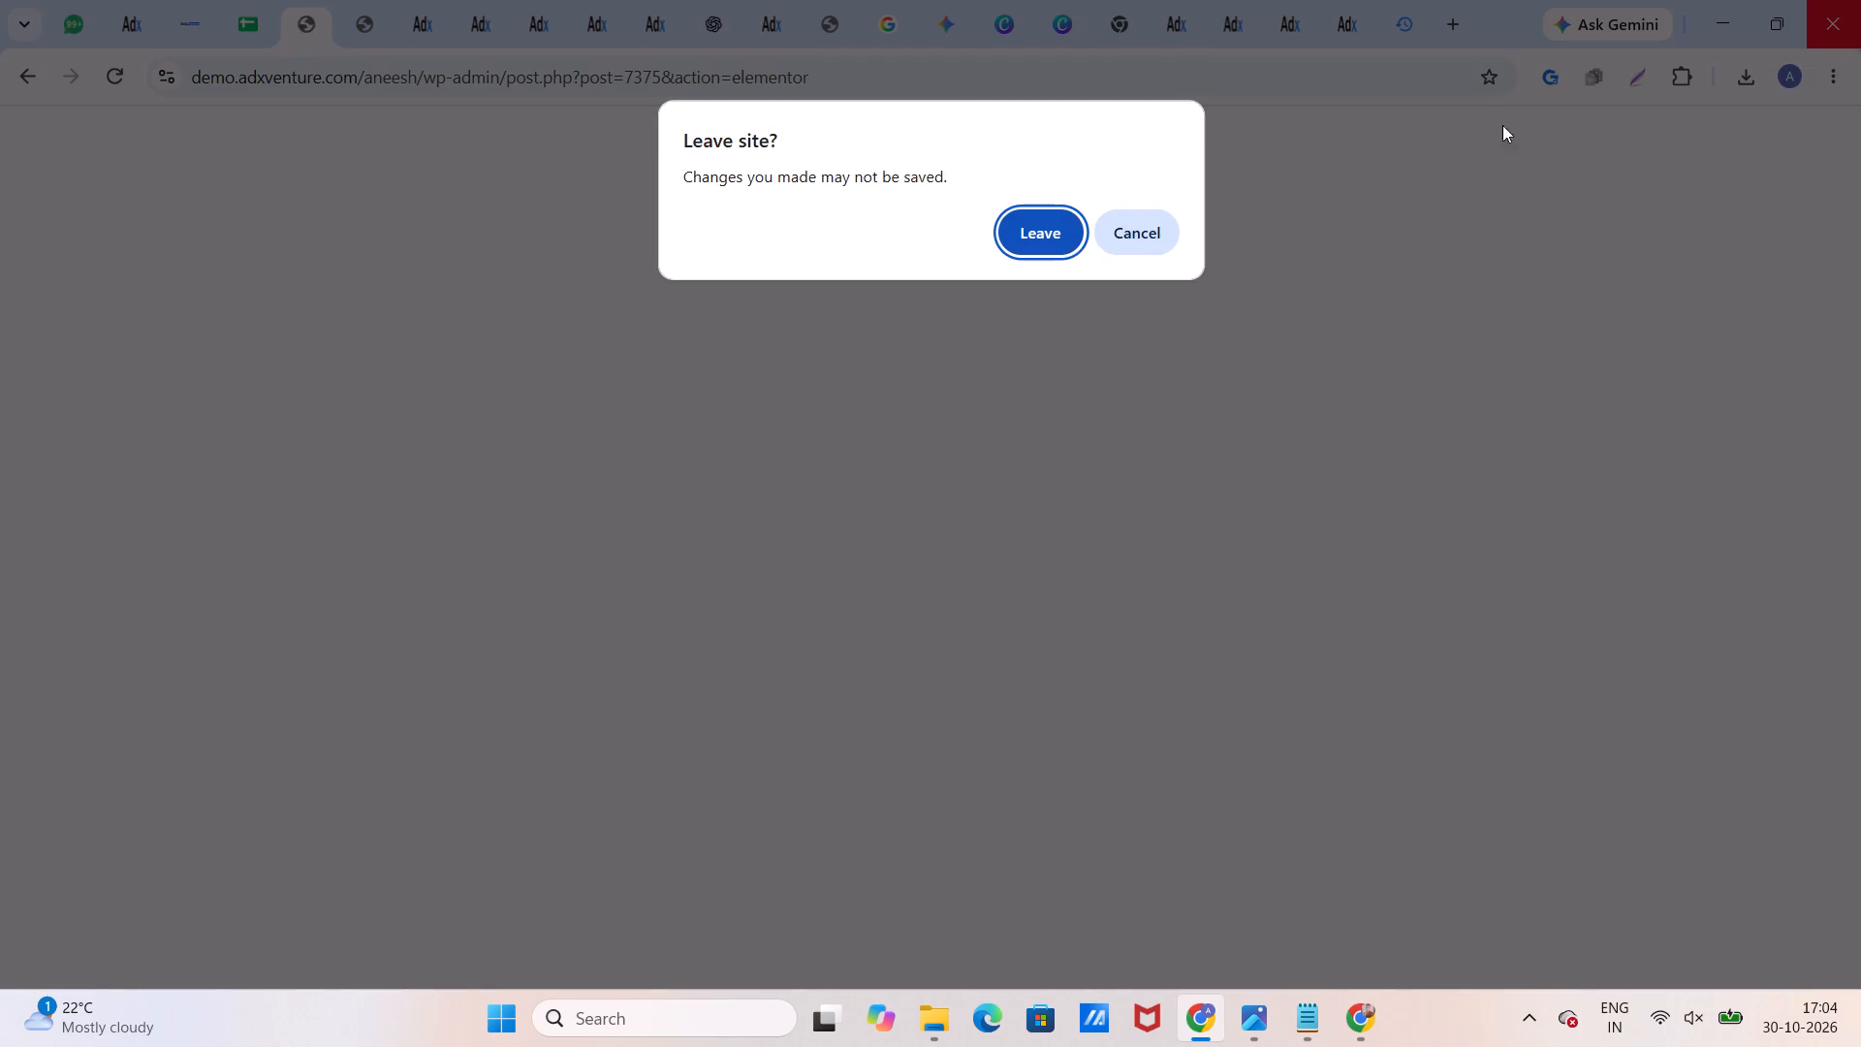
click(1034, 229)
click(1048, 241)
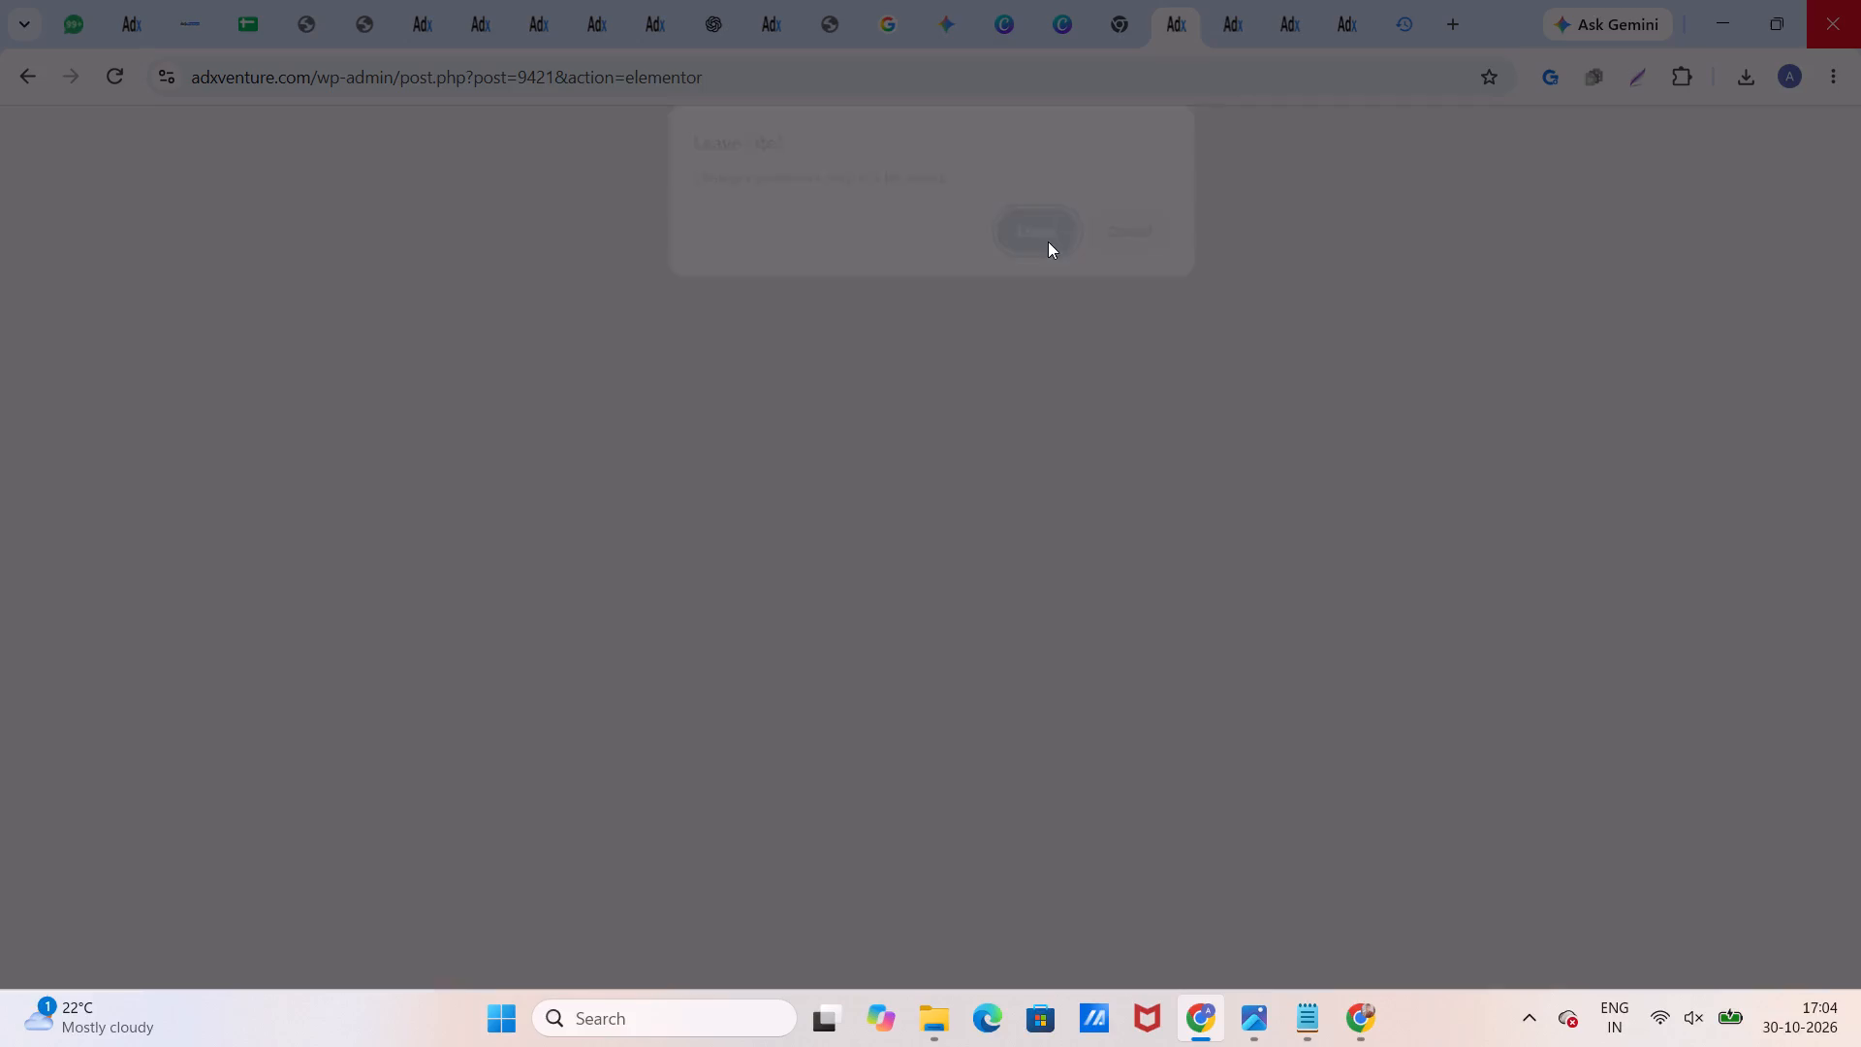
click(1028, 243)
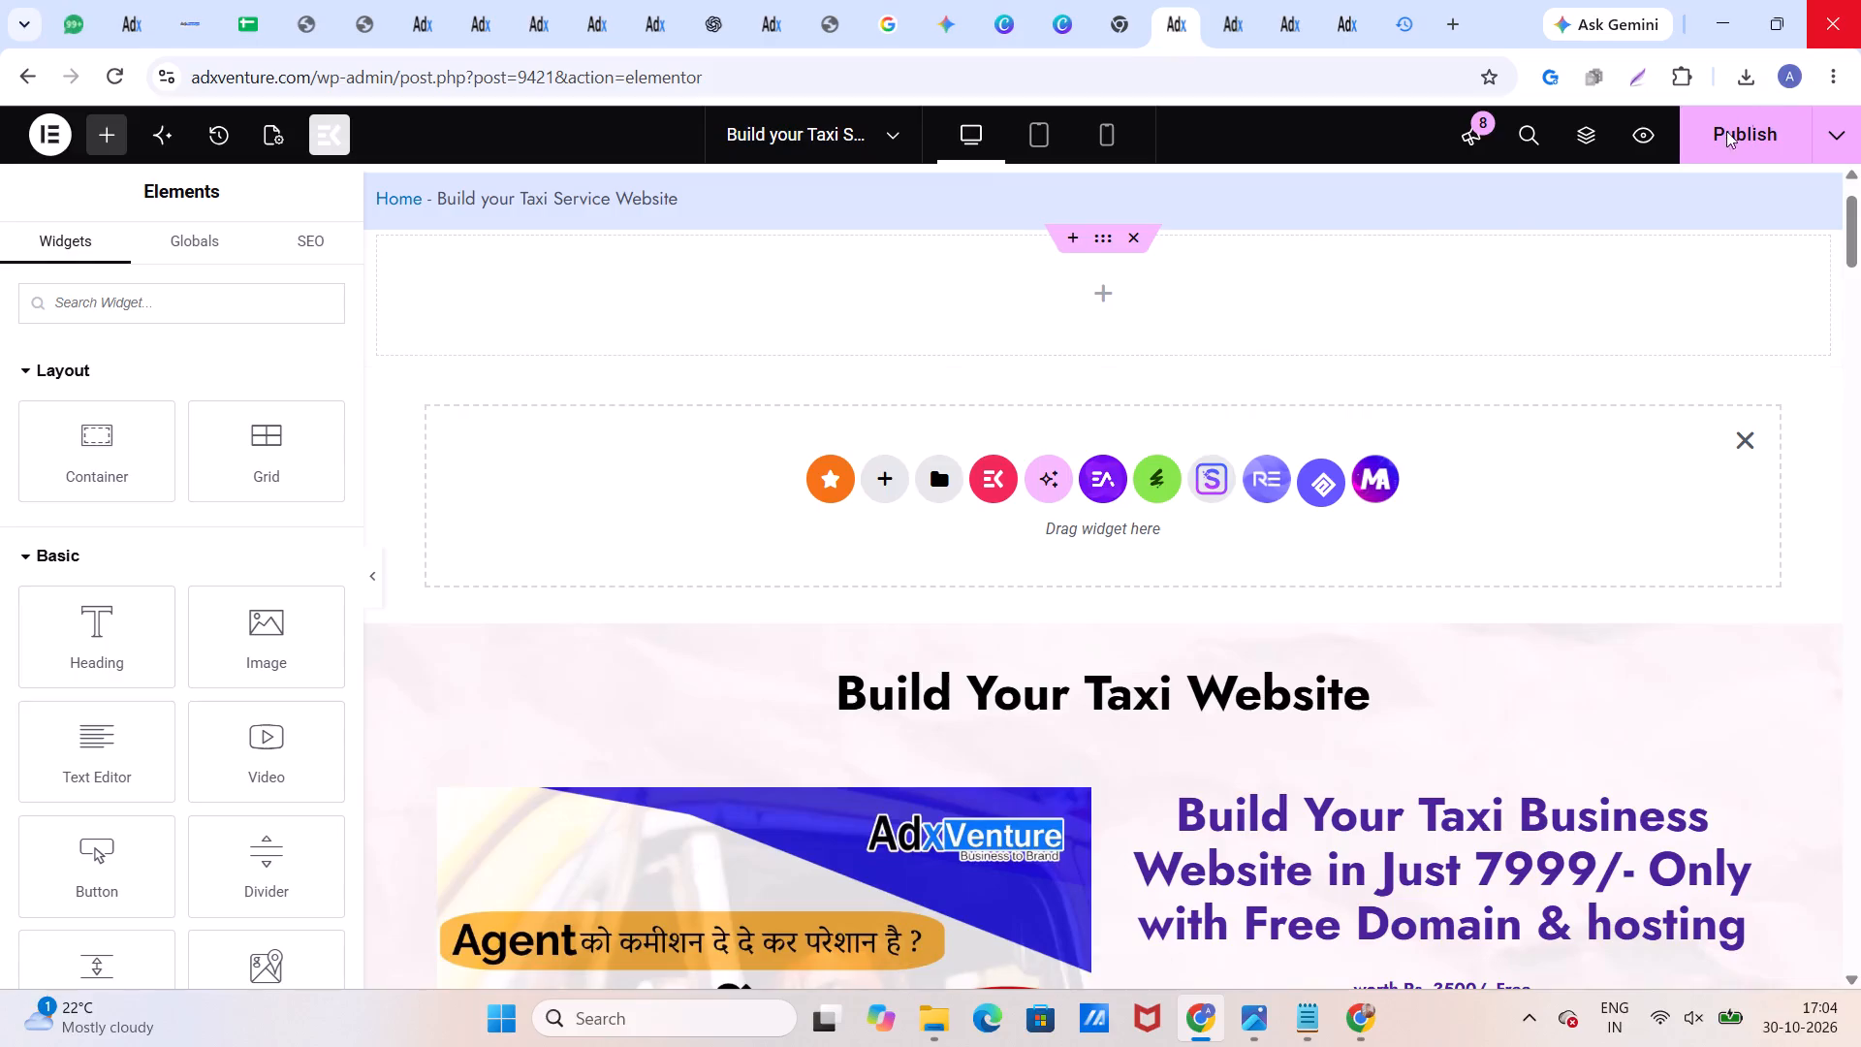
click(1849, 19)
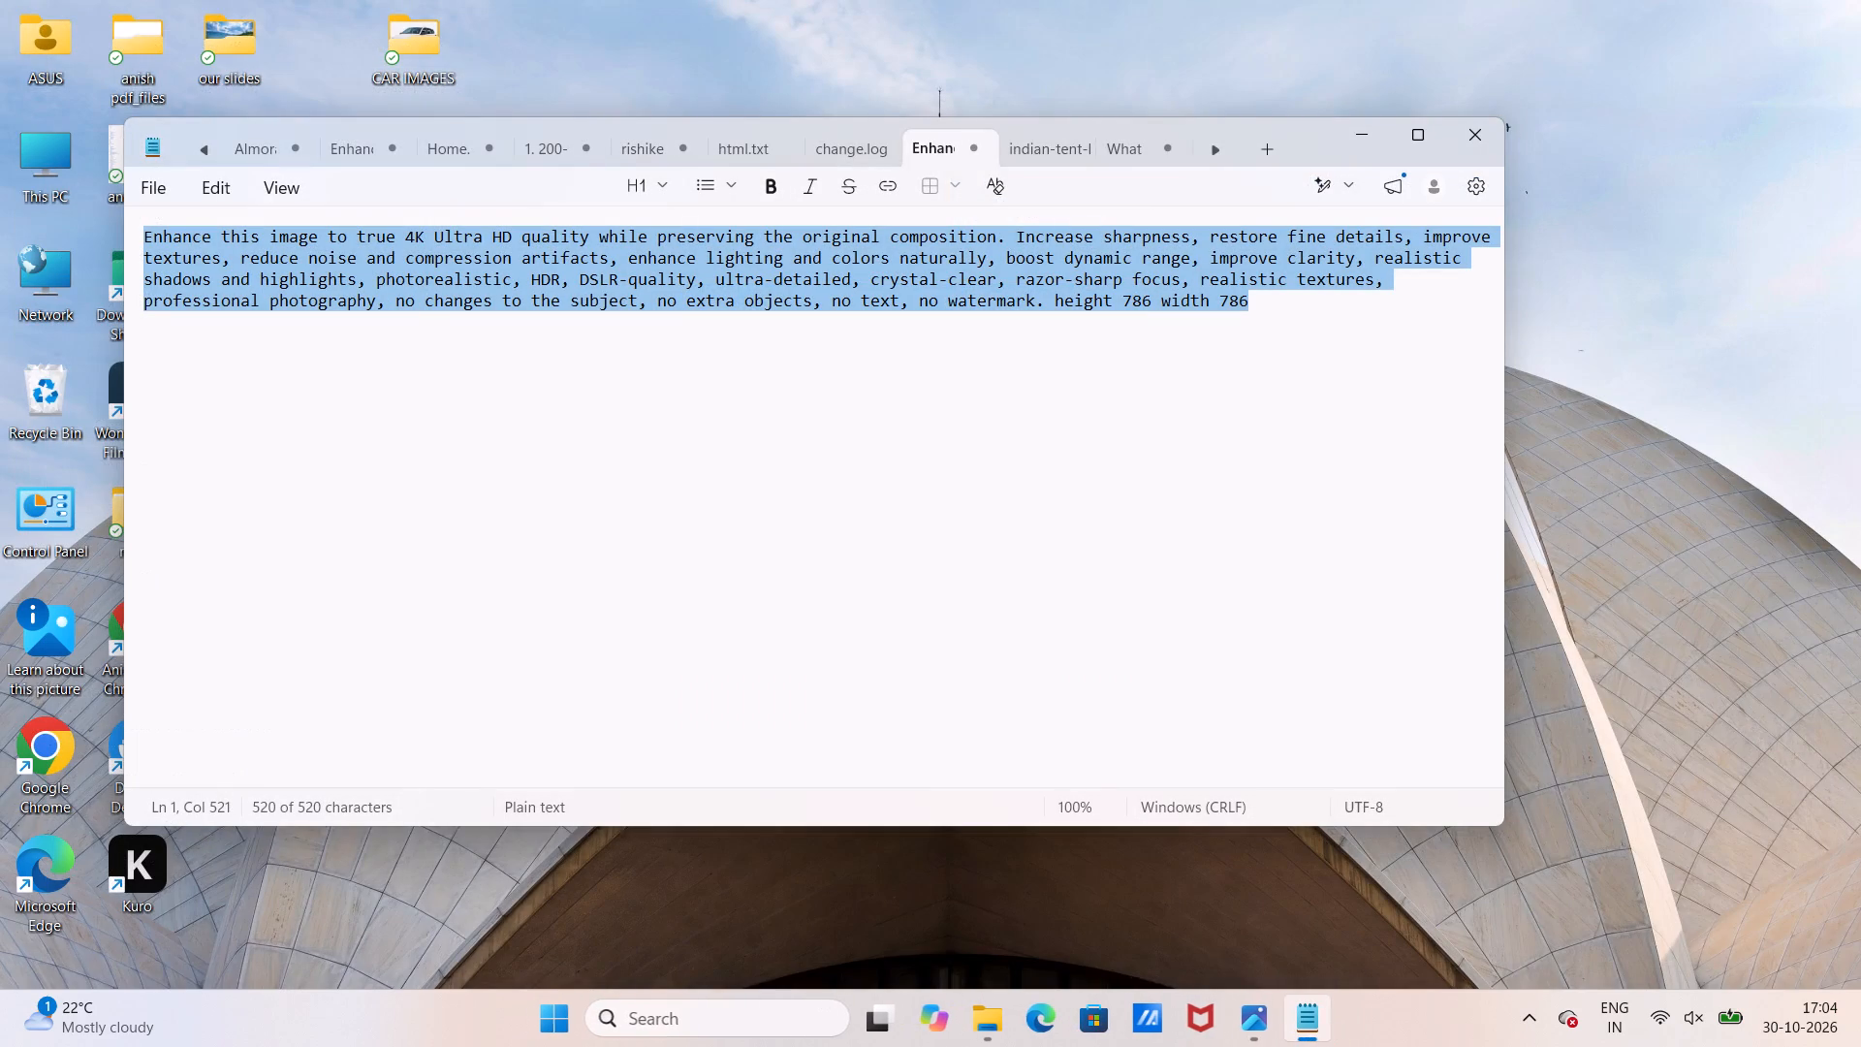
Close the Notepad window.
click(1504, 145)
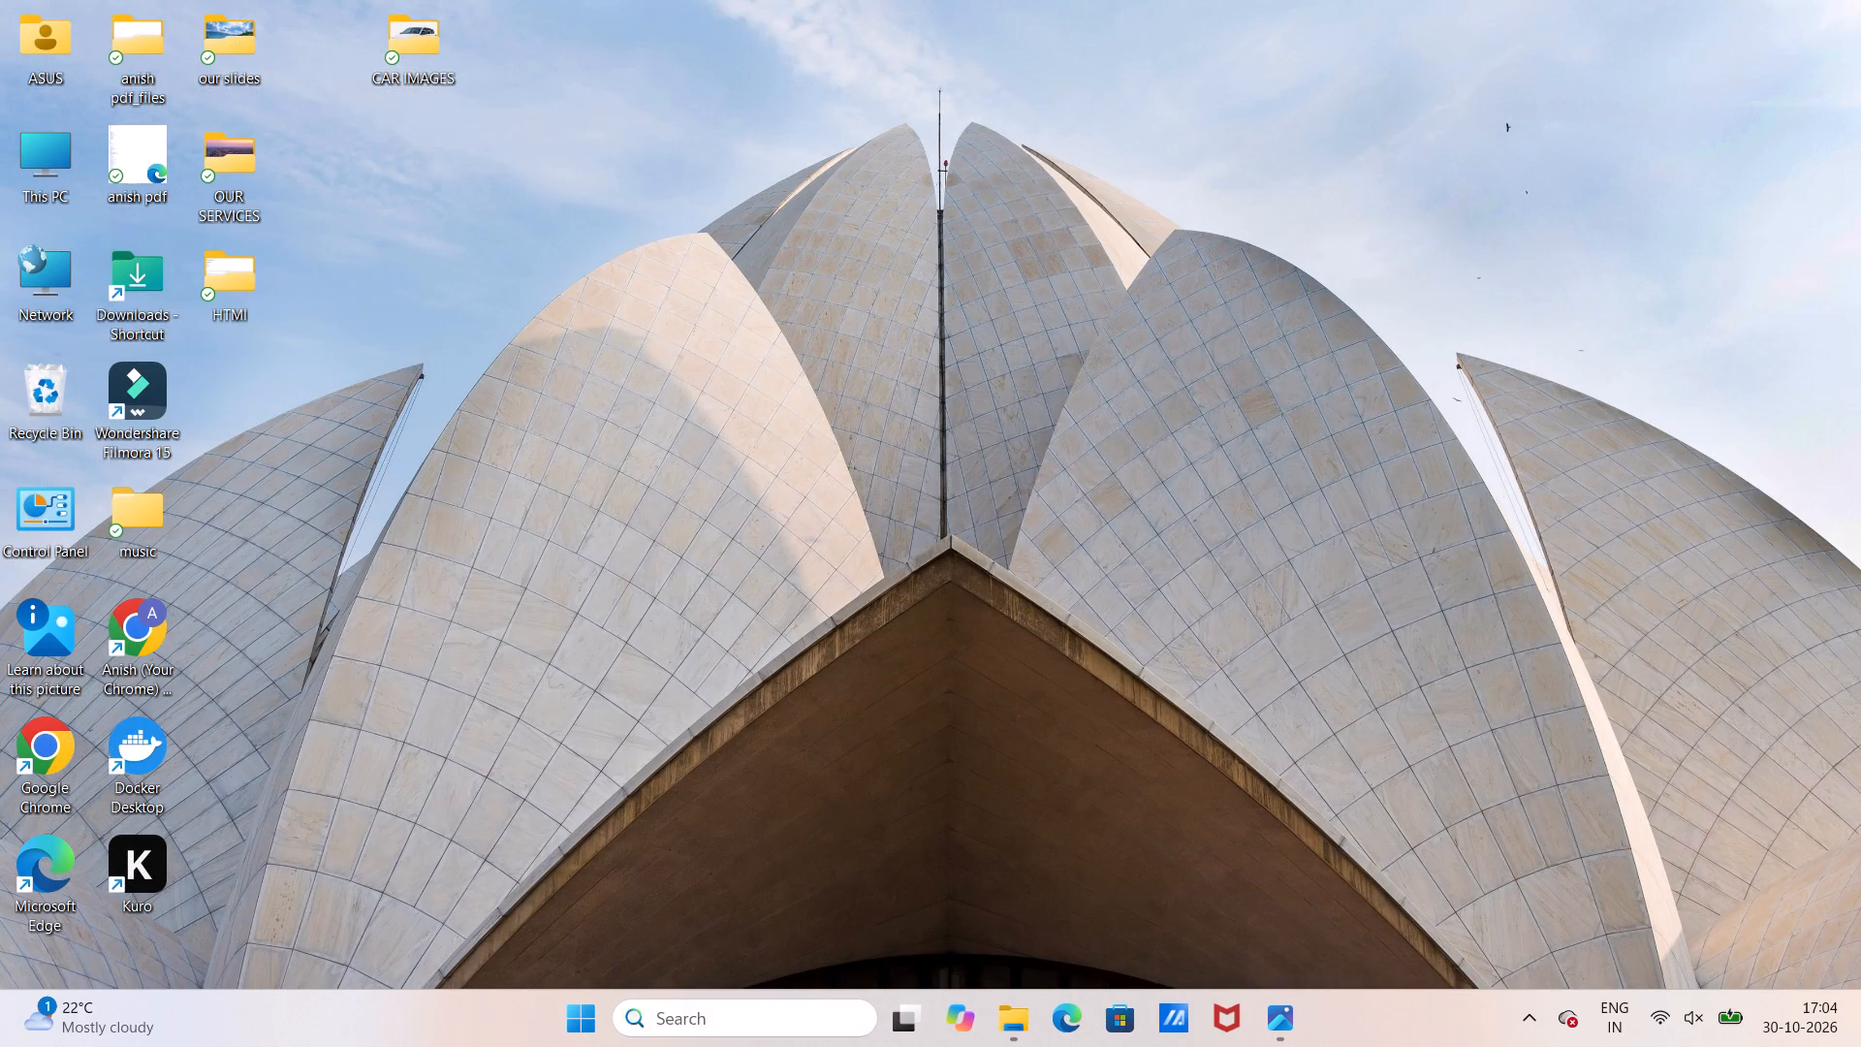
Open the computer's power options and choose one to end the session.
click(570, 1025)
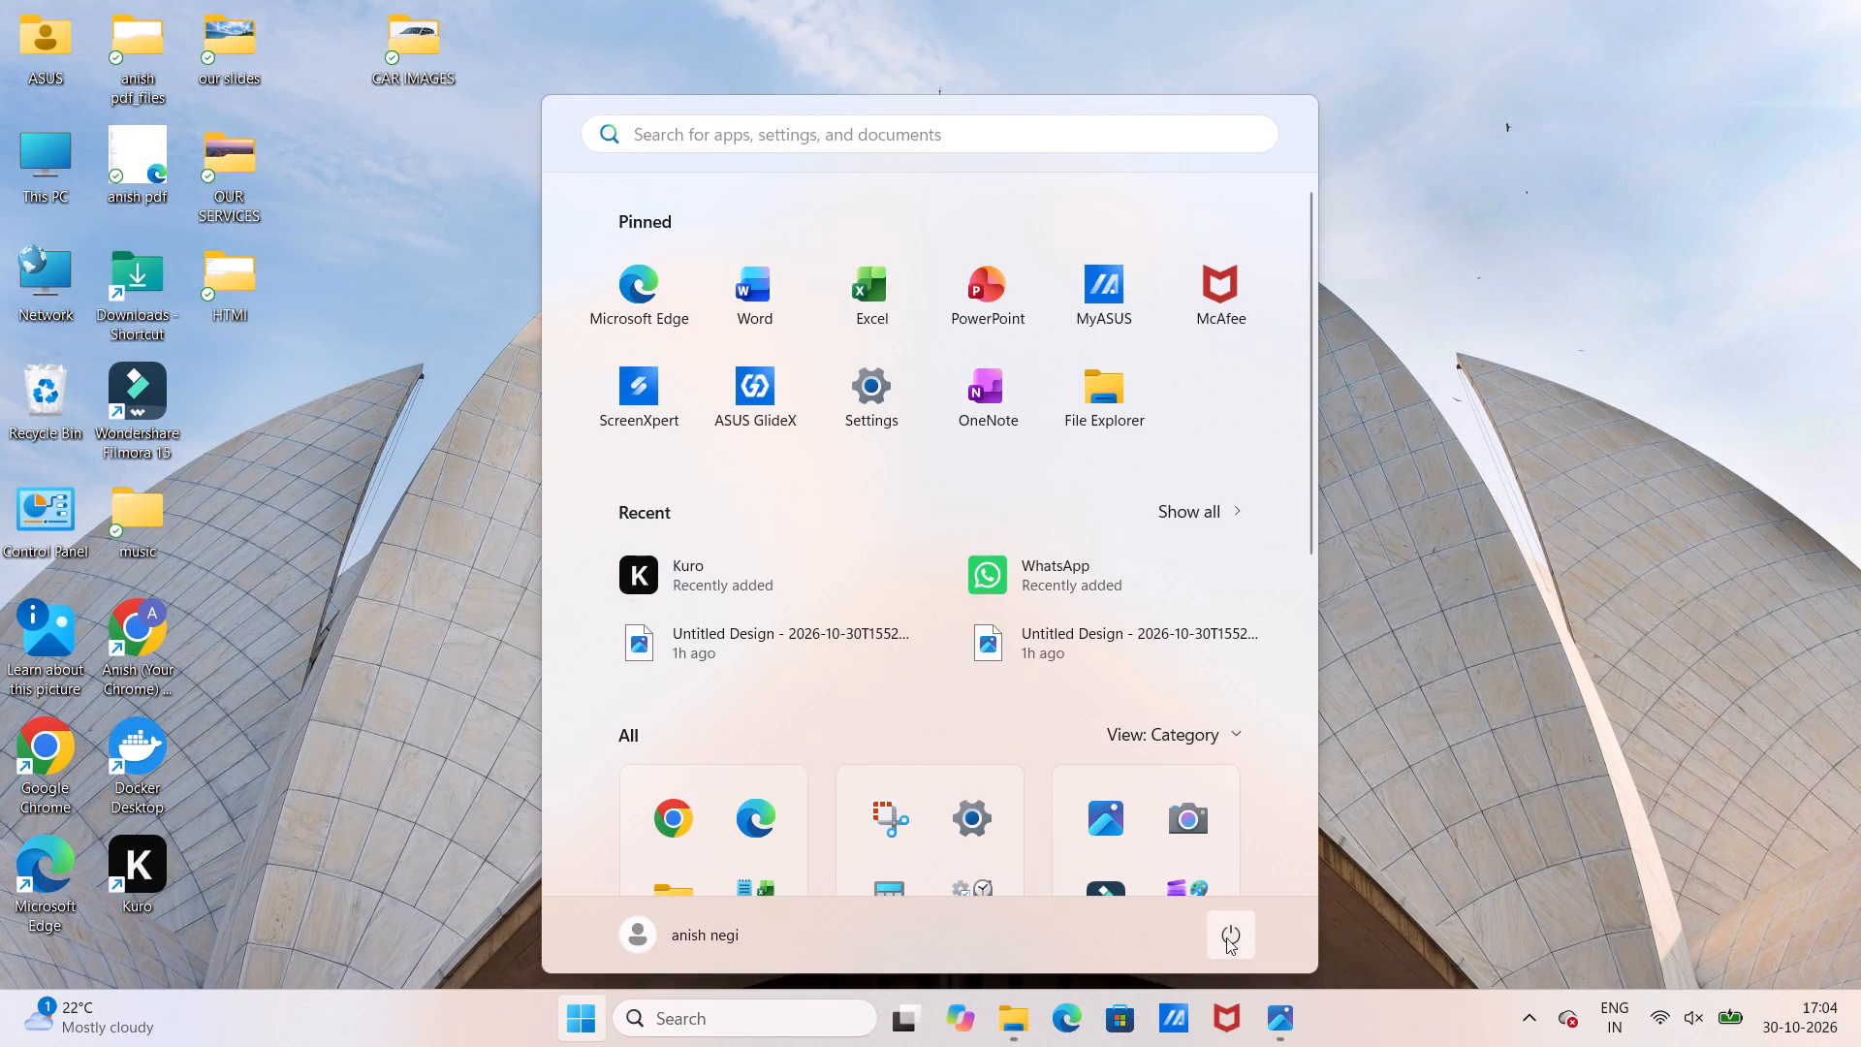
click(1237, 933)
click(1195, 838)
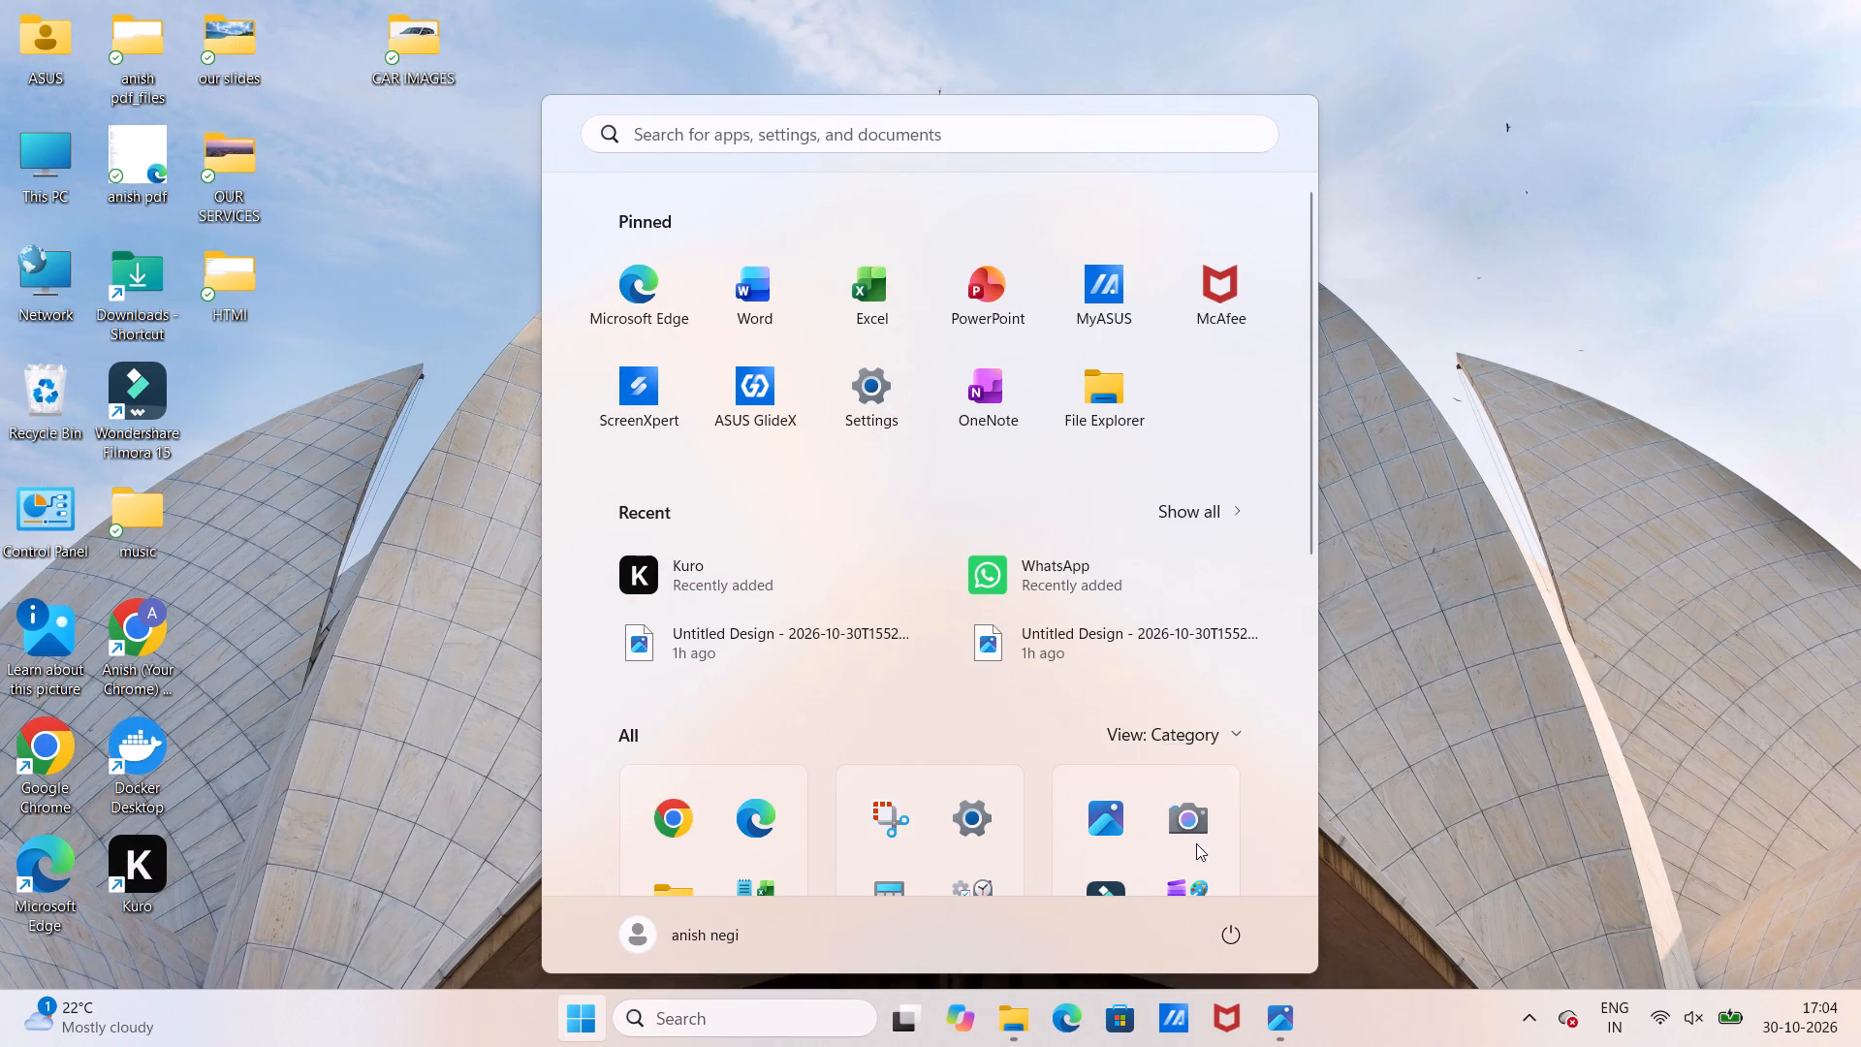